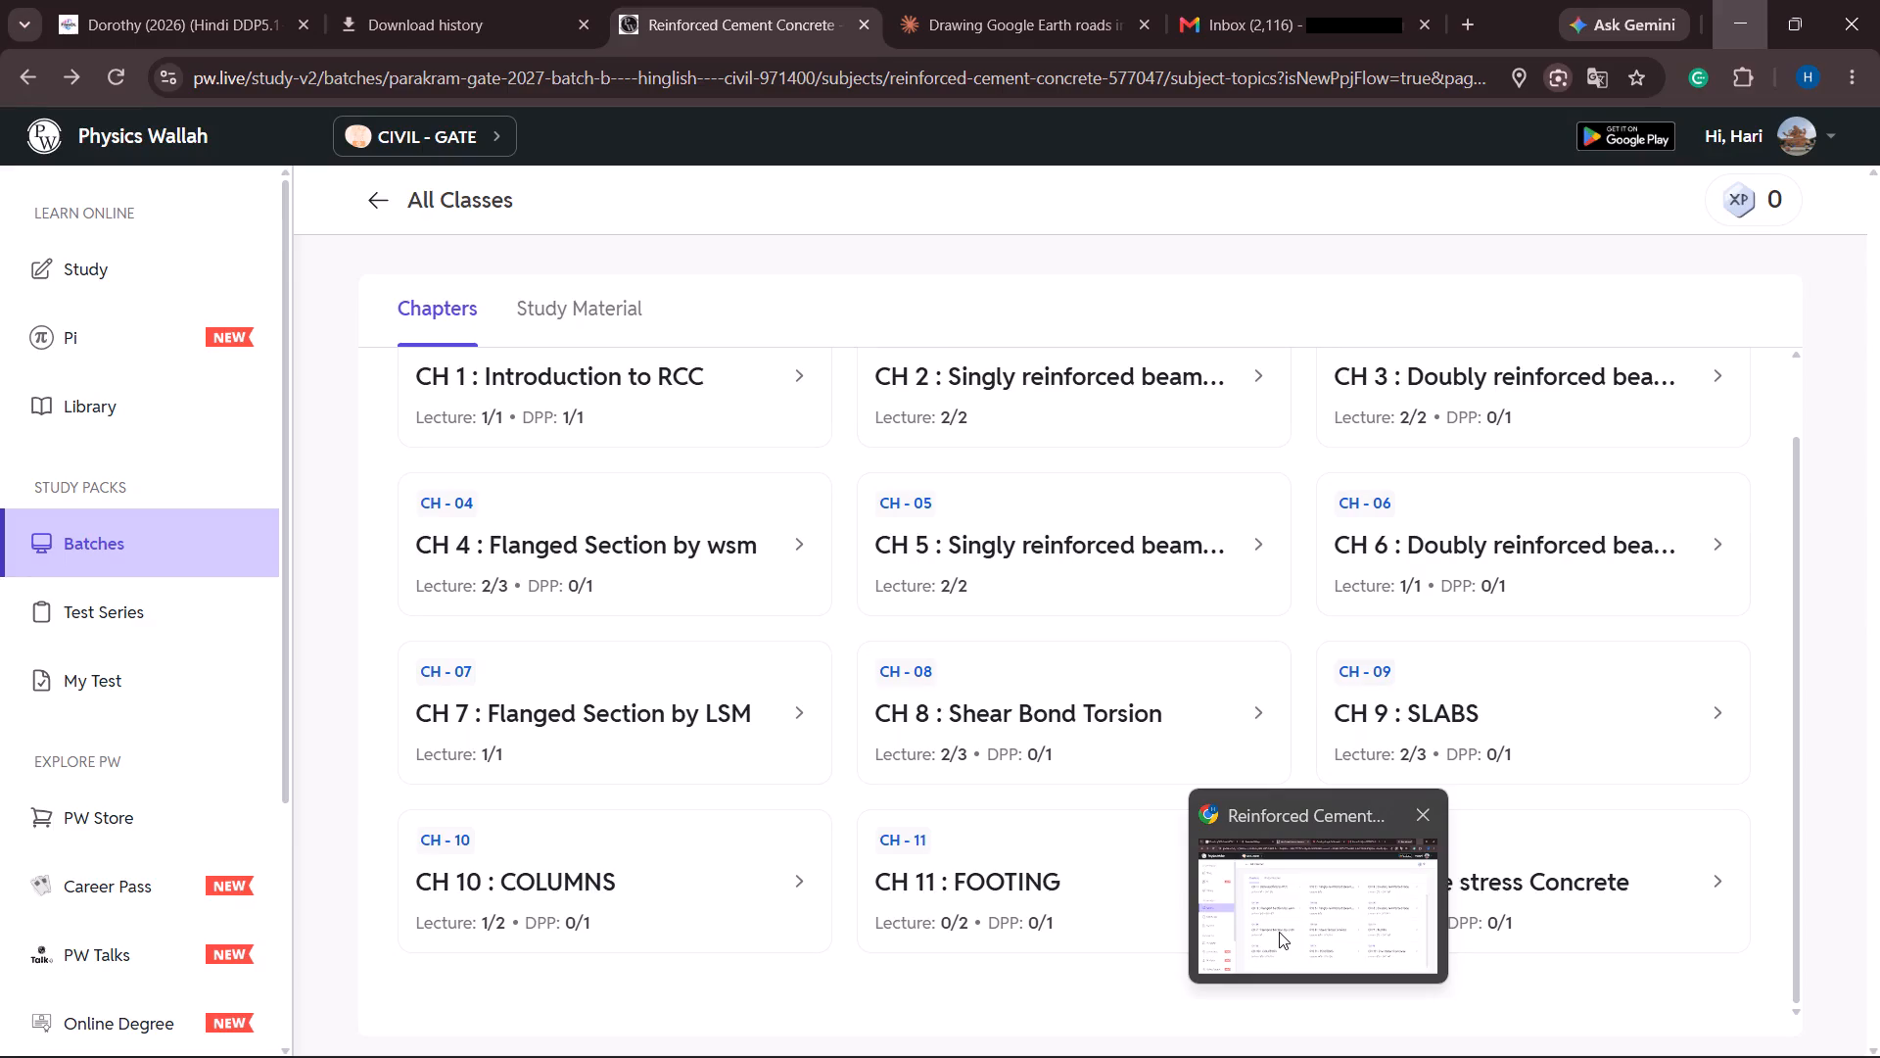
Read the Claude chat's instructions on saving a Google Earth image and georeferencing it in QGIS.
left_click(1279, 932)
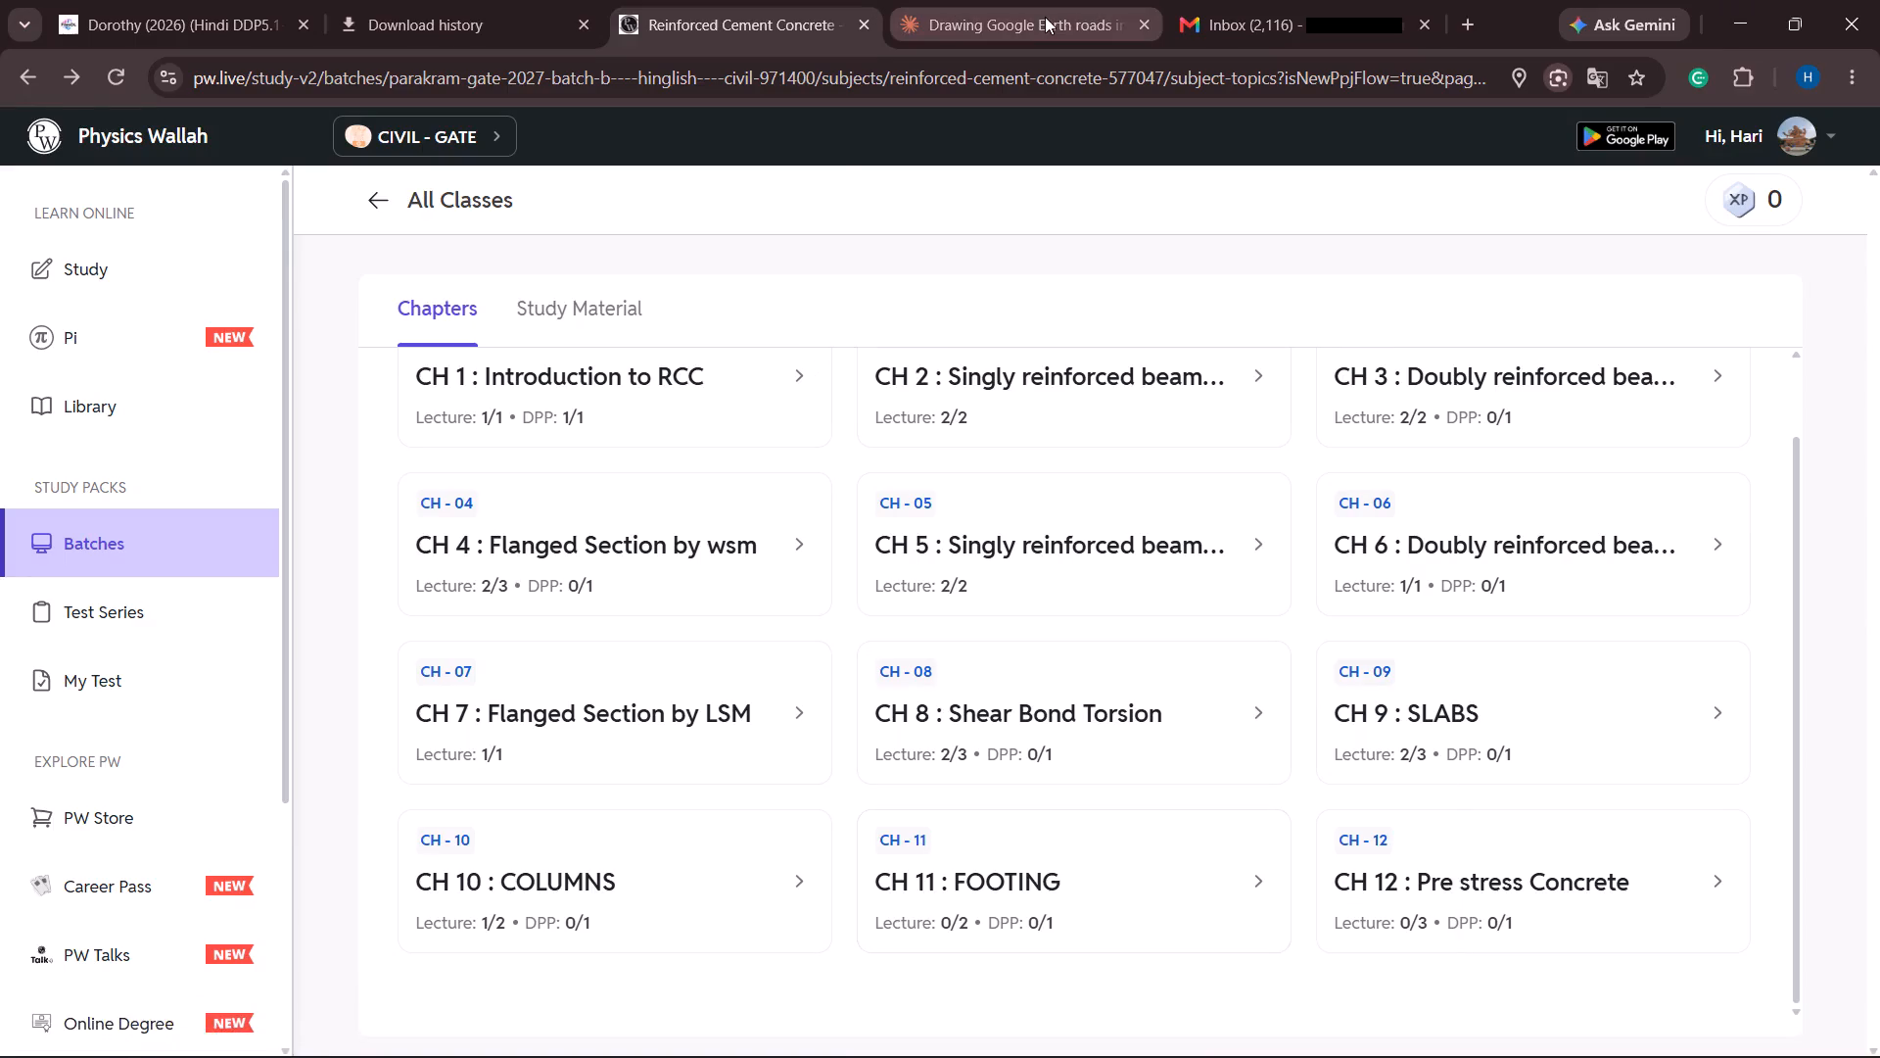
left_click(1045, 17)
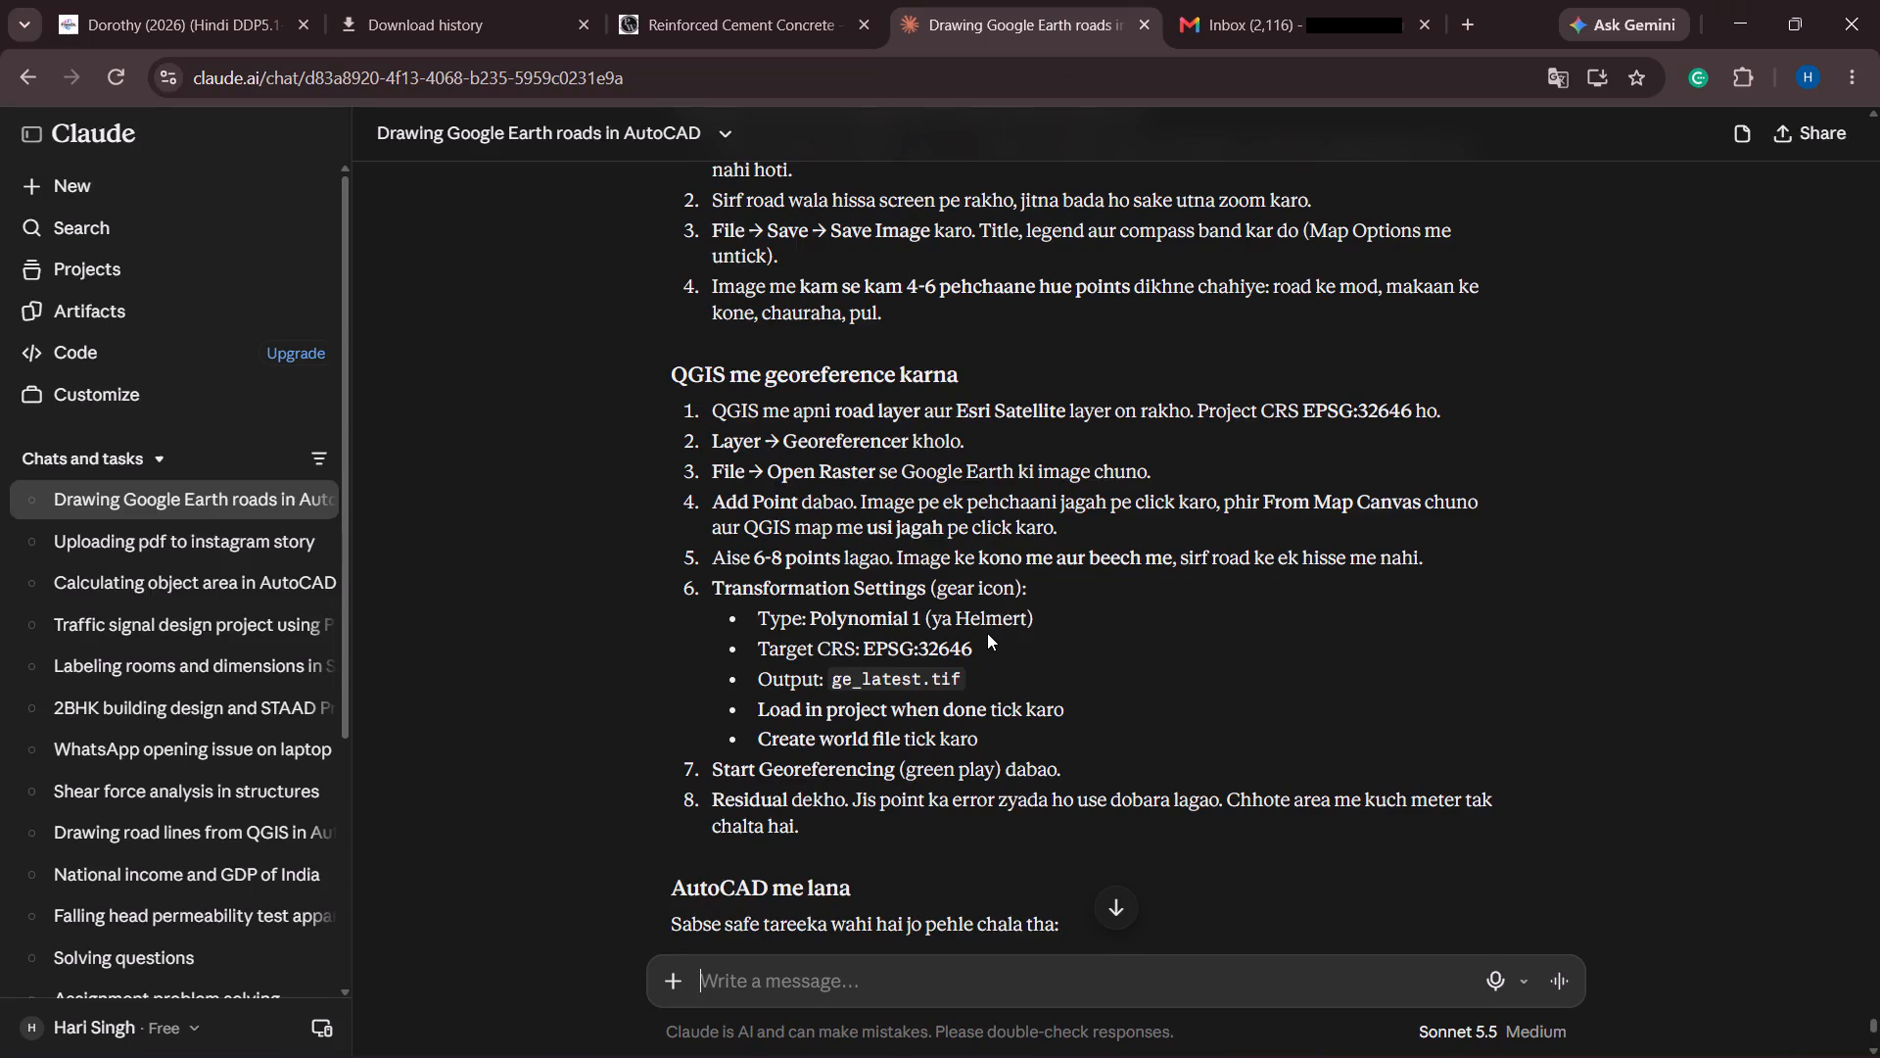
scroll(987, 633, "up", 2)
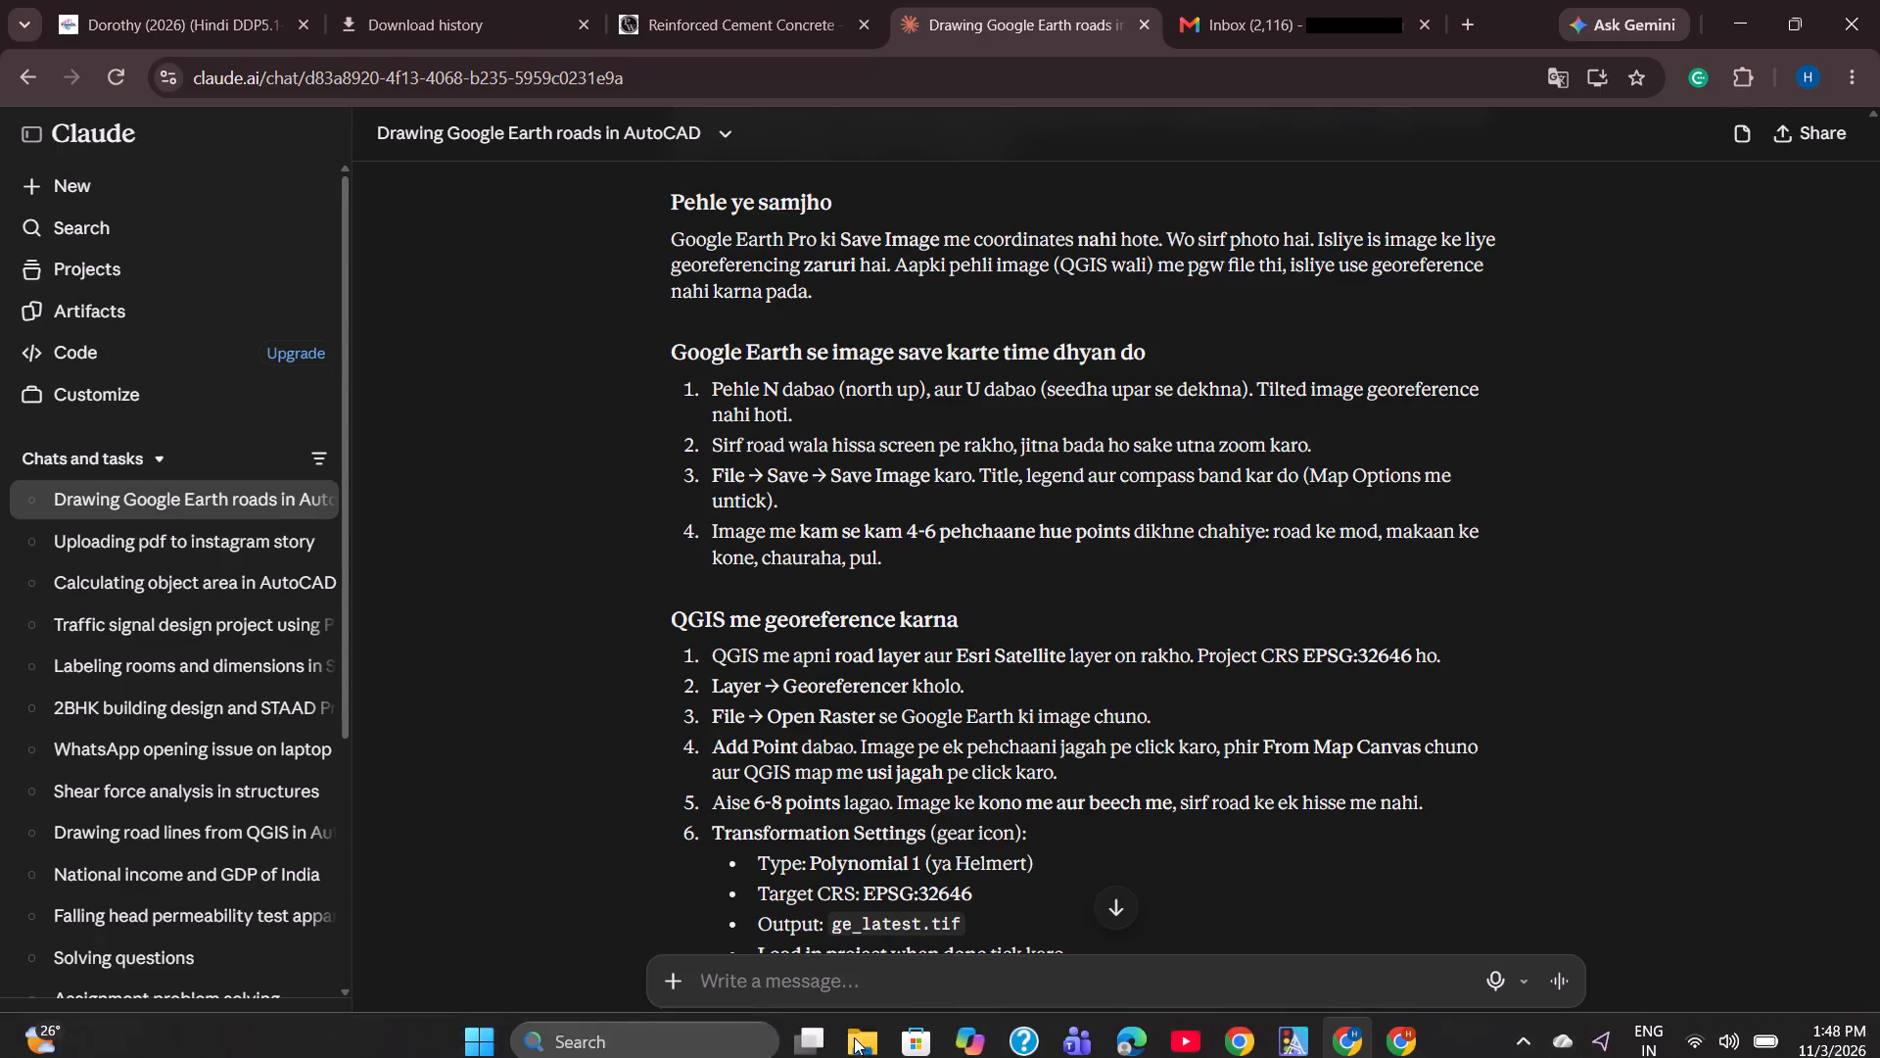
Launch Google Earth Pro from the desktop and dismiss the start-up tips.
left_click(1754, 0)
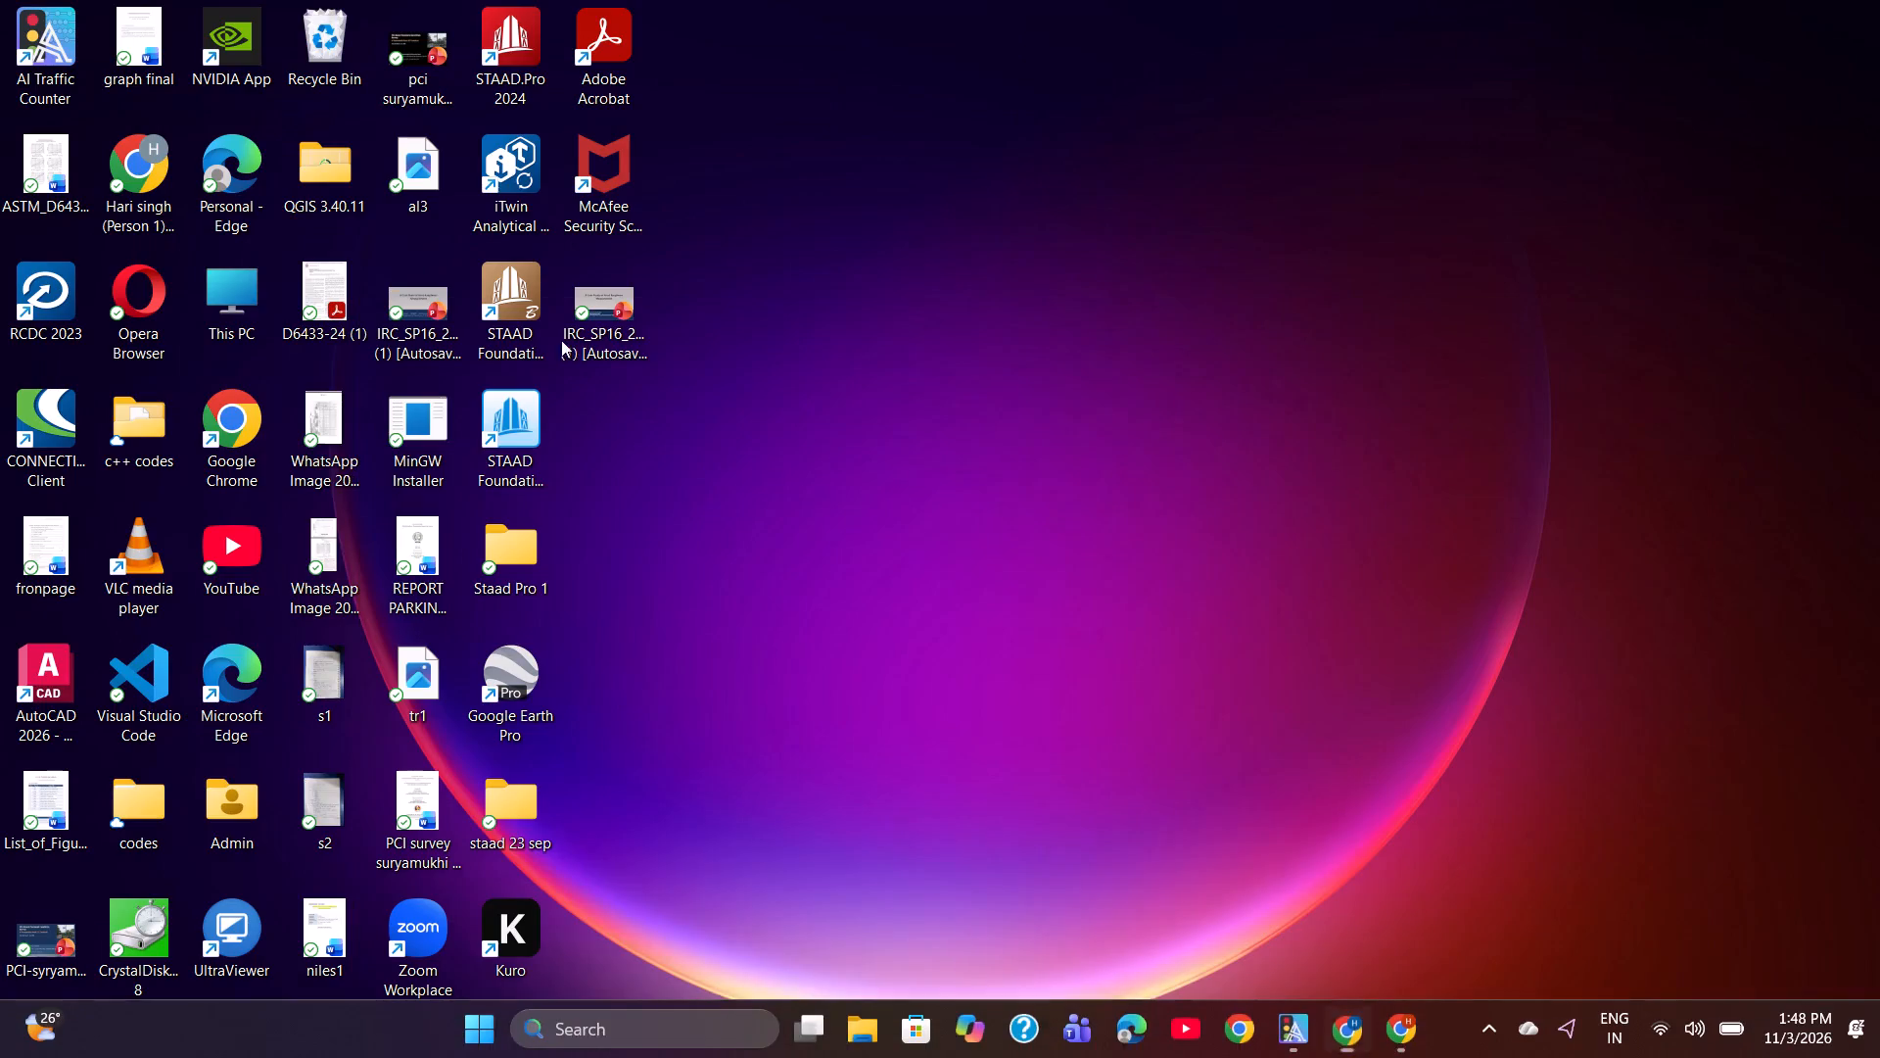
double_click(475, 738)
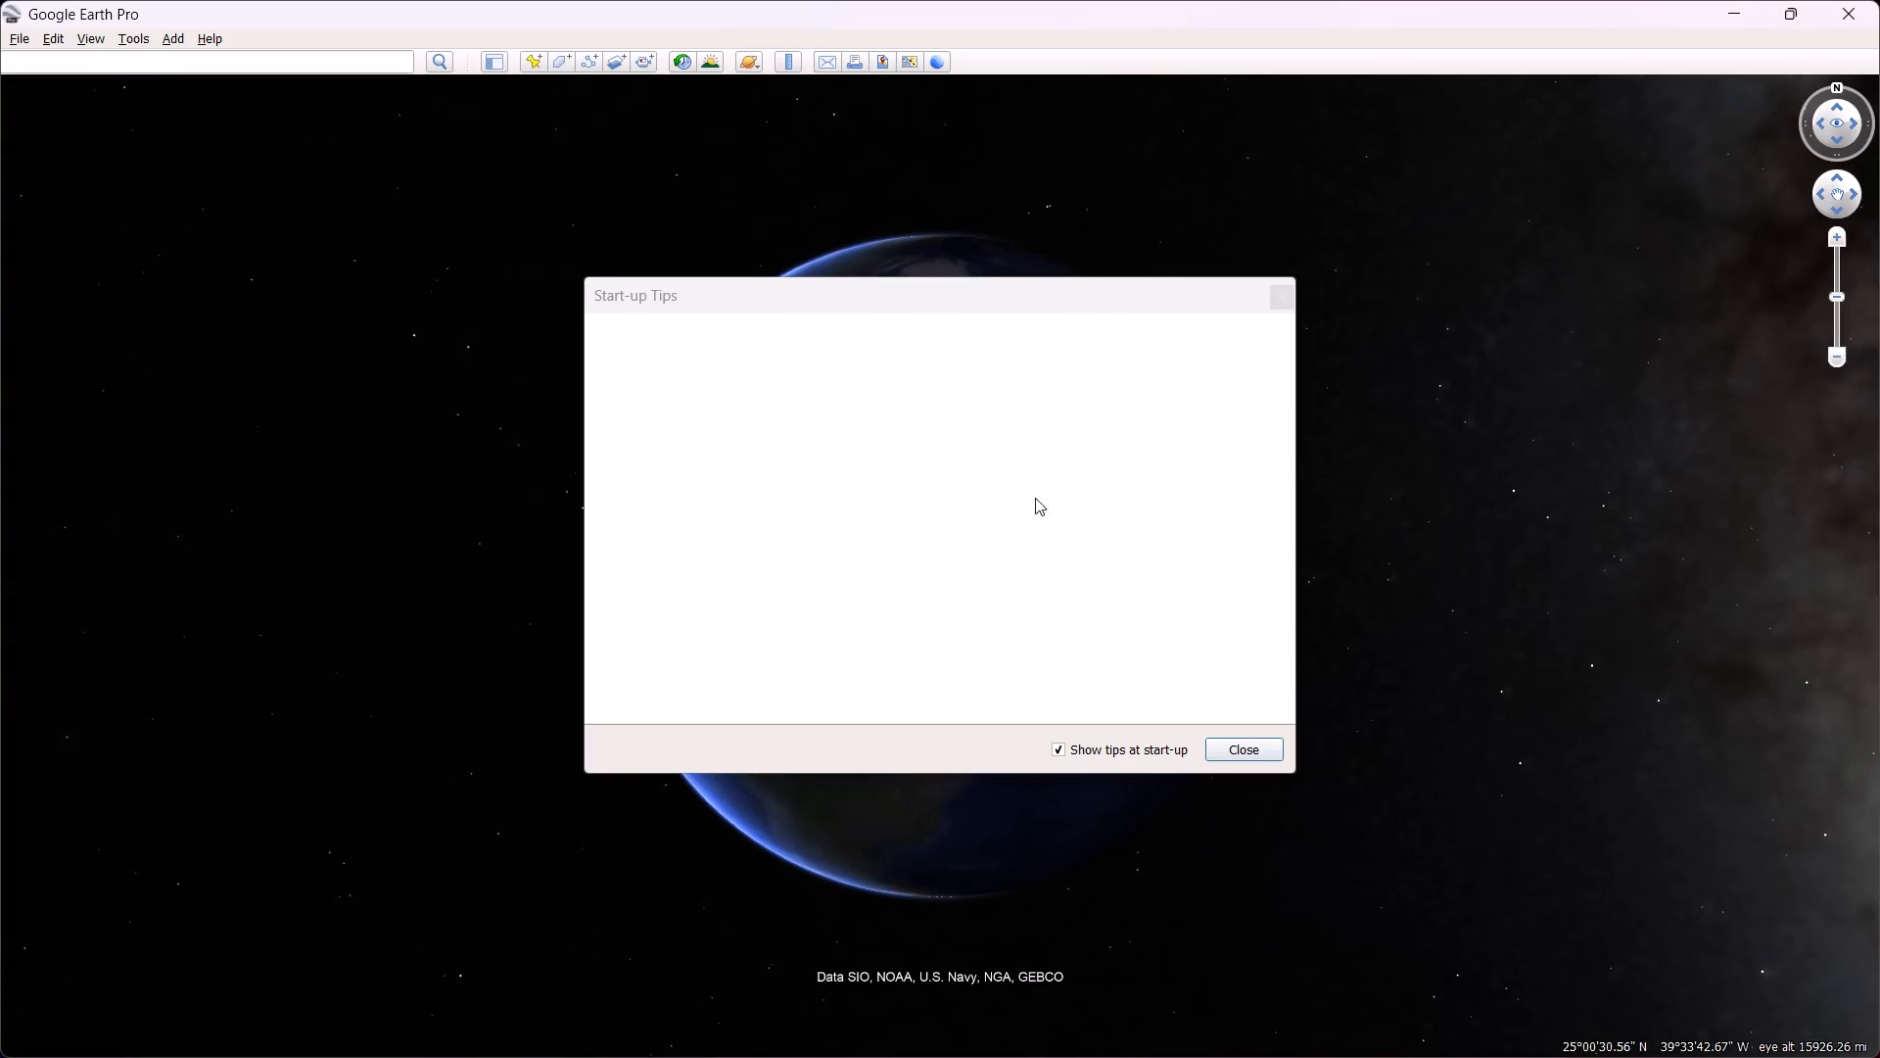
left_click(1235, 747)
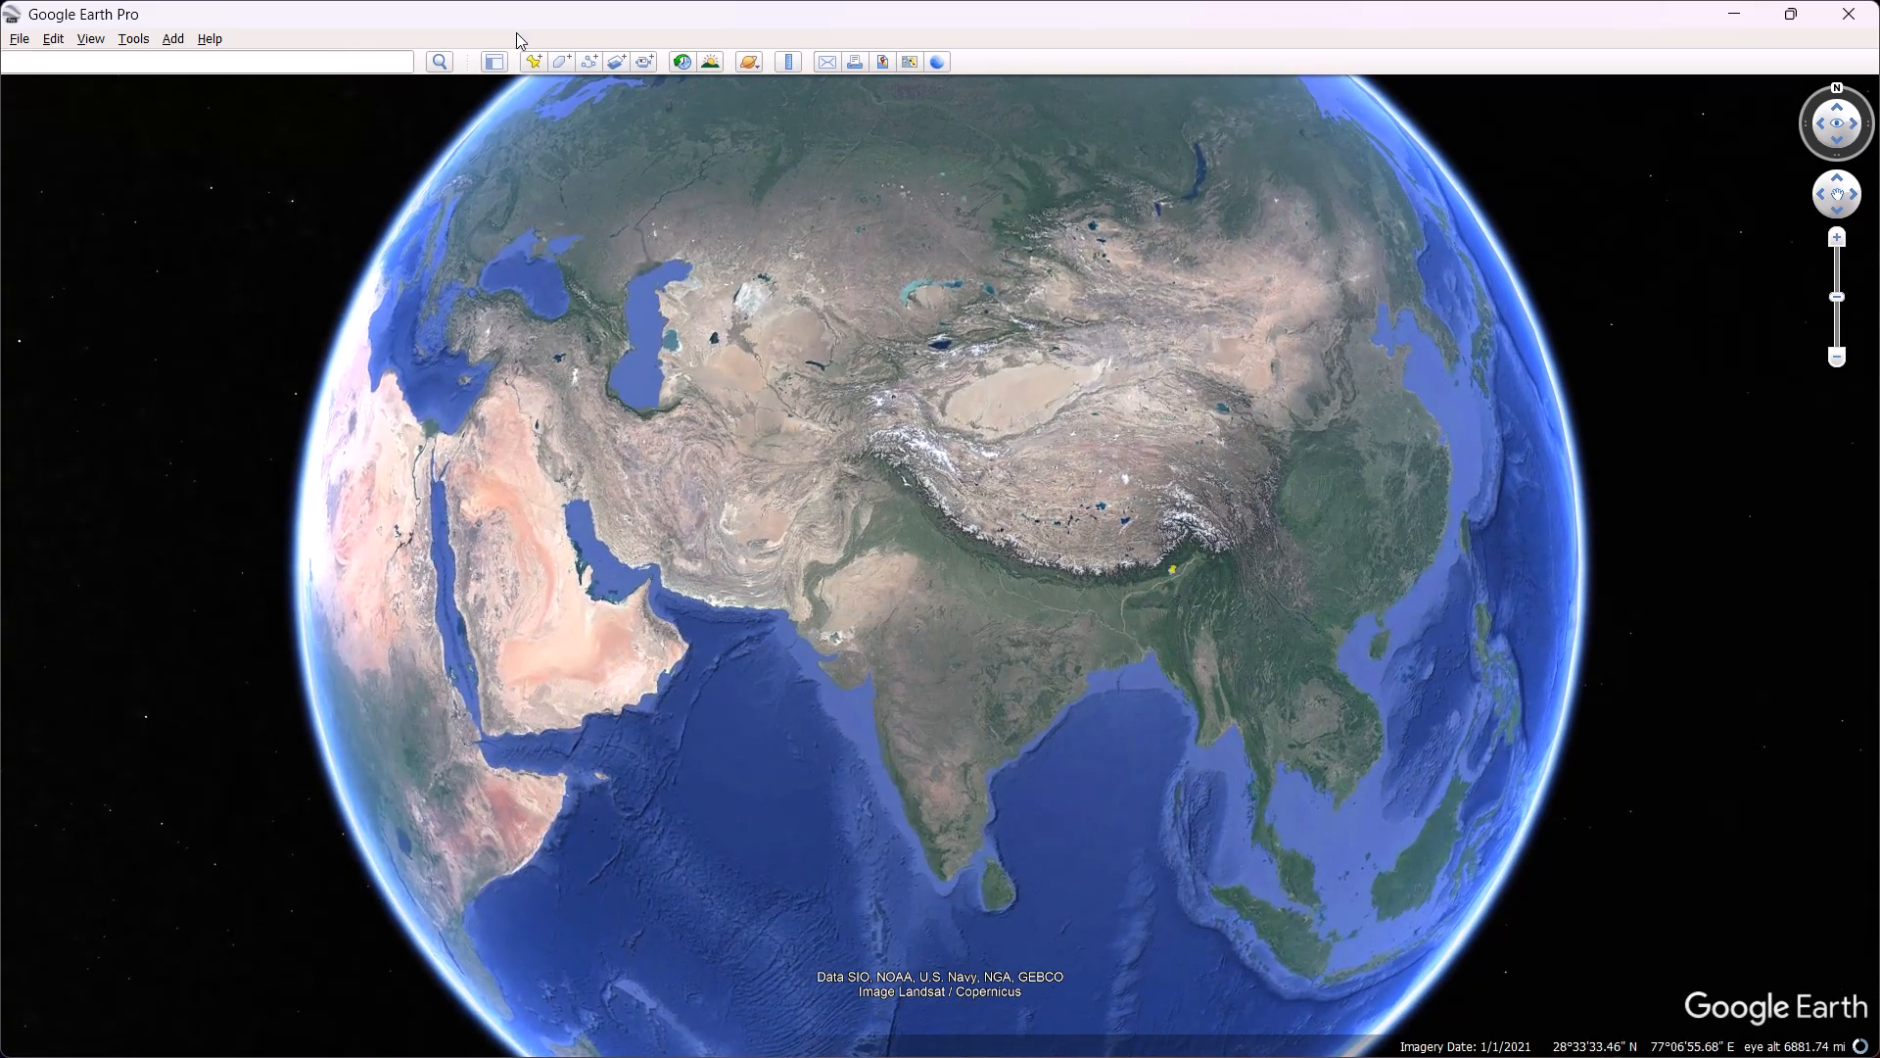
Show the saved places and fly to the "from nit jote to law college" folder.
left_click(500, 56)
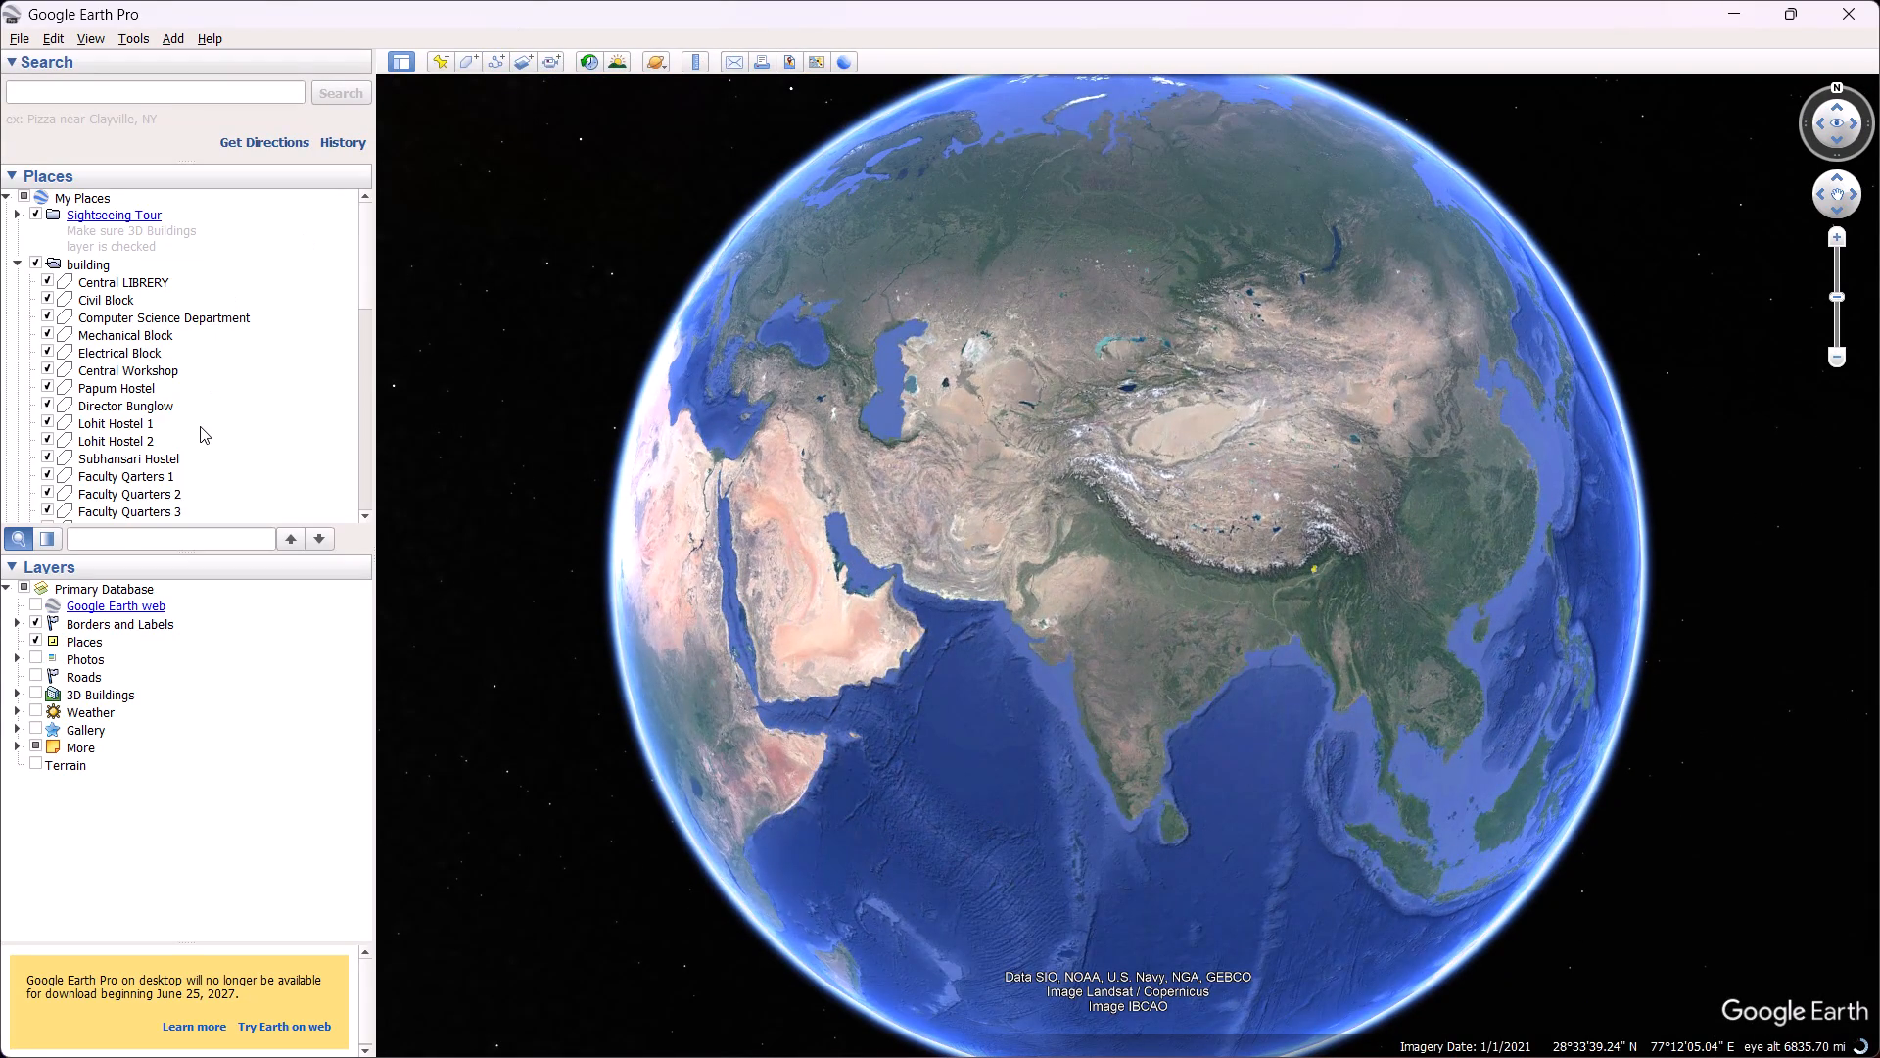
scroll(200, 426, "down", 7)
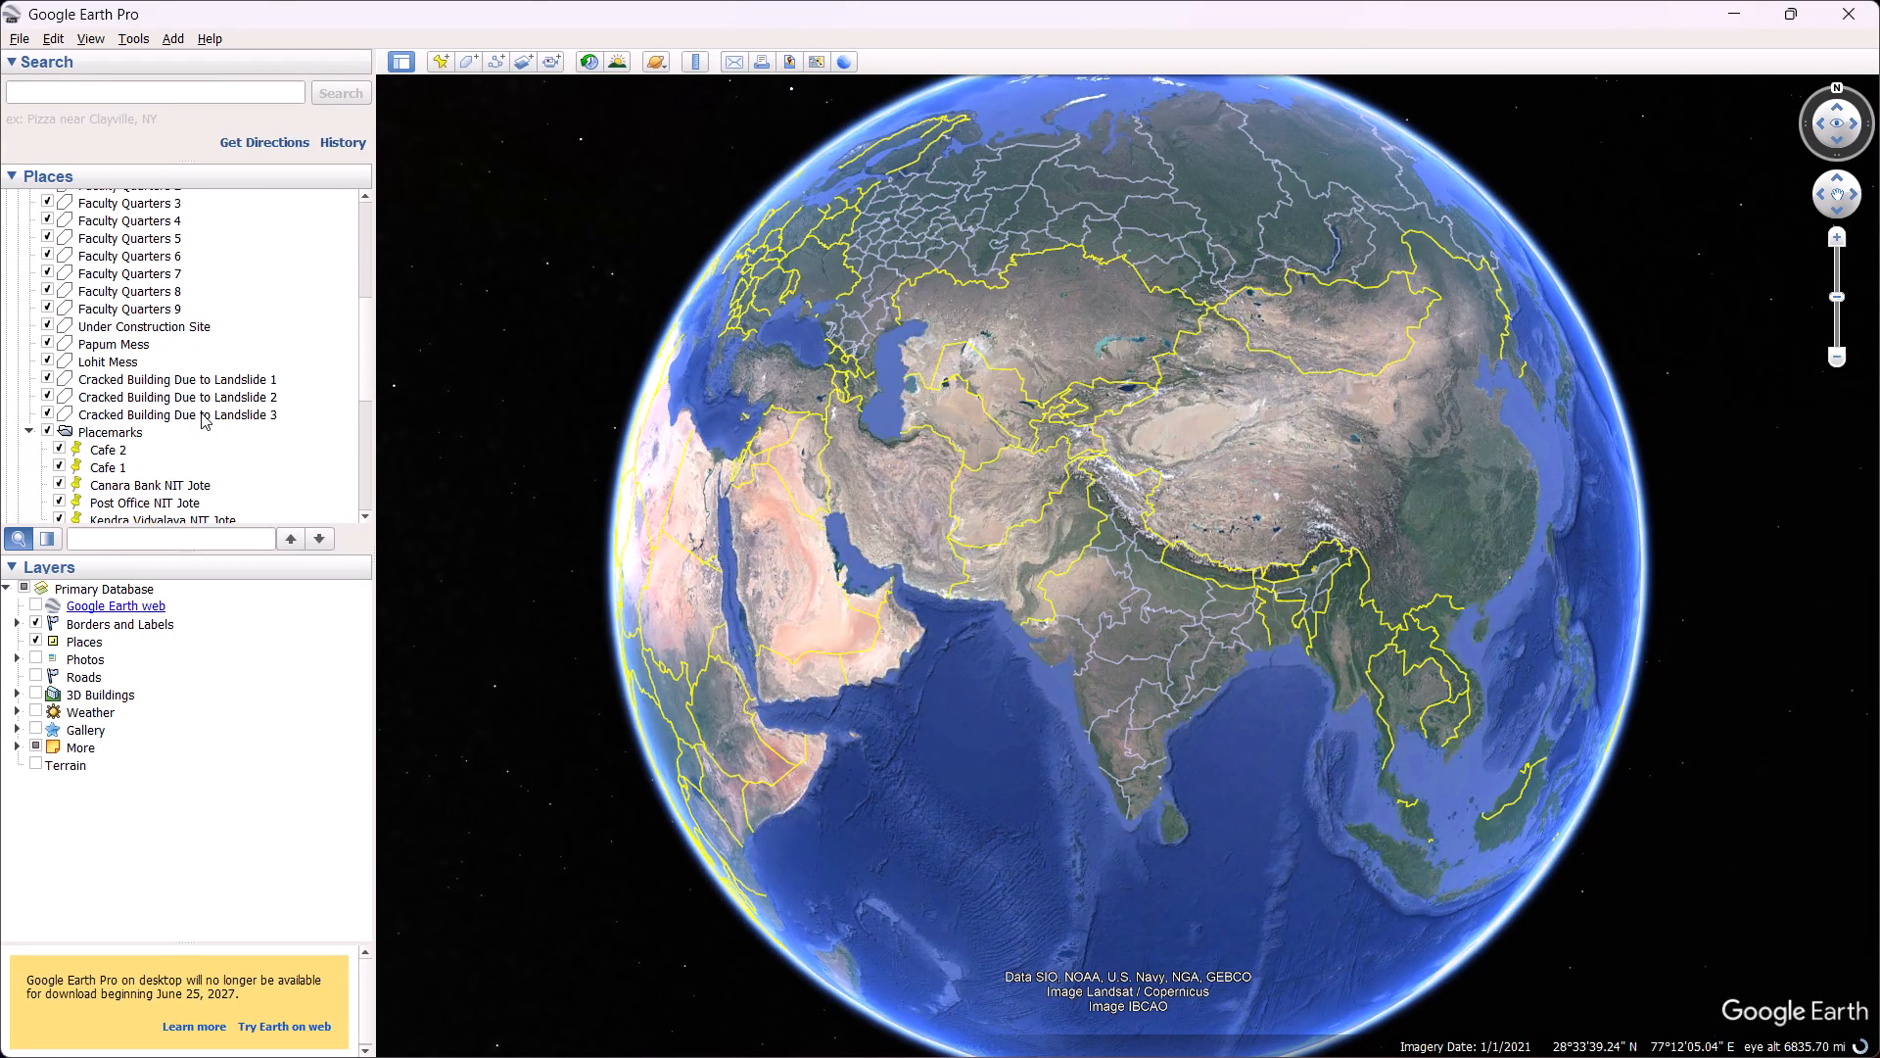
scroll(201, 412, "down", 4)
left_click(177, 379)
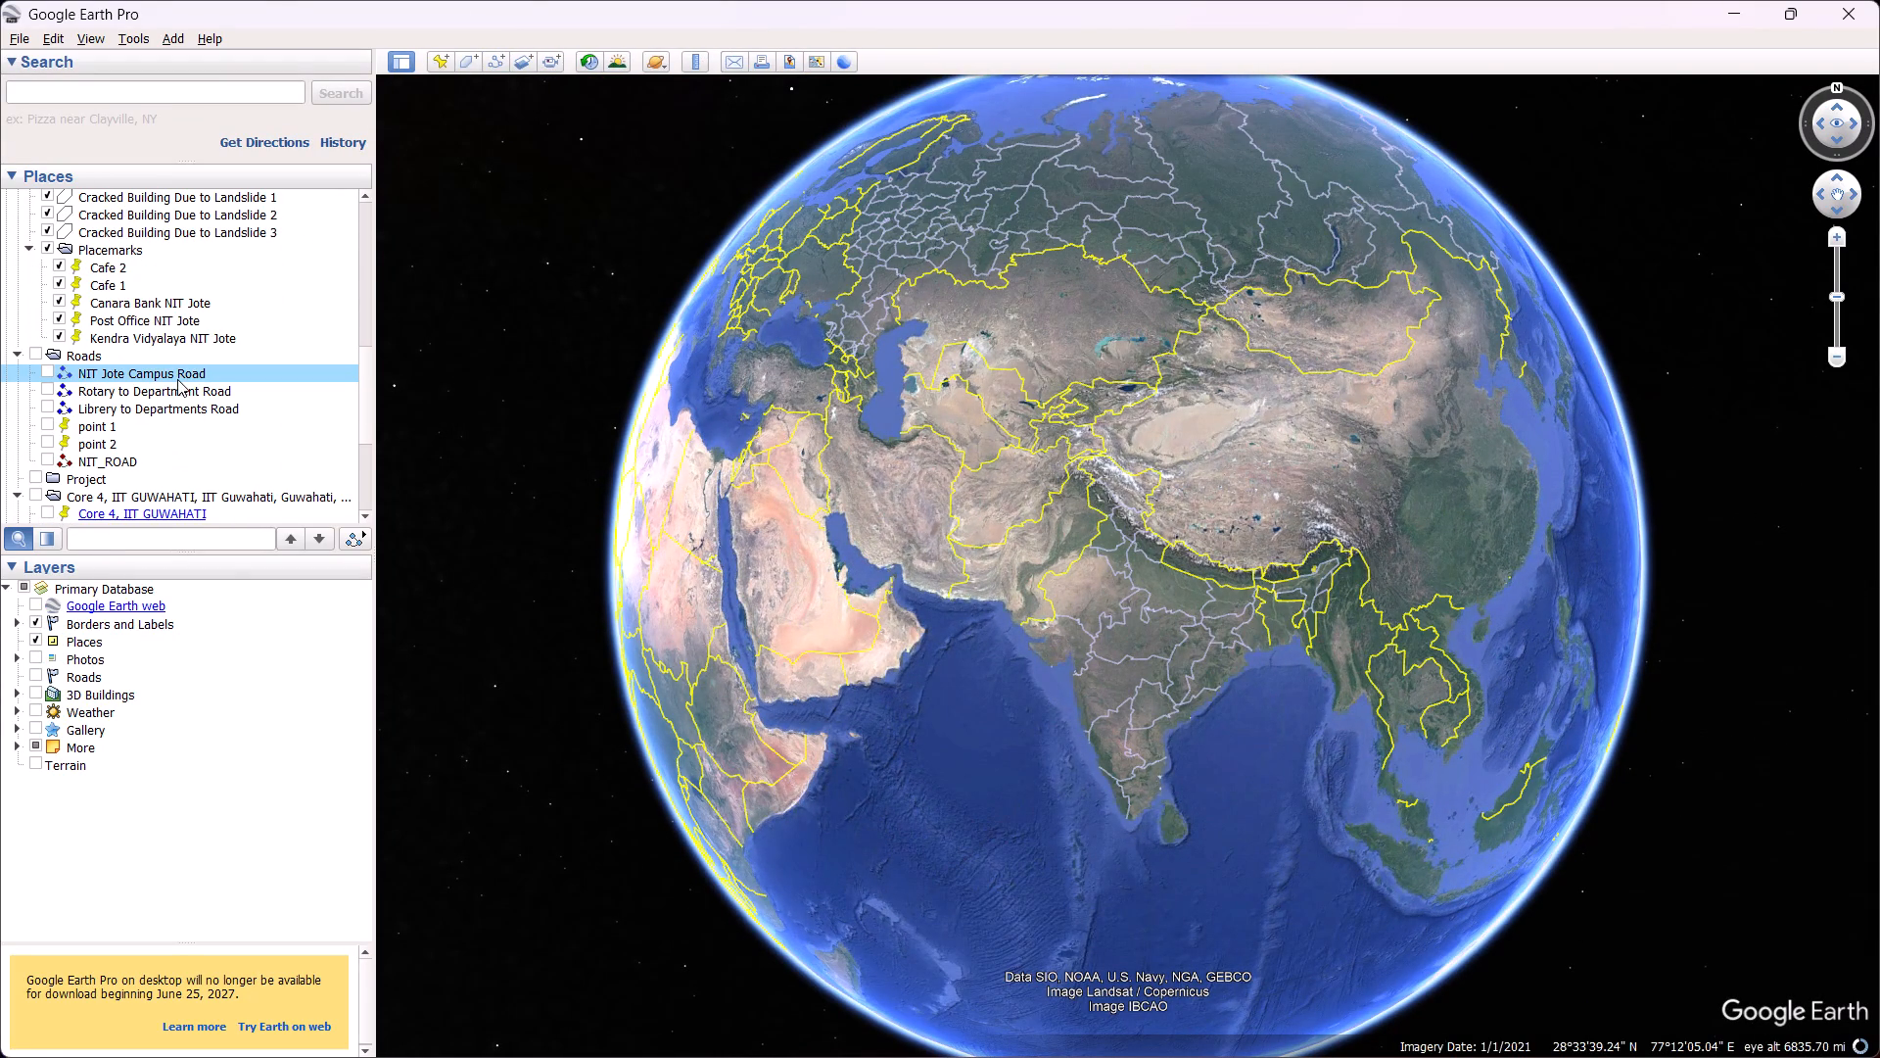
left_click(177, 379)
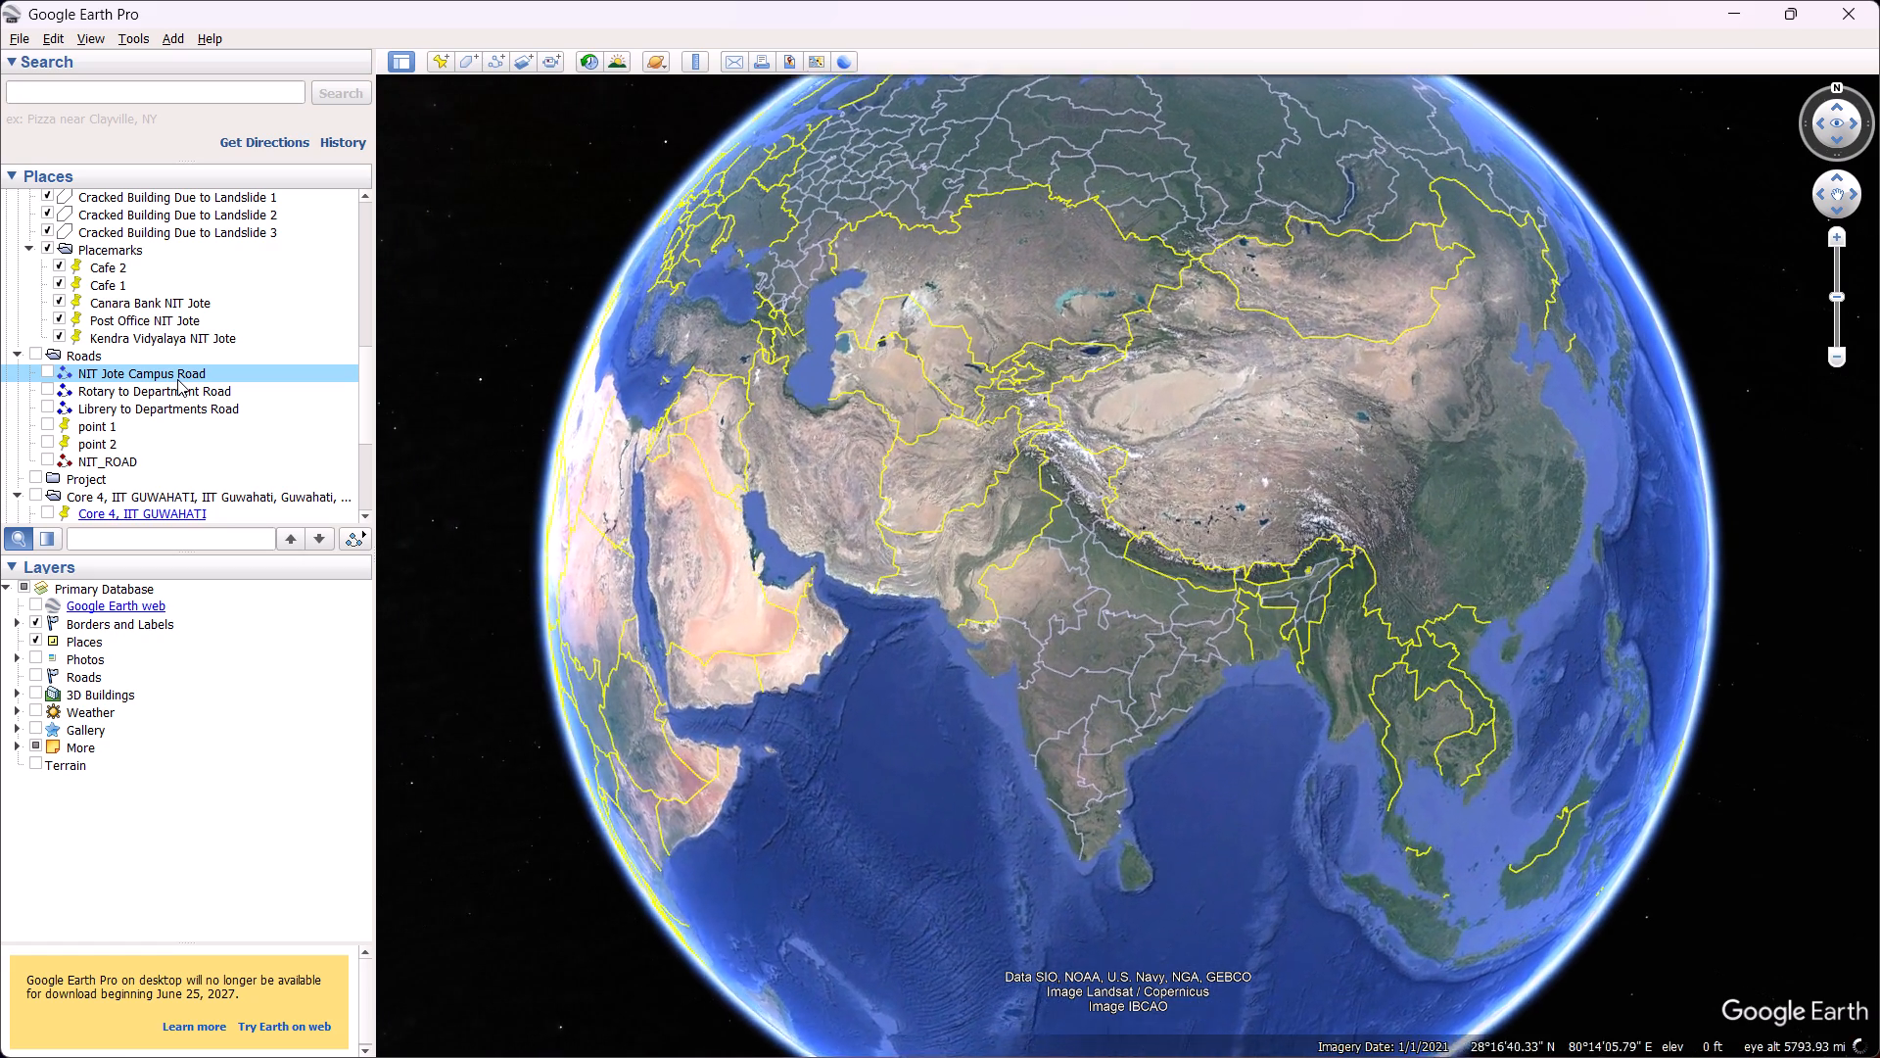
scroll(191, 420, "down", 5)
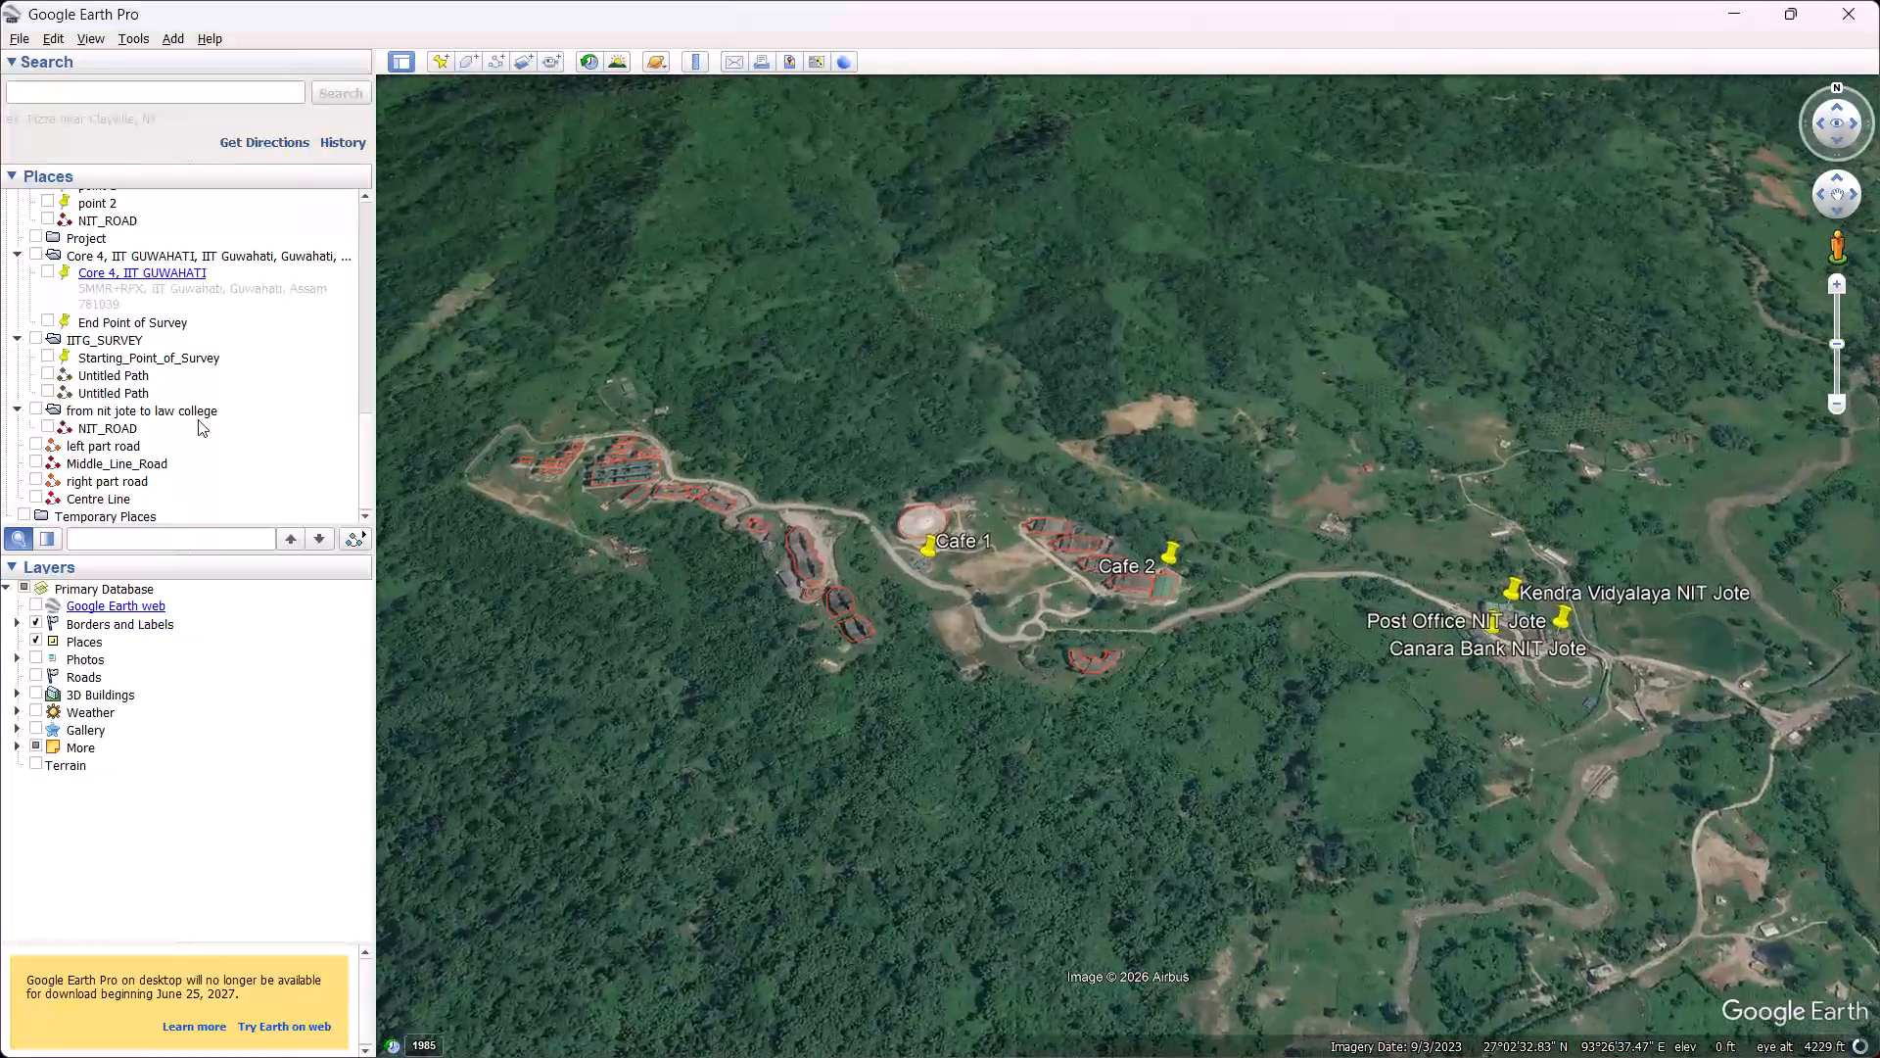
double_click(198, 419)
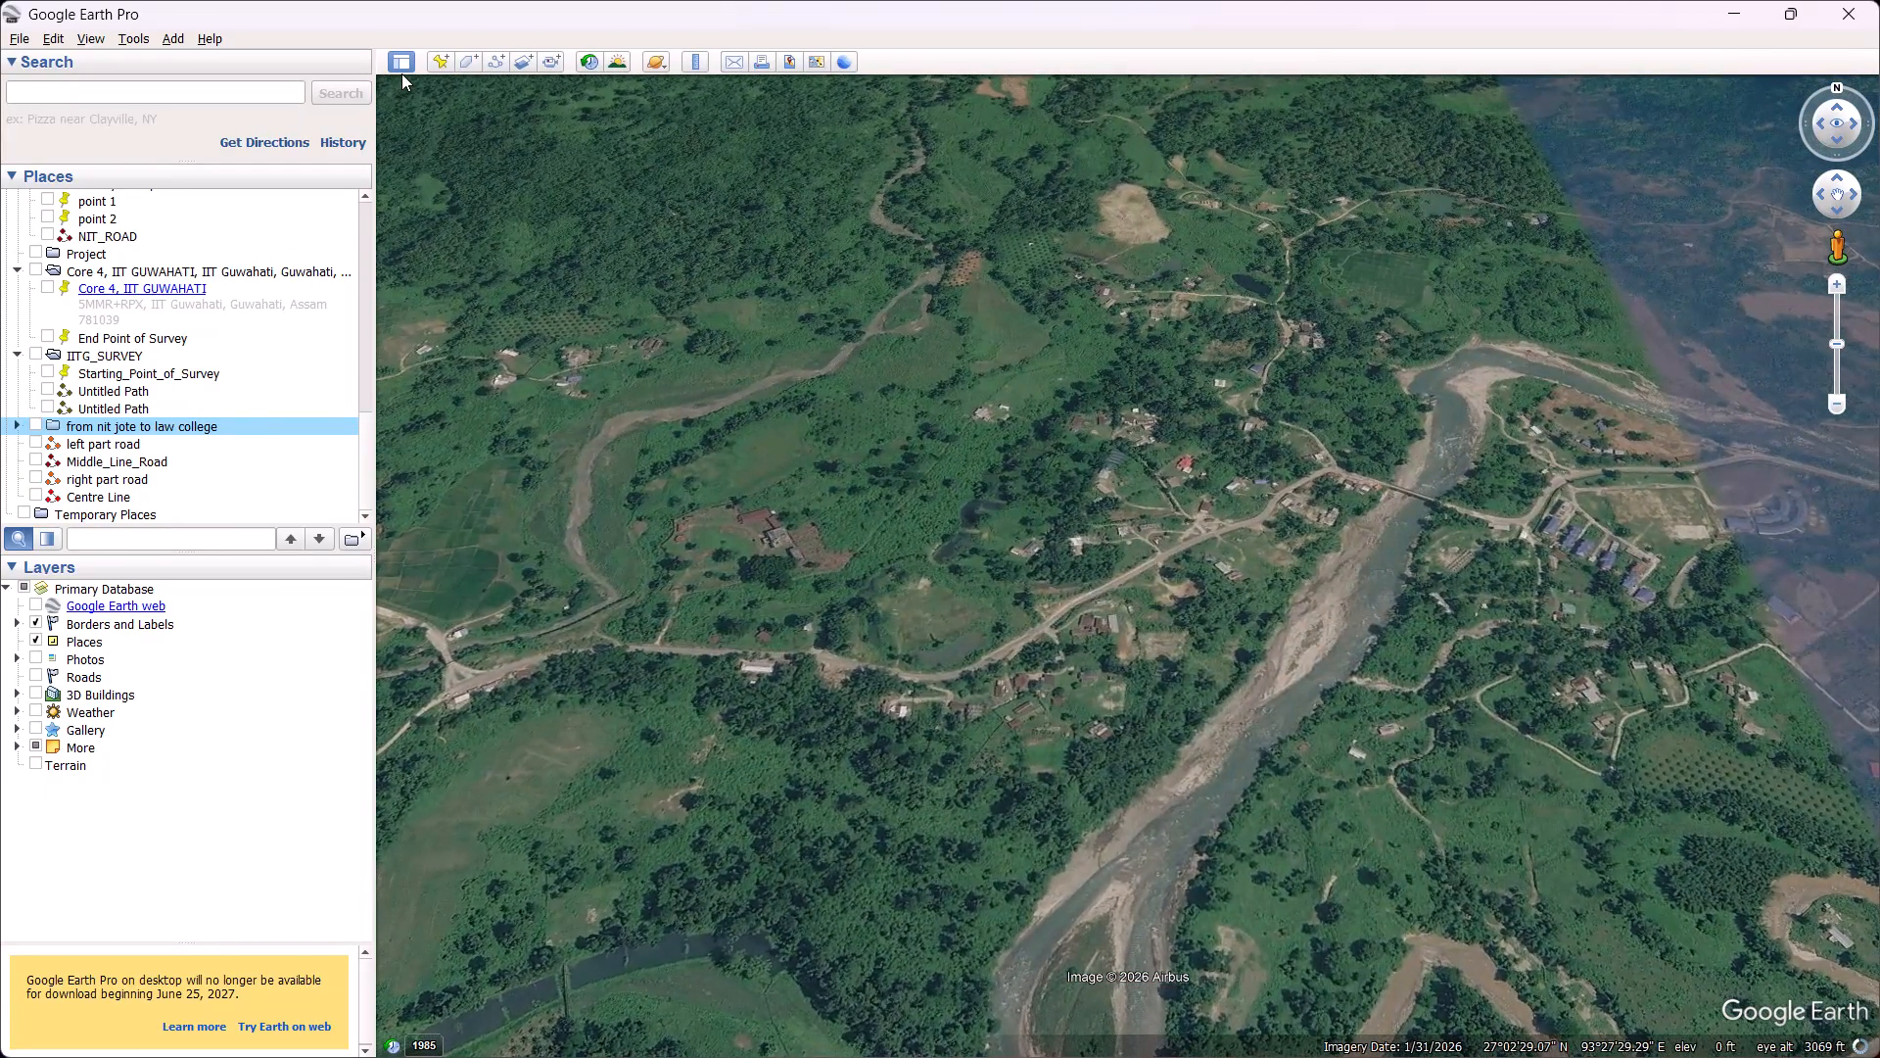
Hide the sidebar, set a north-up, straight-down view, and frame the road from NIT Jote to the law college.
left_click(402, 56)
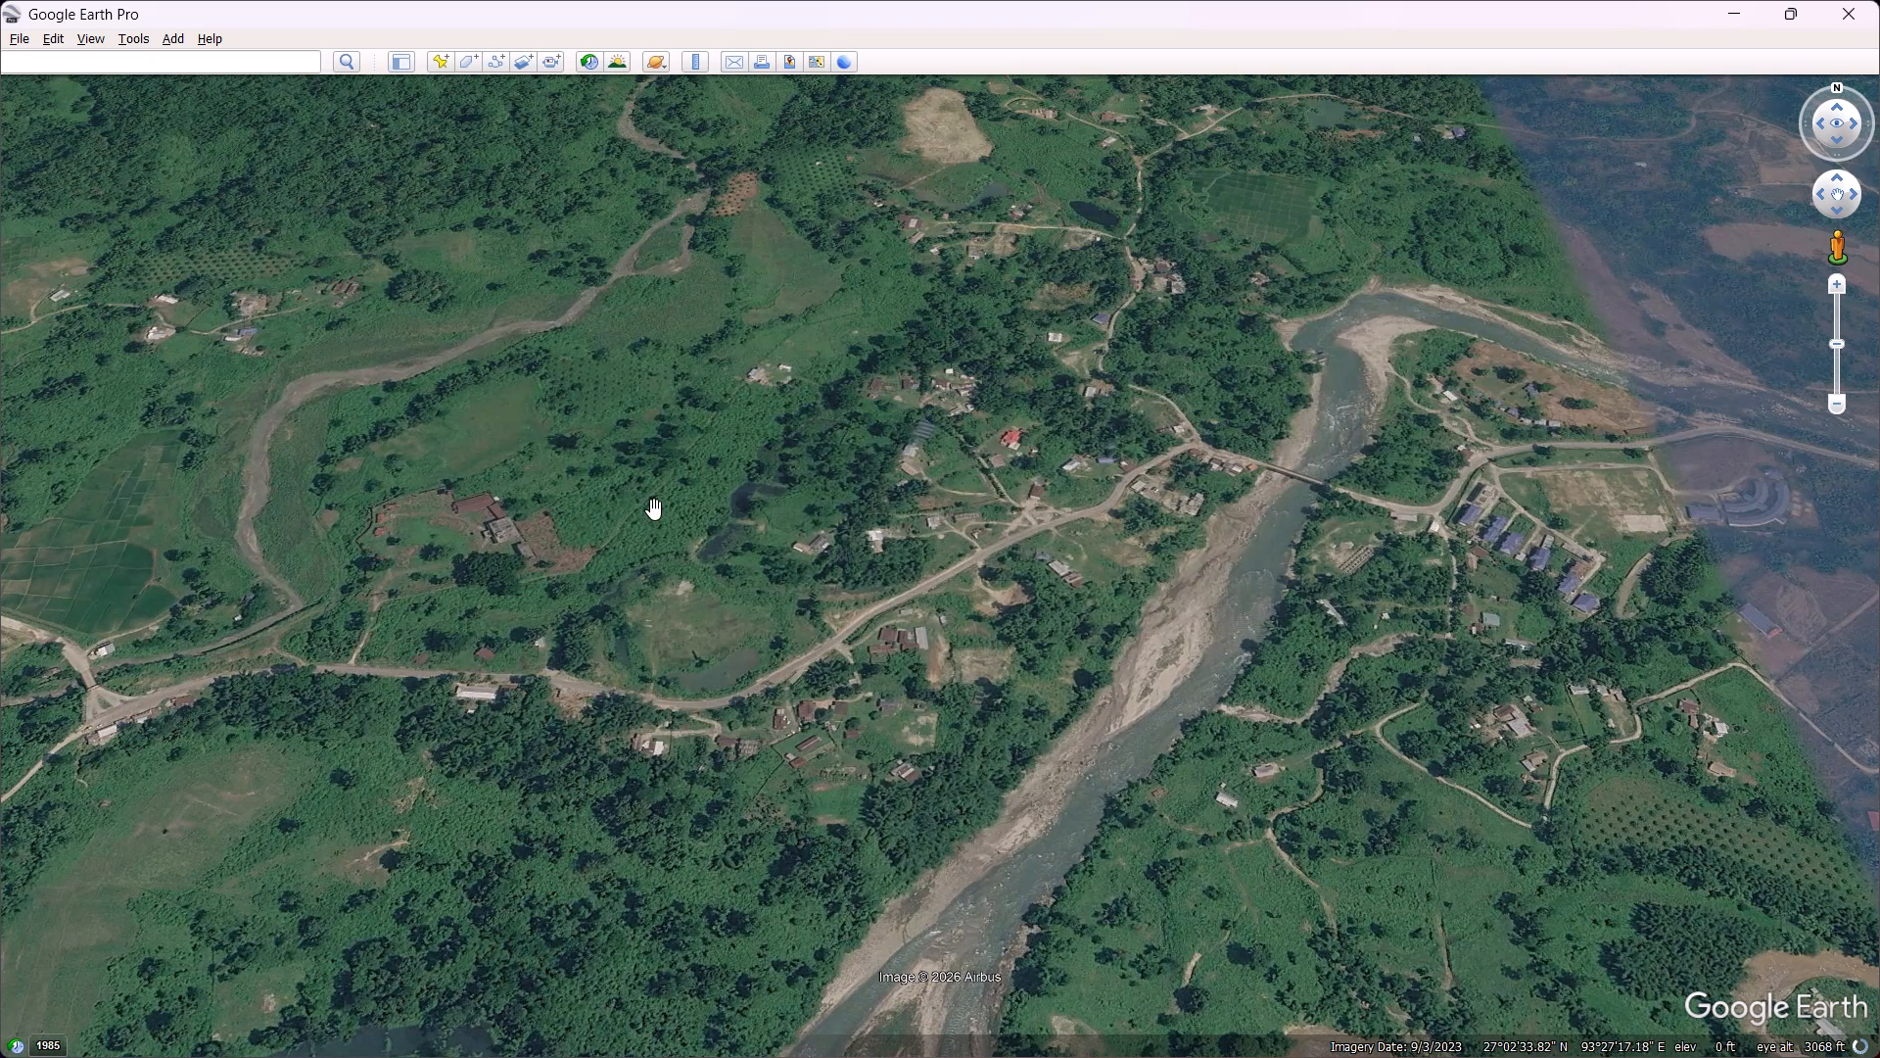
type("nnnn")
key("u")
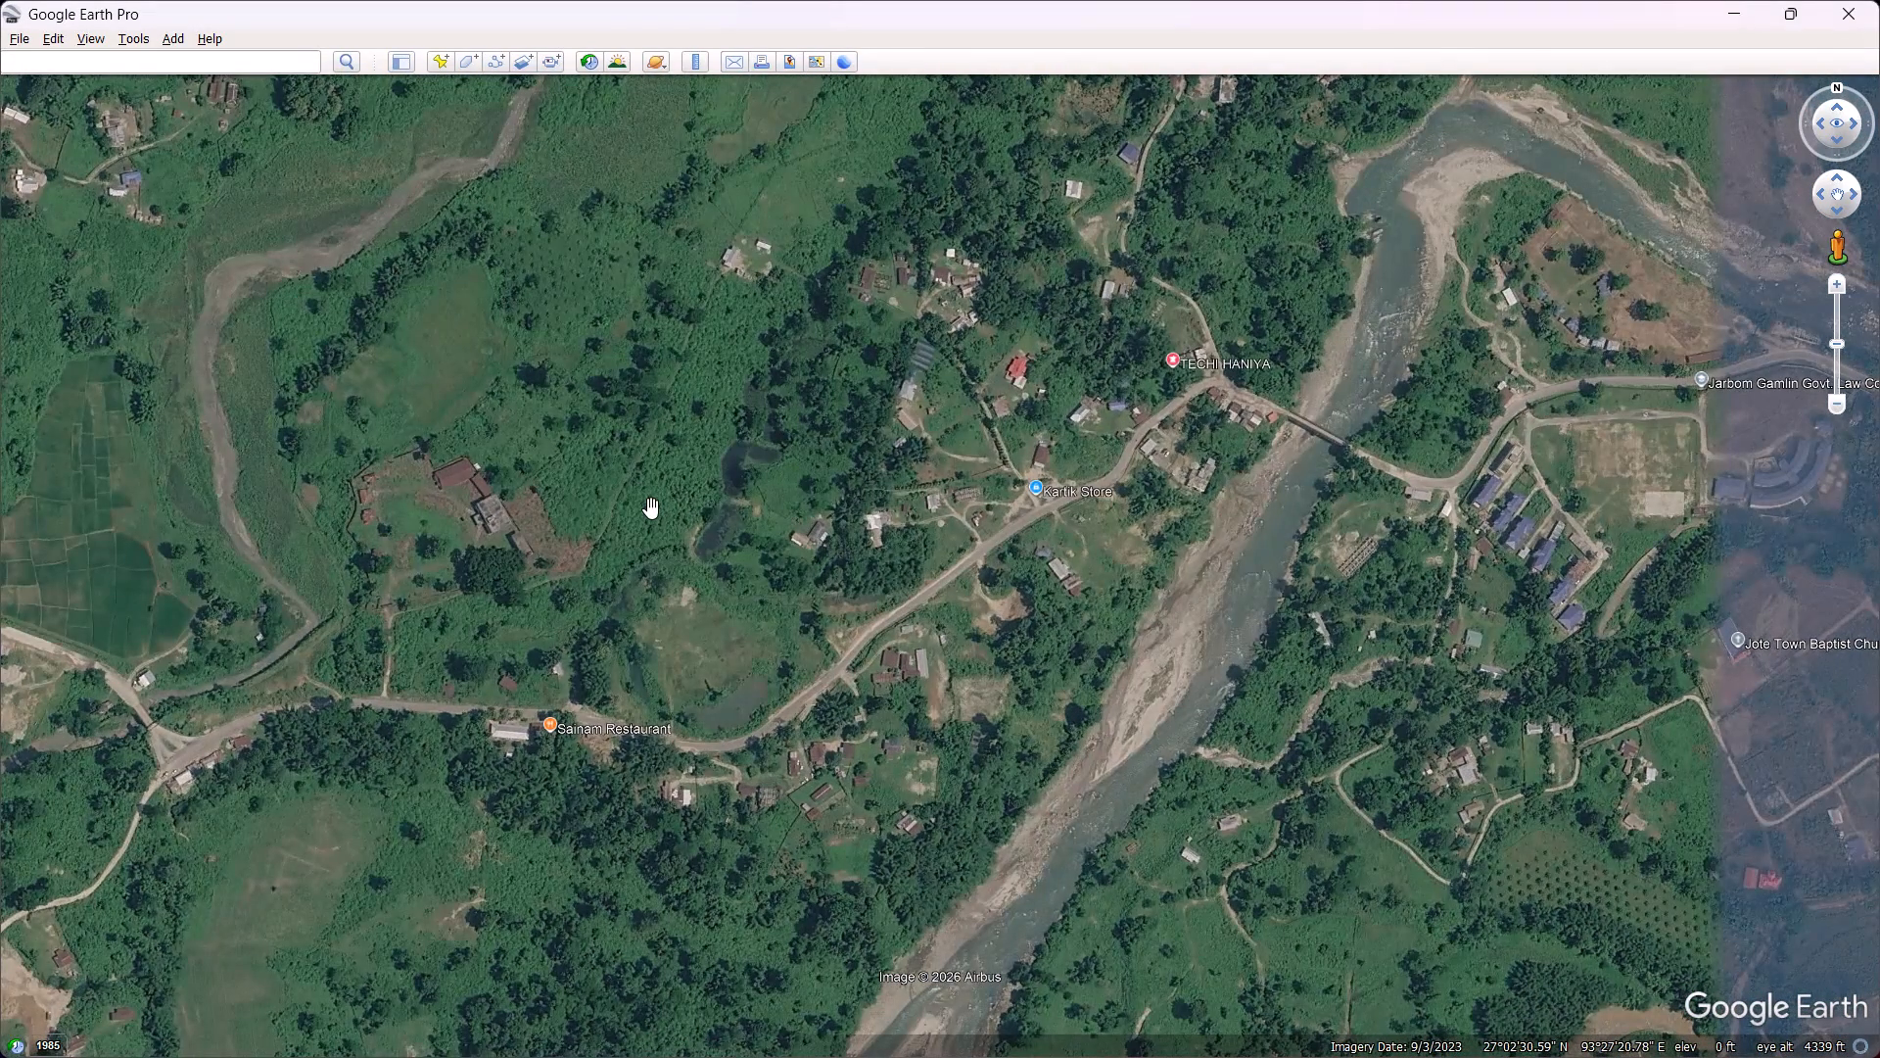
scroll(651, 508, "up", 1)
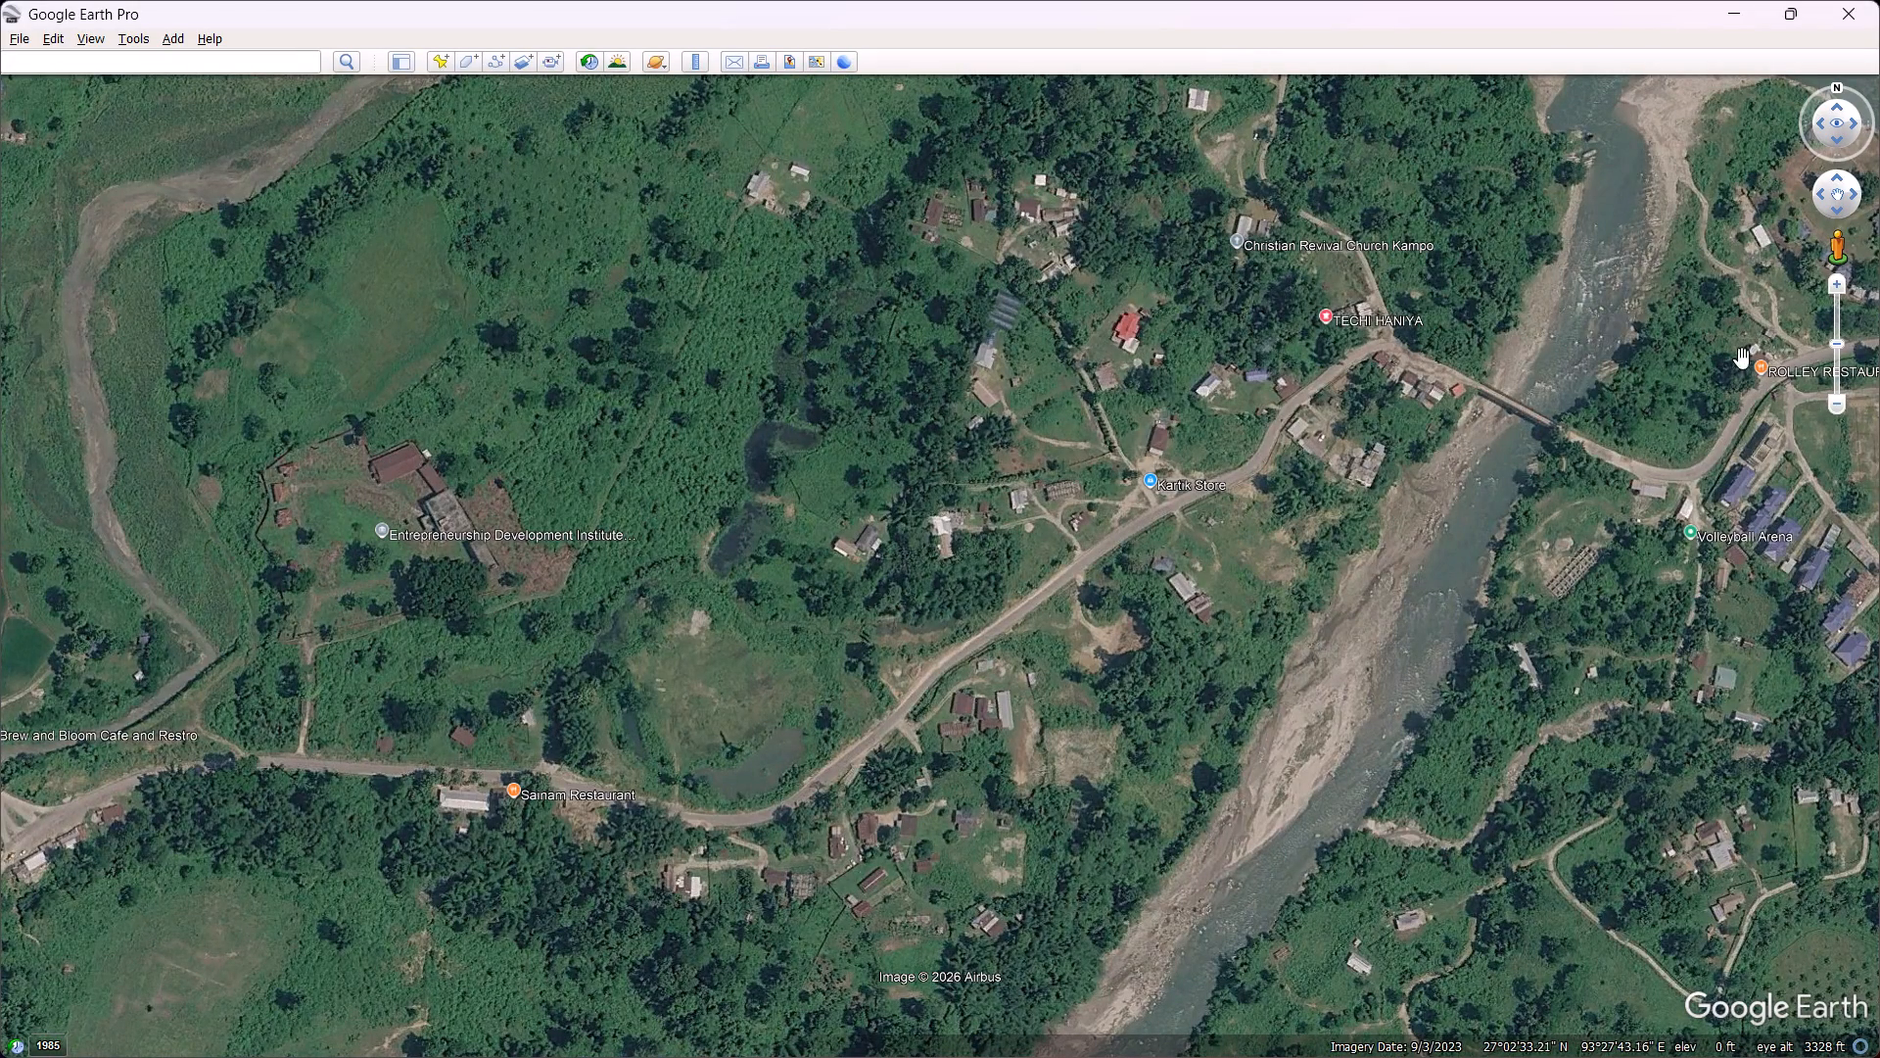
scroll(1502, 407, "down", 1)
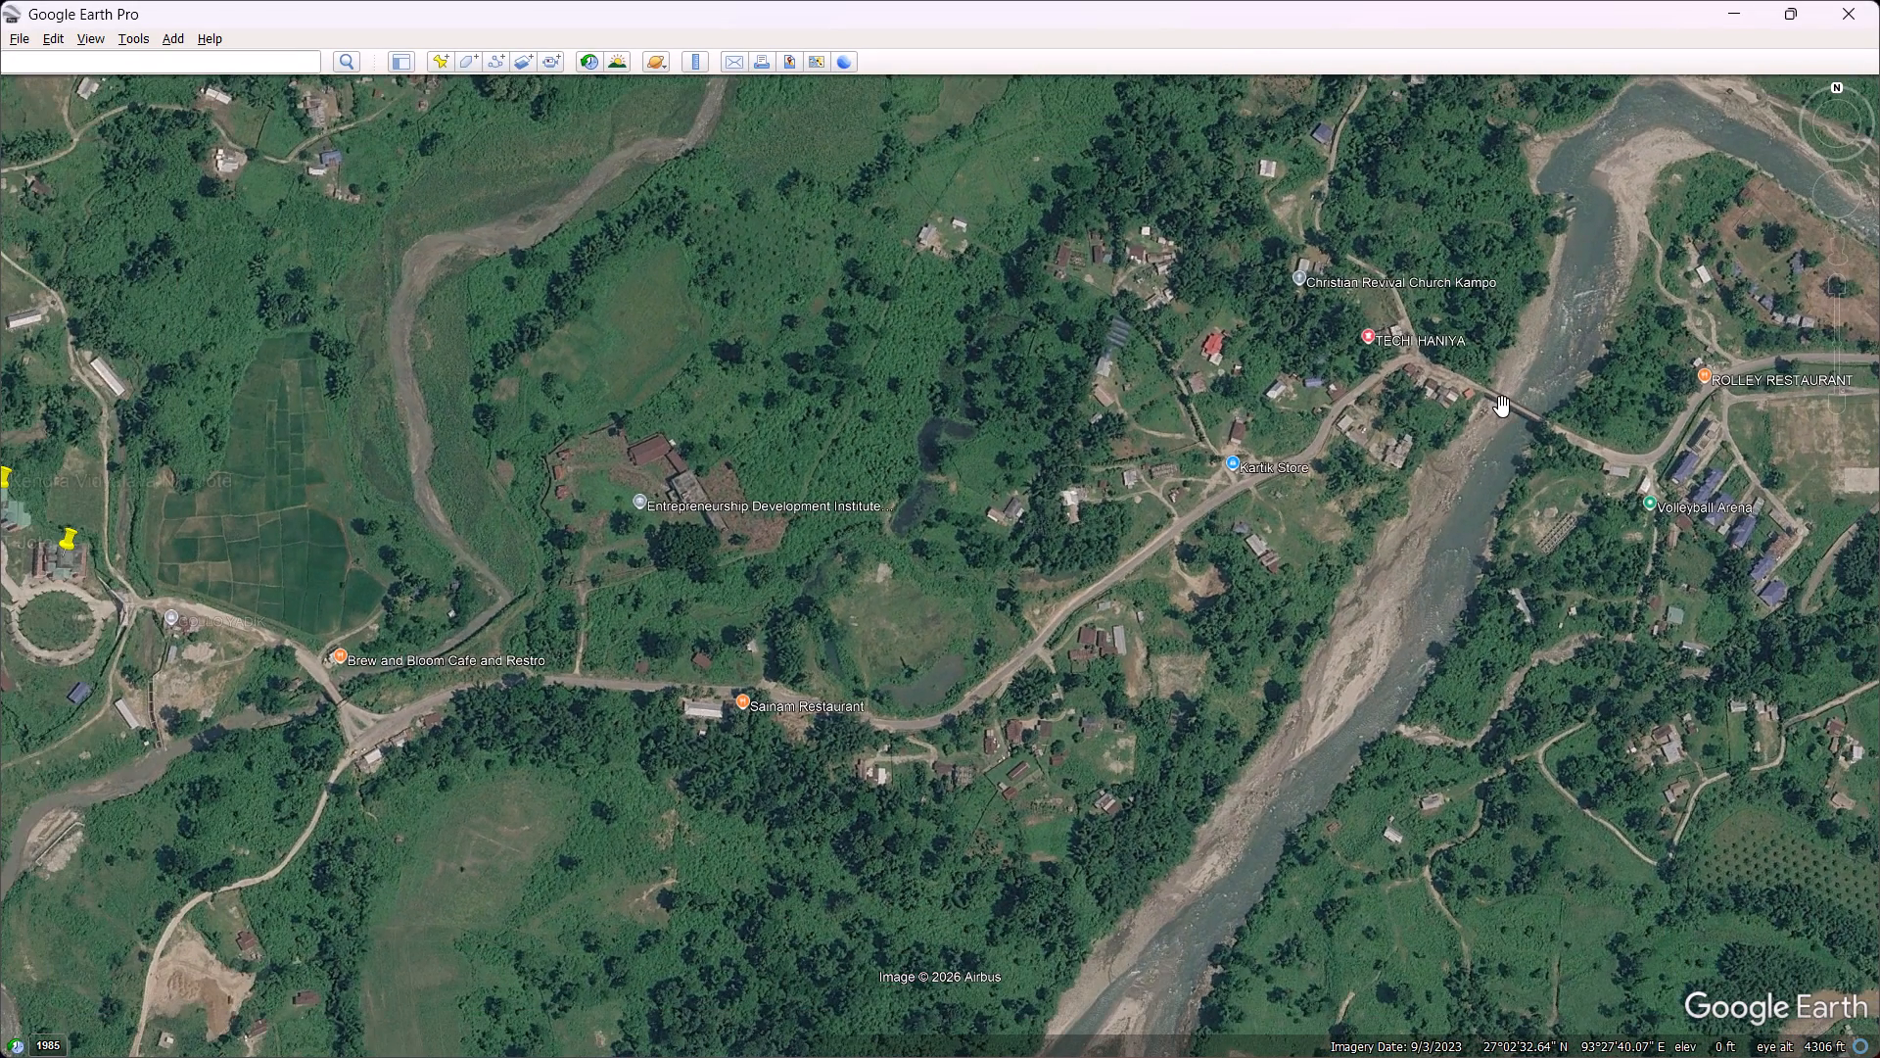
scroll(1502, 407, "down", 2)
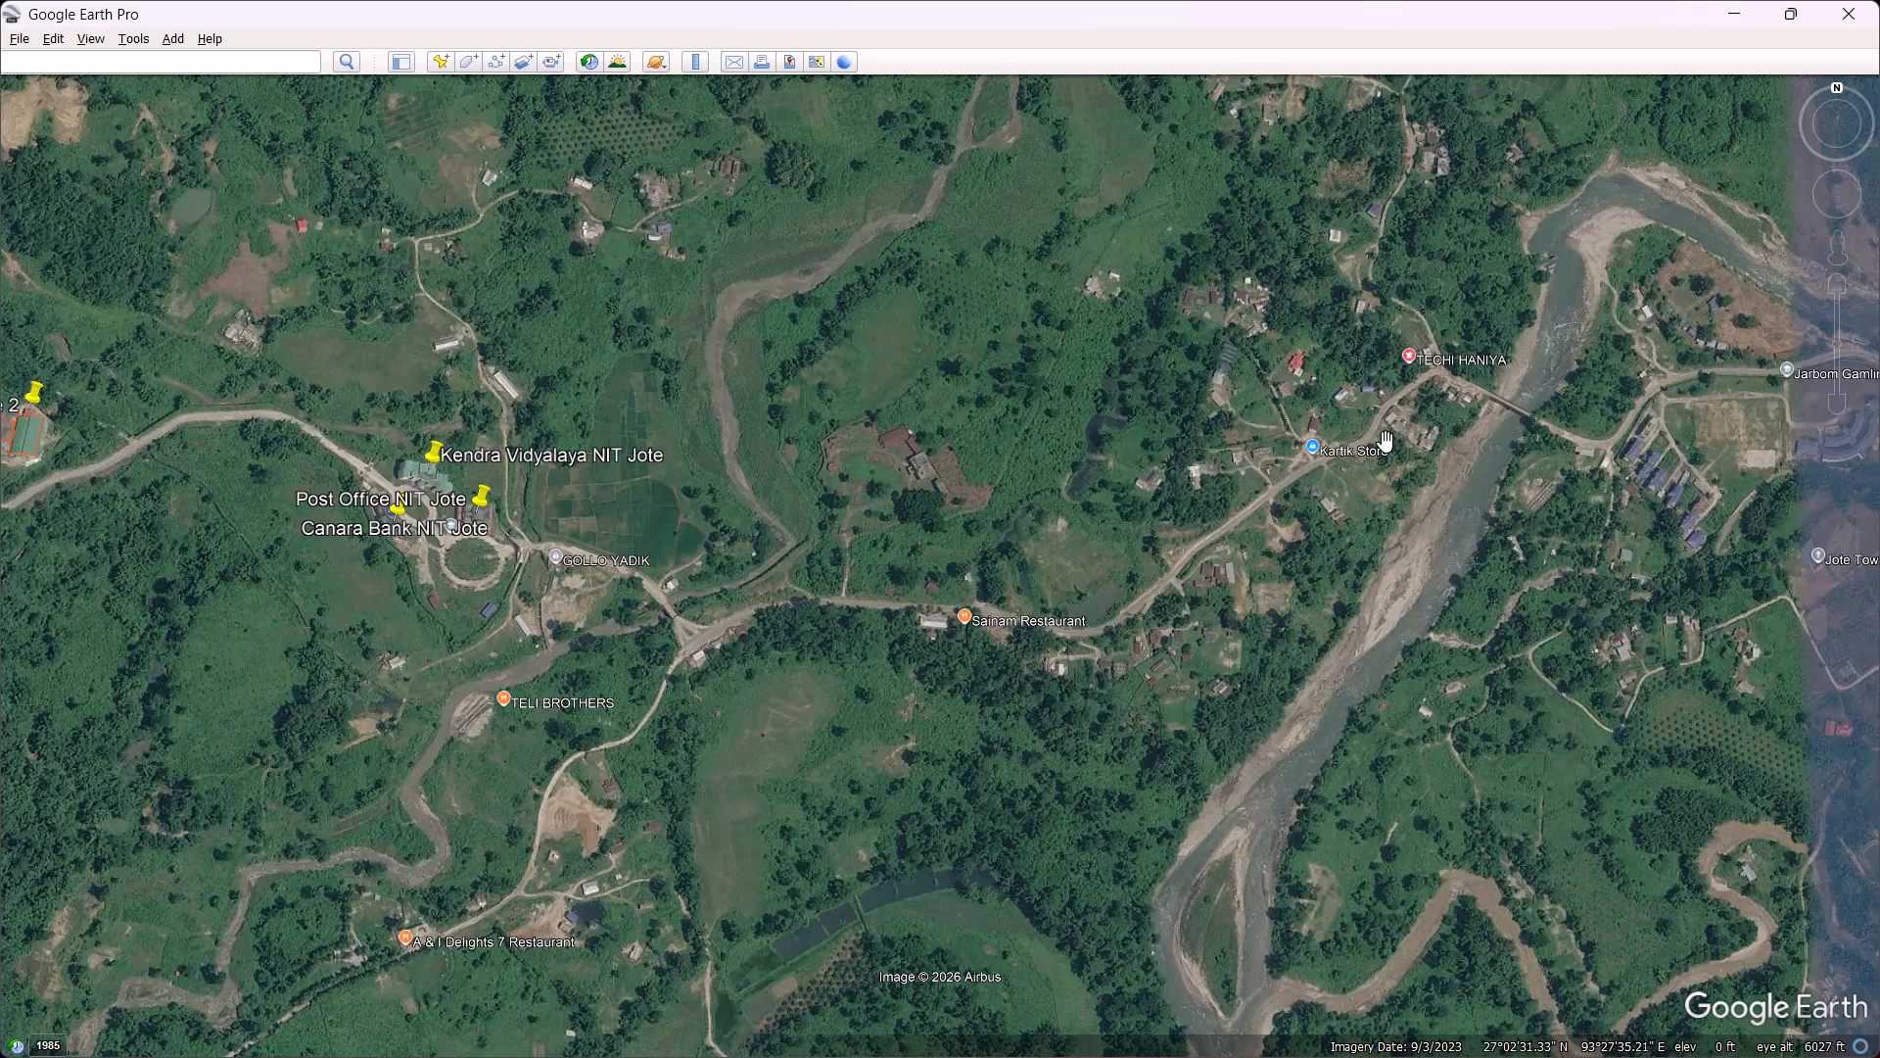
scroll(1386, 442, "up", 1)
left_click_drag(1386, 442, 1287, 447)
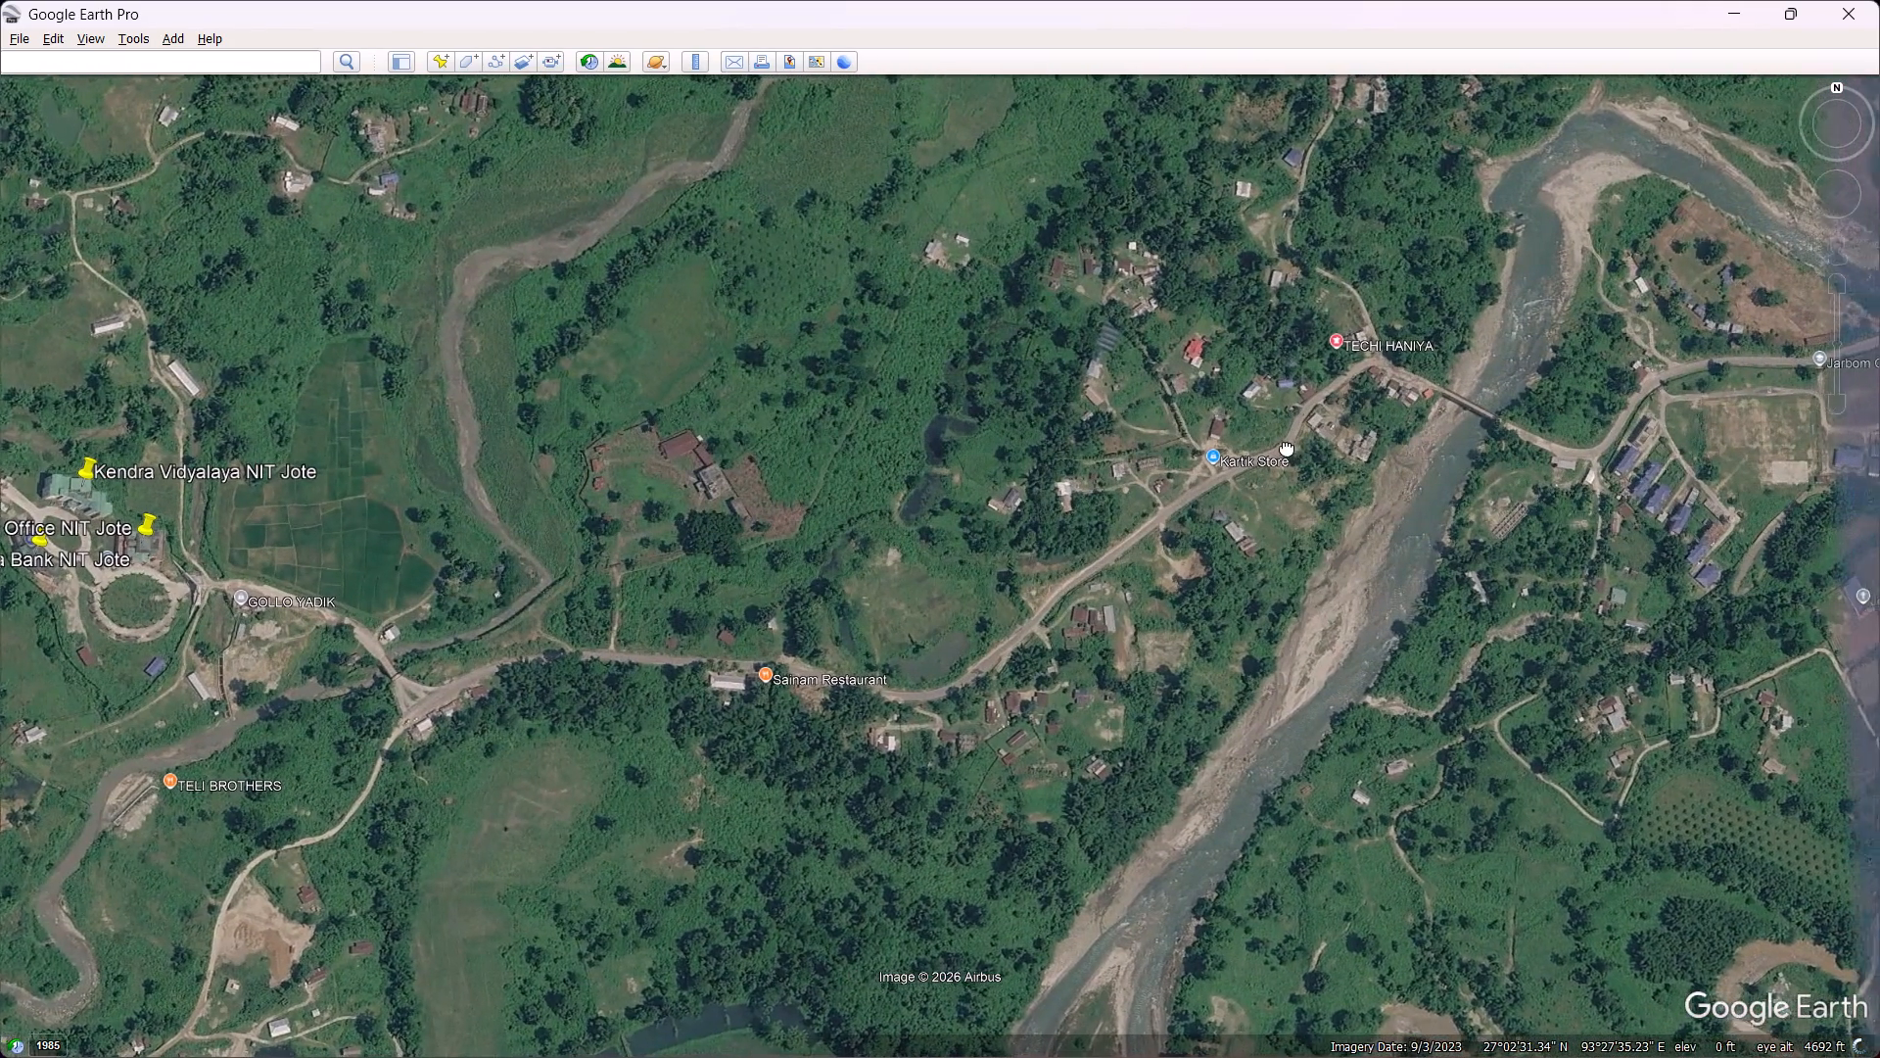
left_click_drag(1287, 447, 1058, 408)
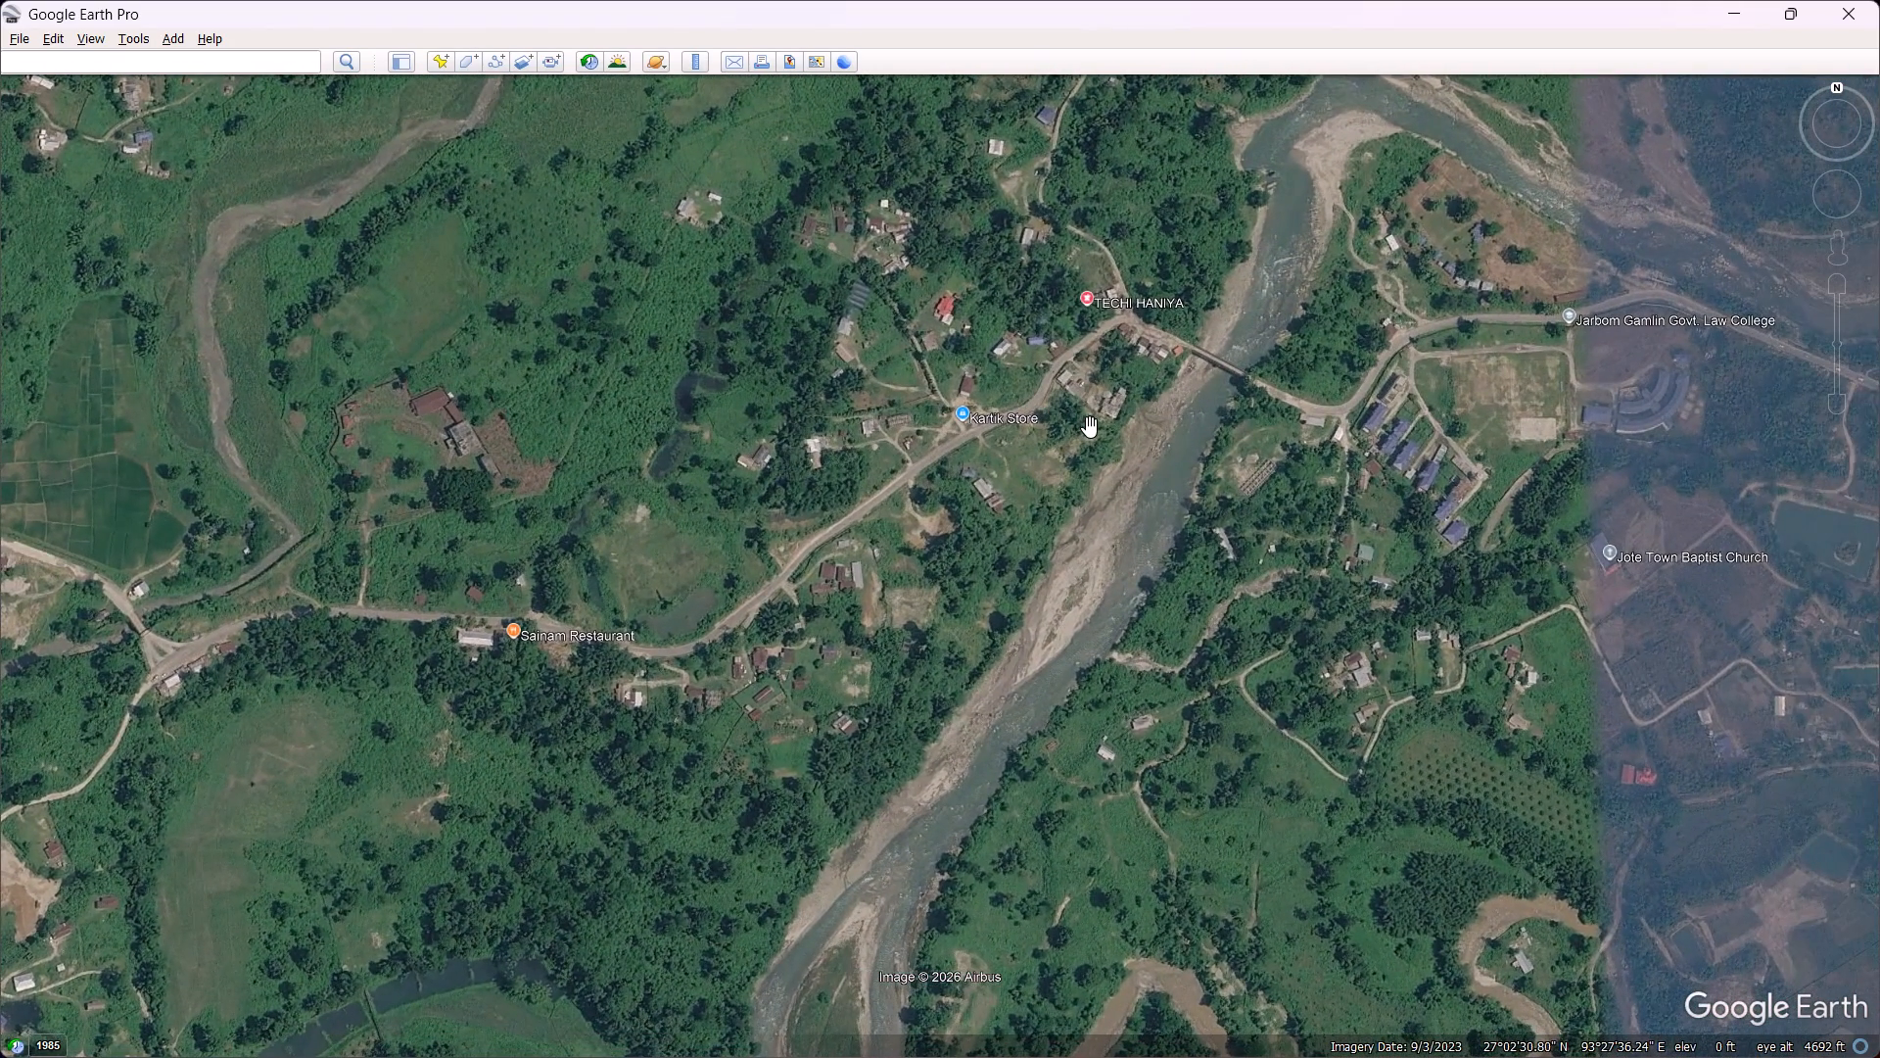
scroll(1090, 427, "up", 1)
scroll(1090, 427, "down", 1)
left_click_drag(1045, 498, 1123, 517)
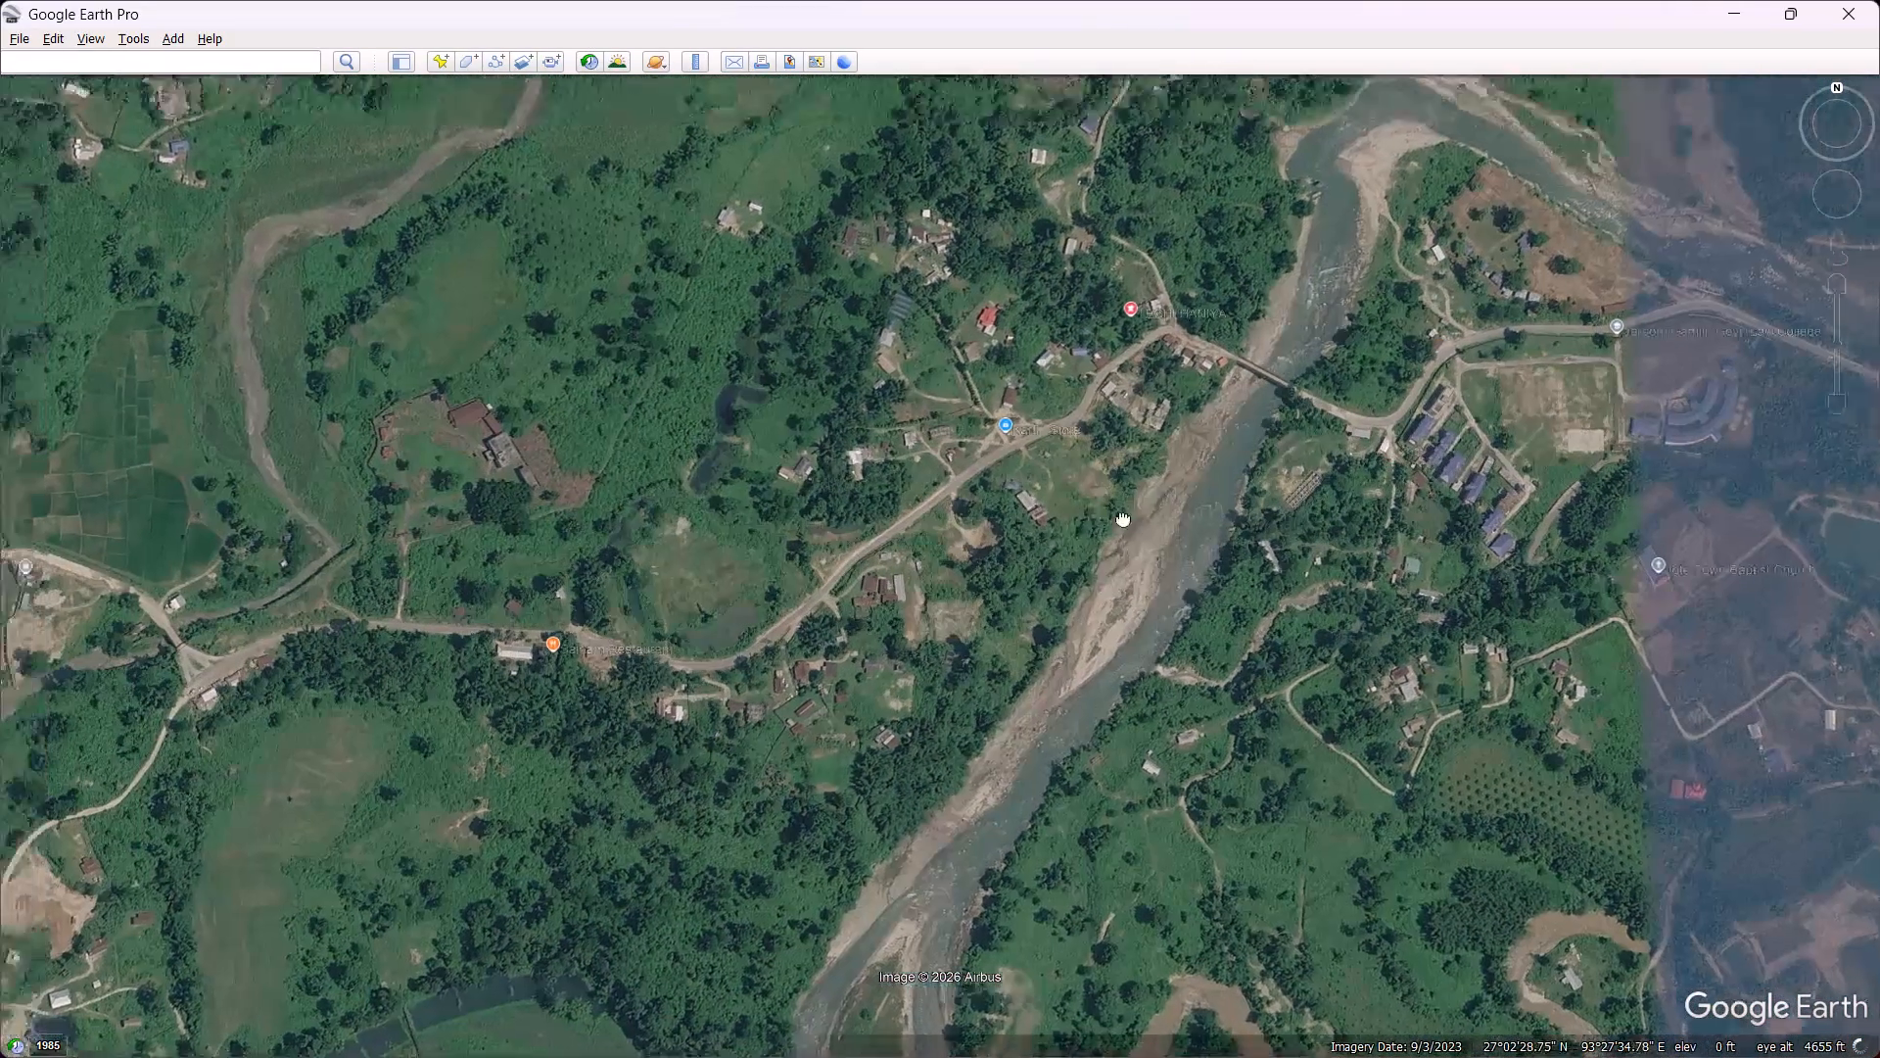
left_click_drag(1123, 517, 1129, 519)
scroll(1123, 520, "up", 1)
left_click_drag(1071, 553, 1095, 553)
scroll(1095, 553, "down", 1)
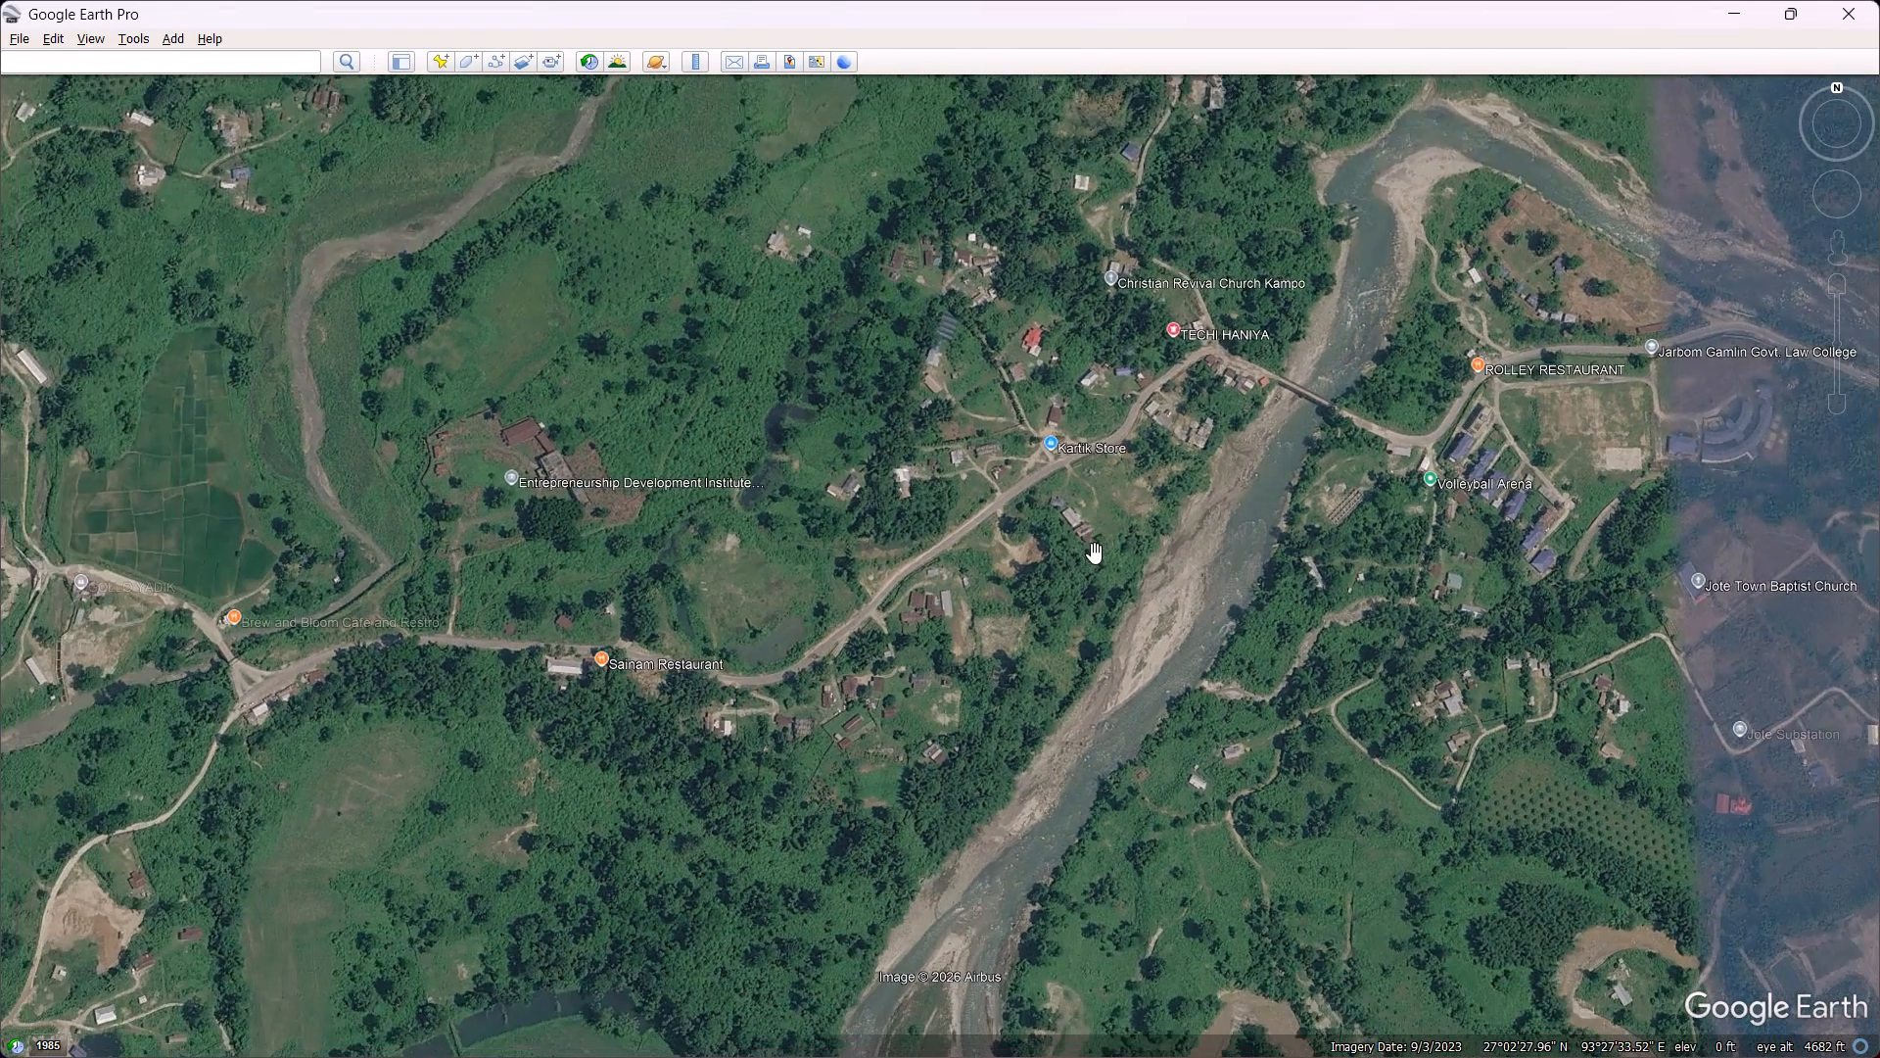
left_click_drag(1064, 574, 1076, 577)
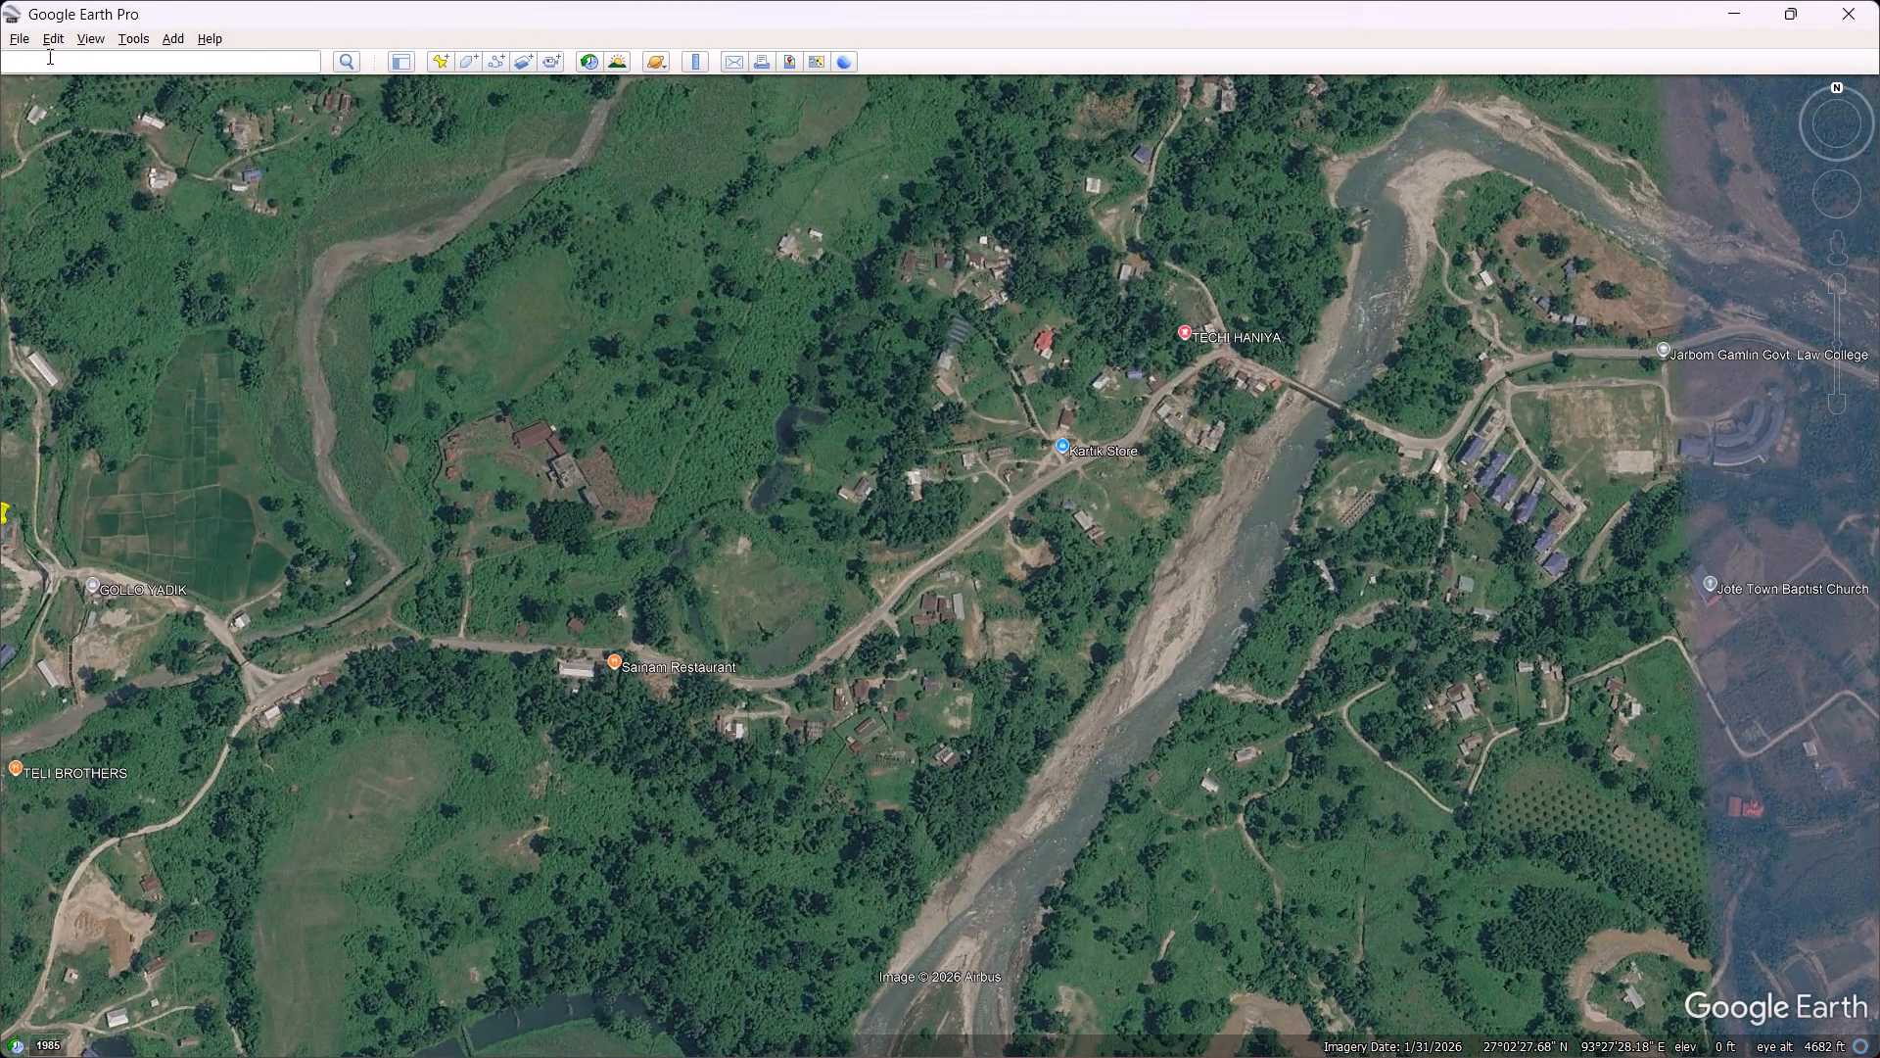
Start saving the view as an image and turn off the title and description, legend, scale and compass.
left_click(18, 36)
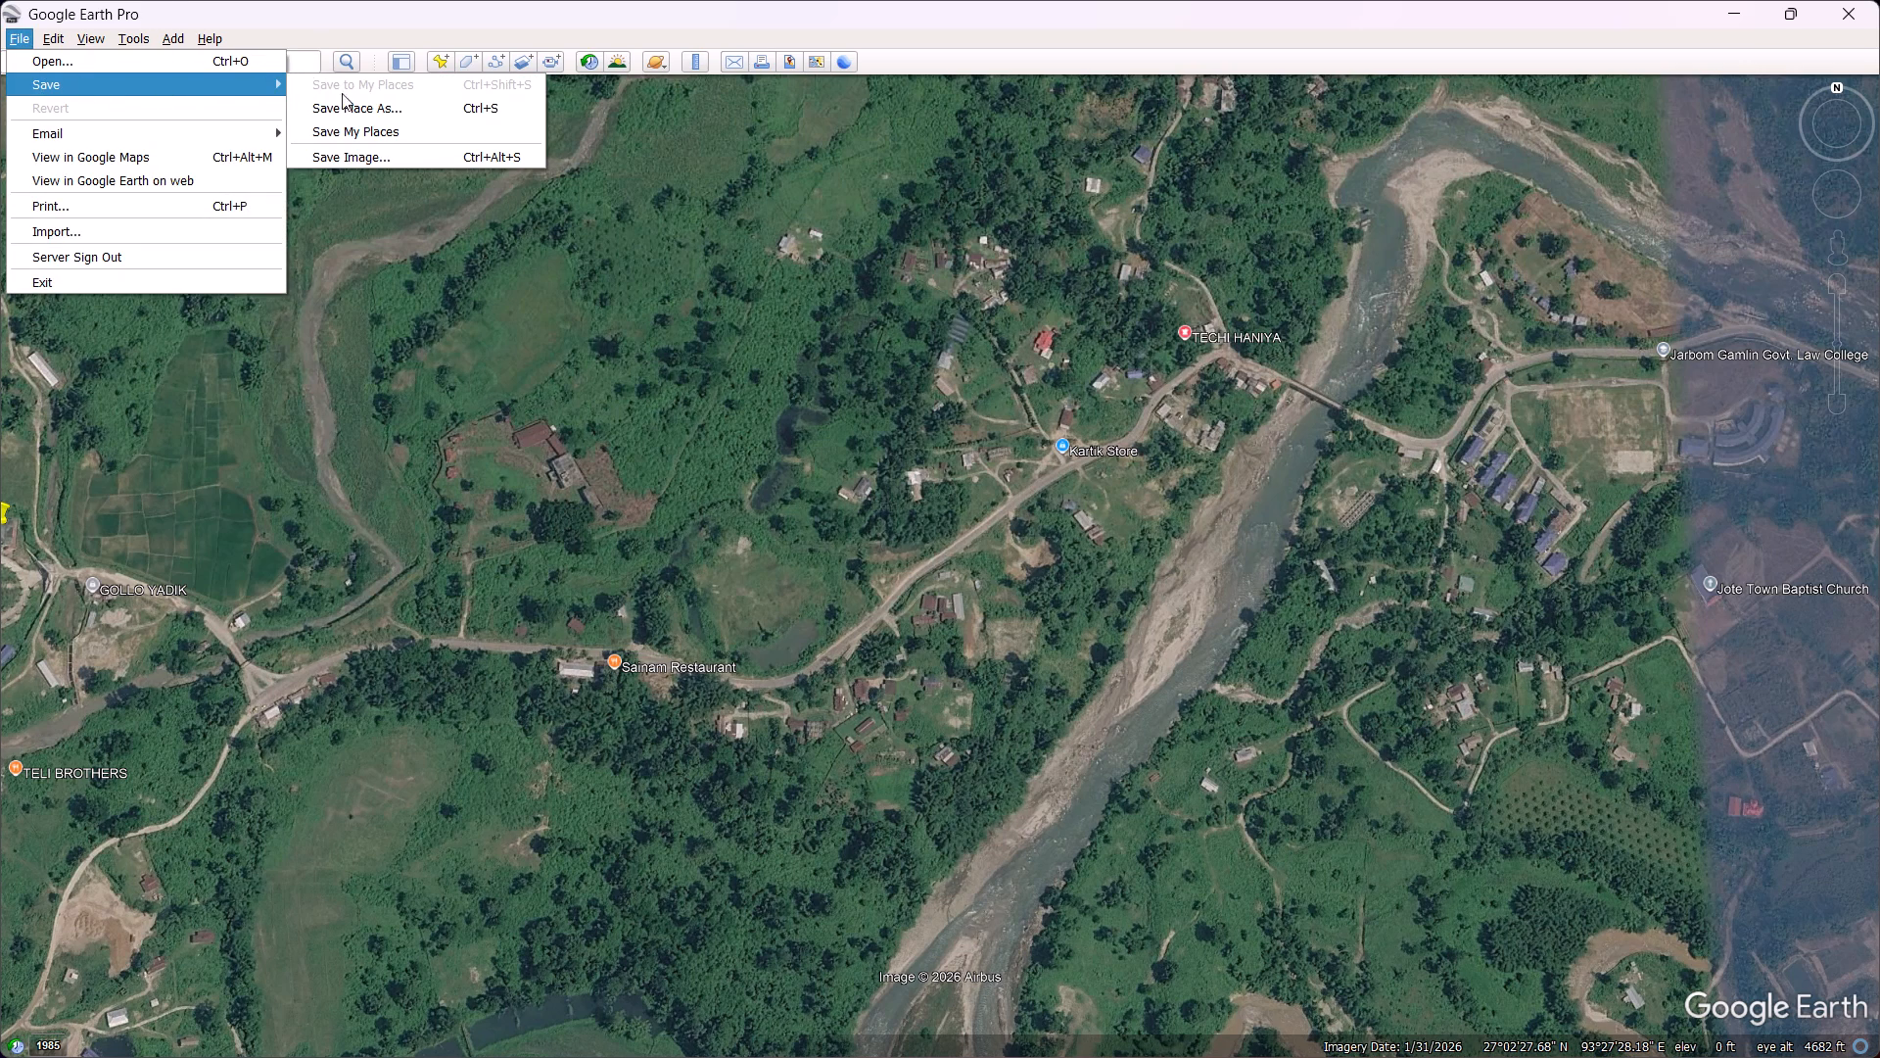
left_click(382, 149)
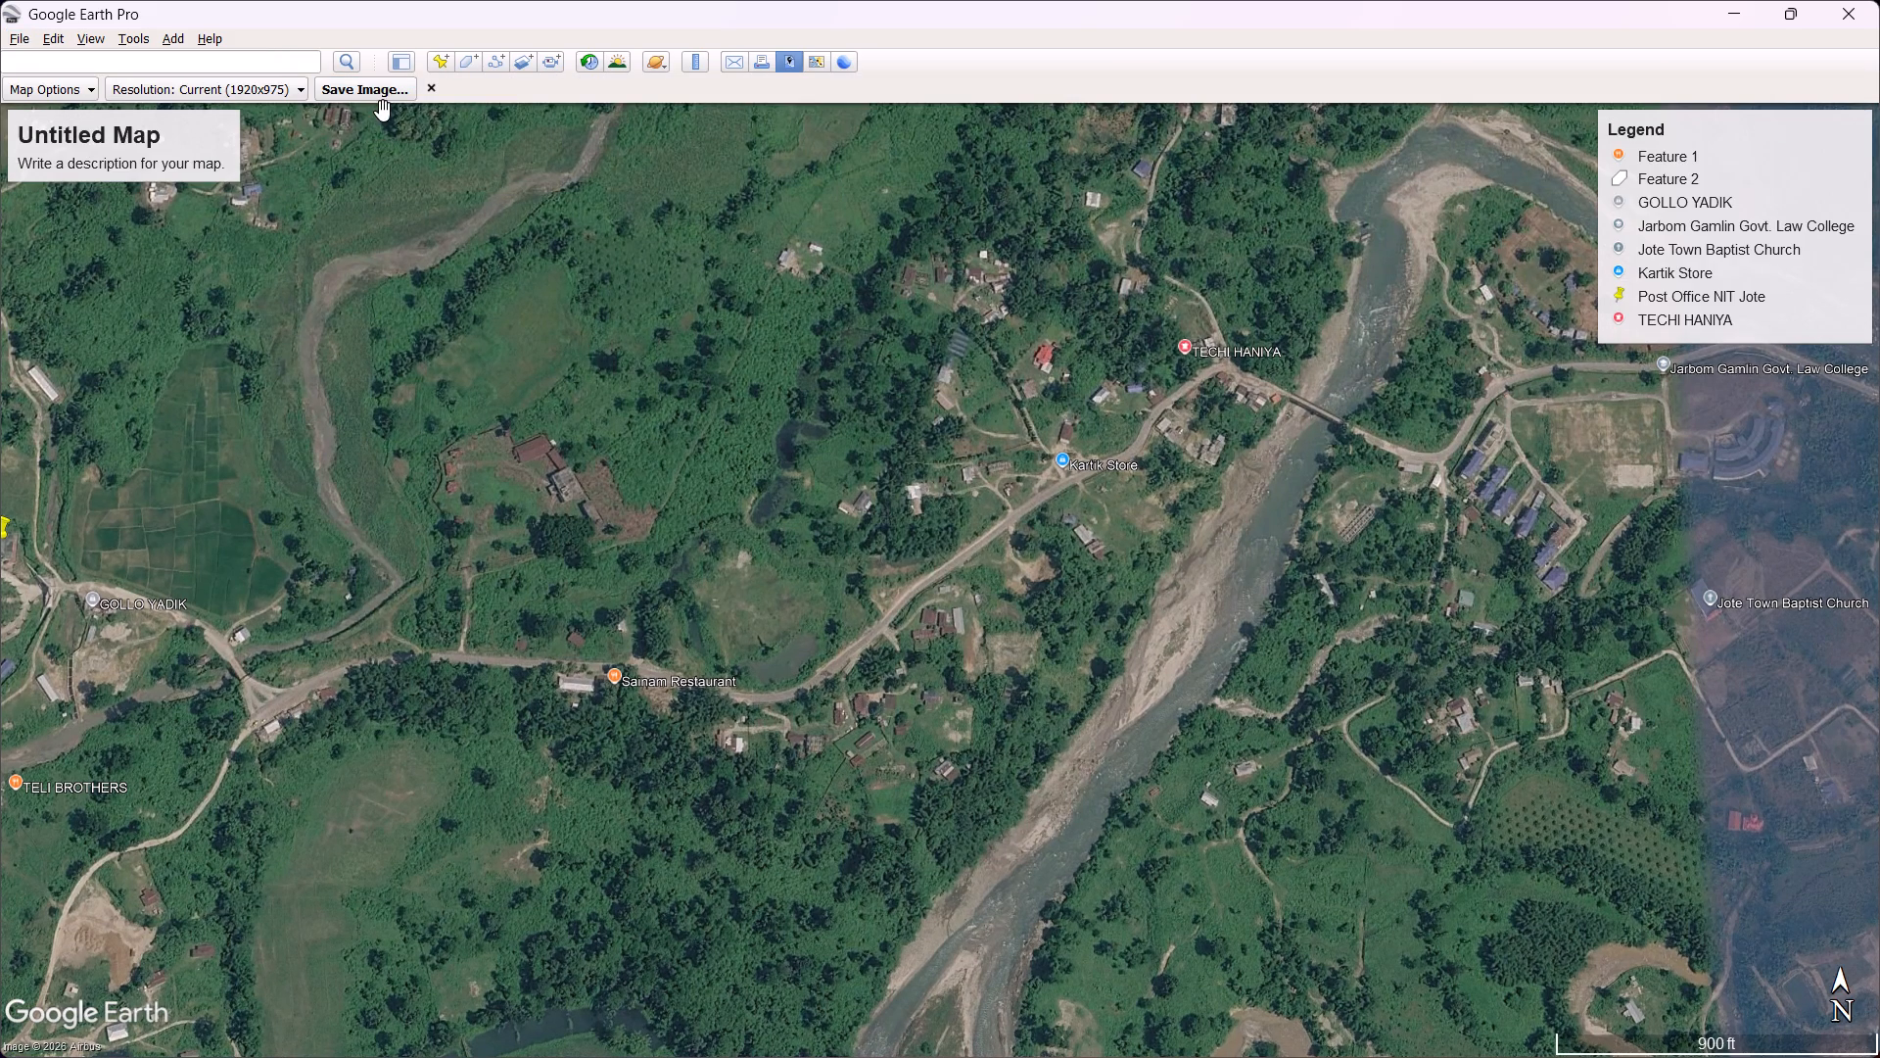
left_click(88, 95)
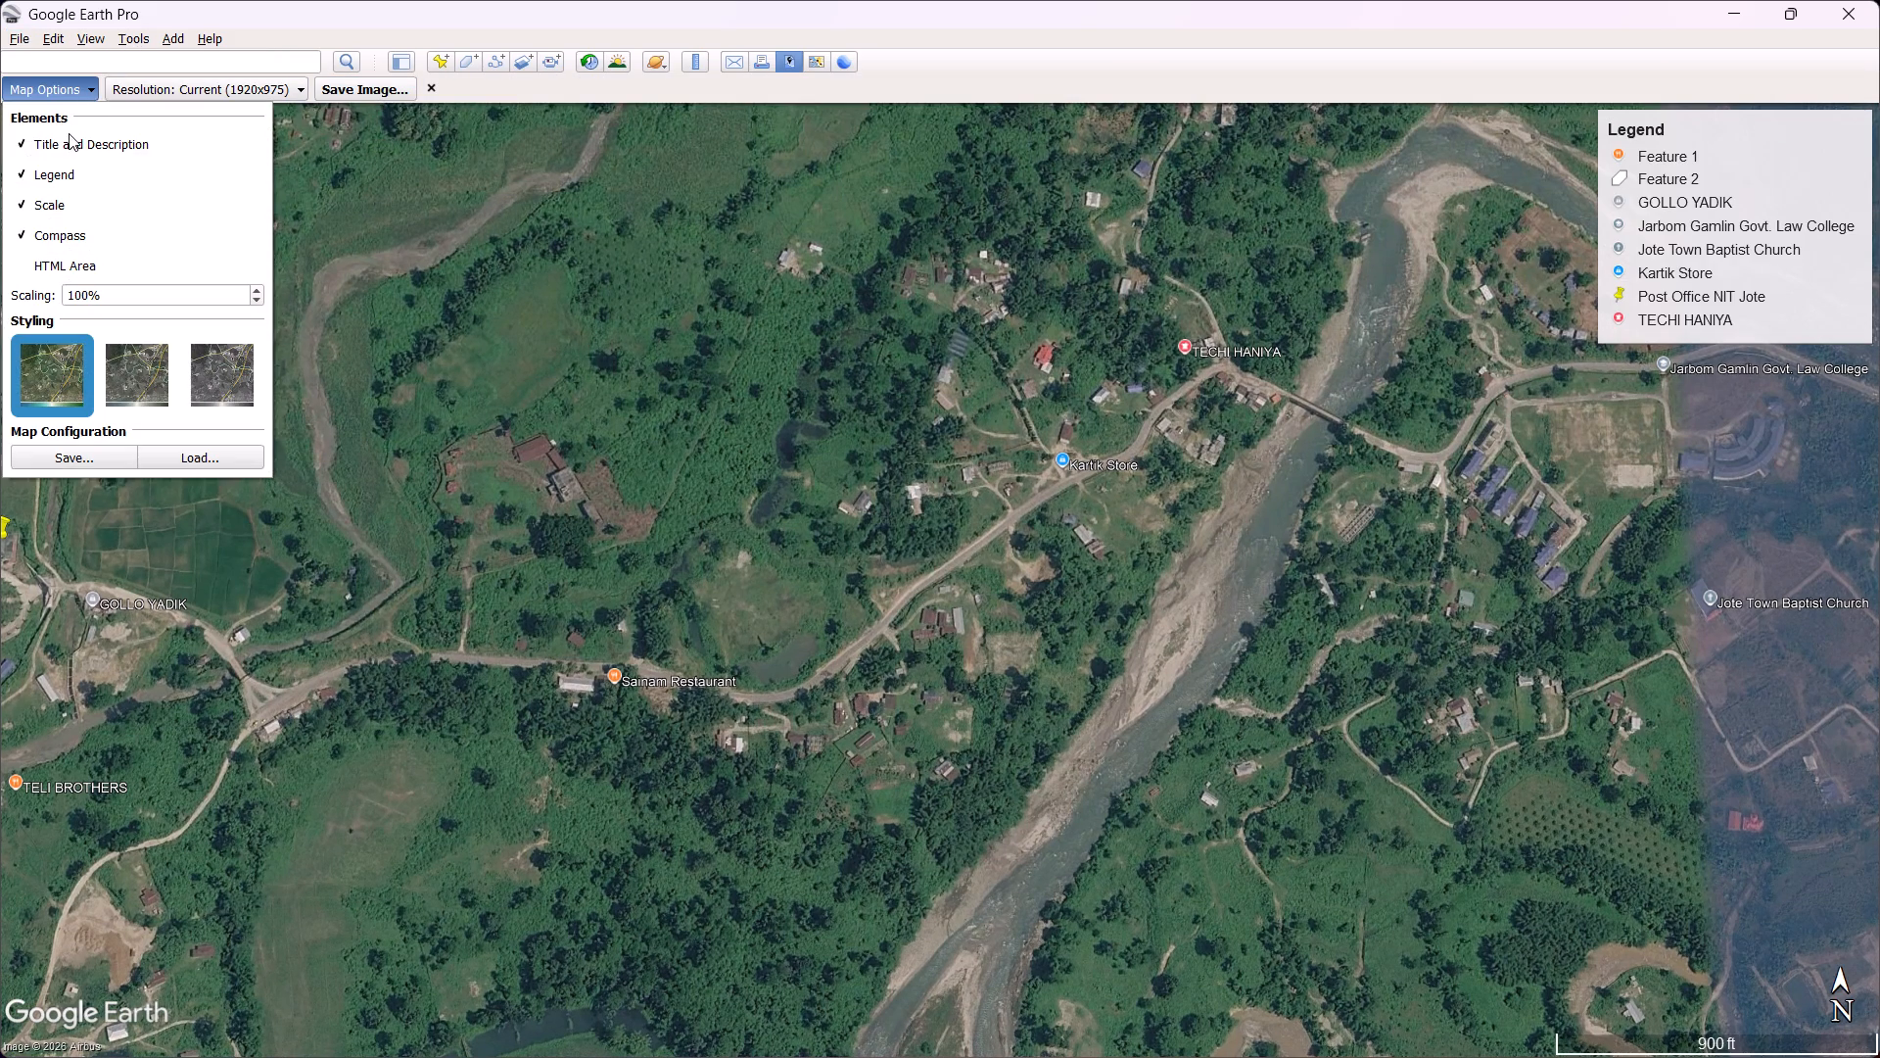
left_click(33, 149)
left_click(26, 168)
left_click(26, 208)
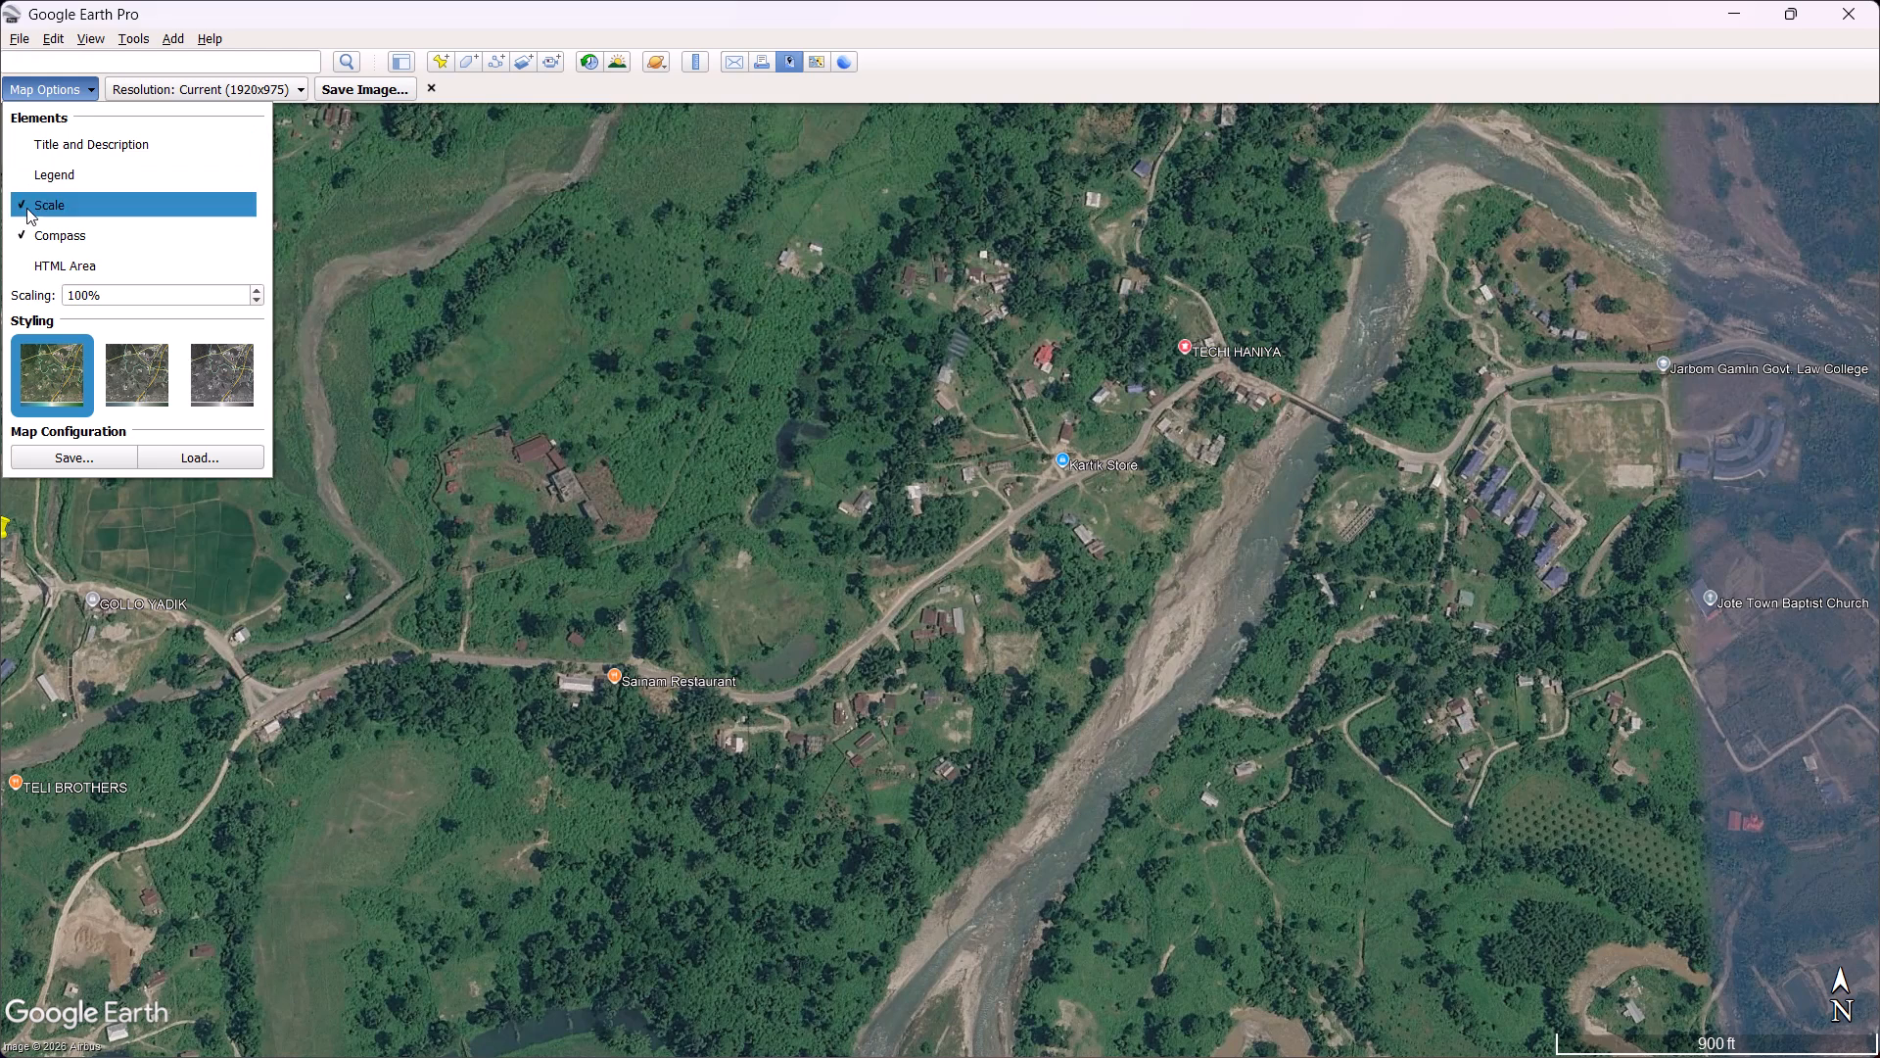
left_click(31, 242)
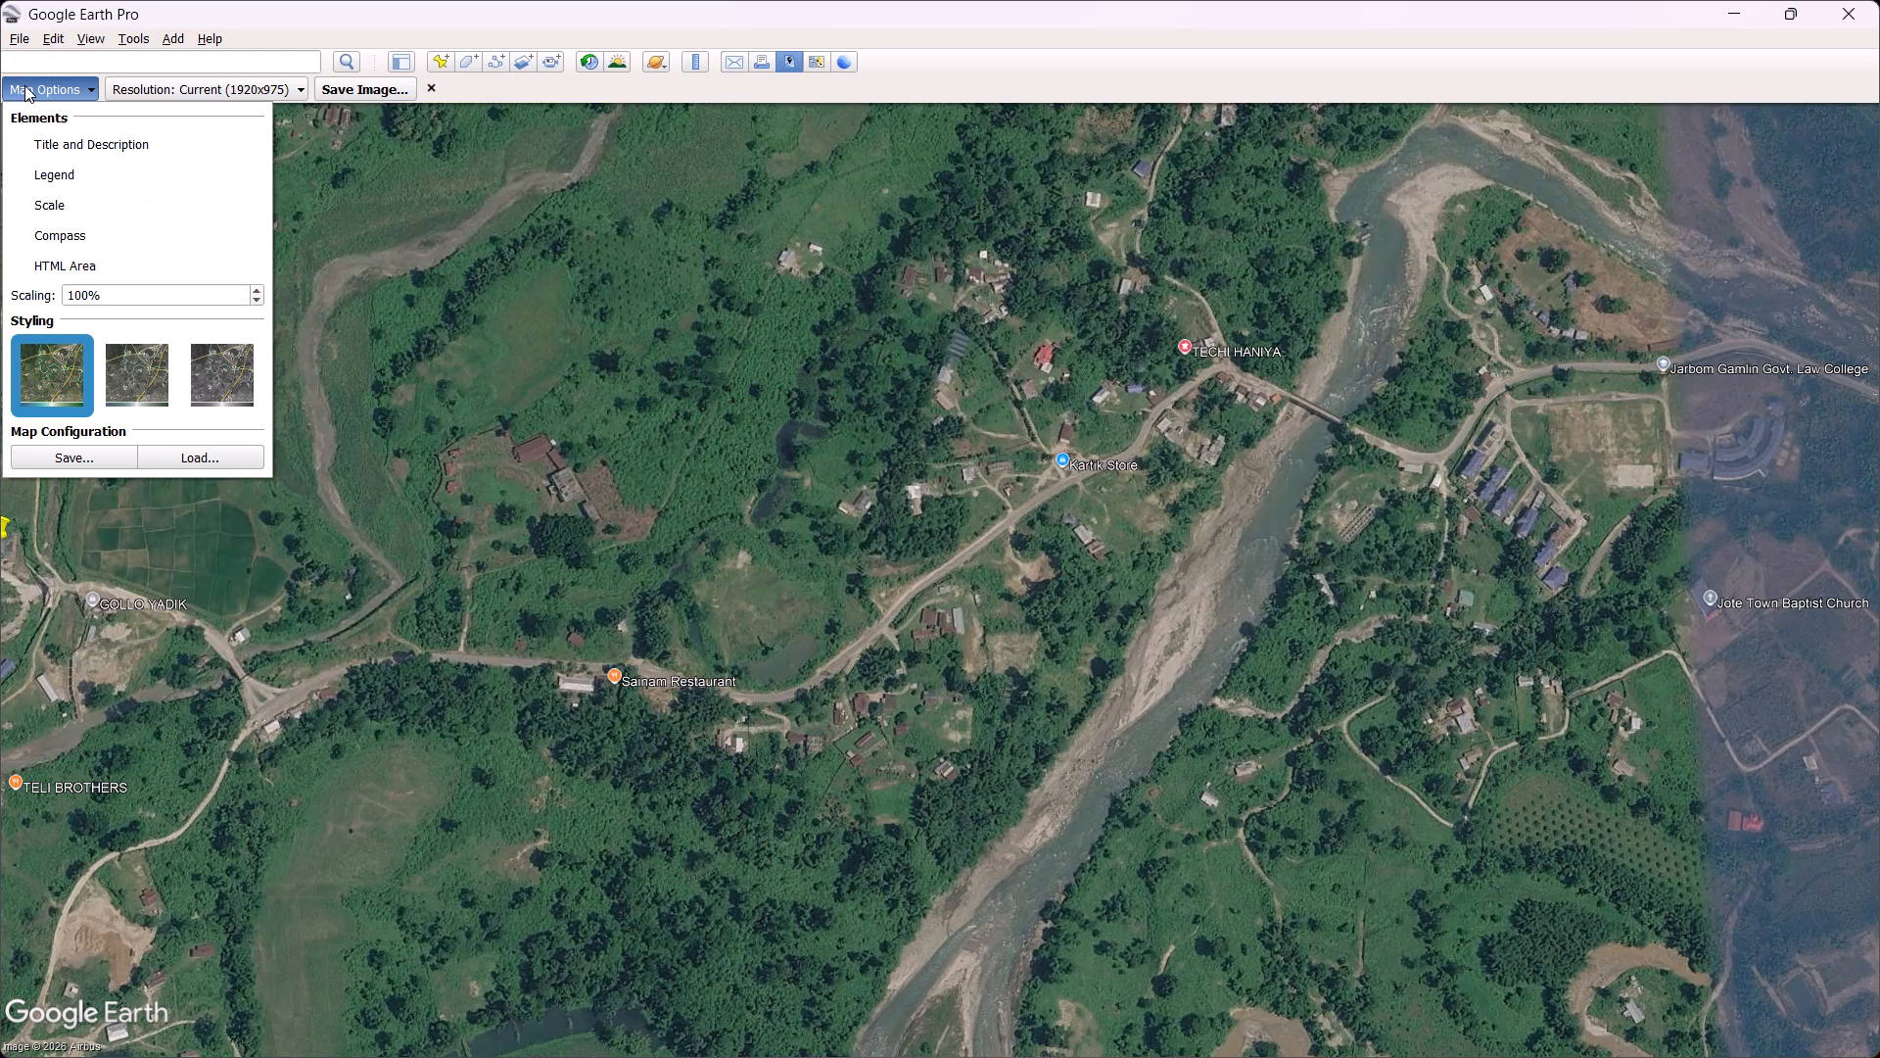
left_click(24, 85)
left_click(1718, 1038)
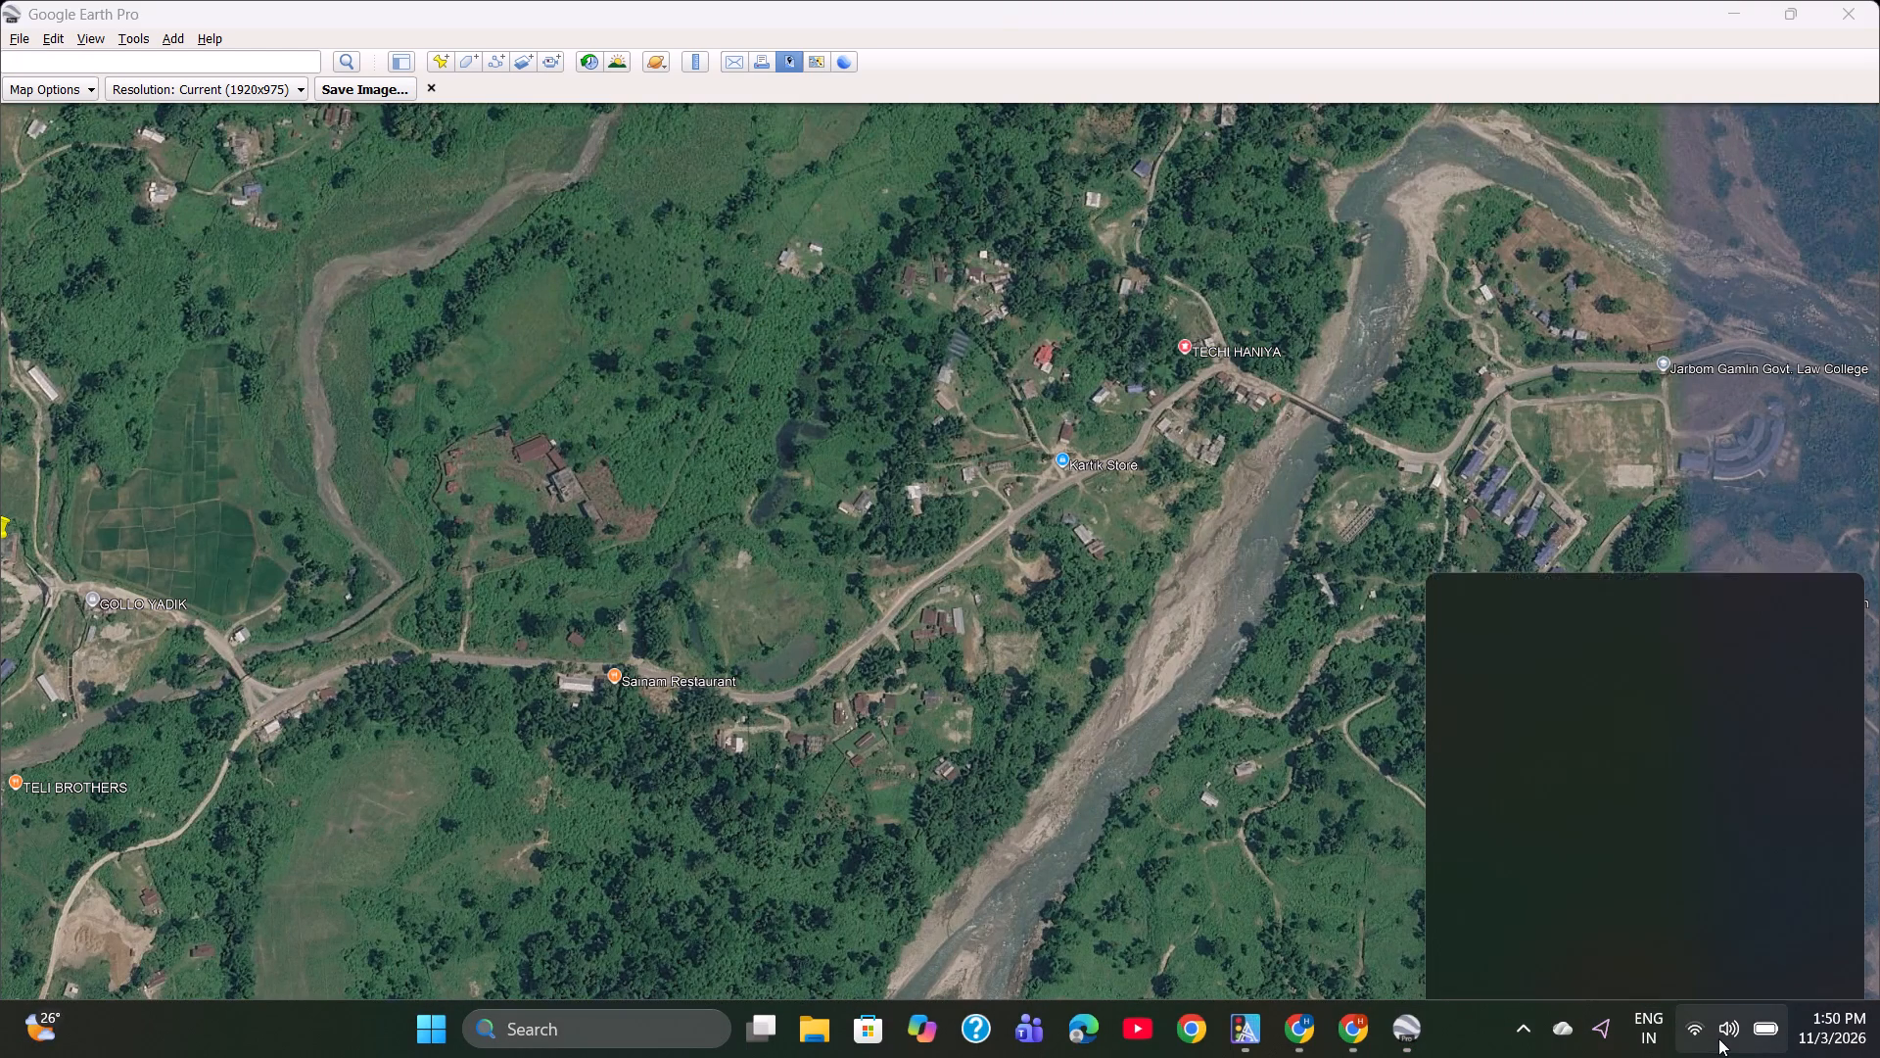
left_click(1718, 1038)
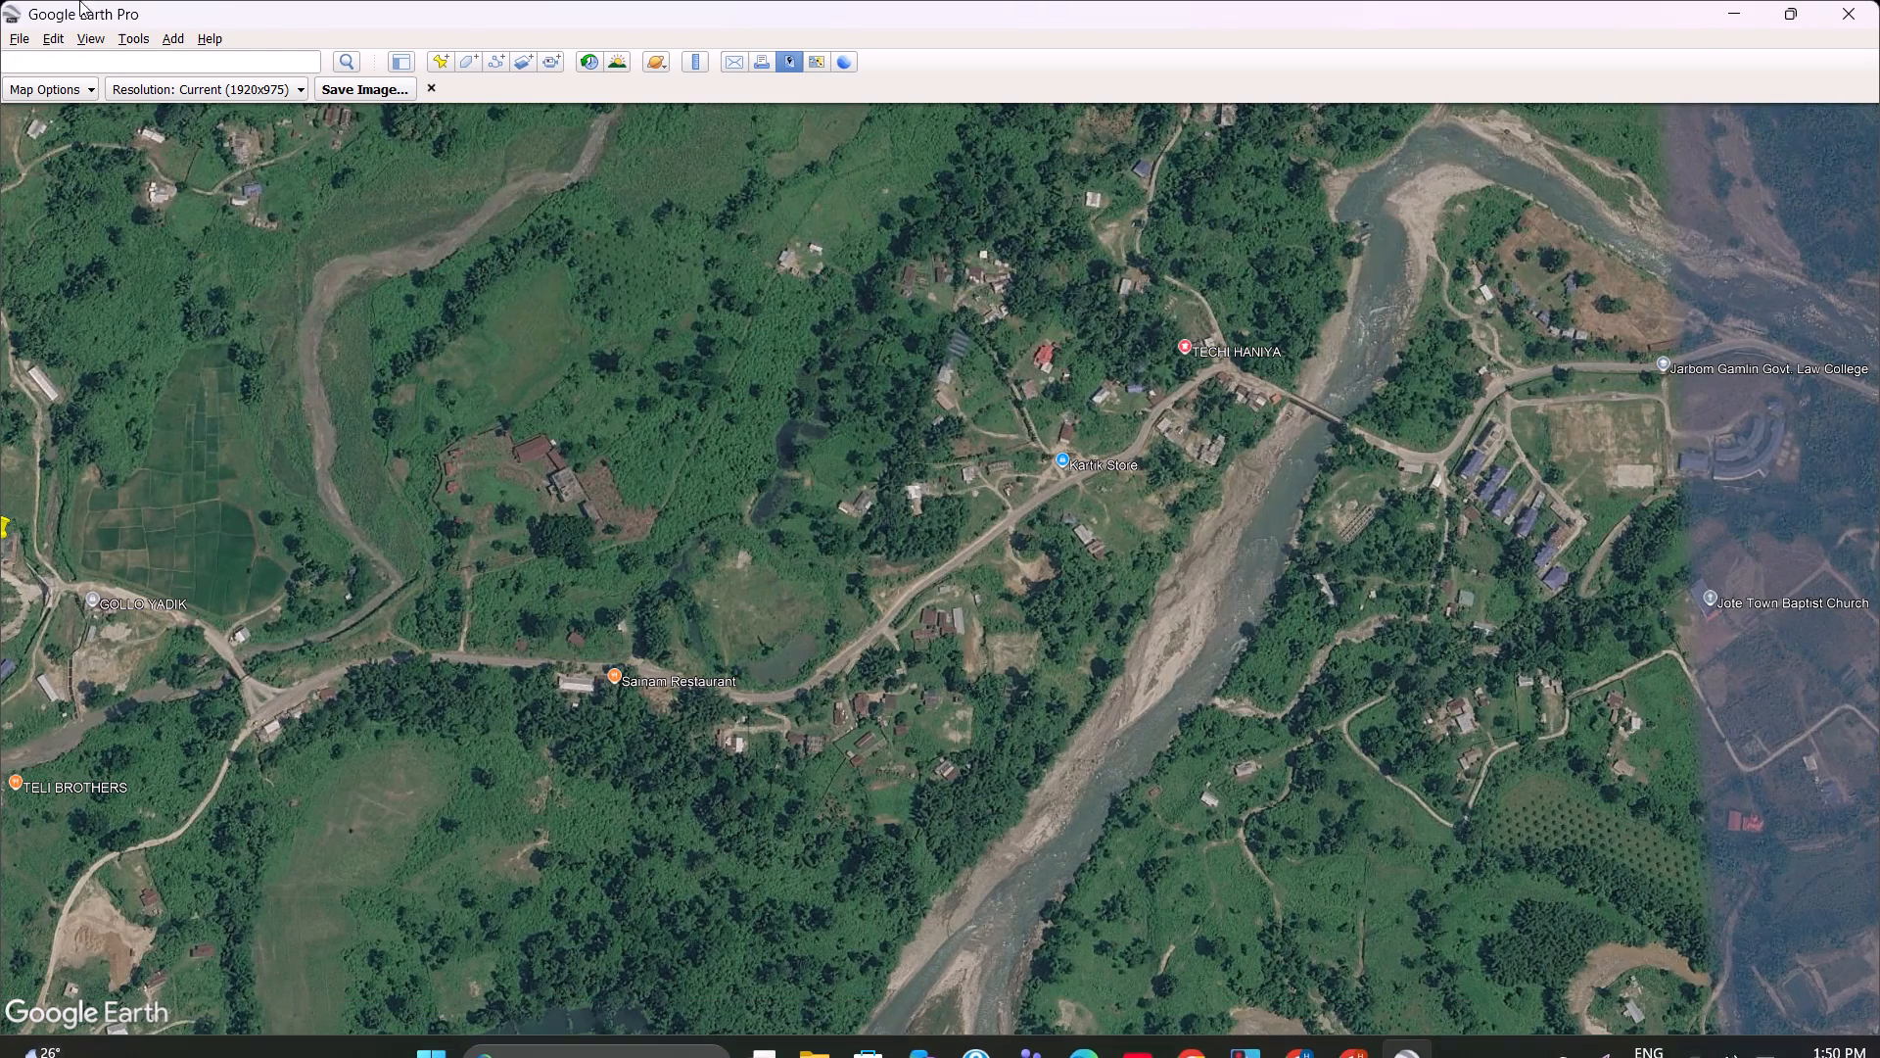
Save the map image as a JPEG named road in the "minor project 5th sem" folder at the current 1920x975 resolution.
left_click(370, 81)
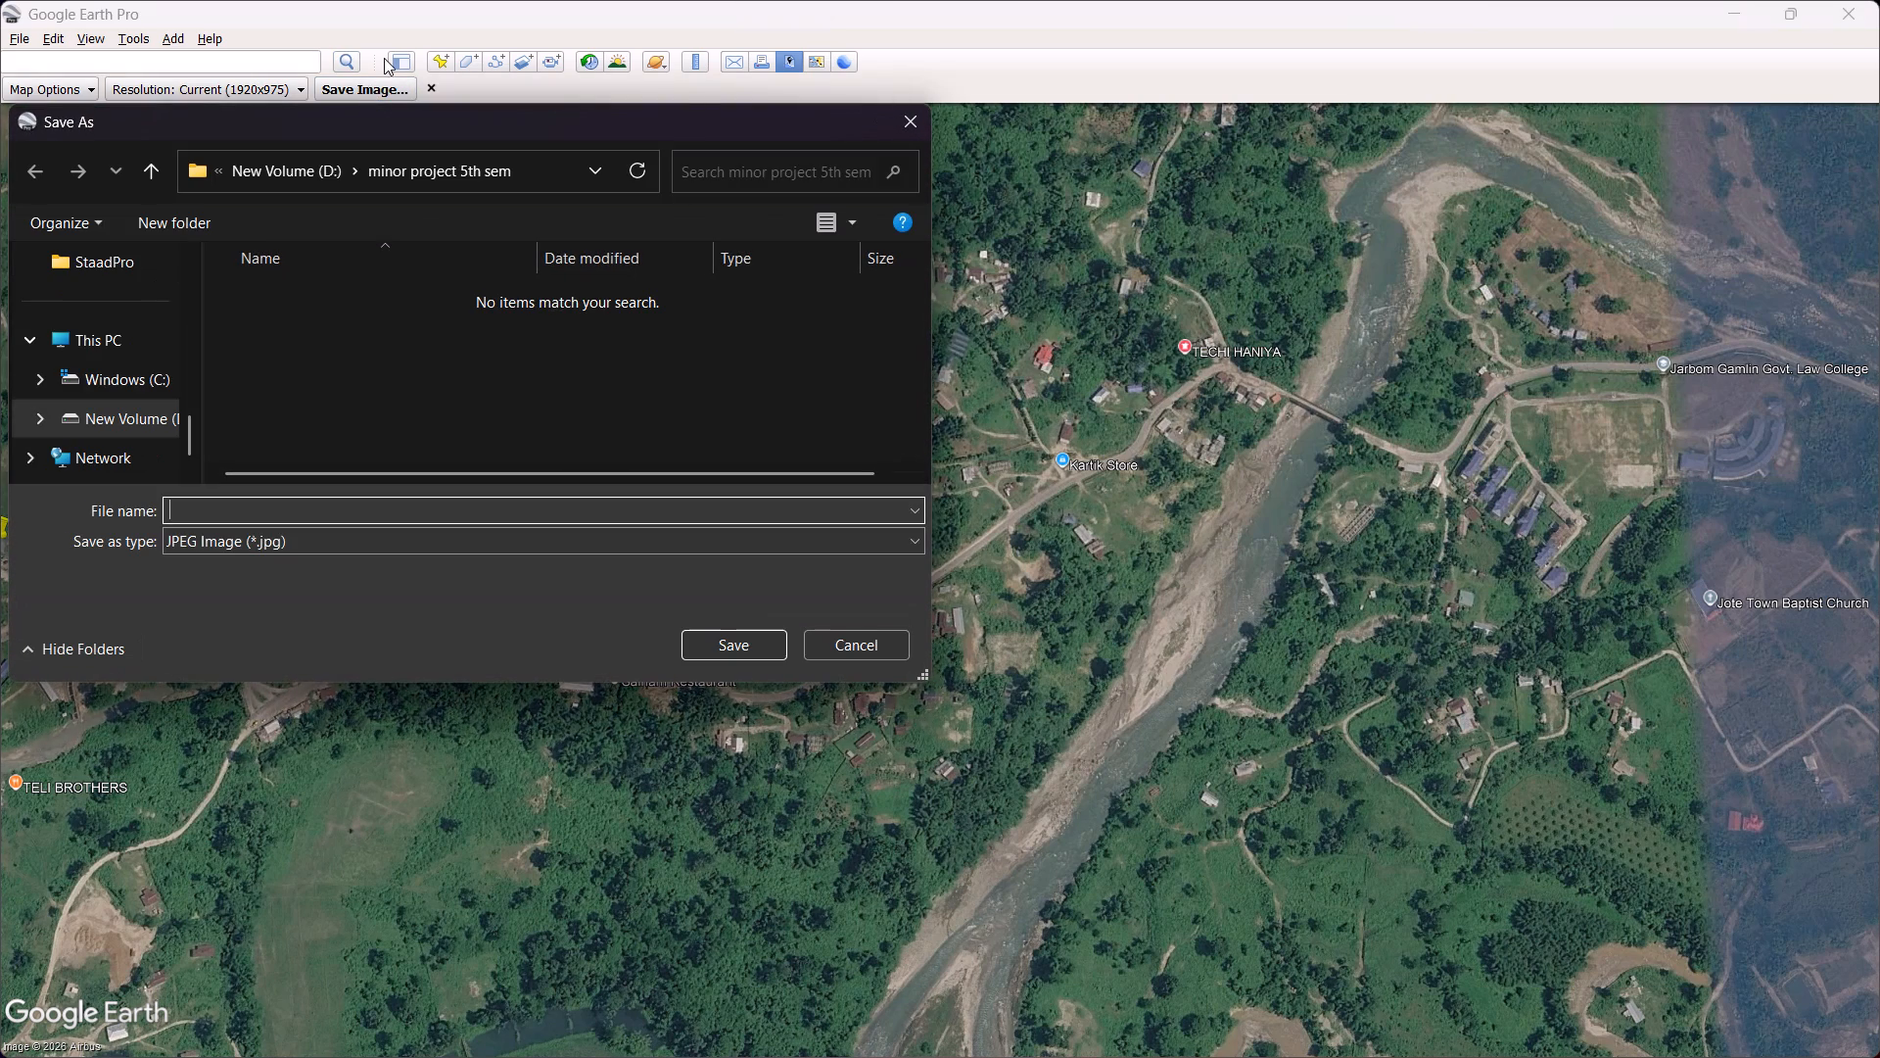
left_click(391, 513)
type("road")
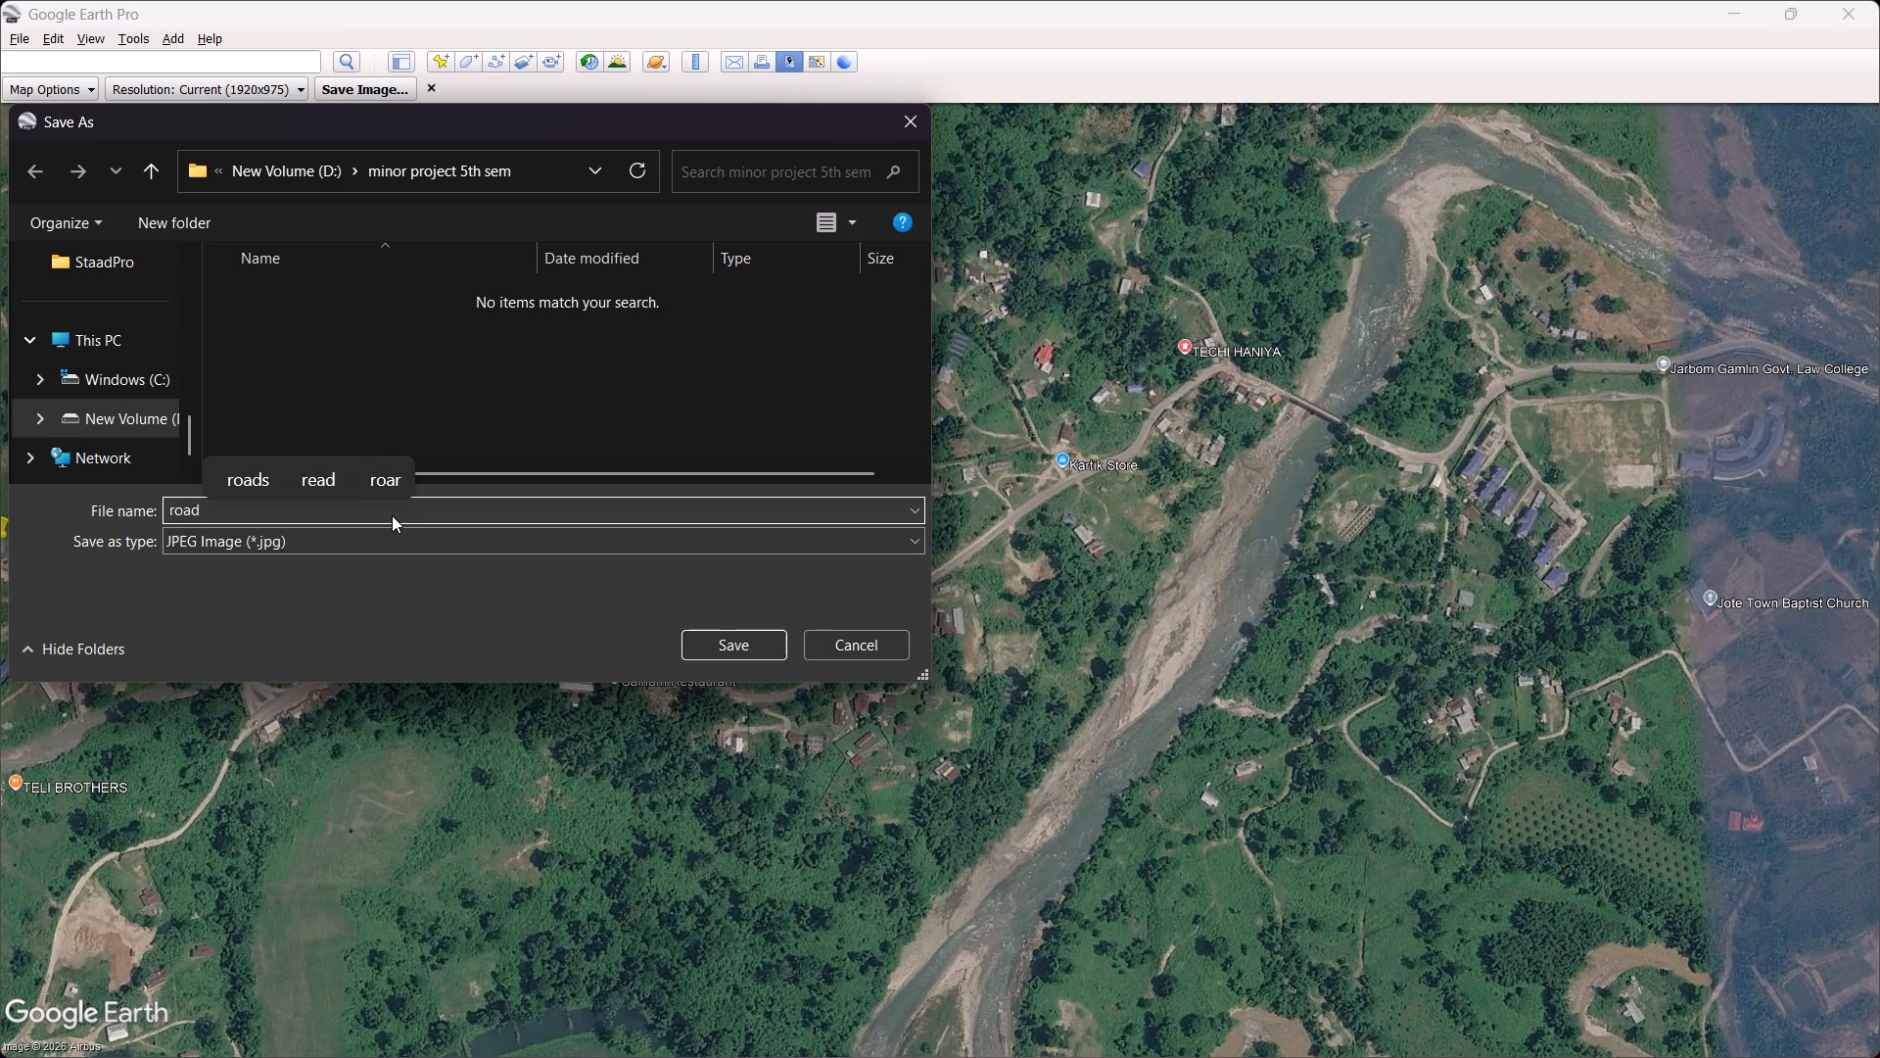
left_click(716, 644)
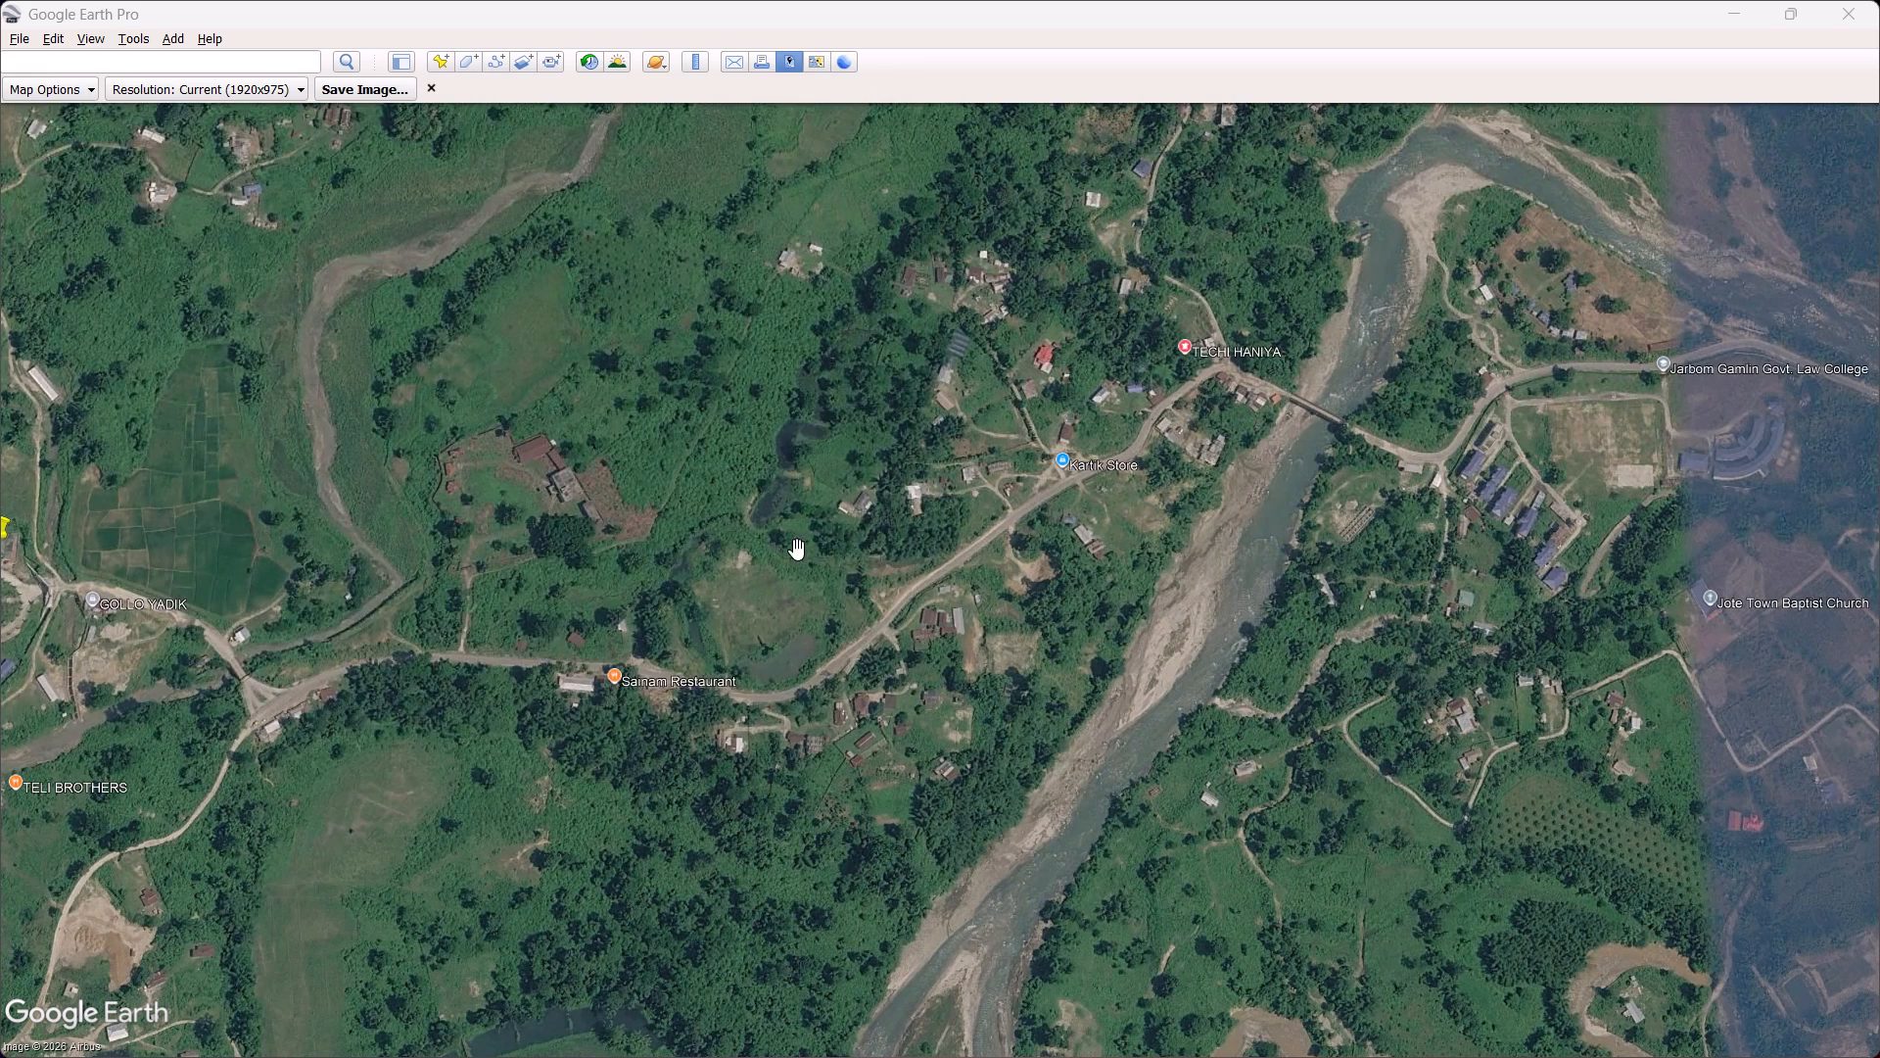
Open the "minor project 5th sem" folder in File Explorer to check for the saved road image.
left_click(809, 1057)
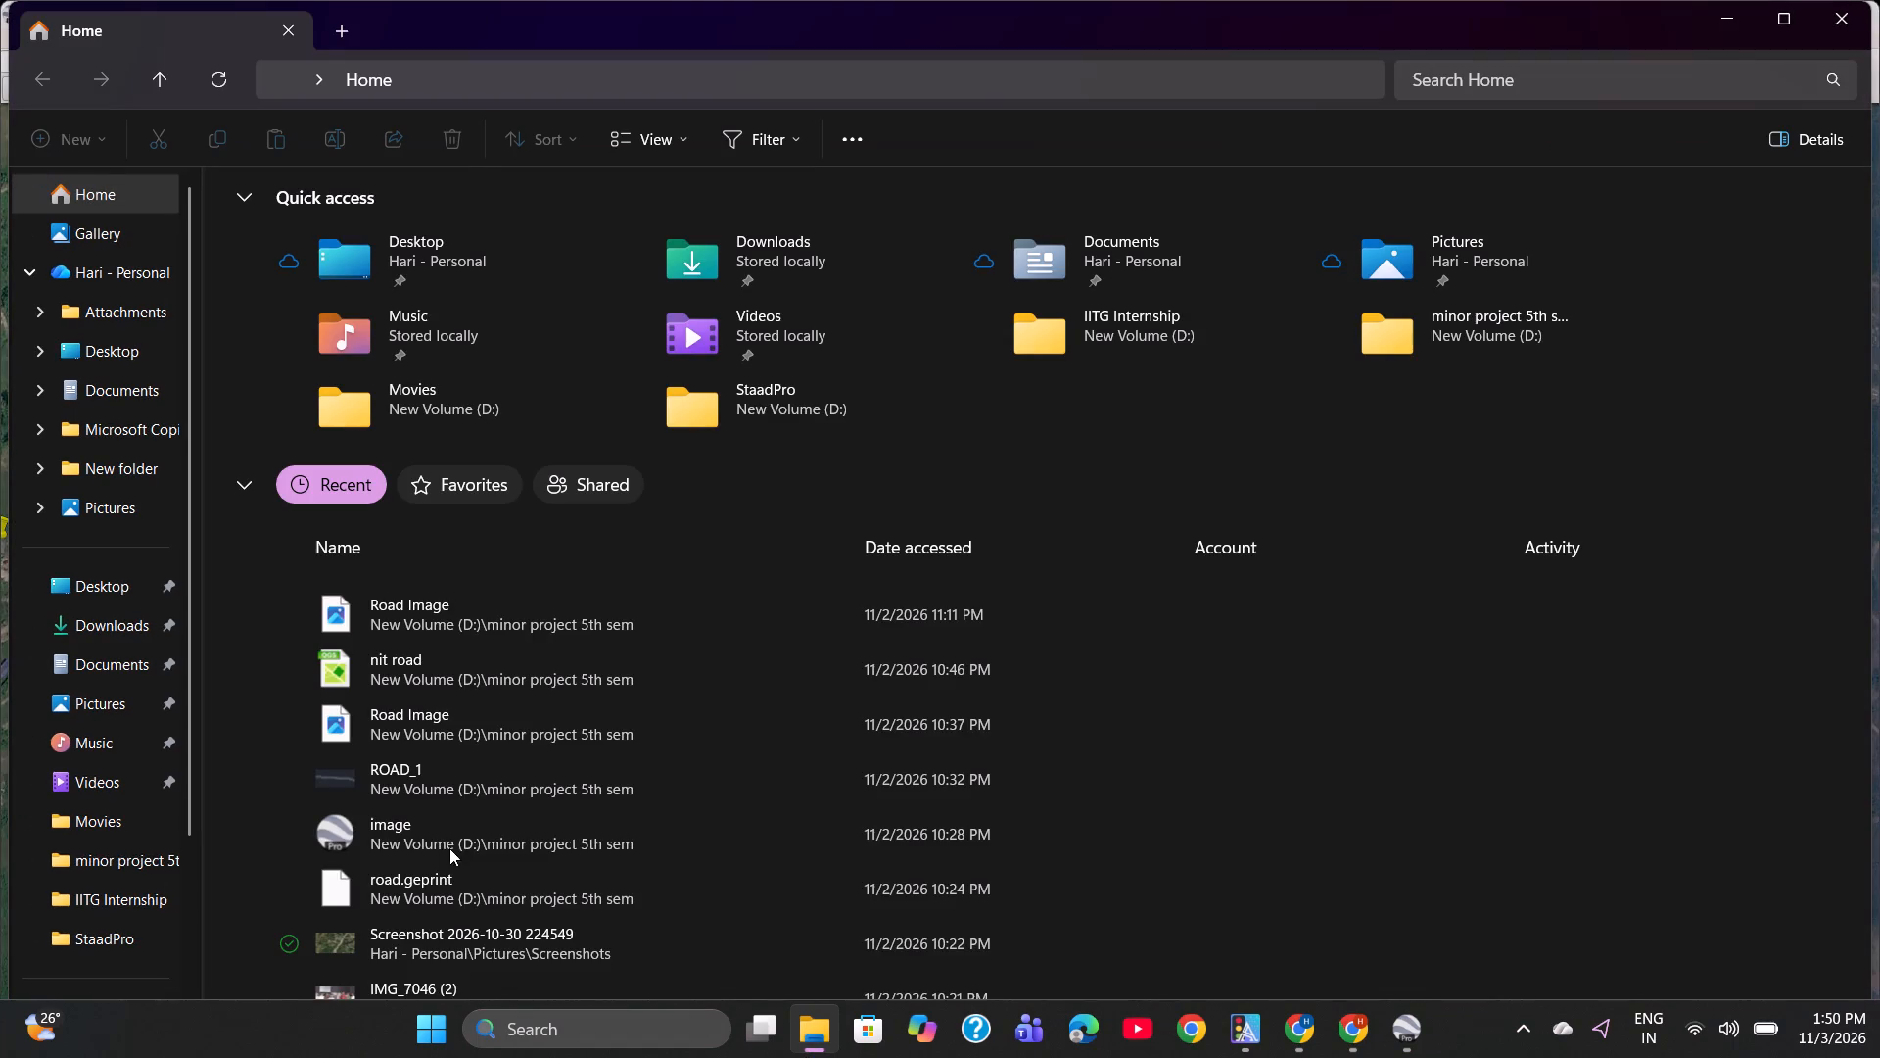
left_click(94, 848)
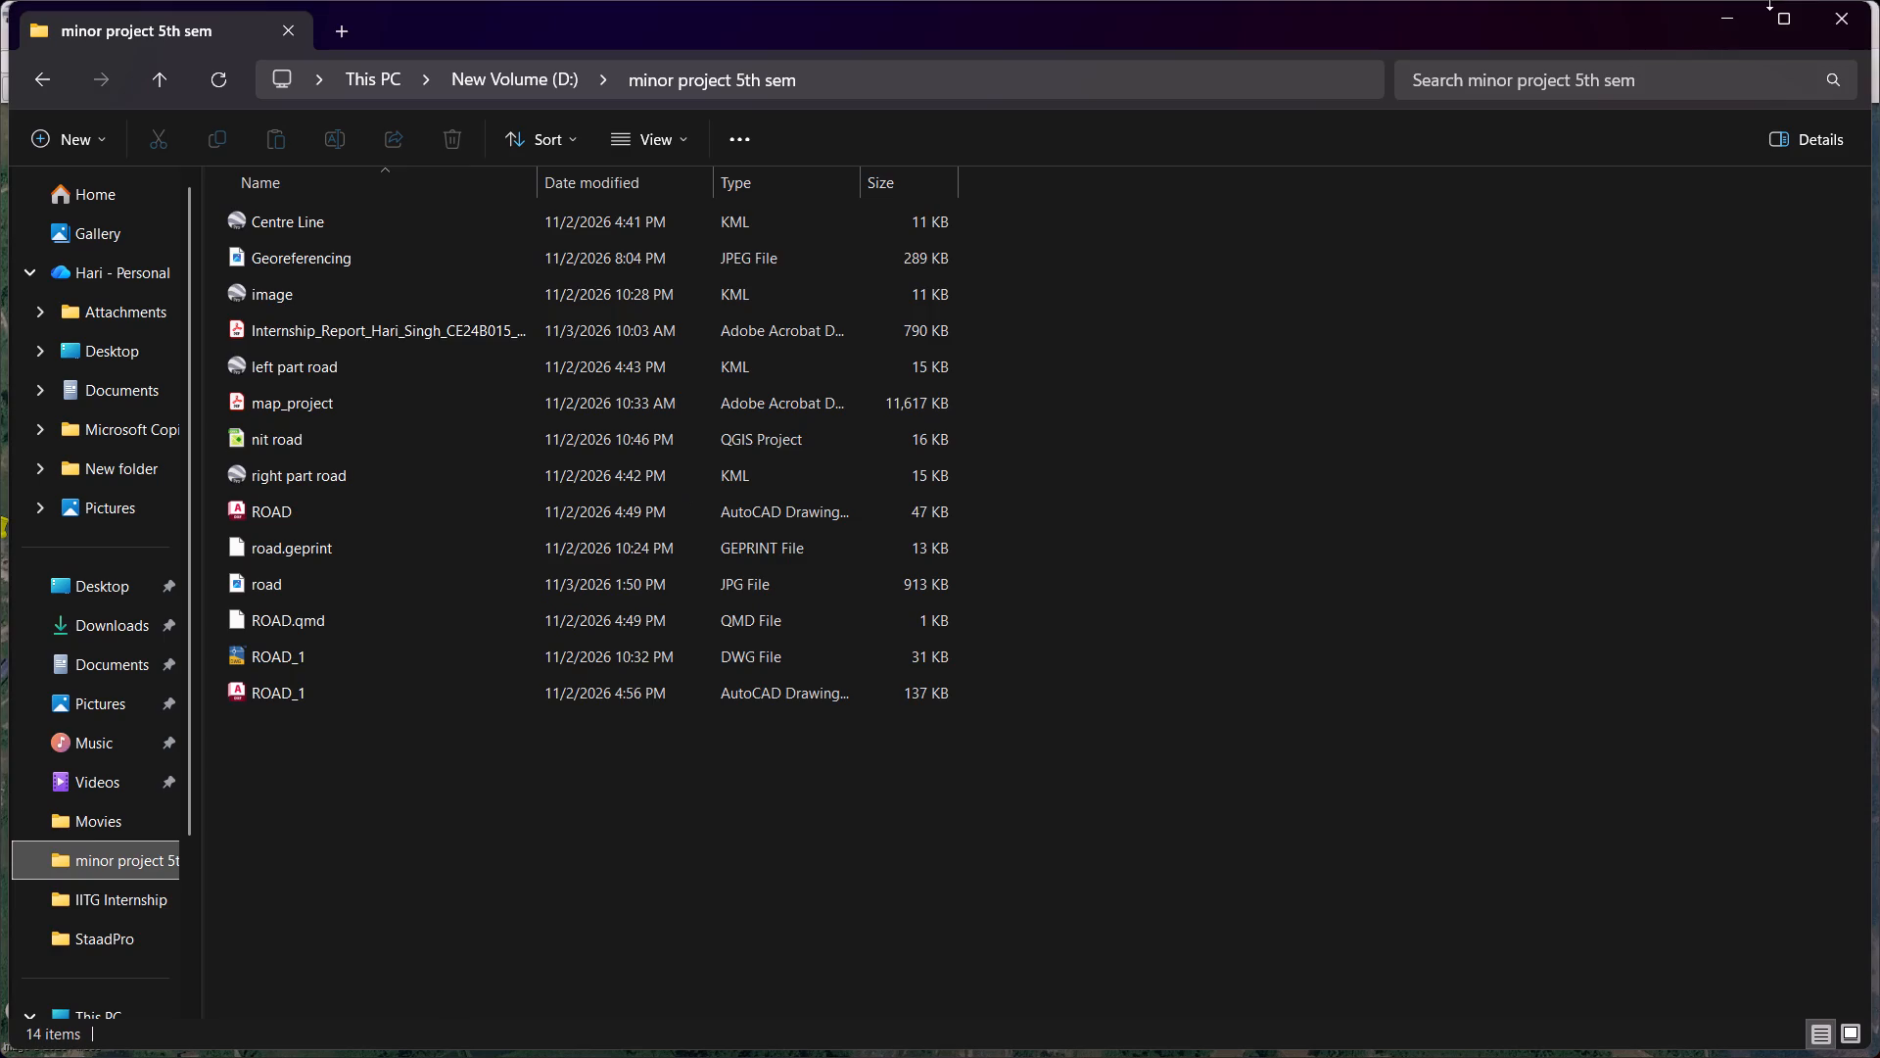
Back in Google Earth Pro, save the map image as a JPEG named Project_Road at maximum resolution (8192x4160) and close the program.
left_click(1739, 9)
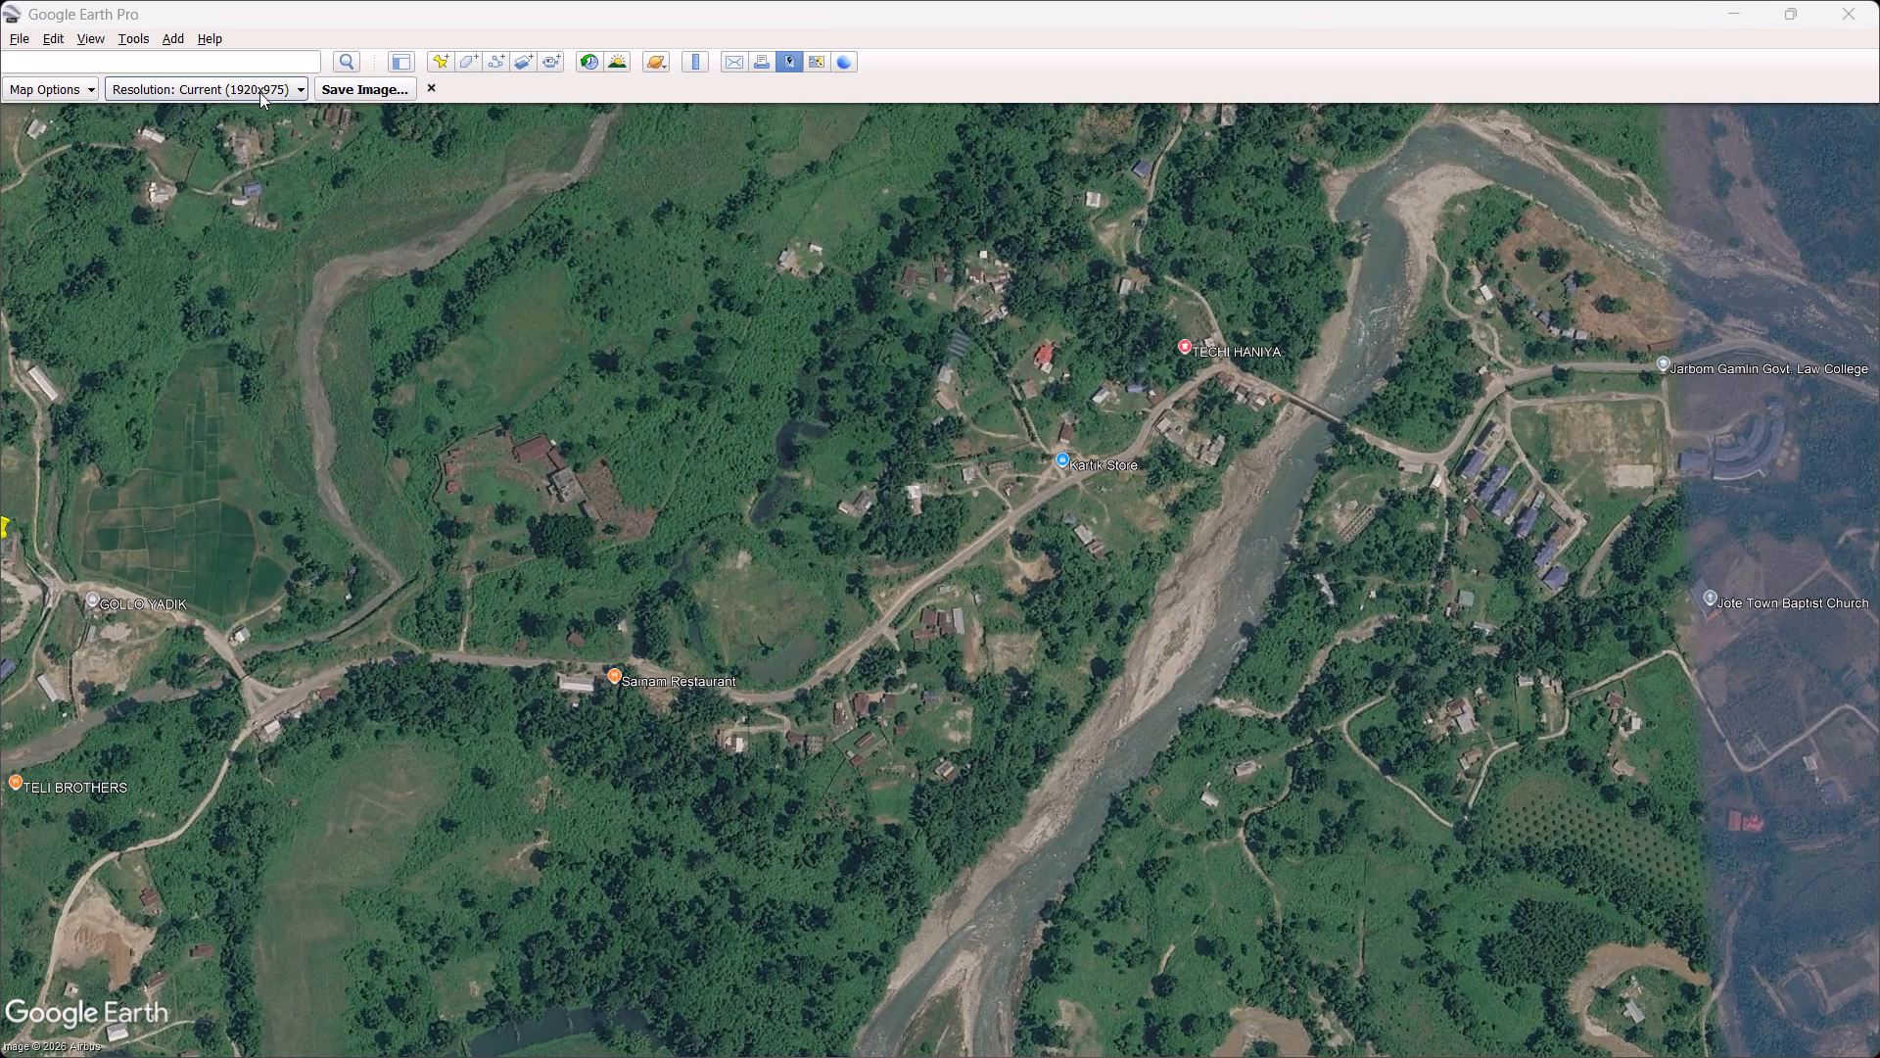
left_click(259, 92)
left_click(257, 254)
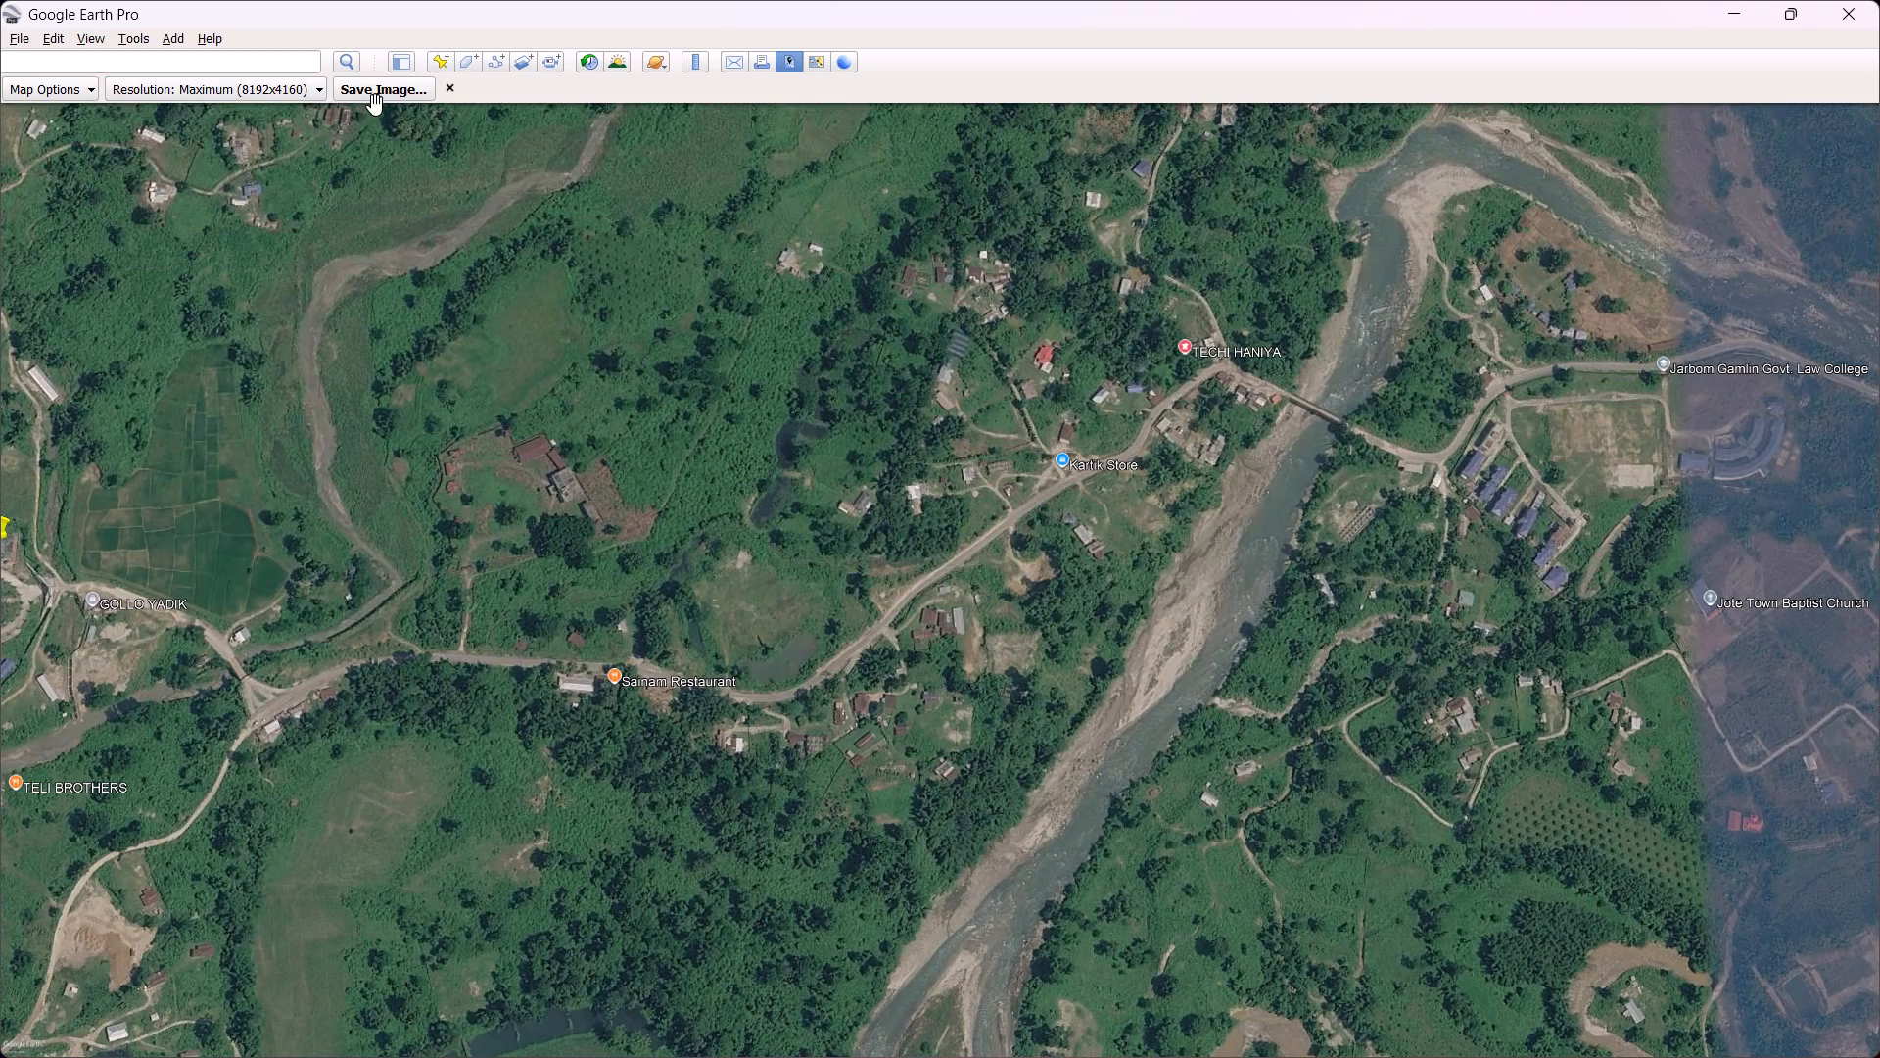
left_click(396, 88)
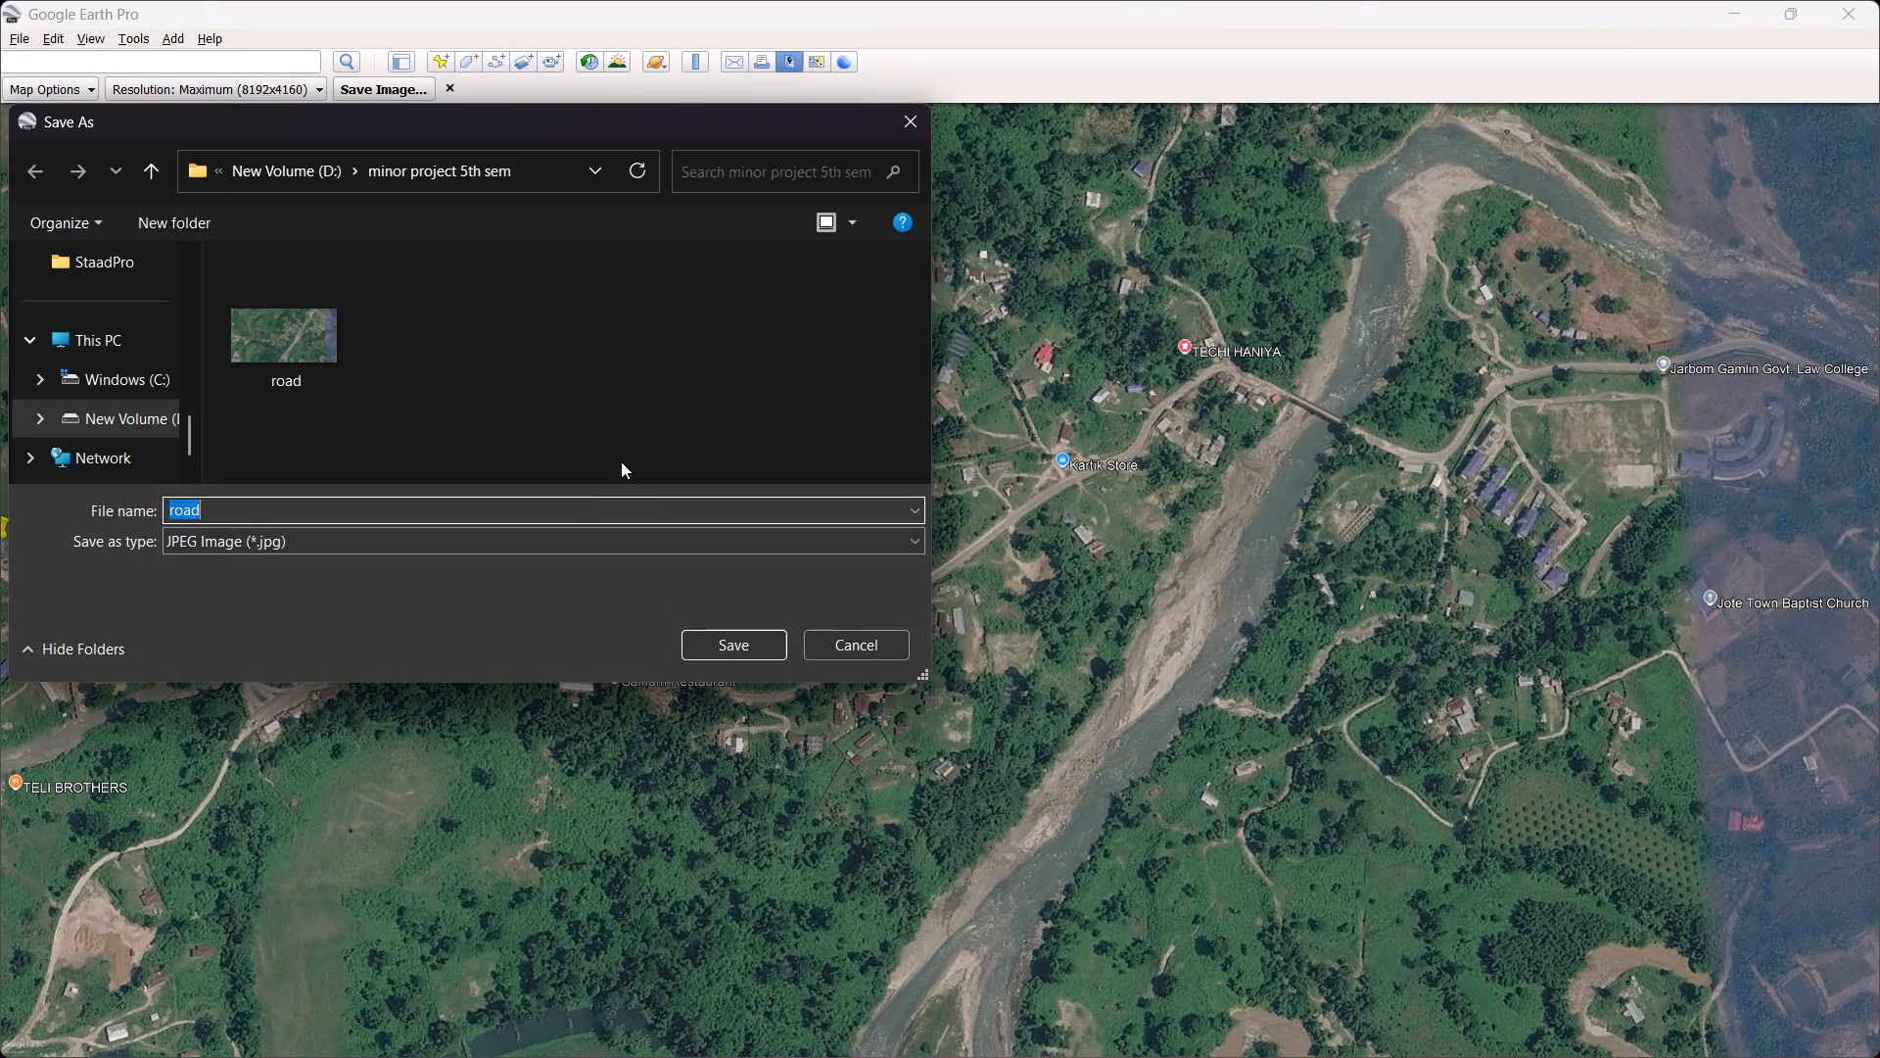
left_click(572, 518)
key("BackSpace")
key("BackSpace")
key("BackSpace")
key("BackSpace")
key("BackSpace")
key("BackSpace")
key("BackSpace")
key("BackSpace")
key("BackSpace")
key("BackSpace")
key("BackSpace")
key("BackSpace")
key("BackSpace")
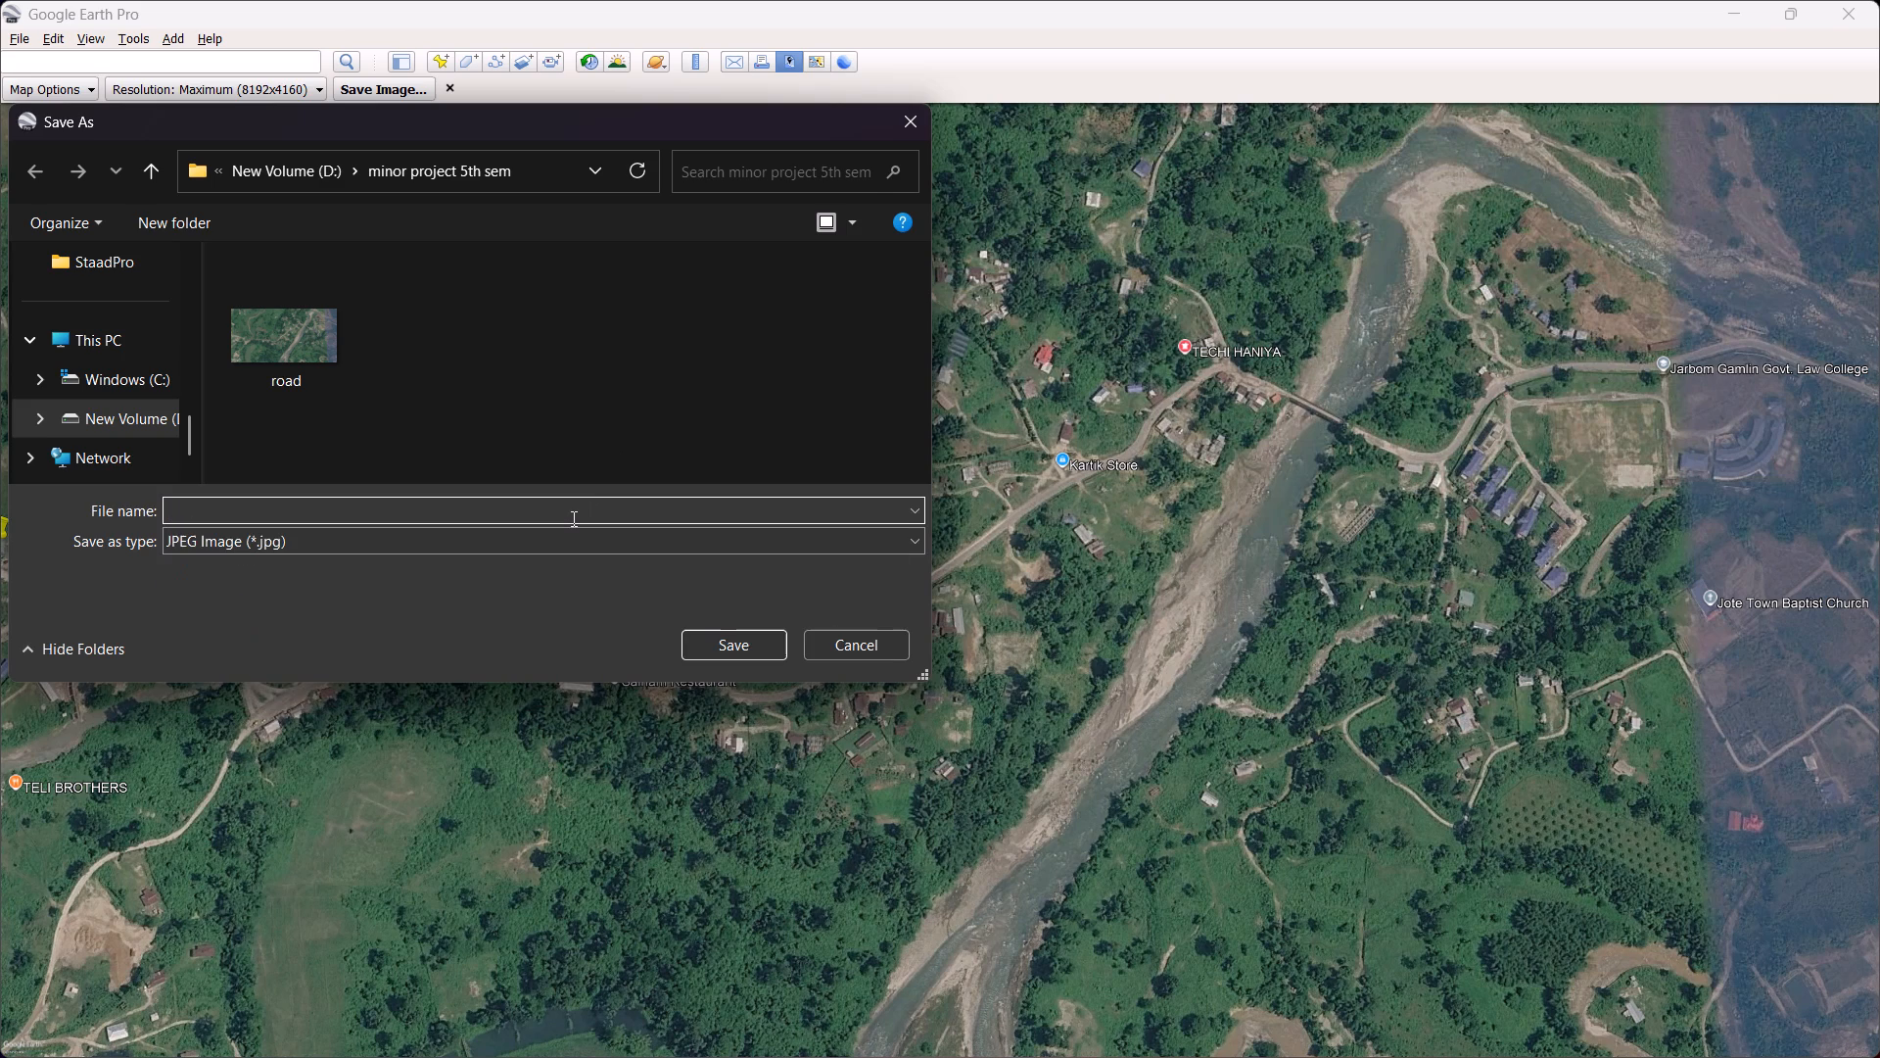
type("Project")
type("_Roaf")
key("BackSpace")
key("d")
left_click(757, 646)
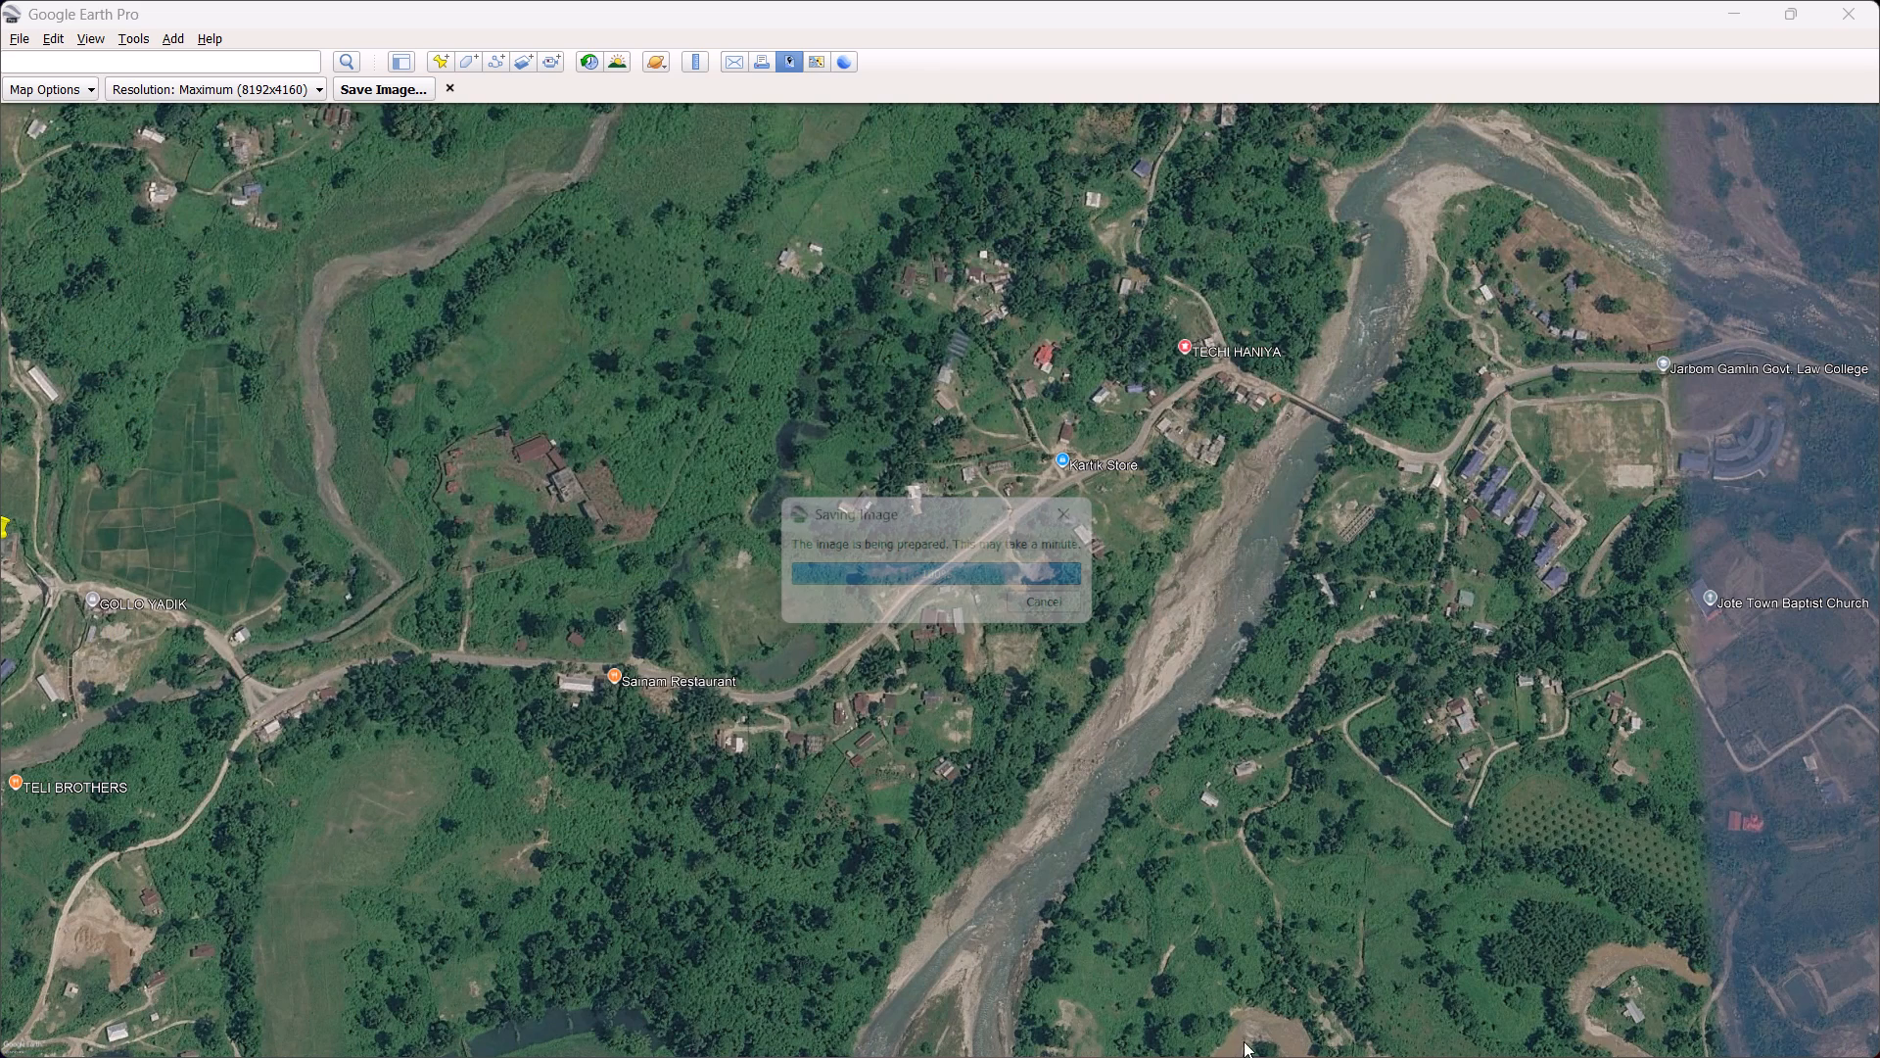
left_click(1859, 13)
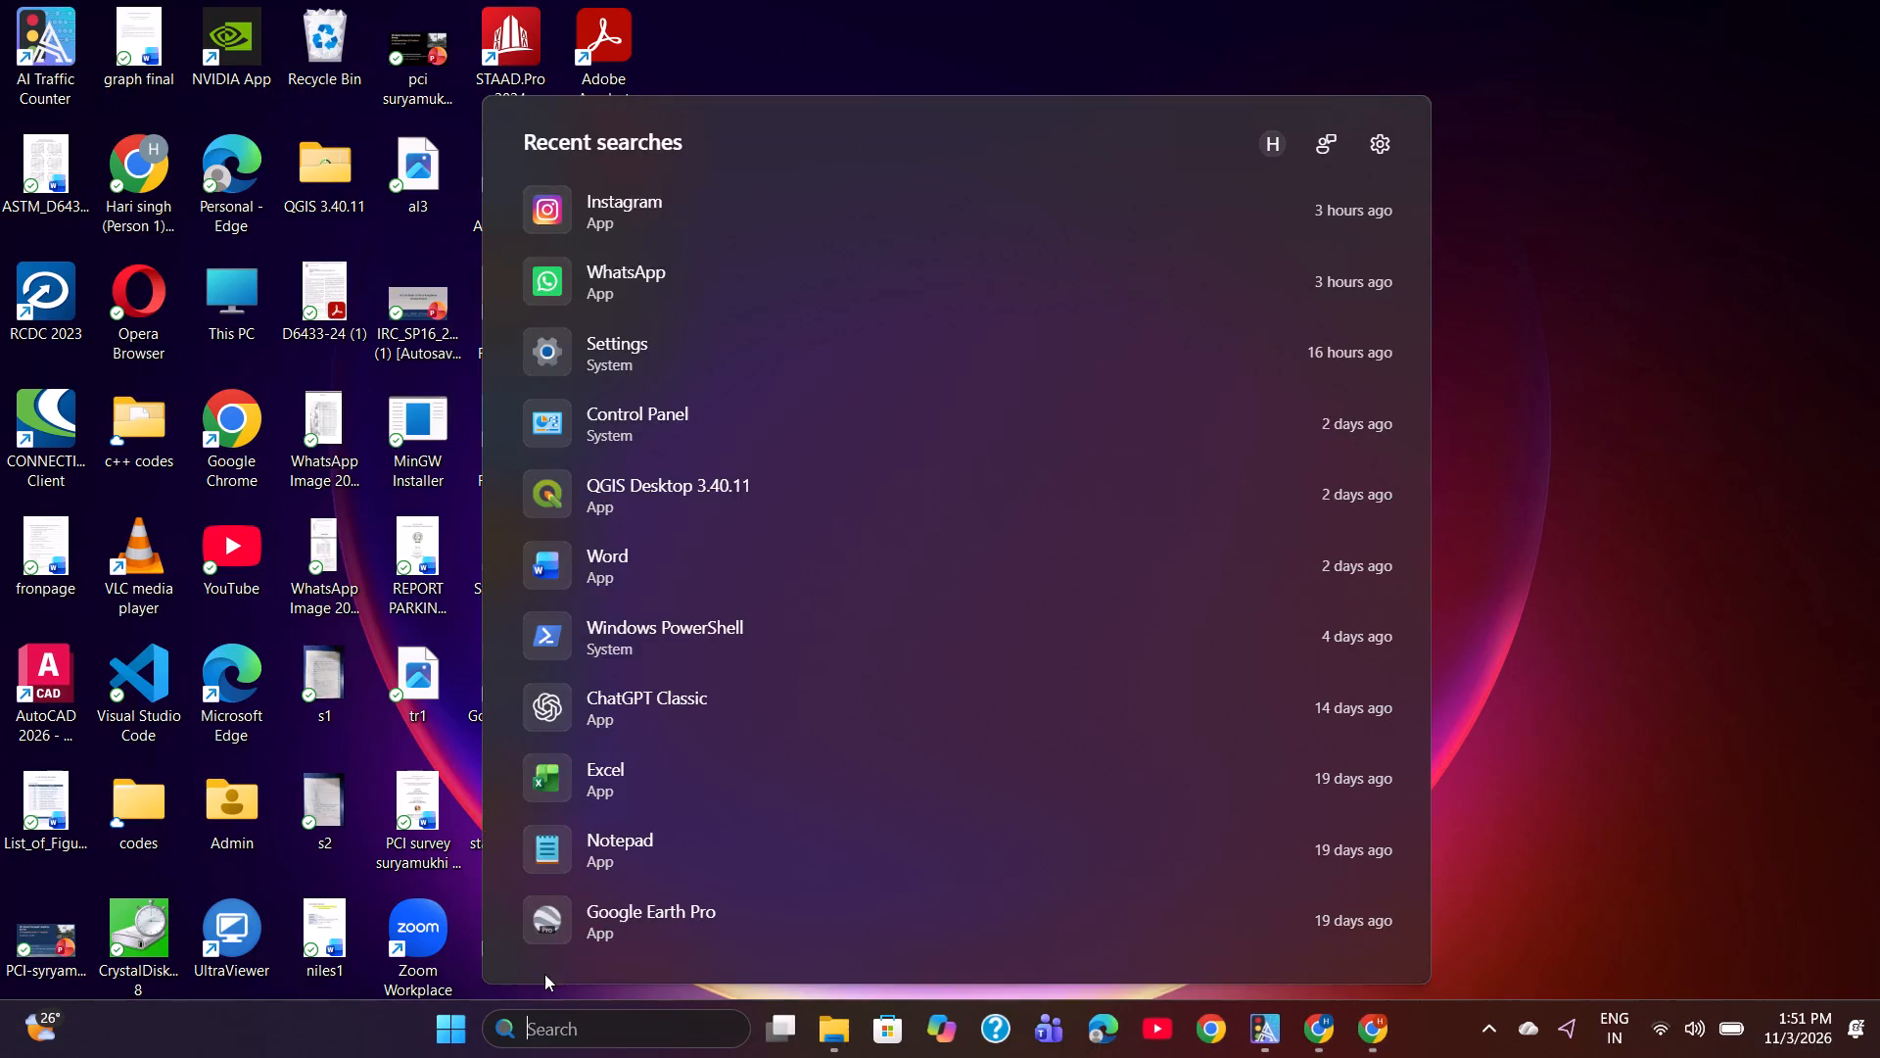
key("q")
left_click(1007, 454)
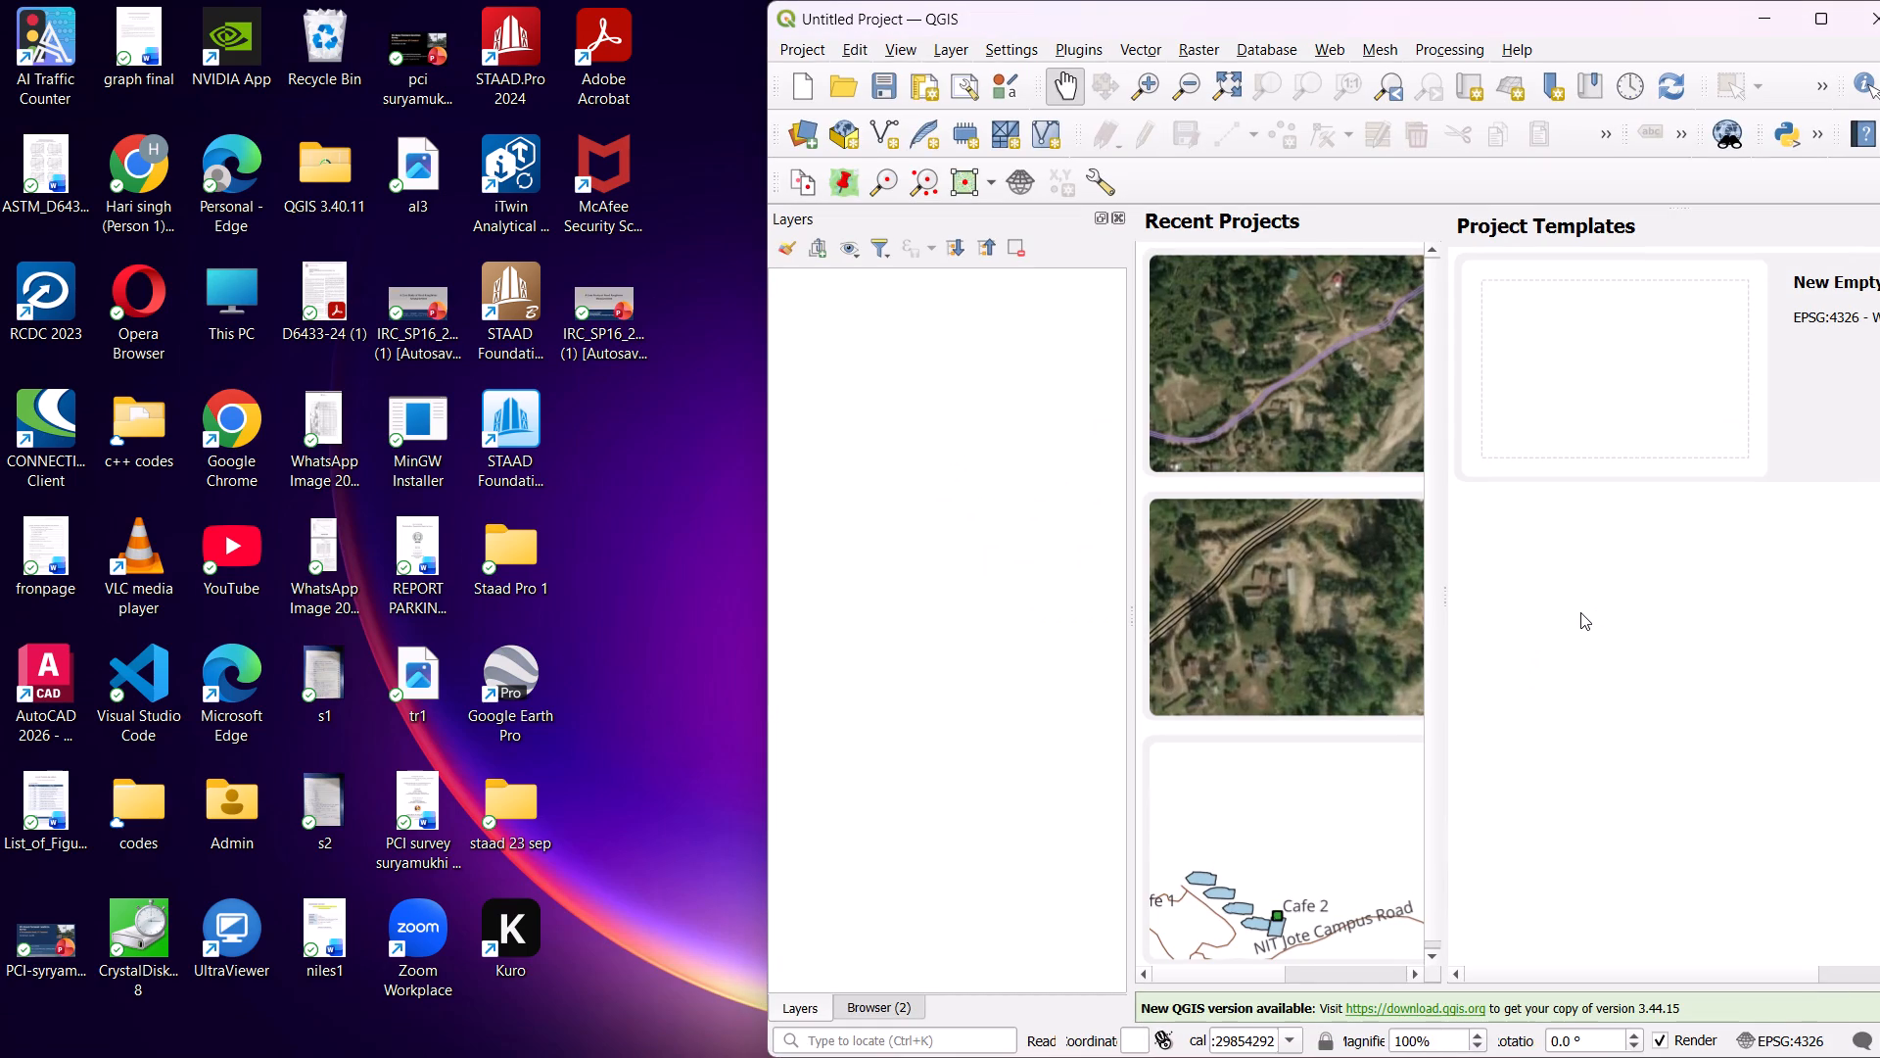
left_click(1831, 8)
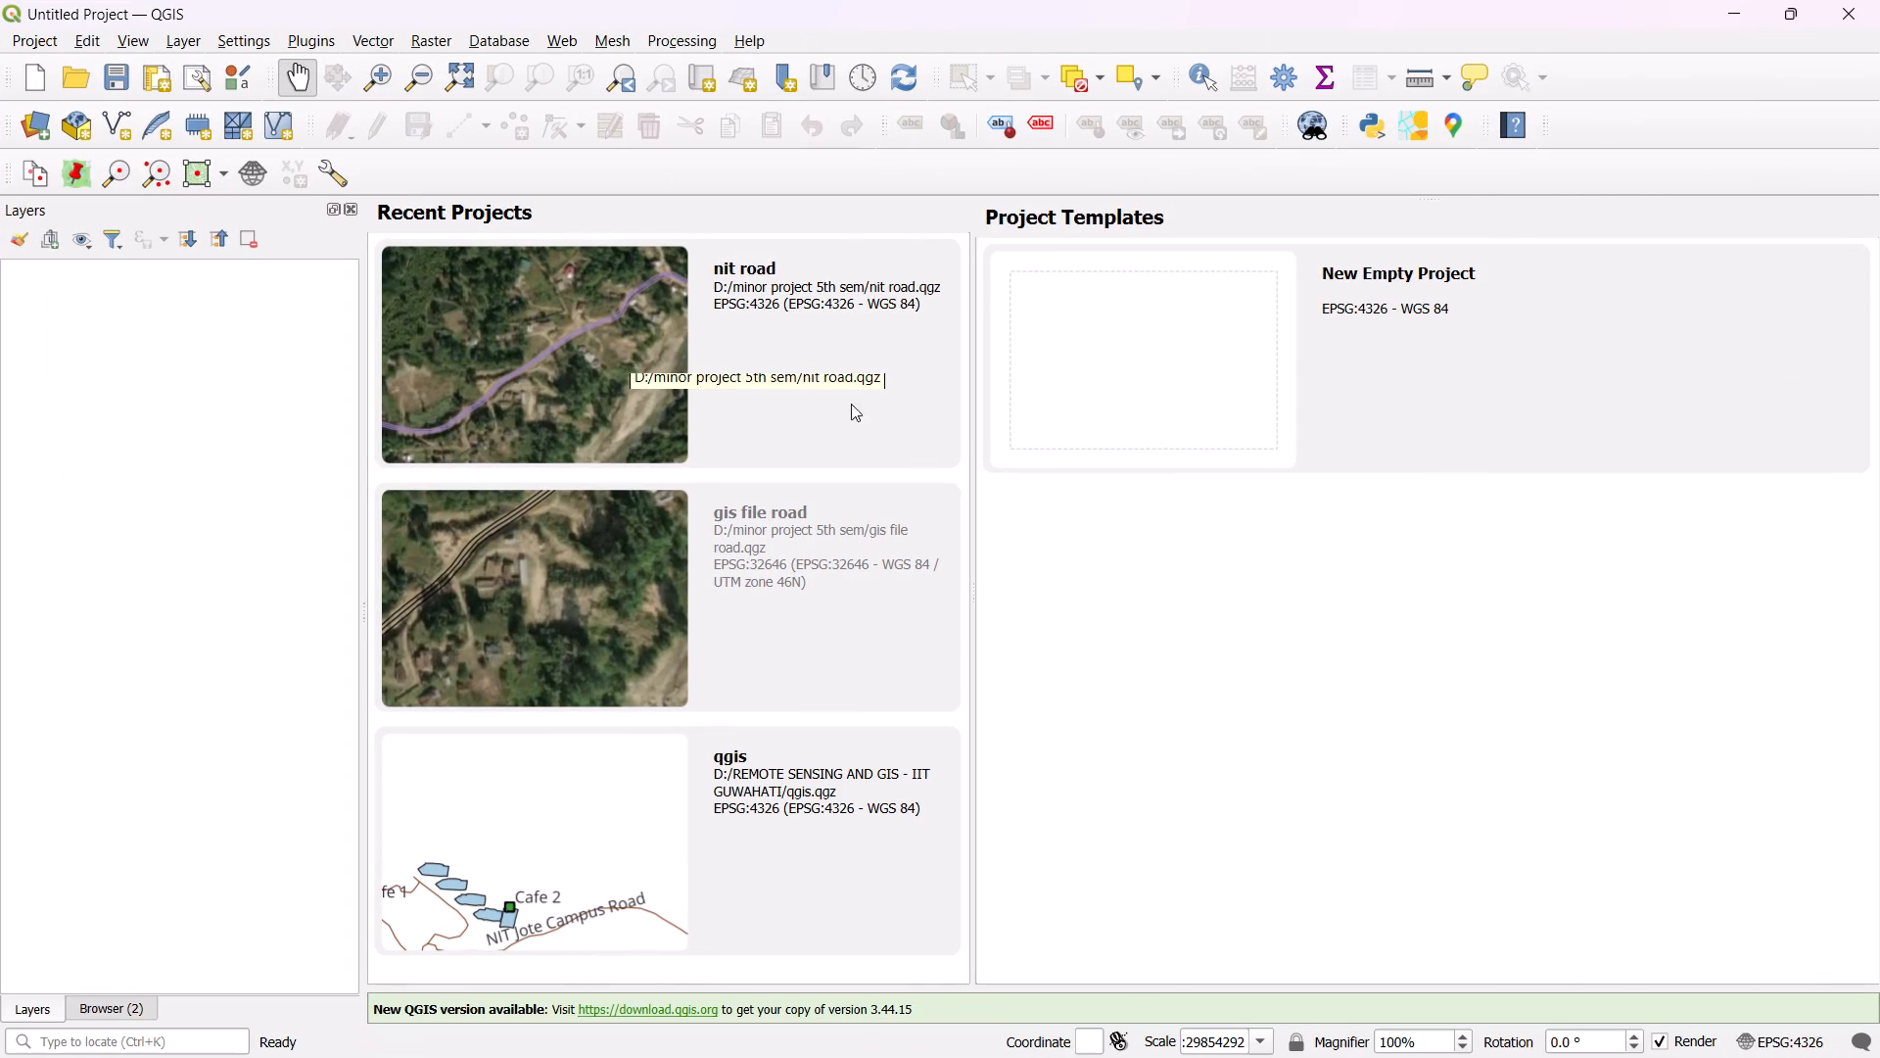
double_click(649, 362)
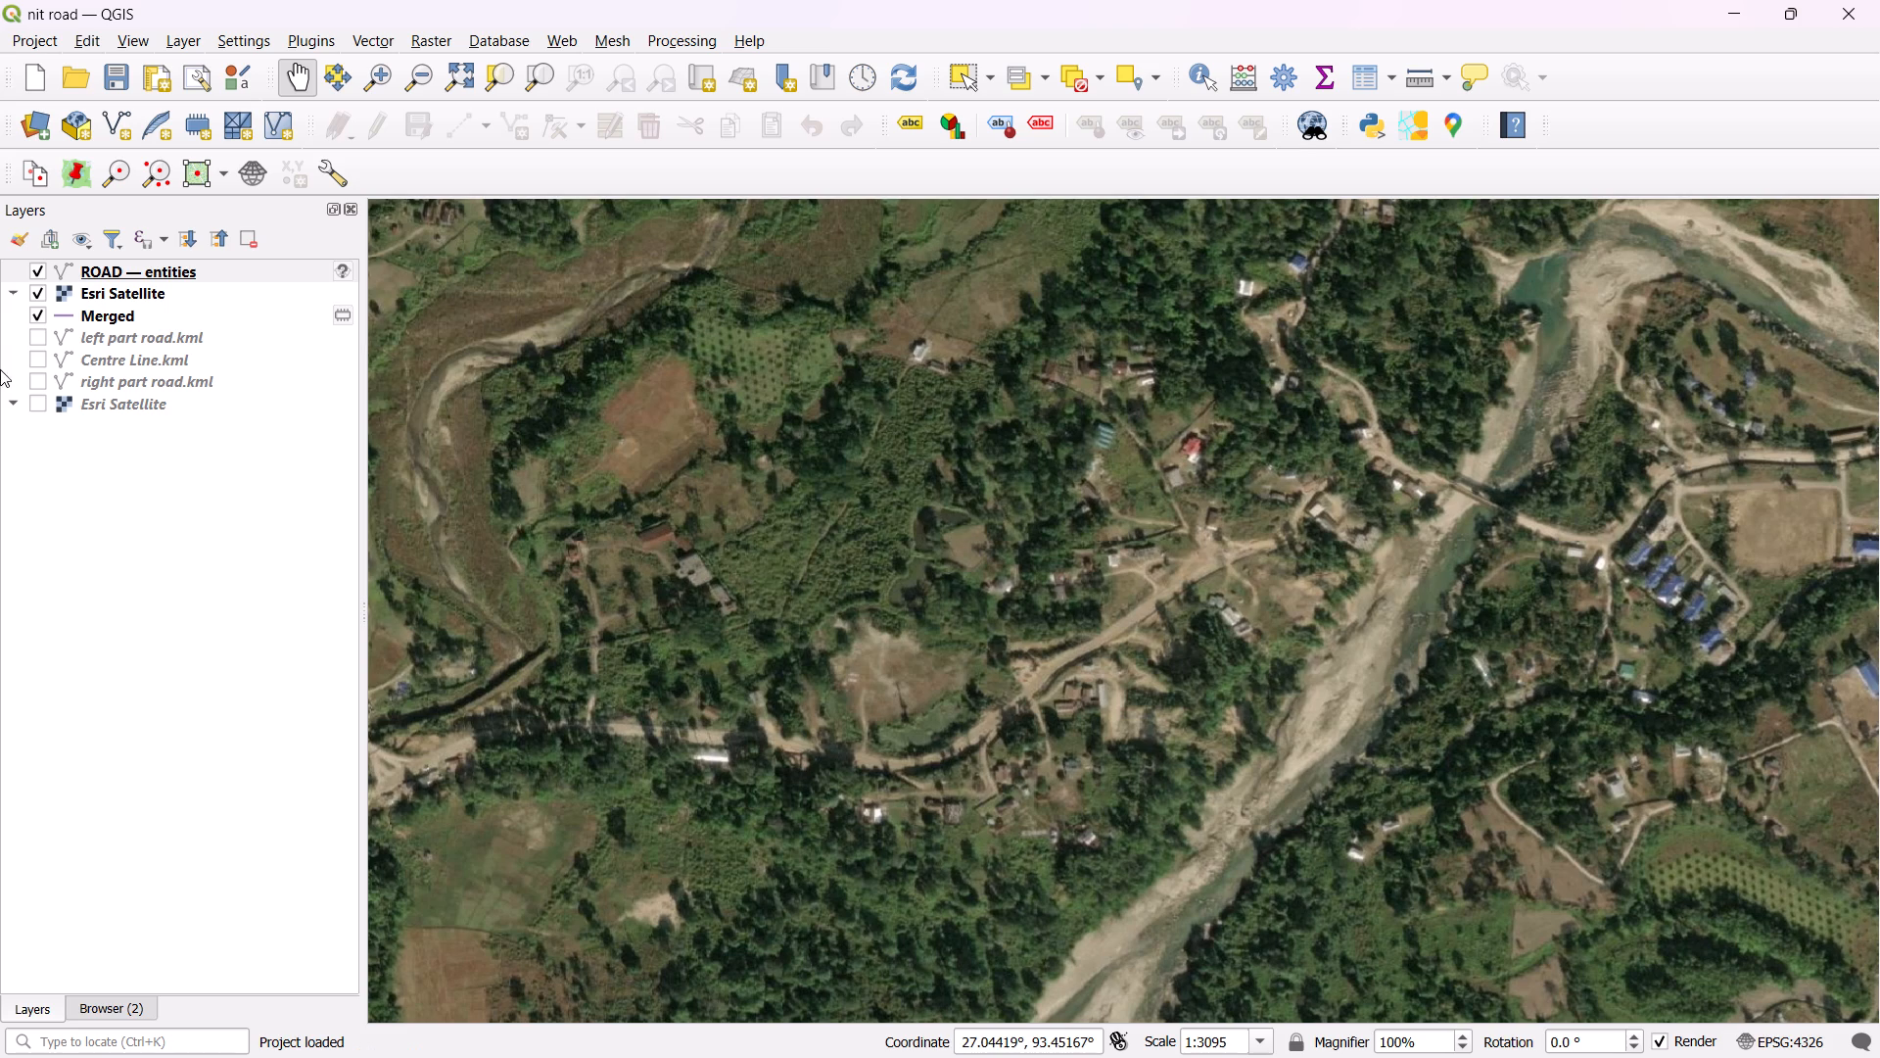
Move the visible Esri Satellite layer to the top of the layer order, above ROAD — entities.
left_click(36, 271)
left_click(36, 271)
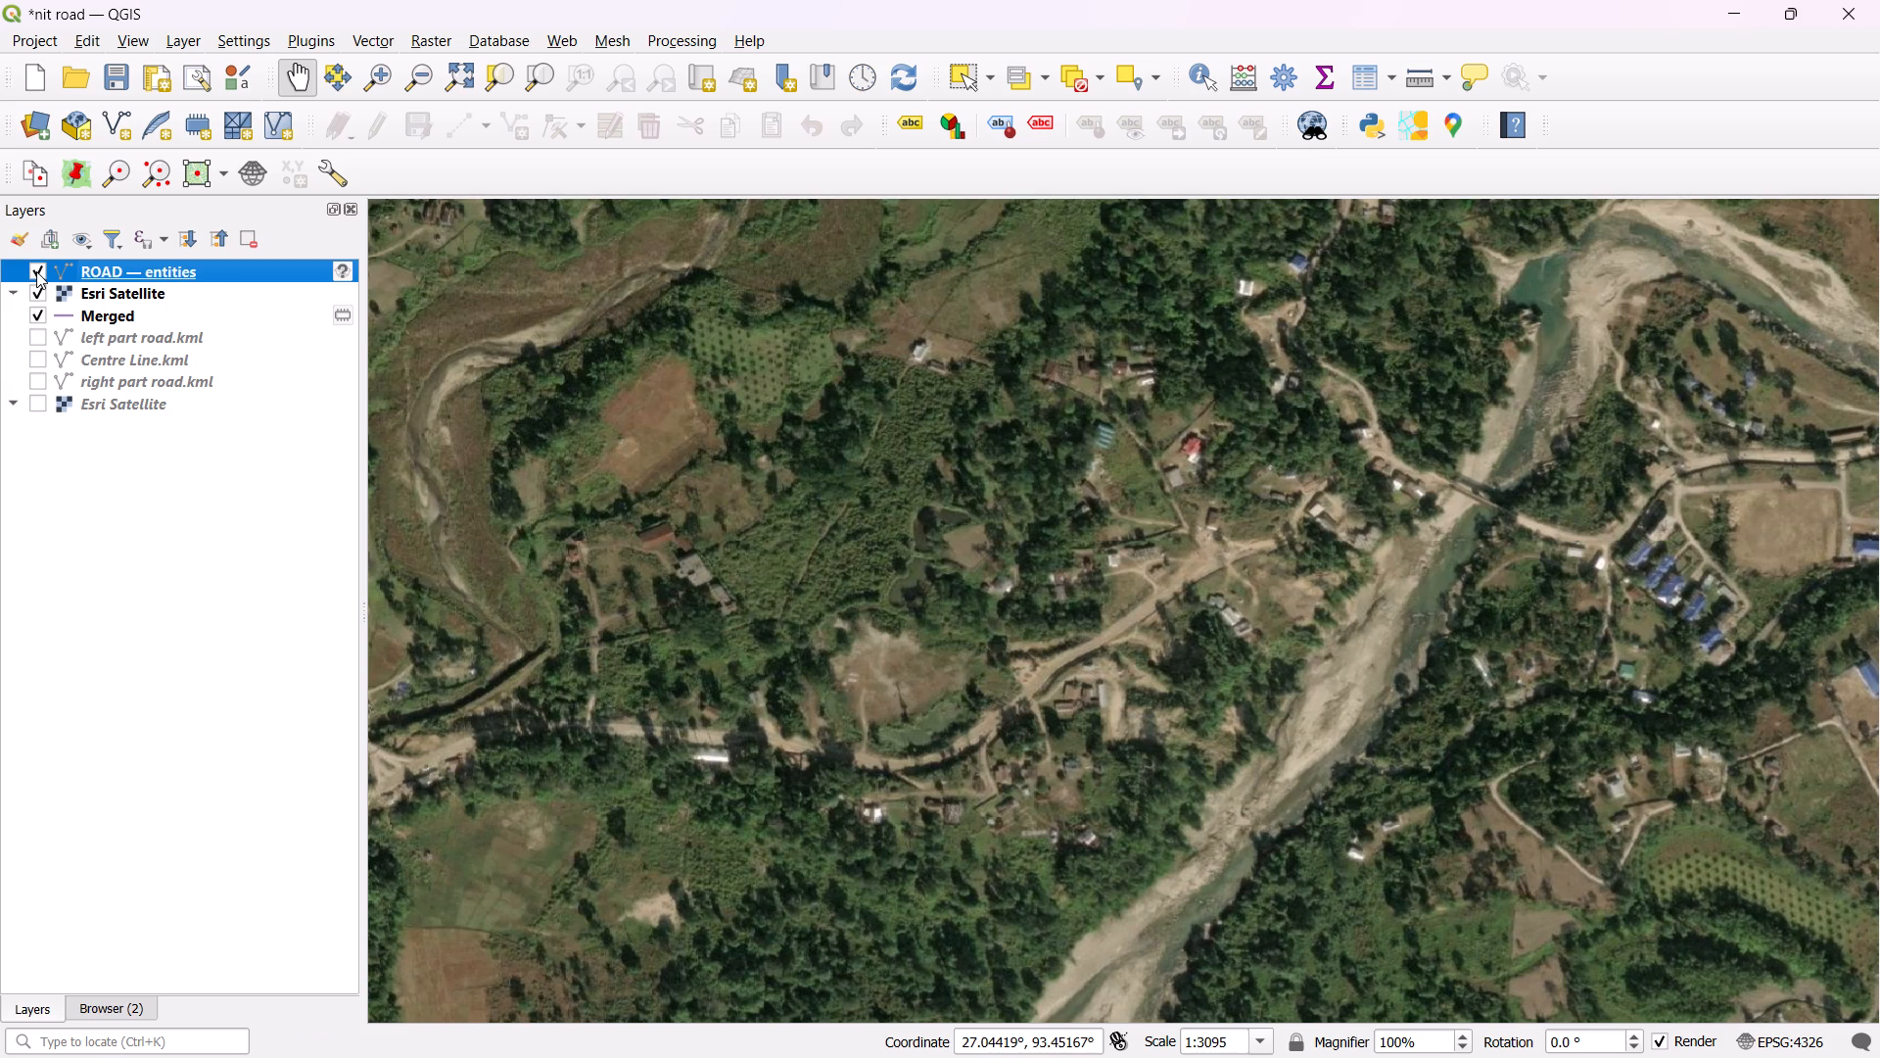
left_click(36, 271)
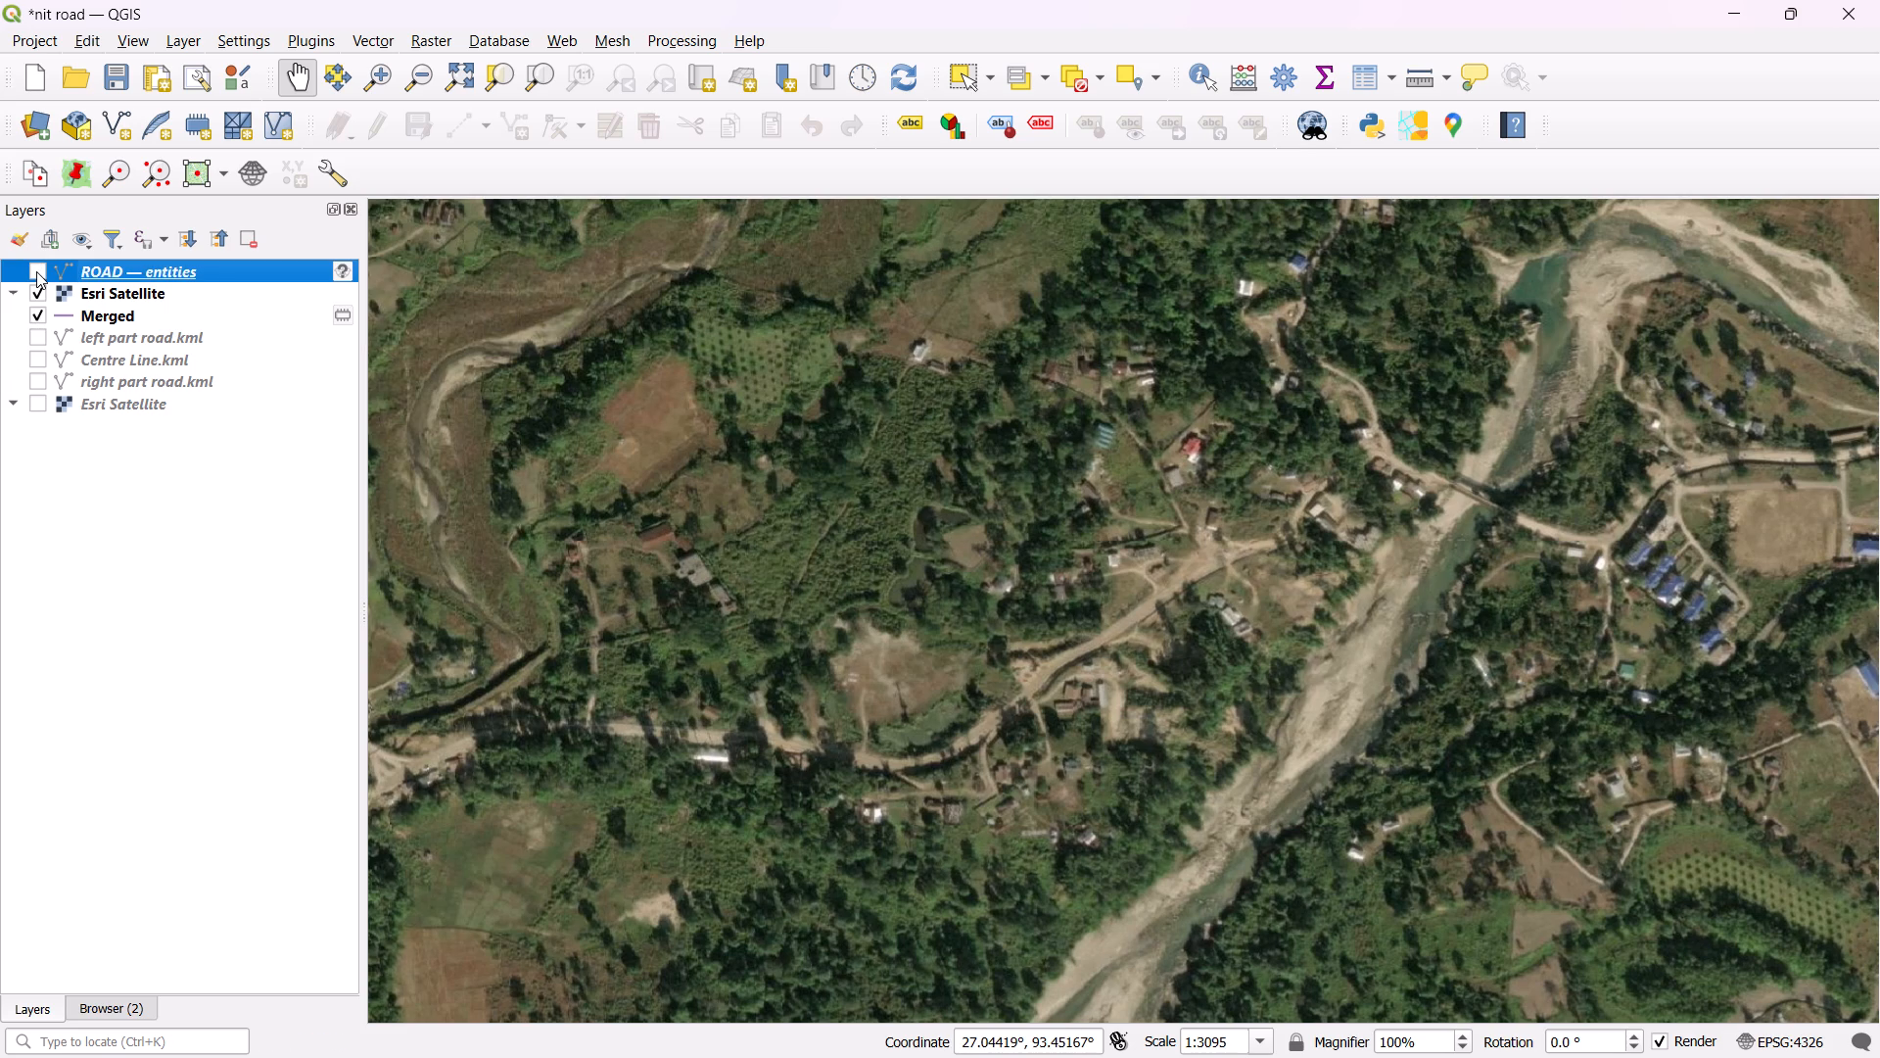
left_click(36, 271)
left_click_drag(82, 289, 91, 328)
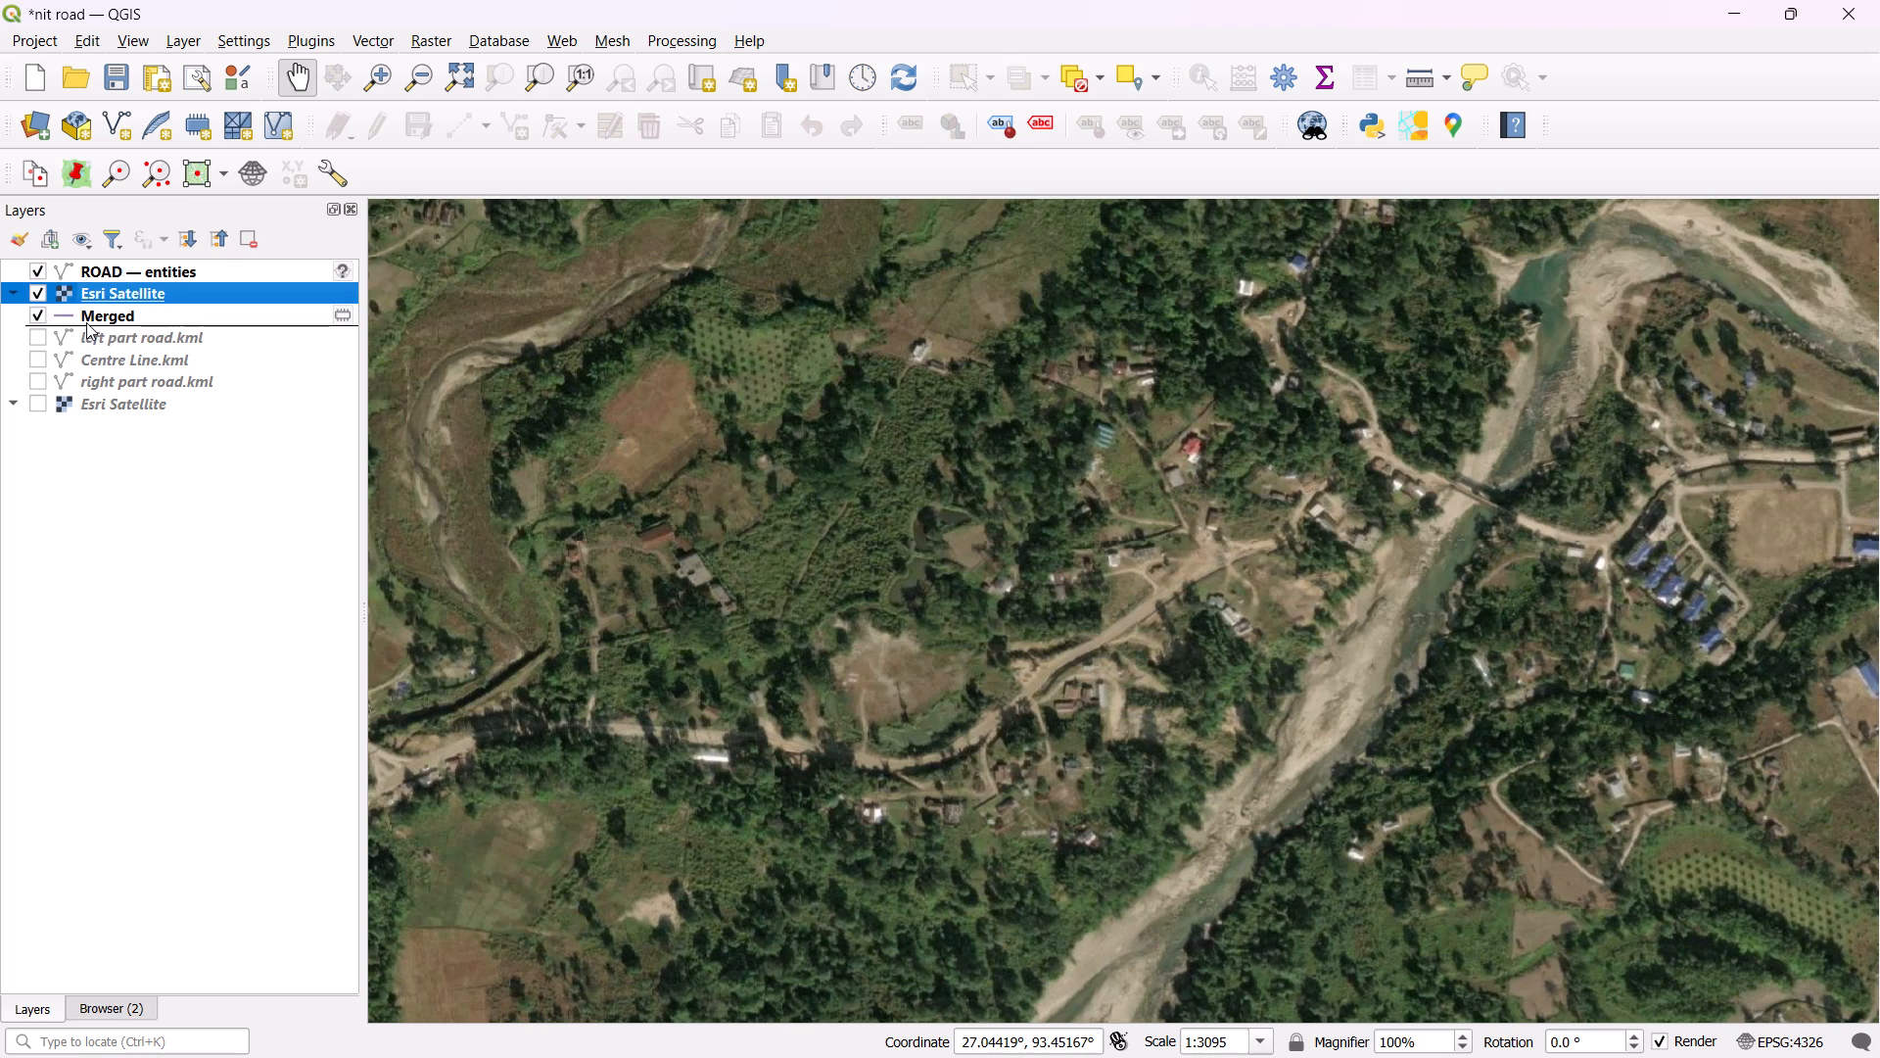
left_click_drag(86, 322, 83, 273)
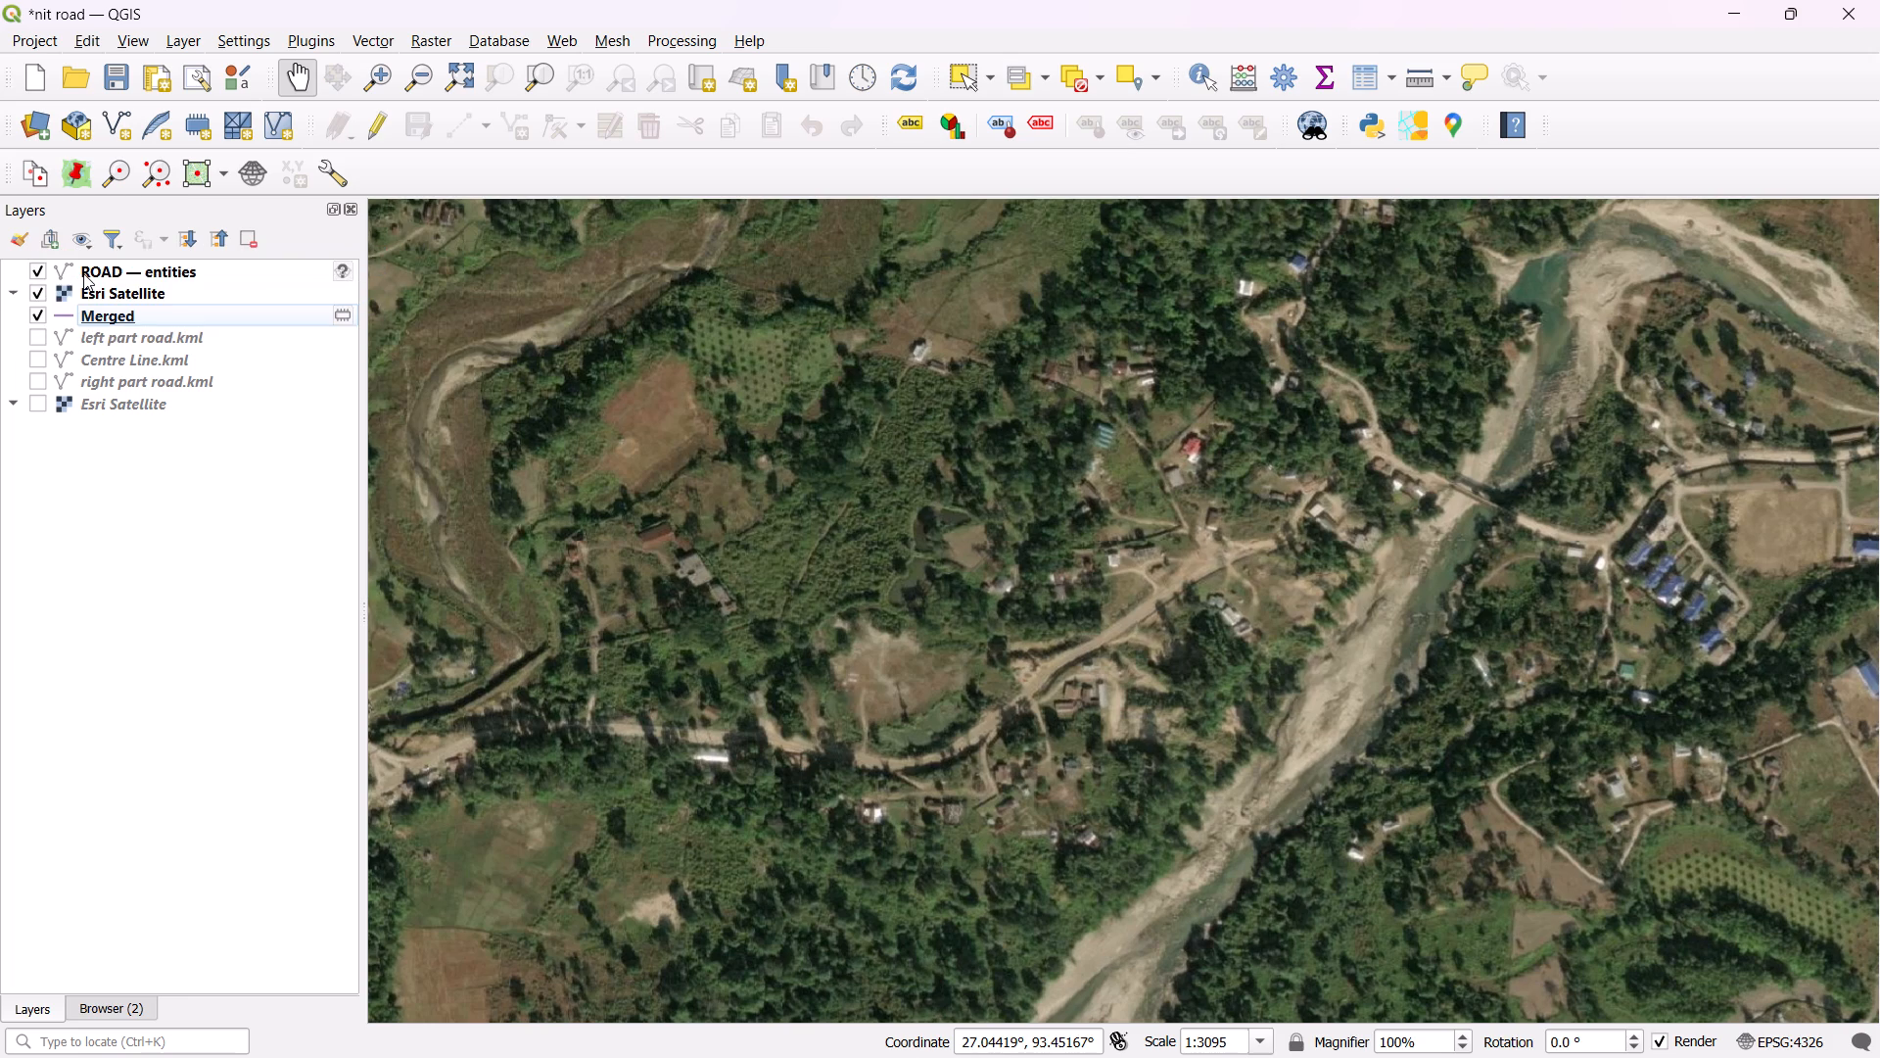
left_click_drag(84, 287, 91, 270)
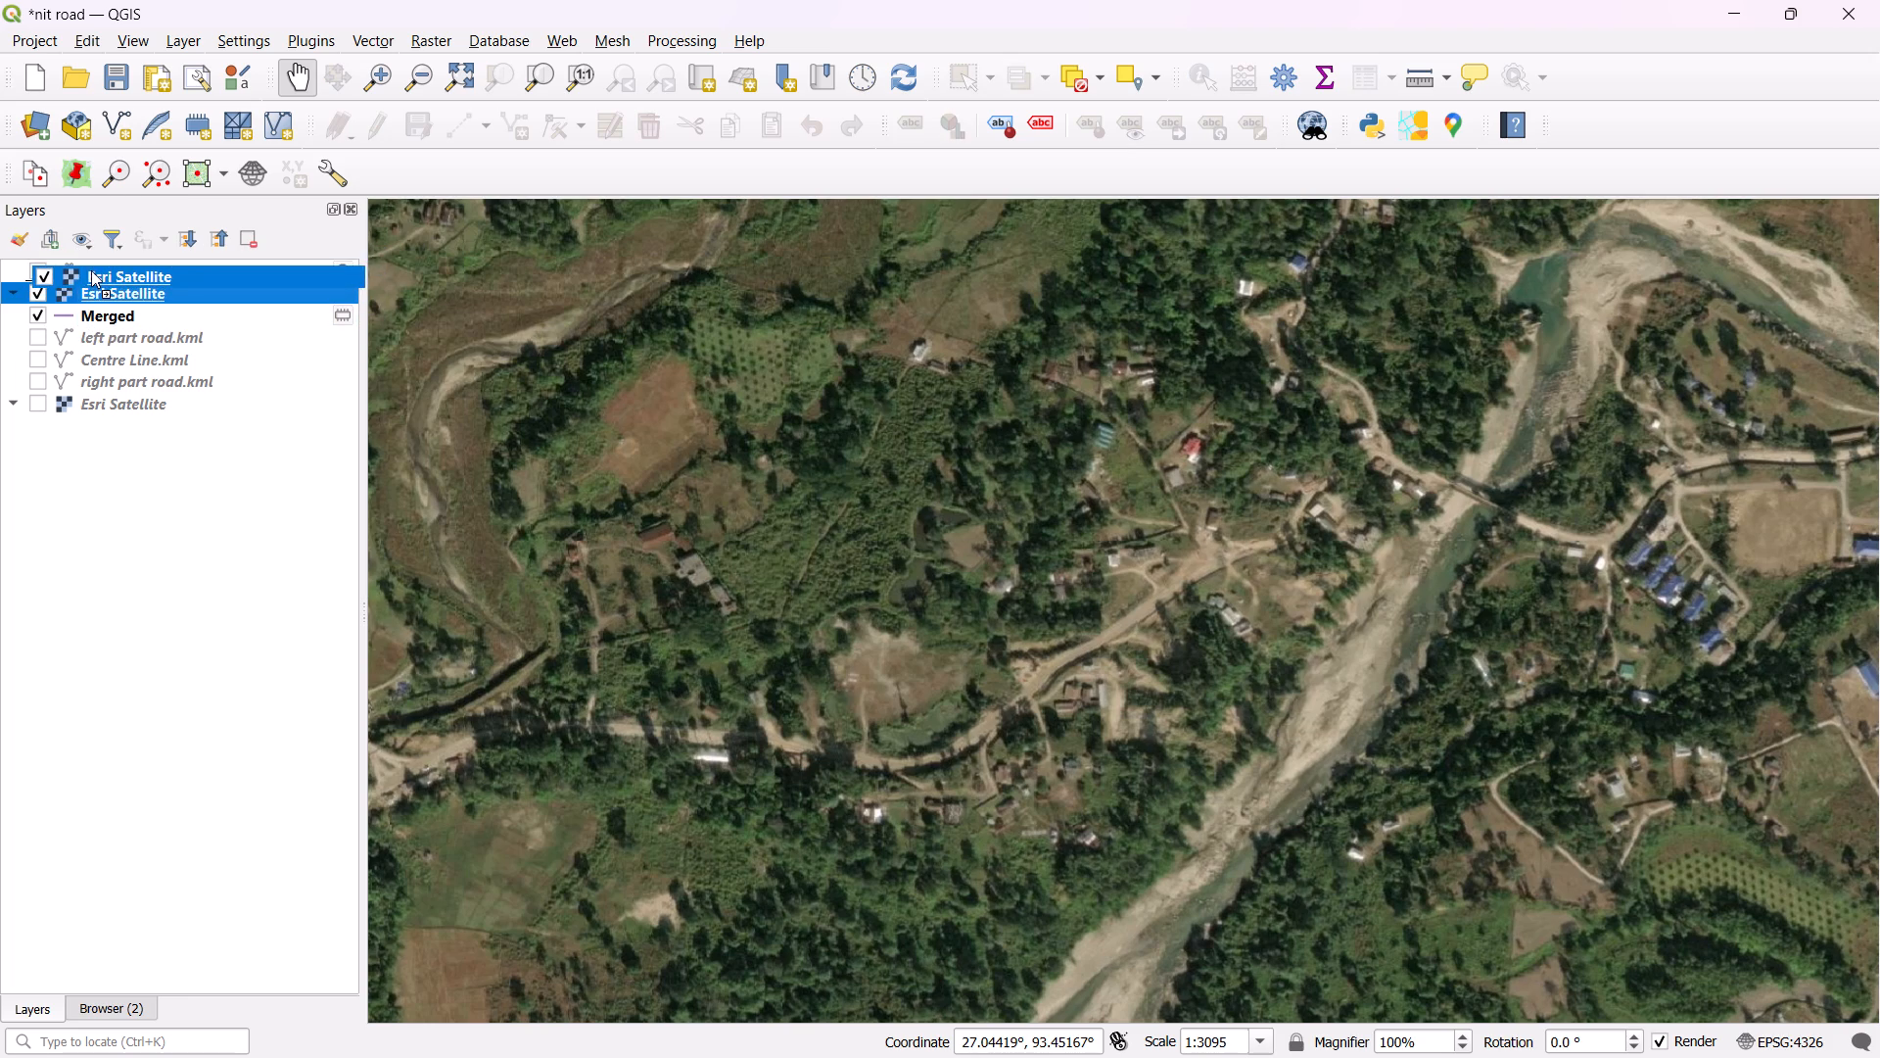
left_click_drag(91, 270, 98, 258)
left_click_drag(93, 288, 100, 263)
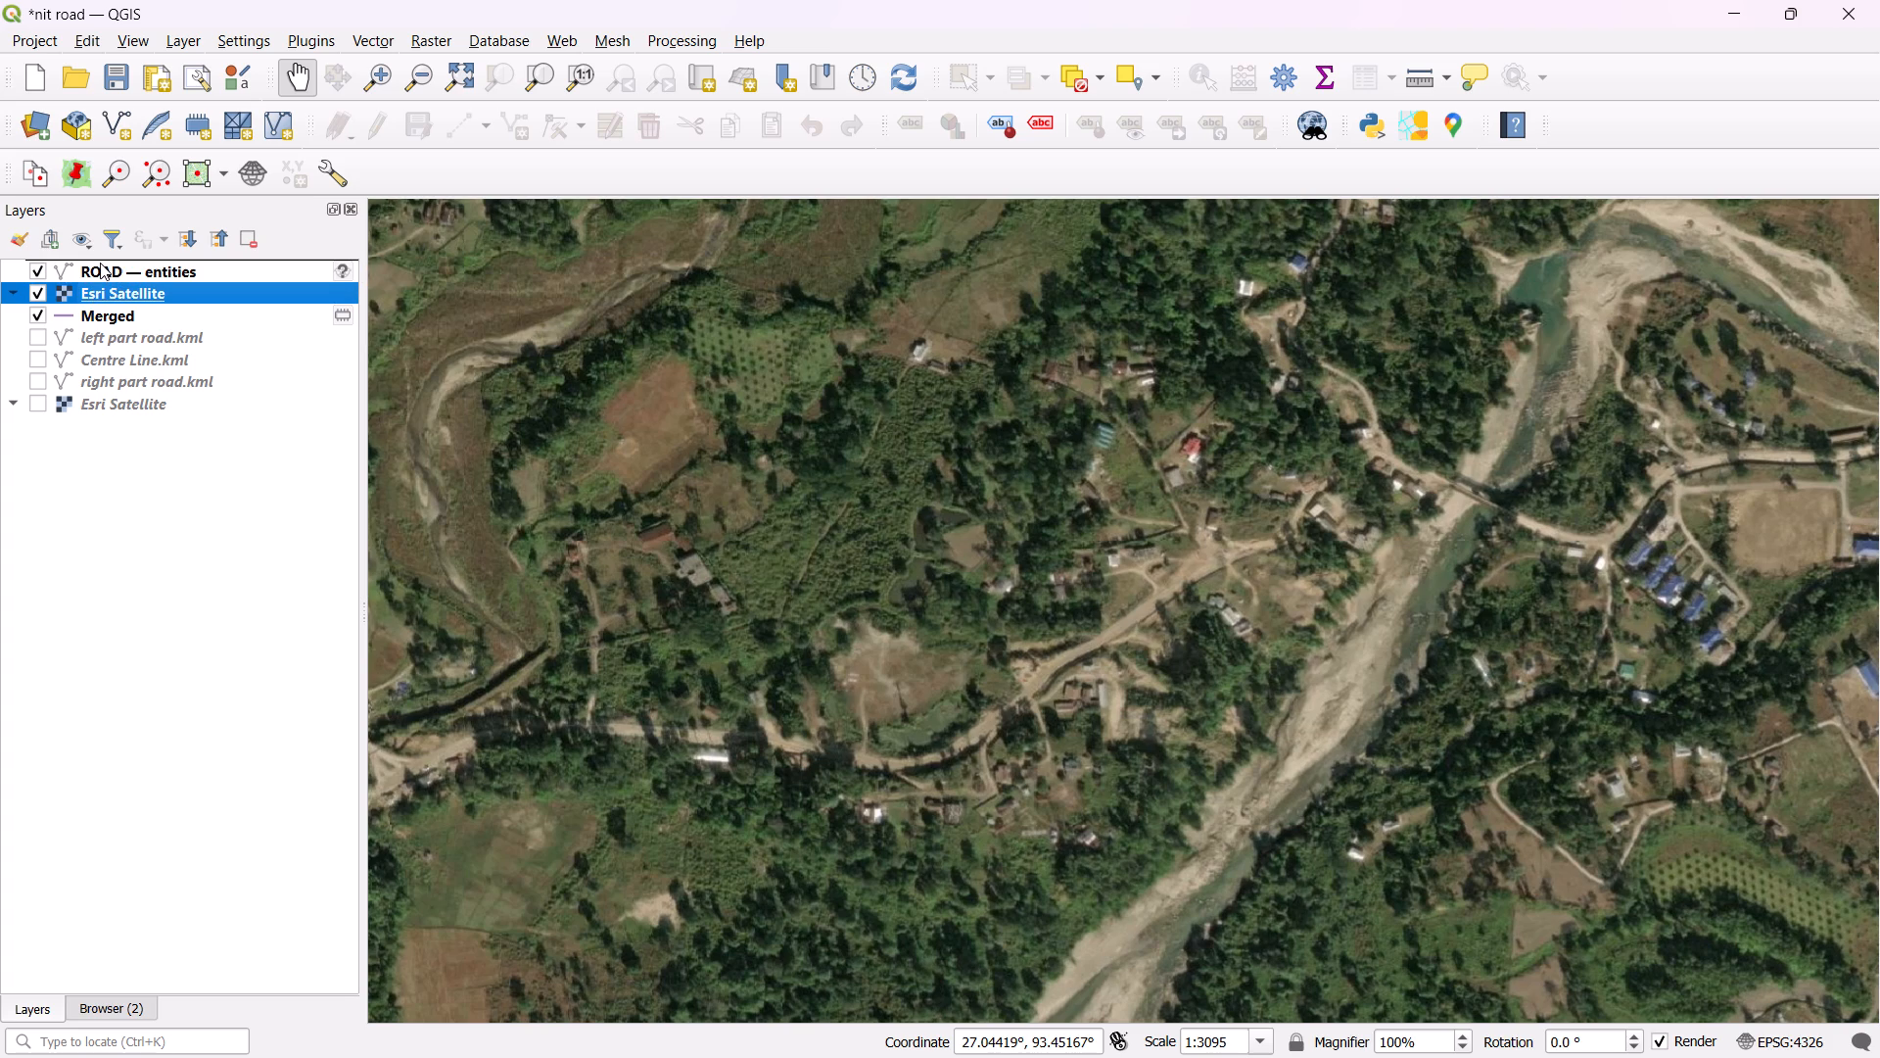
Hide the top Esri Satellite layer and the Merged layer, and show the left part road, Centre Line and right part road layers.
left_click(35, 265)
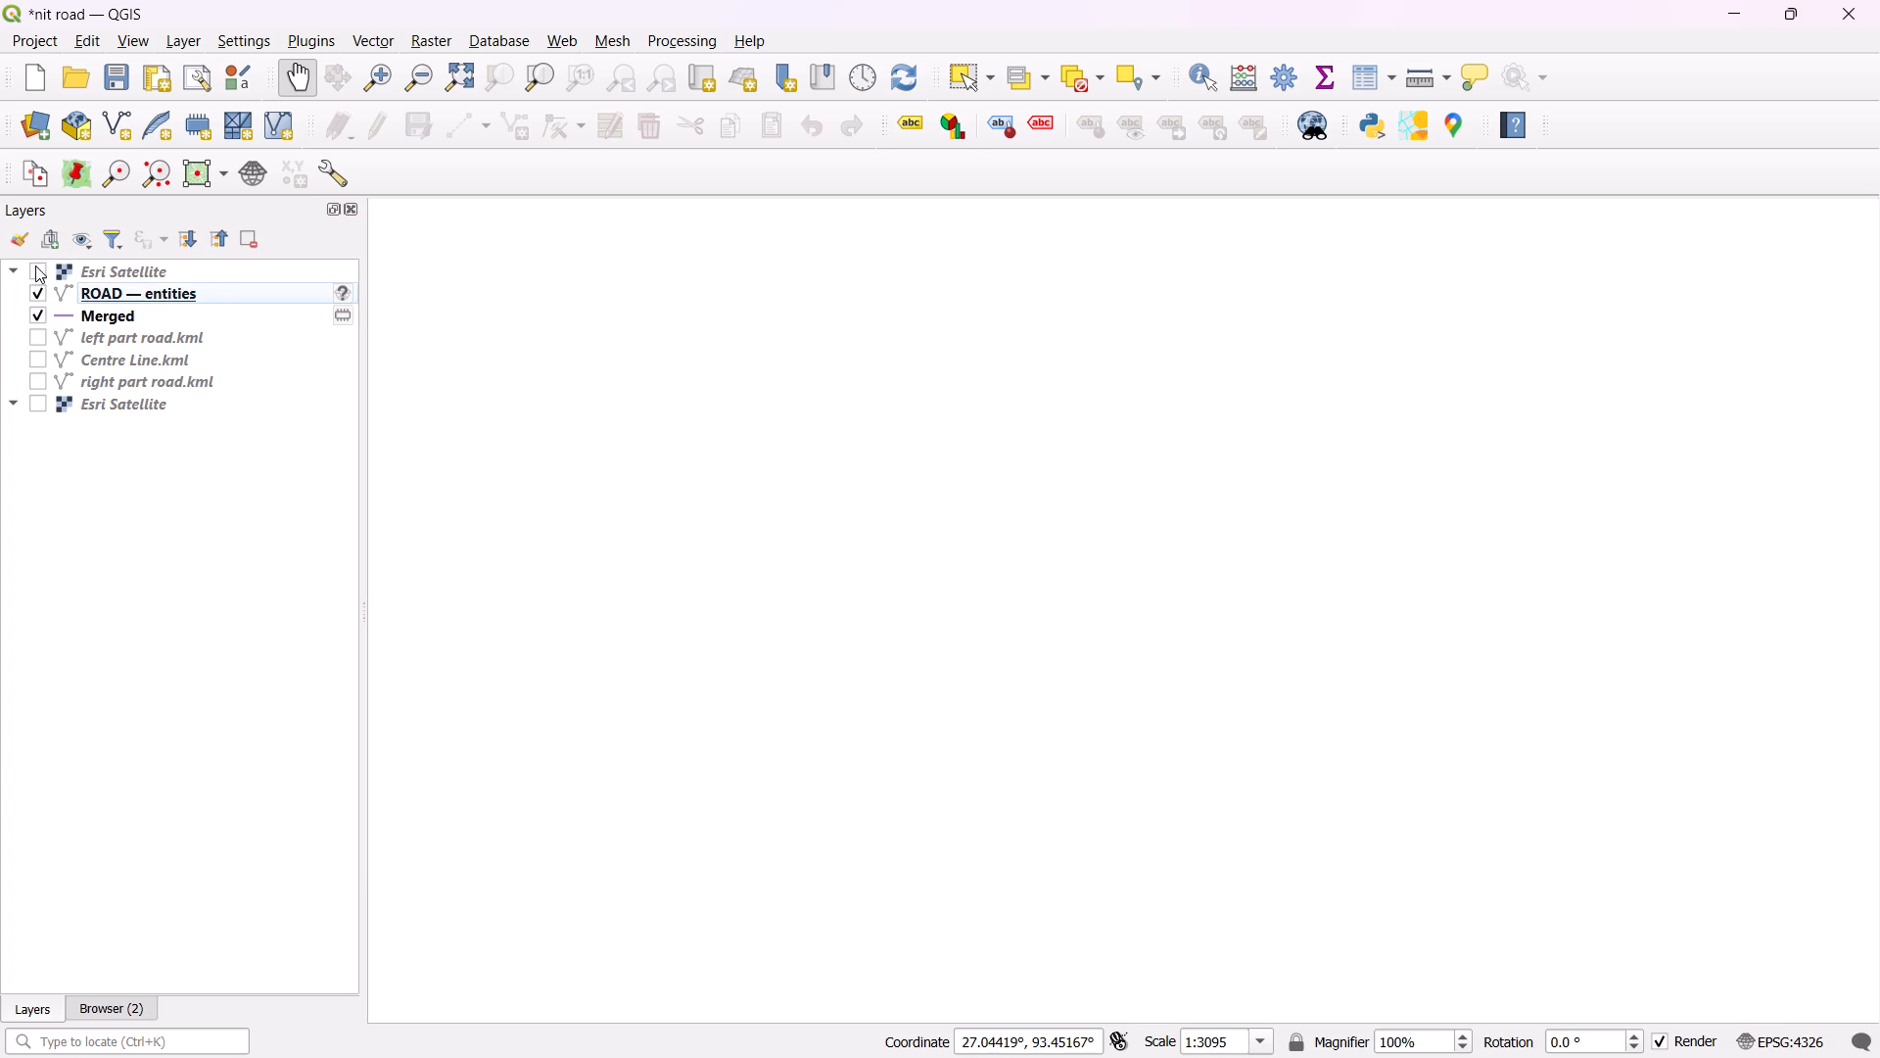
left_click(38, 296)
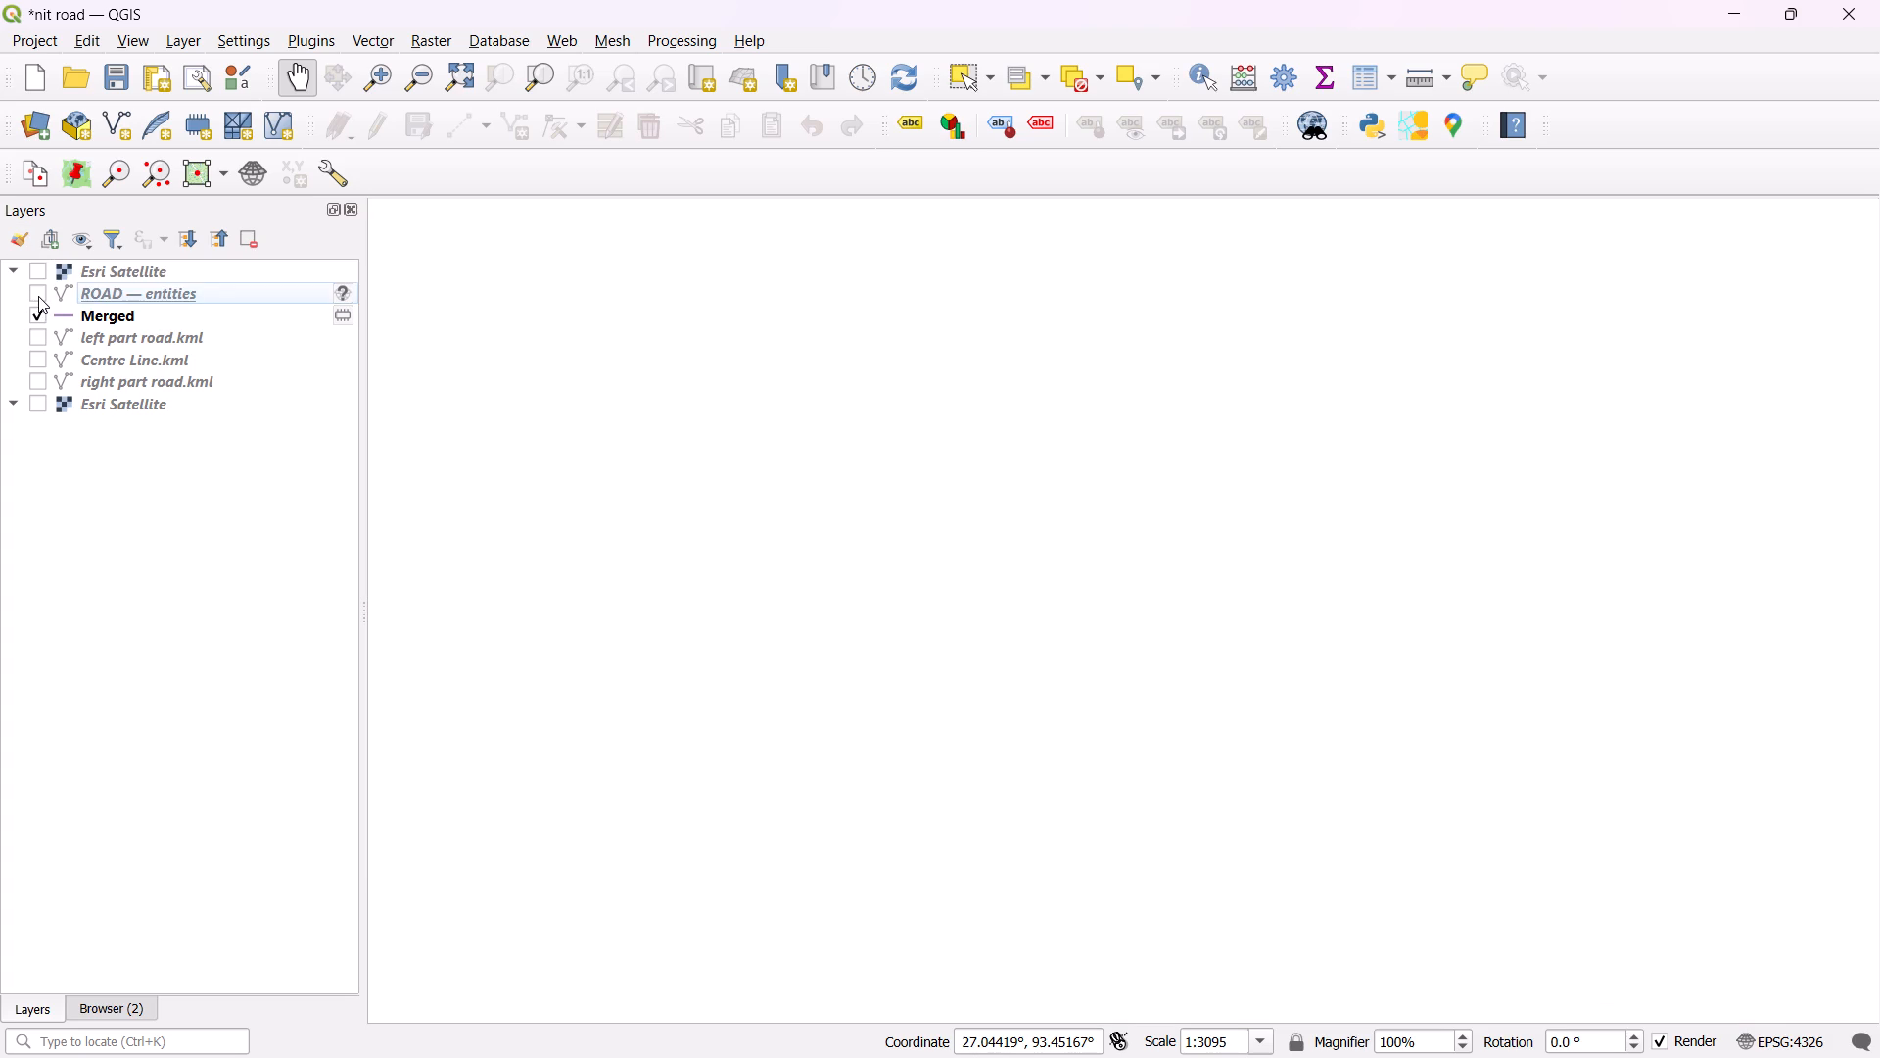
left_click(38, 296)
left_click(33, 312)
left_click(33, 312)
left_click(40, 342)
left_click(38, 360)
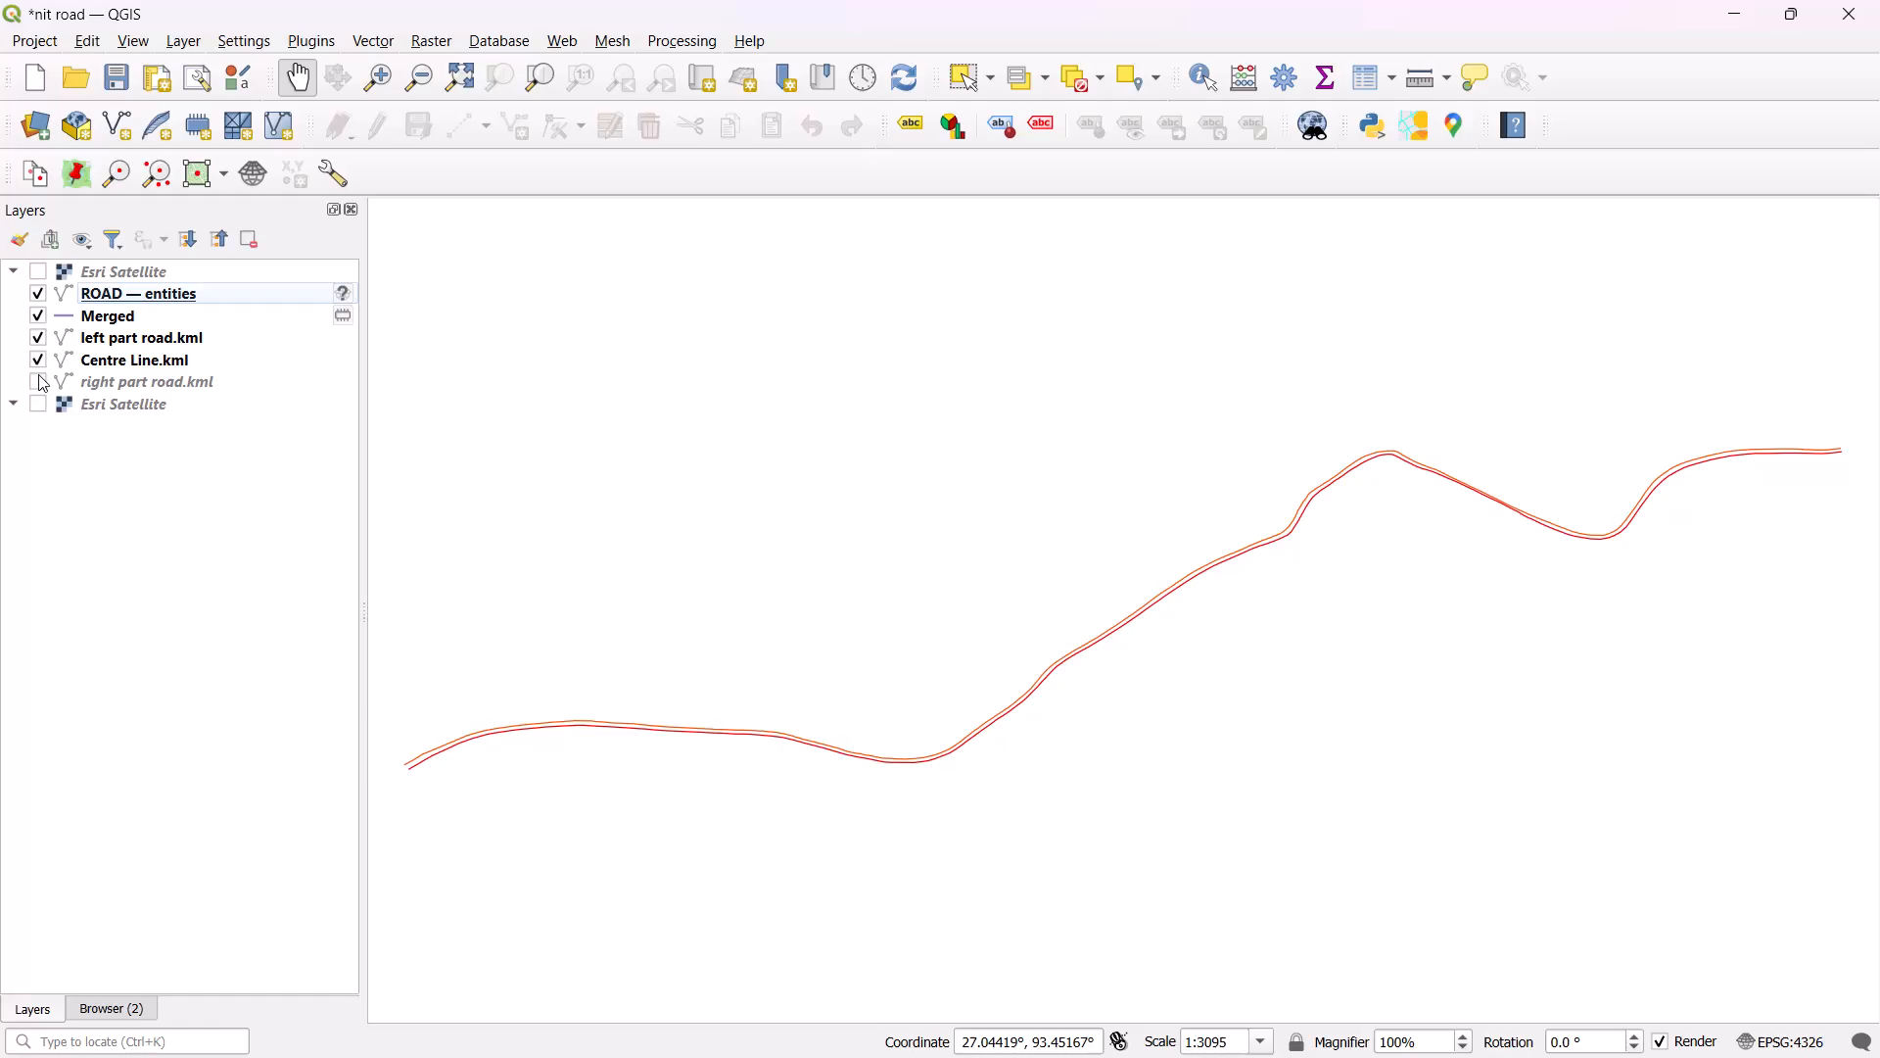
left_click(38, 374)
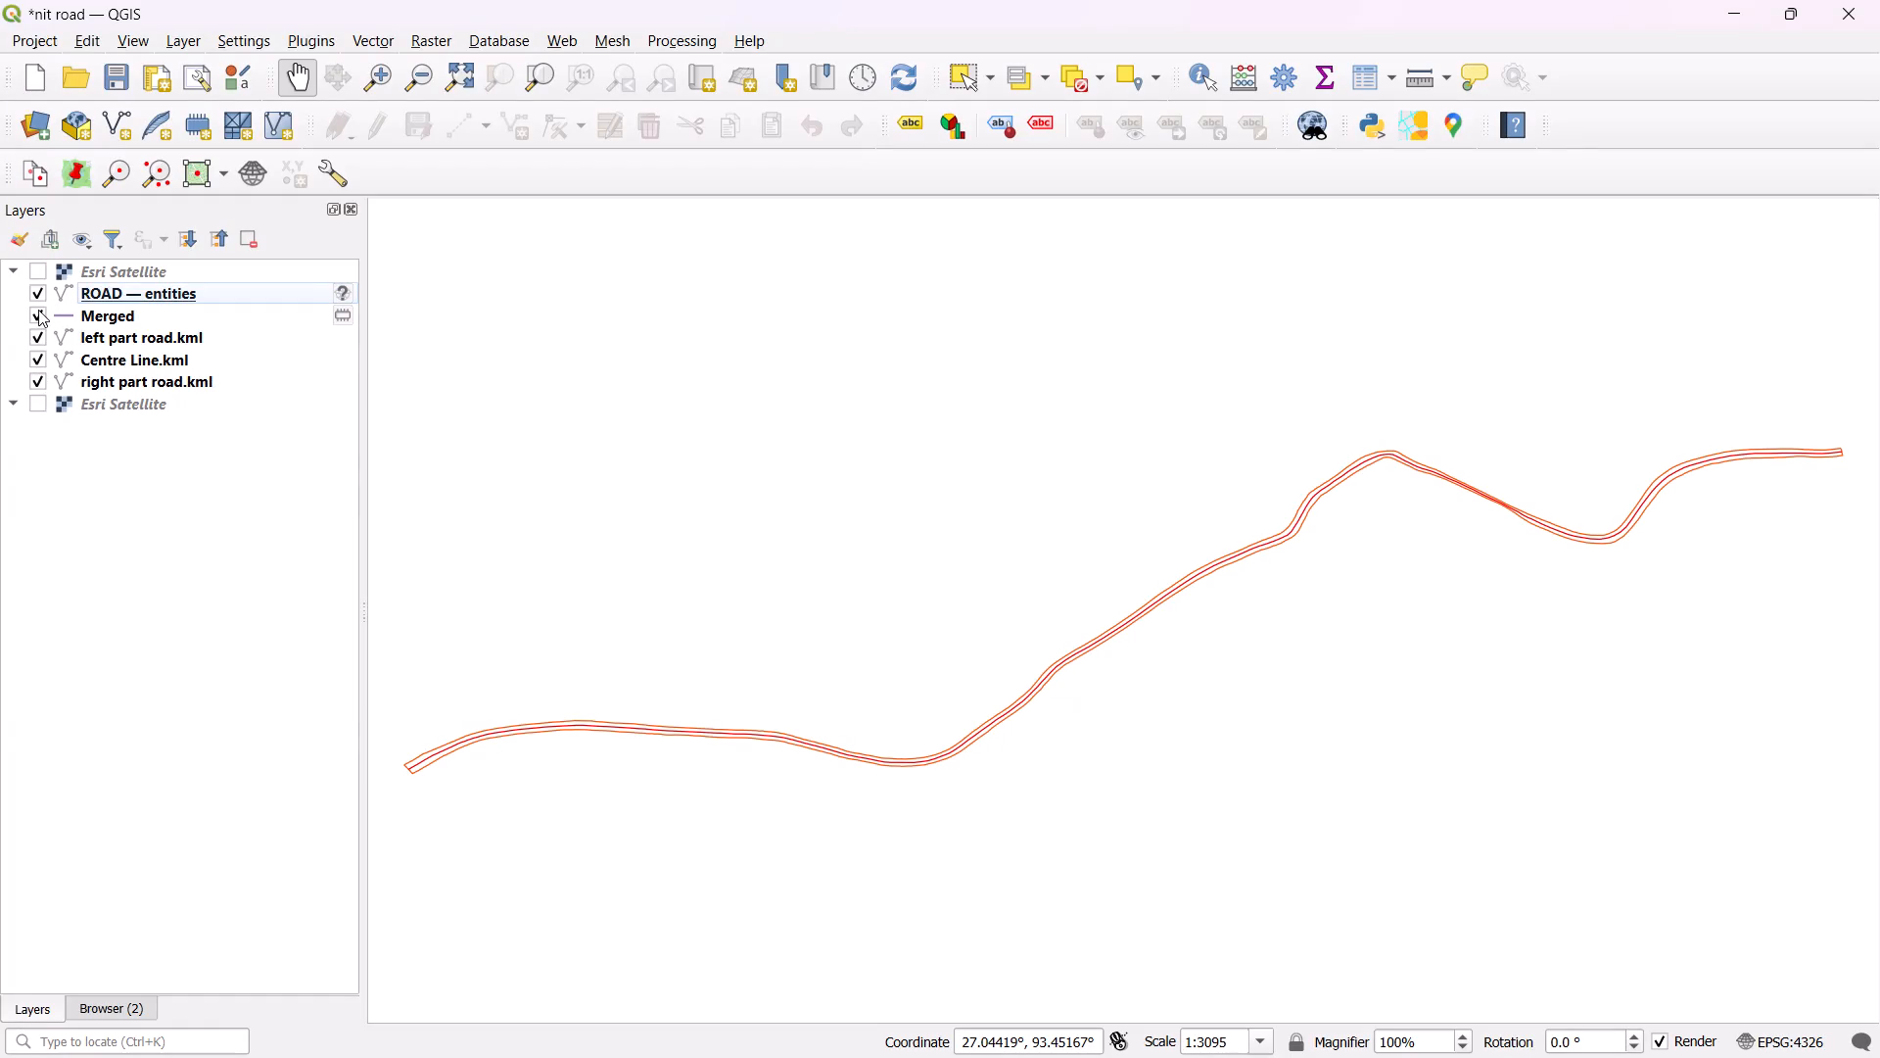
left_click(38, 310)
left_click(38, 310)
left_click(38, 310)
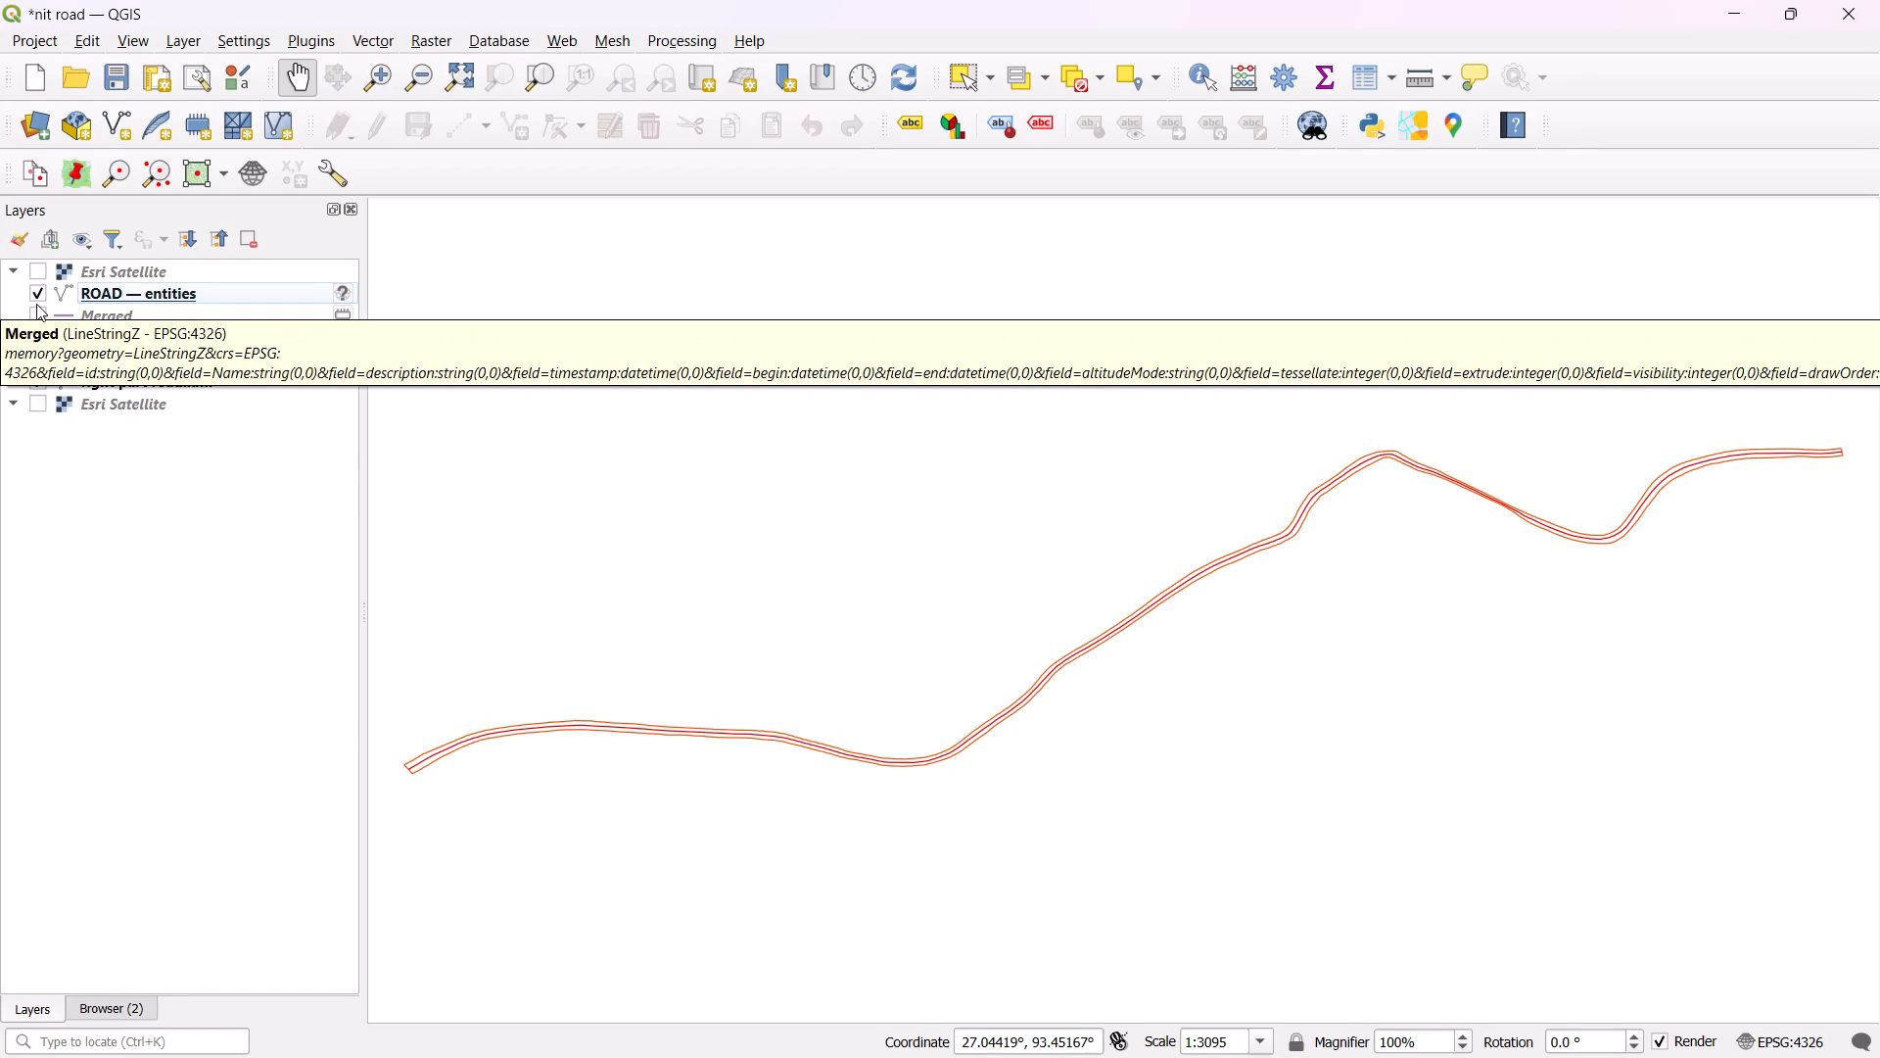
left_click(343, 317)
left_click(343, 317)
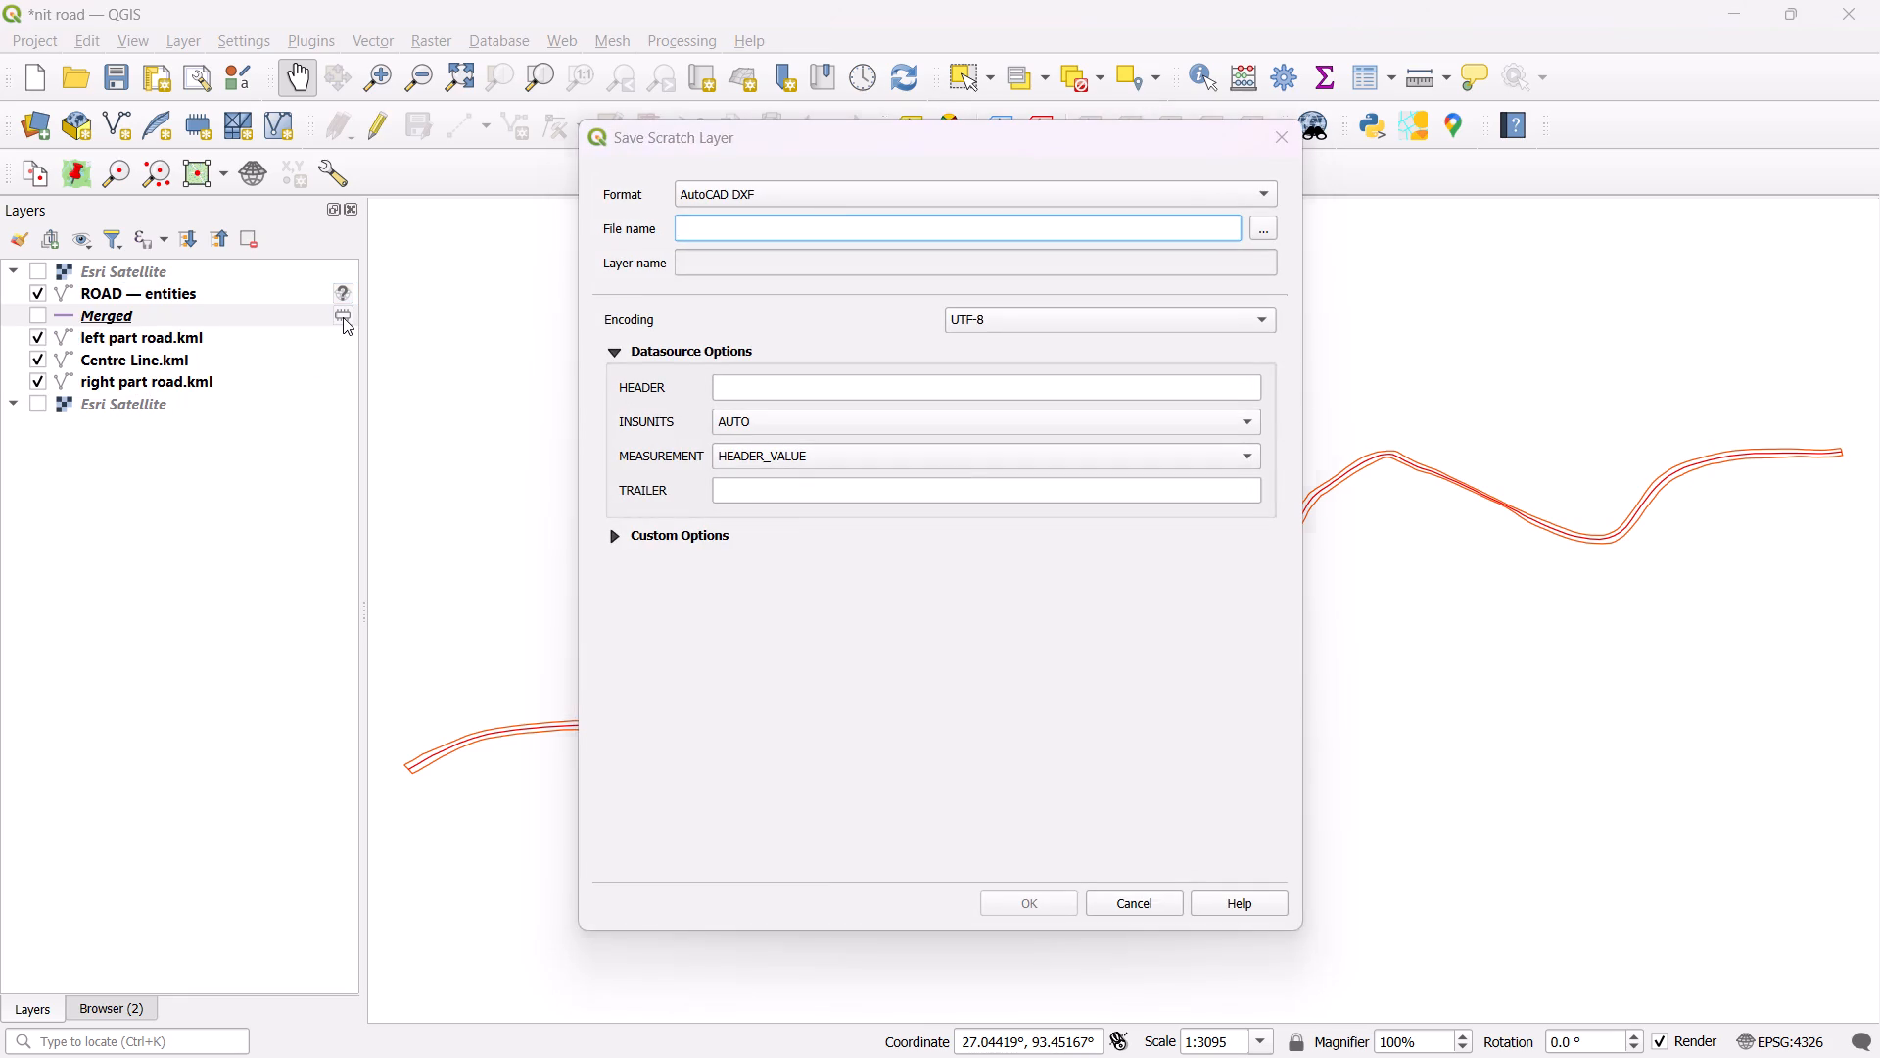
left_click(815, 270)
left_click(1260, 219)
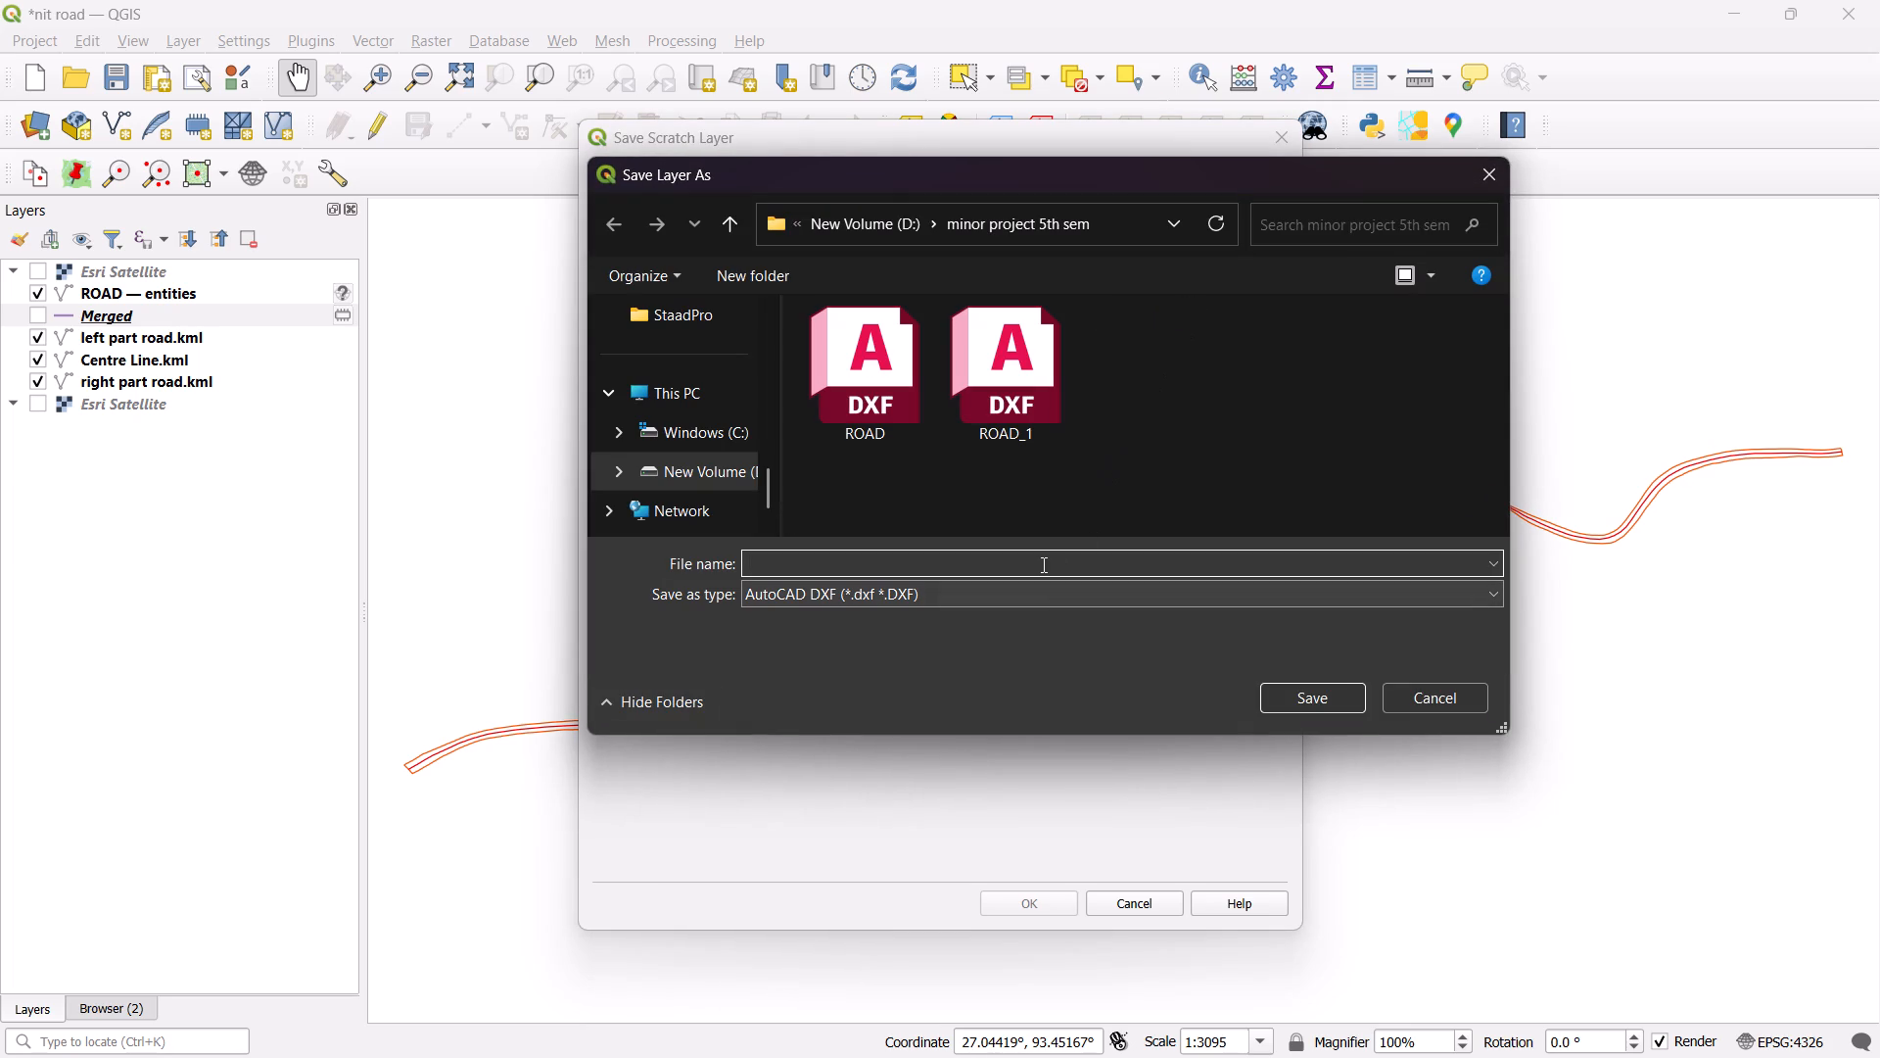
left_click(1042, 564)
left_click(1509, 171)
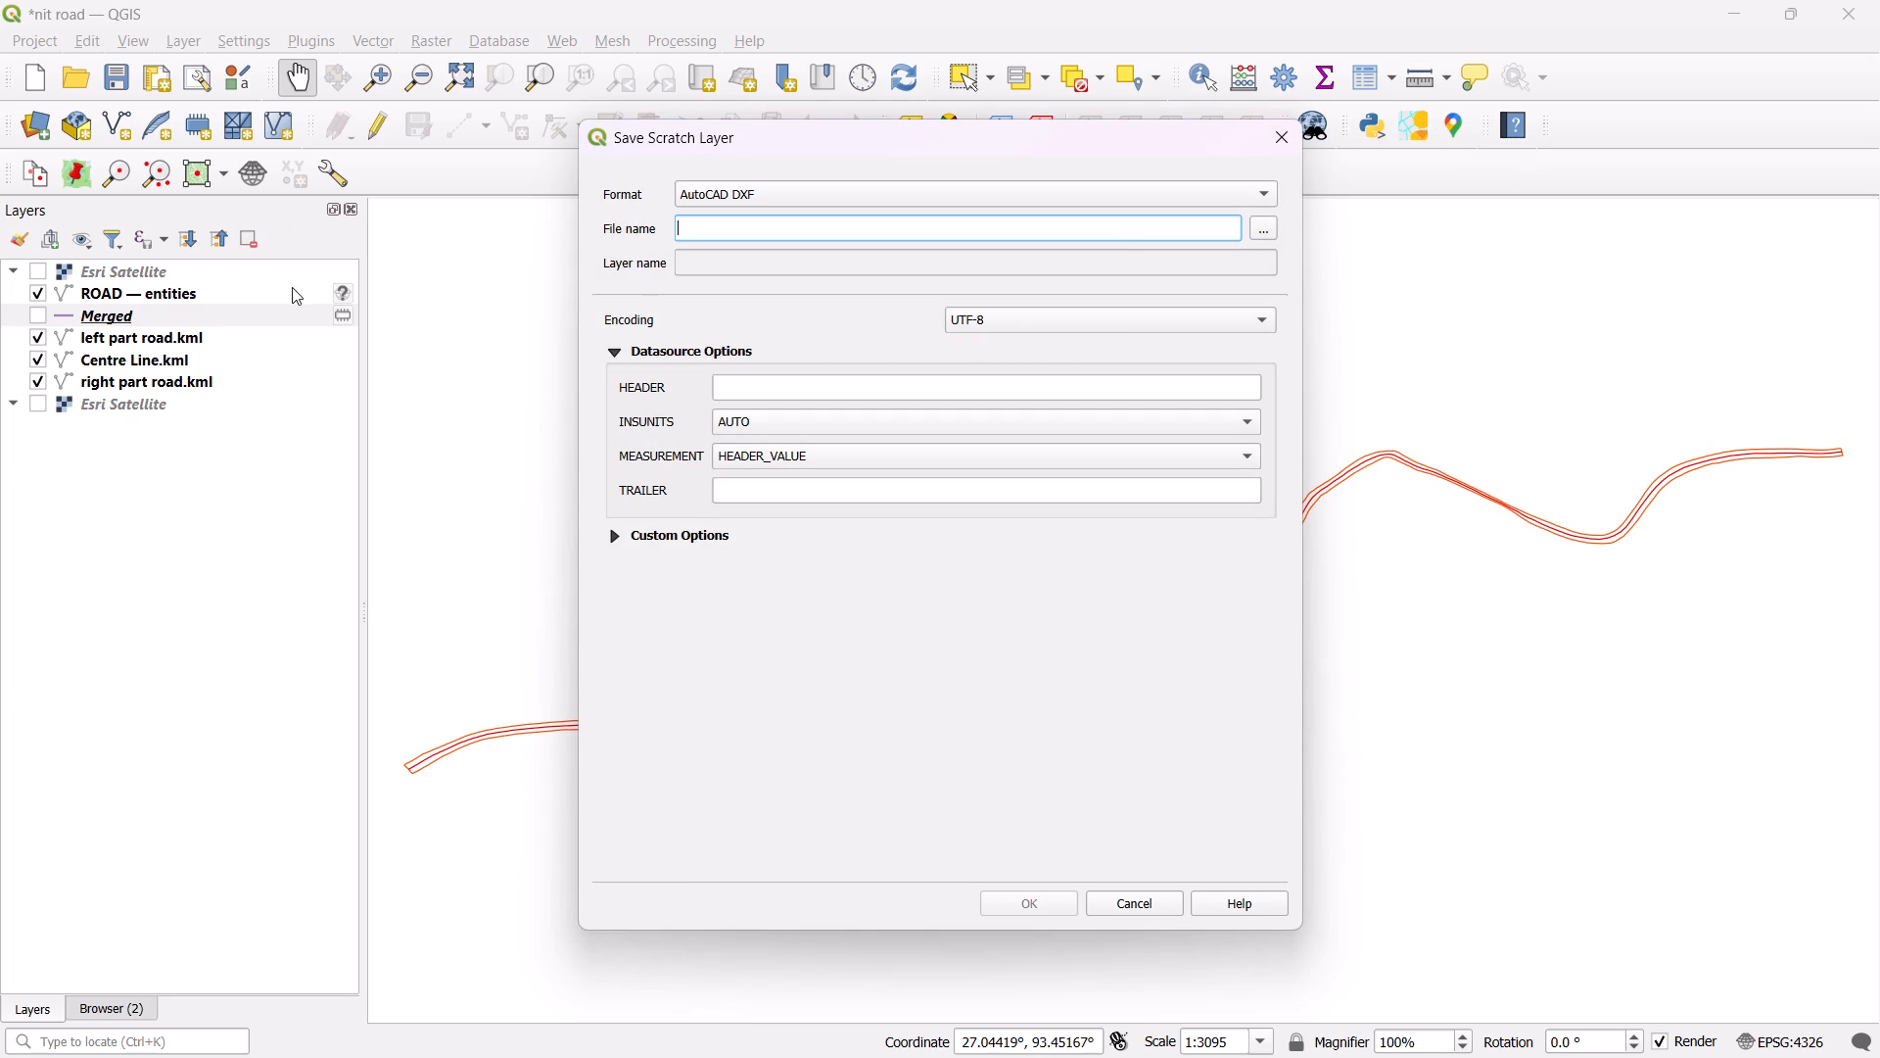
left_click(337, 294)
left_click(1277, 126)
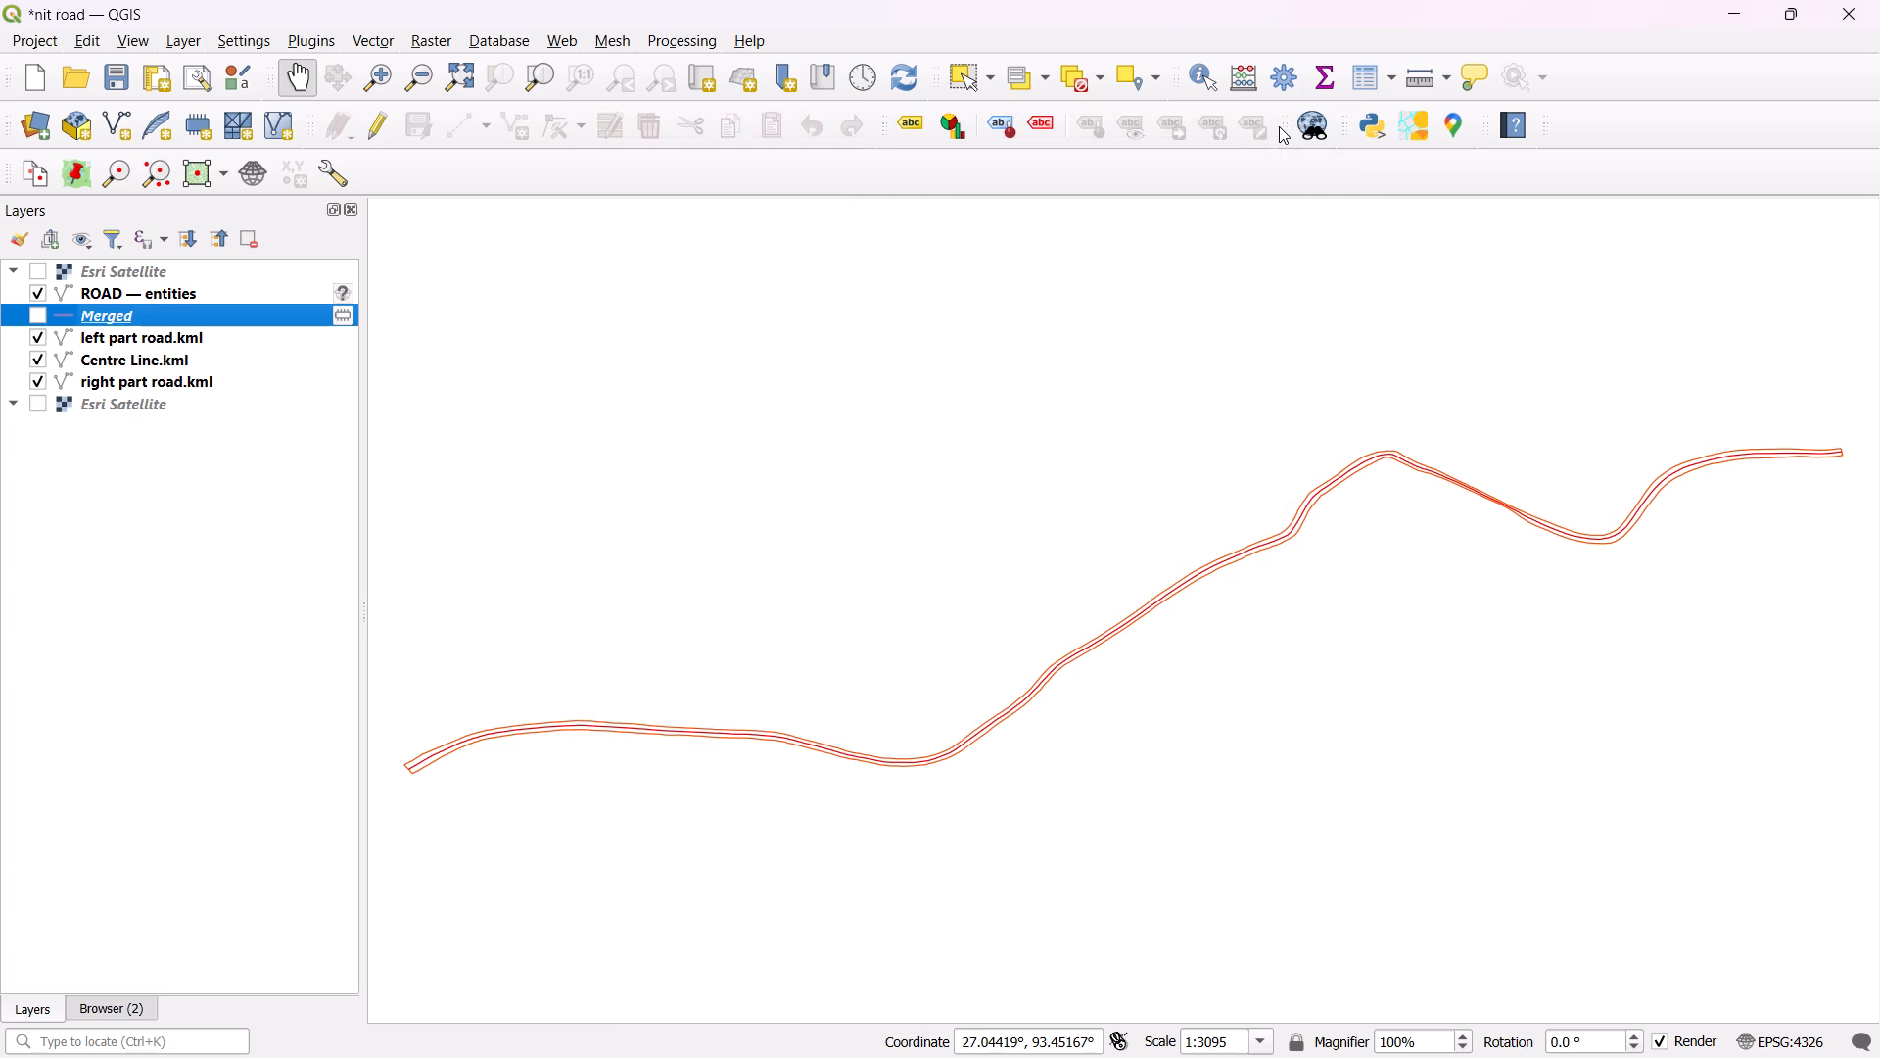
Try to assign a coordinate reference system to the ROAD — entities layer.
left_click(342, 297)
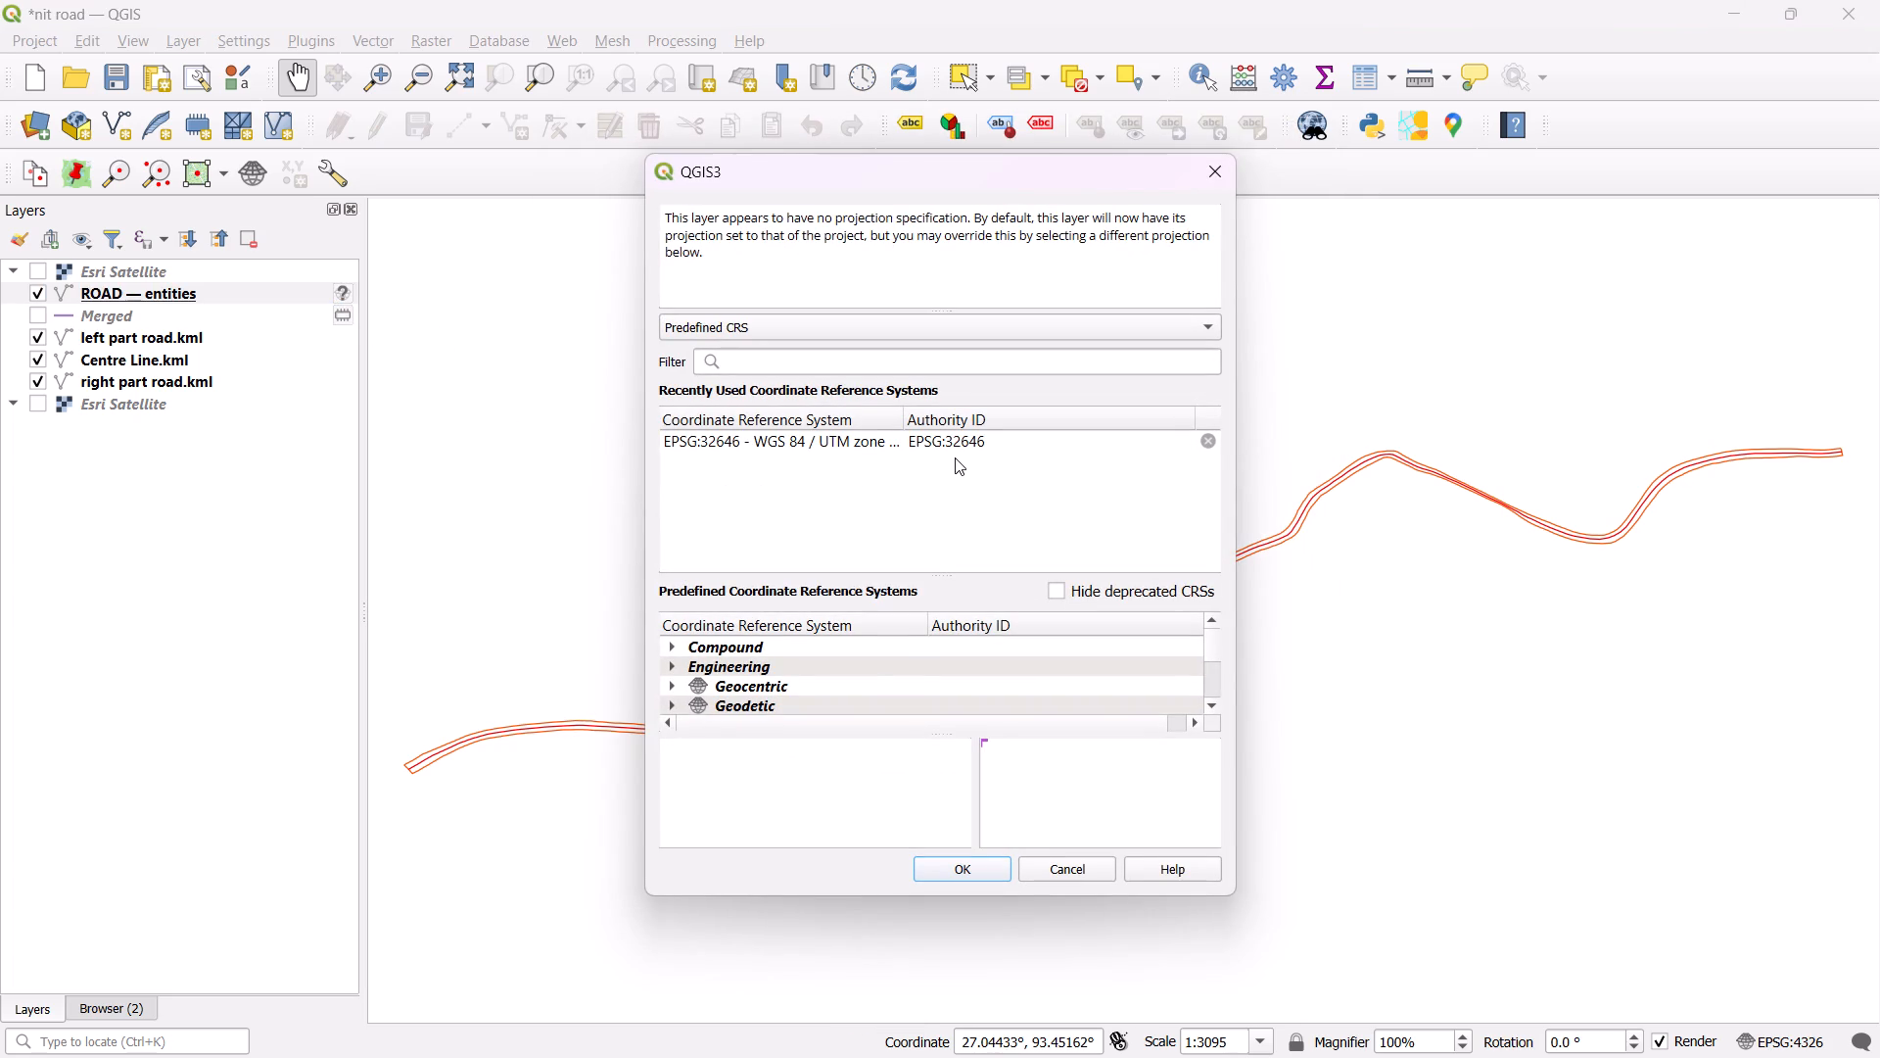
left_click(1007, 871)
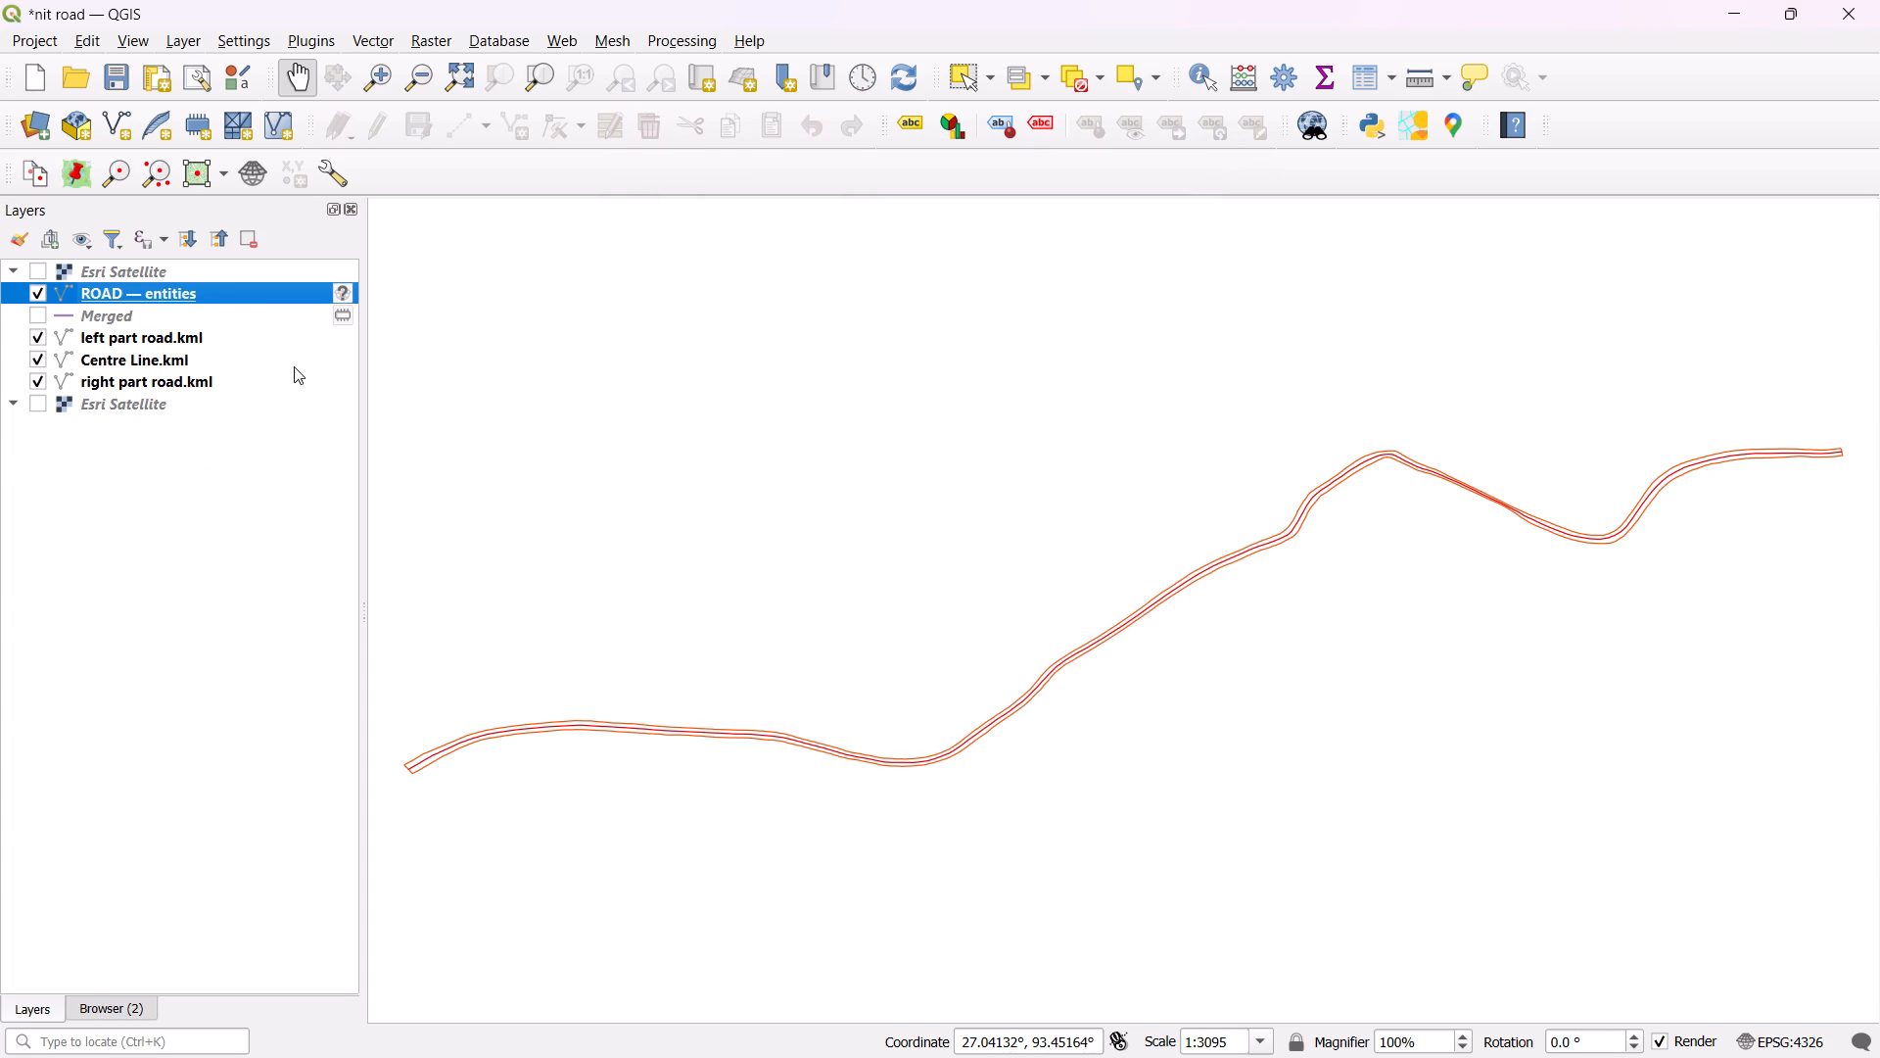
Hide the left part road, Centre Line and right part road layers and zoom to the extent of ROAD — entities.
left_click(42, 336)
left_click(43, 358)
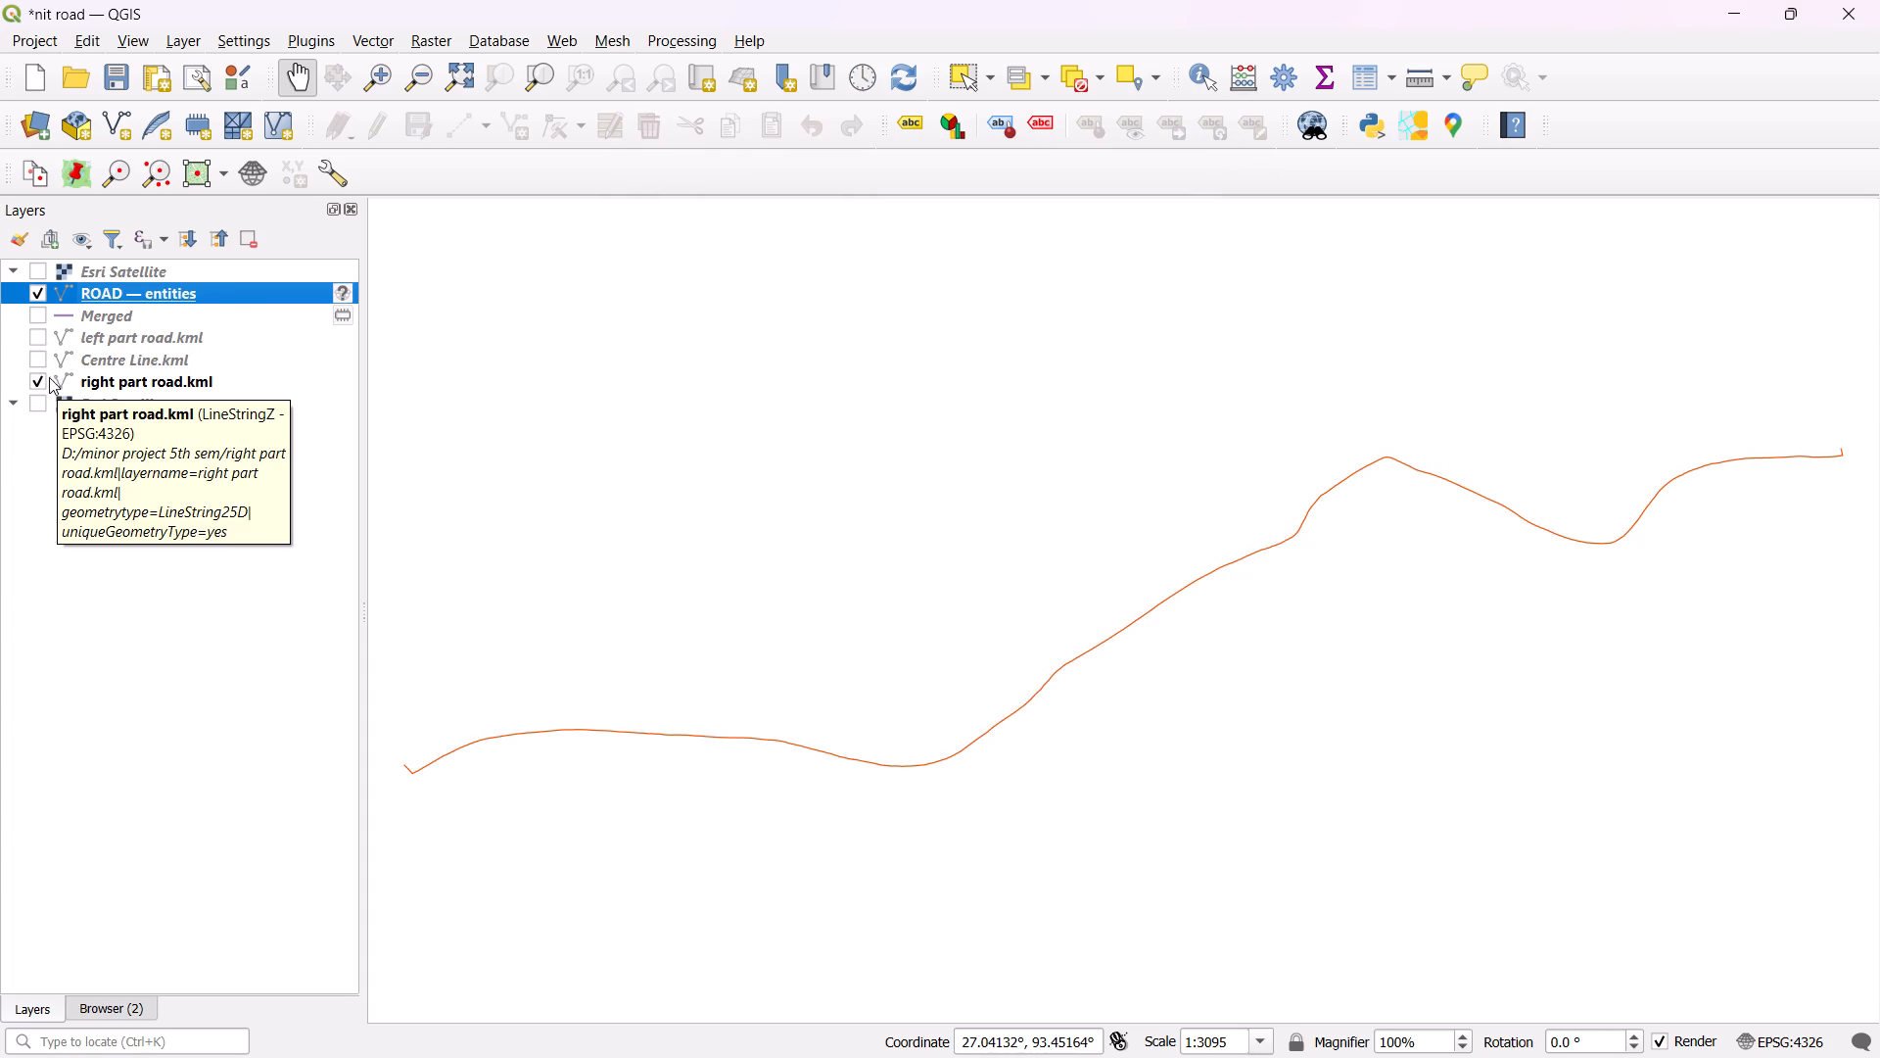
left_click(34, 385)
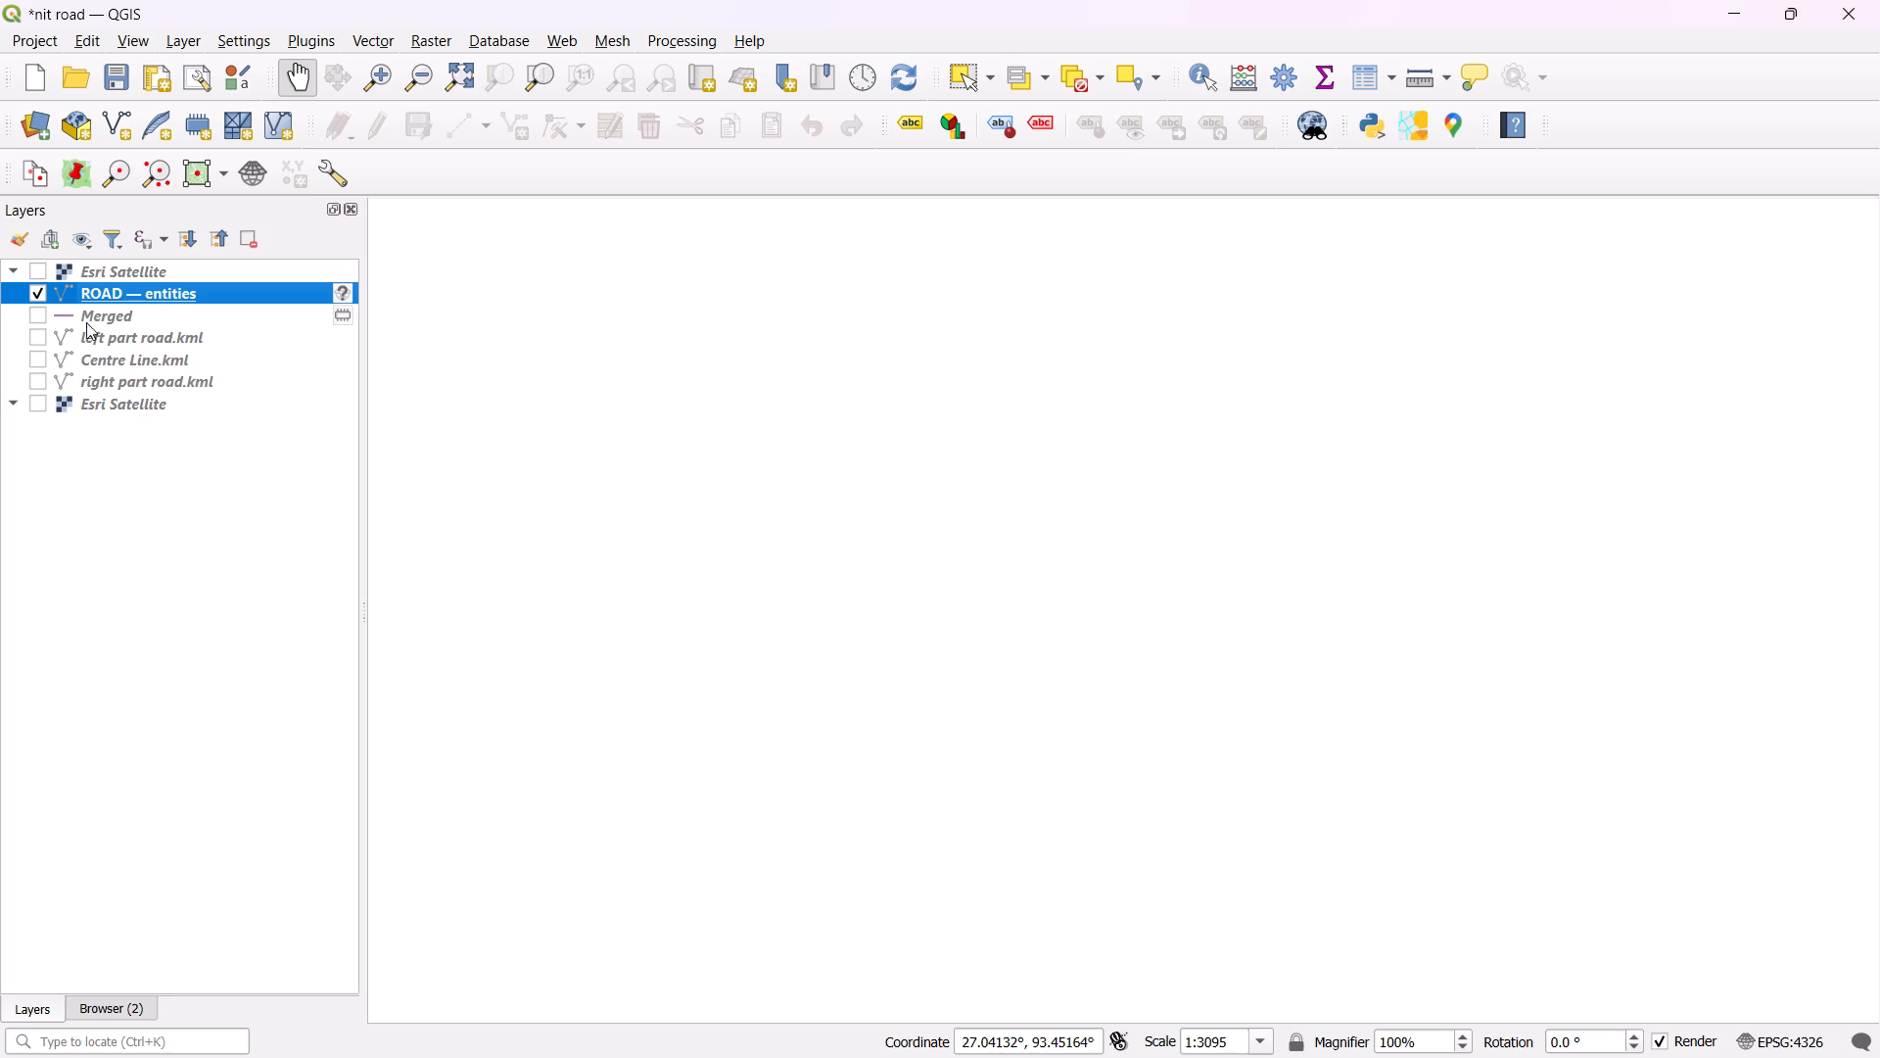
right_click(85, 298)
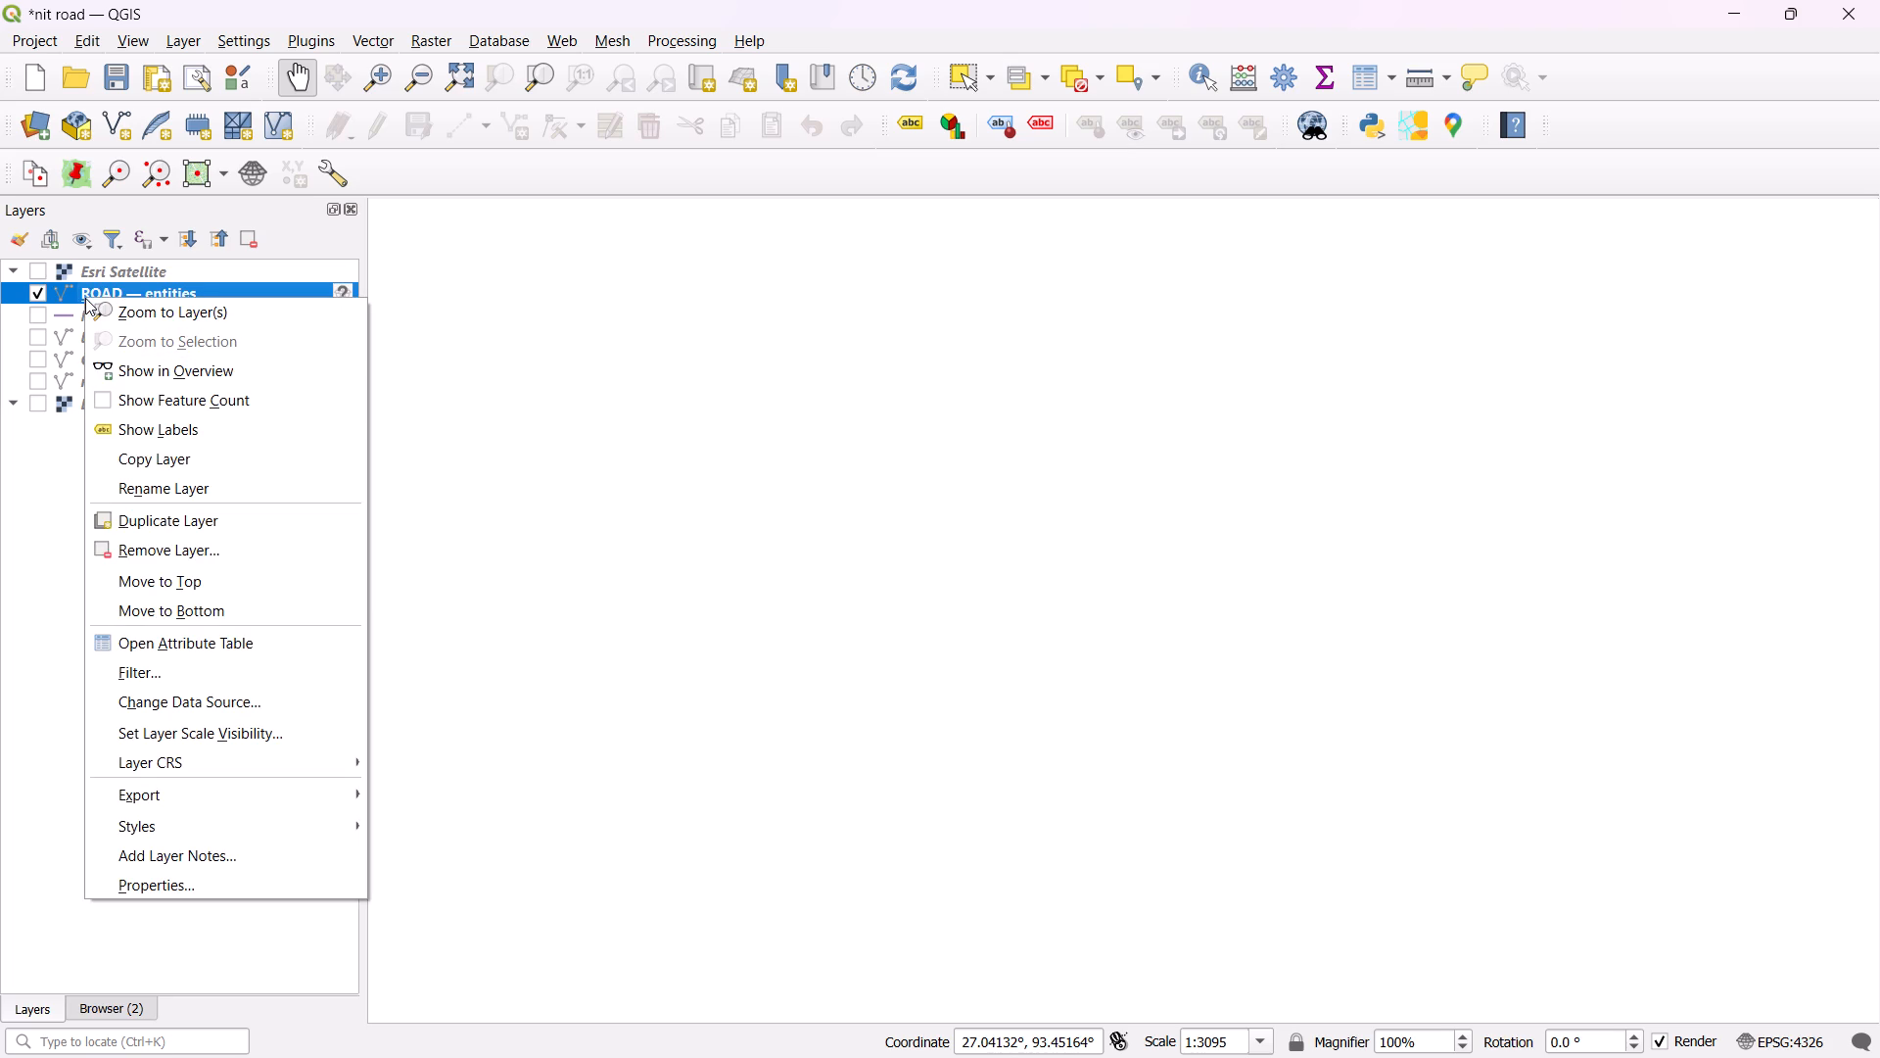
left_click(116, 317)
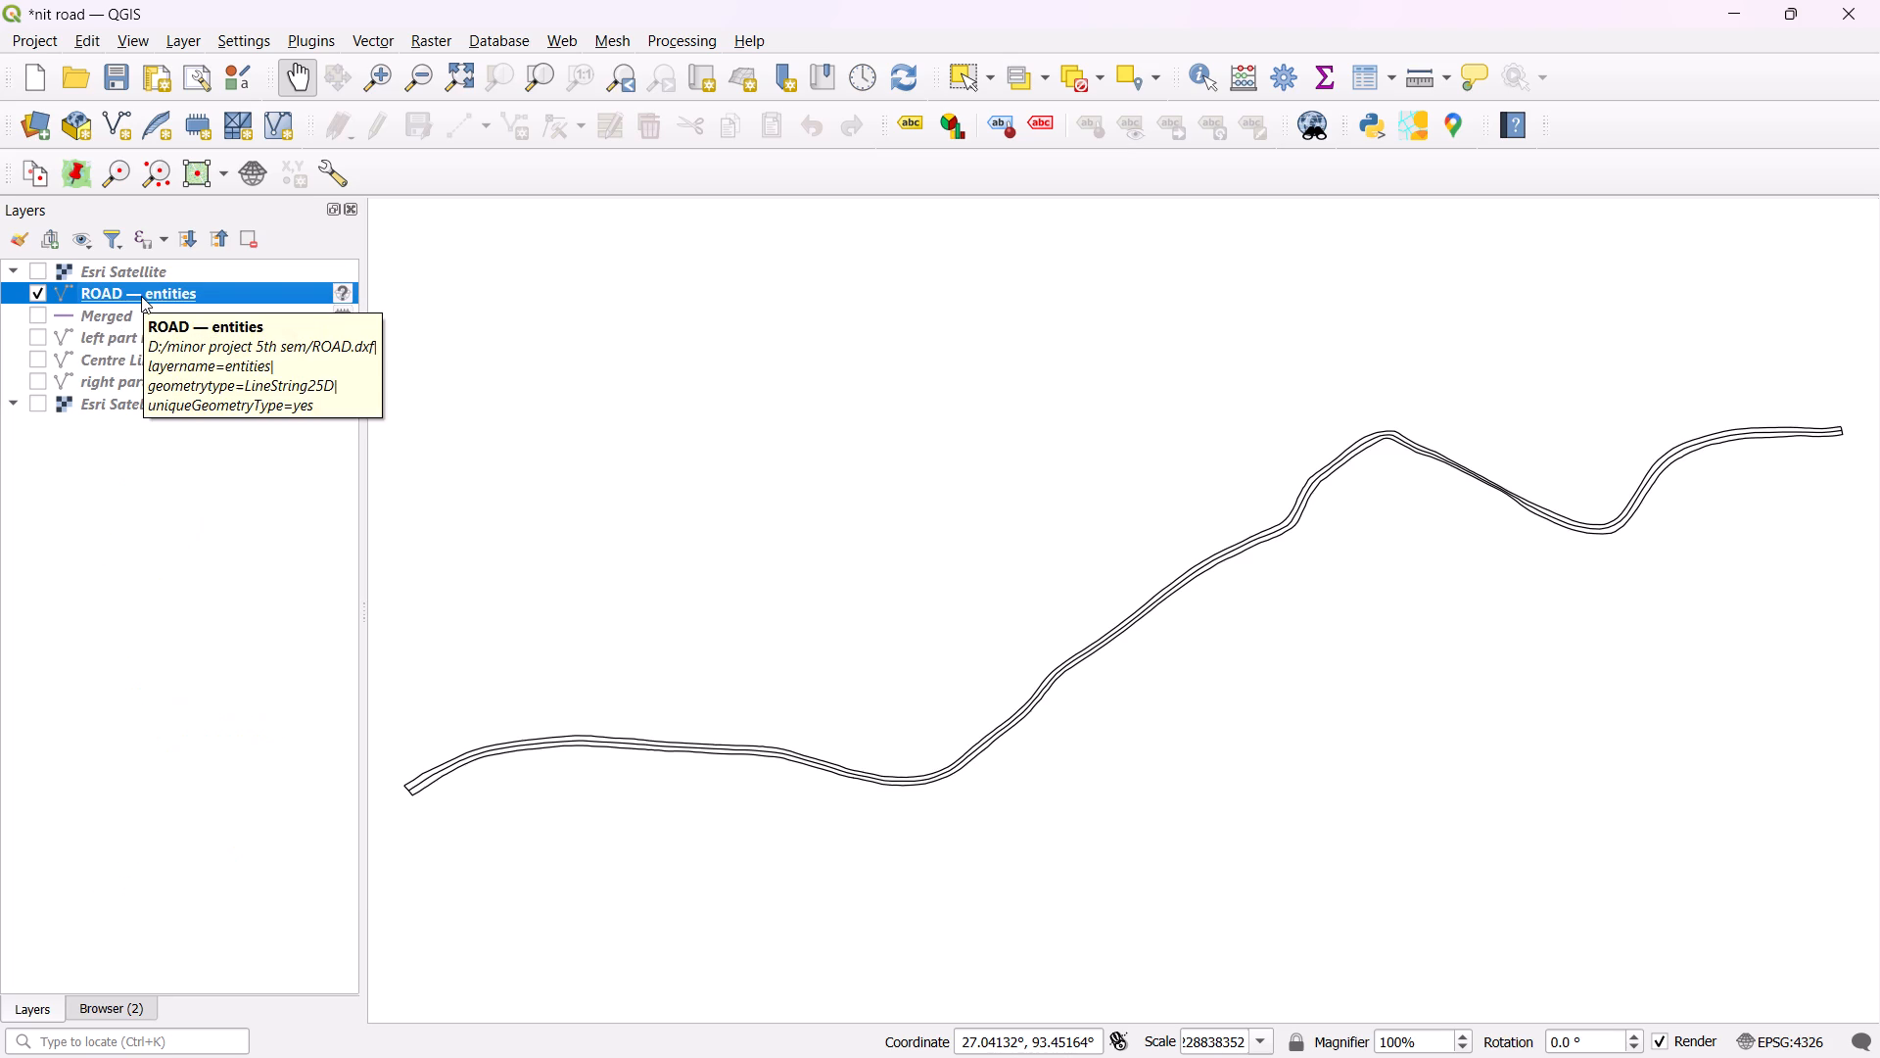
Check the top Esri Satellite layer at its full extent against ROAD — entities, leaving that satellite layer hidden.
left_click(41, 406)
left_click(41, 406)
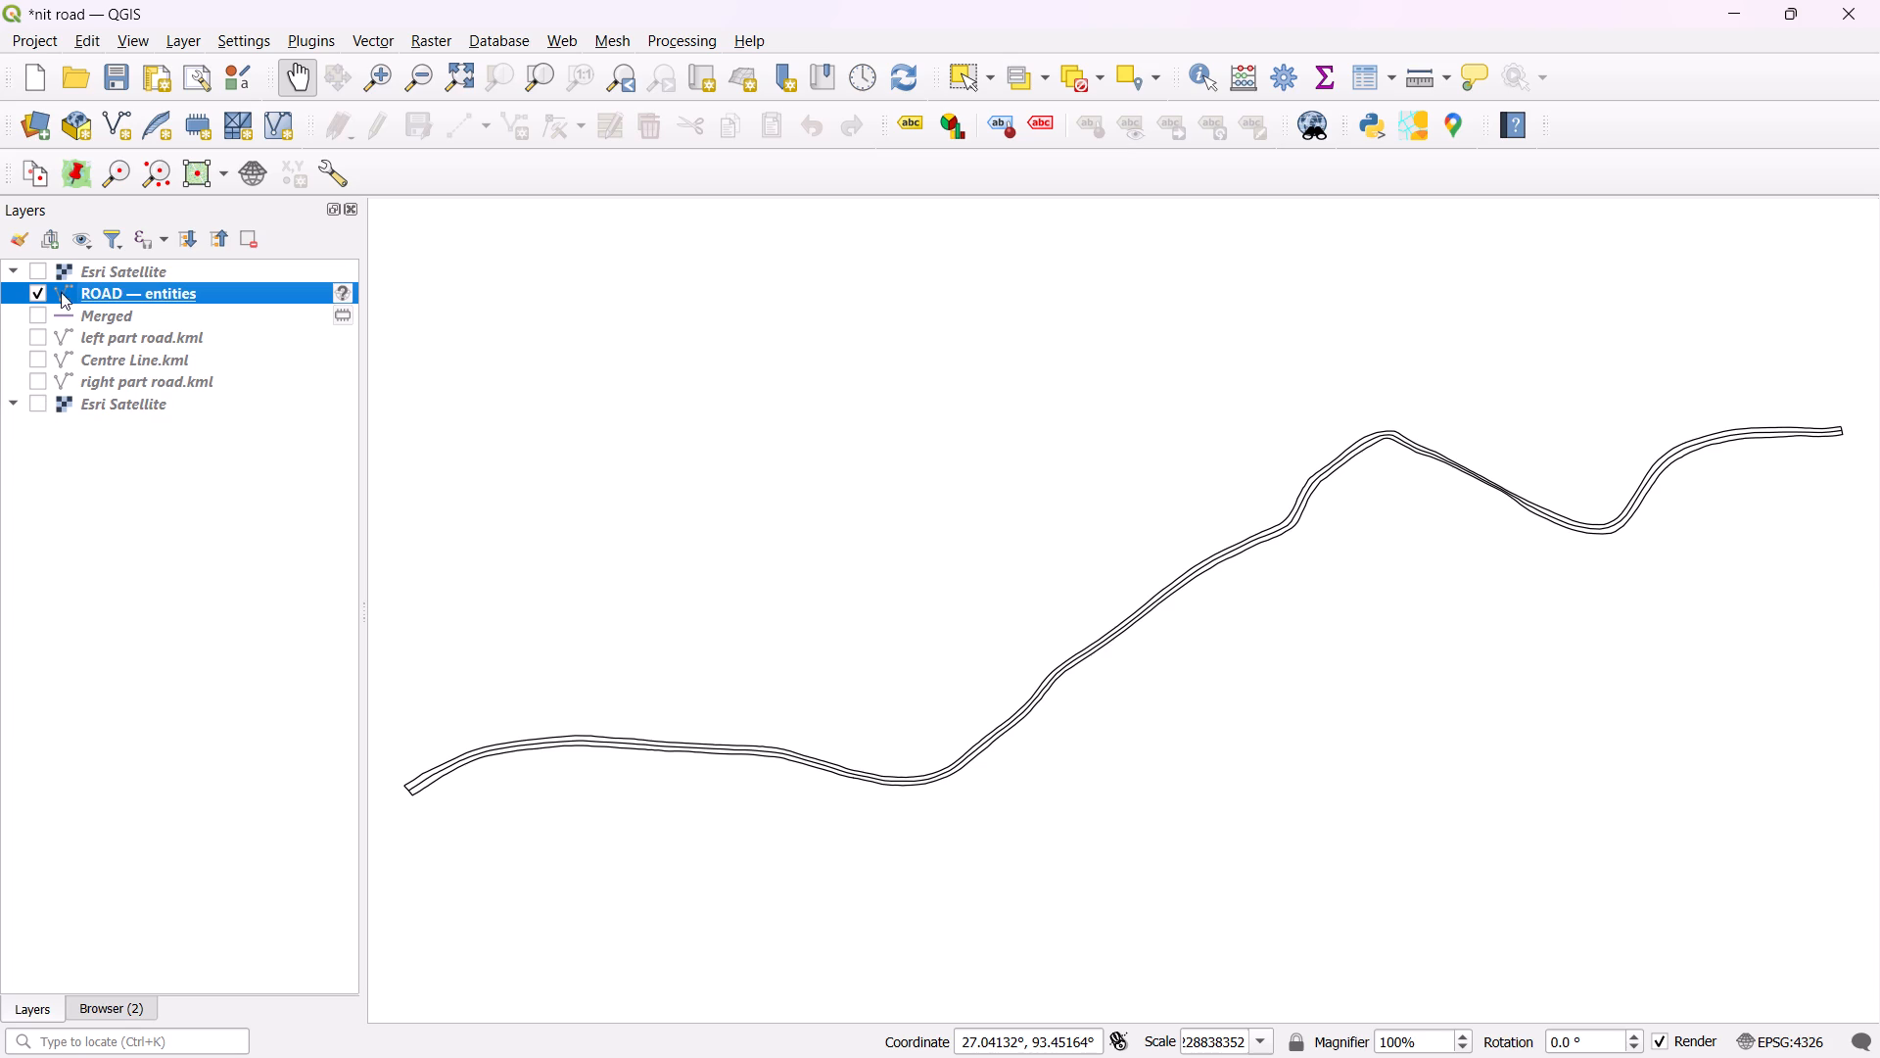
left_click(37, 268)
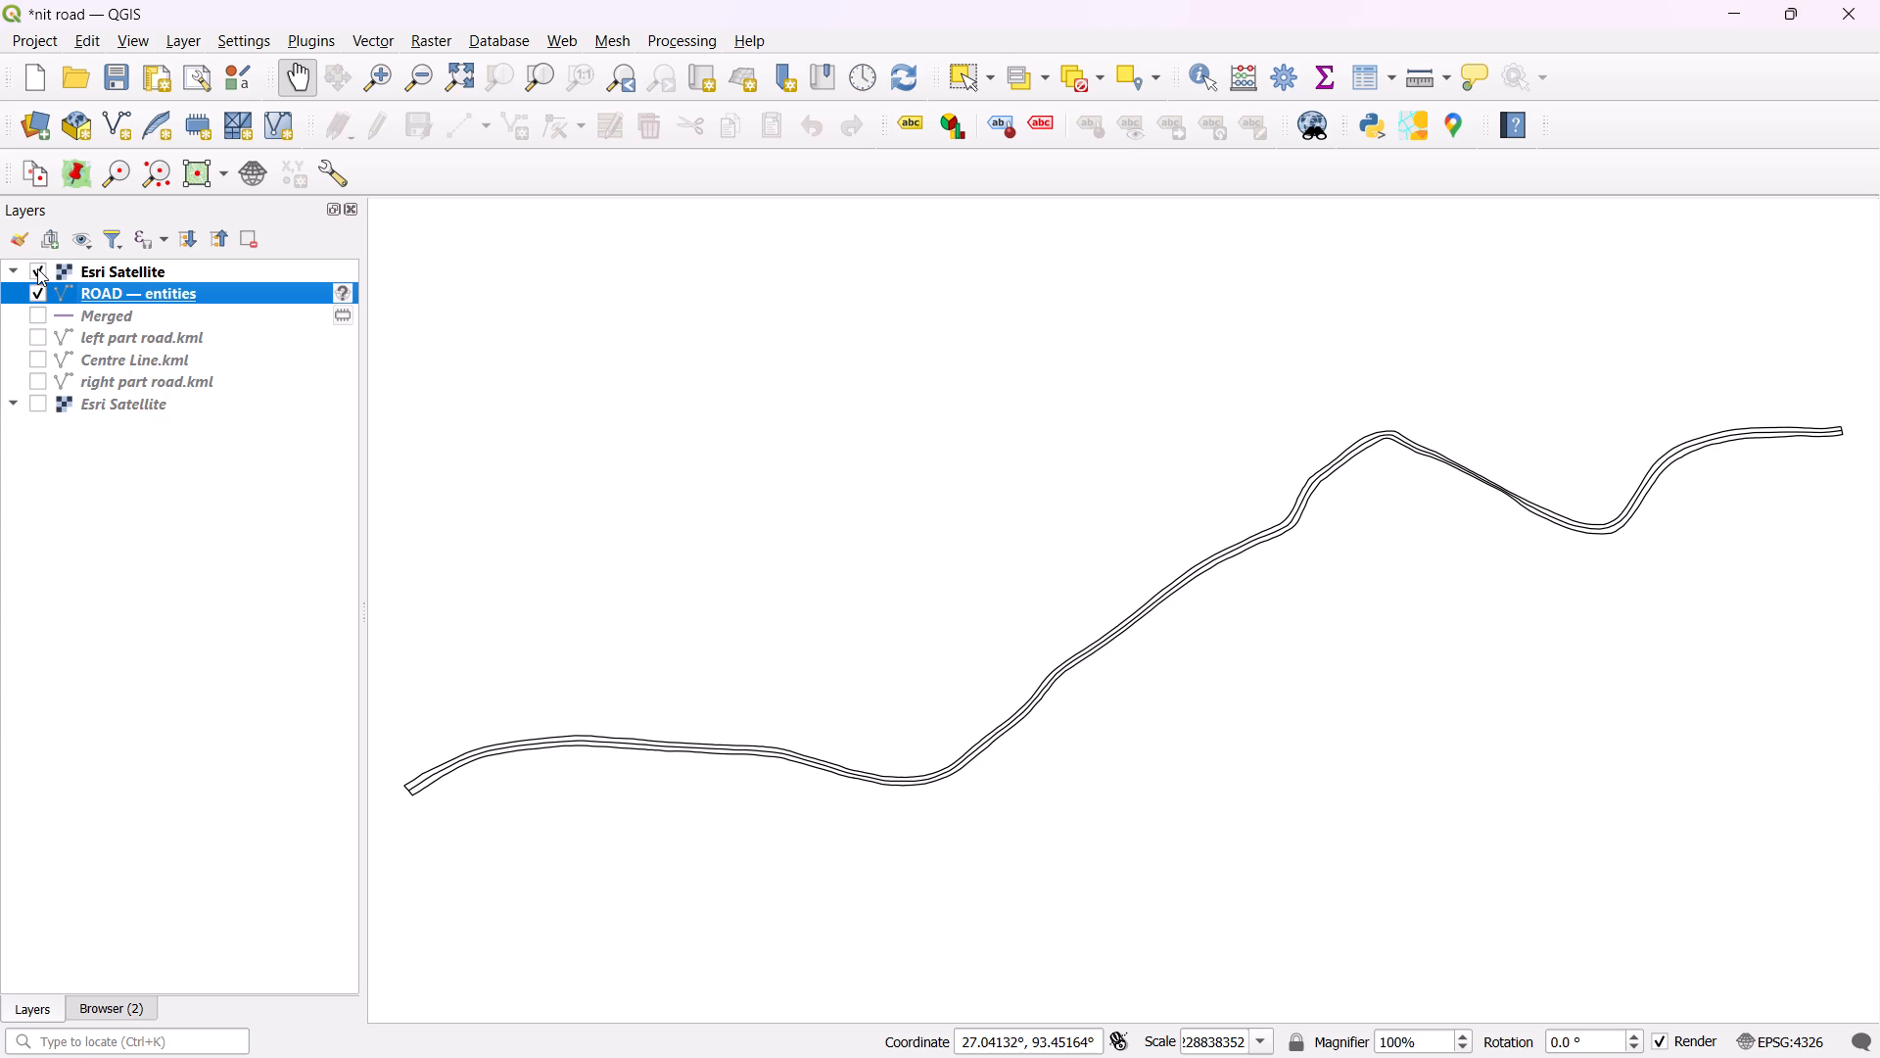
left_click(37, 268)
left_click(37, 268)
right_click(37, 268)
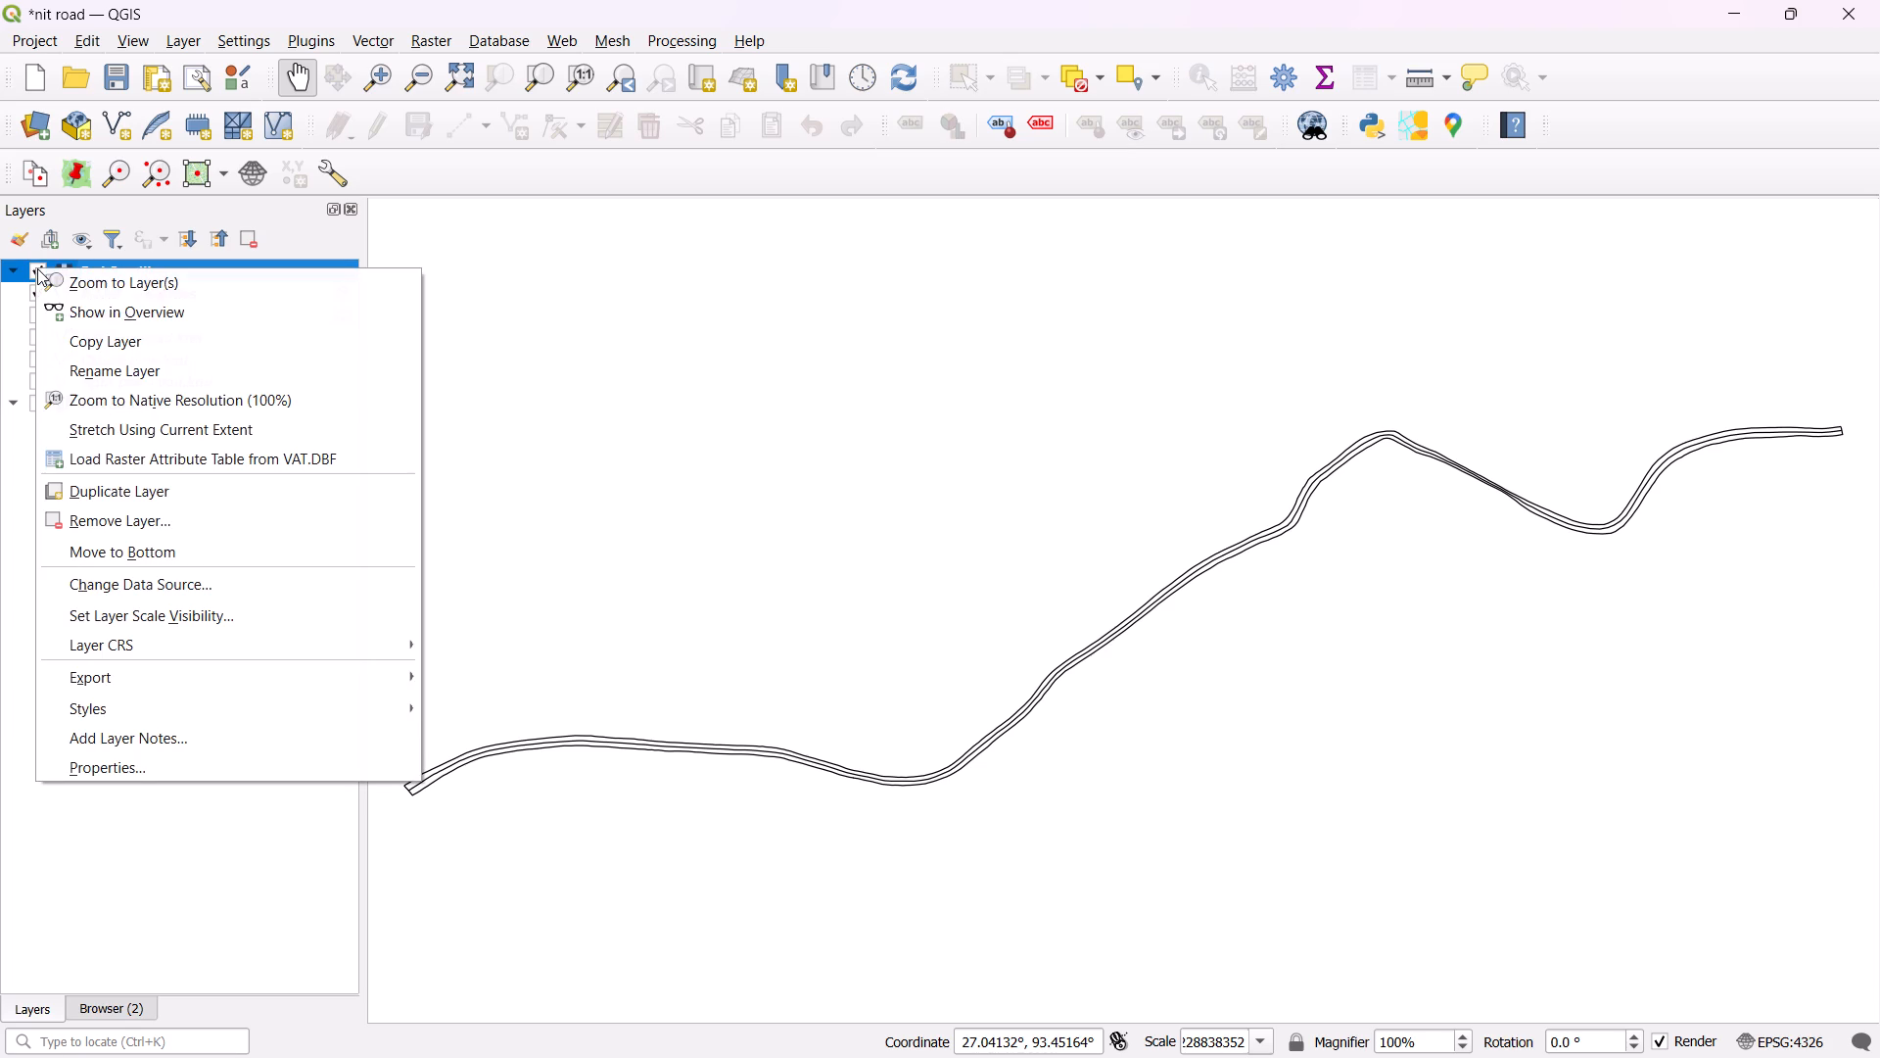
left_click(97, 290)
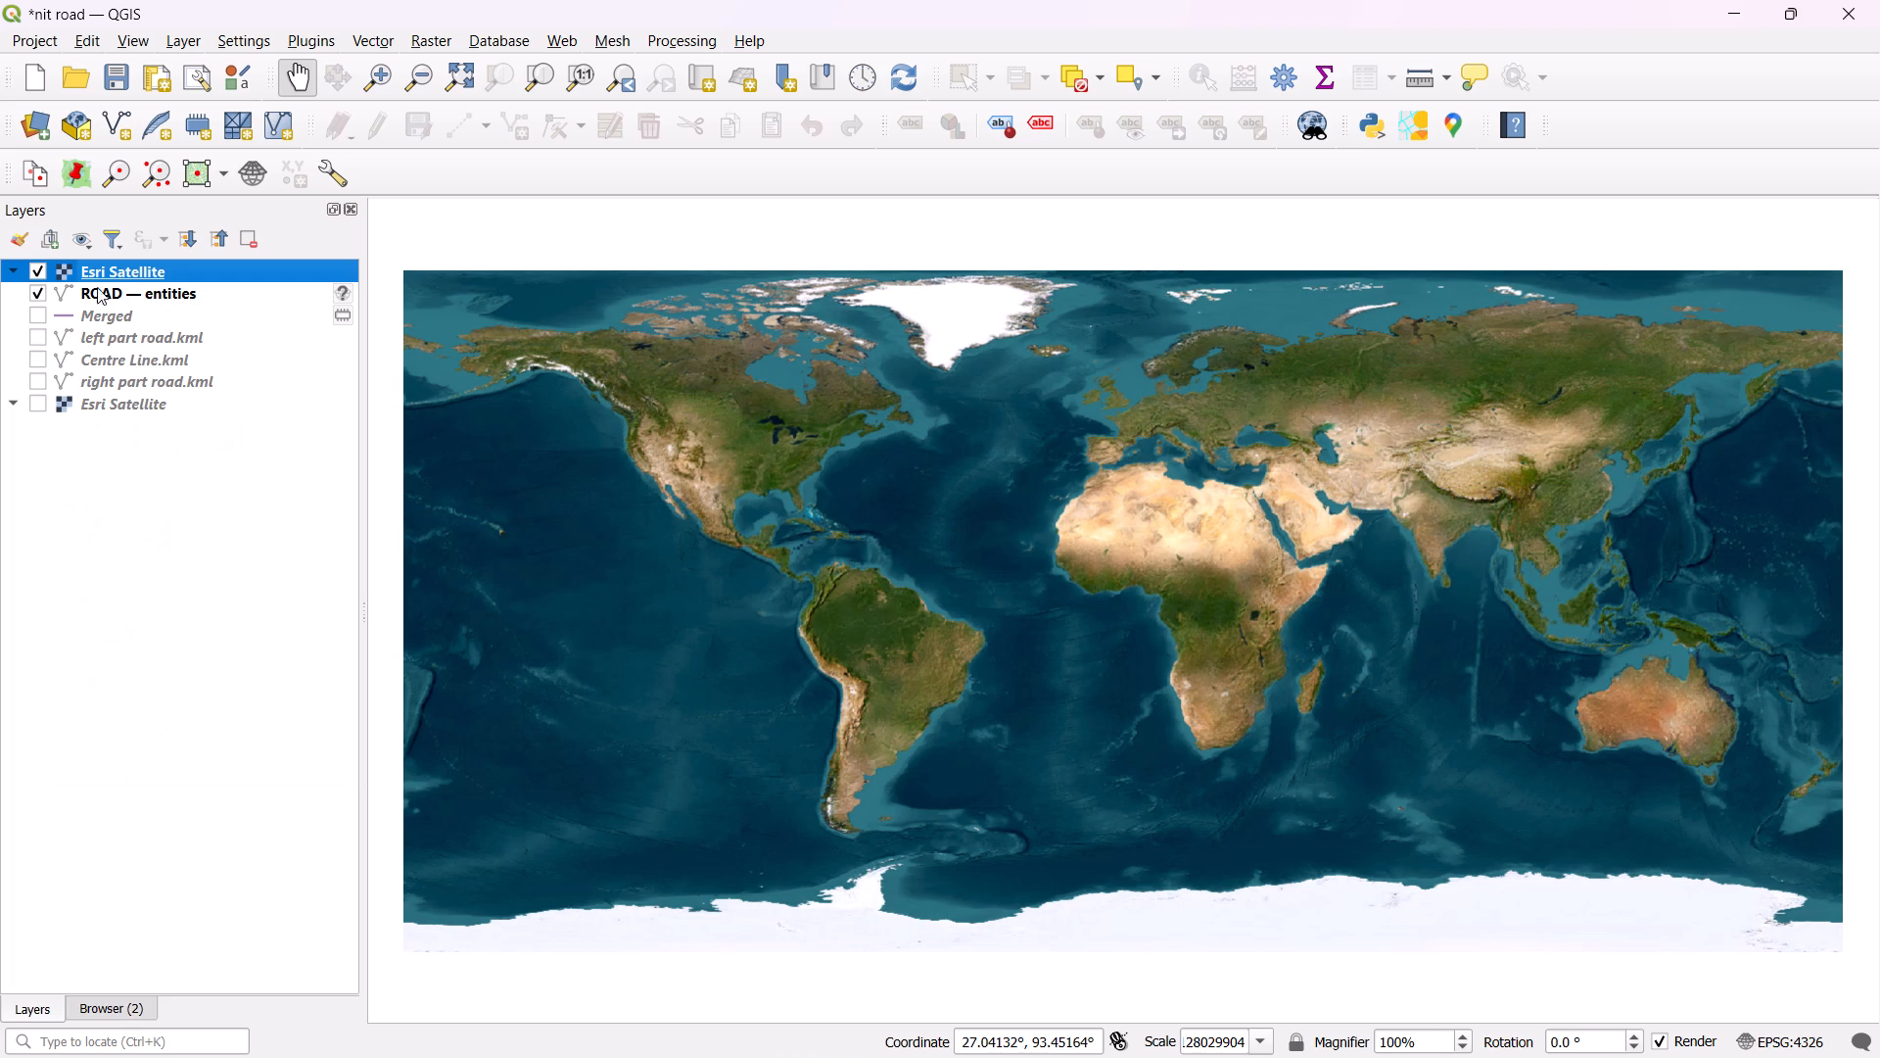
left_click(39, 270)
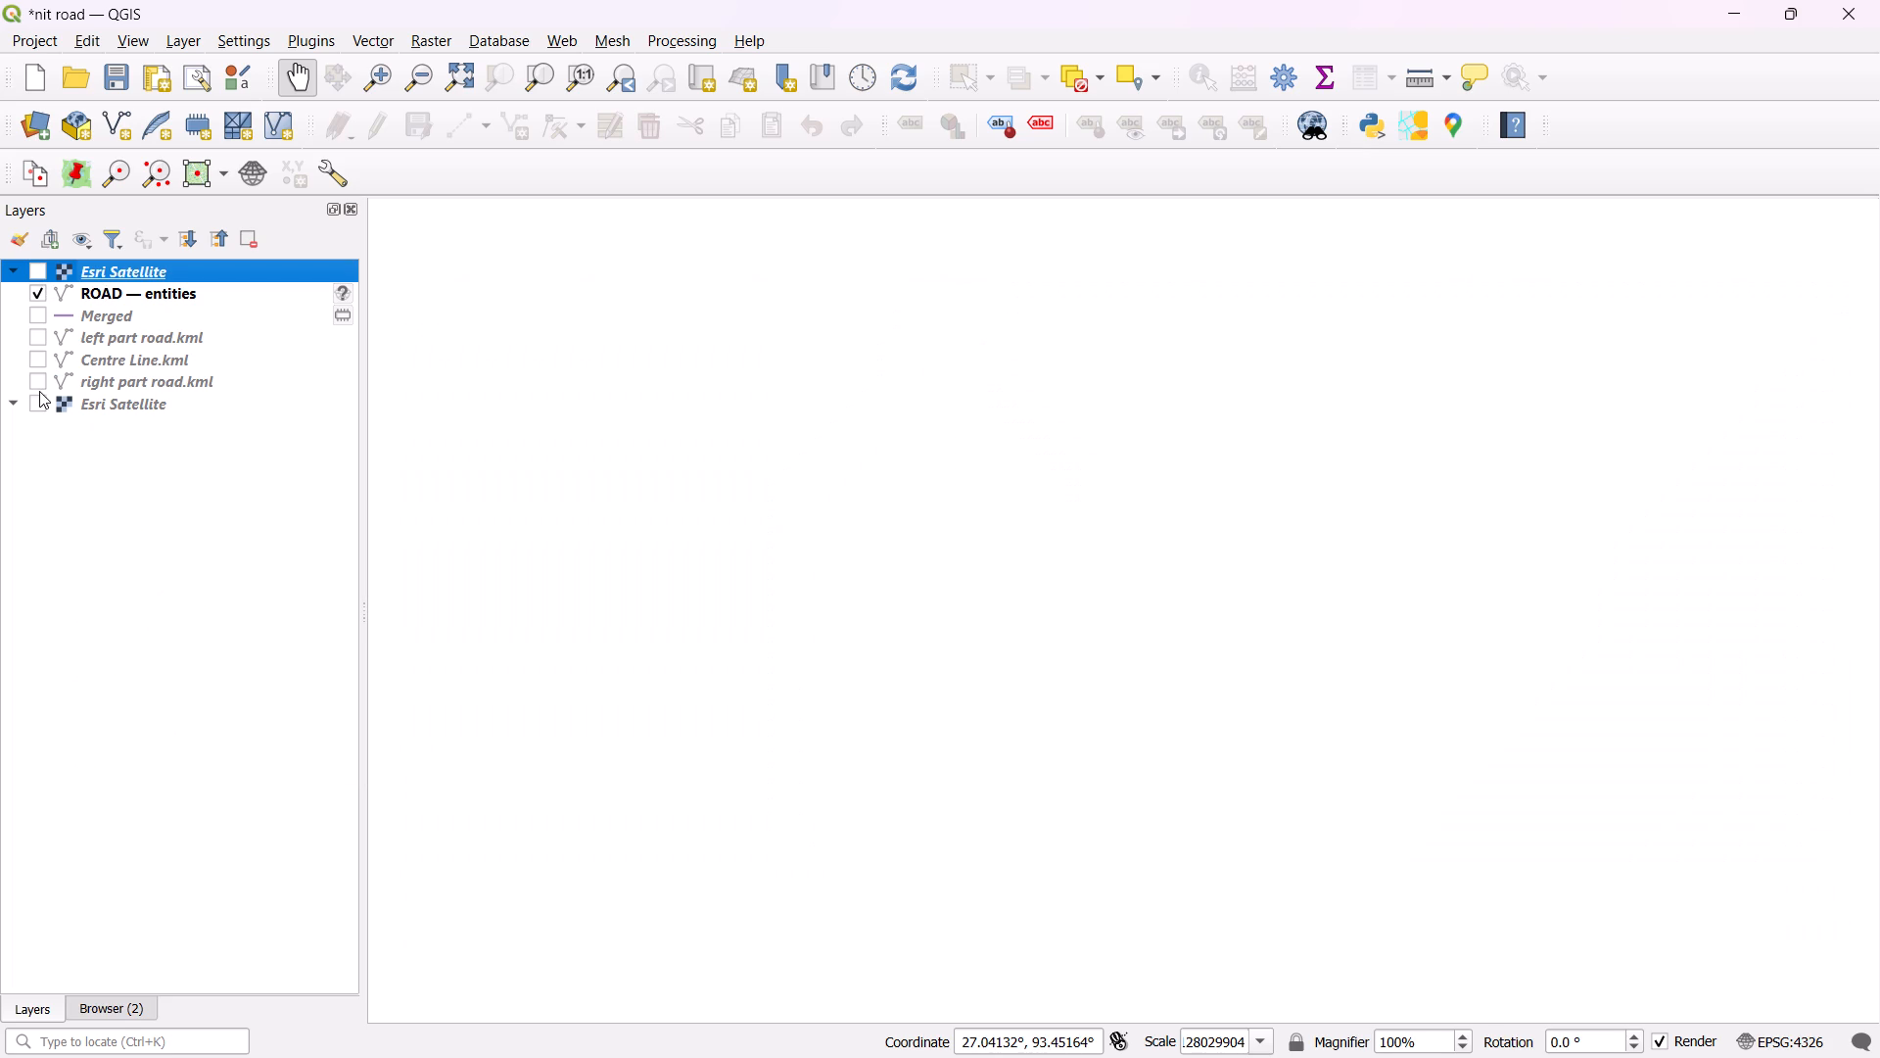
Compare the extent of the bottom Esri Satellite layer with that of ROAD — entities, leaving that satellite layer hidden.
left_click(34, 402)
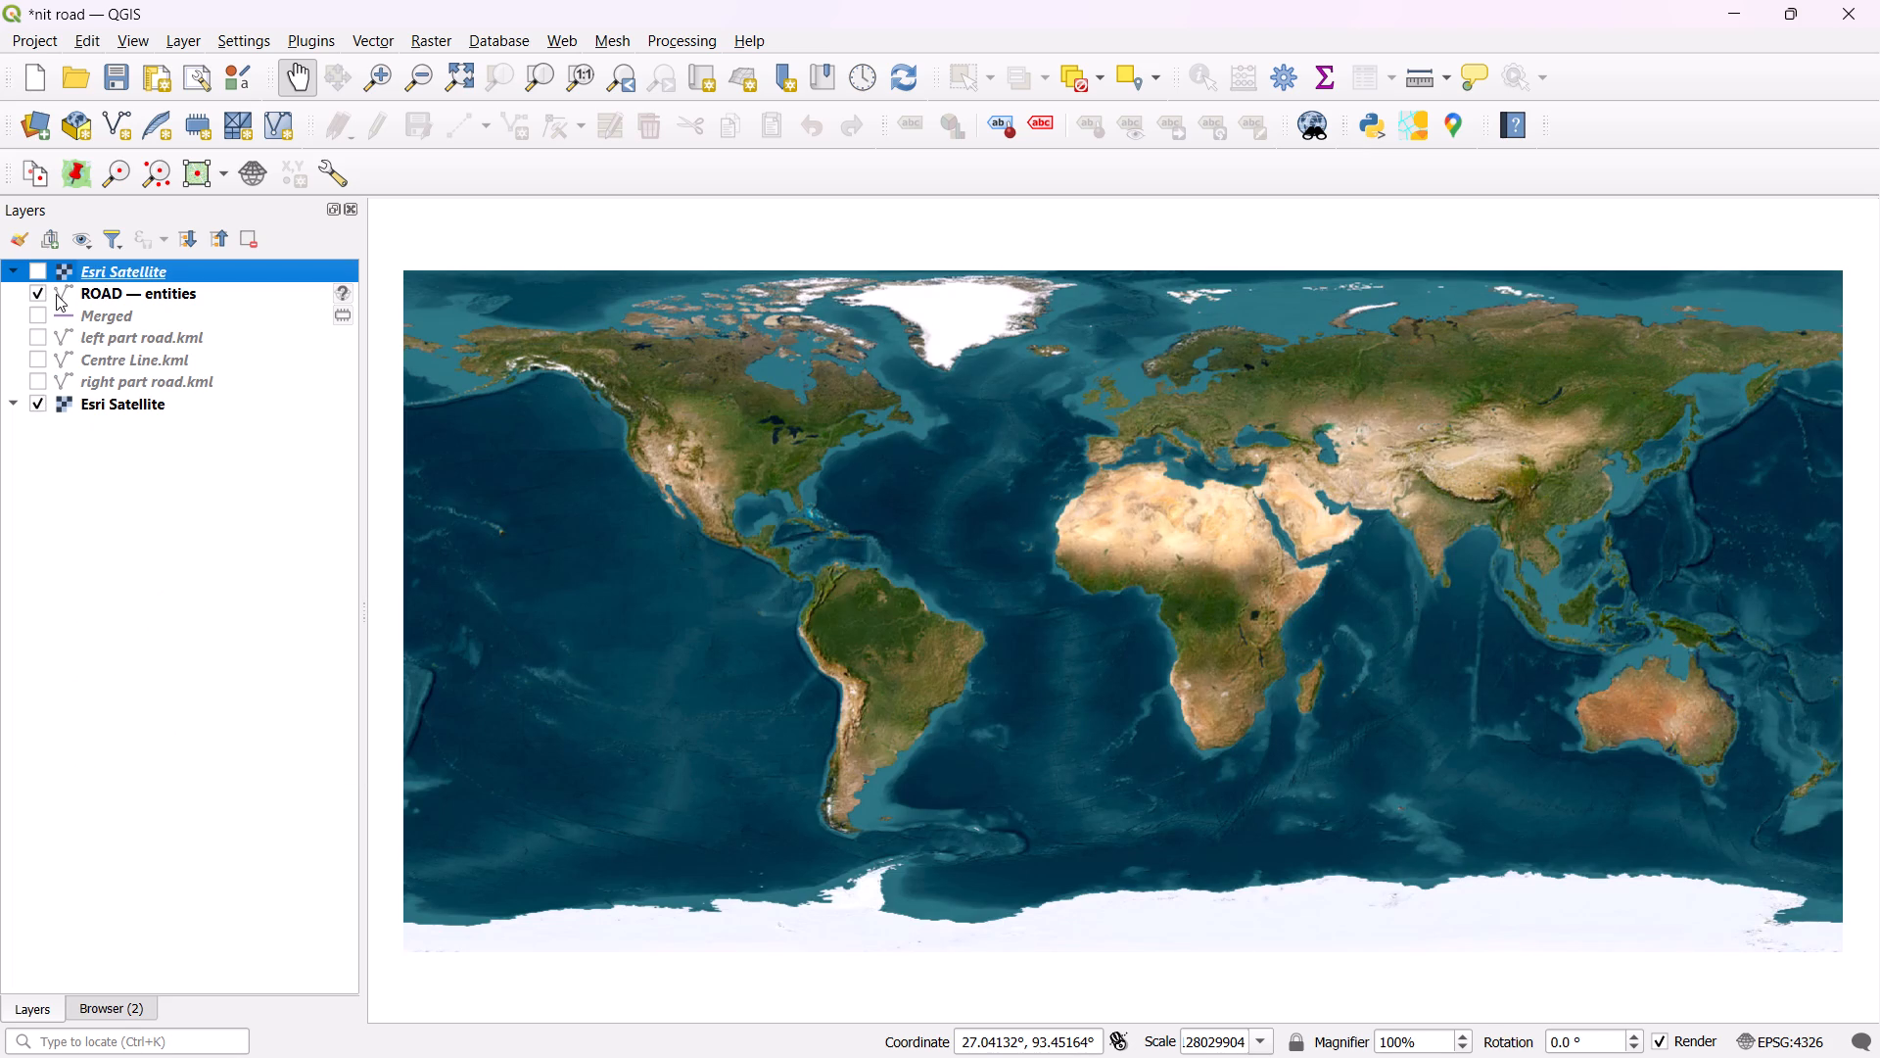
right_click(75, 286)
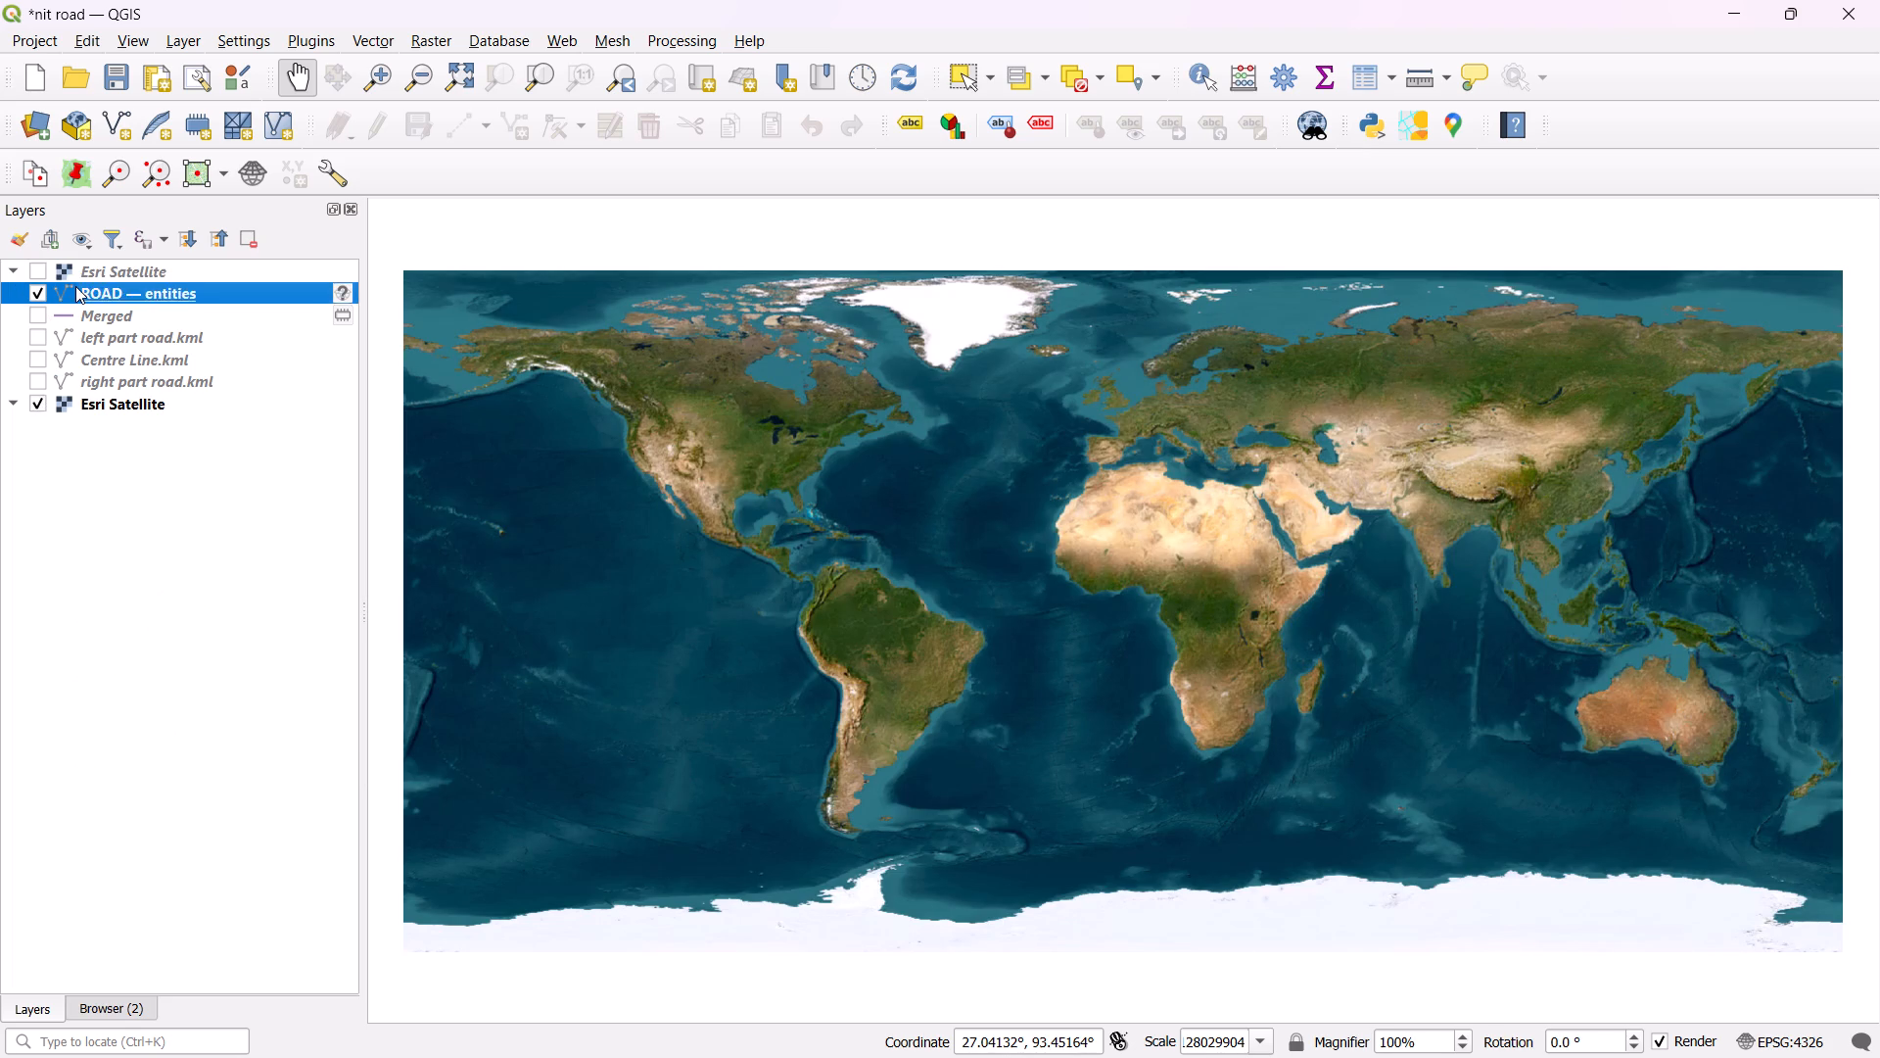
left_click(102, 299)
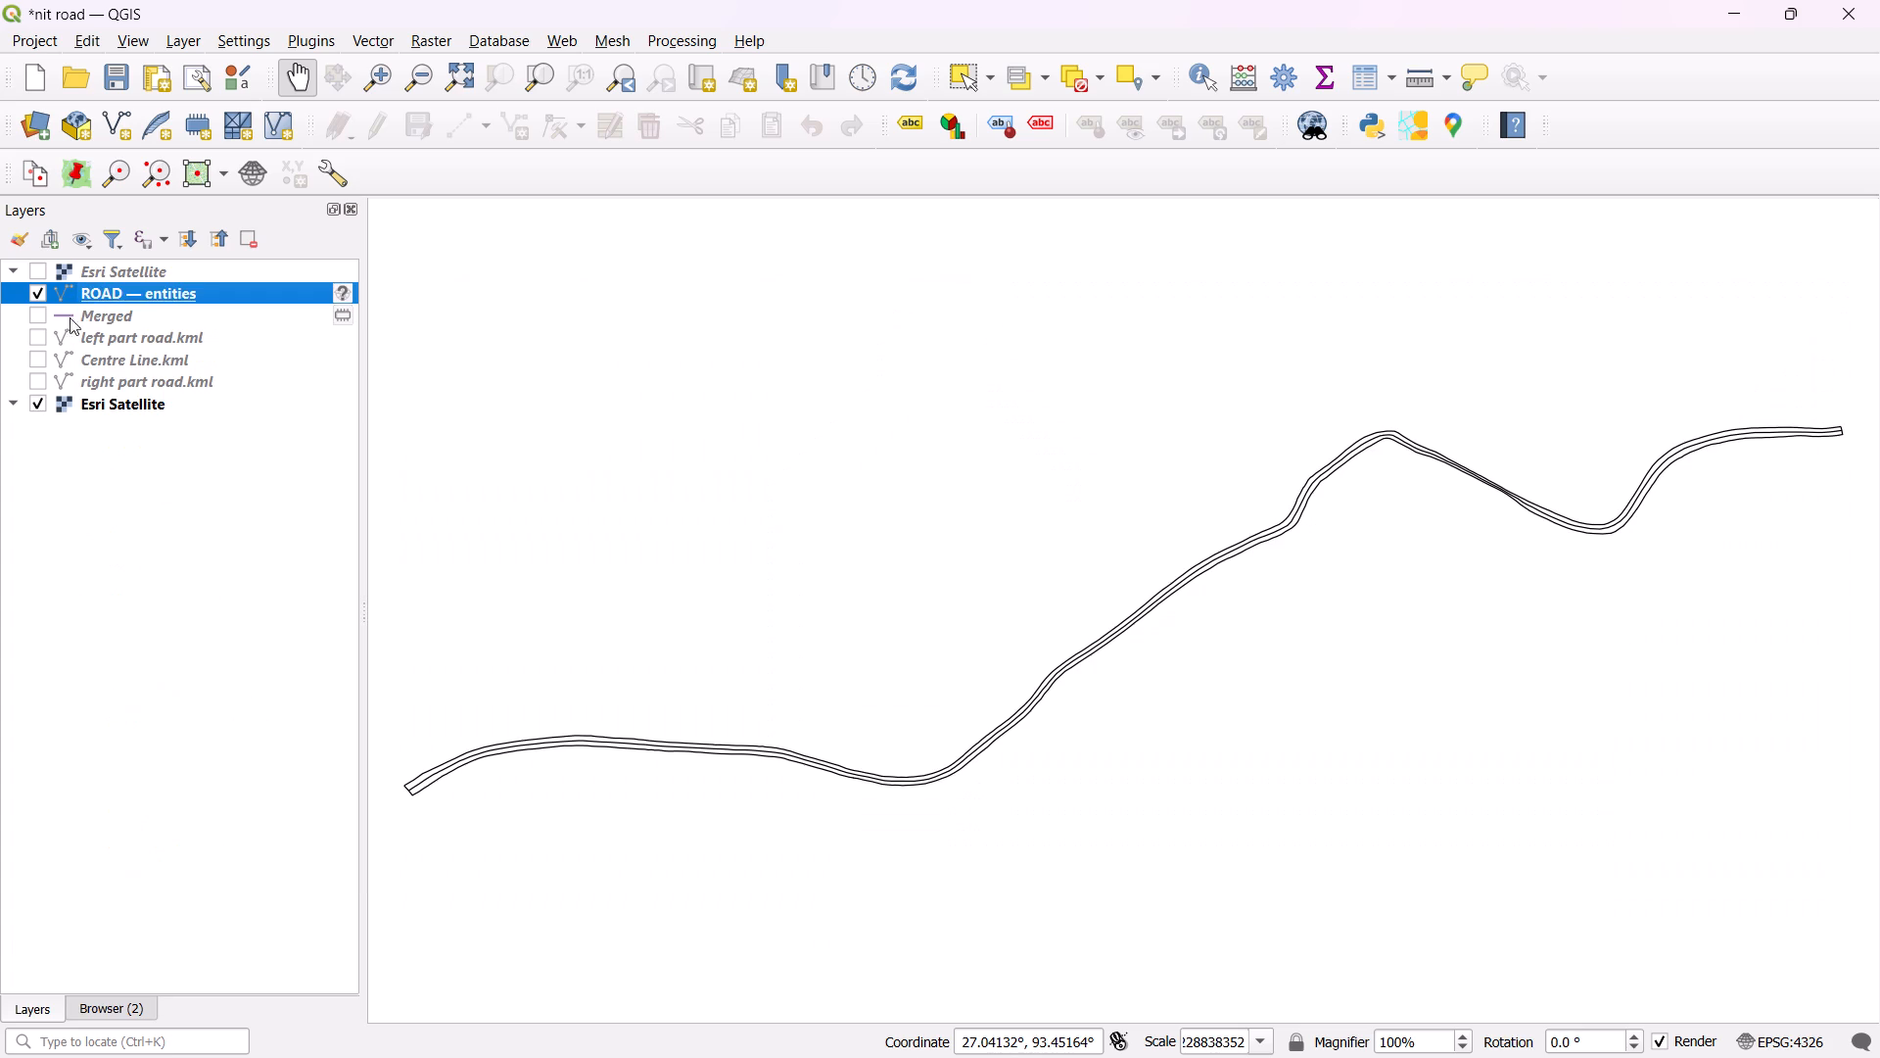
right_click(63, 406)
left_click(124, 419)
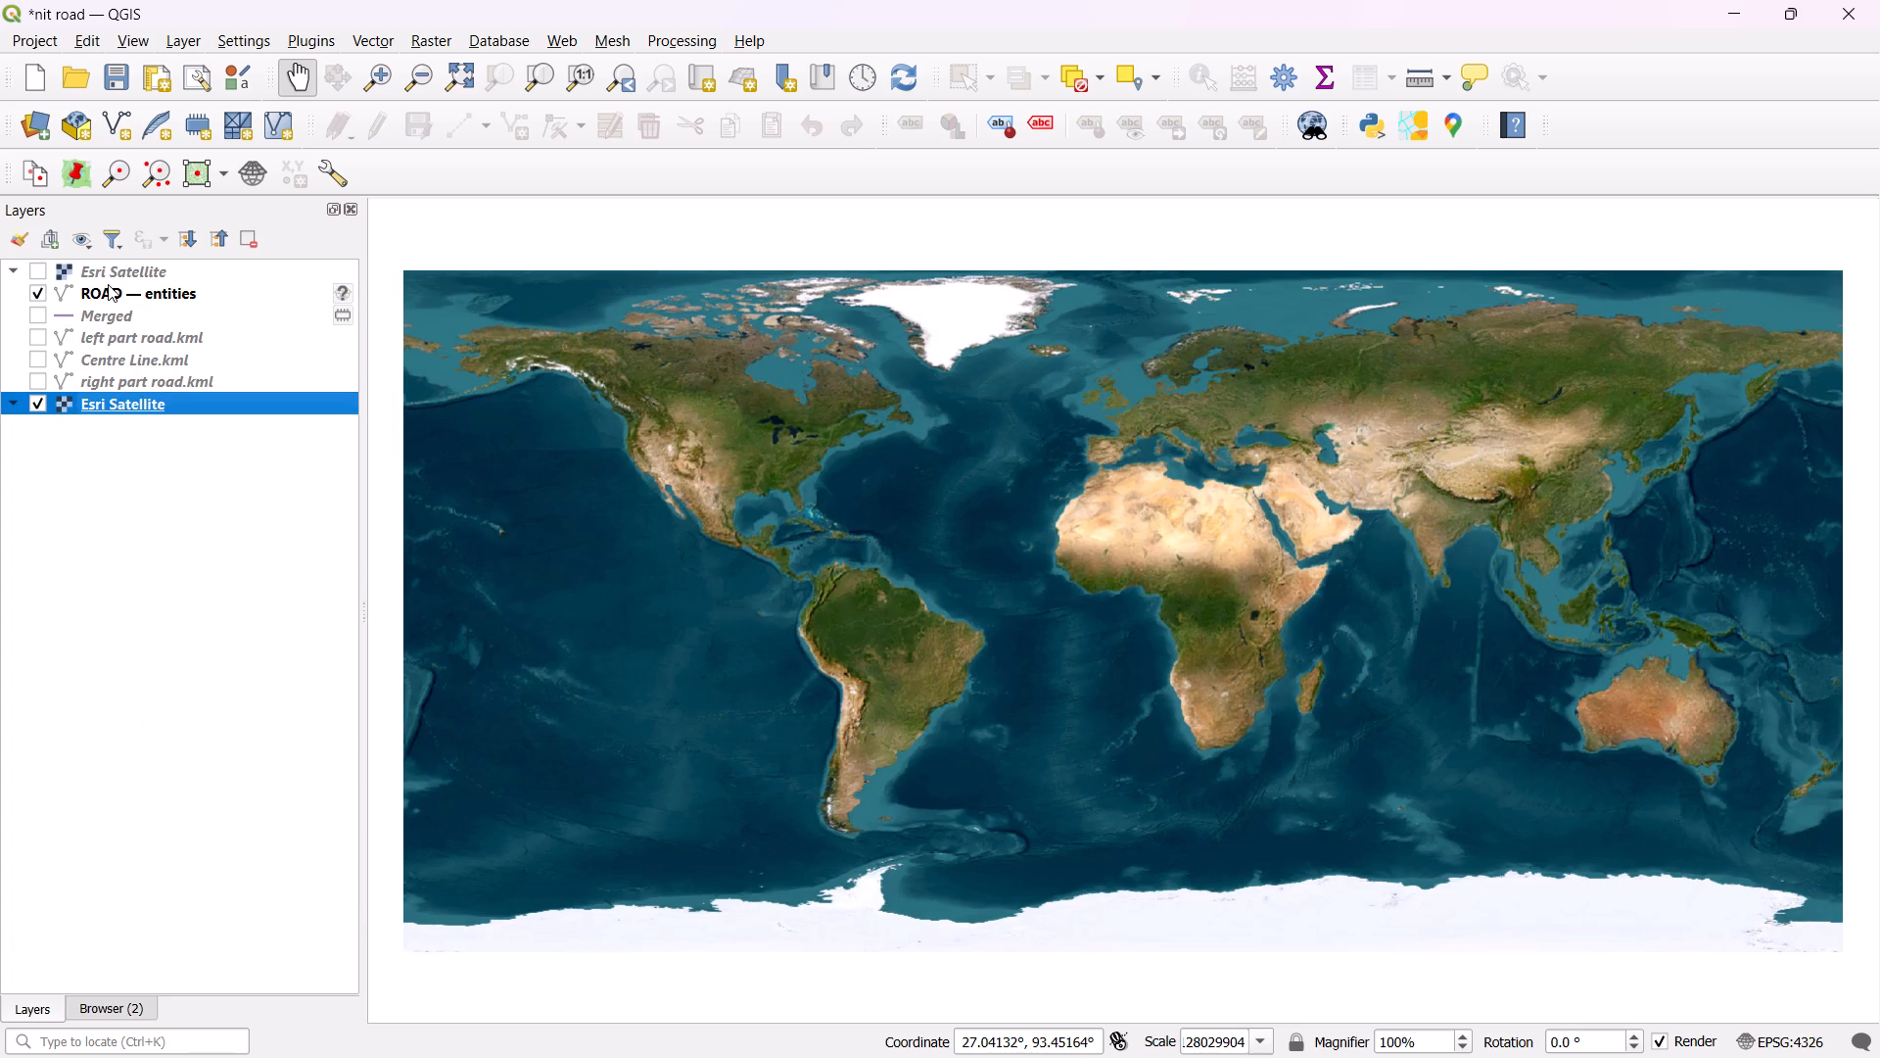
right_click(112, 288)
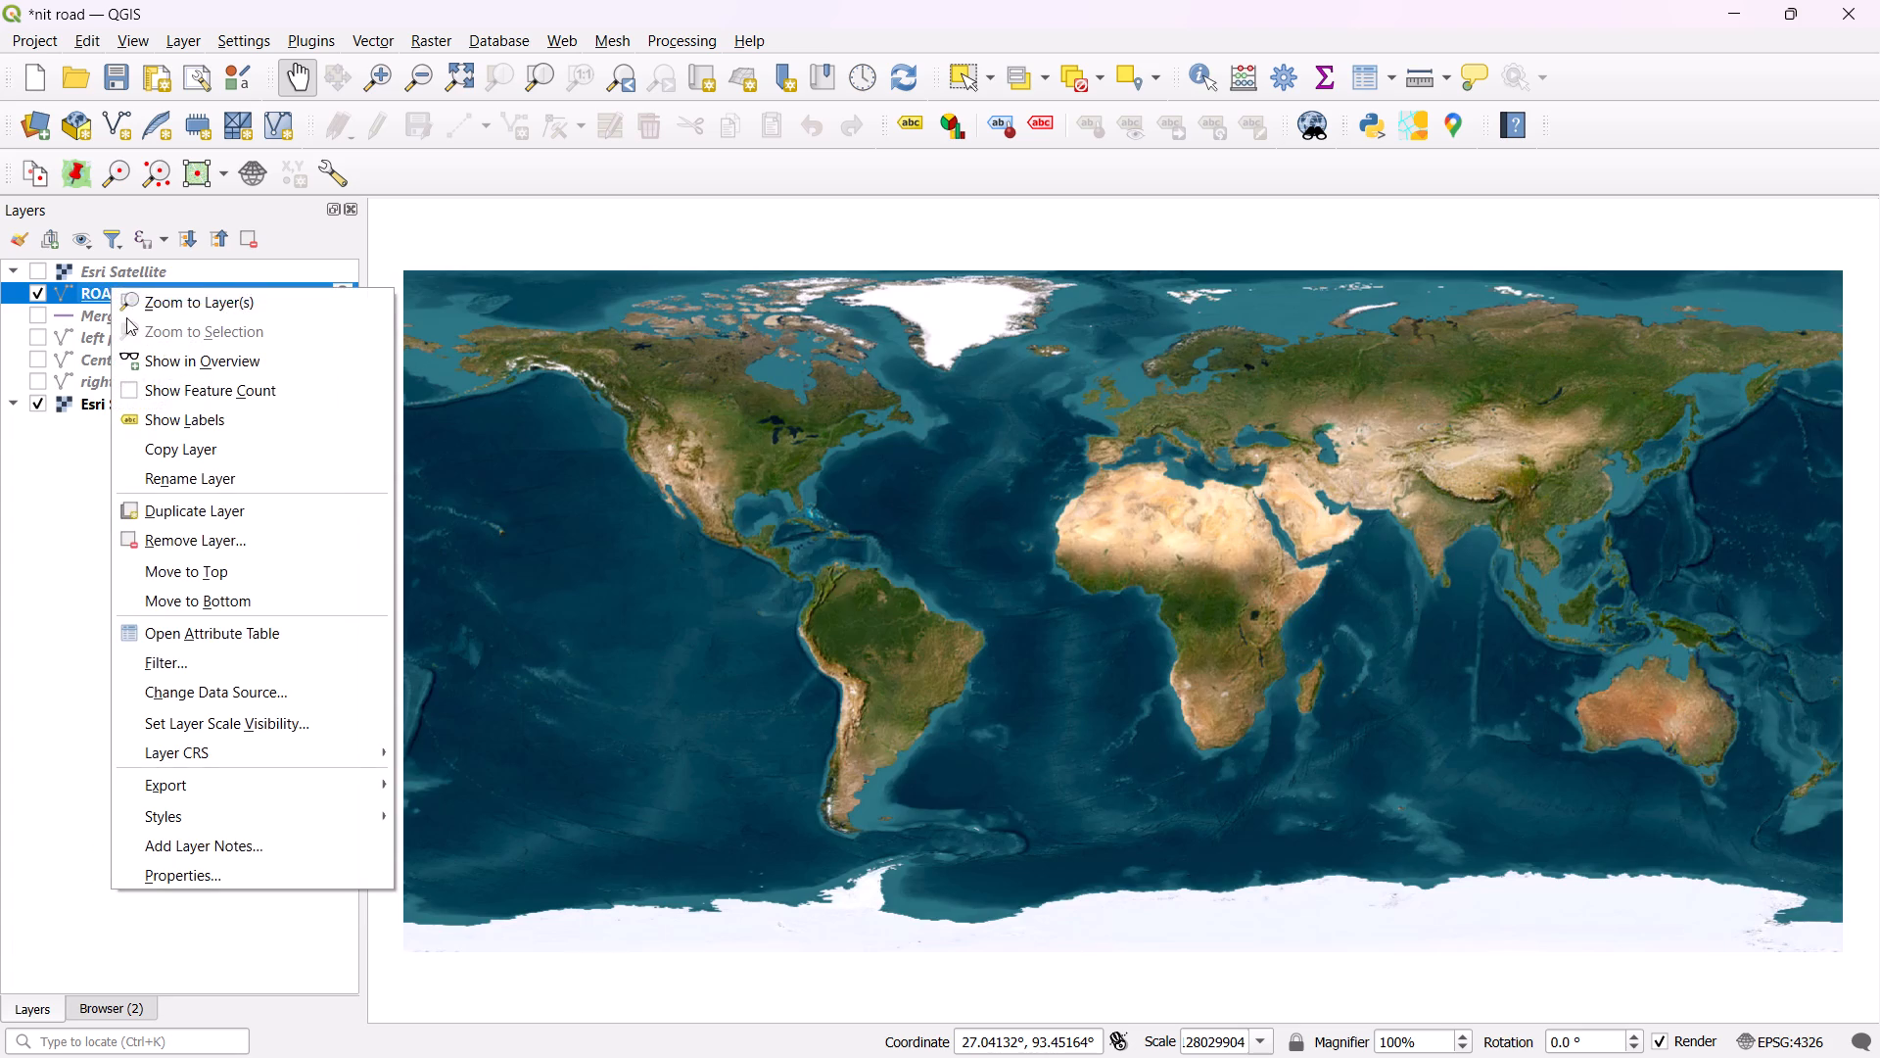
left_click(128, 307)
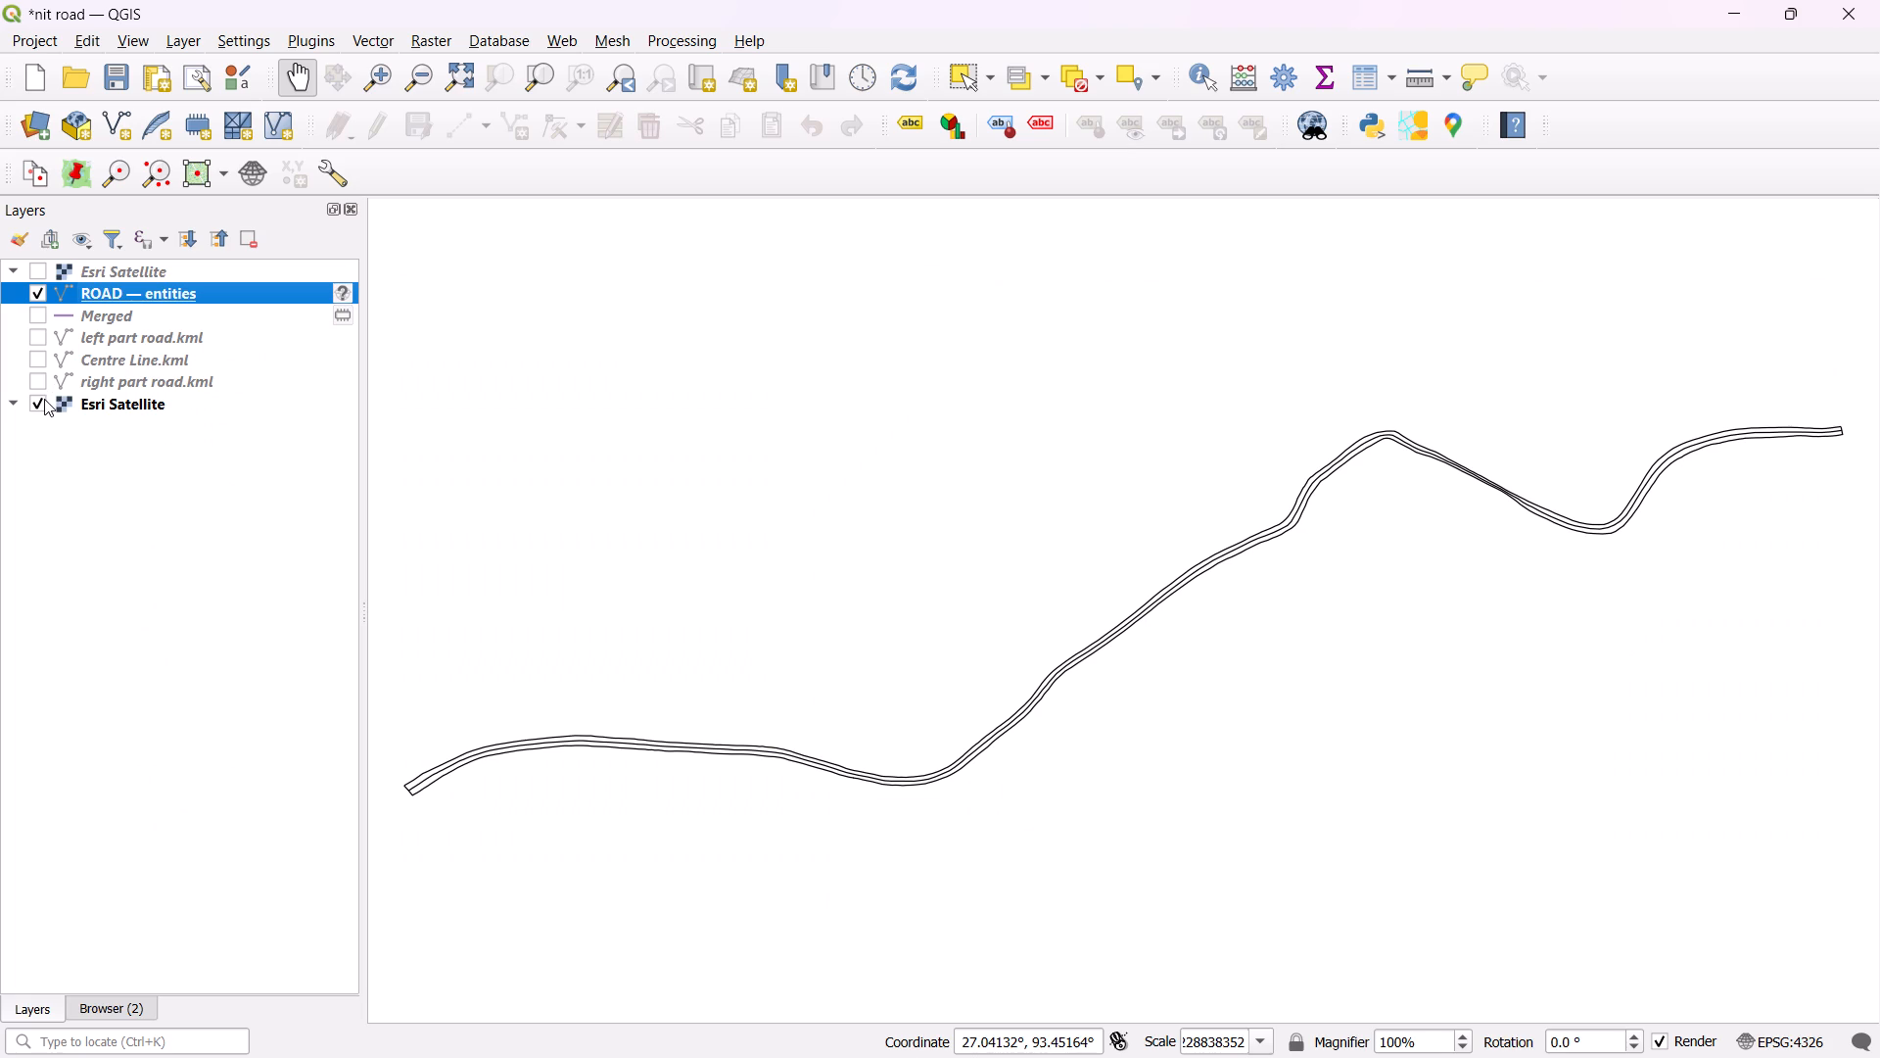
left_click(39, 399)
Add the Esri Satellite XYZ tile source to the project repeatedly and return to the layer list.
left_click(51, 1019)
left_click(46, 1007)
left_click(112, 1003)
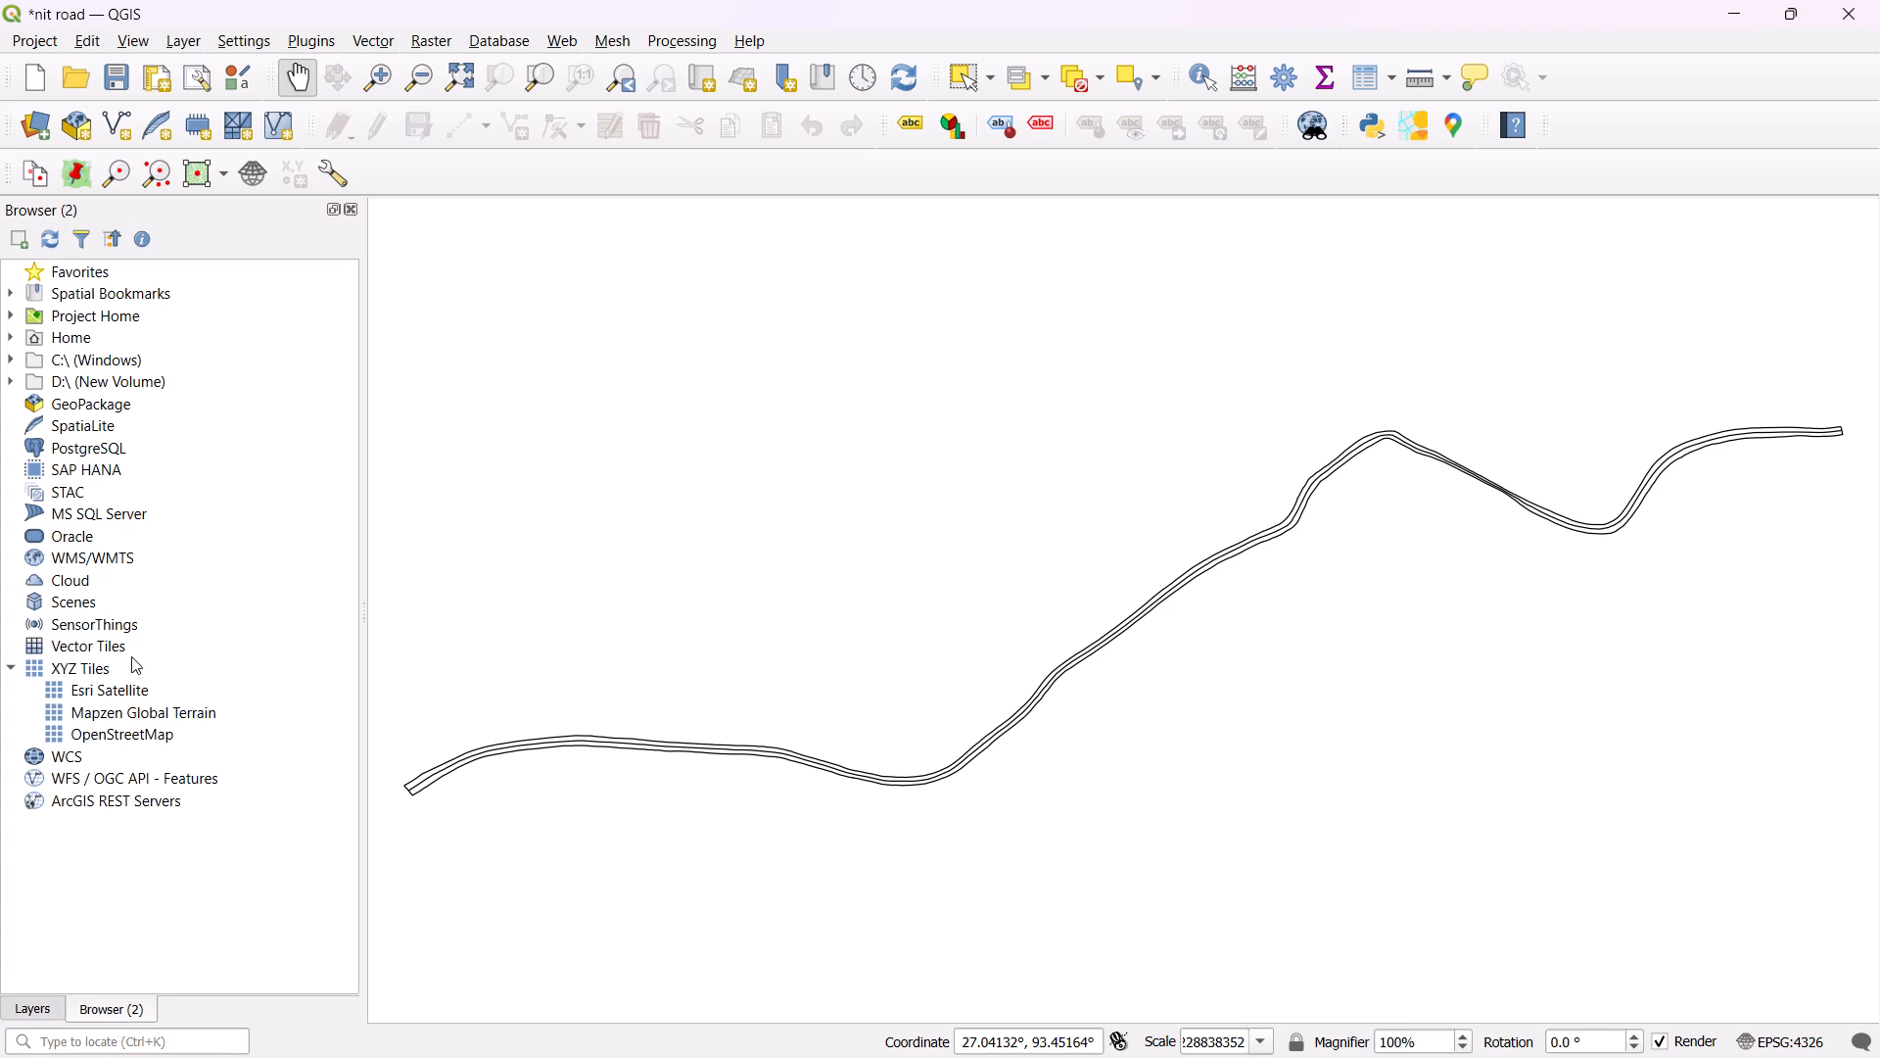
double_click(134, 685)
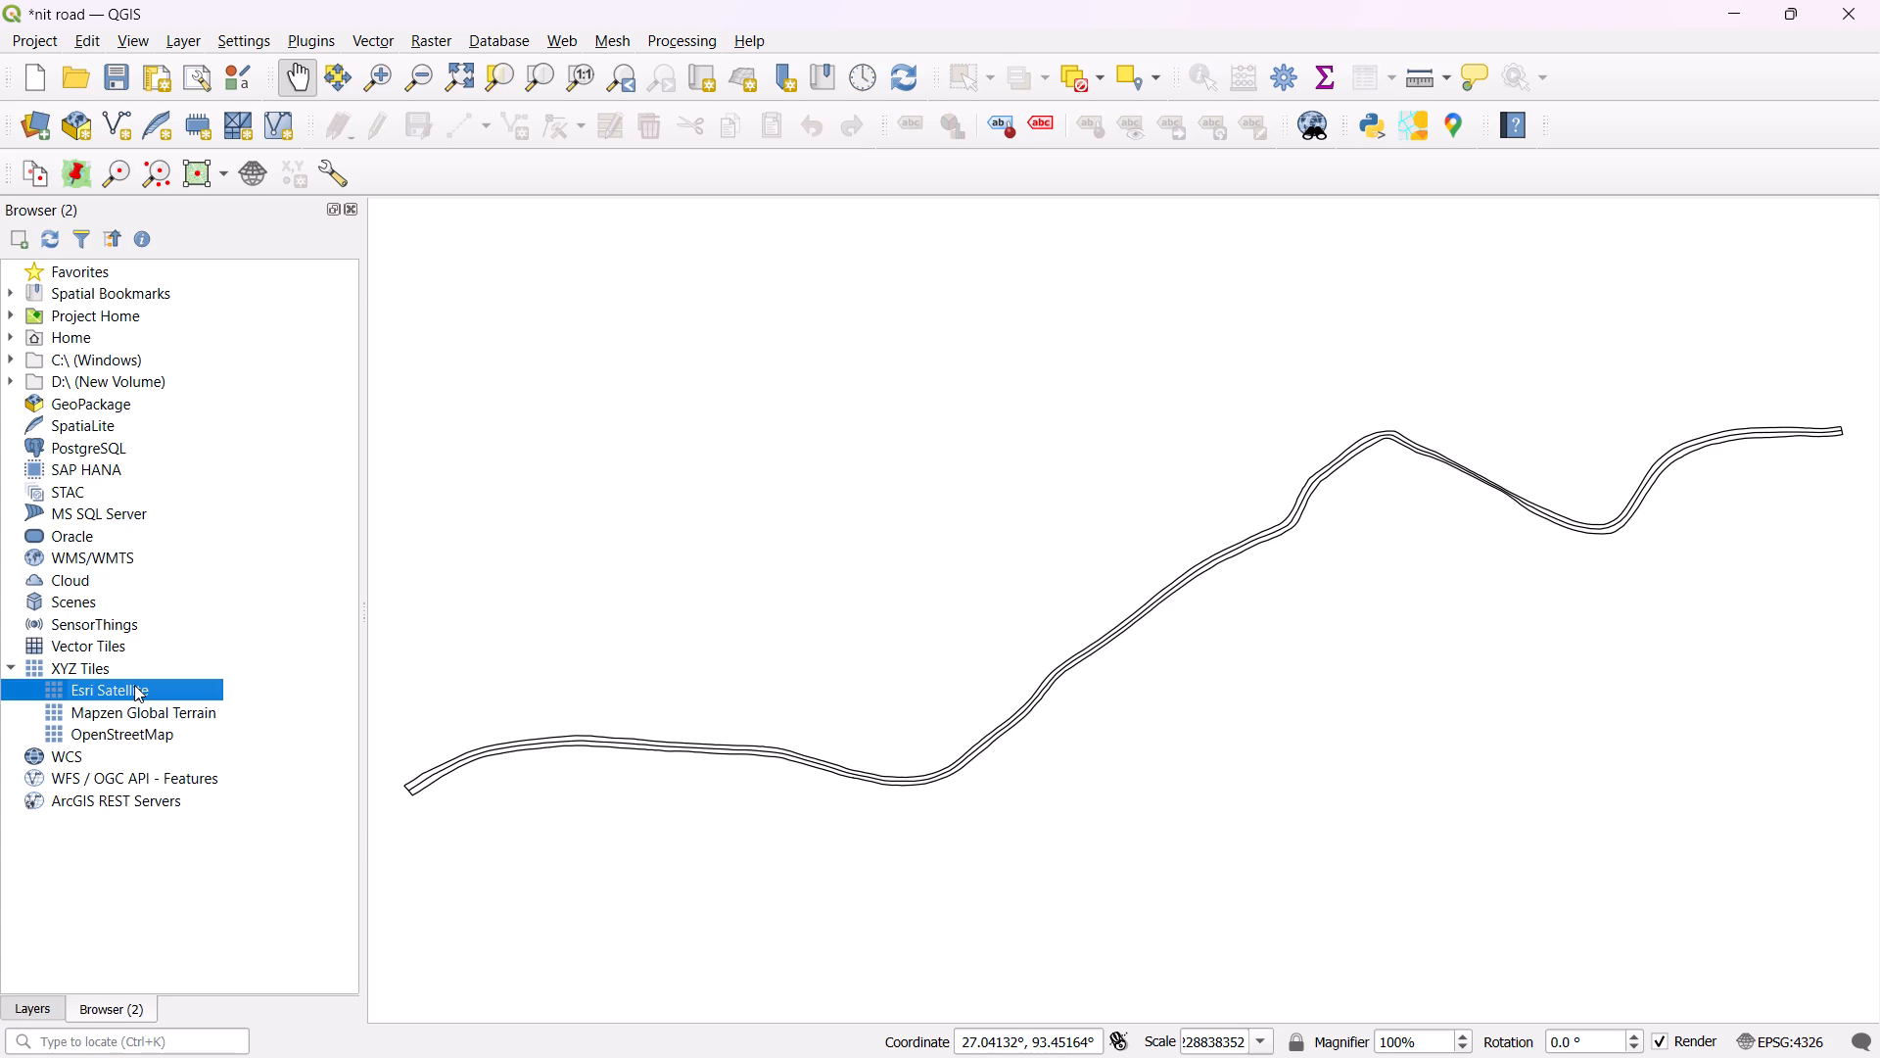
triple_click(134, 685)
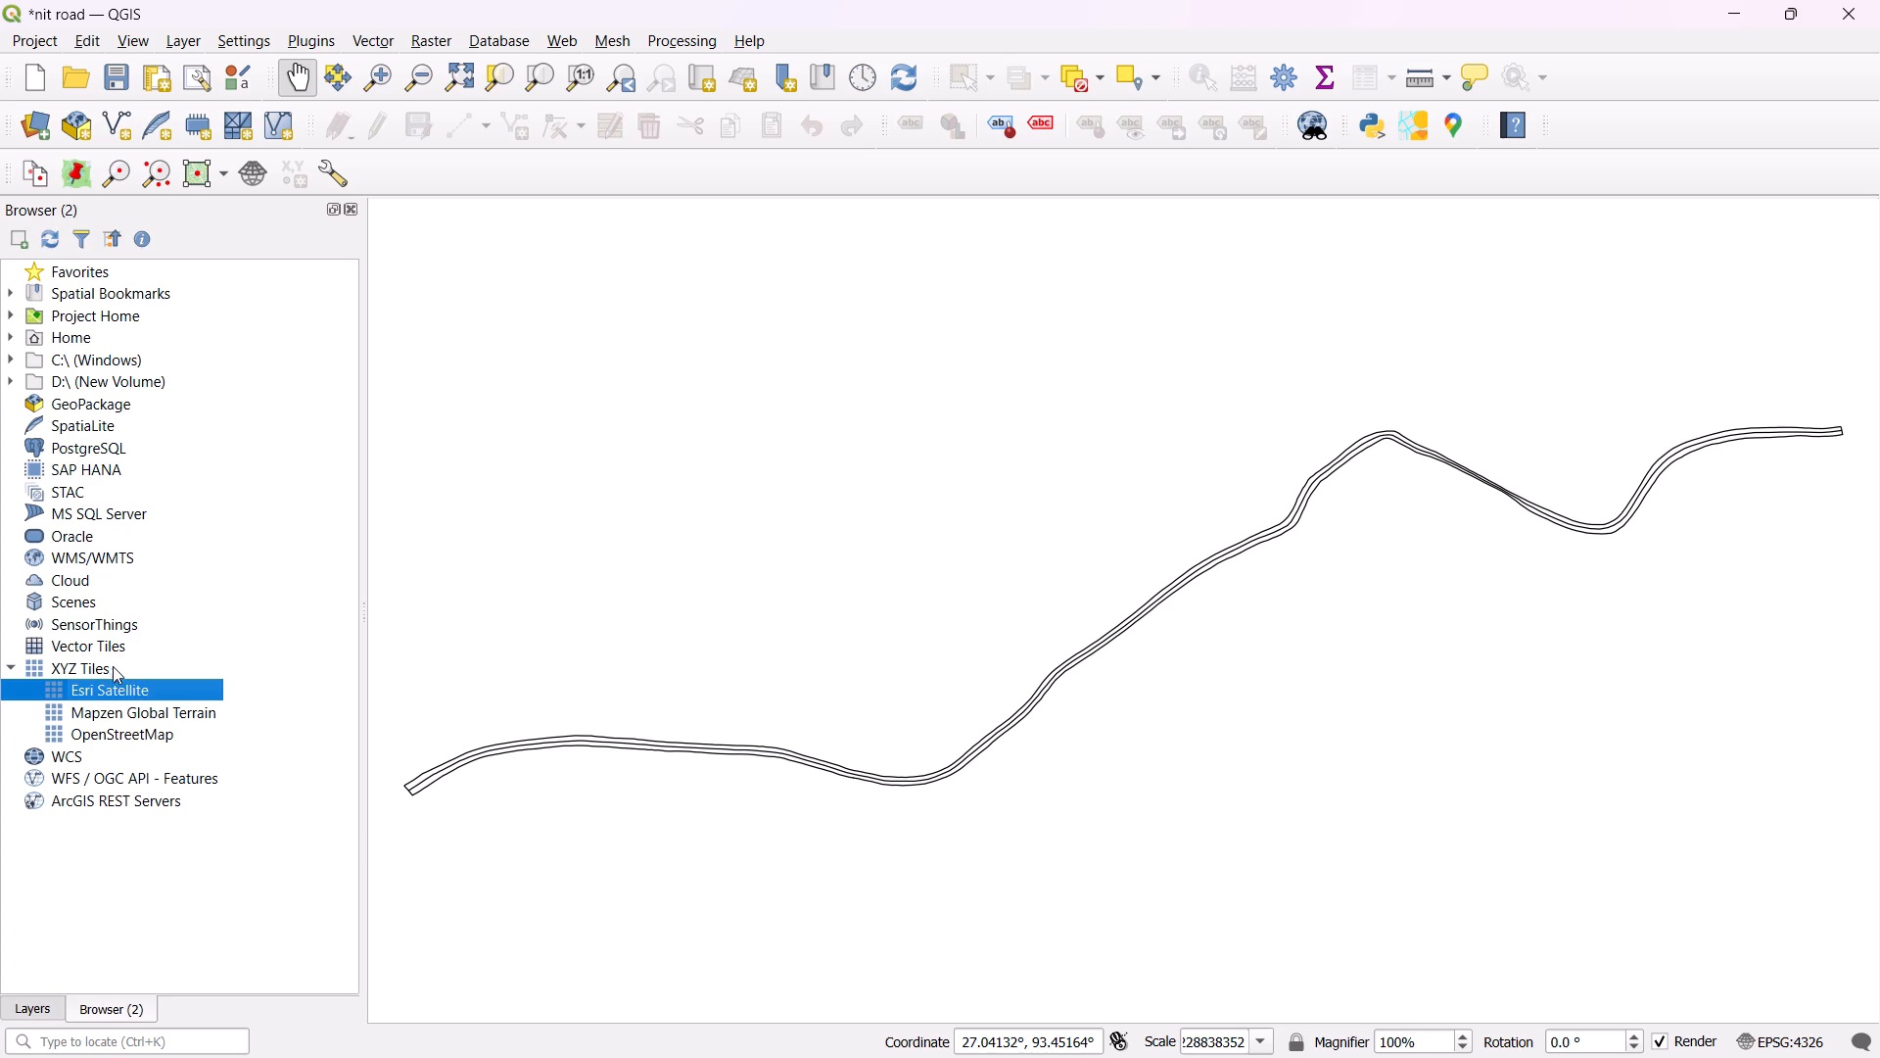
left_click(111, 664)
triple_click(134, 691)
triple_click(134, 691)
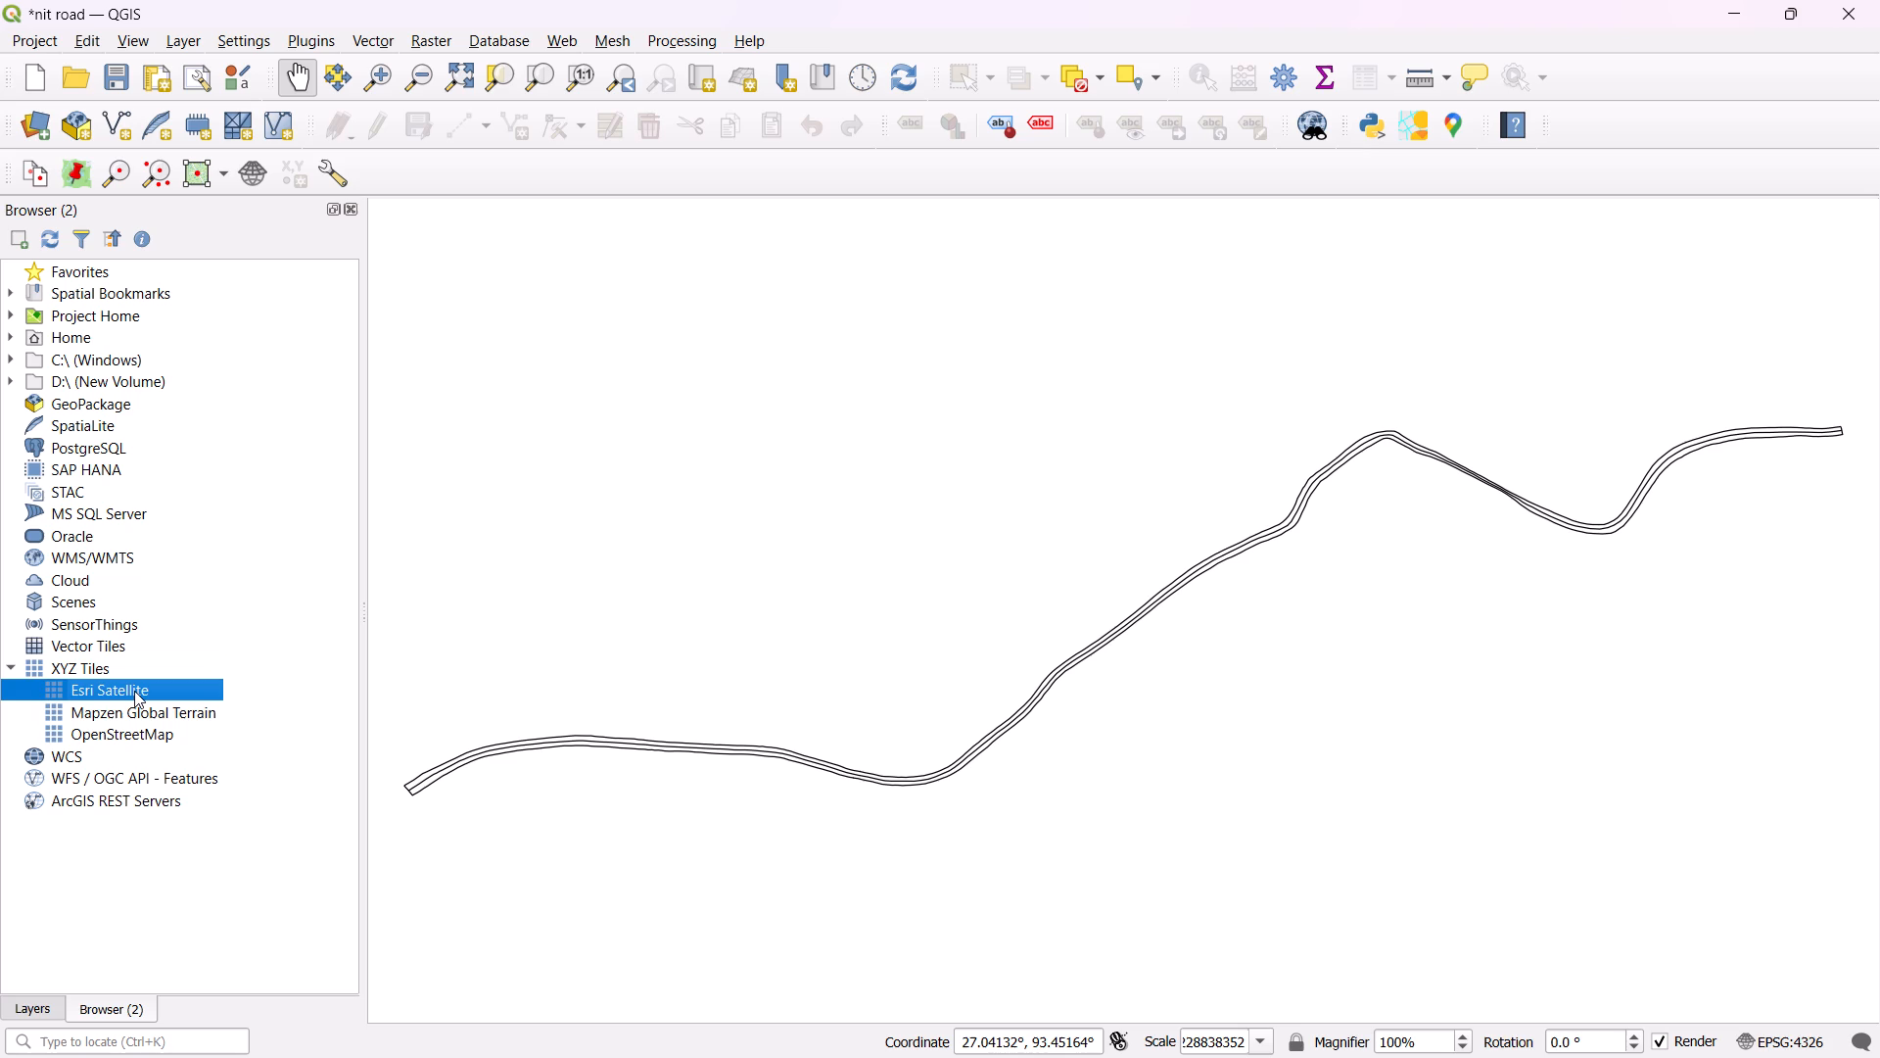
triple_click(134, 691)
left_click(134, 691)
triple_click(134, 691)
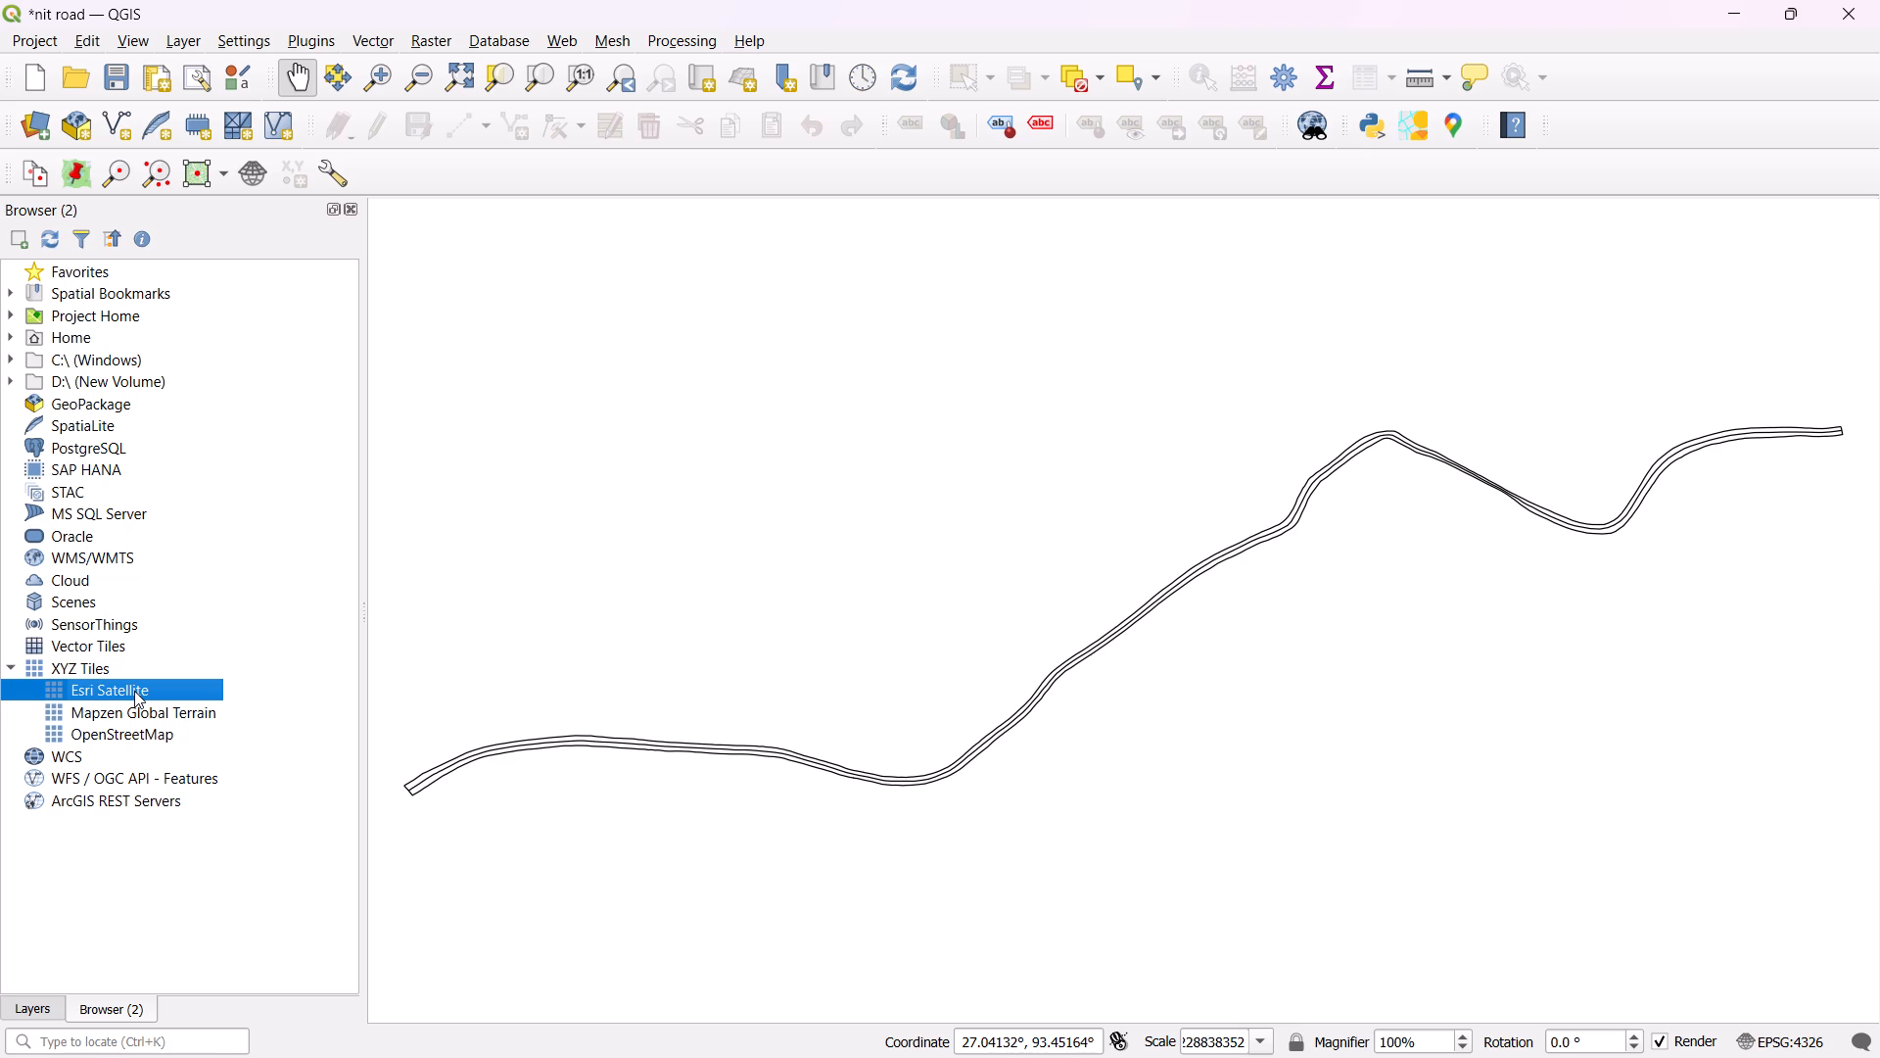
double_click(134, 691)
double_click(134, 692)
right_click(134, 692)
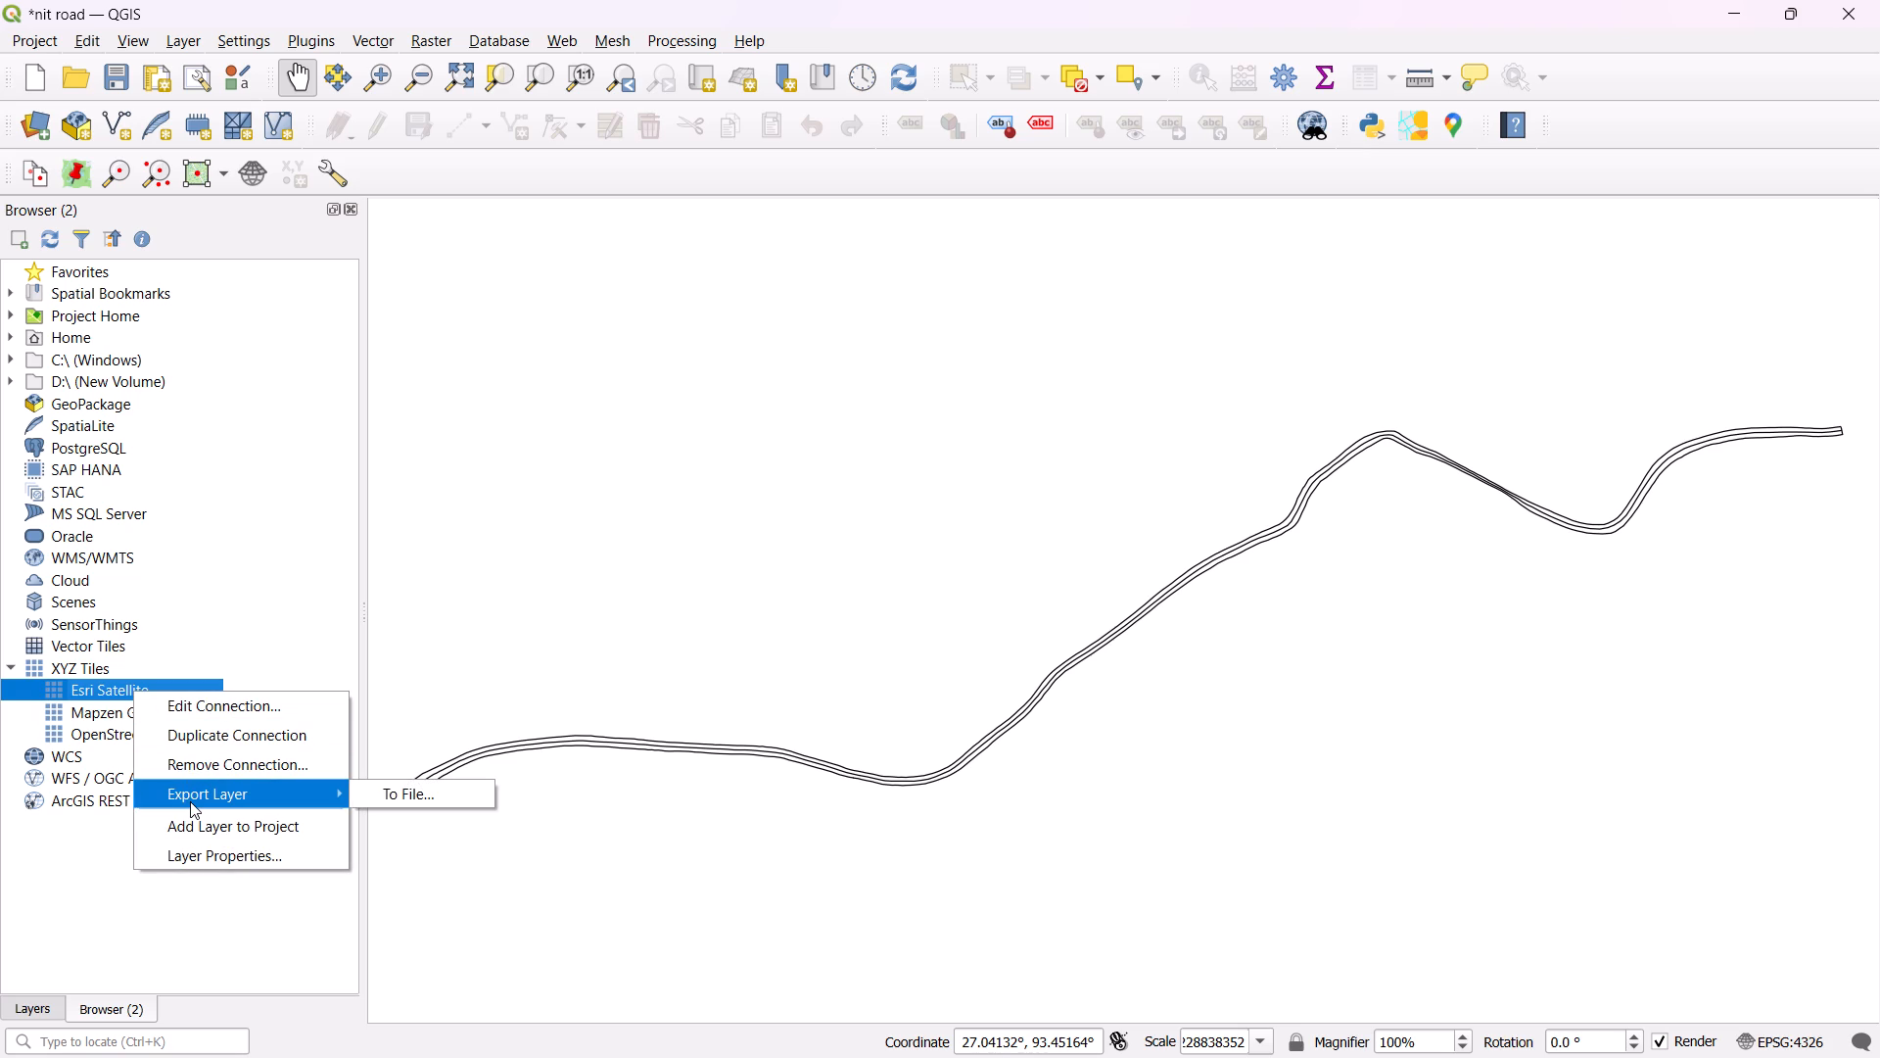
left_click(192, 831)
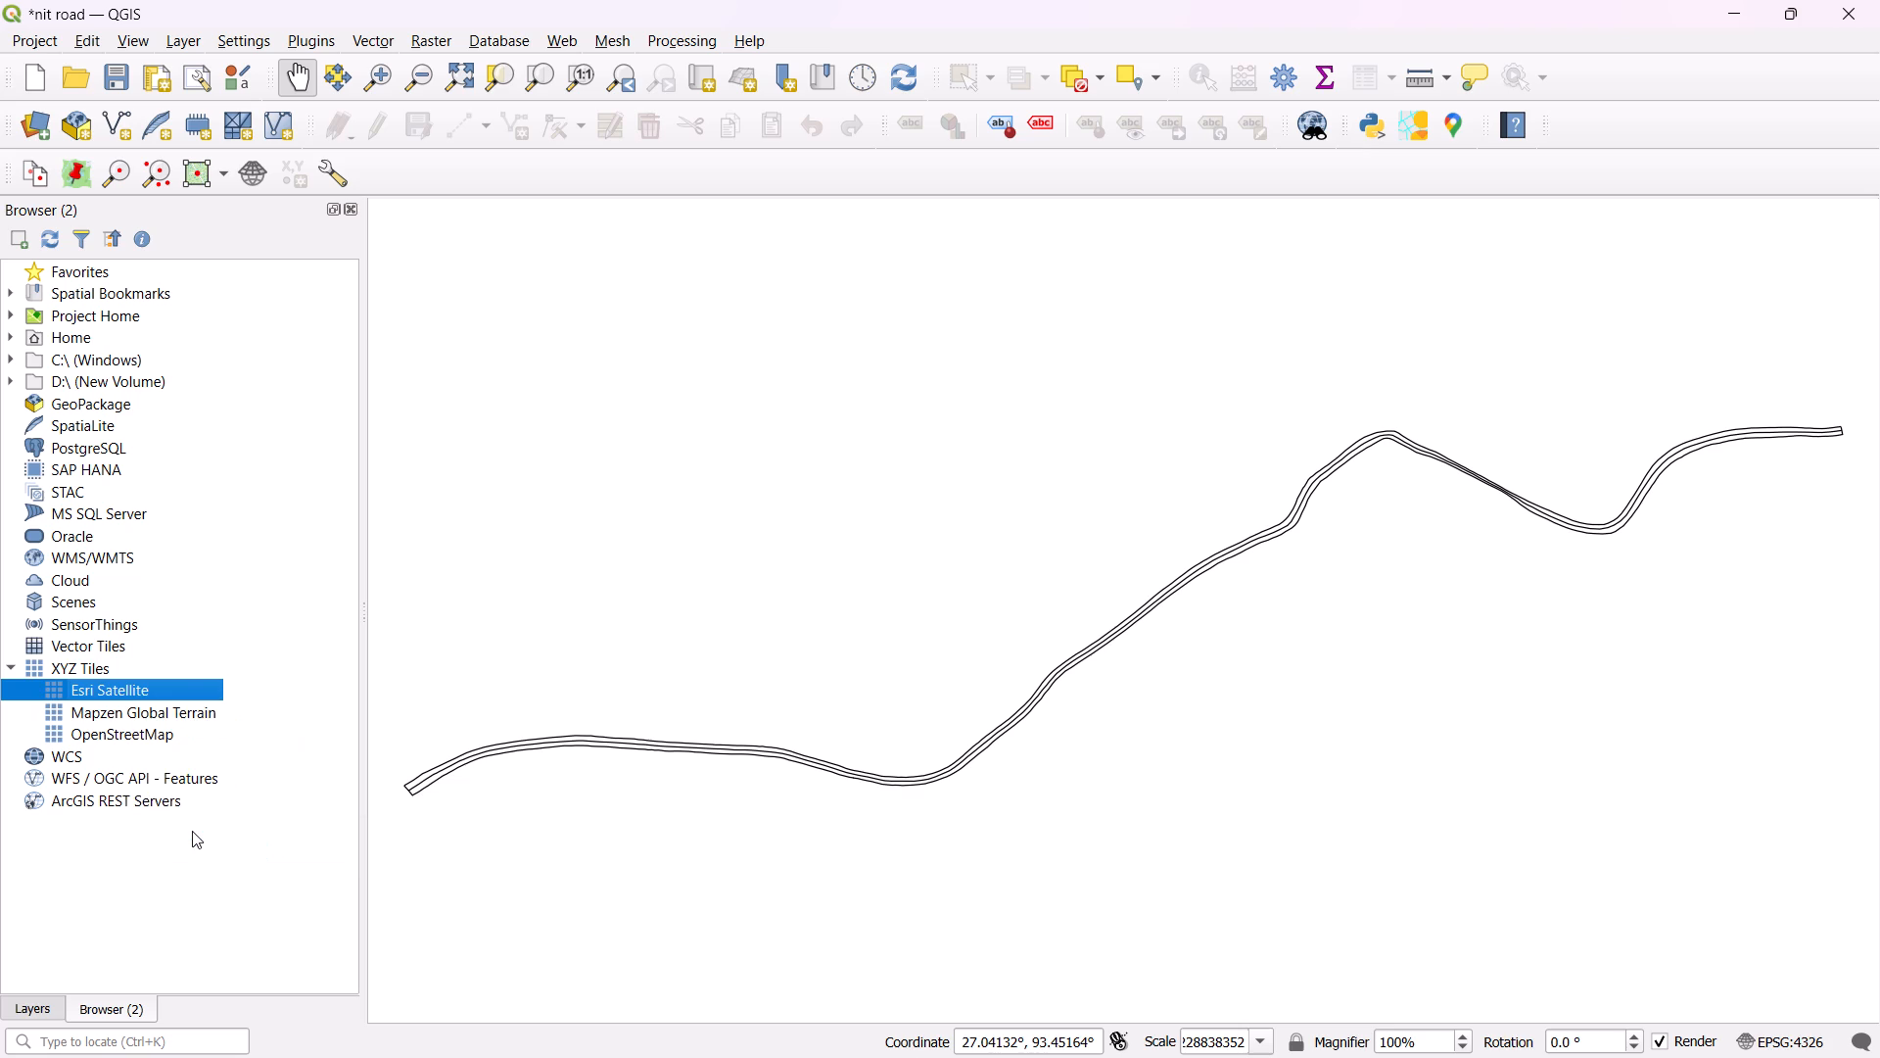
left_click(37, 1009)
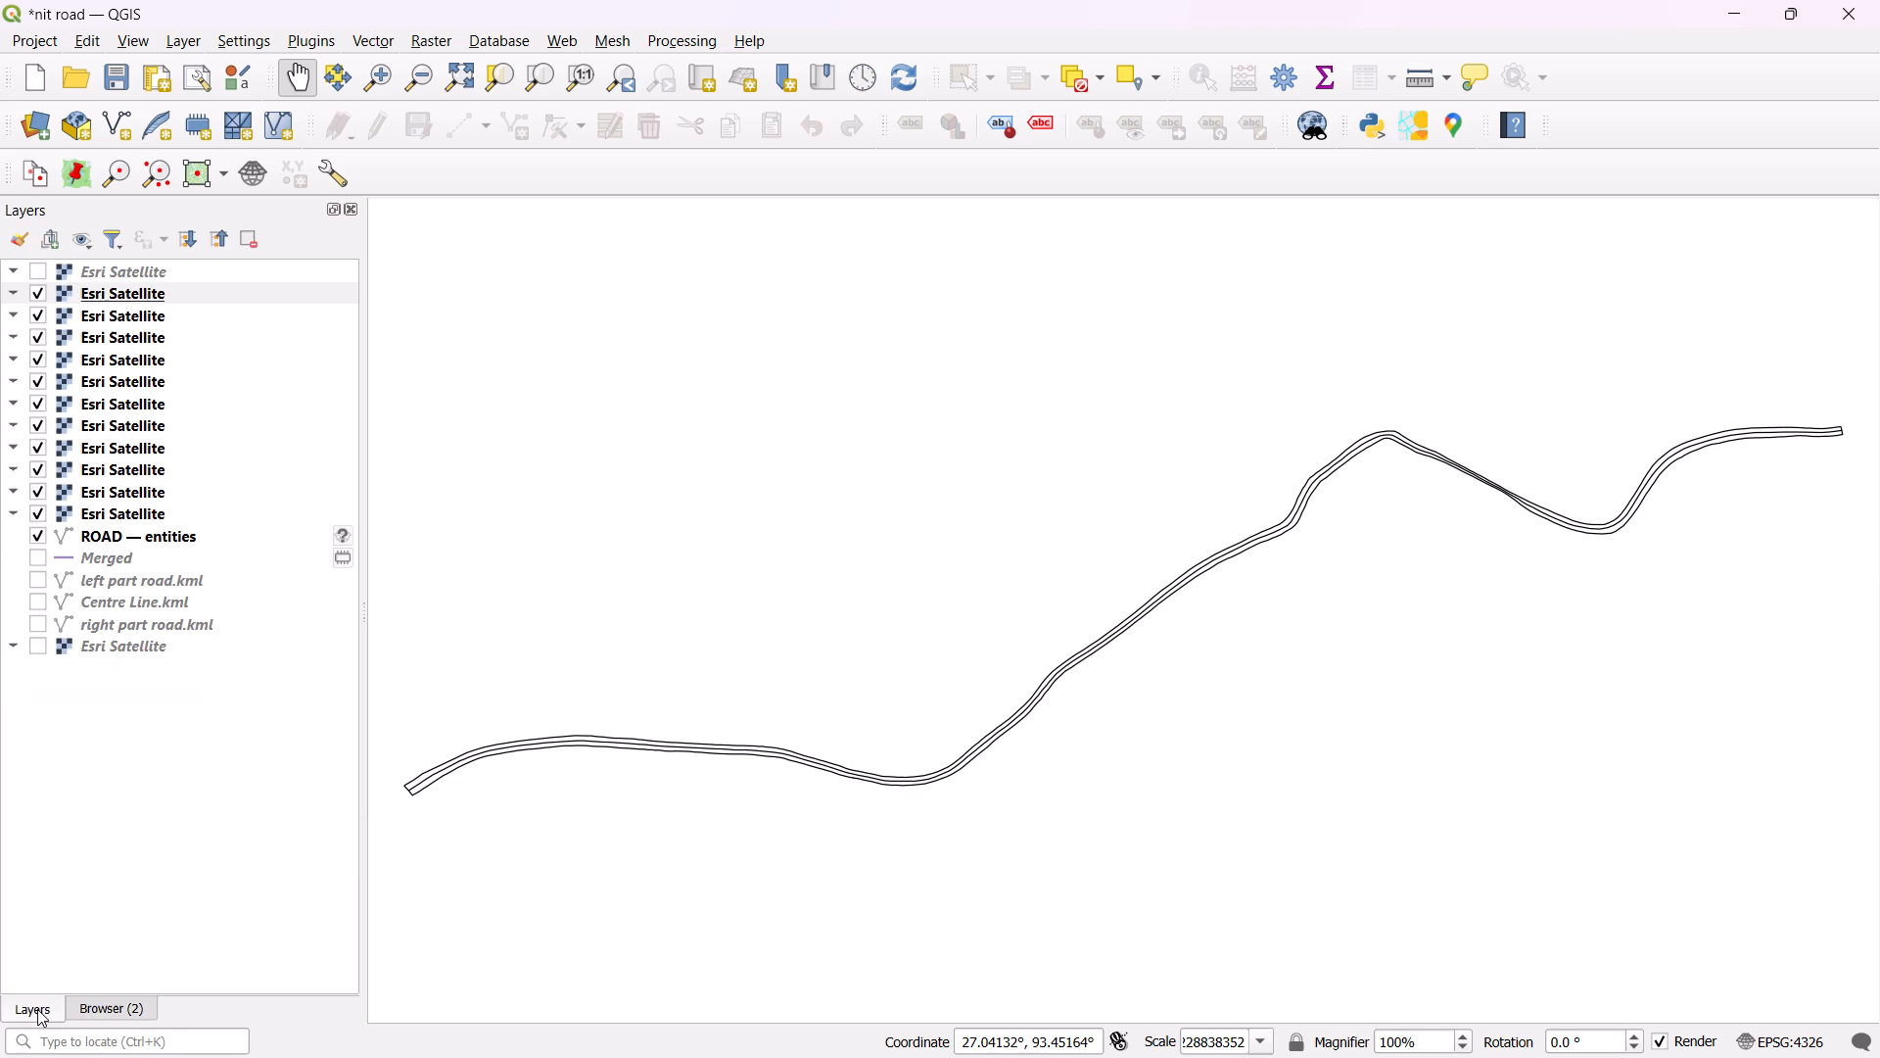
Hide all the newly added Esri Satellite layers, keeping only ROAD — entities shown.
left_click(36, 292)
left_click(32, 316)
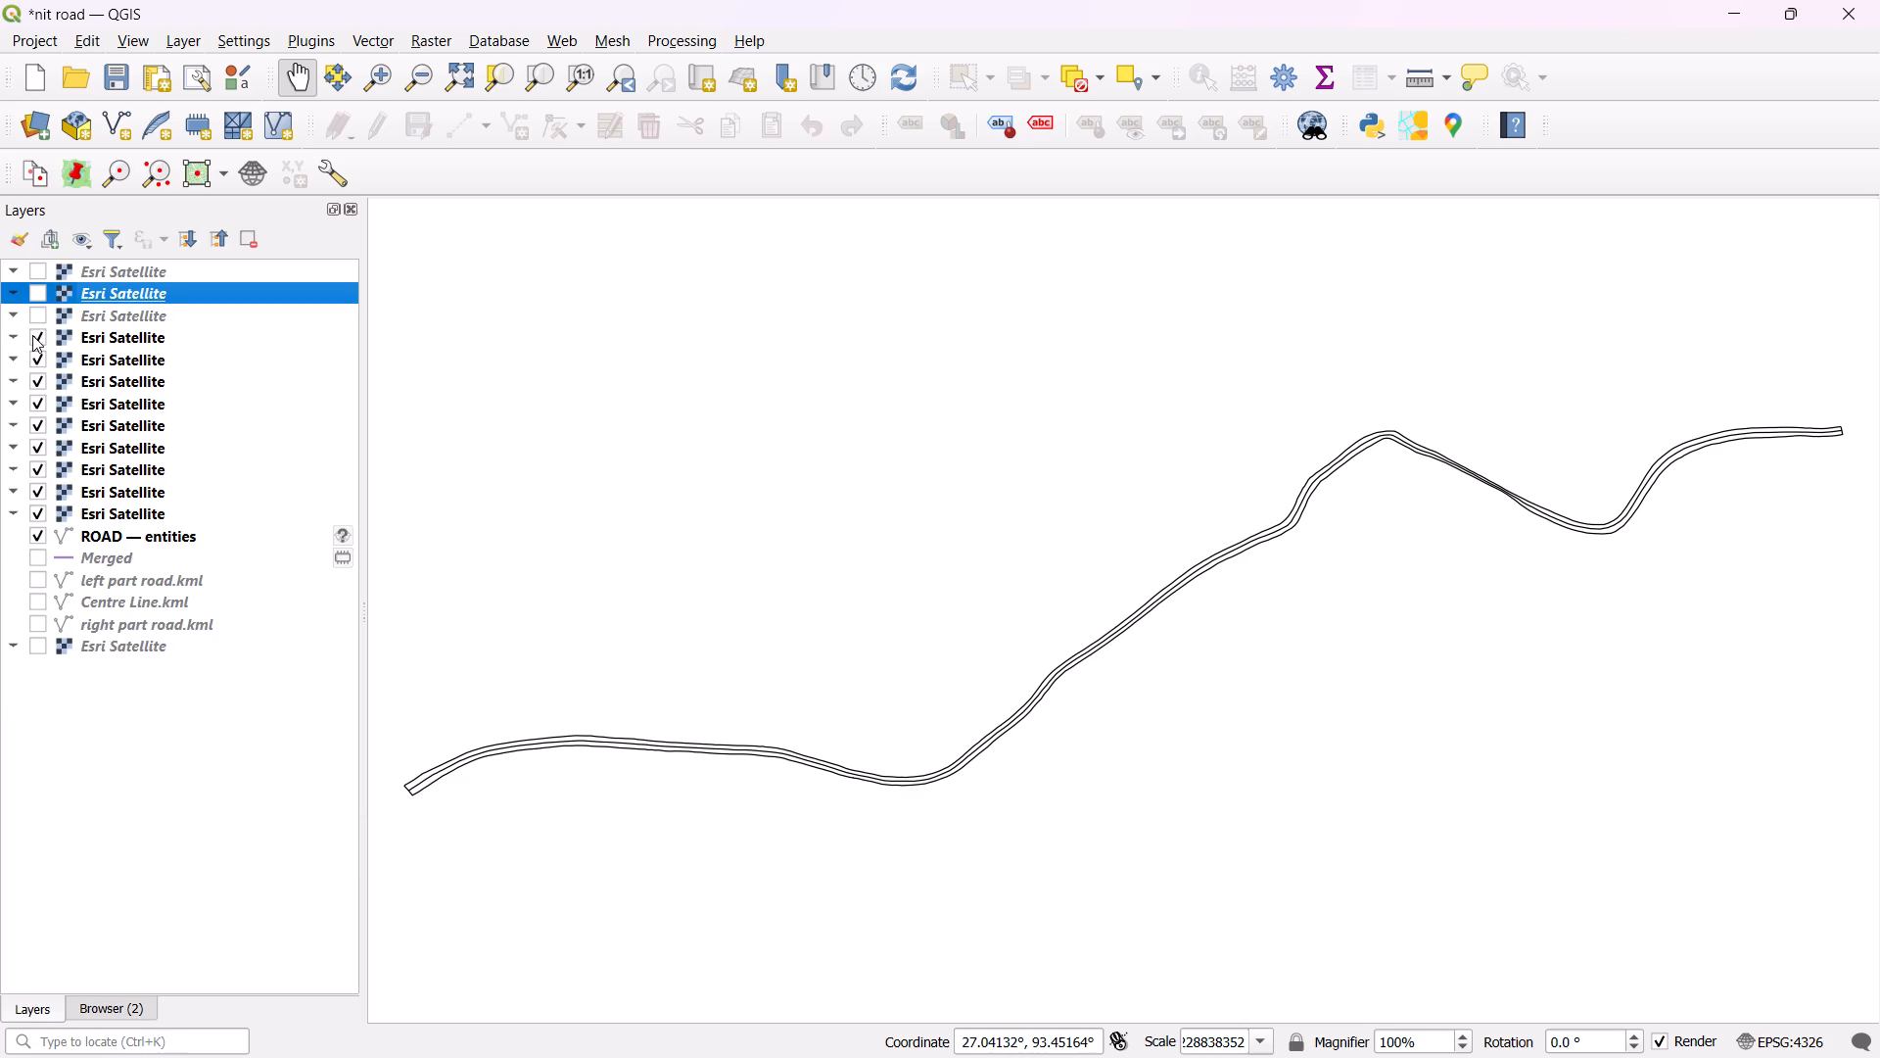
left_click(33, 335)
left_click(42, 361)
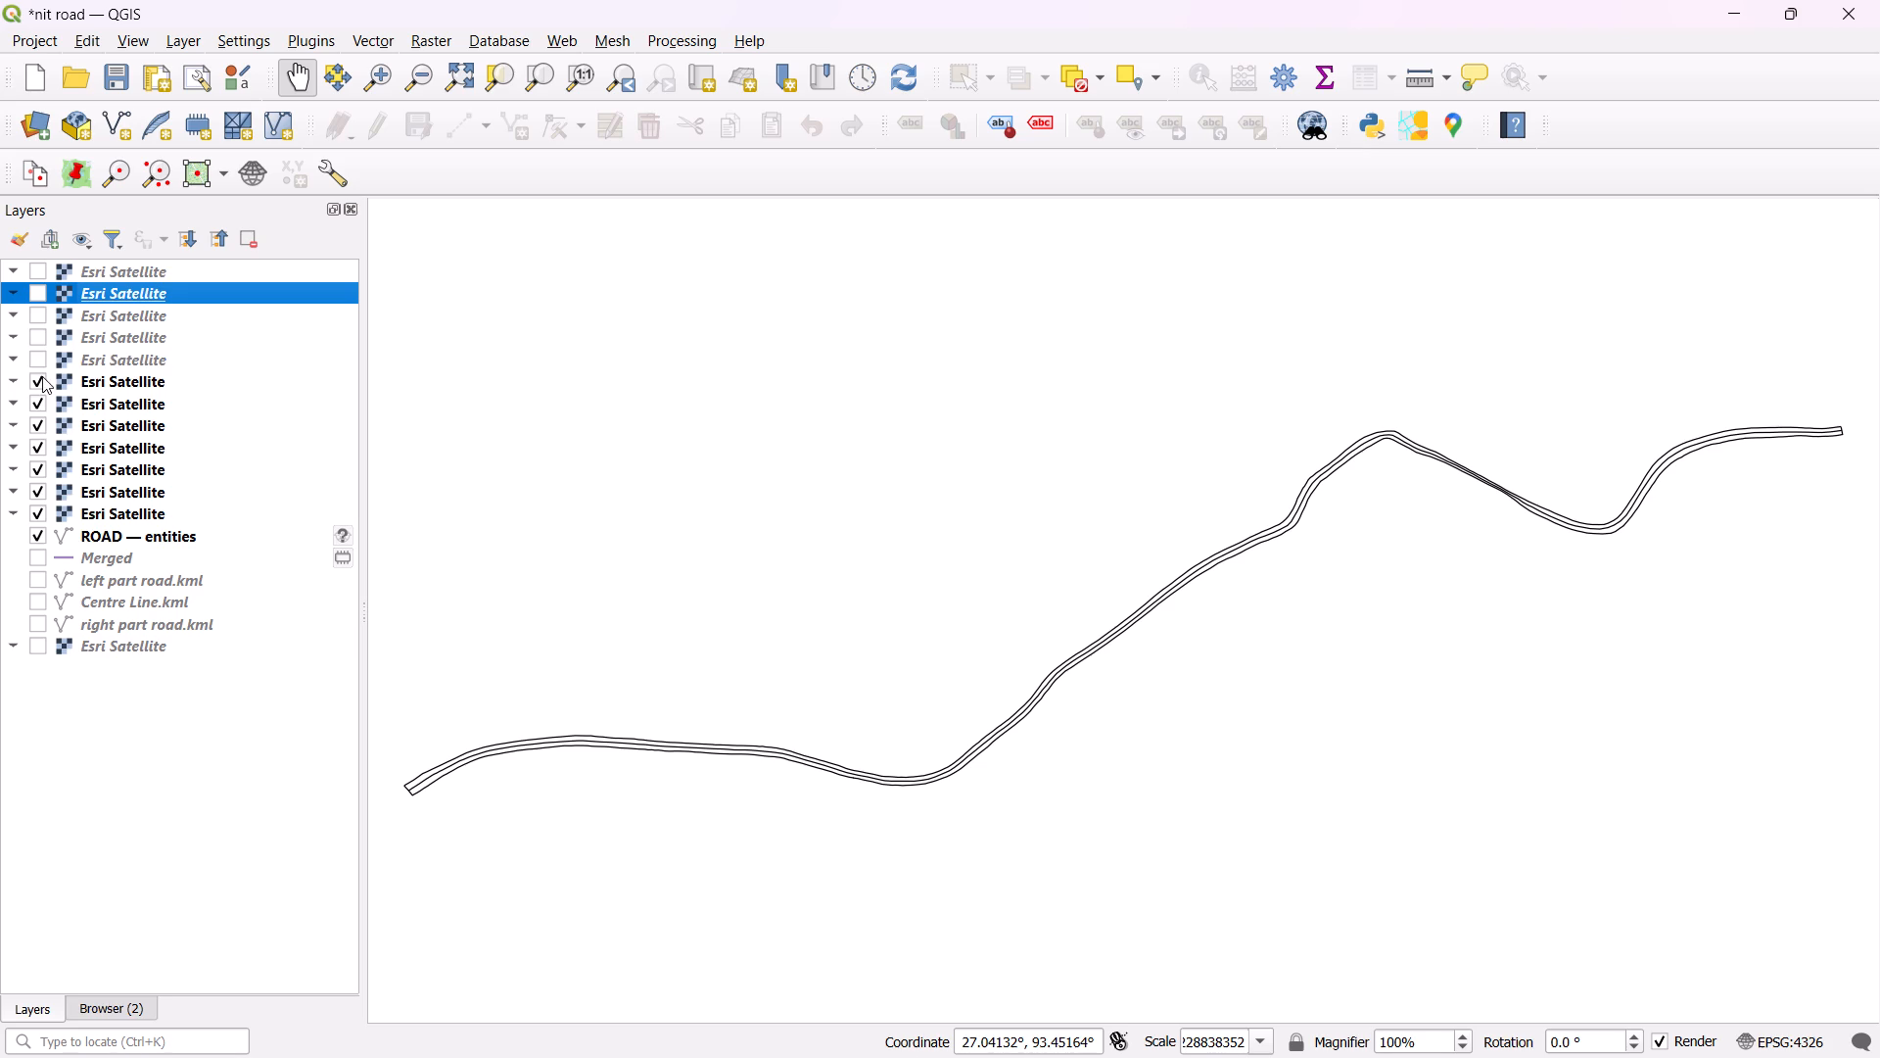
left_click(42, 376)
left_click(36, 401)
left_click(34, 423)
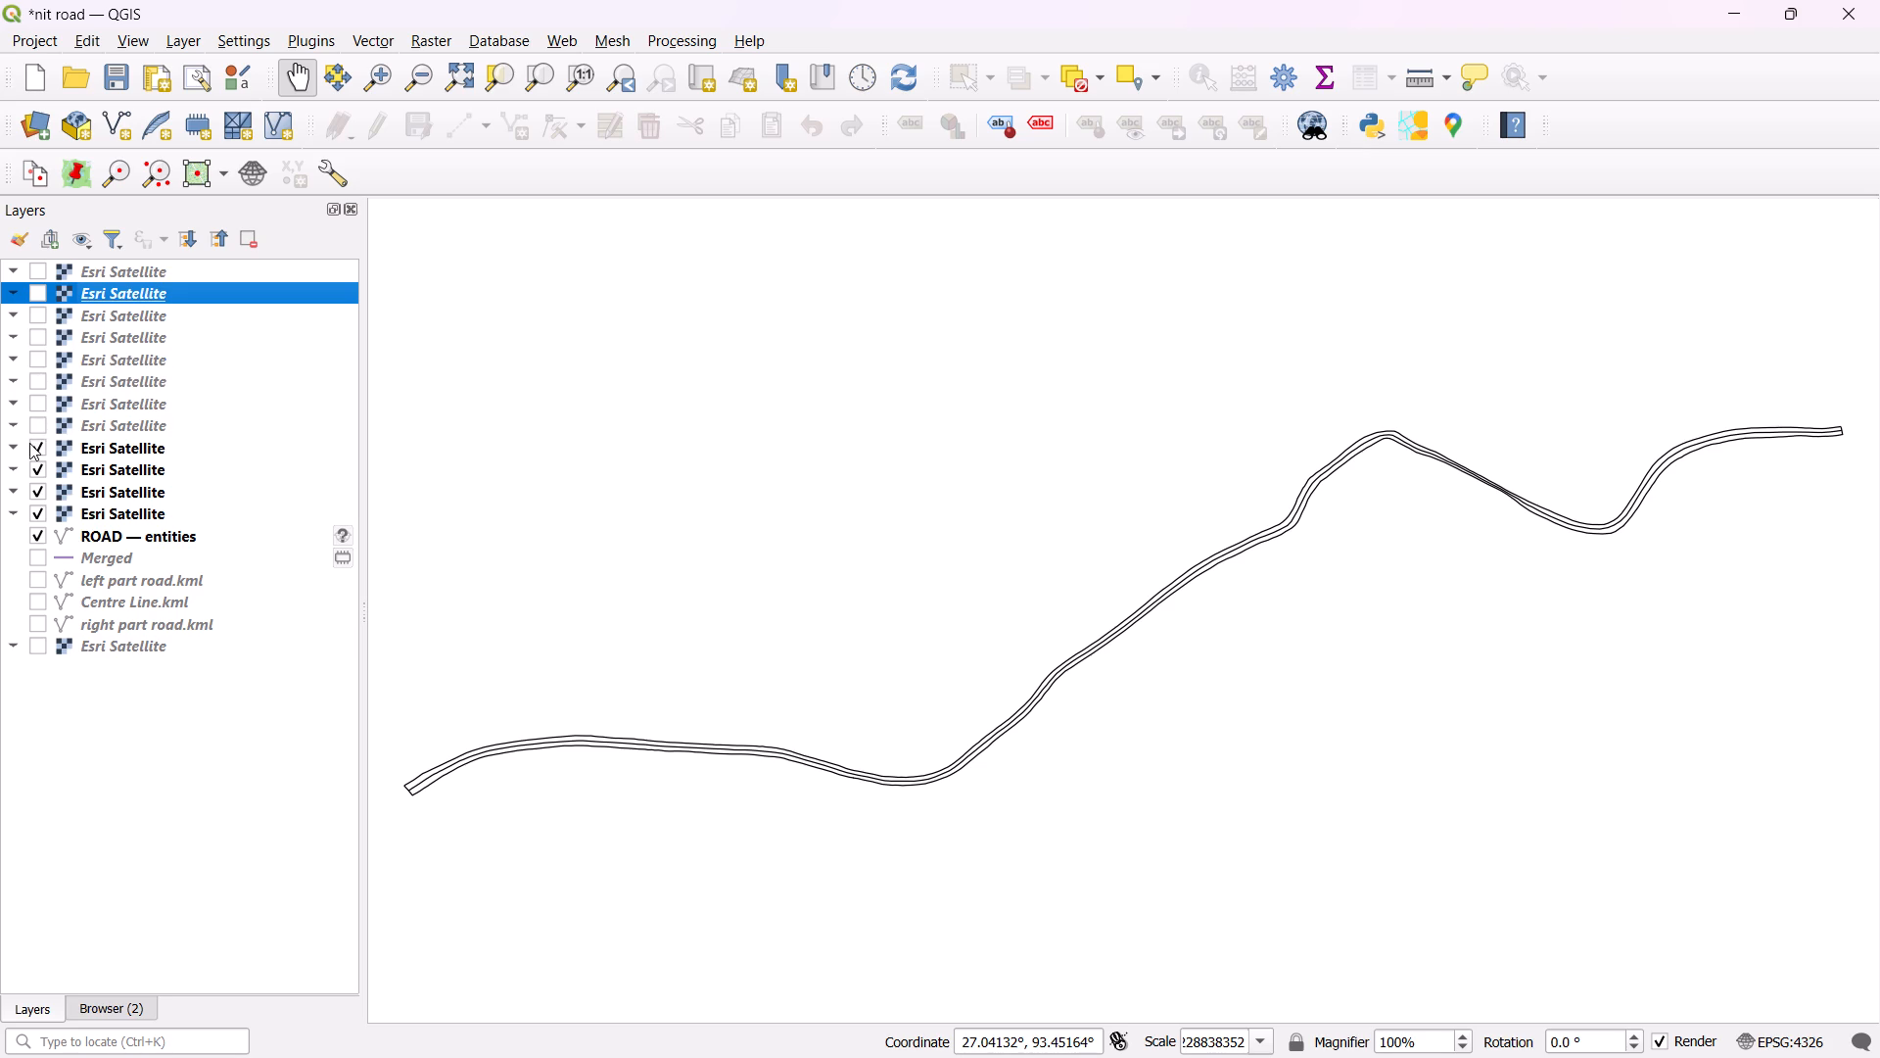
left_click(32, 446)
left_click(39, 491)
left_click(39, 505)
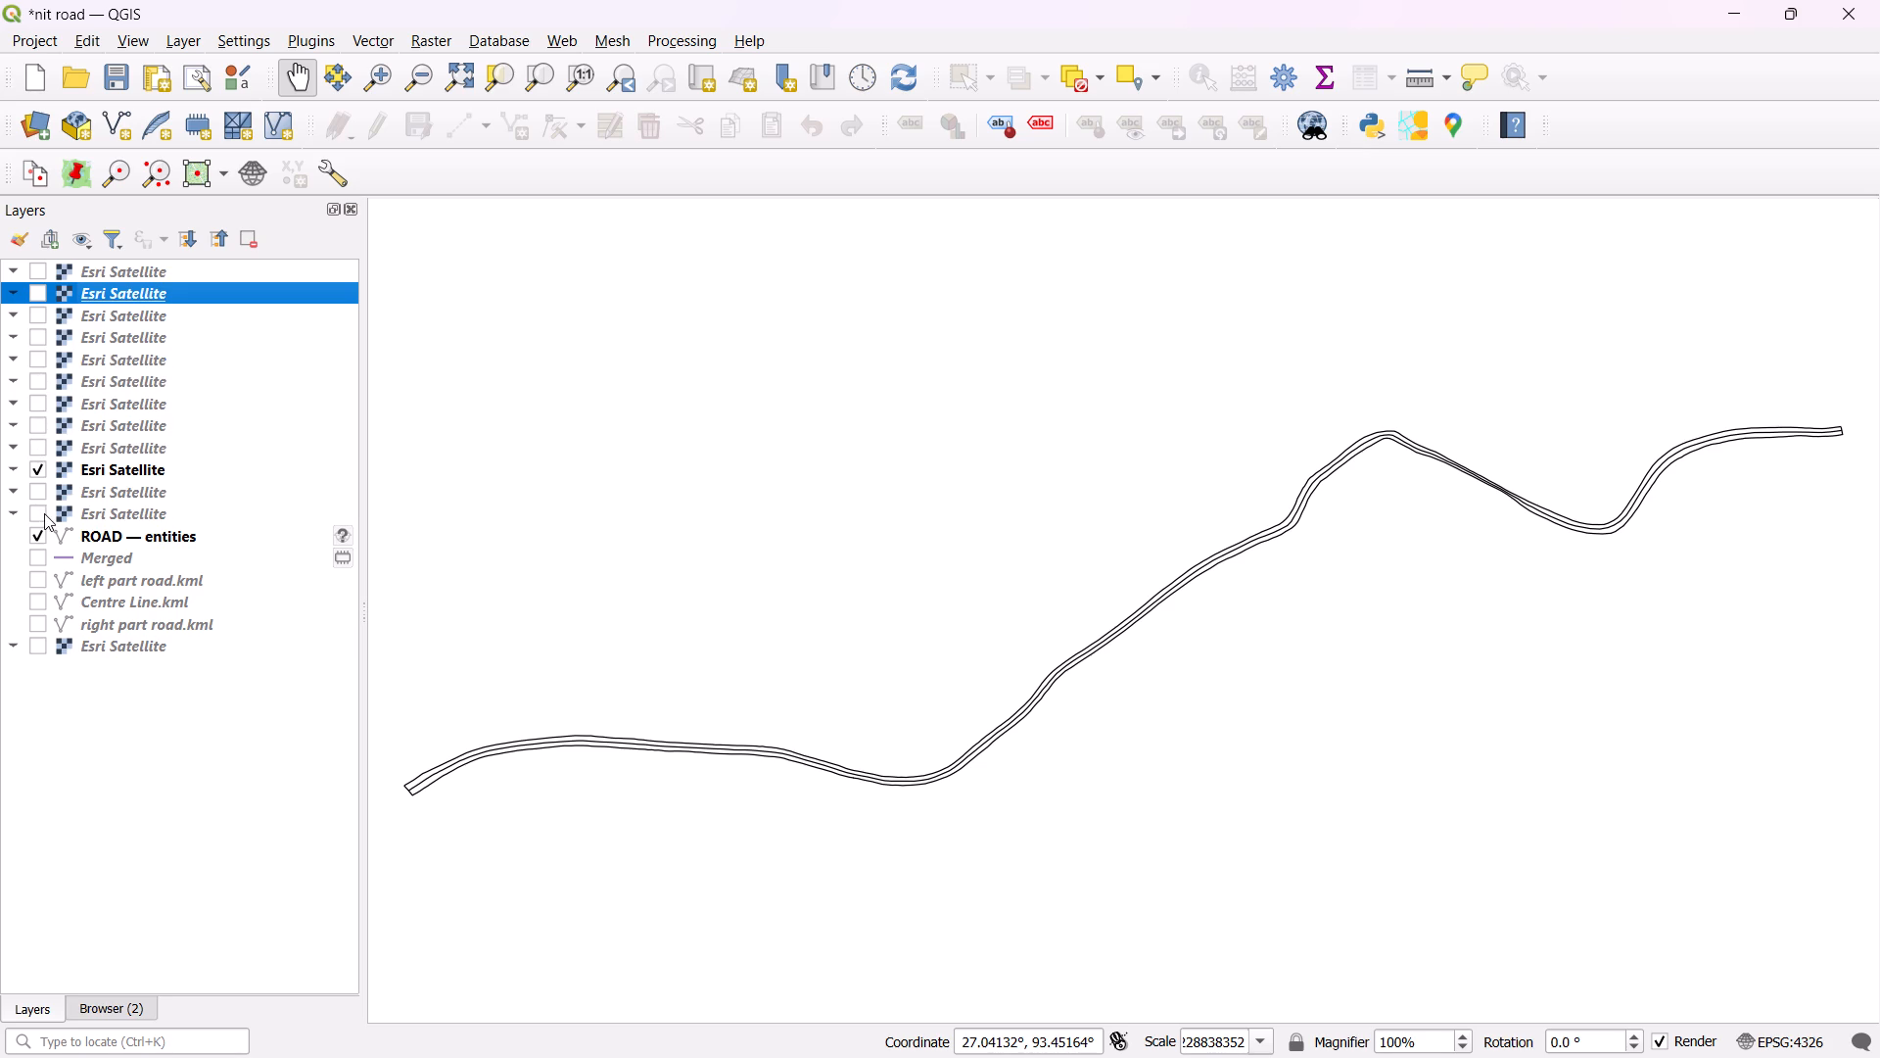
left_click(43, 528)
left_click(44, 534)
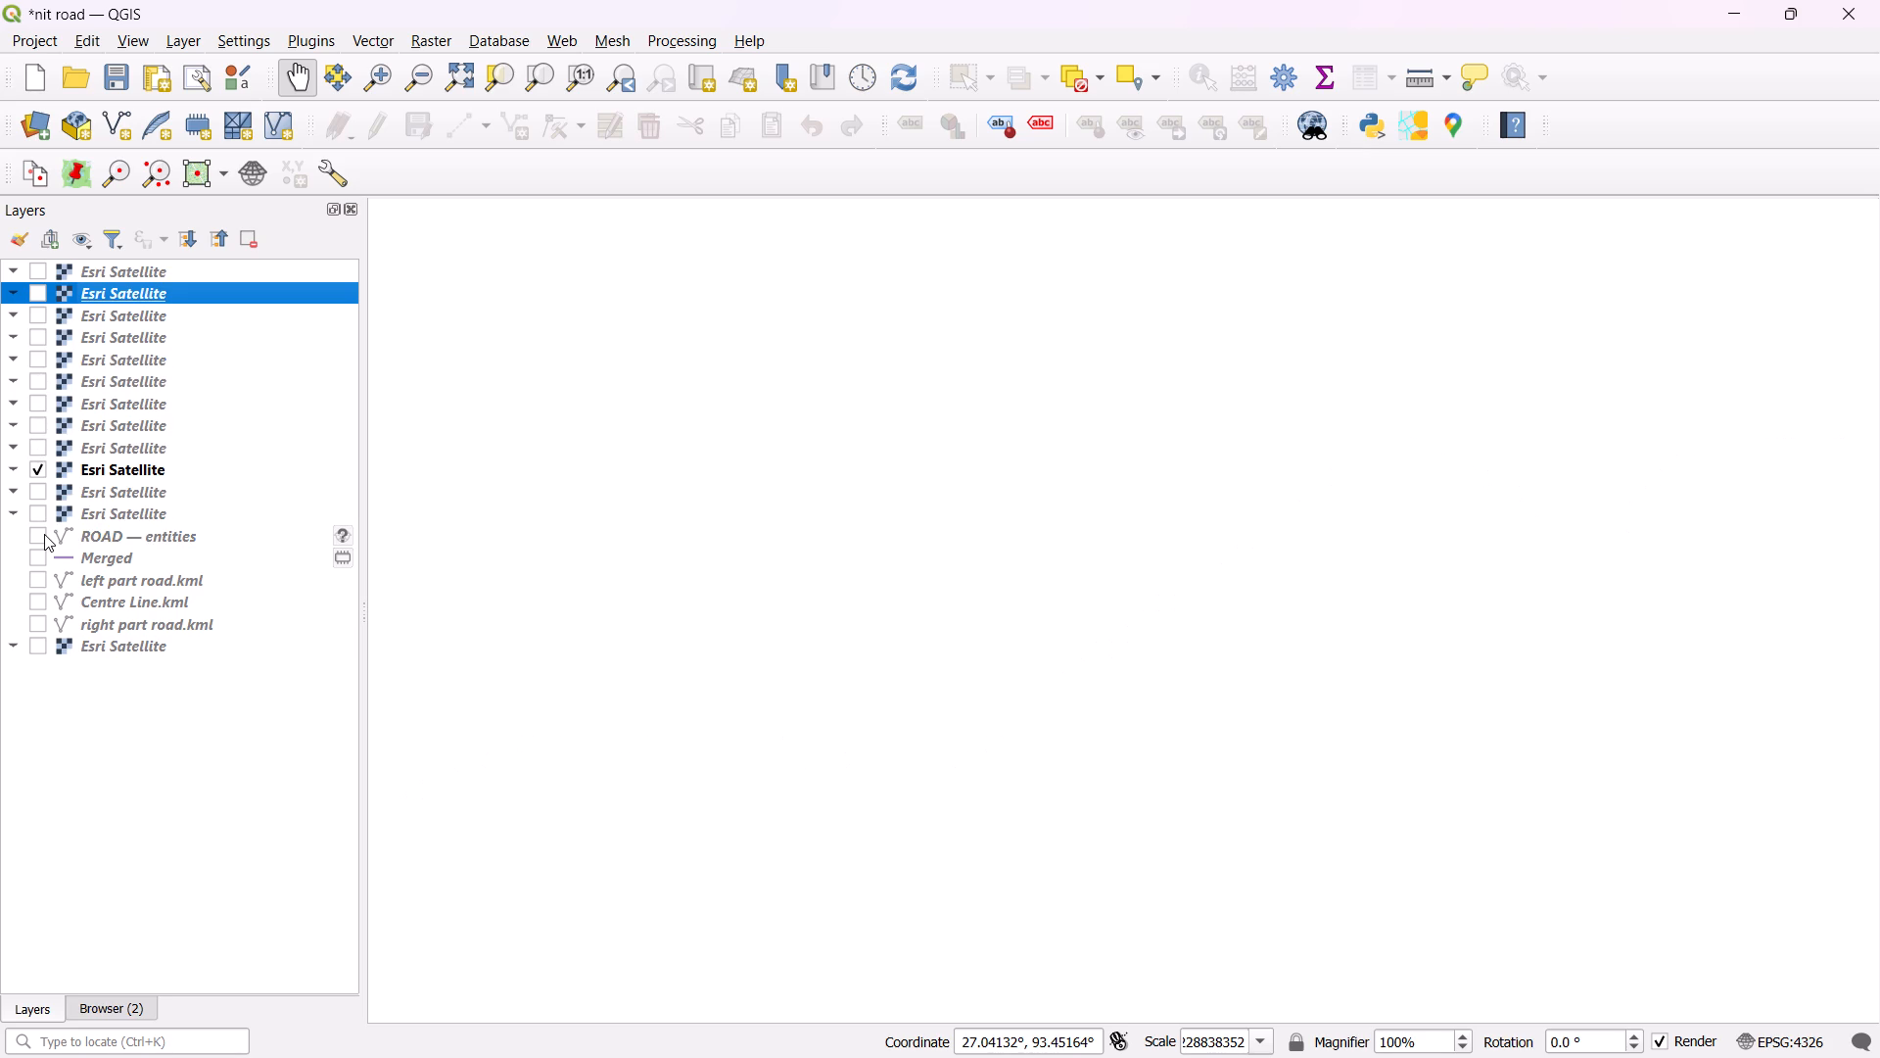
left_click(35, 462)
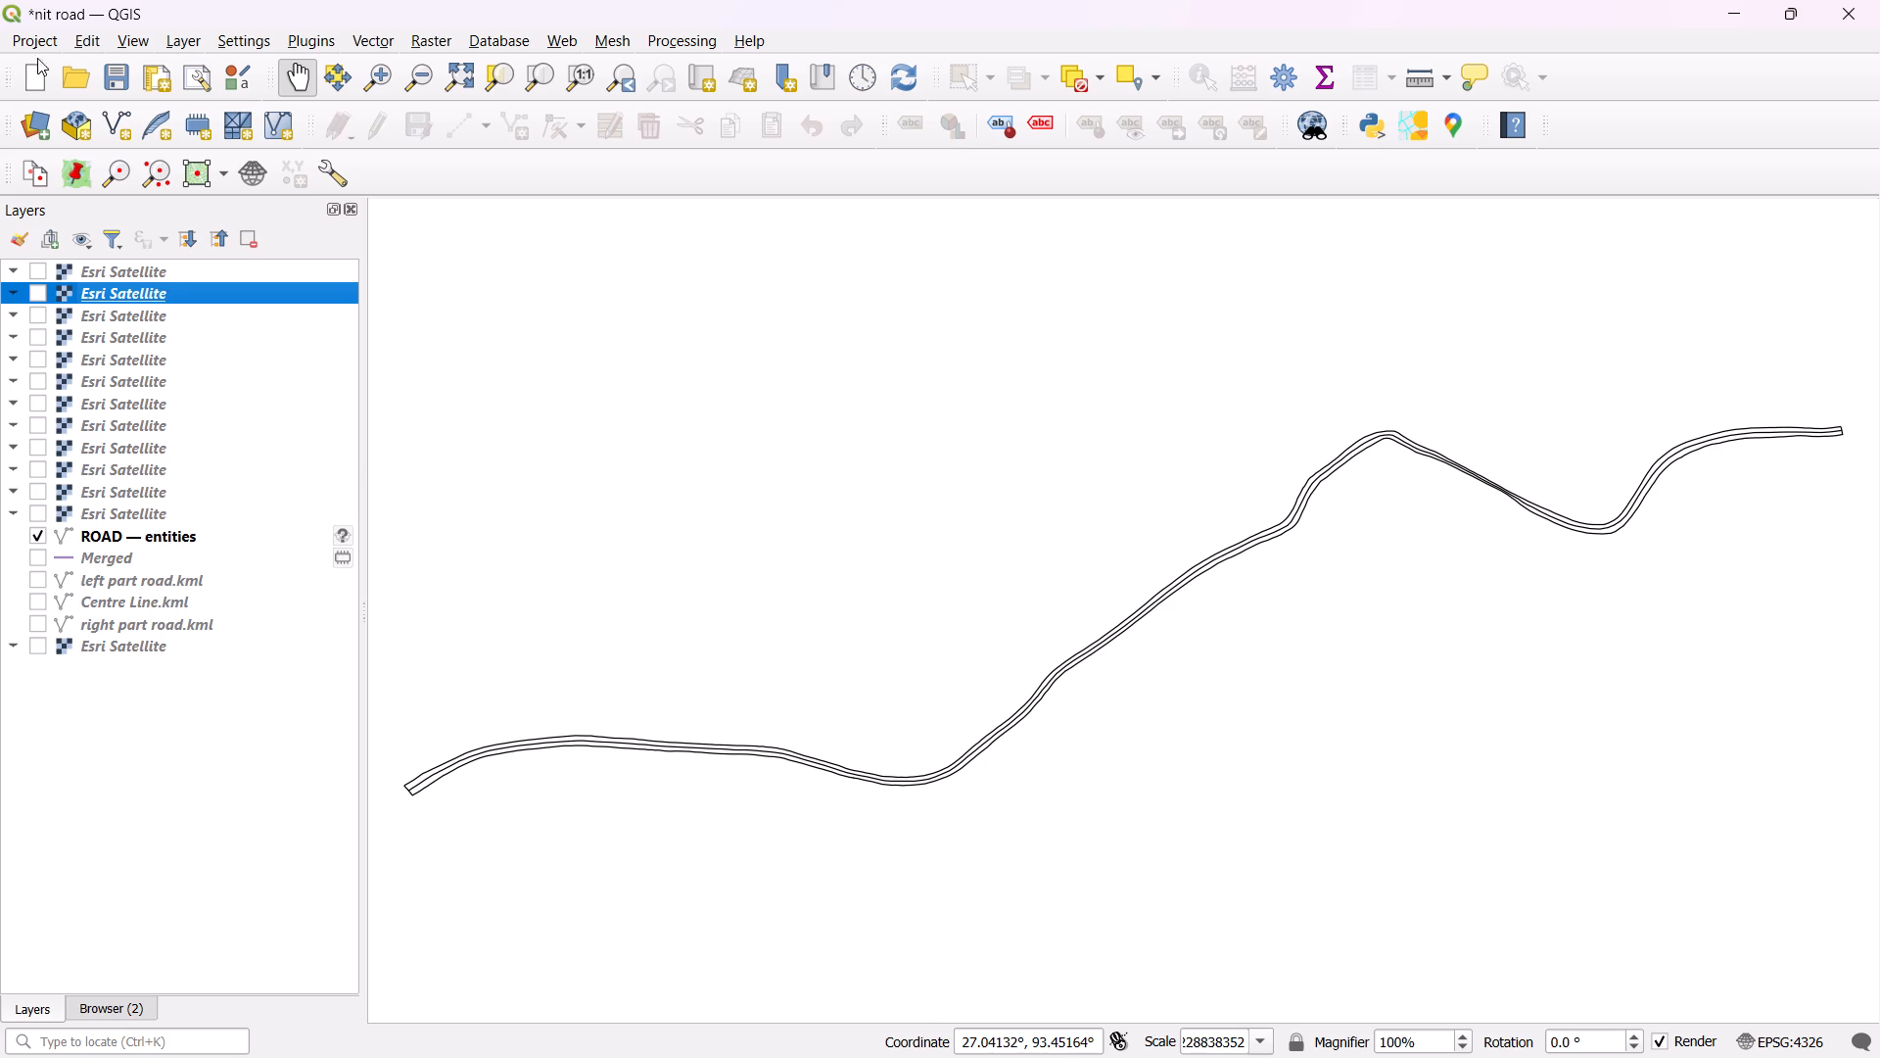
Start a new empty project, saving the changes to the current nit road project.
left_click(32, 92)
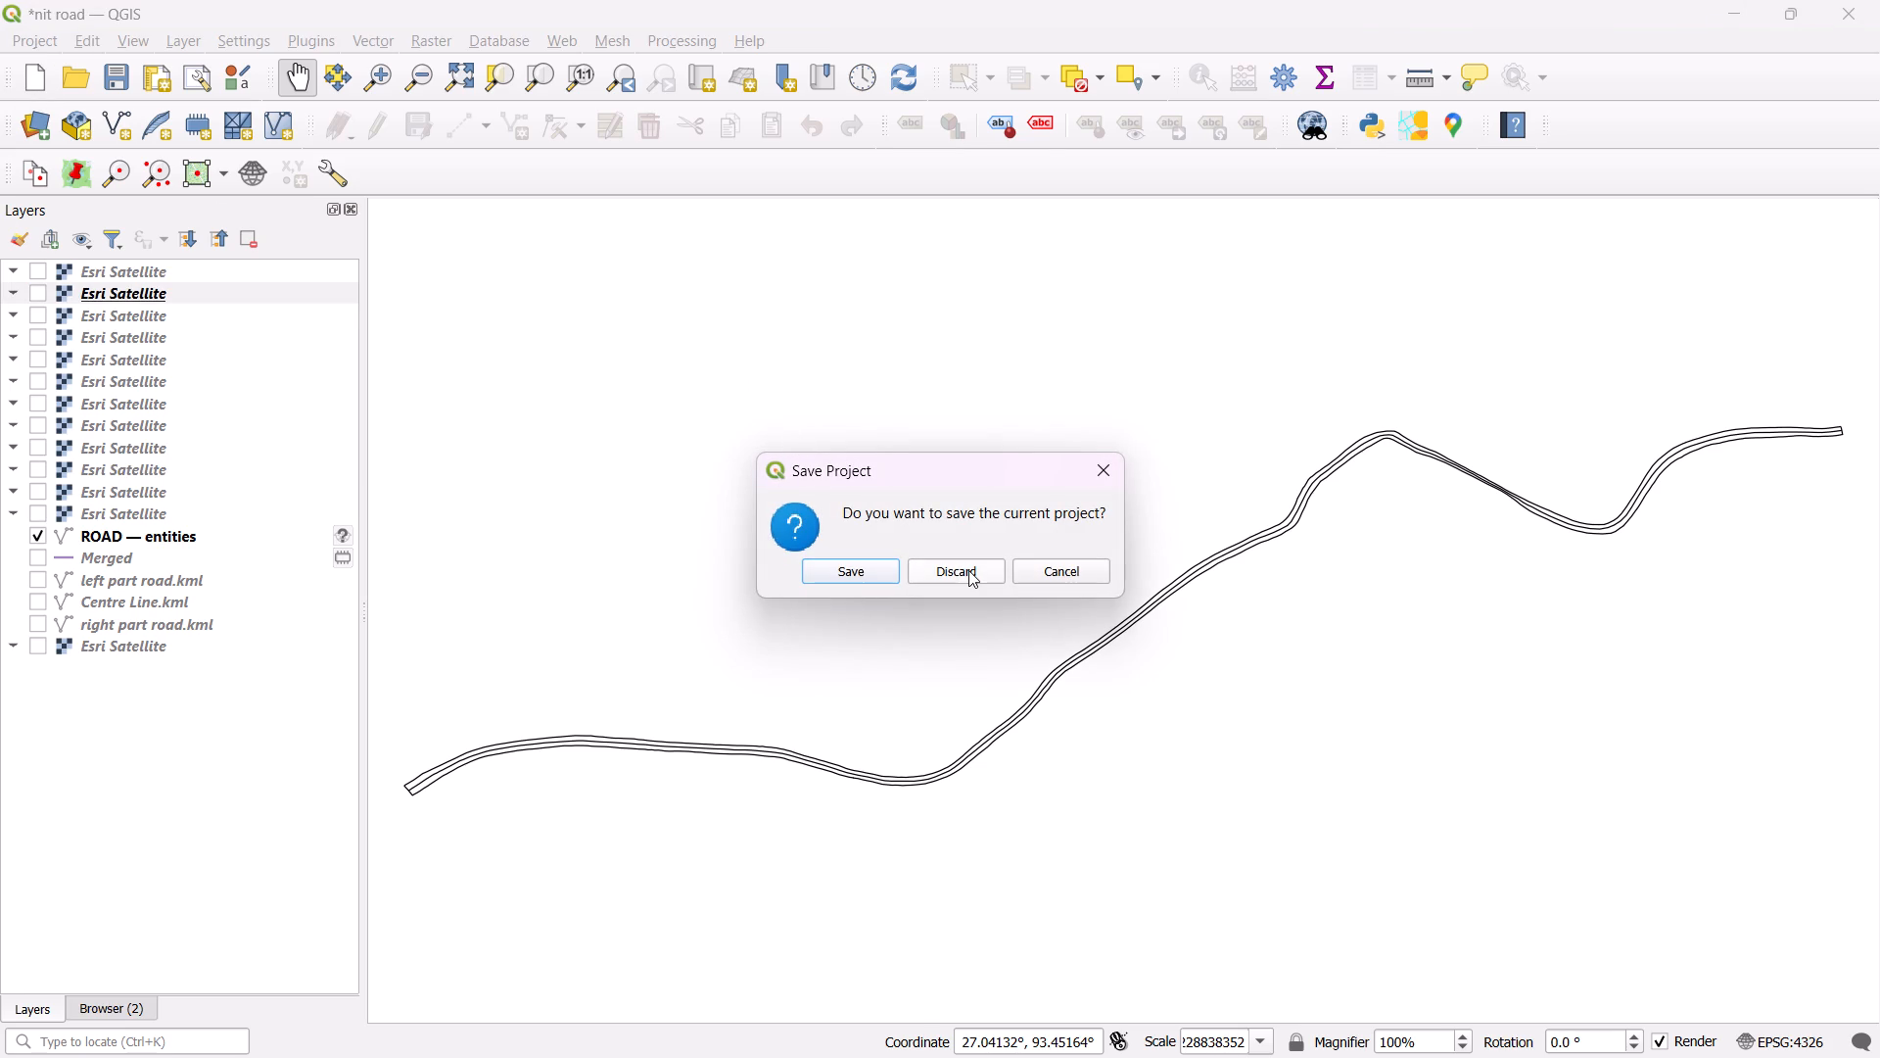
left_click(871, 566)
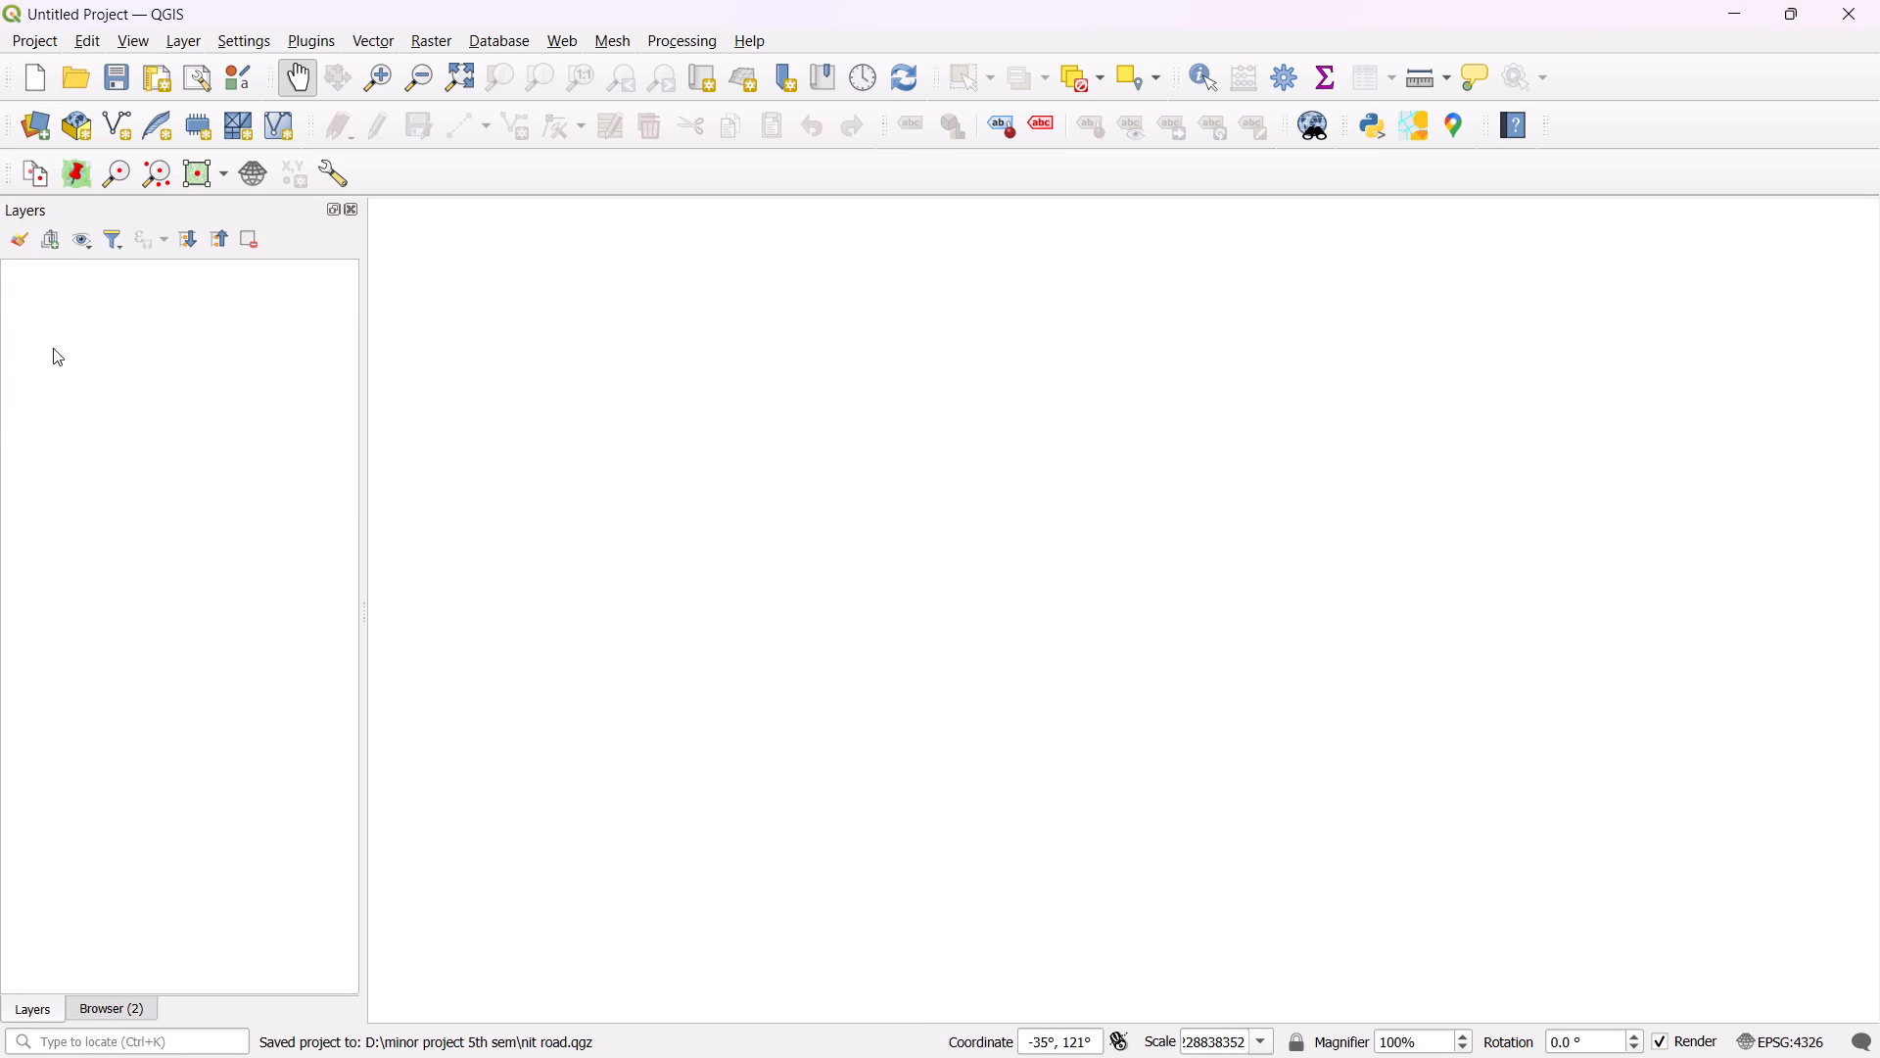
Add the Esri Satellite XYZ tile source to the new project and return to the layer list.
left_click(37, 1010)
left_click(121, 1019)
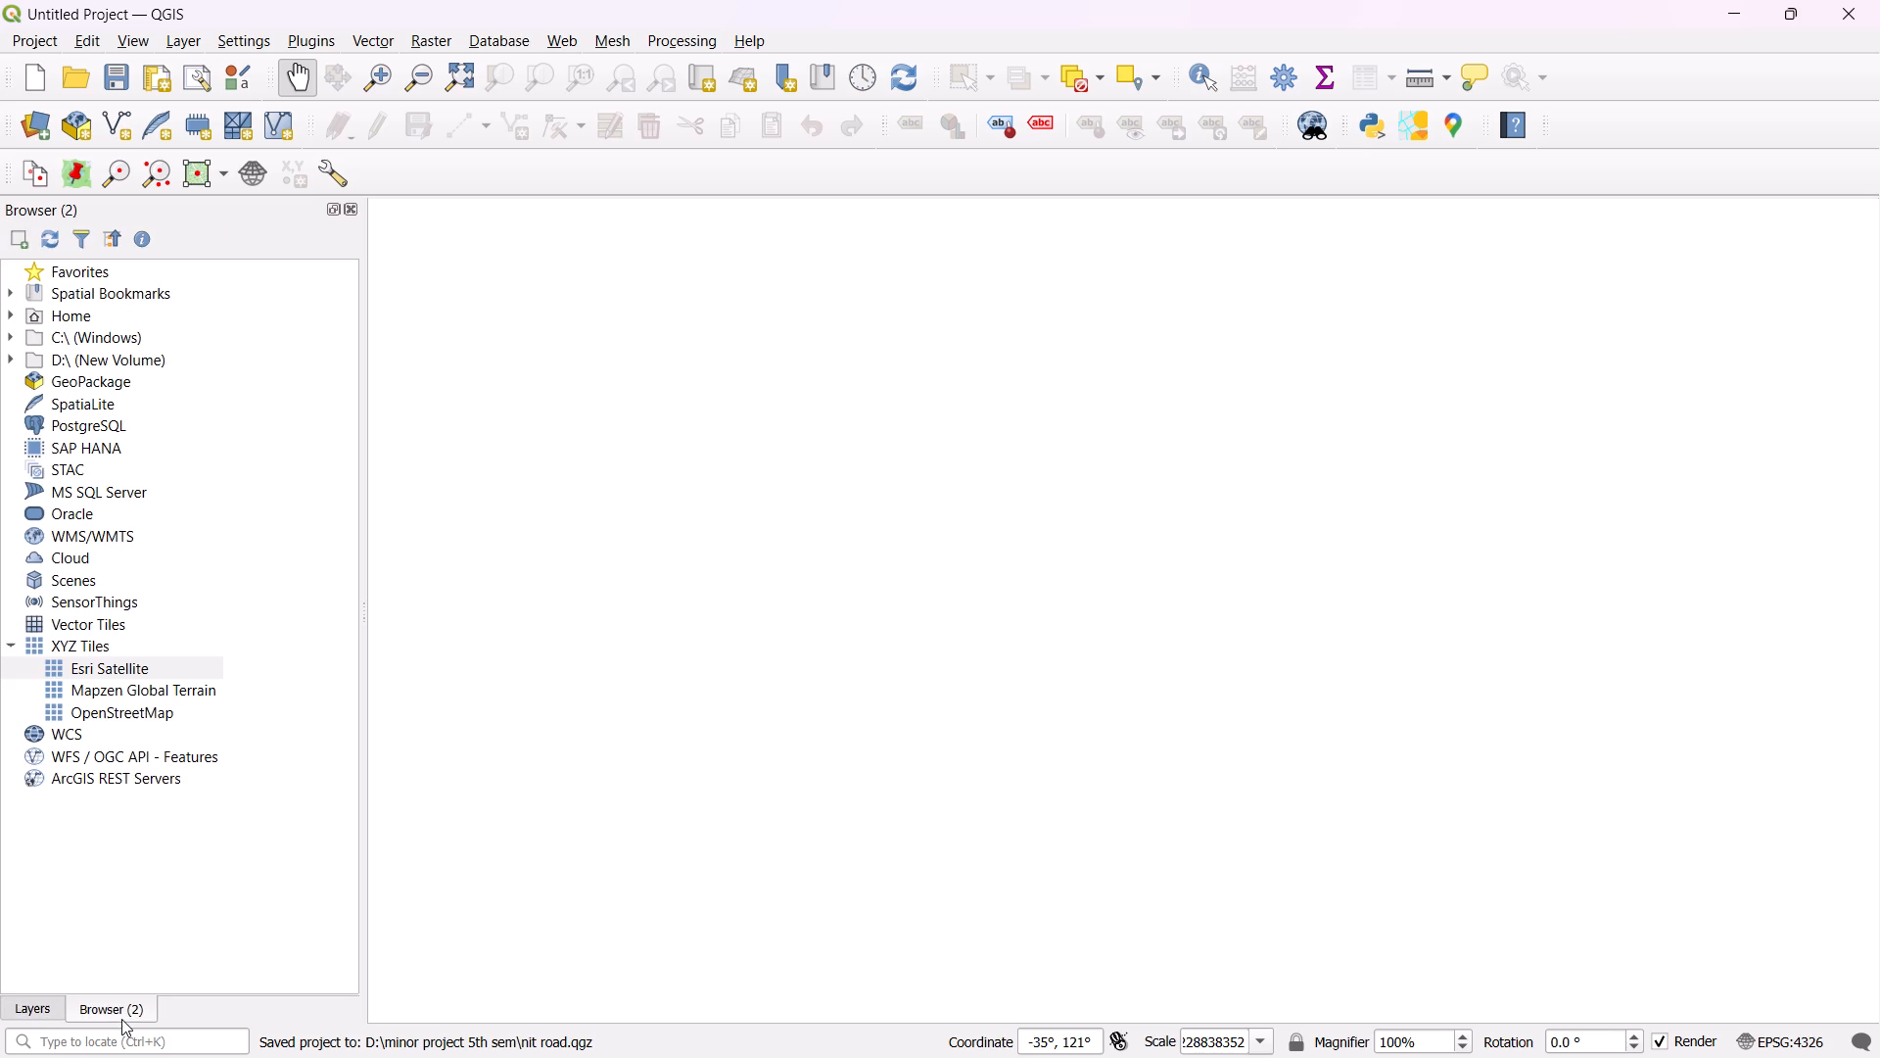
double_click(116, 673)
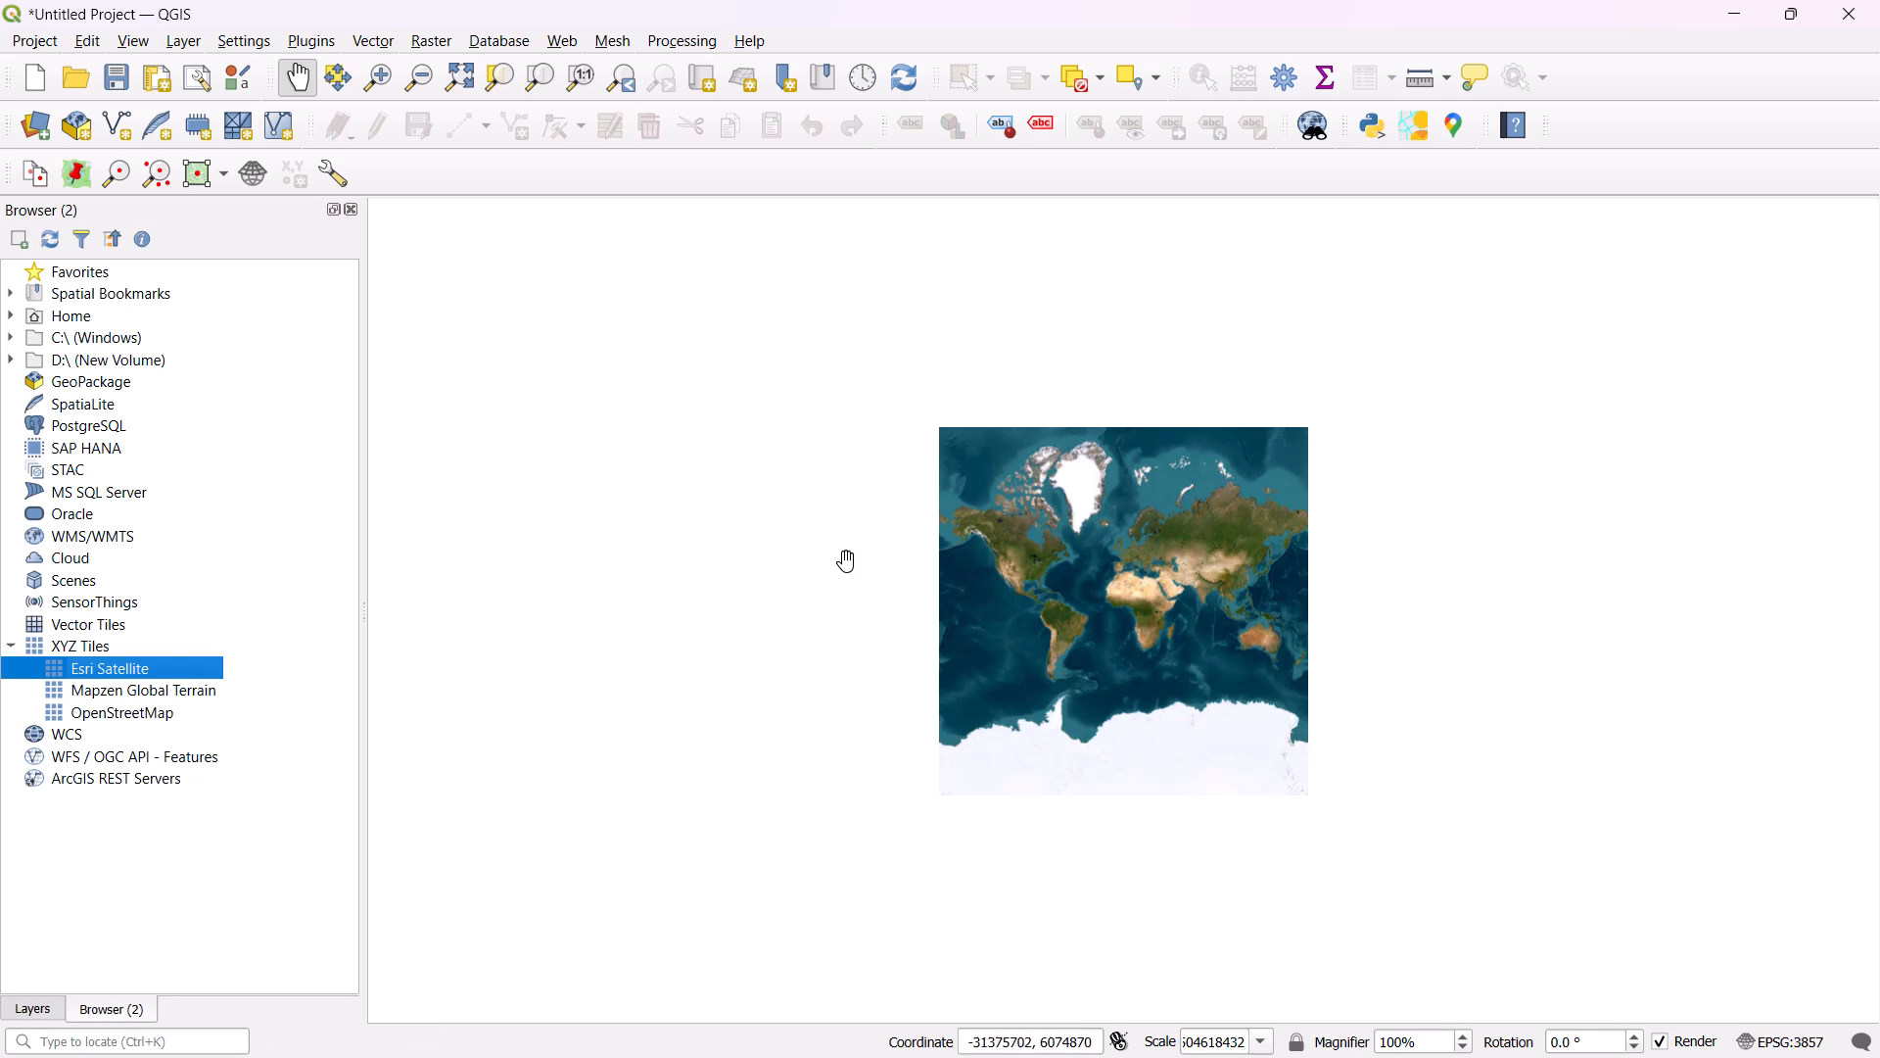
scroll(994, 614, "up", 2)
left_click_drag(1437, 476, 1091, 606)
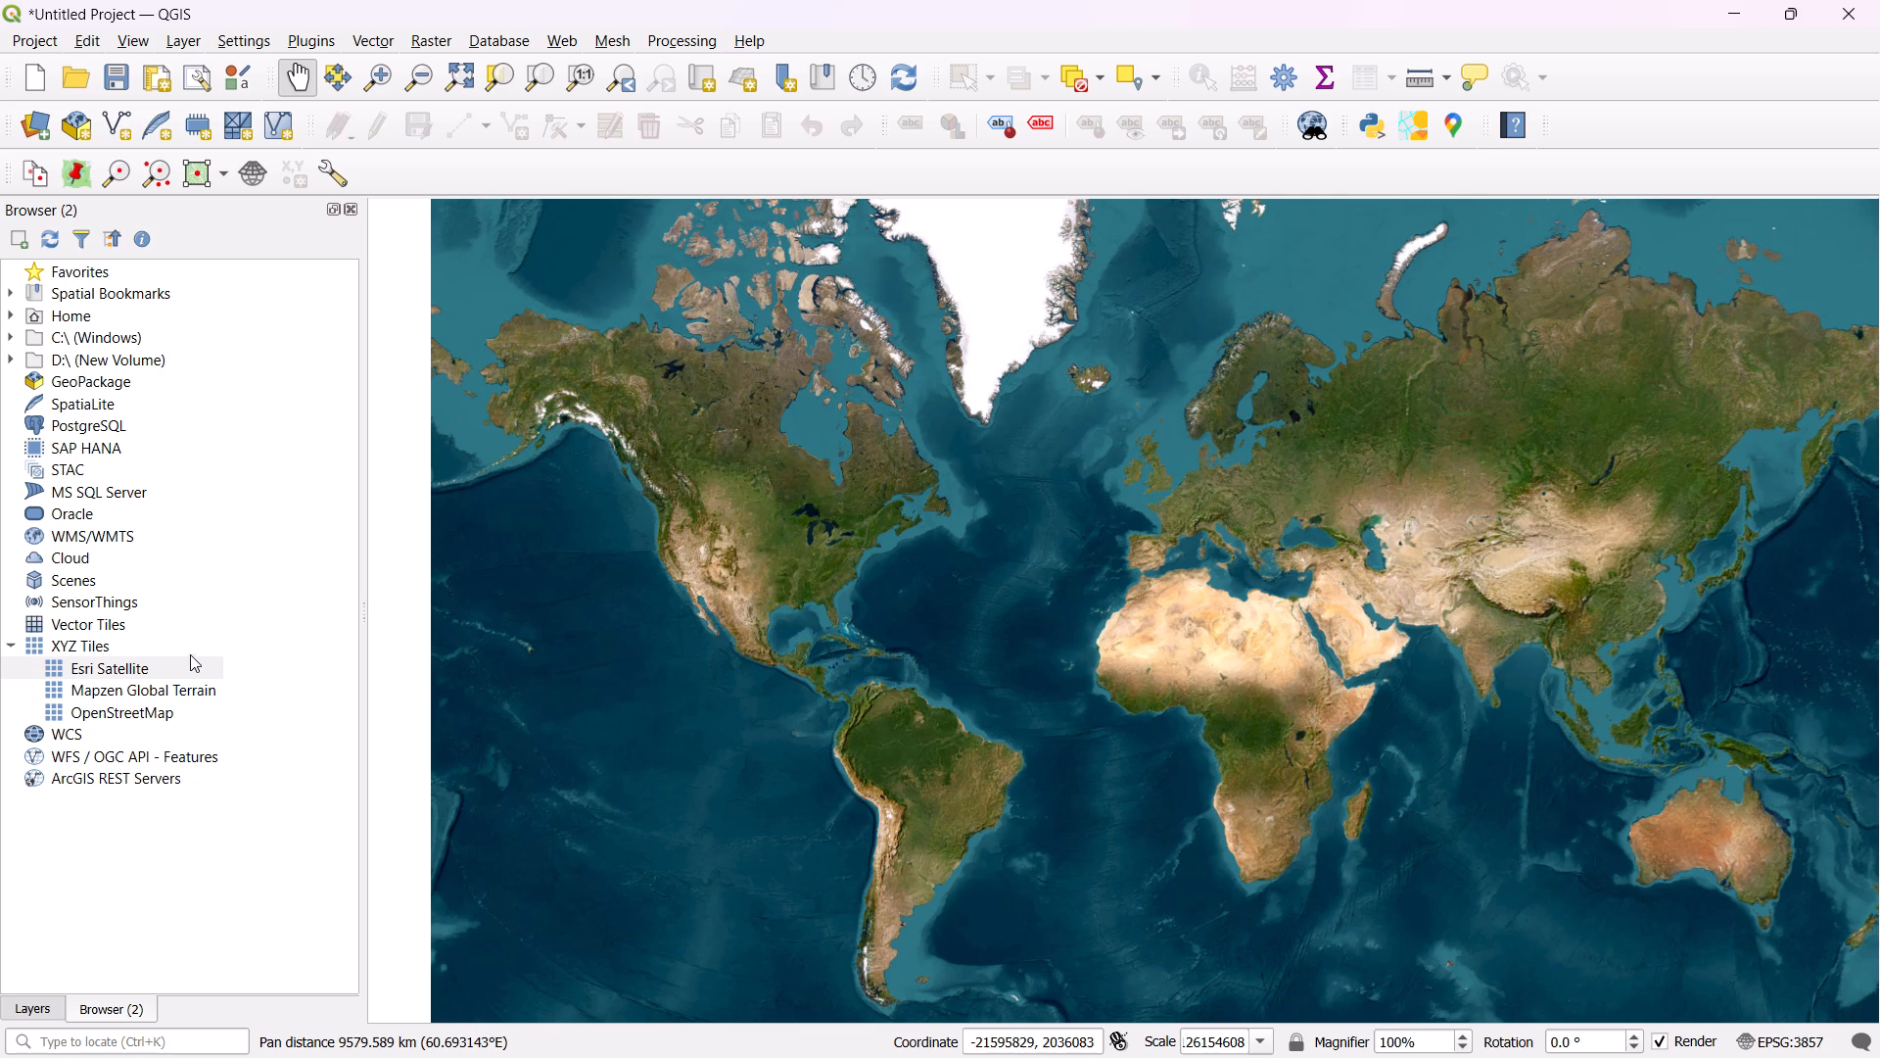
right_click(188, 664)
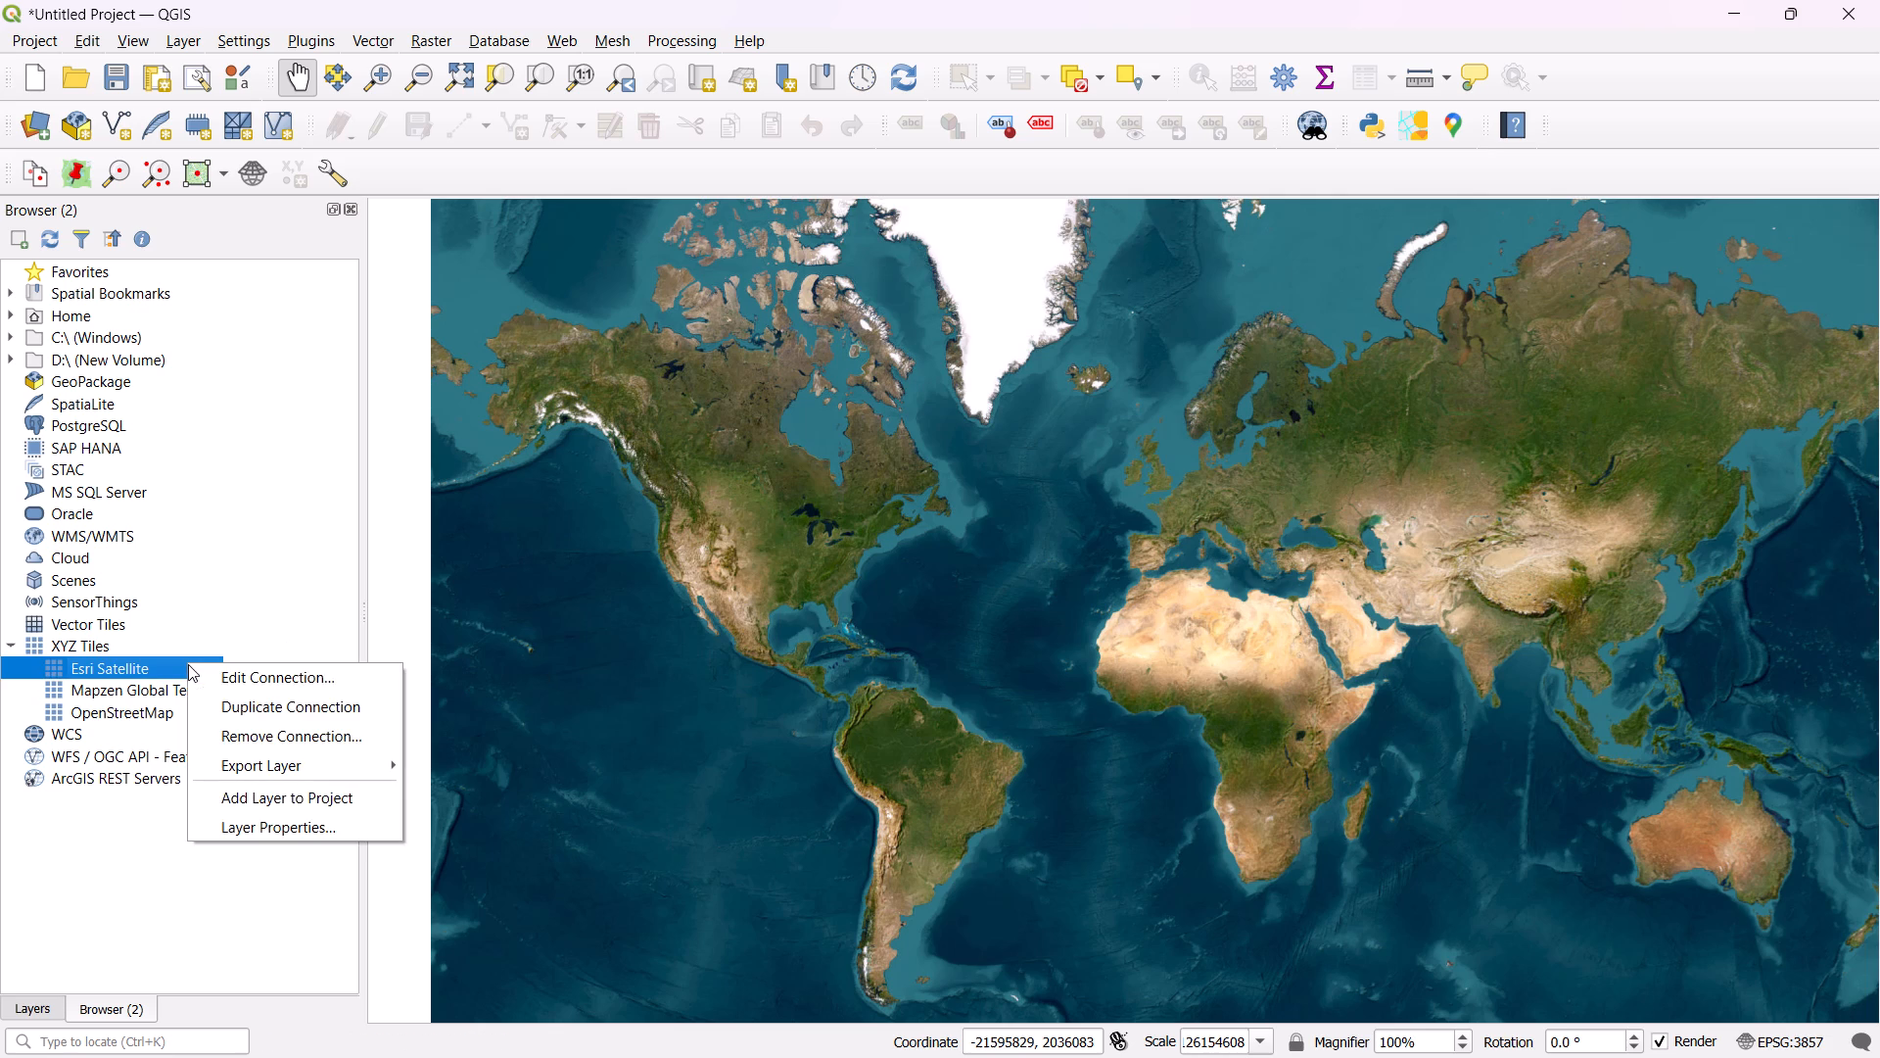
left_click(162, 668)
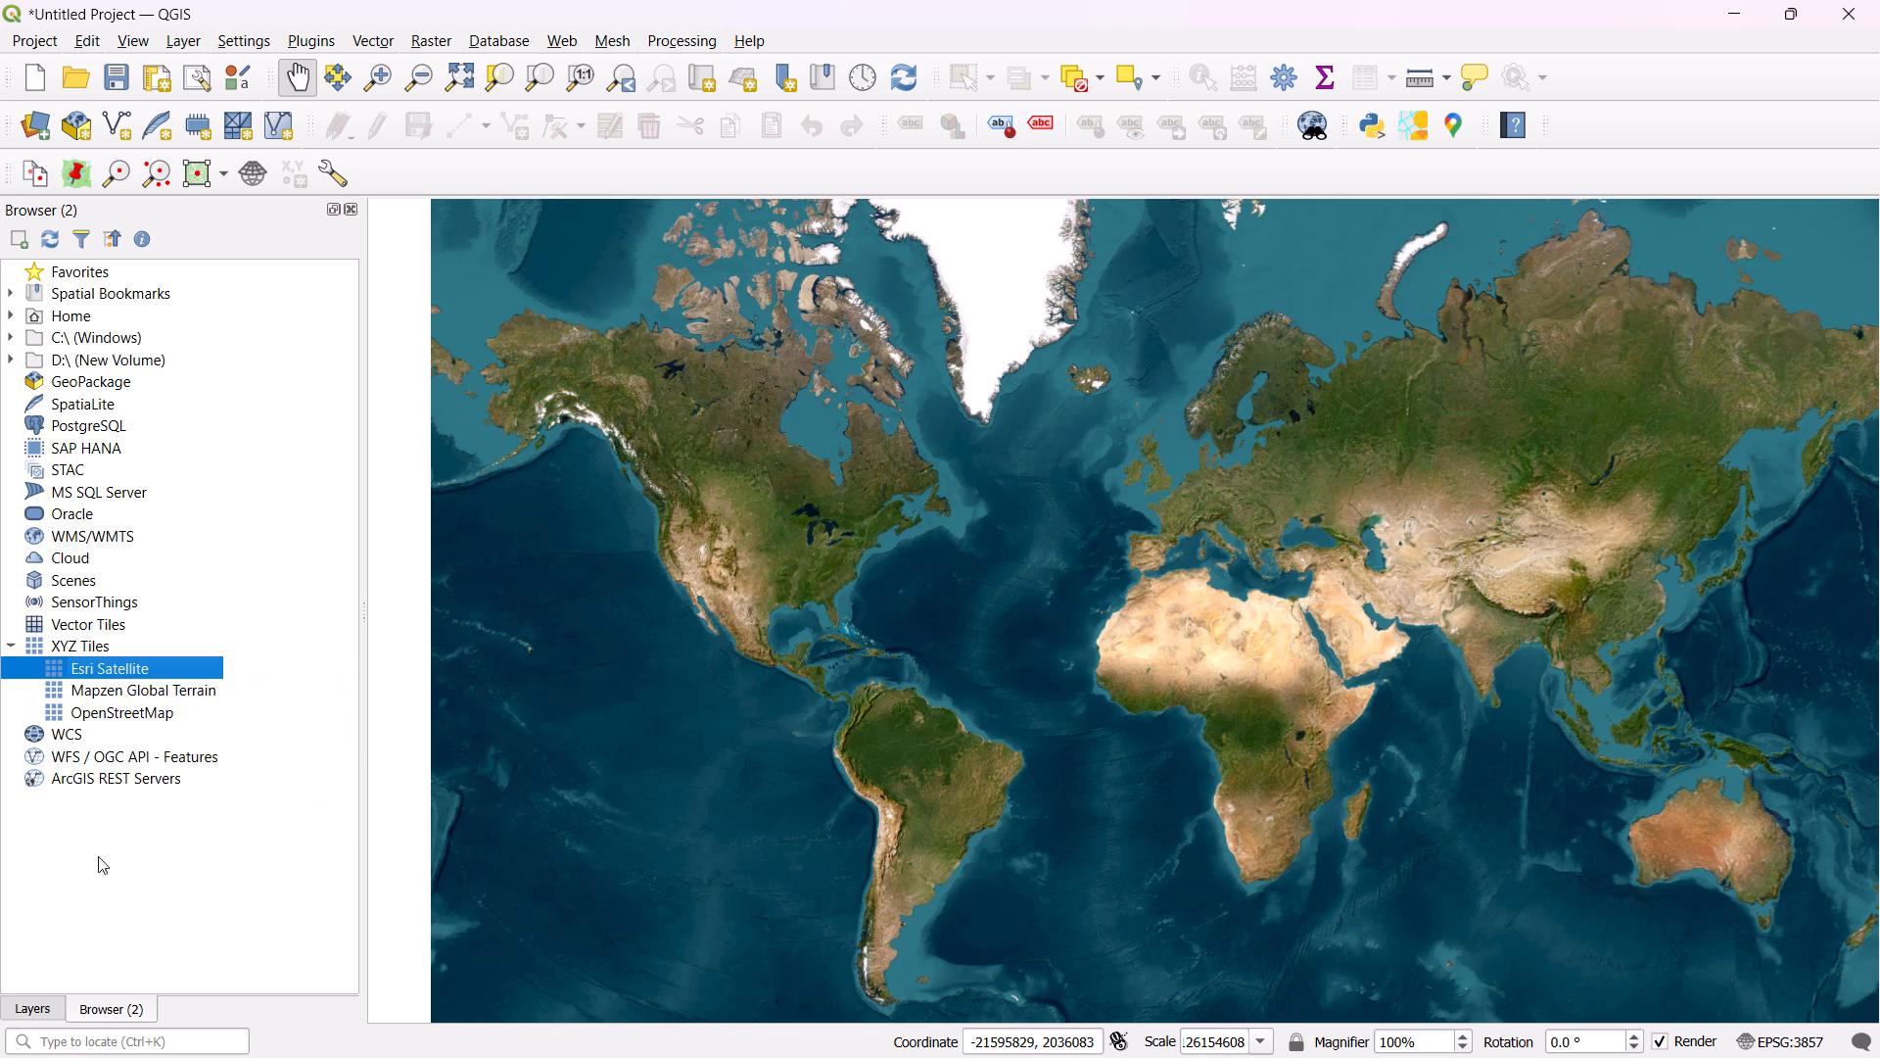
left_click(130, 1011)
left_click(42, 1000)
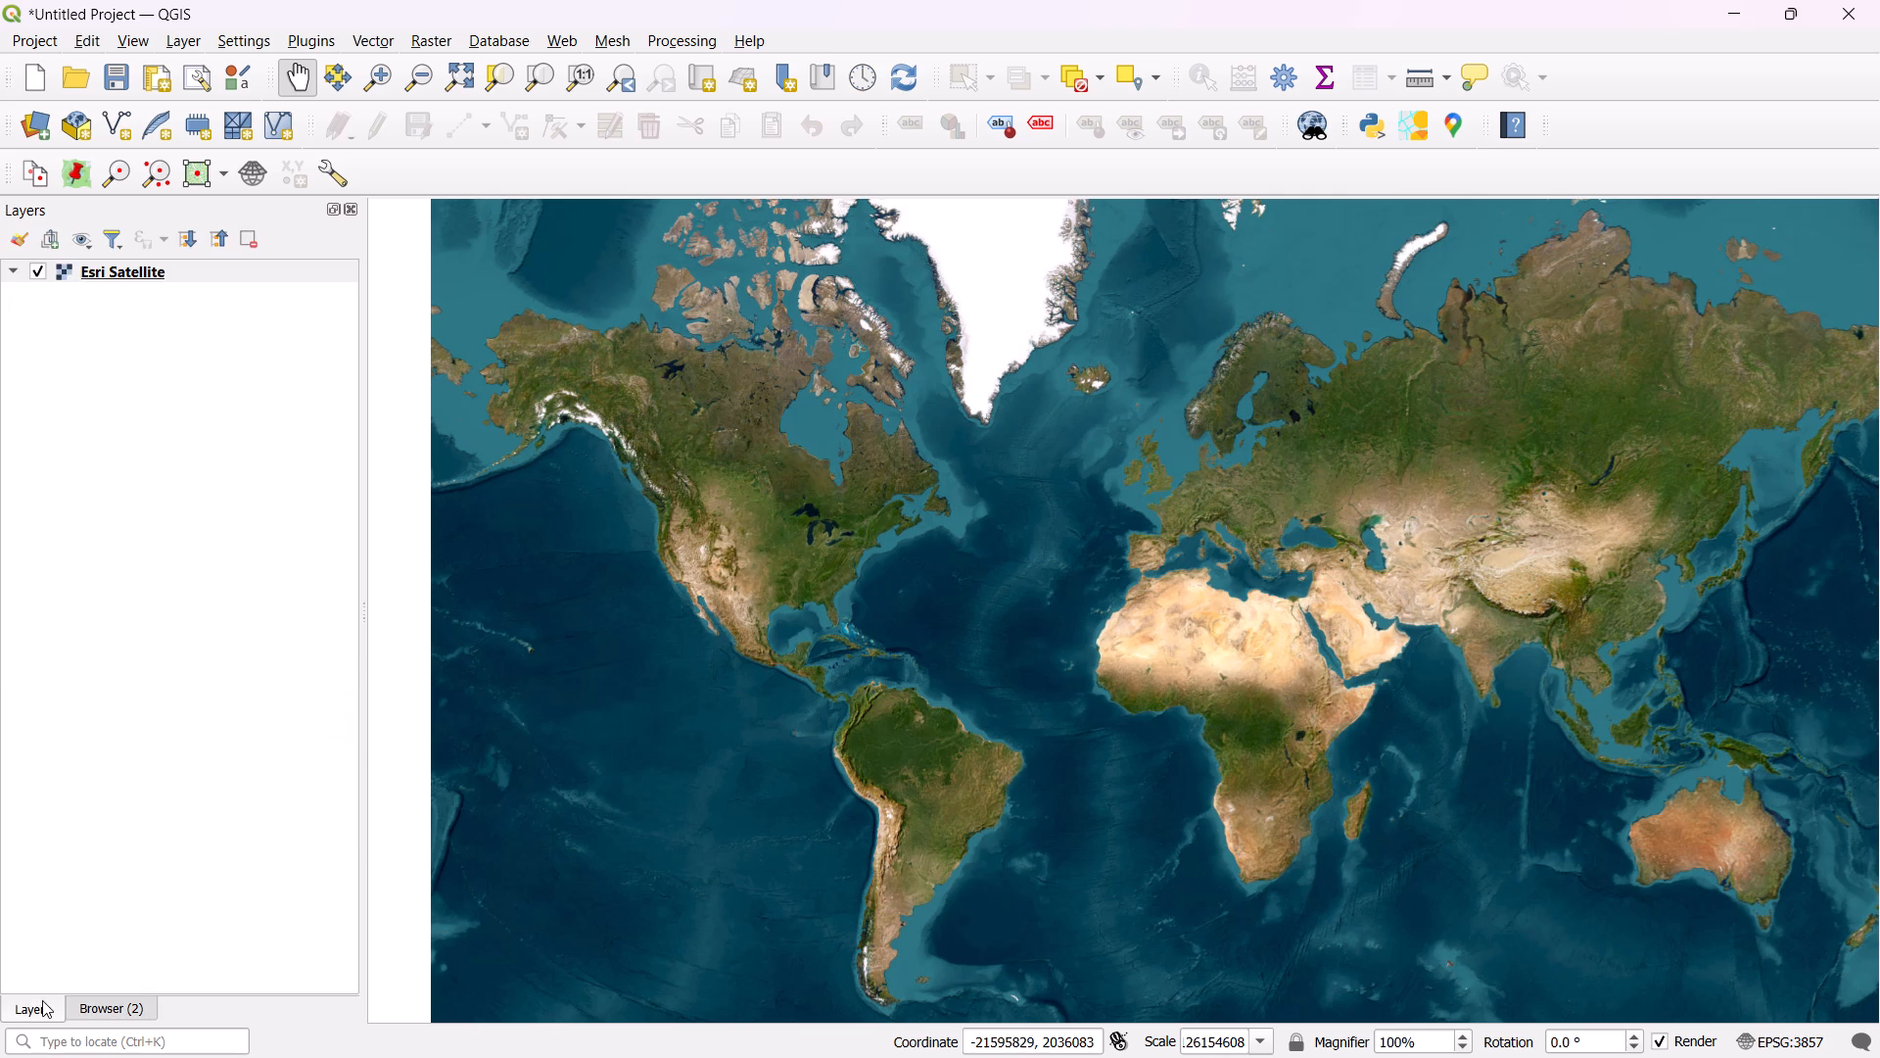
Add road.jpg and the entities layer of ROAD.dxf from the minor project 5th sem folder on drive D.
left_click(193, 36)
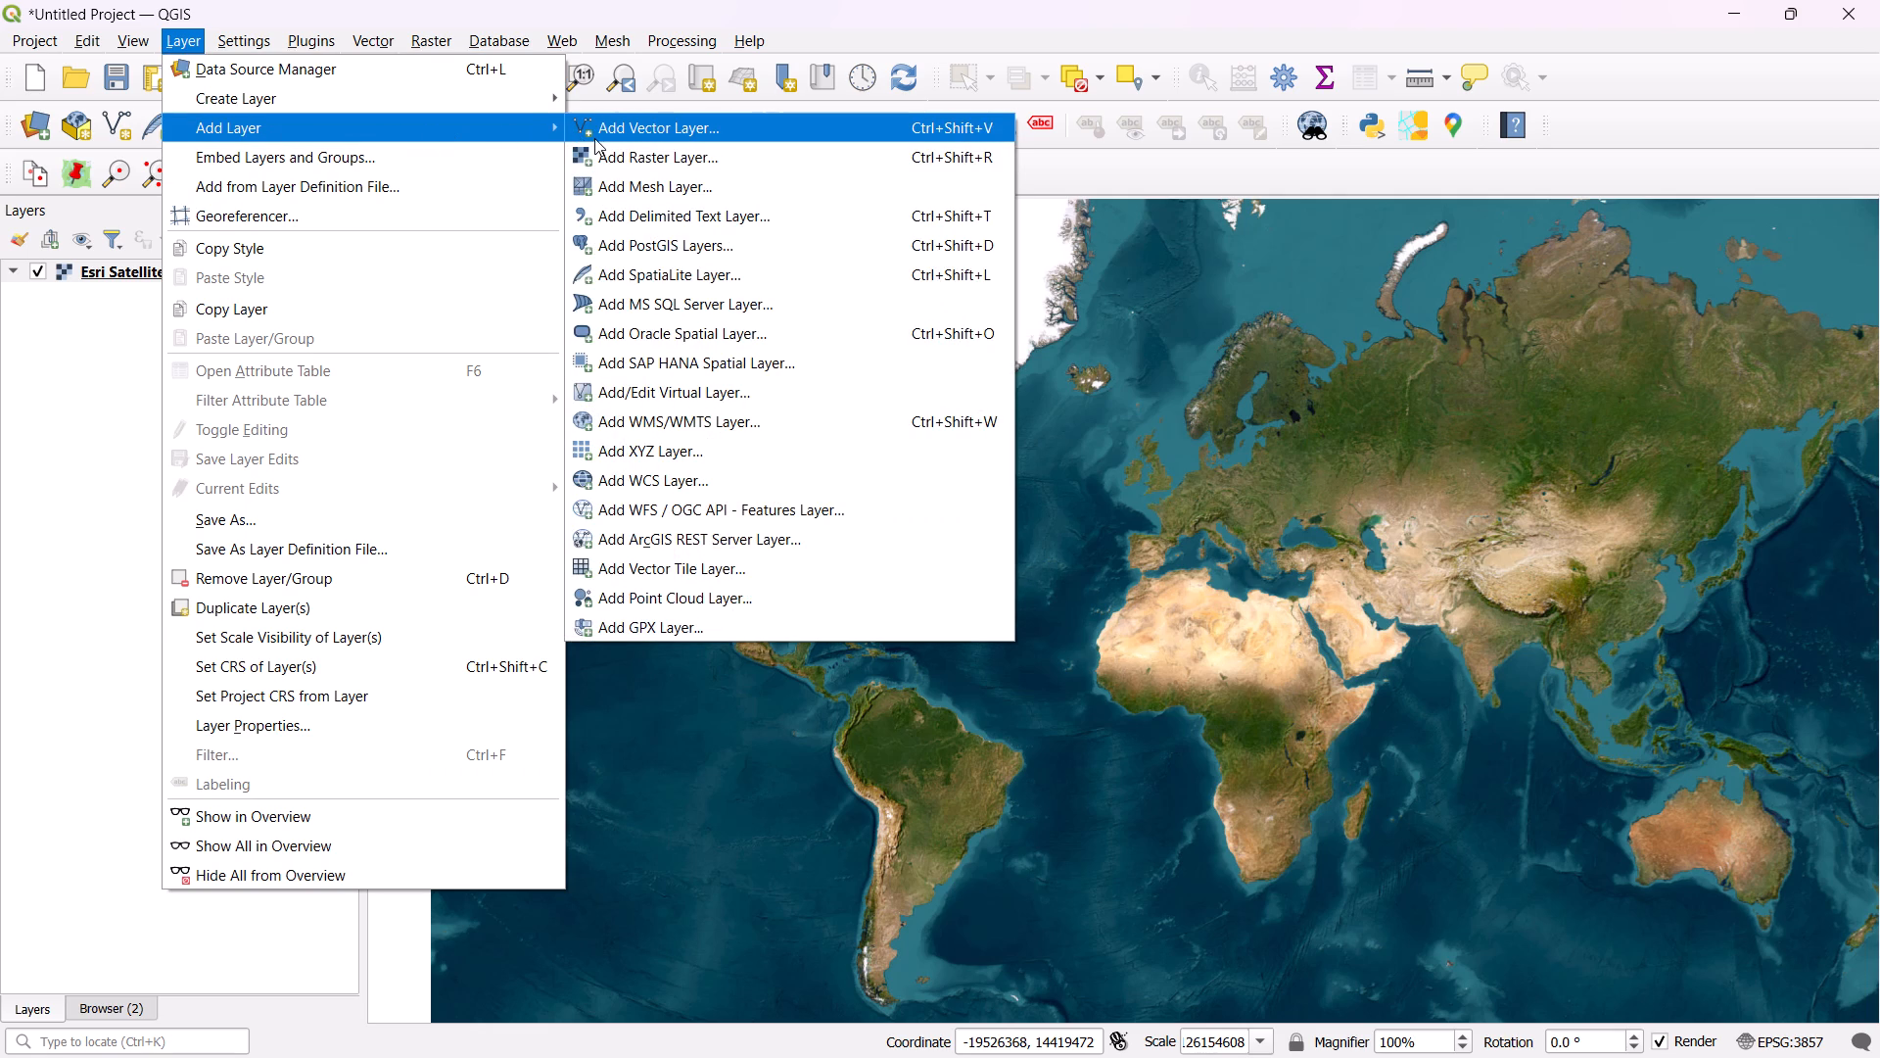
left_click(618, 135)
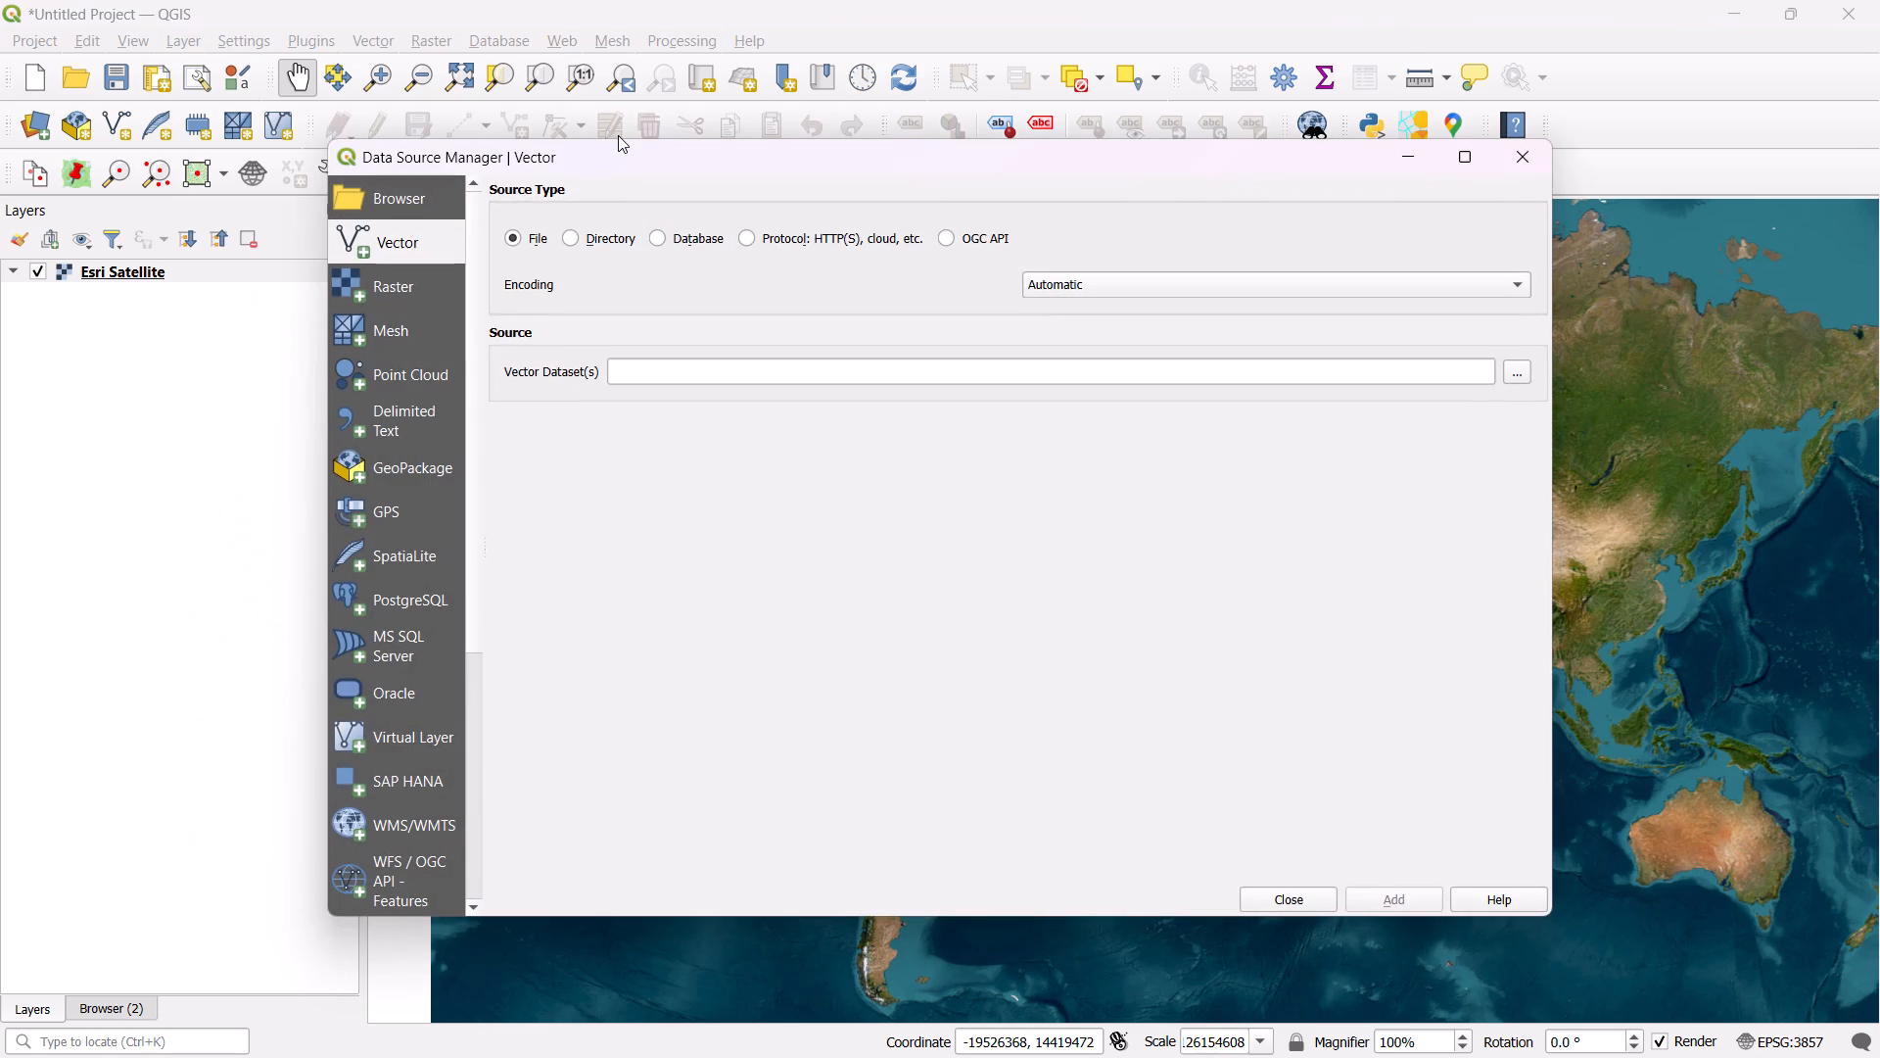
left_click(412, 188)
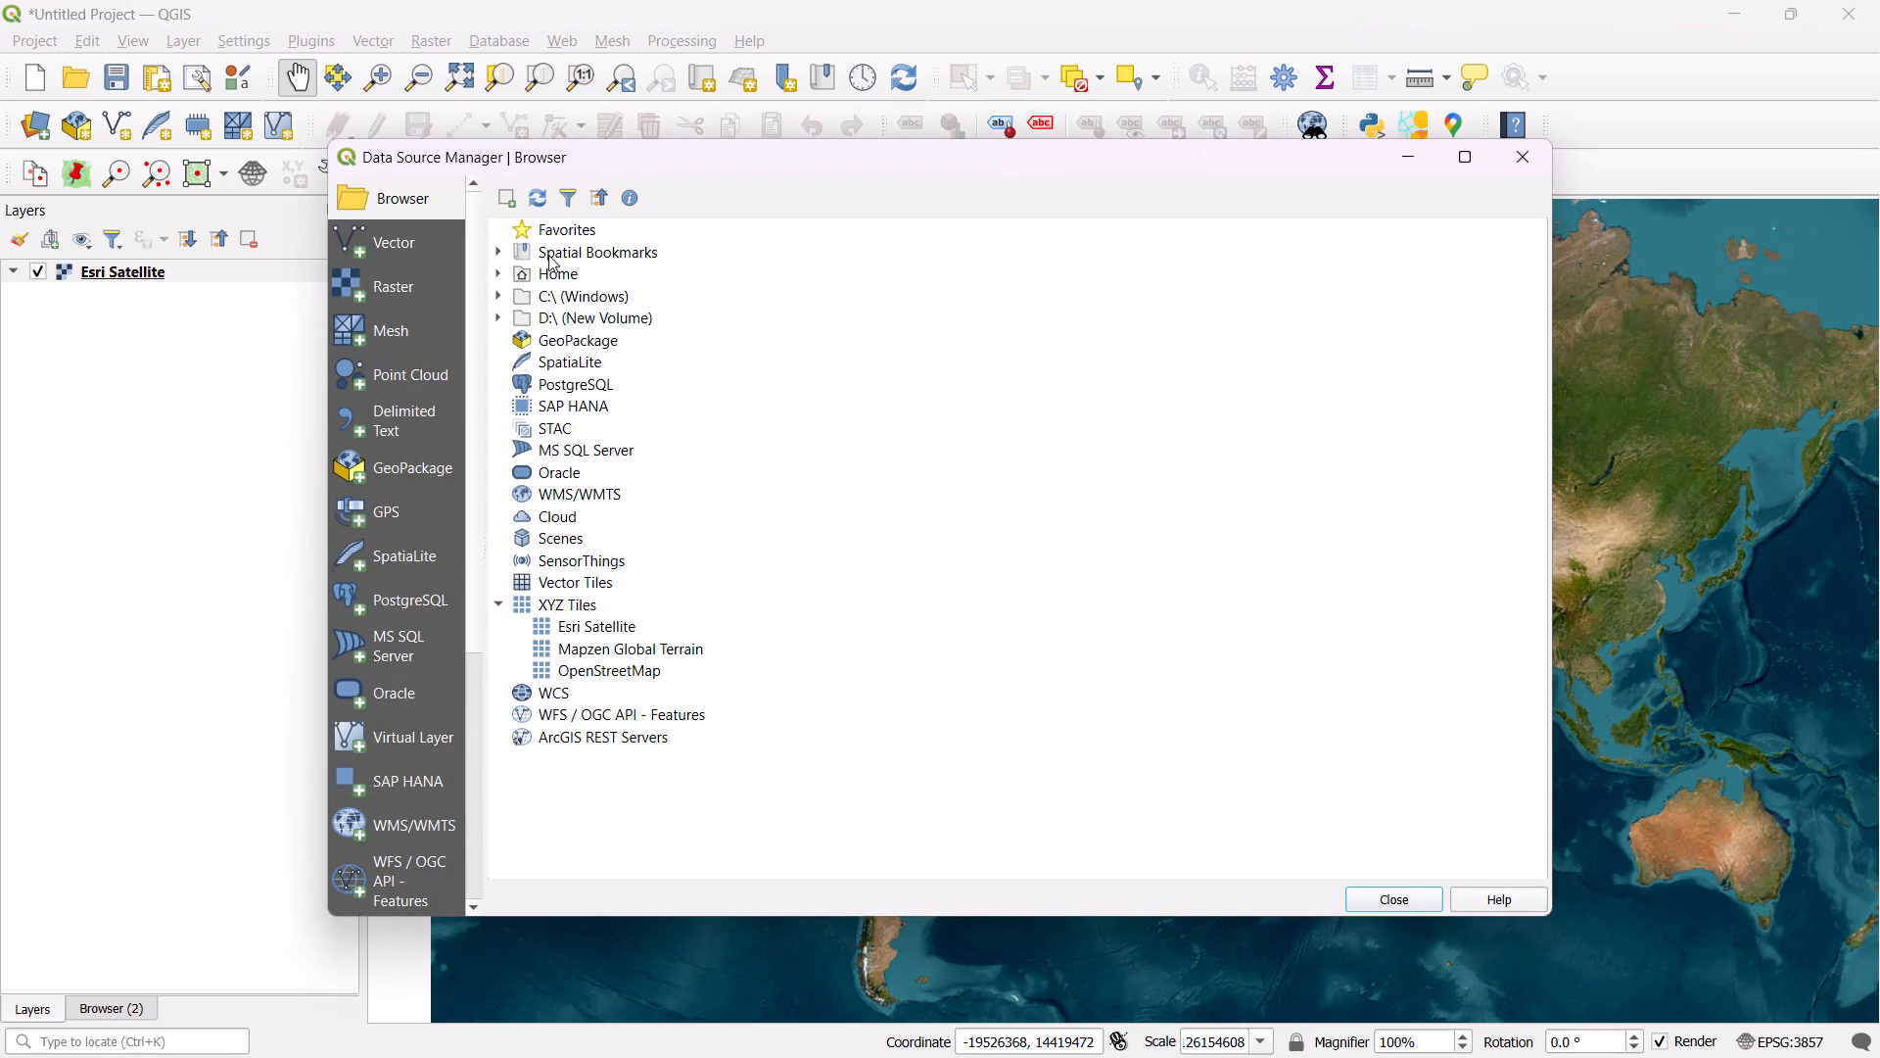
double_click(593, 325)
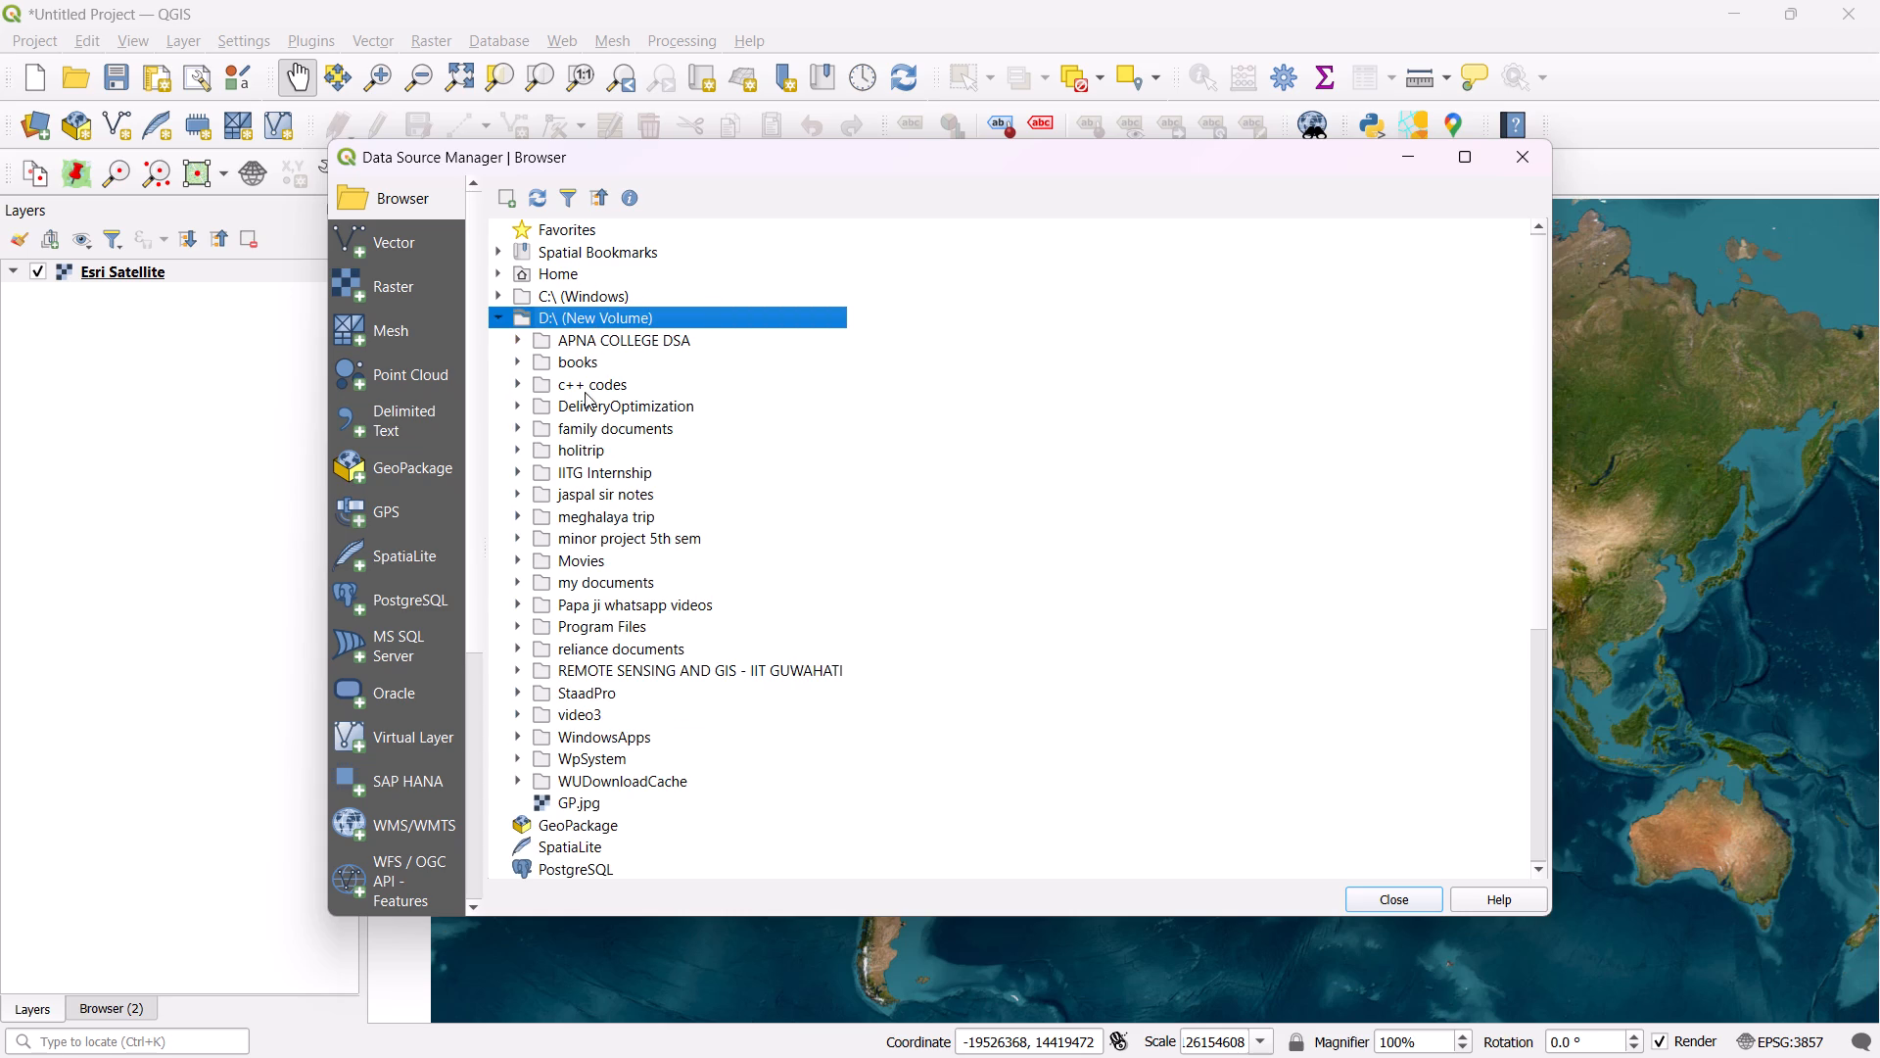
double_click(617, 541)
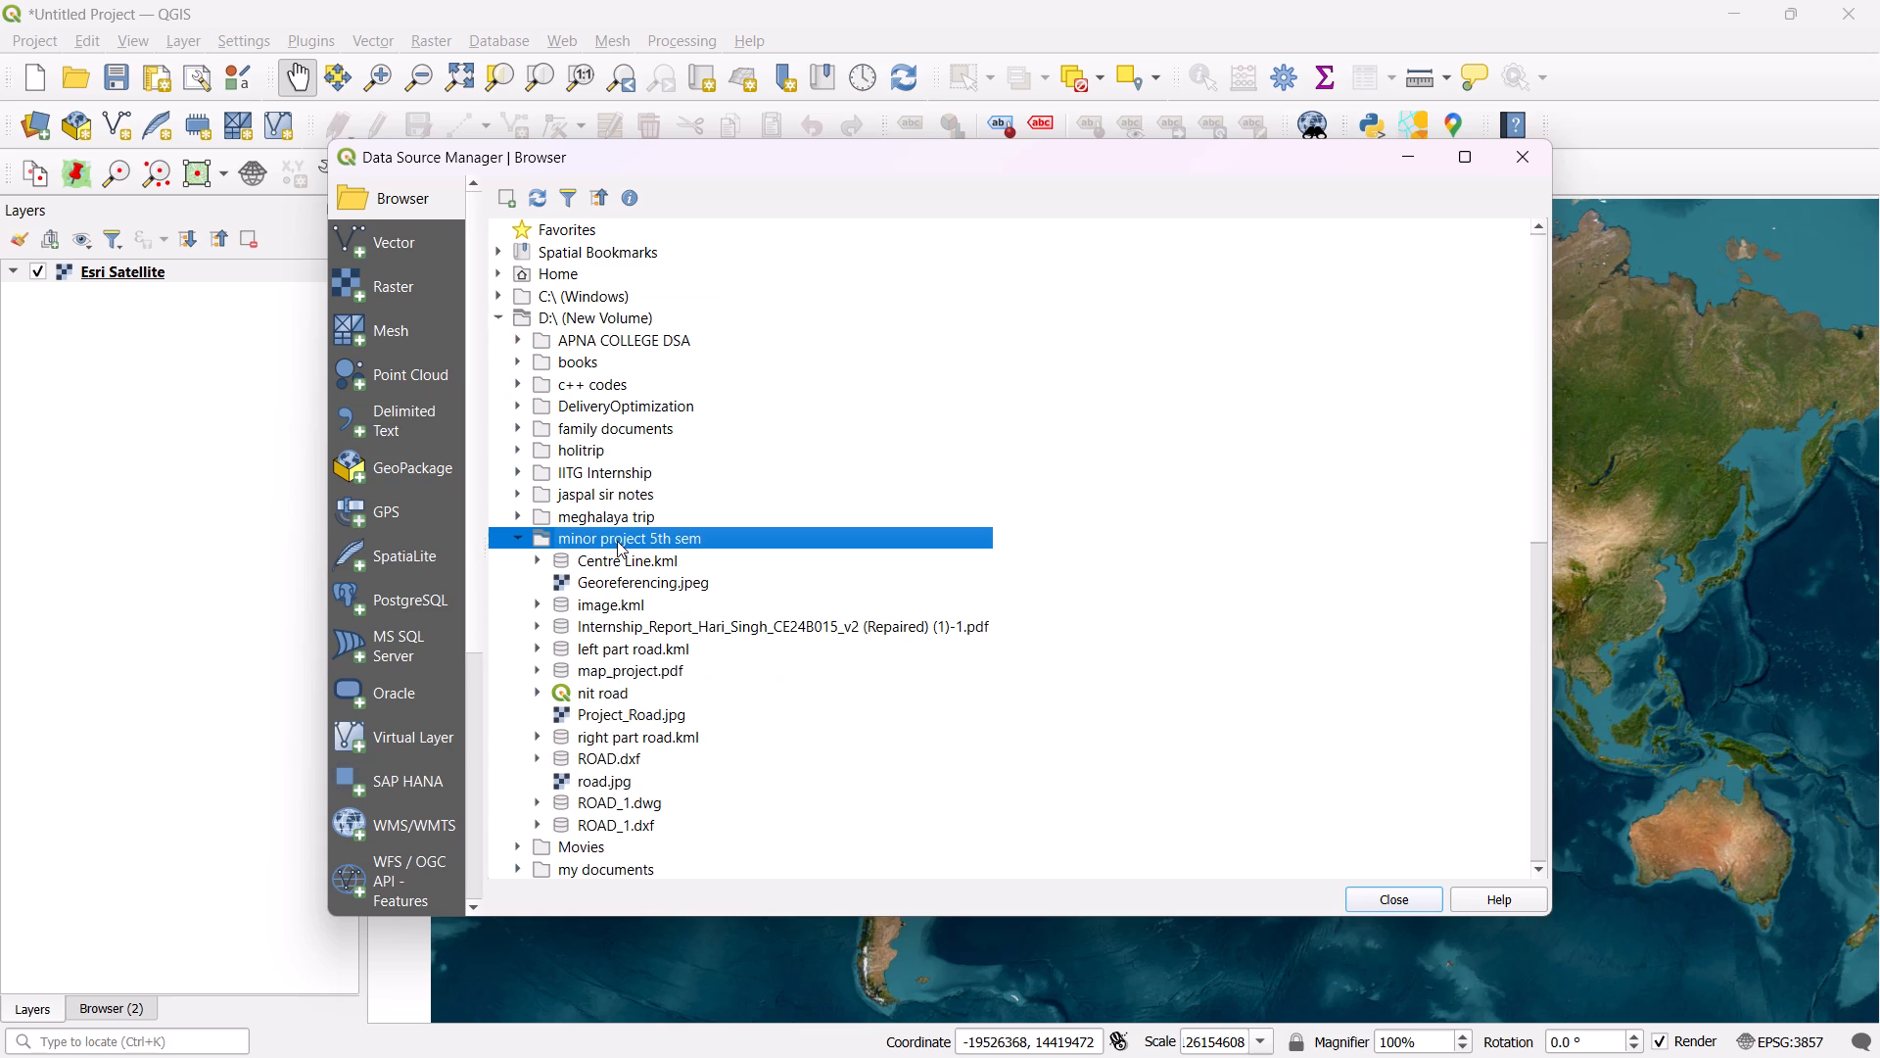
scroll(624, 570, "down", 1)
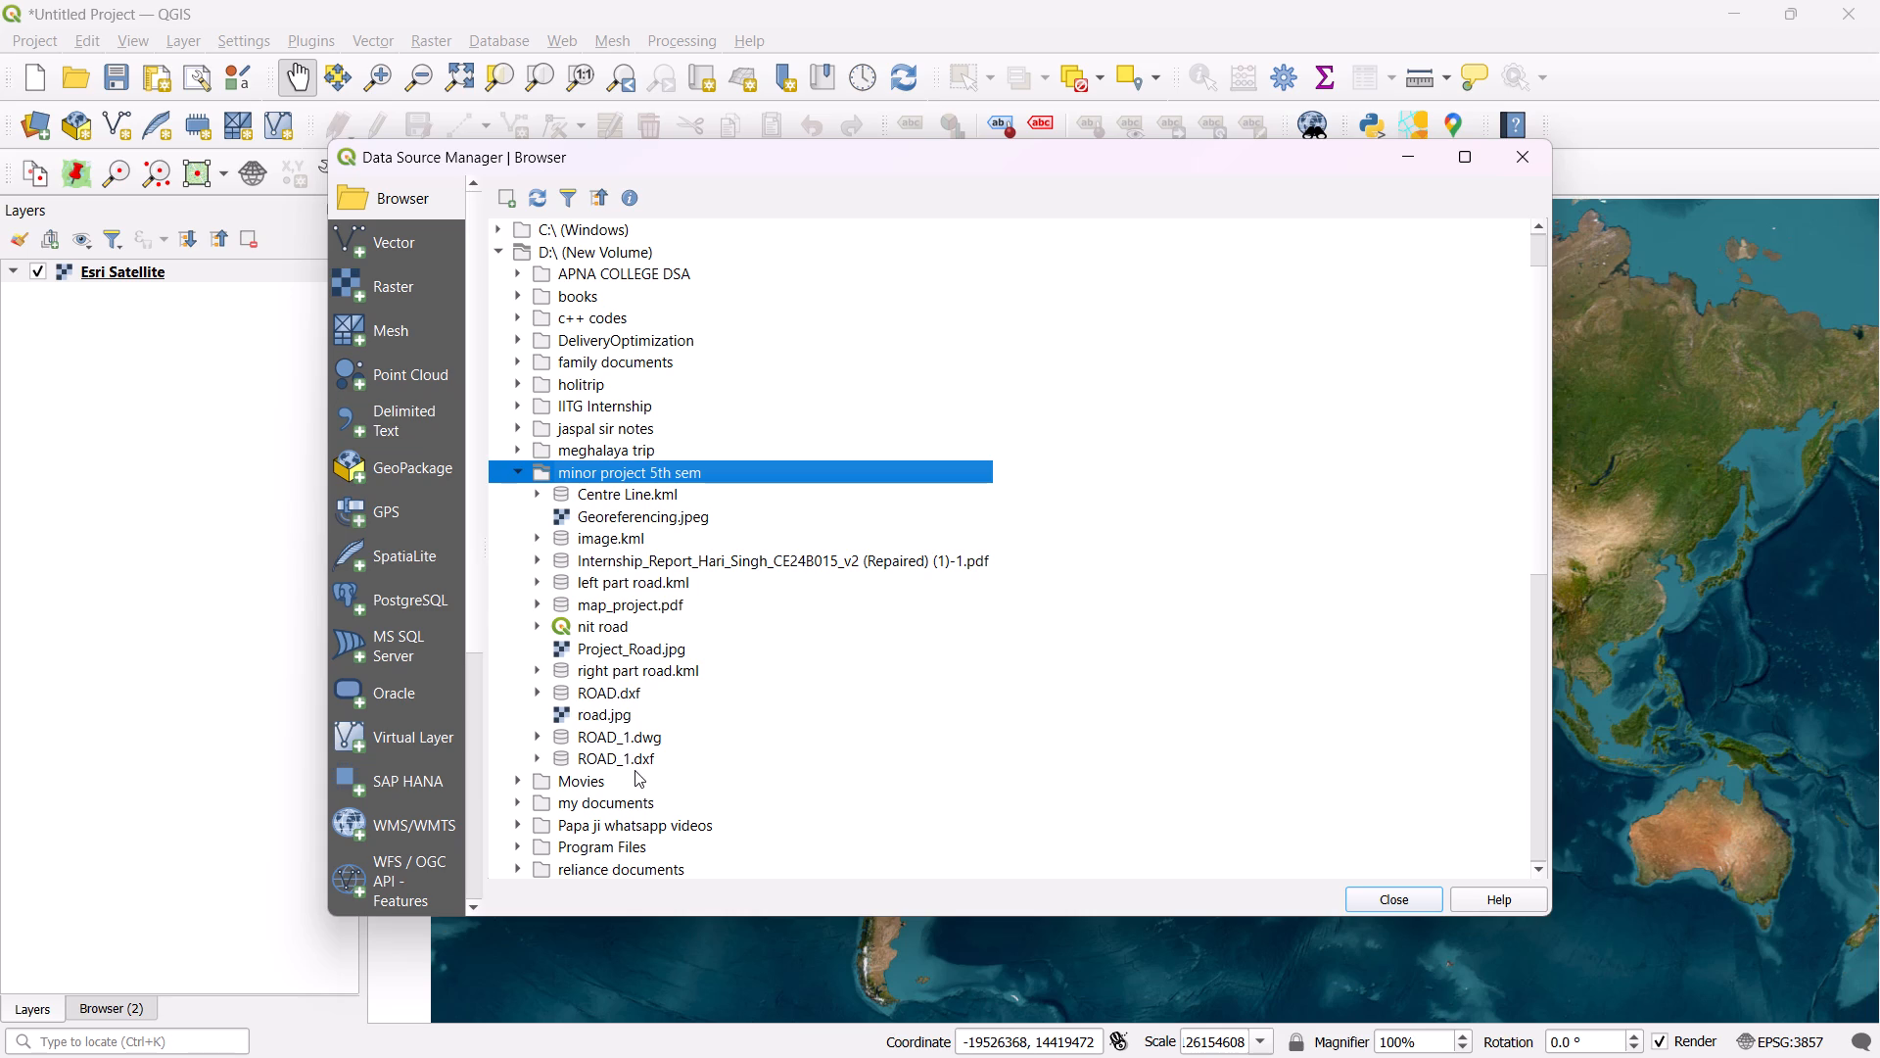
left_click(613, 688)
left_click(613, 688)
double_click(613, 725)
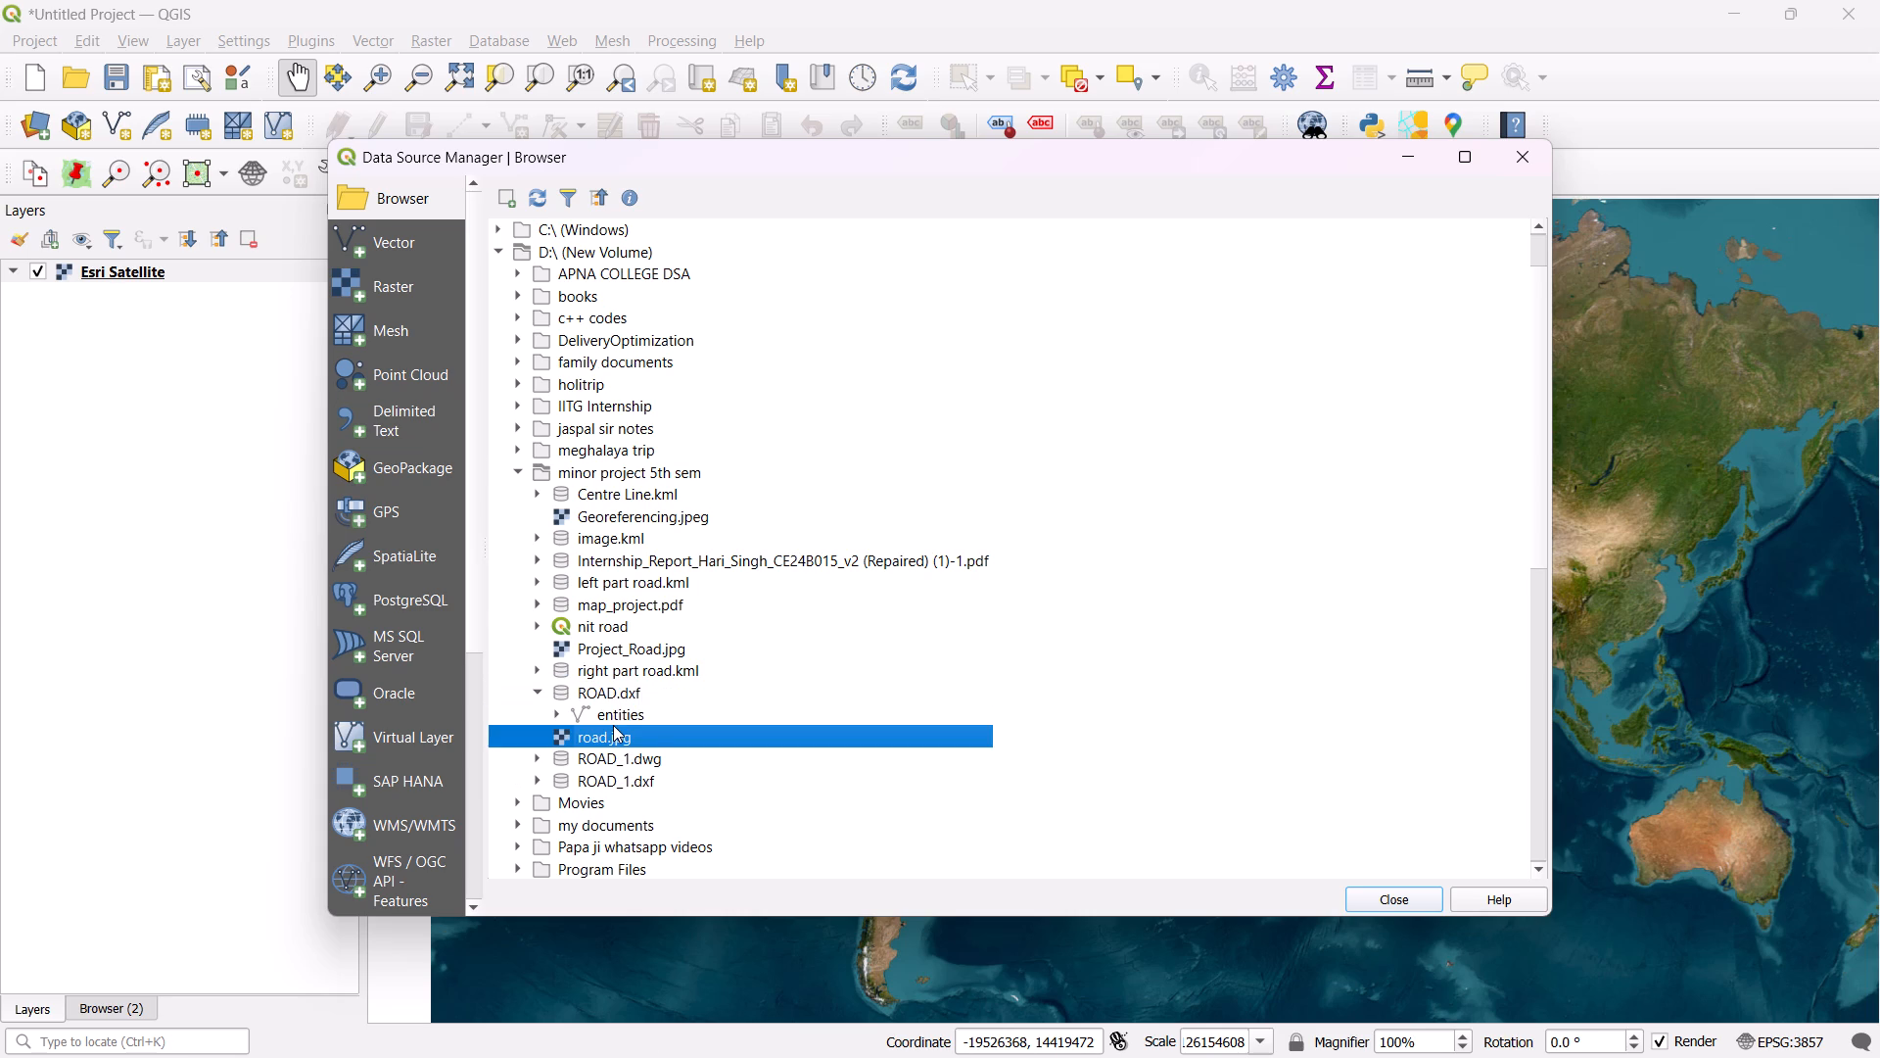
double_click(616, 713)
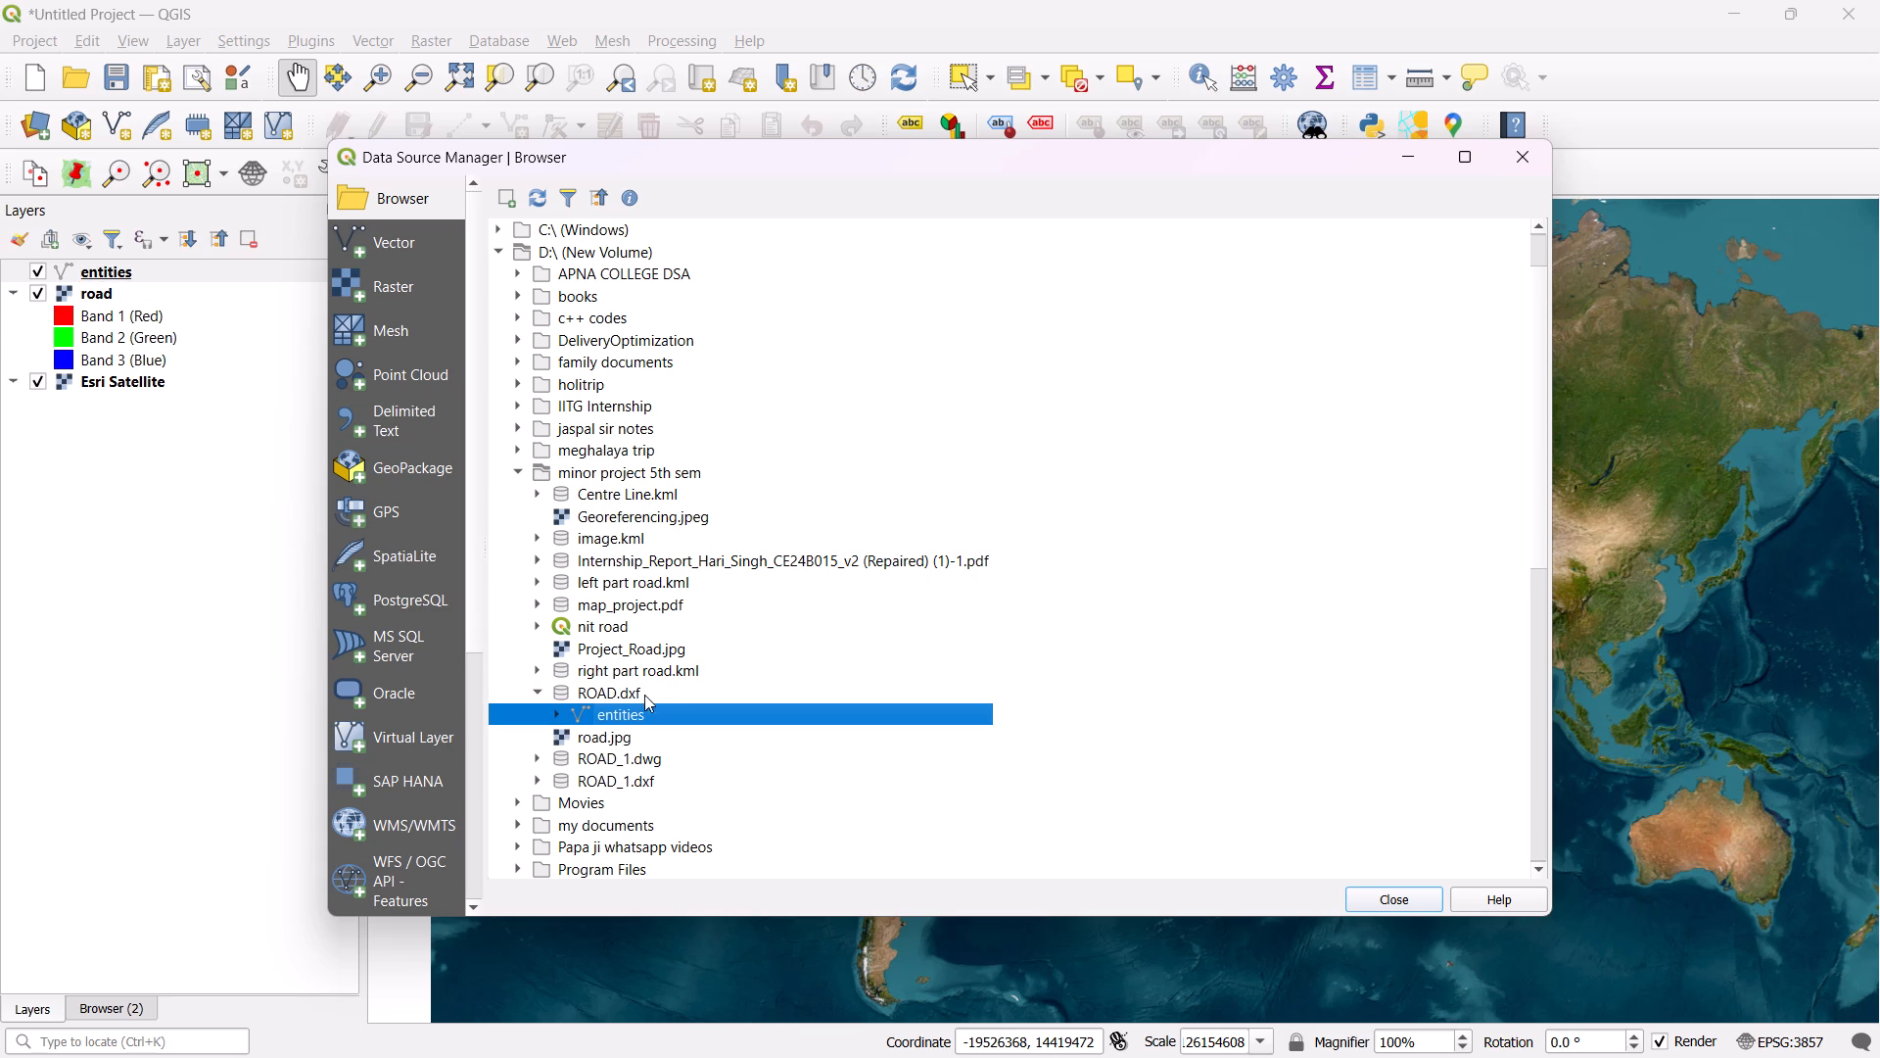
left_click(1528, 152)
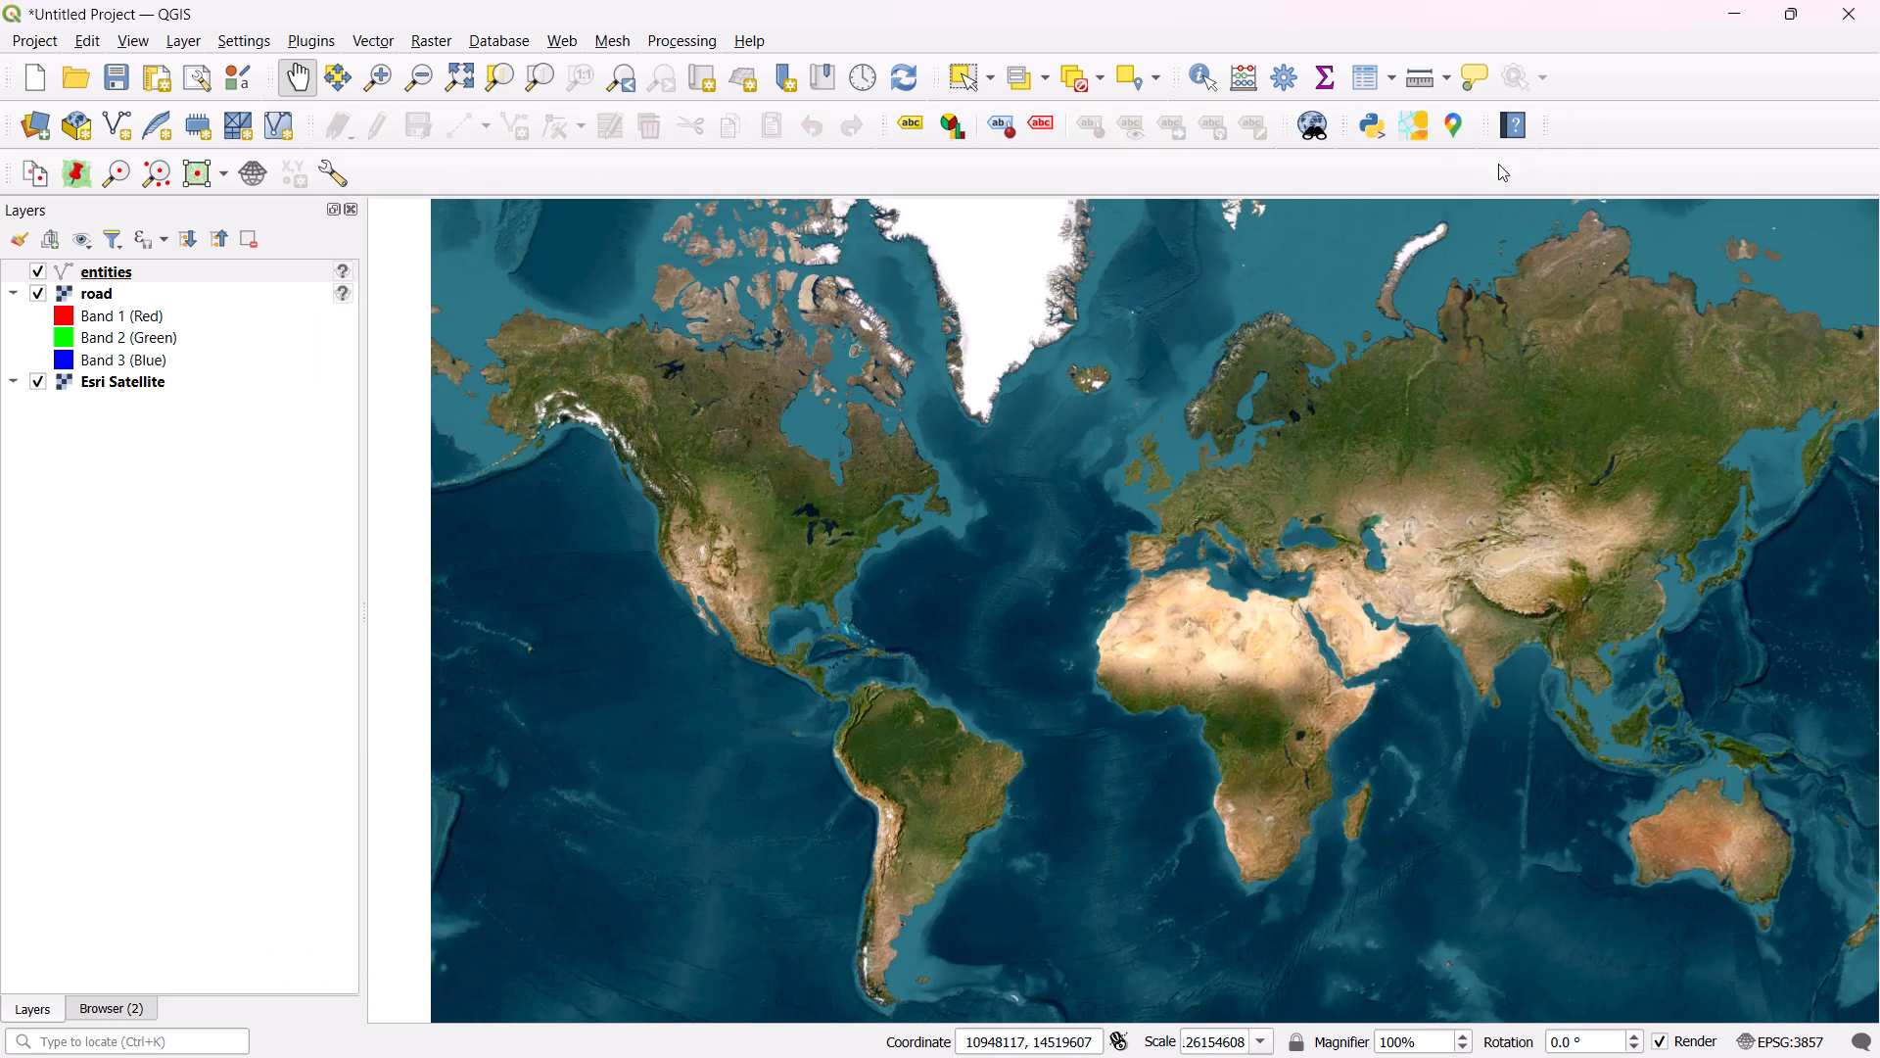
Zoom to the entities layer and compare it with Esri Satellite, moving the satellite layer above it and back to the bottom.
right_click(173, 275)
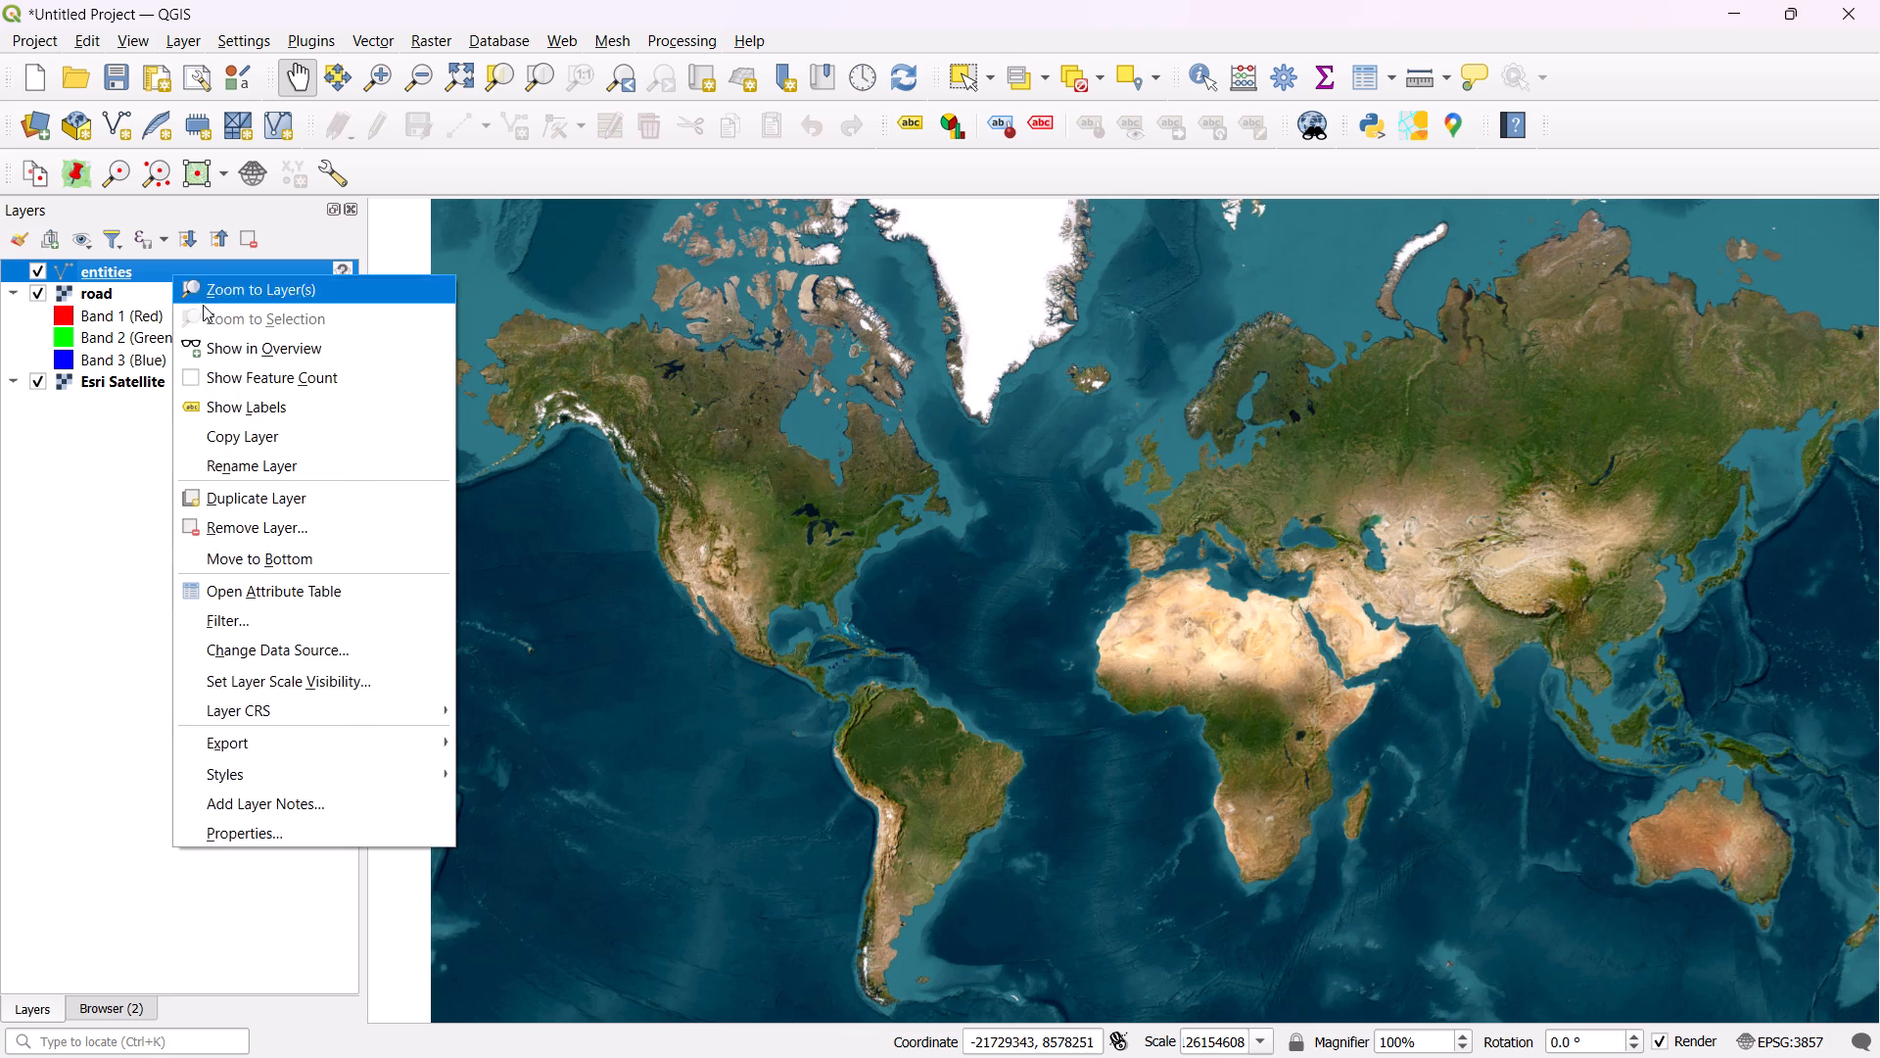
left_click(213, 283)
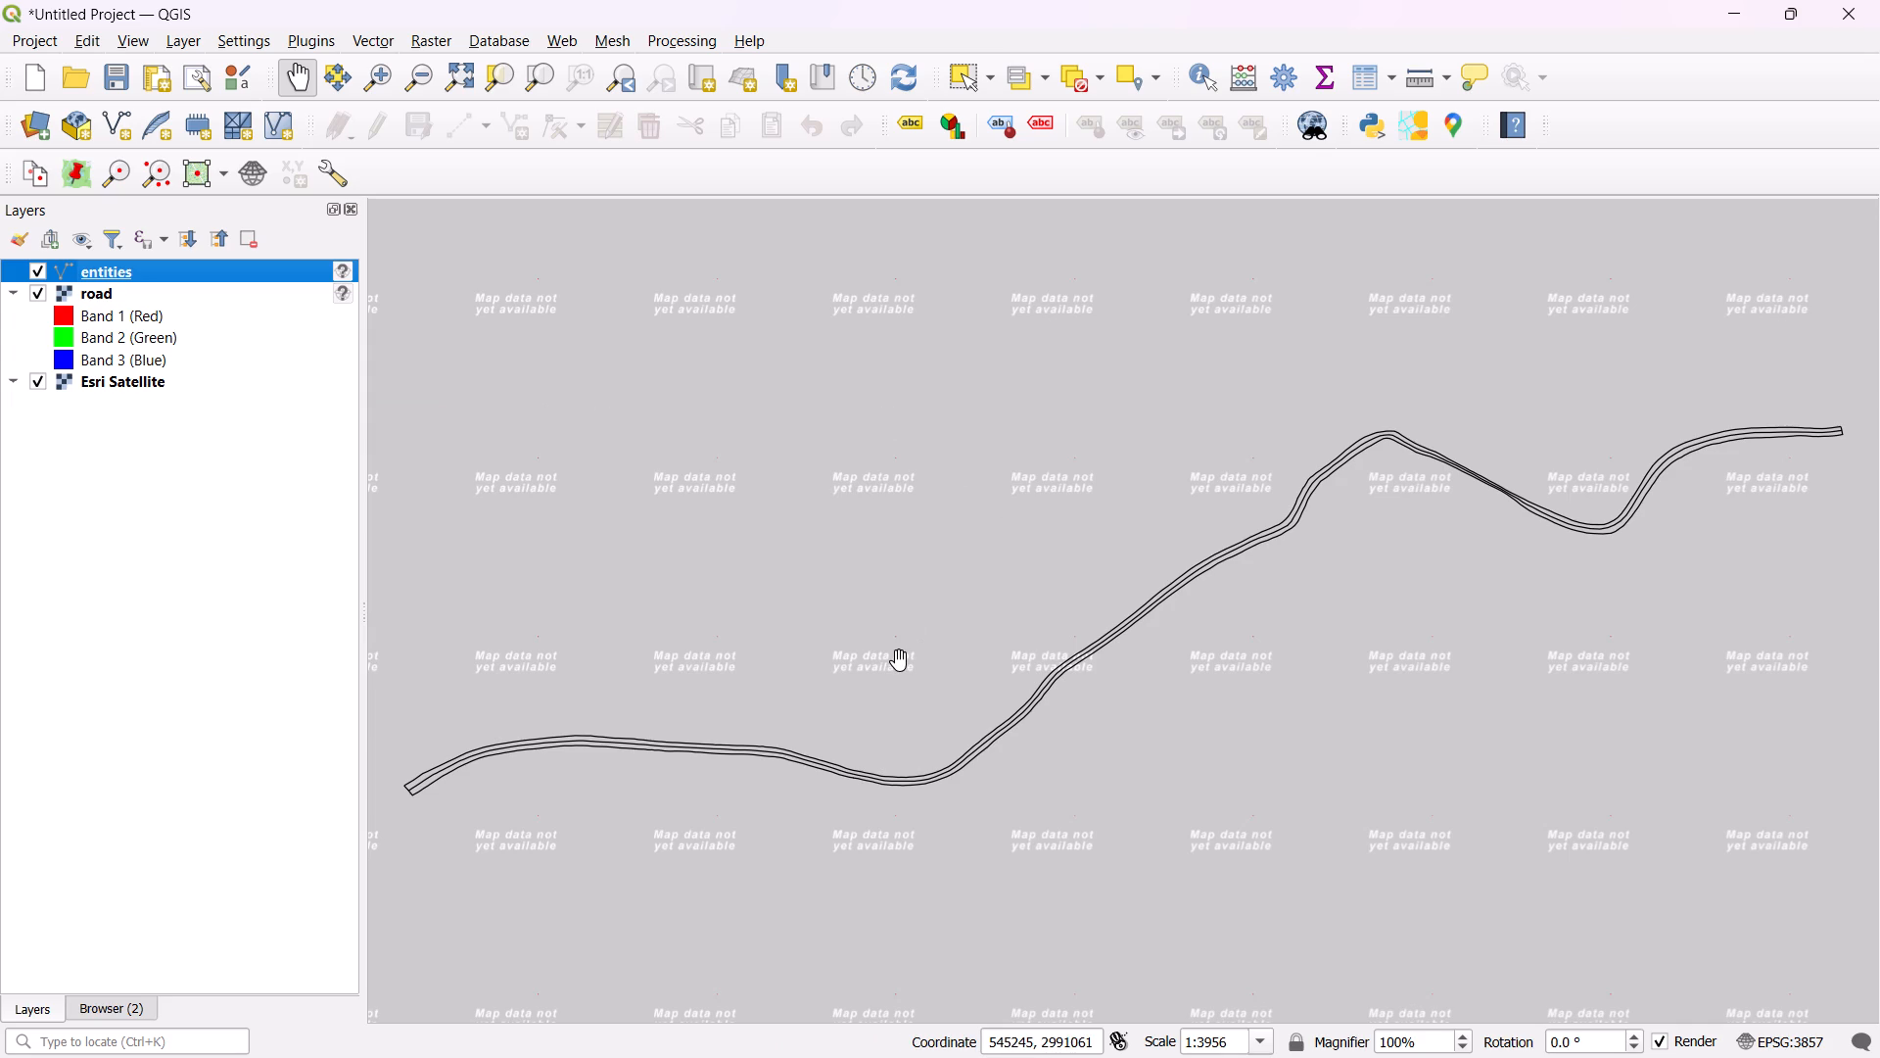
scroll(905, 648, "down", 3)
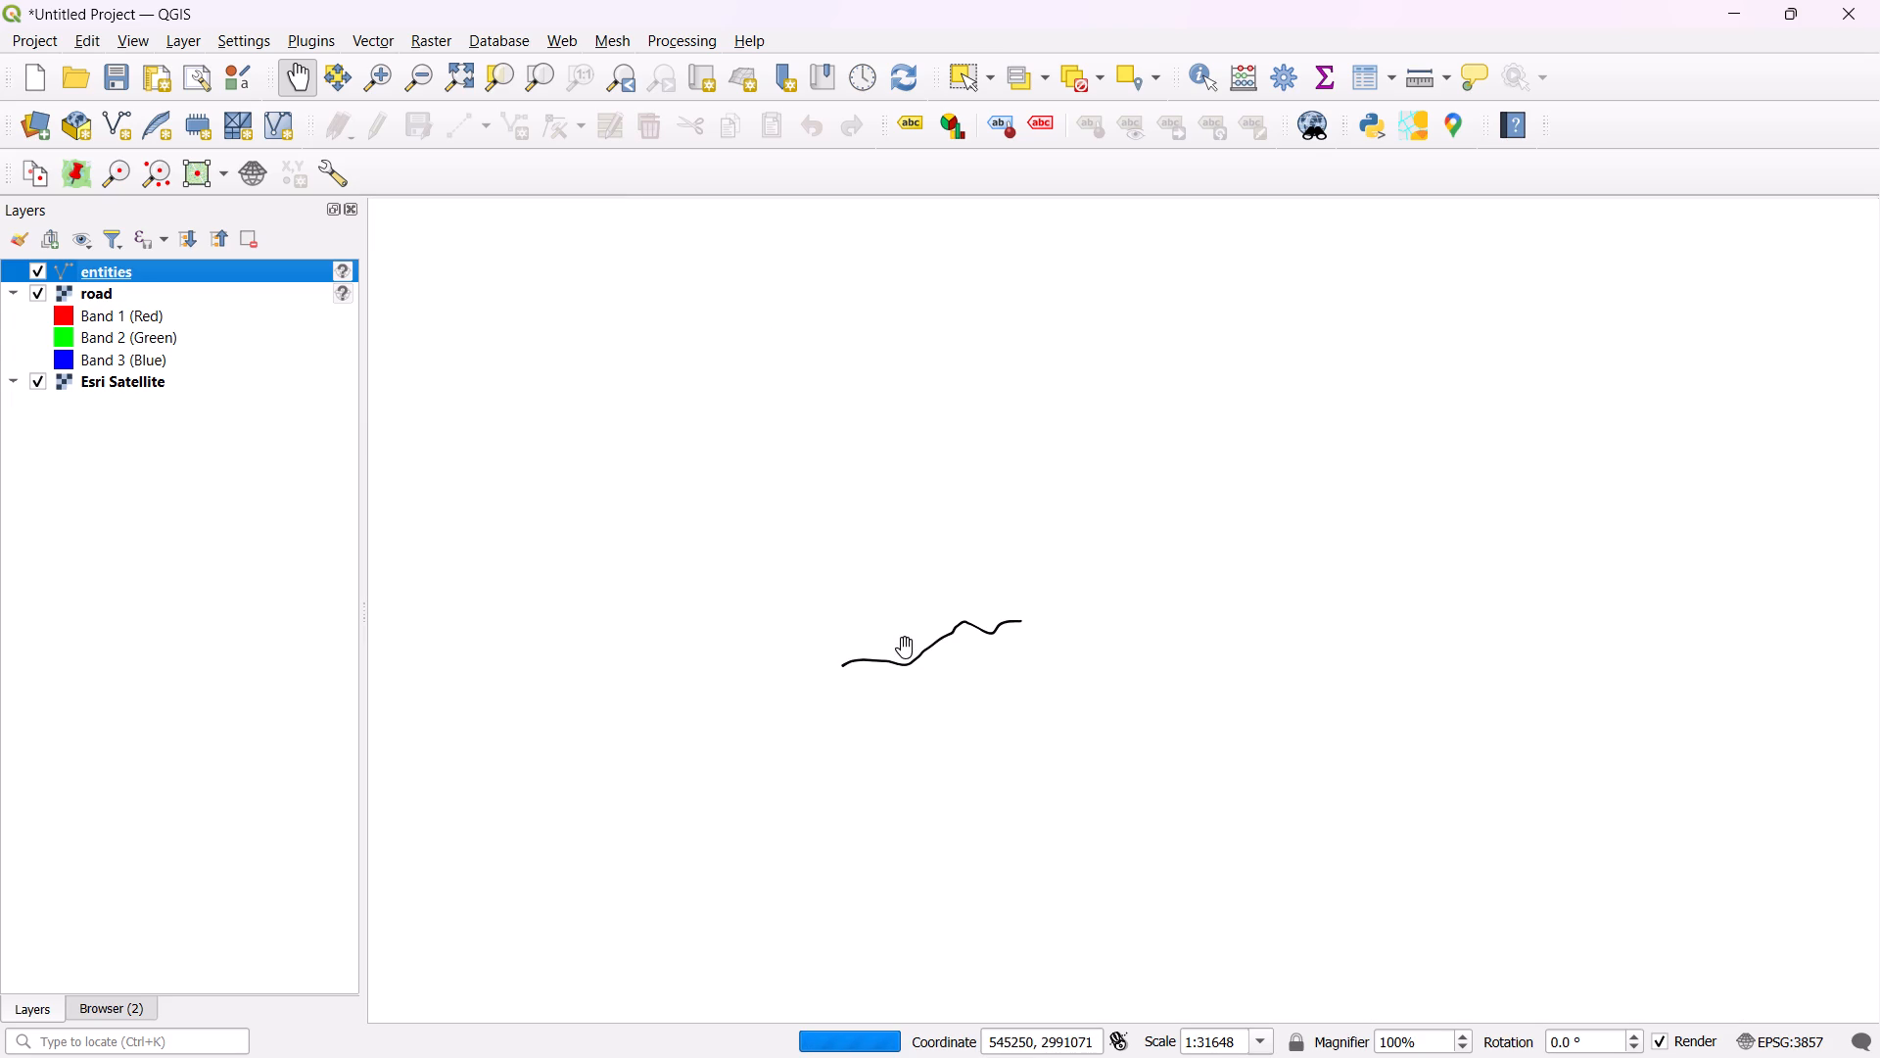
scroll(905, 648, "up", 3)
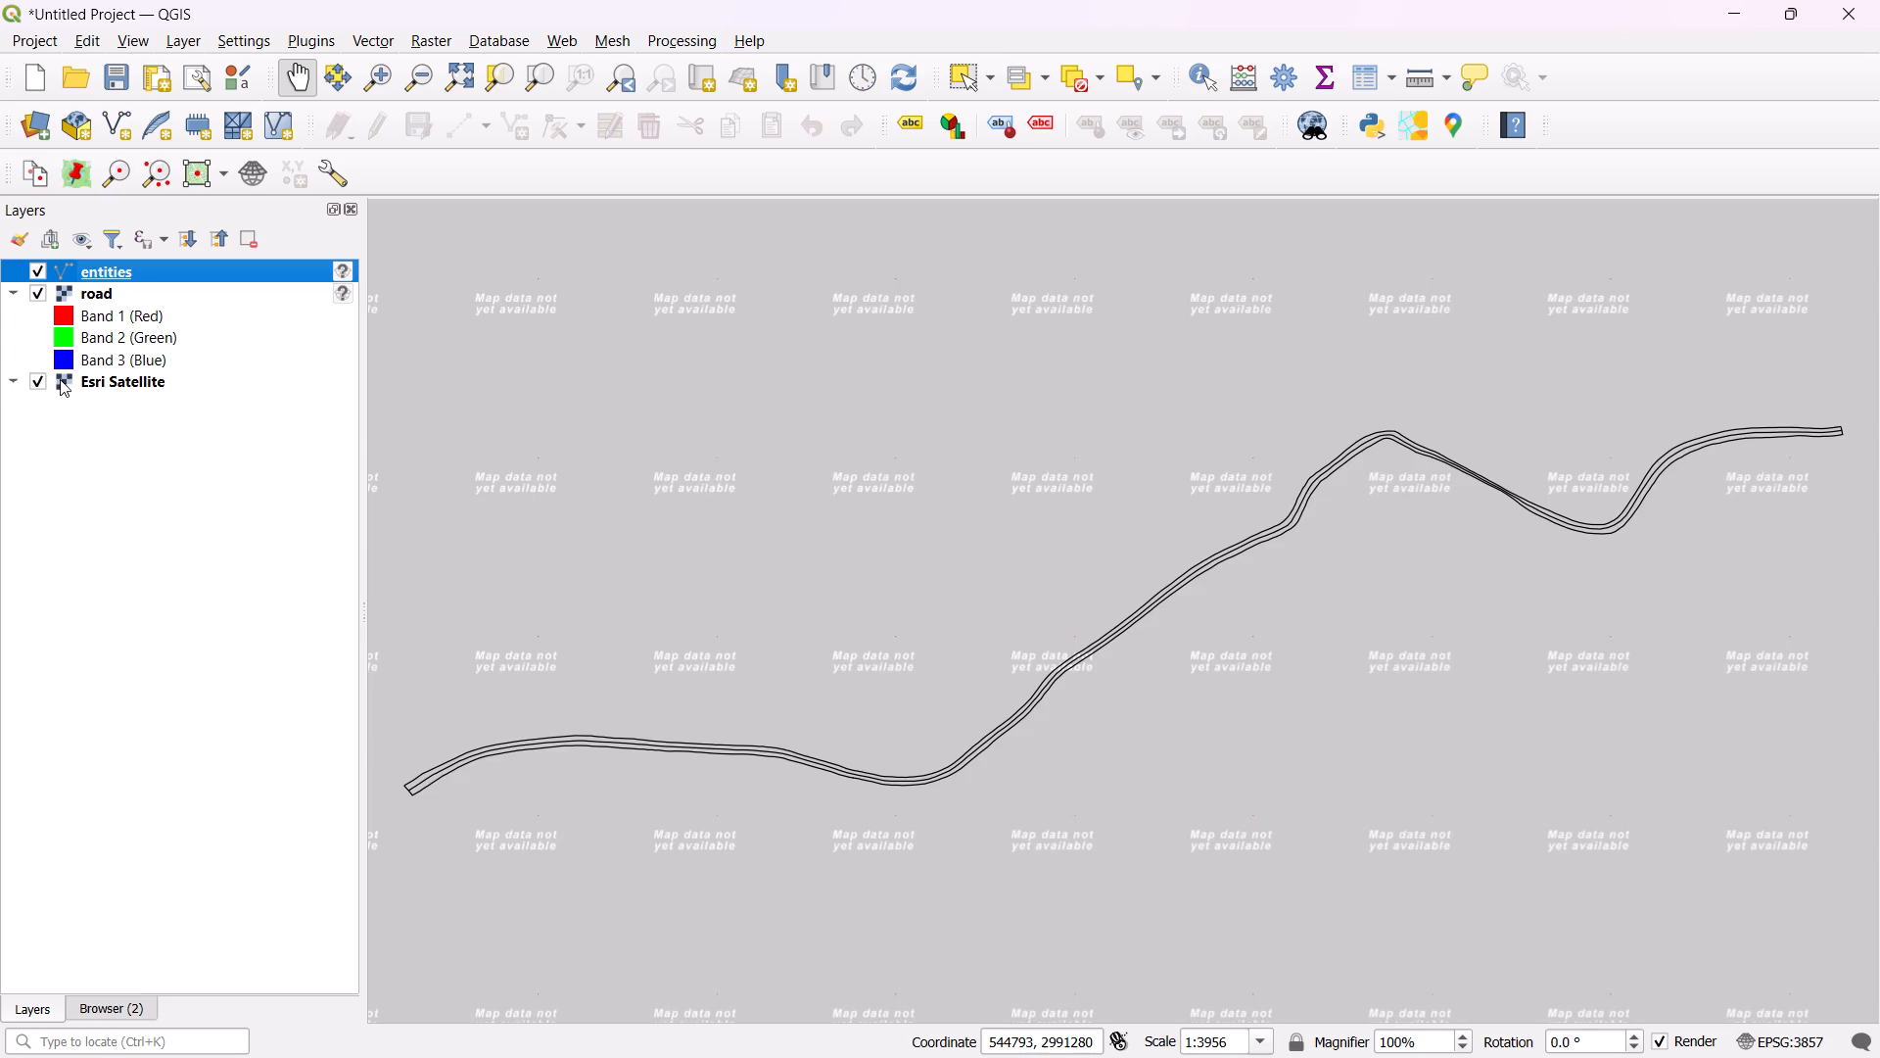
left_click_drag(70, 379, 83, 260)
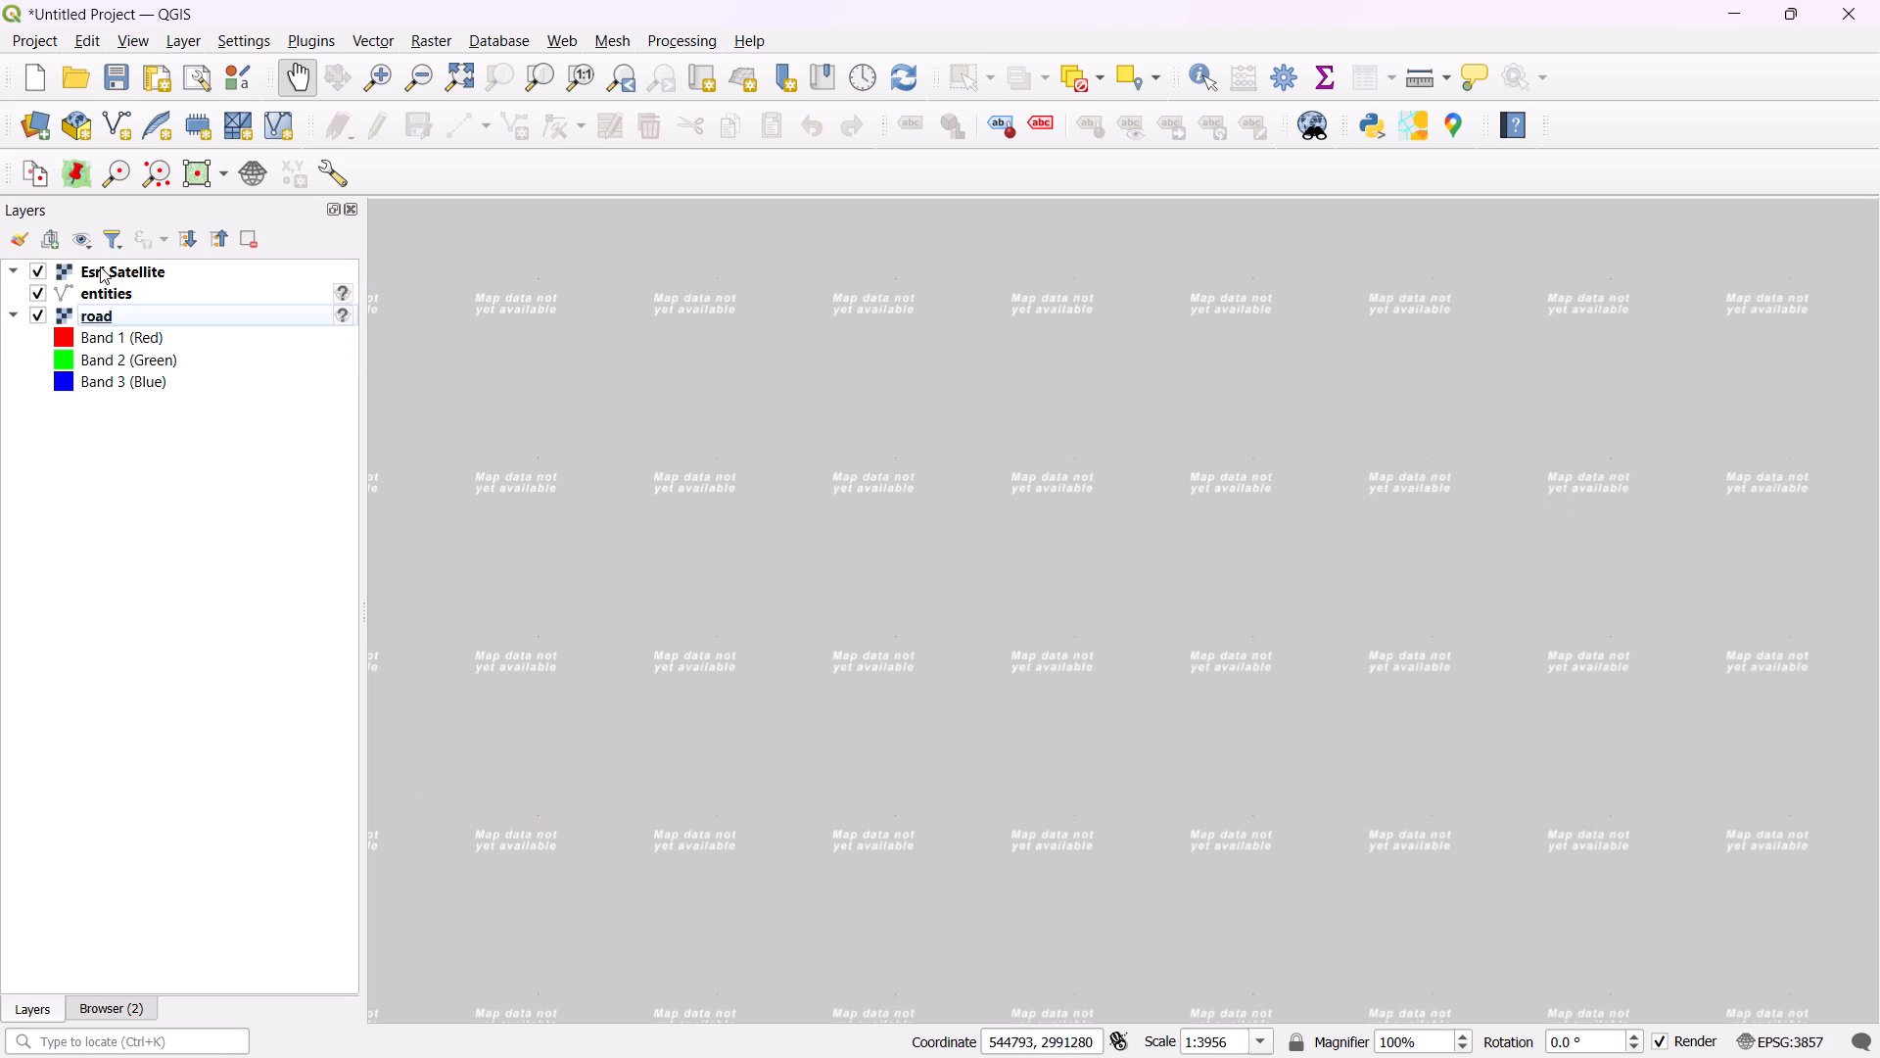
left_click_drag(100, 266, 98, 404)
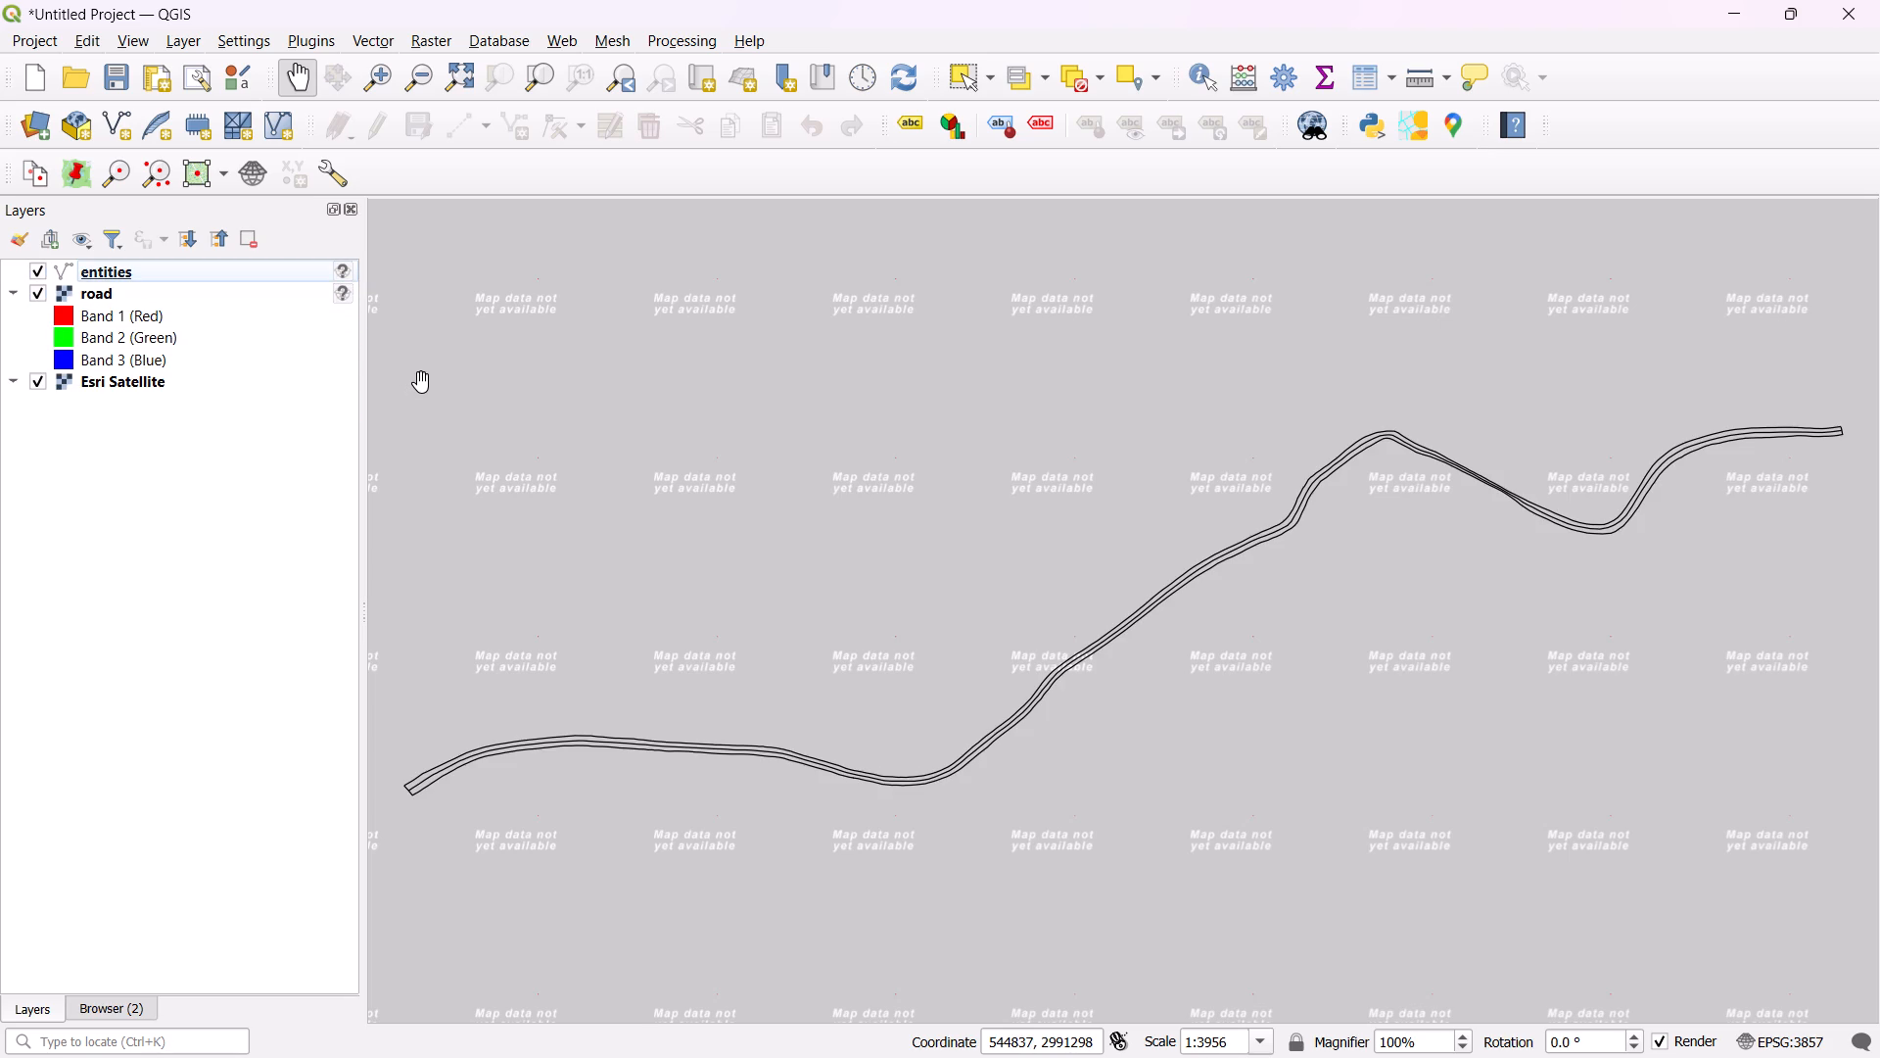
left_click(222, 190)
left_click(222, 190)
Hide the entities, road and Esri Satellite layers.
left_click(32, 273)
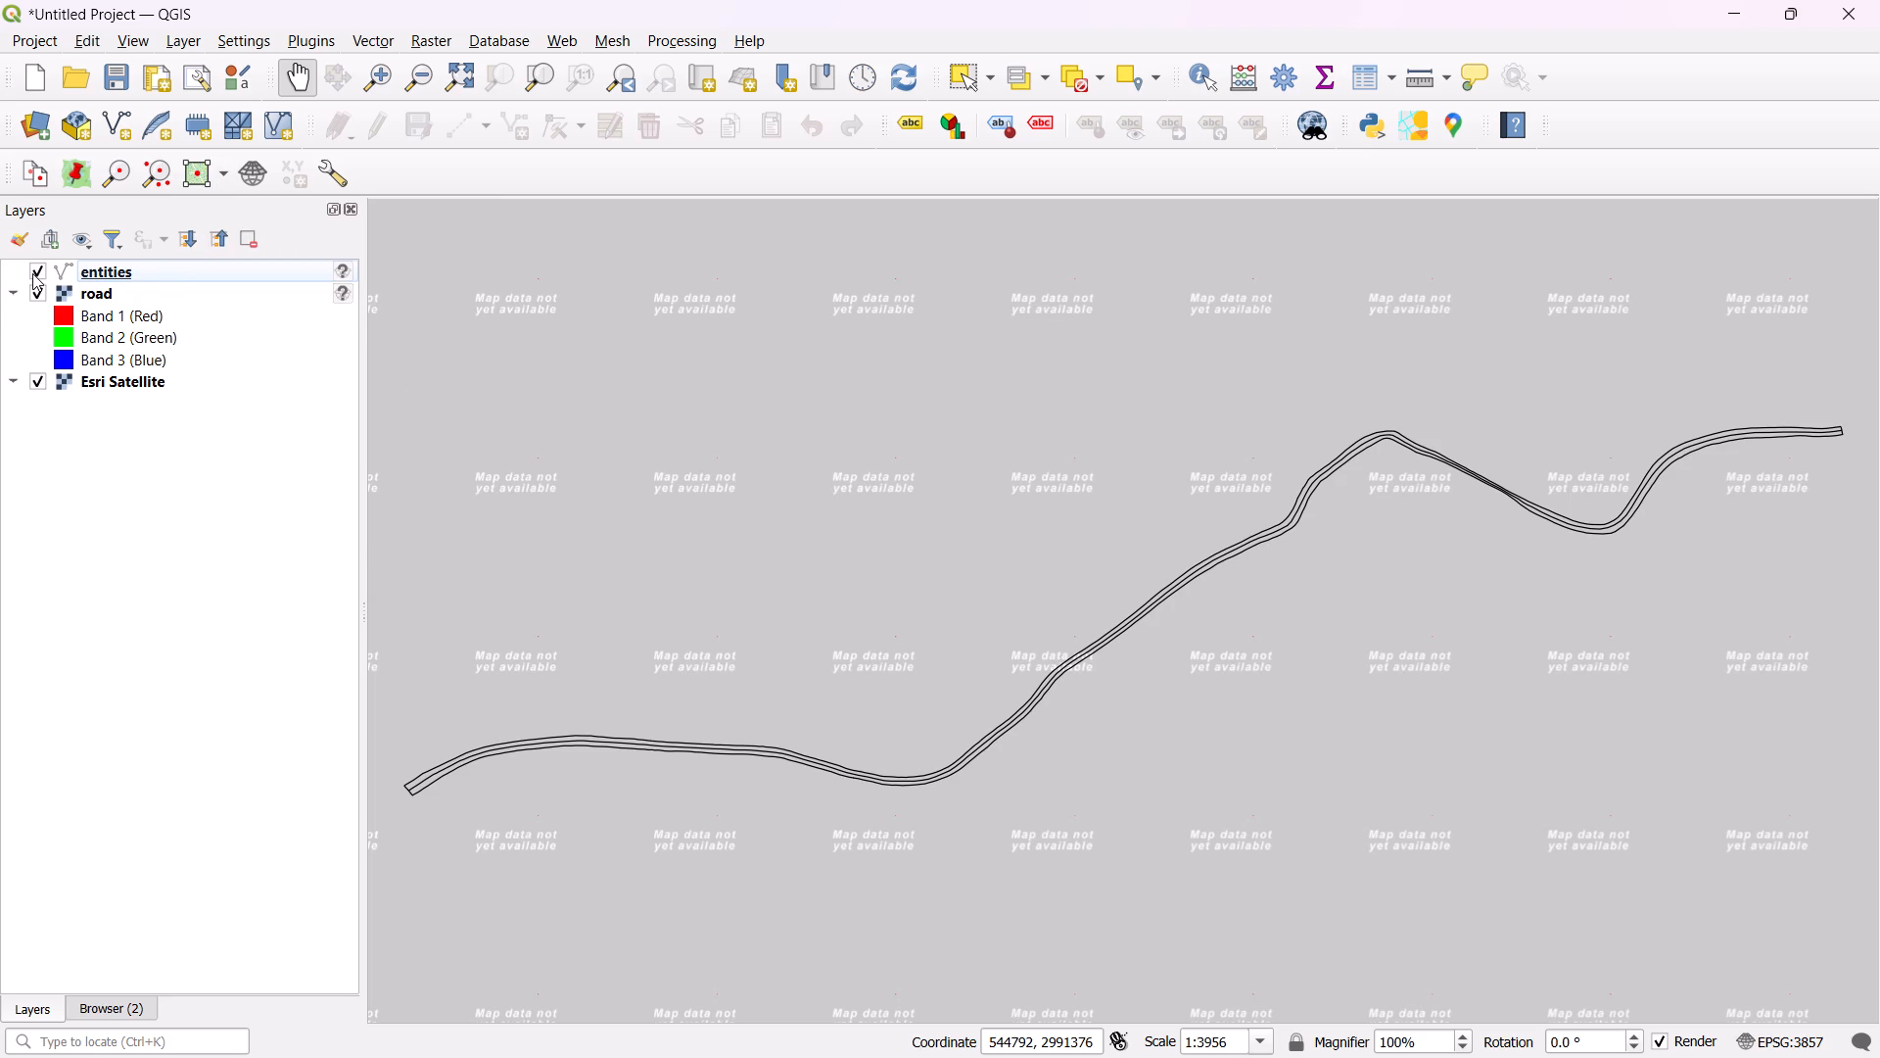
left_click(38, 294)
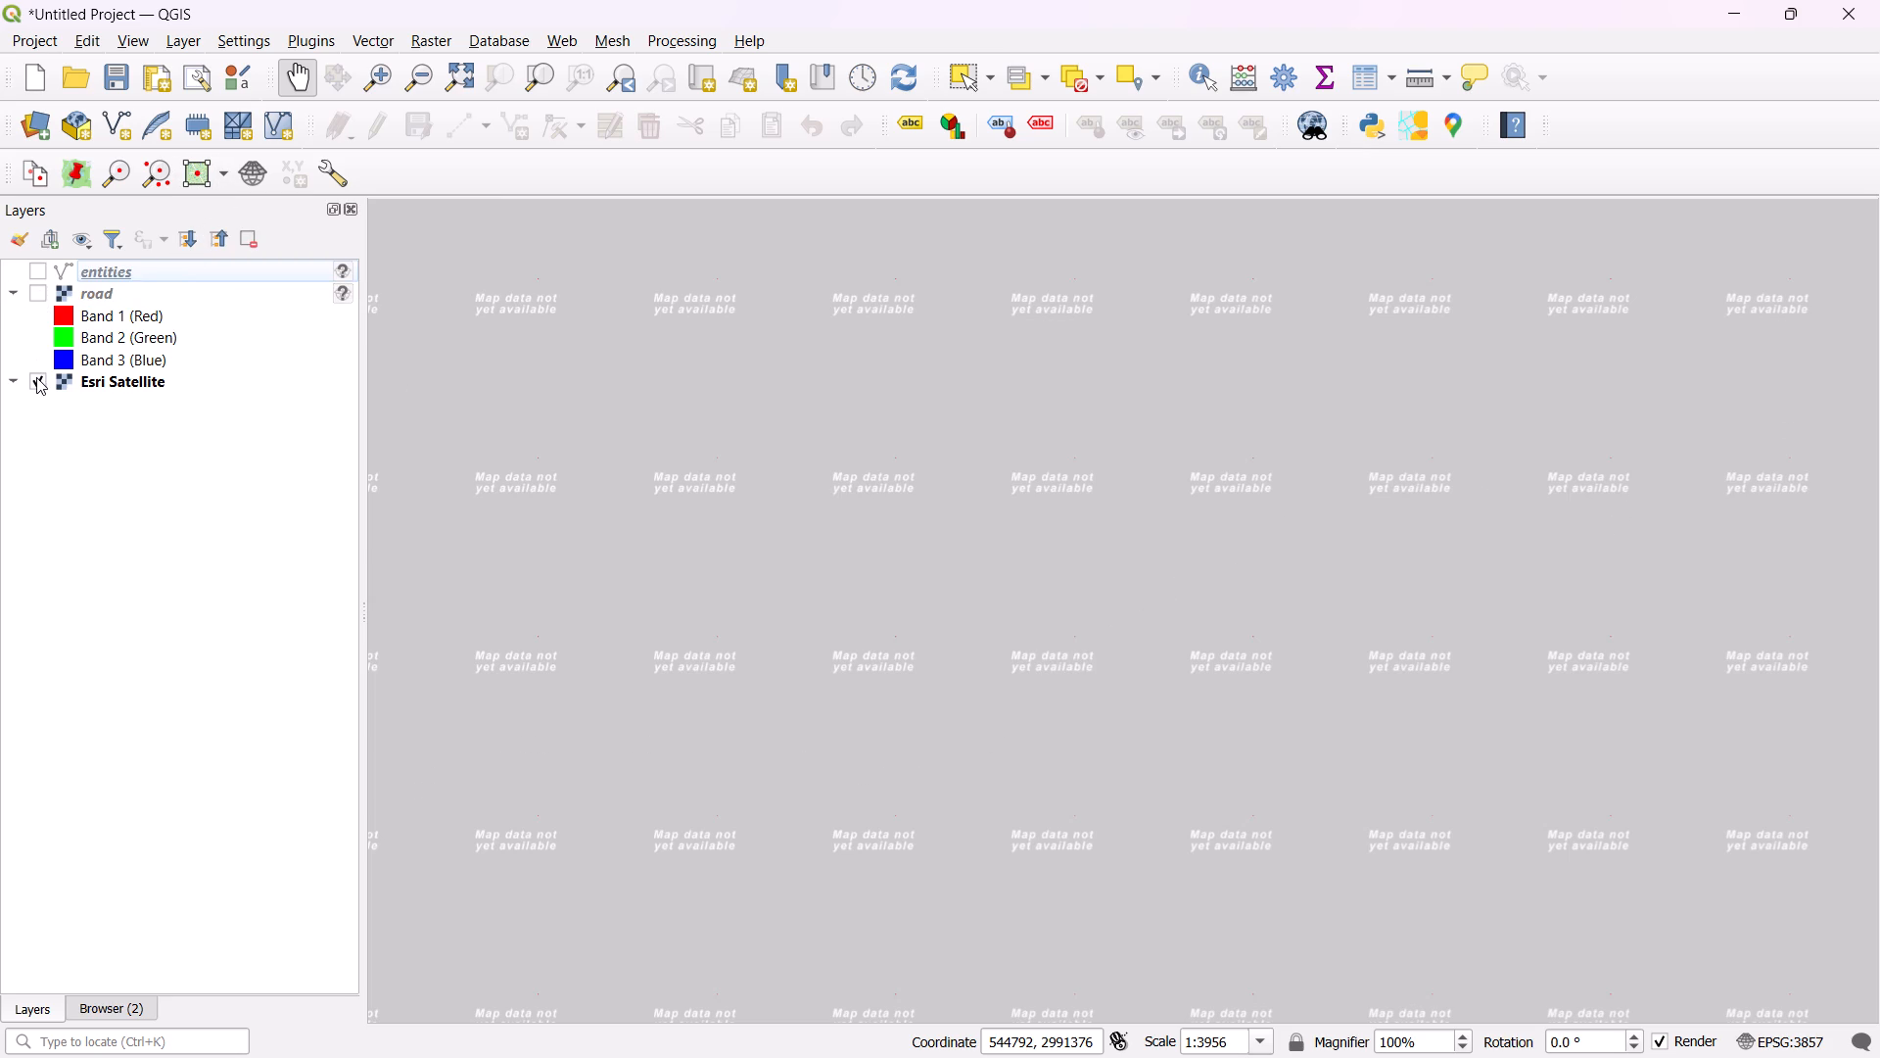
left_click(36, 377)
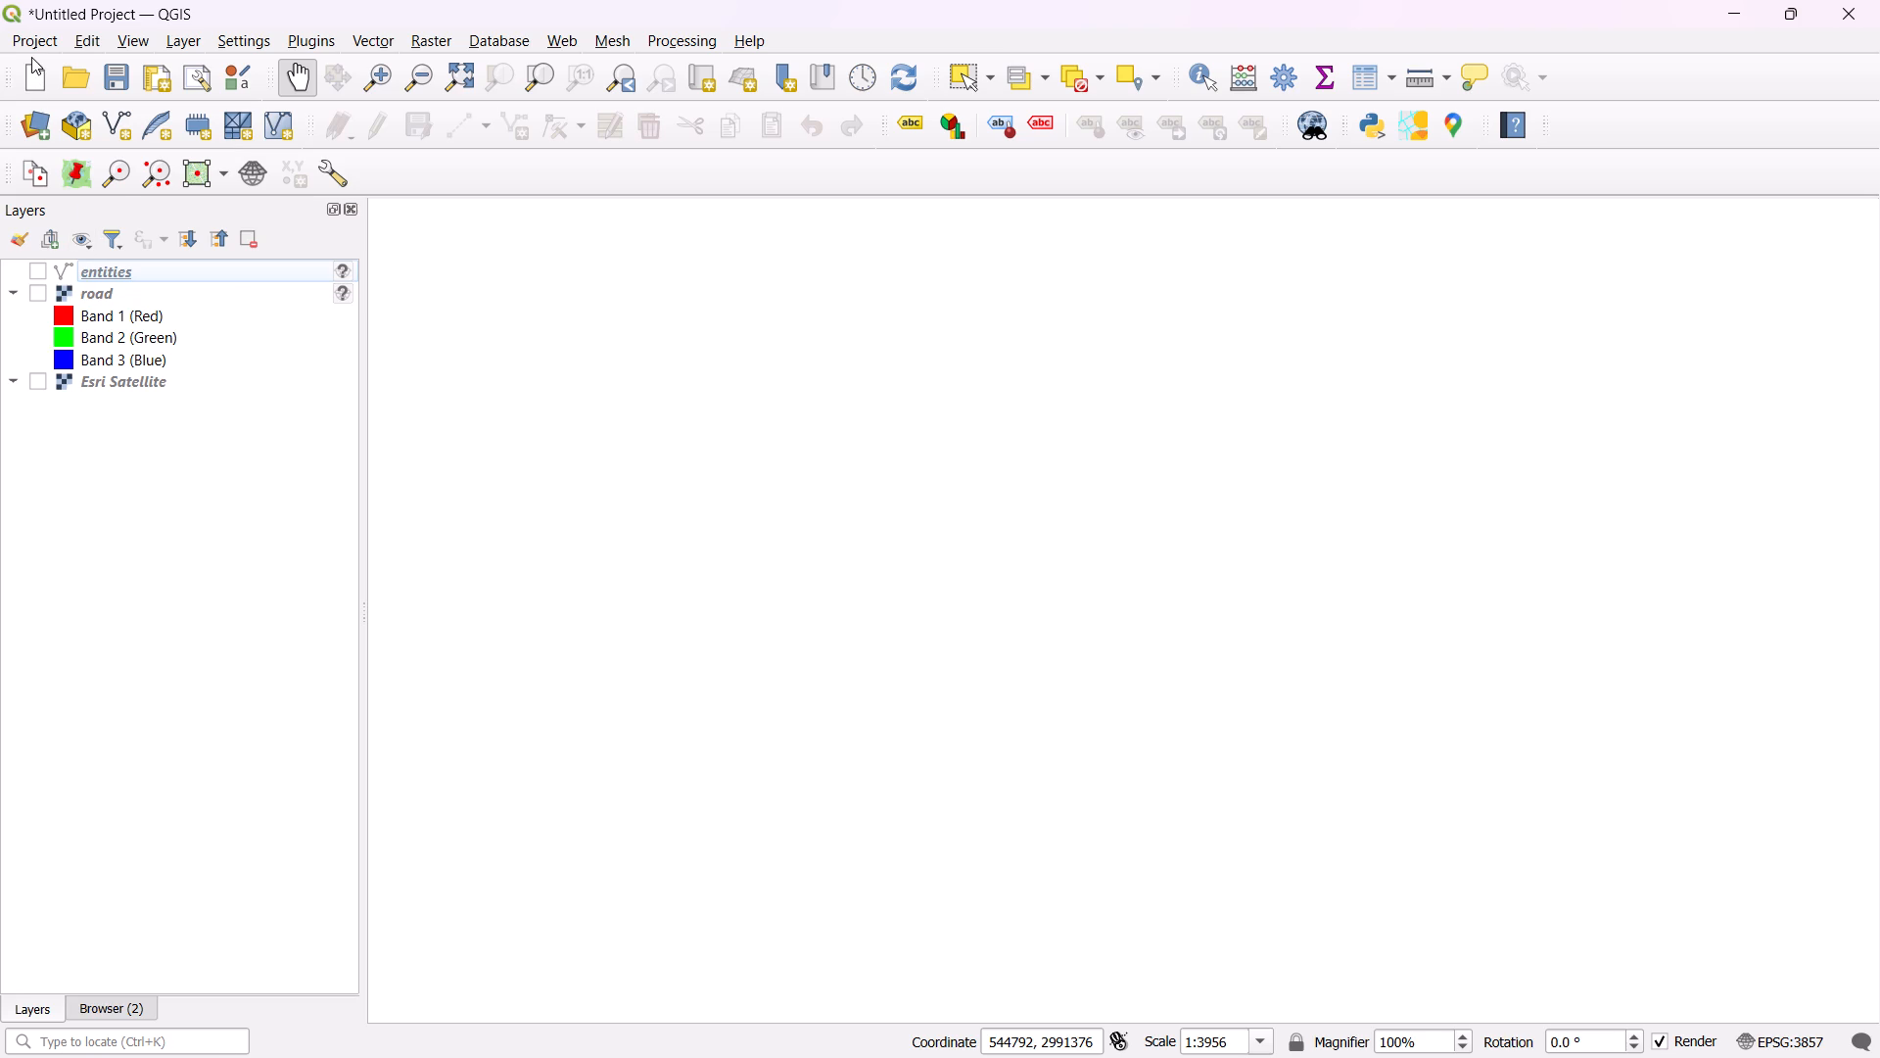
Open the nit road project from the minor project 5th sem folder, discarding the untitled project.
left_click(35, 40)
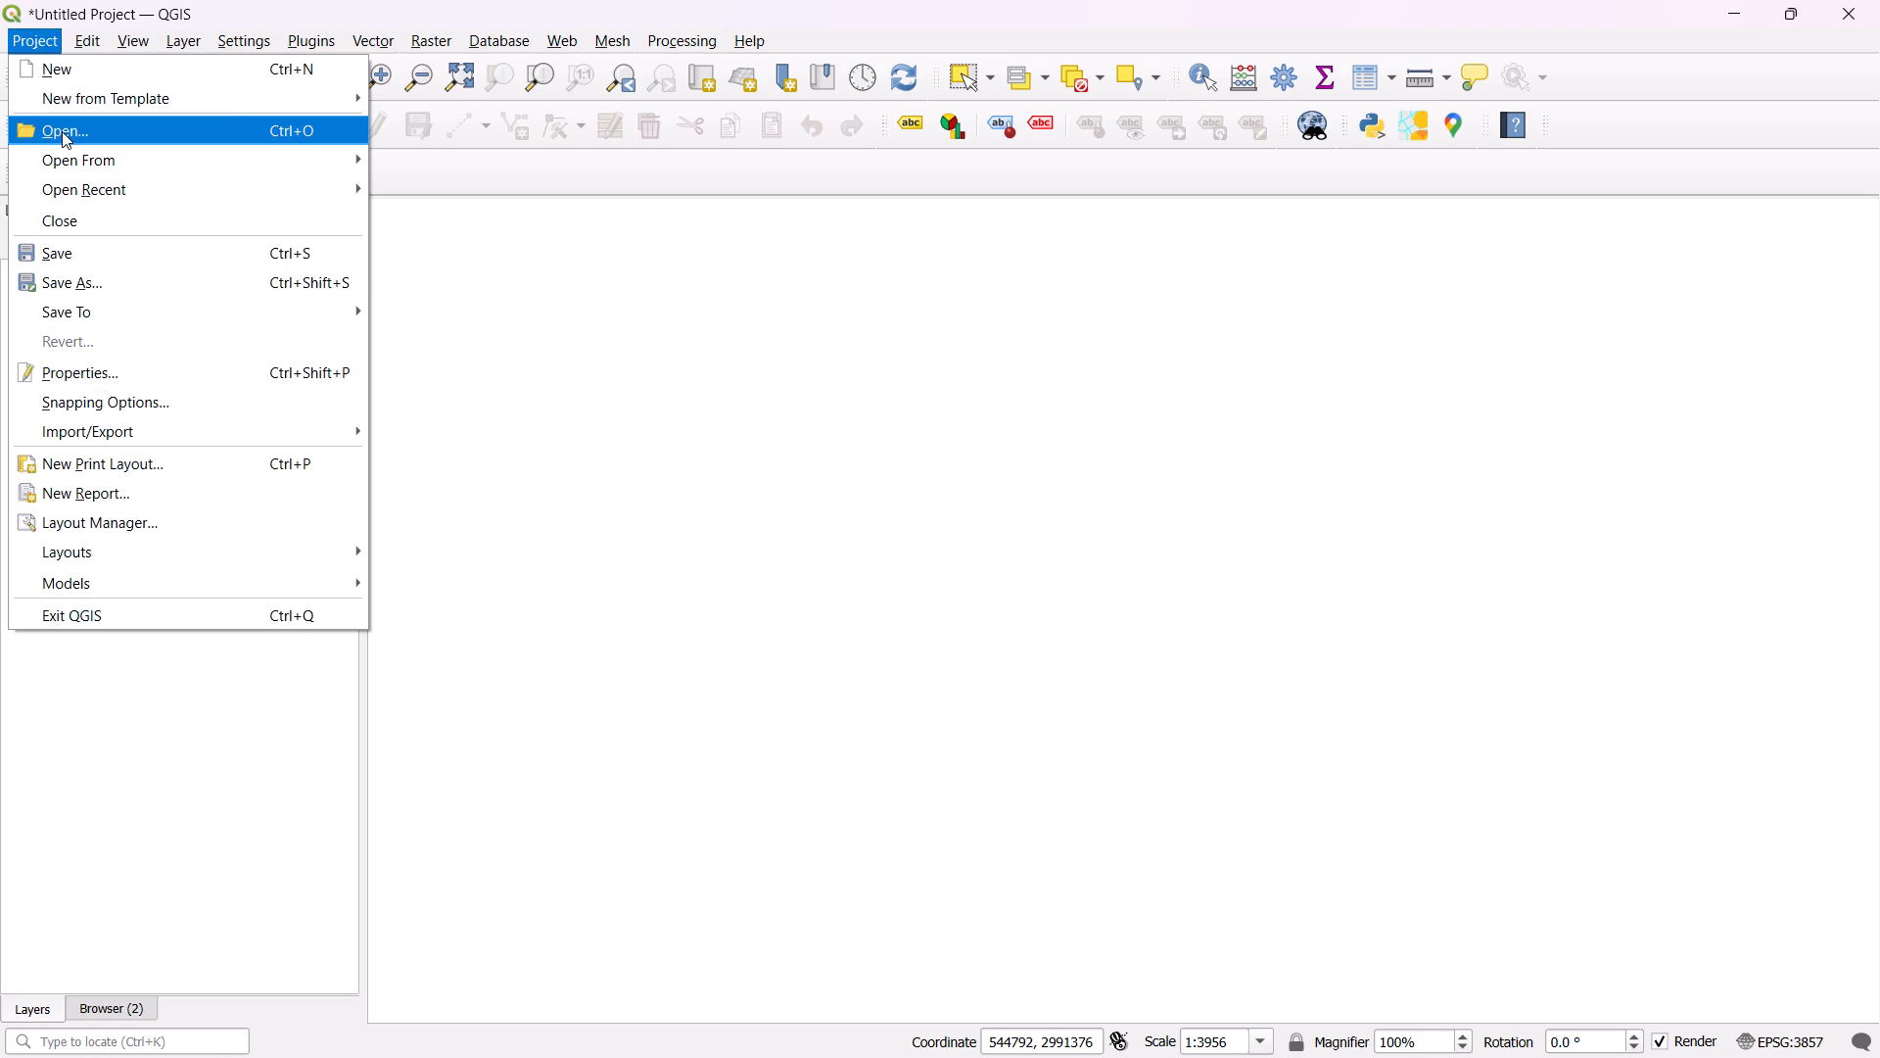
left_click(62, 132)
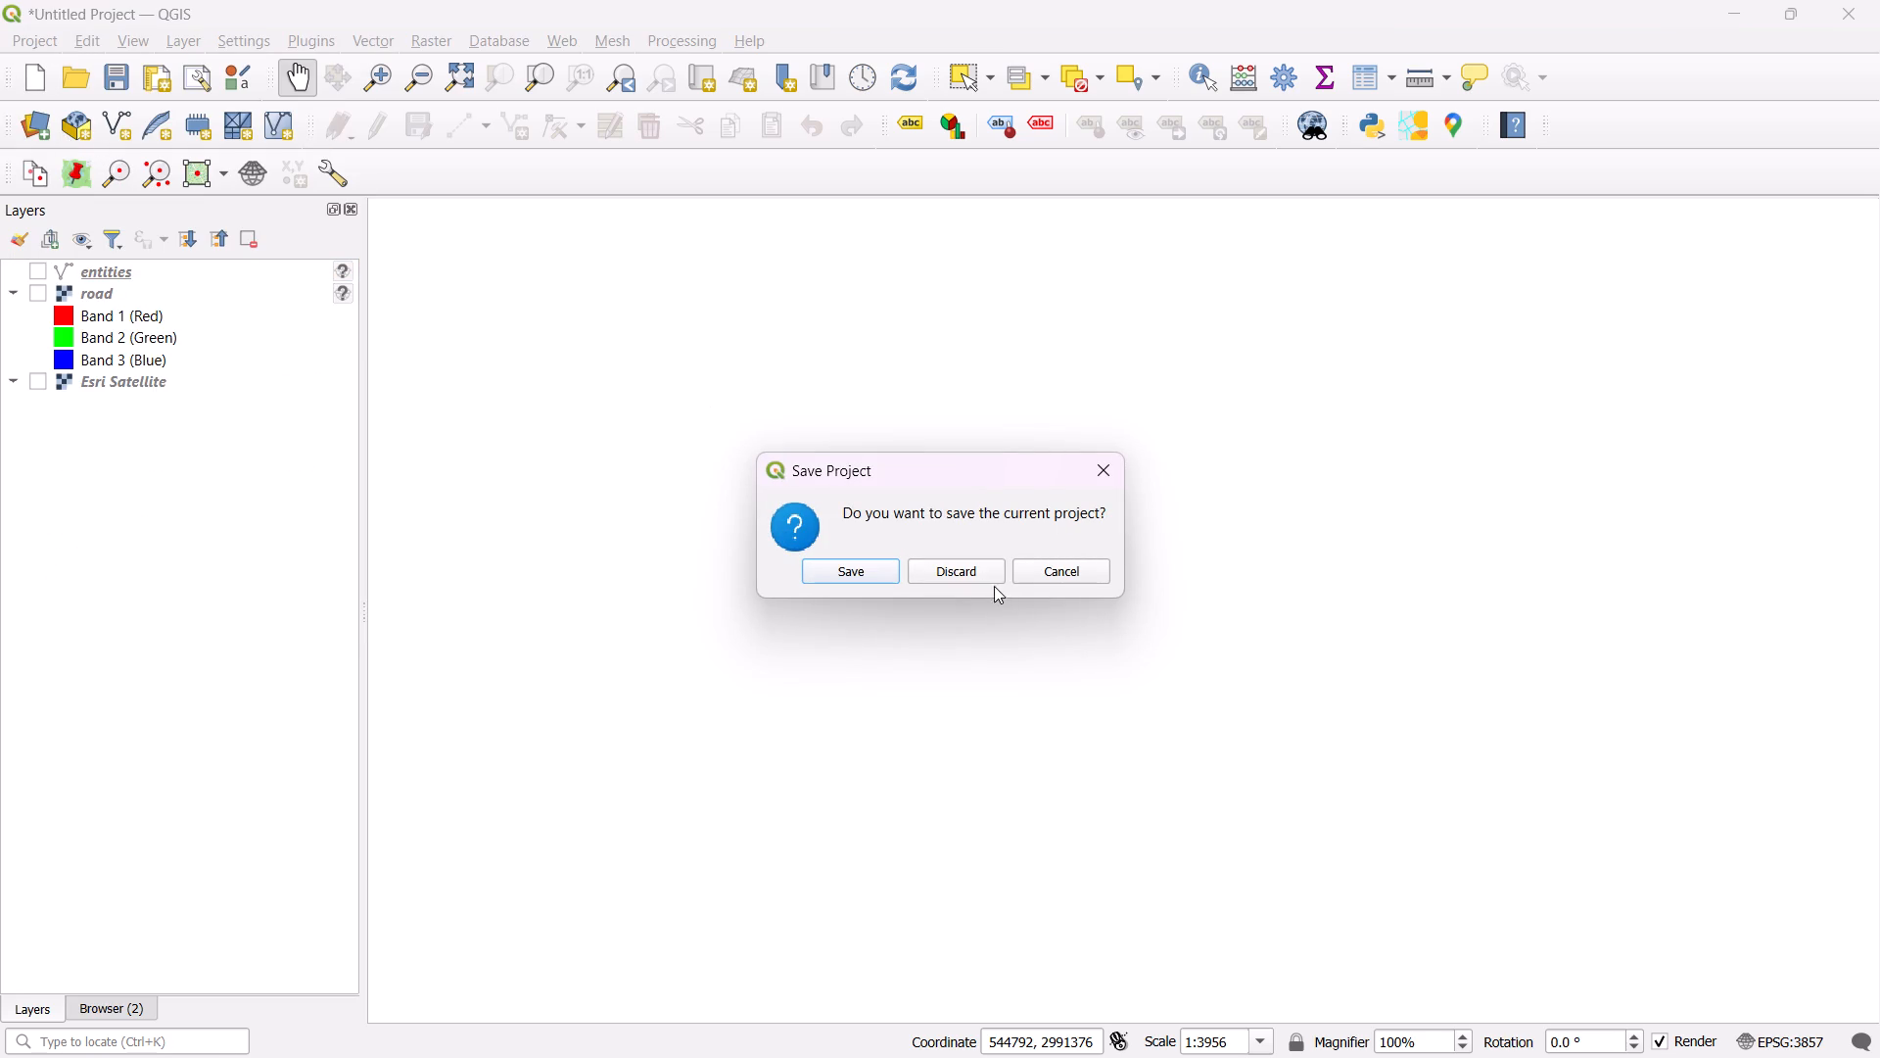
left_click(977, 571)
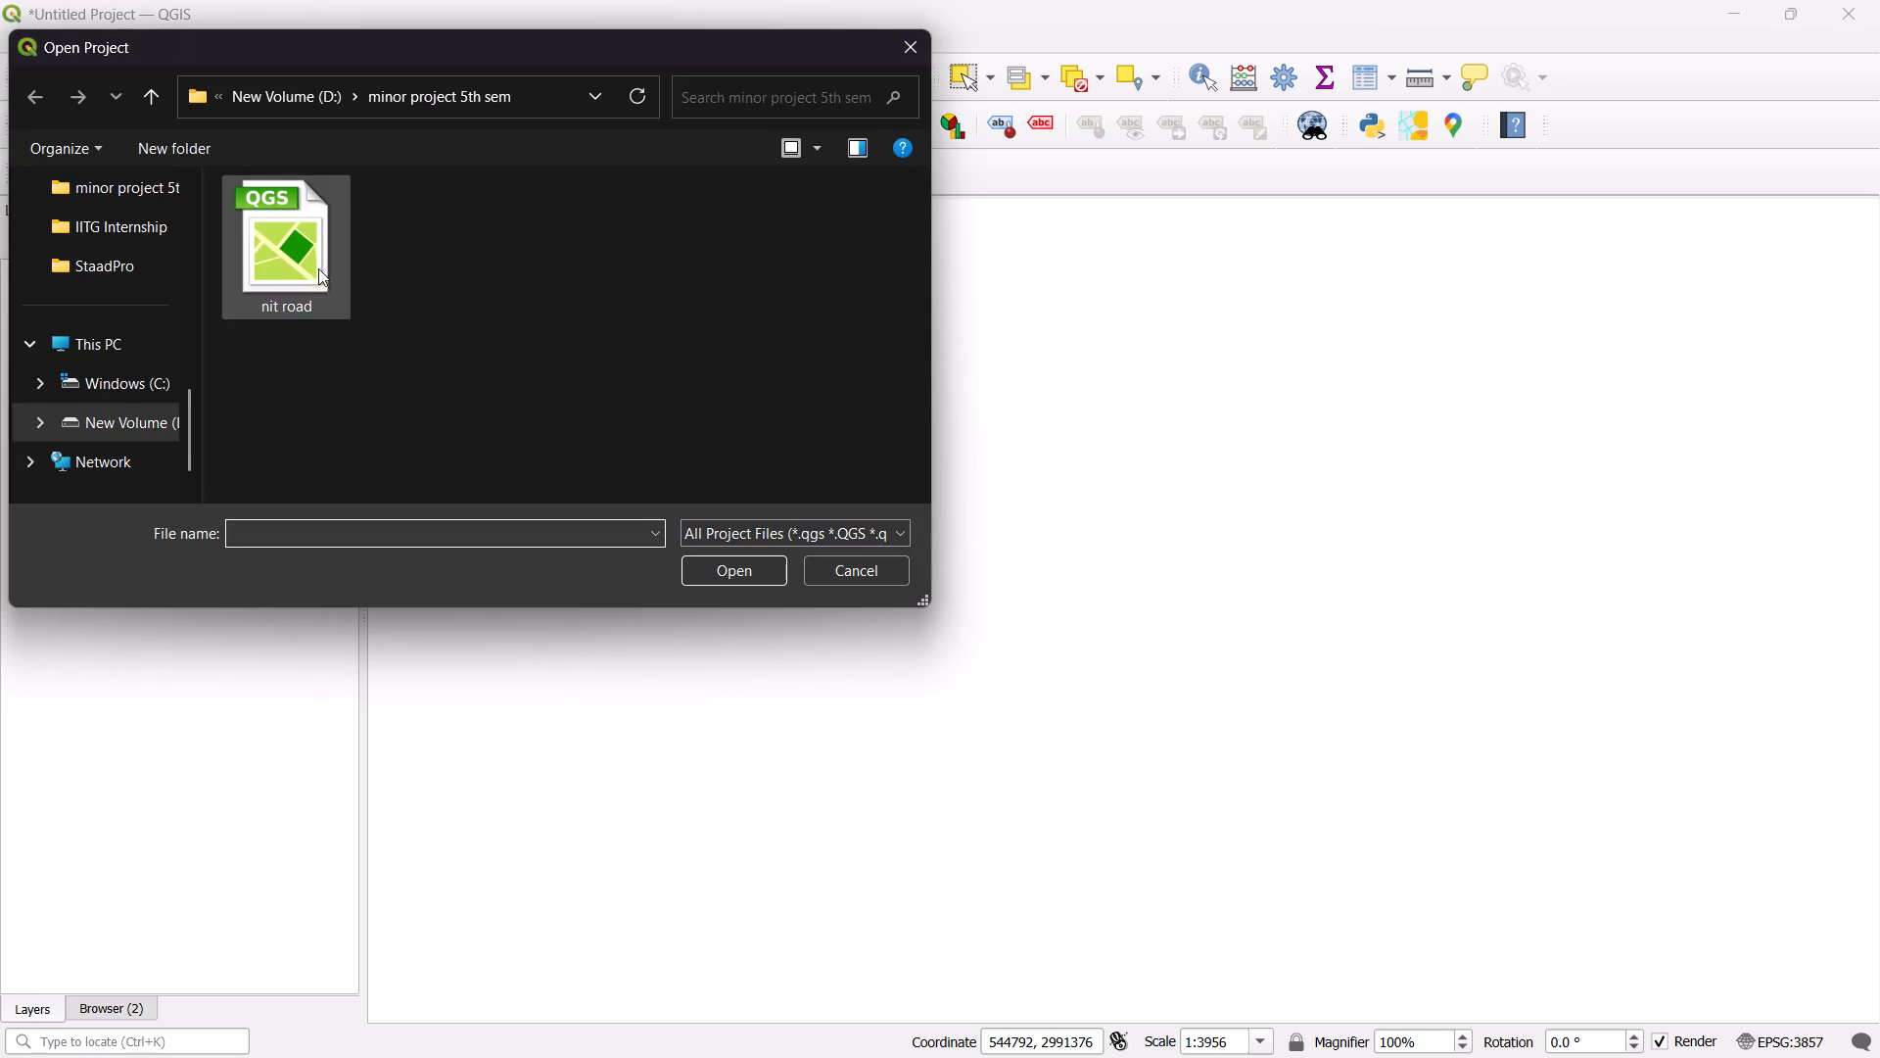
double_click(313, 259)
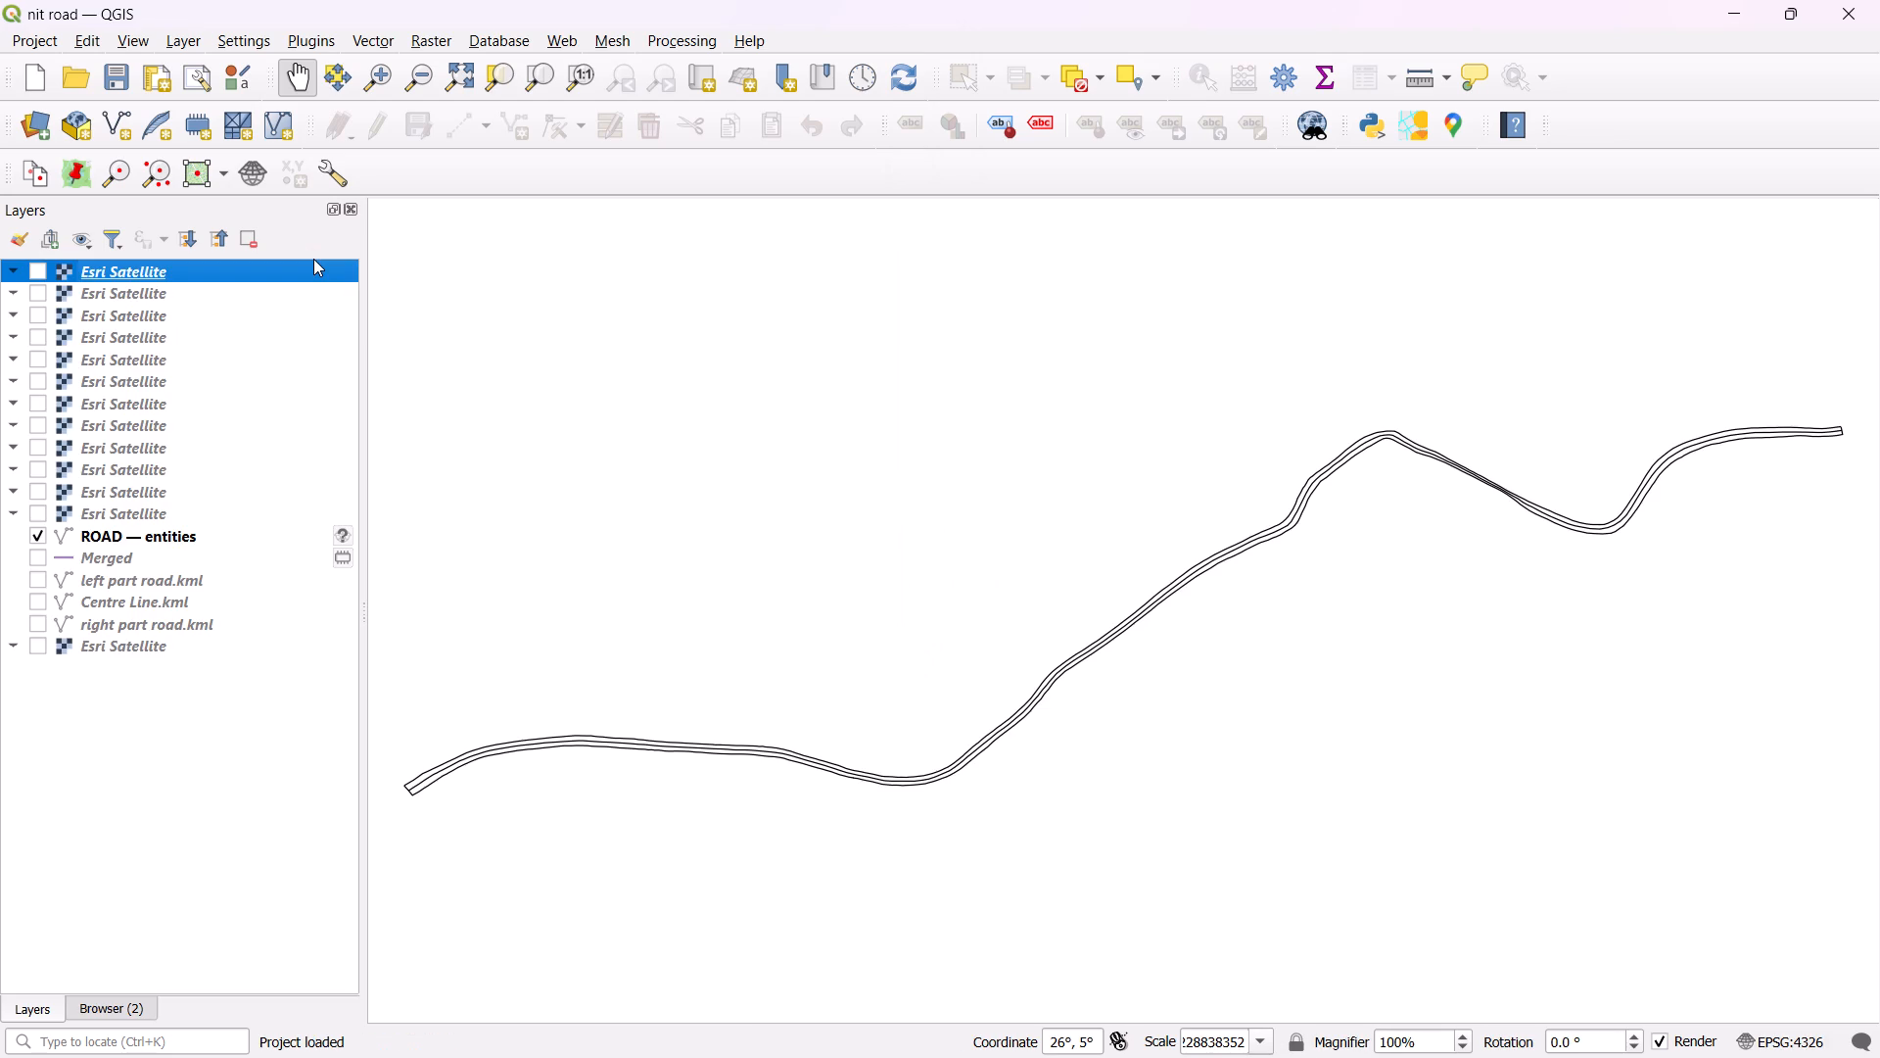
Remove the topmost Esri Satellite layer from the nit road project.
right_click(265, 279)
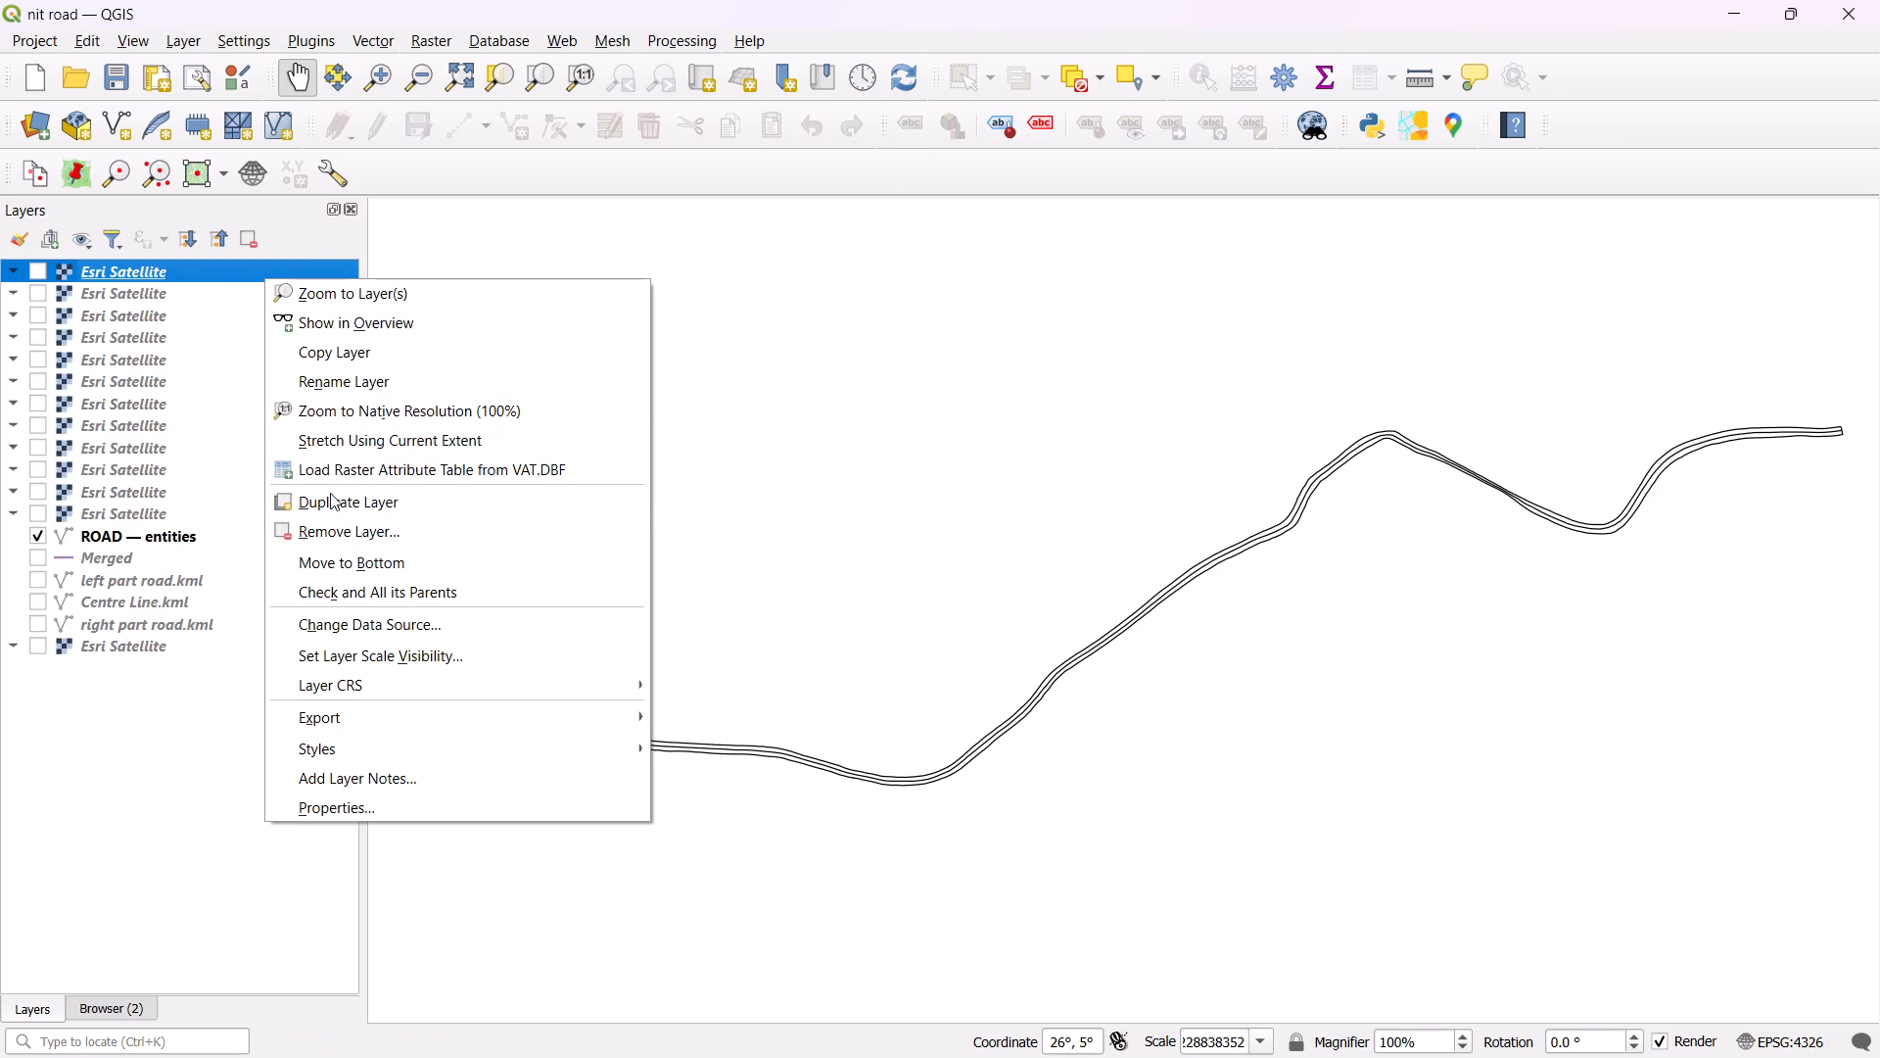
left_click(339, 521)
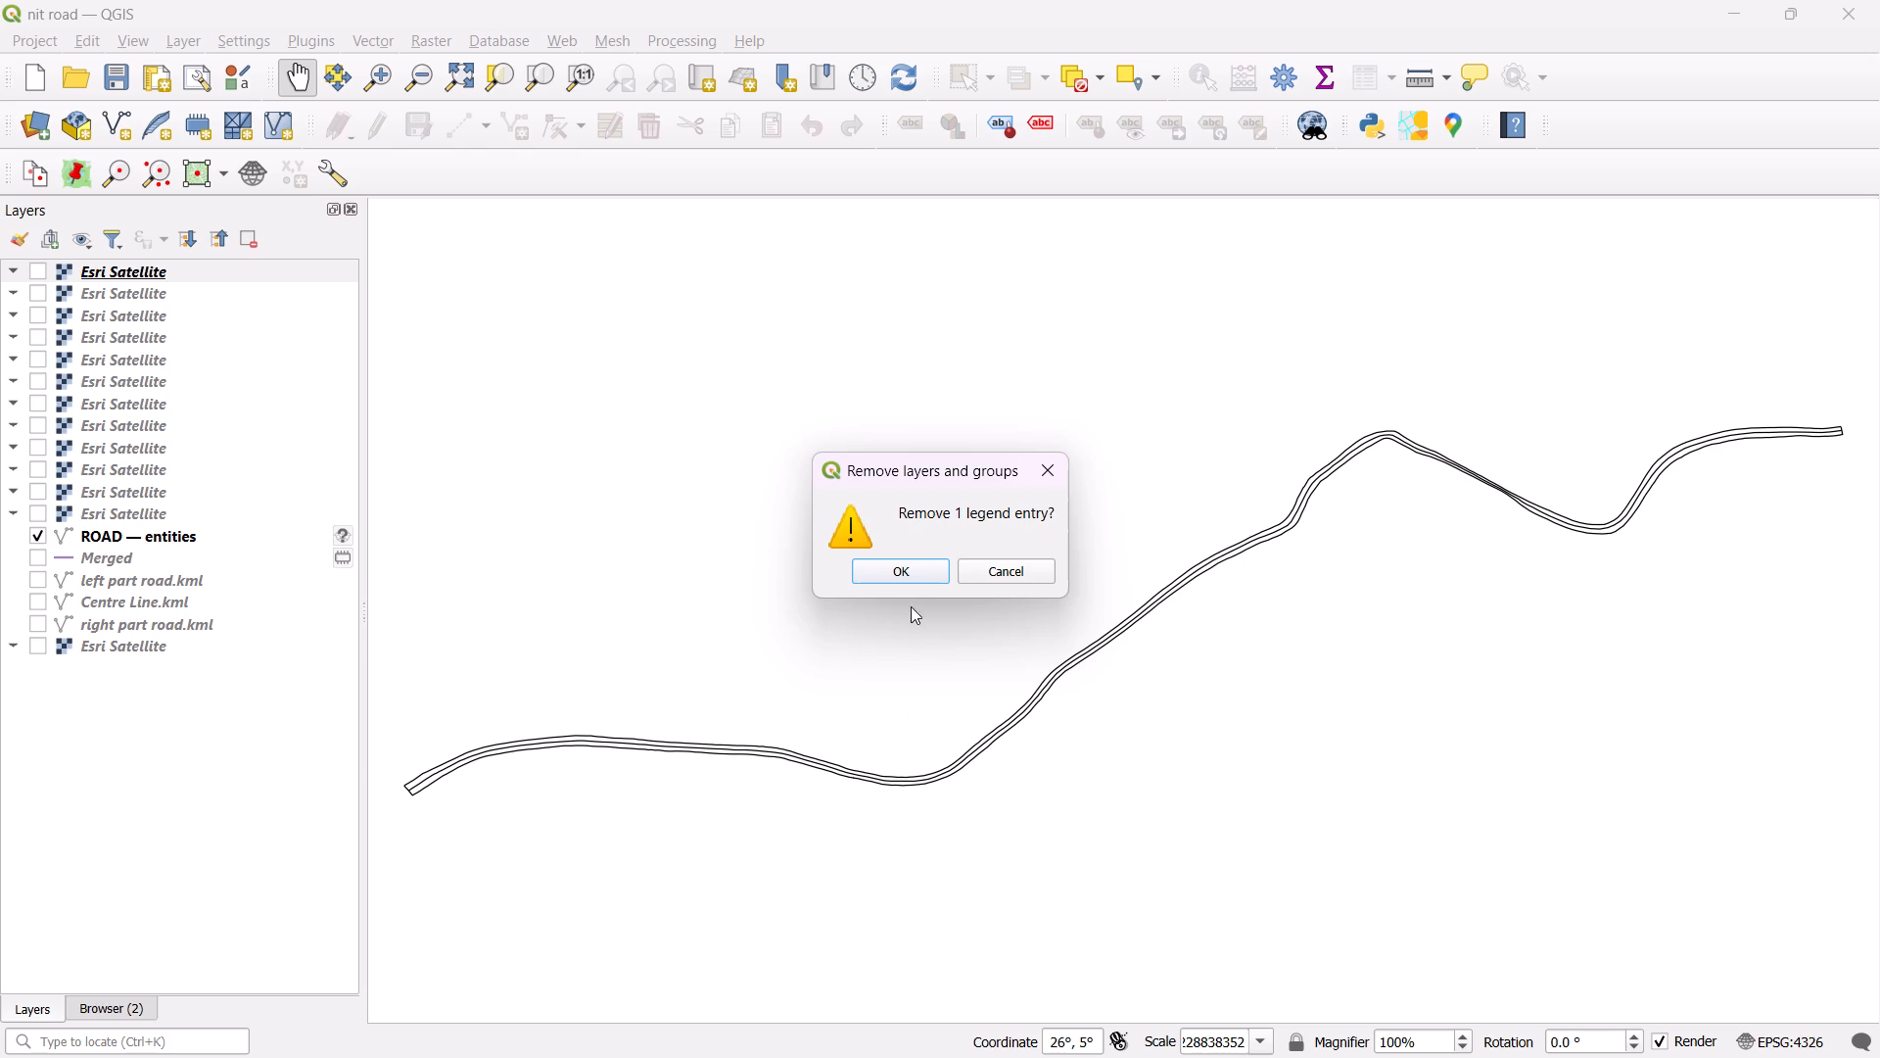
left_click(903, 575)
Remove the four Esri Satellite layers directly above the ROAD — entities layer.
left_click(250, 271)
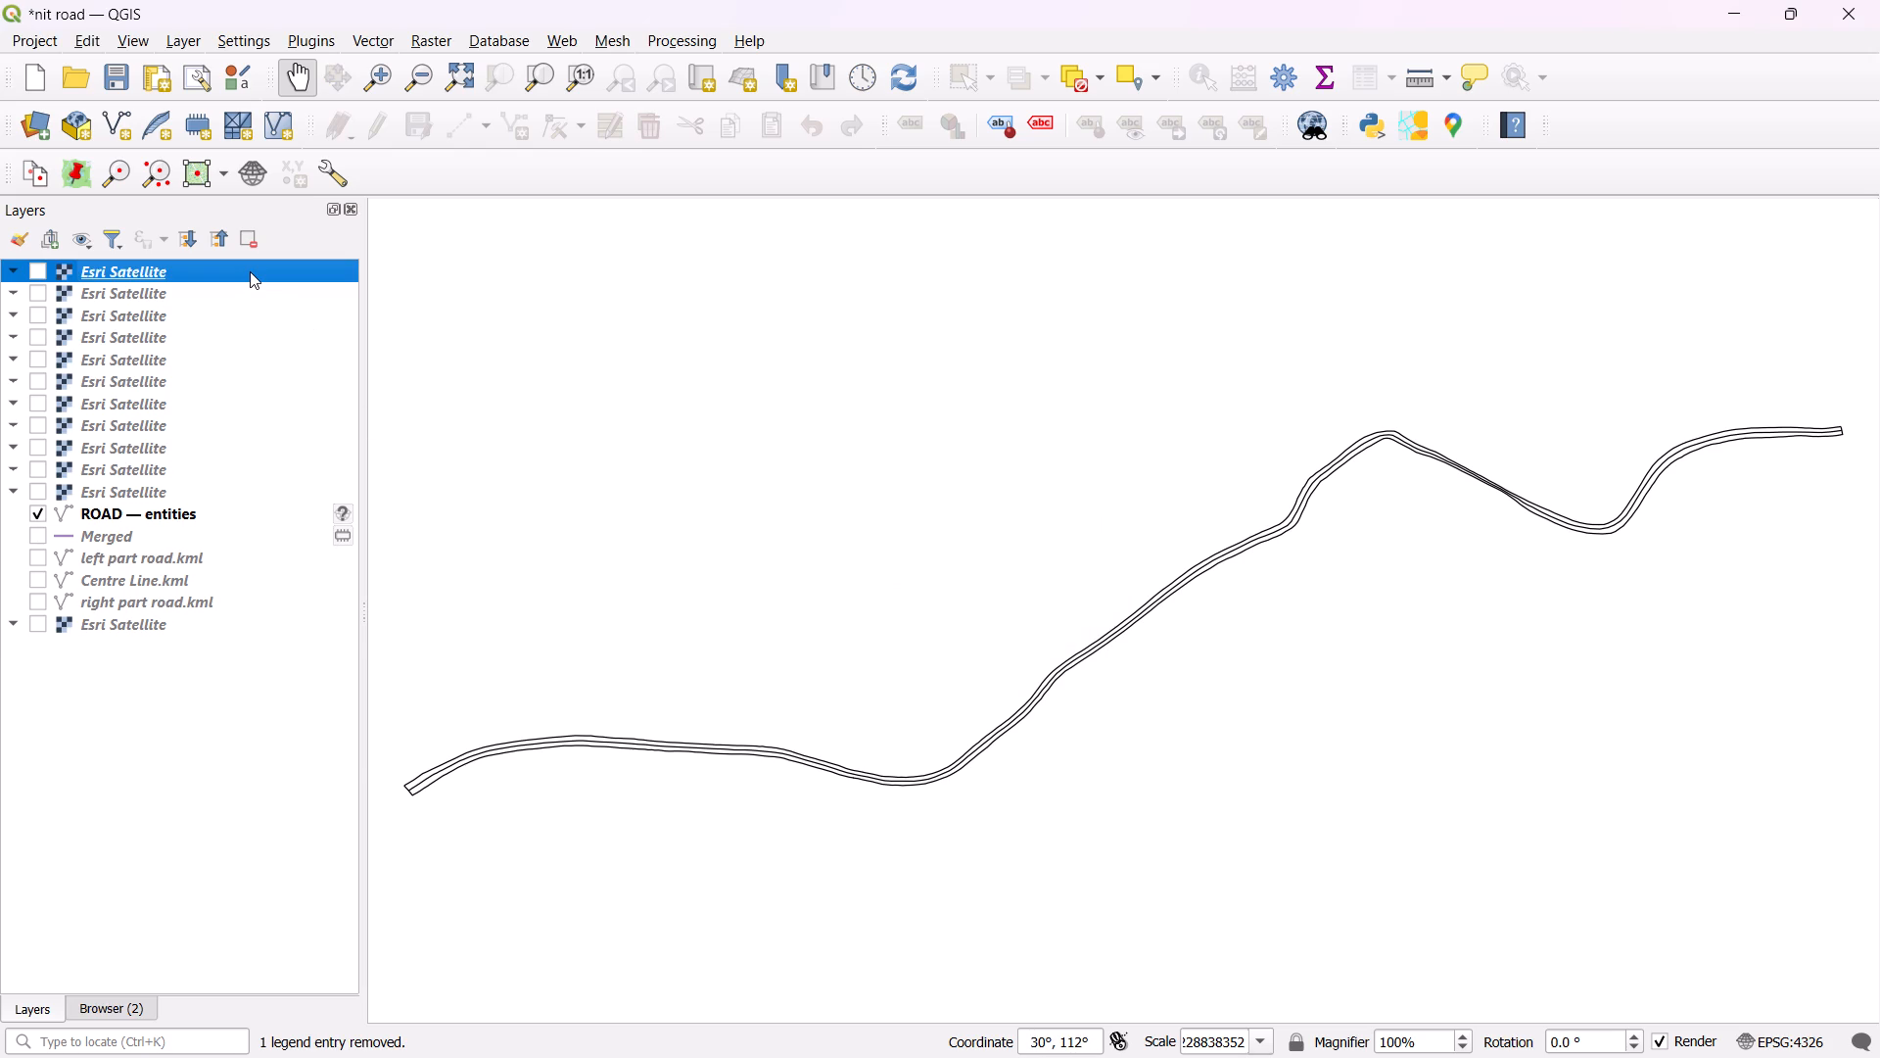
key("shift+Down")
key("shift+Down")
key("shift+Down")
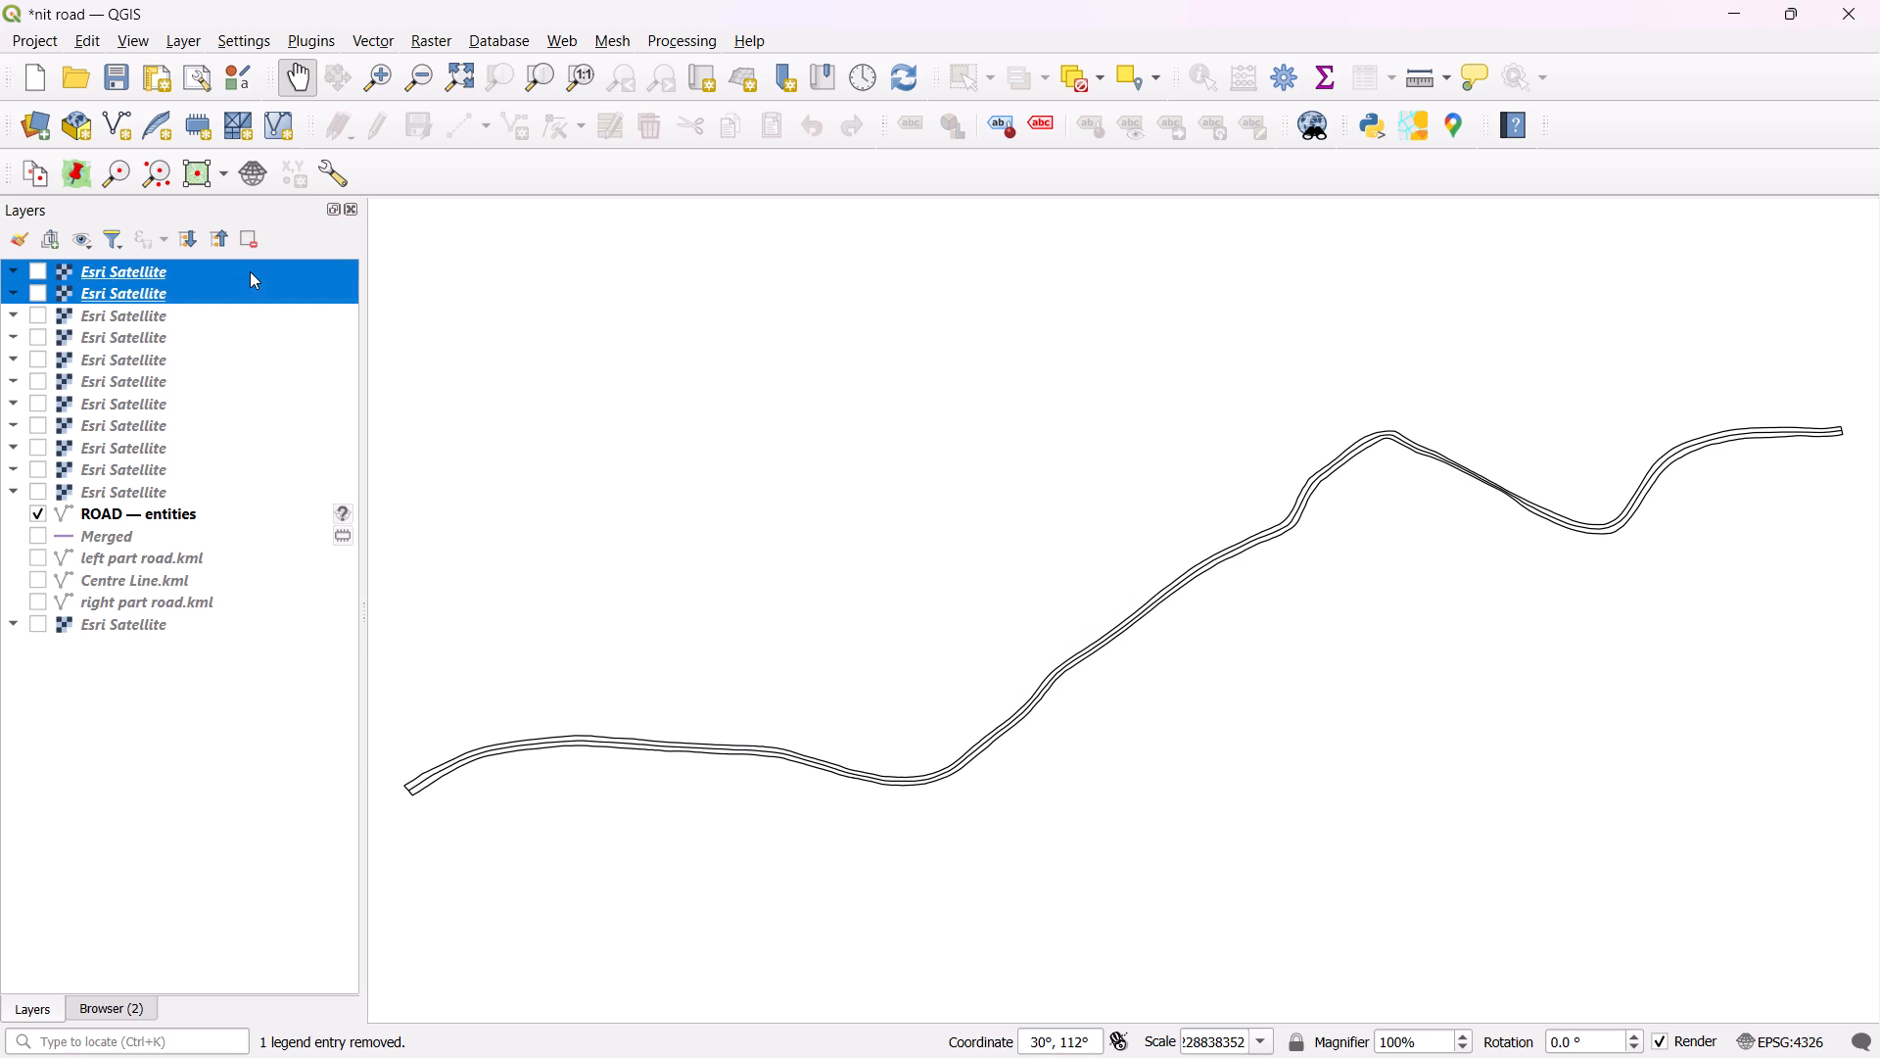
key("shift+Down")
key("shift+Down")
key("shift+Down")
key("shift+Down")
key("shift+Down")
key("shift+Down")
key("shift+Down")
key("shift+Down")
key("shift+Down")
key("Down")
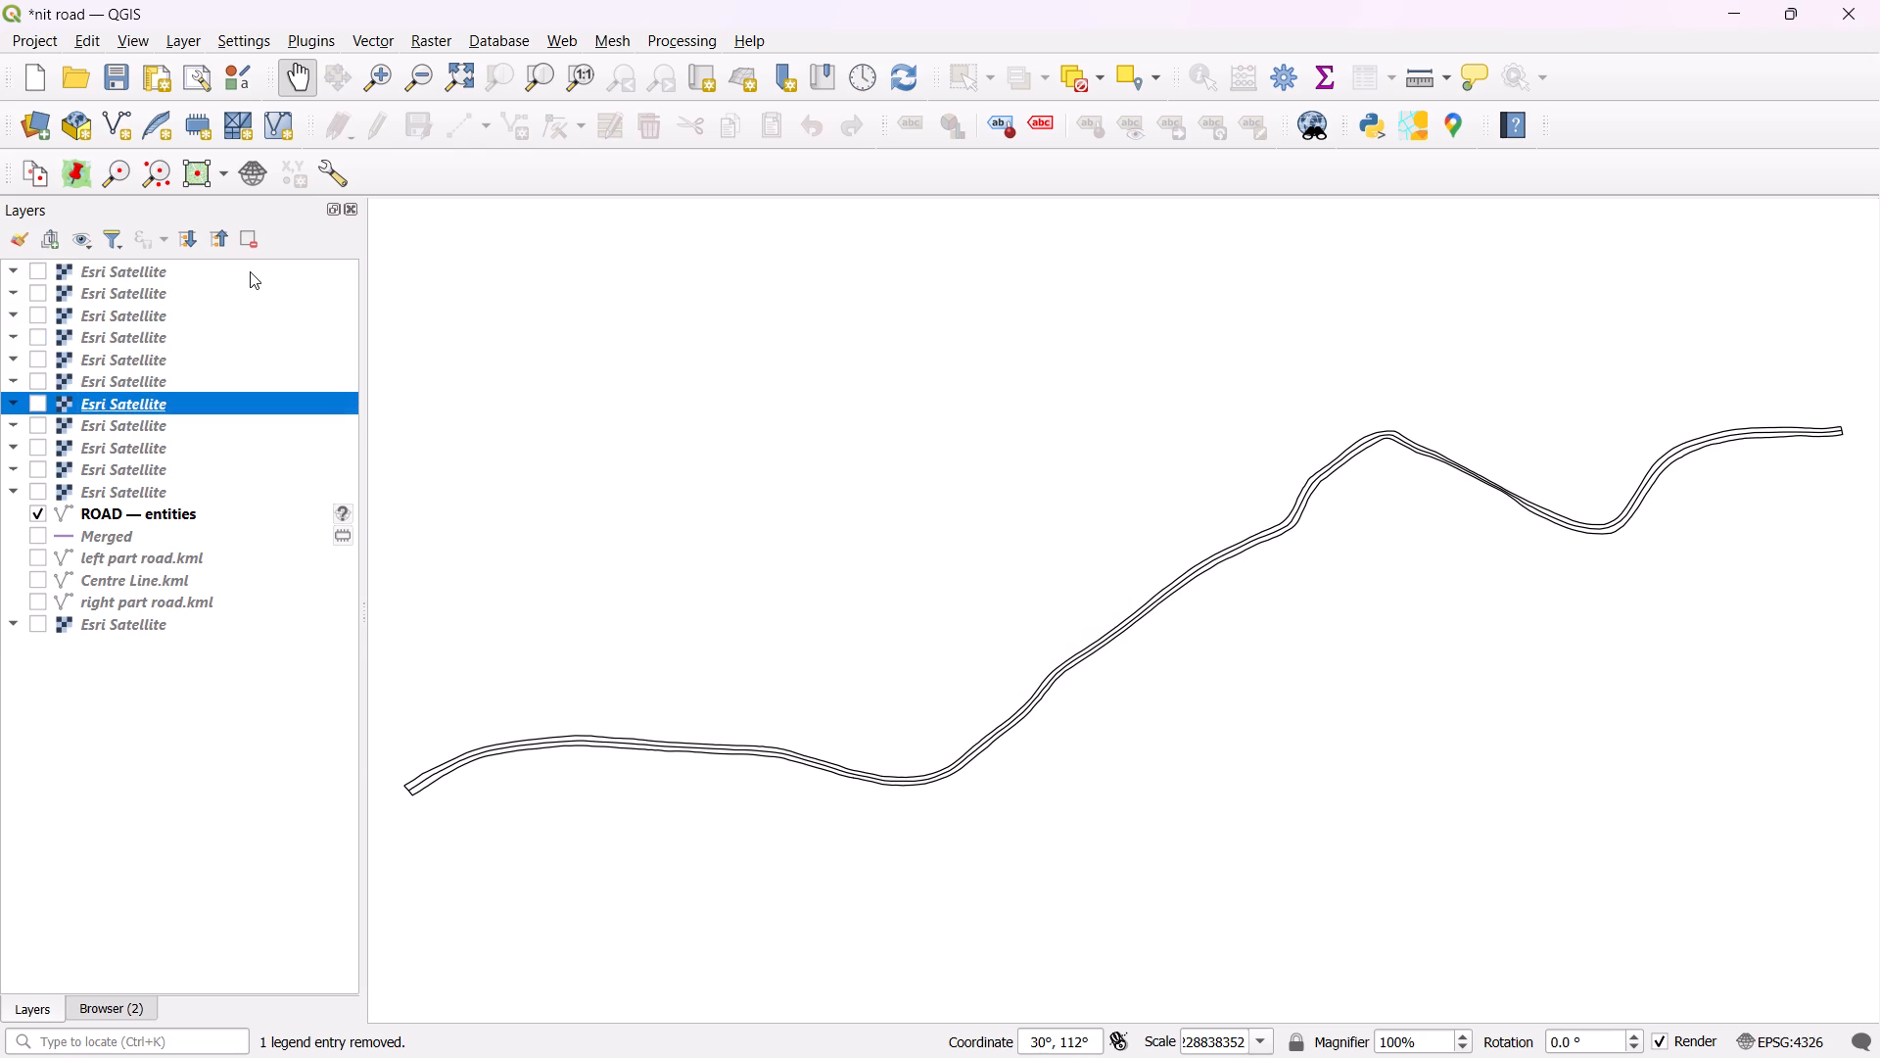
key("Down")
key("shift+Down")
key("shift+Down")
key("shift+Down")
key("shift+Down")
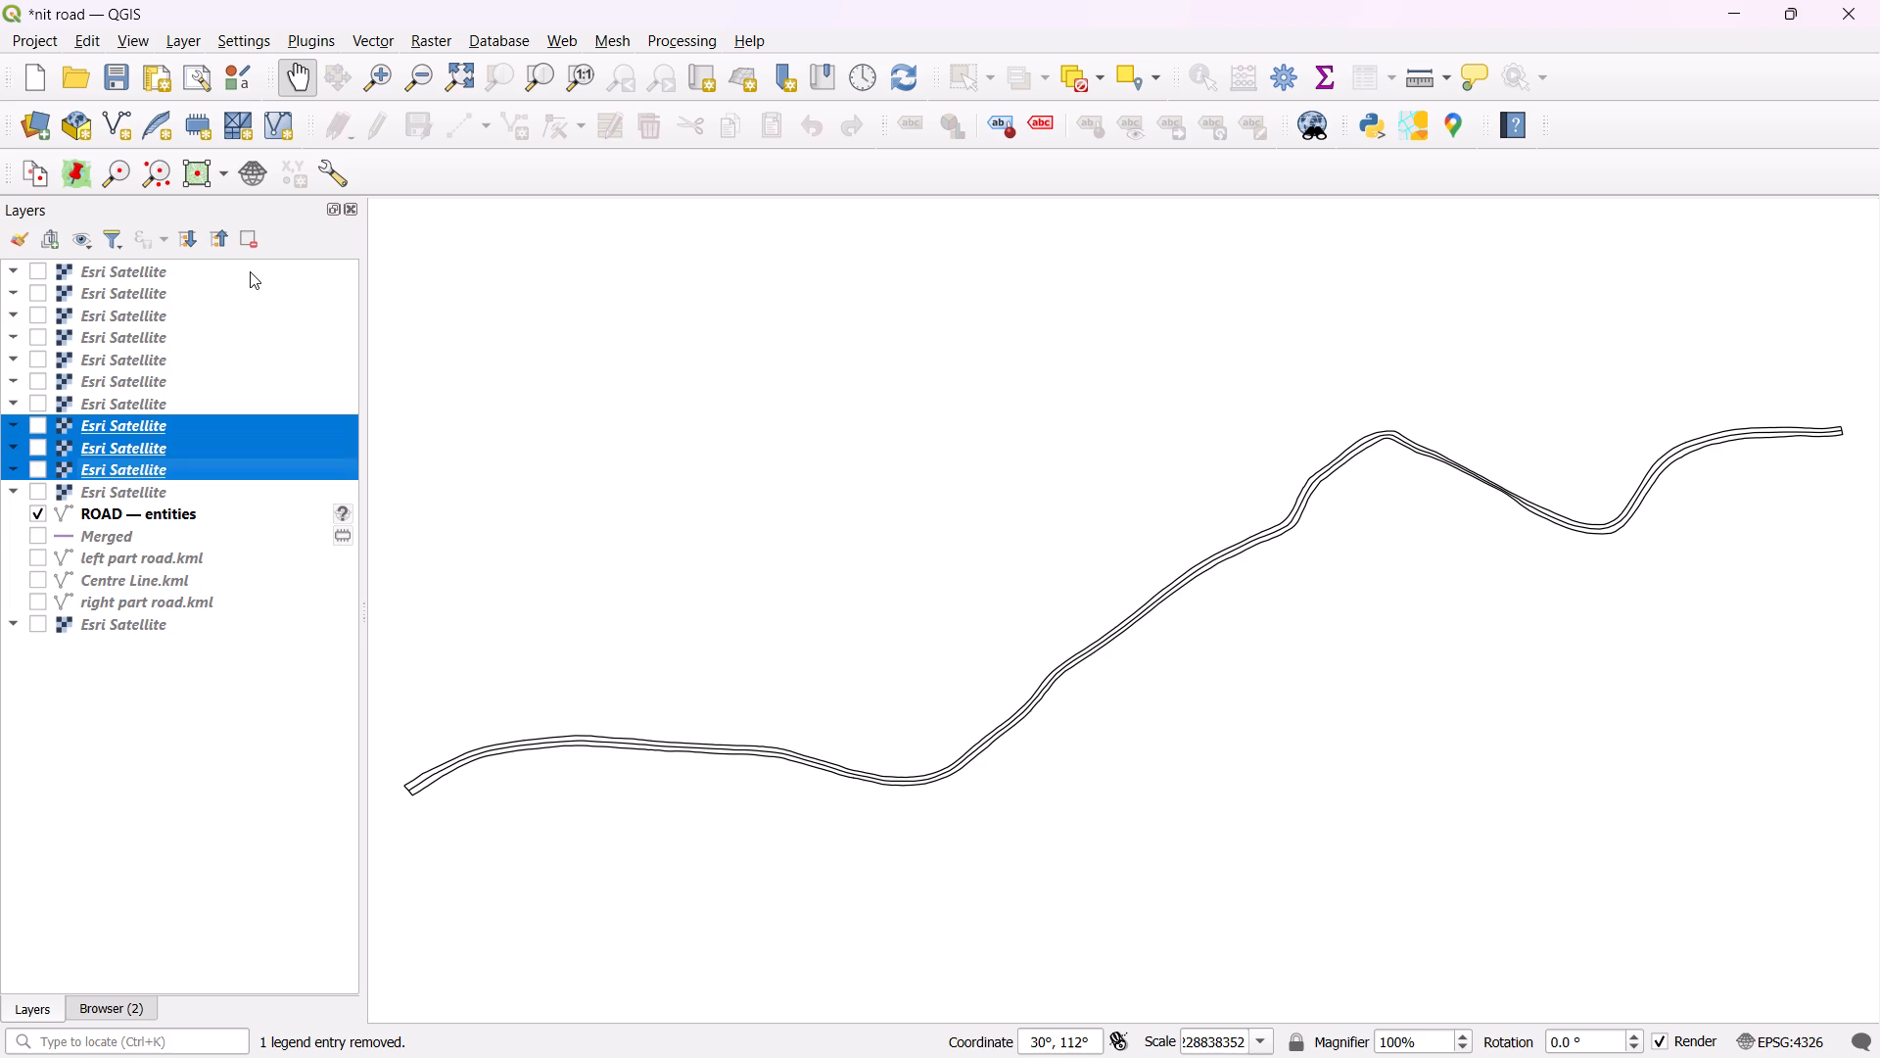
key("shift+Down")
key("shift+Down")
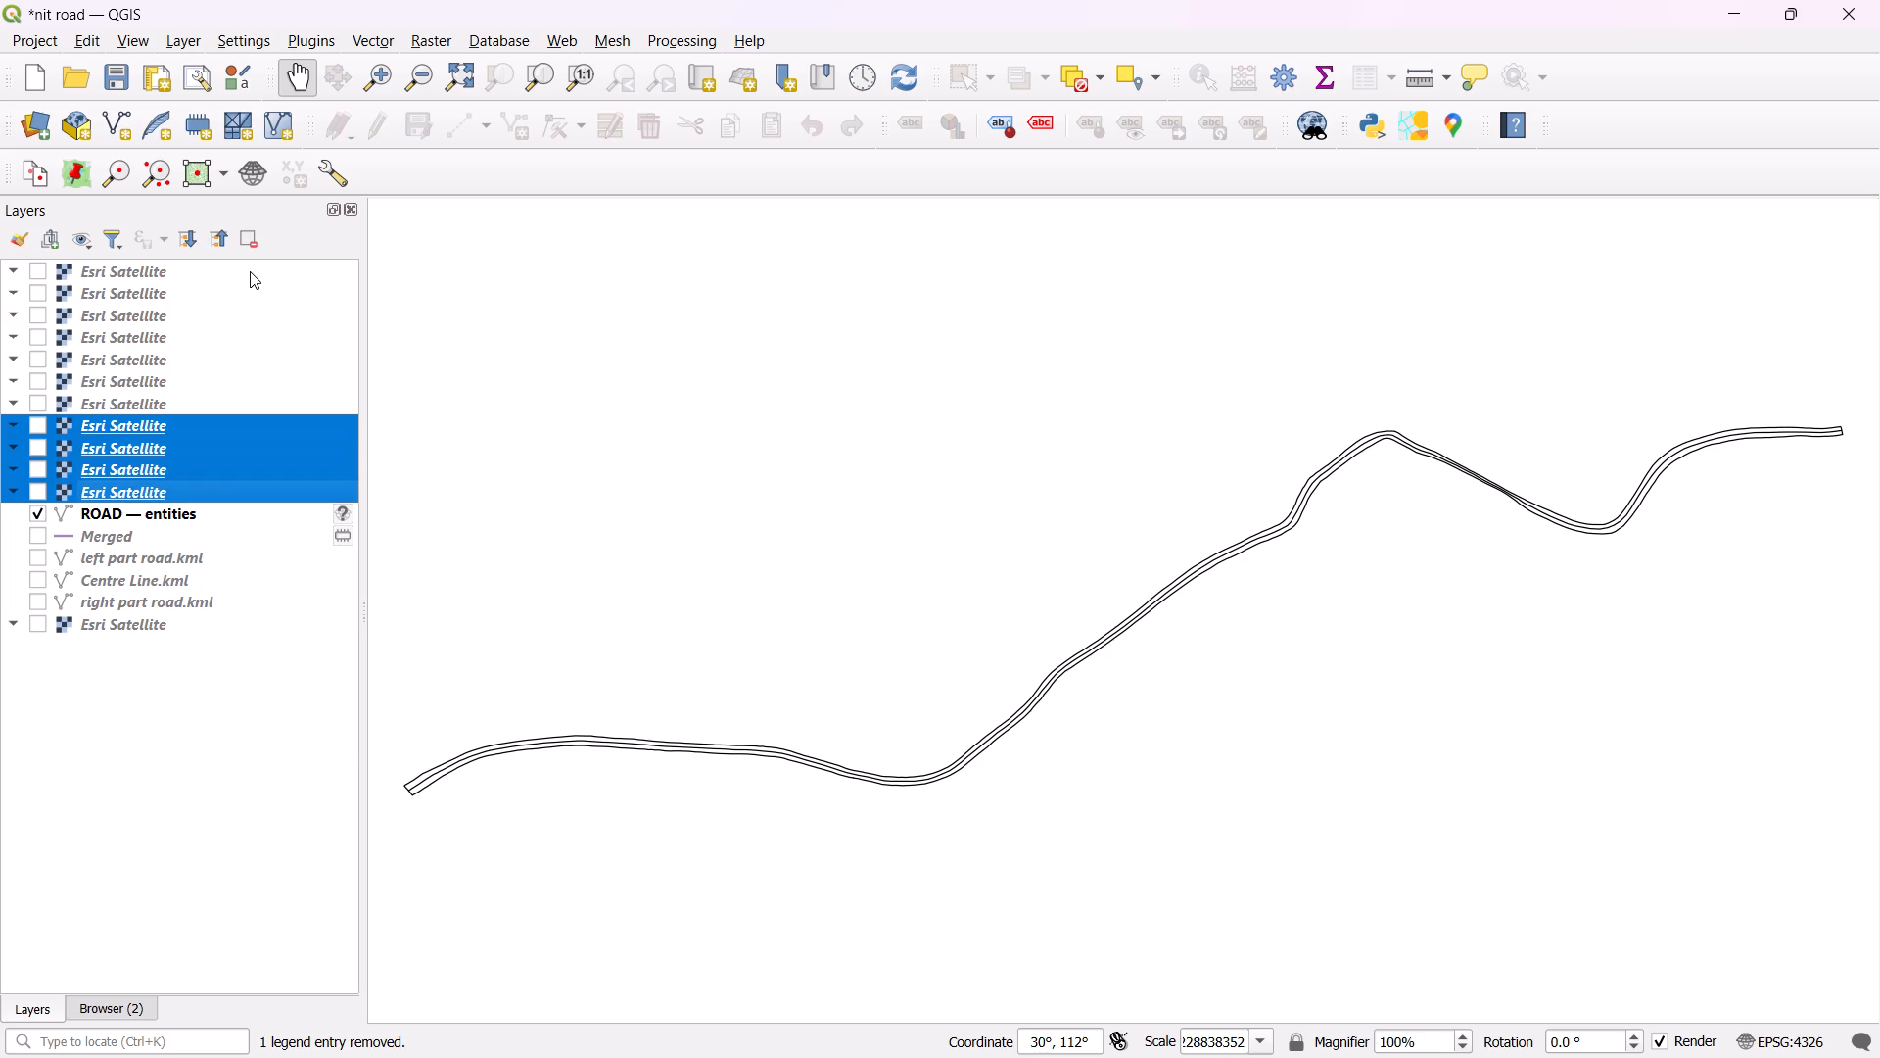
right_click(295, 452)
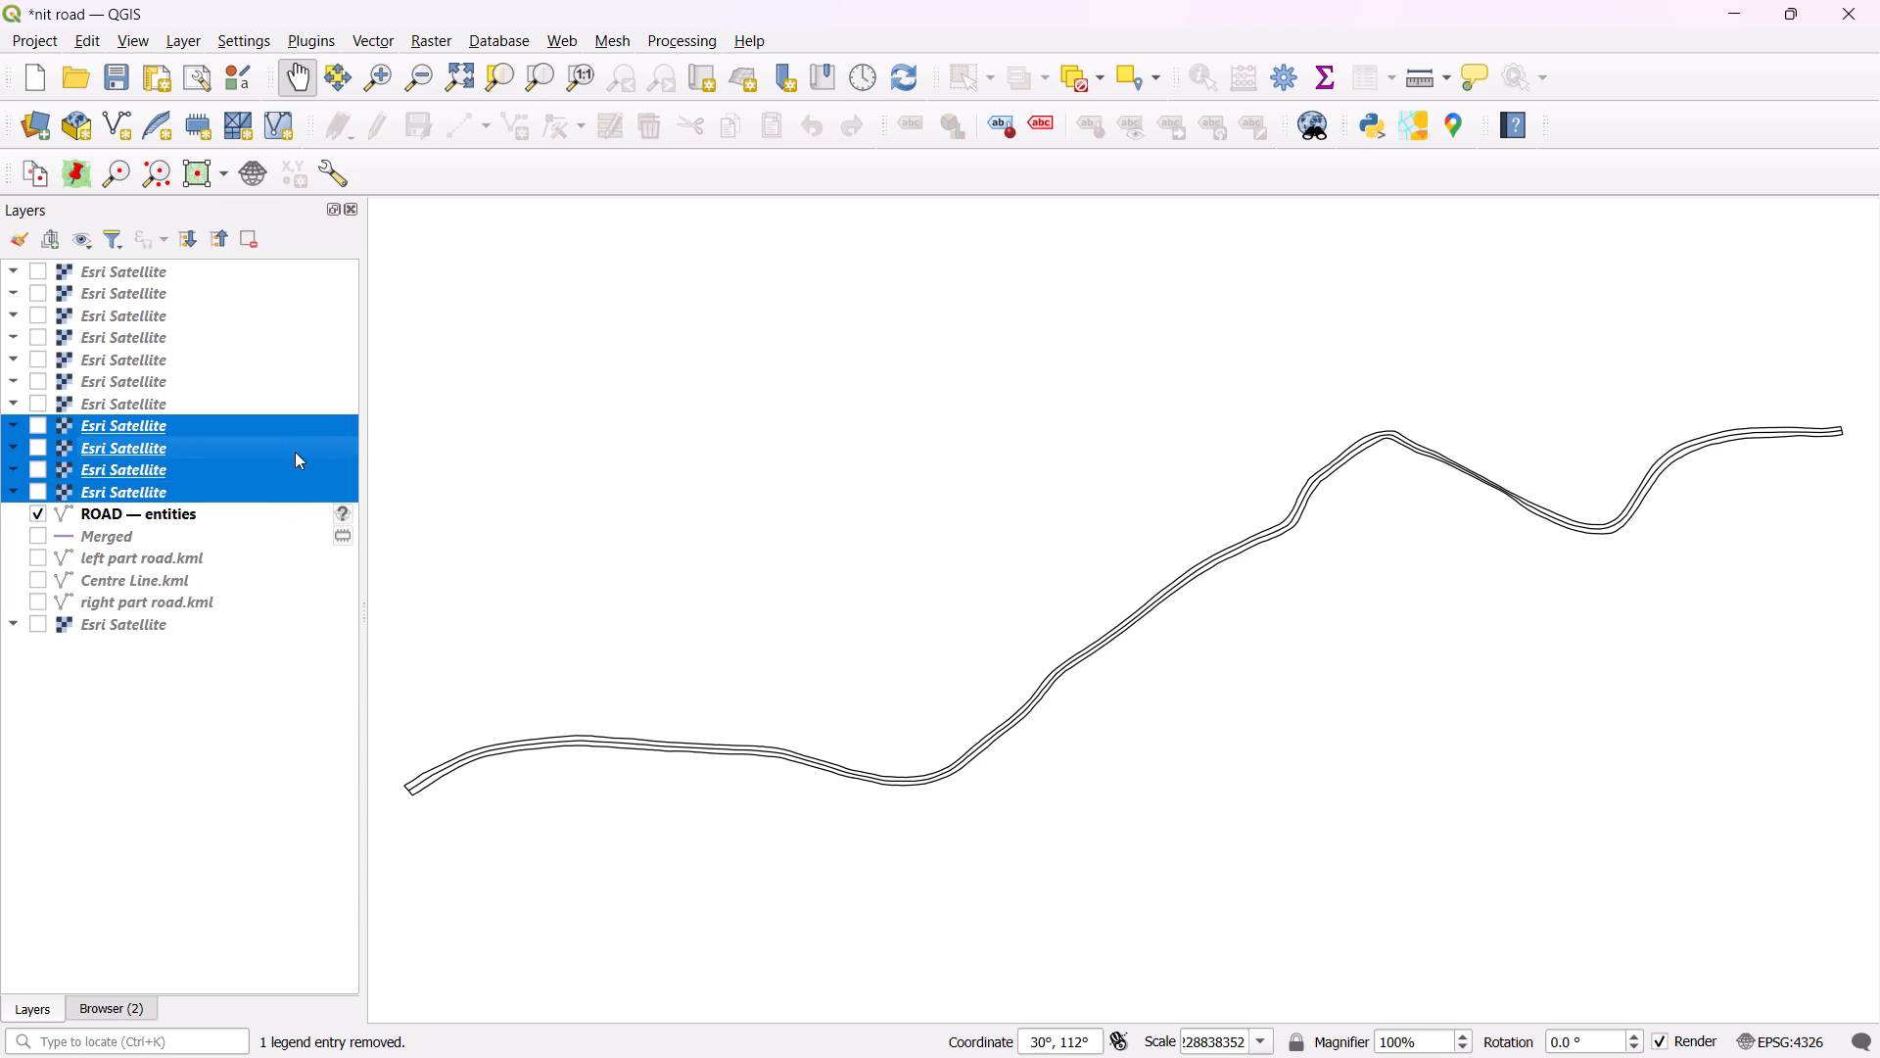
left_click(375, 710)
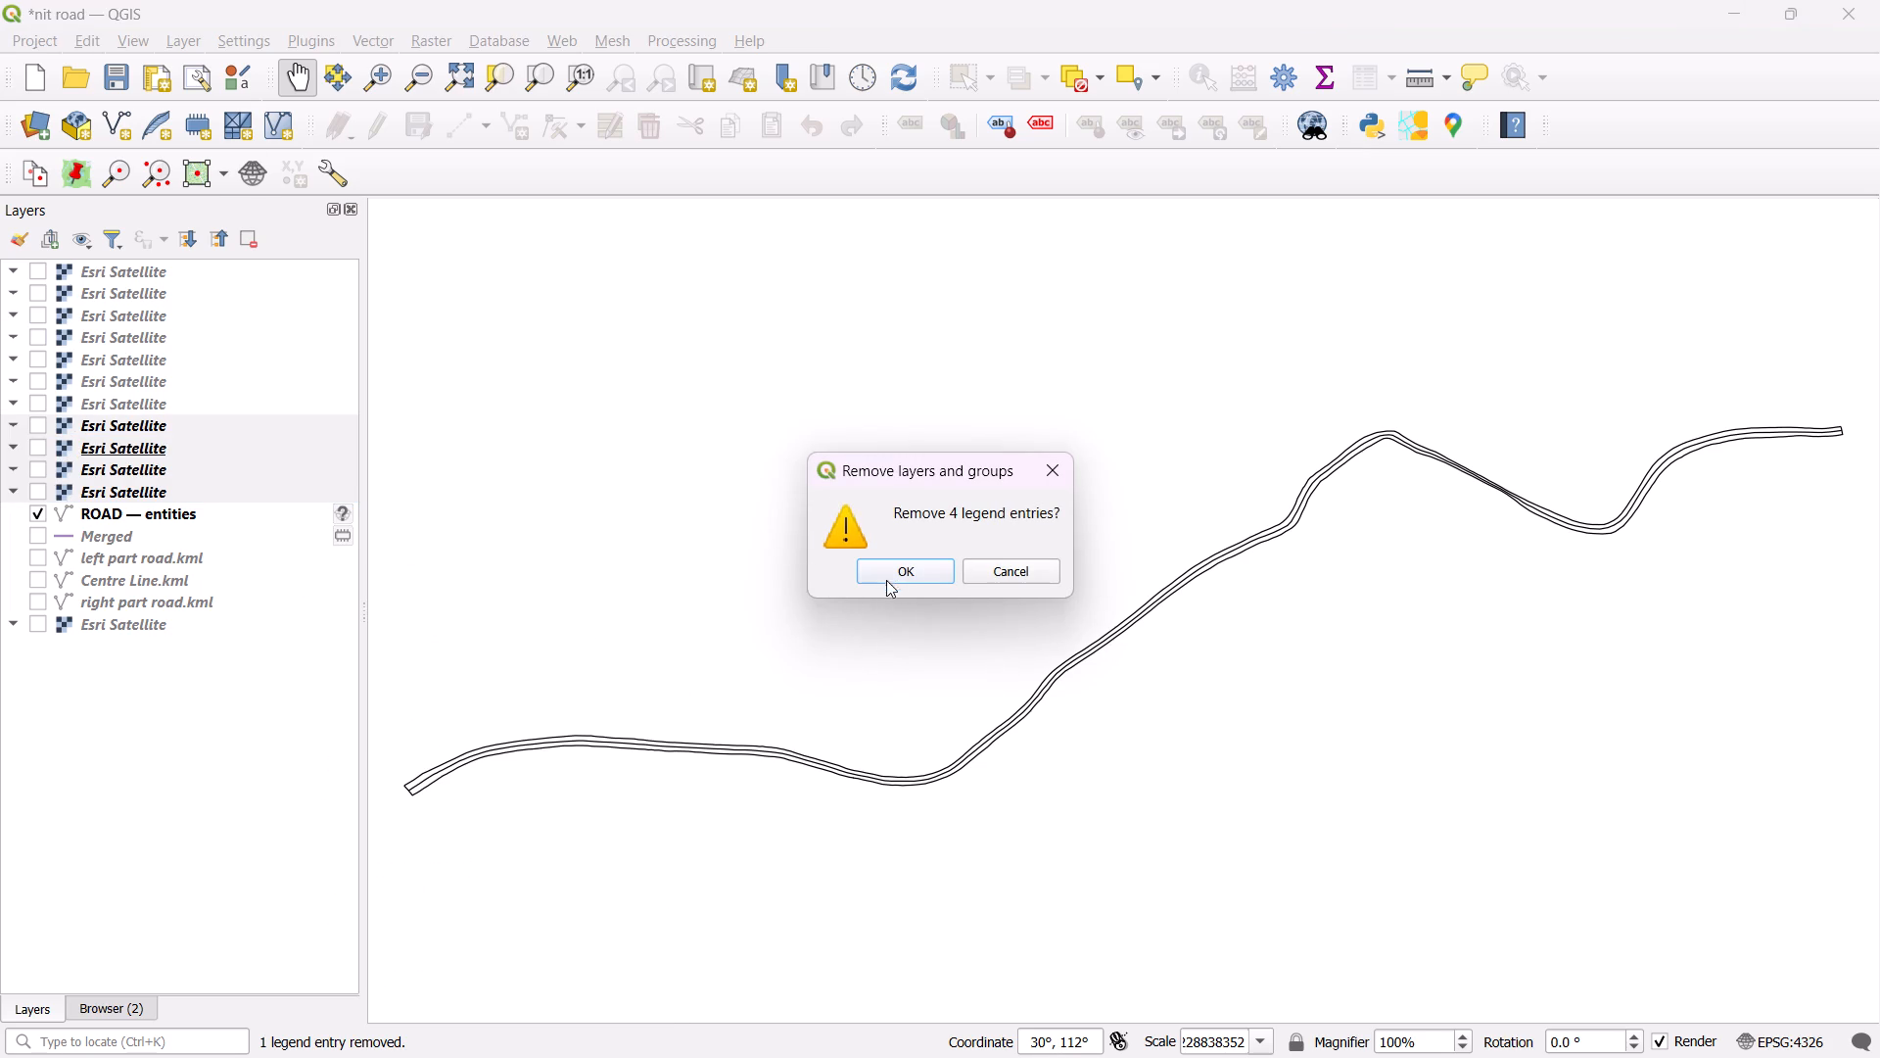
left_click(889, 570)
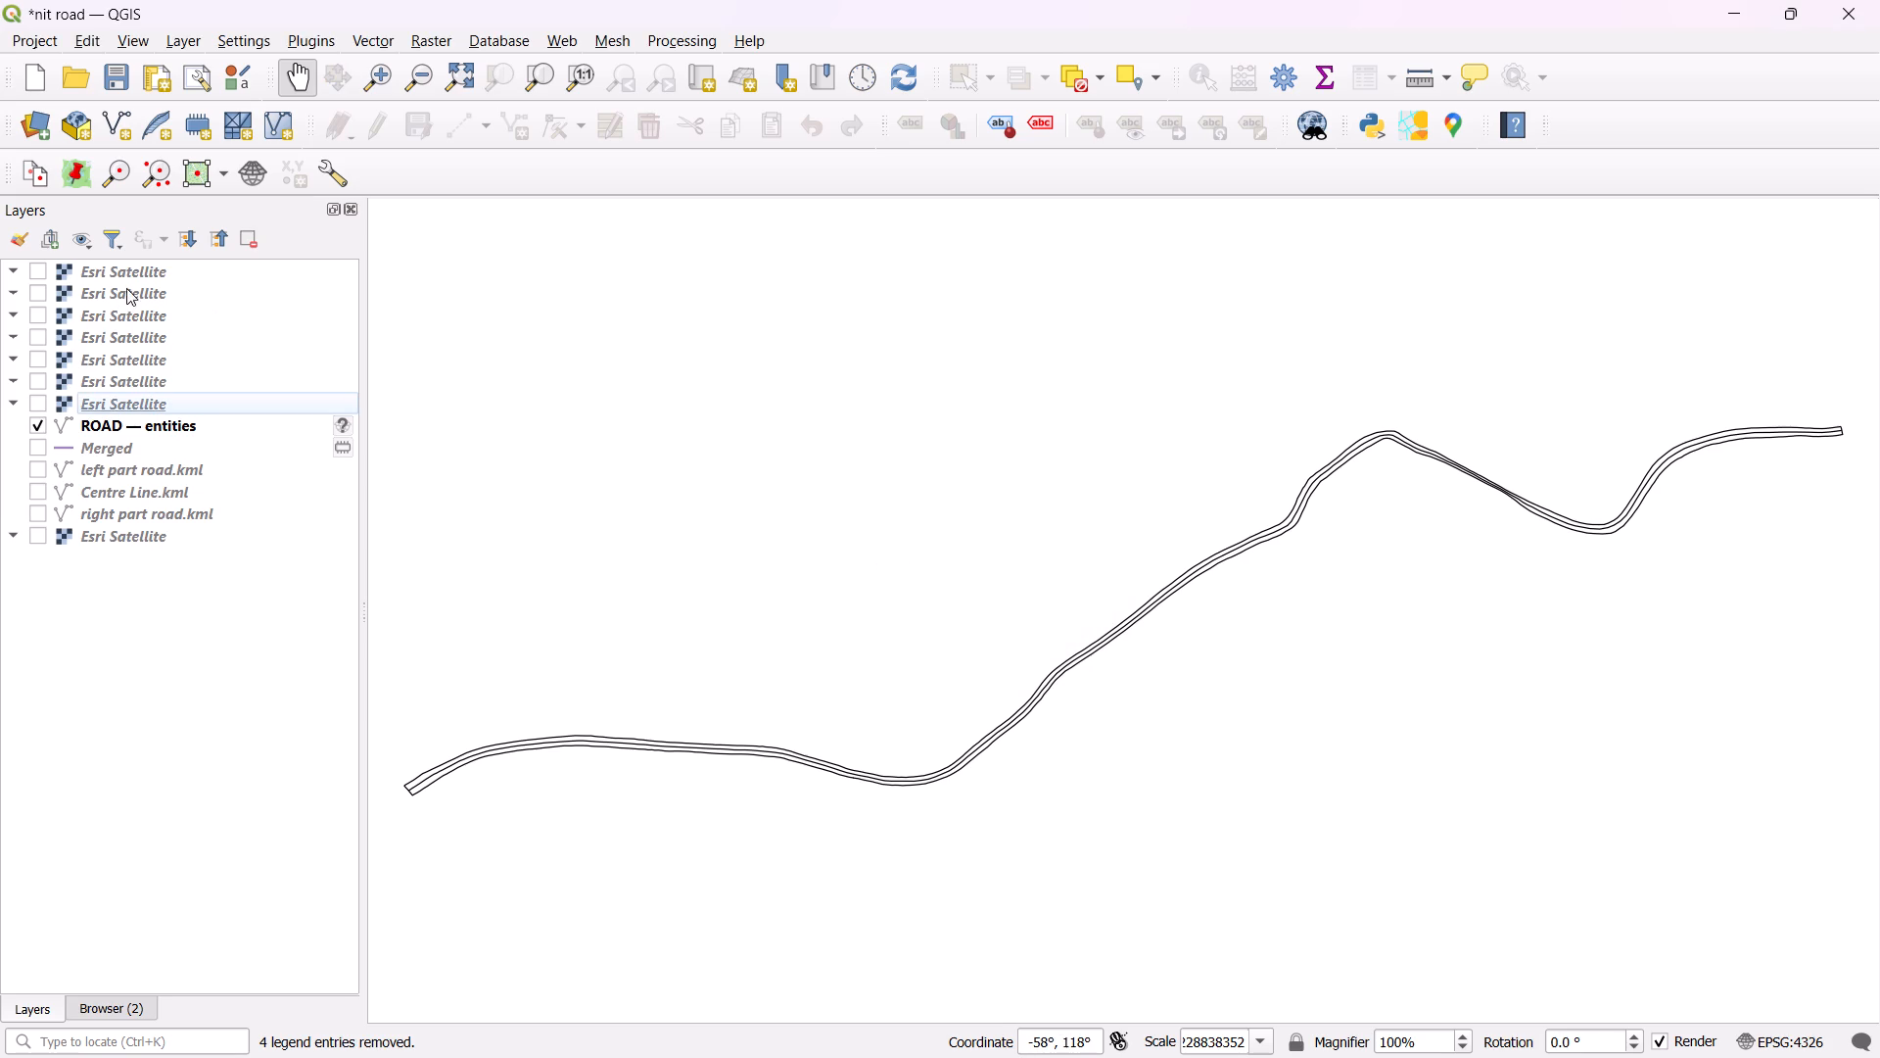
Remove the seven remaining Esri Satellite layers above ROAD — entities, keeping the one at the bottom of the layer list.
left_click(154, 266)
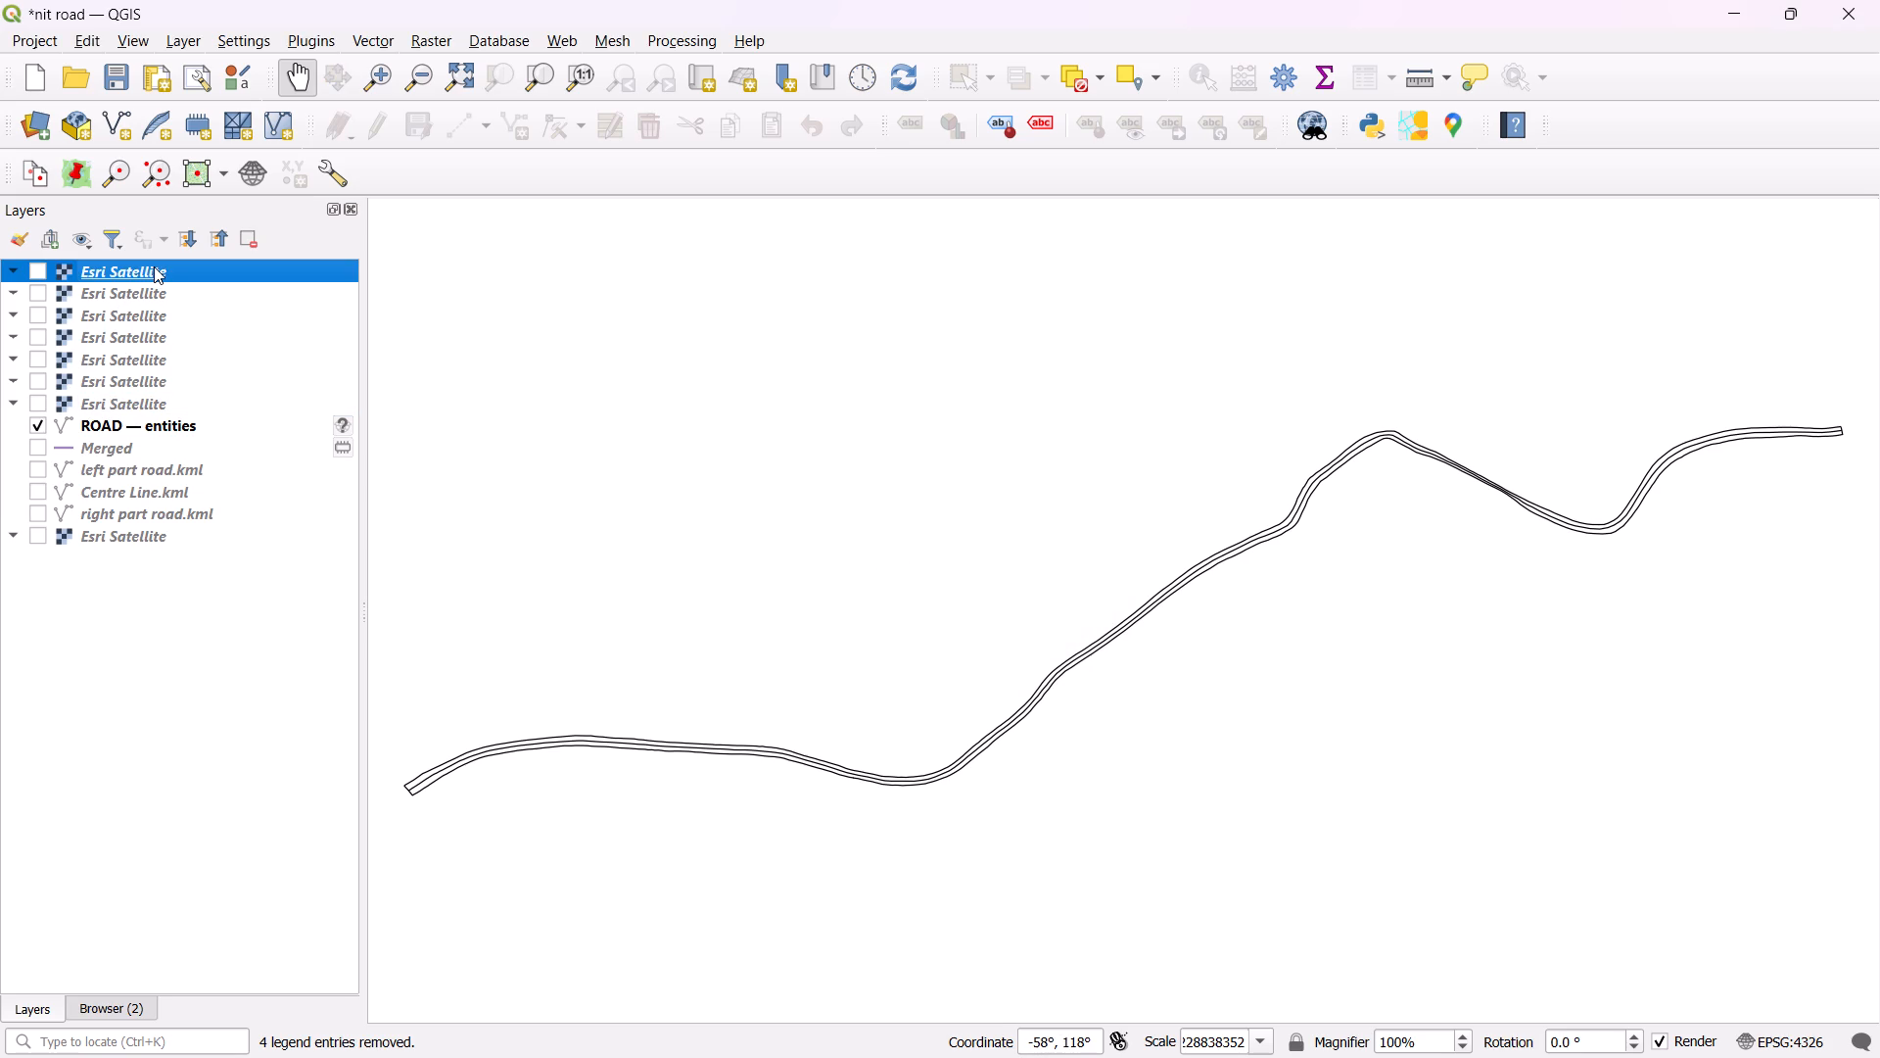
key("shift+Down")
key("shift+Down")
key("shift+Down")
key("shift+Down")
key("shift+Down")
key("shift+Down")
key("shift+Down")
key("shift+Down")
key("shift+Down")
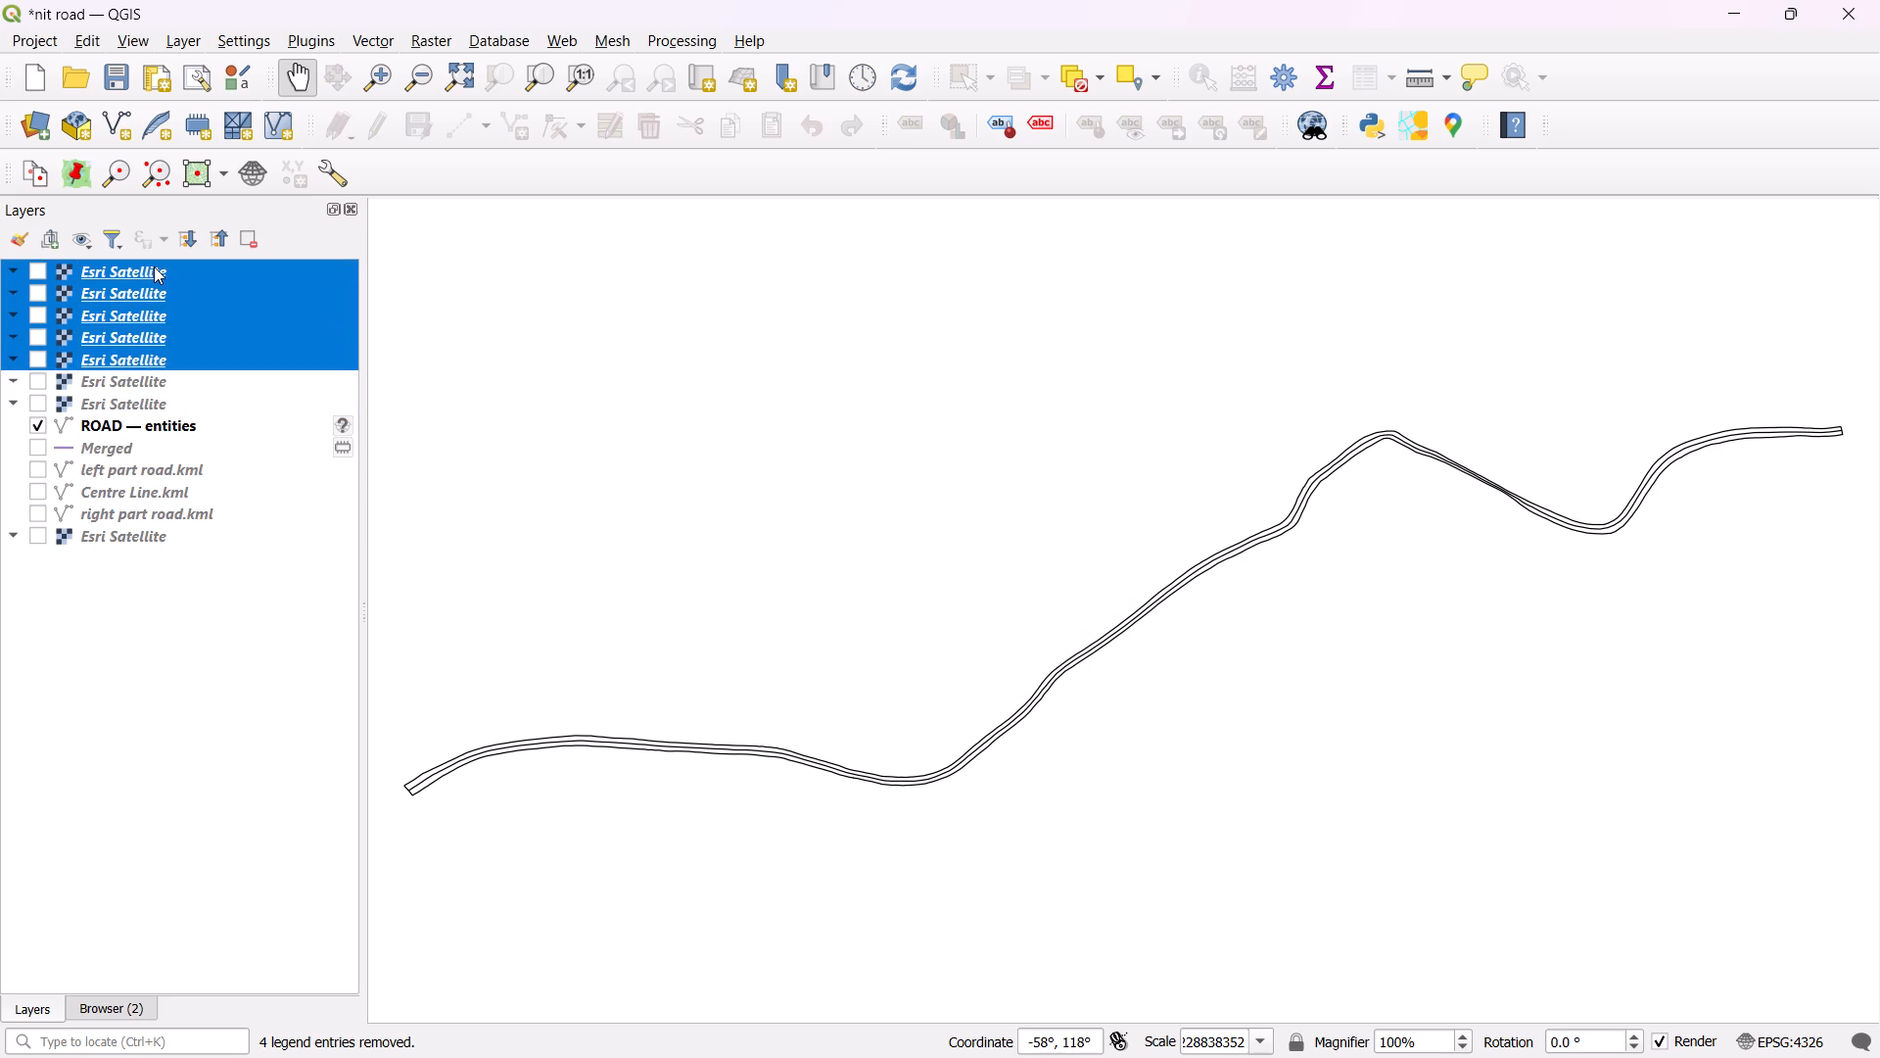
key("shift+Down")
key("shift+Down")
key("shift+Down")
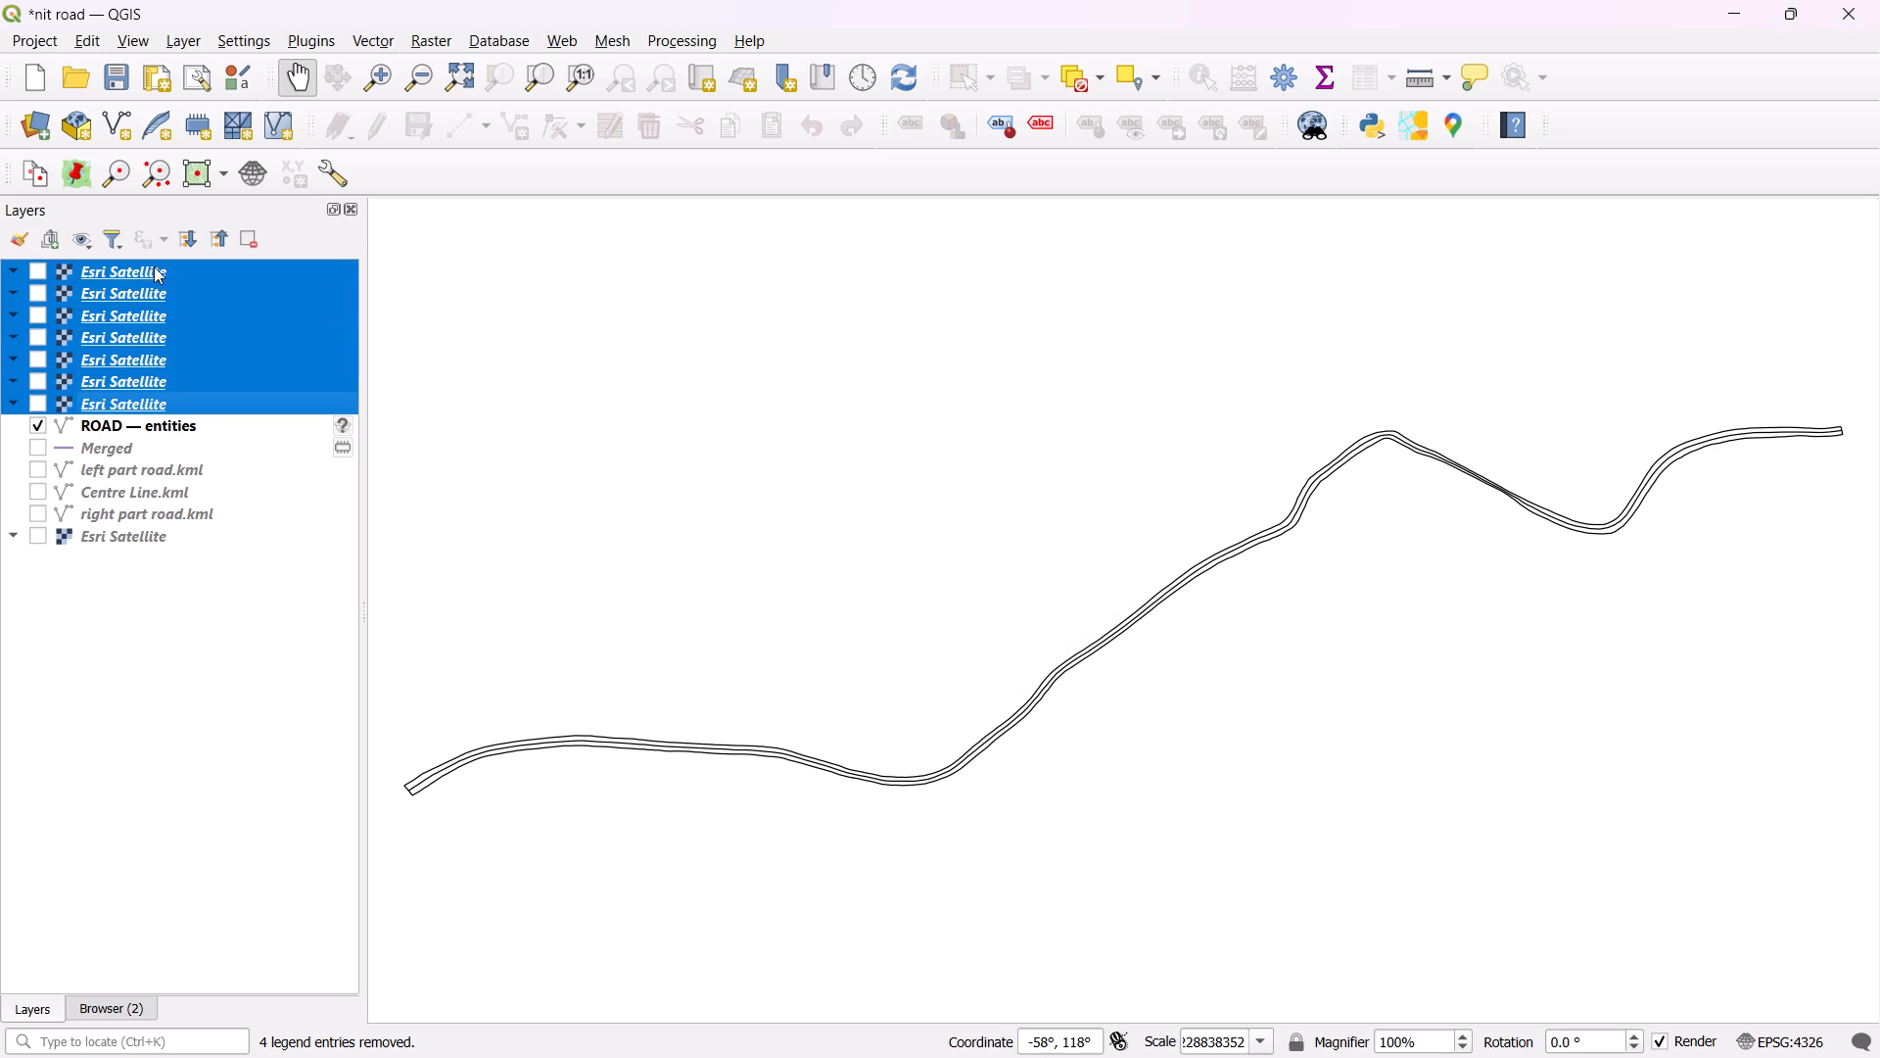
right_click(187, 335)
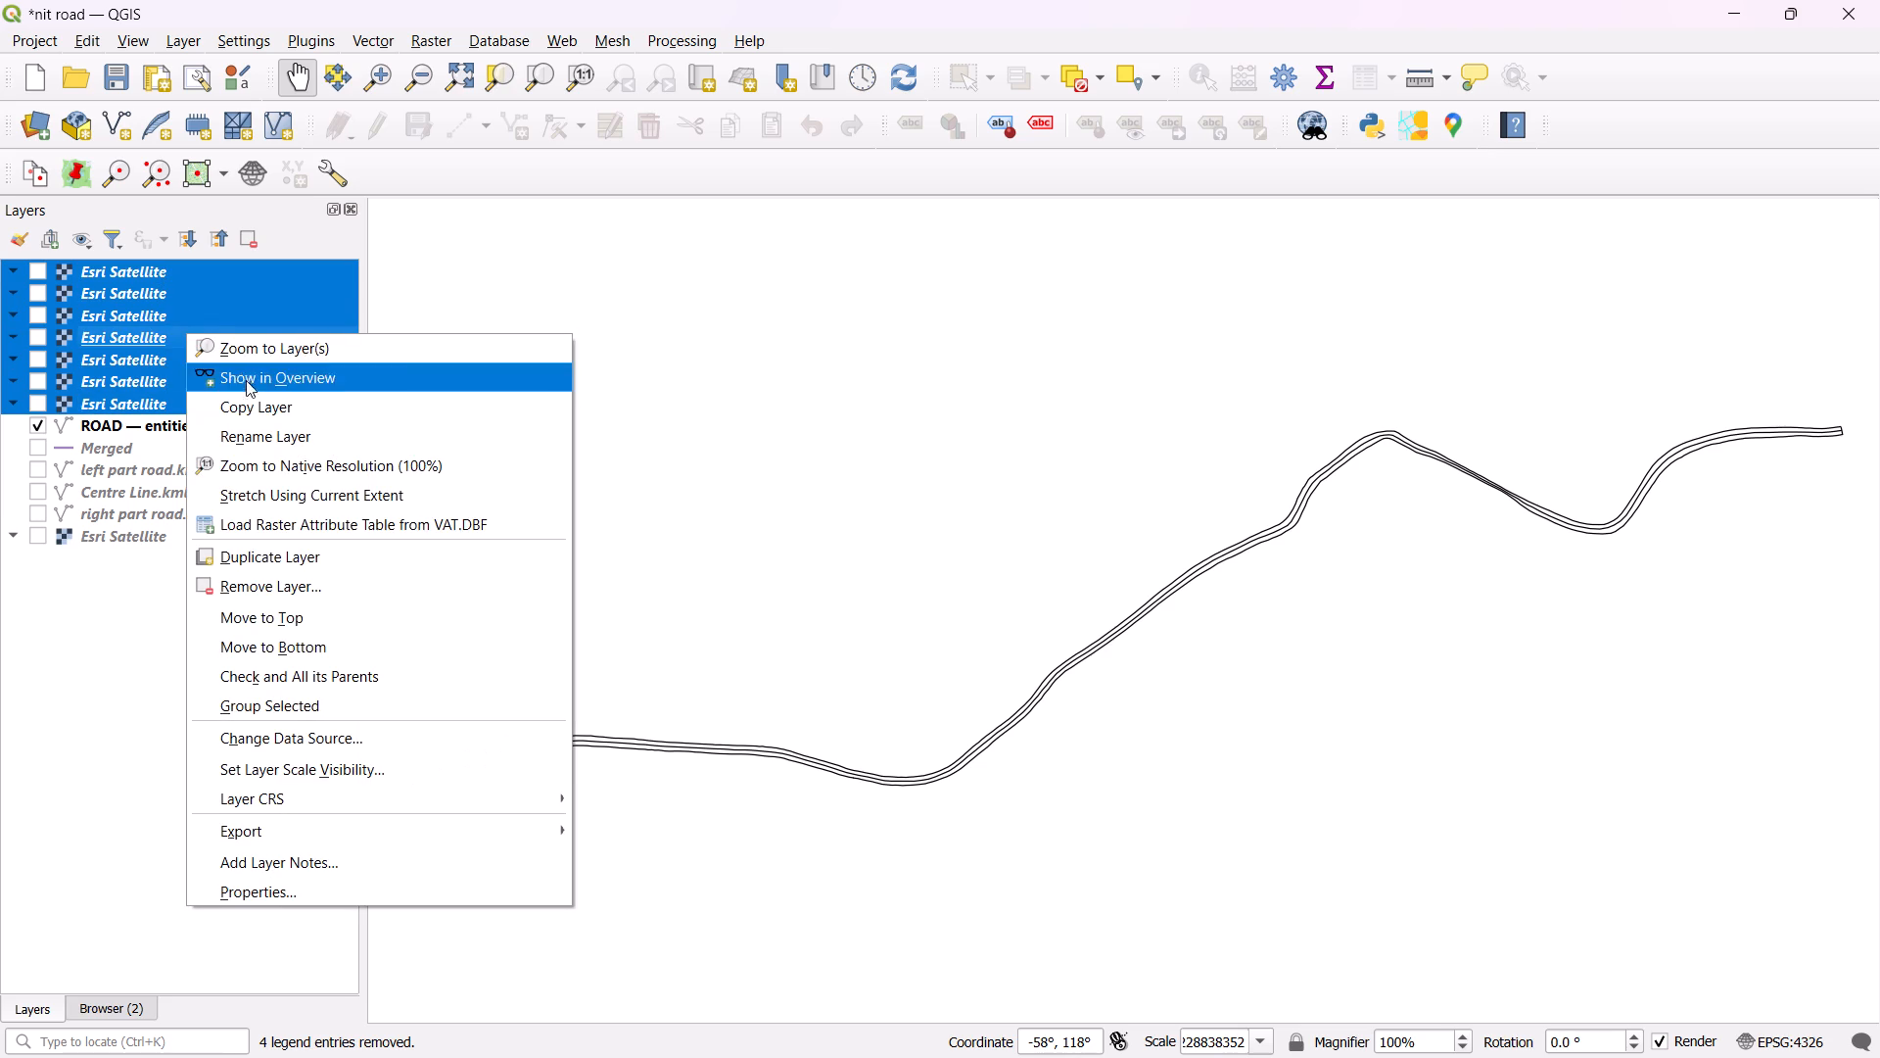
left_click(300, 574)
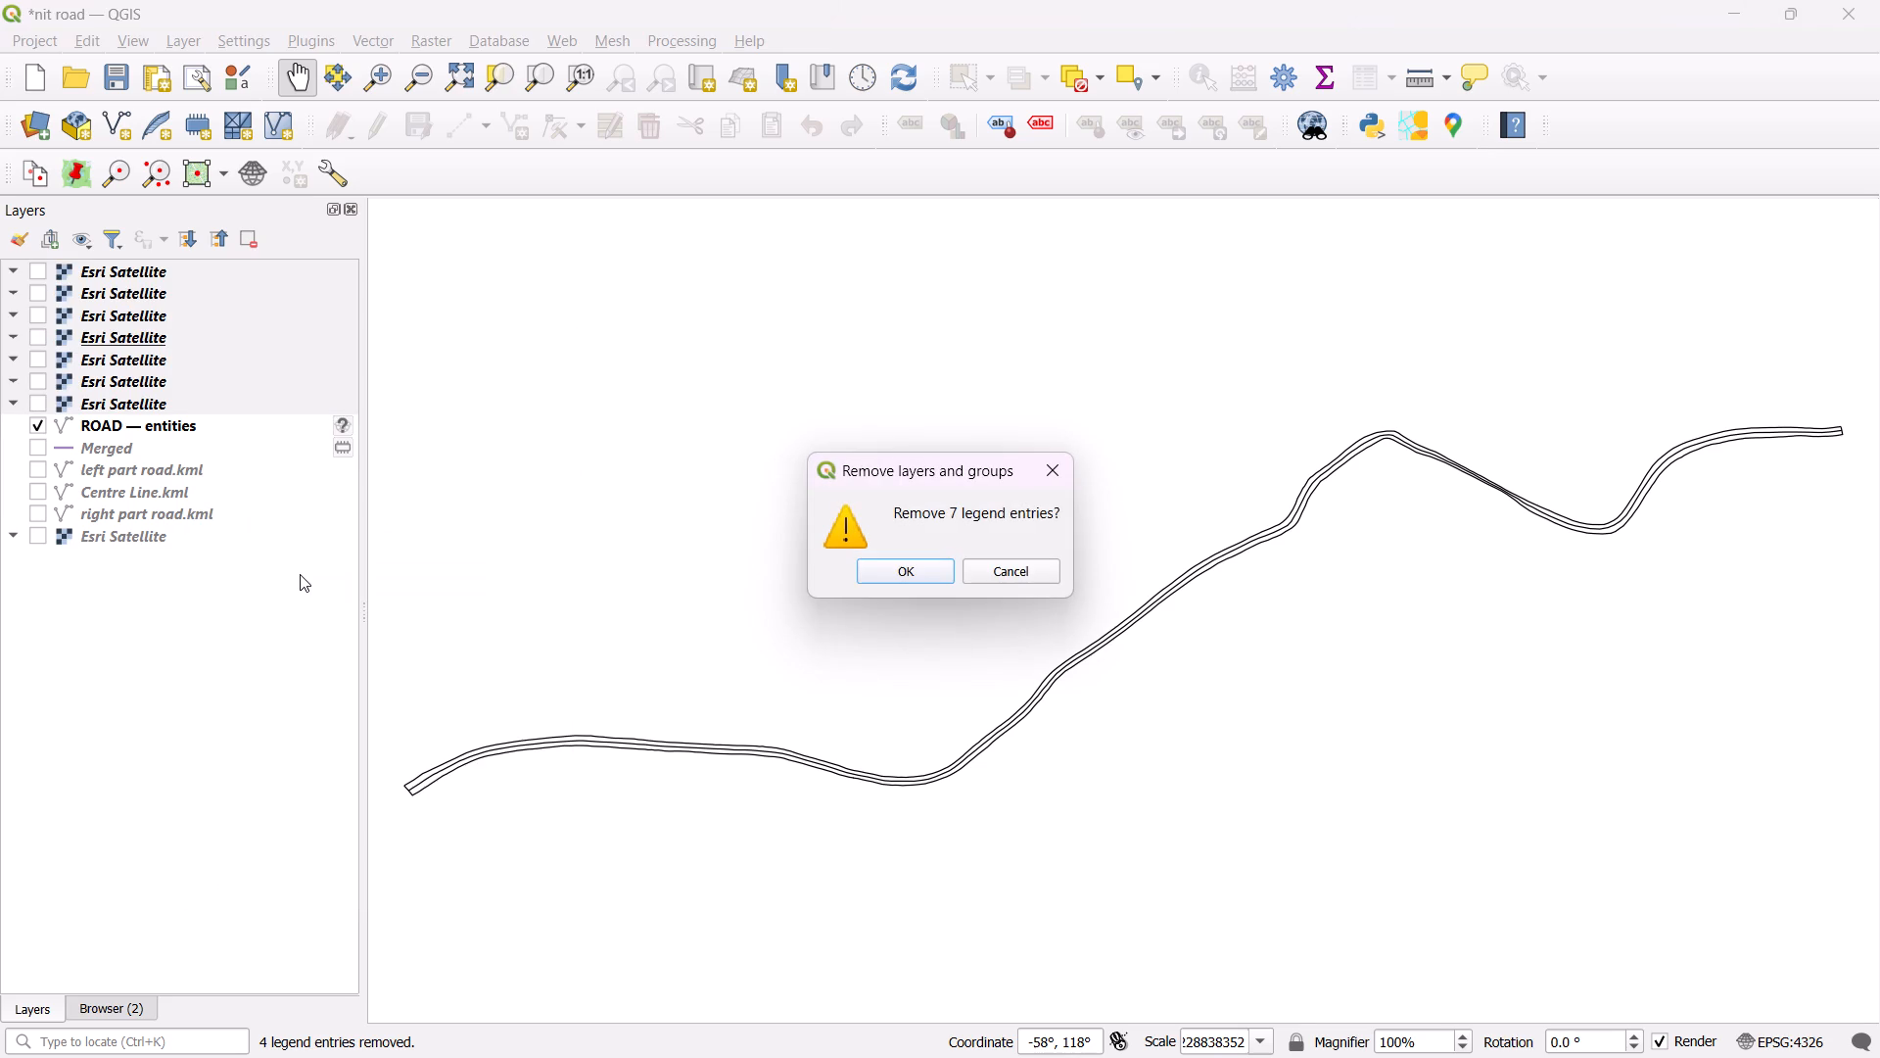
left_click(901, 565)
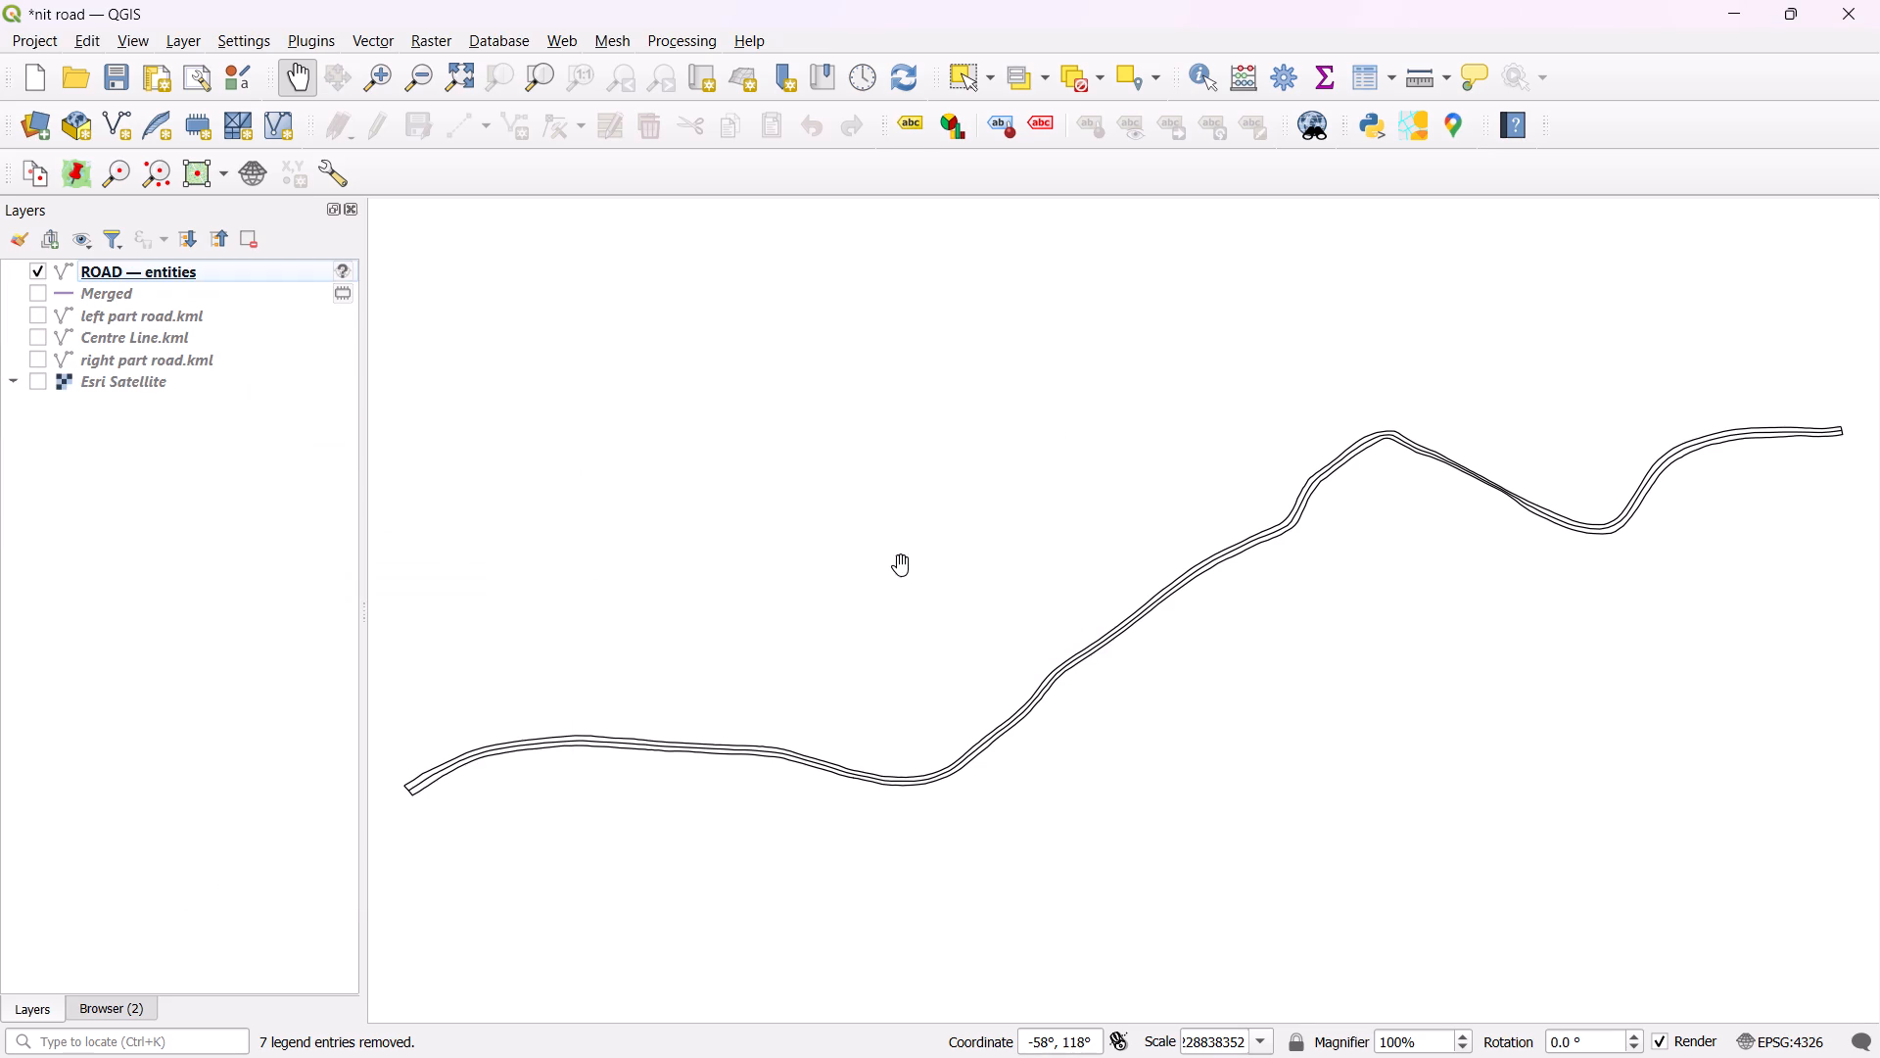
Change the line colour of the Merged layer's symbology to red.
left_click(41, 293)
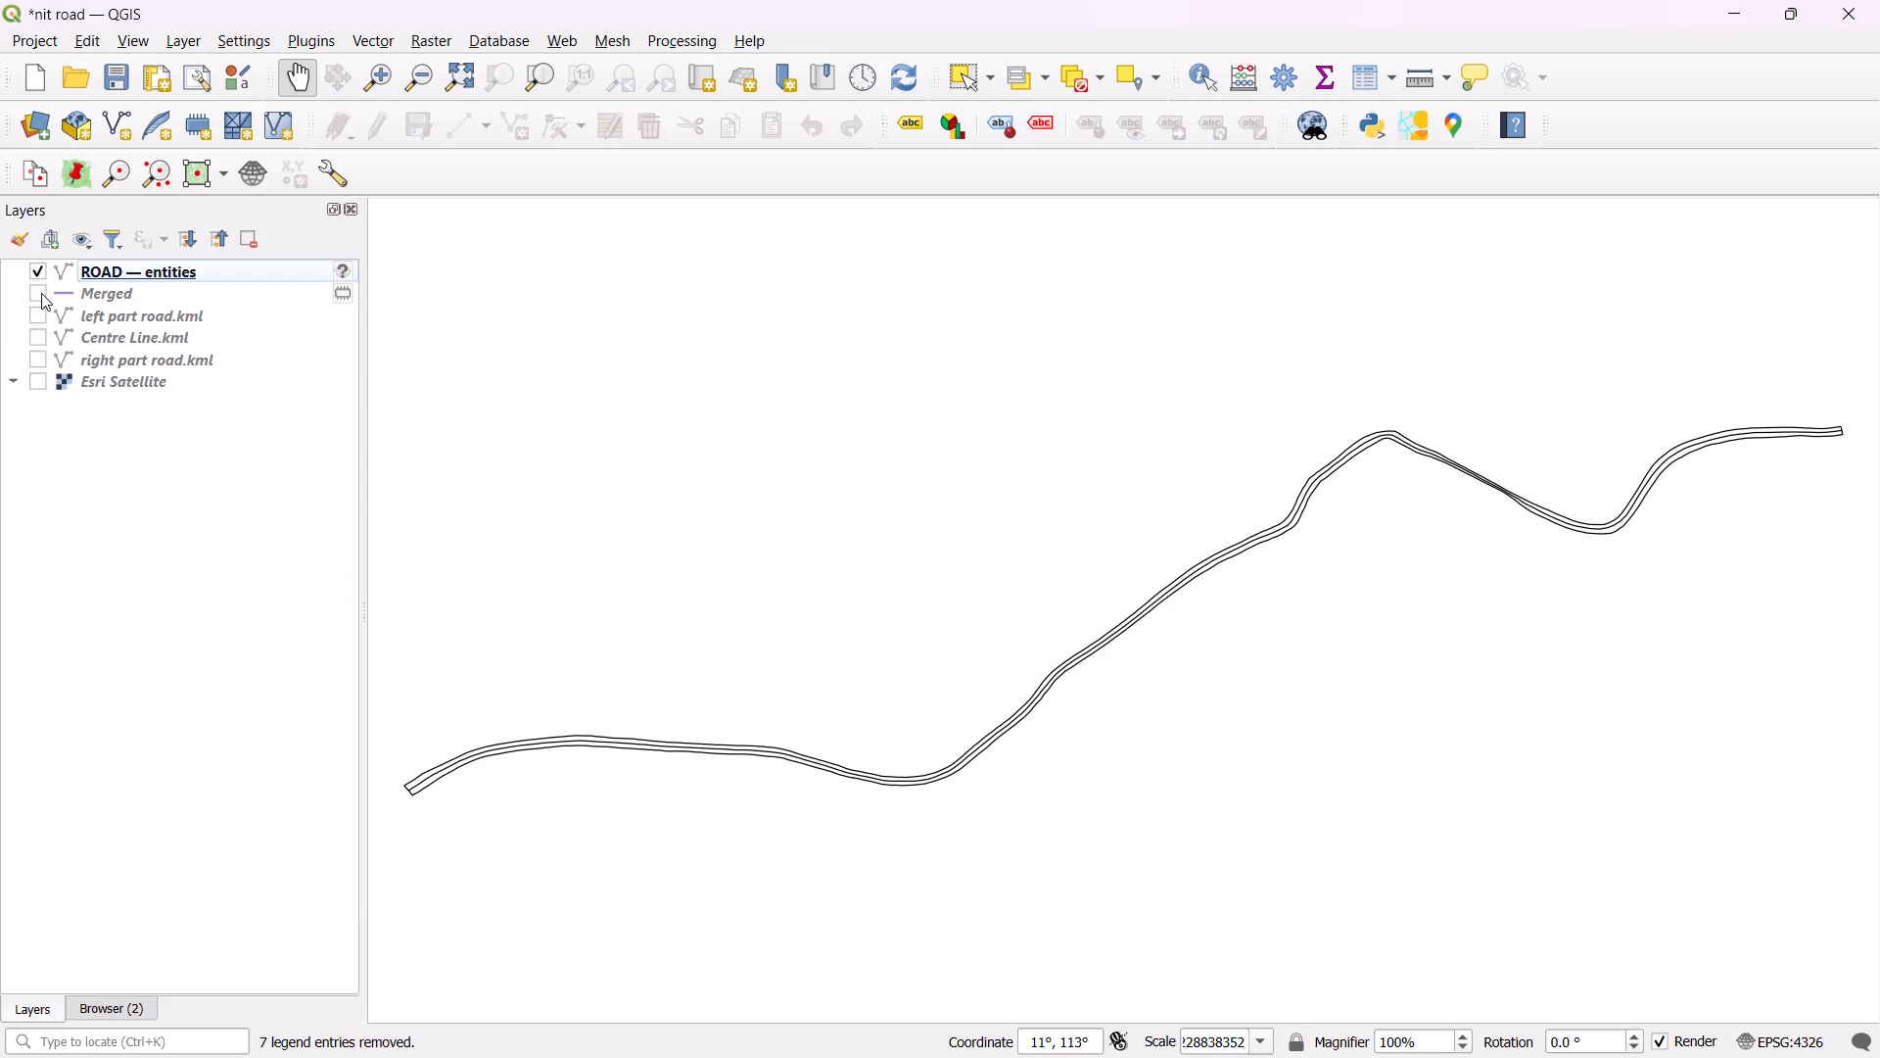
left_click(41, 293)
left_click(93, 287)
right_click(93, 287)
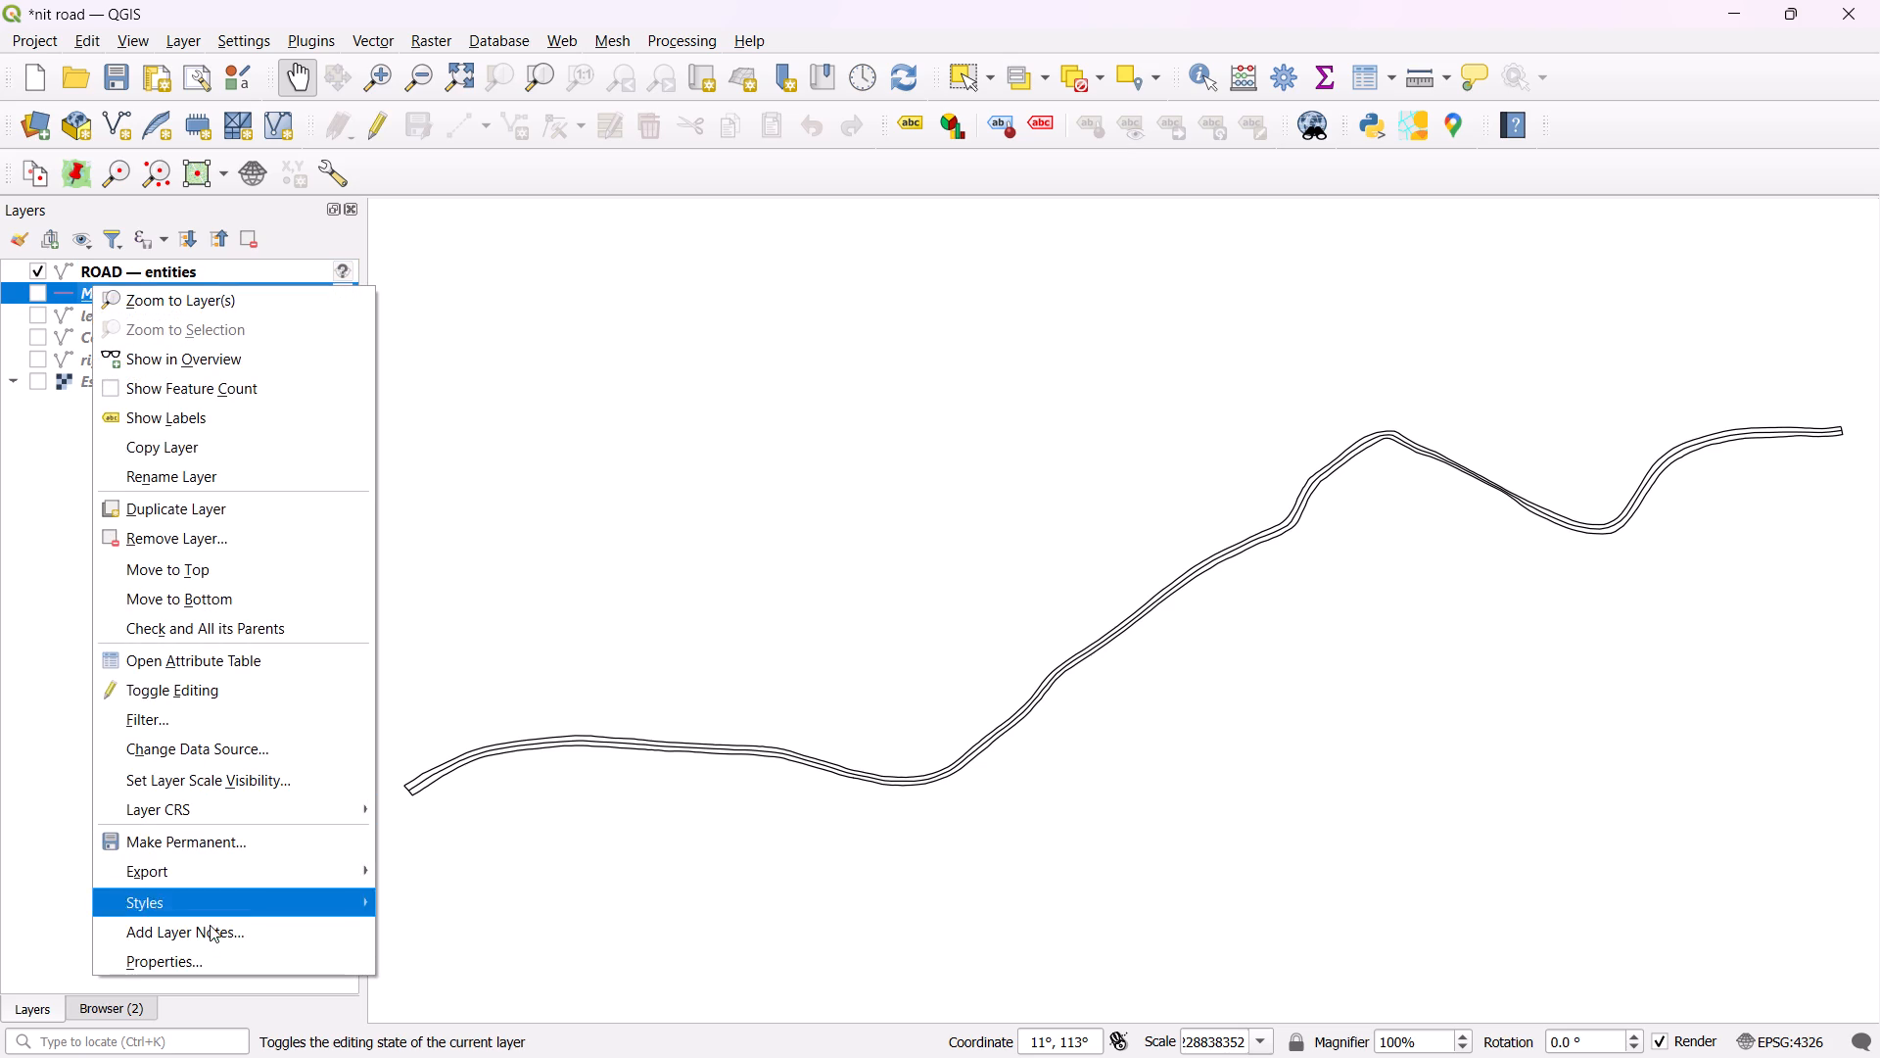
left_click(217, 959)
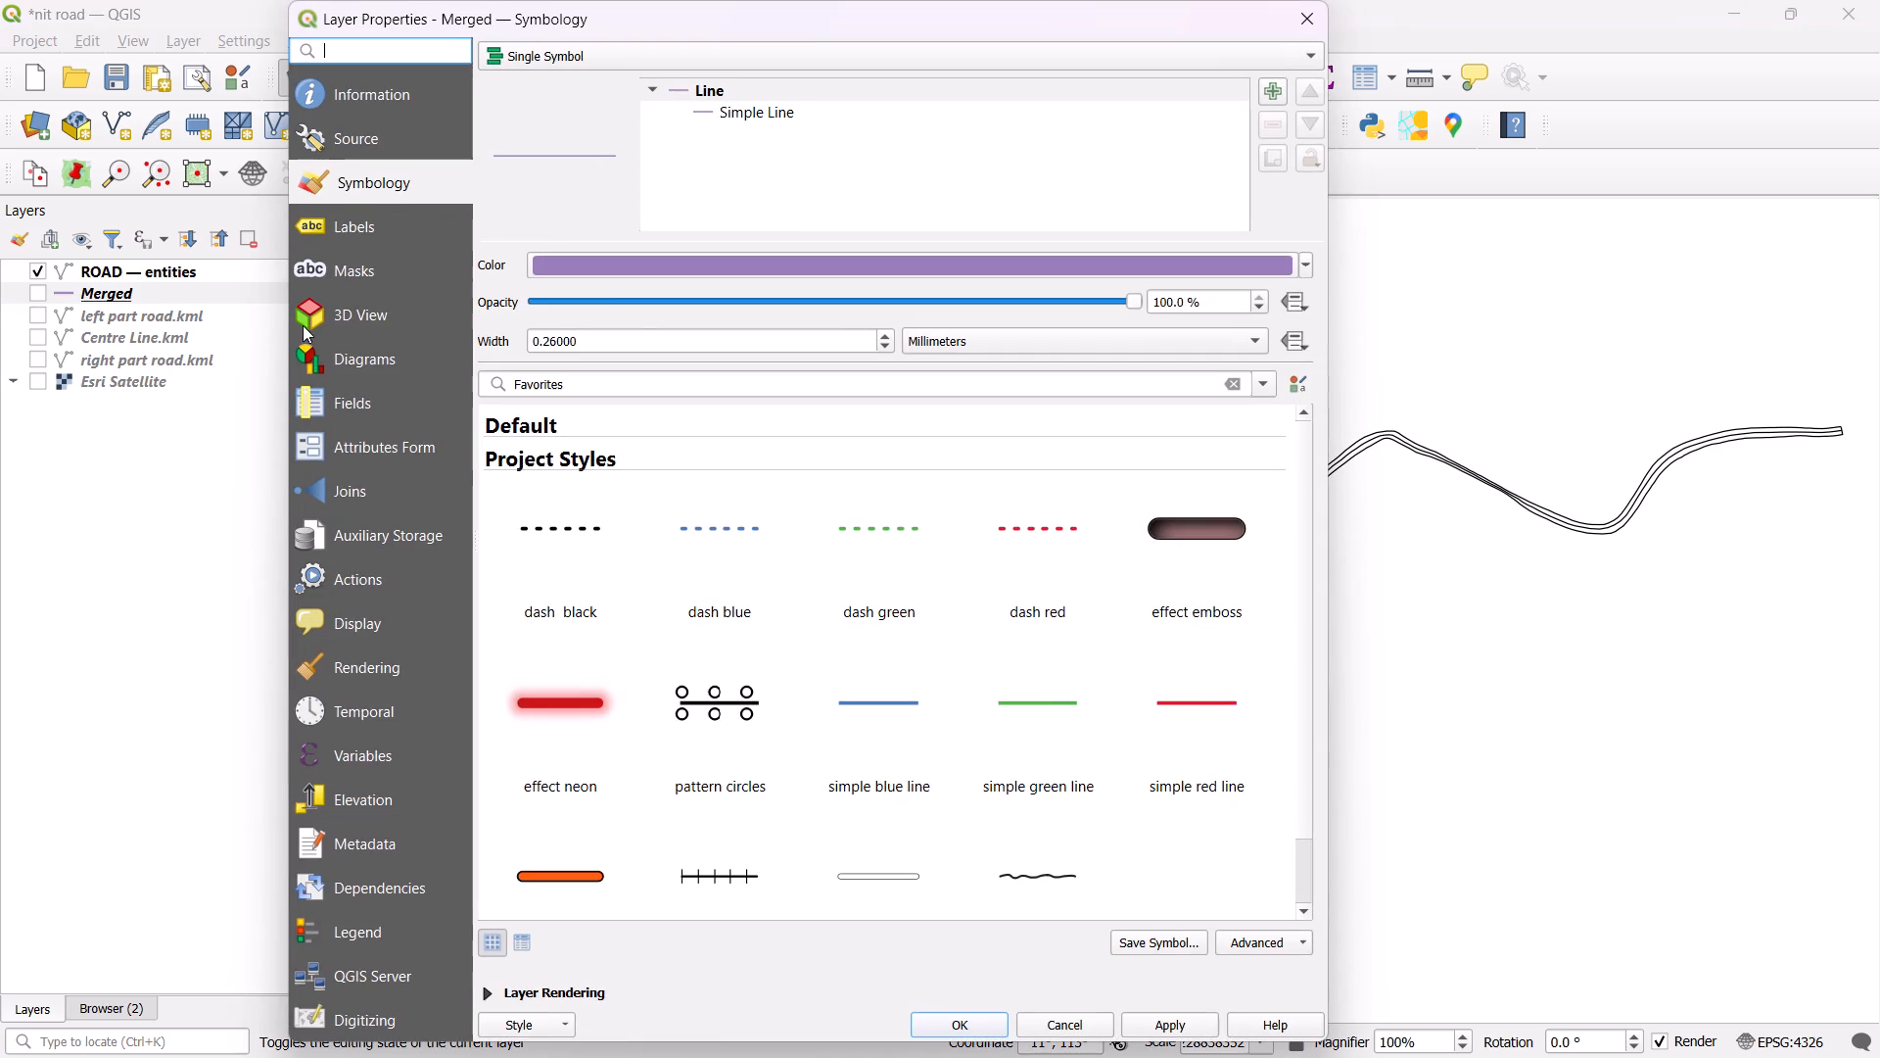
left_click(1309, 264)
left_click(539, 583)
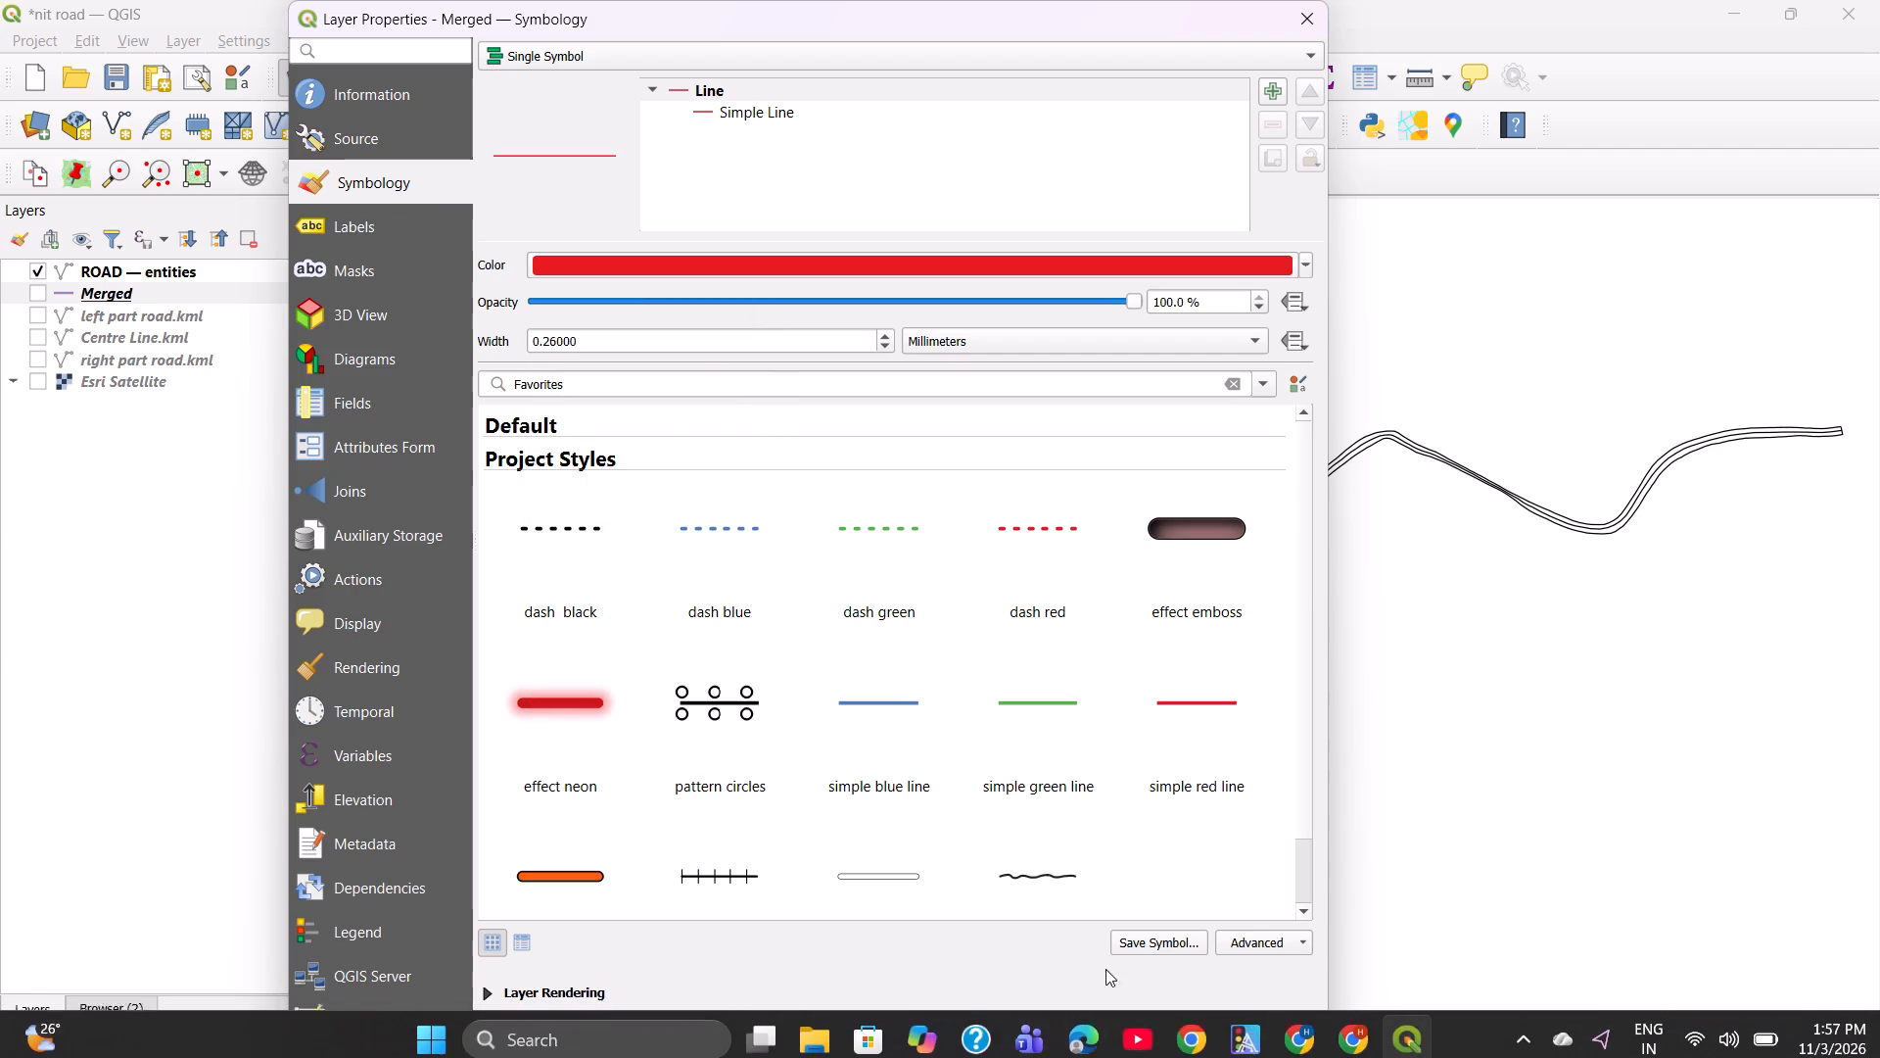
left_click(1155, 1026)
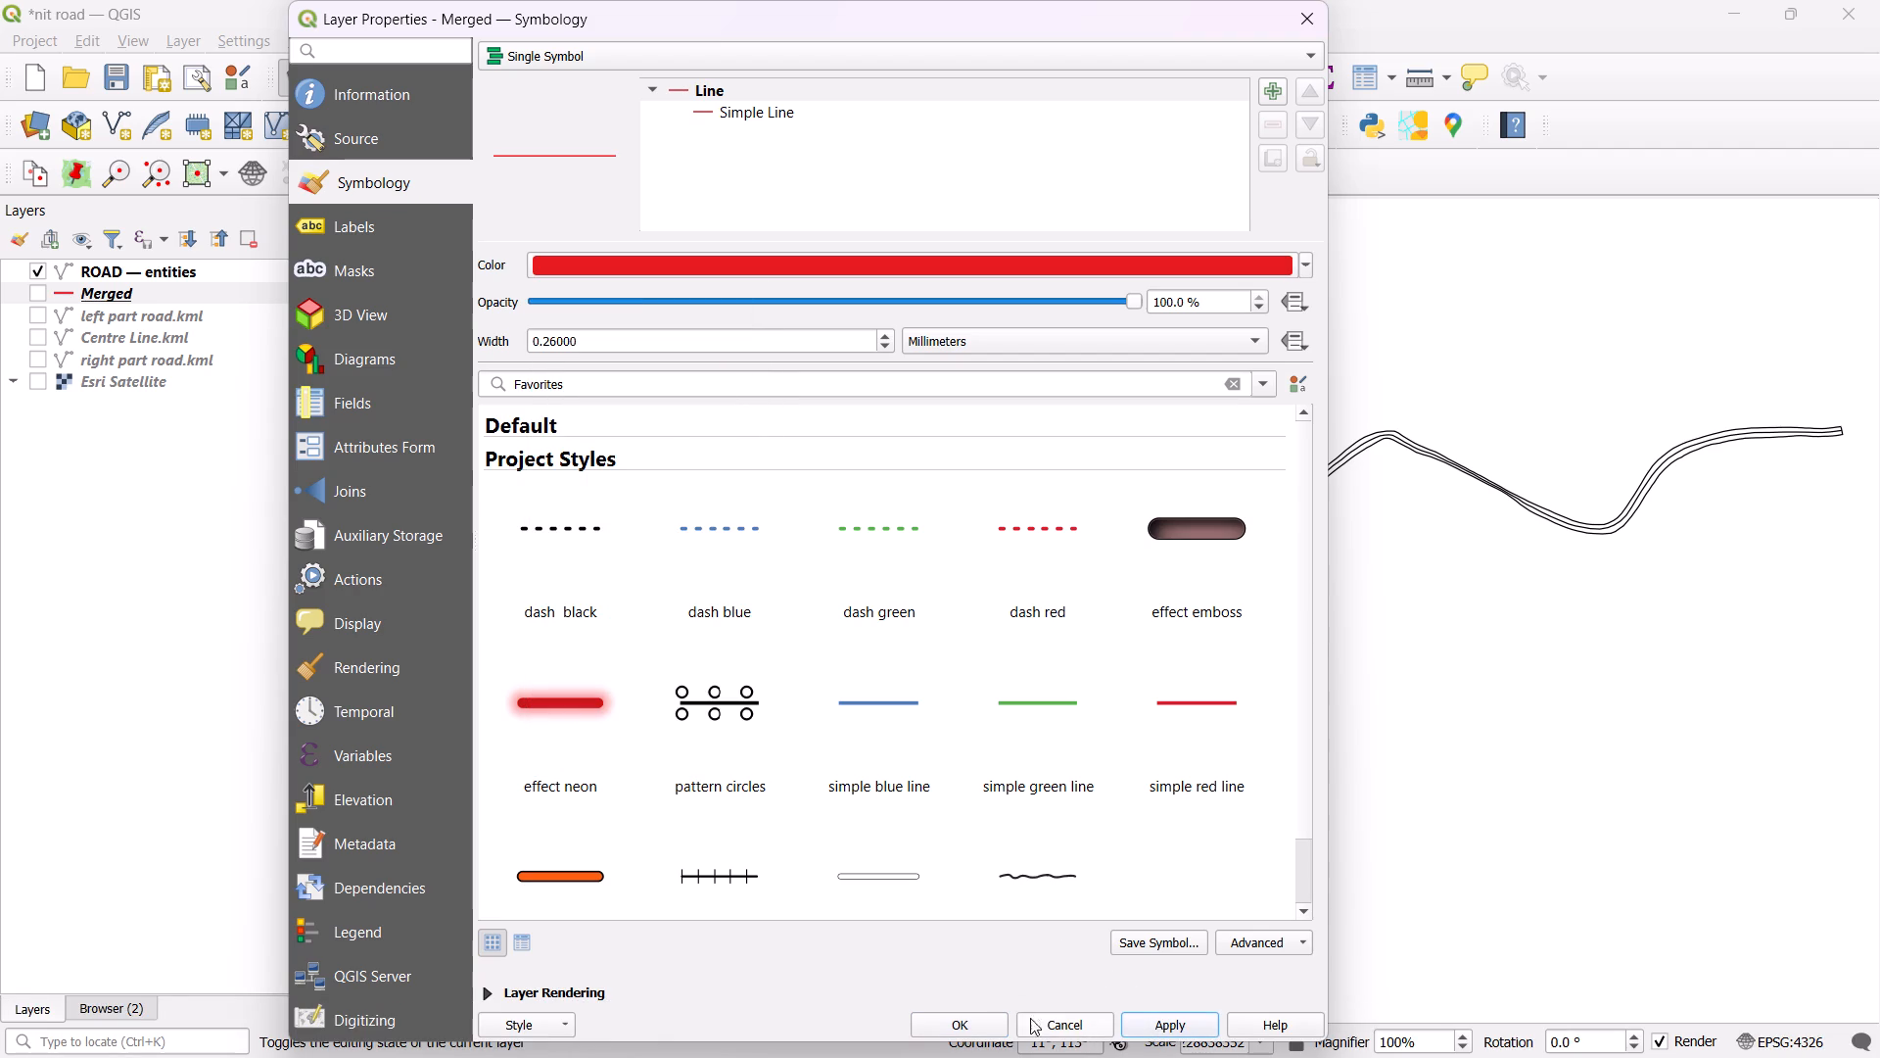
left_click(980, 1018)
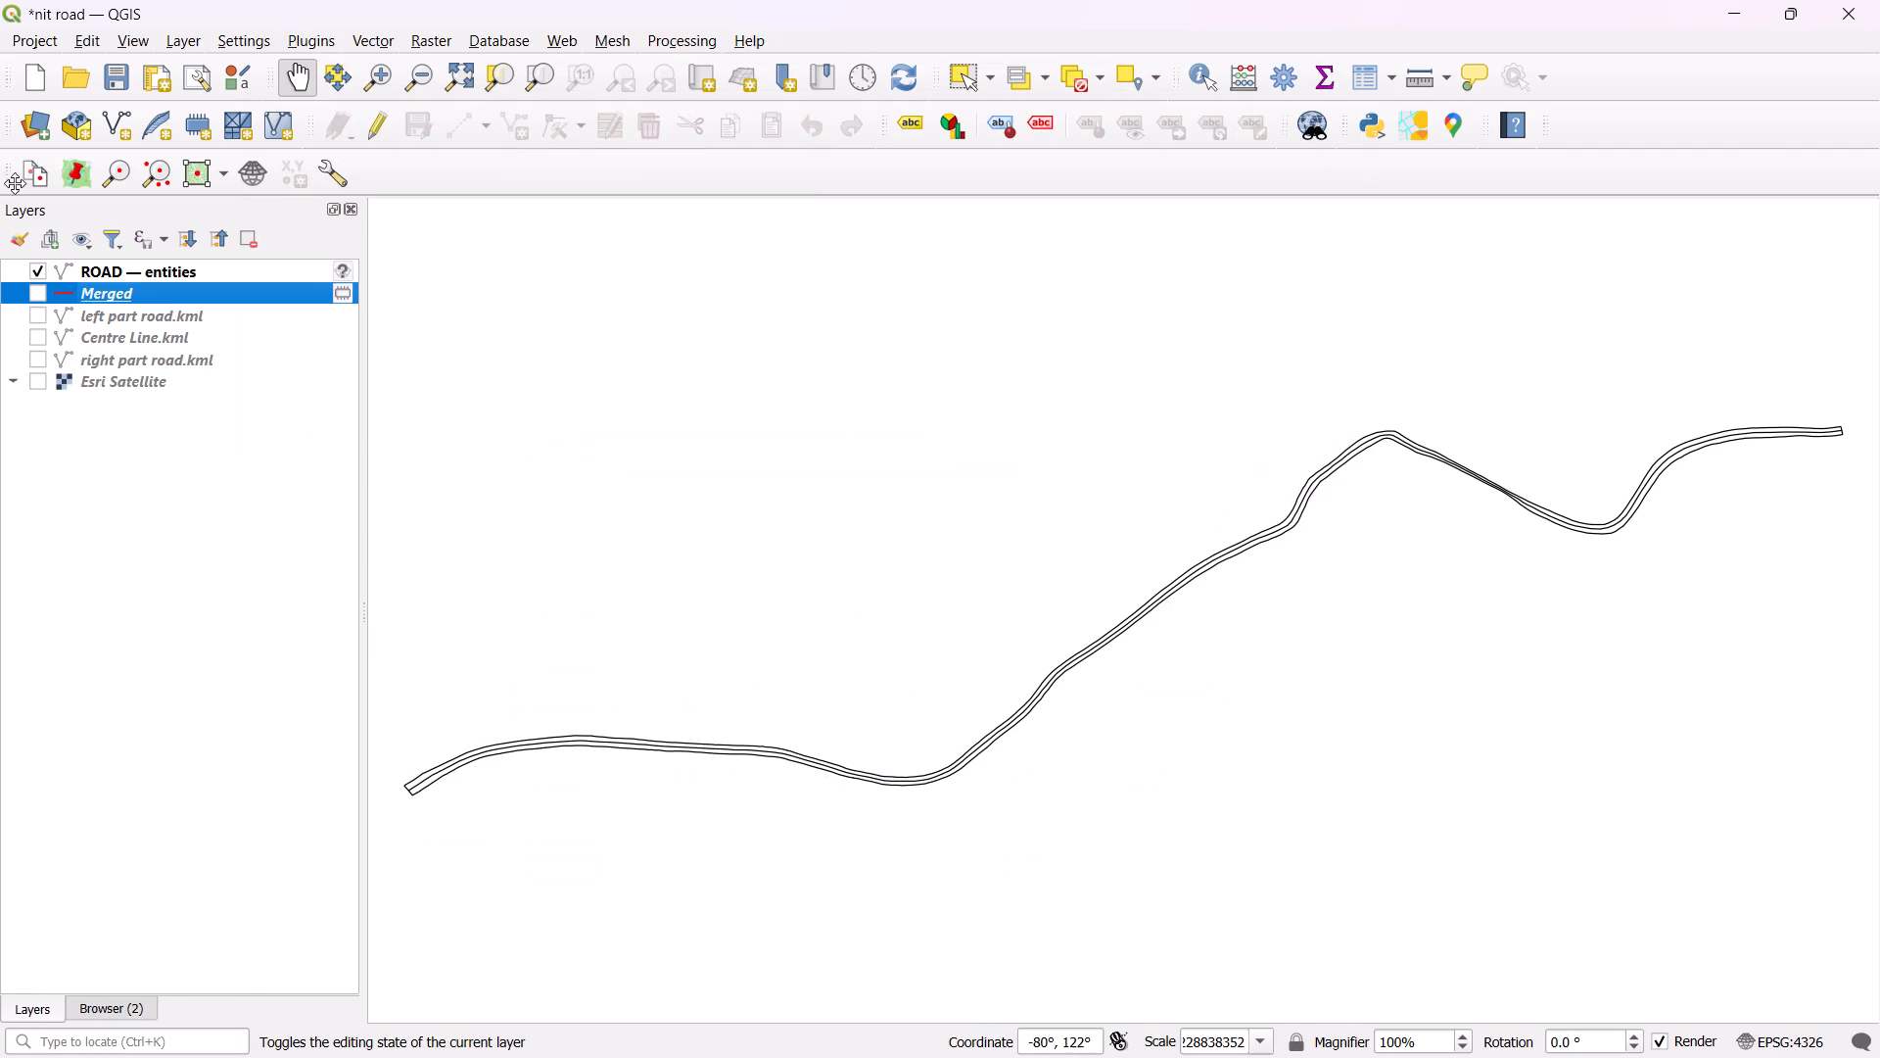
Hide the ROAD — entities layer and try to zoom to the Merged layer, toggling its visibility on and off.
left_click(43, 297)
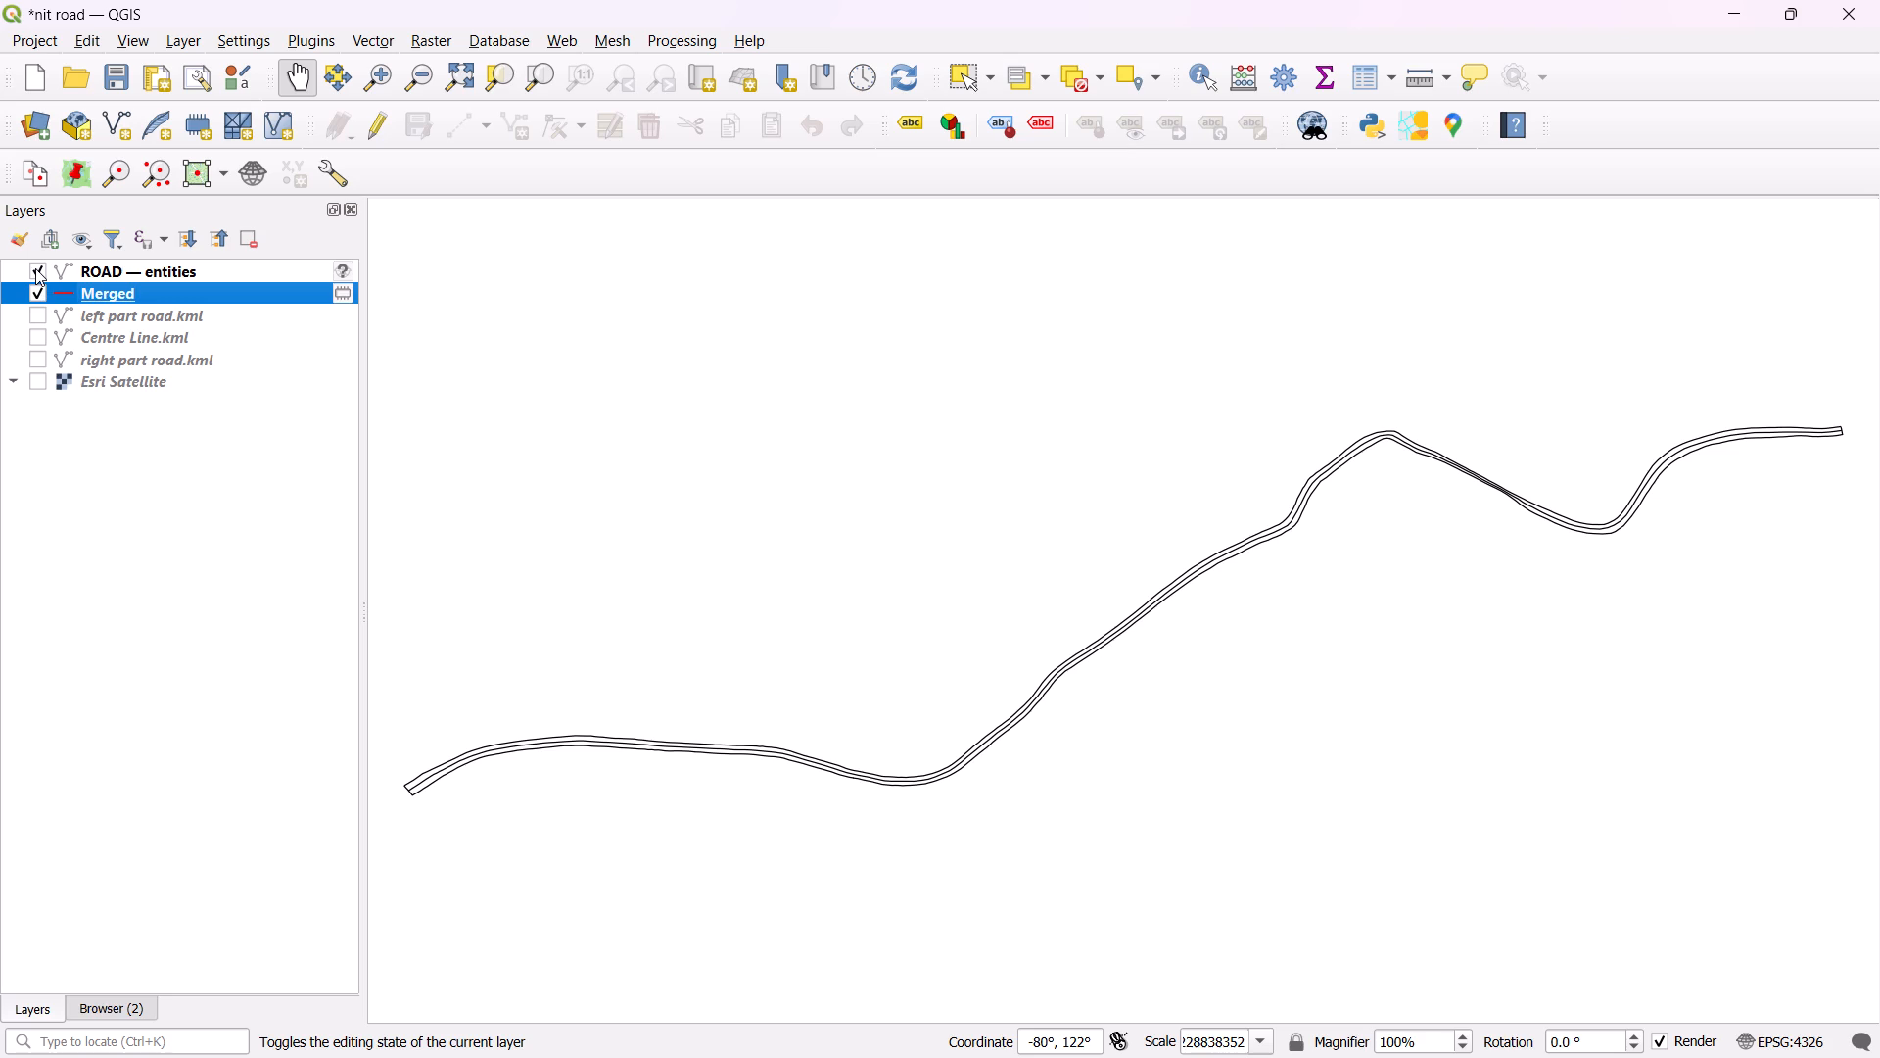
left_click(35, 268)
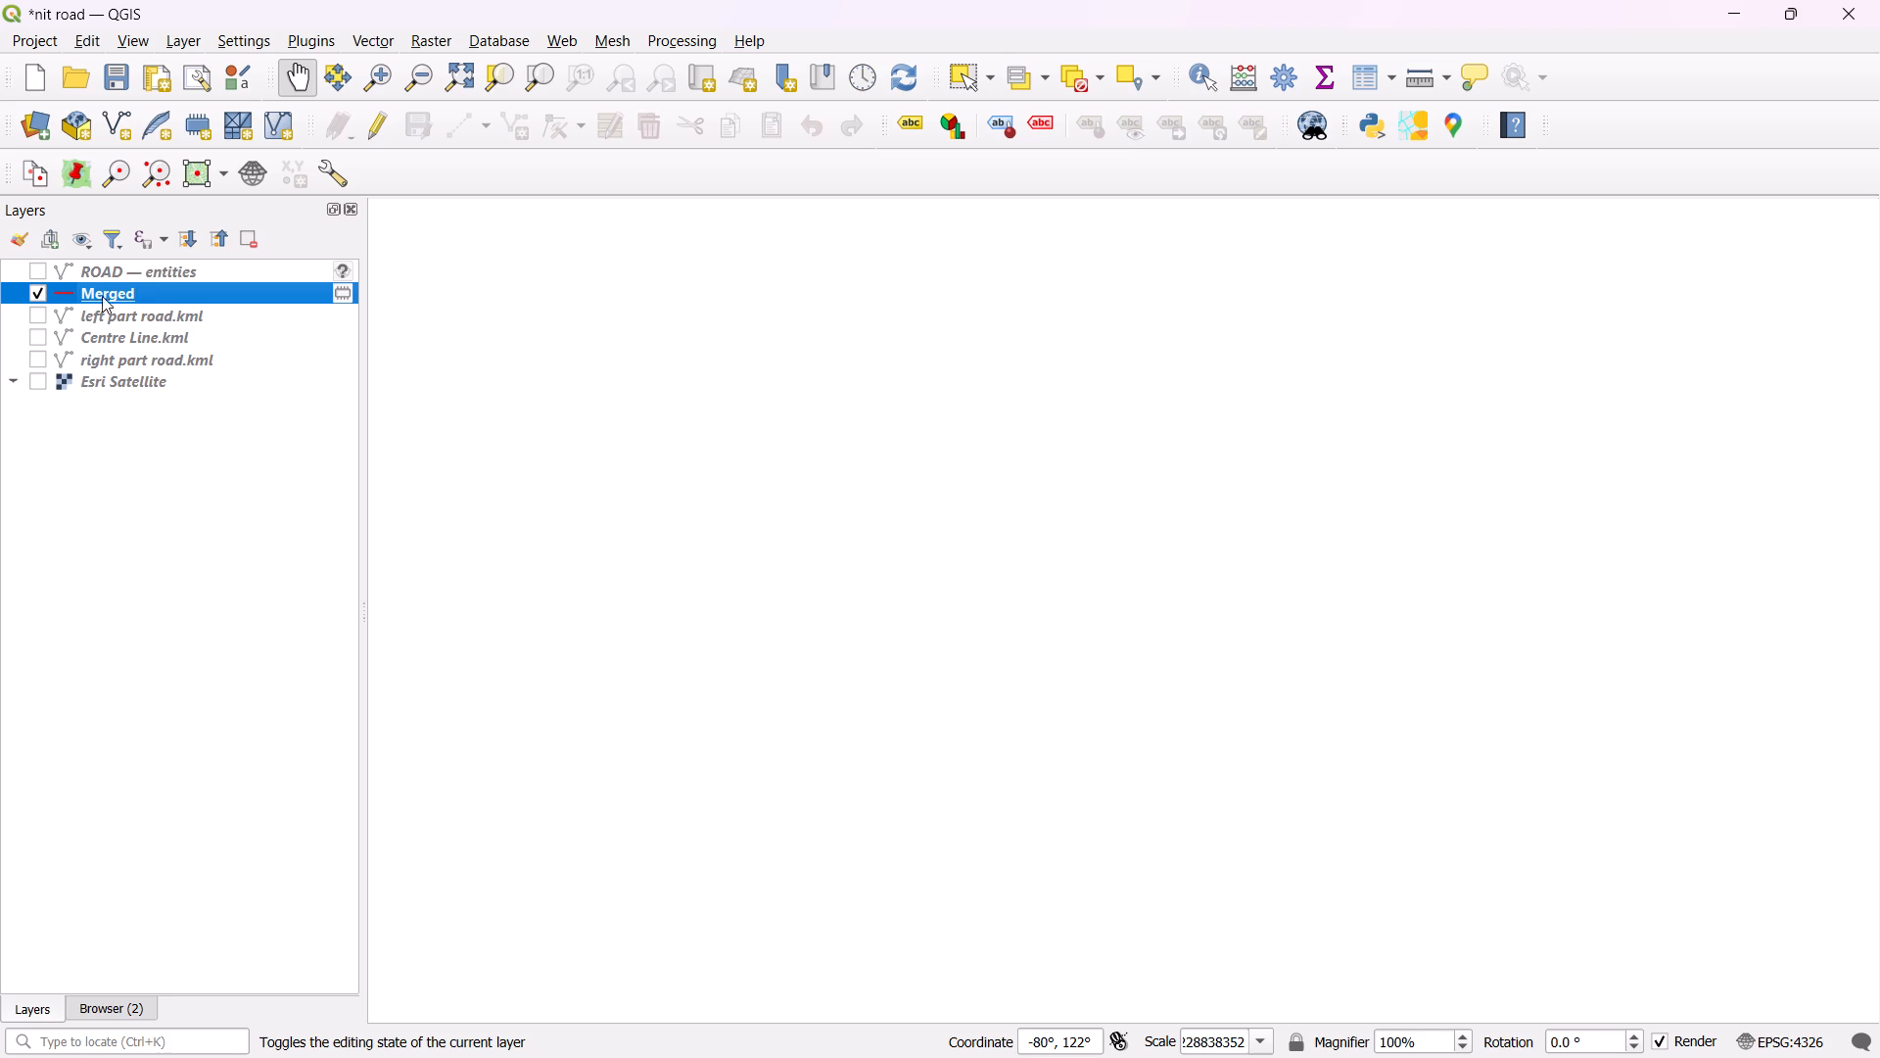
right_click(133, 286)
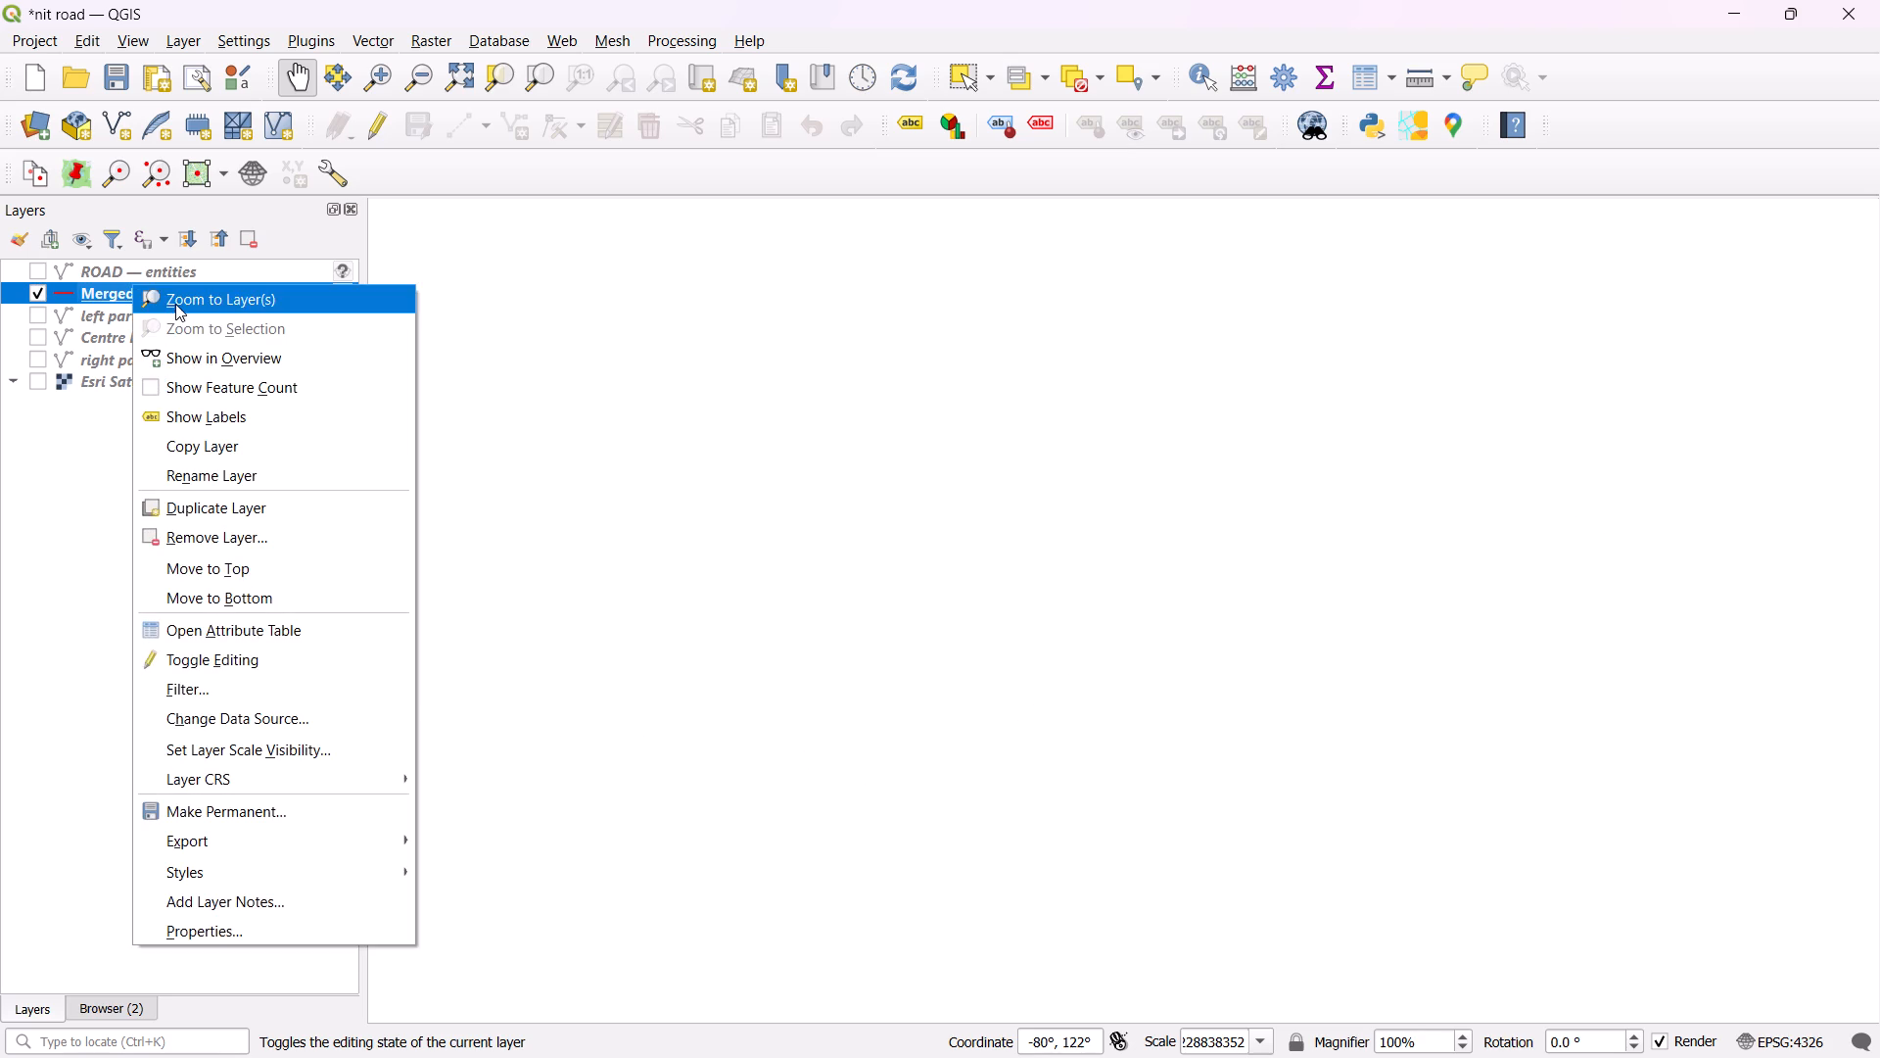
left_click(175, 304)
right_click(166, 290)
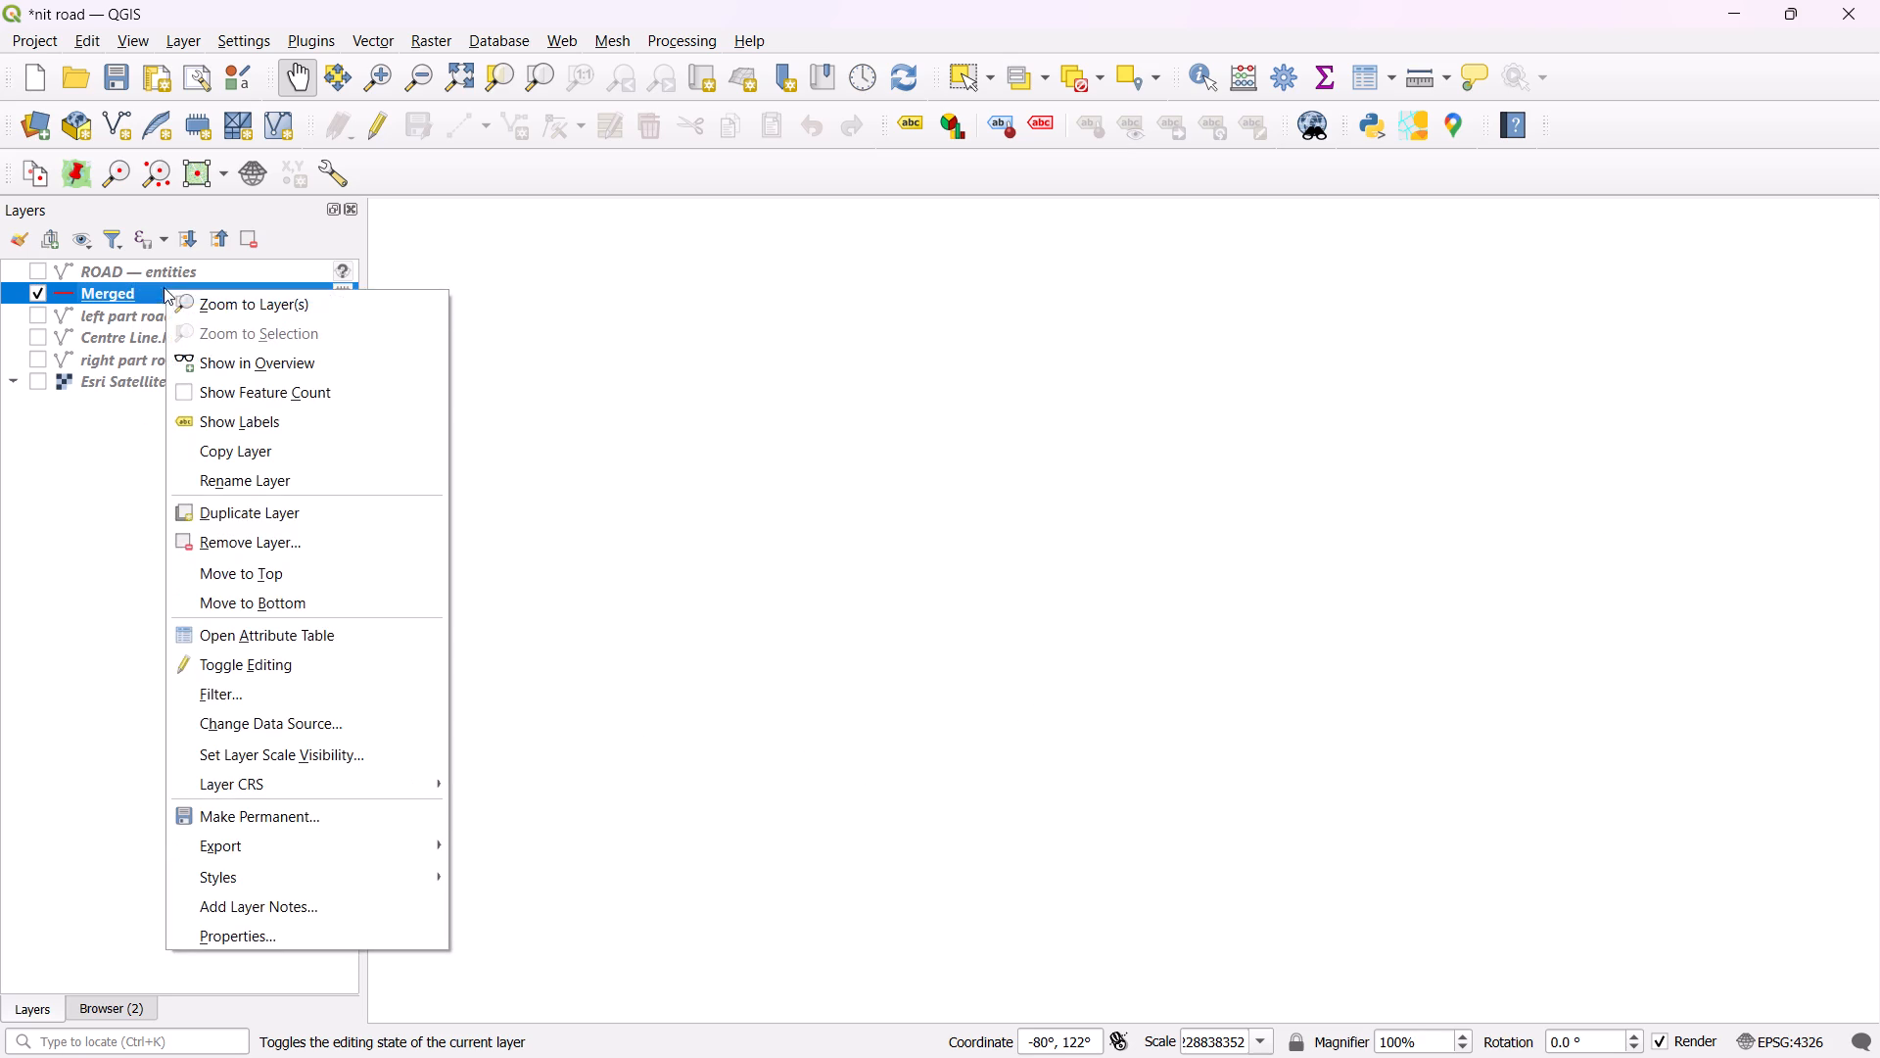
left_click(192, 296)
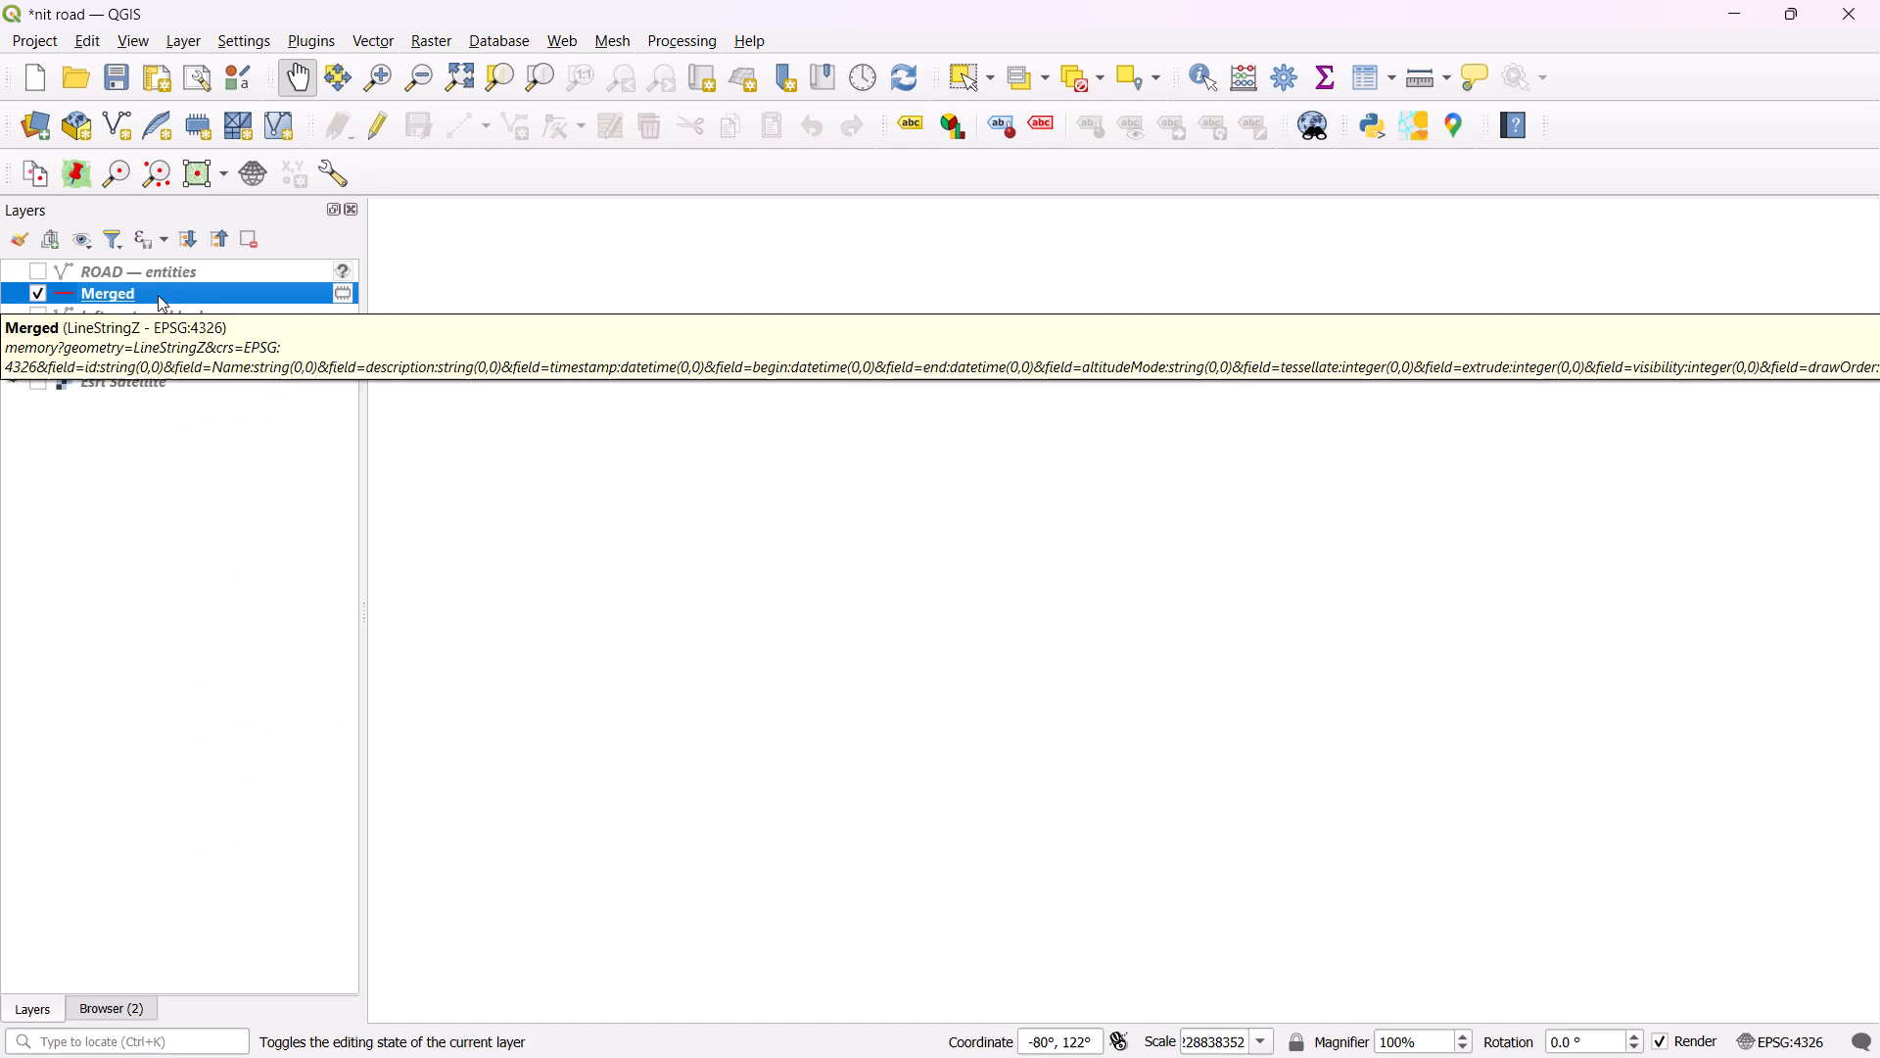
left_click(43, 290)
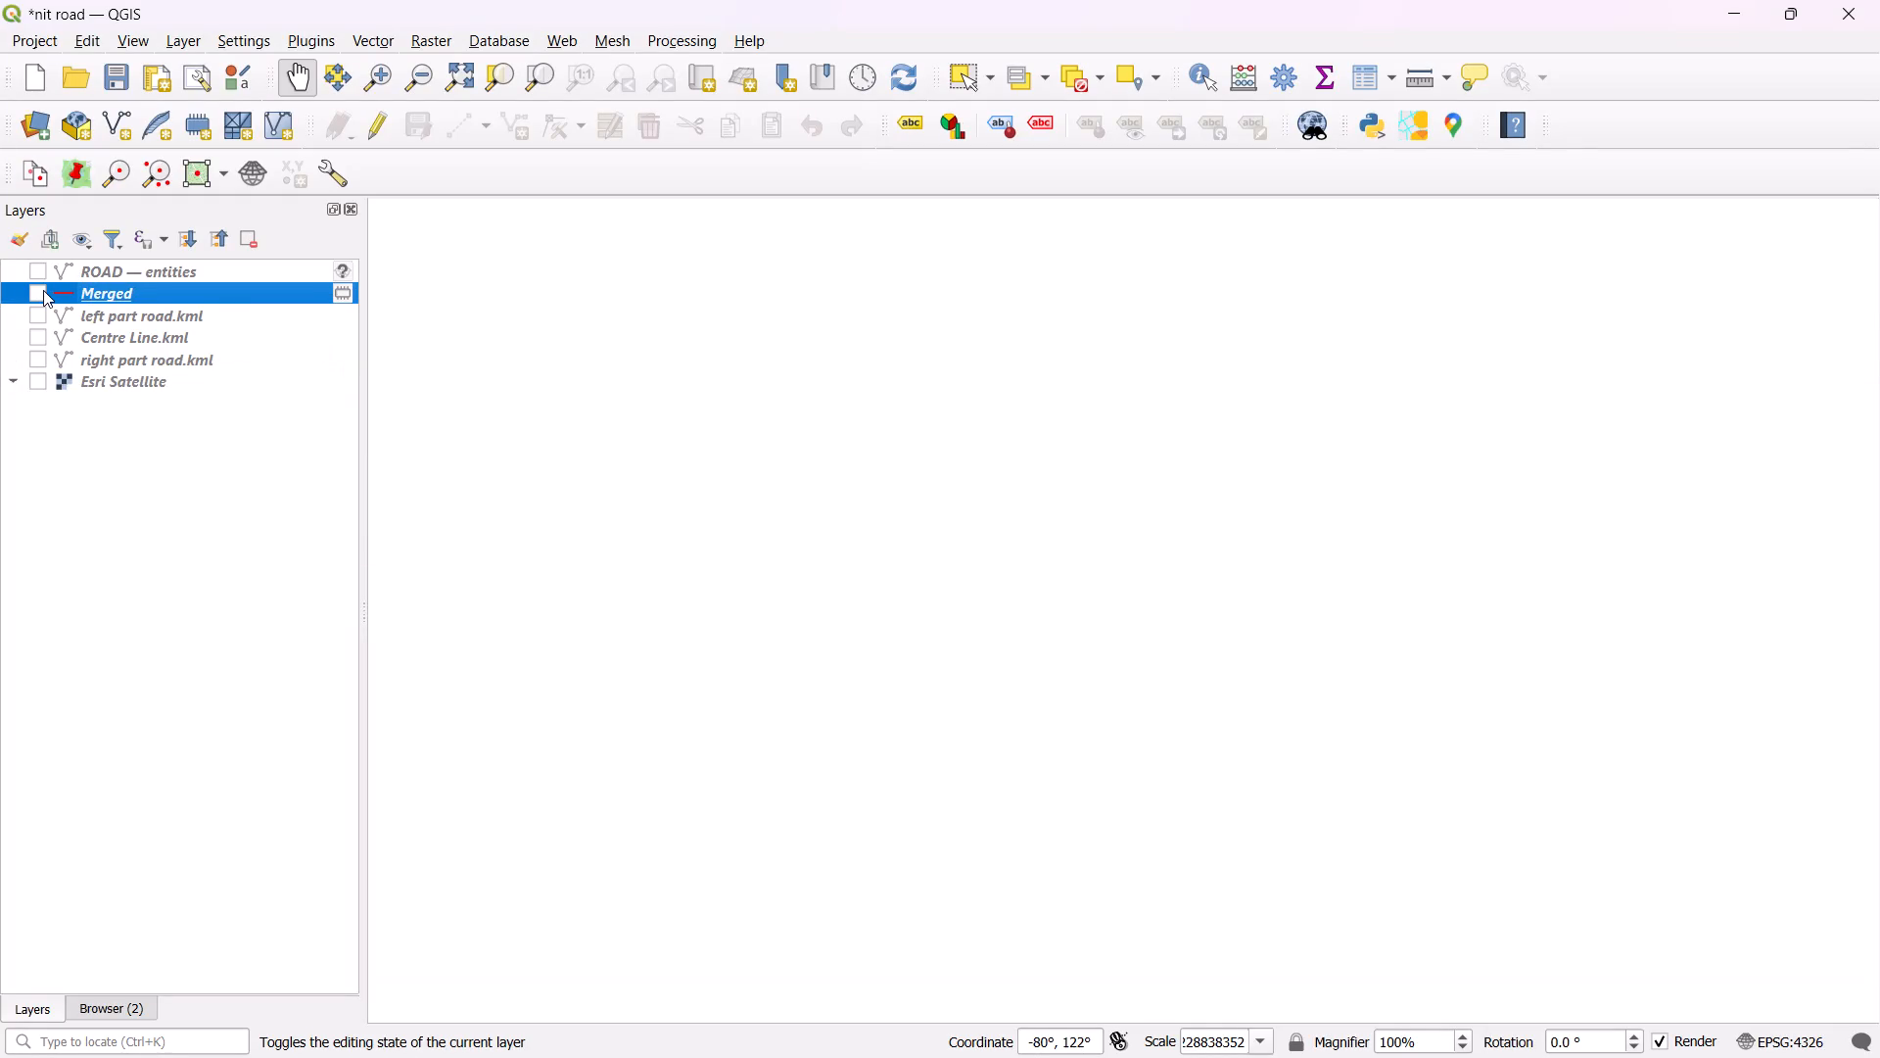
left_click(43, 290)
right_click(74, 298)
right_click(74, 298)
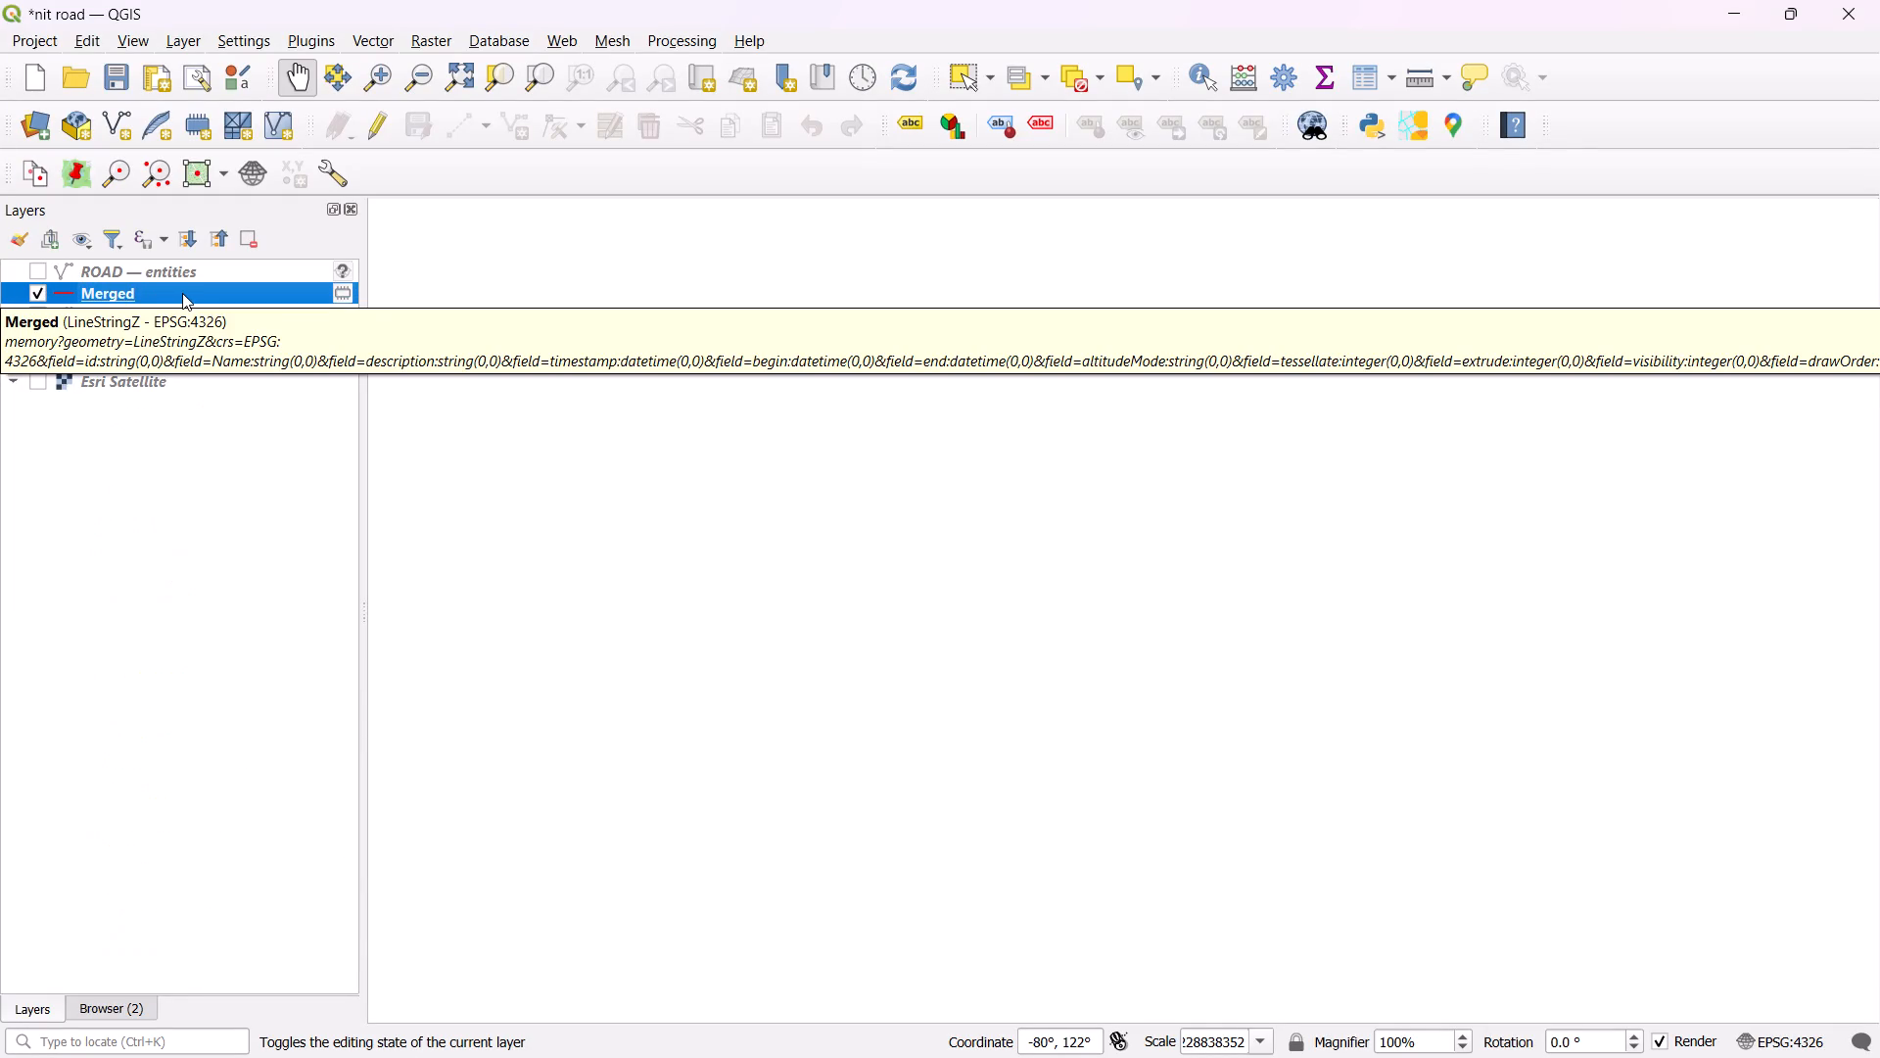
left_click(43, 292)
Export the Merged layer as an AutoCAD DXF named R in EPSG:32646 - WGS 84 / UTM zone 46N, without the z-dimension.
right_click(78, 294)
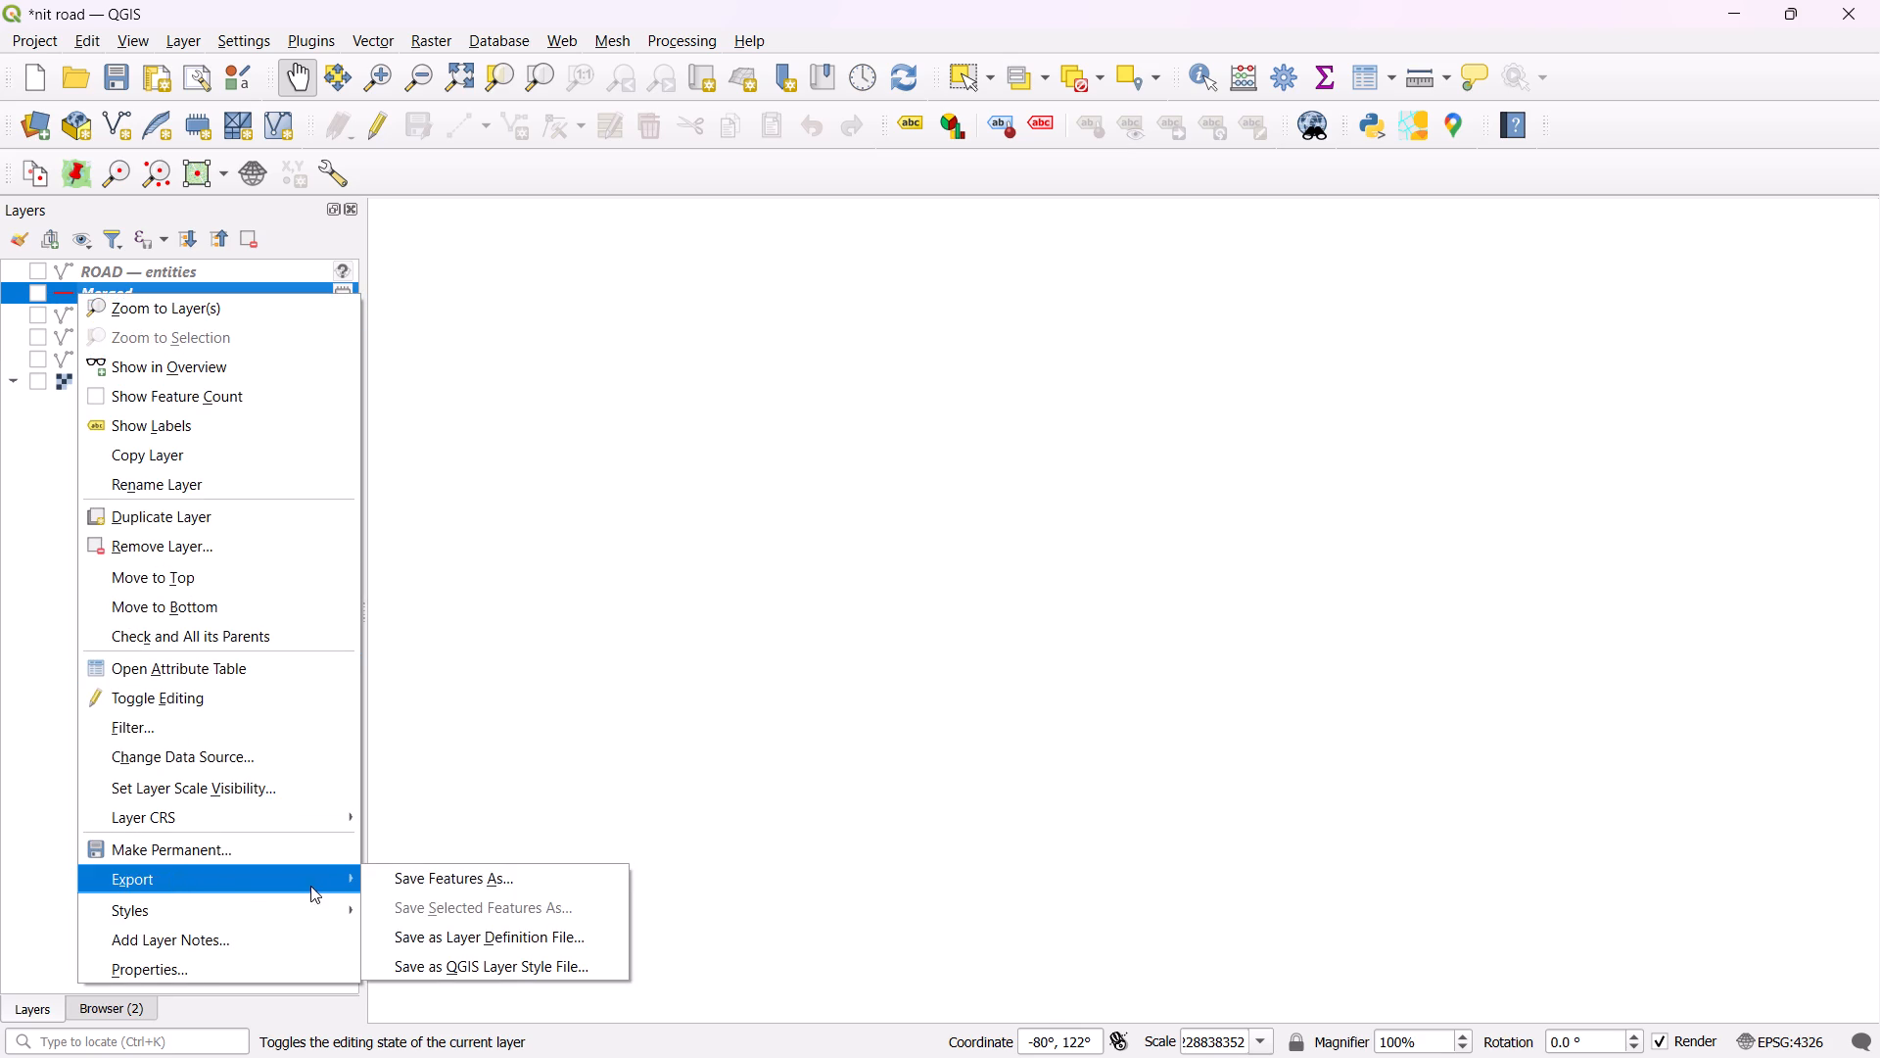
left_click(418, 883)
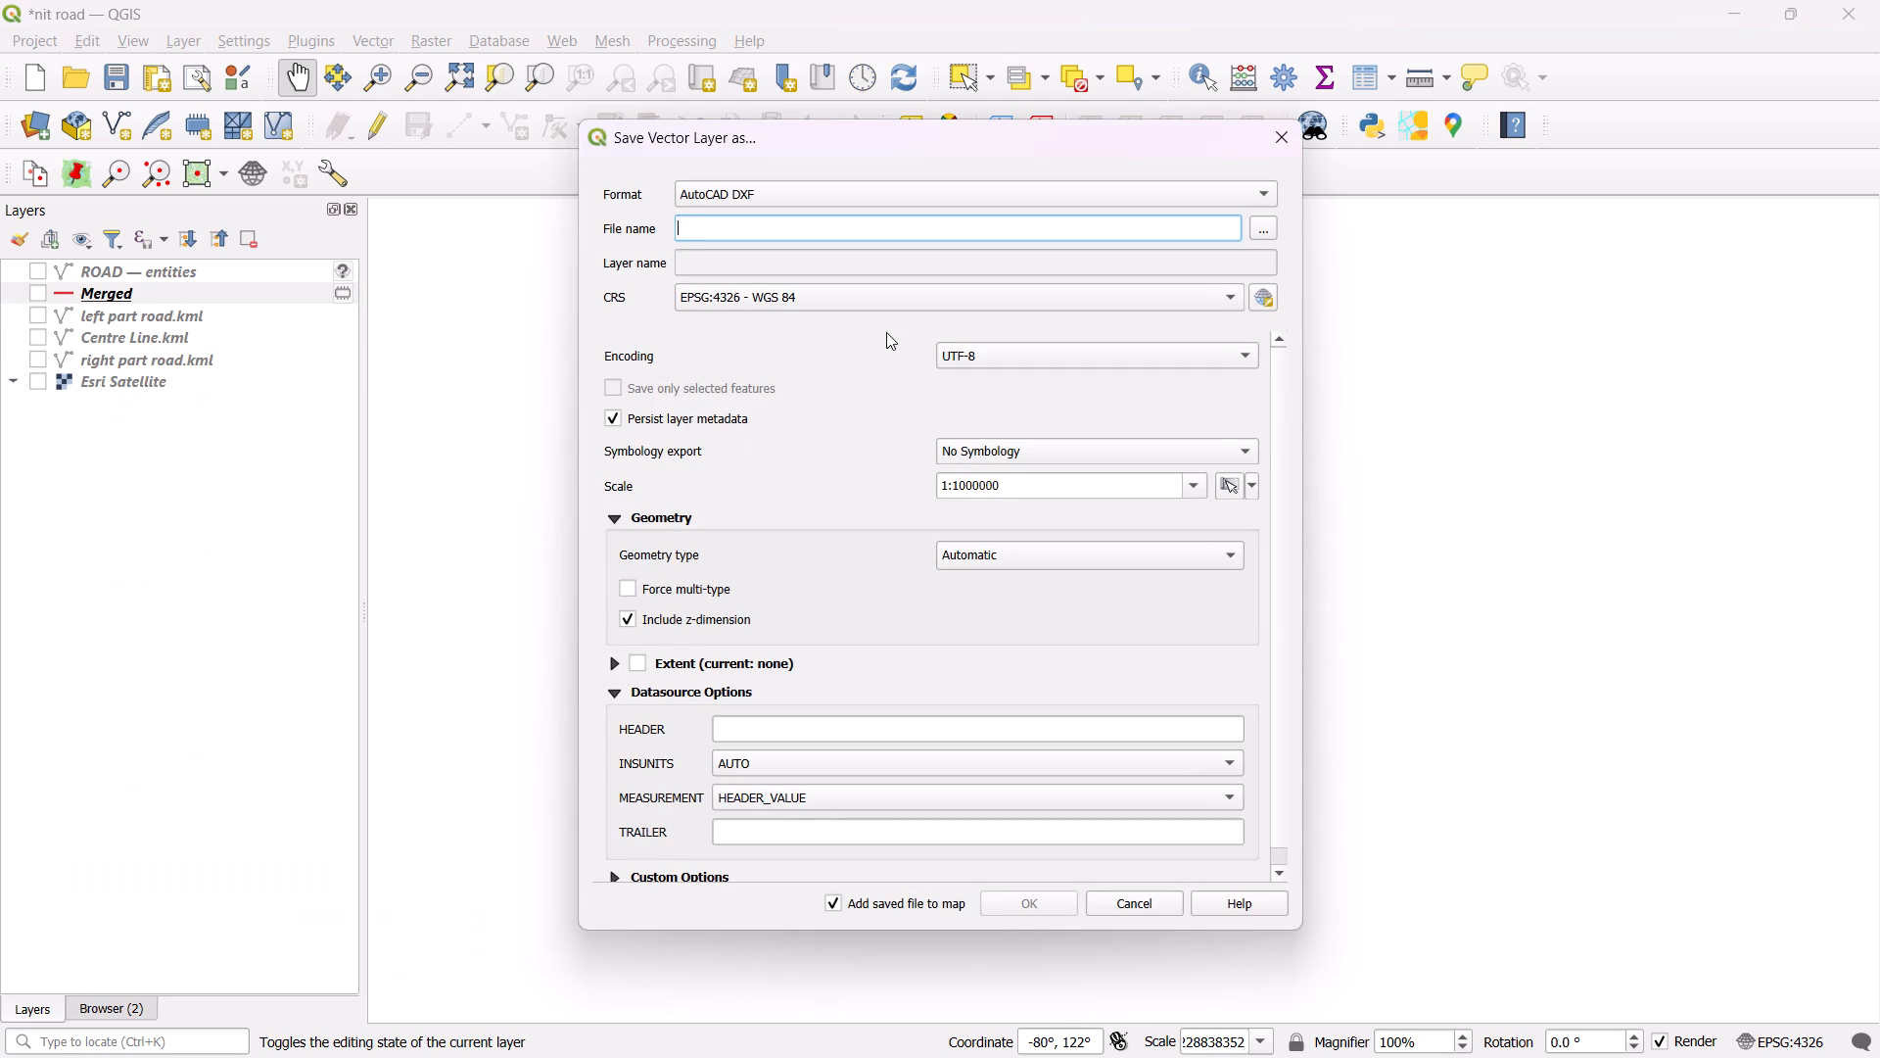
left_click(896, 301)
left_click(898, 375)
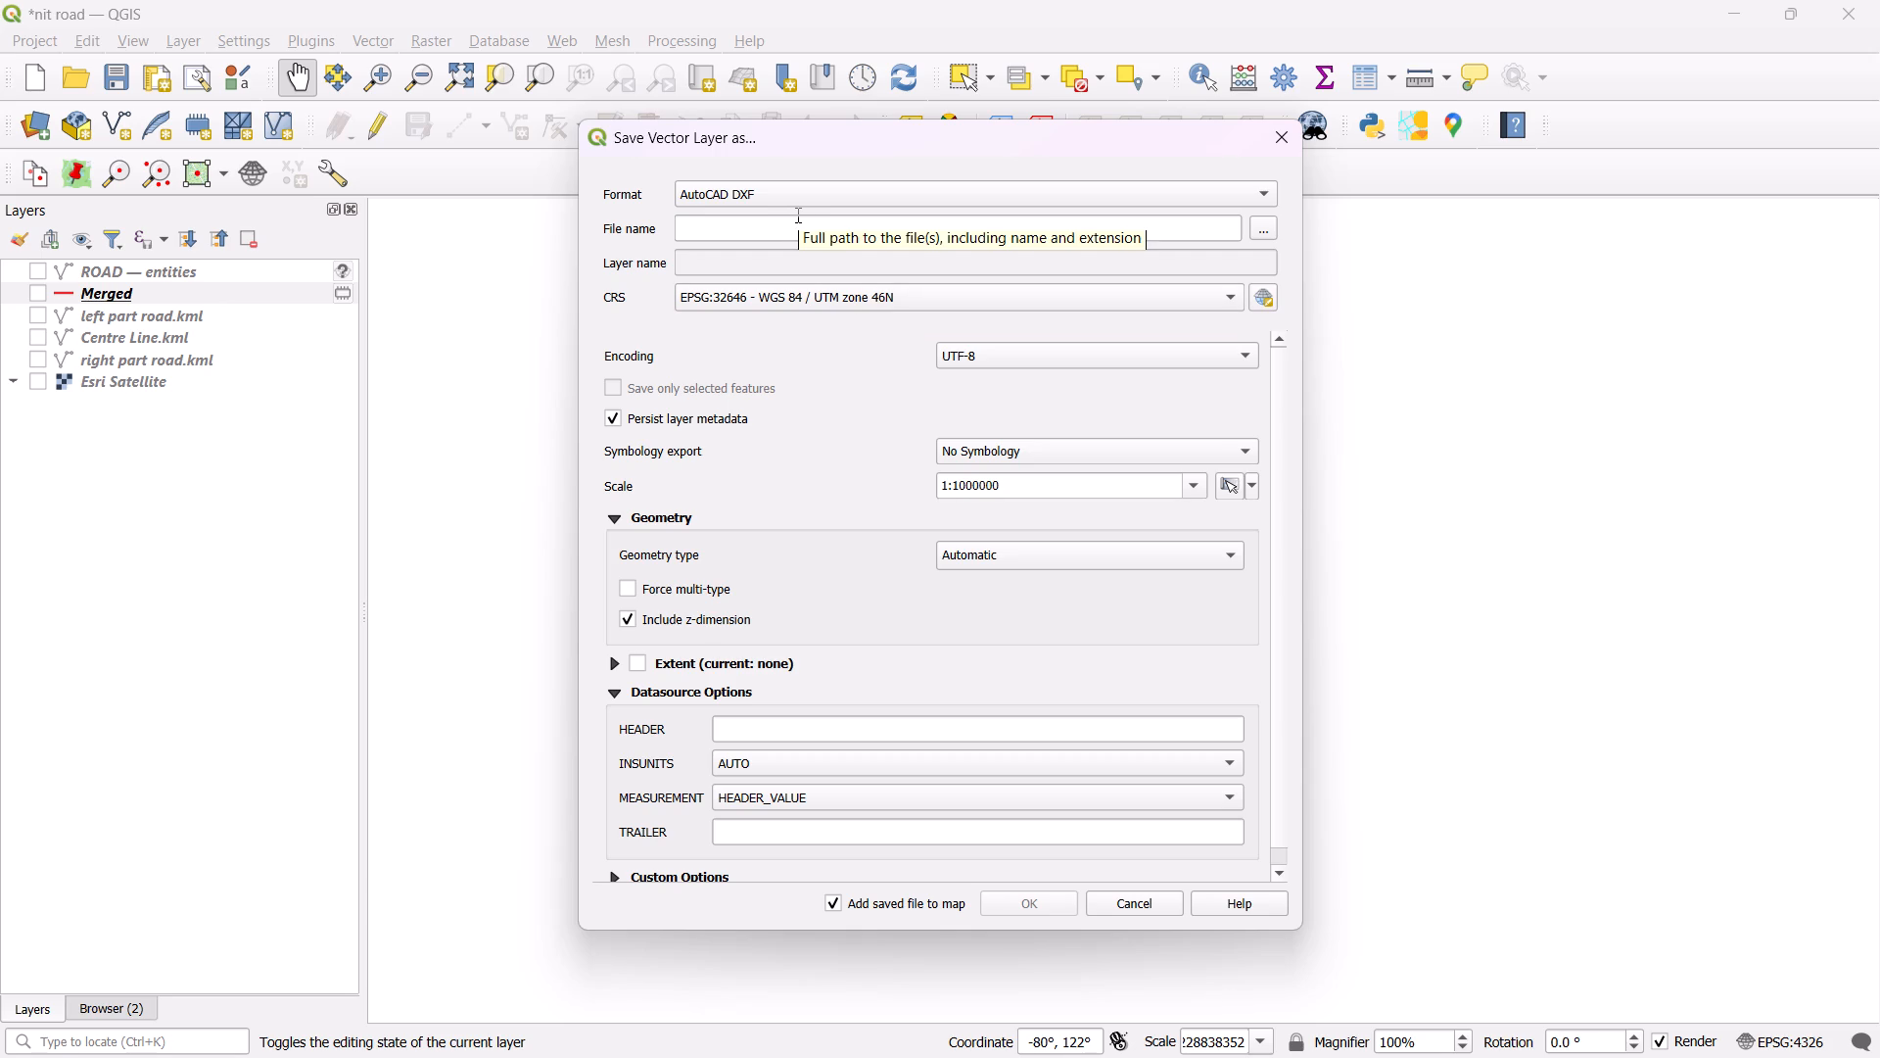
left_click(630, 625)
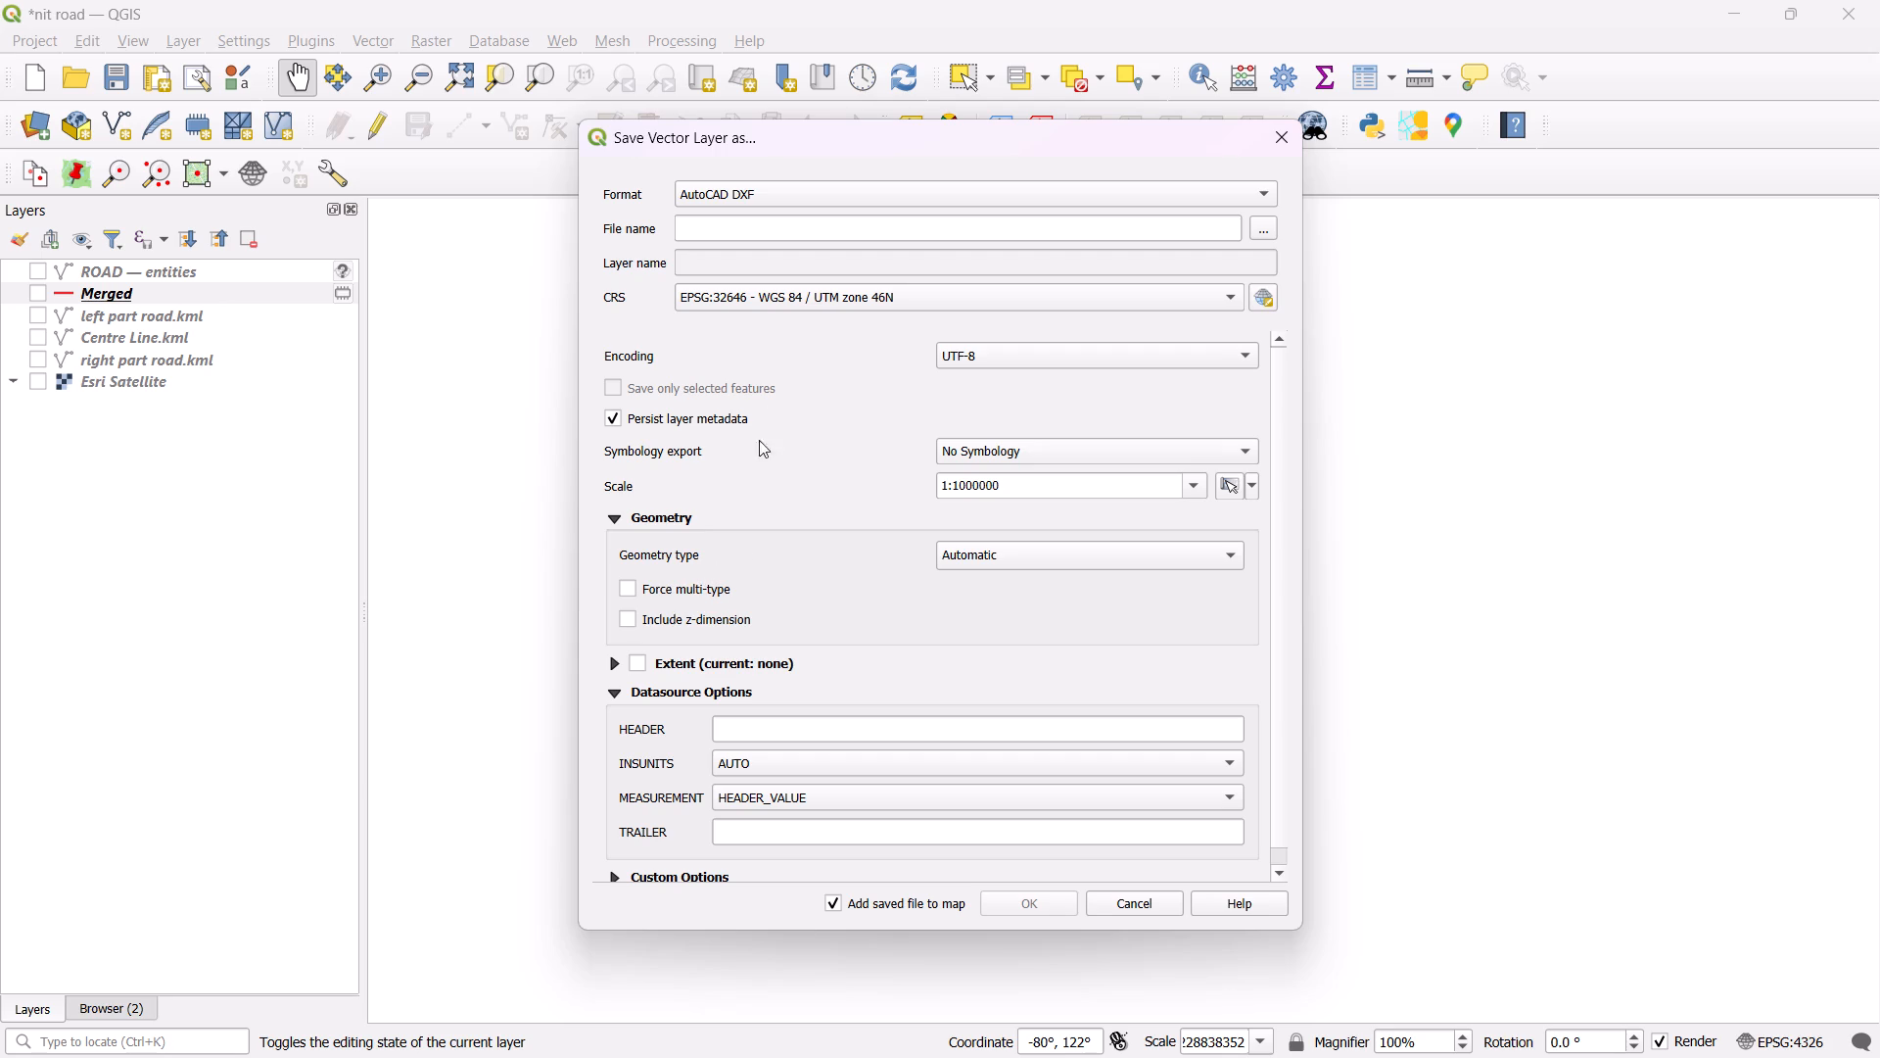
left_click(763, 227)
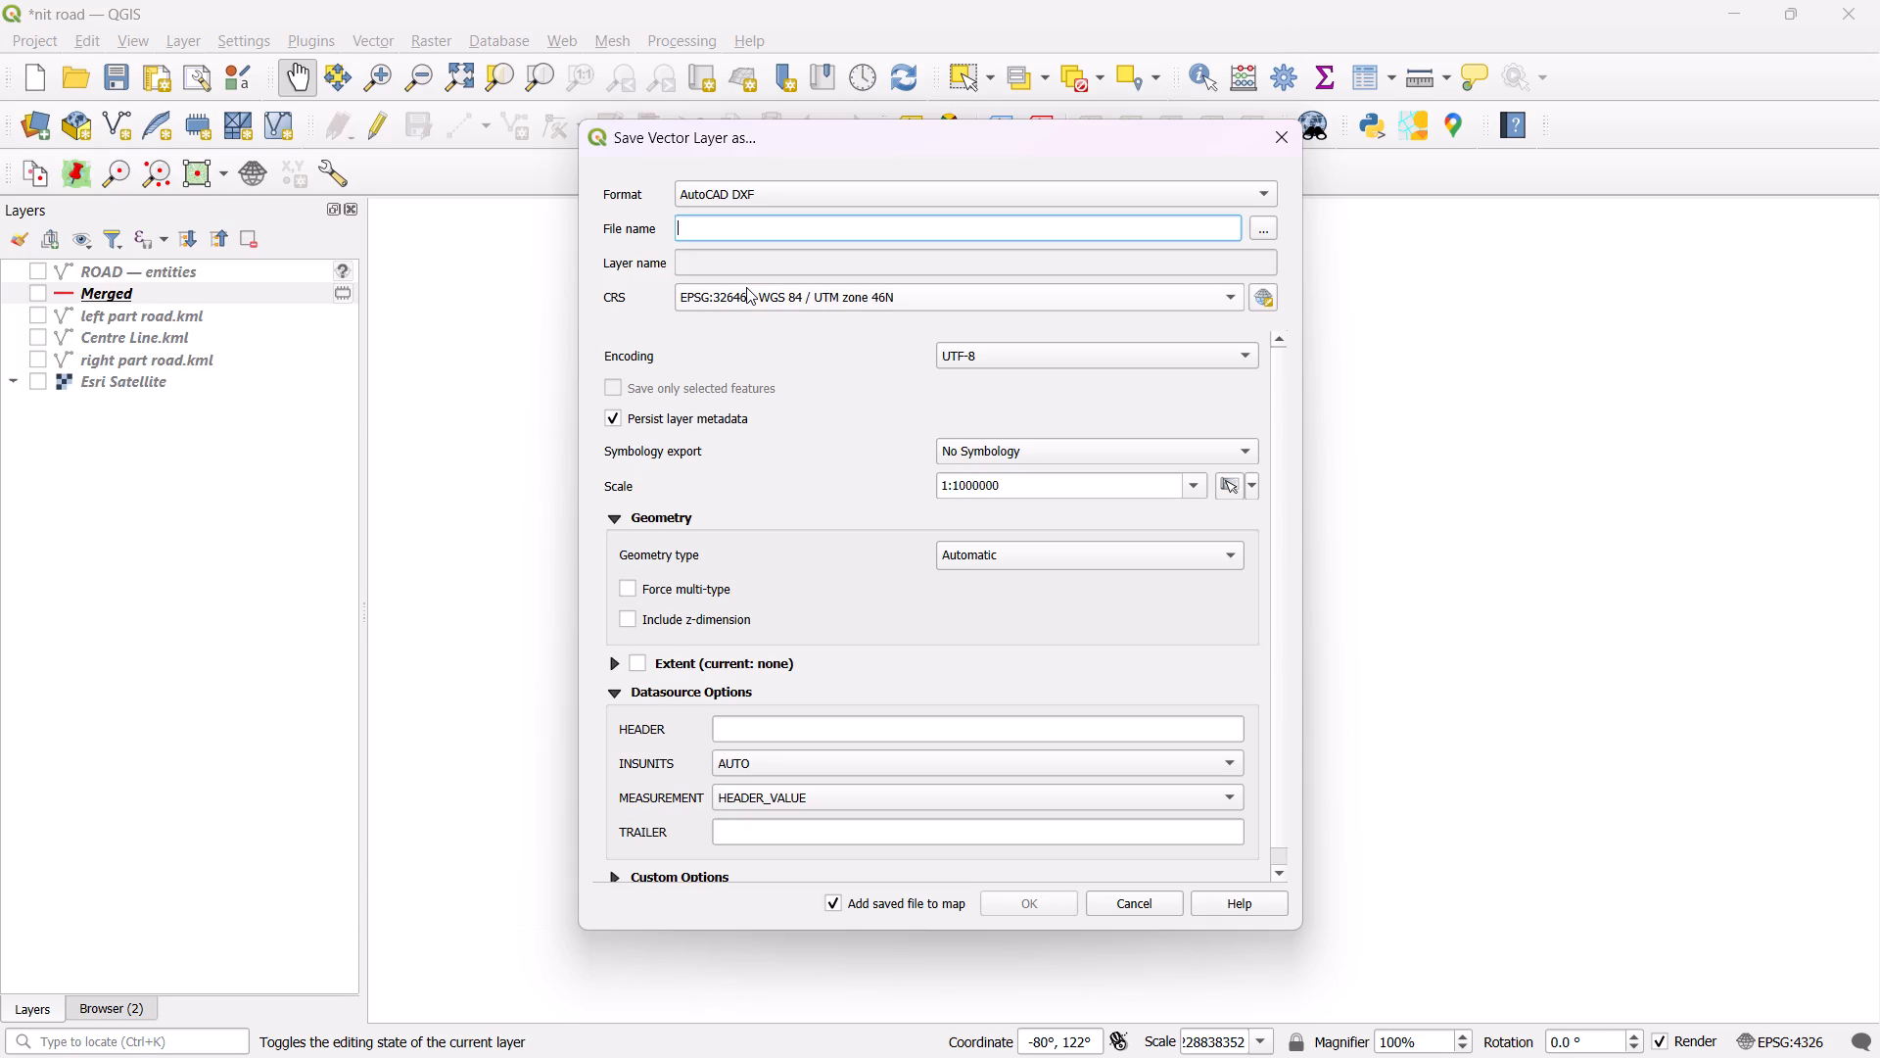
key("shift+r")
left_click(1256, 217)
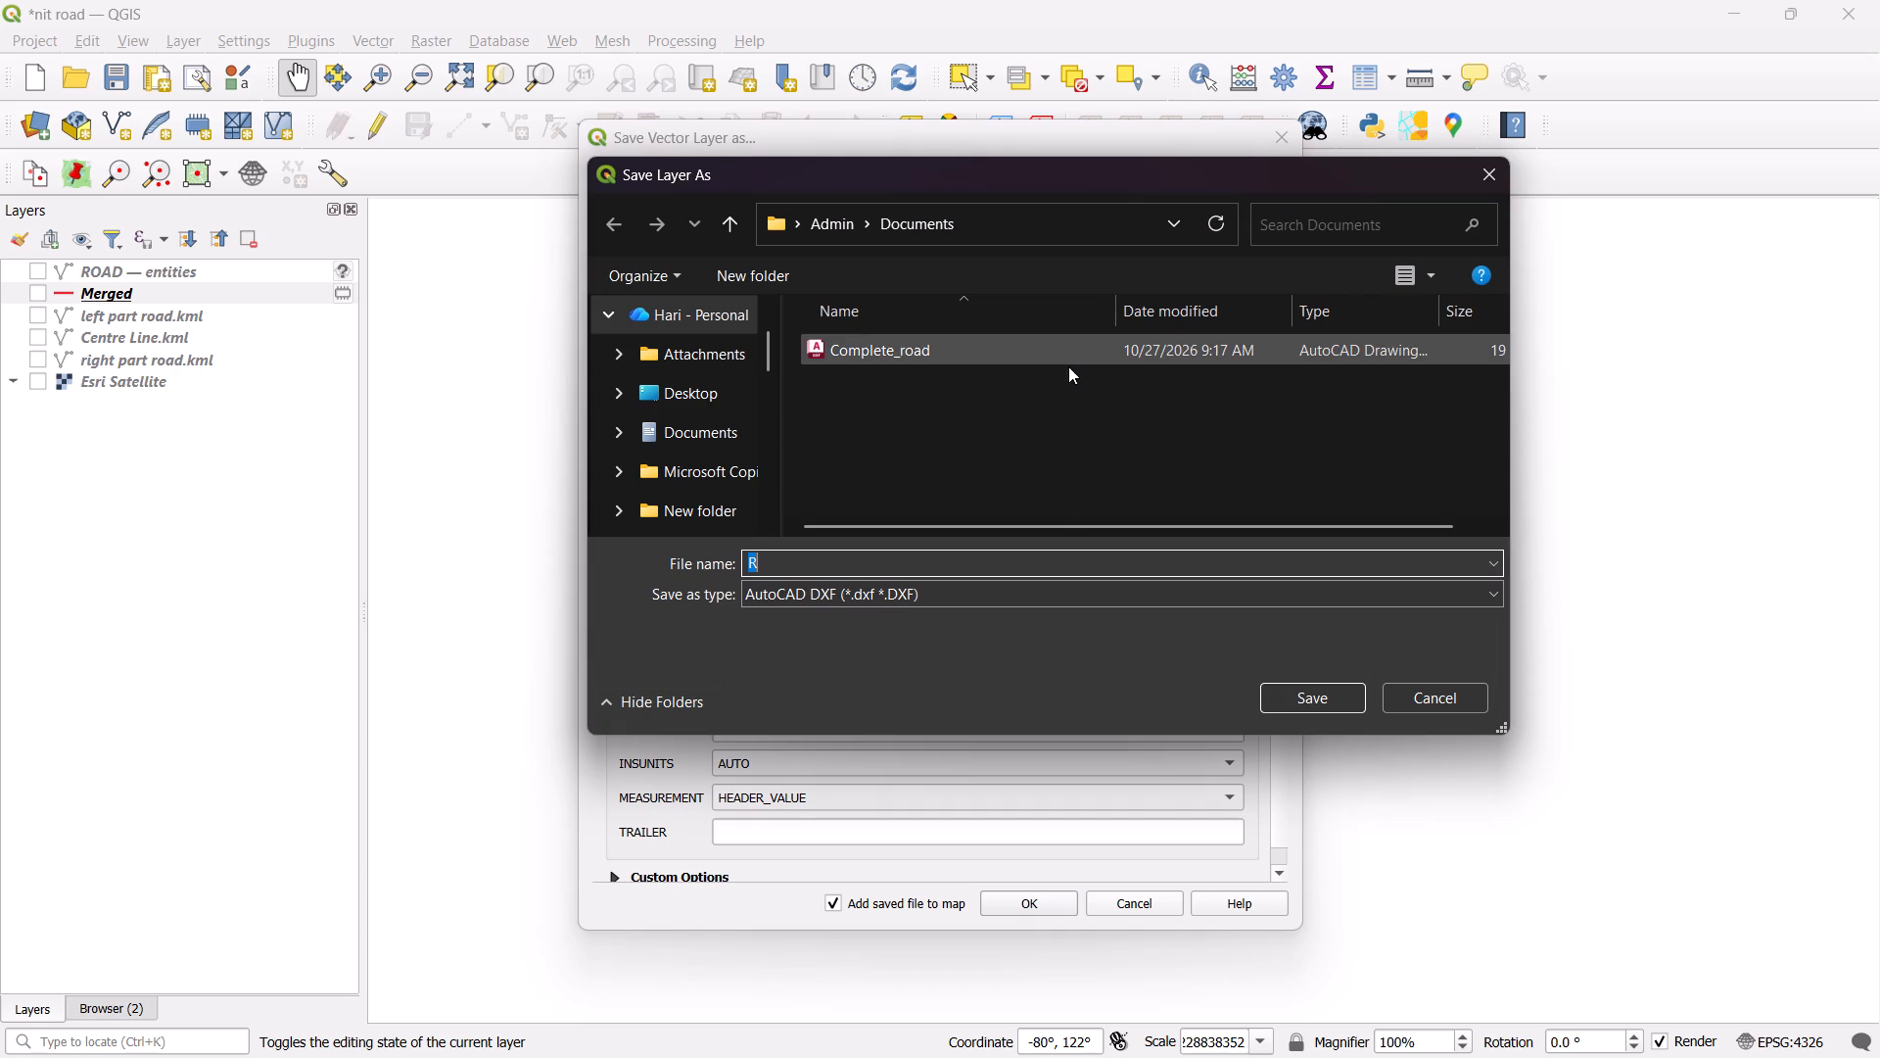
Save the Merged layer's DXF export as R in the Documents folder and add its entities layer to the map.
left_click(938, 552)
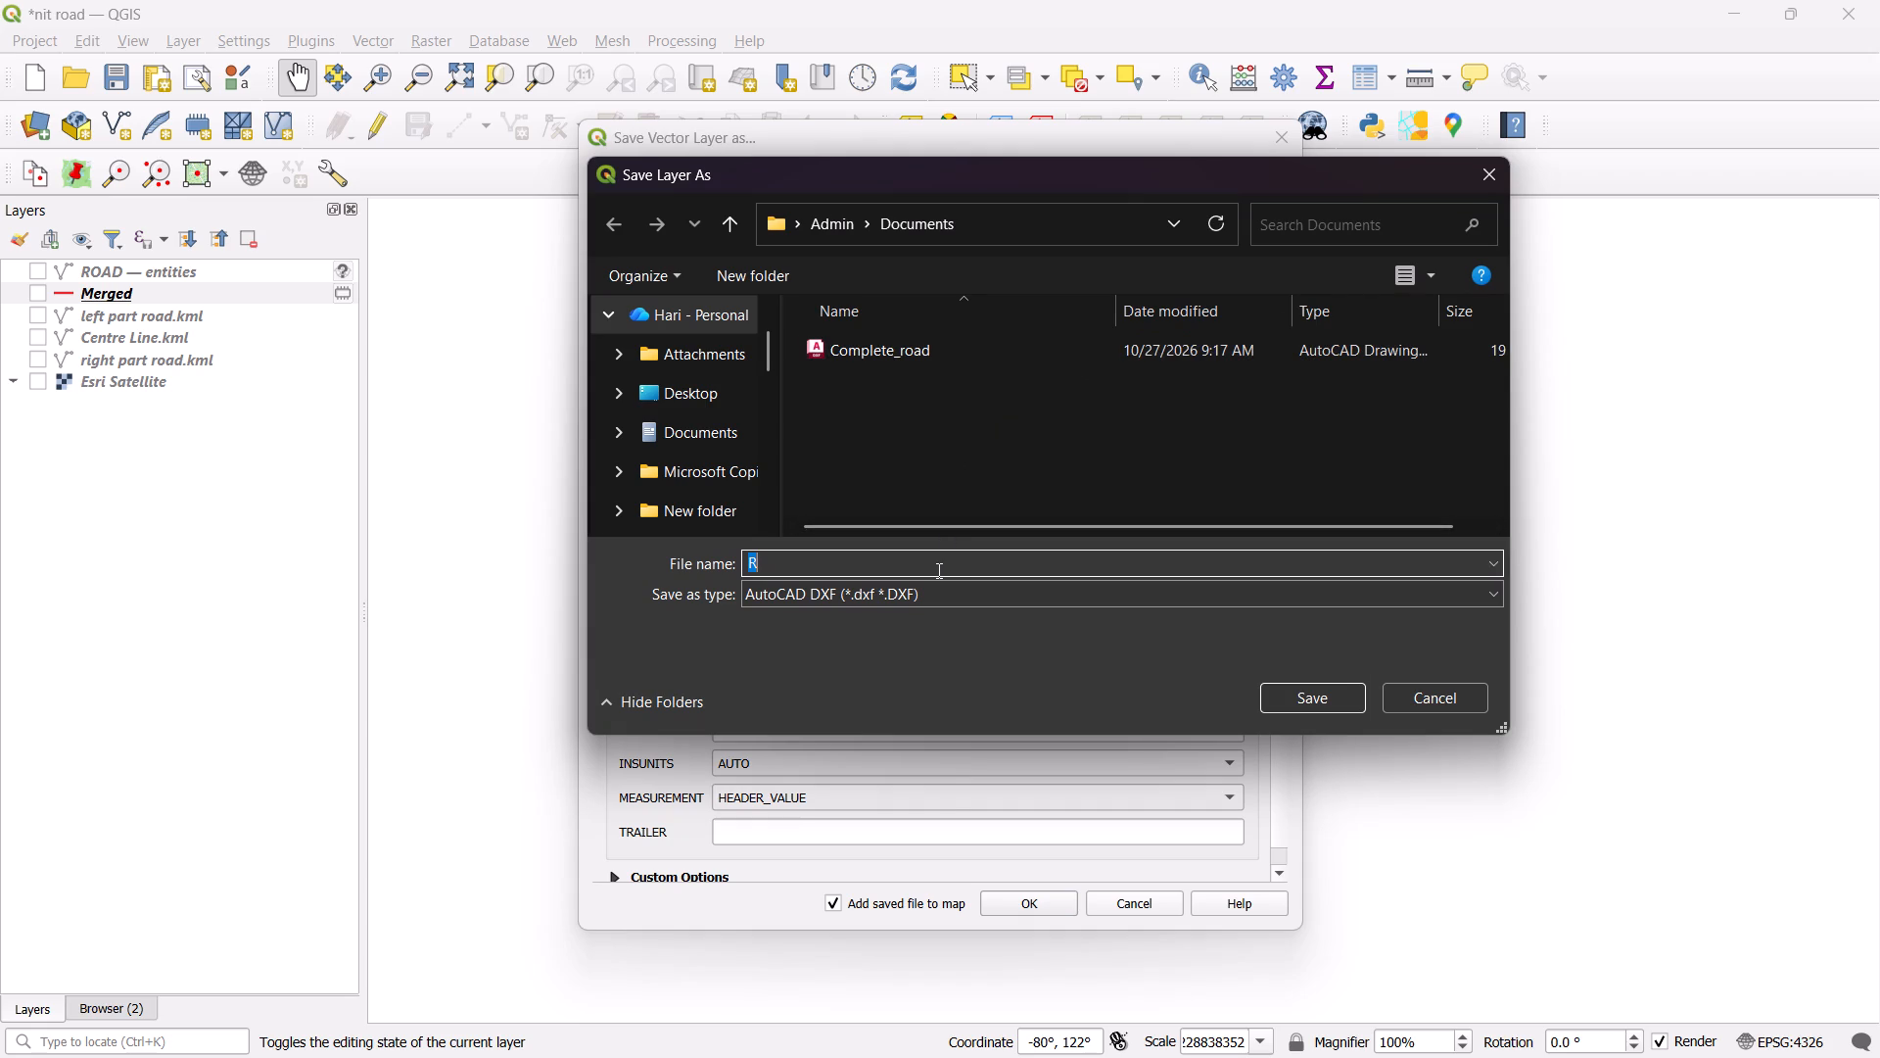
left_click(937, 570)
left_click(1299, 691)
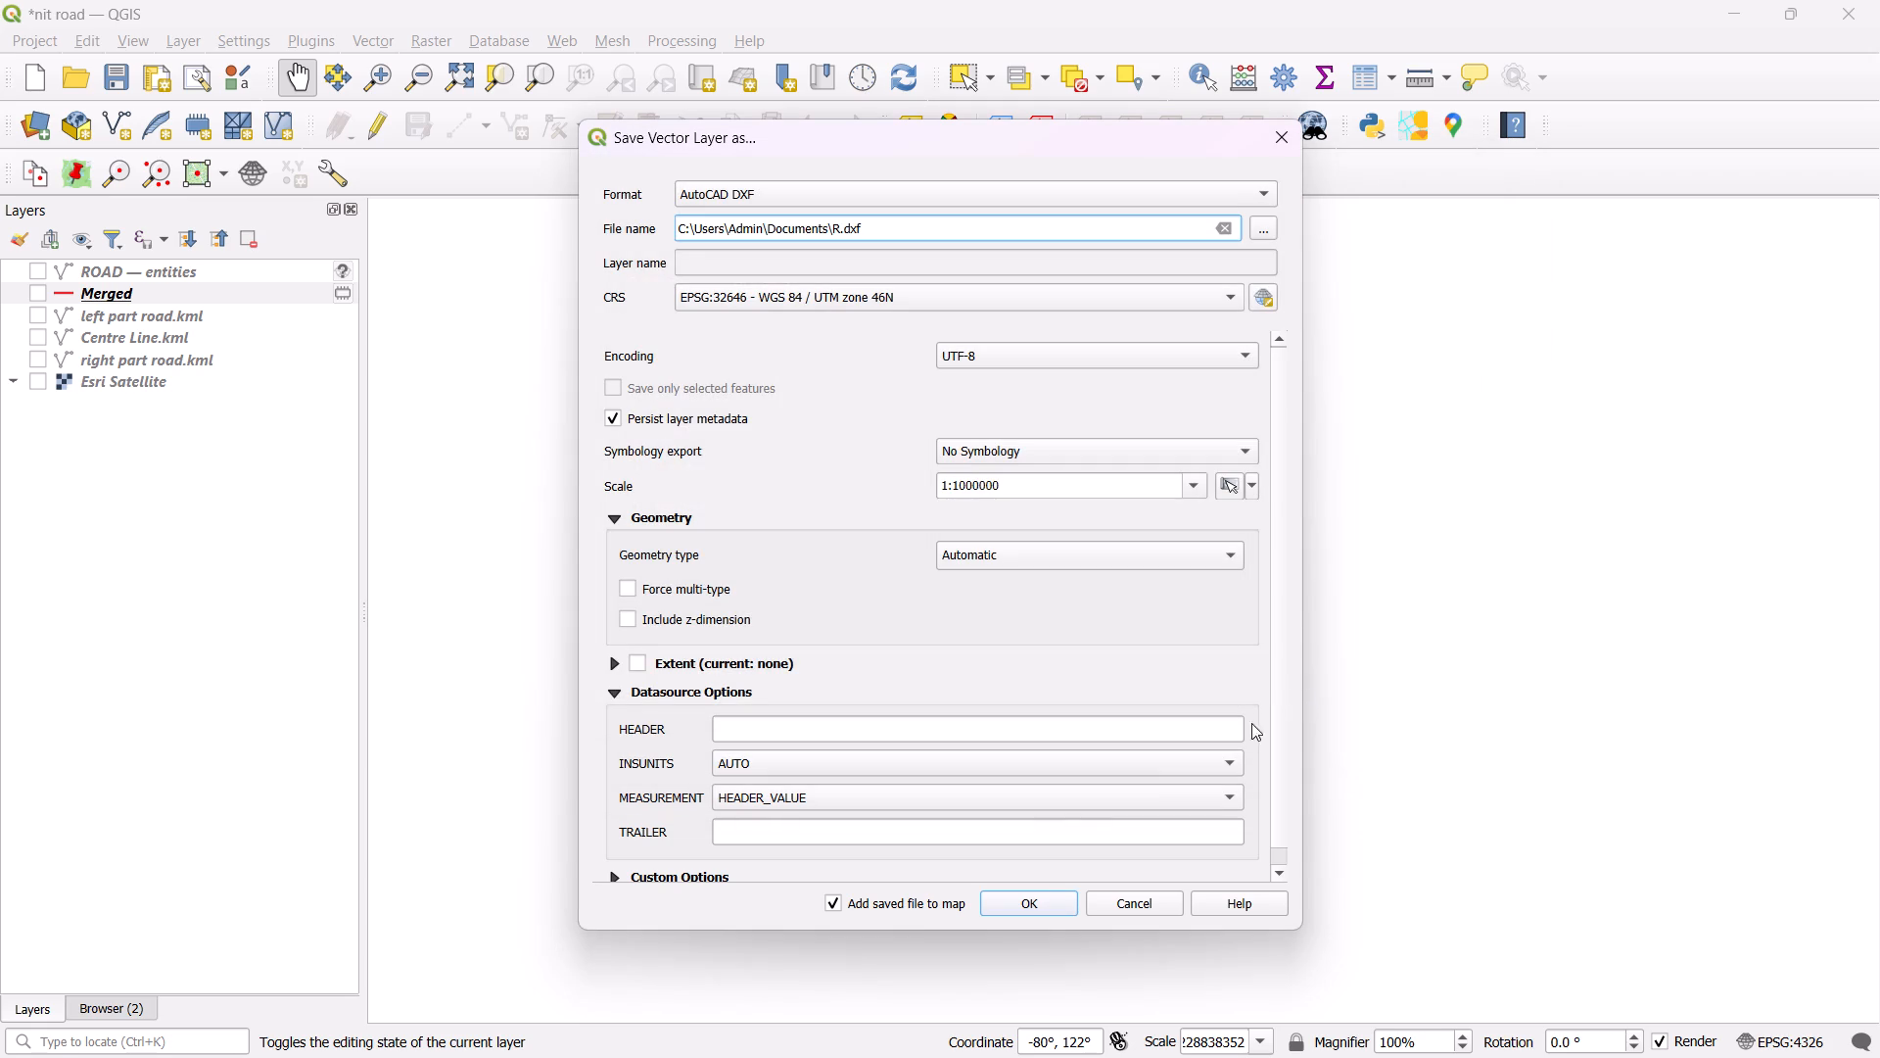
left_click(1043, 905)
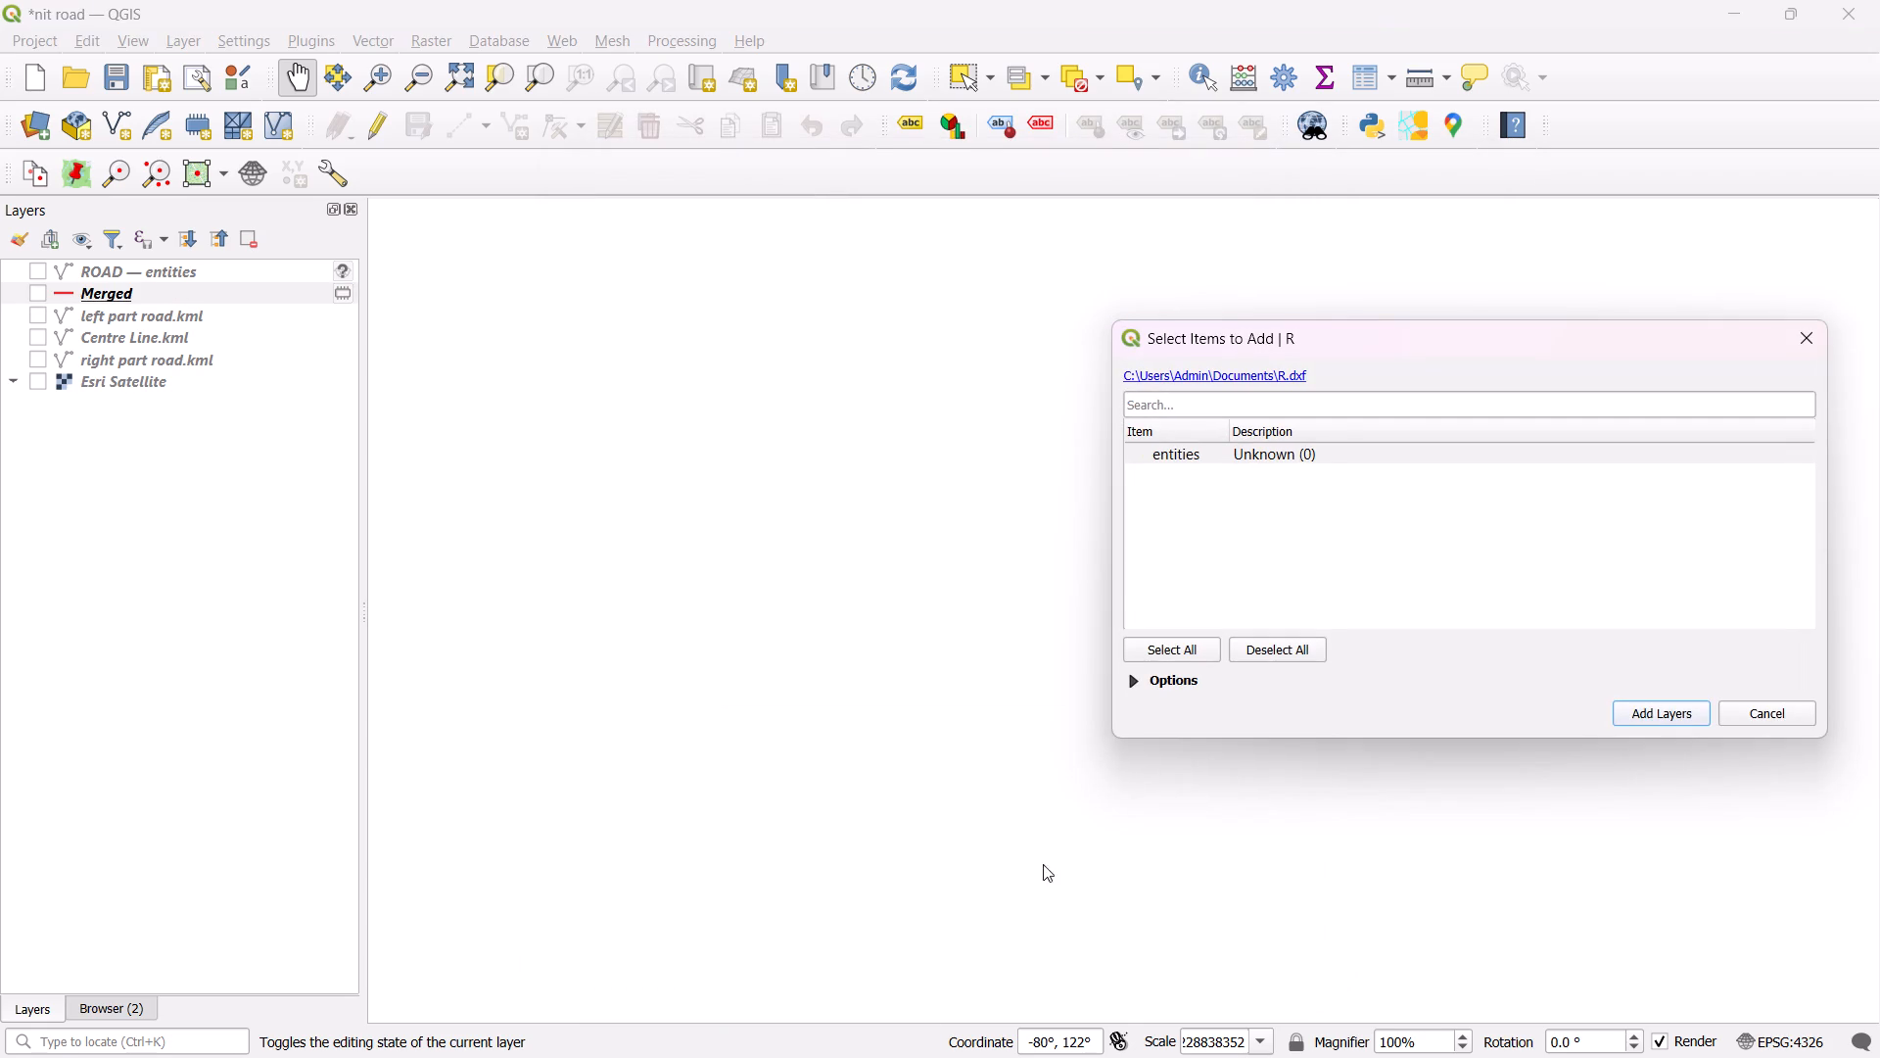
left_click(1680, 718)
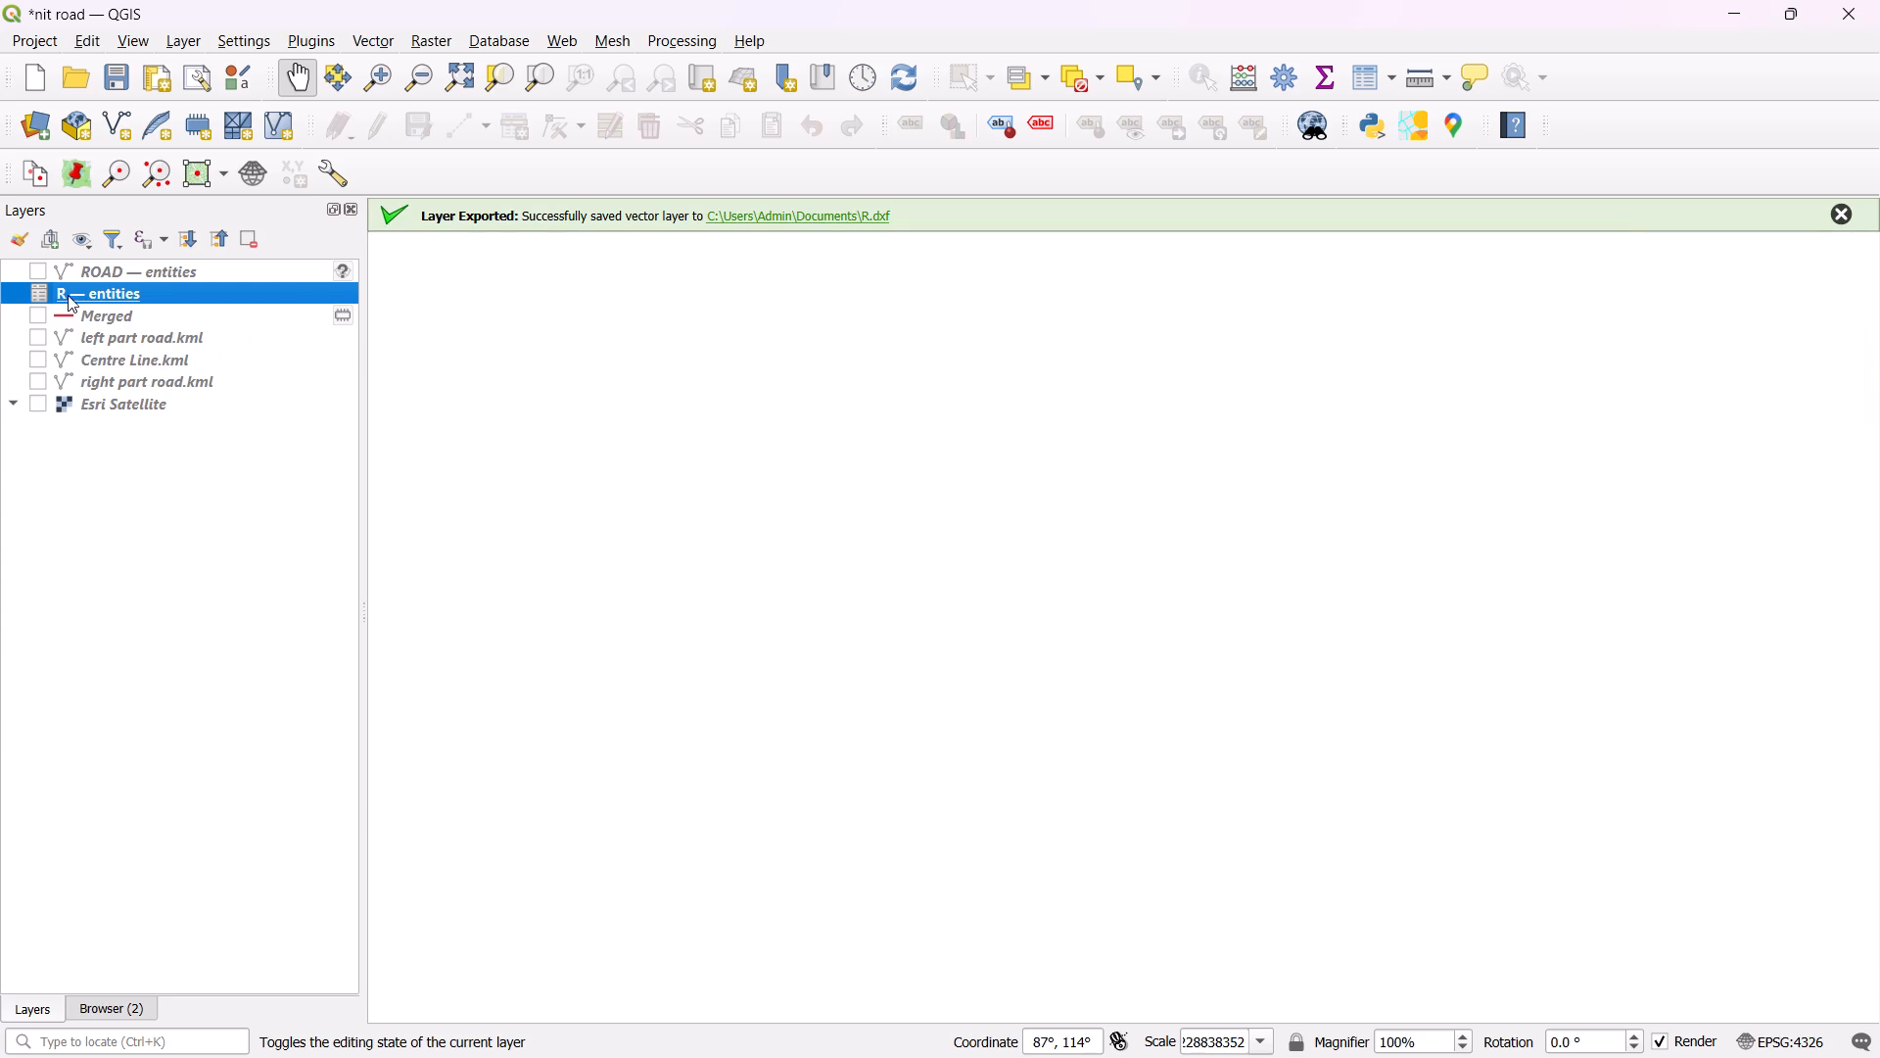
Make the Merged layer visible.
left_click(46, 313)
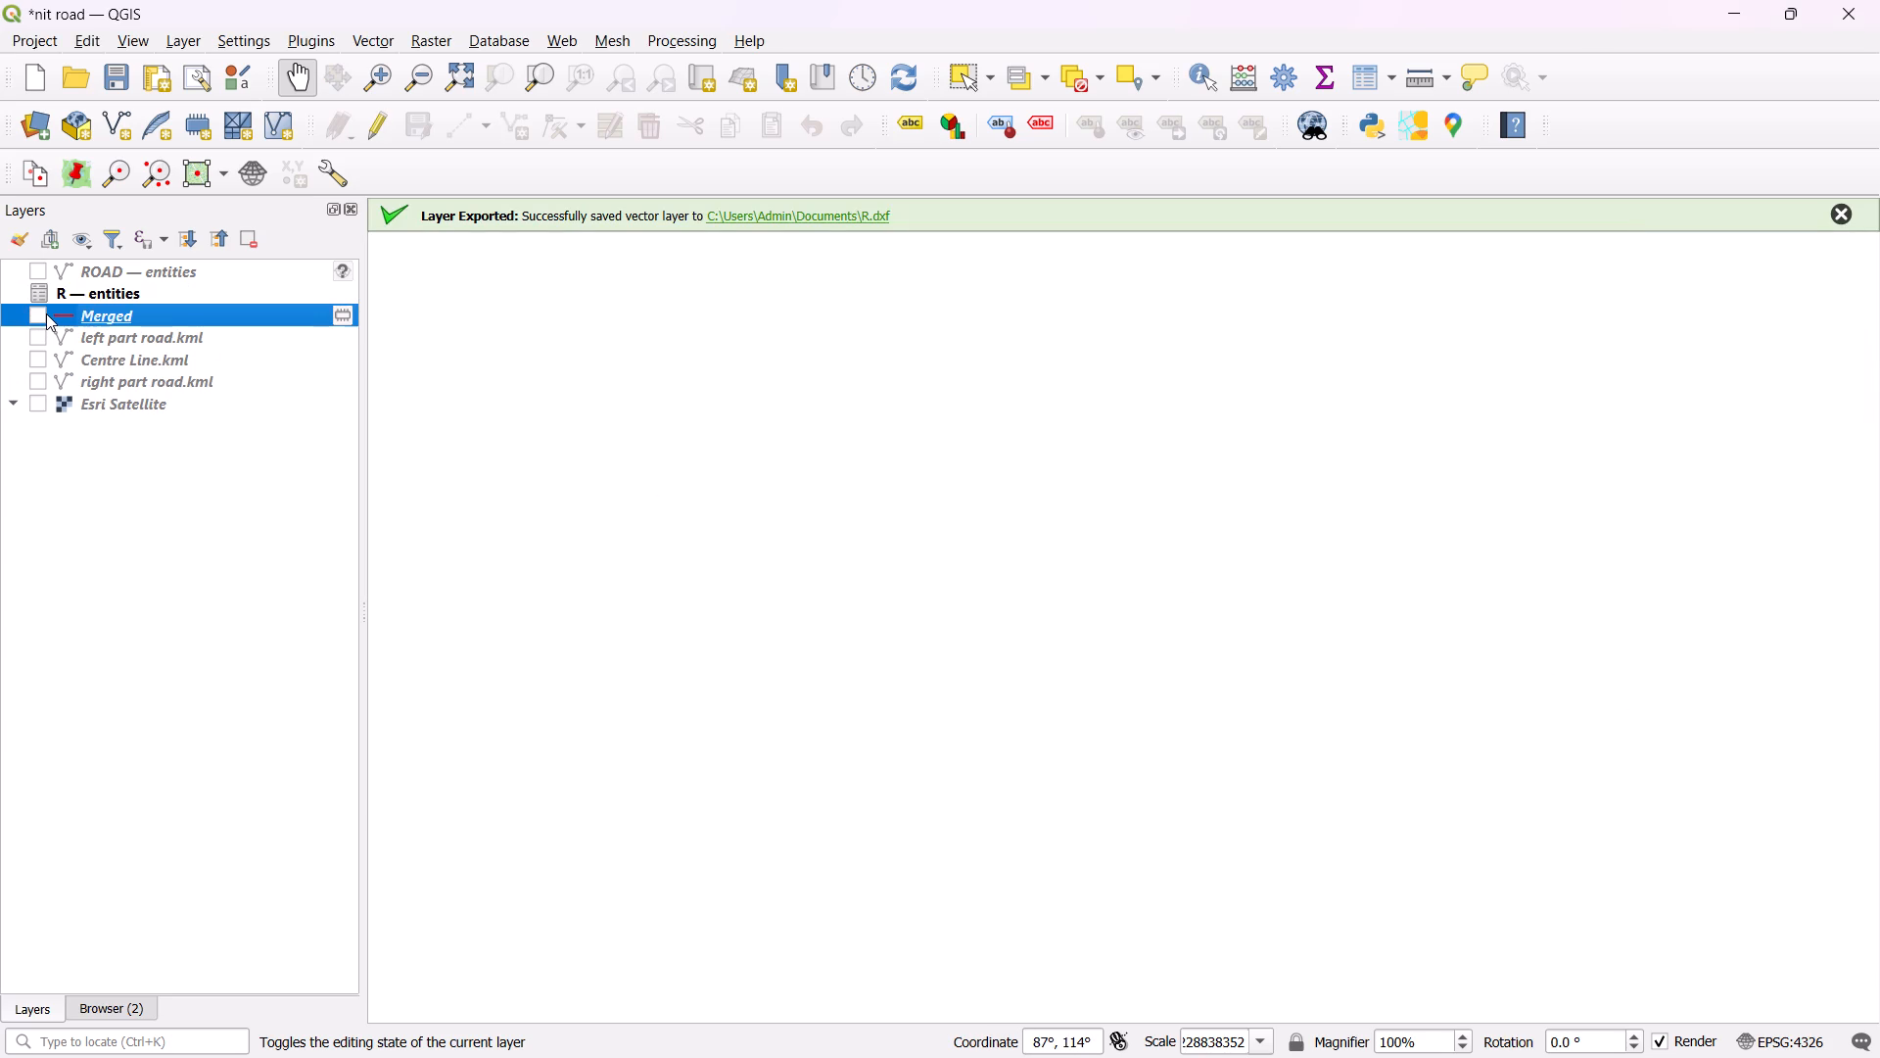
left_click(41, 310)
Examine the R — entities layer's properties and show its feature count.
left_click(40, 288)
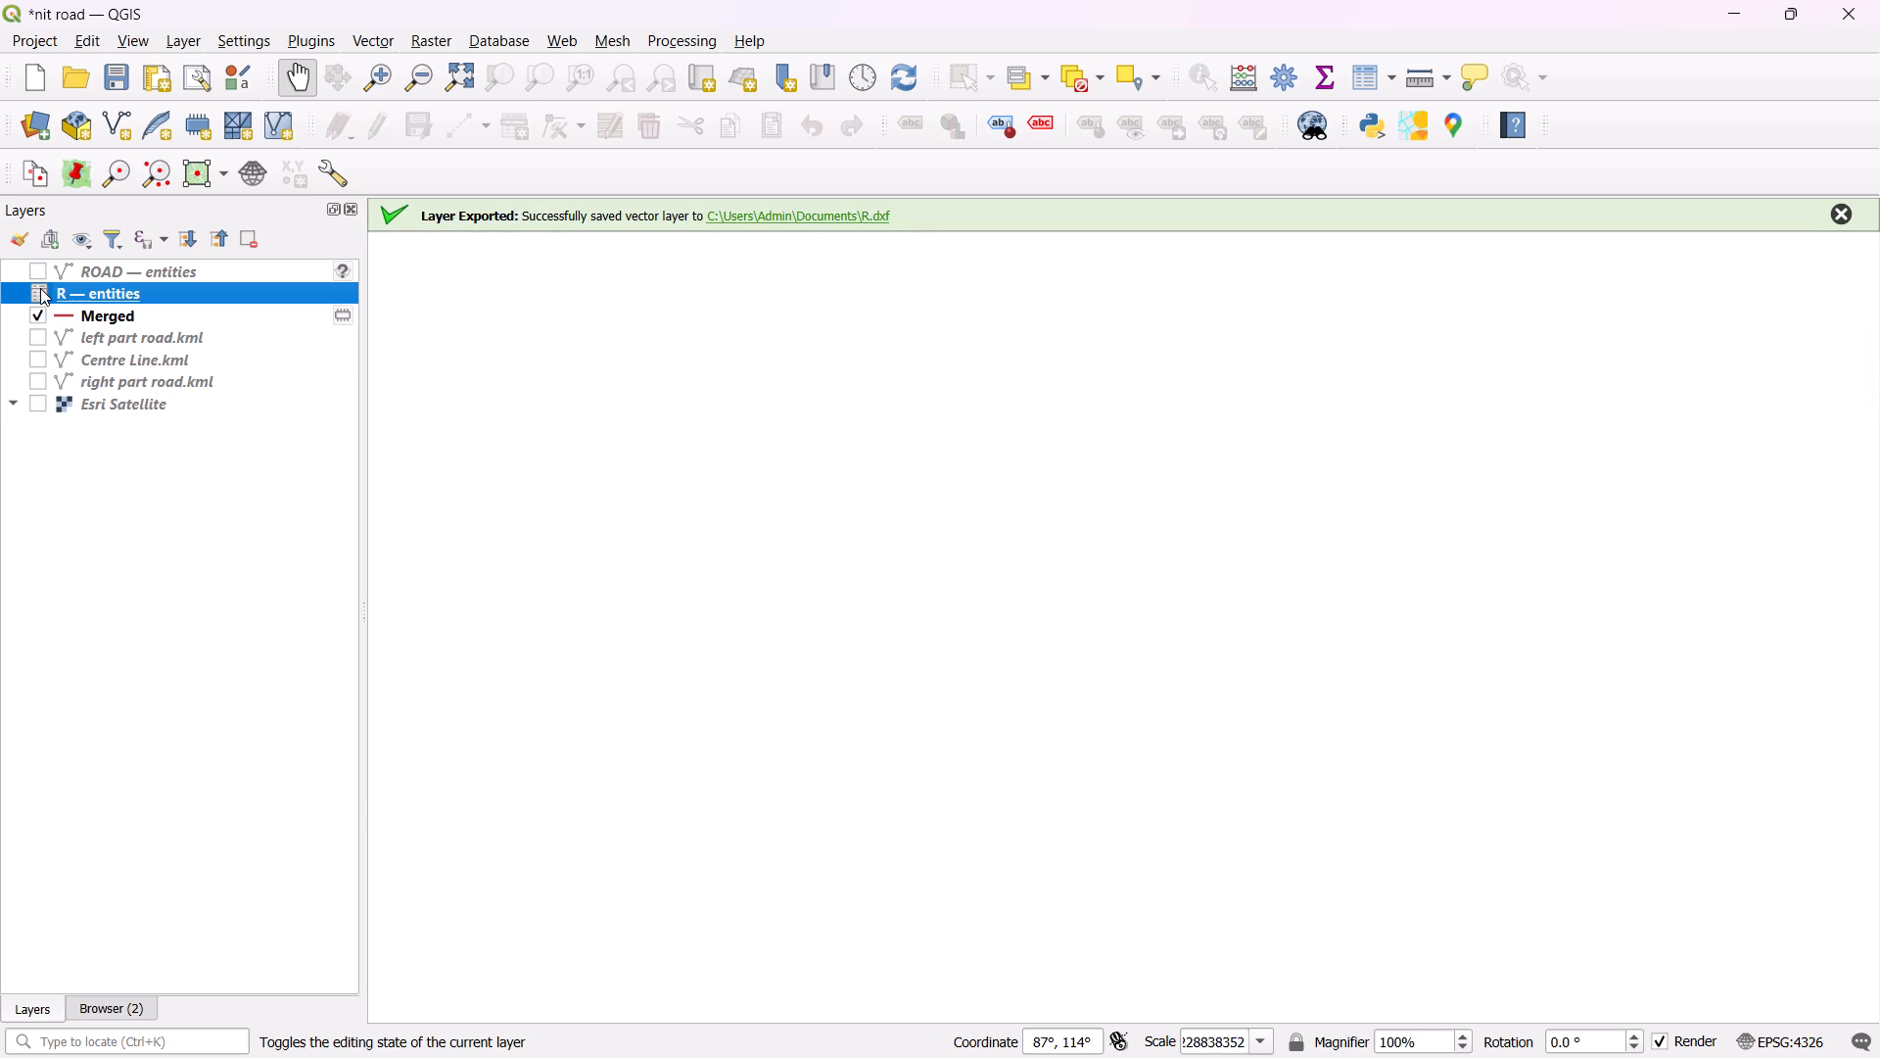
left_click(40, 288)
double_click(40, 288)
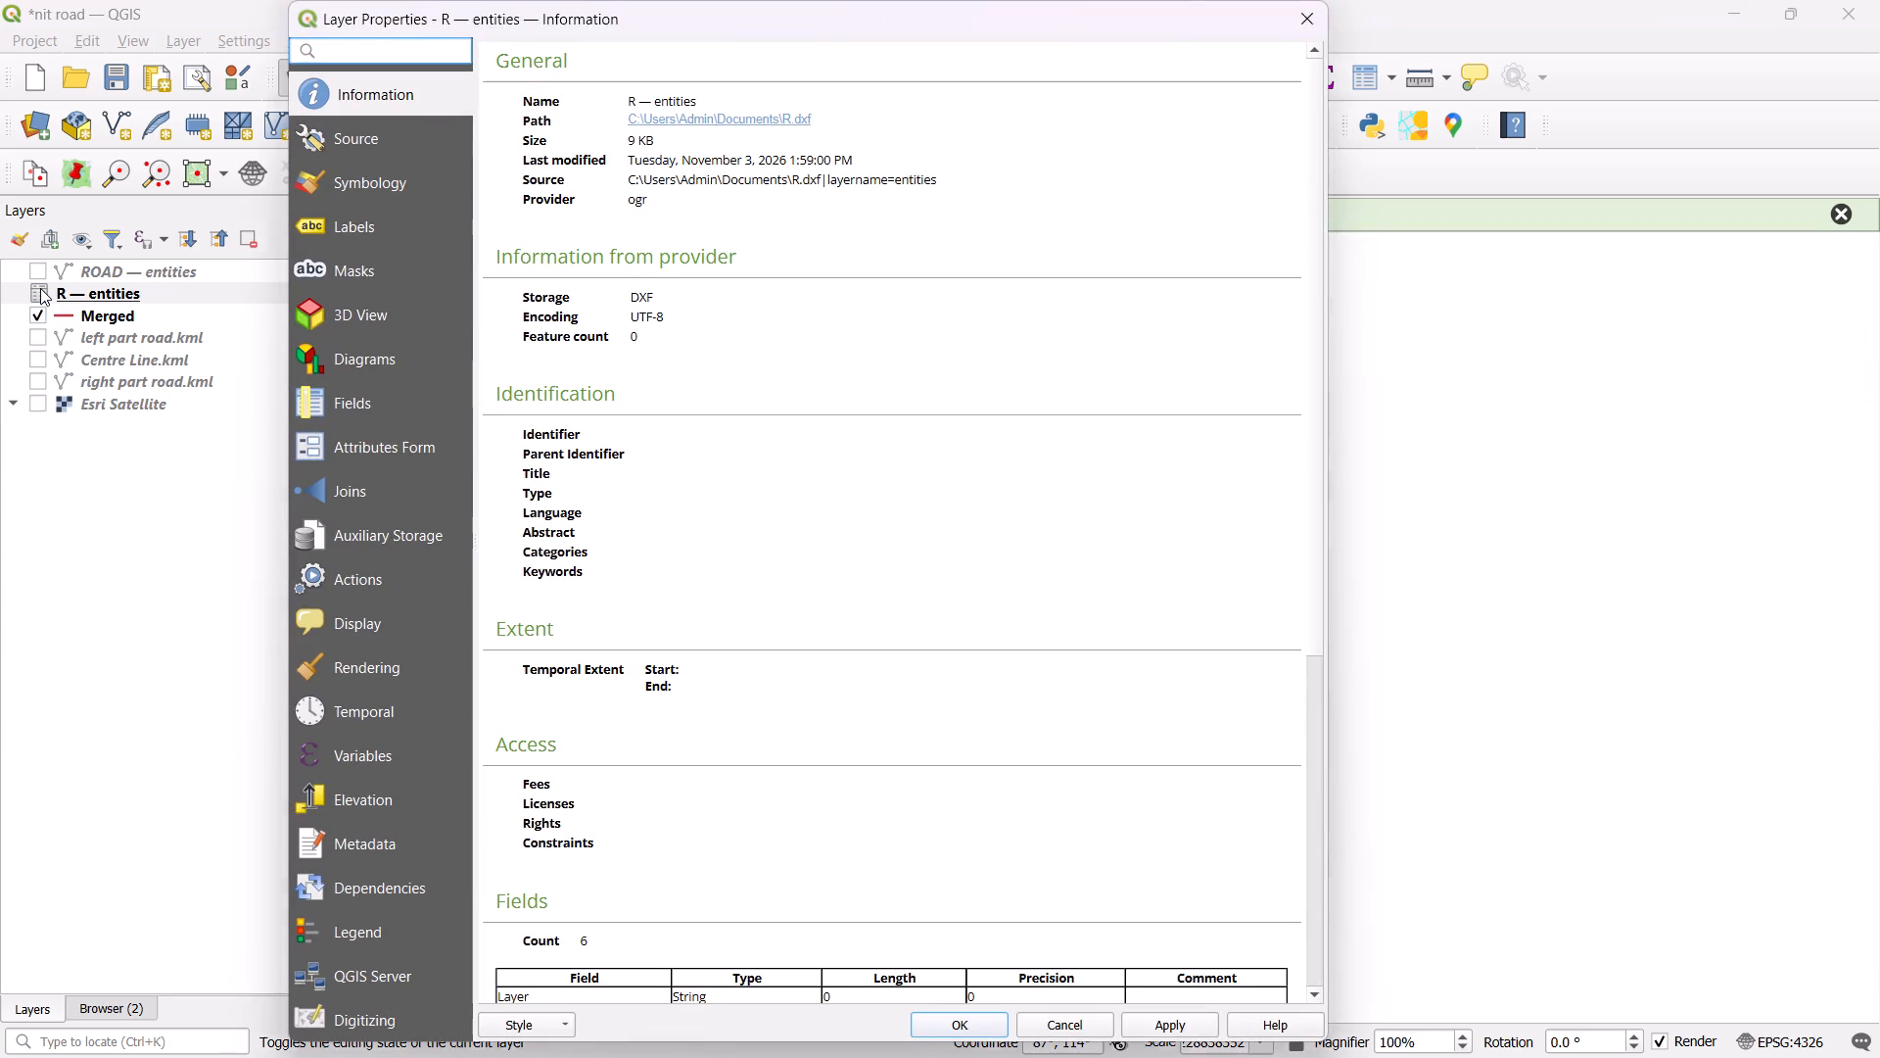
left_click(1300, 19)
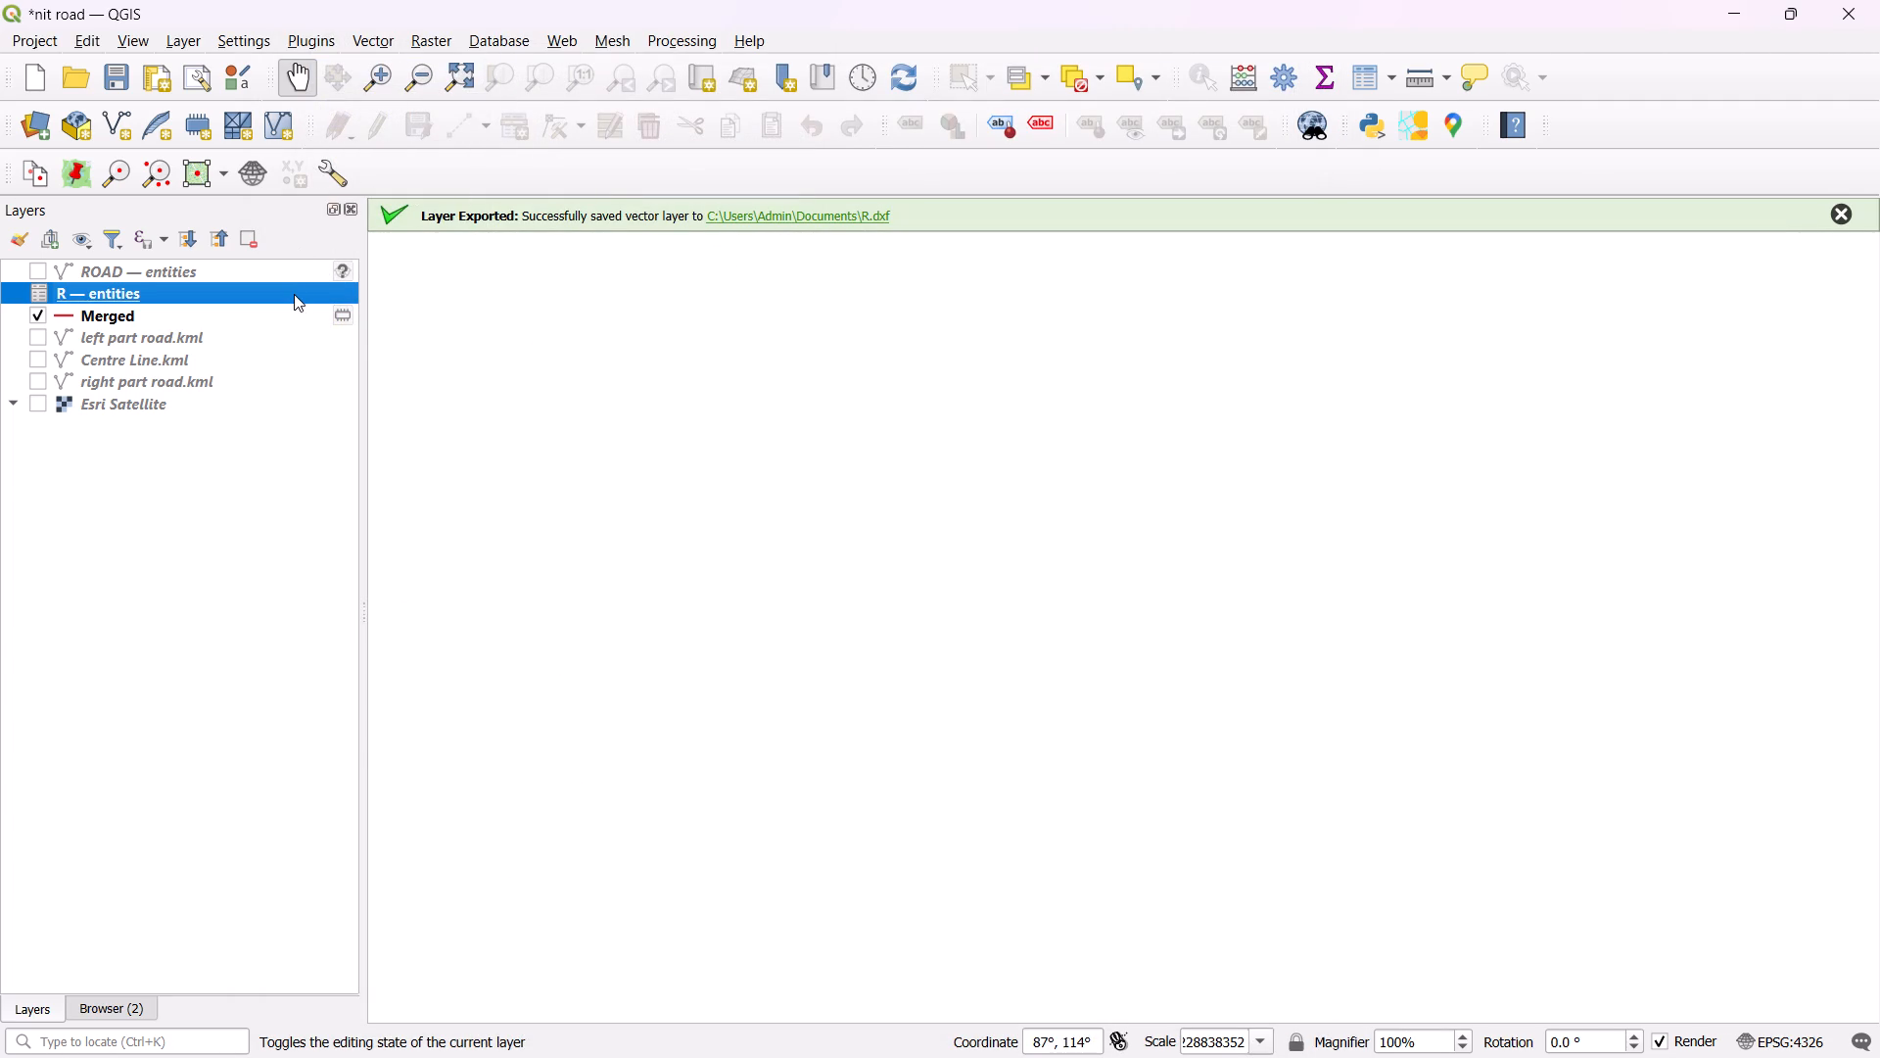
right_click(294, 294)
left_click(301, 298)
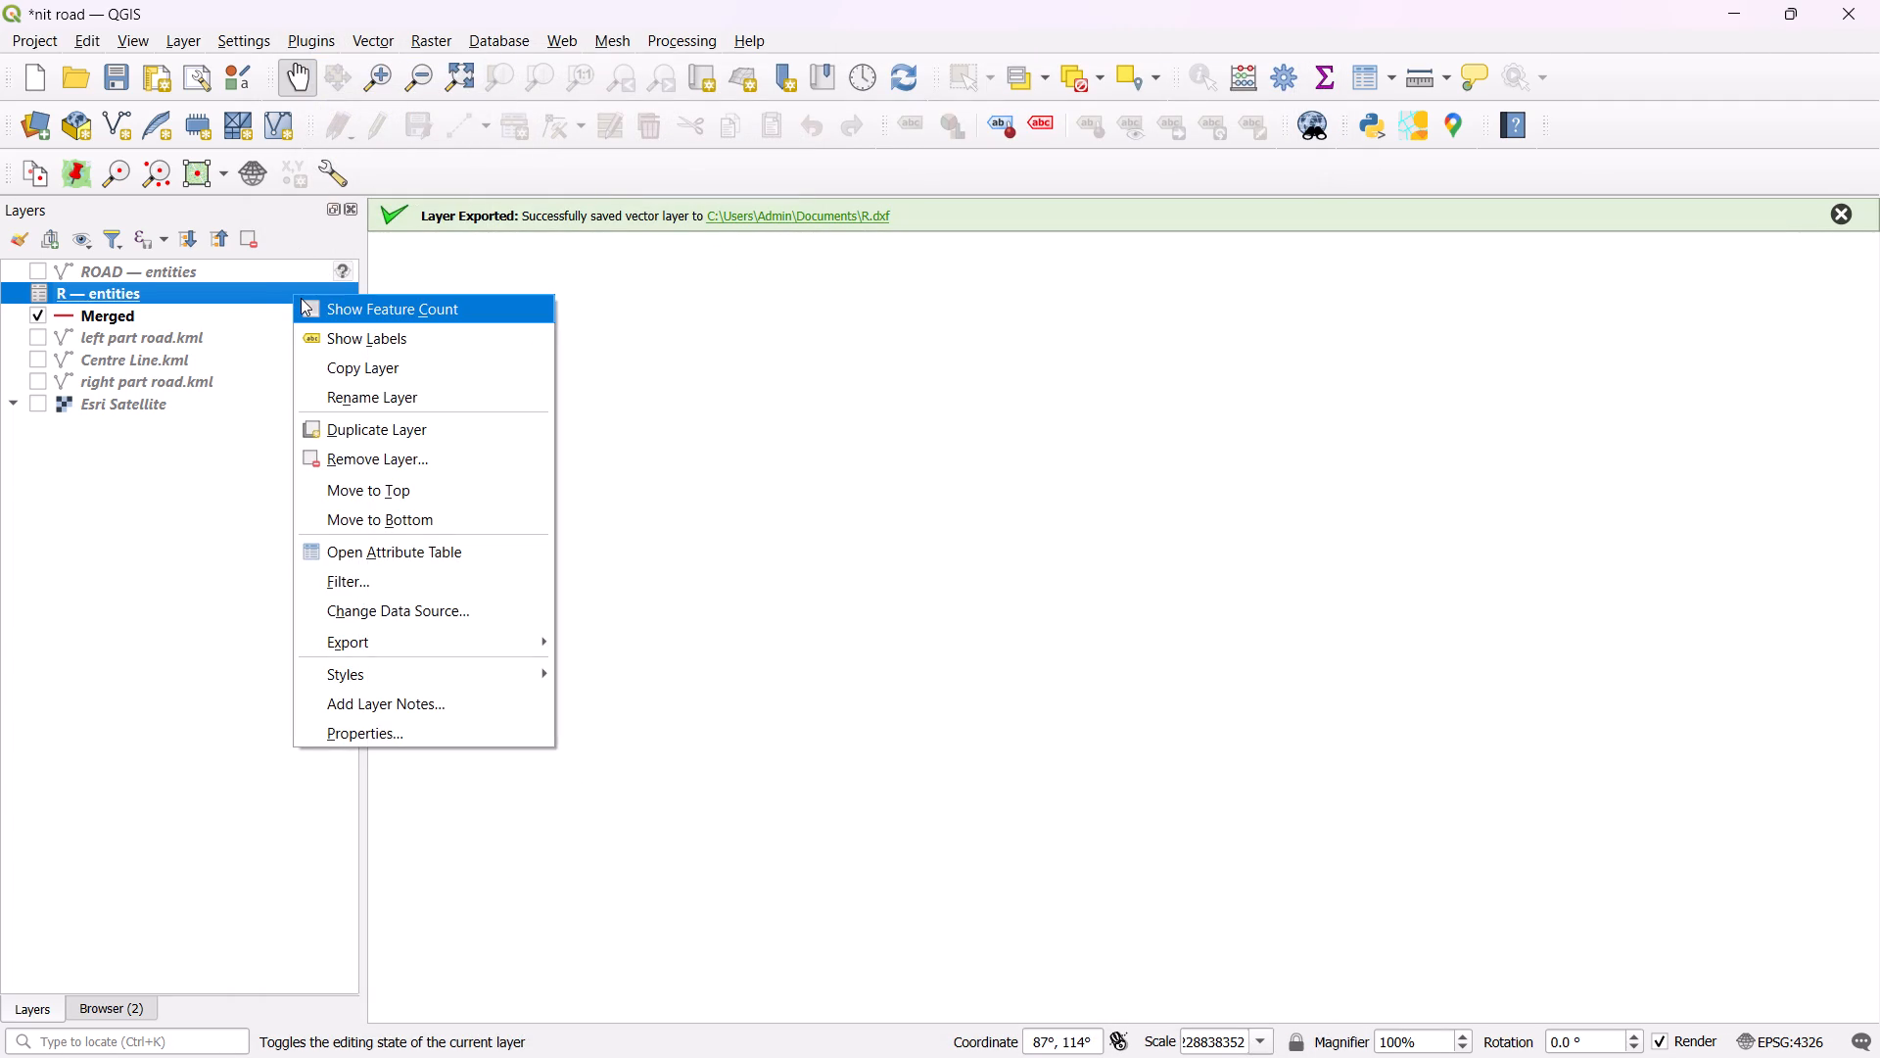
left_click(301, 298)
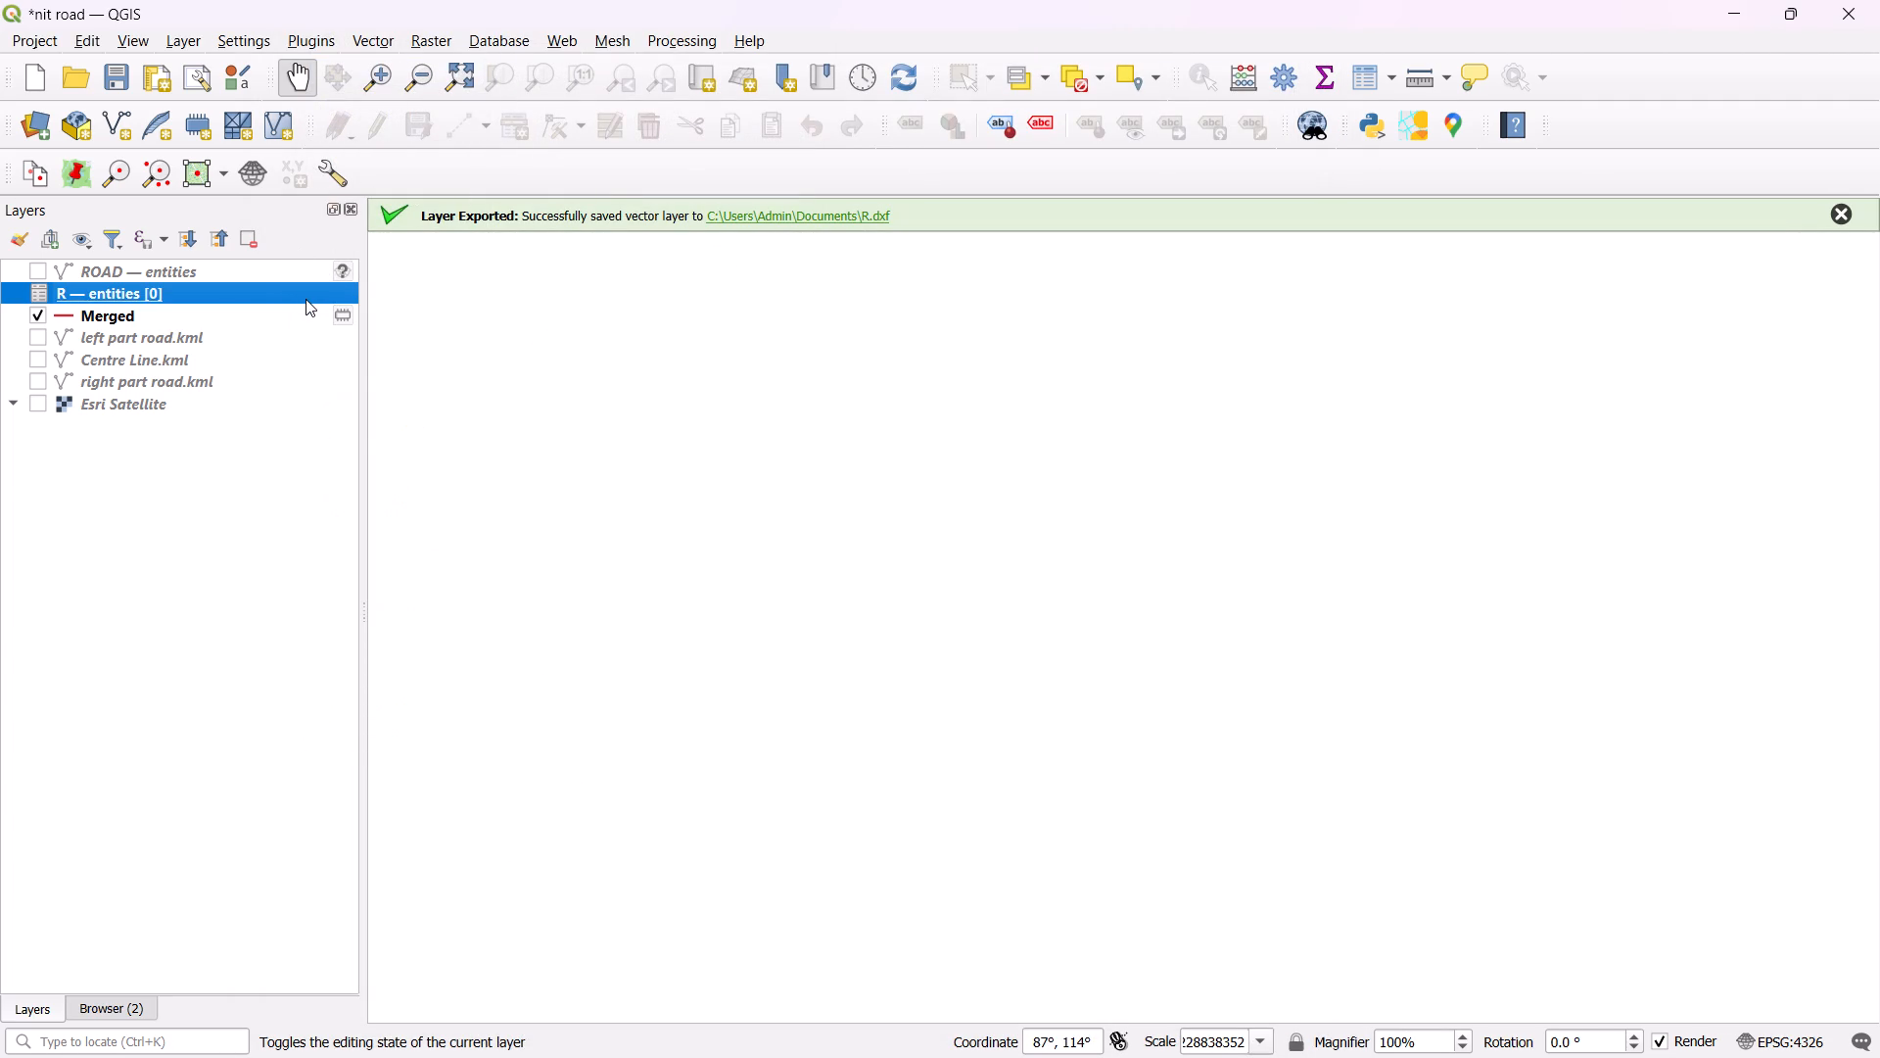
Remove the R — entities layer from the project.
right_click(305, 299)
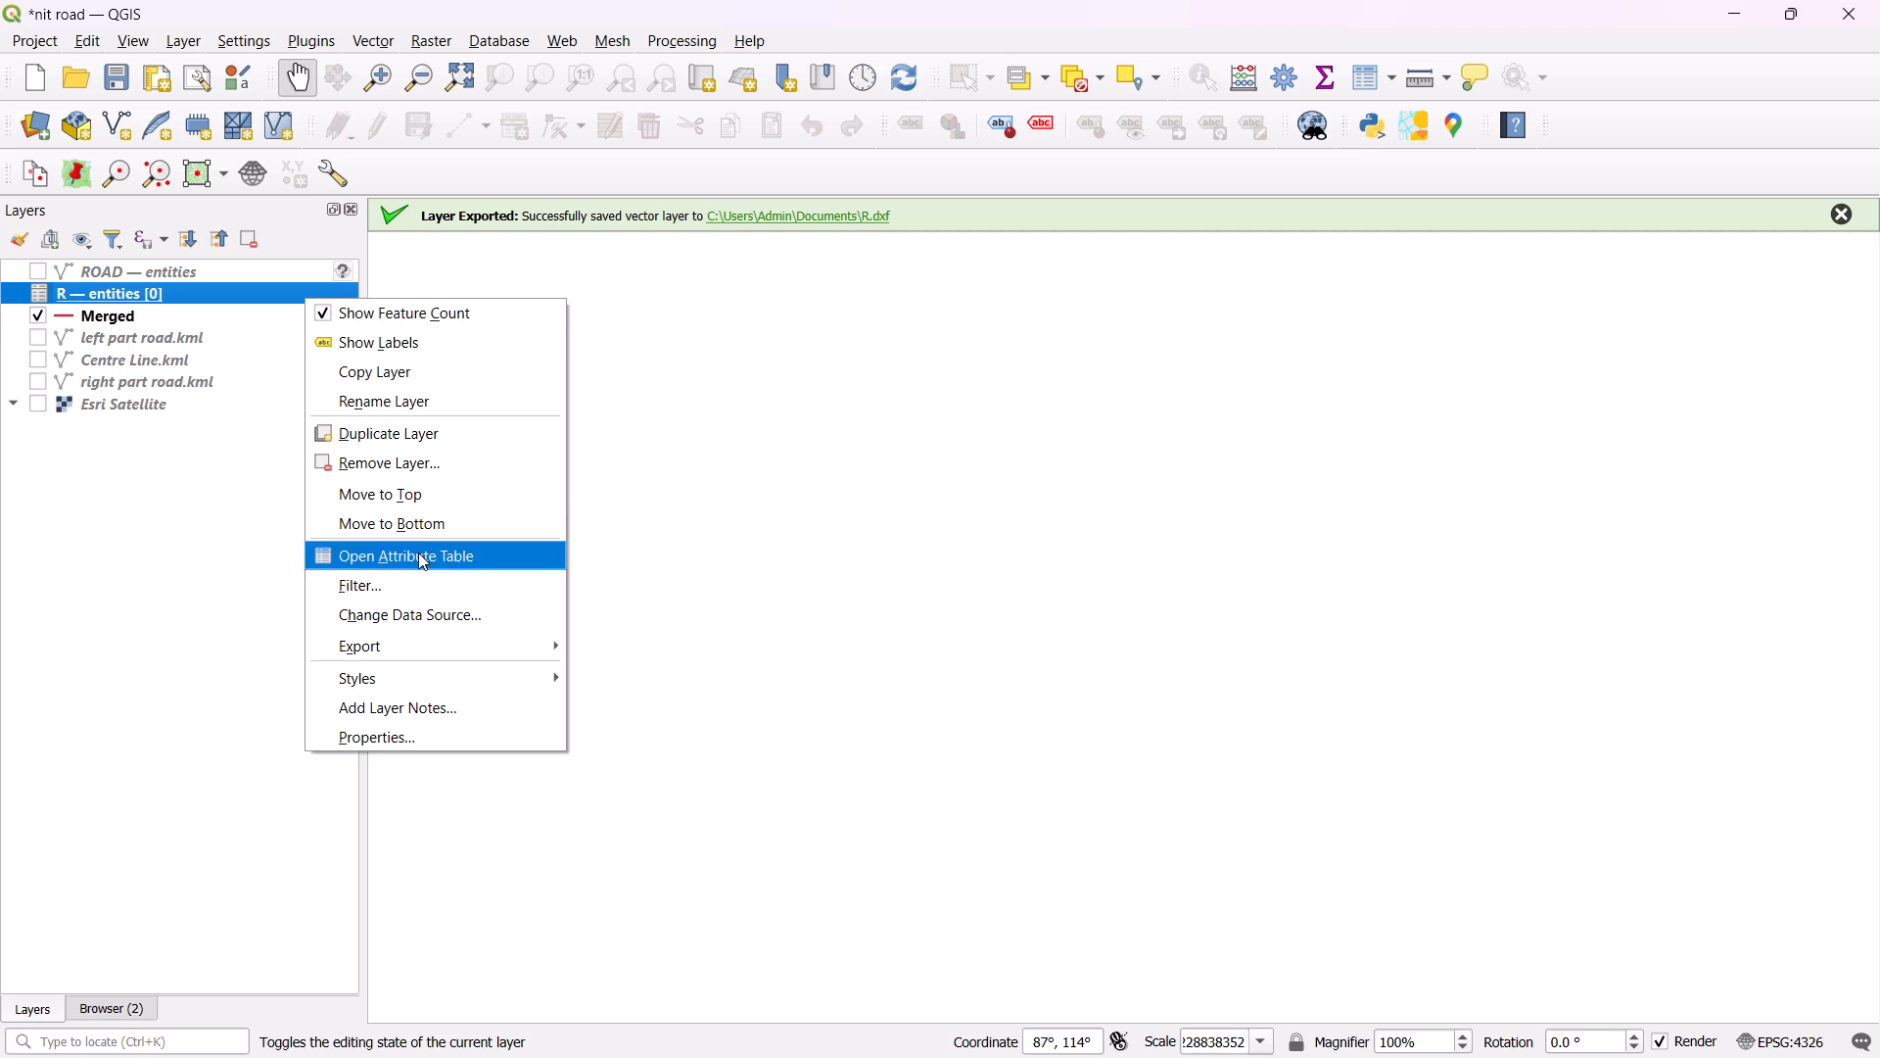
left_click(417, 449)
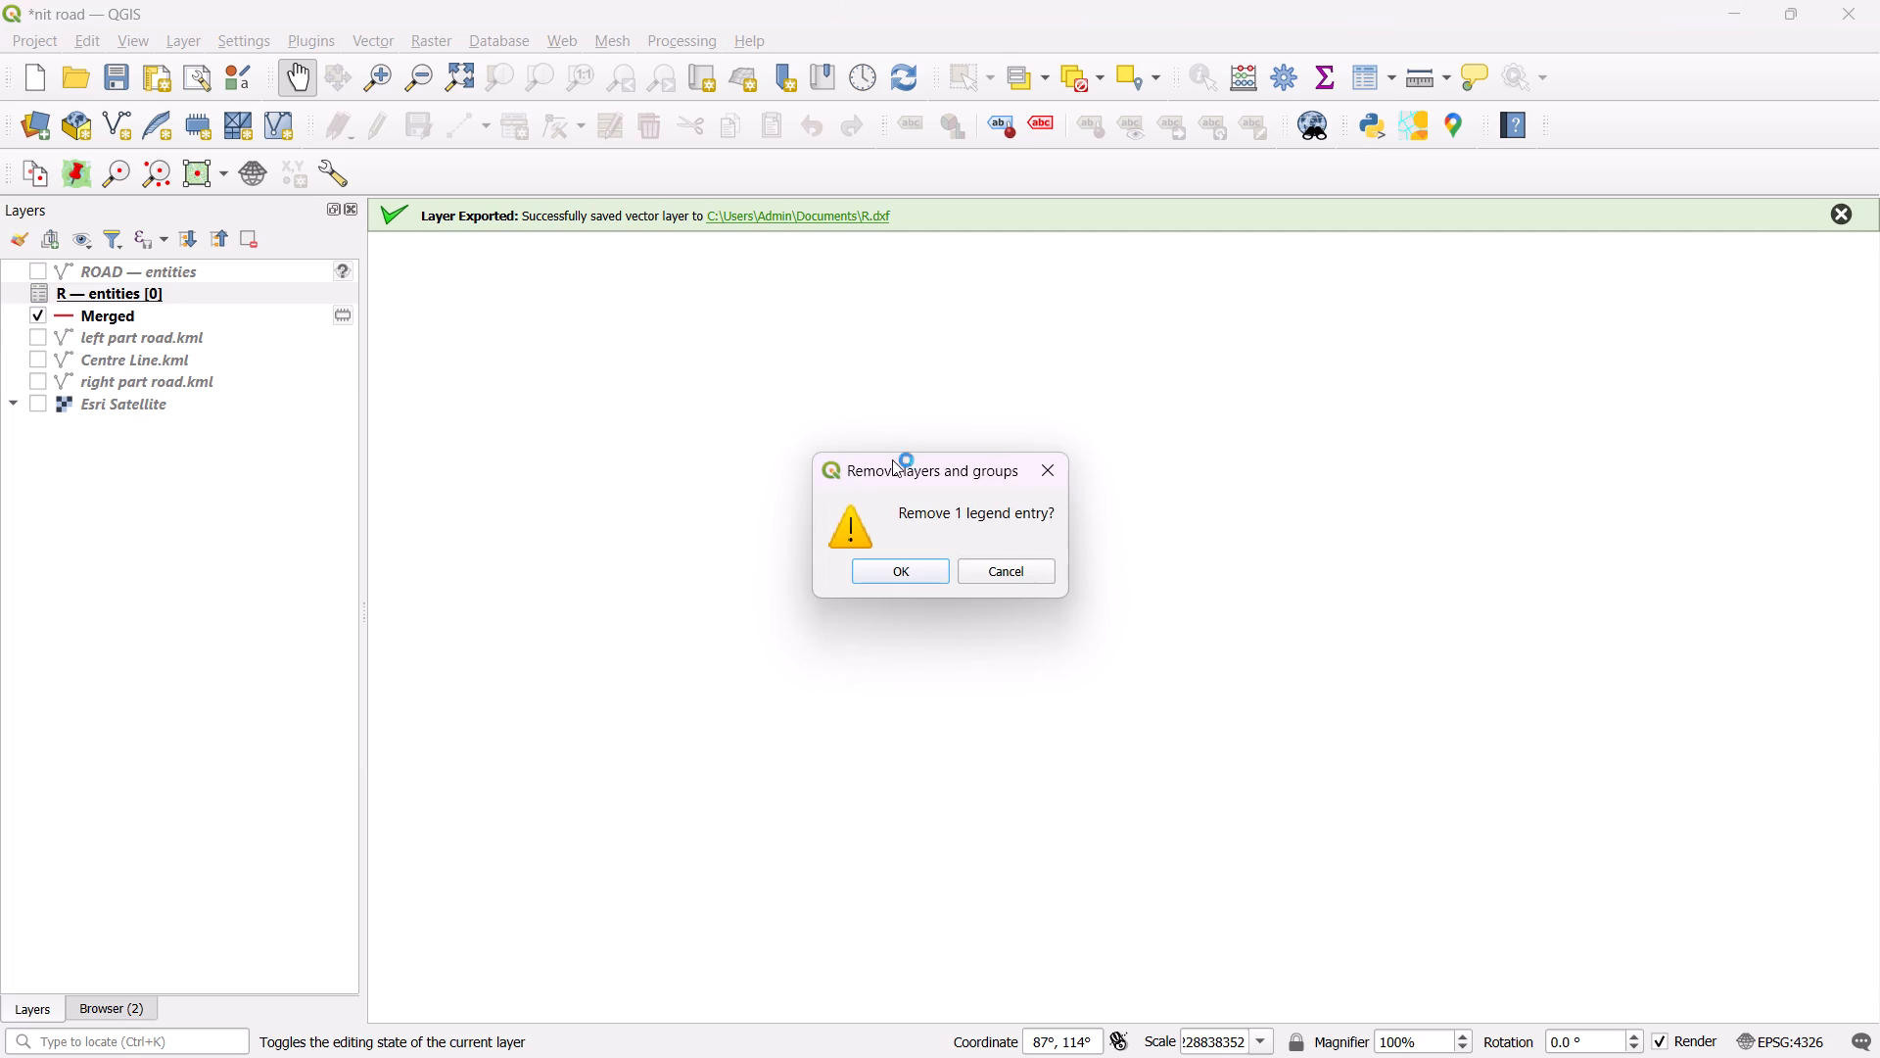
Remove the exported R — entities layer from the project.
left_click(926, 561)
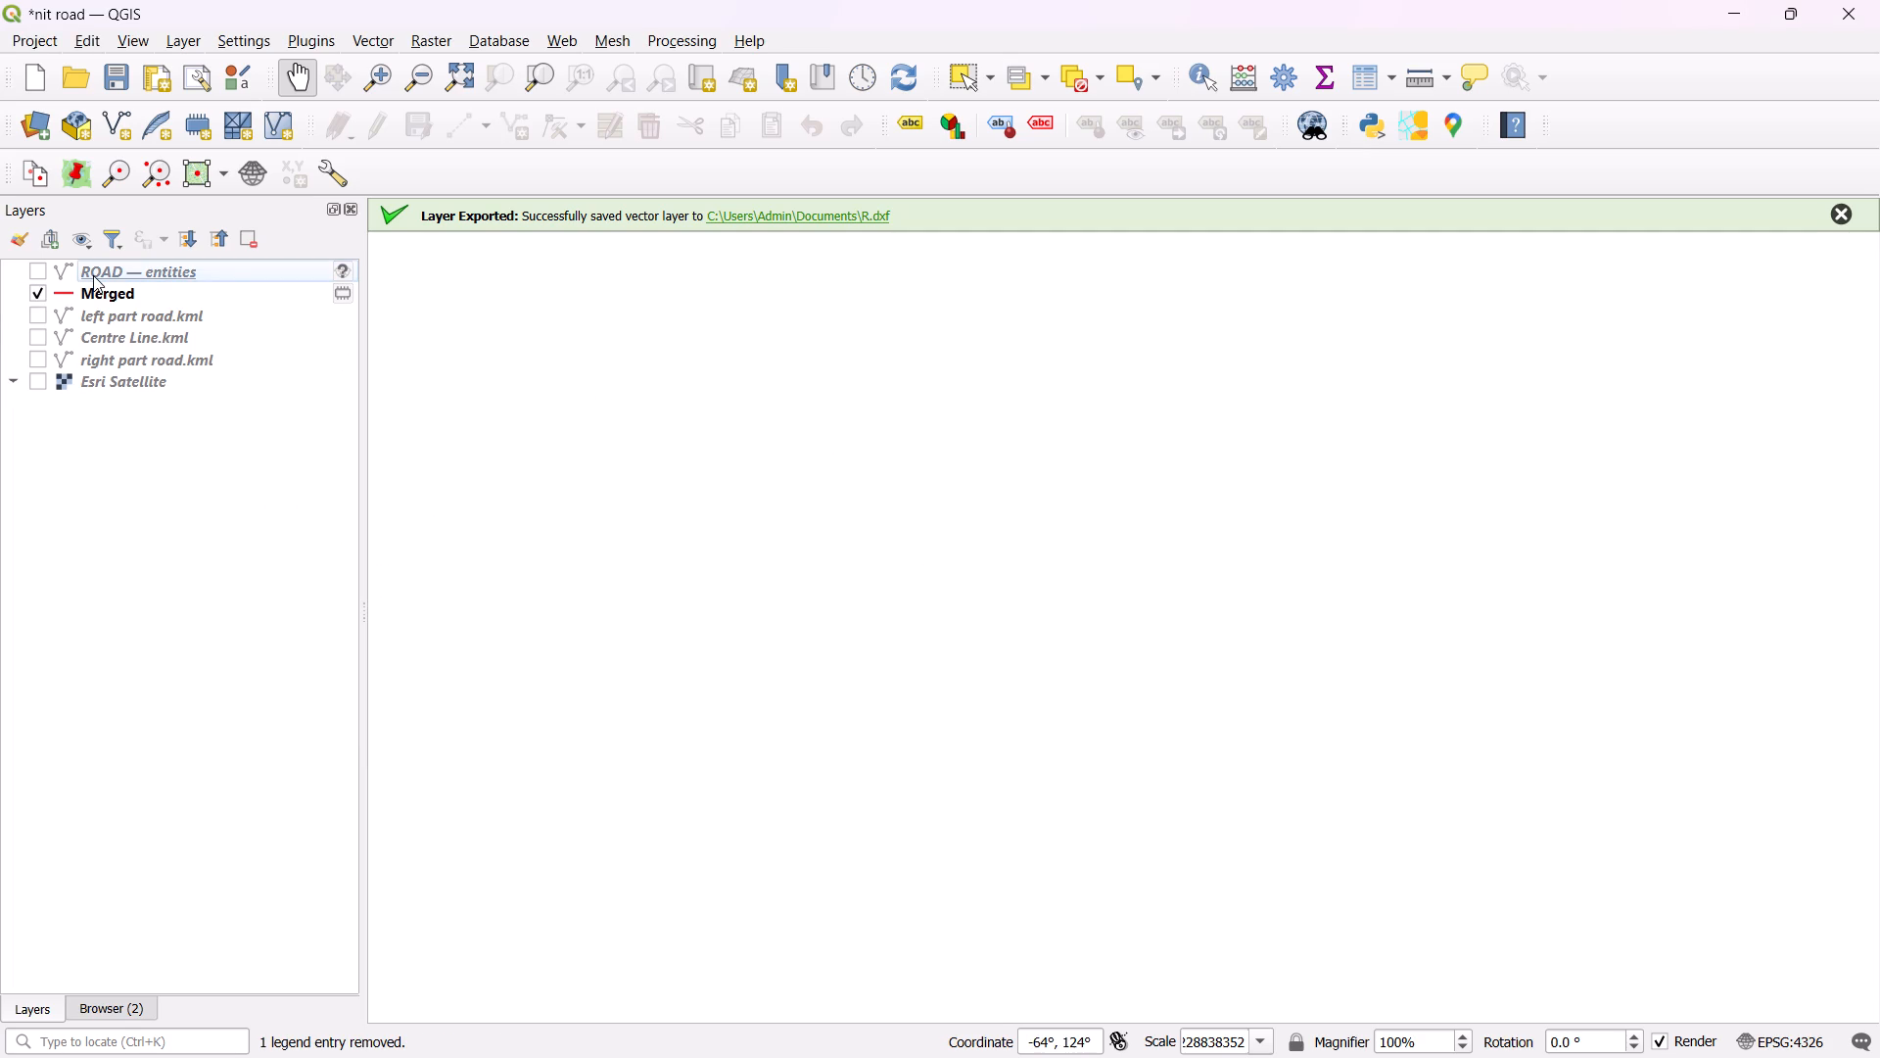
Show the ROAD — entities and Esri Satellite layers, hide Merged, and zoom to the Esri Satellite layer.
left_click(44, 268)
left_click(38, 295)
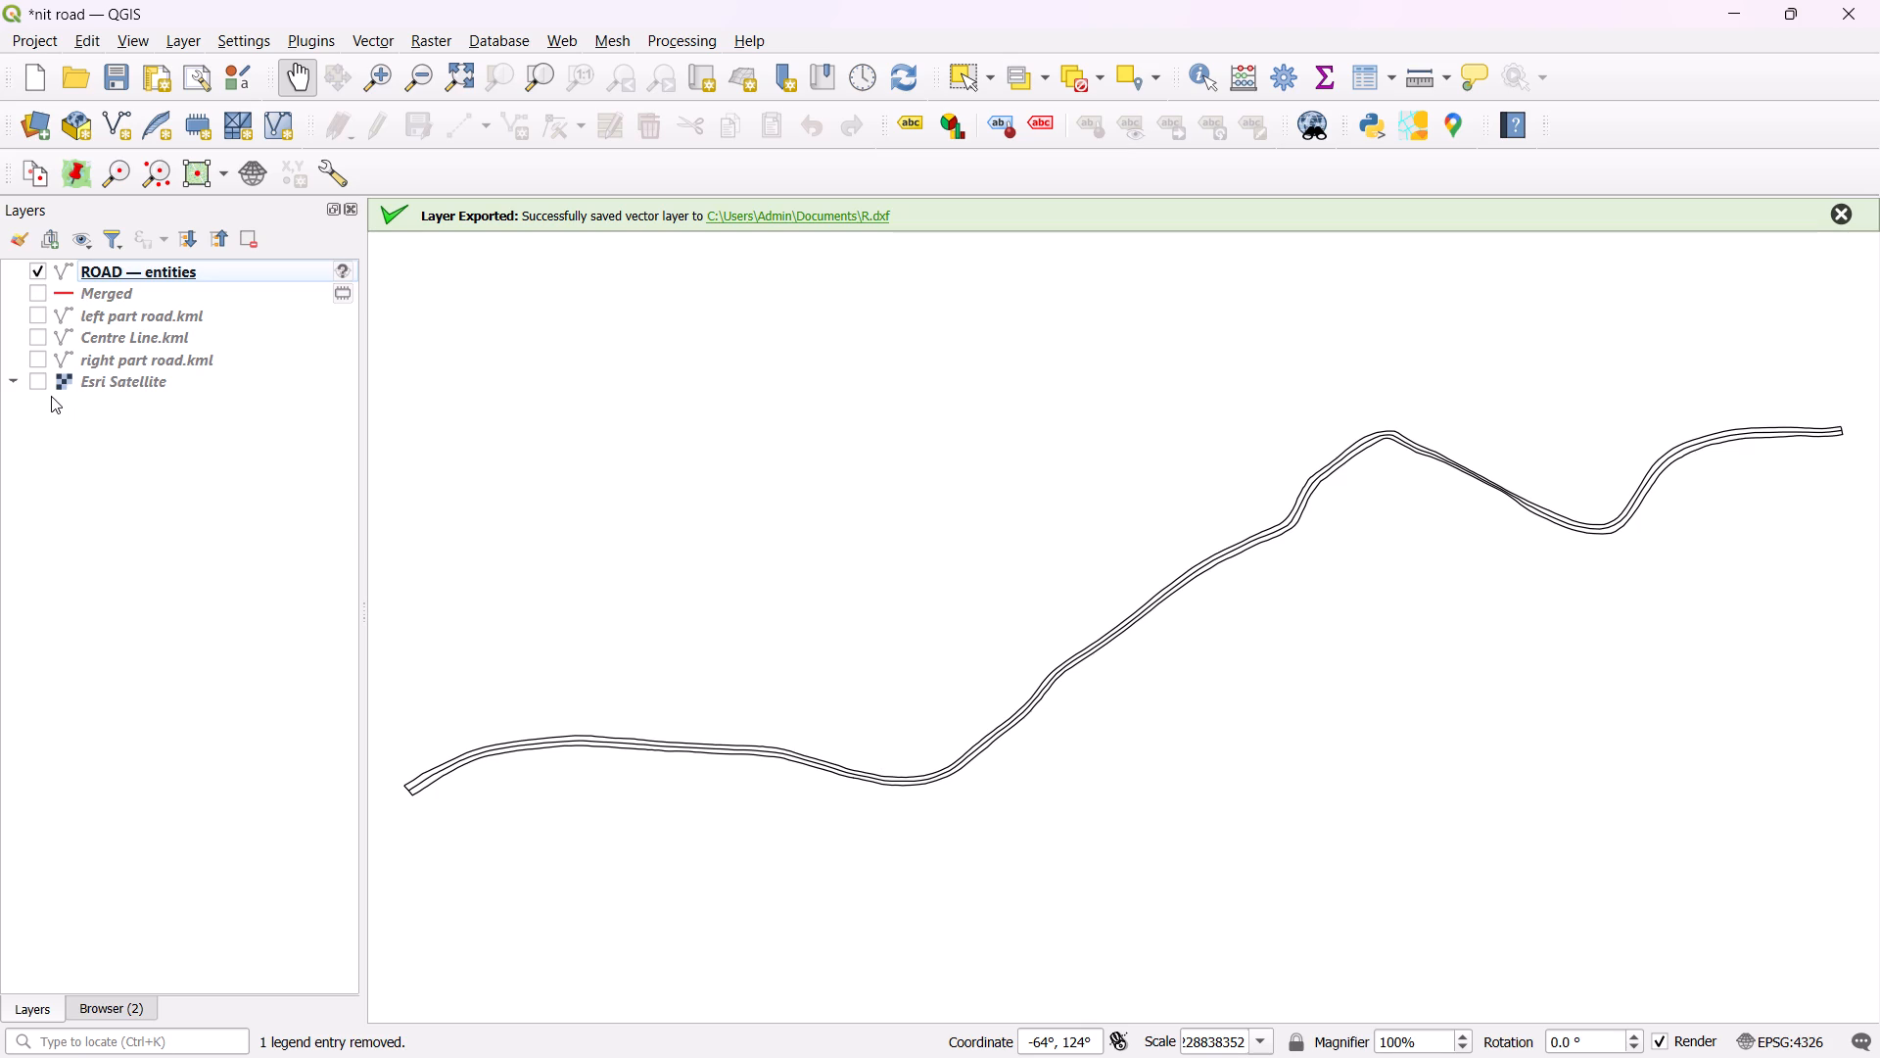
left_click(45, 382)
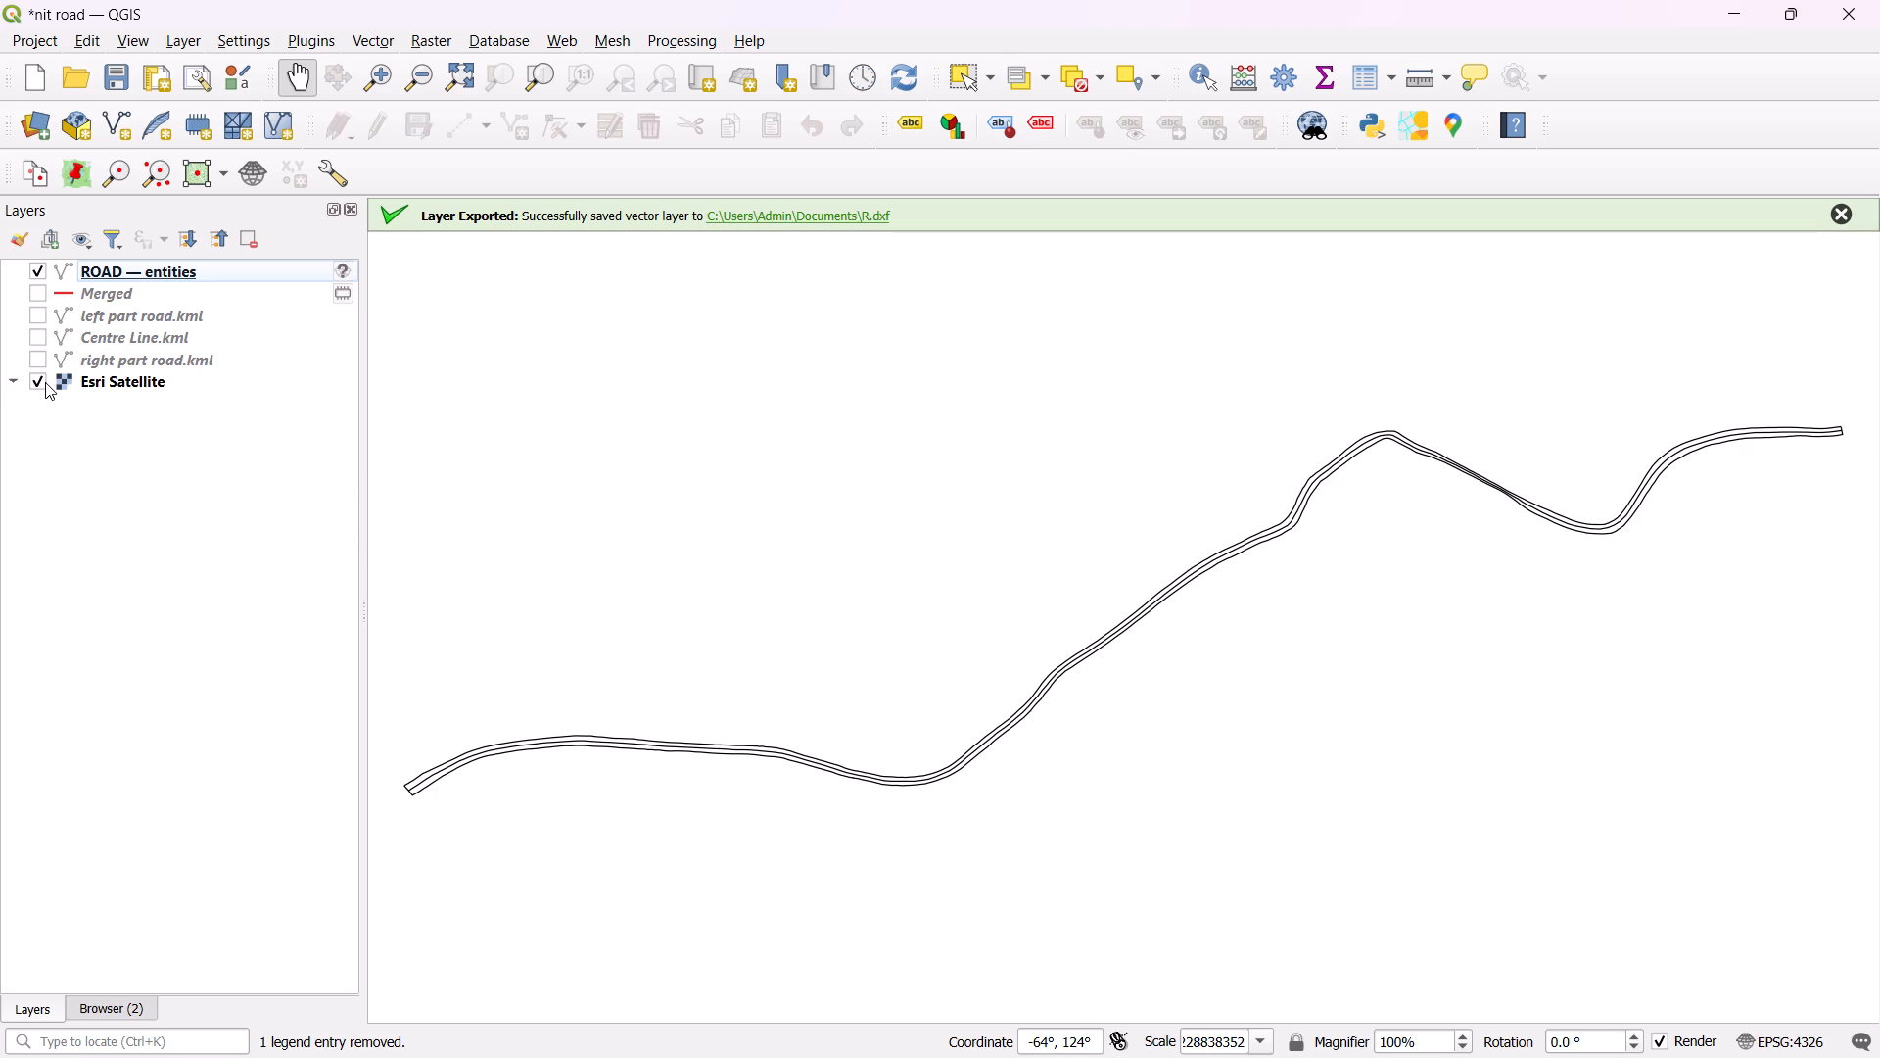
right_click(45, 382)
left_click(81, 390)
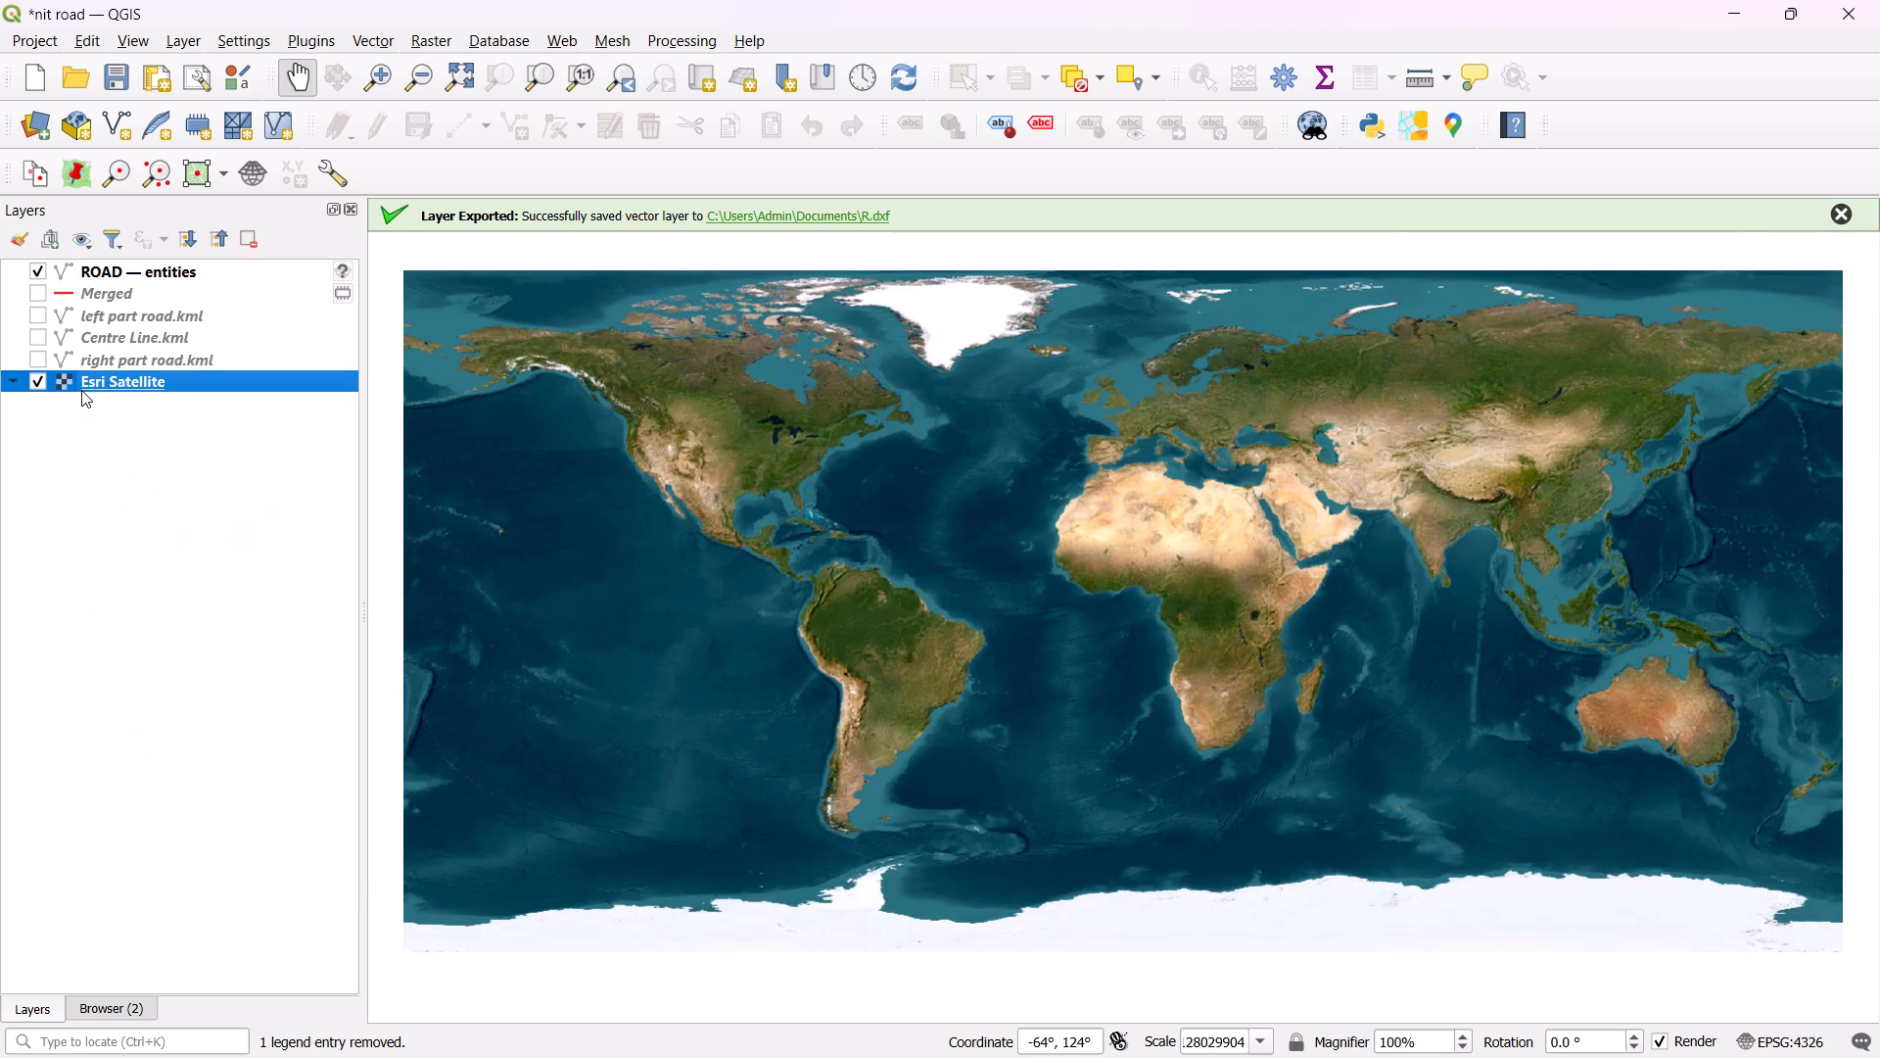
right_click(93, 386)
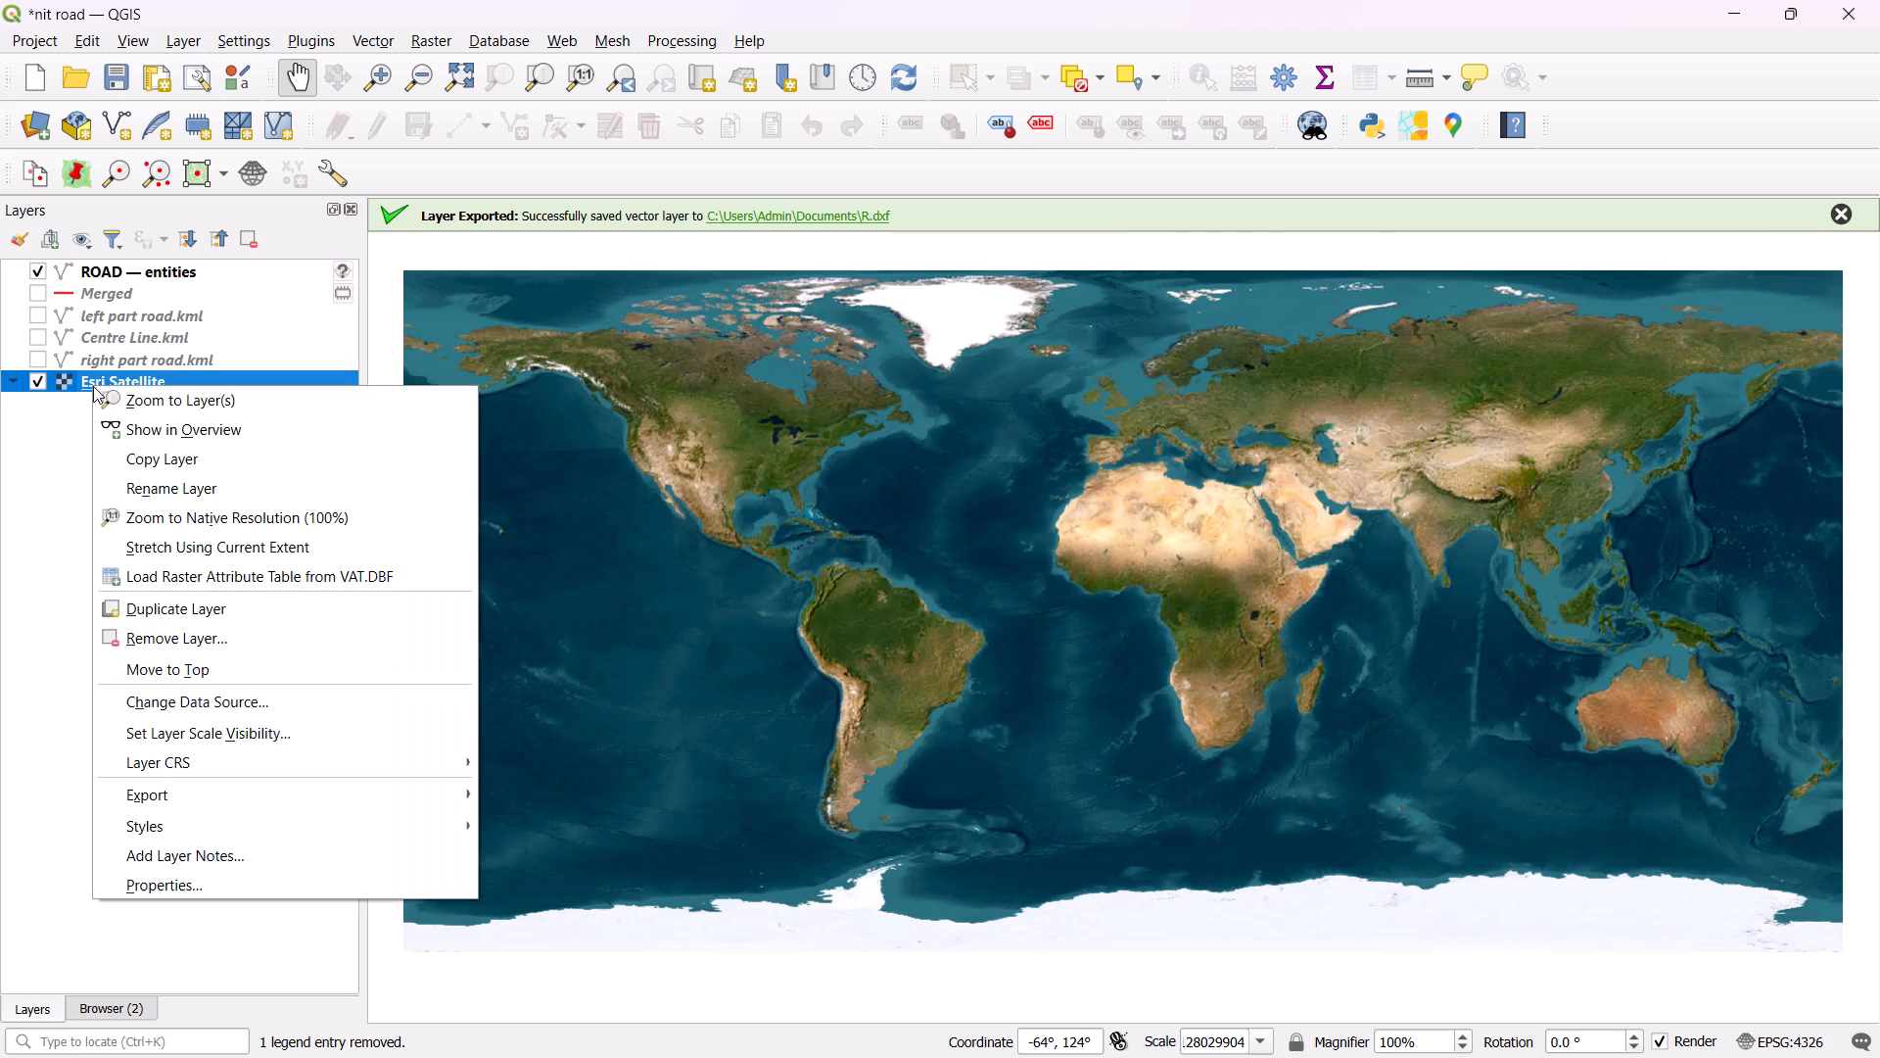
left_click(119, 398)
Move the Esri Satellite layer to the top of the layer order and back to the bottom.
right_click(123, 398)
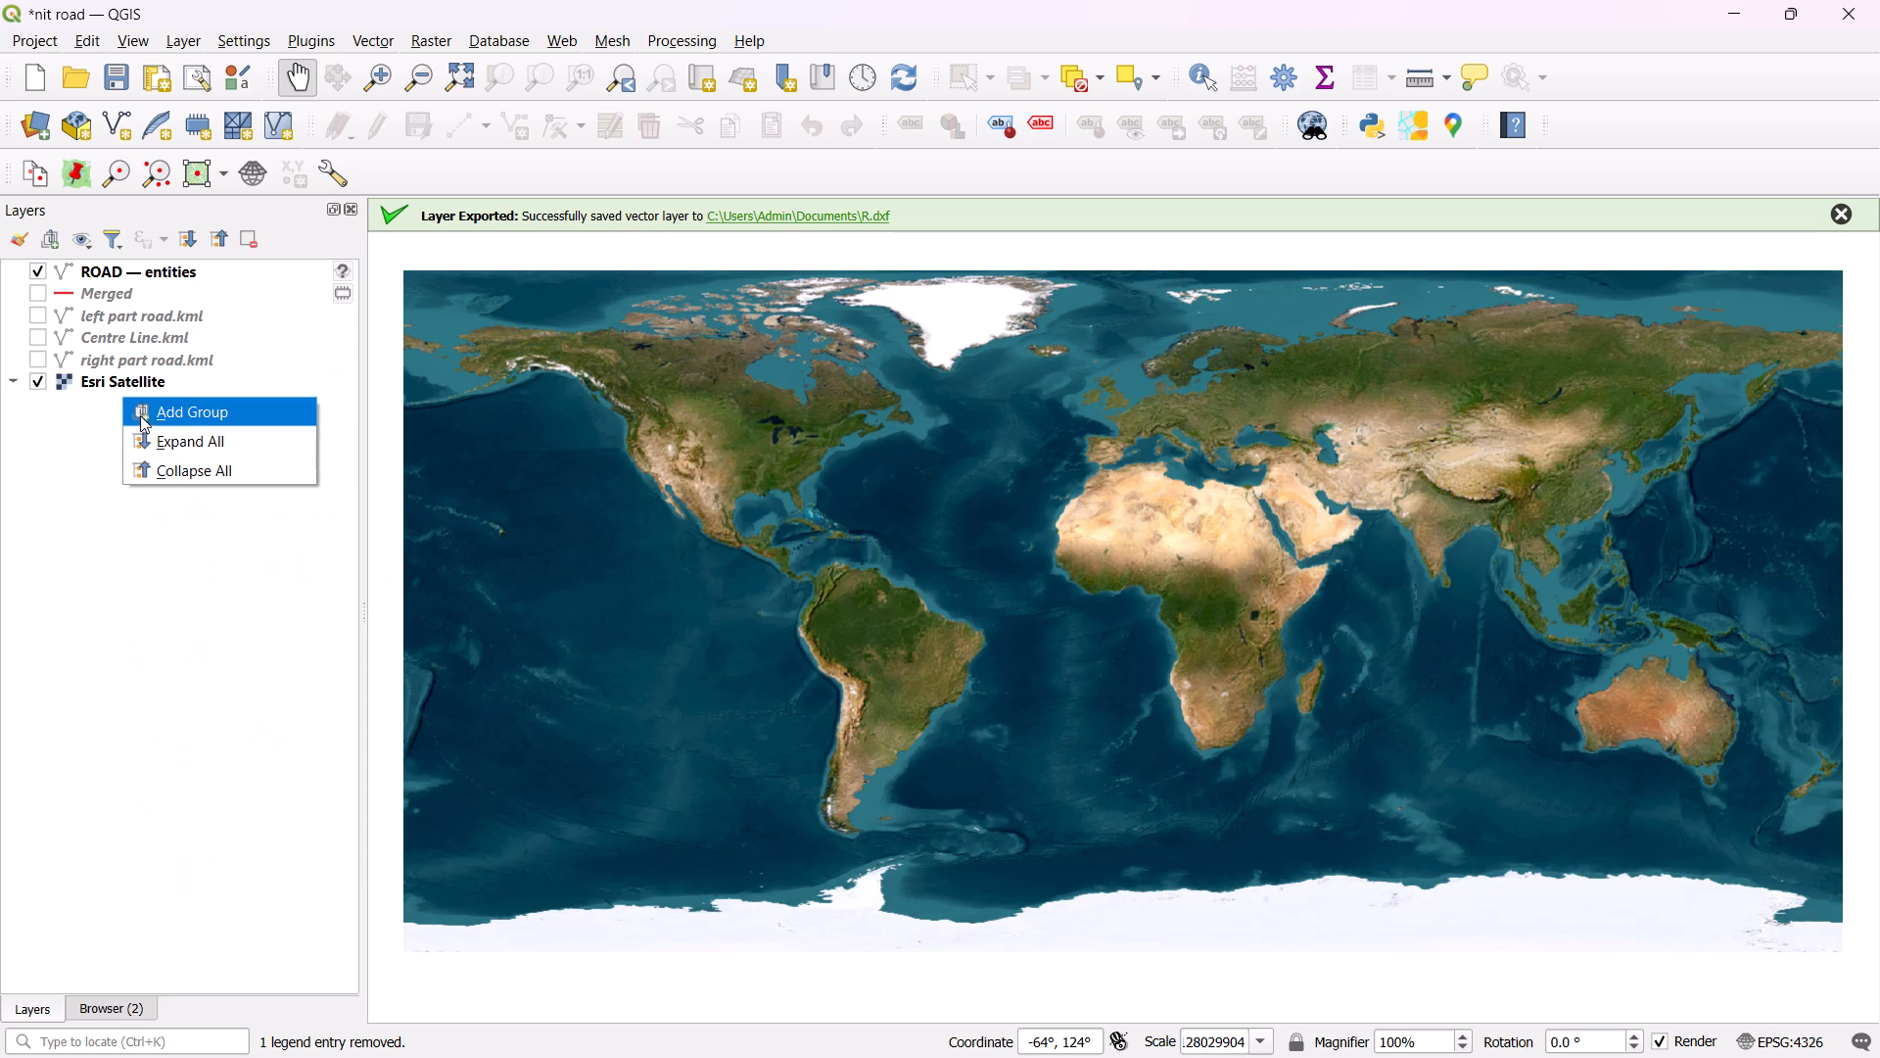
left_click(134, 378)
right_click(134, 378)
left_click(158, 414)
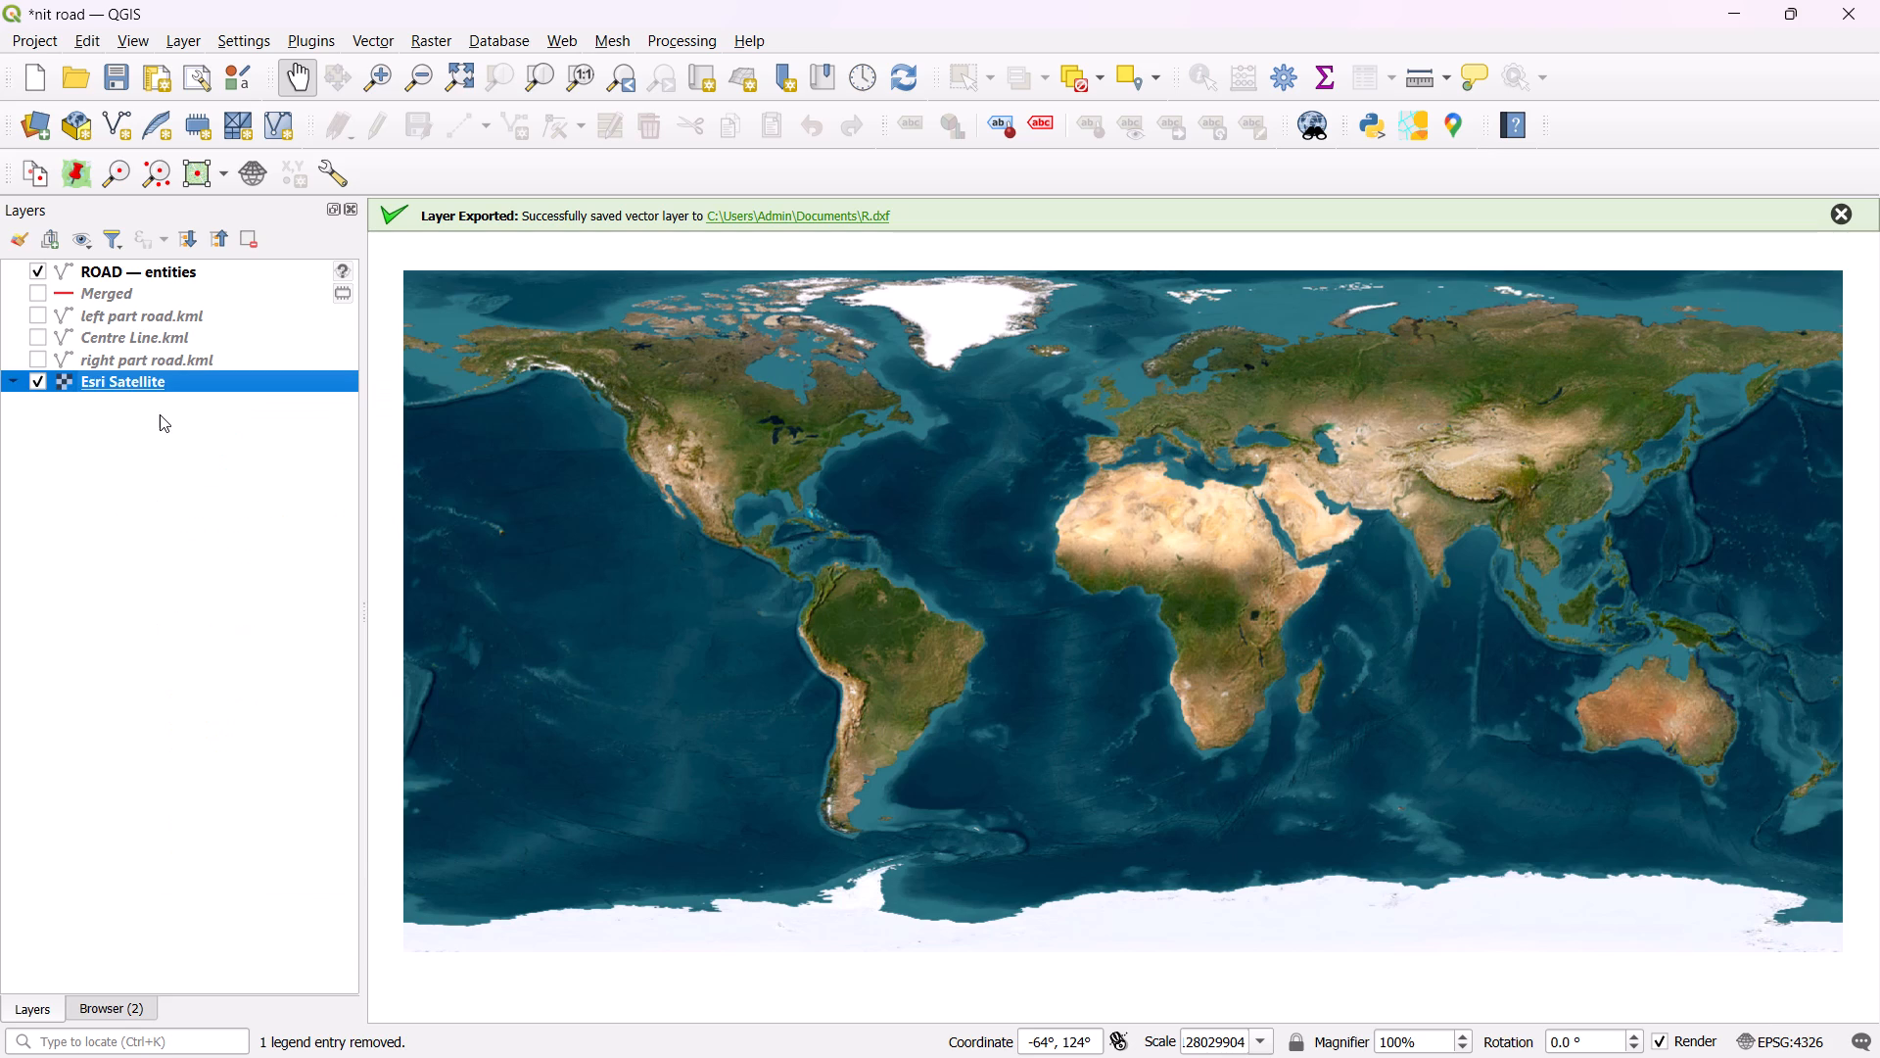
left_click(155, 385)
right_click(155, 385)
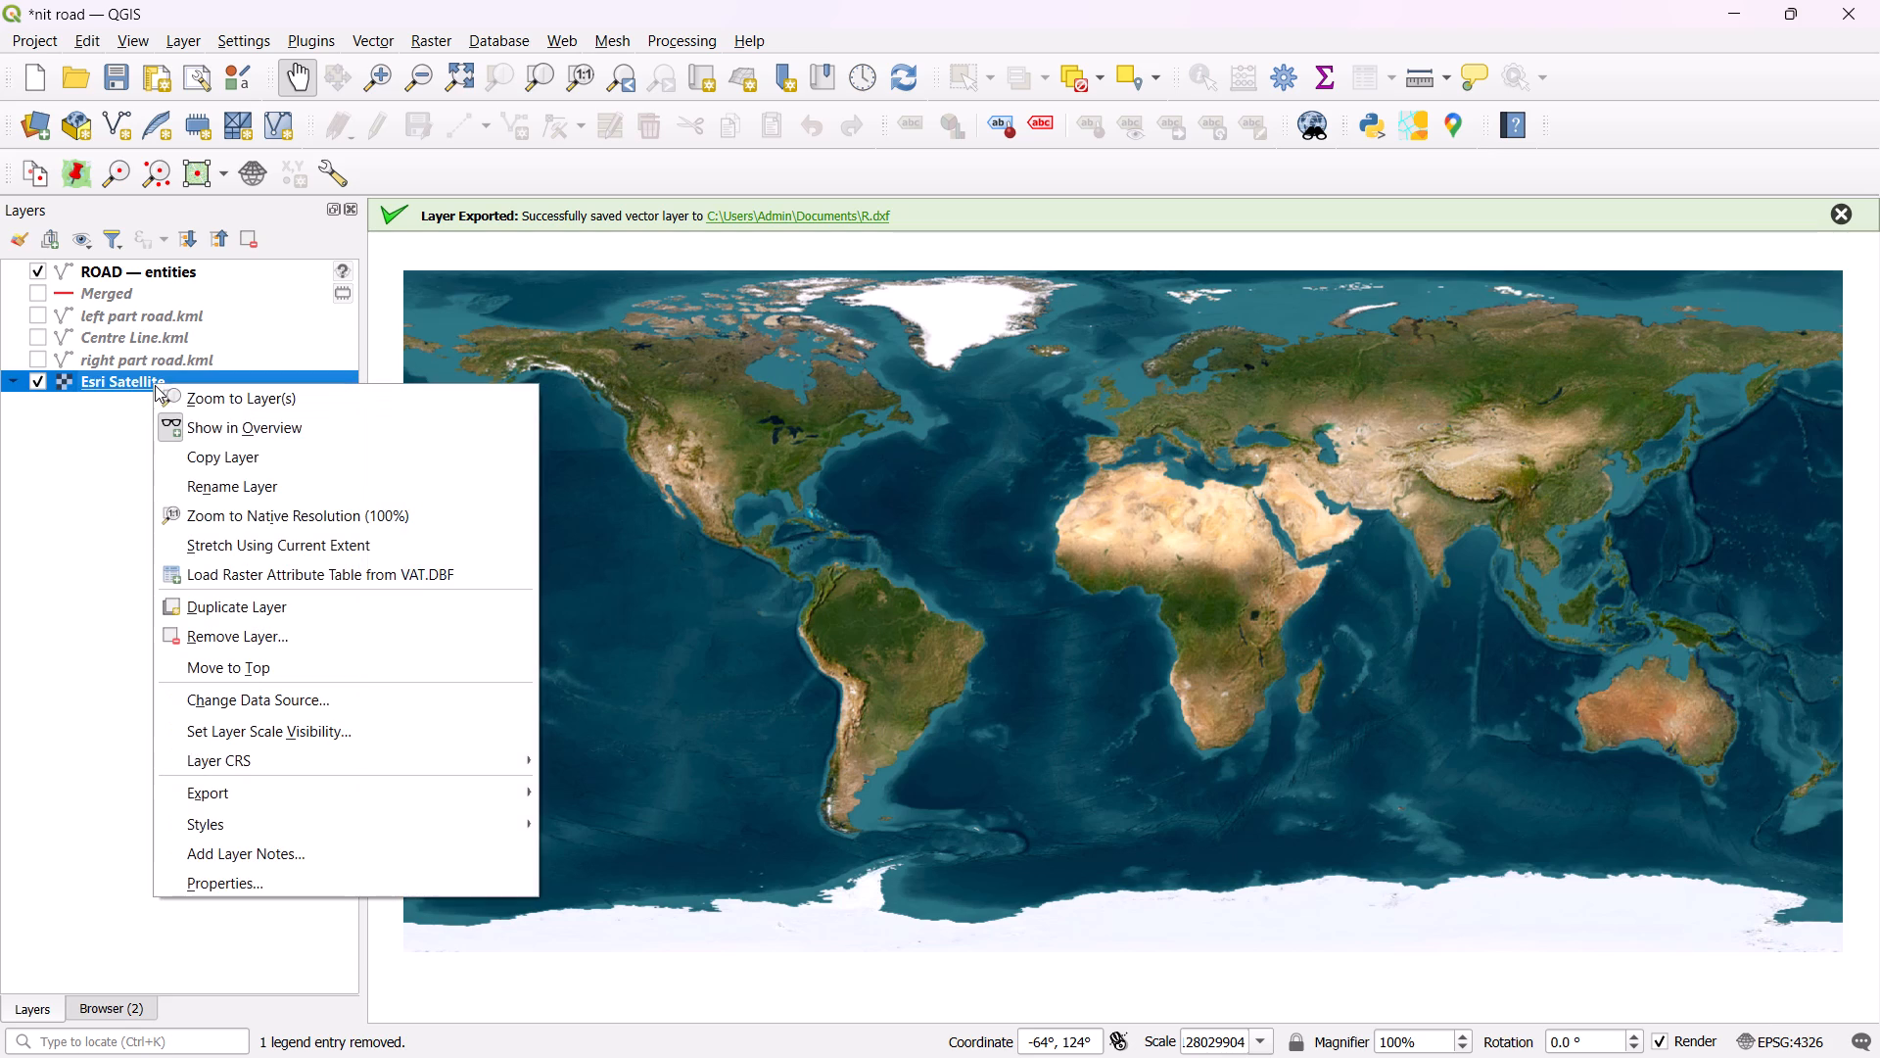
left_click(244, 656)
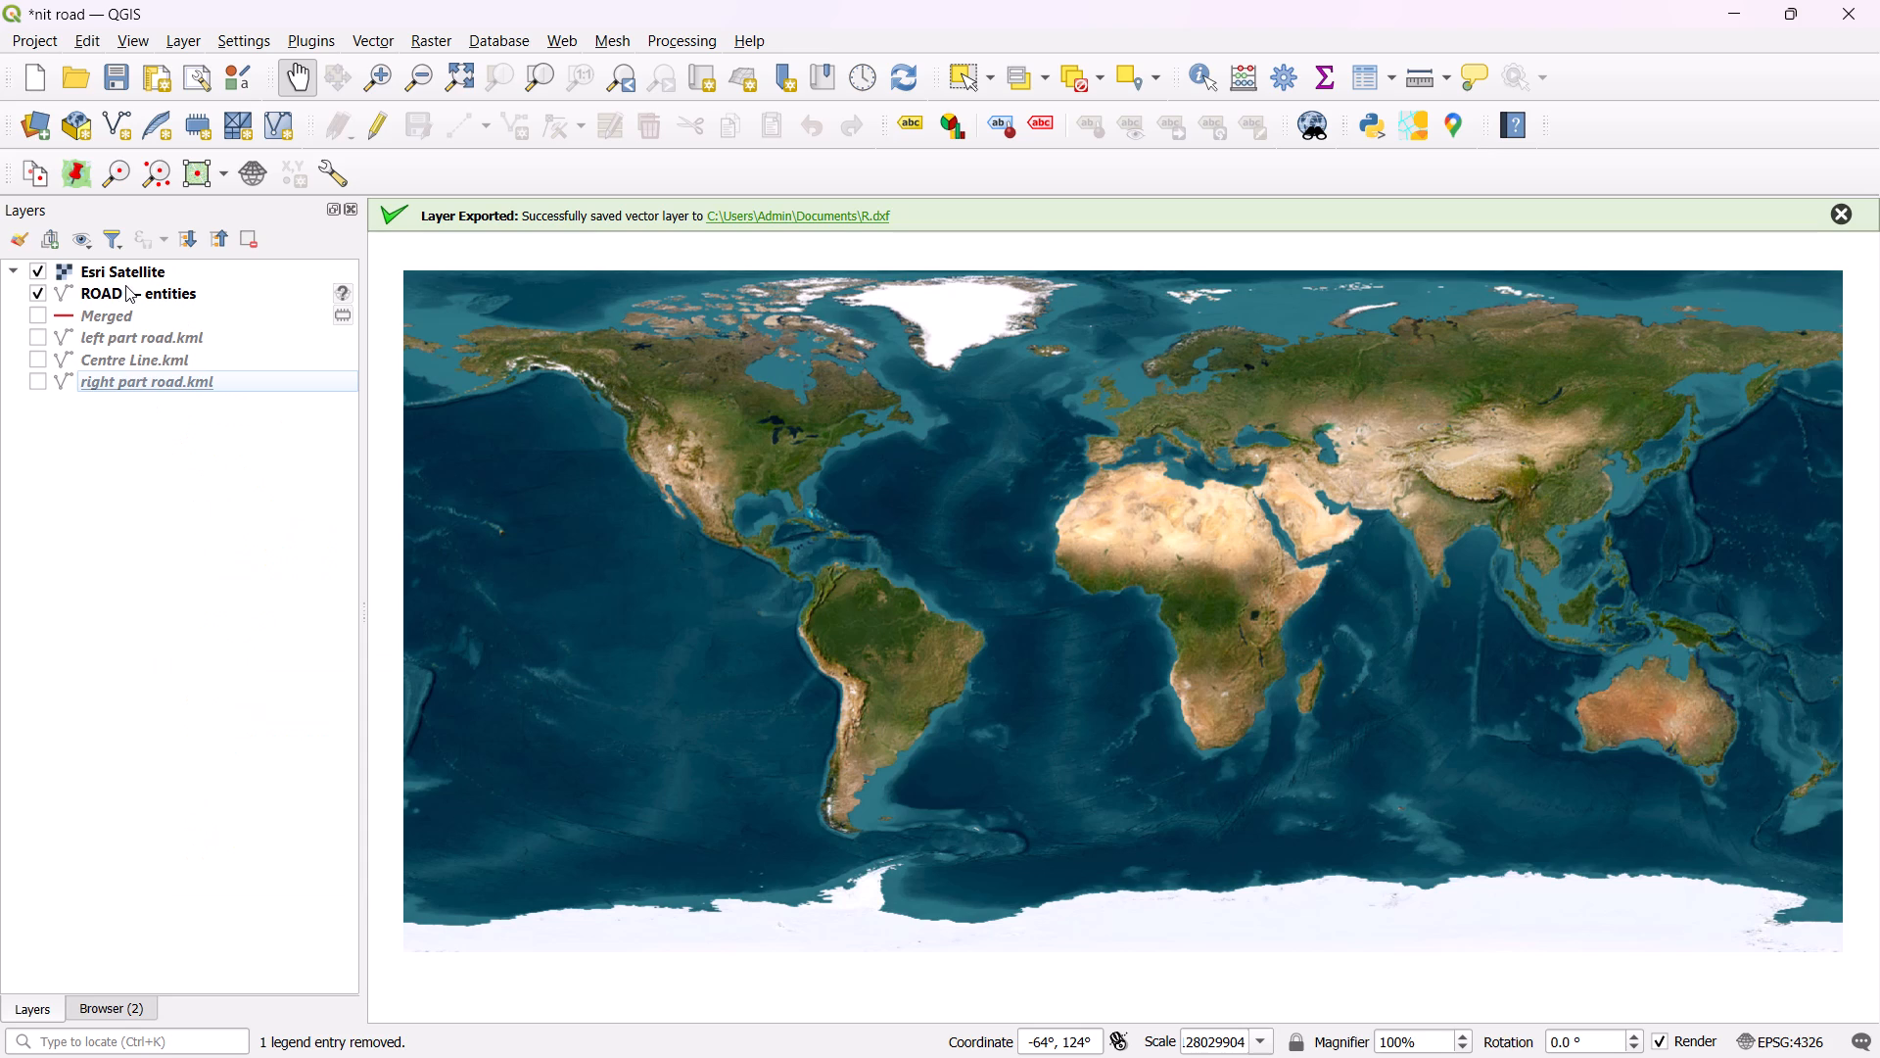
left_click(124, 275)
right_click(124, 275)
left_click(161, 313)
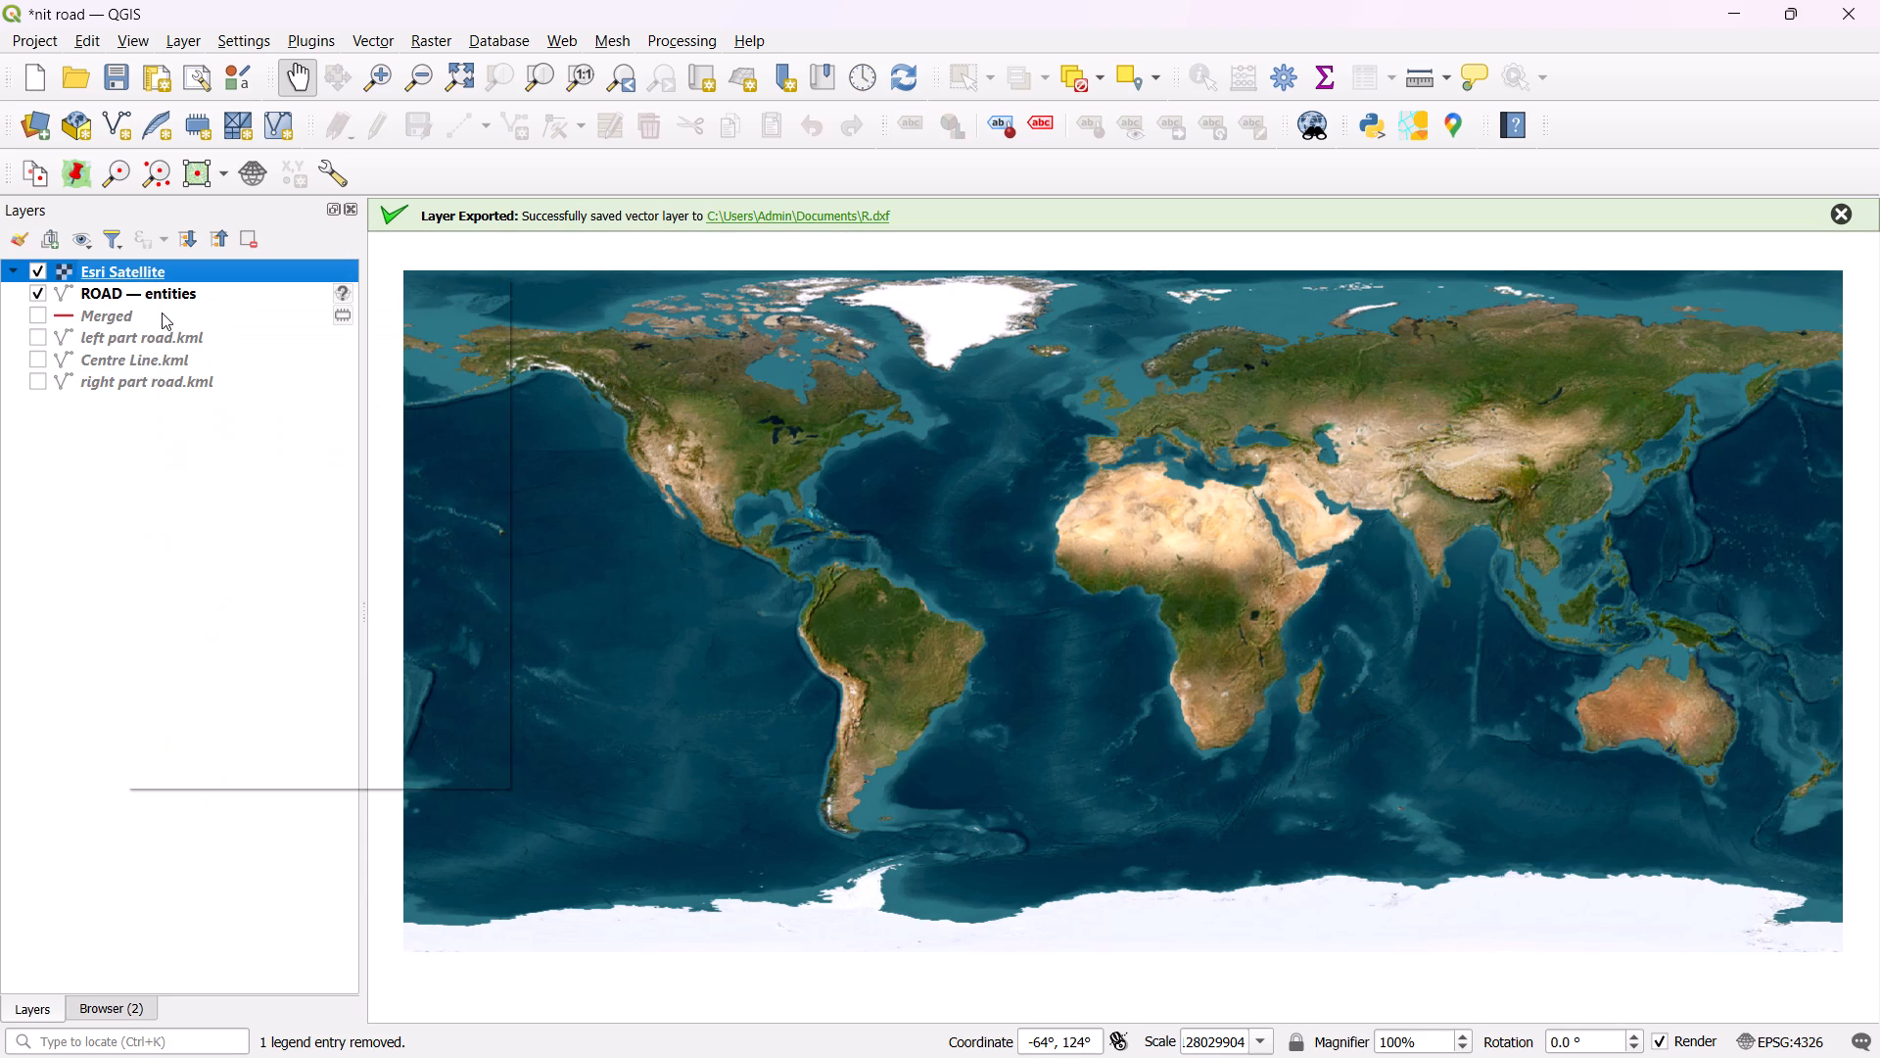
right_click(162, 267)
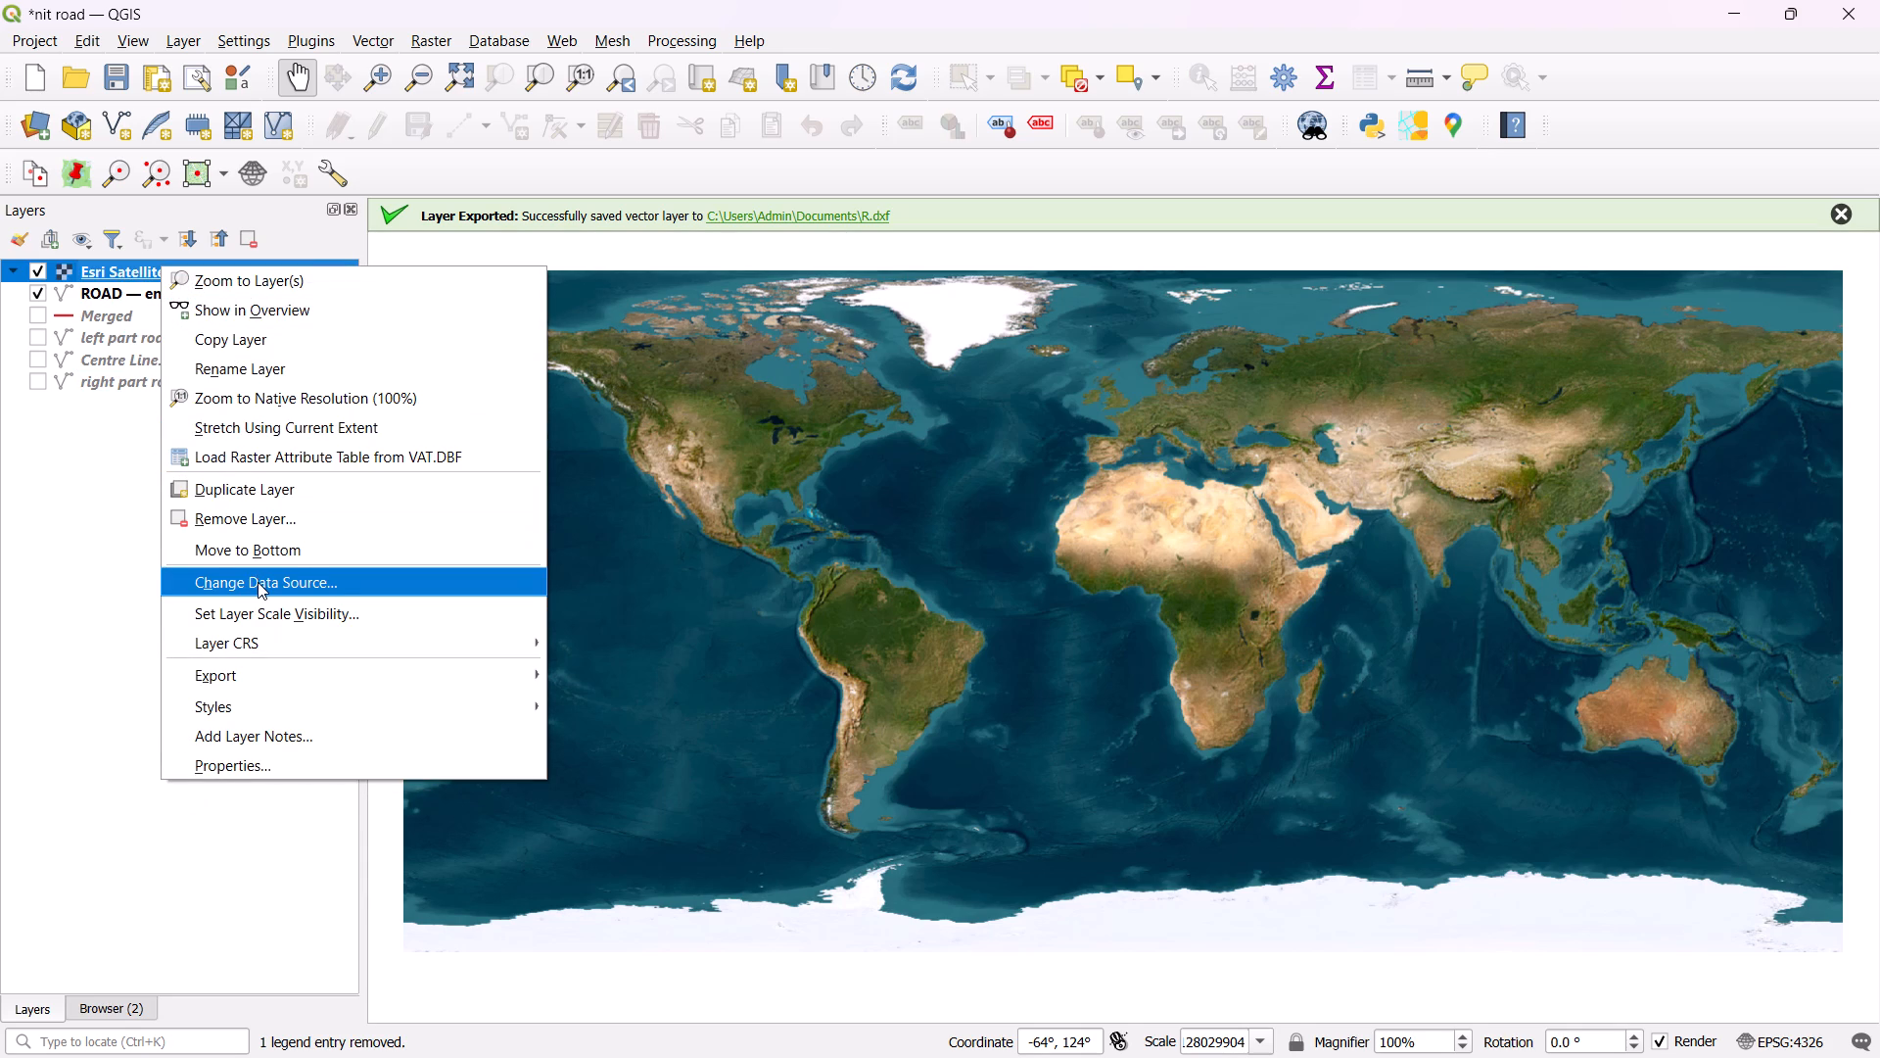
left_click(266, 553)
Zoom to the ROAD — entities layer to check it against the satellite imagery.
left_click(154, 378)
right_click(154, 378)
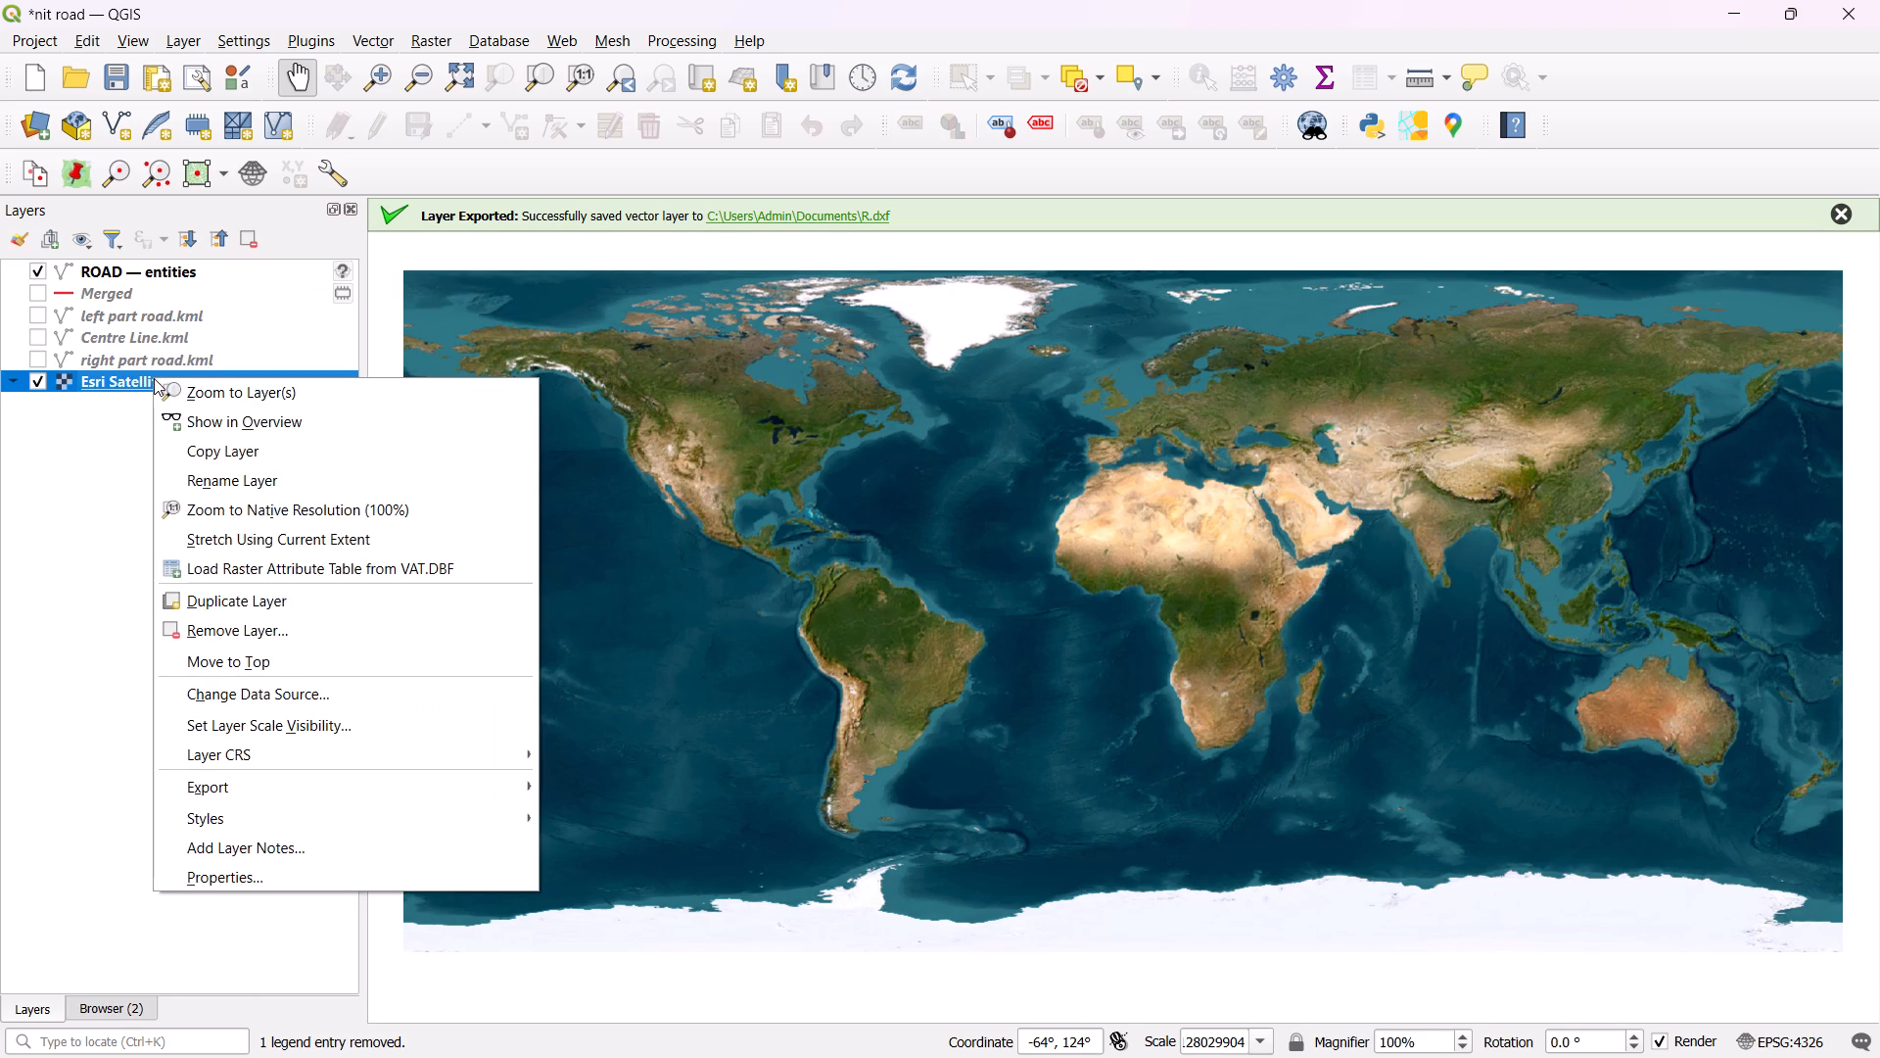
left_click(101, 272)
right_click(101, 272)
left_click(123, 292)
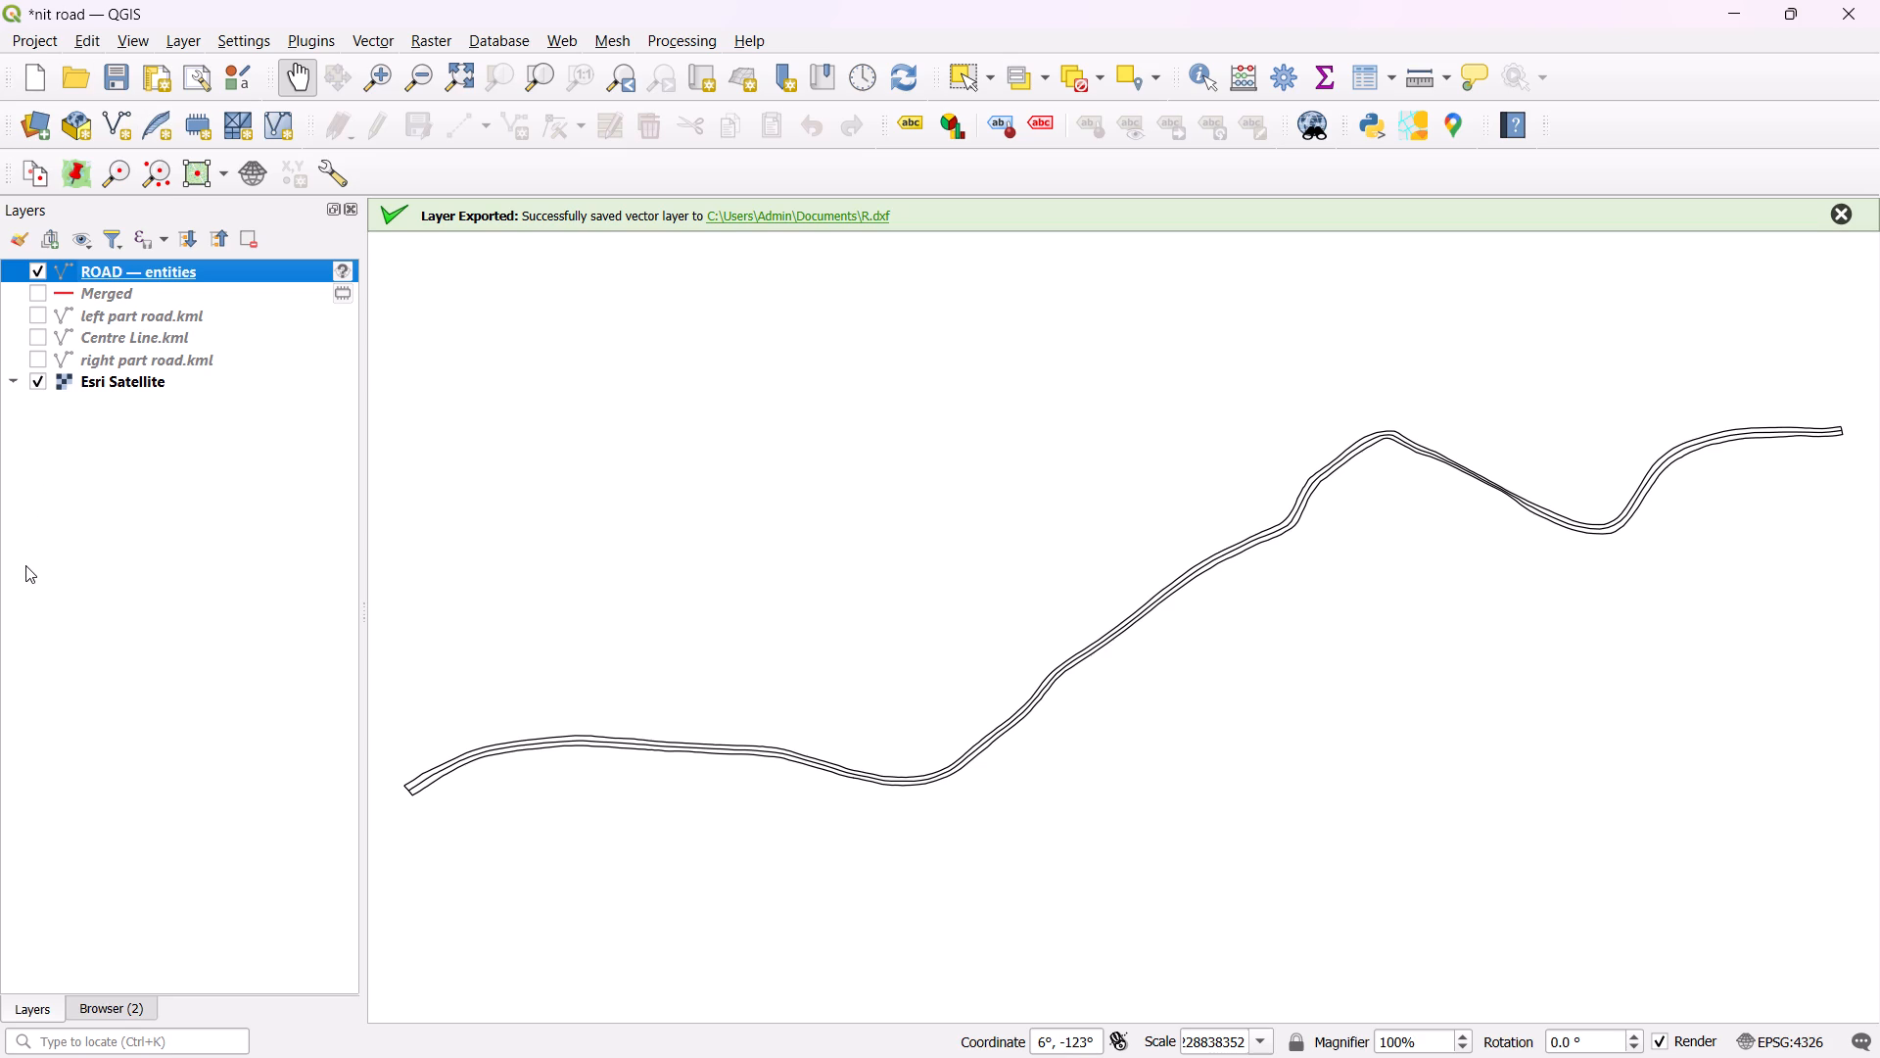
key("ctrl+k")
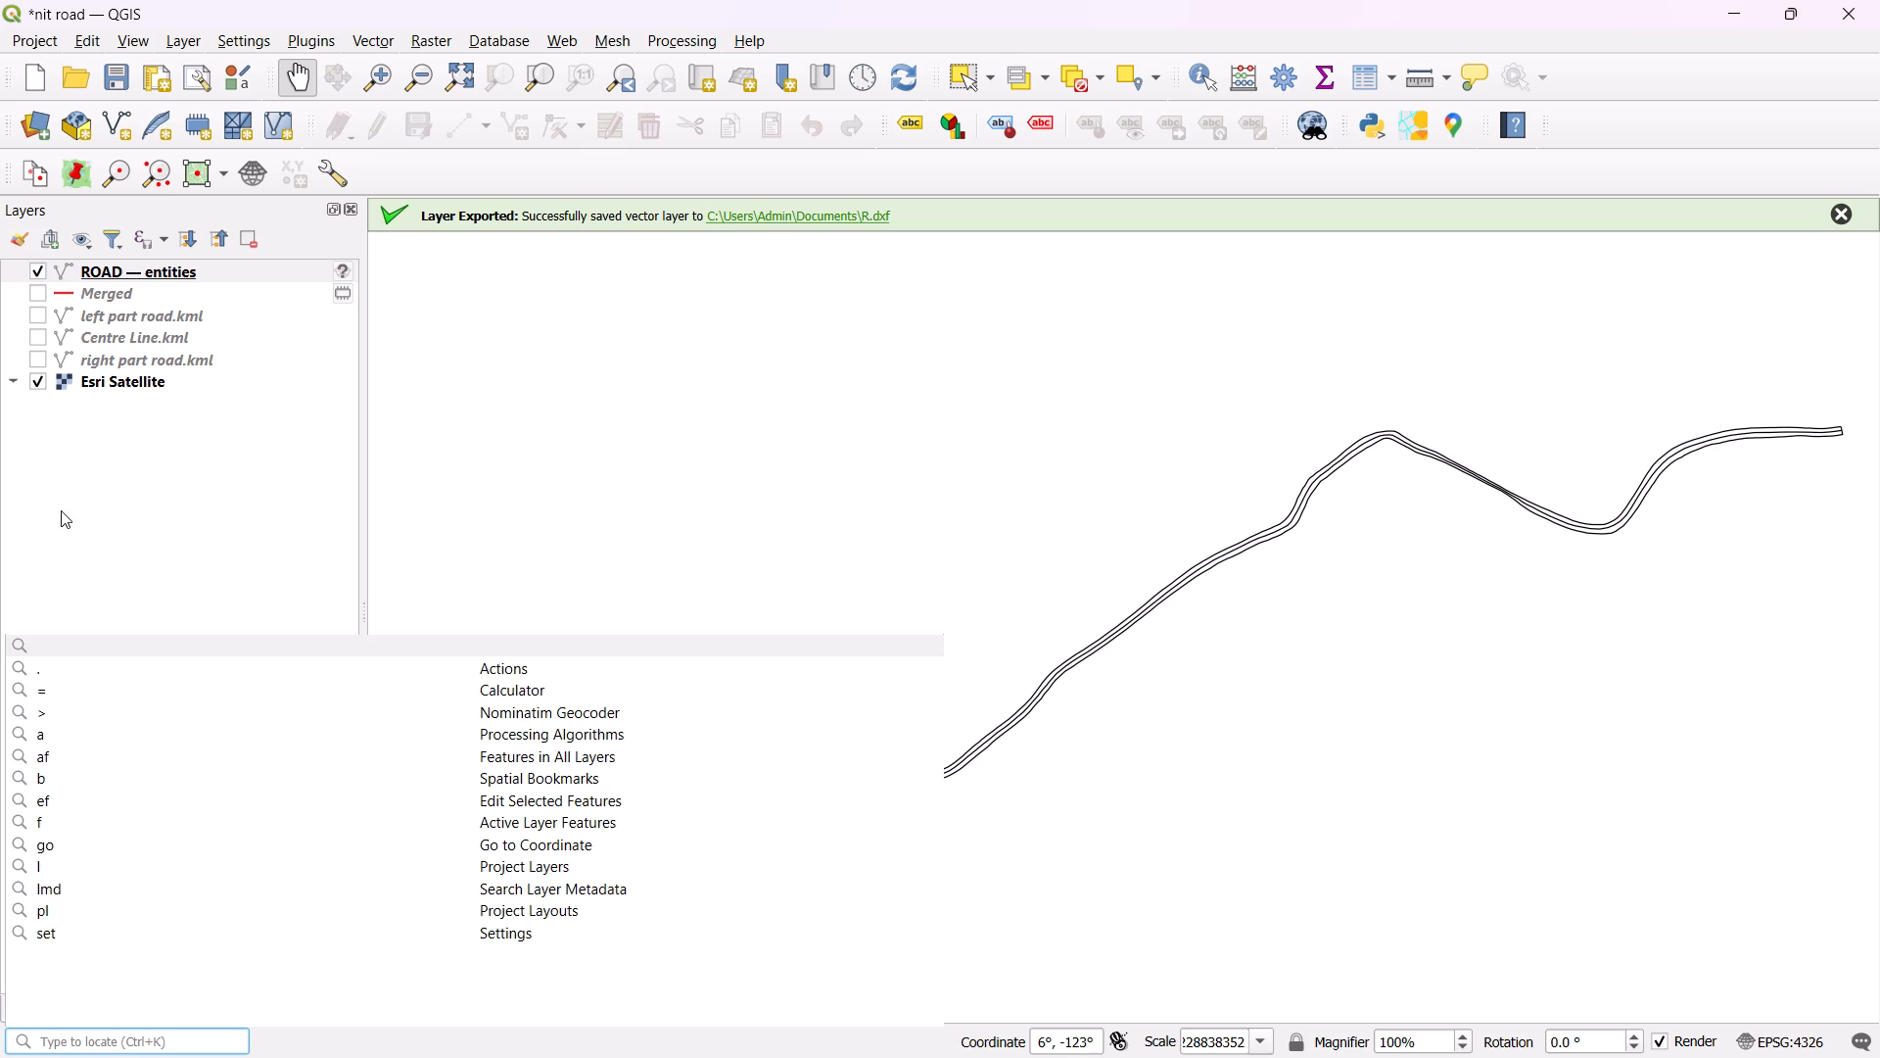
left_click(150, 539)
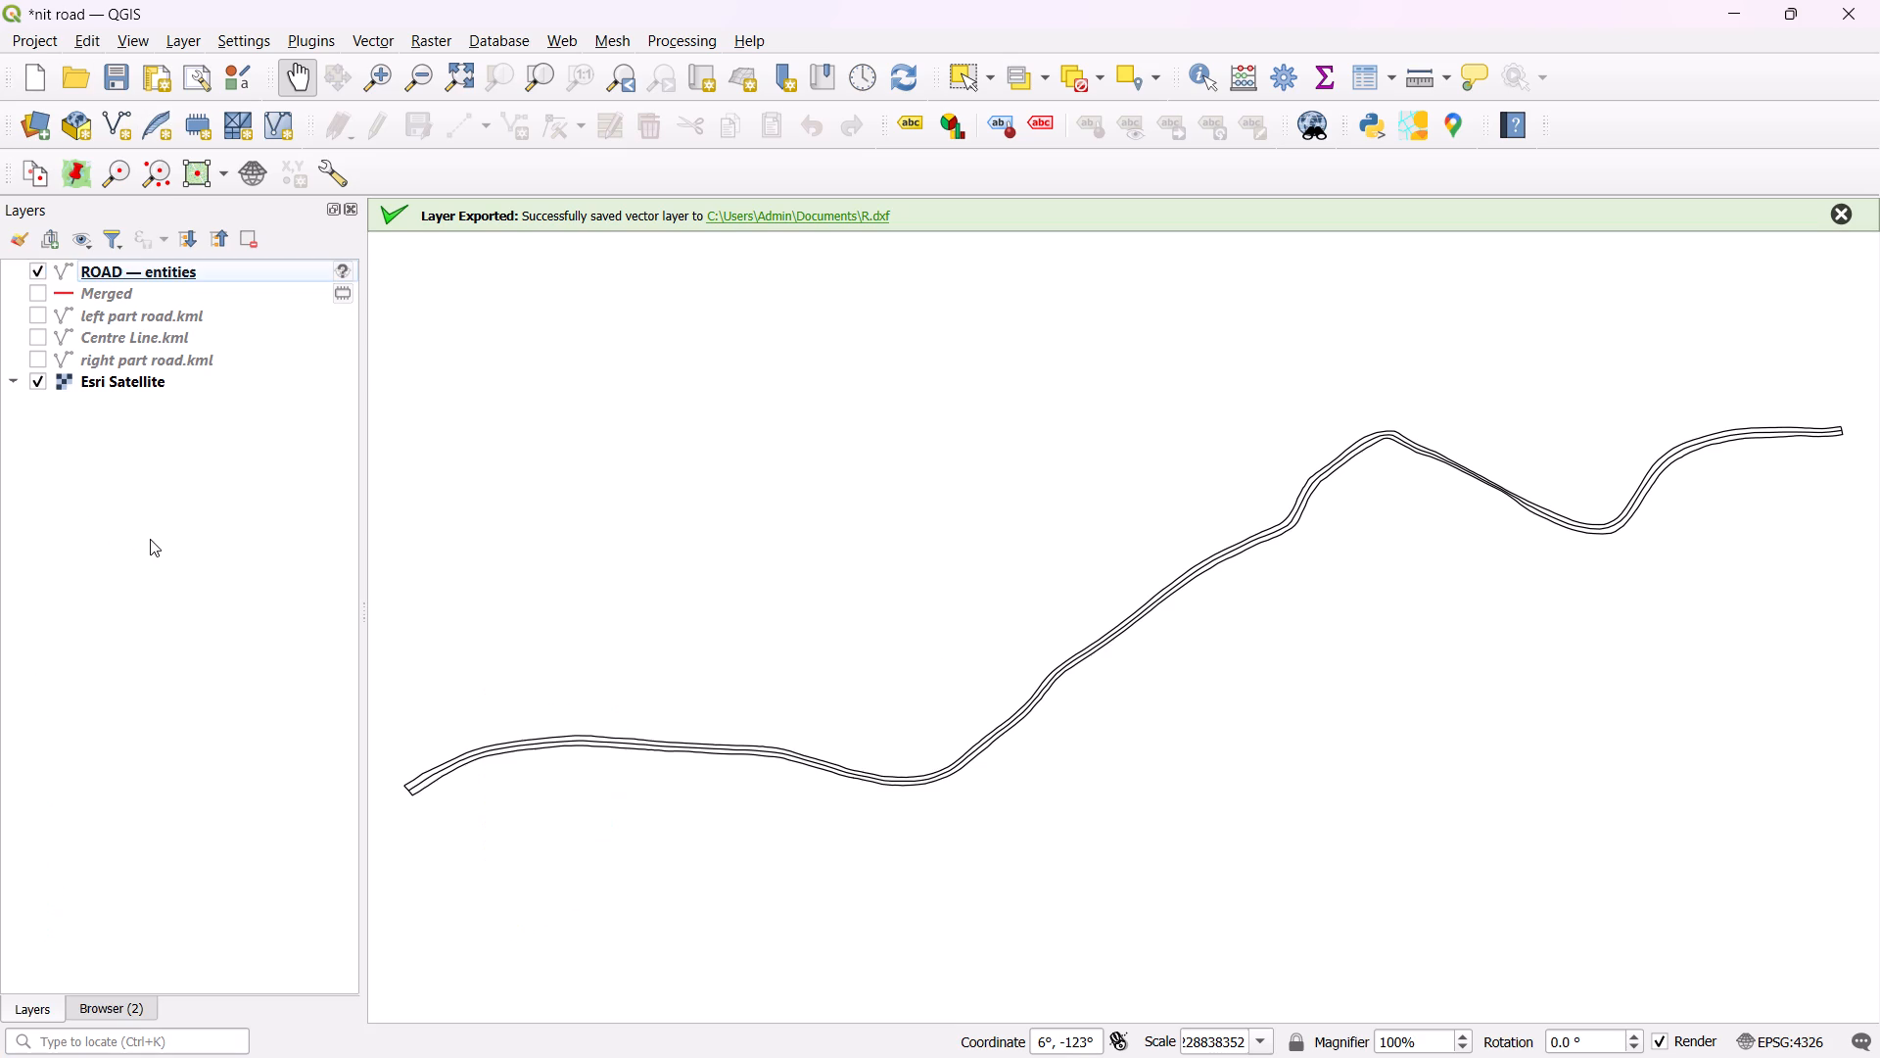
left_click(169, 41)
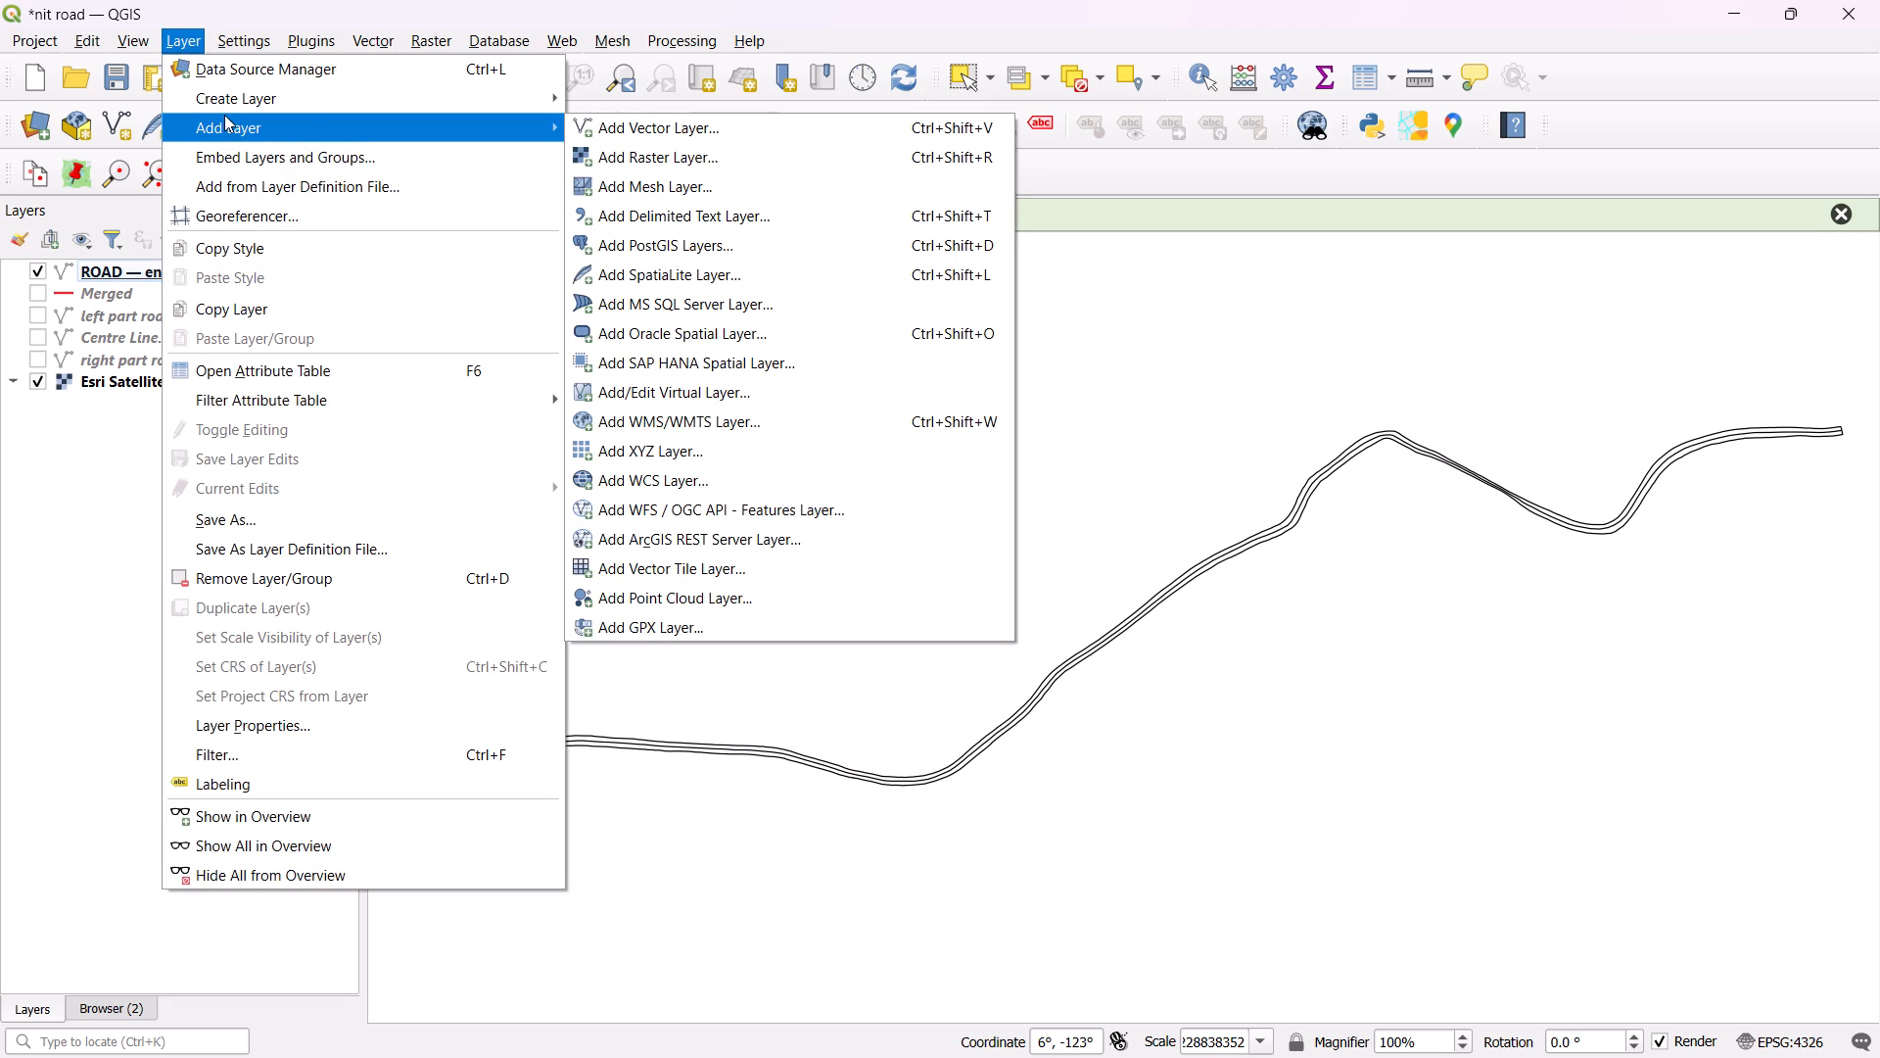
Show the left part road, Centre Line and right part road KML layers without ROAD — entities, and zoom to them over the imagery.
left_click(42, 319)
left_click(42, 335)
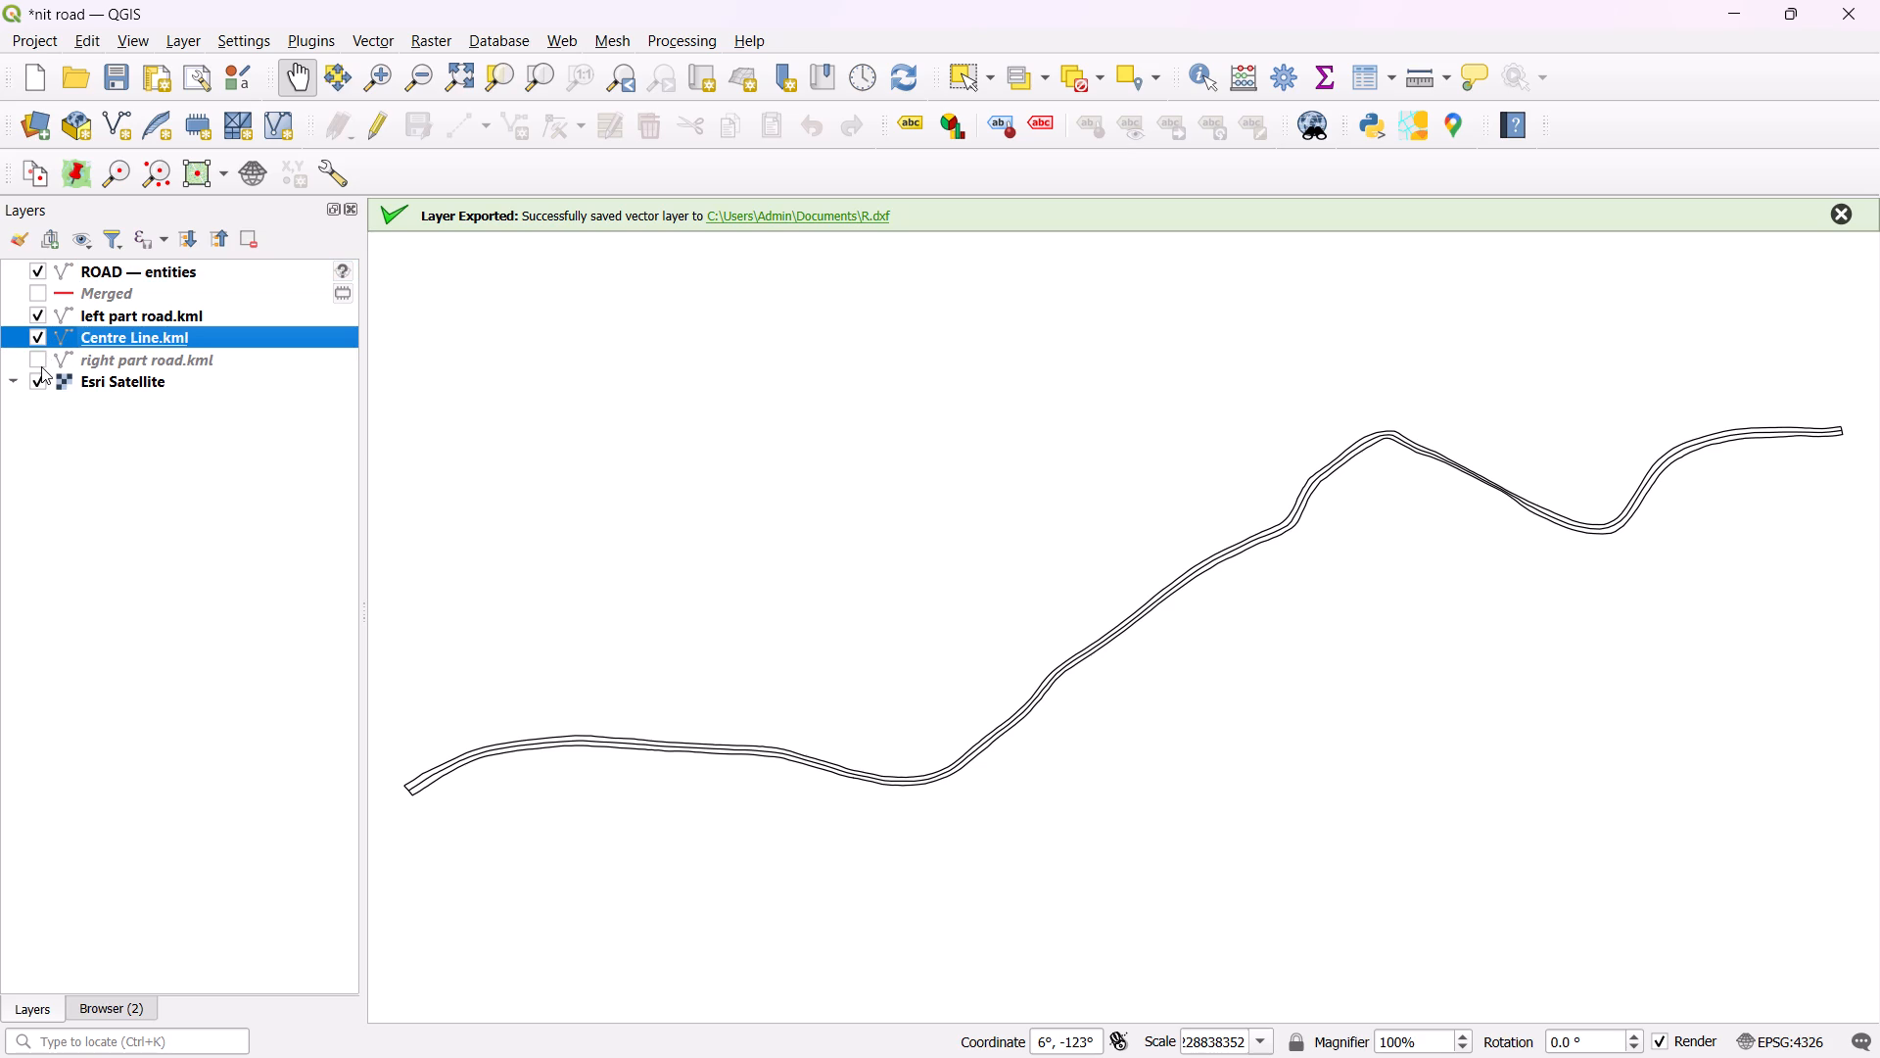
left_click(38, 354)
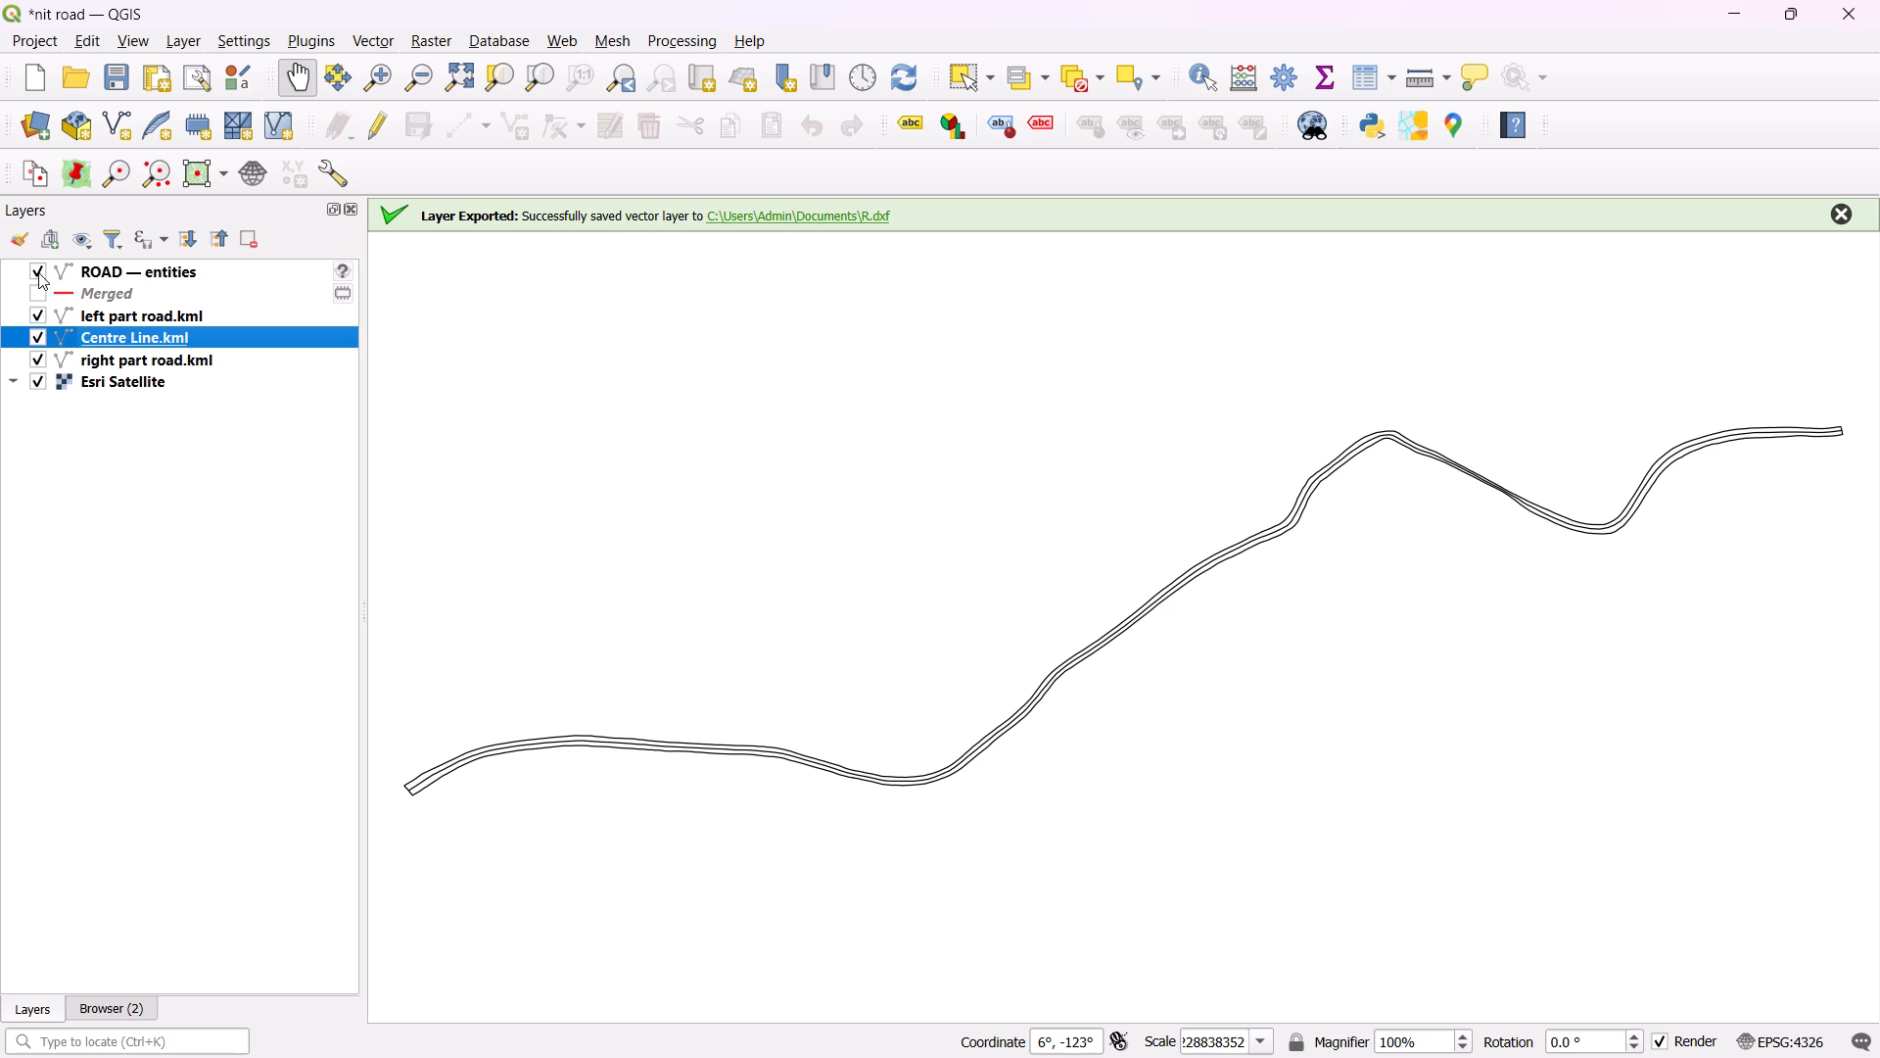
left_click(38, 271)
left_click(113, 313)
right_click(113, 313)
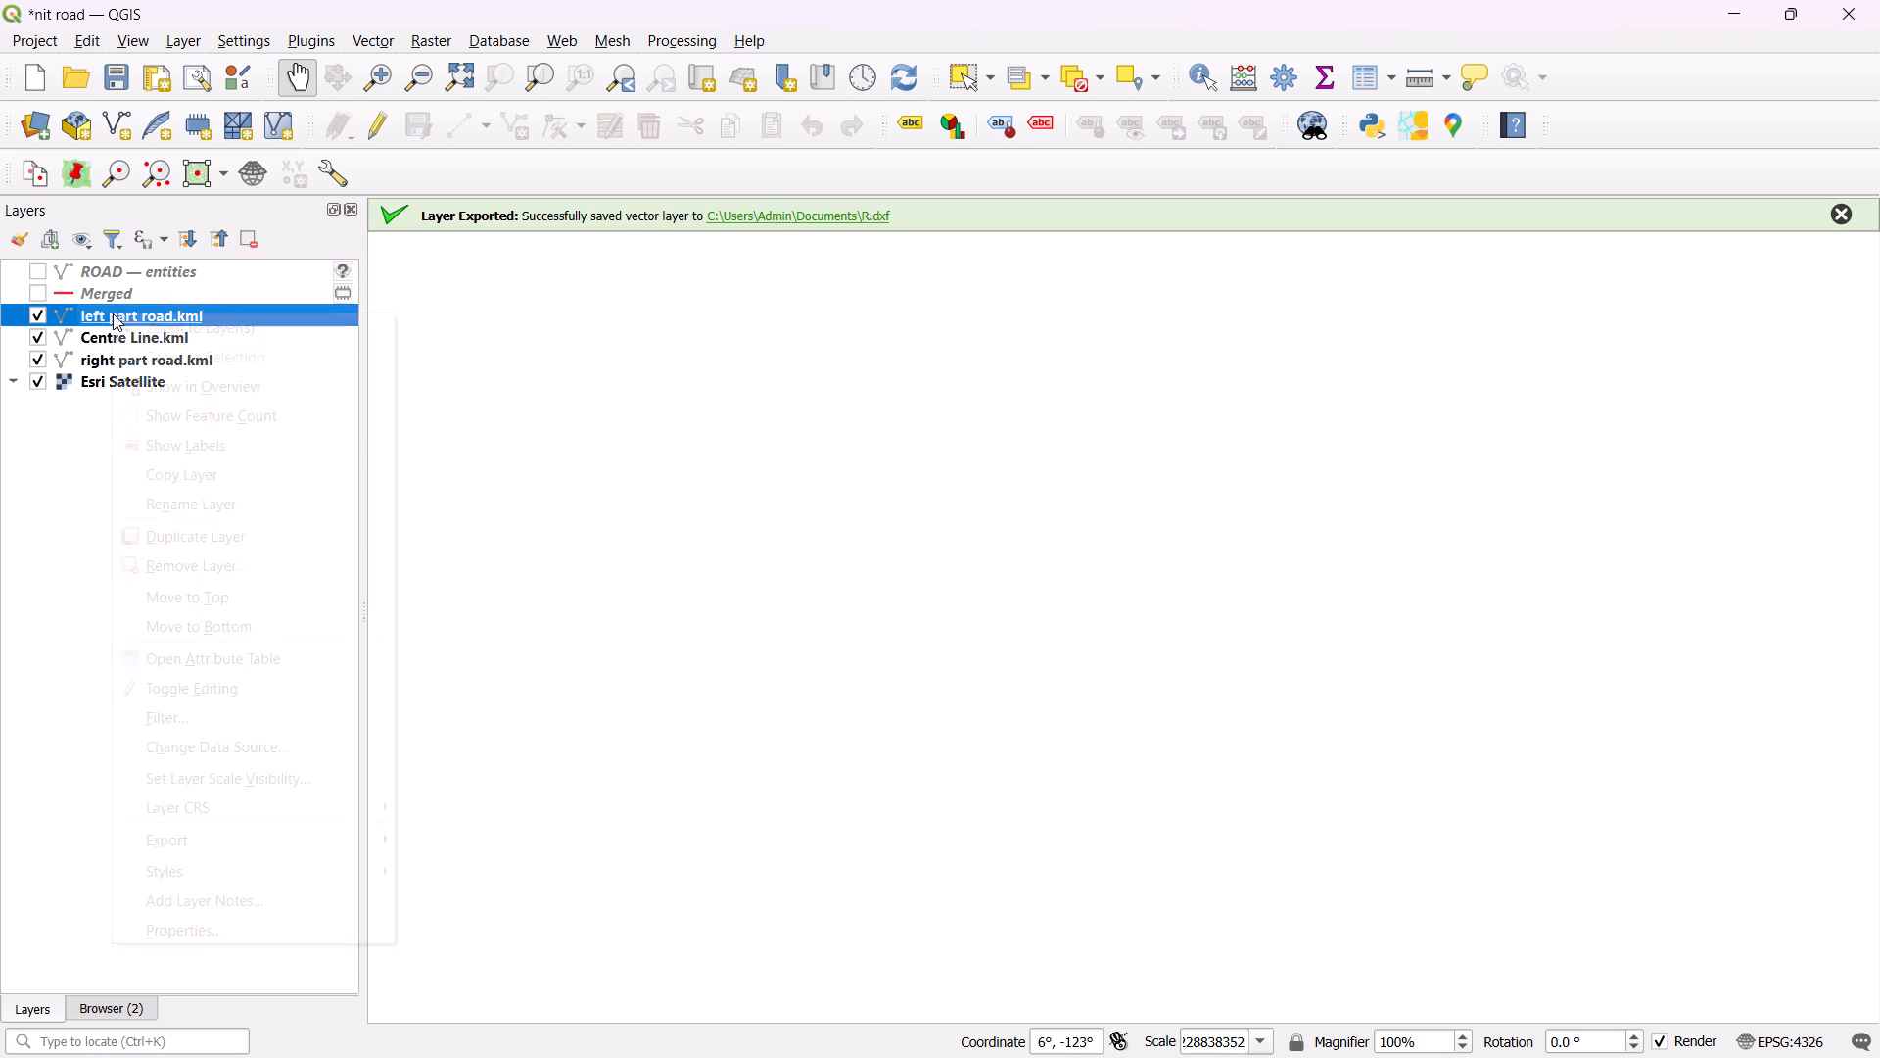
left_click(143, 324)
left_click(143, 334)
right_click(143, 334)
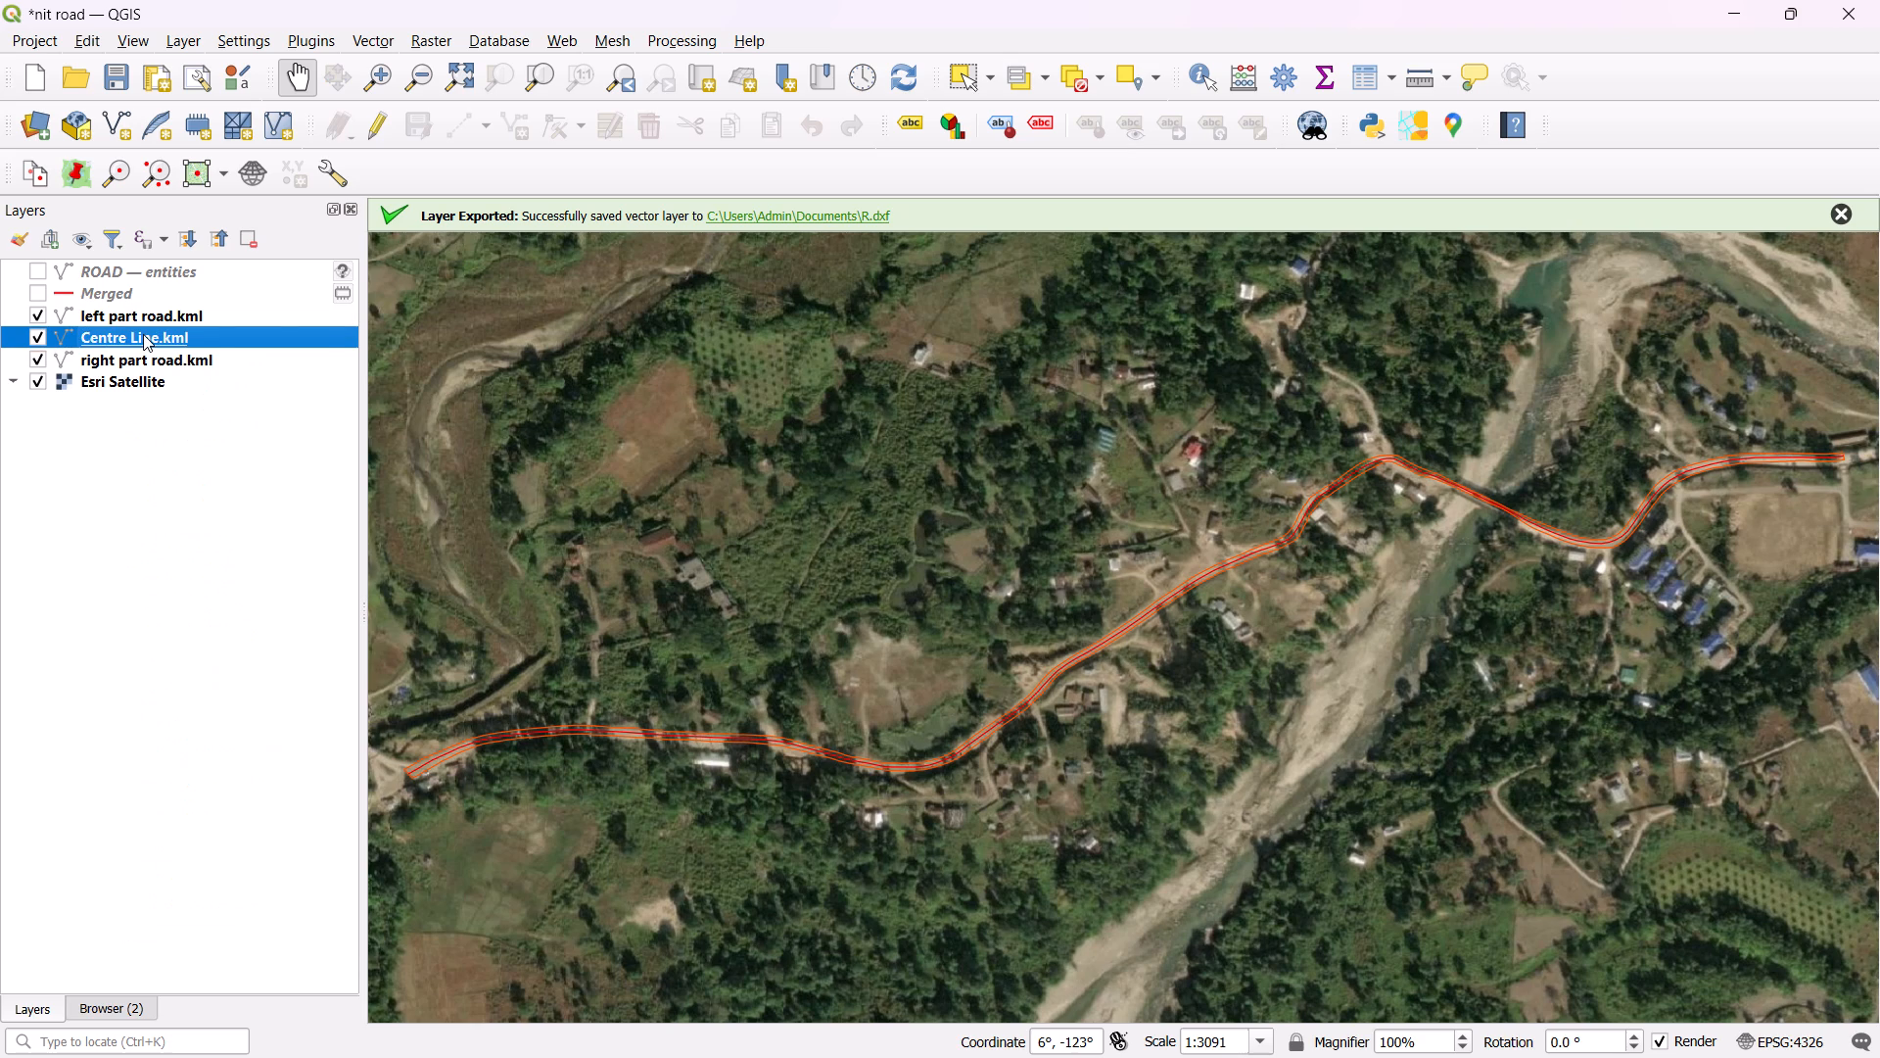
left_click(161, 345)
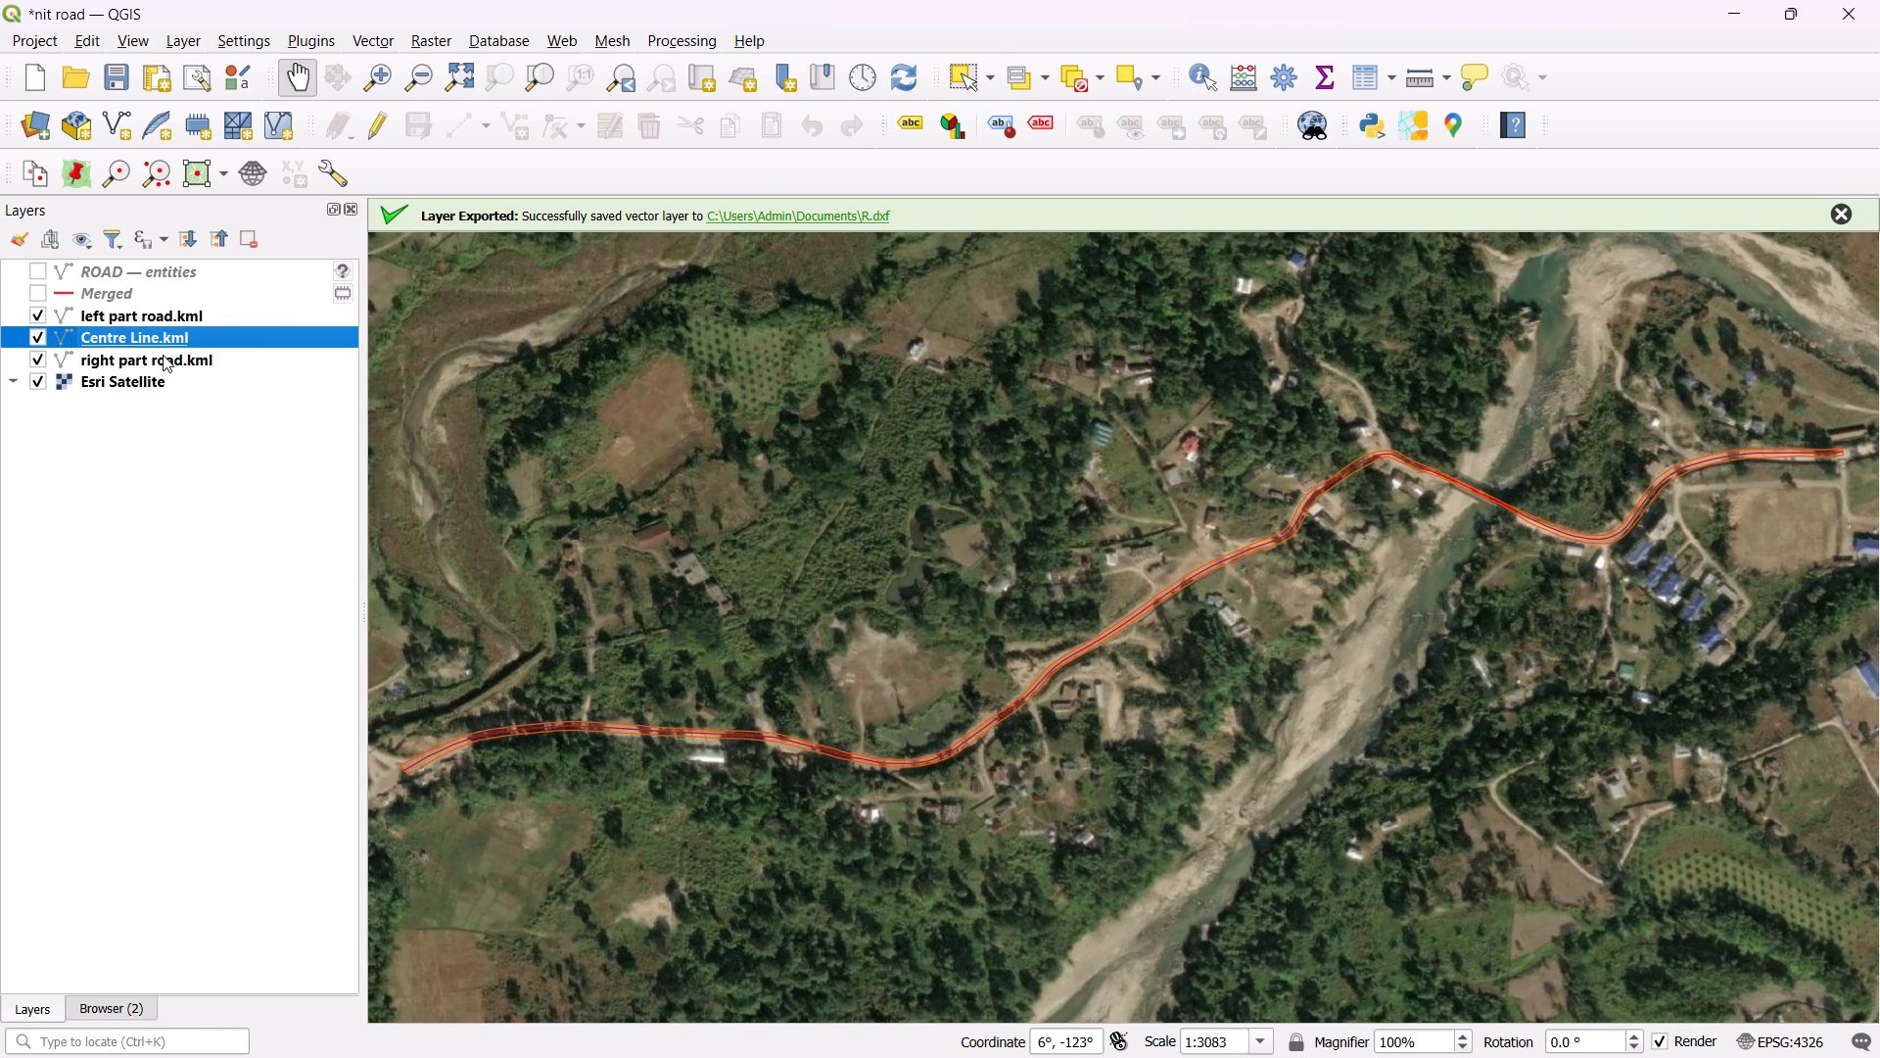
left_click(163, 355)
right_click(163, 355)
left_click(183, 361)
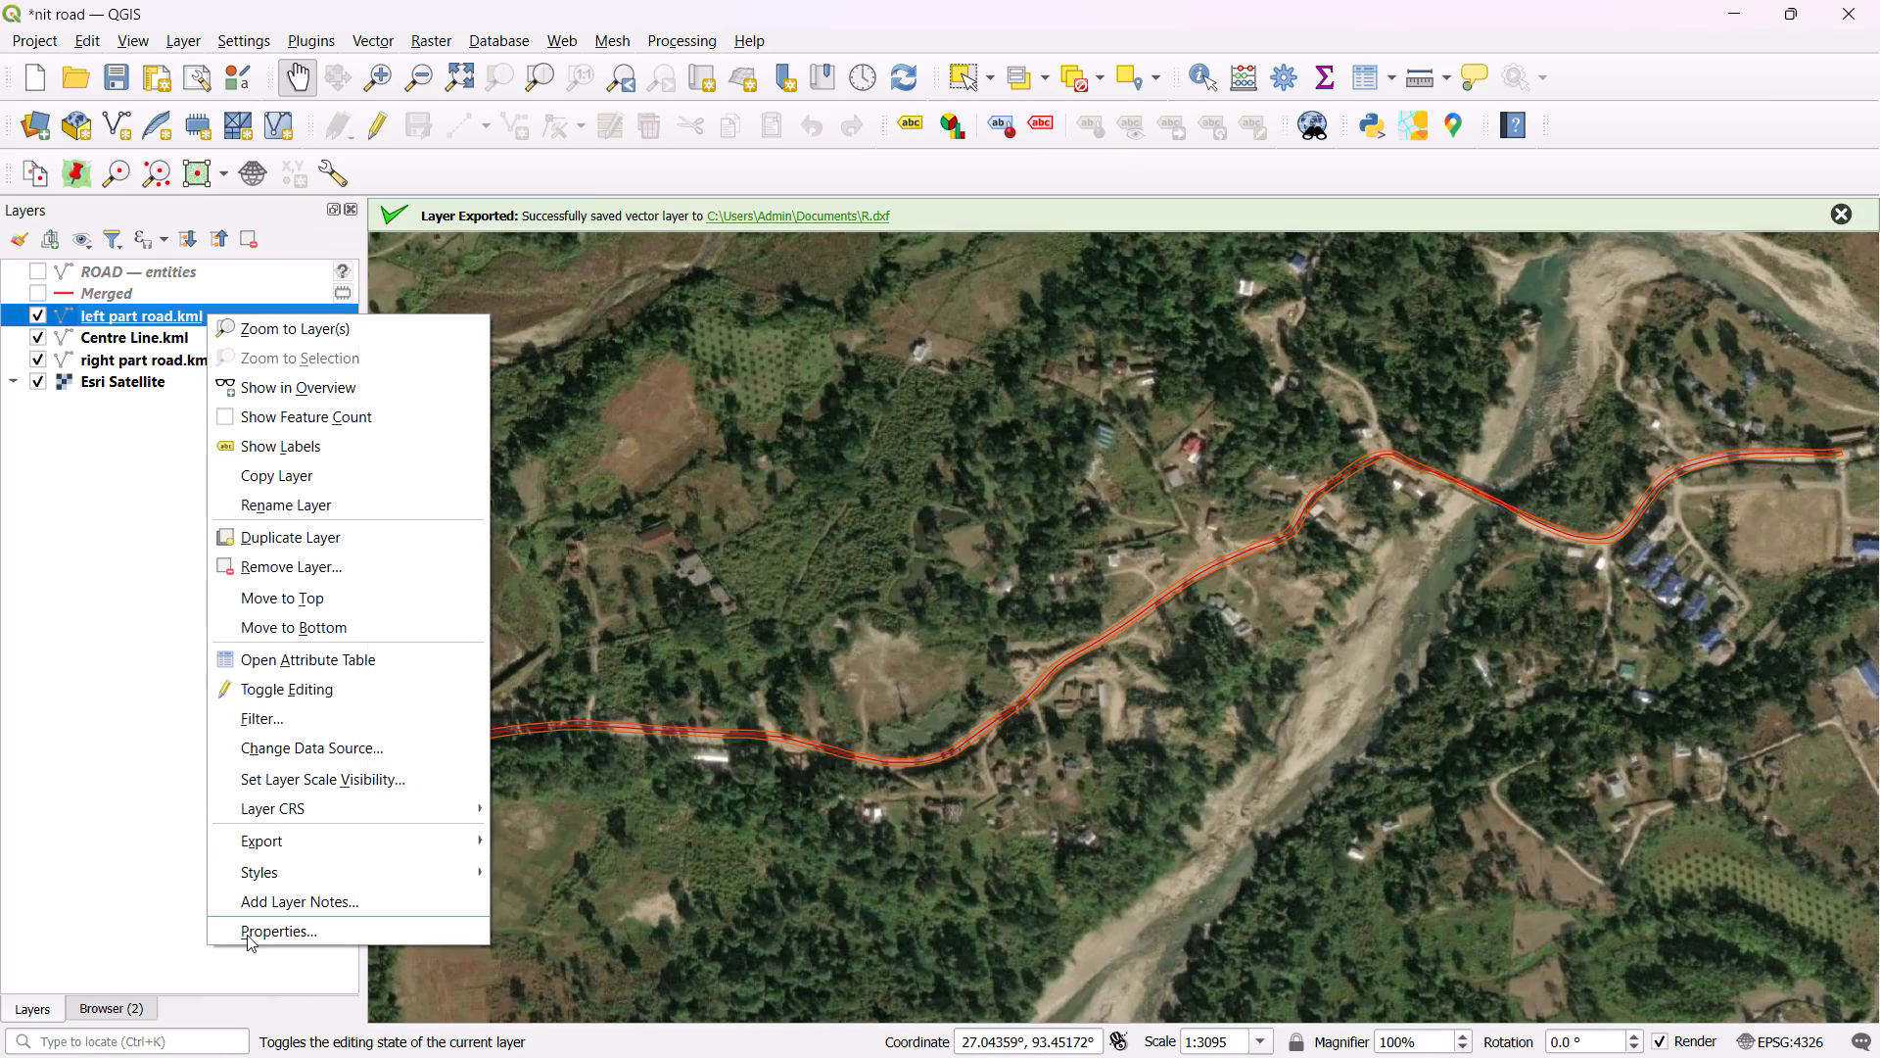
left_click(272, 923)
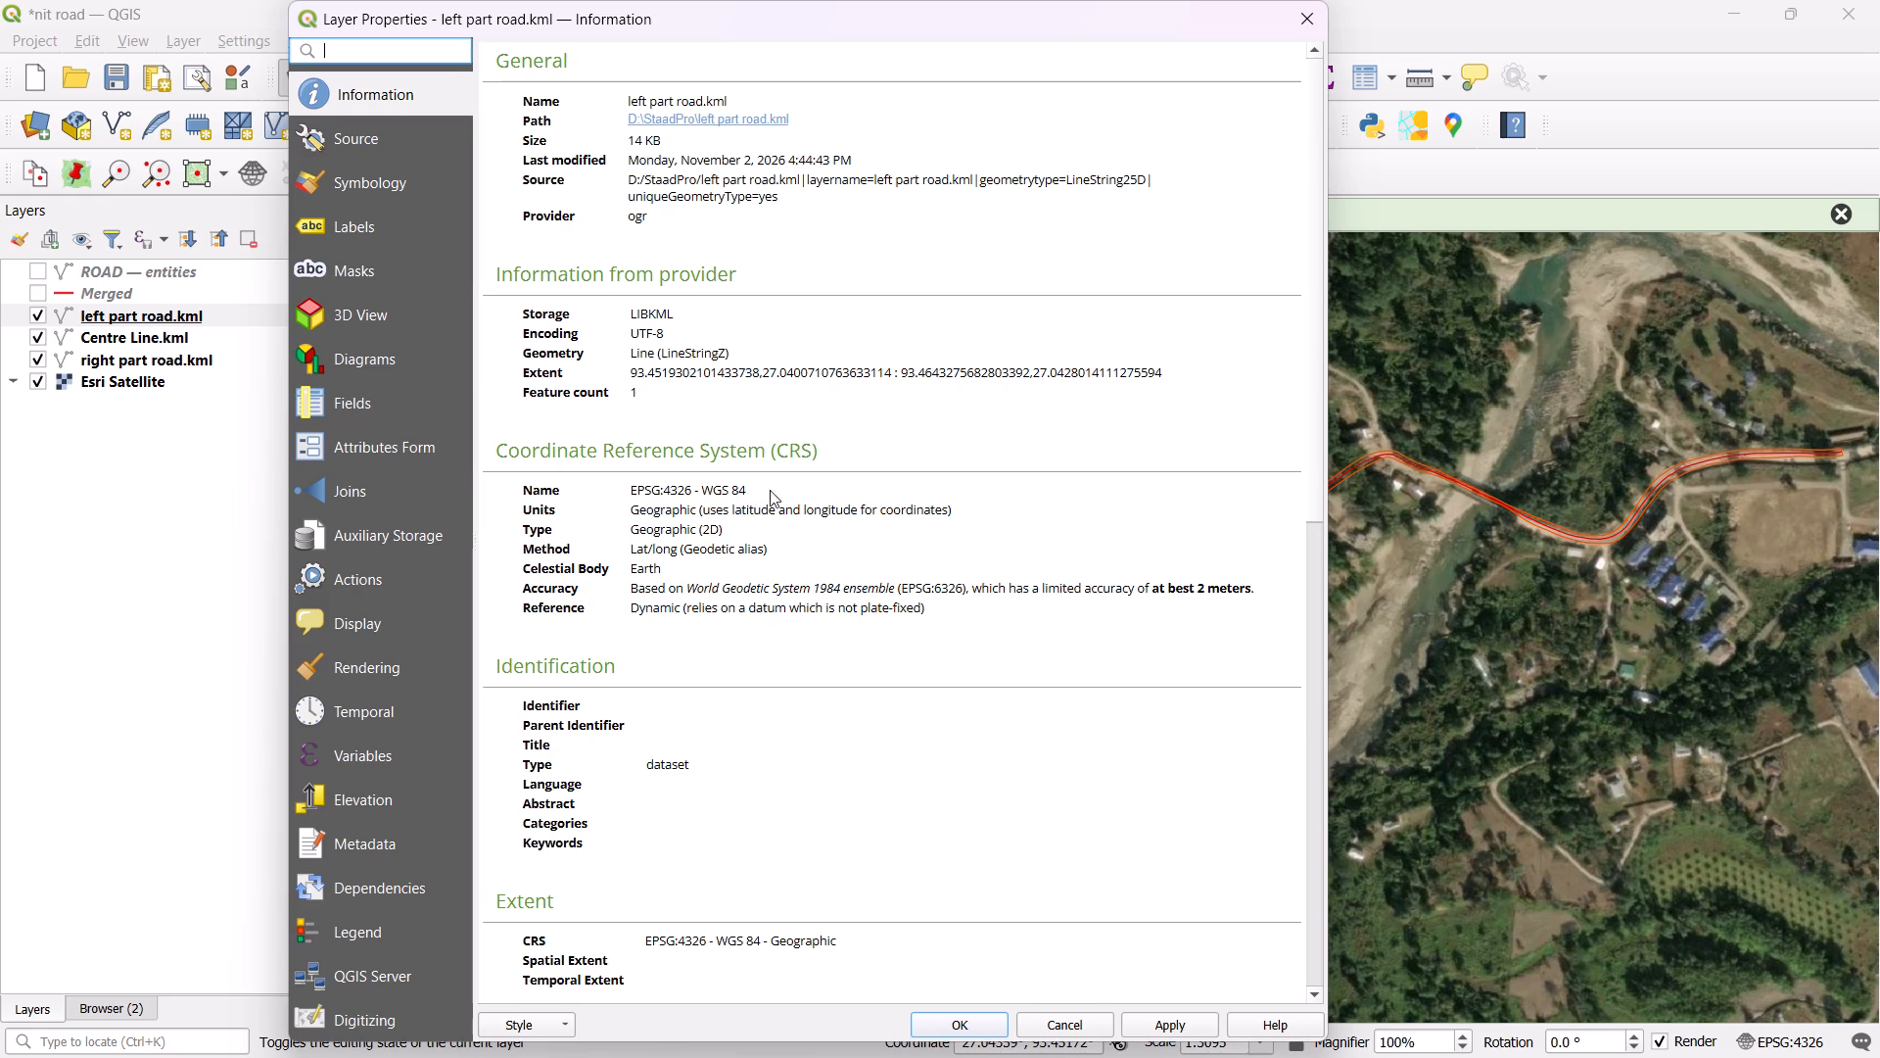
left_click(1308, 27)
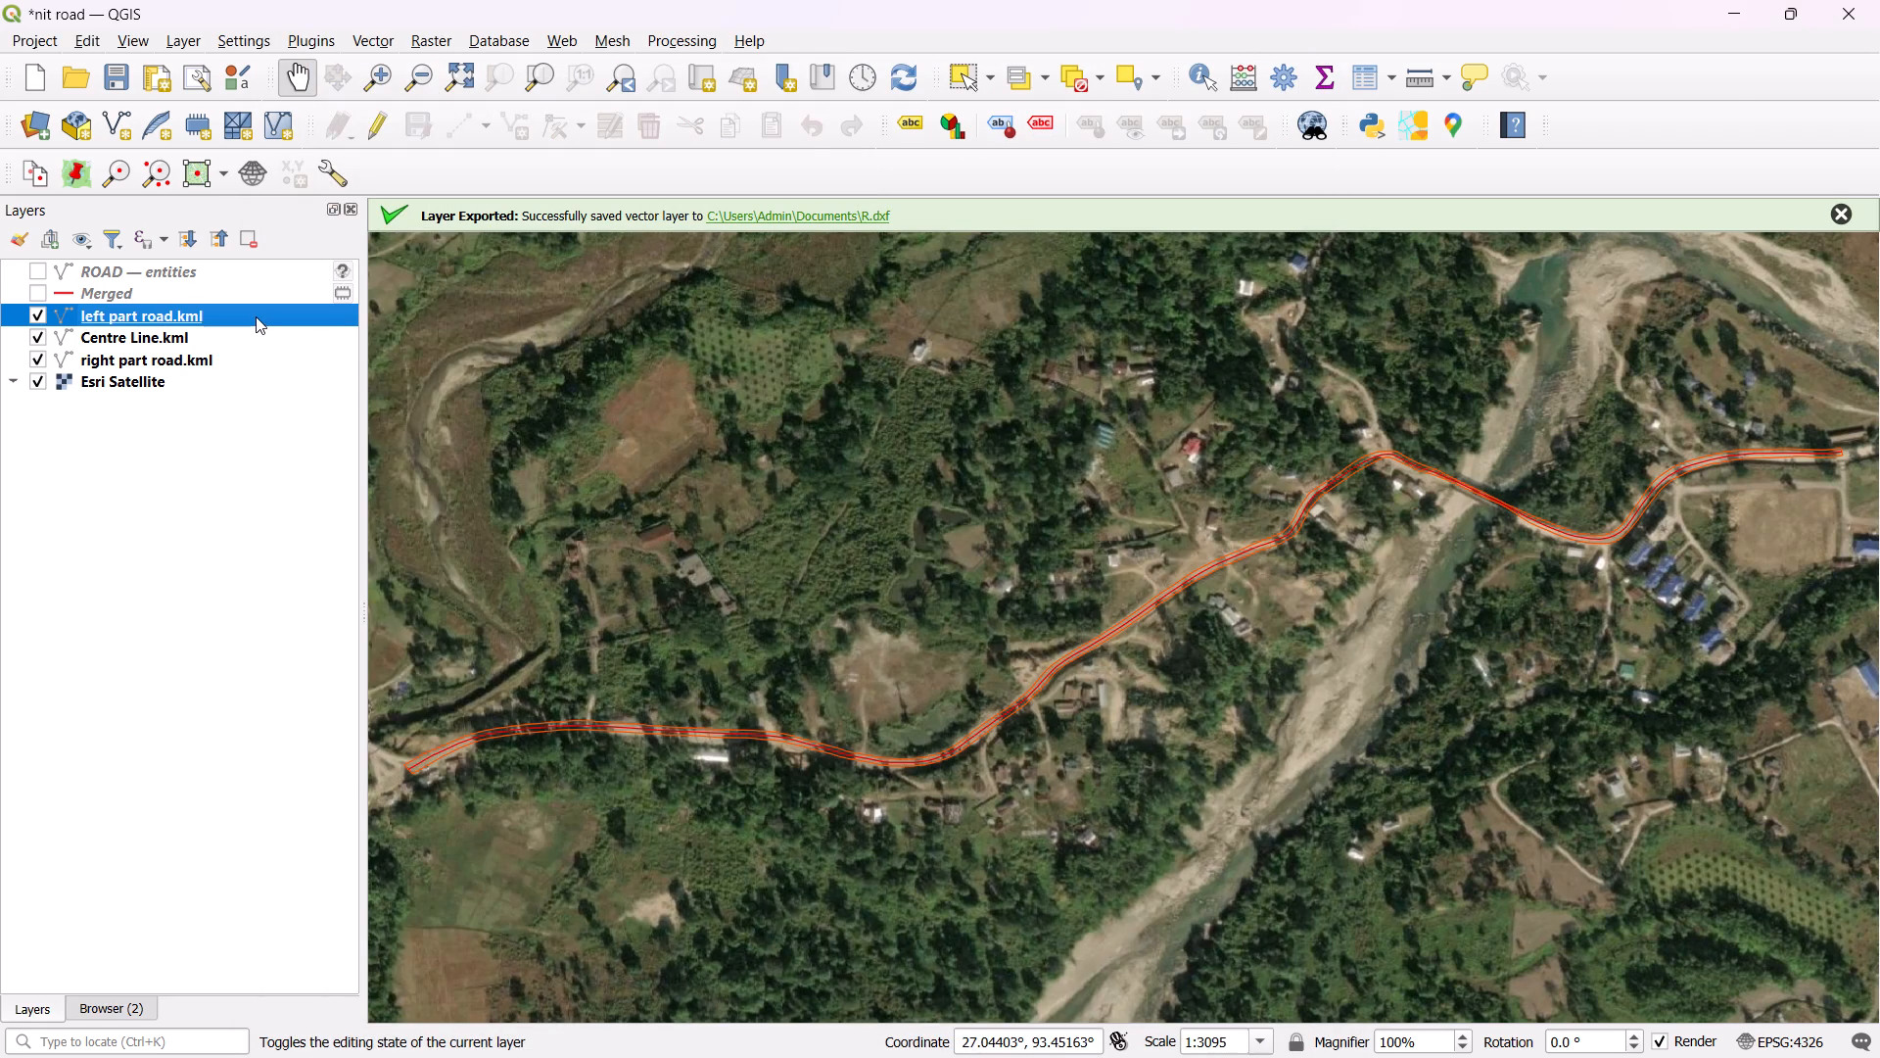
right_click(256, 316)
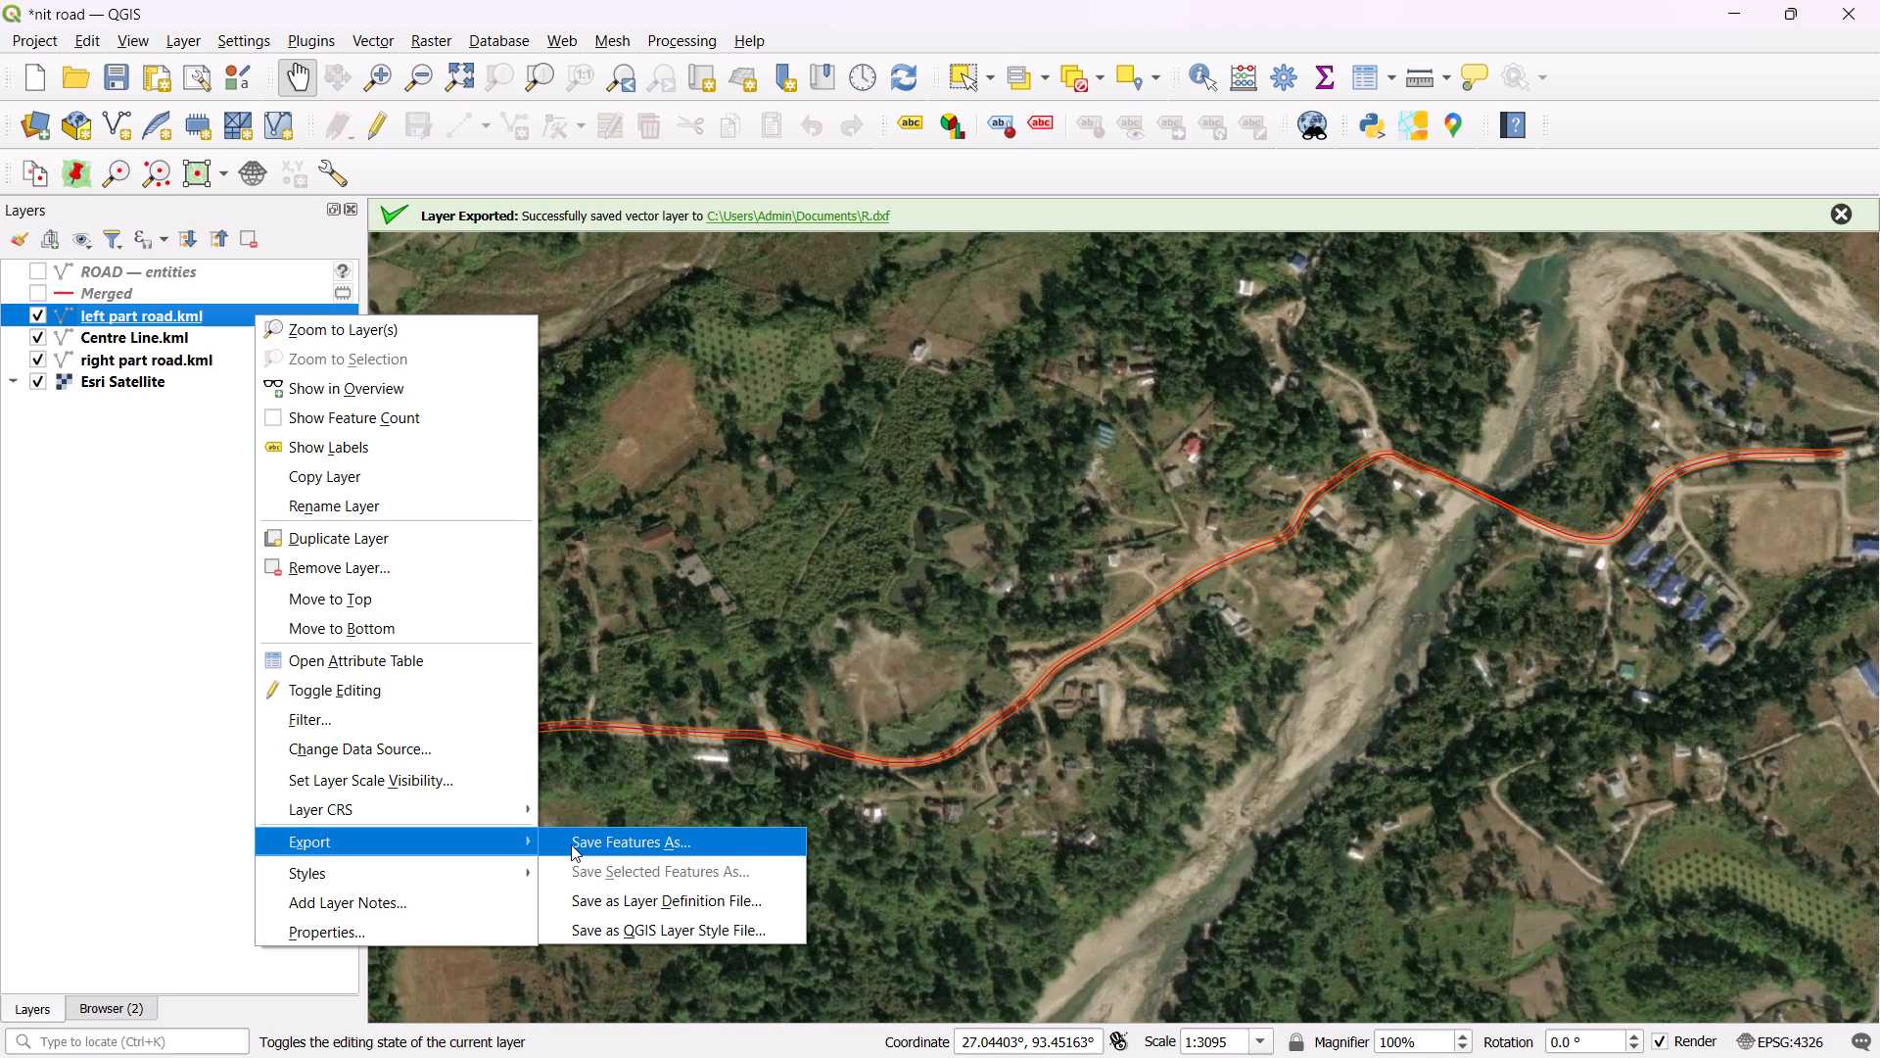
left_click(80, 638)
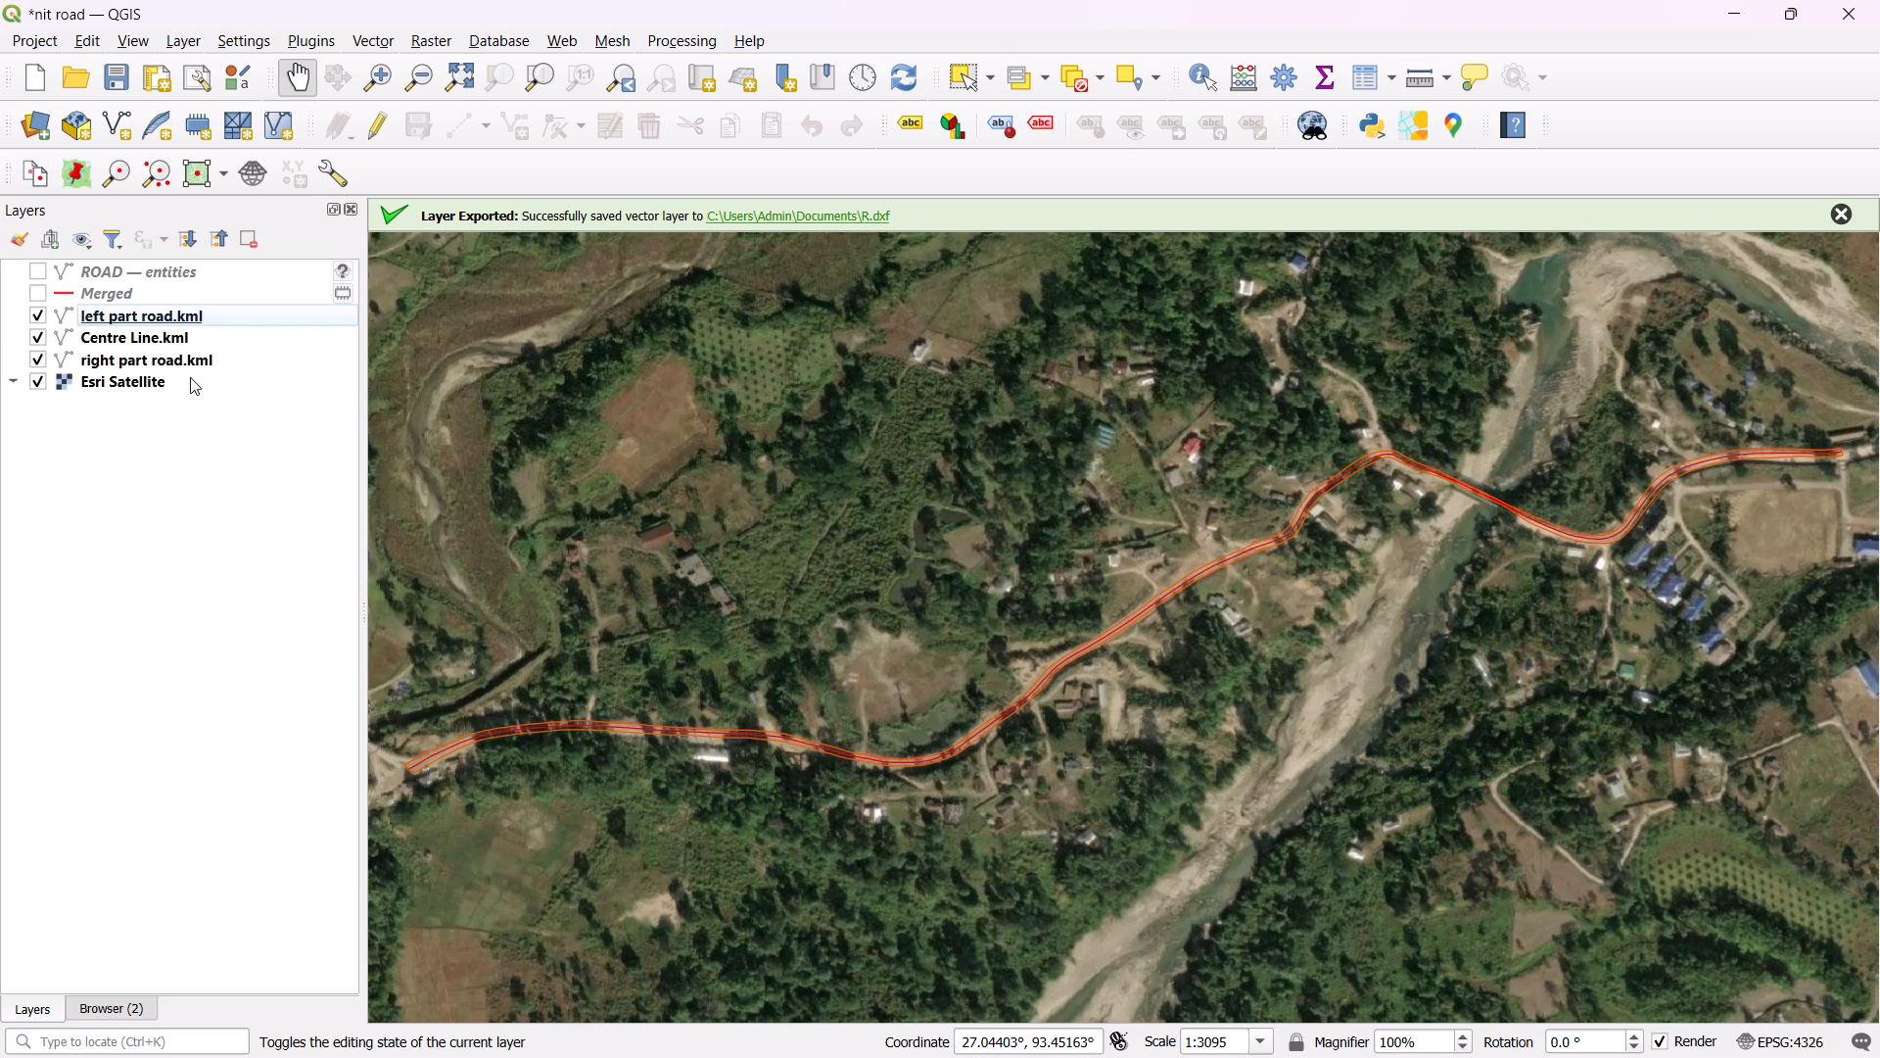
Set the Esri Satellite layer's CRS to EPSG:32646.
left_click(190, 377)
right_click(190, 377)
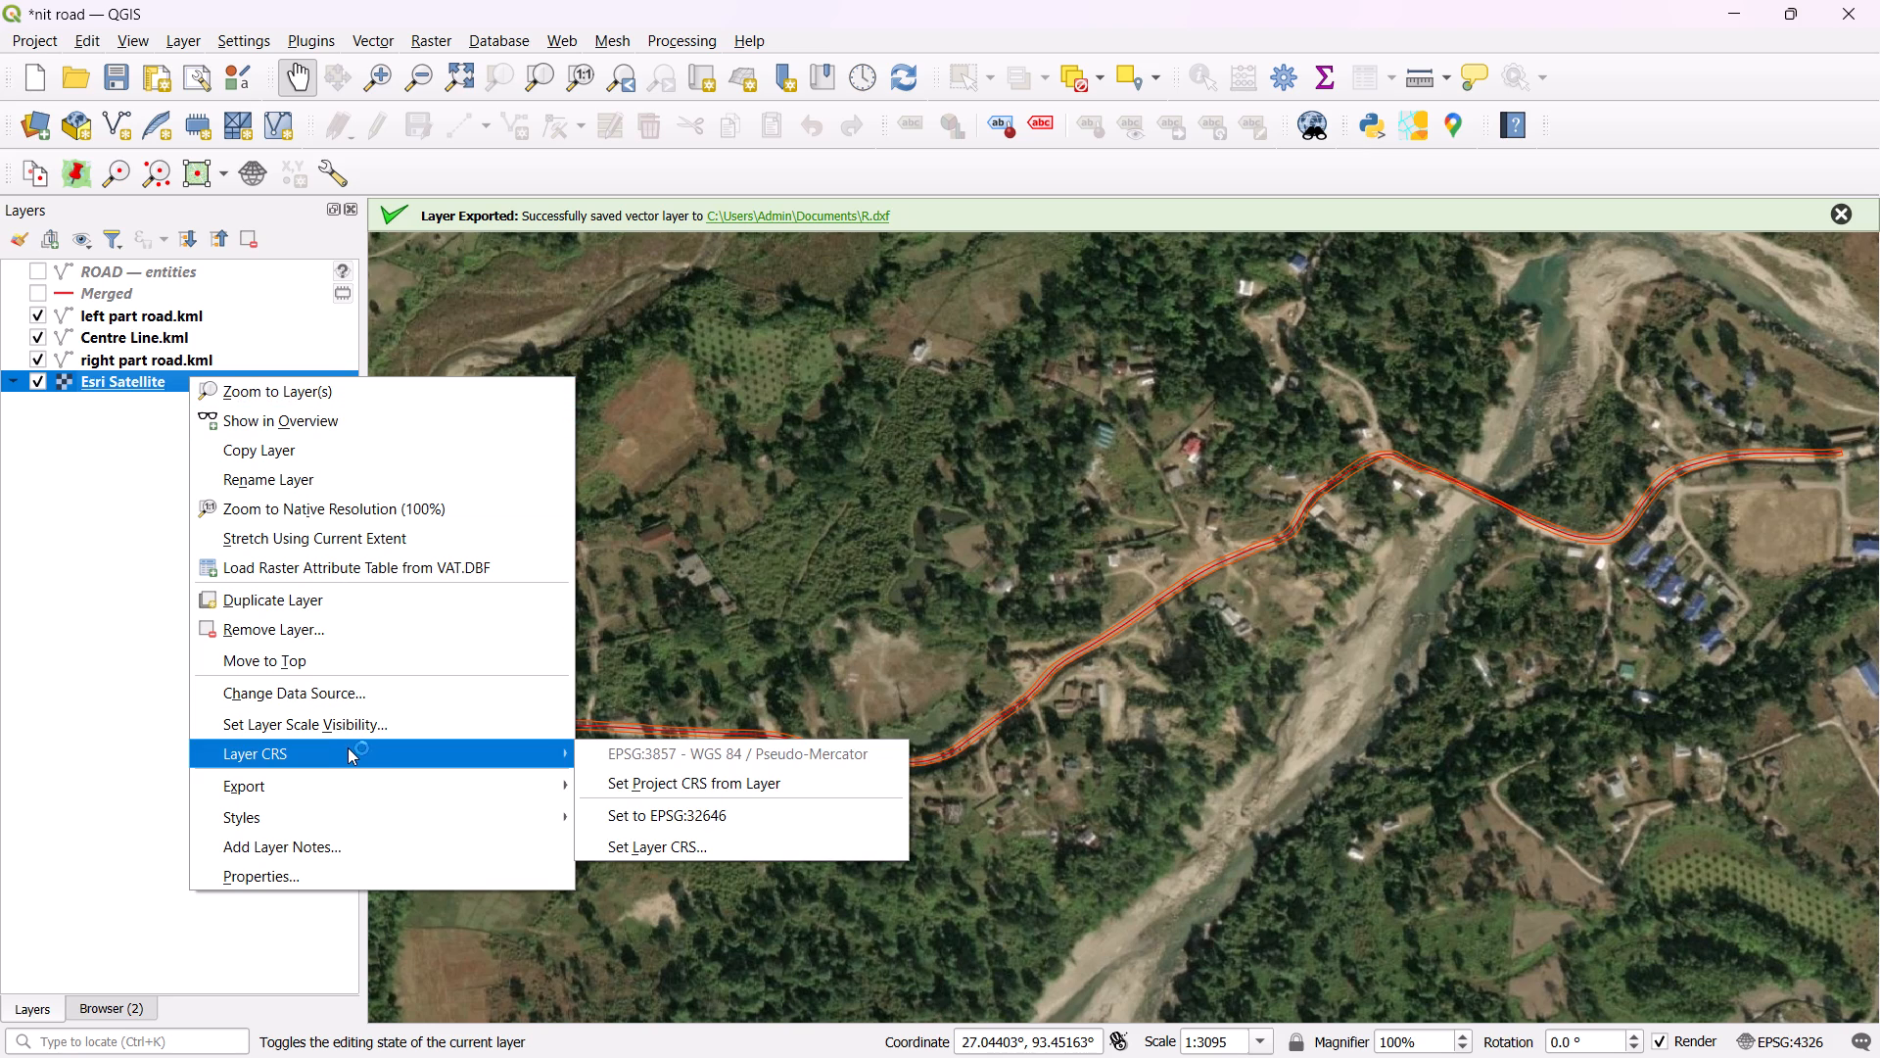
left_click(689, 805)
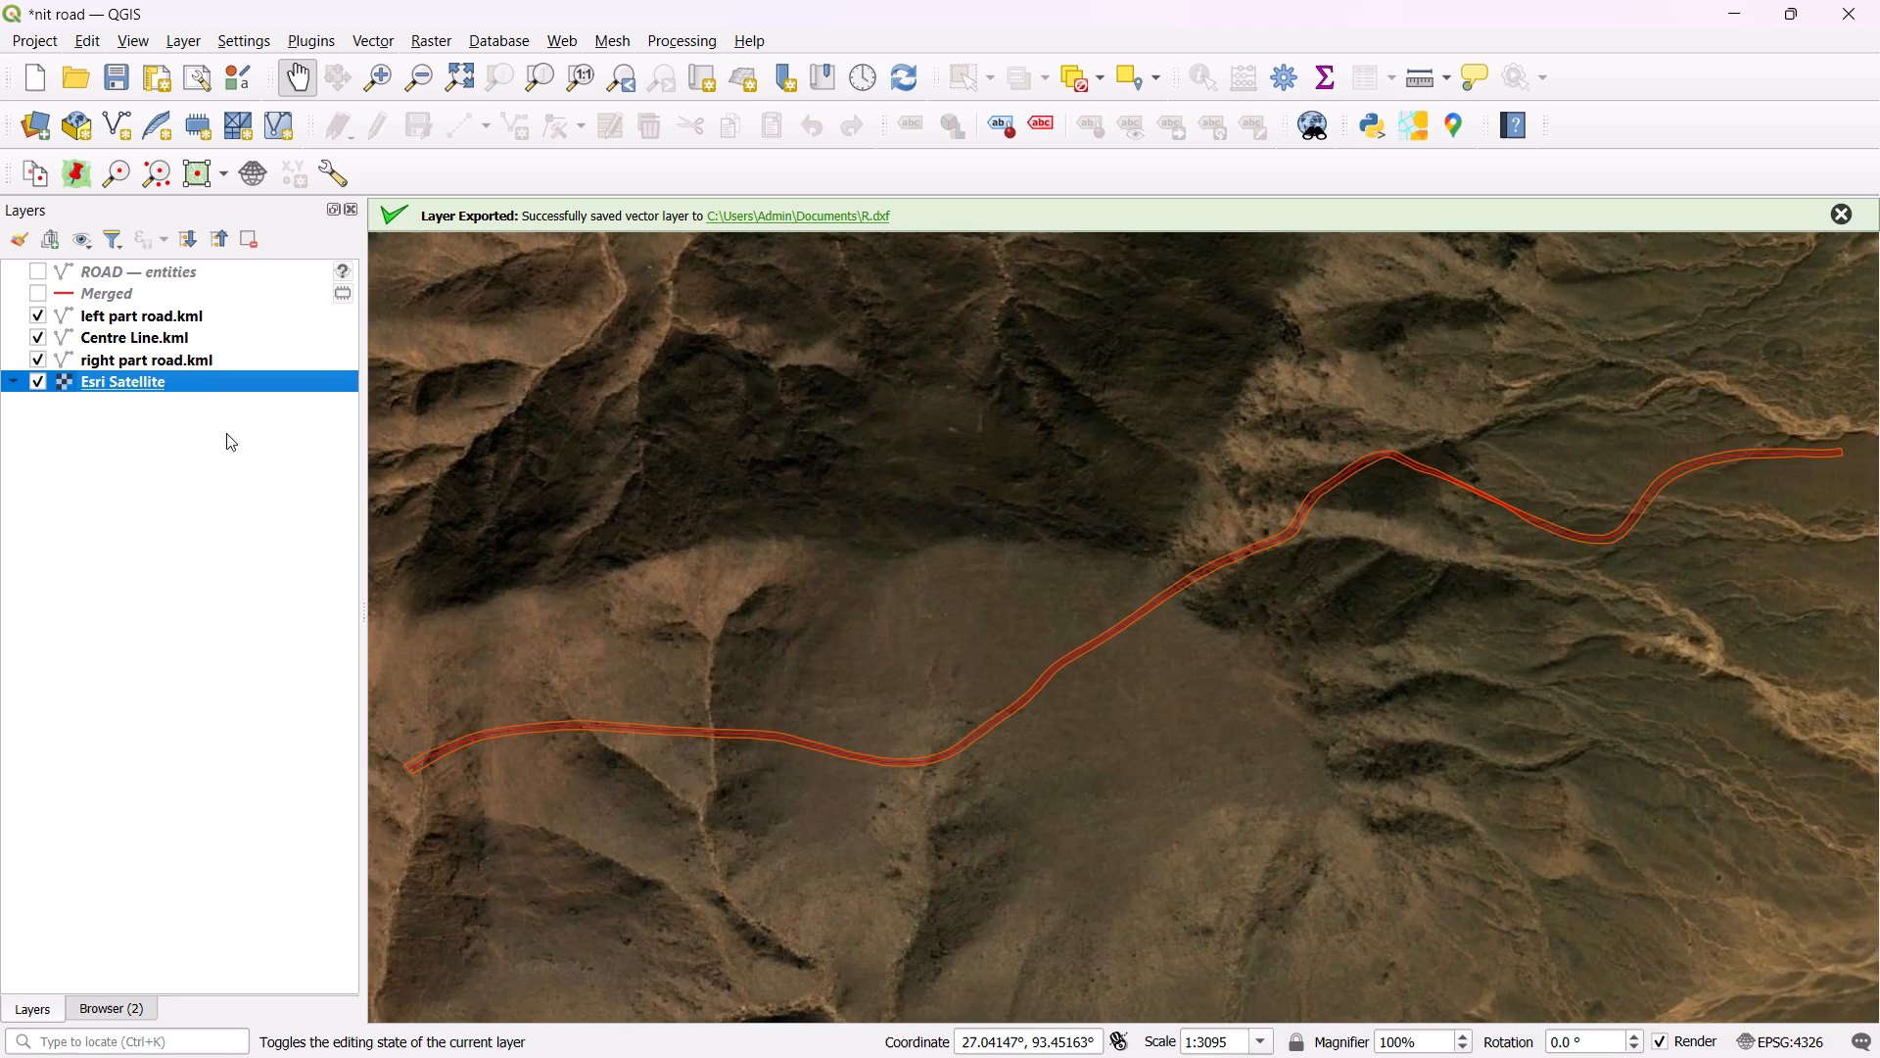
Hide the left part road, Centre Line and right part road KML layers.
left_click(45, 316)
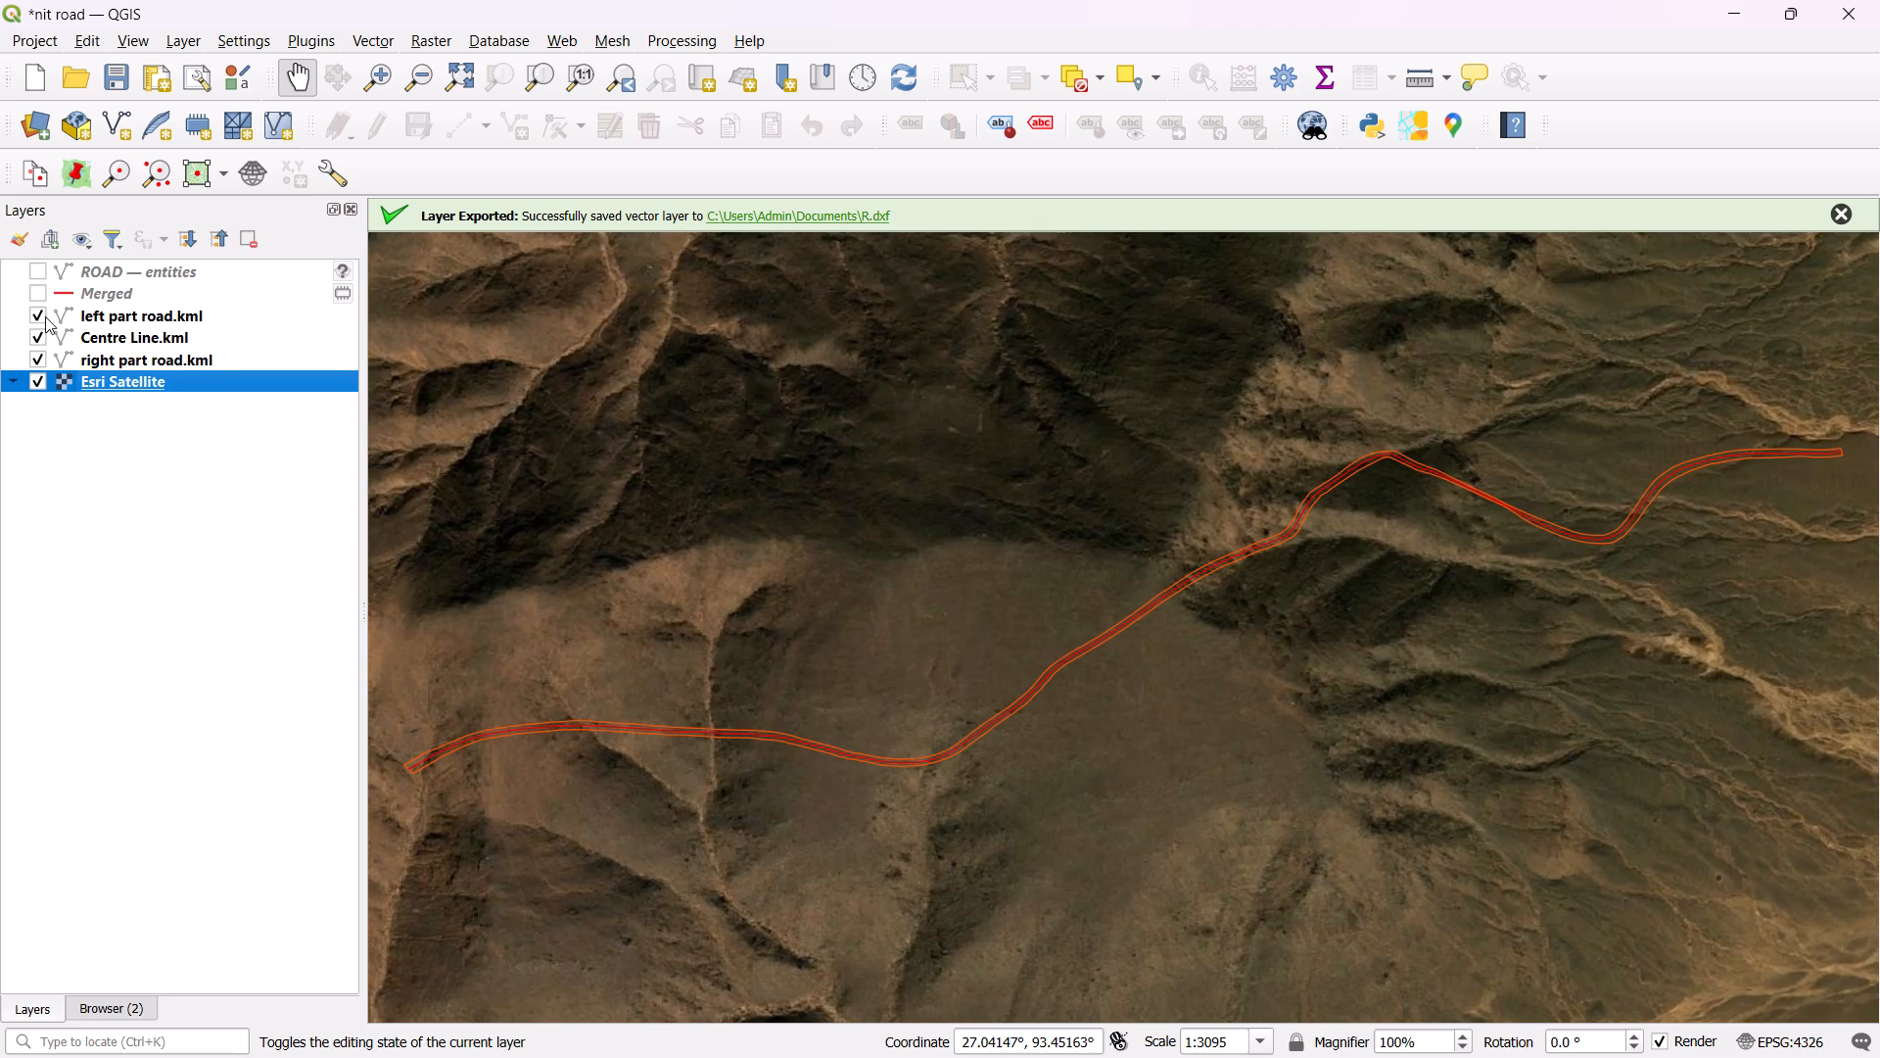
left_click(35, 336)
left_click(34, 356)
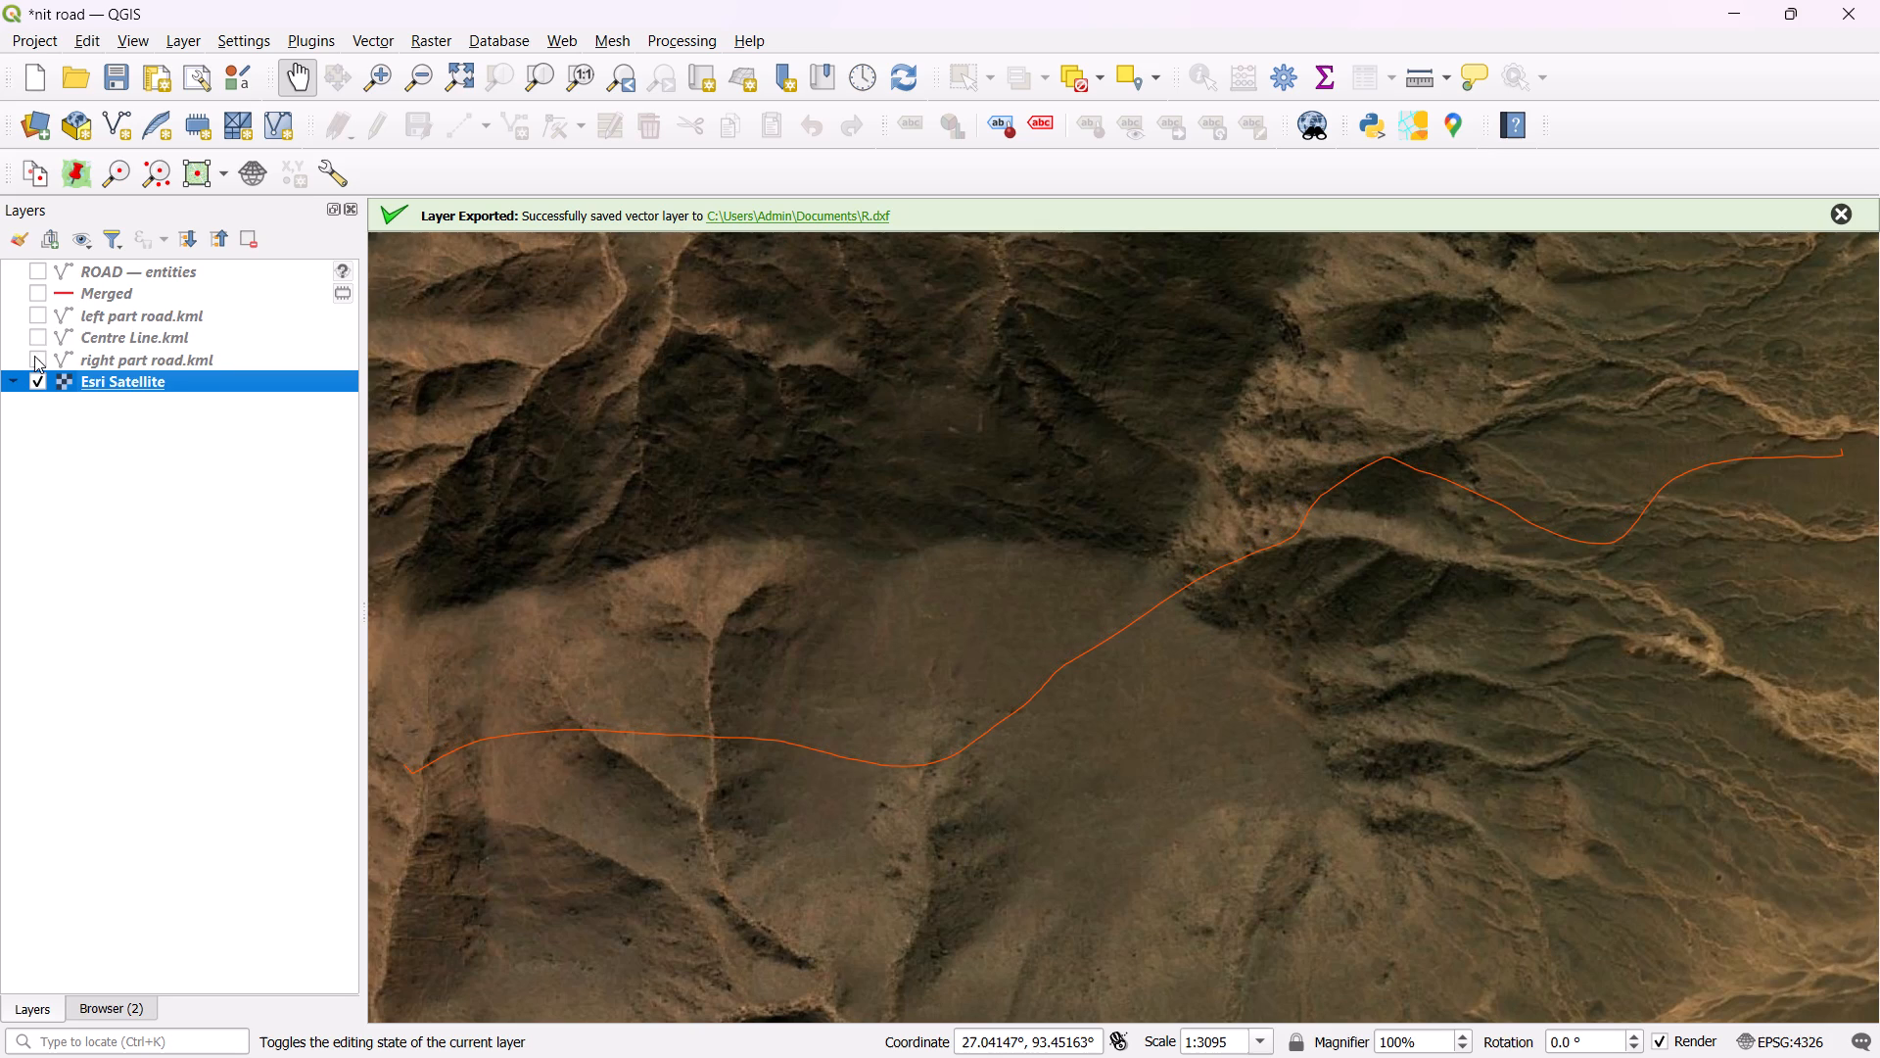
Show the ROAD — entities layer and compare its extent with that of the Esri Satellite layer.
left_click(43, 271)
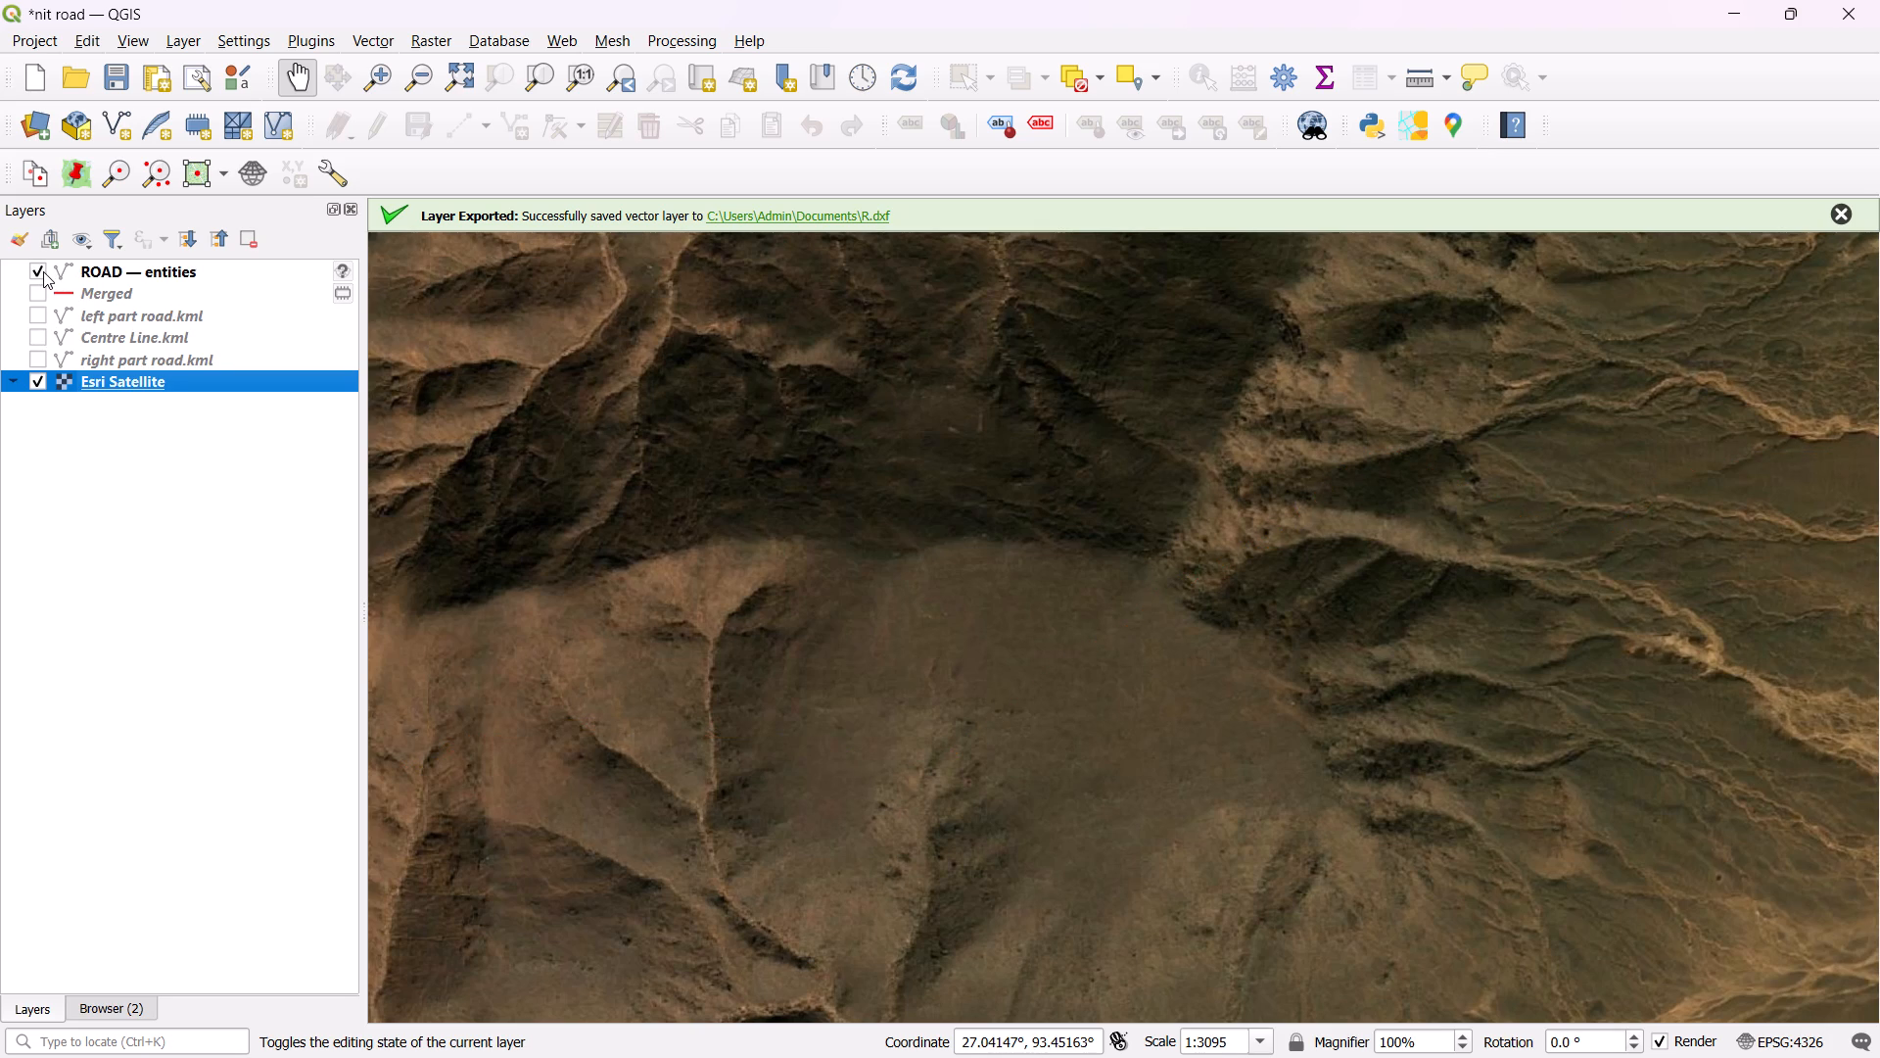
left_click(90, 269)
right_click(90, 269)
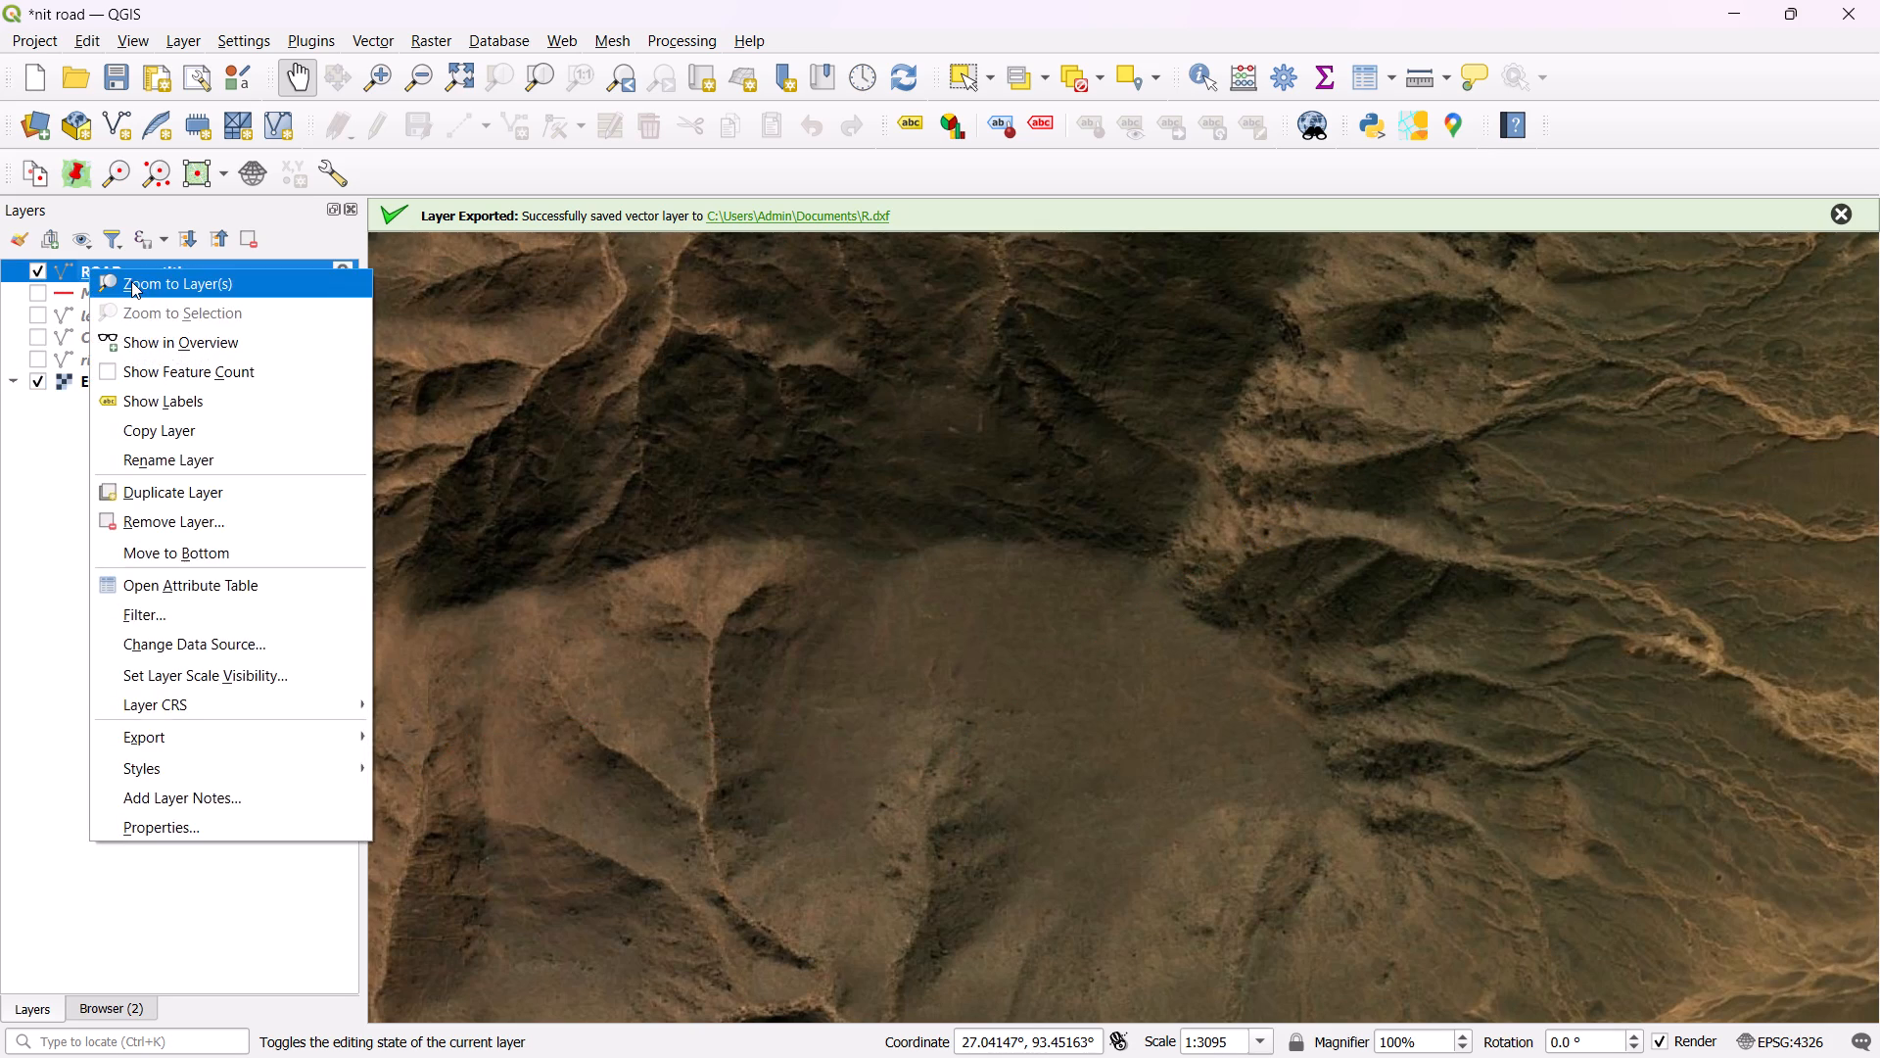
left_click(131, 281)
left_click(139, 379)
right_click(139, 379)
left_click(165, 377)
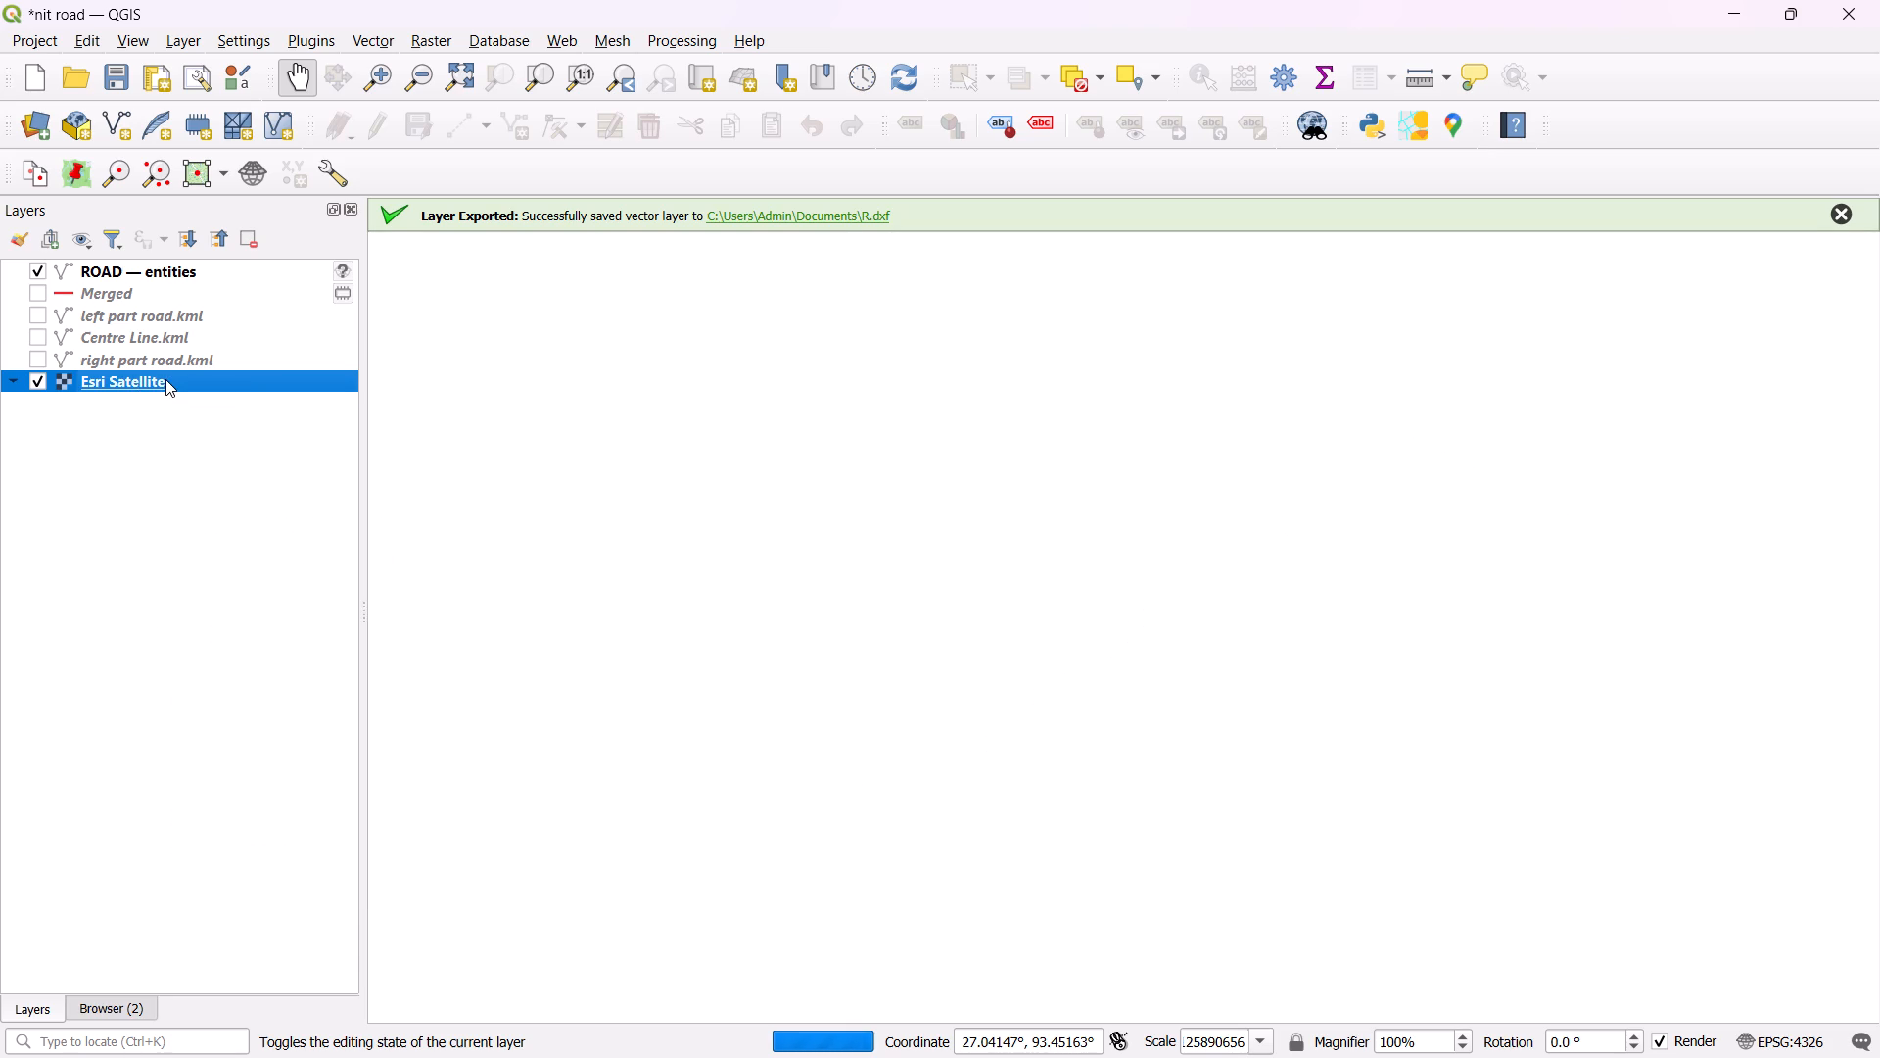
right_click(101, 387)
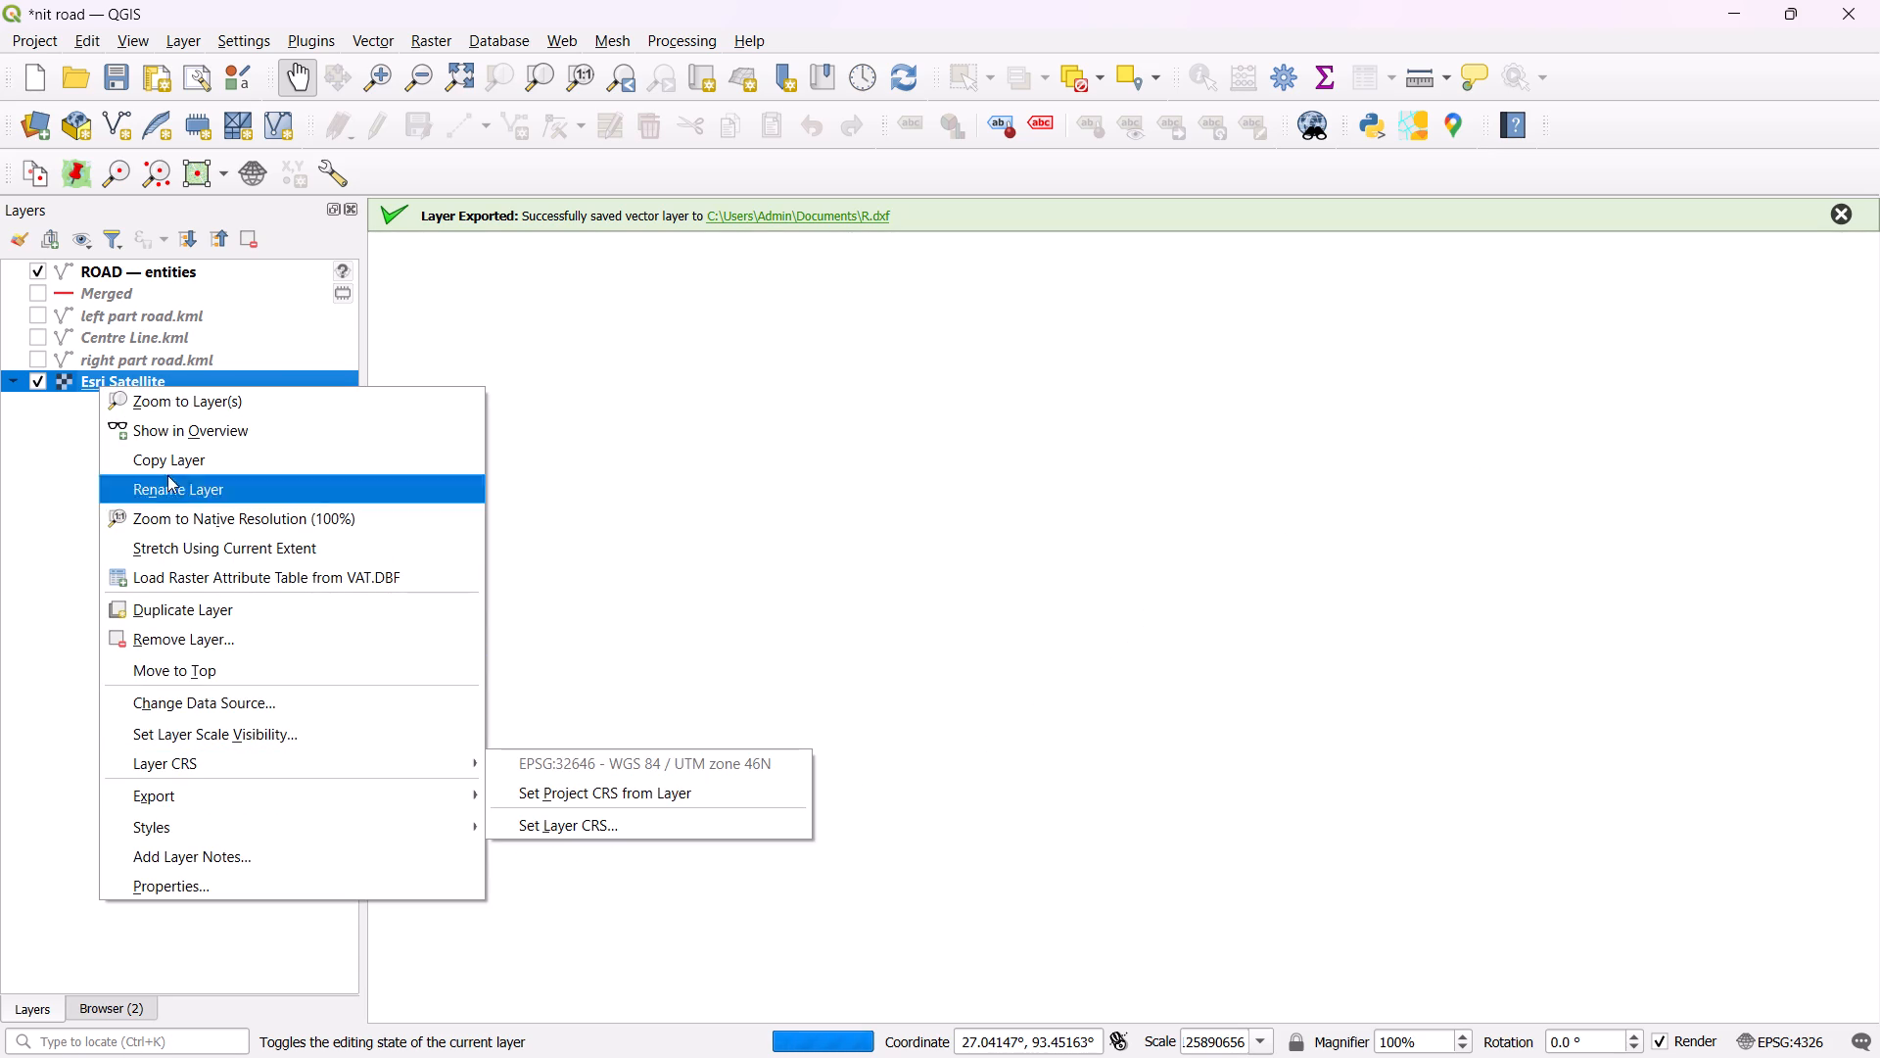
left_click(48, 445)
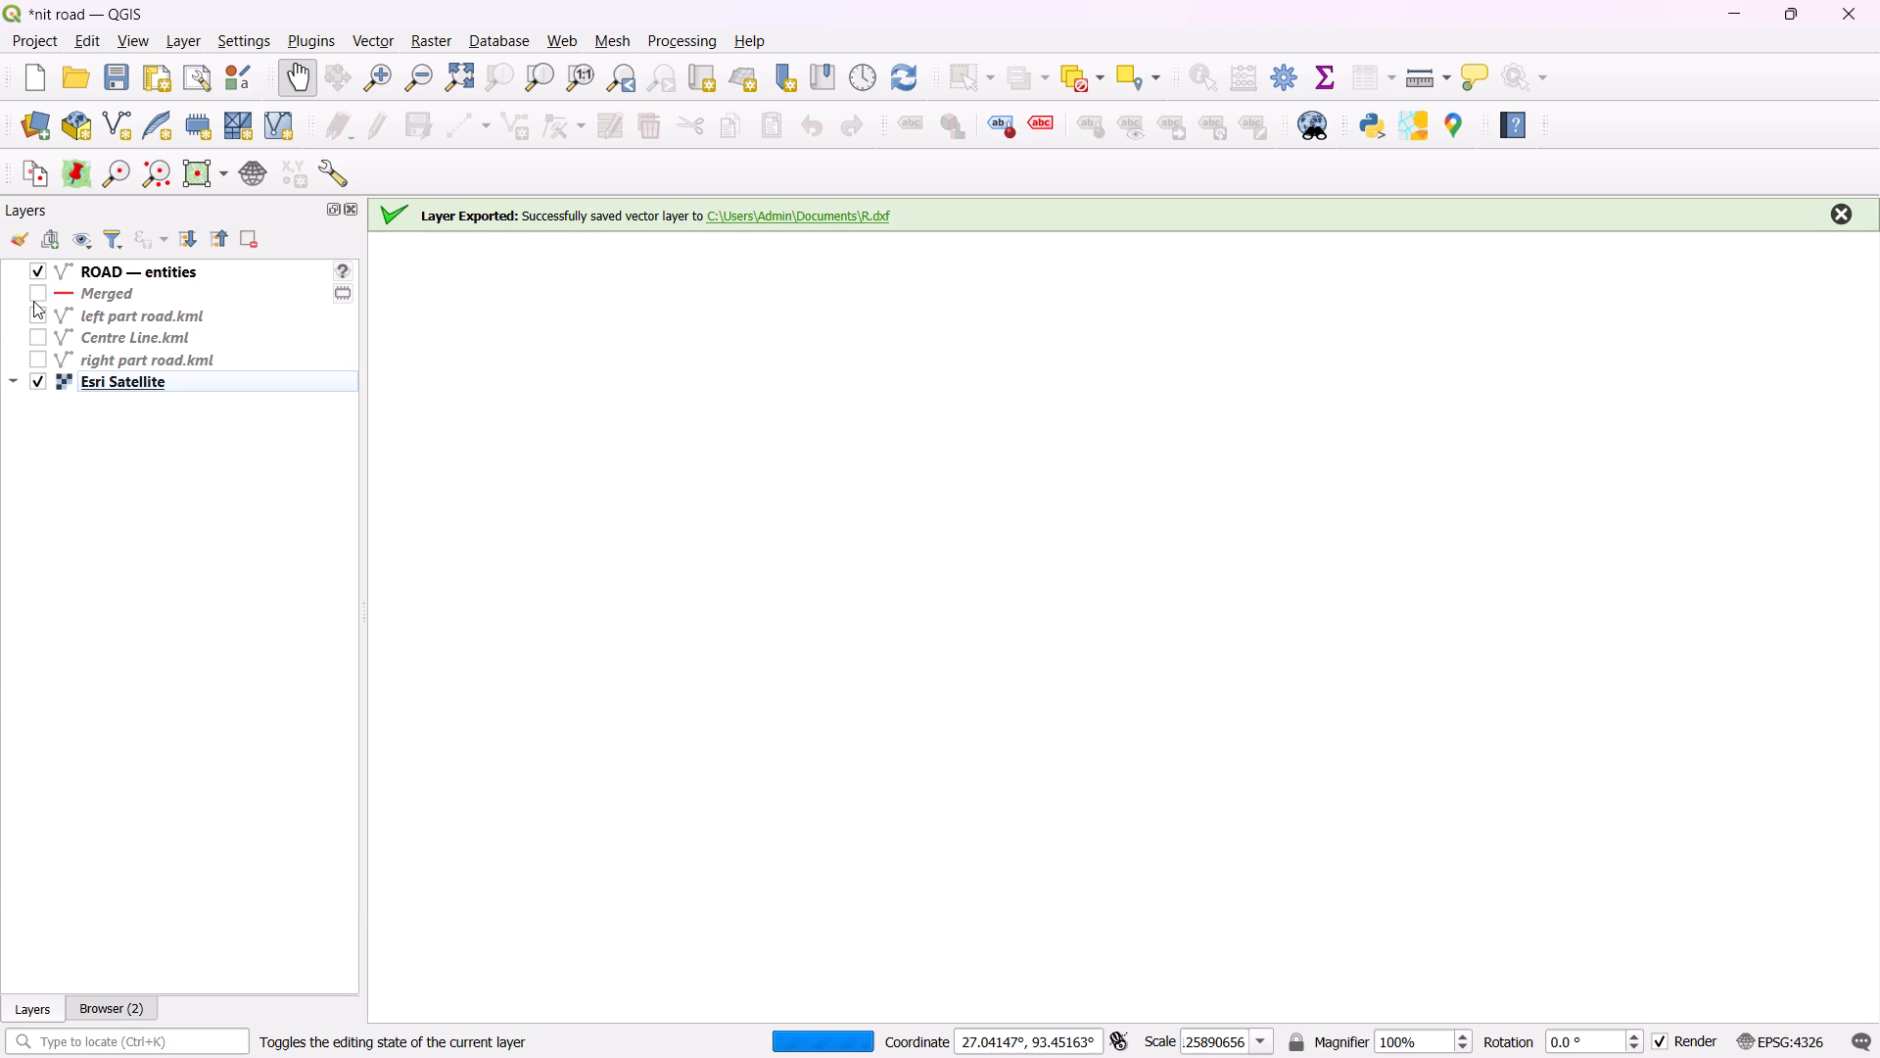
Temporarily show the Merged layer to compare its position and that of ROAD — entities with the satellite imagery.
left_click(35, 295)
right_click(35, 295)
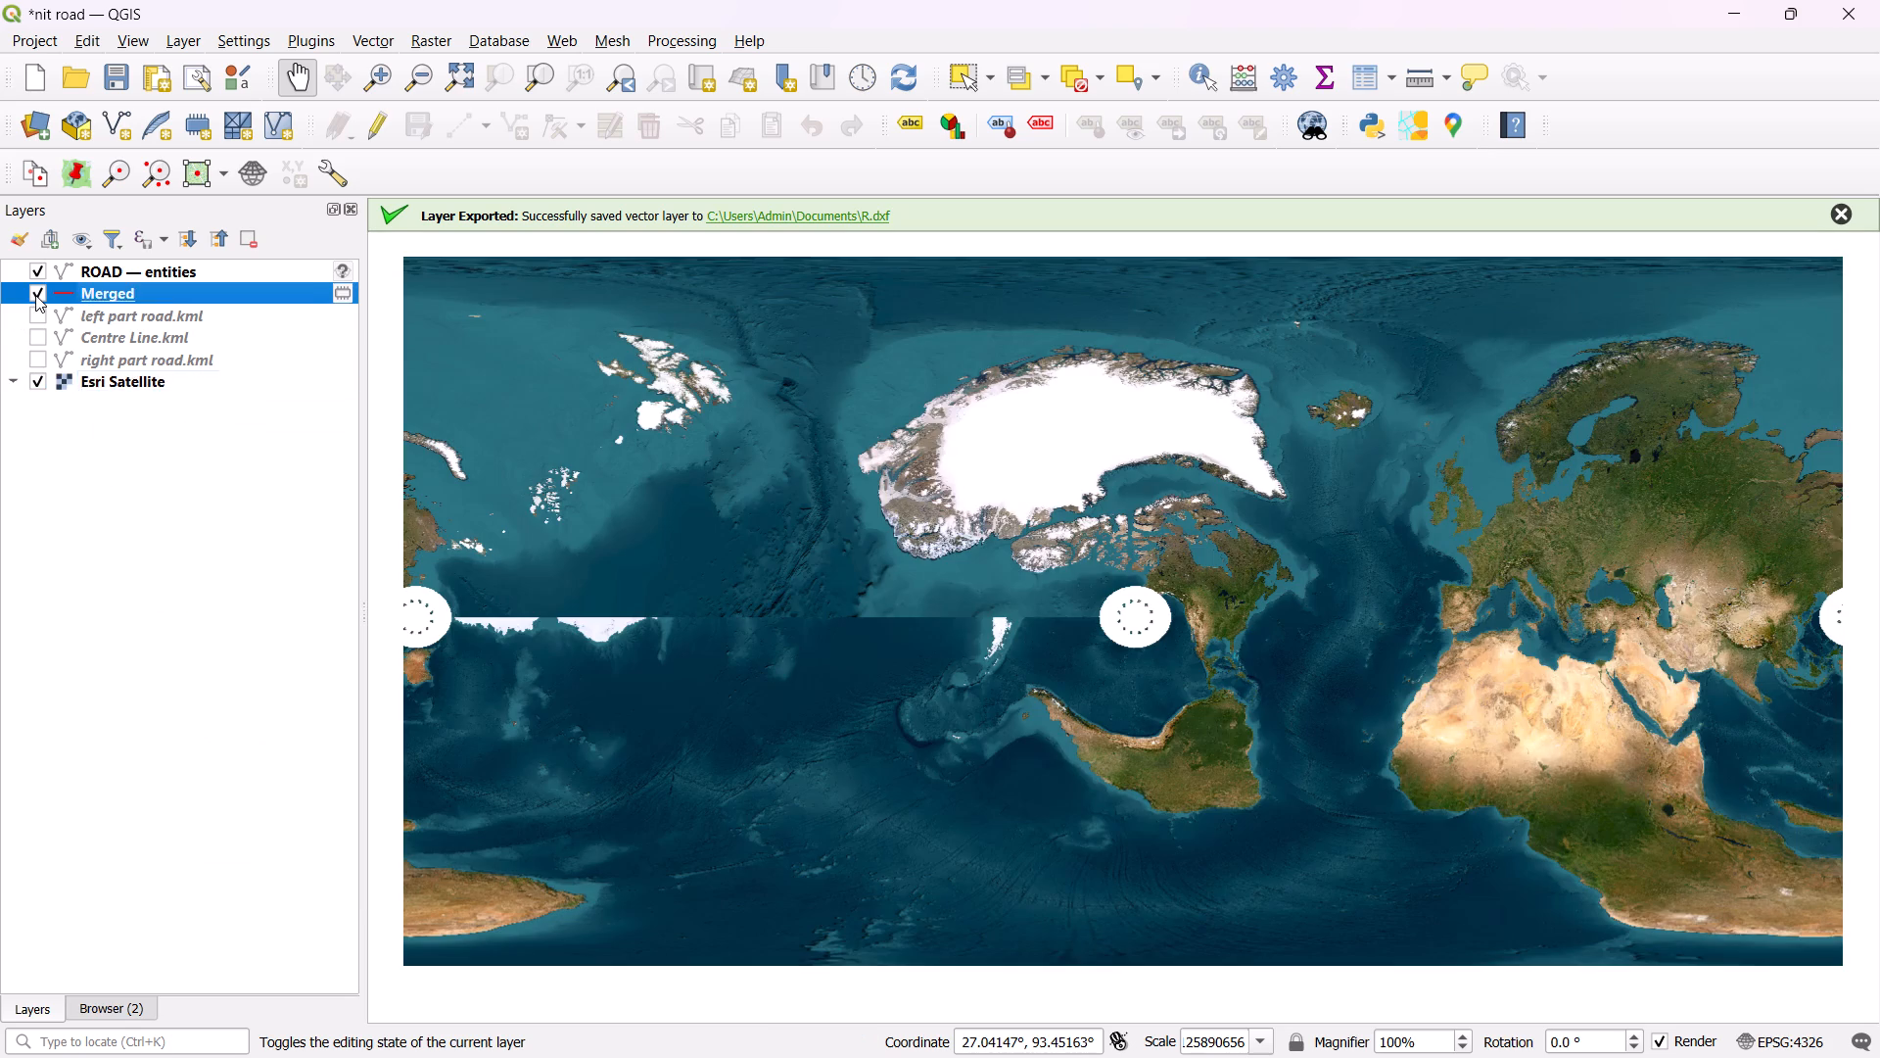
left_click(67, 307)
scroll(1051, 559, "down", 1)
scroll(1051, 559, "up", 1)
scroll(1051, 559, "down", 1)
scroll(1051, 559, "up", 2)
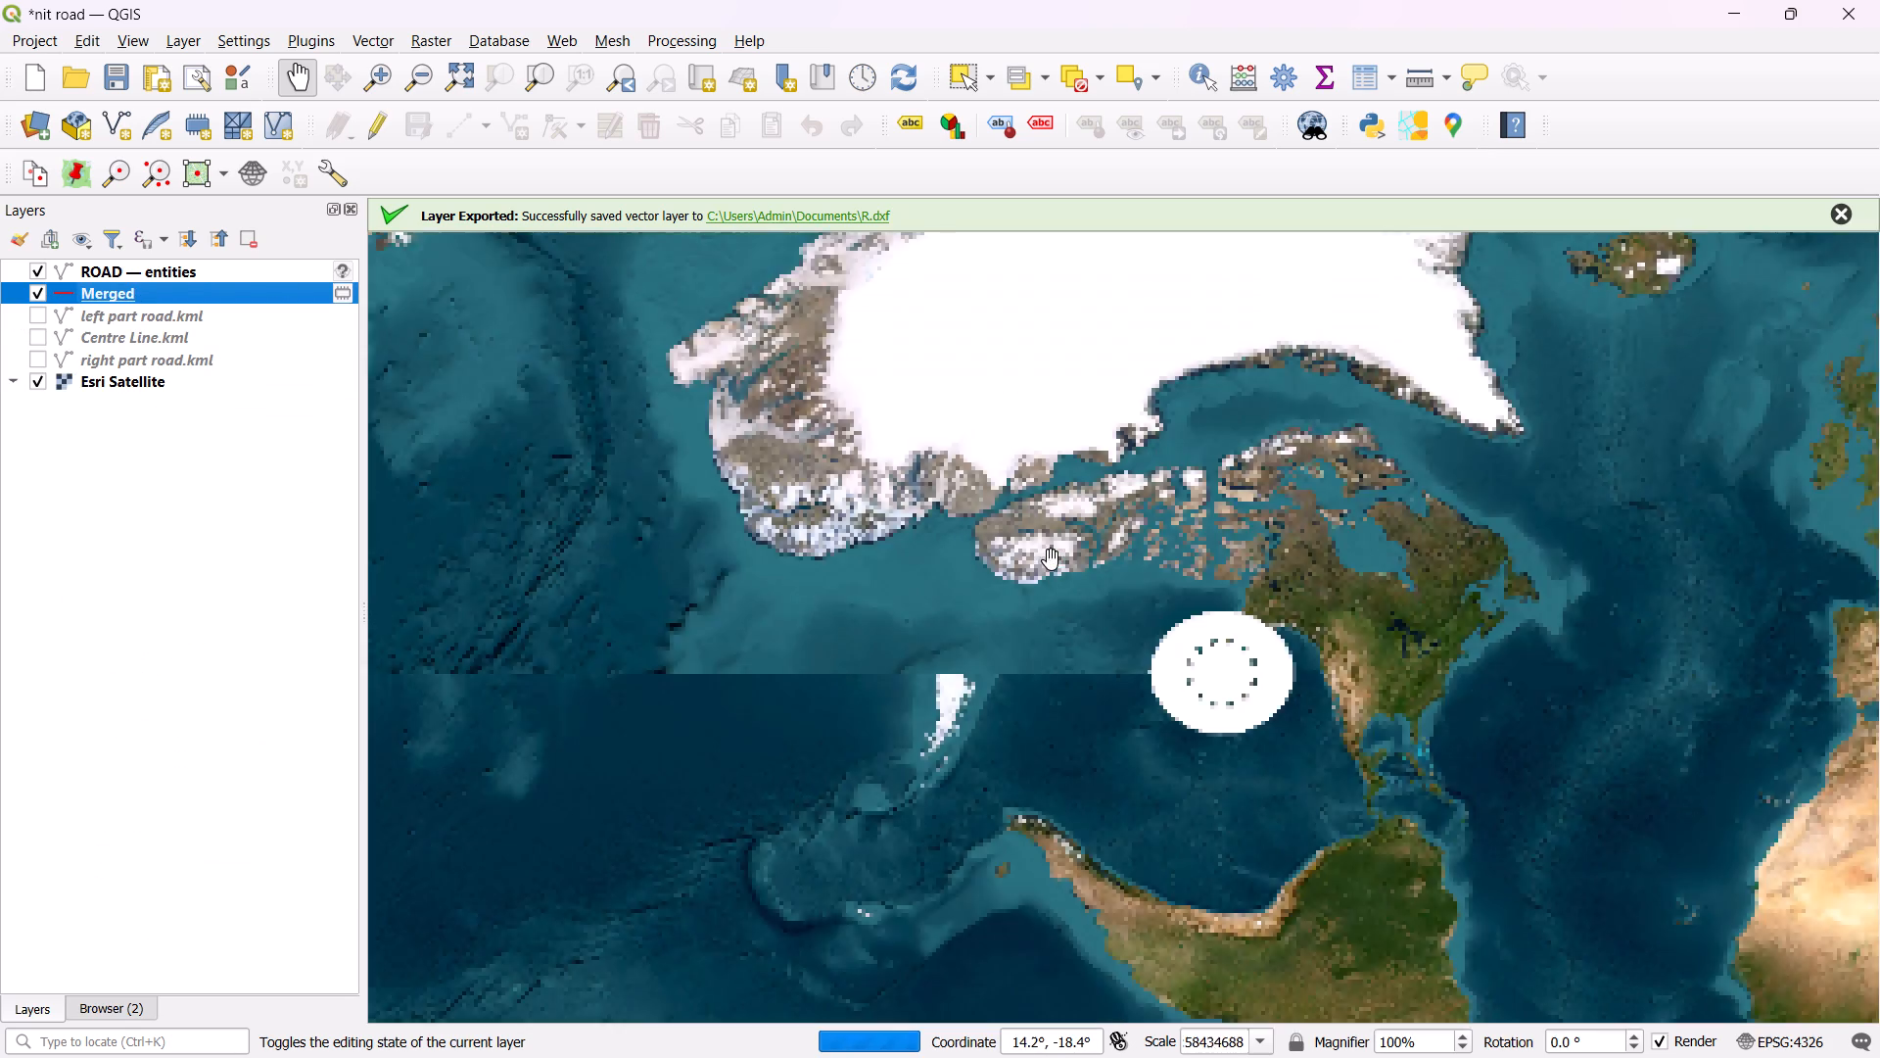
scroll(1051, 559, "up", 1)
scroll(1051, 559, "down", 1)
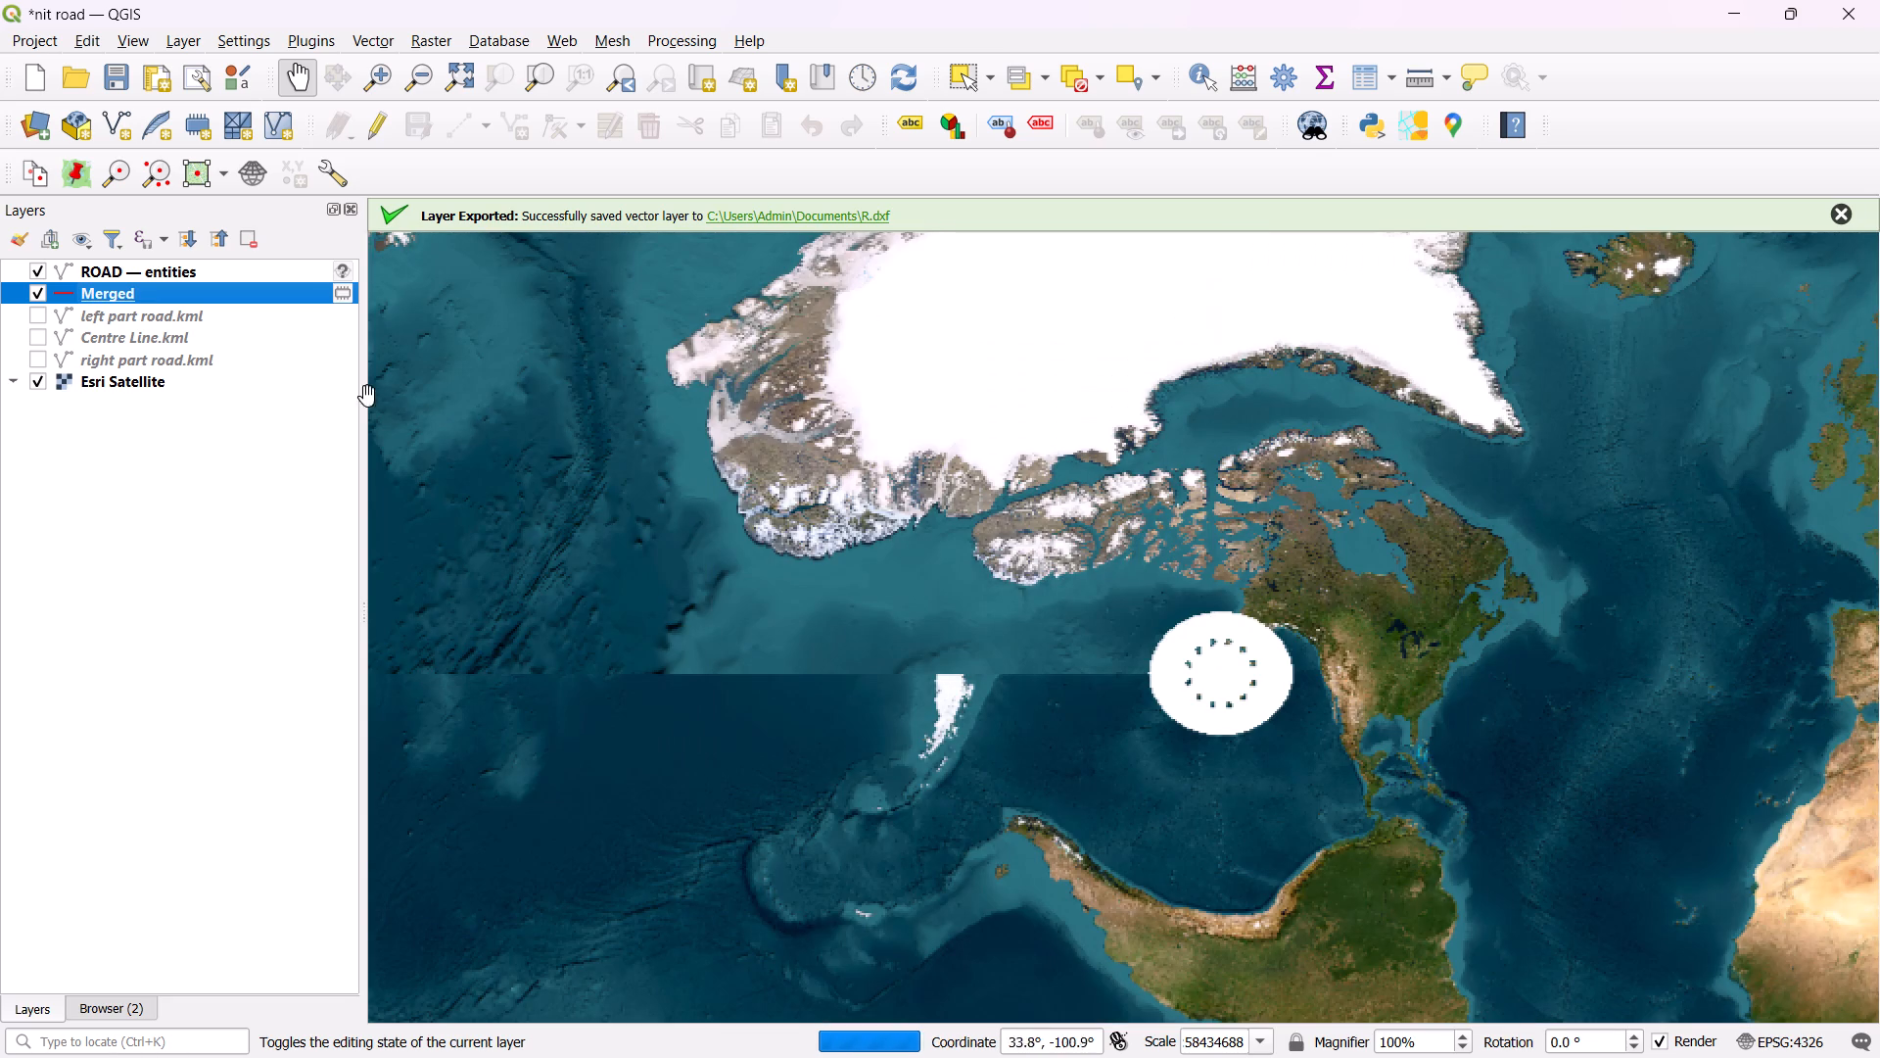
left_click(268, 267)
right_click(268, 267)
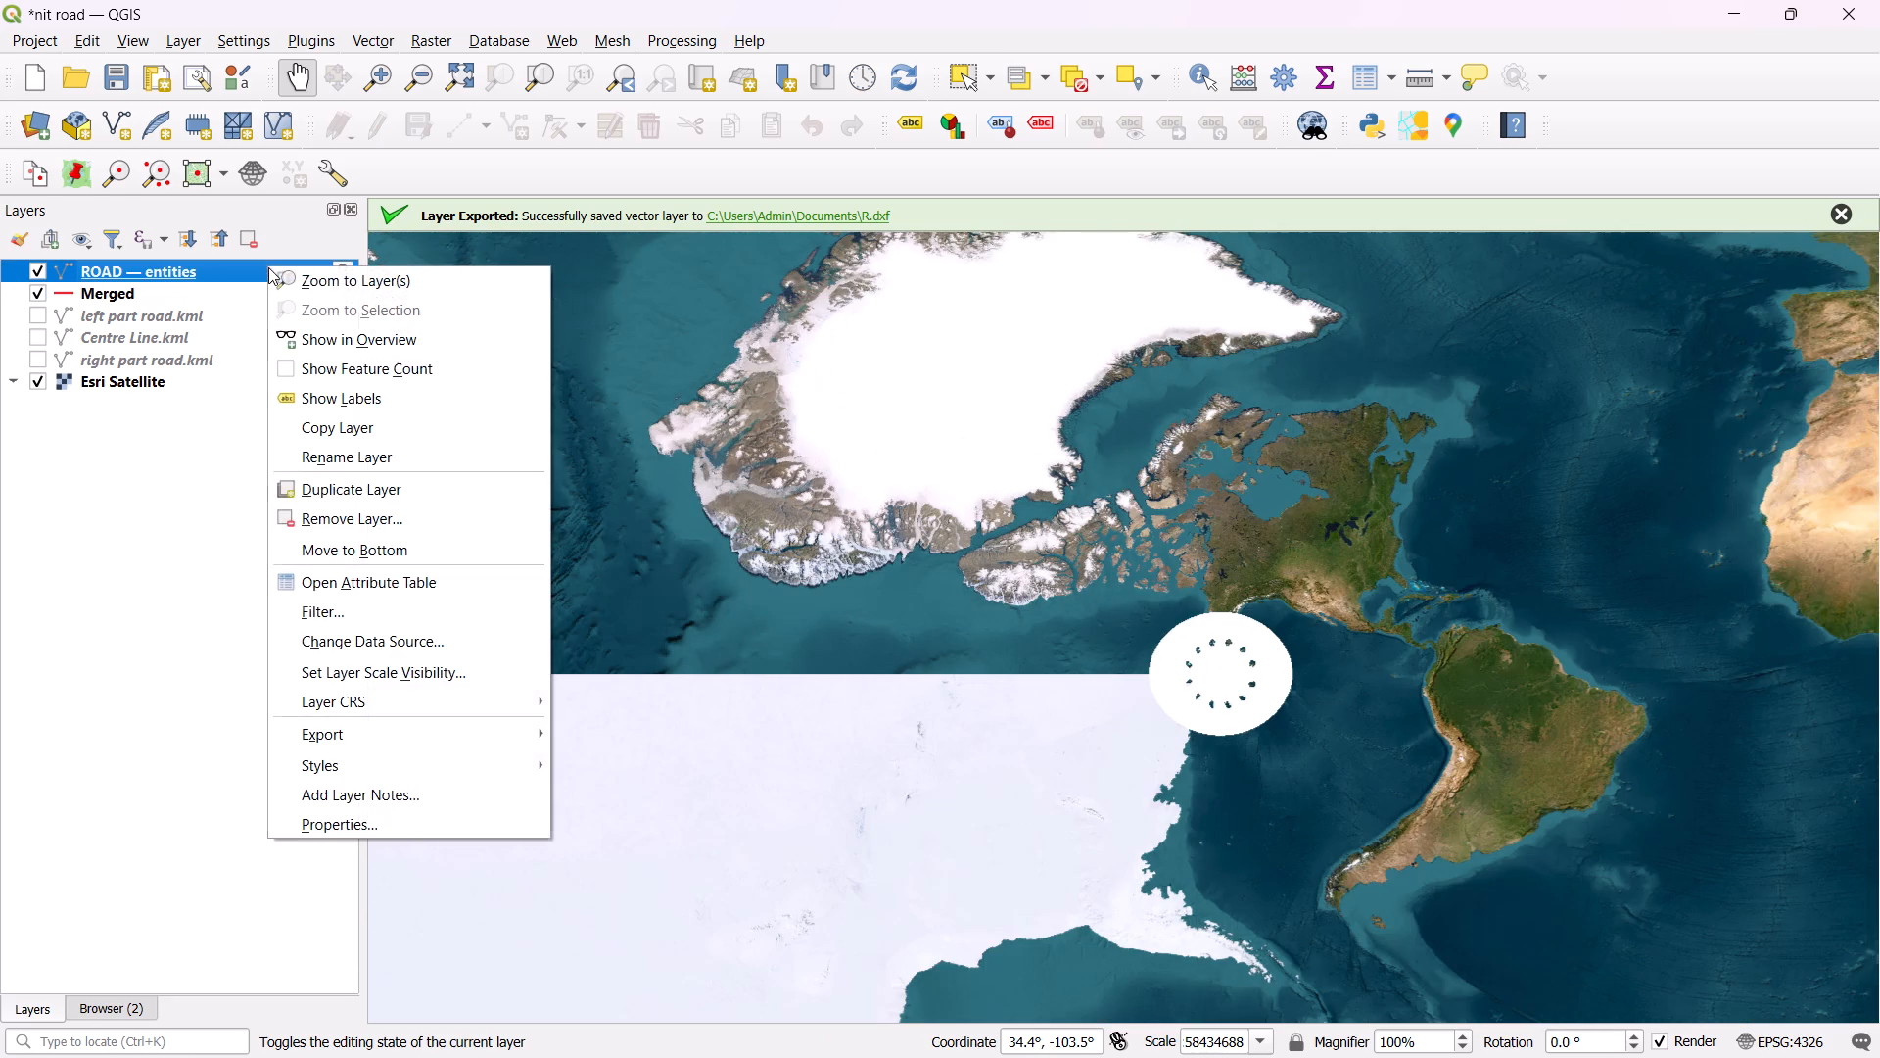
left_click(294, 279)
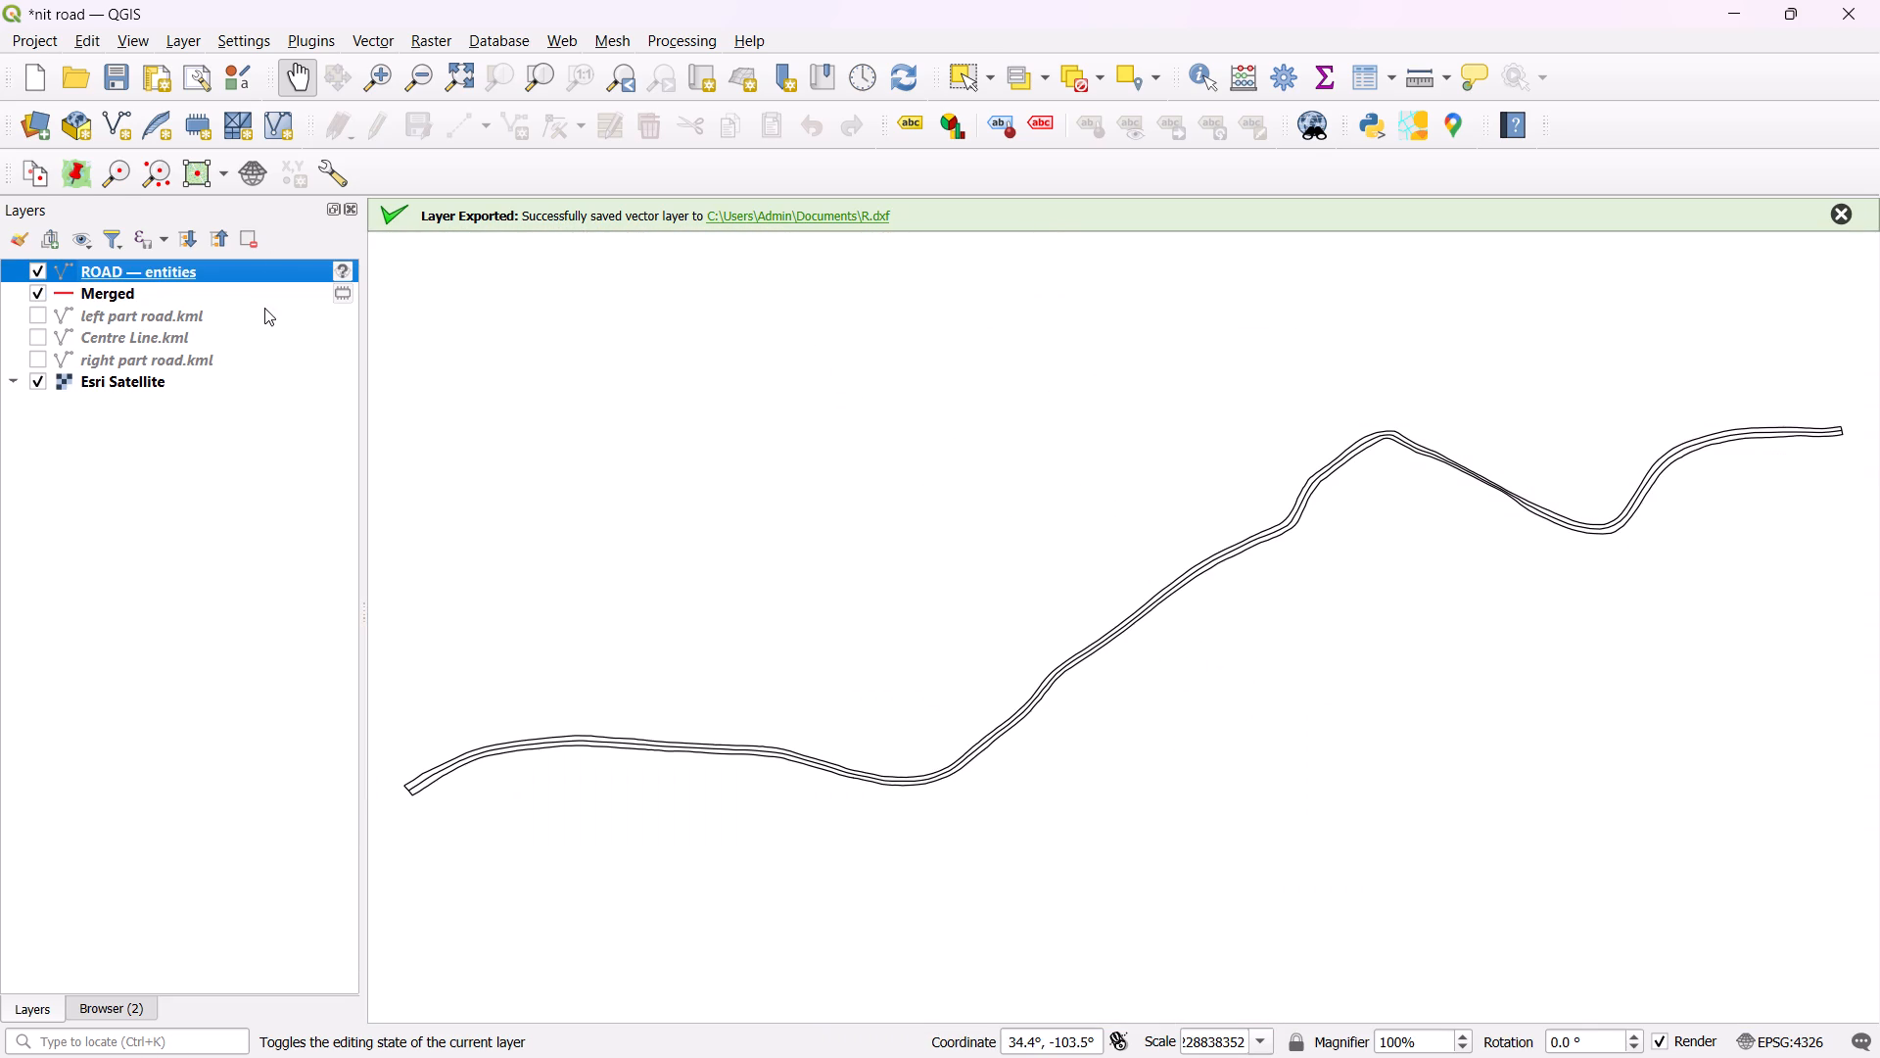
left_click(42, 295)
Examine the Esri Satellite layer's full extent and its surroundings to check how it lines up with the ROAD — entities layer.
left_click(123, 376)
right_click(123, 376)
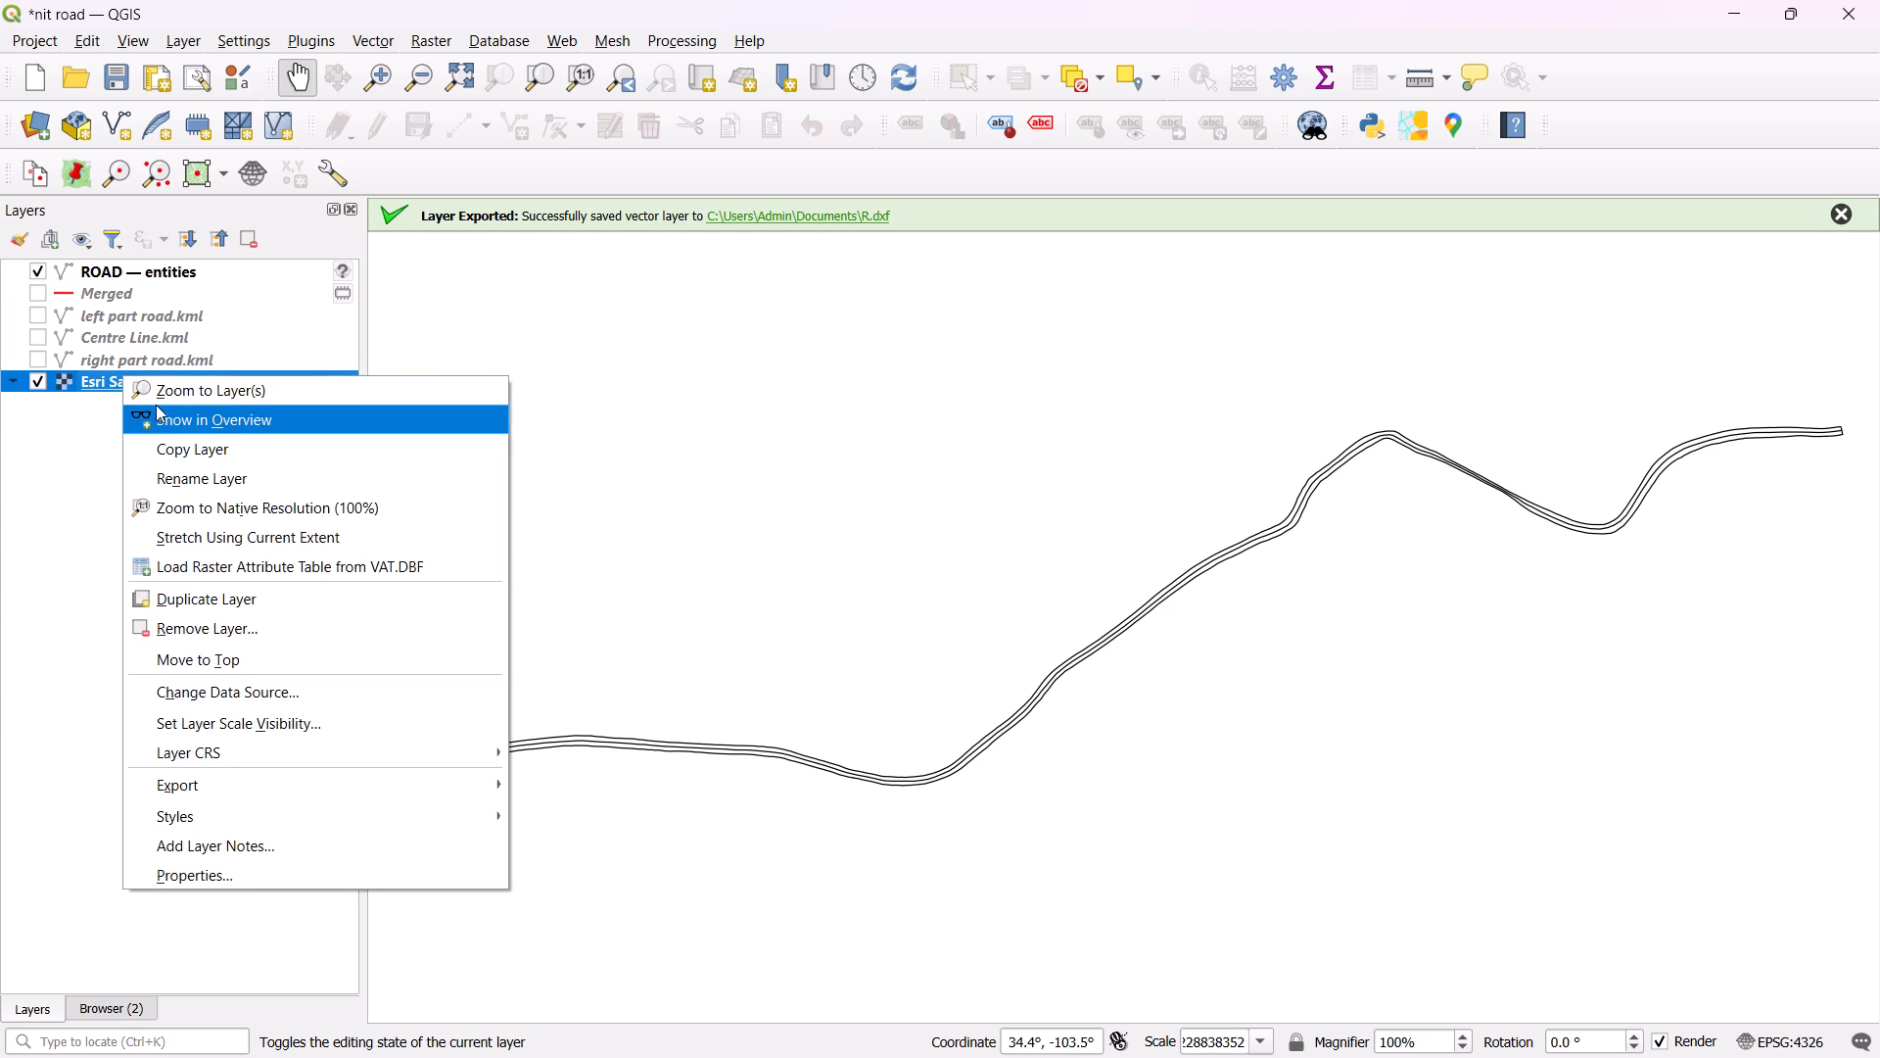
left_click(160, 388)
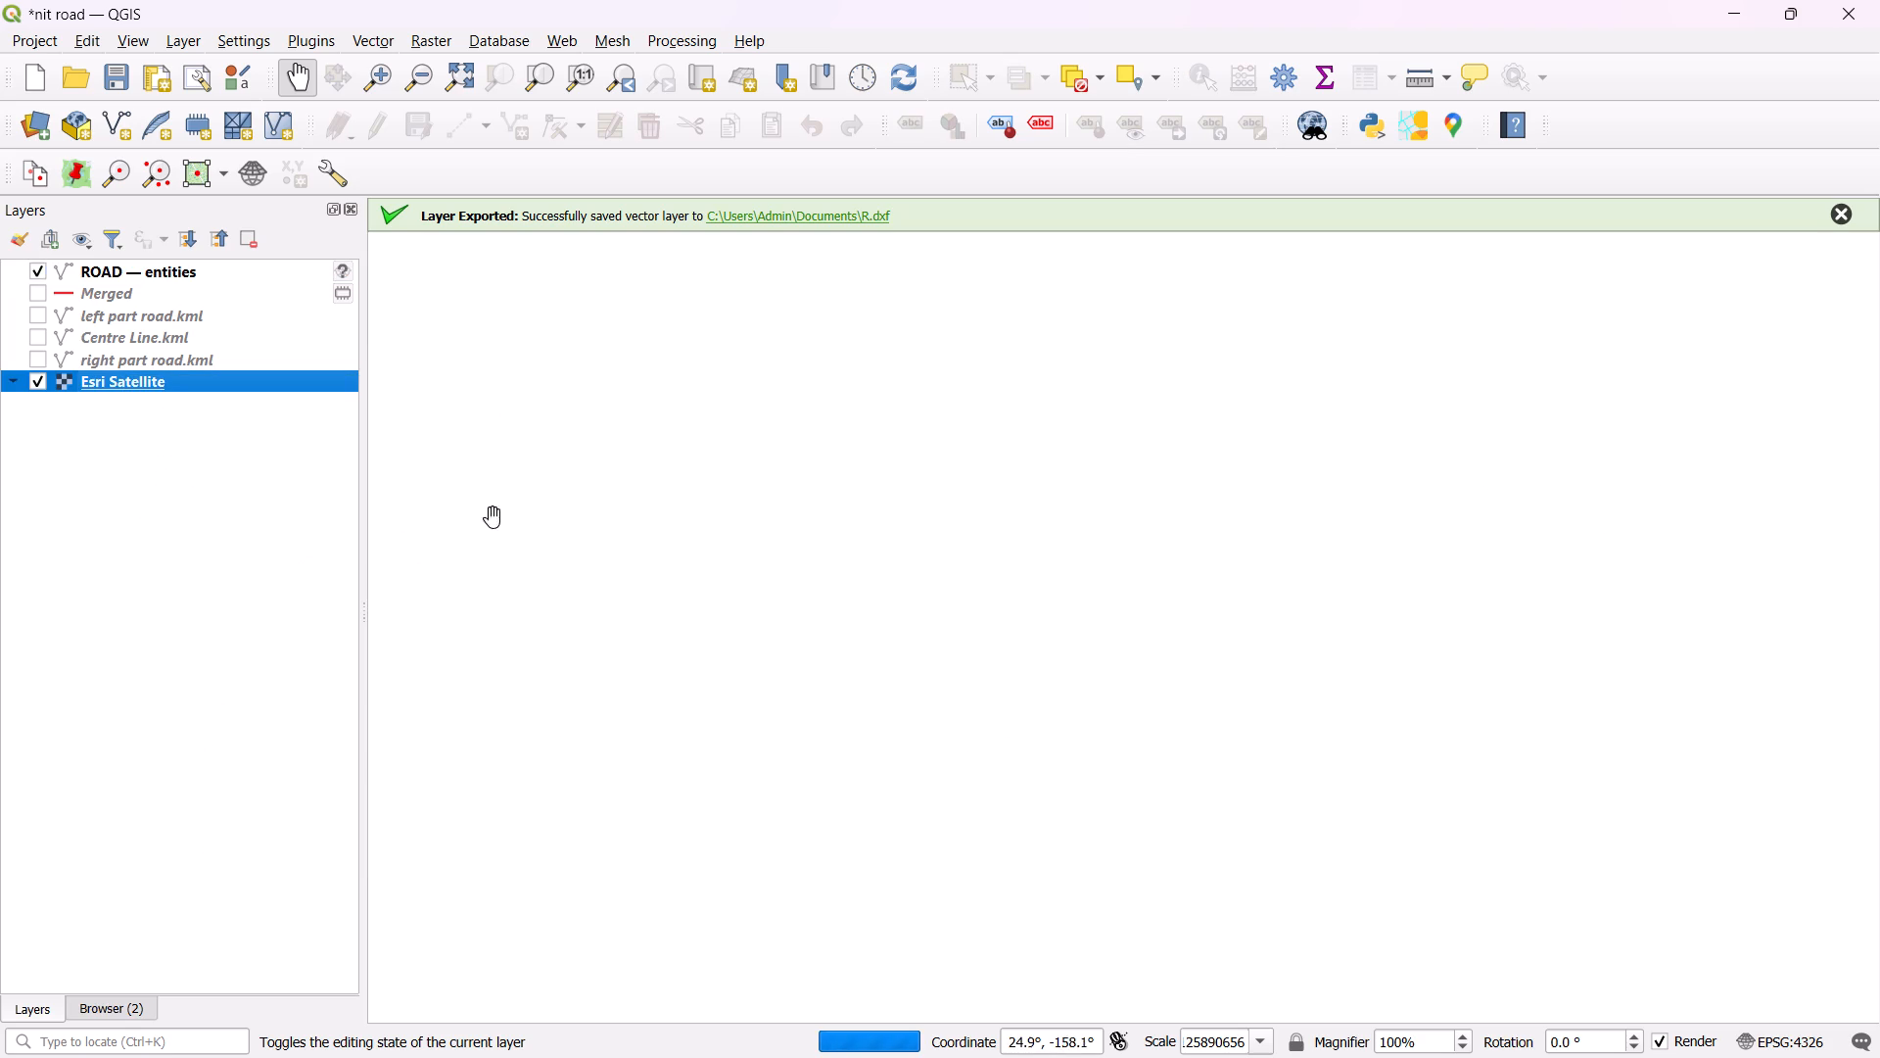
scroll(771, 508, "down", 7)
scroll(775, 512, "up", 1)
scroll(775, 512, "down", 1)
scroll(775, 512, "up", 3)
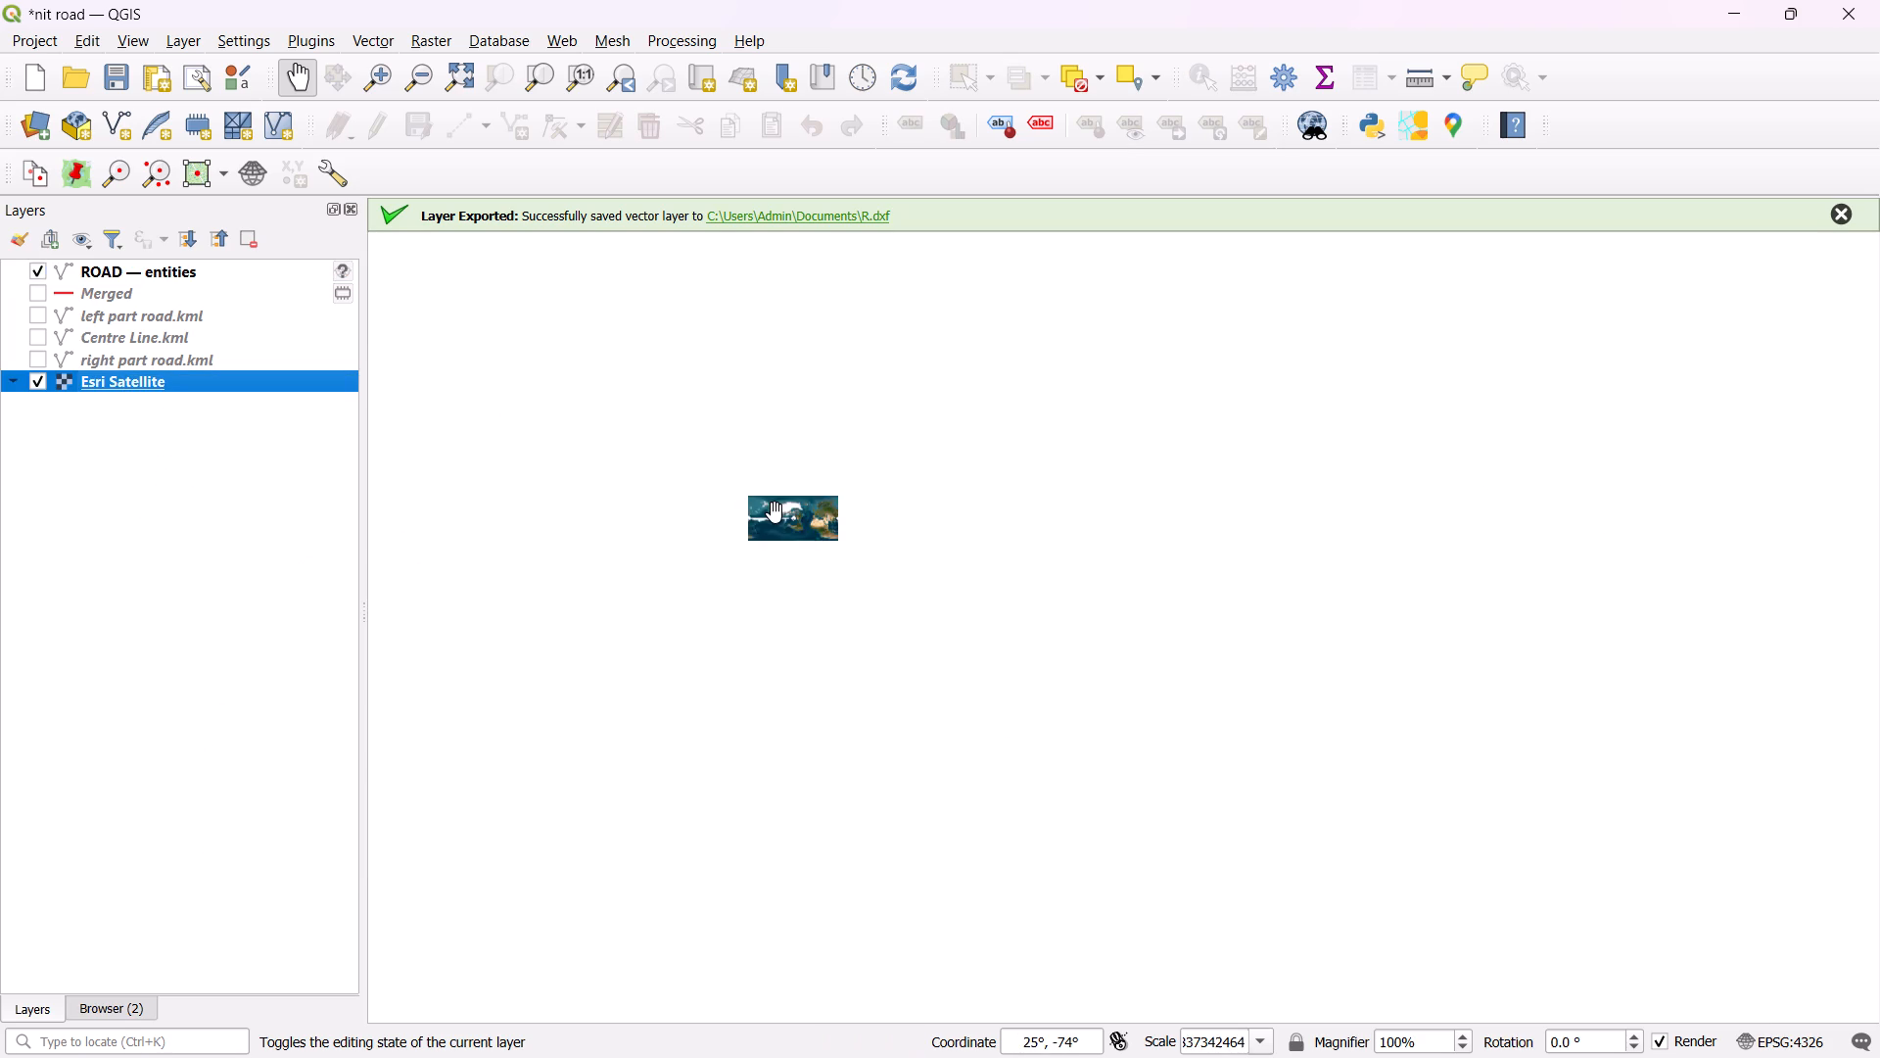
scroll(775, 512, "up", 14)
scroll(775, 512, "down", 4)
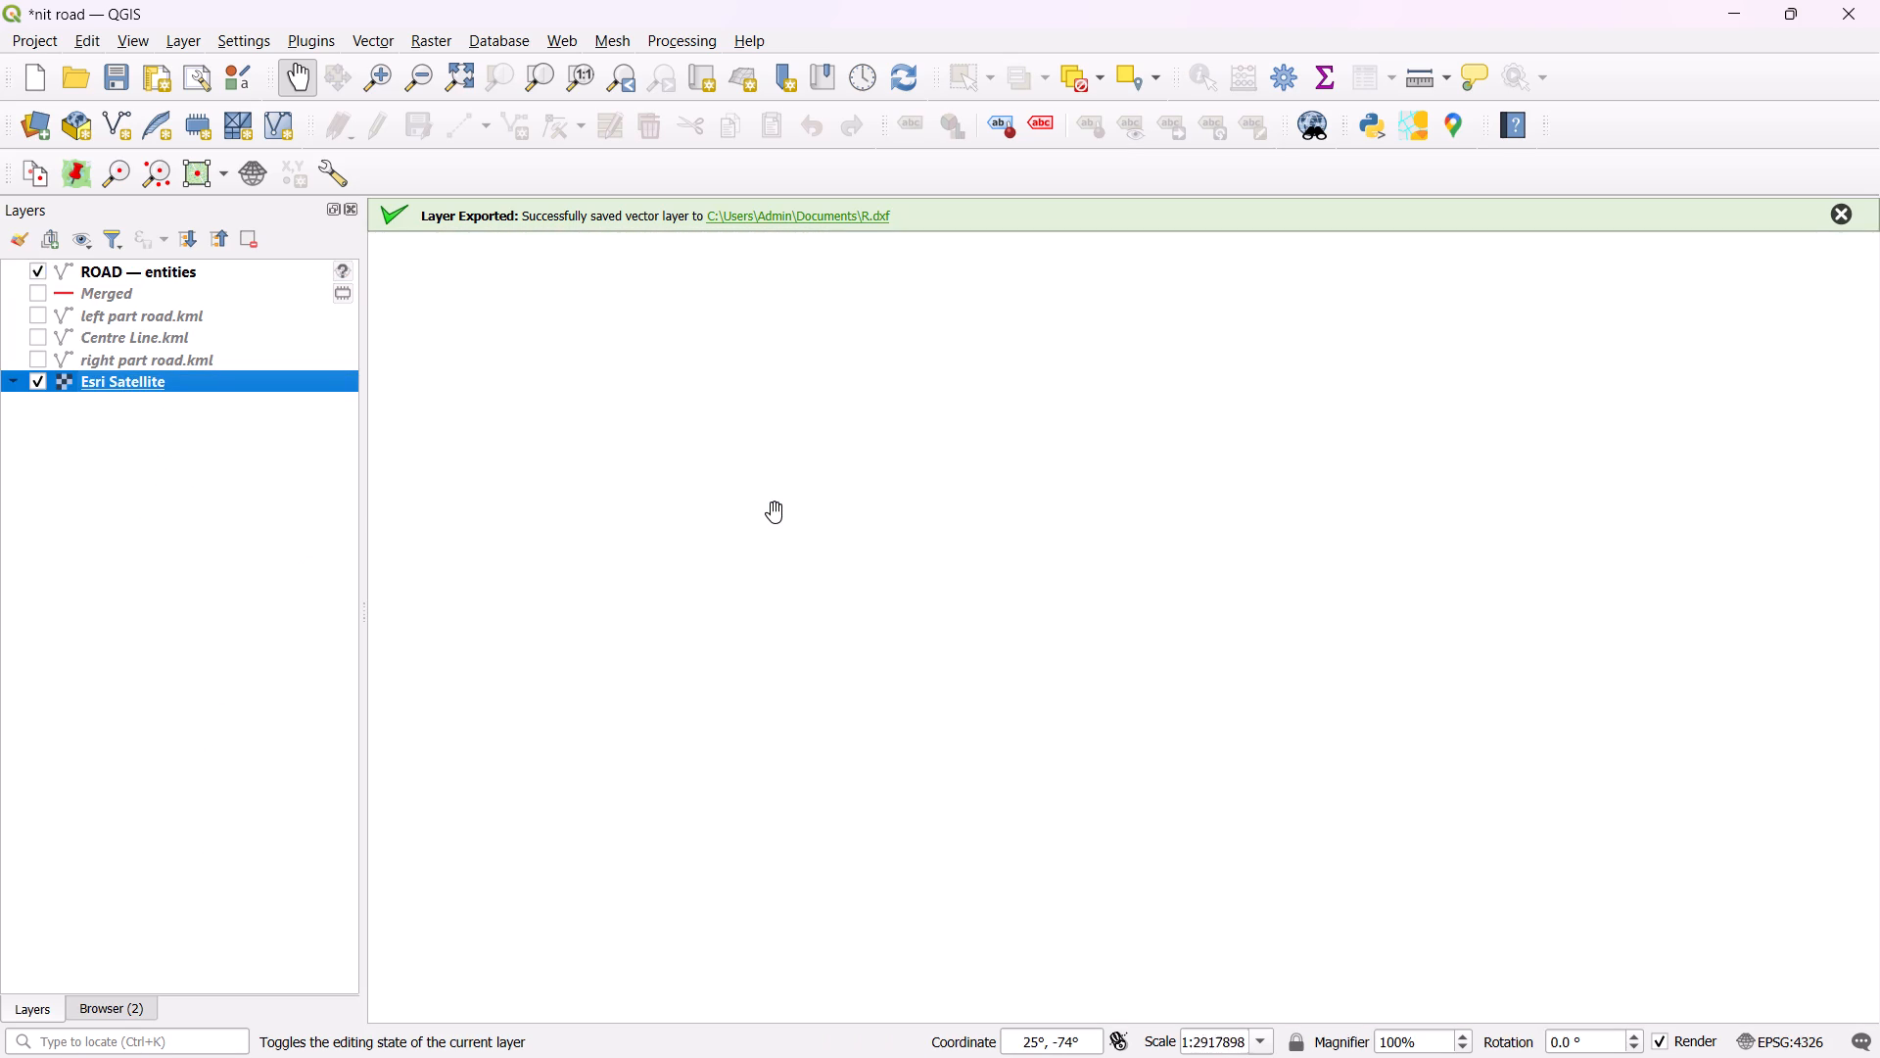
scroll(775, 512, "down", 19)
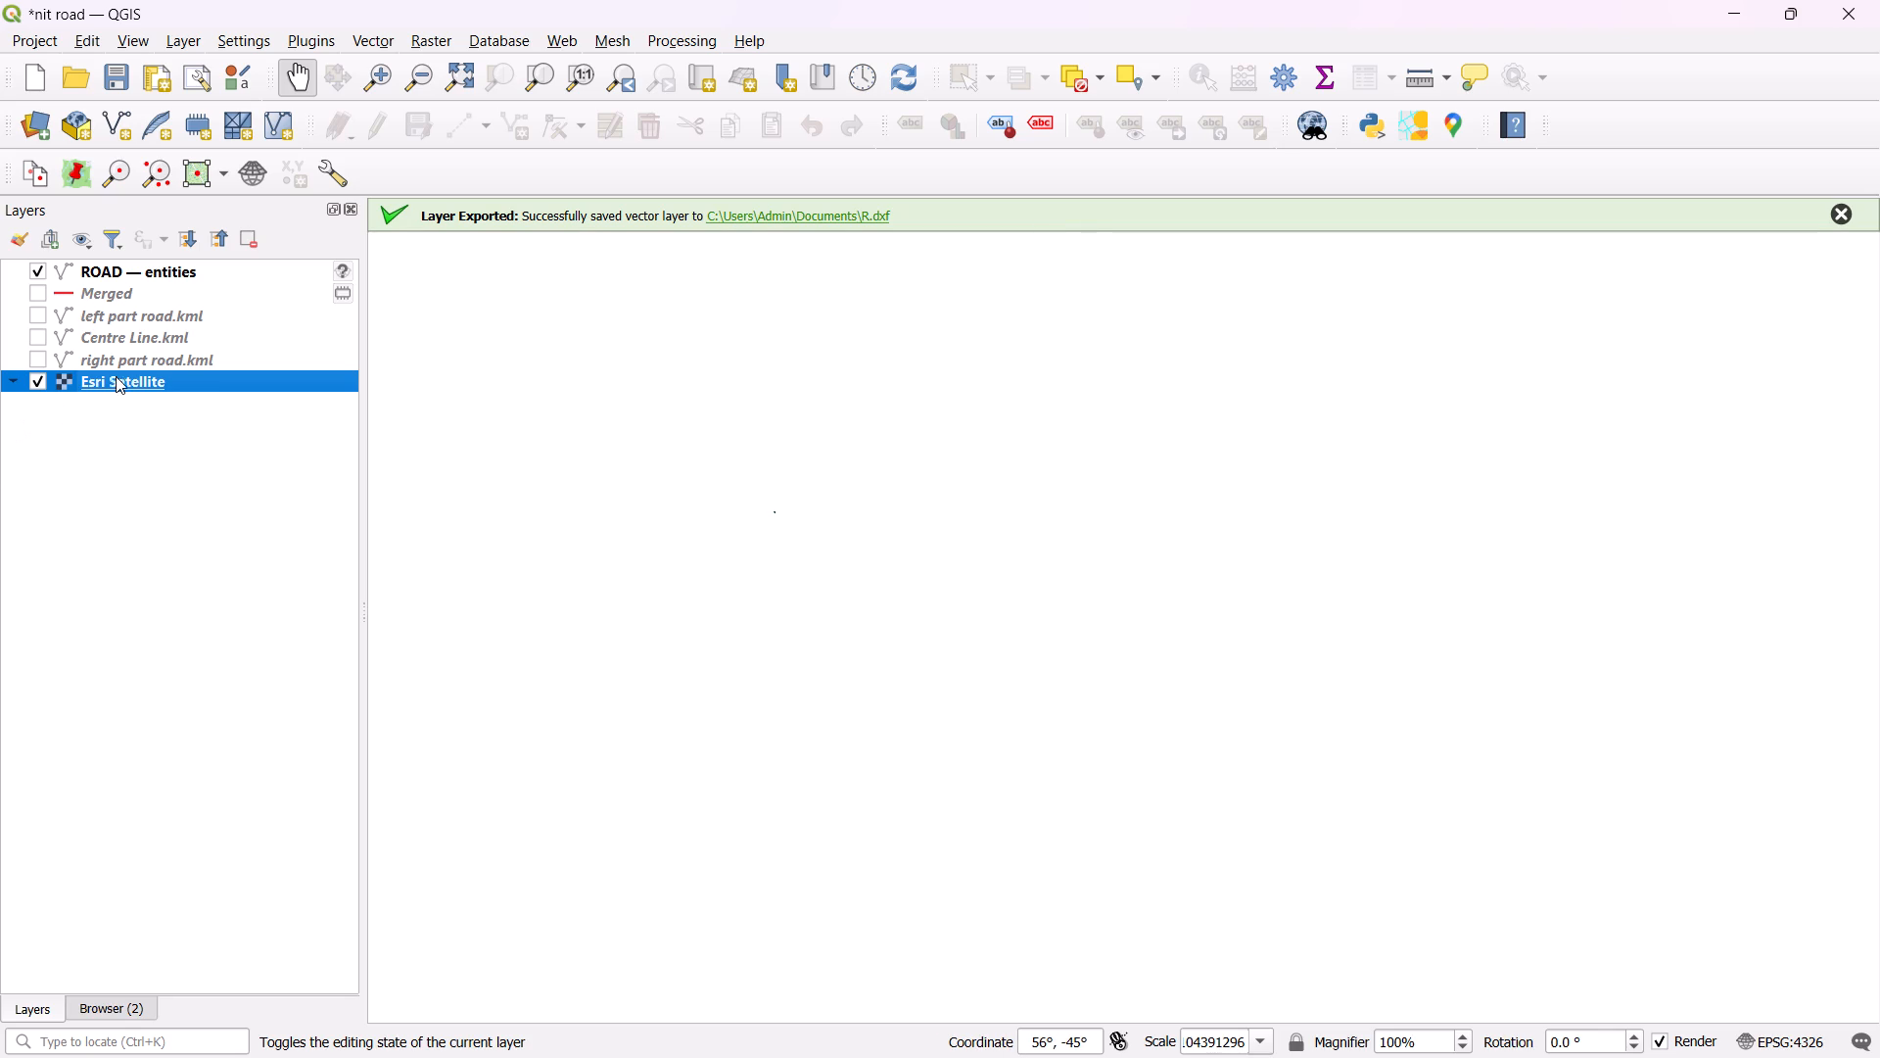
left_click(117, 376)
right_click(117, 374)
left_click(155, 395)
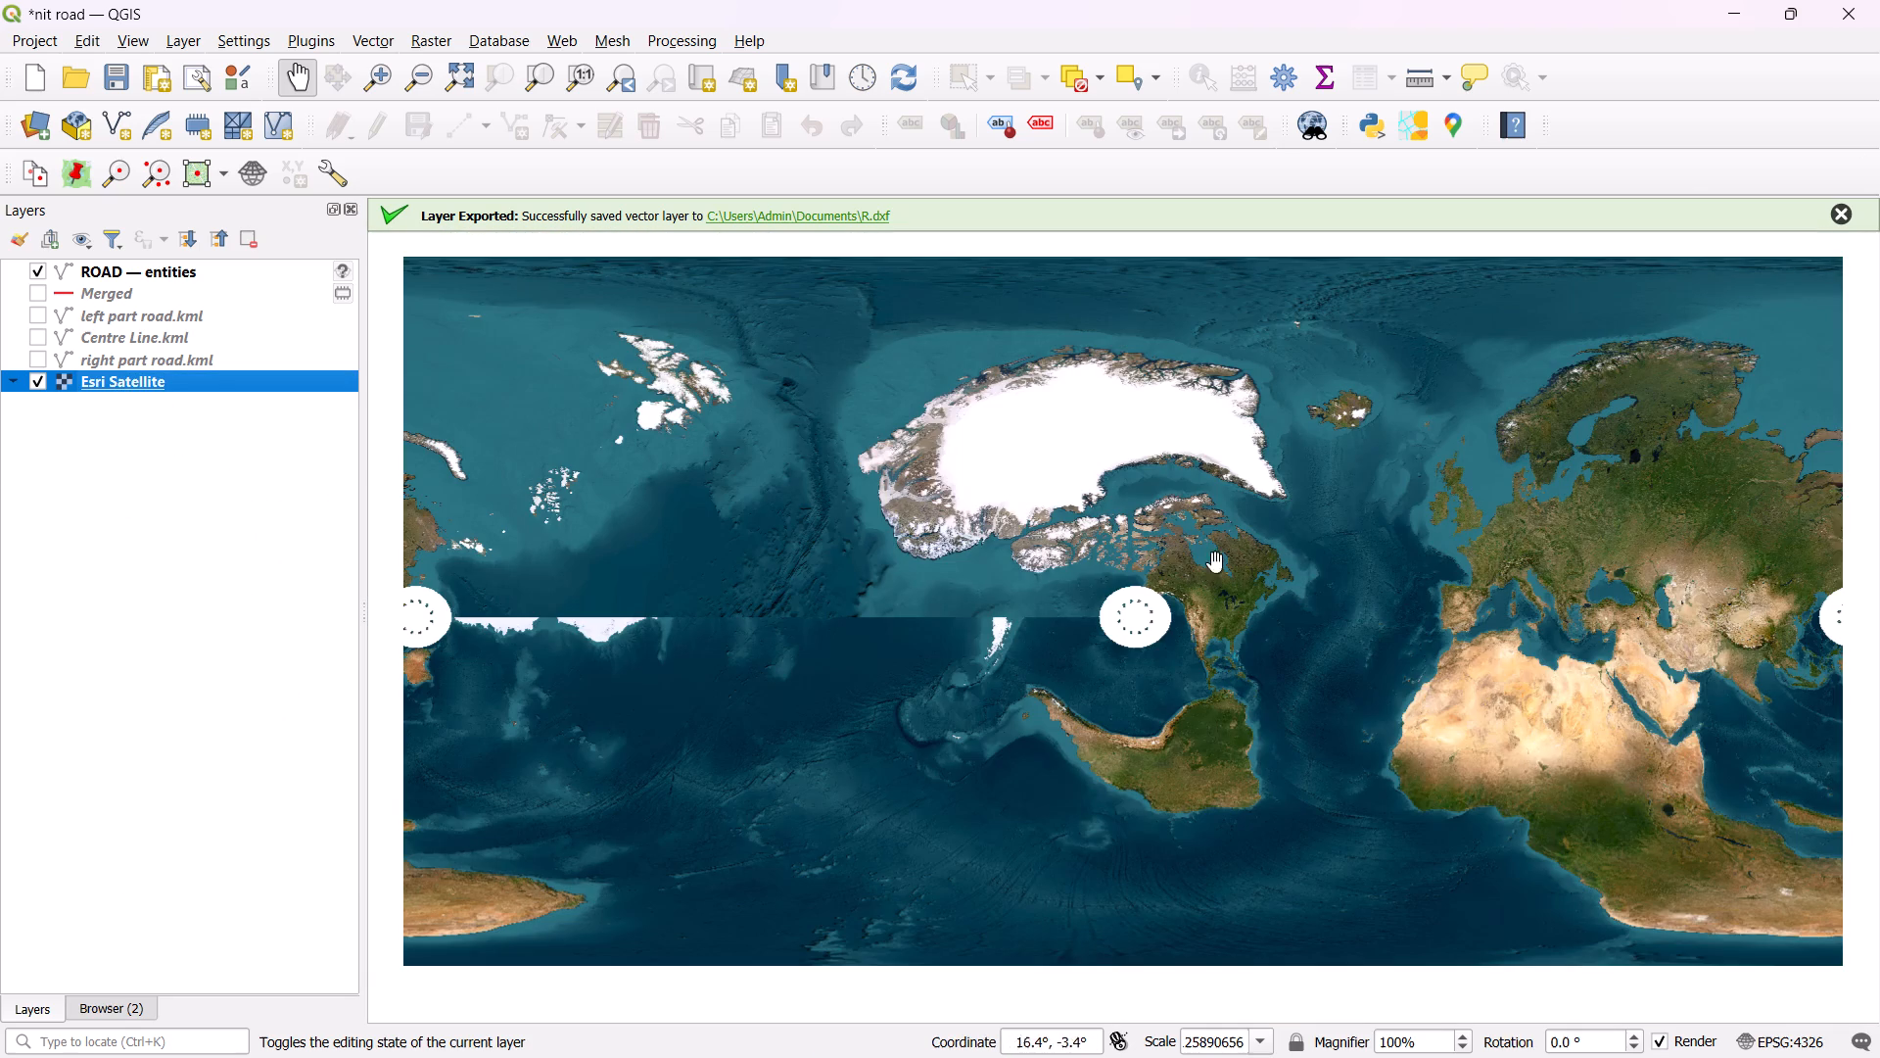
scroll(1362, 569, "down", 2)
scroll(1362, 569, "up", 3)
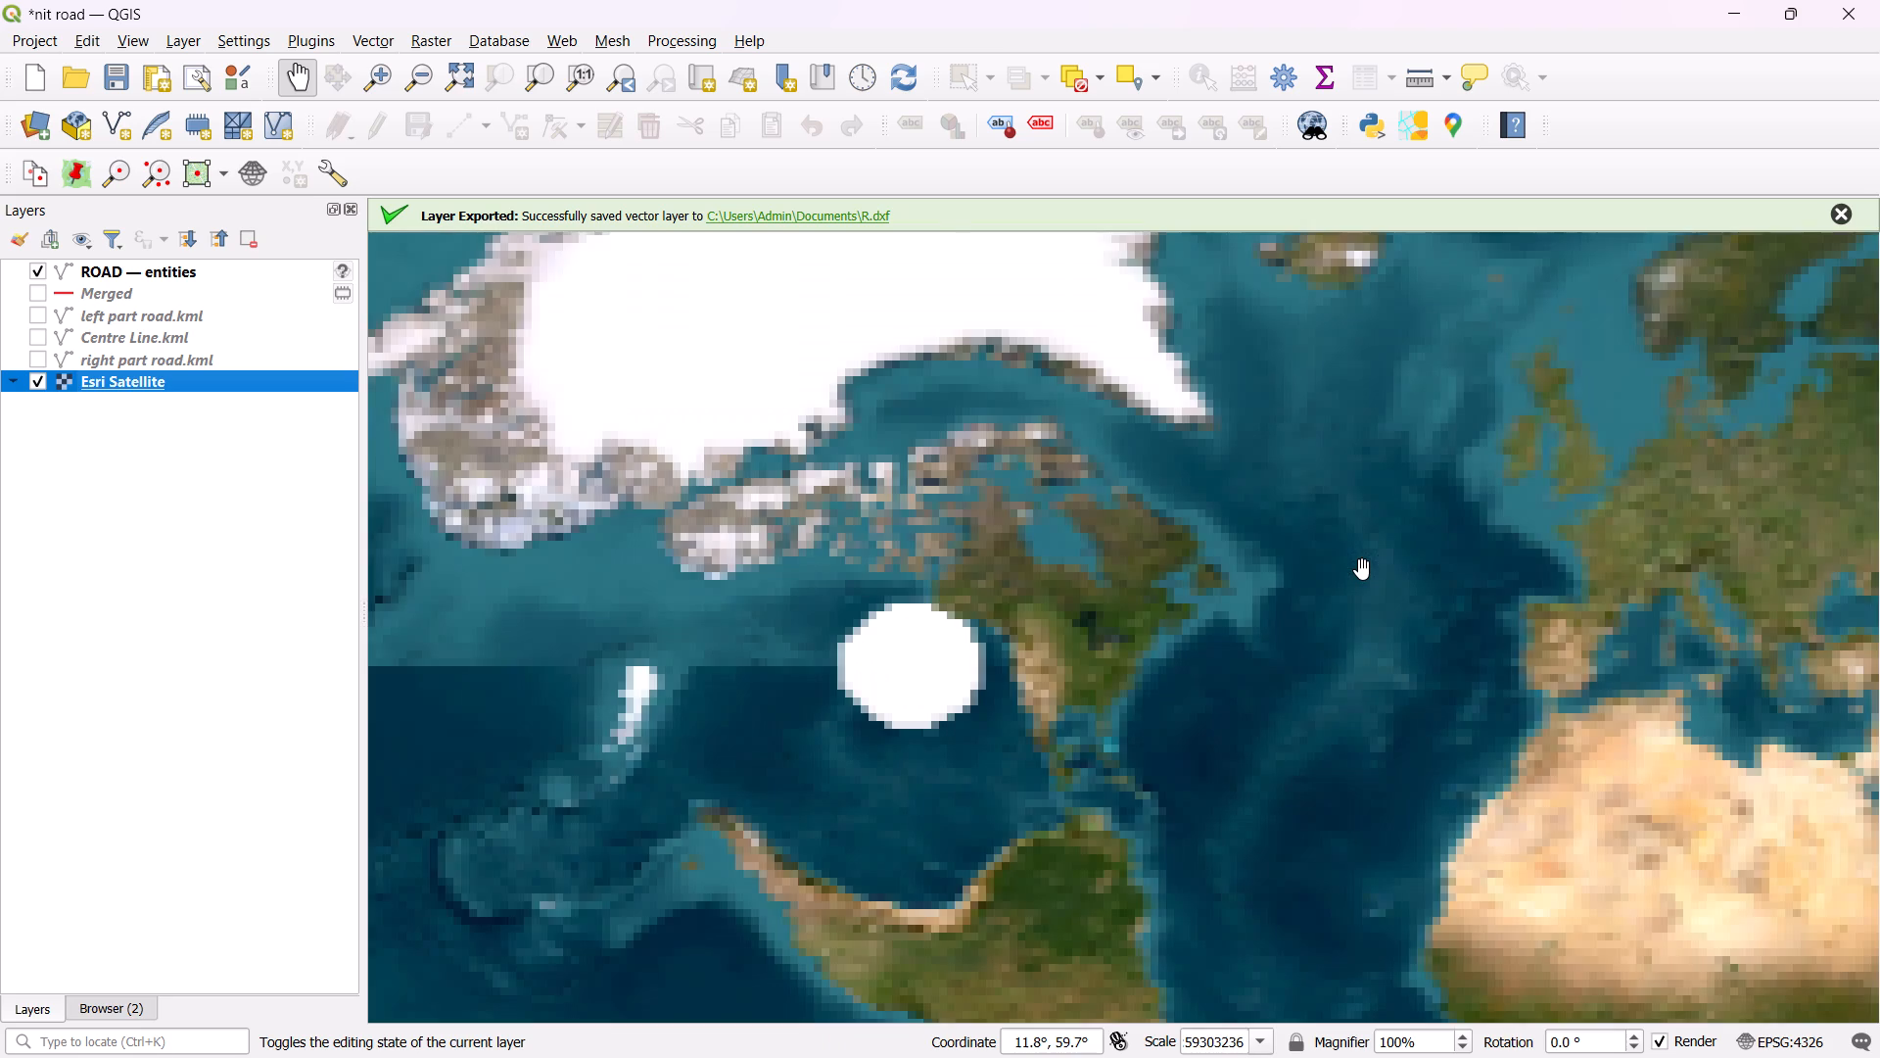
scroll(1362, 569, "up", 1)
scroll(1362, 569, "down", 4)
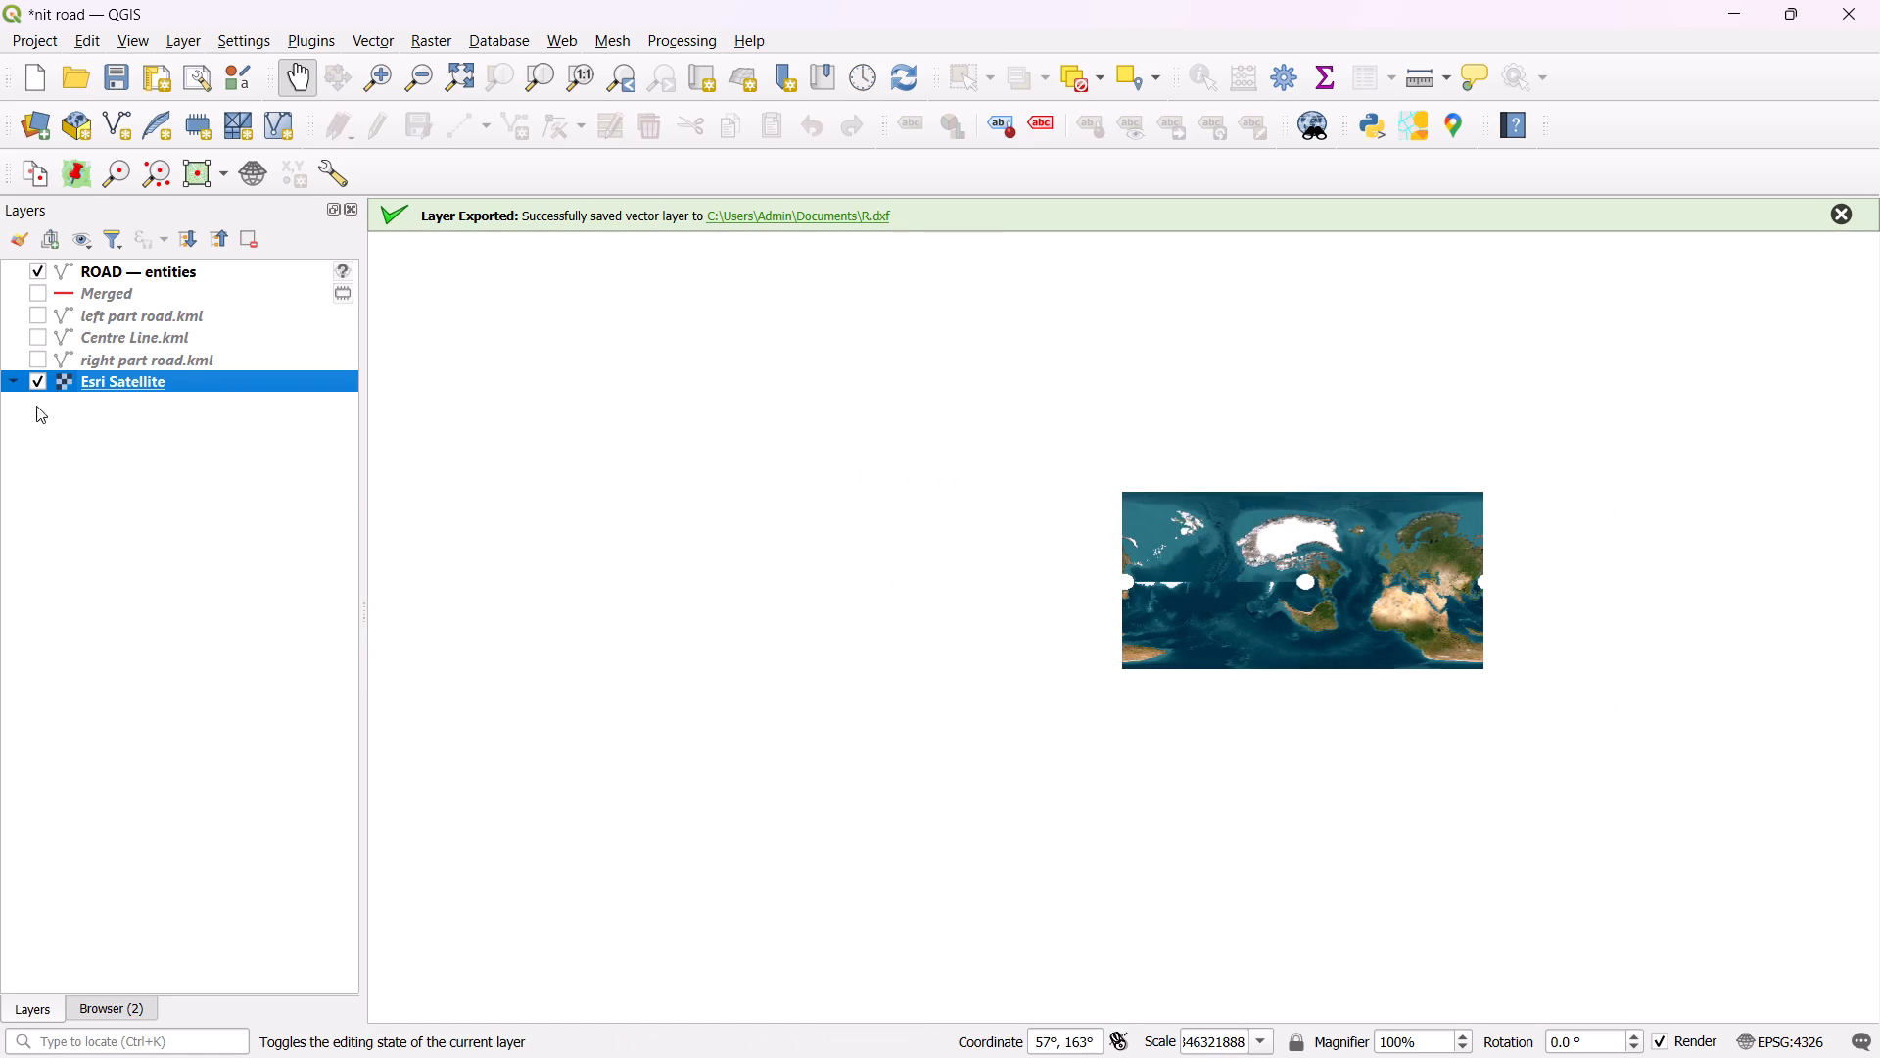
Hide the existing Esri Satellite layer and add a fresh Esri Satellite layer from the XYZ Tiles connections.
left_click(34, 380)
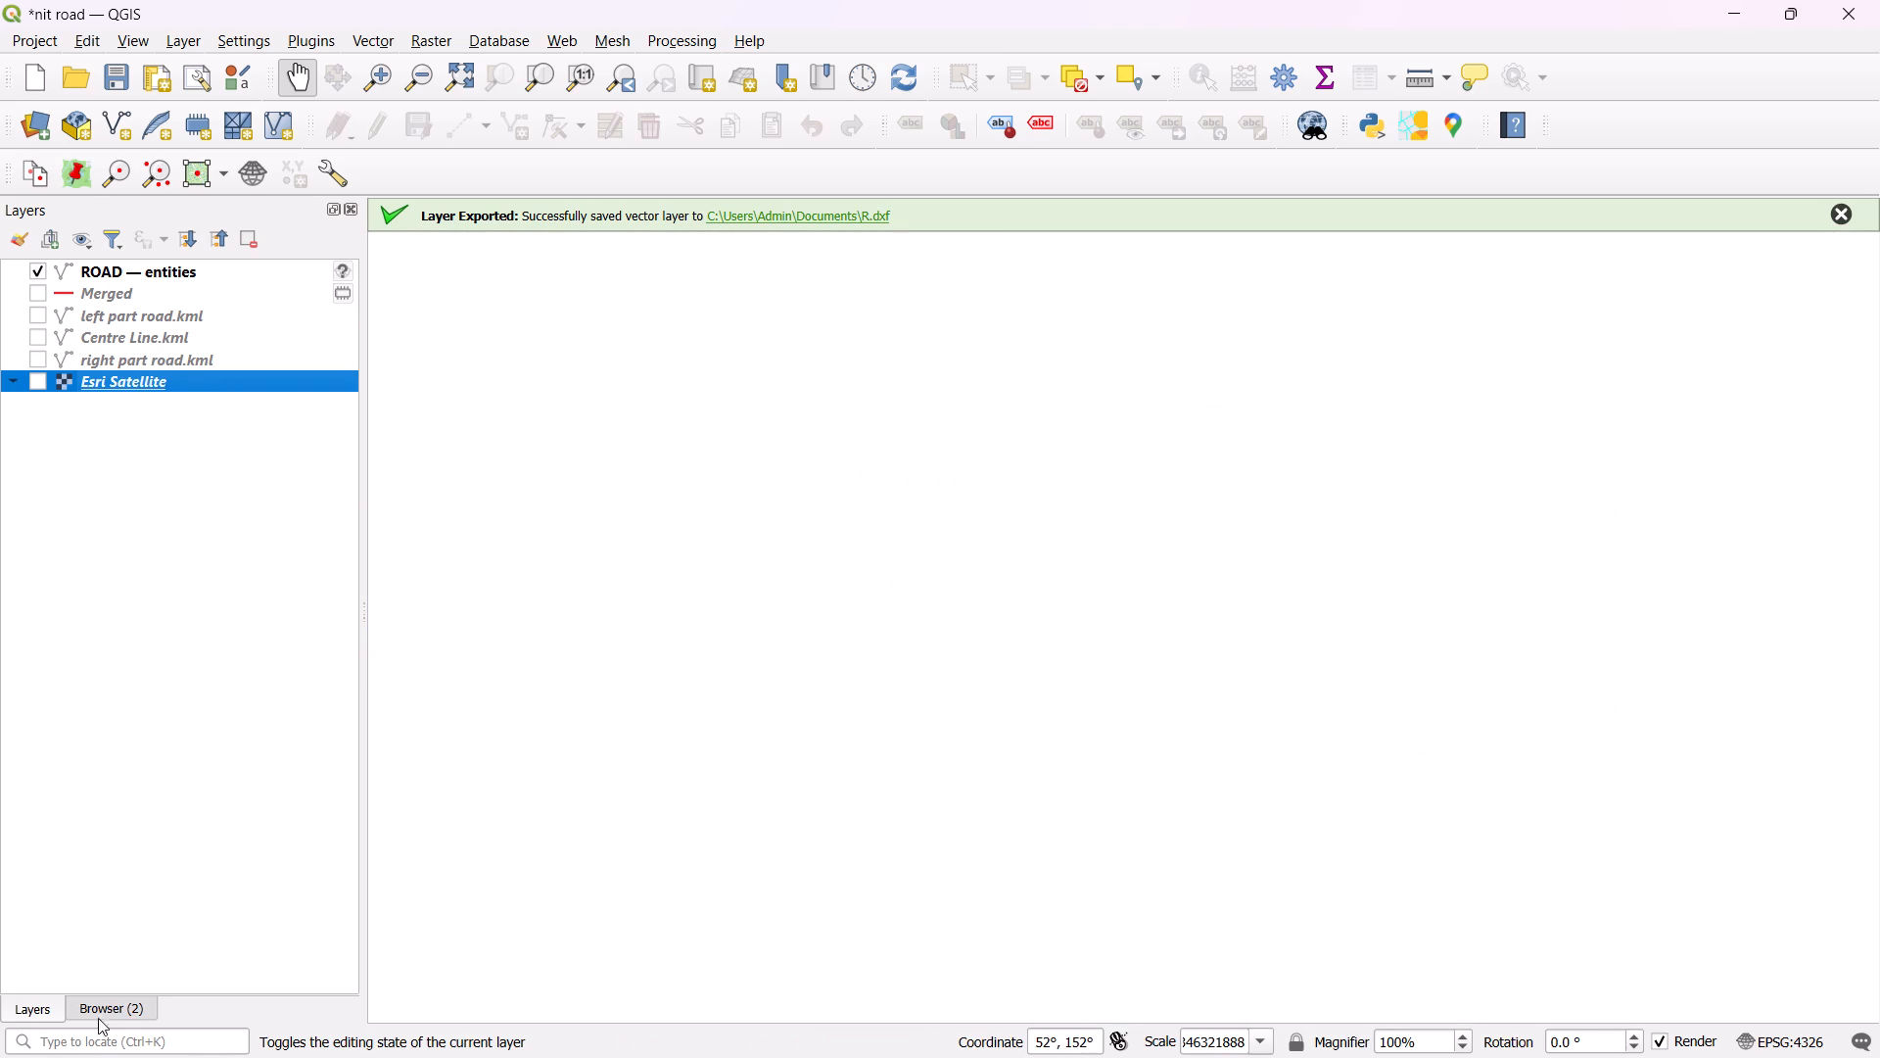
left_click(45, 1009)
left_click(93, 1002)
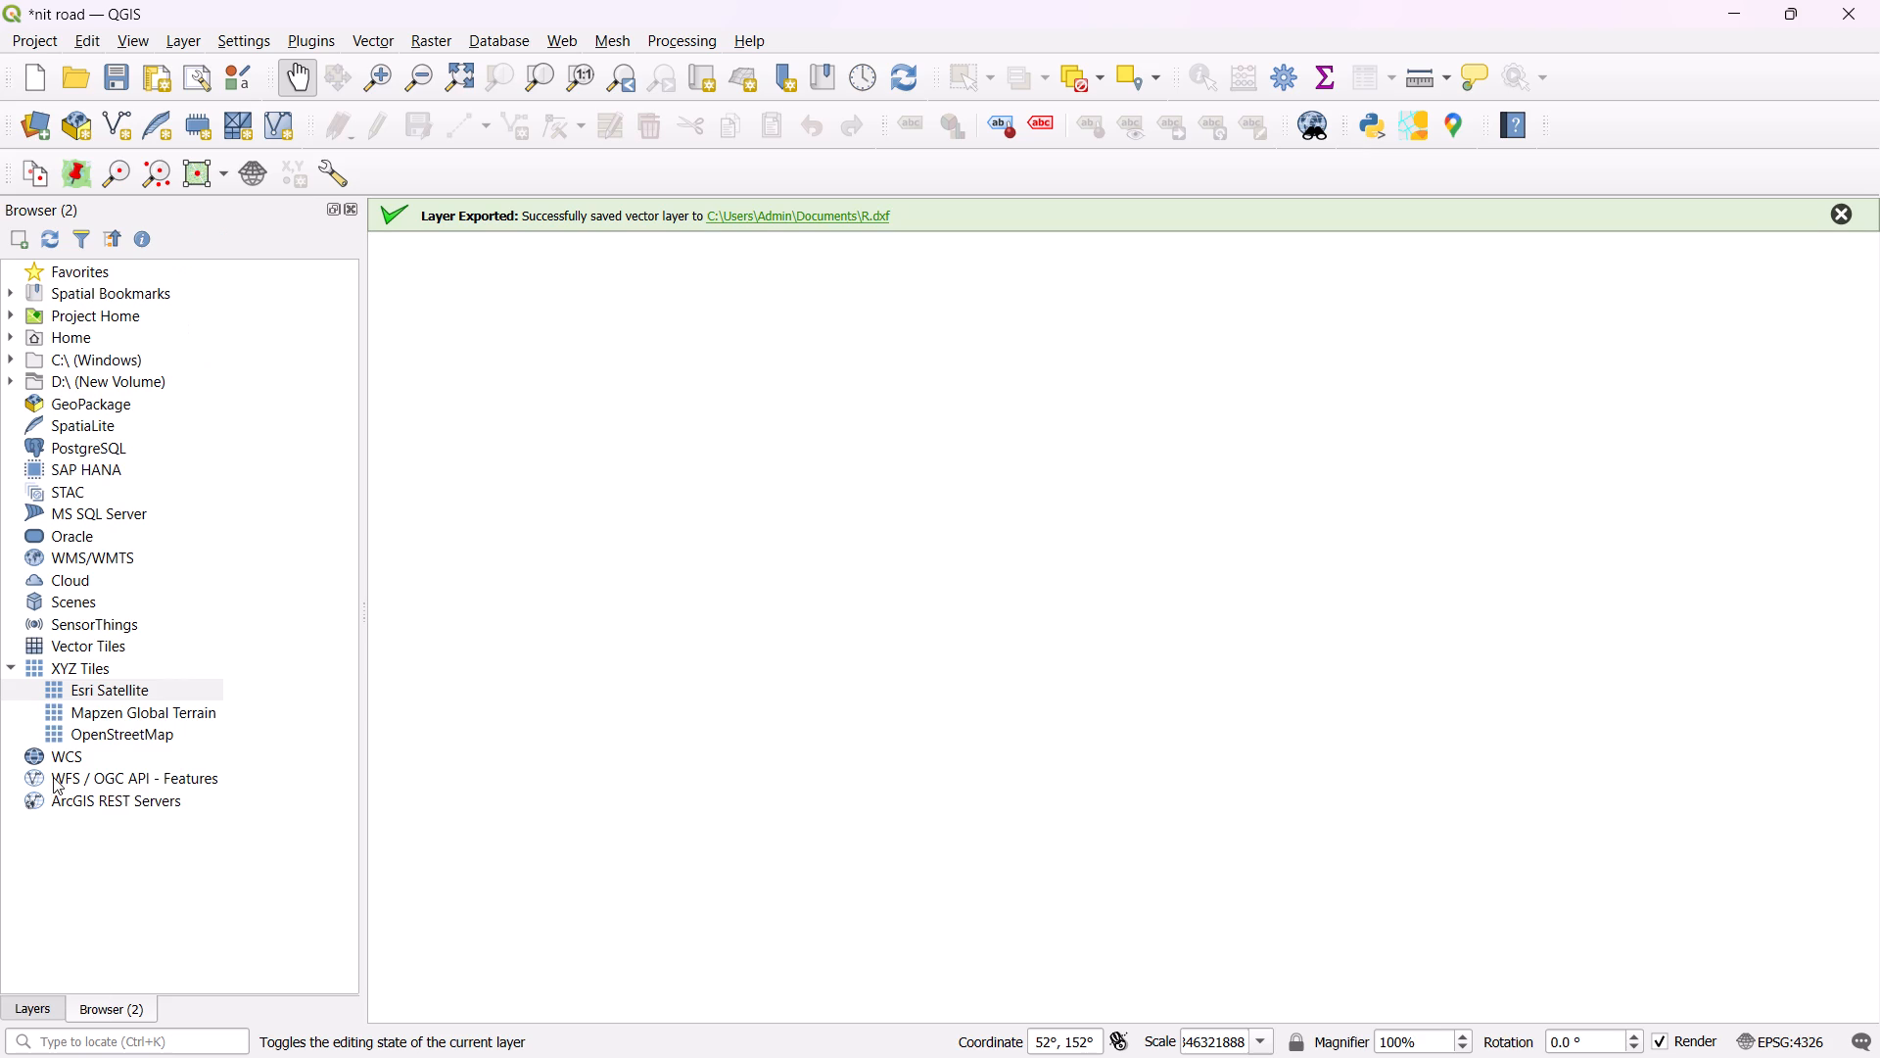
double_click(125, 683)
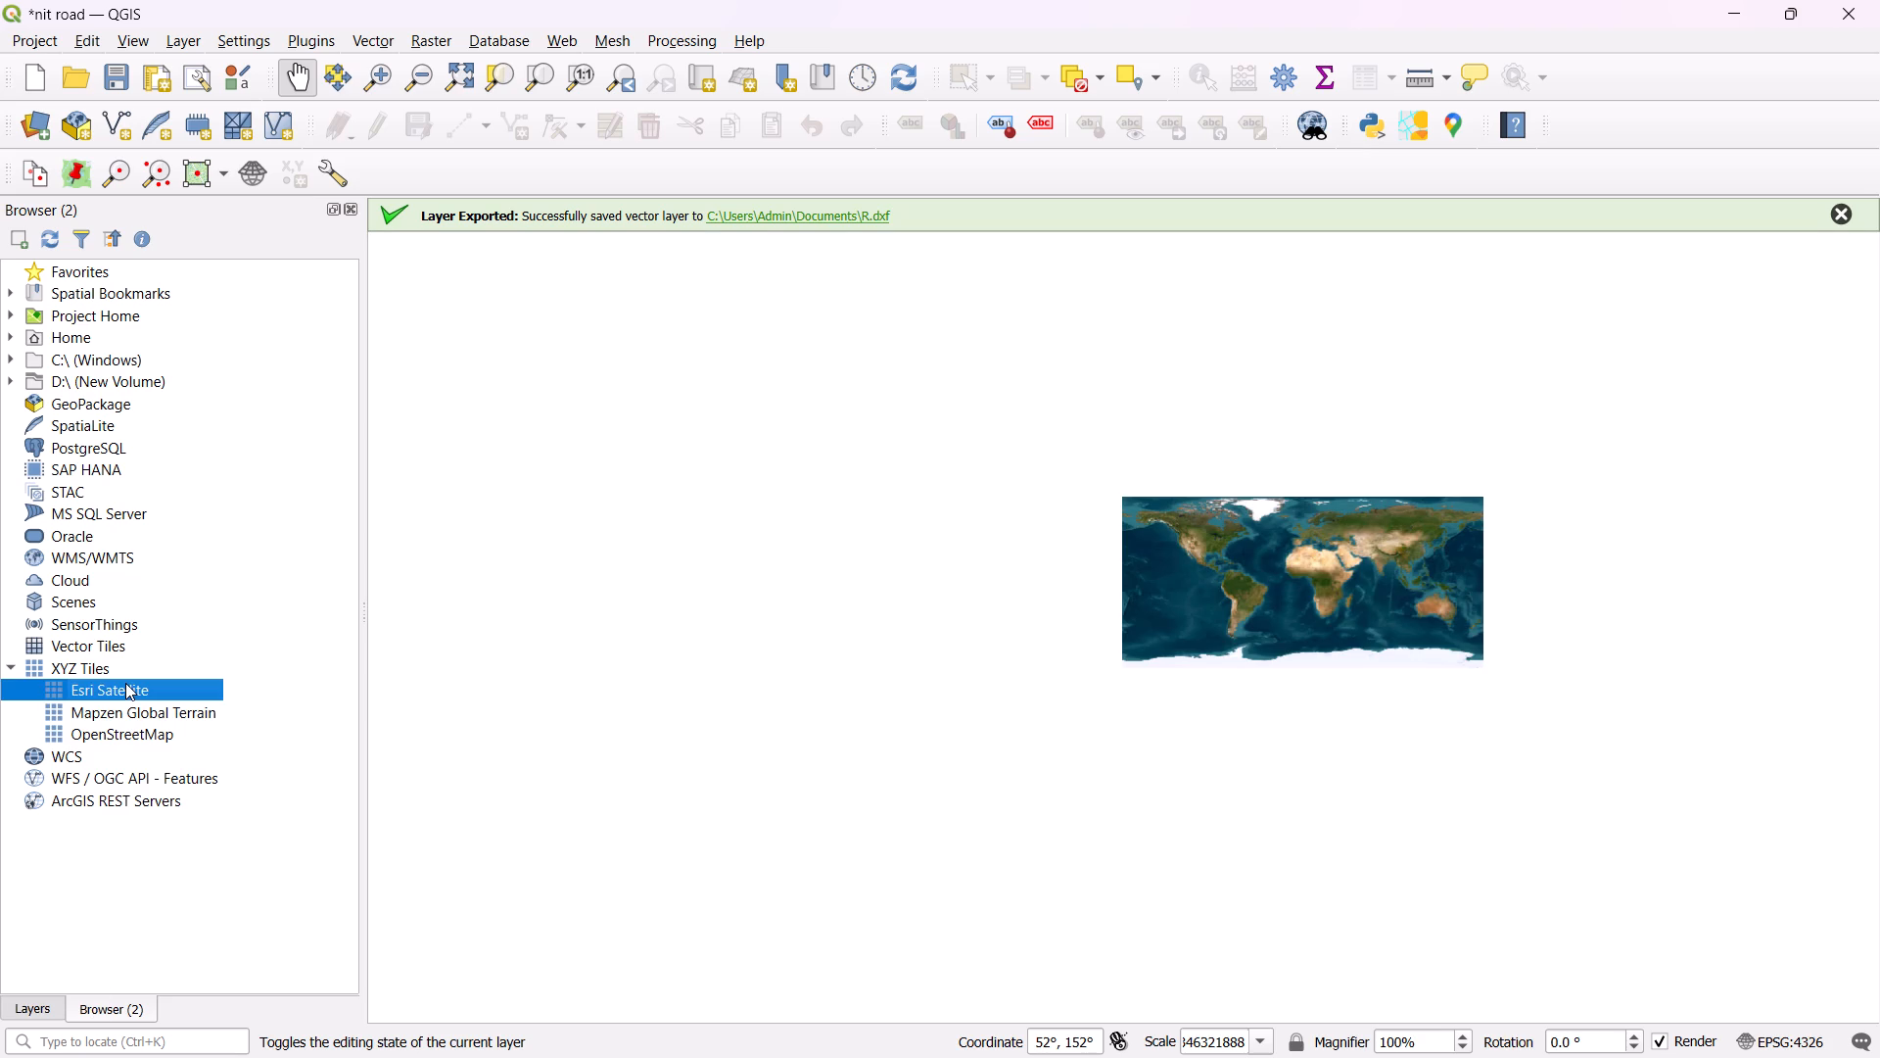
left_click(47, 1010)
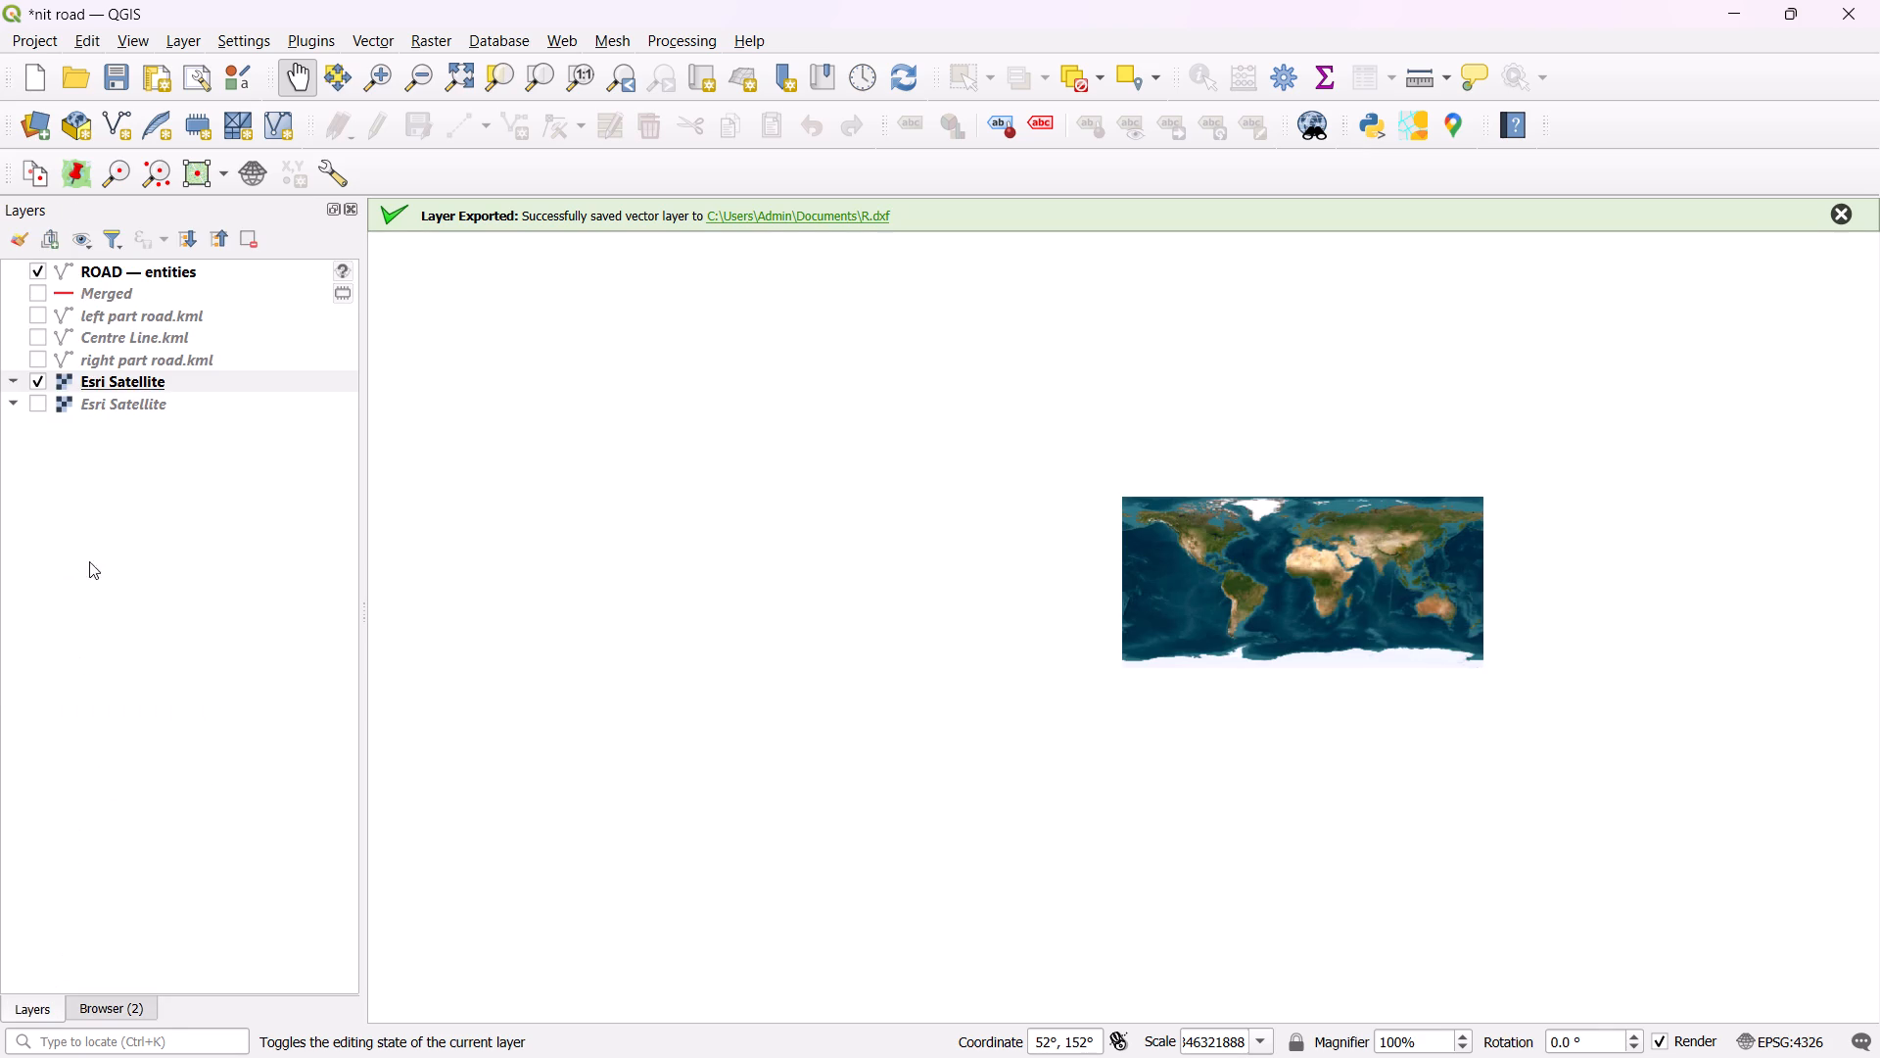
Inspect the newly added Esri Satellite imagery at full extent and around northeast India.
right_click(101, 384)
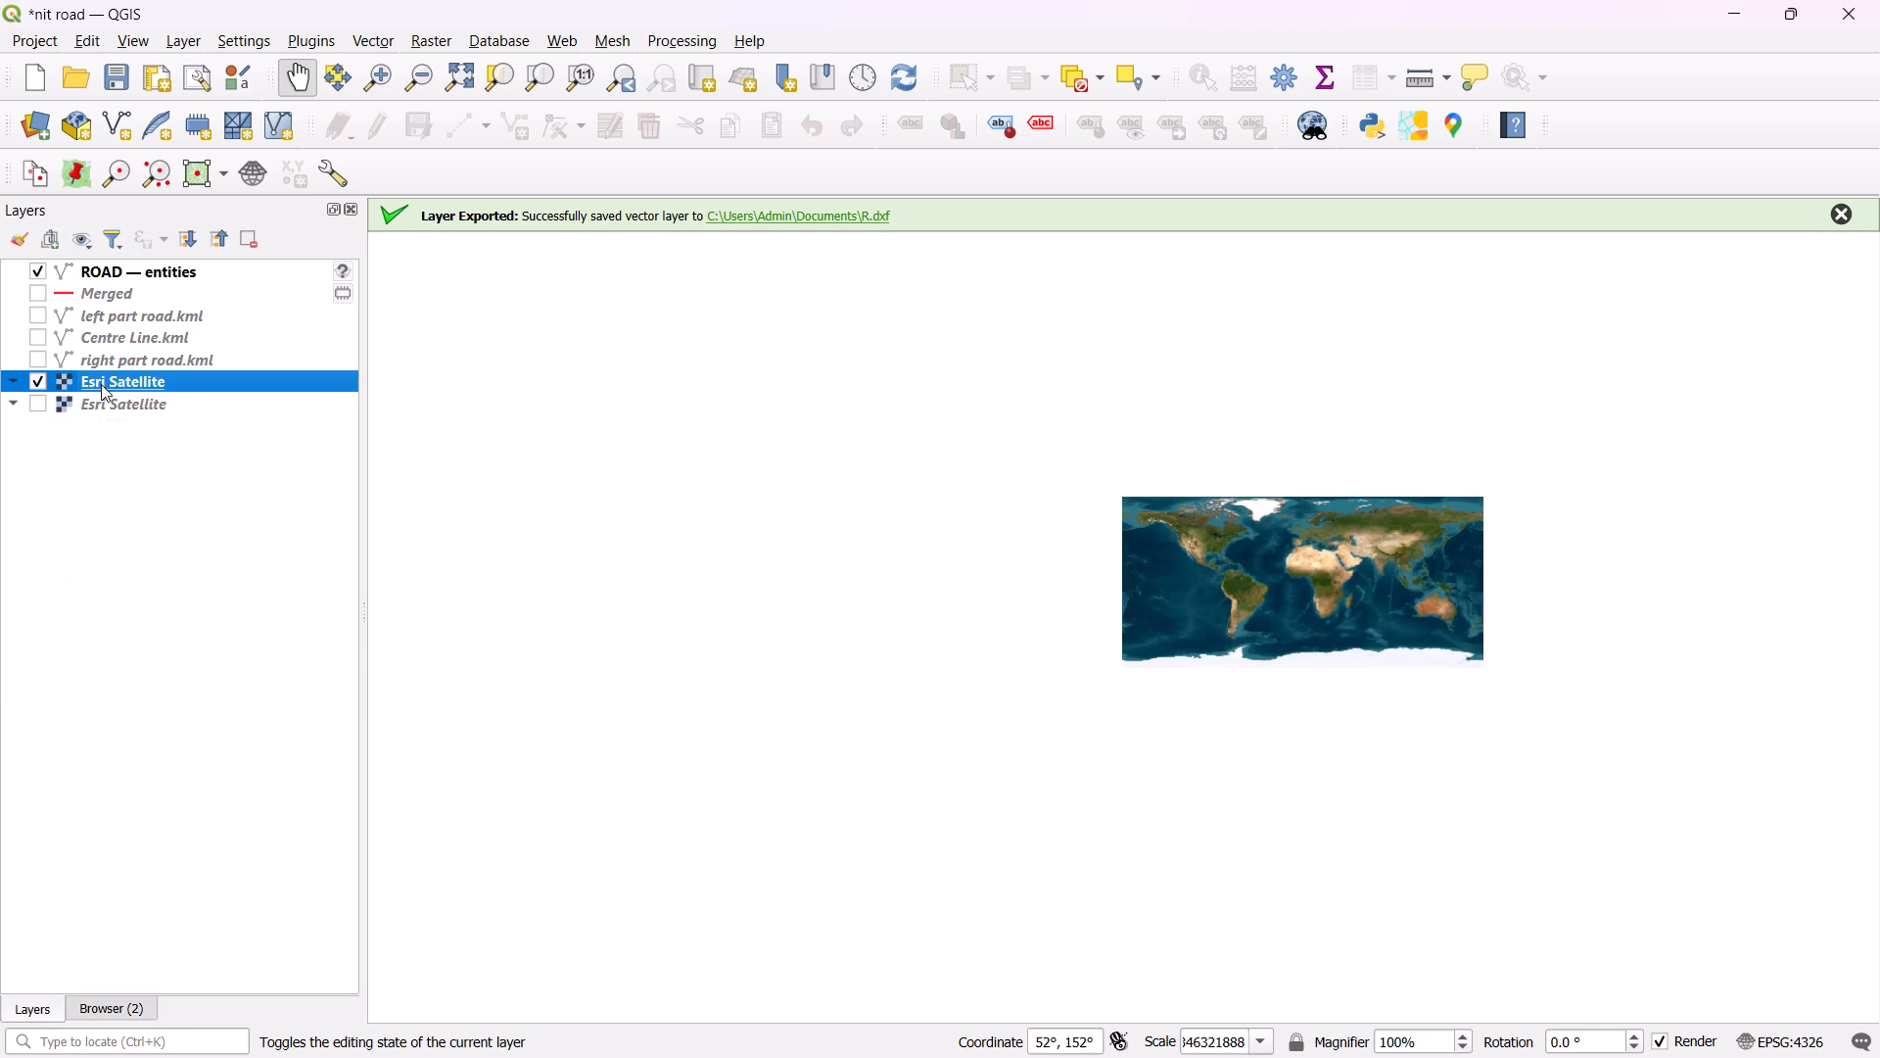
left_click(109, 394)
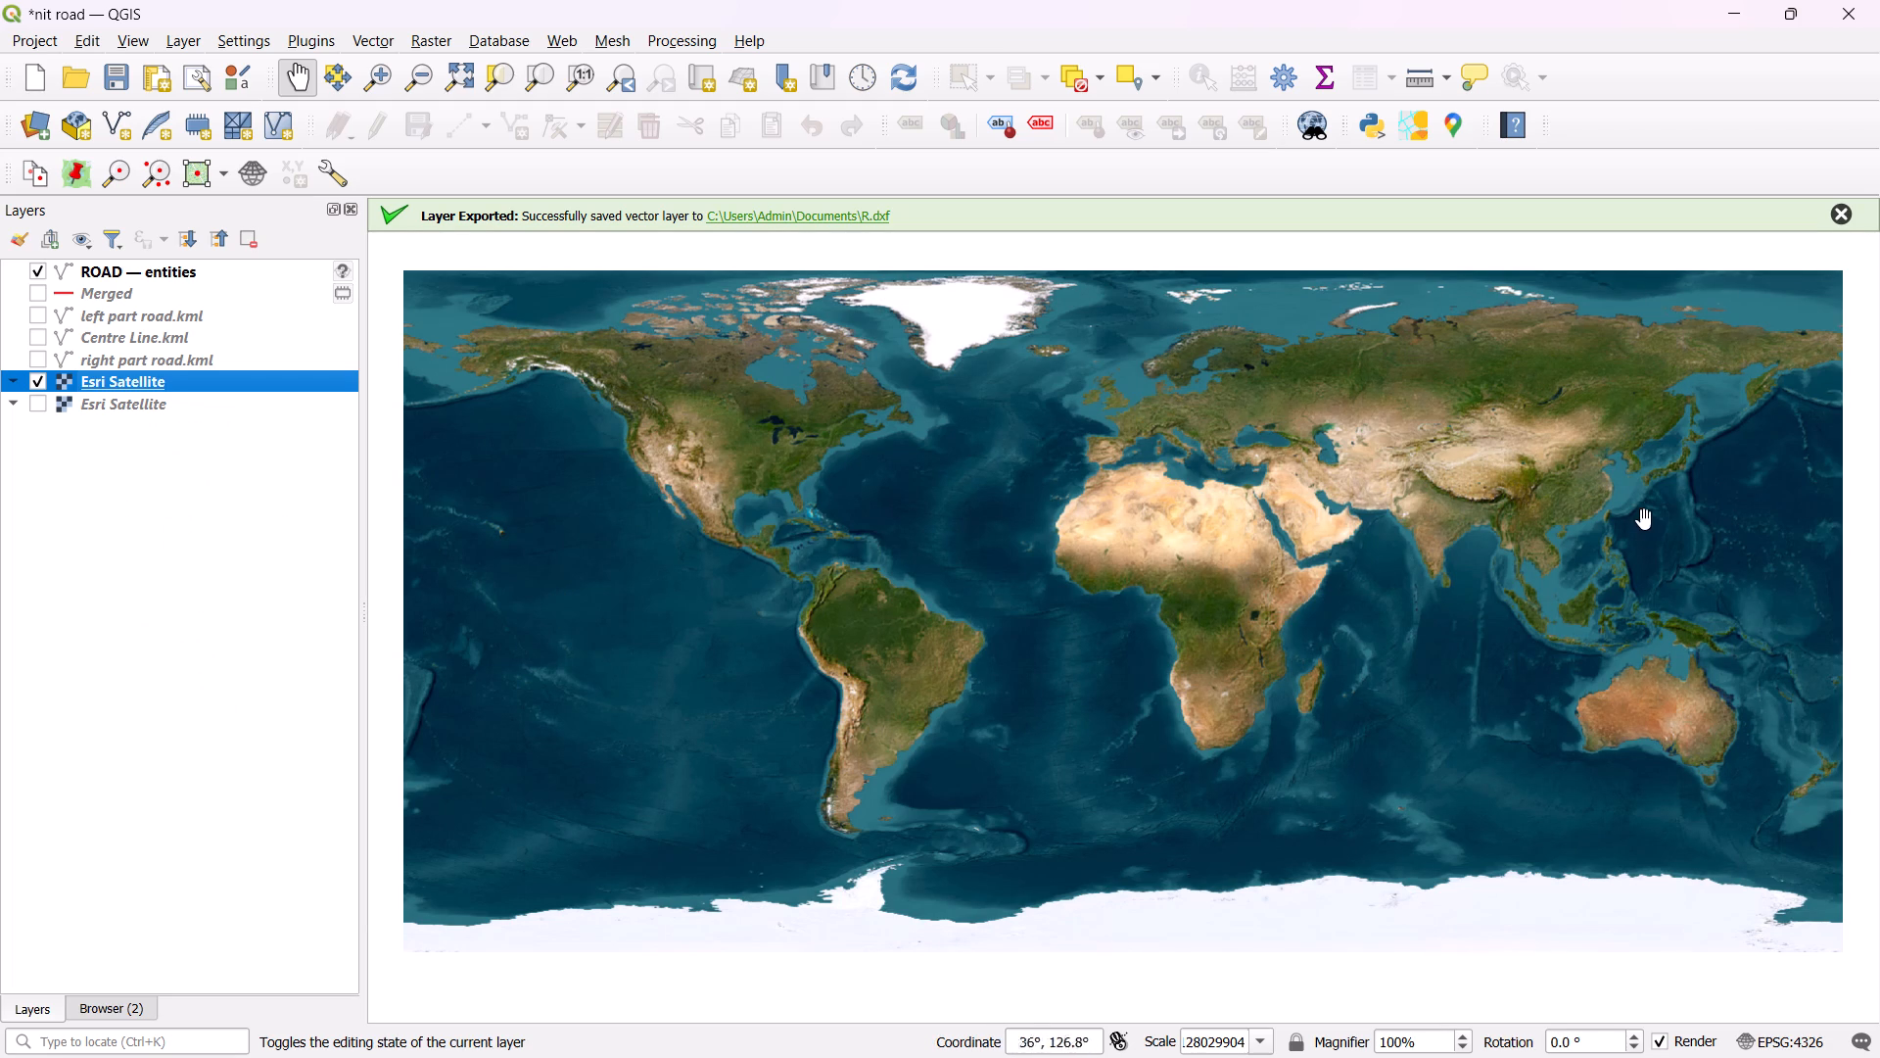
scroll(1502, 506, "up", 6)
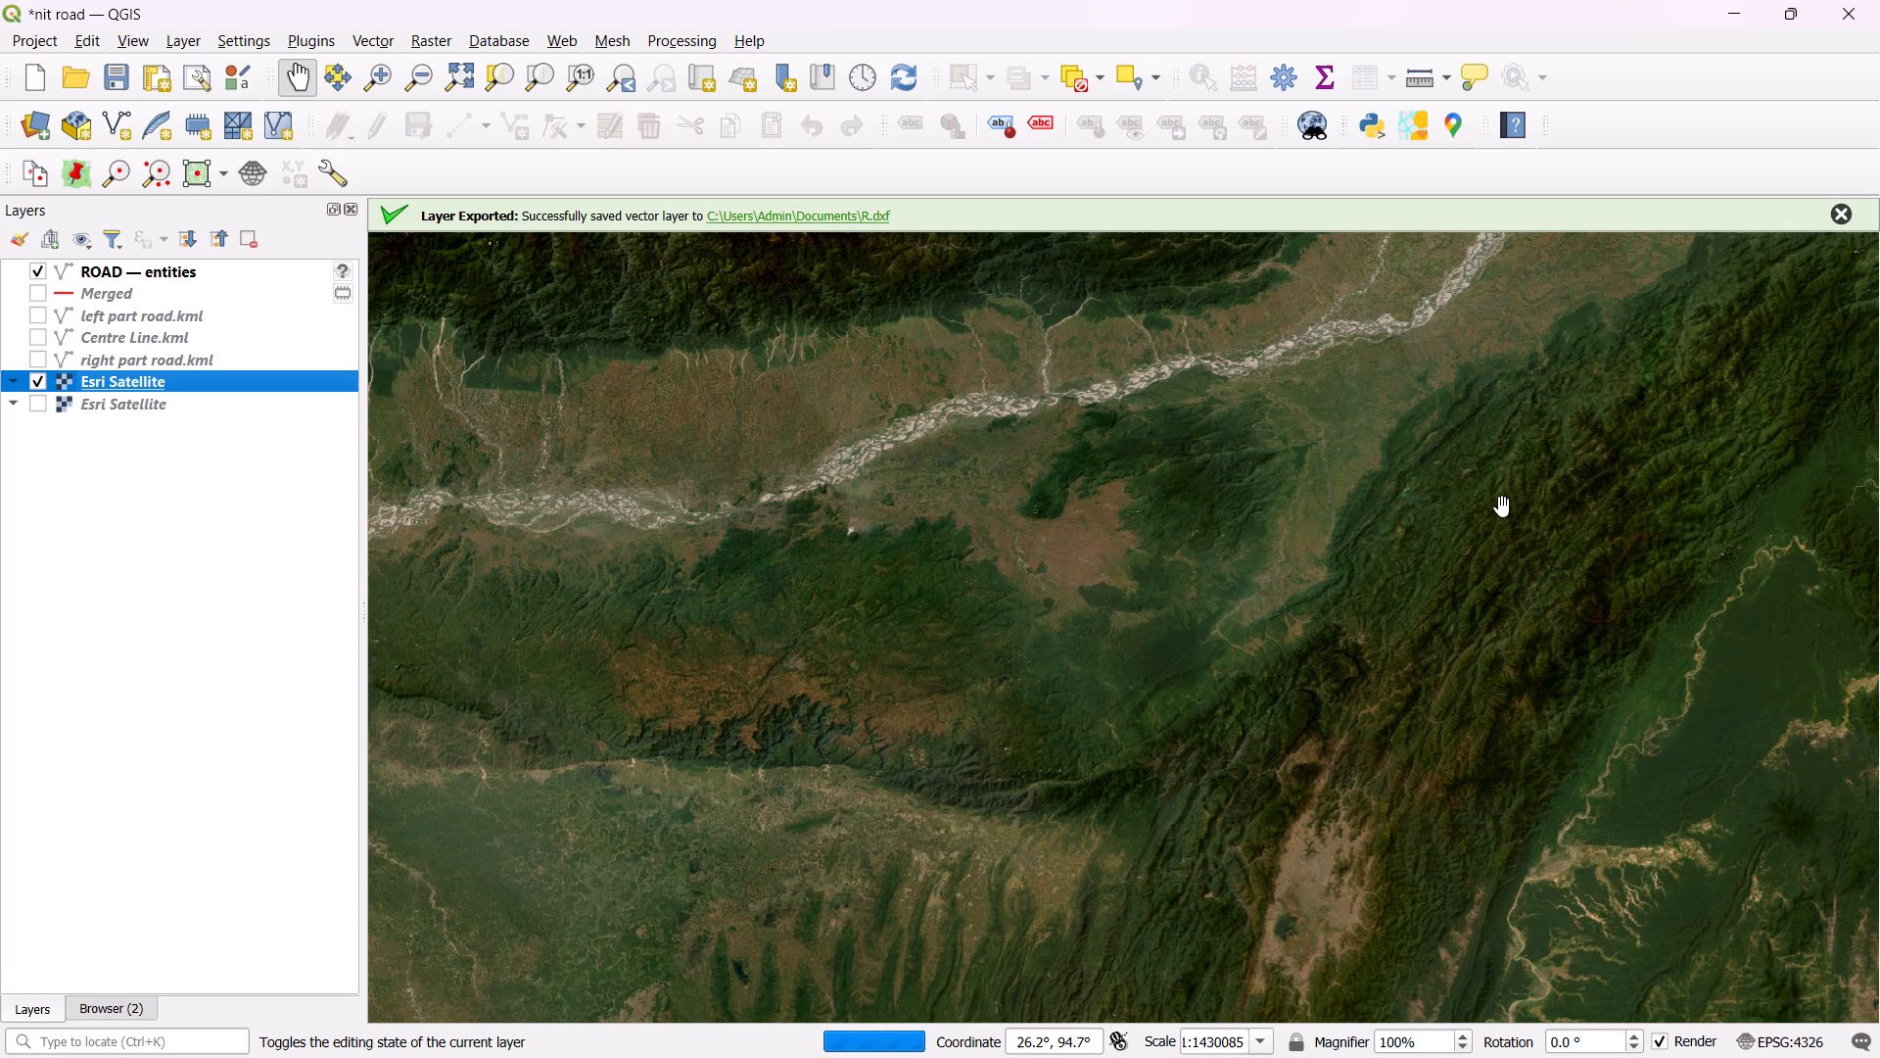
scroll(1502, 506, "down", 1)
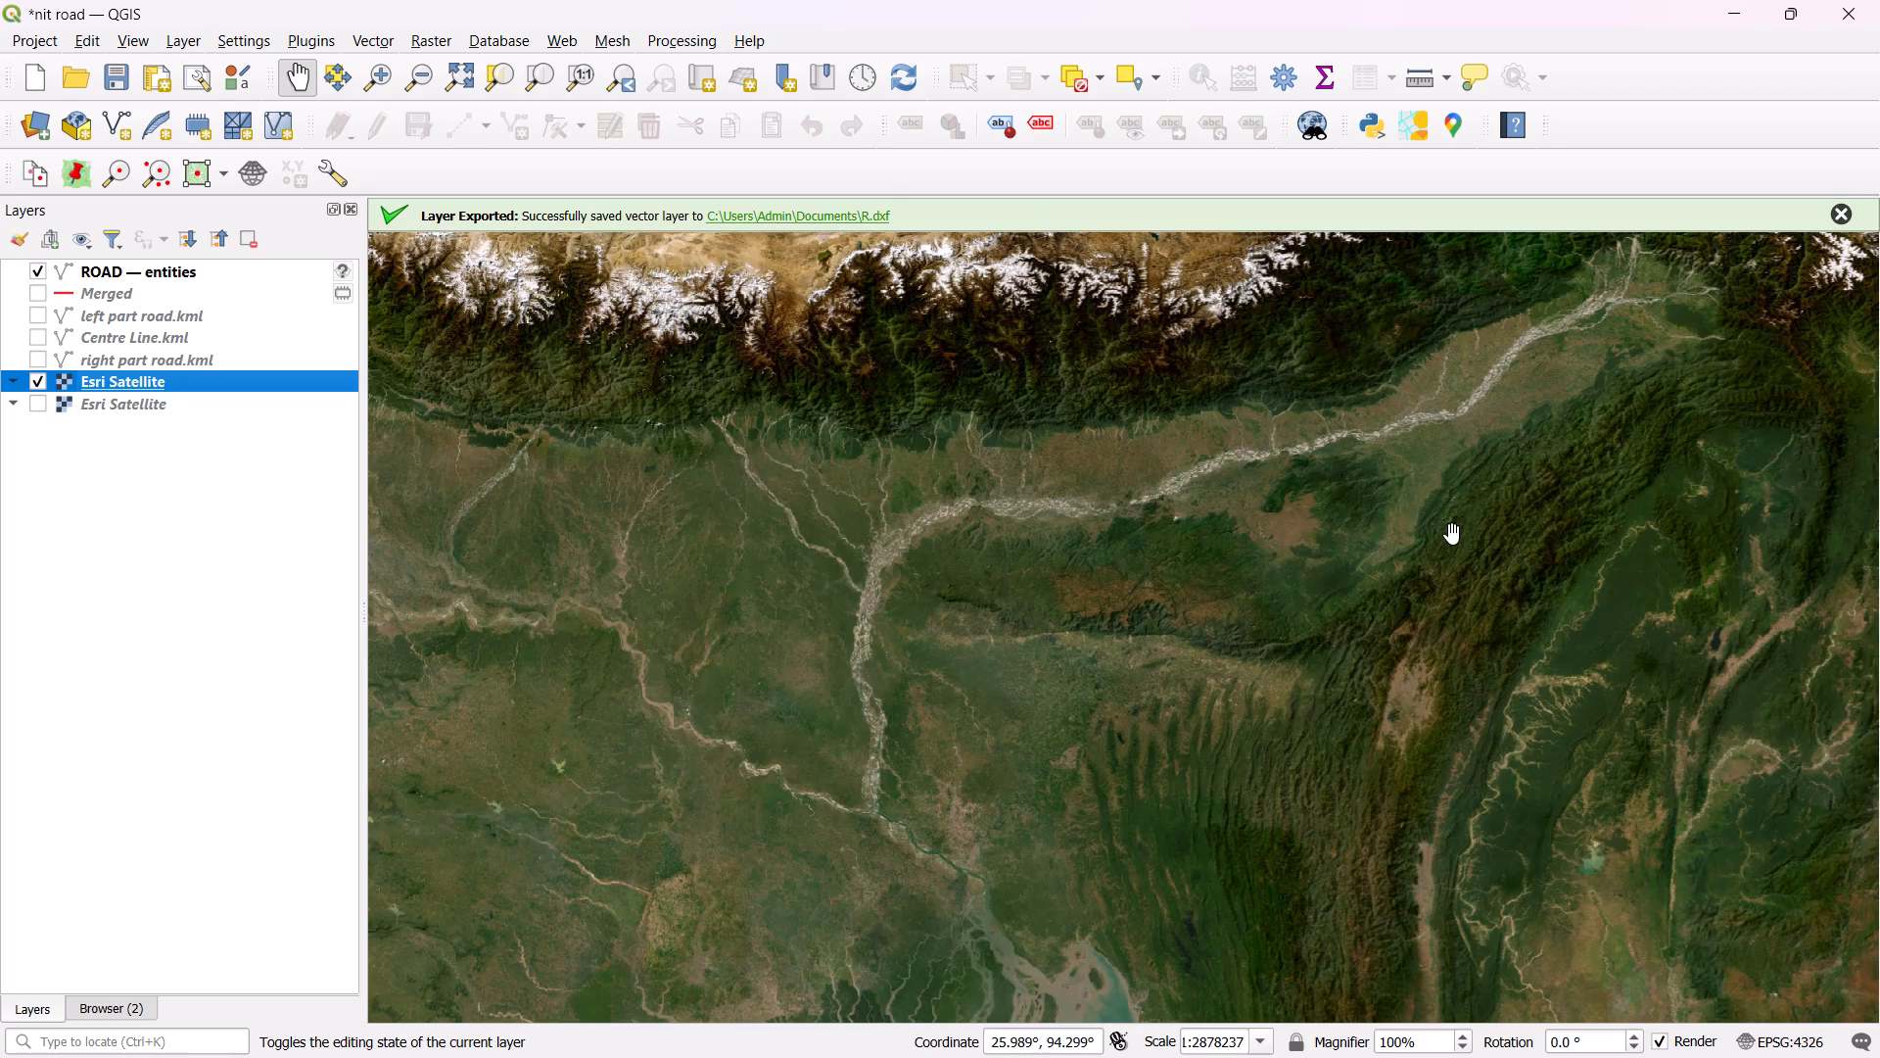
scroll(1452, 534, "down", 1)
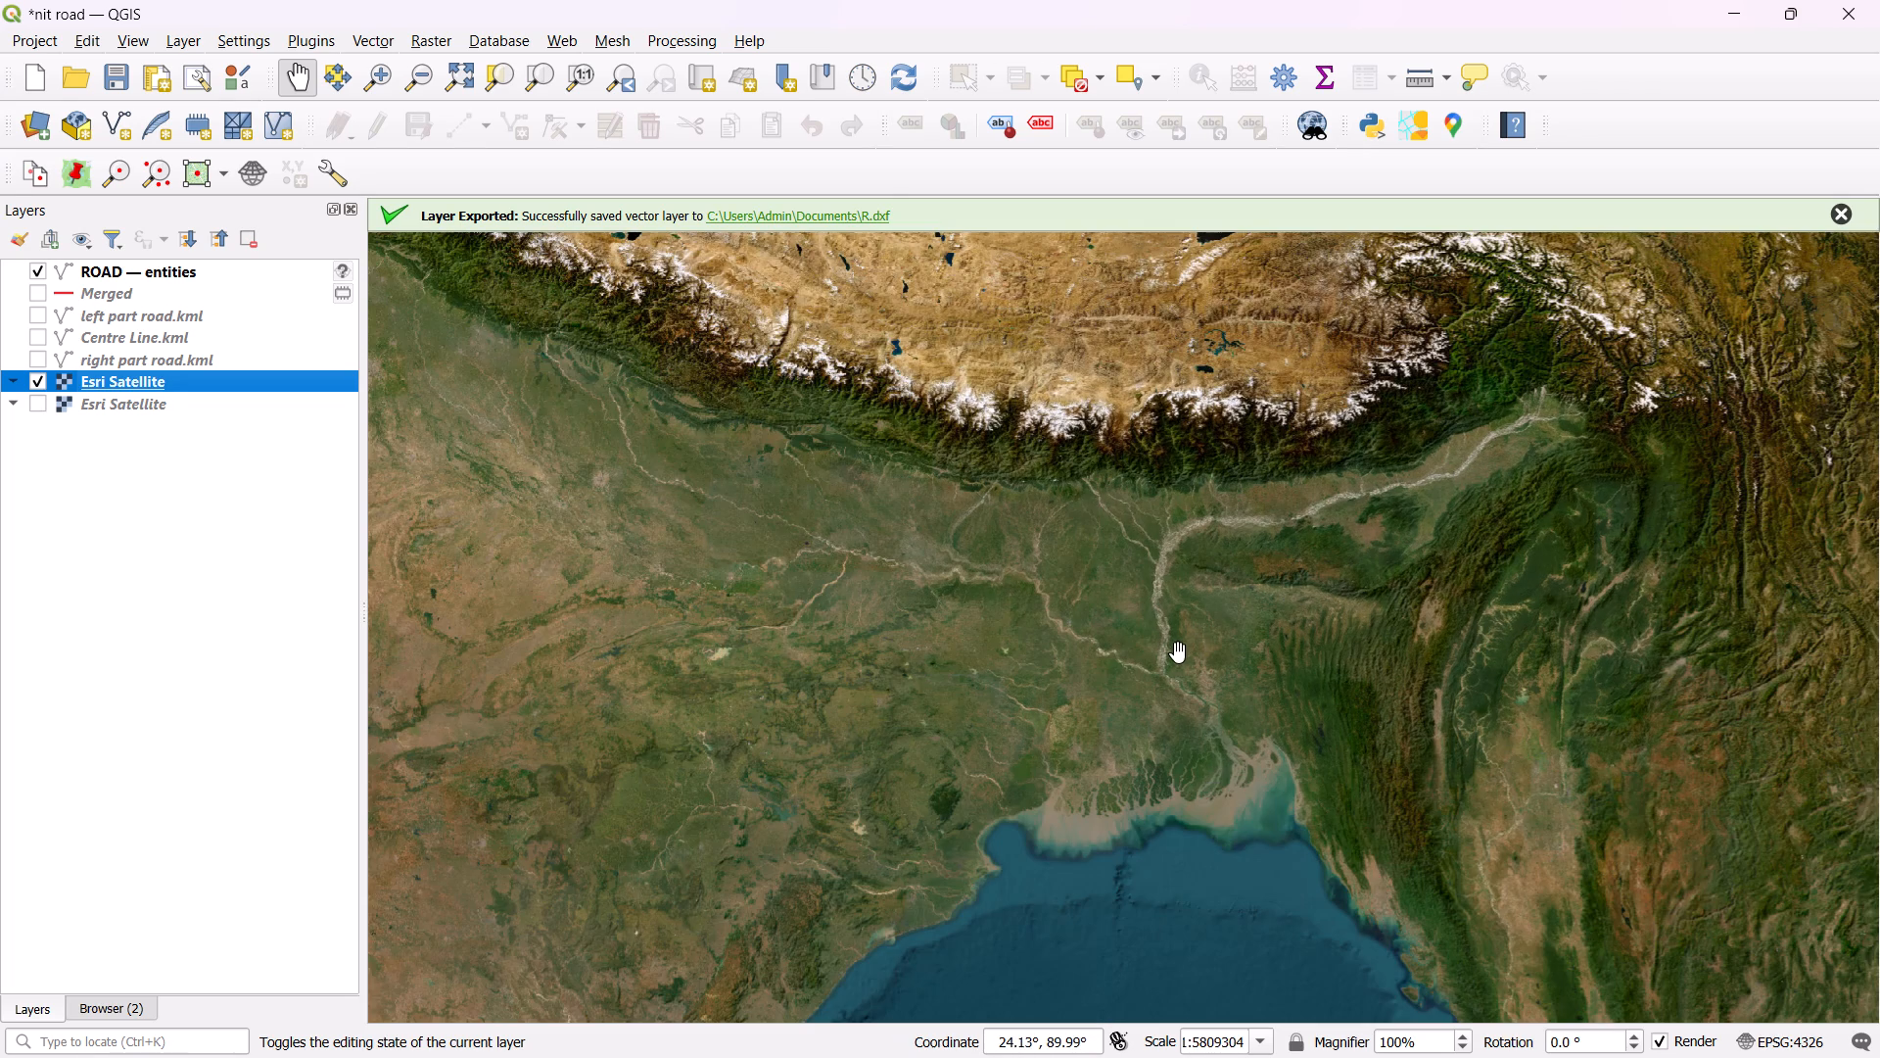
scroll(1503, 521, "up", 2)
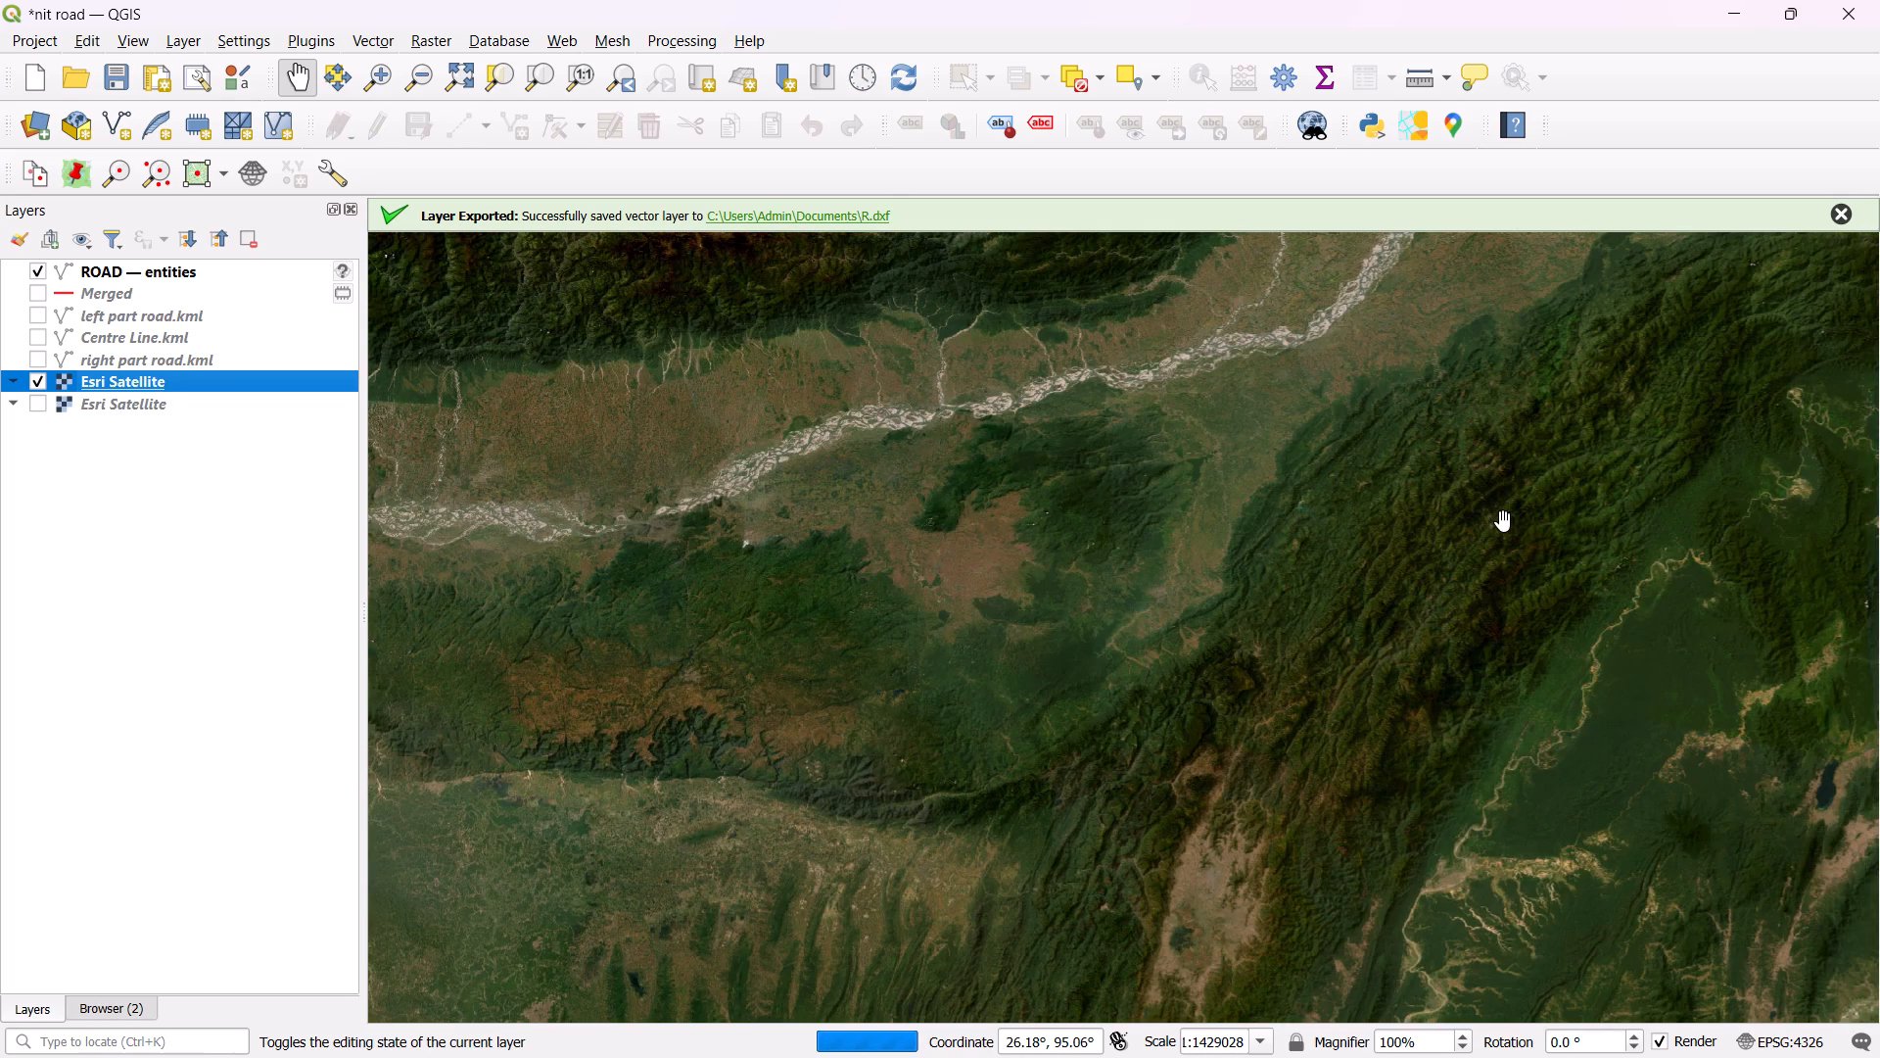
scroll(1503, 521, "down", 2)
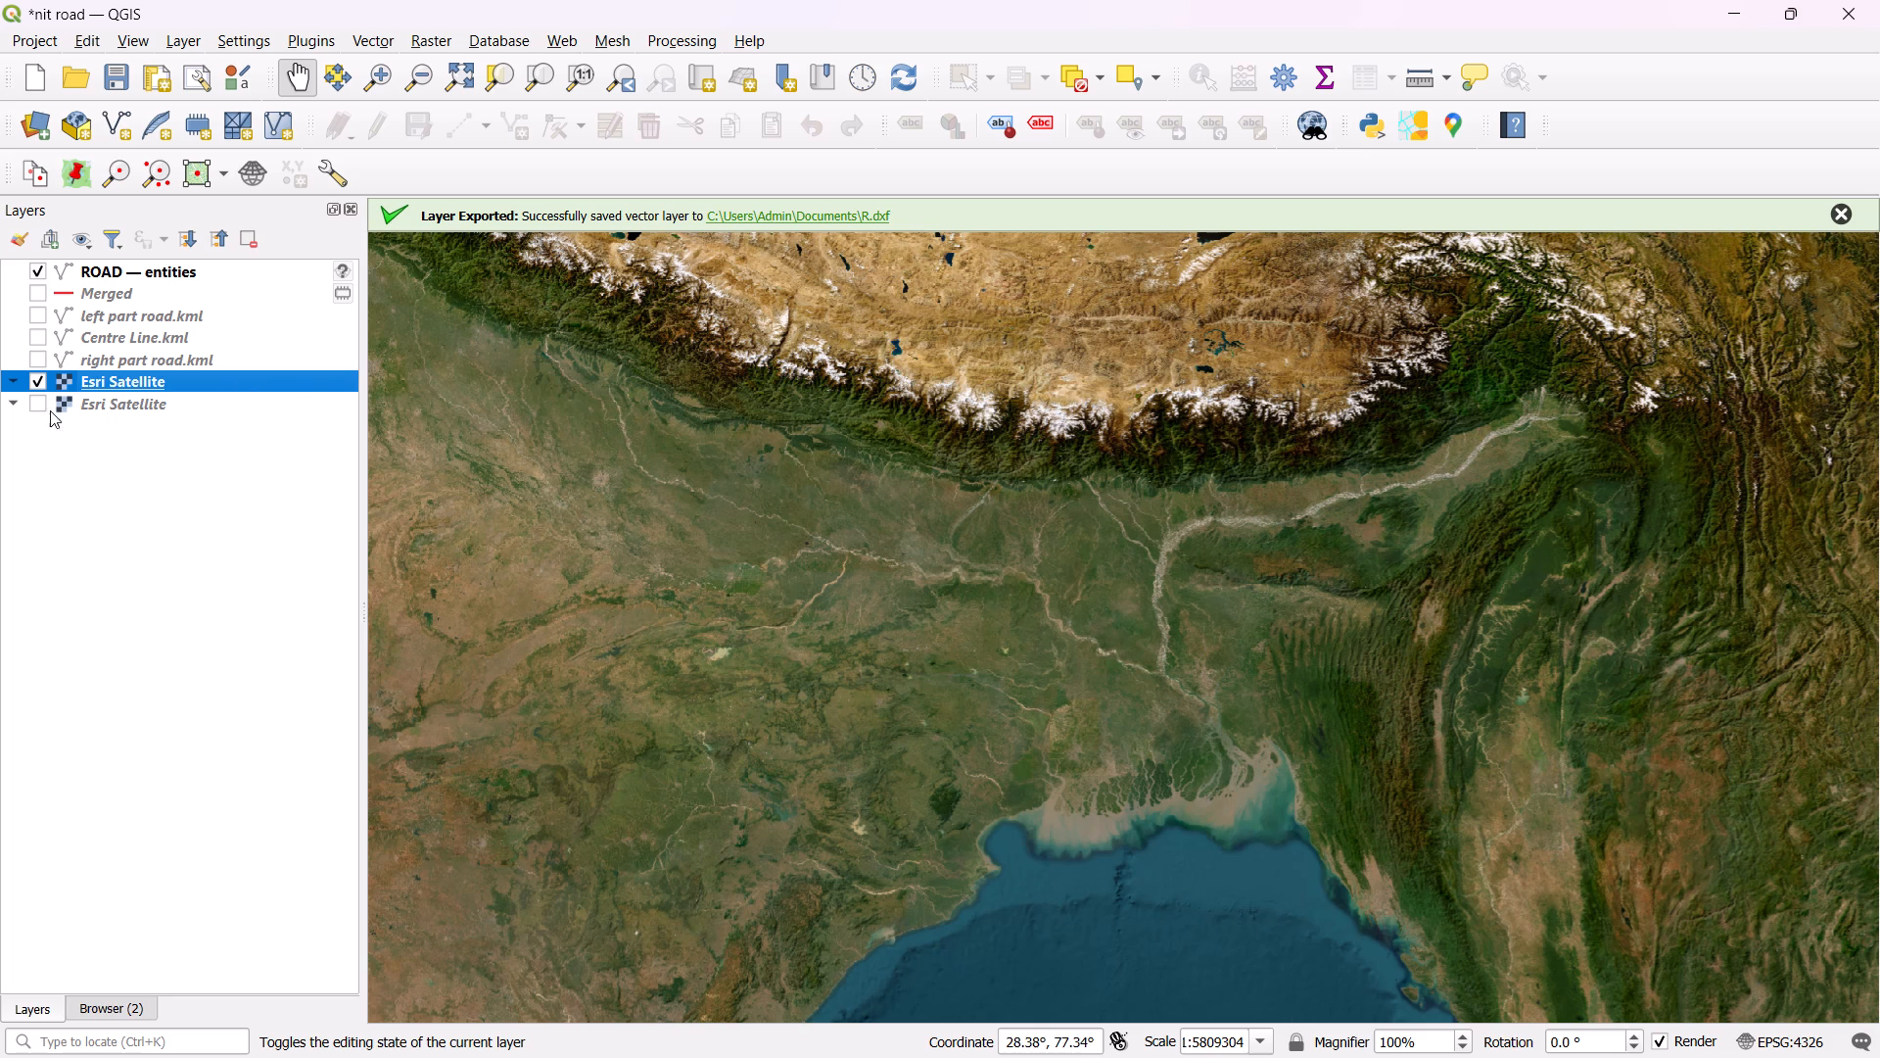
Set the newly added Esri Satellite layer's CRS to EPSG:32646 and check where its imagery falls.
right_click(96, 377)
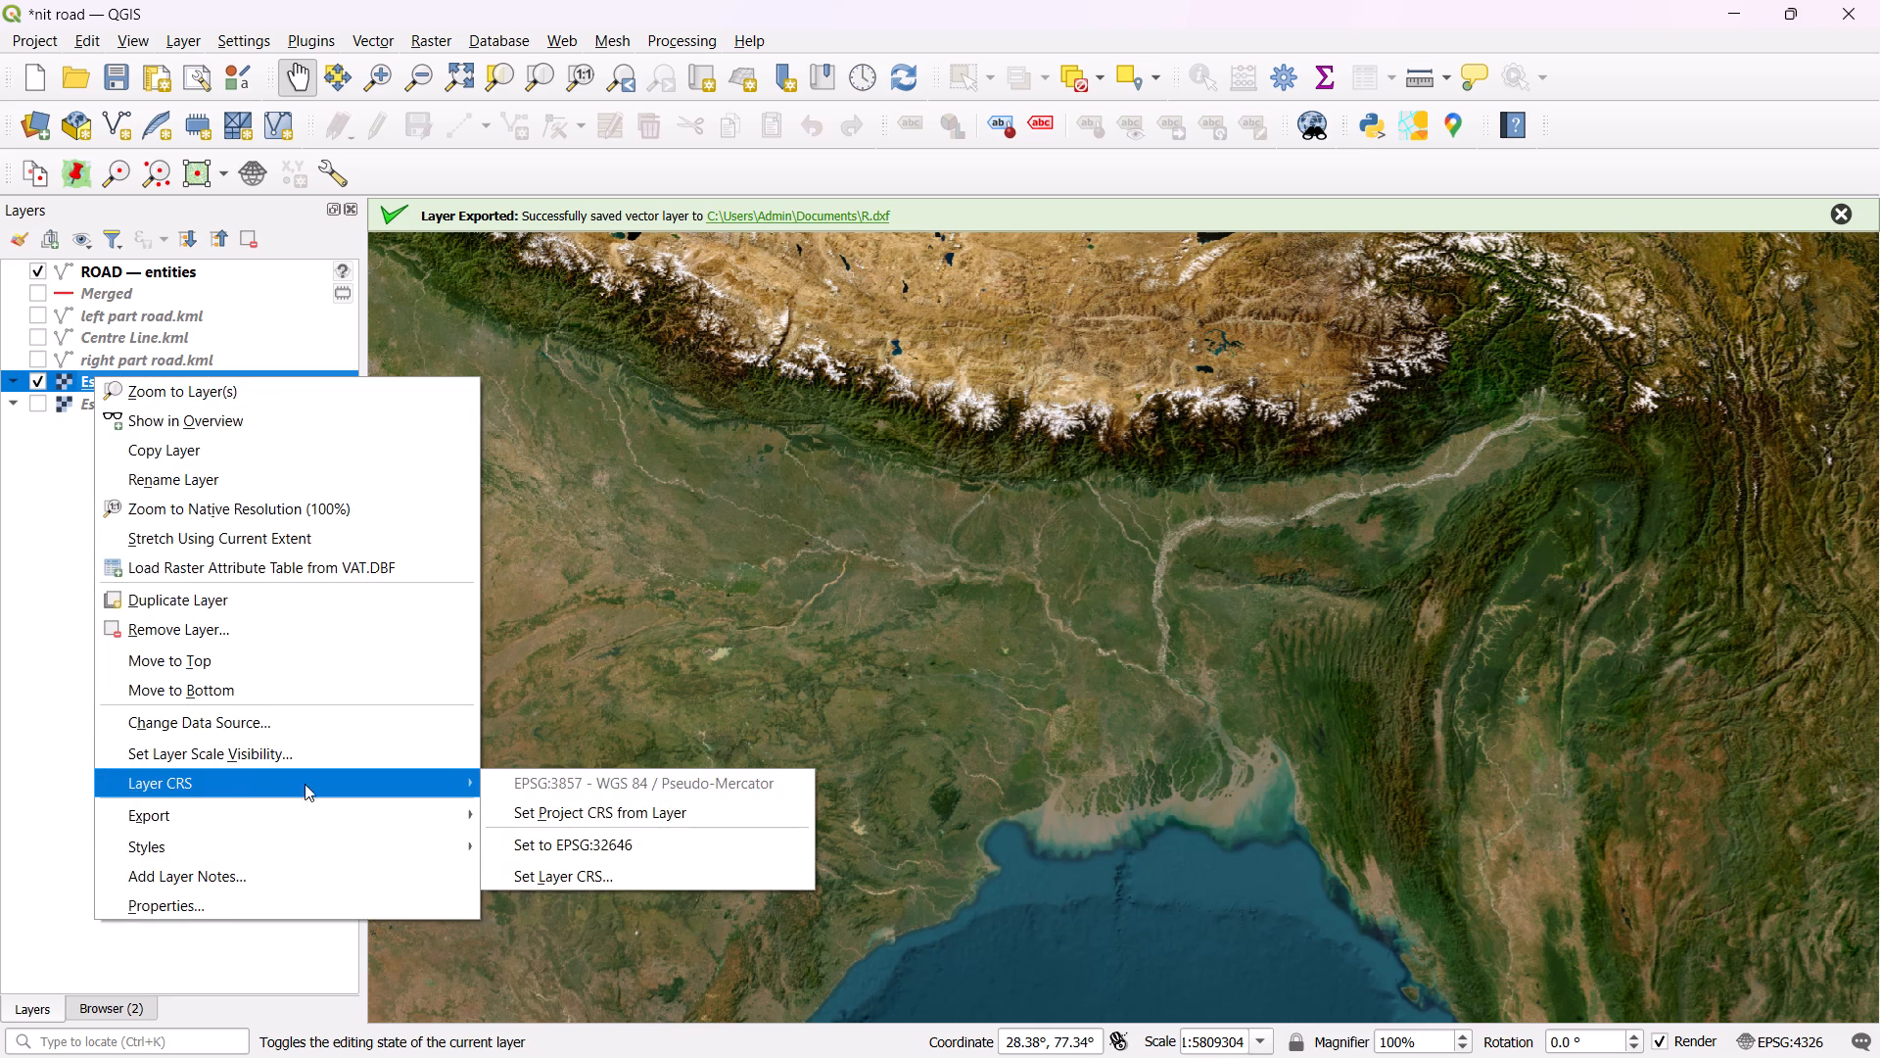
left_click(580, 852)
scroll(1094, 685, "down", 1)
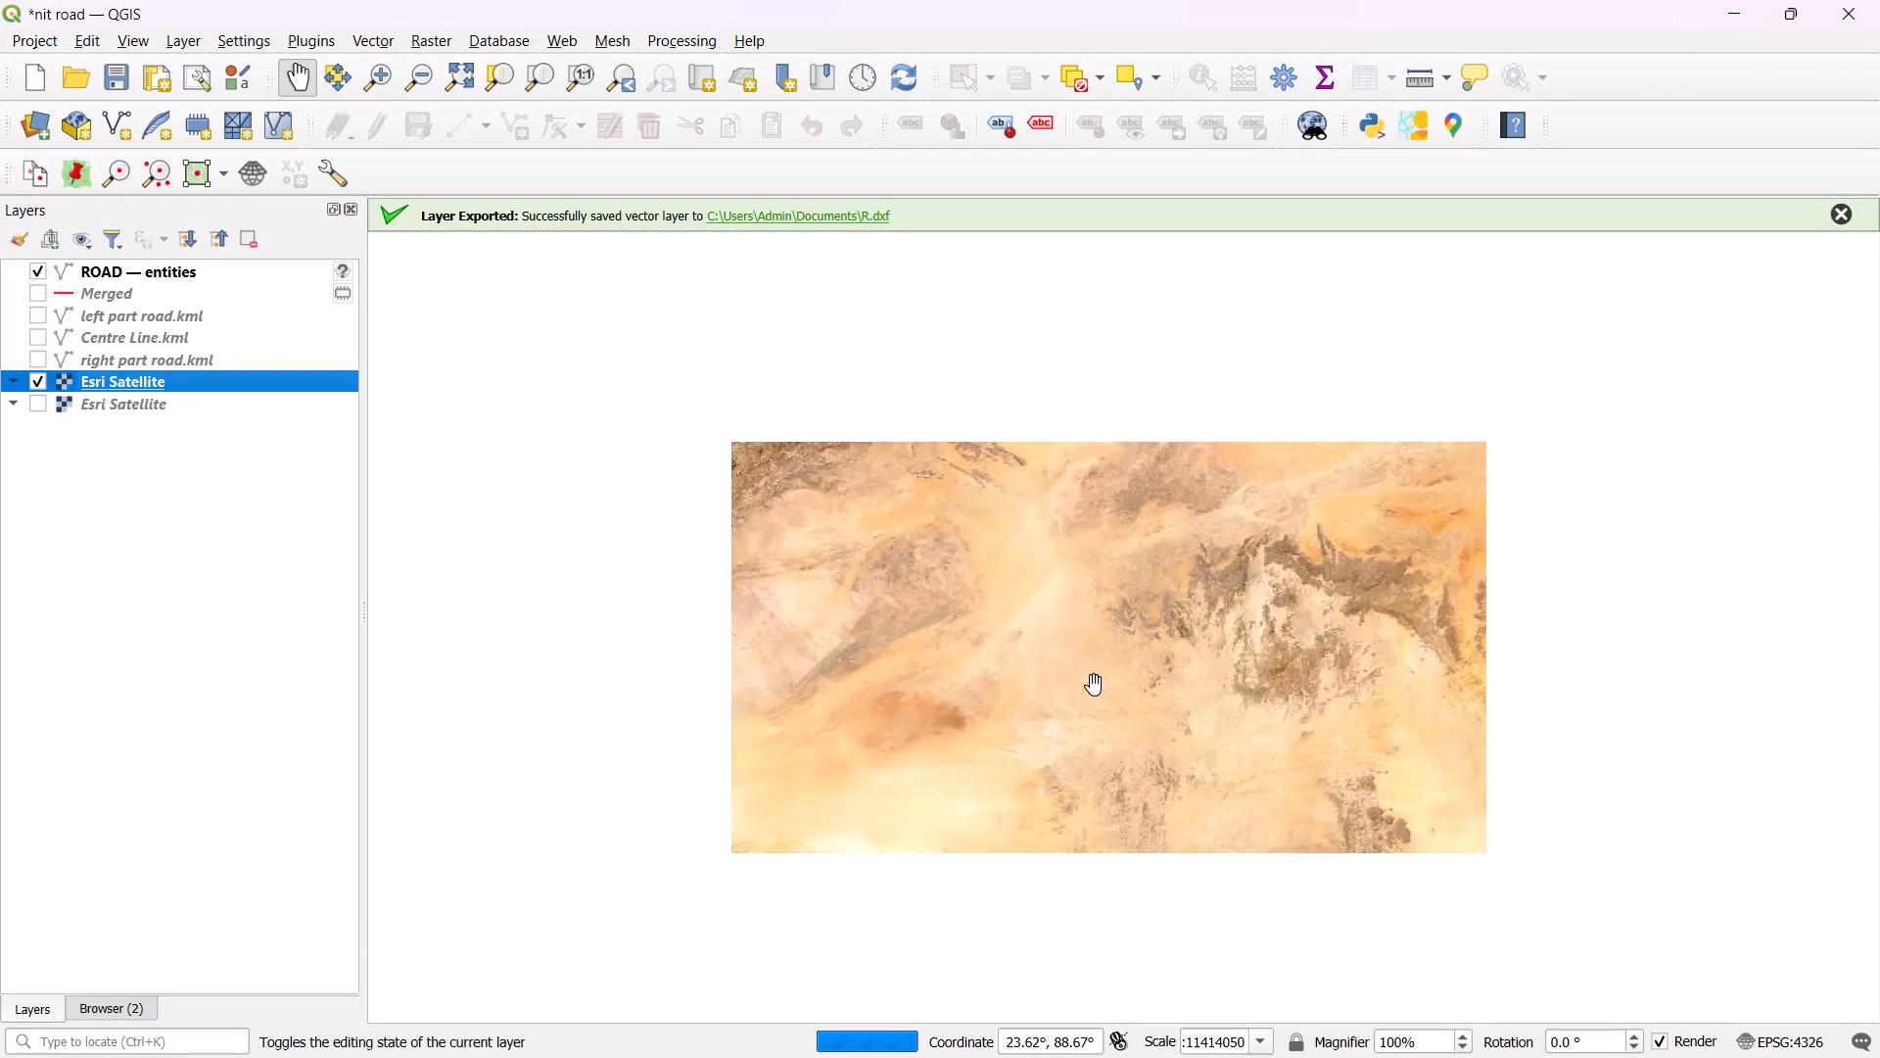
scroll(1094, 685, "down", 2)
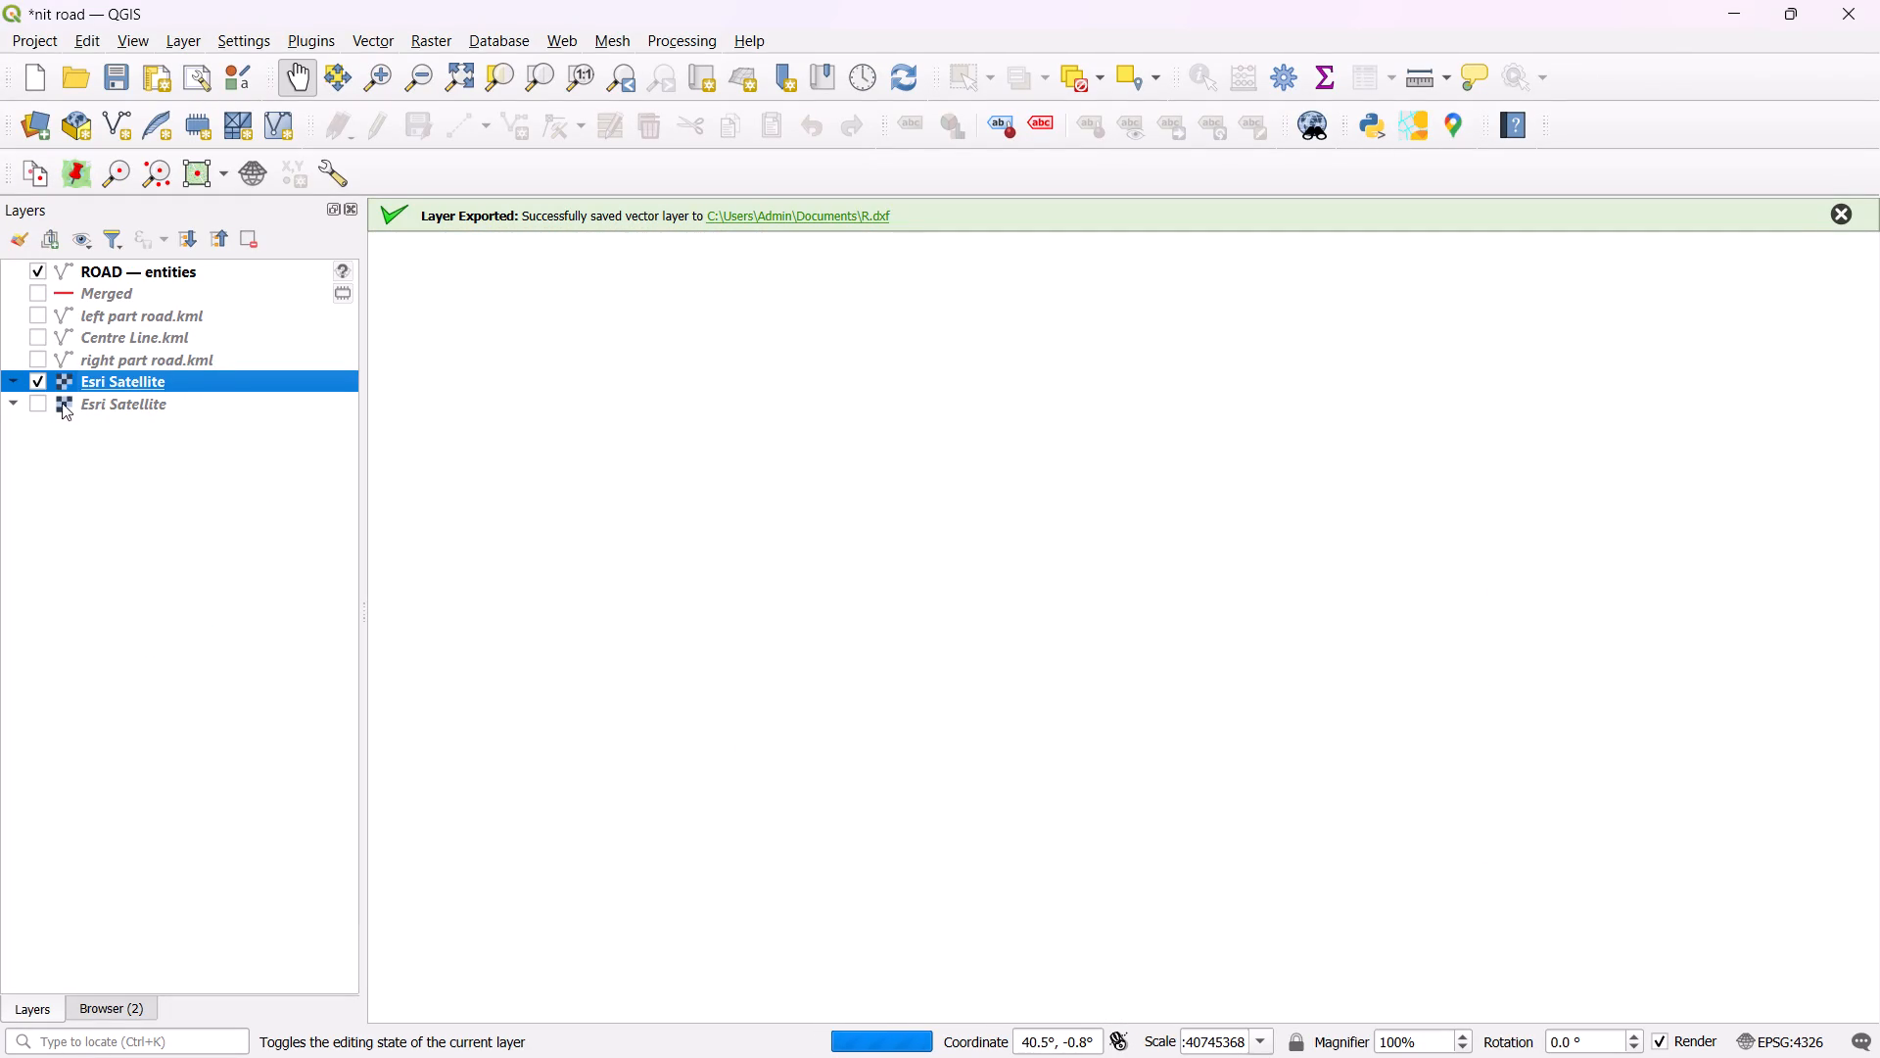
Briefly show the older Esri Satellite layer to compare it with the new one, and hide it again.
left_click(38, 402)
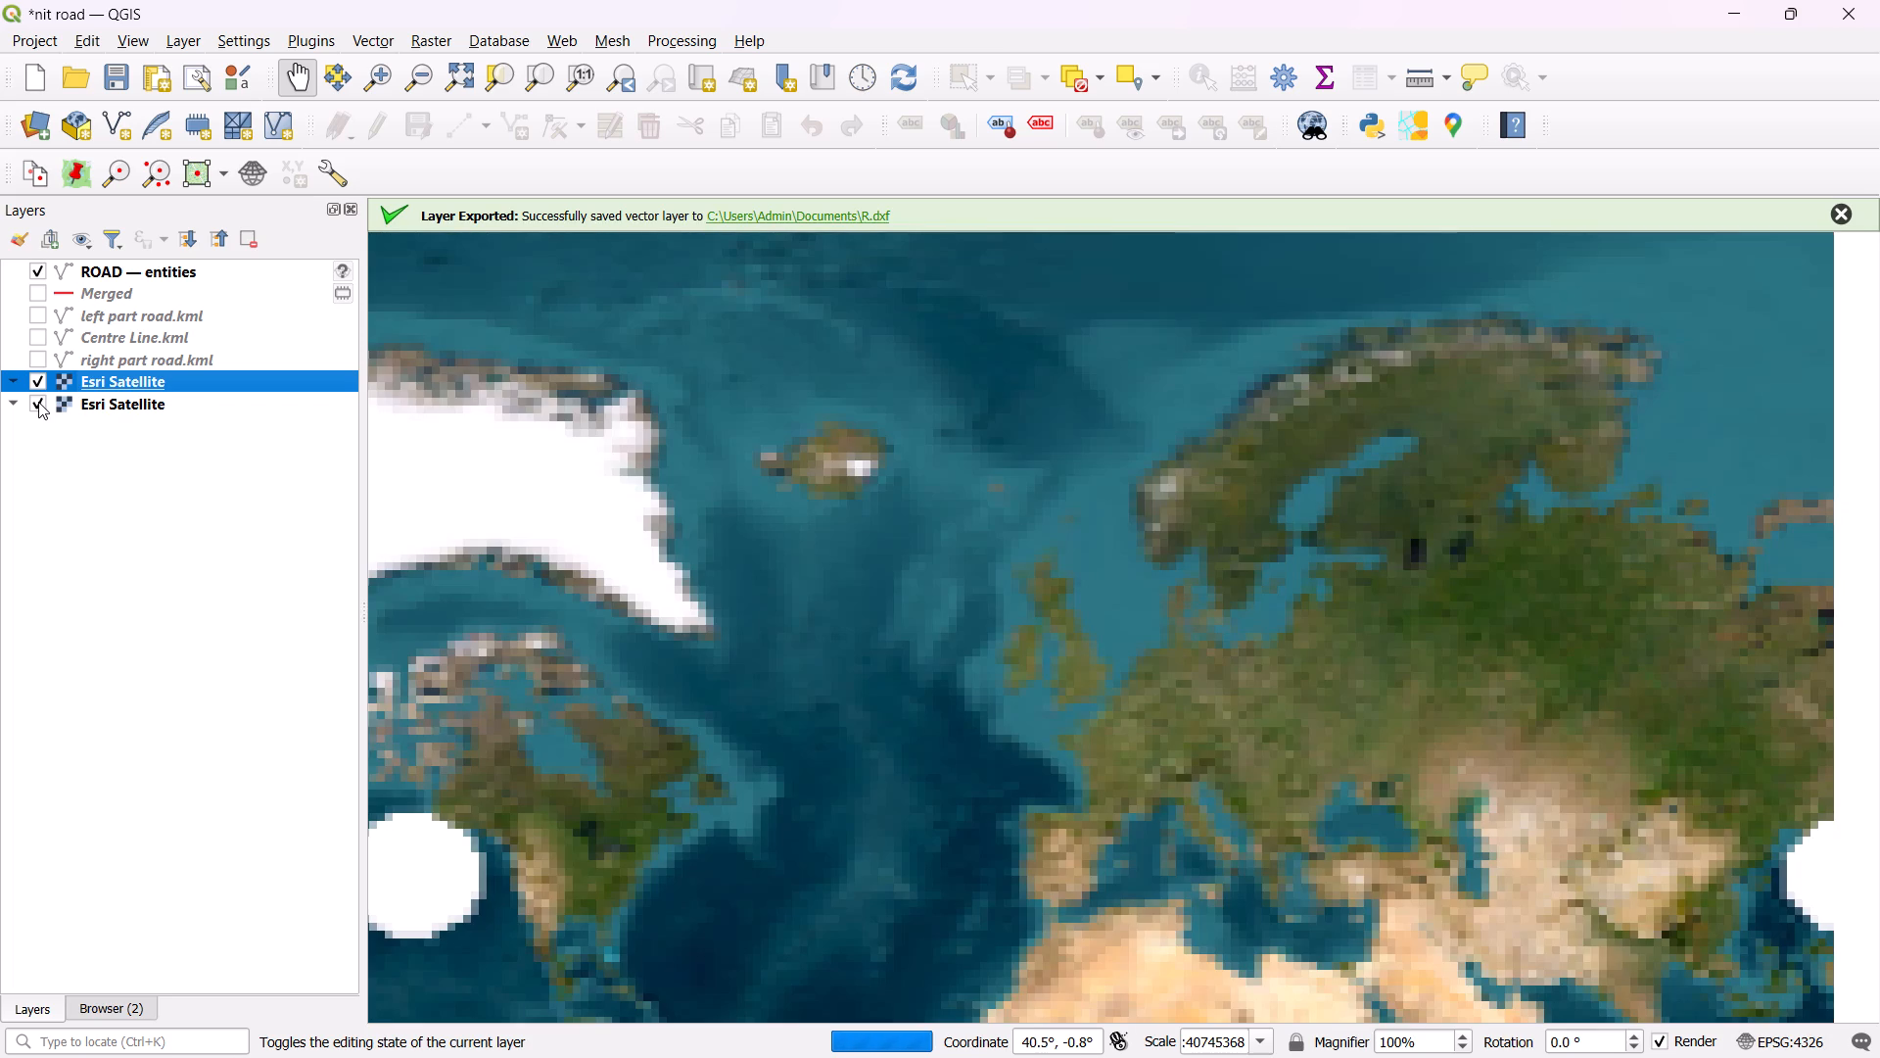
left_click(38, 402)
Show the older Esri Satellite layer again and remove the newly added Esri Satellite layer from the project.
scroll(974, 492, "down", 1)
scroll(974, 492, "up", 4)
scroll(974, 492, "down", 9)
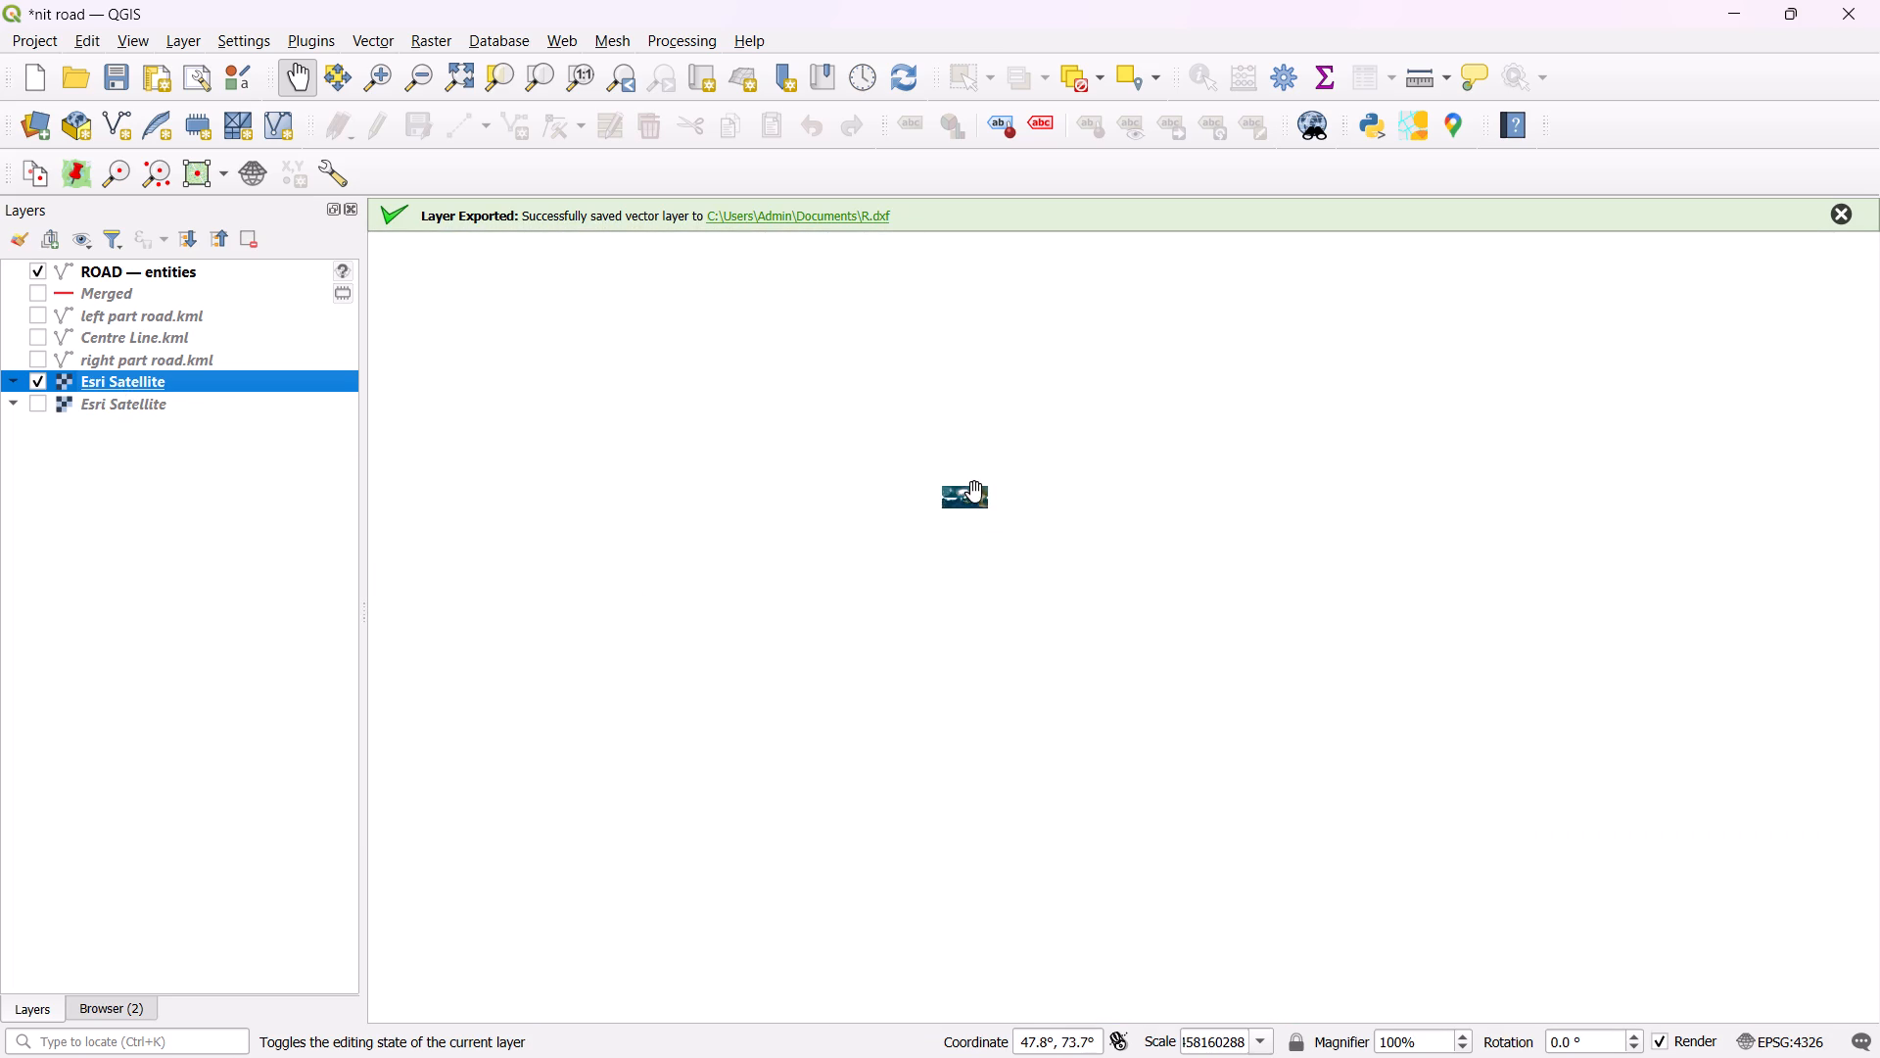
left_click(32, 405)
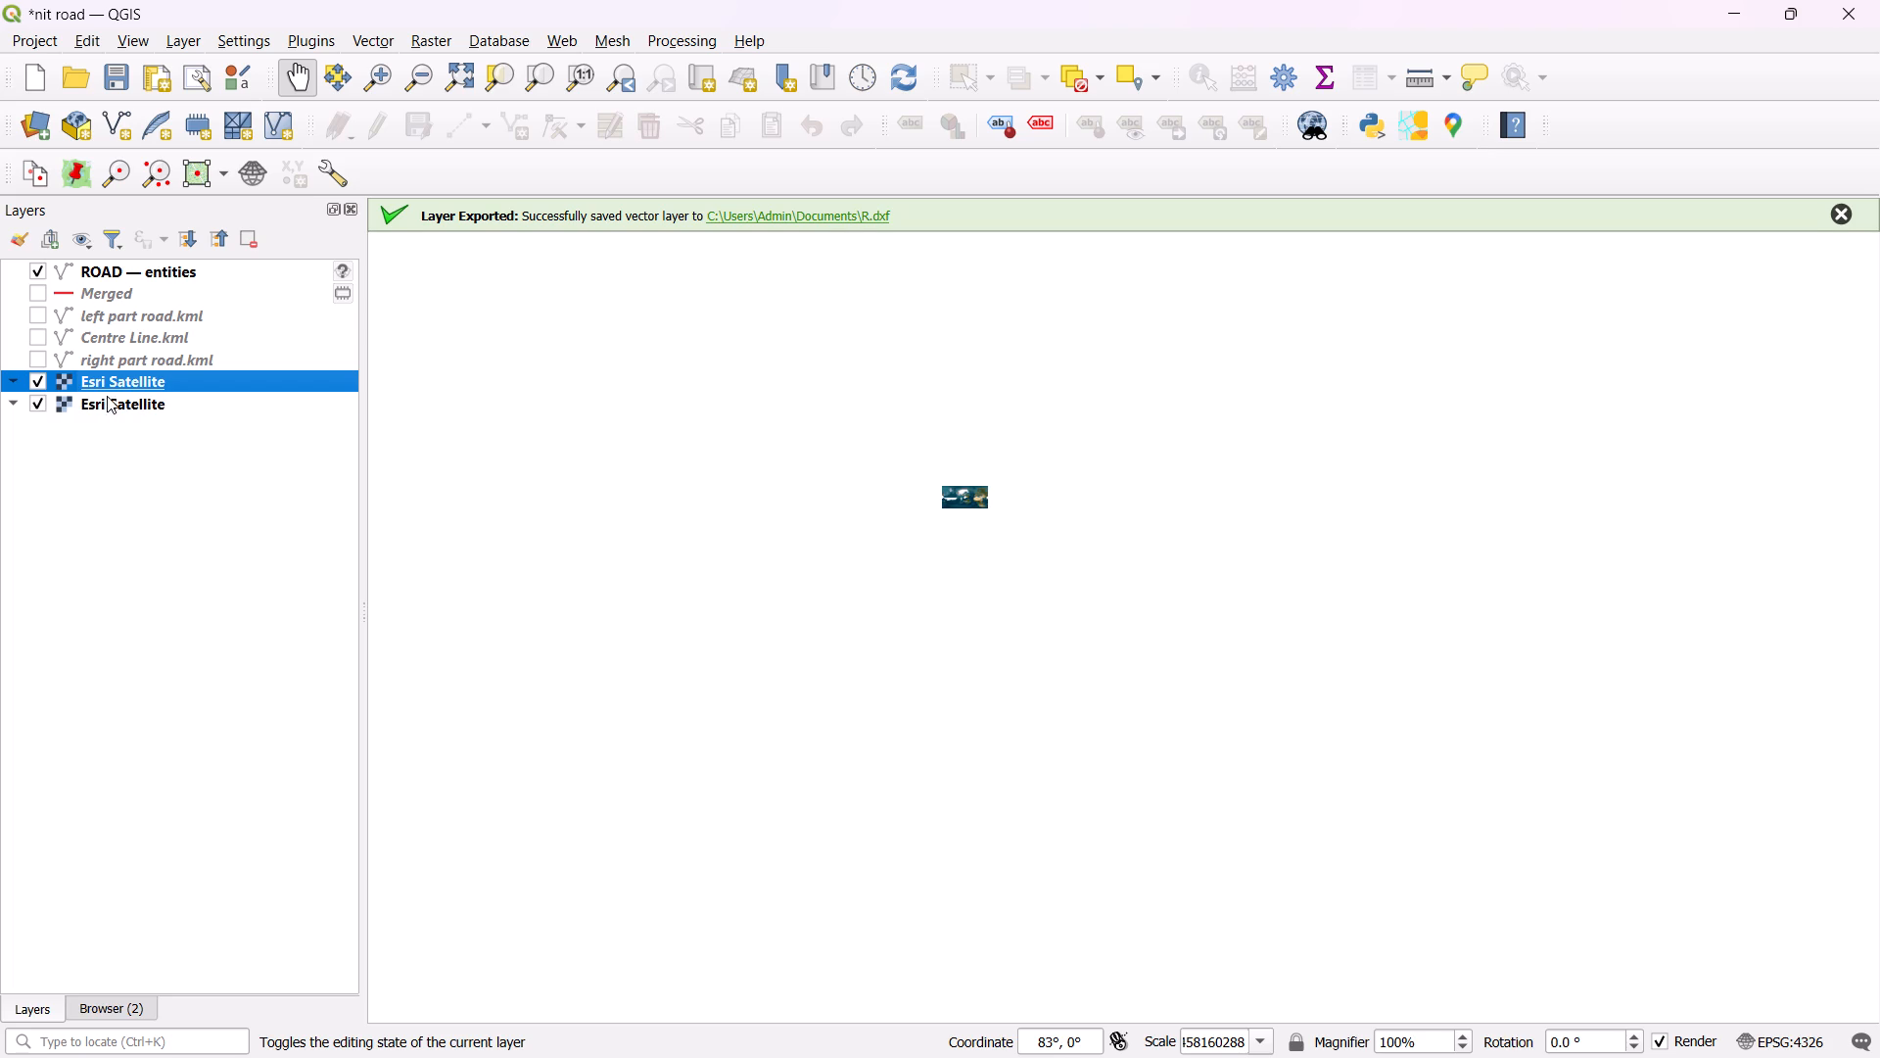
left_click(125, 376)
right_click(125, 376)
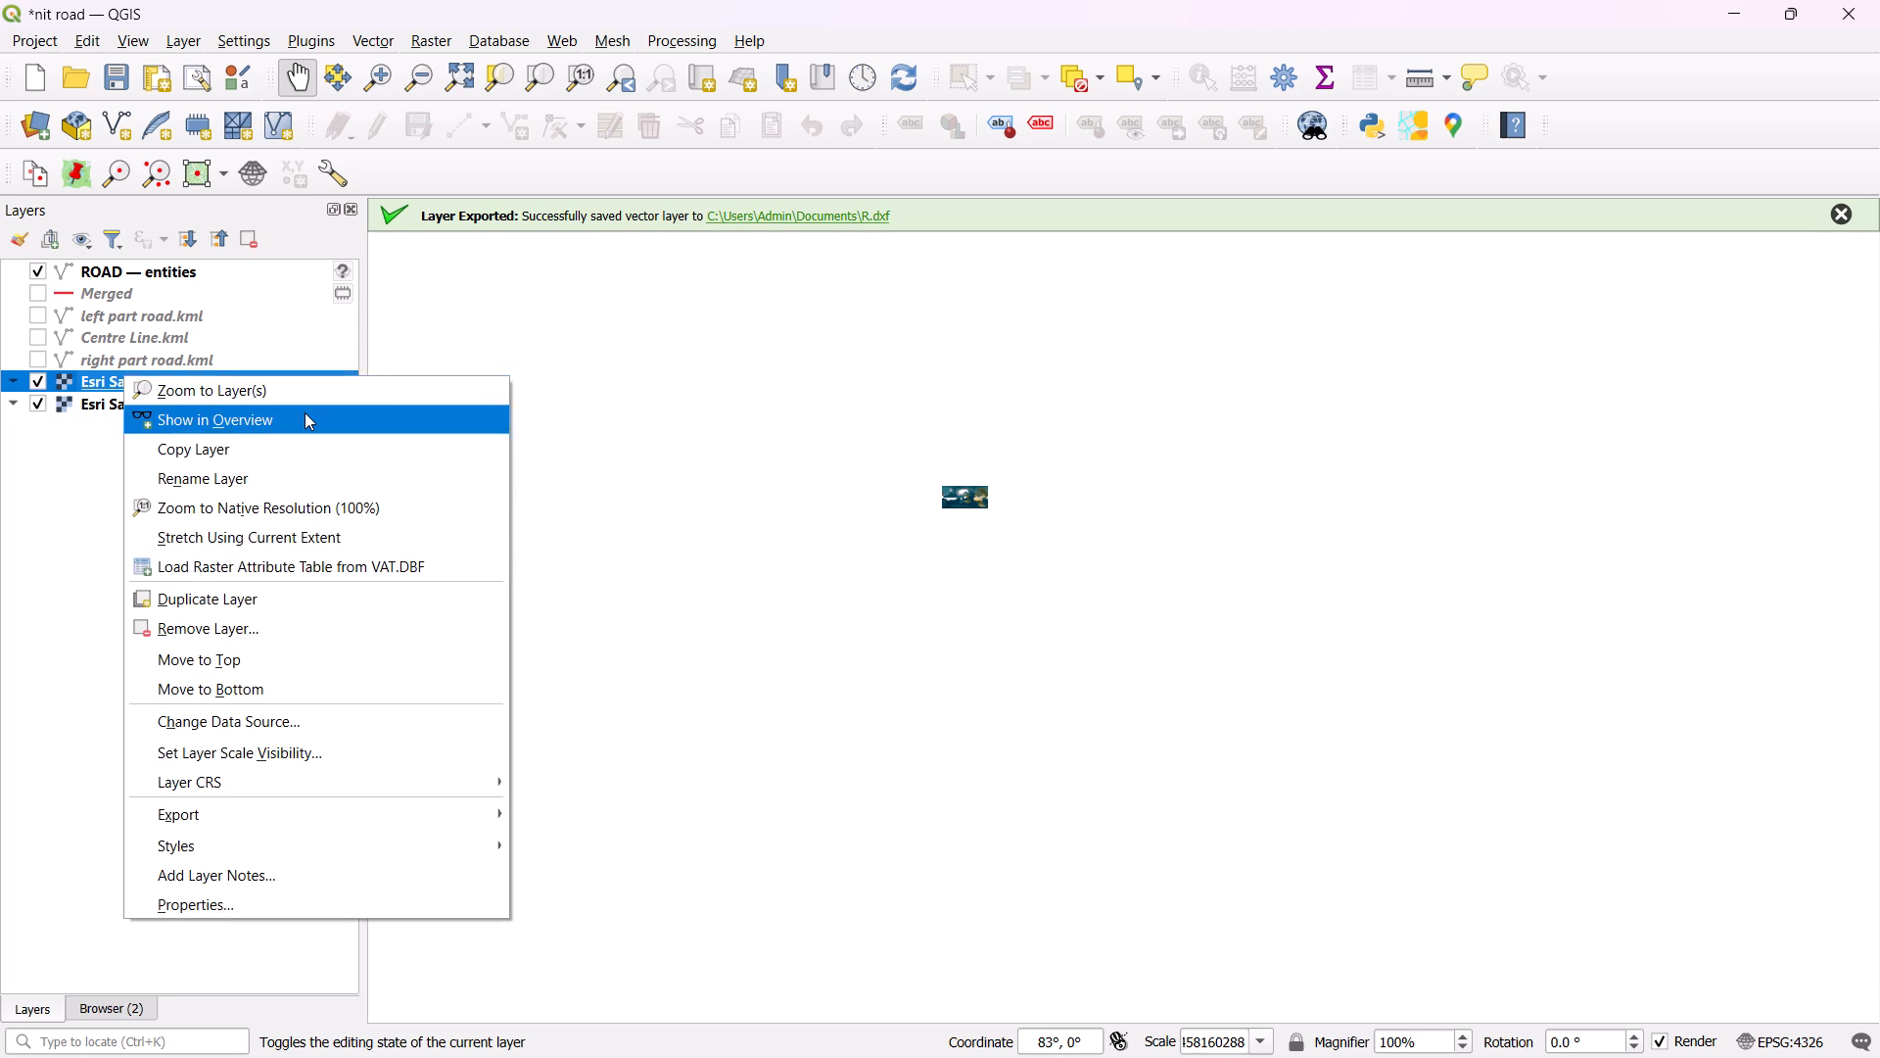
left_click(282, 617)
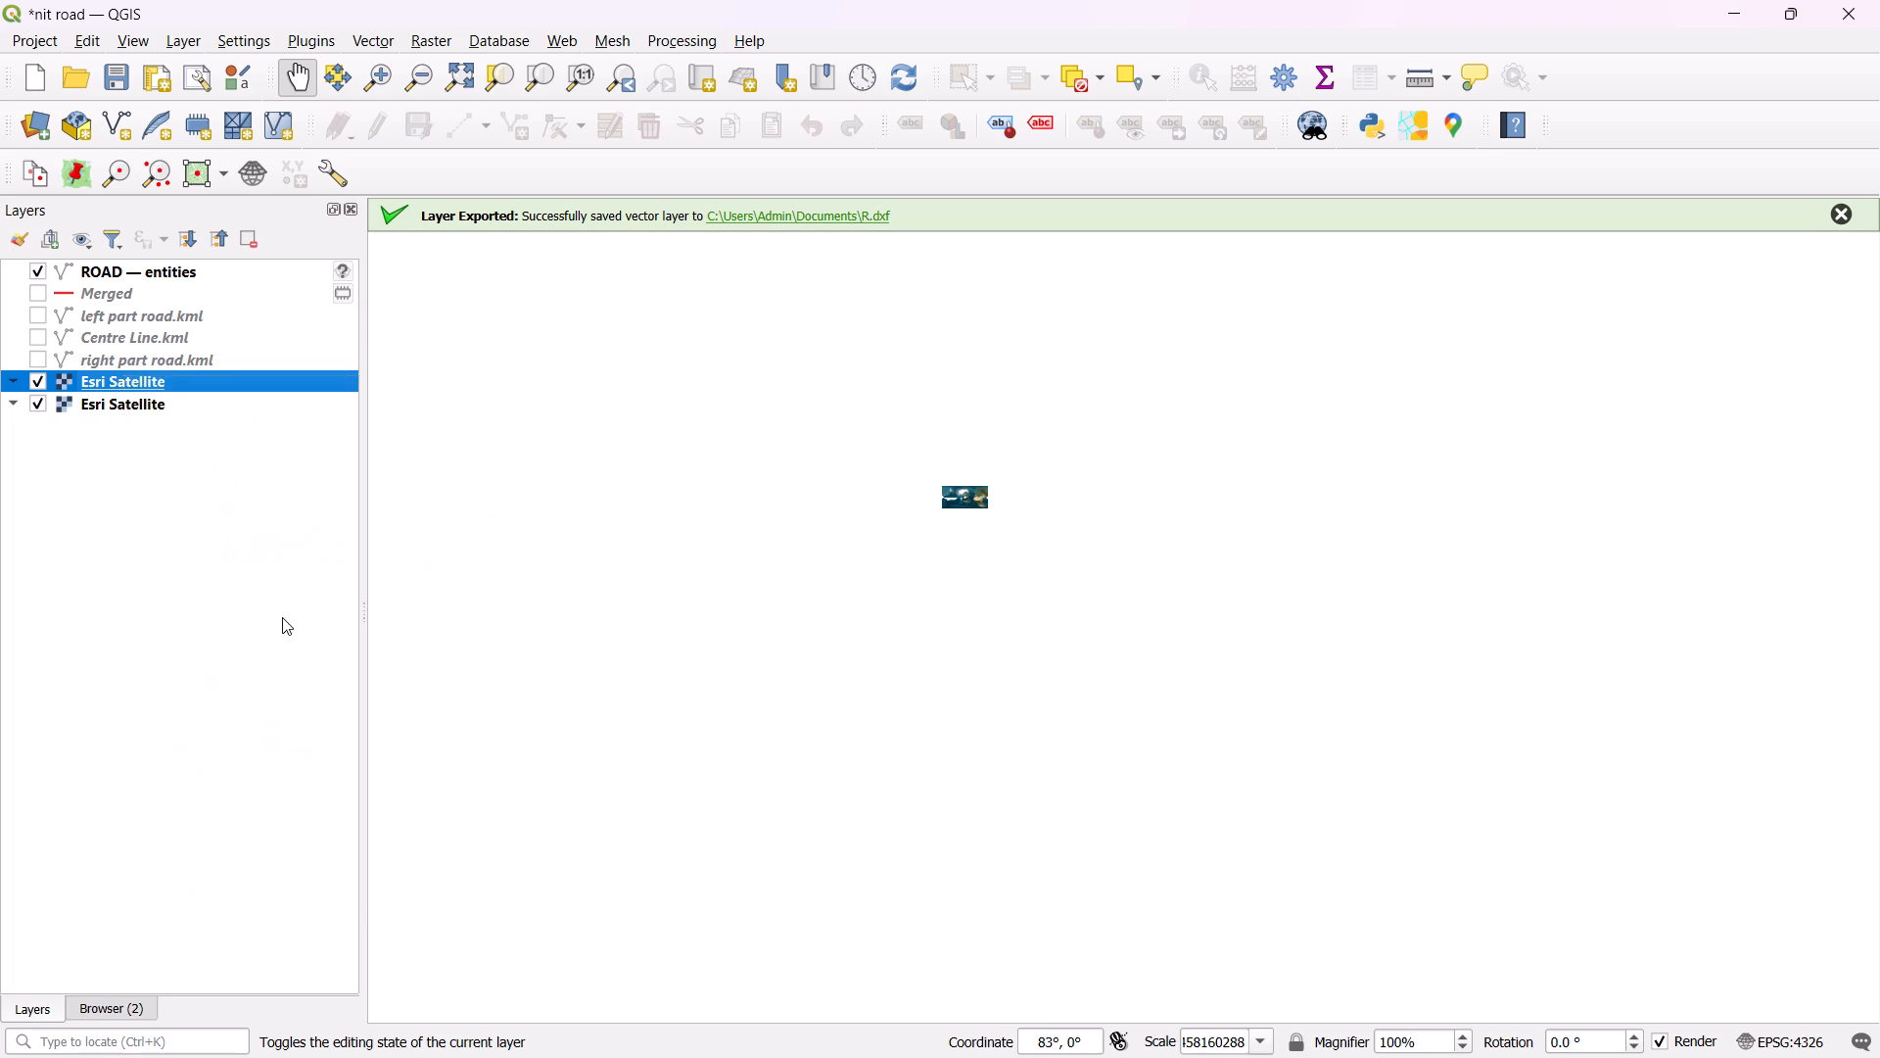
left_click(885, 568)
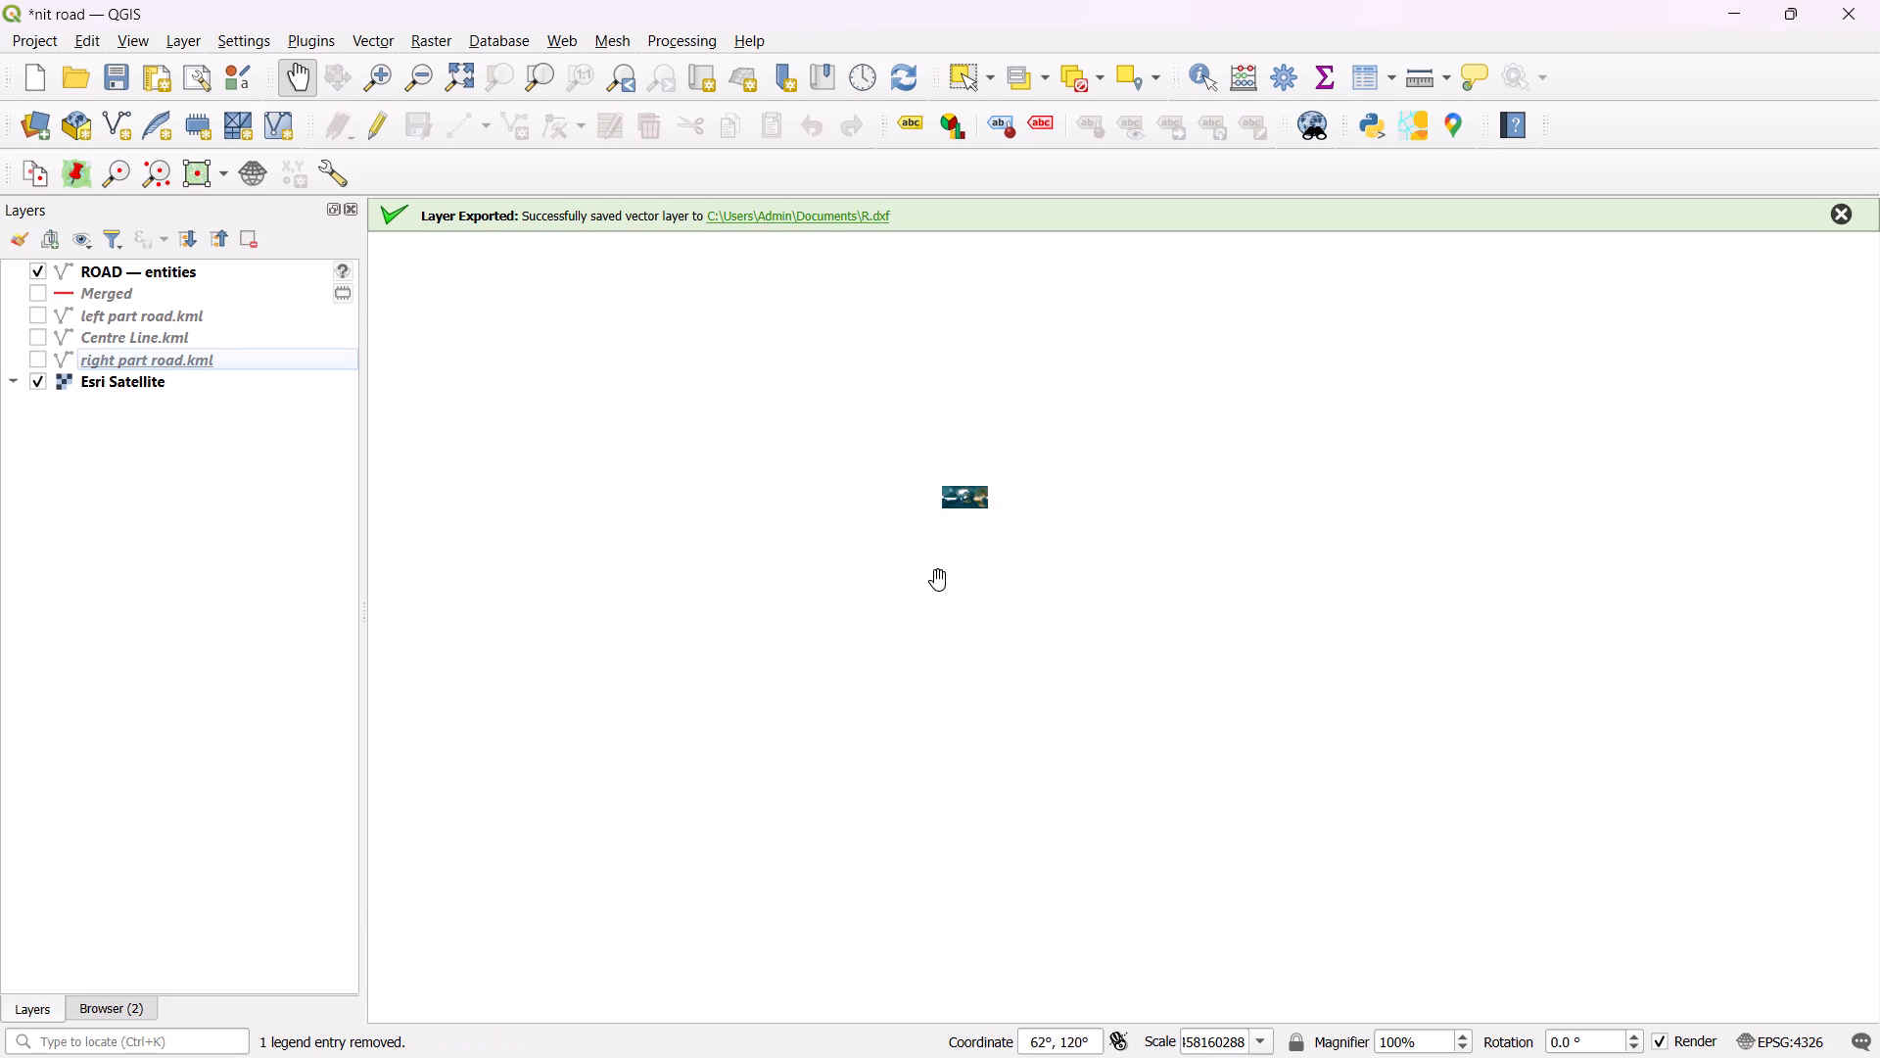
Examine where the remaining Esri Satellite imagery falls and how its continents are laid out, from full extent down to Asia.
scroll(956, 540, "up", 3)
scroll(1080, 378, "down", 2)
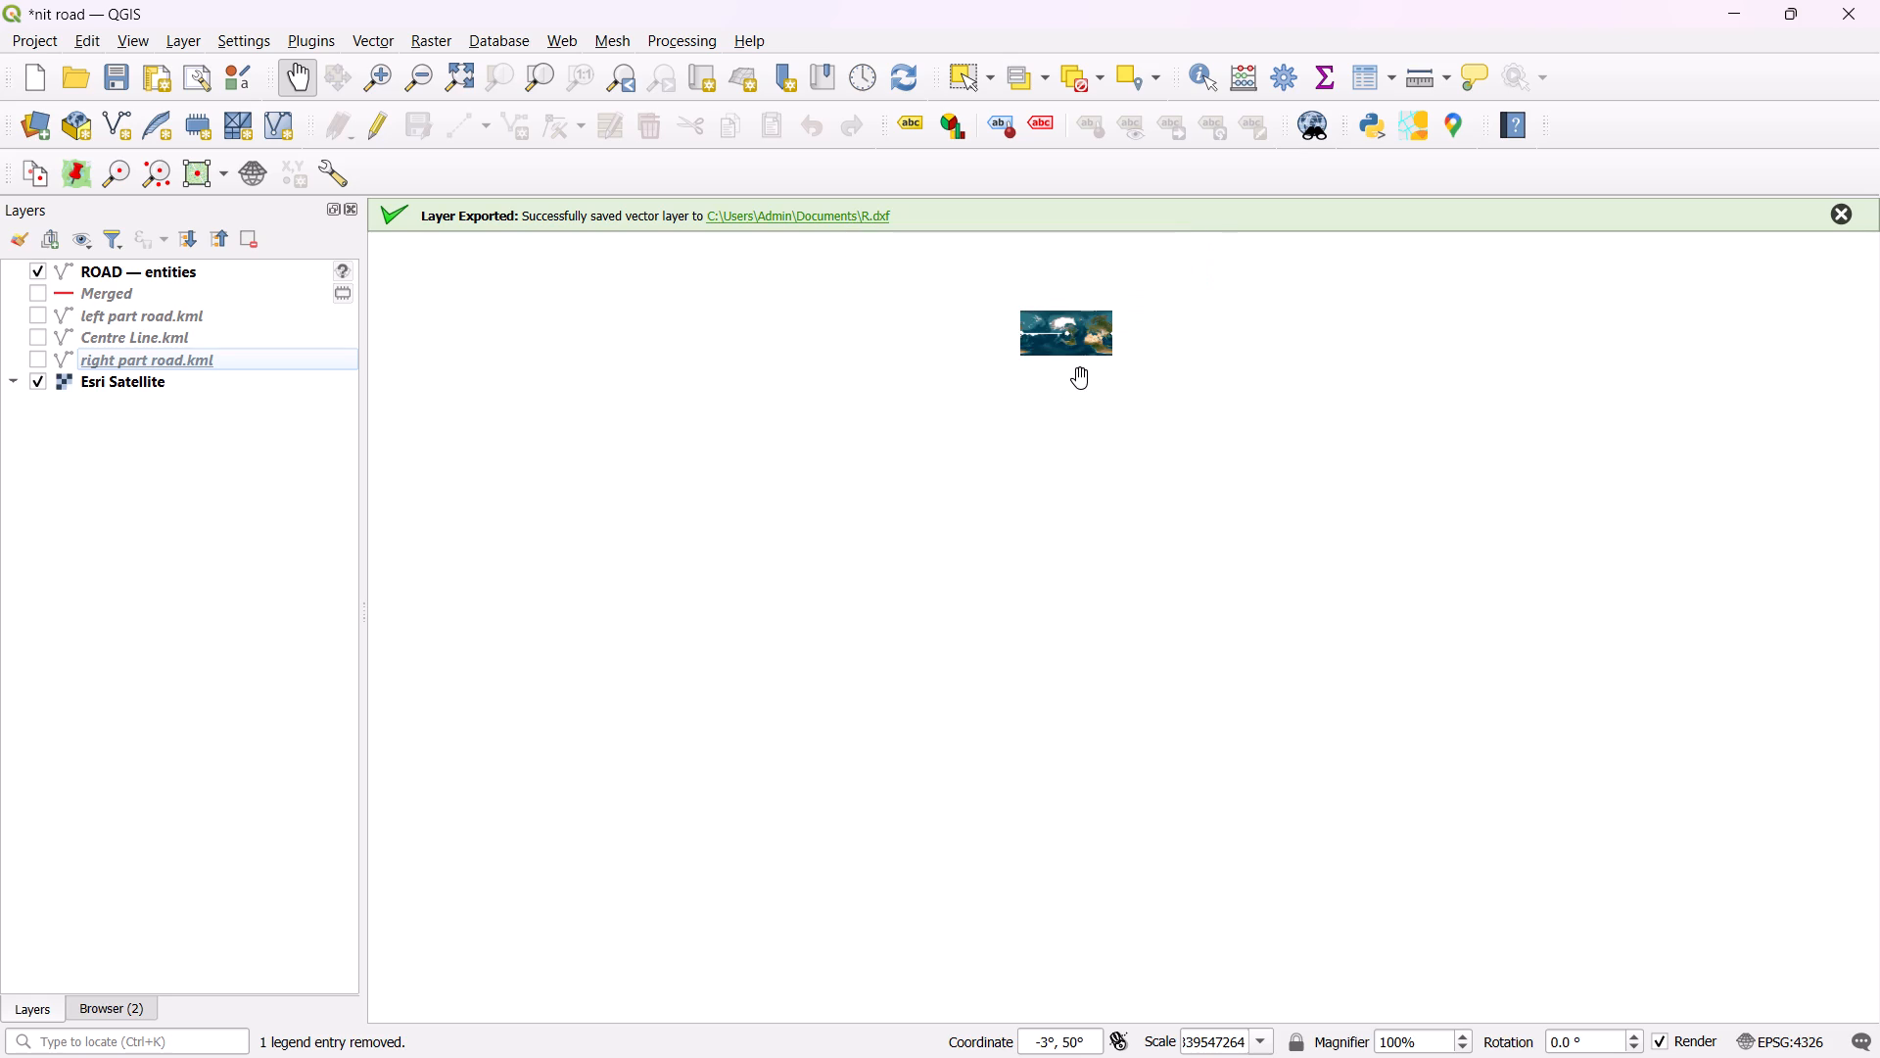
scroll(1086, 302, "up", 4)
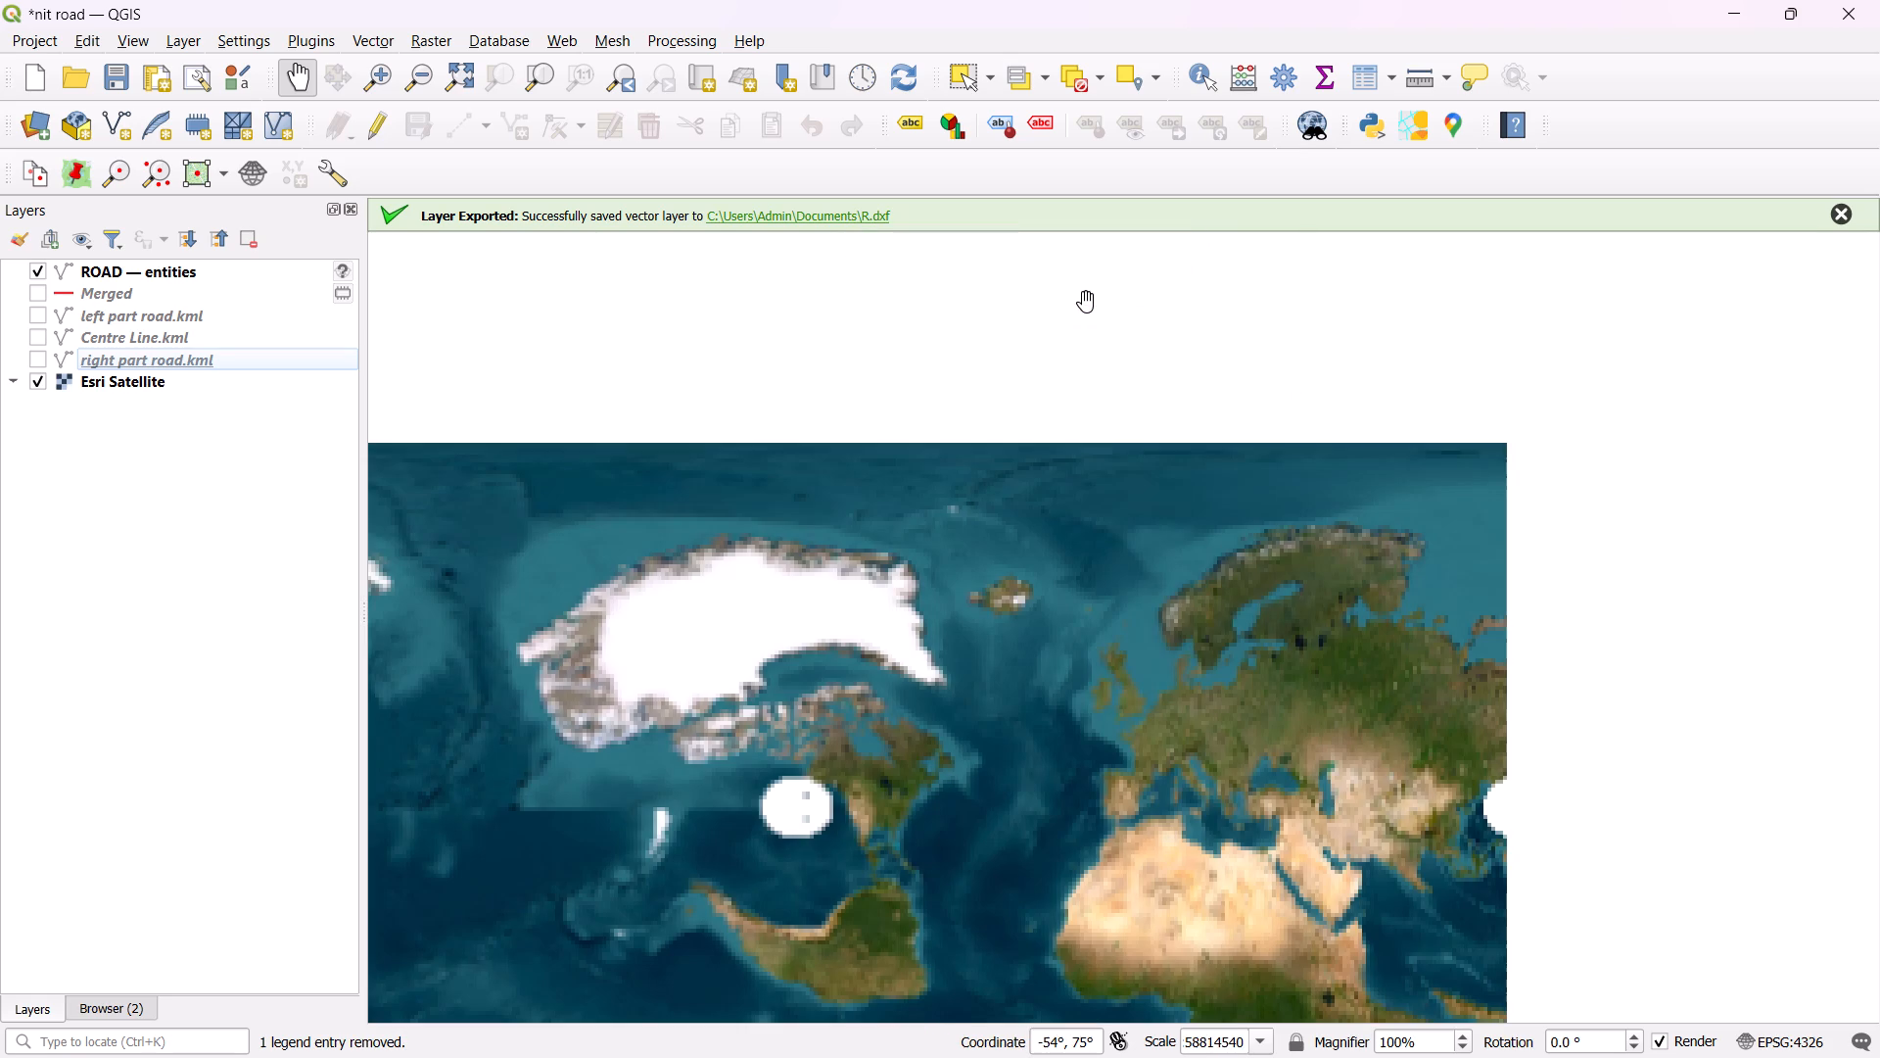
scroll(1220, 687, "down", 1)
scroll(1220, 687, "up", 1)
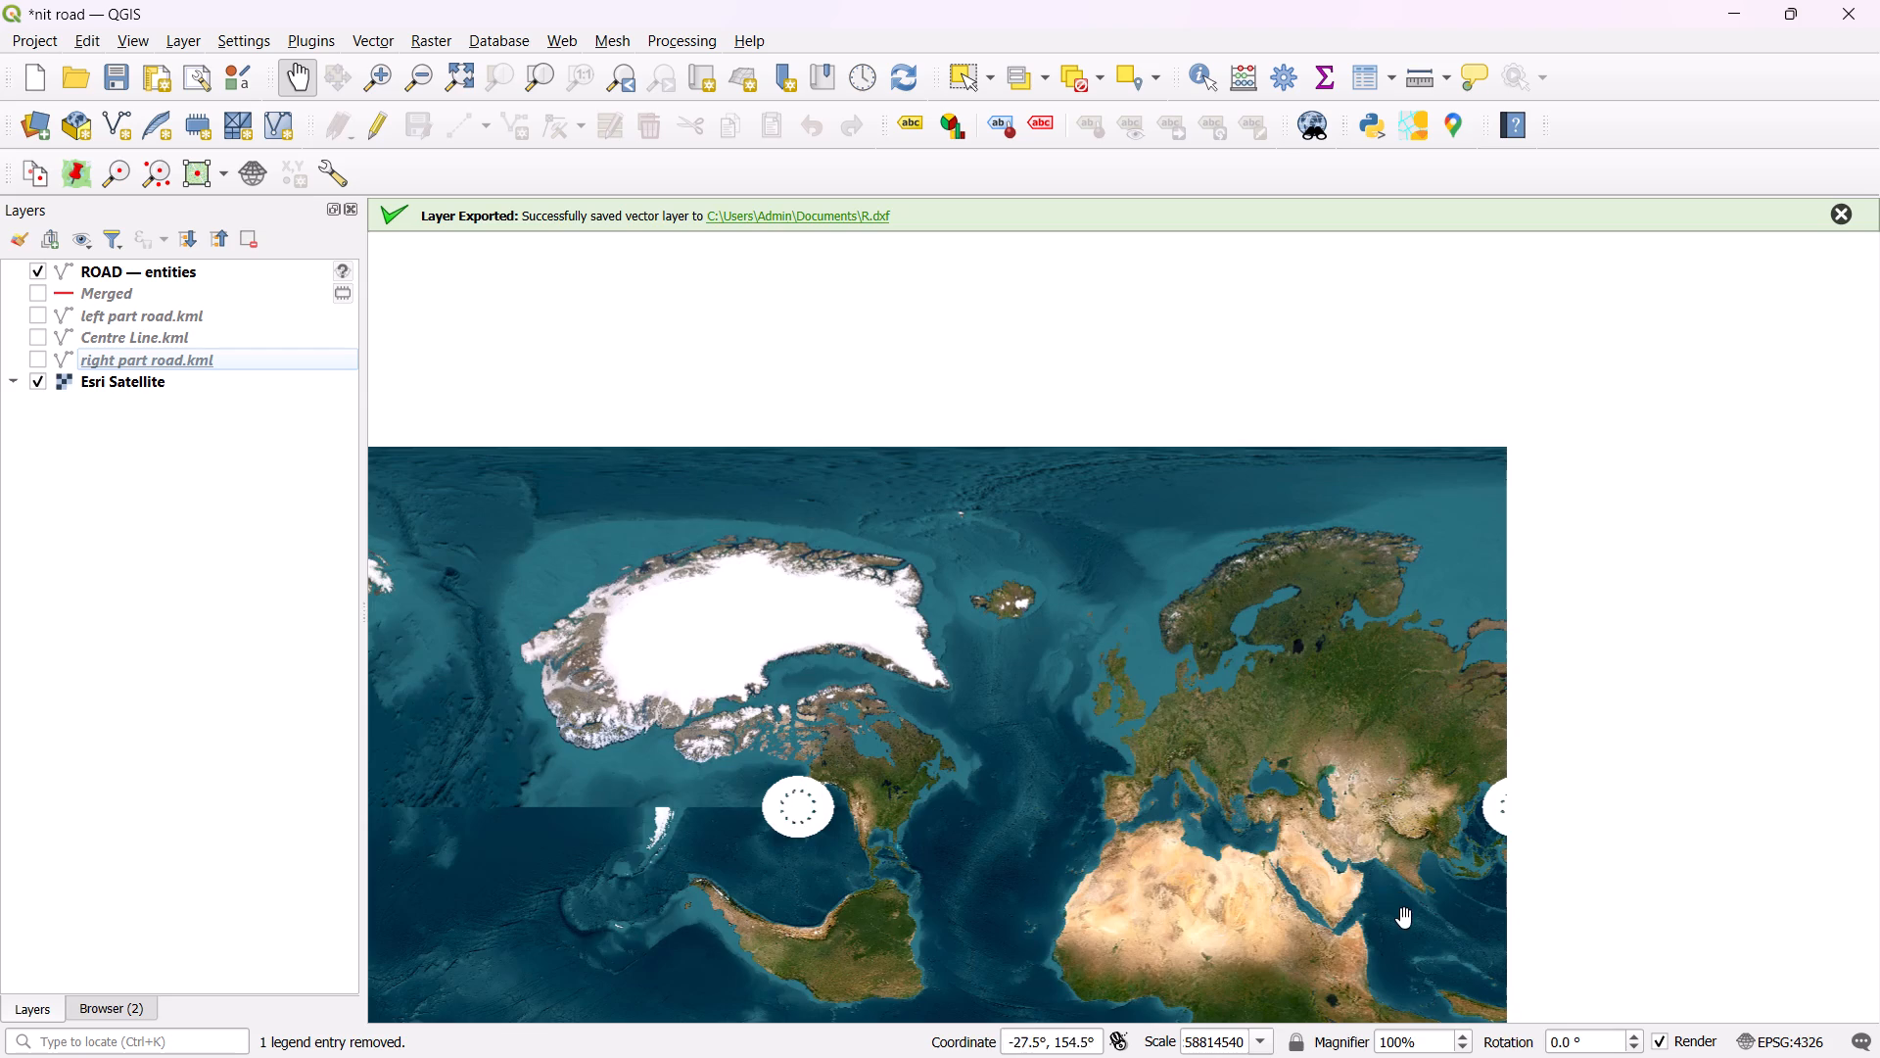
scroll(1407, 931, "up", 1)
scroll(1407, 931, "down", 1)
left_click_drag(1401, 919, 1316, 797)
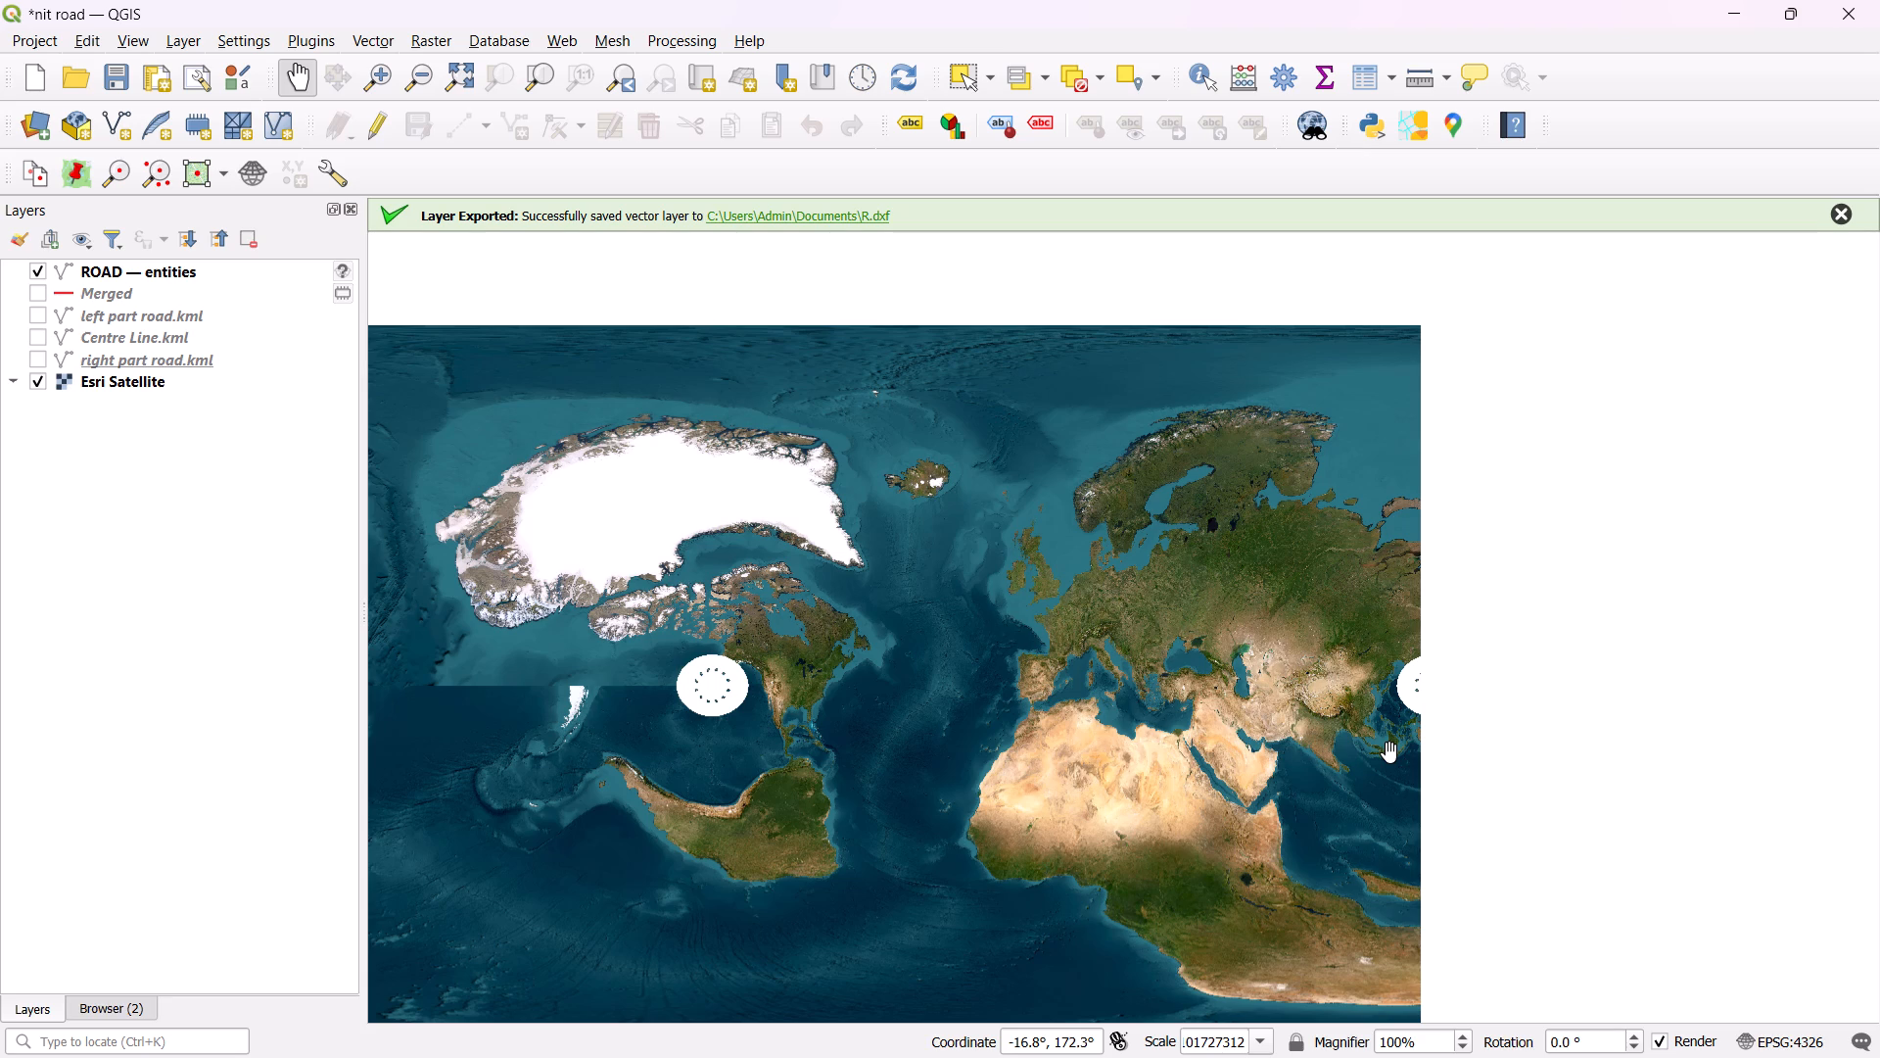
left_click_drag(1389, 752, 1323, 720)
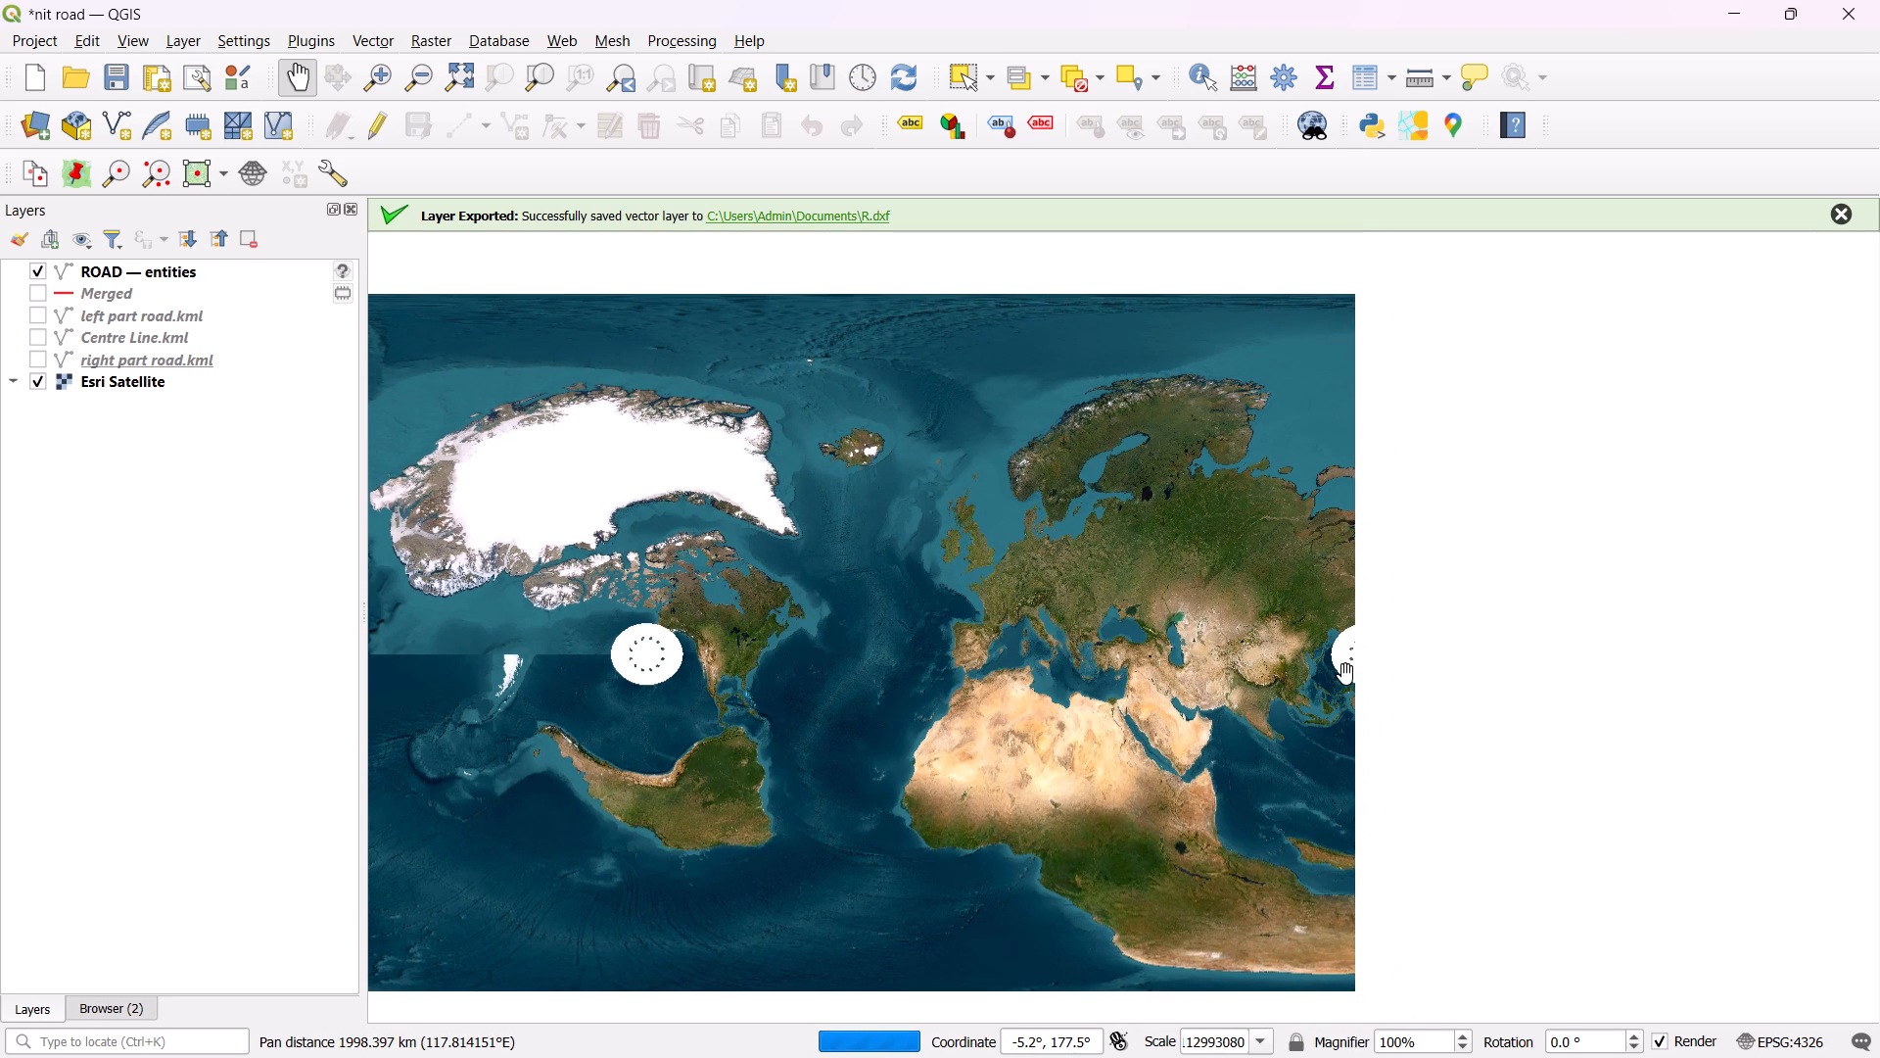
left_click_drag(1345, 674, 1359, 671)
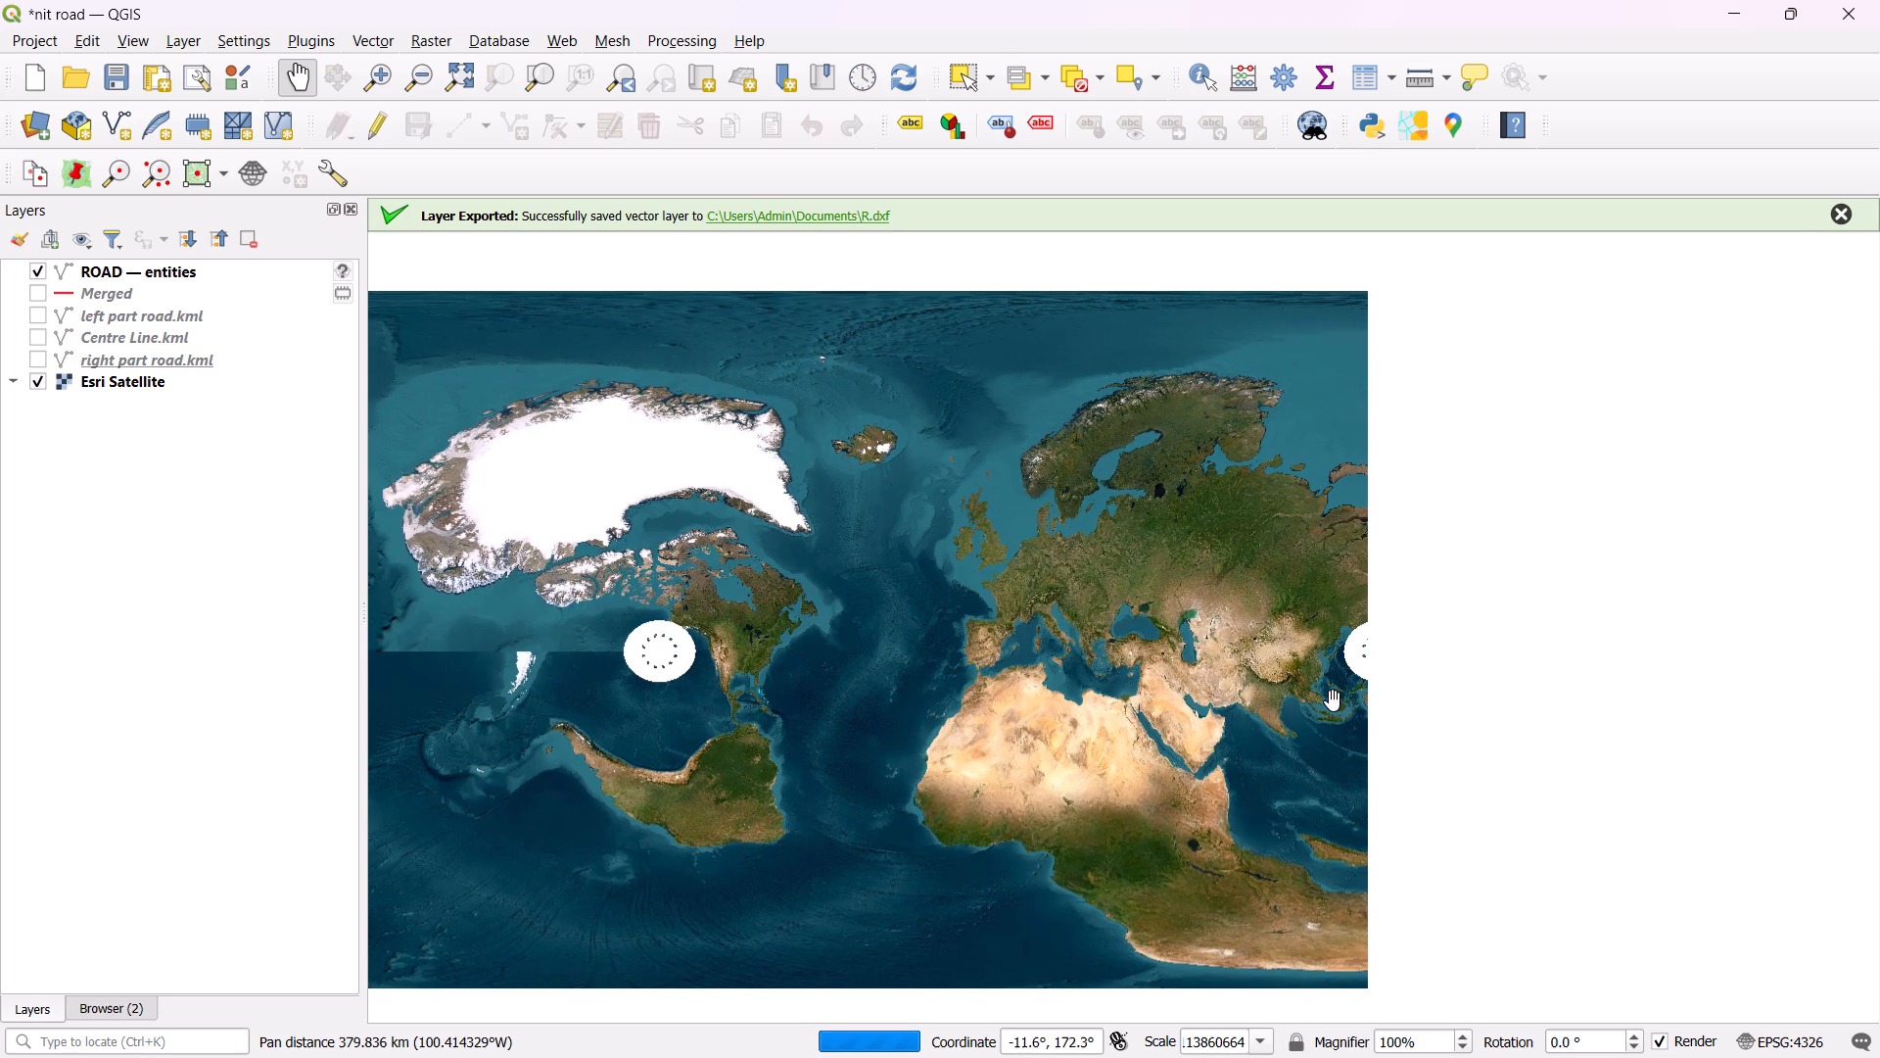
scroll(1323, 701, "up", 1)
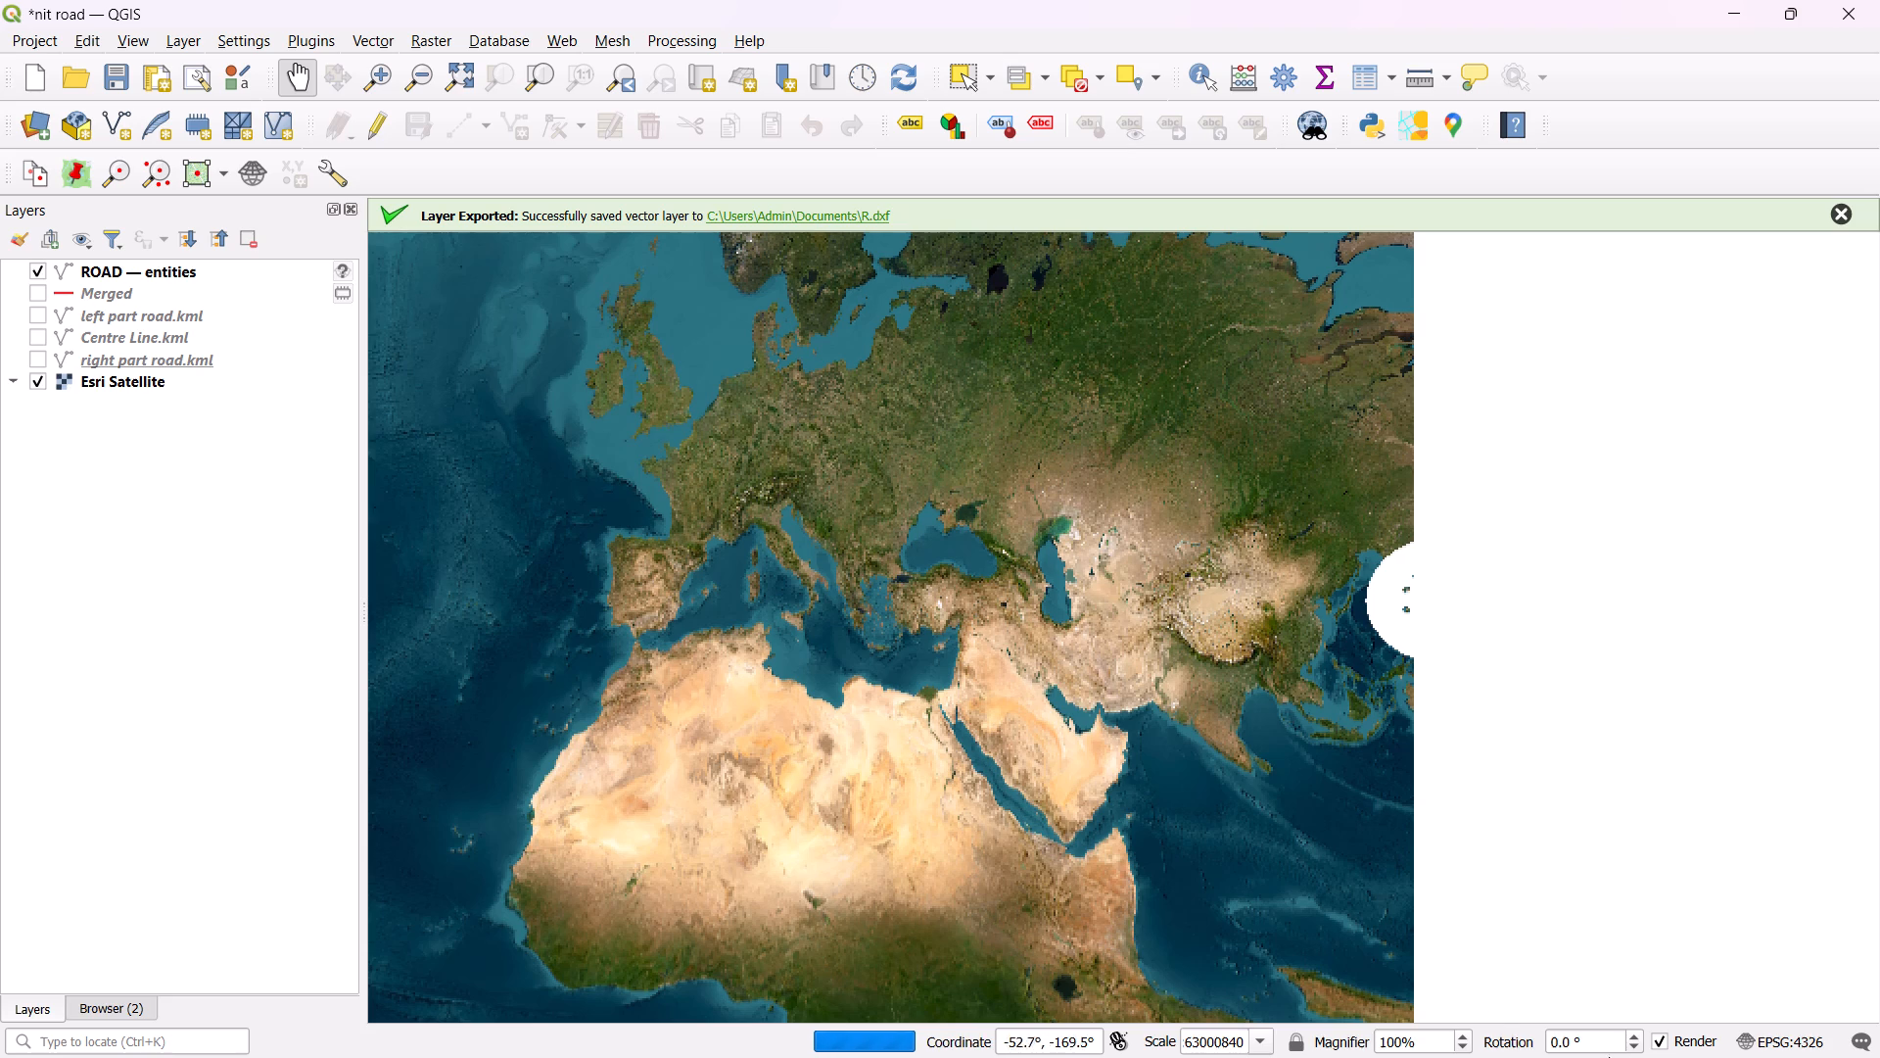
Look through the available Wi-Fi networks, refreshing the list and expanding it in the full Windows Wi-Fi settings.
left_click(1709, 1034)
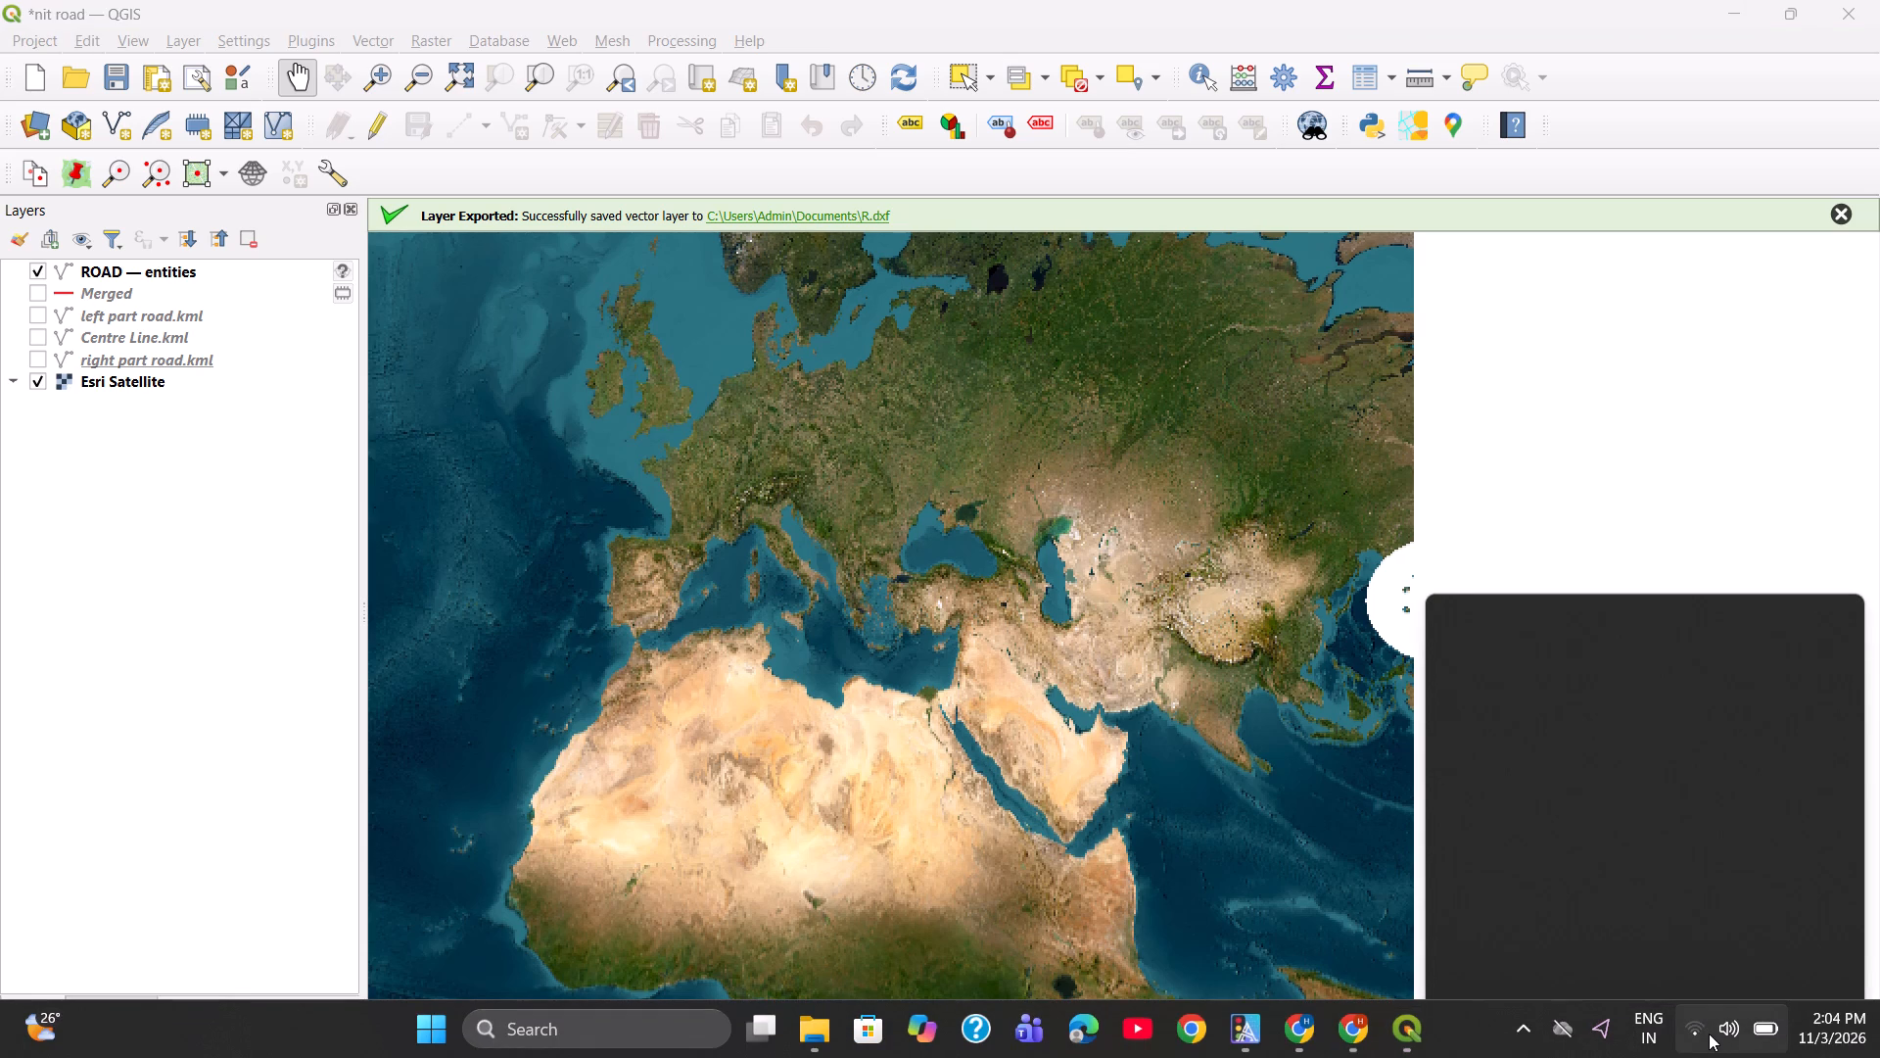
left_click(1546, 569)
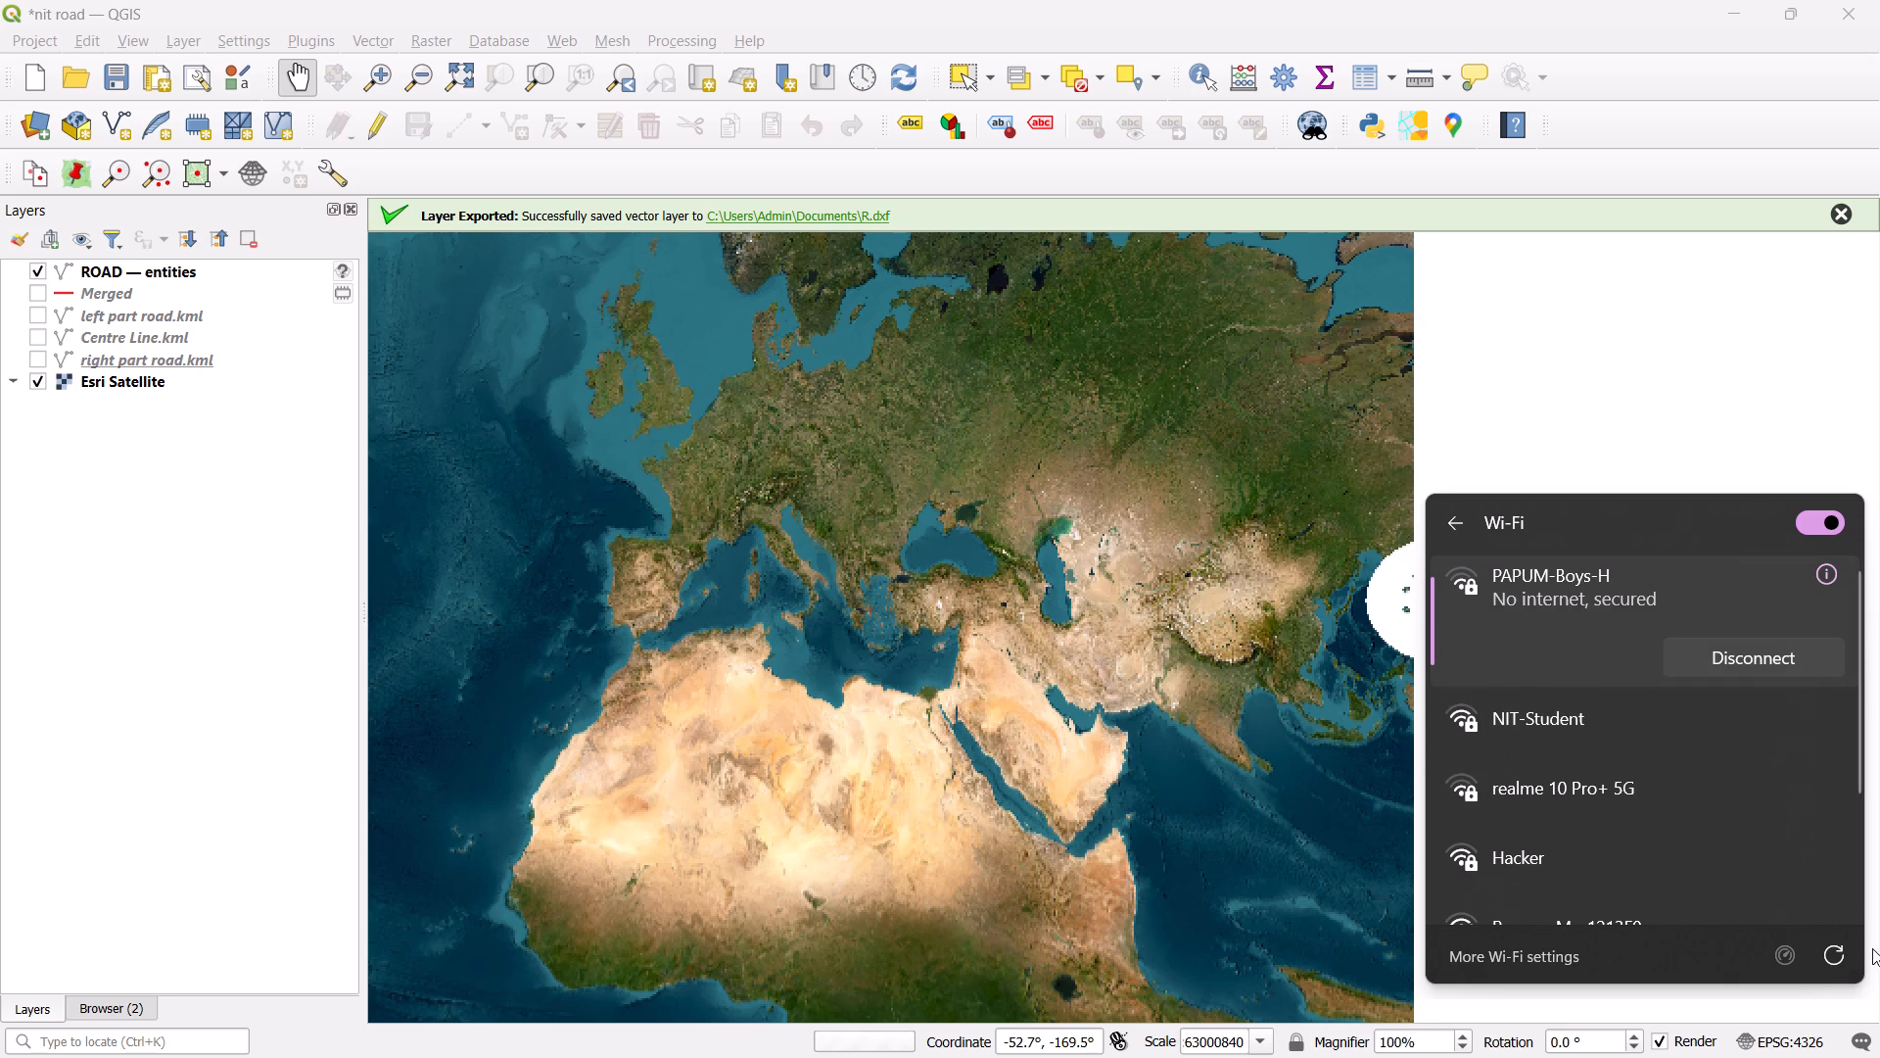
left_click(1842, 954)
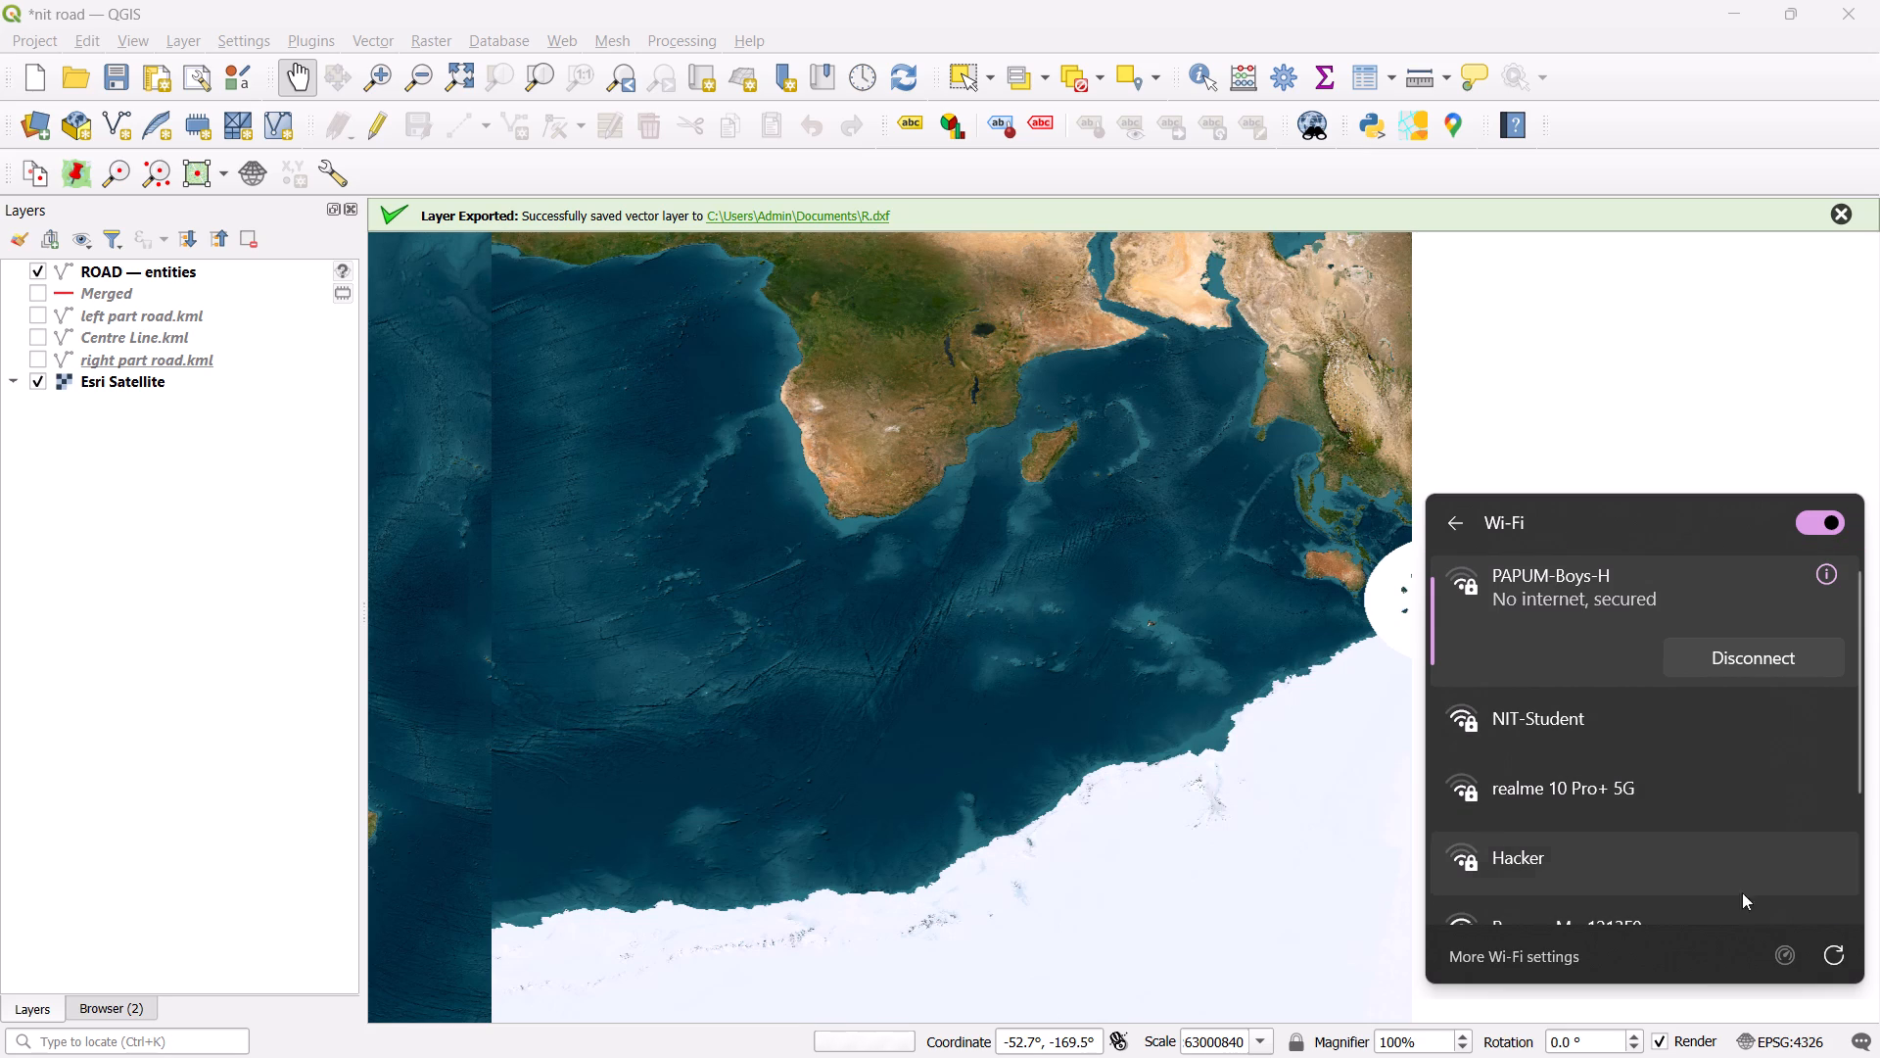
scroll(1591, 782, "down", 9)
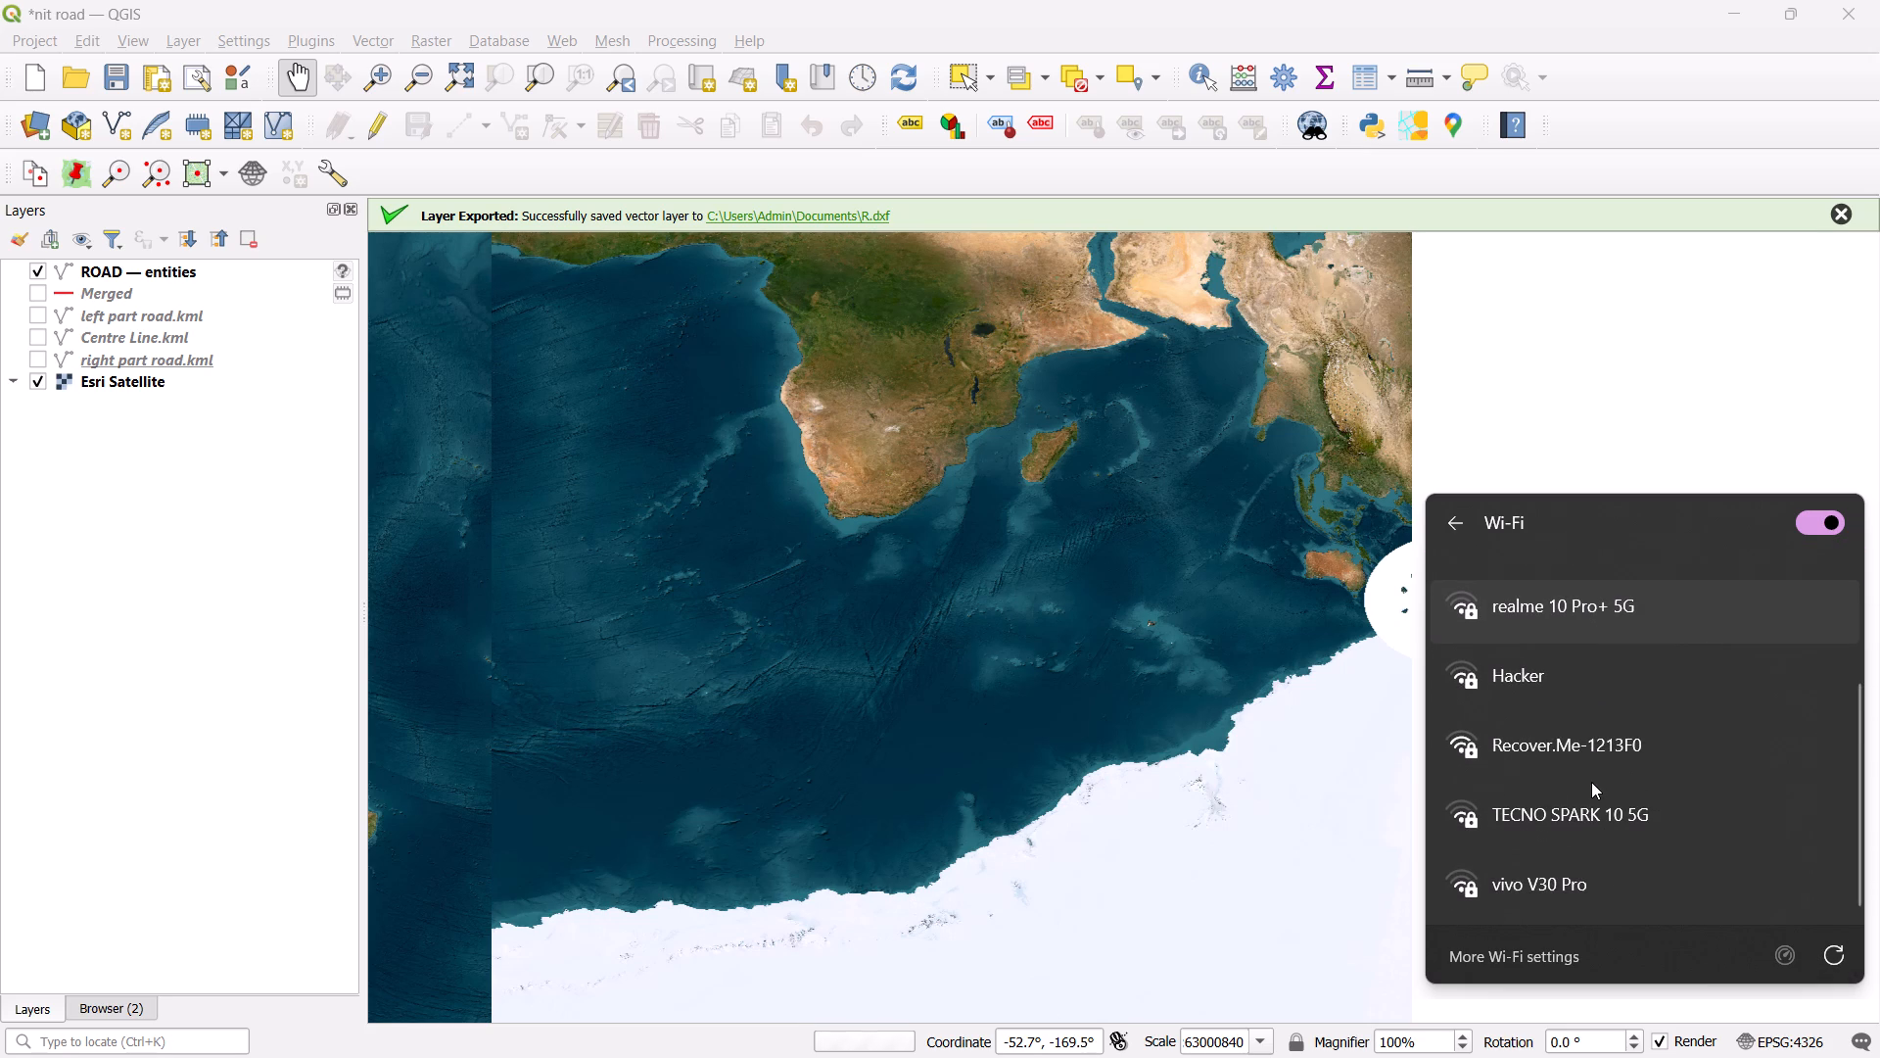
scroll(1591, 782, "up", 11)
left_click(1841, 968)
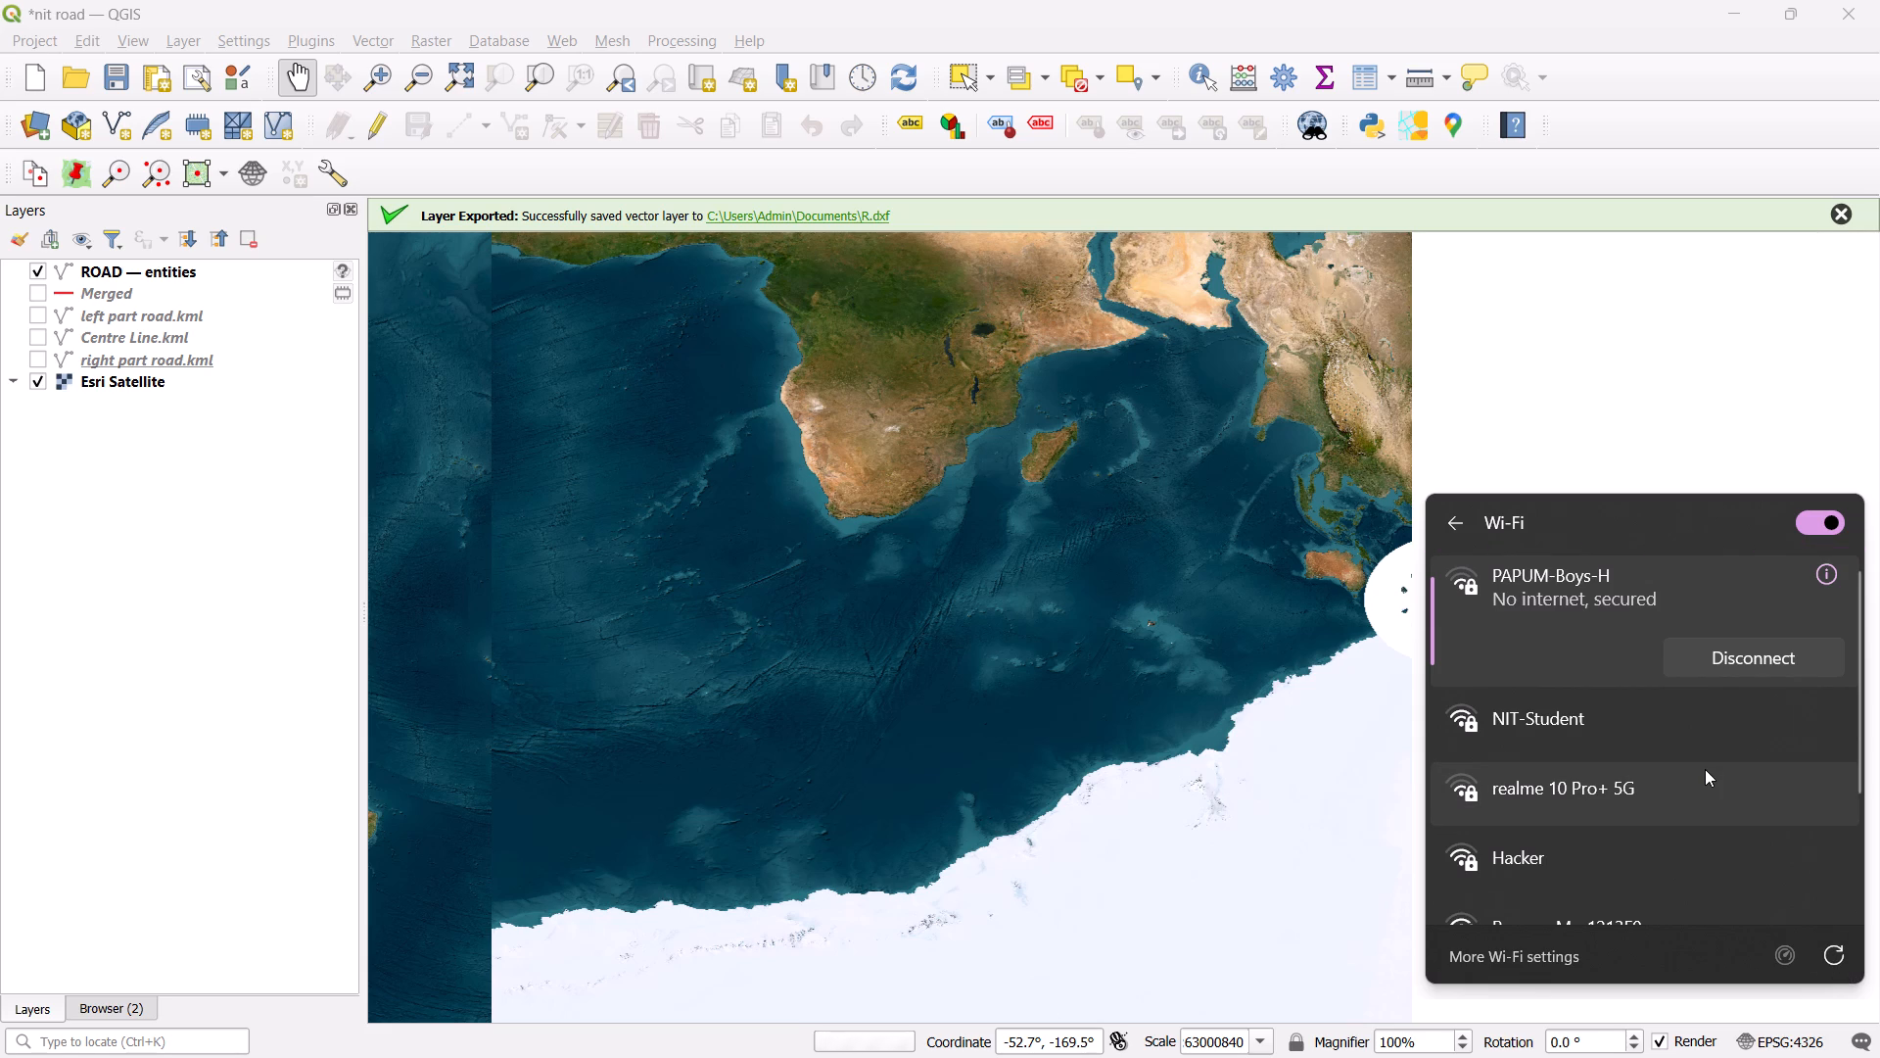
left_click(1535, 953)
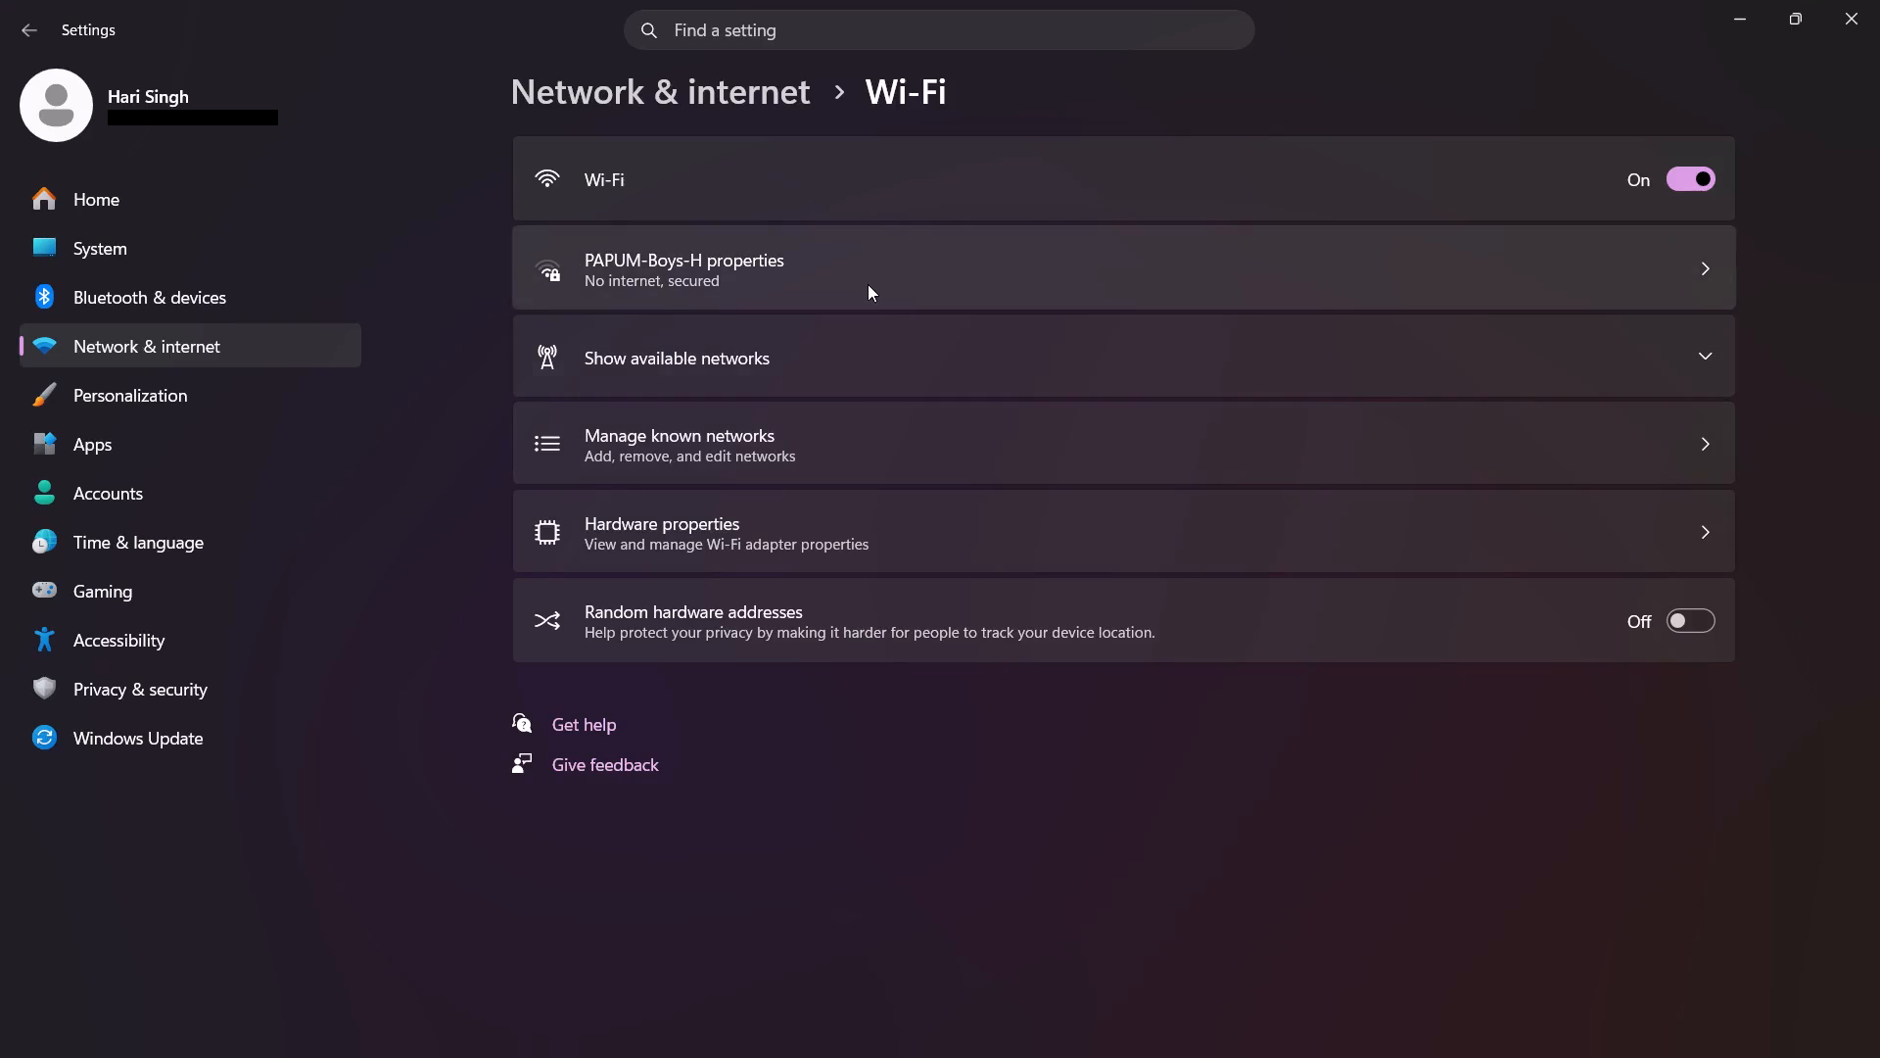
left_click(859, 351)
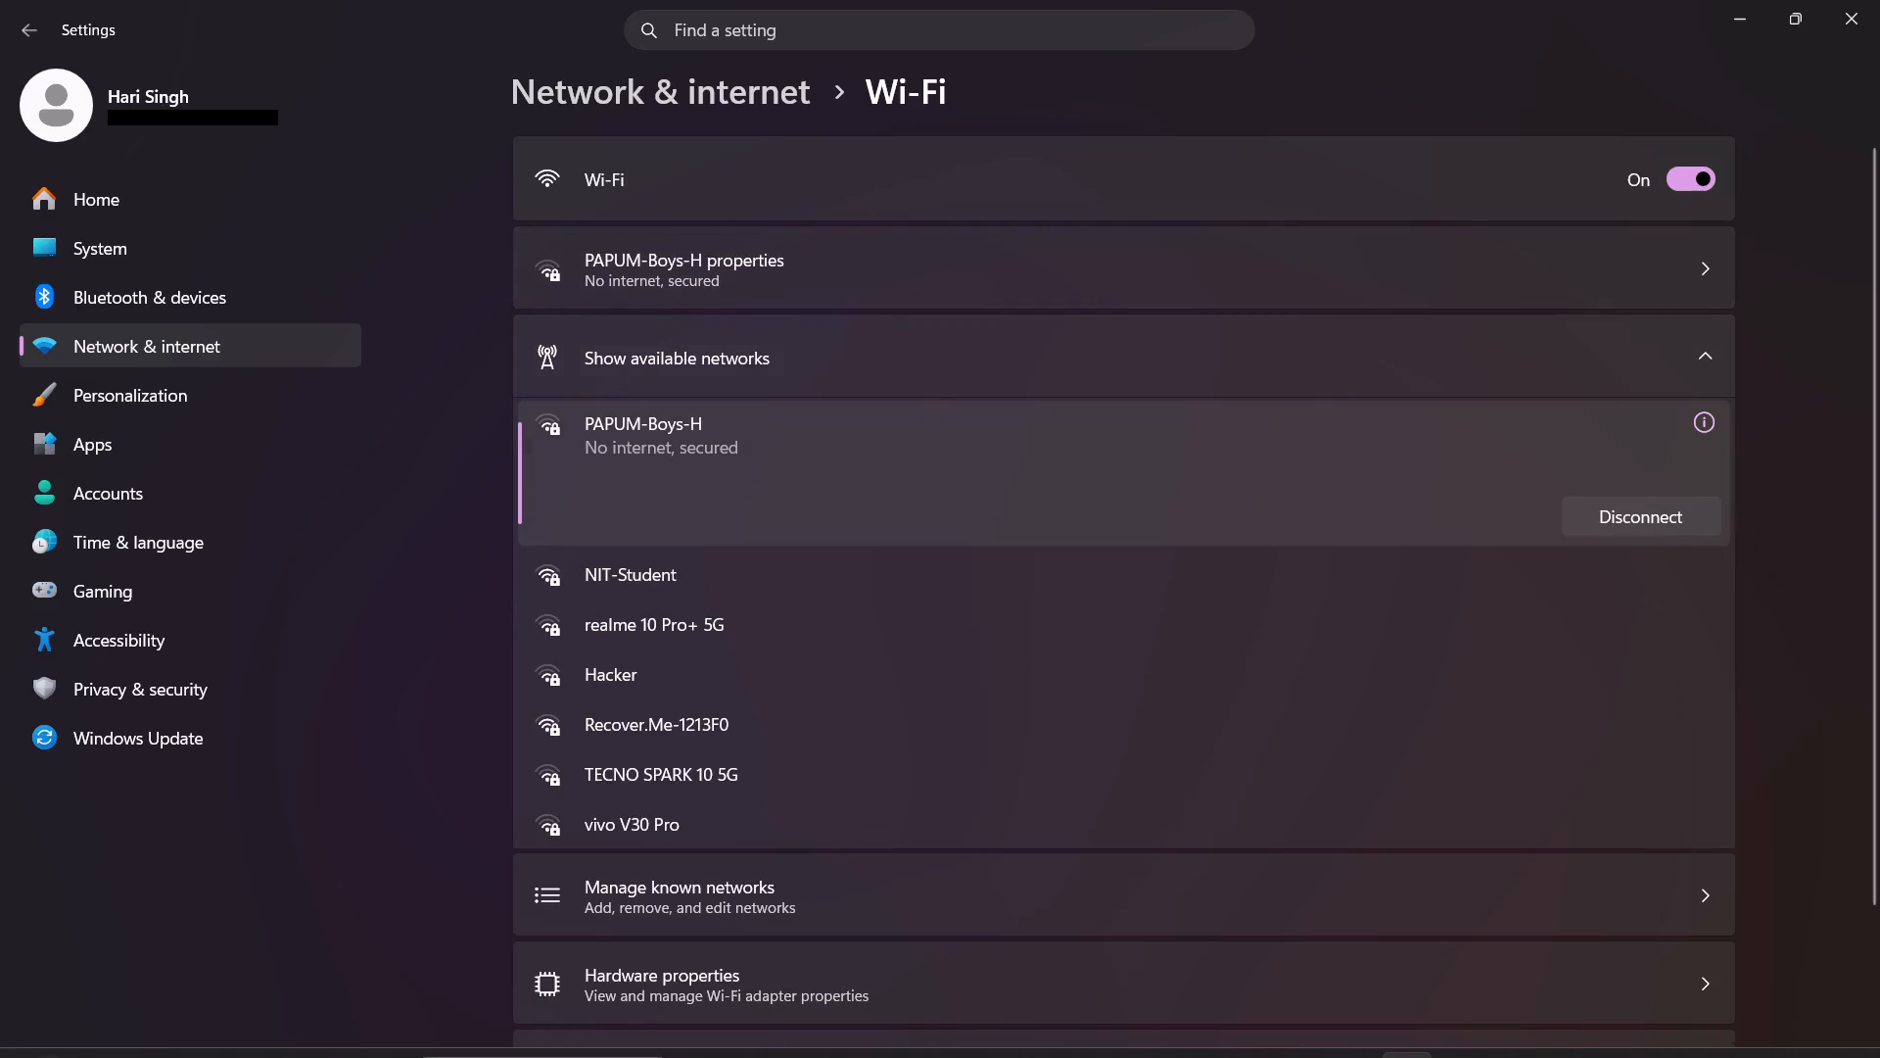
Connect the computer to the iPhone hotspot from the quick list of available Wi-Fi networks.
left_click(1699, 1031)
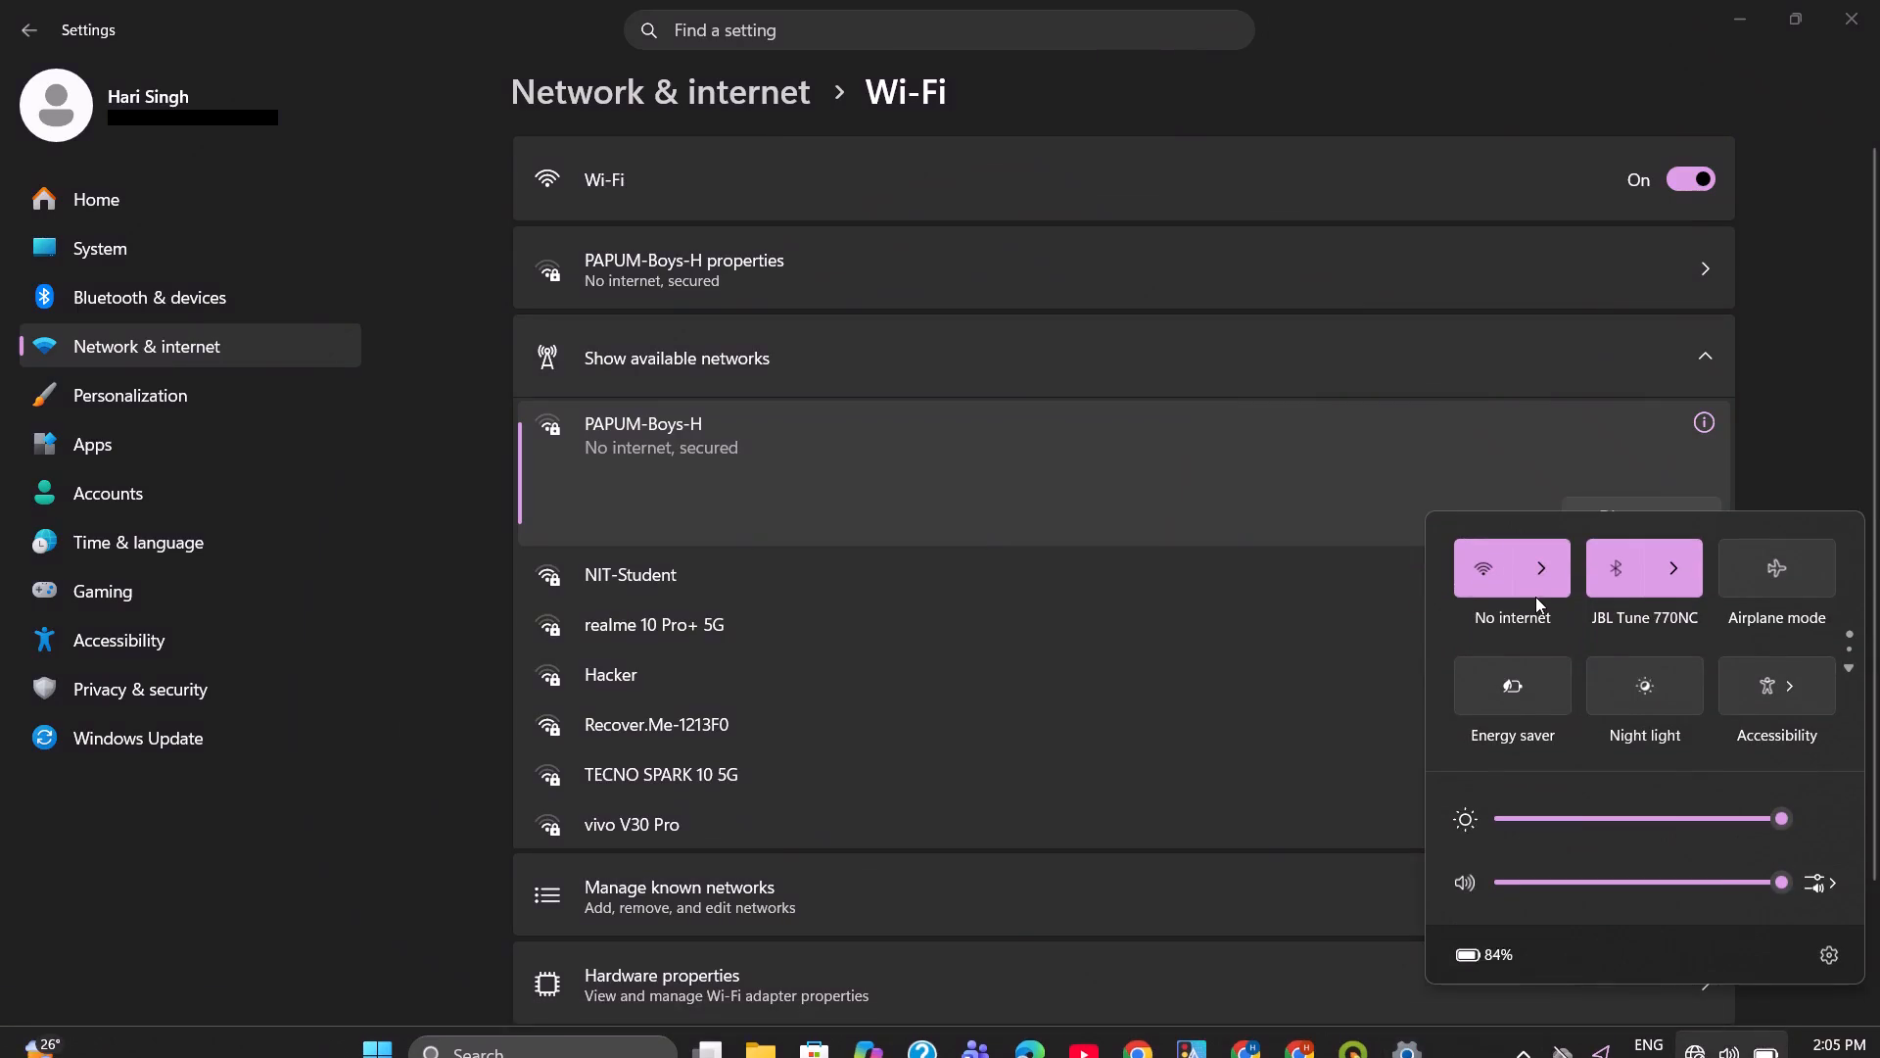
left_click(1535, 596)
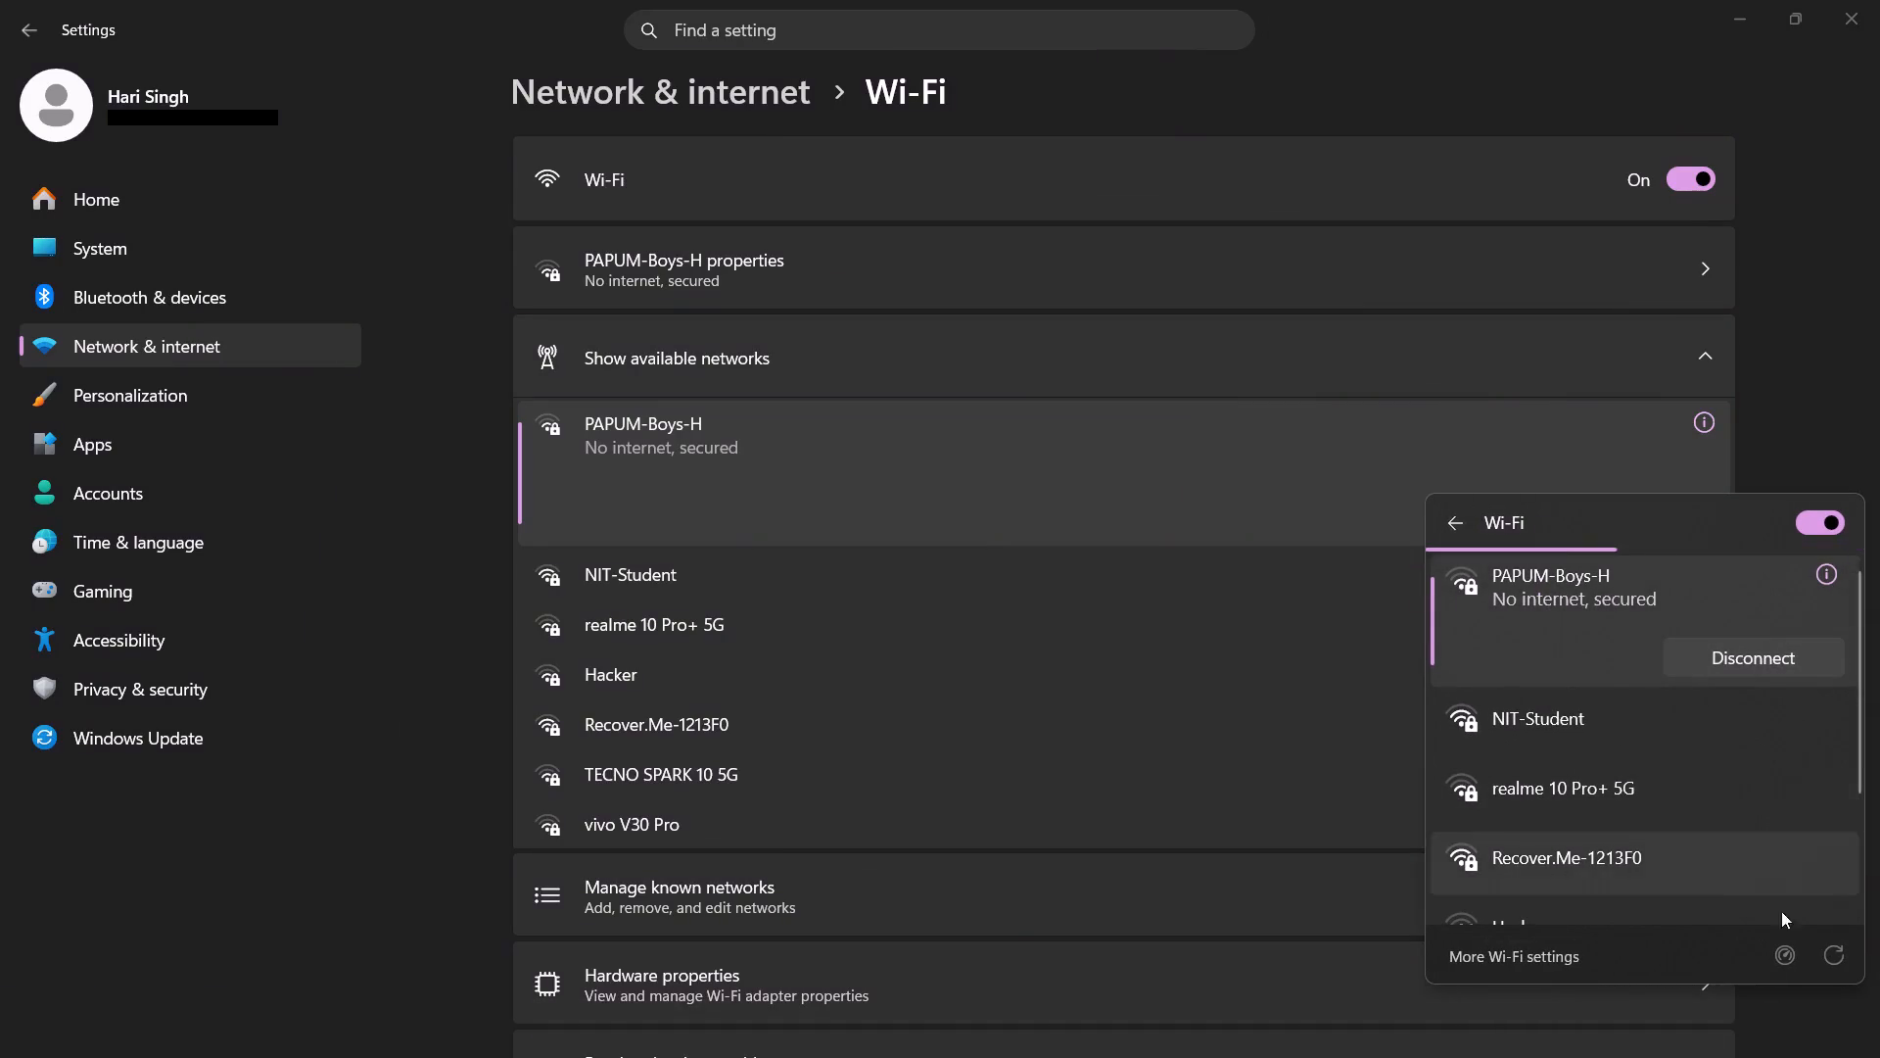
scroll(1480, 823, "down", 6)
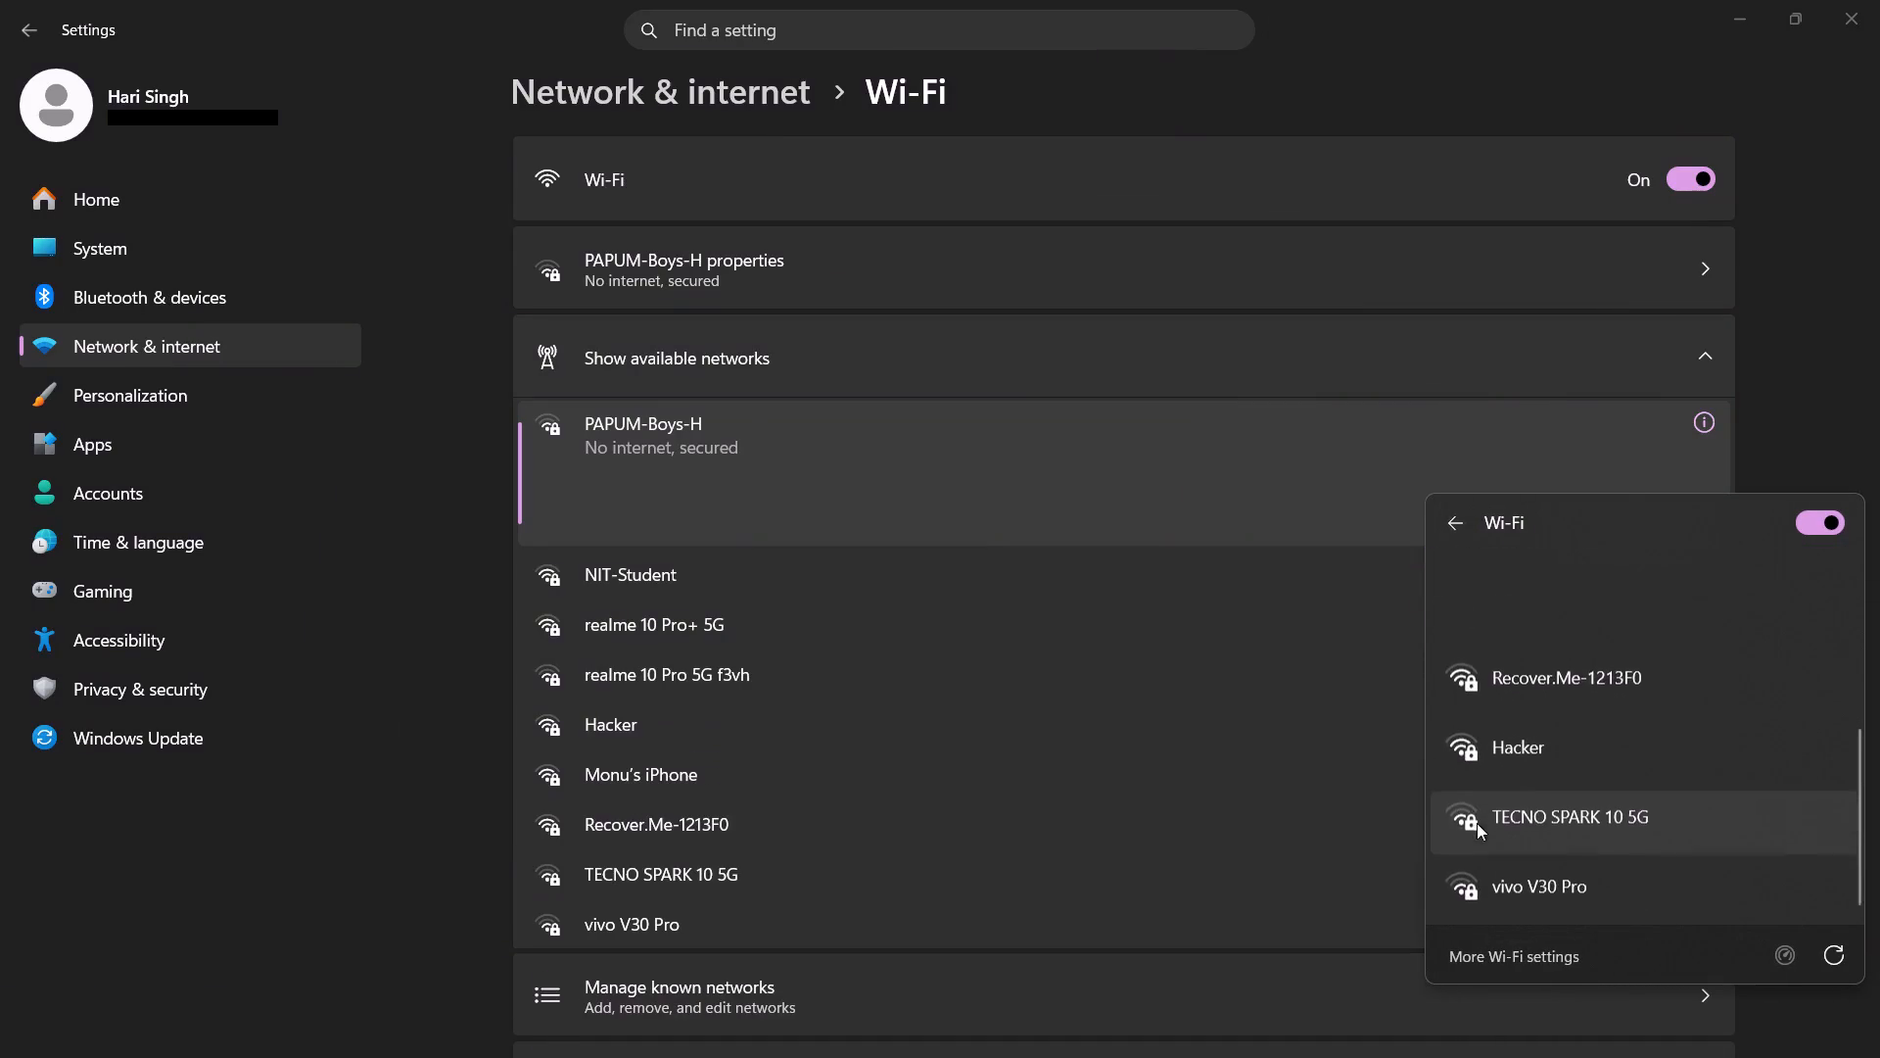
scroll(1477, 823, "up", 6)
scroll(1485, 818, "down", 3)
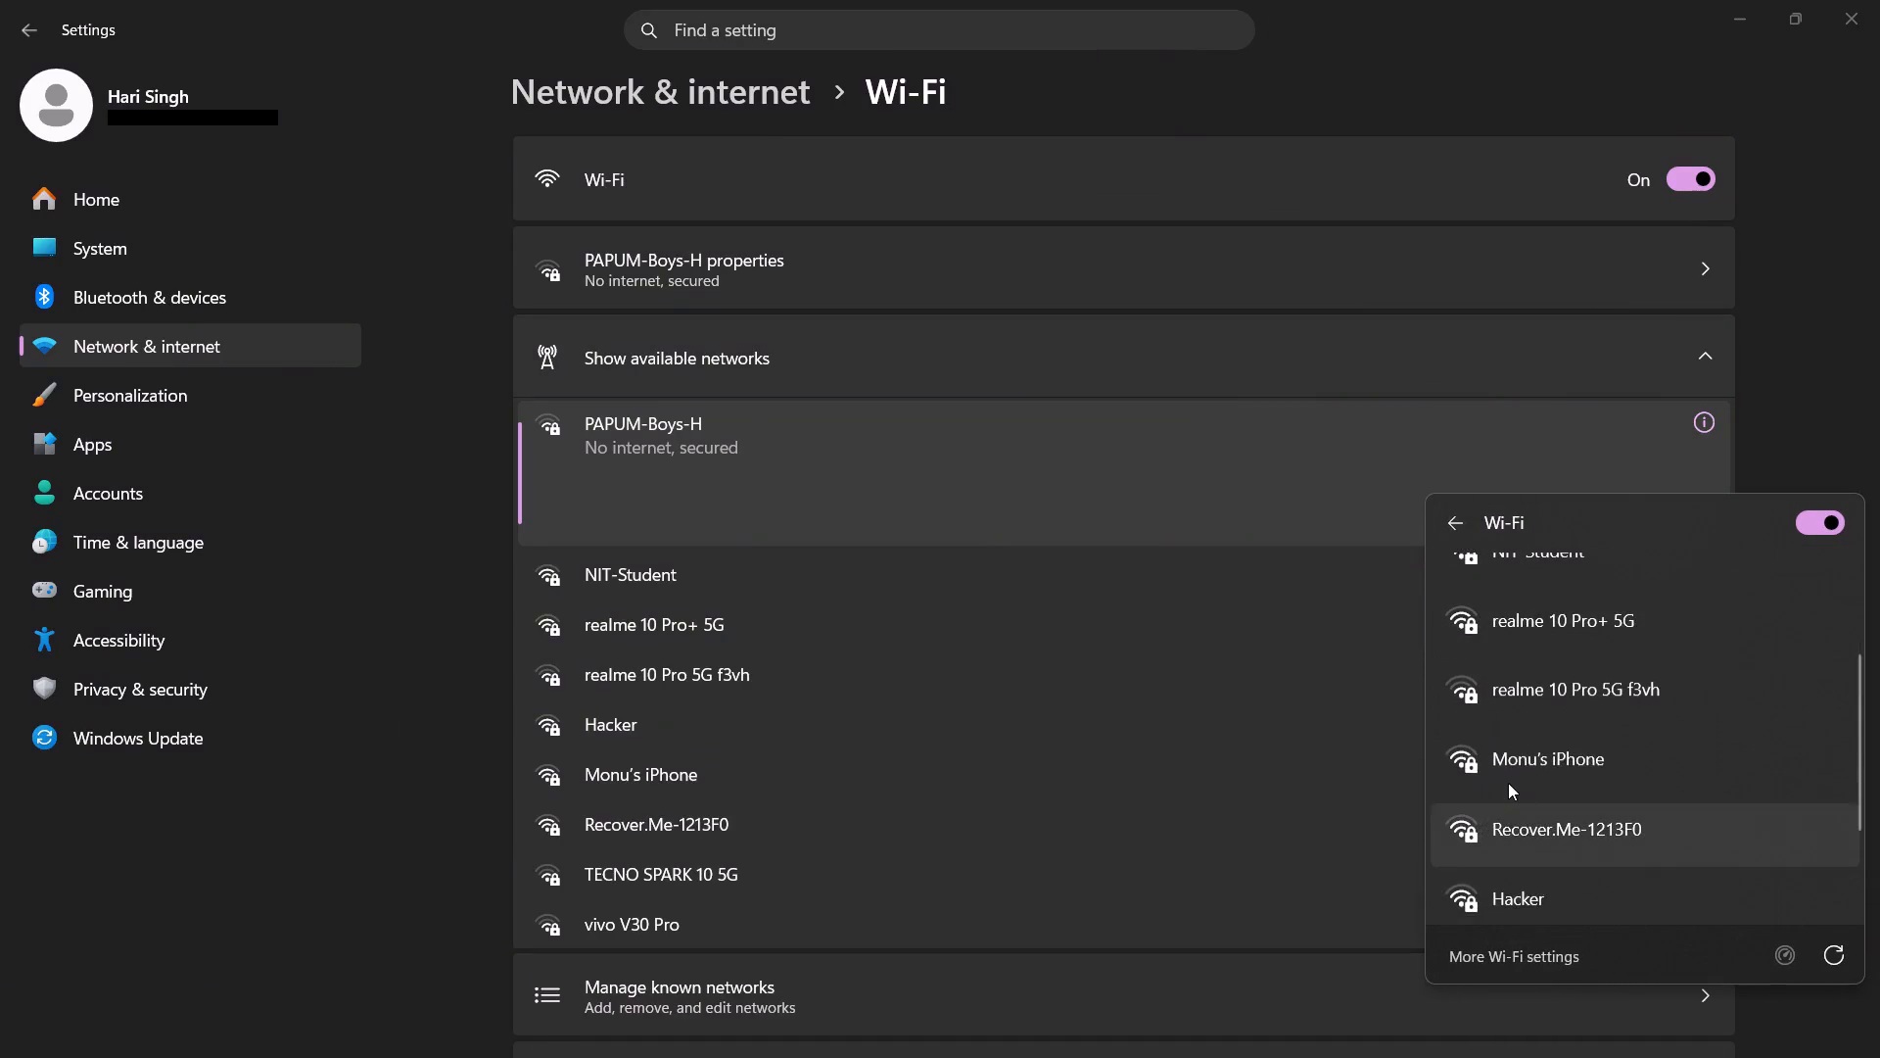
left_click(1508, 781)
left_click(1711, 793)
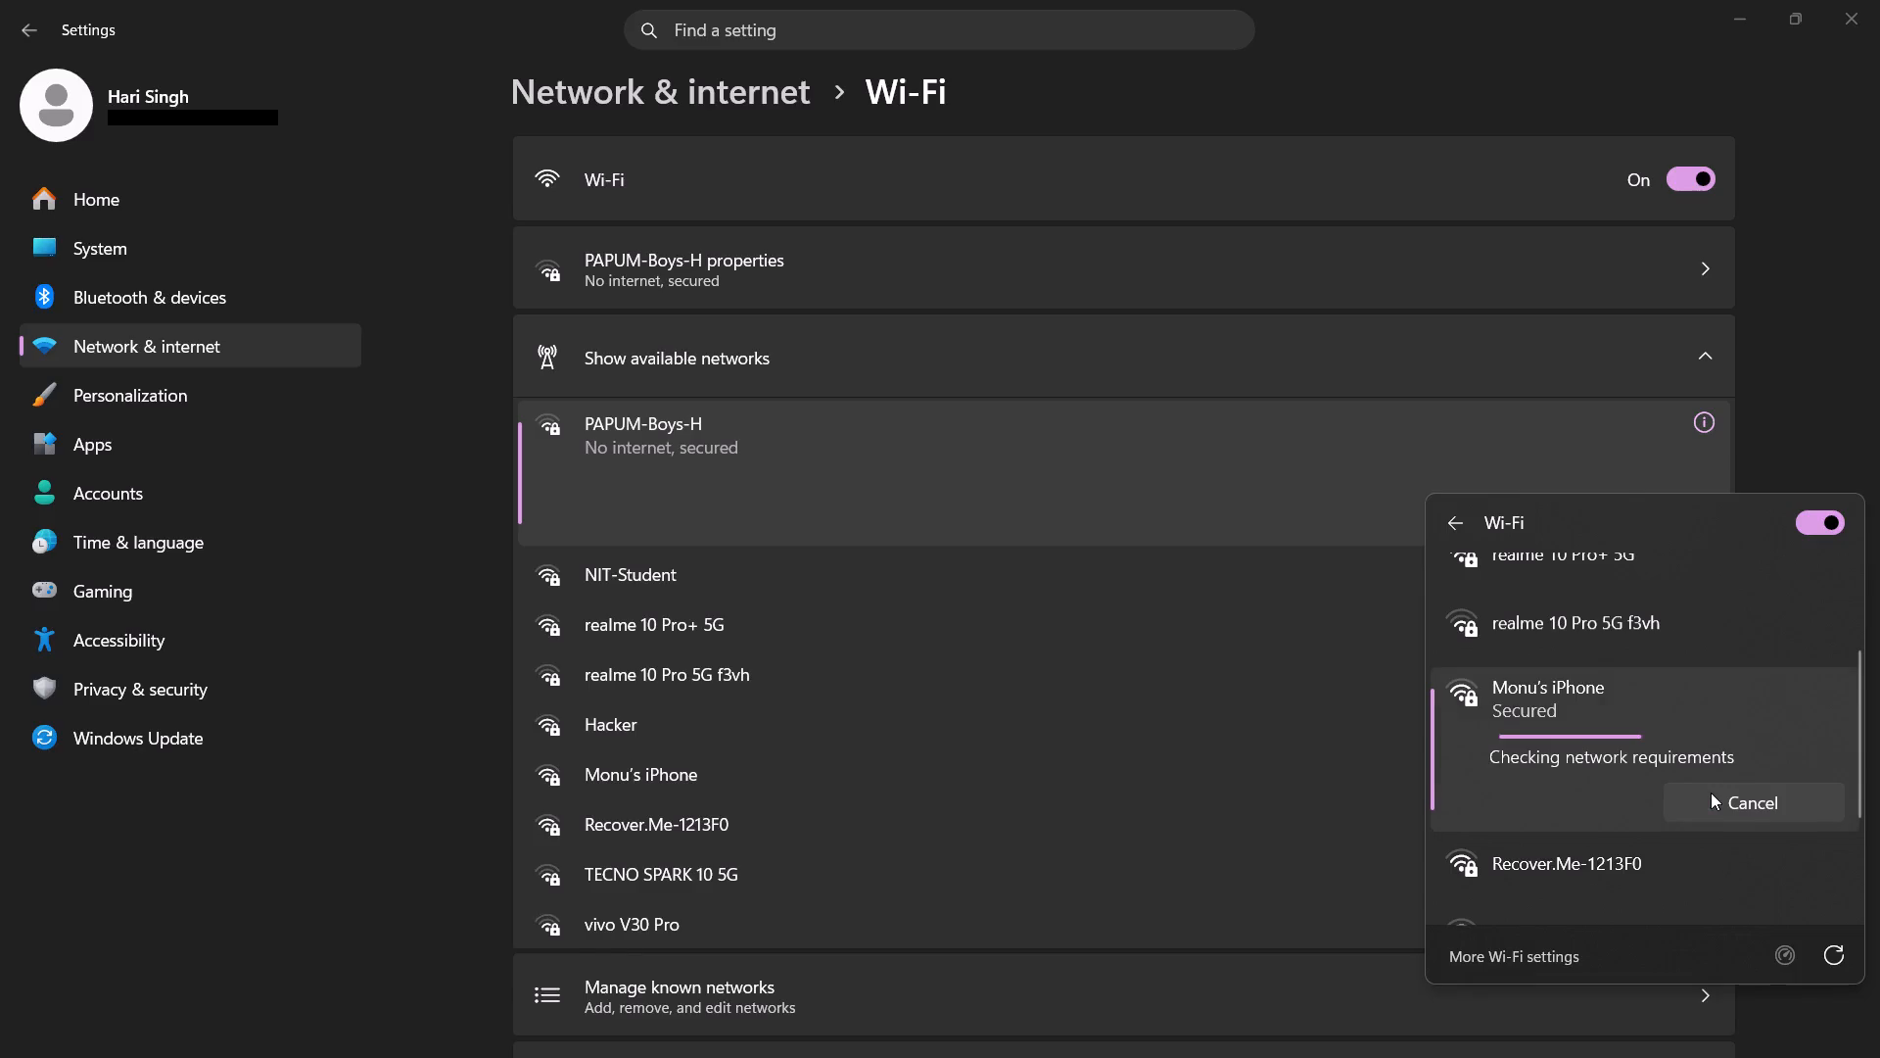
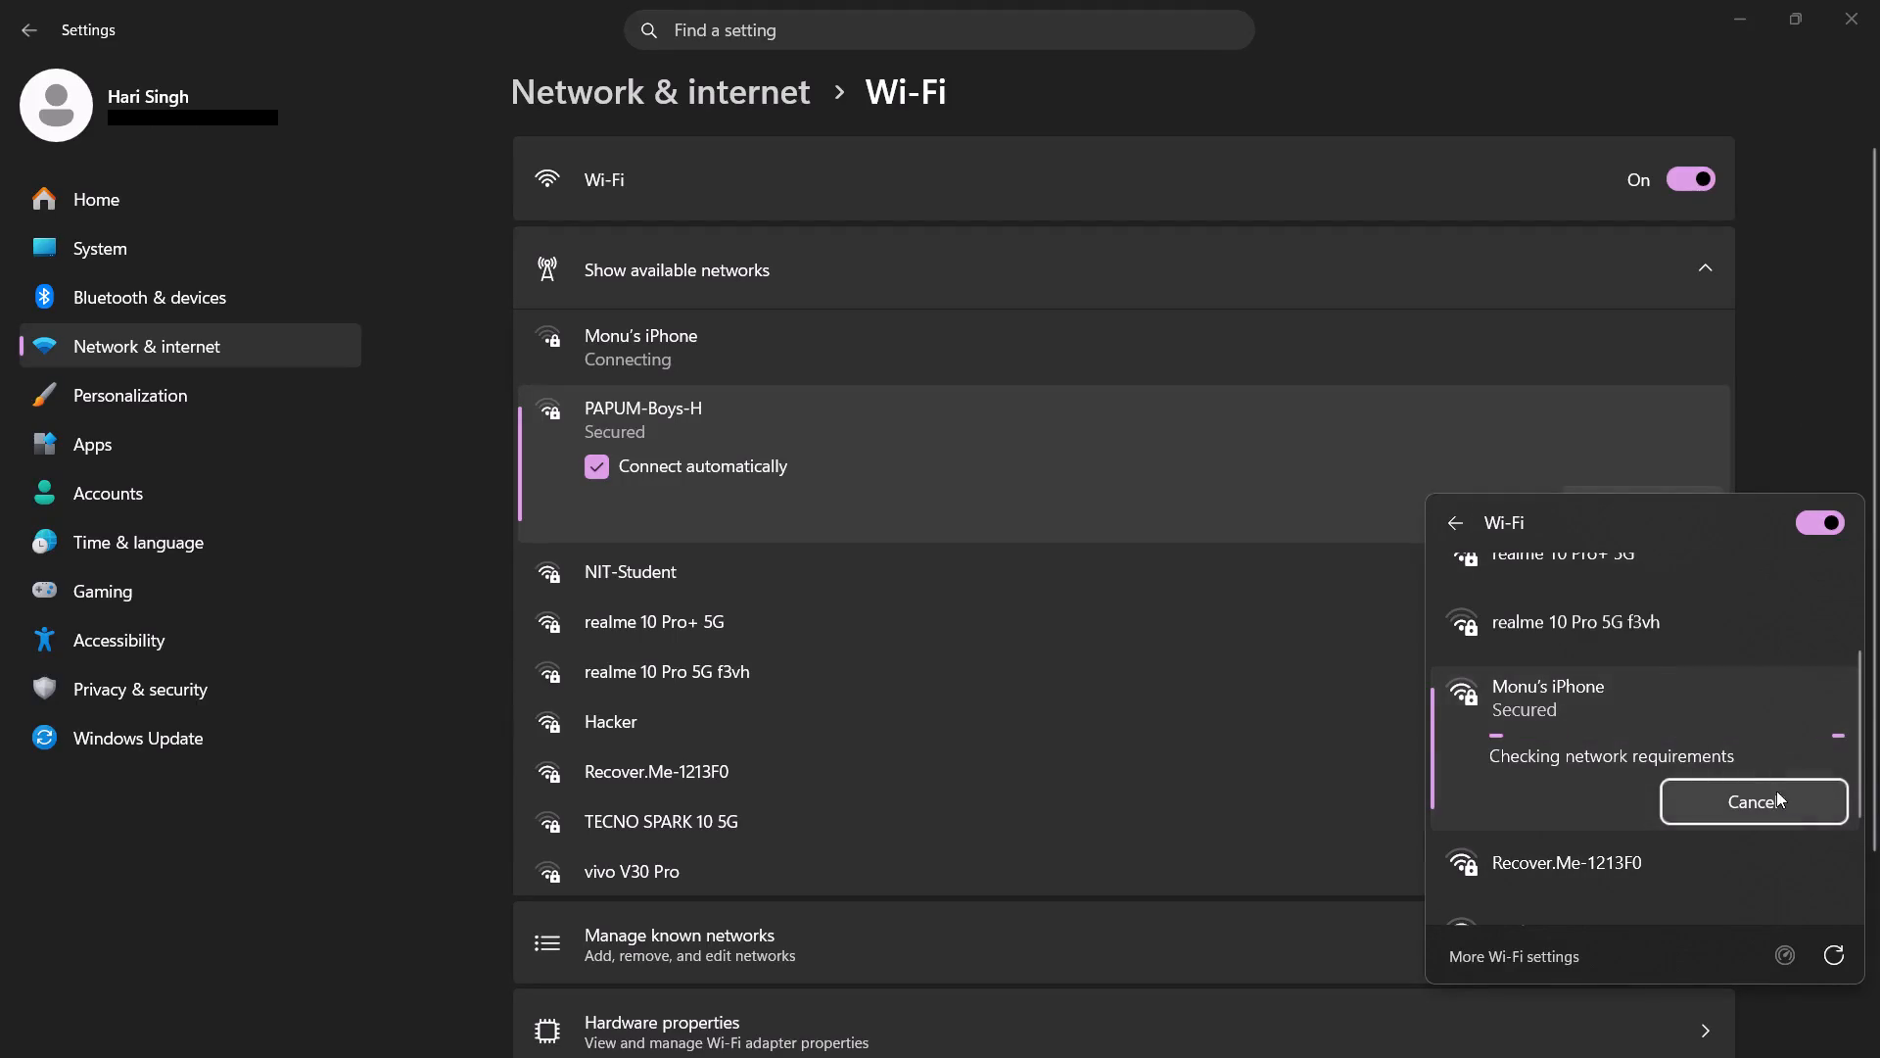
Leave the Wi-Fi settings and return to QGIS to check the Esri Satellite imagery on the map.
left_click(1775, 448)
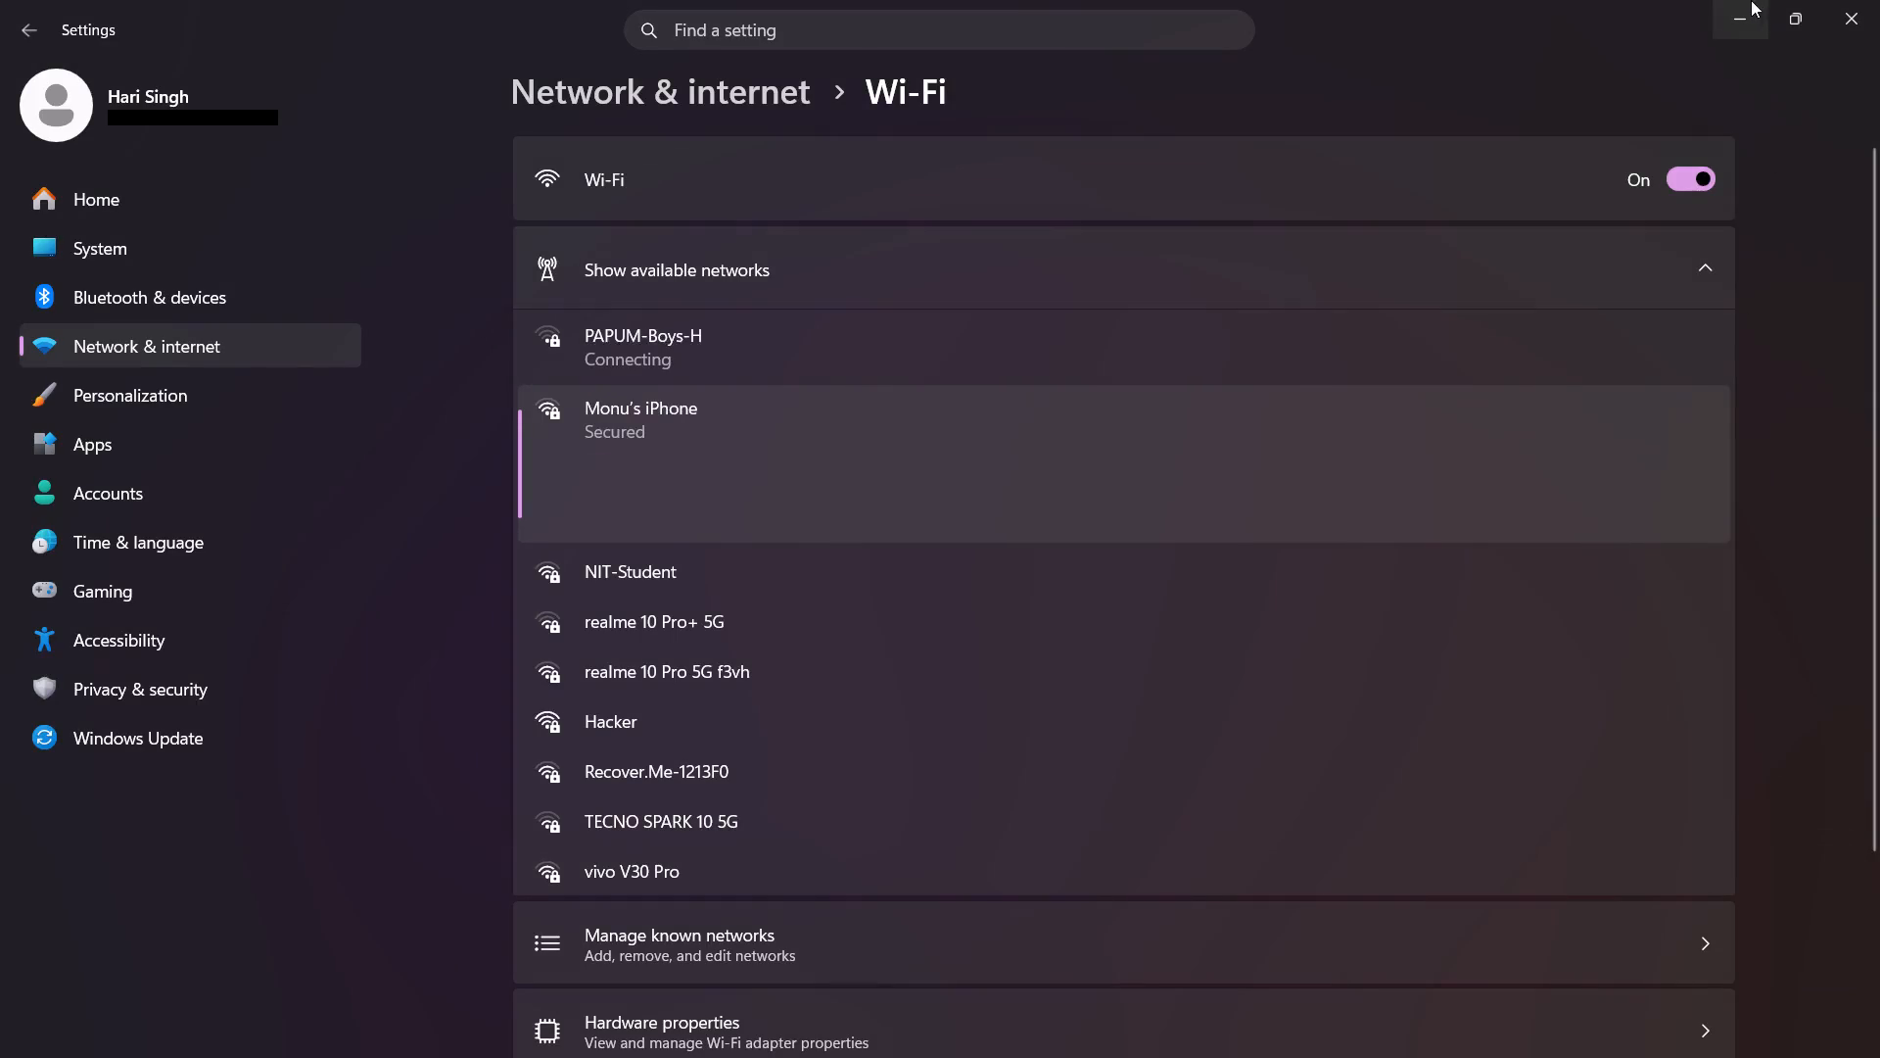
left_click(1751, 0)
scroll(1286, 611, "down", 1)
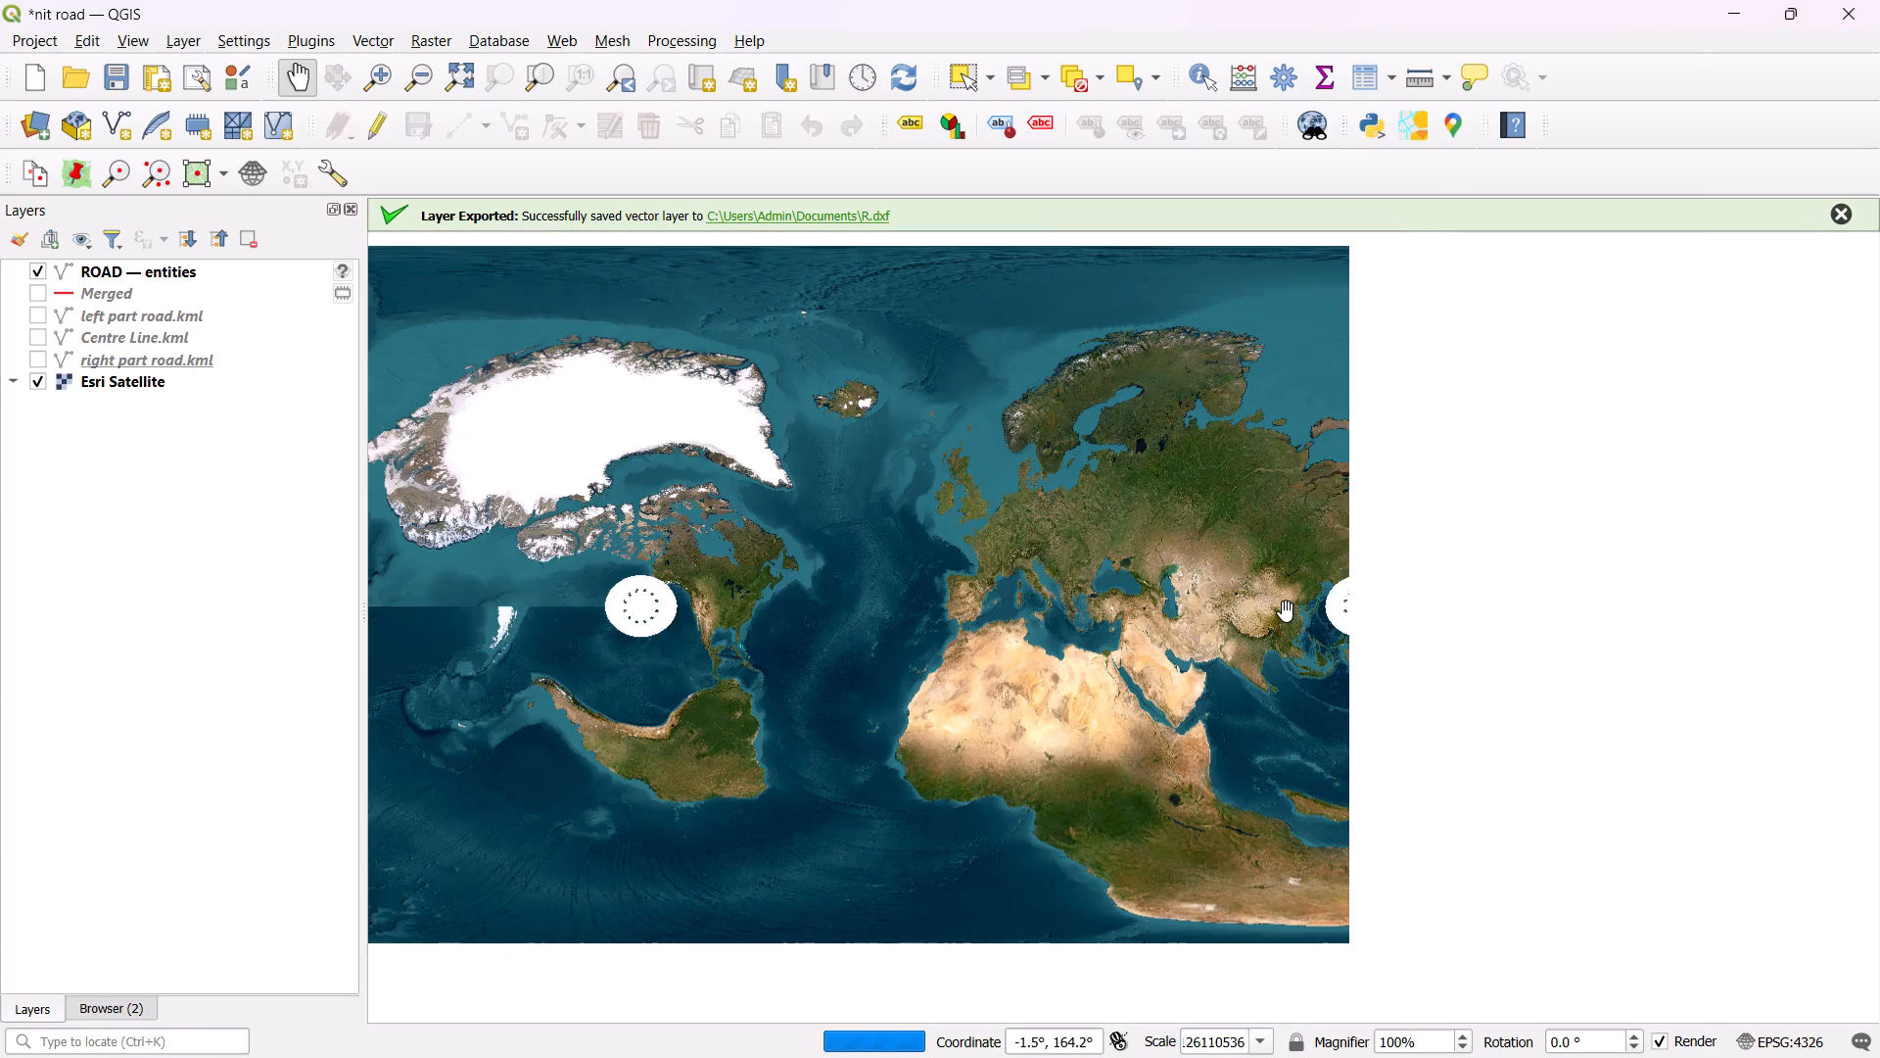
scroll(1286, 611, "up", 1)
scroll(1286, 611, "down", 1)
Switch the computer's Wi-Fi connection from PAPUM-Boys-H to the iPhone hotspot.
left_click(1707, 1044)
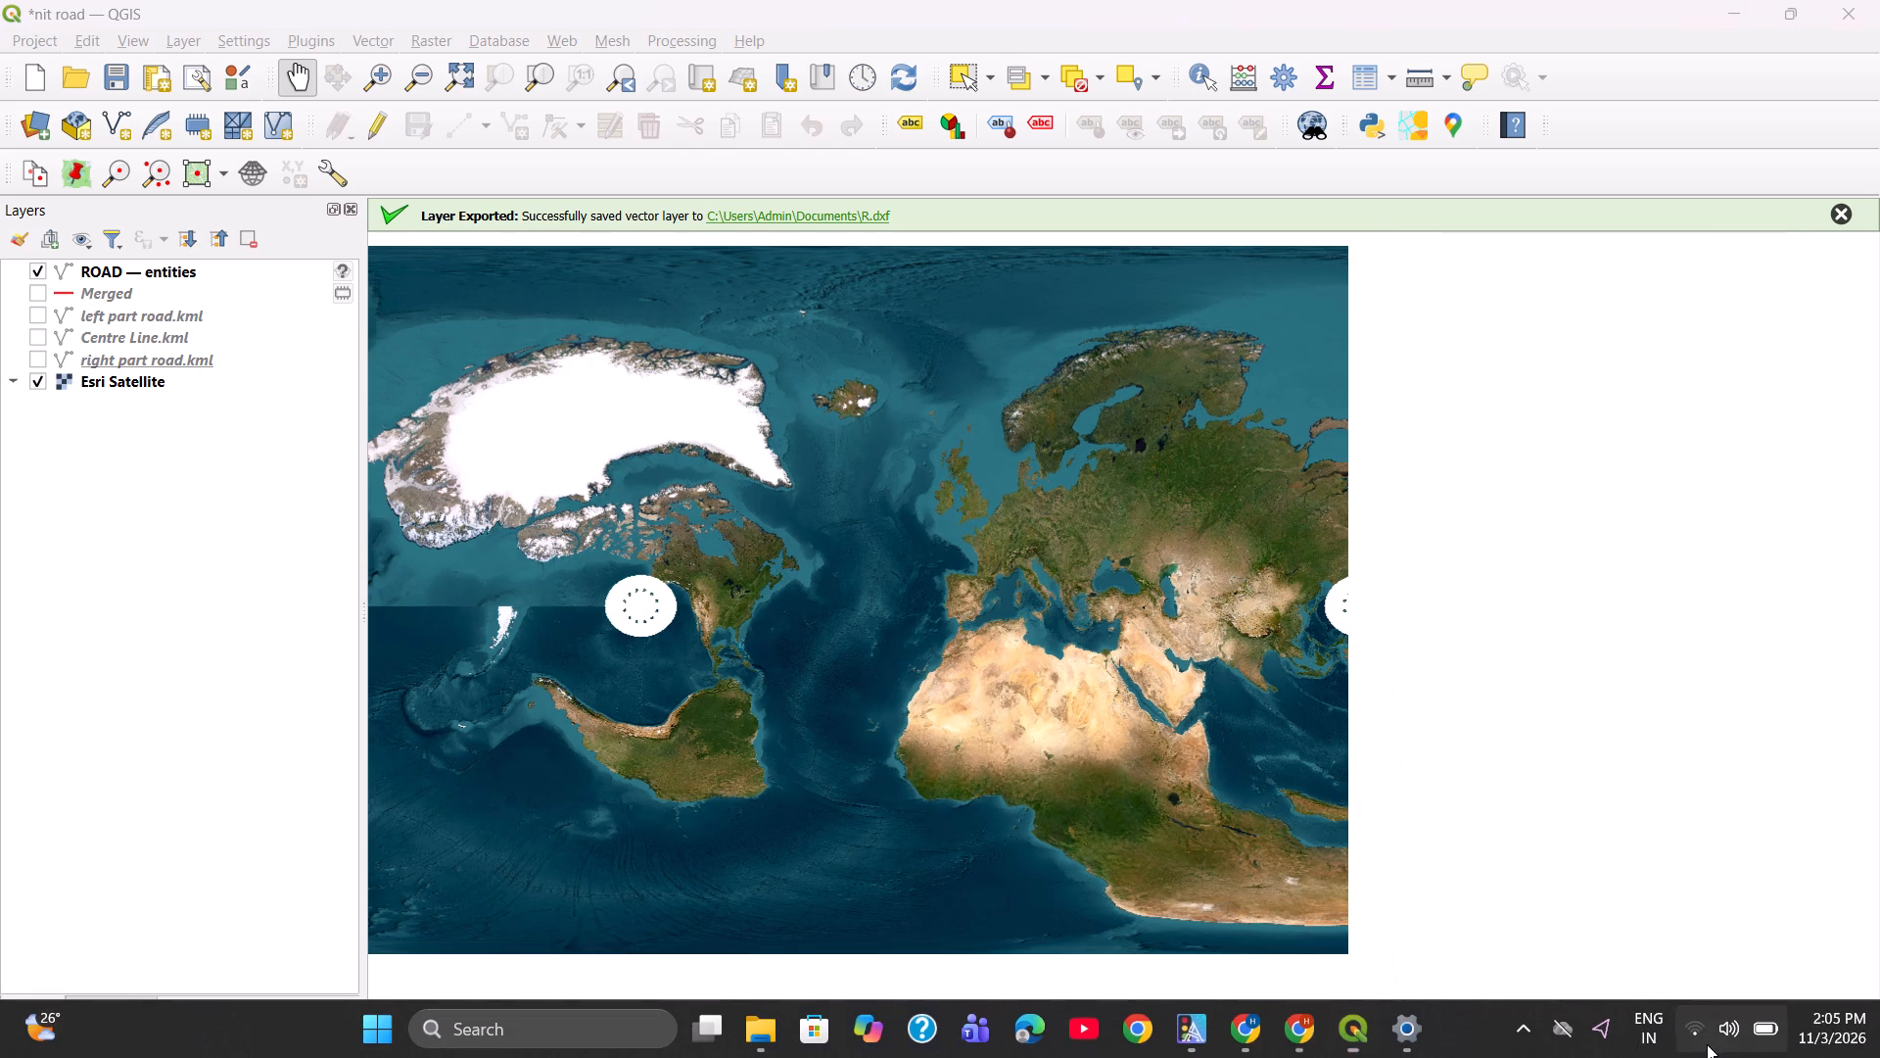
left_click(1556, 552)
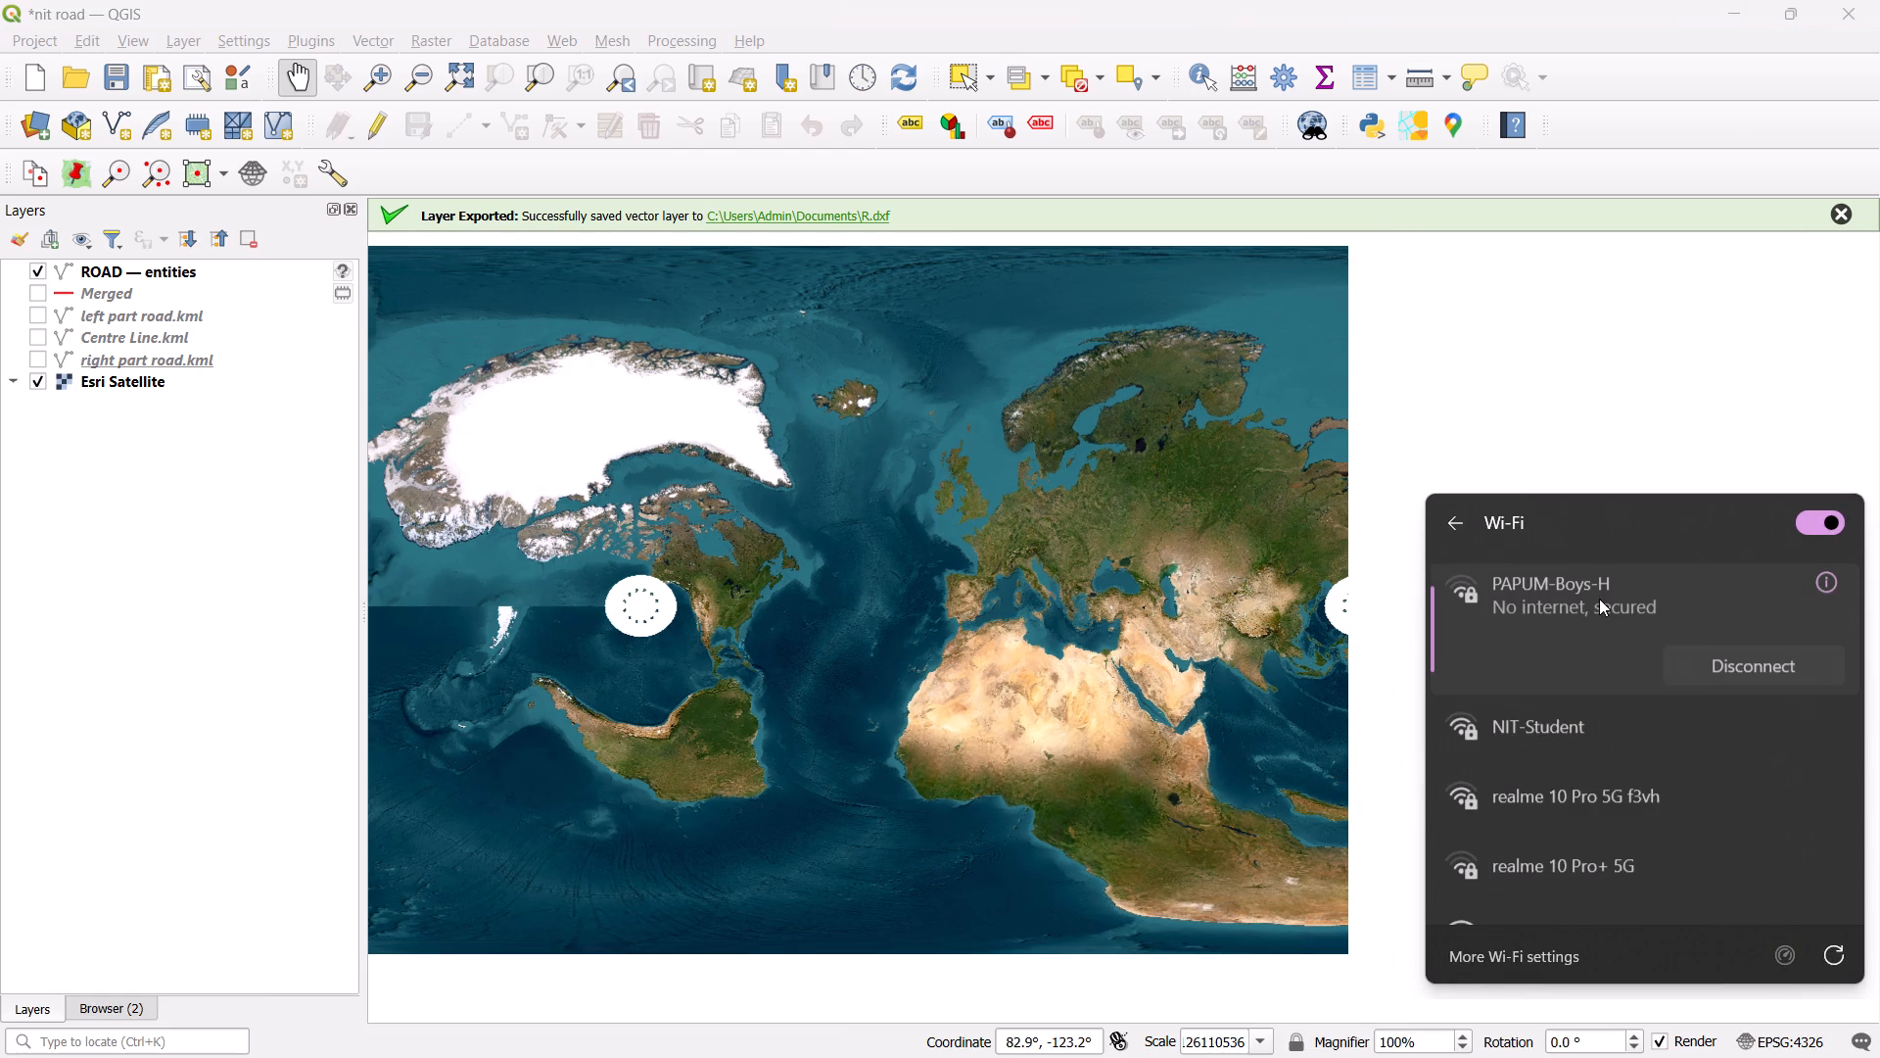
scroll(1630, 755, "down", 4)
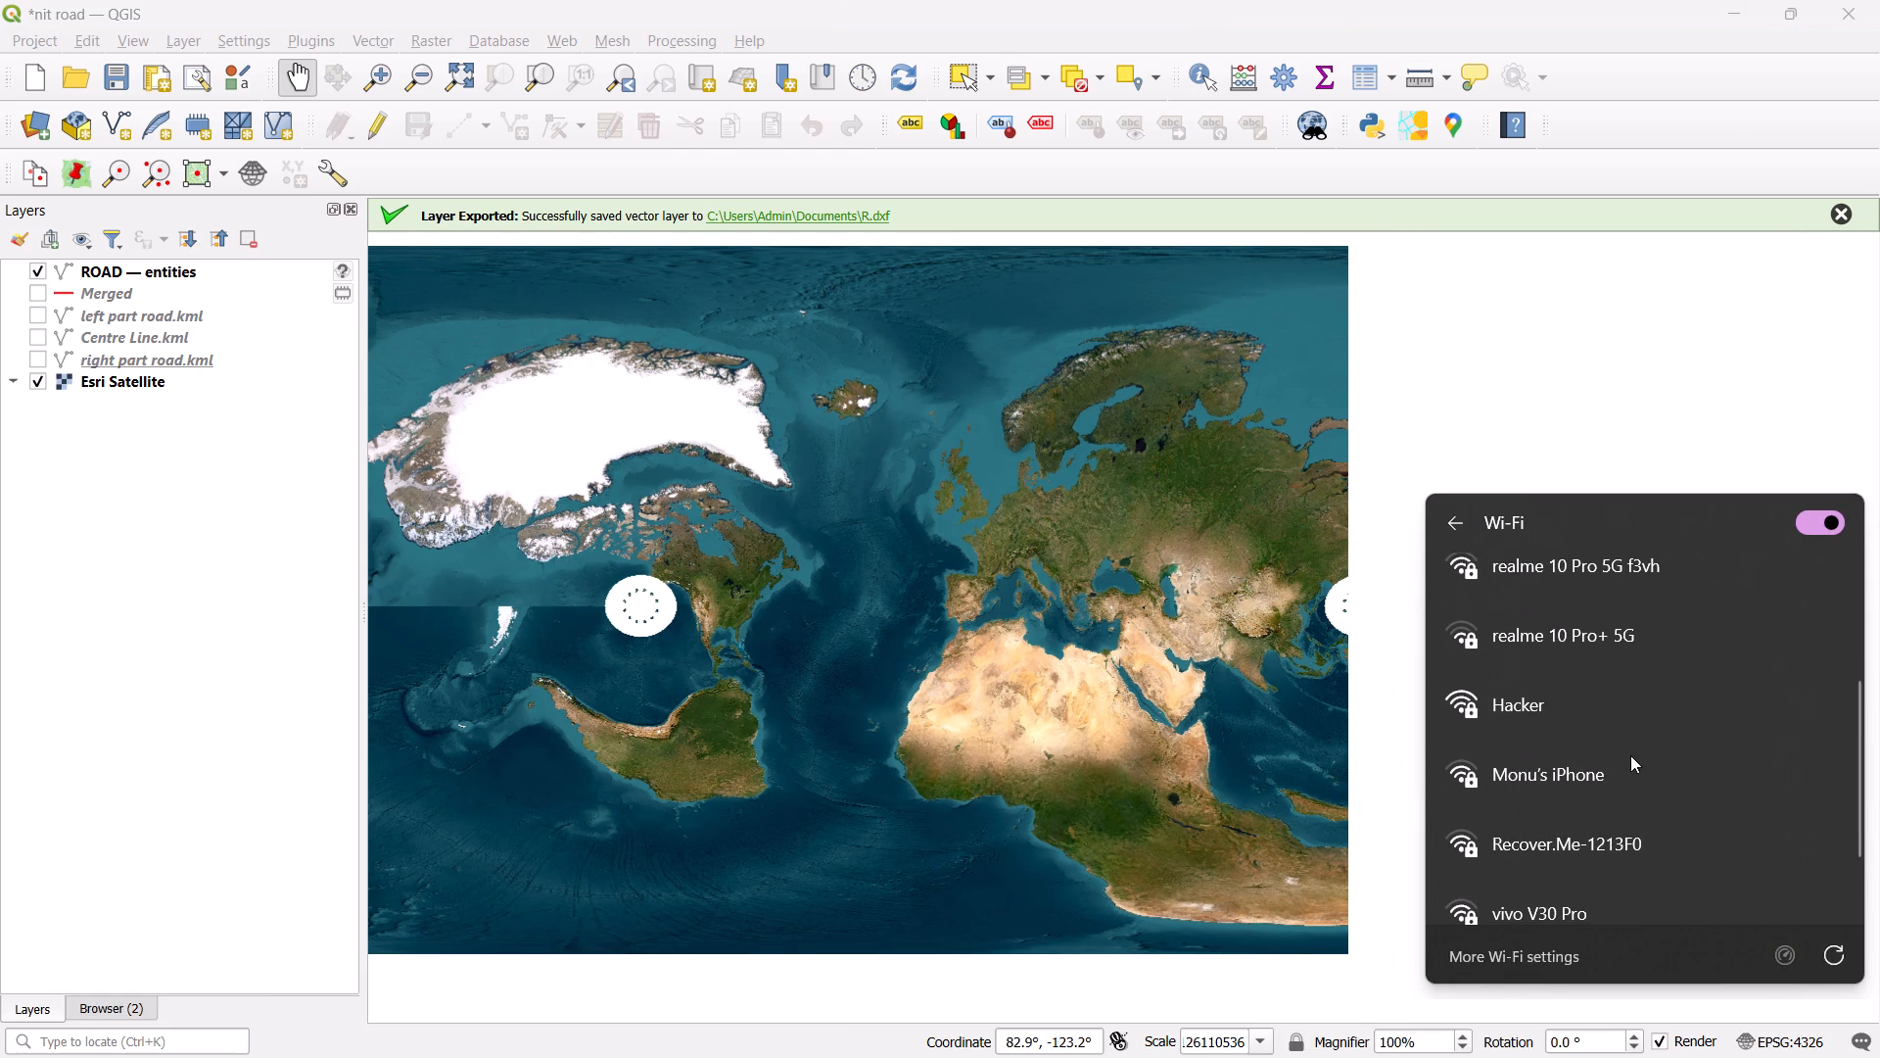
left_click(1642, 772)
left_click(1693, 817)
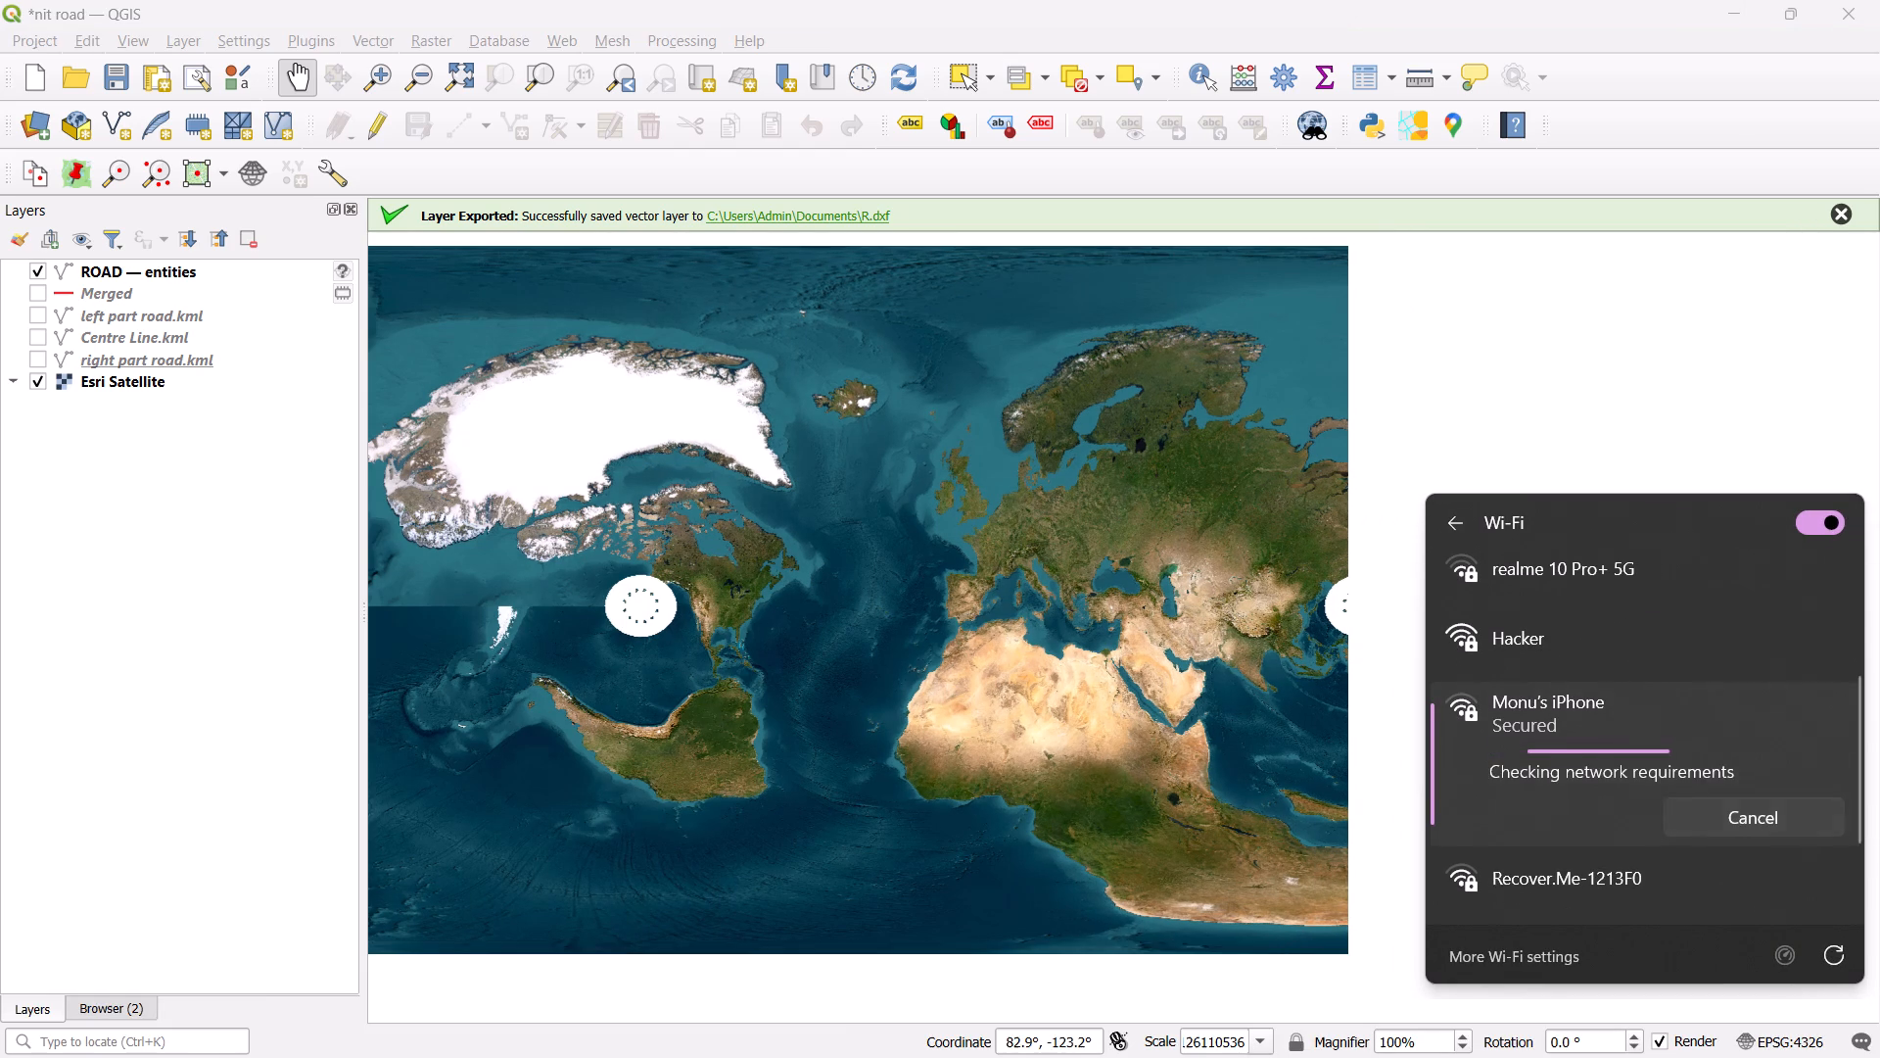
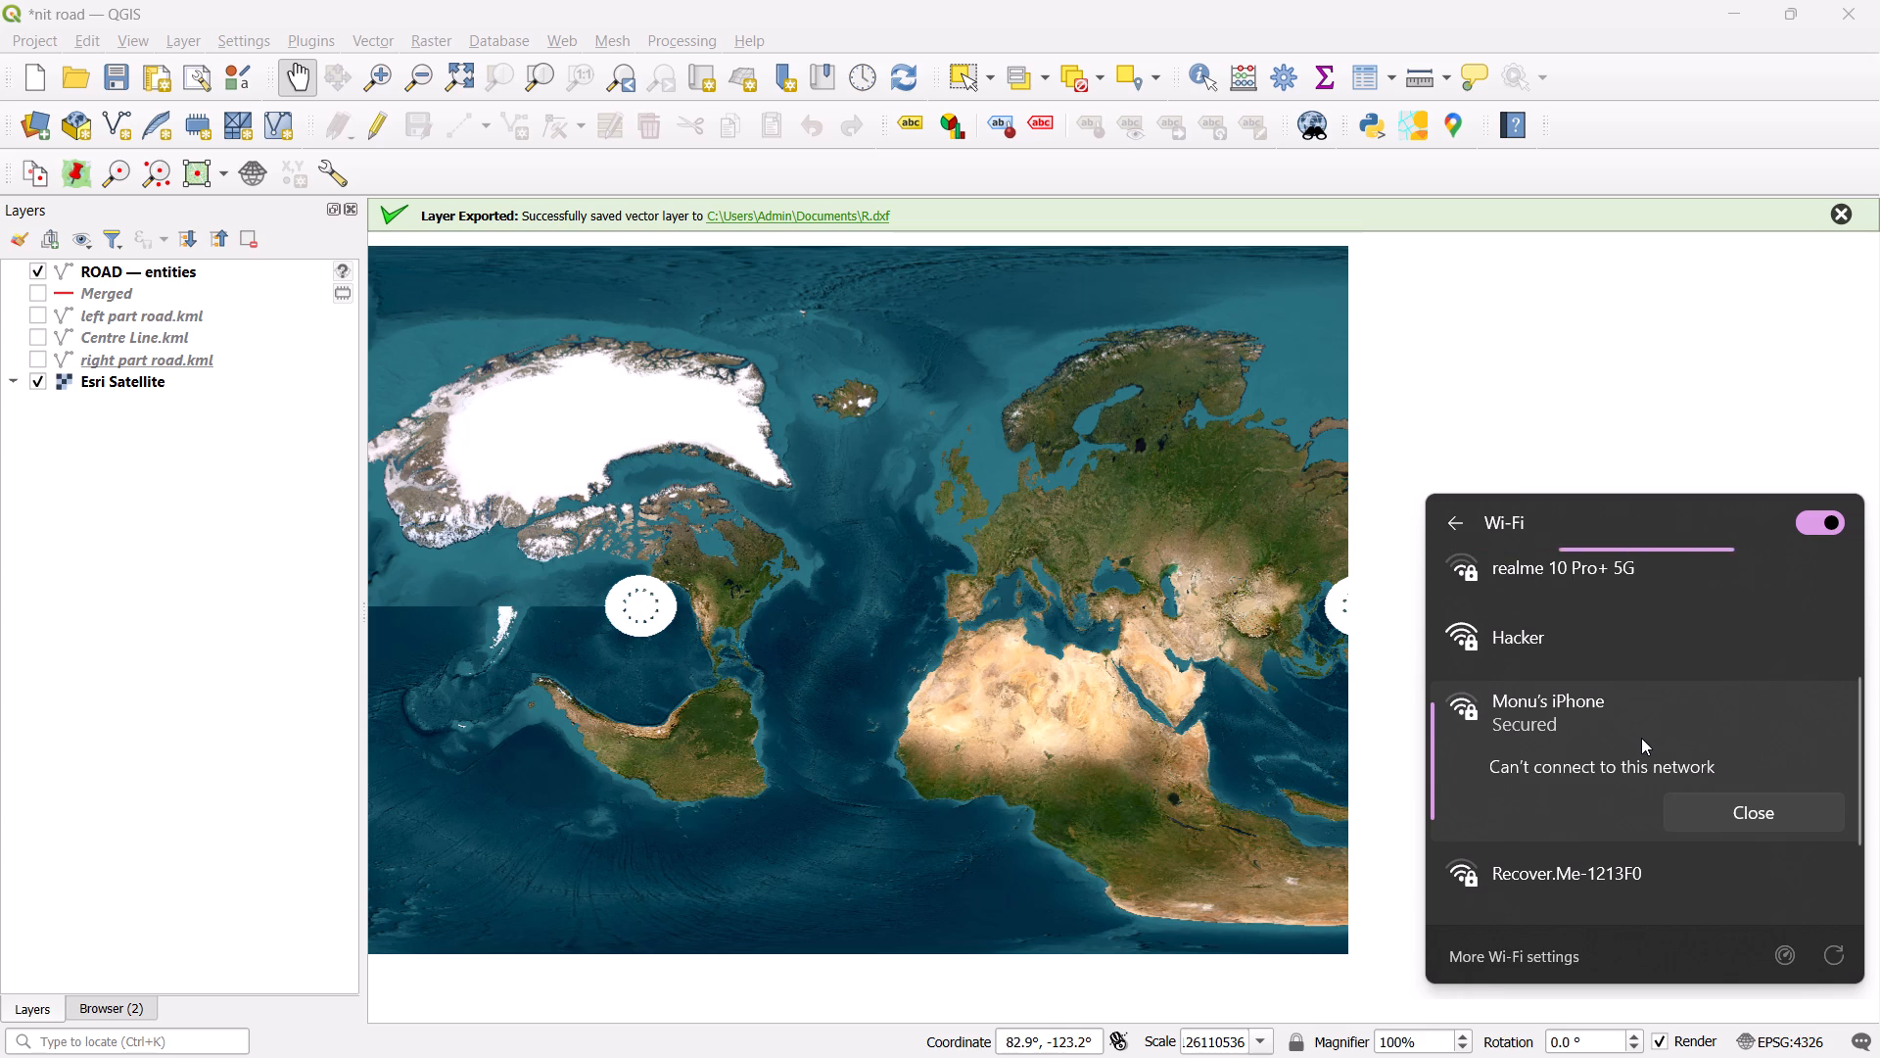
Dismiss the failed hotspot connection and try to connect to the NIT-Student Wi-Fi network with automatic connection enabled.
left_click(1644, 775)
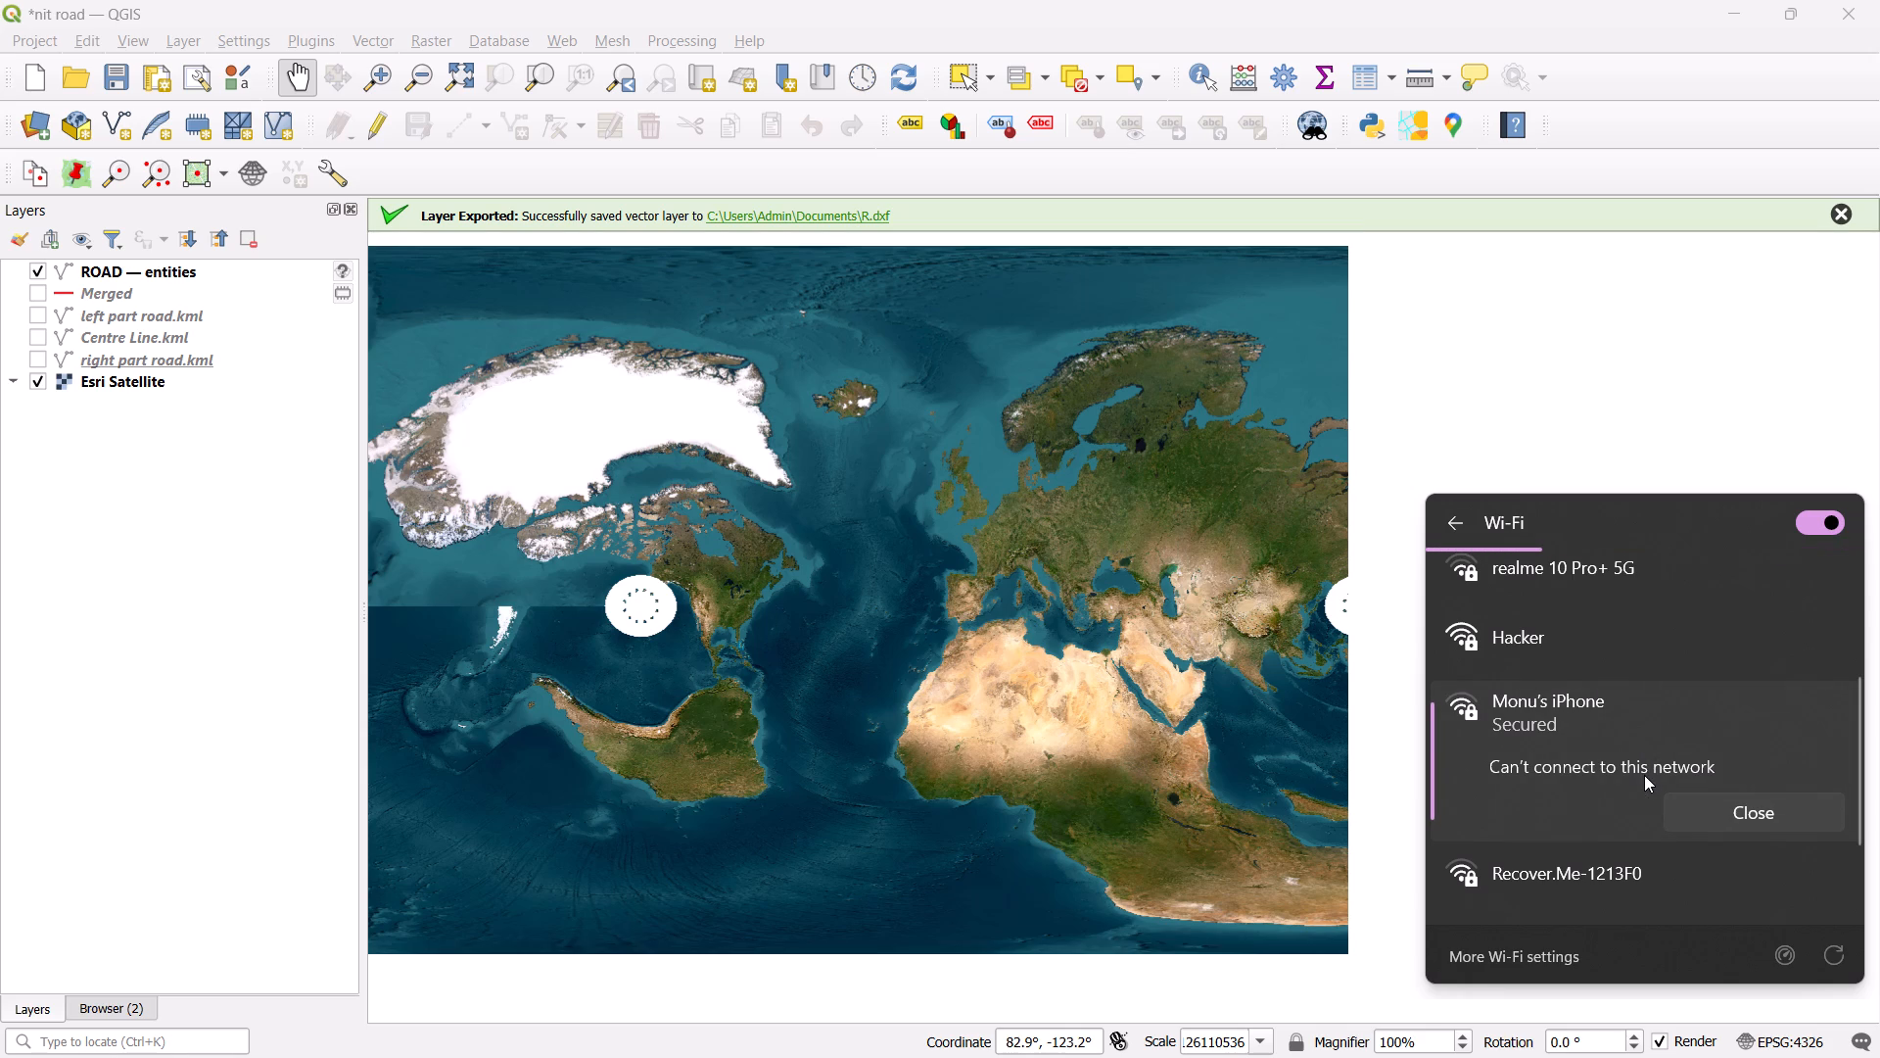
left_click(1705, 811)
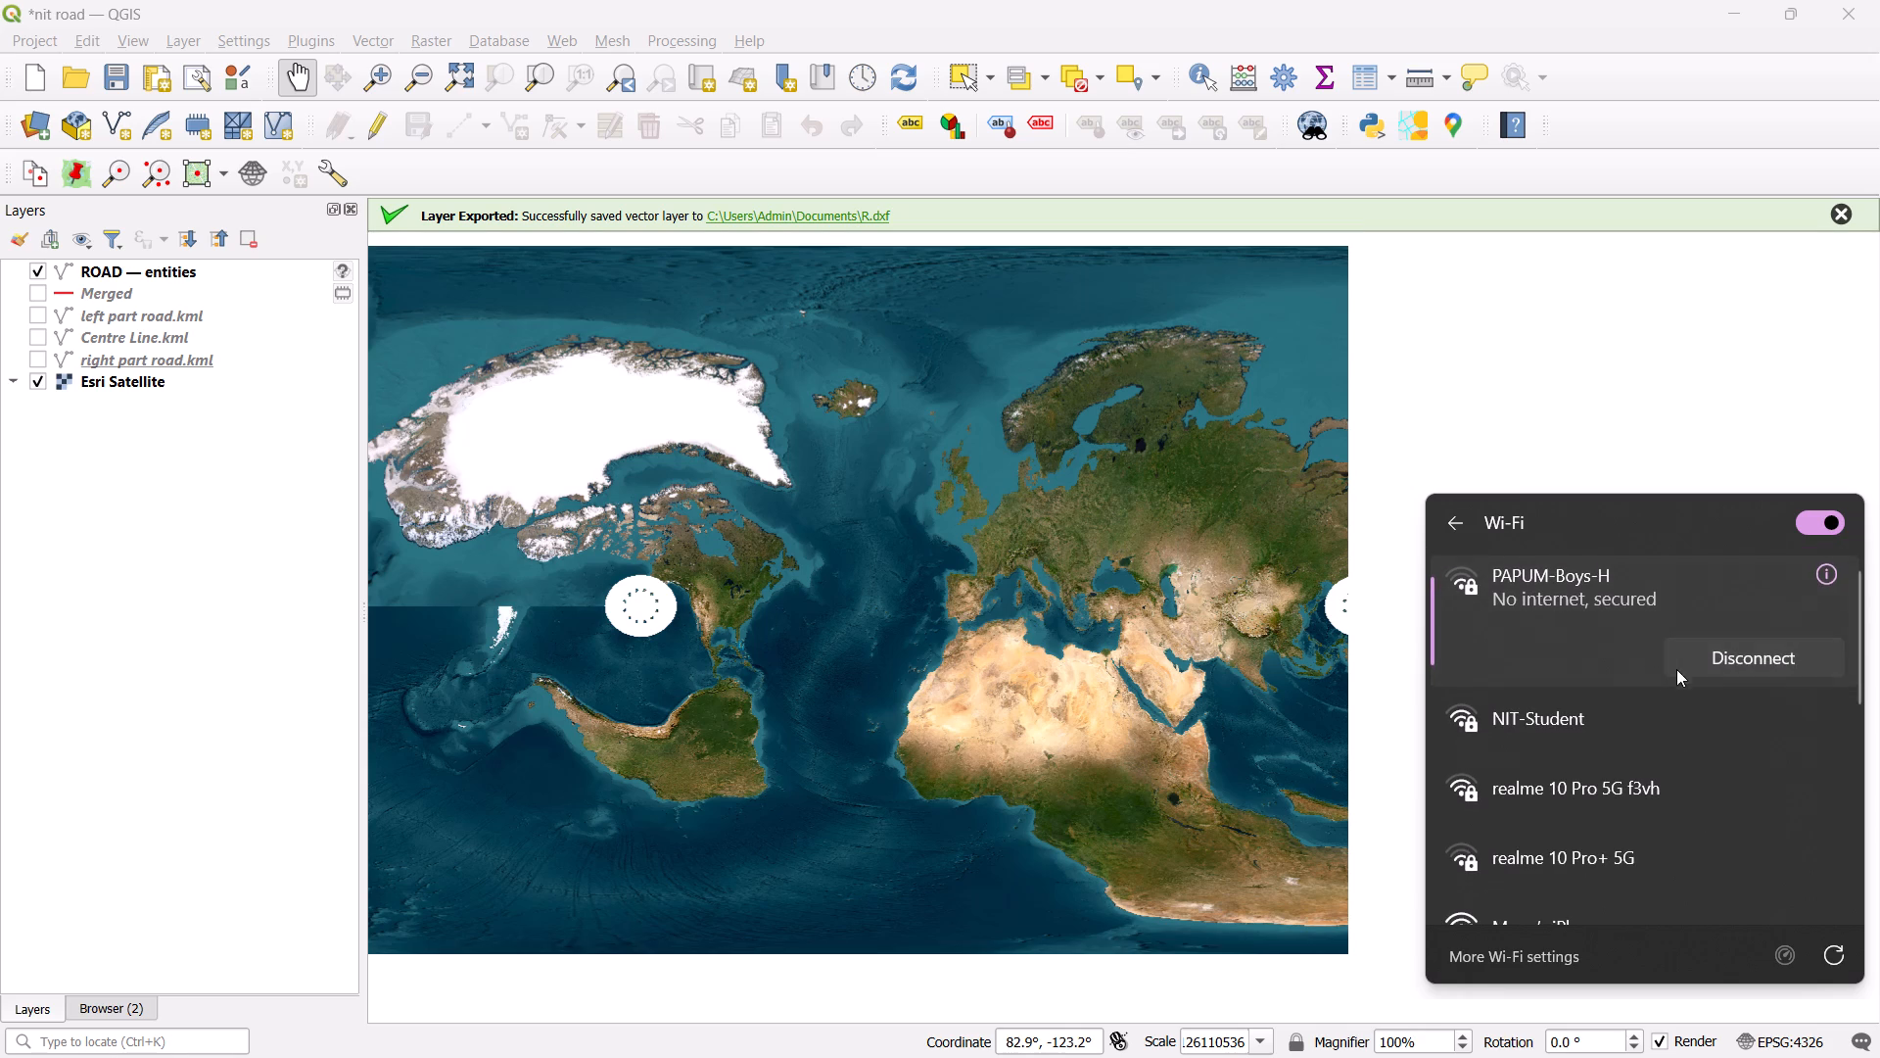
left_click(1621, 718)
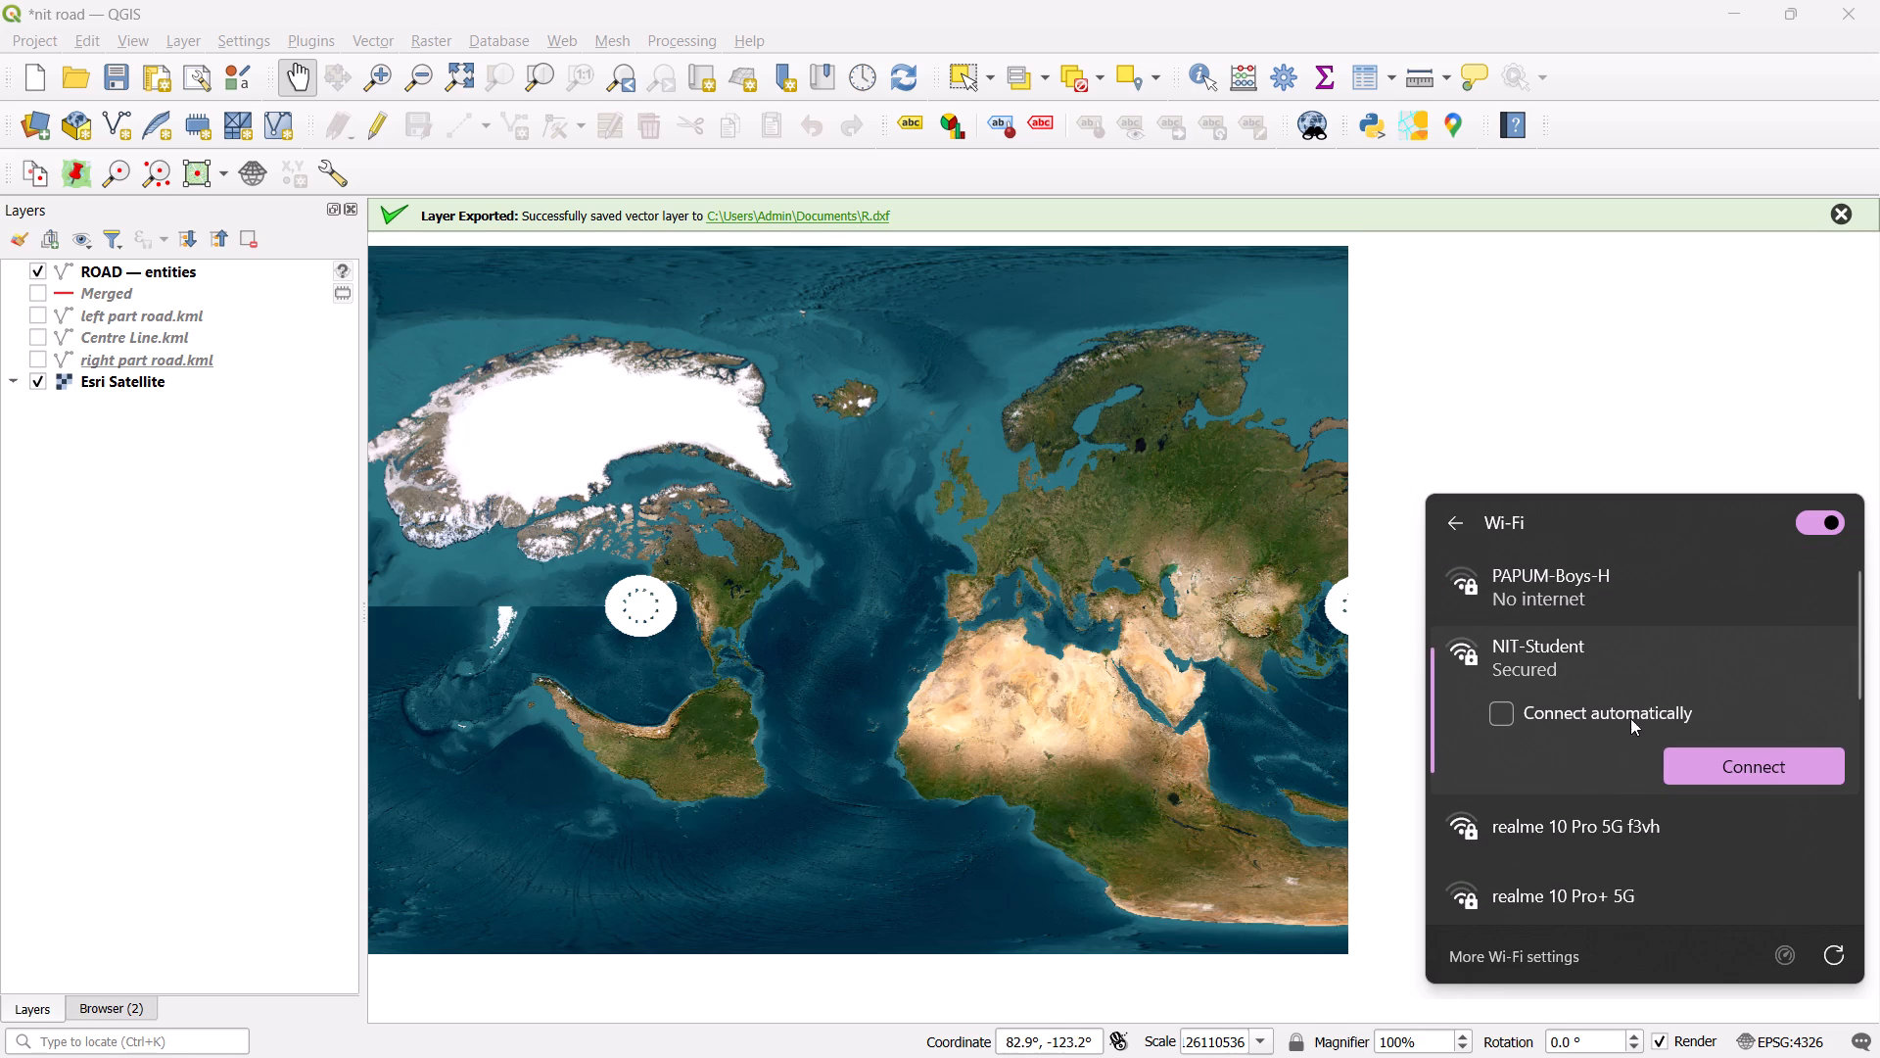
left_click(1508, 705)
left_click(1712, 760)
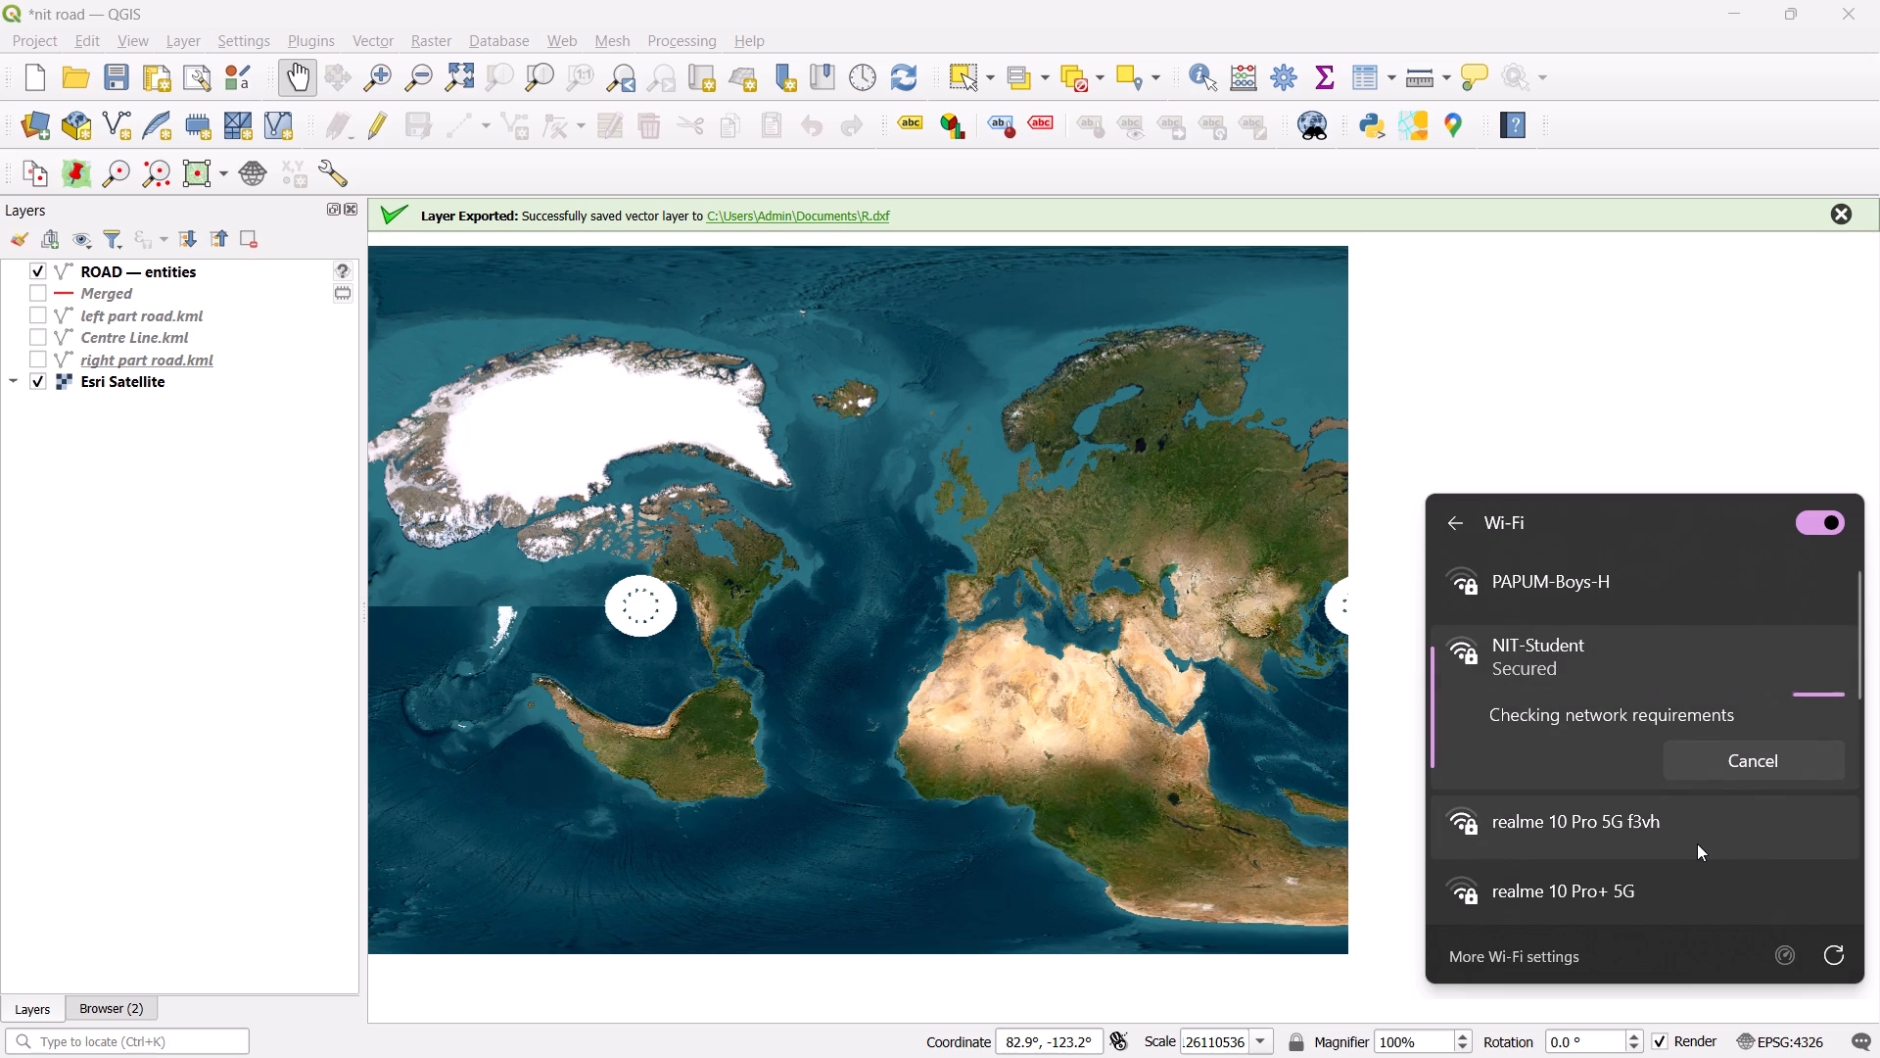
Find the iPhone hotspot among the available Wi-Fi networks and connect to it with automatic connection enabled.
scroll(1697, 843, "down", 4)
scroll(1697, 843, "up", 1)
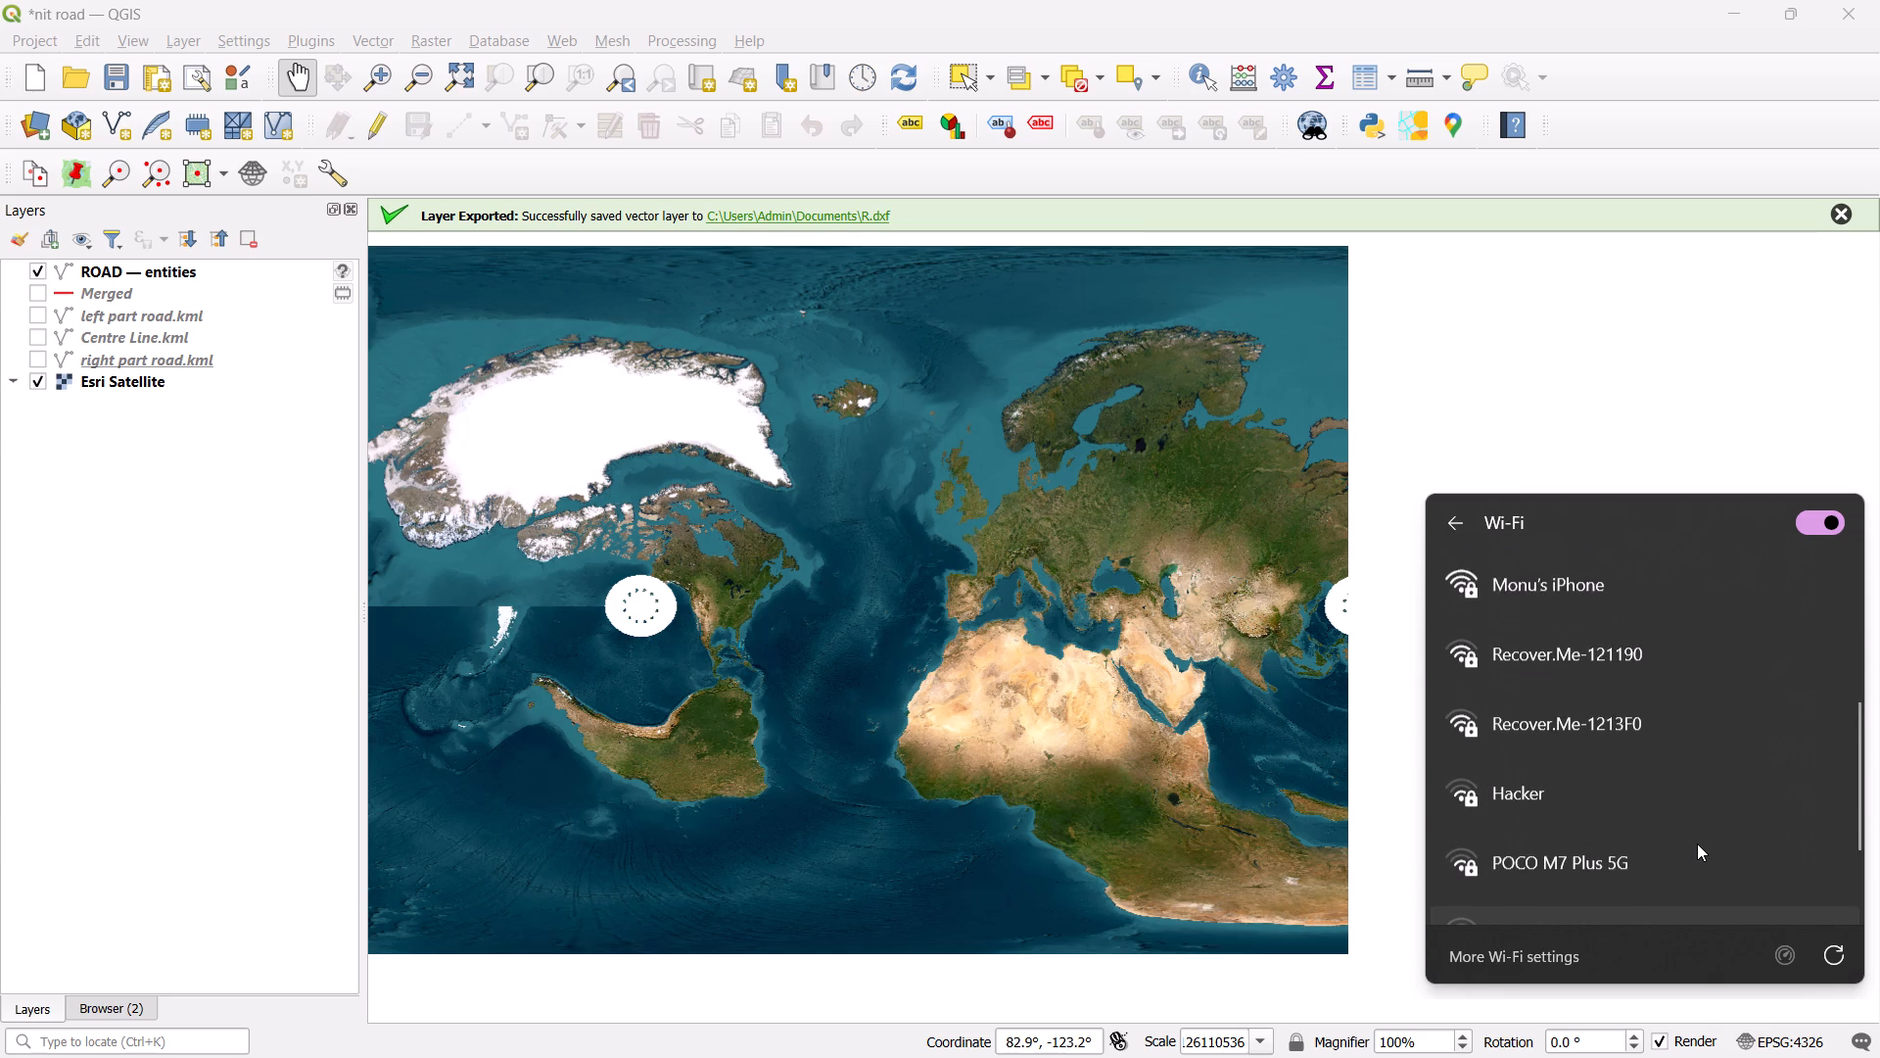
scroll(1697, 843, "up", 1)
left_click(1597, 716)
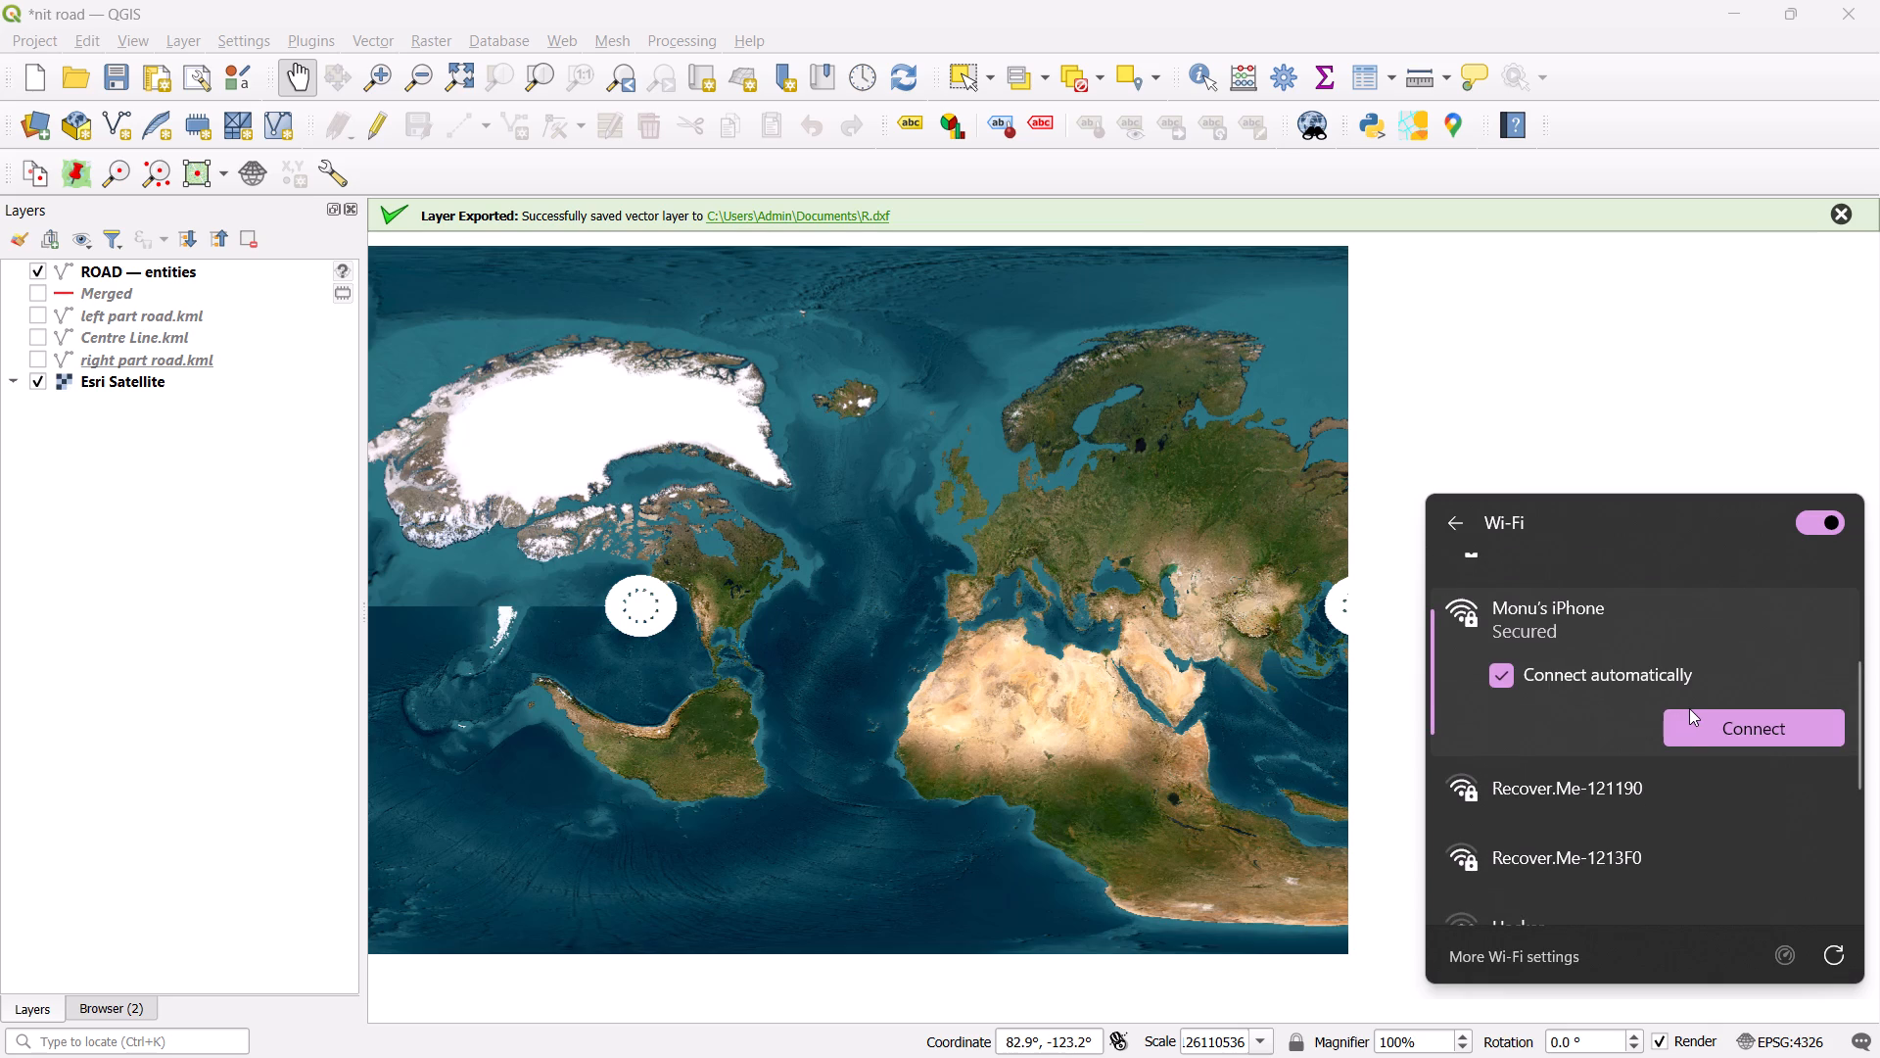
left_click(1689, 708)
left_click(1692, 718)
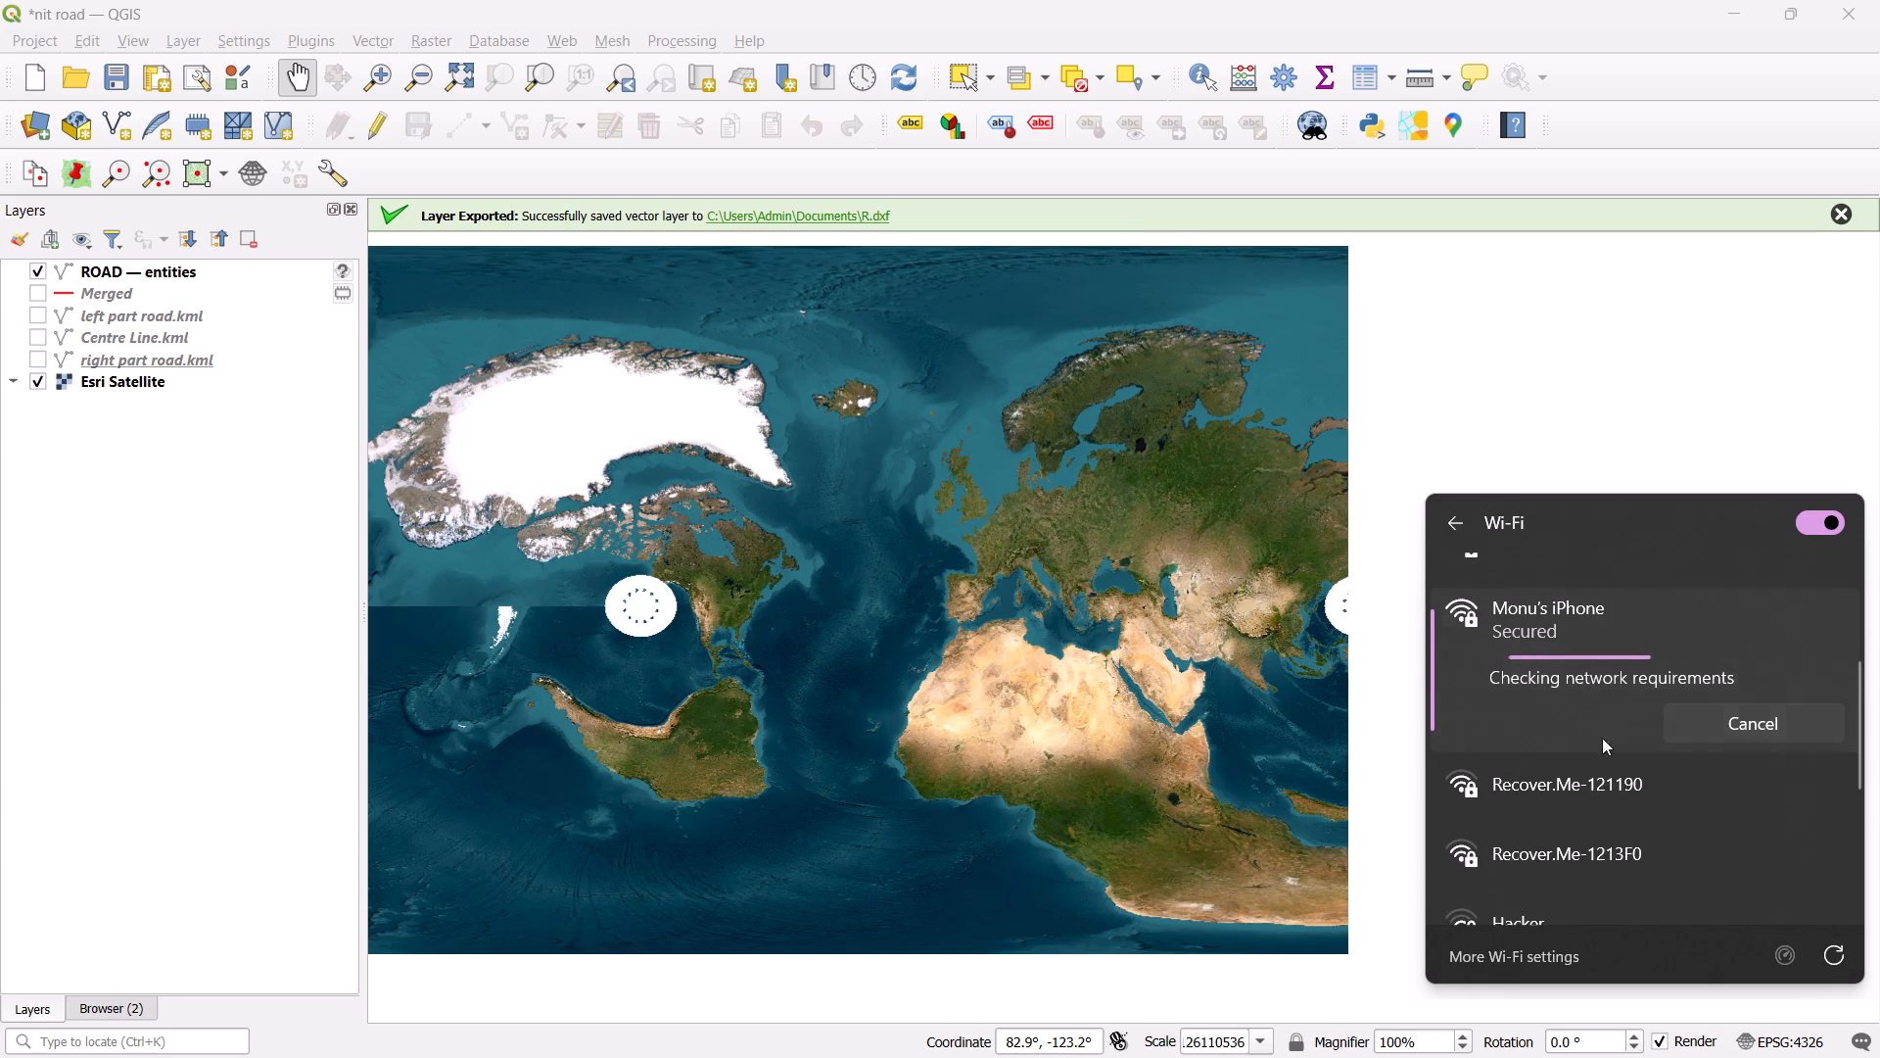
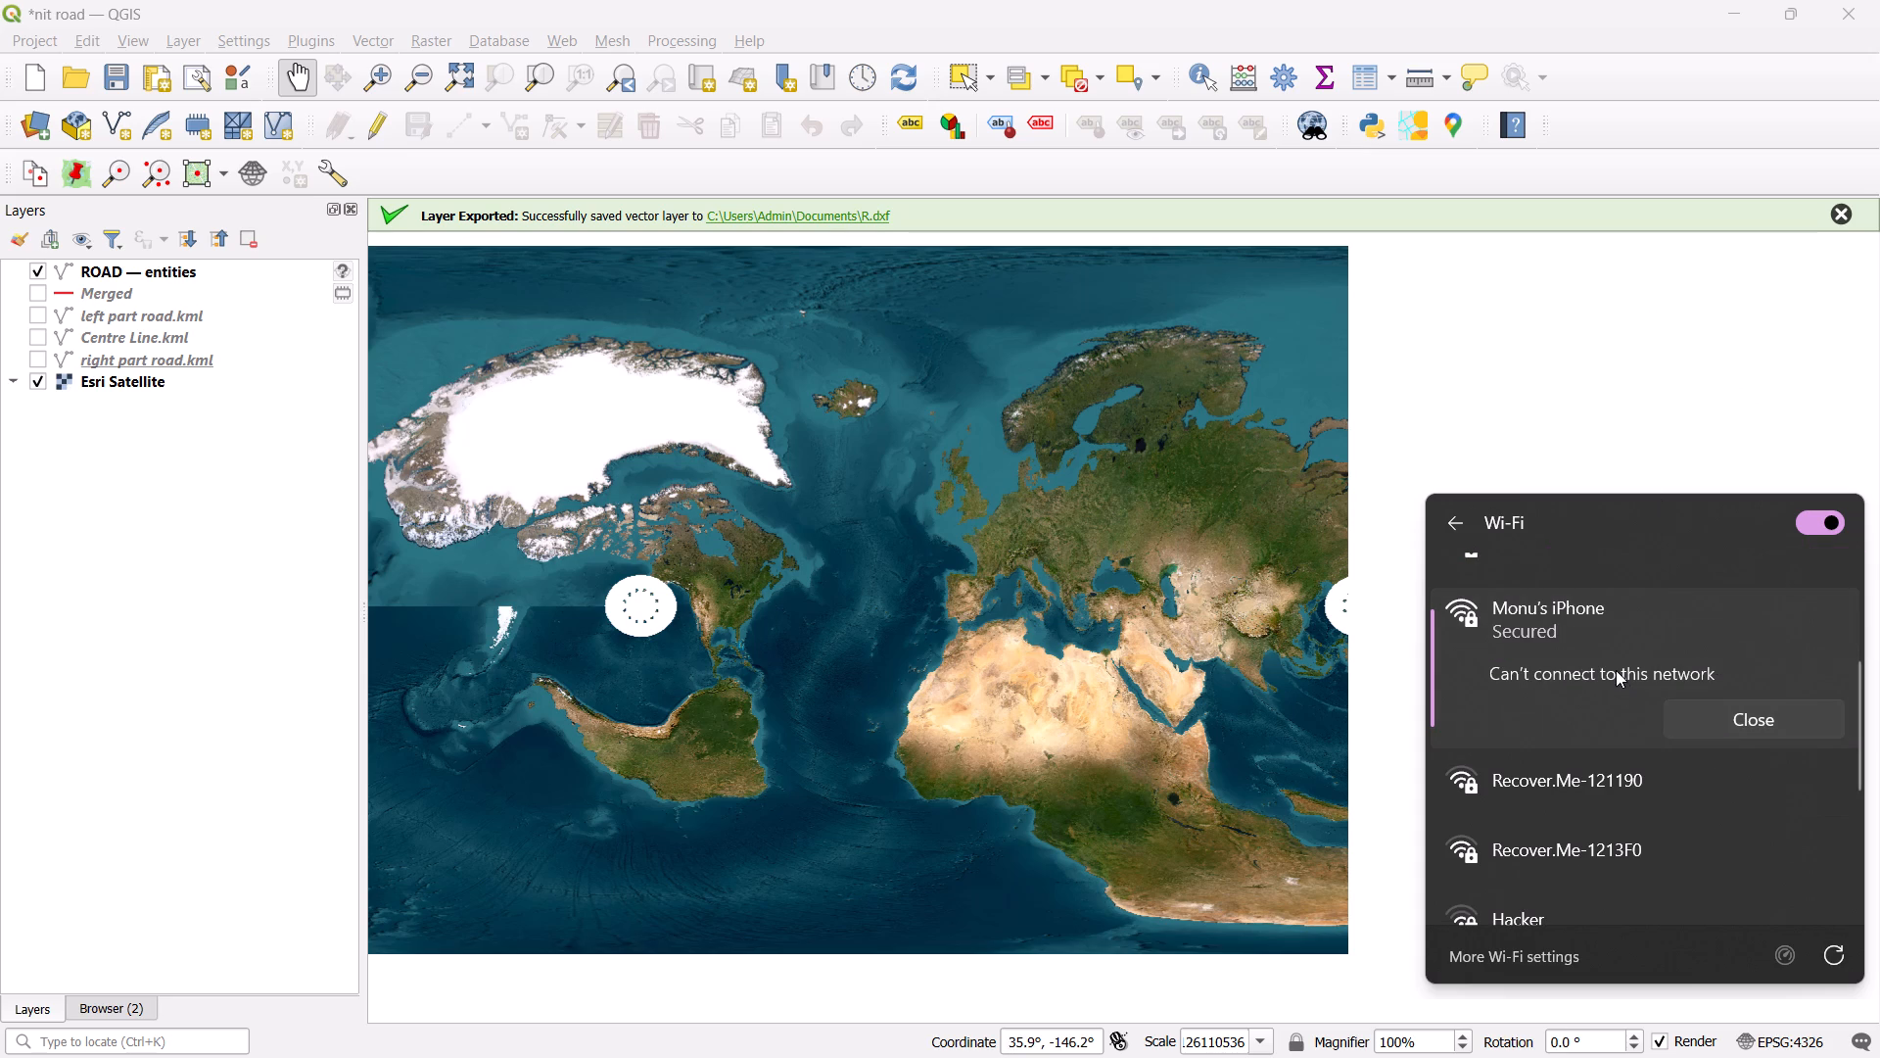
Dismiss the failed Wi-Fi attempt and start connecting to the iPhone hotspot again, keeping automatic connection enabled.
left_click(1715, 722)
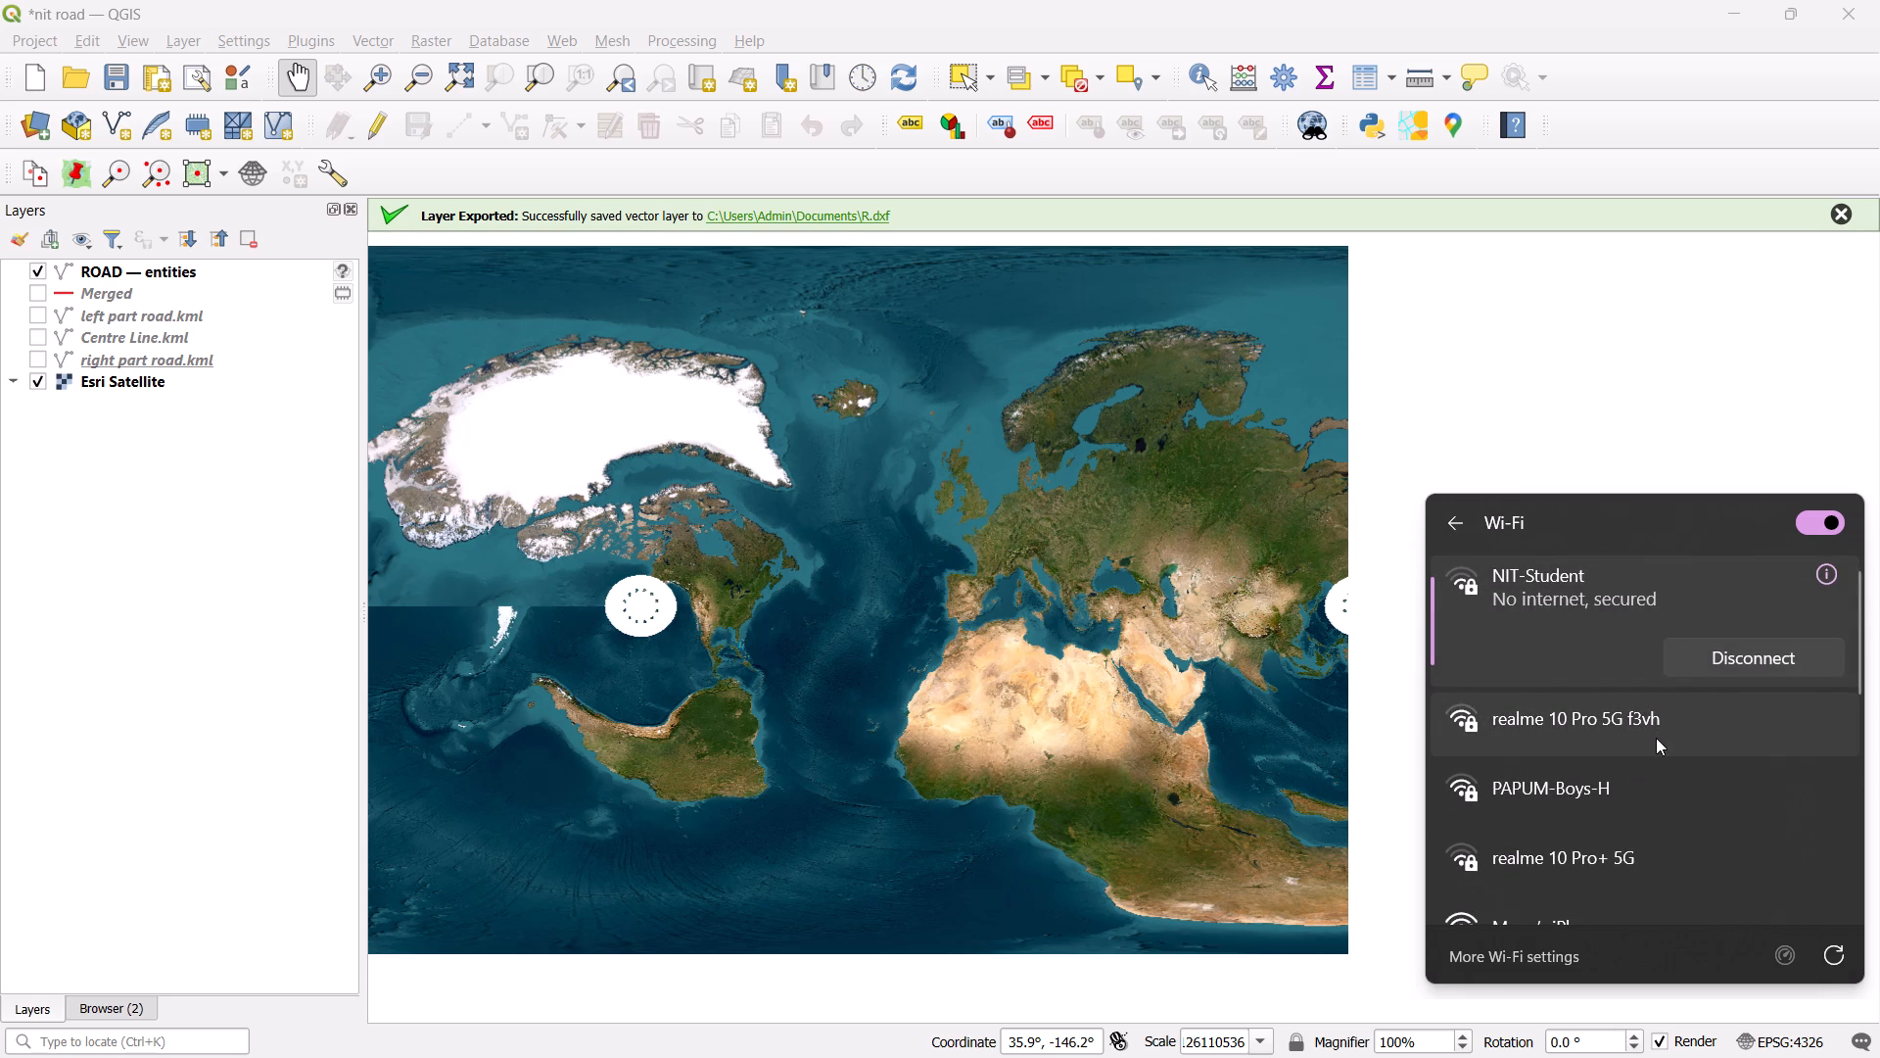
scroll(1658, 762, "down", 1)
left_click(1619, 823)
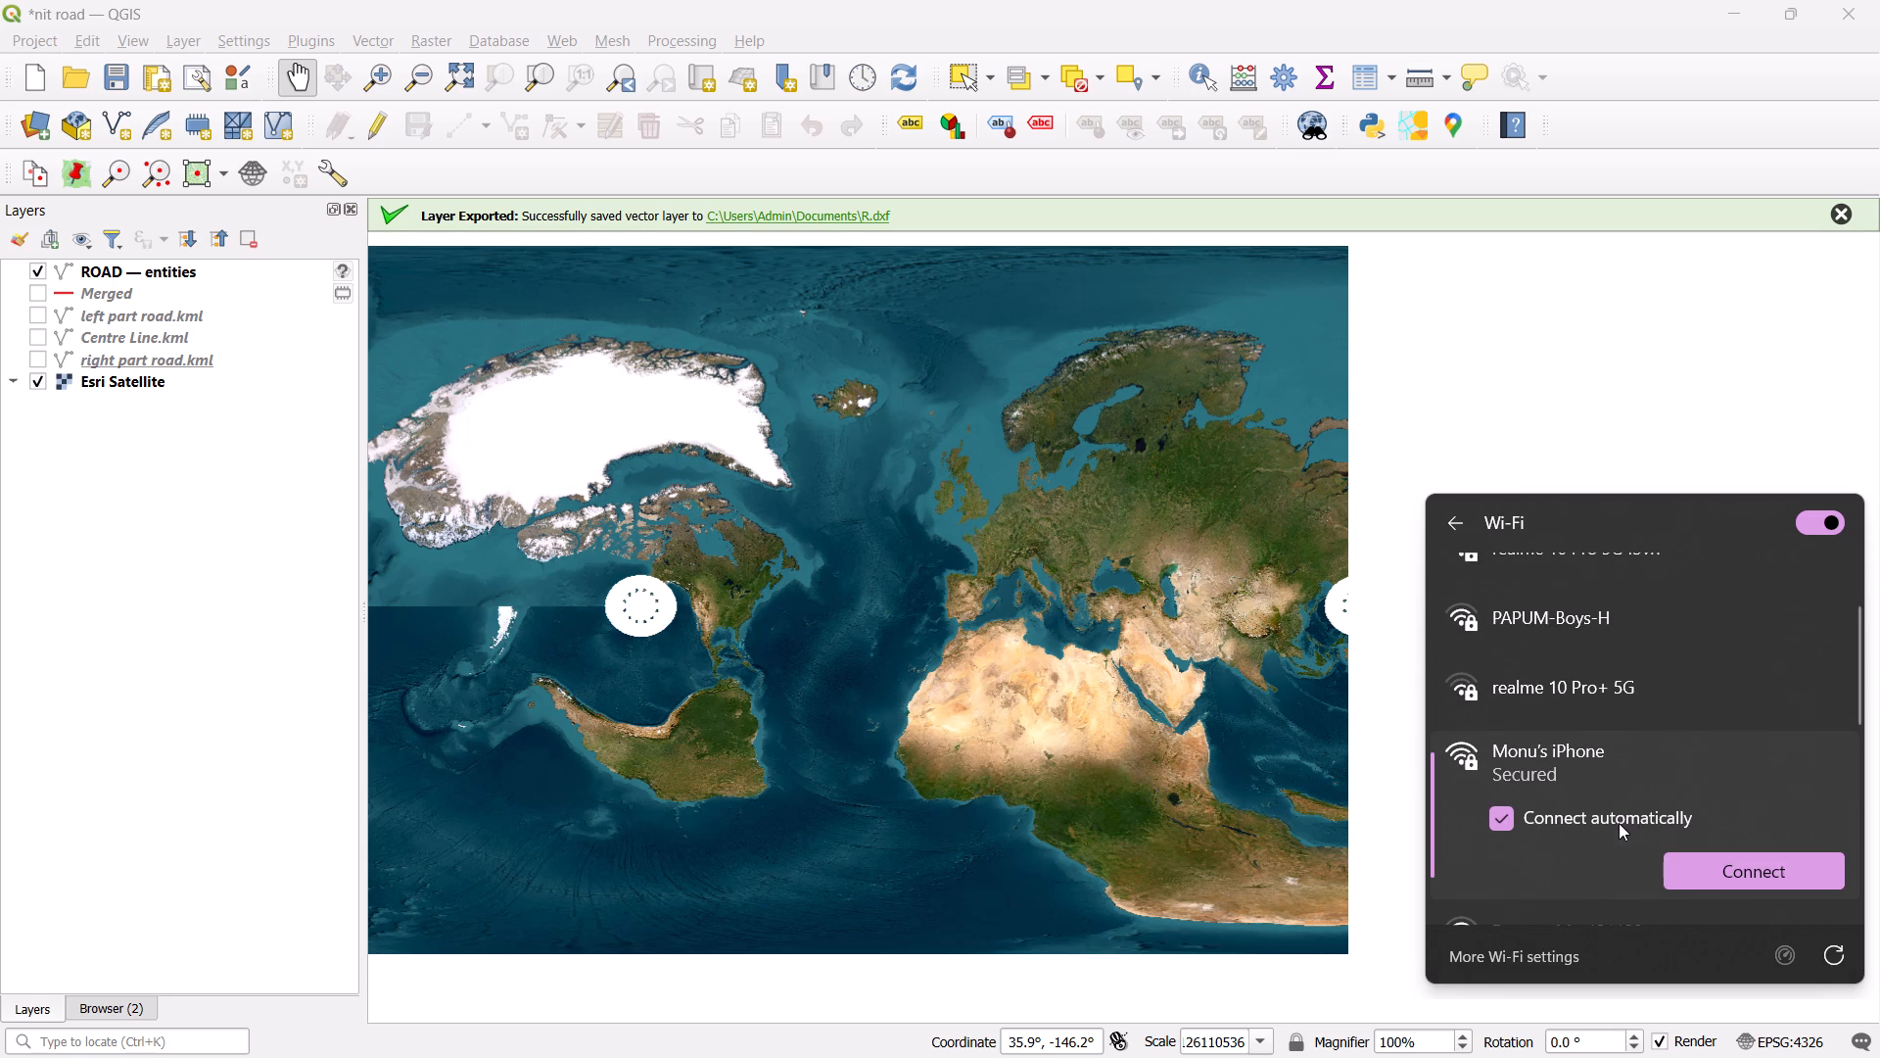
left_click(1678, 862)
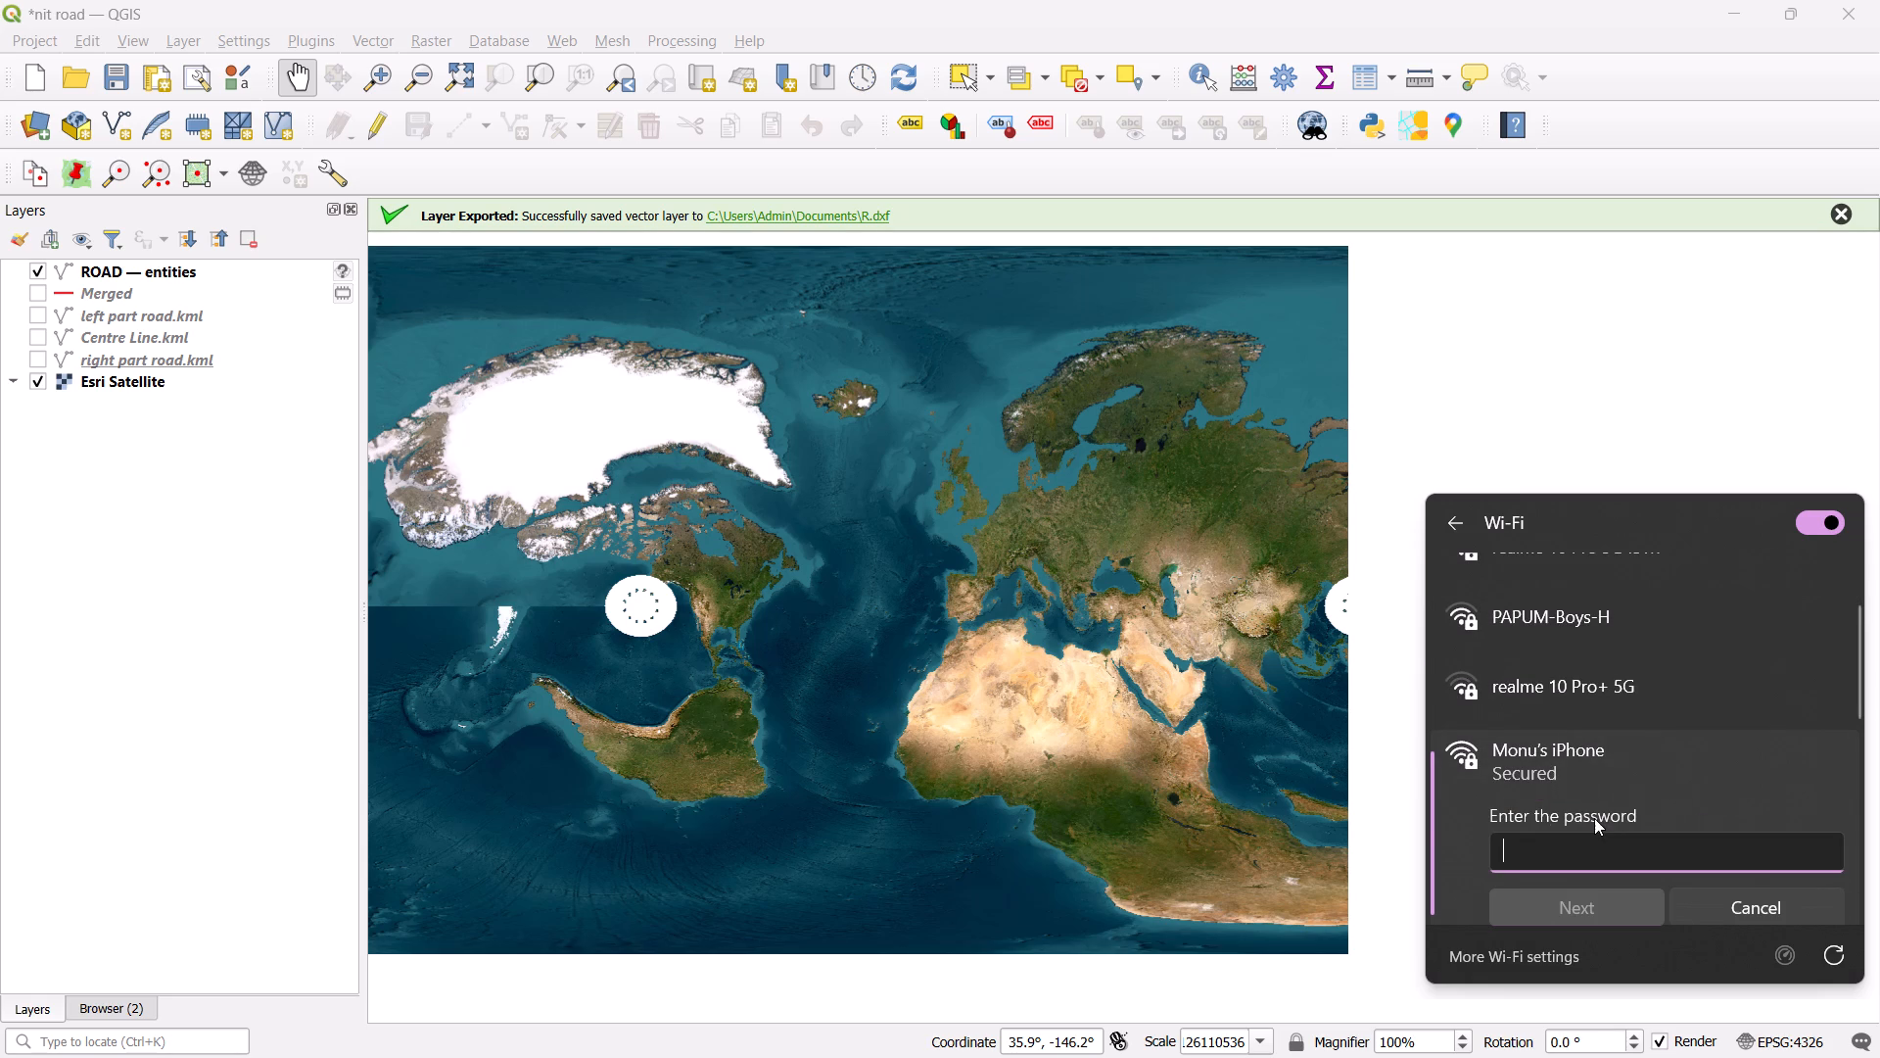
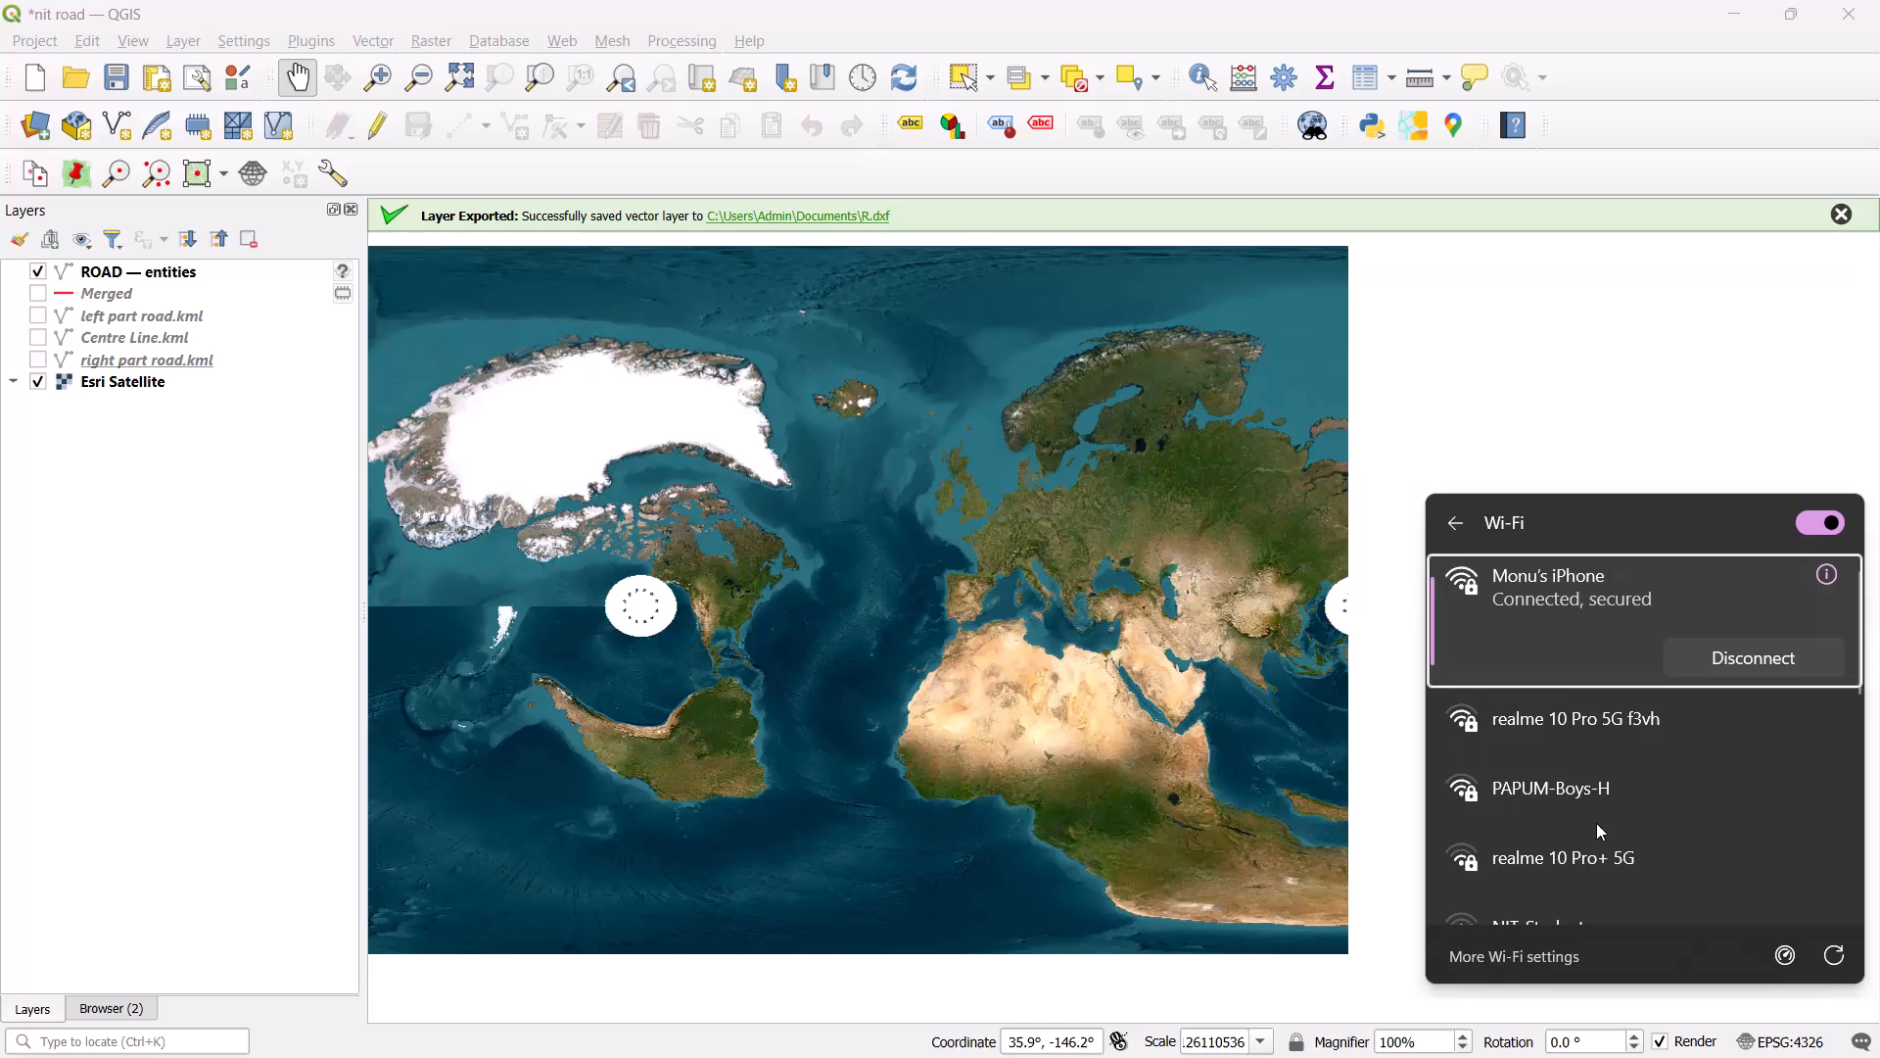
Close the Wi-Fi network list and return to the QGIS map.
left_click(1454, 534)
left_click(1308, 561)
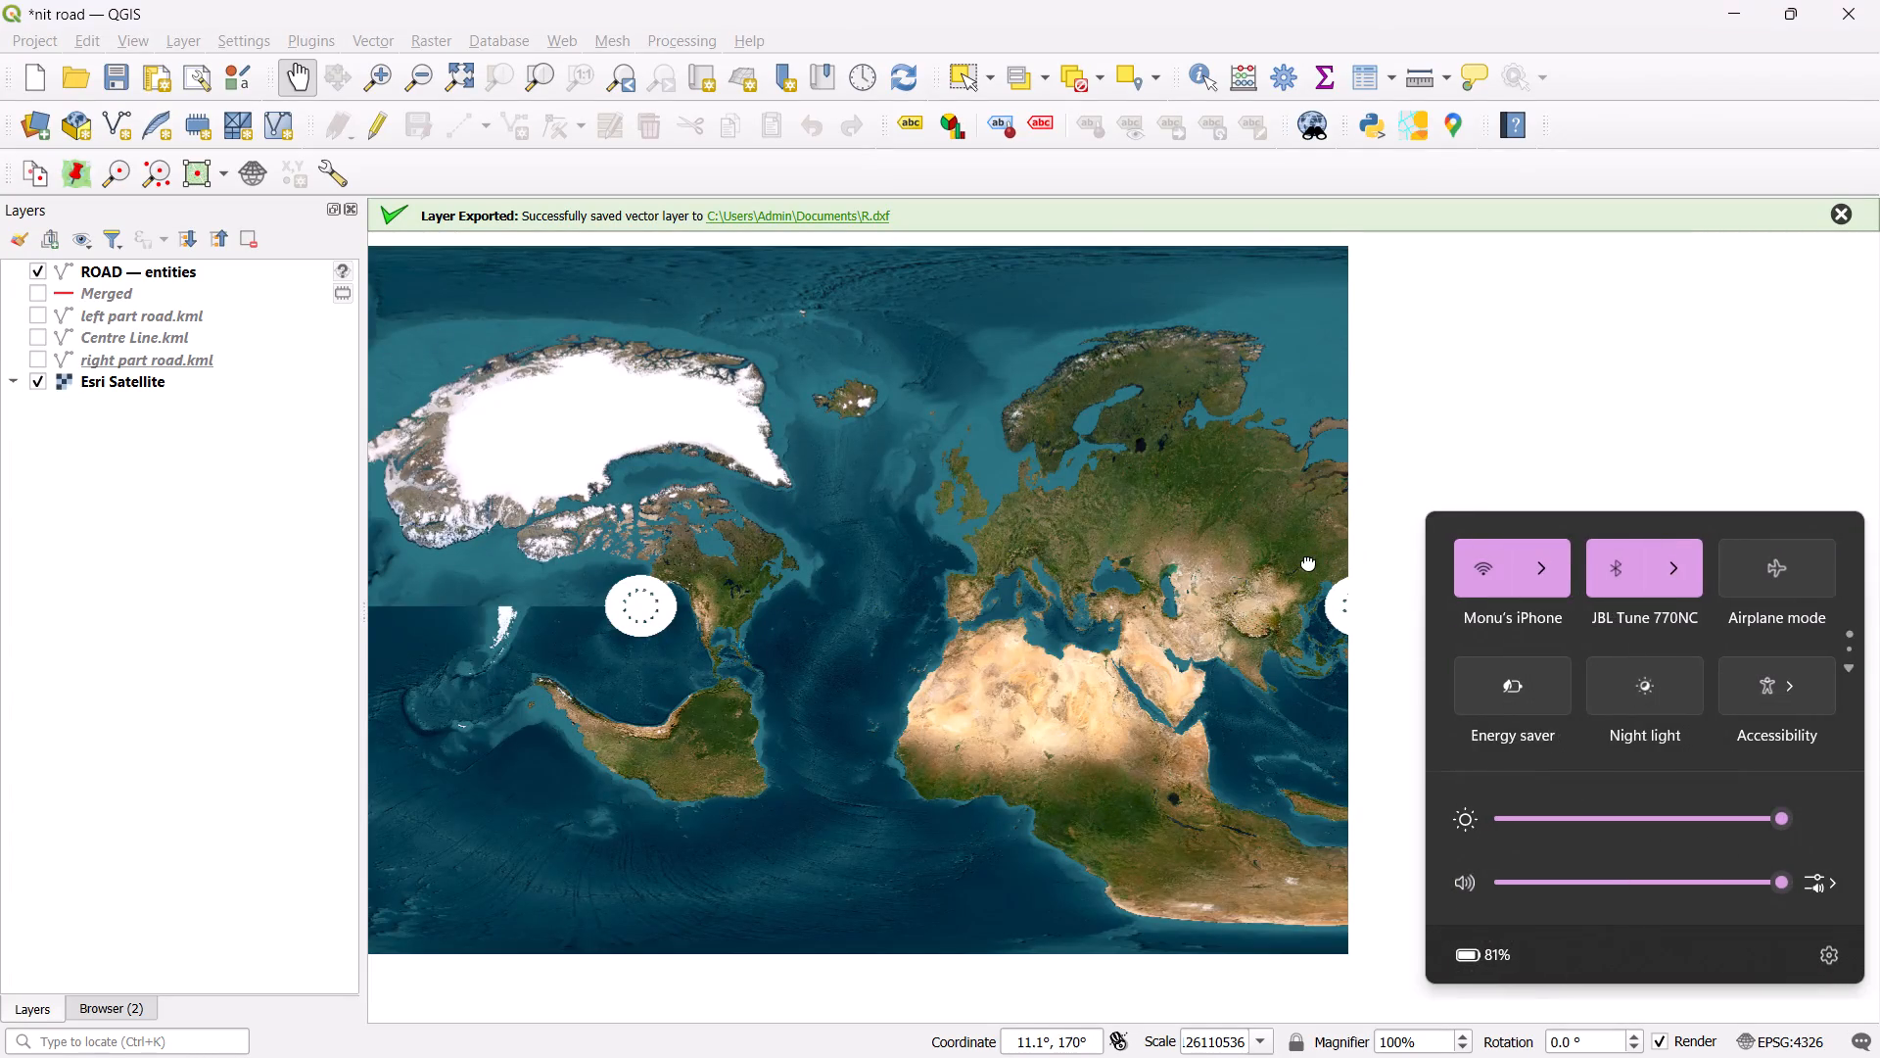
Examine the Esri Satellite imagery around Asia, and fit the map view to that layer's full extent.
left_click_drag(1082, 653, 1267, 609)
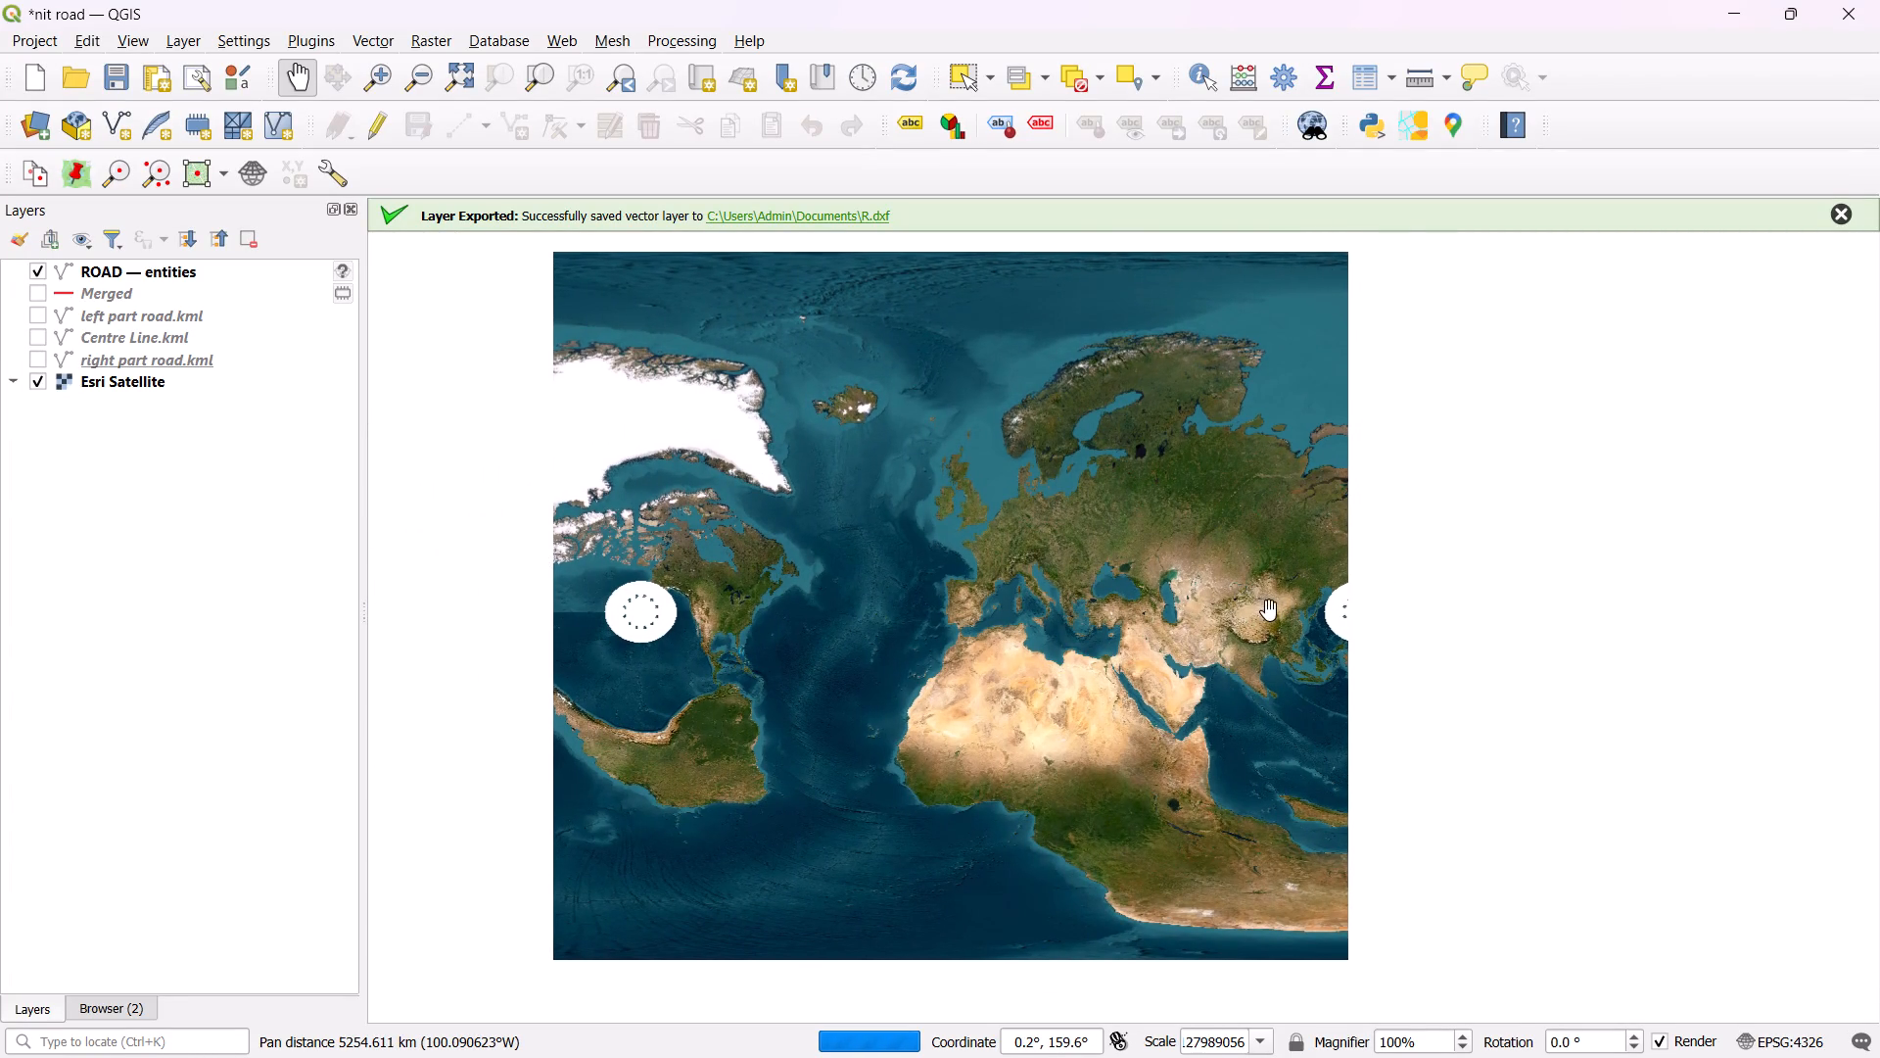
scroll(1292, 615, "up", 2)
scroll(1292, 615, "down", 1)
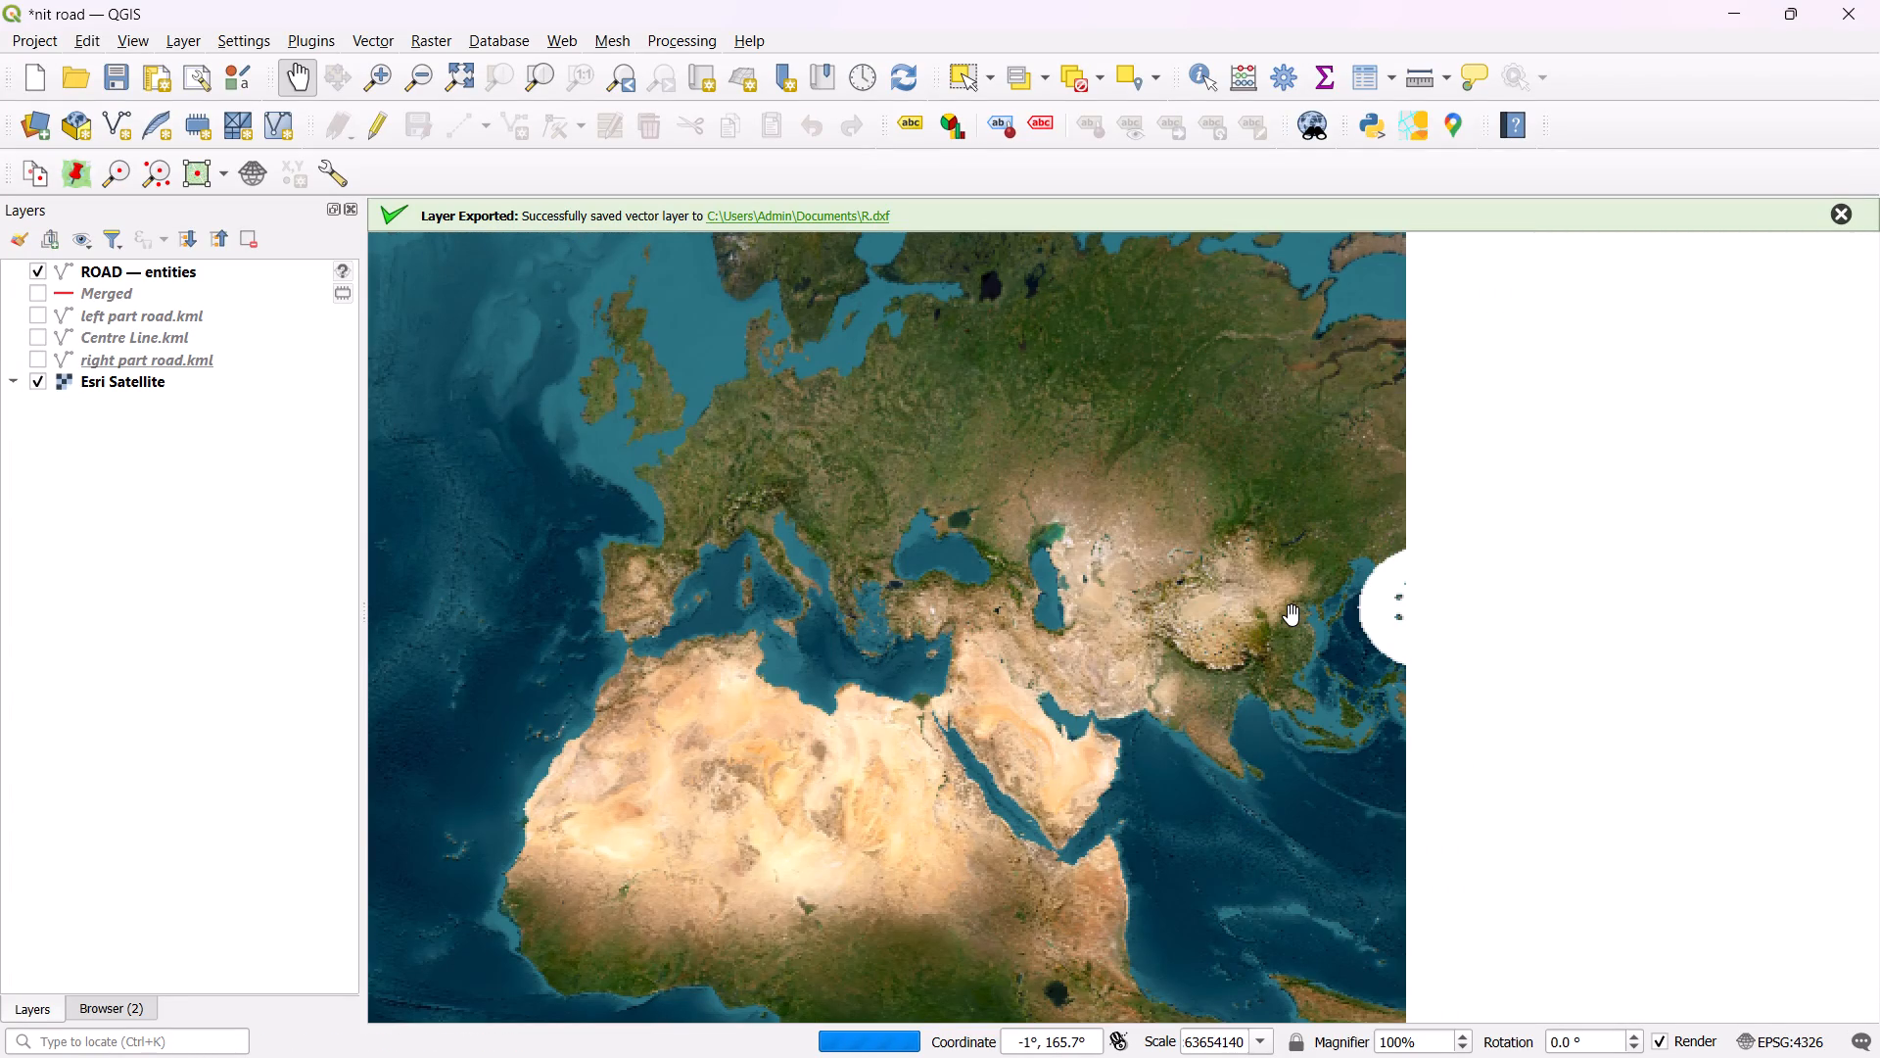
scroll(1292, 615, "down", 1)
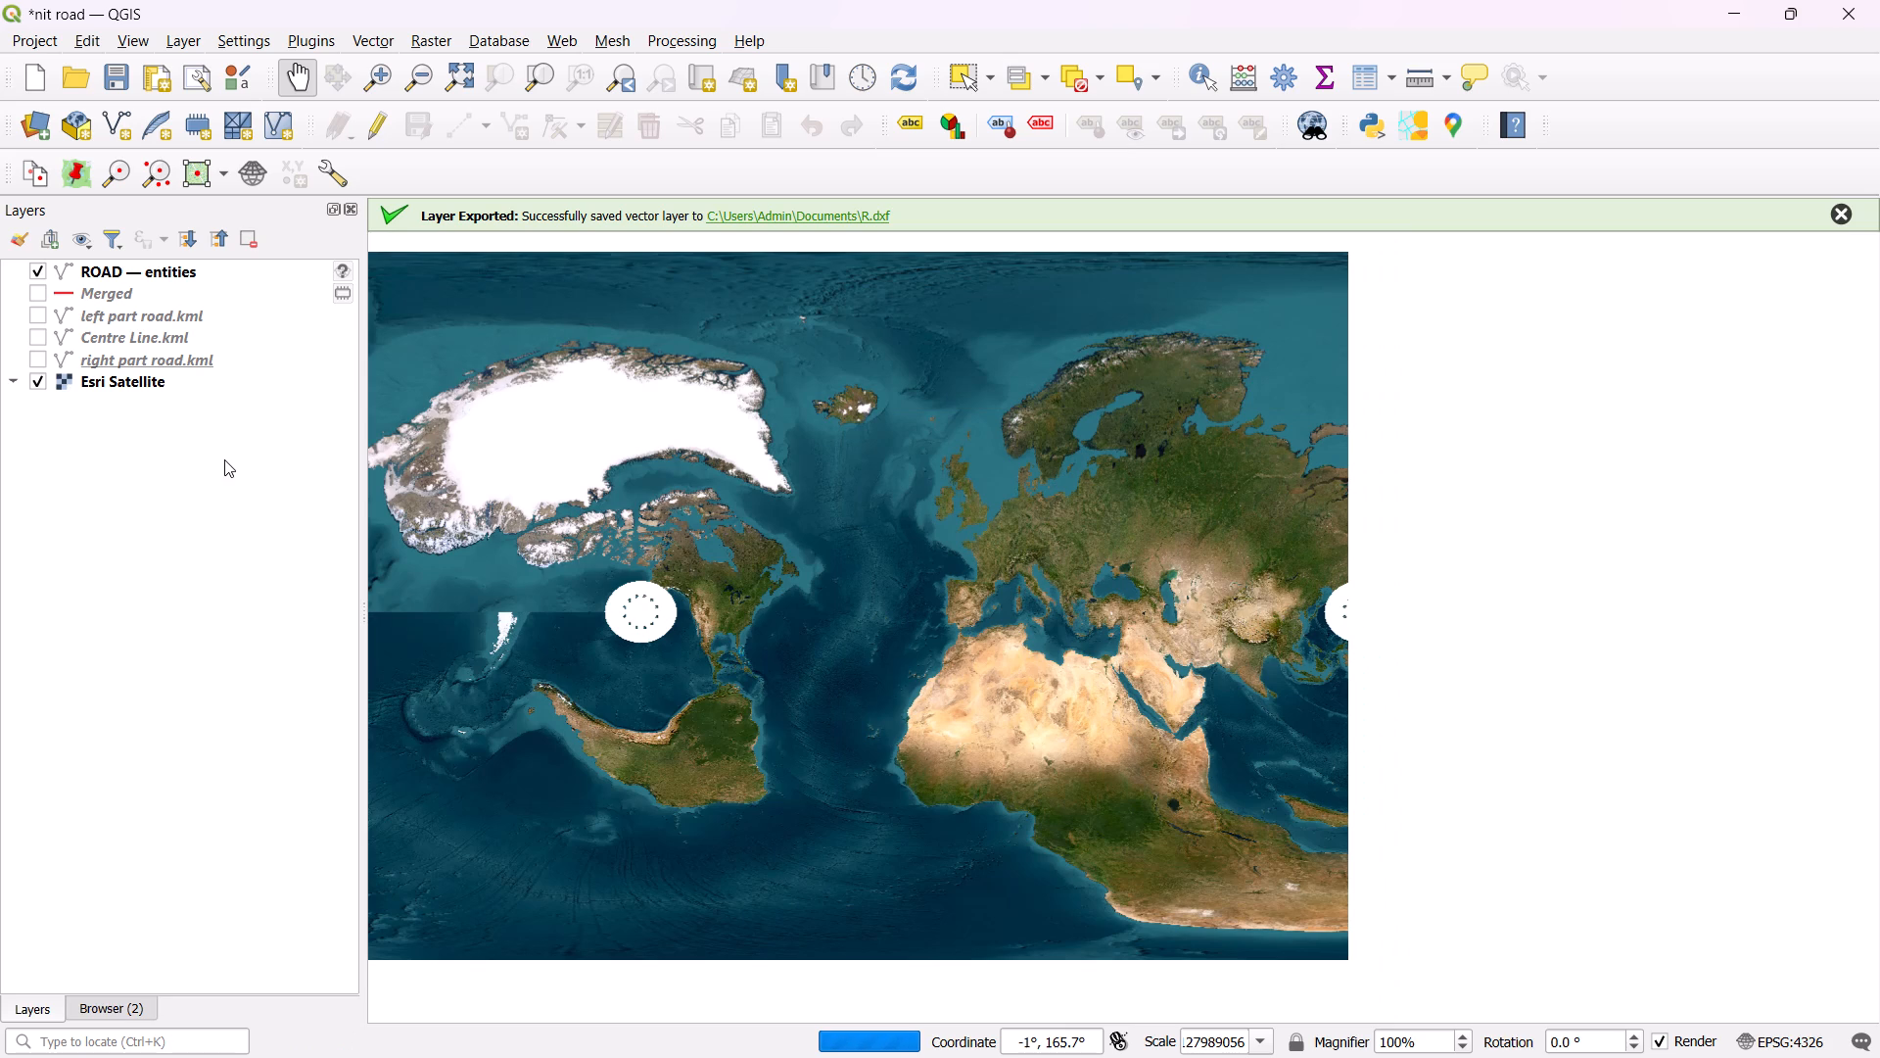
left_click(227, 391)
right_click(227, 391)
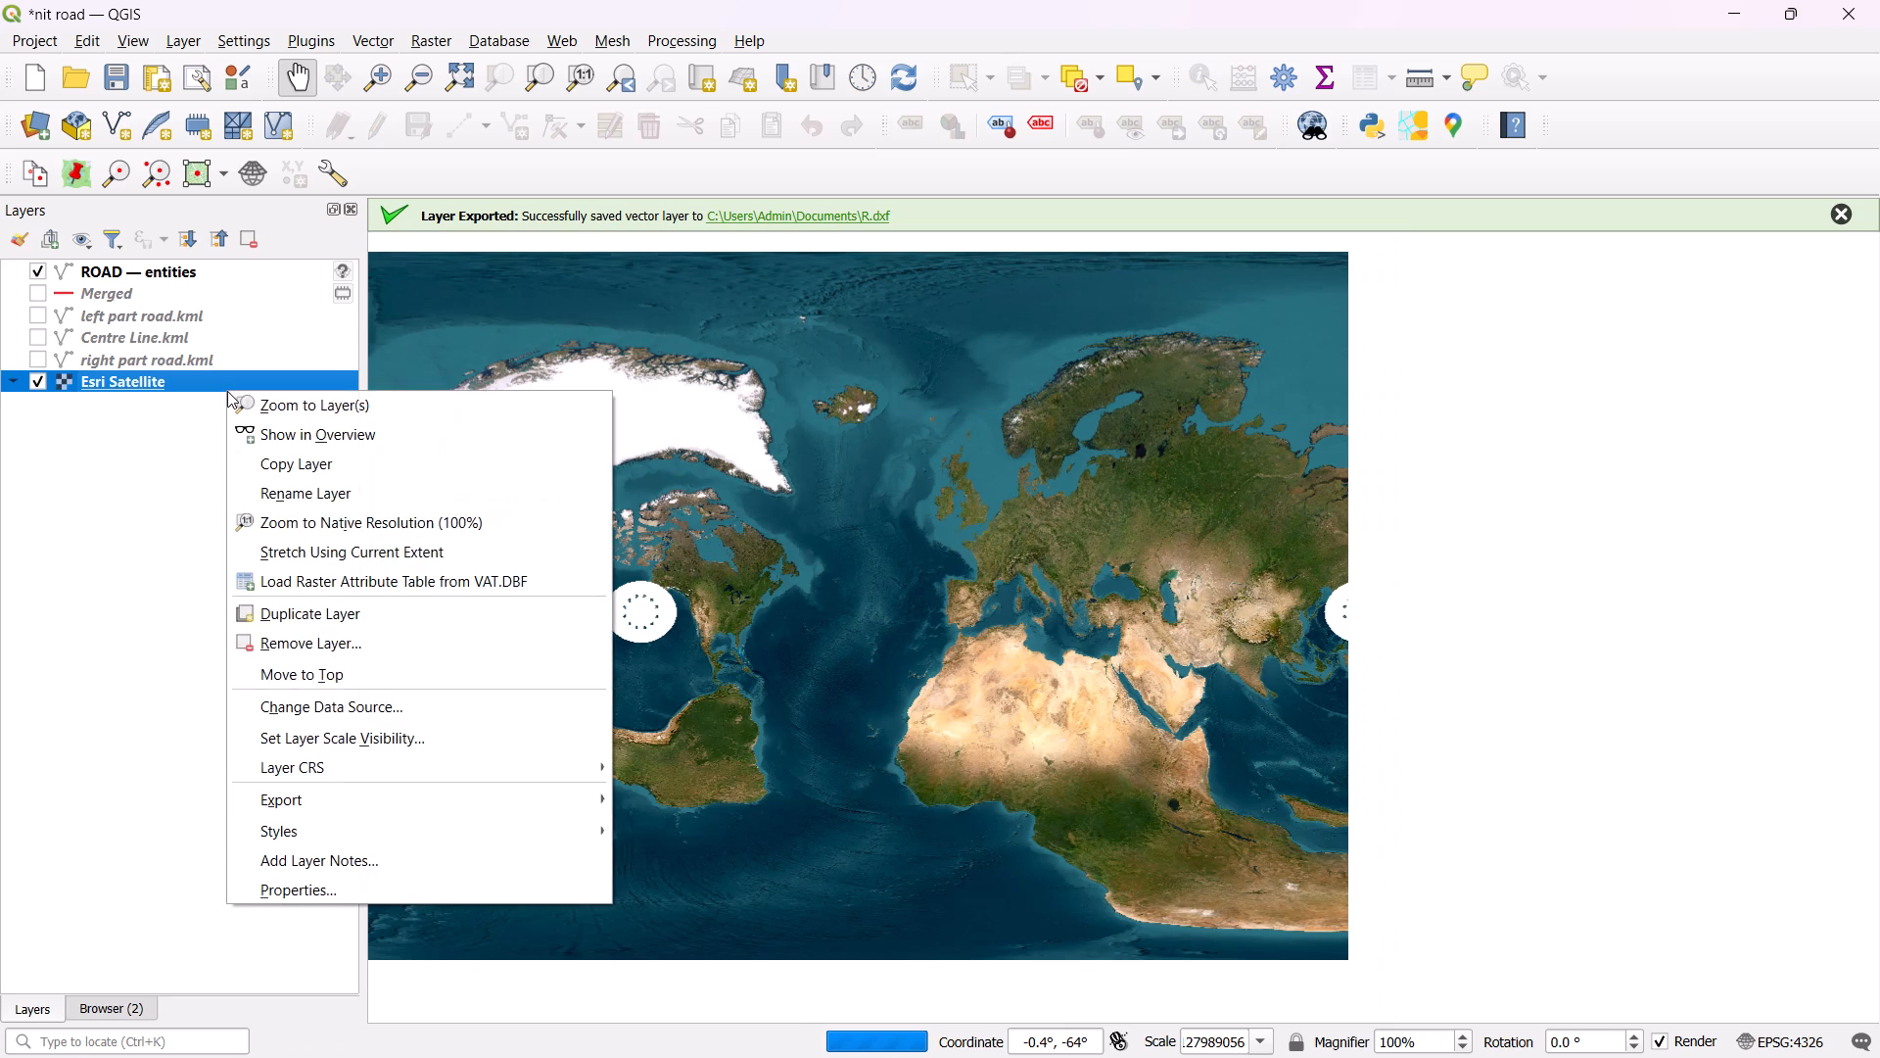
left_click(245, 409)
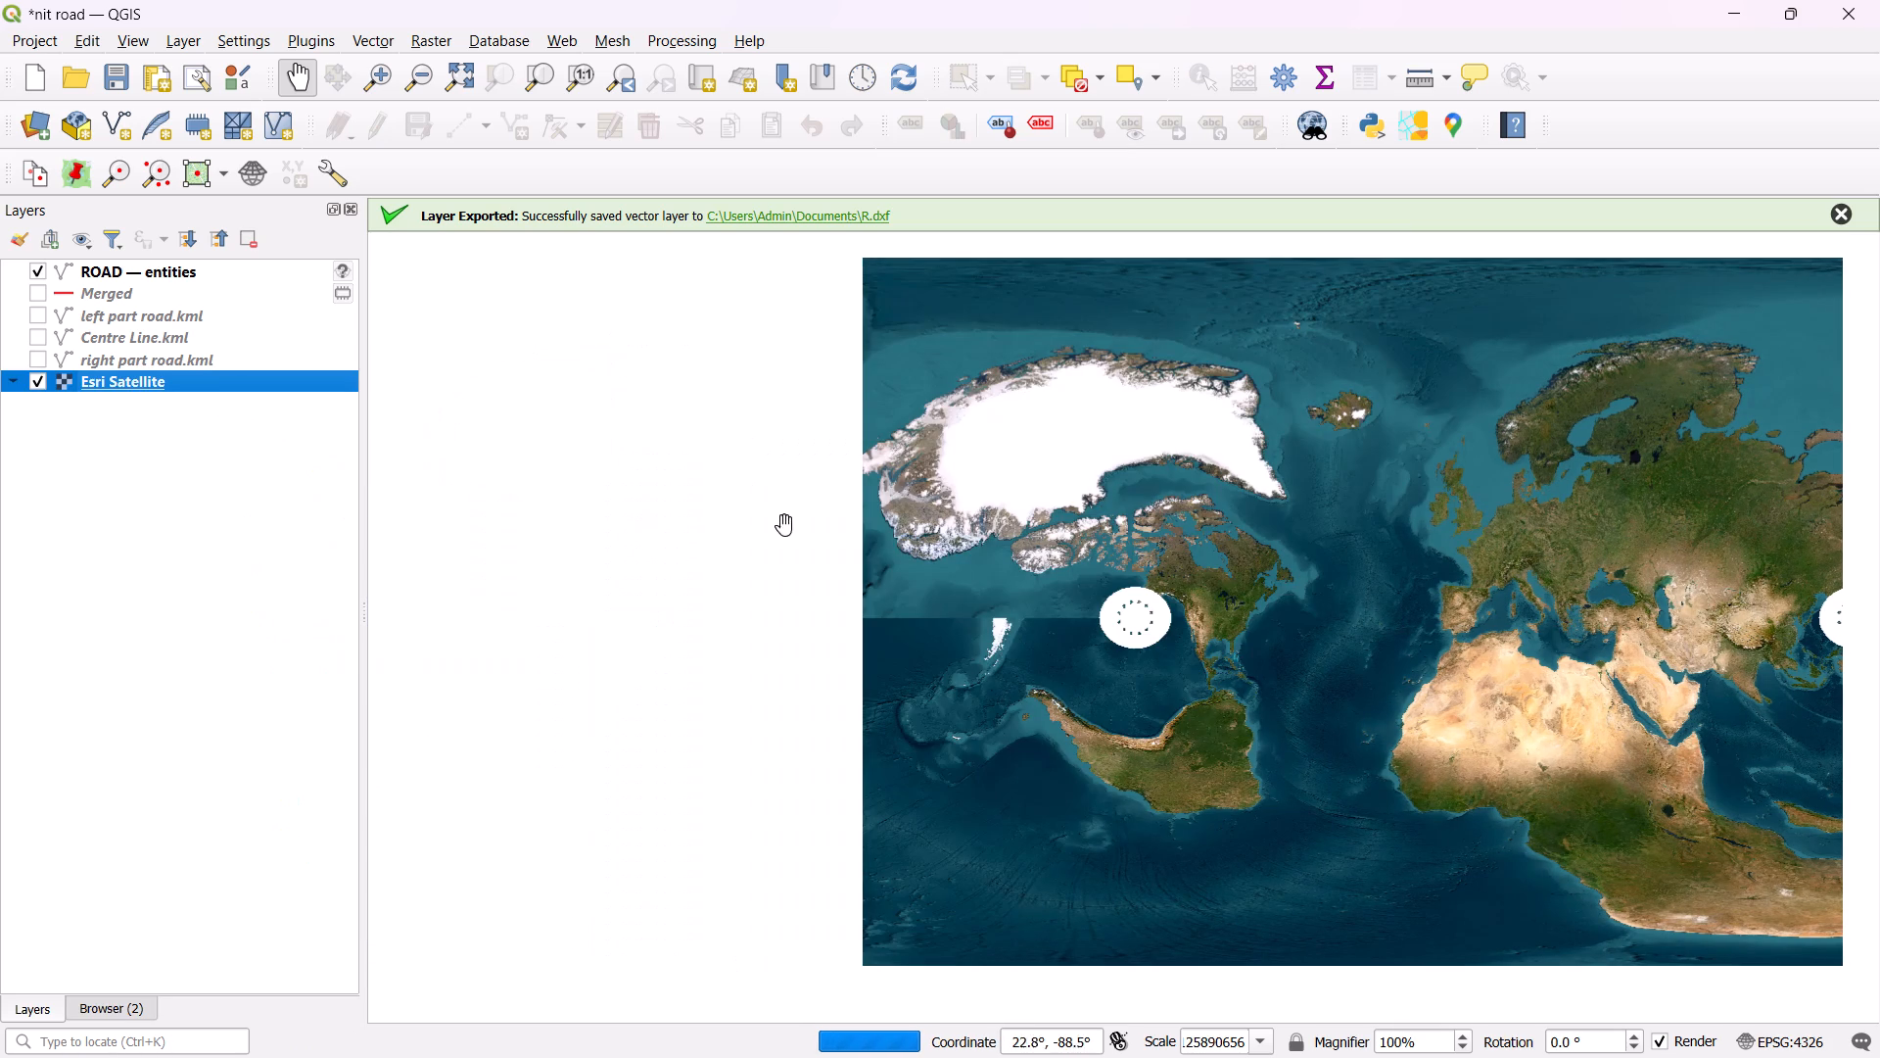
Examine how the Esri Satellite imagery is laid out around Africa, the Indian Ocean and South Asia, up to its eastern edge.
left_click(186, 389)
right_click(186, 389)
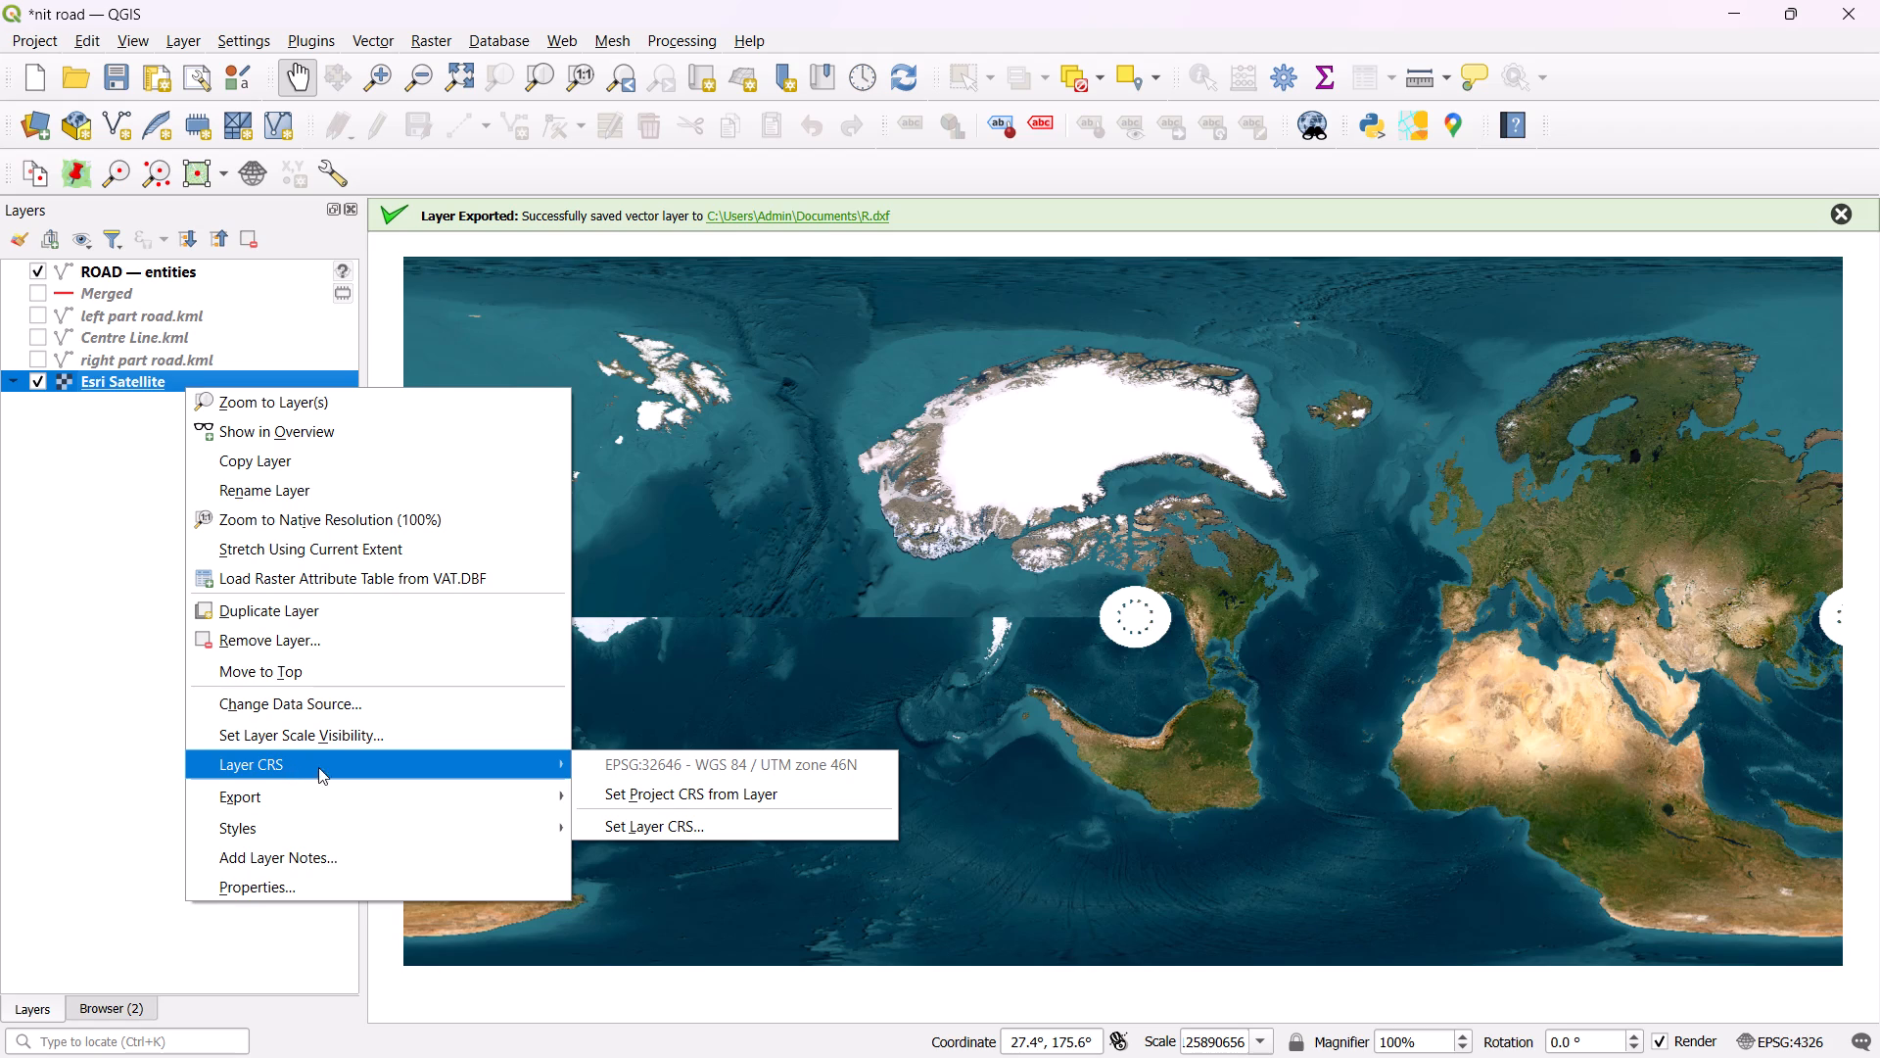
left_click(1236, 663)
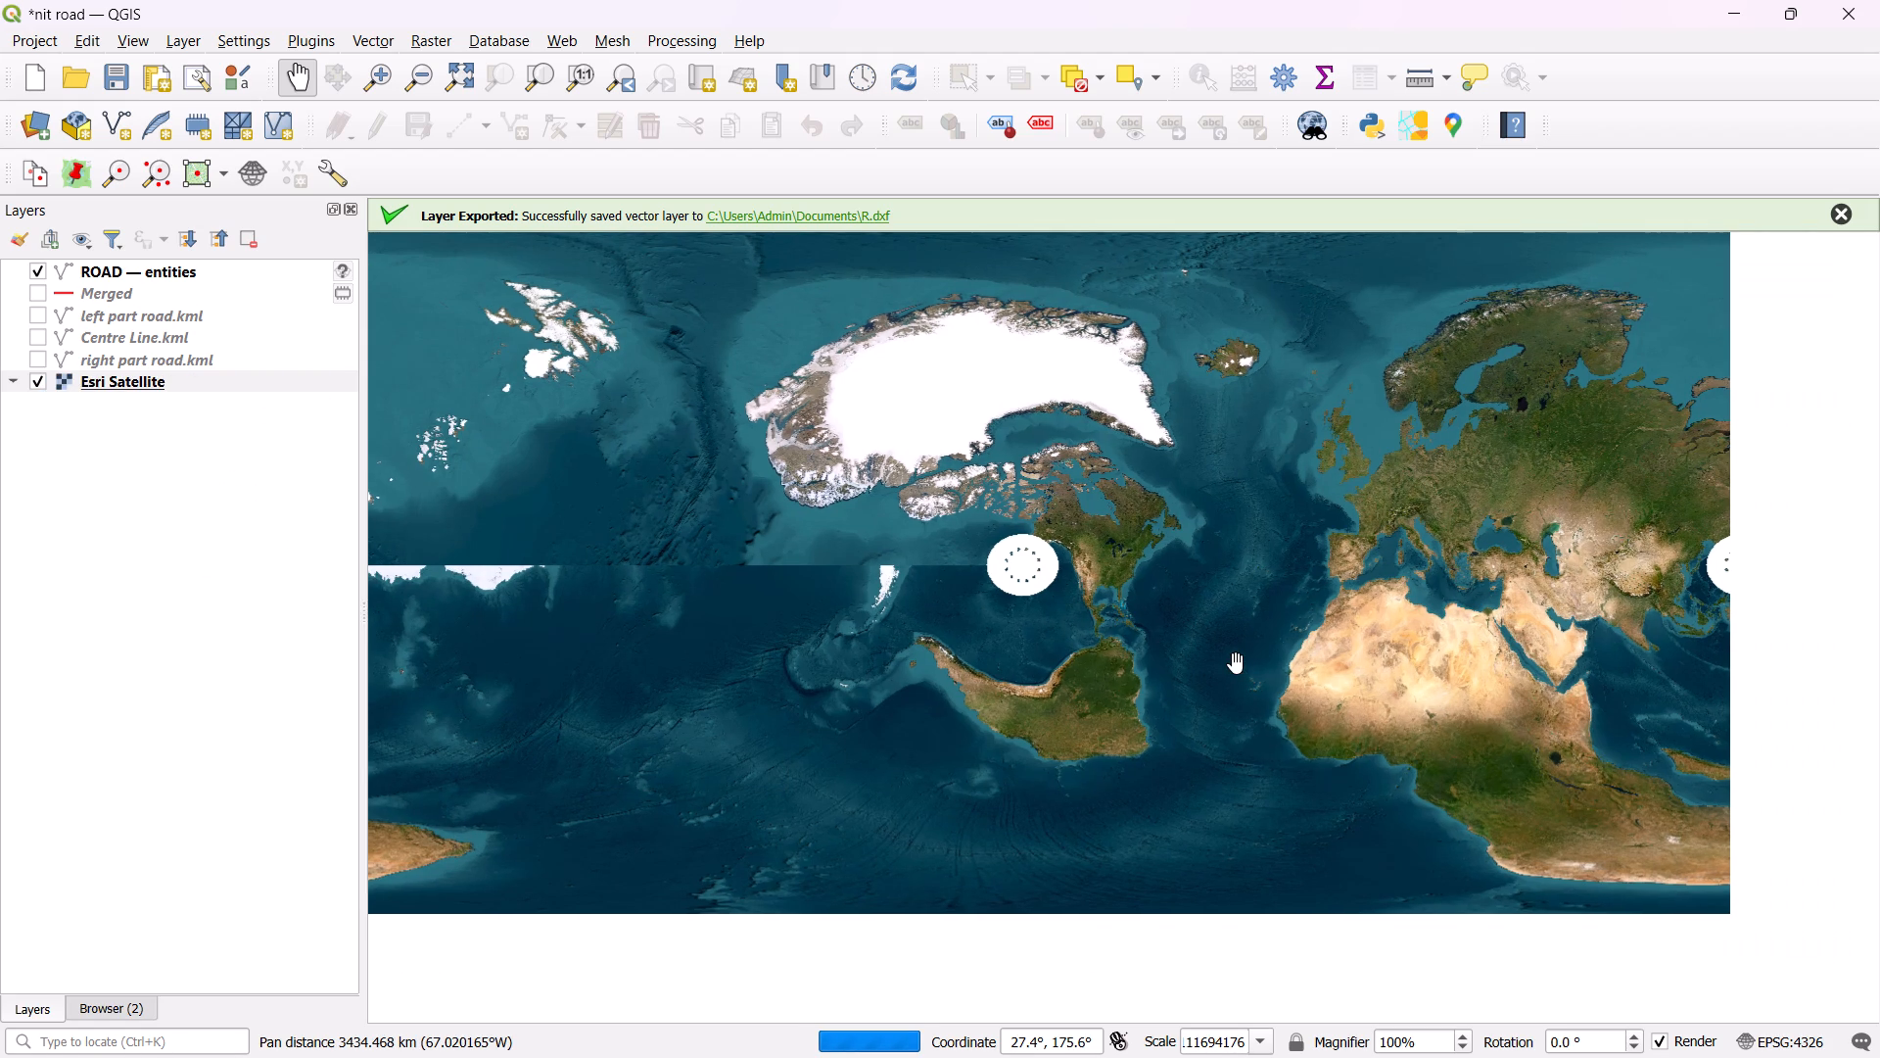
left_click_drag(1527, 655, 1398, 702)
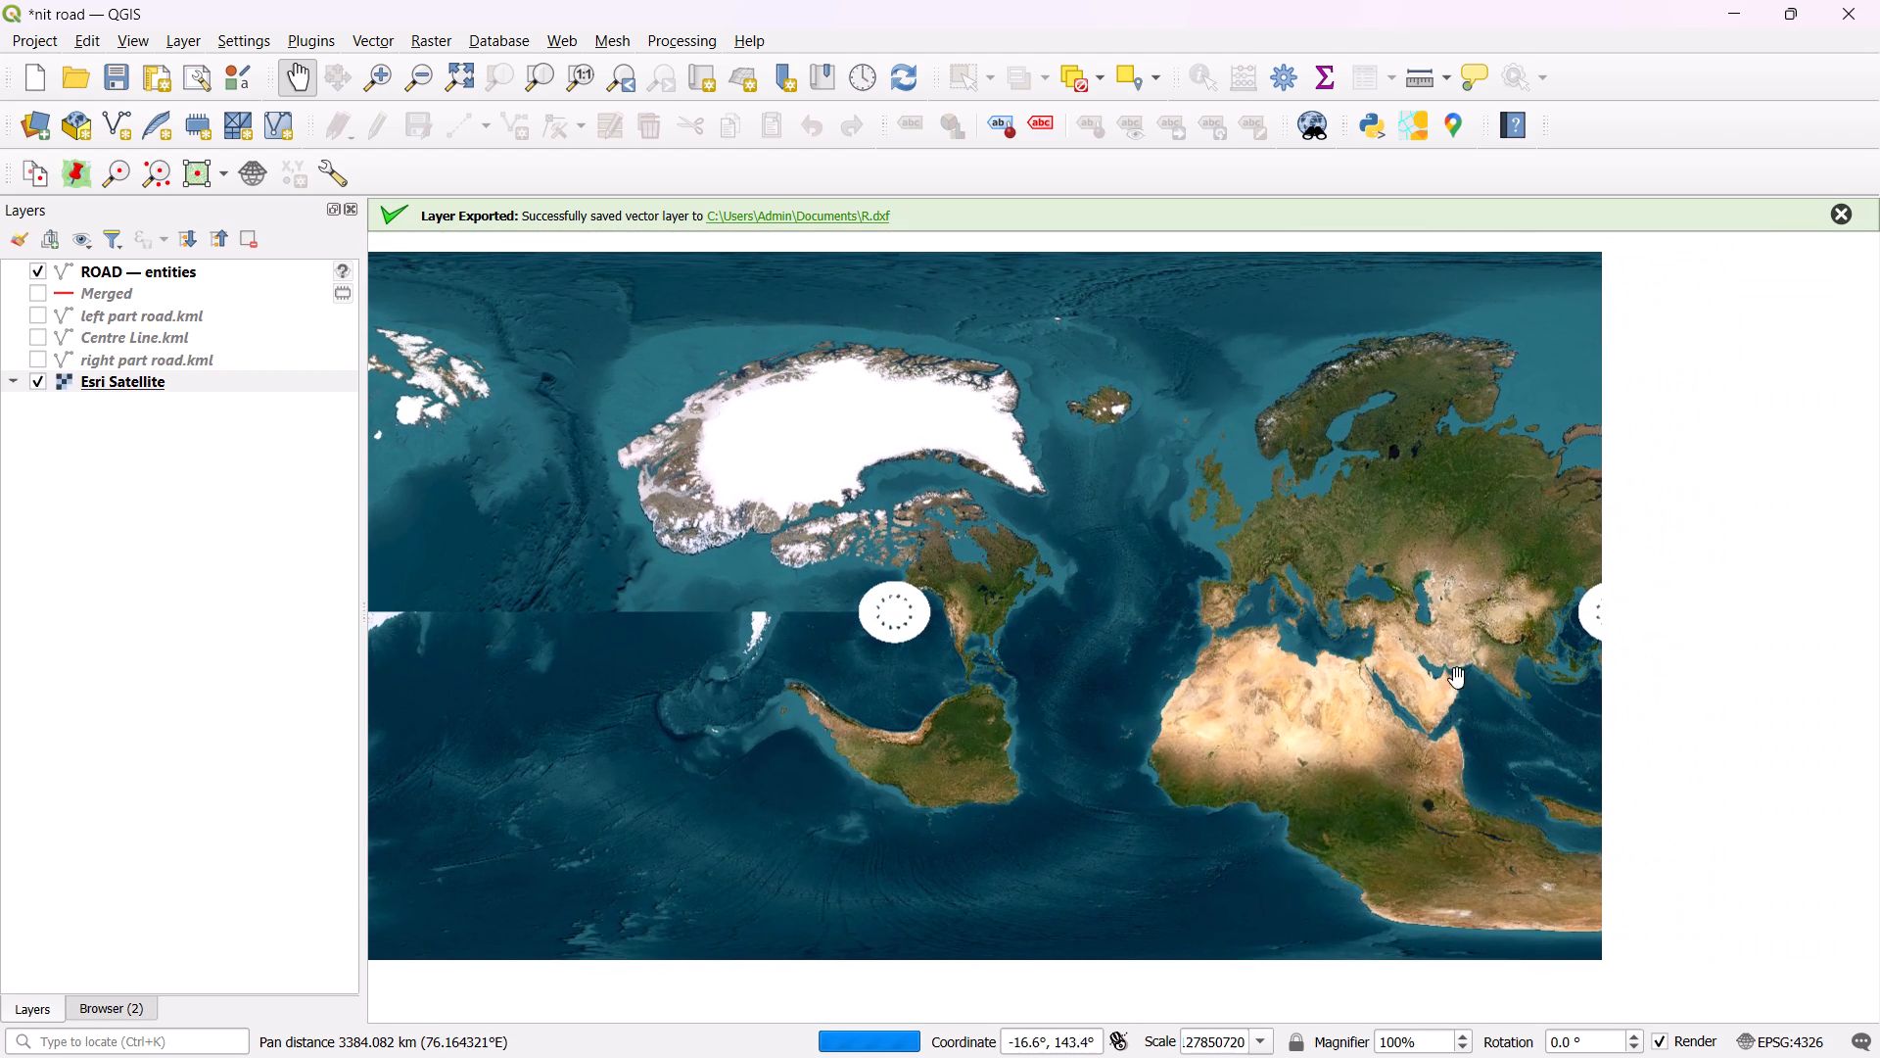
scroll(1513, 657, "up", 2)
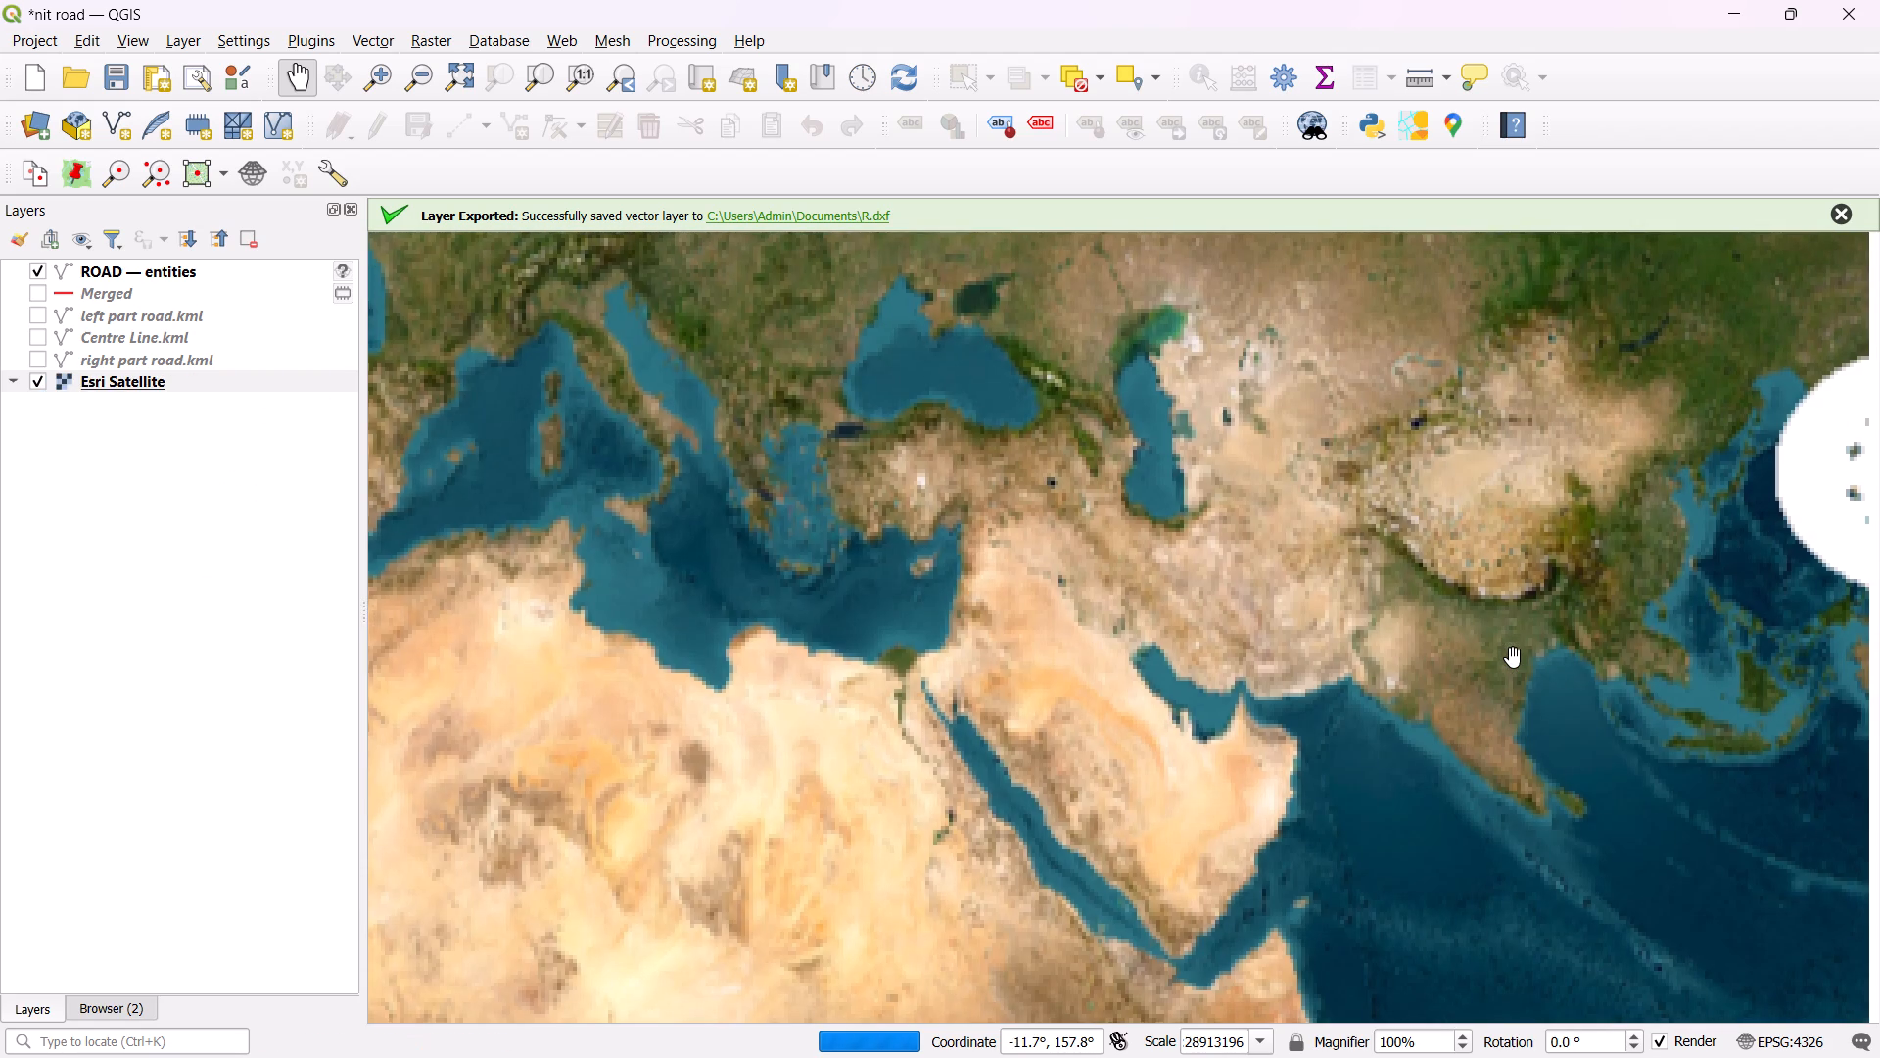
scroll(1513, 657, "up", 1)
scroll(1513, 657, "down", 1)
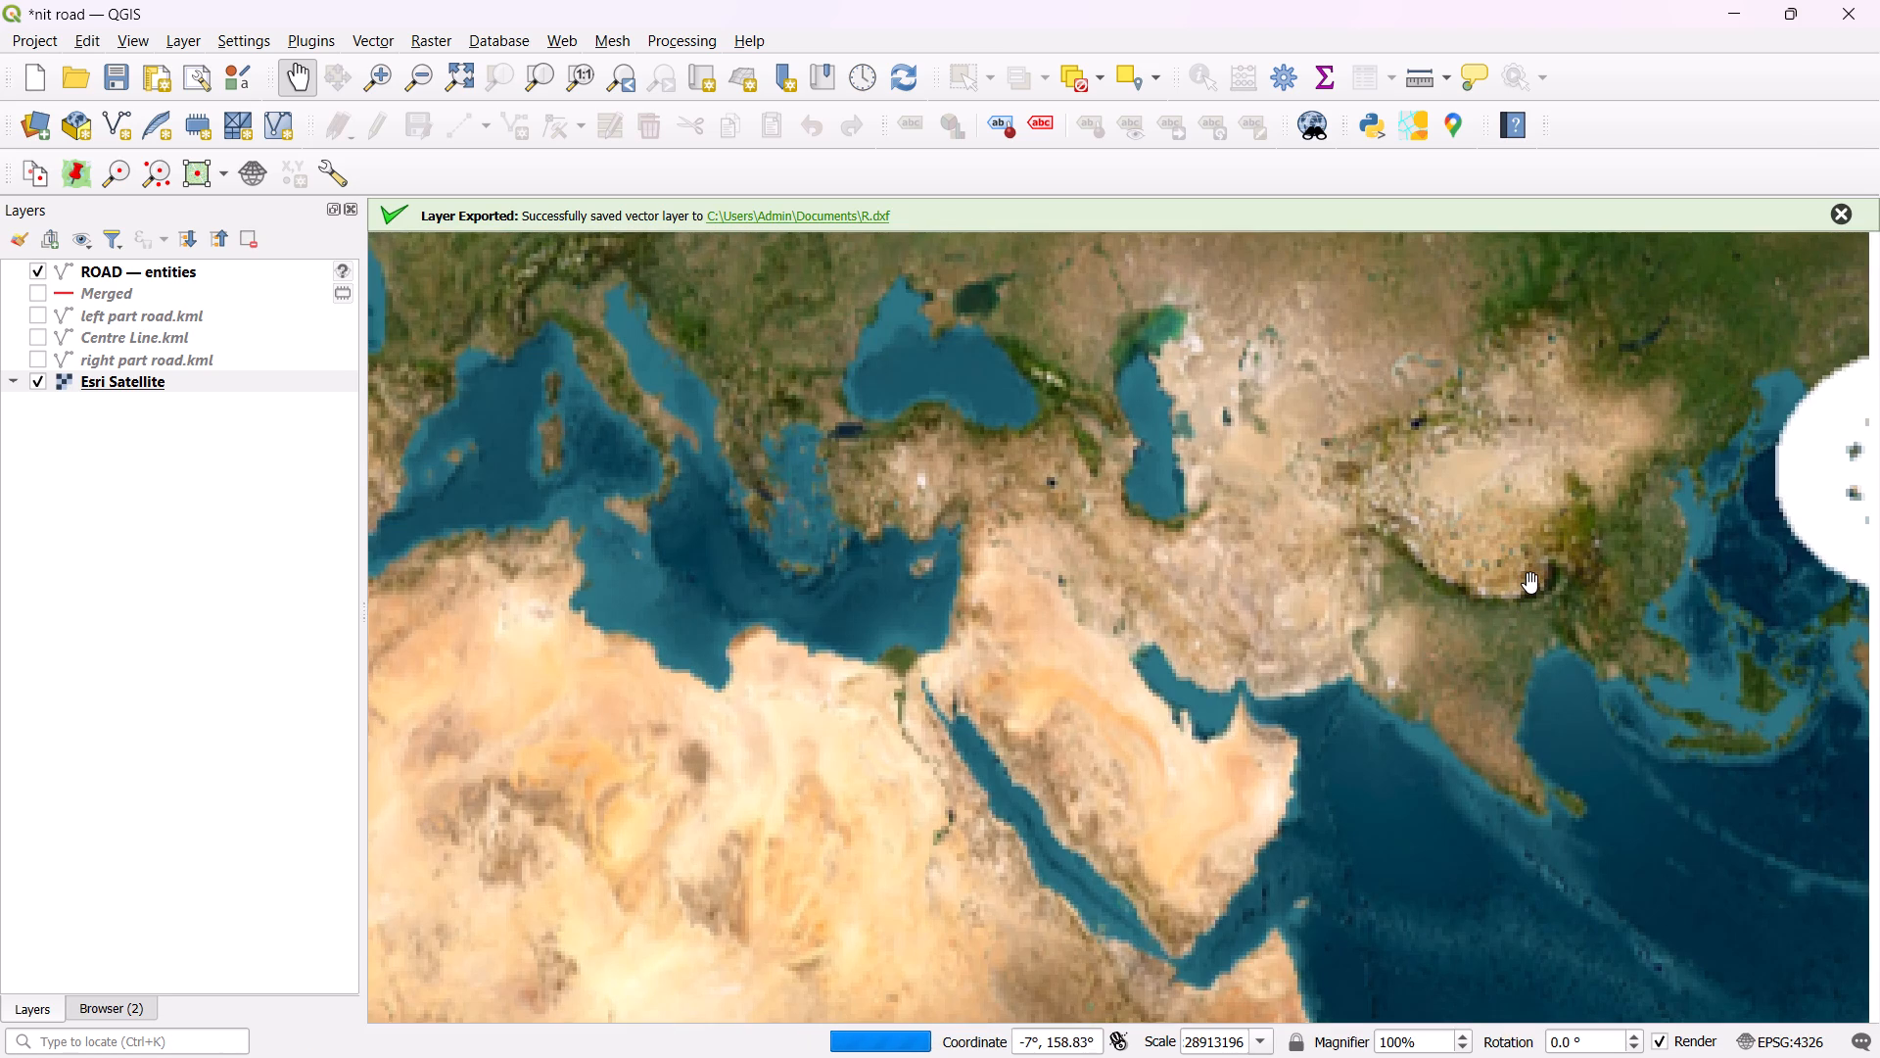
scroll(1533, 585, "up", 1)
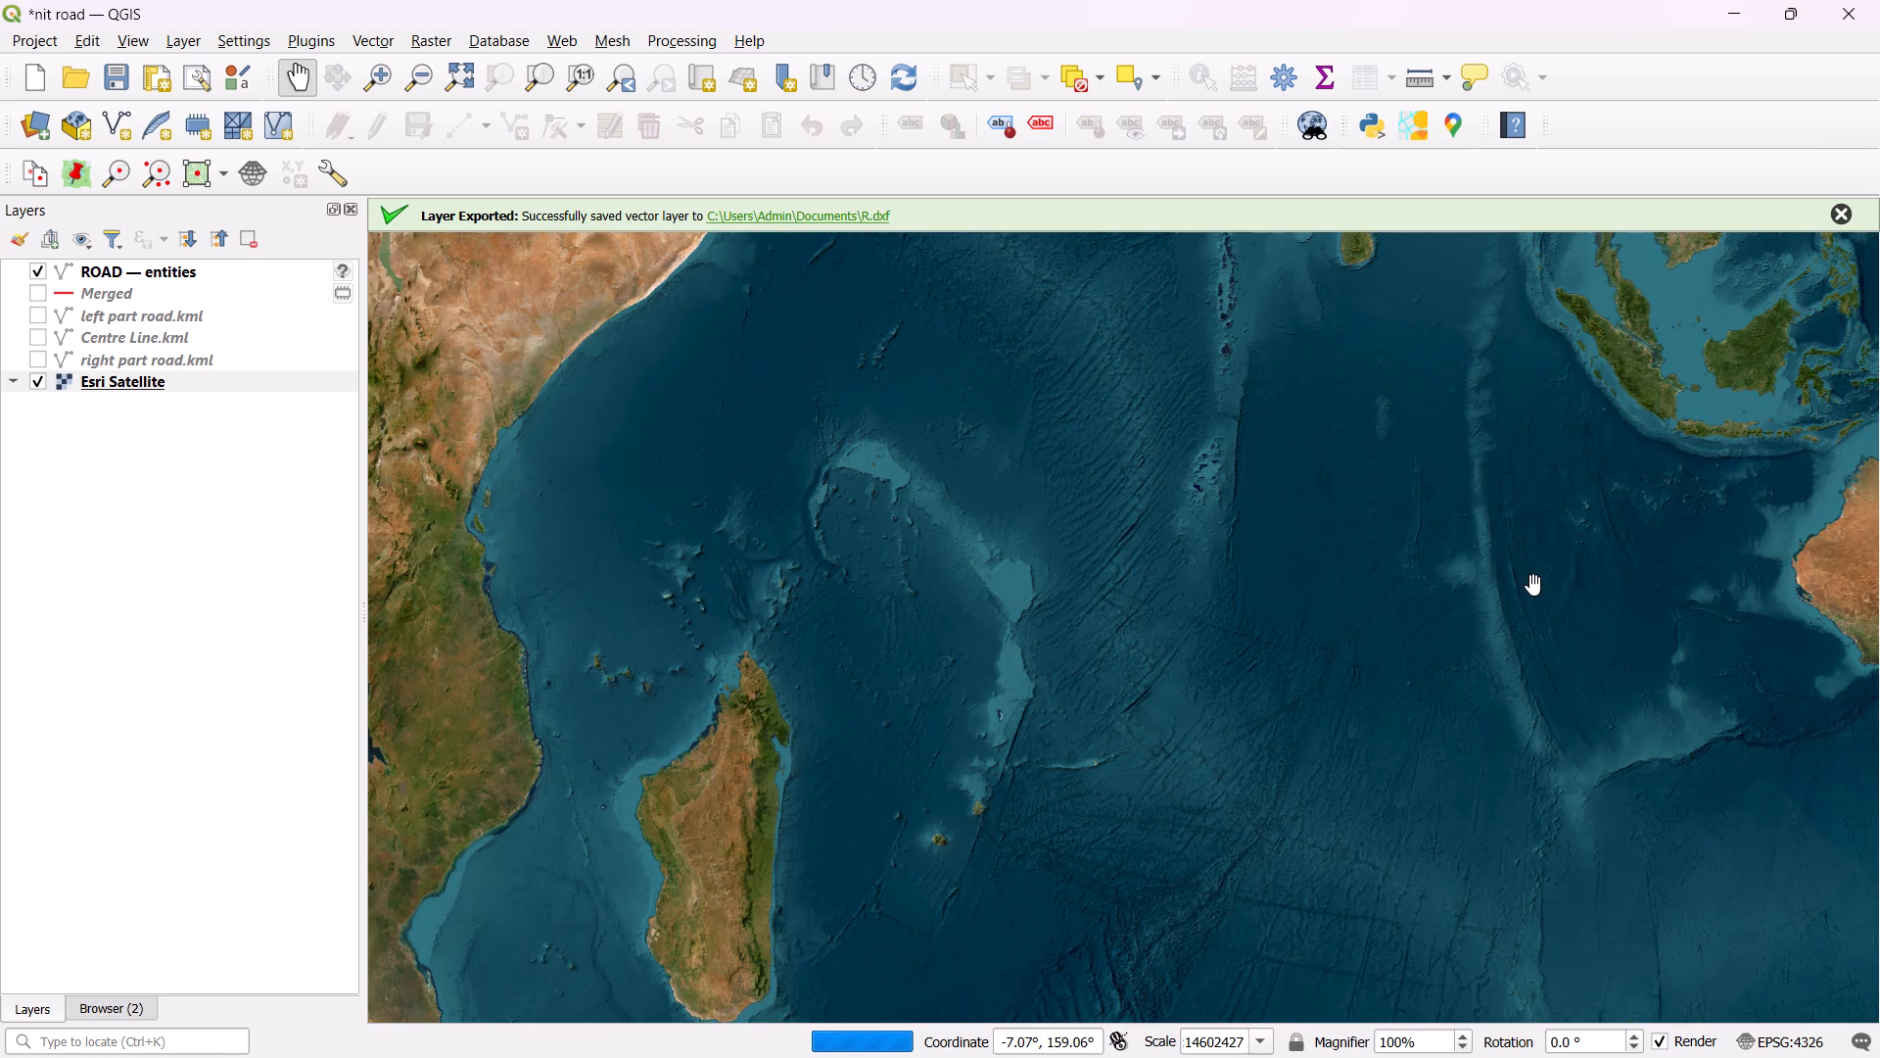
left_click_drag(963, 632, 1426, 622)
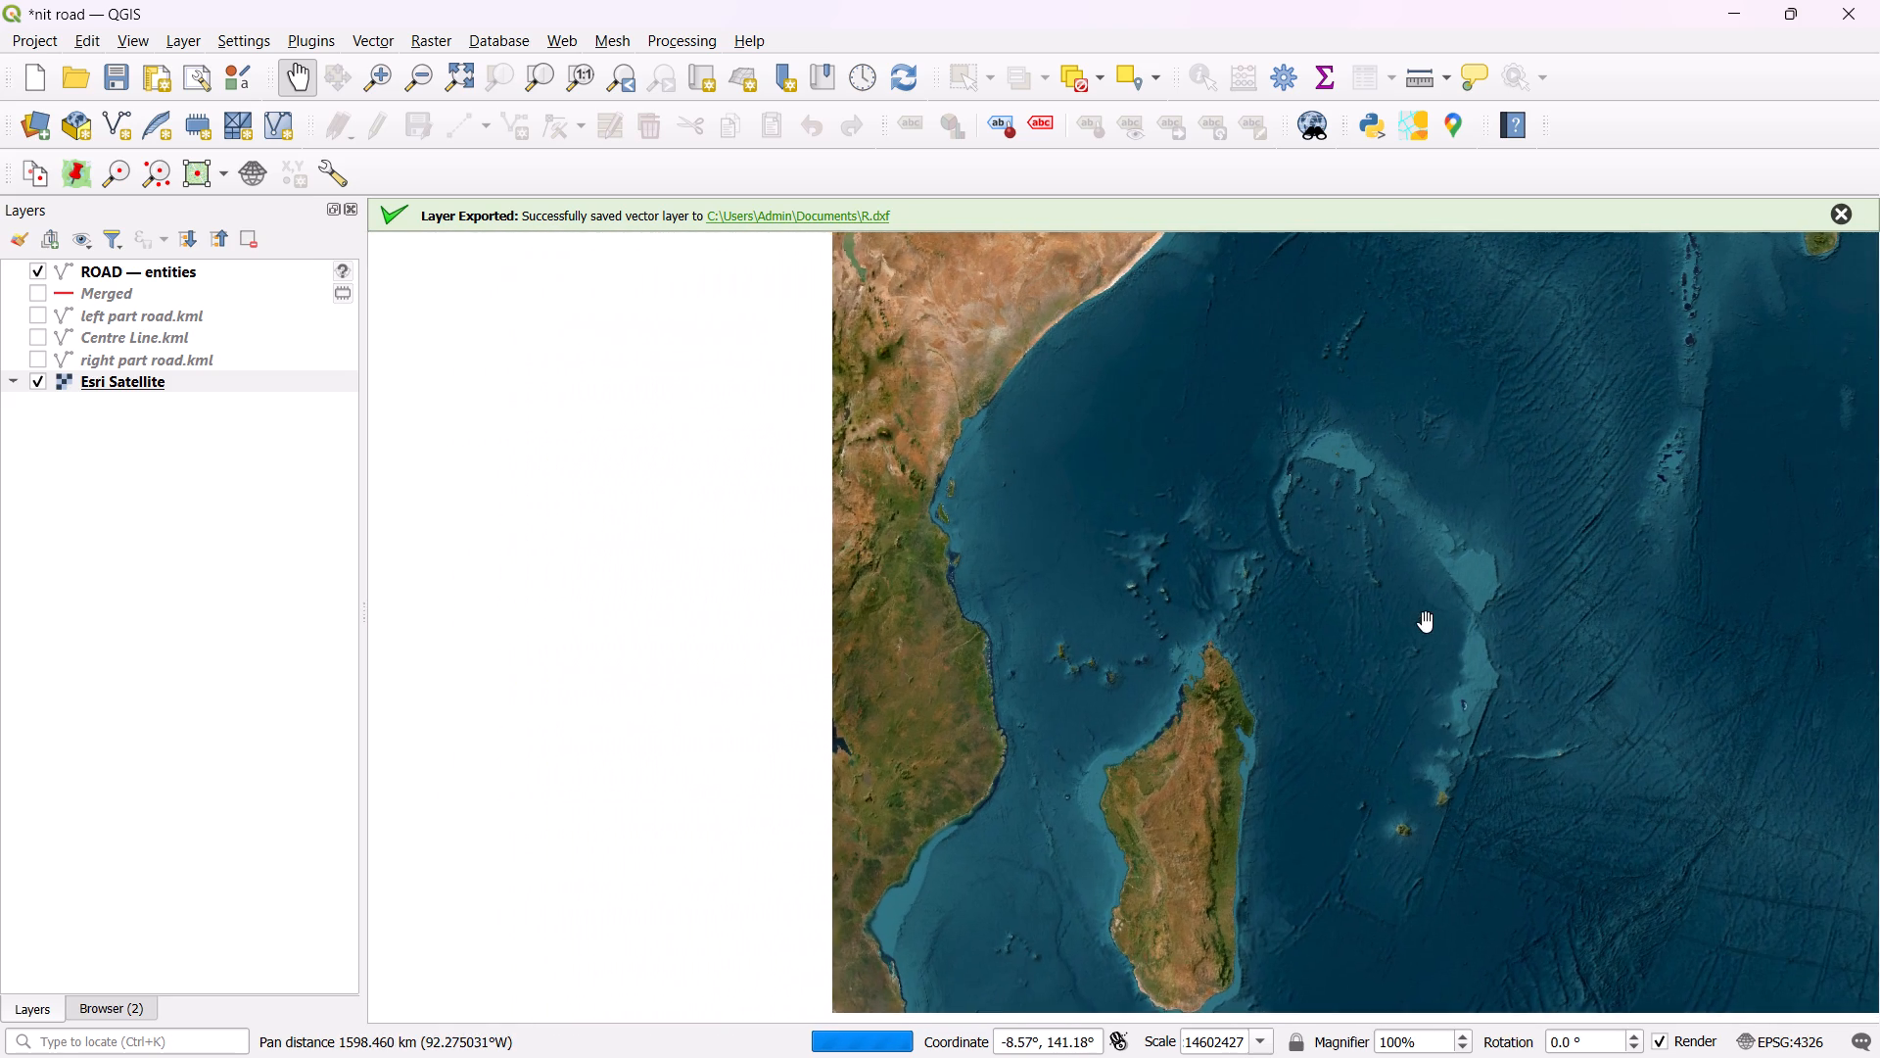
left_click_drag(810, 646, 1262, 560)
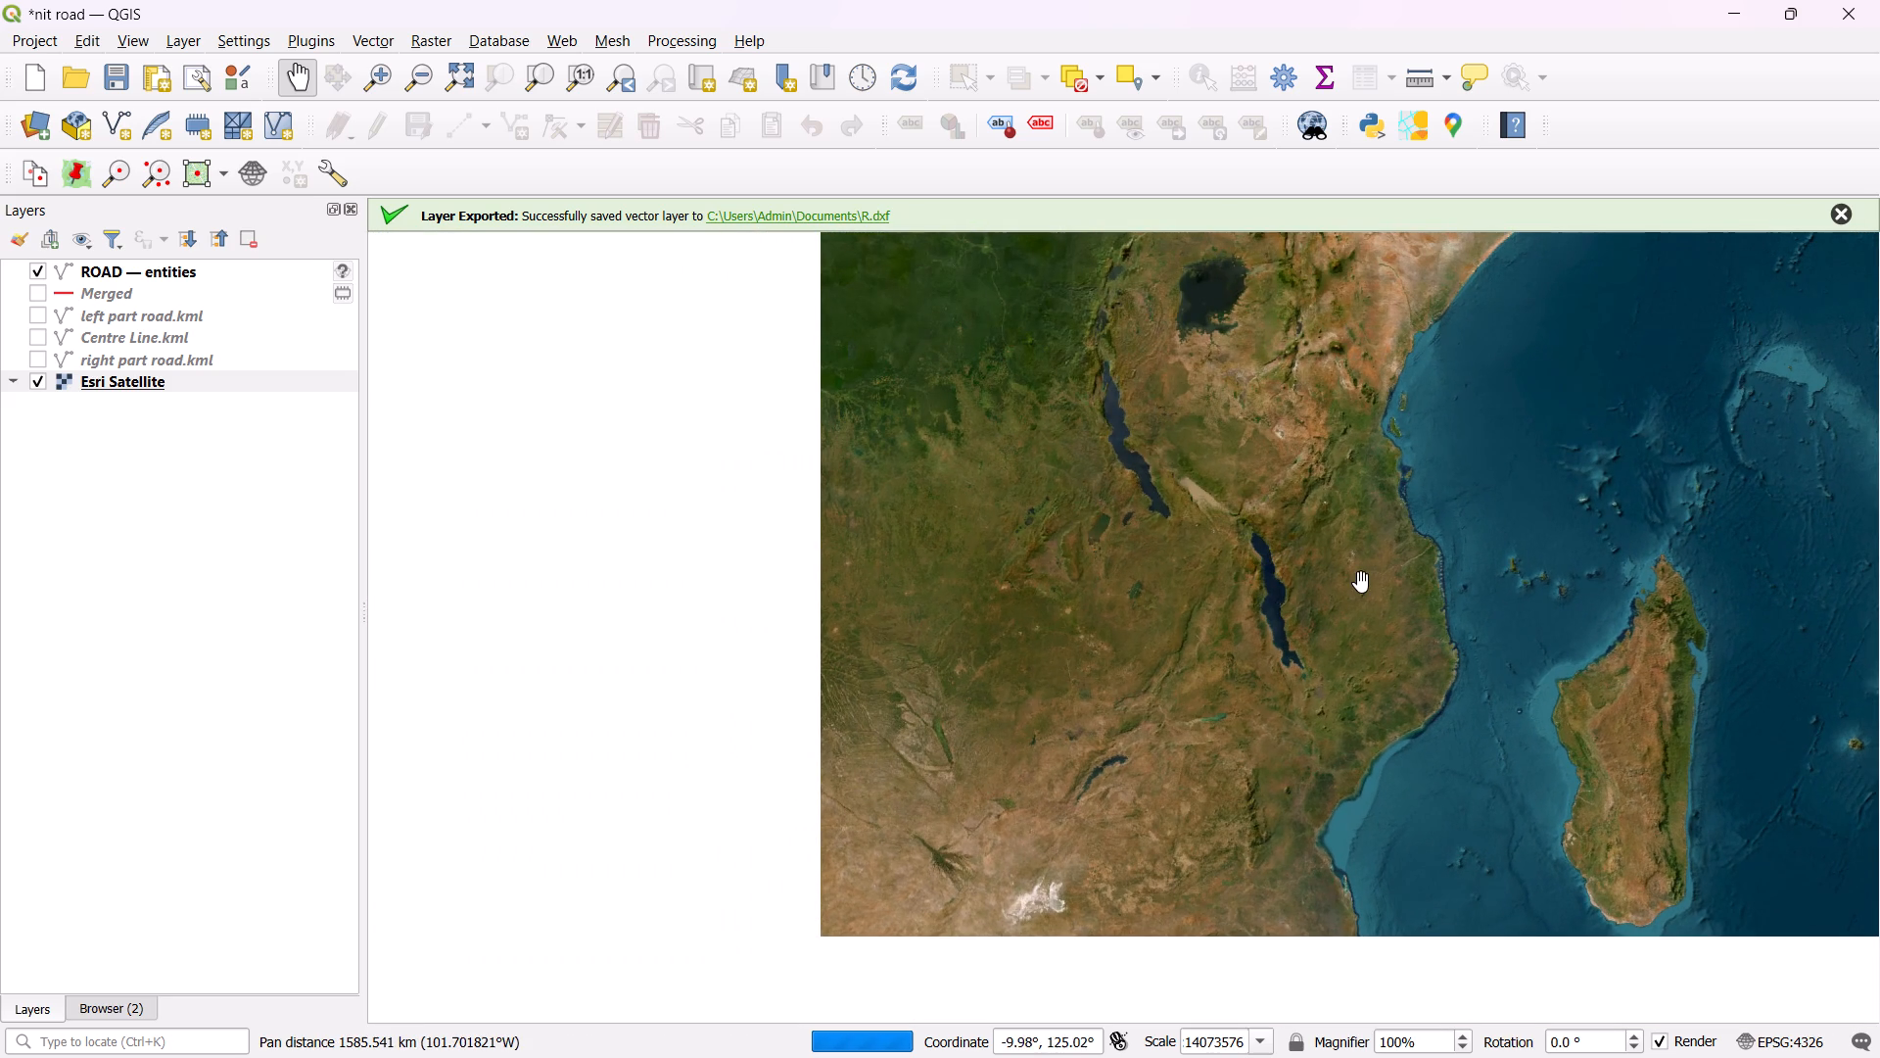
left_click_drag(1359, 555, 612, 706)
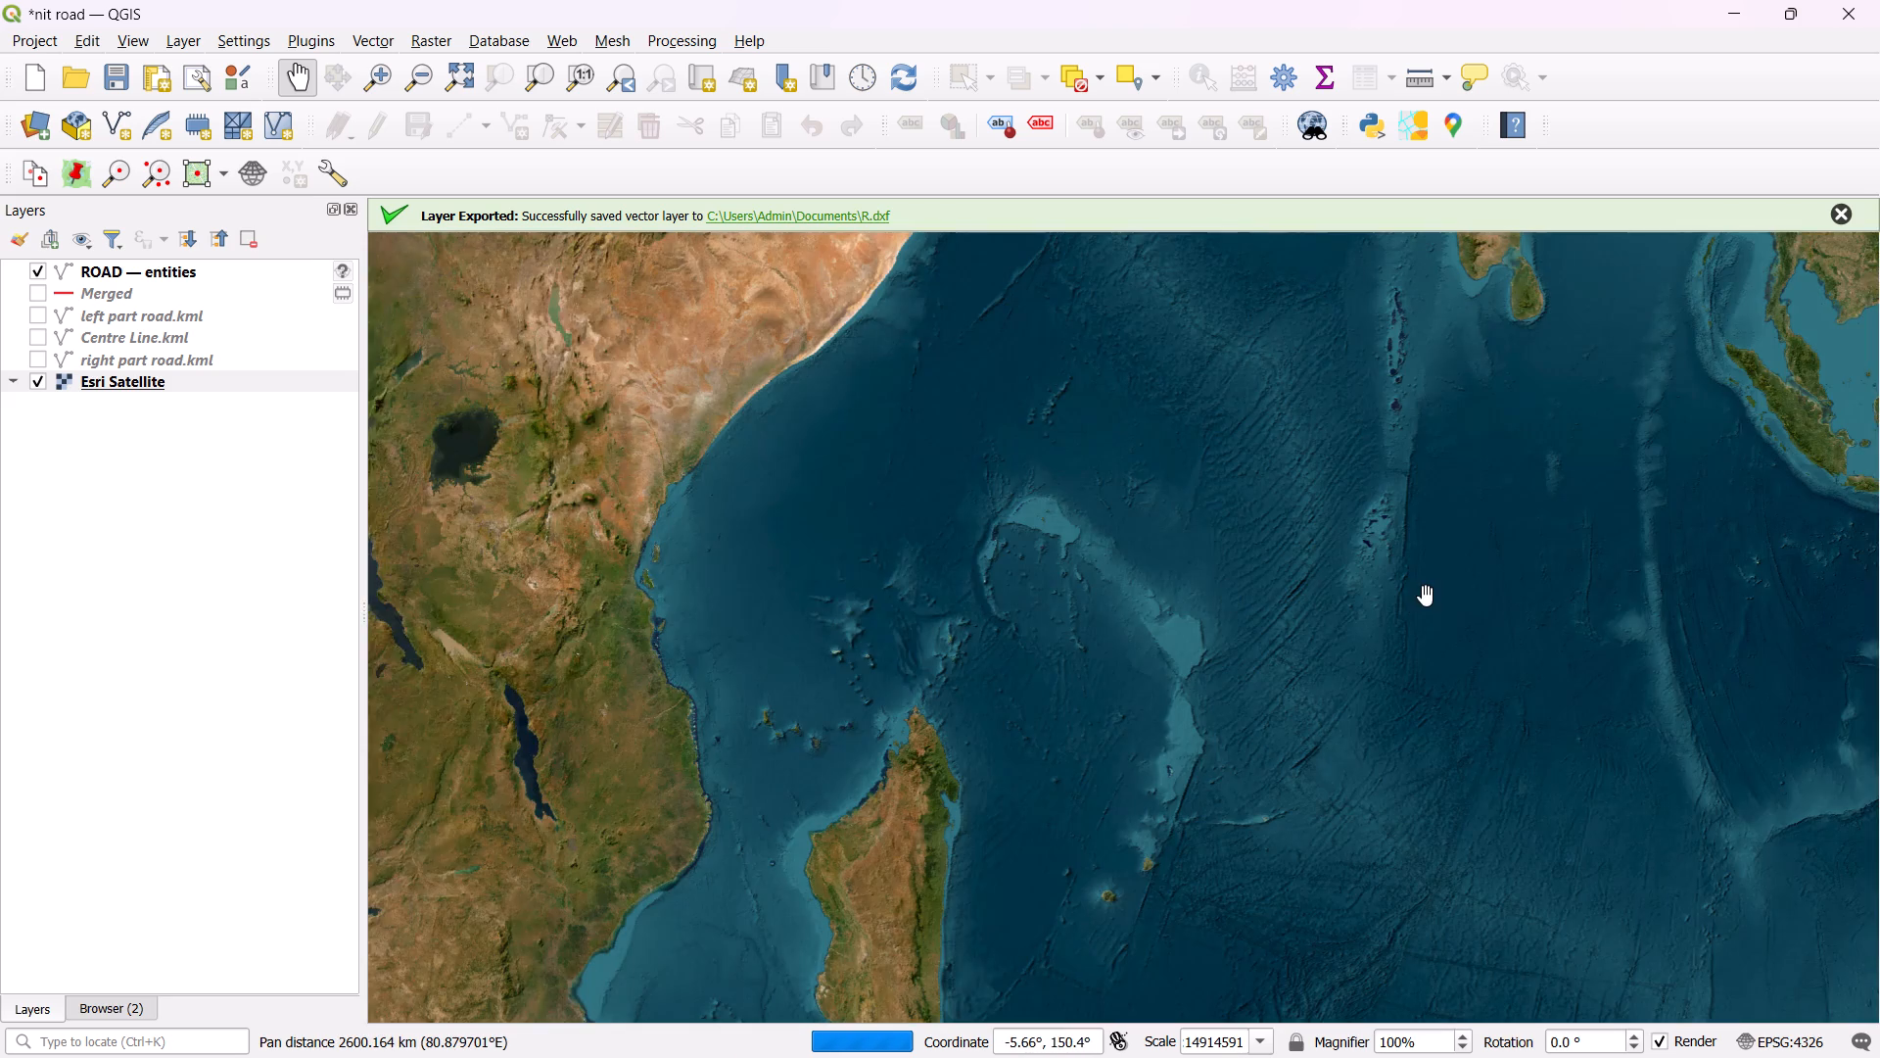
left_click_drag(1424, 596, 706, 792)
left_click_drag(1386, 727, 1259, 760)
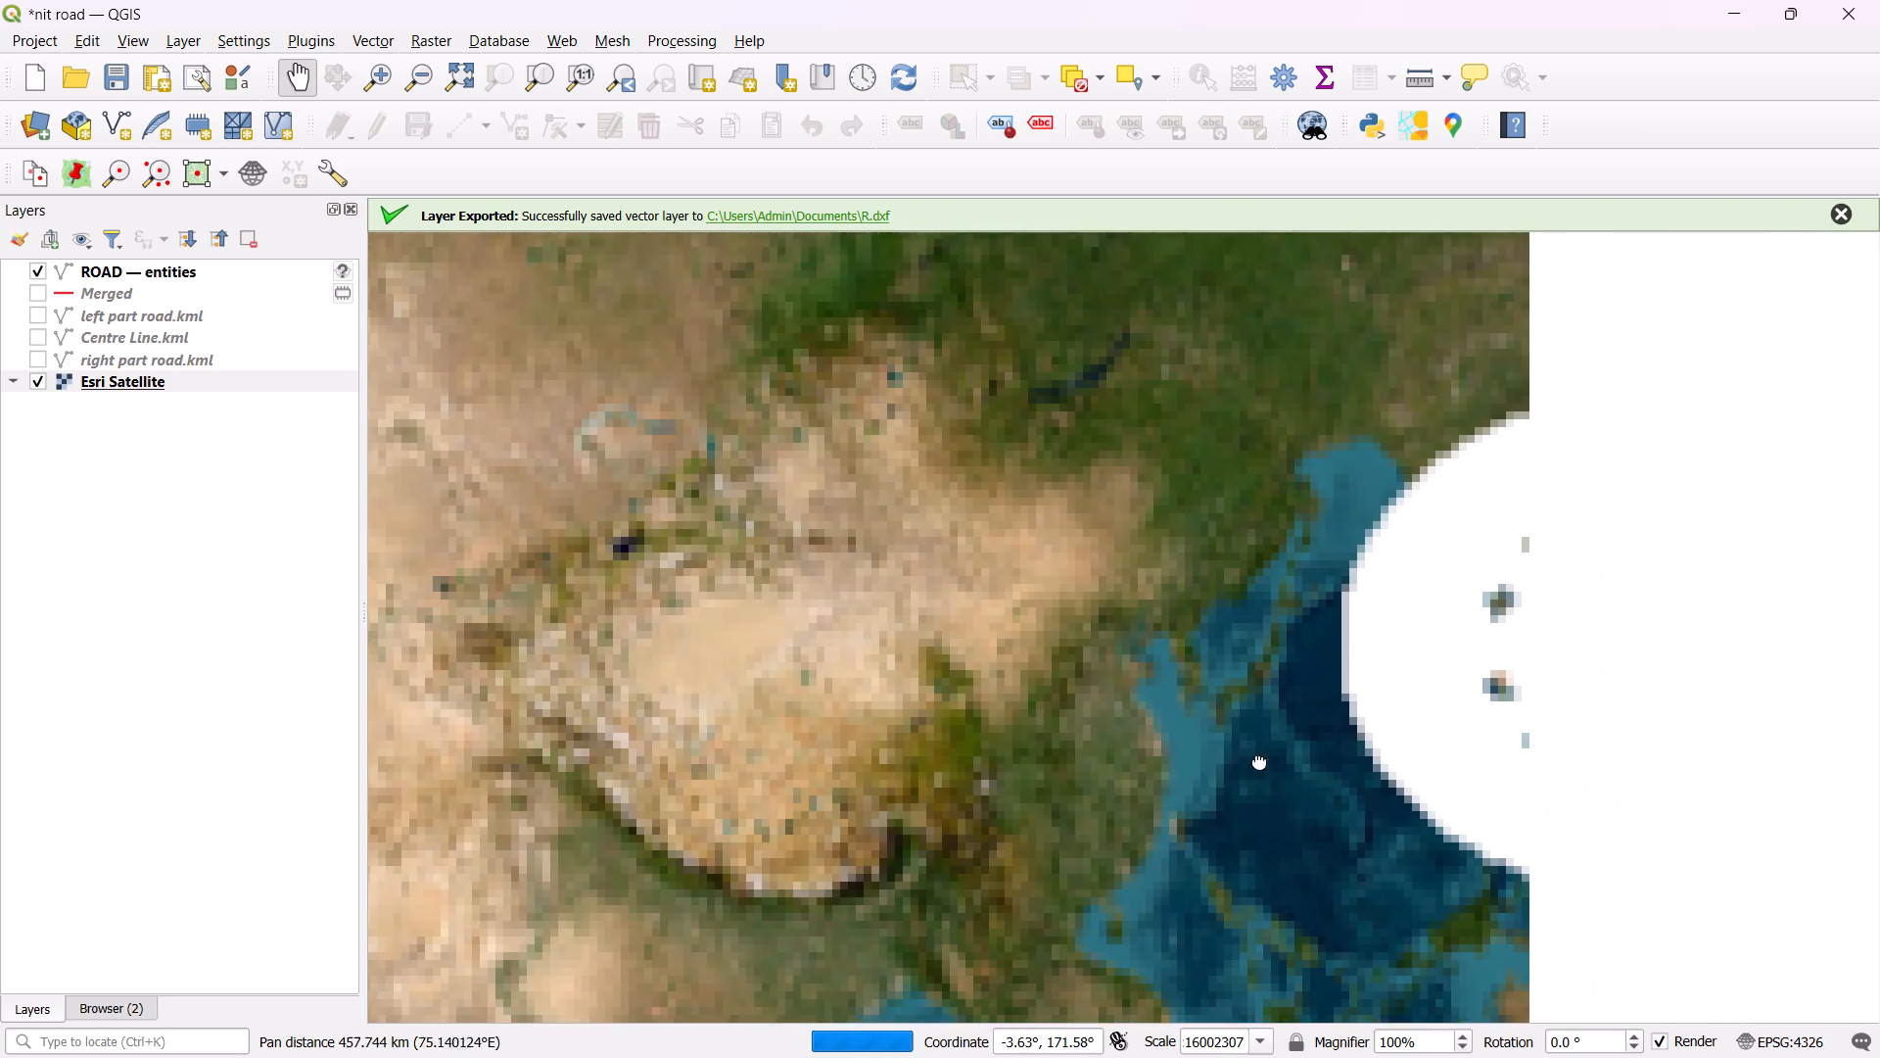
left_click_drag(1259, 760, 1234, 704)
left_click_drag(1085, 716, 1278, 558)
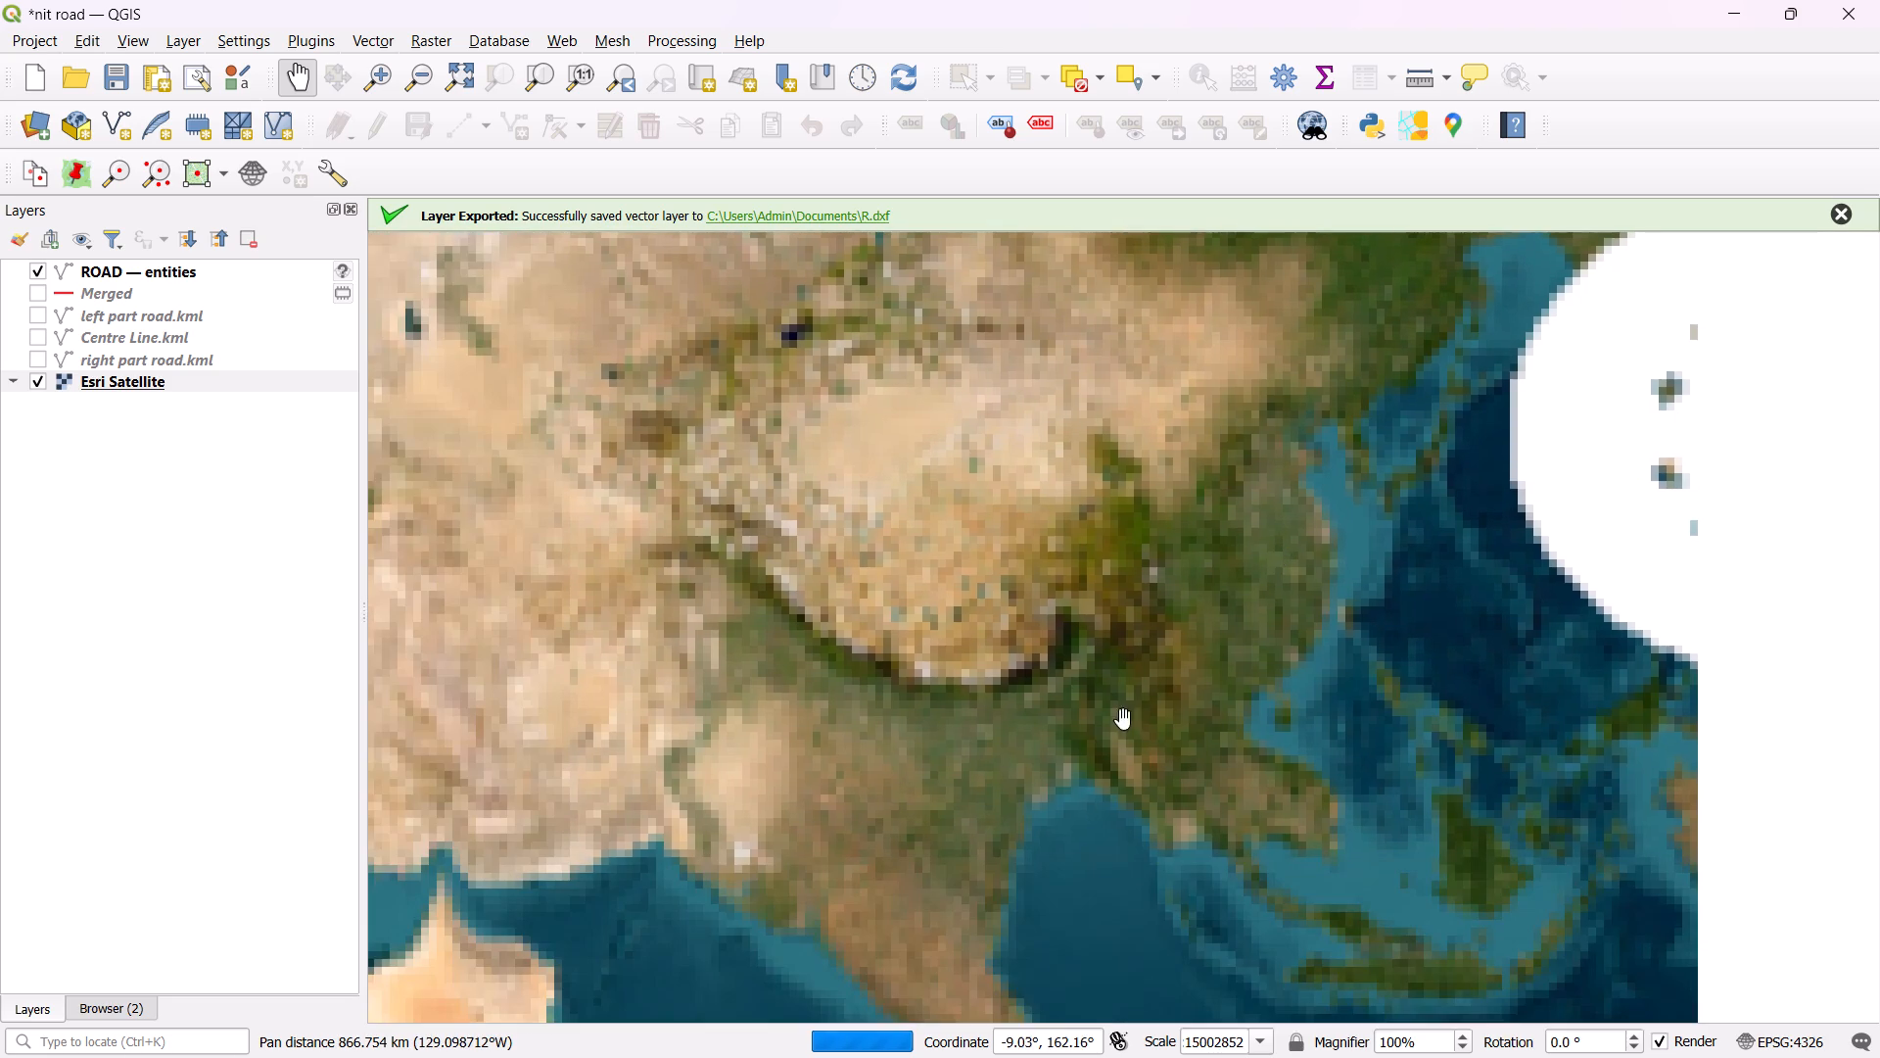
left_click_drag(1125, 723, 1161, 637)
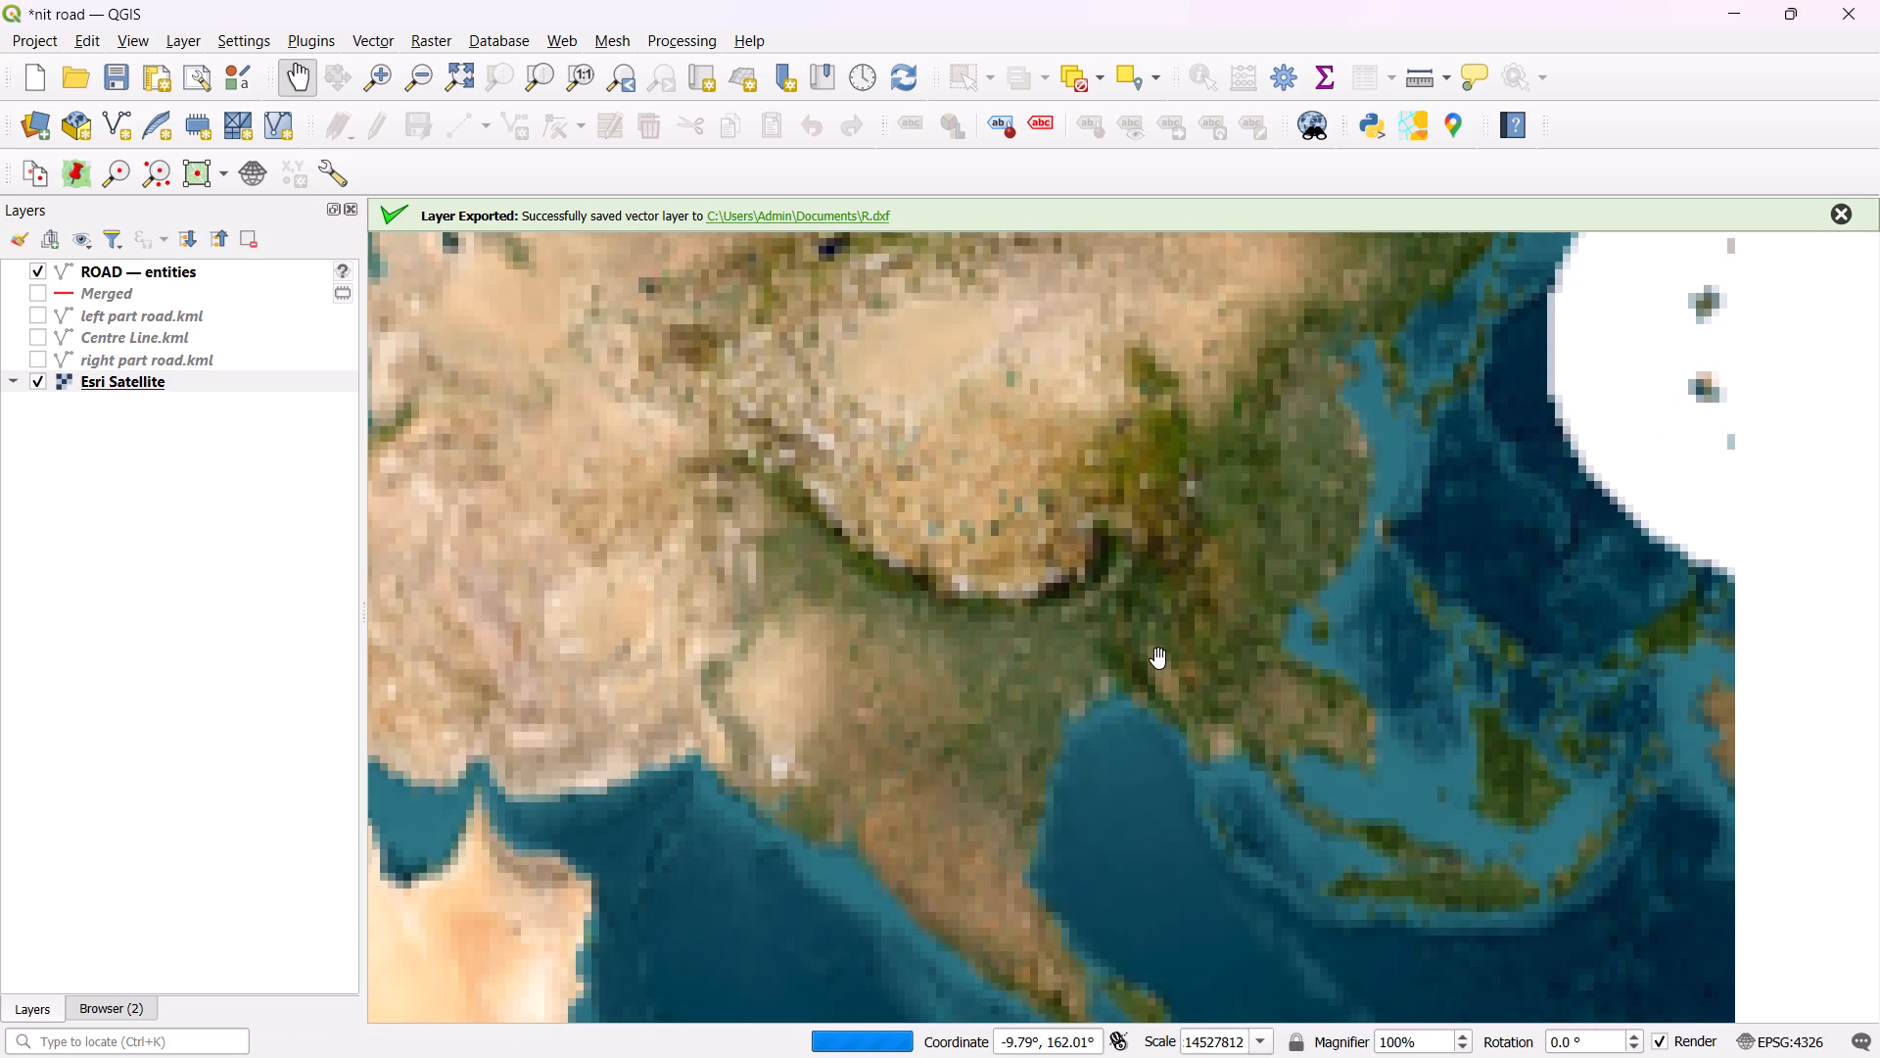
Examine the Esri Satellite imagery around Australia and along its eastern edge at closer scales.
scroll(1158, 658, "up", 1)
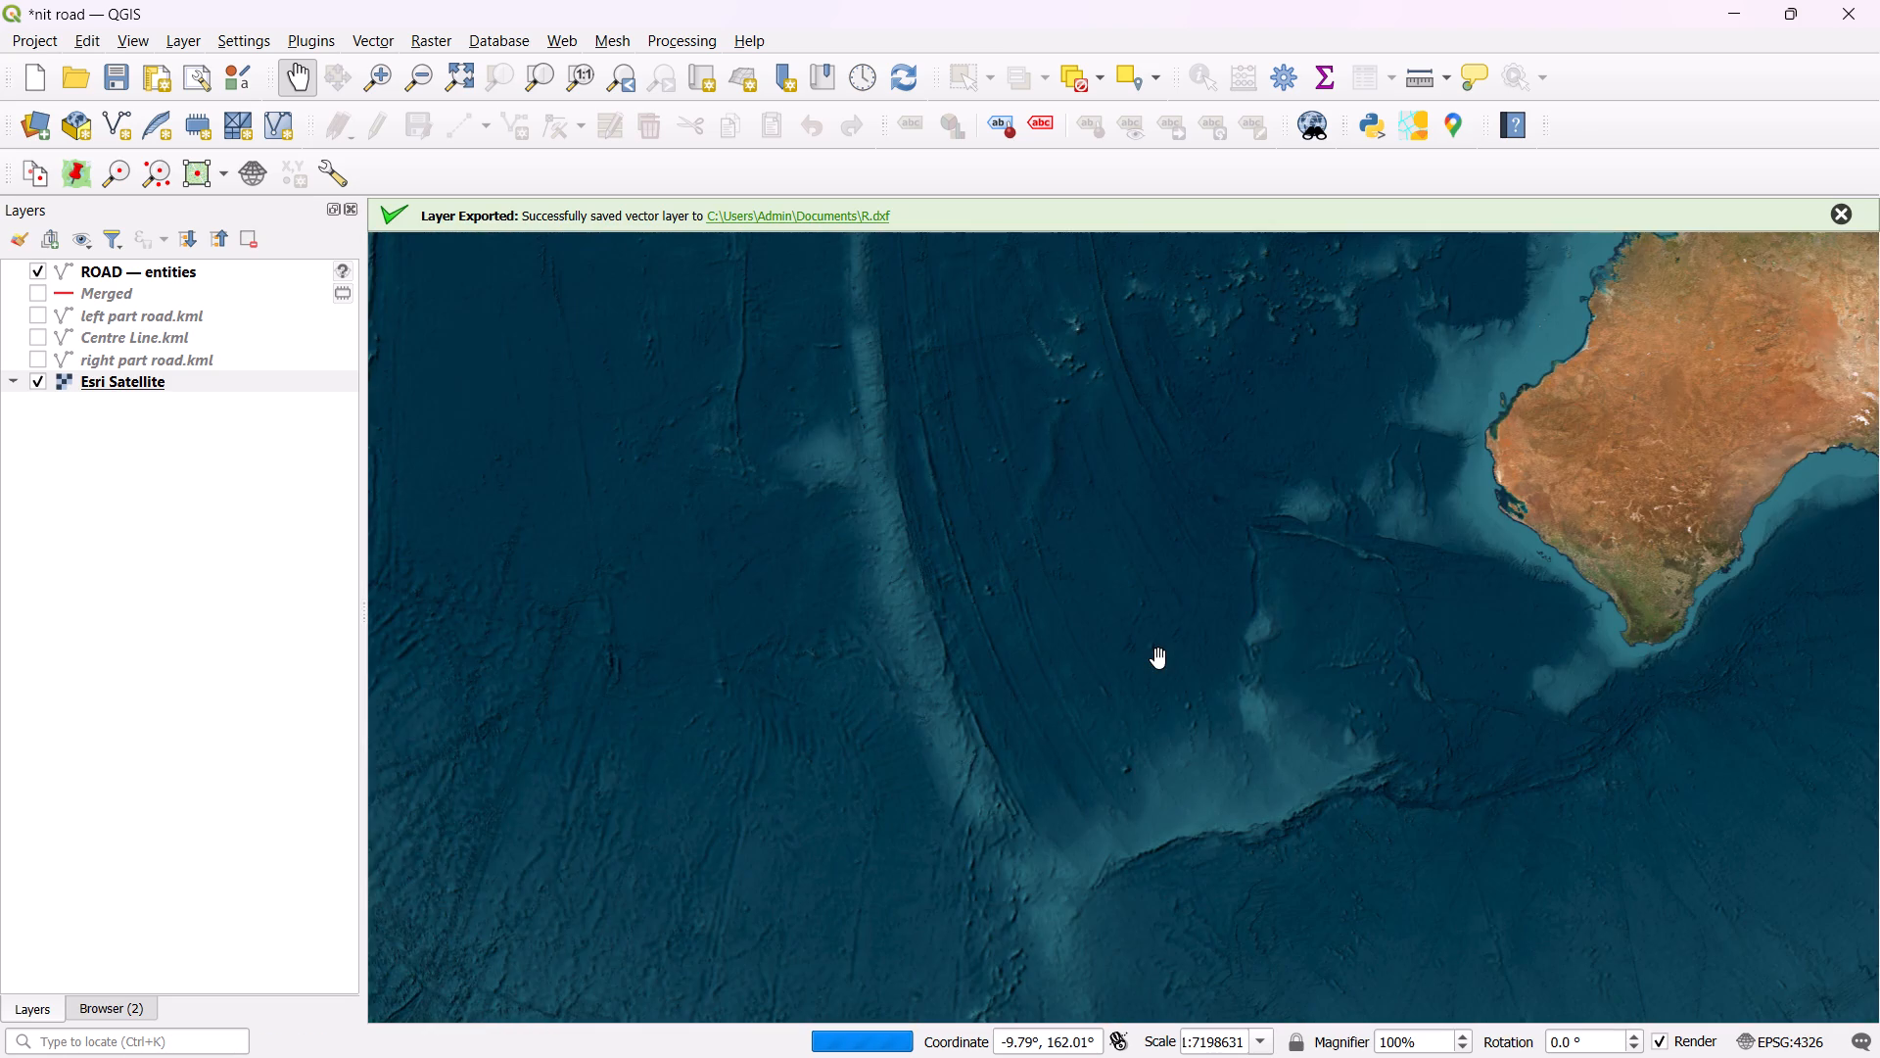
scroll(1158, 658, "down", 1)
left_click_drag(1257, 632, 1250, 629)
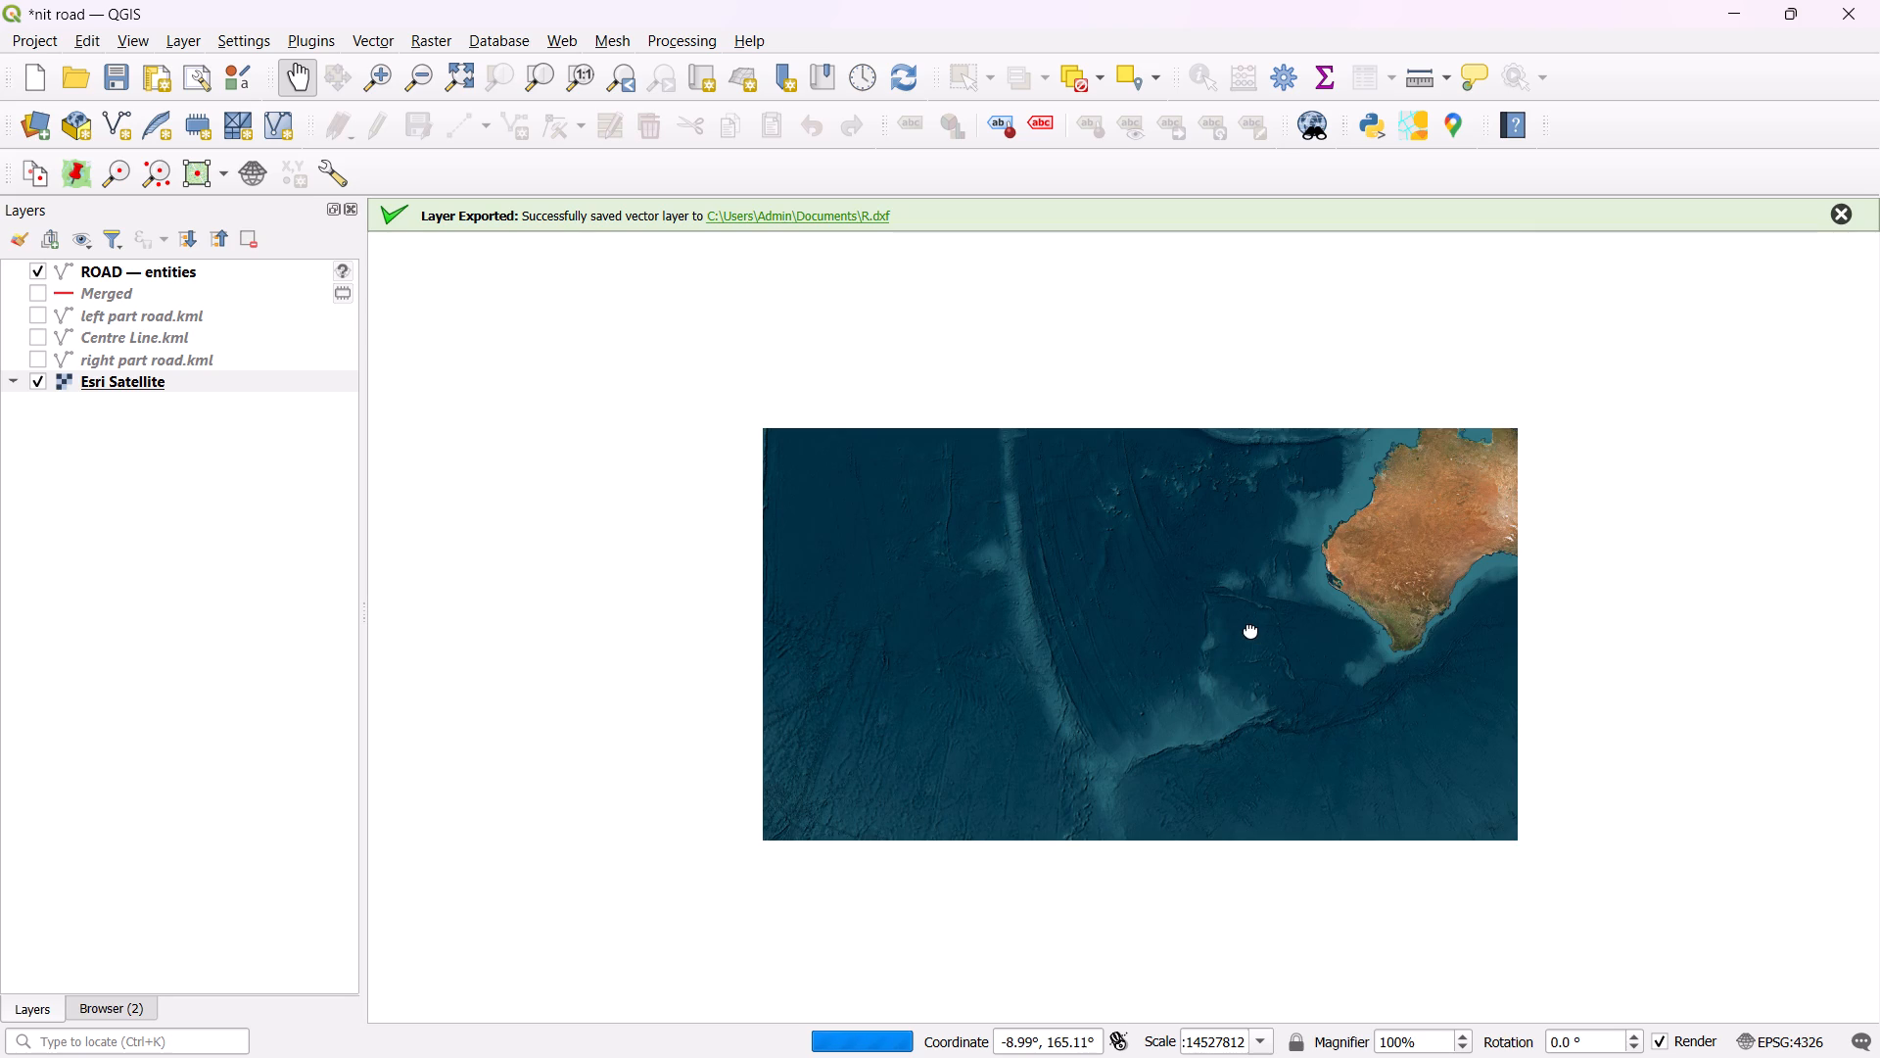
left_click_drag(1250, 629, 1041, 629)
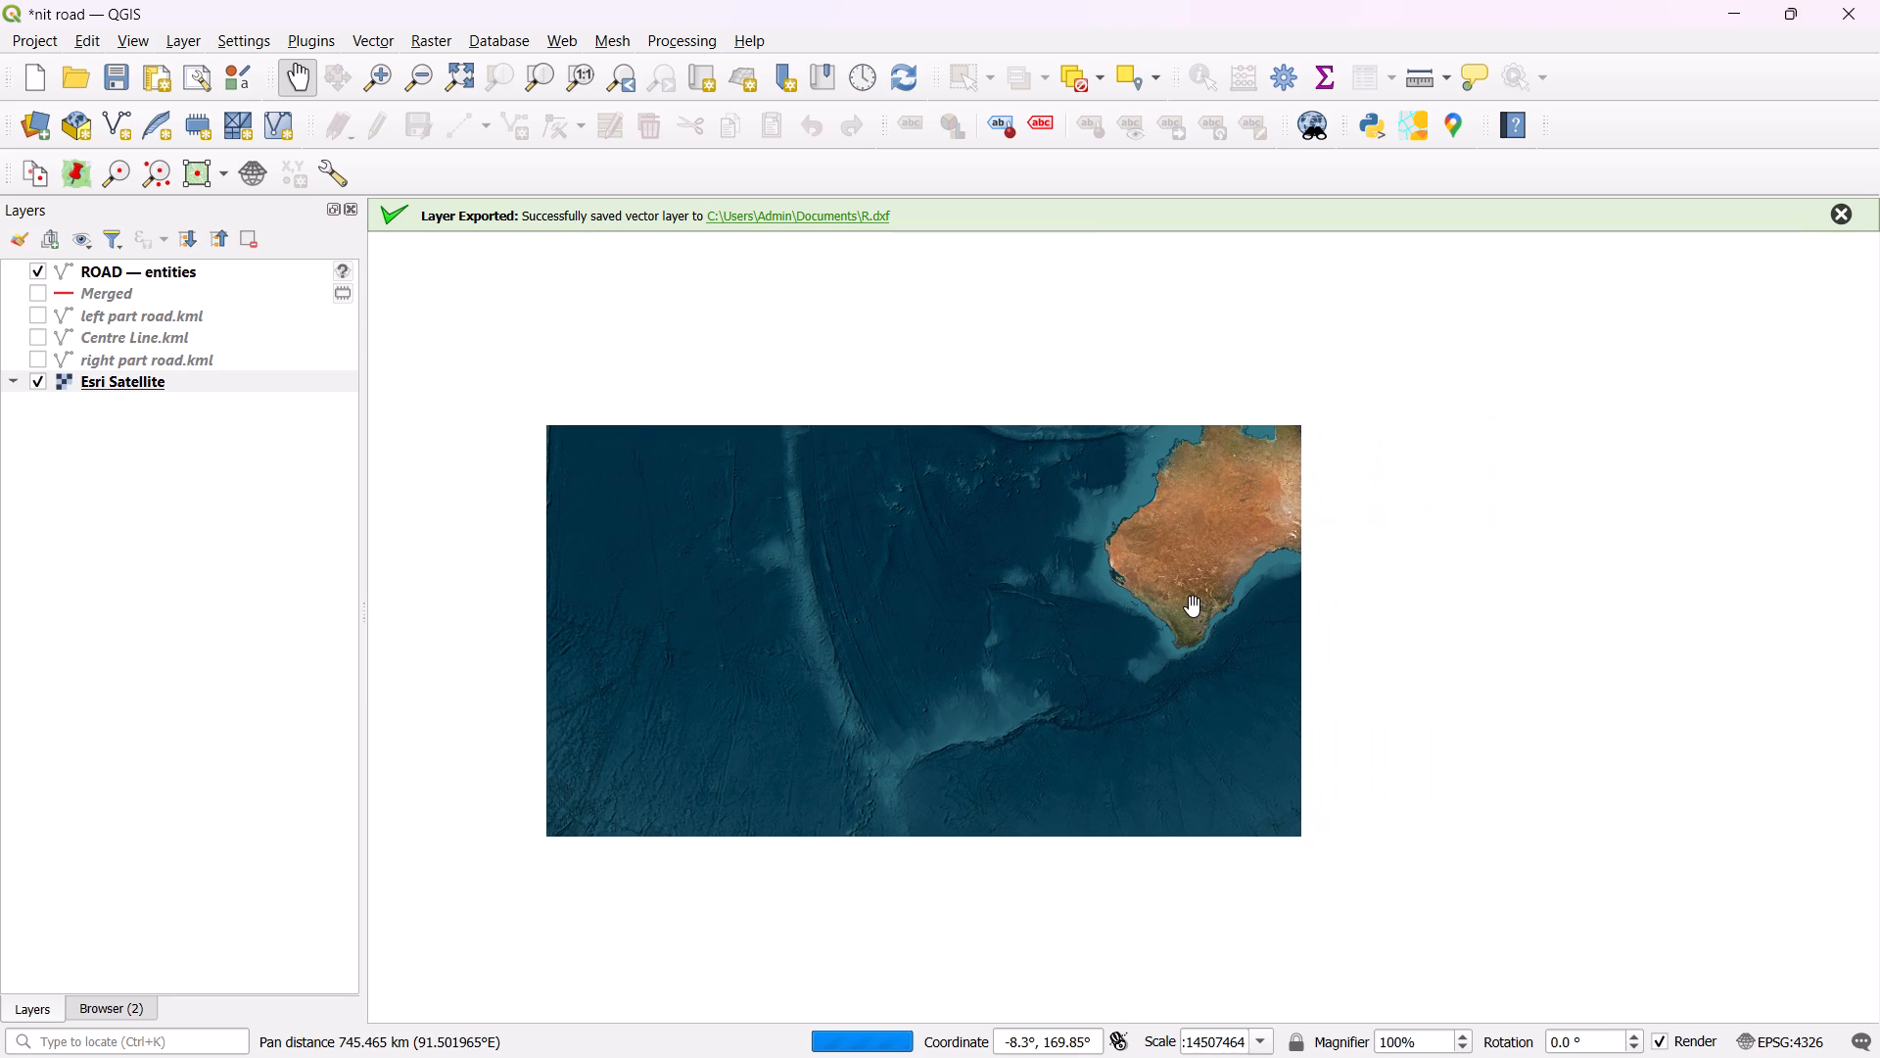
scroll(1195, 601, "down", 1)
scroll(1195, 601, "up", 2)
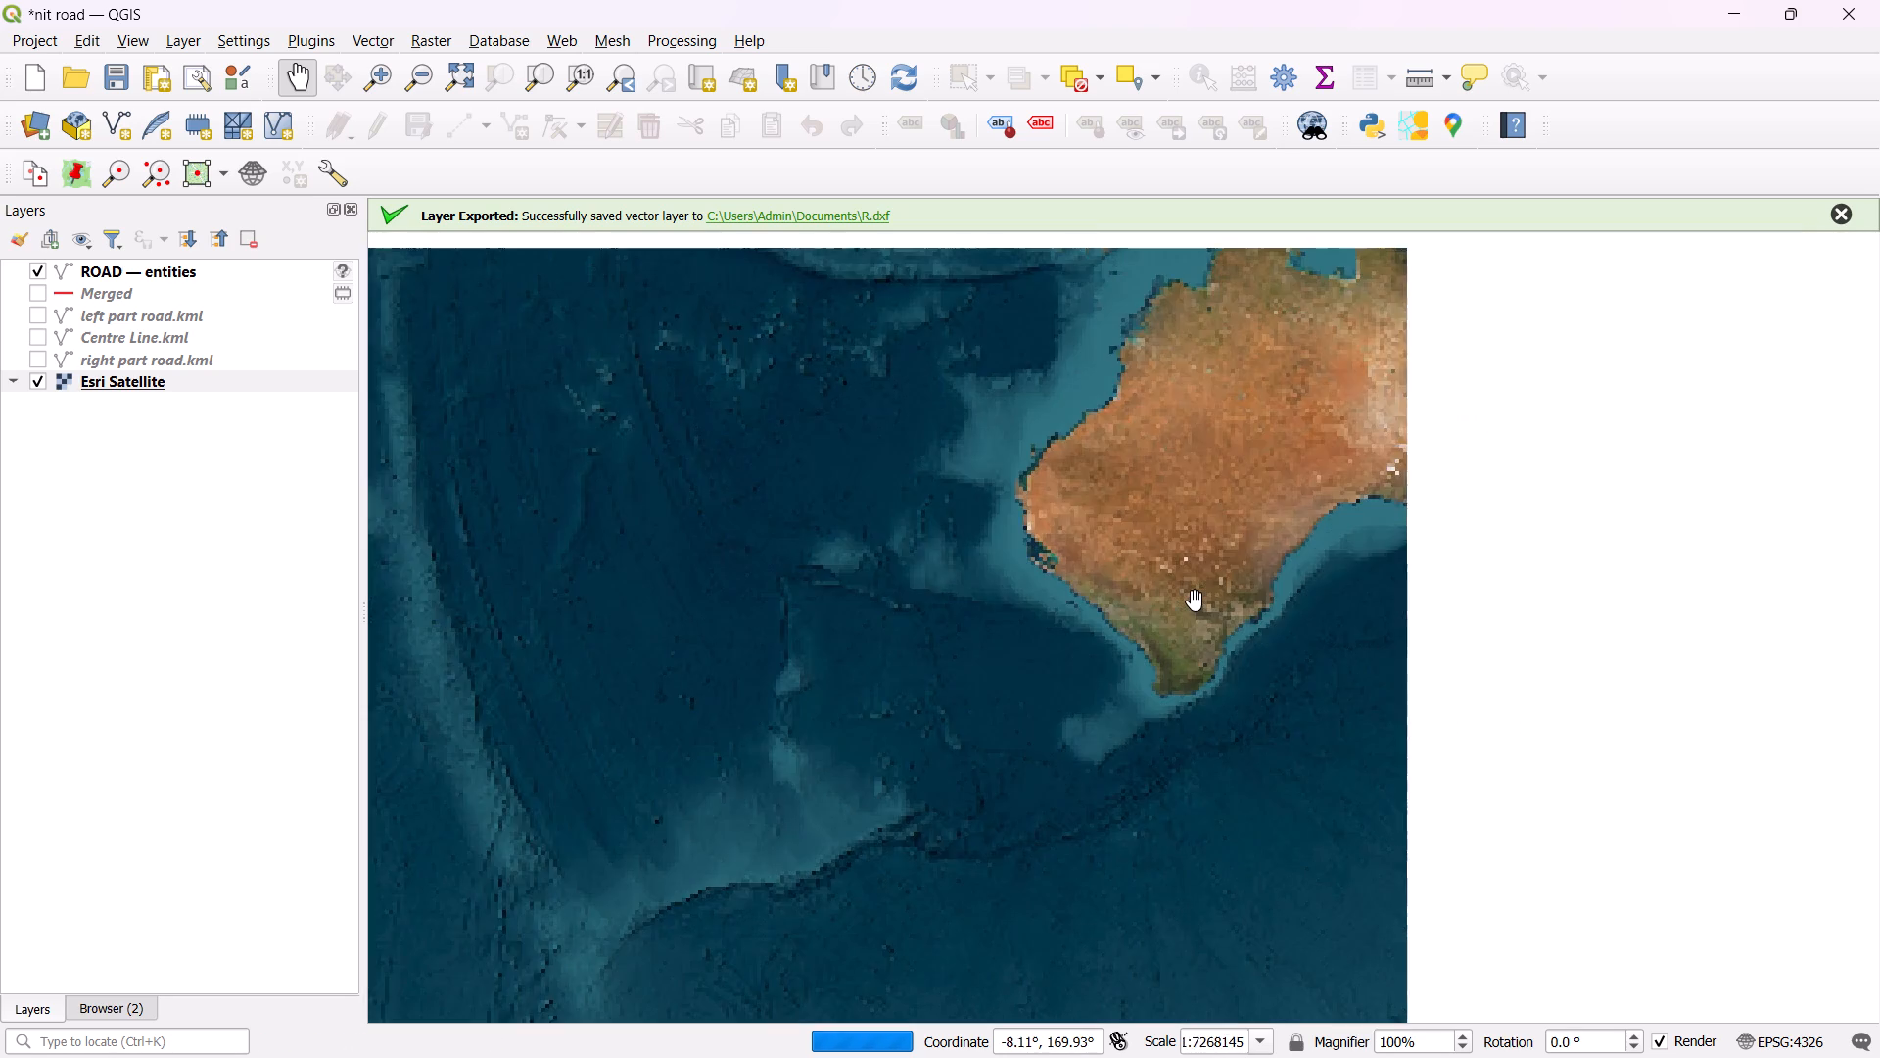
scroll(1195, 601, "up", 1)
left_click_drag(1329, 575, 927, 753)
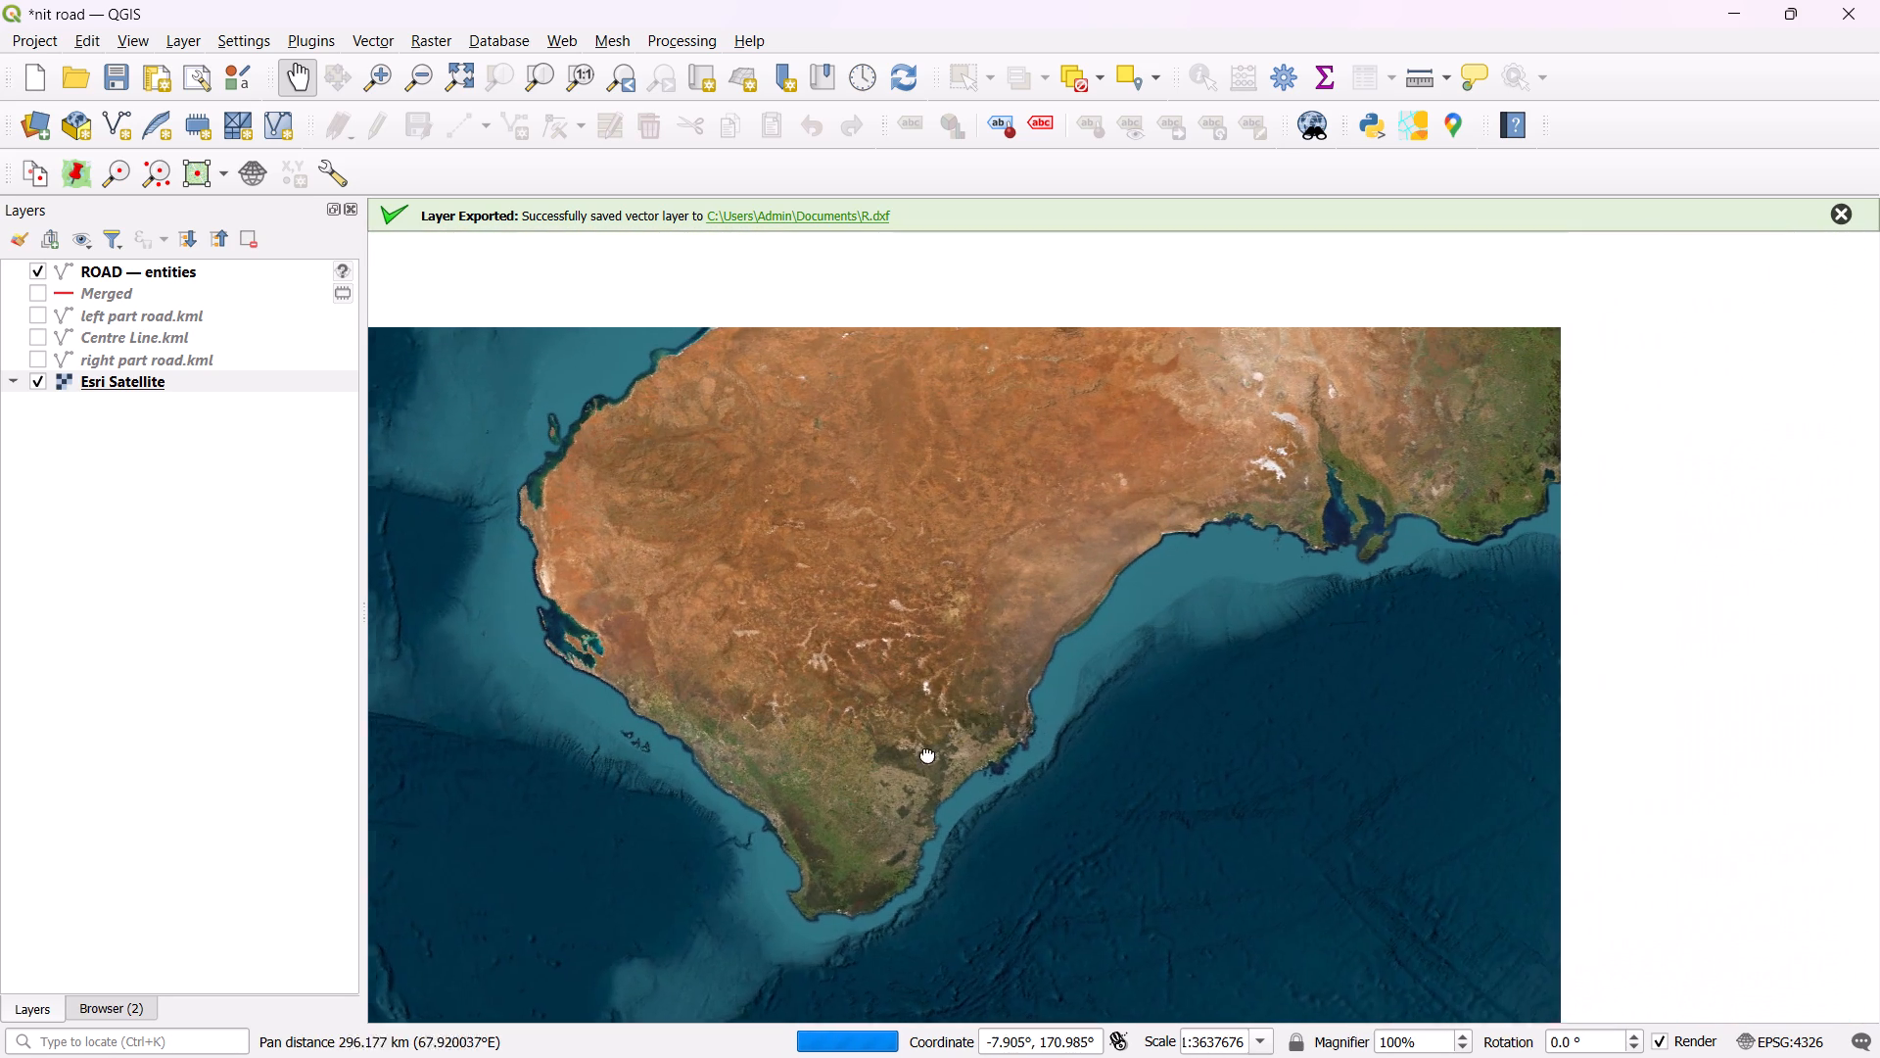
left_click_drag(927, 753, 857, 776)
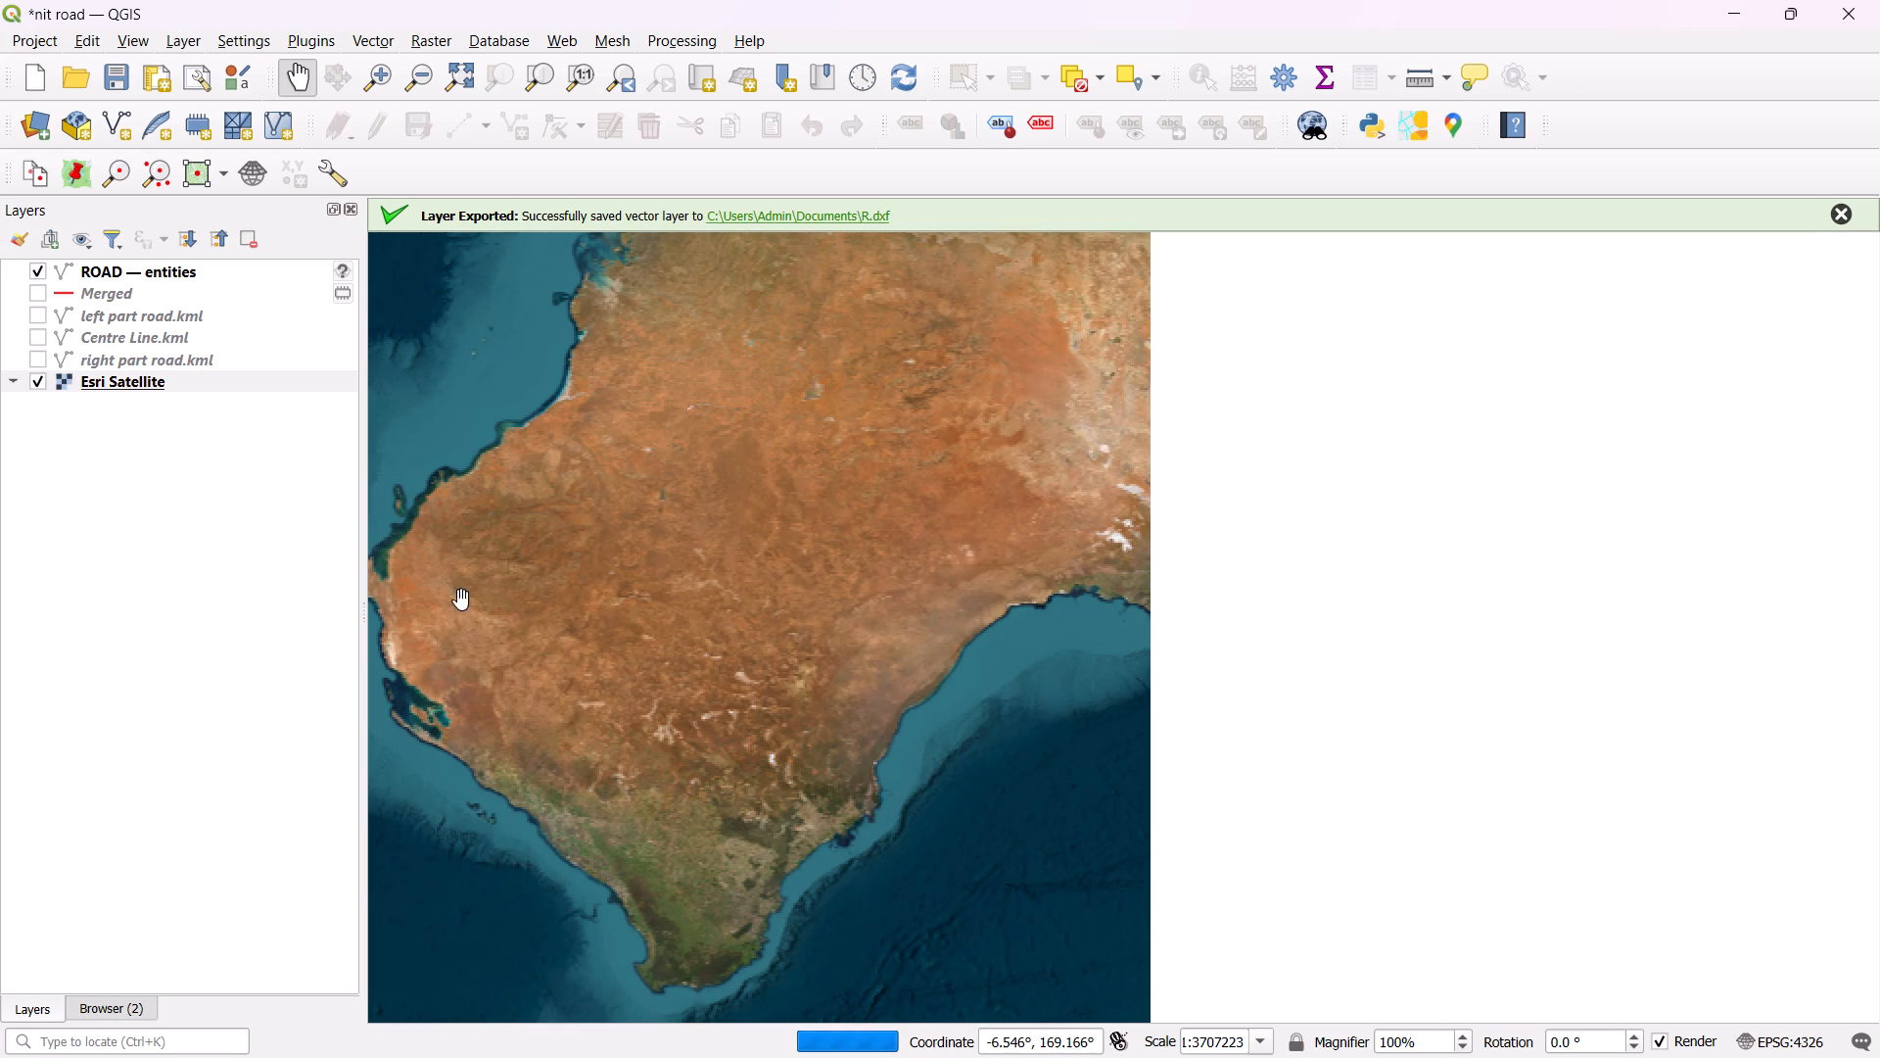
Turn on display in the overview map for the Esri Satellite layer.
right_click(155, 375)
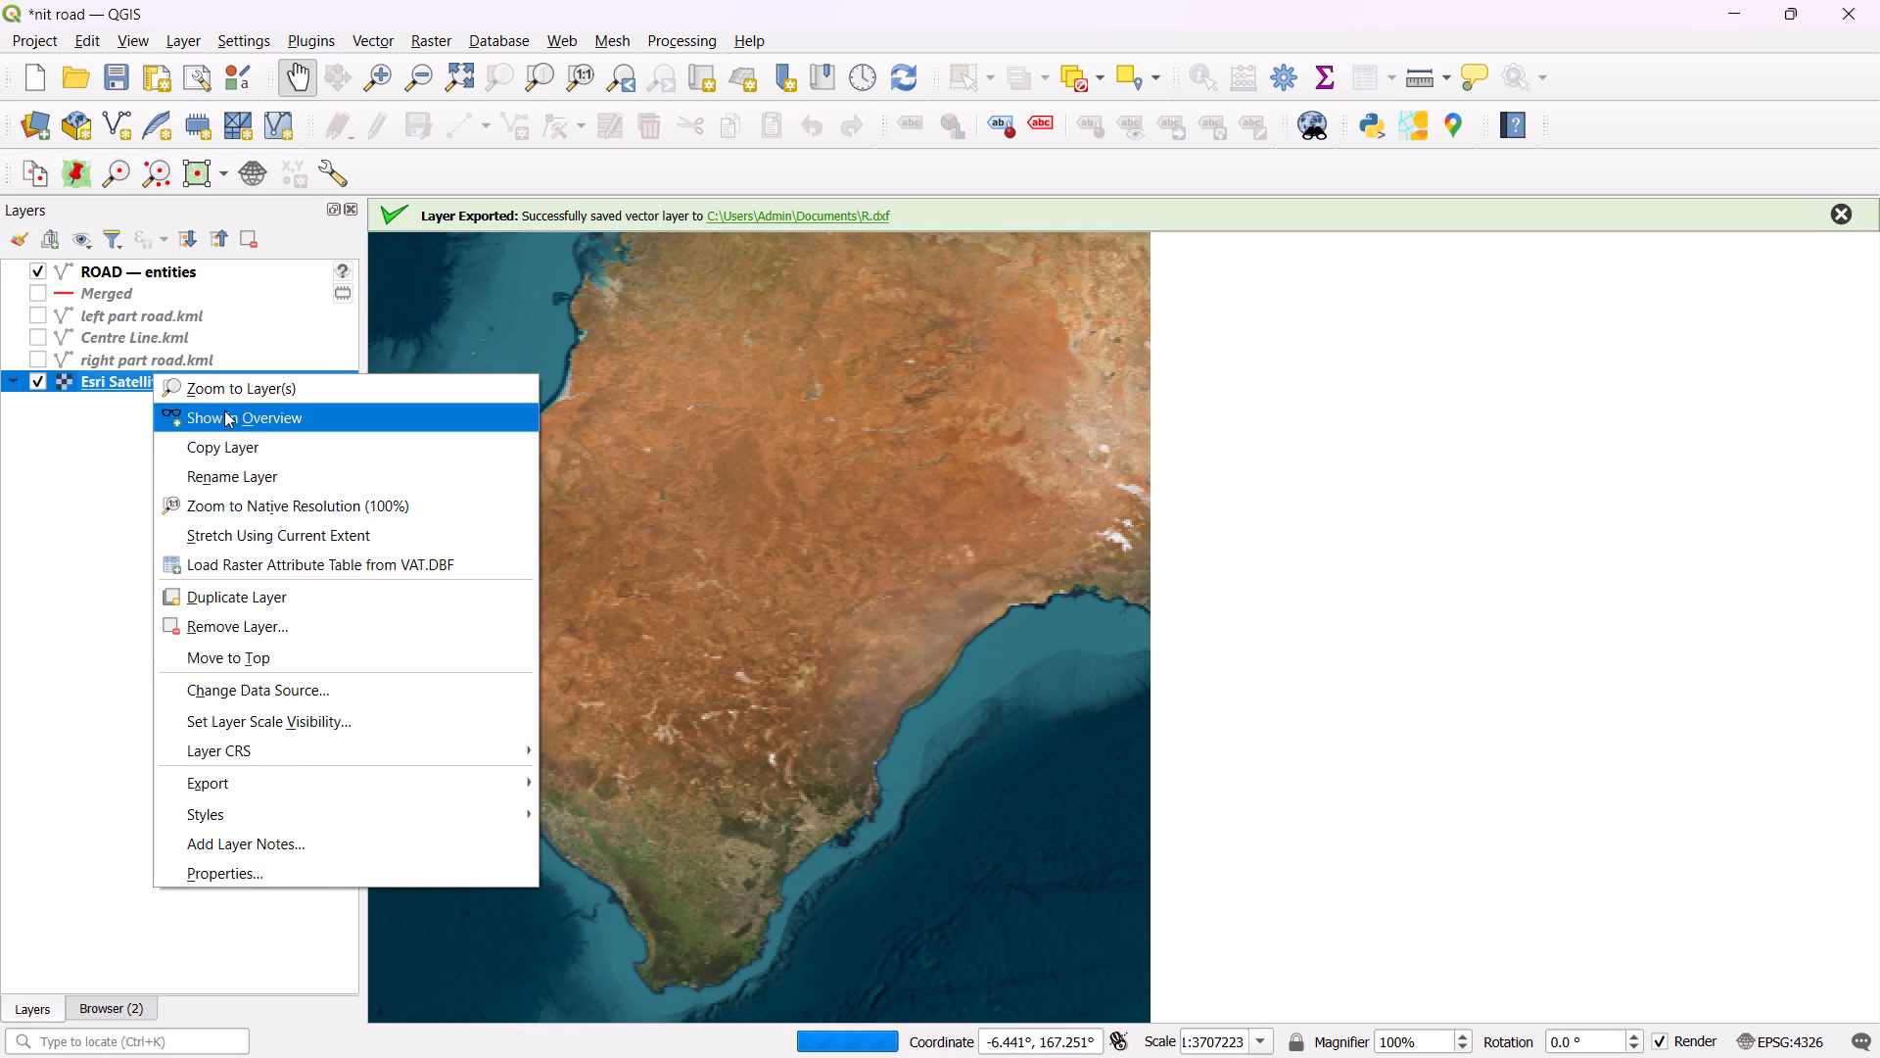
left_click(317, 404)
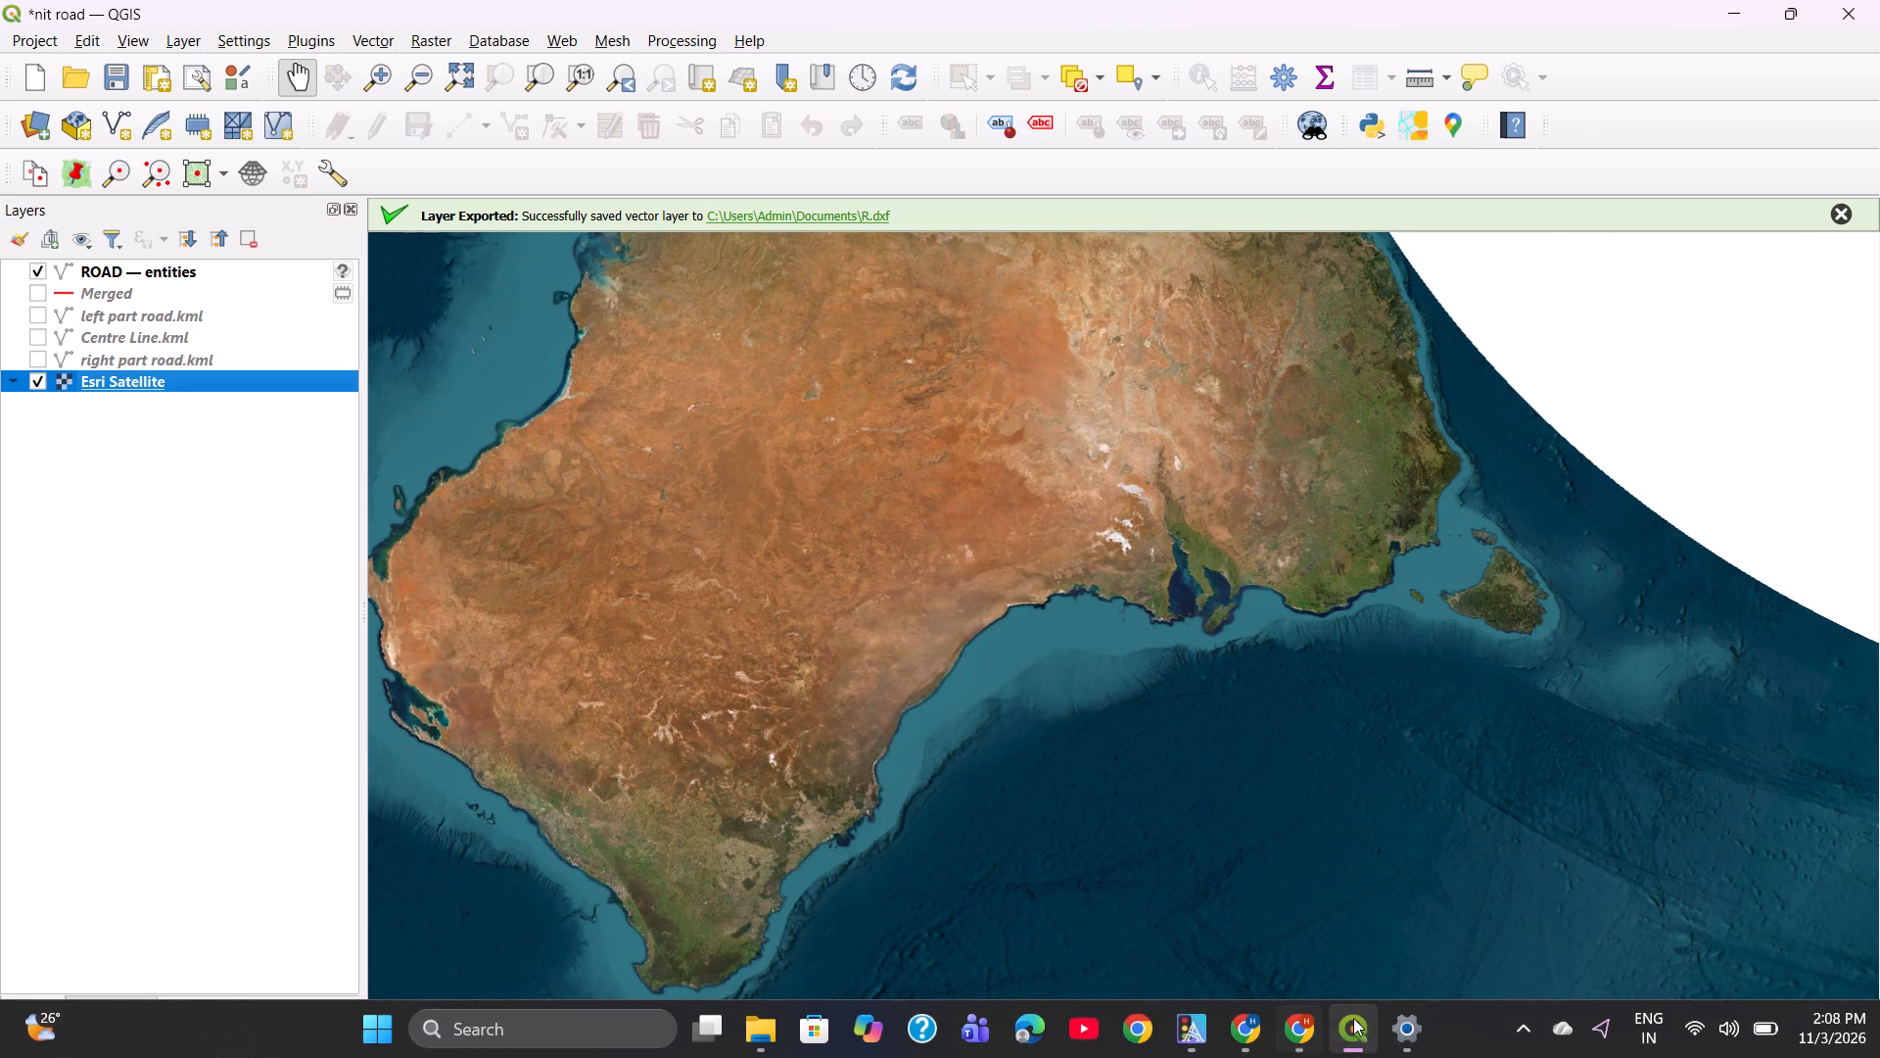
Check which CRS is assigned to the Esri Satellite layer, leaving it as it is.
left_click_drag(1351, 676, 1254, 849)
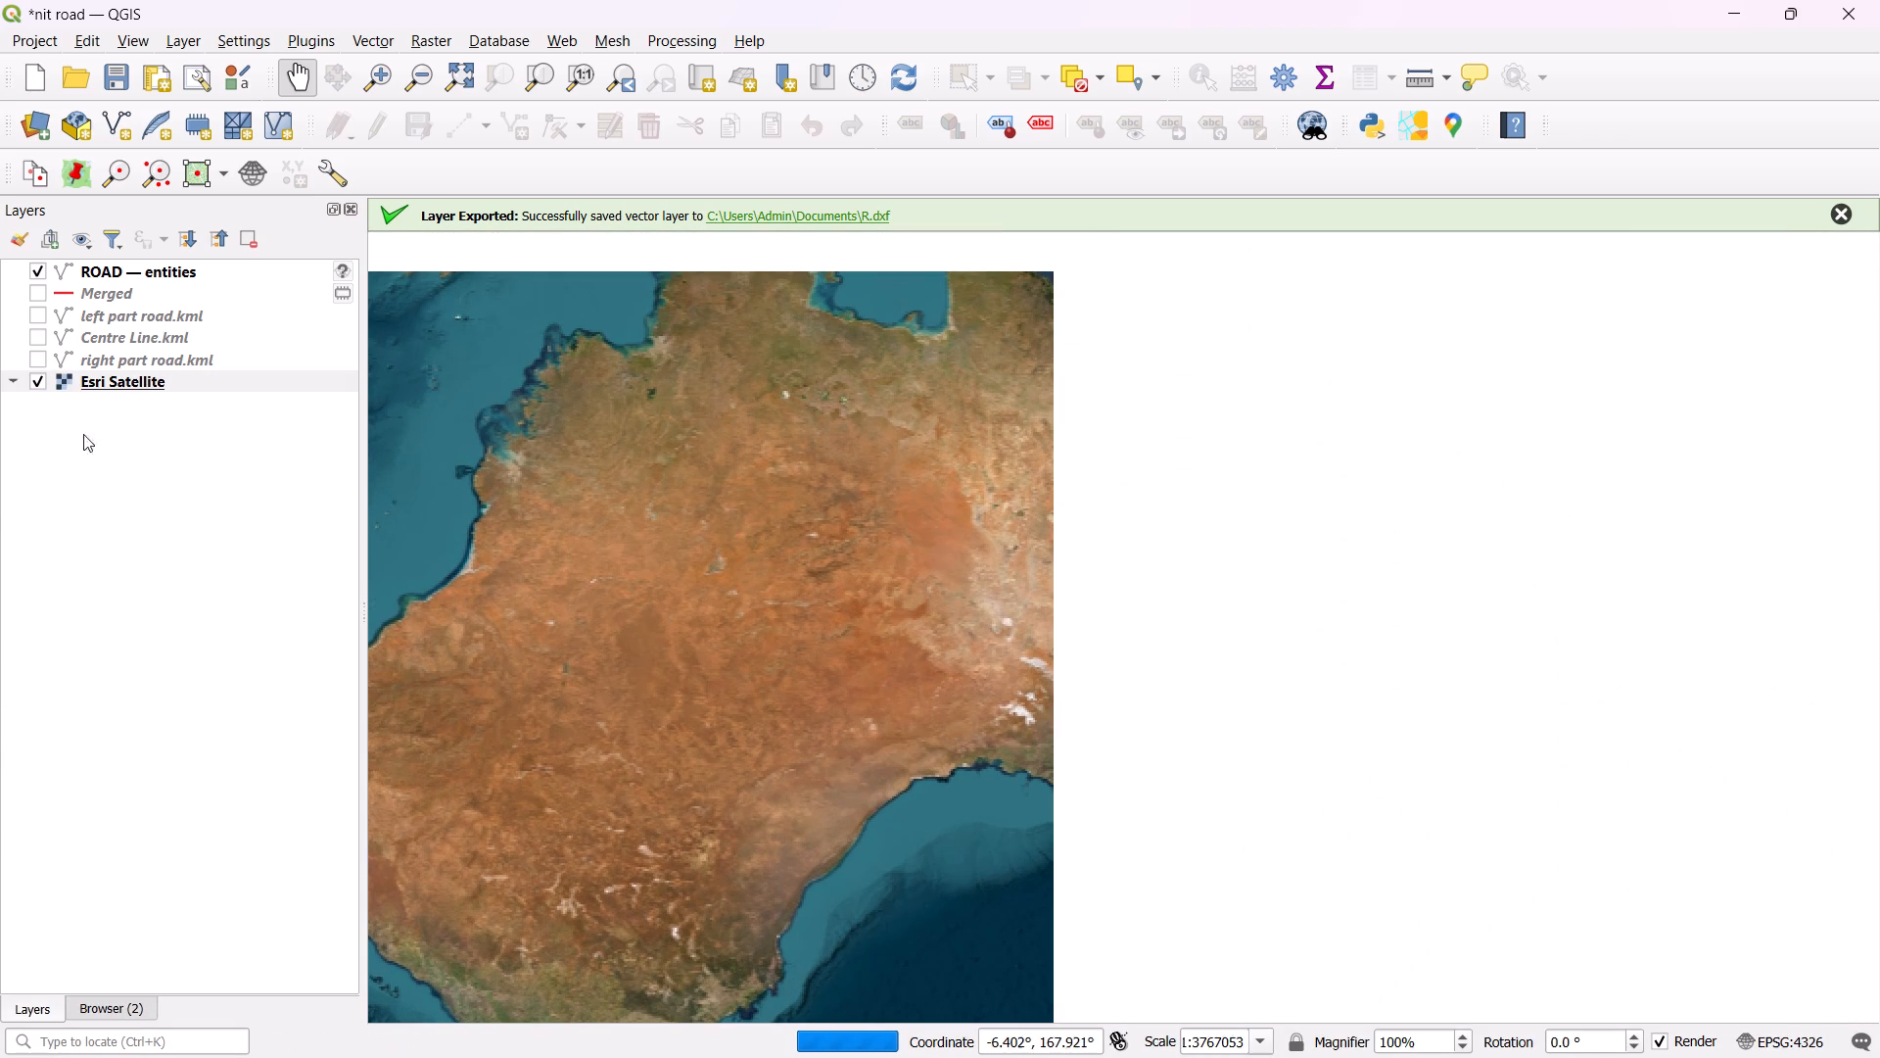
right_click(162, 387)
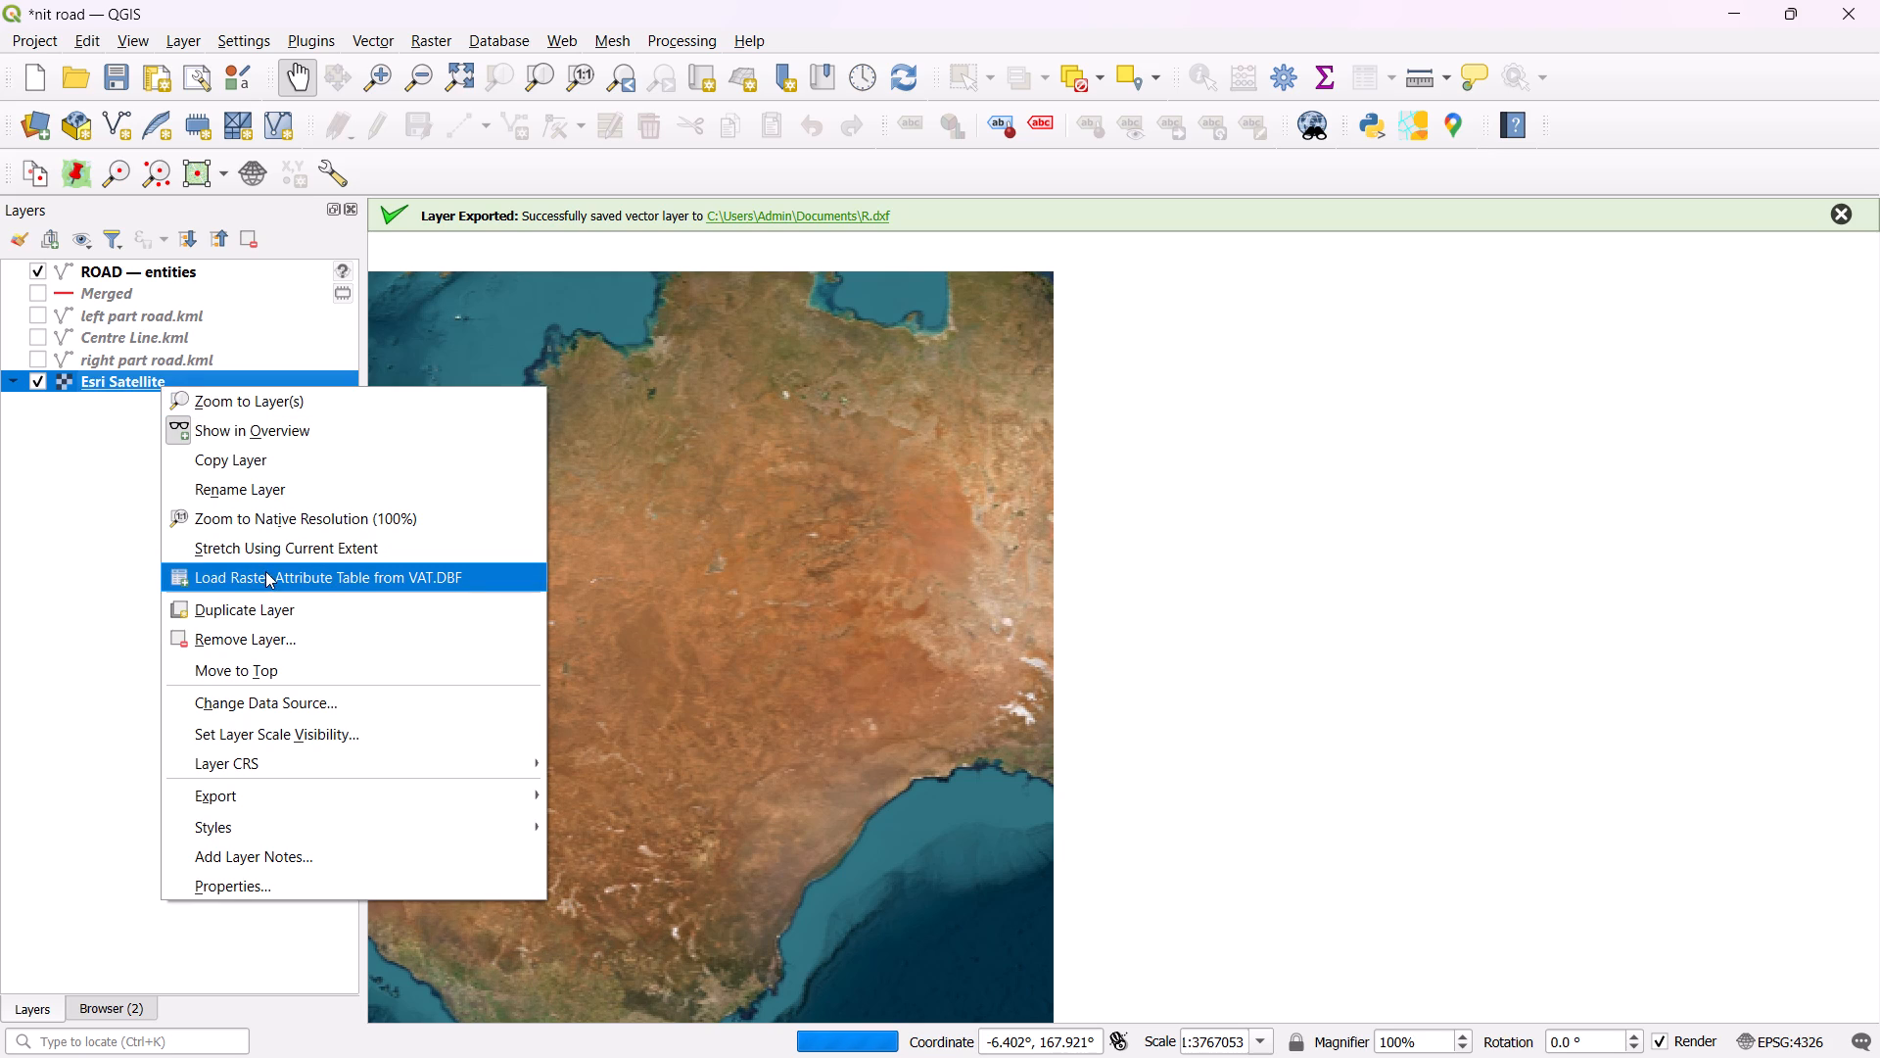
left_click(291, 751)
left_click(291, 751)
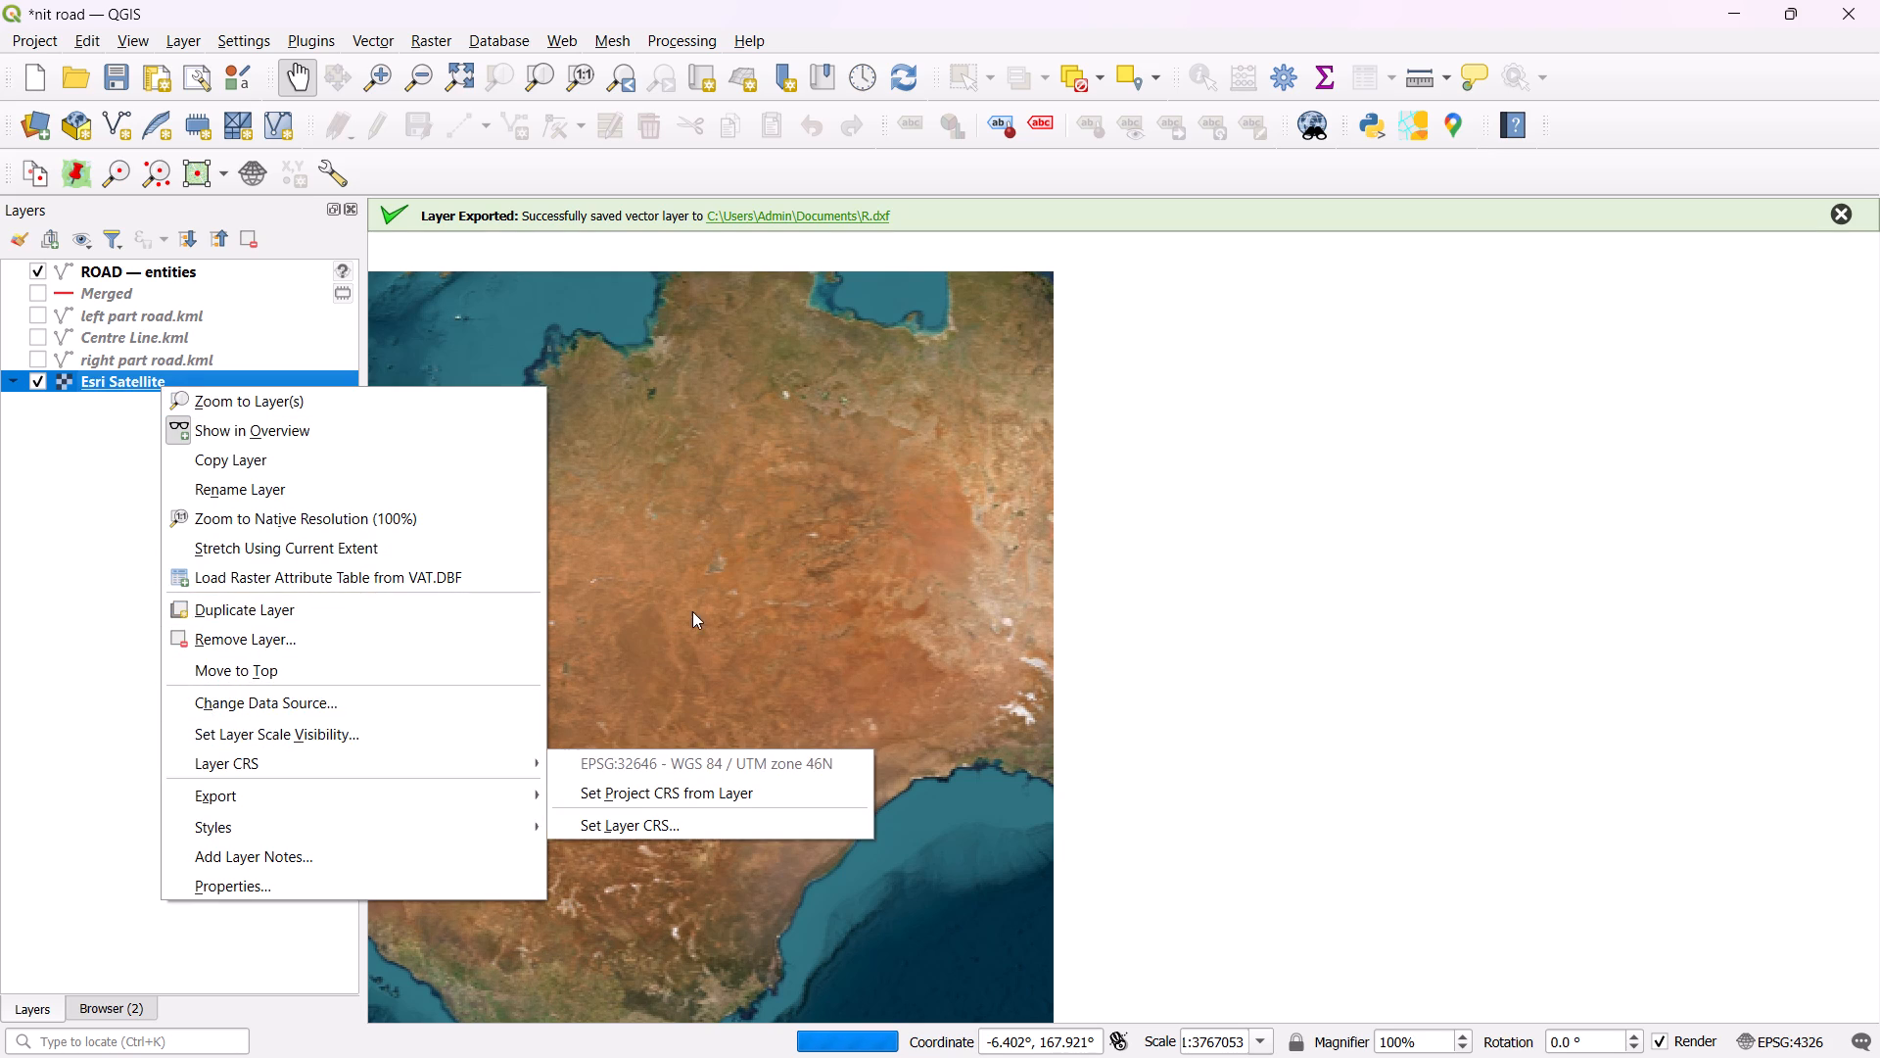
left_click(692, 611)
left_click_drag(1269, 585, 1106, 625)
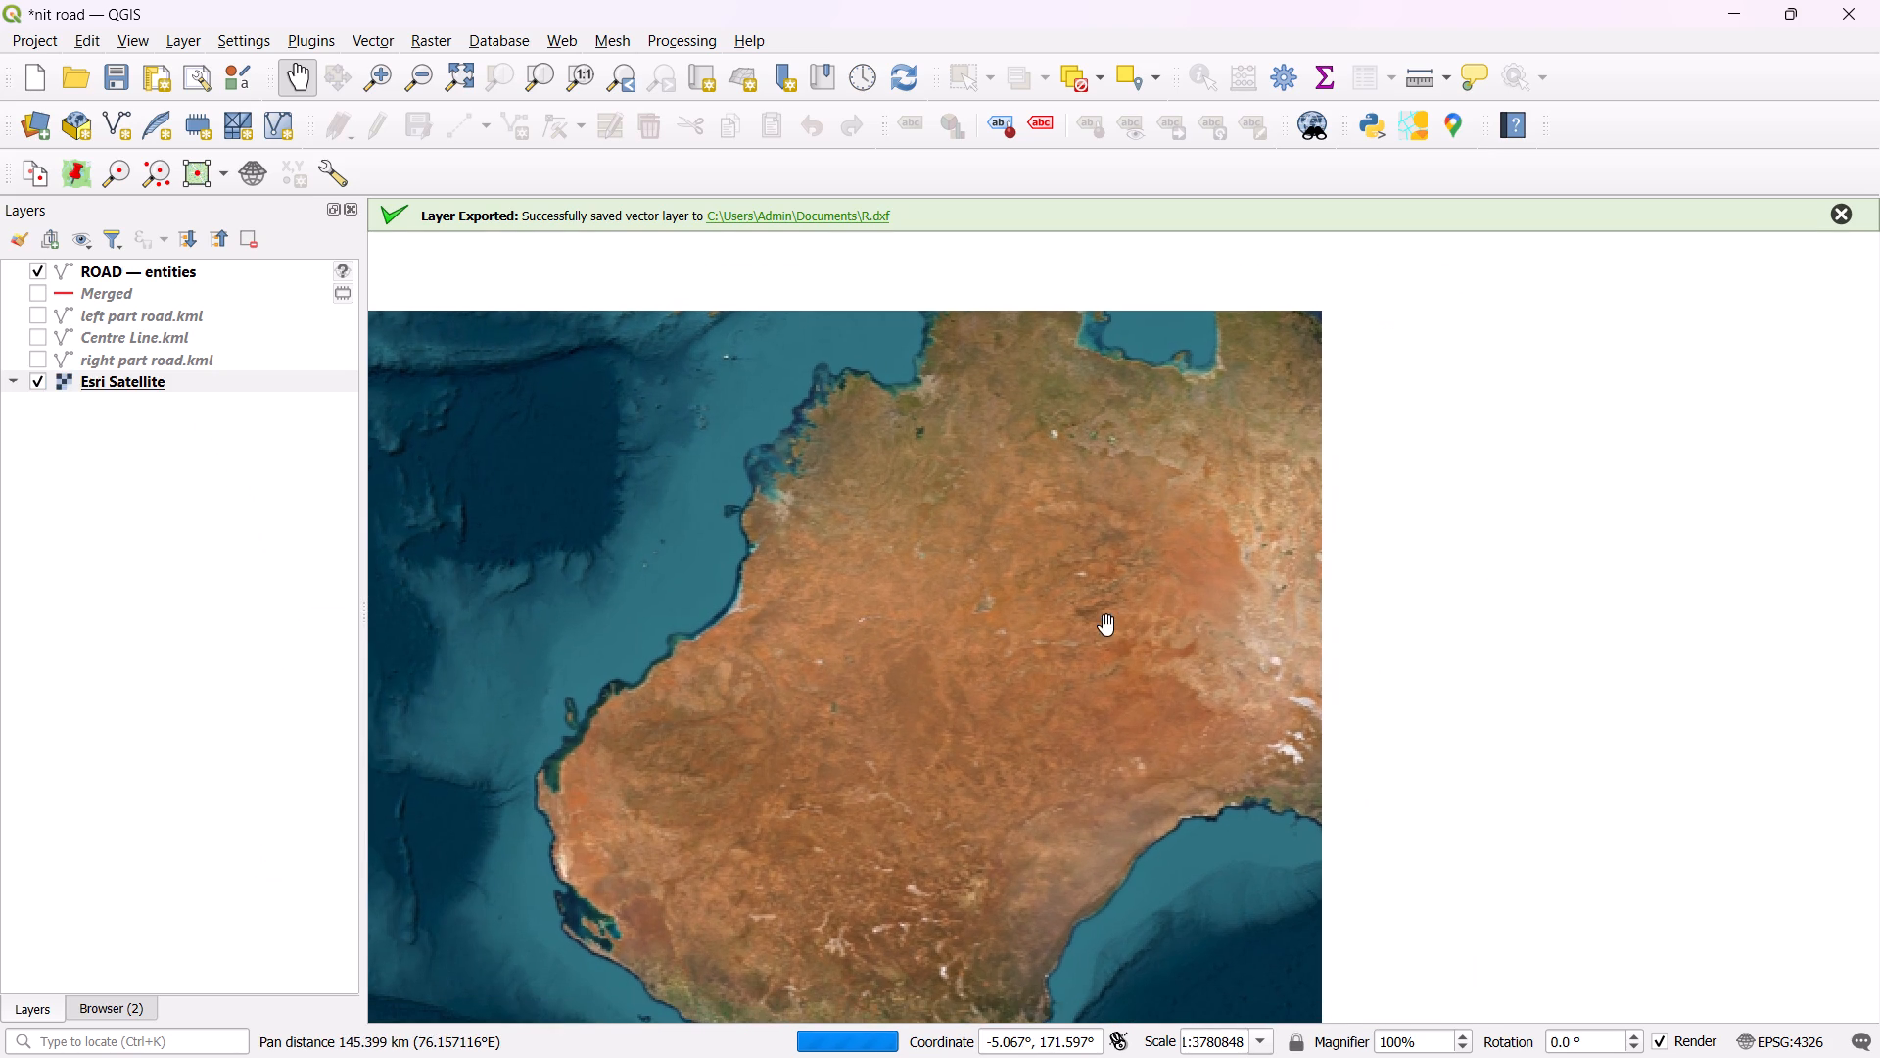
Add a second Esri Satellite layer from the XYZ tile sources and hide the older Esri Satellite layer.
left_click(88, 1007)
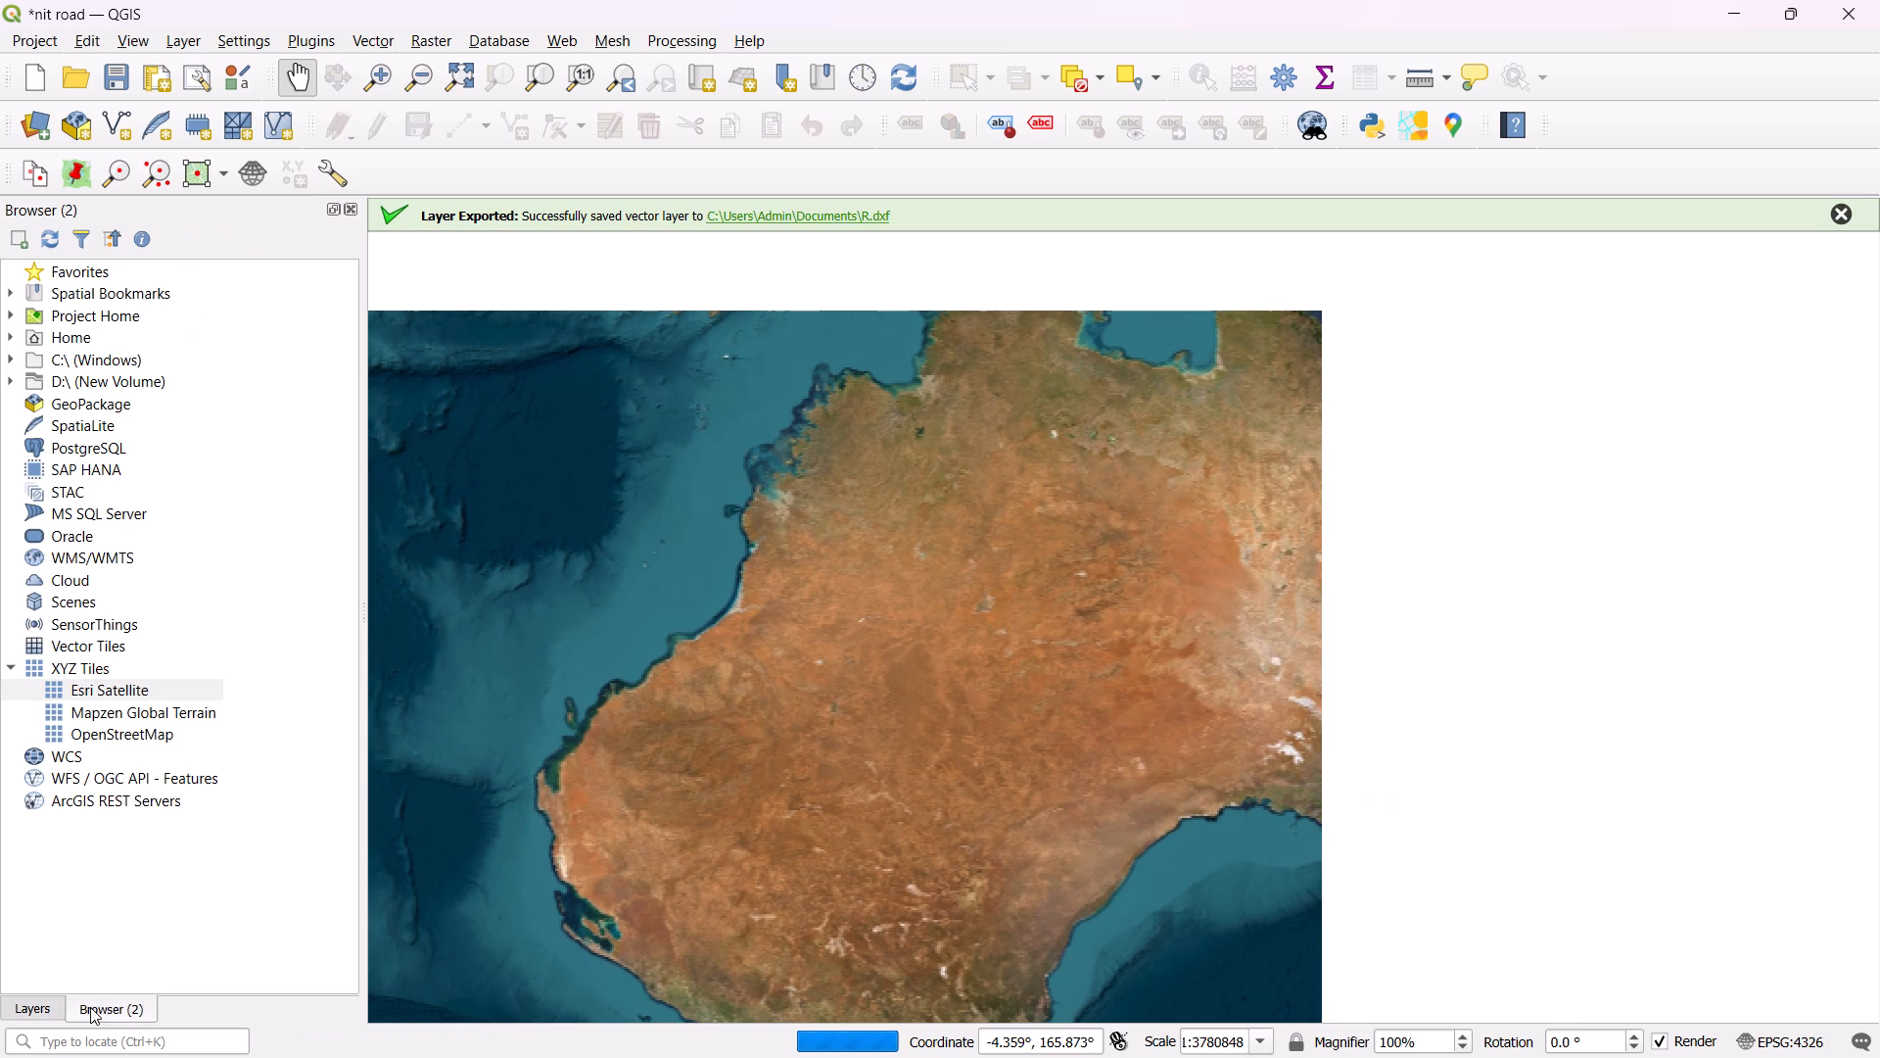
double_click(154, 685)
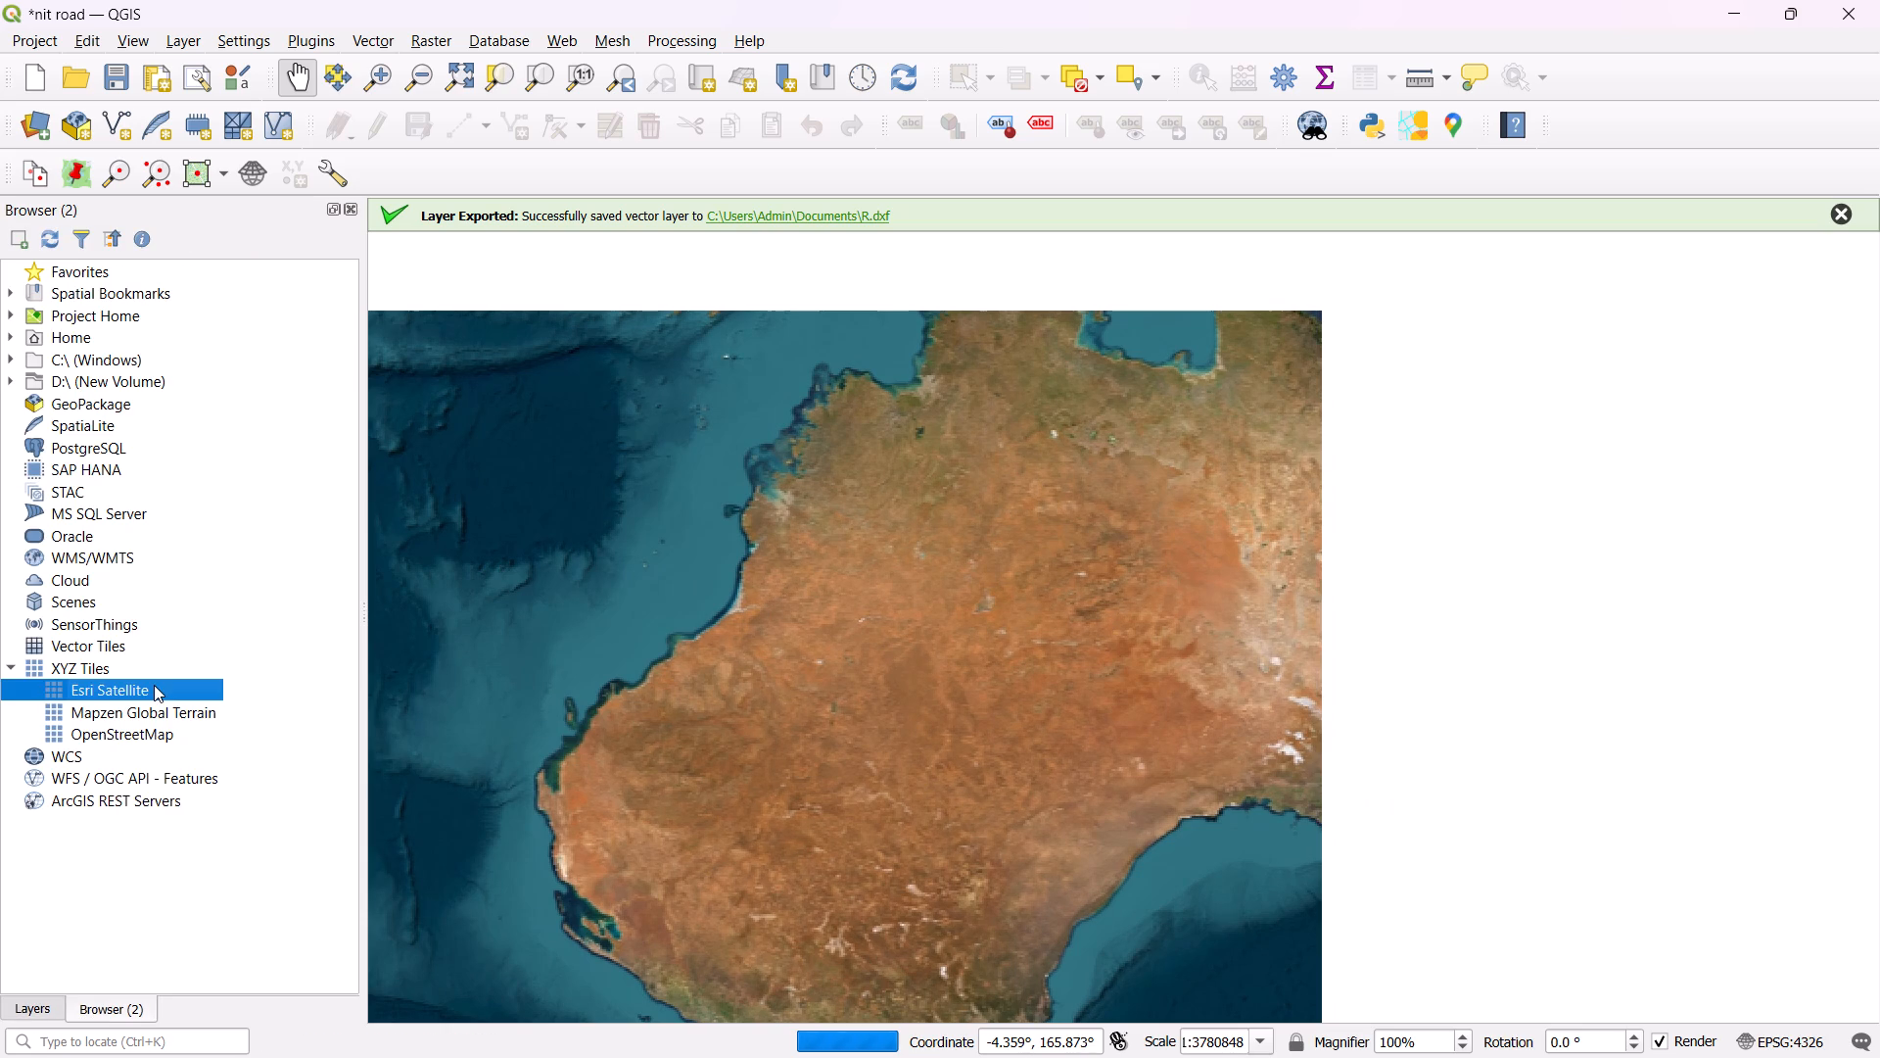
left_click(37, 1004)
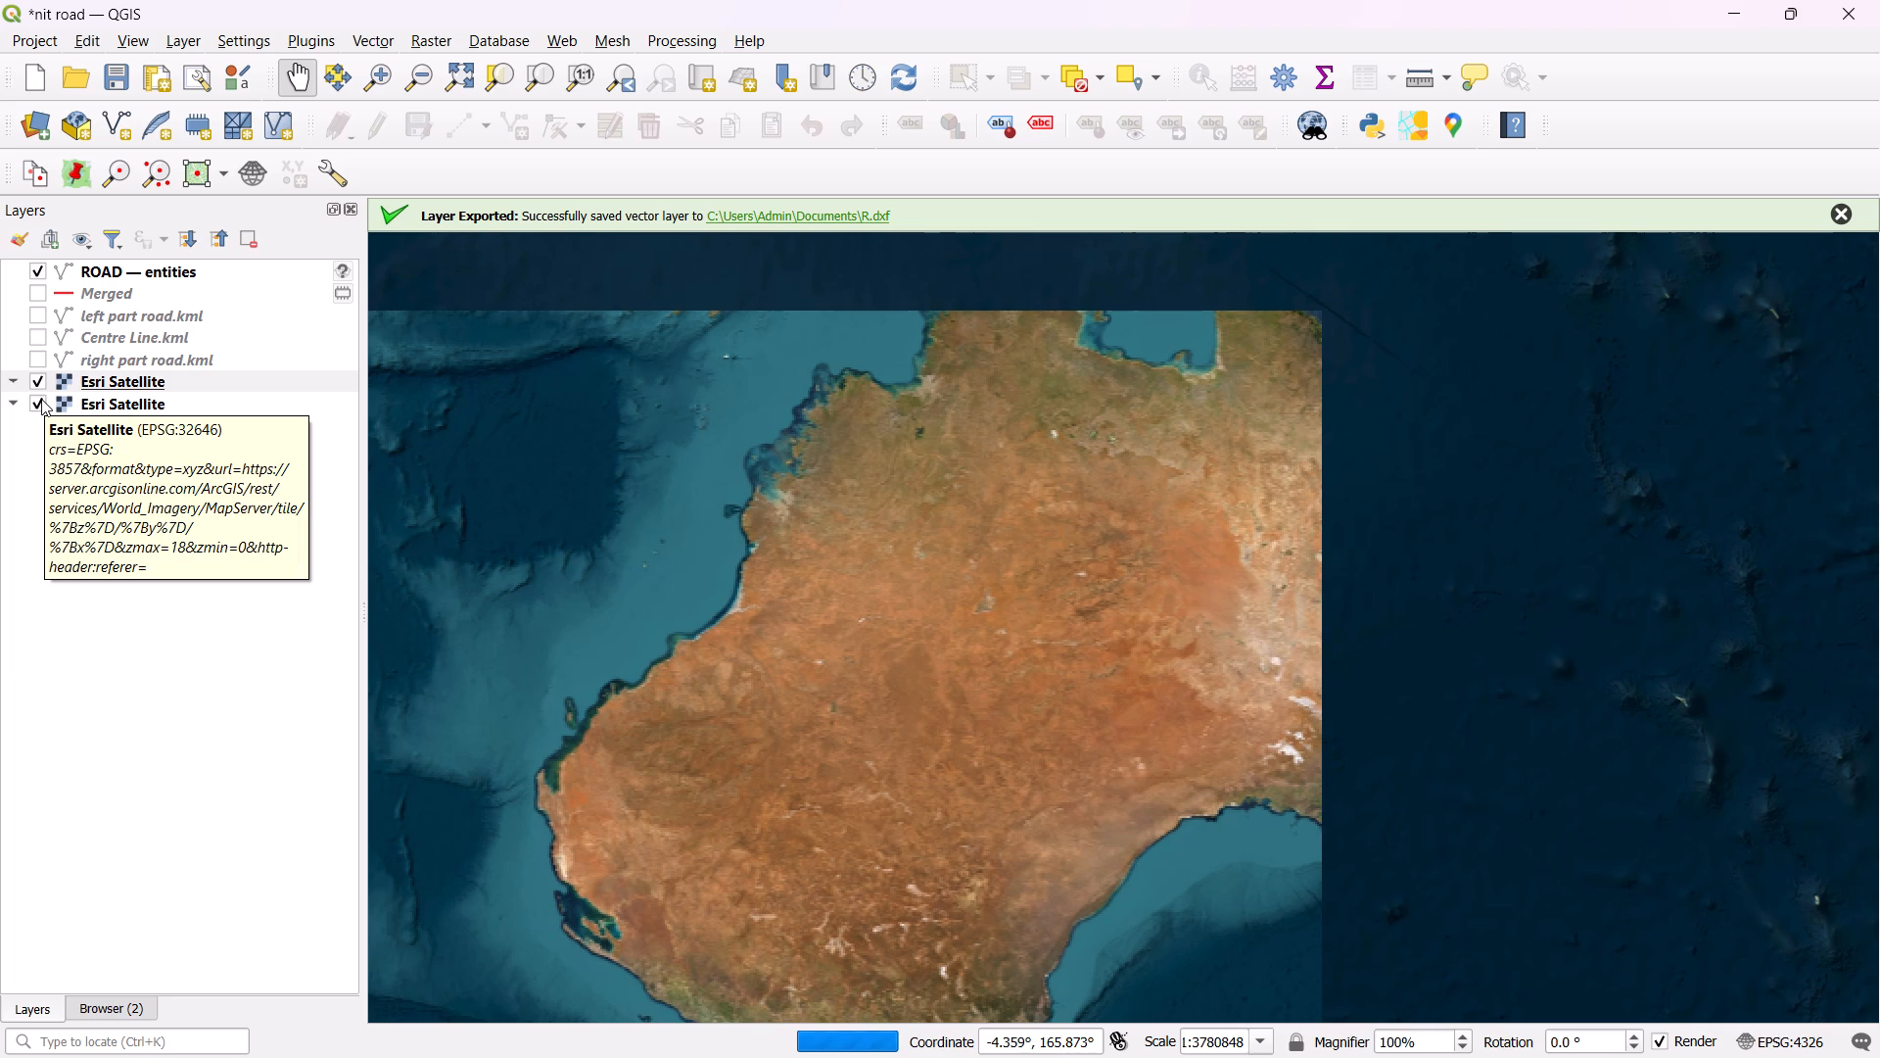
left_click(41, 399)
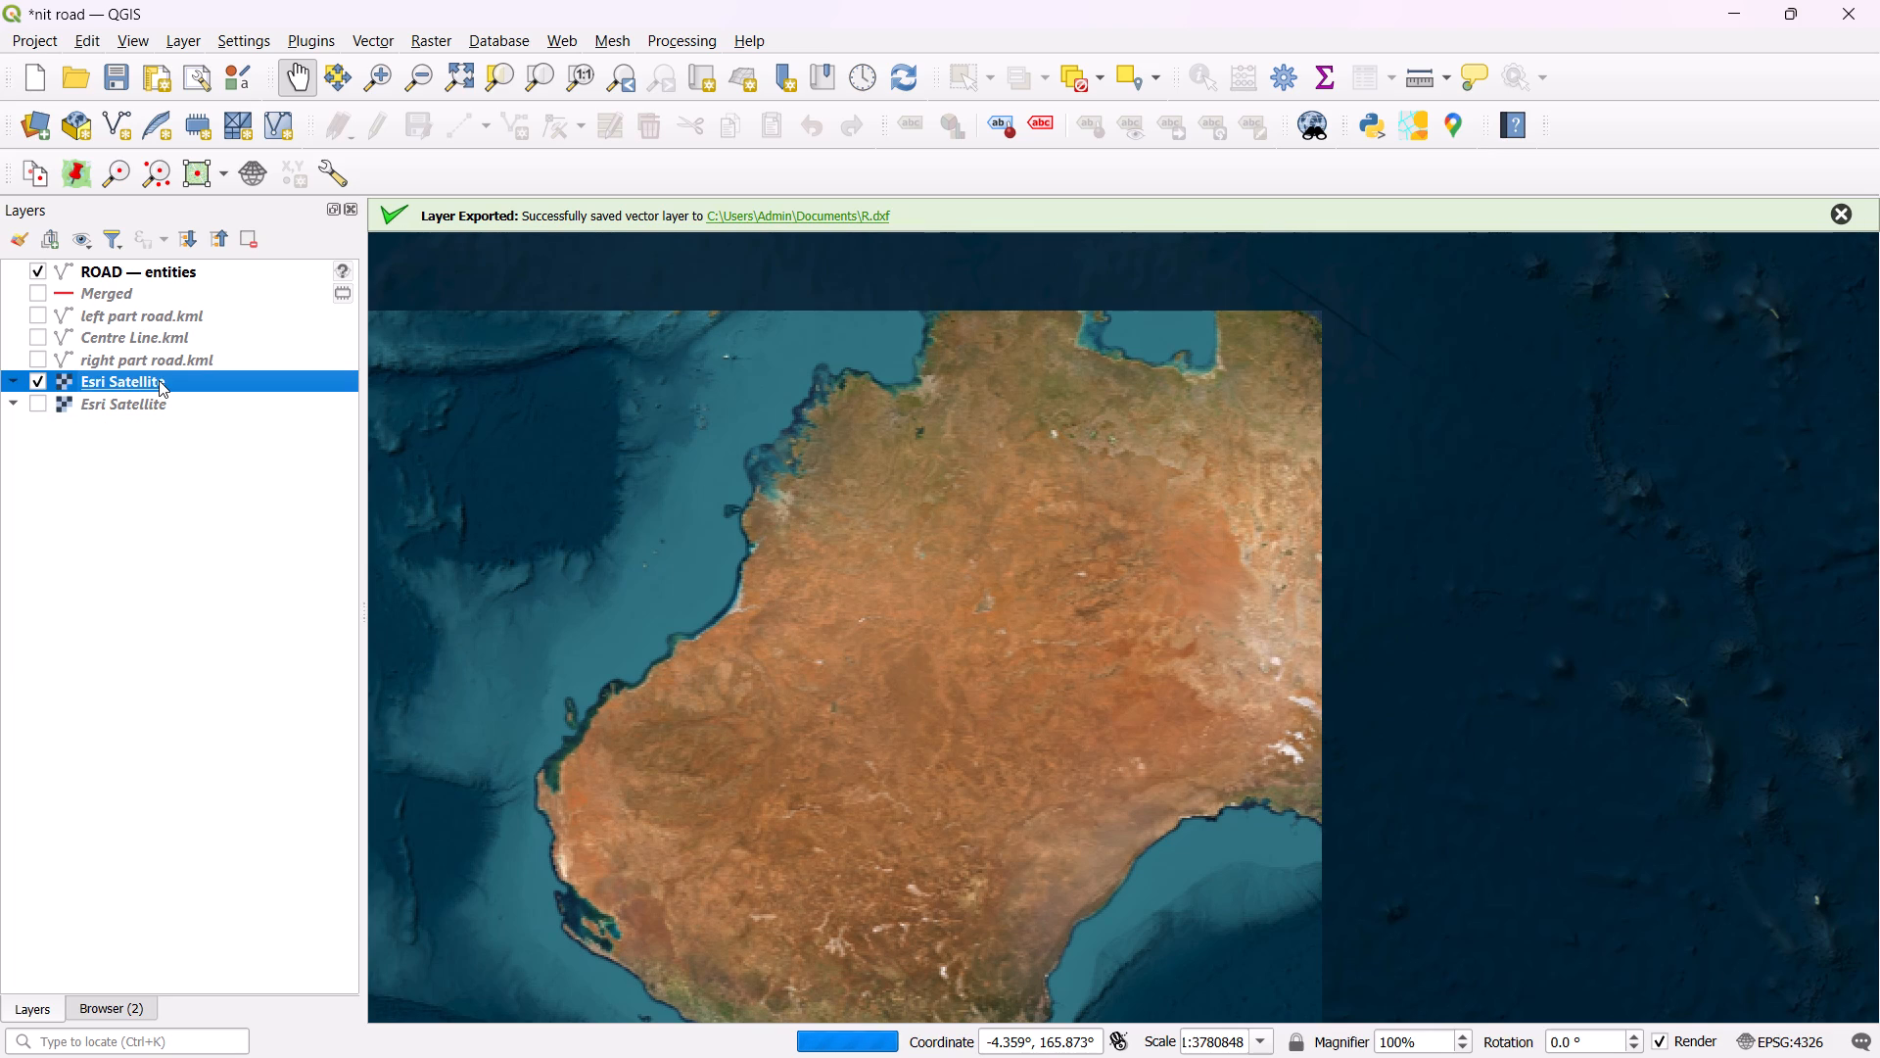
View the full extent of ROAD — entities, then of the newly added Esri Satellite layer, to compare where they fall.
right_click(159, 380)
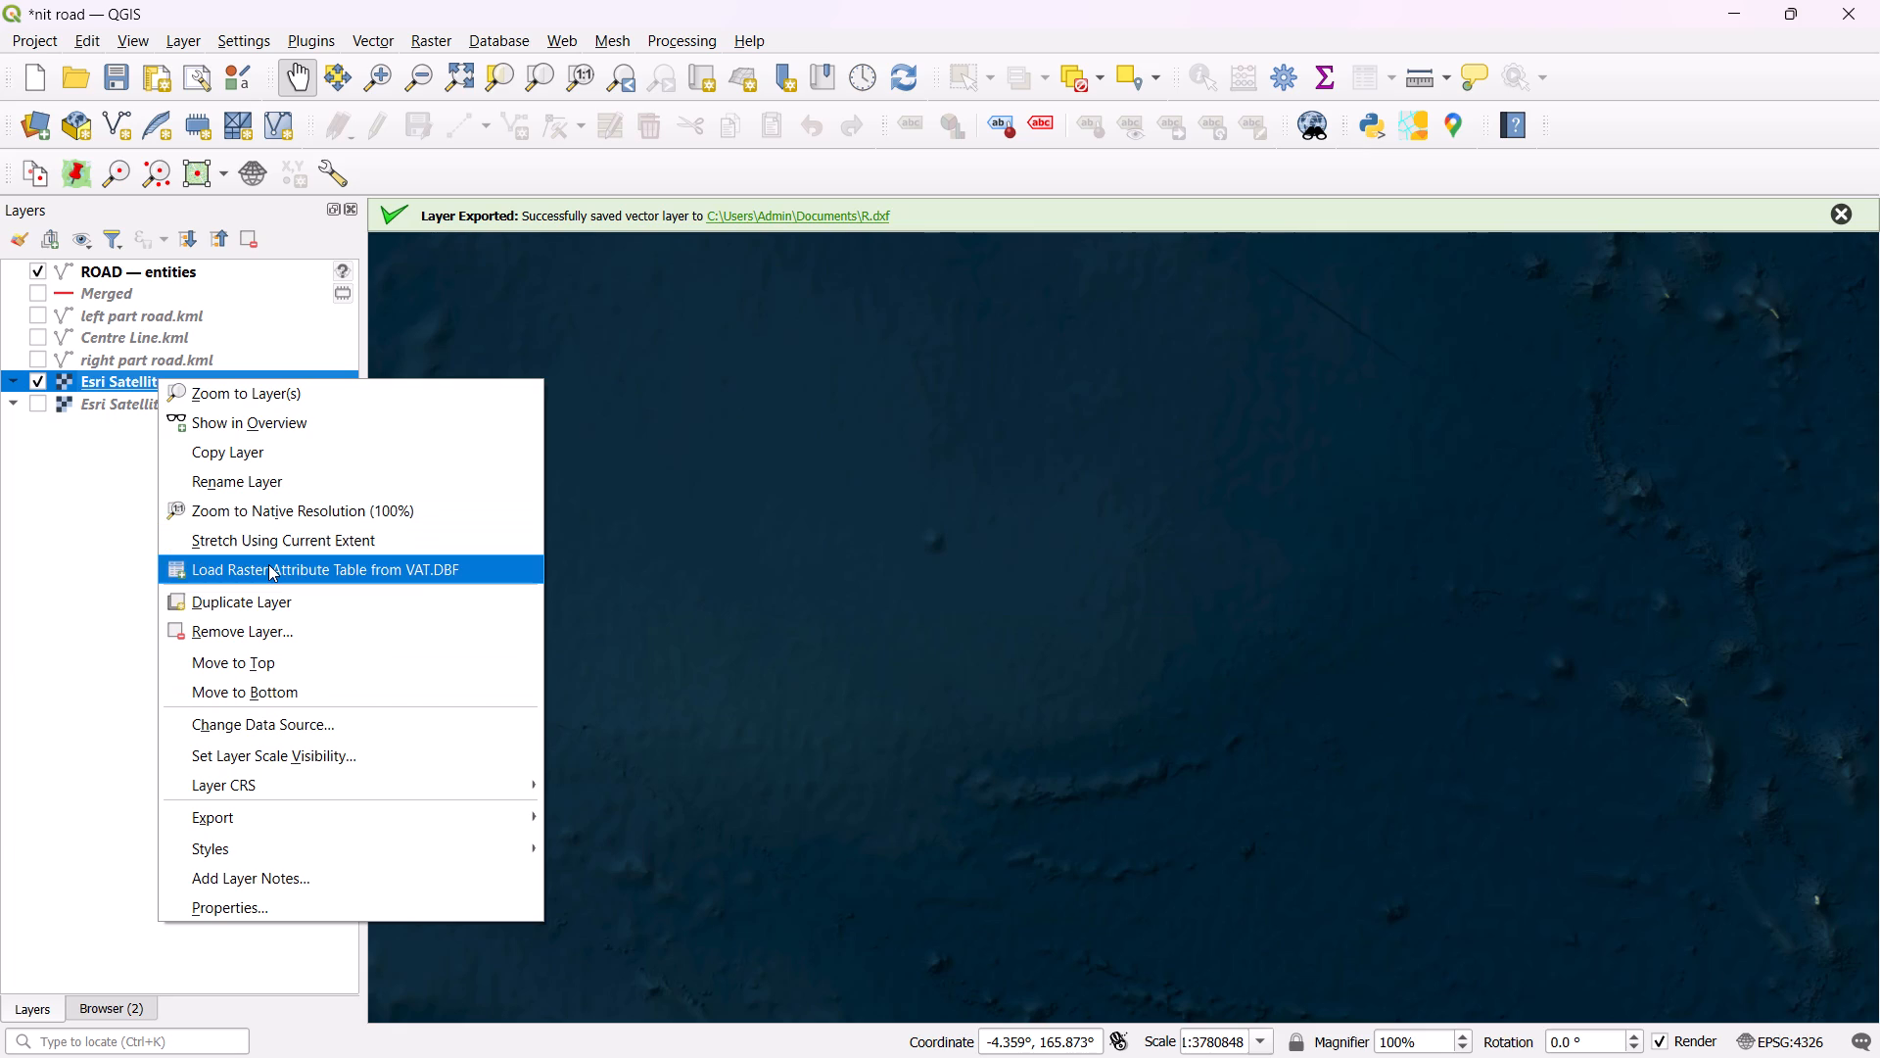
left_click(133, 264)
right_click(133, 264)
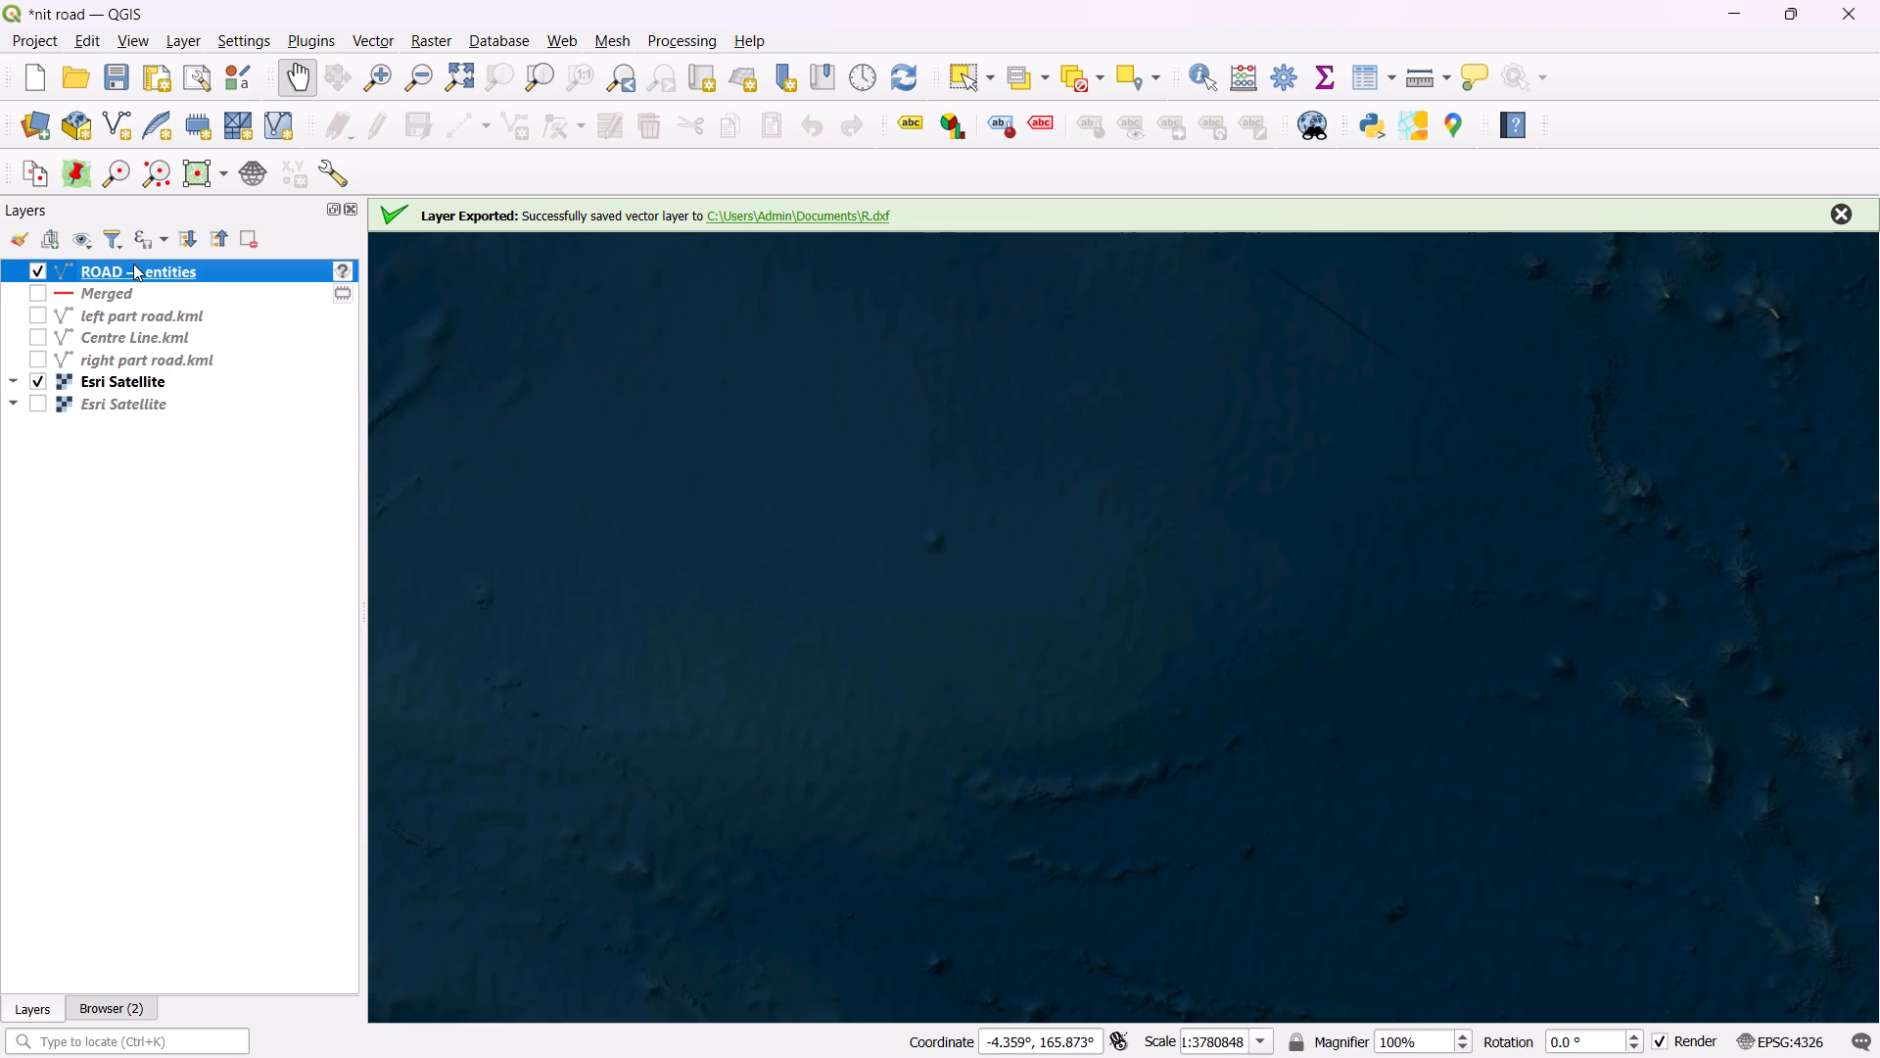
left_click(203, 288)
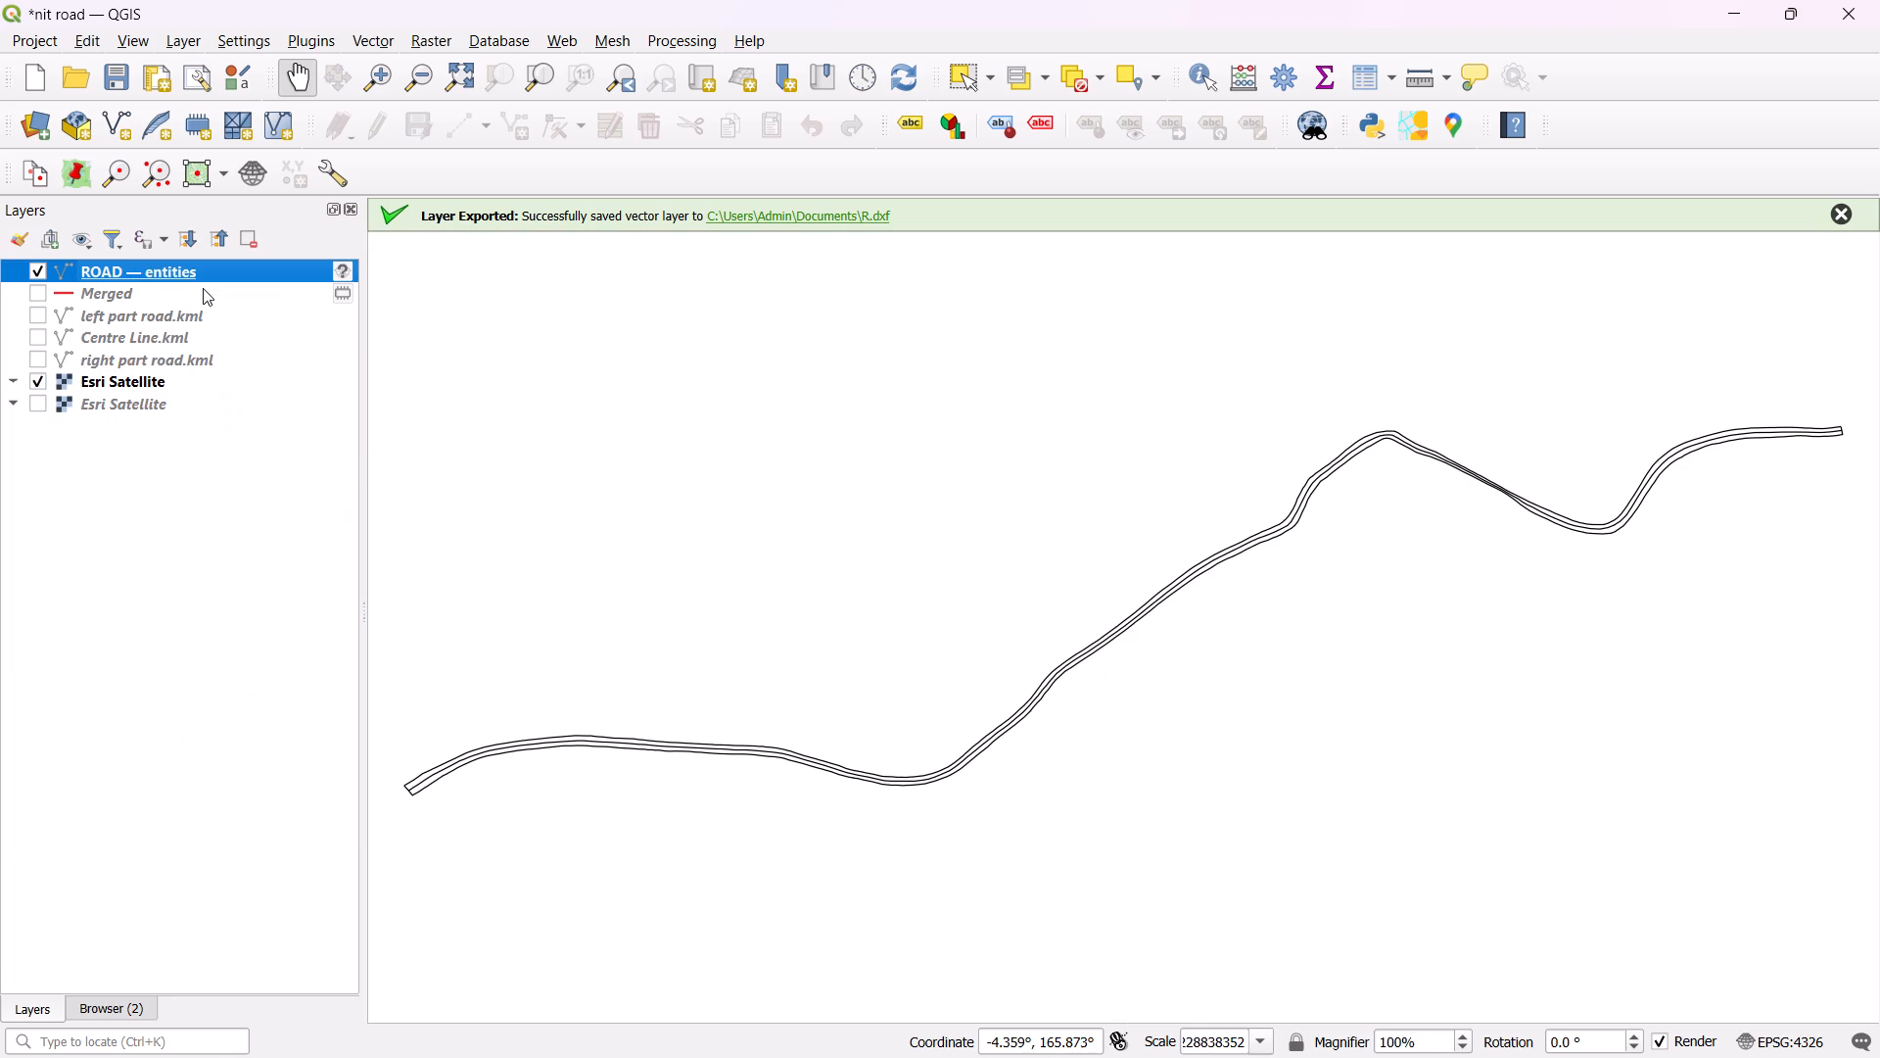
left_click(169, 376)
right_click(169, 376)
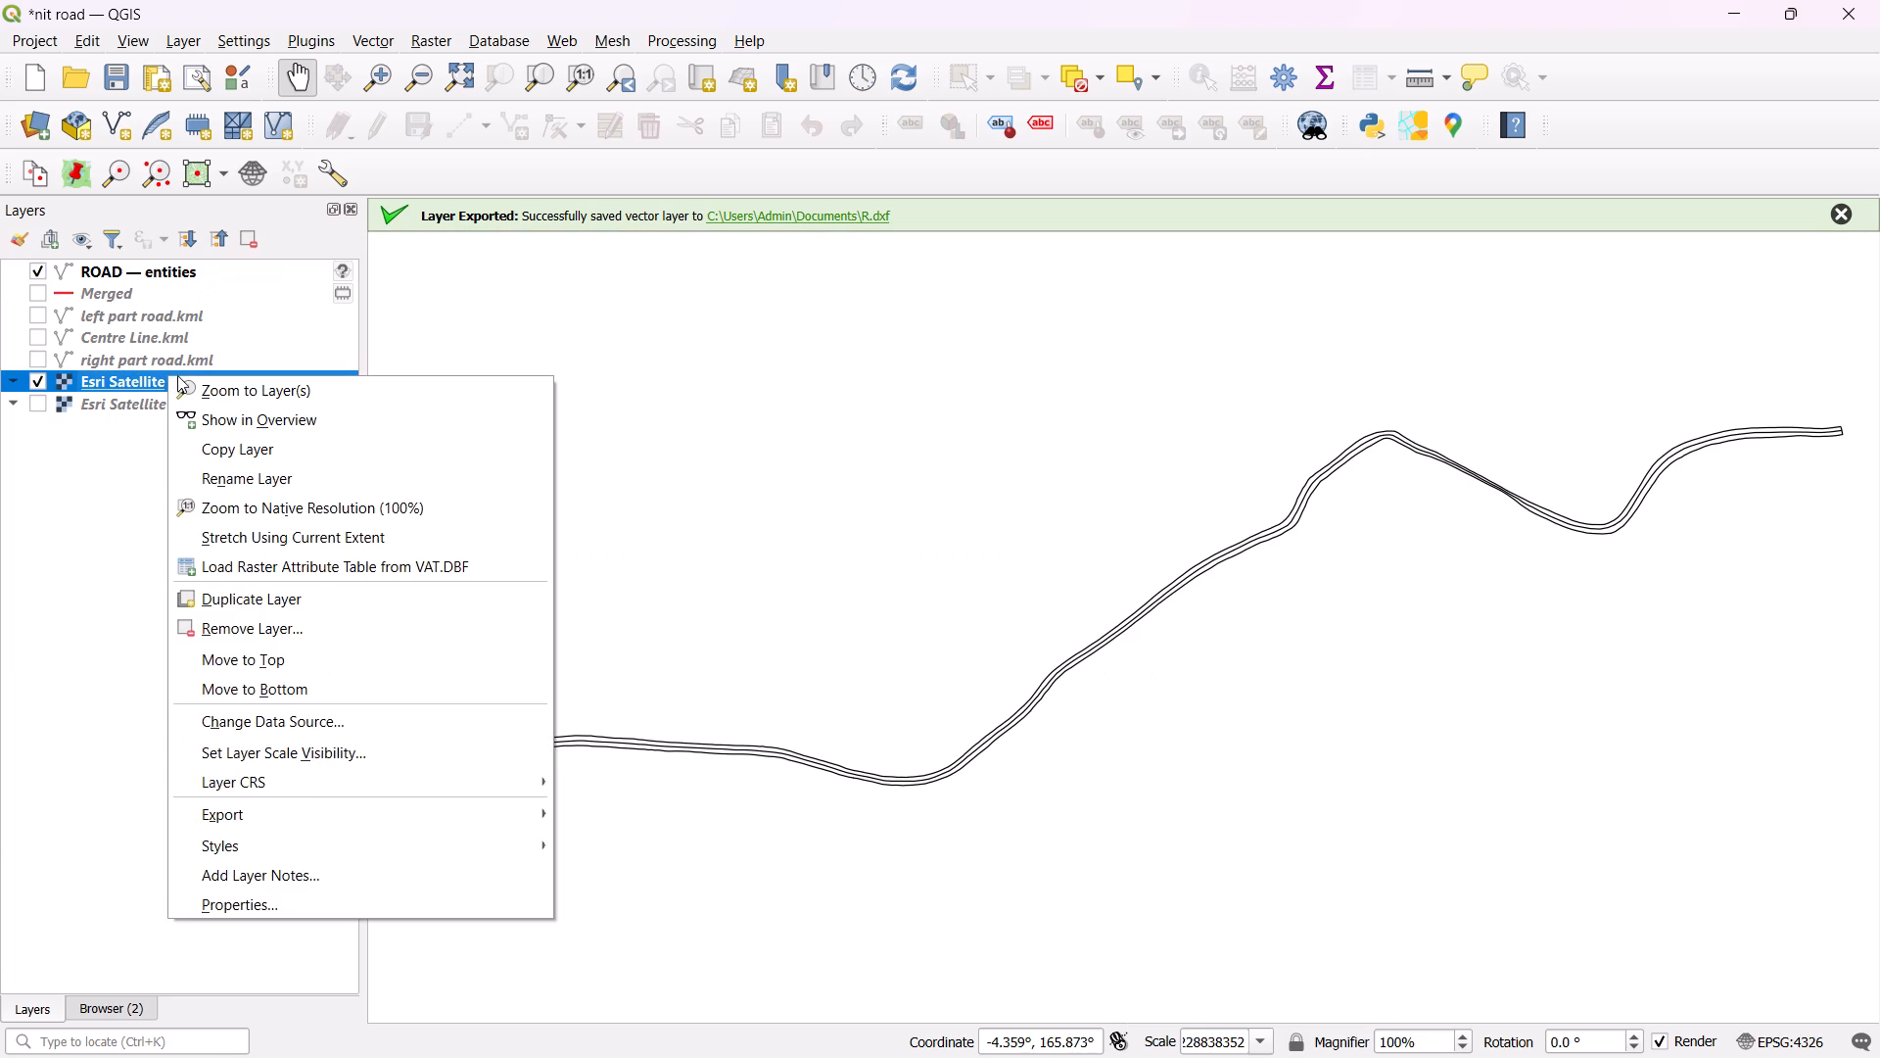
left_click(177, 375)
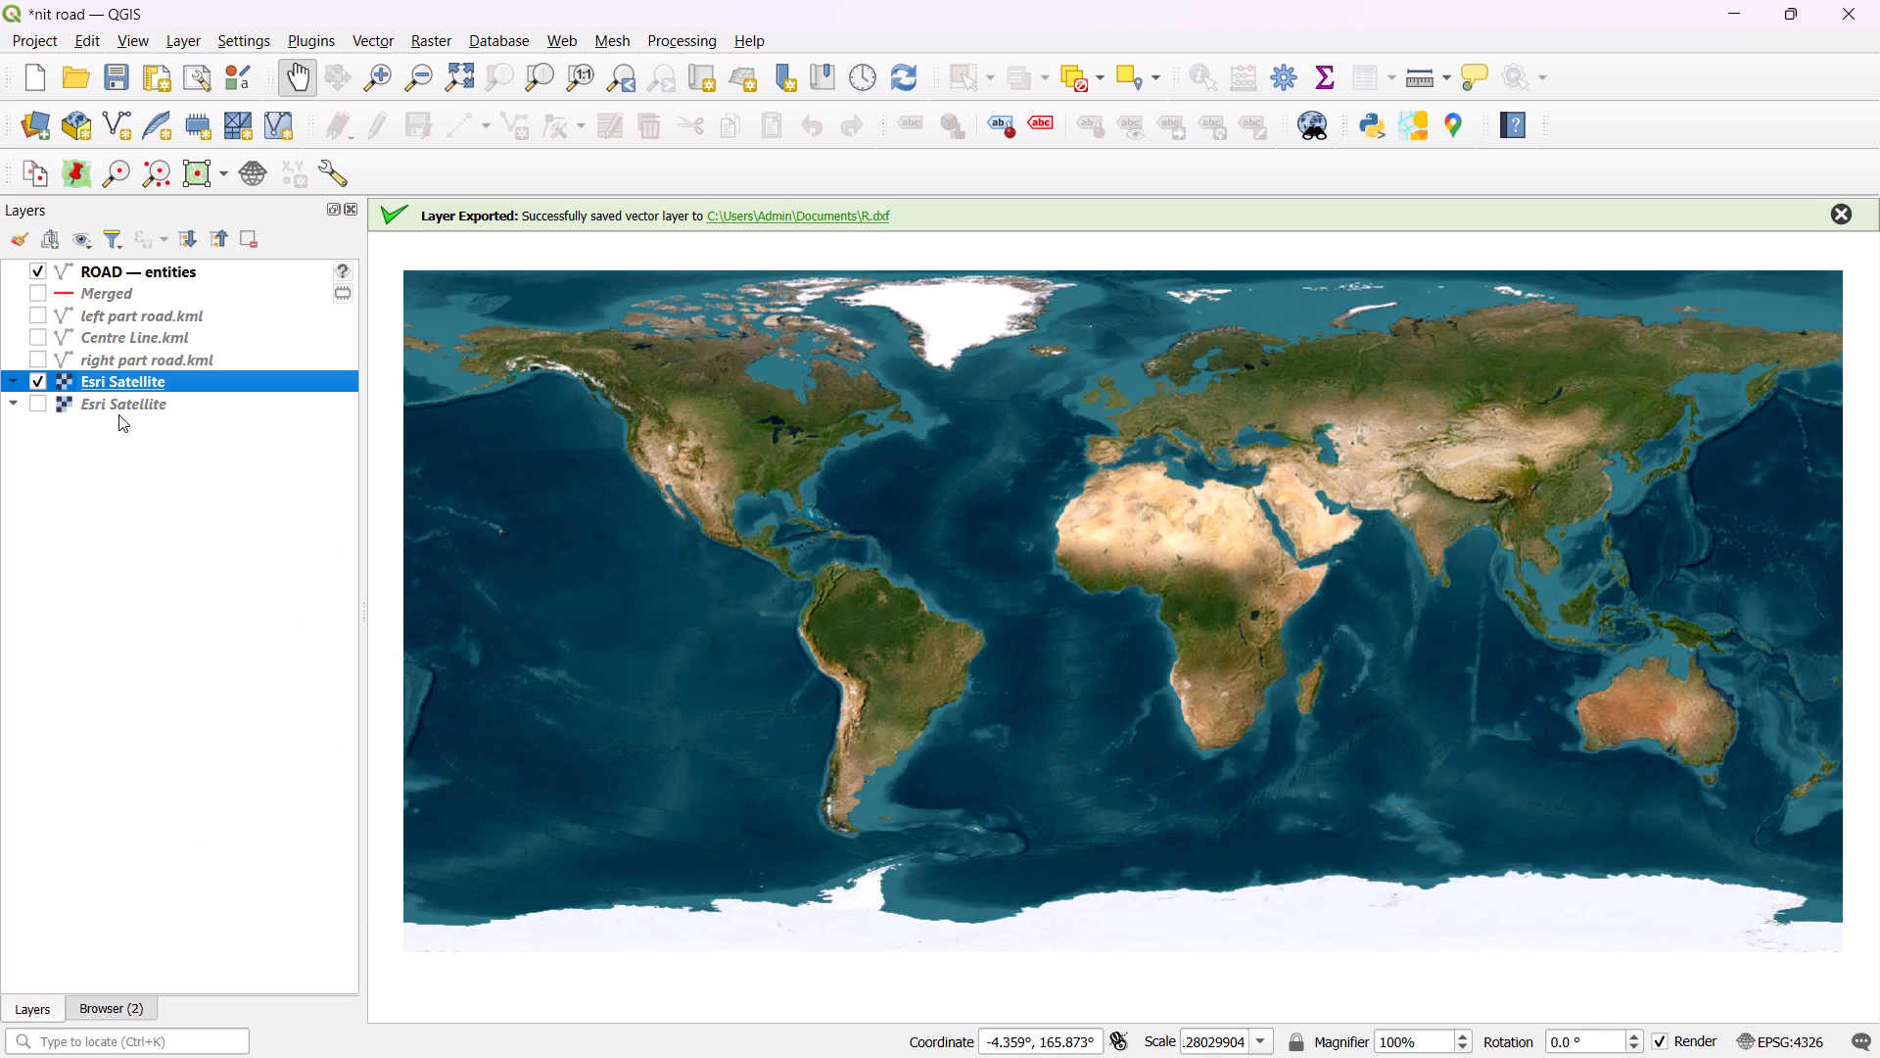
Hide the newly added Esri Satellite layer and show the older EPSG:32646 one to compare its continent layout.
left_click(41, 378)
left_click(37, 404)
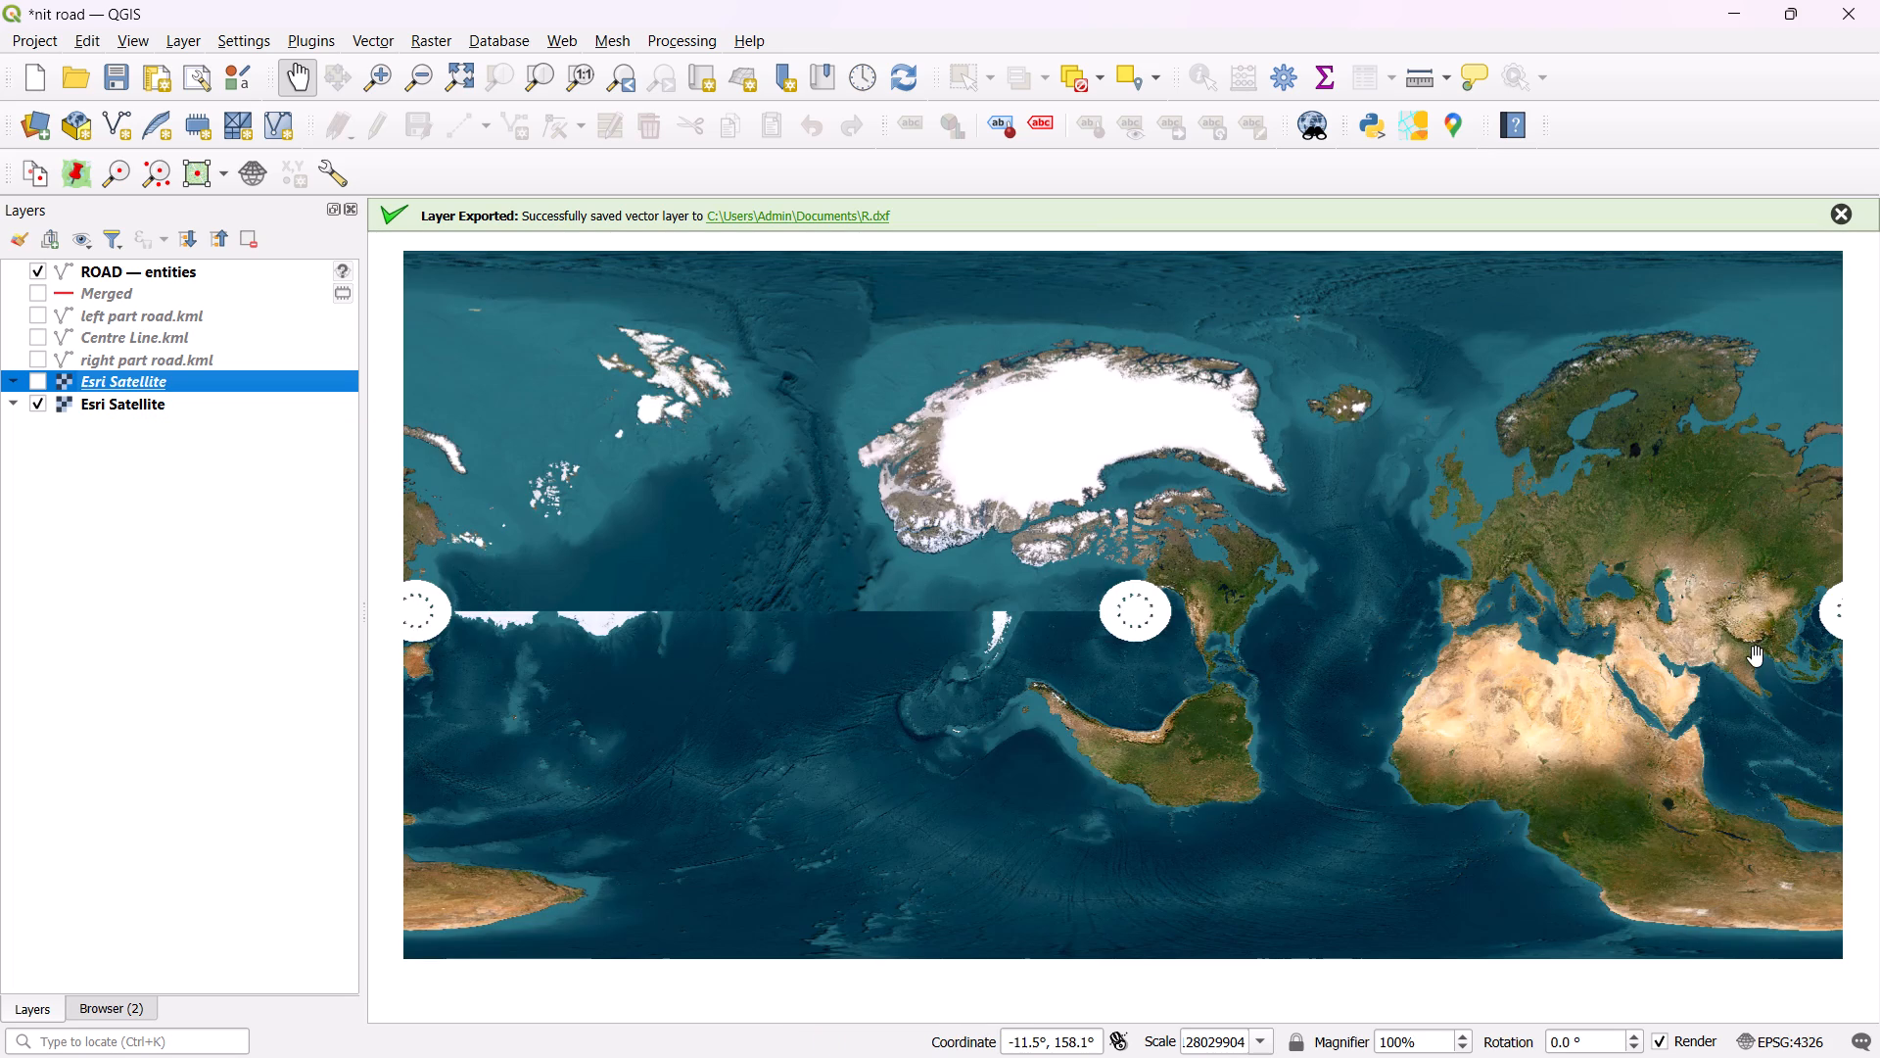
left_click_drag(1756, 656, 1718, 661)
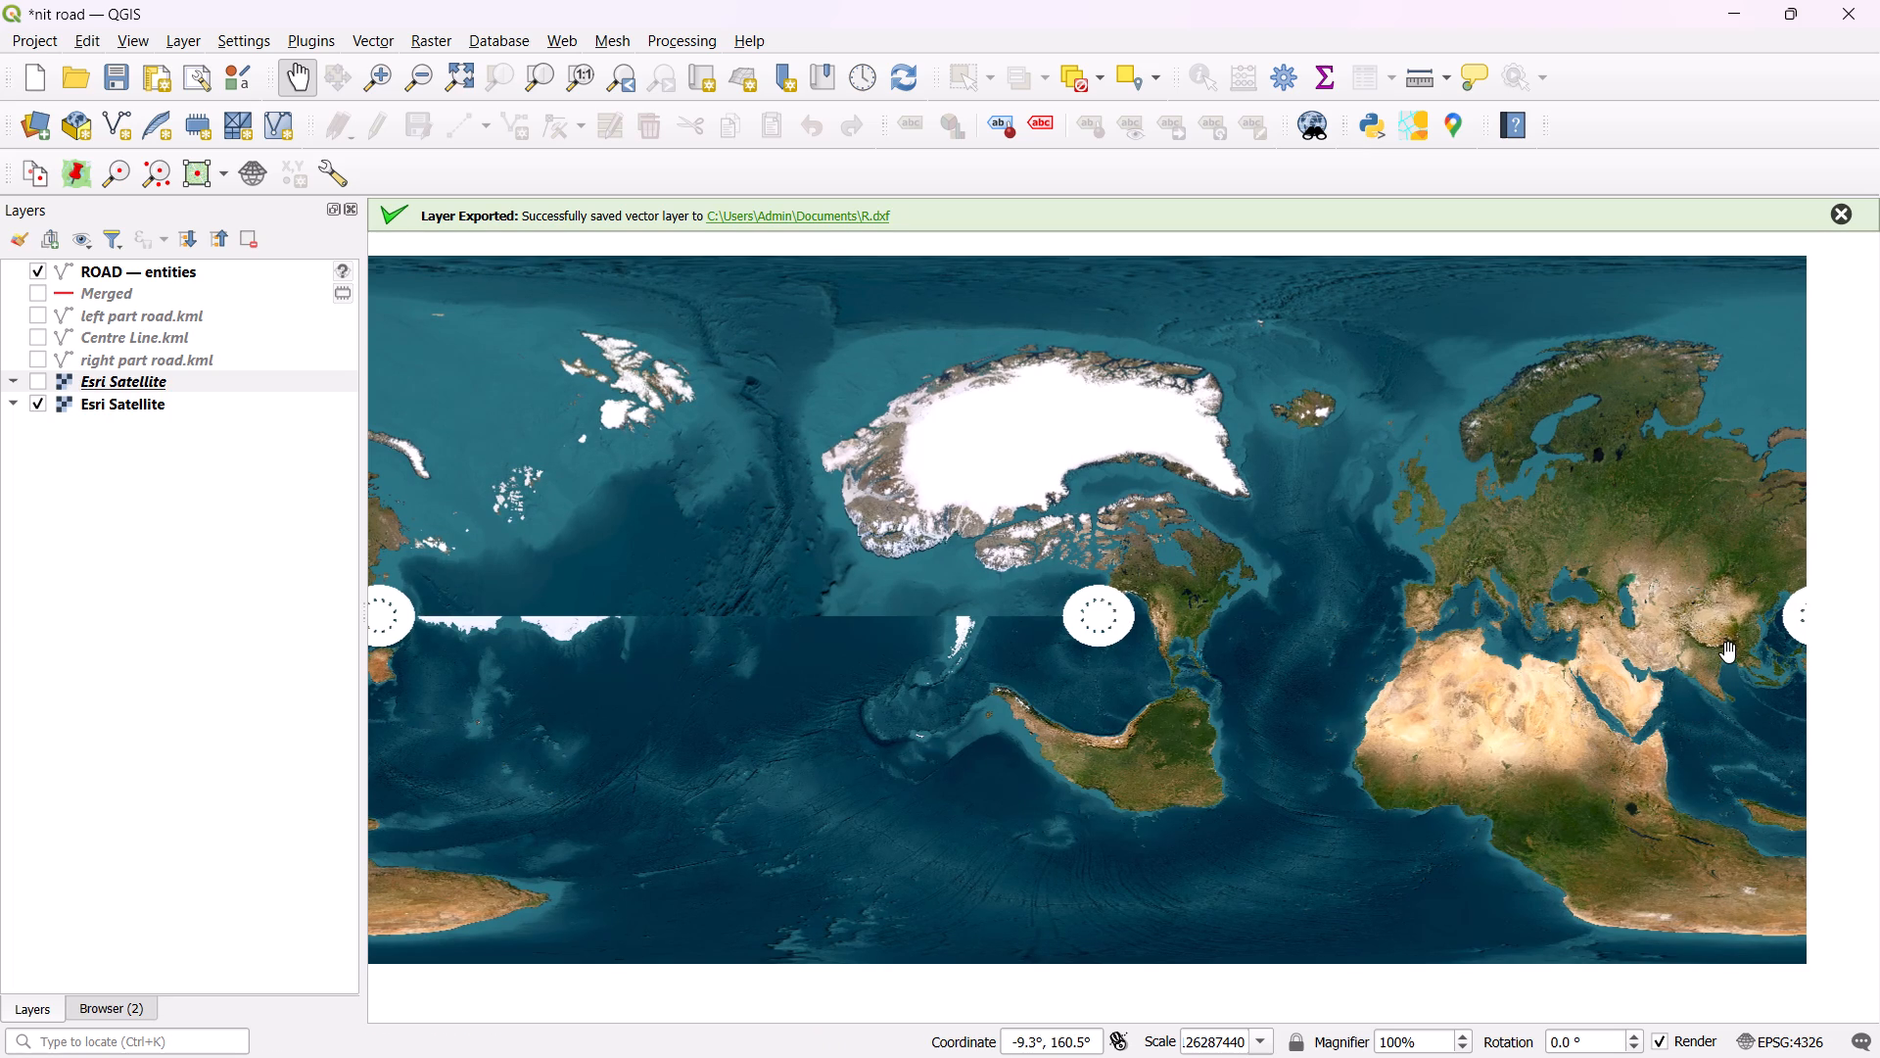
Examine the older Esri Satellite layer over northeast India, closing in on the river valley area where the road should lie.
scroll(1728, 652, "up", 2)
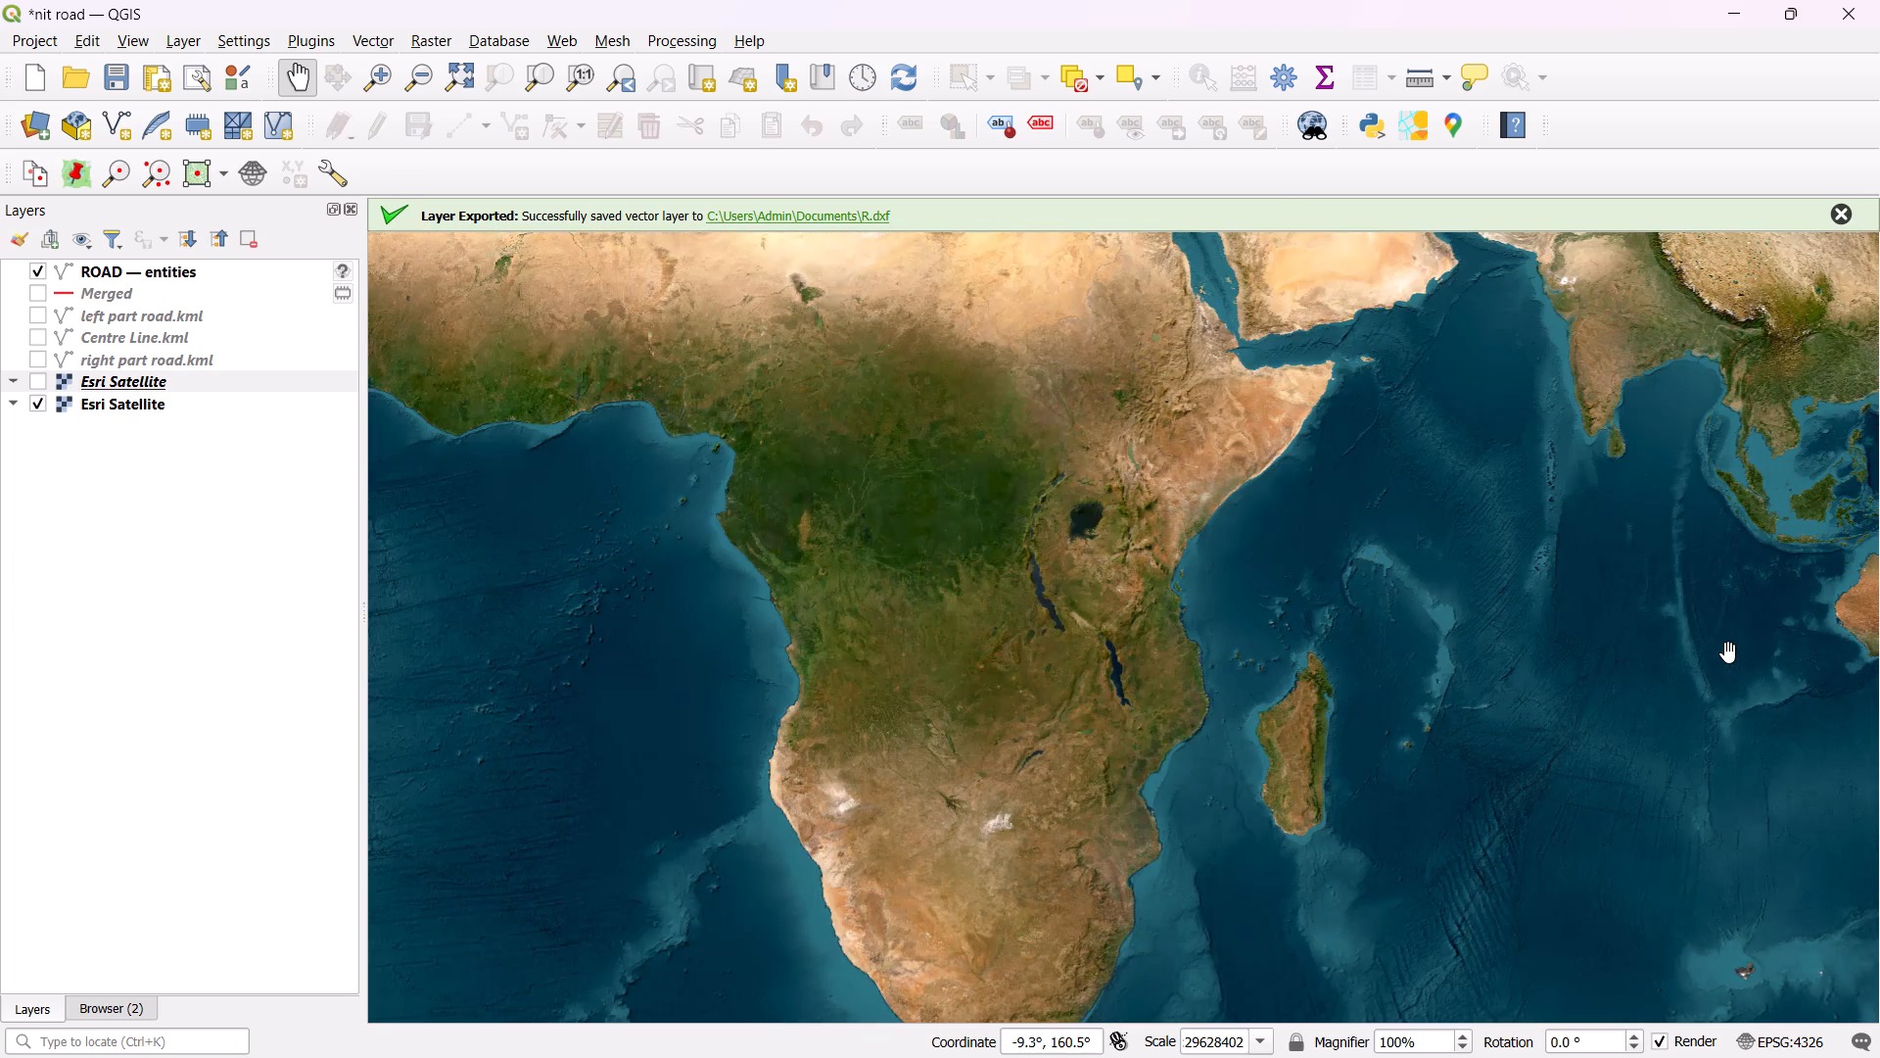
scroll(1728, 652, "down", 1)
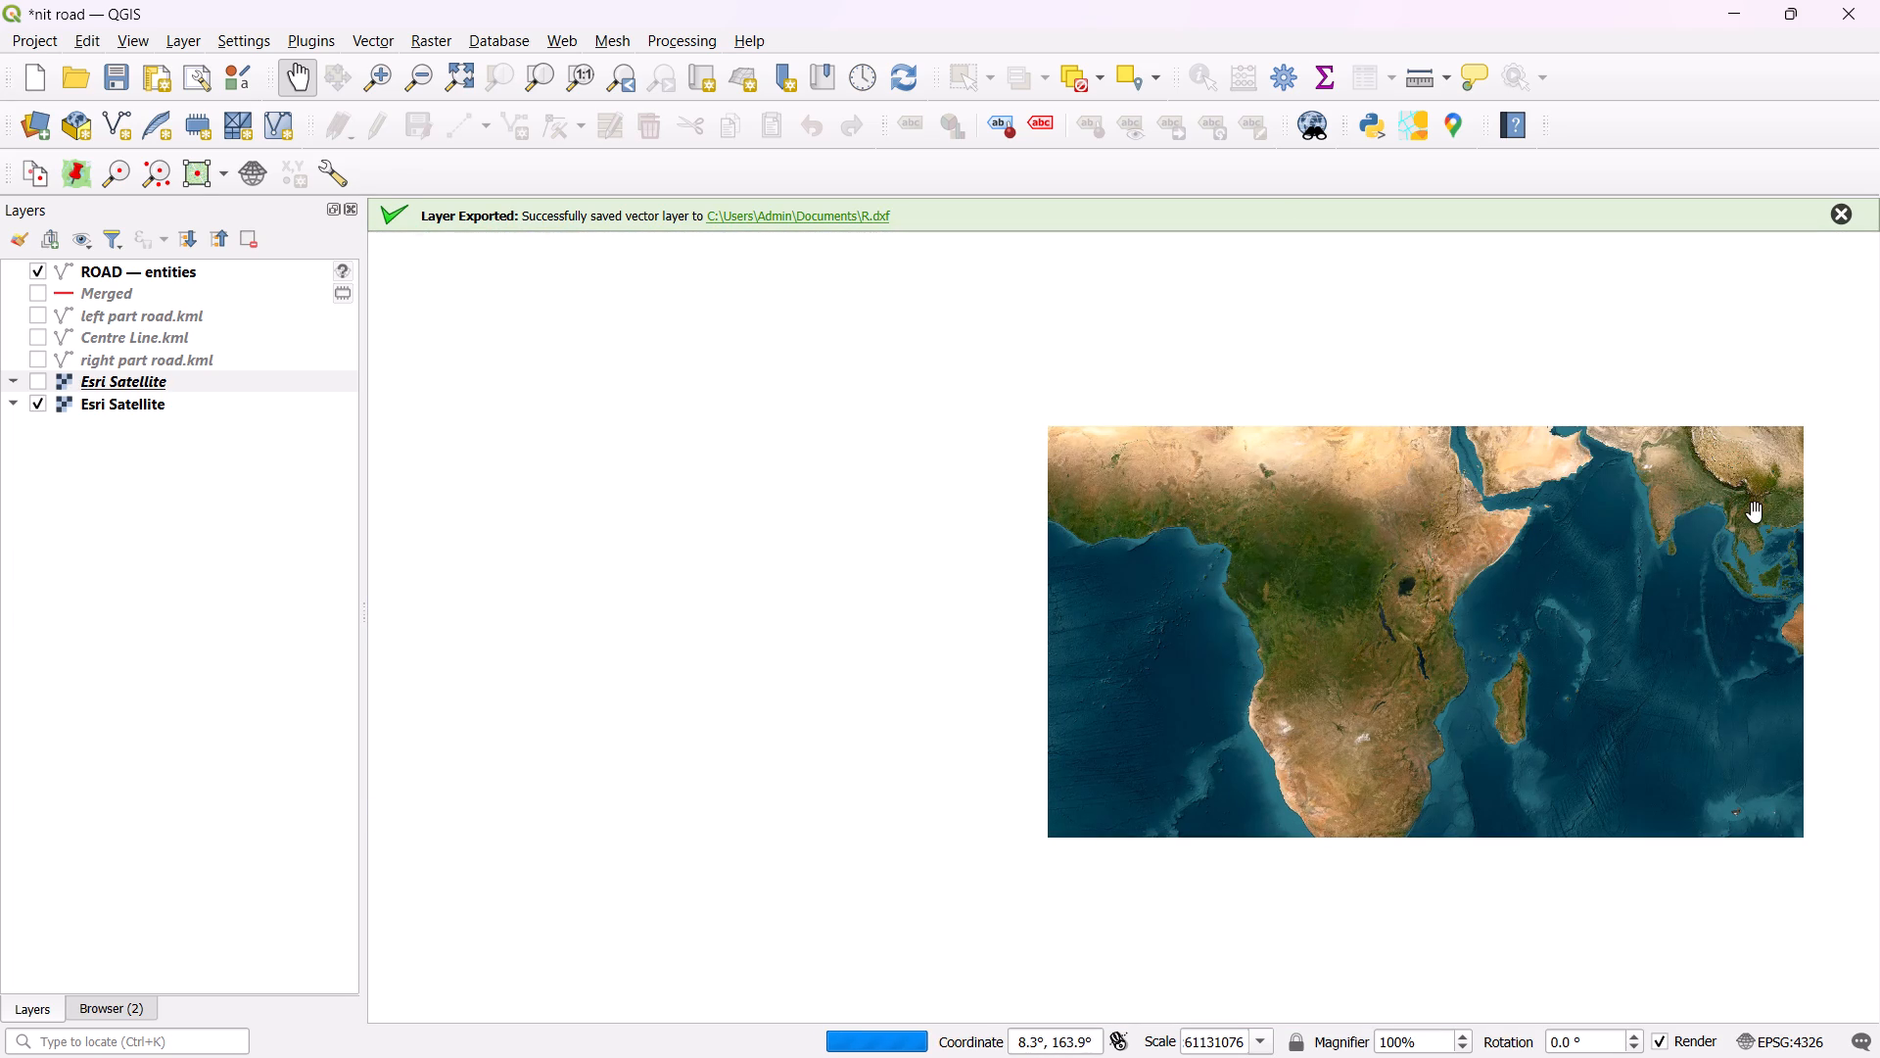
scroll(1755, 512, "up", 1)
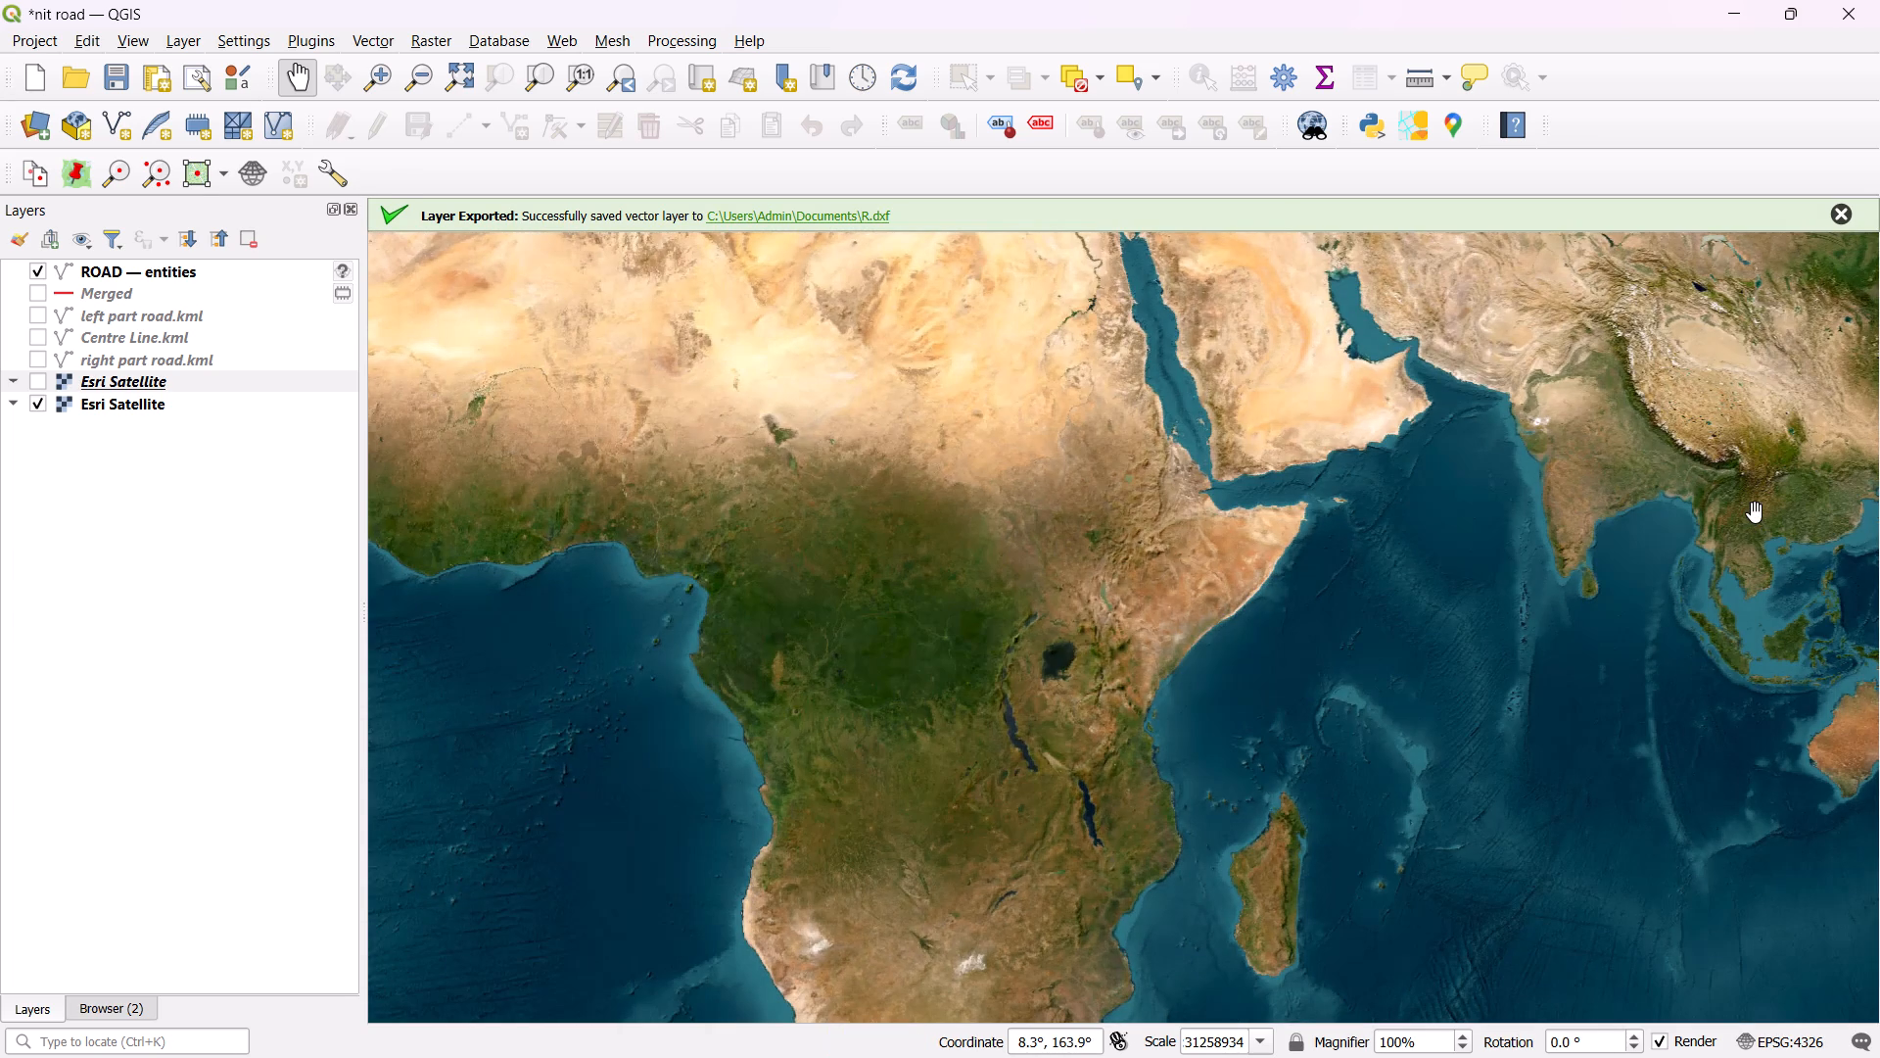
left_click_drag(1698, 396, 1533, 565)
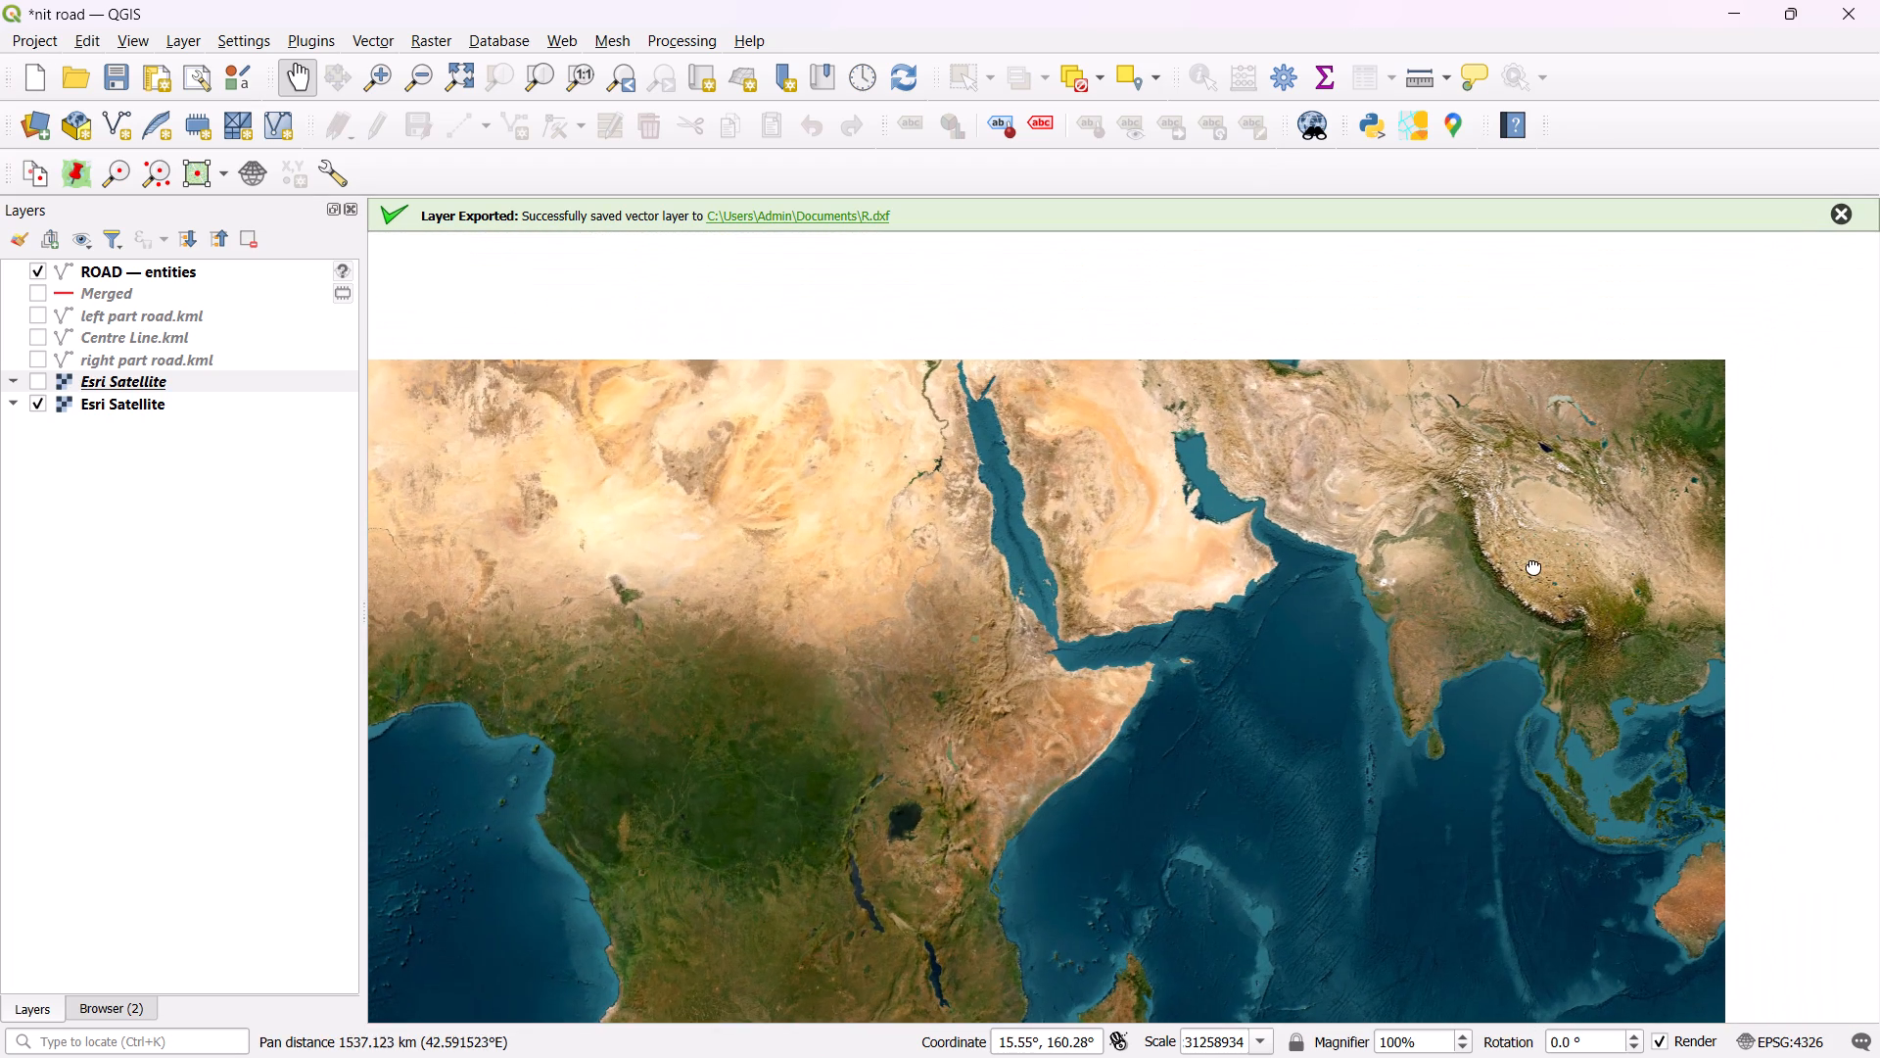
left_click_drag(1533, 565, 1533, 567)
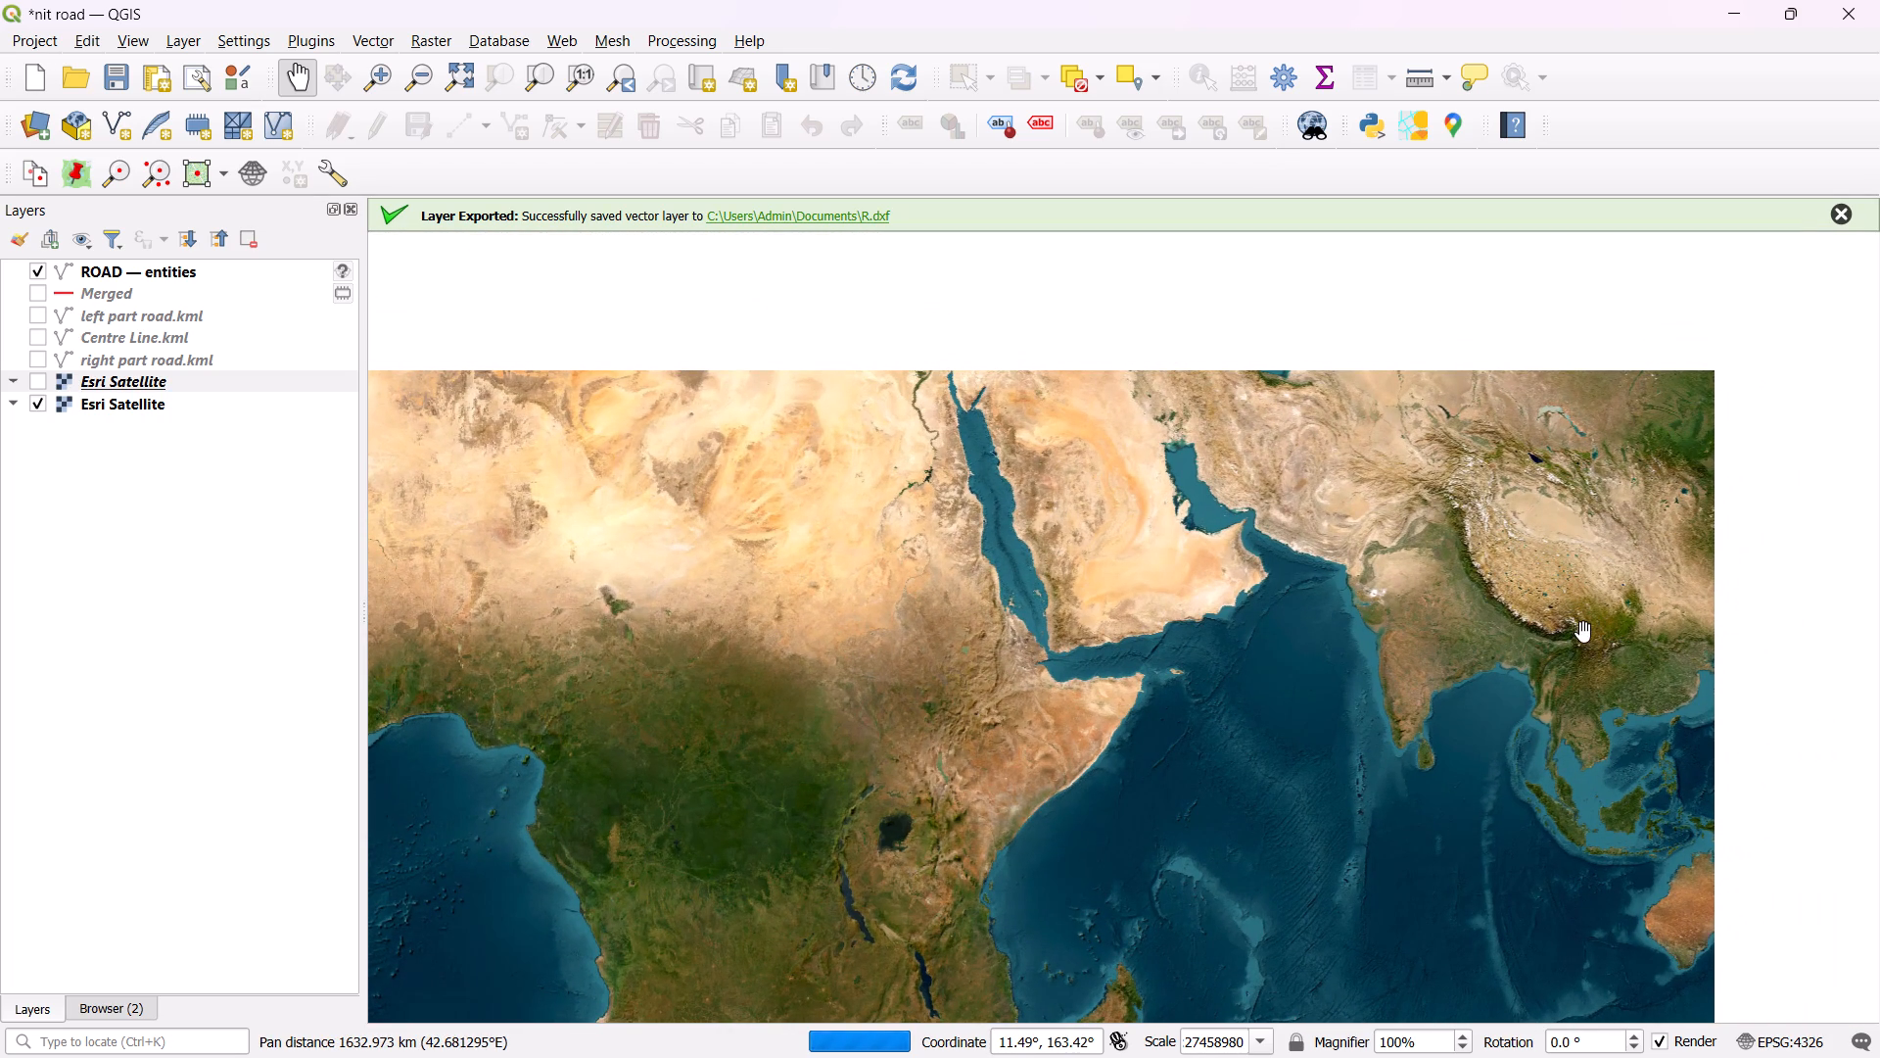
scroll(1583, 632, "up", 1)
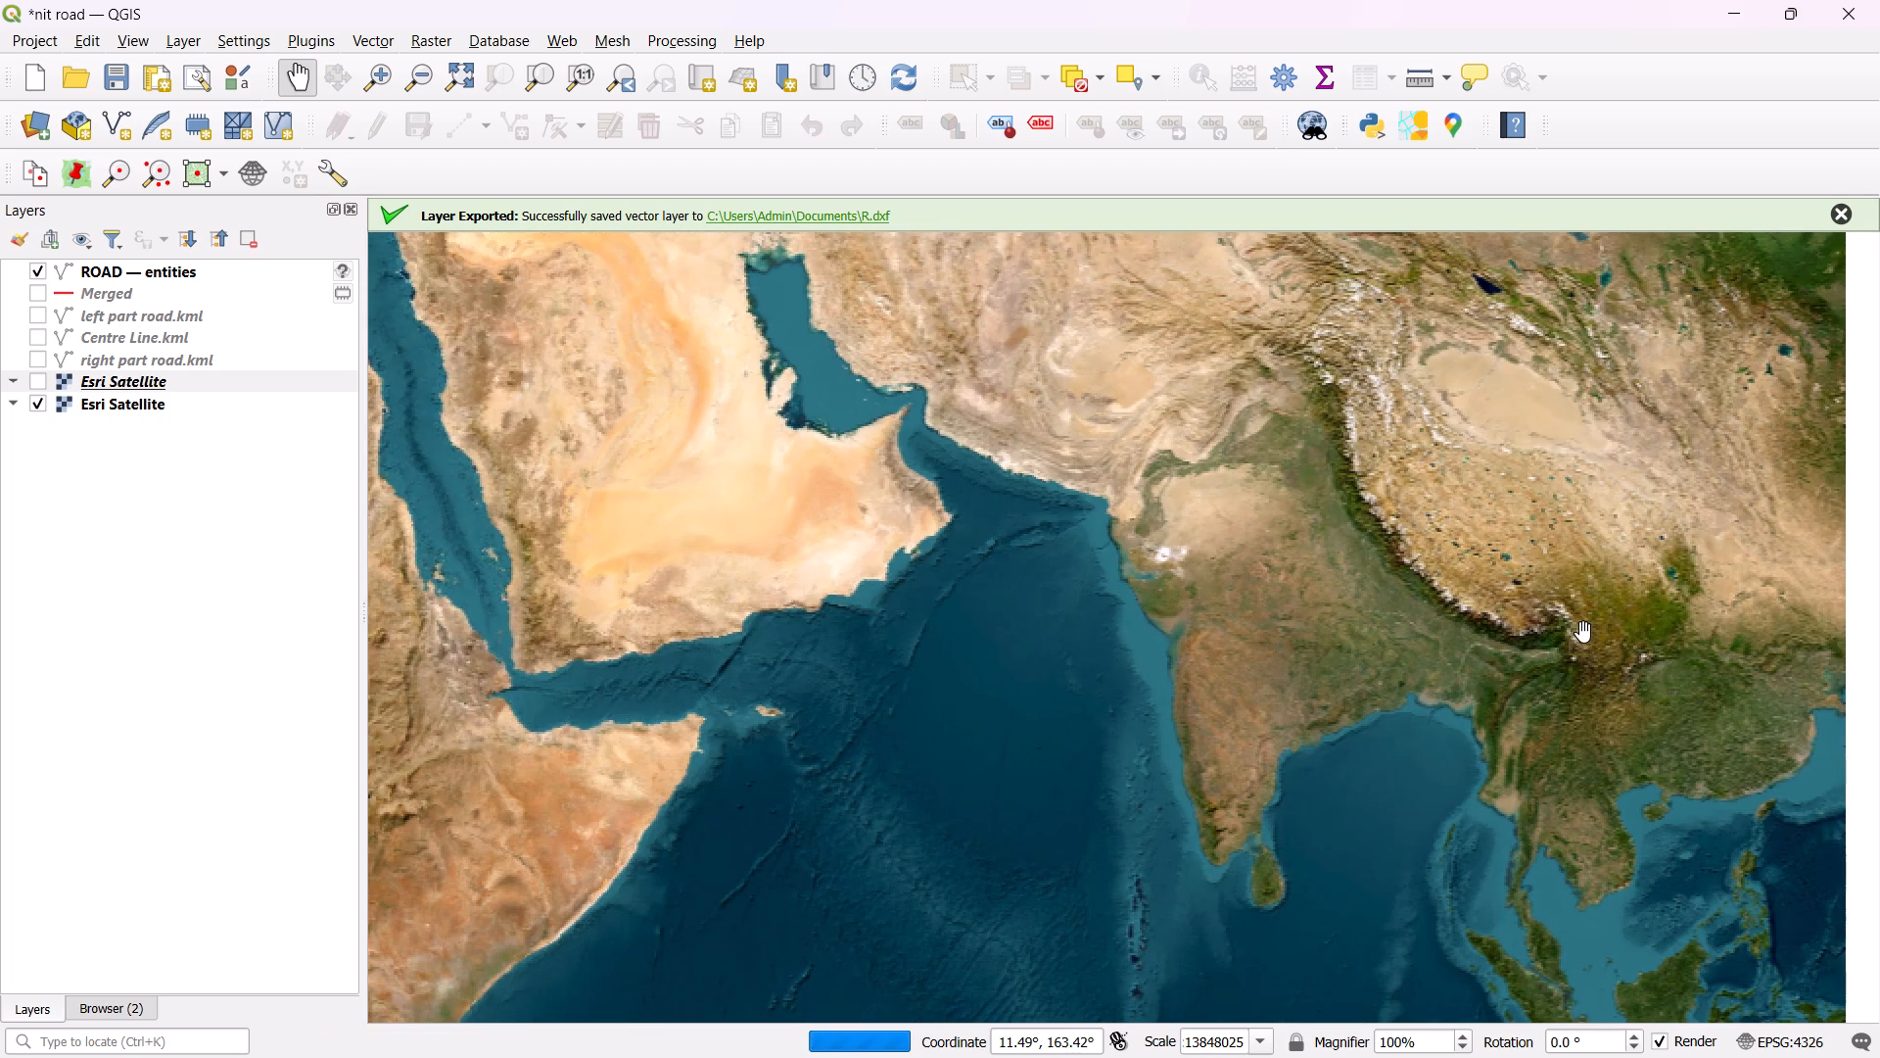
scroll(1583, 632, "up", 1)
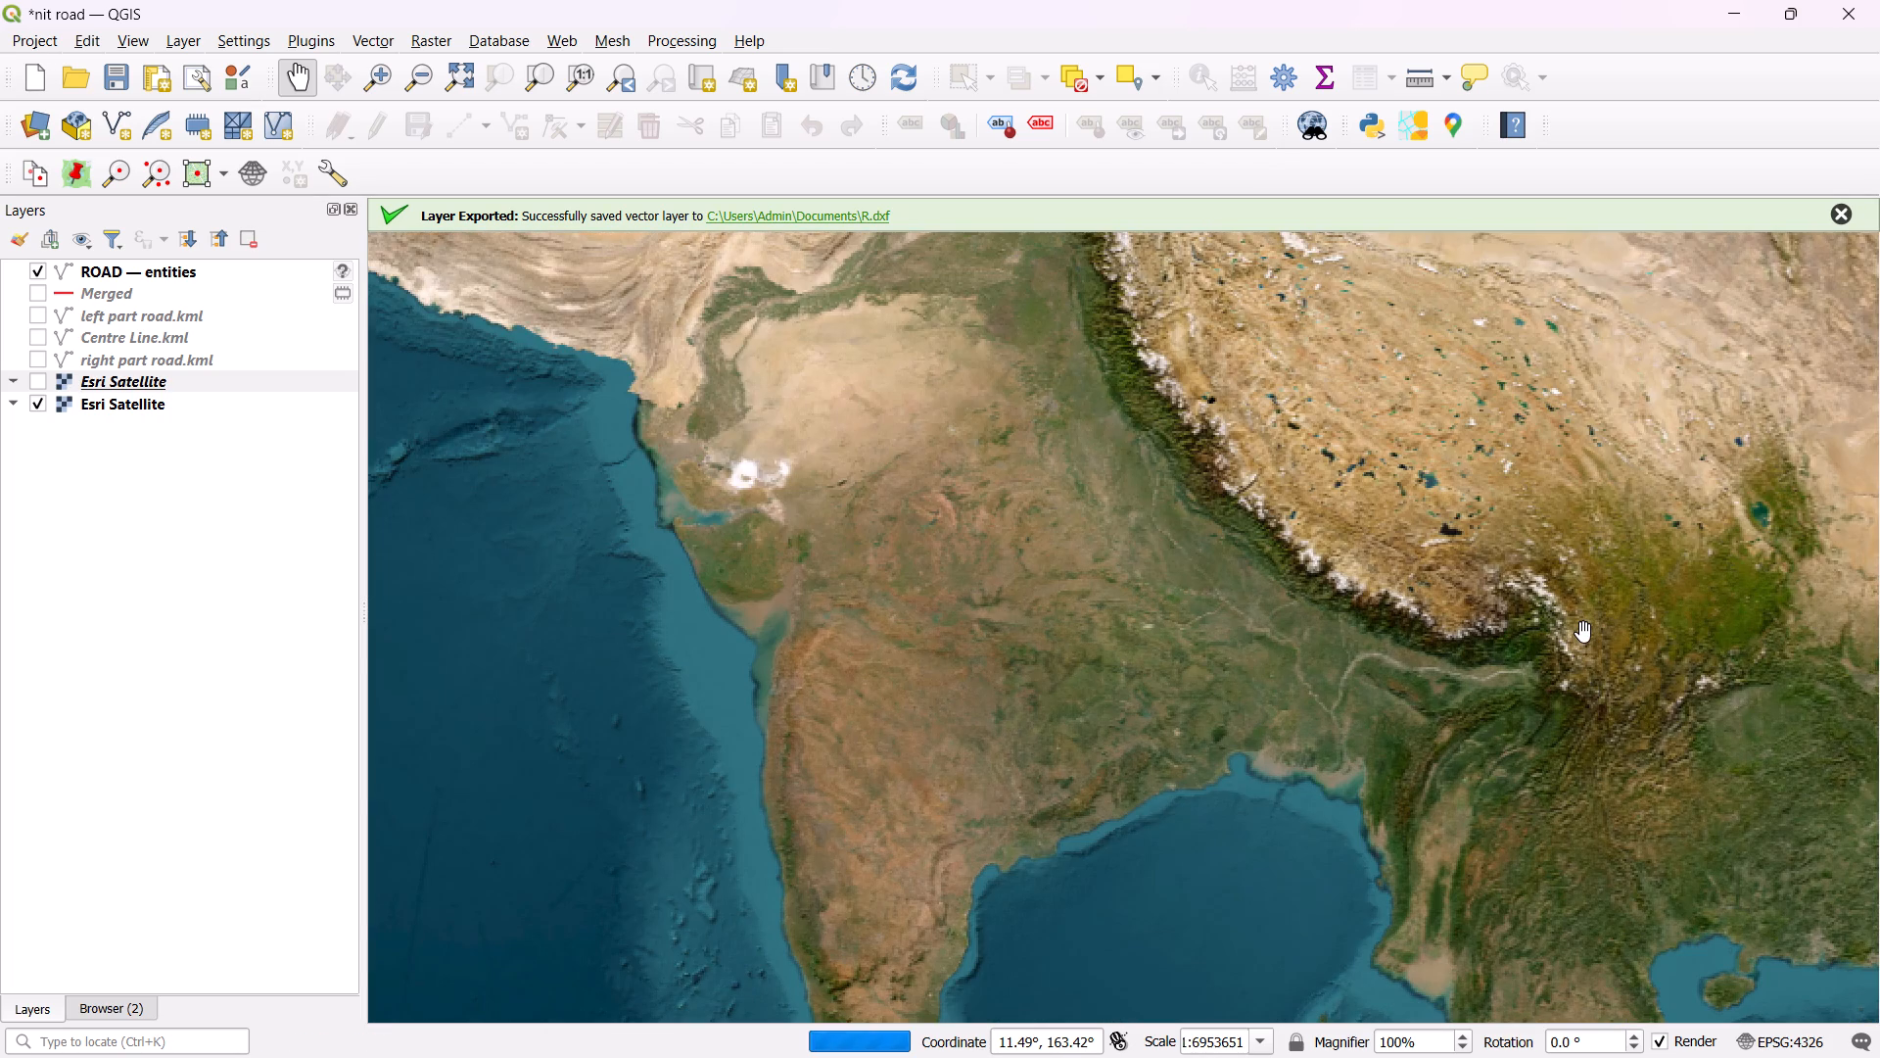
left_click_drag(1470, 670, 1479, 622)
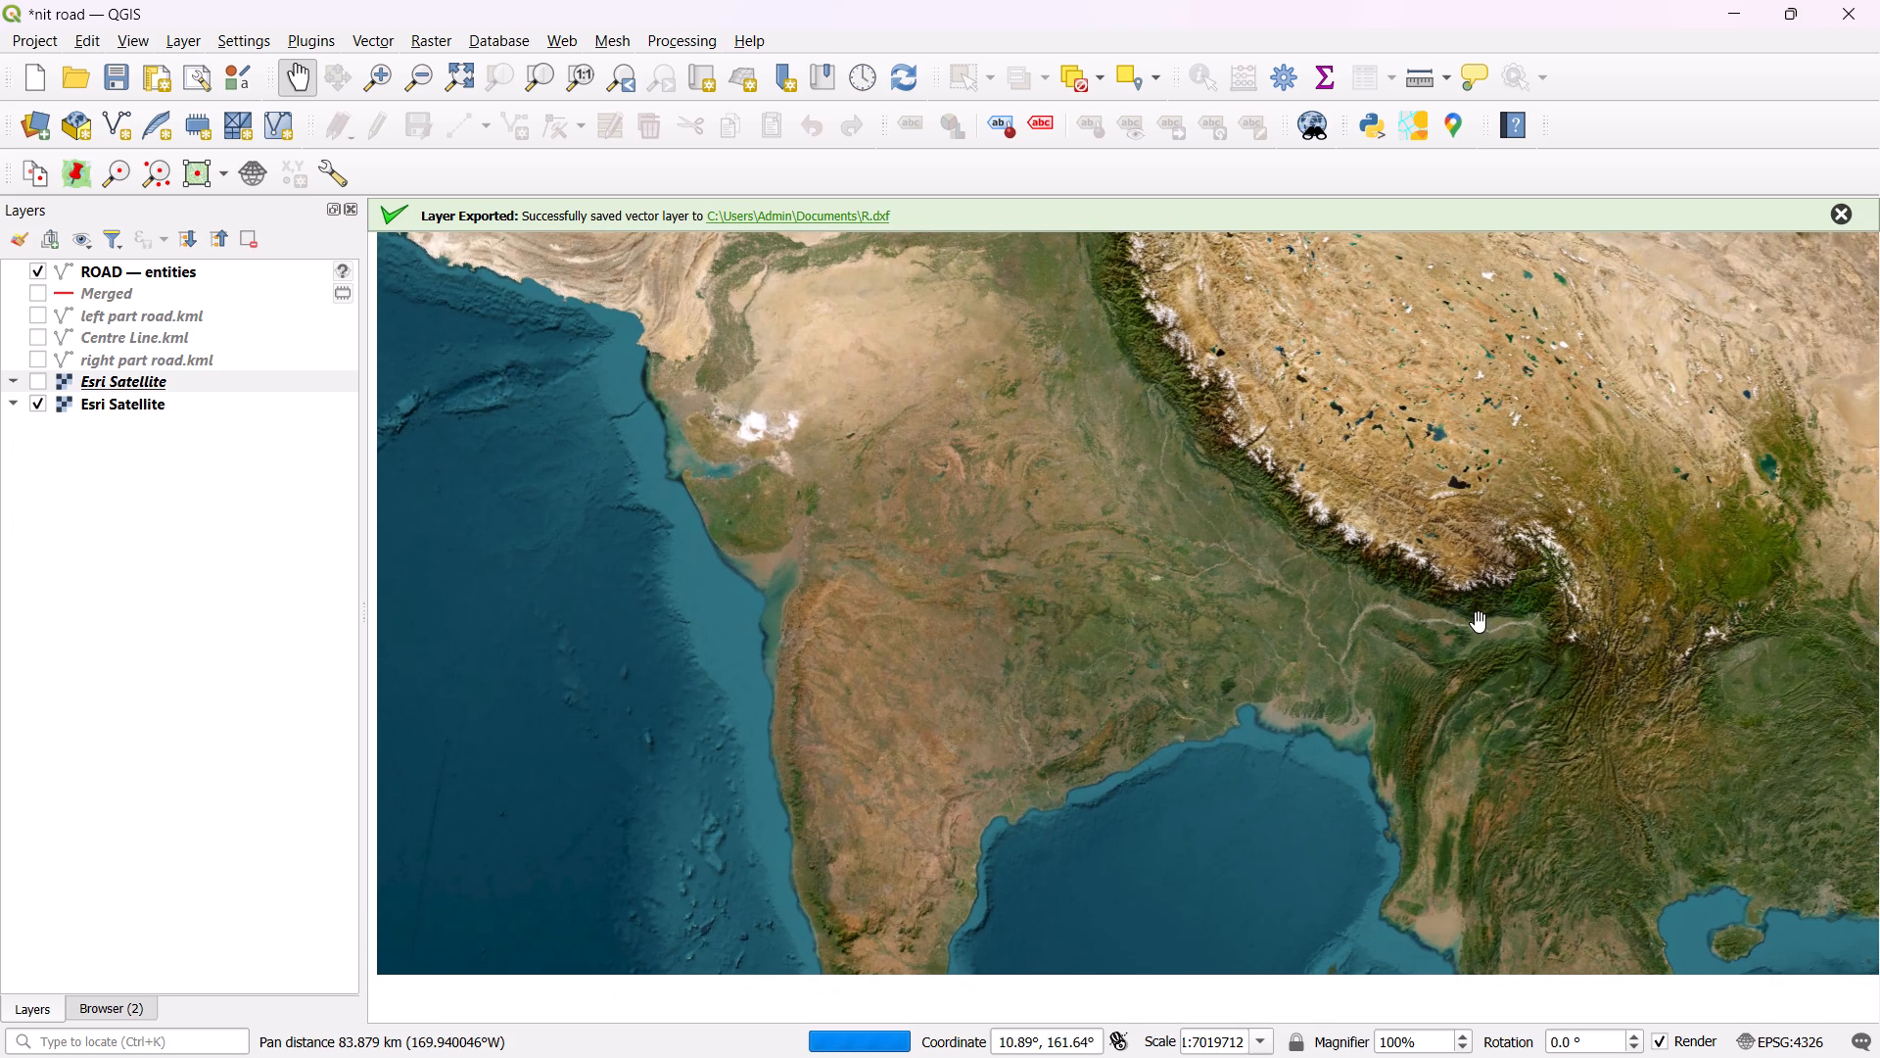
scroll(1479, 623, "up", 1)
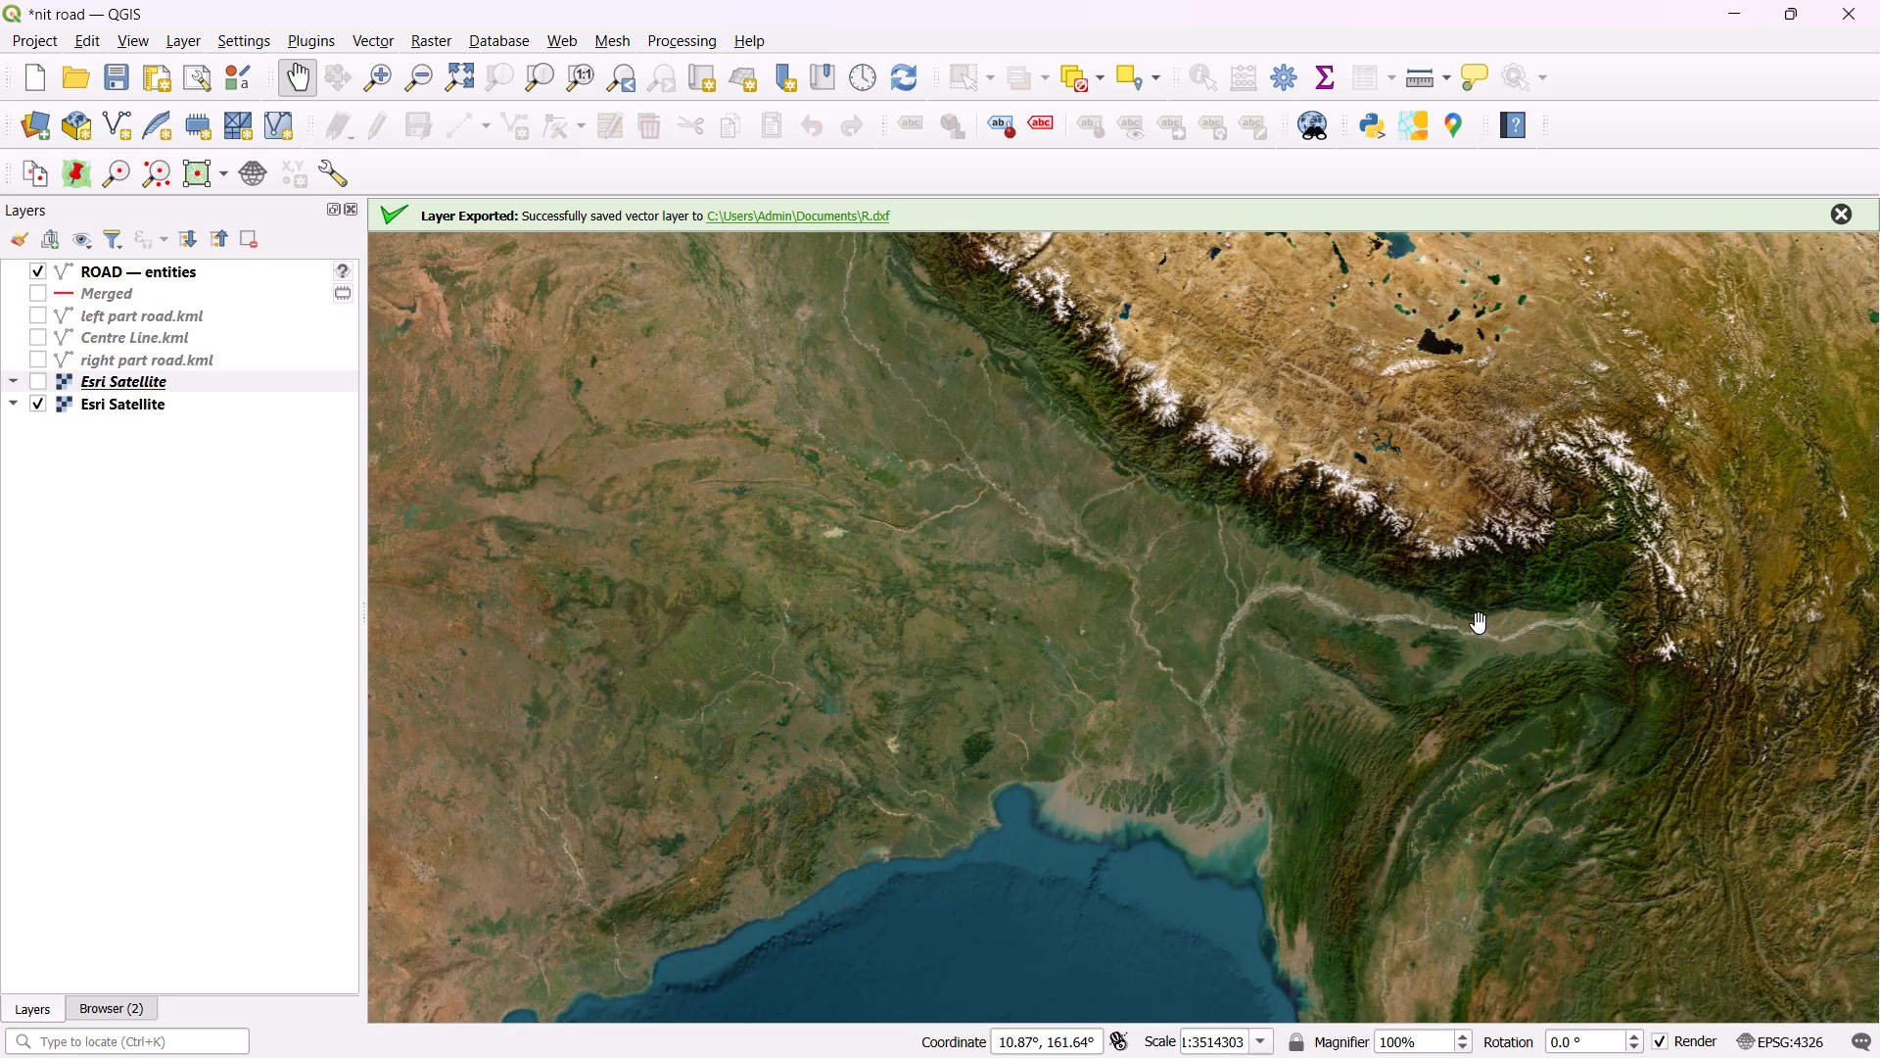
scroll(1479, 623, "up", 1)
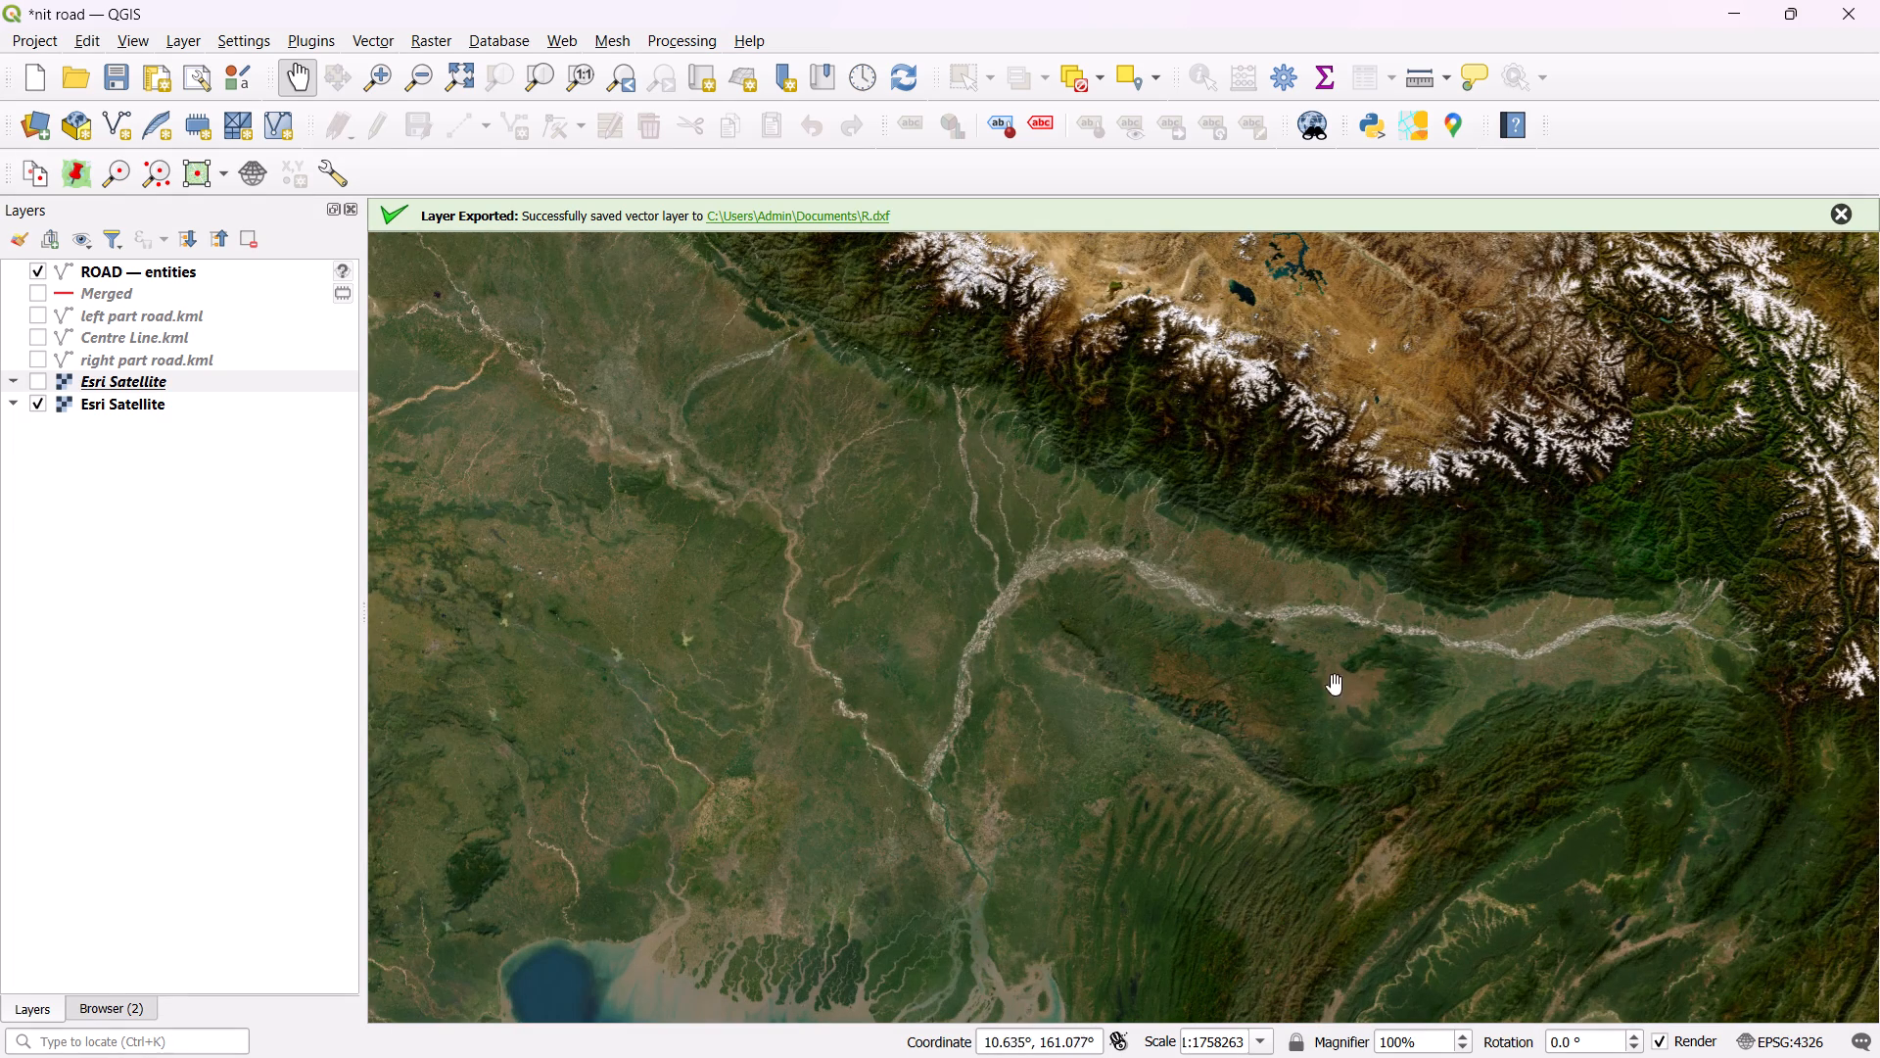
left_click_drag(1332, 672, 1373, 603)
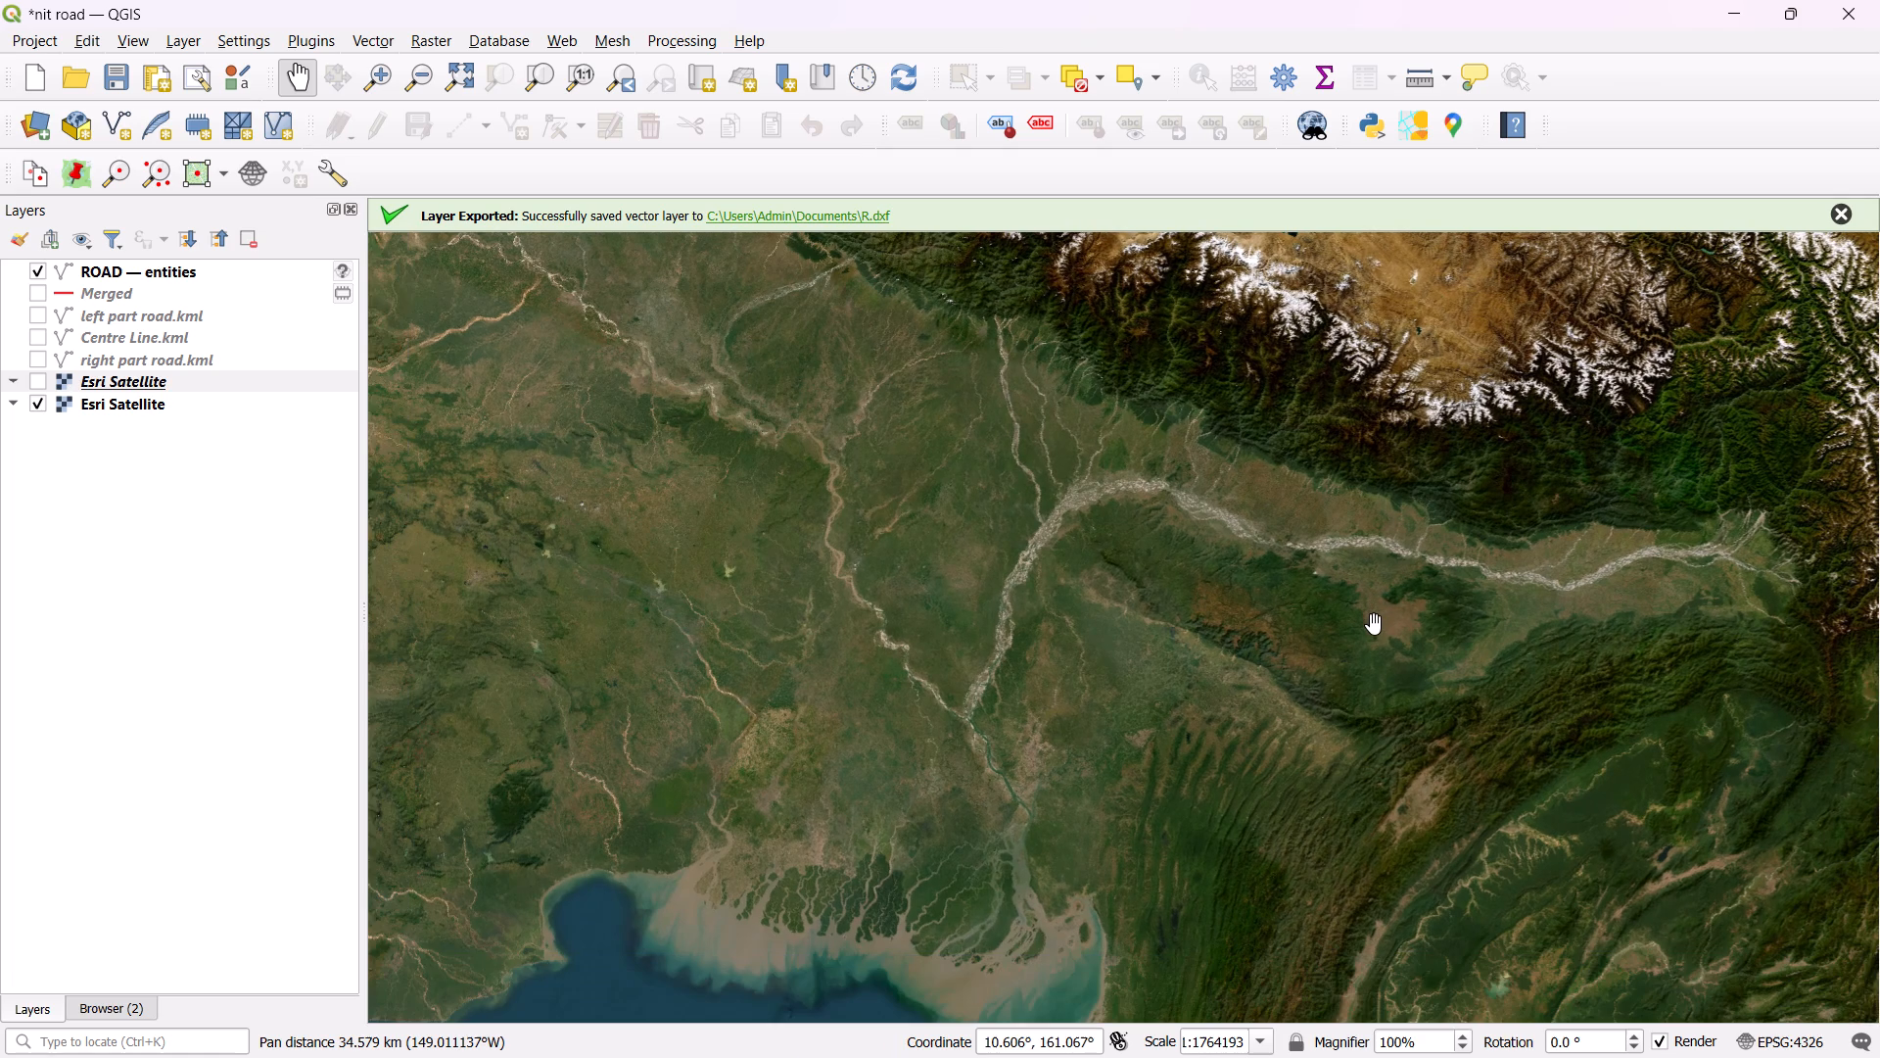
left_click_drag(1567, 645, 1558, 653)
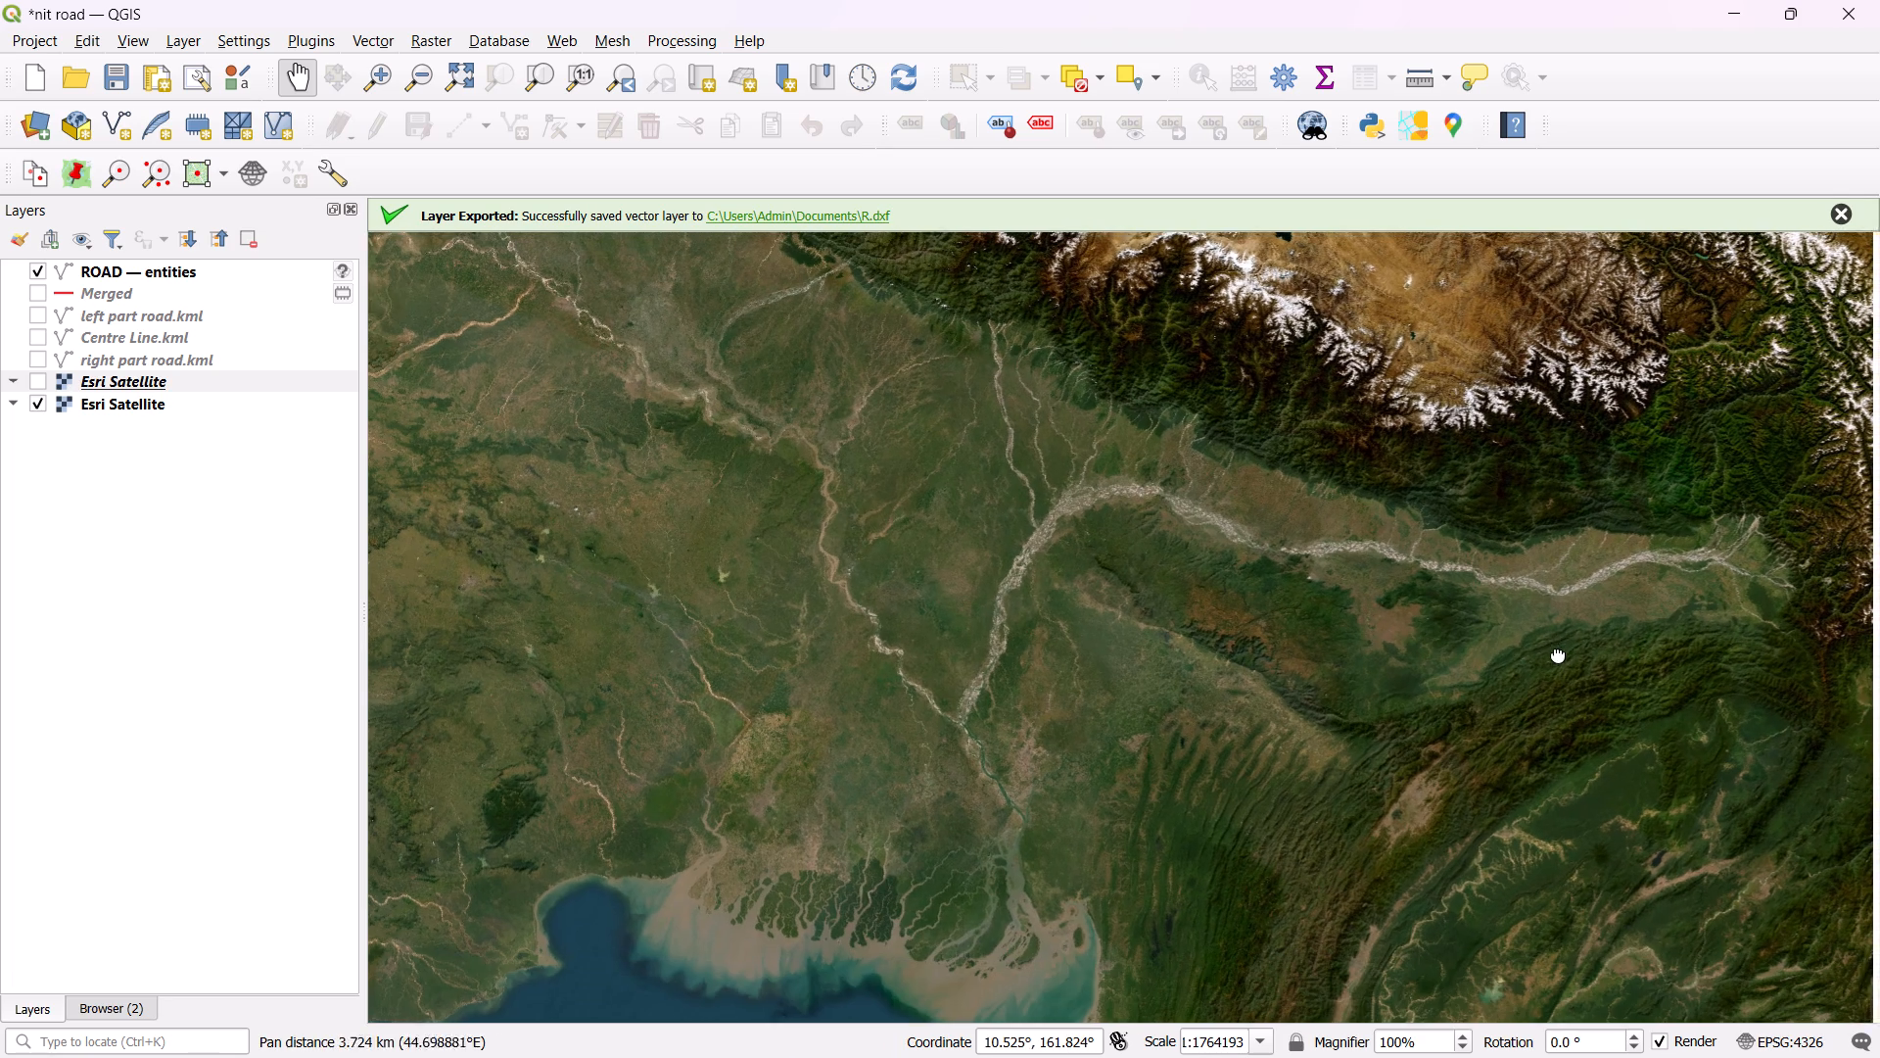
left_click_drag(1558, 653, 1521, 682)
scroll(1439, 667, "up", 2)
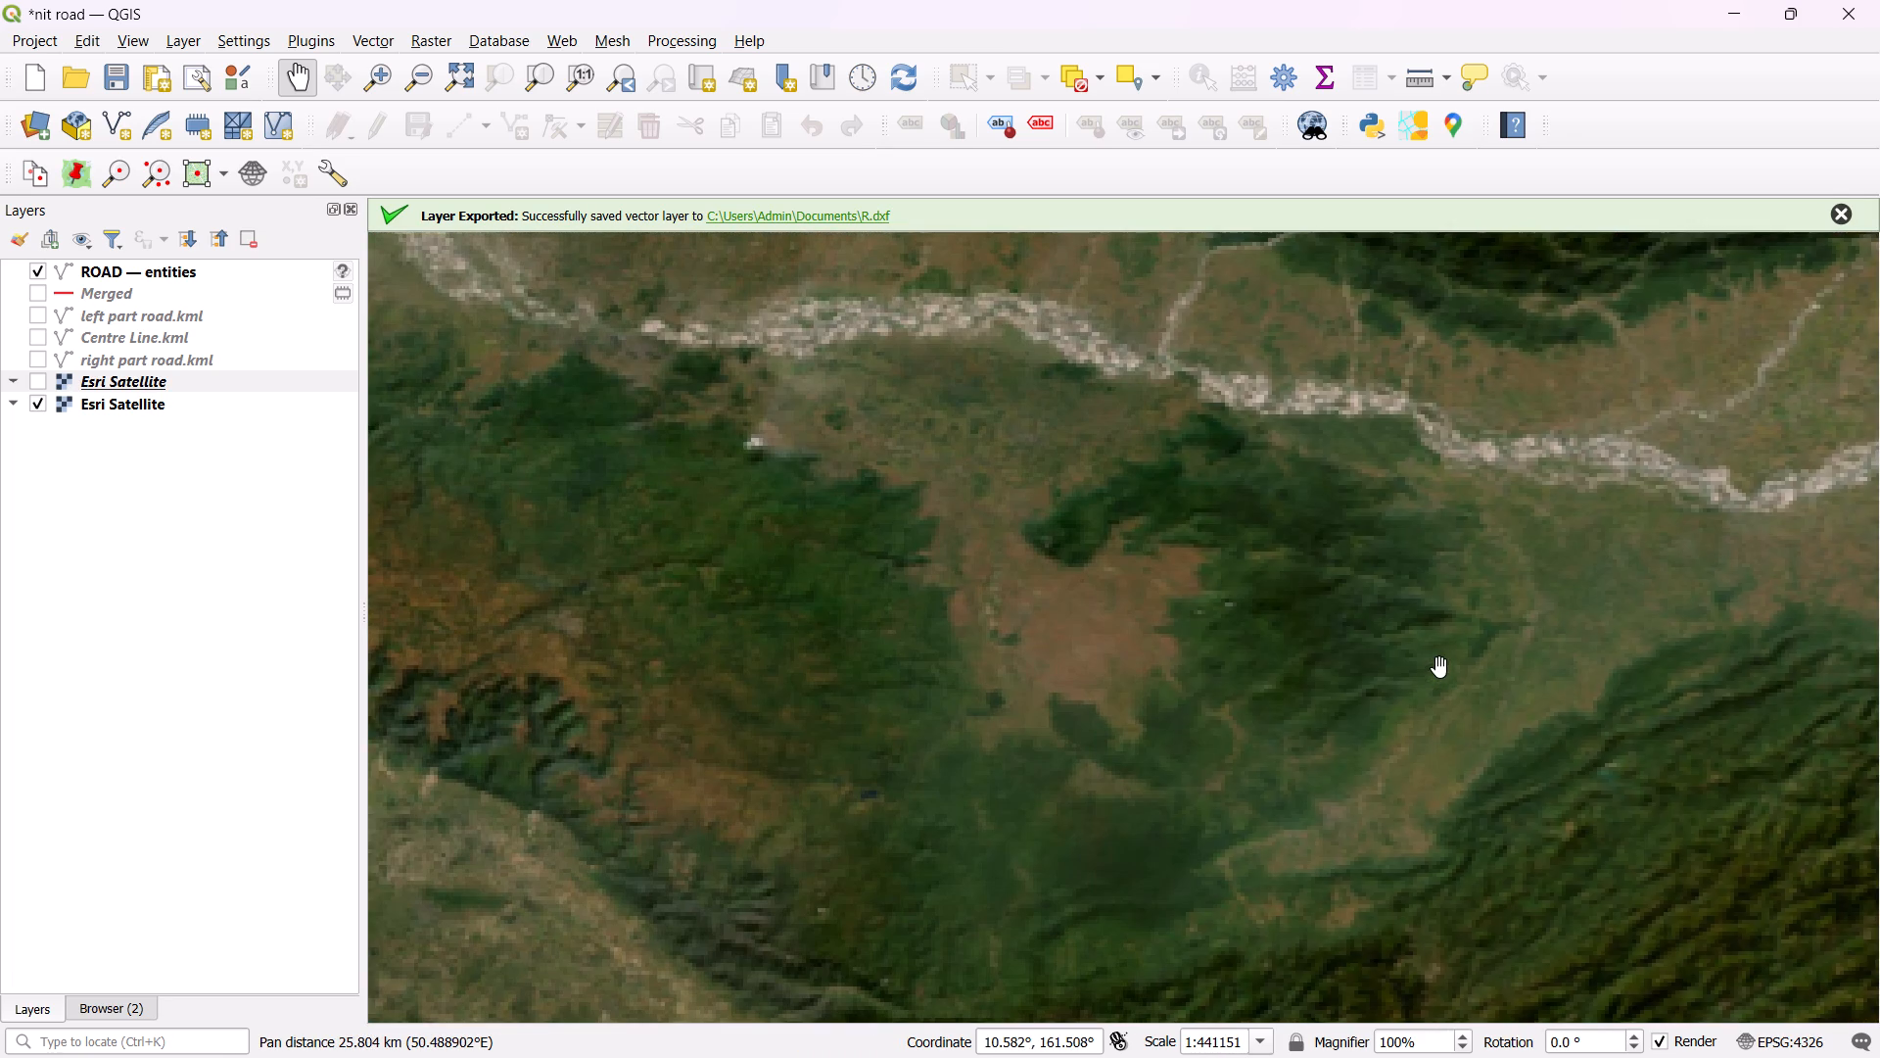
left_click_drag(1198, 675, 1249, 710)
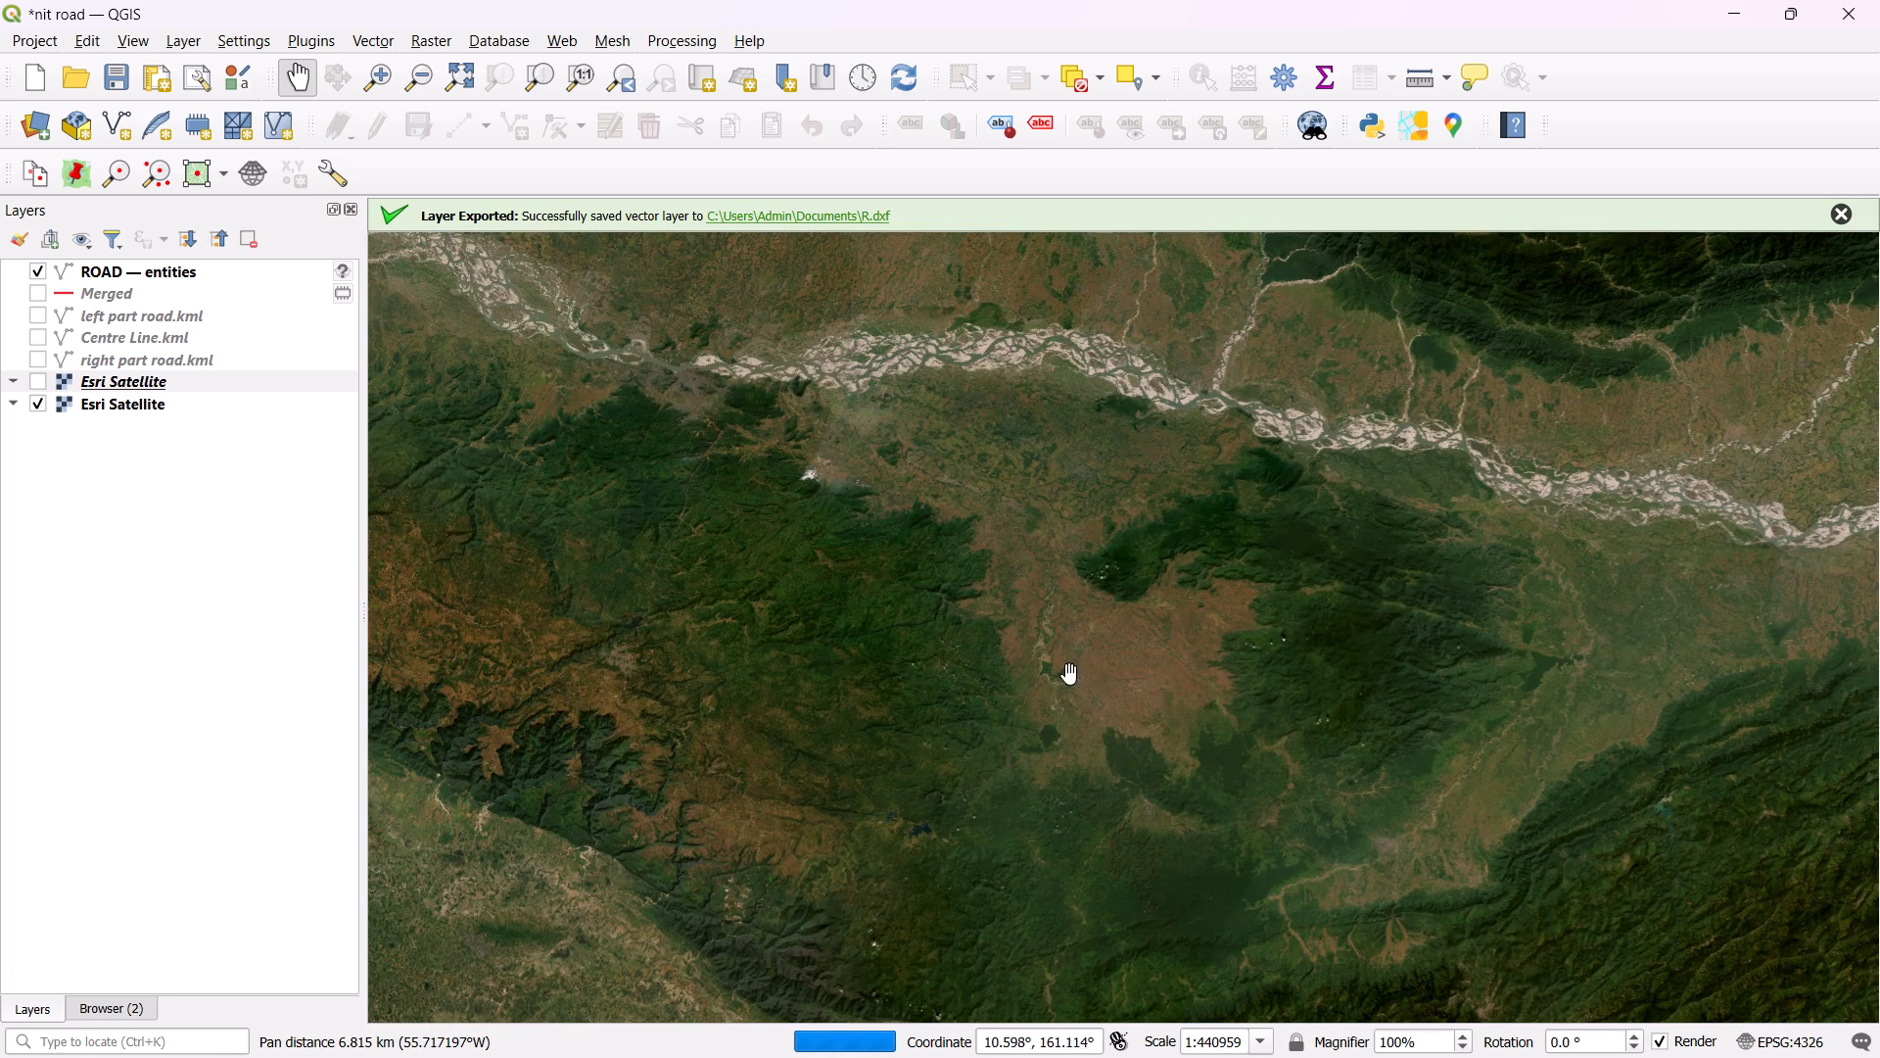
left_click_drag(1058, 652, 1153, 732)
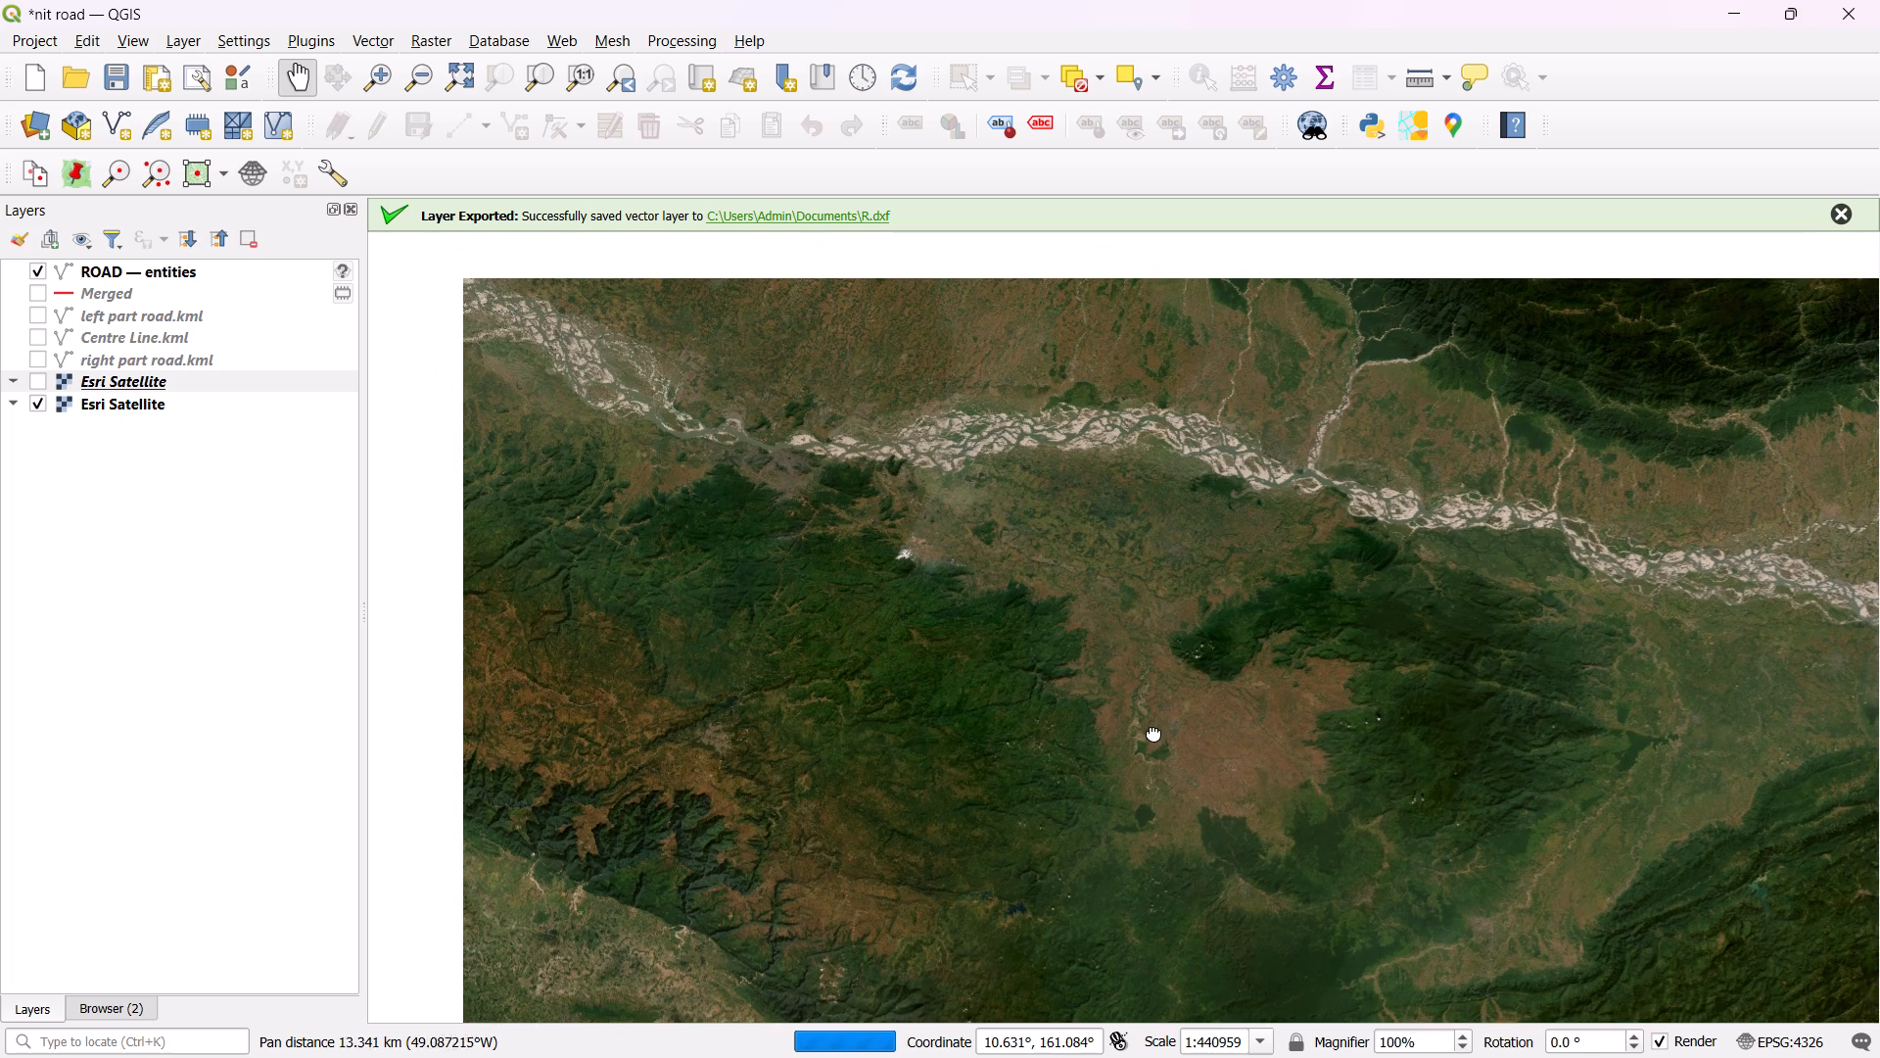
left_click_drag(1153, 732, 1152, 696)
left_click_drag(1137, 671, 1258, 633)
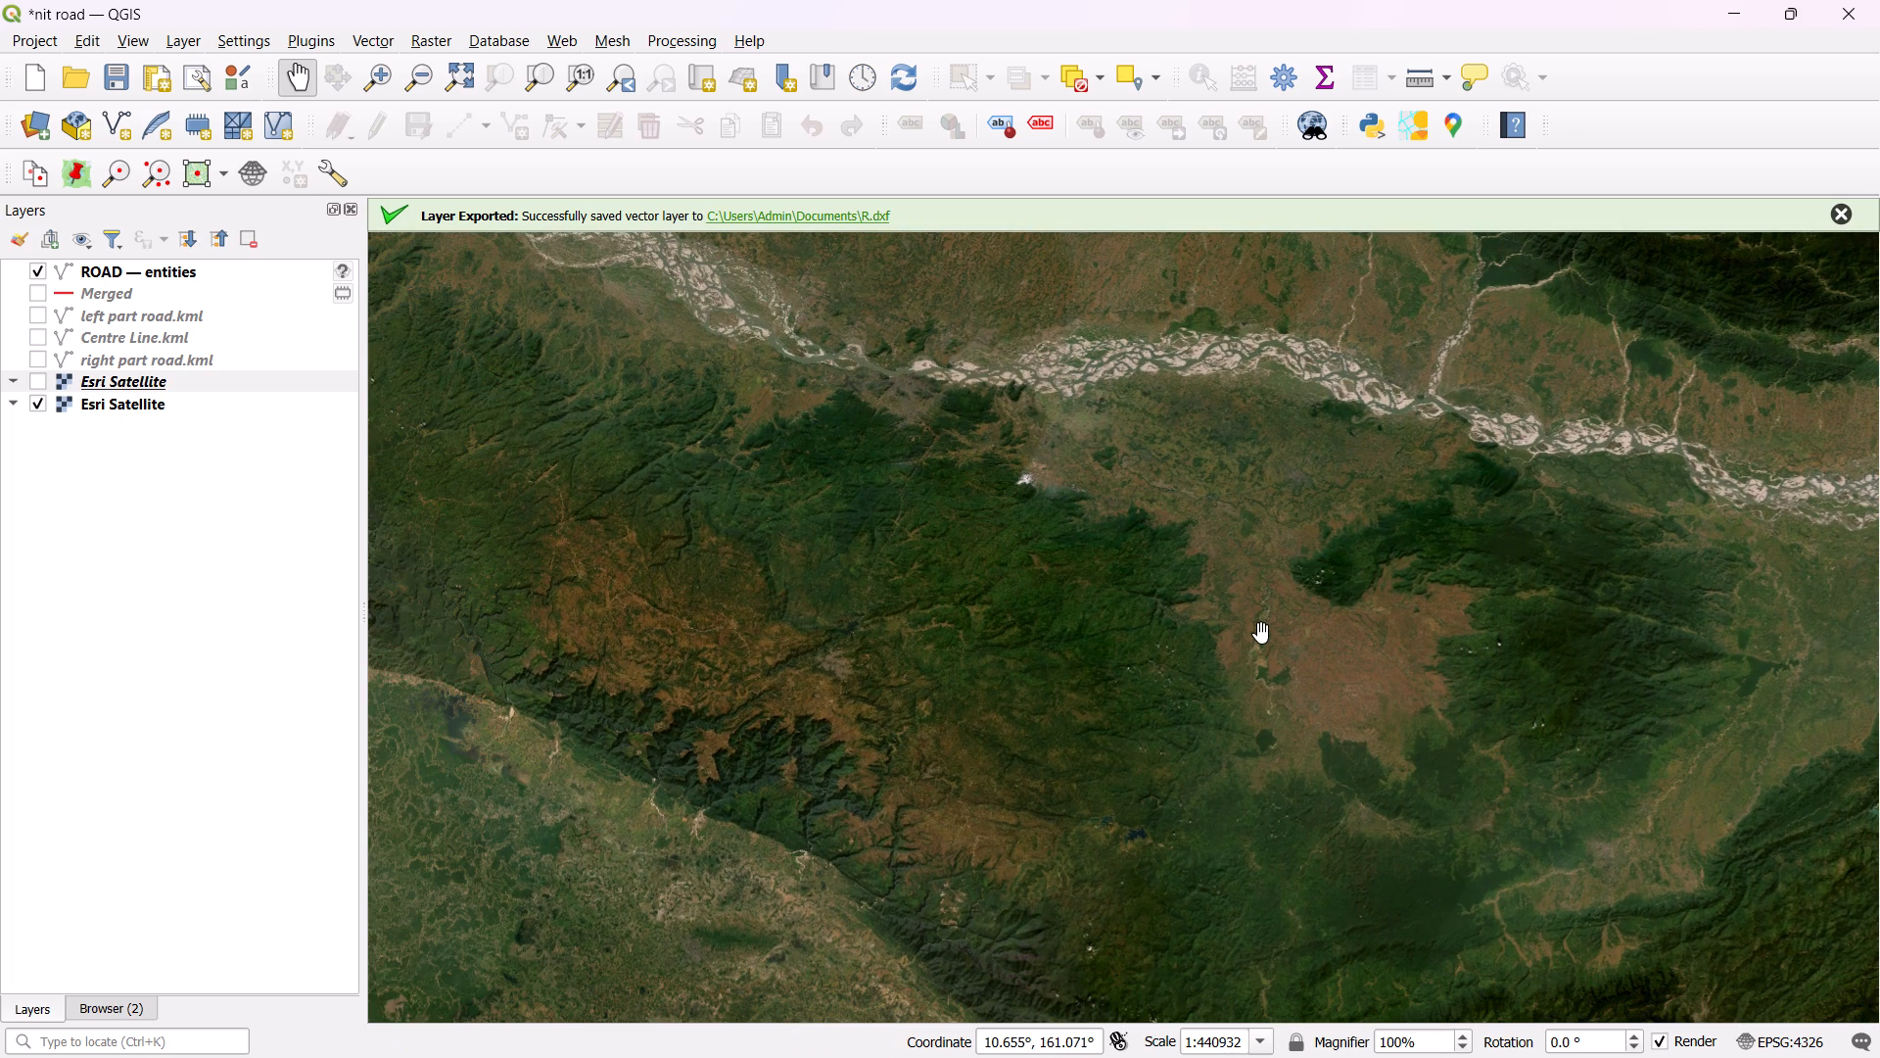
left_click_drag(1253, 629, 1004, 544)
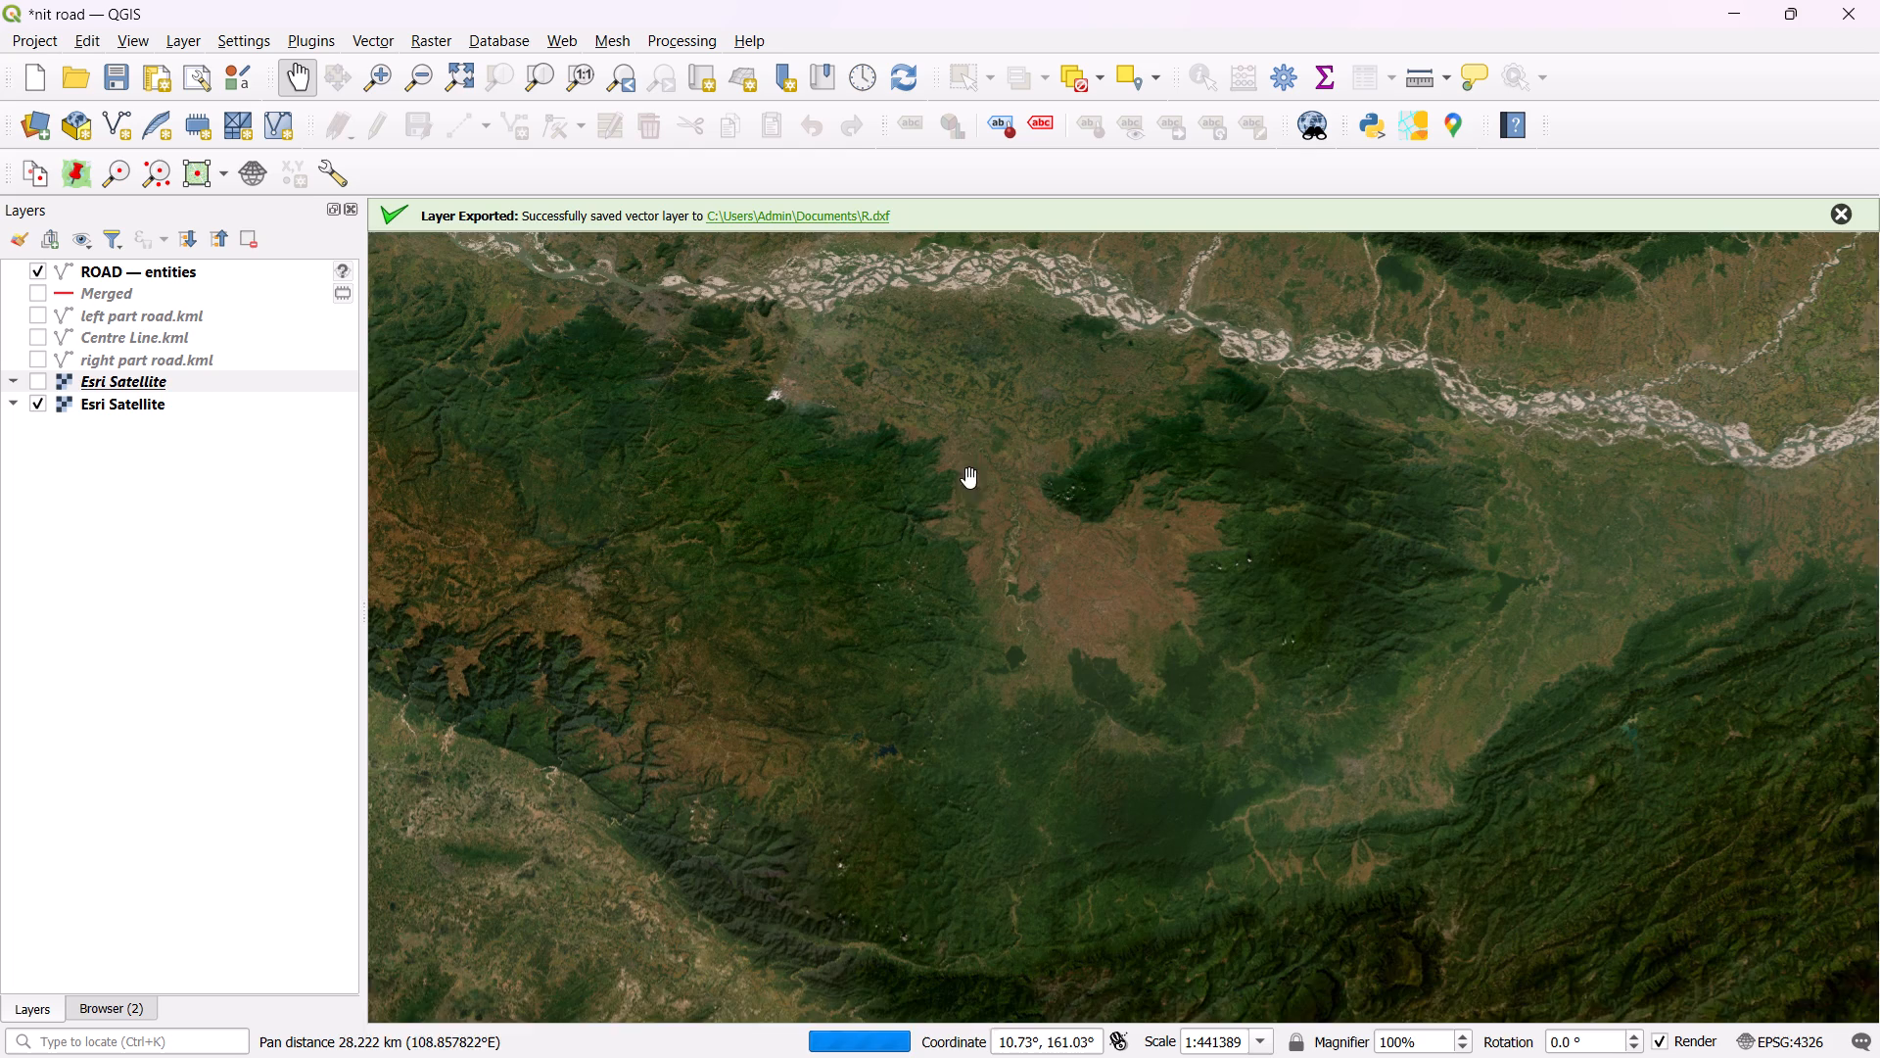
left_click_drag(970, 493, 1012, 607)
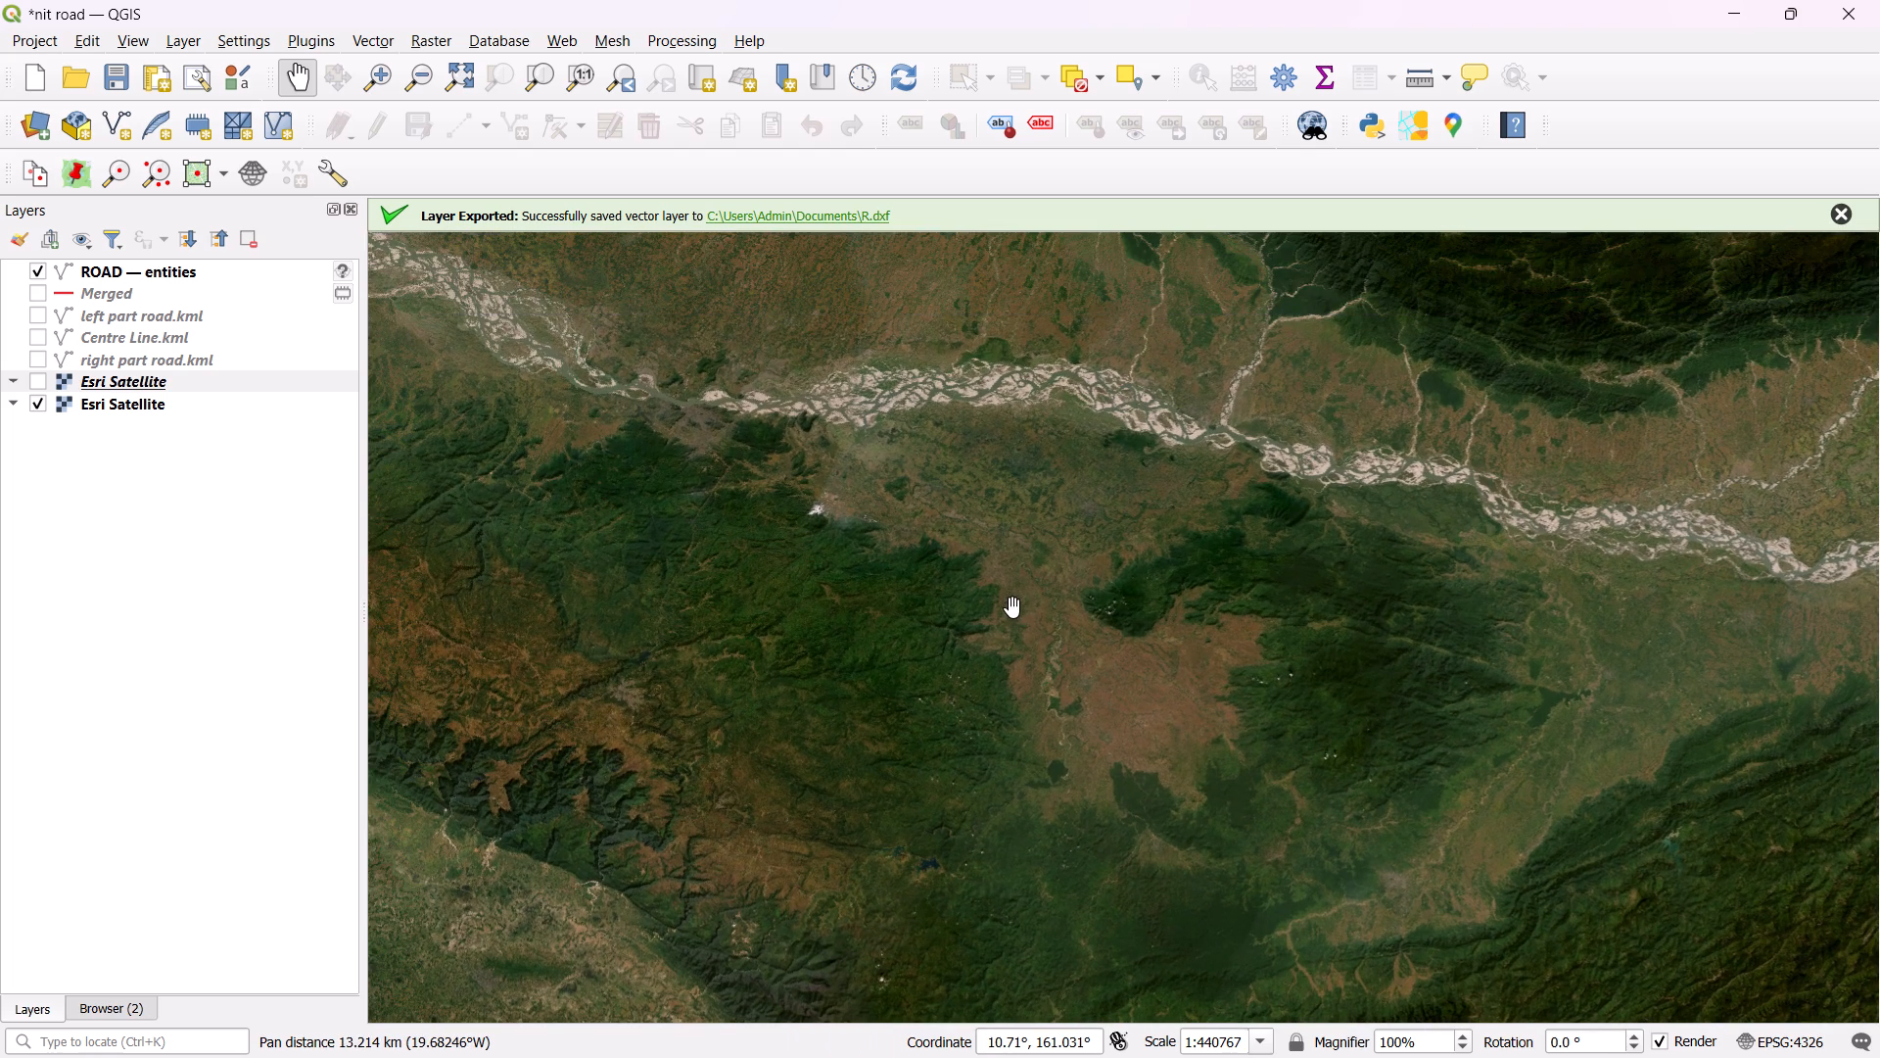
scroll(1012, 599, "up", 2)
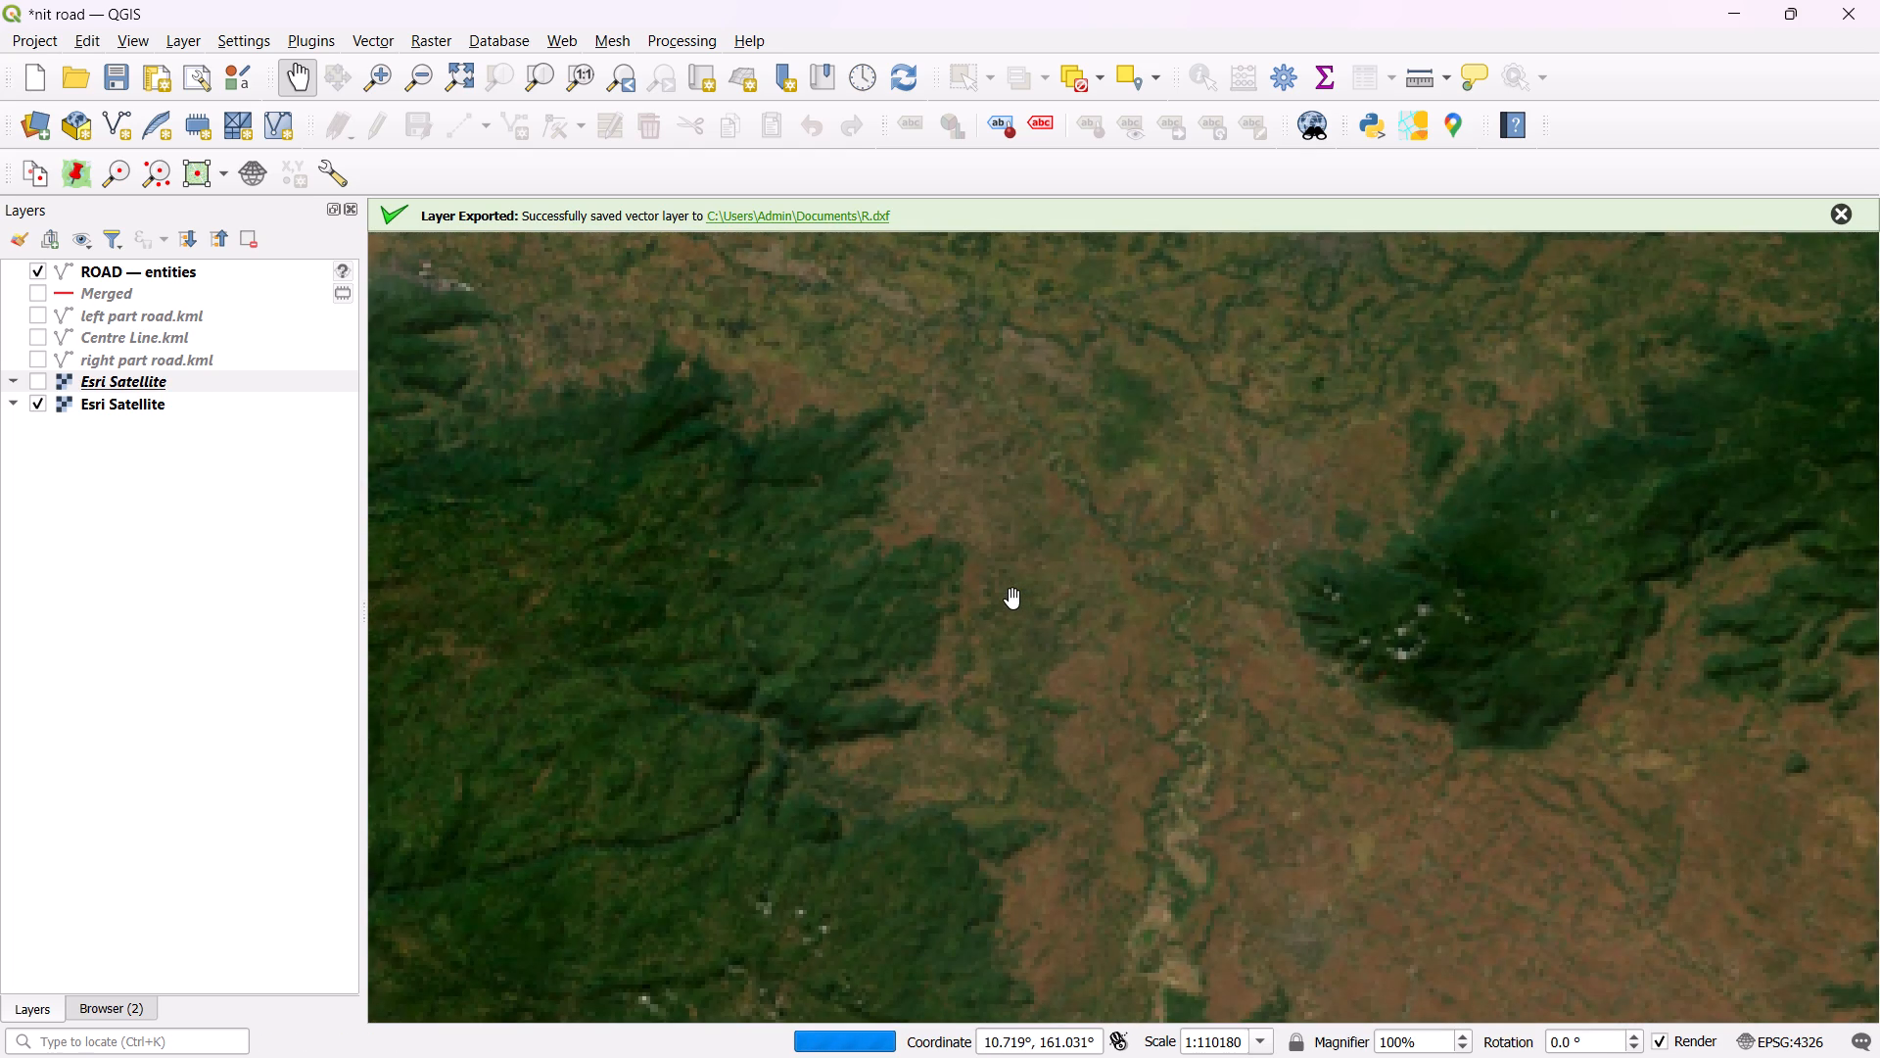
scroll(1012, 599, "up", 2)
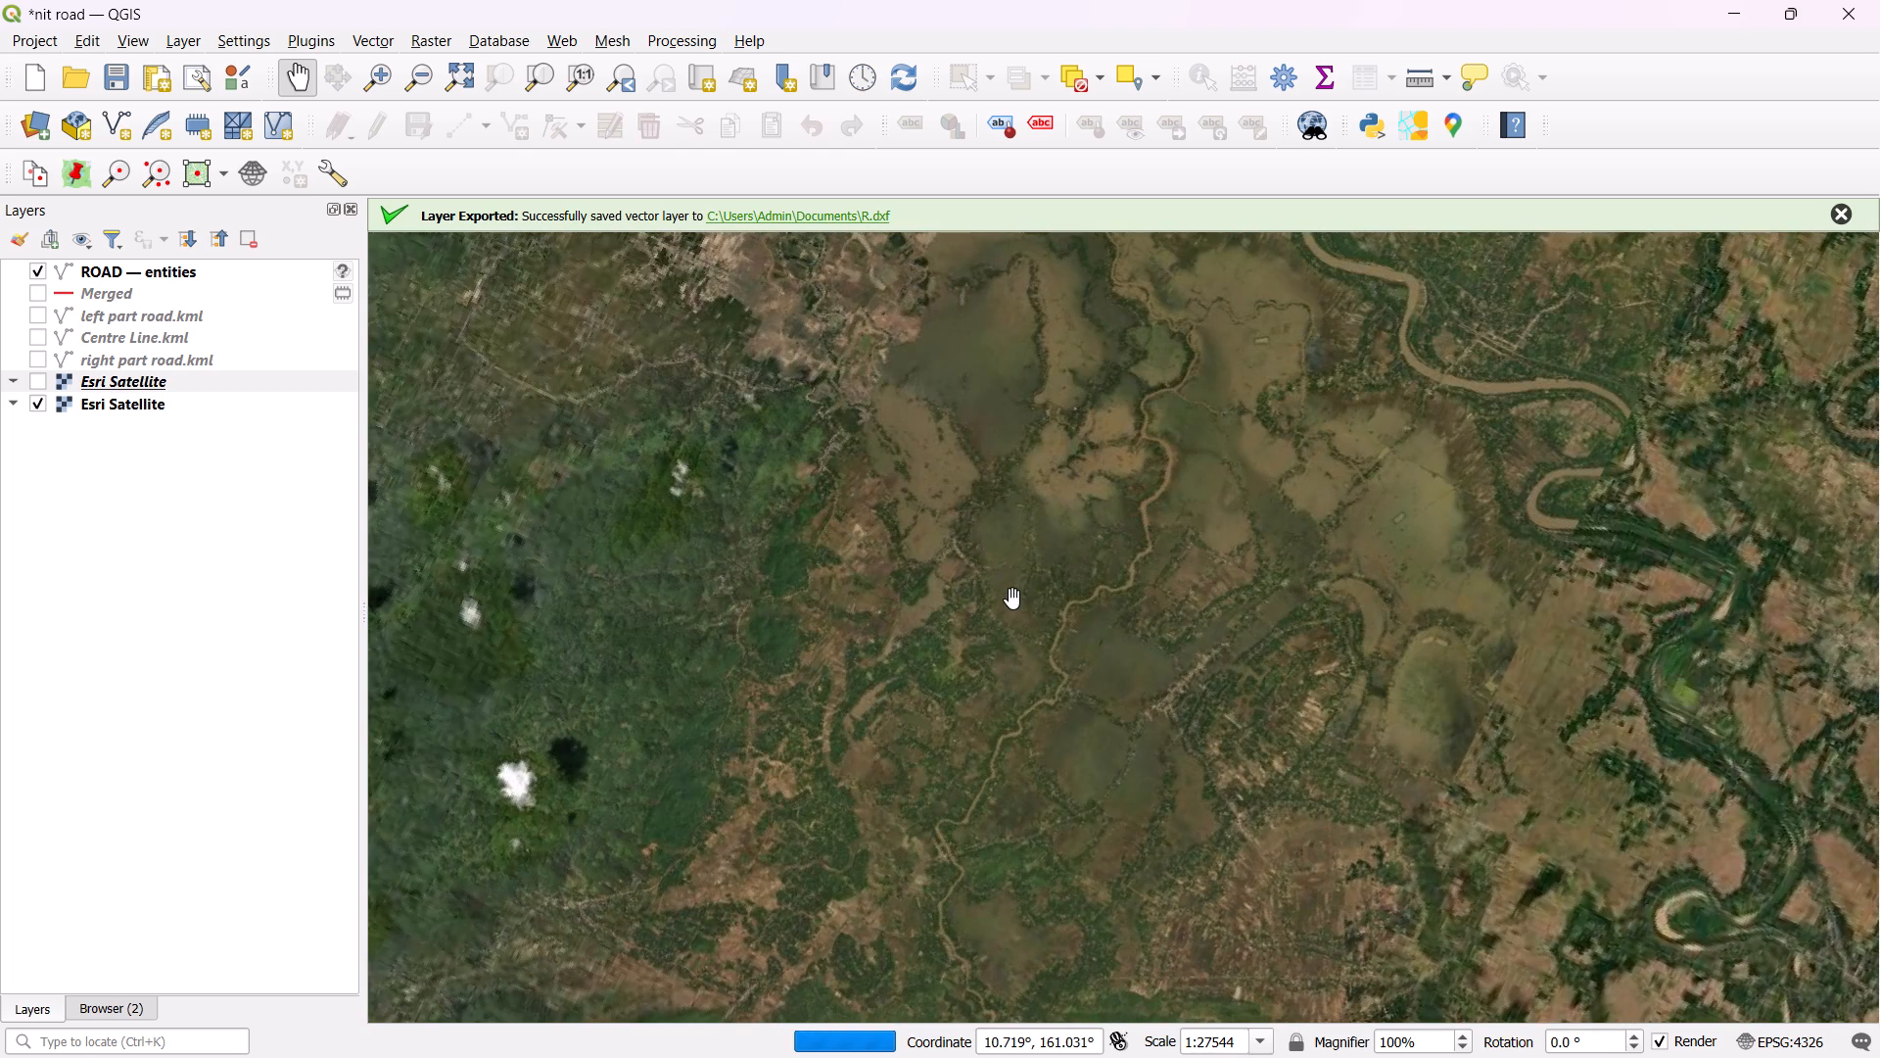
scroll(1101, 571, "up", 1)
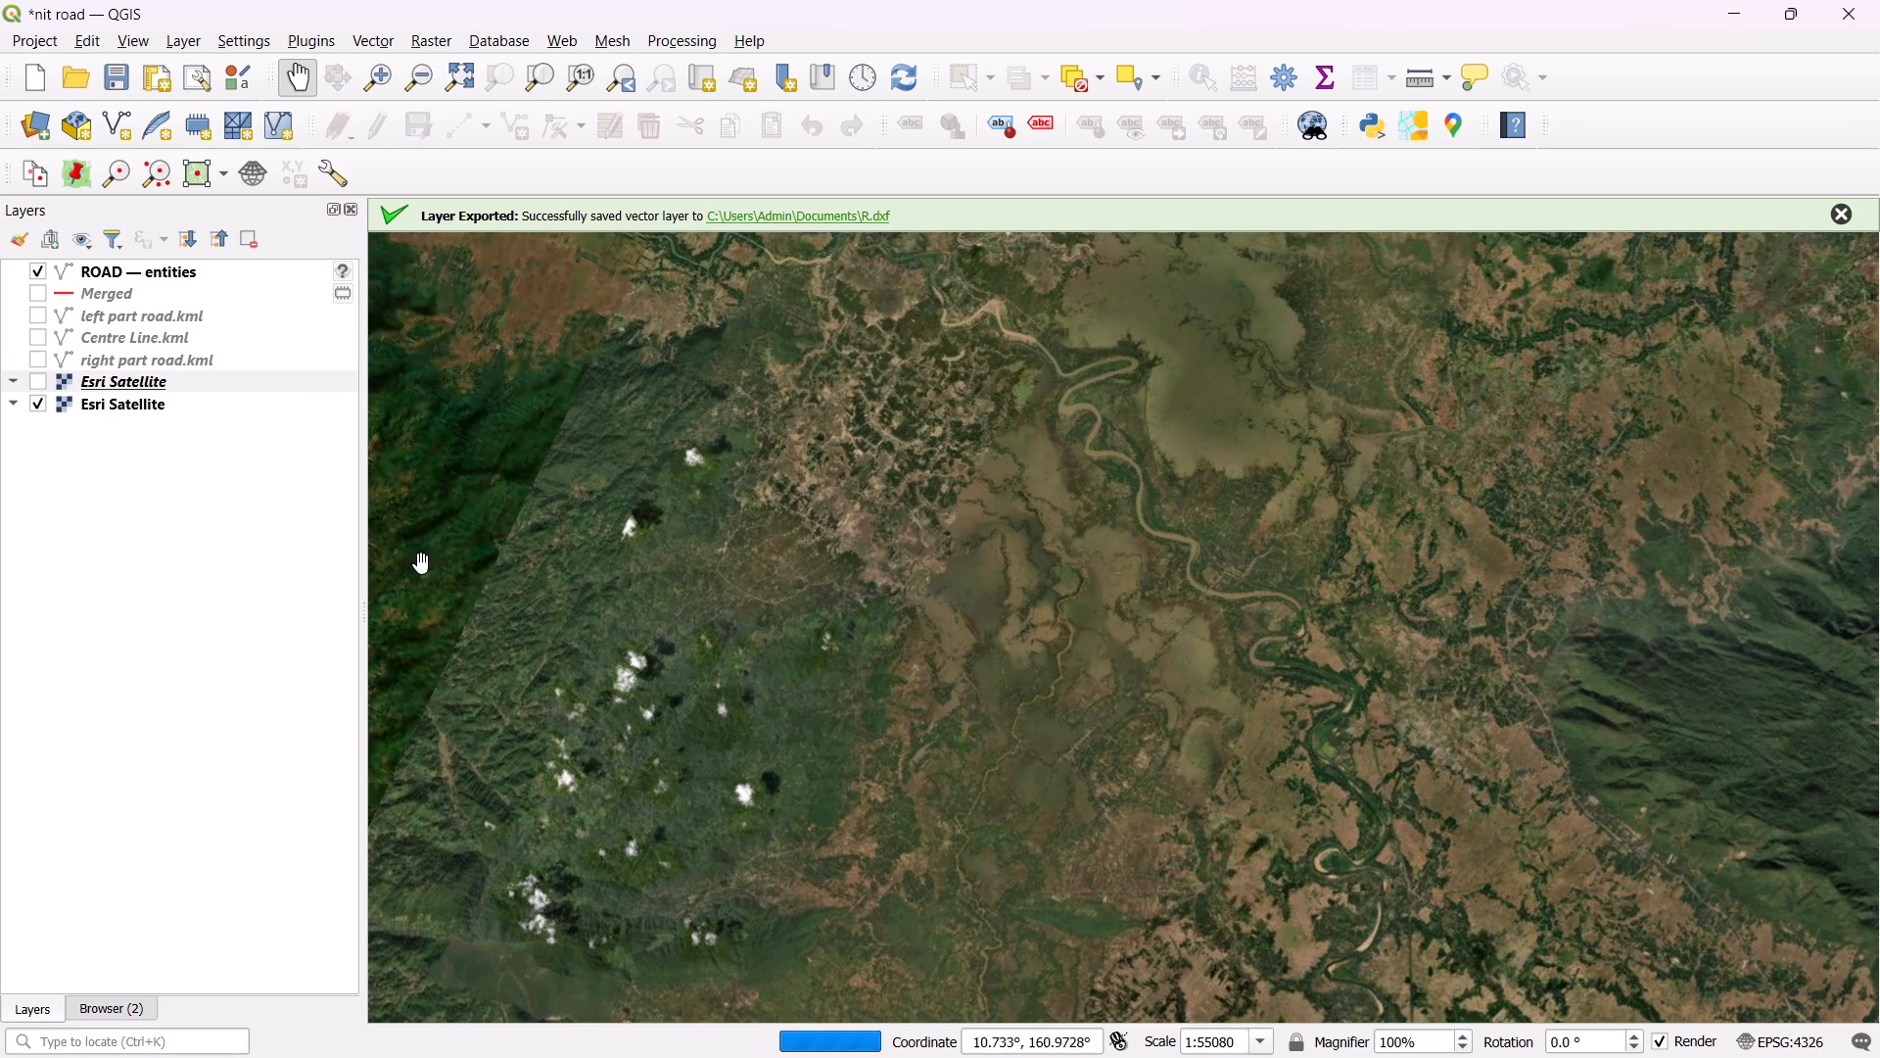
Set the layer CRS of the hidden Esri Satellite layer to EPSG:32646.
right_click(55, 383)
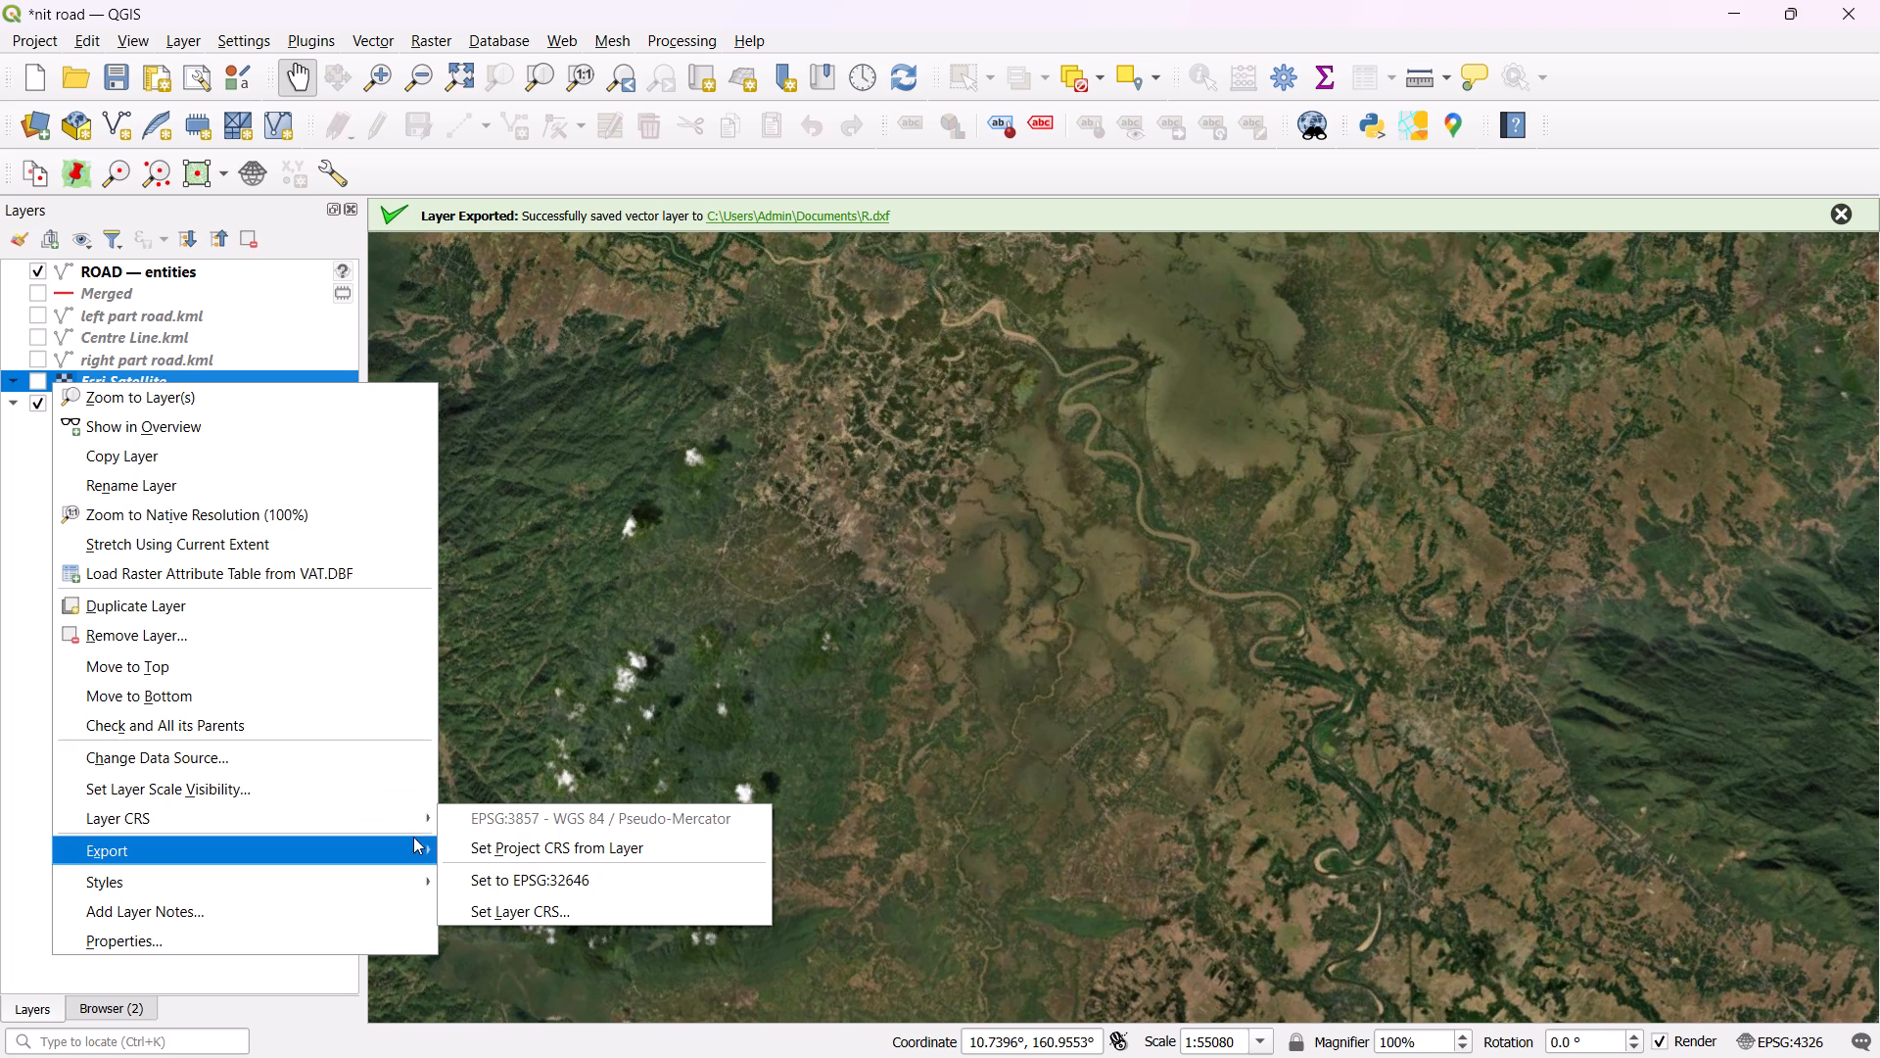
left_click(492, 884)
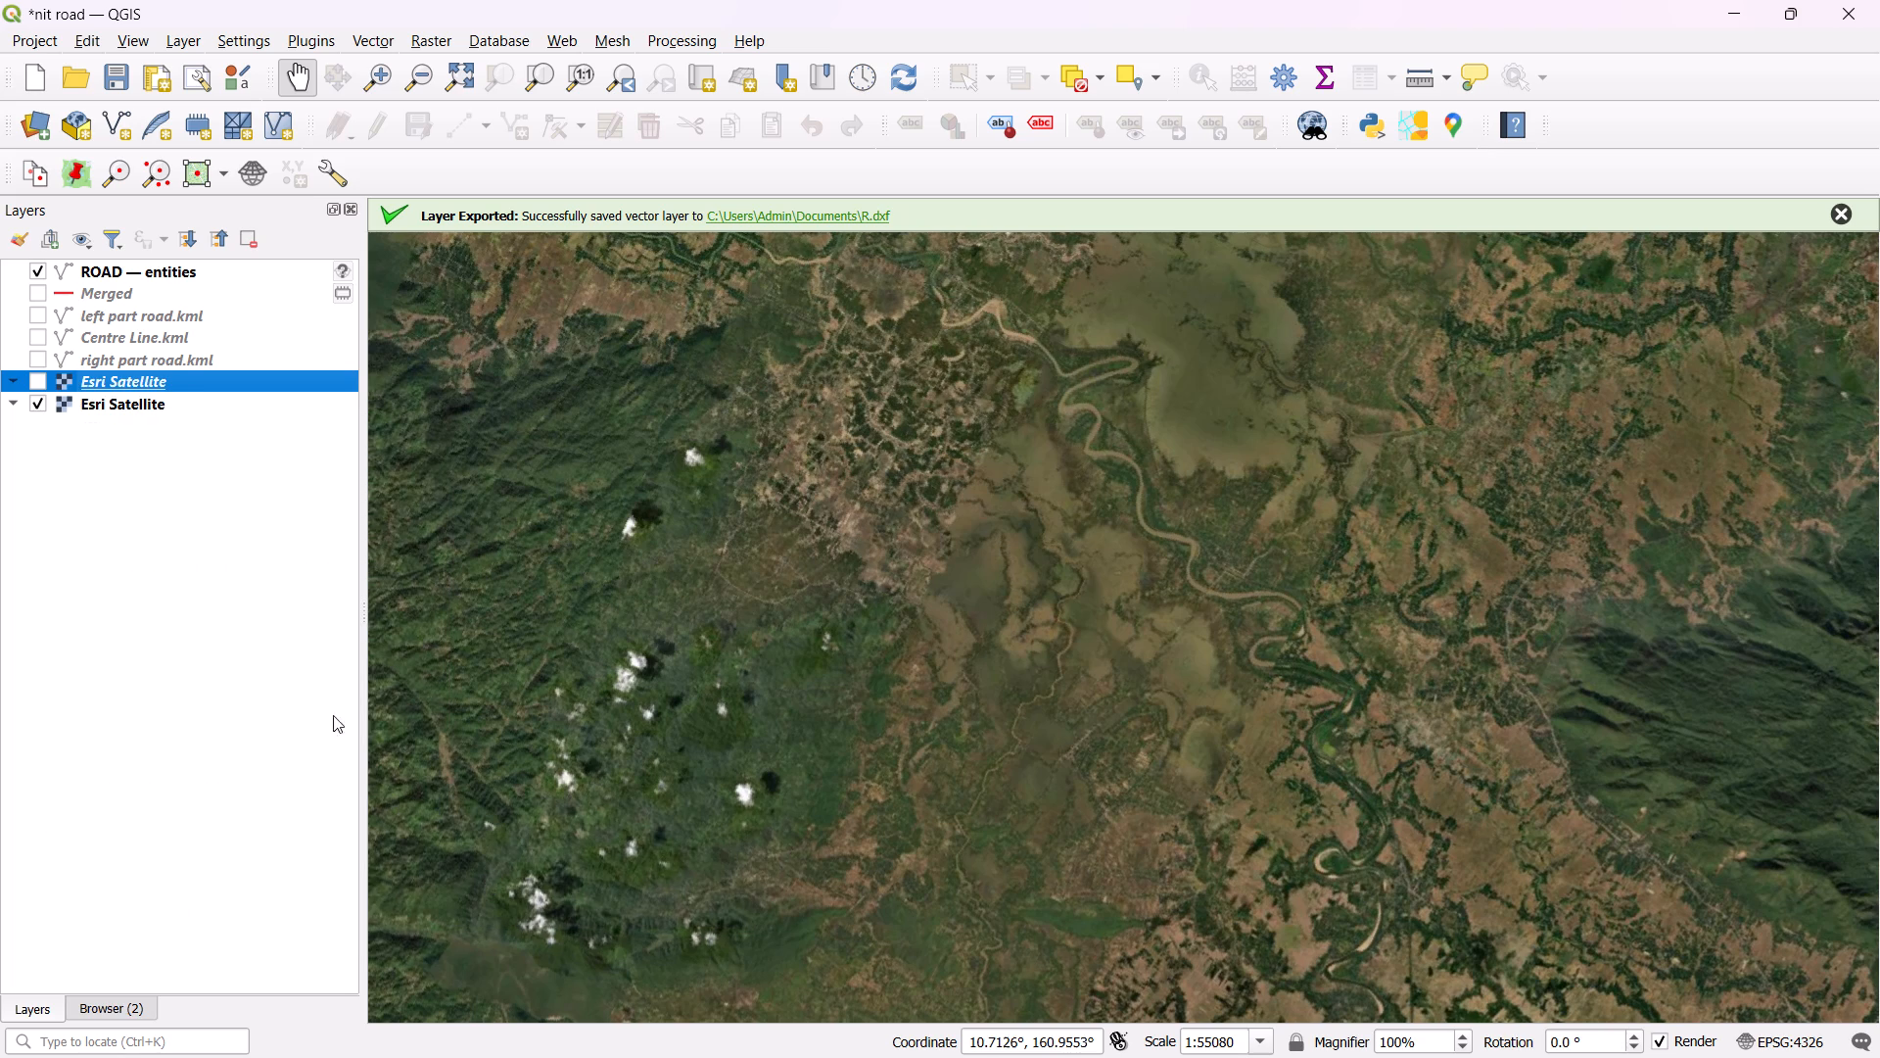
Open the layer CRS selection for the visible Esri Satellite layer.
left_click(79, 403)
right_click(79, 403)
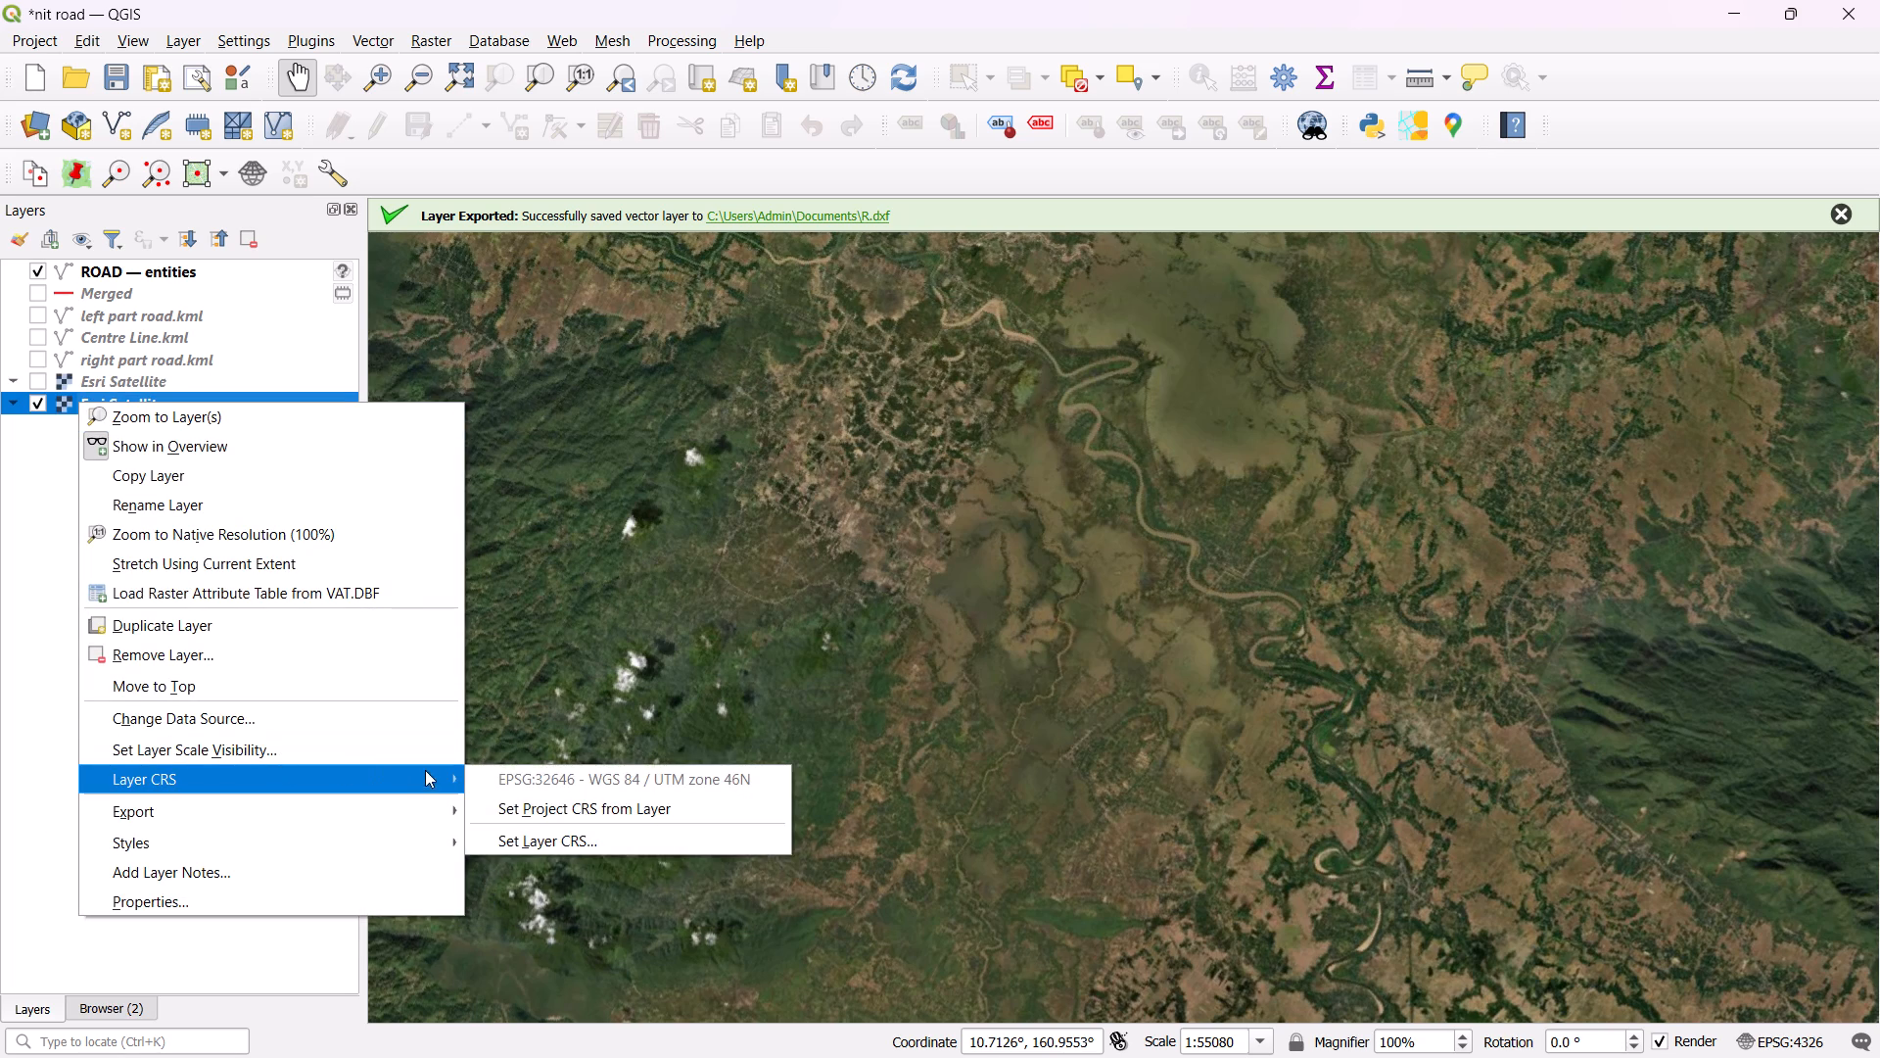
left_click(546, 841)
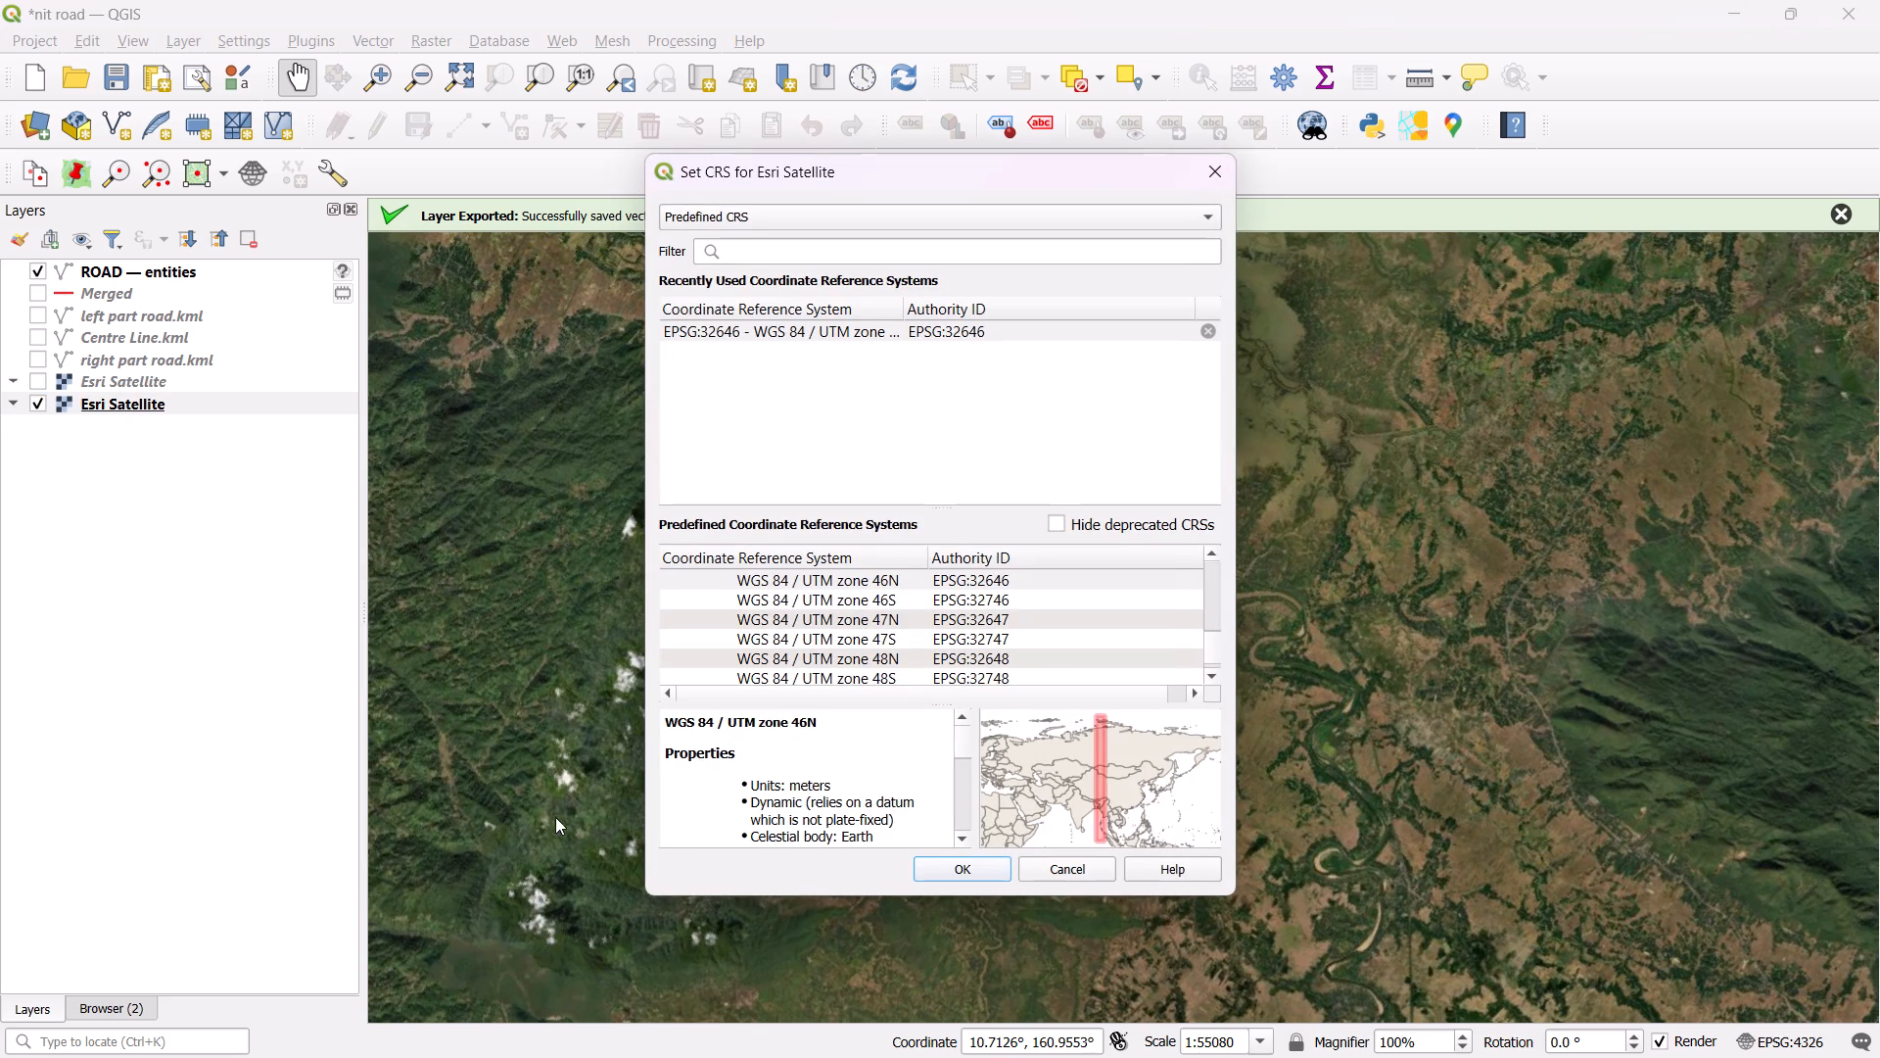
Remove the visible, lowest-listed Esri Satellite layer from the project, leaving its CRS setting unedited.
left_click(1219, 159)
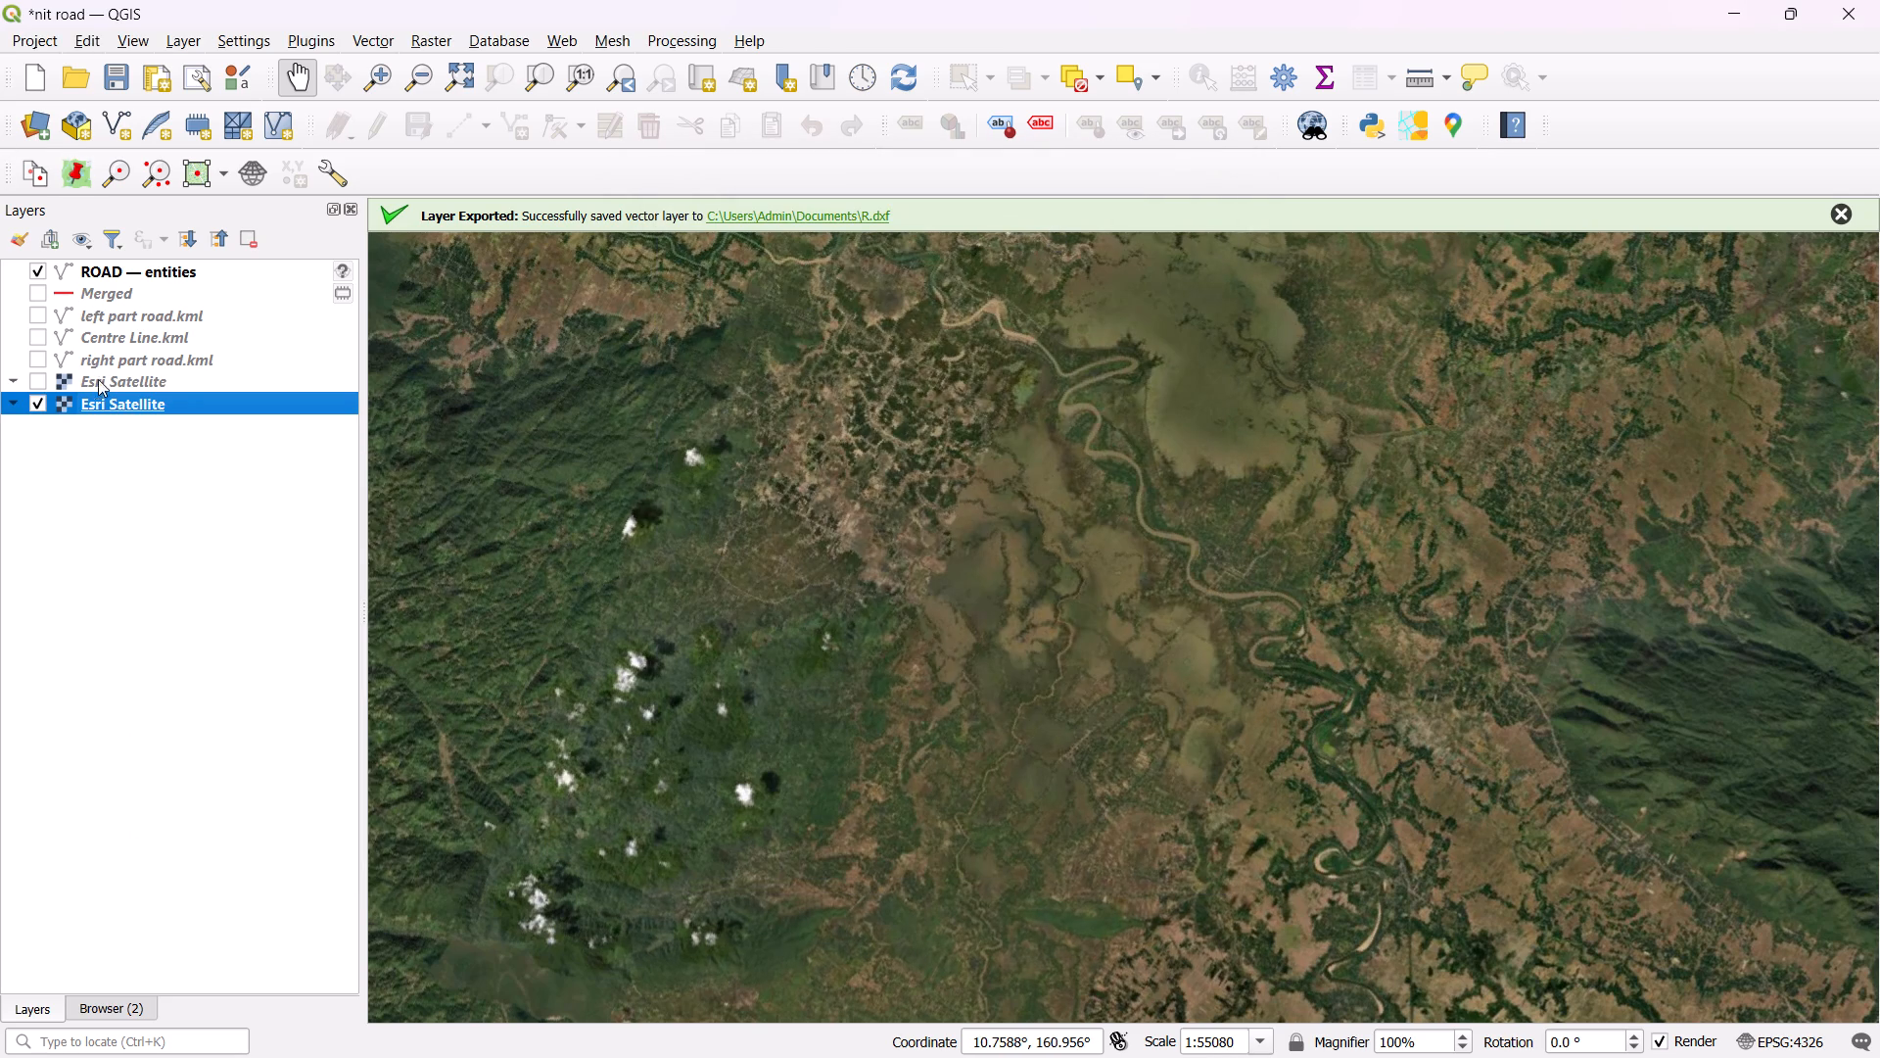
right_click(107, 405)
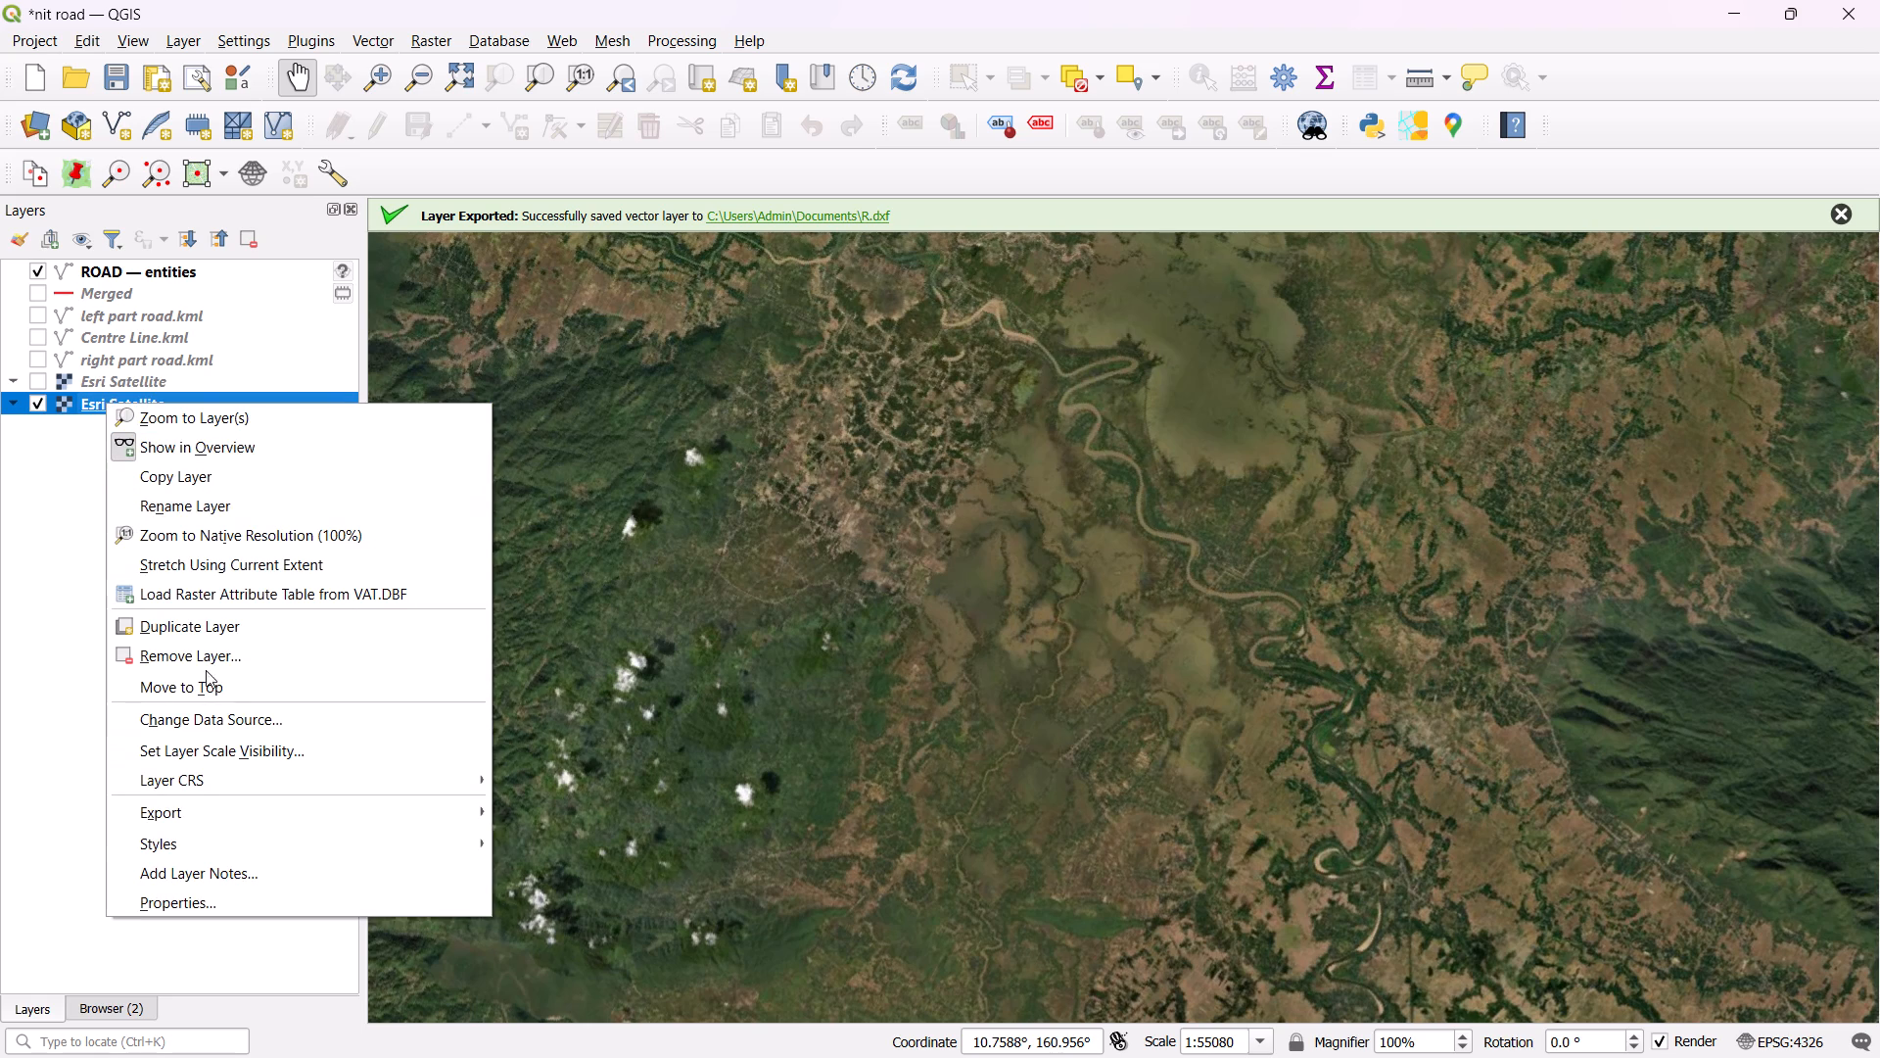
left_click(203, 661)
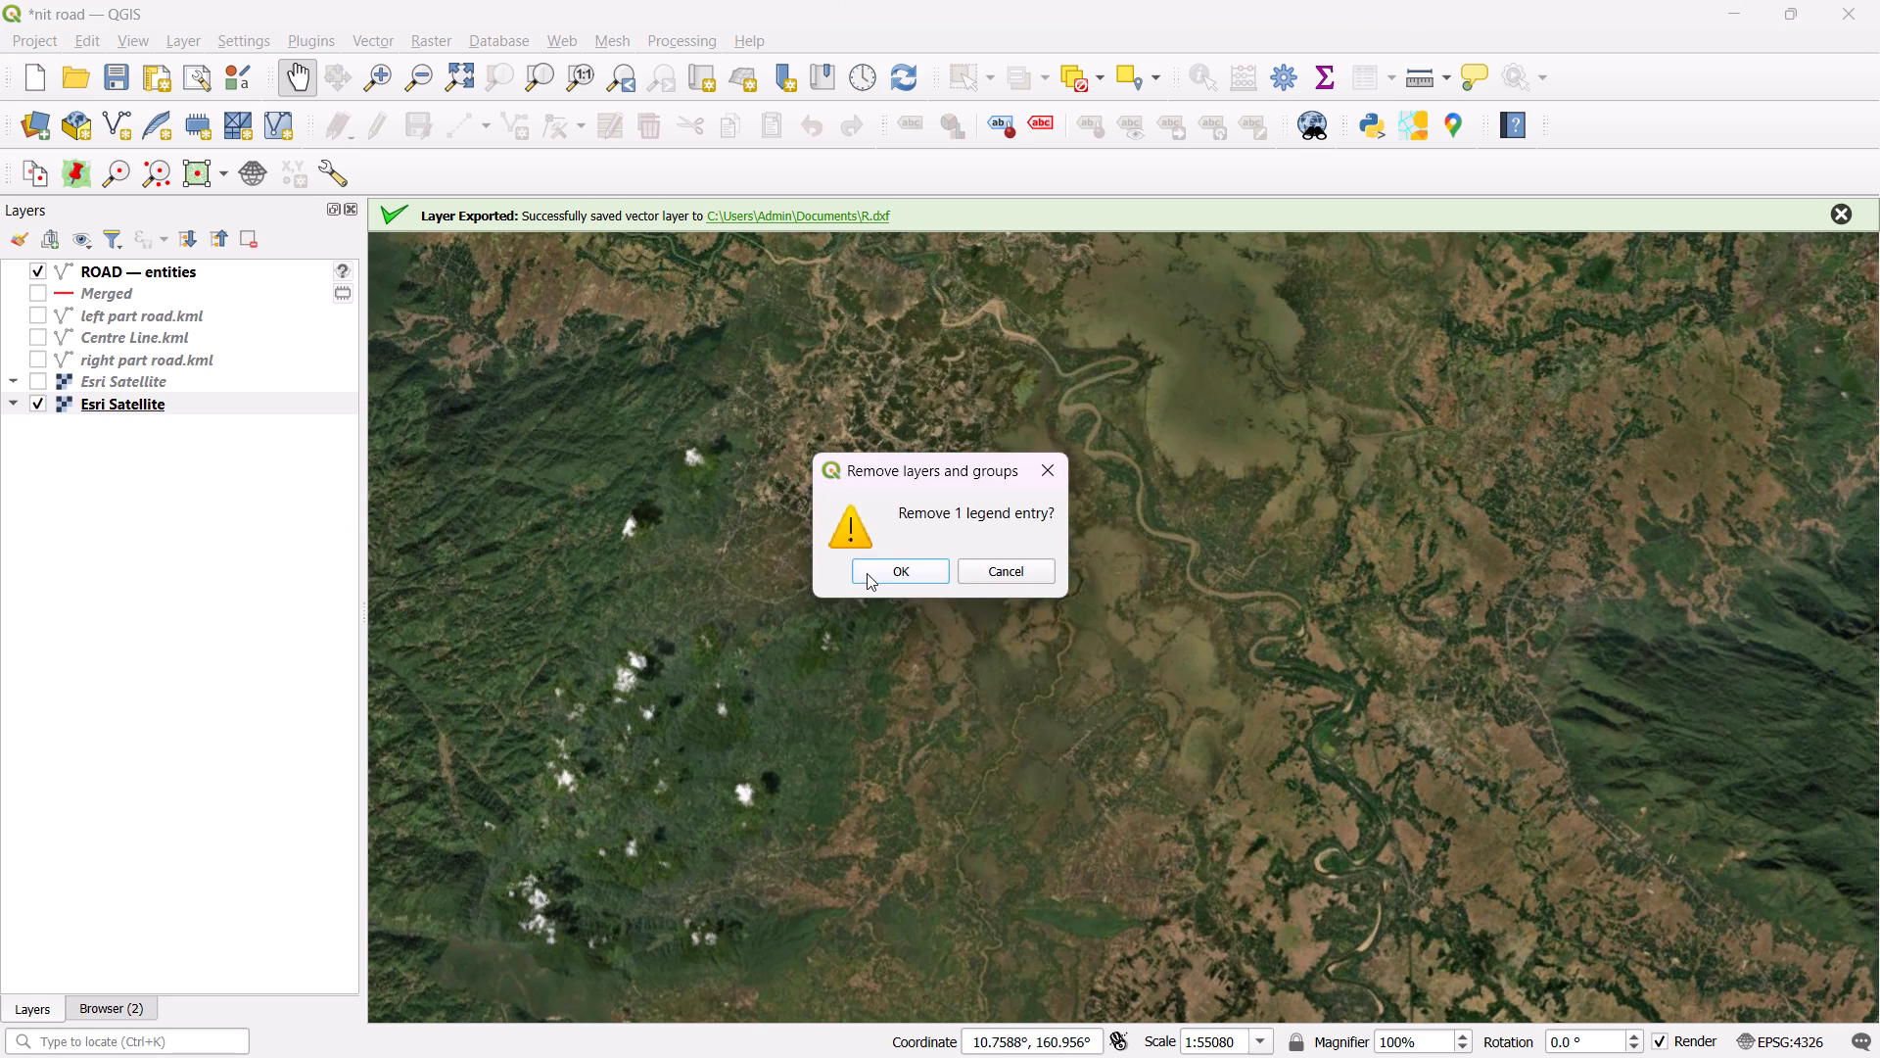
left_click(867, 573)
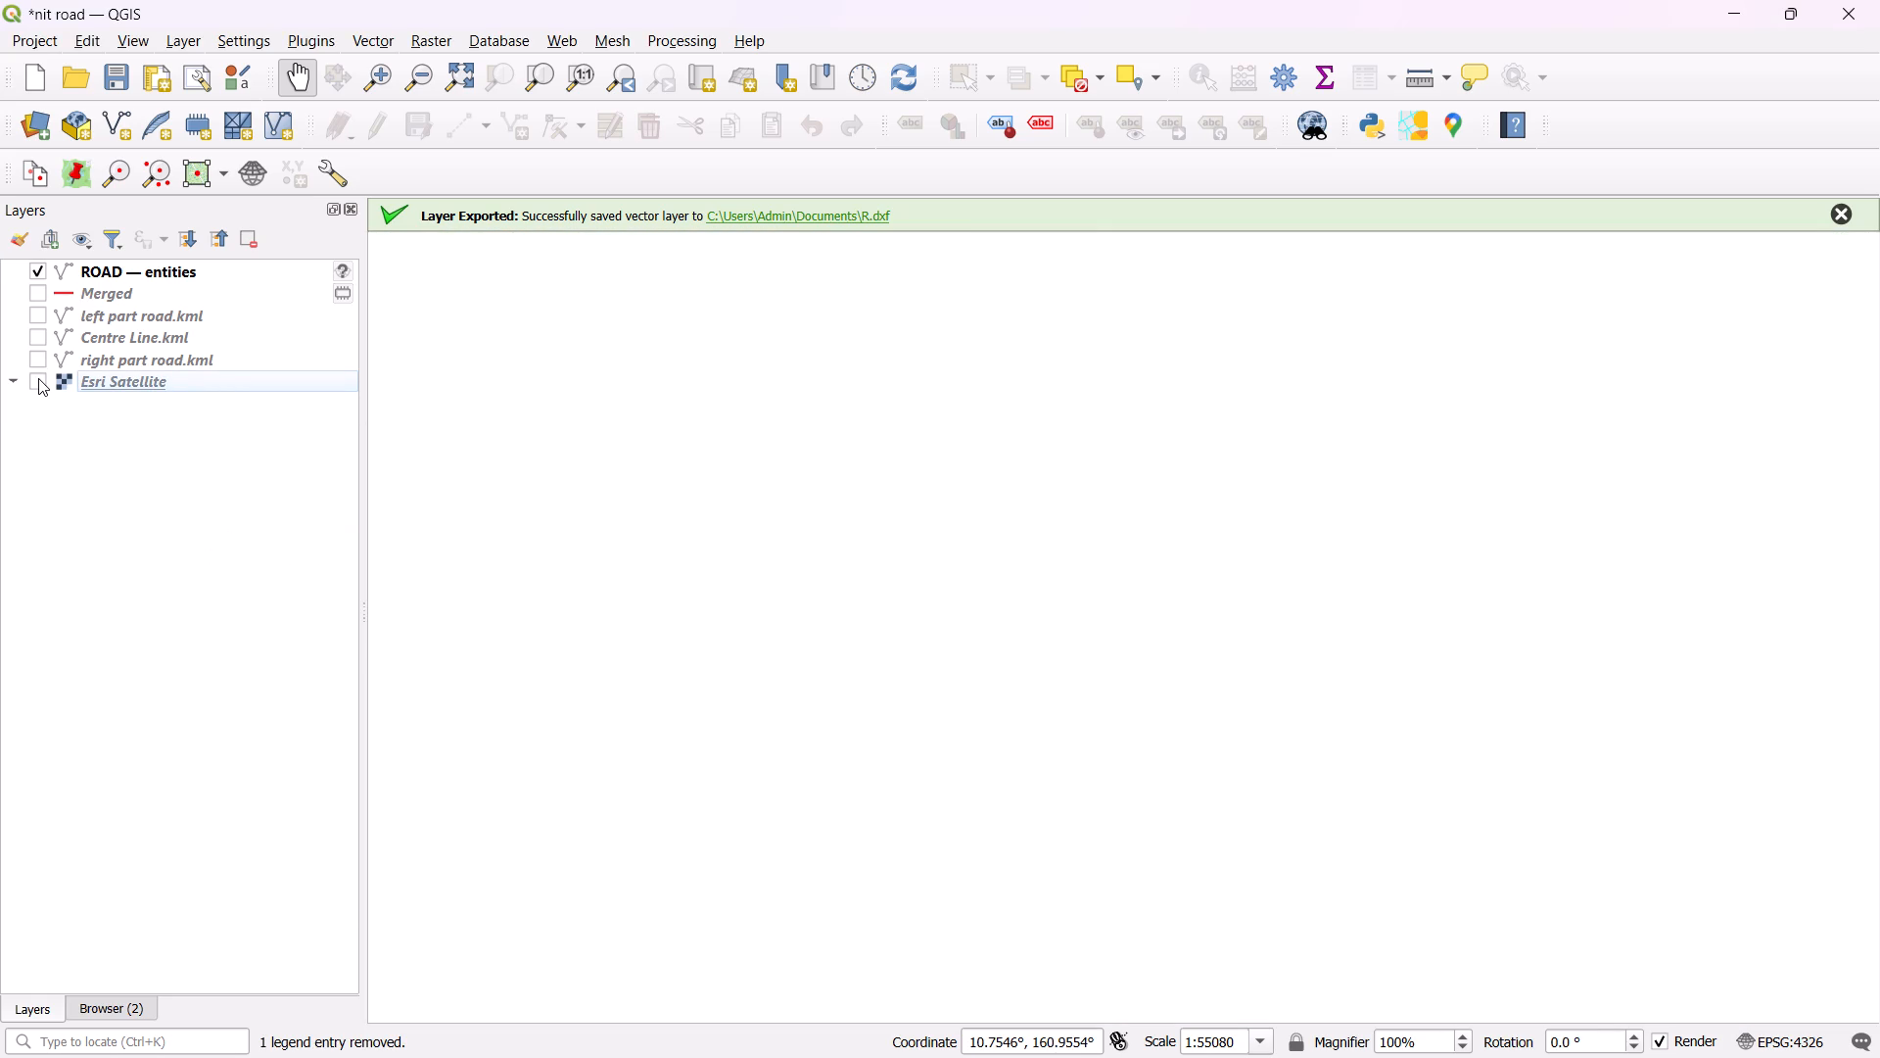
Show the remaining Esri Satellite layer and compare its full extent with that of the ROAD — entities layer.
left_click(38, 378)
left_click(38, 378)
left_click(104, 263)
right_click(104, 263)
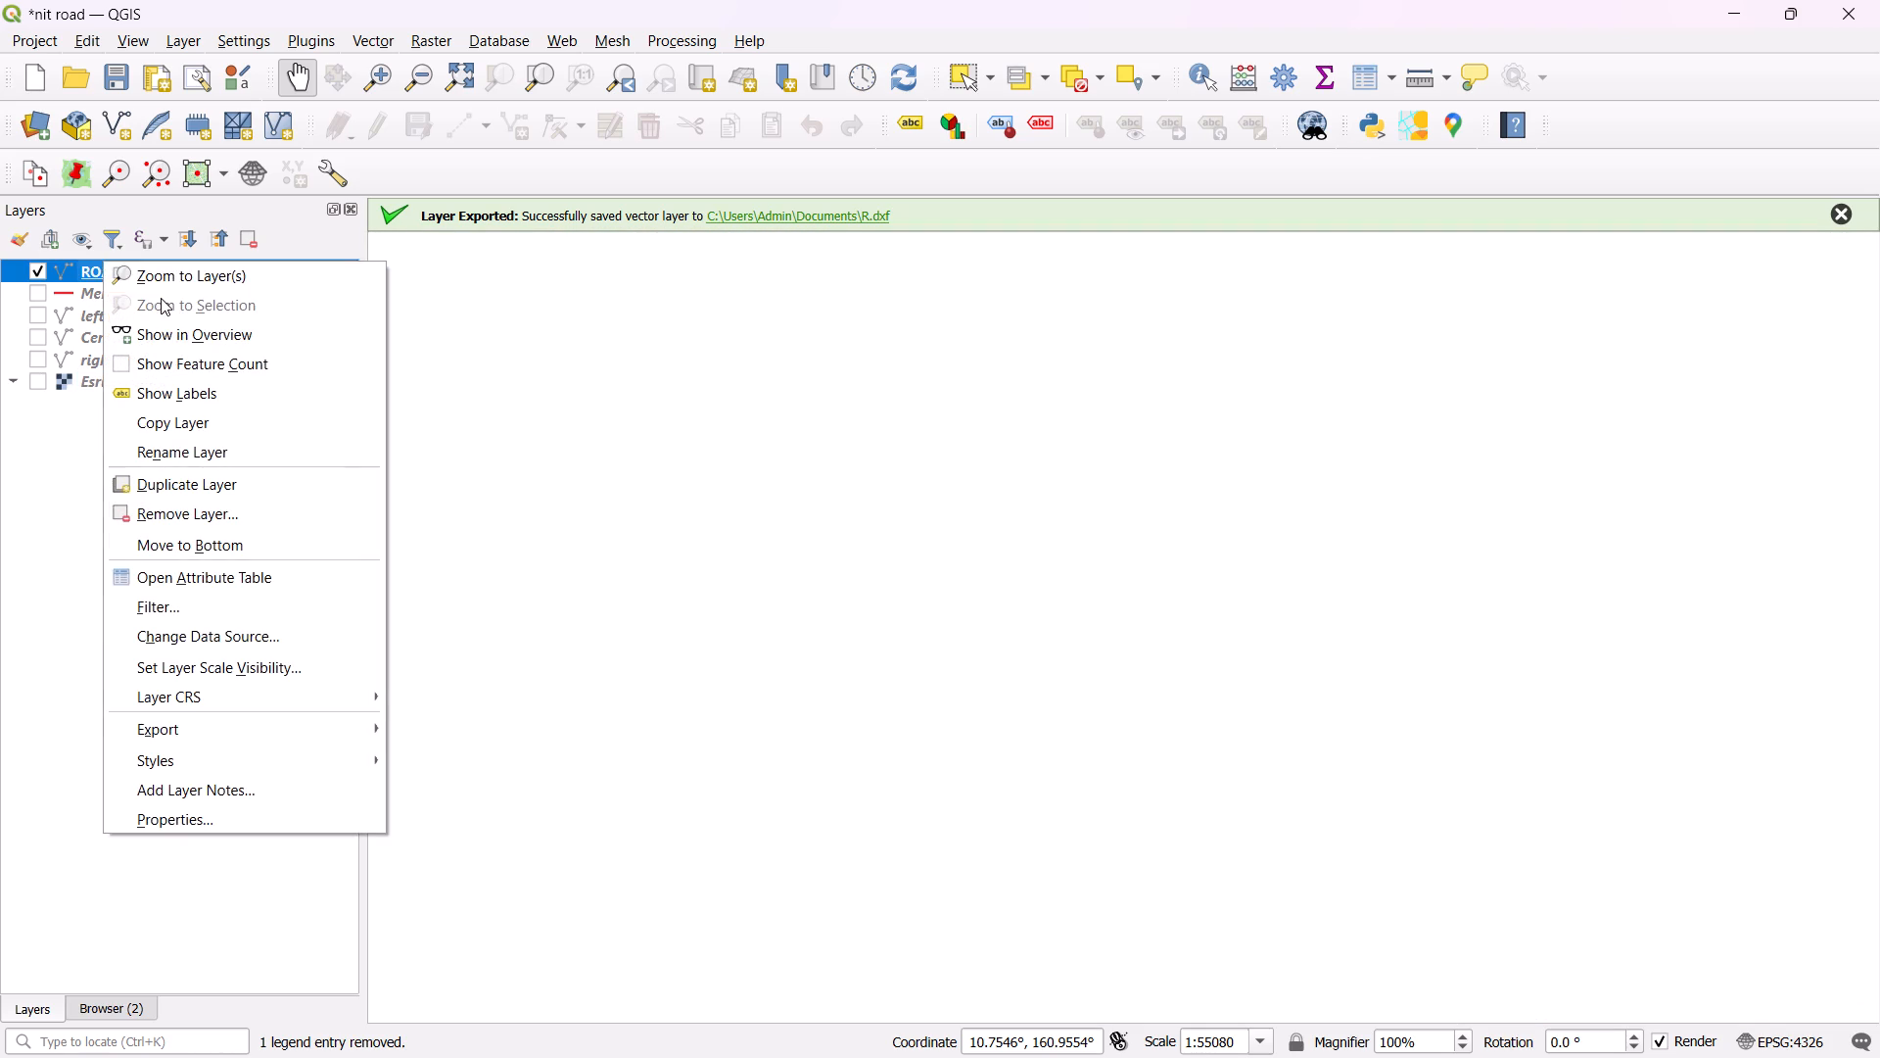
left_click(167, 272)
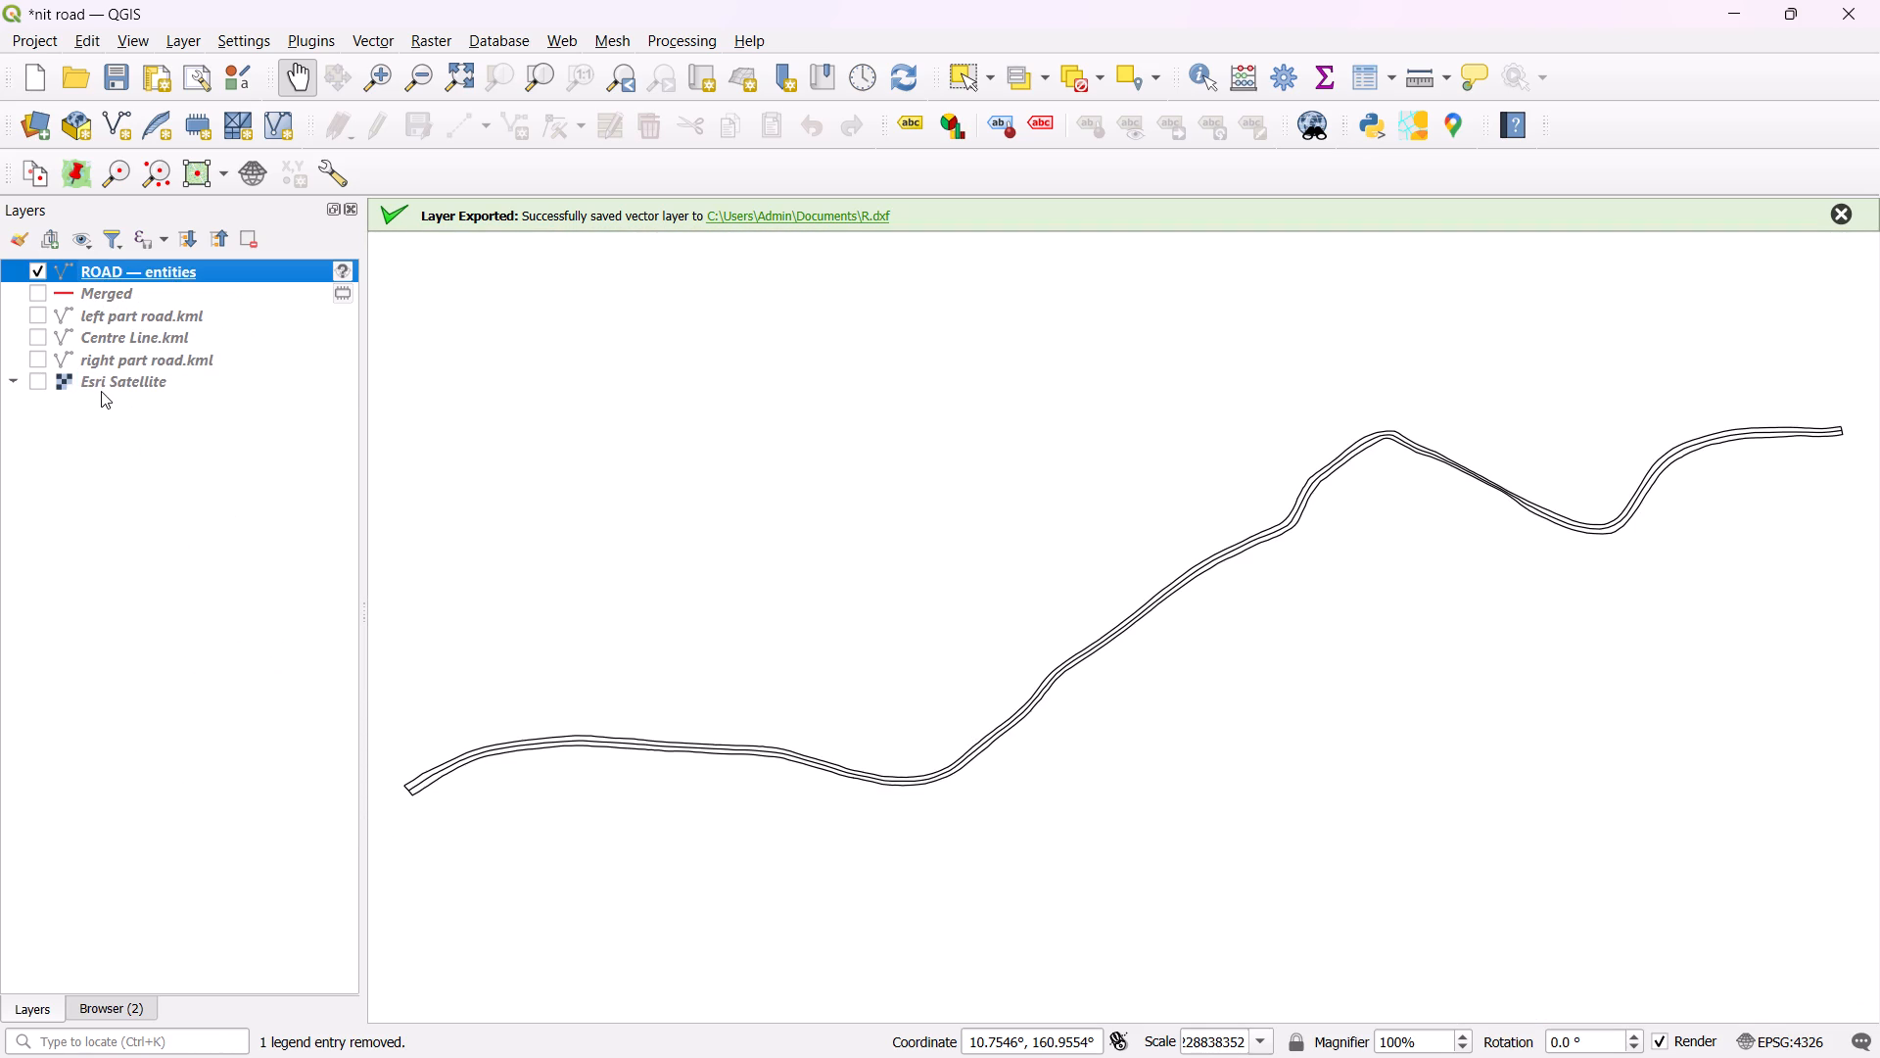
left_click(101, 390)
left_click(37, 382)
right_click(78, 383)
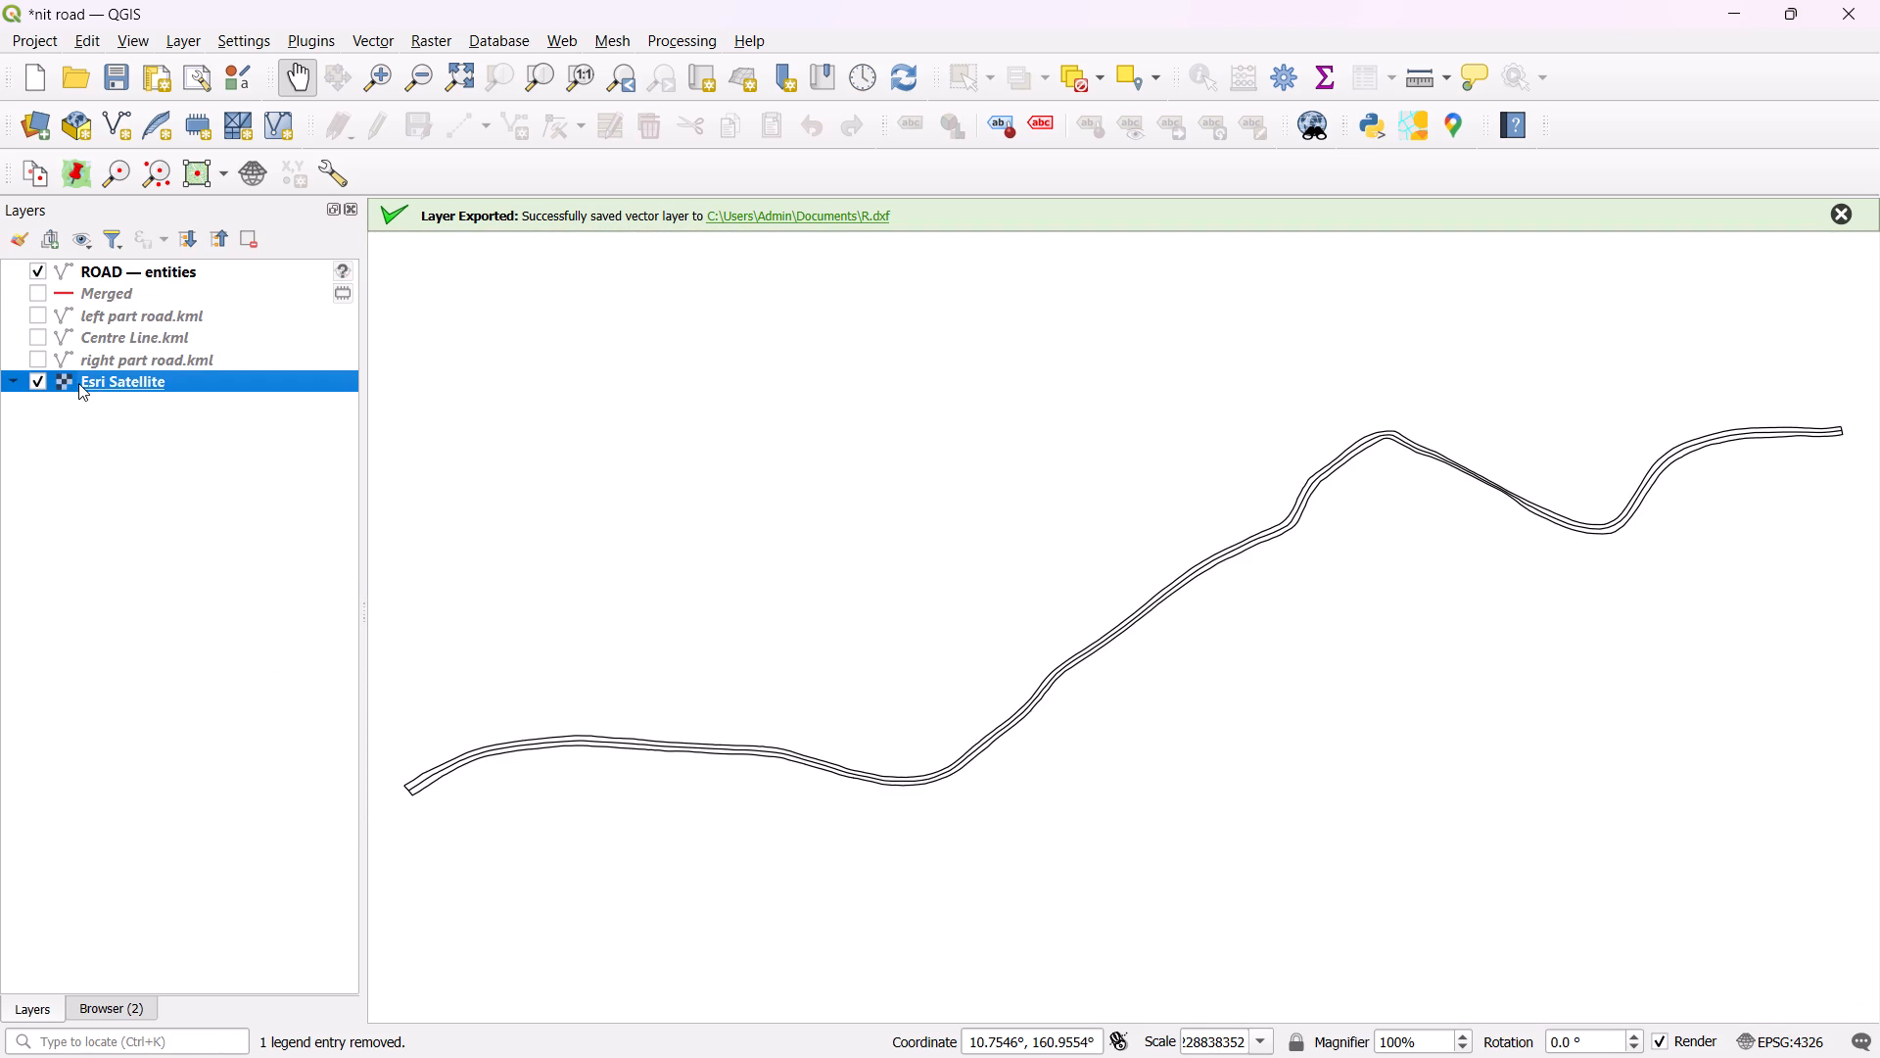
left_click(131, 395)
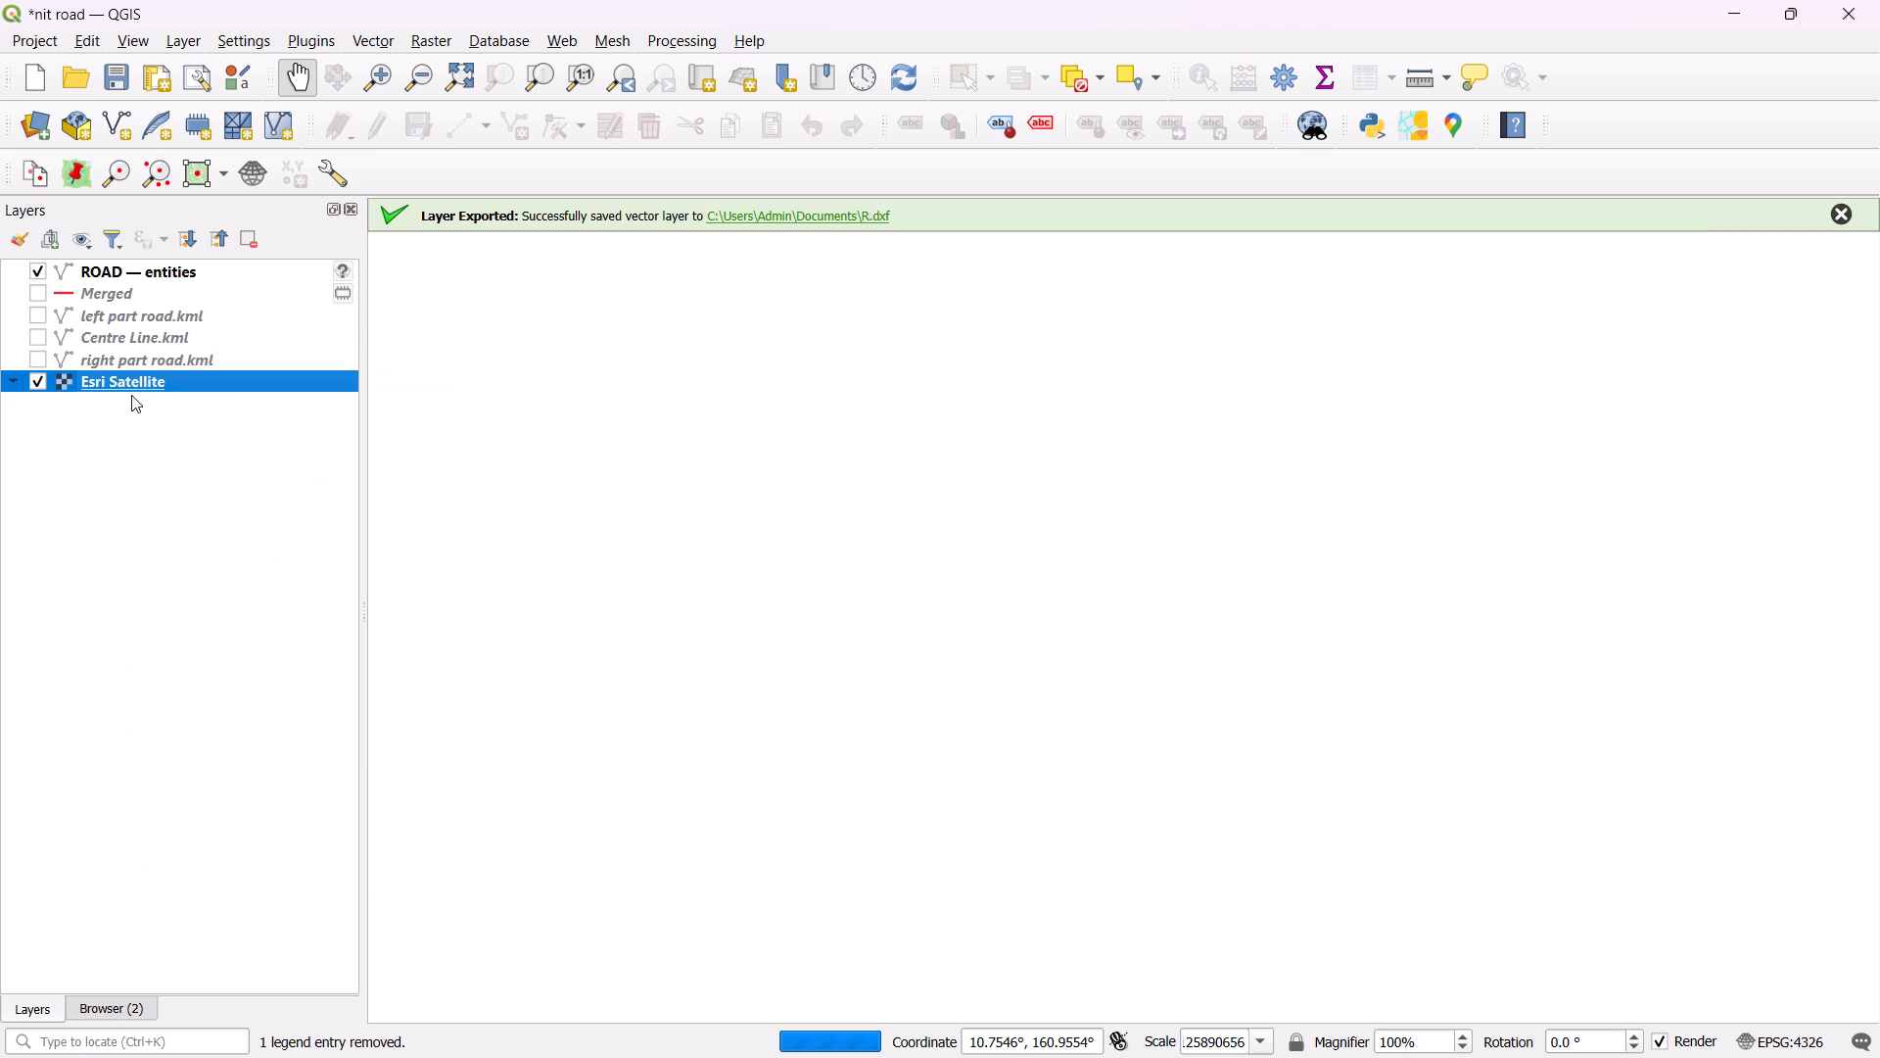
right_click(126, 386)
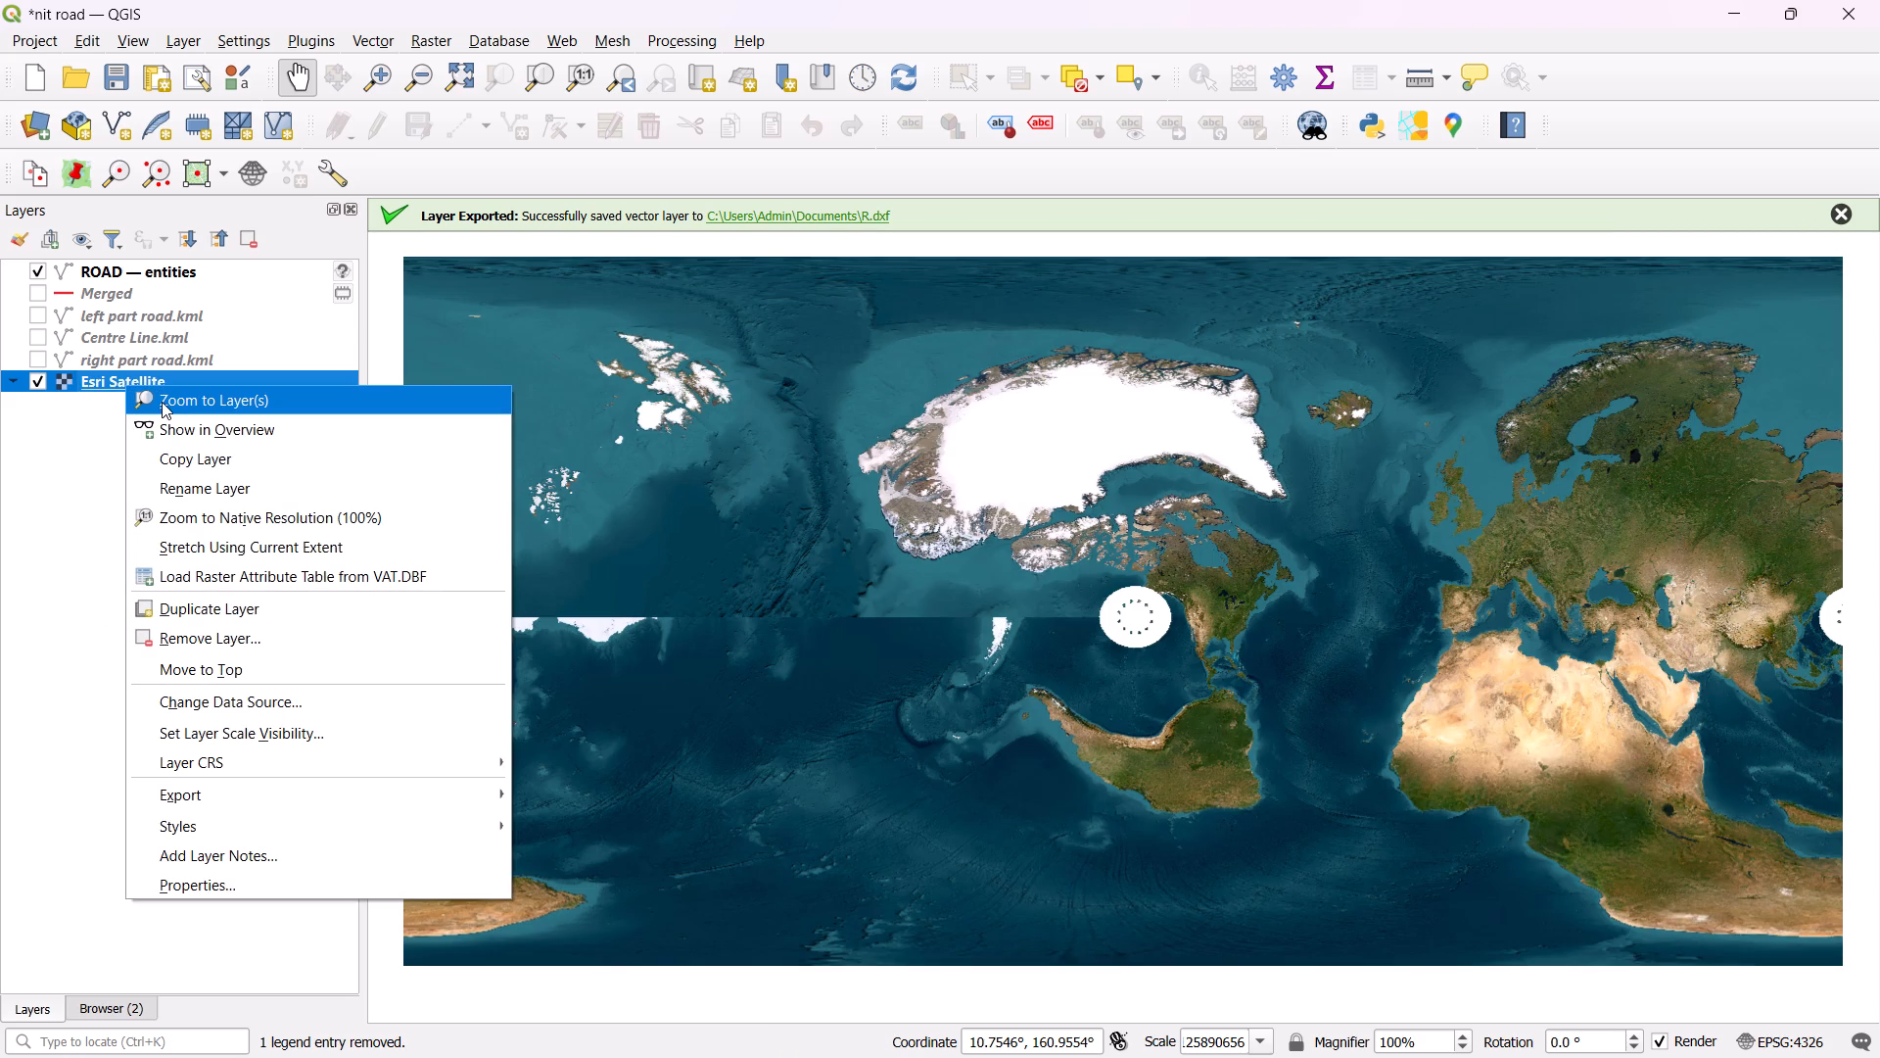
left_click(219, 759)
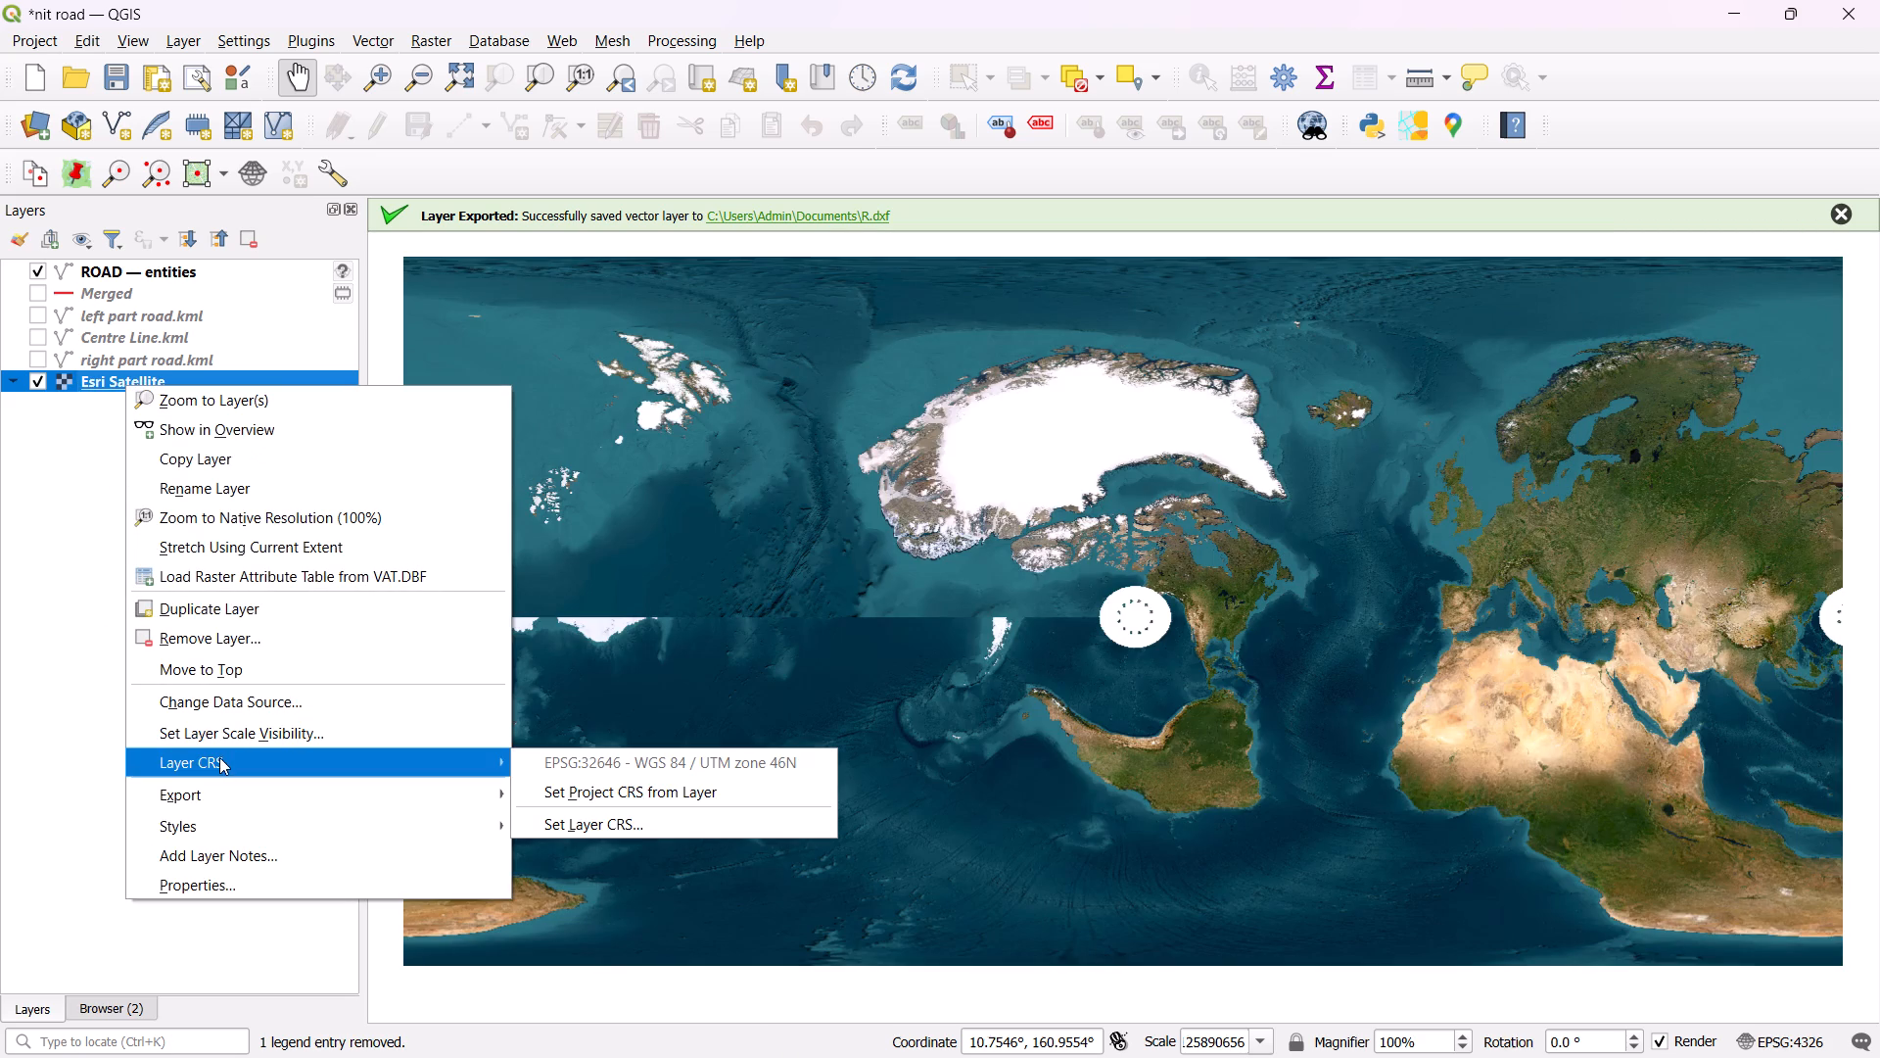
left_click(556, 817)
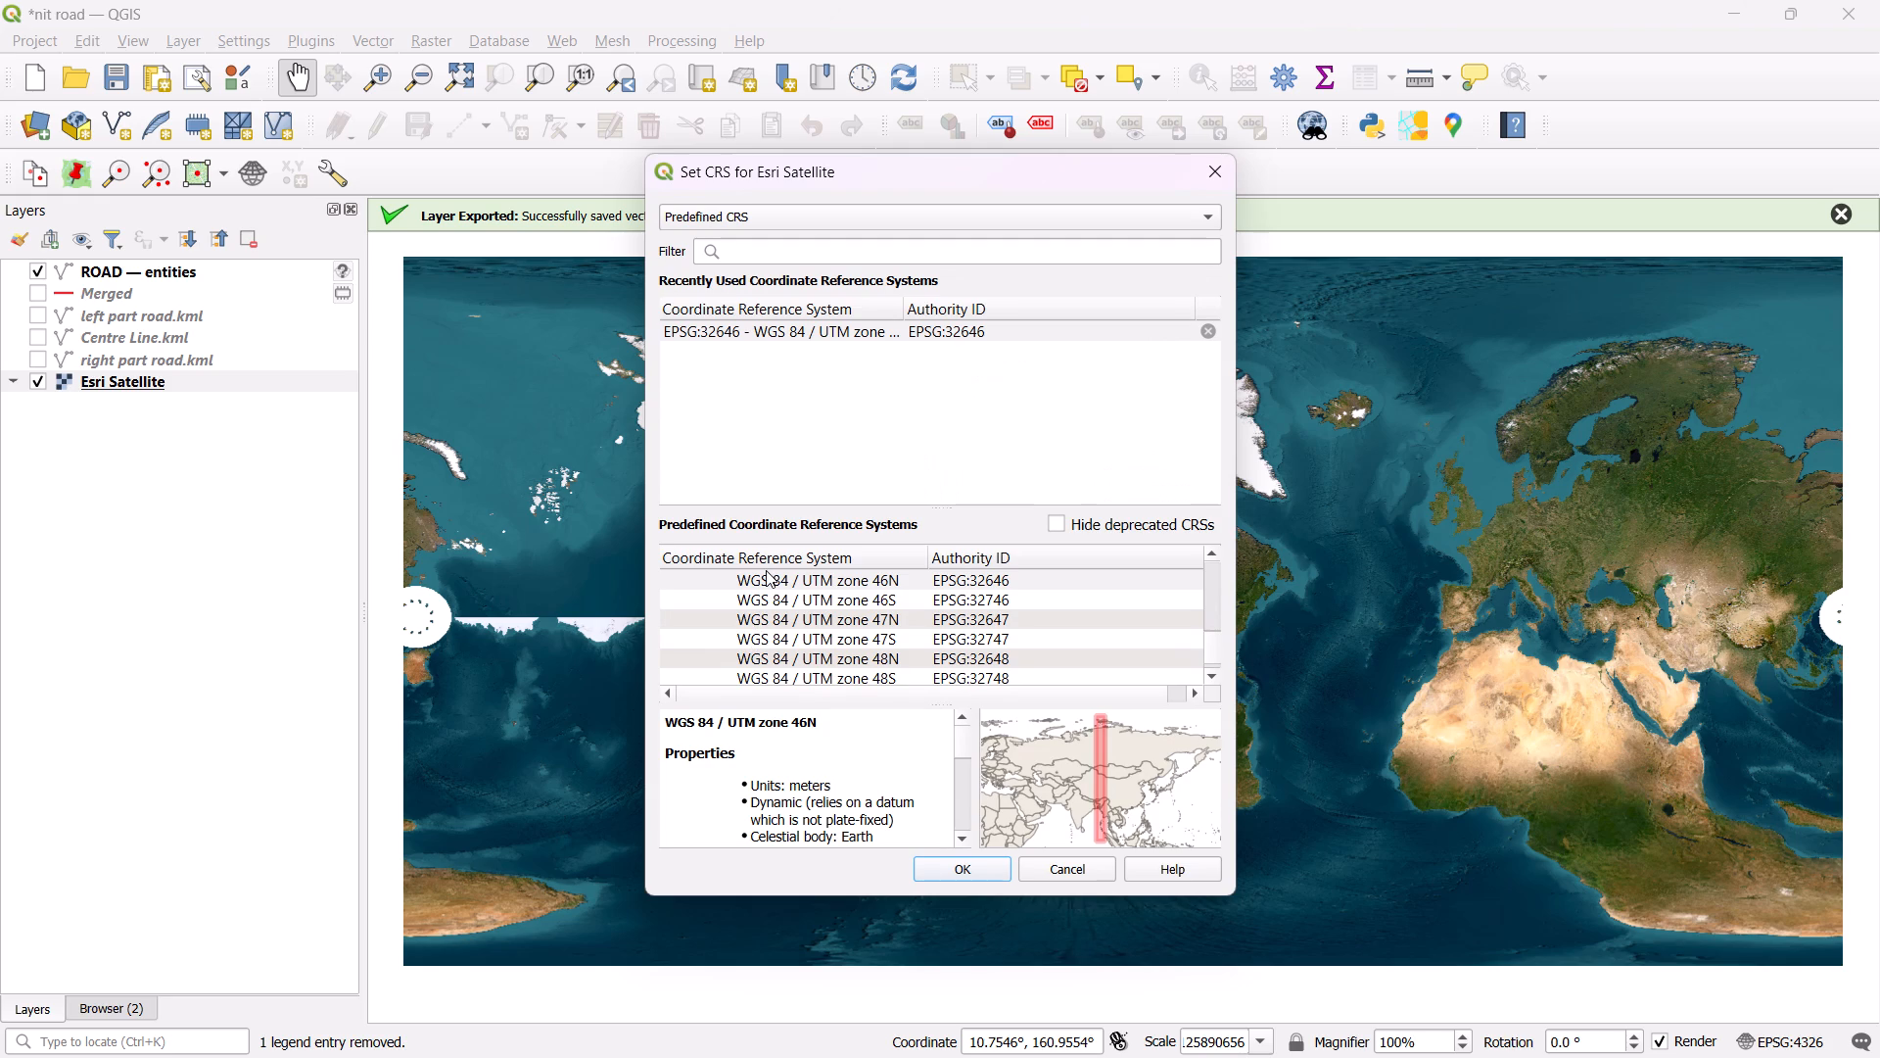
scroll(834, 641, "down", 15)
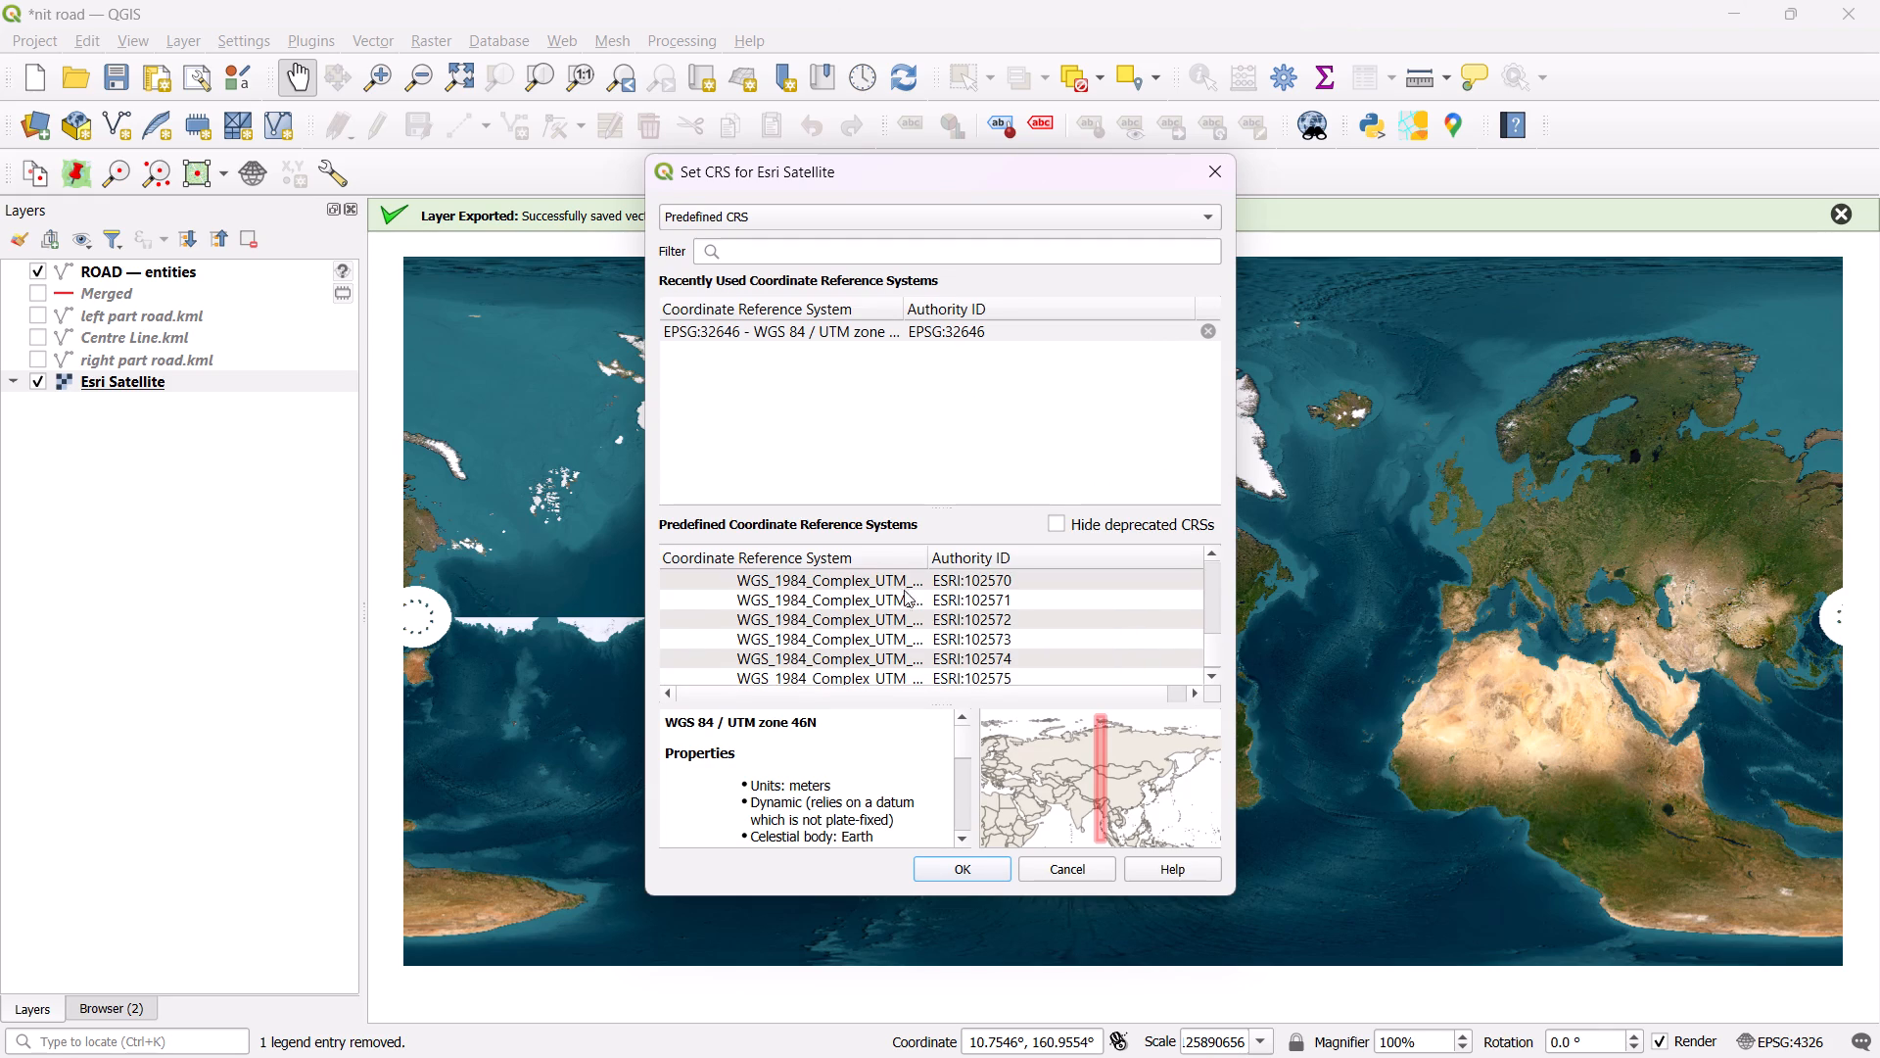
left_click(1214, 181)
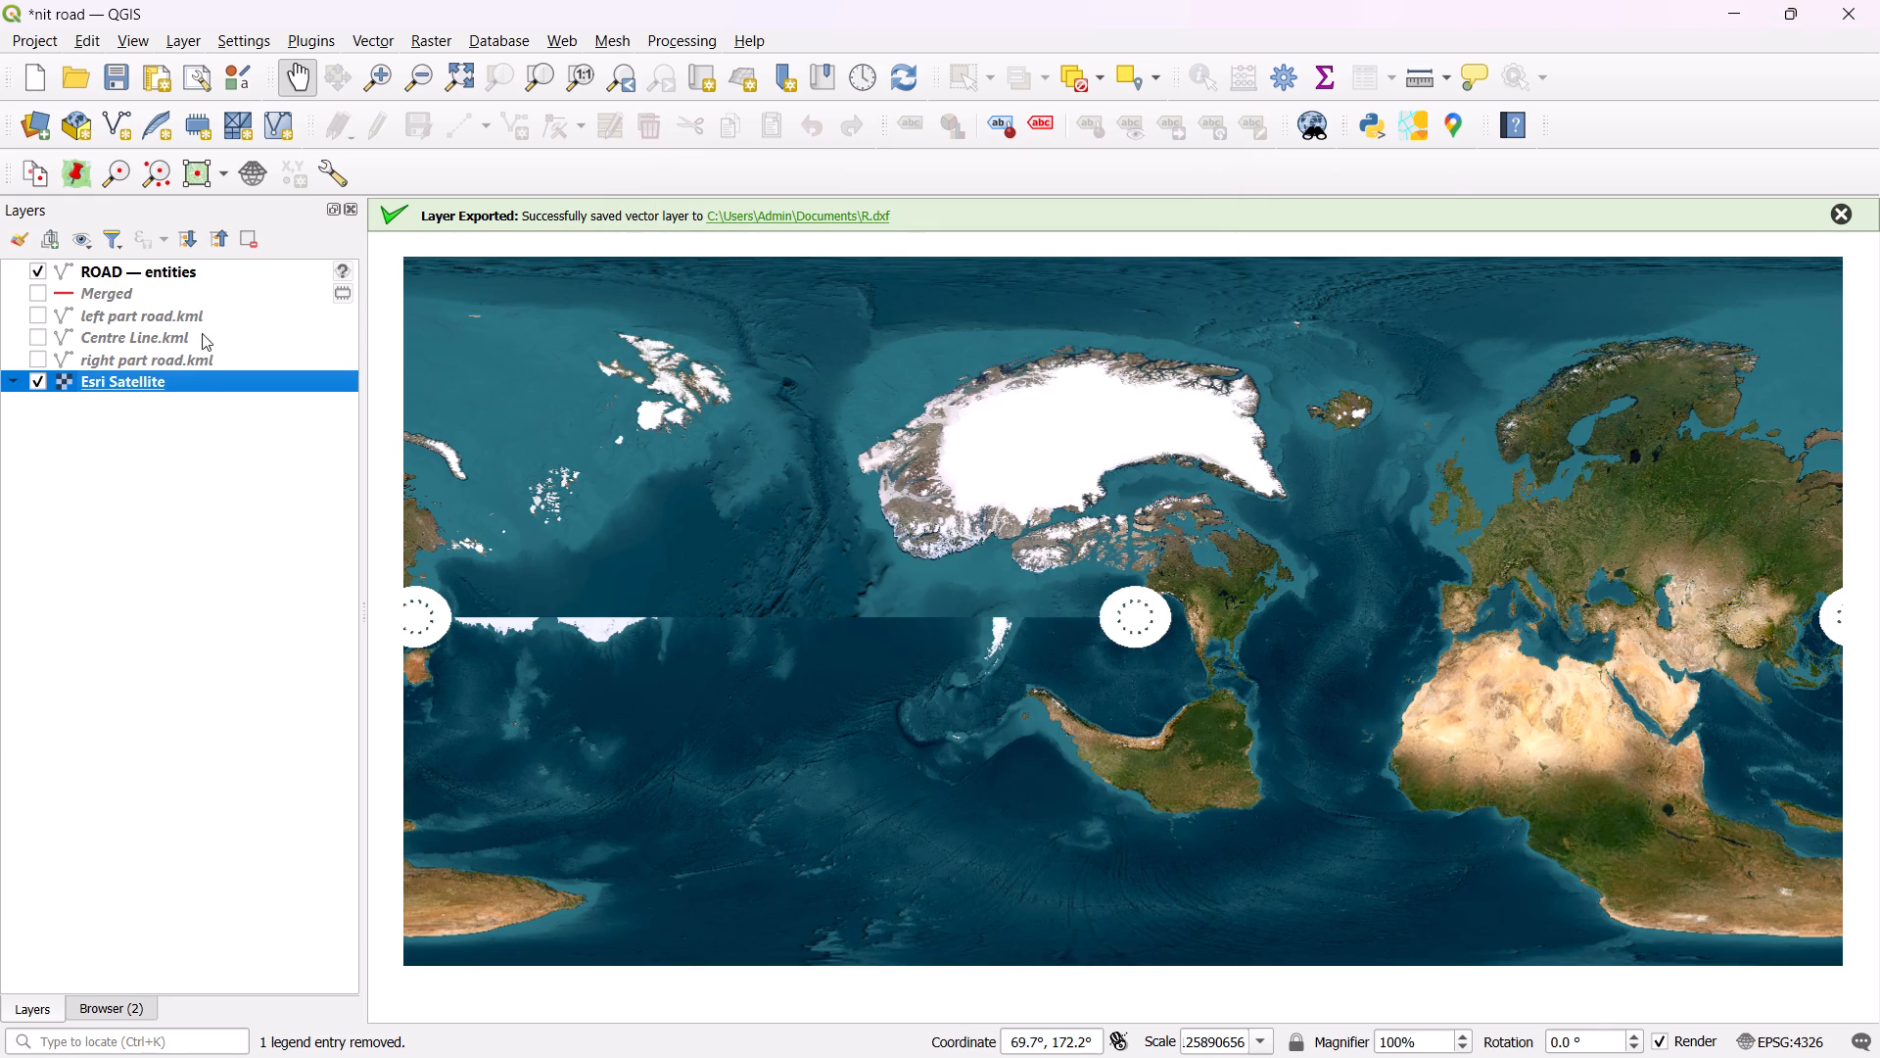
Remove the remaining Esri Satellite layer that is assigned EPSG:32646 from the project.
right_click(211, 372)
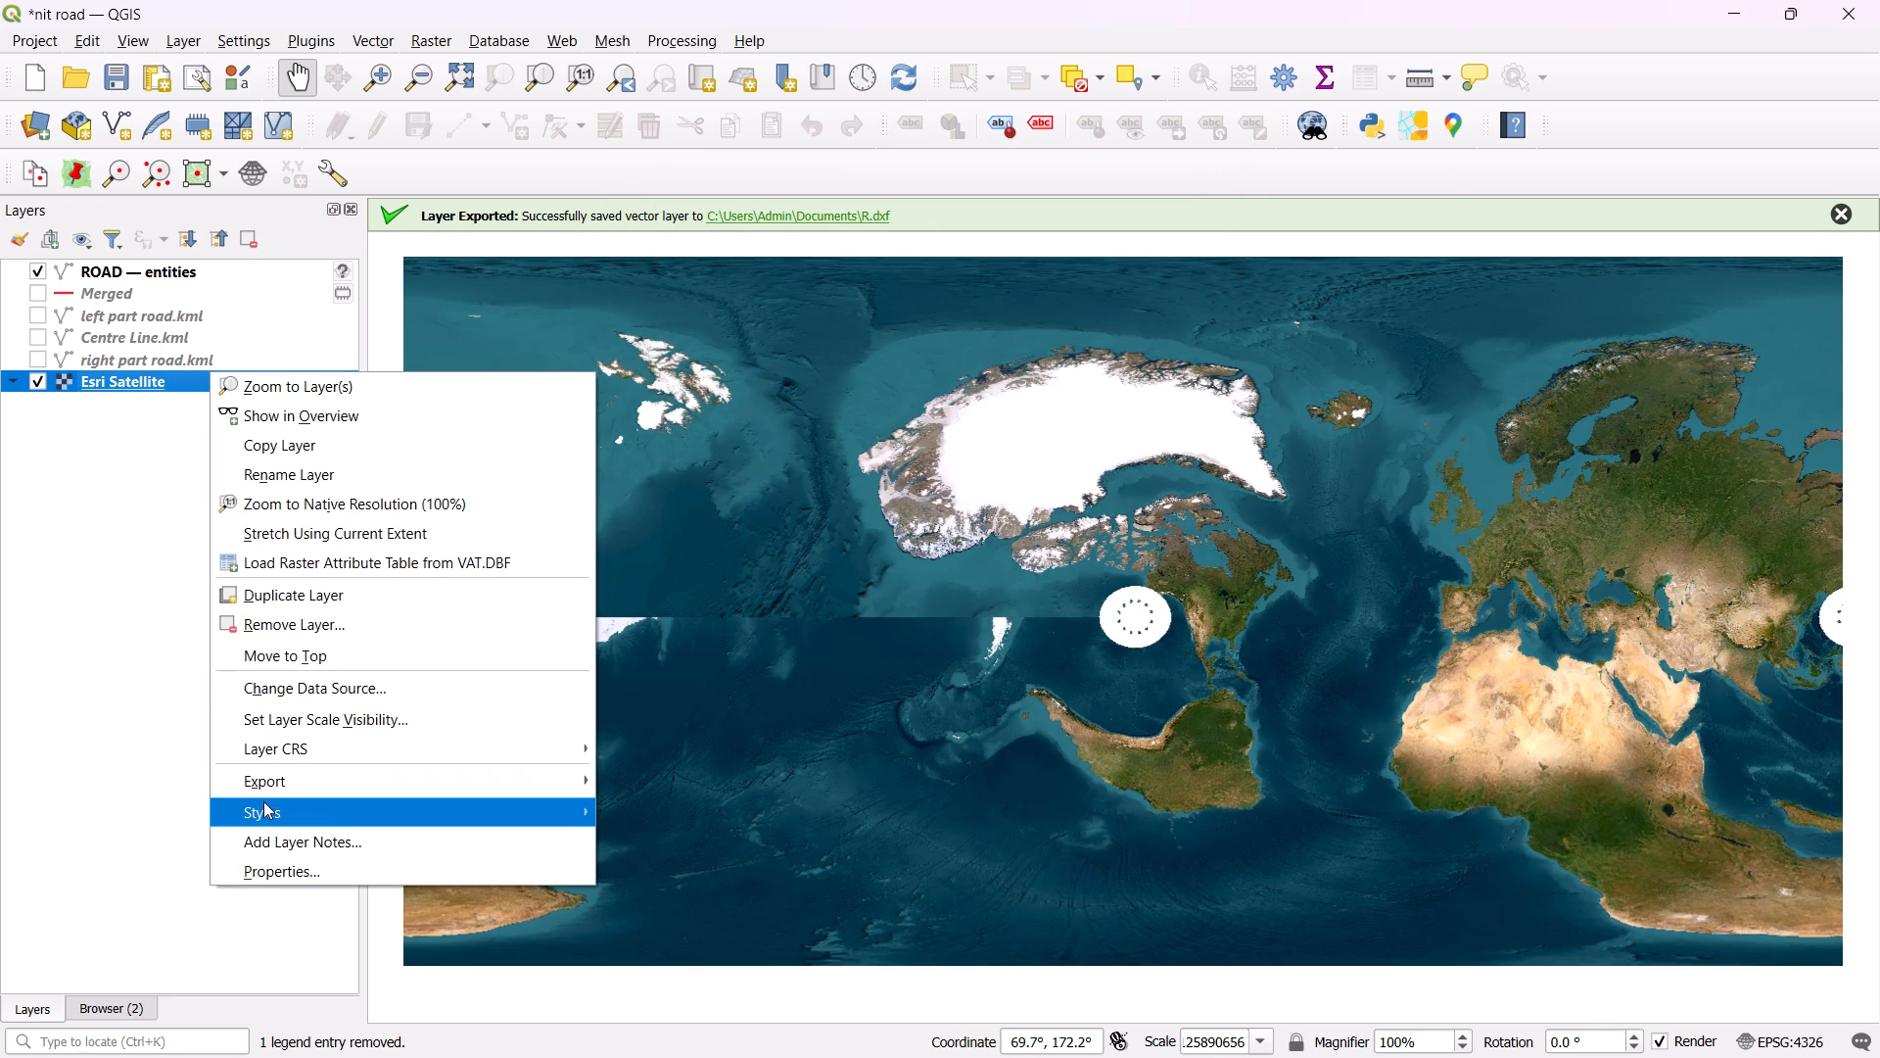
left_click(339, 620)
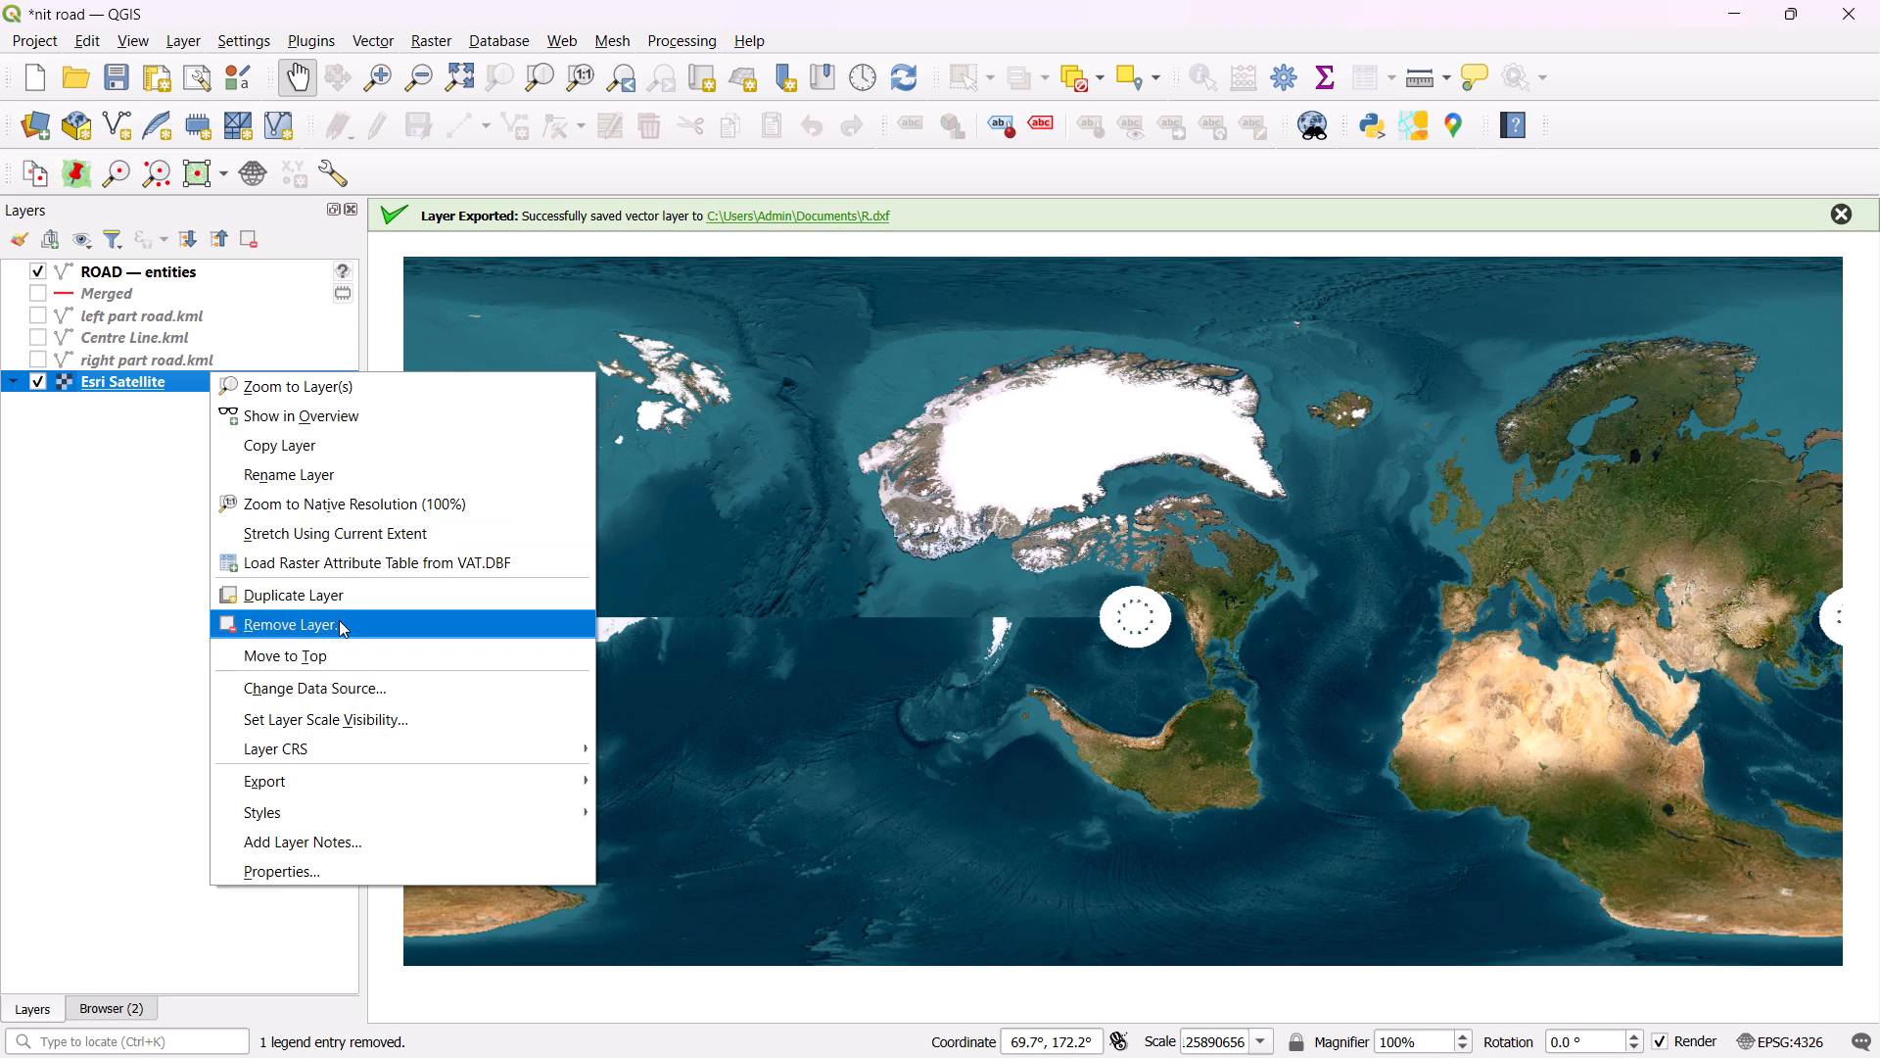
left_click(934, 567)
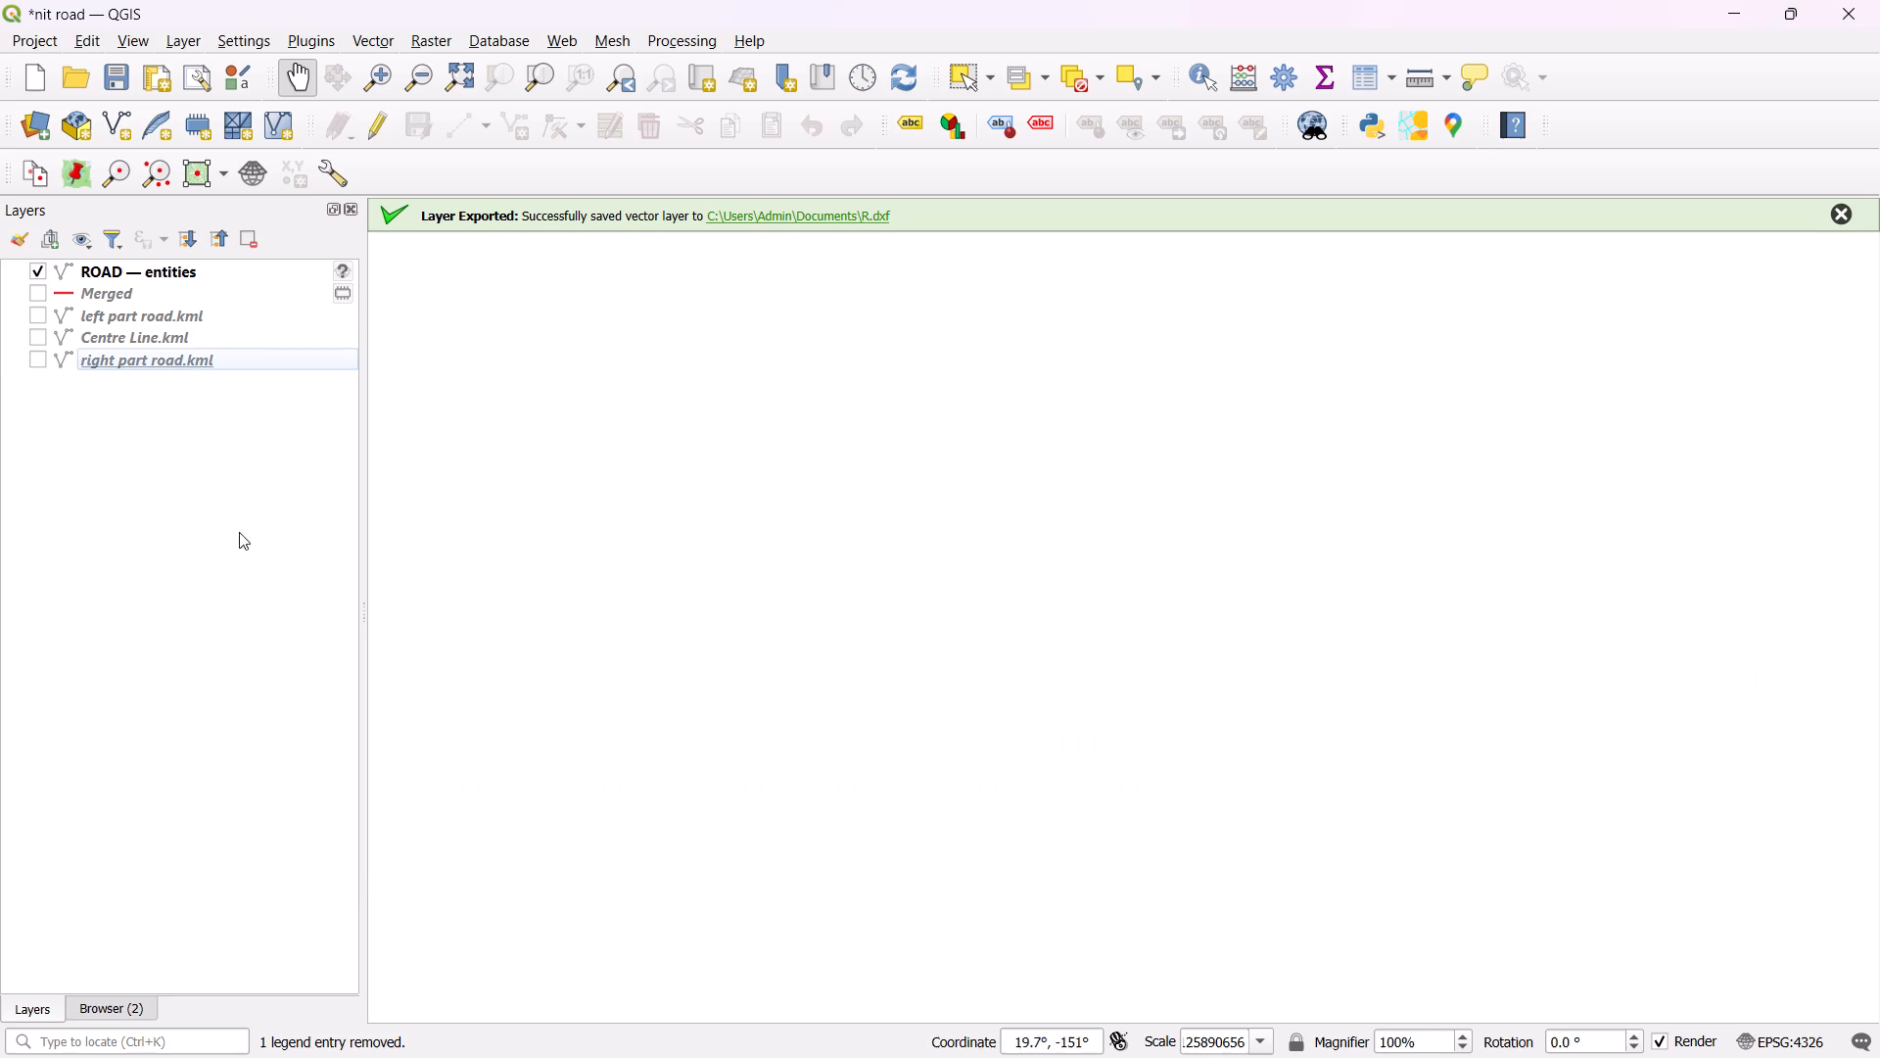
Add a fresh Esri Satellite layer to the project from the saved XYZ tile connections.
left_click(50, 1013)
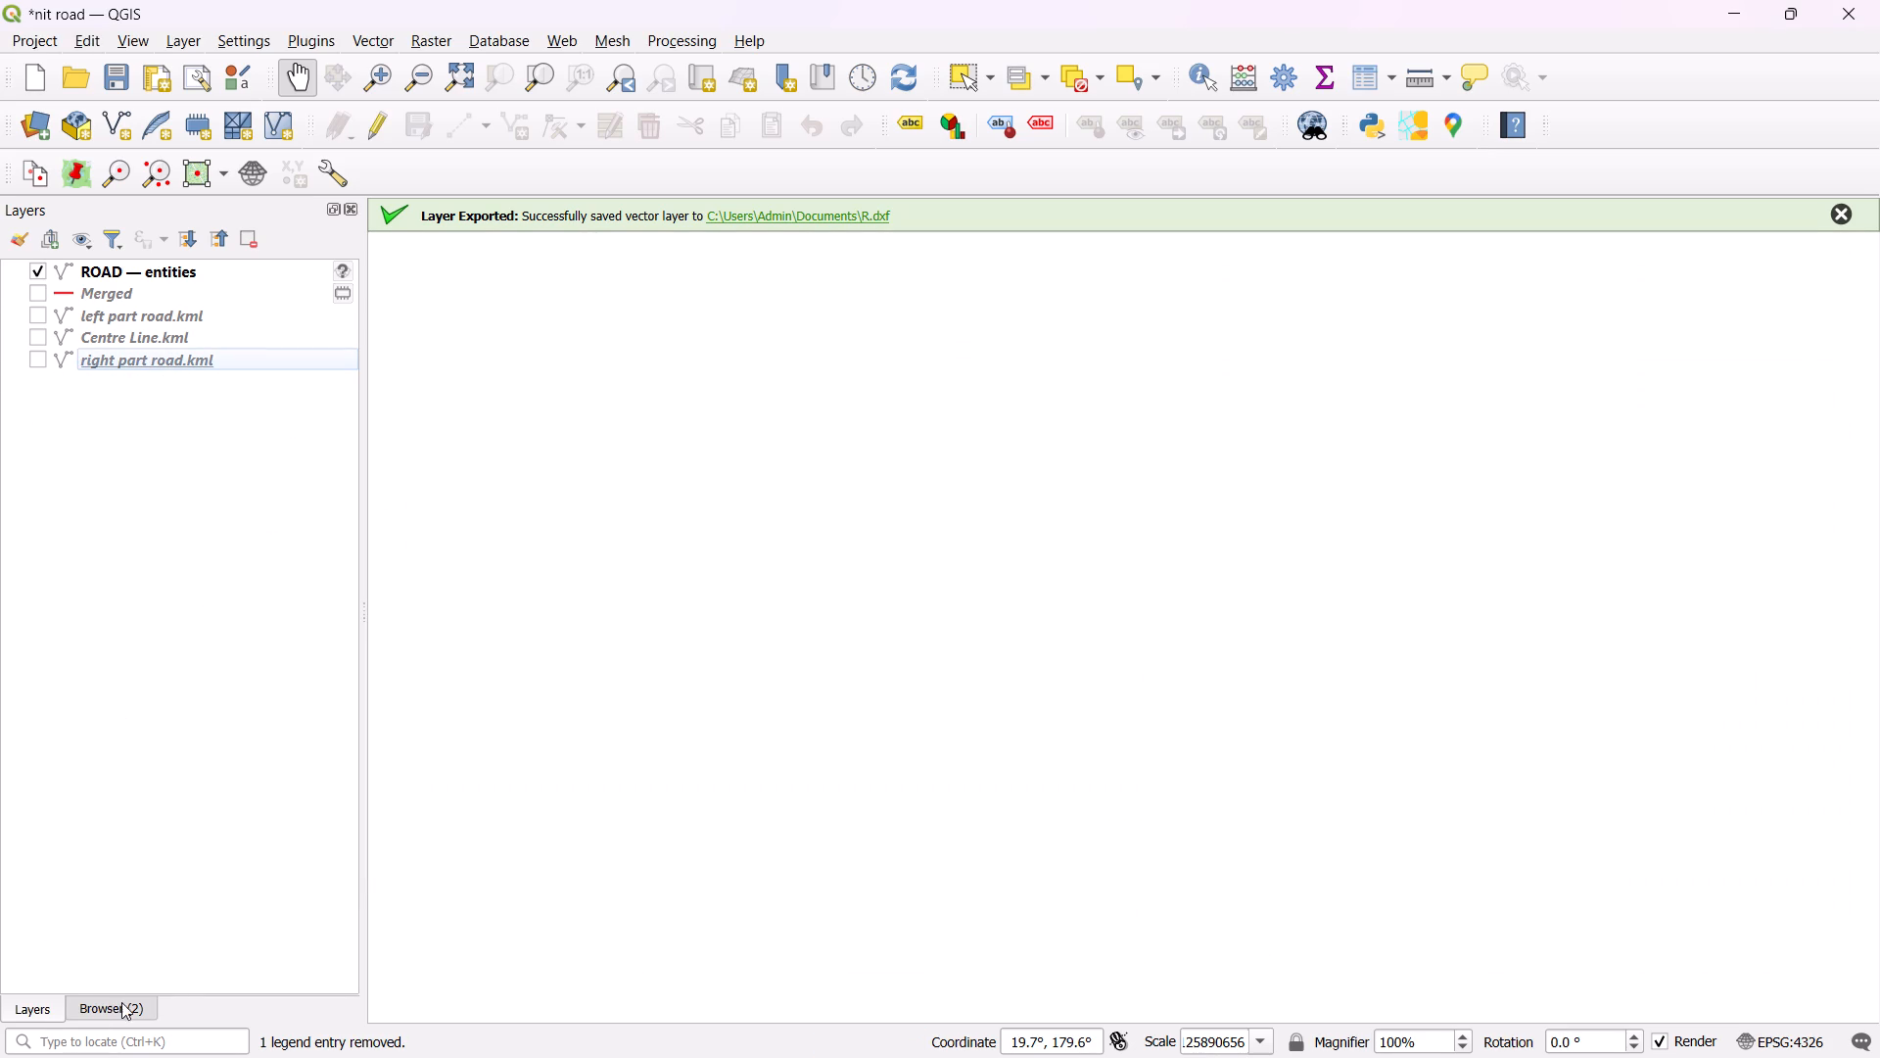
left_click(121, 1001)
double_click(135, 698)
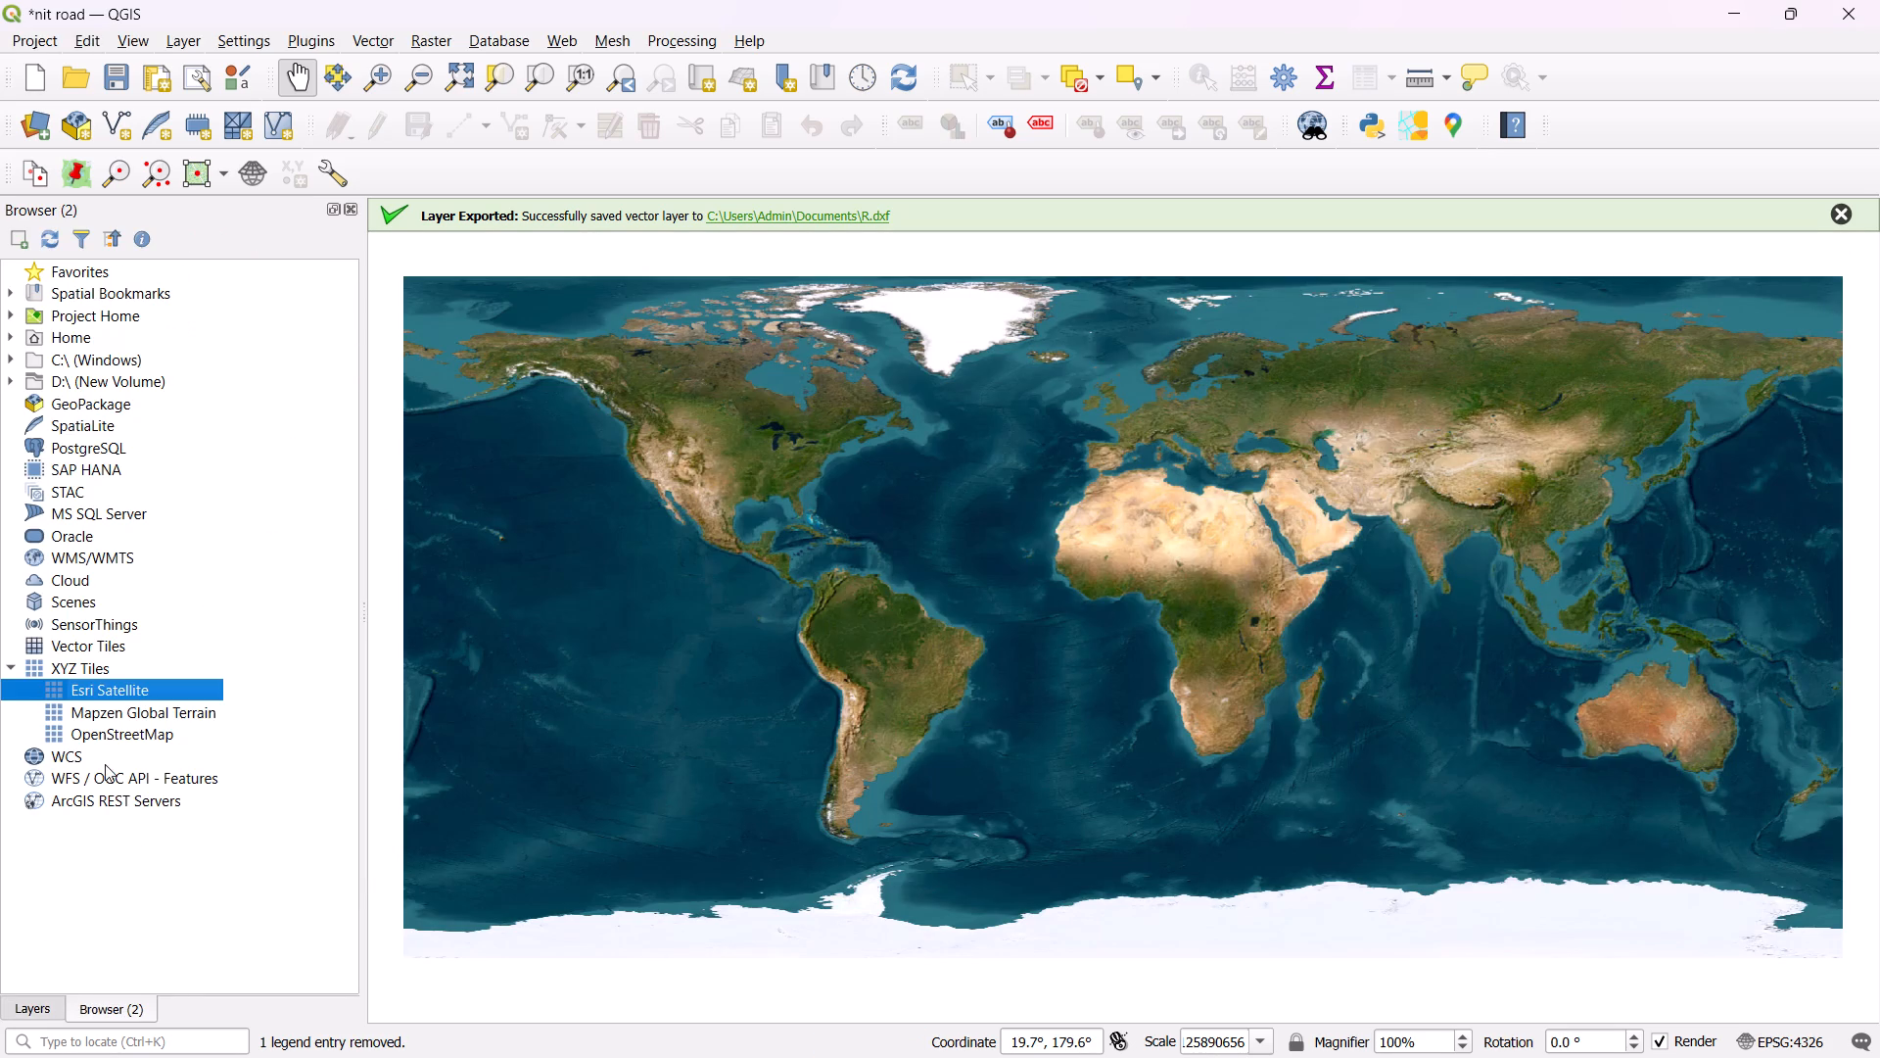
left_click(25, 1013)
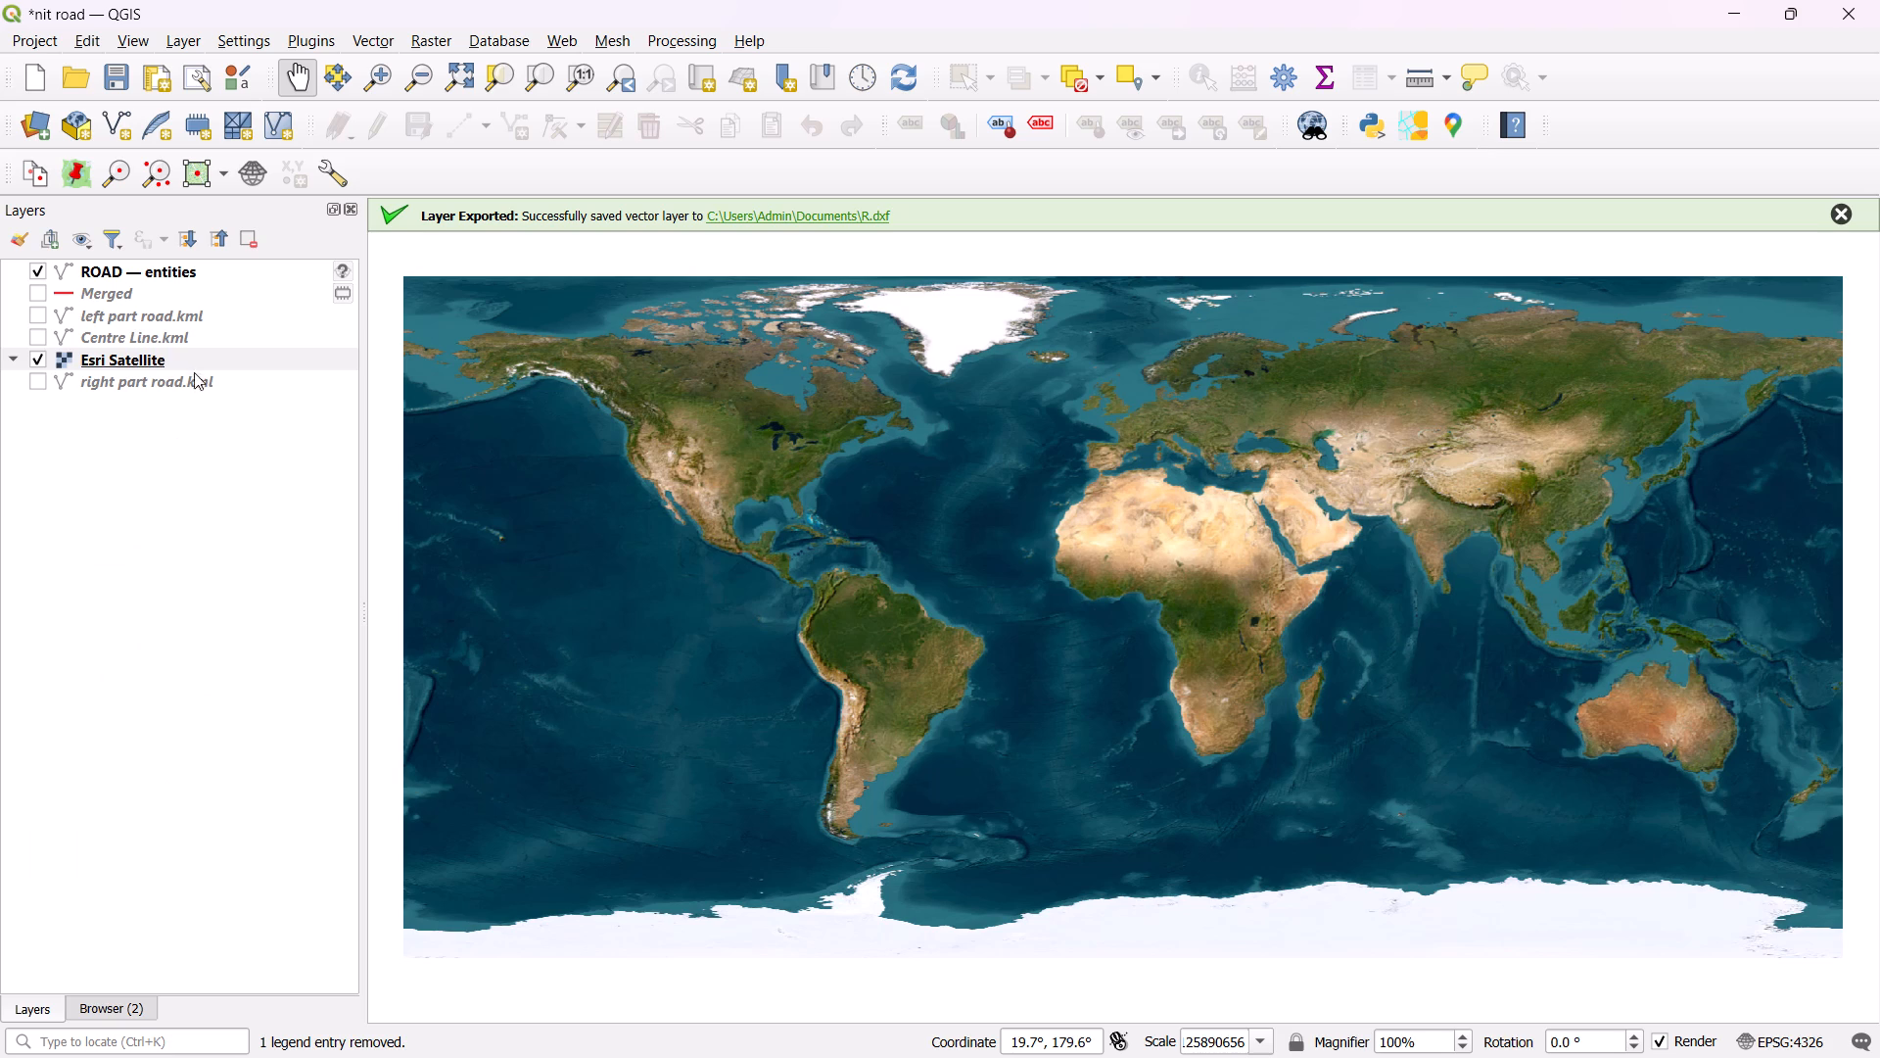
Compare the full extent of the new Esri Satellite layer with that of the ROAD — entities layer.
right_click(200, 359)
left_click(234, 376)
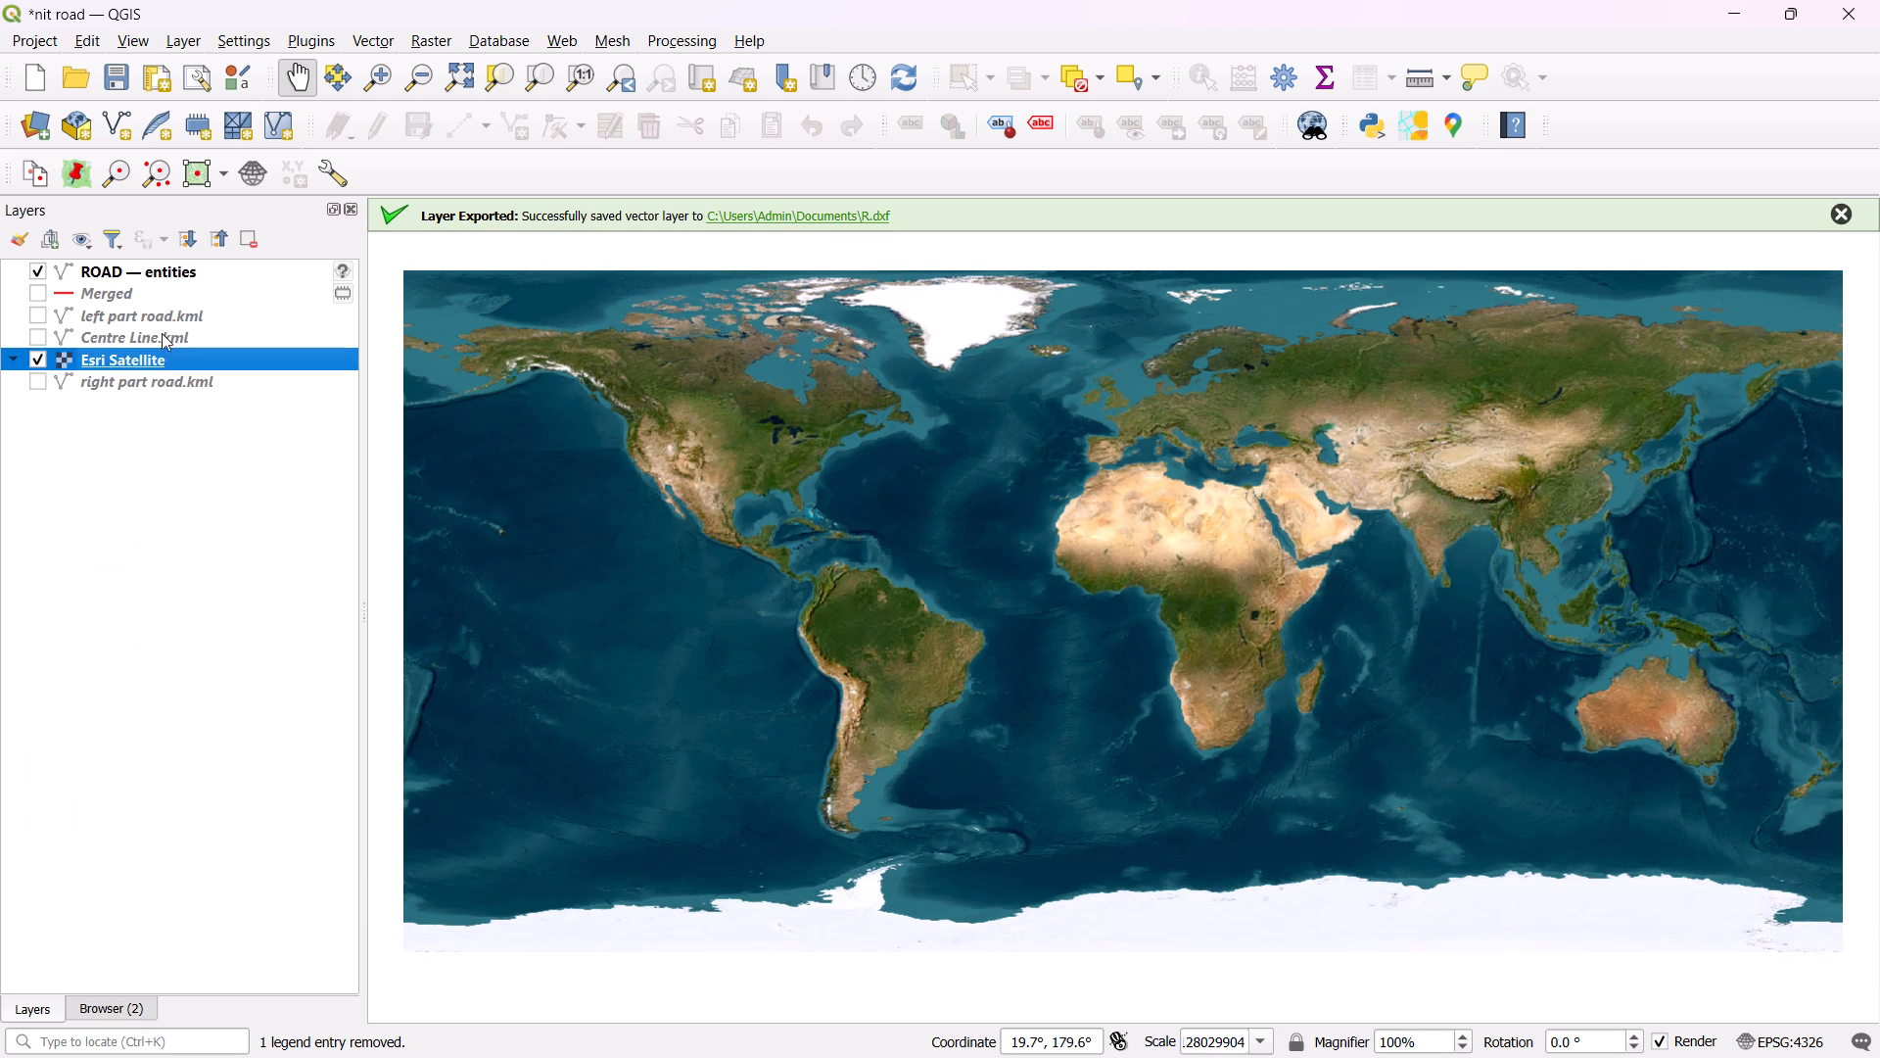
left_click(142, 280)
right_click(142, 280)
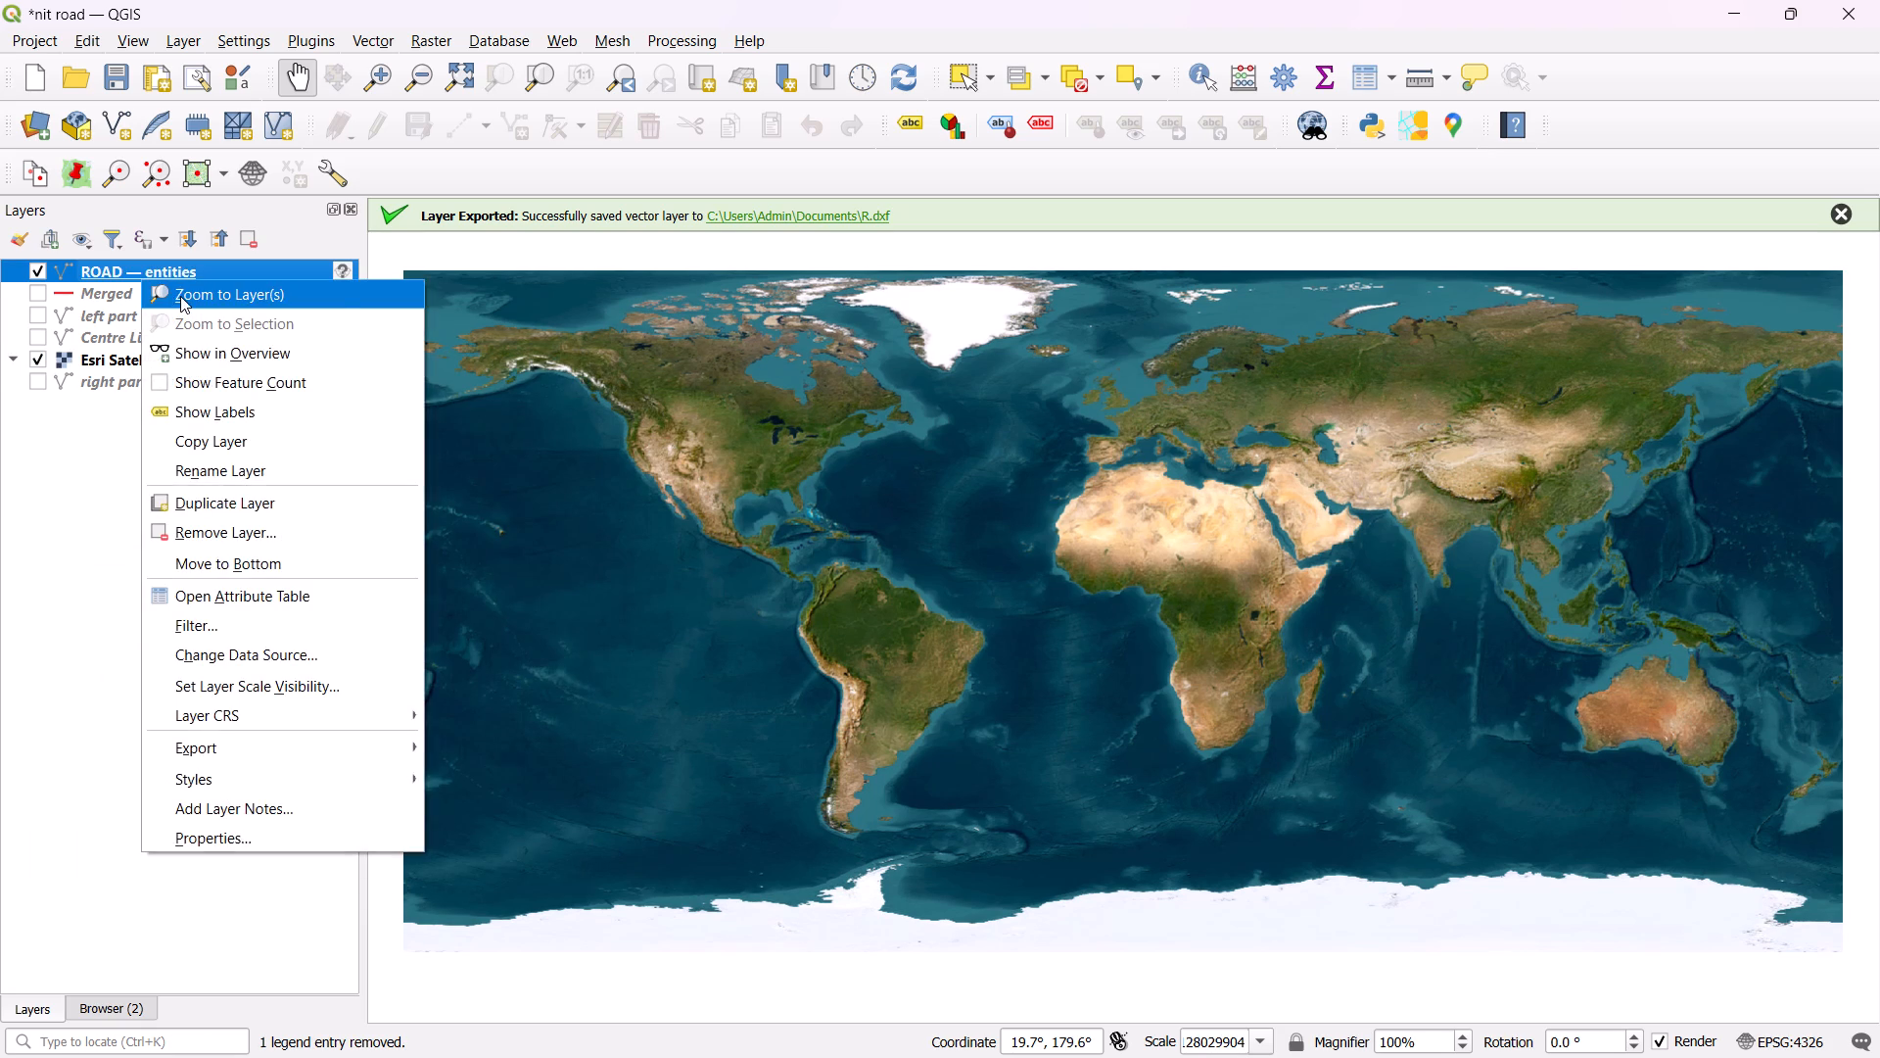
left_click(180, 296)
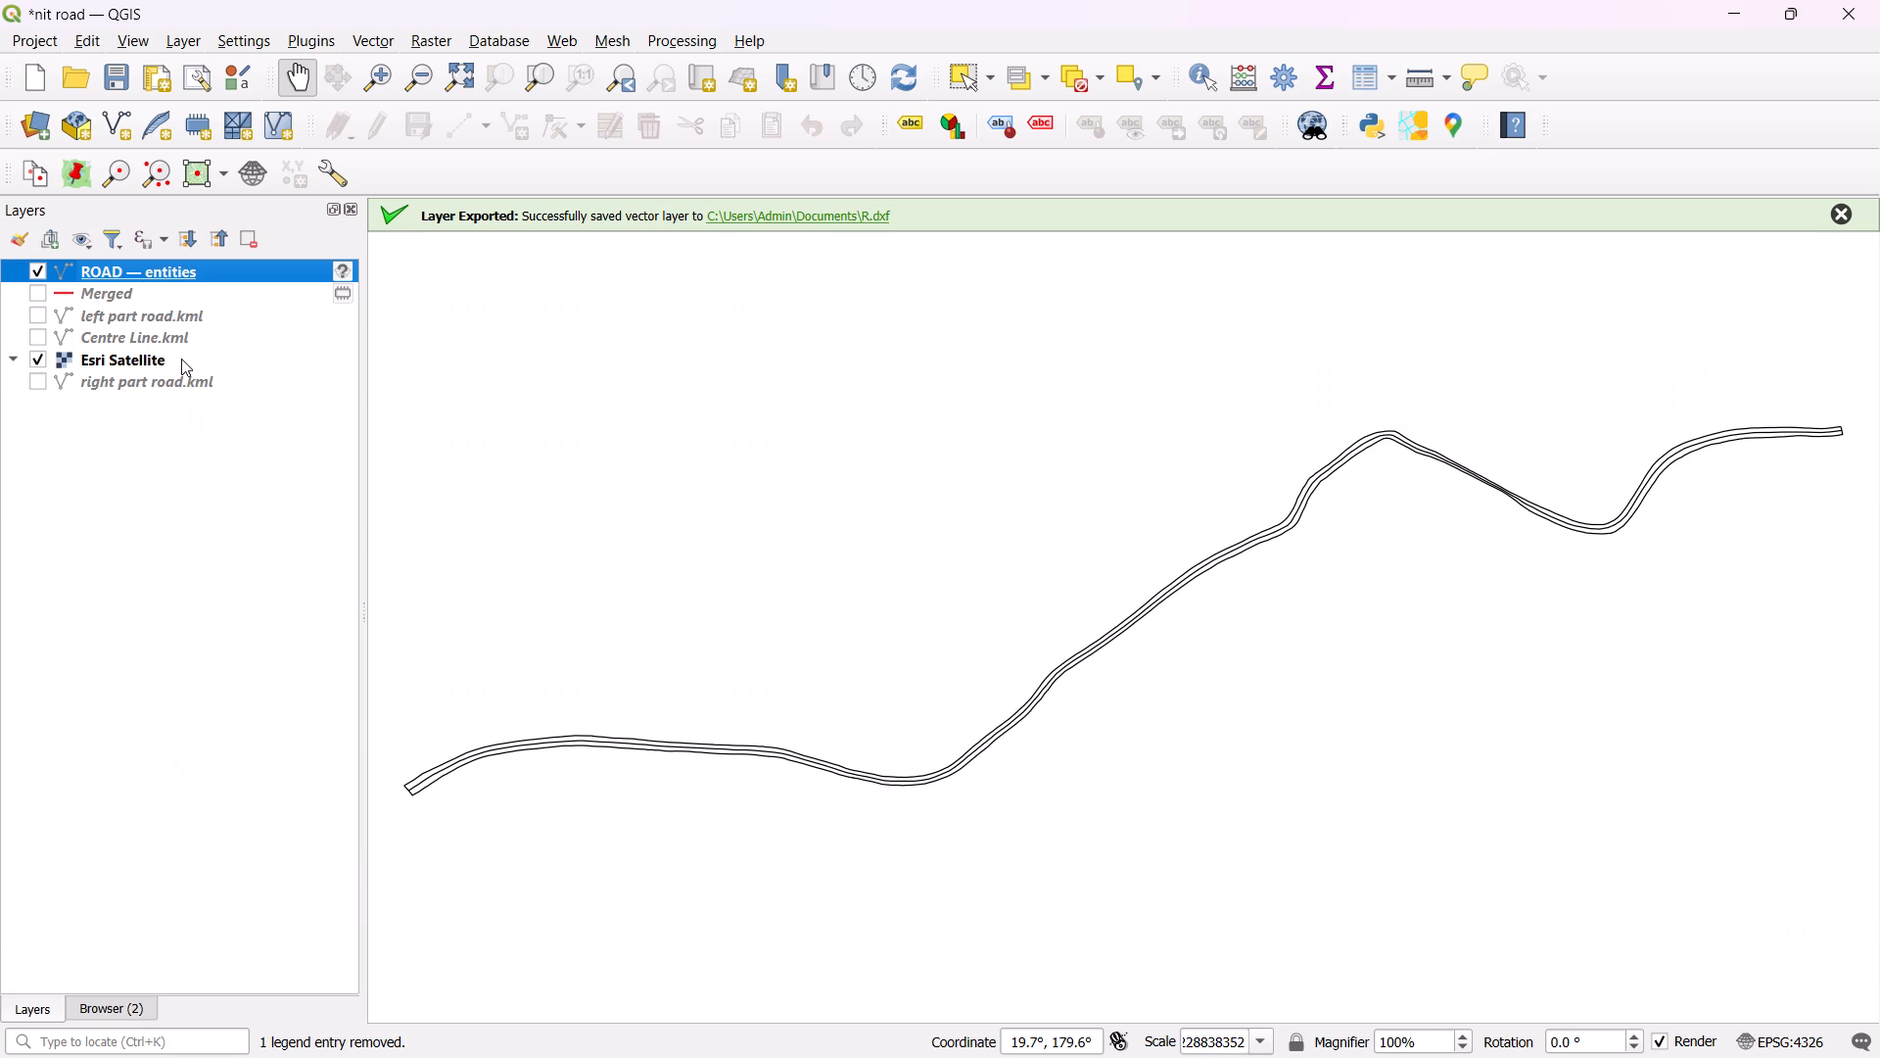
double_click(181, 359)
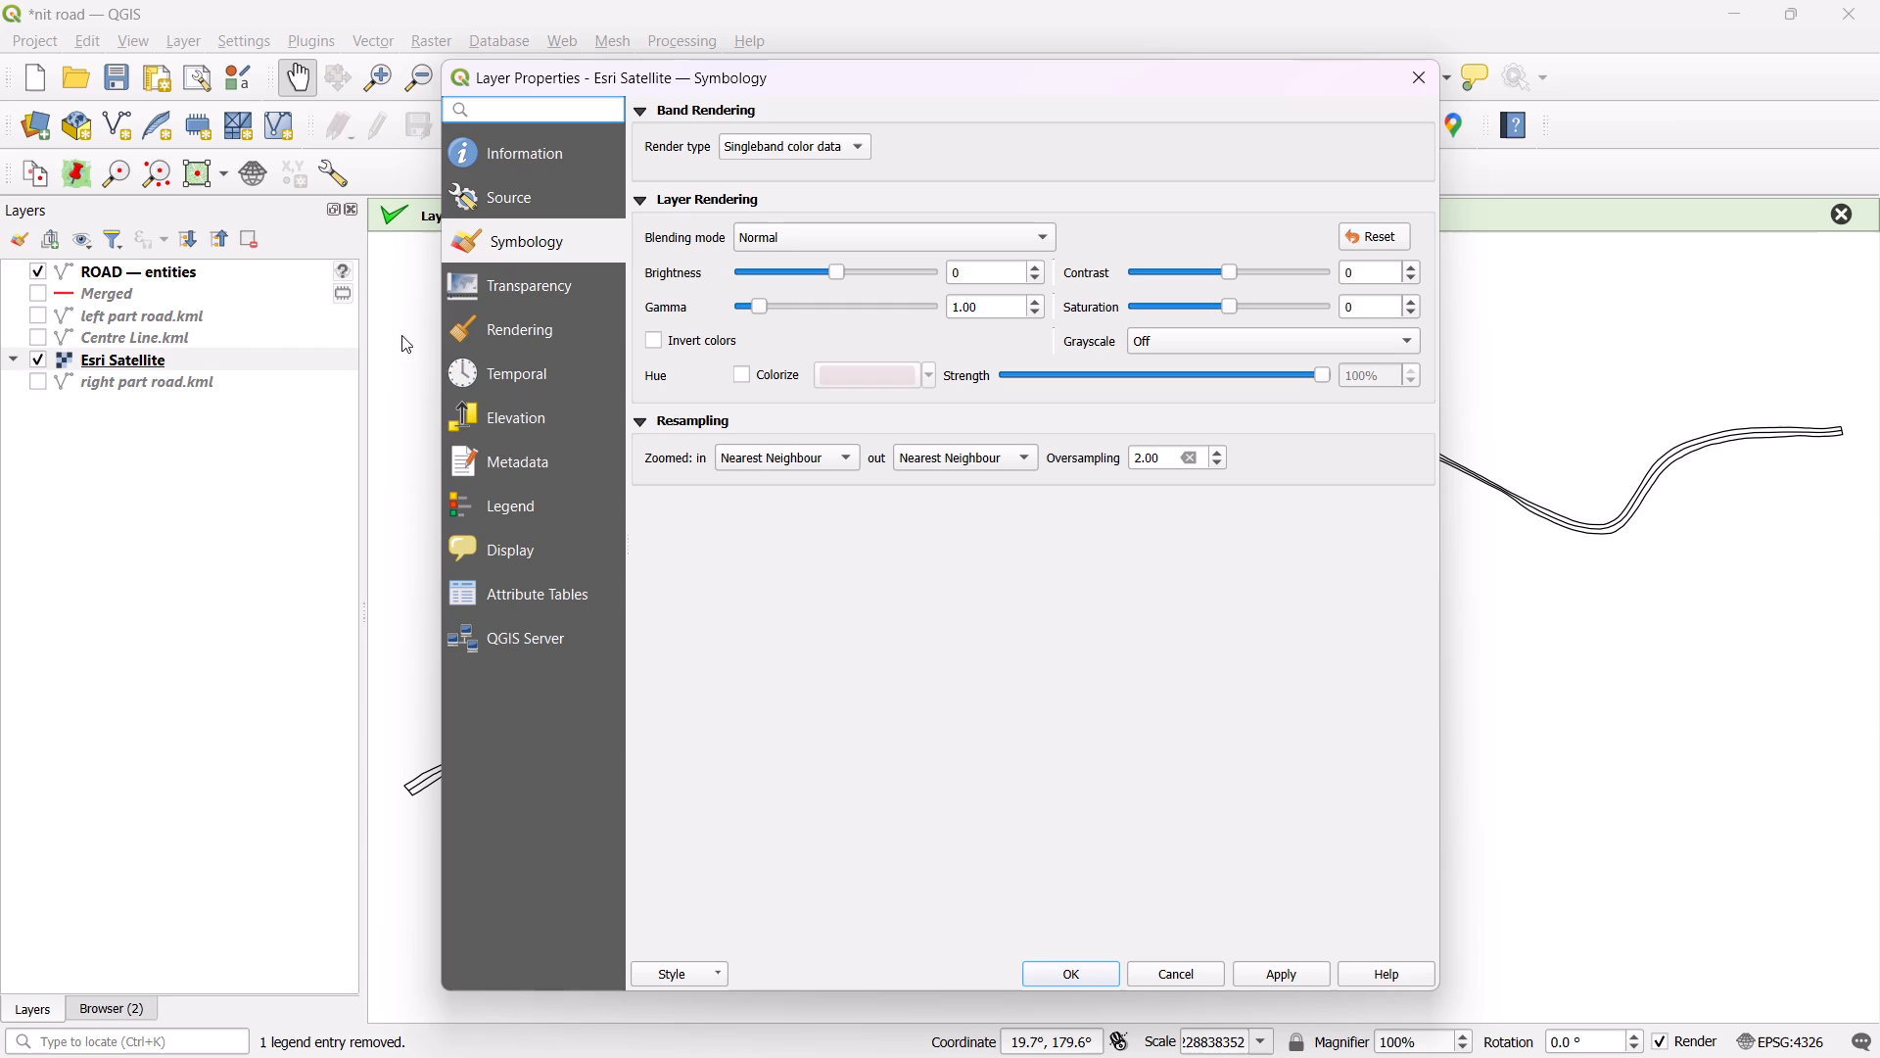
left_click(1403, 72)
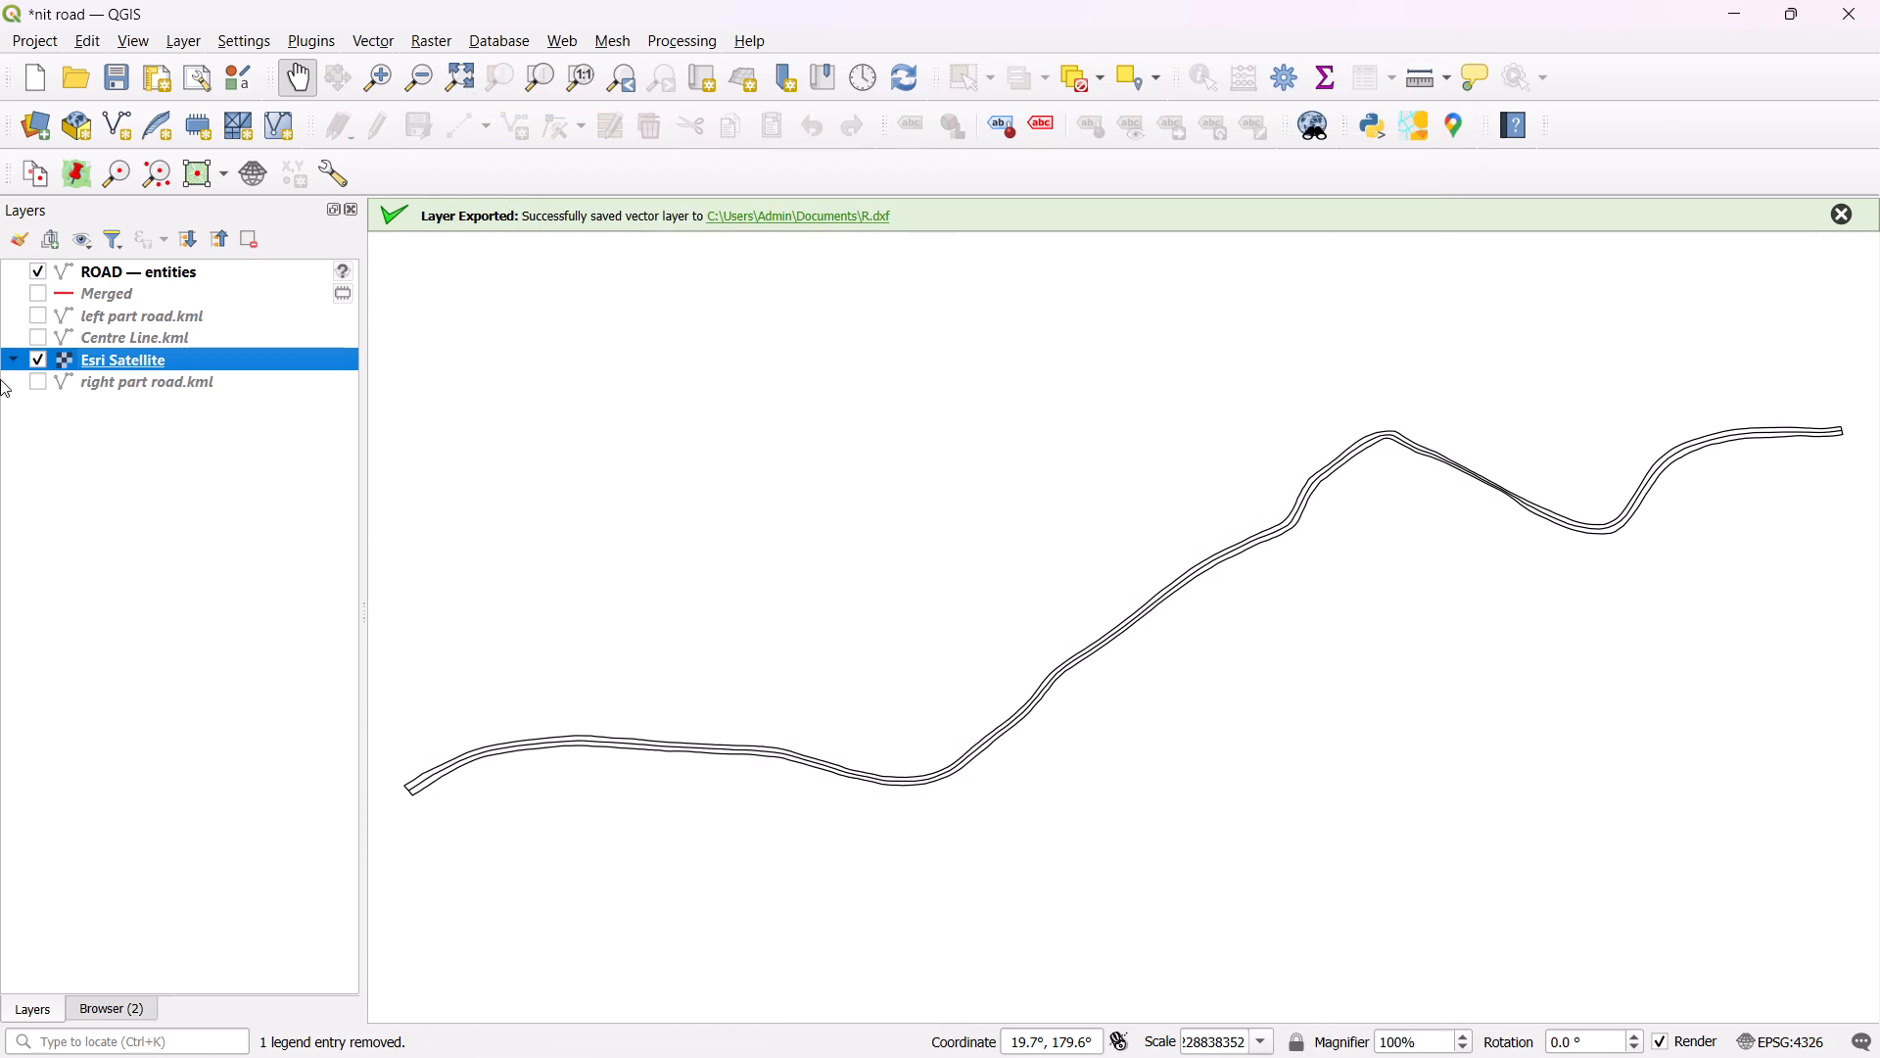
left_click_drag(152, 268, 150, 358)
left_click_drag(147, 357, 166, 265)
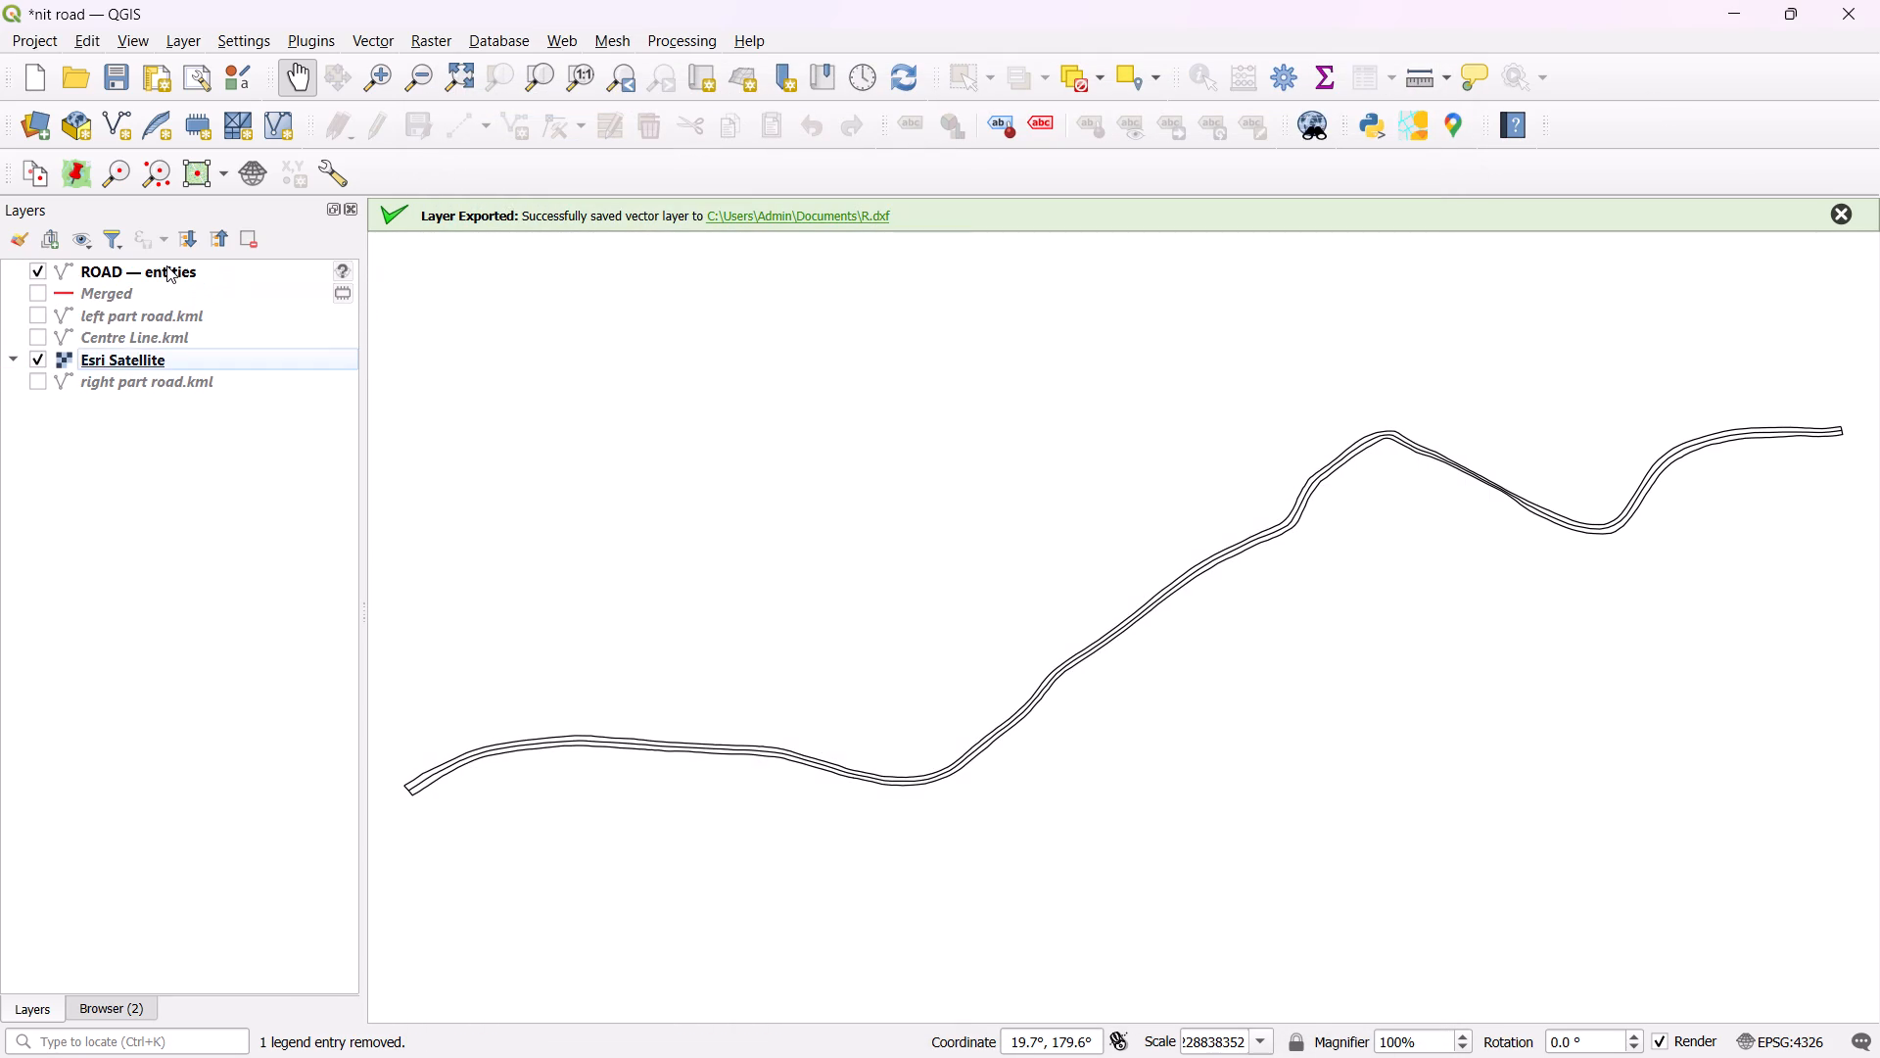
Switch the Esri Satellite layer's visibility off and on to check for imagery at the road lines' extent.
left_click(38, 359)
left_click(38, 359)
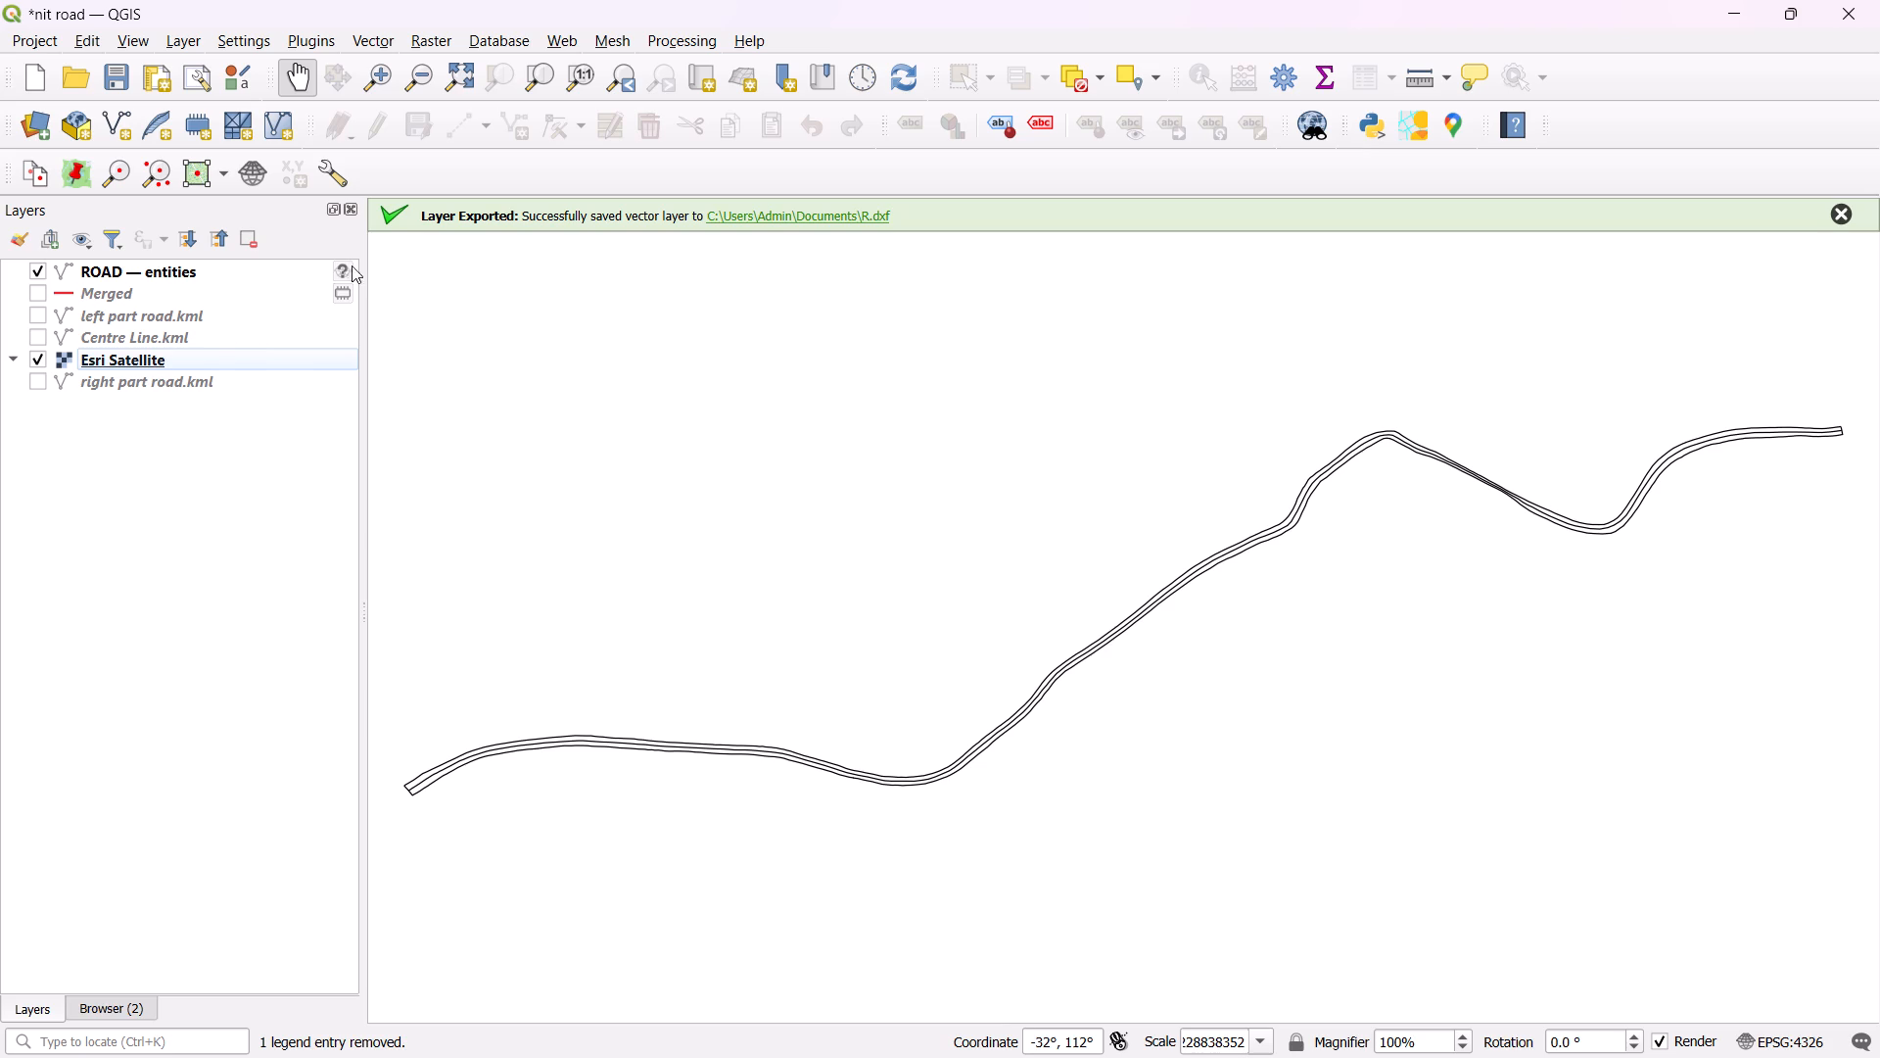
Open the project's coordinate reference system settings.
left_click(1798, 1038)
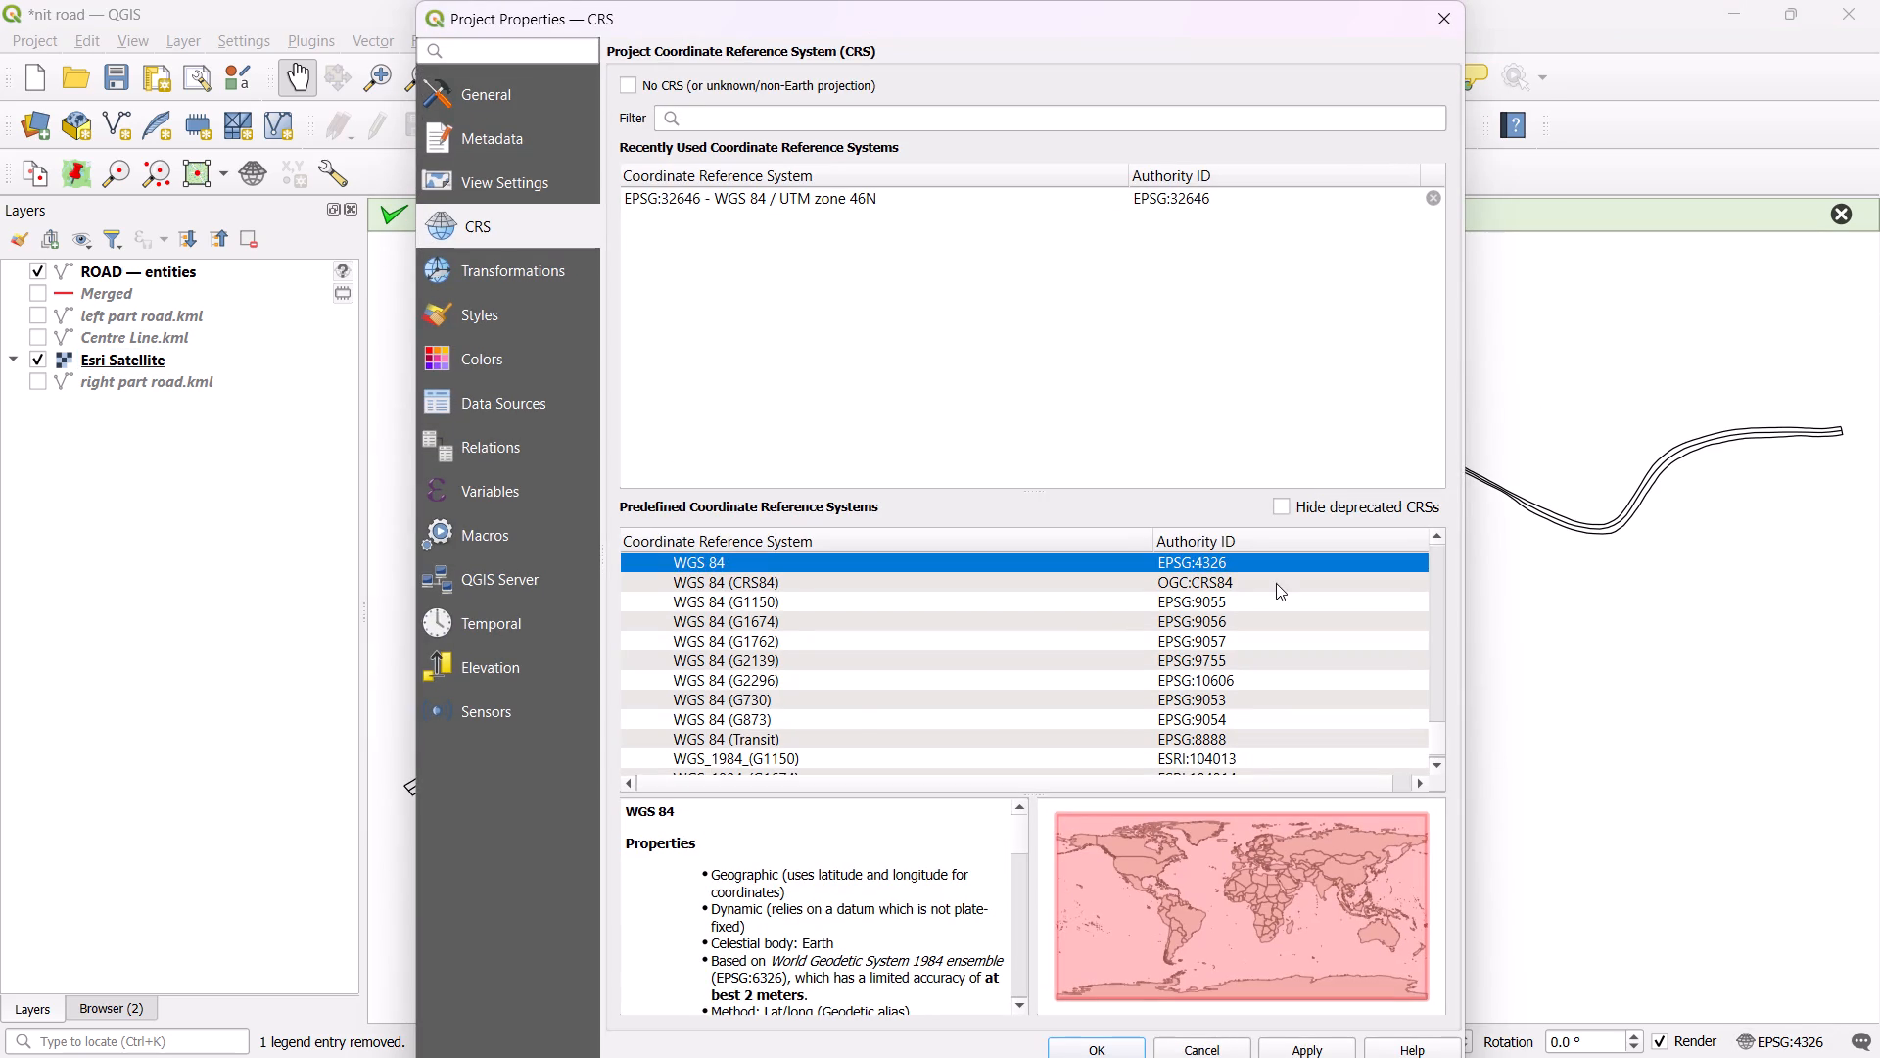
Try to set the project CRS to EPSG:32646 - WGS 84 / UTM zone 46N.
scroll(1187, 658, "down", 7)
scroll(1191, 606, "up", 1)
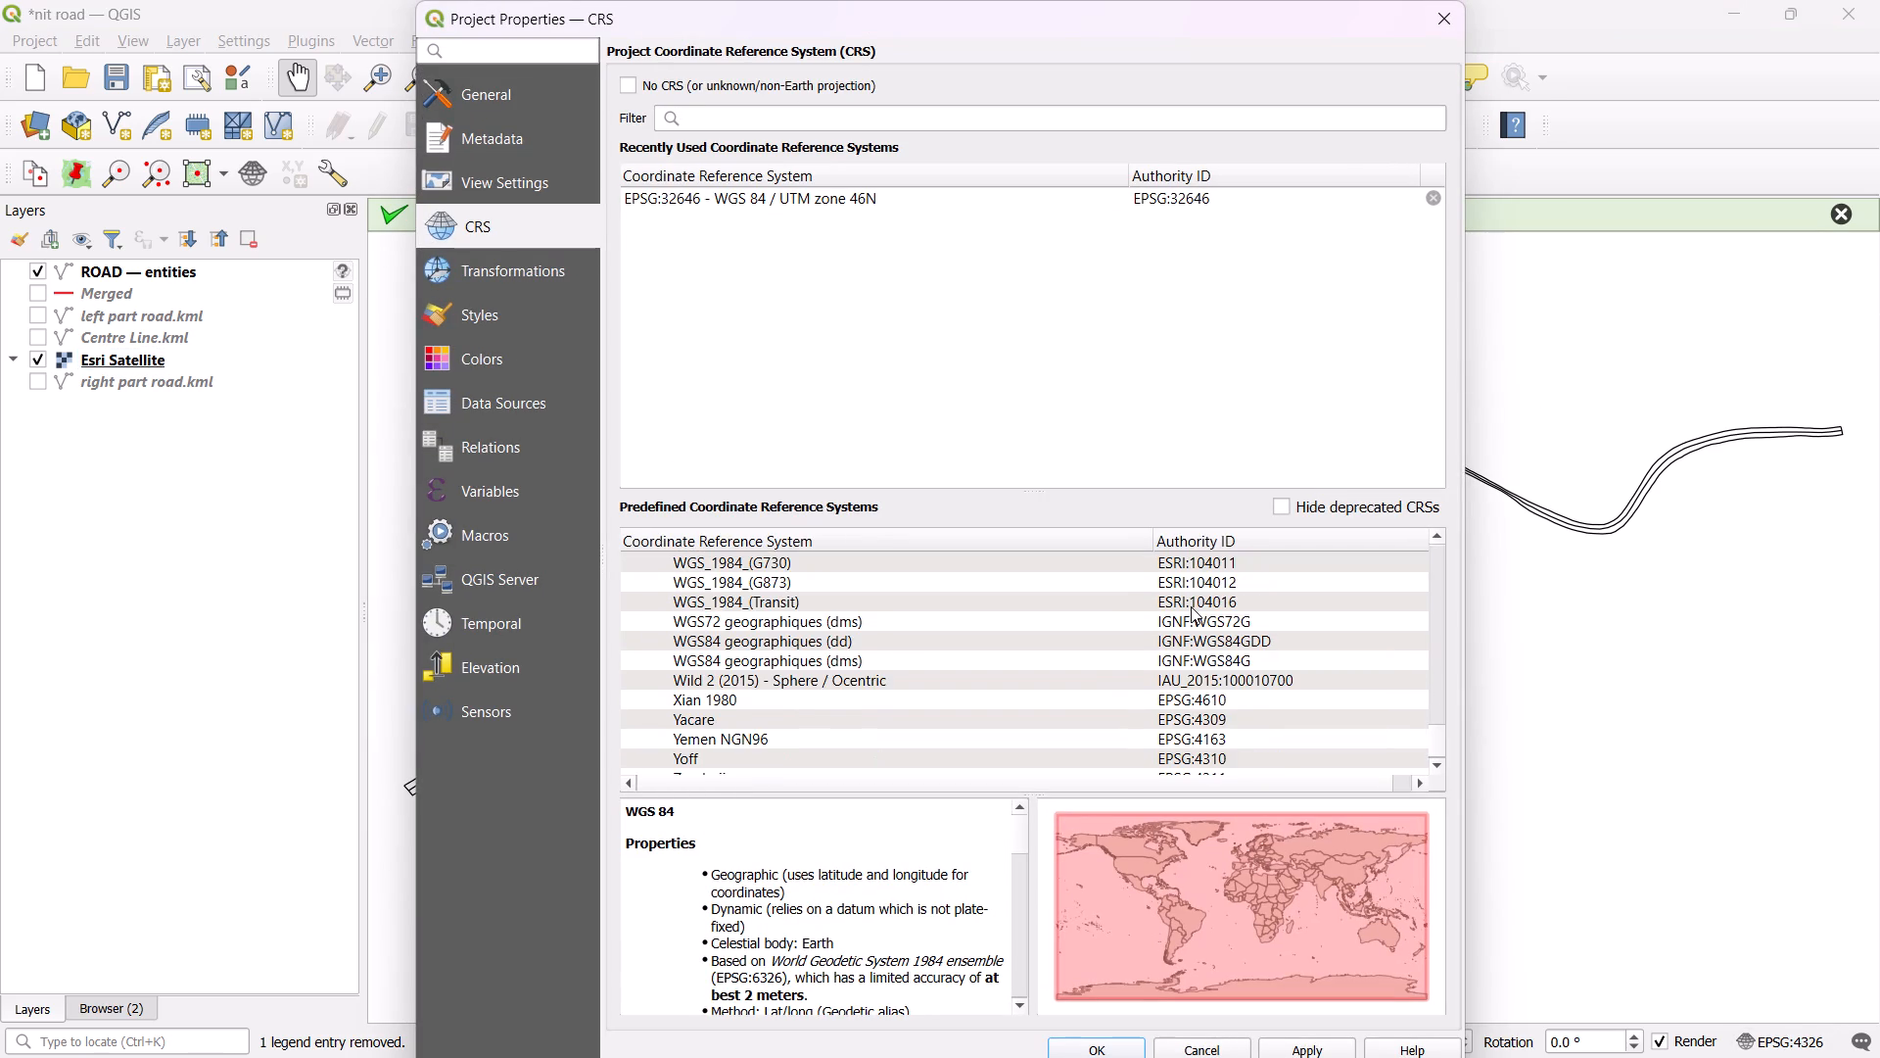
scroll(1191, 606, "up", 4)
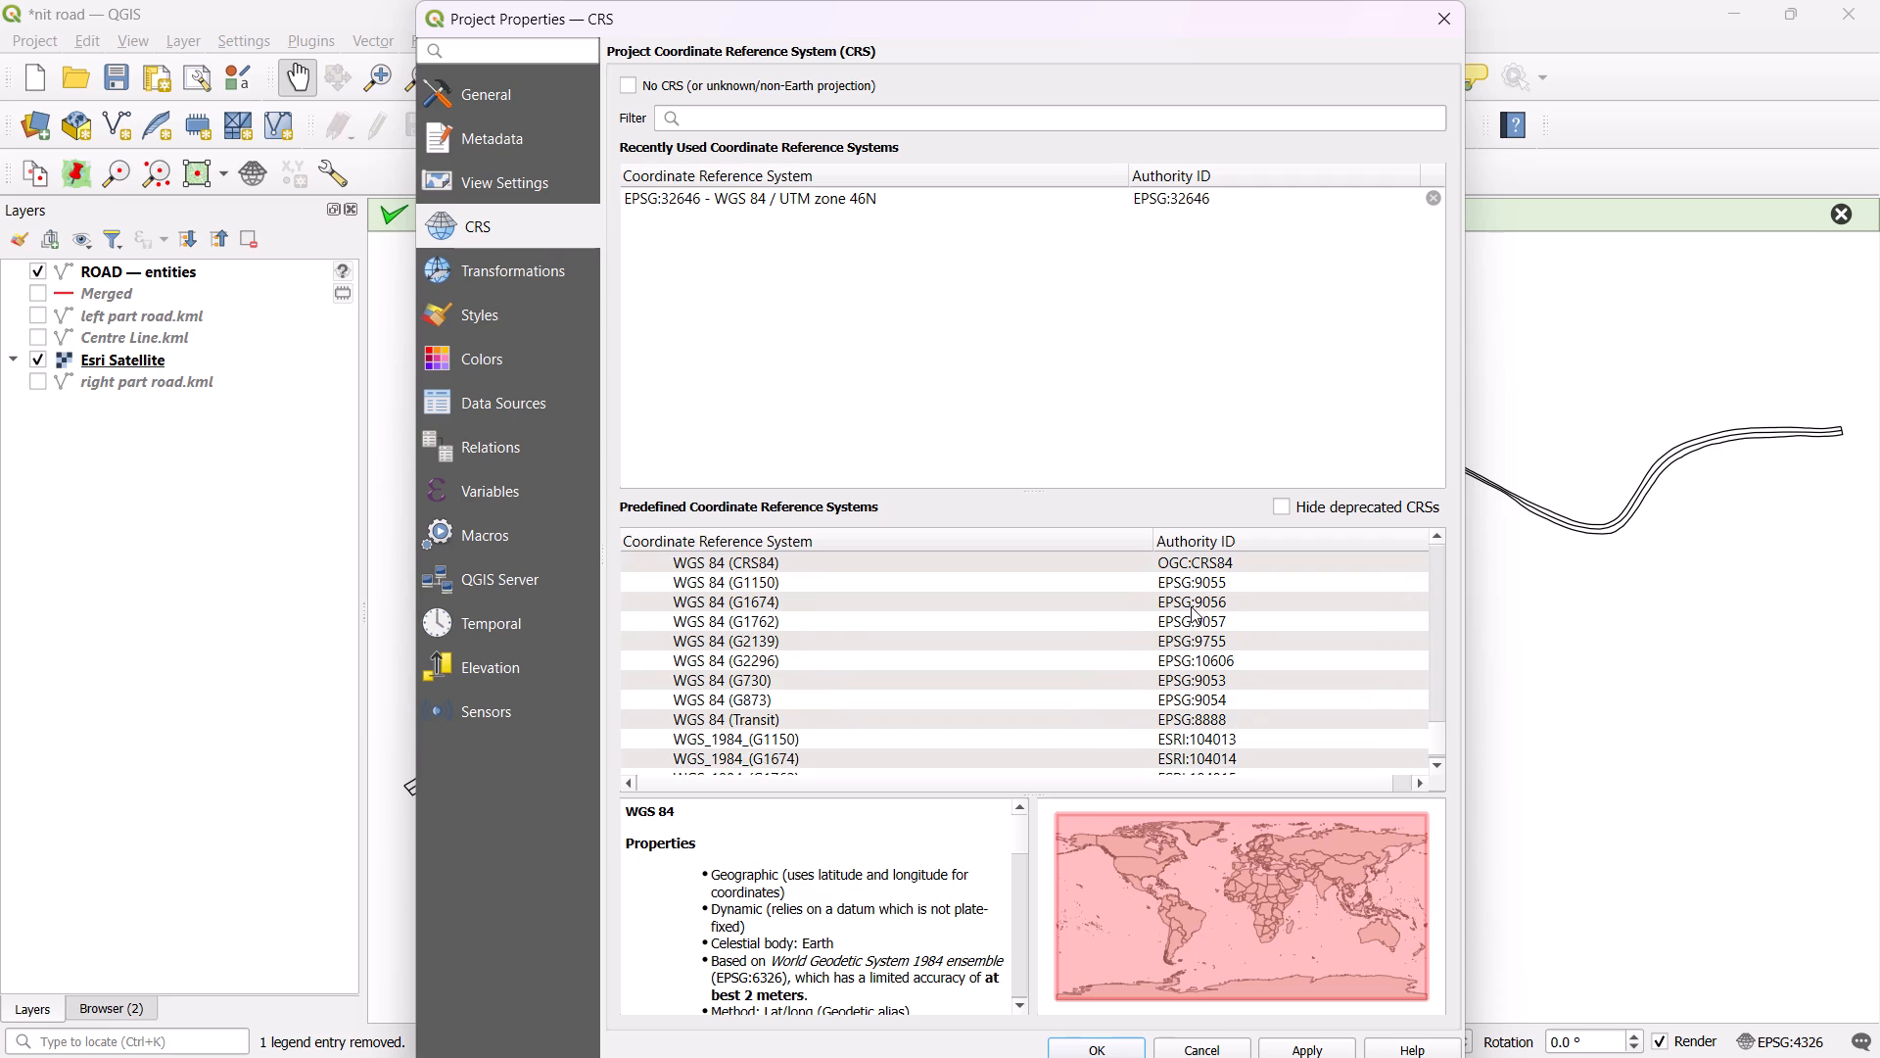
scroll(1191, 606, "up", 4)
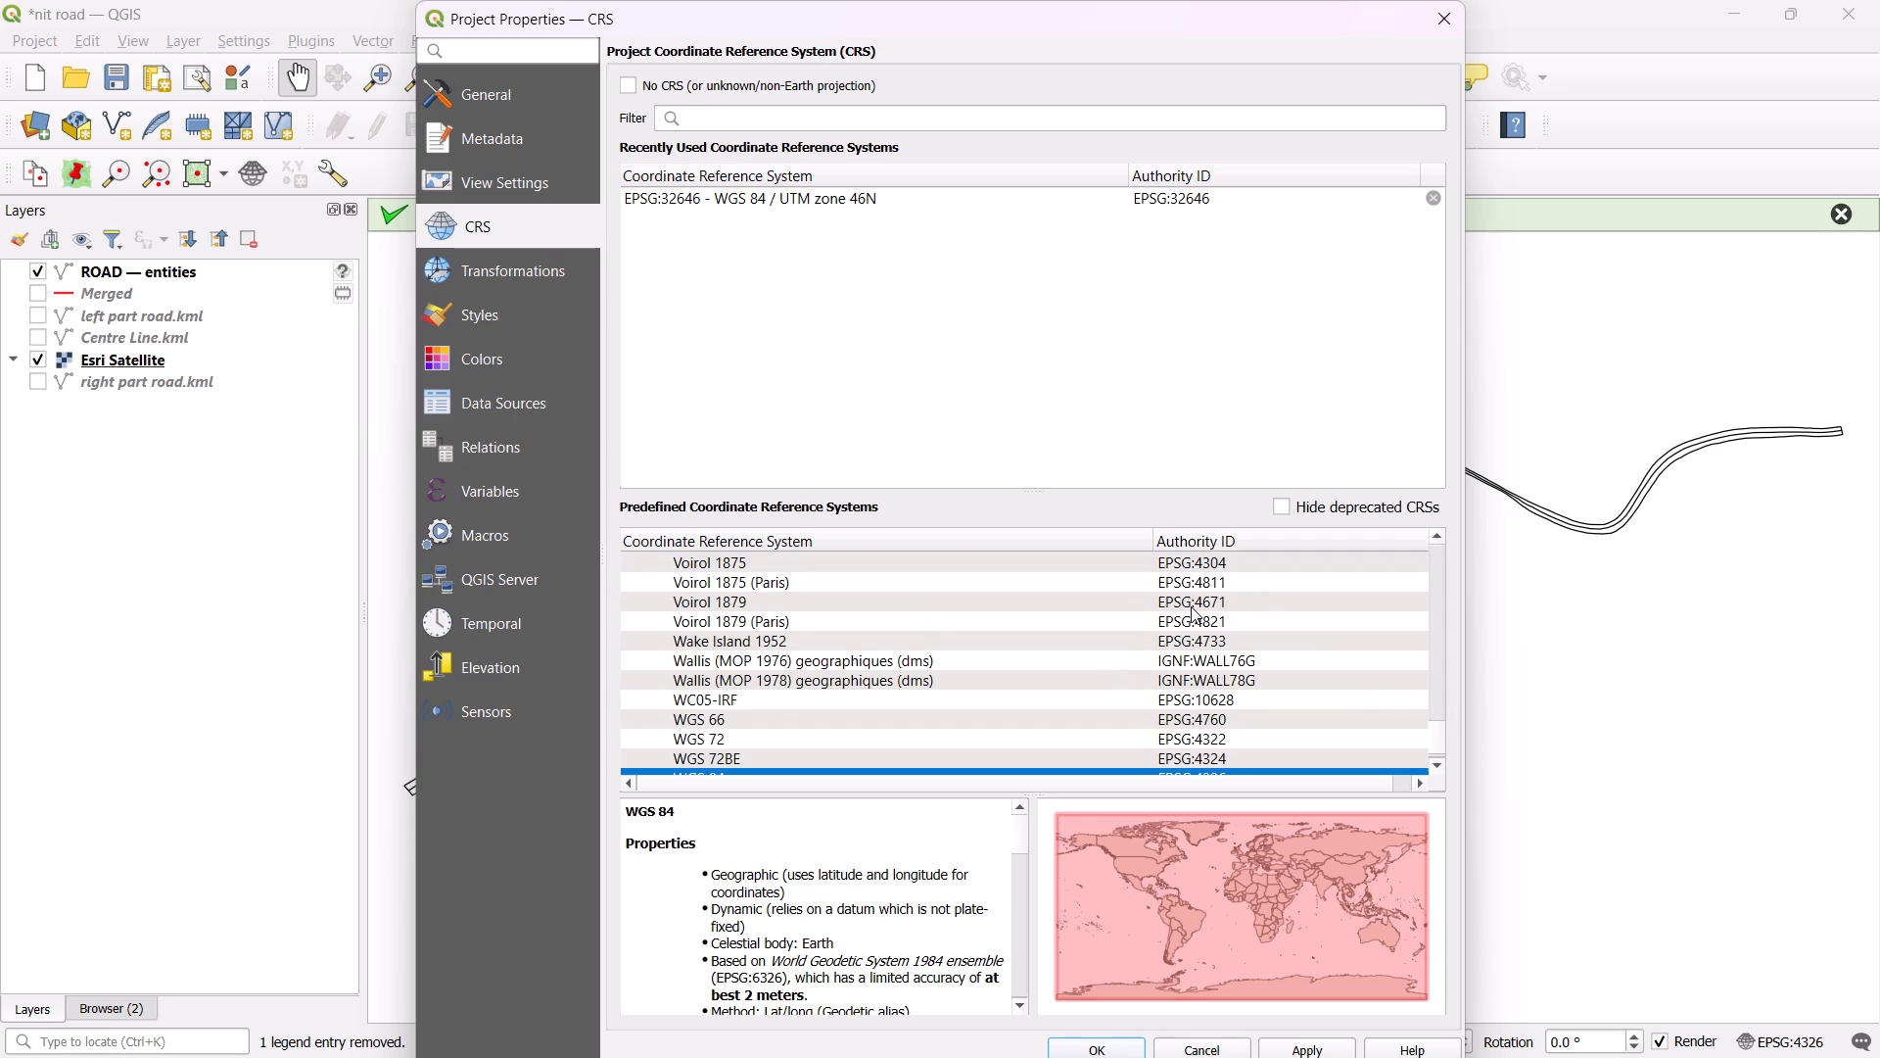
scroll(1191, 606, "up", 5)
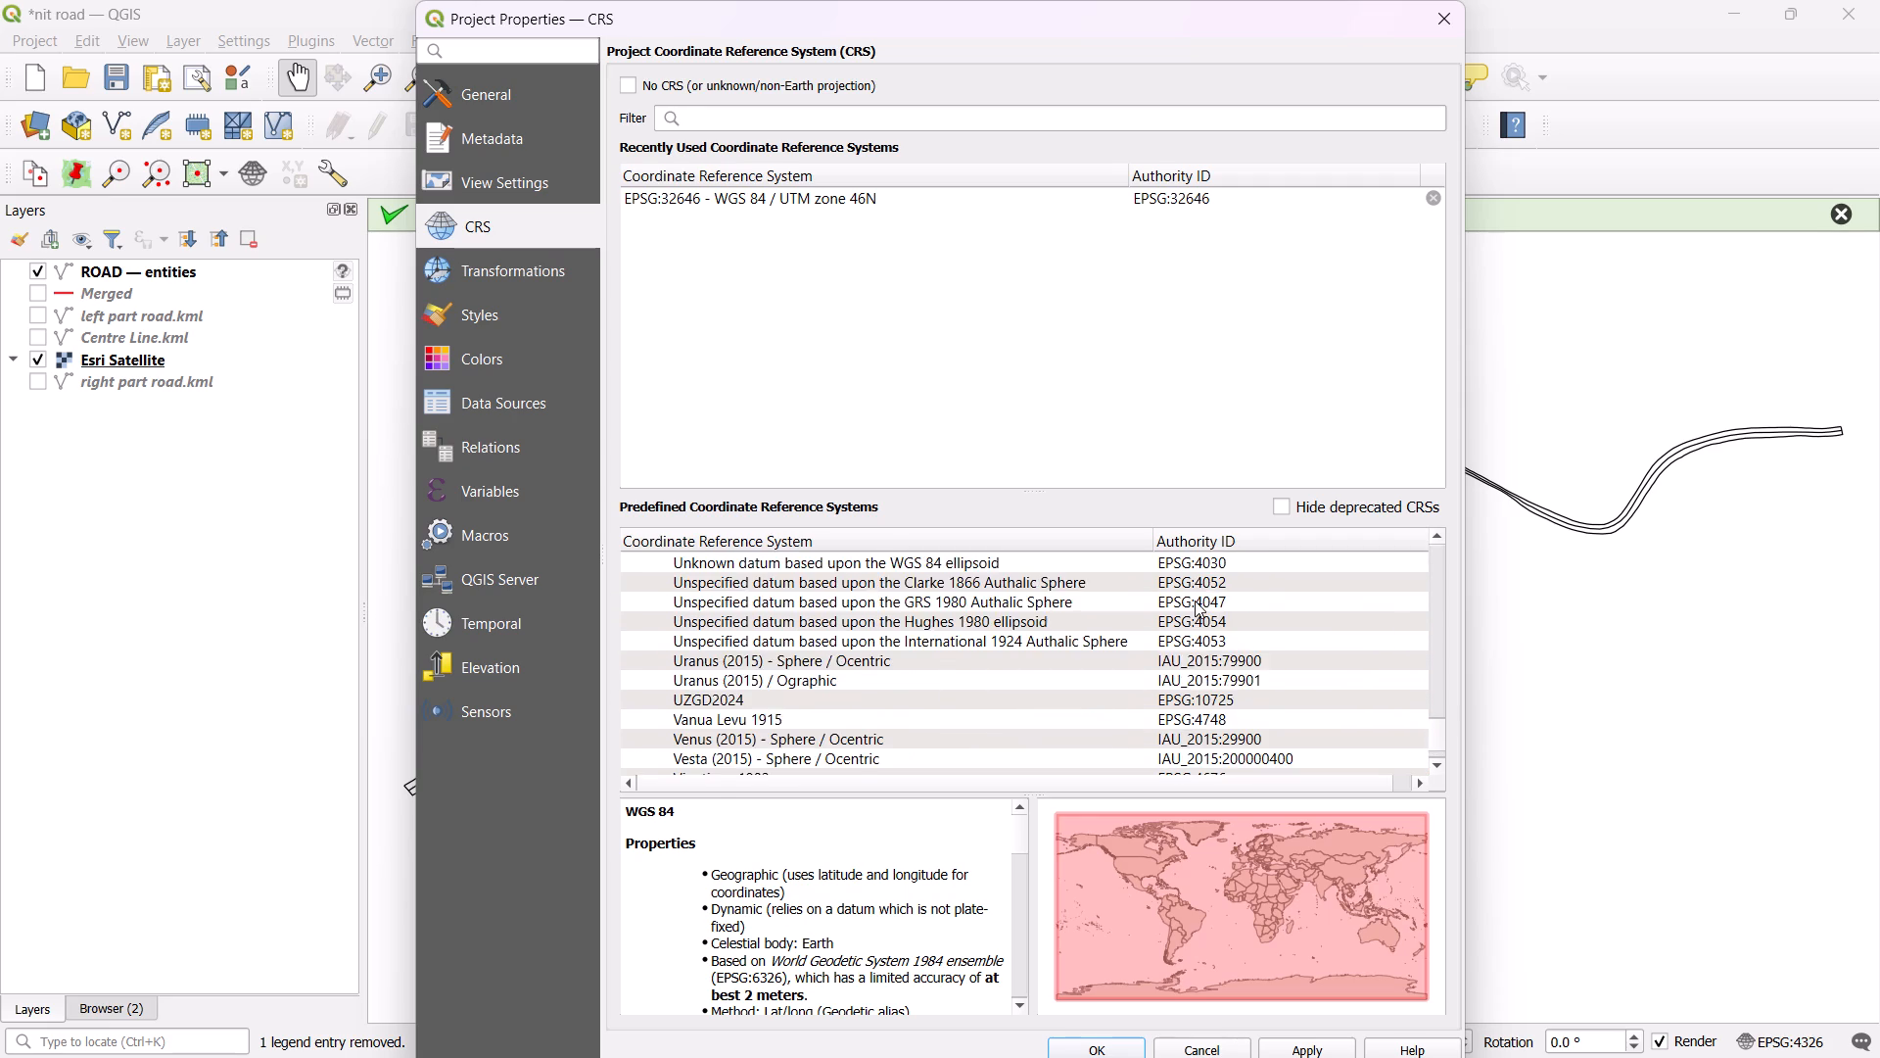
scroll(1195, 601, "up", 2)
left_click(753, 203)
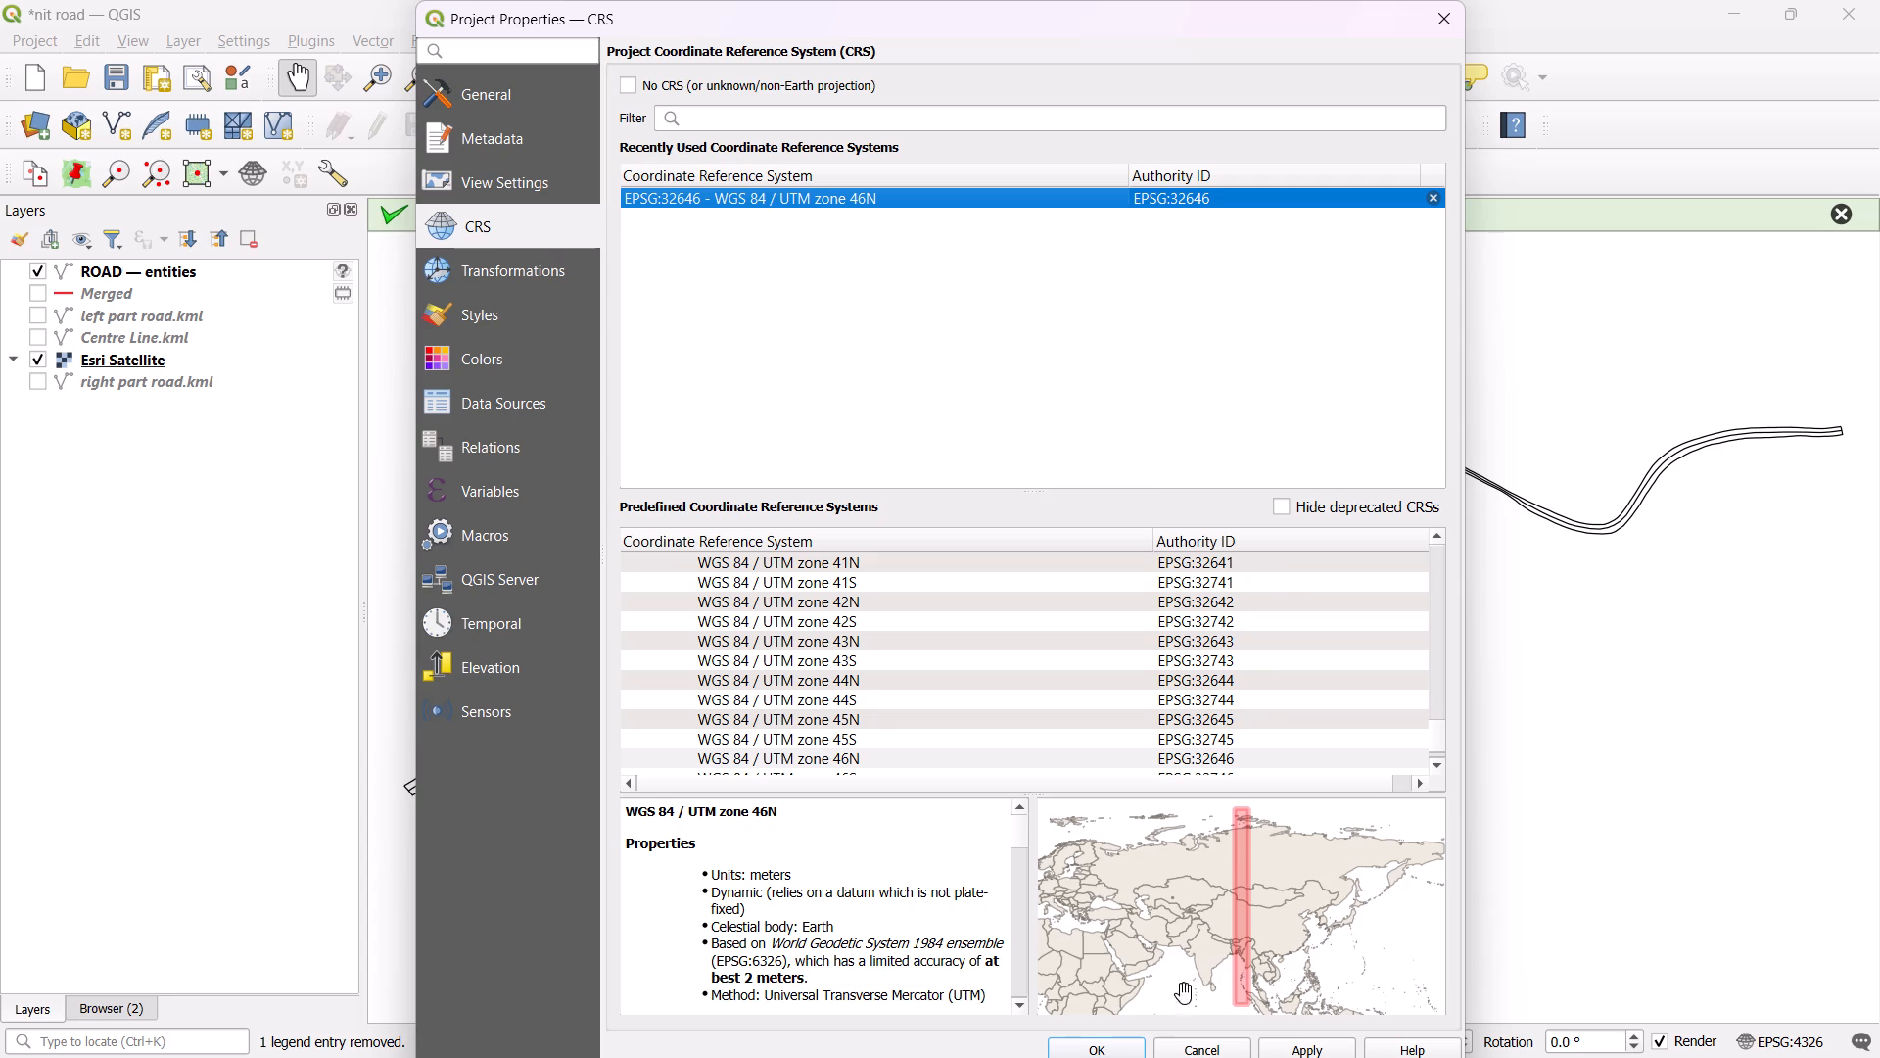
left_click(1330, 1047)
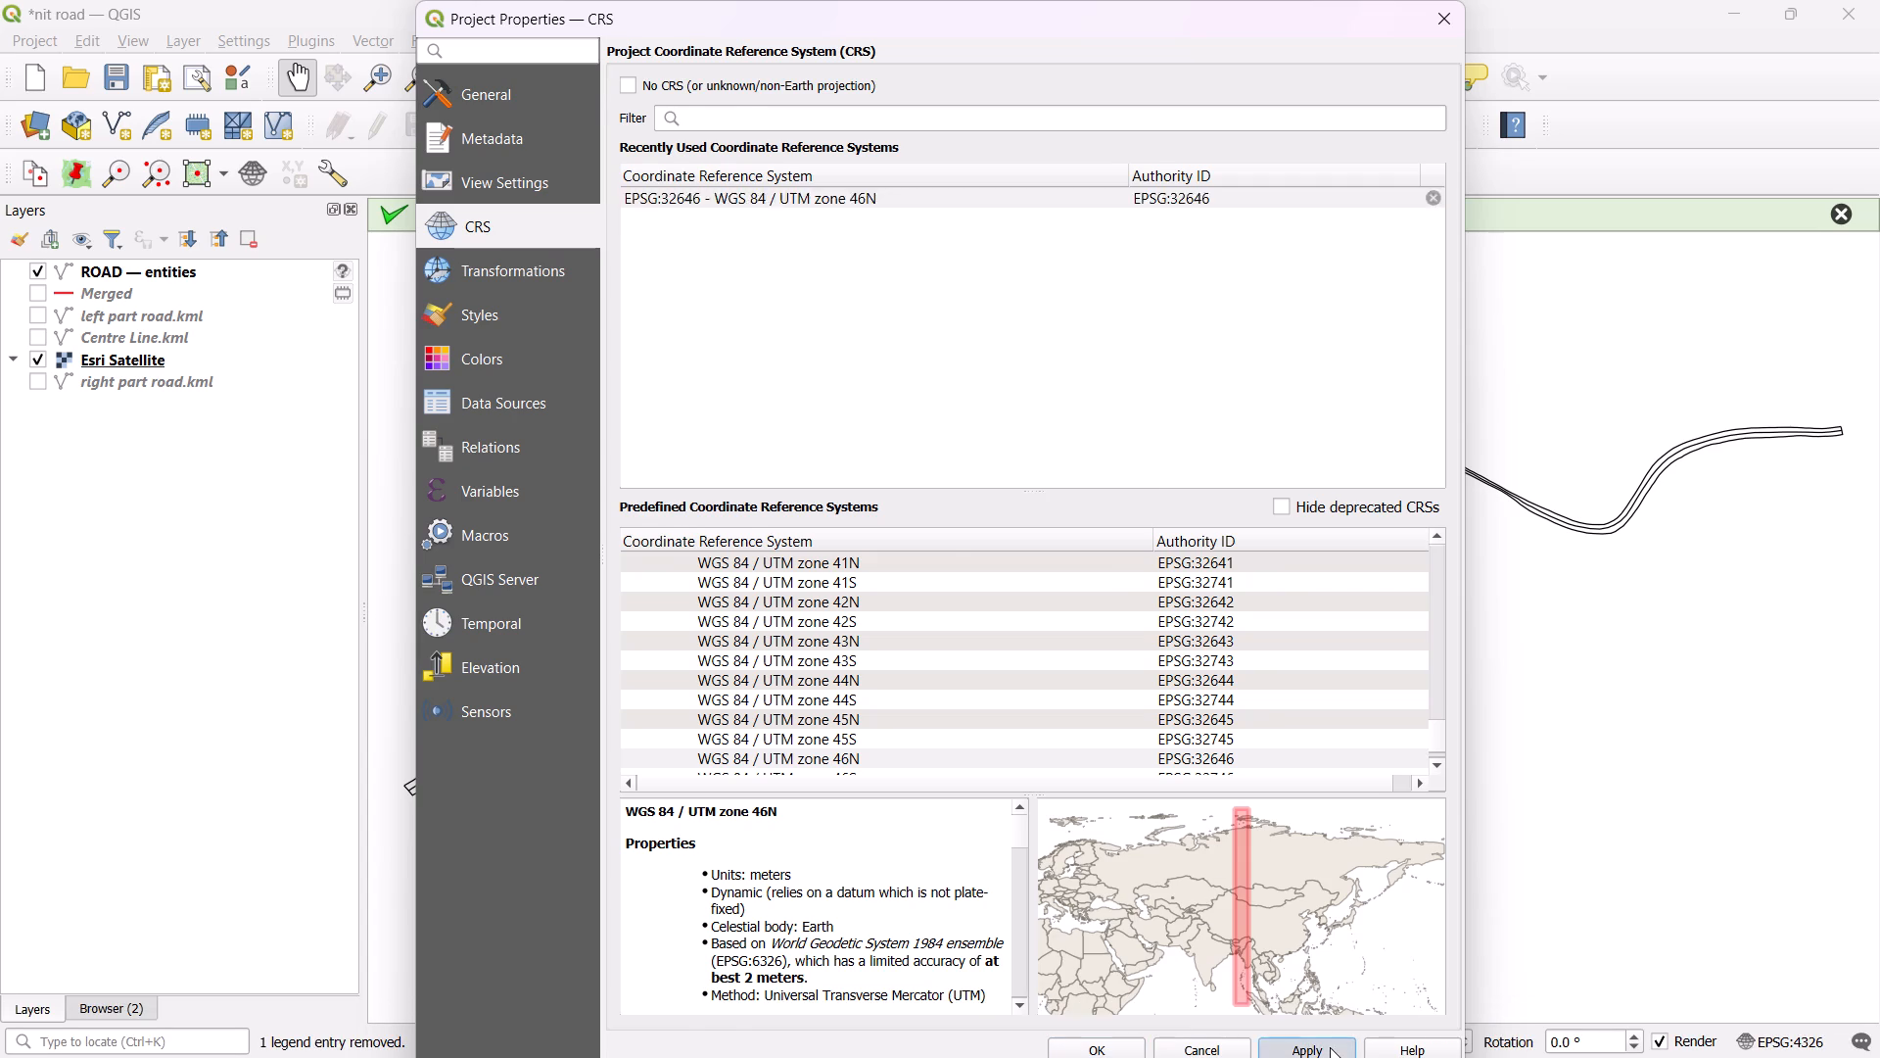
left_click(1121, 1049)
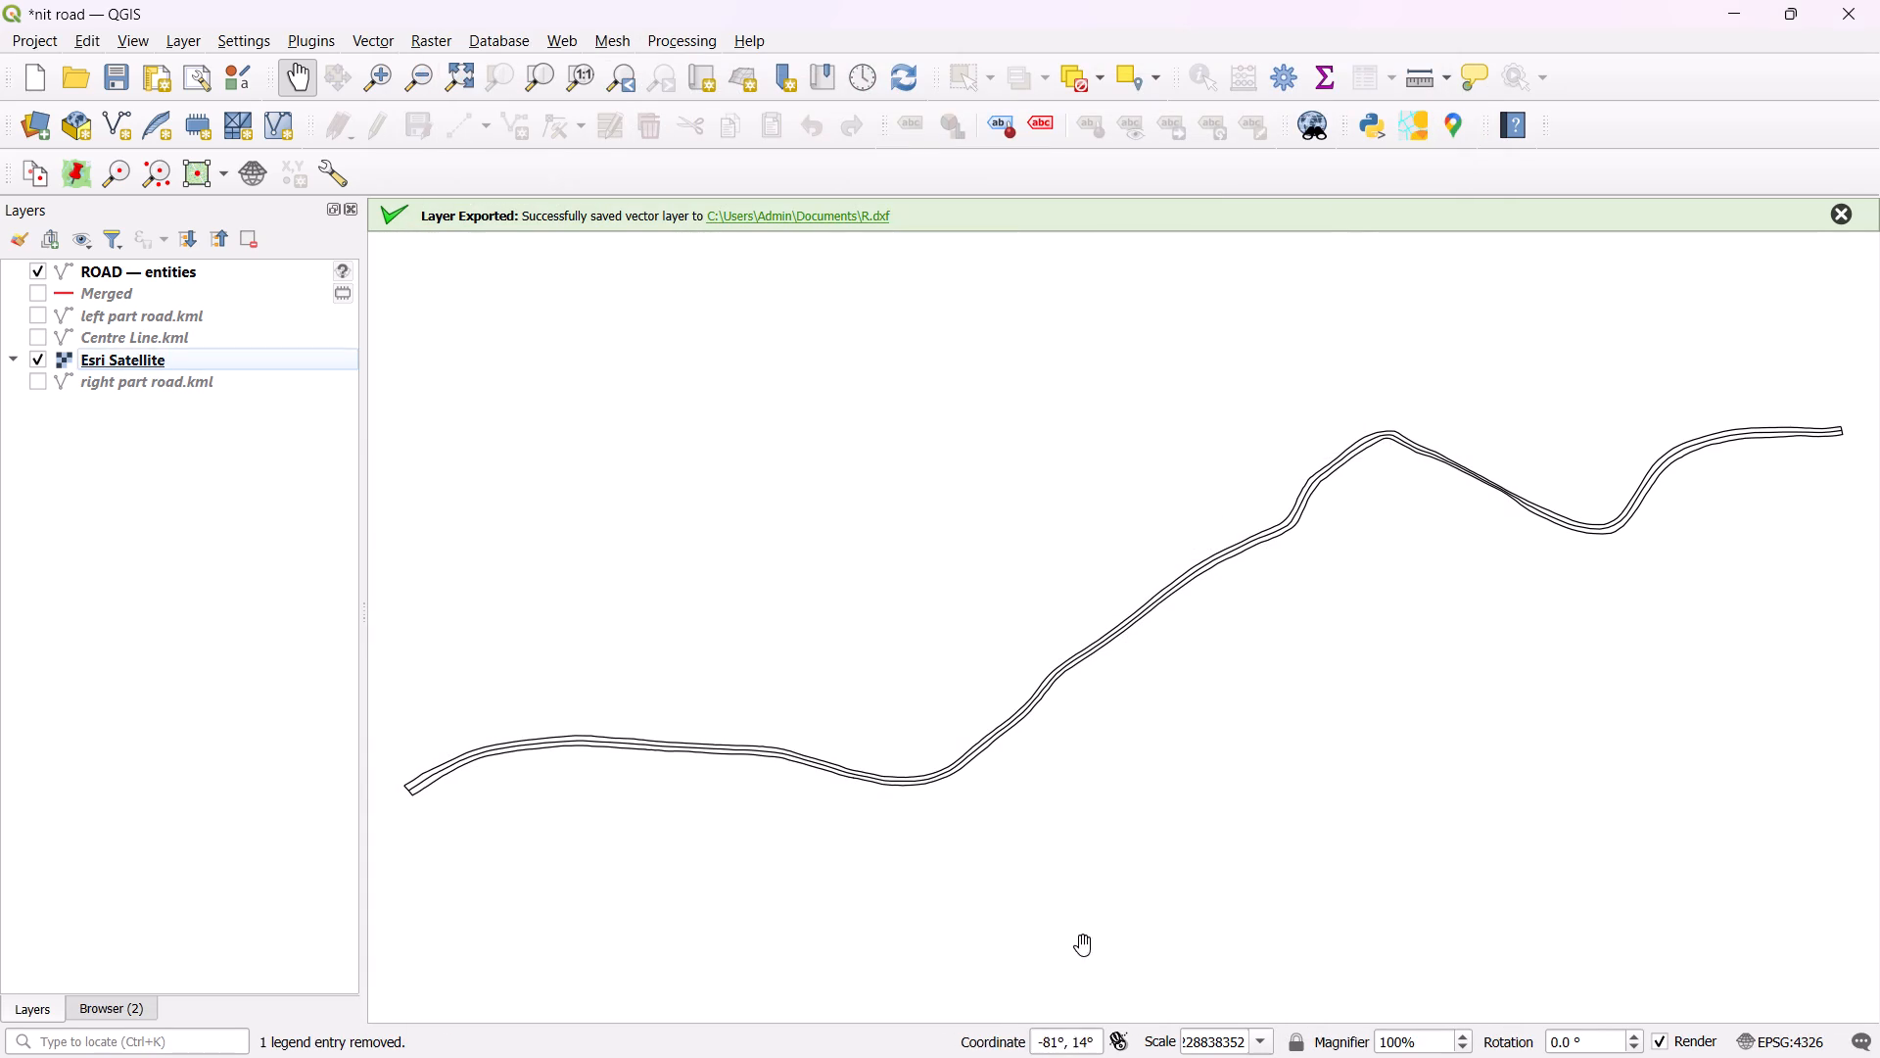
Examine the re-added Esri Satellite layer, from its full world extent down to the braided river valley in northeast India.
right_click(253, 361)
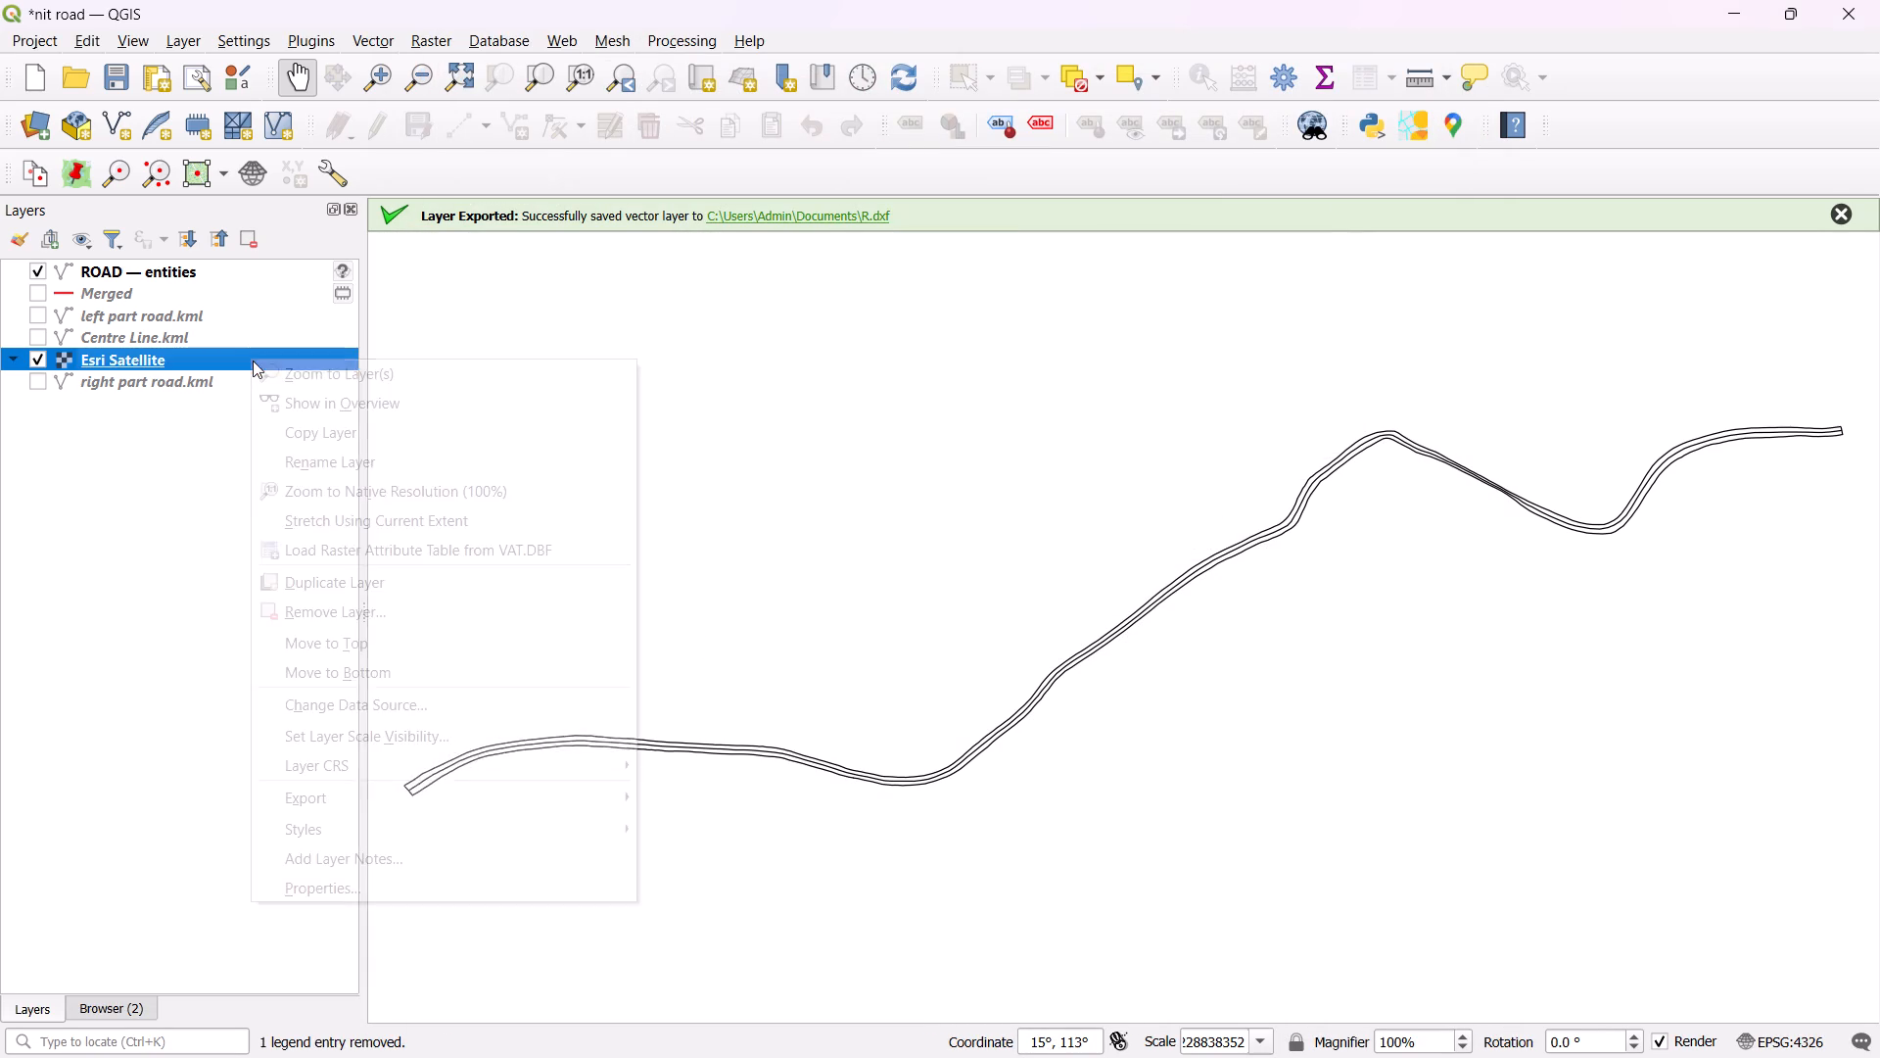
left_click(280, 373)
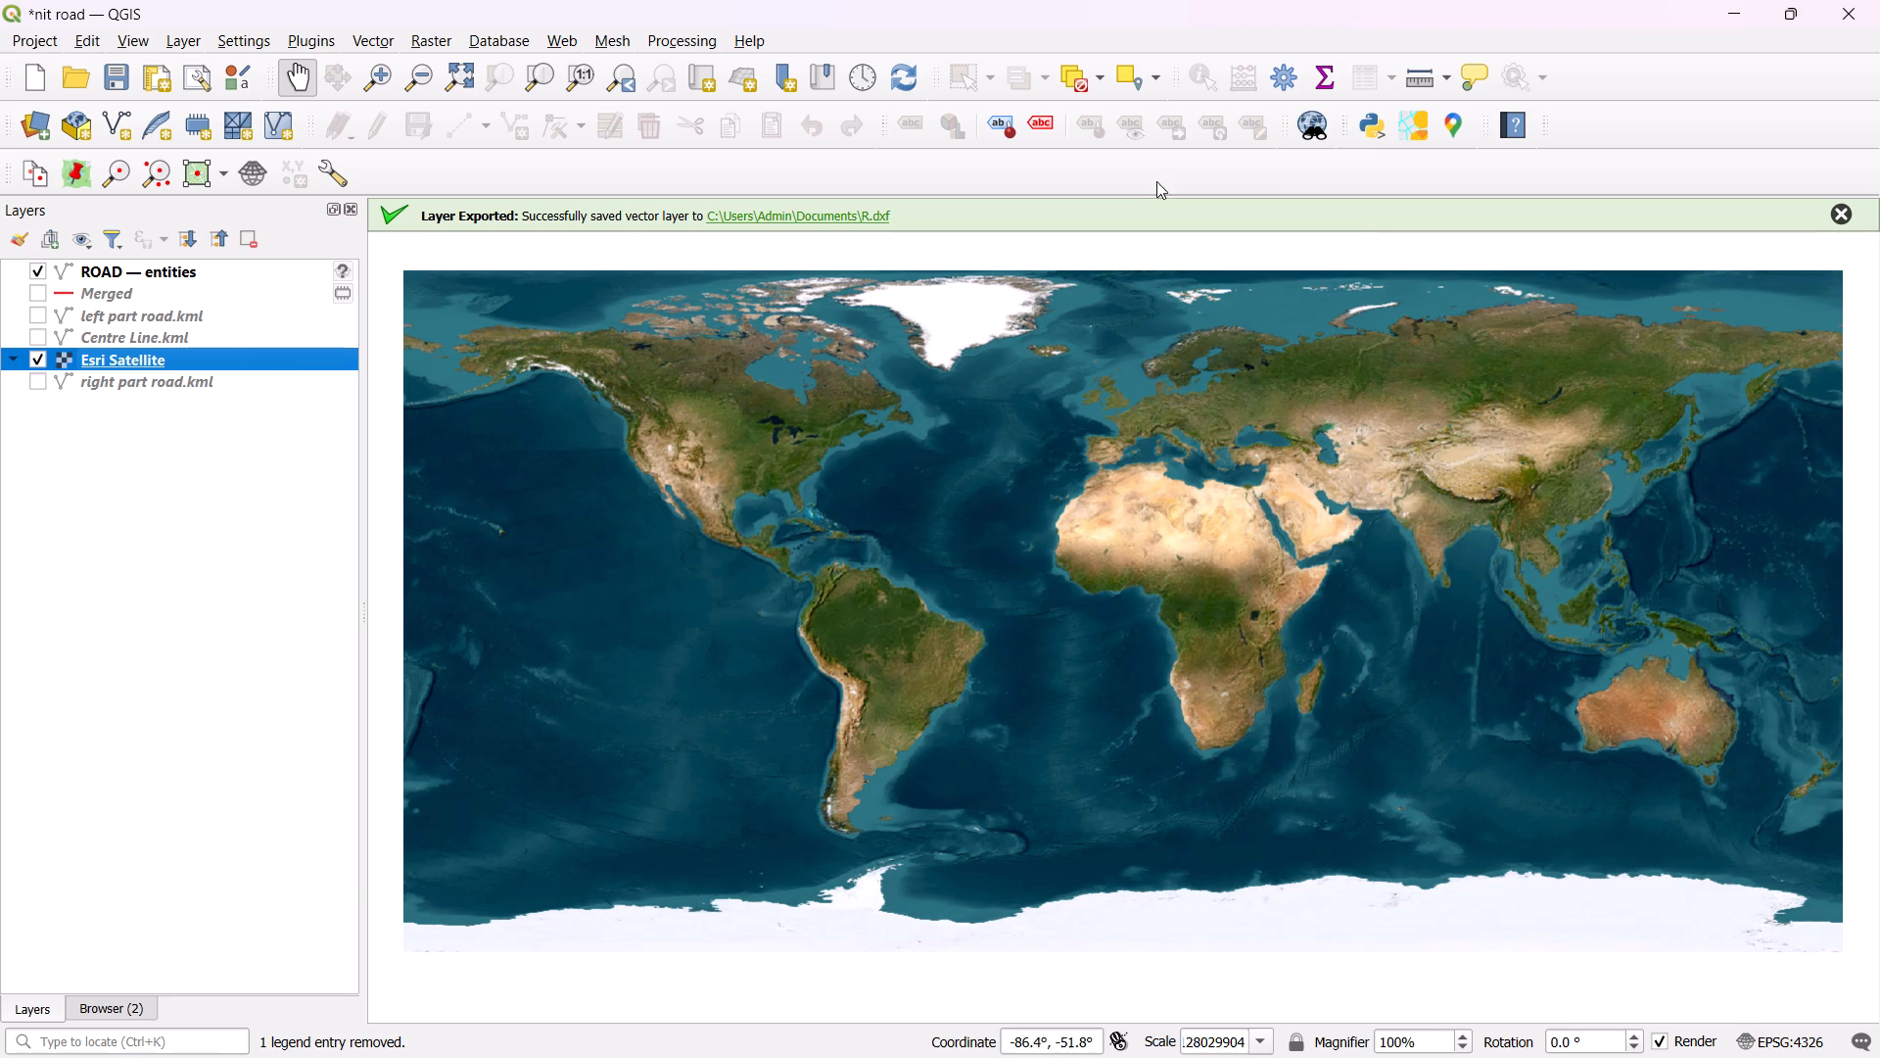
scroll(1486, 499, "up", 2)
scroll(1486, 499, "down", 3)
scroll(1486, 499, "up", 8)
left_click_drag(1536, 501, 1142, 475)
scroll(1314, 486, "up", 3)
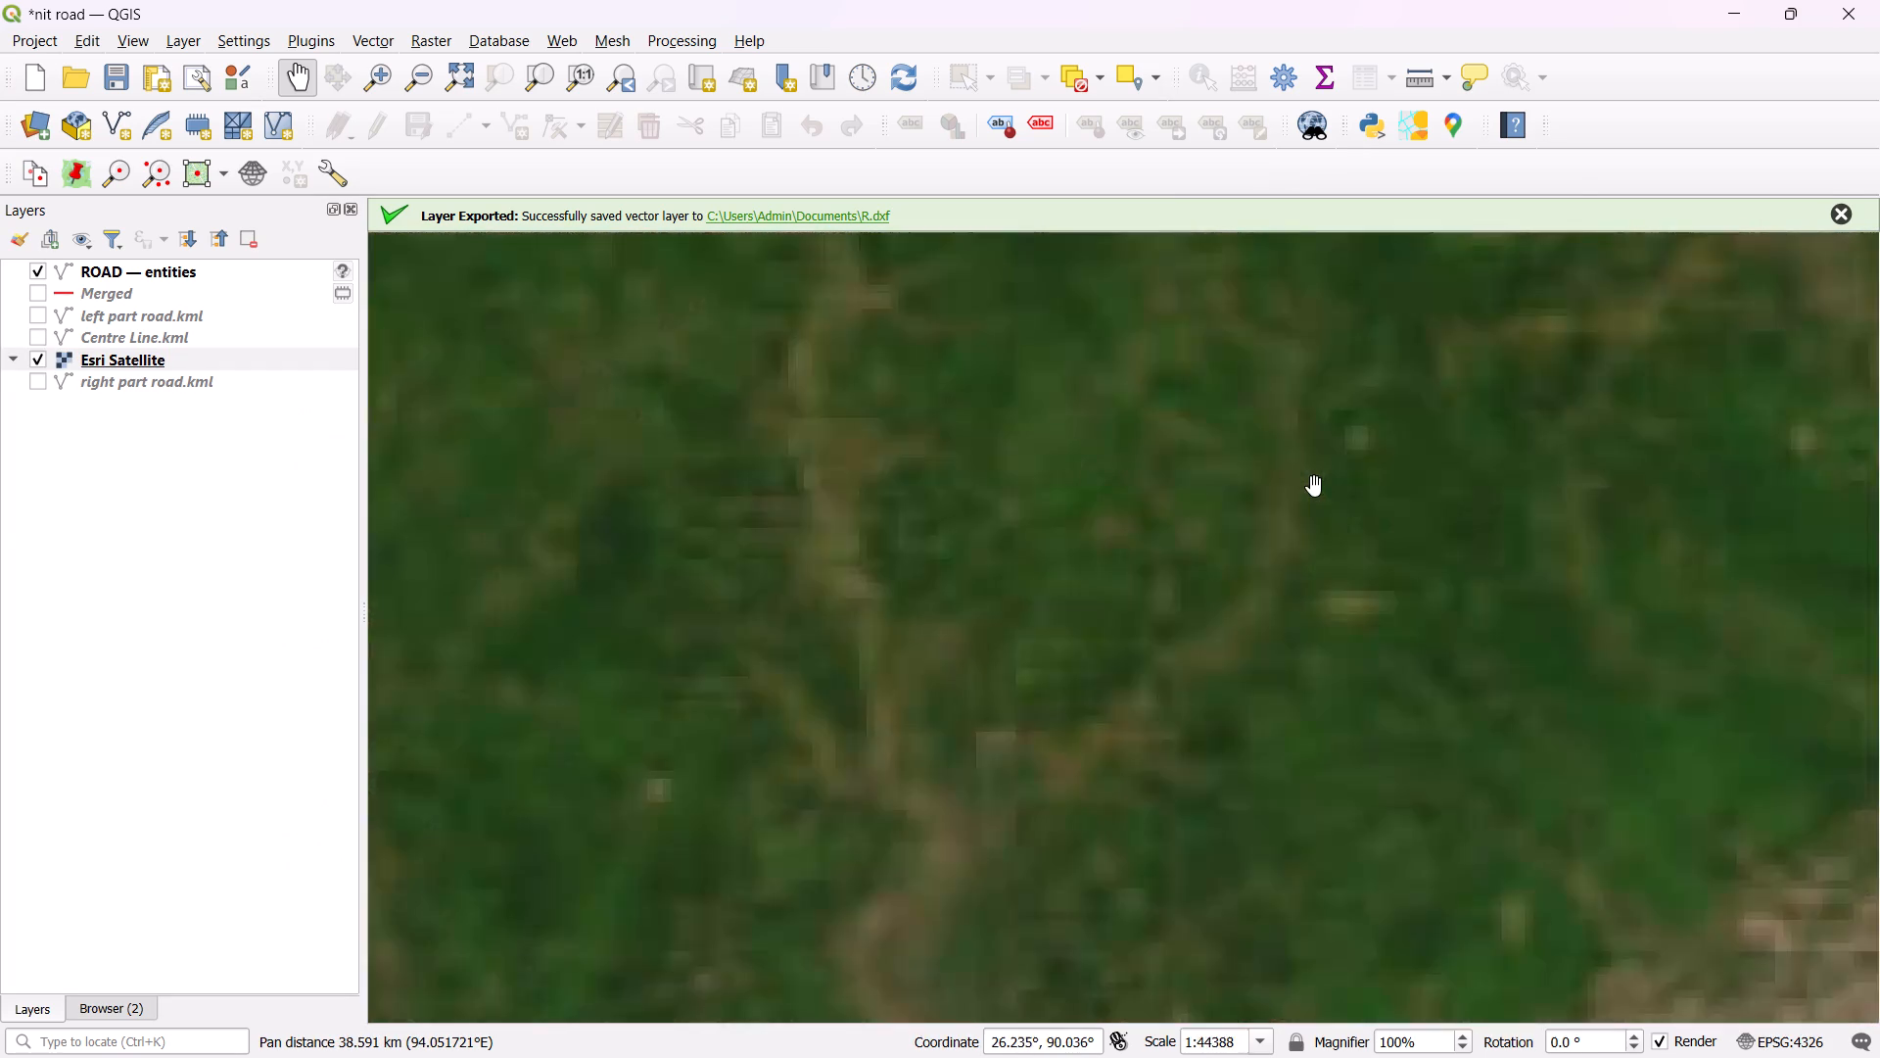
scroll(1314, 486, "down", 4)
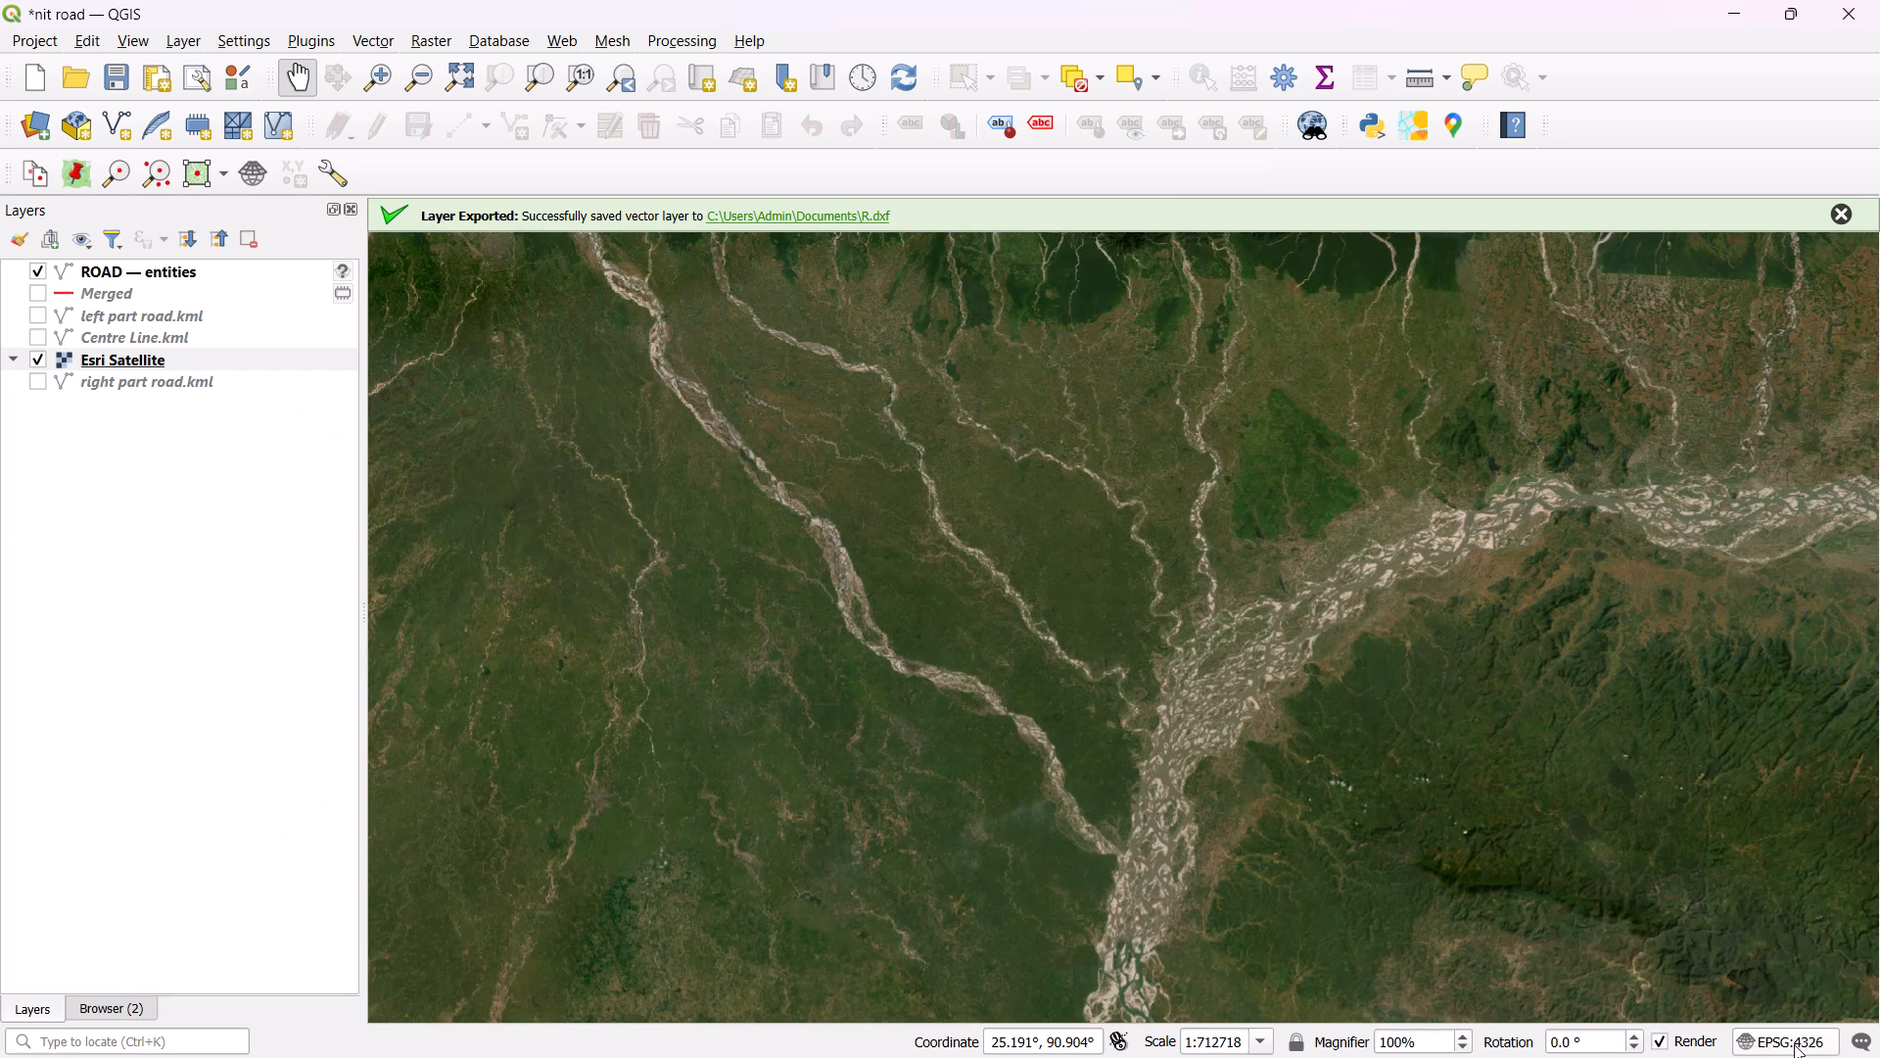
Try again to change the project CRS to EPSG:32646 - WGS 84 / UTM zone 46N.
left_click(1794, 1044)
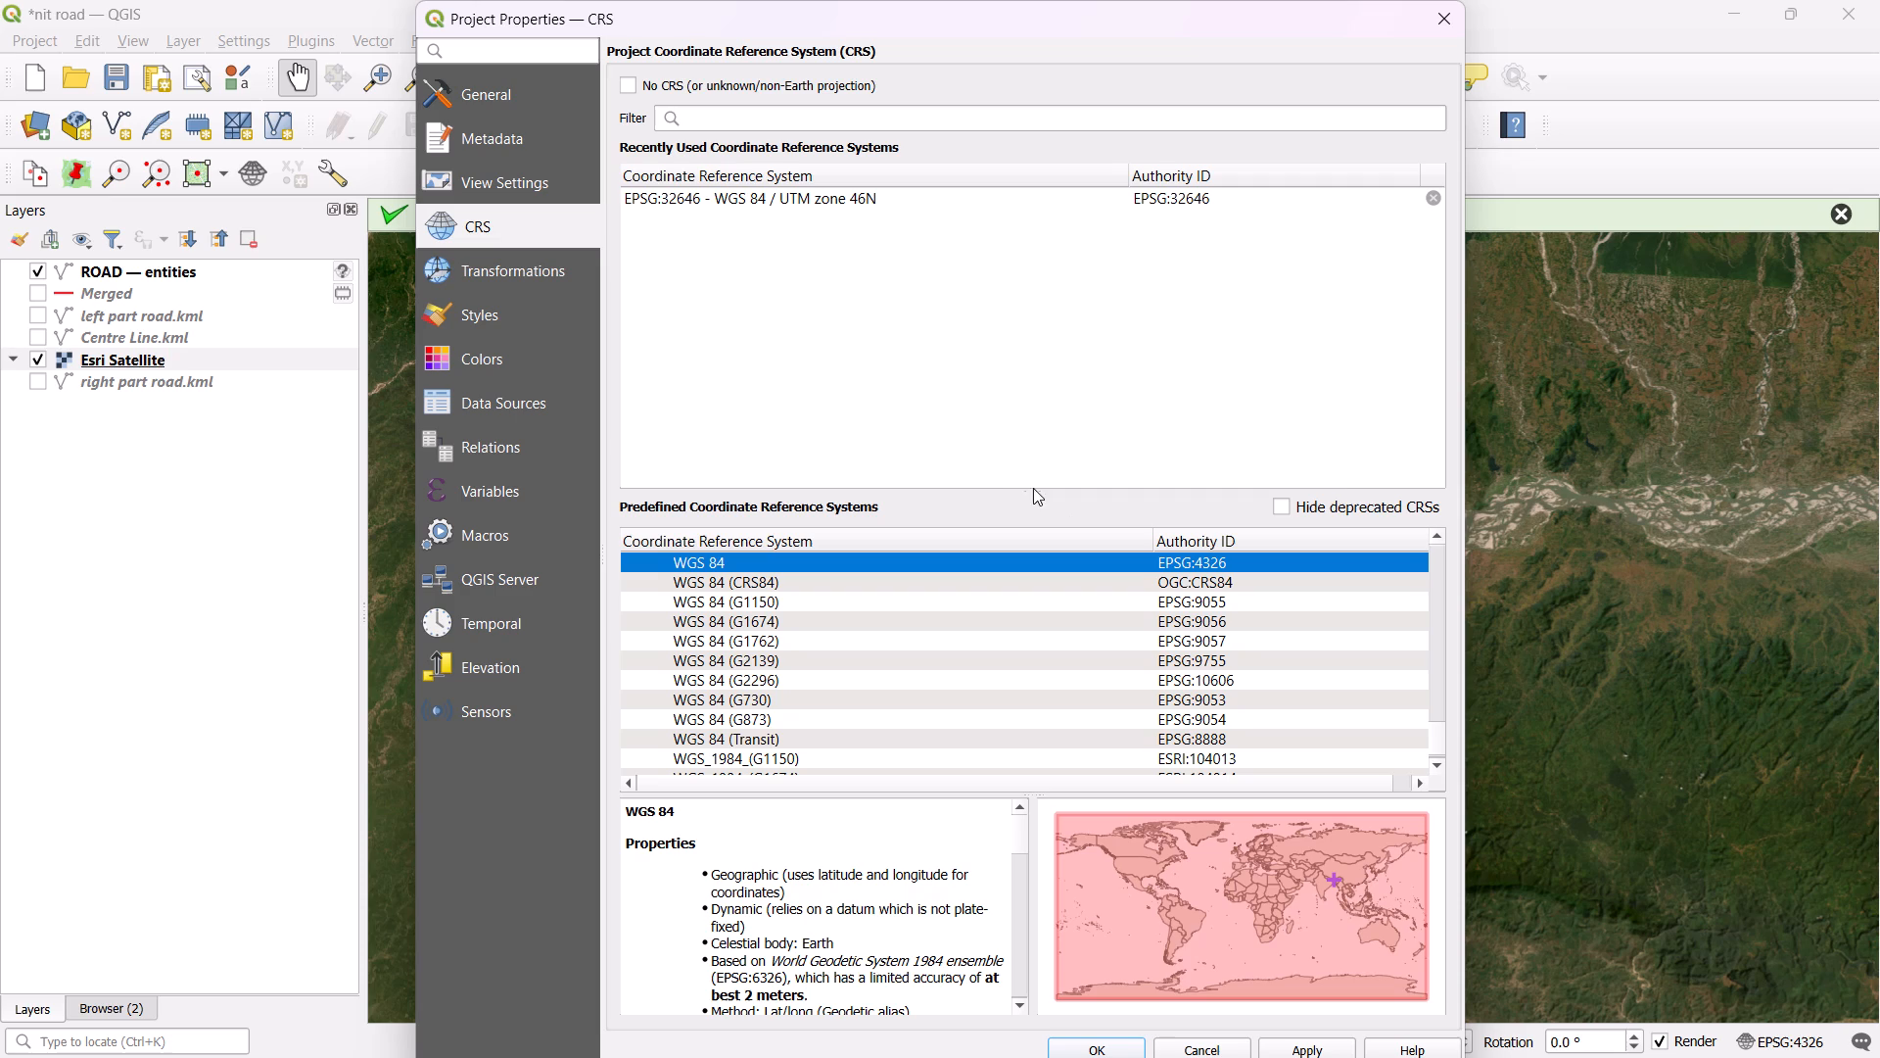
left_click(1000, 193)
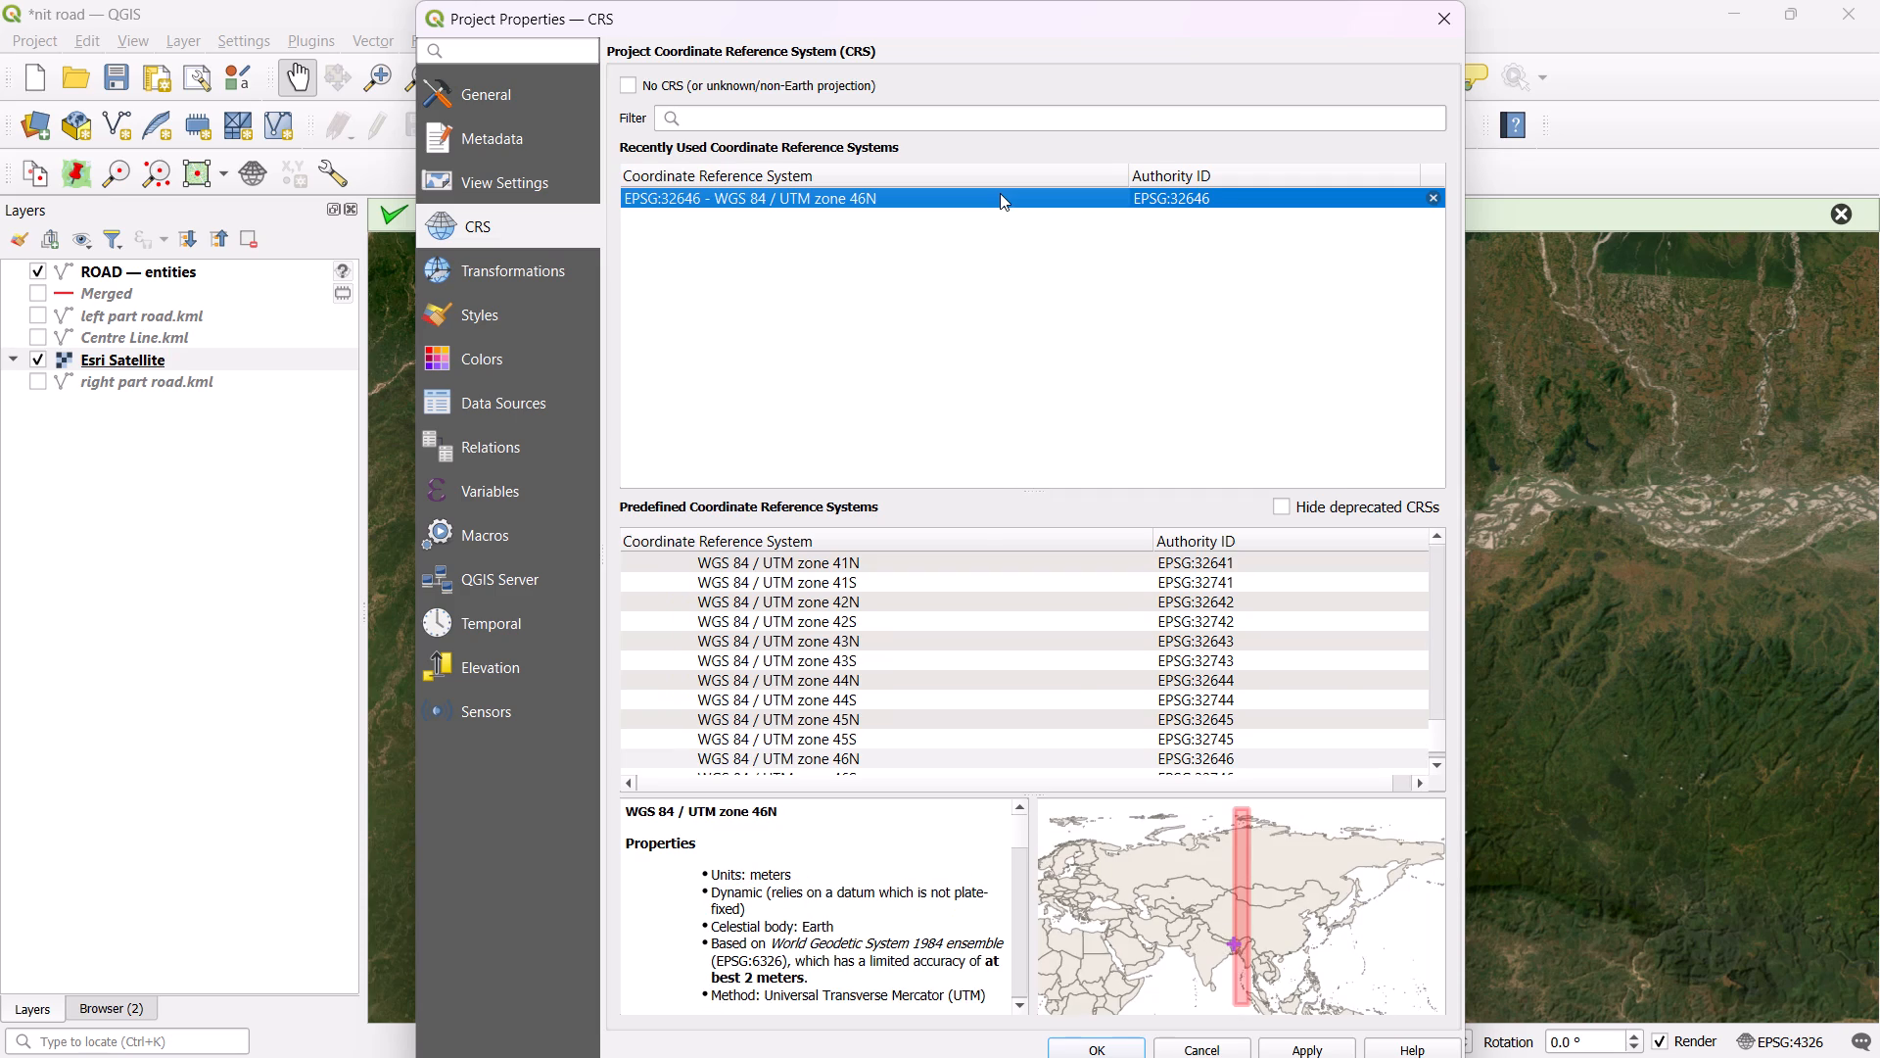
left_click(1319, 1045)
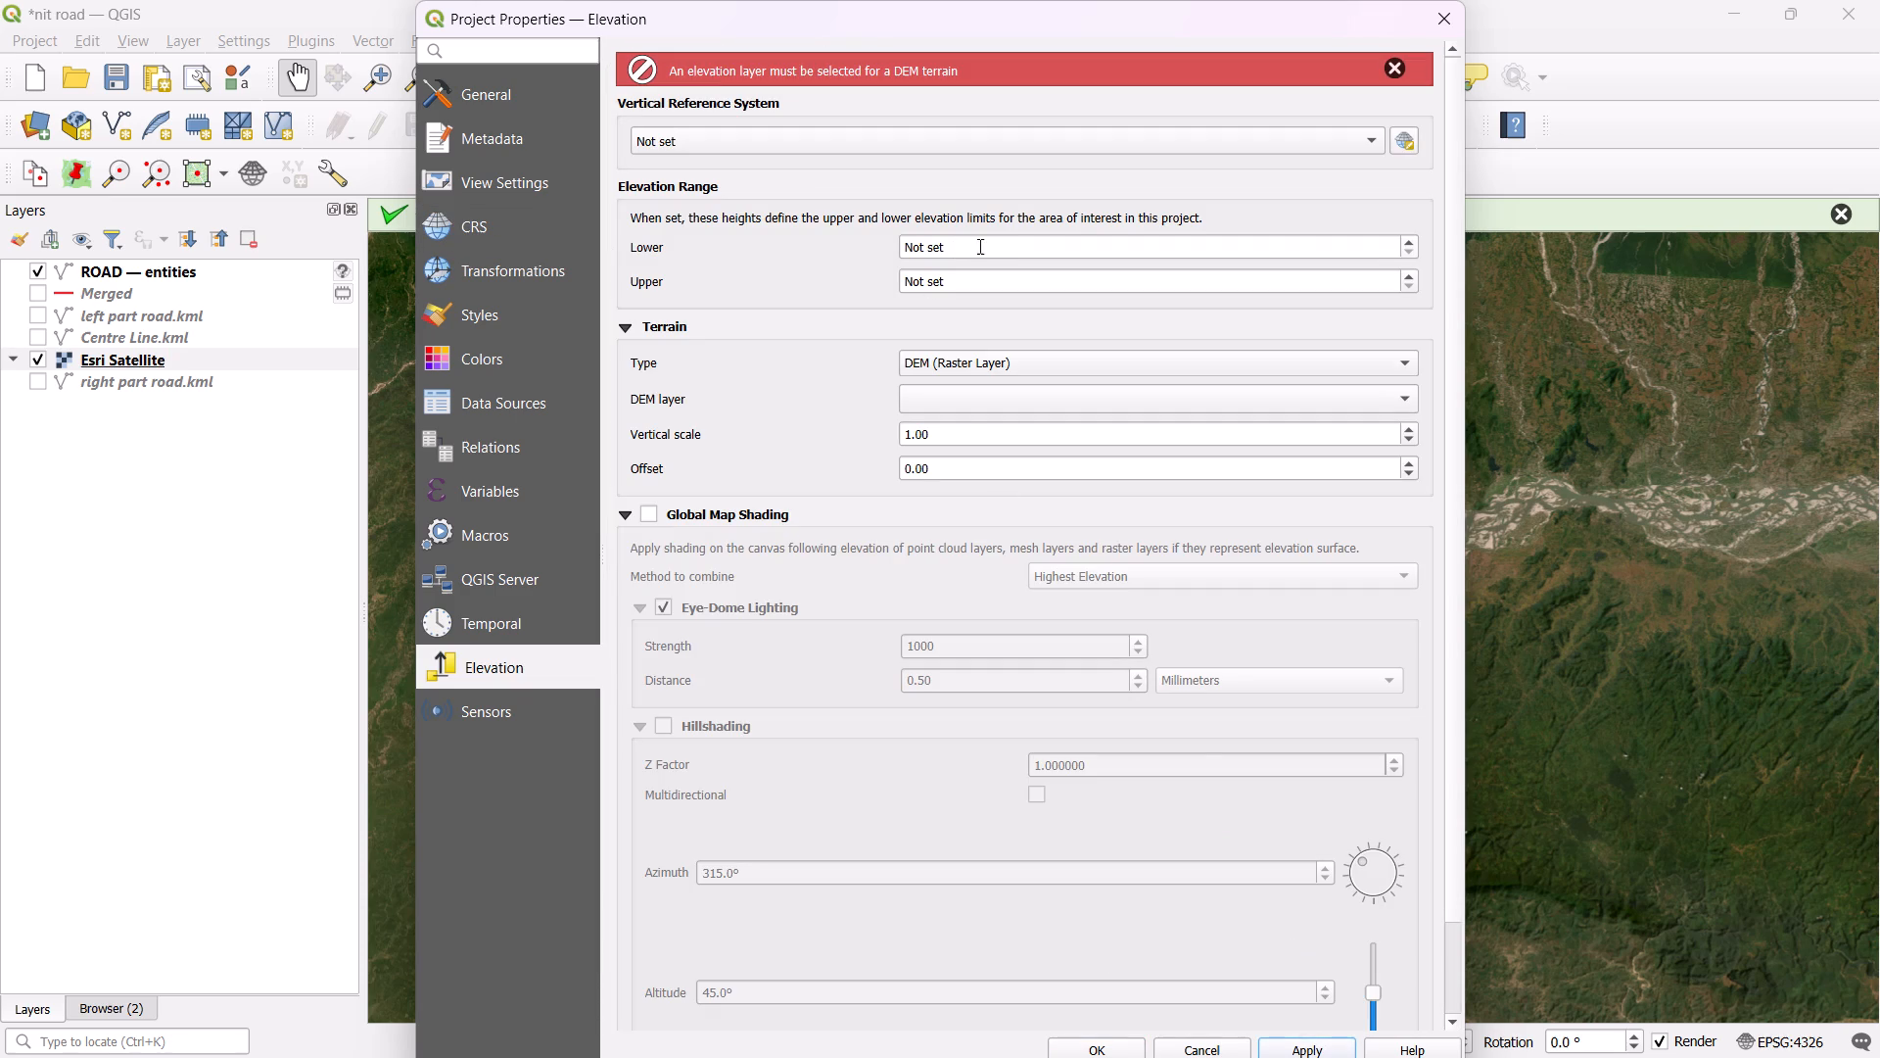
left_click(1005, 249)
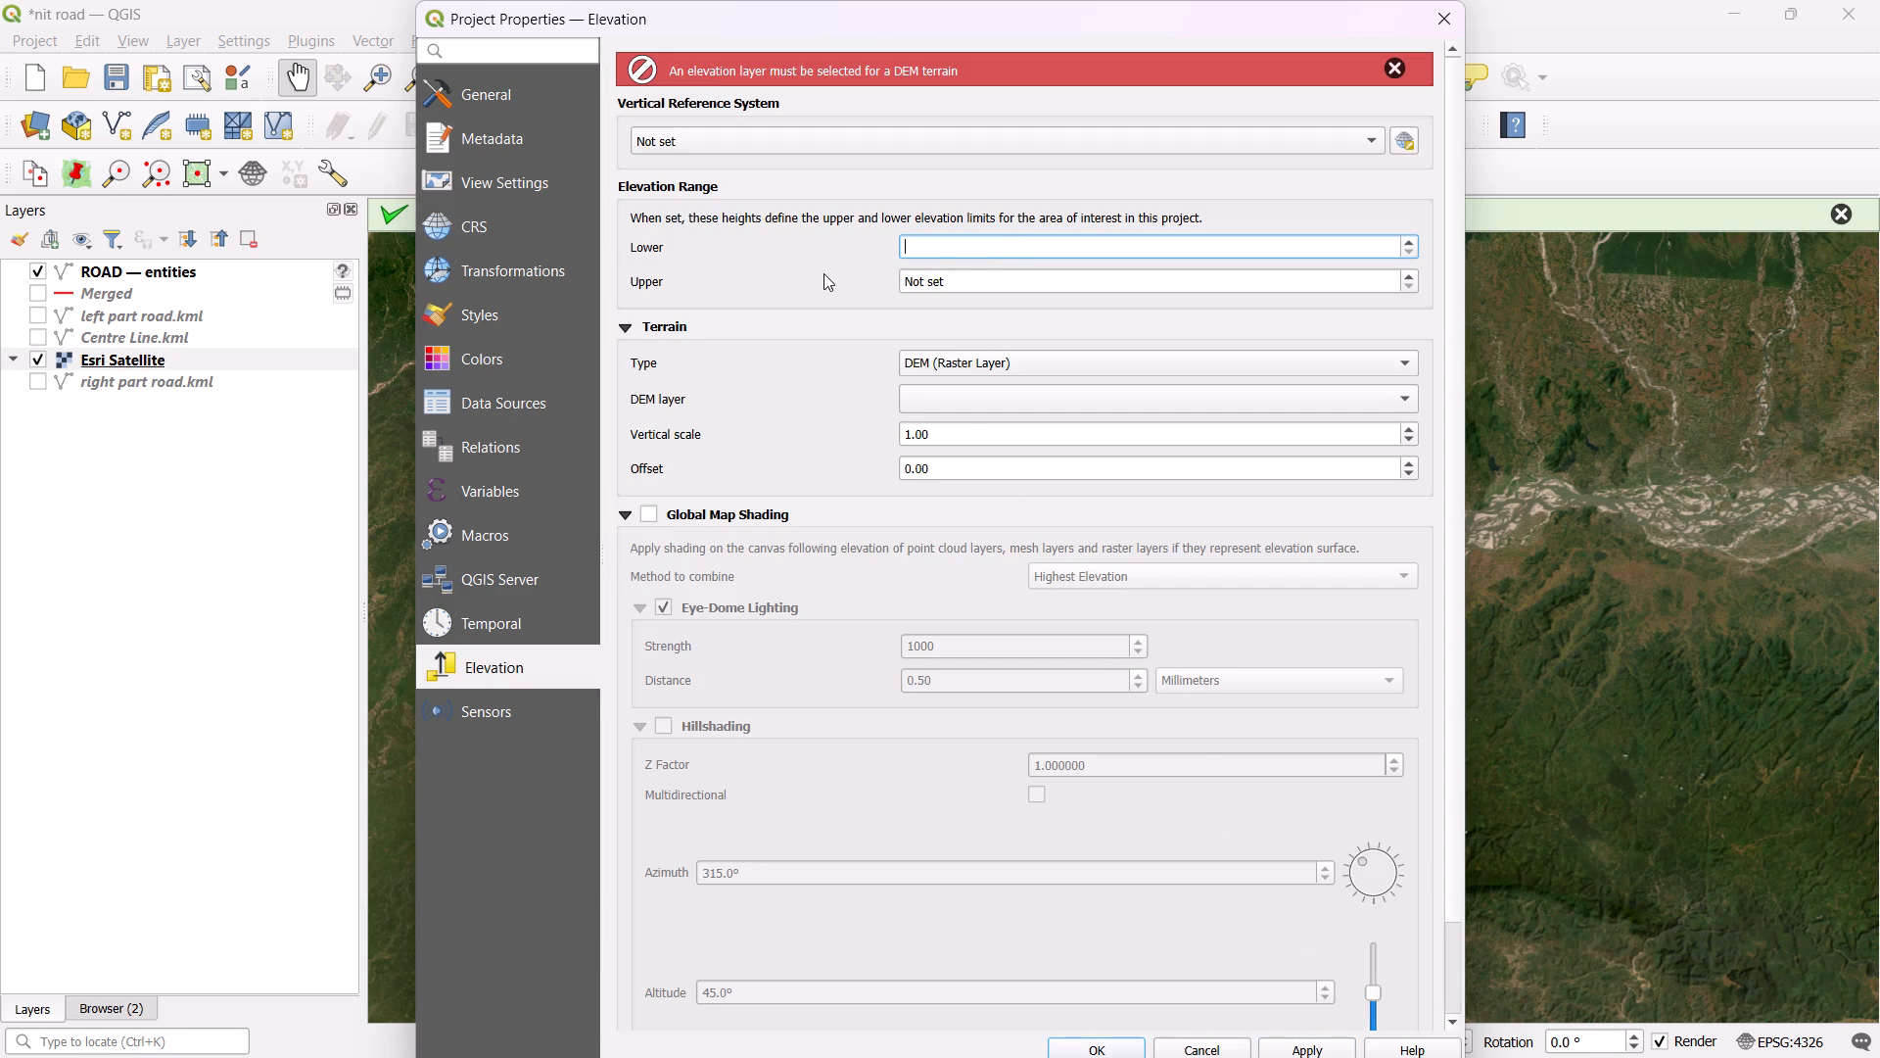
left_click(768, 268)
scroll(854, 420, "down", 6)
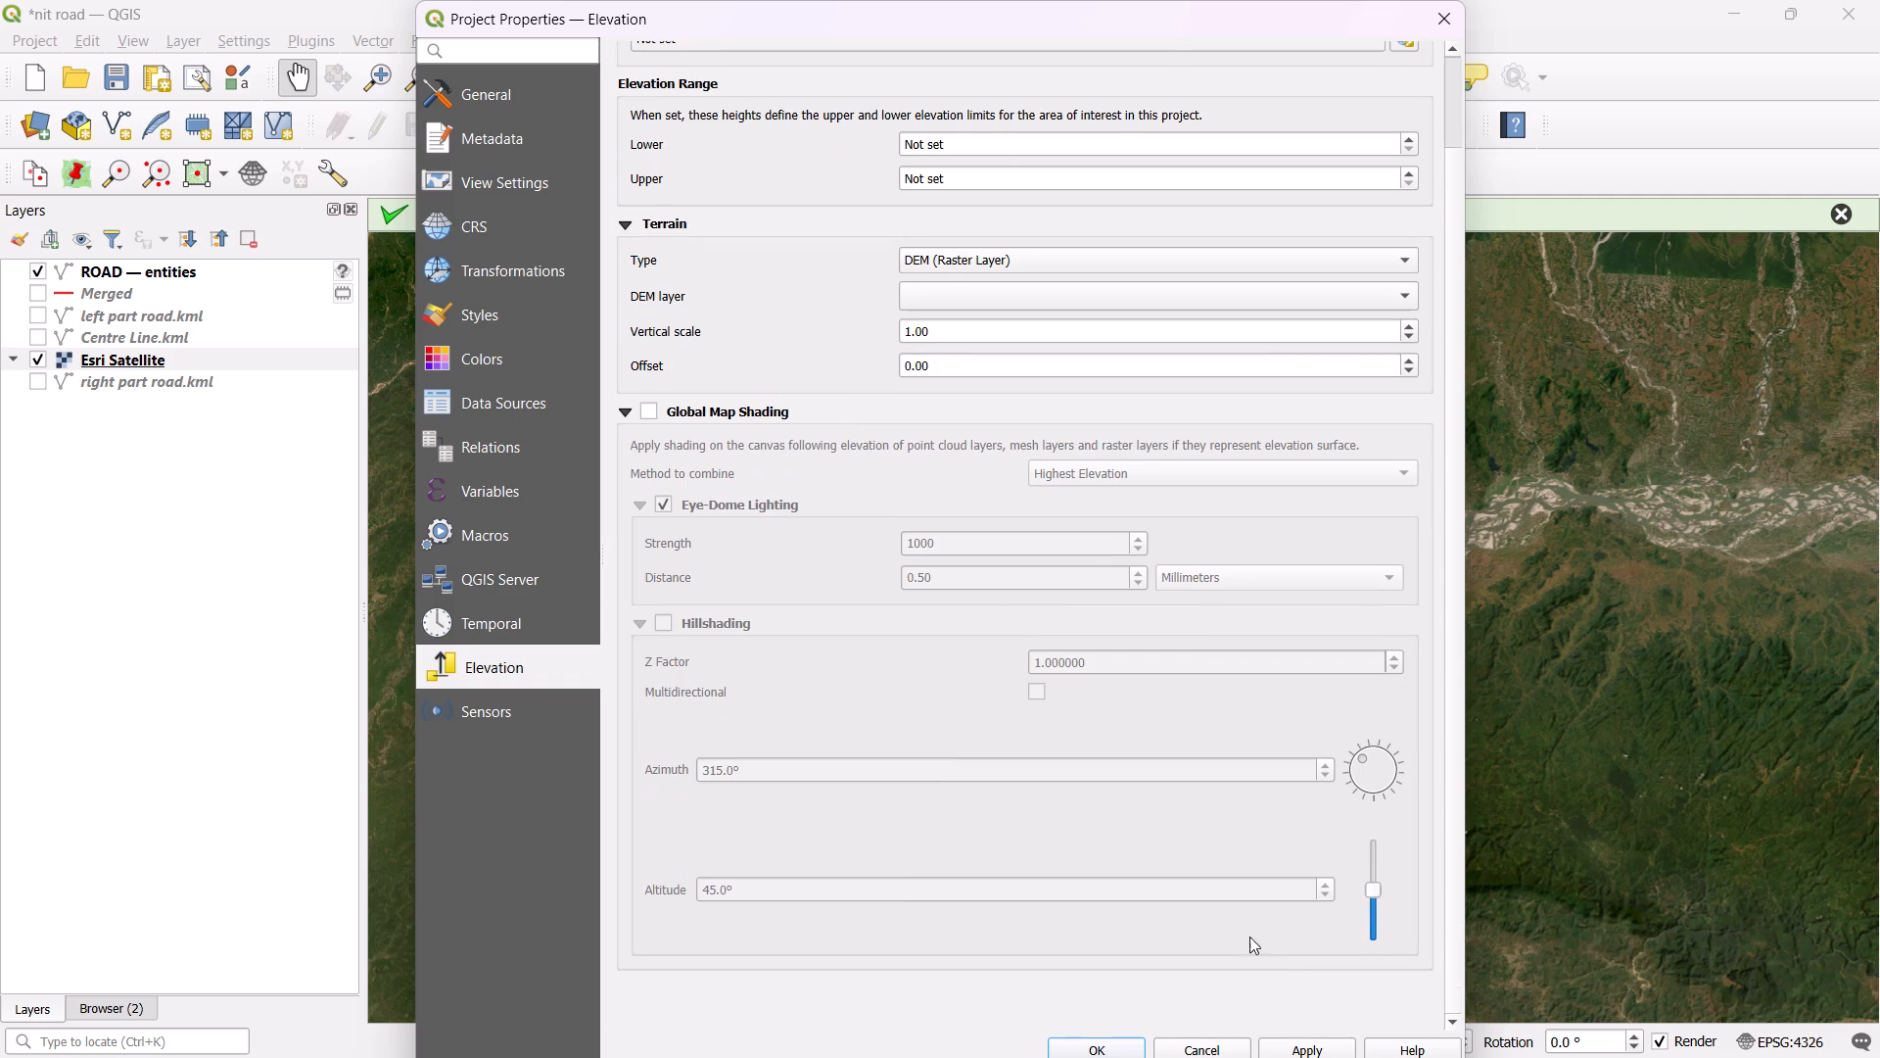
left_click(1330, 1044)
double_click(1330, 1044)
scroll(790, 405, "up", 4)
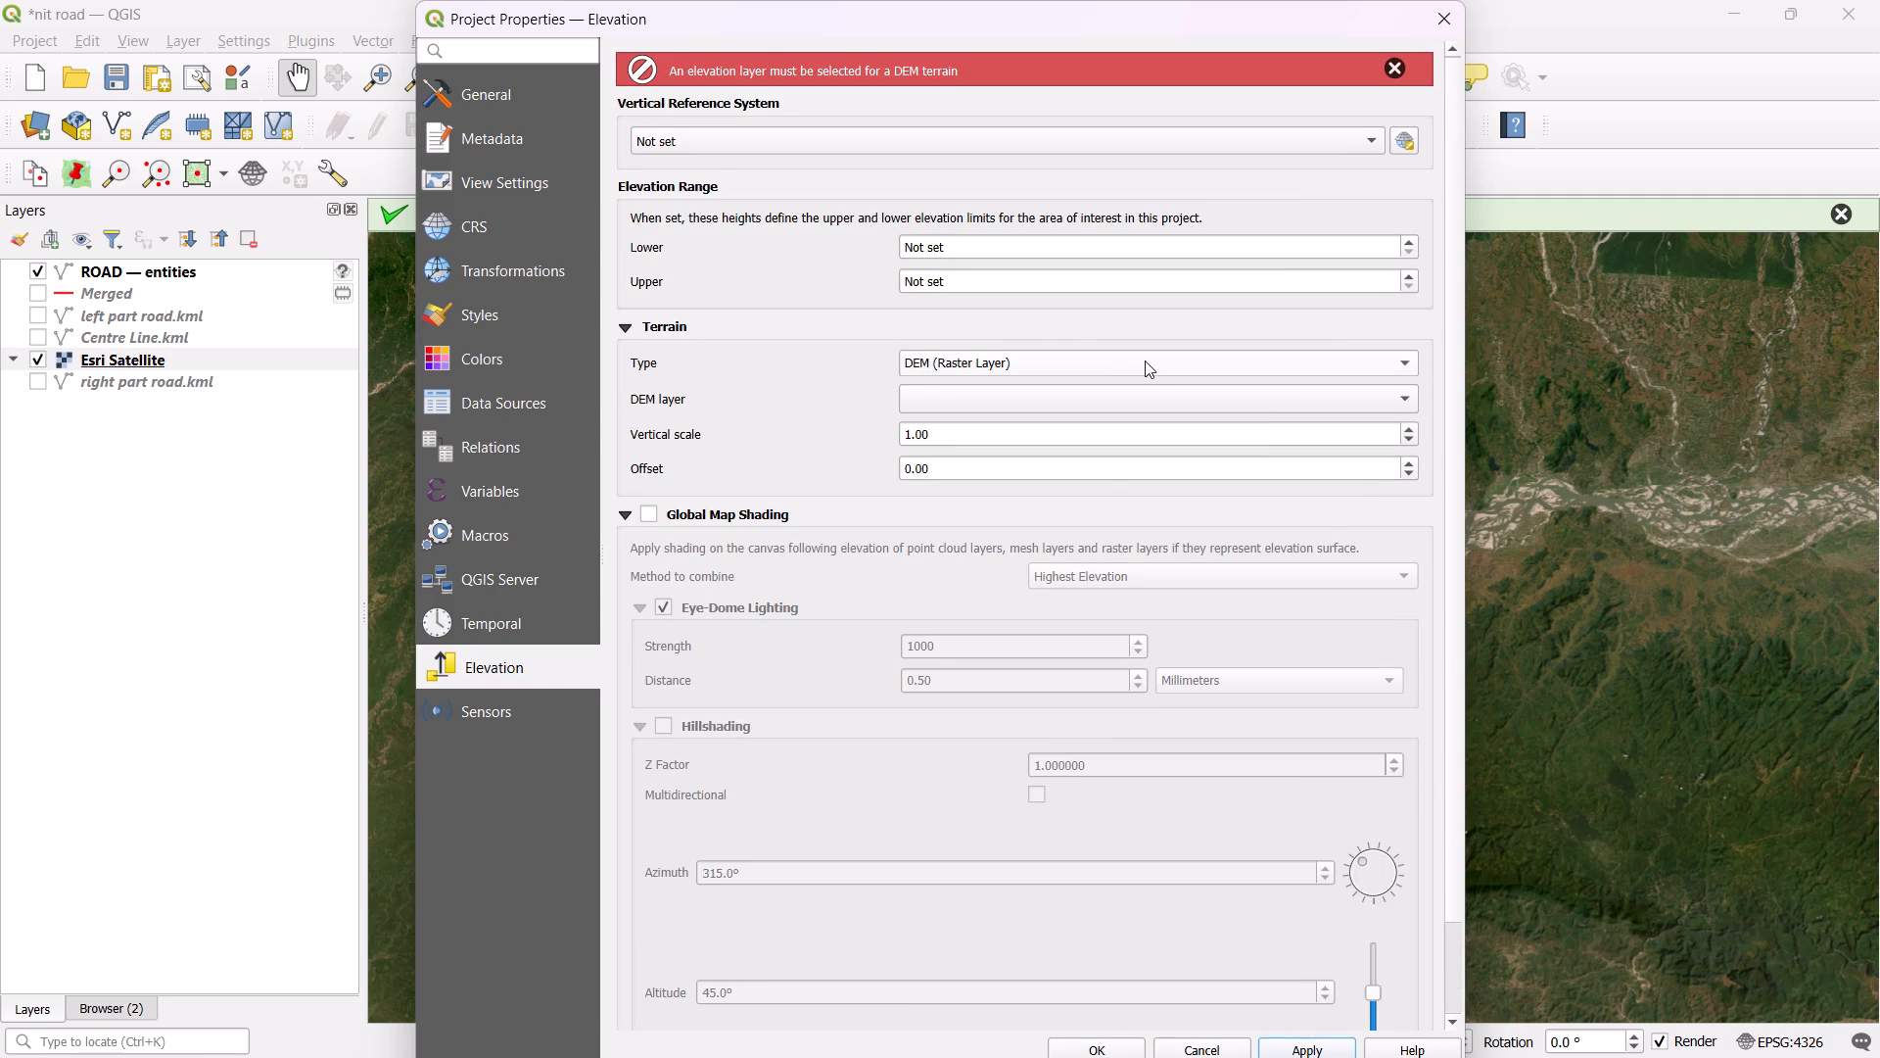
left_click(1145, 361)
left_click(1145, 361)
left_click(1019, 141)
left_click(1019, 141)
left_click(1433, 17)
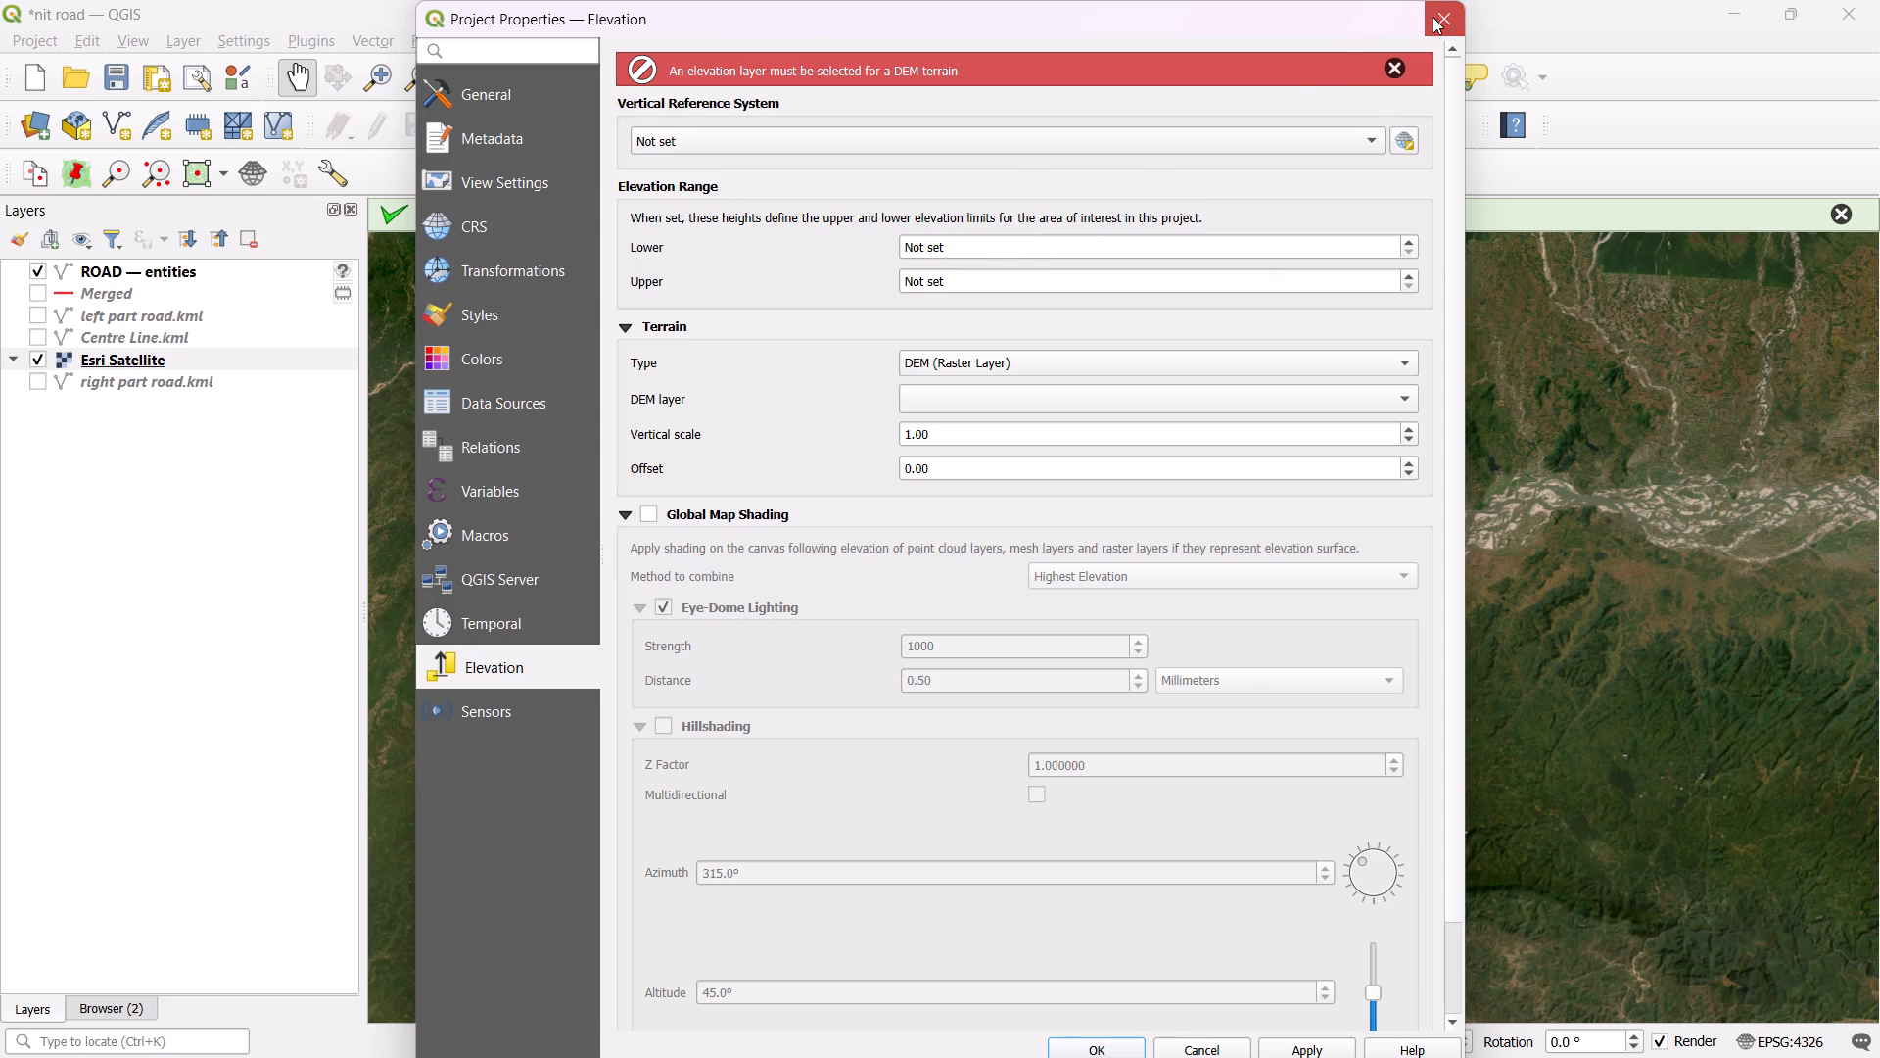
Zoom the map to the extent of the ROAD — entities layer.
left_click(180, 266)
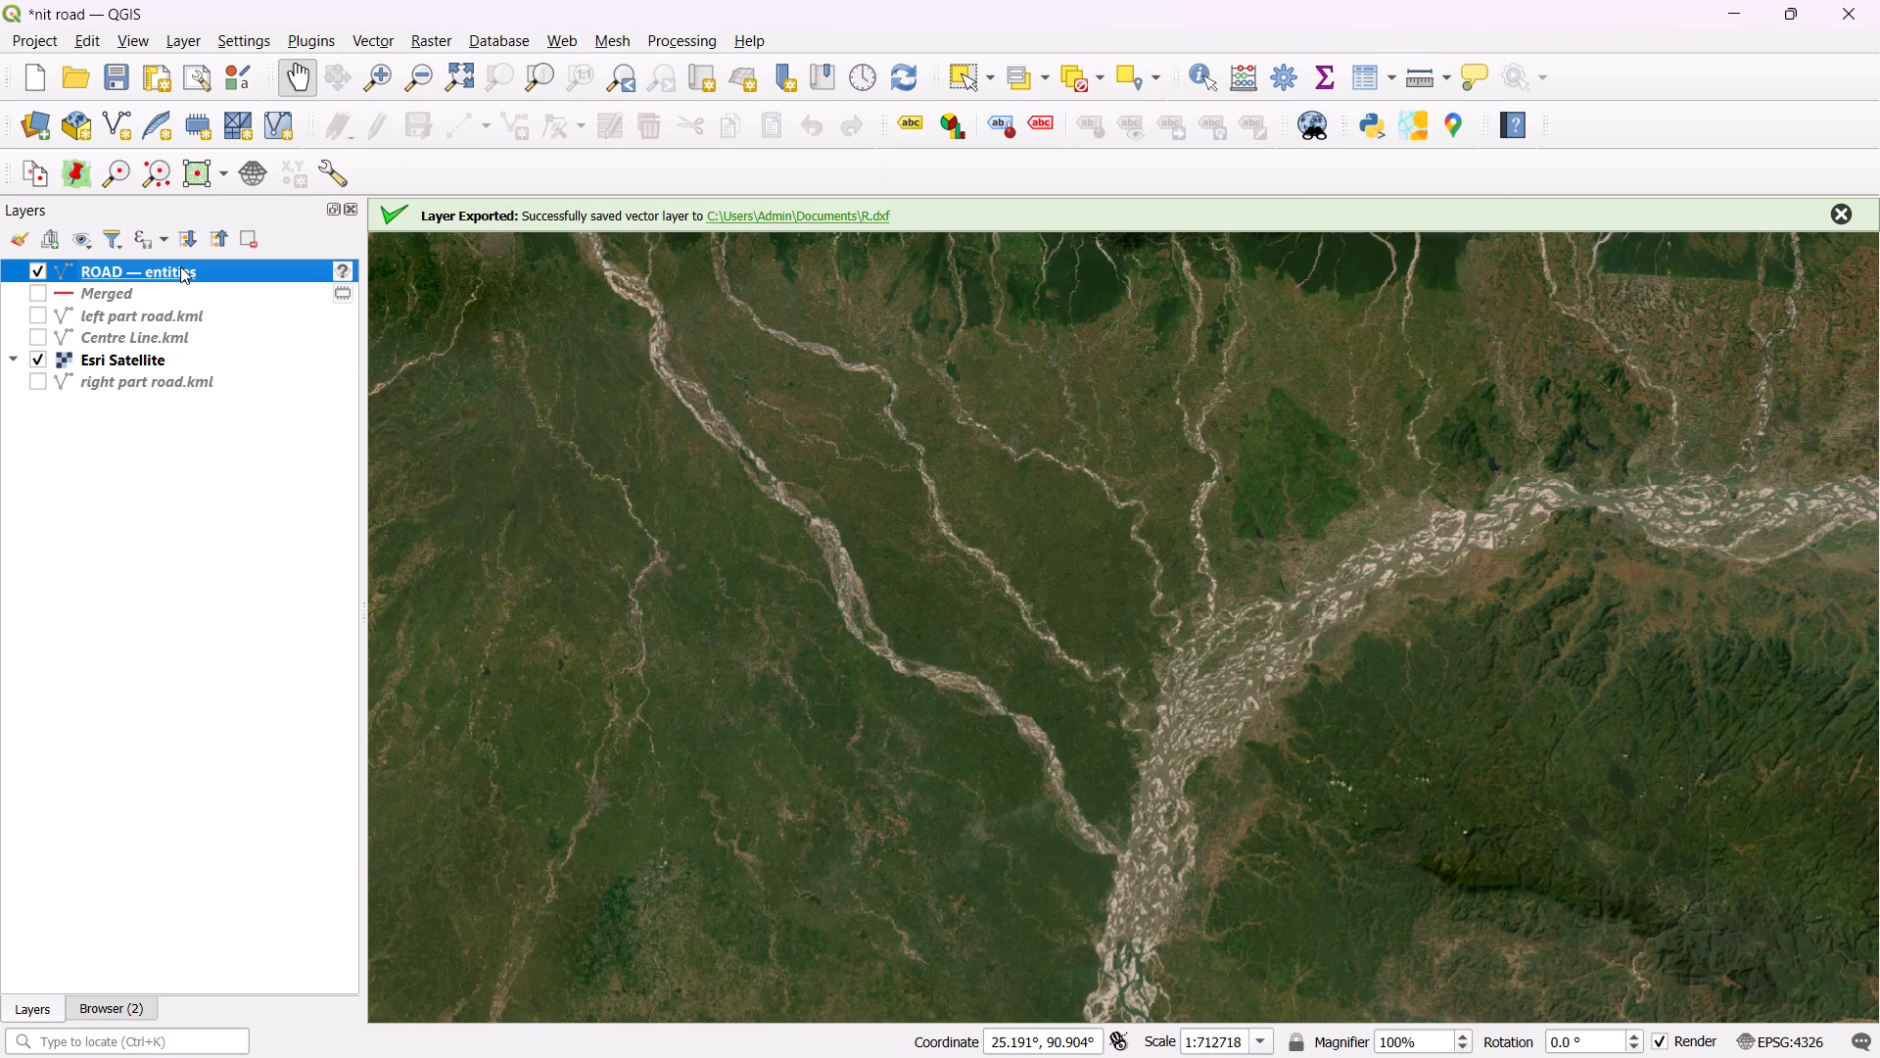
right_click(180, 266)
left_click(230, 282)
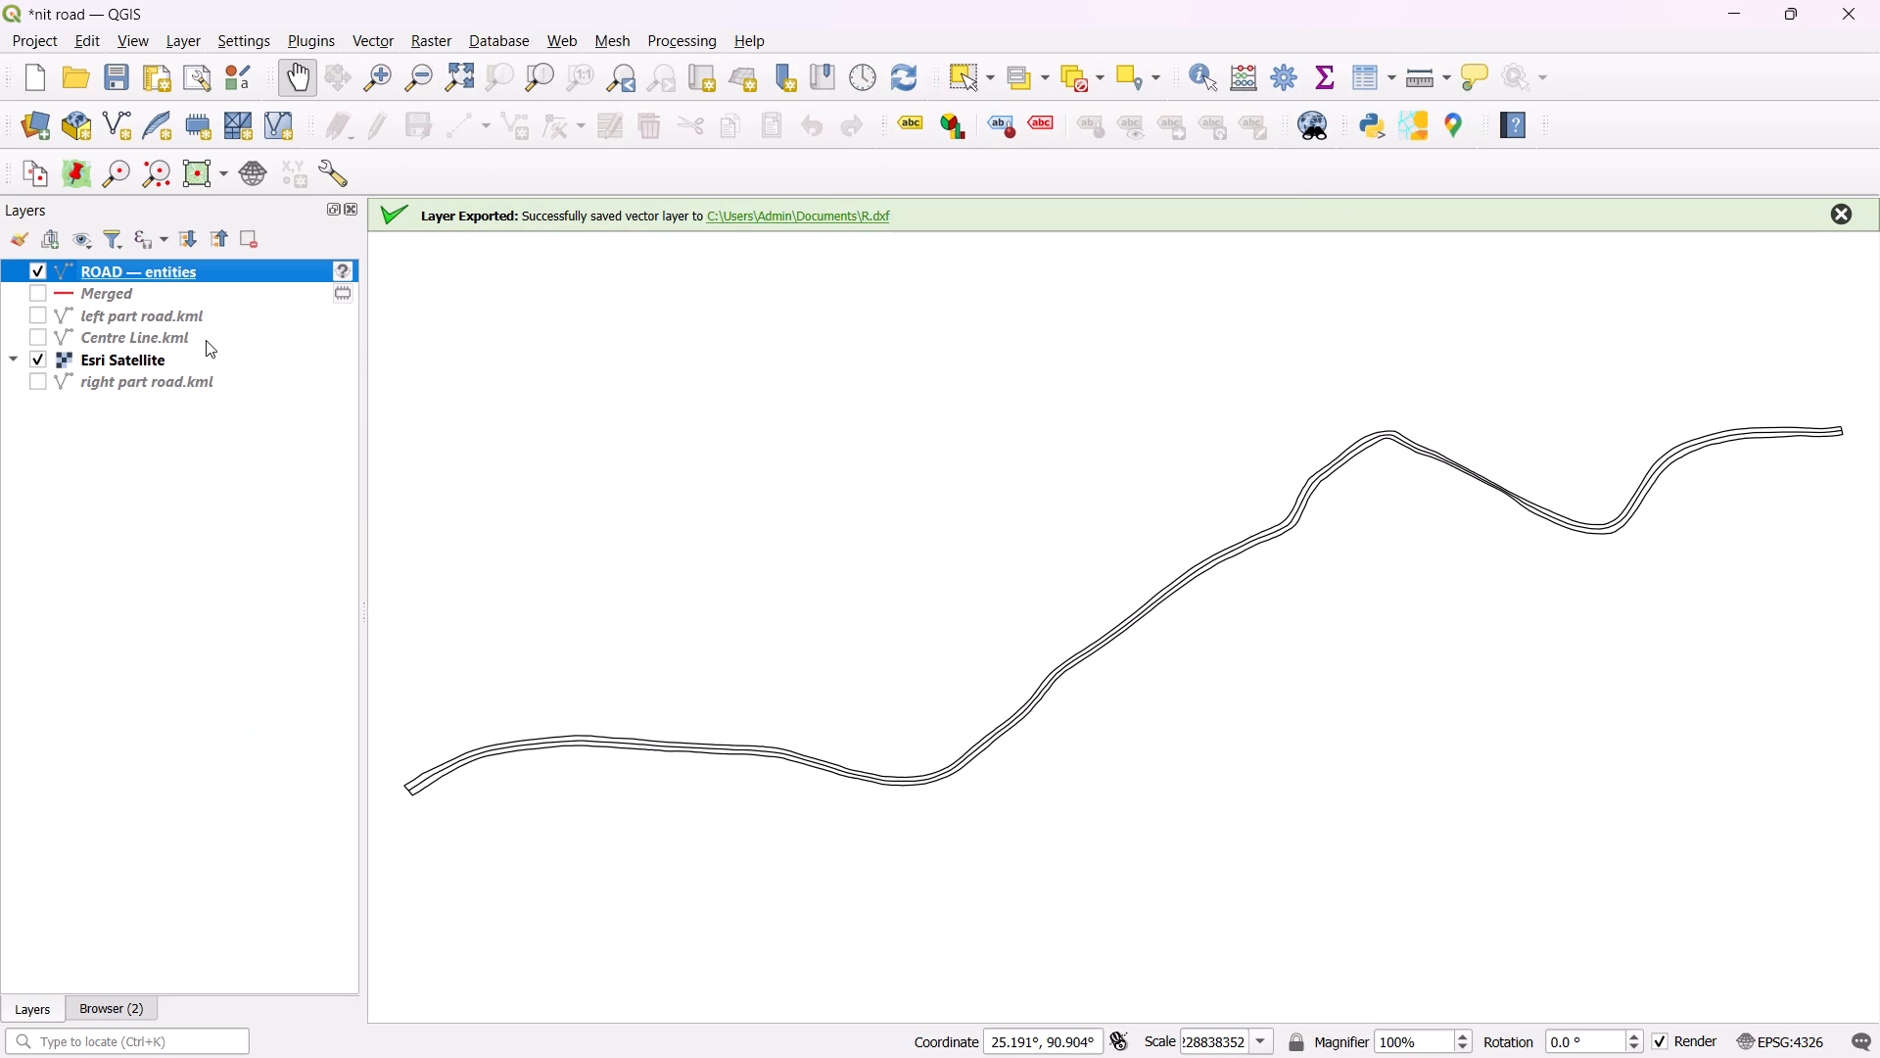
Hide the existing Esri Satellite layer.
left_click(204, 354)
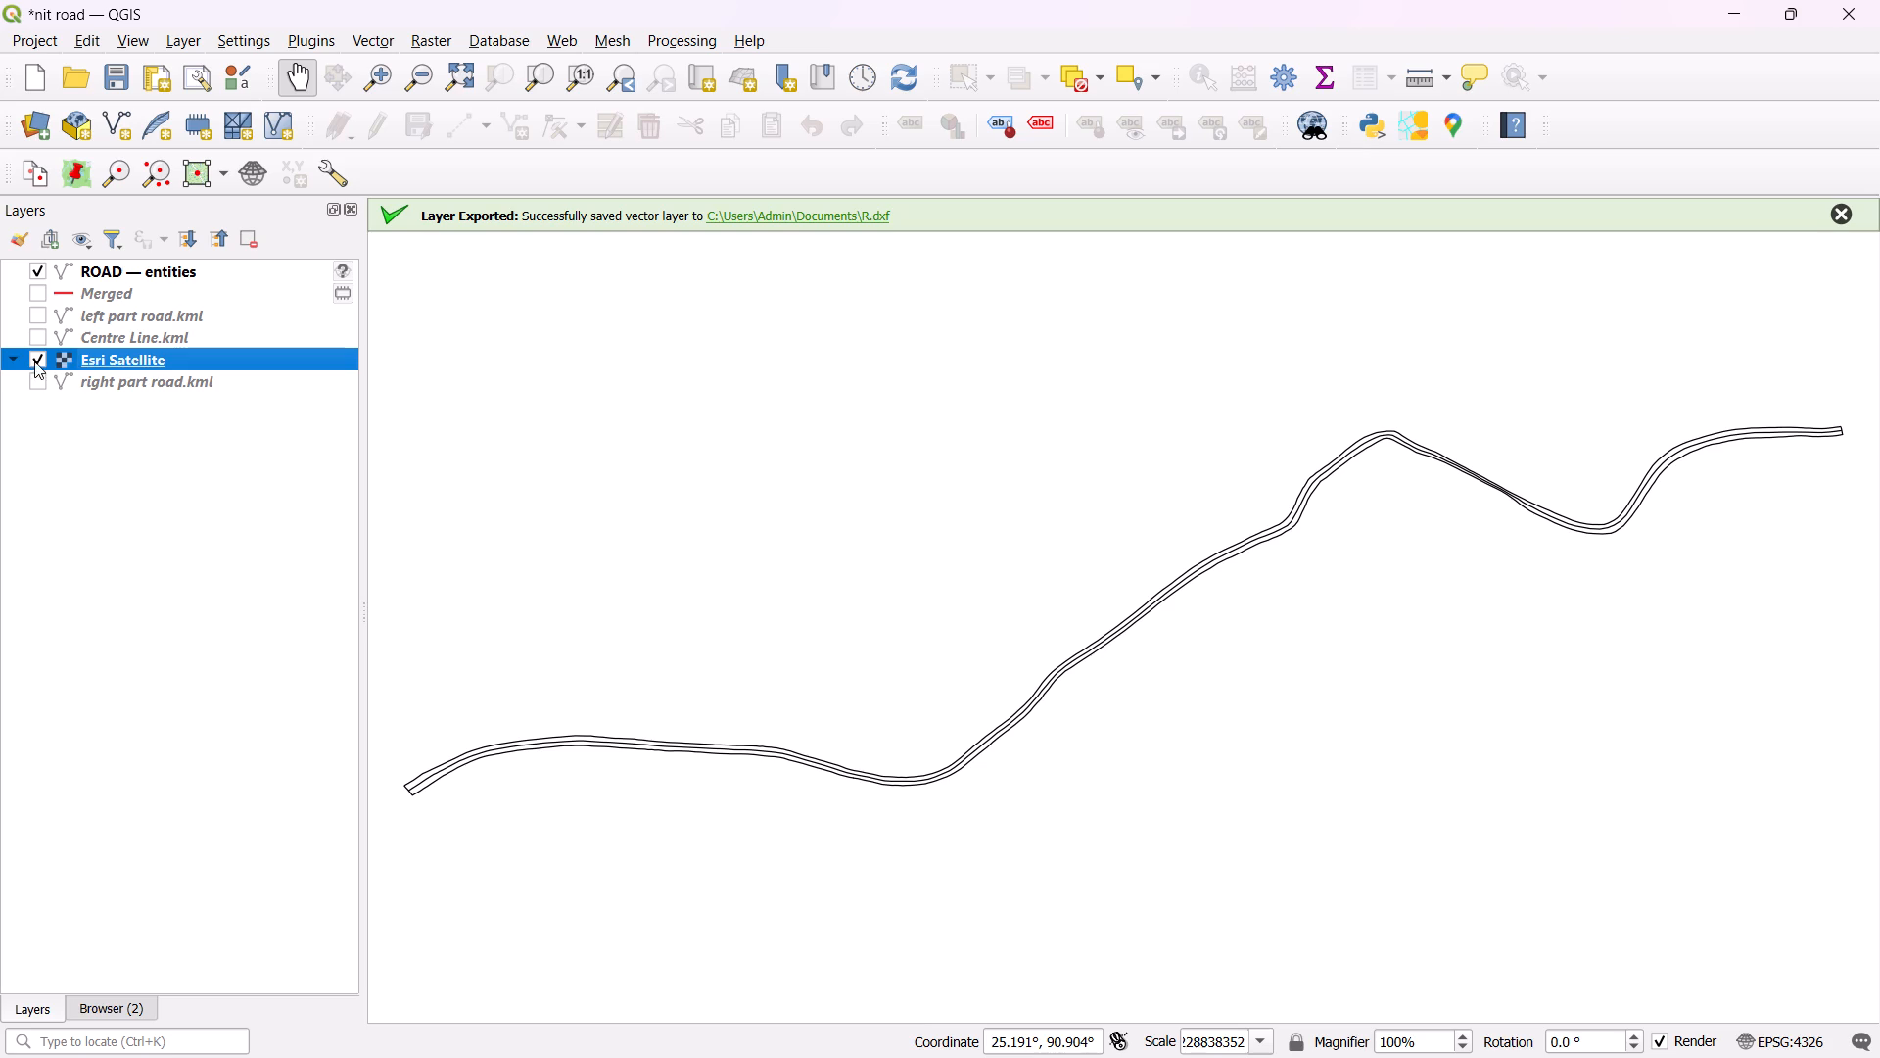
left_click(36, 361)
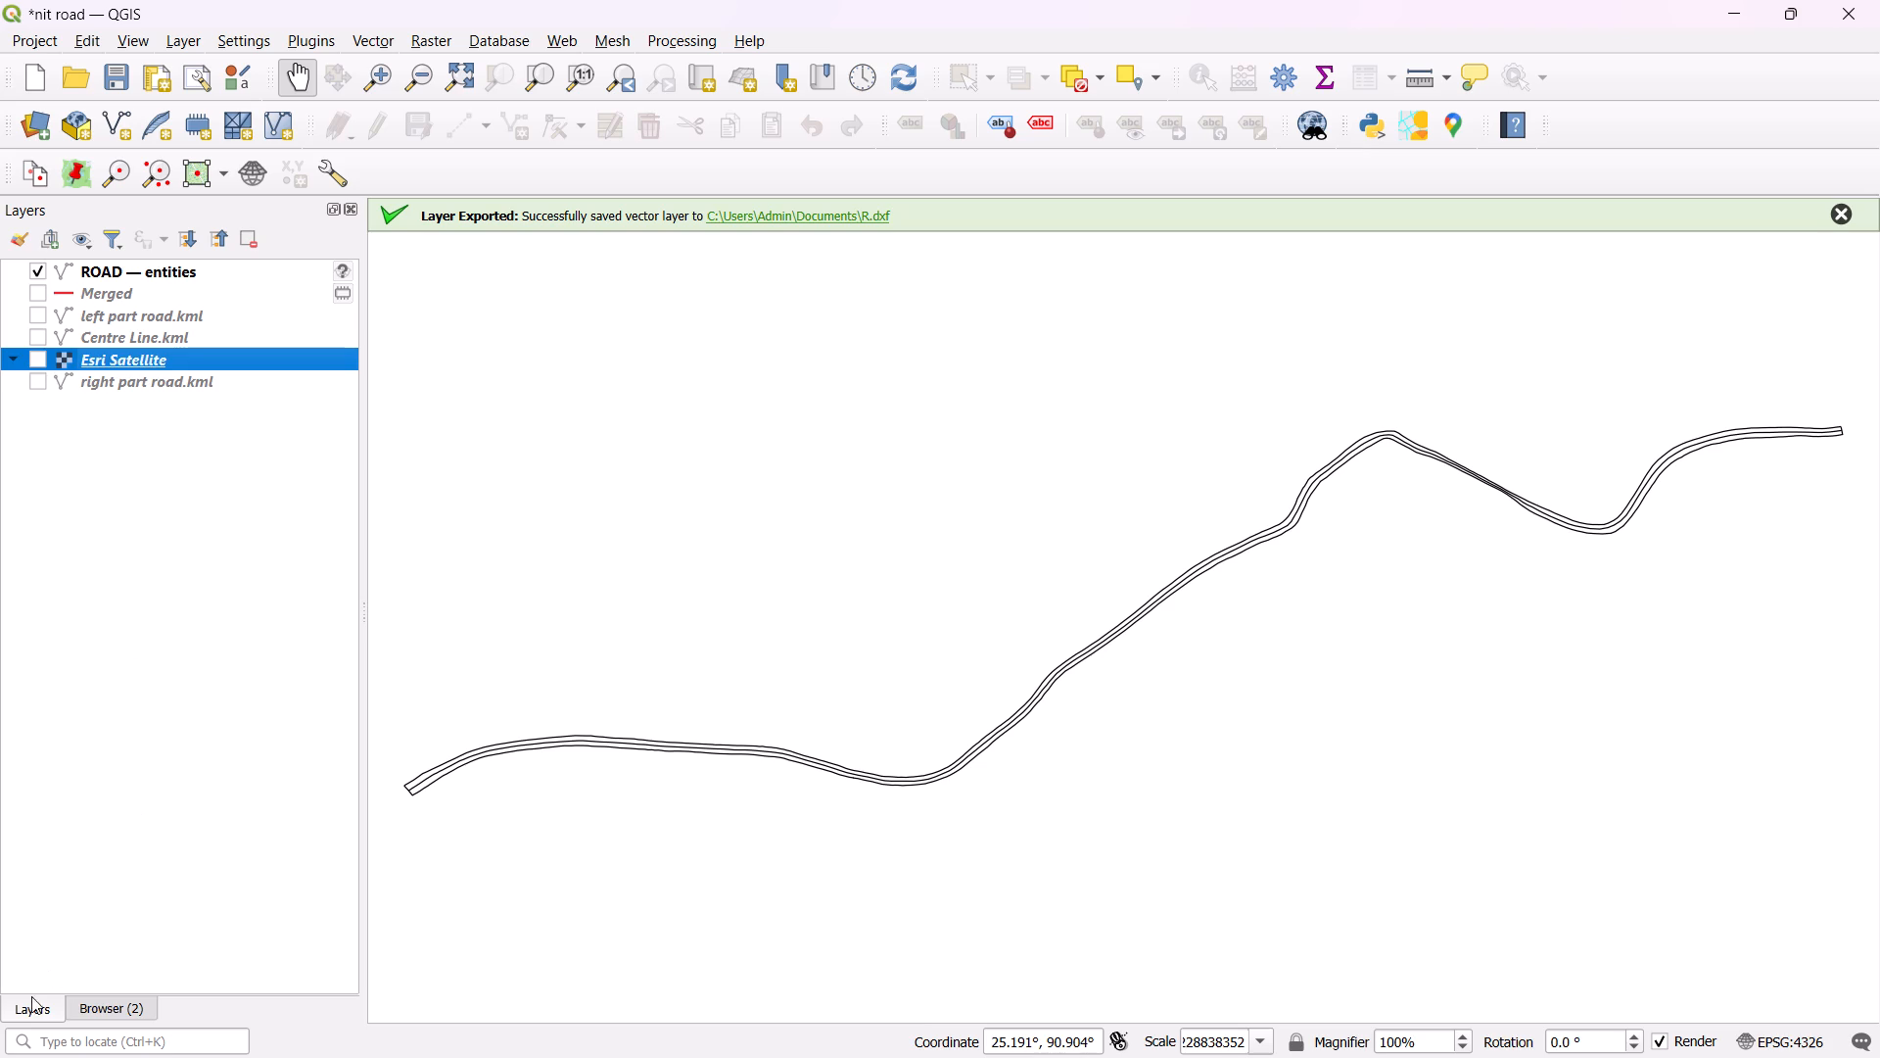
Add another Esri Satellite layer to the project from the XYZ Tiles connections.
left_click(25, 1017)
left_click(85, 1007)
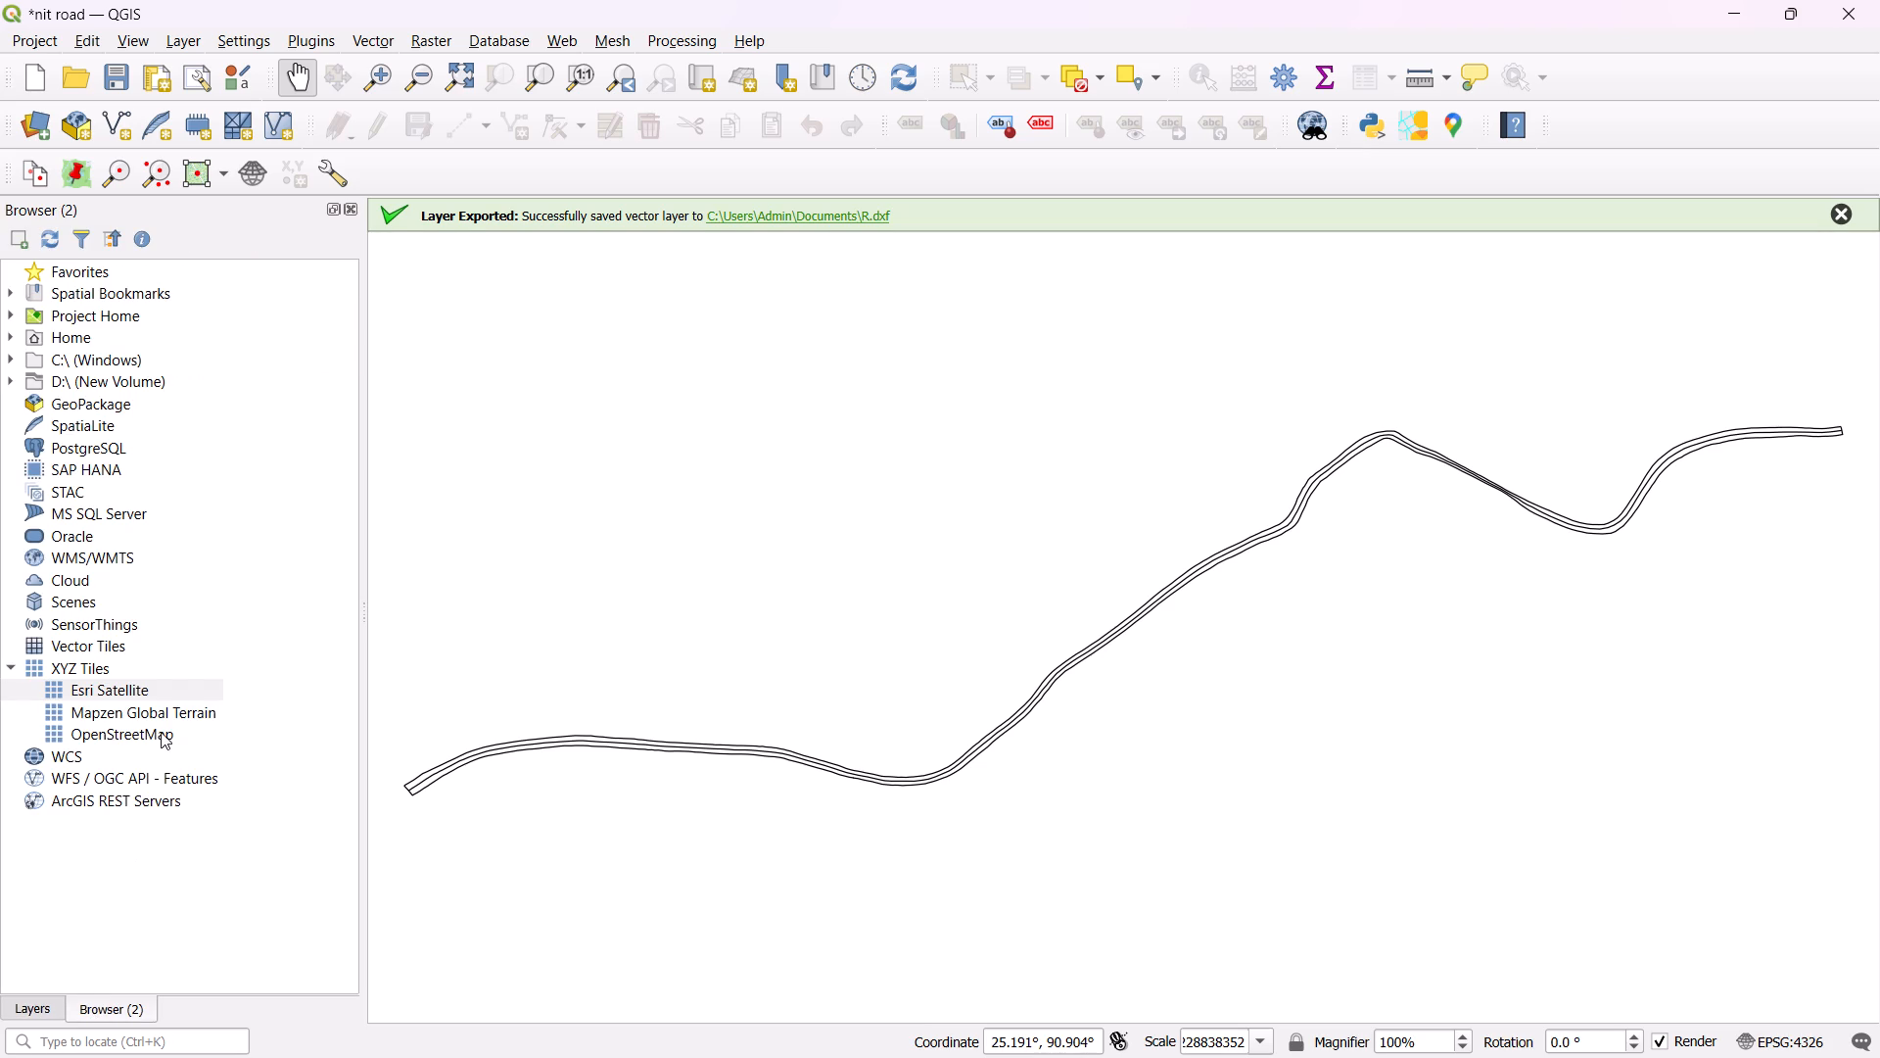
double_click(176, 690)
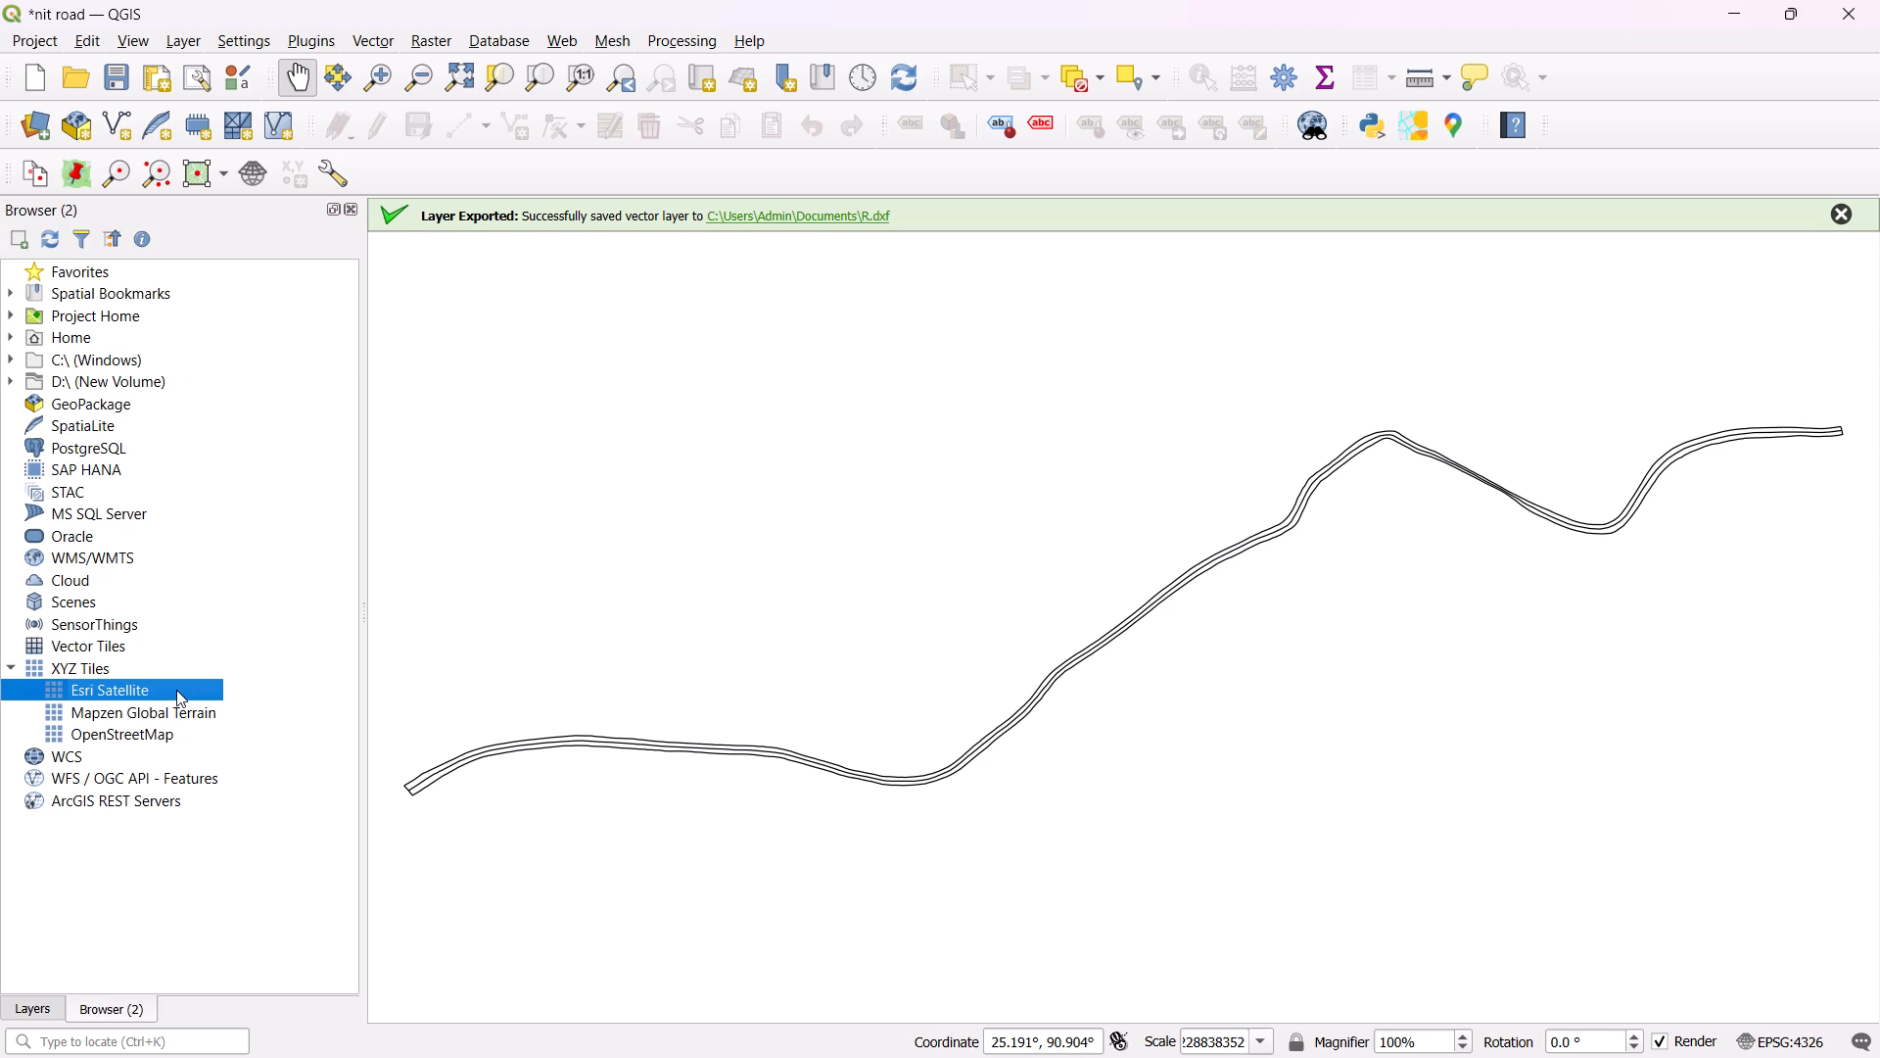
left_click(101, 1014)
left_click(46, 1001)
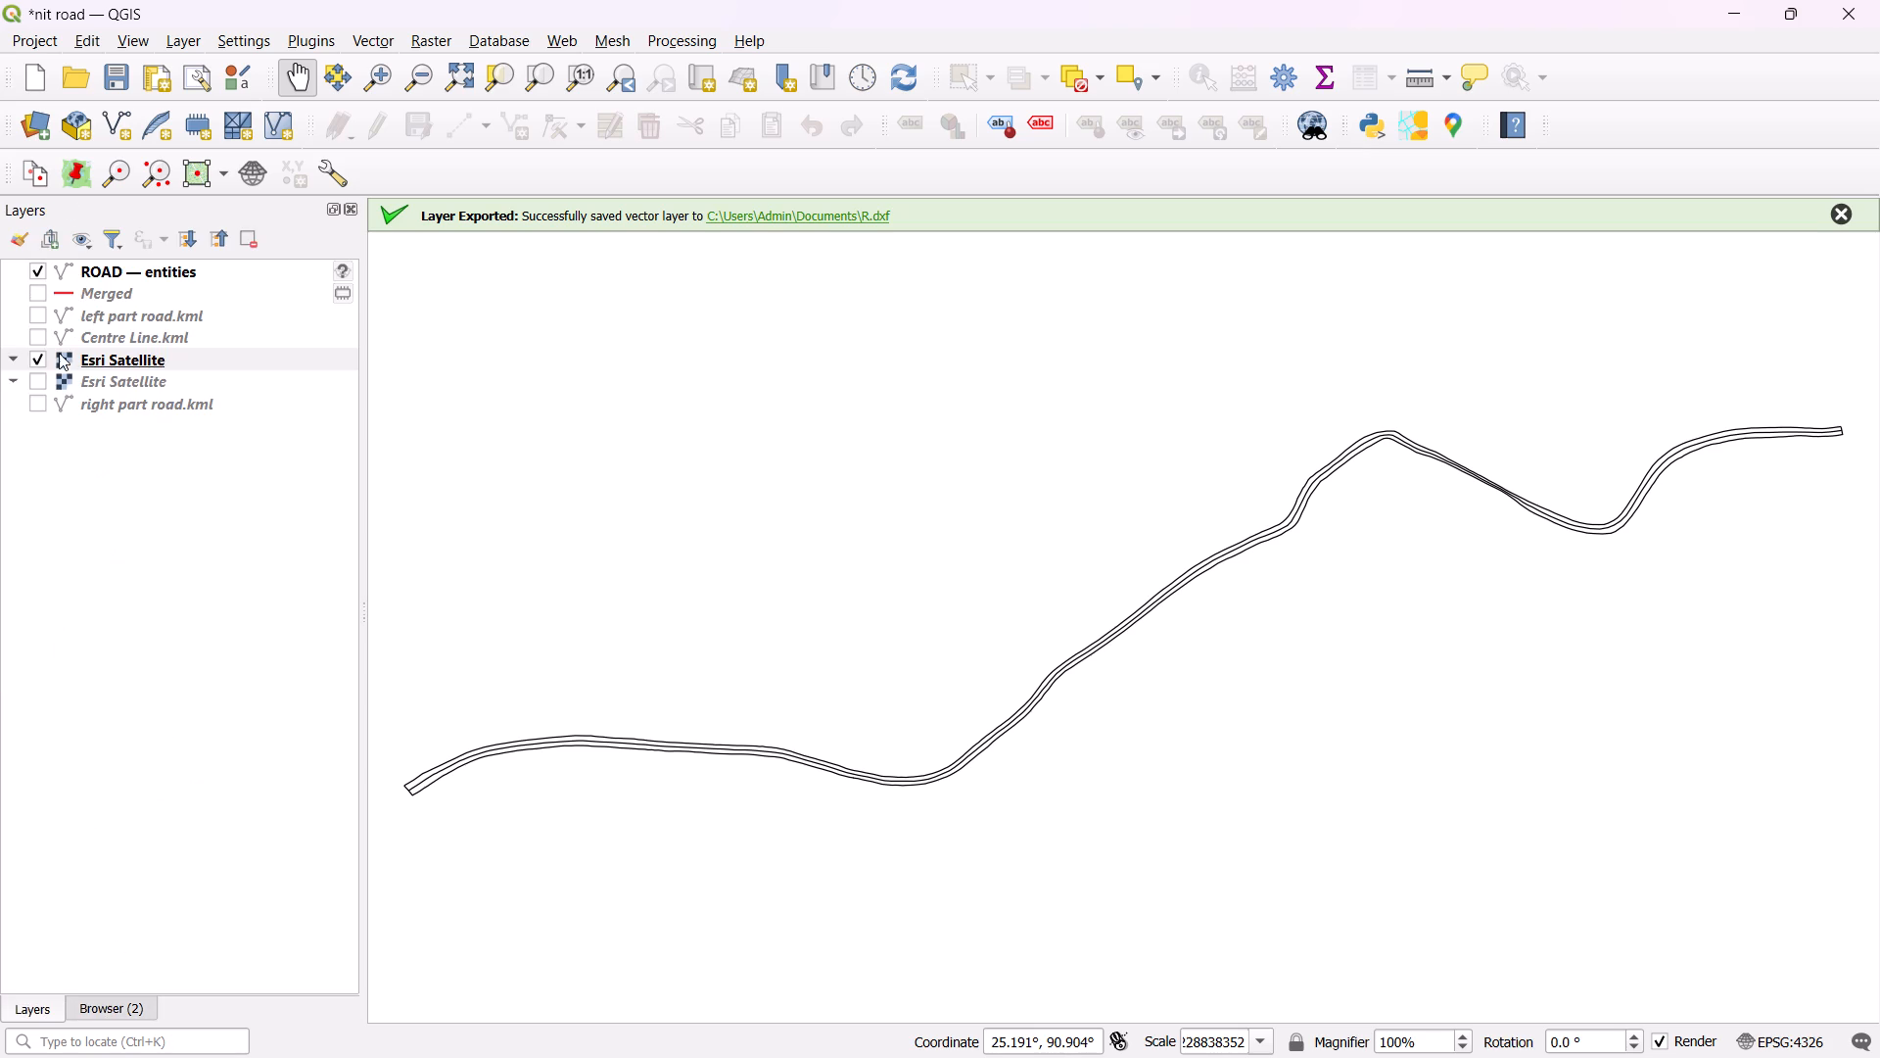
Examine the layer information of the newly added Esri Satellite layer, including its tileset CRS.
double_click(92, 354)
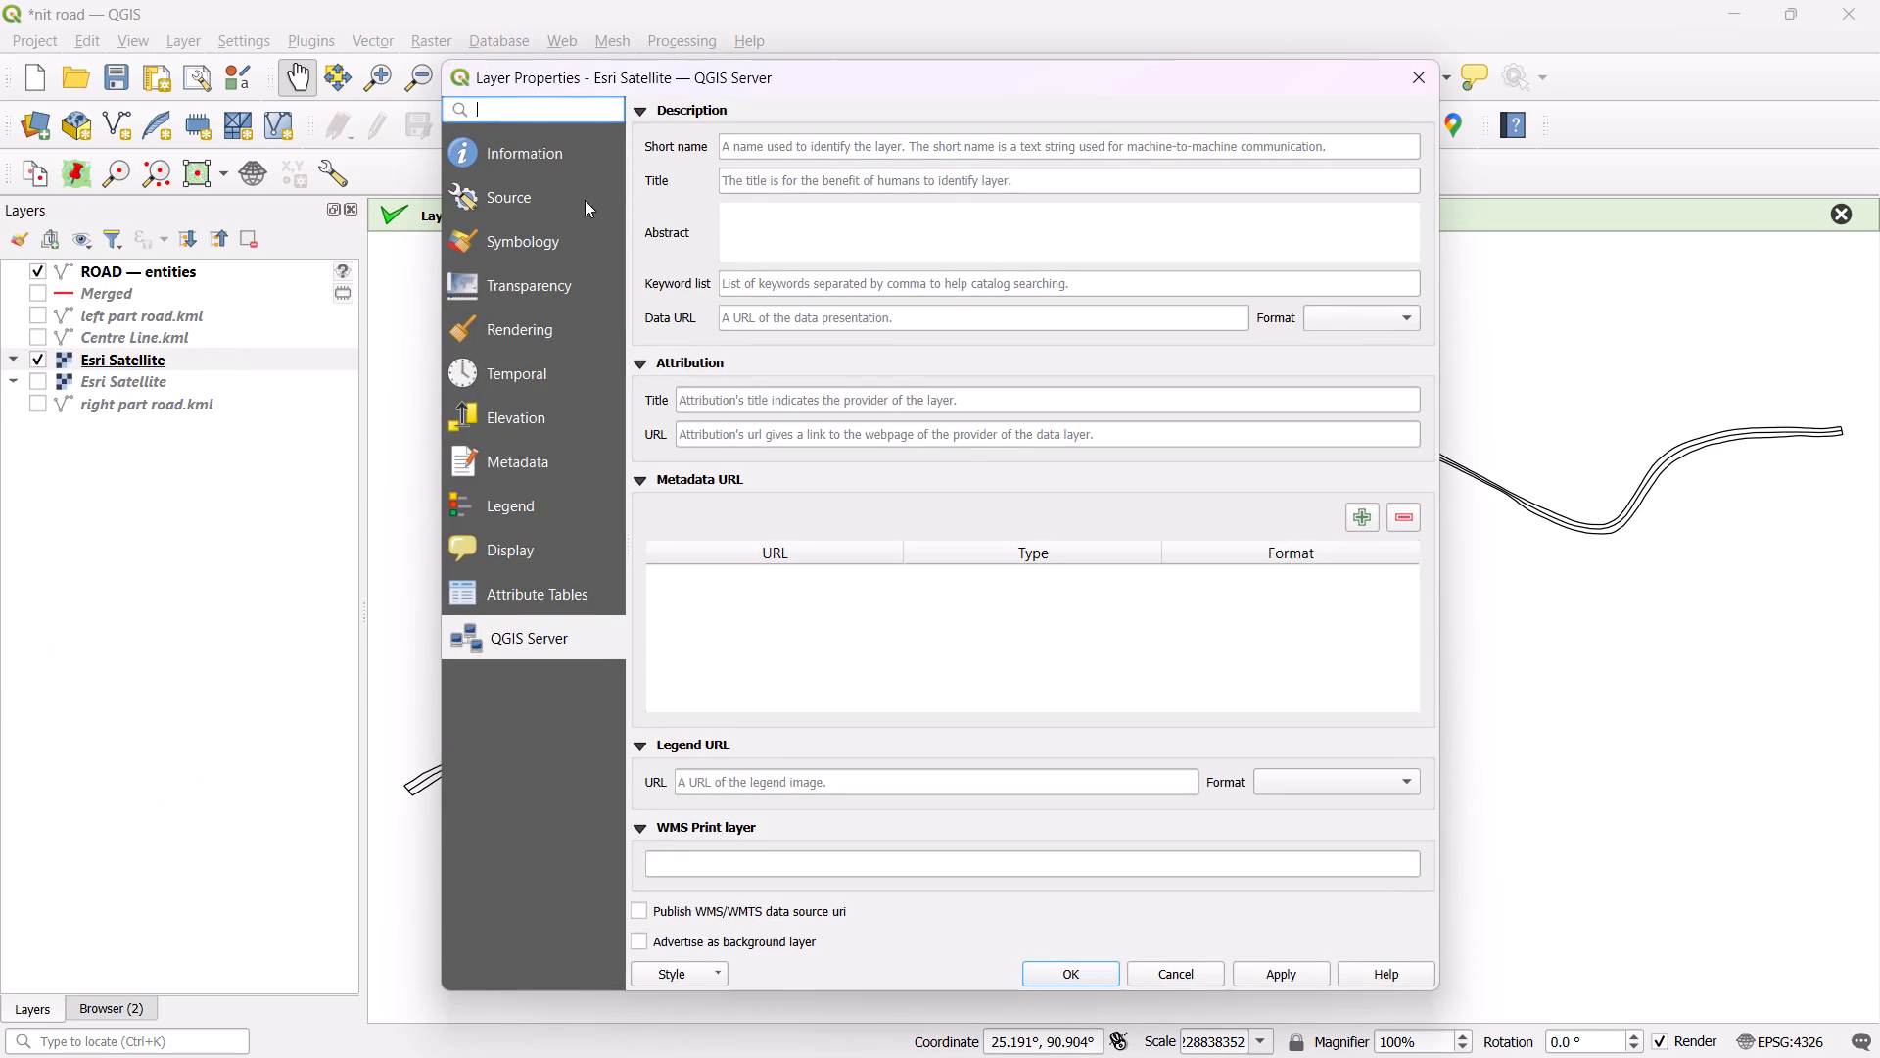
left_click(541, 154)
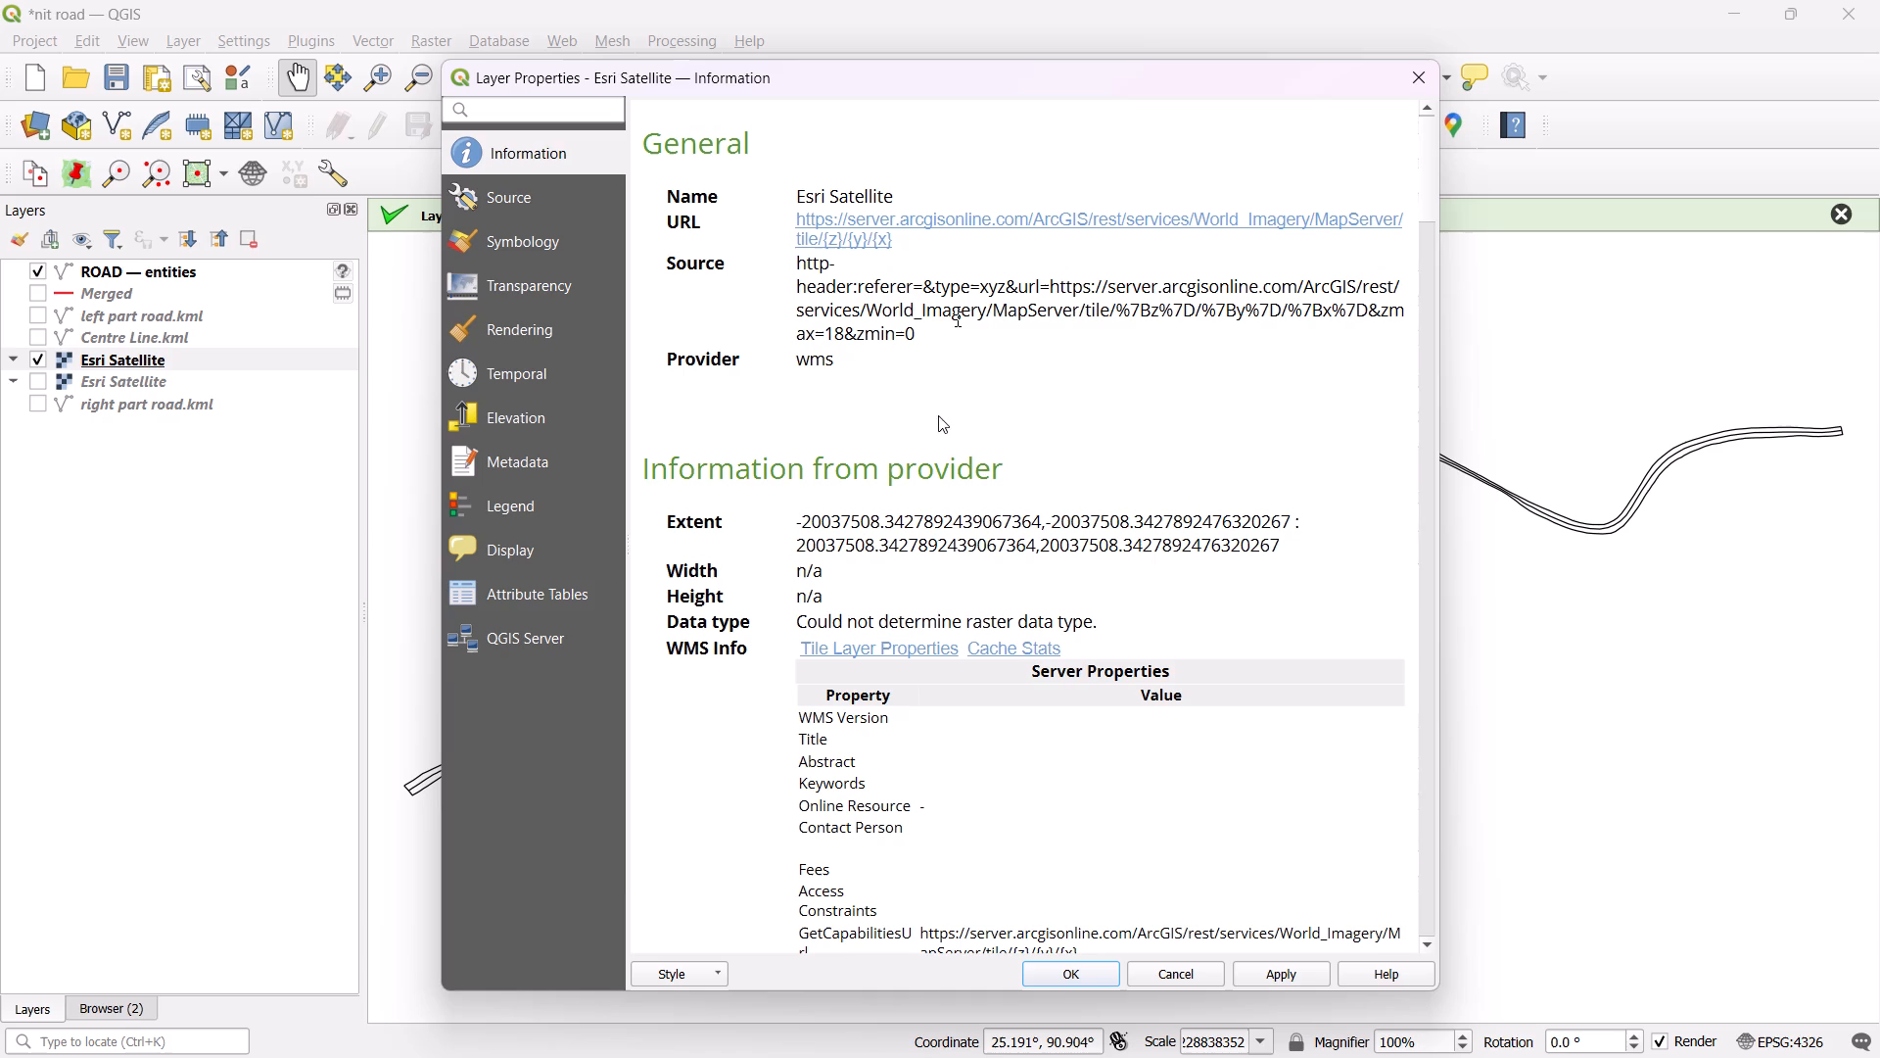
scroll(976, 457, "down", 14)
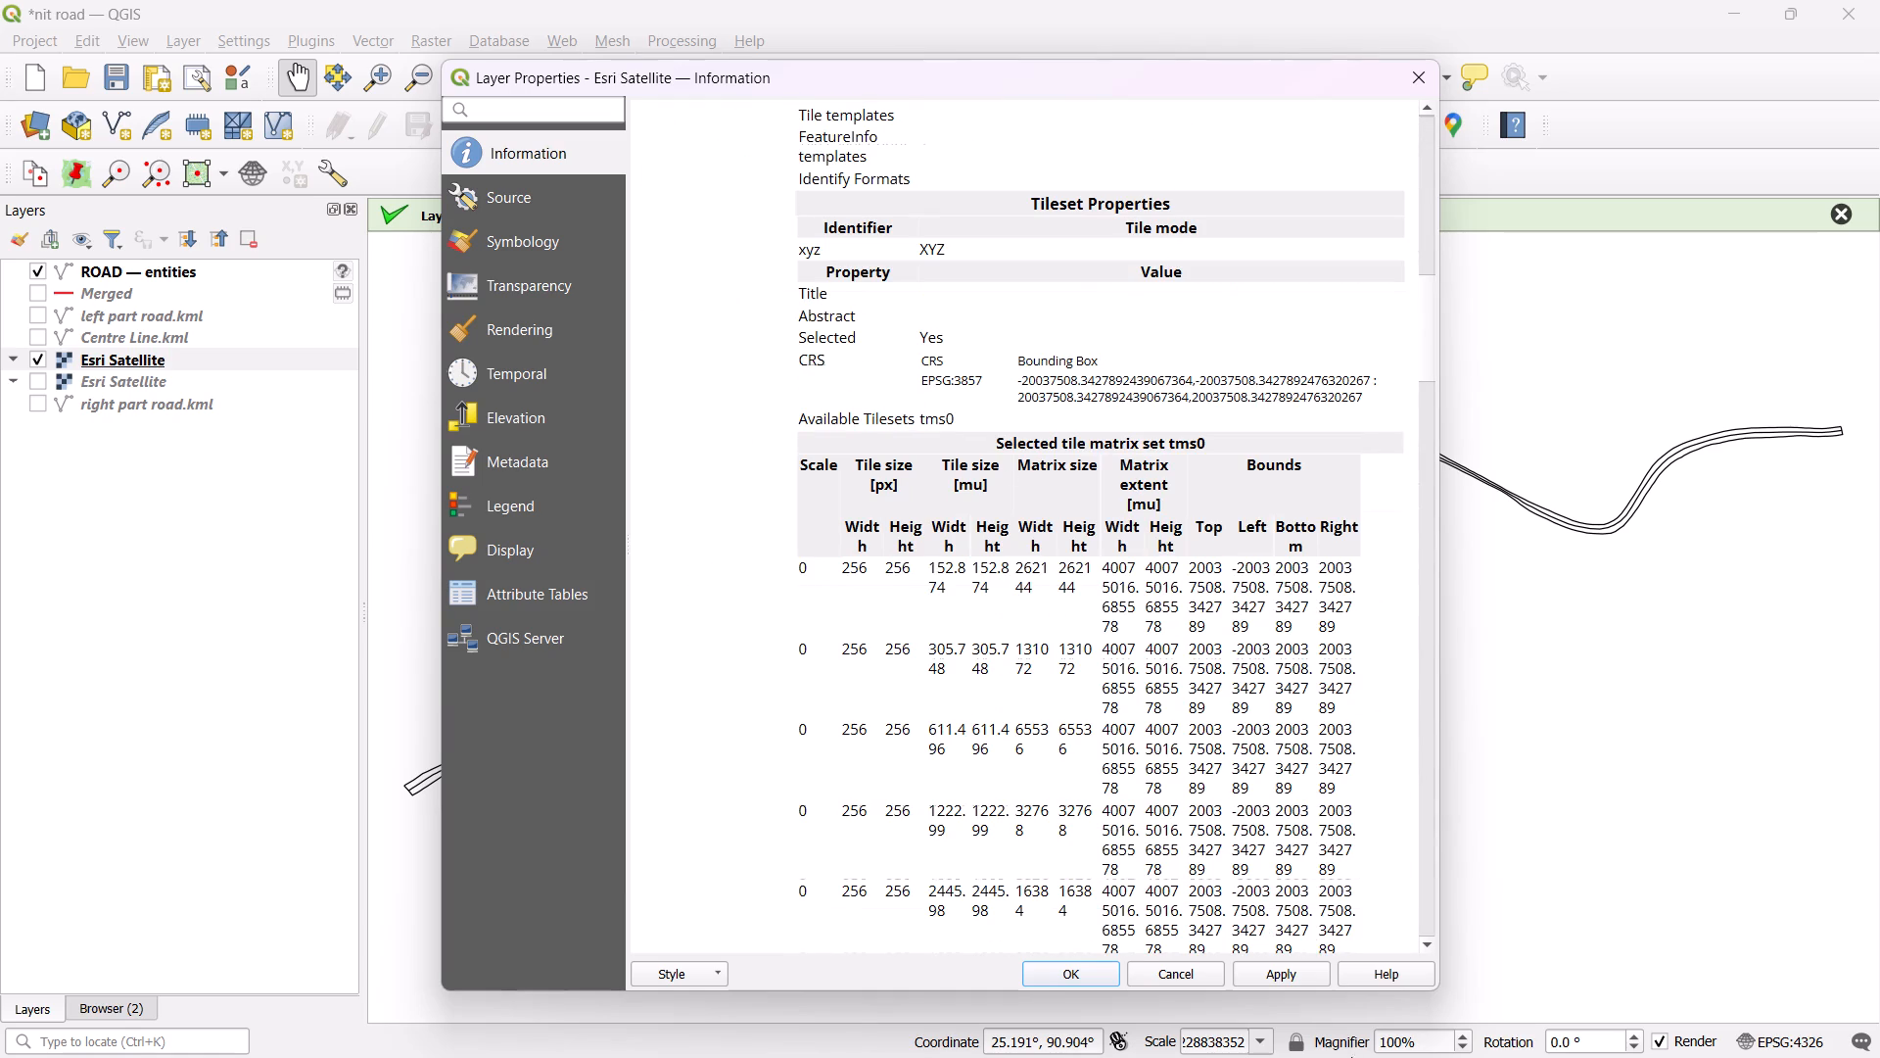
left_click(1310, 978)
left_click(1057, 963)
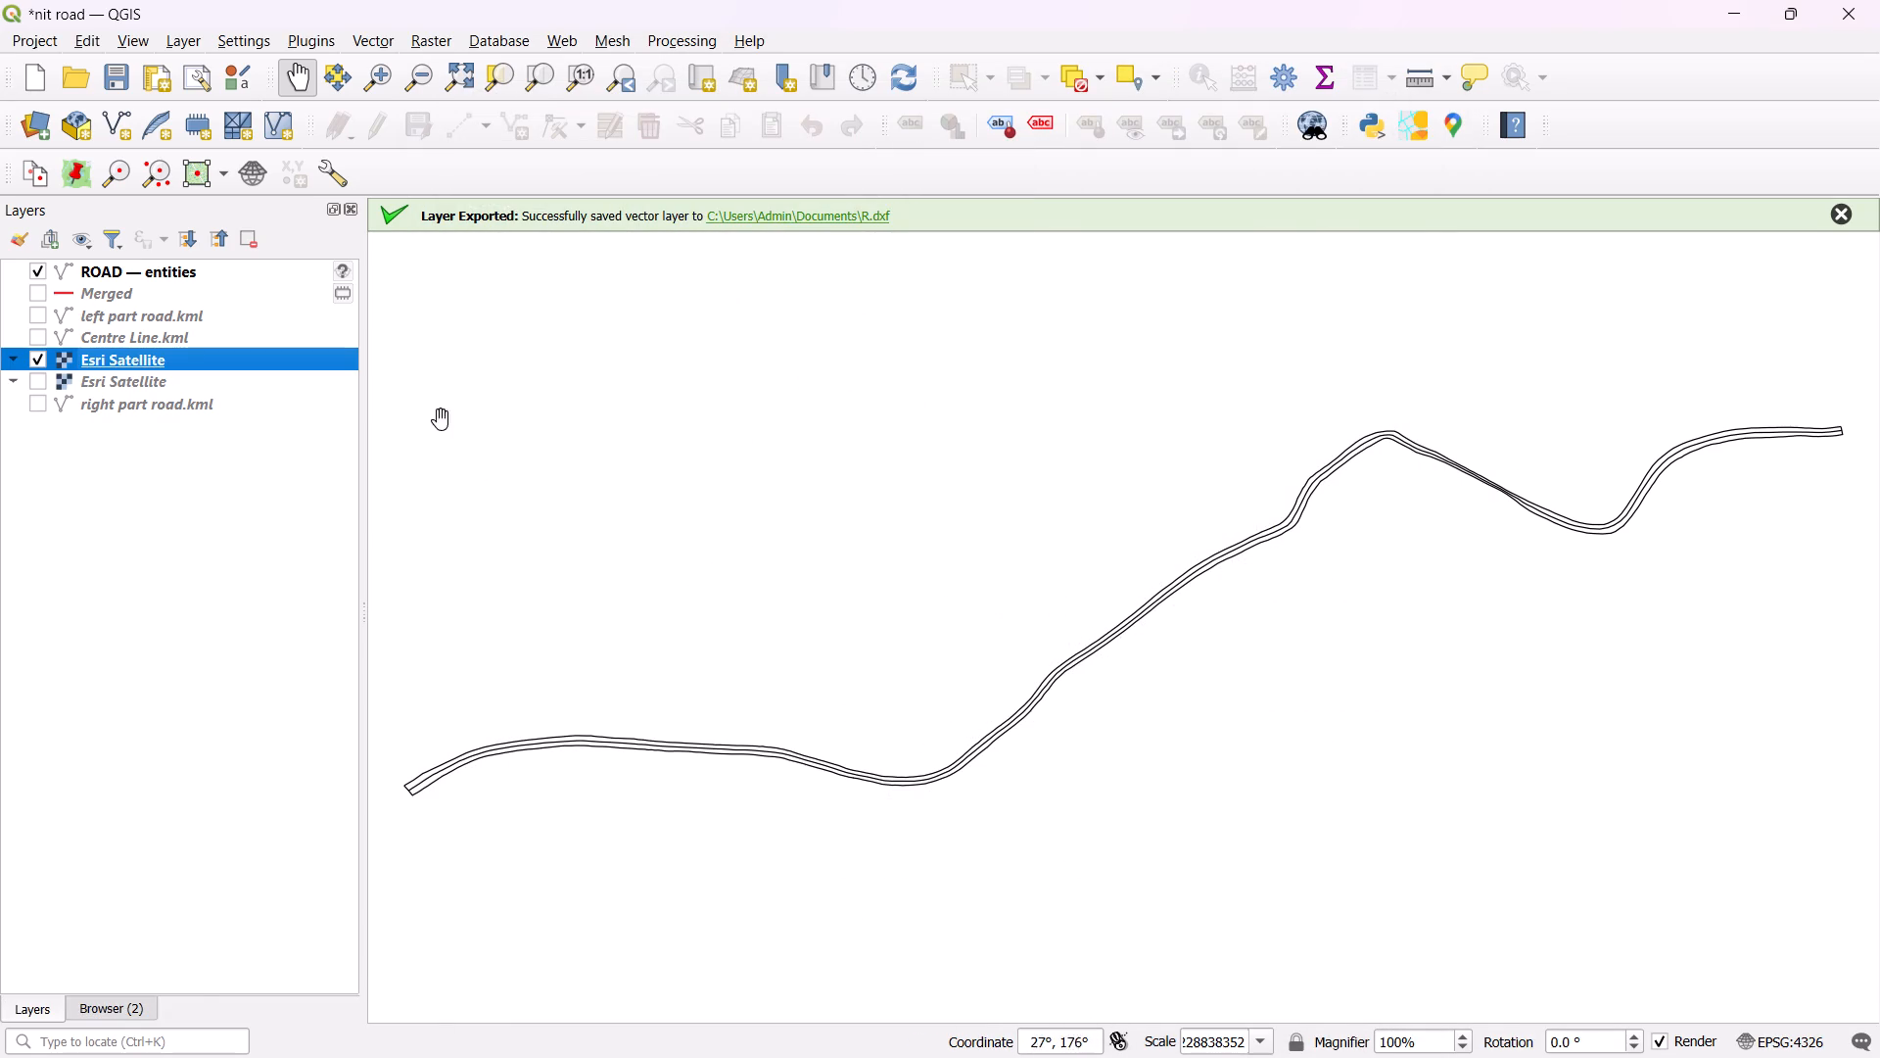
Inspect the map around the road for the new imagery, returning to the full extent of the ROAD — entities layer.
scroll(1024, 523, "up", 2)
scroll(1024, 523, "down", 8)
scroll(1024, 523, "down", 20)
scroll(1024, 523, "down", 8)
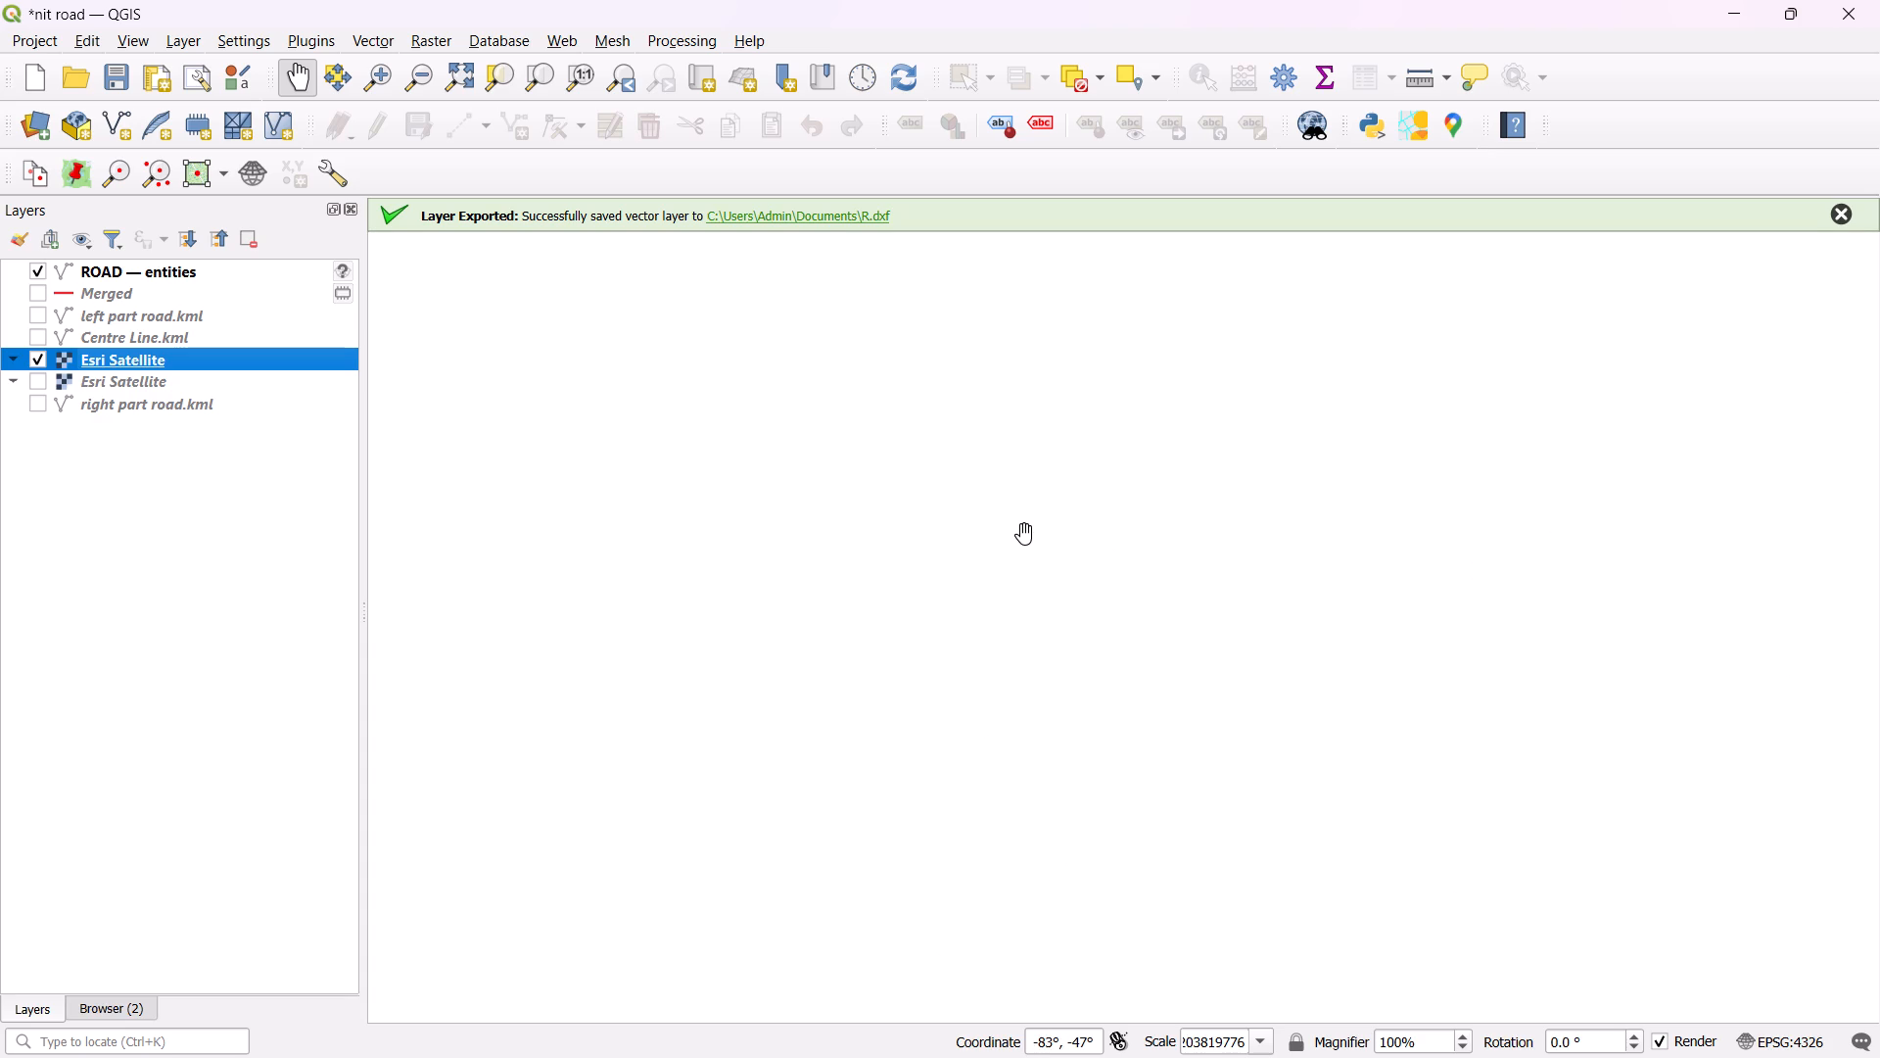
scroll(1024, 534, "up", 1)
scroll(1024, 534, "down", 6)
scroll(1024, 533, "up", 1)
scroll(1024, 533, "down", 20)
scroll(1024, 533, "down", 20)
scroll(1024, 533, "down", 1)
left_click(129, 269)
right_click(129, 269)
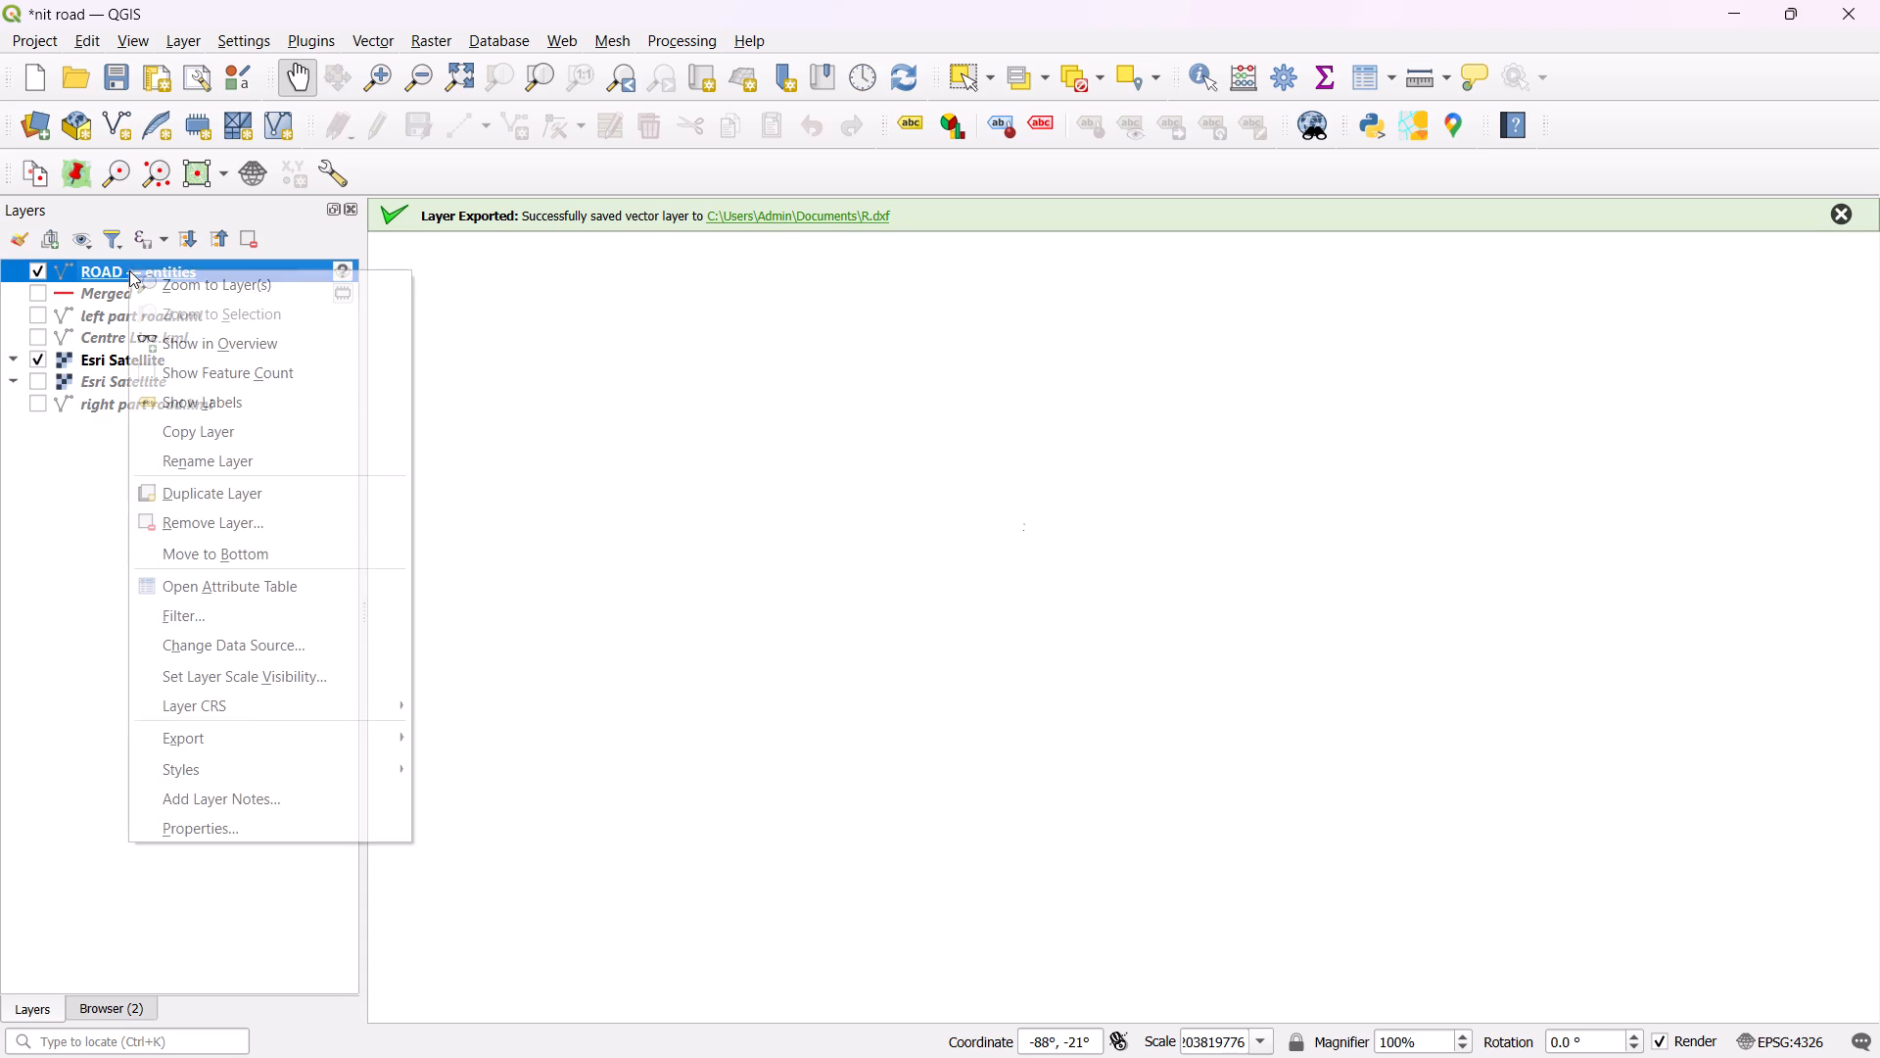
left_click(181, 286)
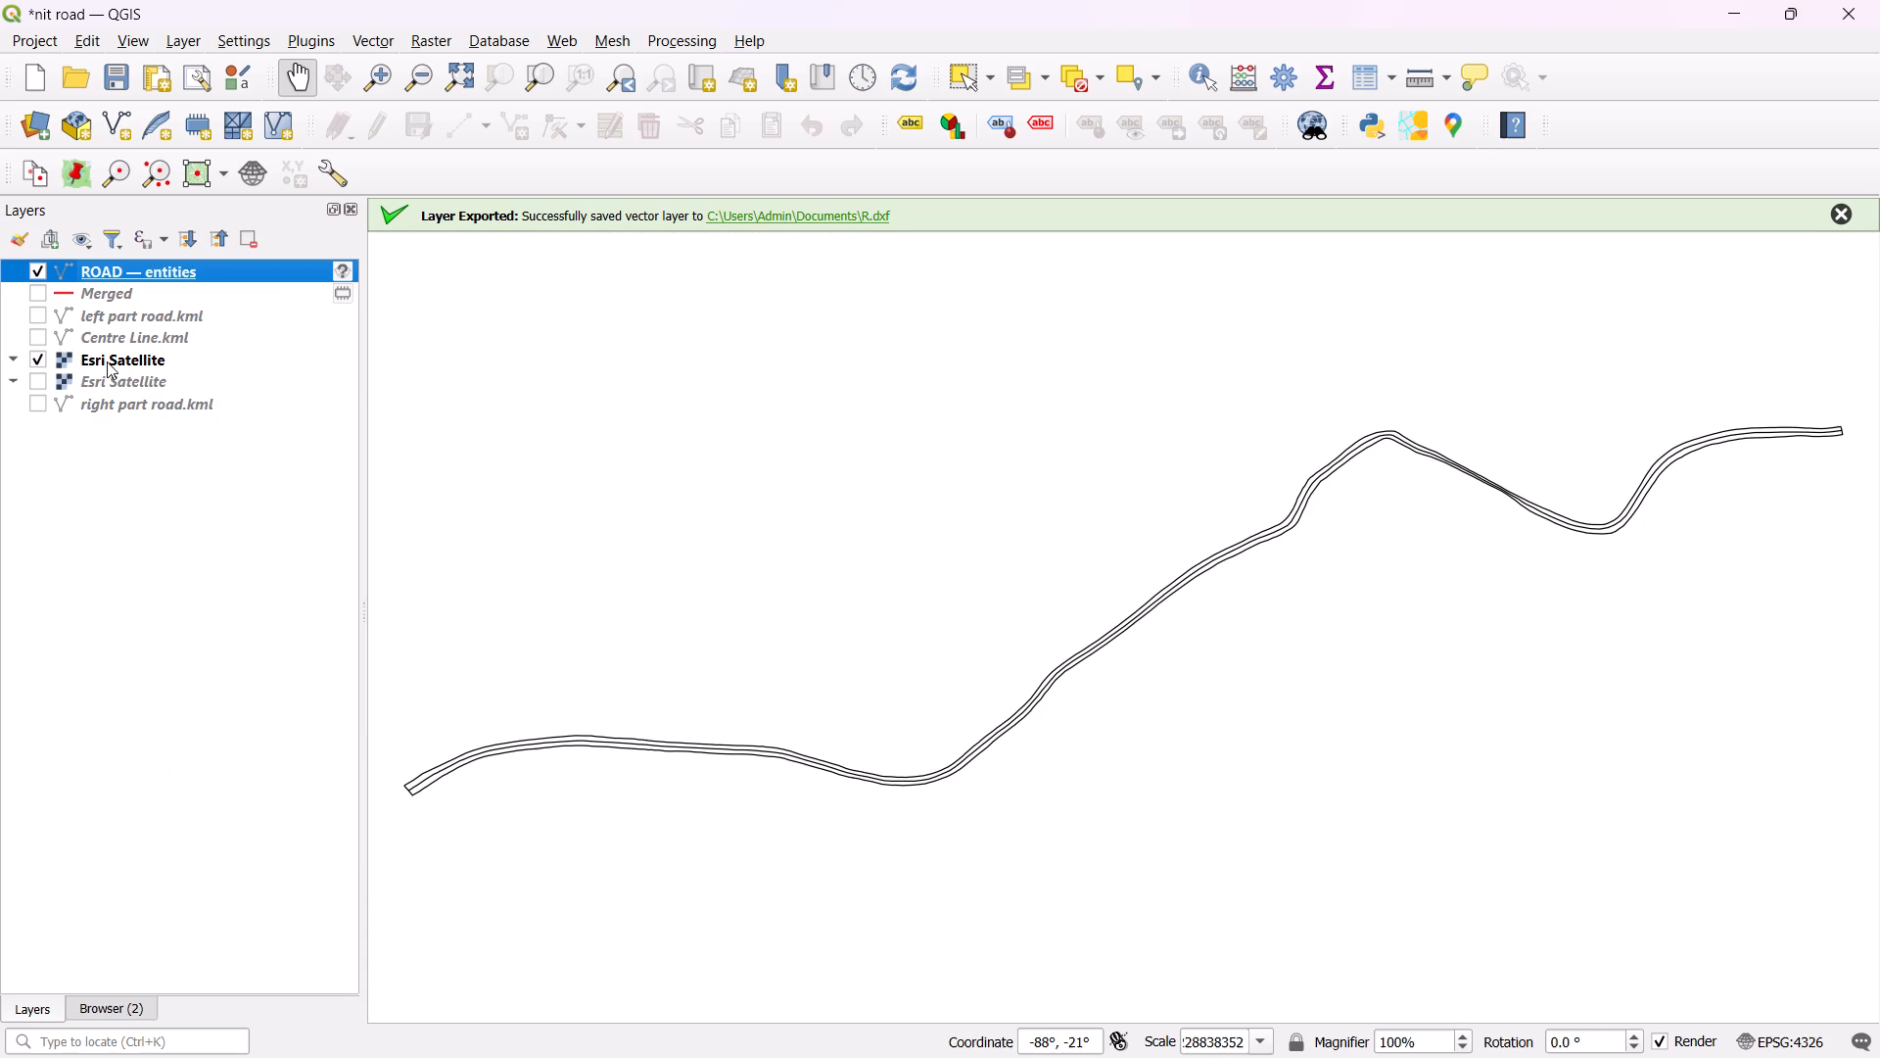
Examine the new Esri Satellite layer from its full world extent down to northeast India, toggling its visibility to compare.
left_click(106, 352)
right_click(106, 352)
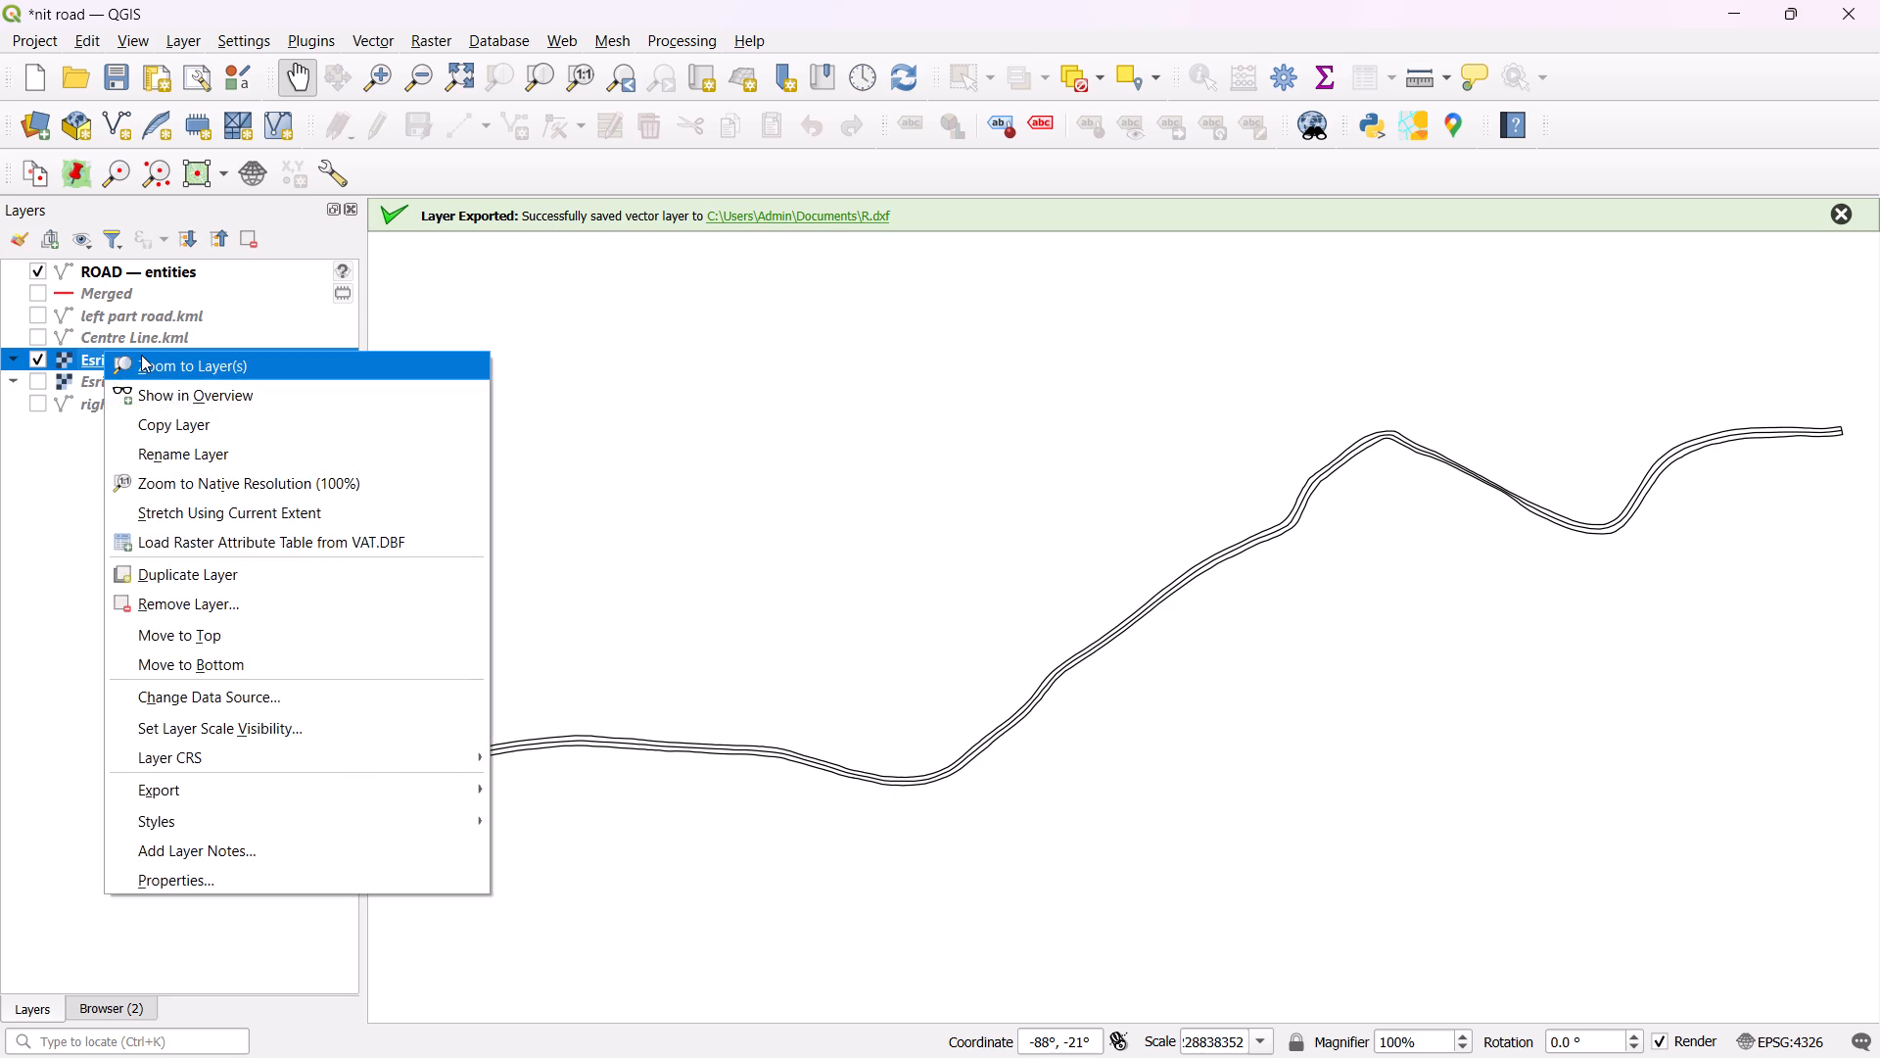
left_click(141, 355)
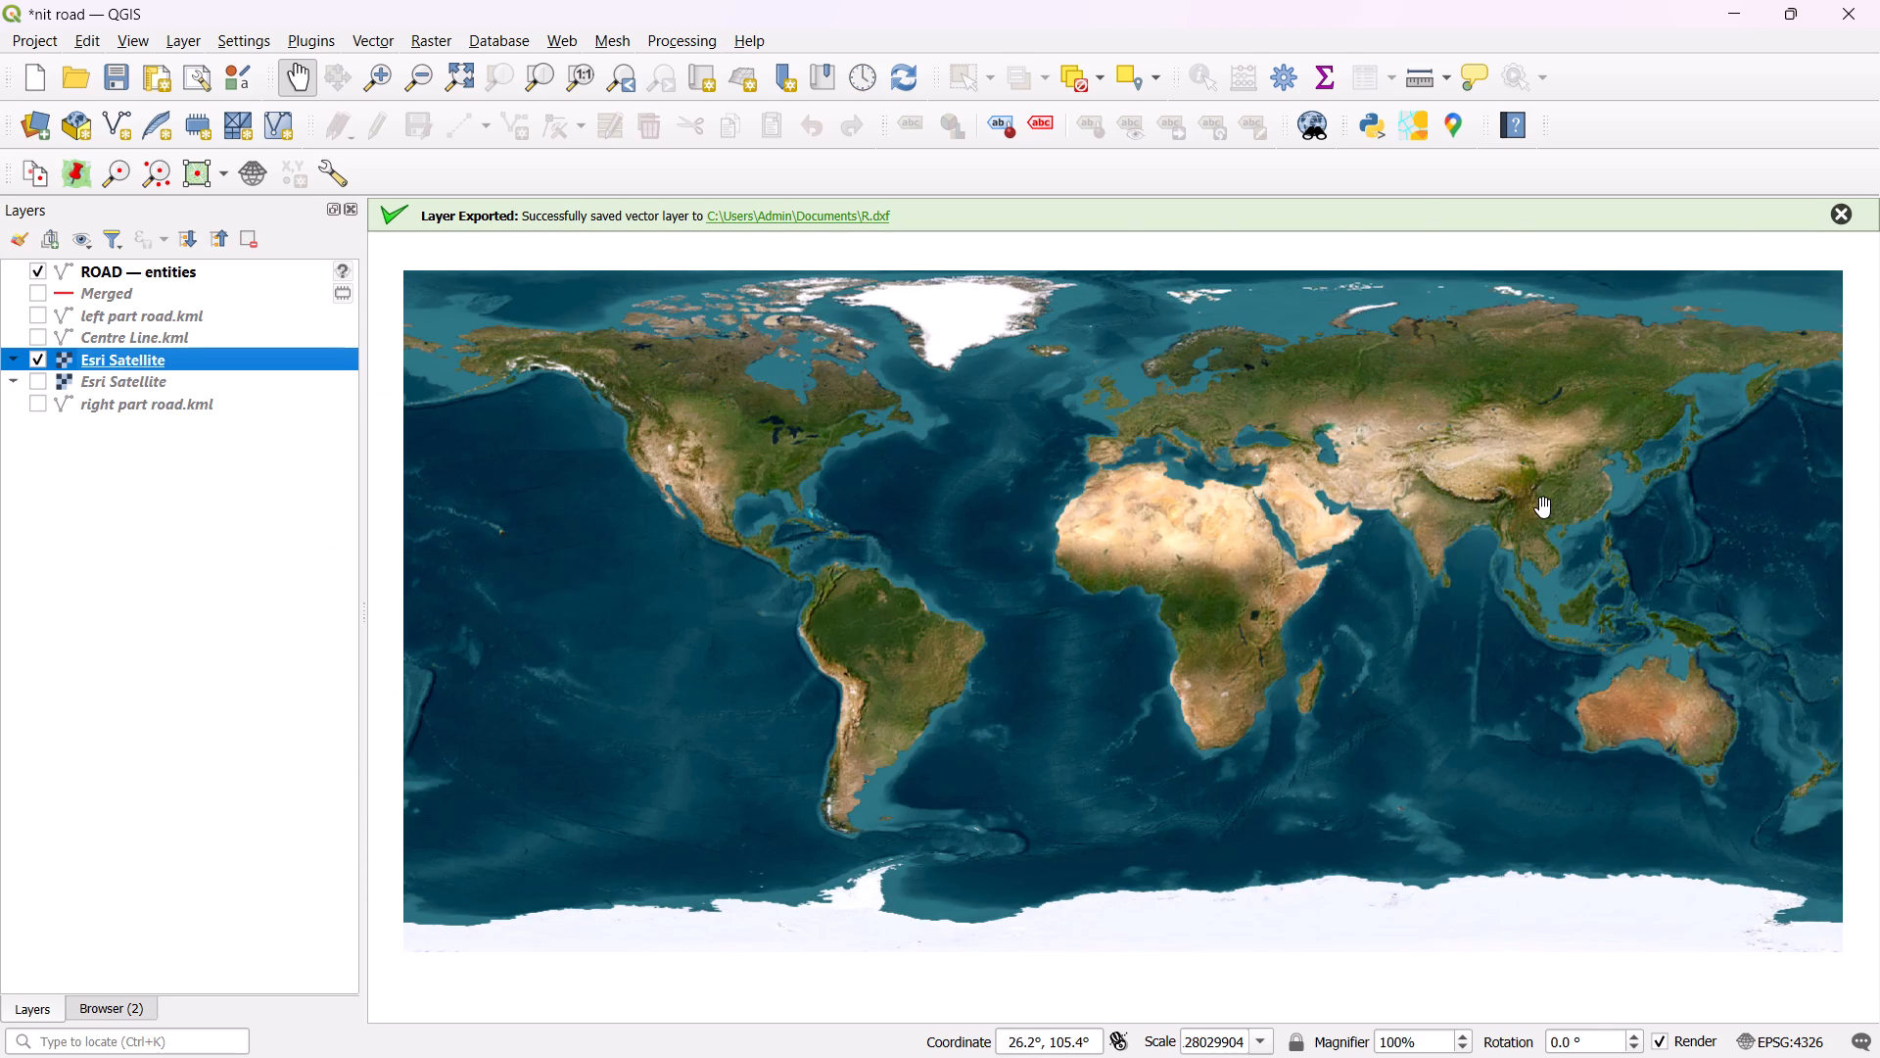
scroll(1536, 502, "up", 5)
left_click_drag(937, 486, 958, 486)
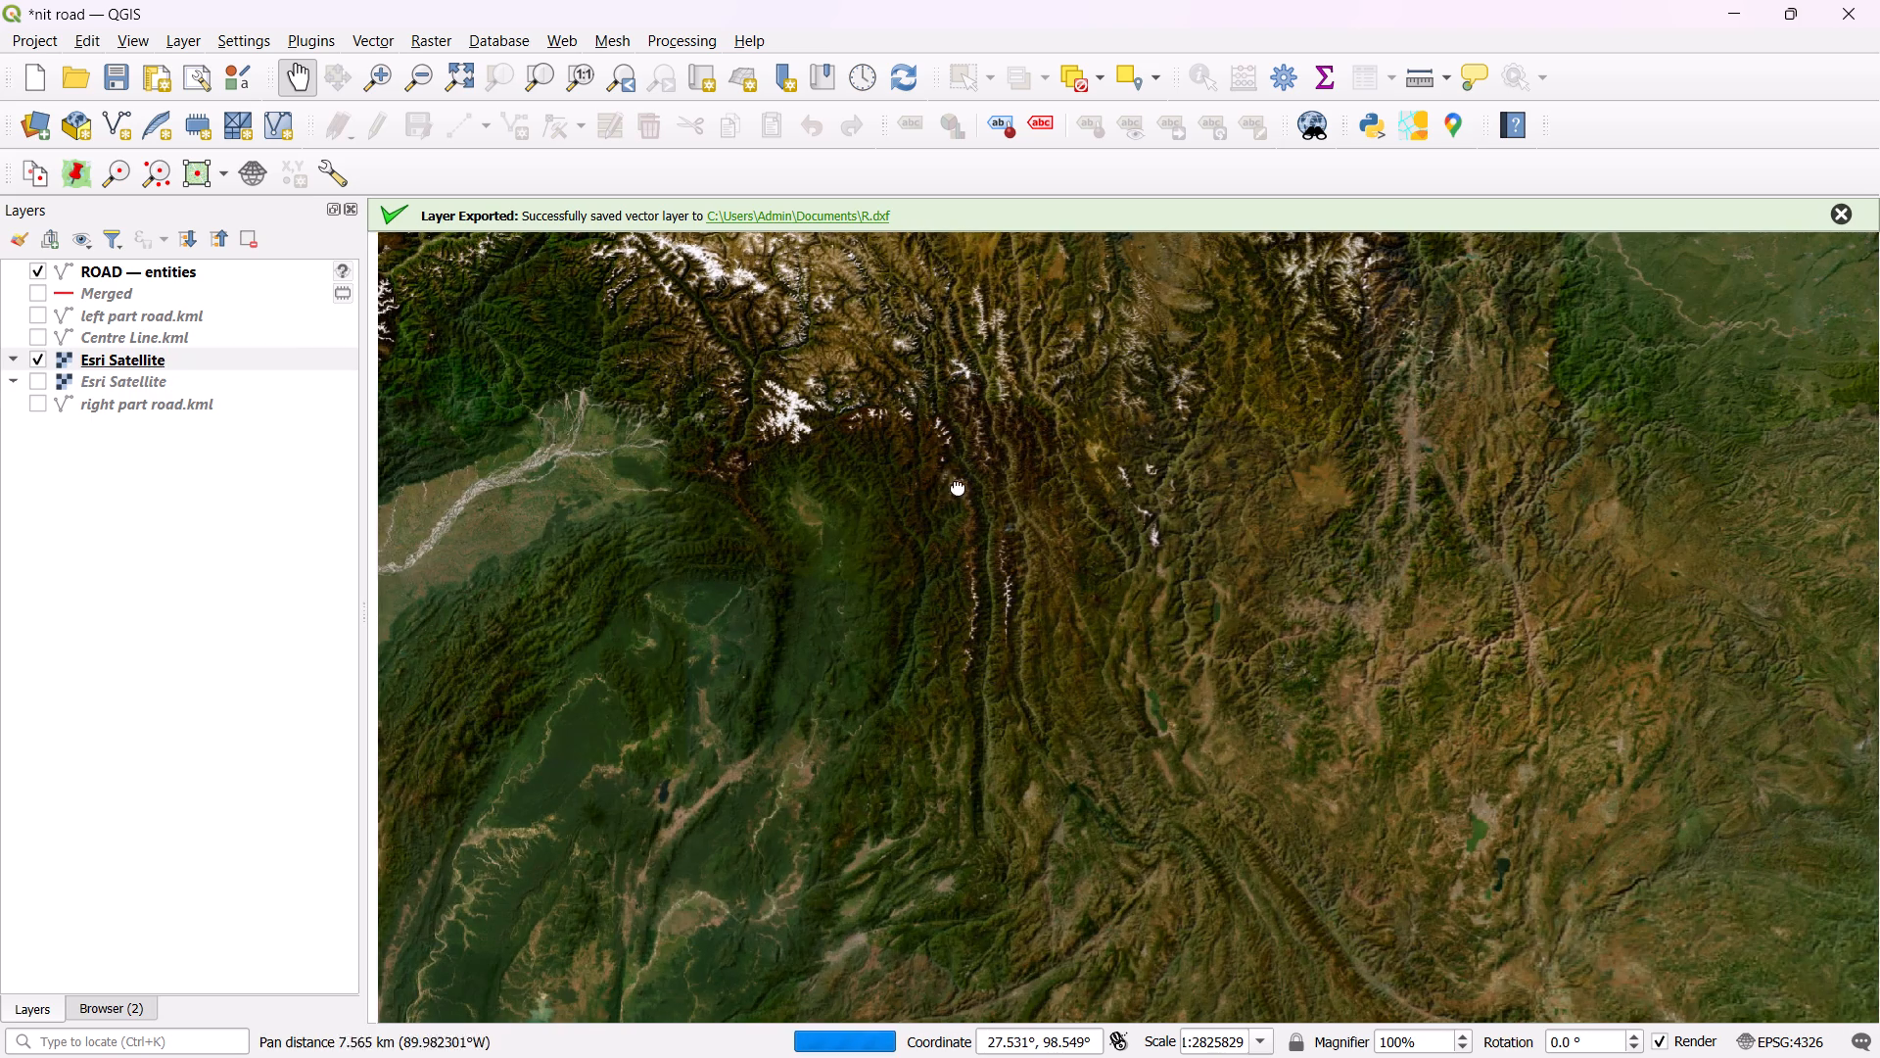
left_click_drag(958, 486, 1668, 381)
left_click_drag(1036, 445, 1747, 243)
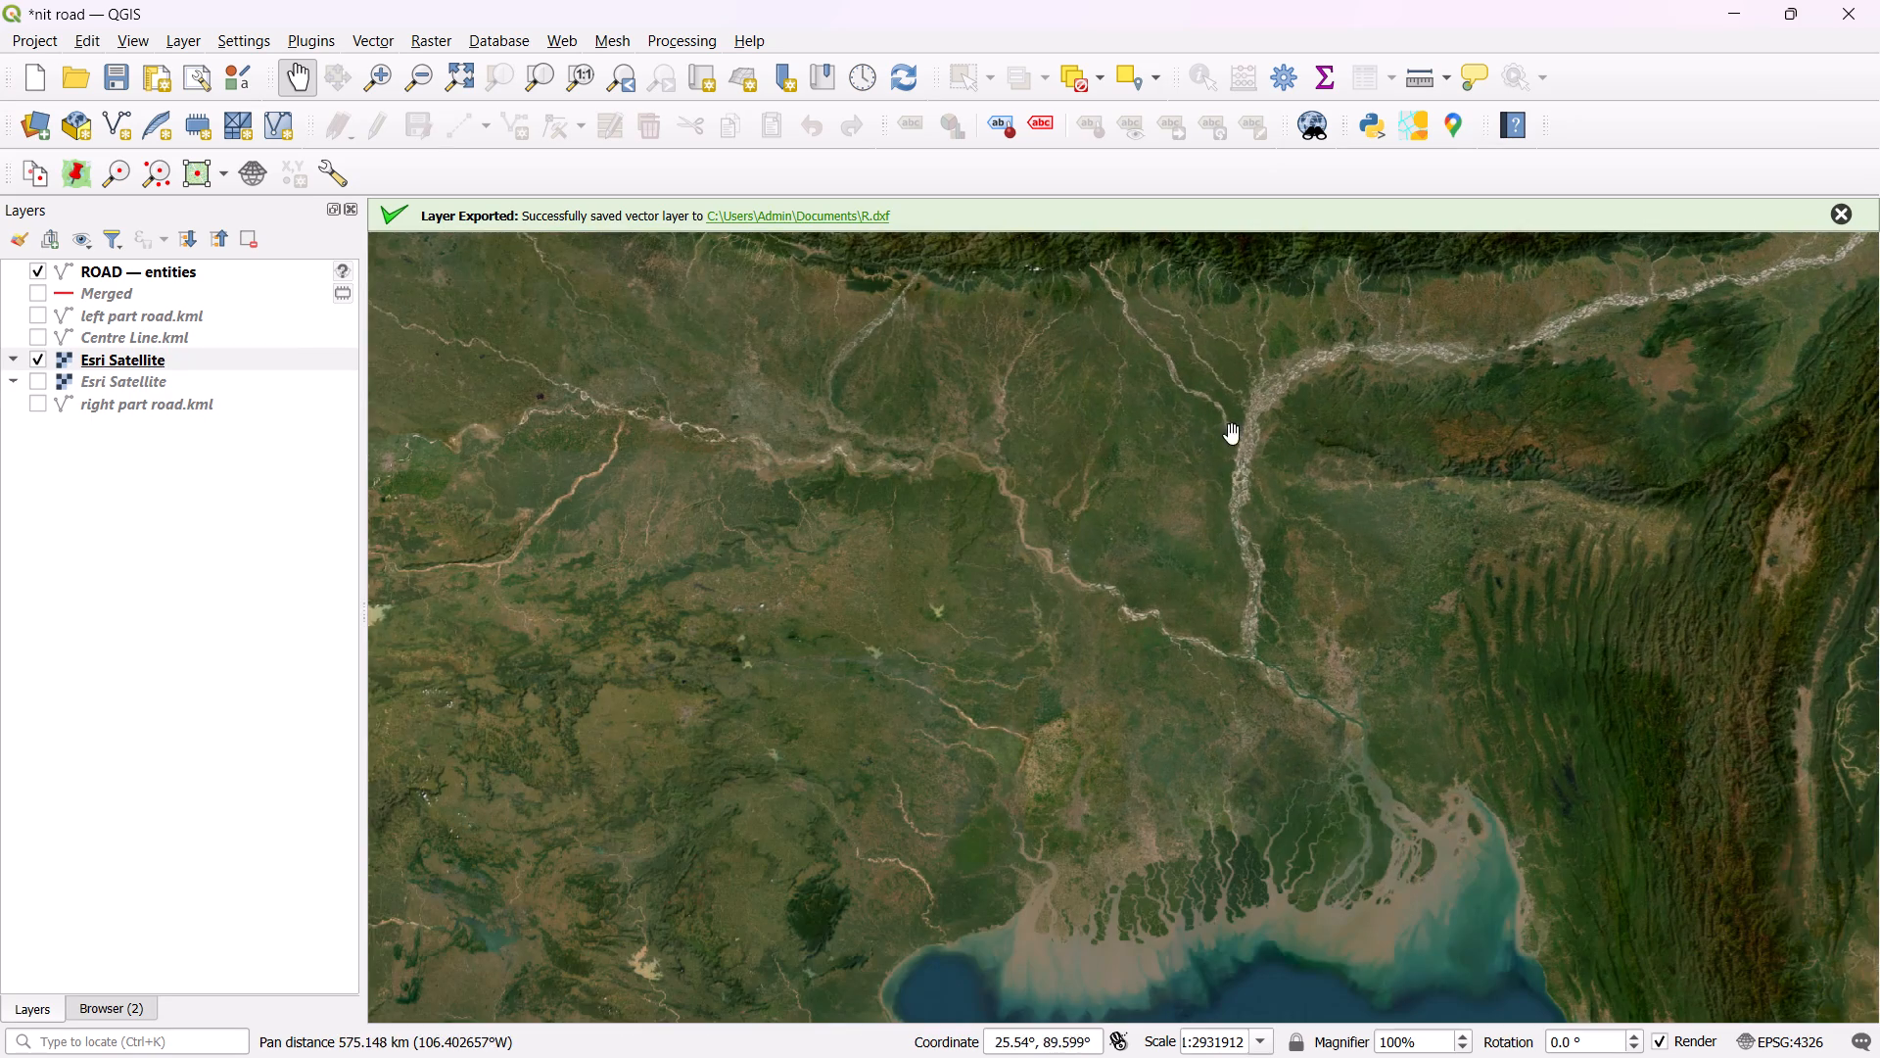
left_click_drag(1232, 434, 1242, 347)
left_click_drag(1251, 387, 1240, 593)
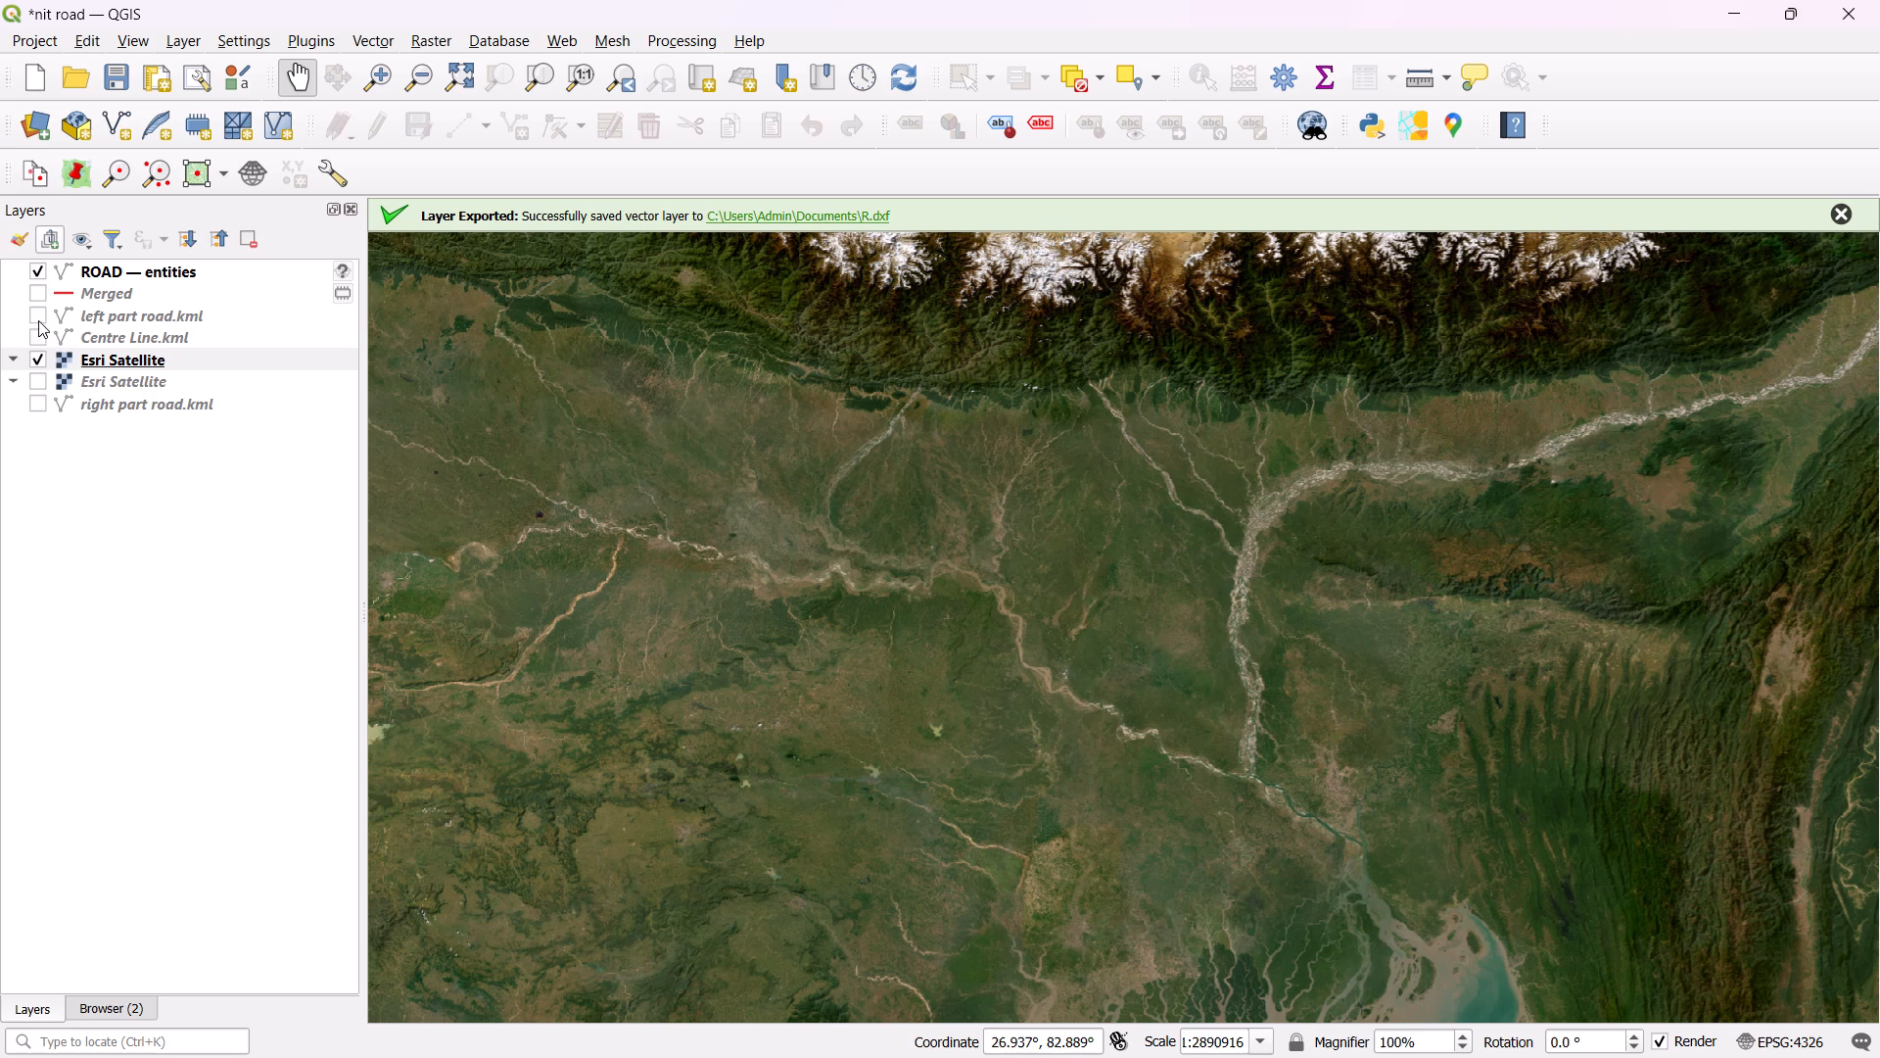
left_click(37, 363)
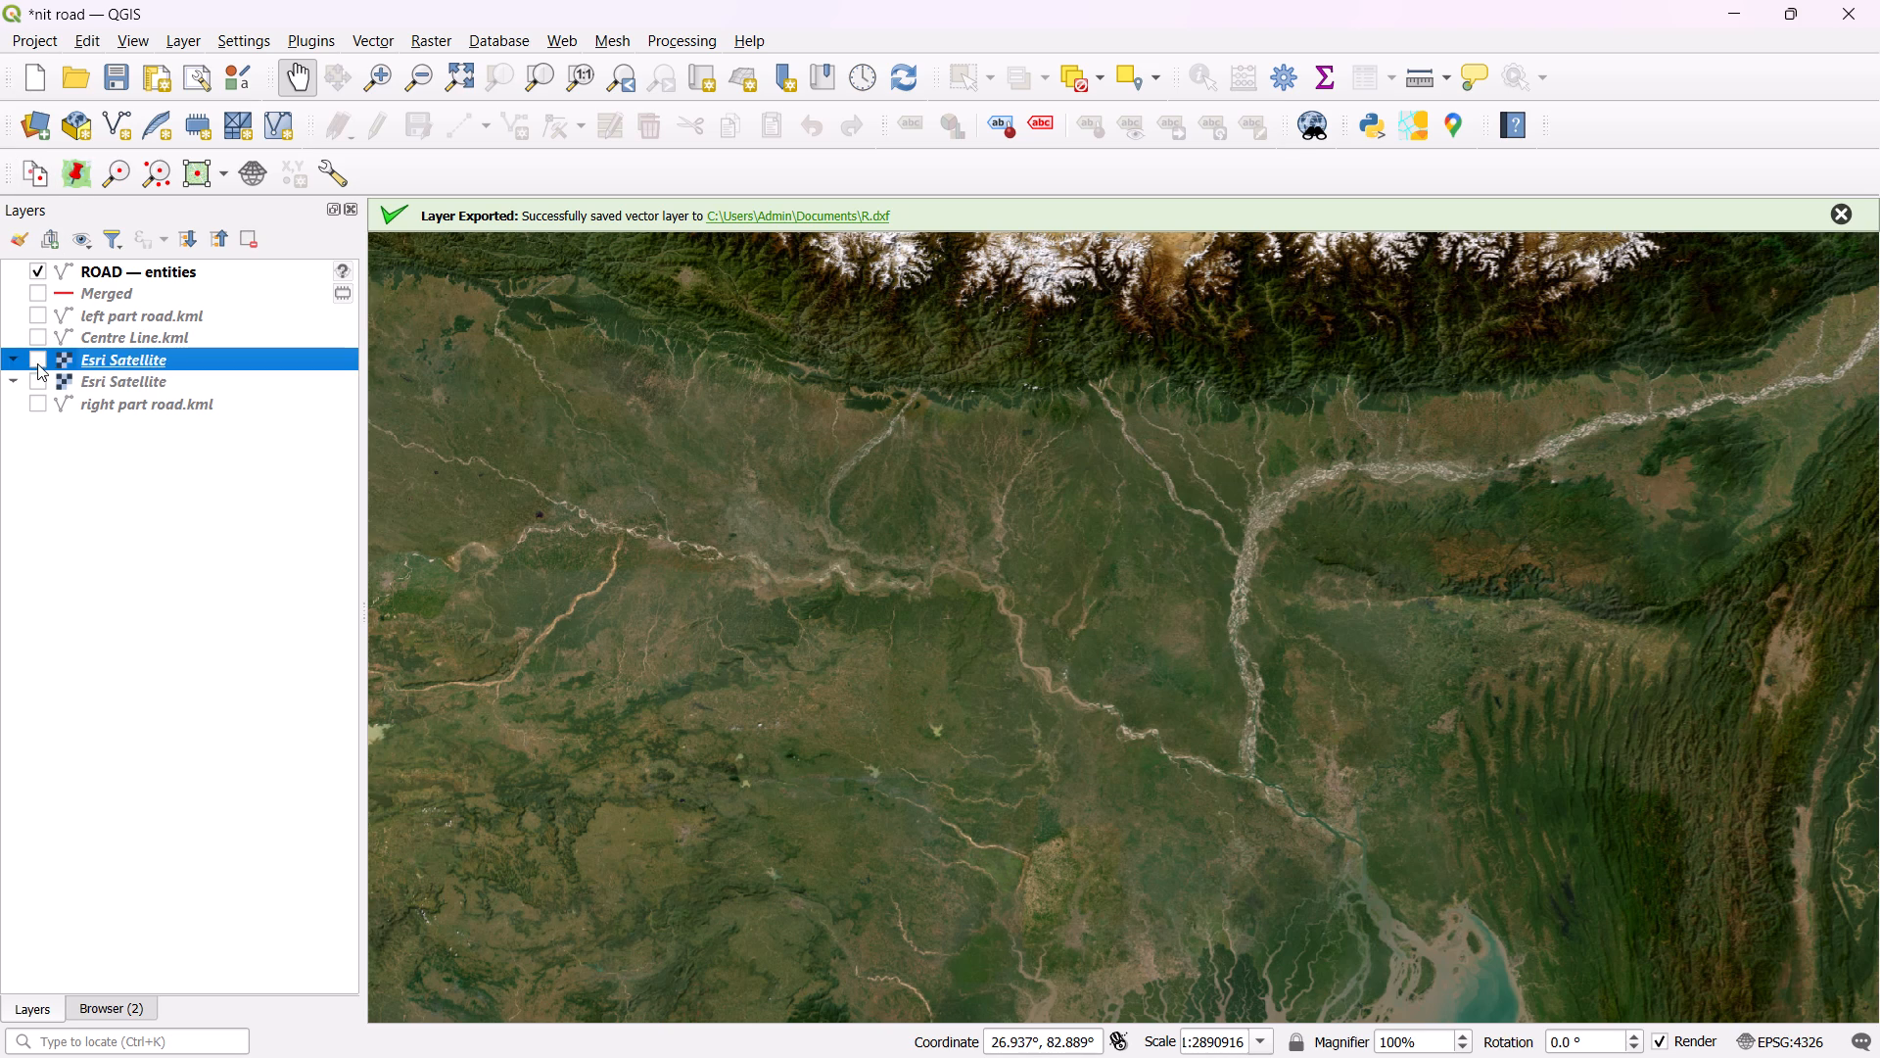
left_click(40, 358)
scroll(1375, 510, "down", 1)
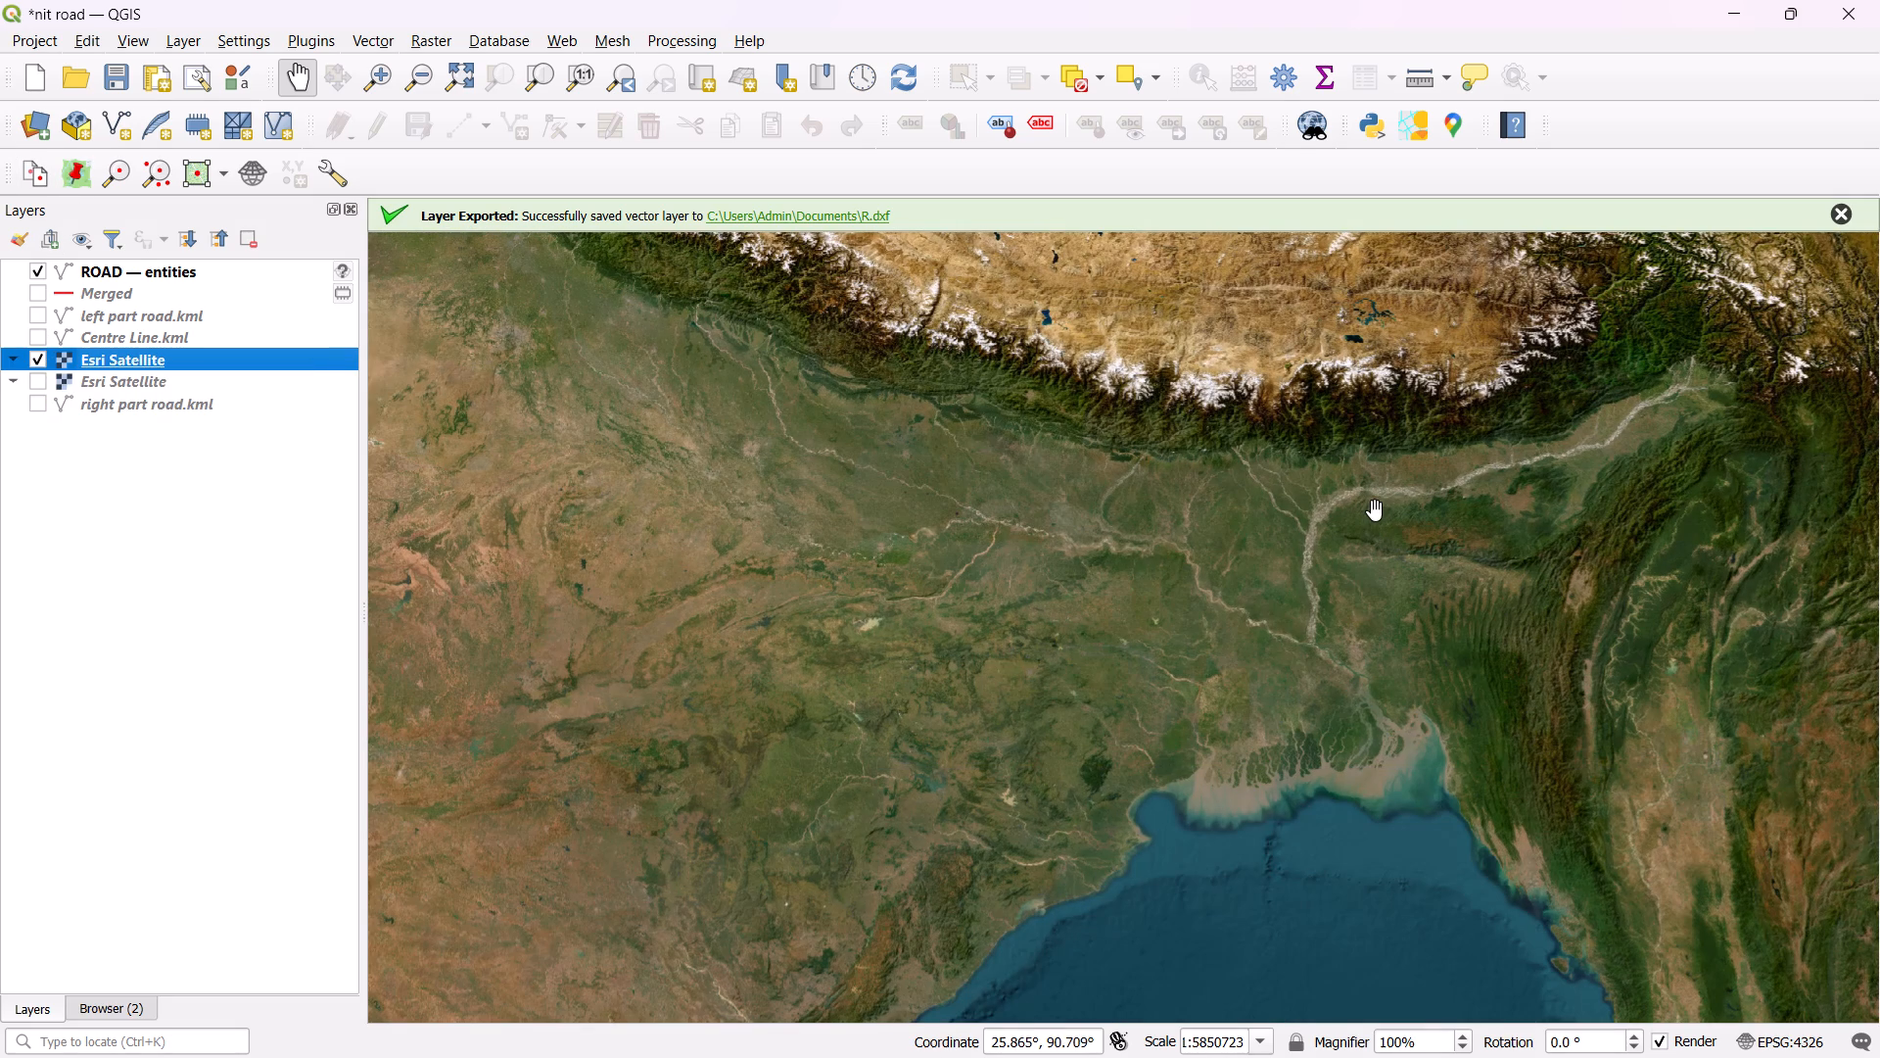
scroll(1534, 515, "up", 3)
left_click_drag(1534, 515, 1304, 548)
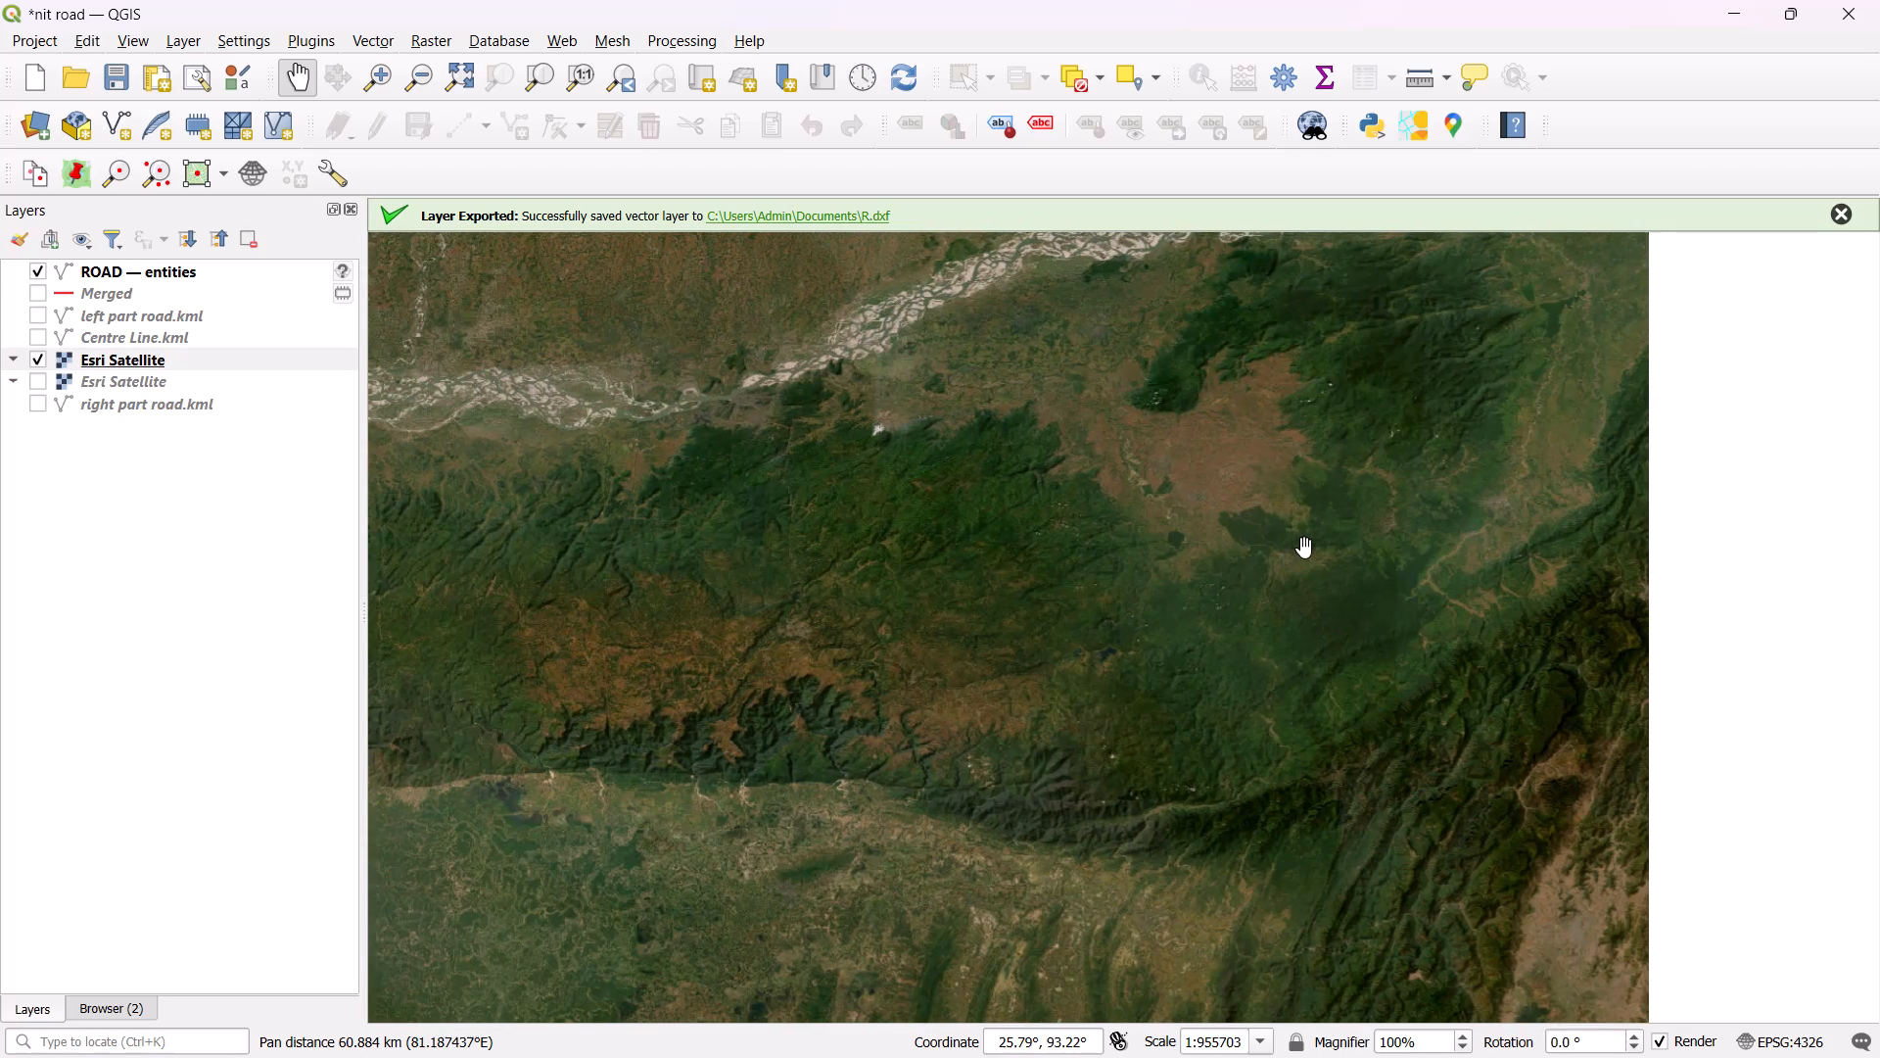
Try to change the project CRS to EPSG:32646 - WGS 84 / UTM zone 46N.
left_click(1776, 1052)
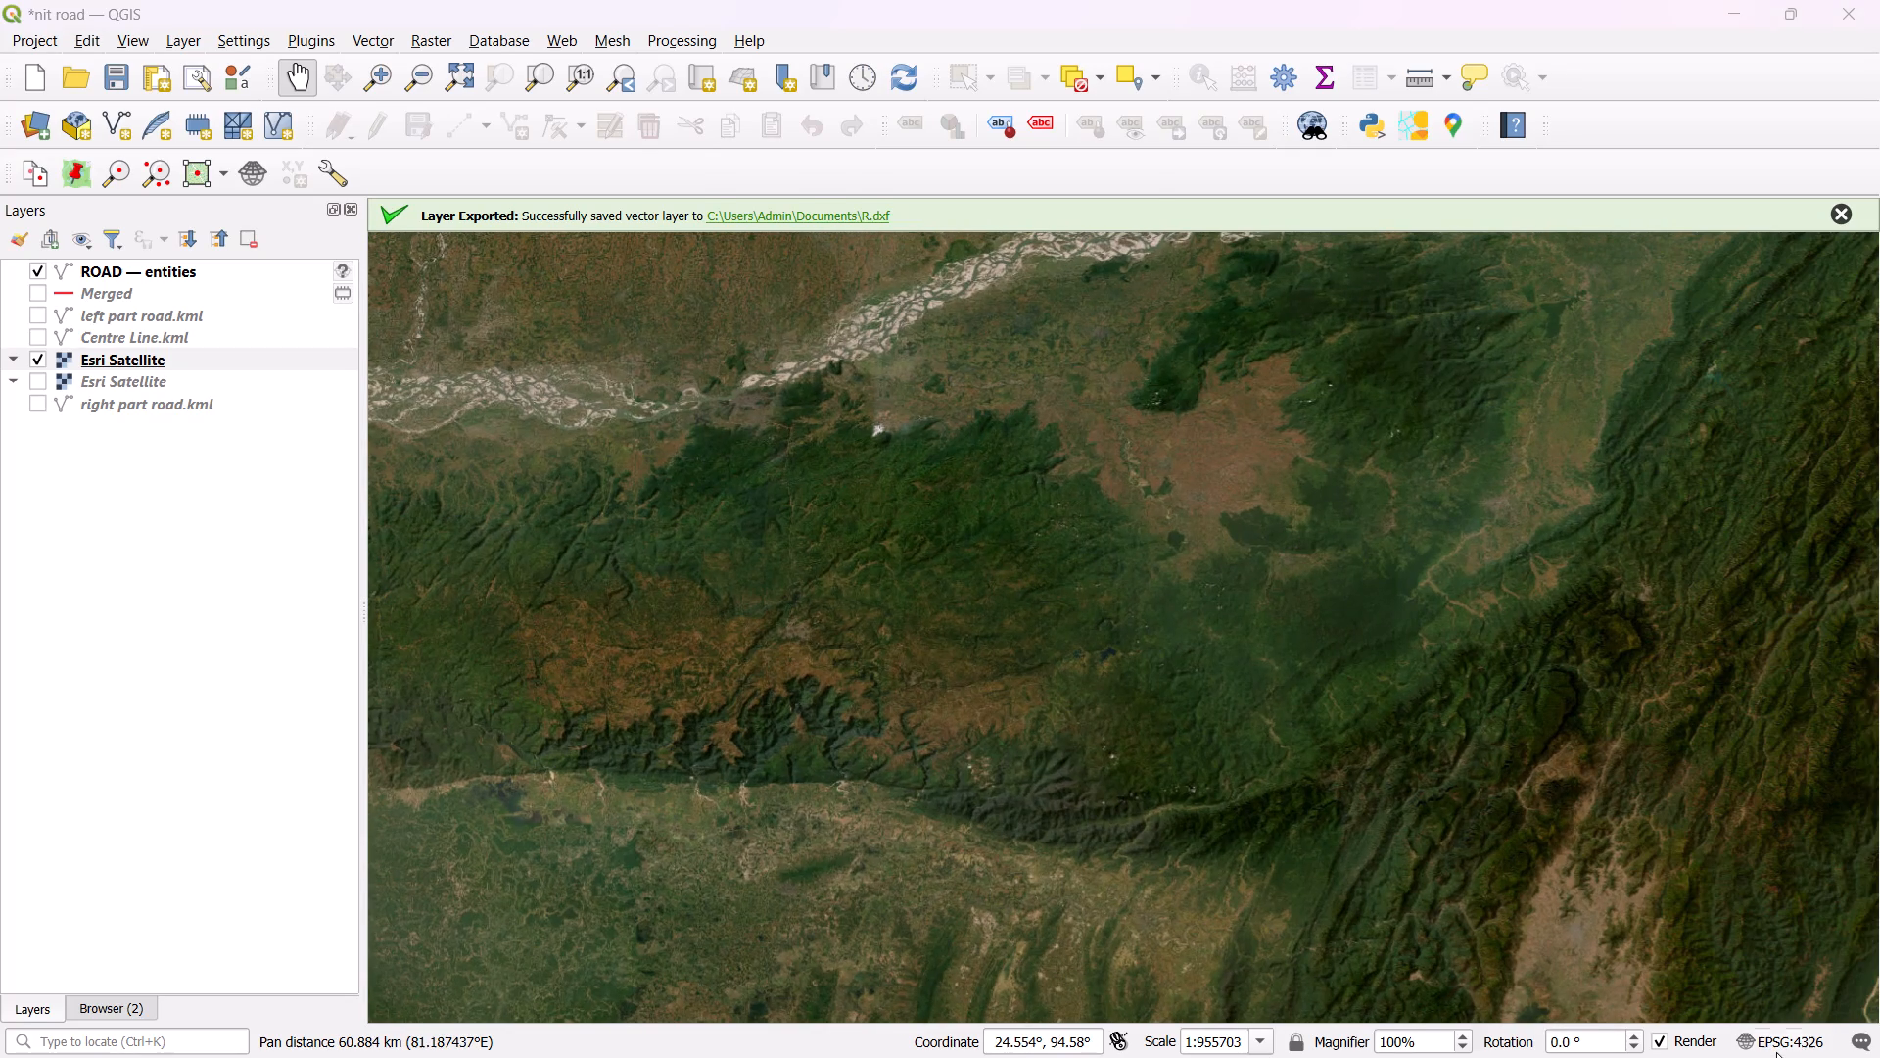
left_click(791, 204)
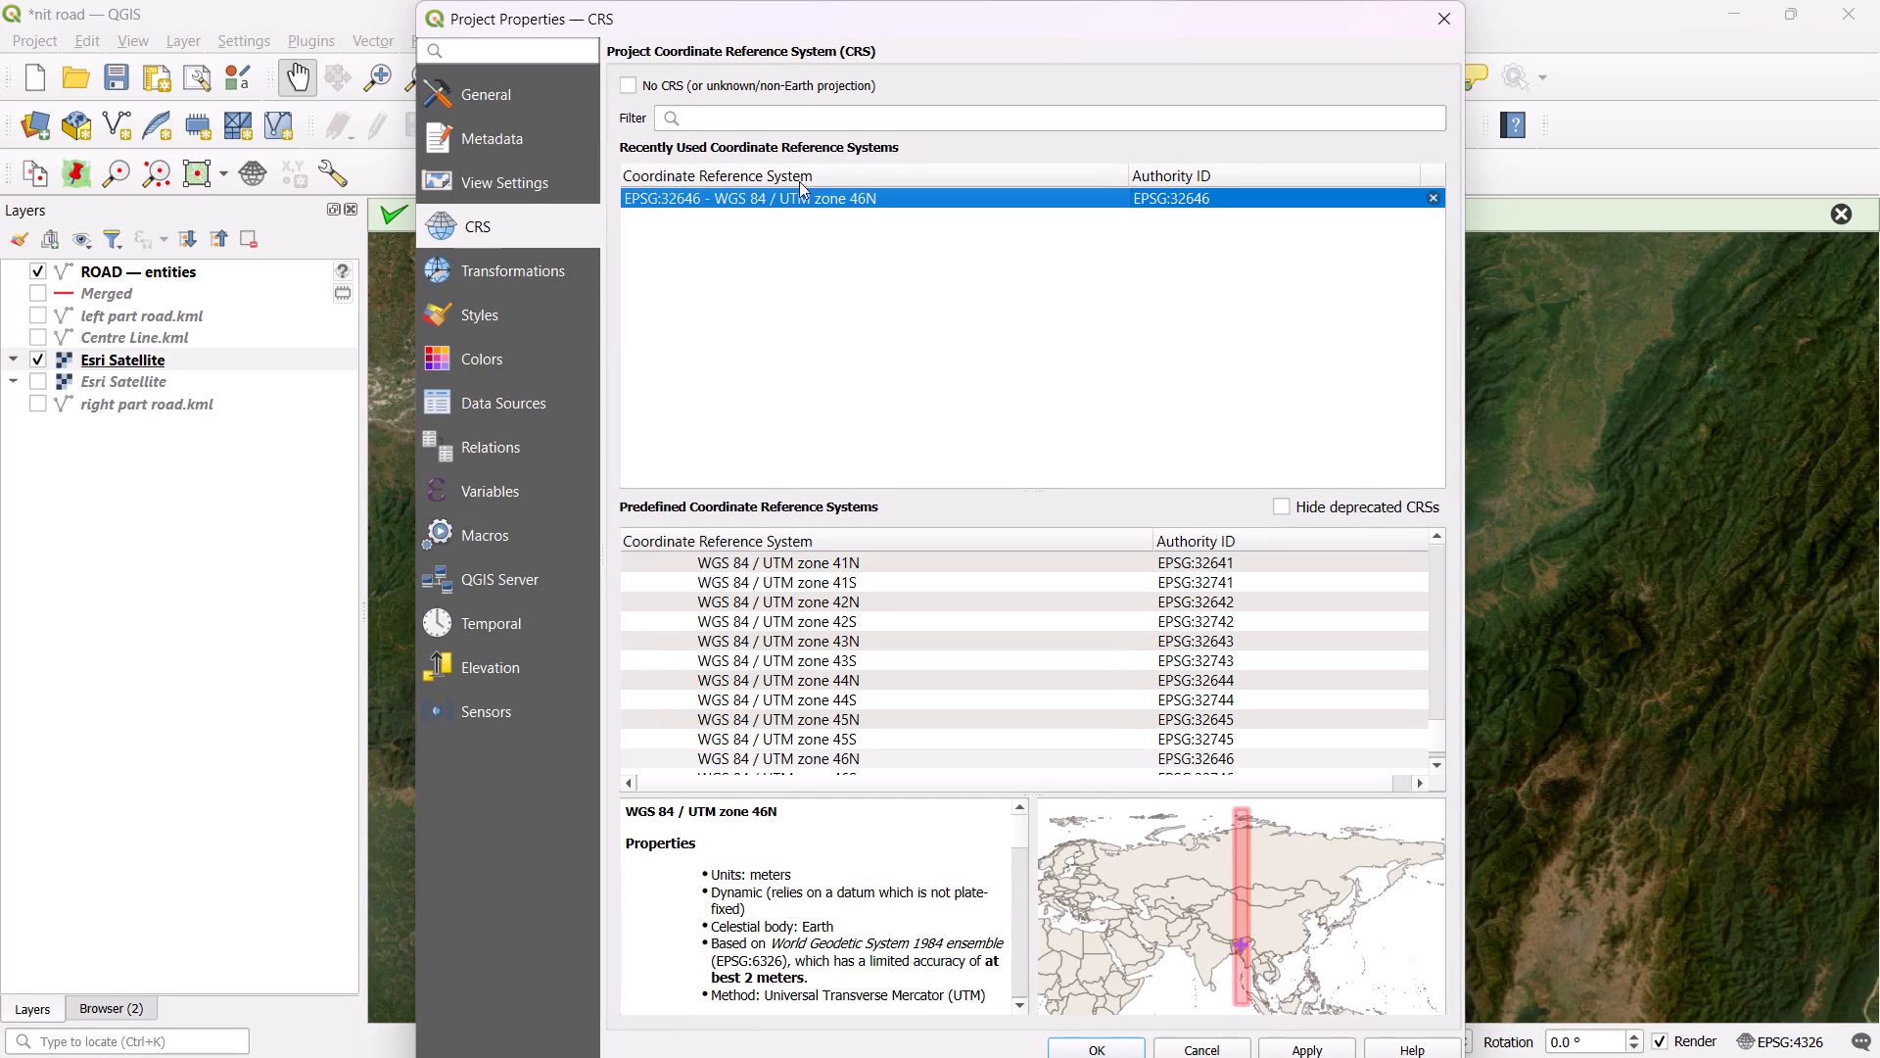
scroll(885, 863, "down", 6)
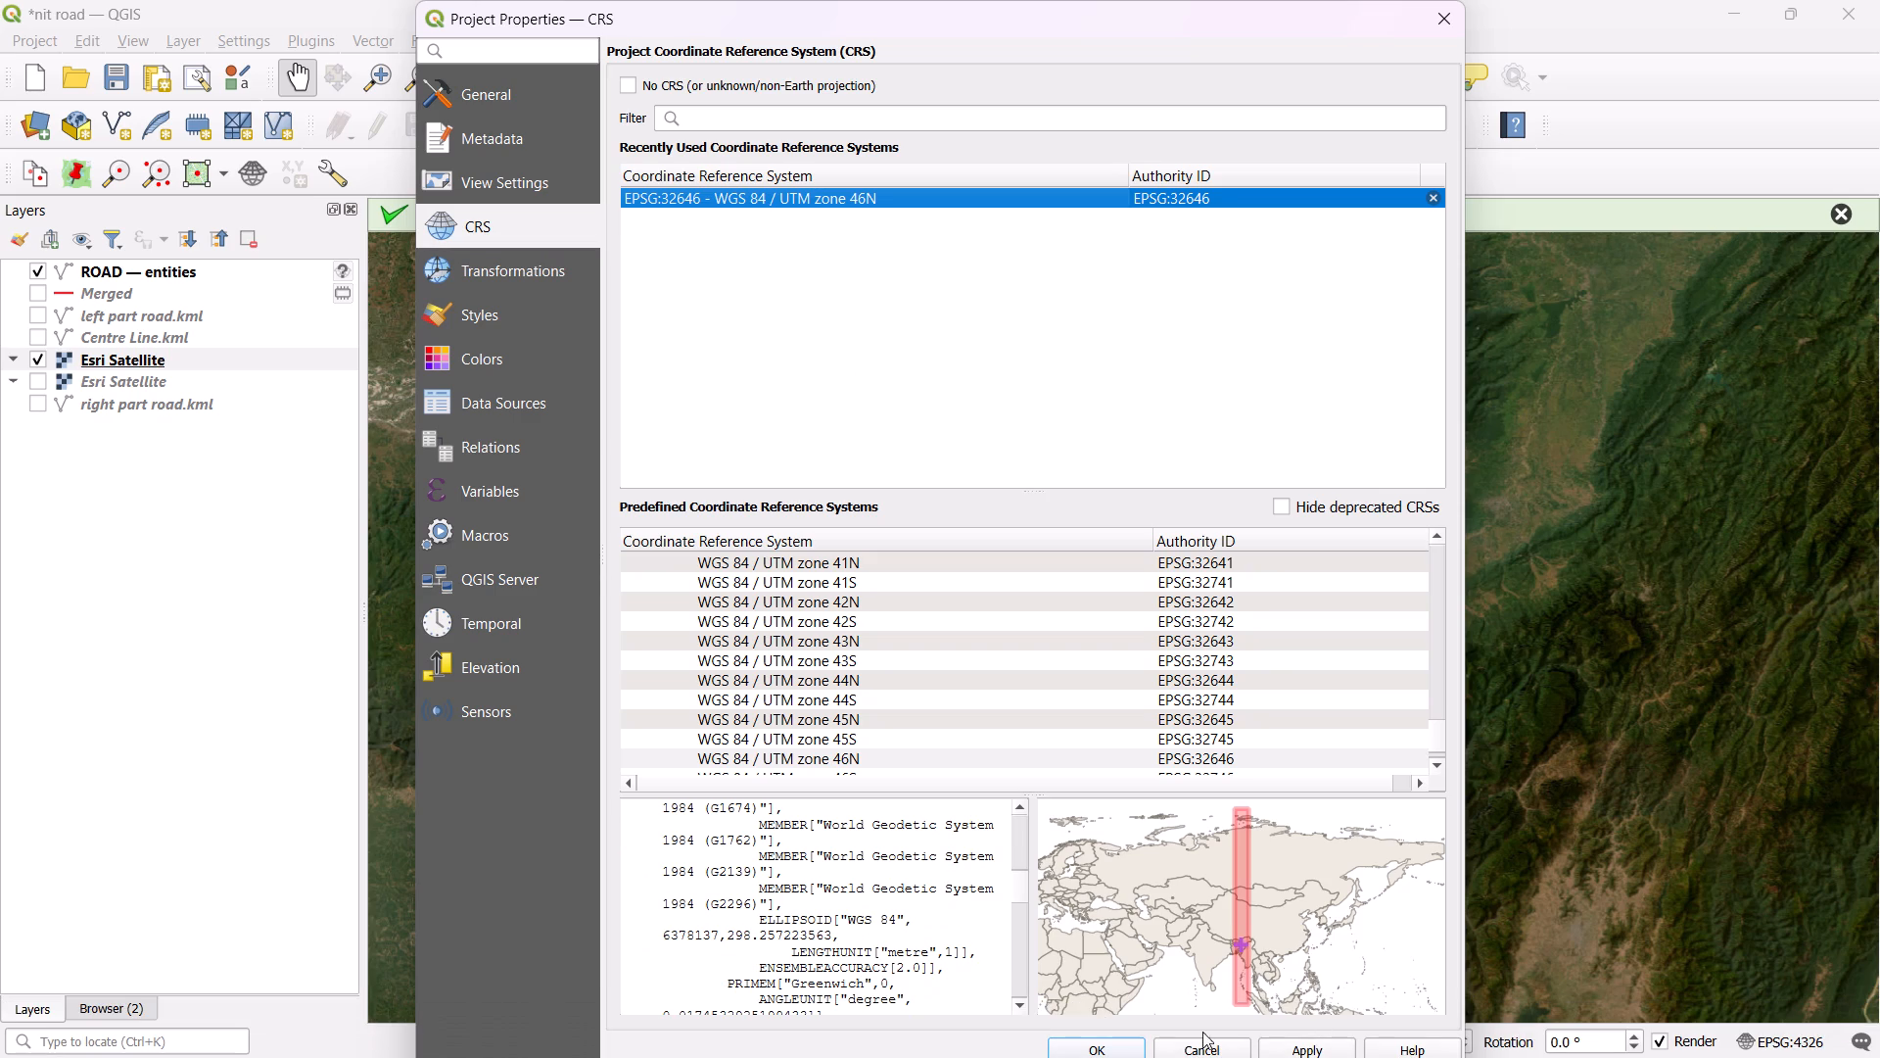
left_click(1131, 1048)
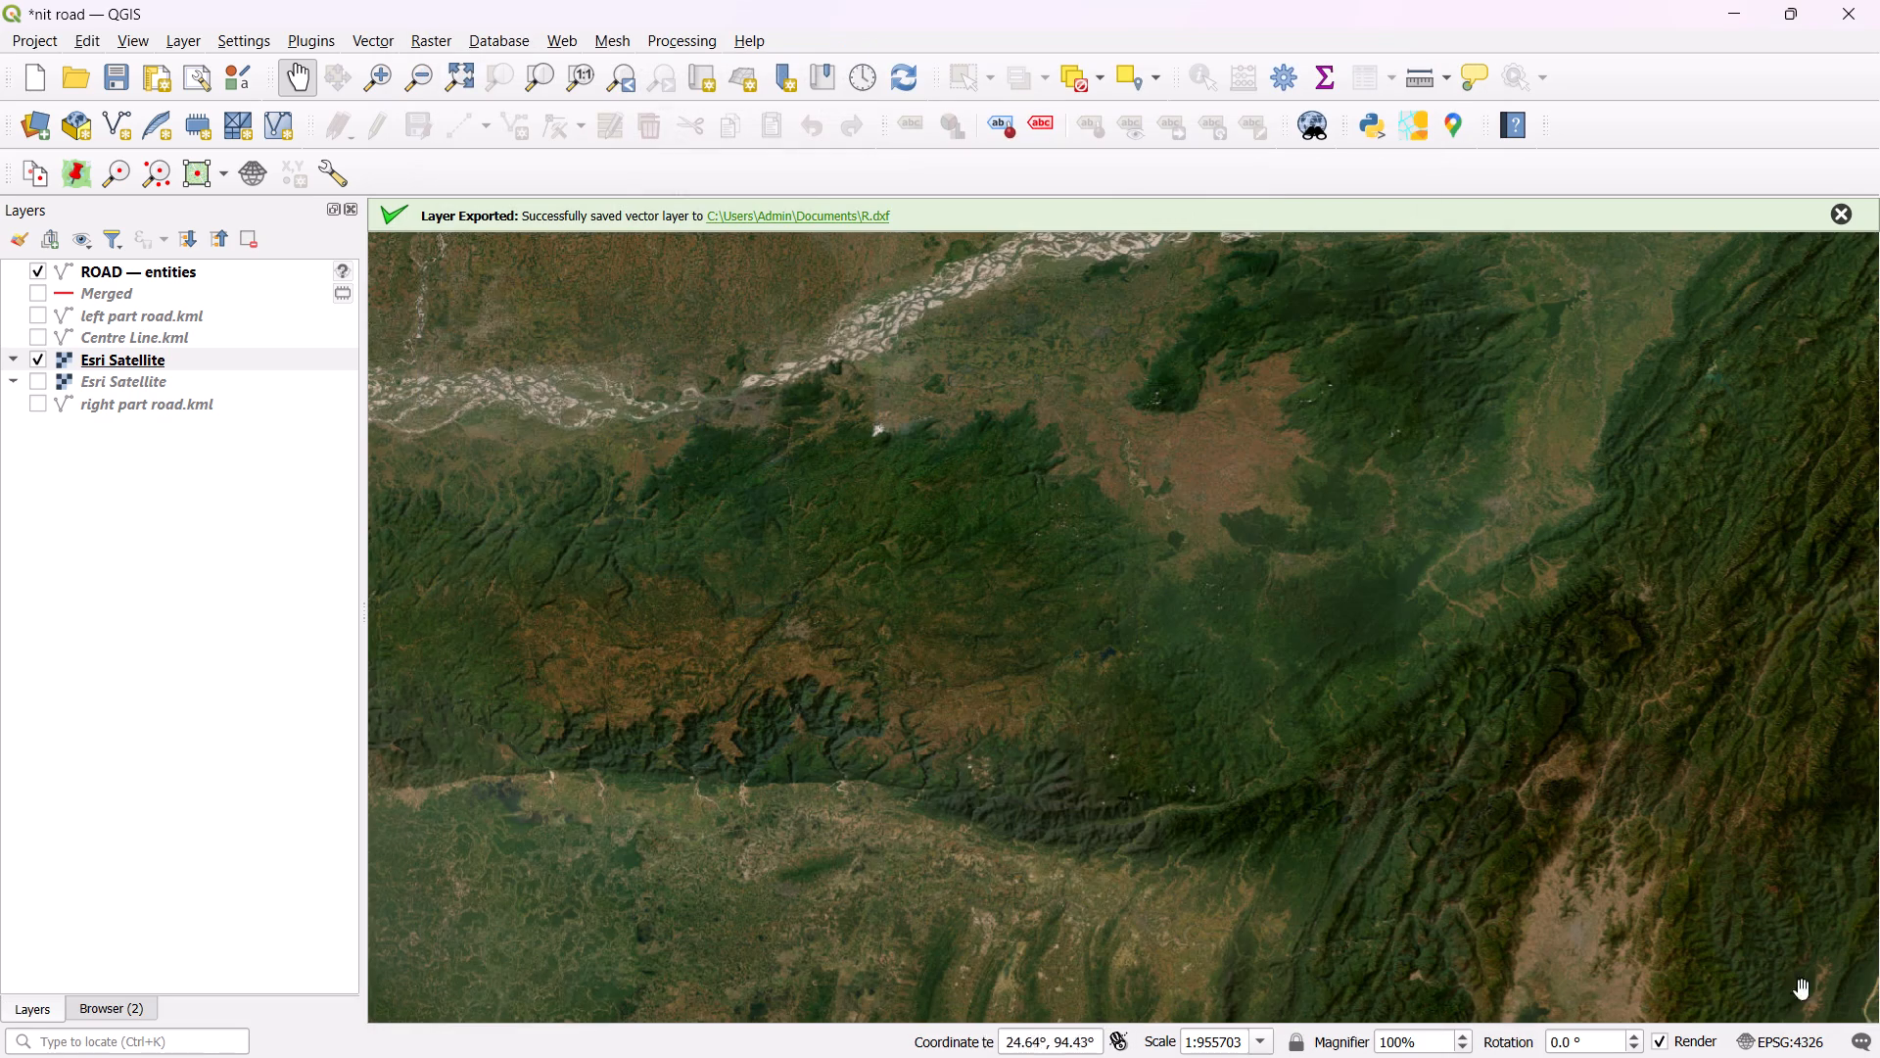
Select EPSG:32646 - WGS 84 / UTM zone 46N for the project CRS and check the neighbouring UTM zones among the predefined systems.
left_click(1806, 1044)
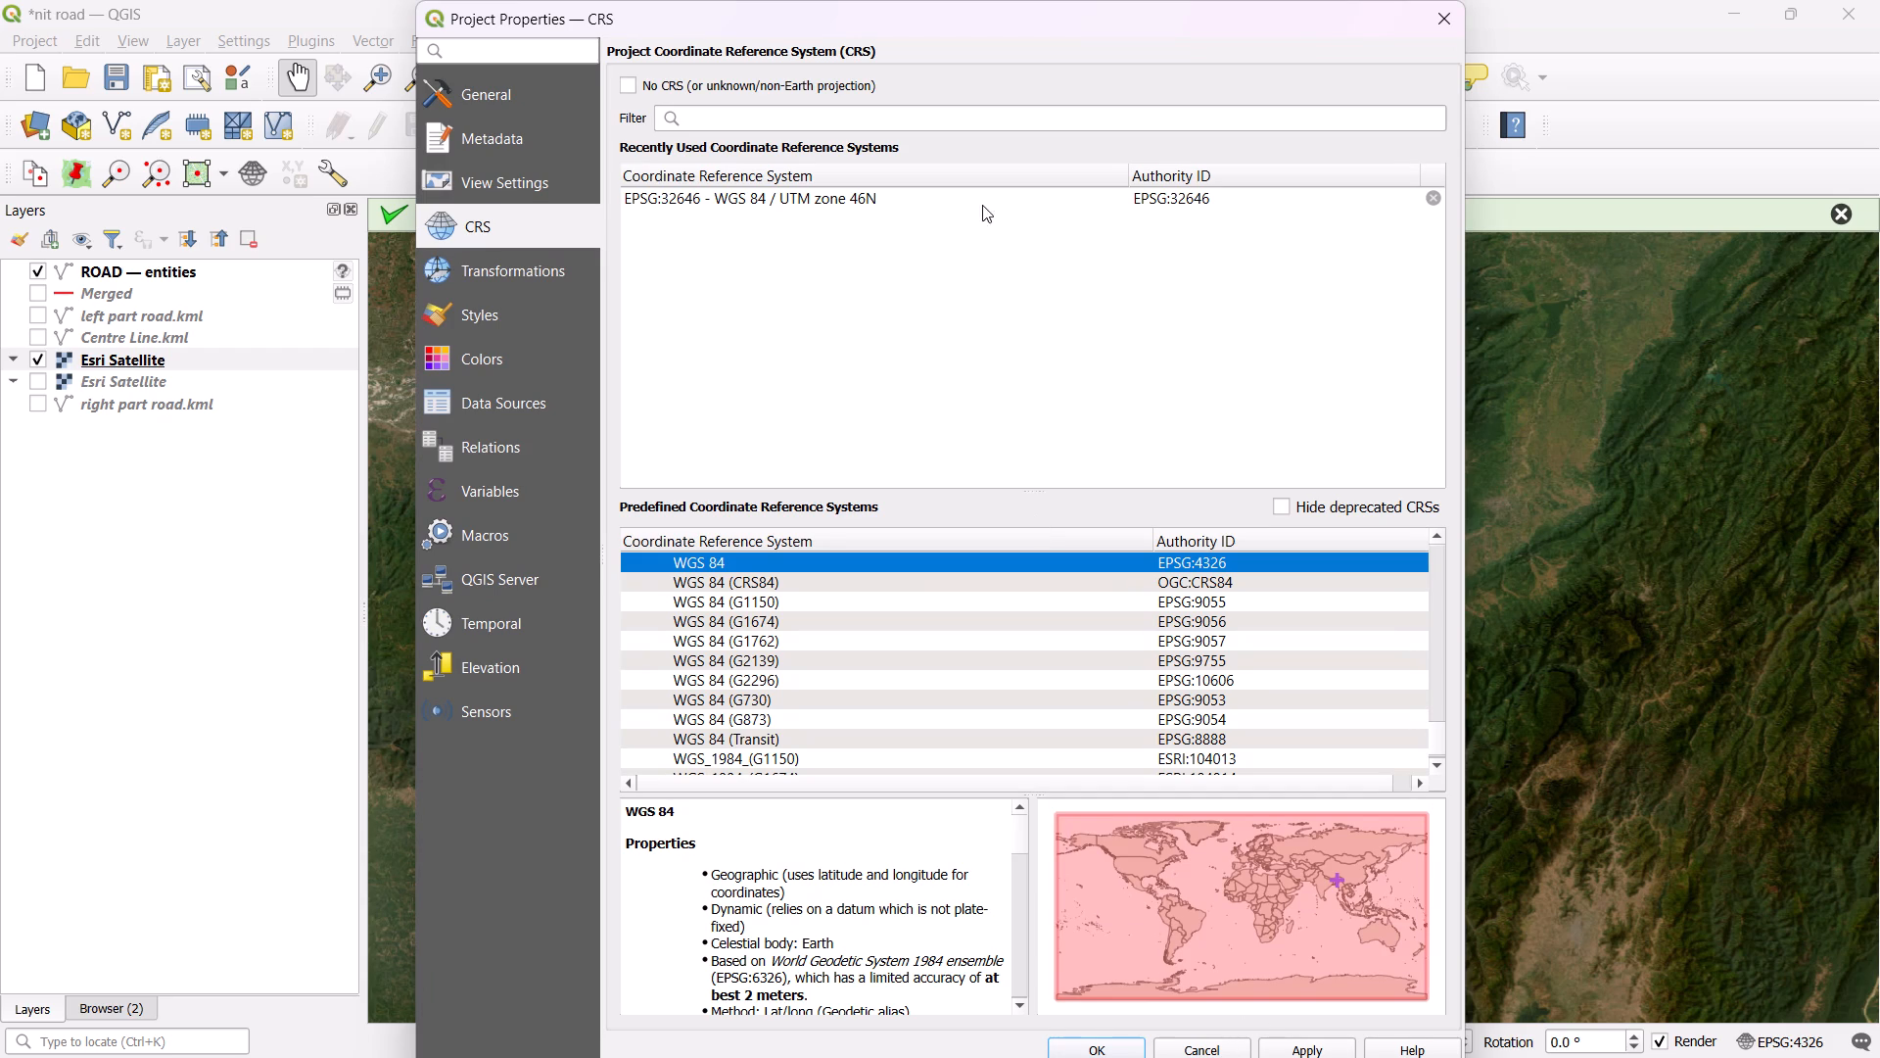
left_click(971, 188)
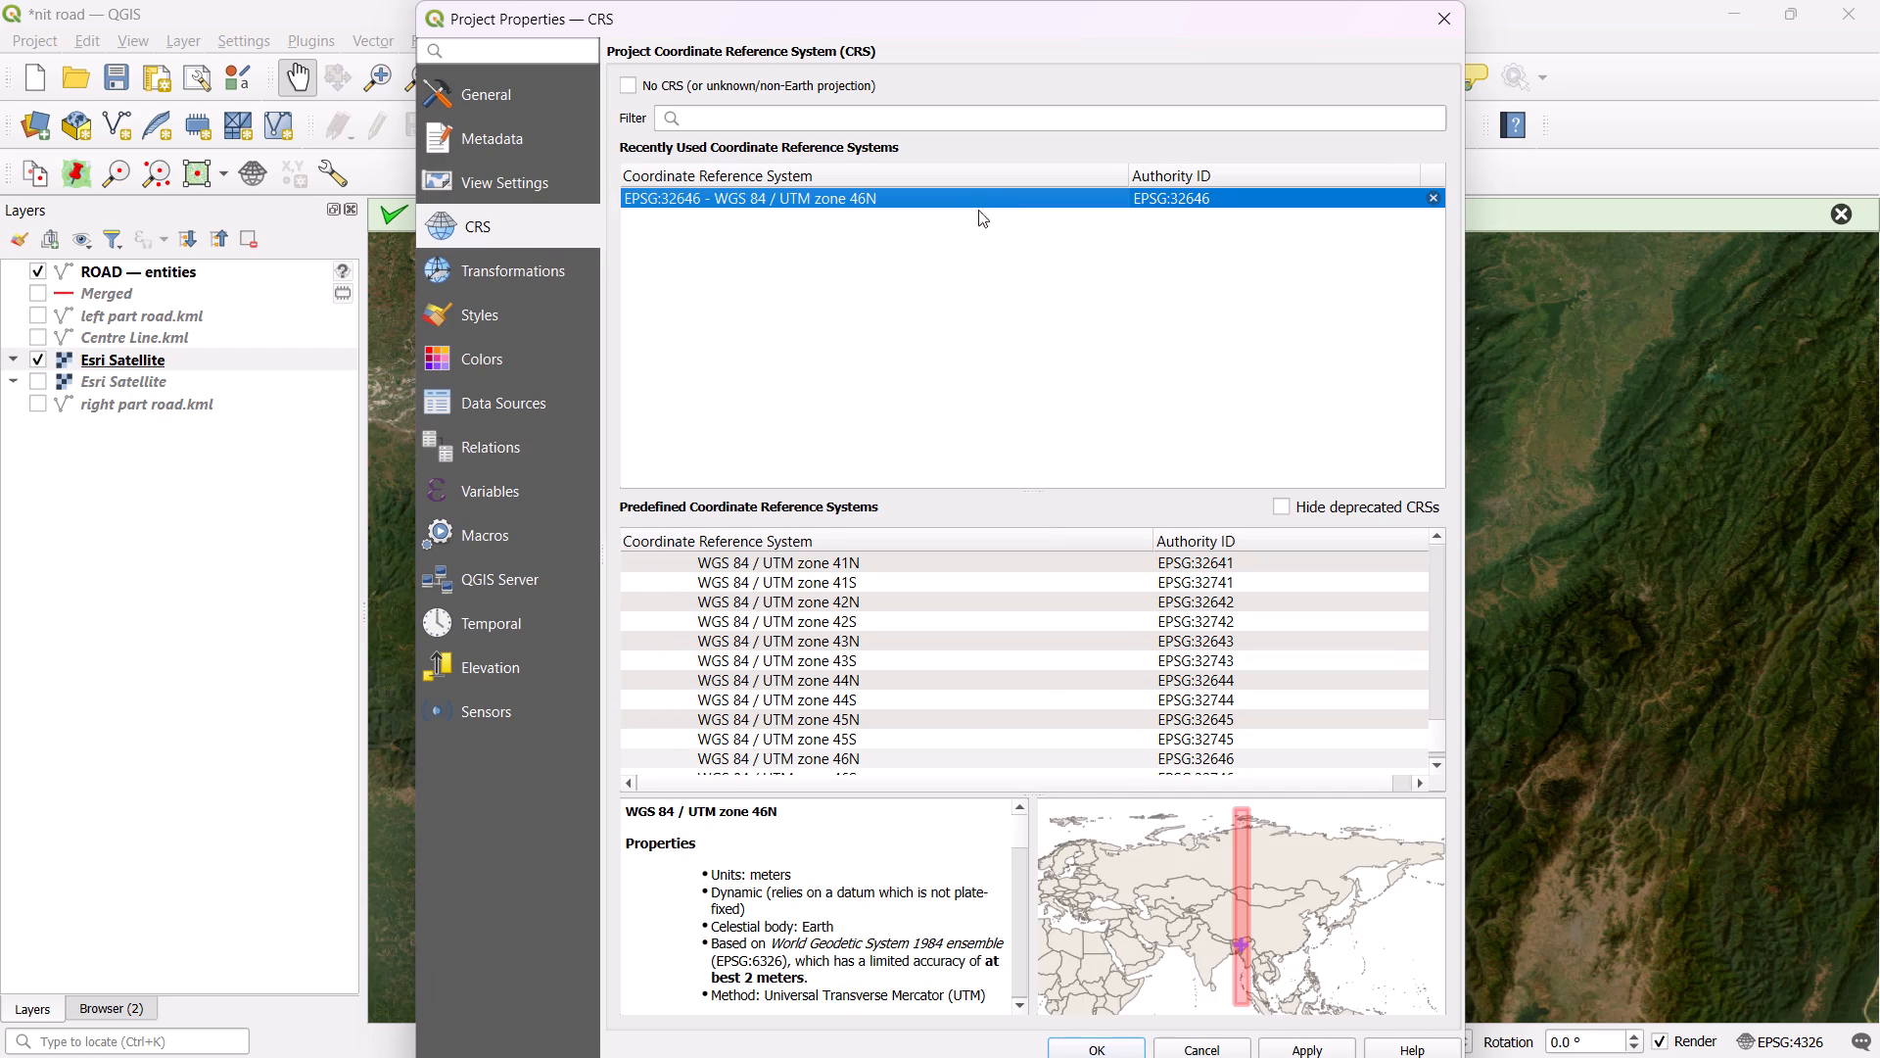
scroll(1086, 639, "down", 4)
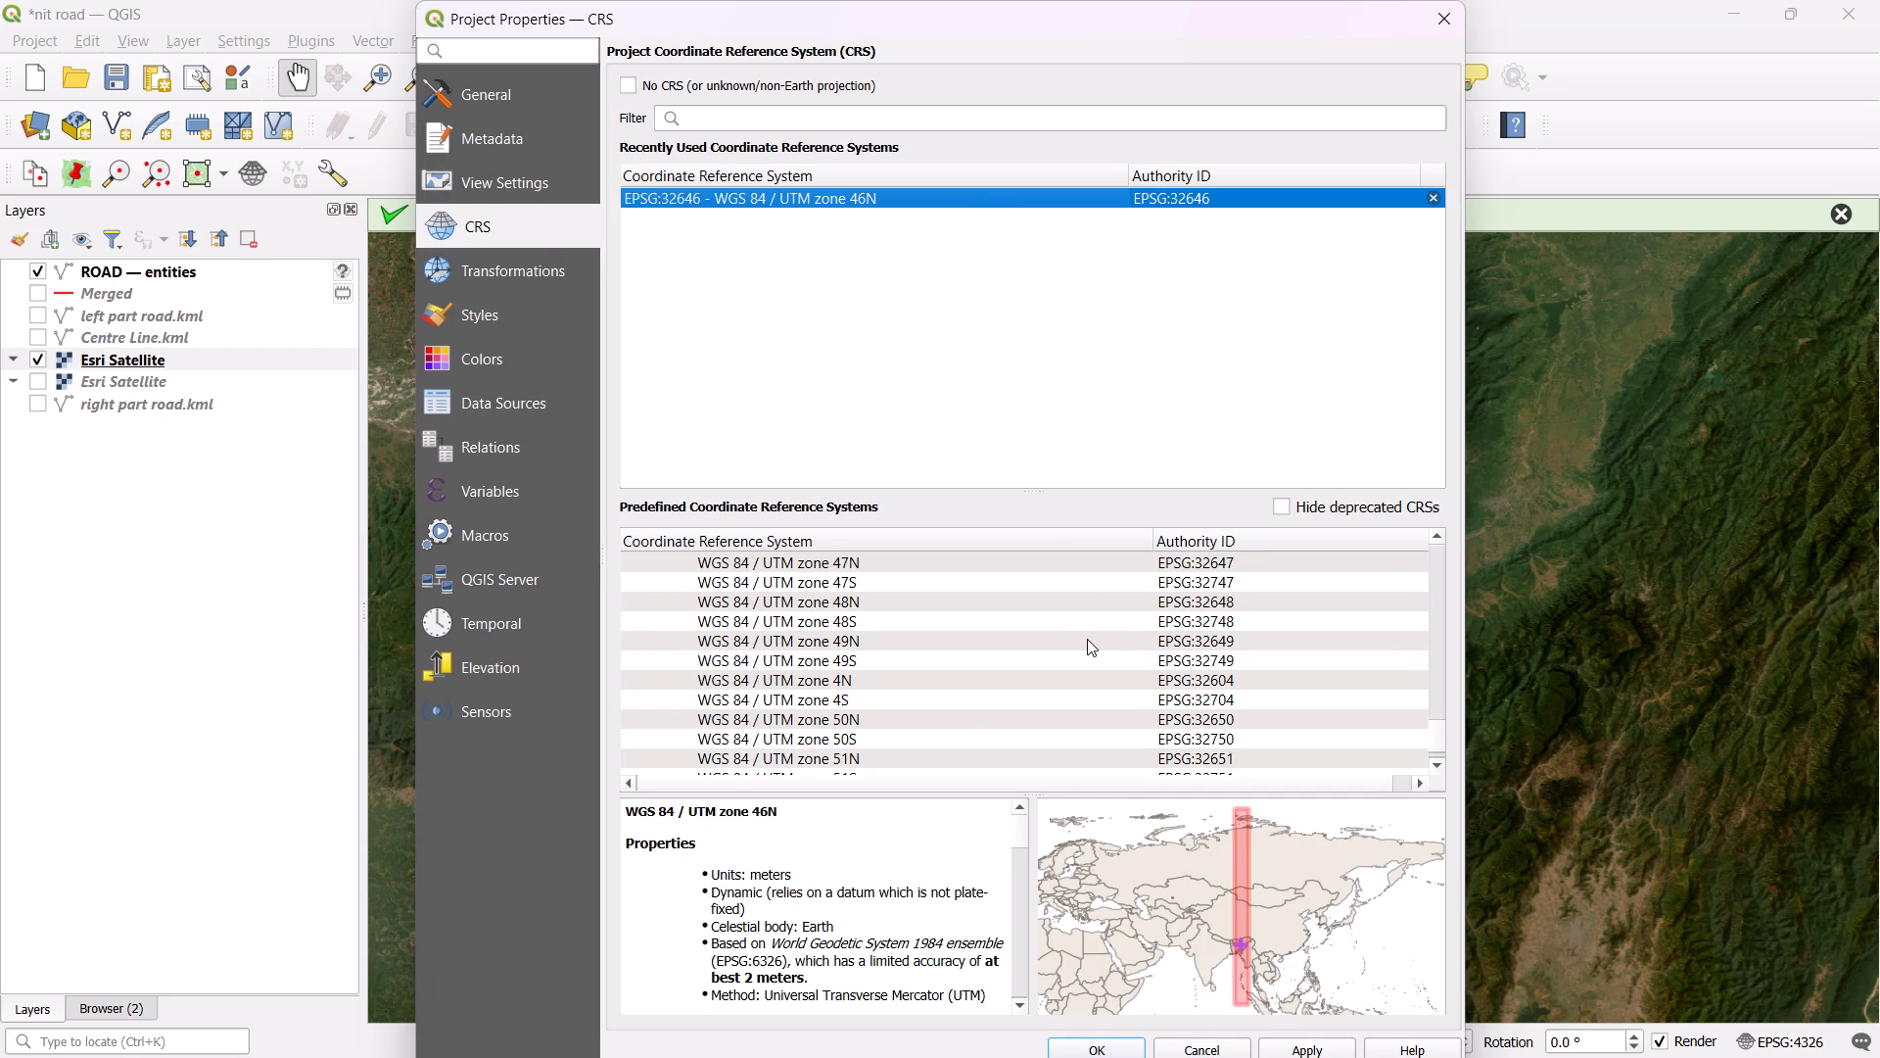
scroll(1087, 639, "down", 3)
scroll(1087, 635, "up", 1)
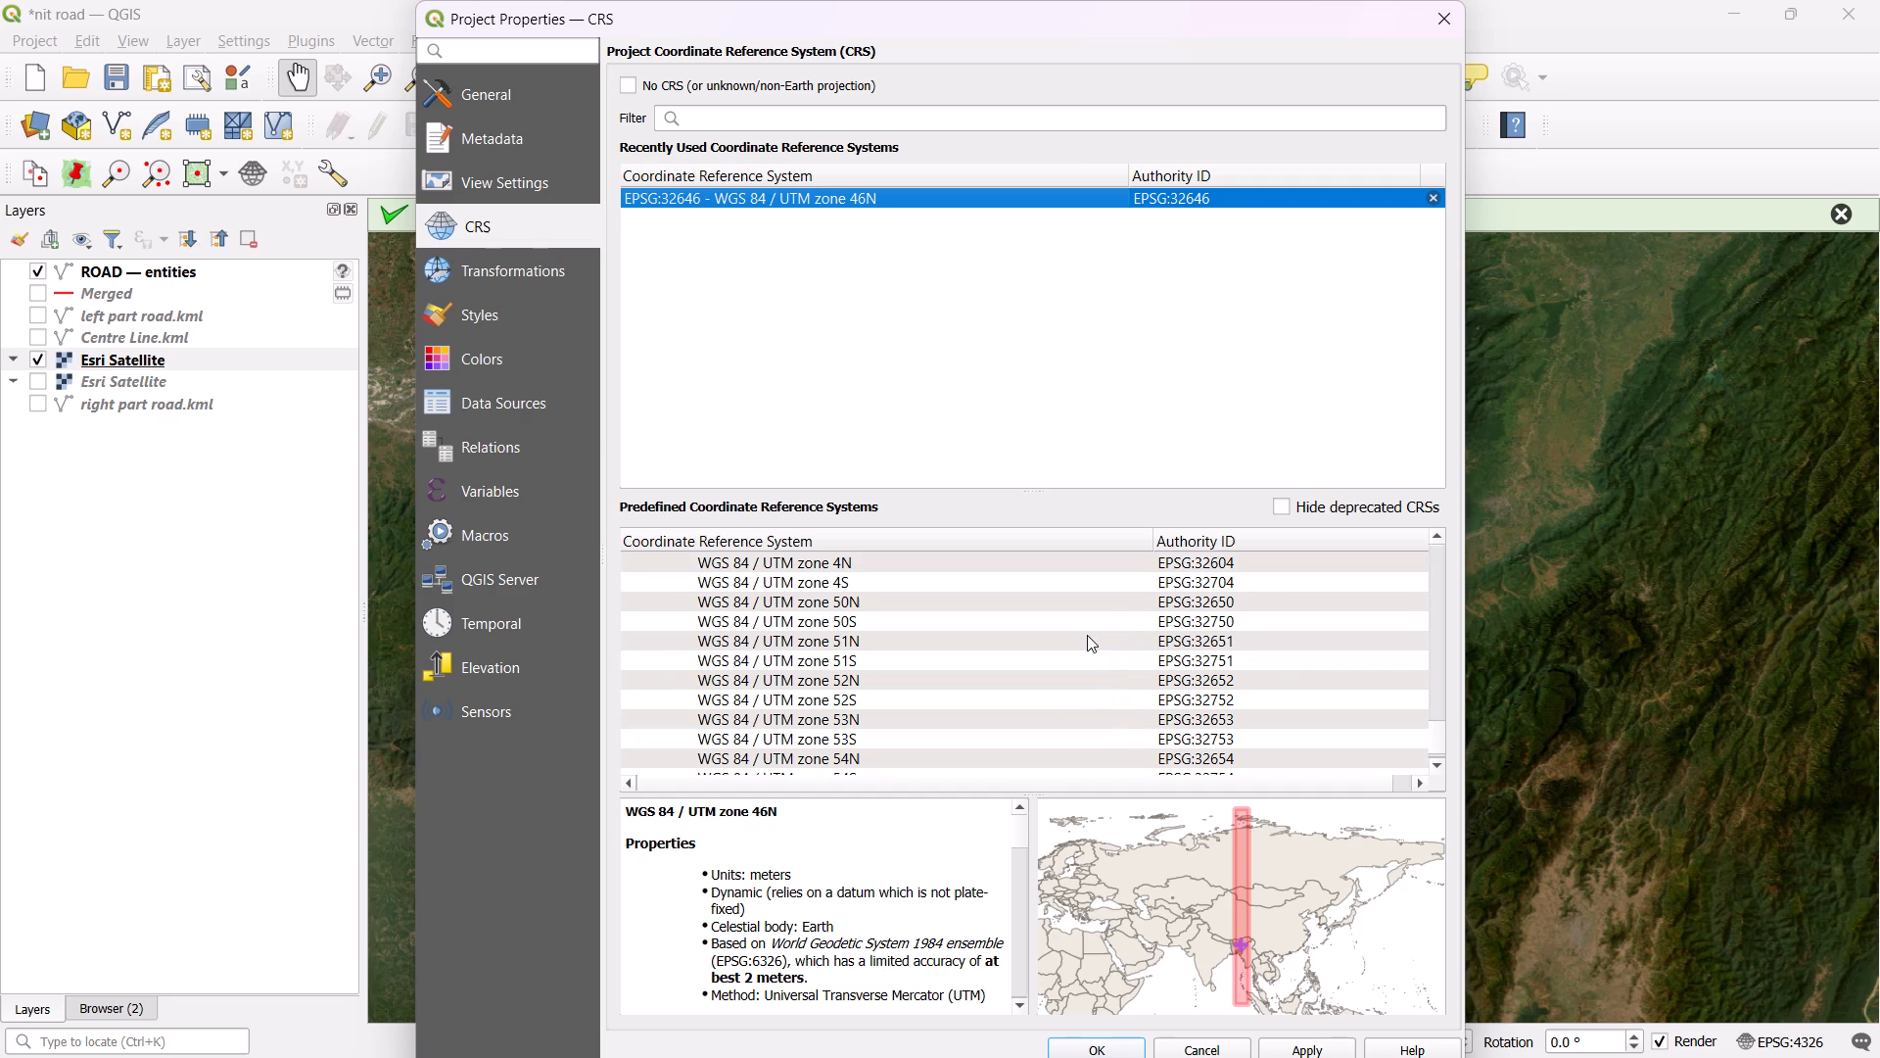
scroll(1087, 635, "up", 2)
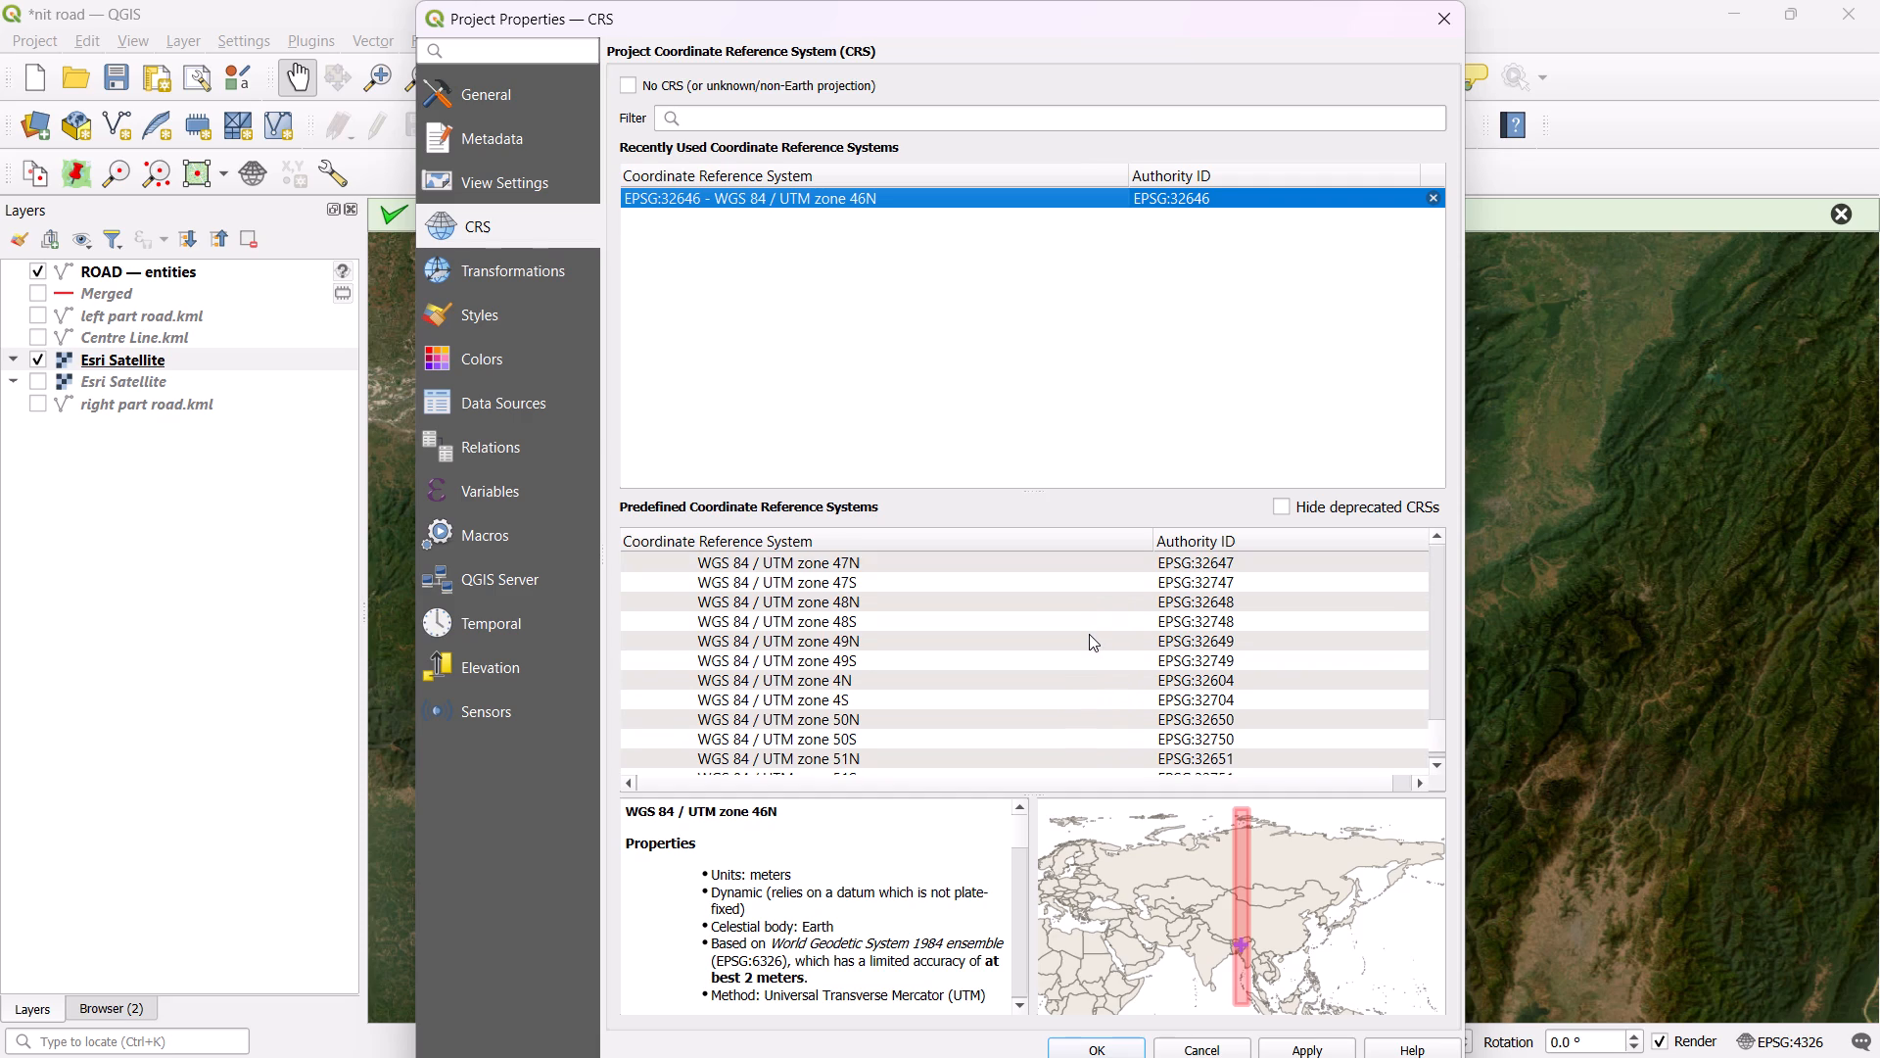
scroll(1089, 634, "up", 1)
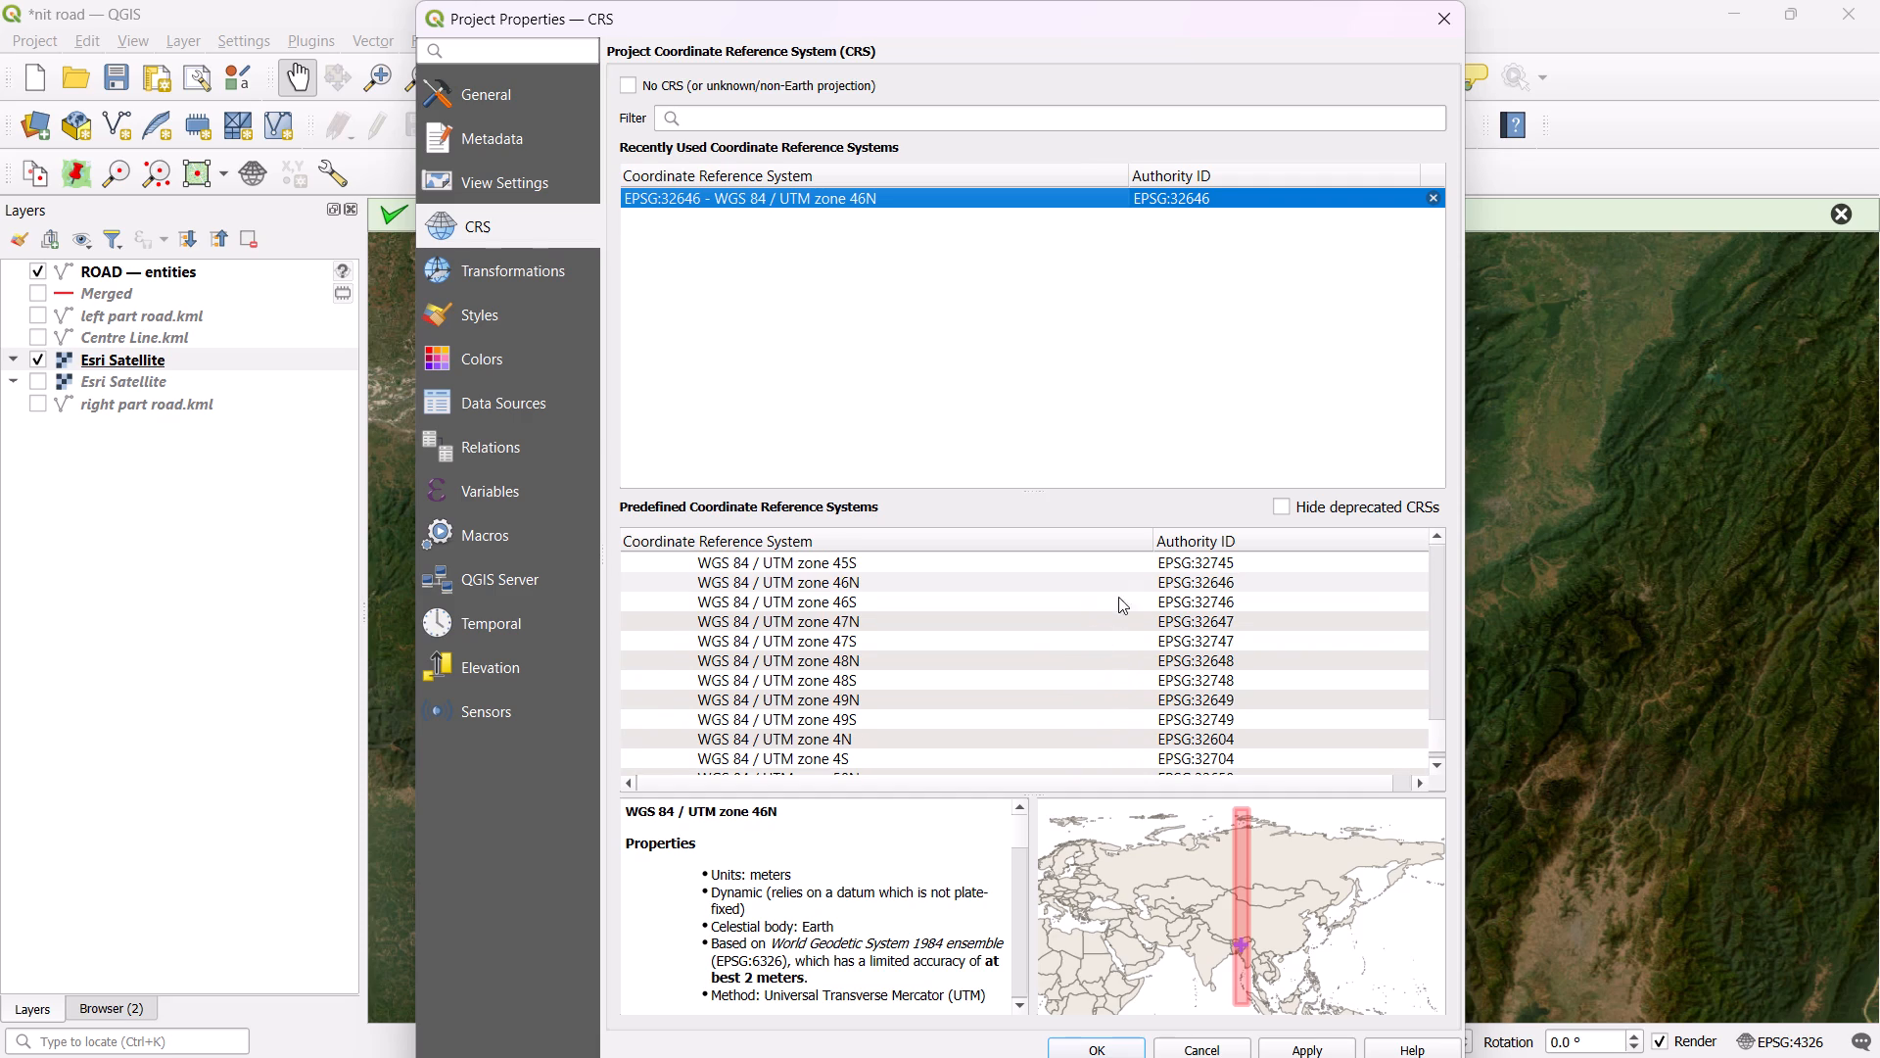
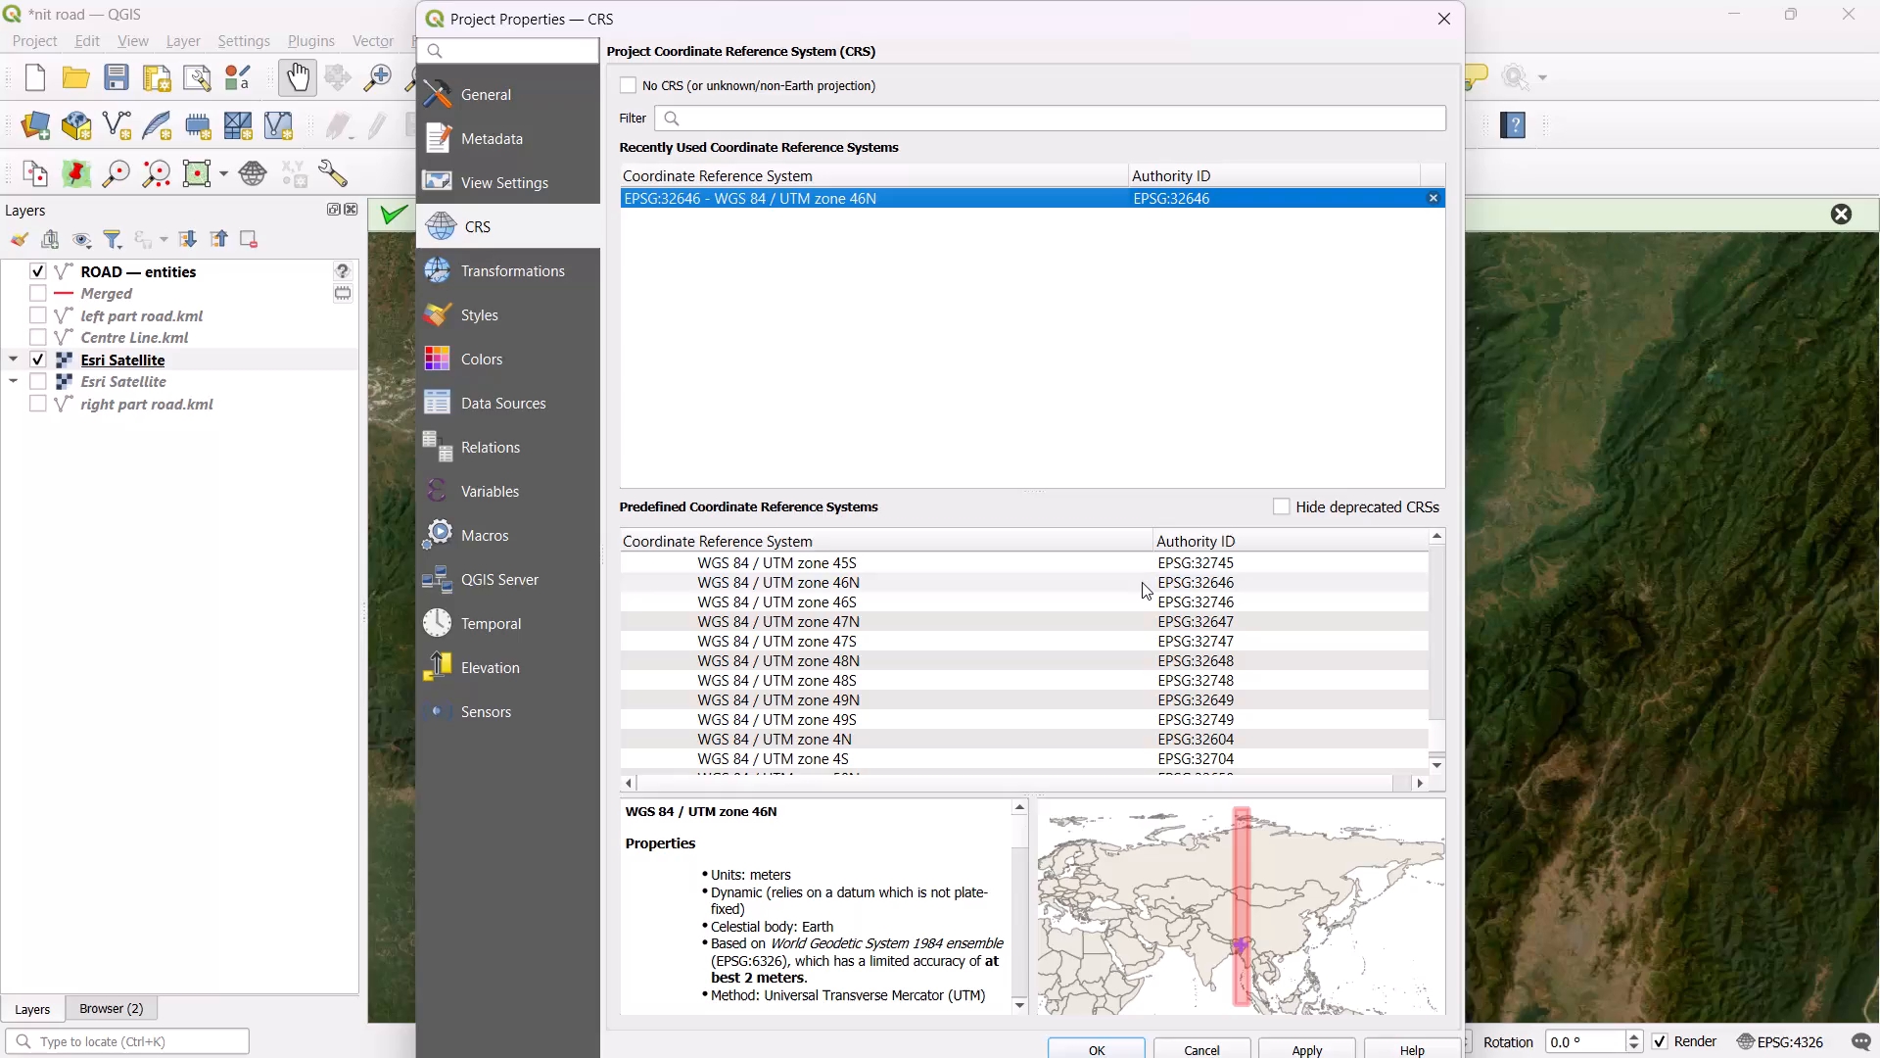
Choose WGS 84 / UTM zone 46N (EPSG:32646) from the predefined systems and try to apply it as the project CRS.
double_click(1142, 582)
left_click(1315, 1054)
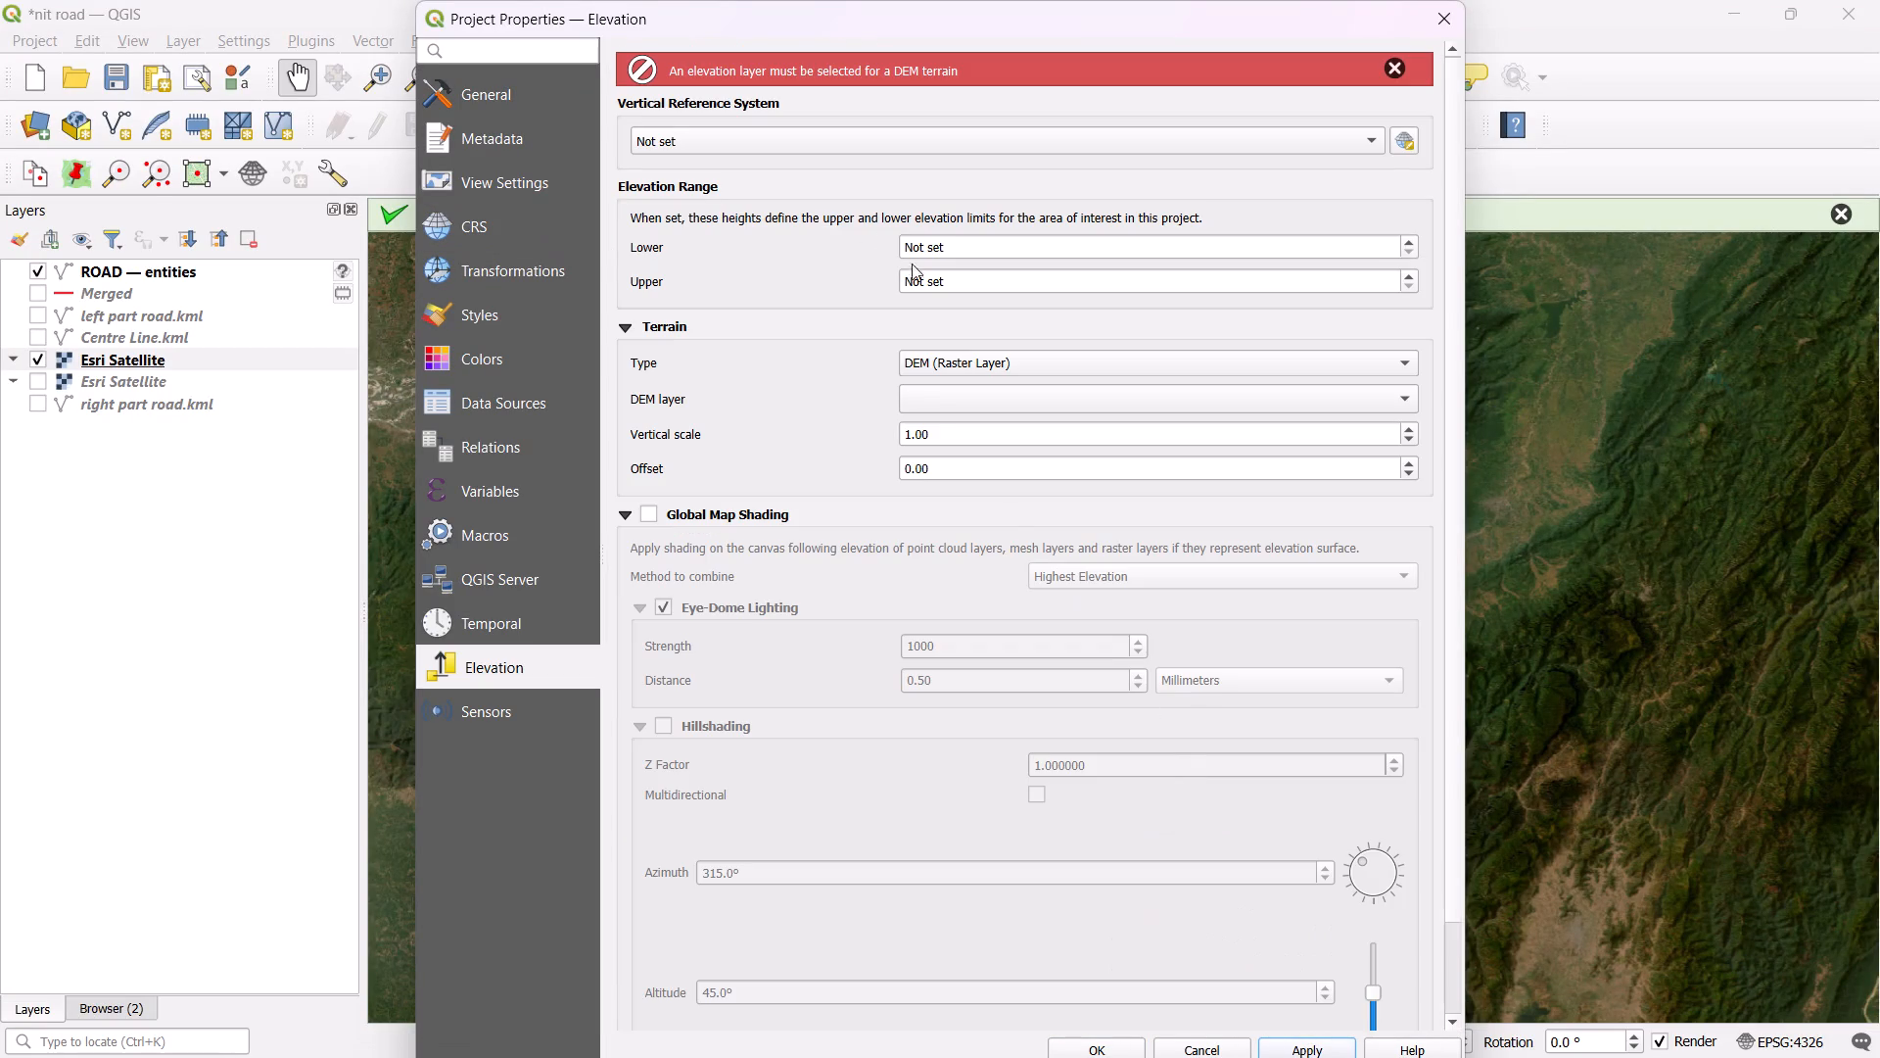
Set both the lower and upper limits of the project's elevation range to 0 and try to apply the project properties.
left_click(824, 144)
left_click(824, 144)
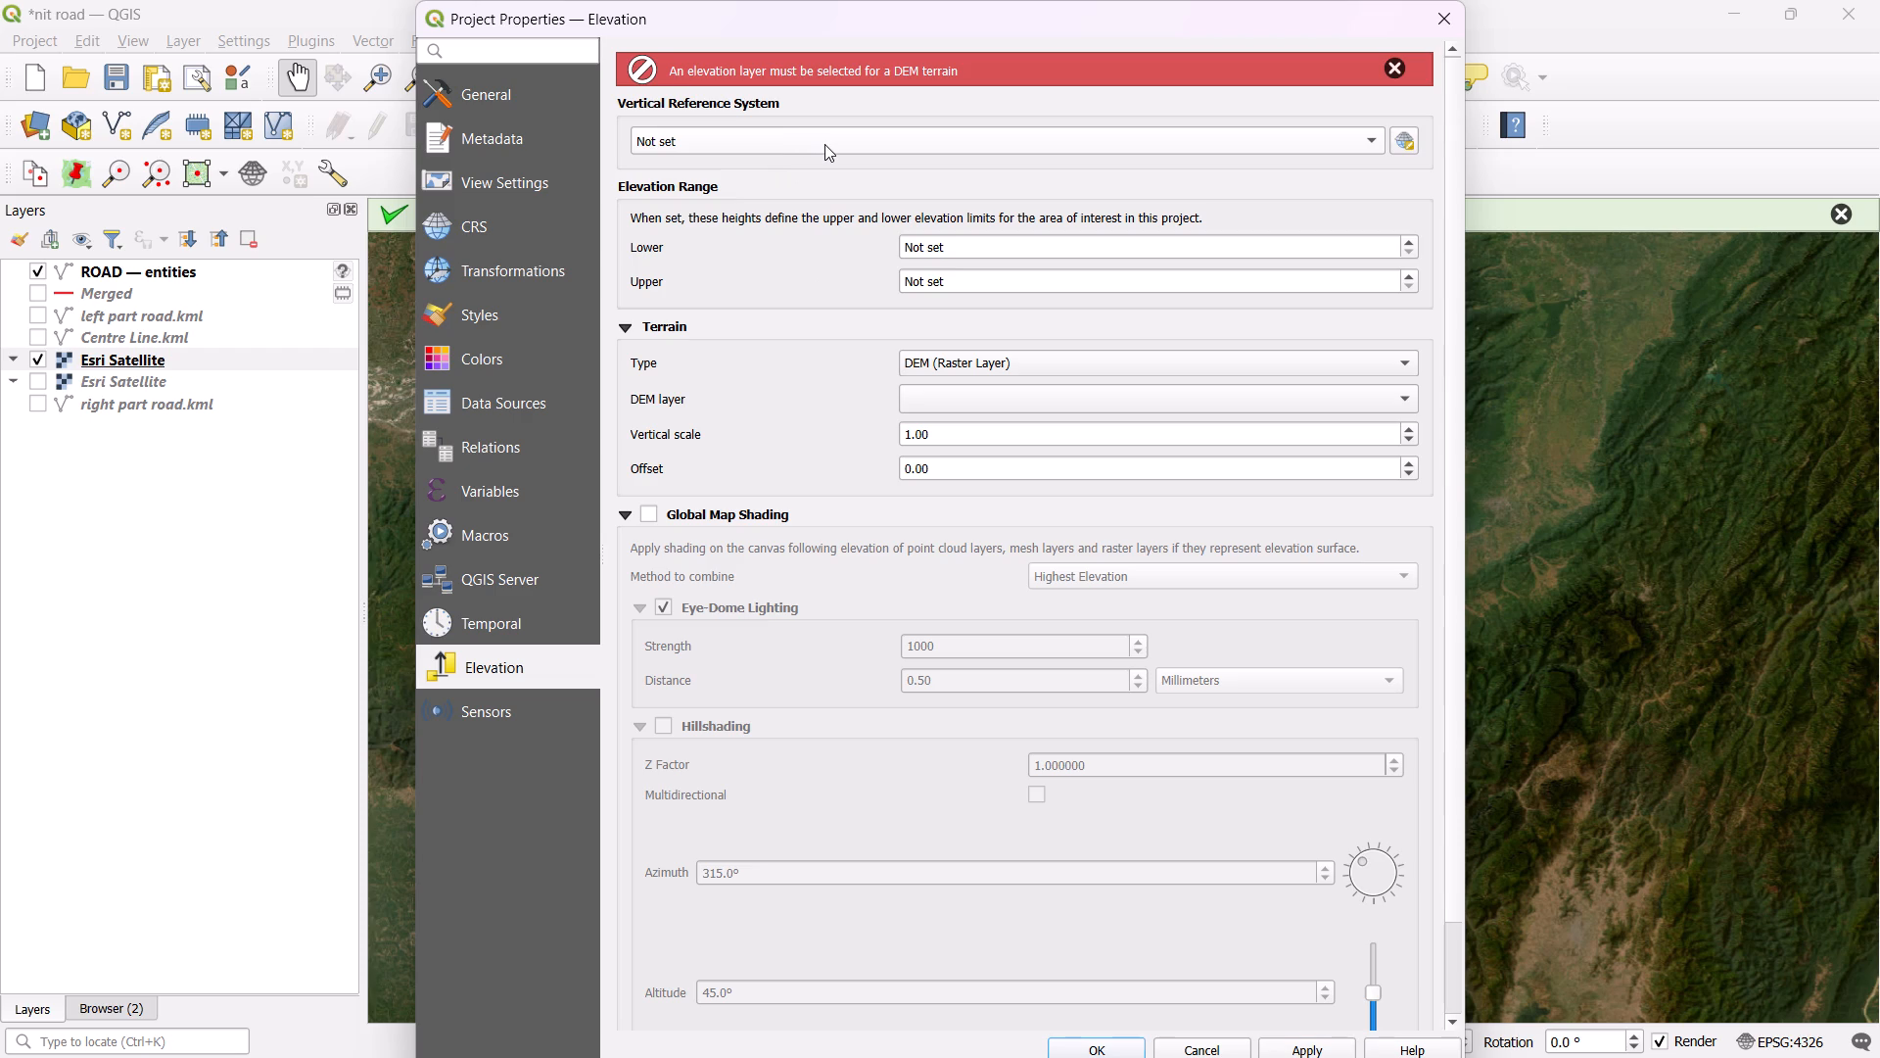
left_click(1411, 239)
triple_click(1411, 239)
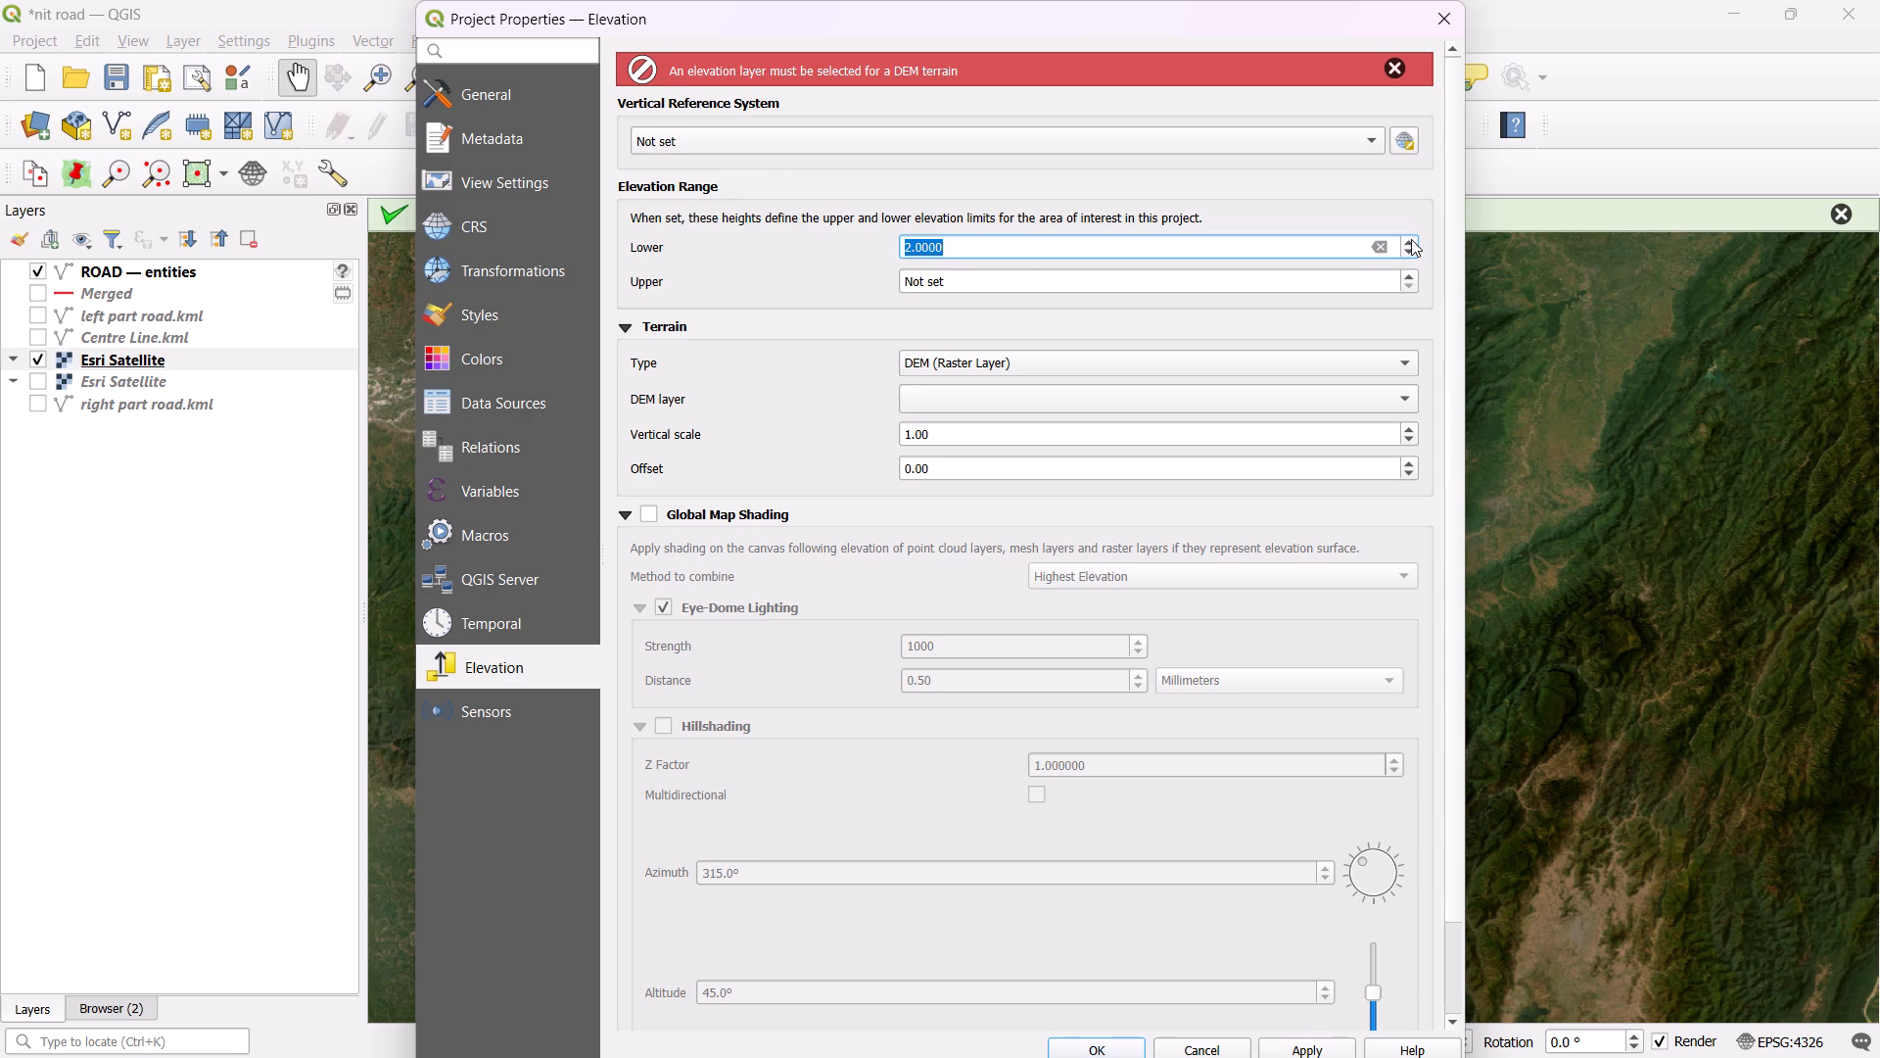
double_click(1411, 239)
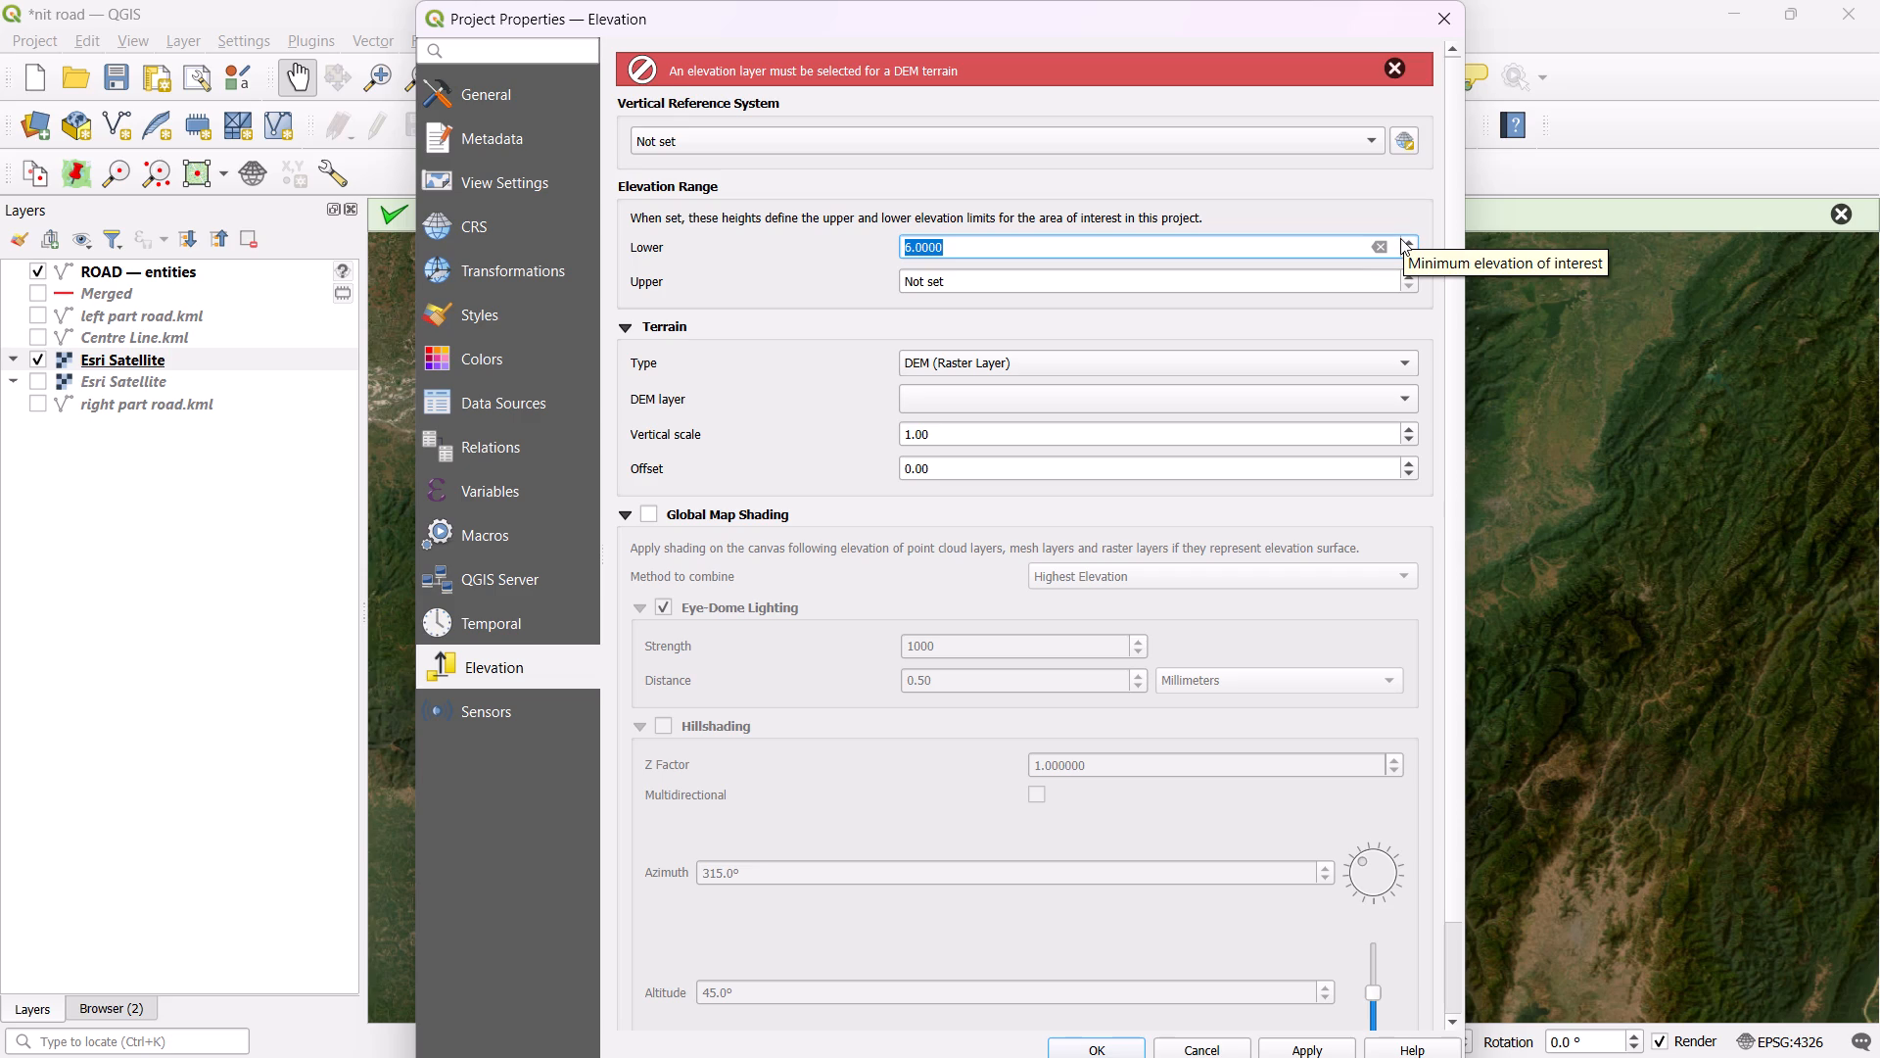
double_click(1406, 250)
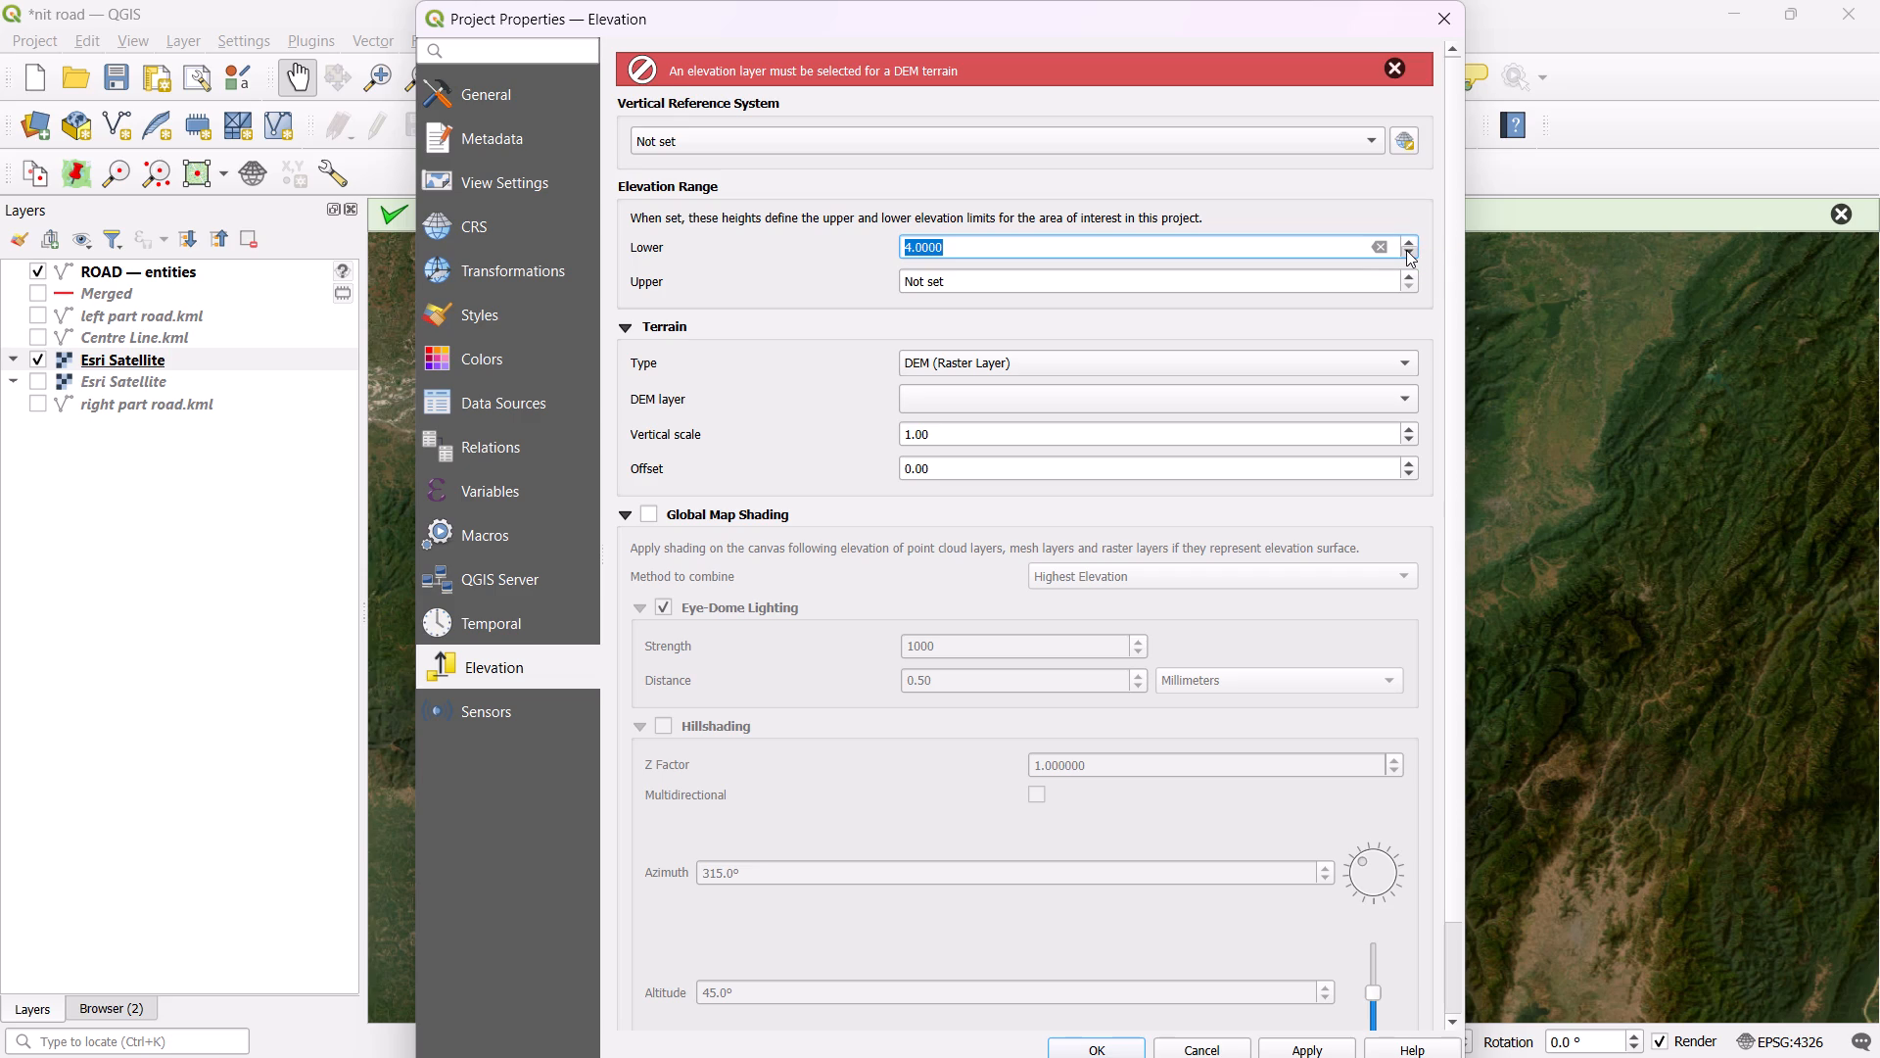
double_click(1406, 250)
left_click(1406, 250)
left_click(1407, 276)
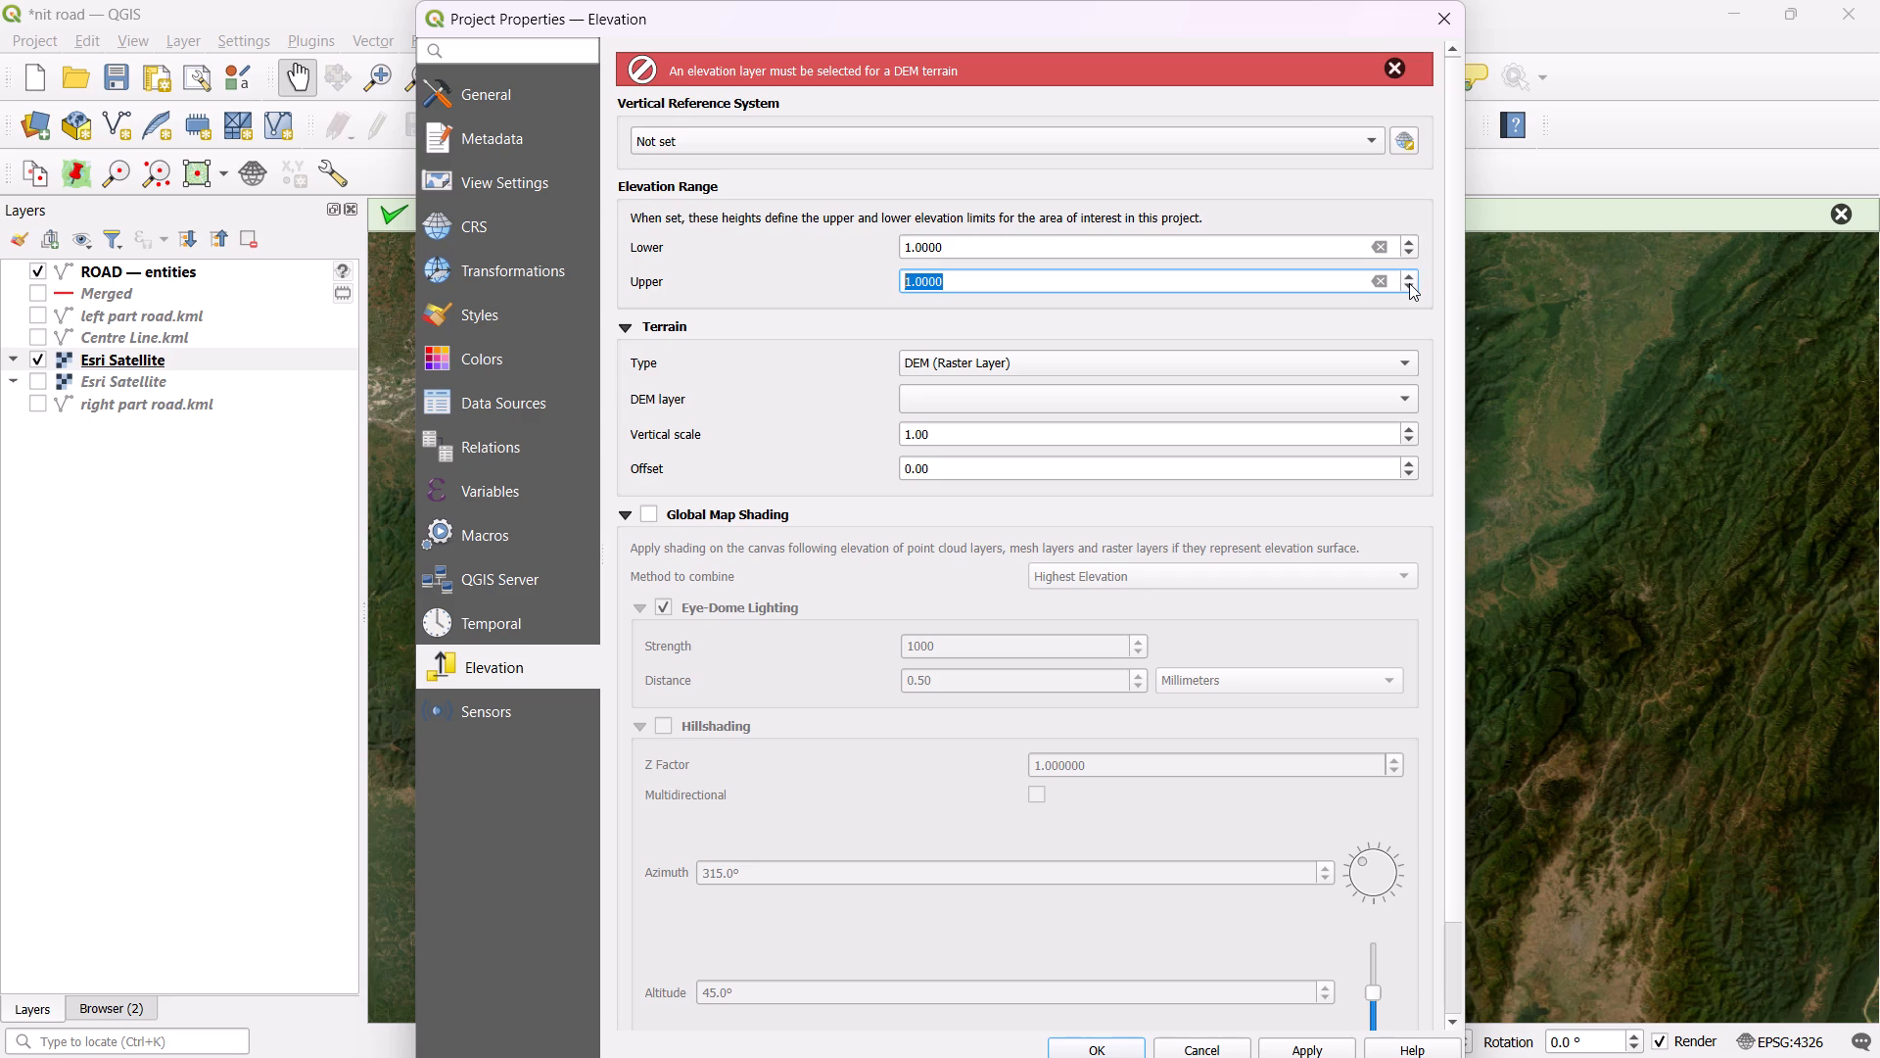
left_click(1409, 283)
left_click(1407, 248)
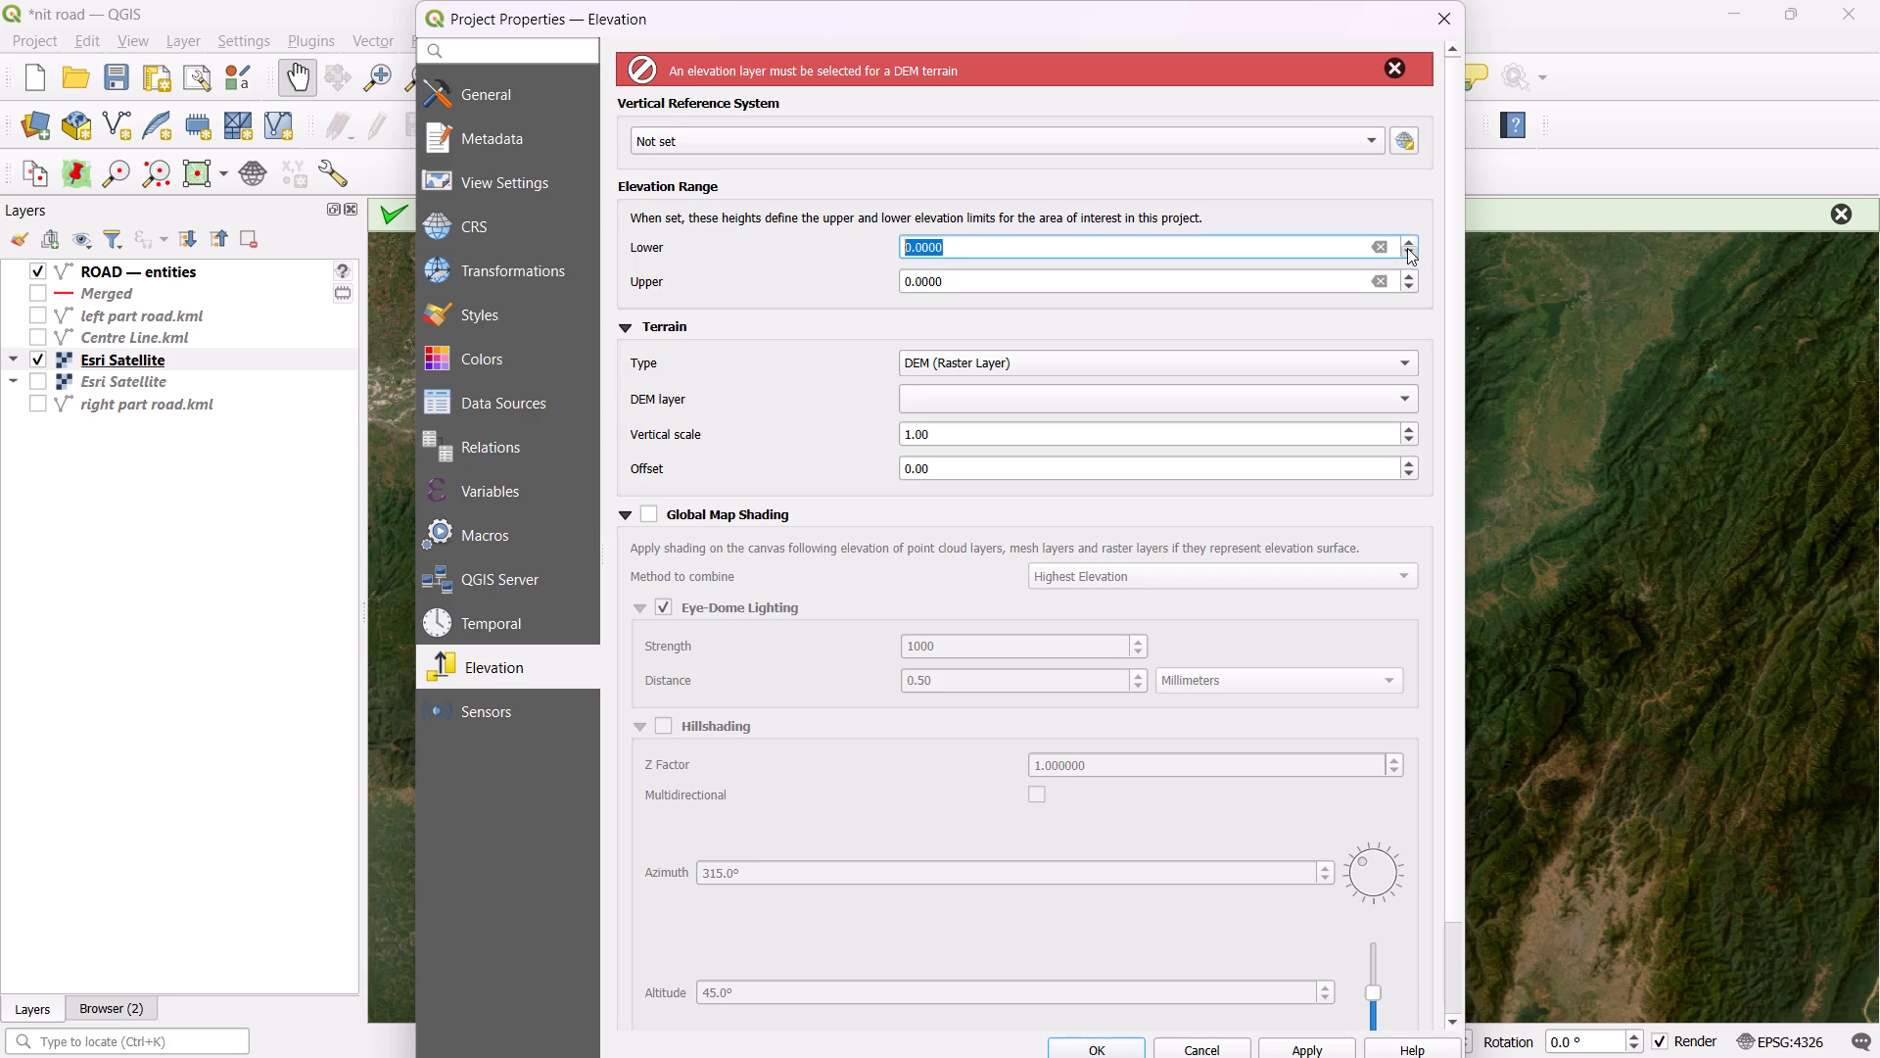
left_click(1313, 1052)
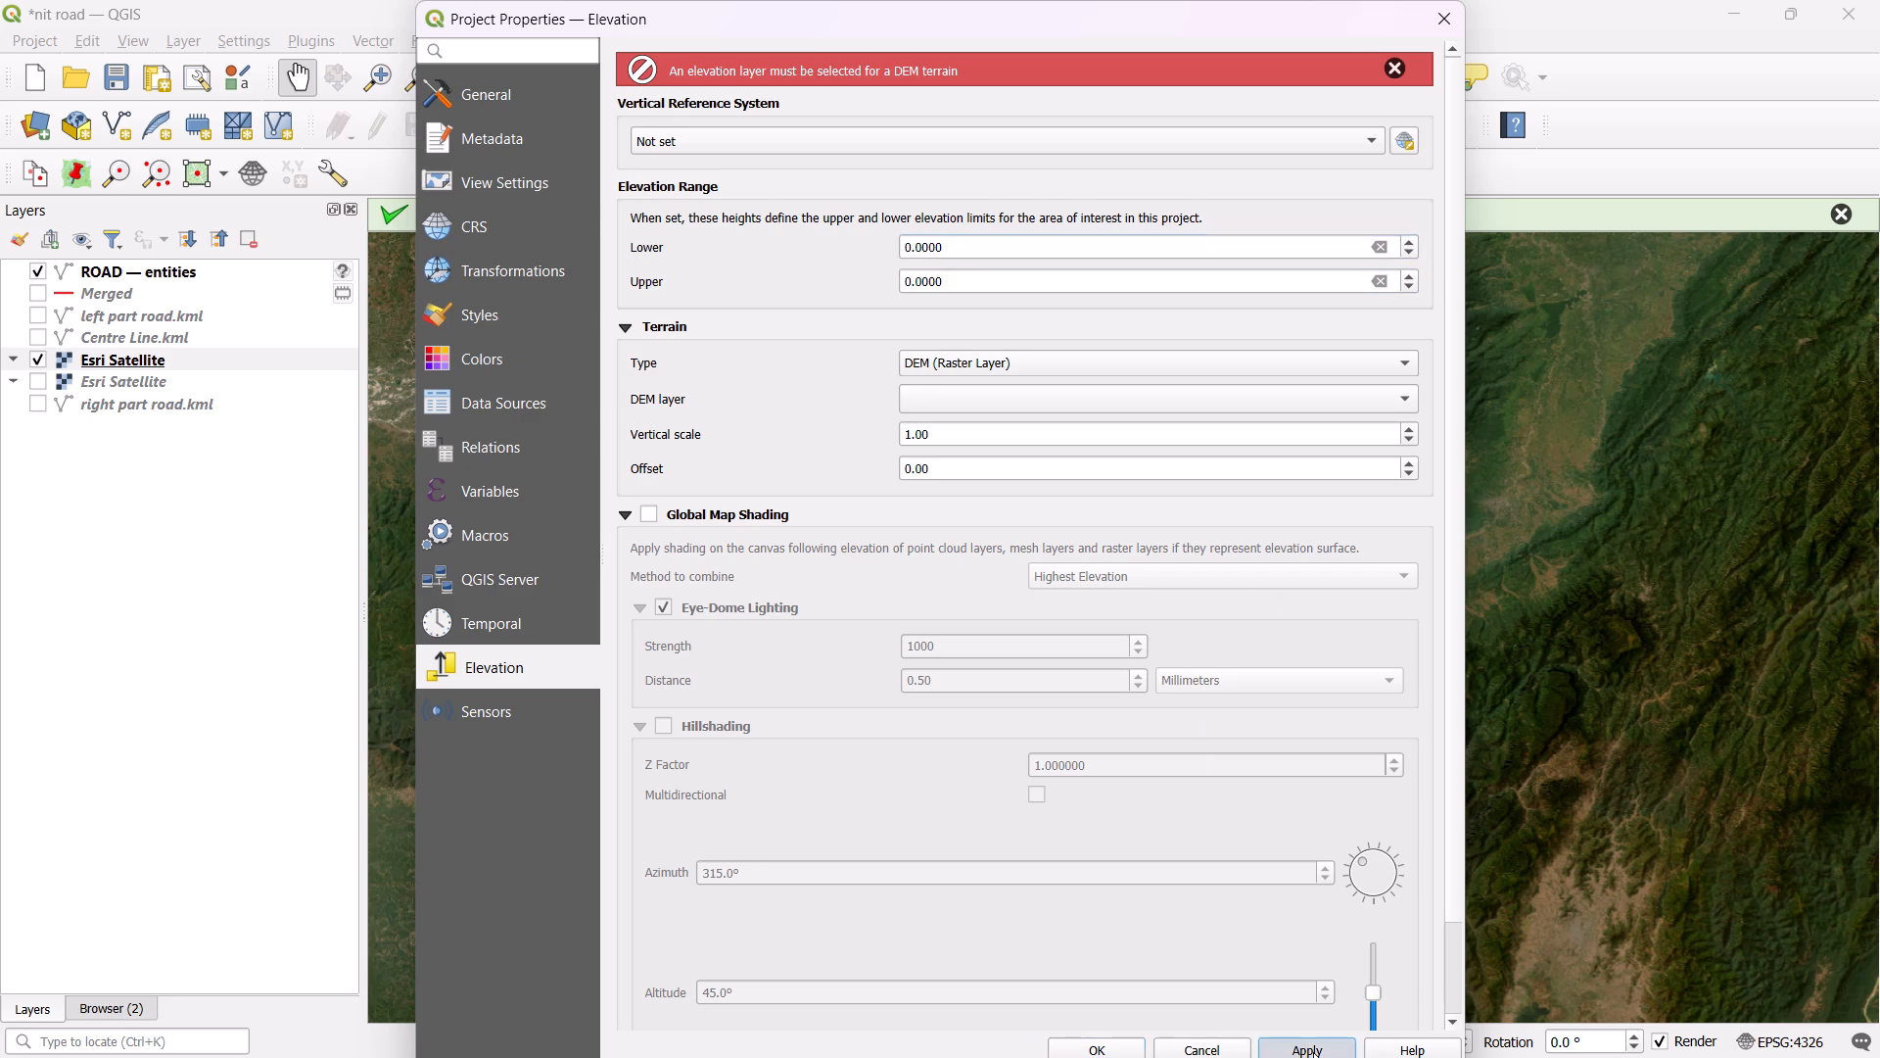
left_click(1313, 1052)
Set Esri Satellite as the DEM layer for the terrain and apply the project properties with the EPSG:32646 CRS.
left_click(1222, 392)
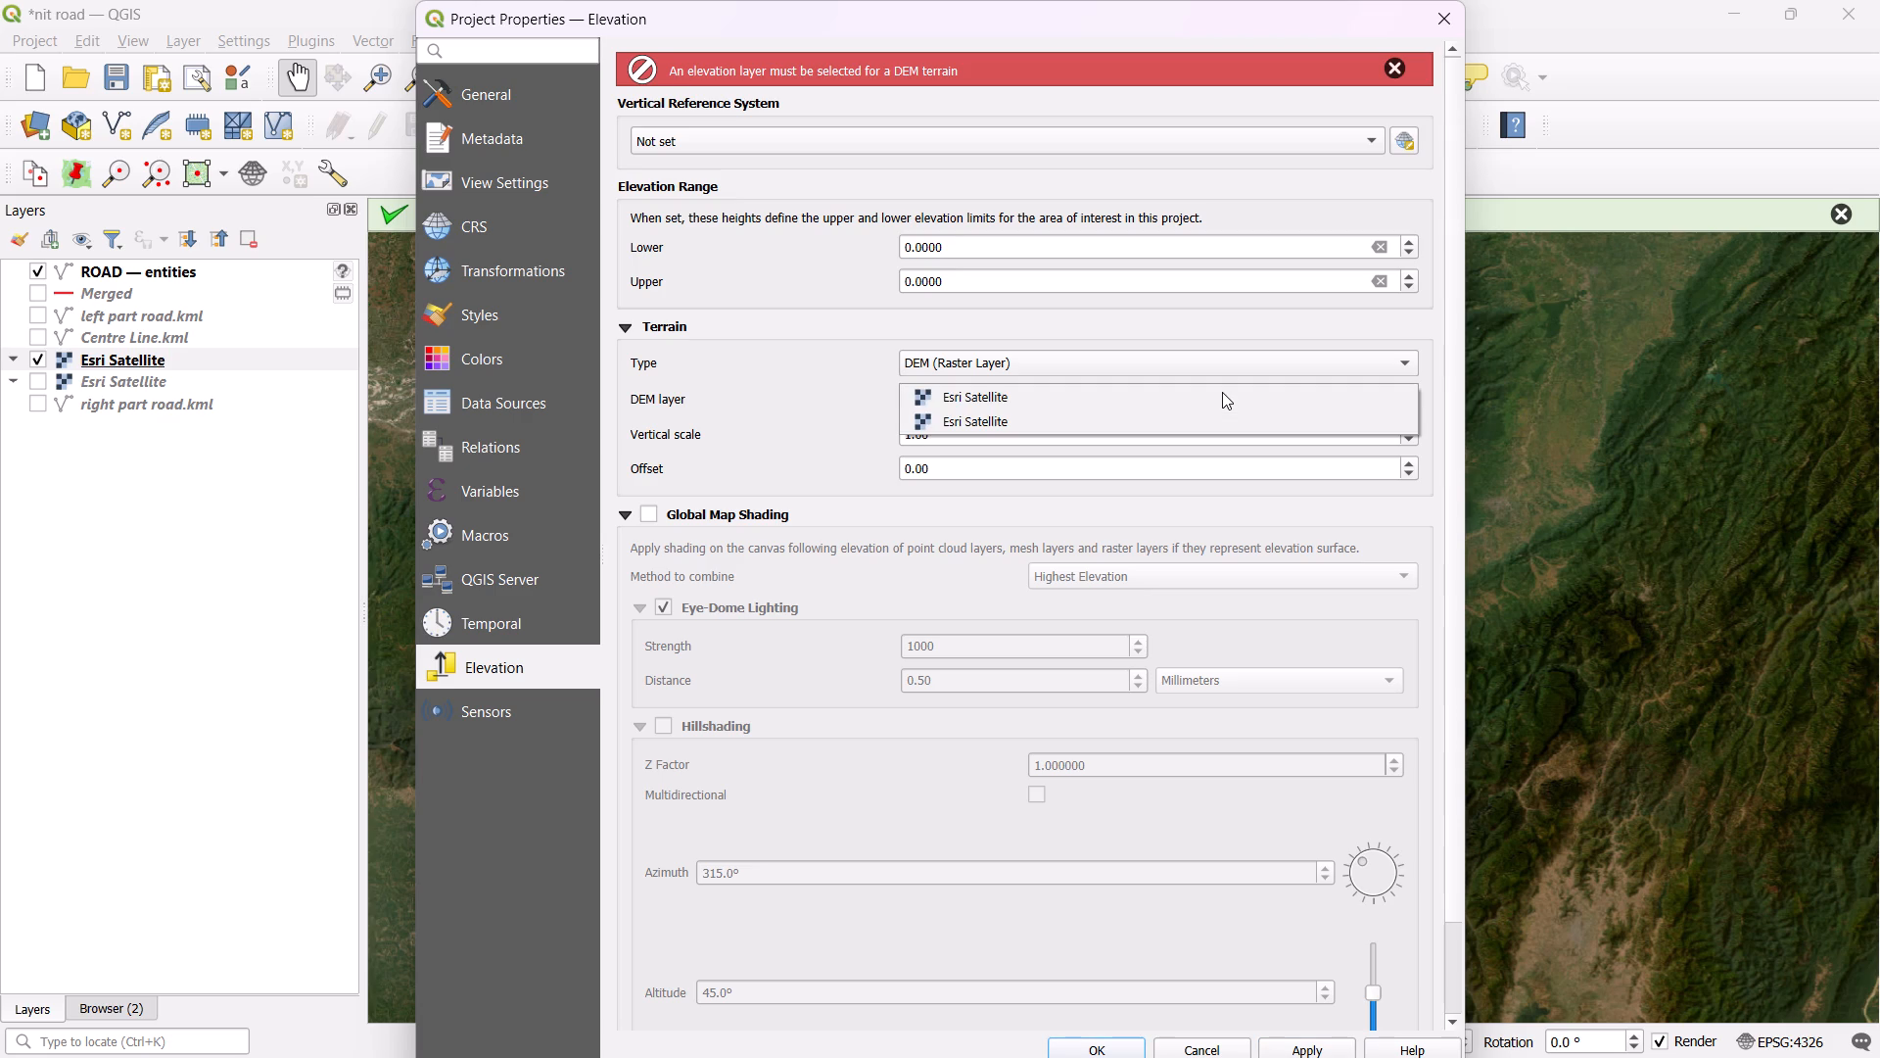
left_click(1223, 400)
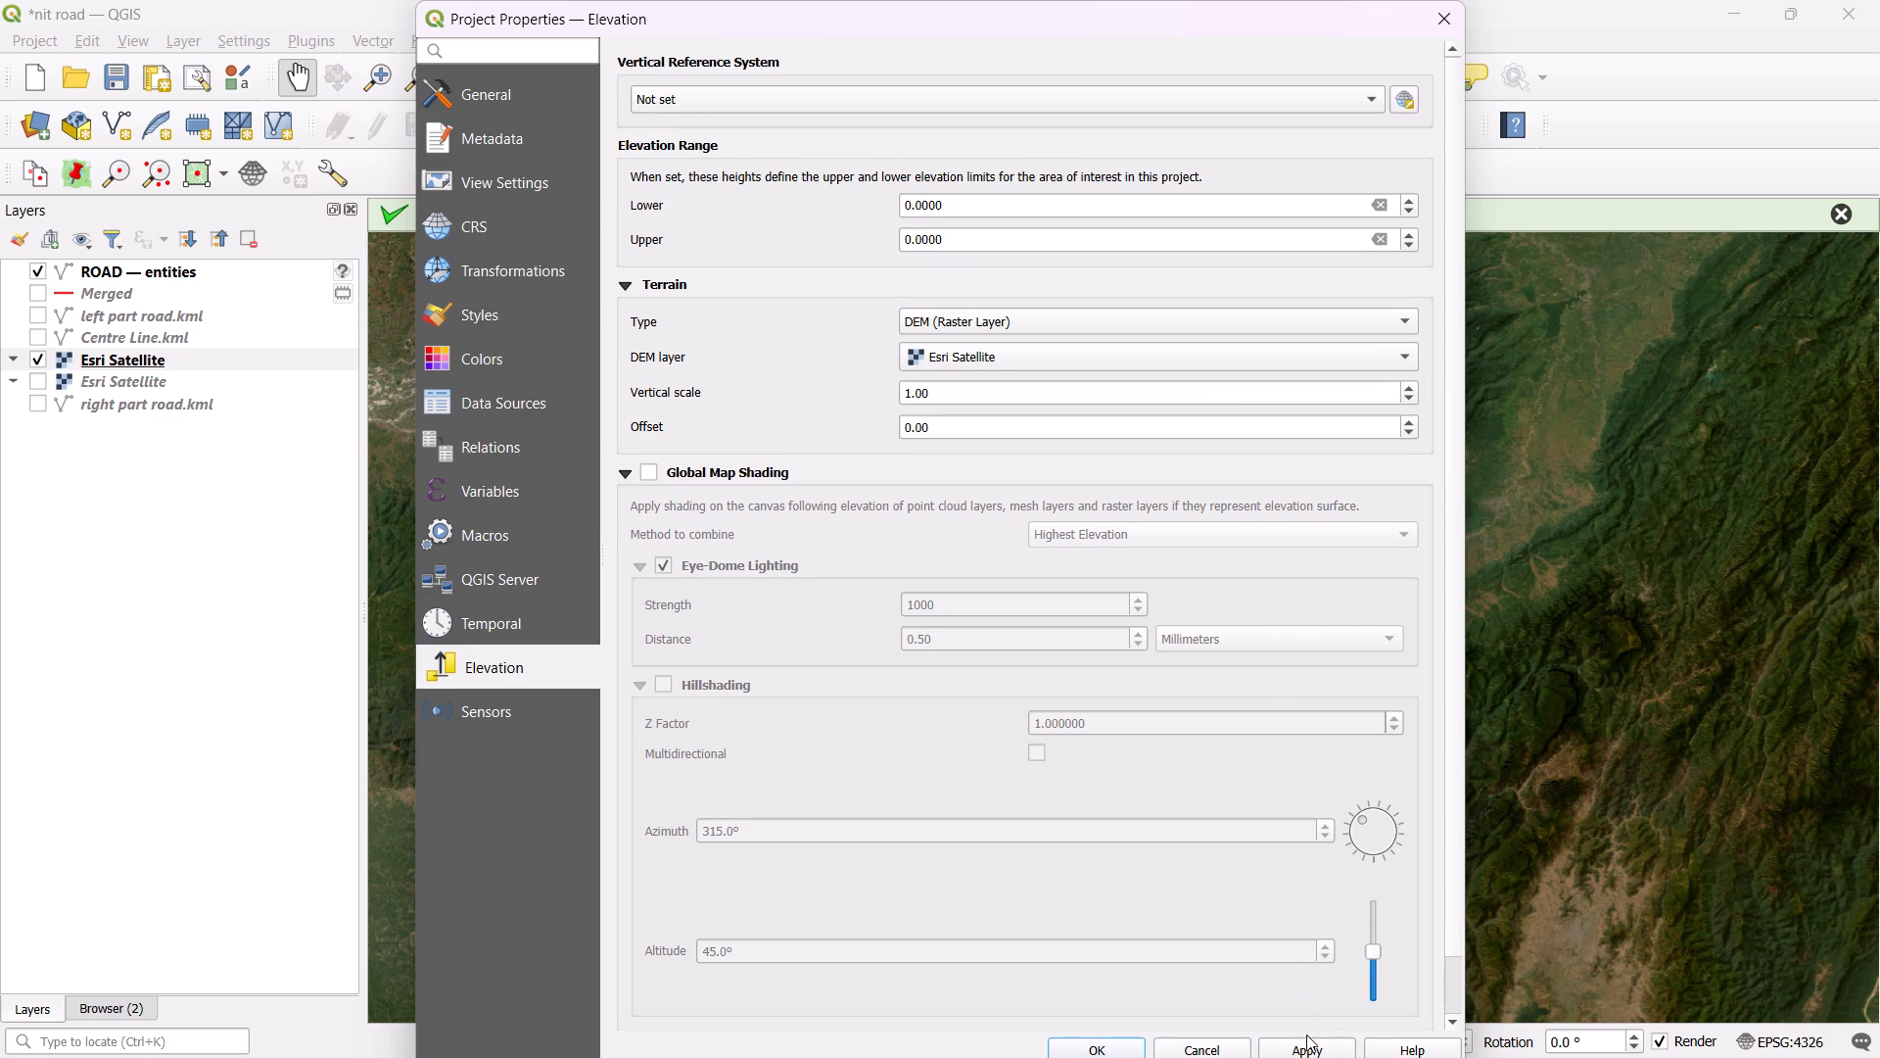
left_click(1311, 1043)
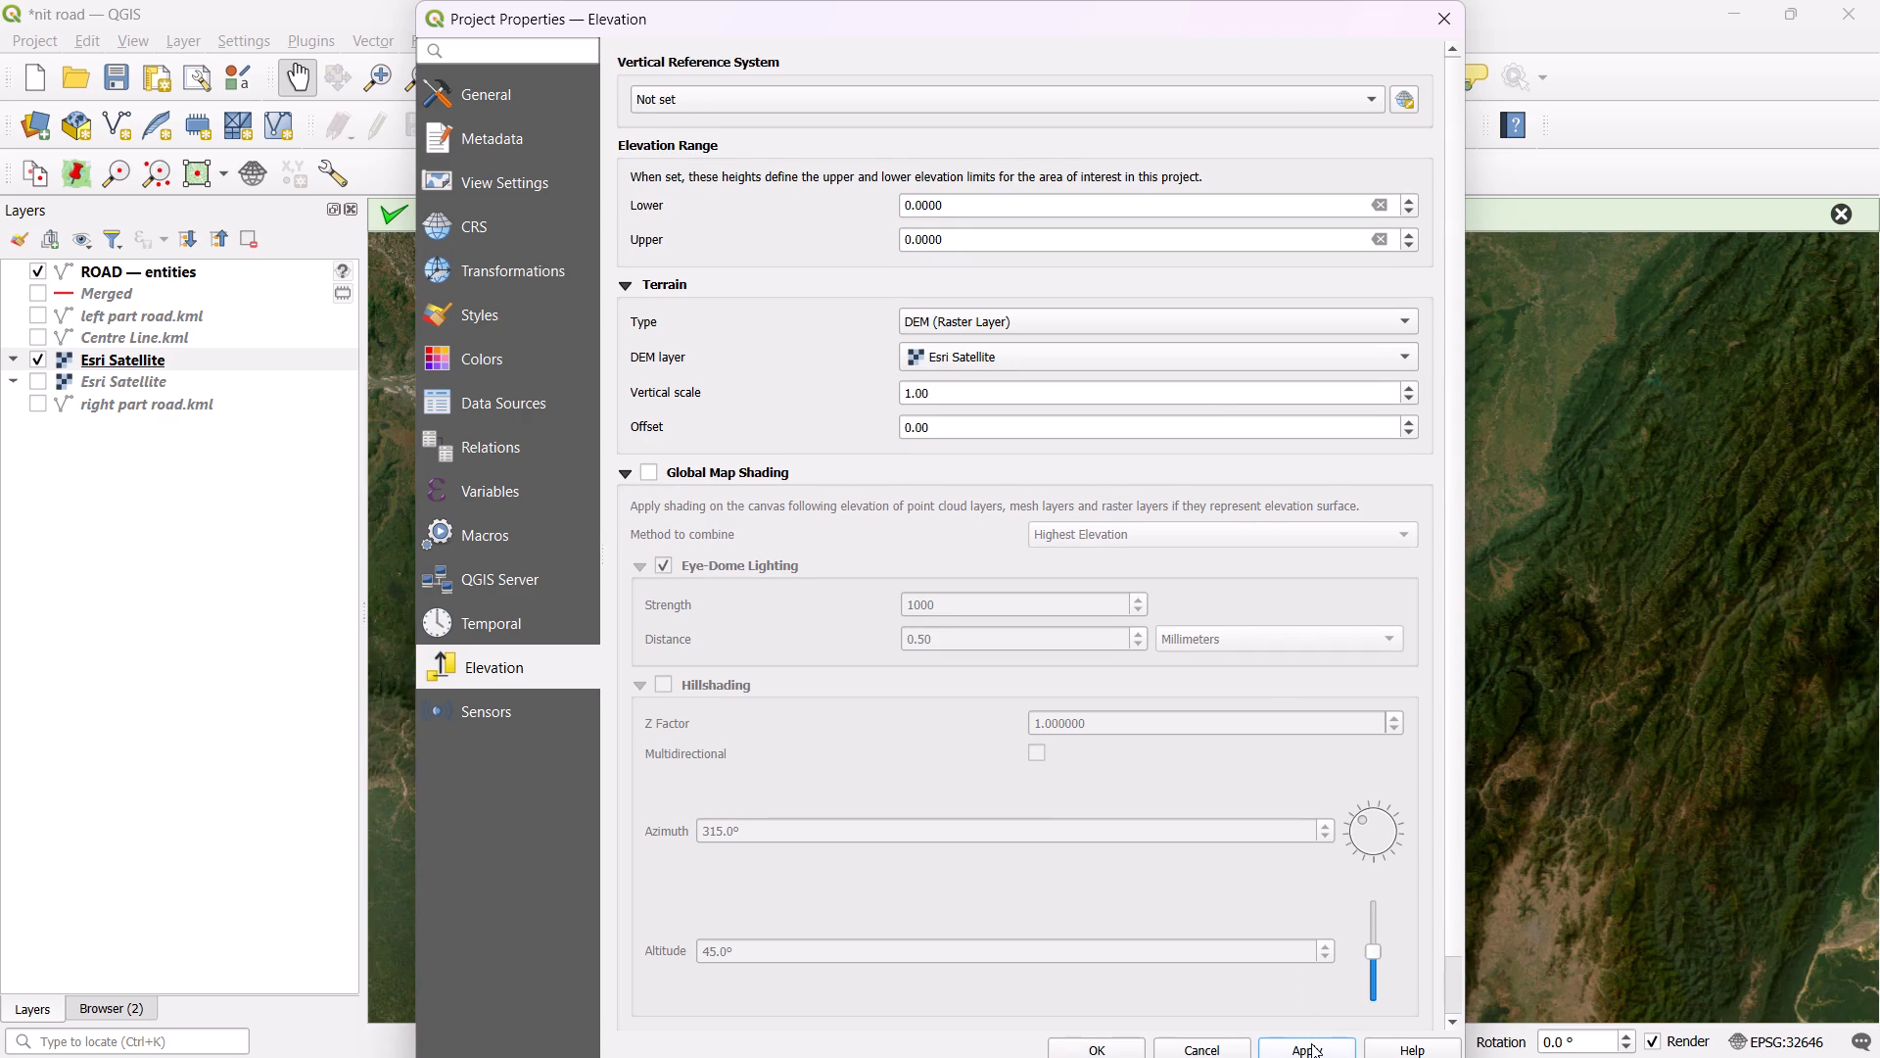
left_click(1311, 1043)
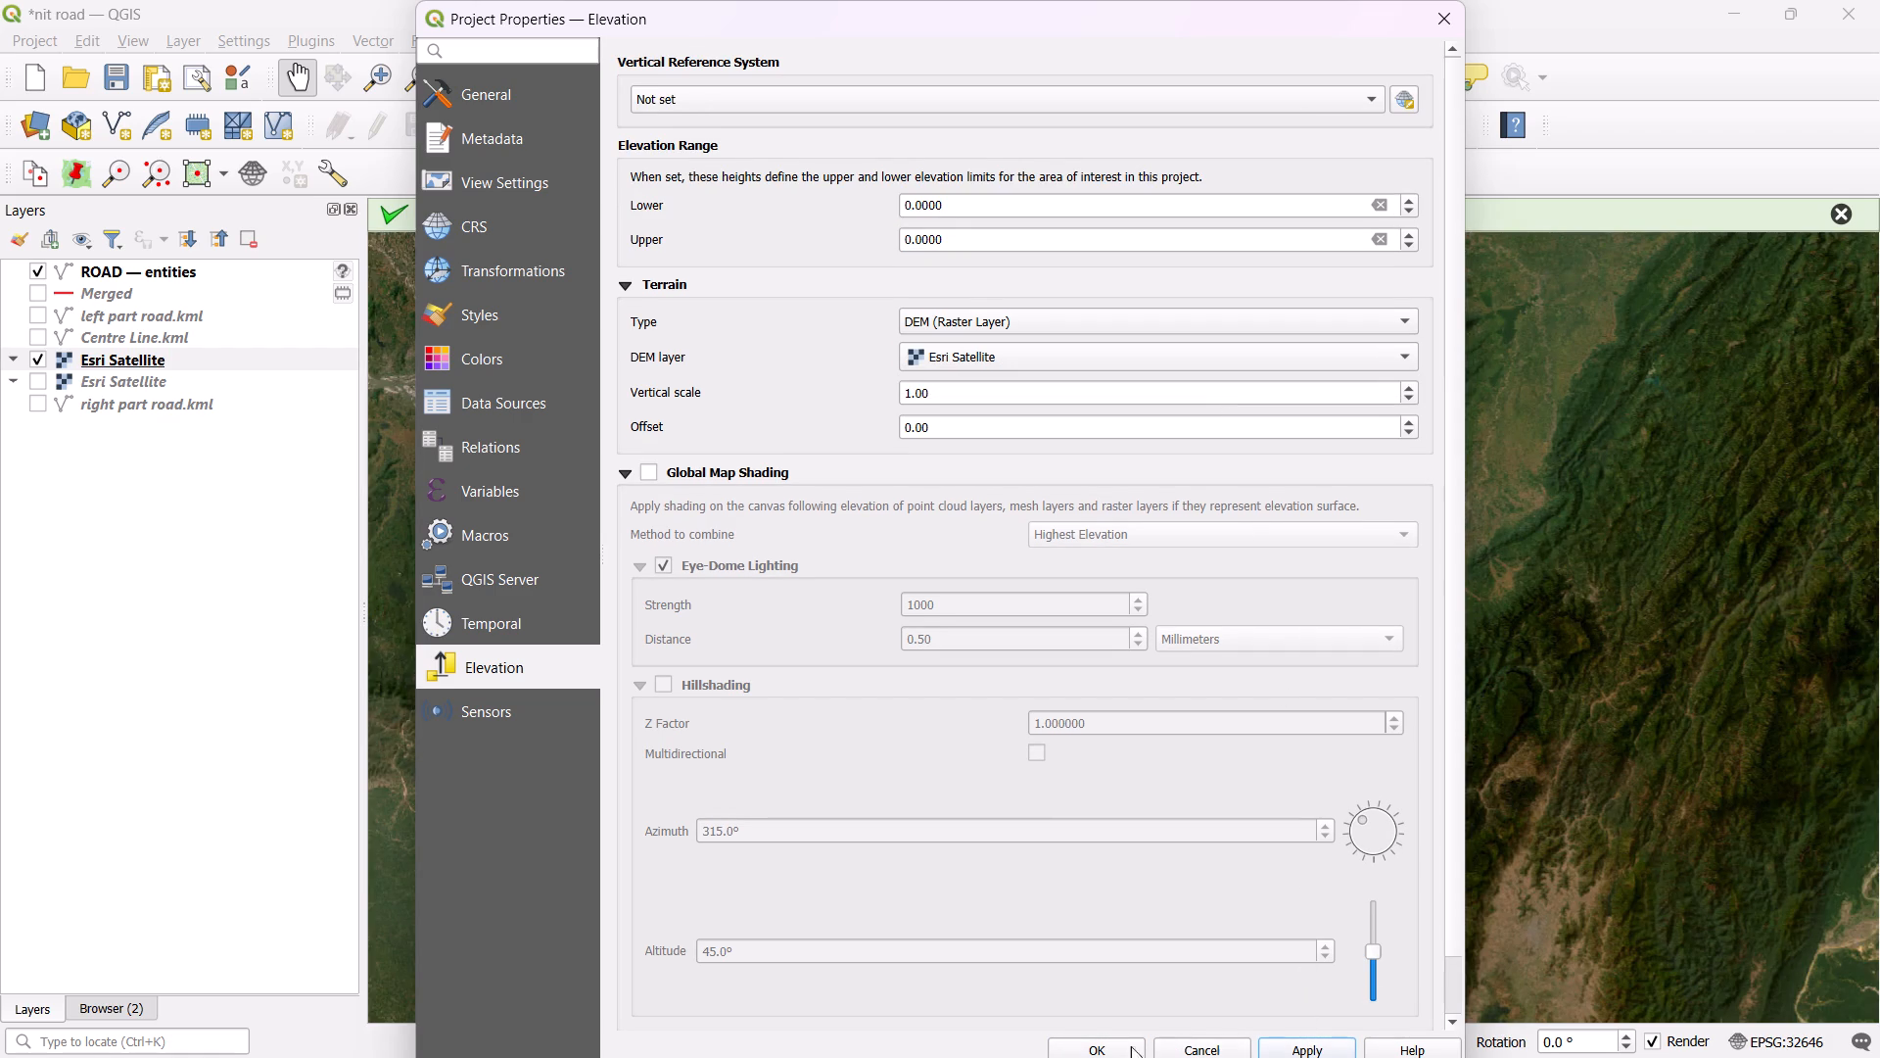
left_click(1115, 1050)
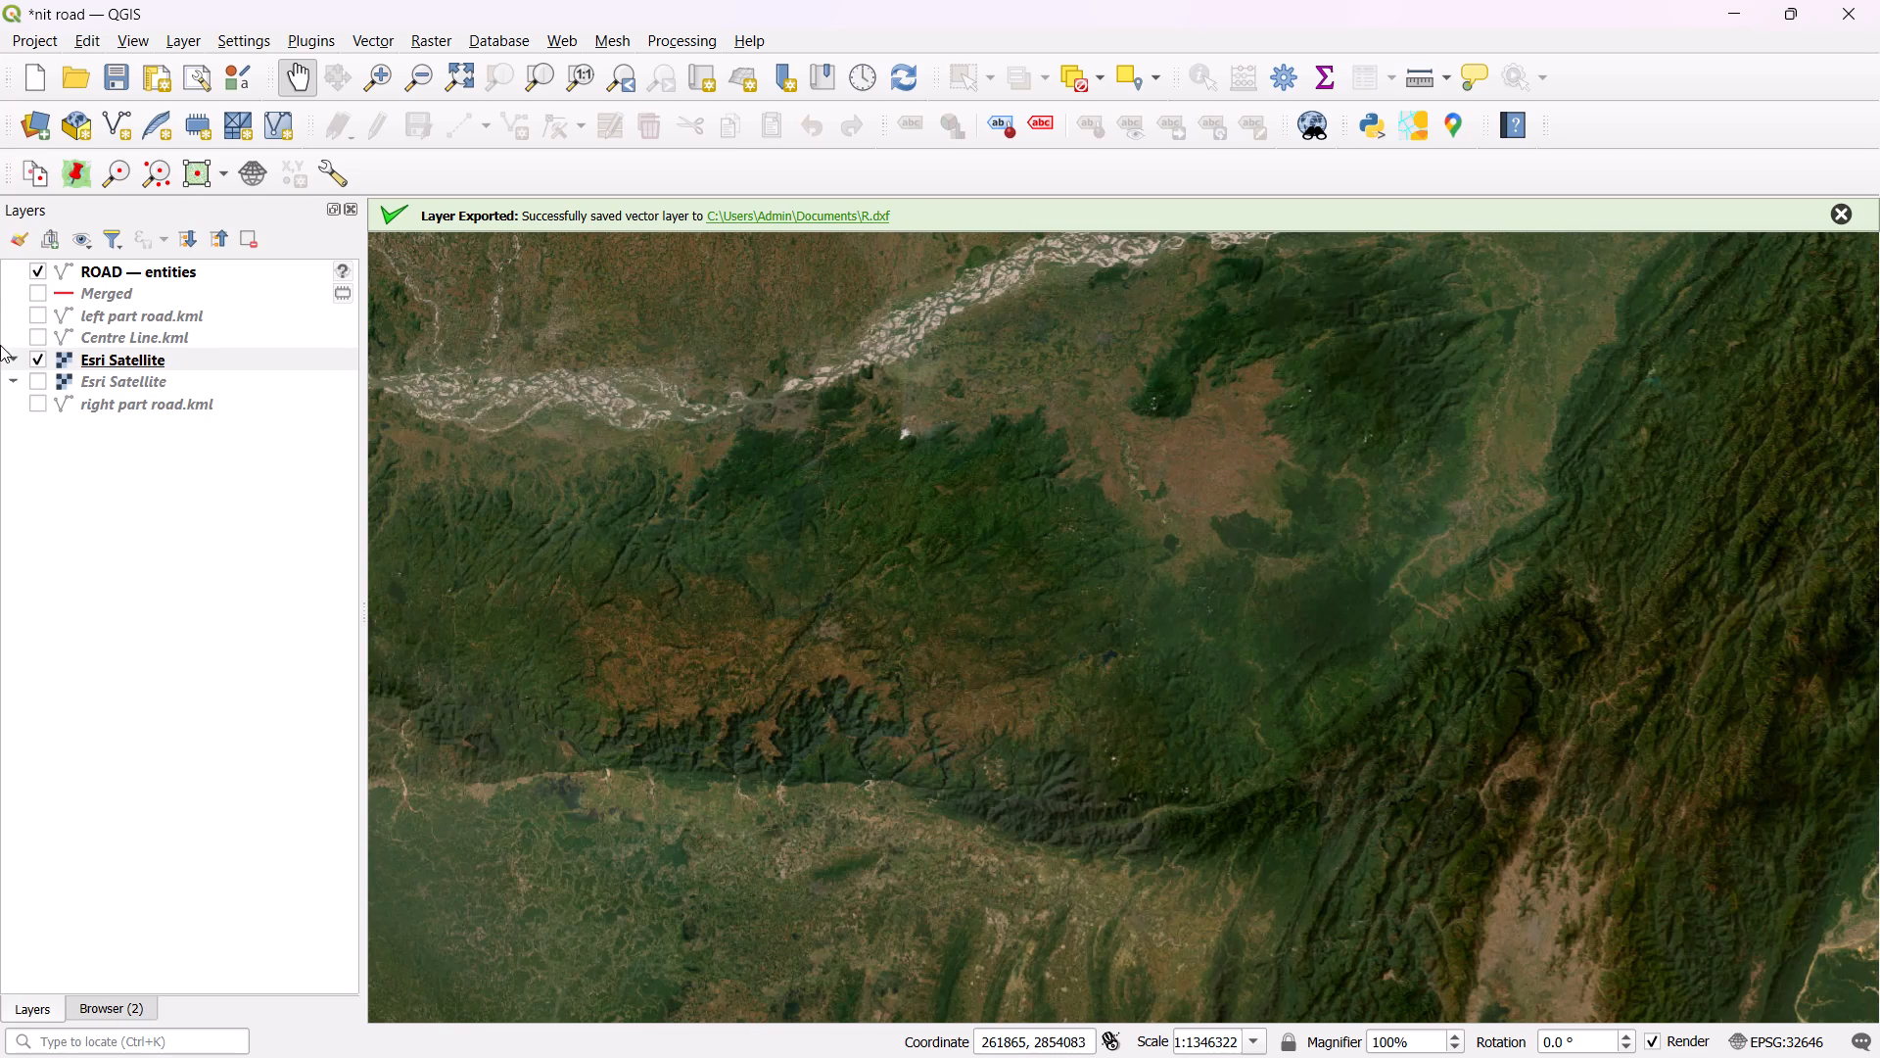
Zoom to the extent of the visible Esri Satellite layer and examine the imagery around northeast India for the road lines.
right_click(193, 362)
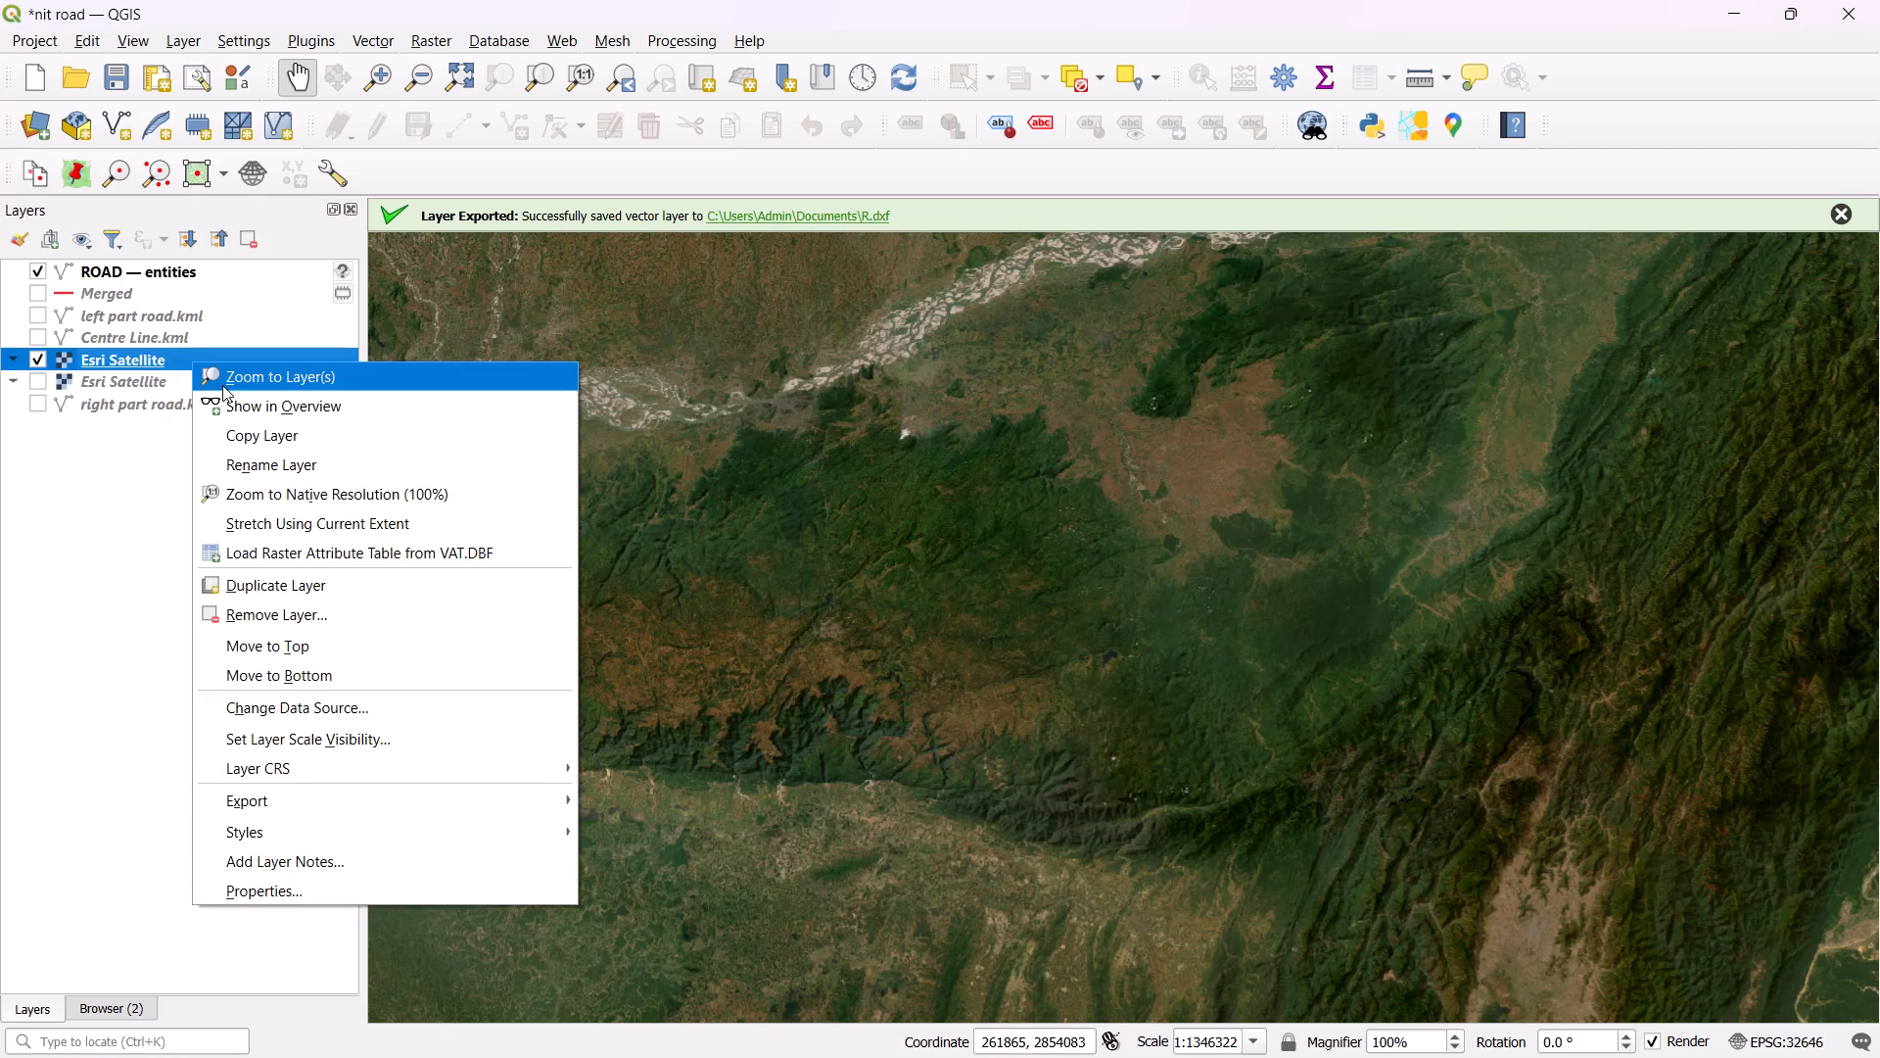
left_click(222, 385)
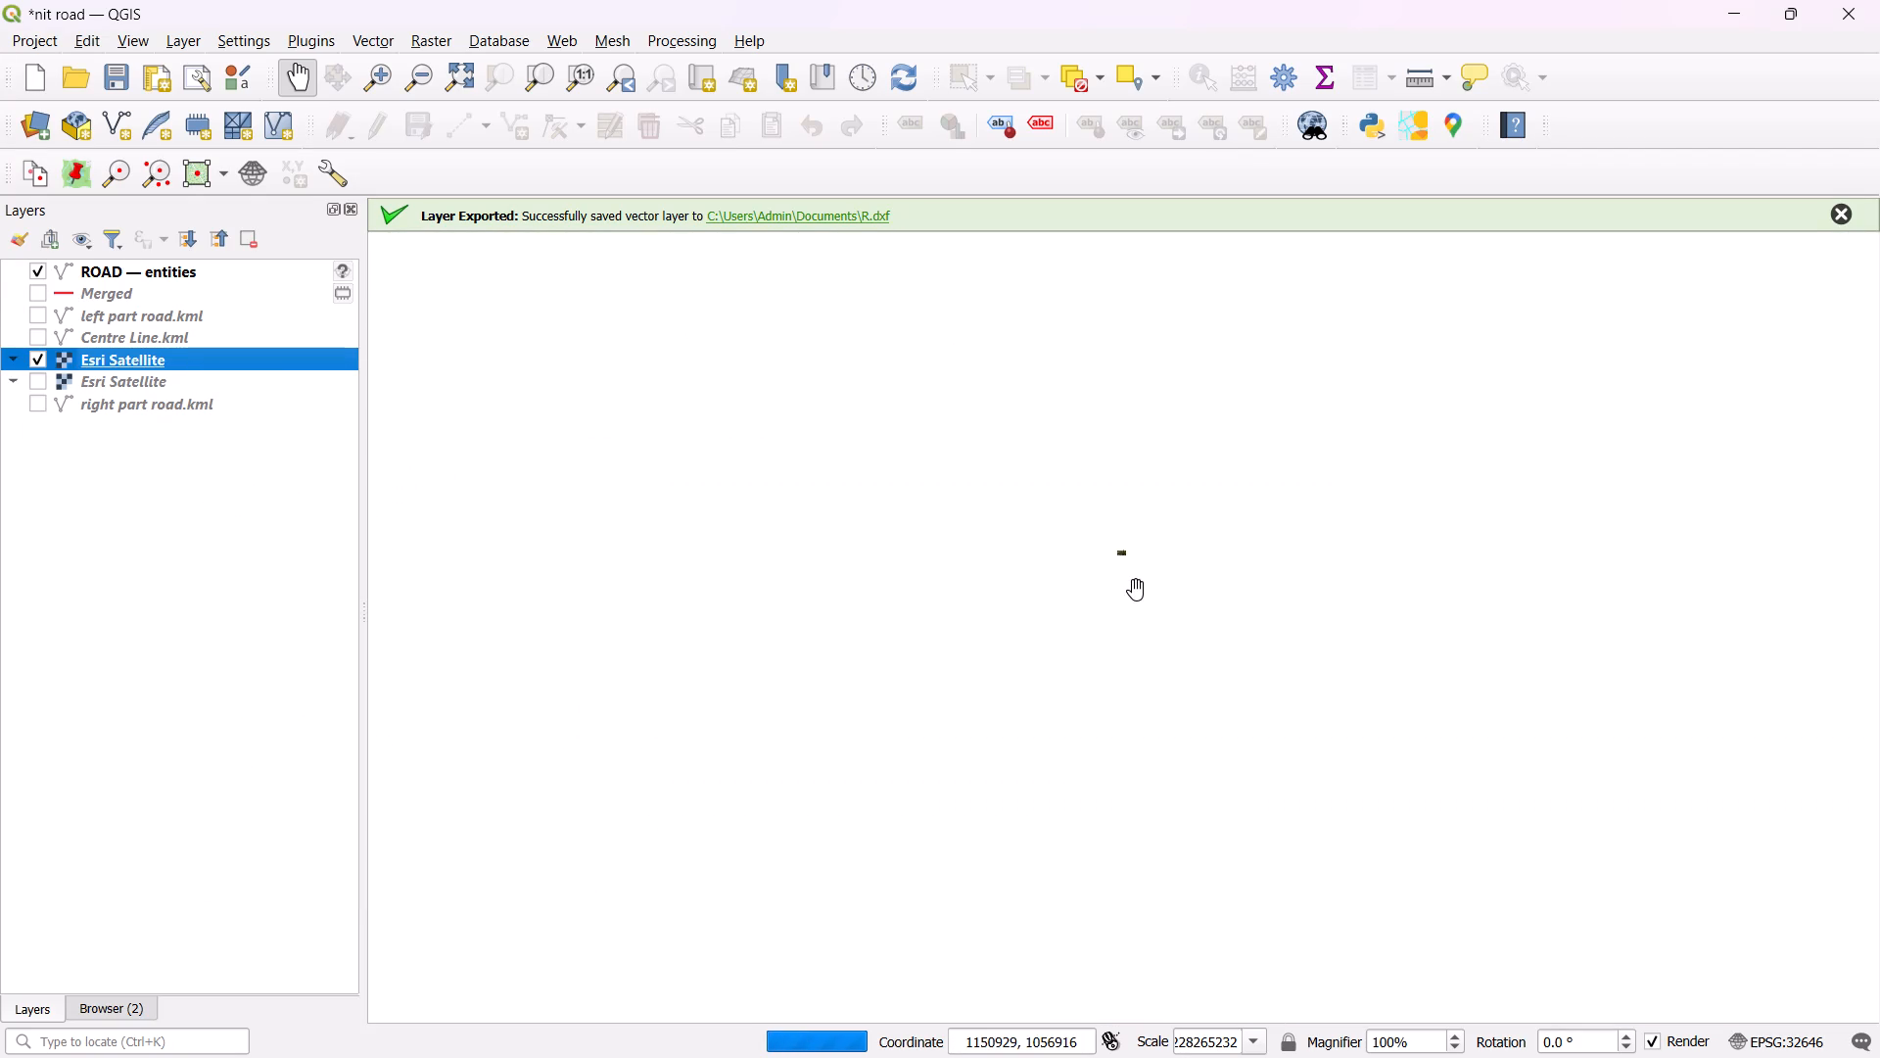
scroll(1136, 590, "up", 3)
left_click_drag(806, 414, 809, 528)
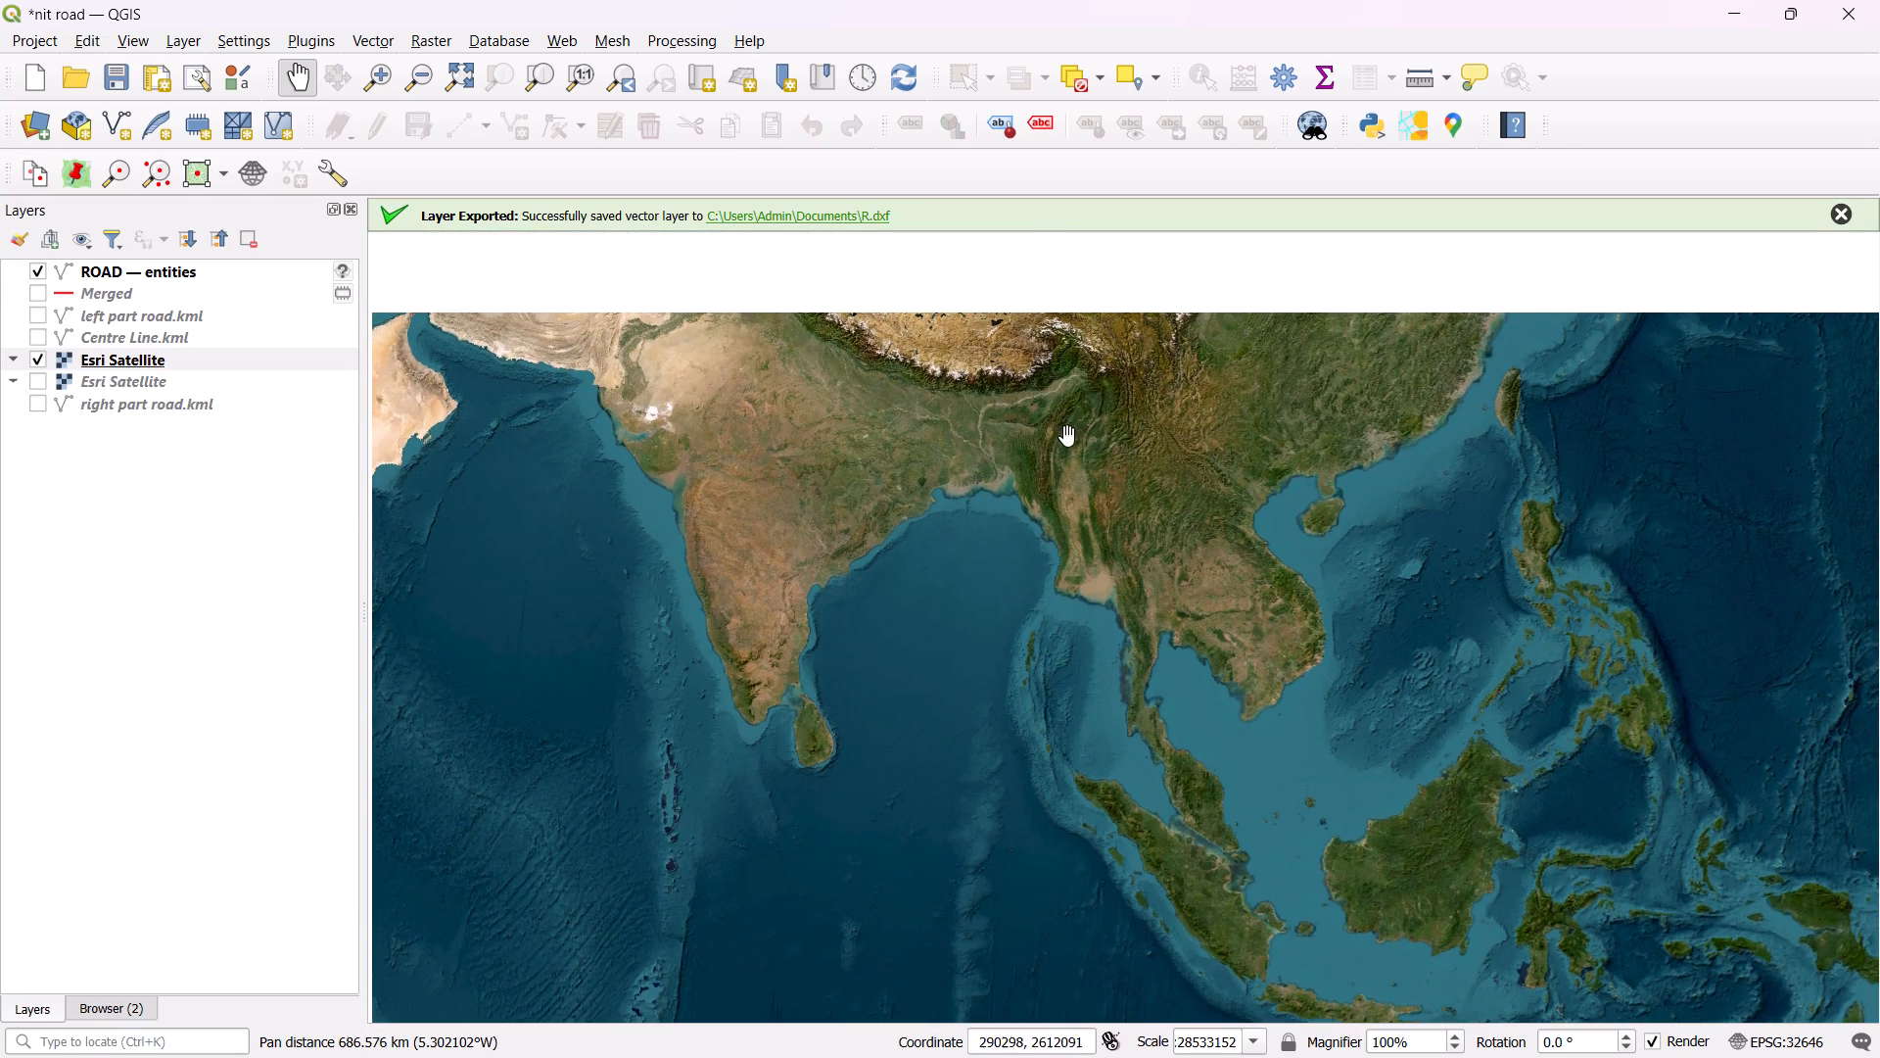
scroll(1051, 440, "up", 4)
left_click_drag(992, 420, 1391, 550)
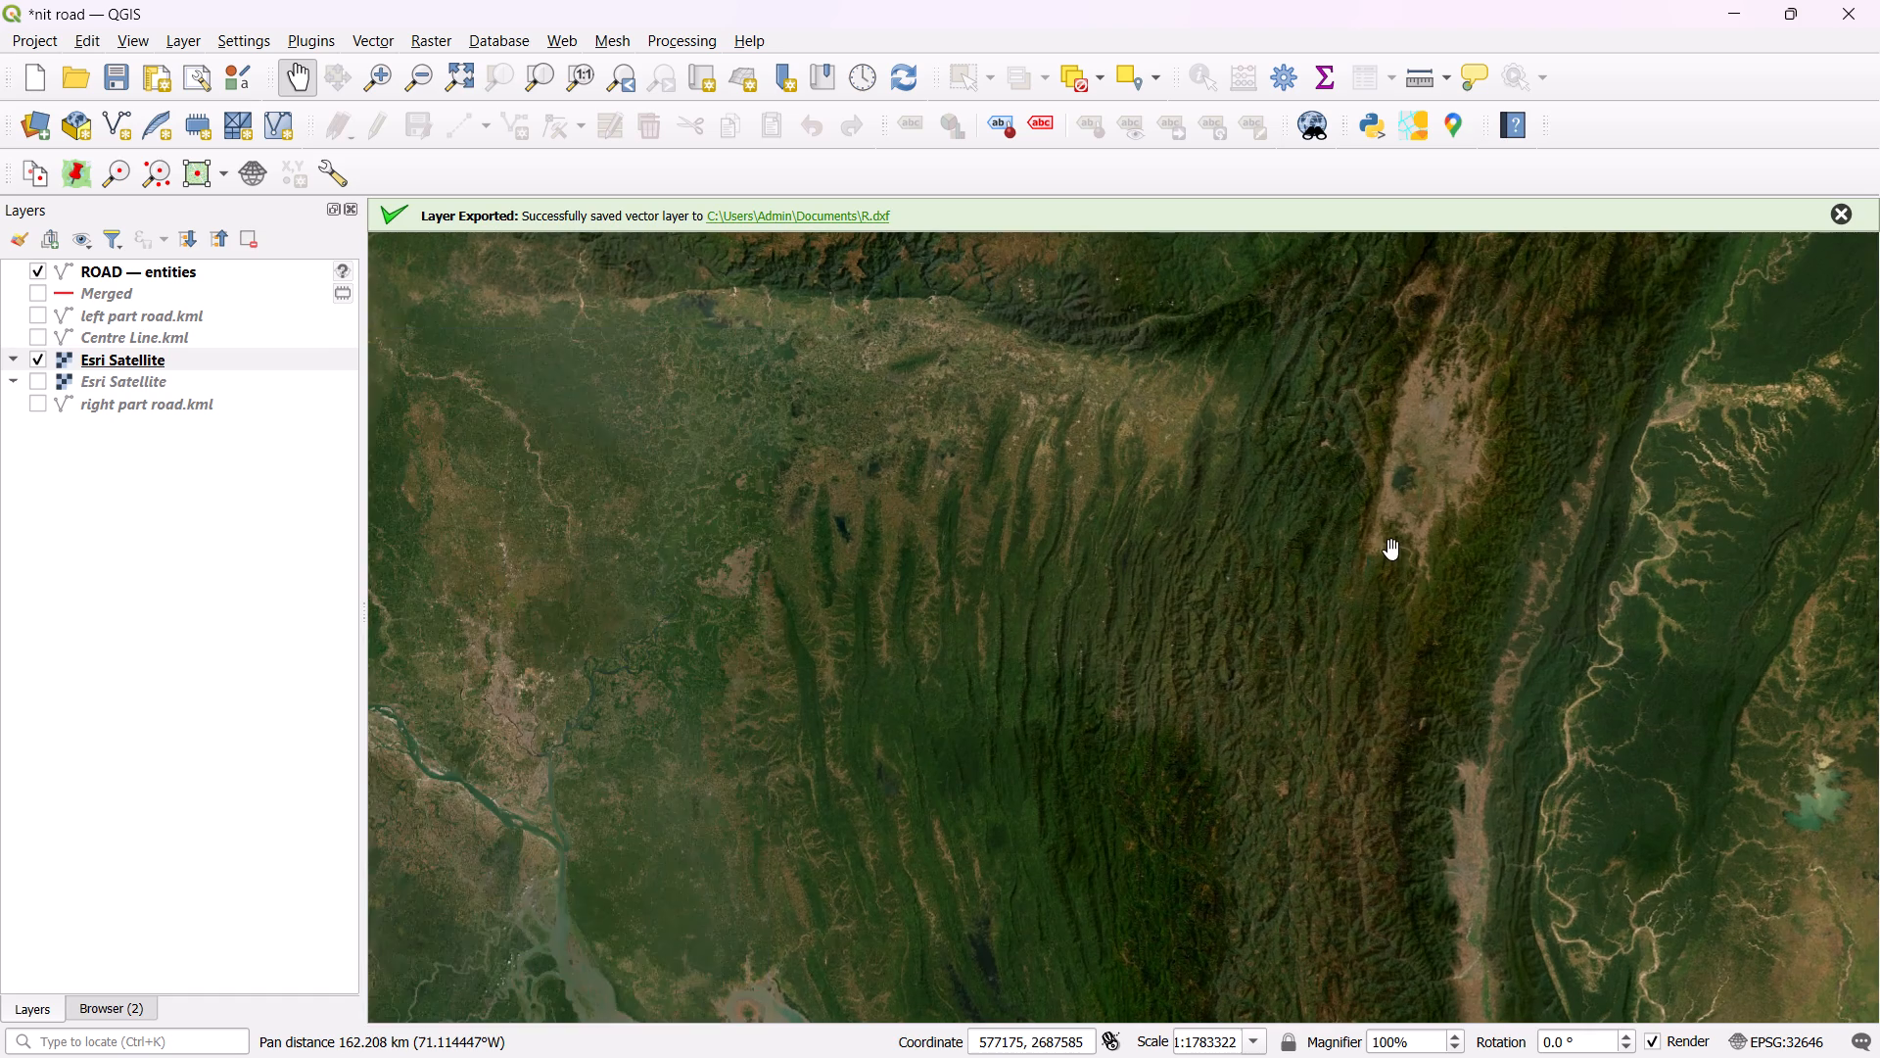
left_click_drag(1104, 540, 1172, 150)
scroll(1088, 282, "down", 2)
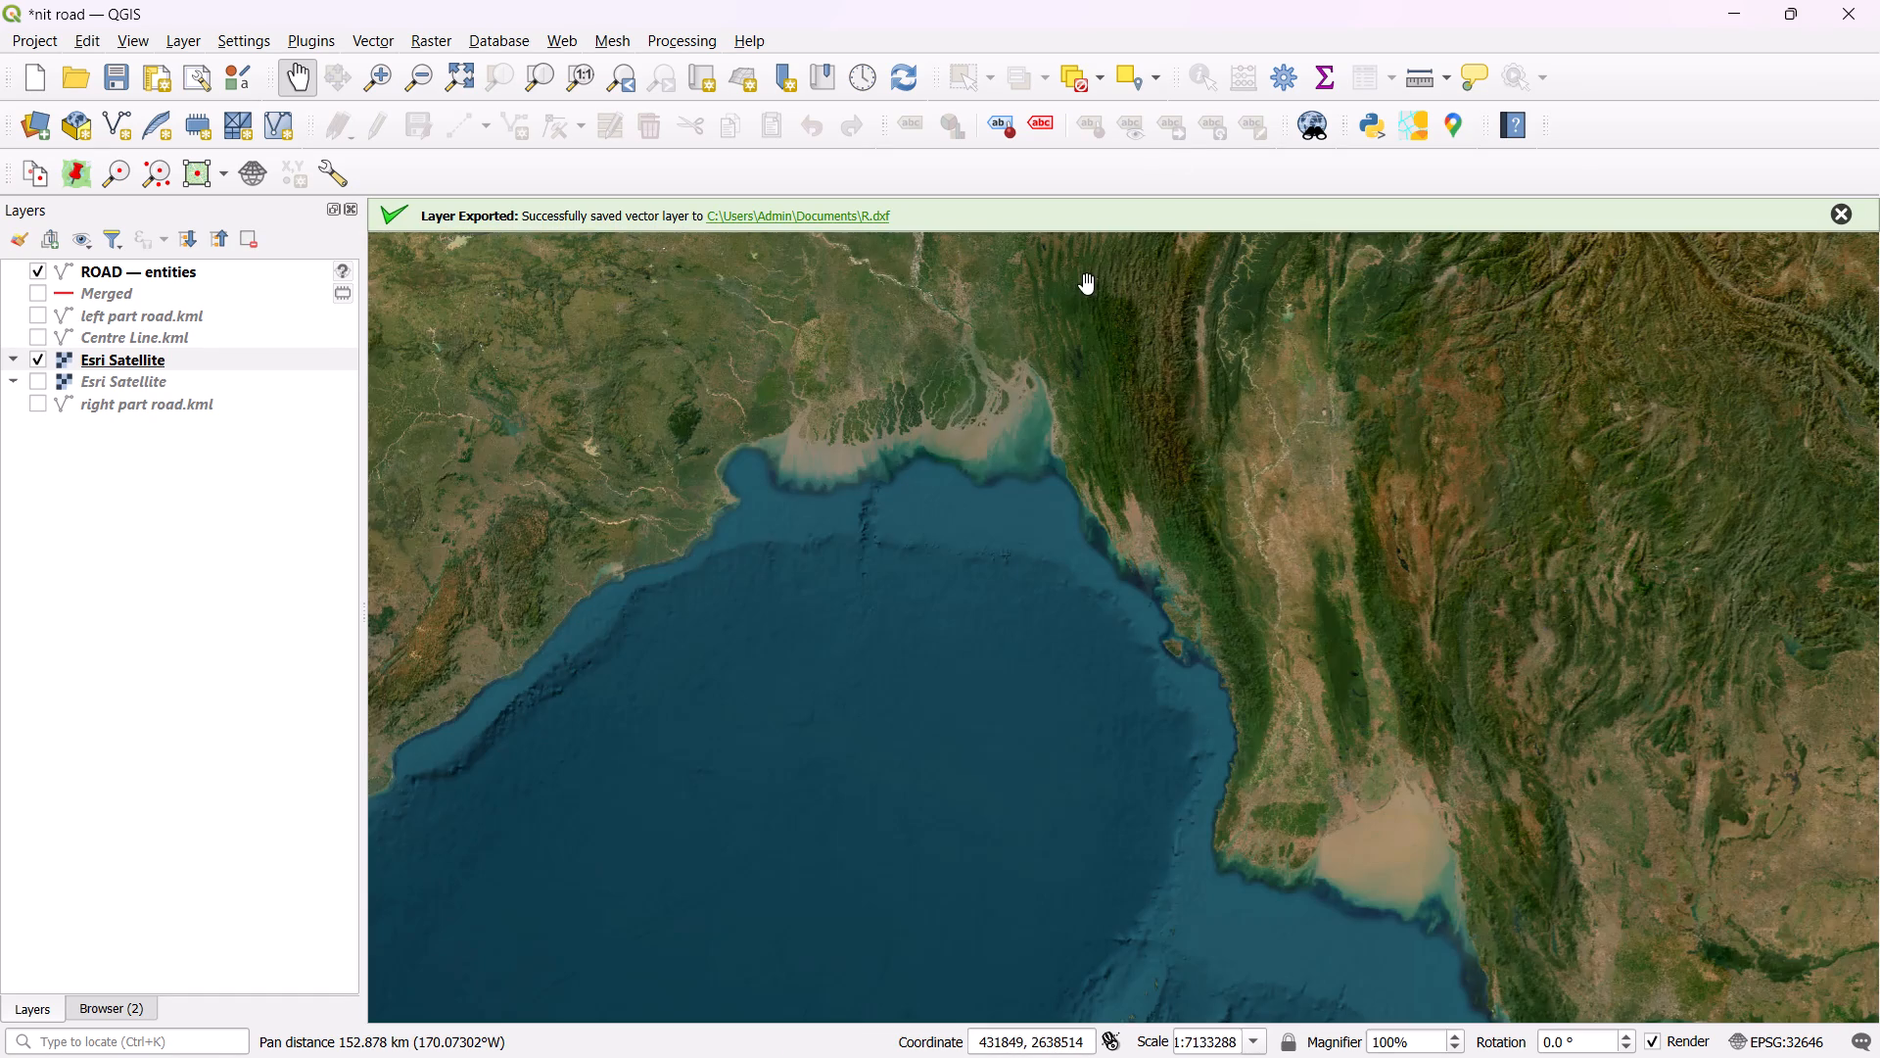
left_click_drag(1005, 323, 1098, 644)
left_click_drag(1087, 535, 1101, 583)
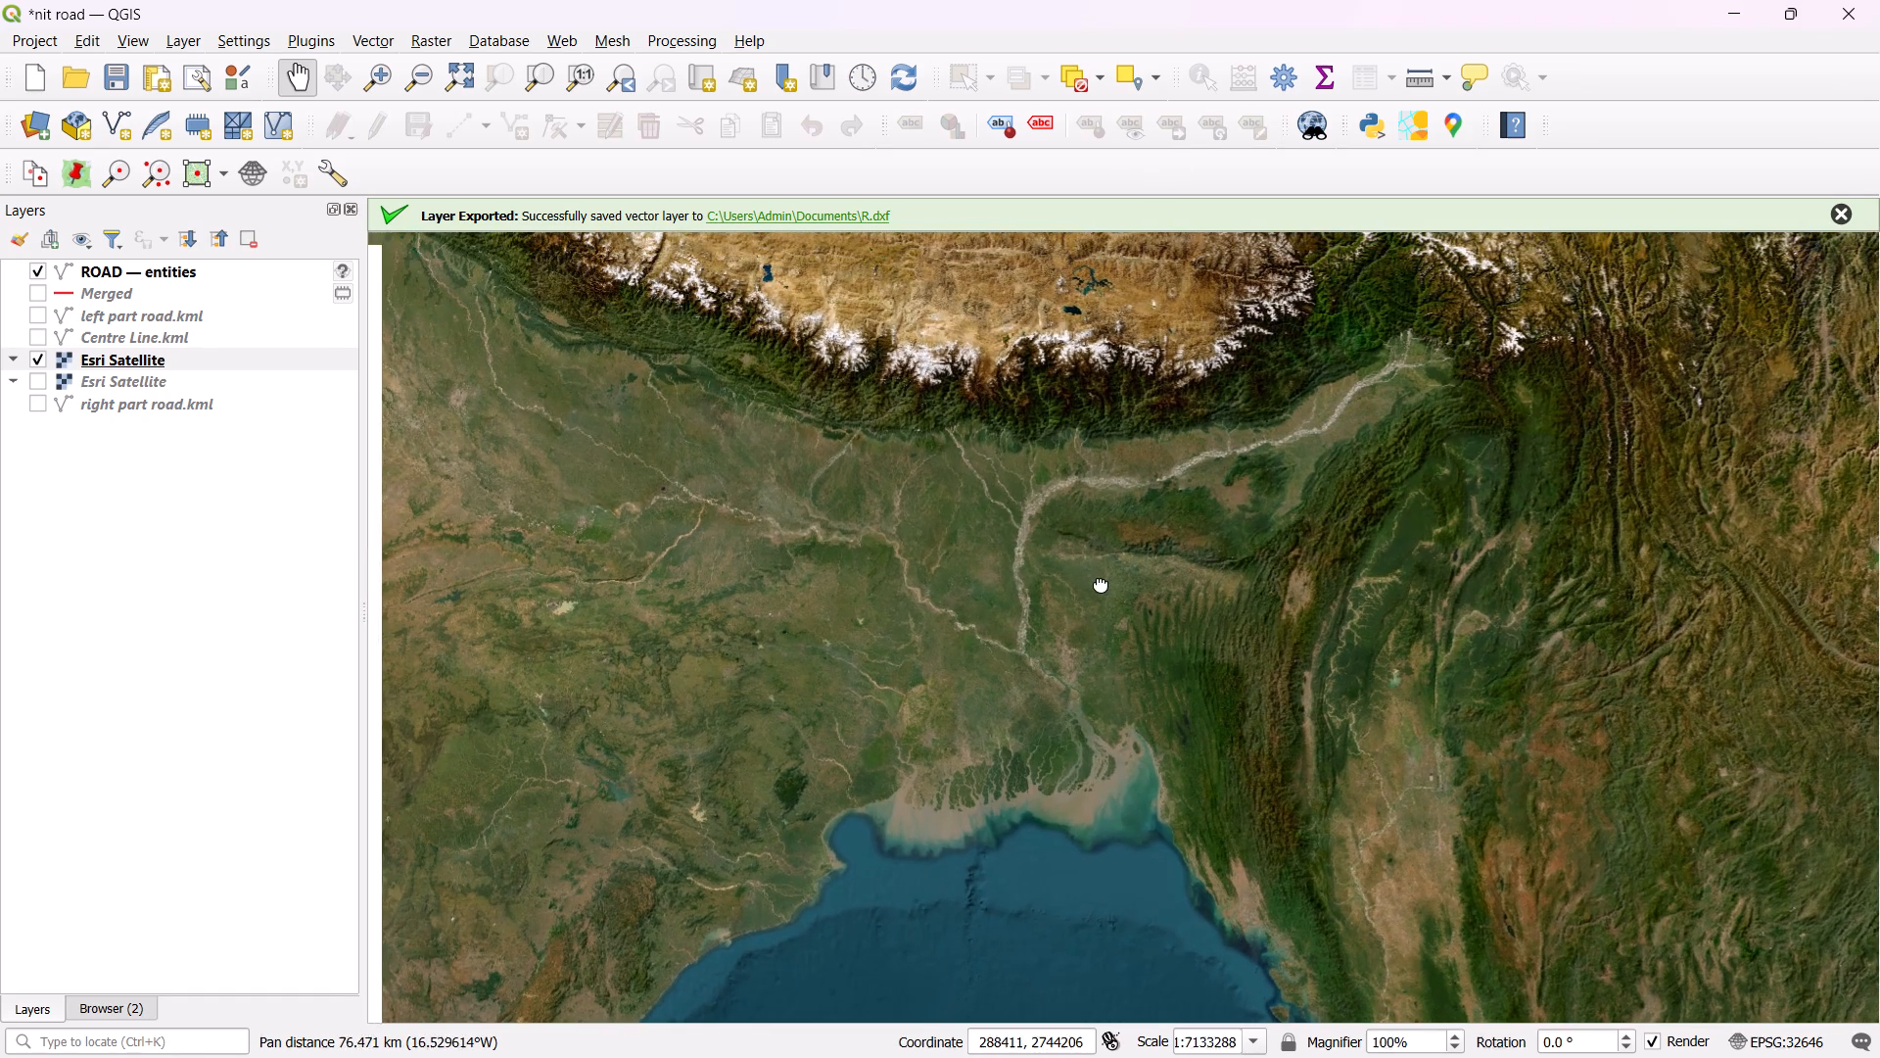
left_click_drag(1101, 583, 1103, 583)
scroll(1195, 505, "up", 2)
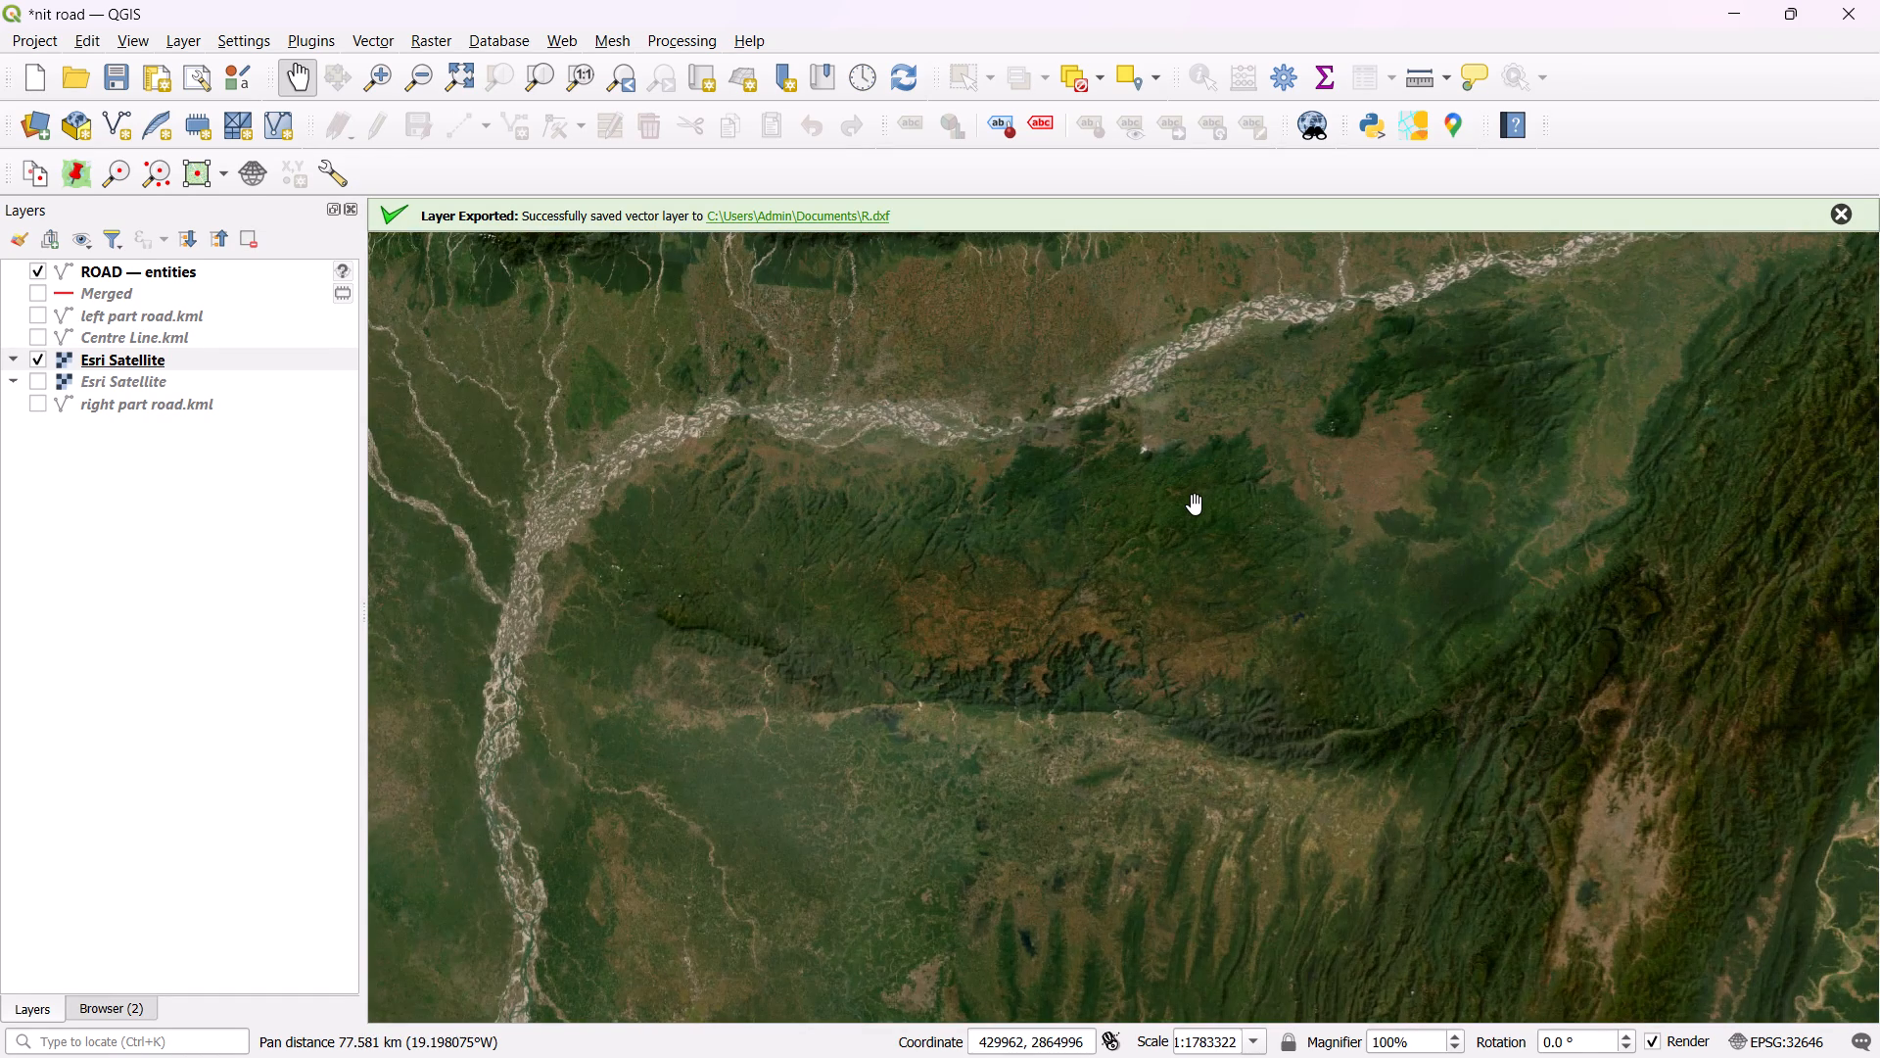
scroll(1195, 505, "up", 1)
scroll(1112, 411, "up", 2)
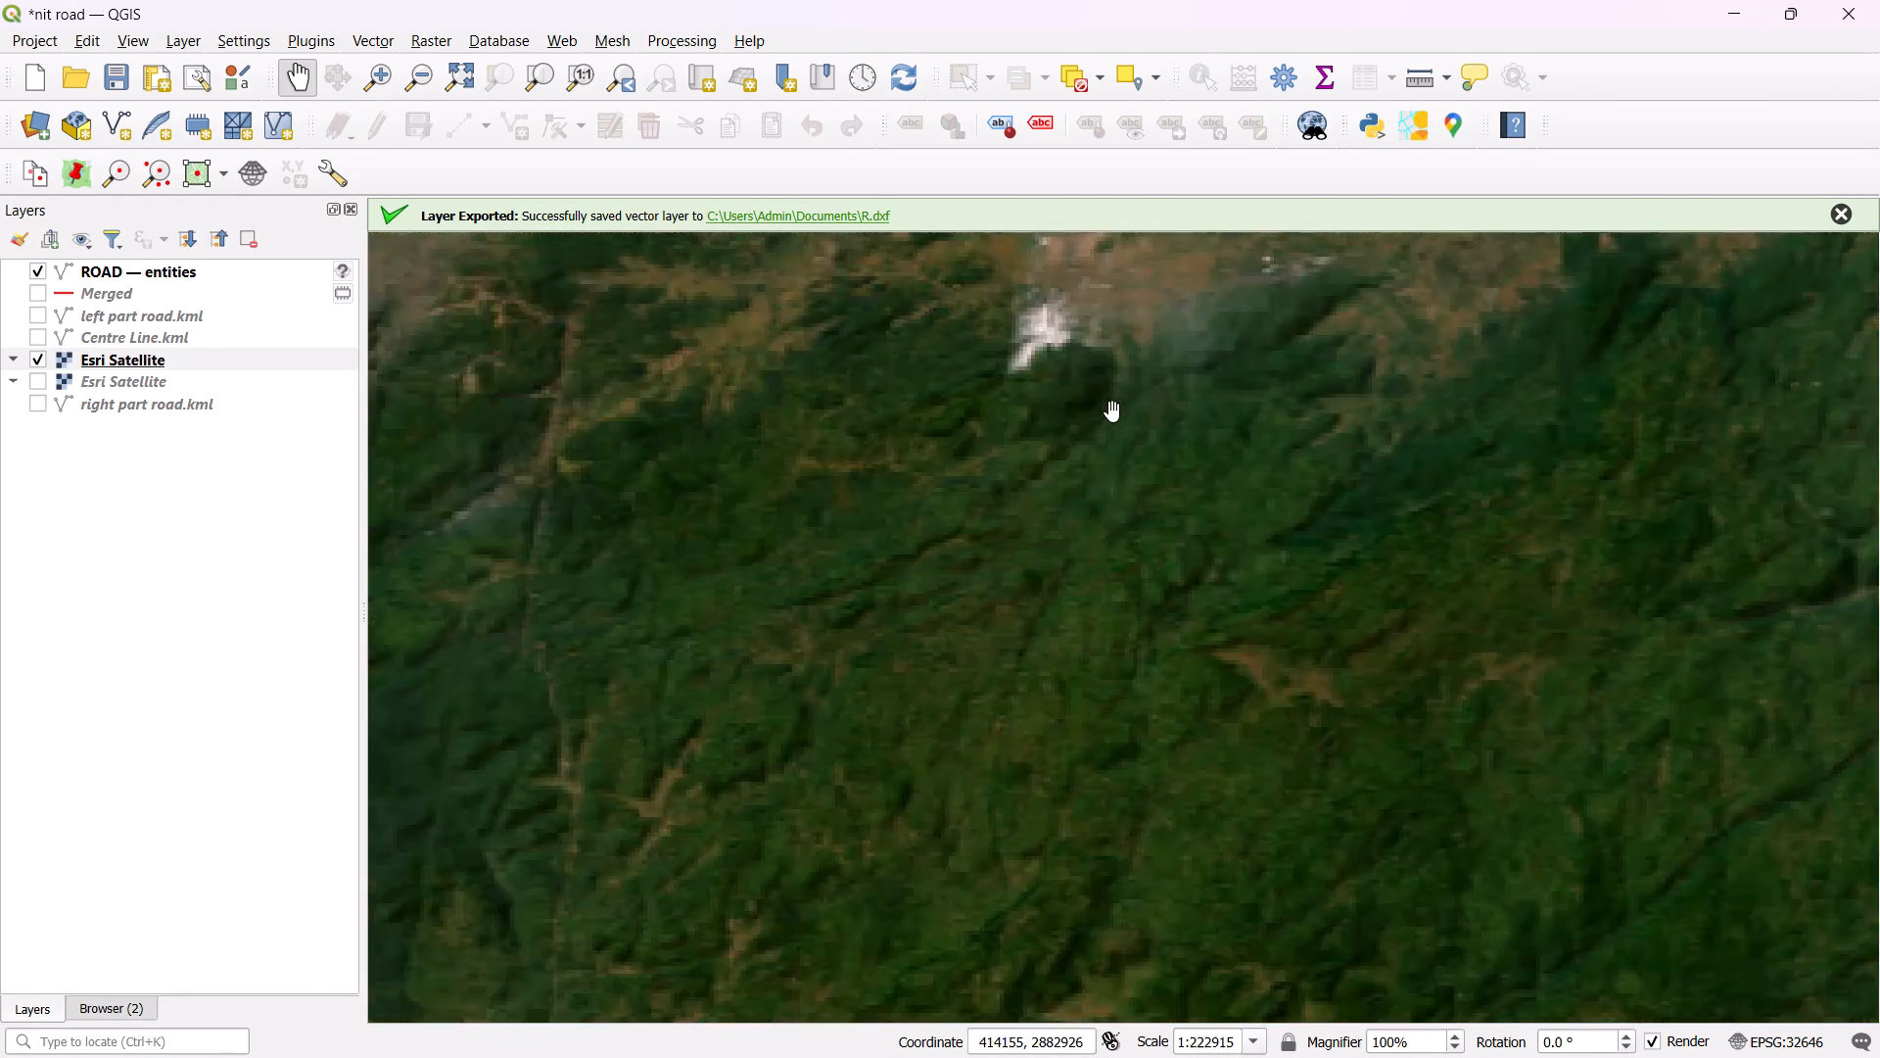
scroll(1112, 411, "up", 1)
scroll(1114, 419, "down", 4)
scroll(1119, 430, "up", 1)
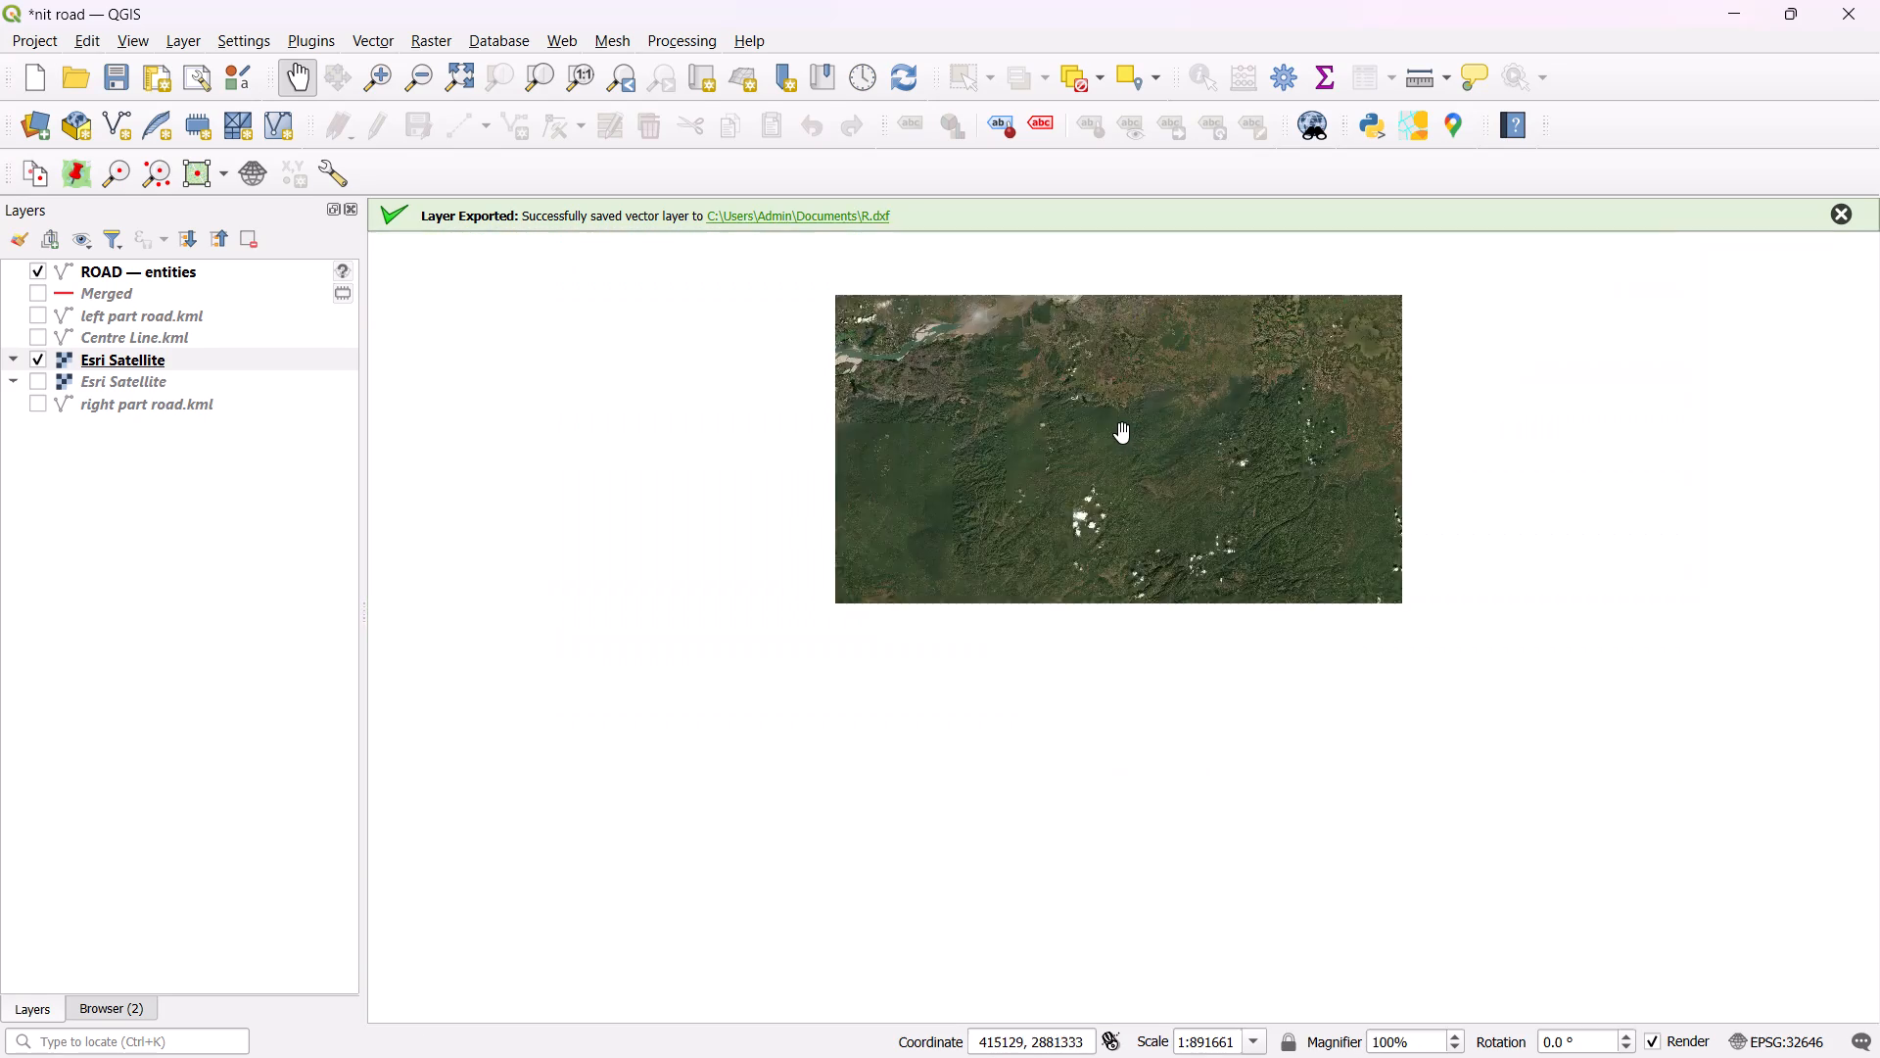
scroll(1125, 436, "down", 2)
scroll(1125, 436, "up", 1)
scroll(1125, 436, "down", 1)
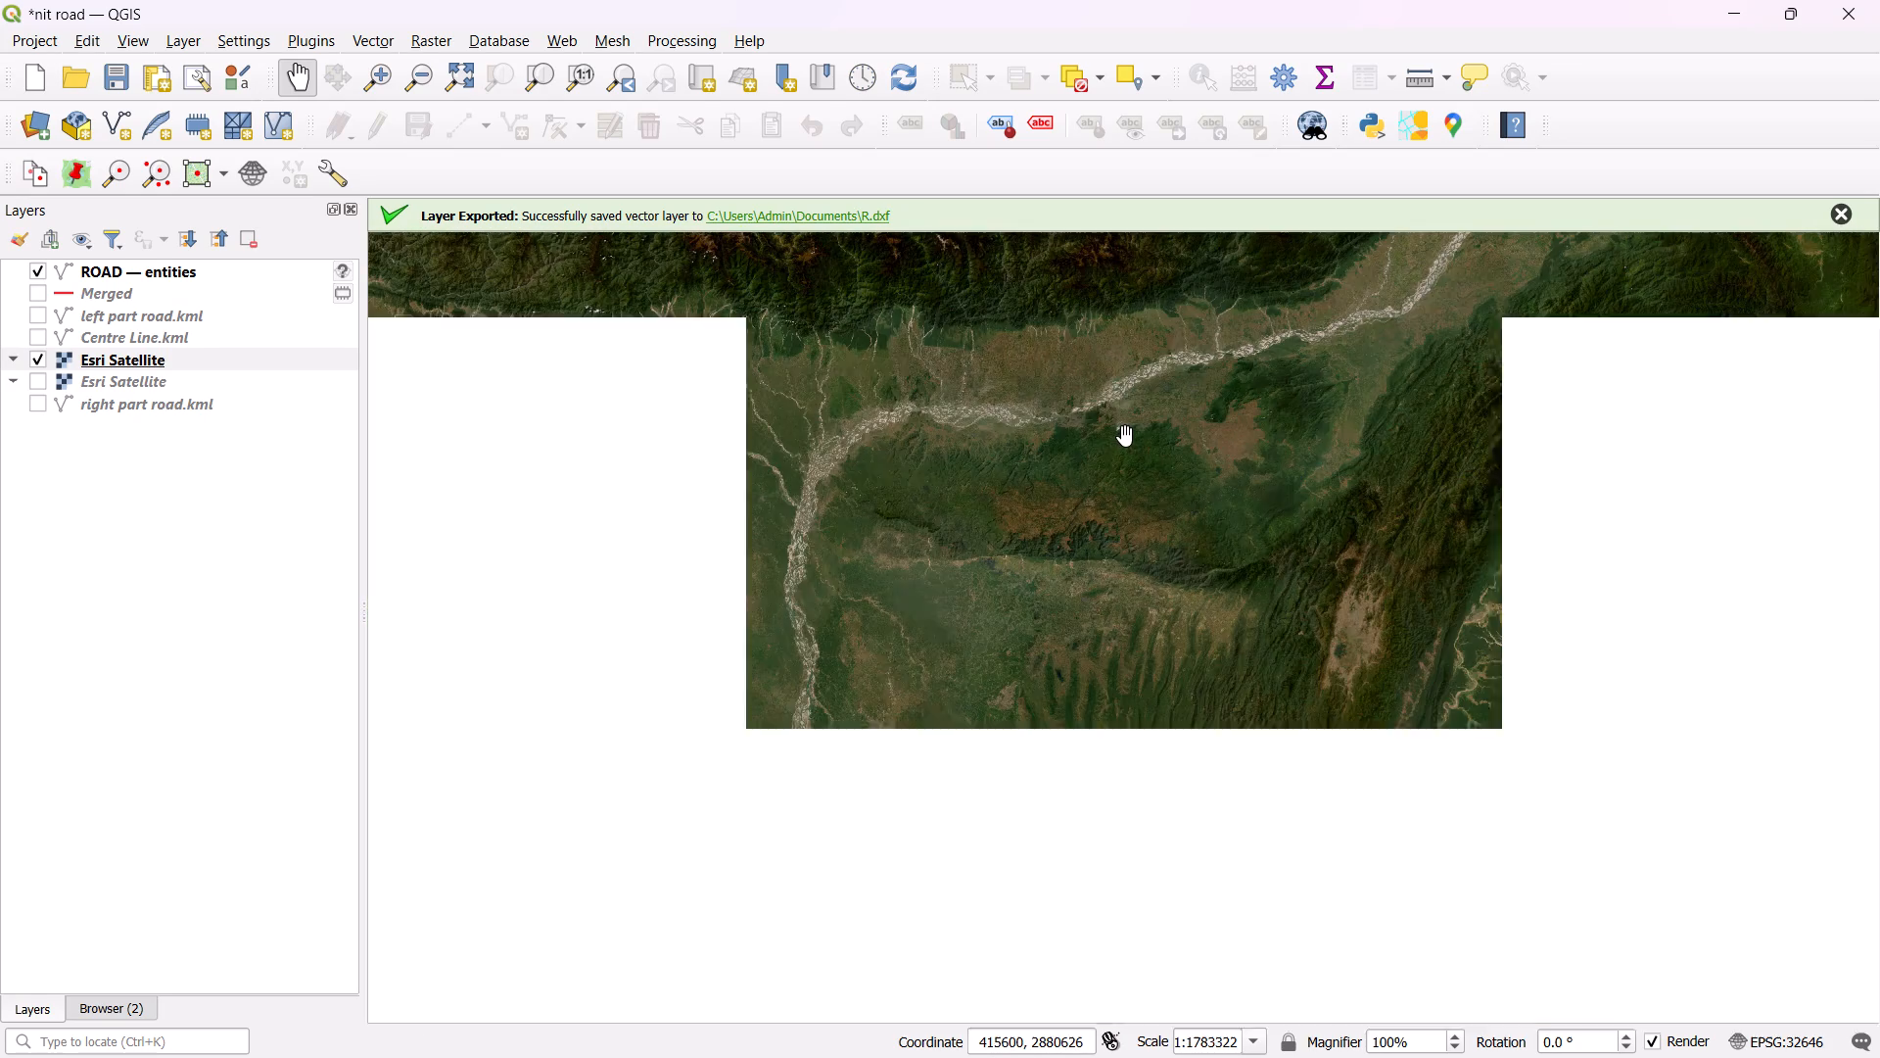
scroll(1125, 436, "down", 2)
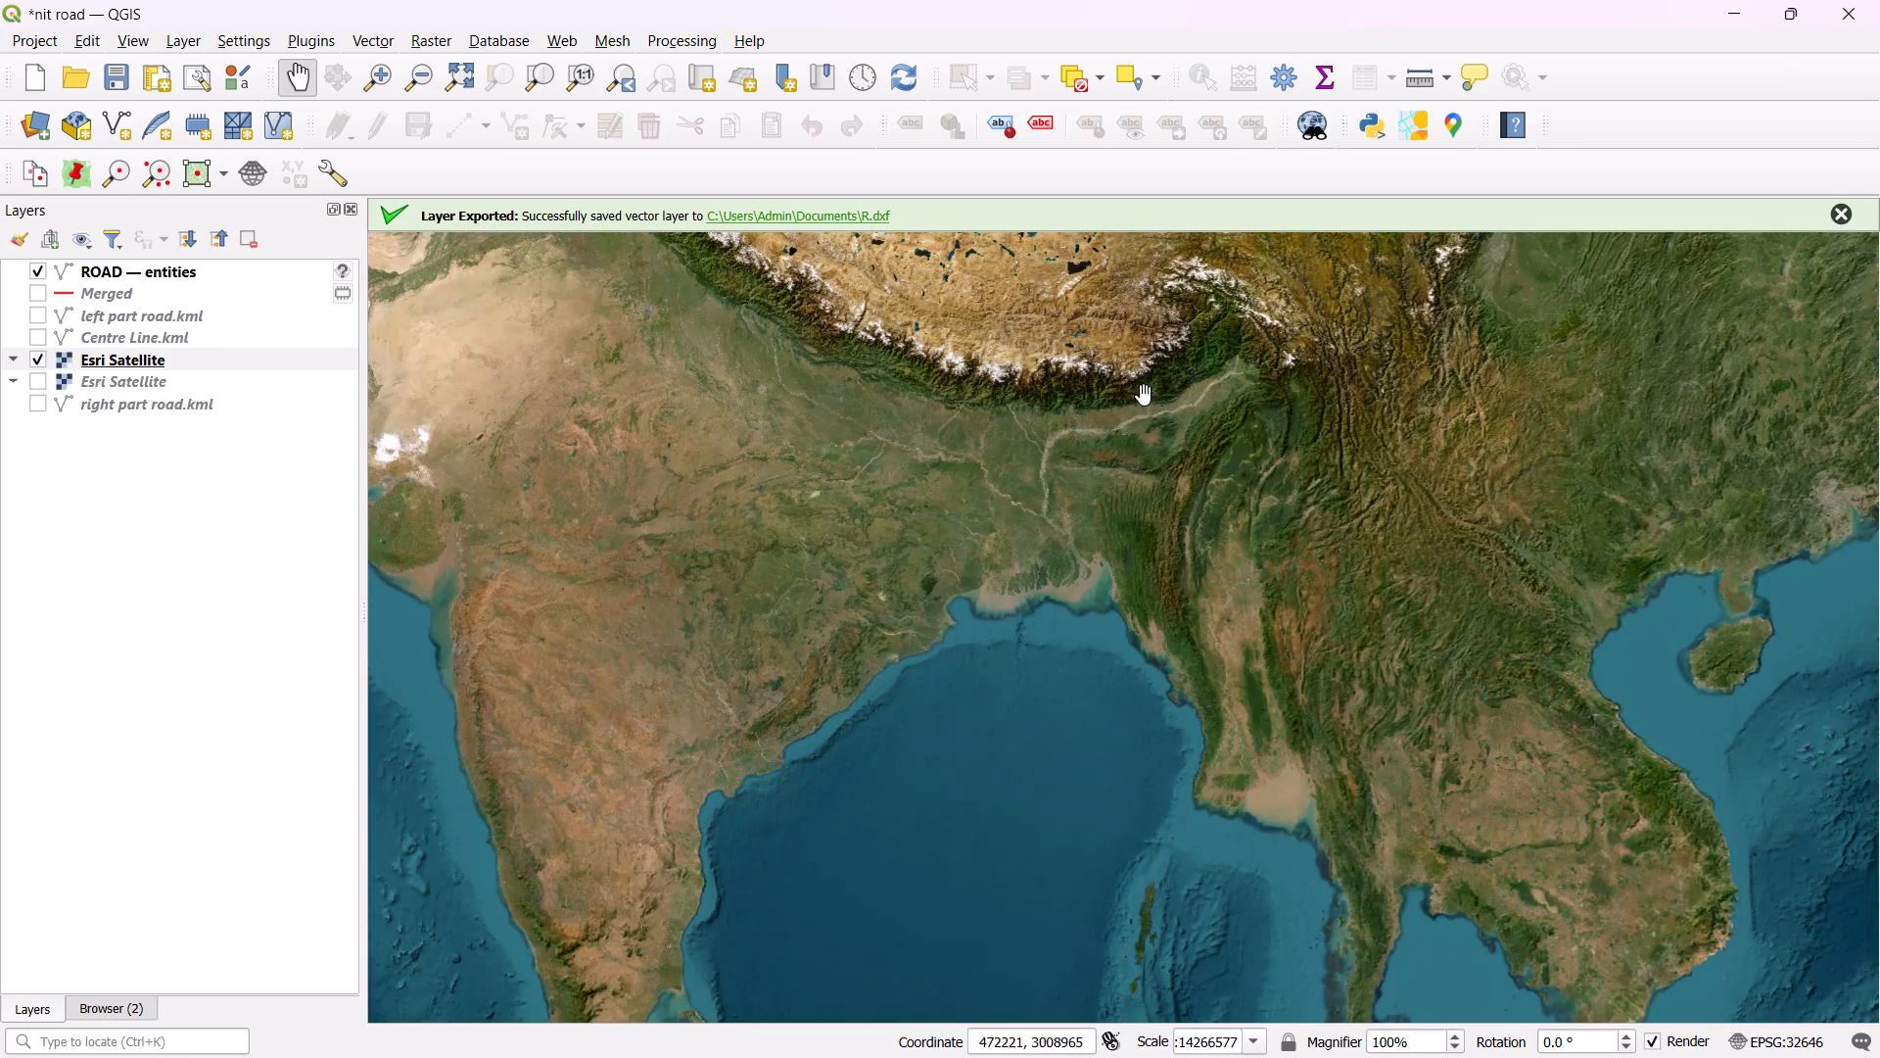
left_click_drag(1140, 382, 1131, 475)
left_click_drag(1016, 422, 1010, 498)
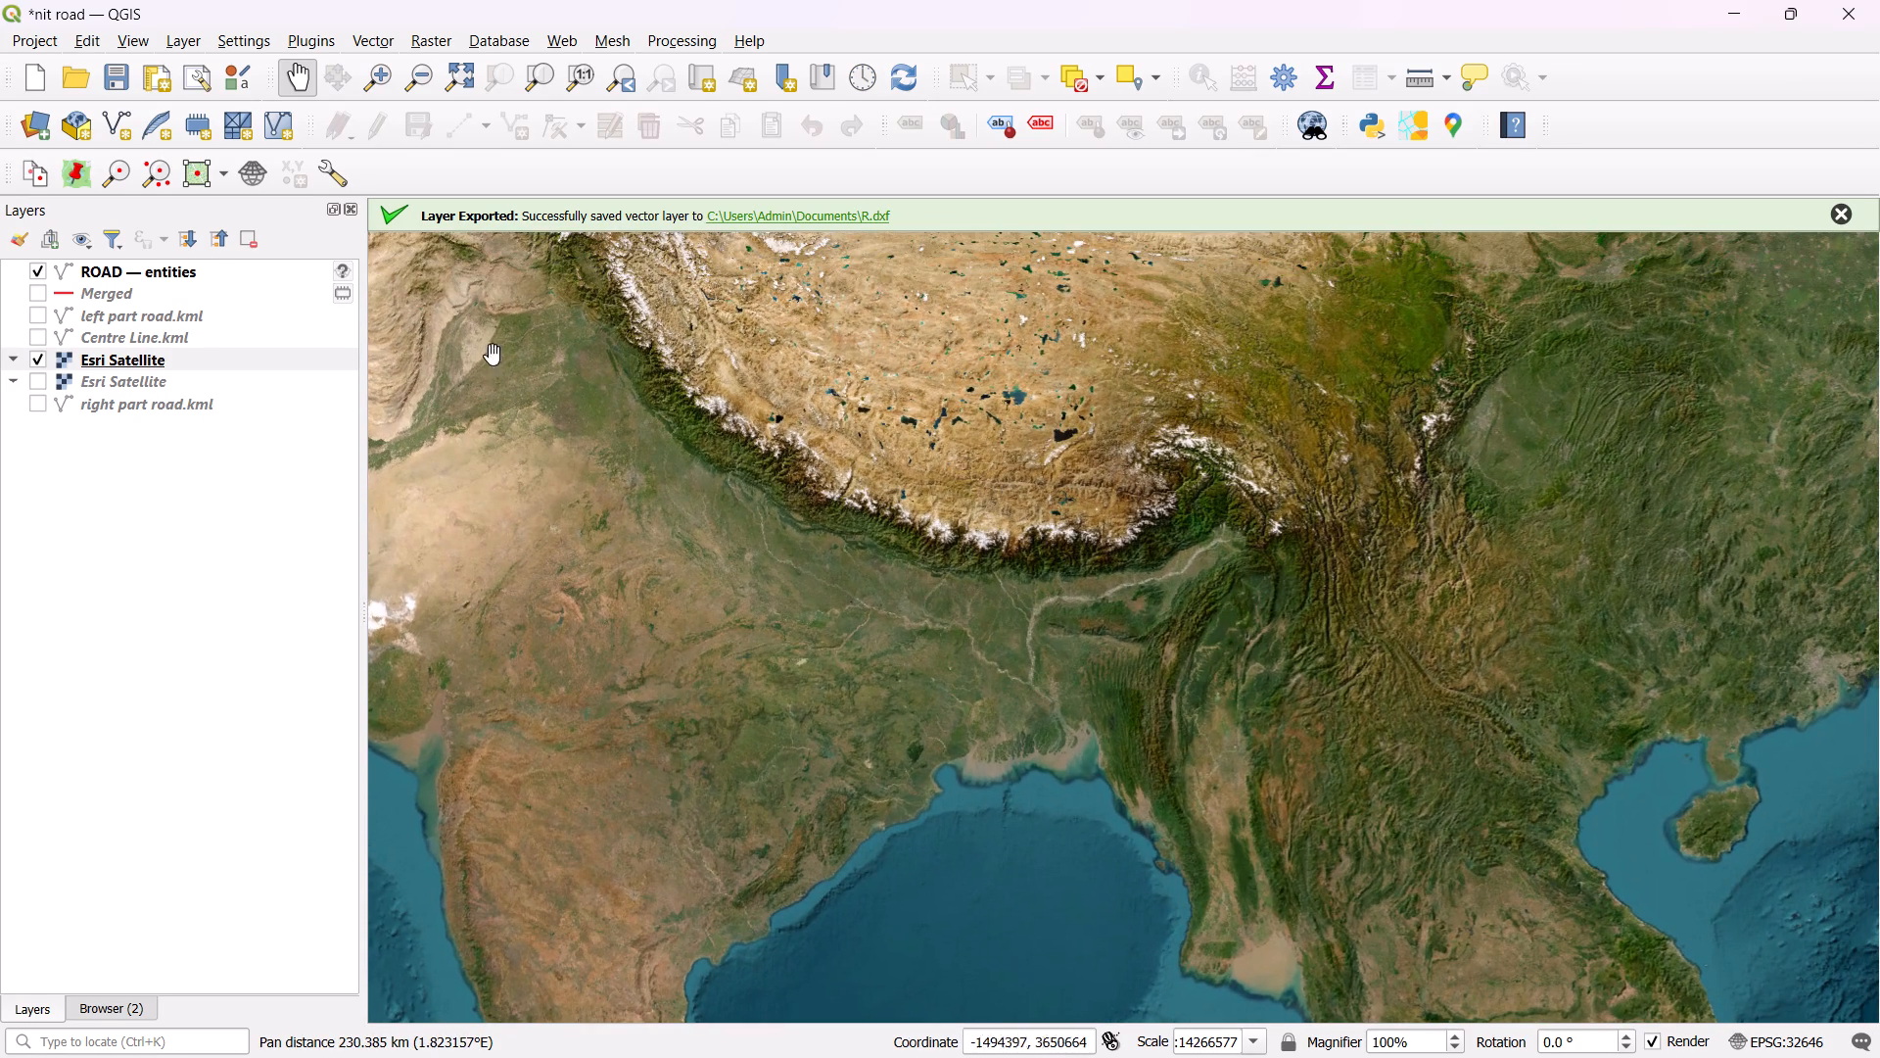
Hide and reshow the ROAD — entities layer to check whether its lines appear over the satellite imagery.
left_click(35, 275)
left_click(35, 275)
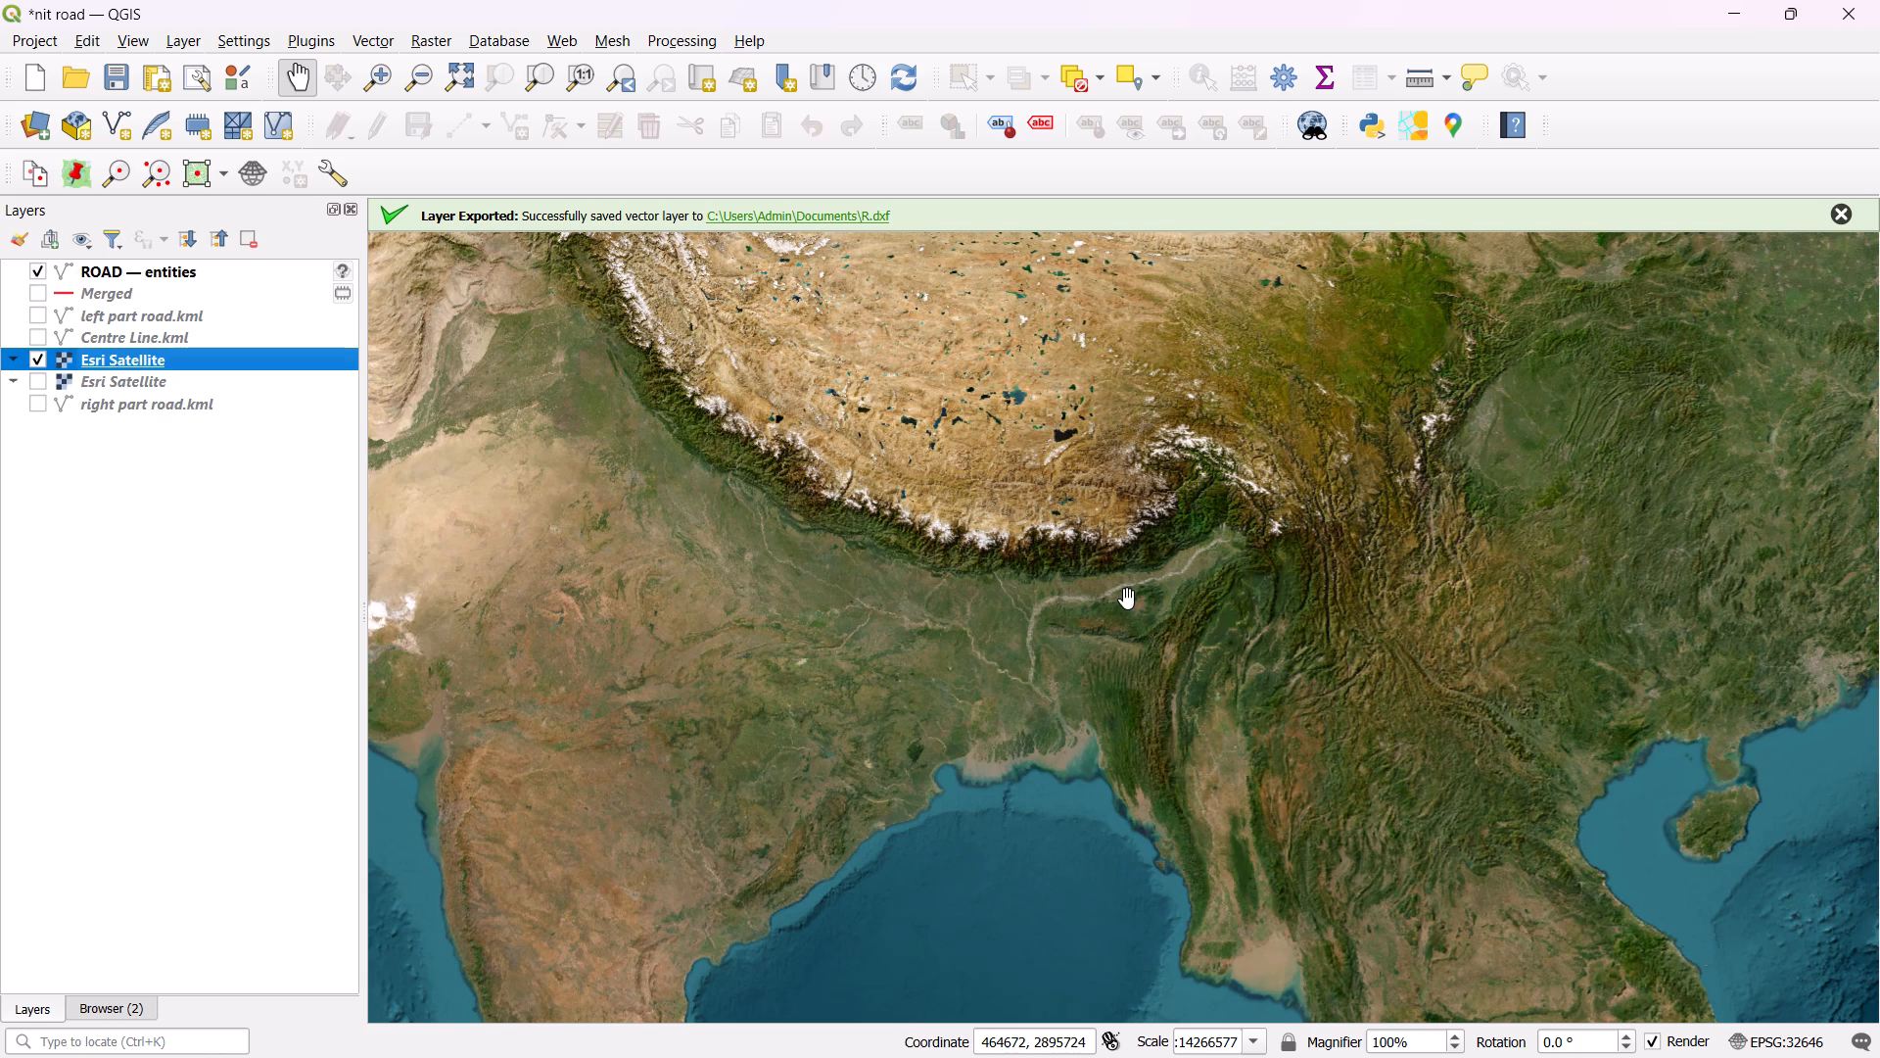
Examine the Esri Satellite imagery in the new projection, from the South Asia overview down to close range over eastern India.
scroll(1127, 599, "up", 5)
scroll(1127, 599, "down", 2)
scroll(1127, 599, "up", 1)
scroll(1127, 599, "down", 2)
left_click_drag(968, 730, 1269, 612)
left_click_drag(1007, 691, 1403, 556)
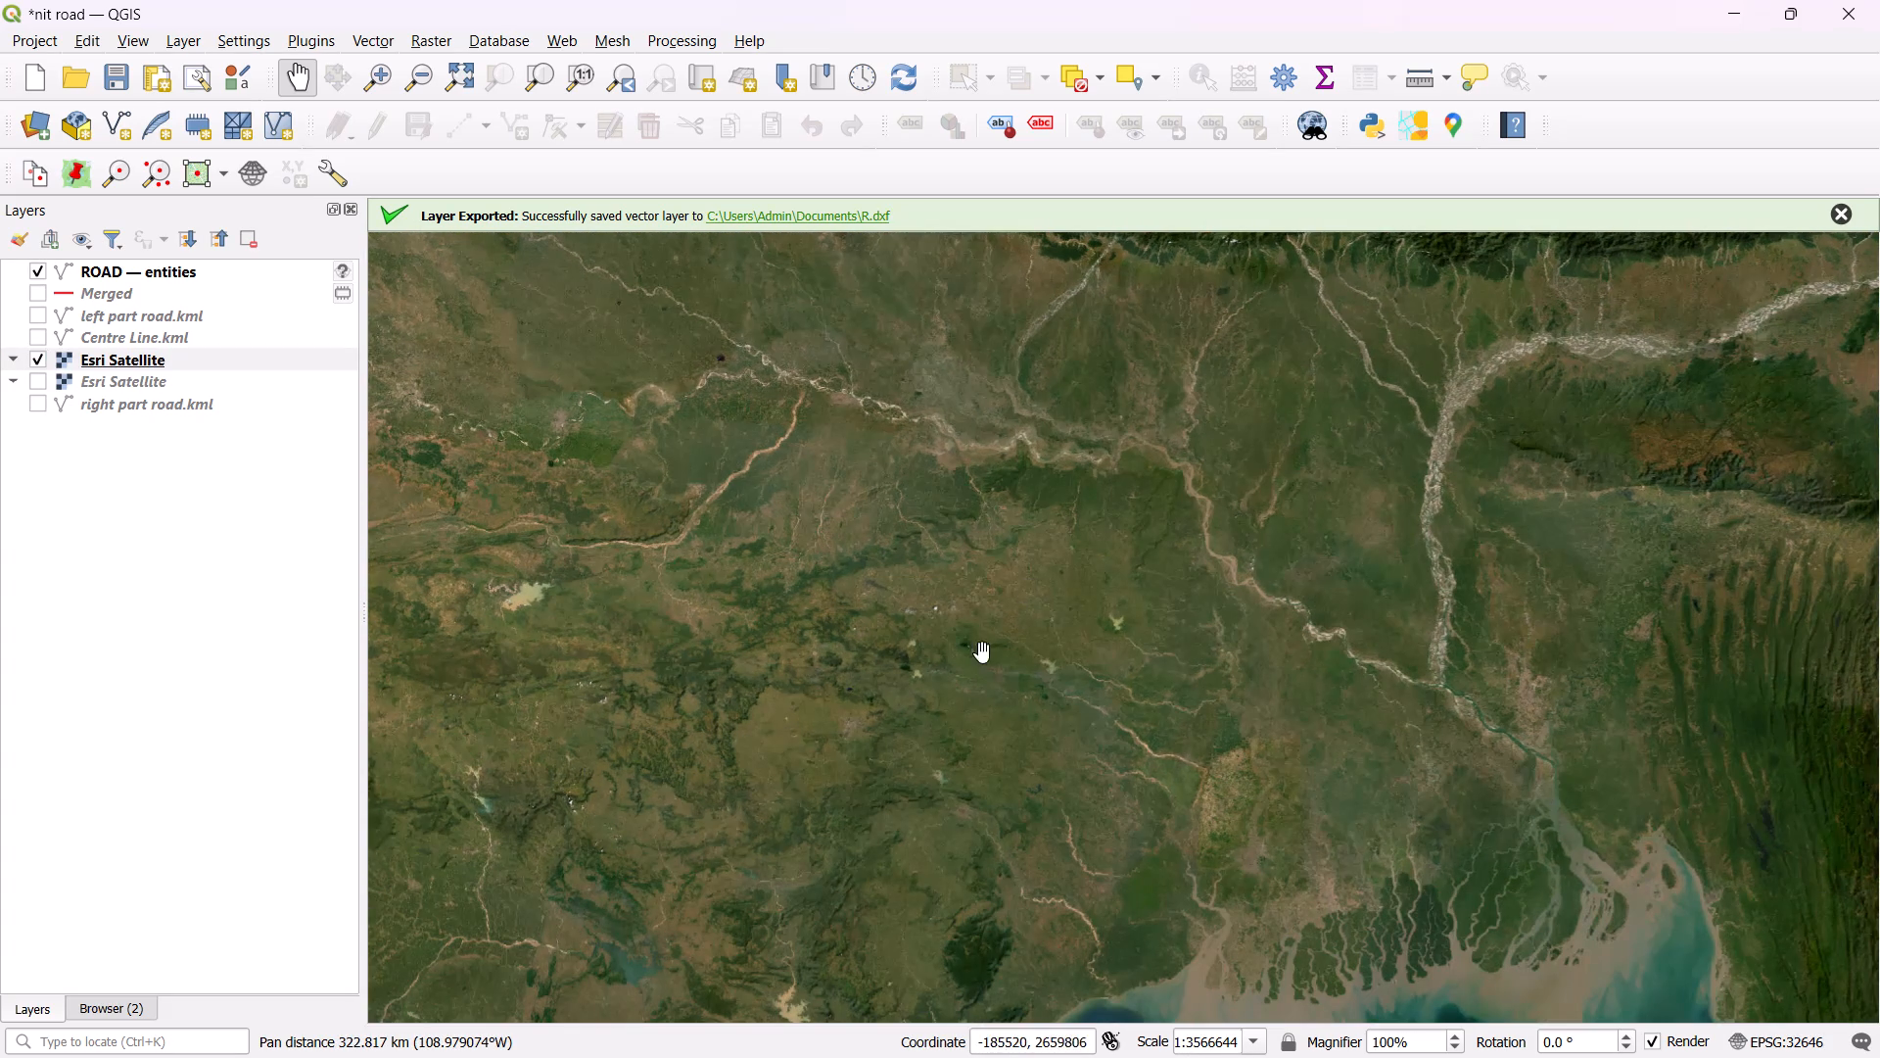
left_click_drag(971, 672, 974, 612)
left_click_drag(980, 608, 989, 787)
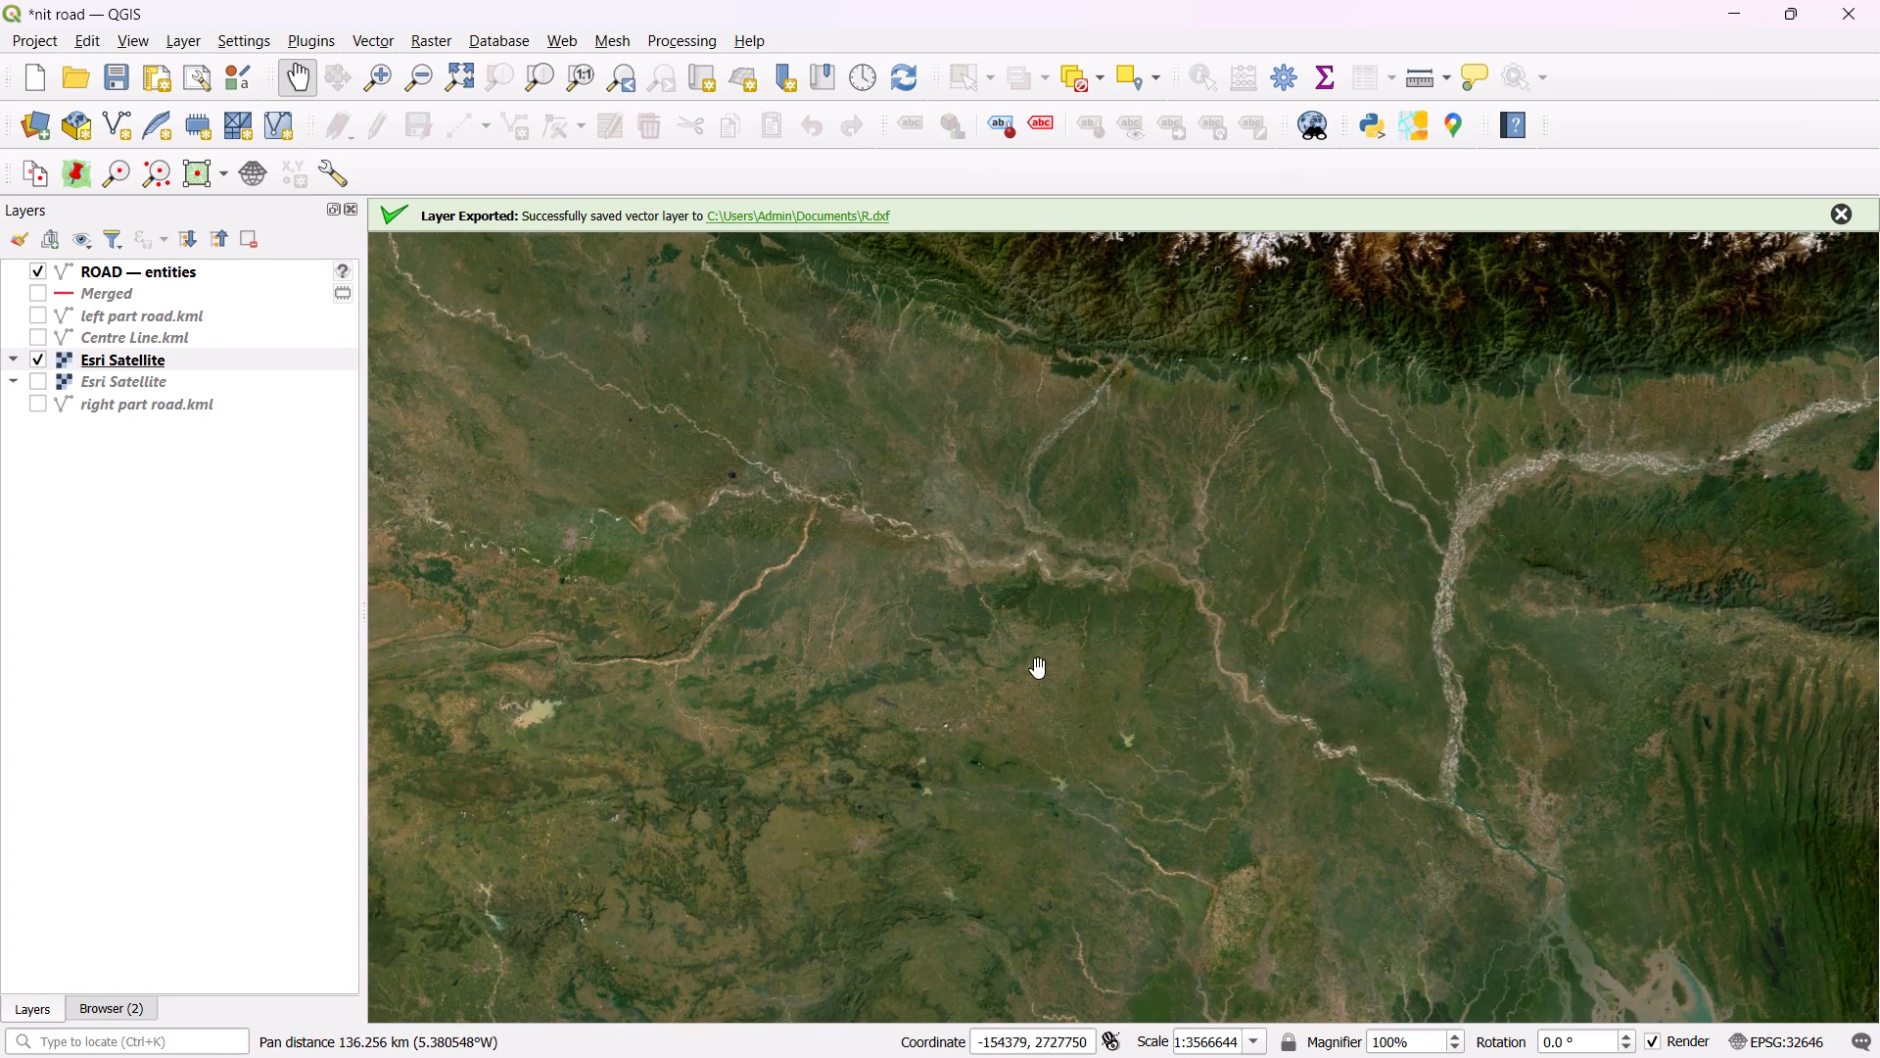
scroll(1039, 659, "up", 5)
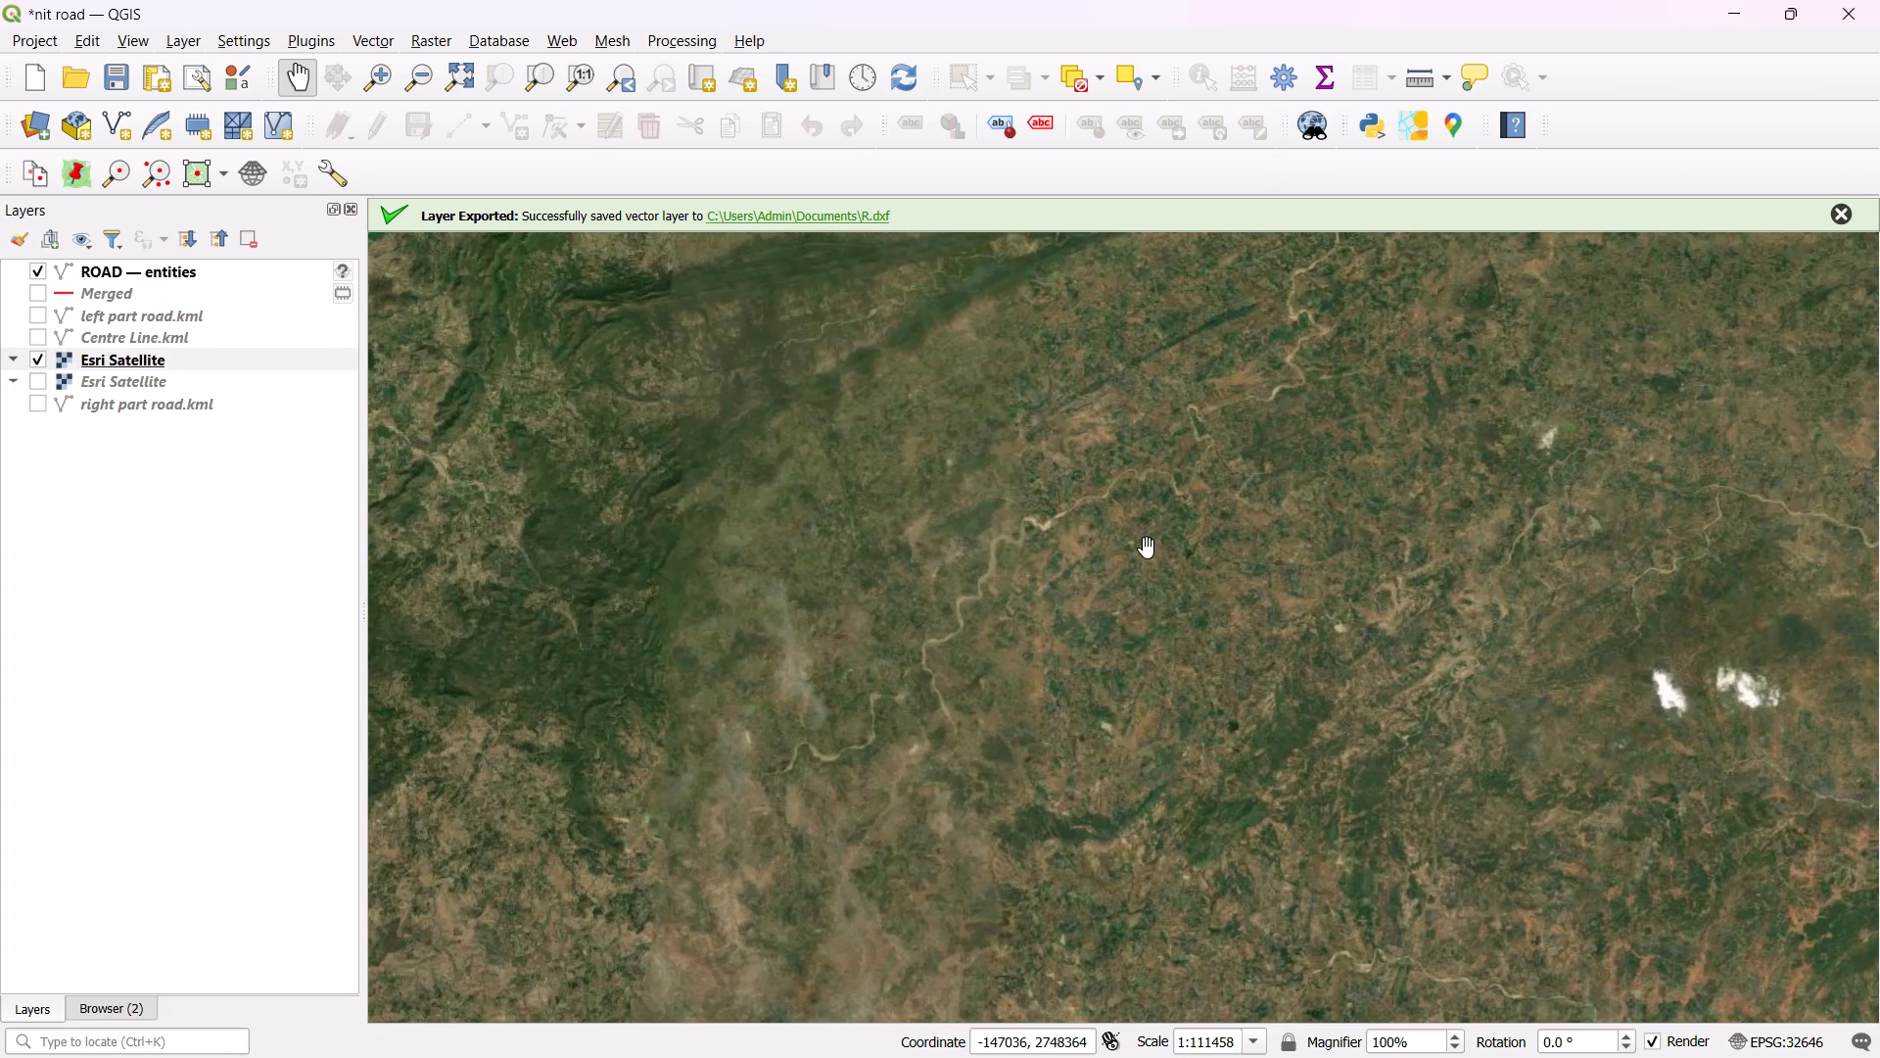
scroll(1130, 586, "up", 6)
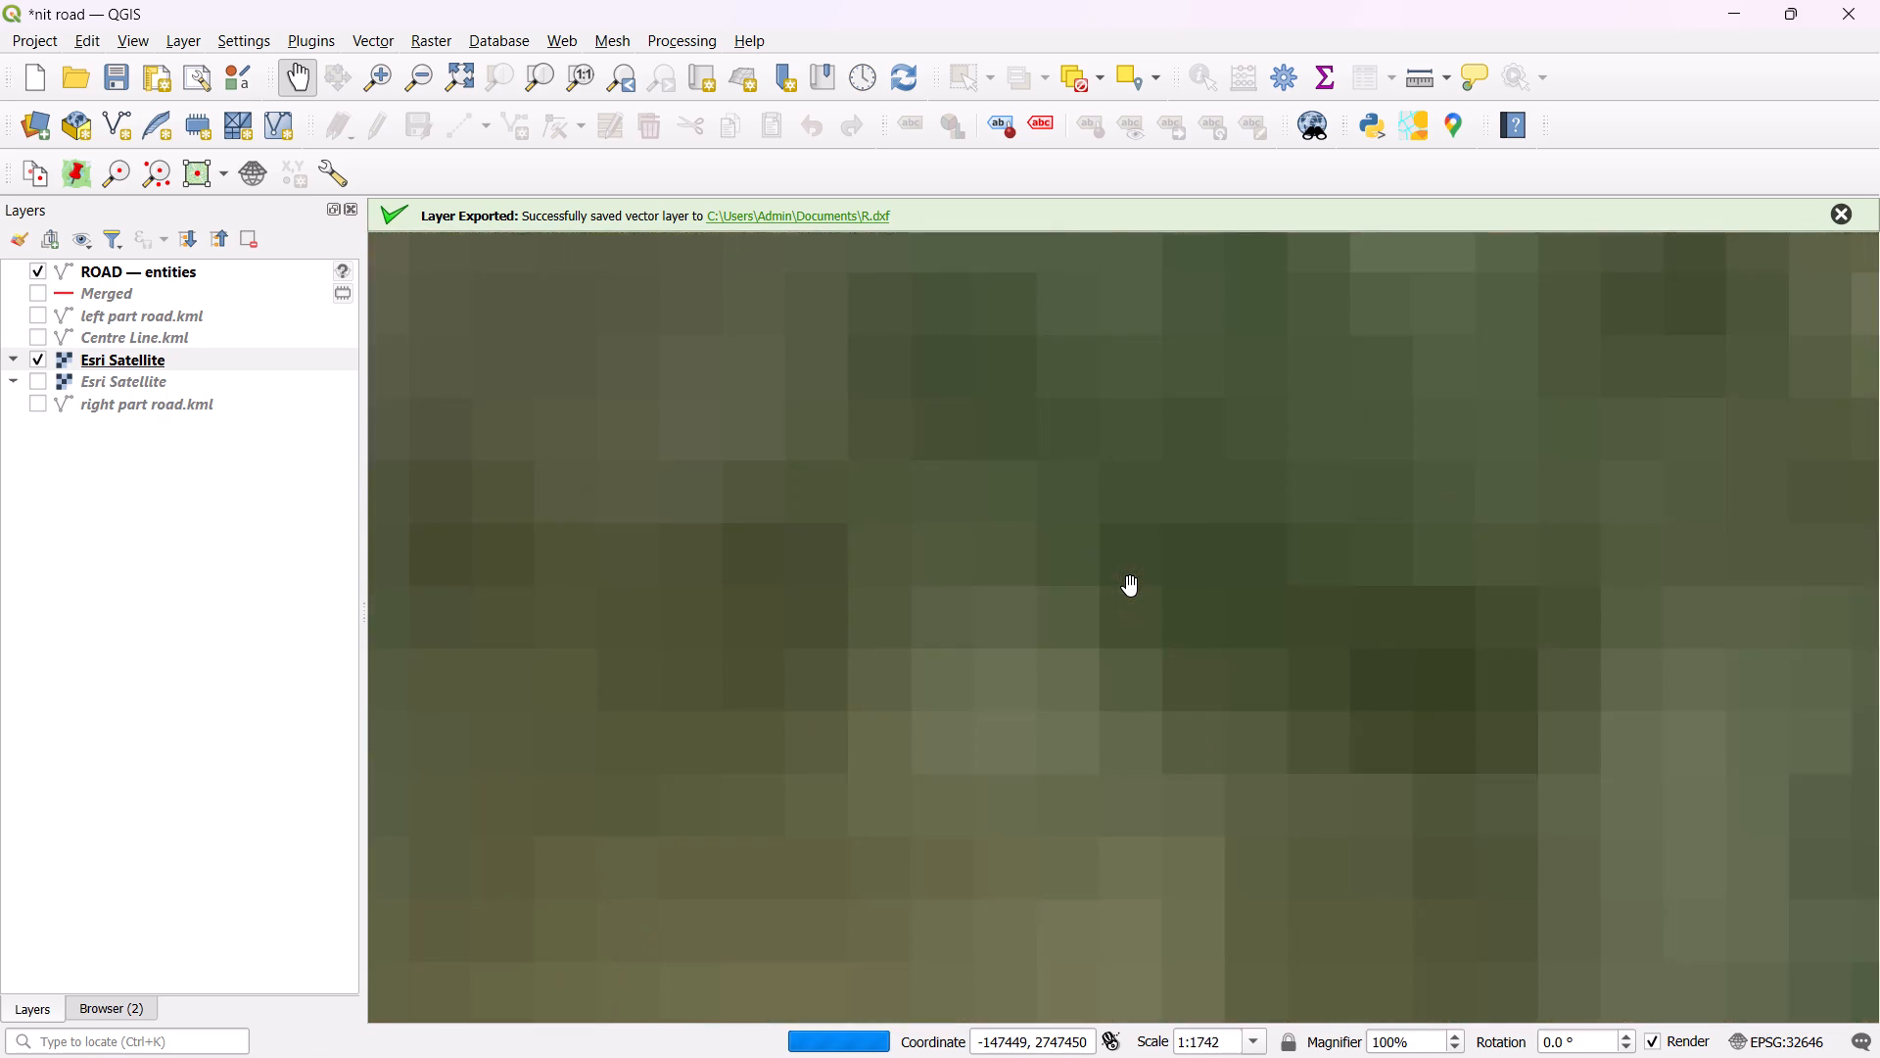
scroll(1130, 586, "down", 5)
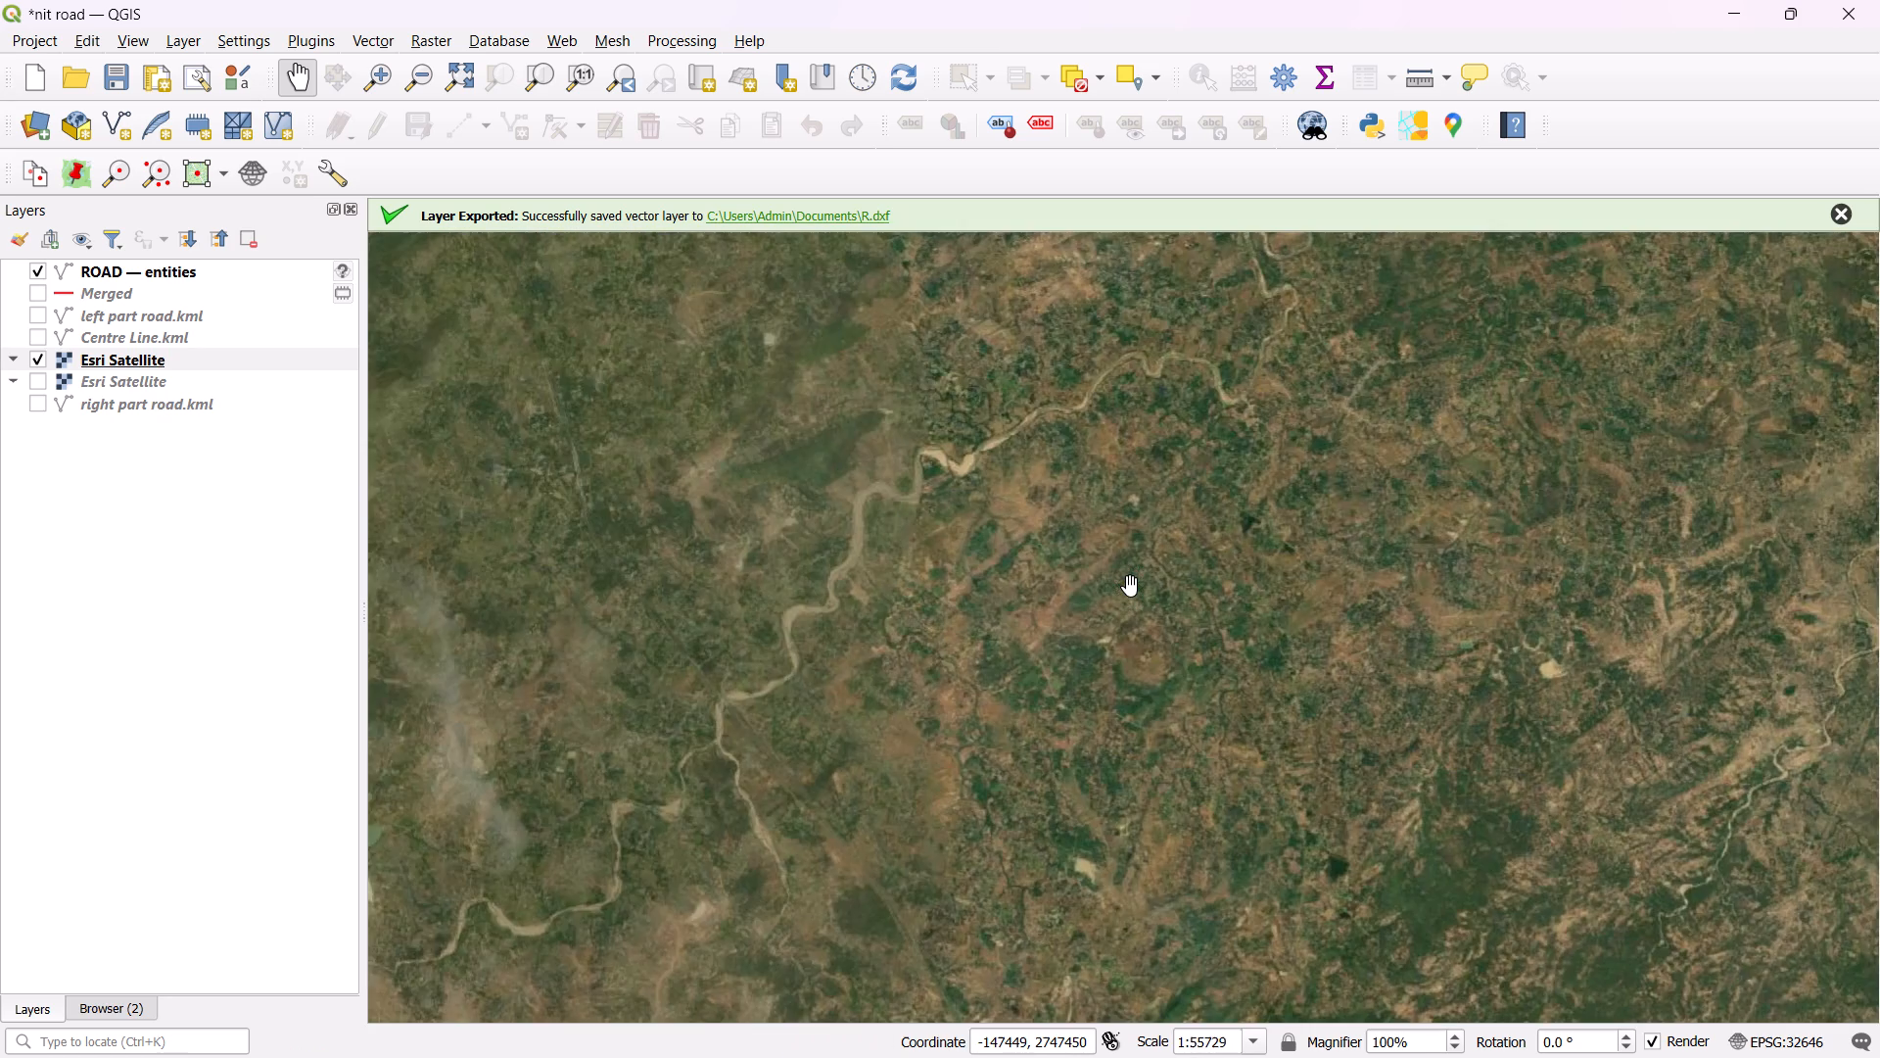
scroll(1130, 586, "up", 1)
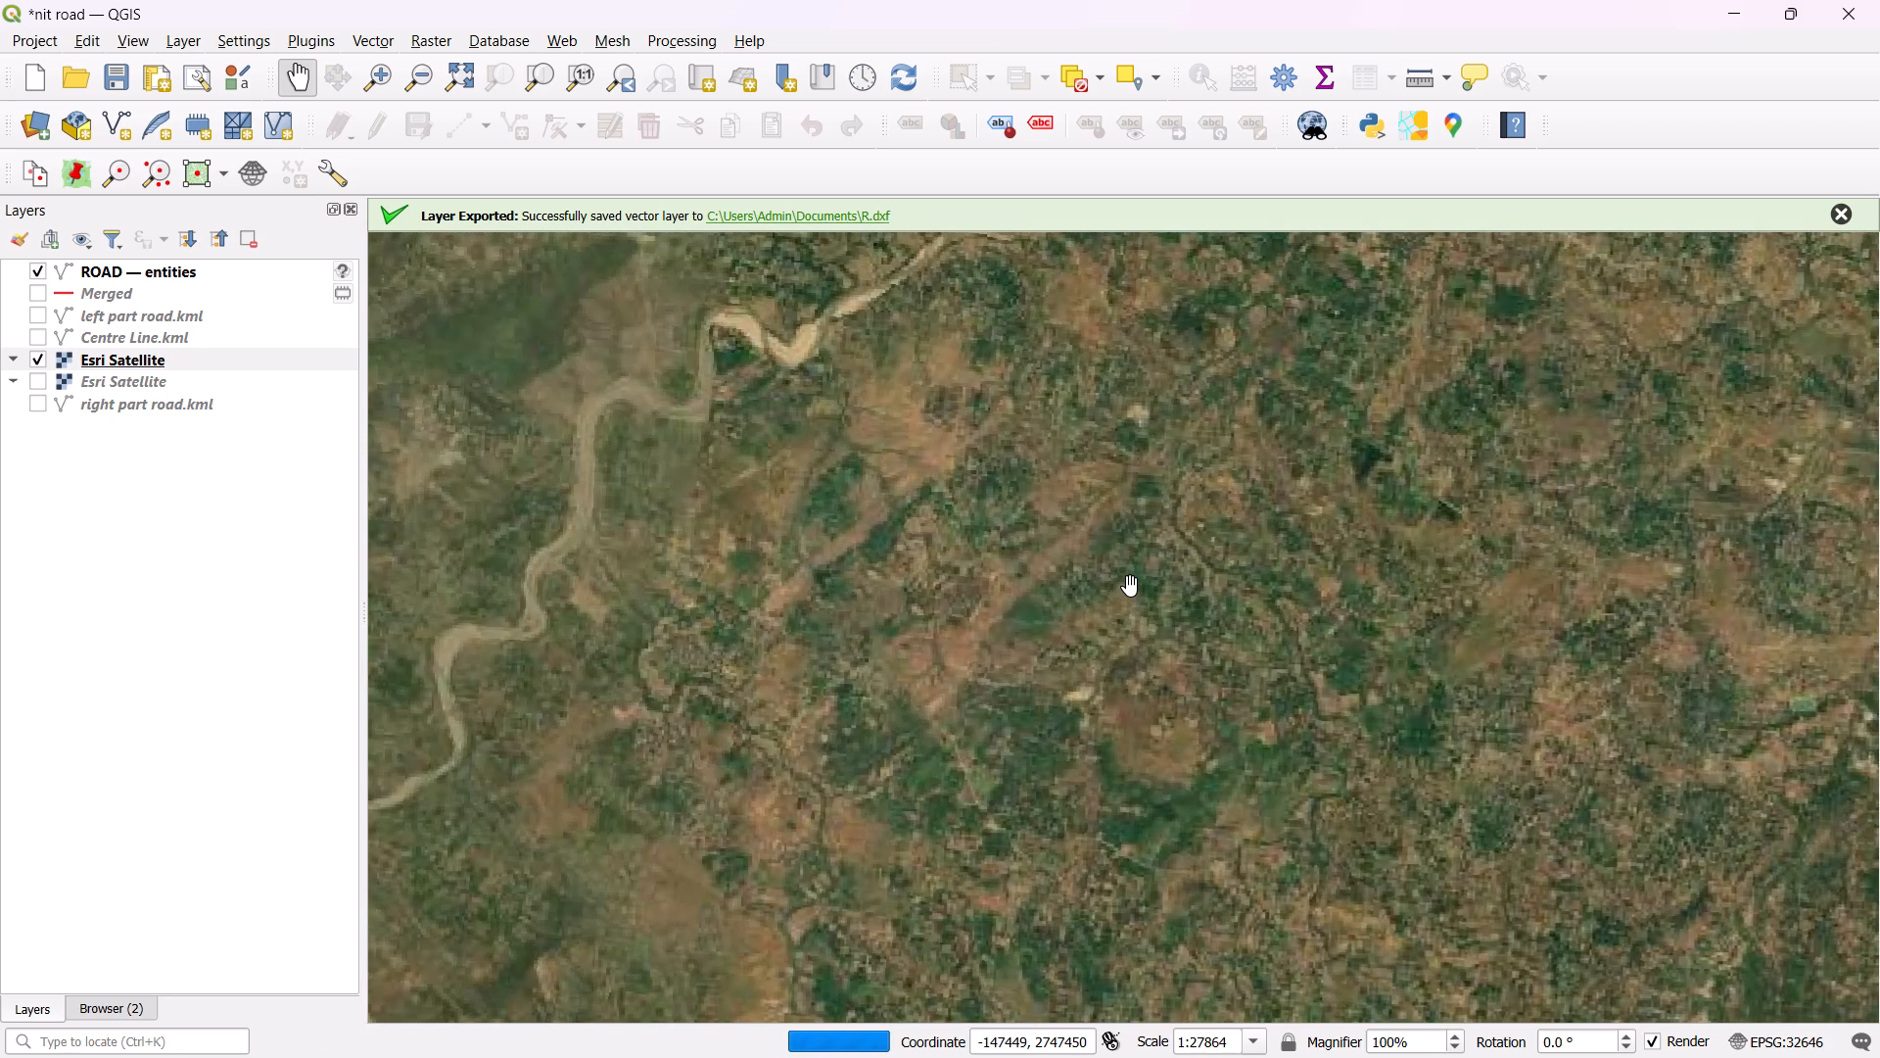
scroll(1130, 586, "down", 2)
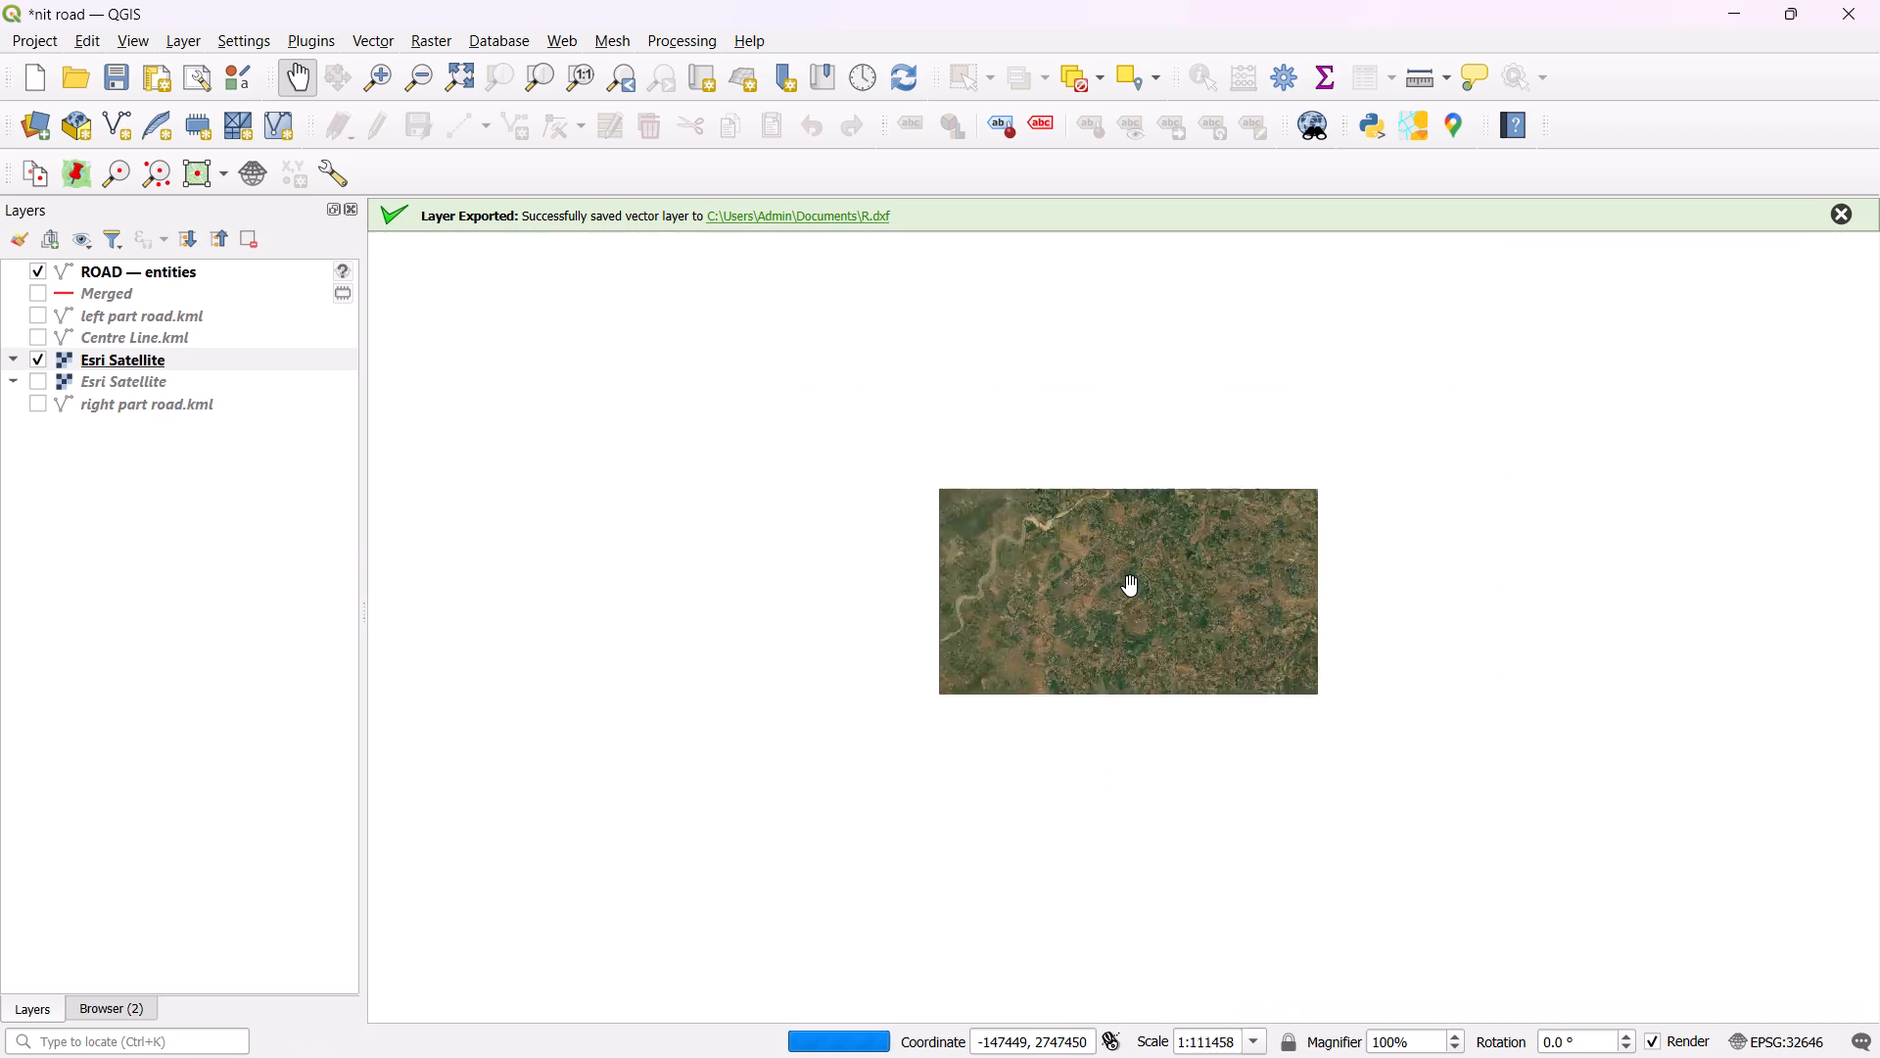
scroll(1130, 586, "down", 1)
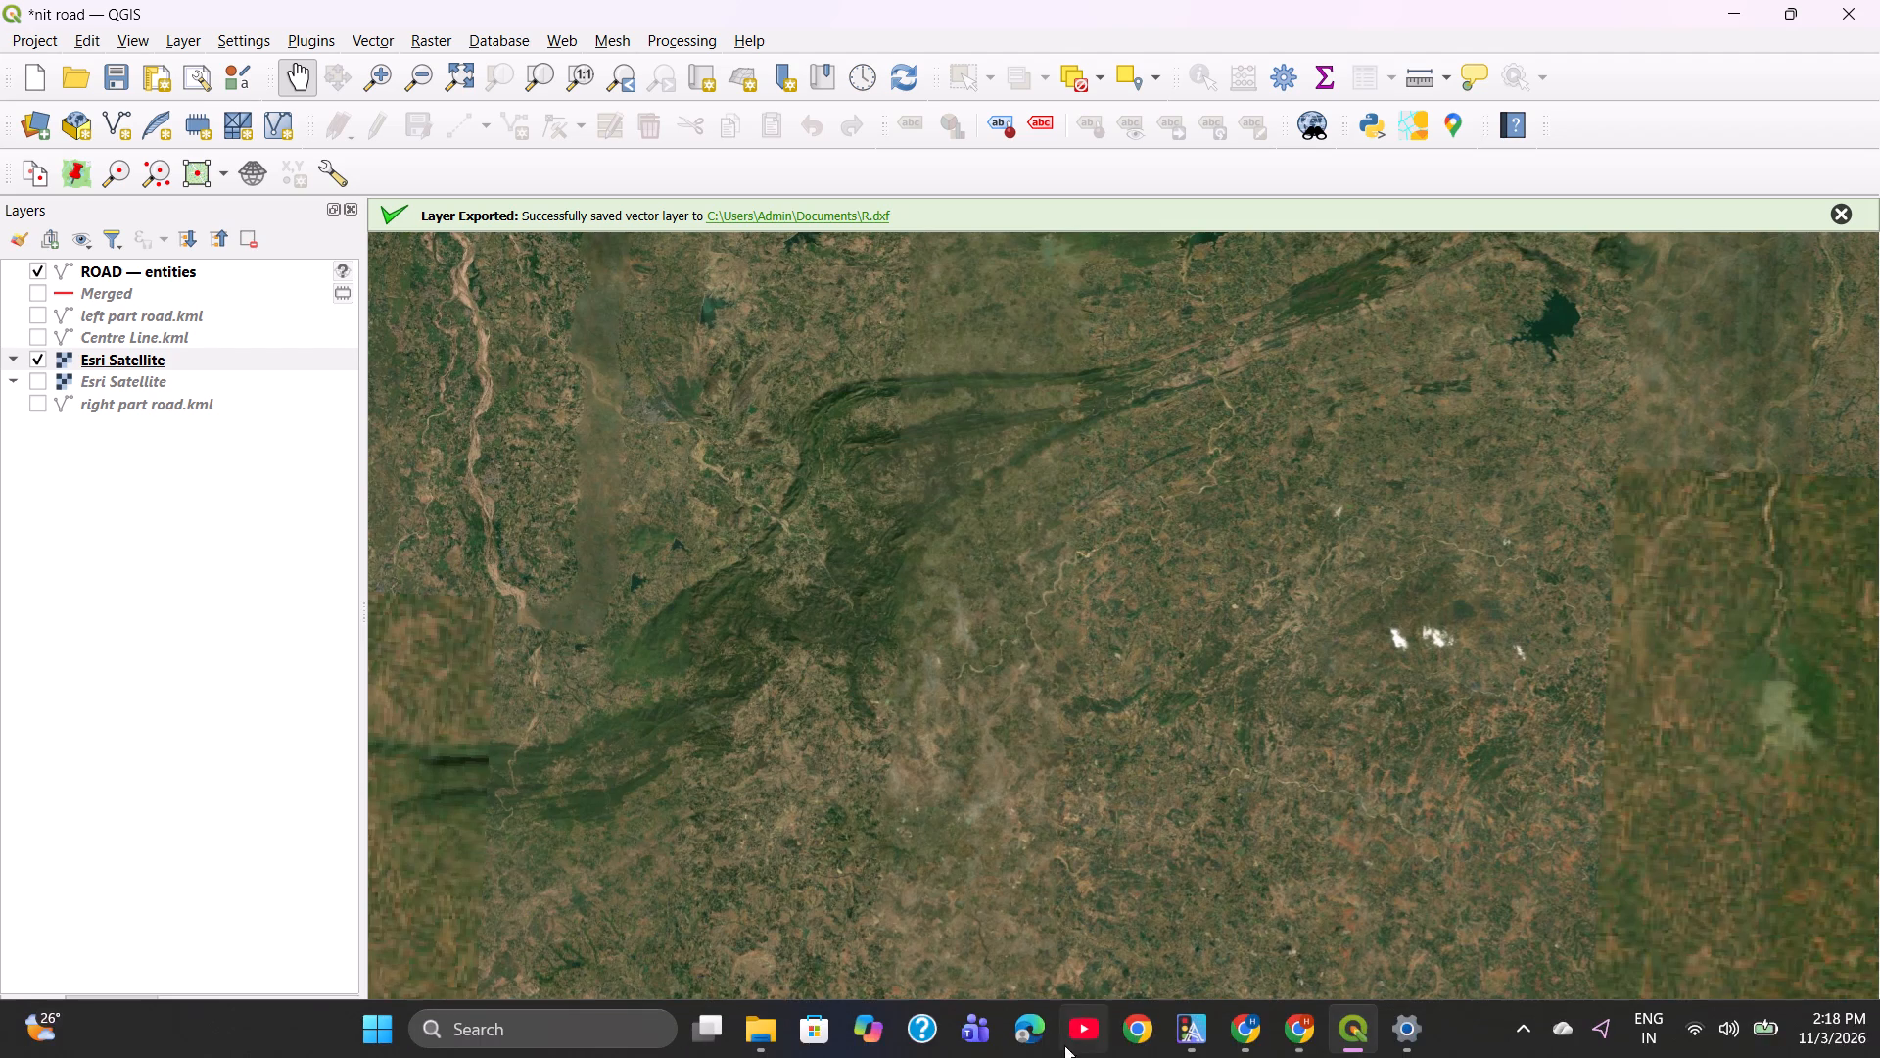
Set the map scale to 1:1000000 and examine the satellite imagery closer up from there.
left_click(1065, 1038)
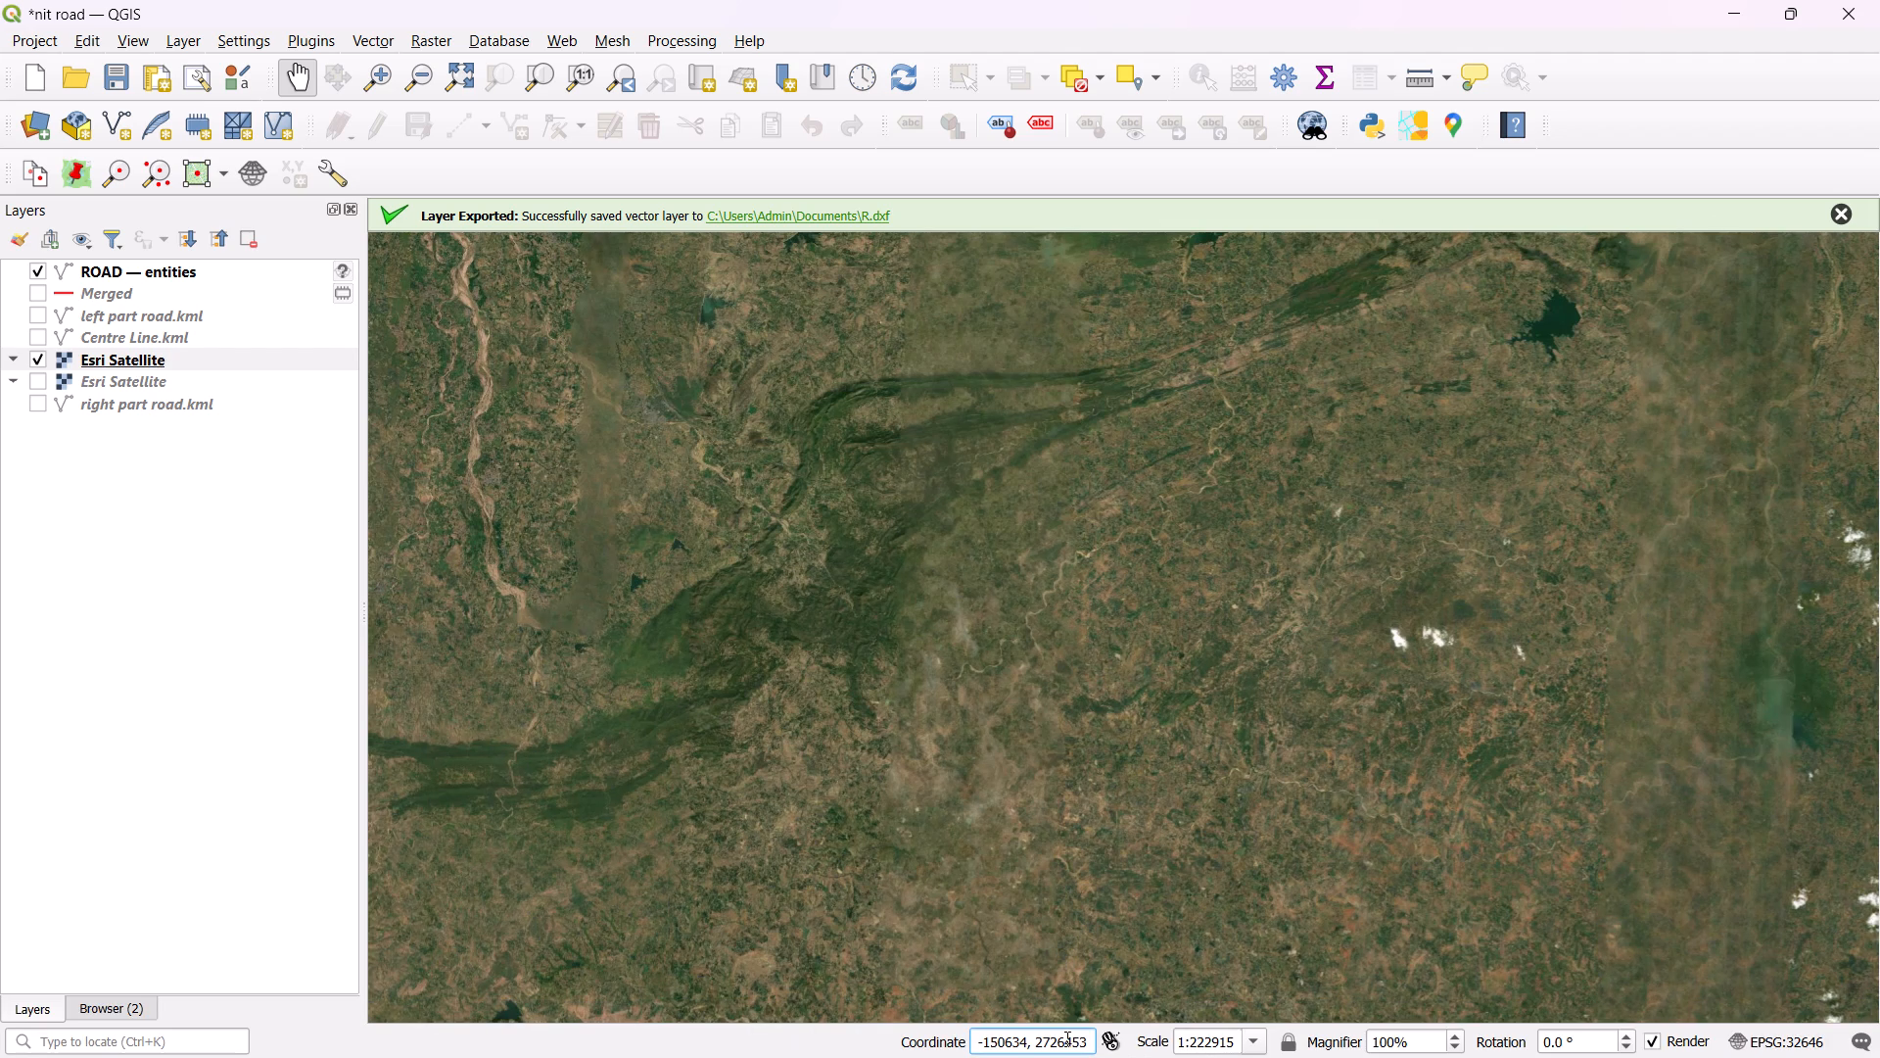
left_click(1086, 1042)
left_click(1258, 1039)
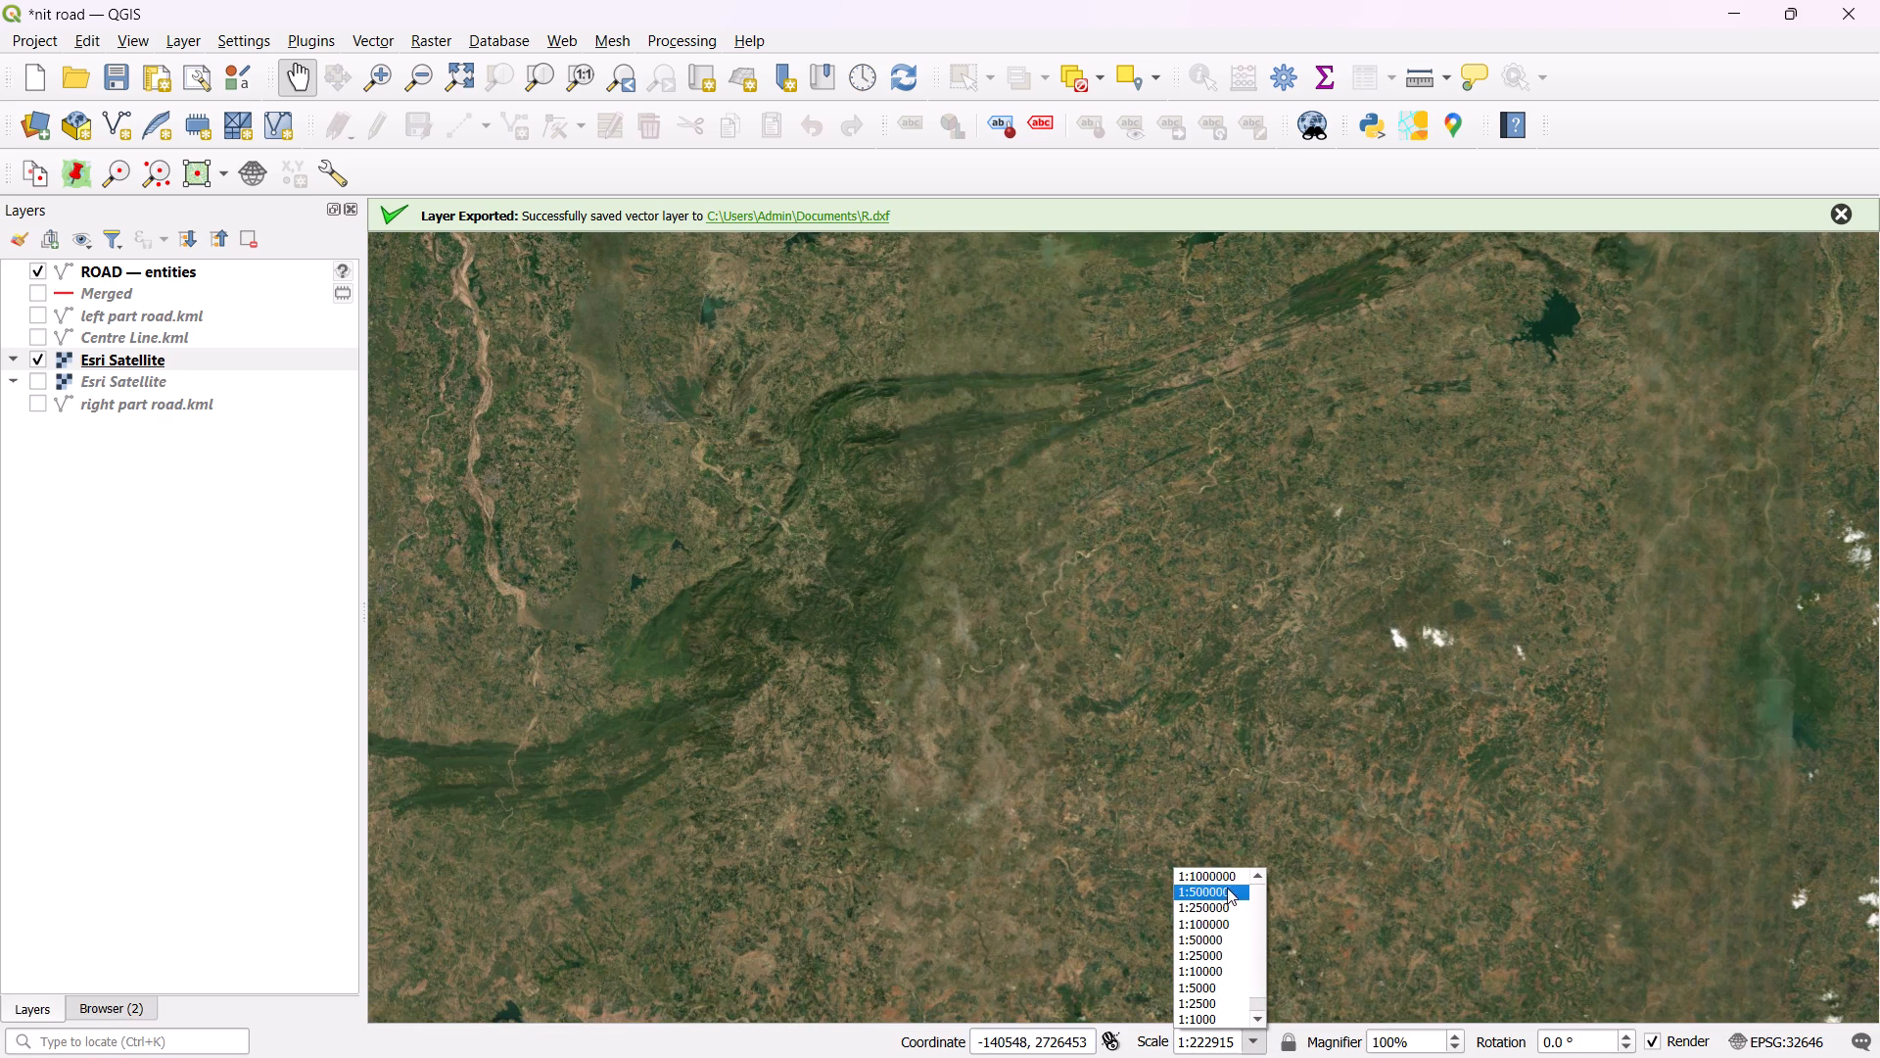
left_click(1224, 875)
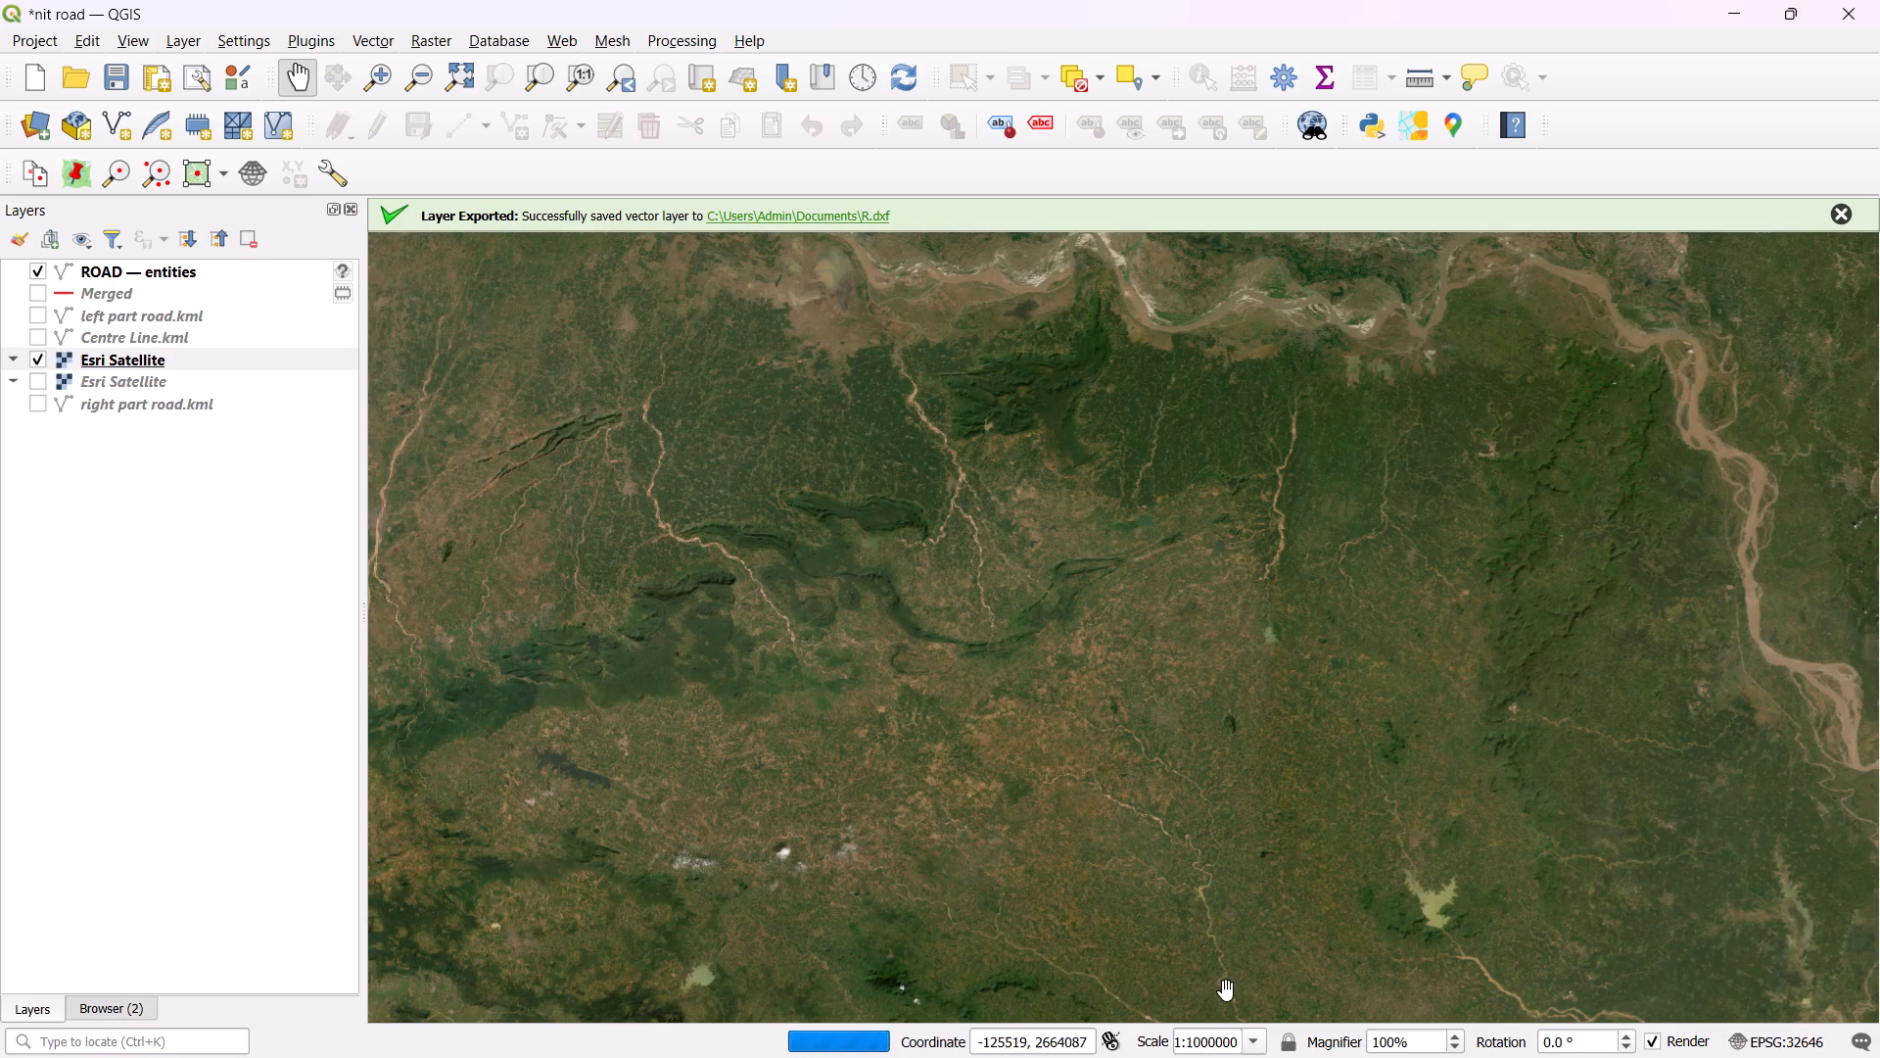
scroll(1204, 767, "up", 6)
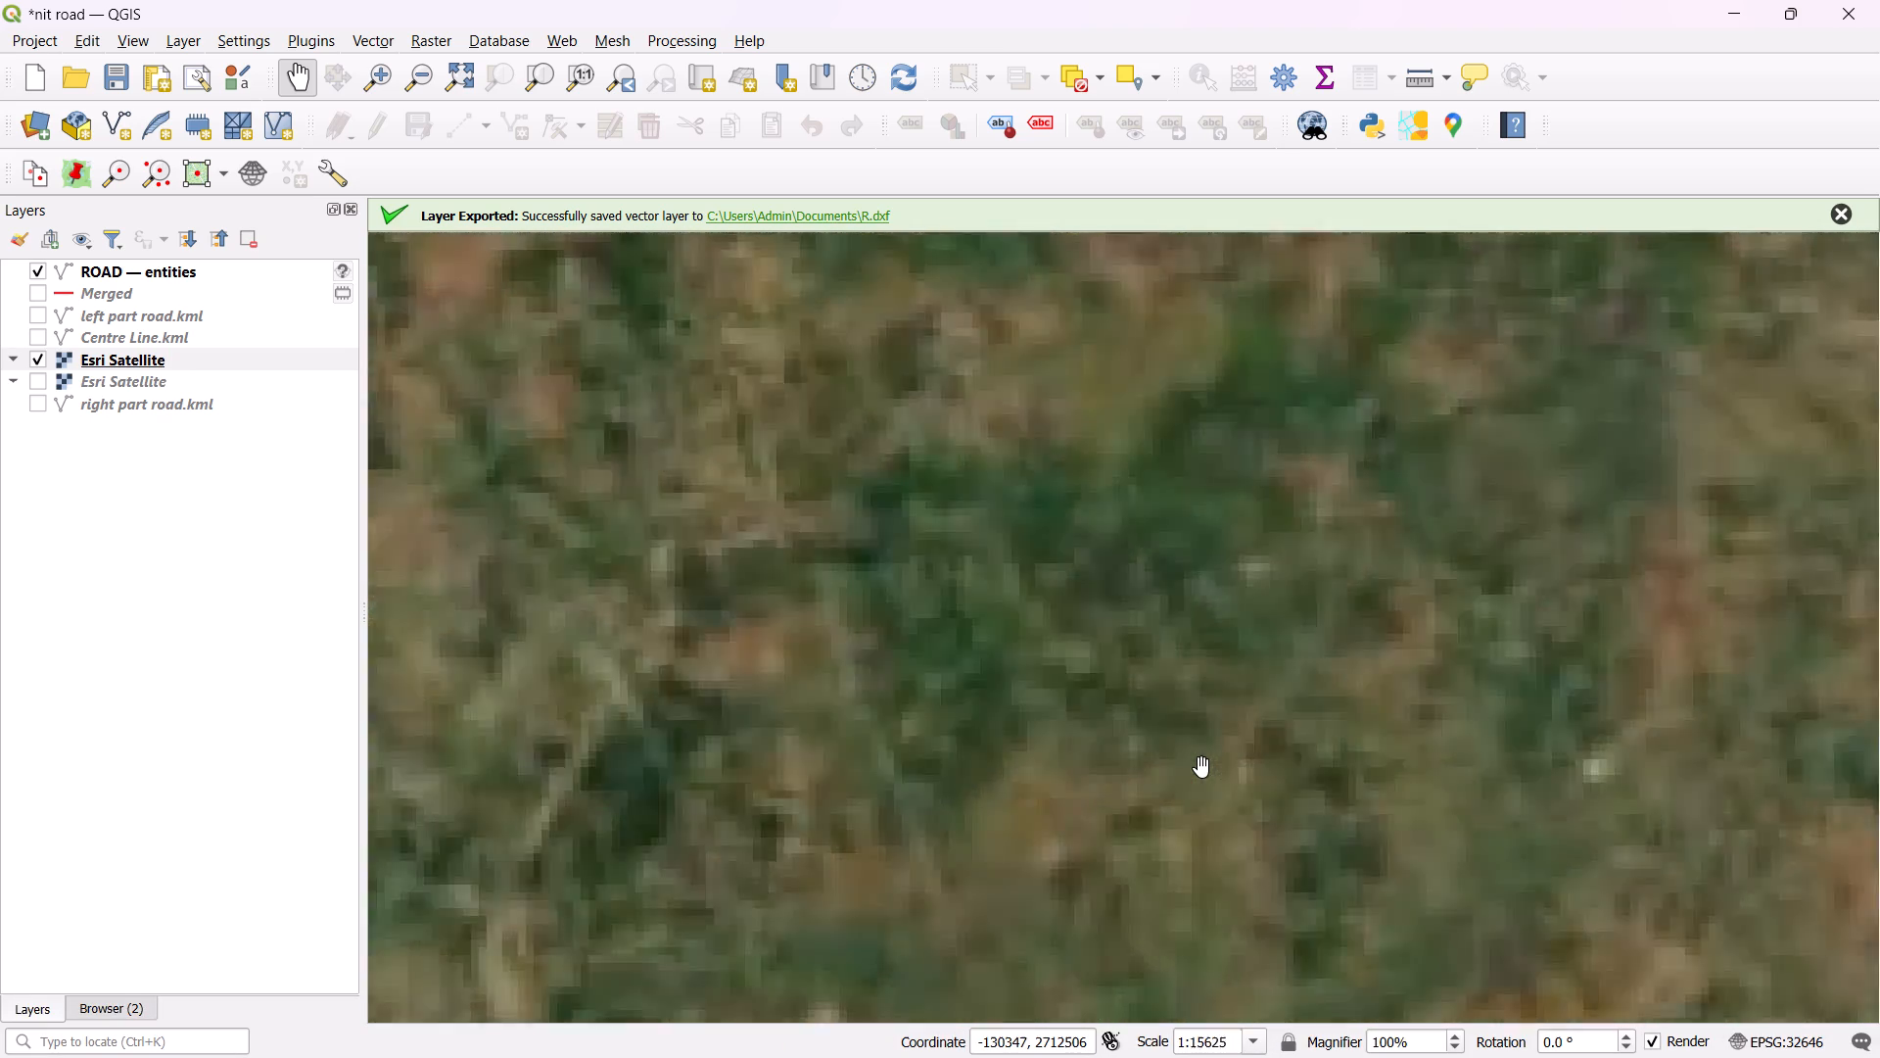
scroll(1201, 767, "up", 1)
scroll(1200, 767, "down", 3)
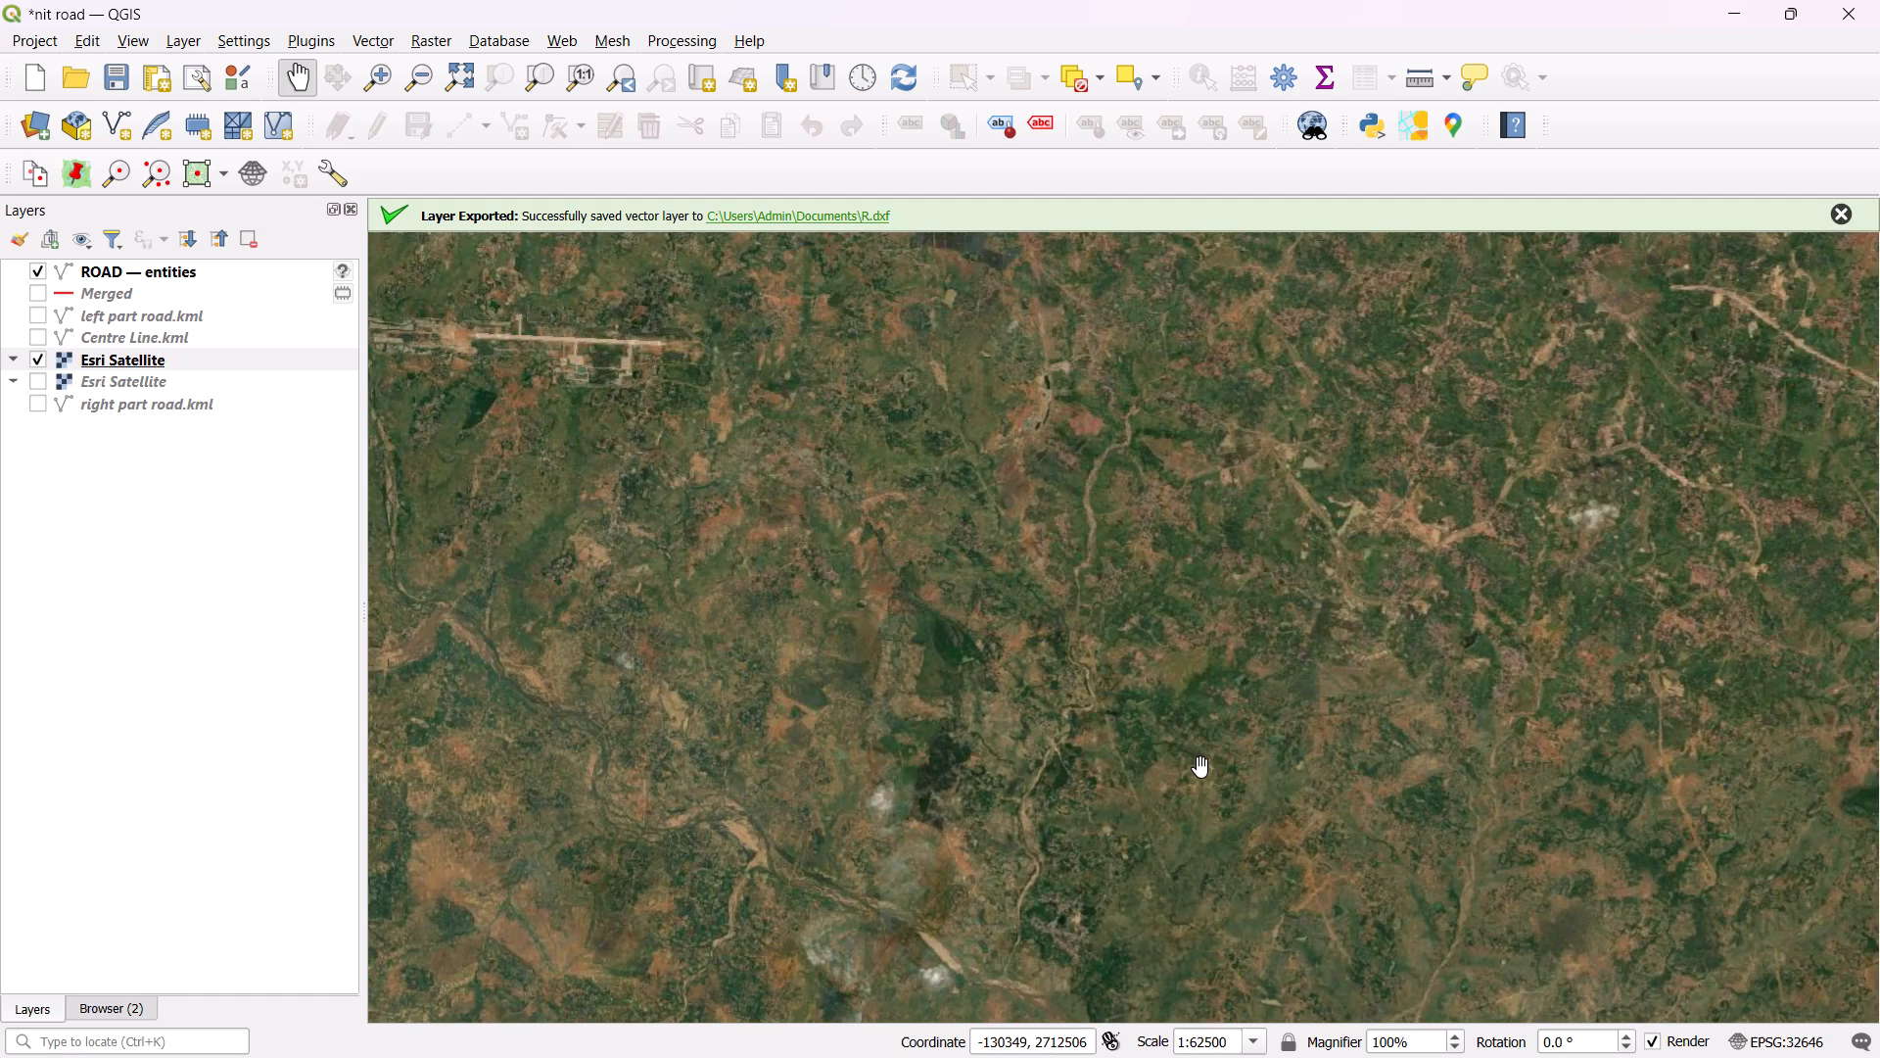
Examine the Esri Satellite imagery at magnifier levels up to 500% and at 1:500000 scale, ending with the magnifier at 100%.
left_click(1456, 1036)
left_click(1452, 1040)
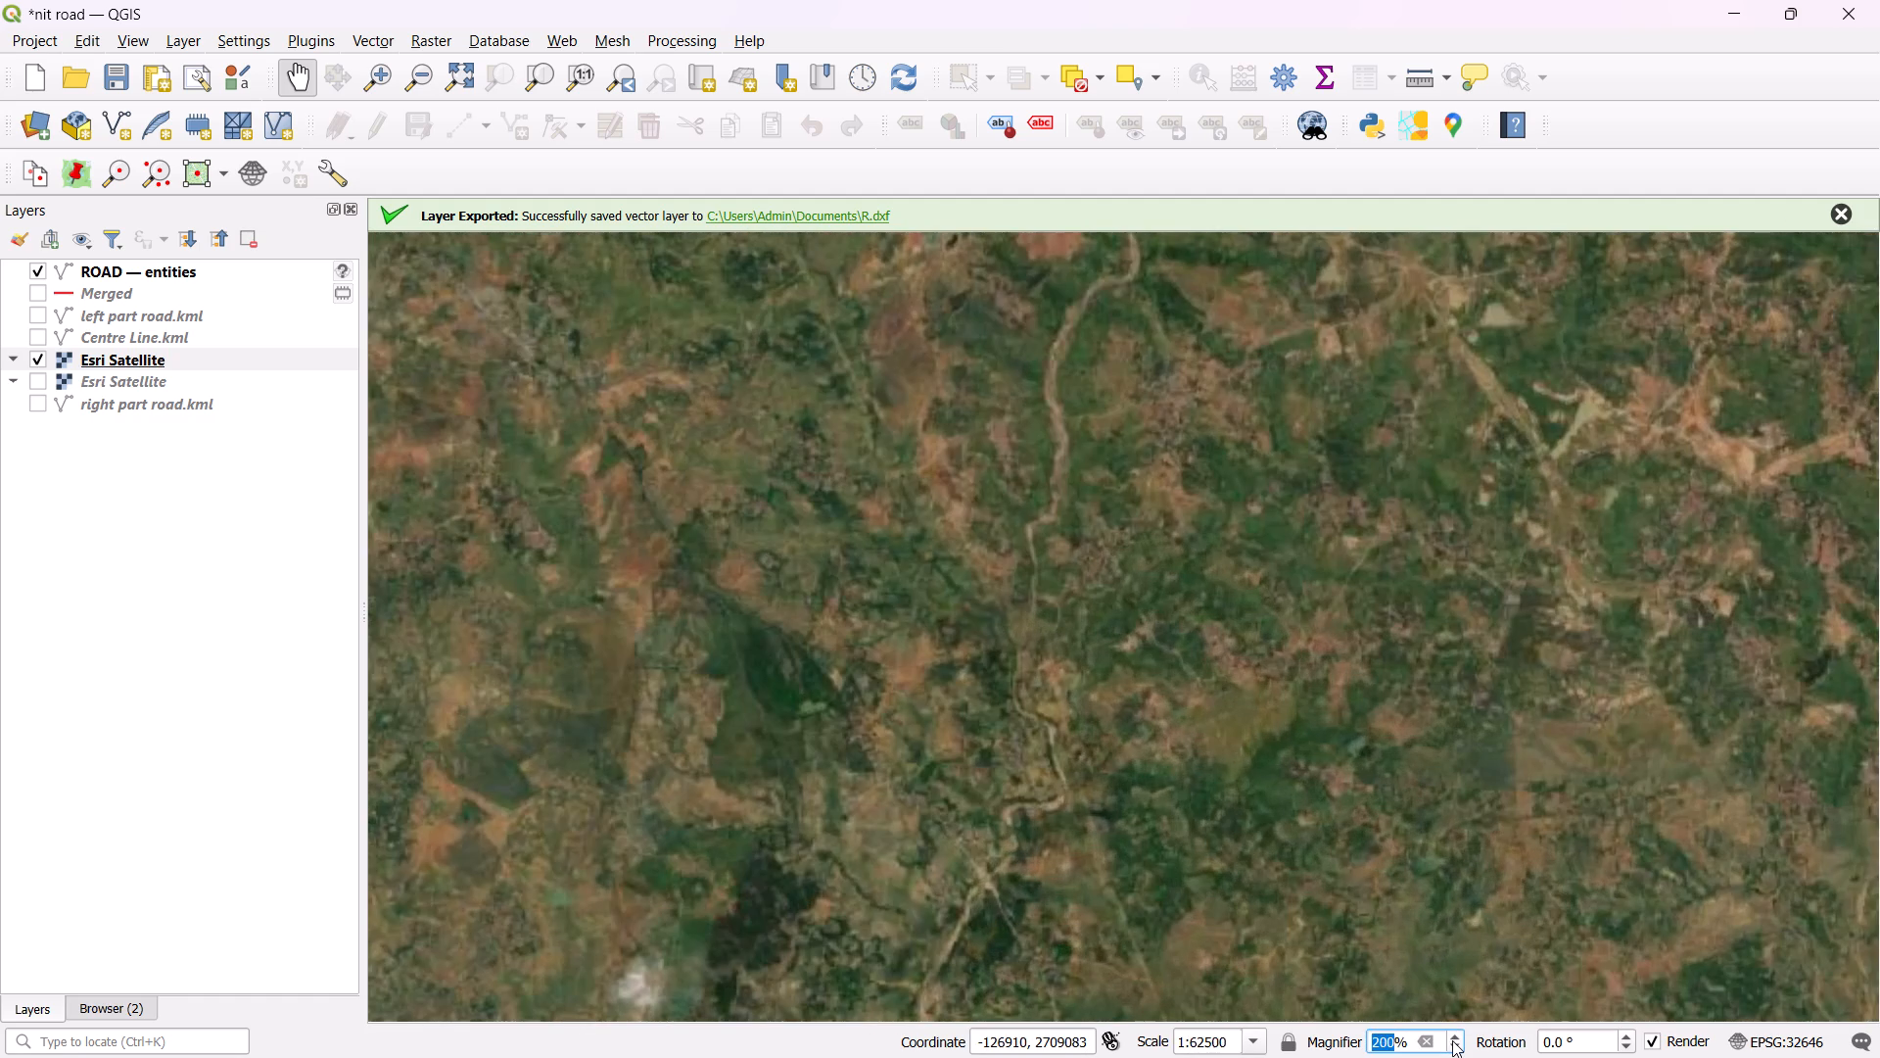
left_click(1452, 1040)
left_click(1449, 1037)
triple_click(1449, 1037)
triple_click(1449, 1037)
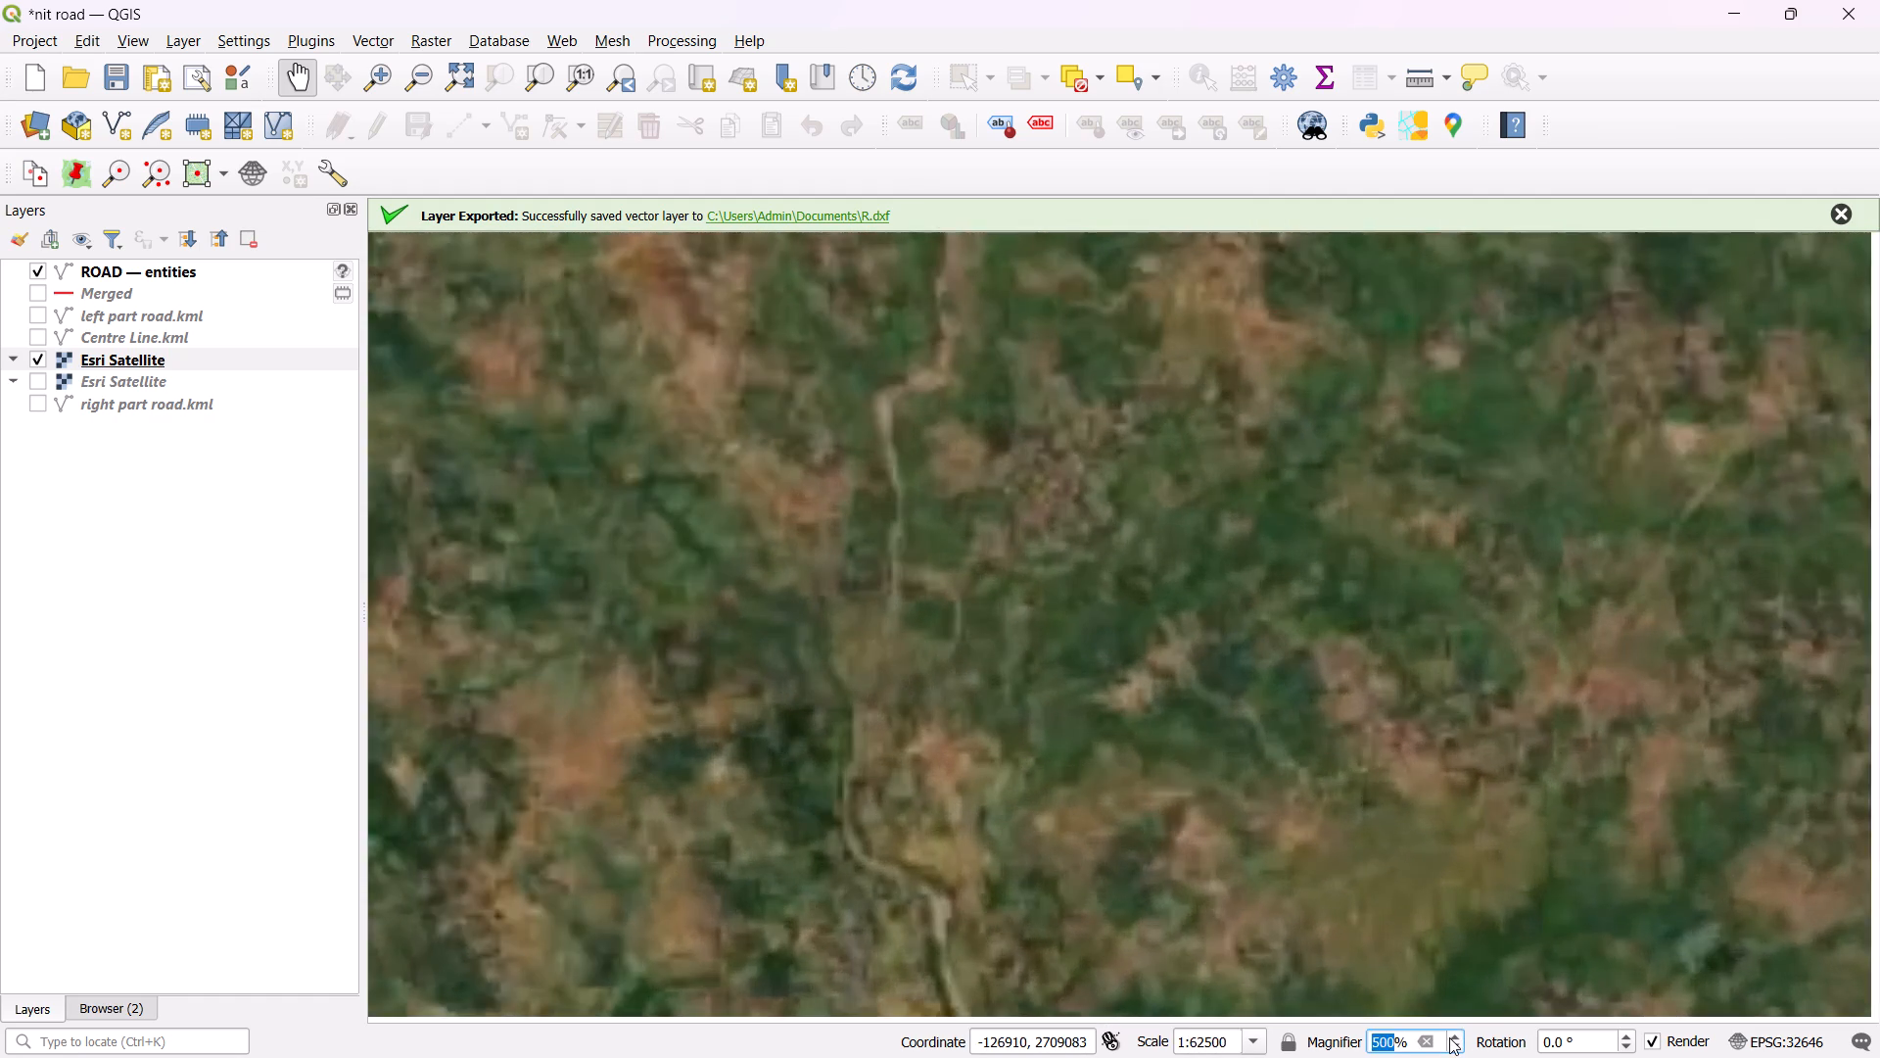
left_click(1448, 1034)
triple_click(1458, 1046)
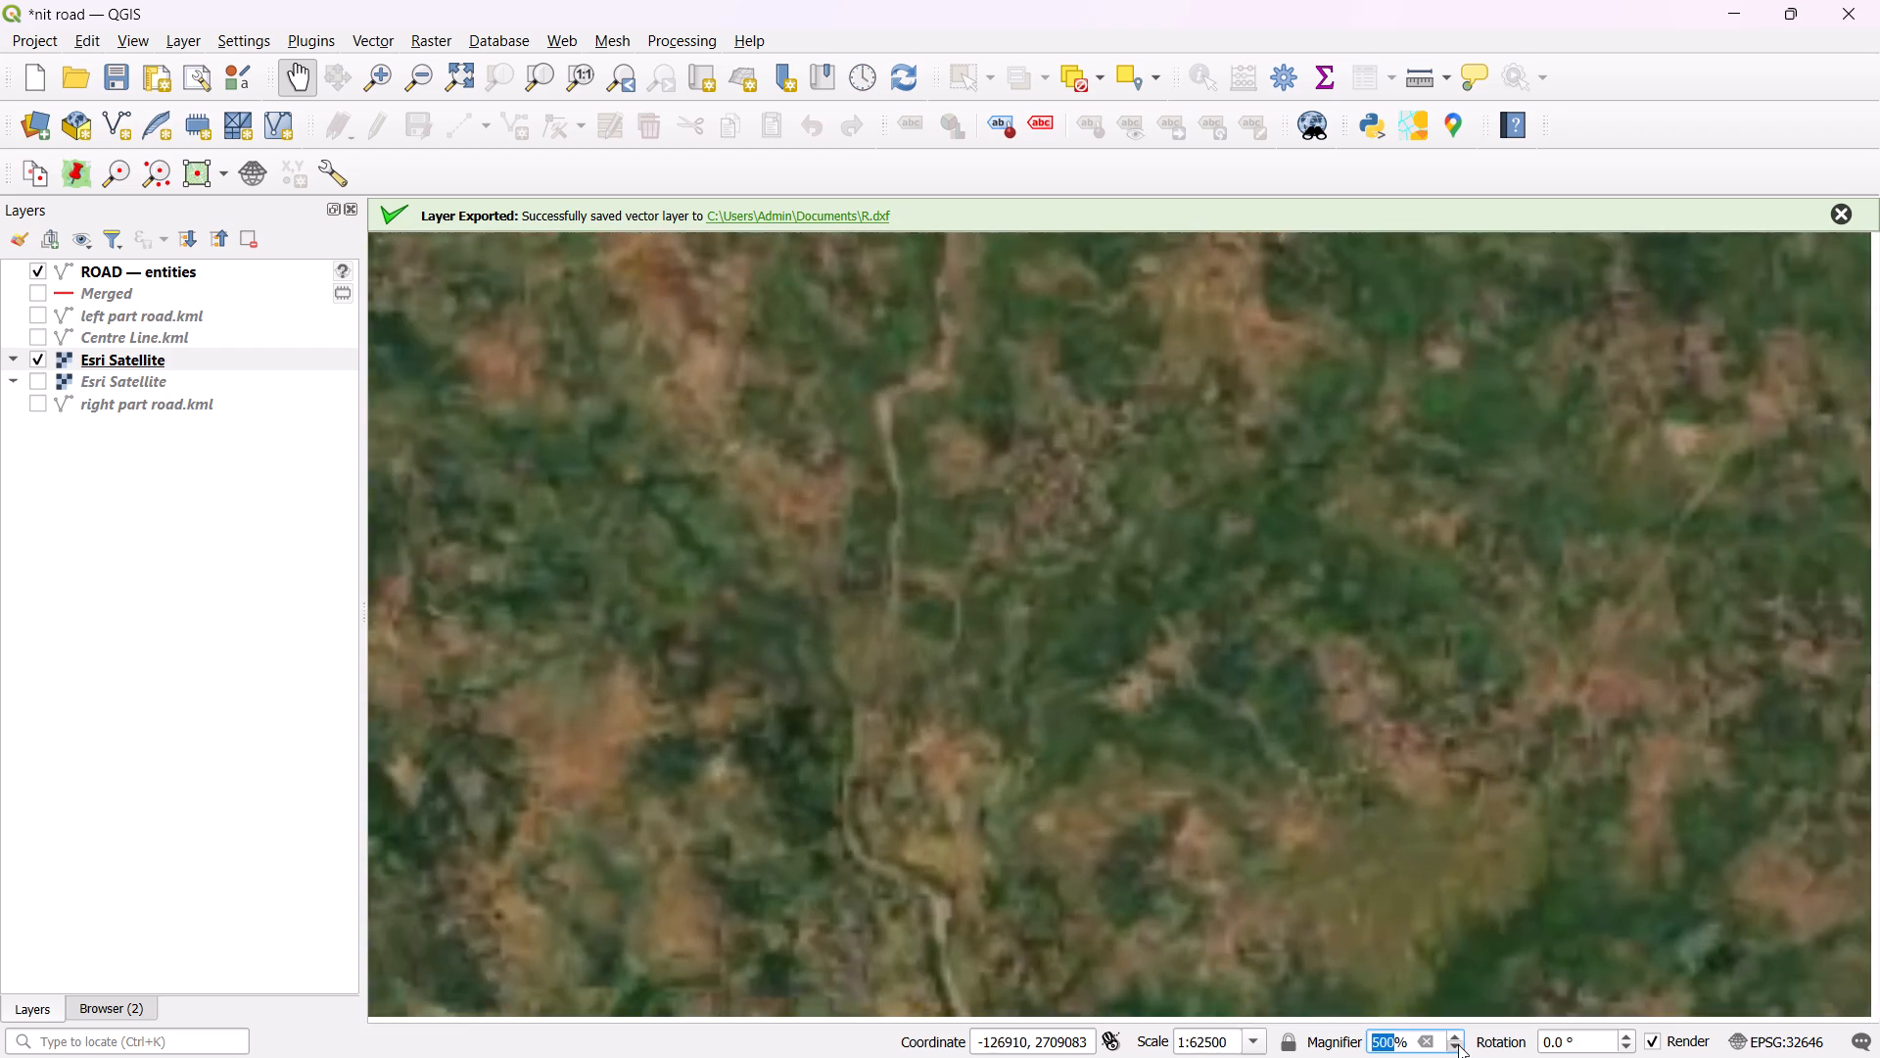
triple_click(1458, 1044)
left_click(1458, 1044)
scroll(1397, 709, "down", 3)
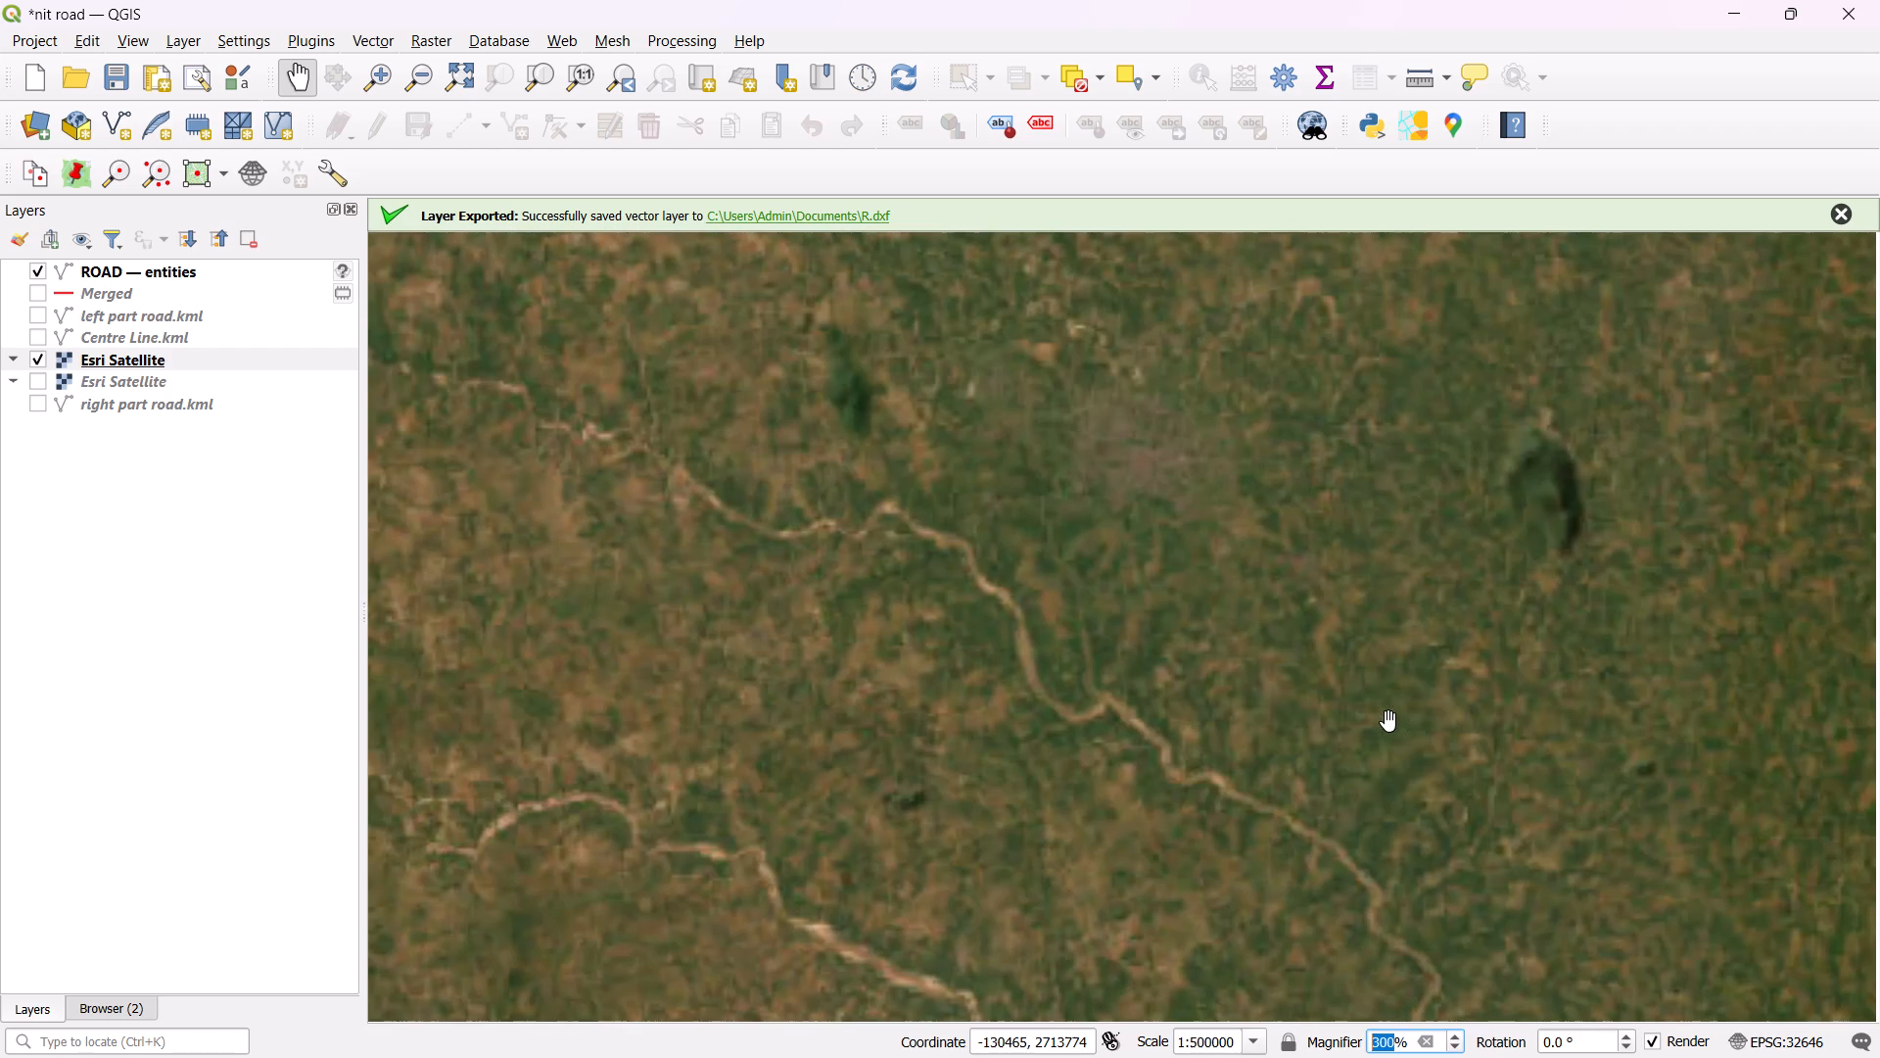
left_click(1457, 1046)
double_click(1450, 1041)
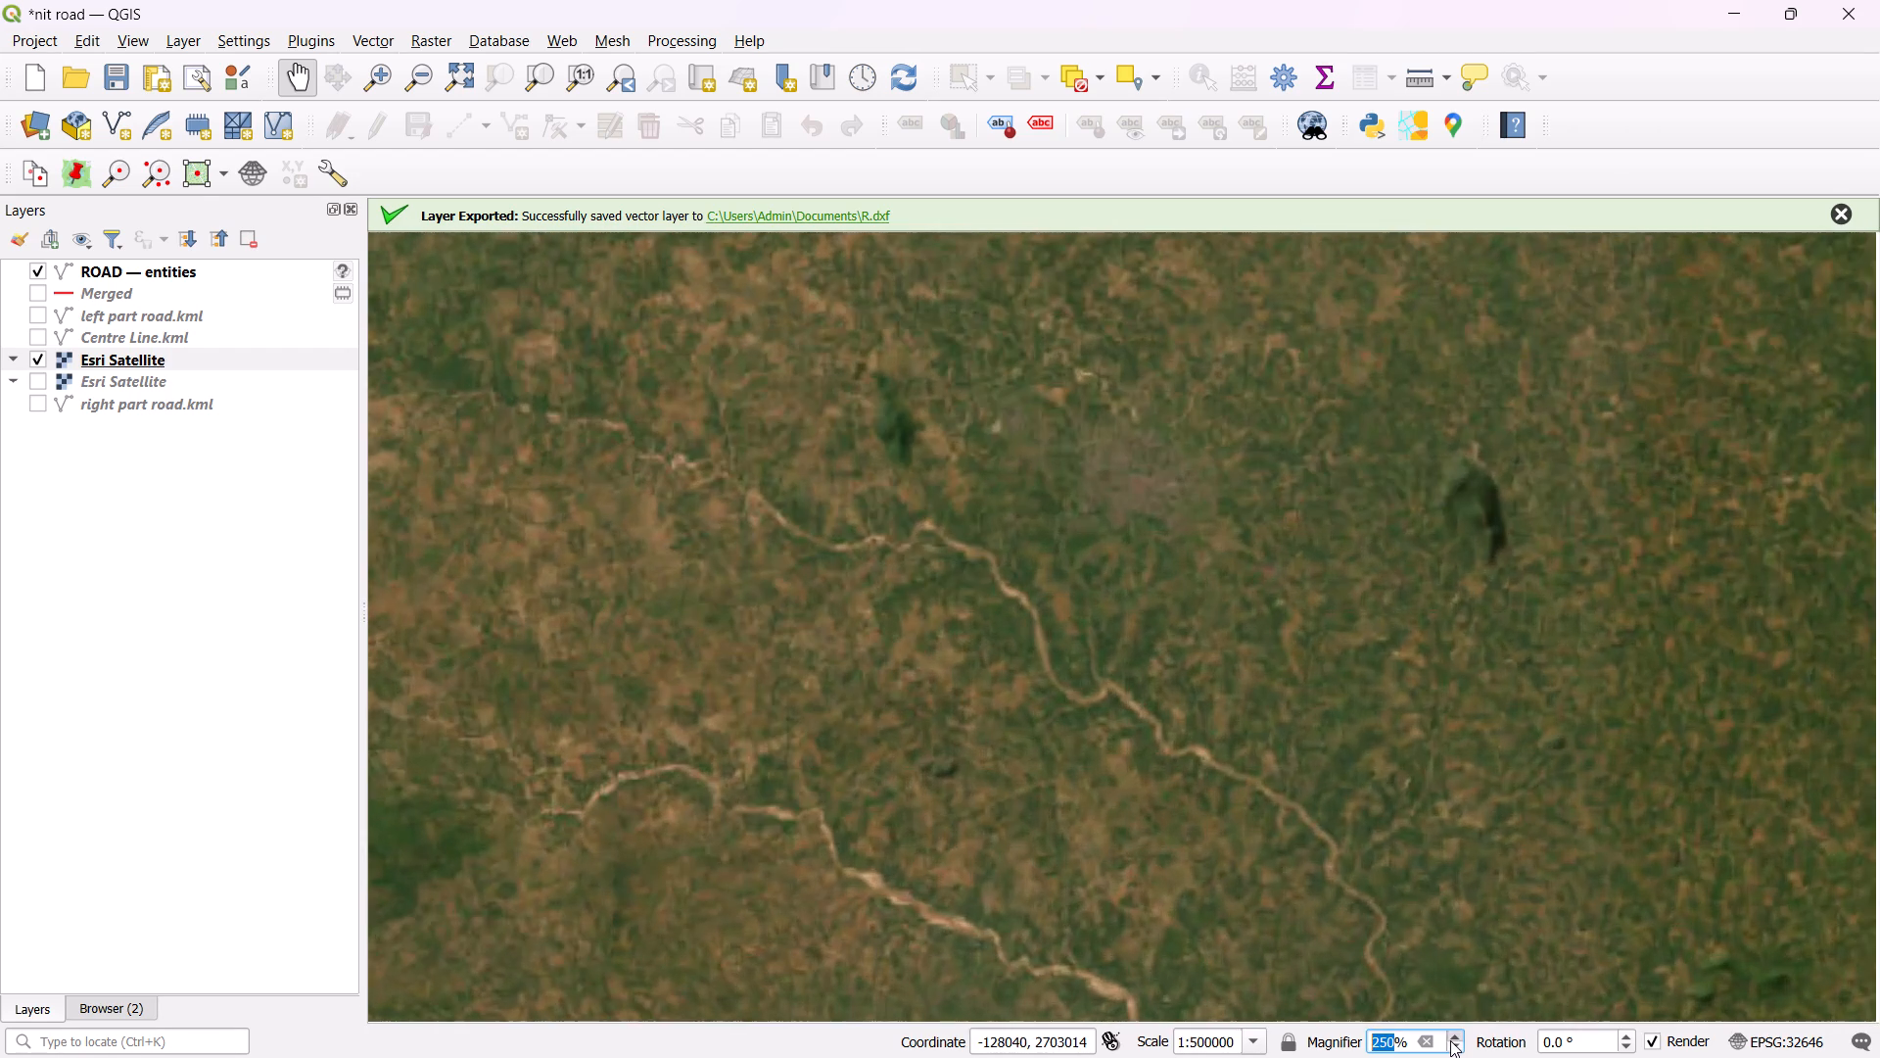
triple_click(1450, 1040)
left_click(1450, 1040)
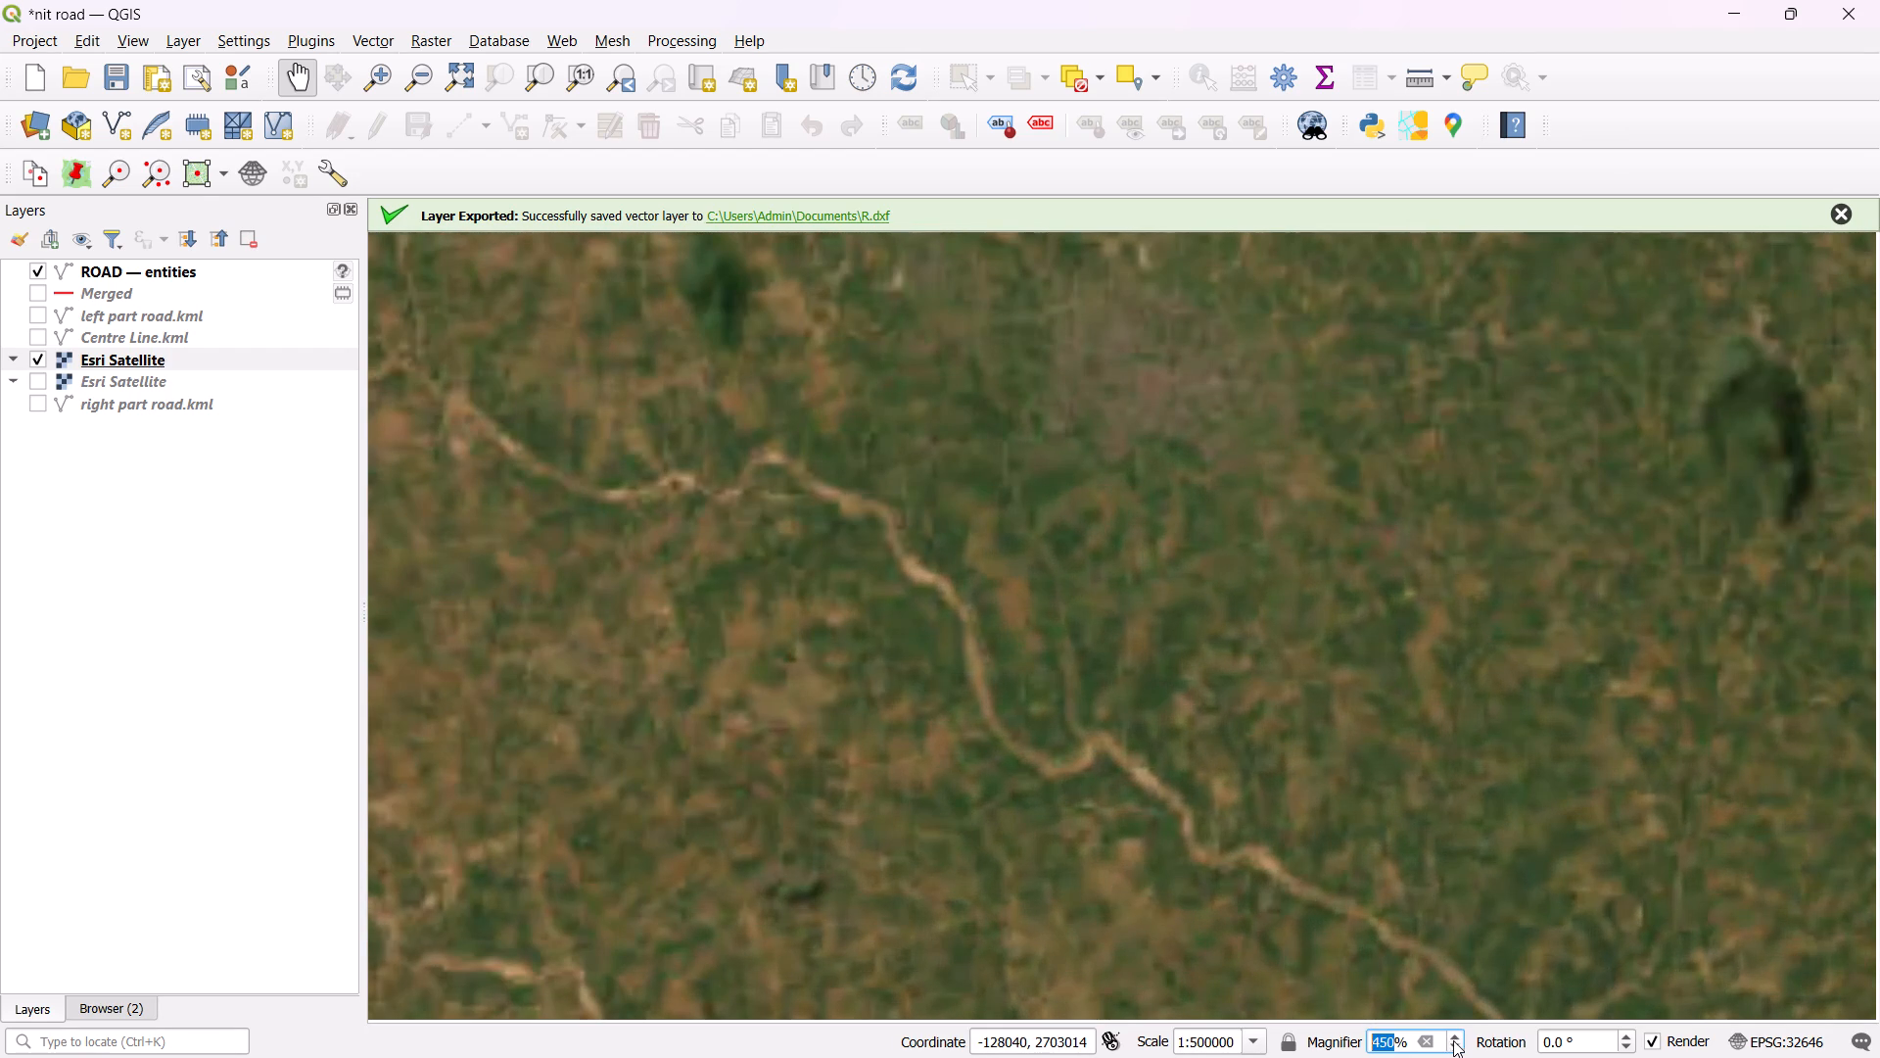
double_click(1458, 1046)
left_click(1457, 1046)
triple_click(1457, 1046)
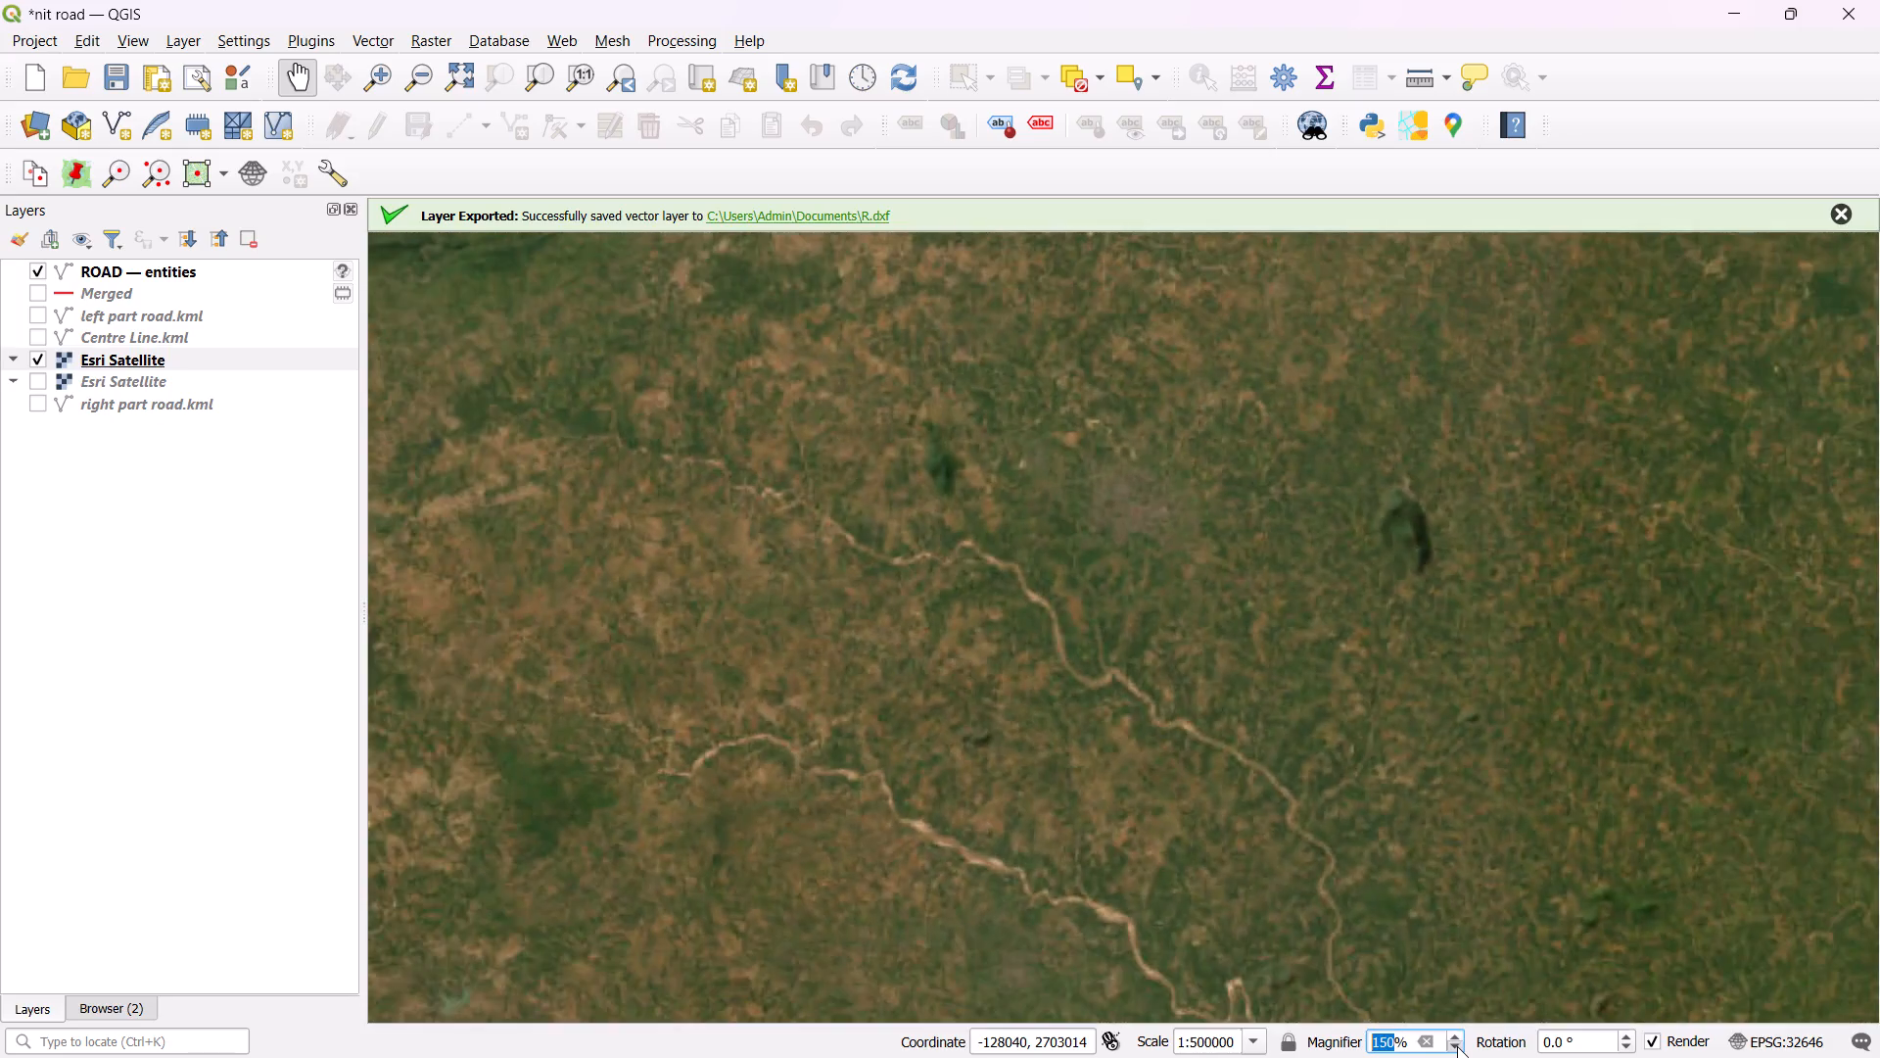
left_click(1454, 1046)
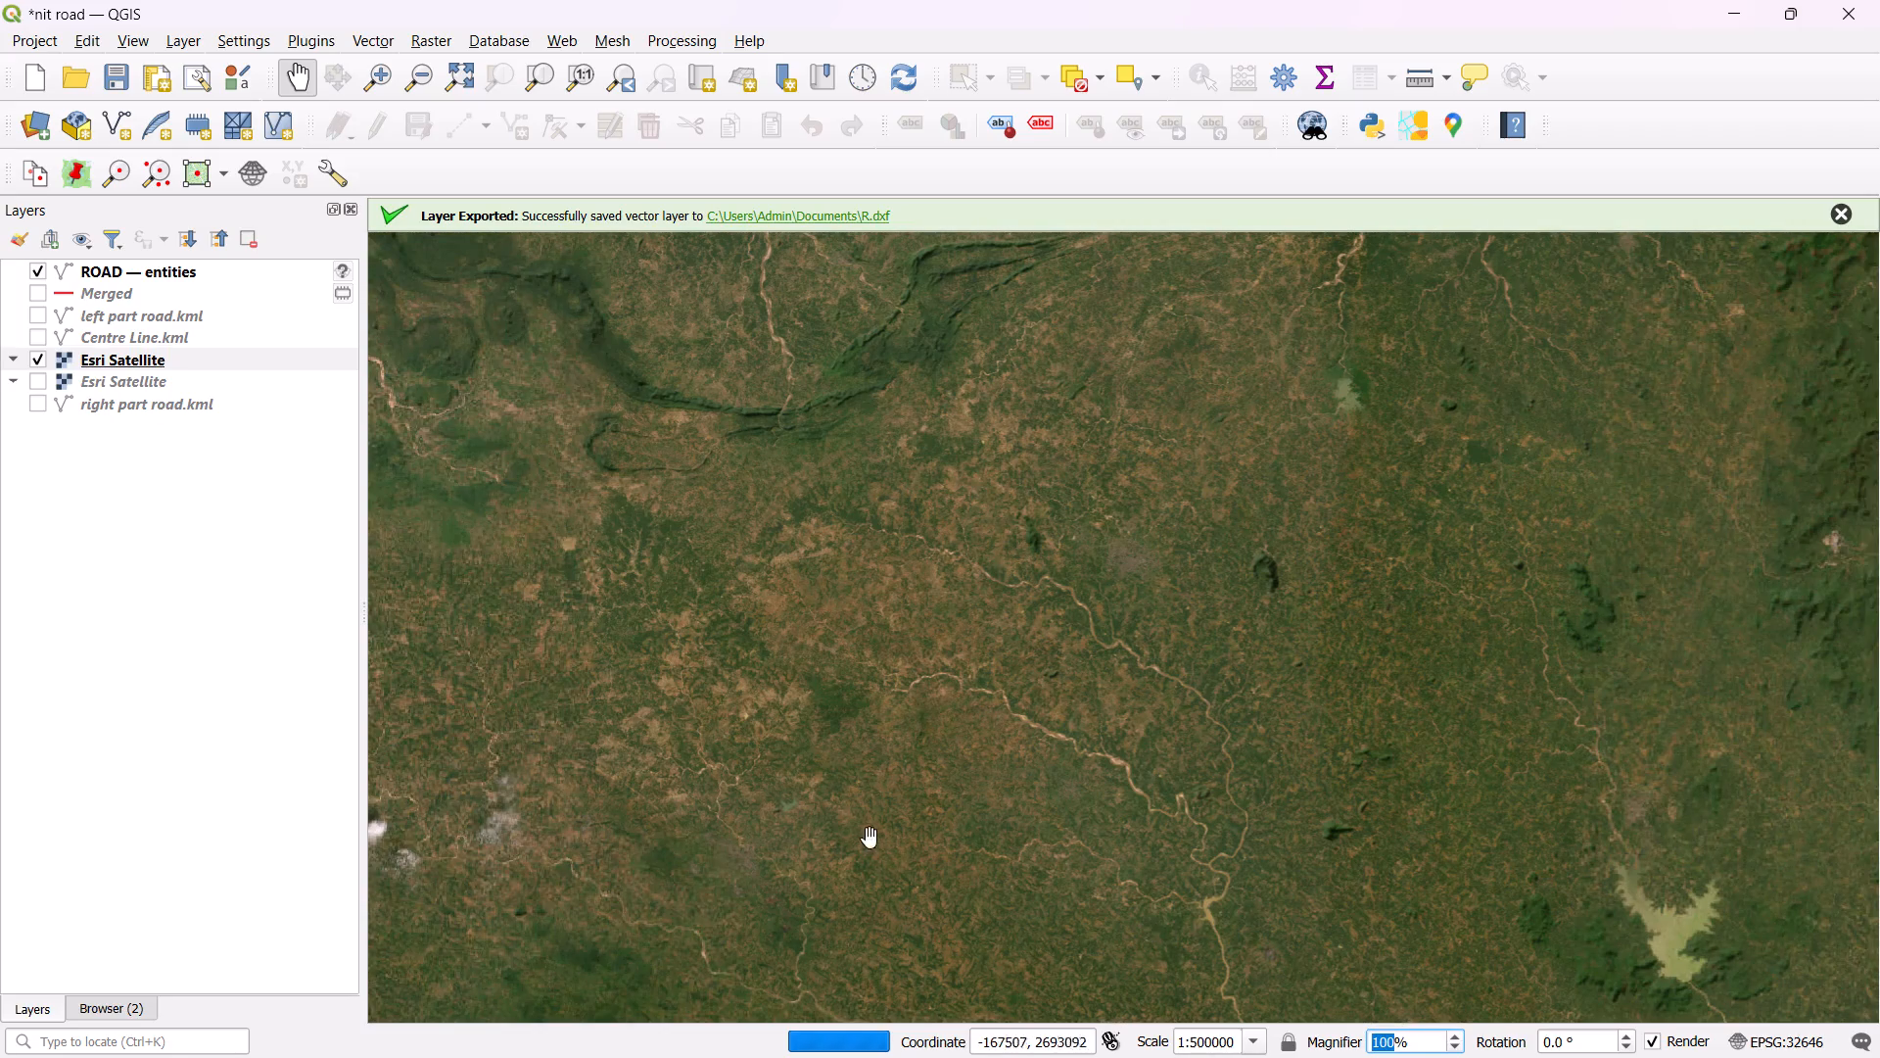
left_click(867, 792)
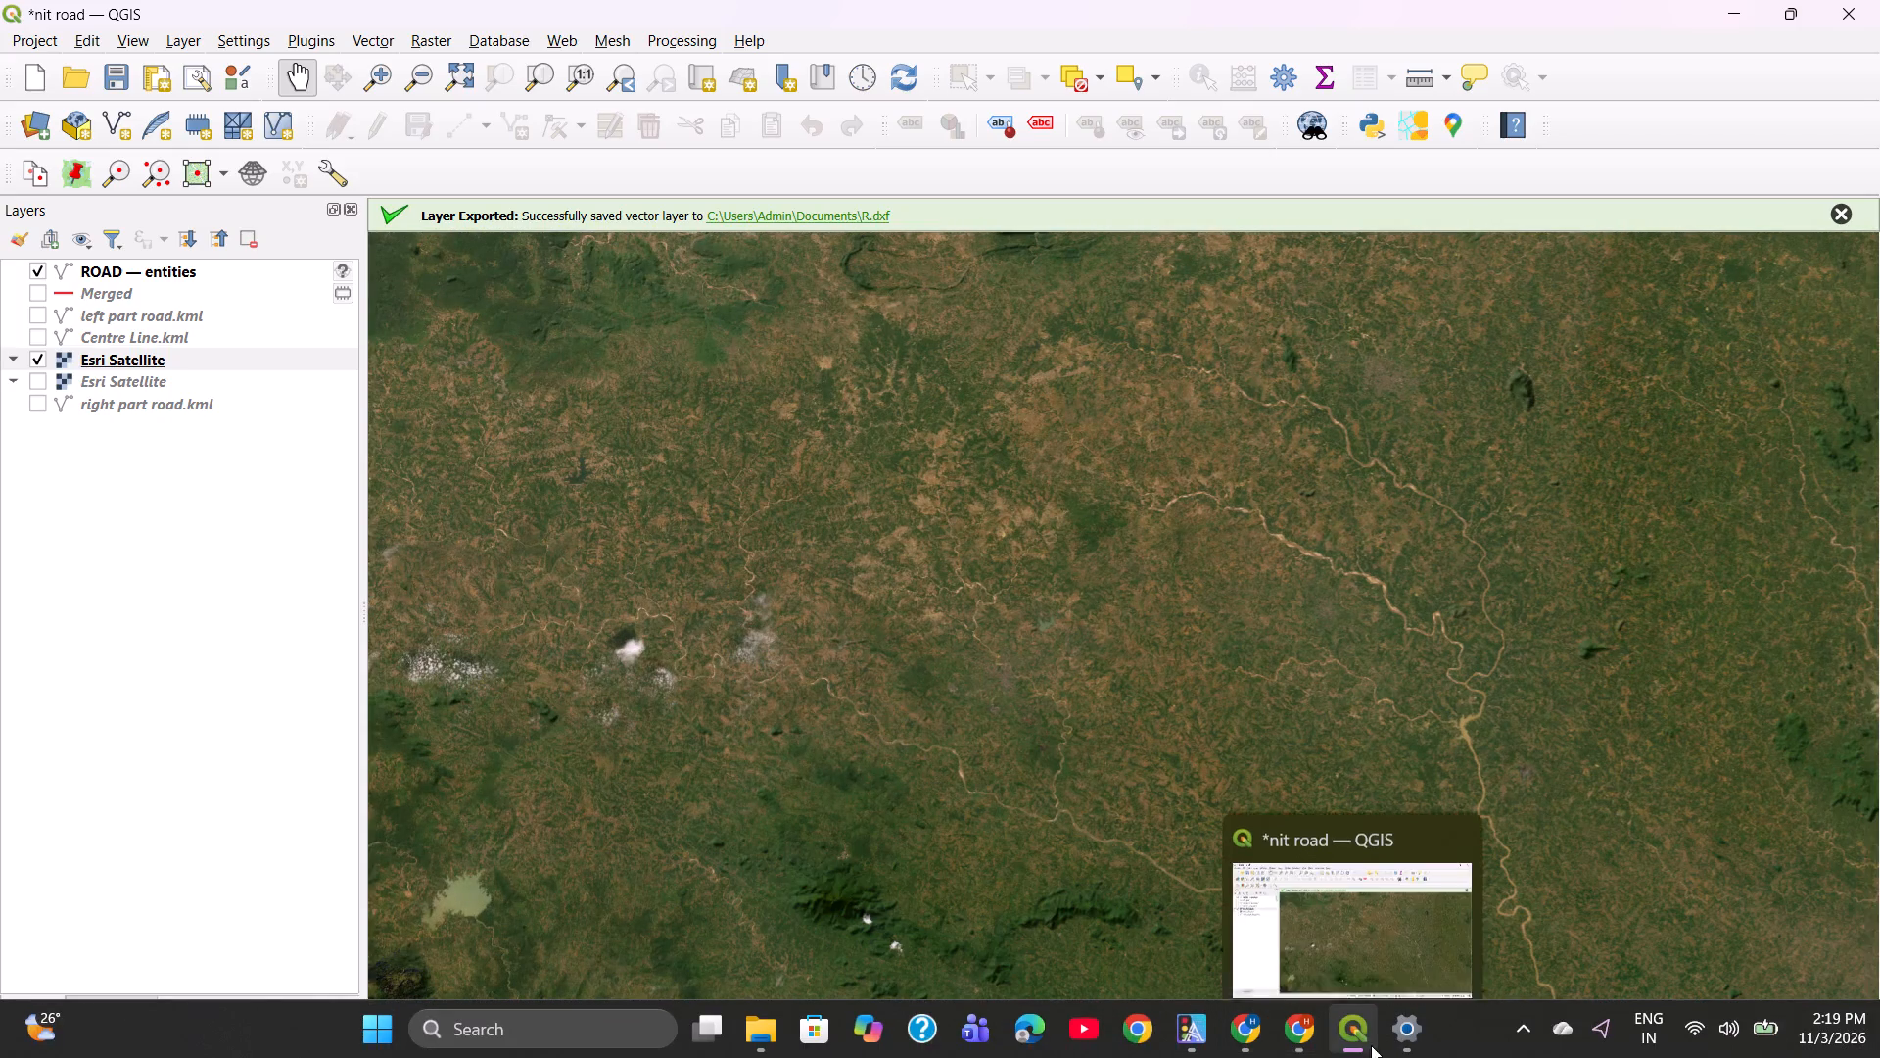
left_click(1252, 1035)
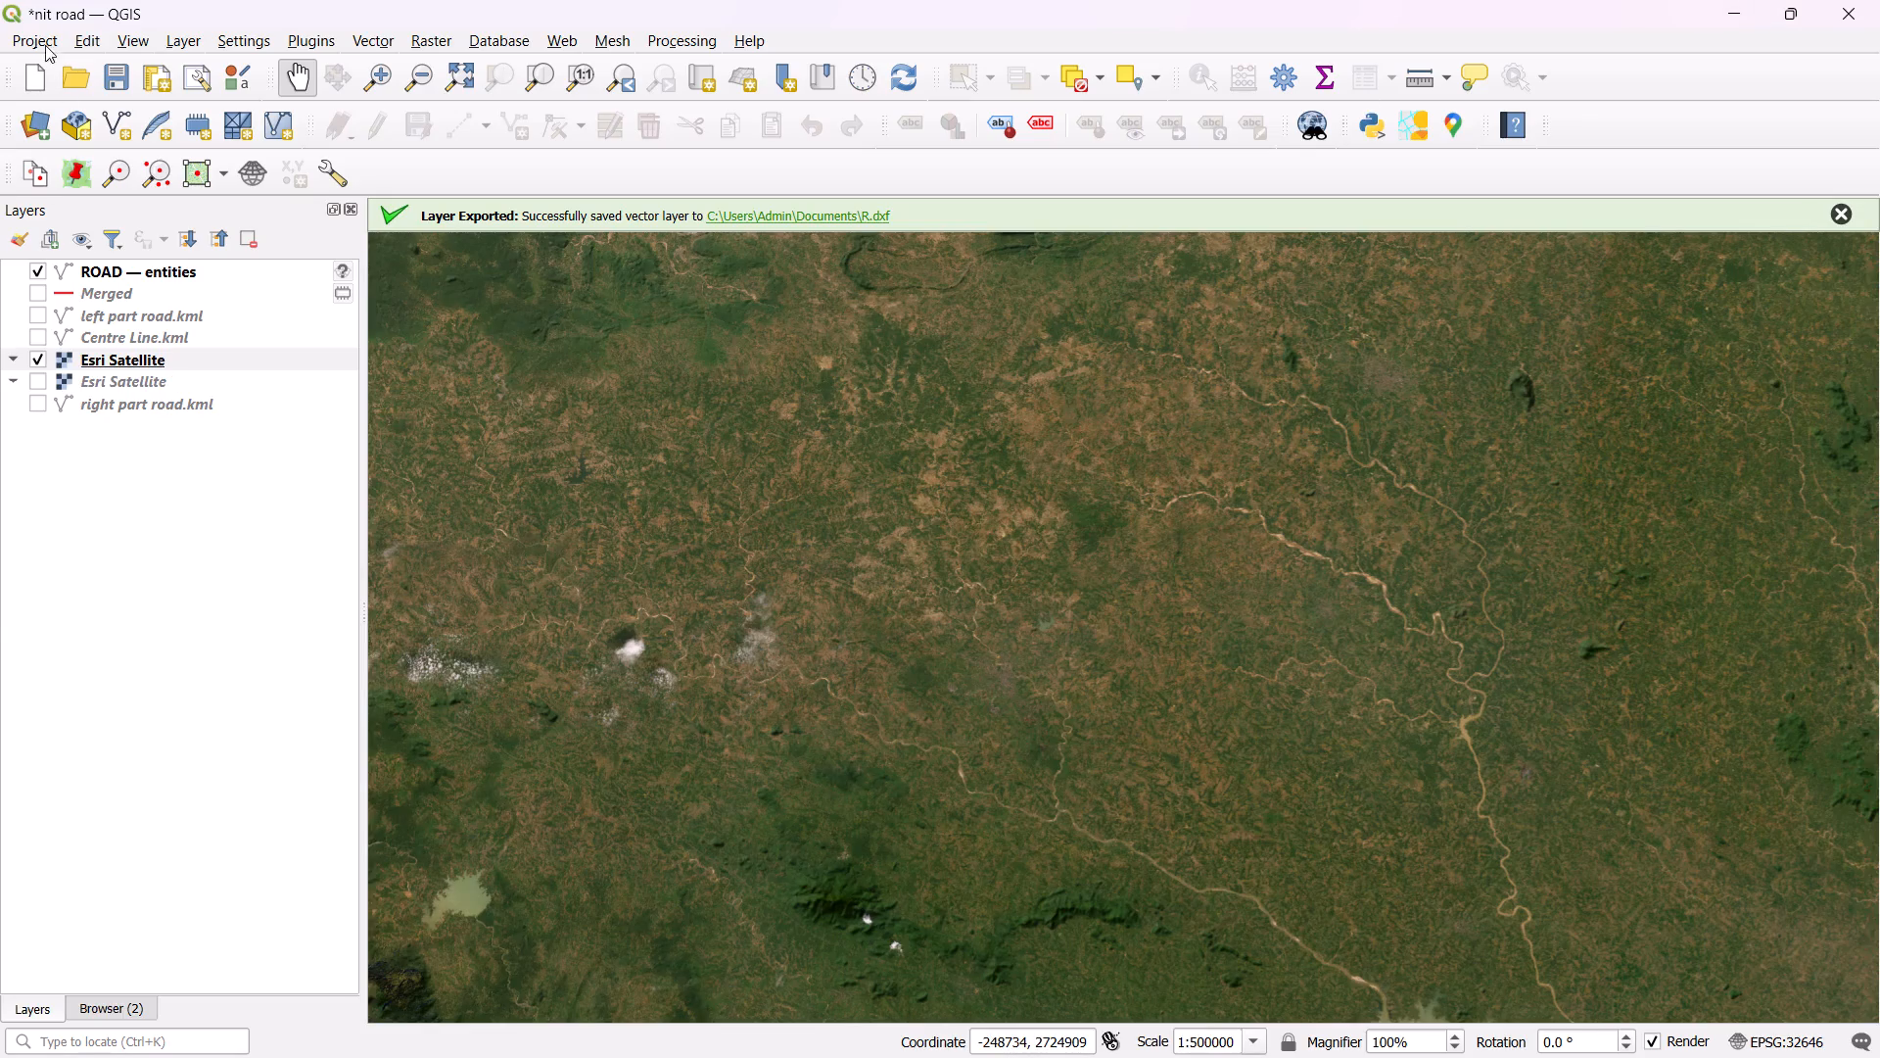
Start a new empty project, discarding the unsaved changes to the nit road project.
left_click(36, 35)
left_click(70, 59)
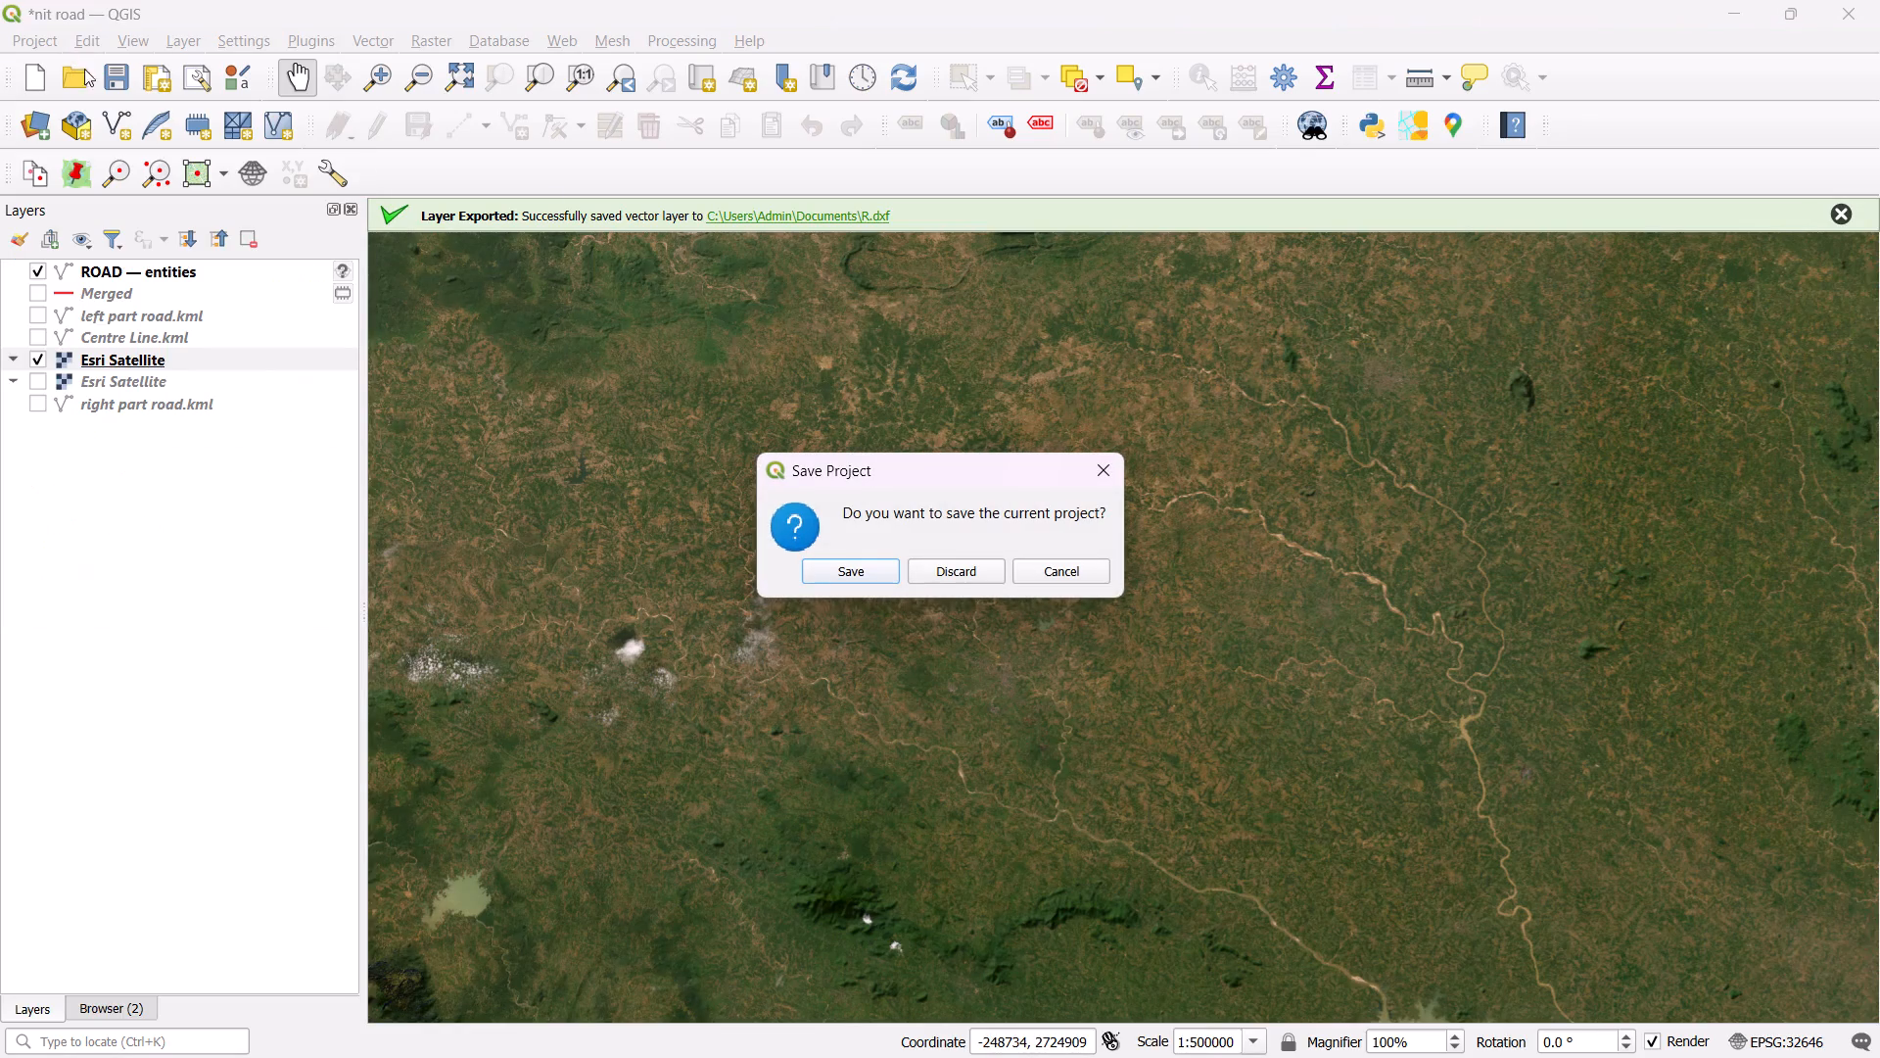
left_click(949, 574)
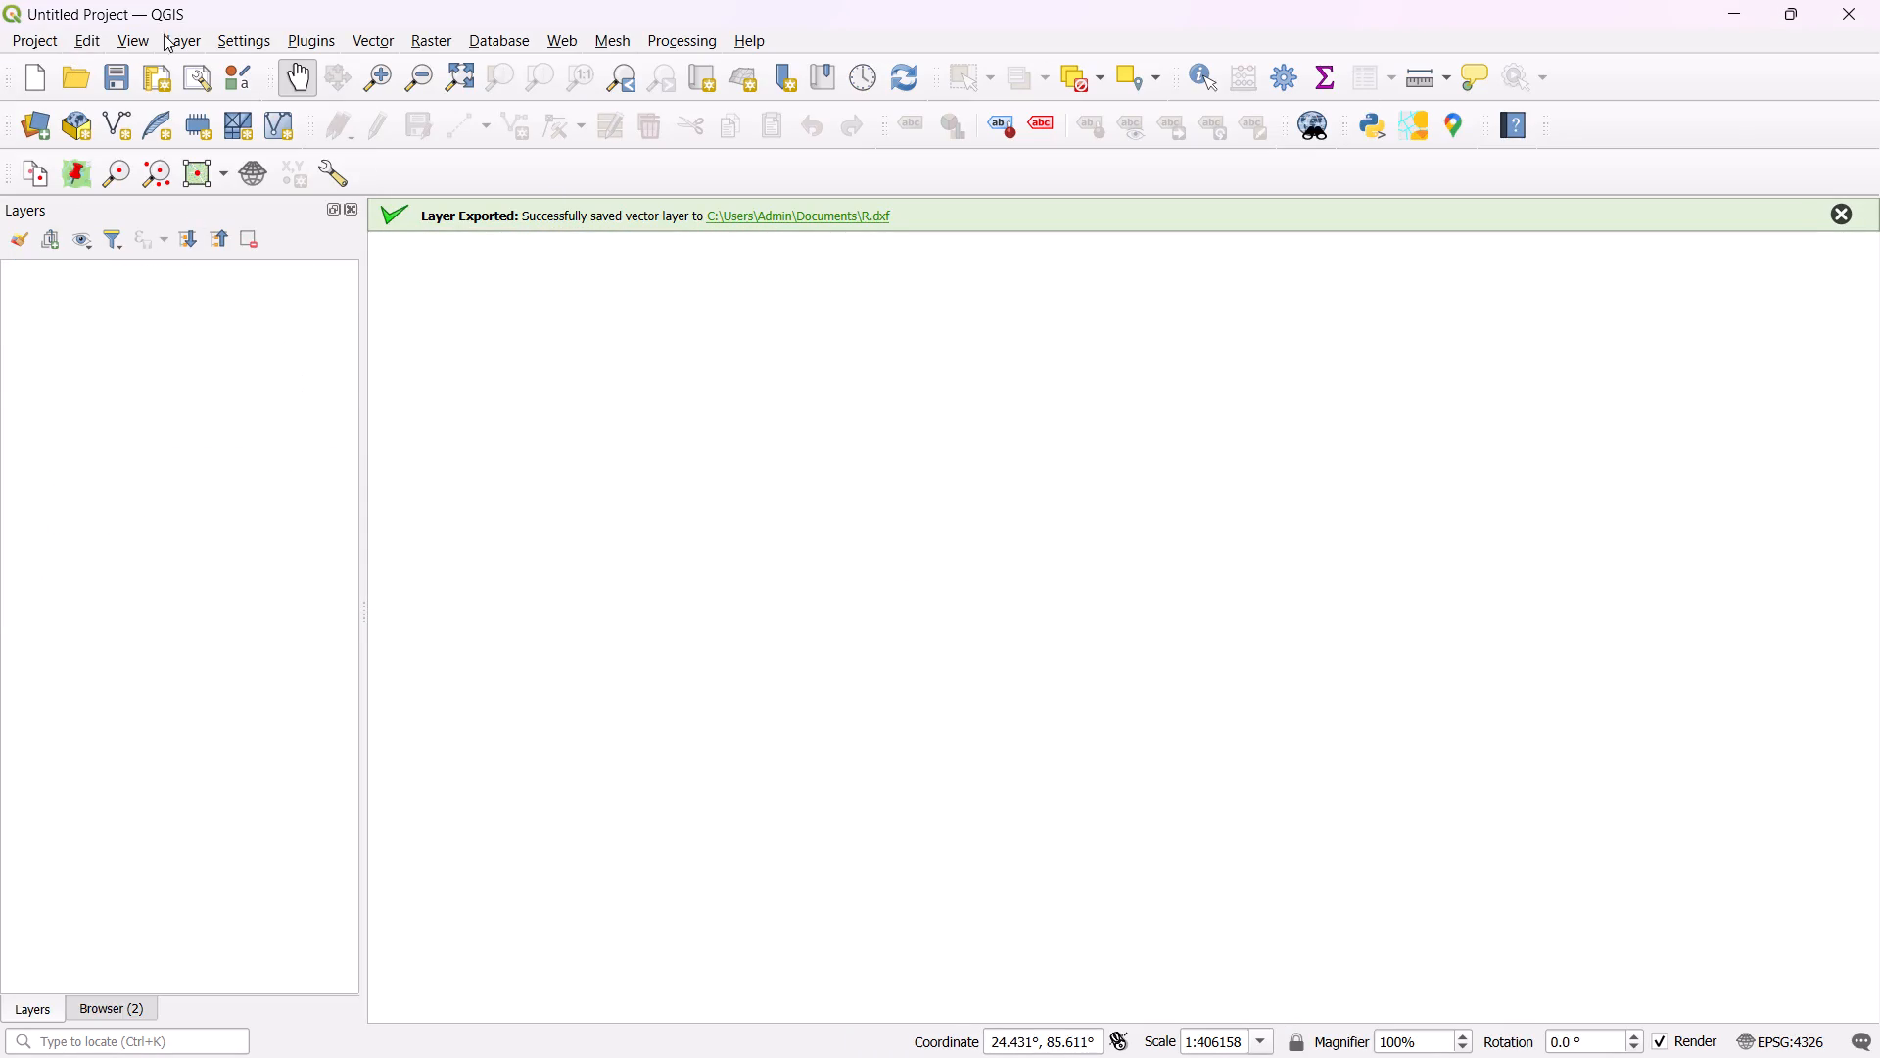
Add the road drawing's entities as a vector layer in the new project.
left_click(190, 46)
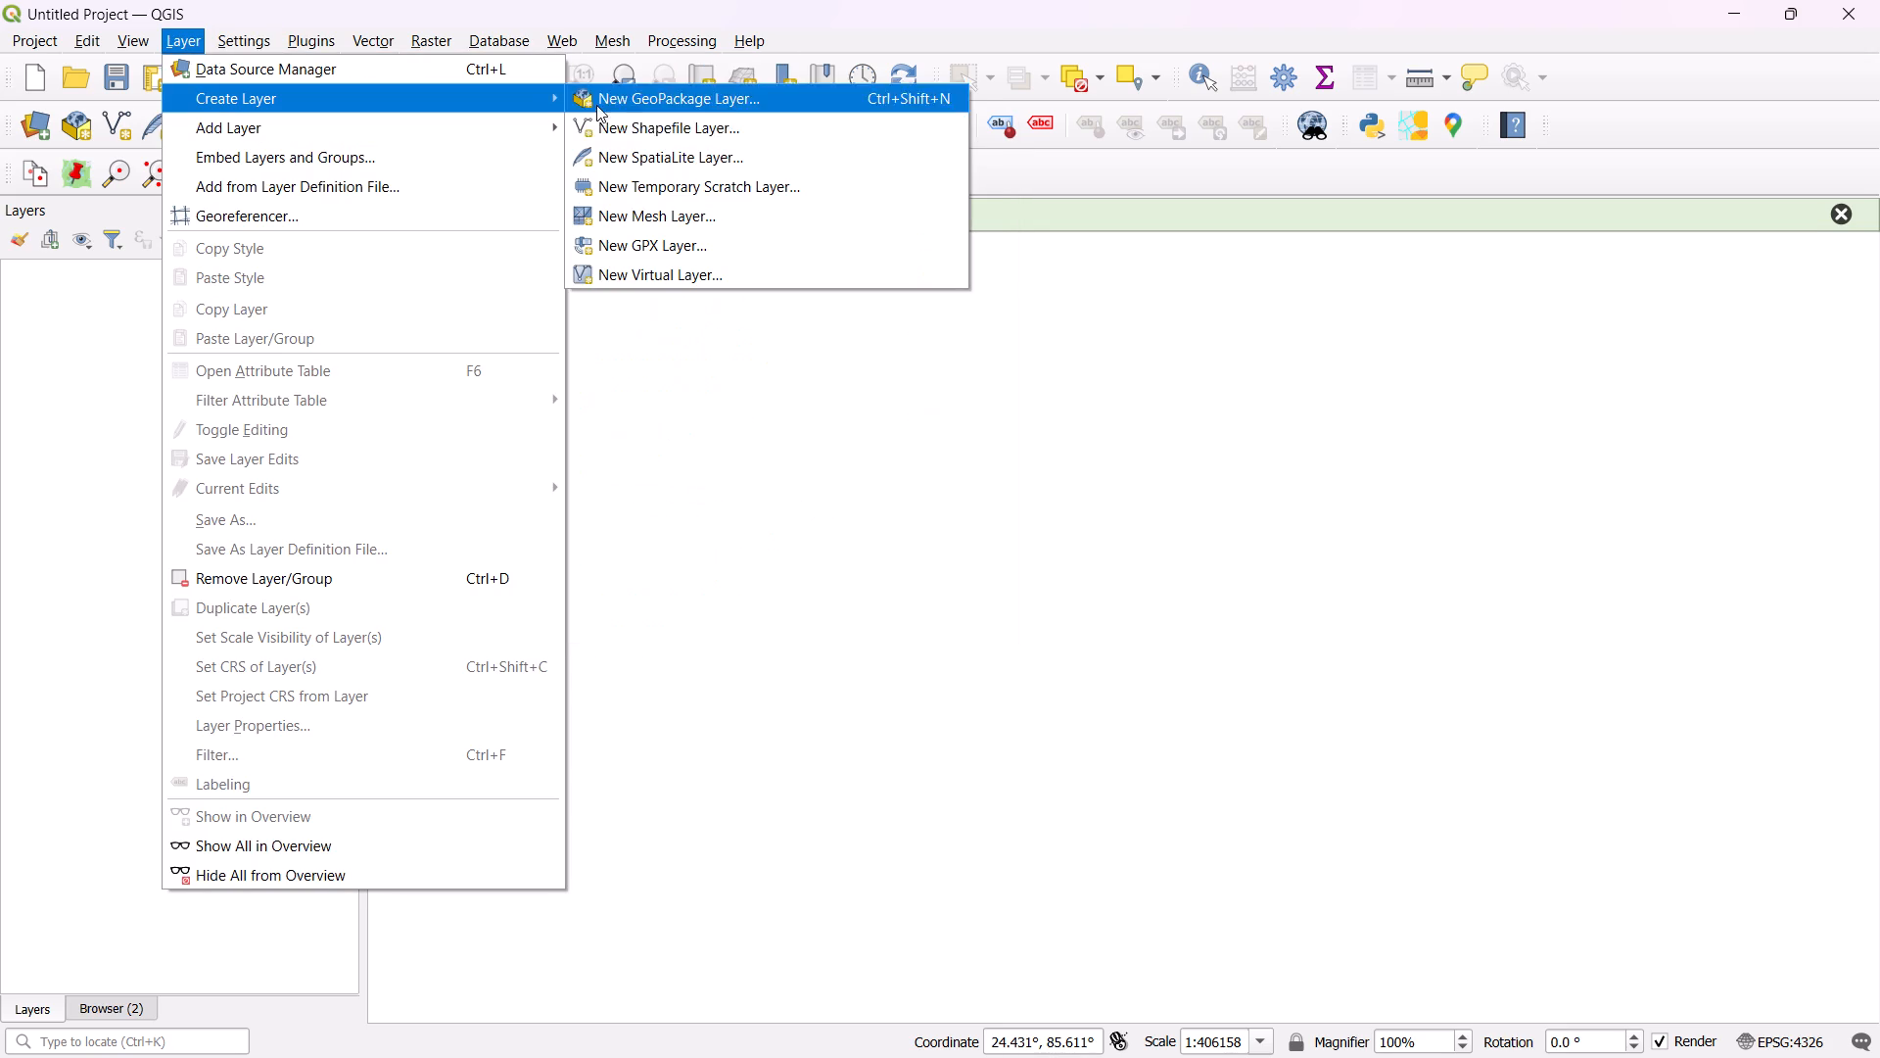
left_click(591, 122)
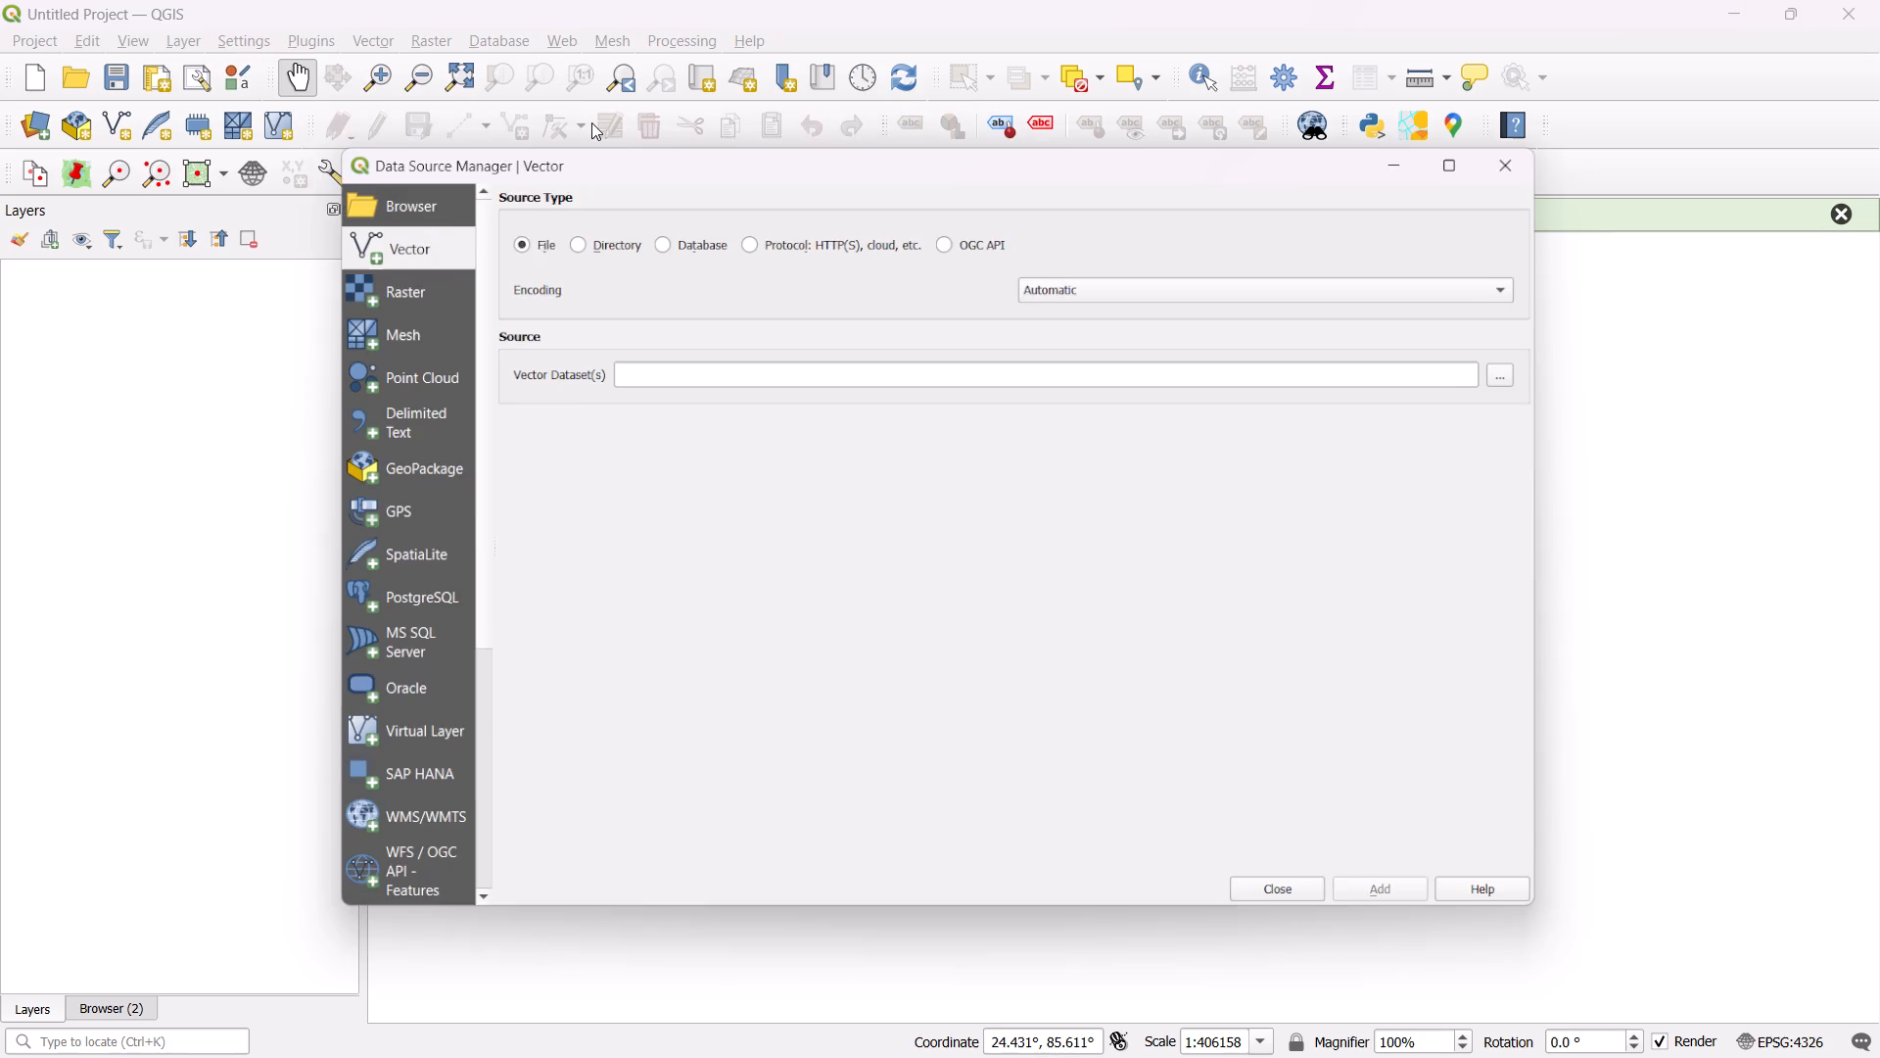
Add the entities layer of ROAD.dxf from the minor project 5th sem folder and close the data source manager.
left_click(396, 200)
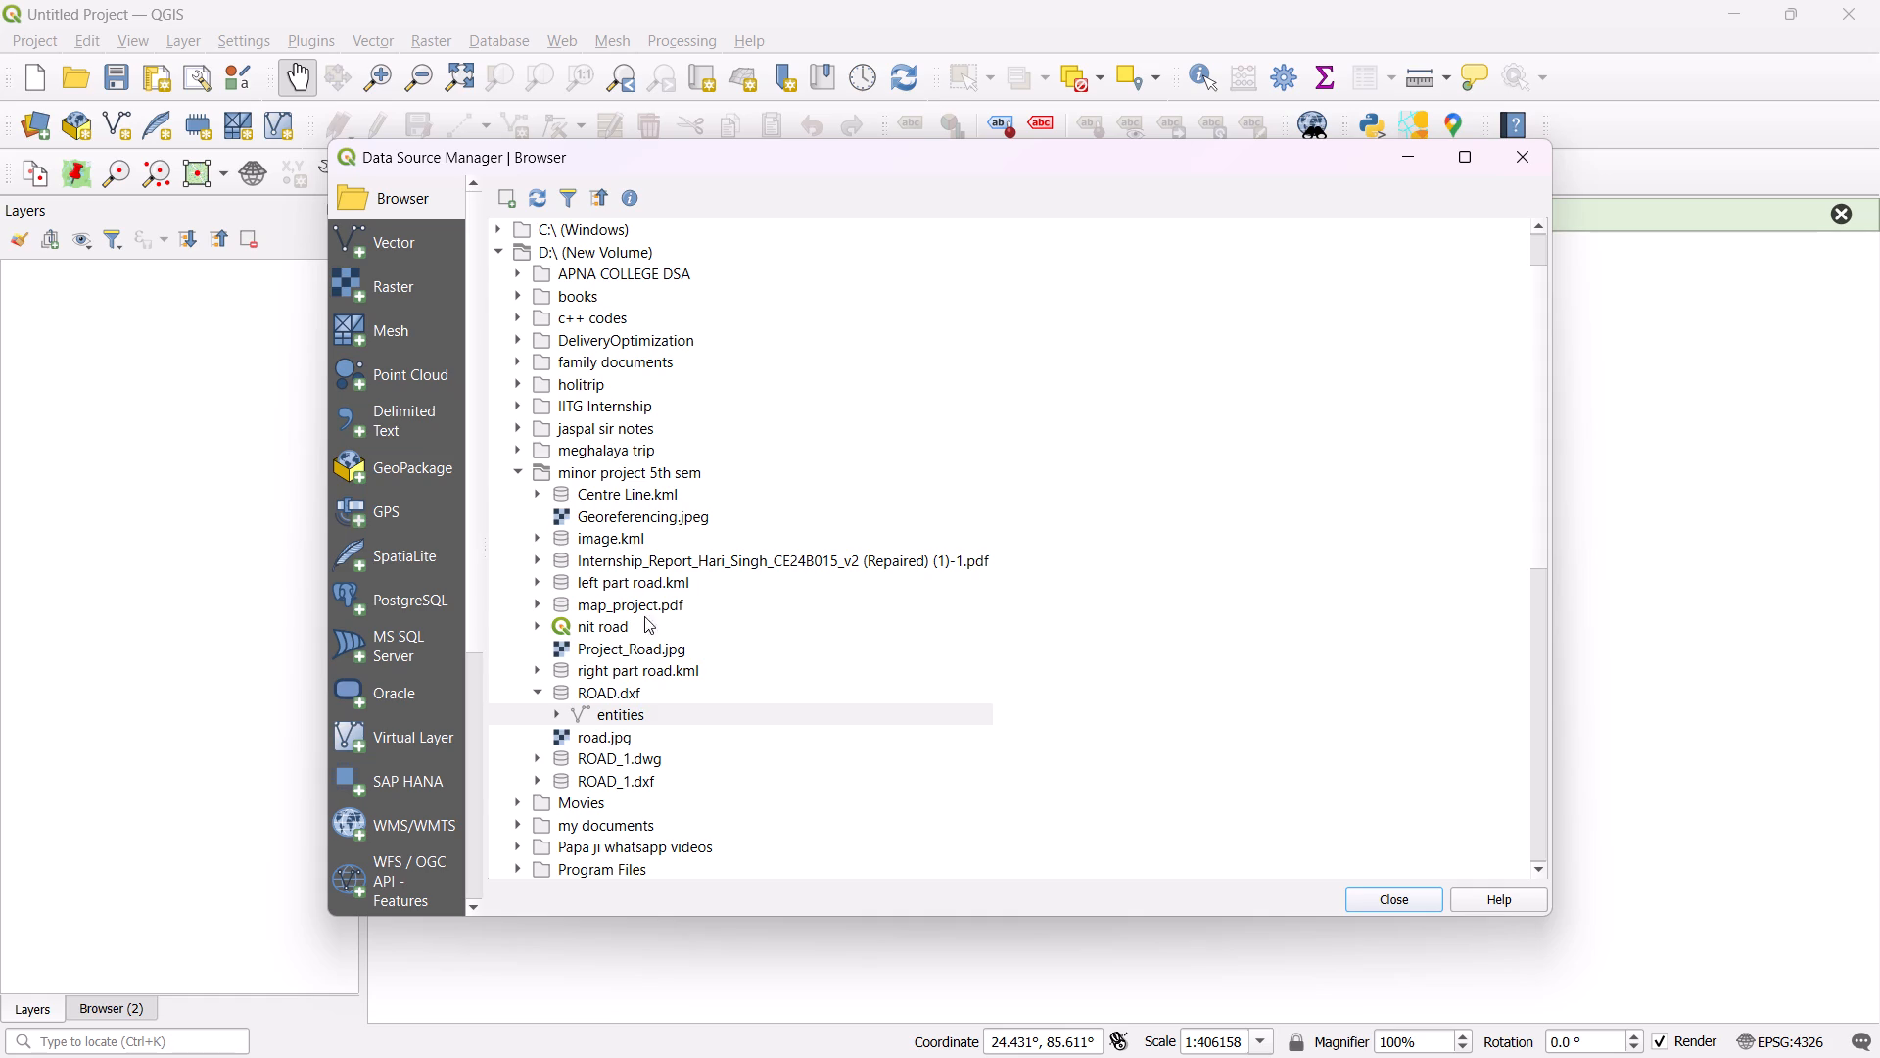
double_click(656, 710)
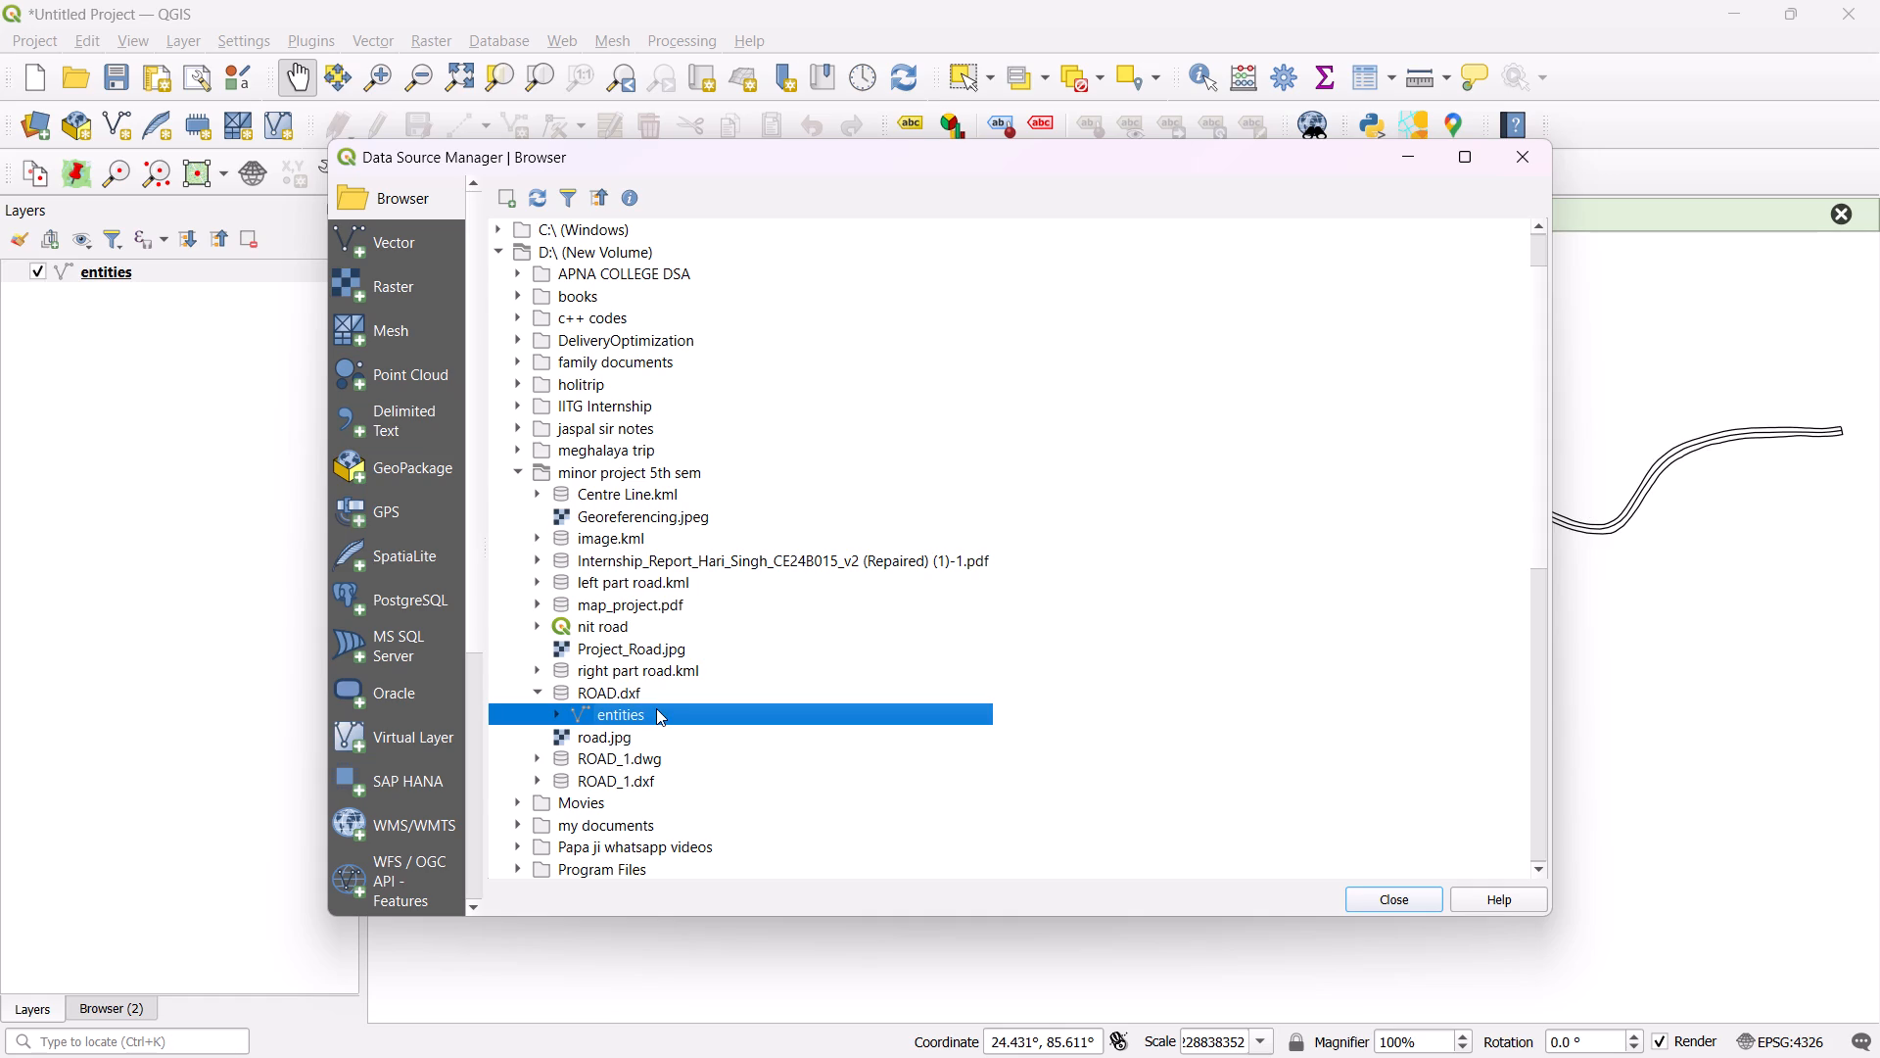
left_click(219, 547)
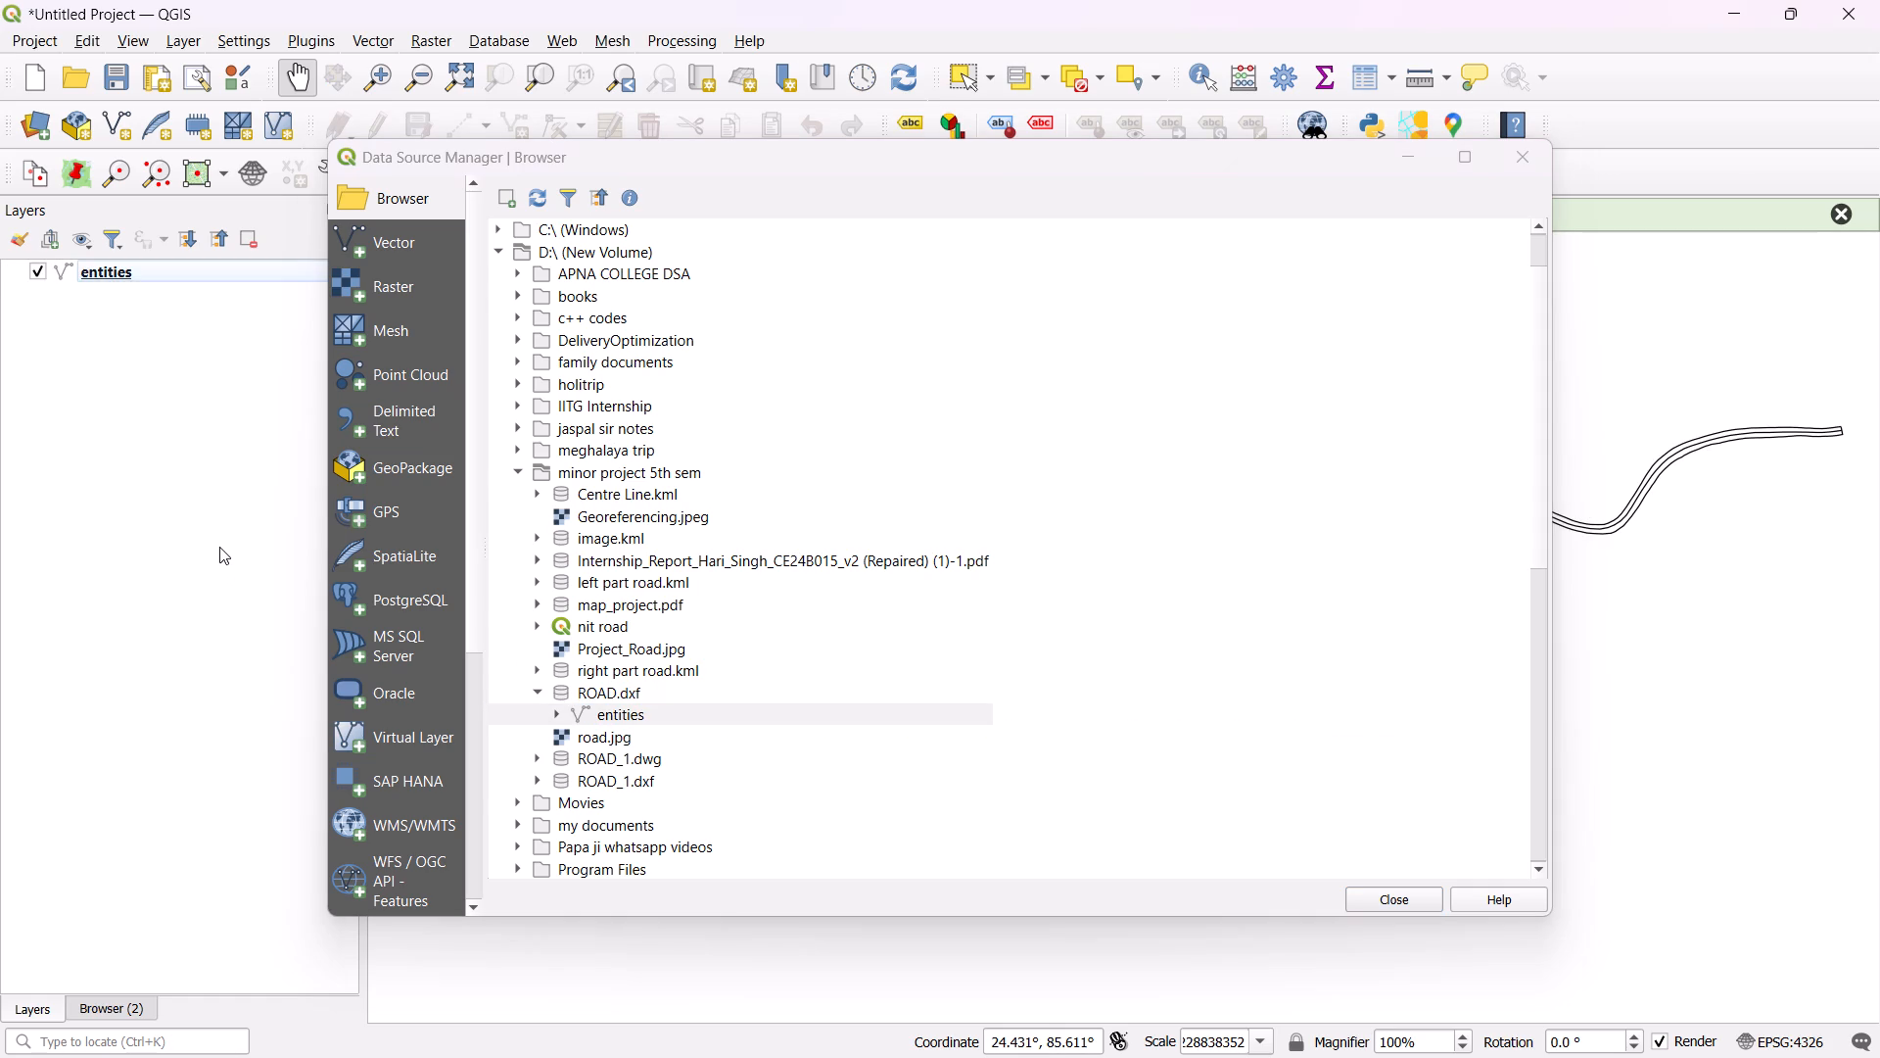
left_click(1519, 155)
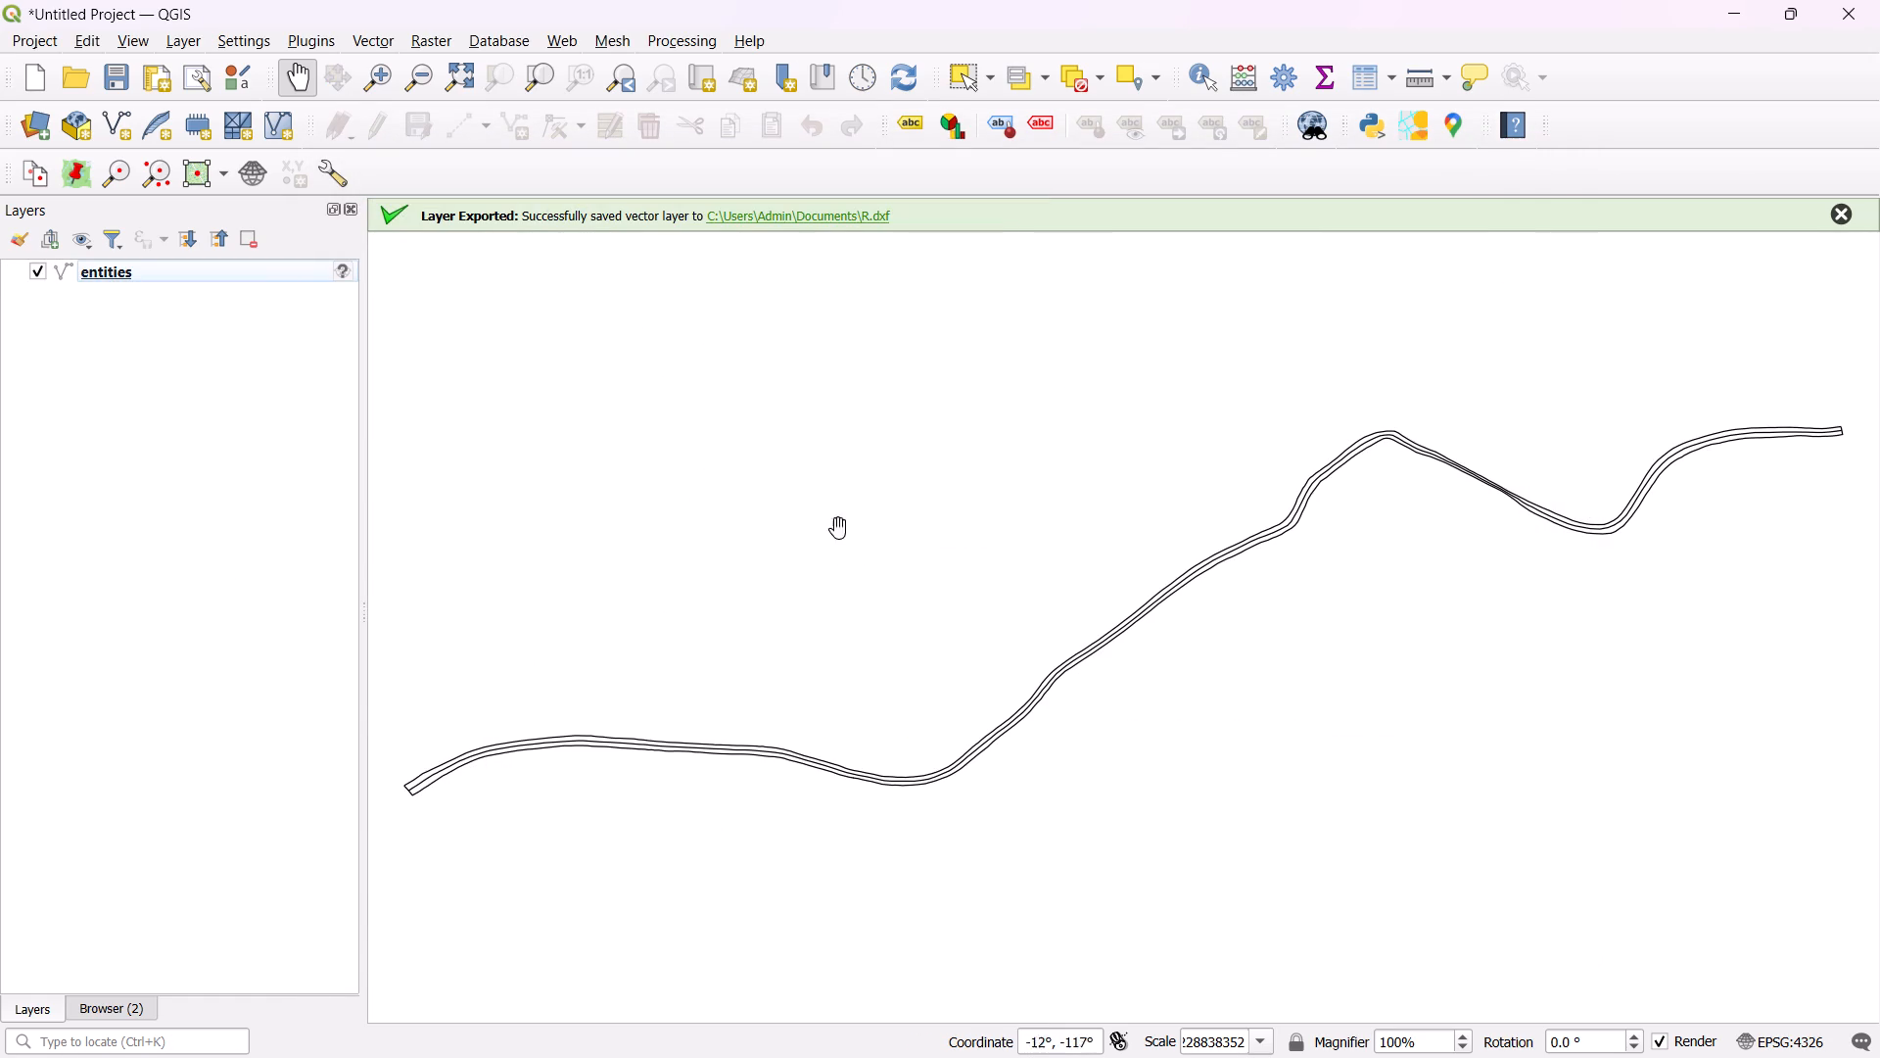
Add the Esri Satellite XYZ tiles as a basemap layer and return to the layer list.
left_click(46, 1020)
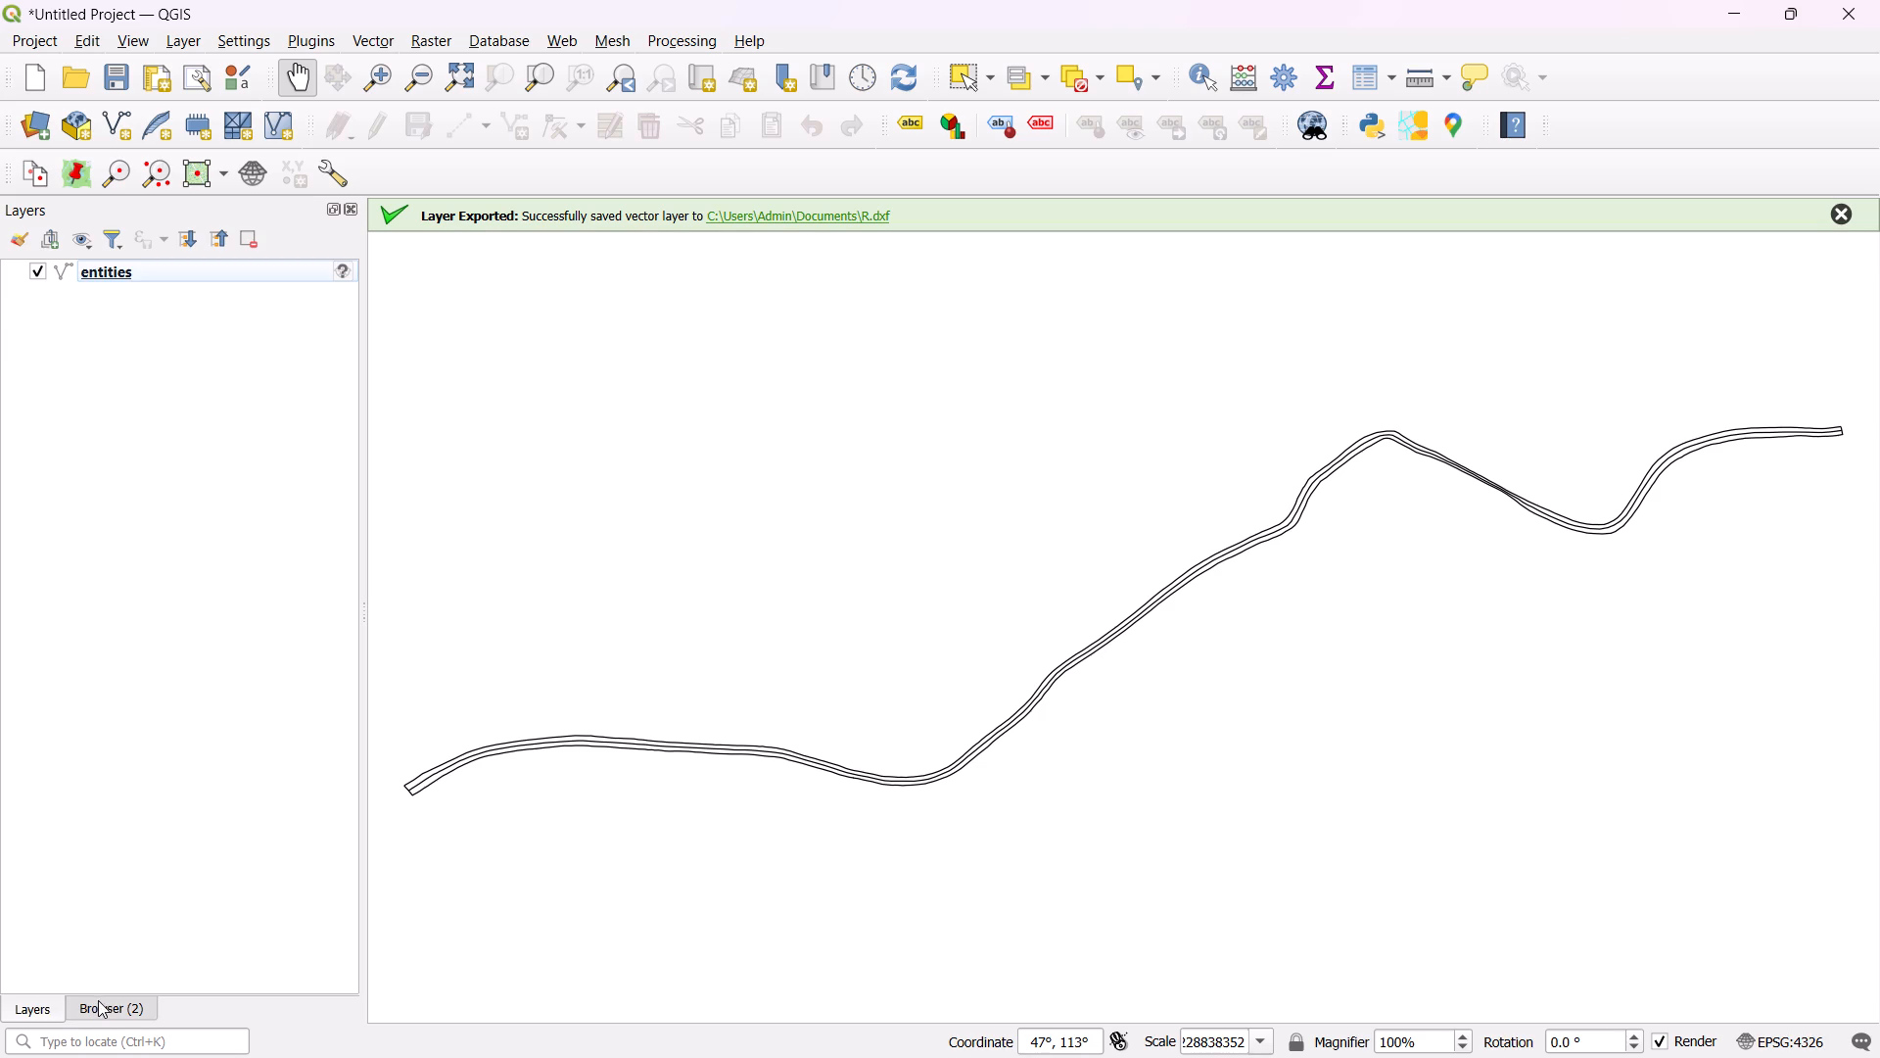
left_click(98, 1000)
double_click(162, 664)
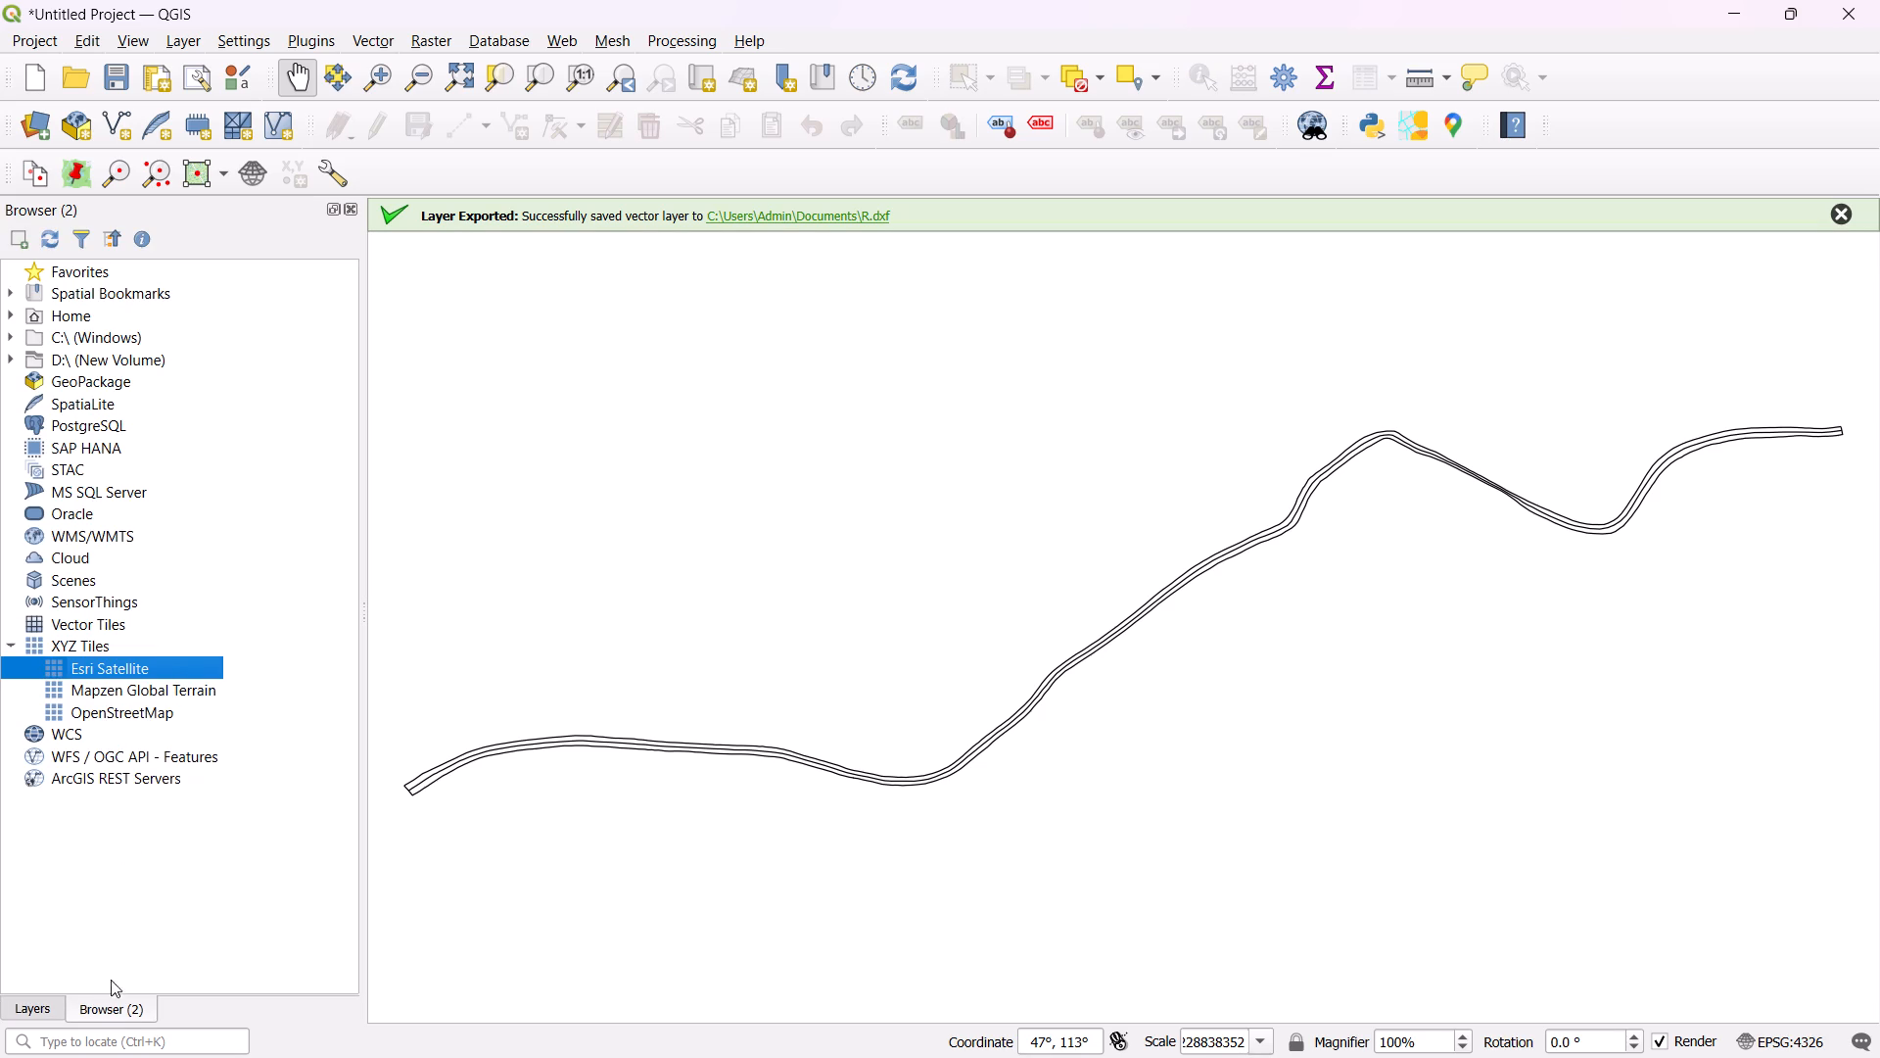
left_click(117, 1005)
left_click(52, 1000)
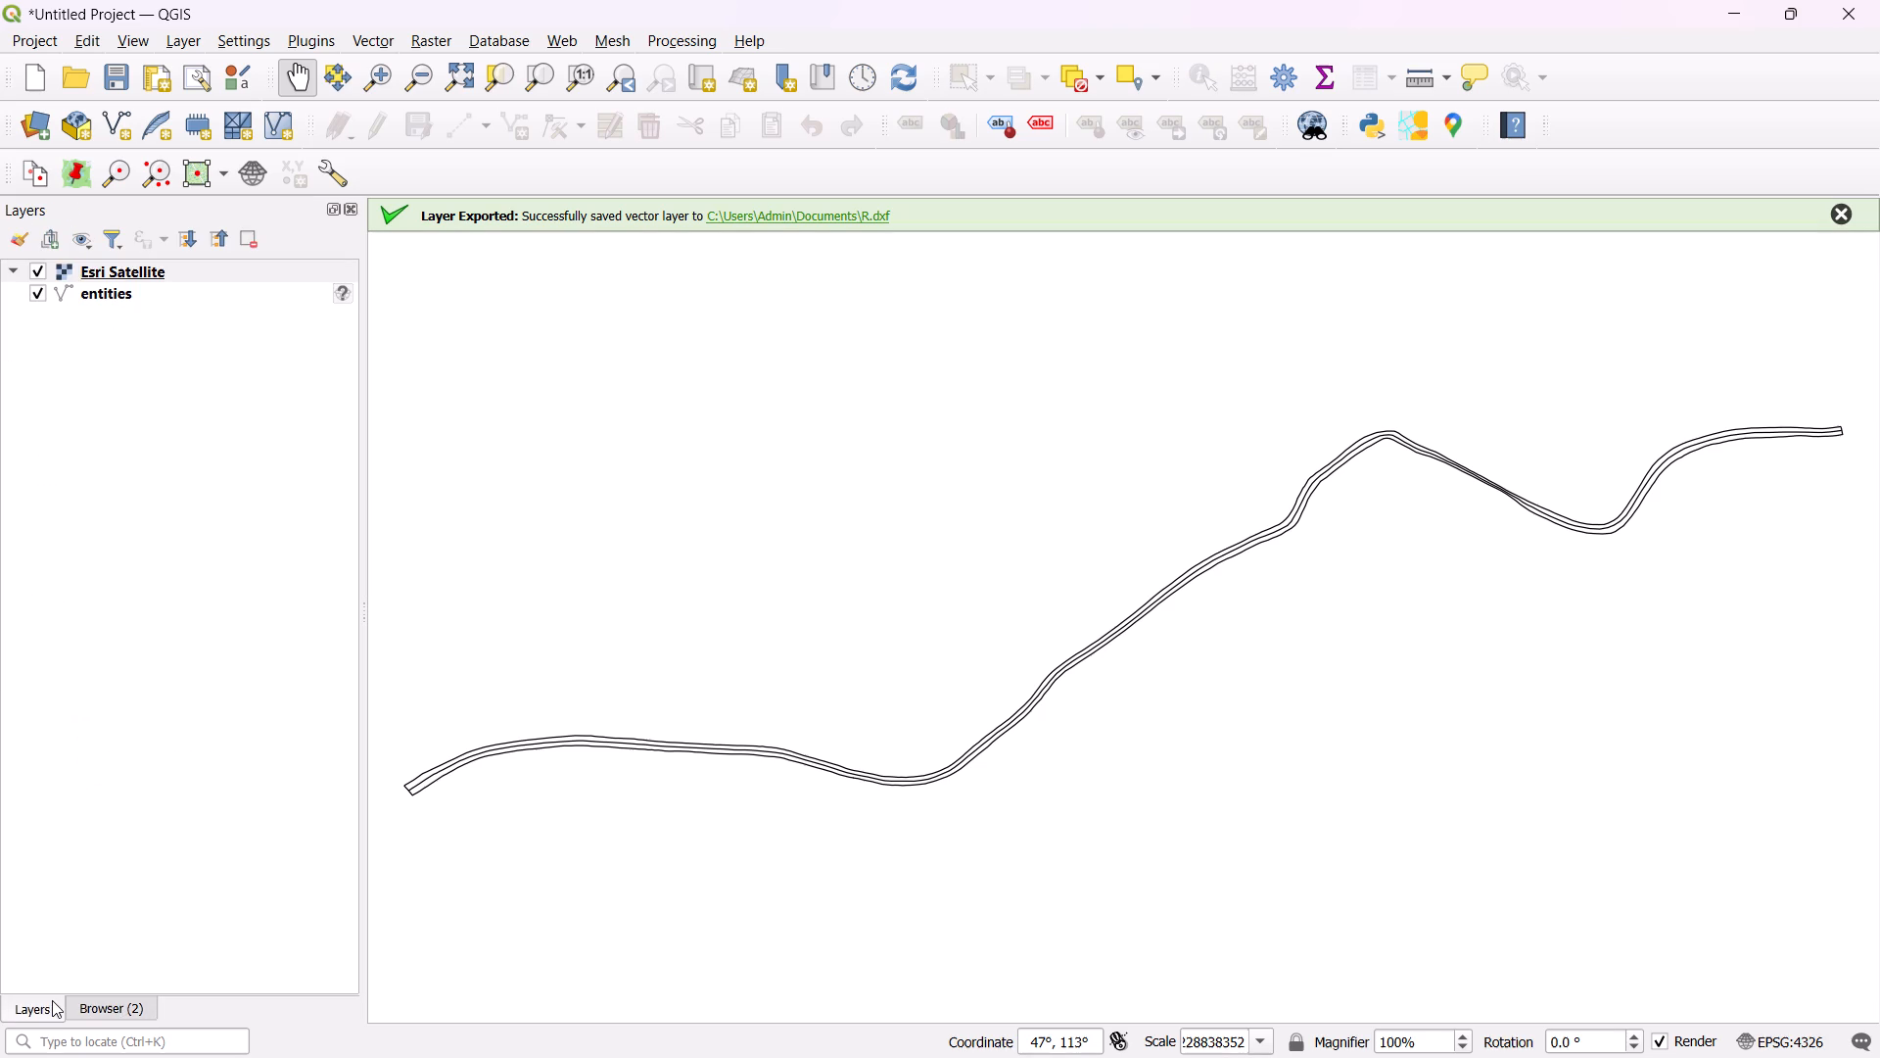
Open the coordinate reference system selection for the Esri Satellite layer.
right_click(101, 271)
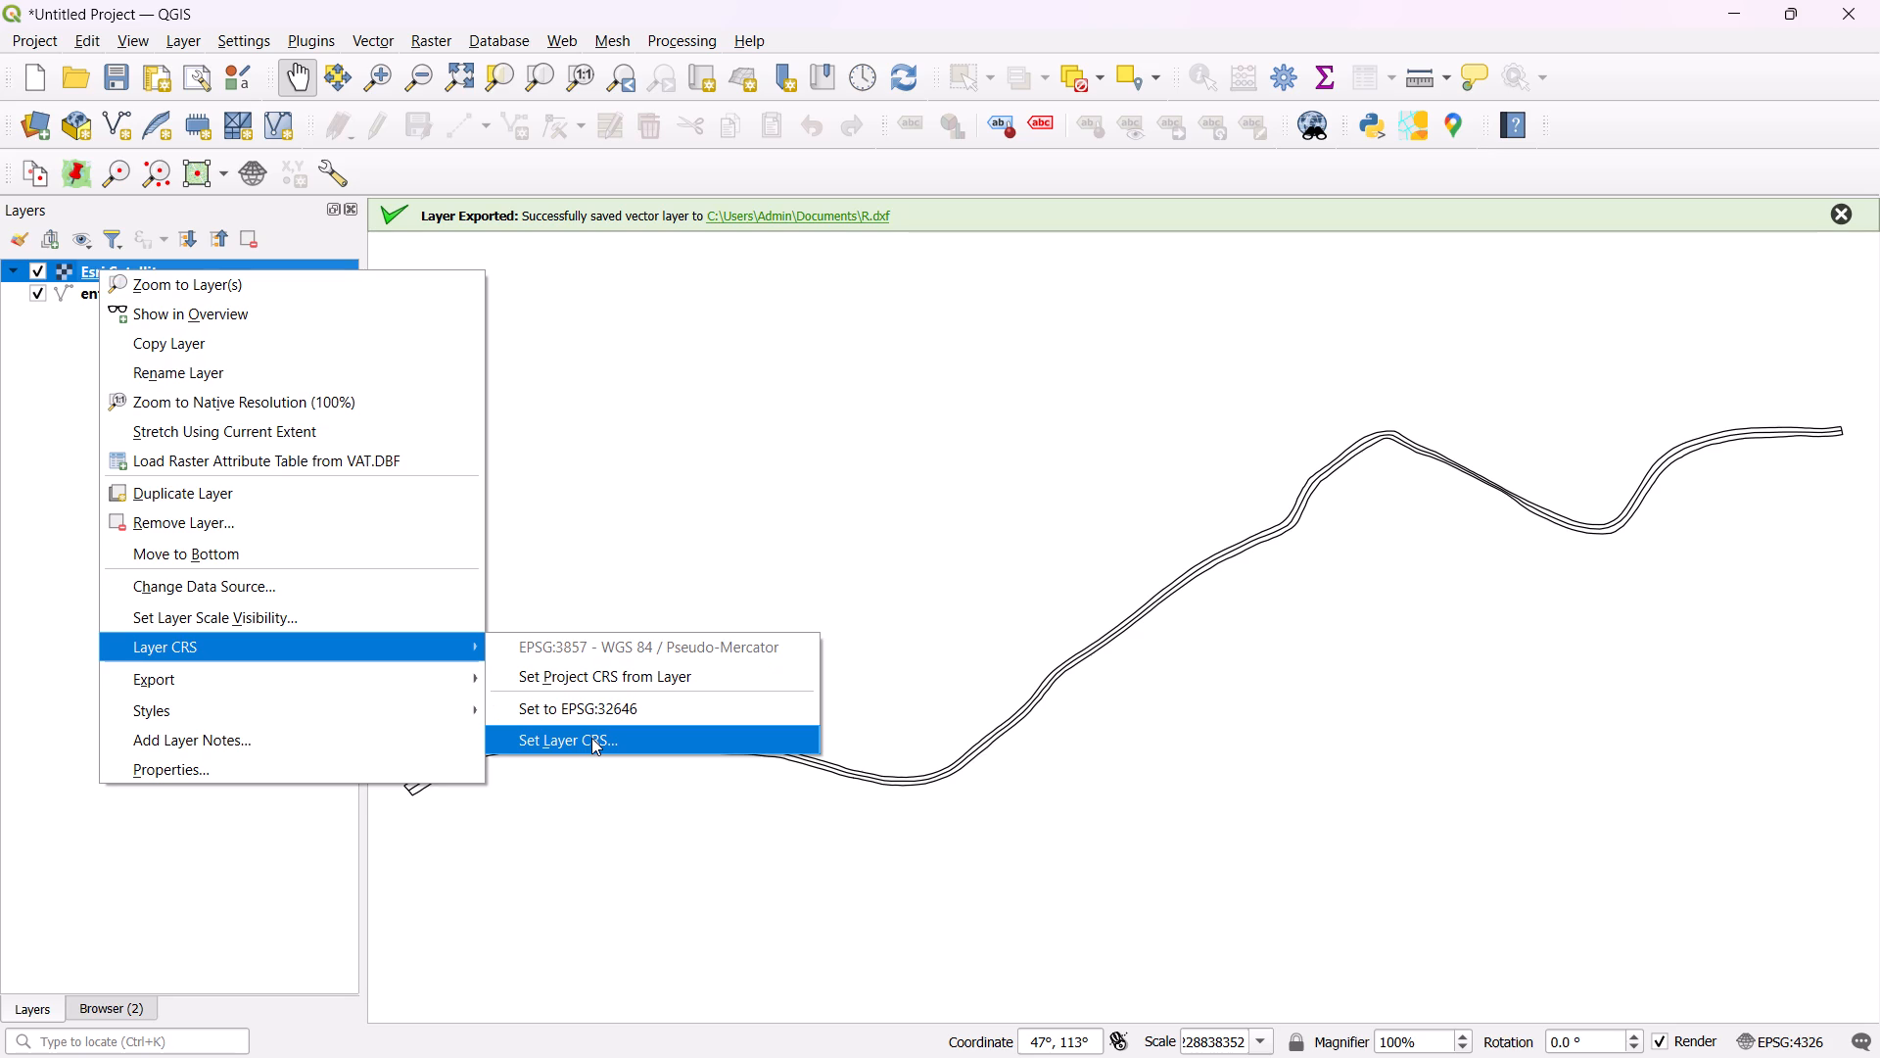
left_click(591, 738)
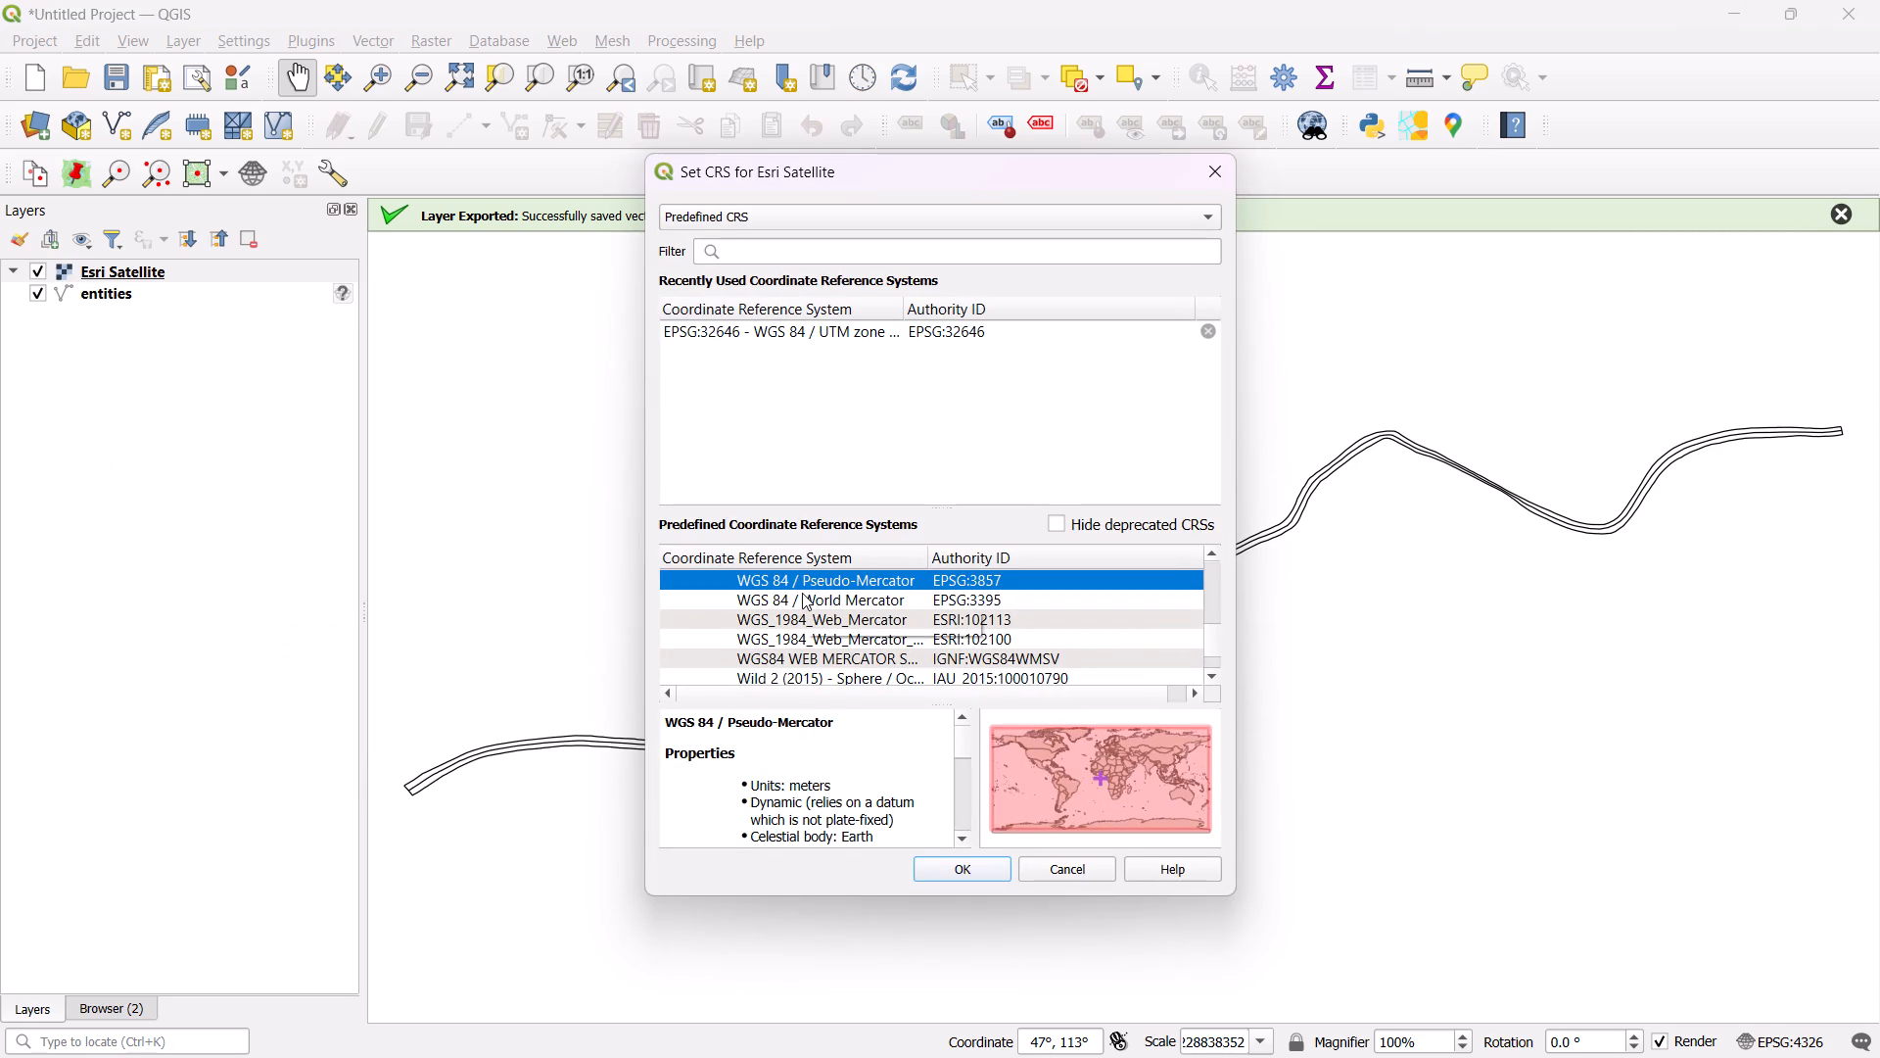
Look through the predefined coordinate reference systems for the Esri Satellite layer, especially the Mercator group around WGS 84 / Pseudo-Mercator.
scroll(1058, 638, "down", 5)
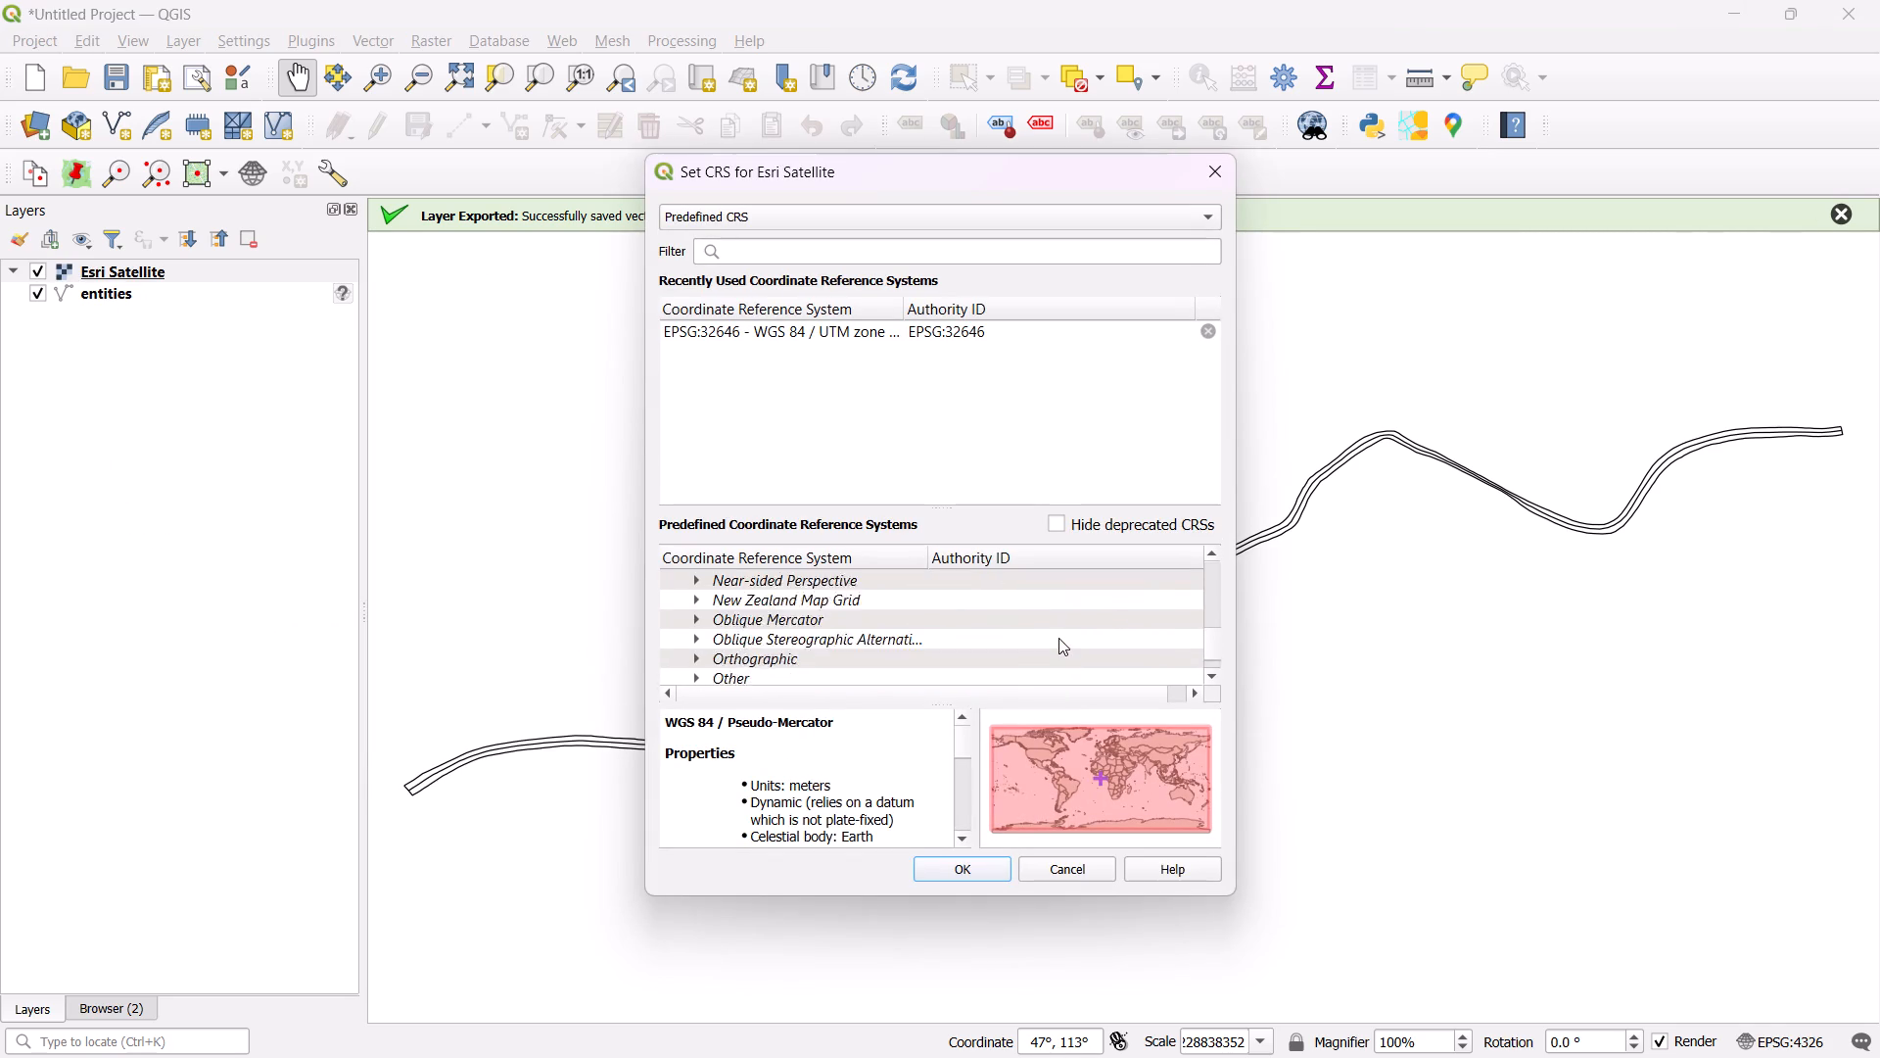
scroll(1058, 638, "down", 7)
scroll(1058, 635, "up", 17)
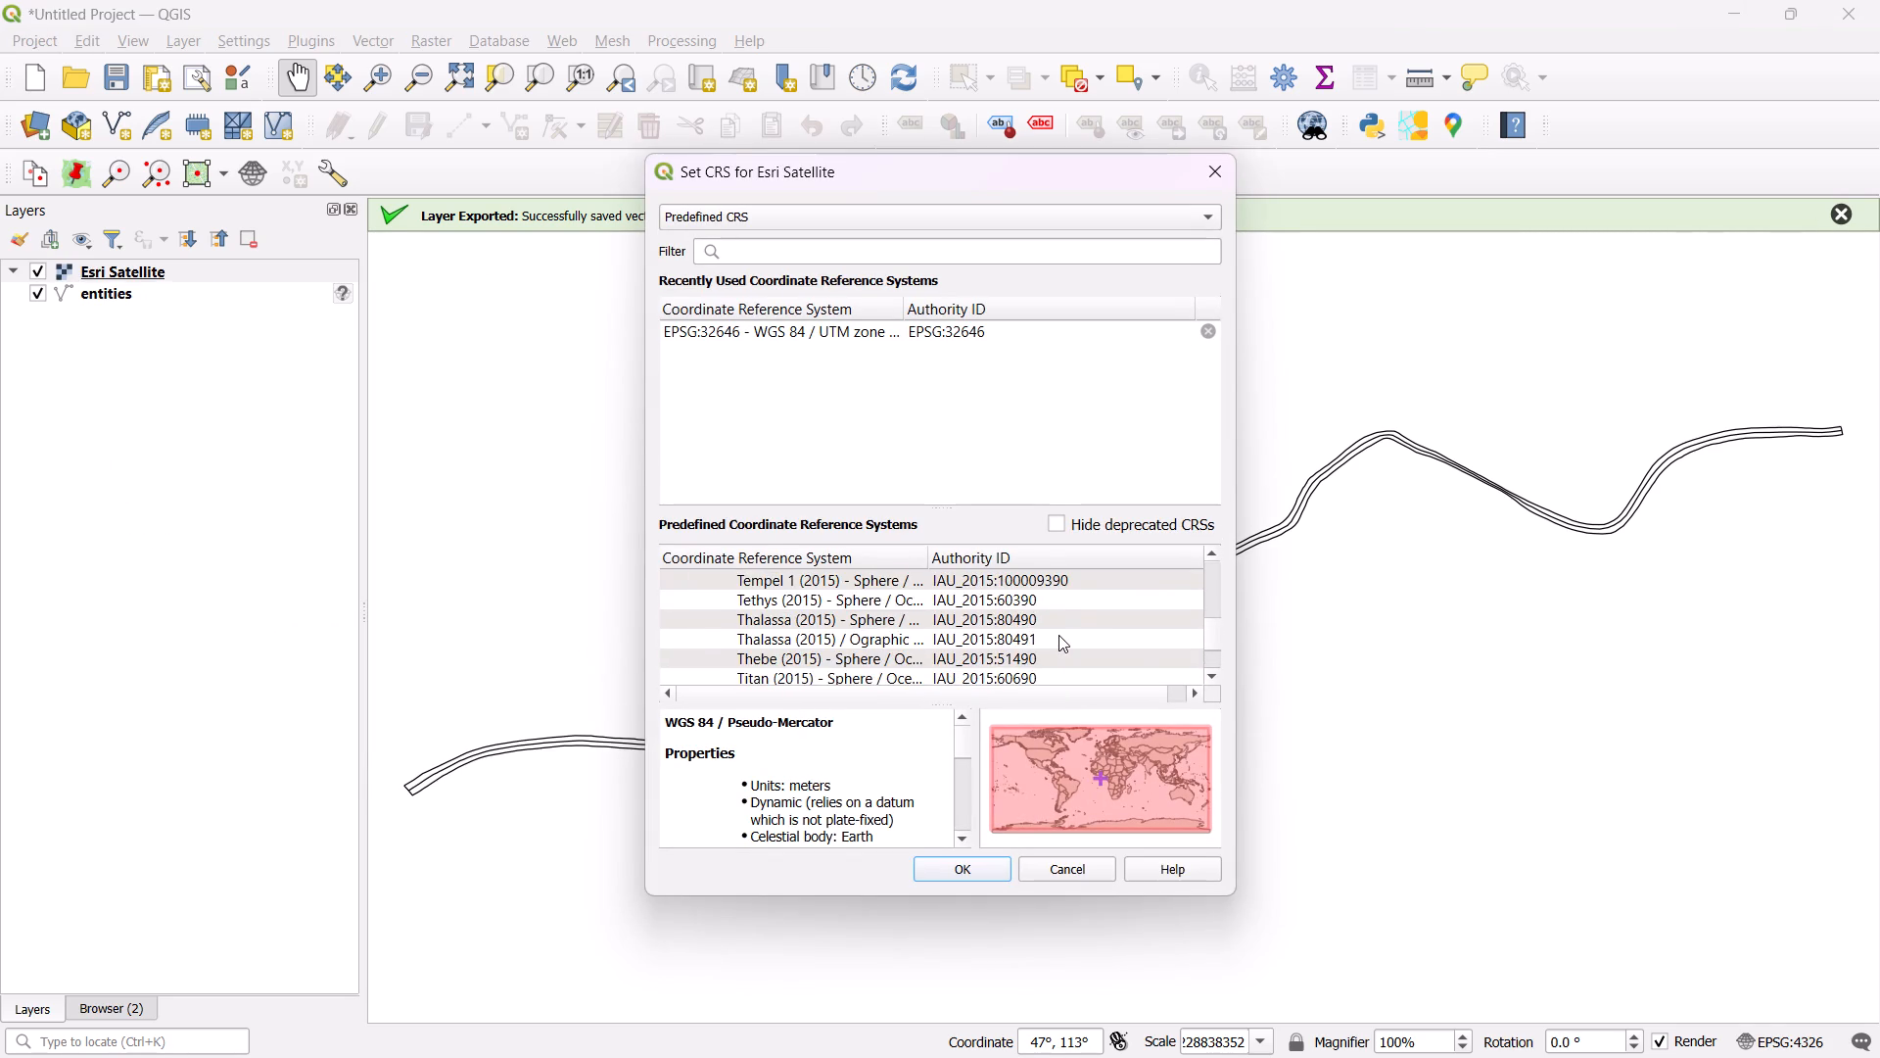
scroll(1058, 635, "up", 9)
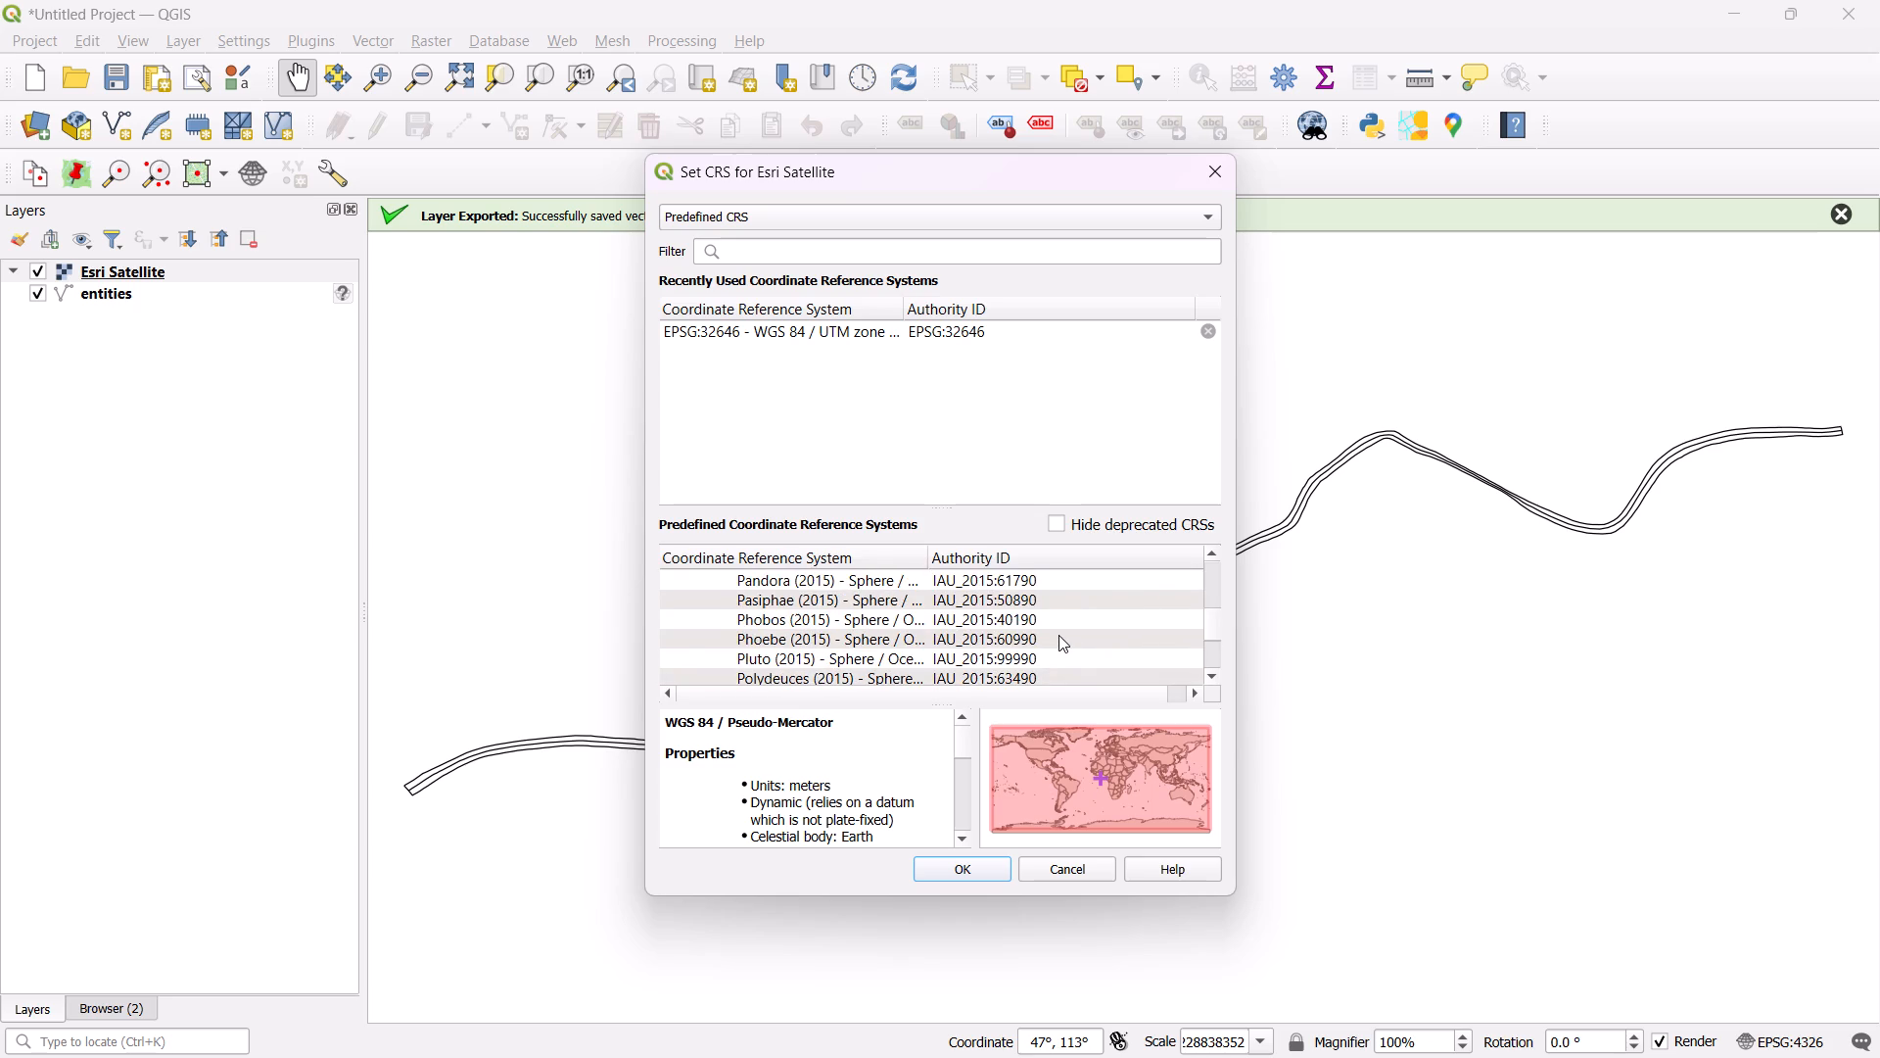
scroll(1058, 635, "up", 11)
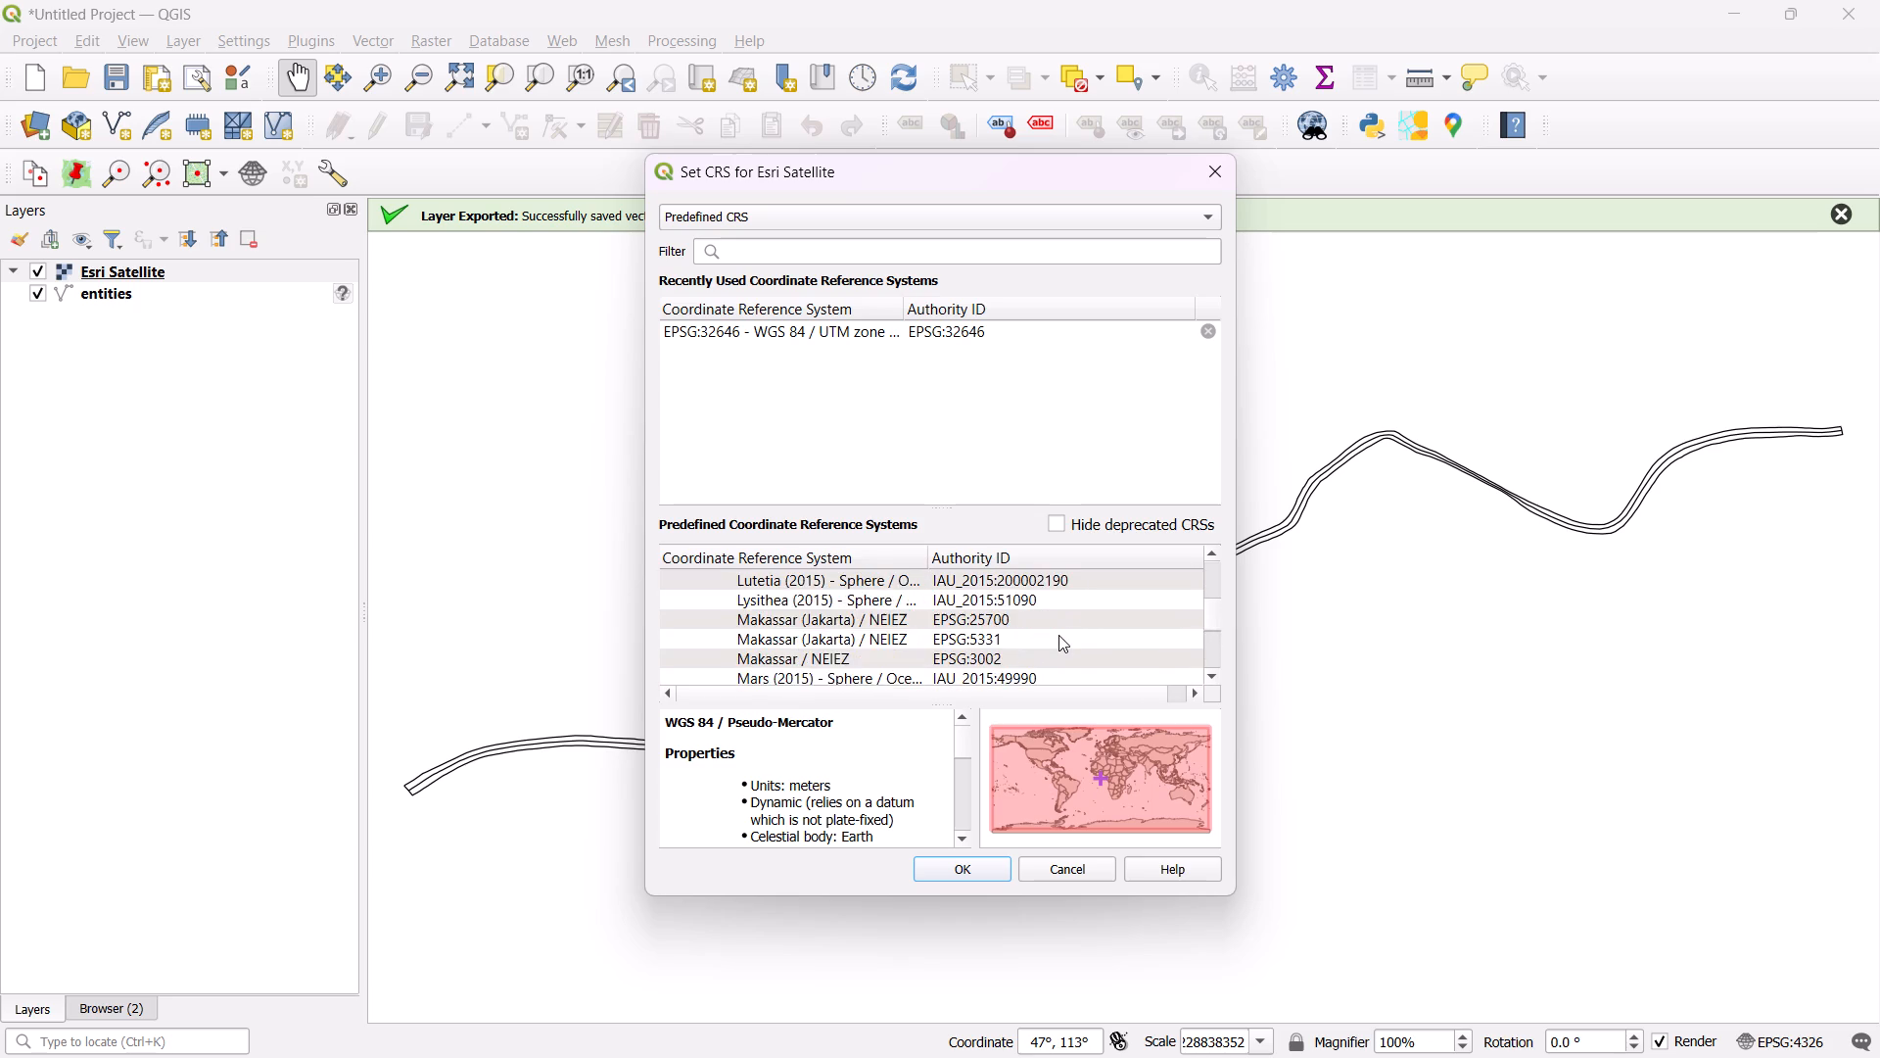
scroll(1058, 635, "up", 20)
scroll(1058, 635, "up", 3)
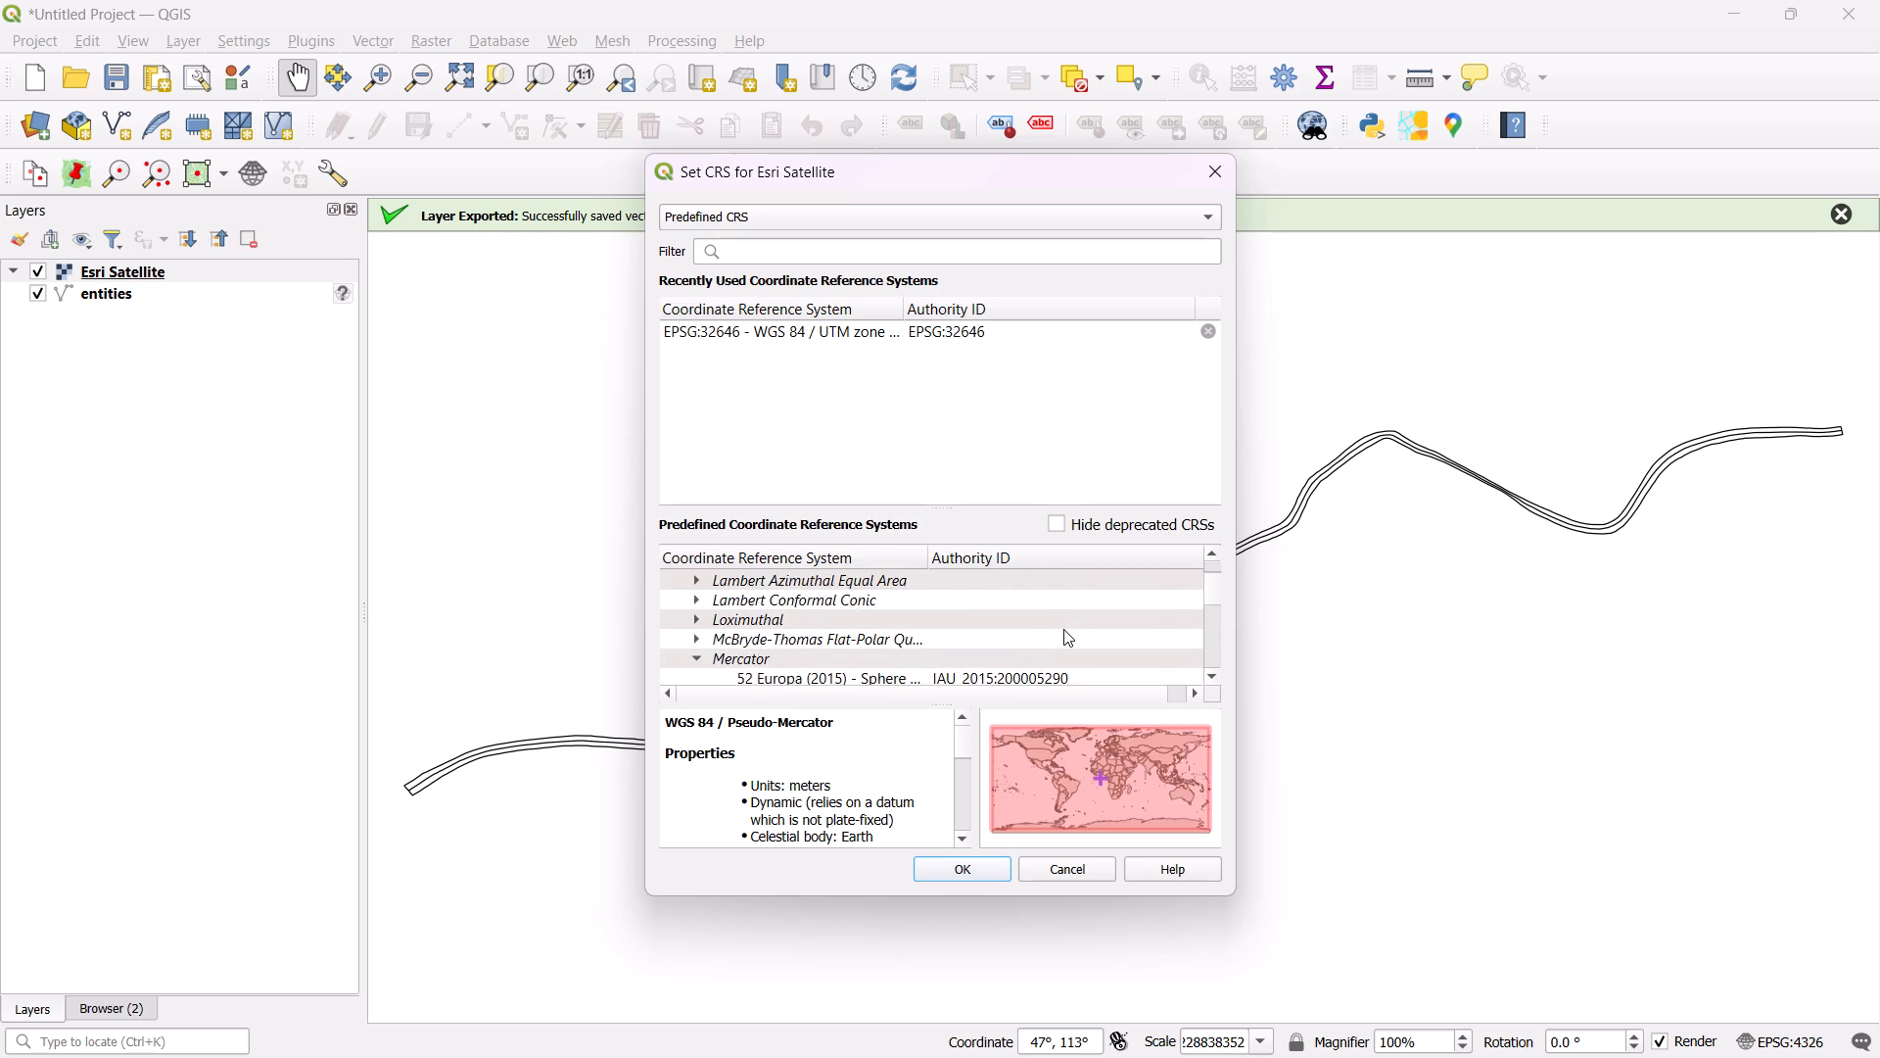
scroll(1063, 629, "up", 17)
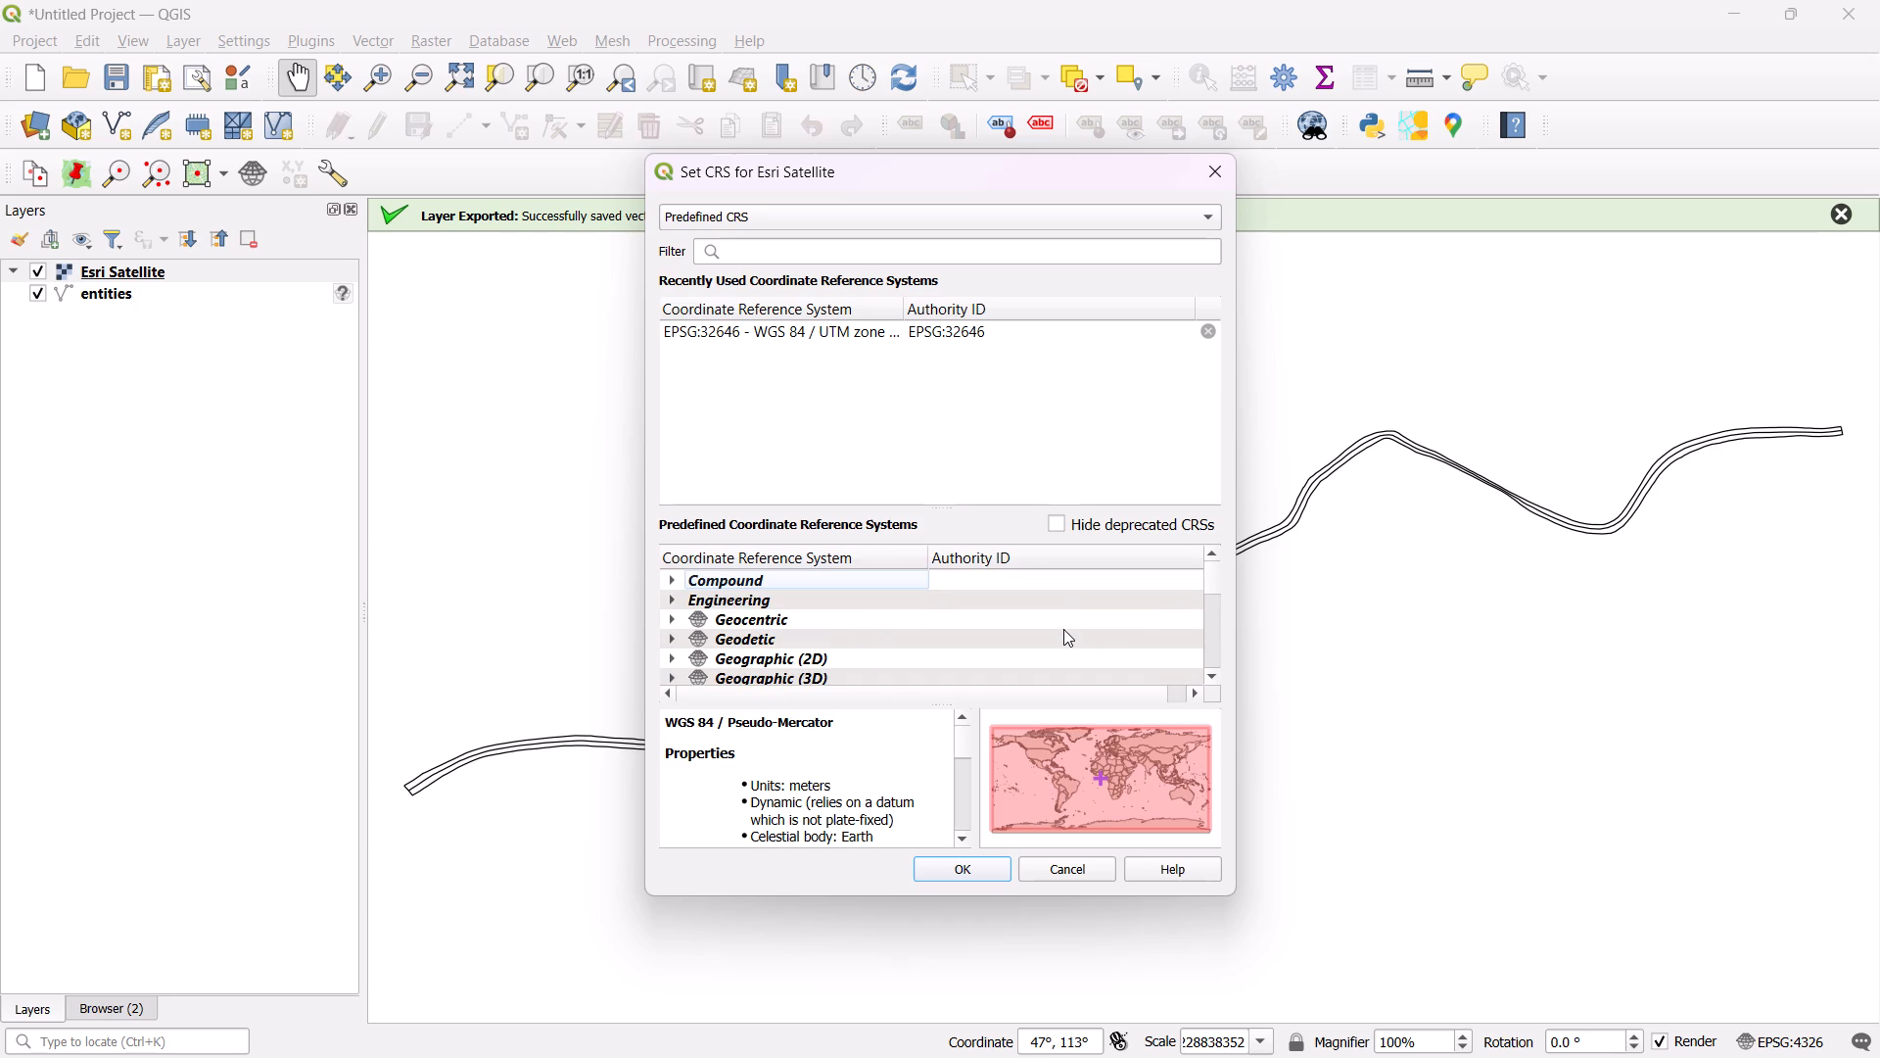
scroll(1063, 629, "down", 16)
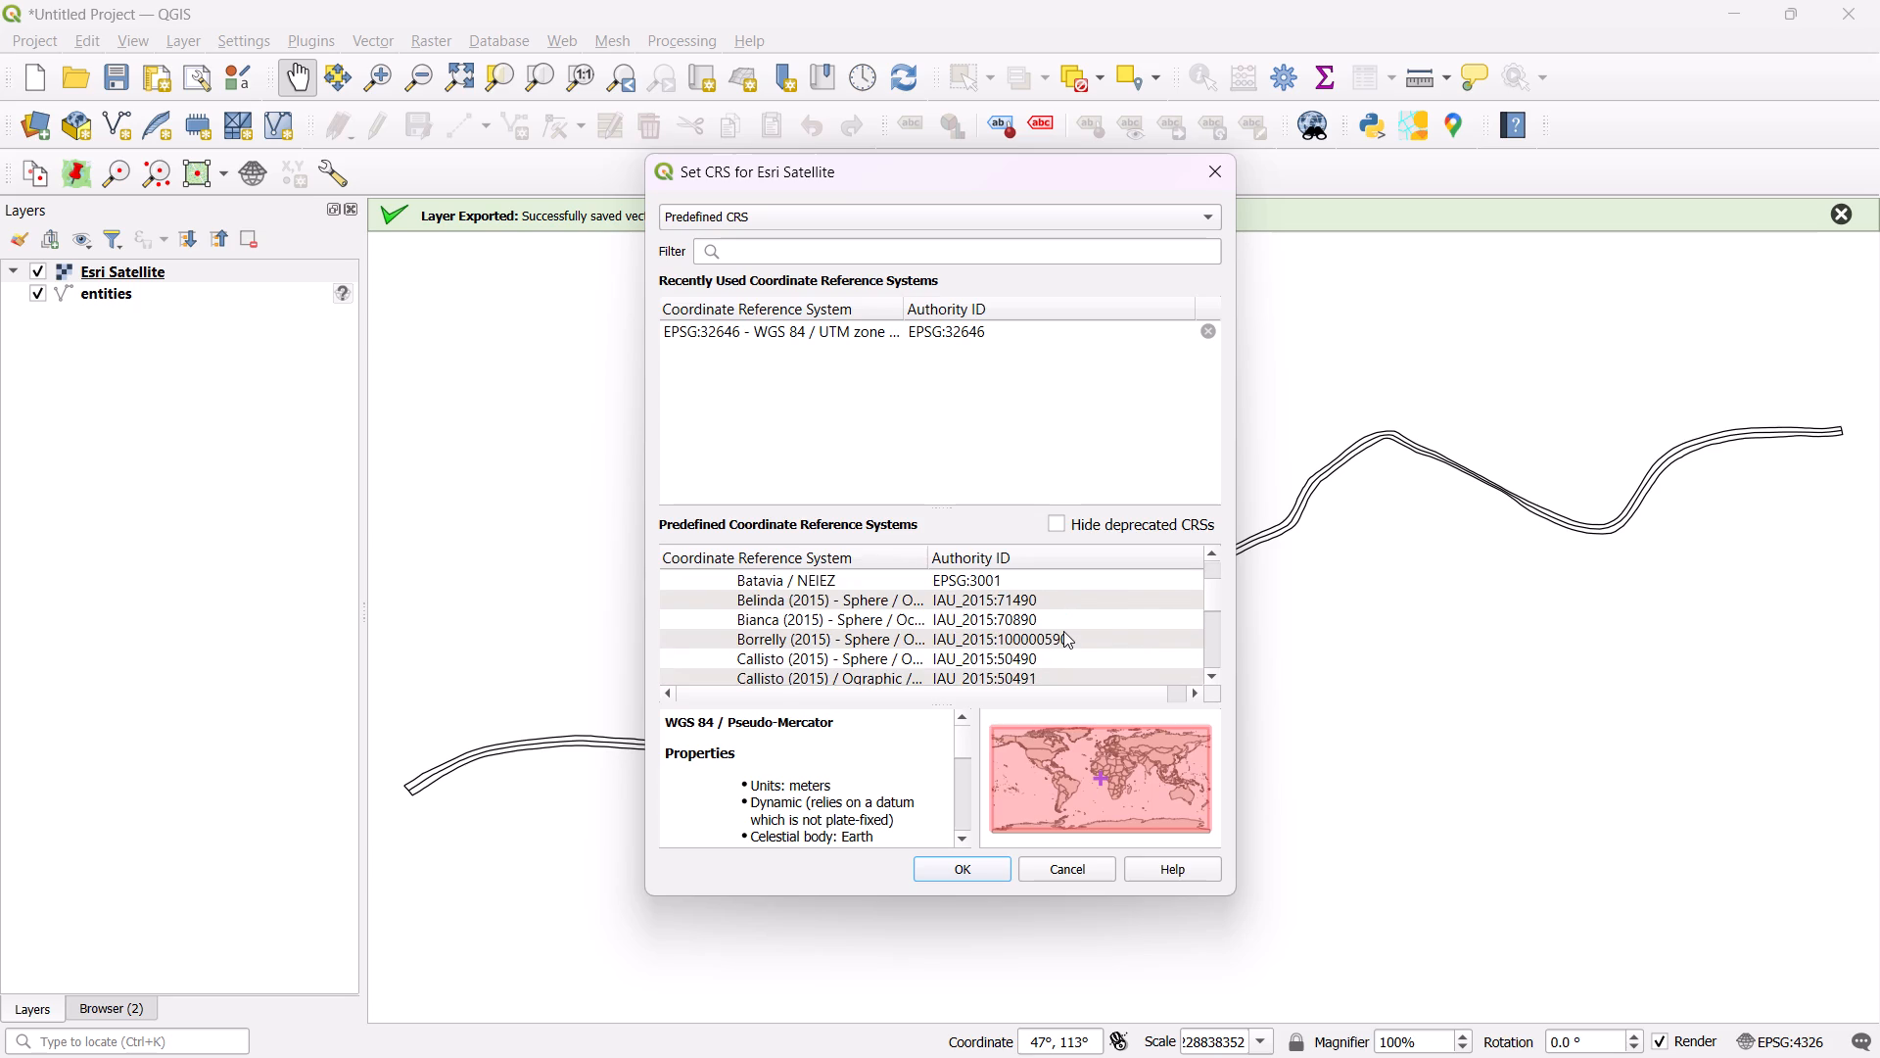
scroll(1063, 631, "up", 1)
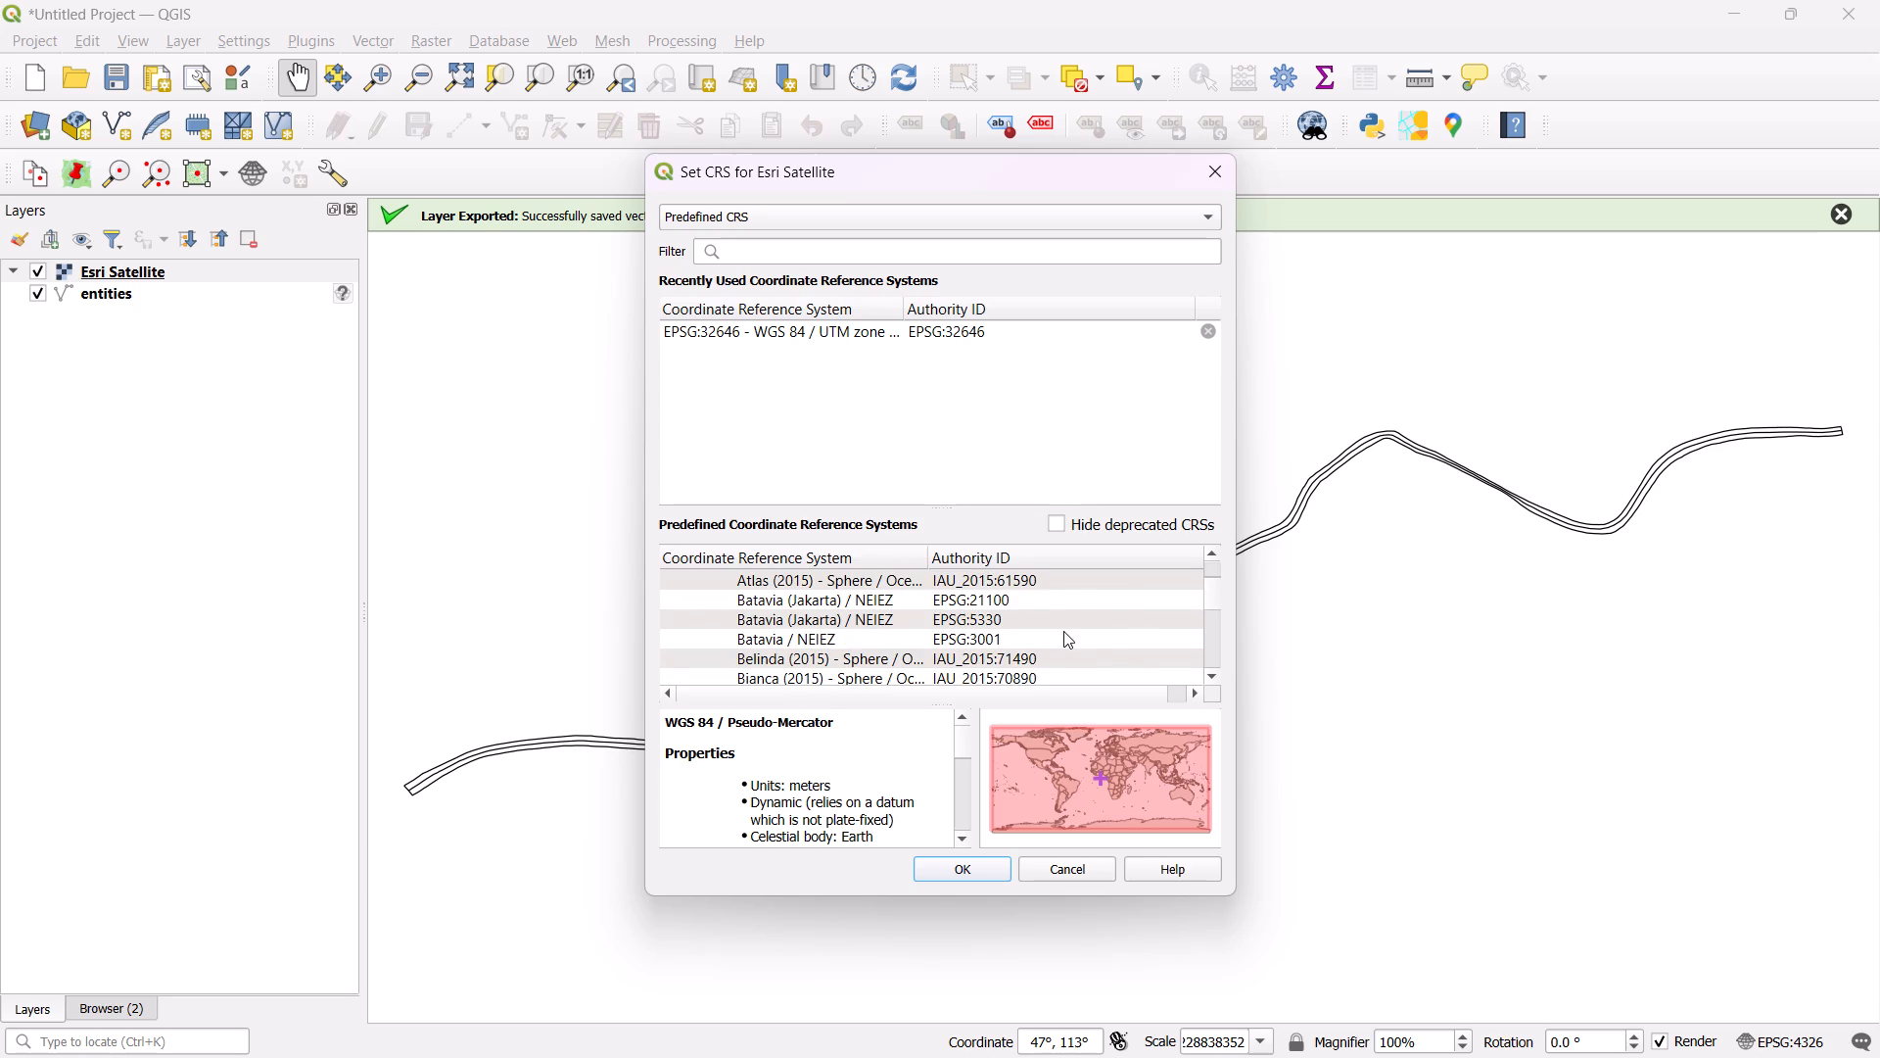
scroll(1063, 631, "down", 5)
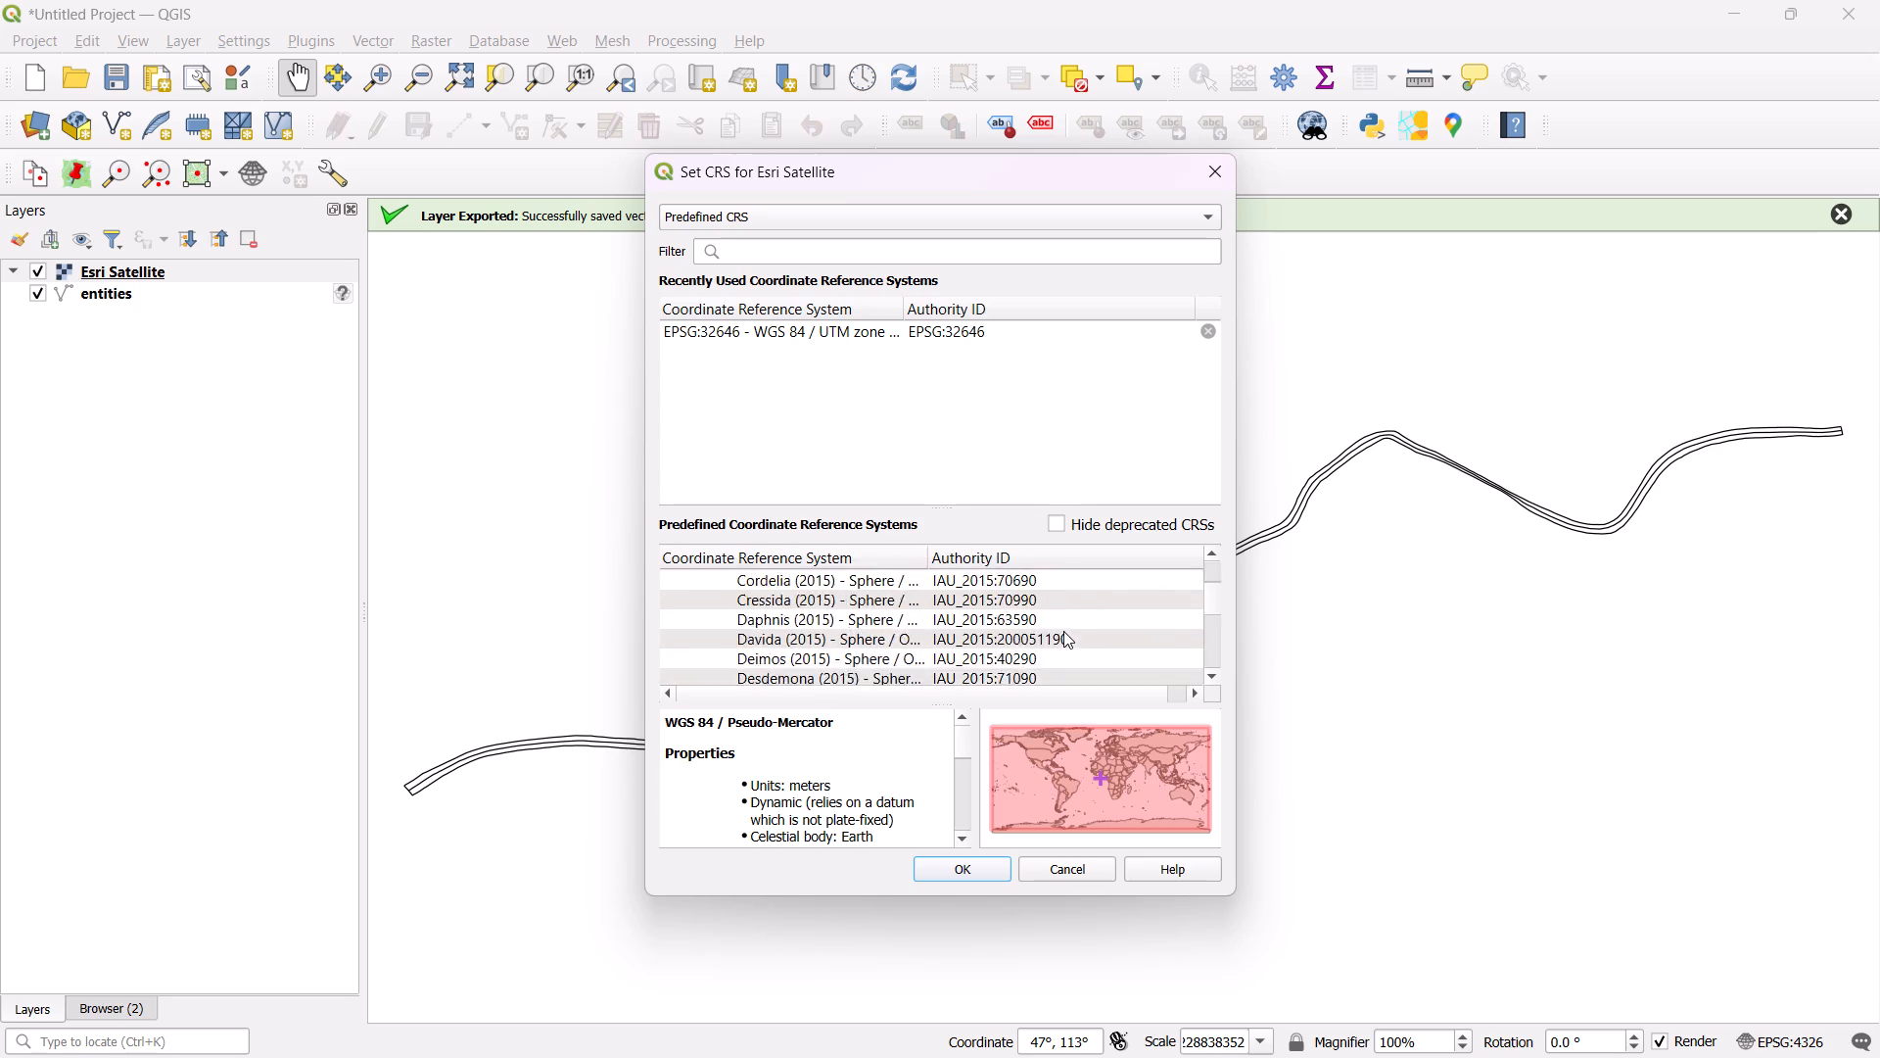
scroll(1063, 631, "down", 7)
scroll(1063, 631, "up", 1)
scroll(1063, 631, "down", 6)
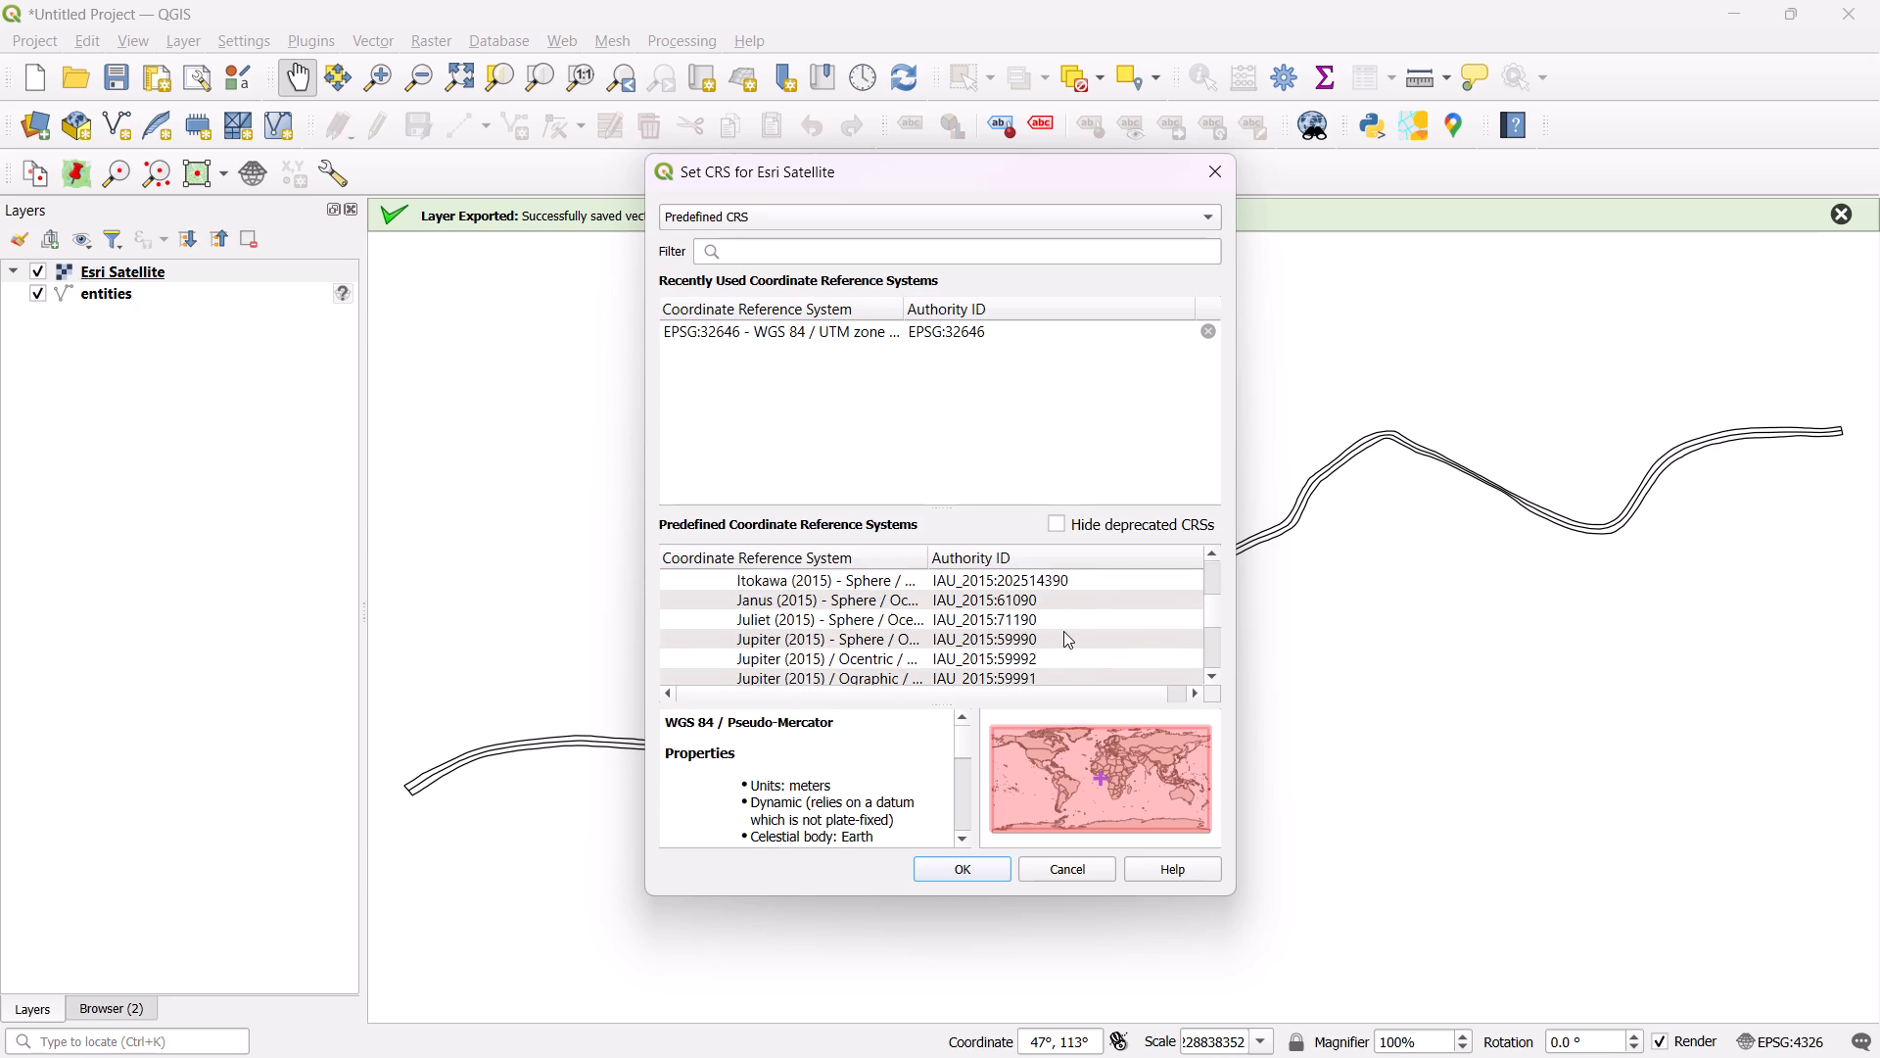
scroll(1063, 631, "down", 12)
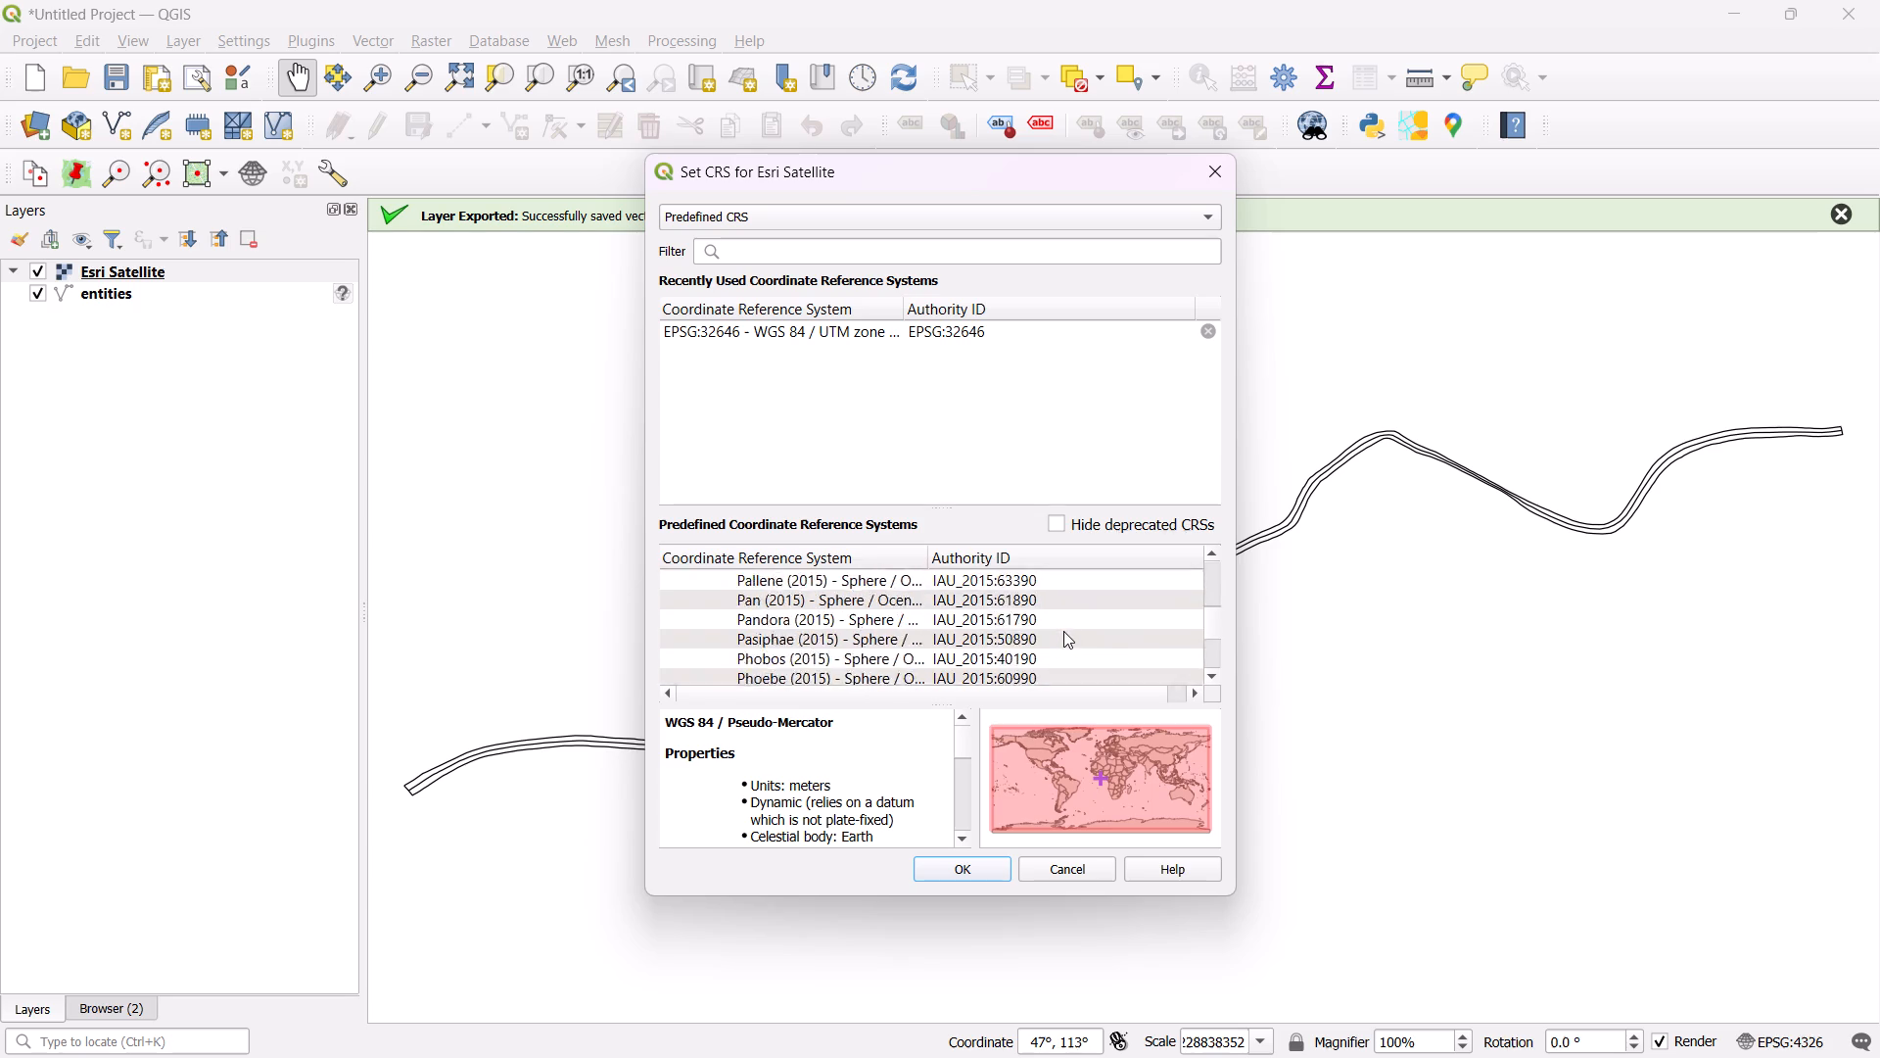
scroll(1063, 631, "down", 4)
scroll(1063, 631, "up", 1)
scroll(1063, 631, "down", 4)
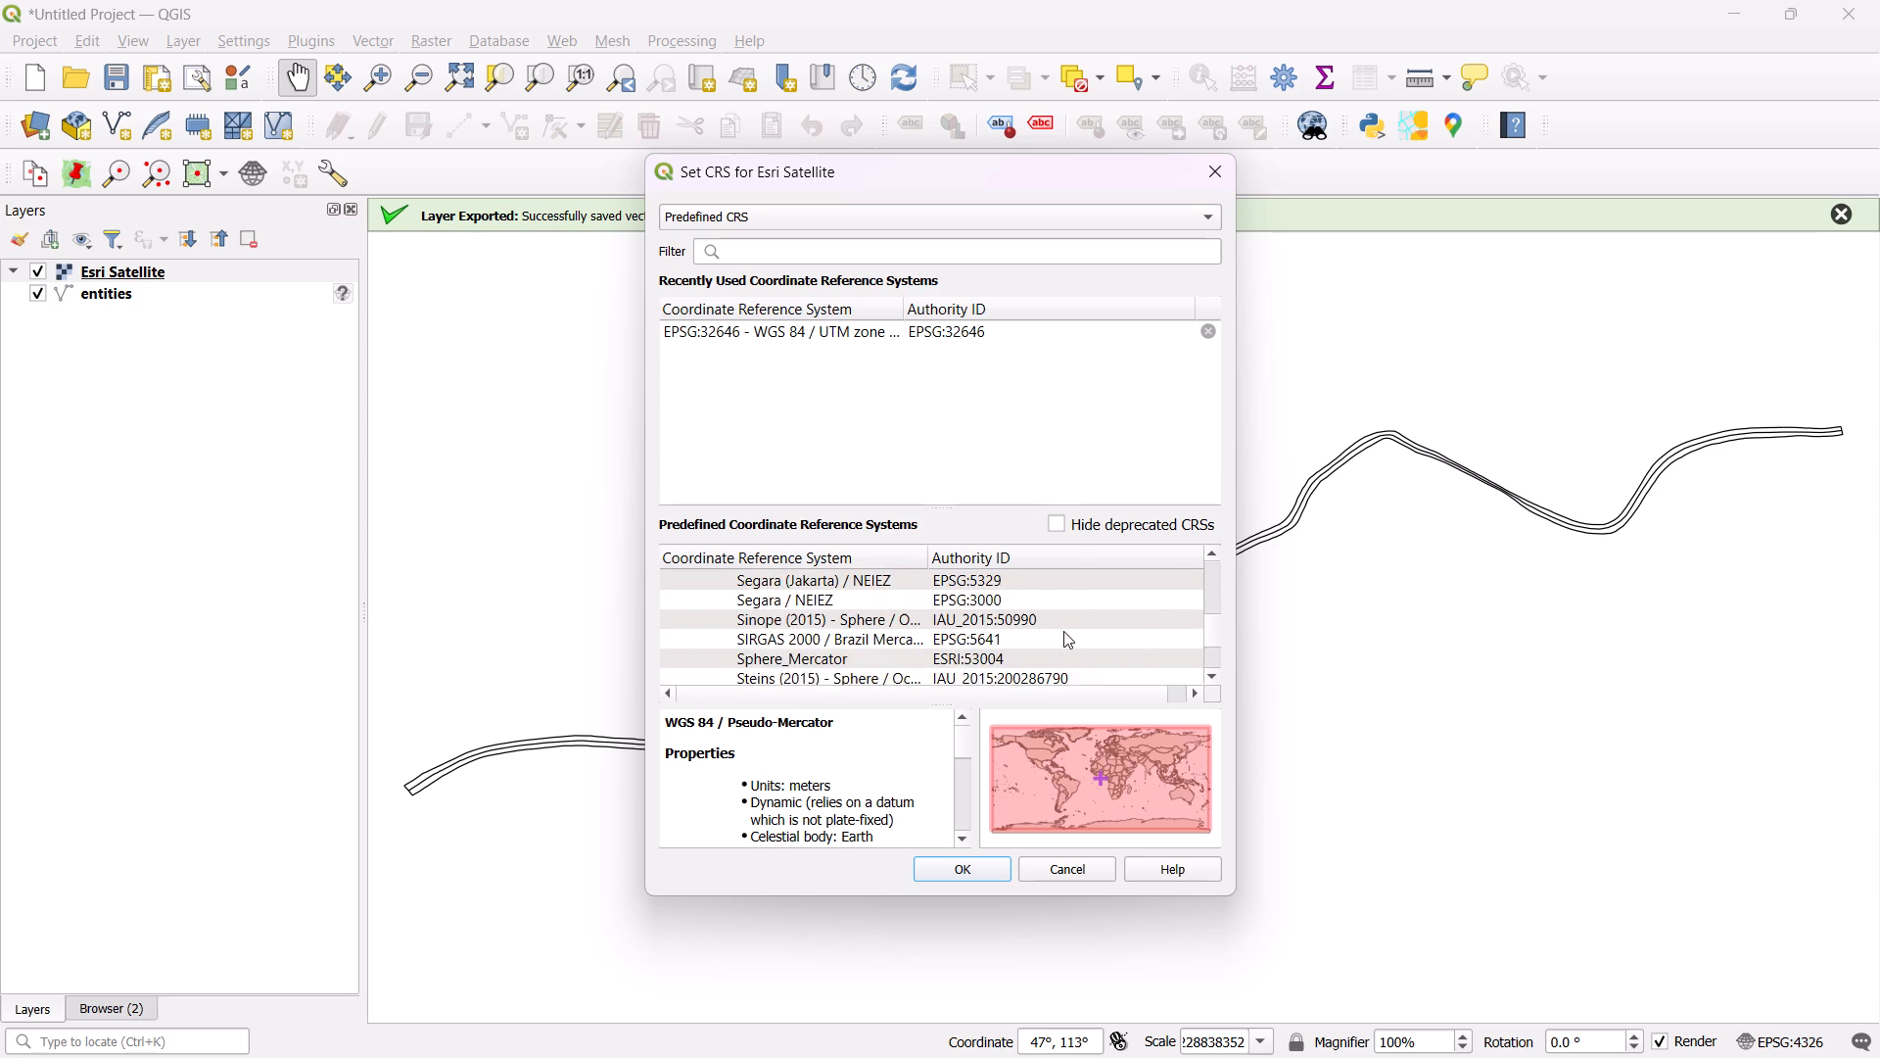
scroll(1063, 631, "down", 8)
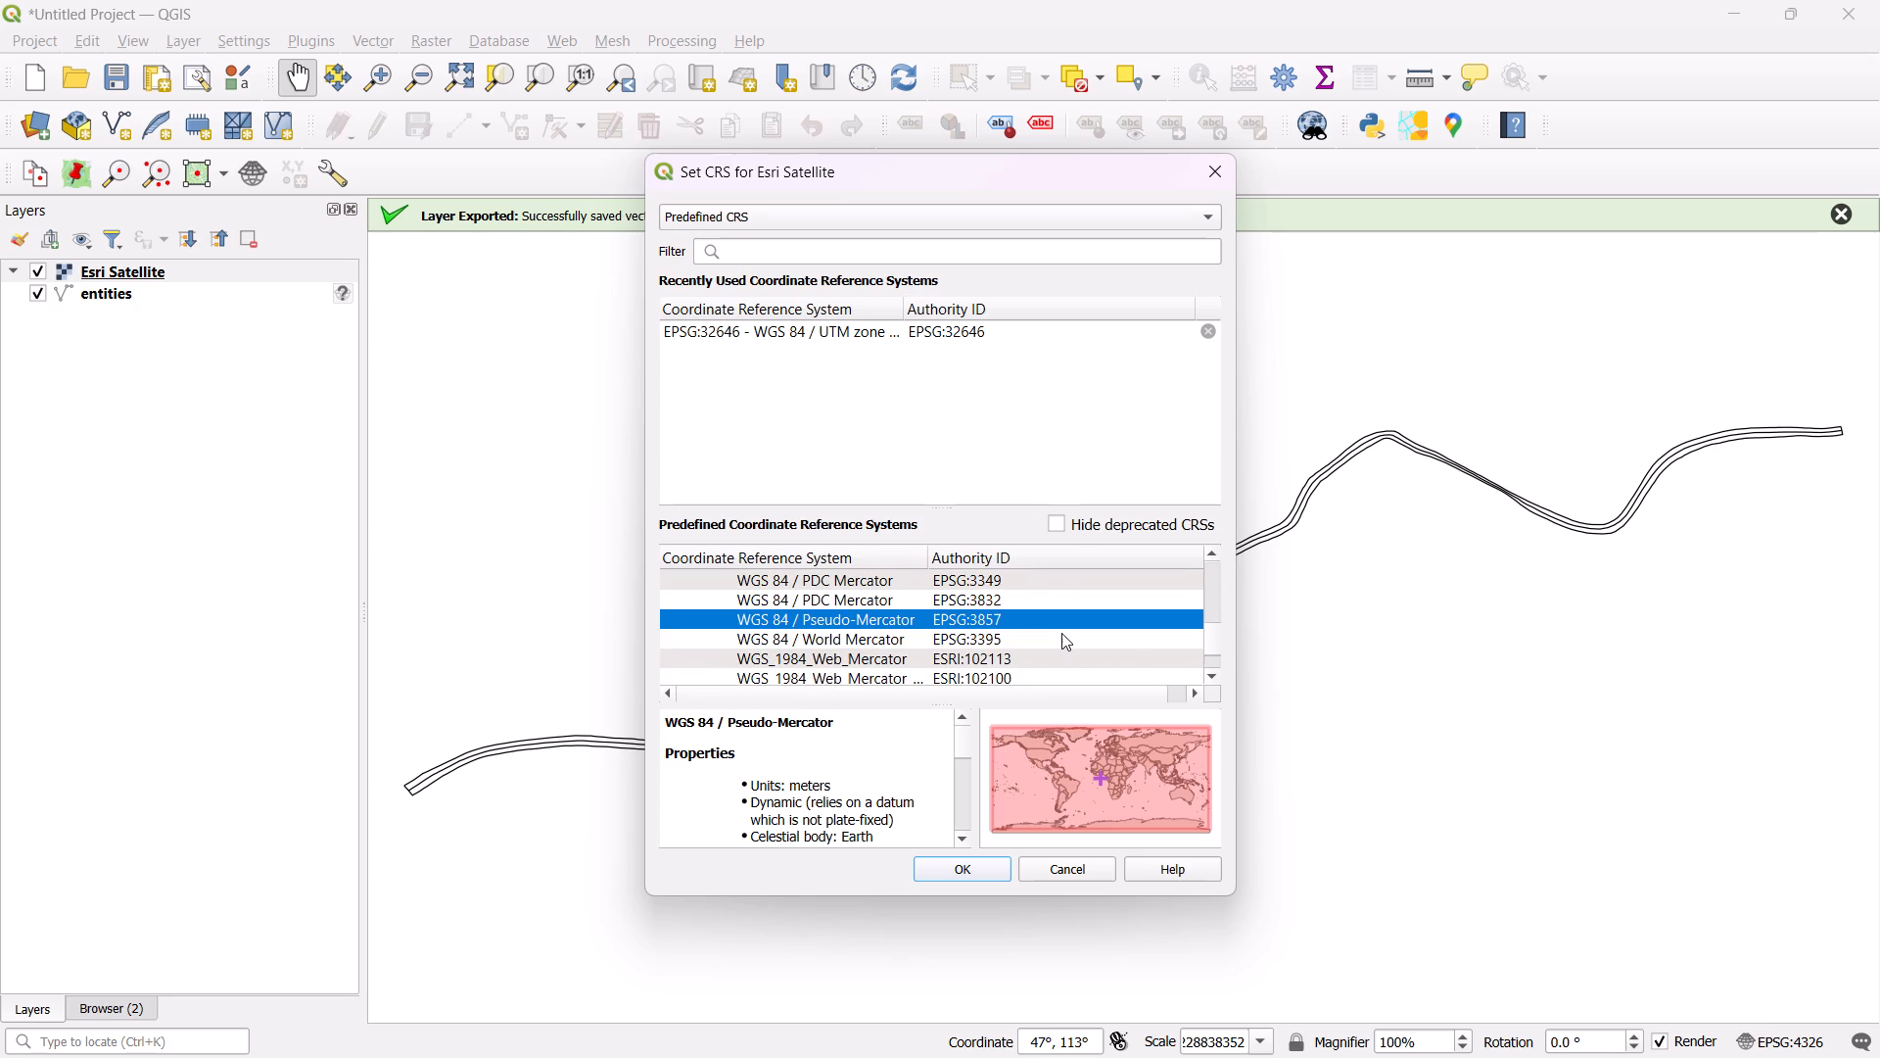
scroll(1061, 633, "down", 2)
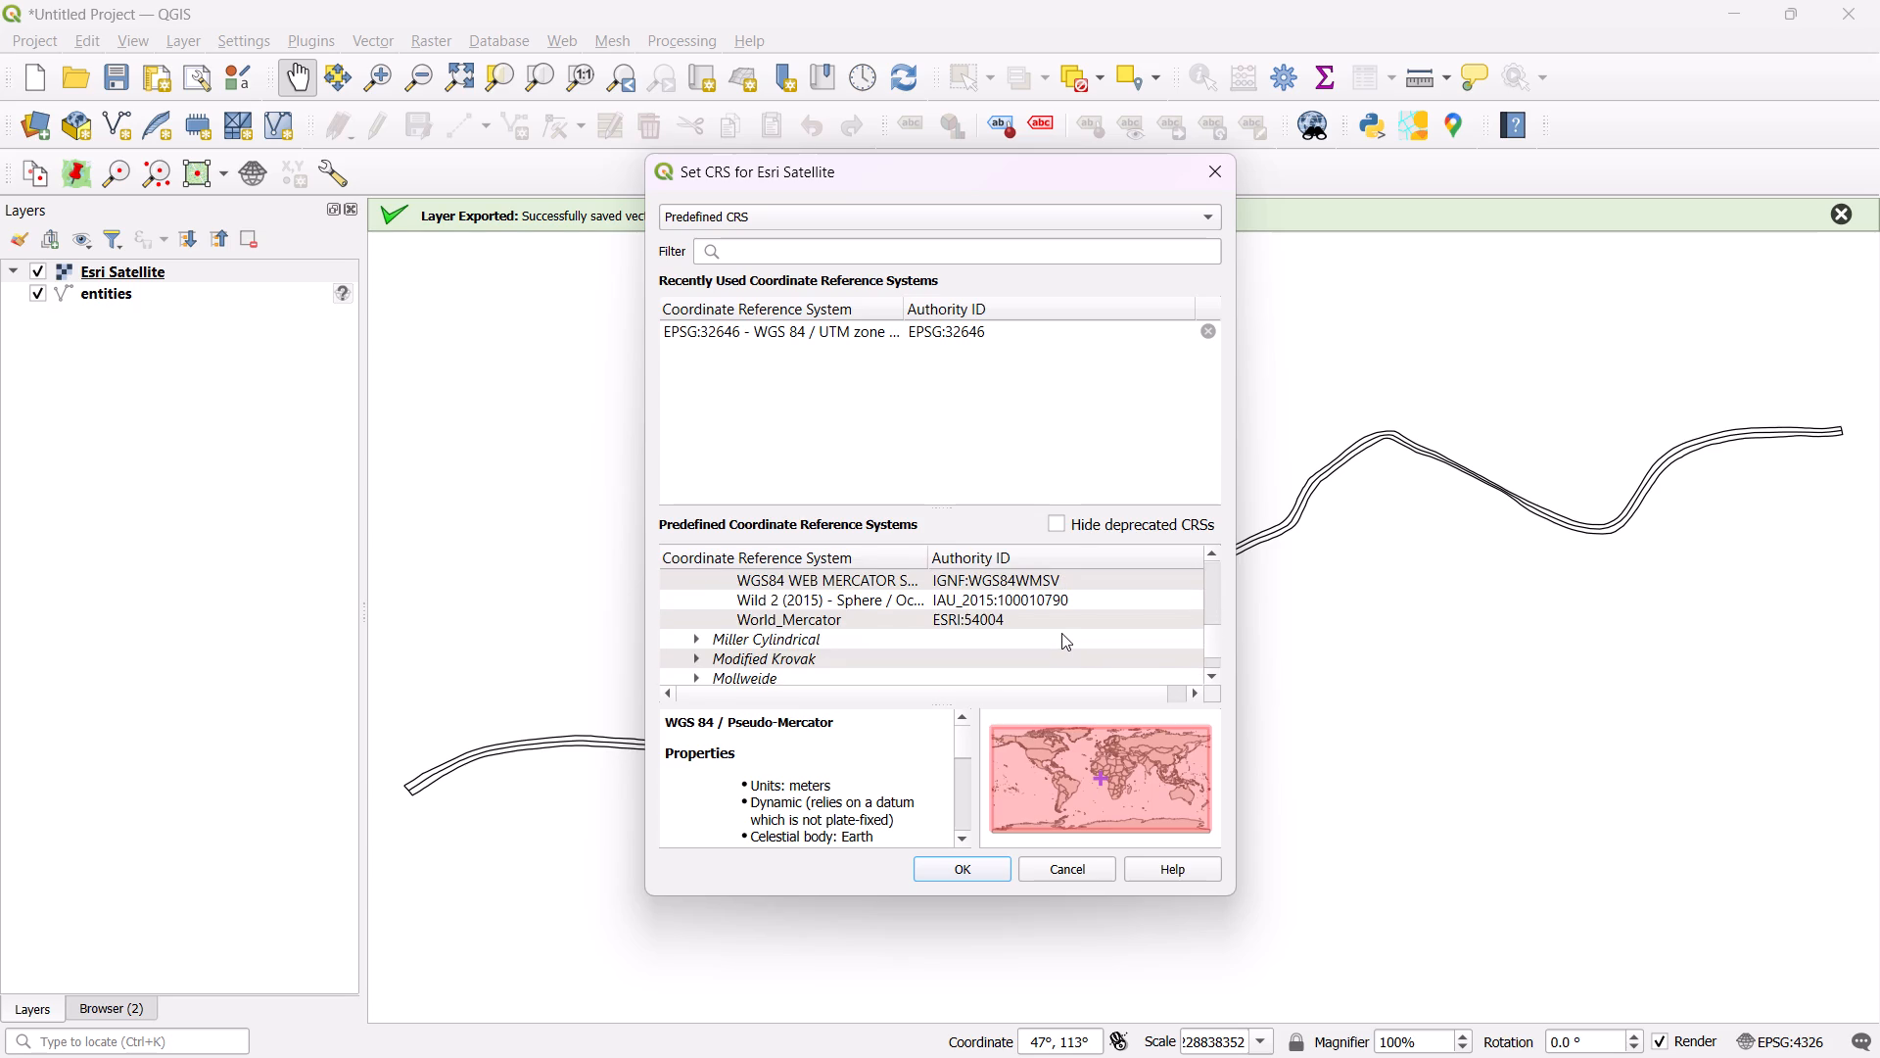
scroll(1061, 633, "down", 15)
scroll(1058, 634, "up", 7)
scroll(1058, 634, "down", 1)
scroll(1058, 634, "up", 9)
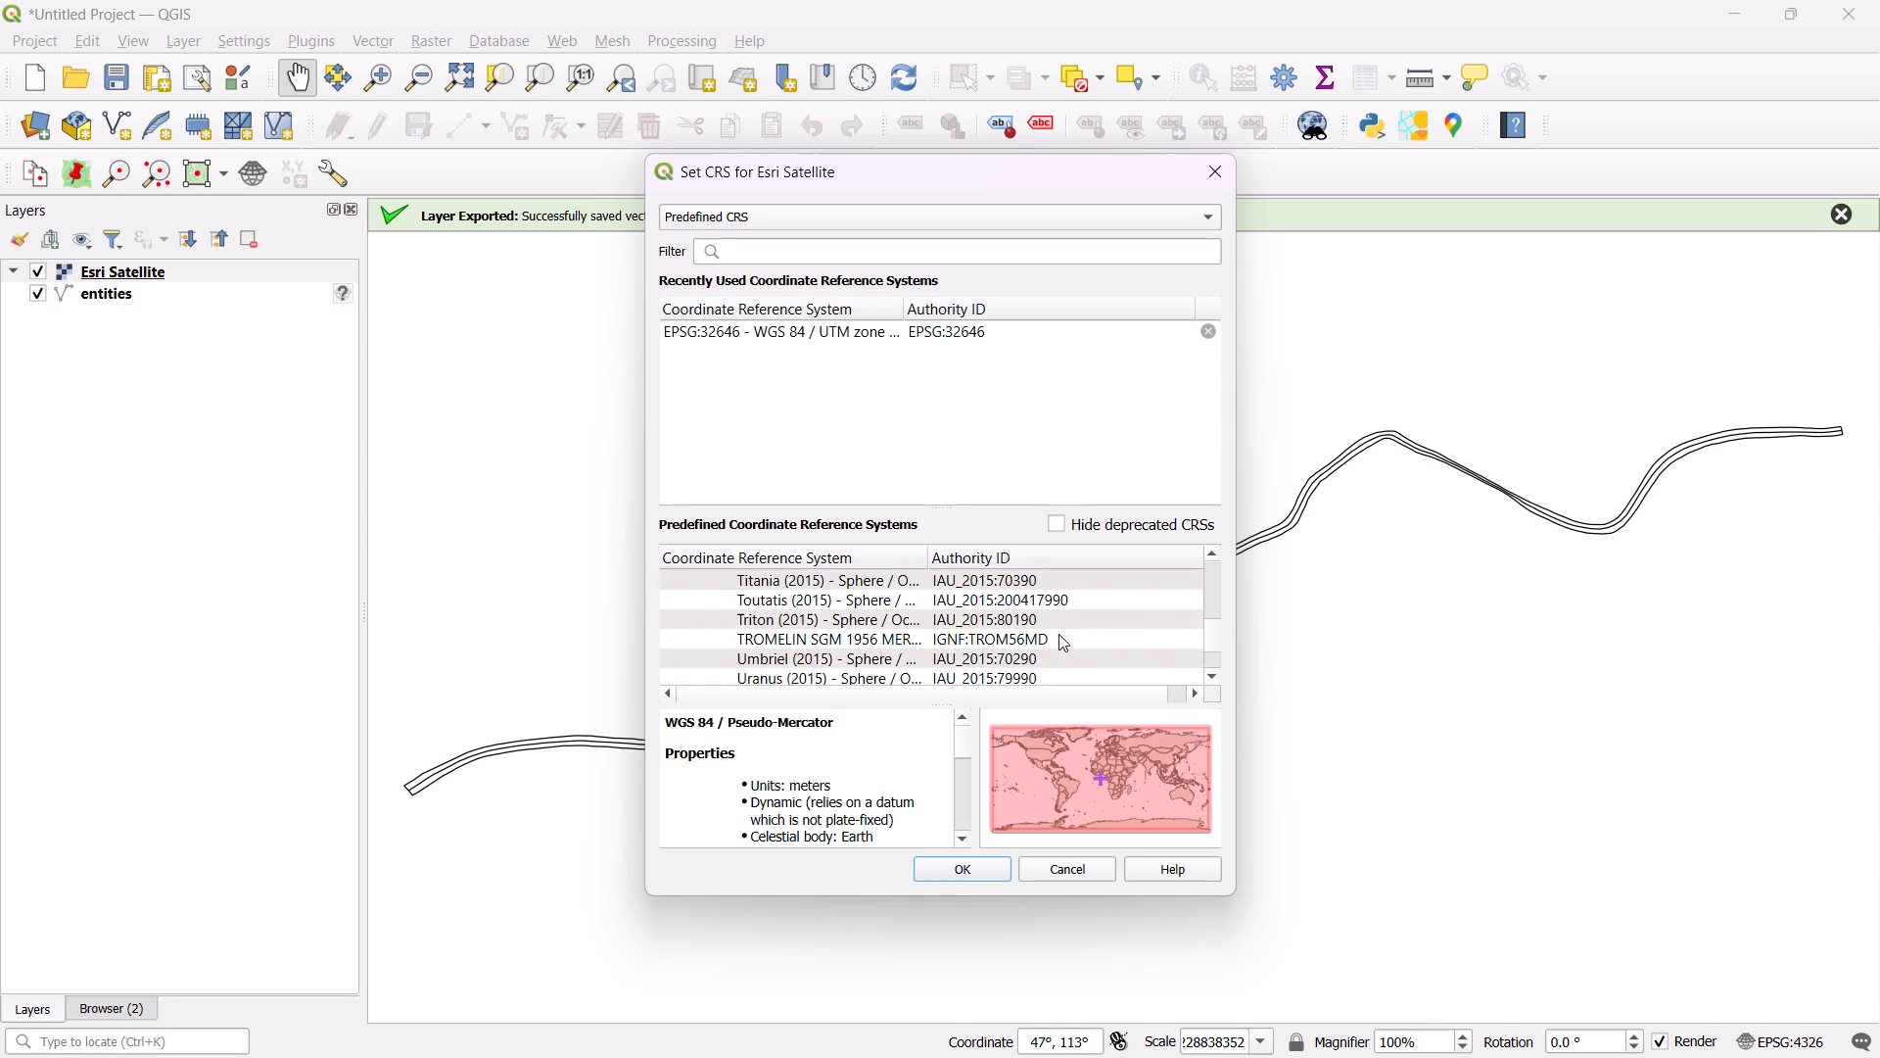
scroll(1058, 634, "up", 20)
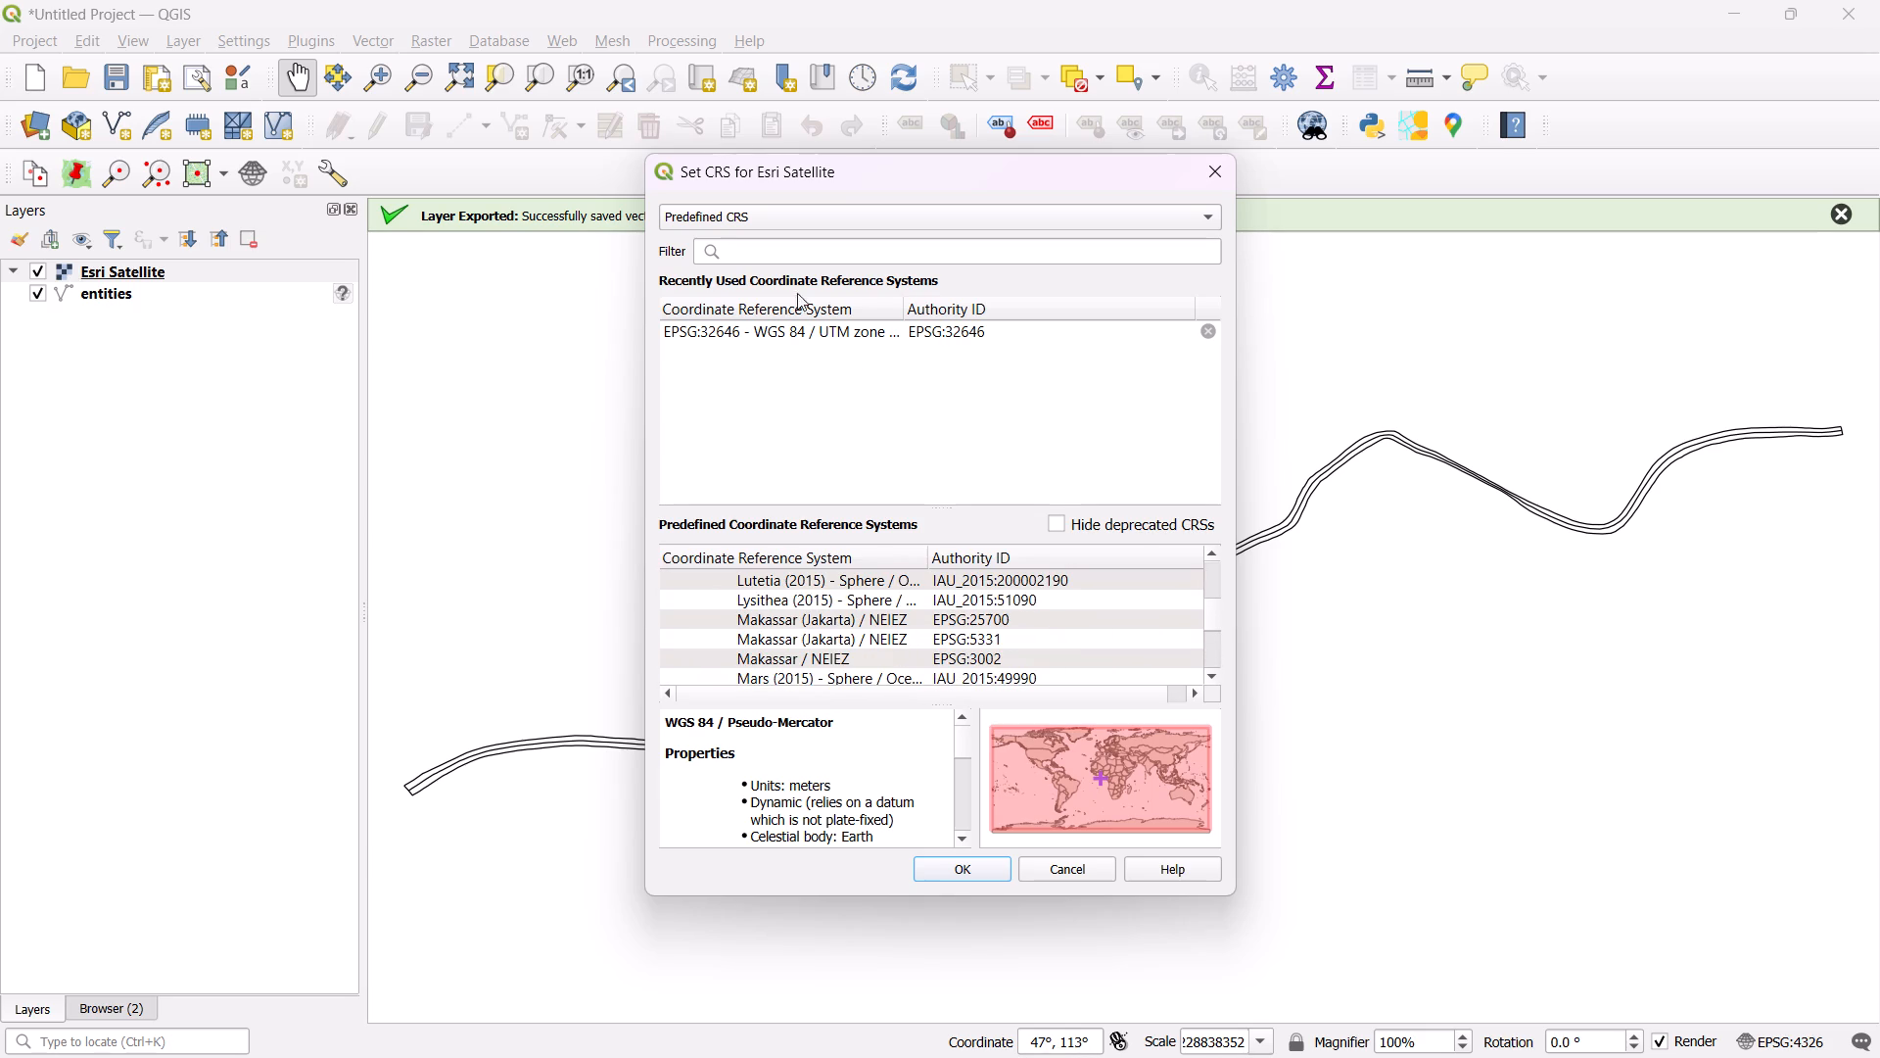
View the custom CRS definition for the Esri Satellite layer and return to the predefined CRS list.
left_click(741, 215)
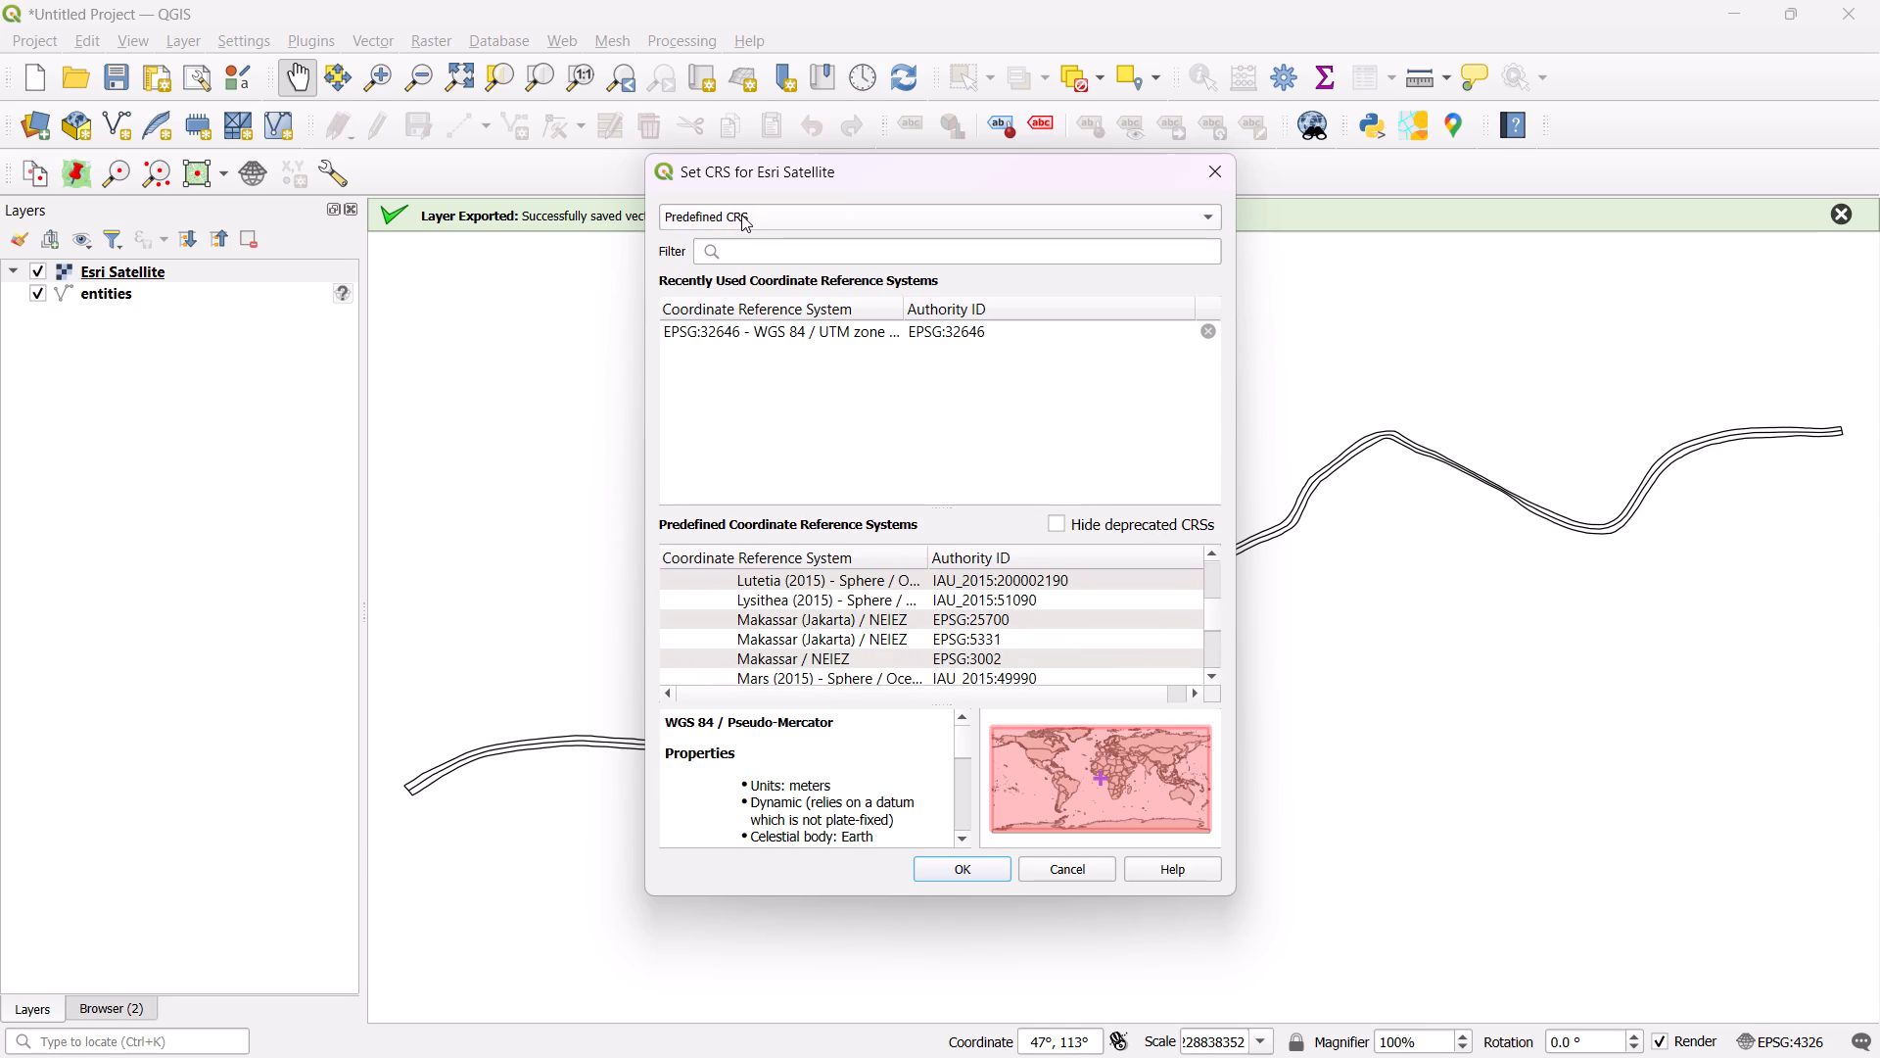
left_click(741, 215)
left_click(741, 215)
left_click(741, 215)
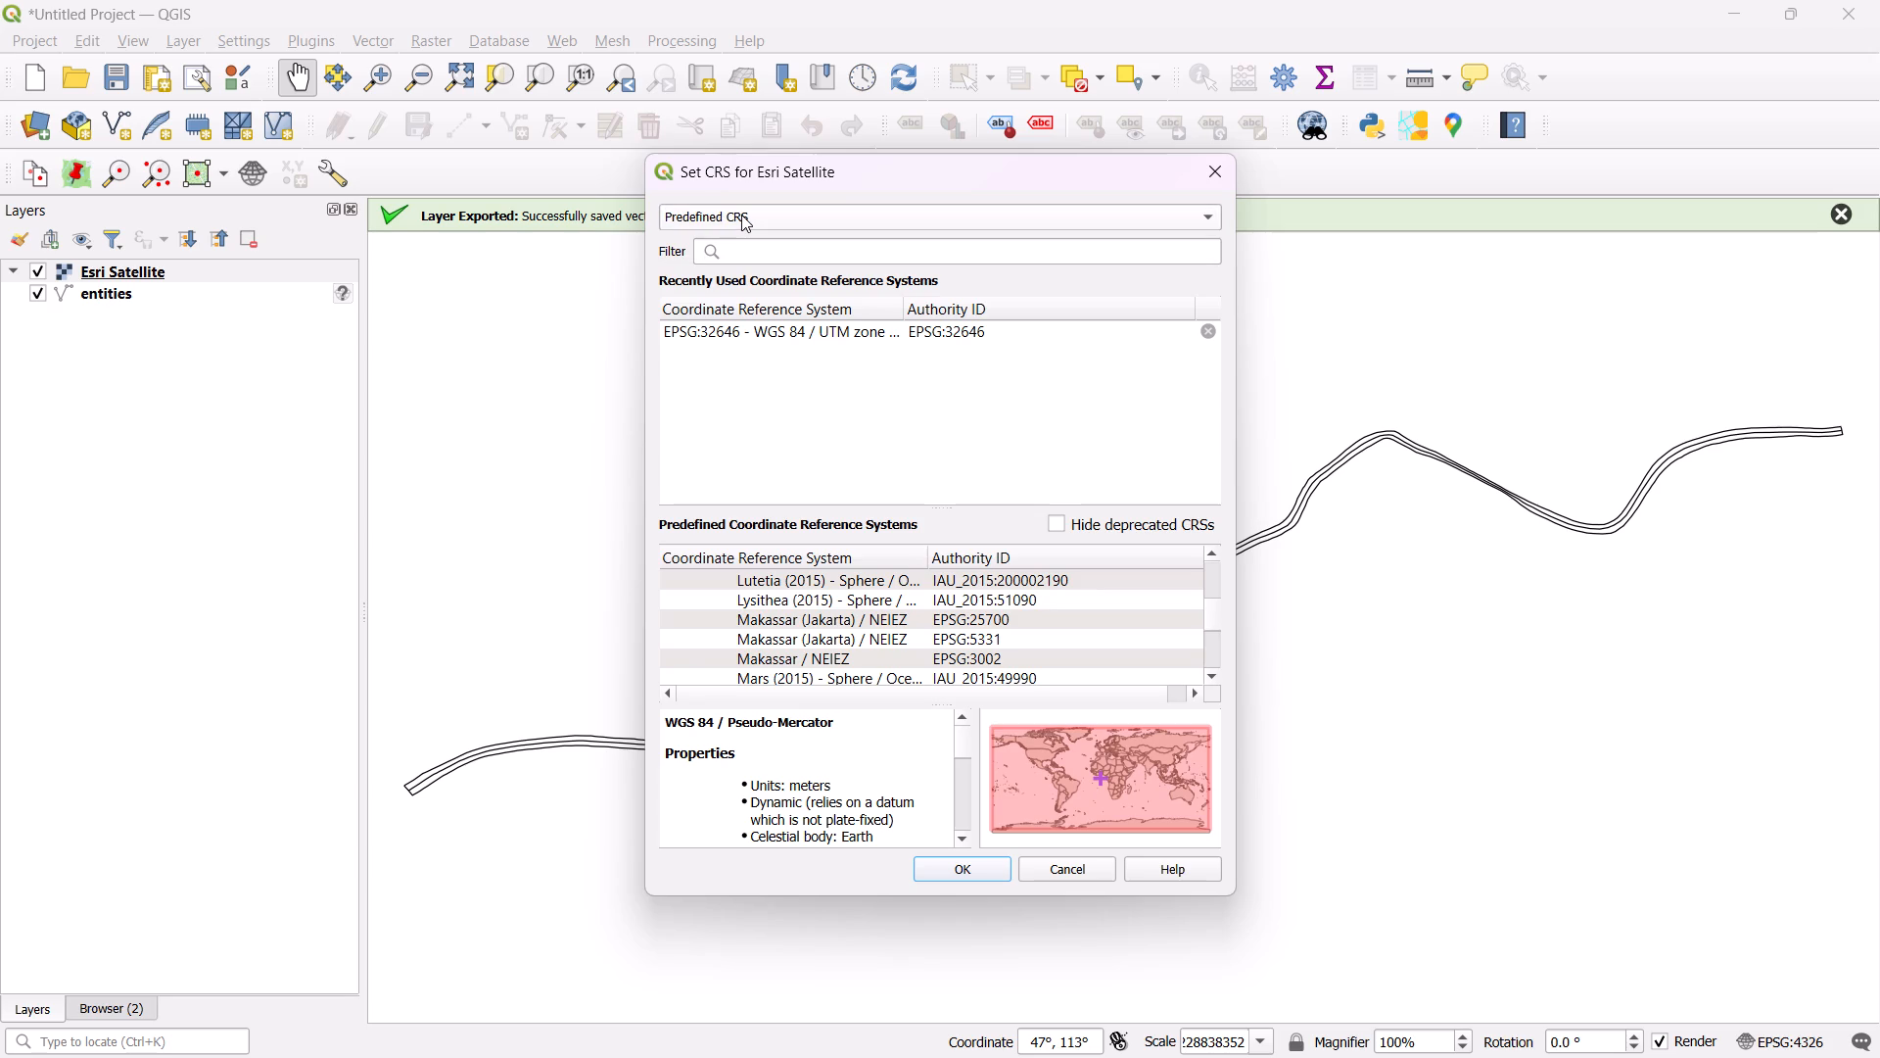
left_click(741, 215)
left_click(750, 238)
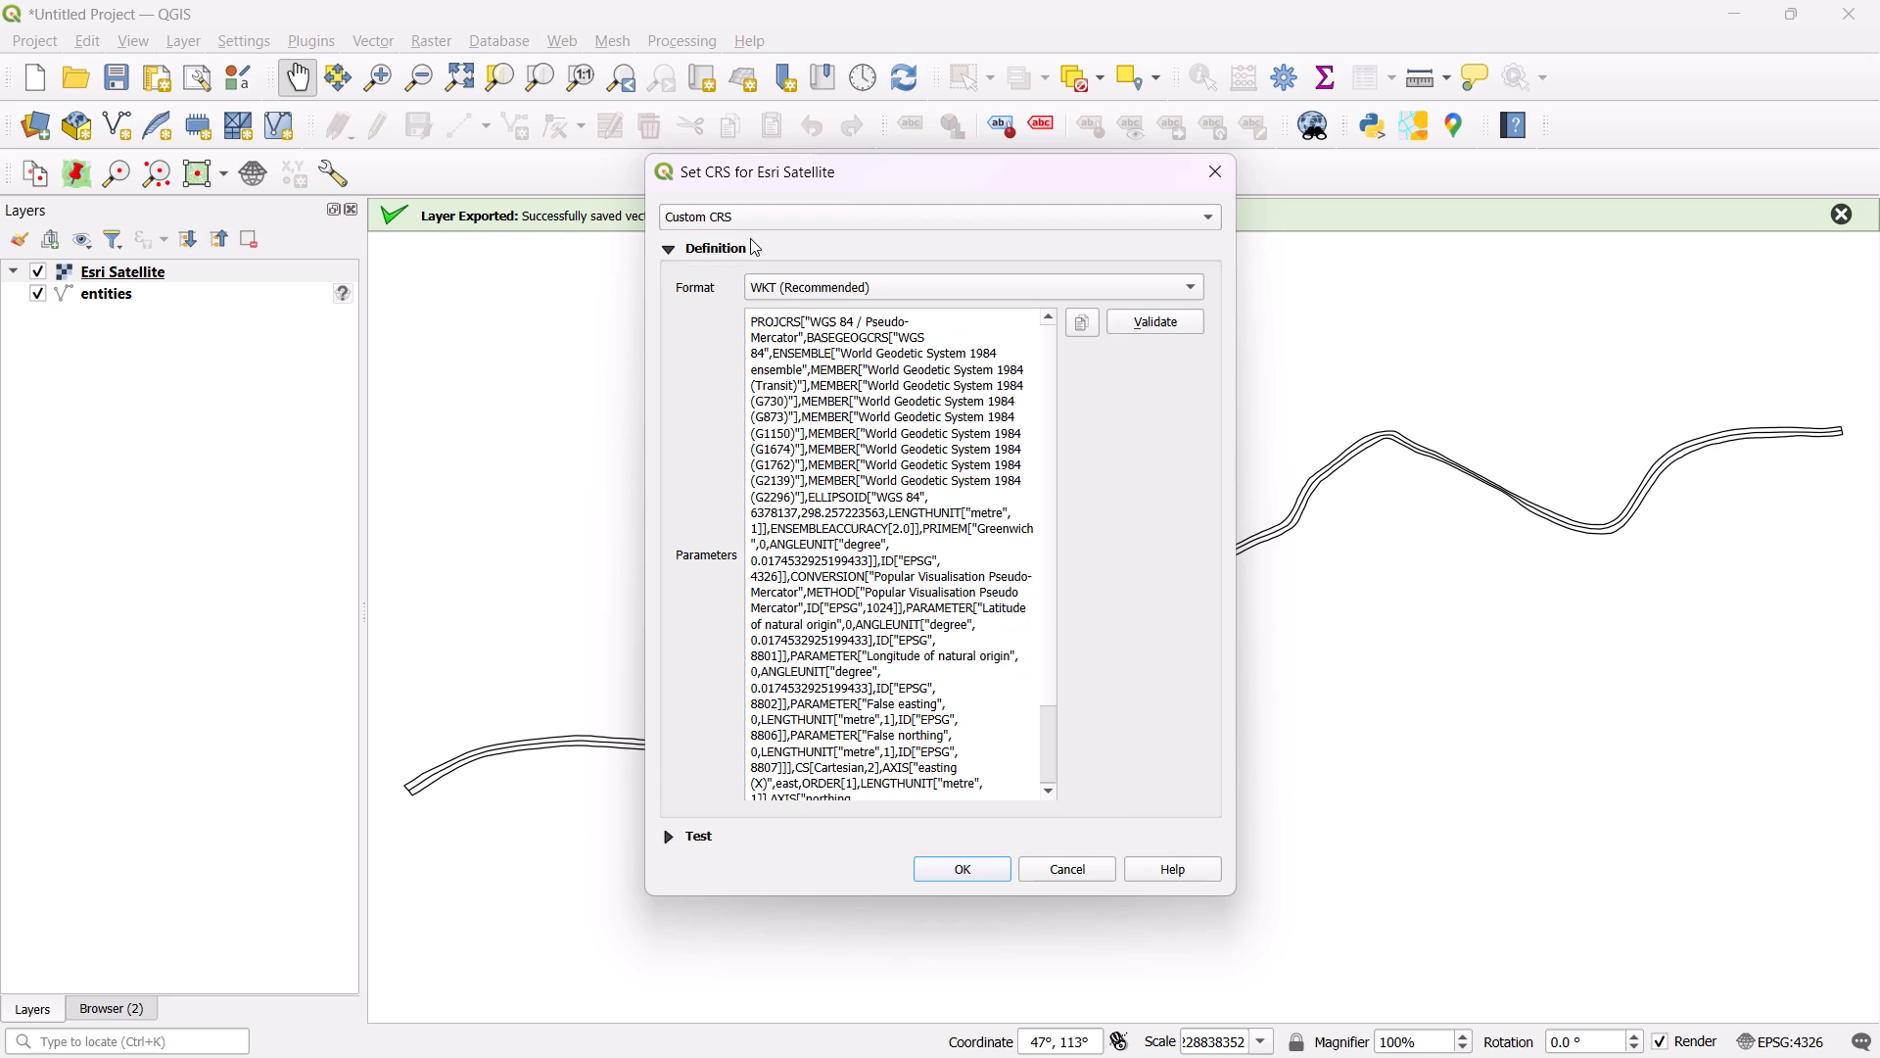
left_click(753, 222)
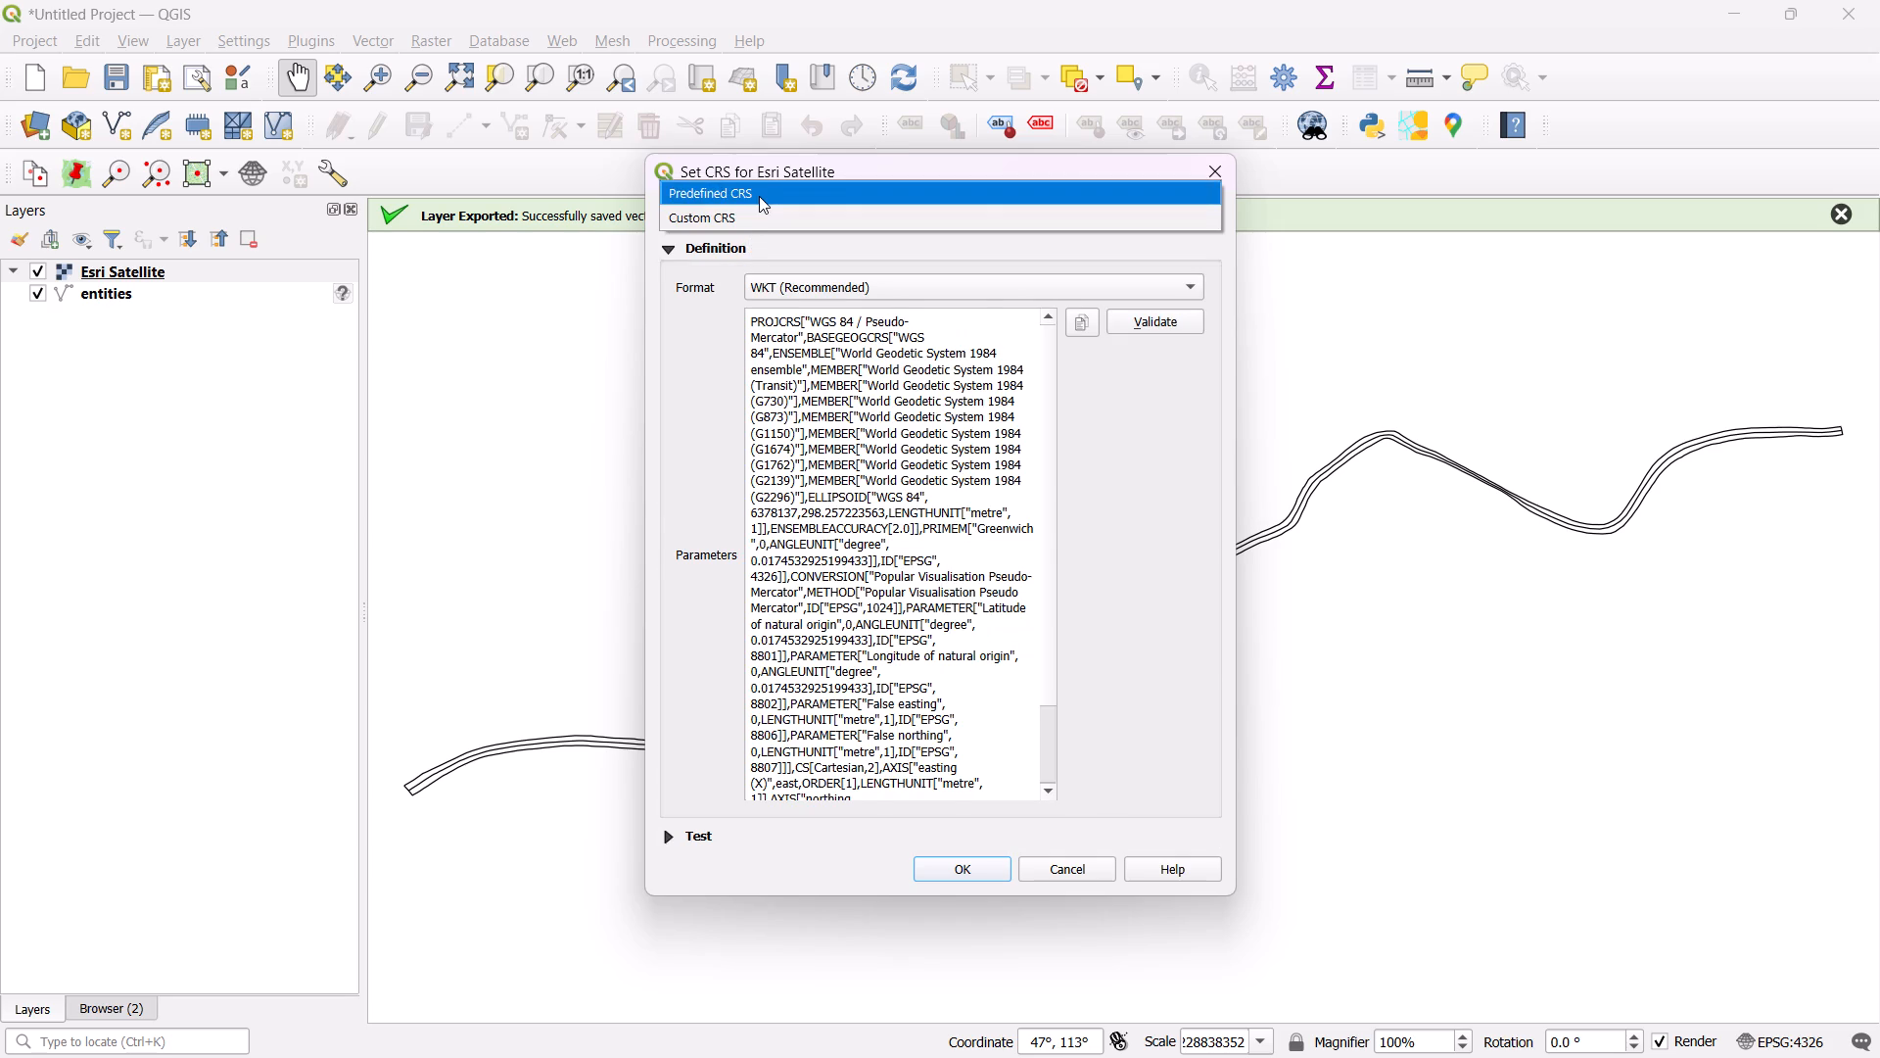
left_click(759, 196)
Look through the Mercator group and the other projected systems in the Esri Satellite layer's predefined CRS list.
scroll(952, 619, "down", 6)
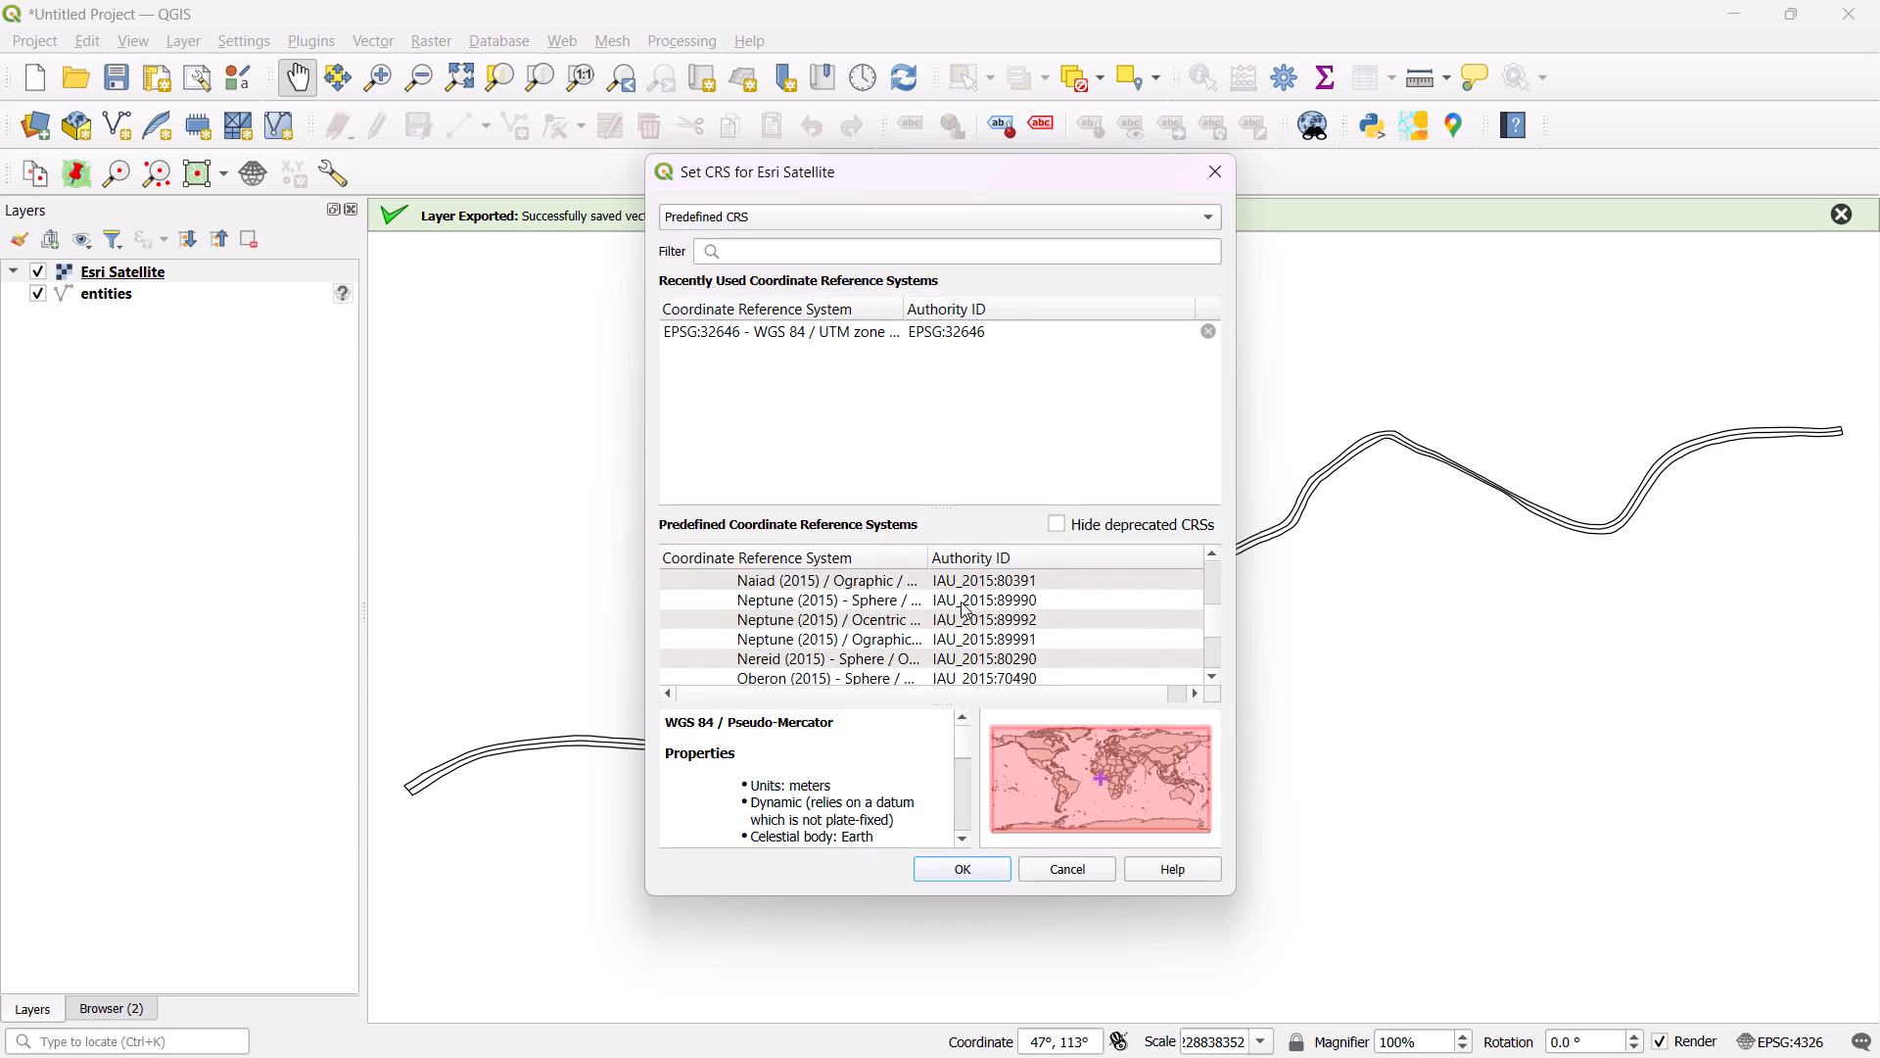
scroll(963, 599, "down", 20)
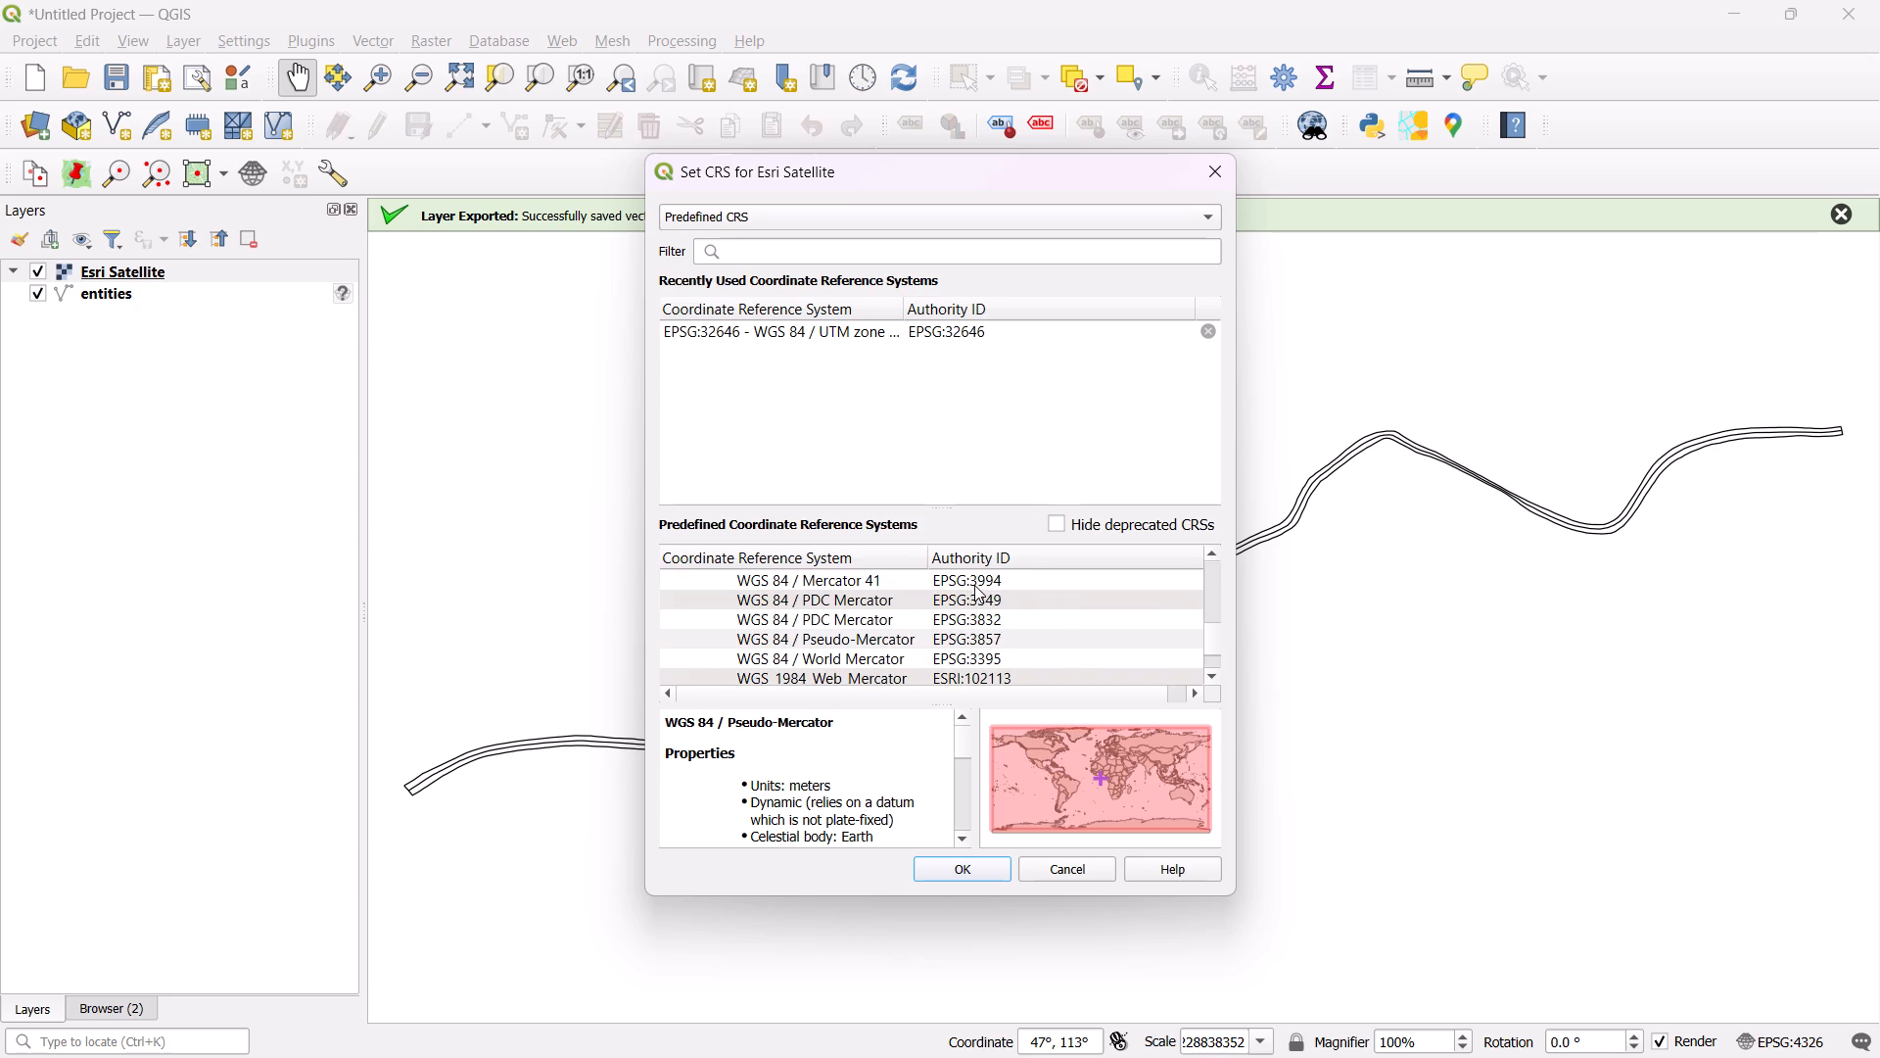
scroll(974, 585, "down", 2)
scroll(974, 585, "up", 4)
scroll(974, 585, "down", 1)
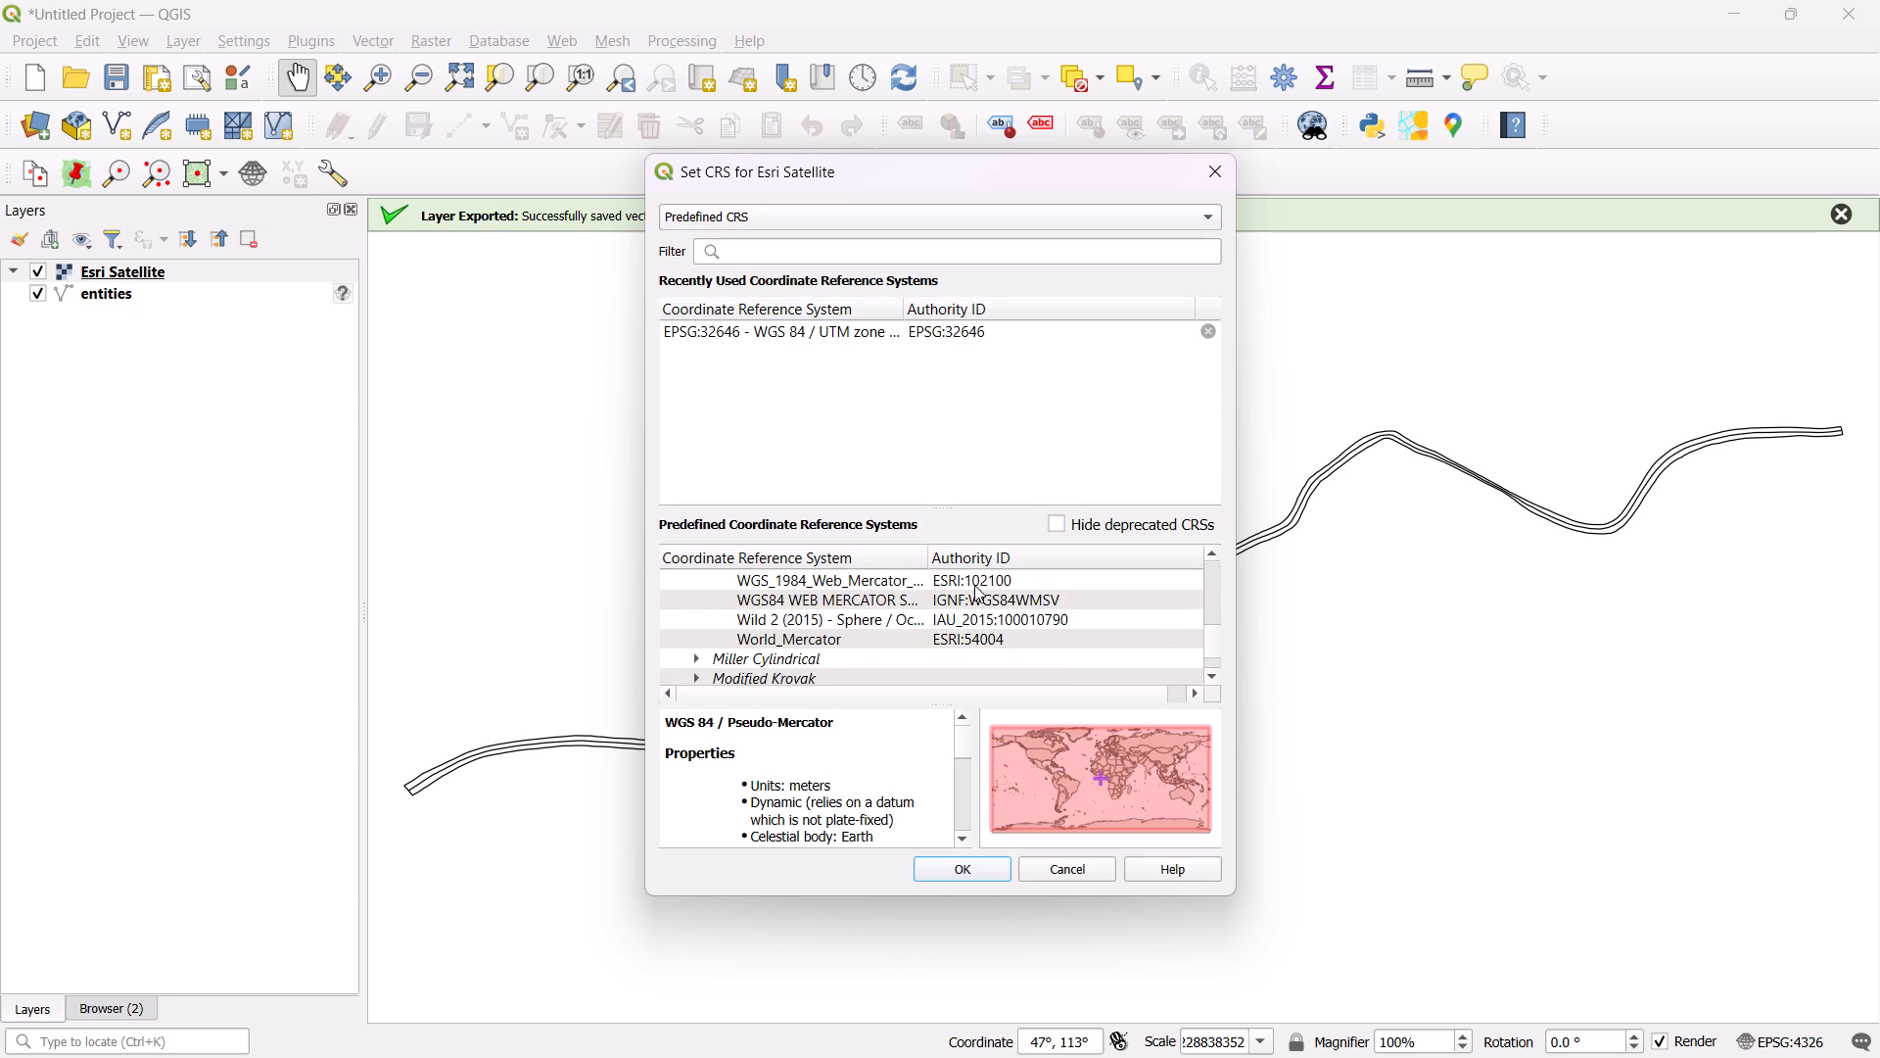
scroll(974, 604, "up", 1)
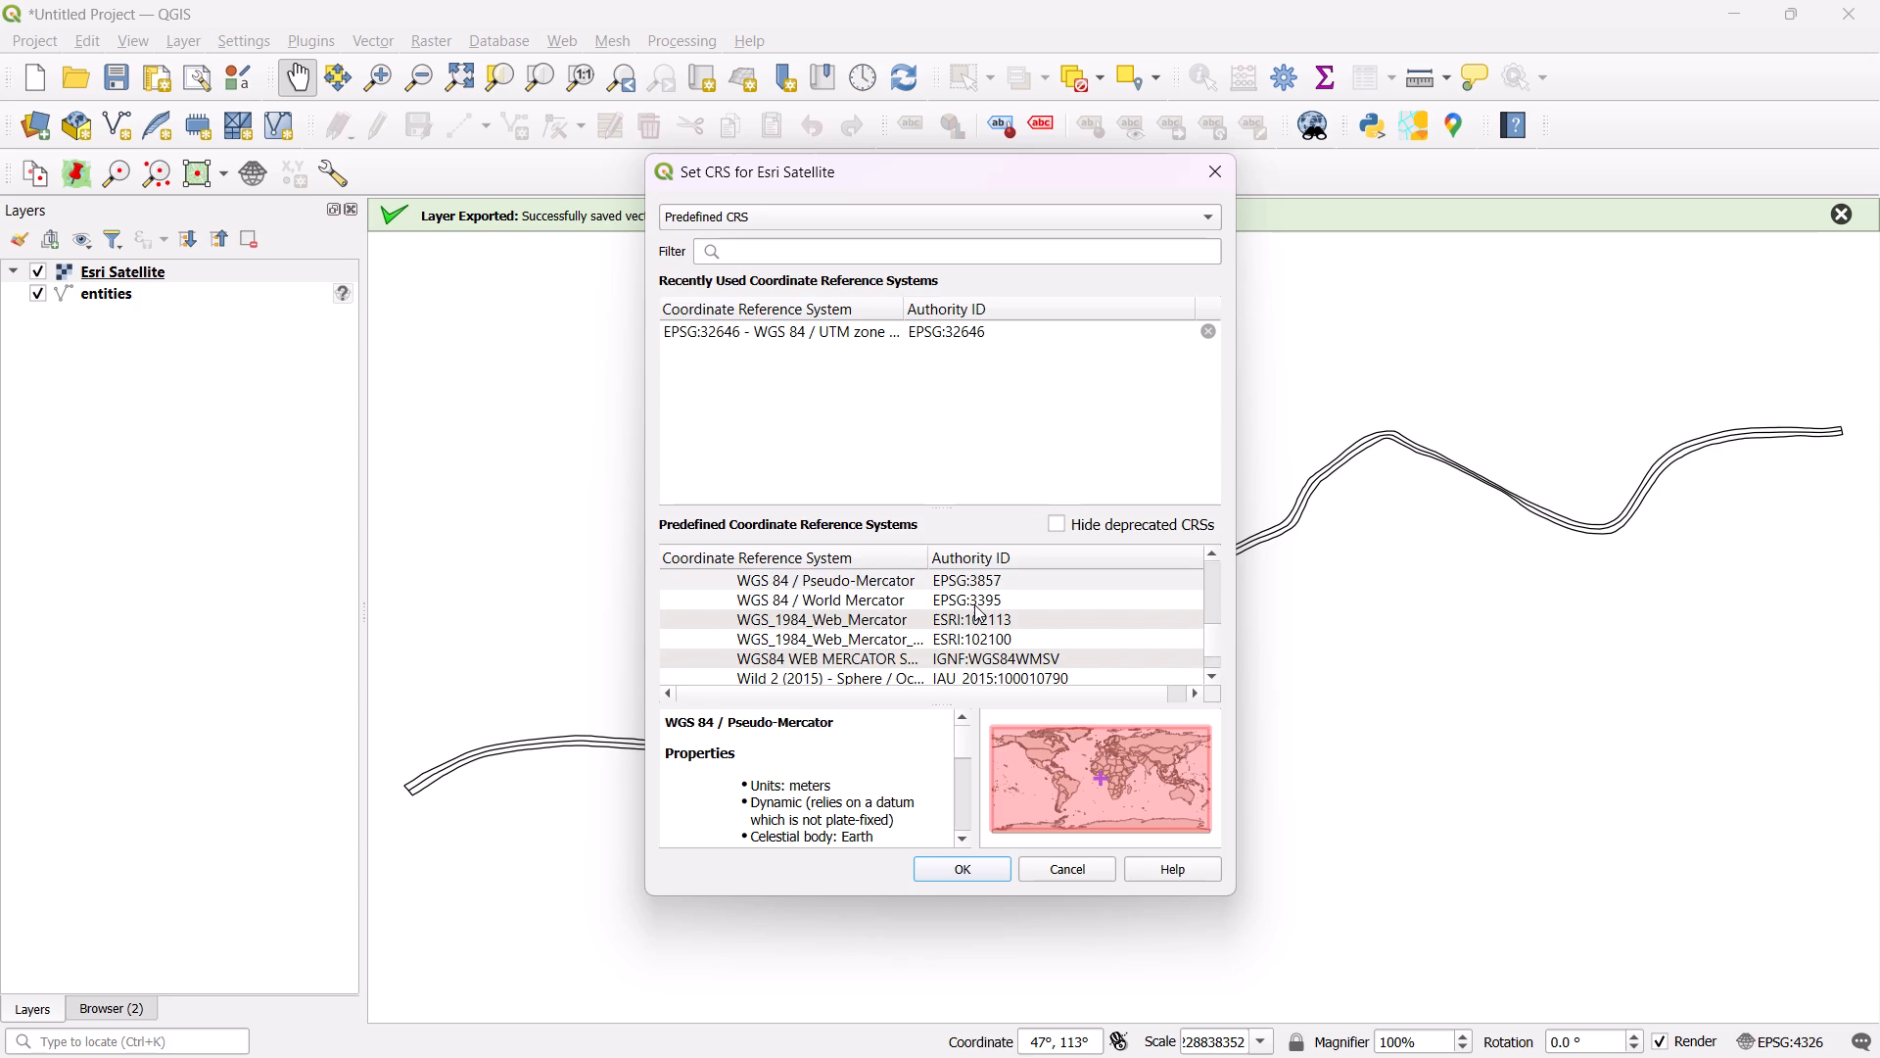
scroll(974, 604, "up", 1)
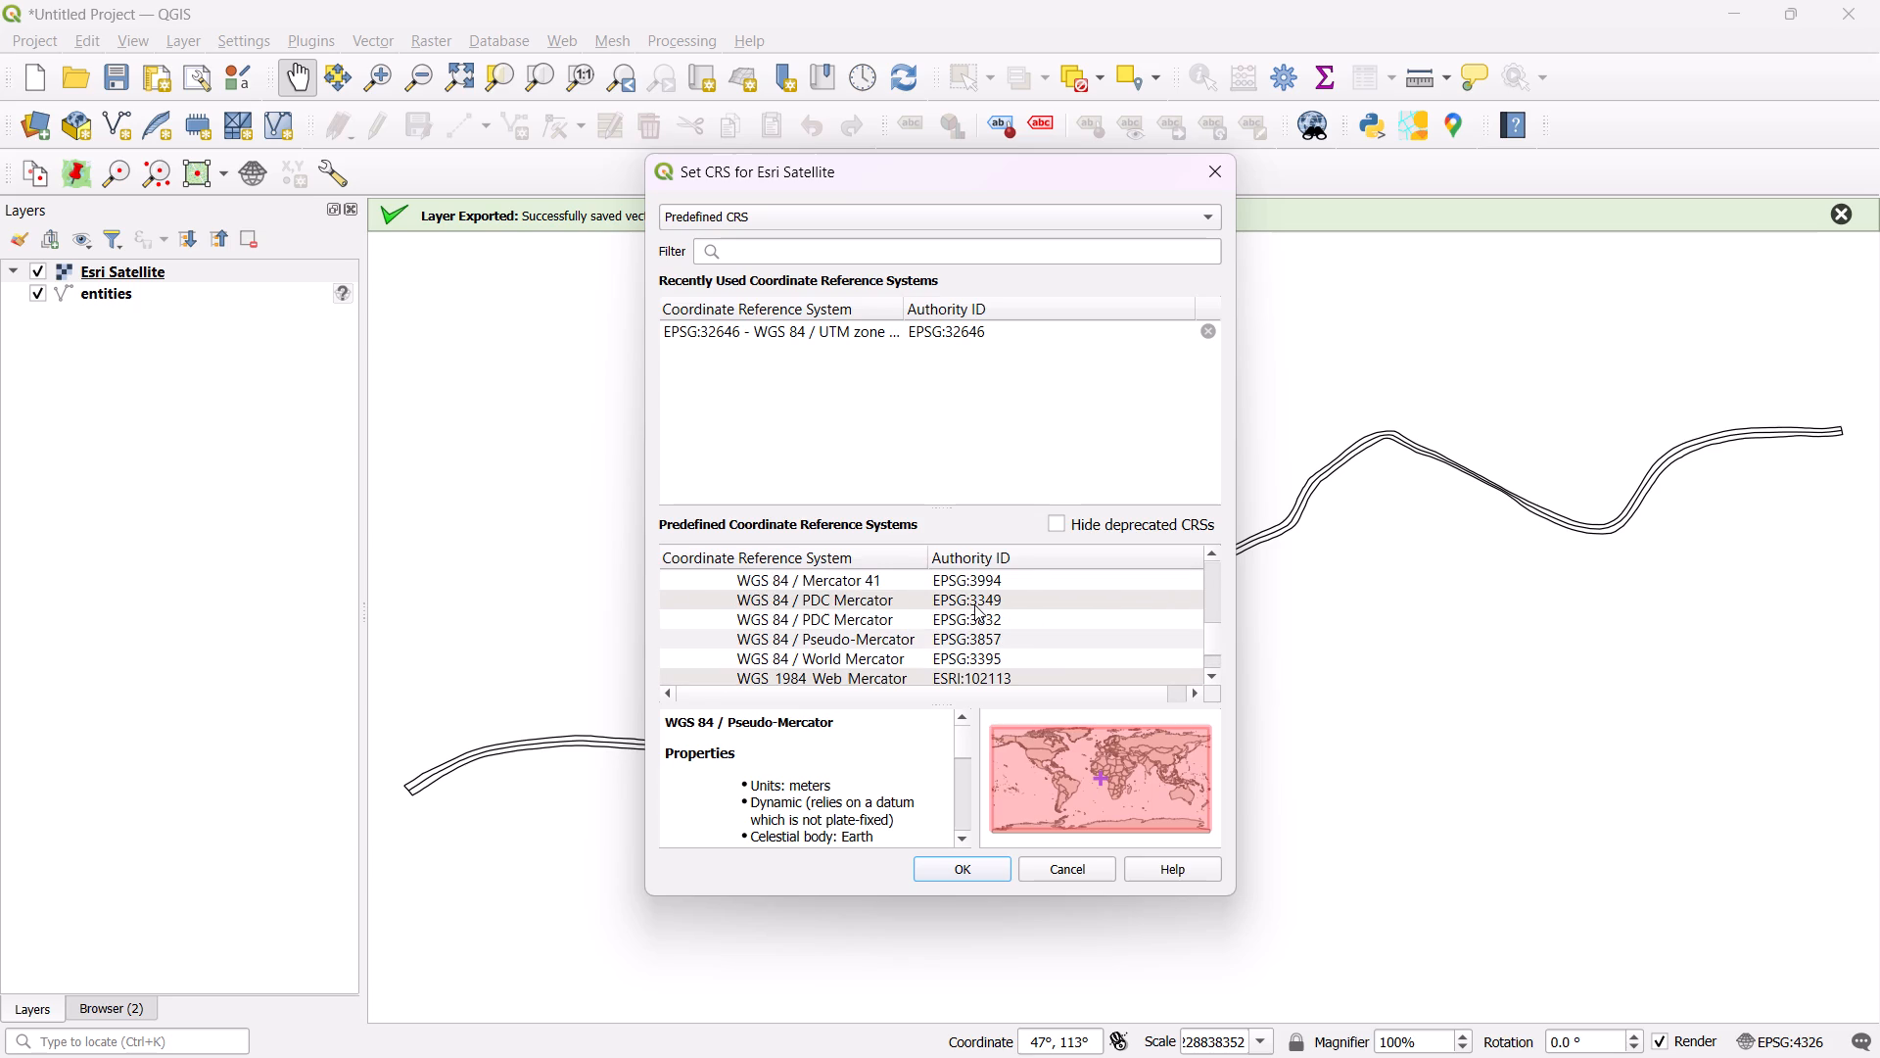
scroll(974, 604, "up", 2)
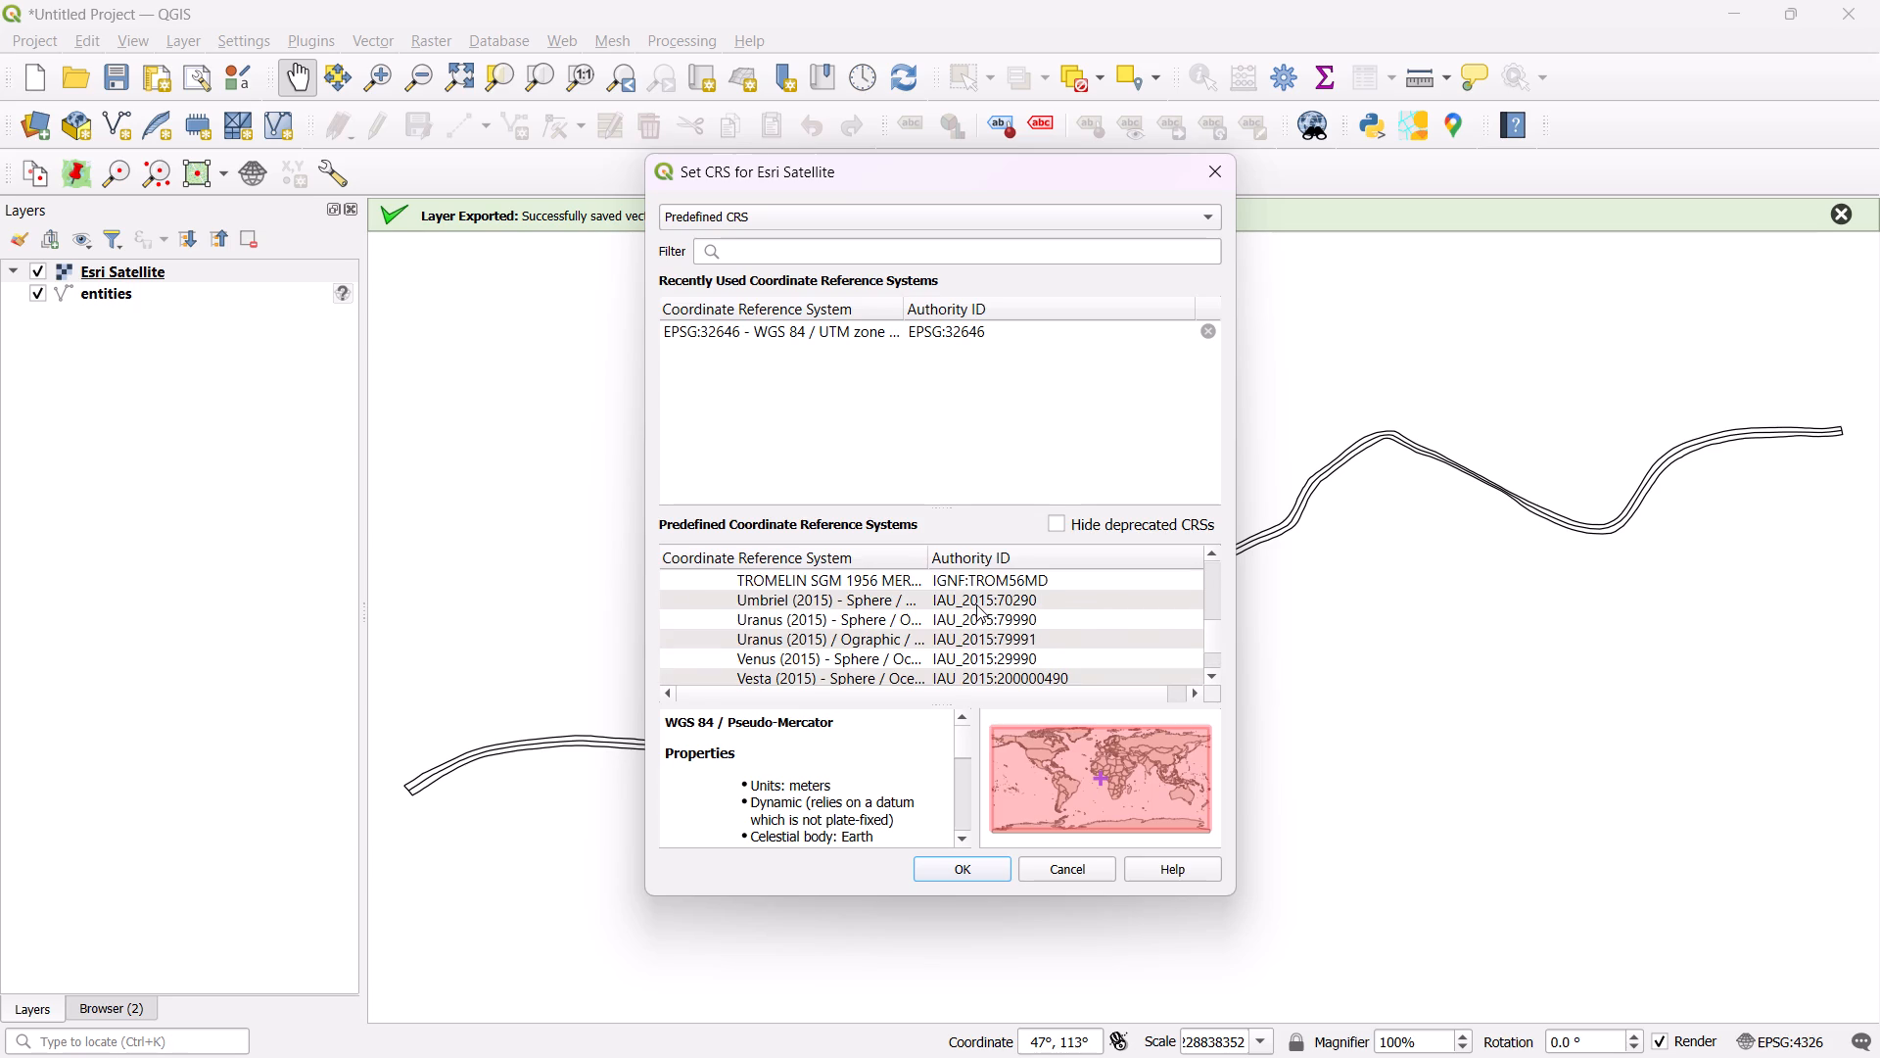
scroll(976, 604, "up", 1)
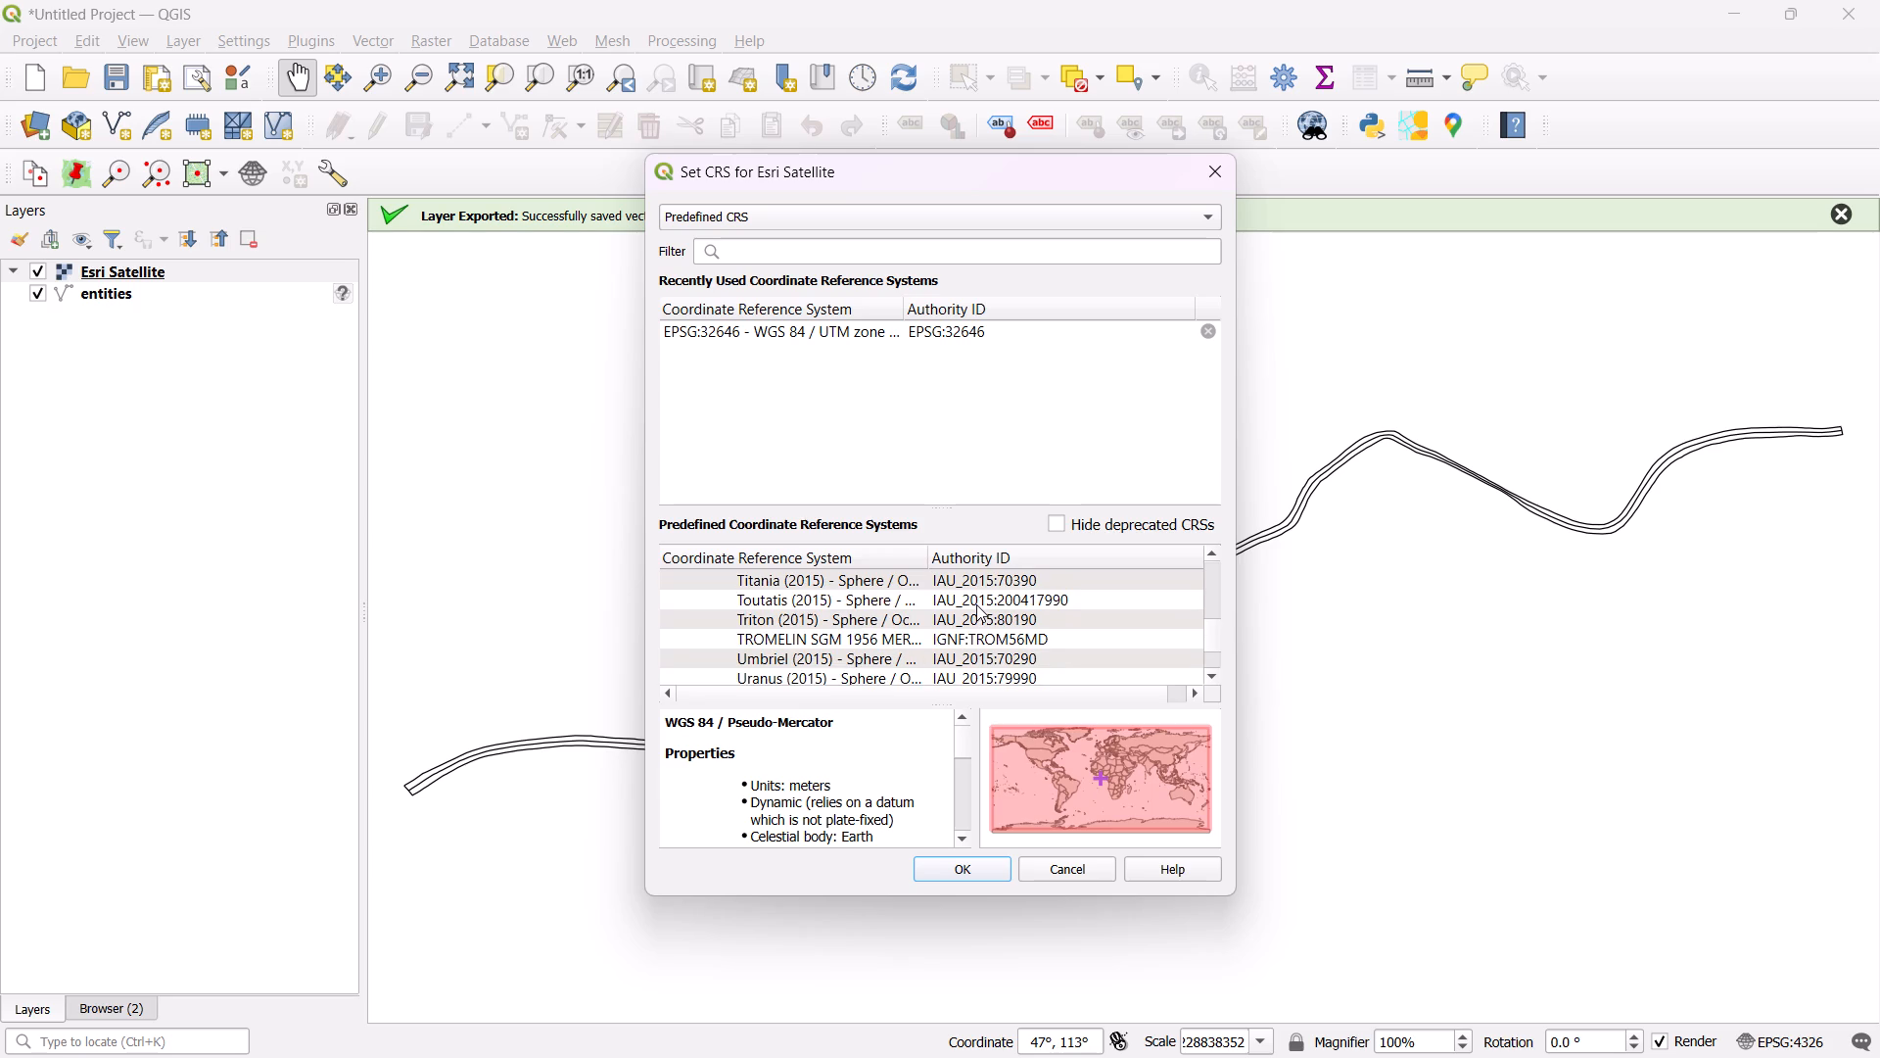
scroll(976, 604, "up", 2)
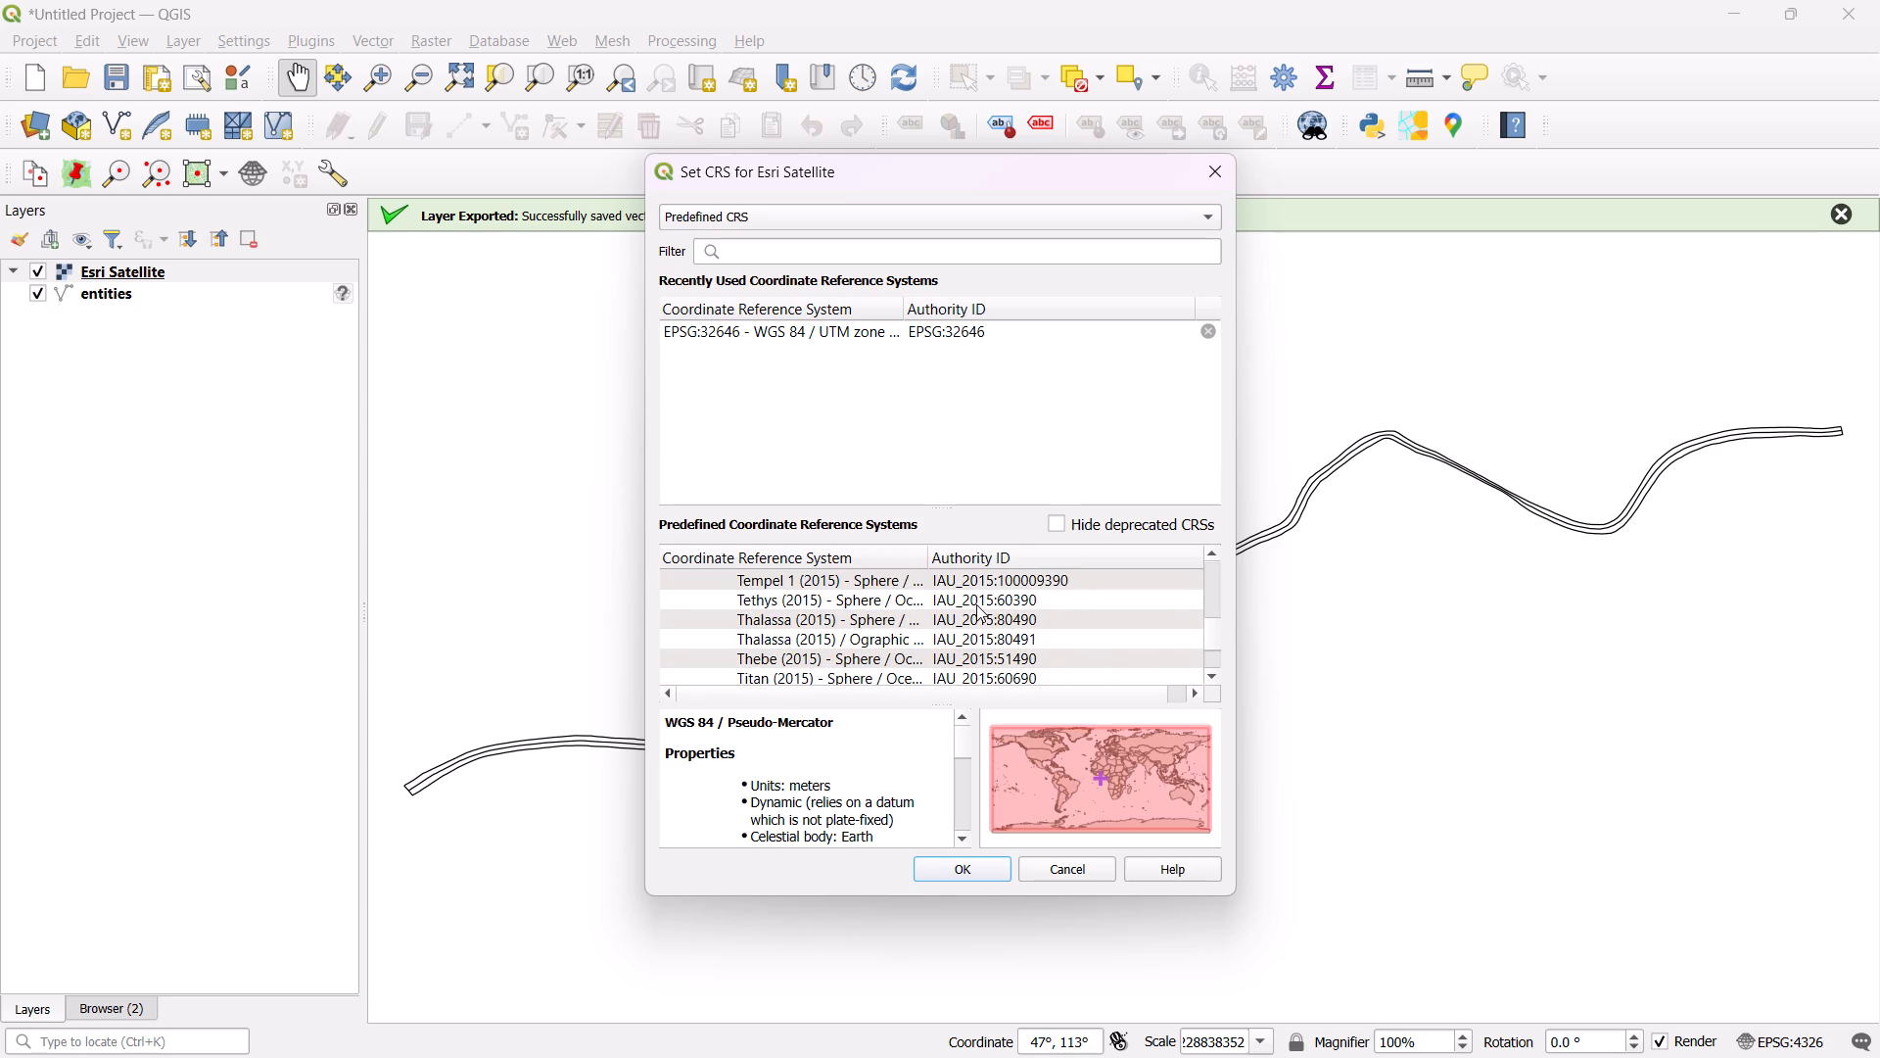
scroll(976, 604, "up", 3)
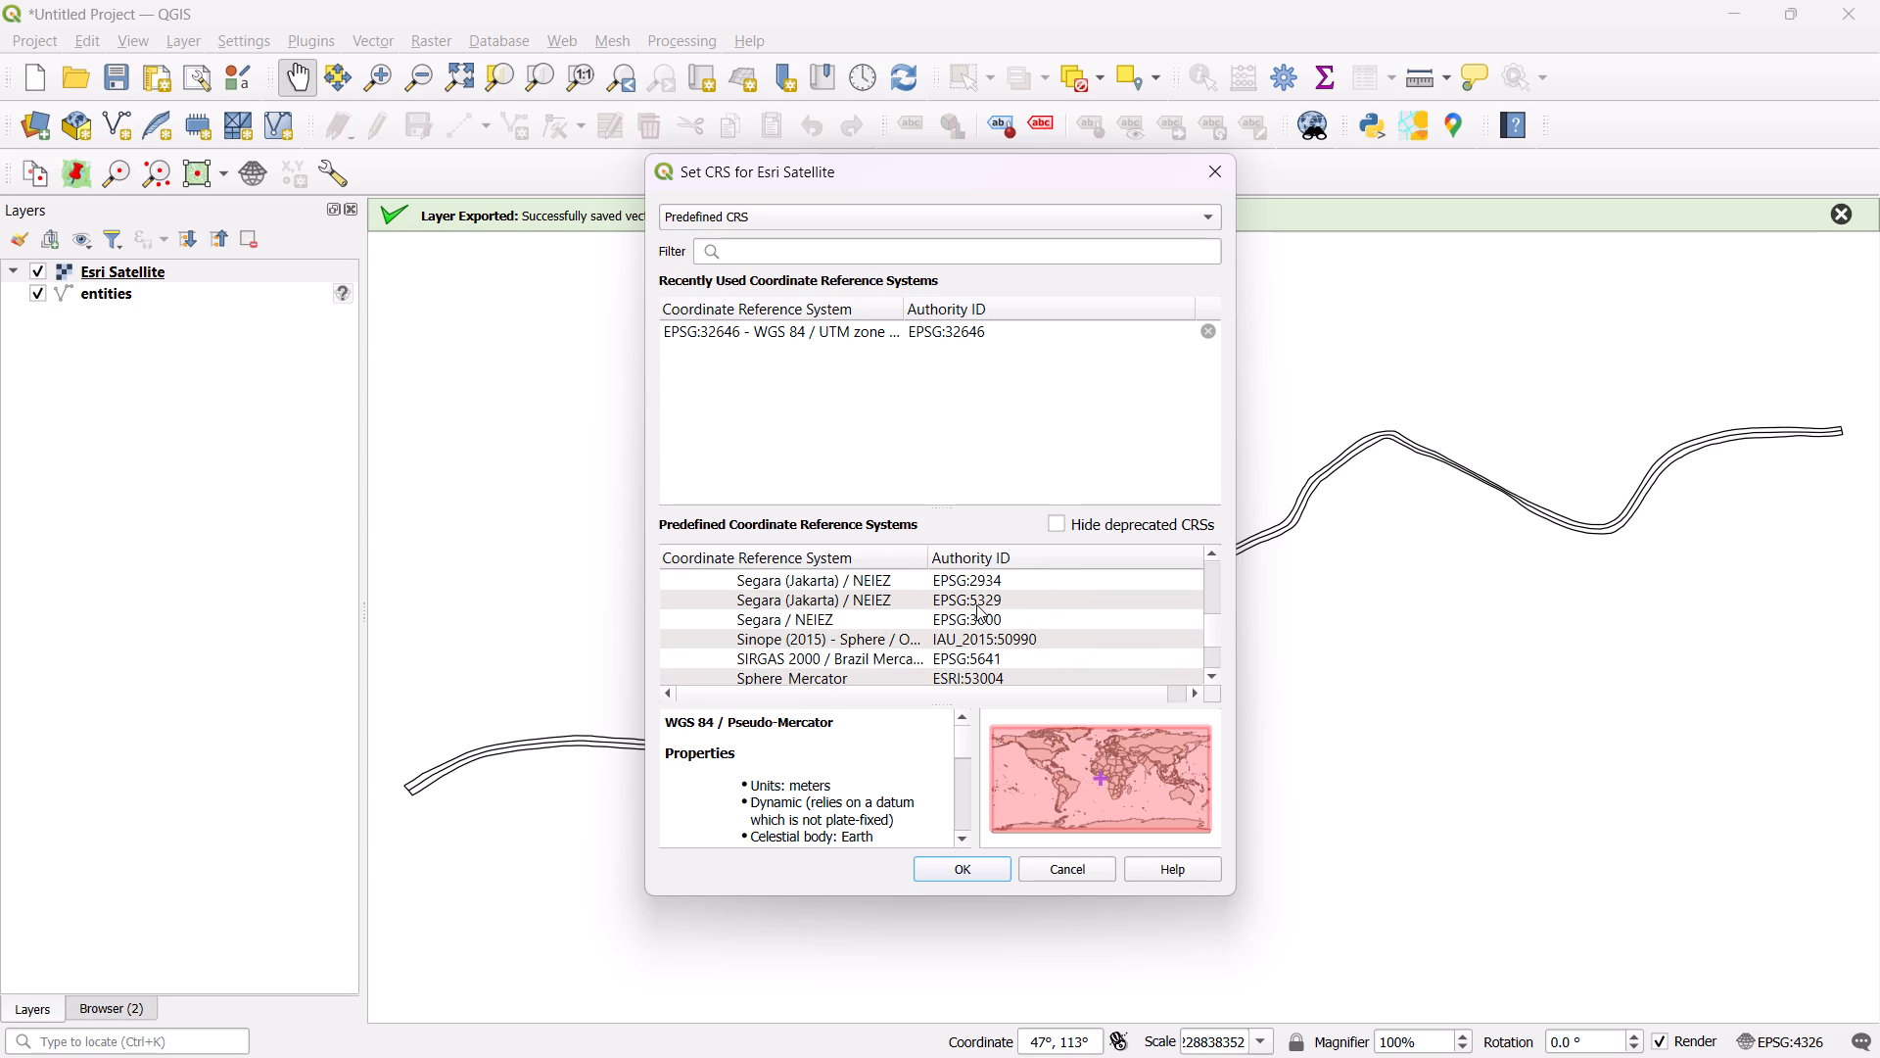
scroll(976, 604, "up", 2)
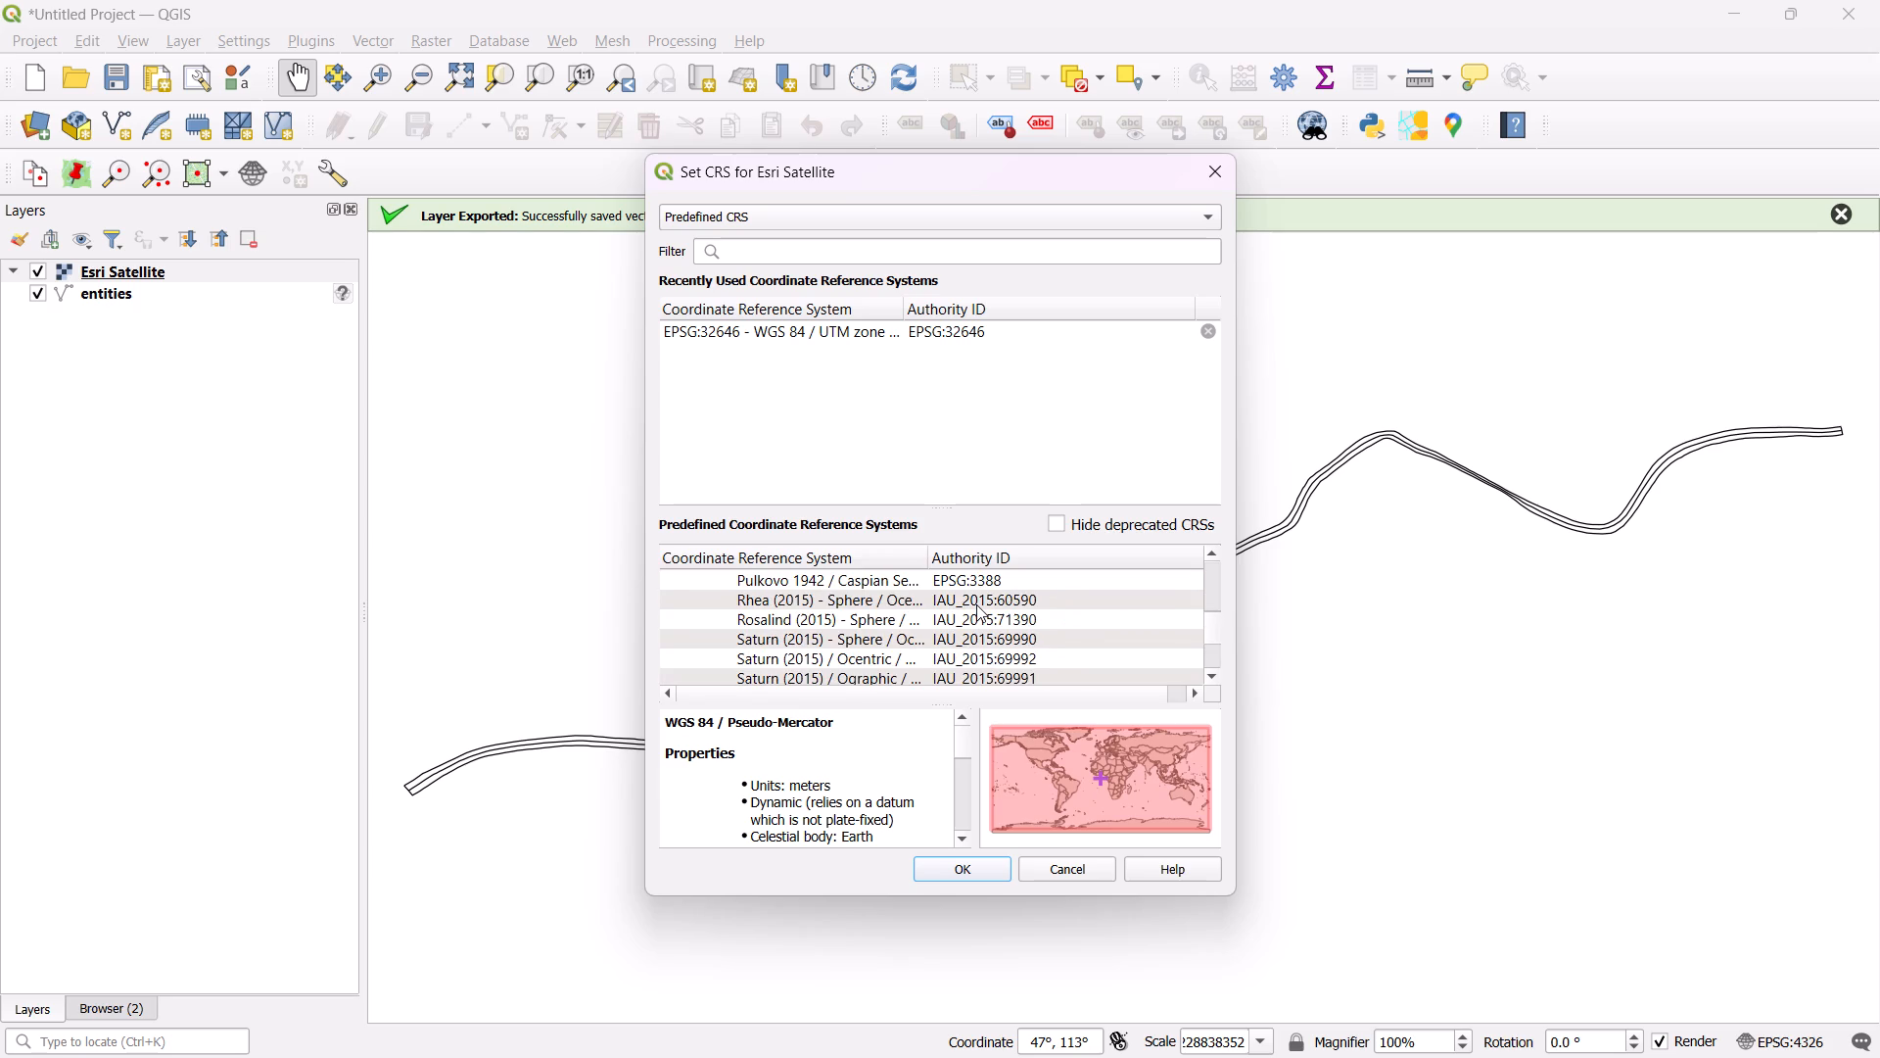
scroll(976, 604, "up", 4)
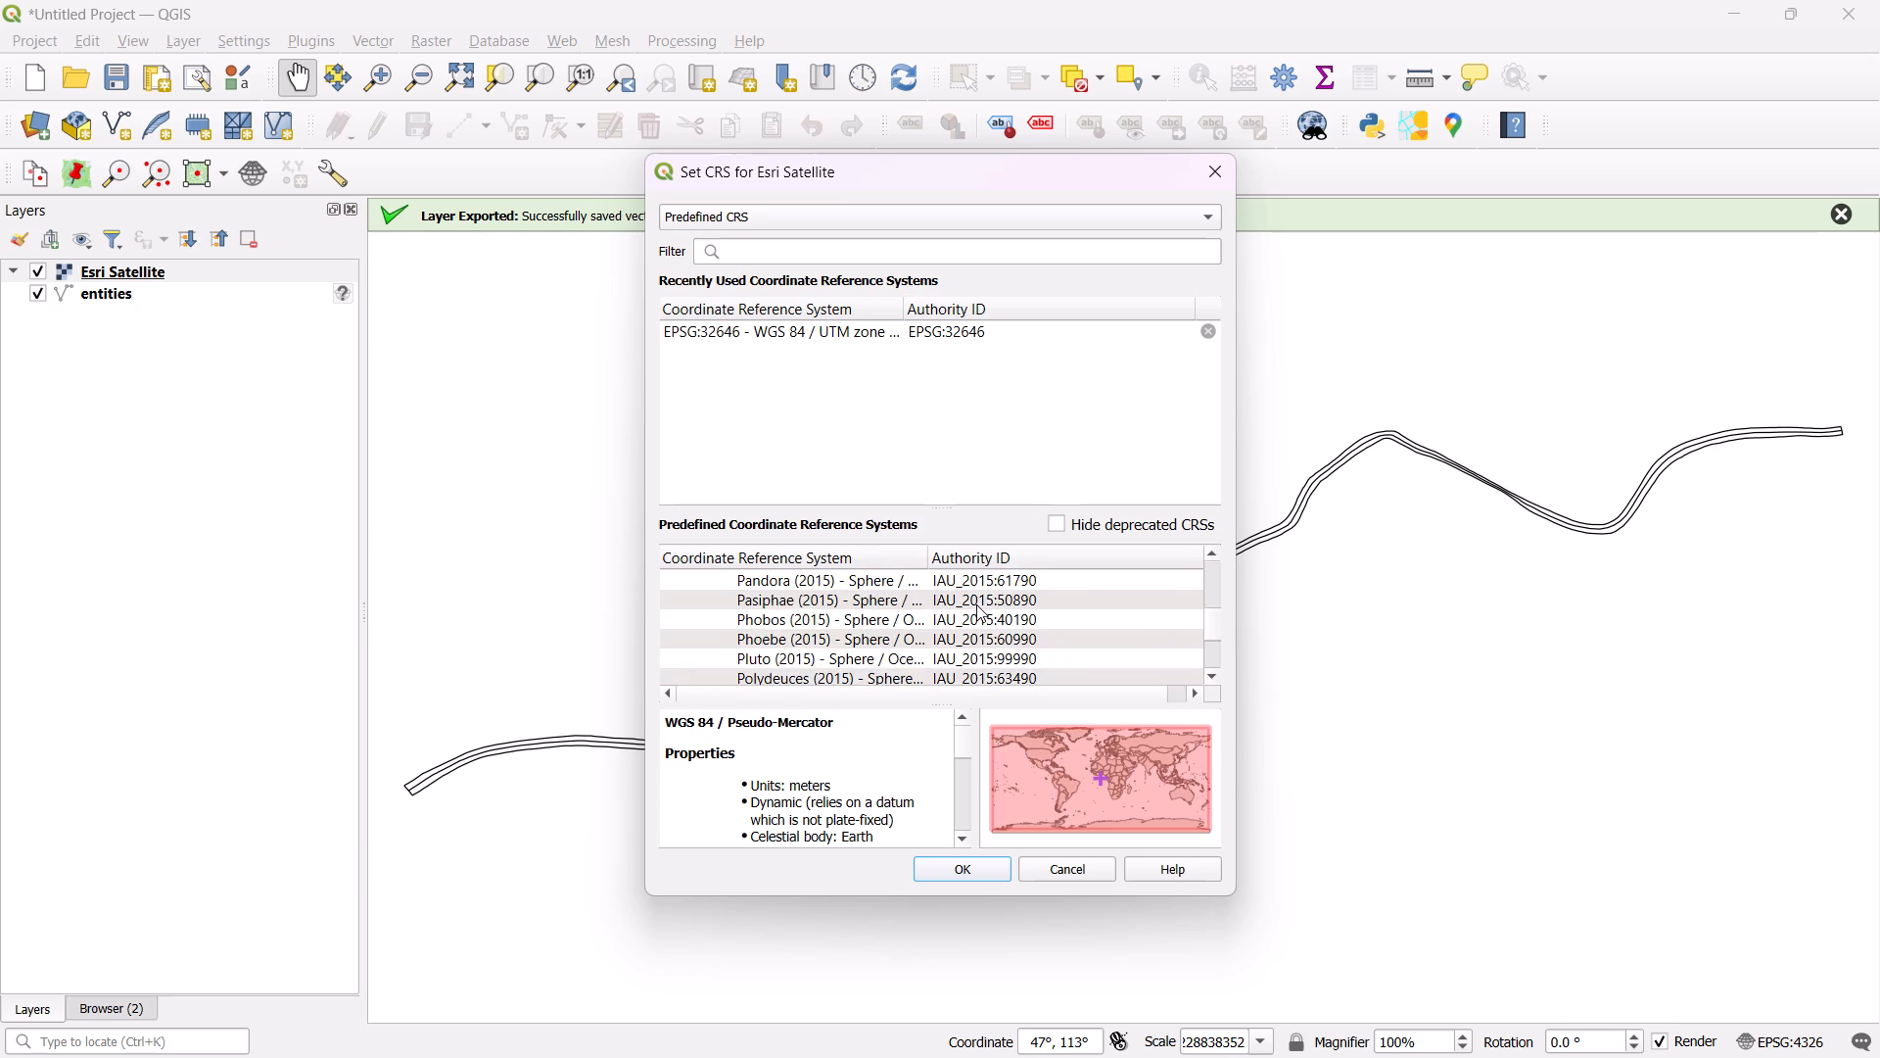
scroll(976, 604, "up", 5)
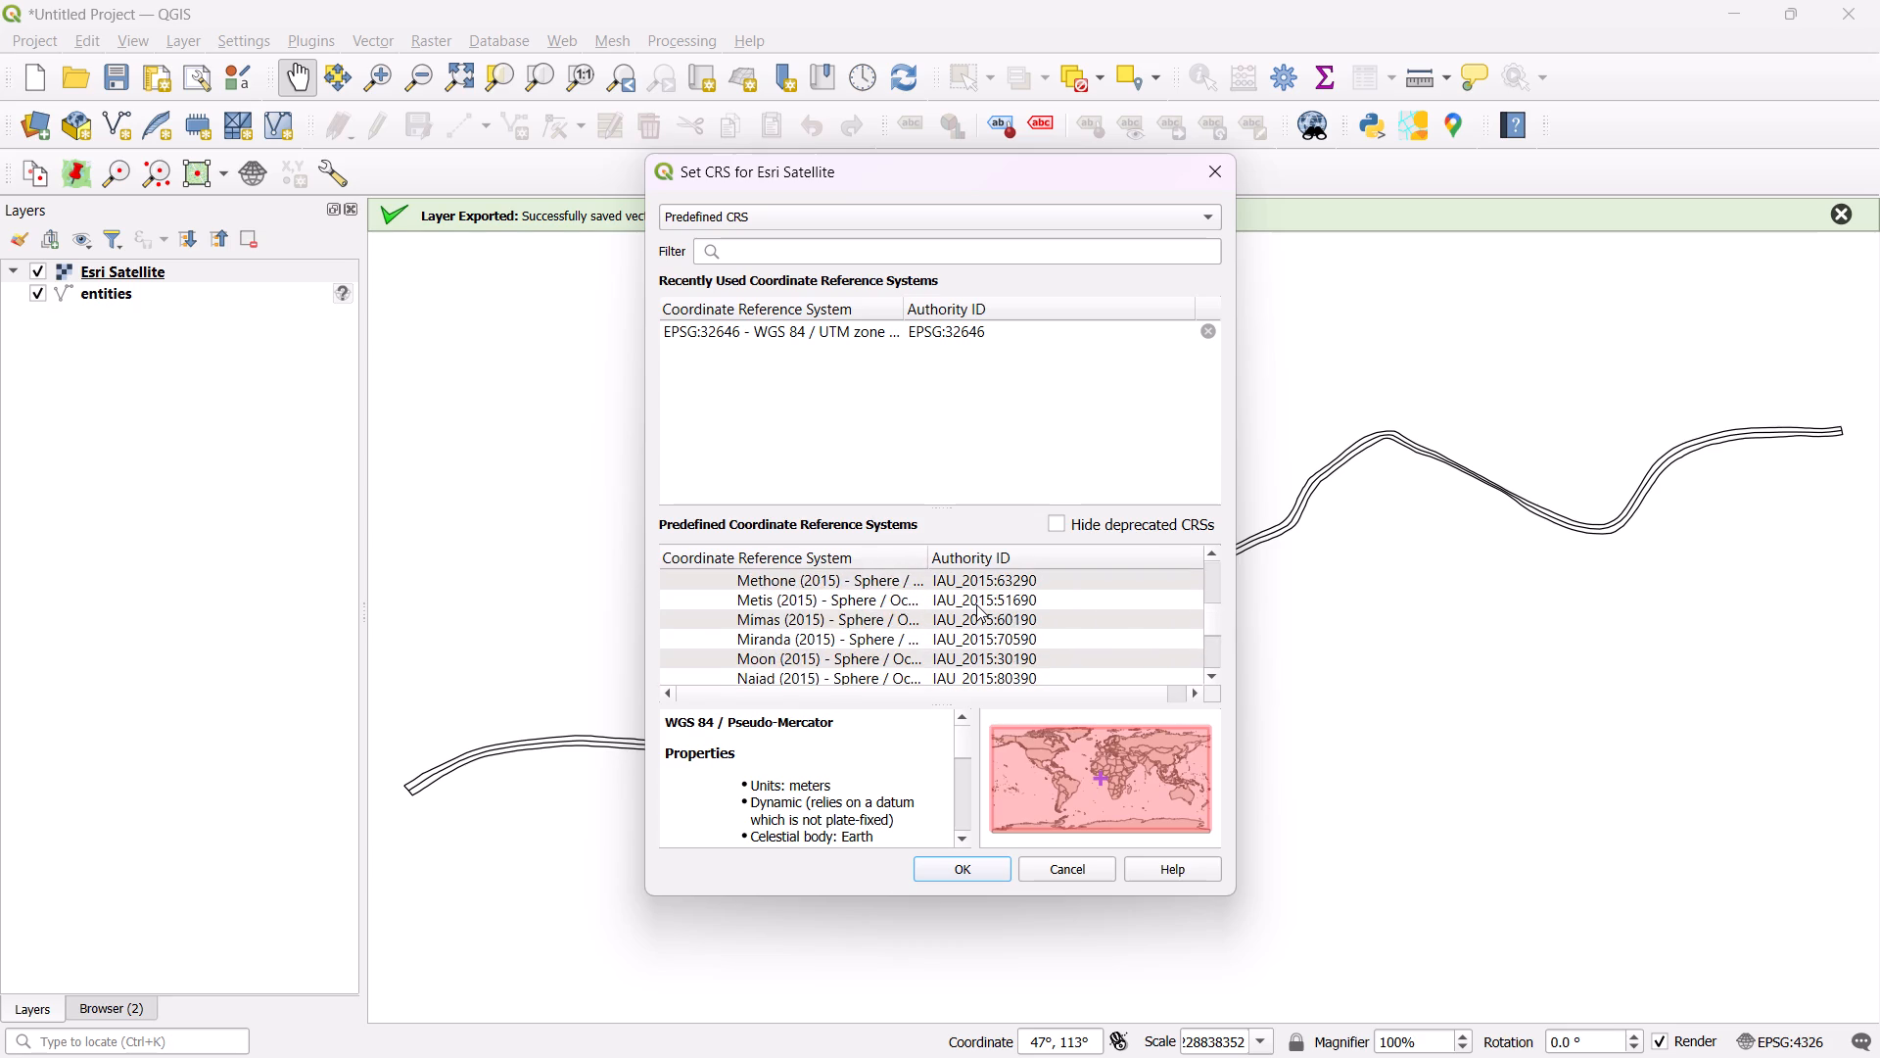
scroll(976, 604, "up", 5)
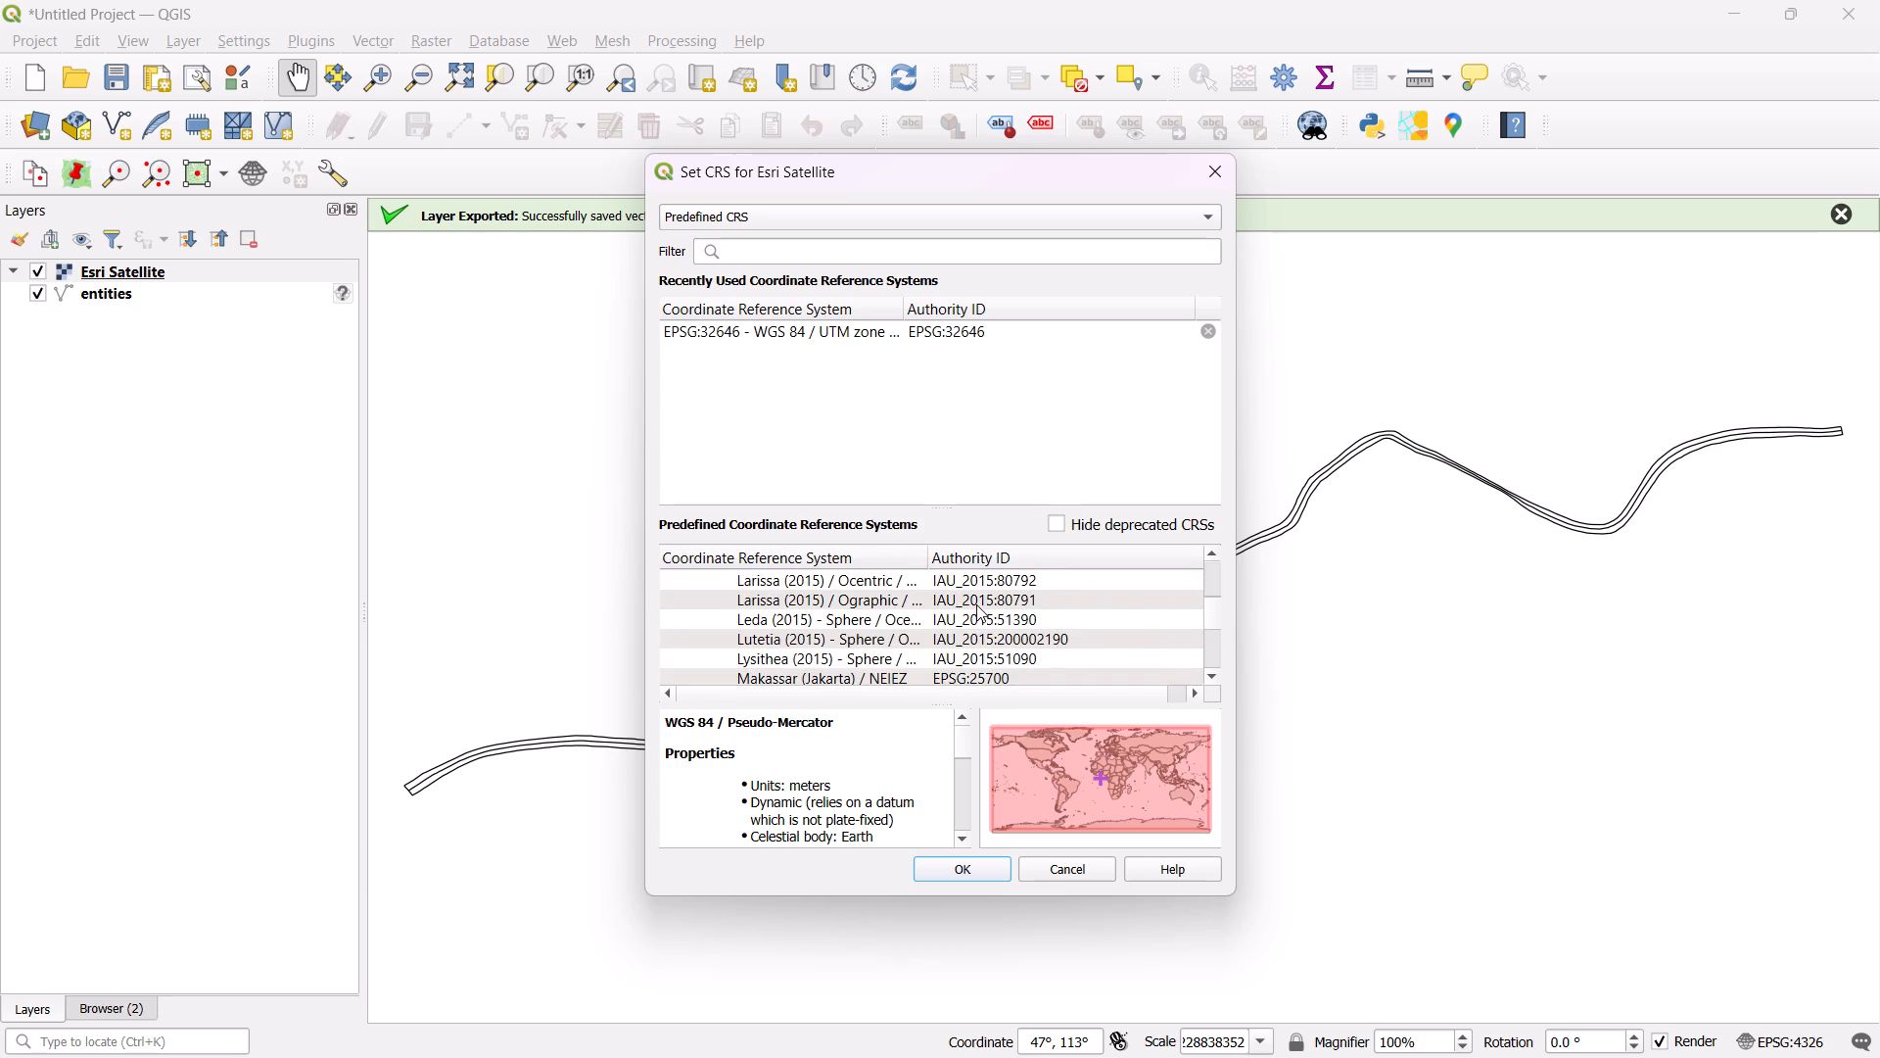
scroll(976, 604, "down", 2)
scroll(976, 604, "up", 3)
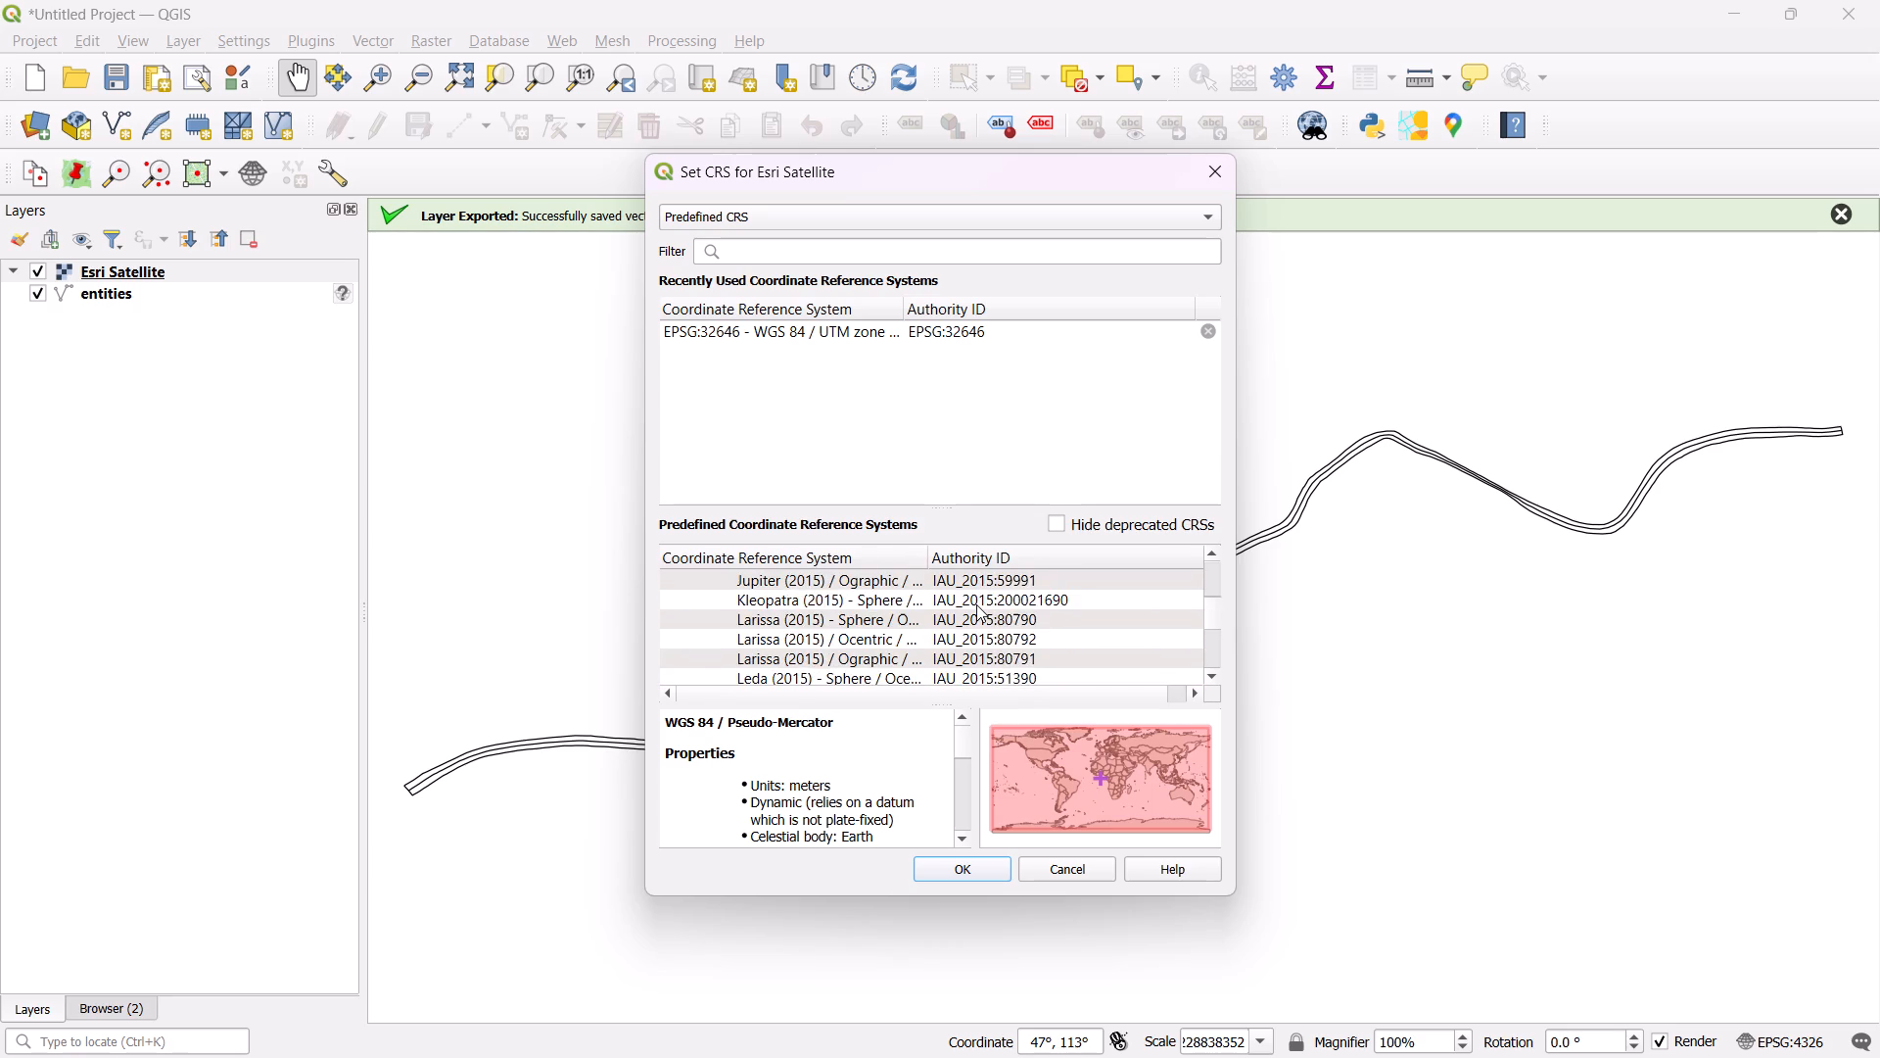
scroll(976, 604, "up", 11)
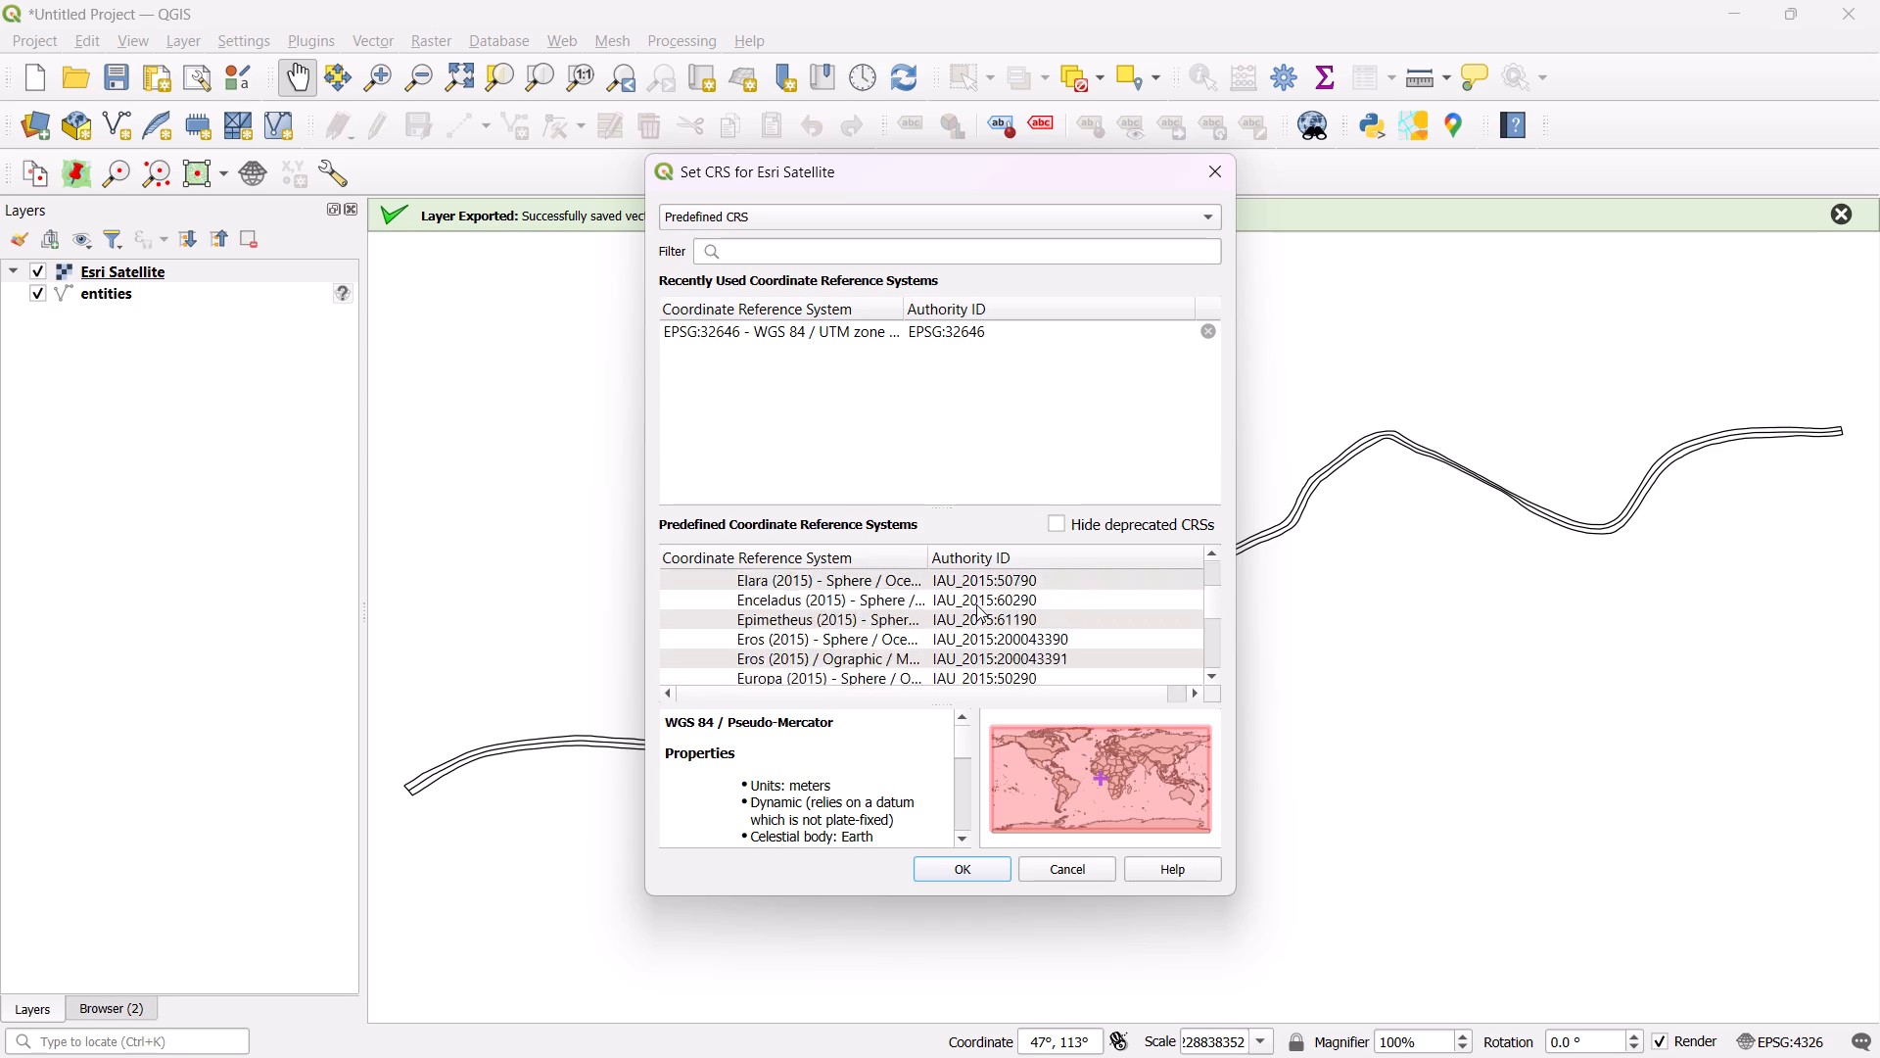
scroll(976, 604, "up", 12)
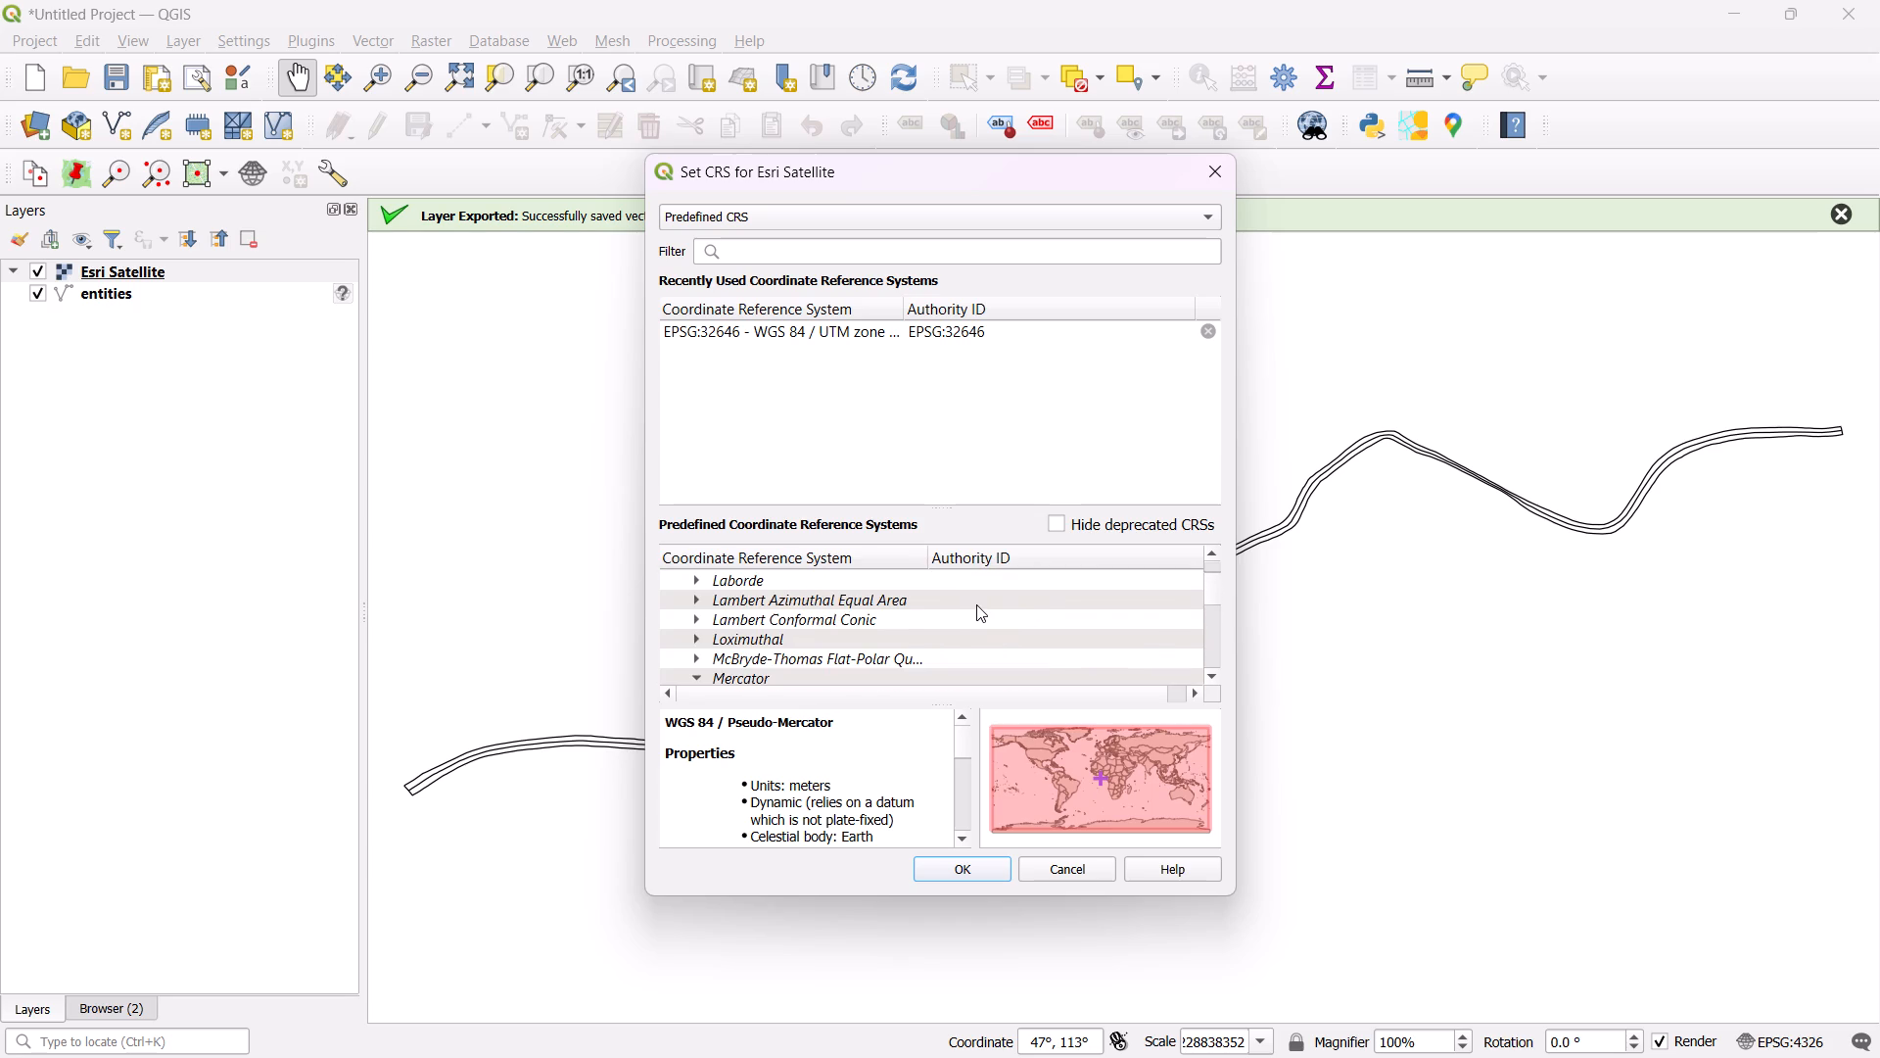
scroll(976, 604, "up", 6)
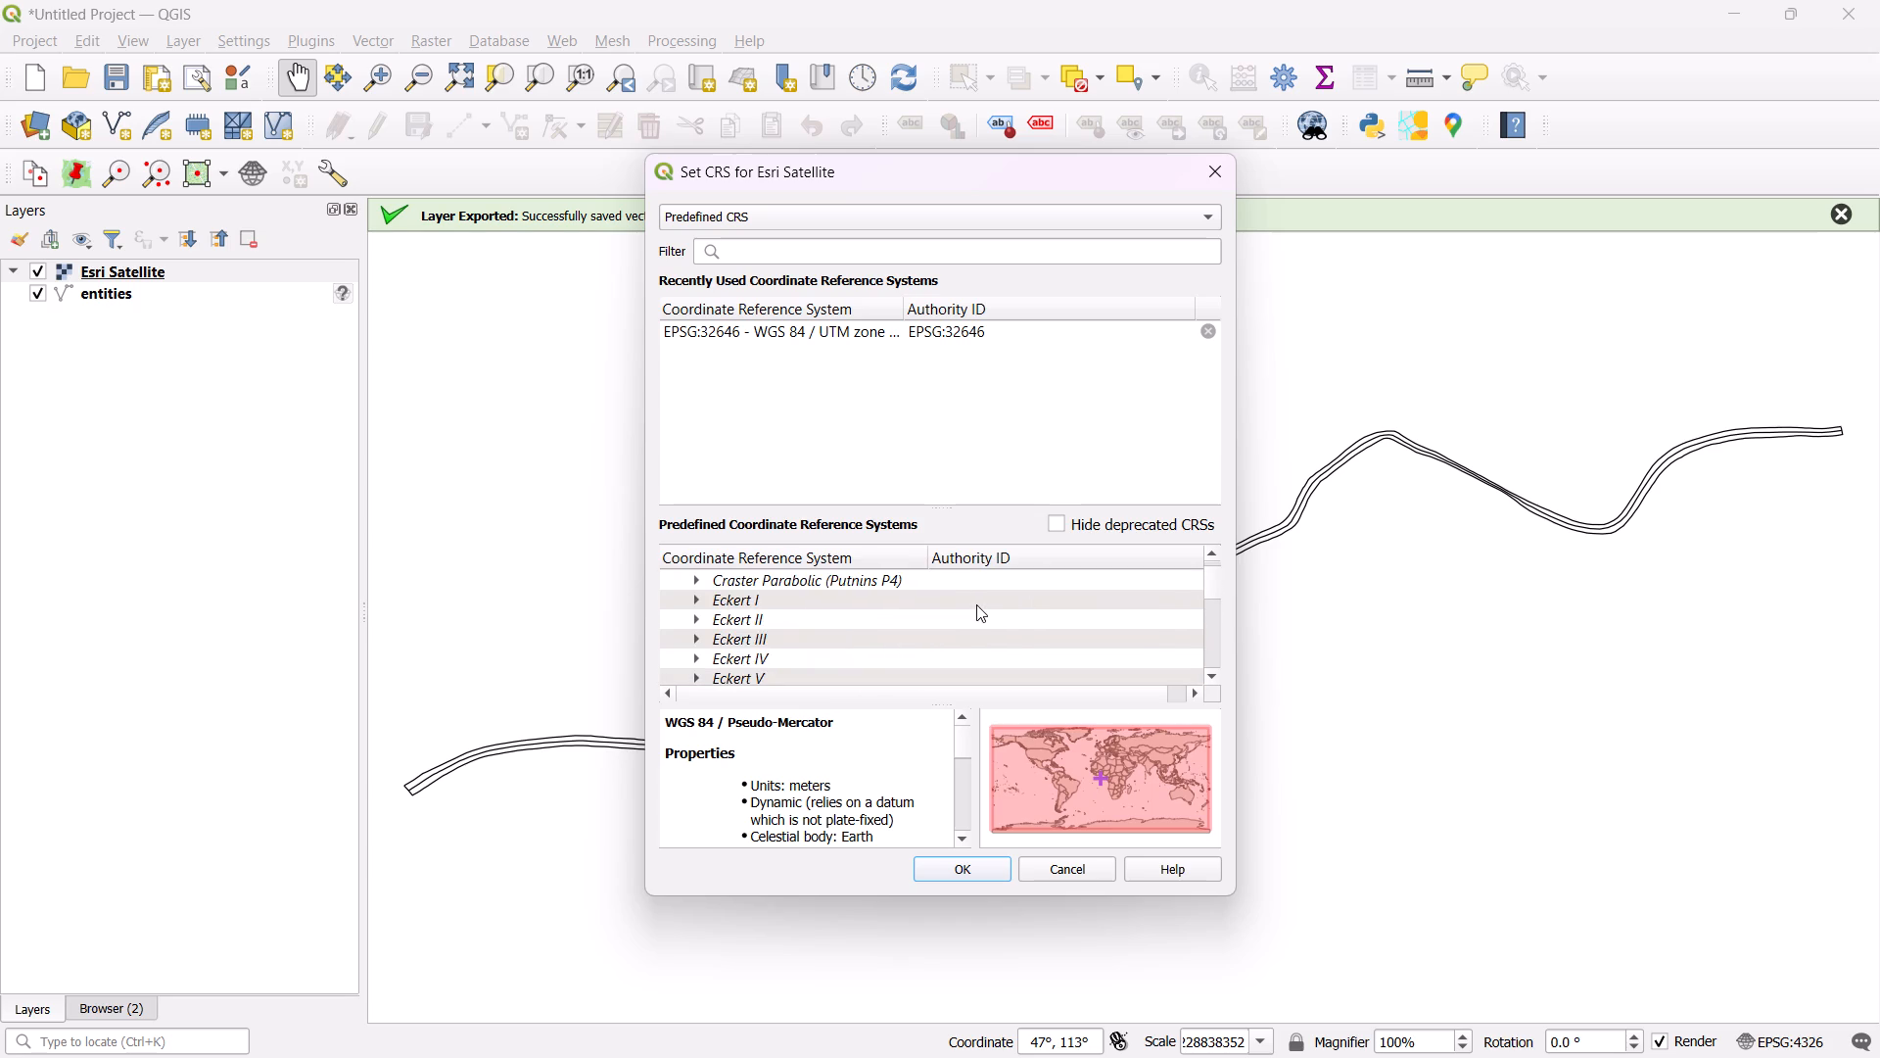
scroll(976, 604, "up", 8)
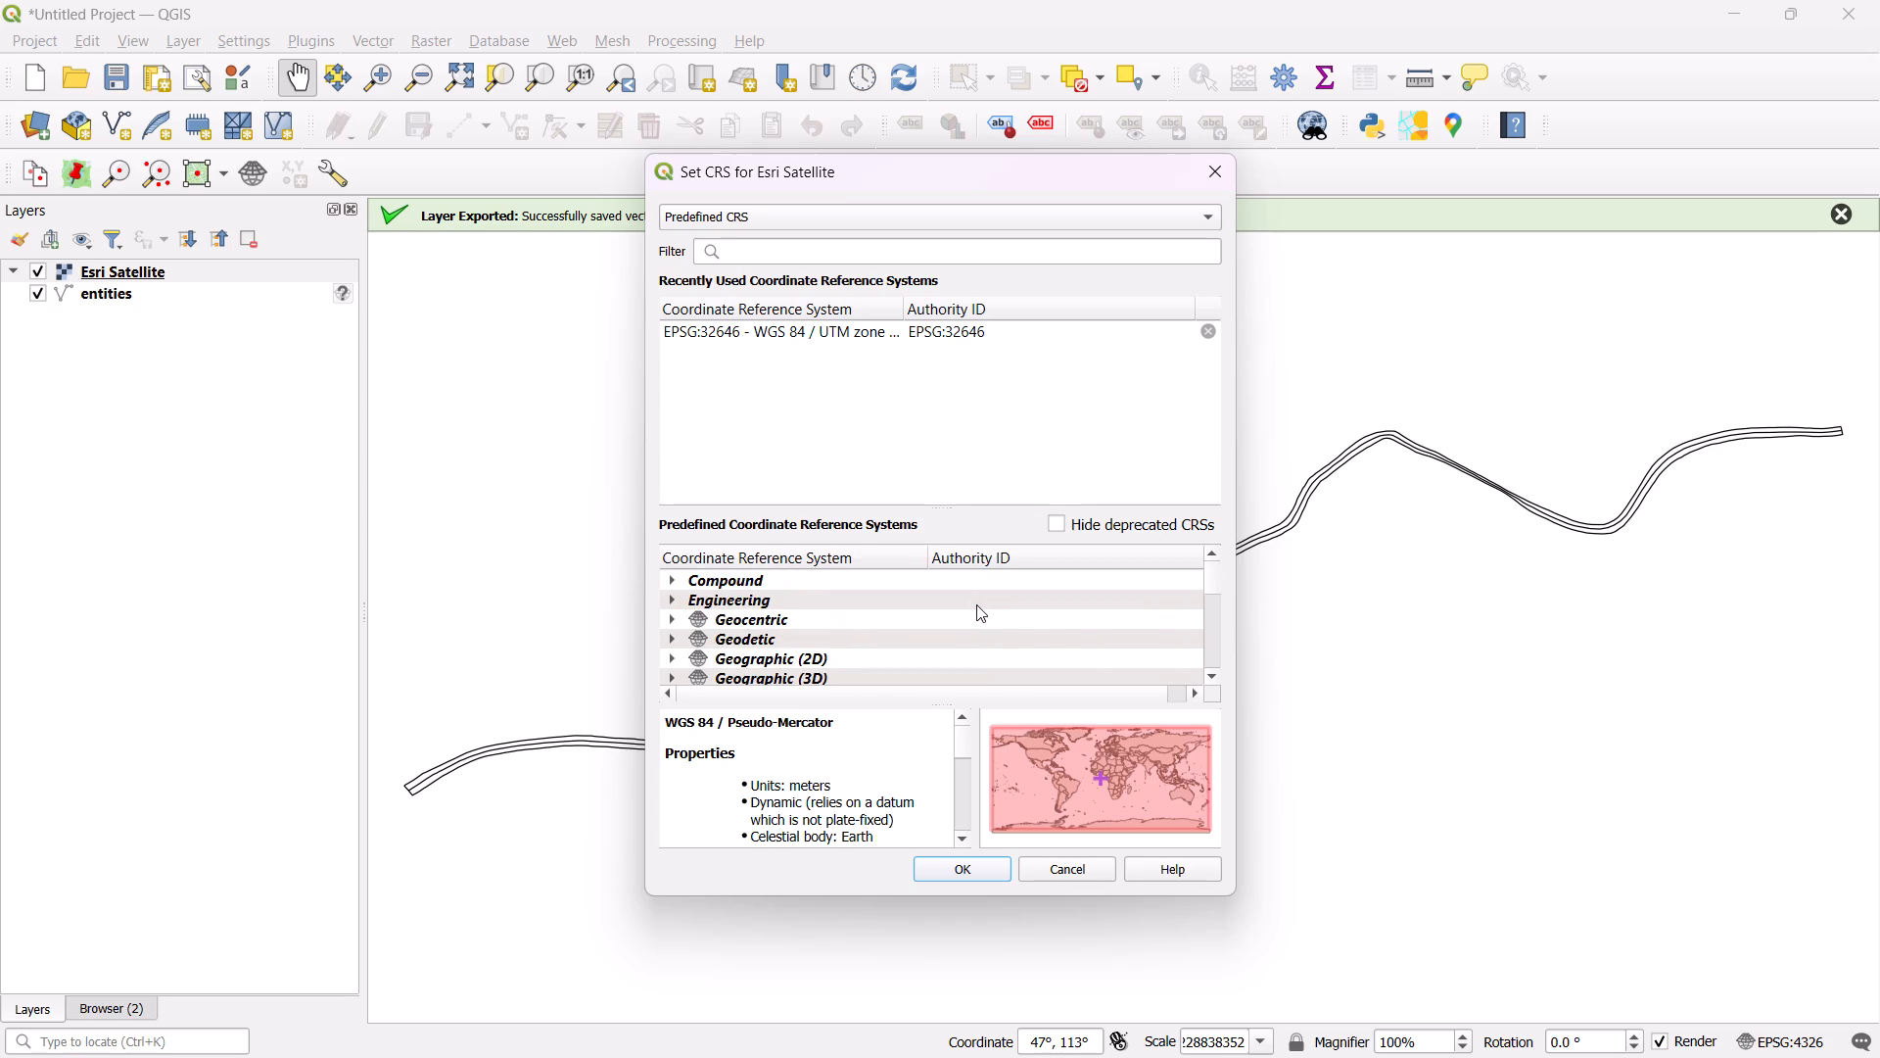
Expand the Engineering and Geocentric groups of predefined coordinate reference systems and examine their entries.
double_click(954, 596)
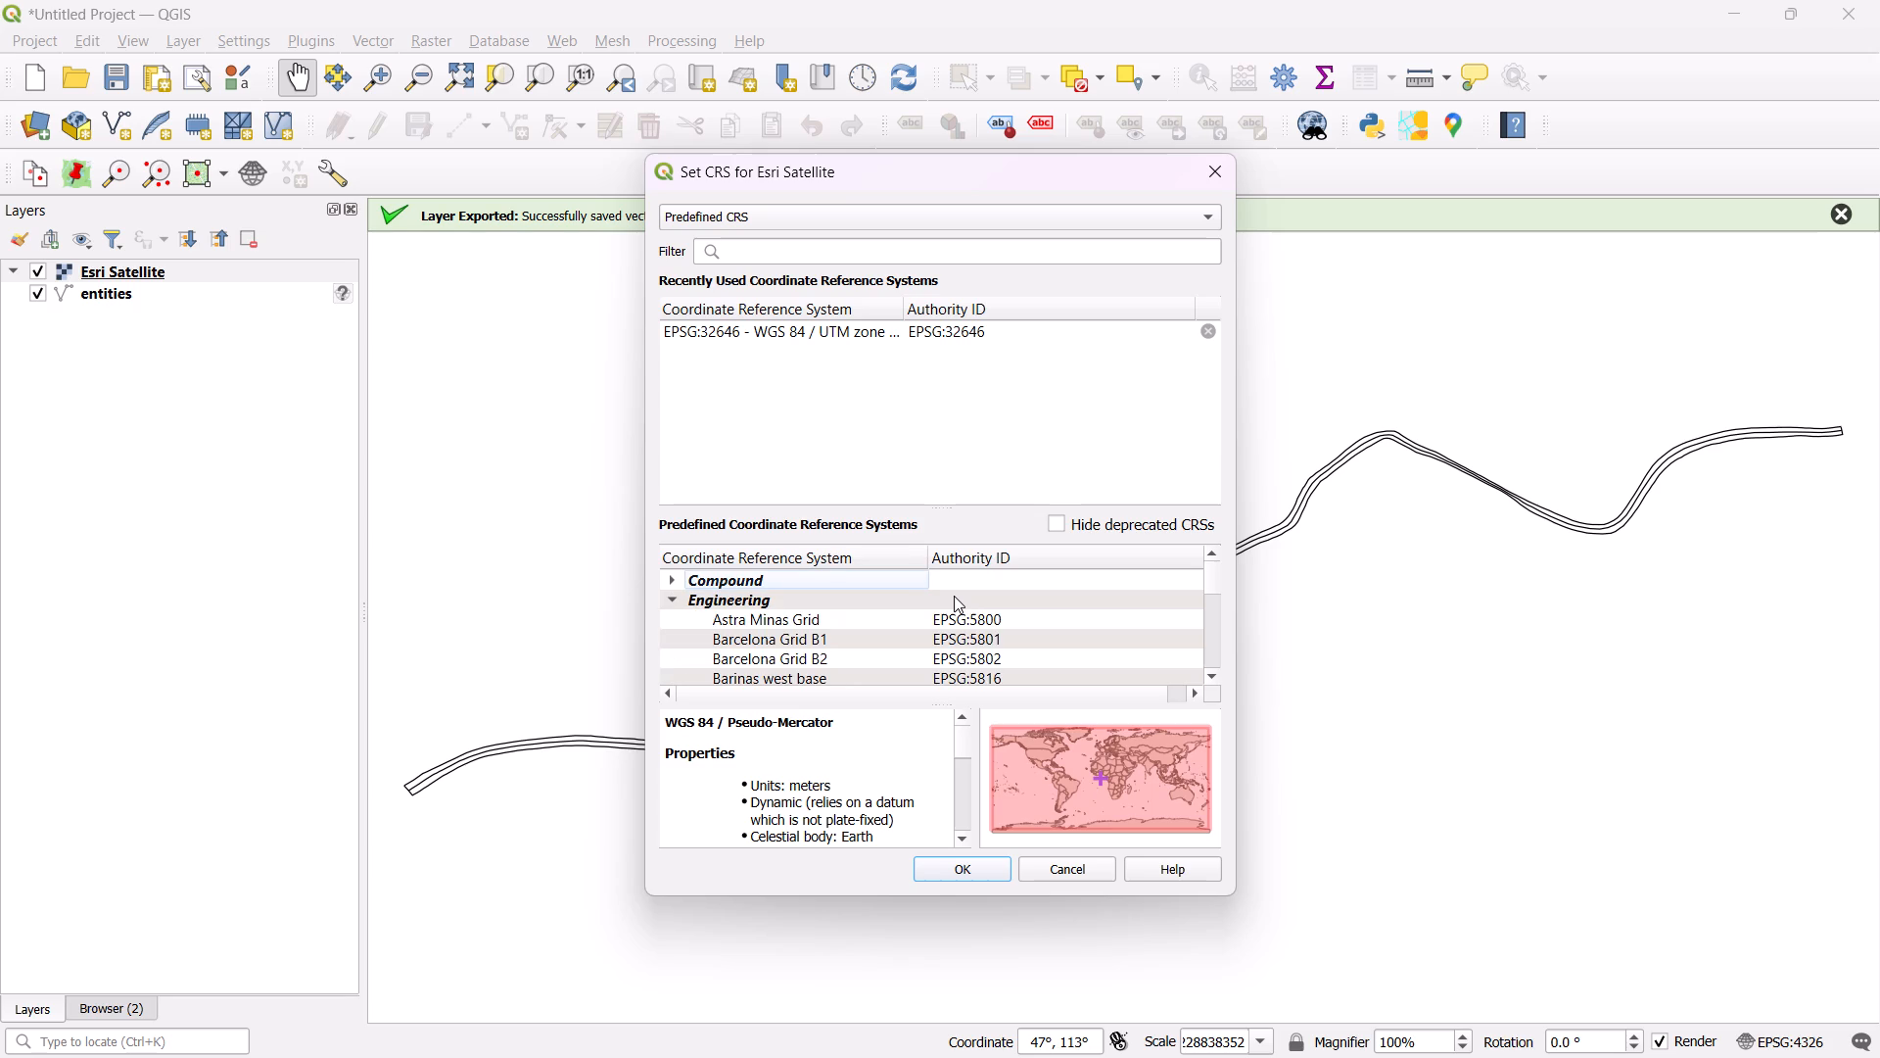
scroll(957, 607, "down", 6)
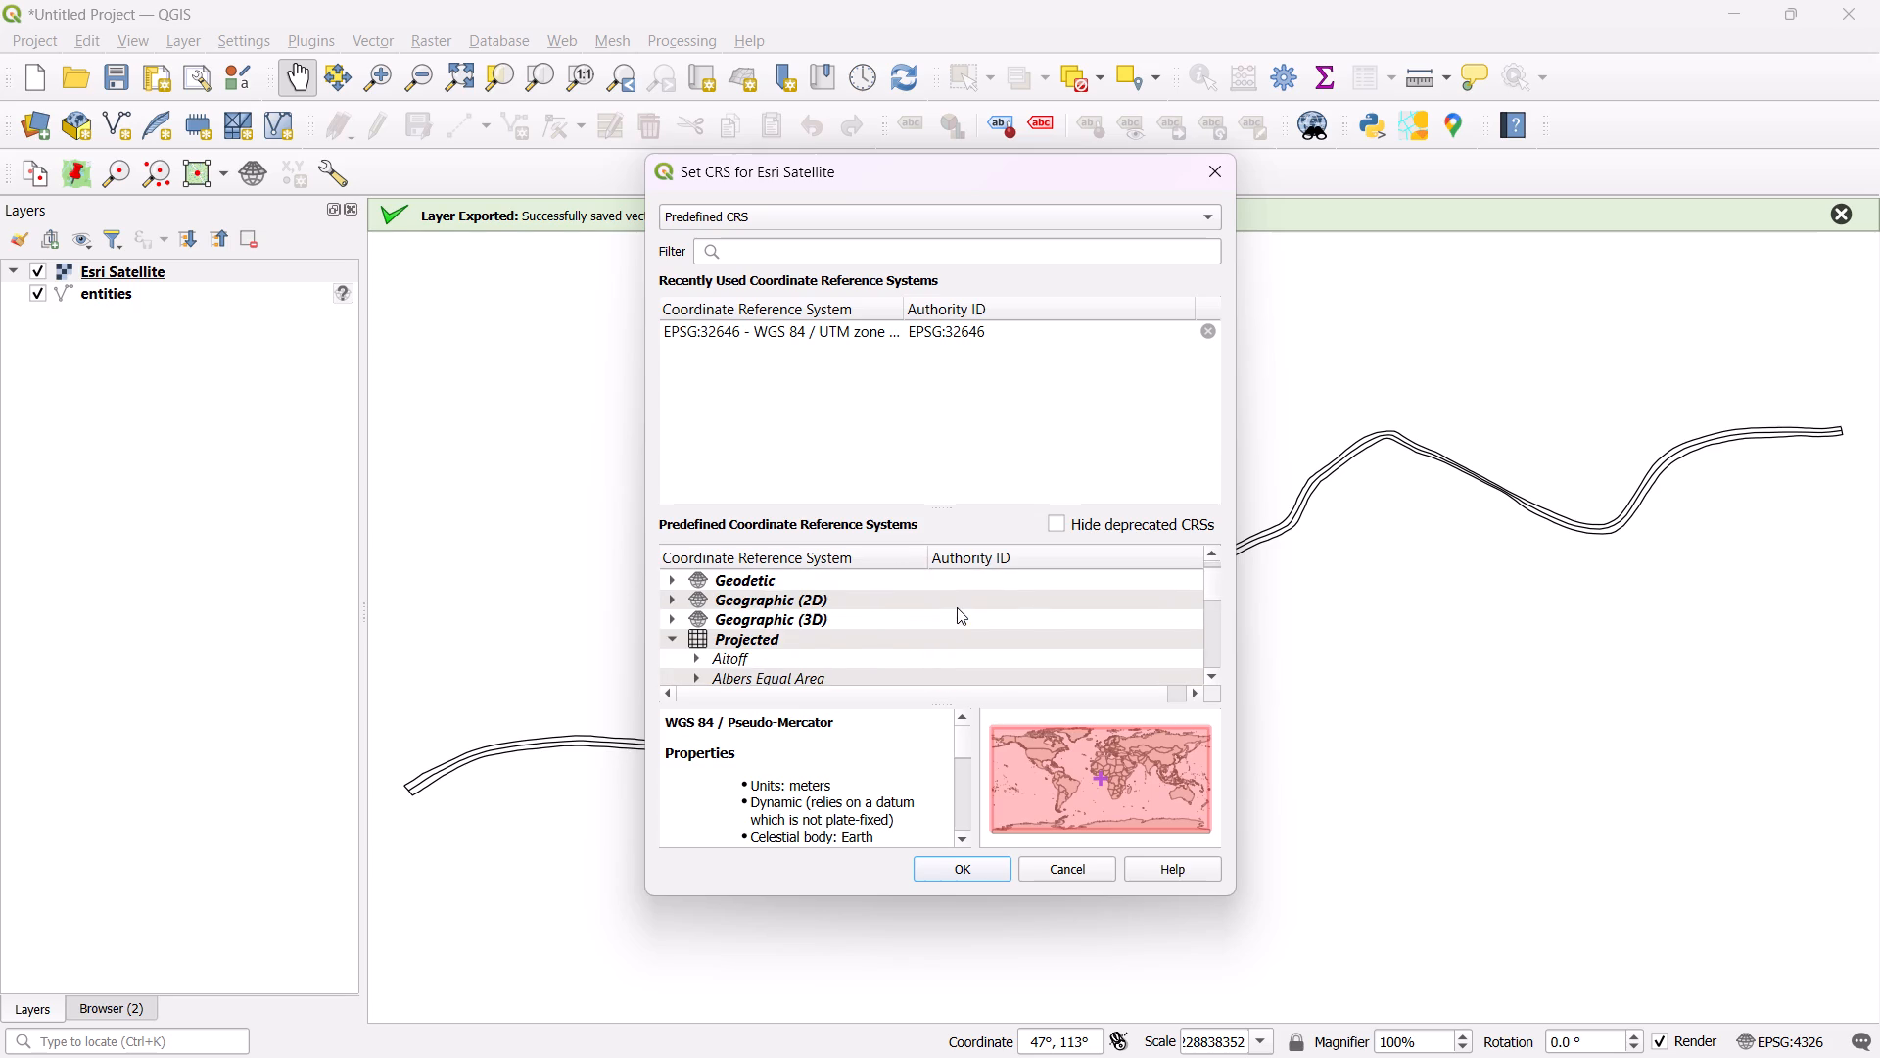
scroll(957, 607, "up", 1)
left_click(963, 615)
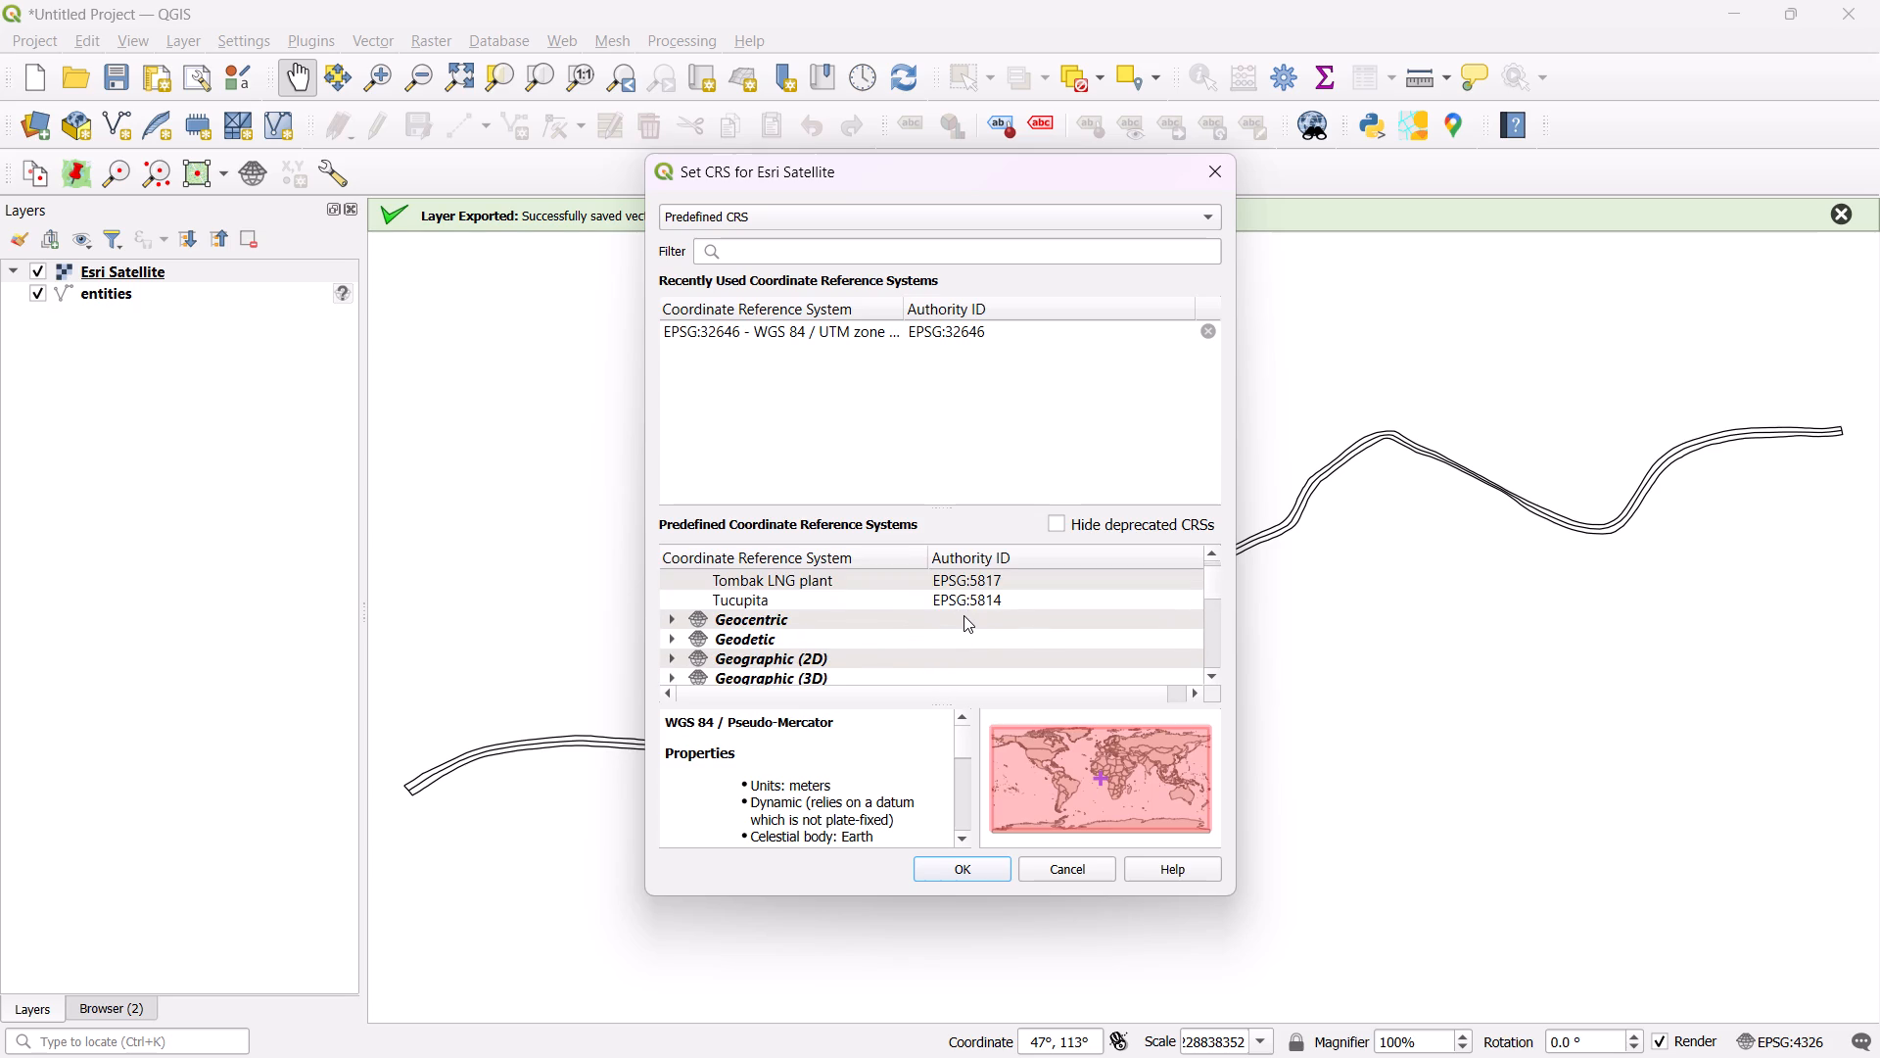
double_click(963, 621)
scroll(963, 621, "down", 7)
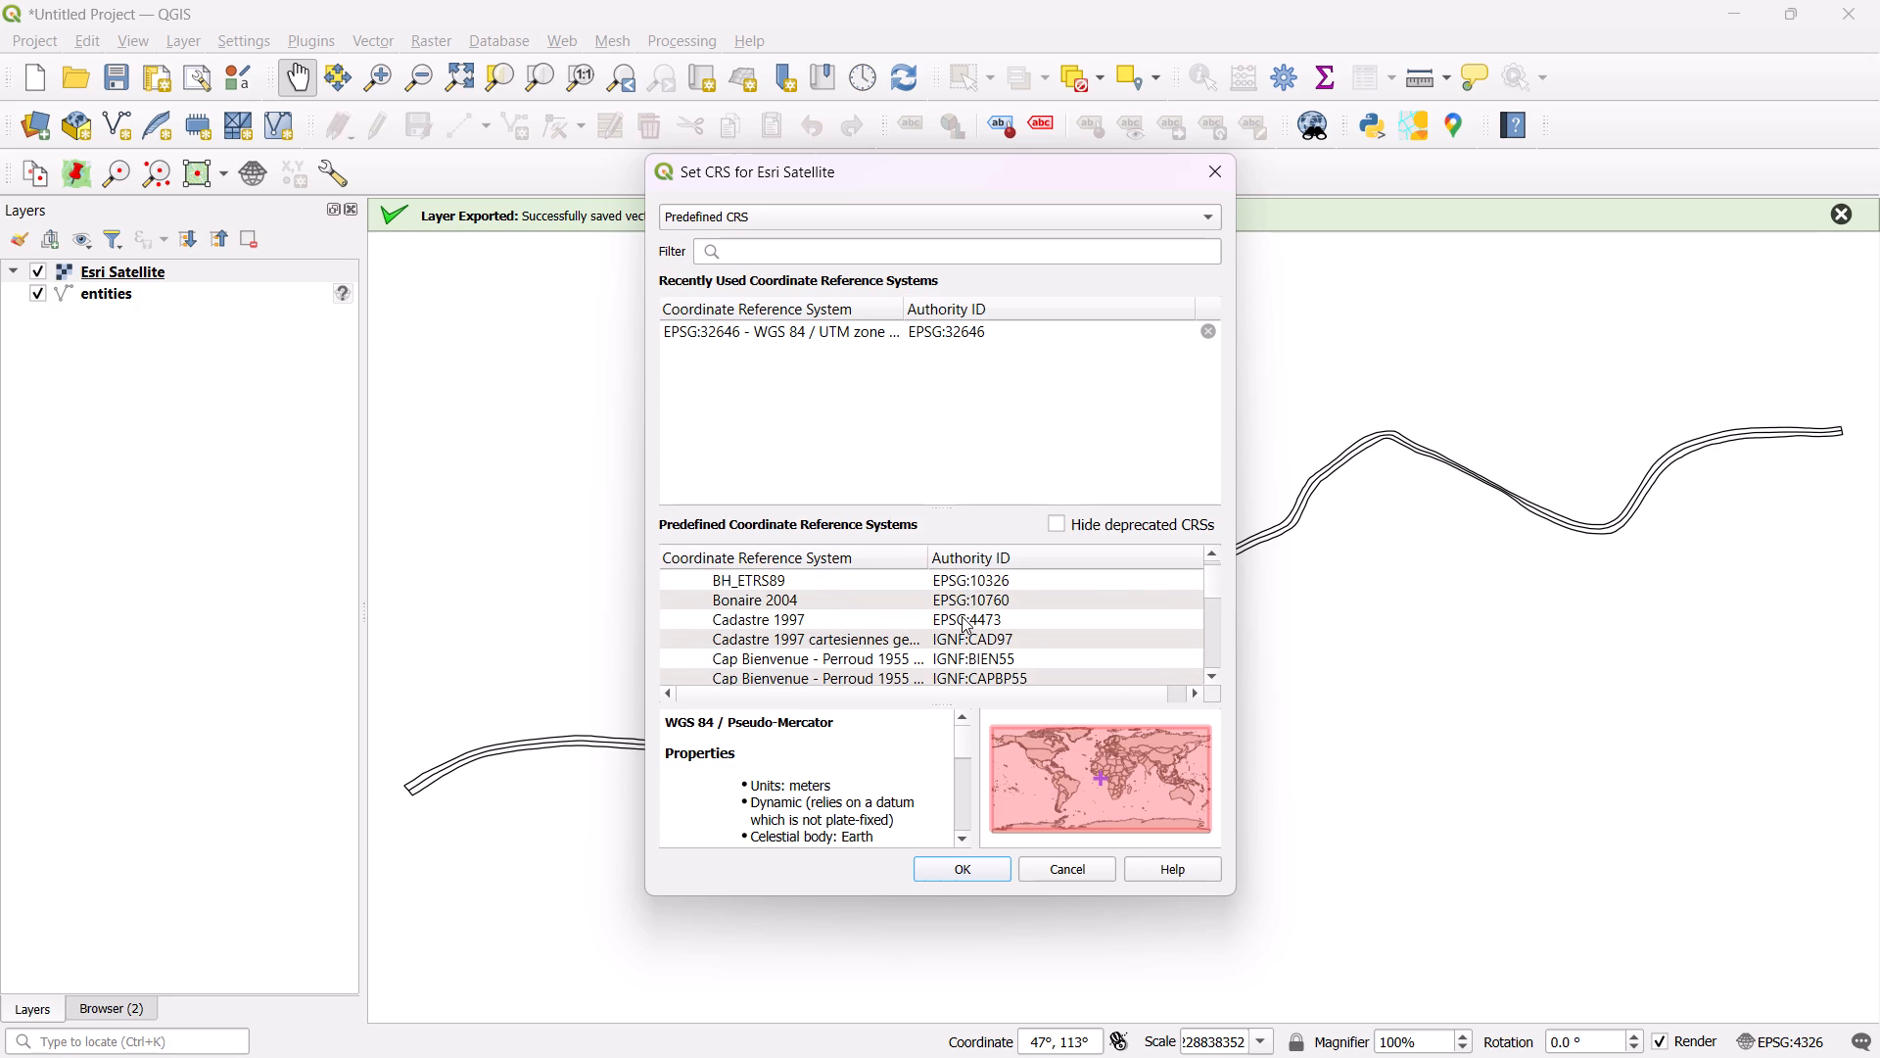
scroll(962, 616, "up", 3)
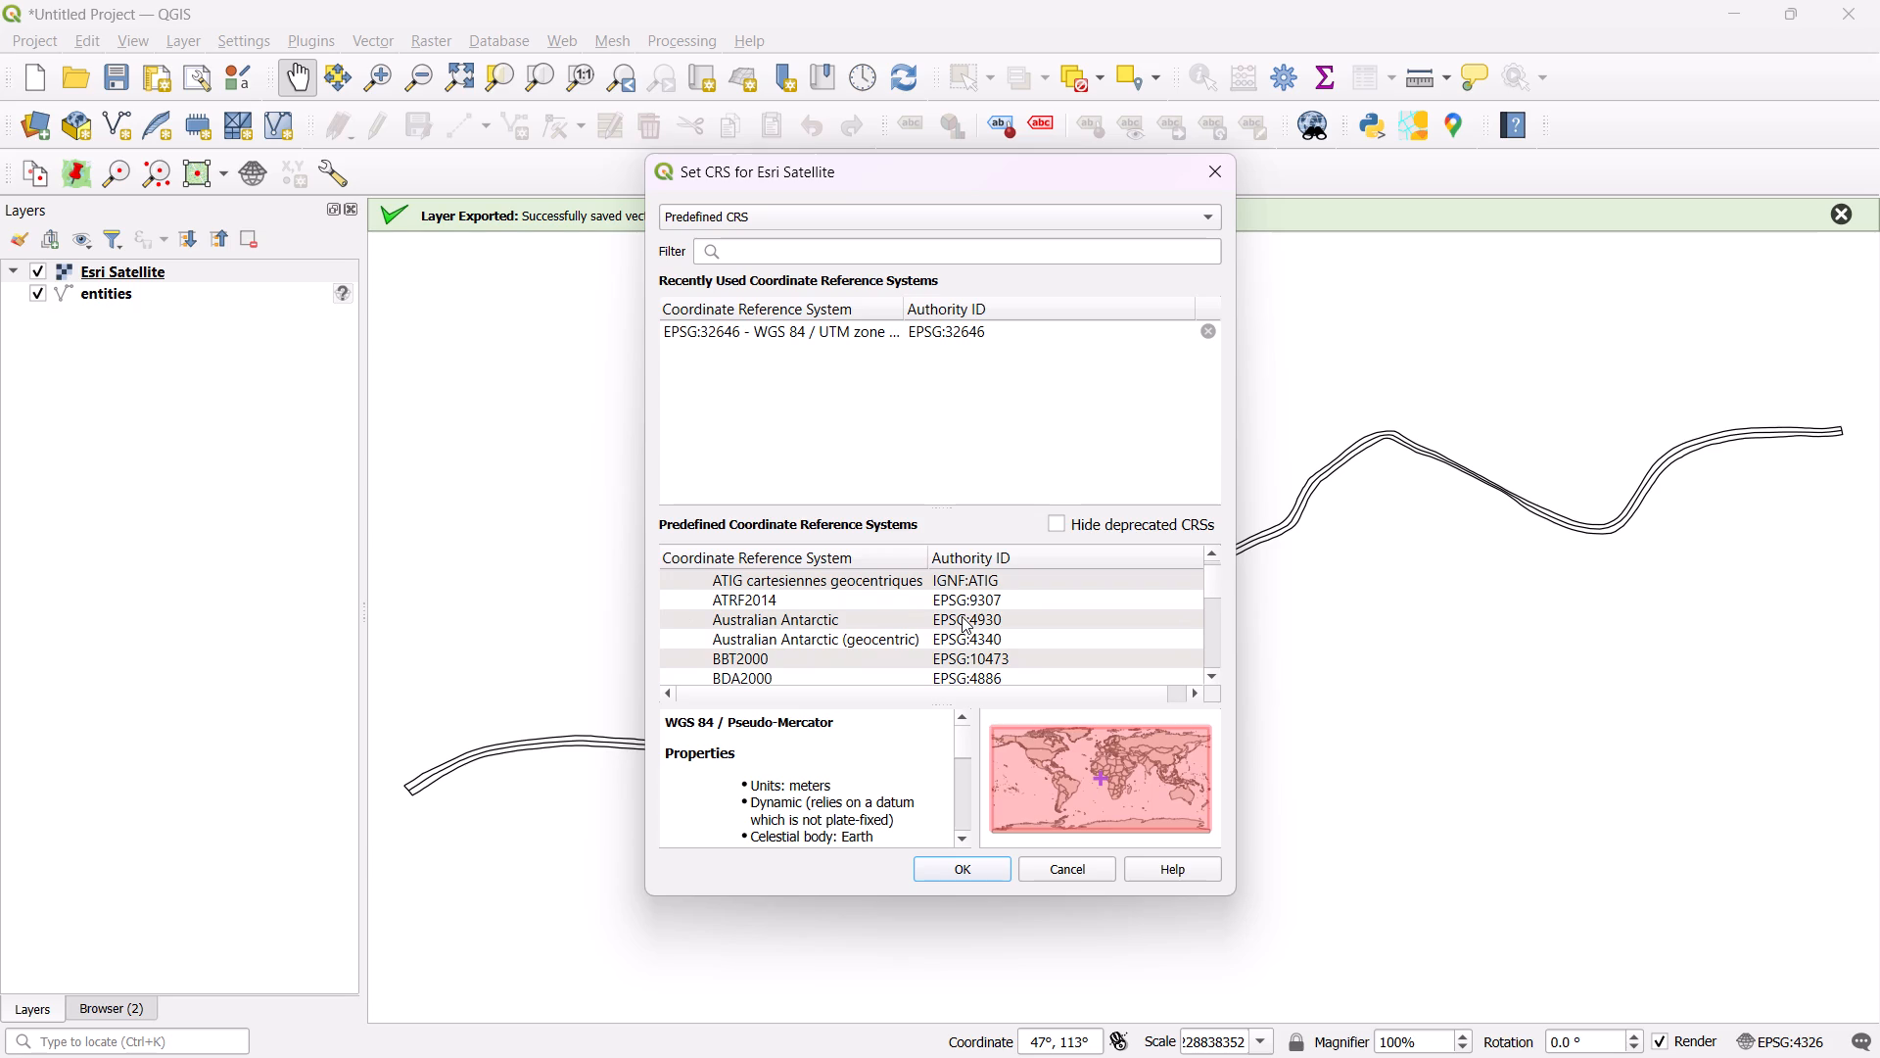
scroll(962, 616, "up", 1)
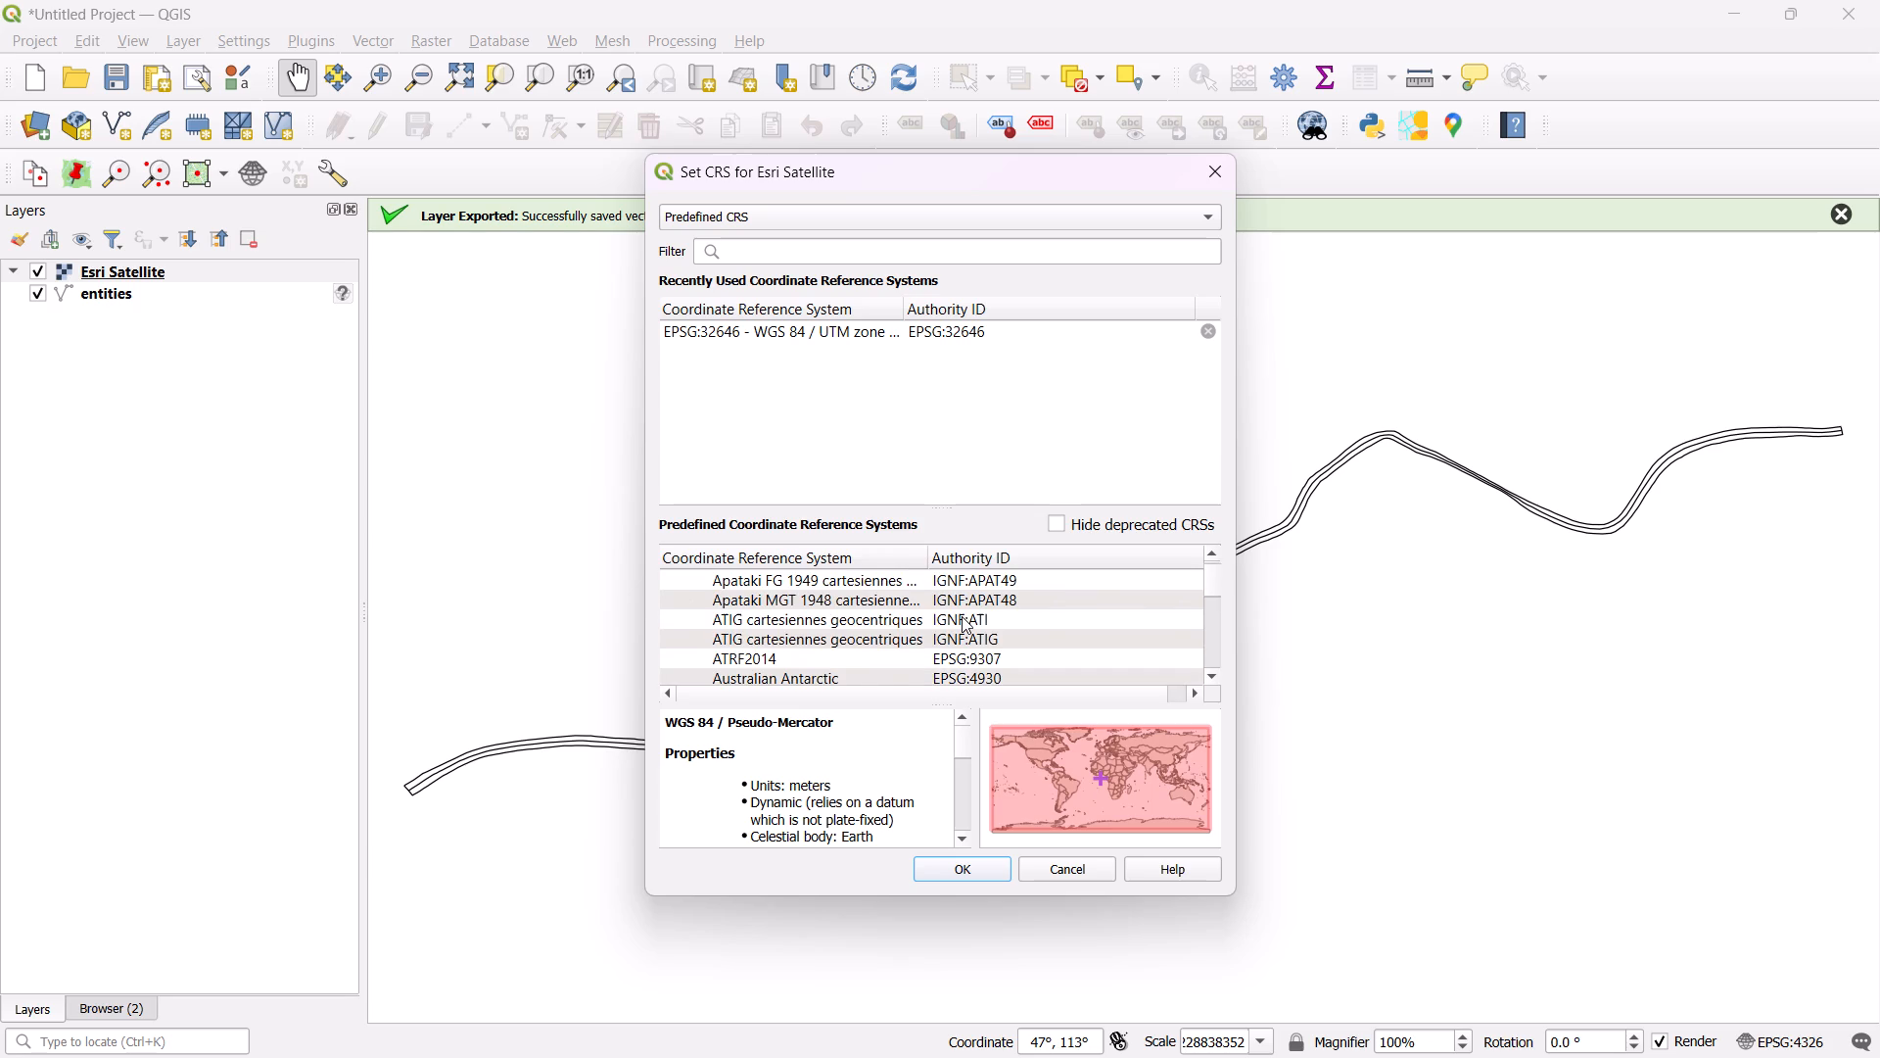
scroll(962, 616, "up", 1)
scroll(962, 616, "down", 7)
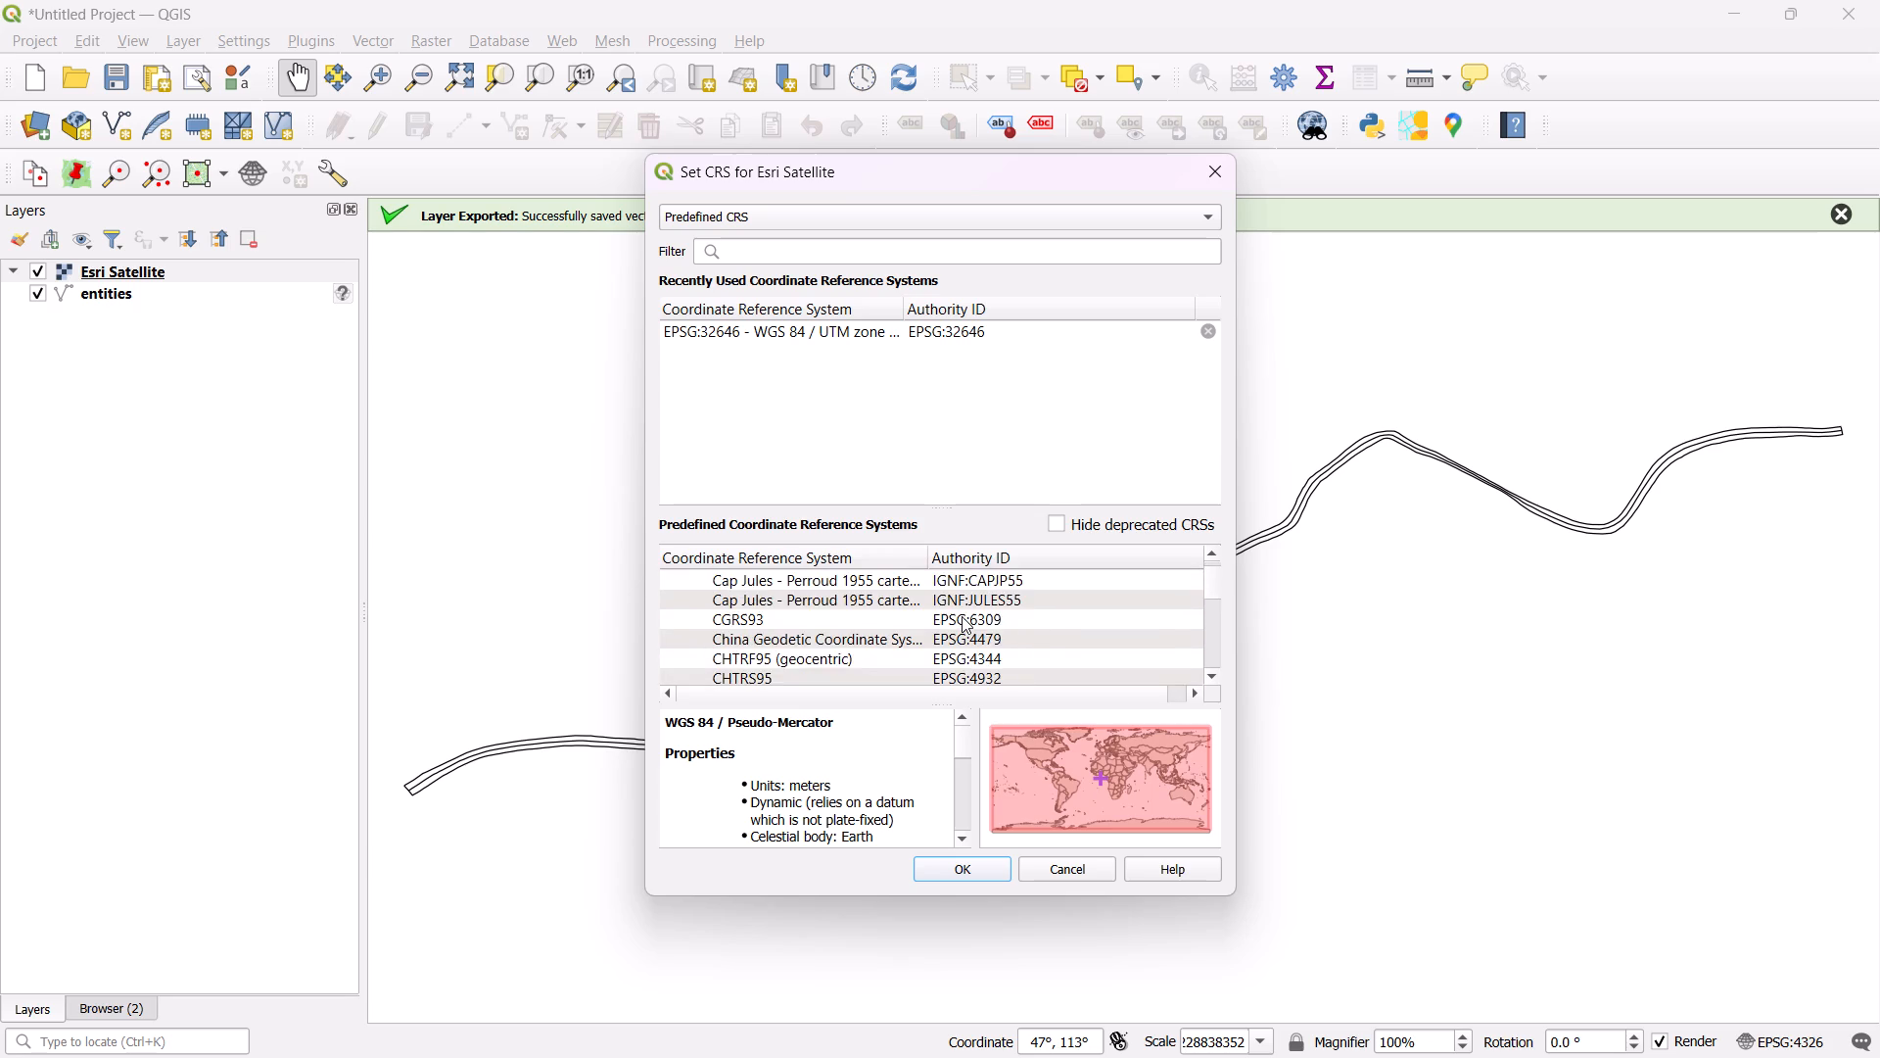
scroll(962, 616, "down", 6)
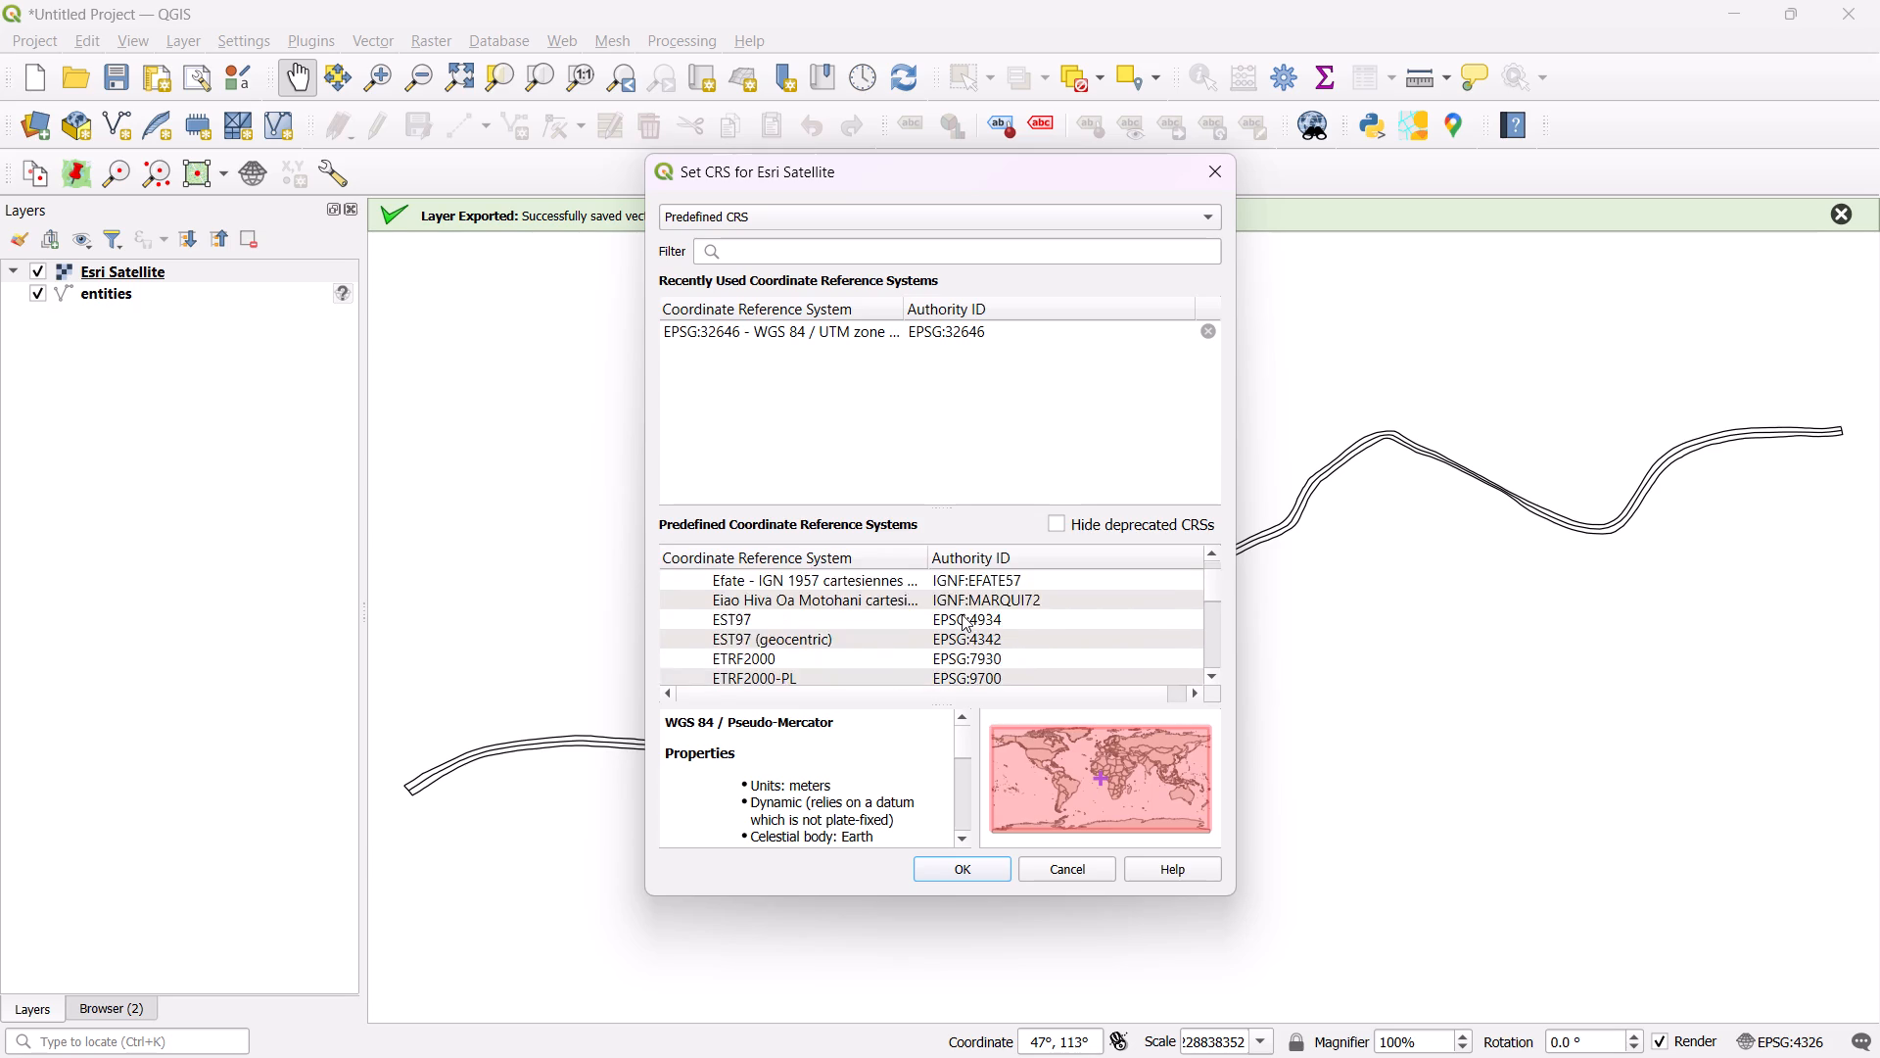
scroll(962, 614, "down", 11)
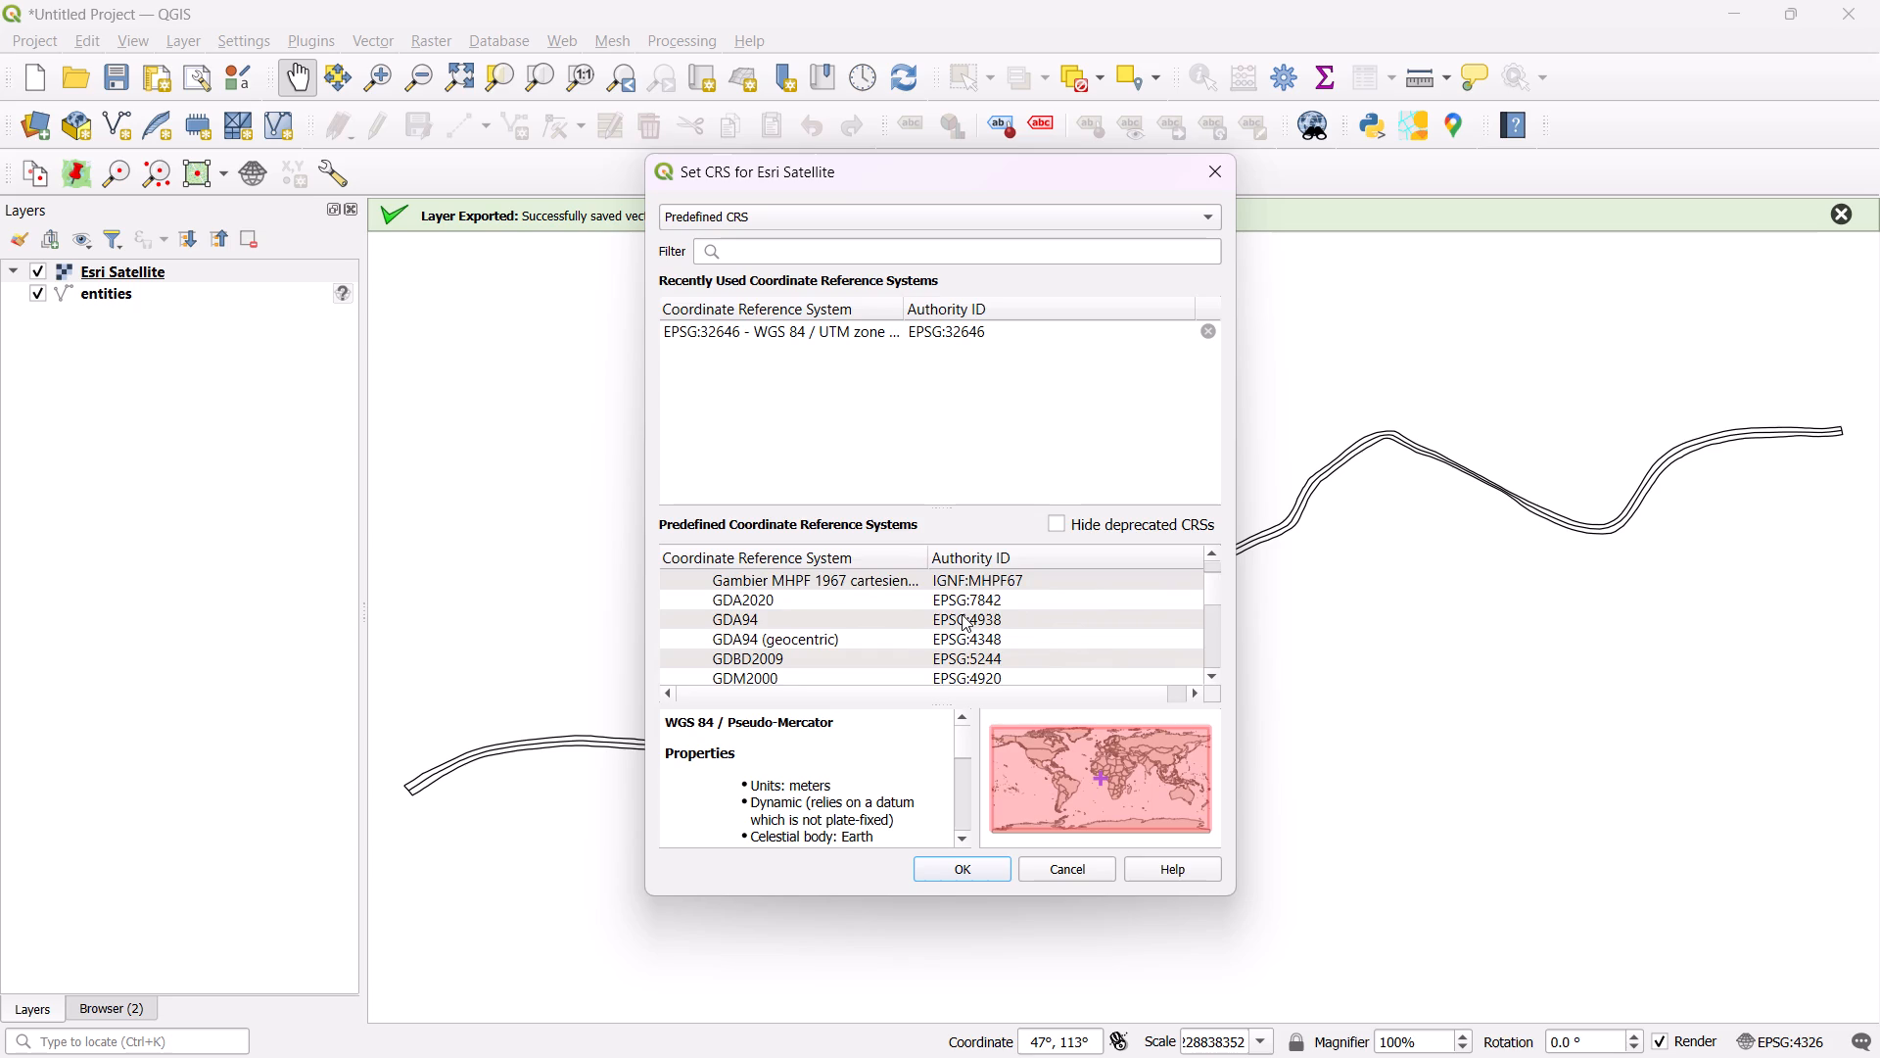
scroll(962, 614, "down", 18)
scroll(962, 614, "up", 2)
scroll(962, 614, "down", 5)
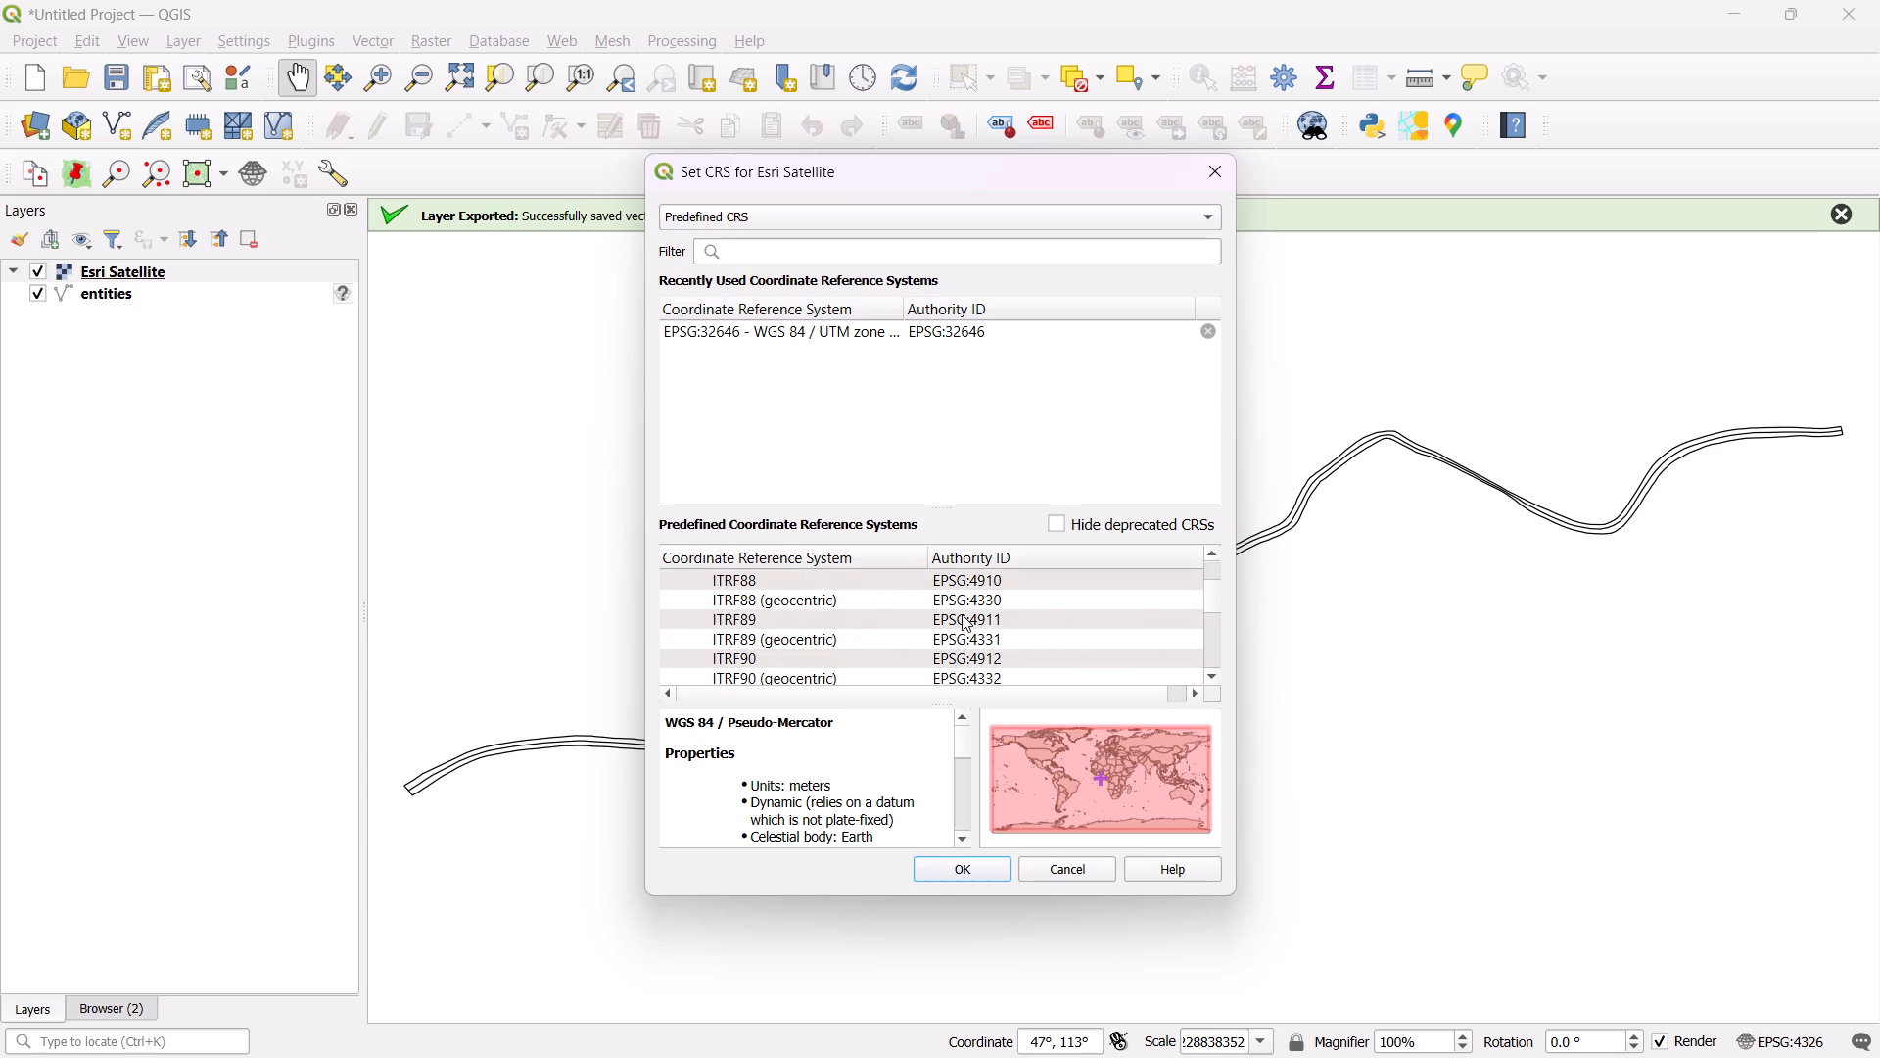
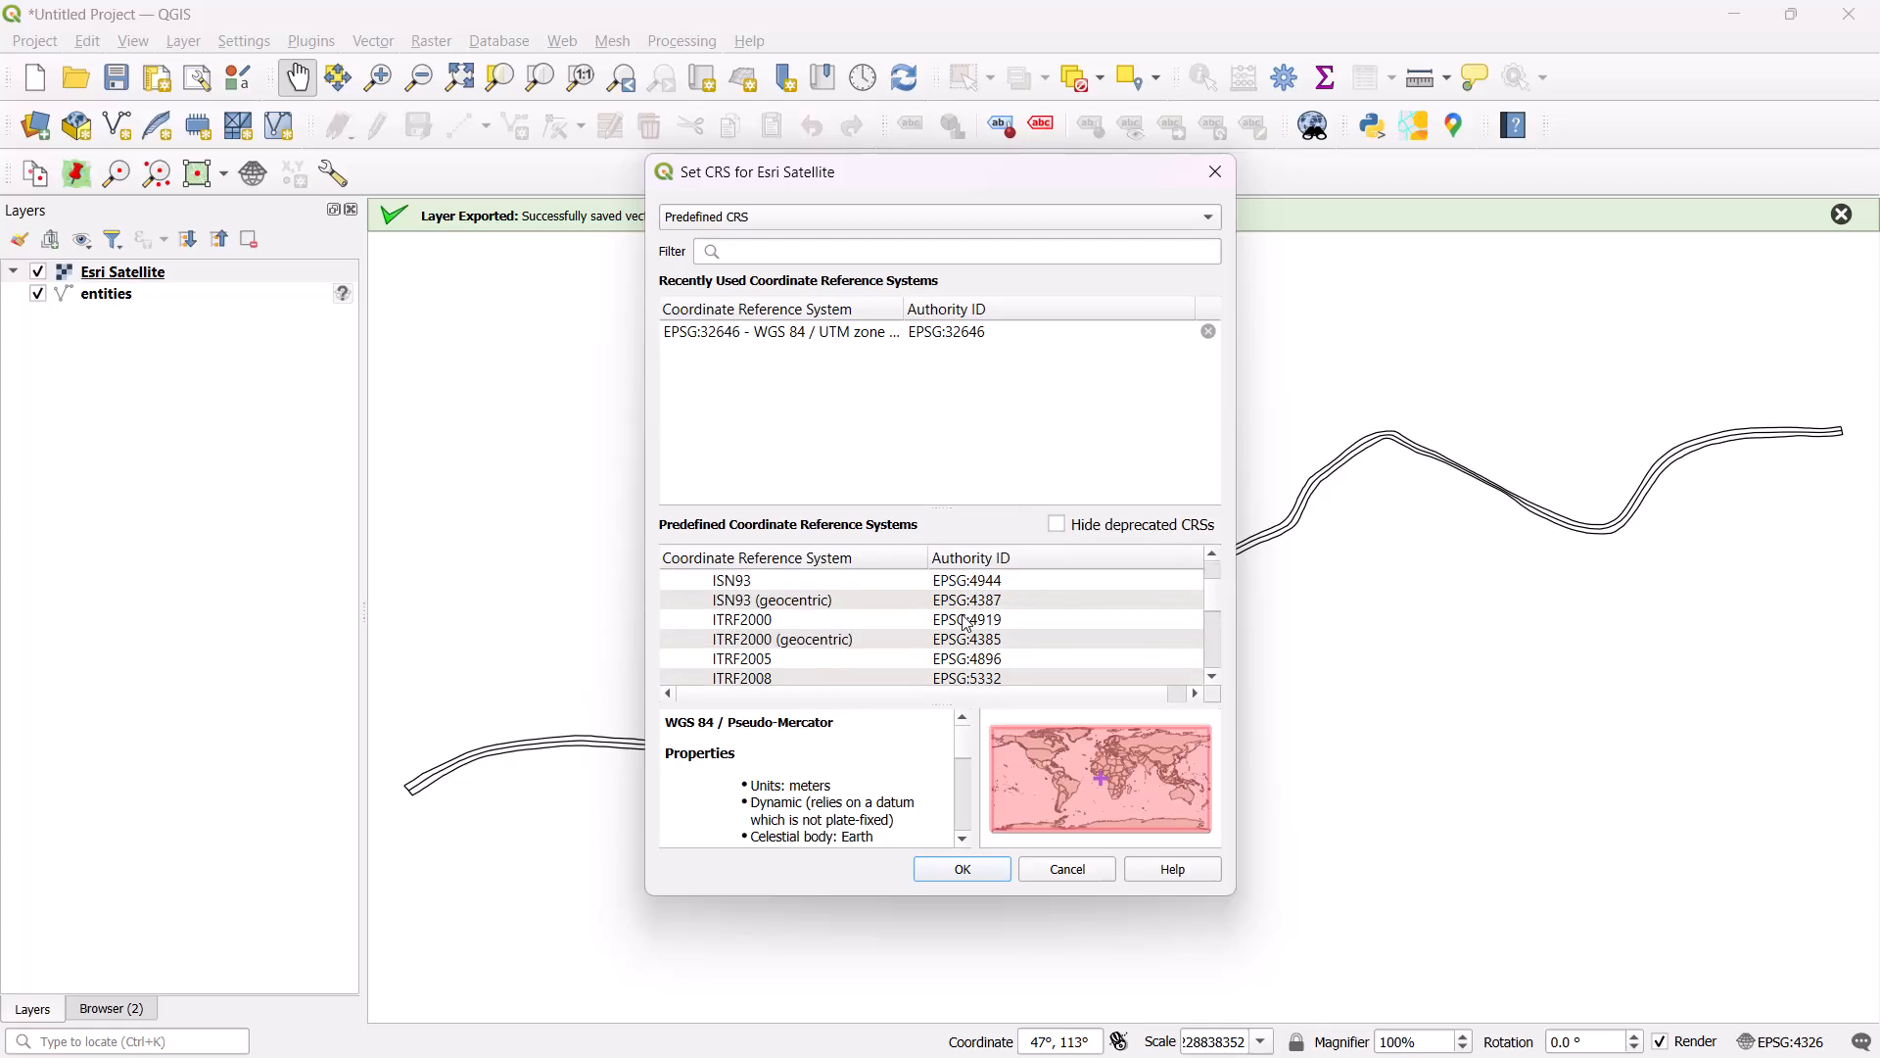
Examine the geocentric ISN and ITRF entries in the Esri Satellite layer's CRS list and close it without choosing one.
scroll(962, 614, "up", 1)
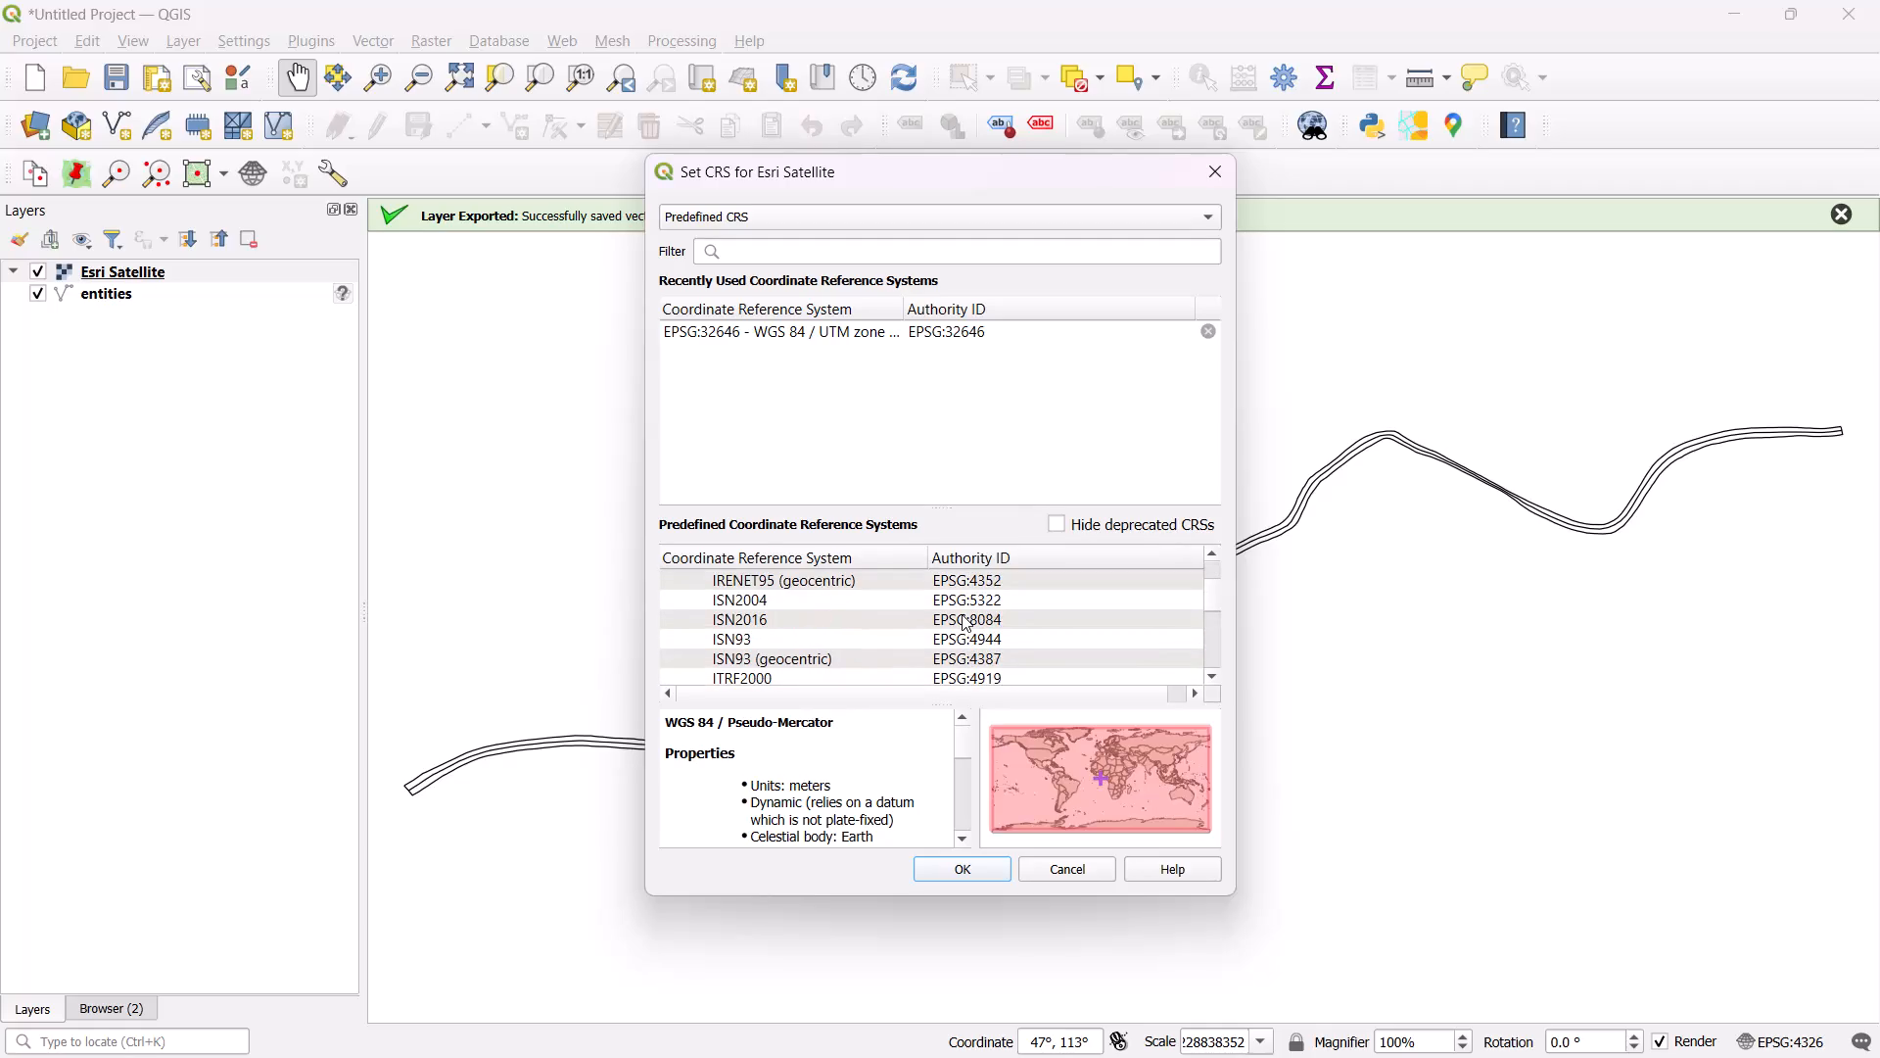
scroll(962, 614, "up", 2)
scroll(962, 614, "down", 3)
scroll(962, 614, "up", 3)
scroll(962, 614, "down", 6)
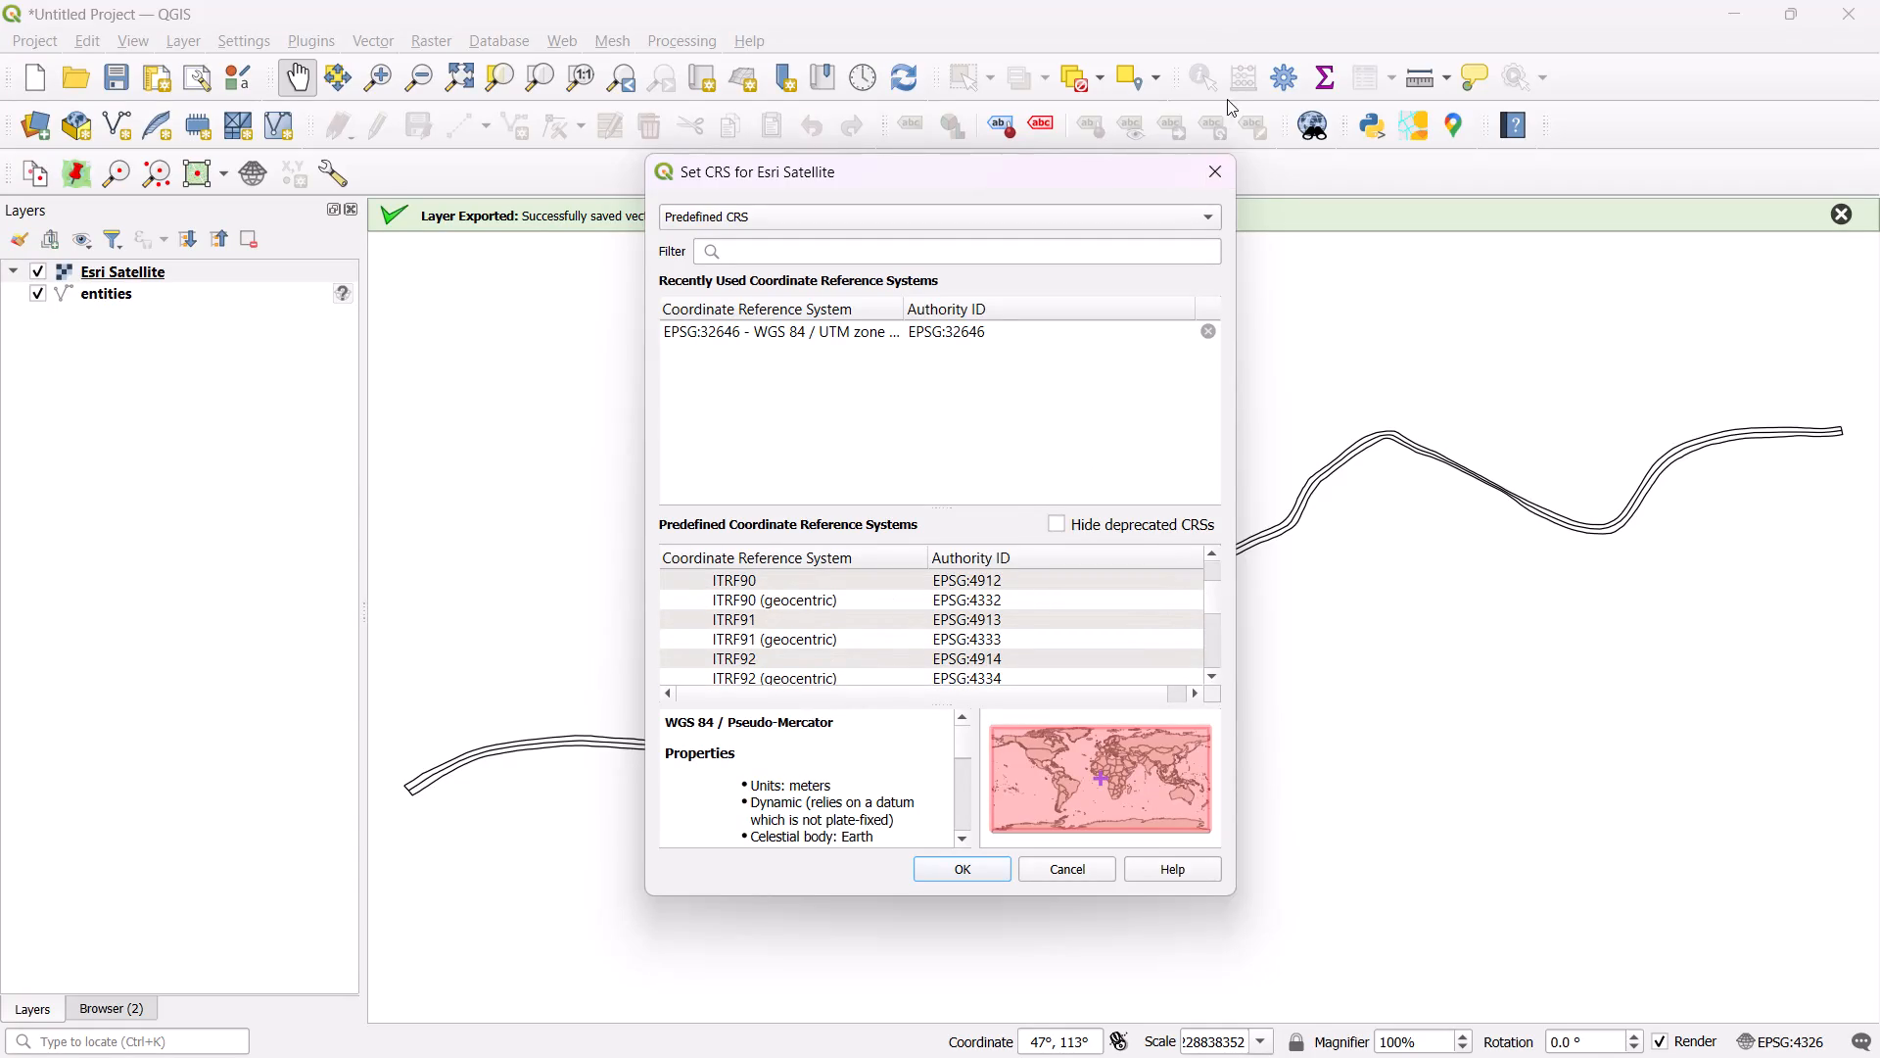
left_click(1210, 170)
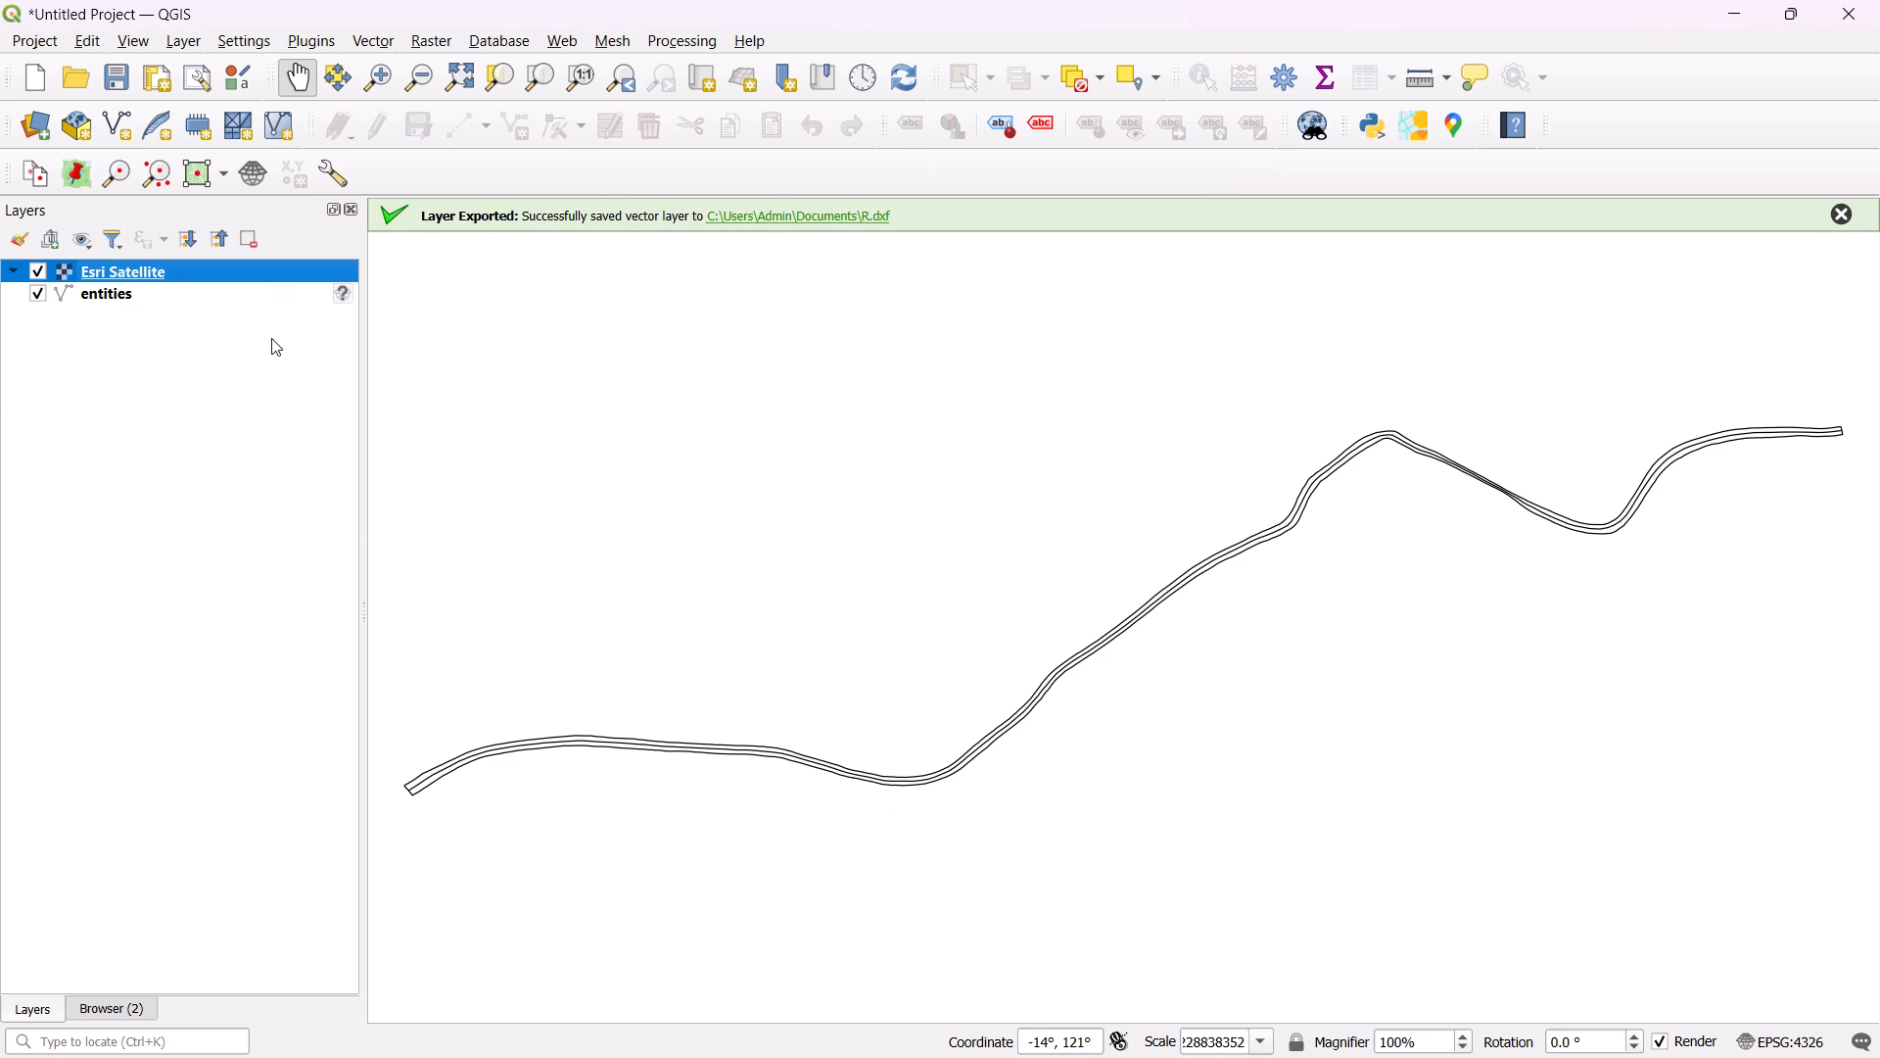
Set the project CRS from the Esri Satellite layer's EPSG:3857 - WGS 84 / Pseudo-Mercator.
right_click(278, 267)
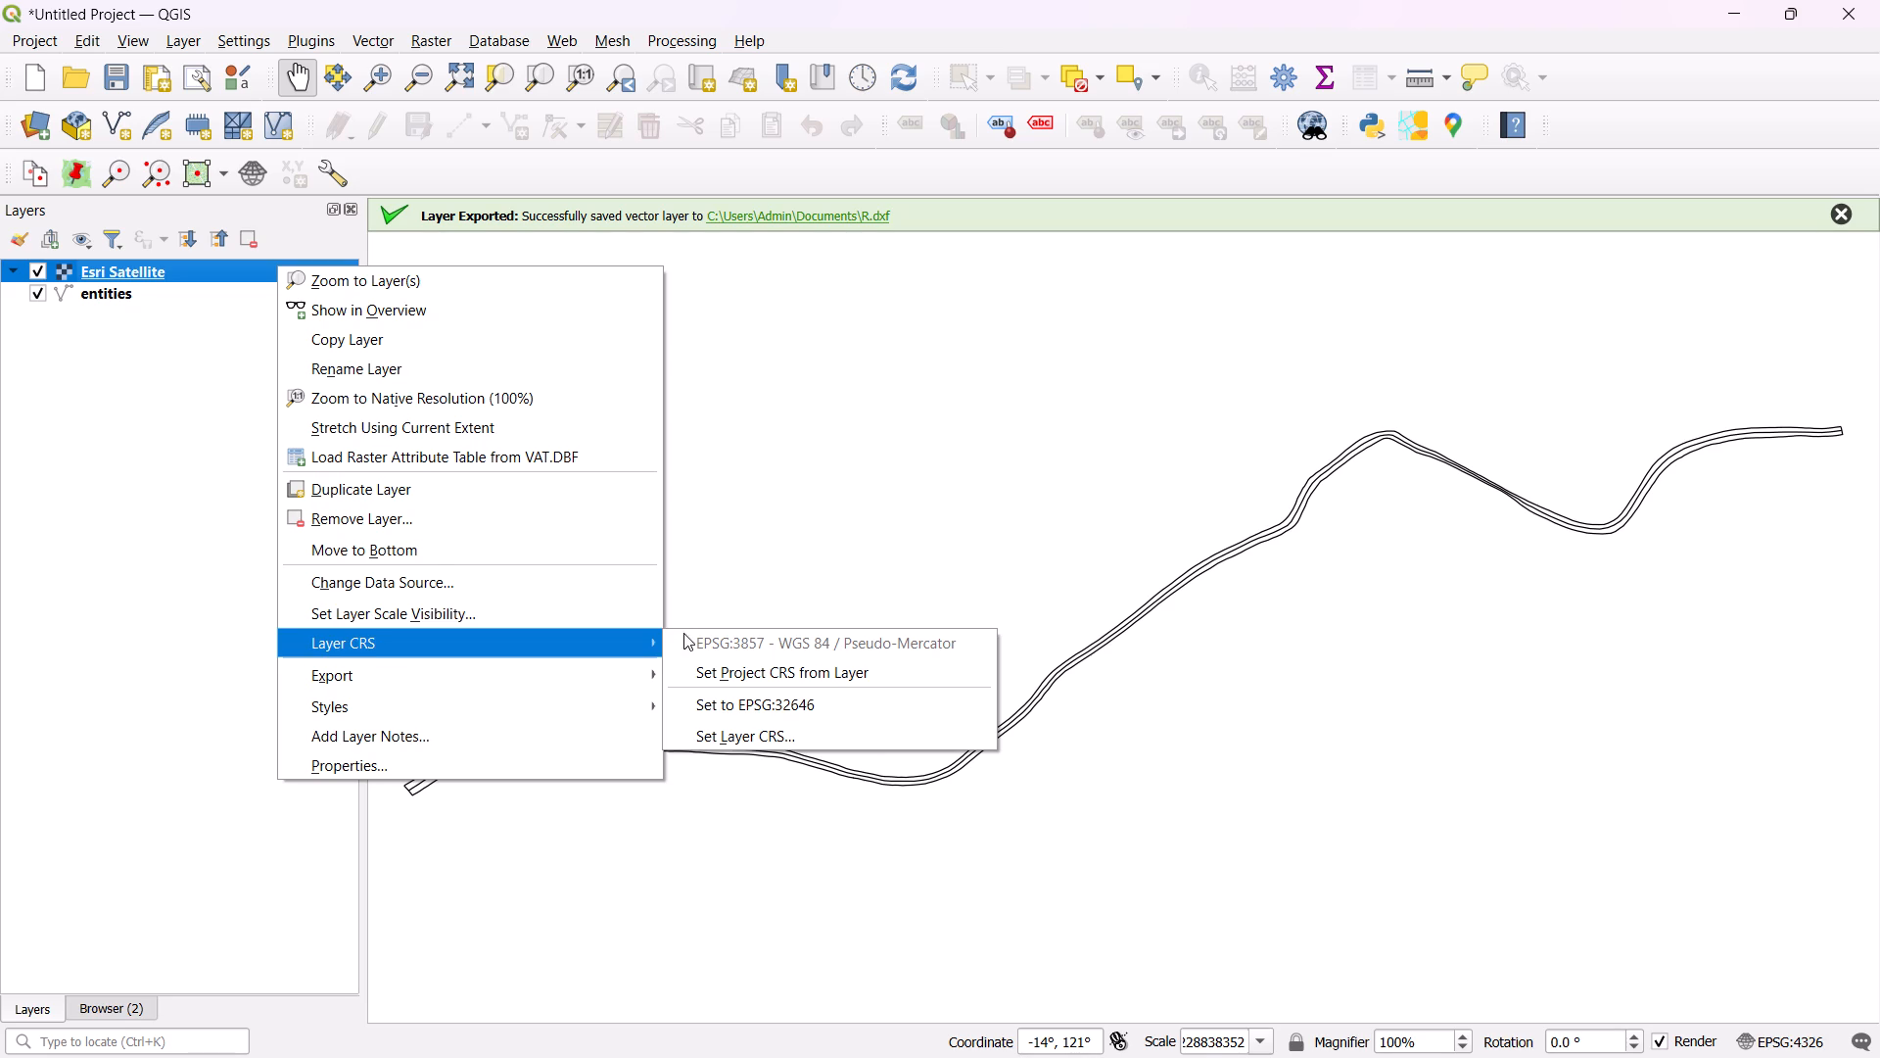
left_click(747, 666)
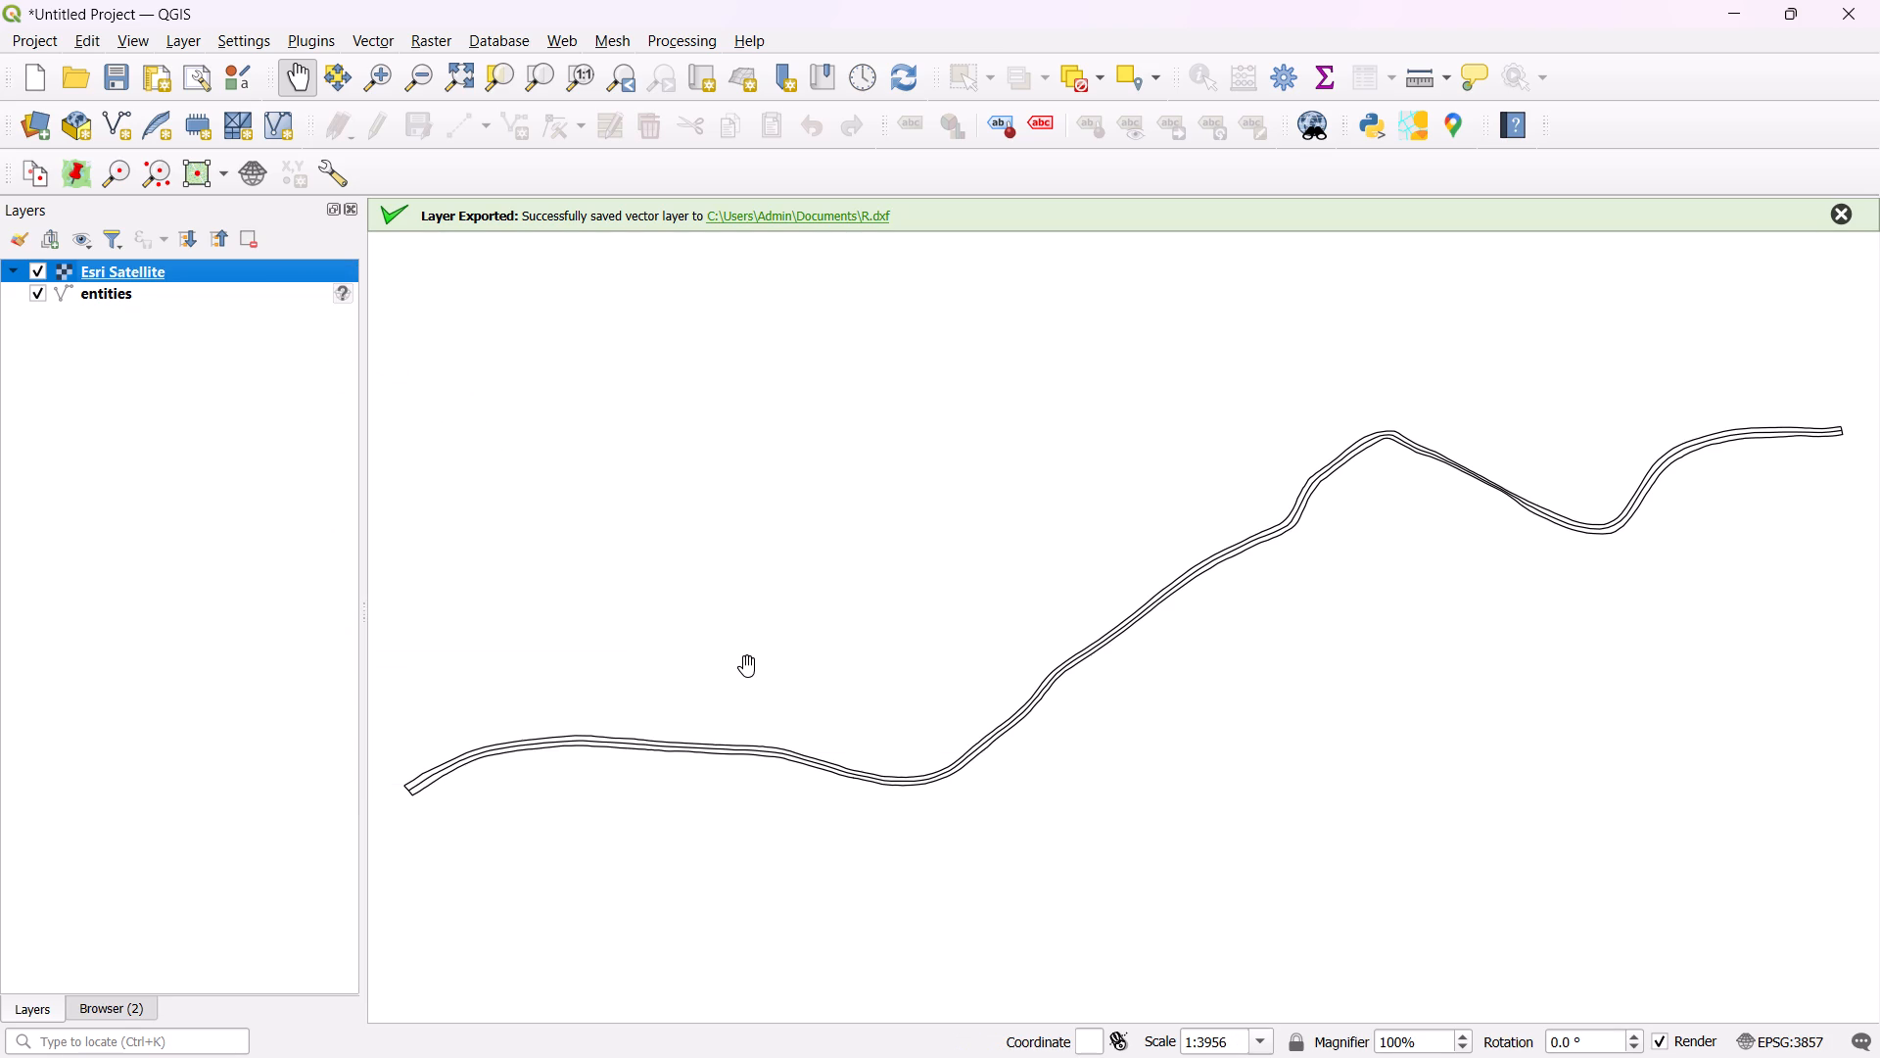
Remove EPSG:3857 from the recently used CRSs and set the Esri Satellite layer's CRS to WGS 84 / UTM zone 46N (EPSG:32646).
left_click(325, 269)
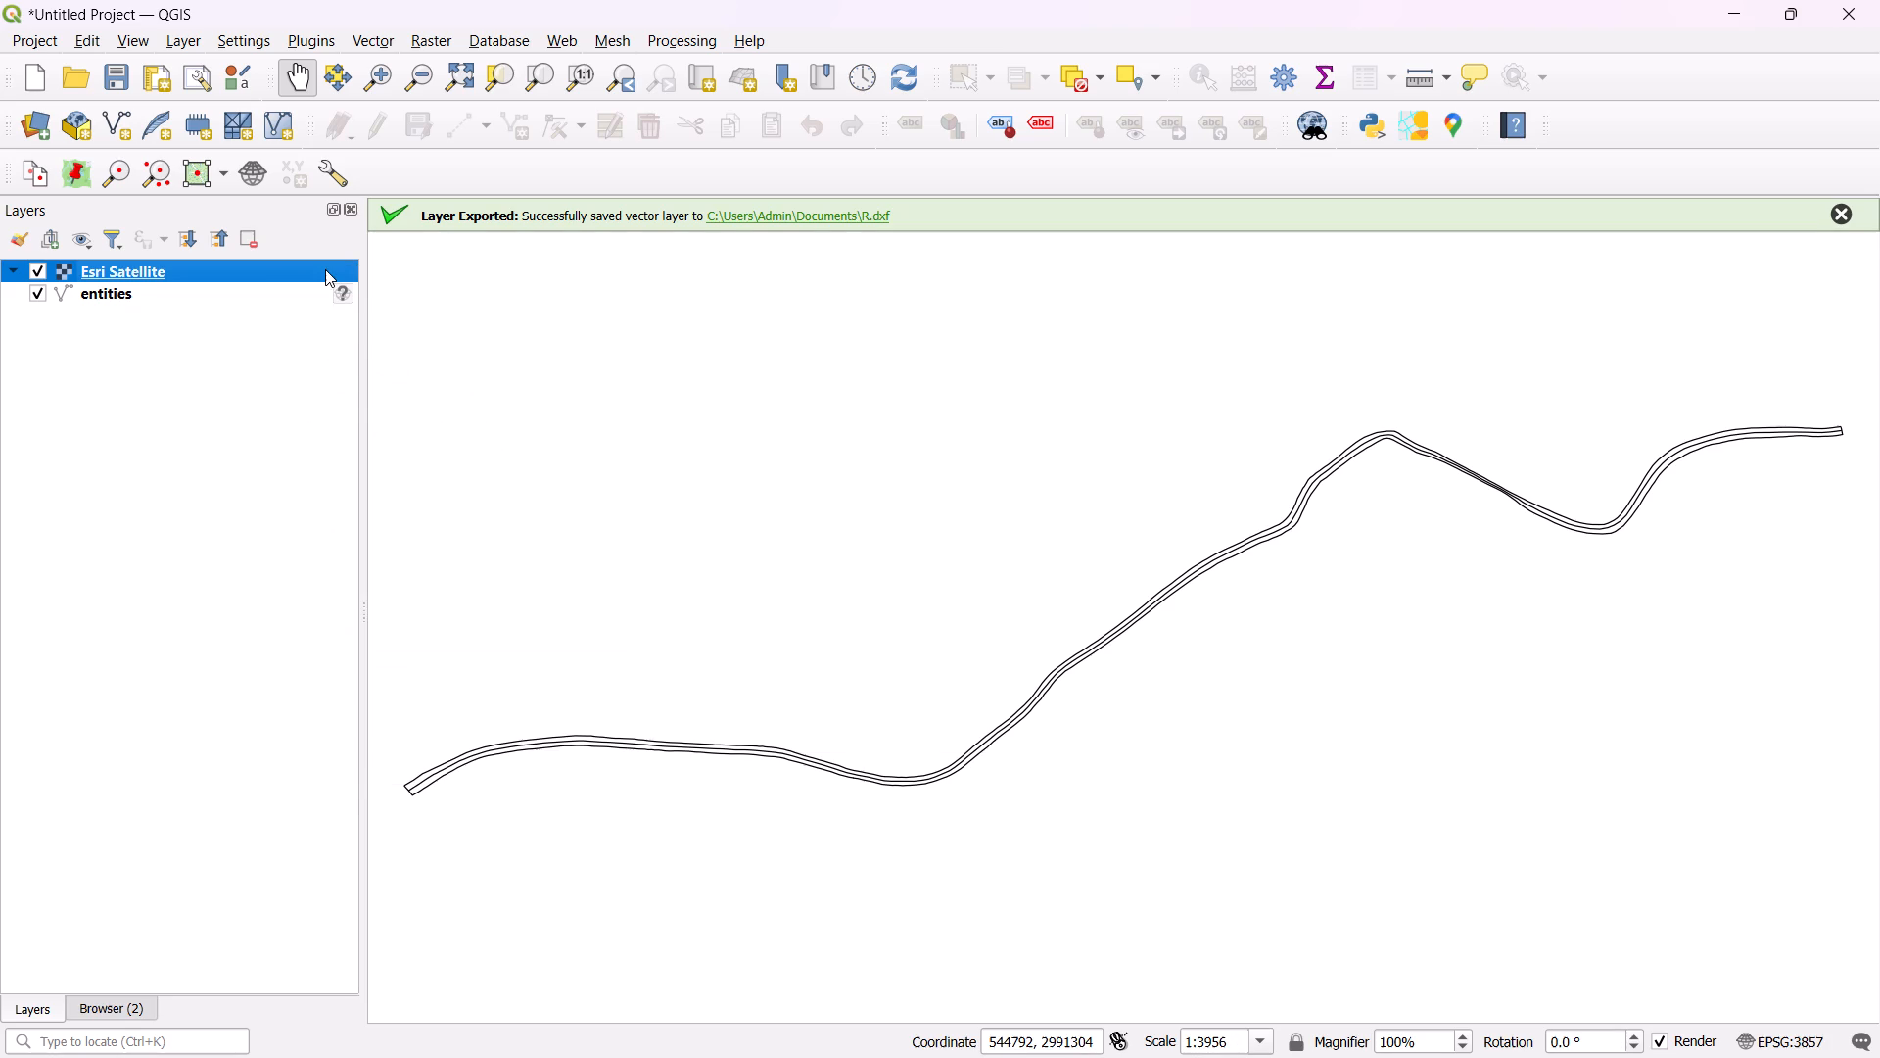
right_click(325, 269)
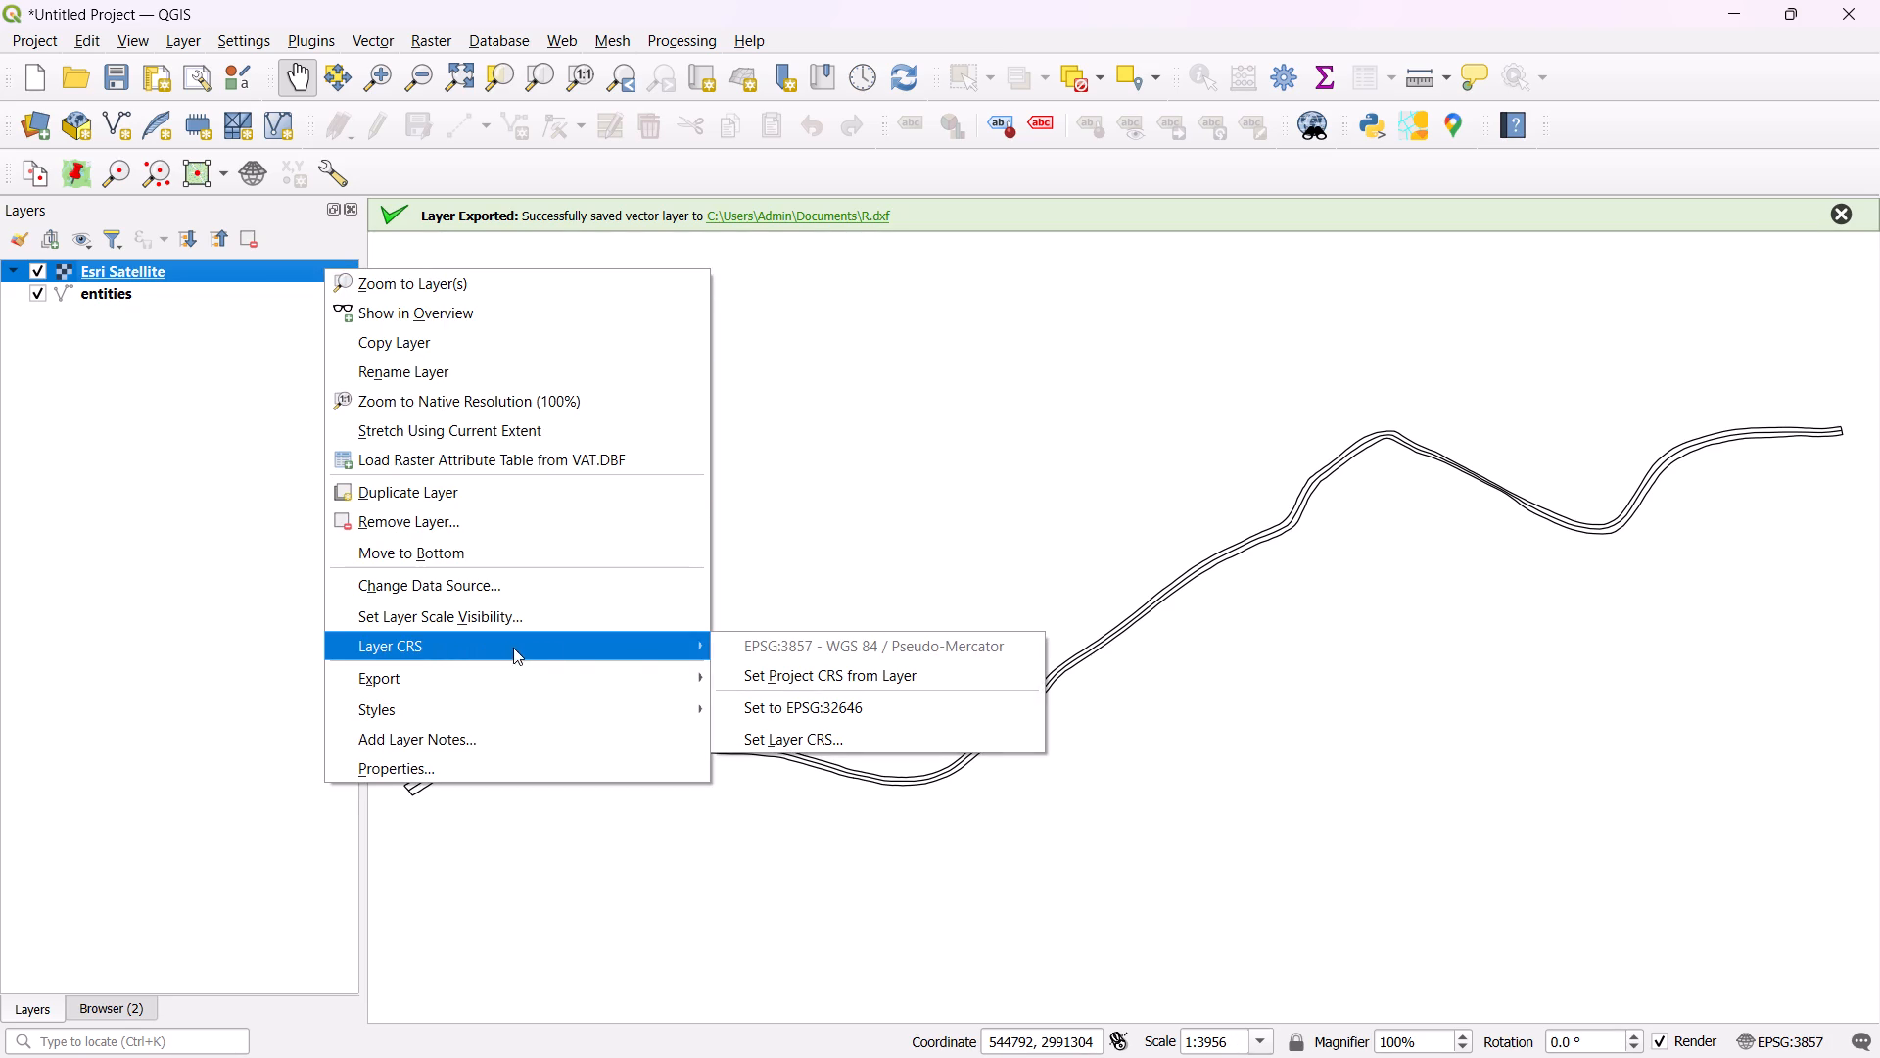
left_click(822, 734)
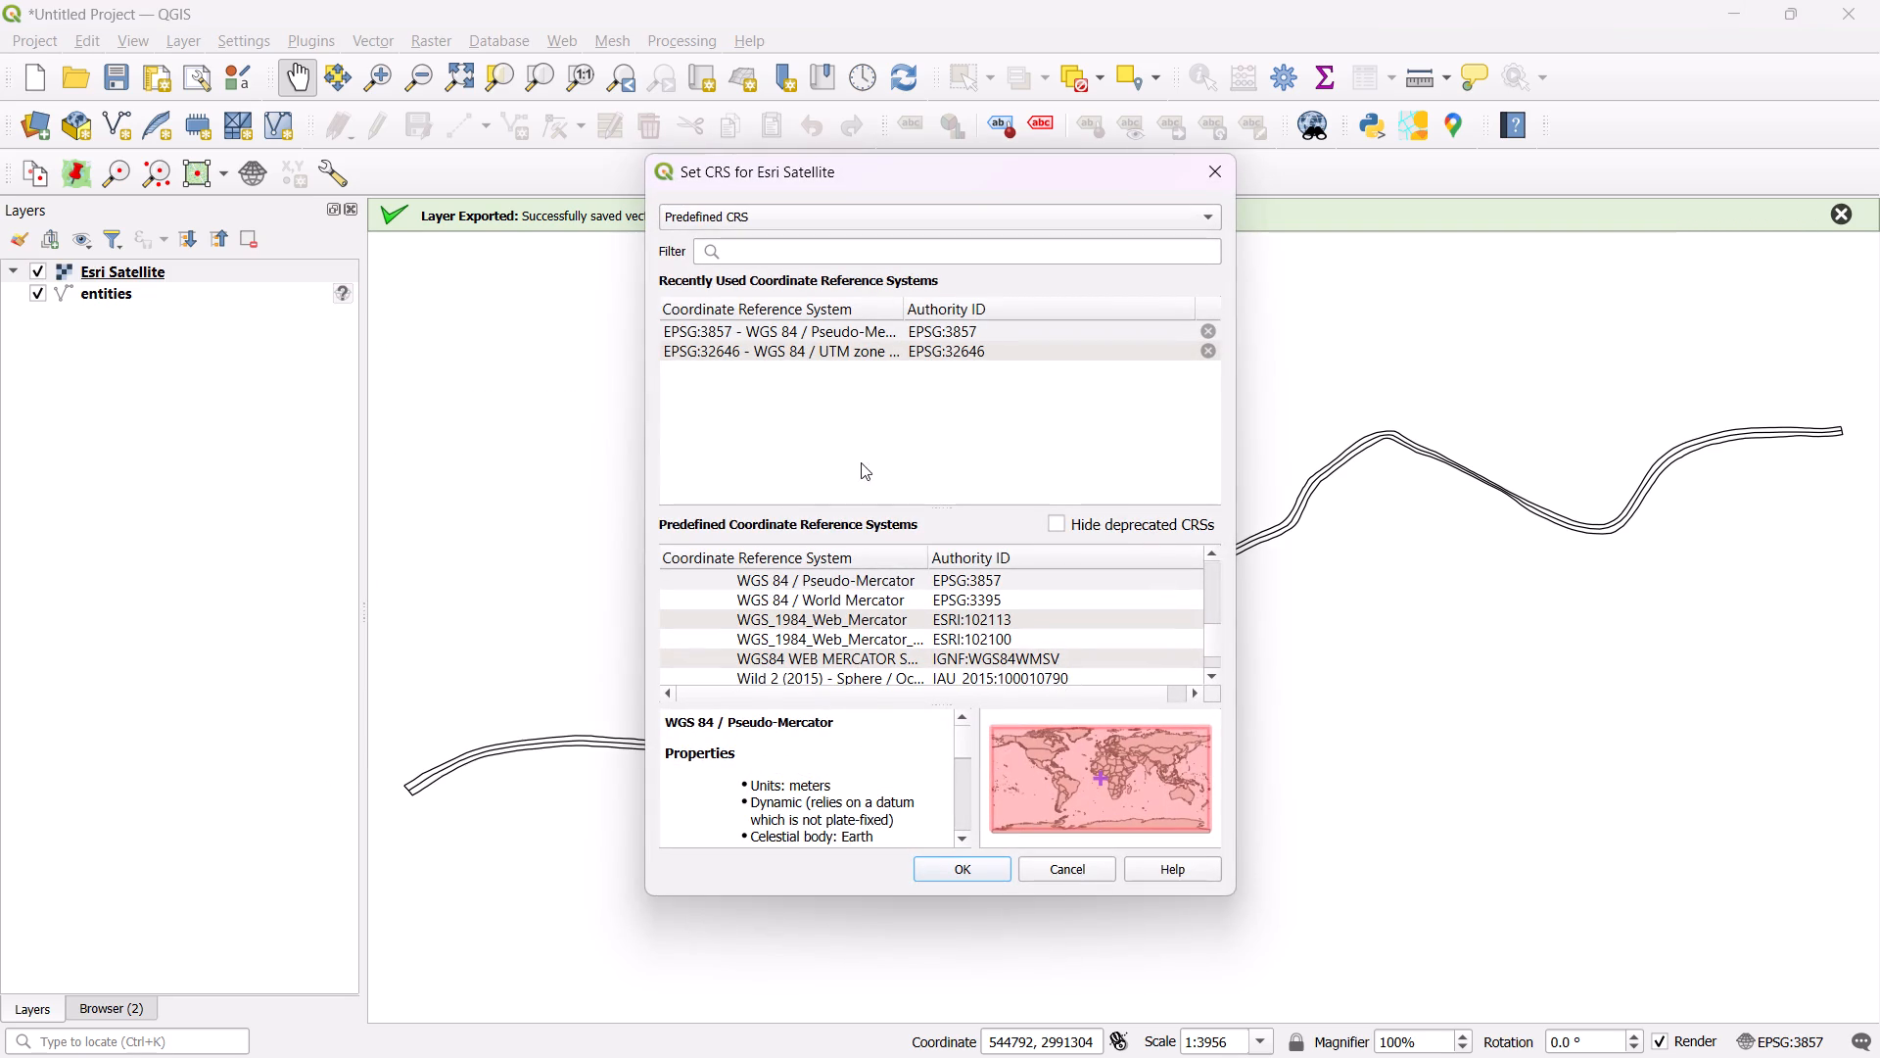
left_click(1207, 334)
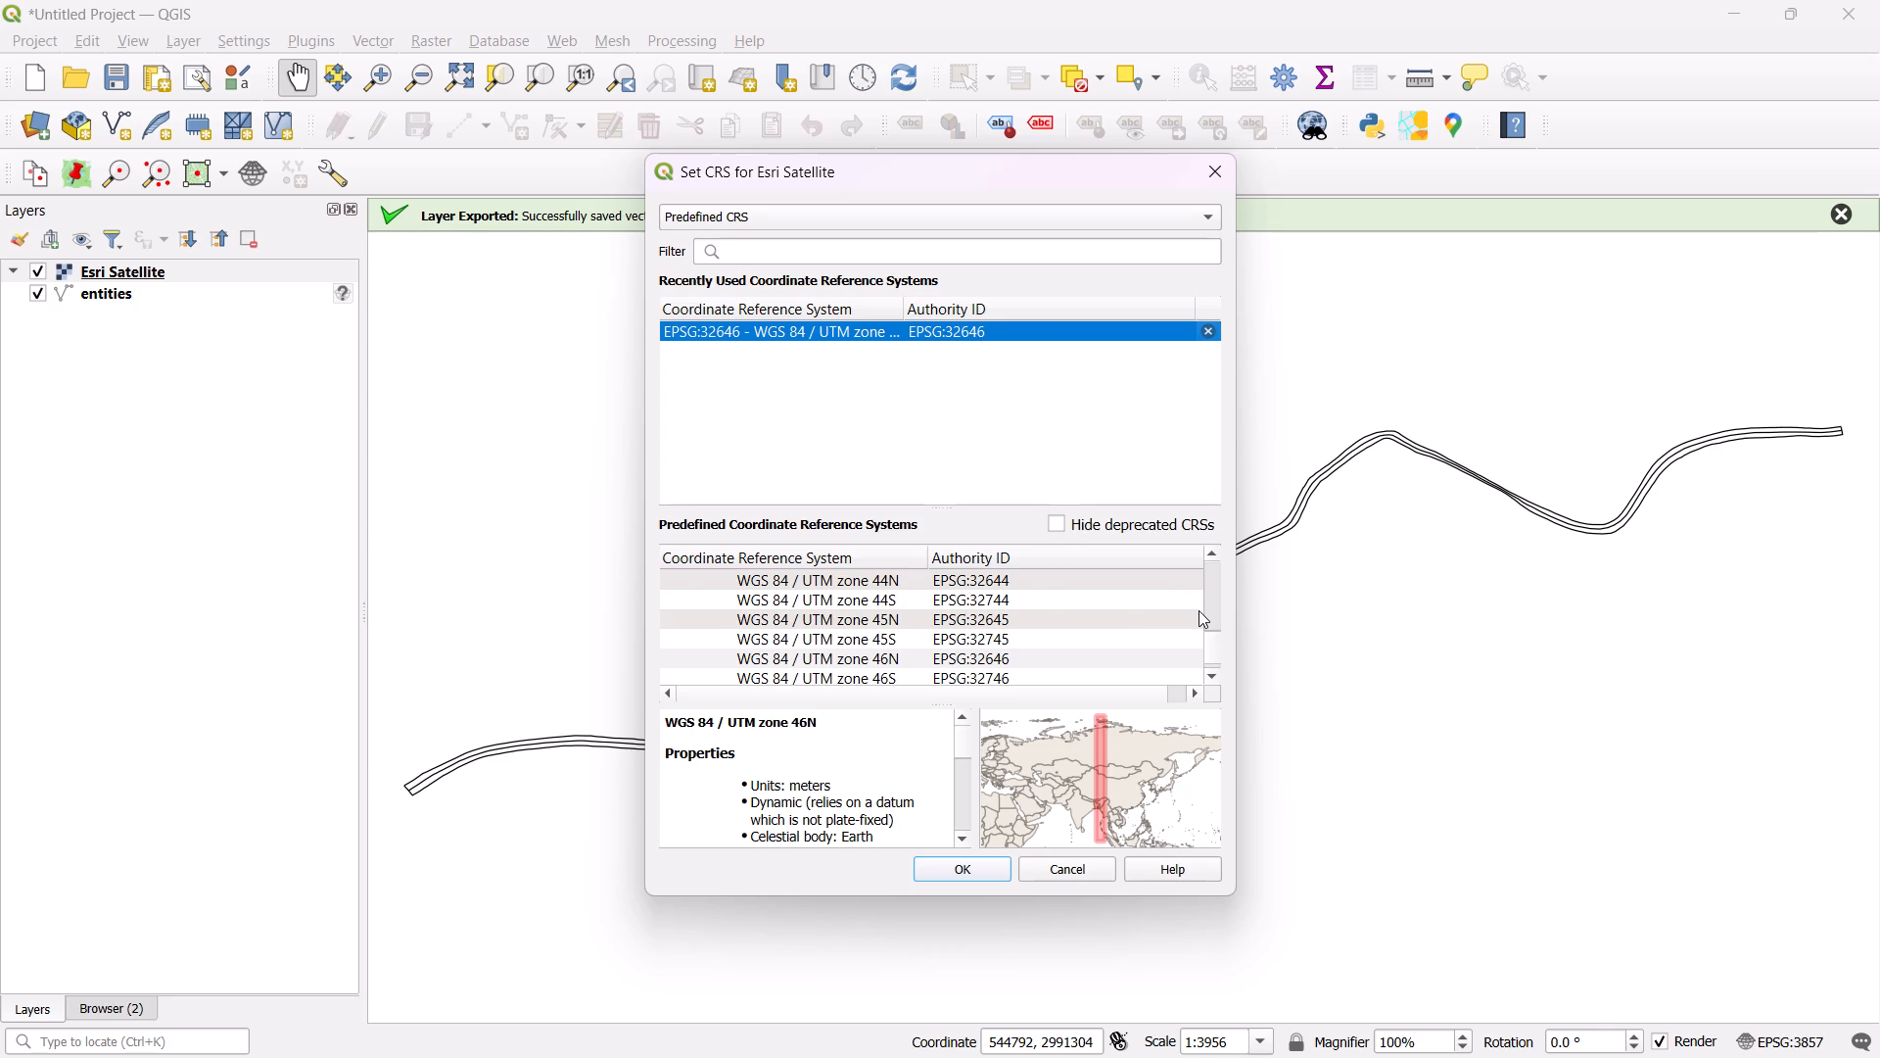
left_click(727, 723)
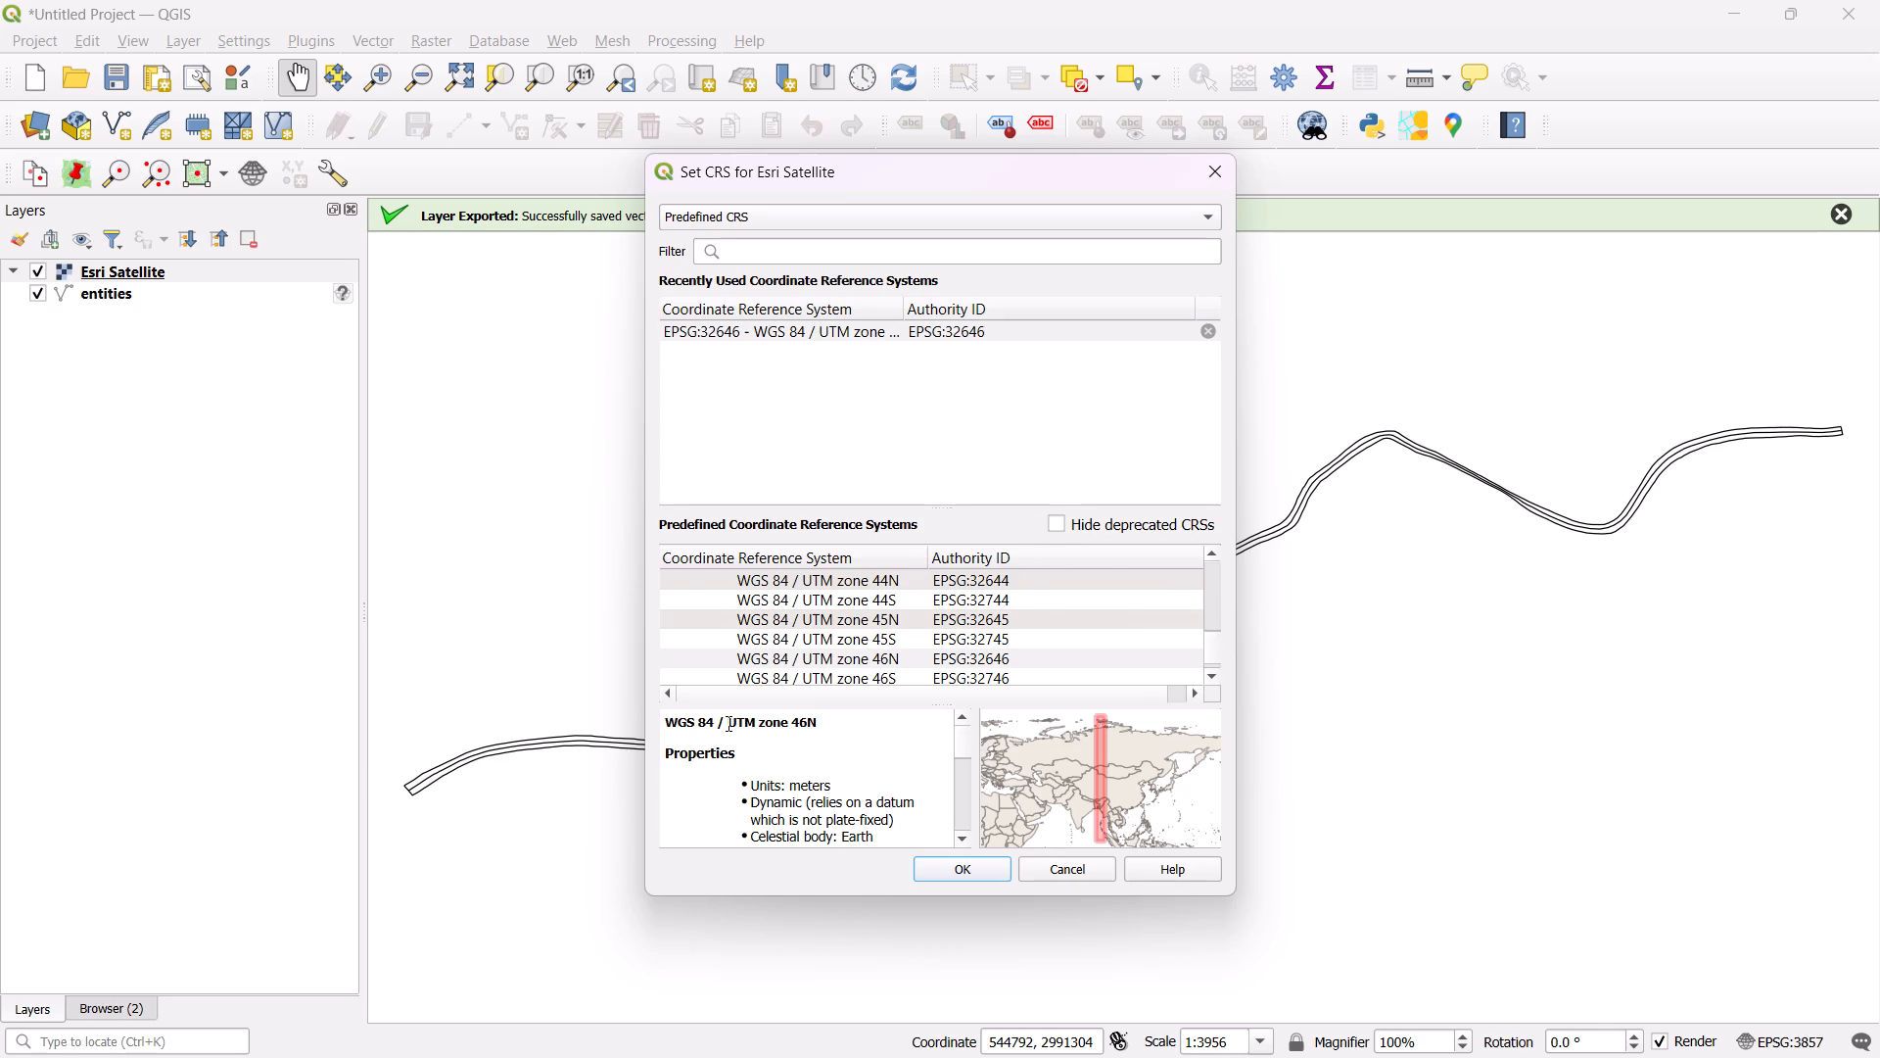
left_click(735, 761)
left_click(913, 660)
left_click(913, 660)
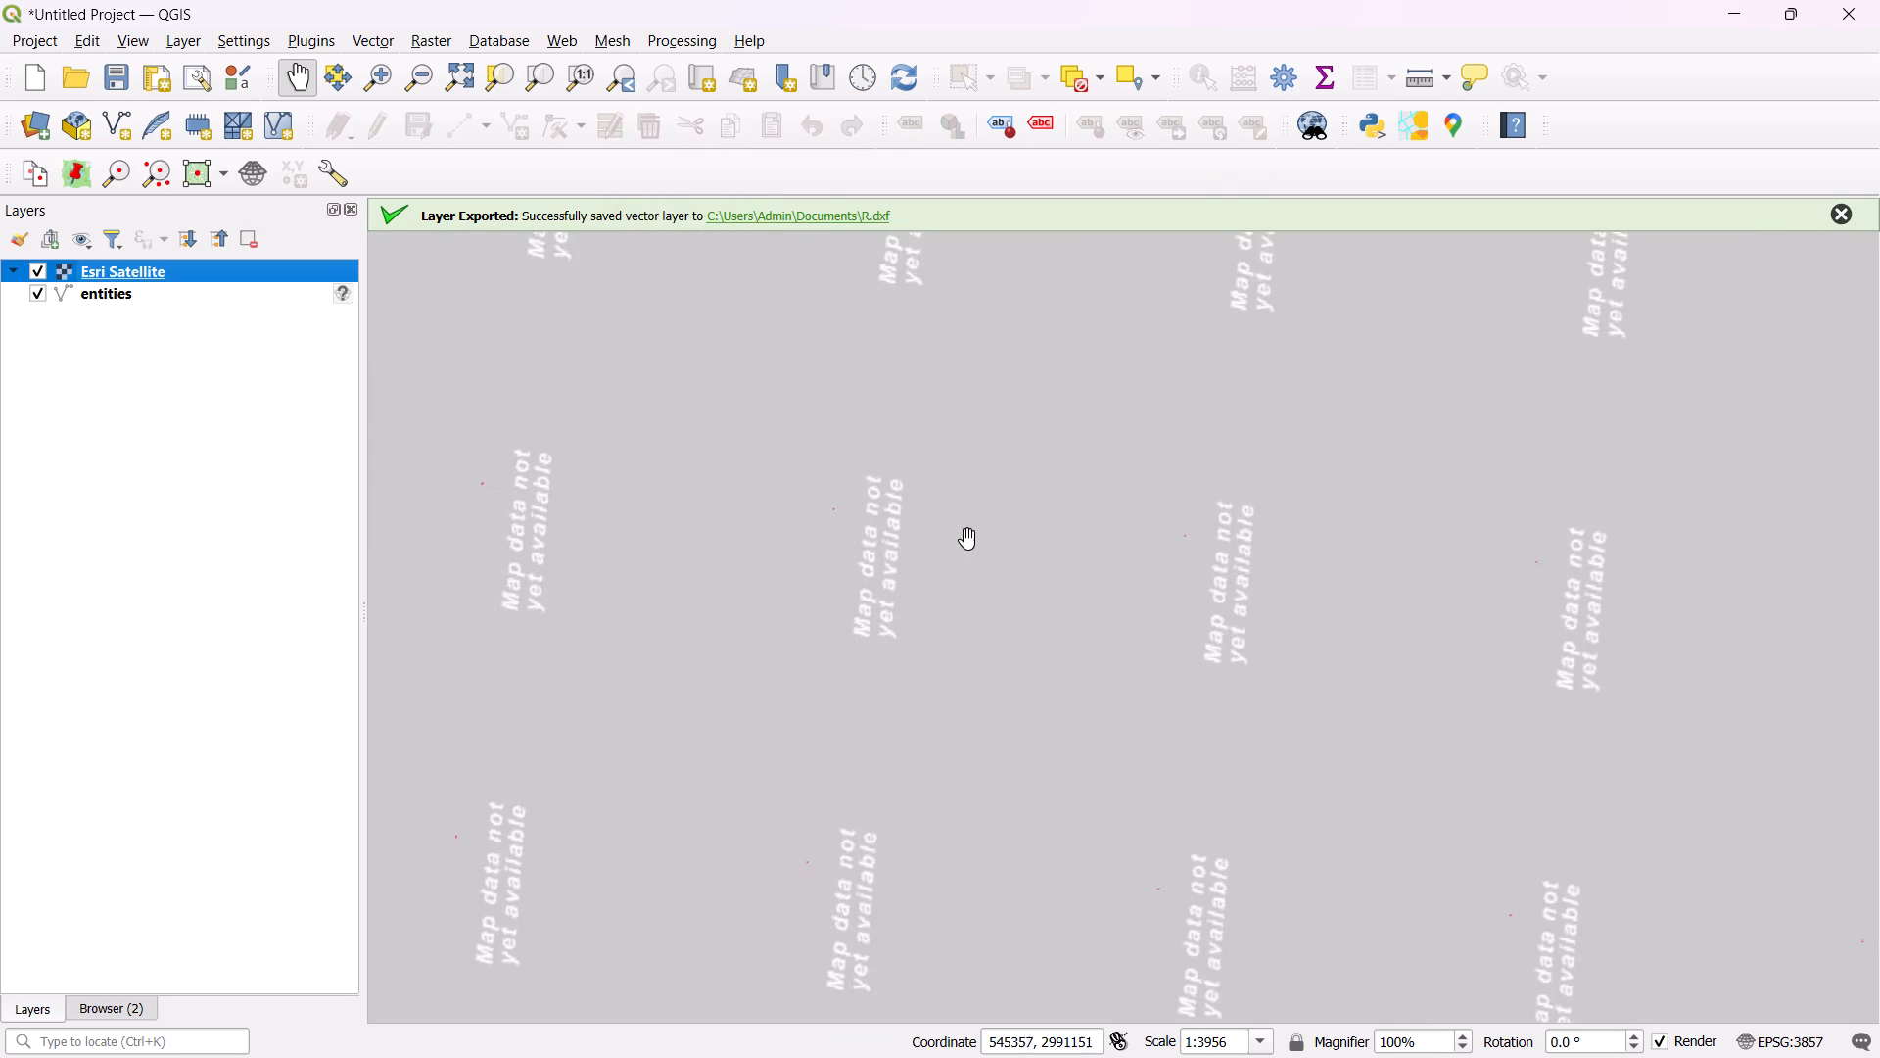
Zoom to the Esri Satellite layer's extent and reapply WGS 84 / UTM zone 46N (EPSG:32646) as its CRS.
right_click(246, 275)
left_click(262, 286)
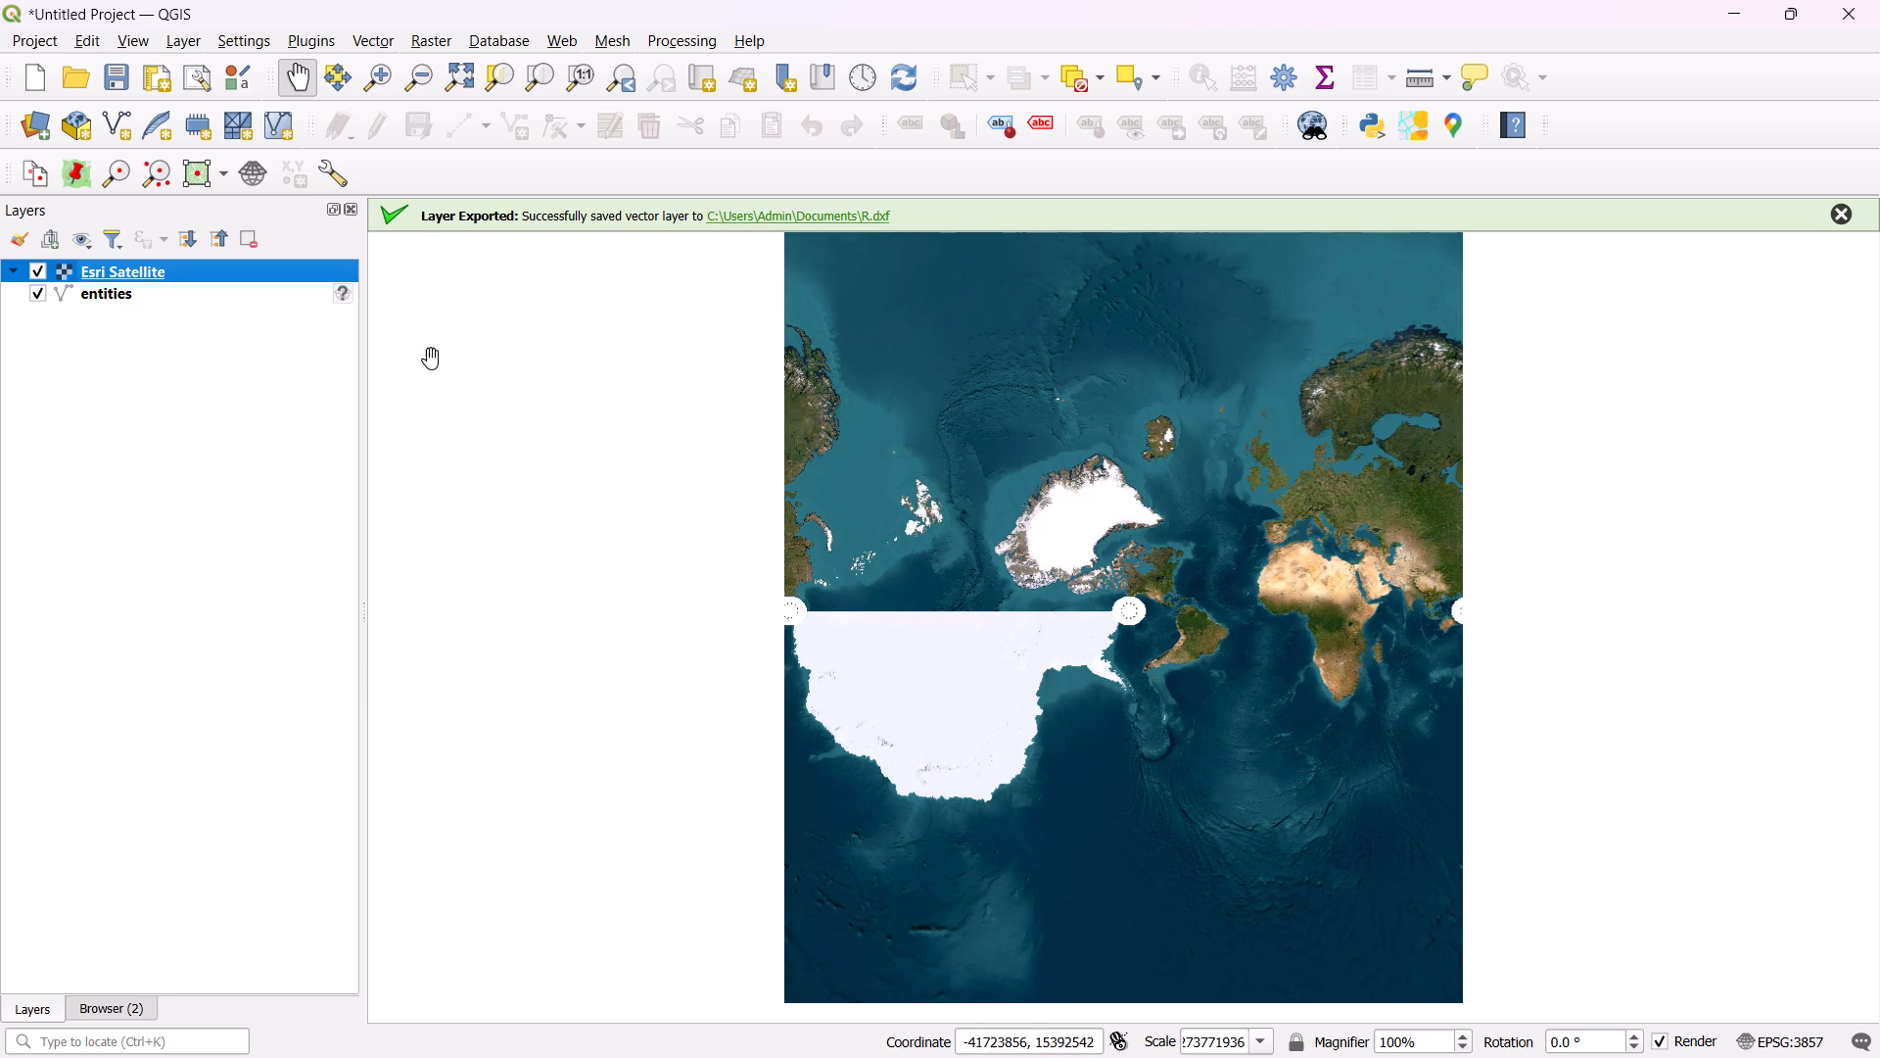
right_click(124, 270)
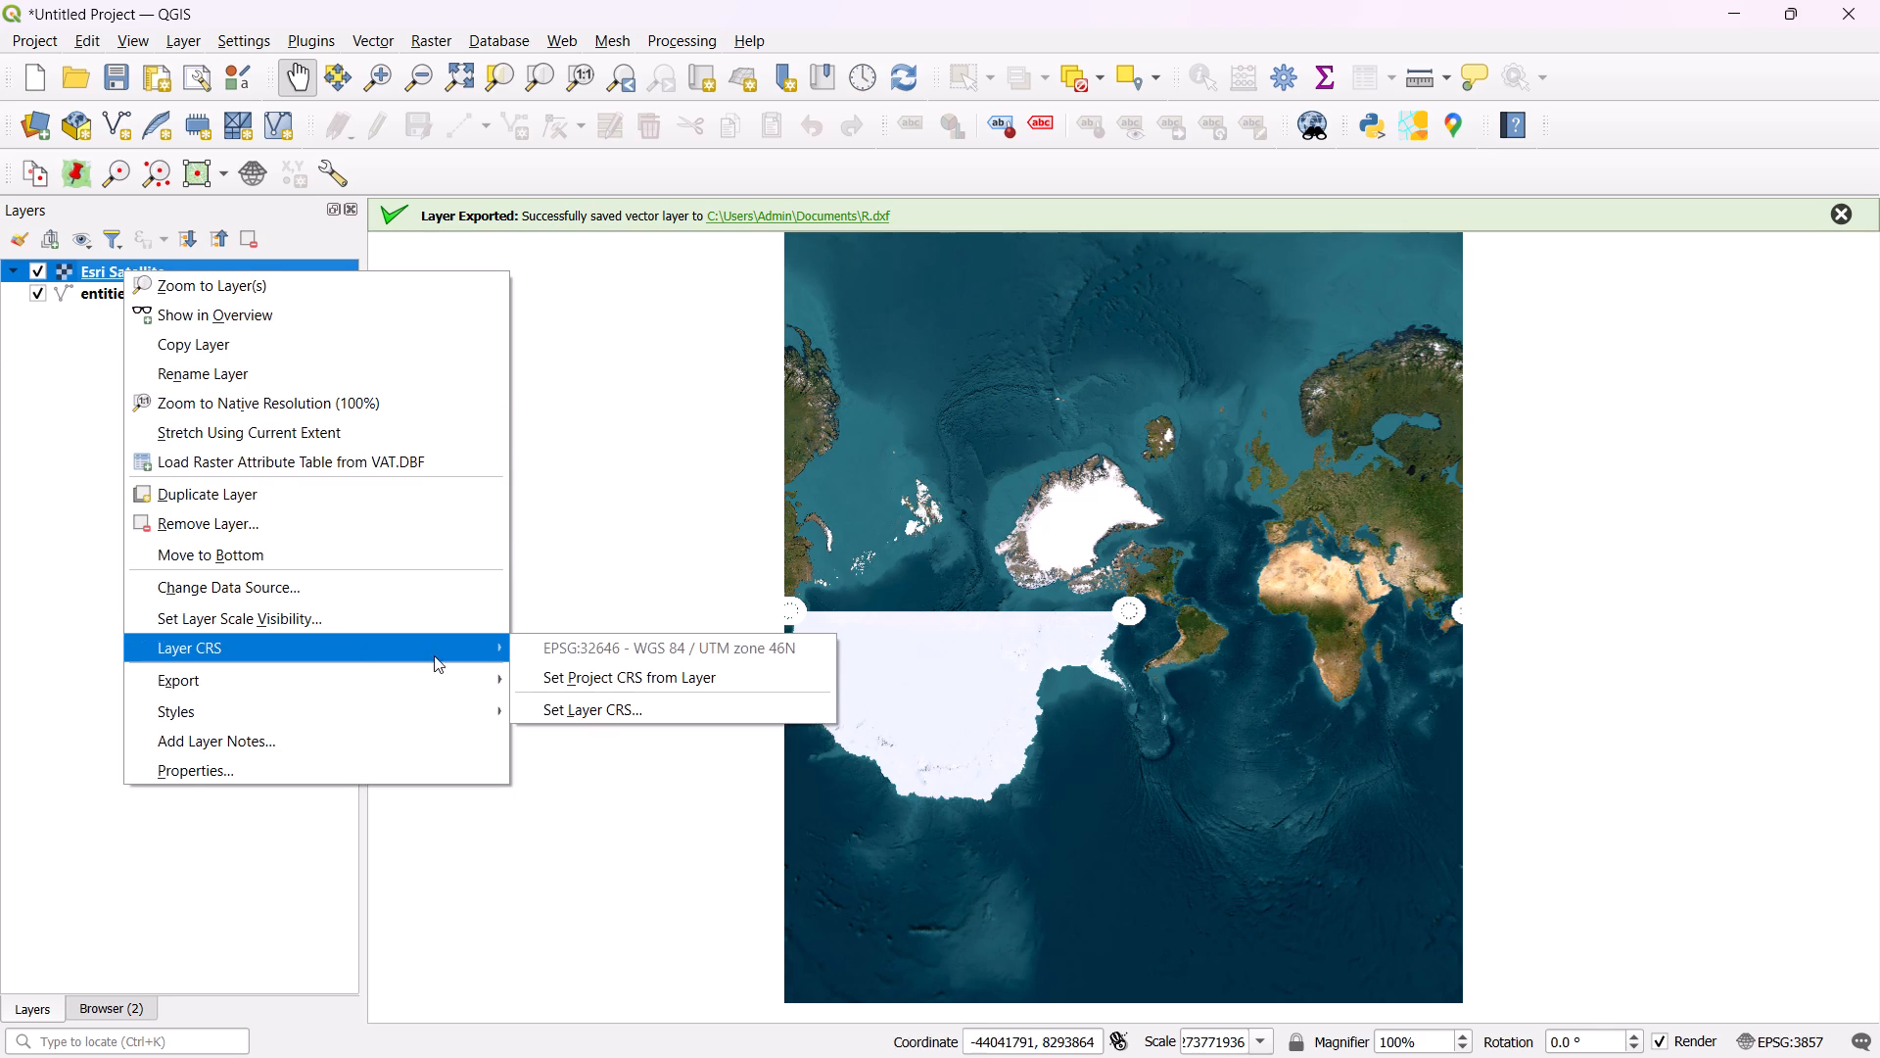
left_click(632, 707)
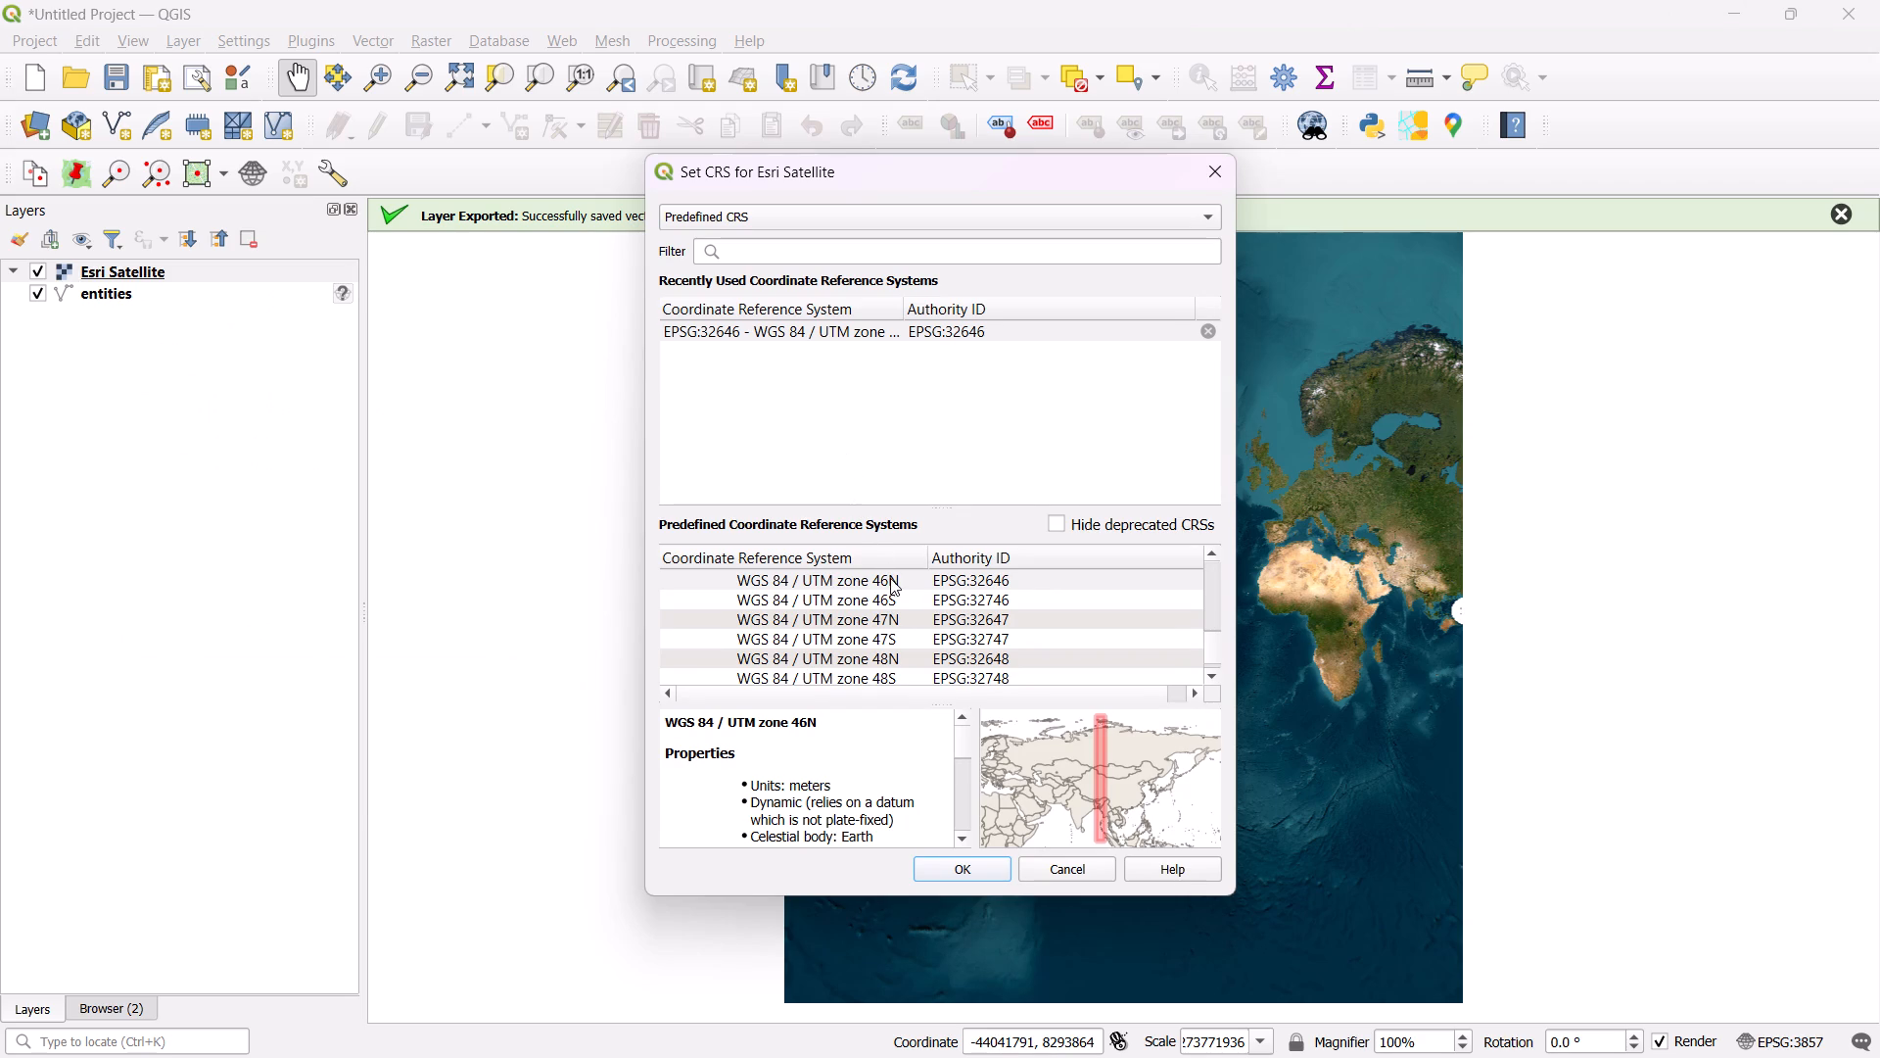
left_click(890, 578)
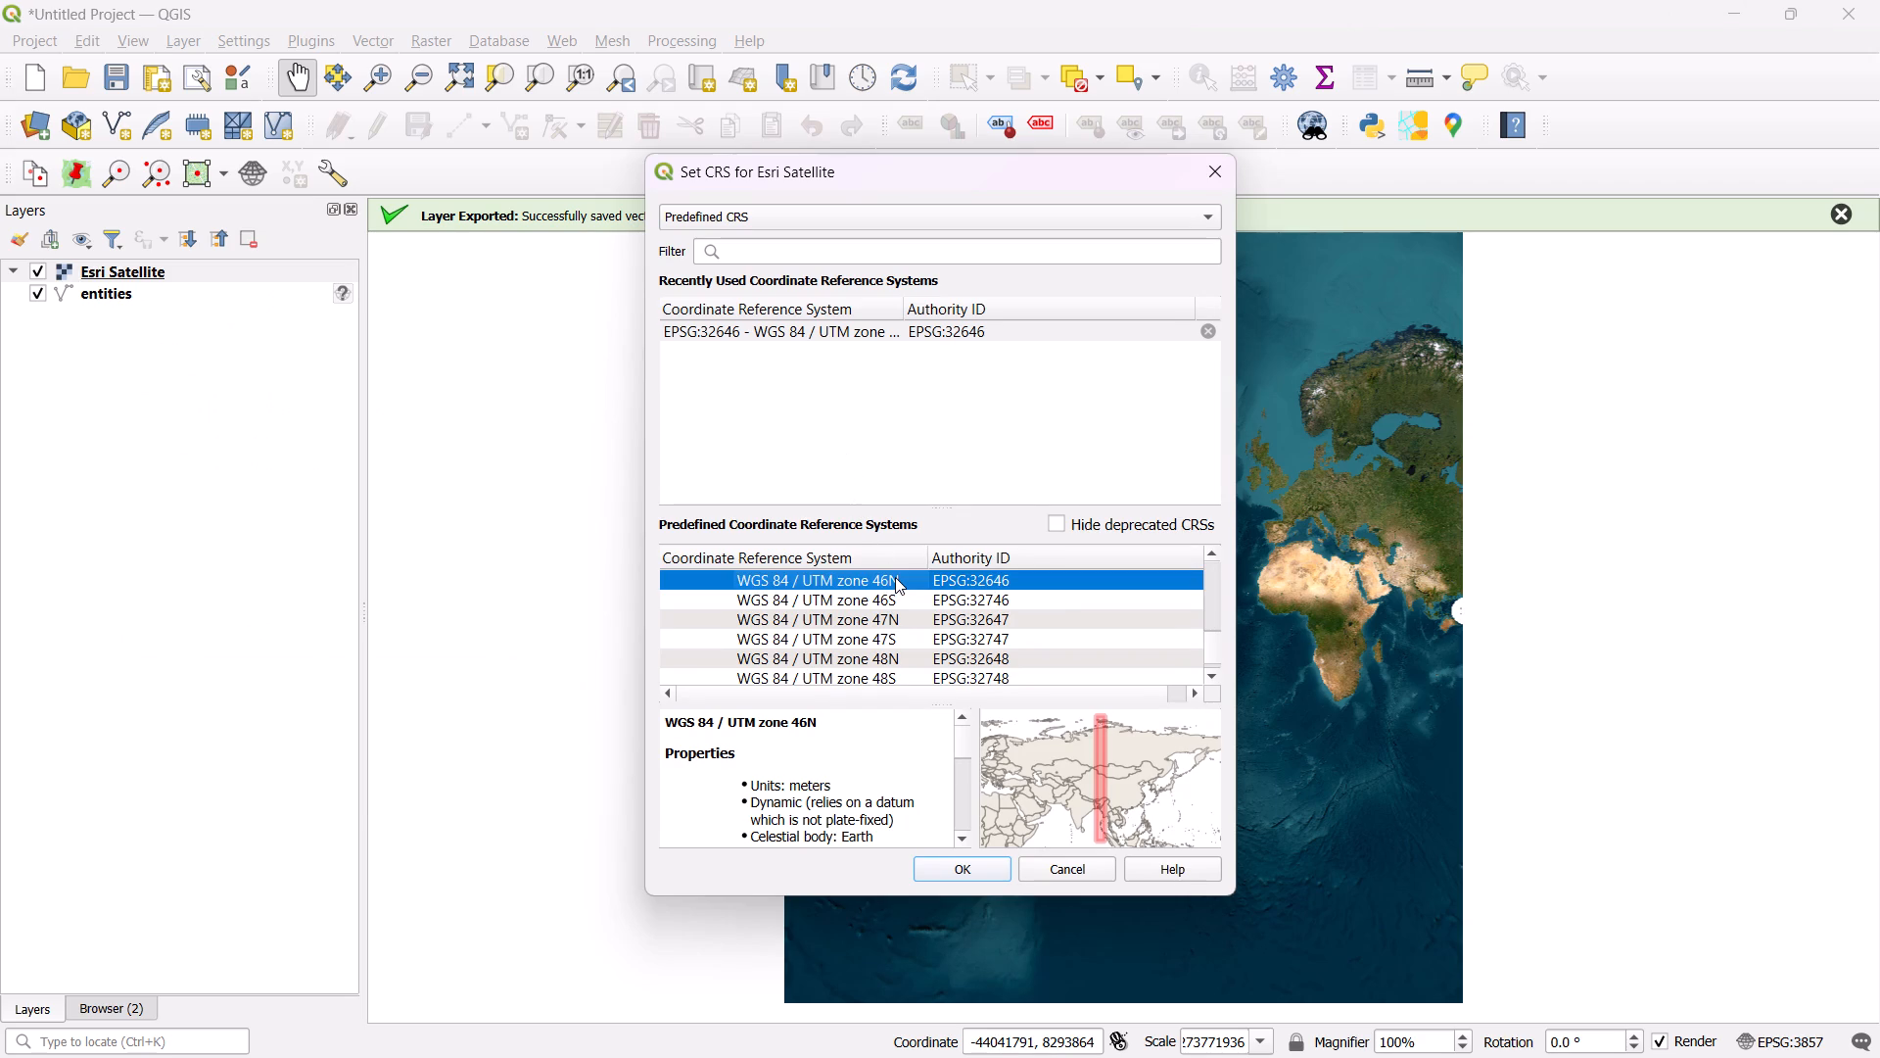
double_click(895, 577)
Reopen the Esri Satellite layer's CRS selection and look through the entries following WGS 84 / UTM zone 46N.
right_click(202, 262)
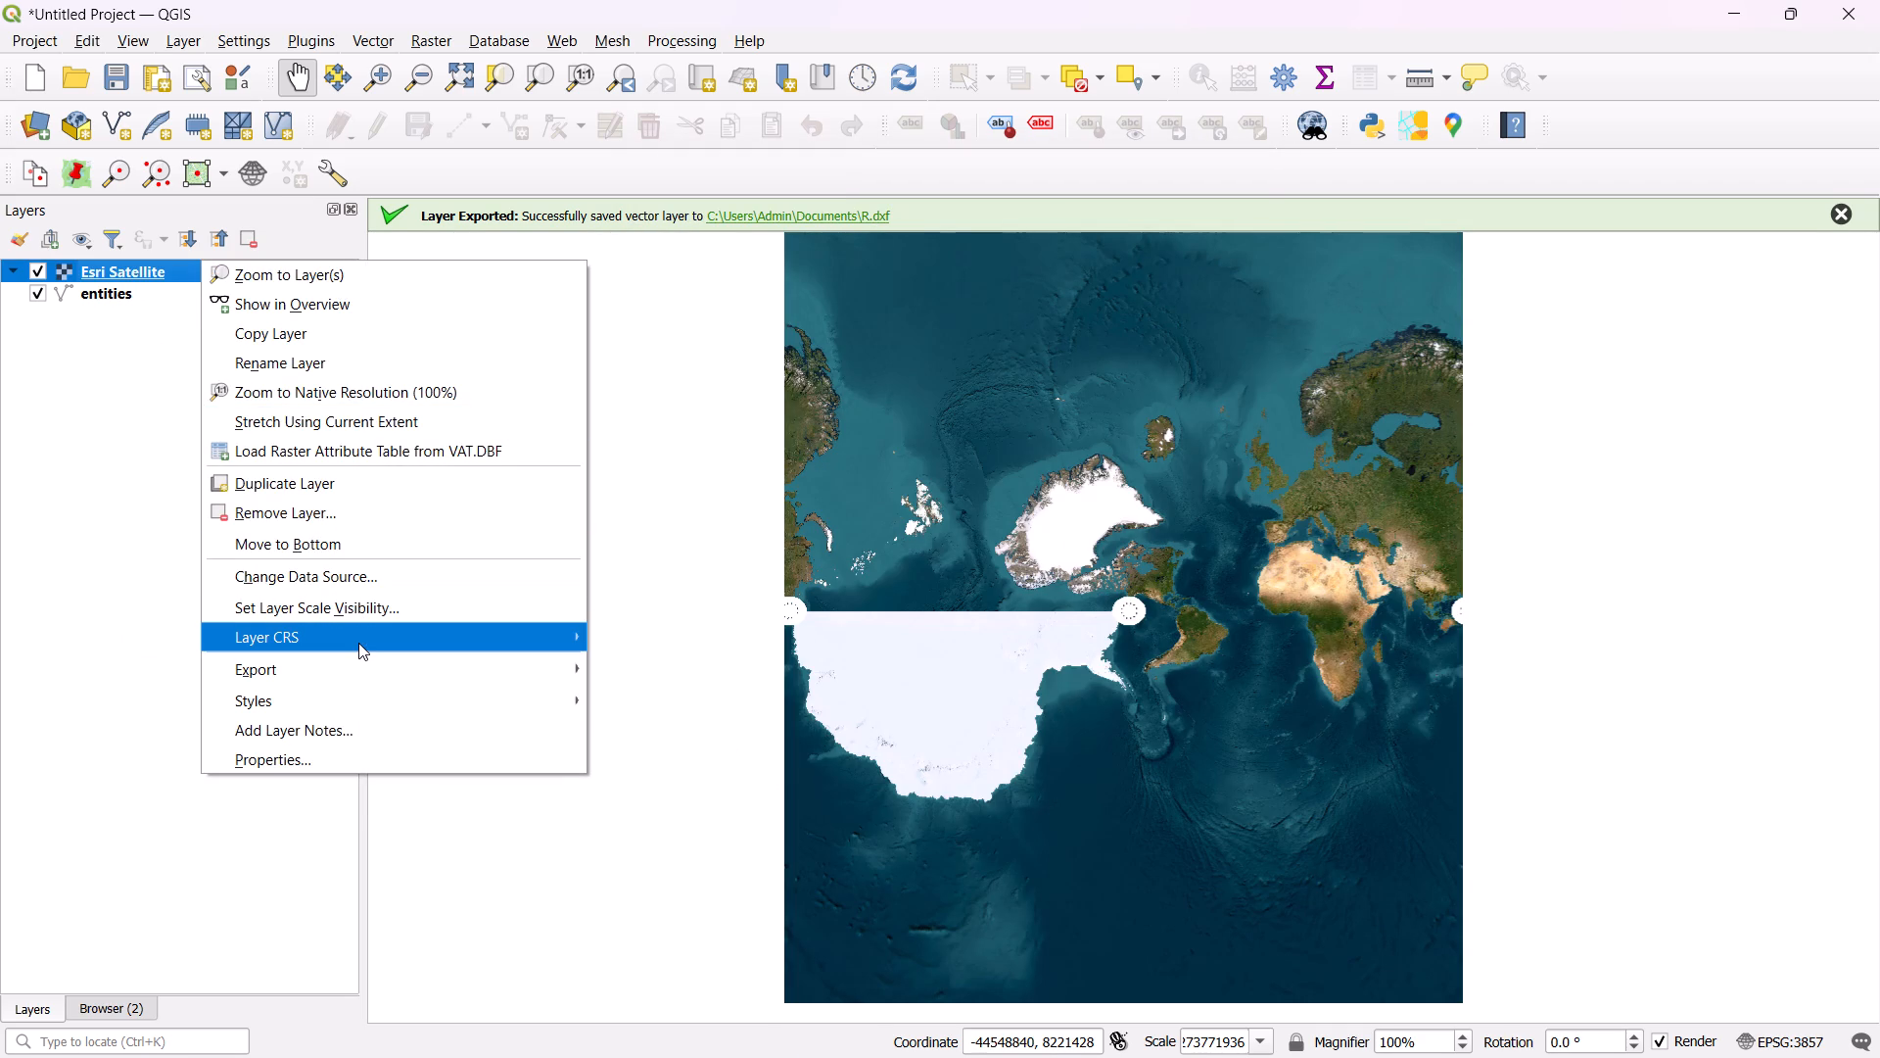
left_click(358, 643)
left_click(659, 696)
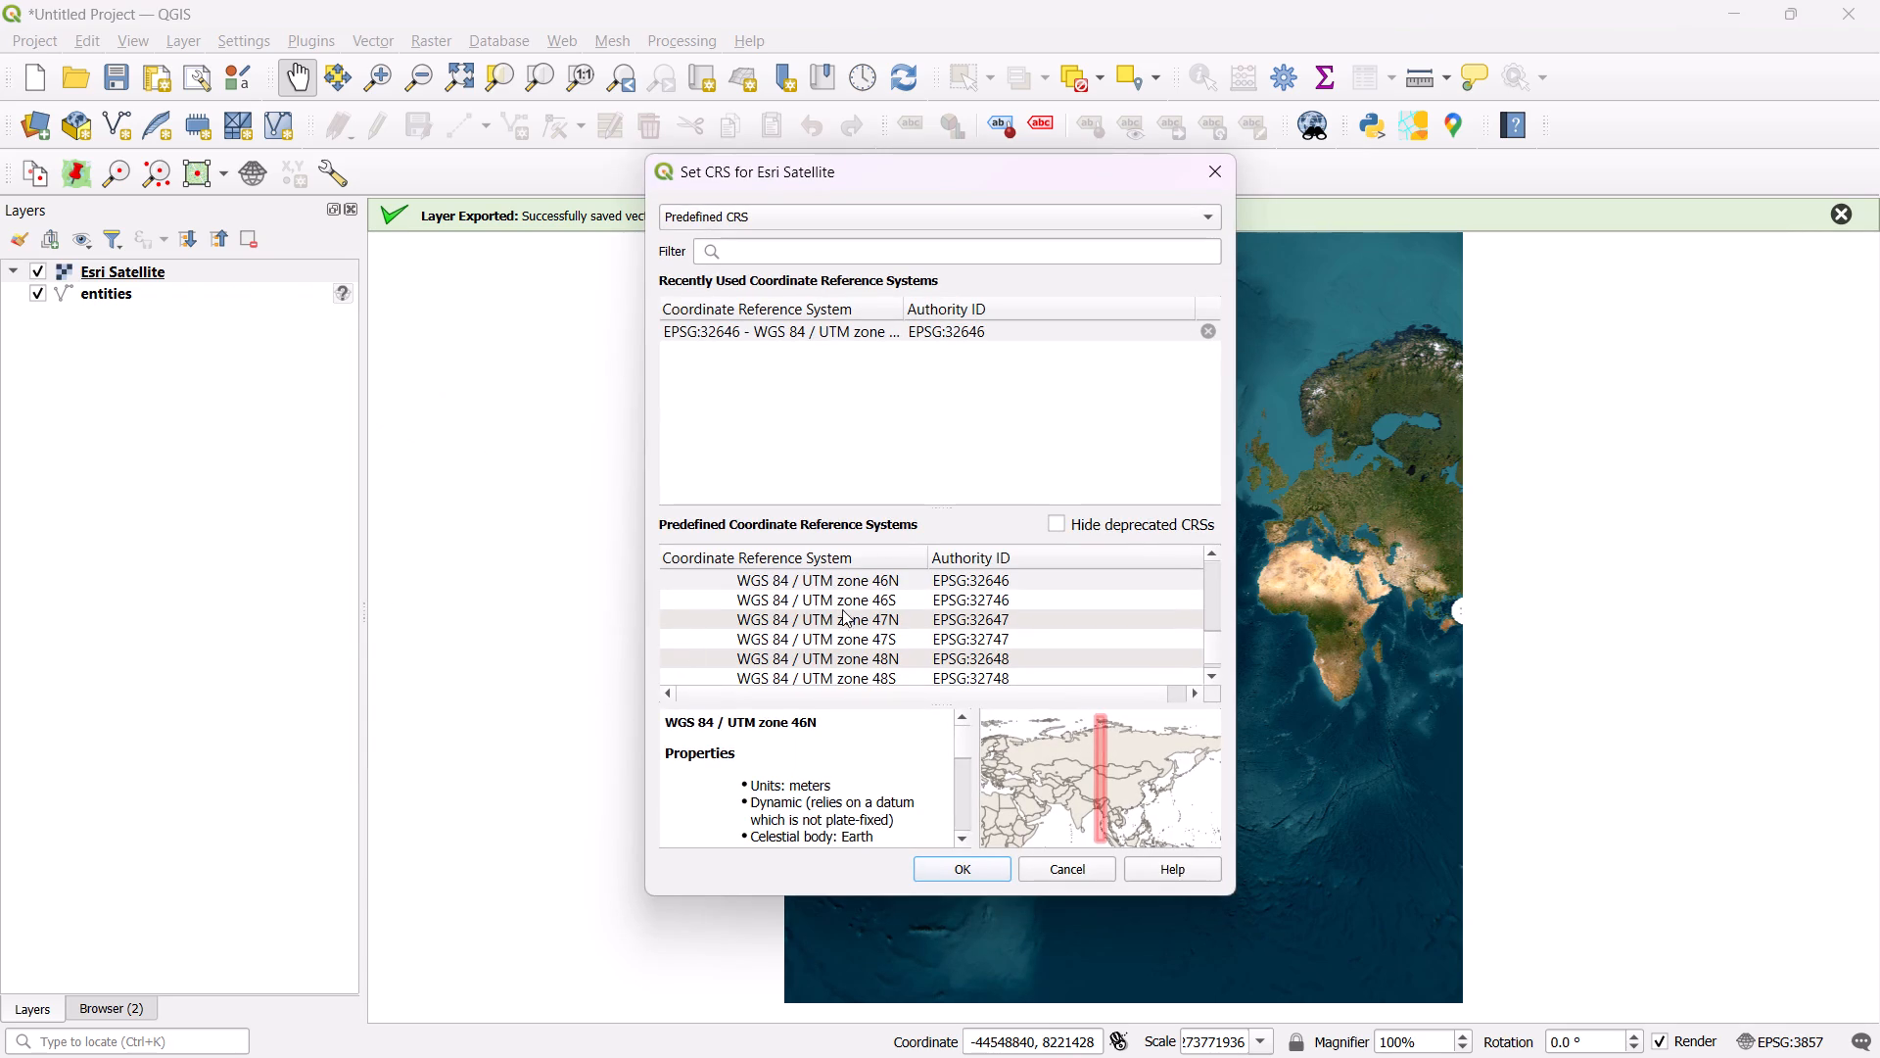
scroll(955, 610, "down", 14)
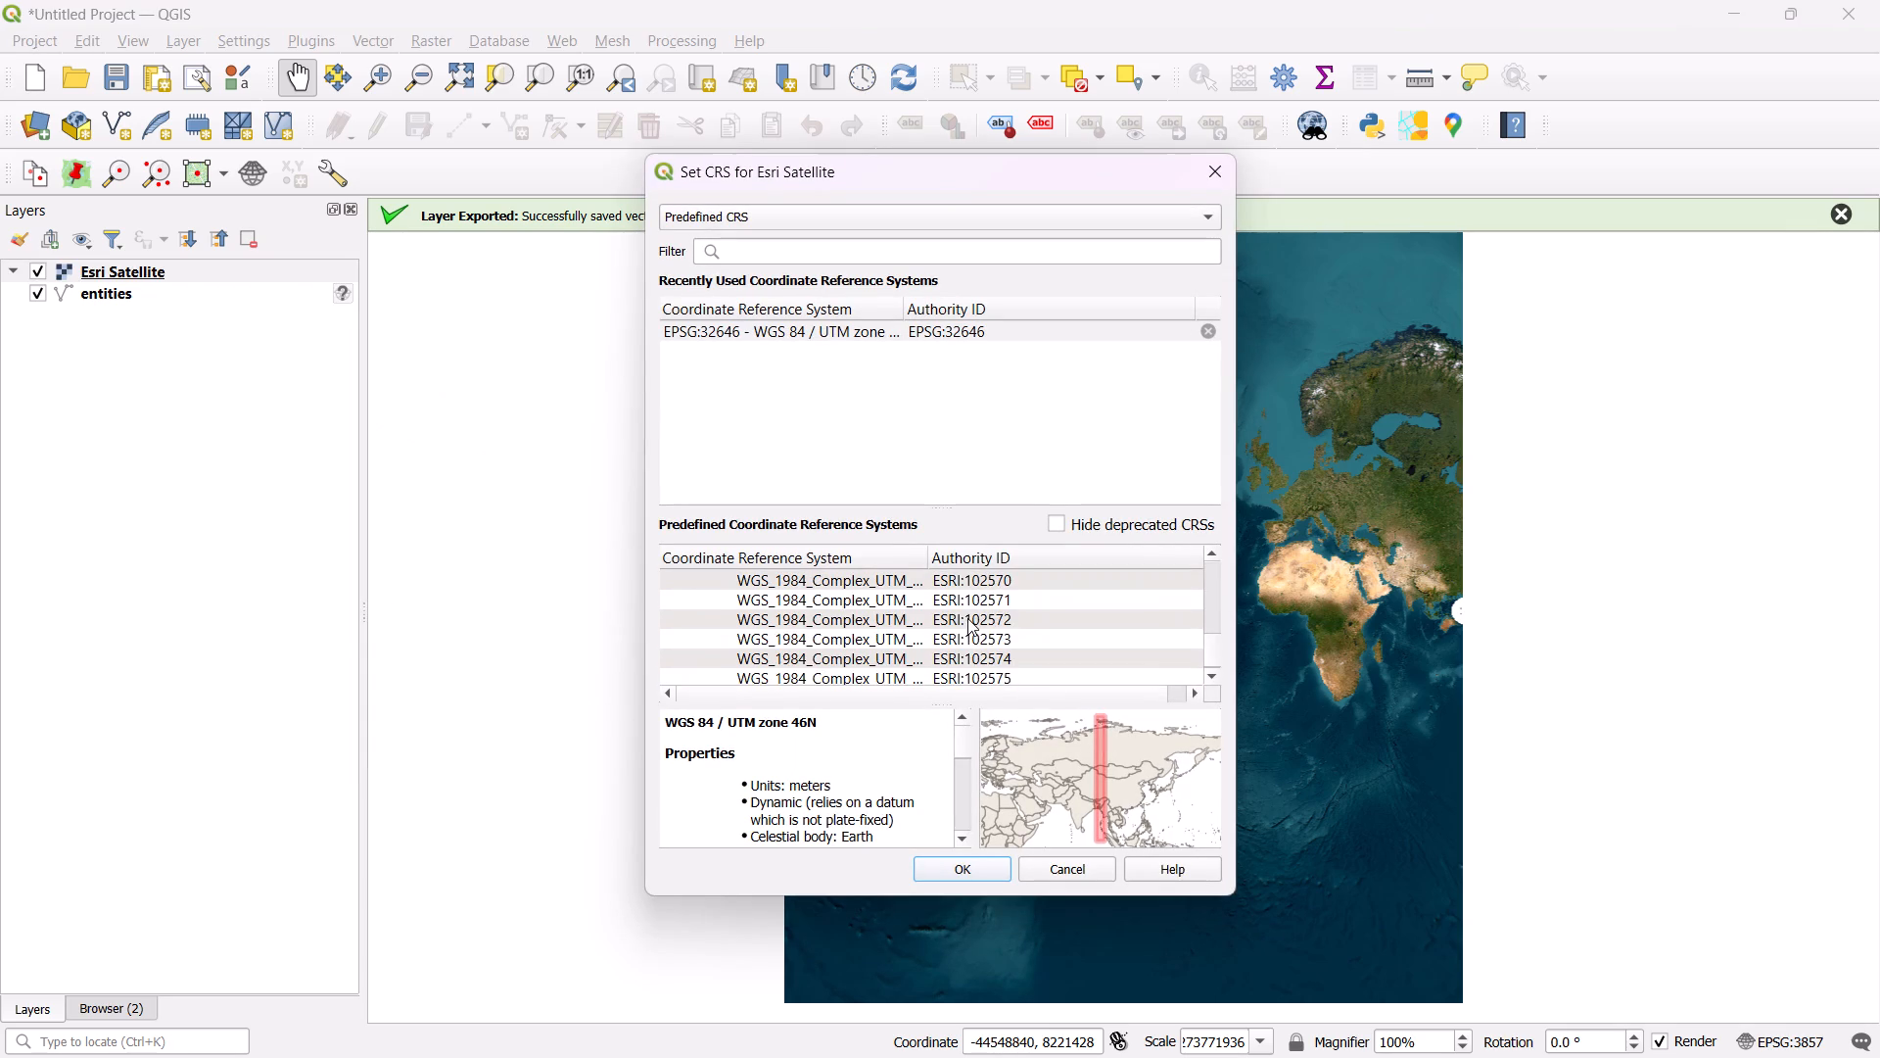
scroll(967, 618, "down", 8)
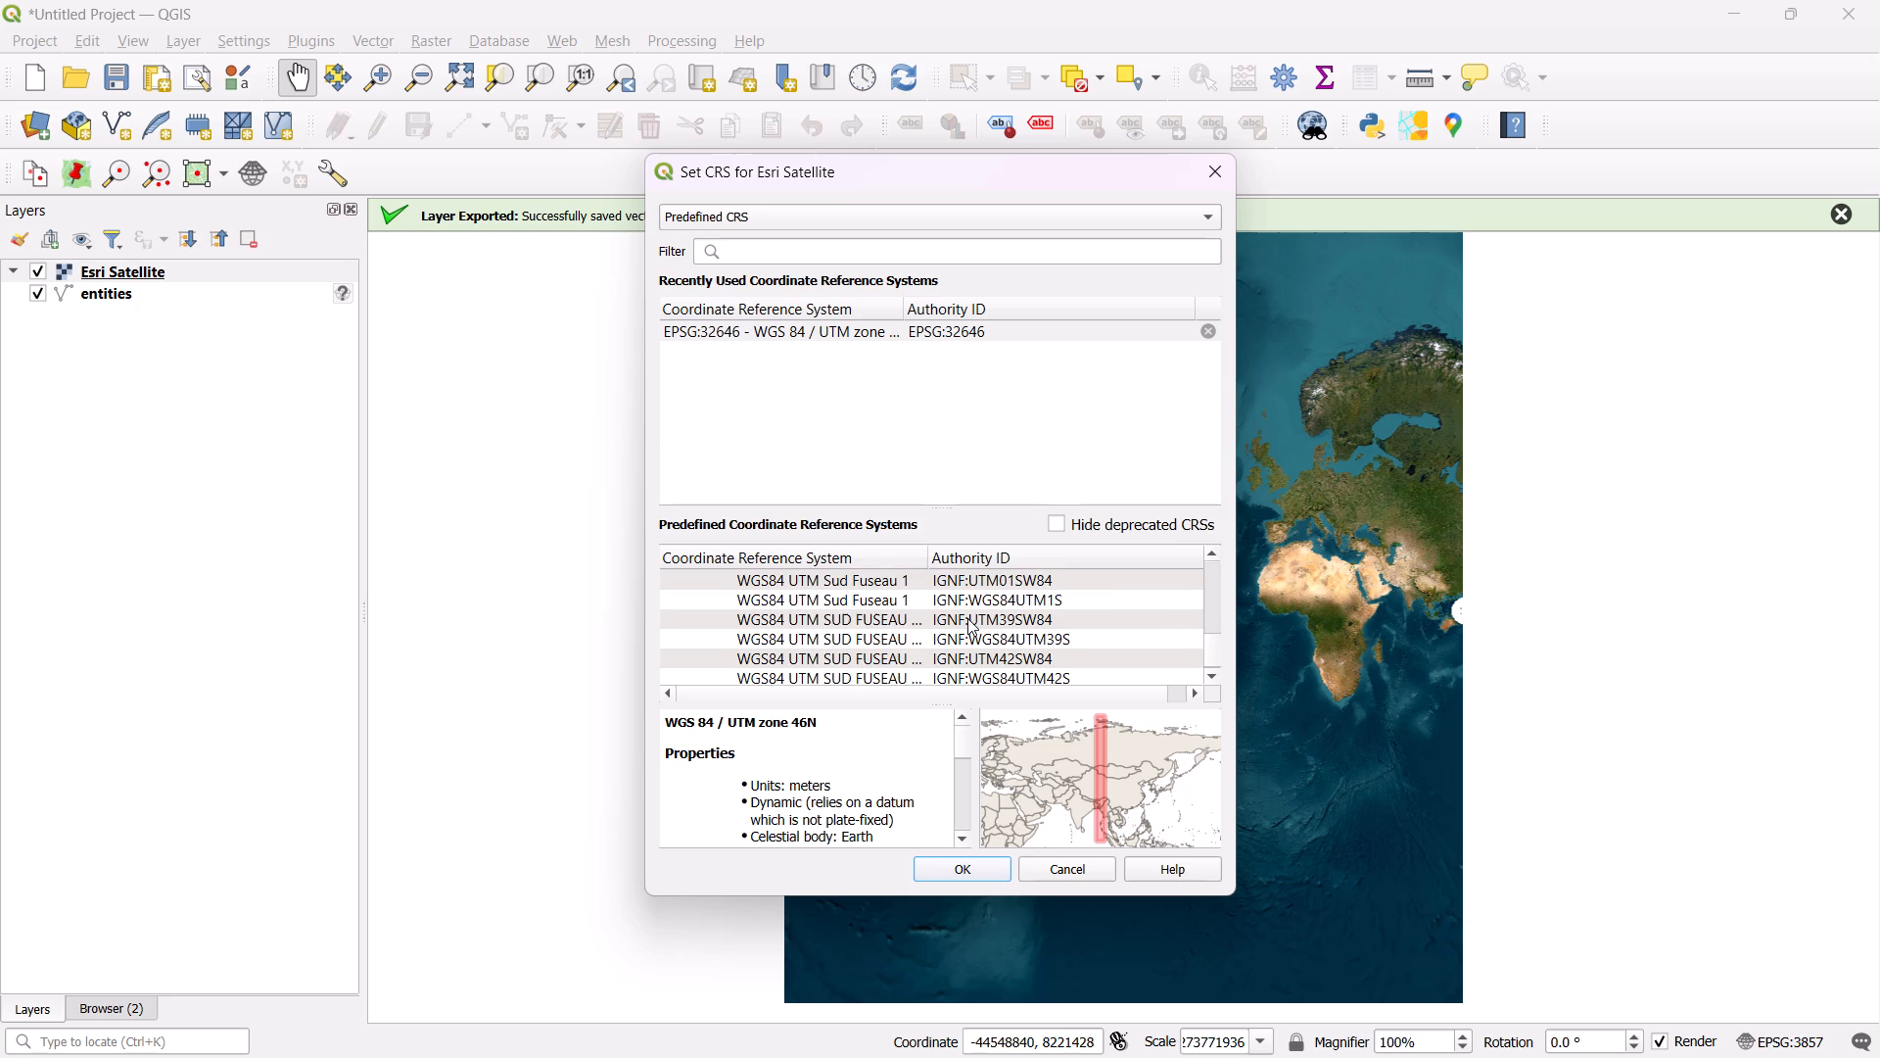
scroll(967, 618, "down", 4)
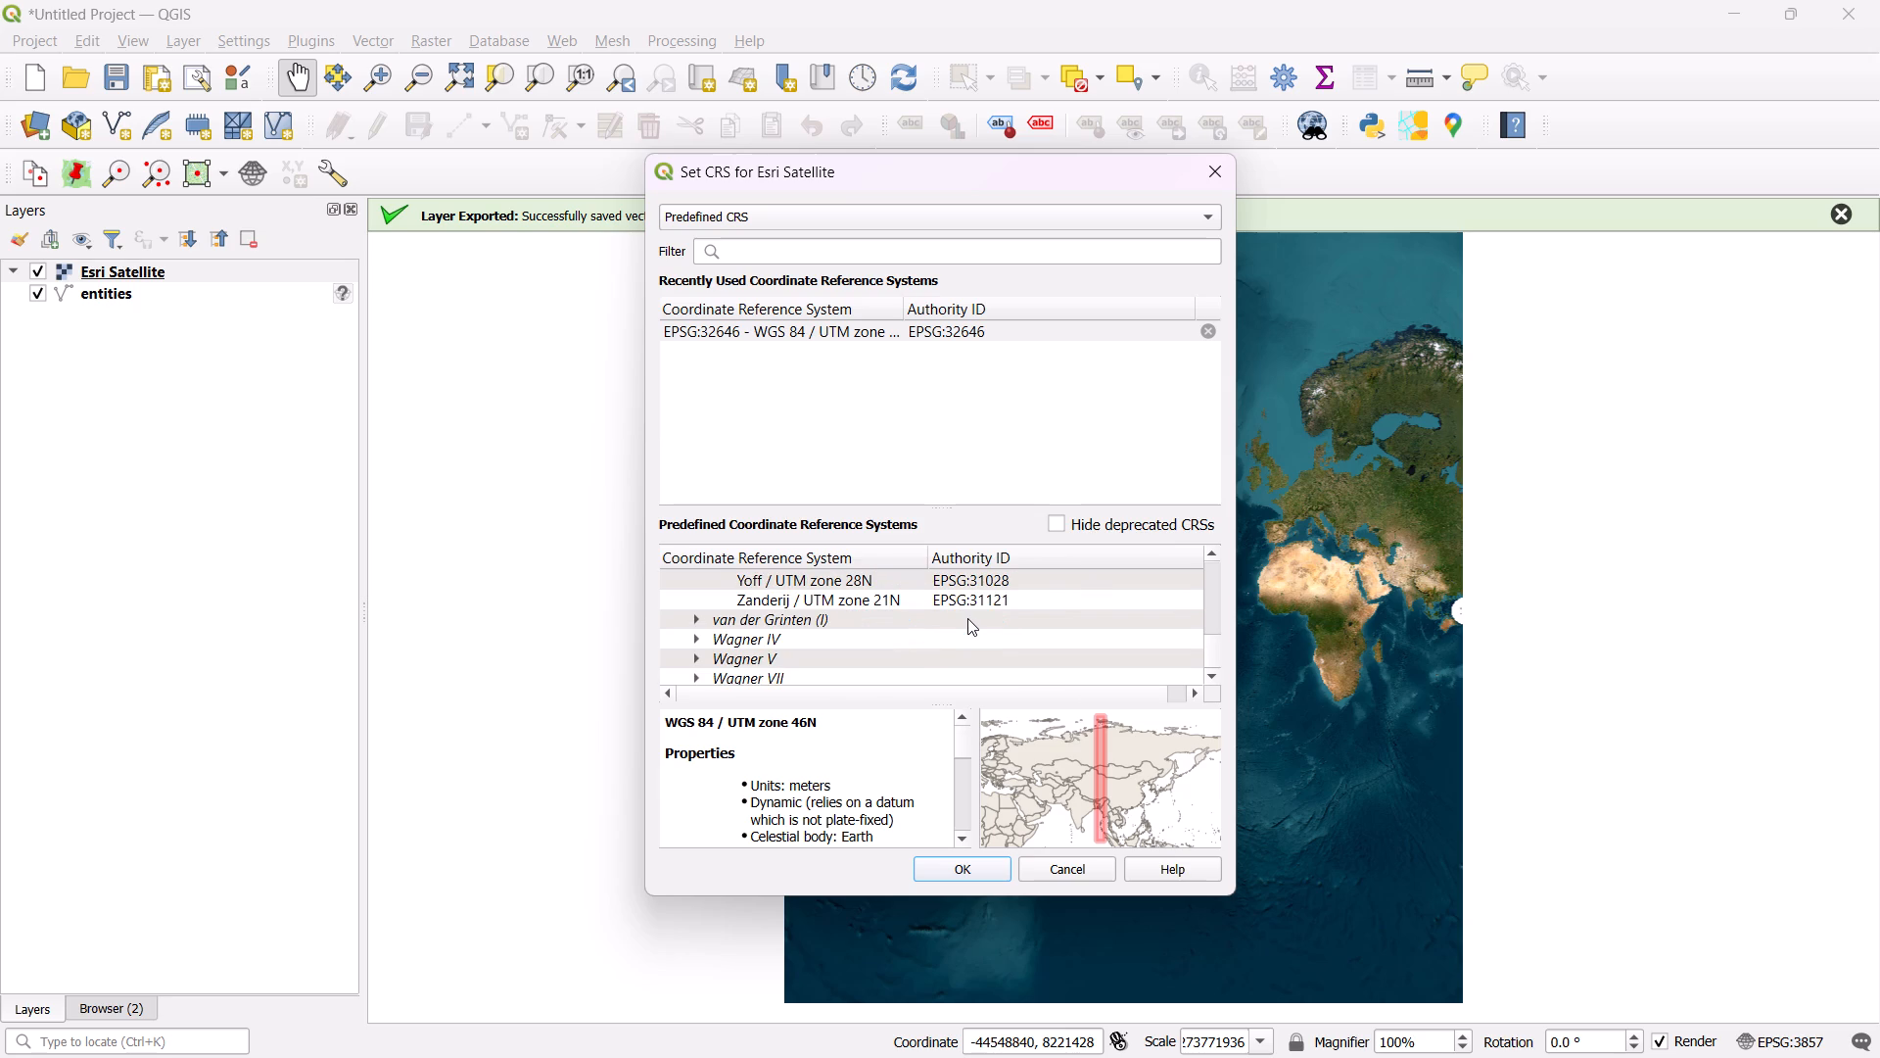
scroll(967, 618, "down", 4)
Look back through the UTM group of predefined CRSs, from the WGS 84 zones through the WGS 72, SAD69 and NAD83(CSRS) entries.
scroll(967, 618, "up", 8)
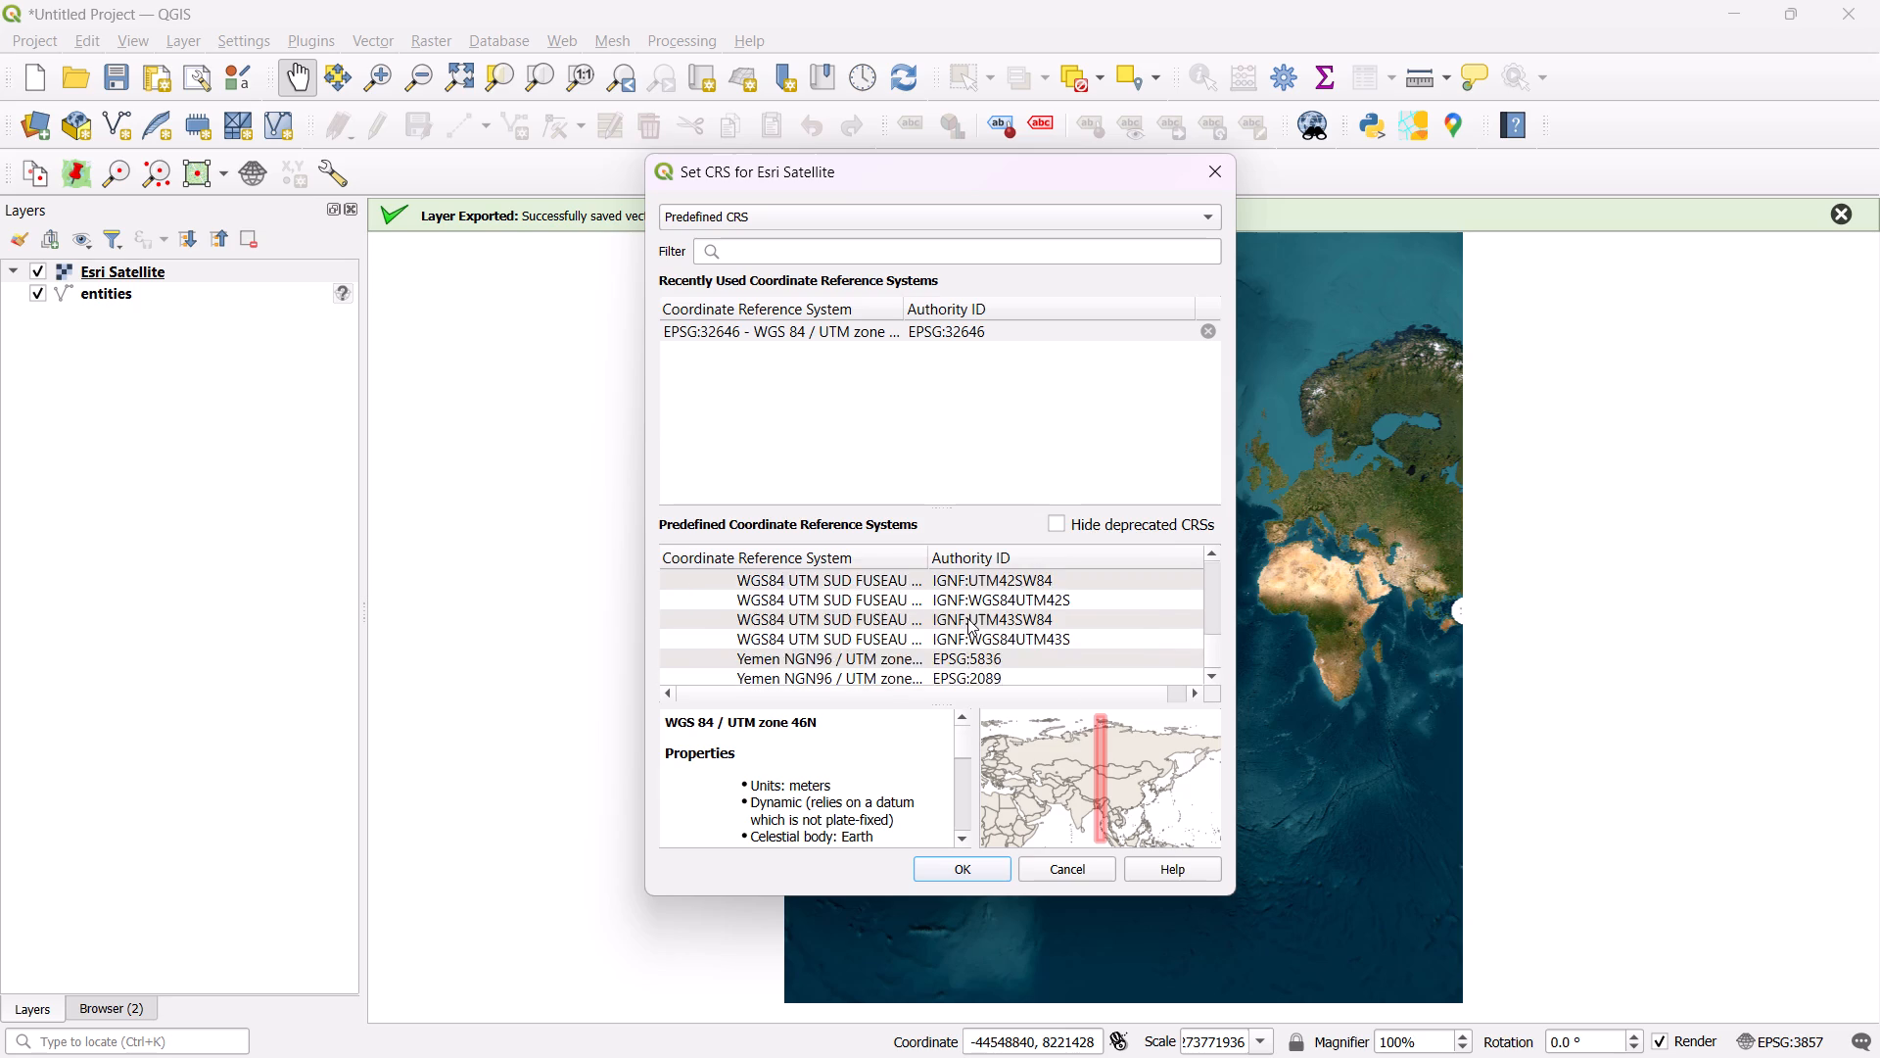
scroll(967, 618, "up", 11)
scroll(989, 606, "up", 20)
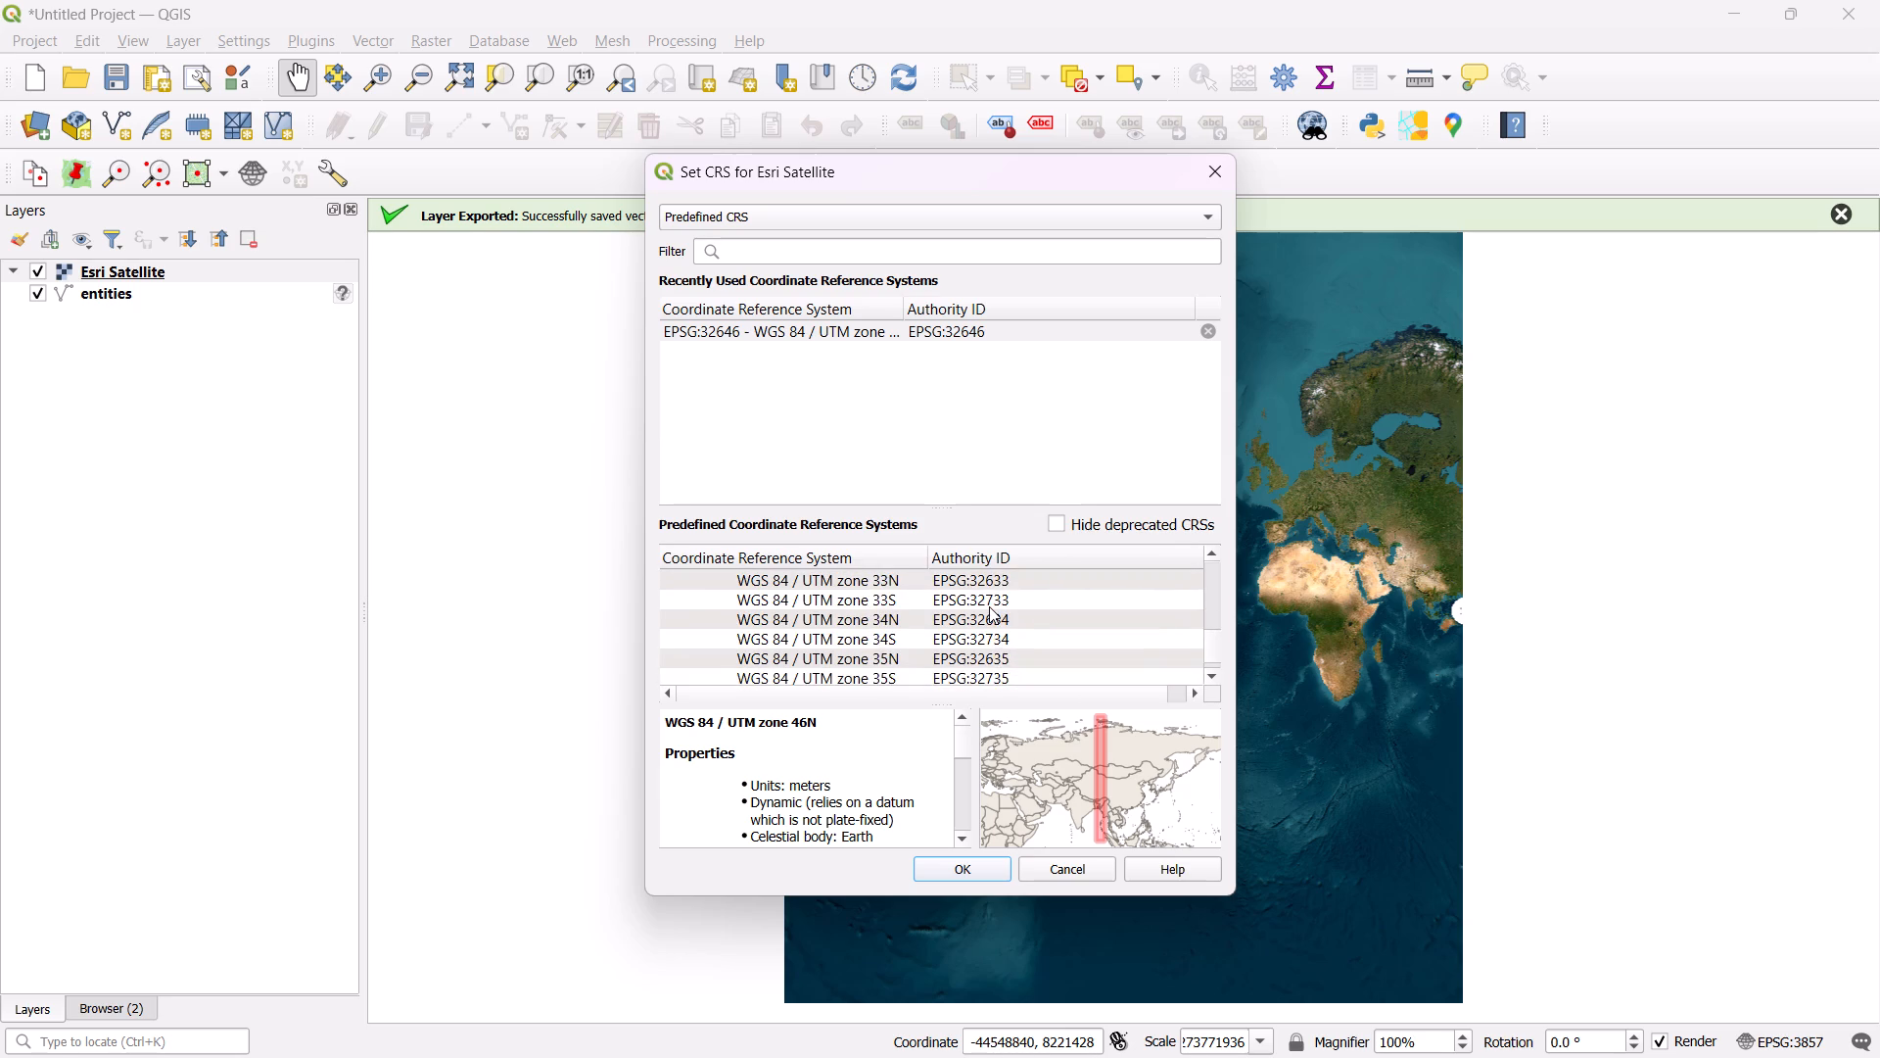
scroll(989, 606, "down", 1)
scroll(989, 606, "up", 20)
scroll(989, 606, "up", 20)
scroll(989, 606, "up", 5)
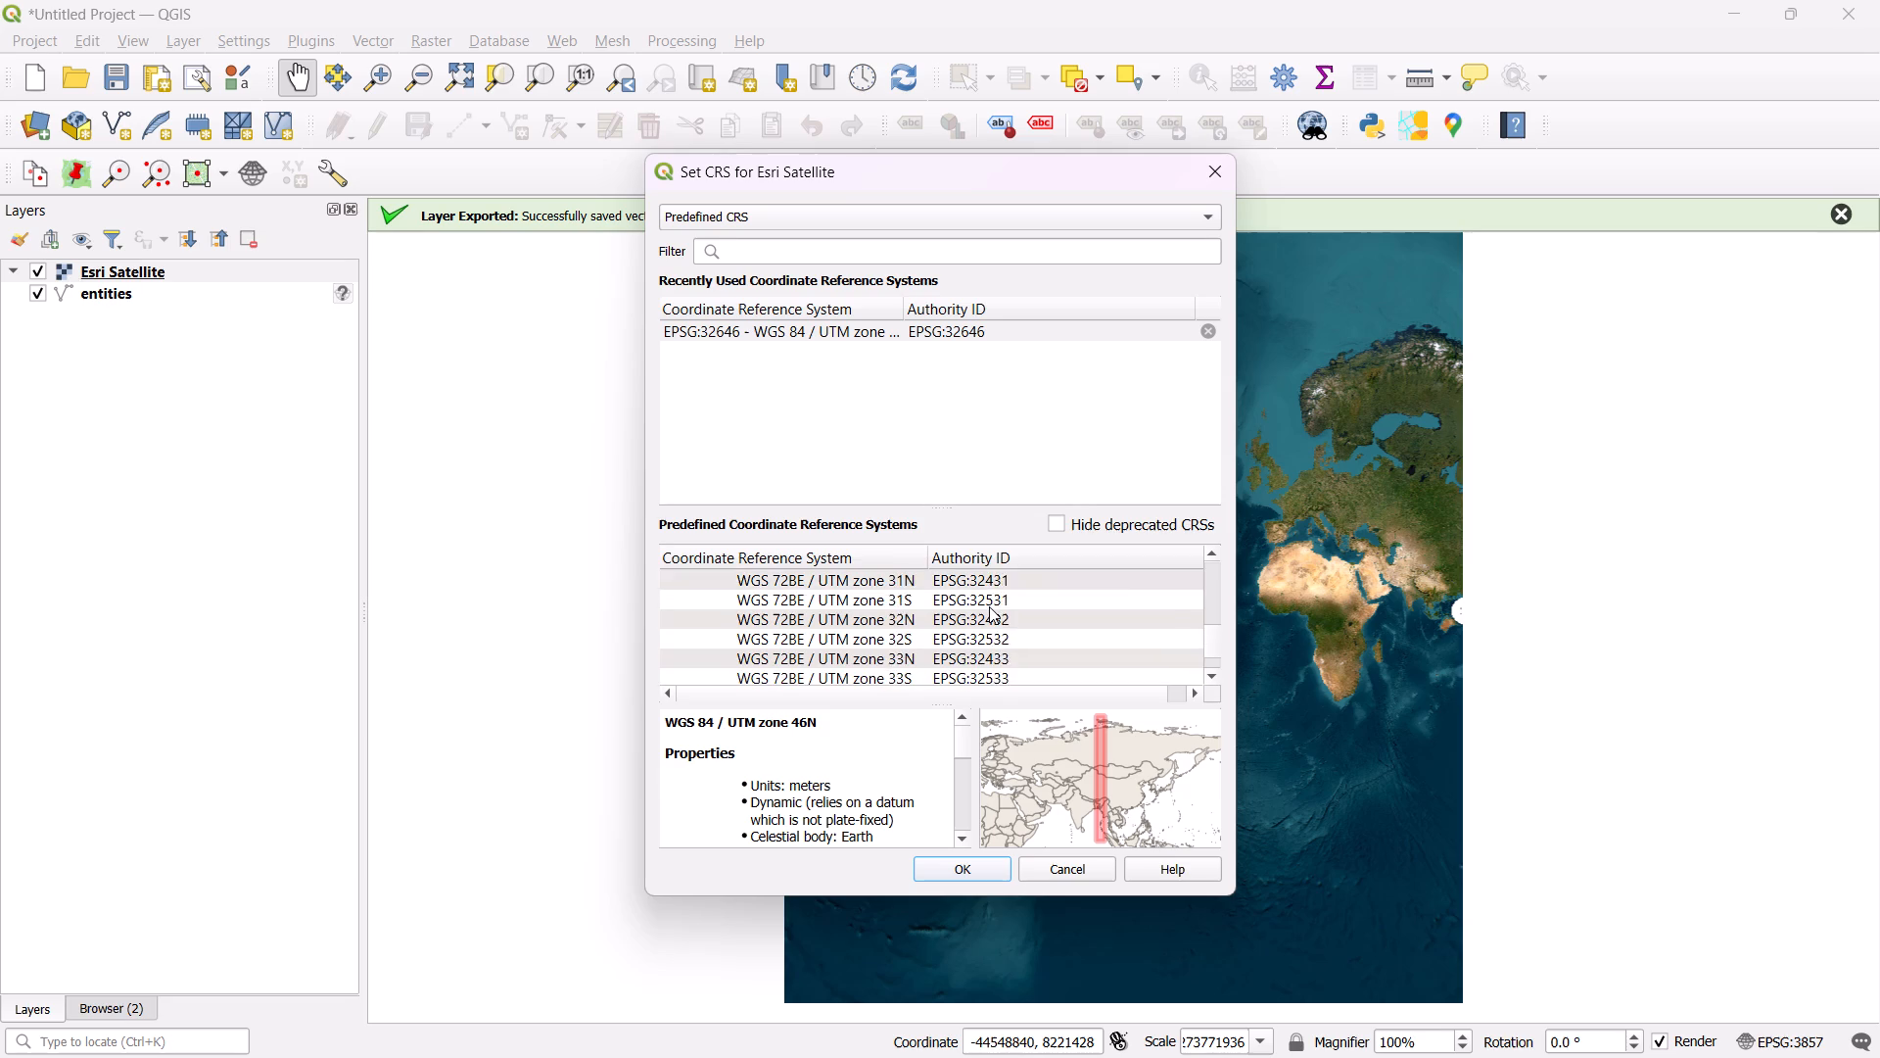
scroll(989, 606, "up", 20)
scroll(989, 606, "up", 20)
scroll(989, 606, "up", 6)
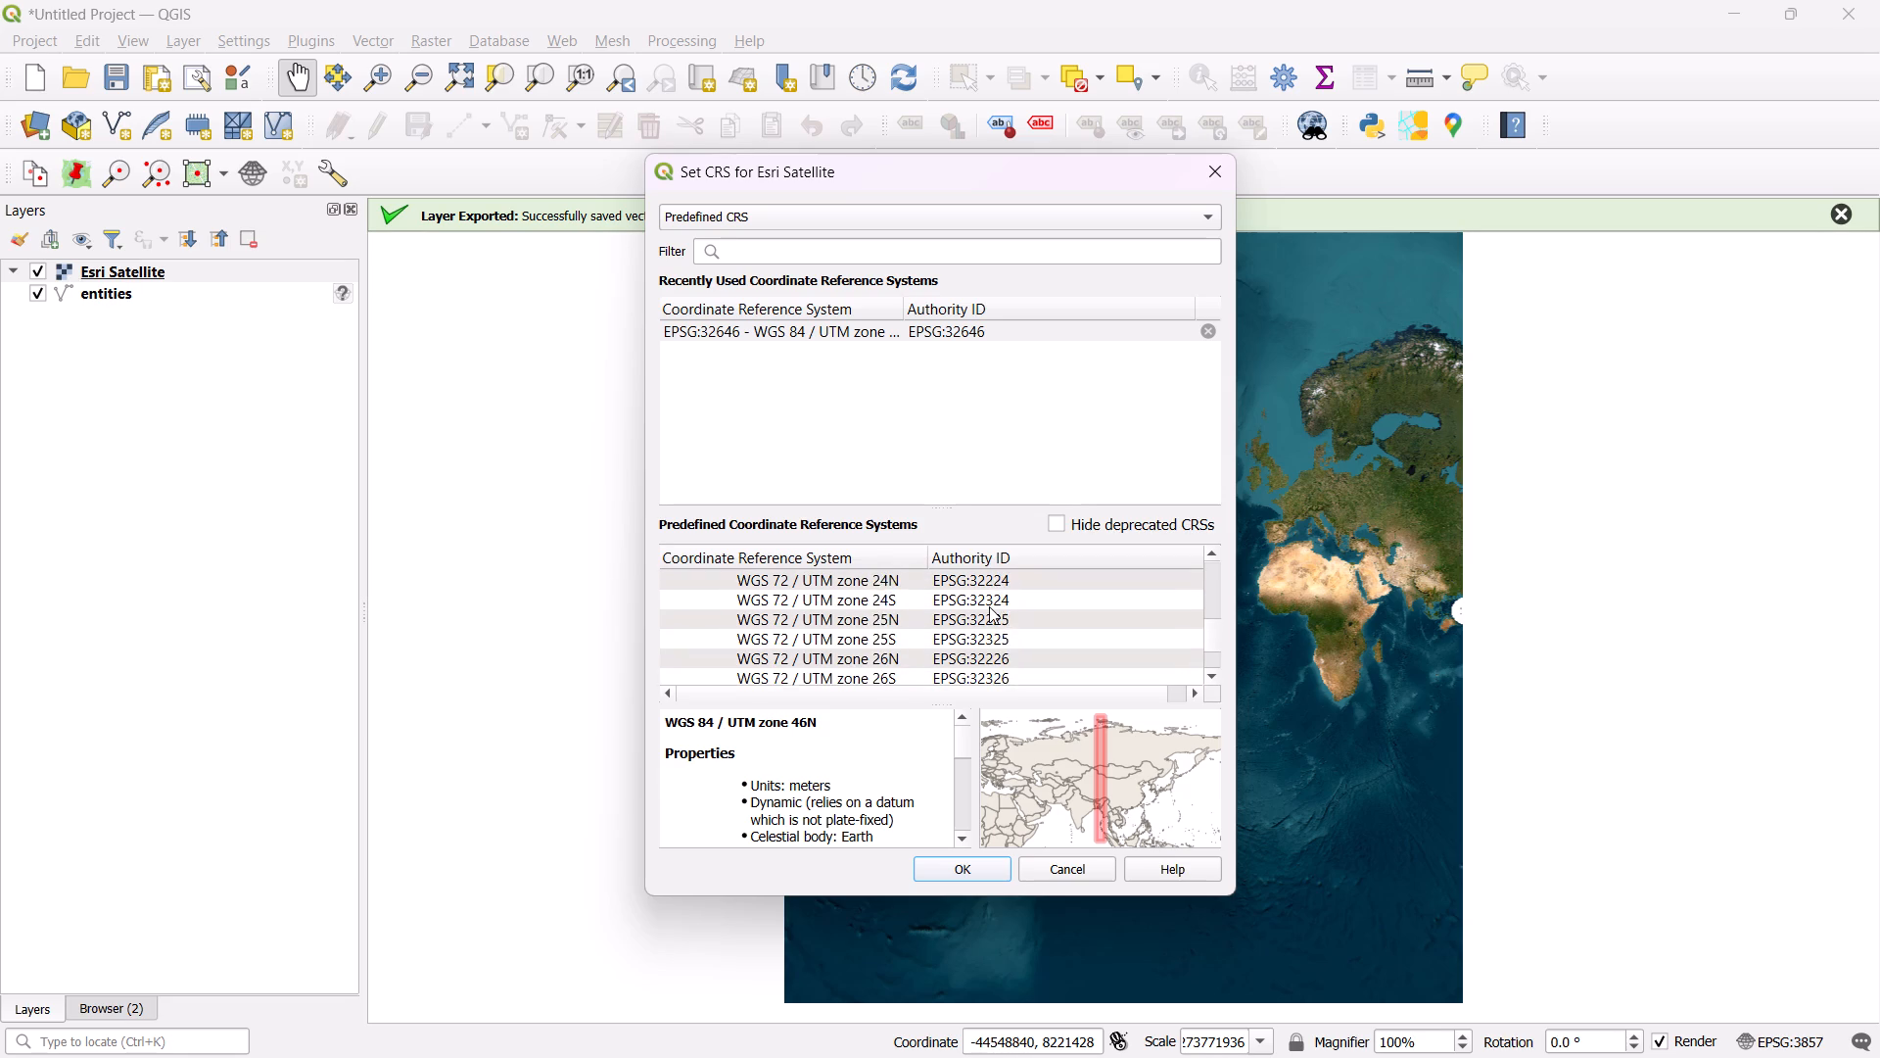
scroll(989, 606, "up", 20)
scroll(989, 606, "up", 13)
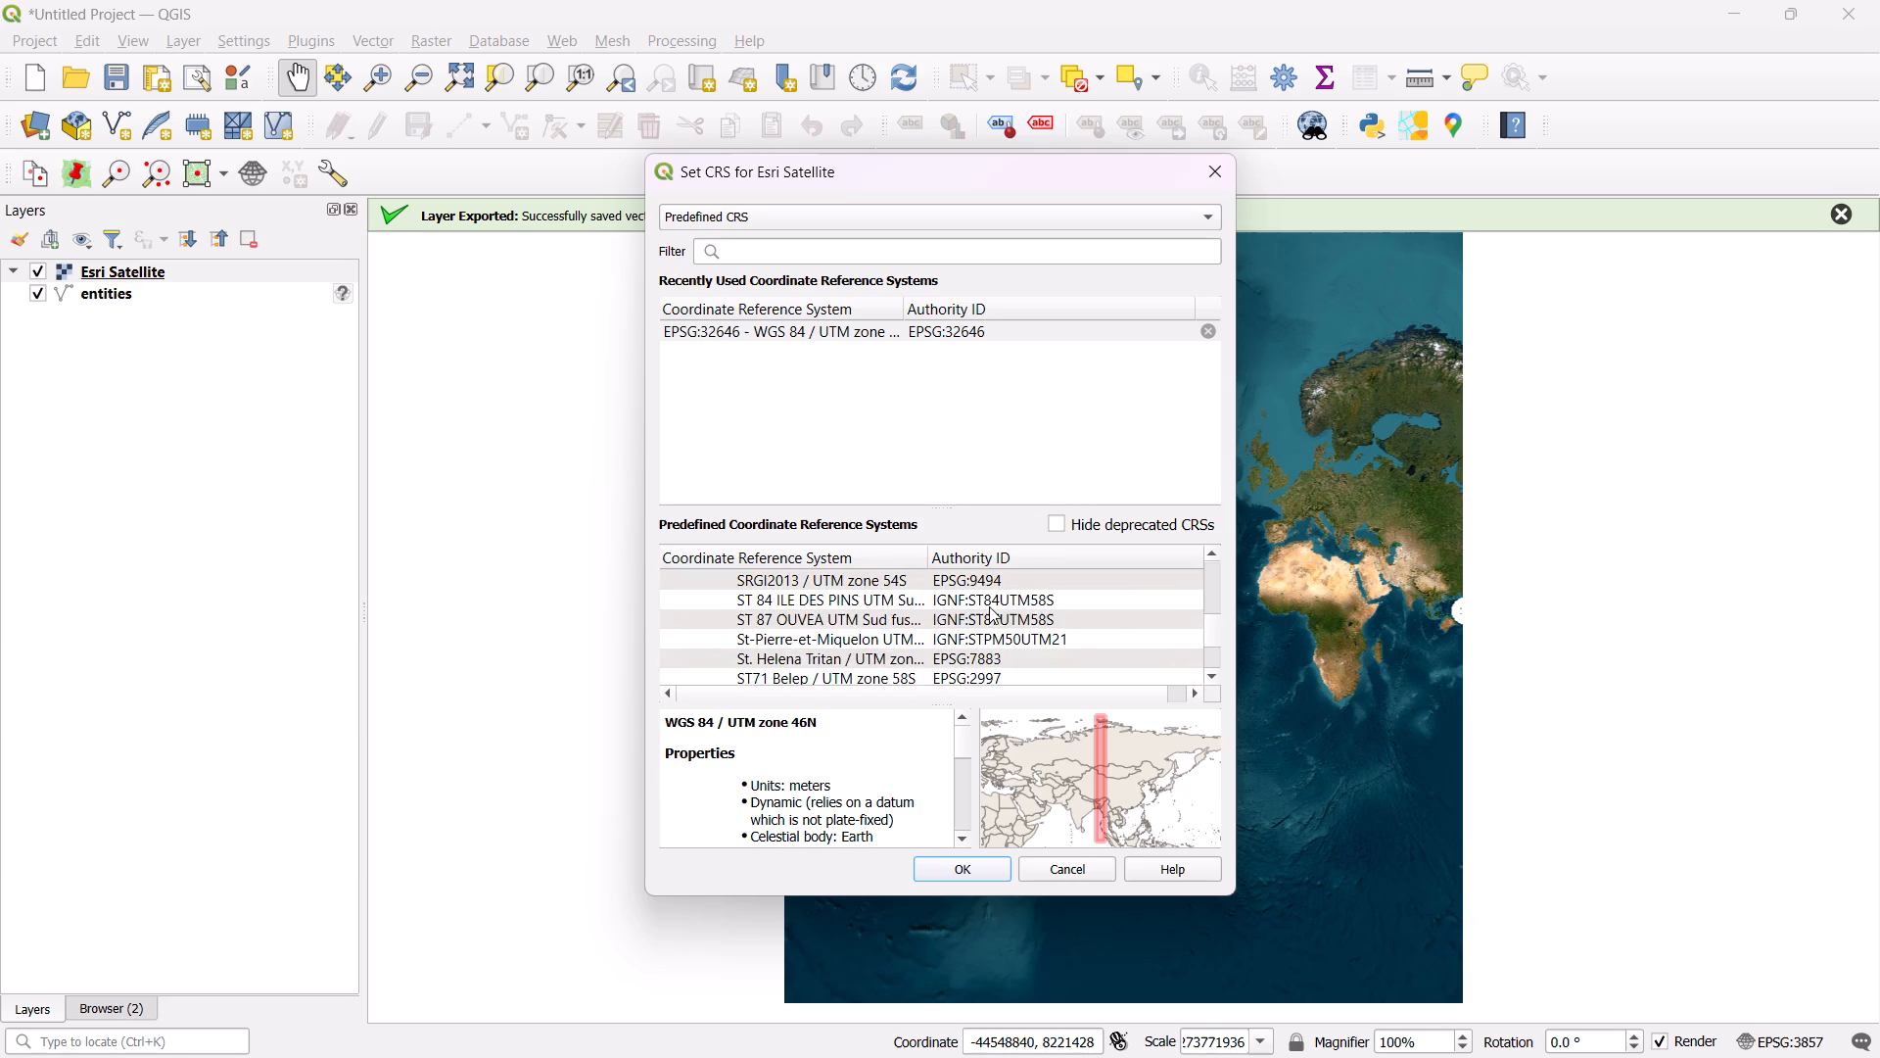
scroll(989, 606, "up", 20)
scroll(989, 606, "up", 2)
scroll(989, 606, "down", 1)
scroll(989, 606, "up", 20)
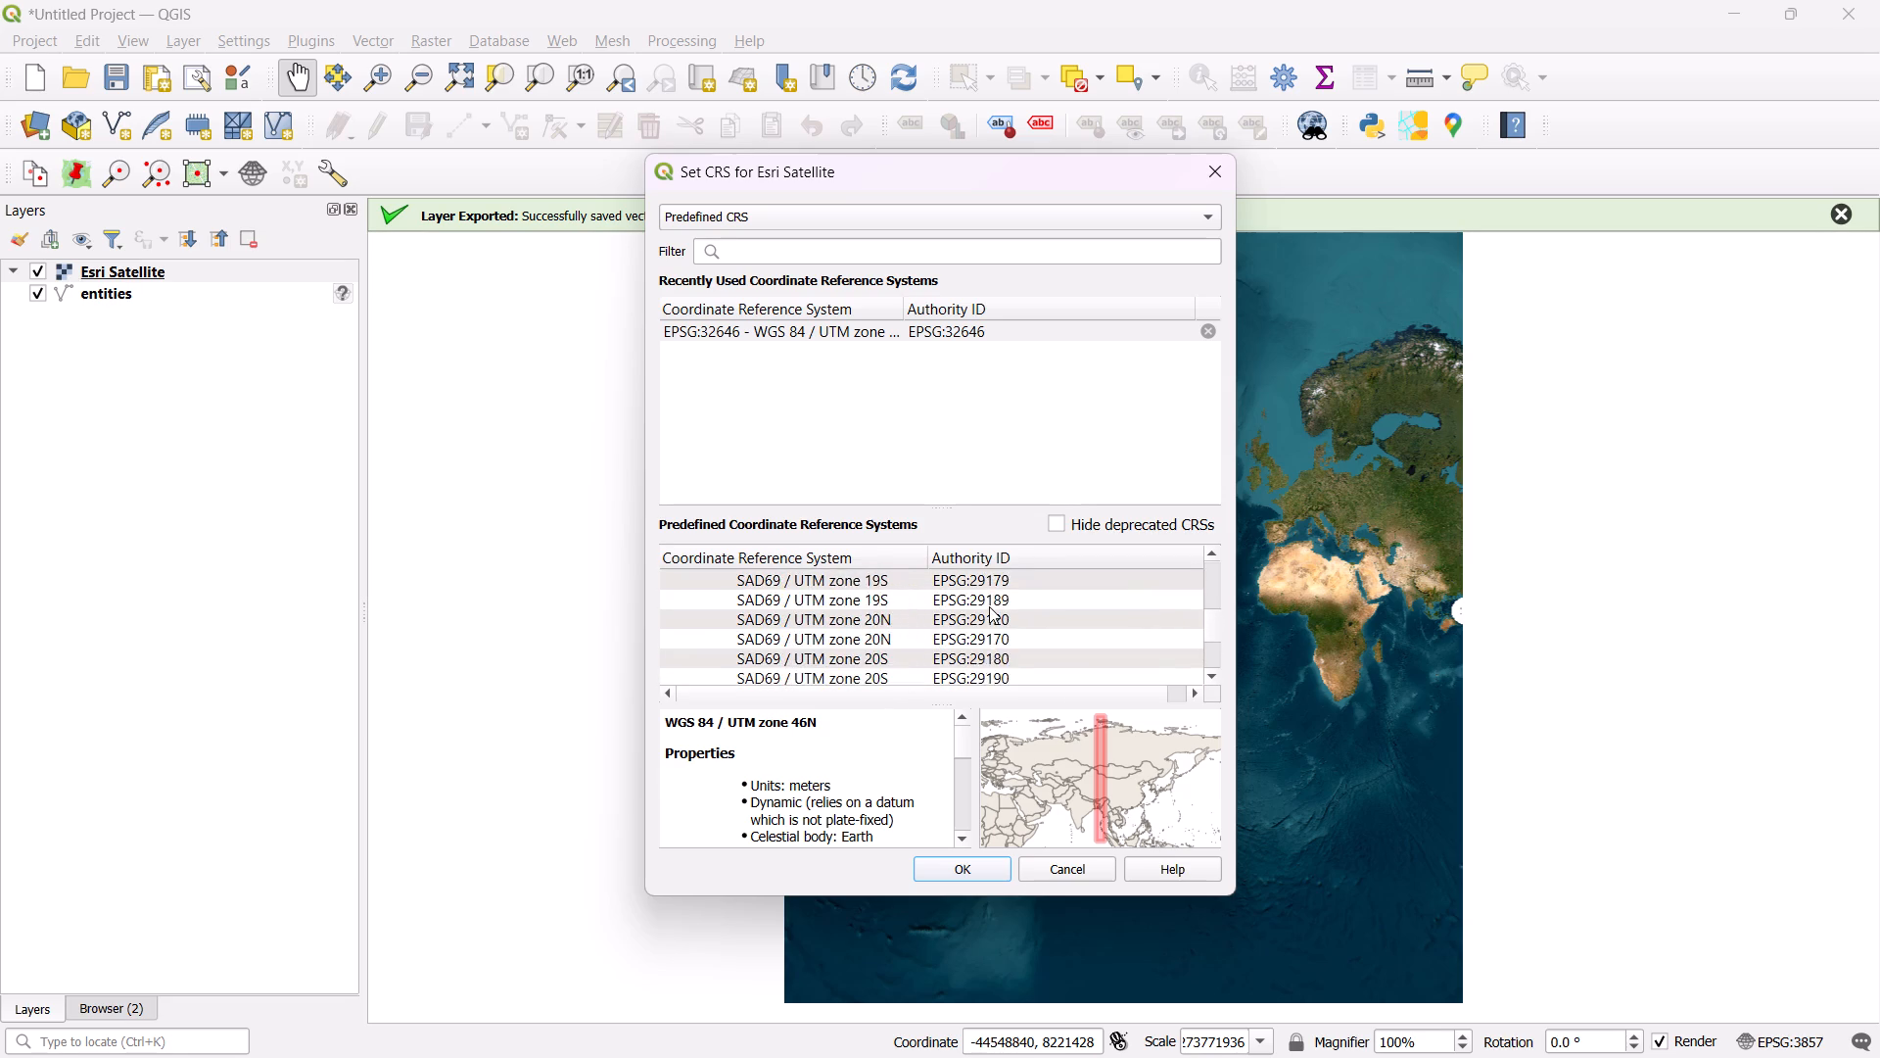
scroll(989, 606, "up", 4)
scroll(989, 606, "down", 1)
scroll(989, 606, "up", 6)
scroll(989, 606, "down", 1)
scroll(989, 606, "up", 15)
scroll(989, 606, "down", 1)
scroll(989, 606, "up", 10)
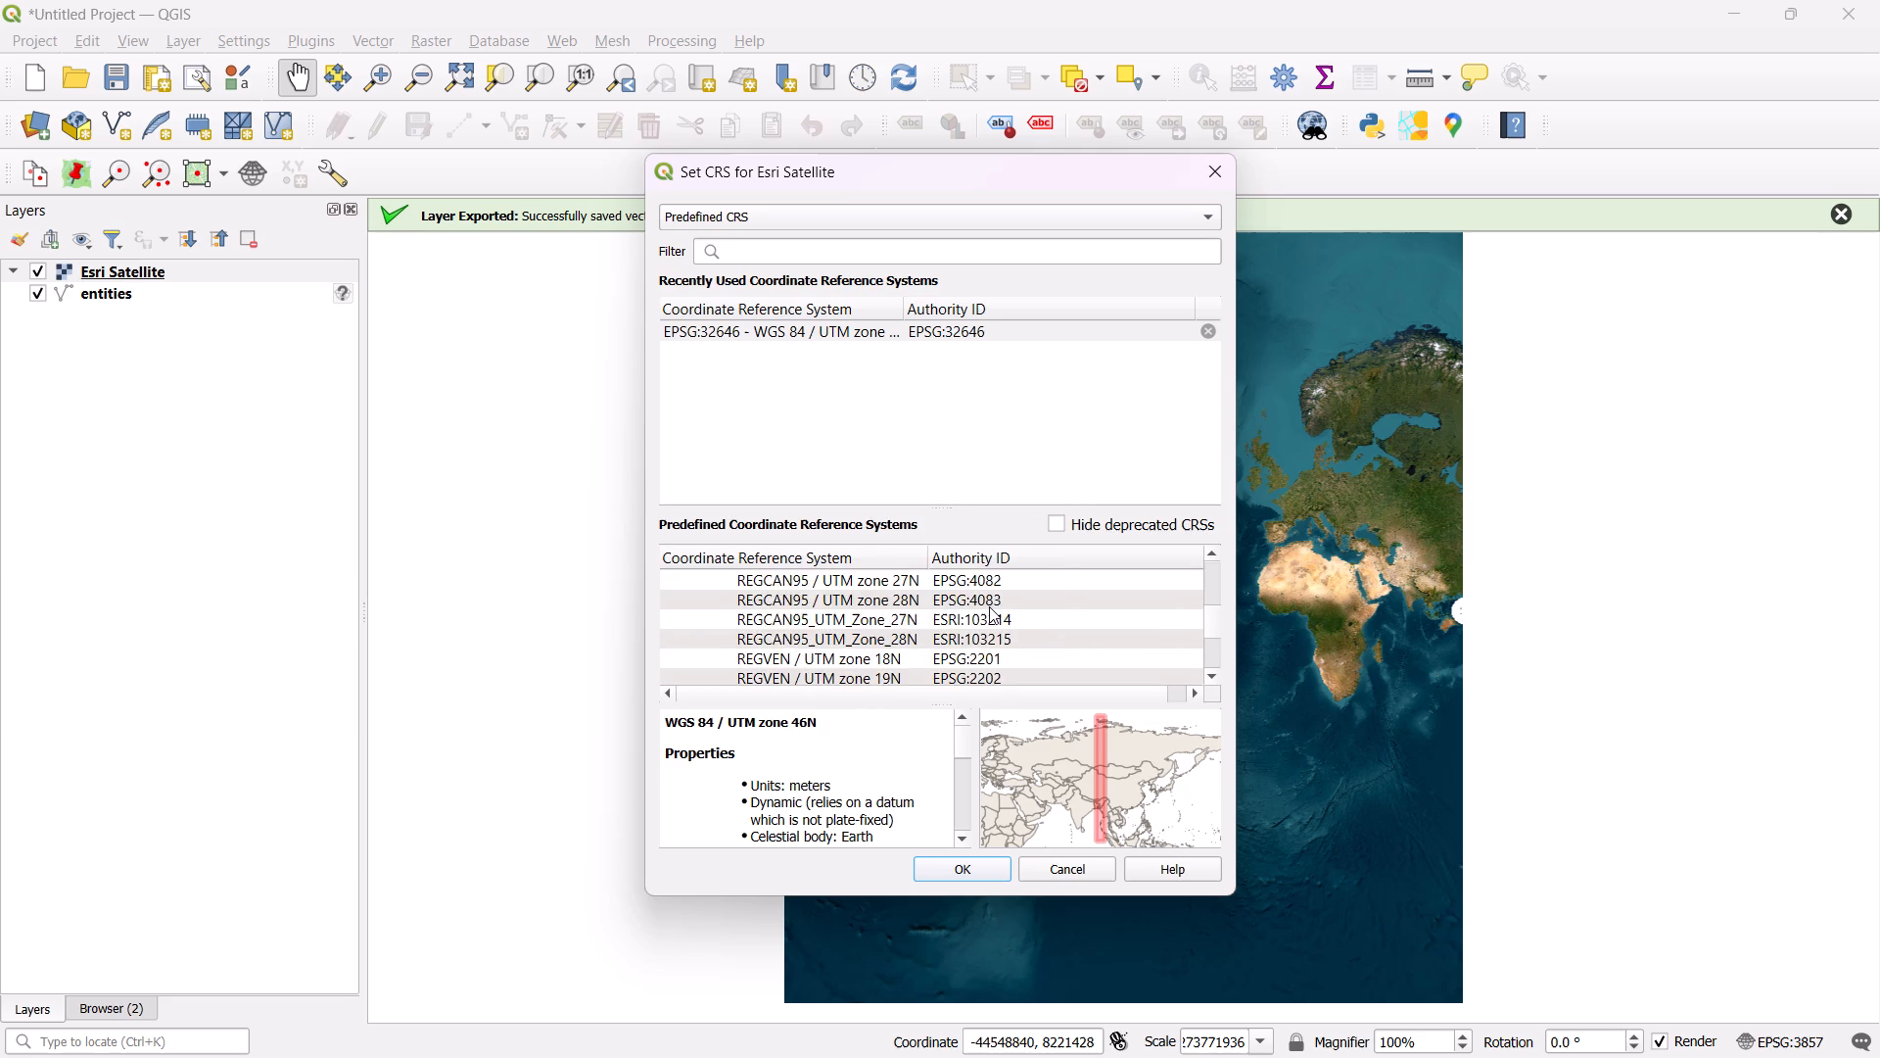
scroll(989, 606, "up", 2)
scroll(989, 606, "up", 20)
scroll(989, 606, "up", 3)
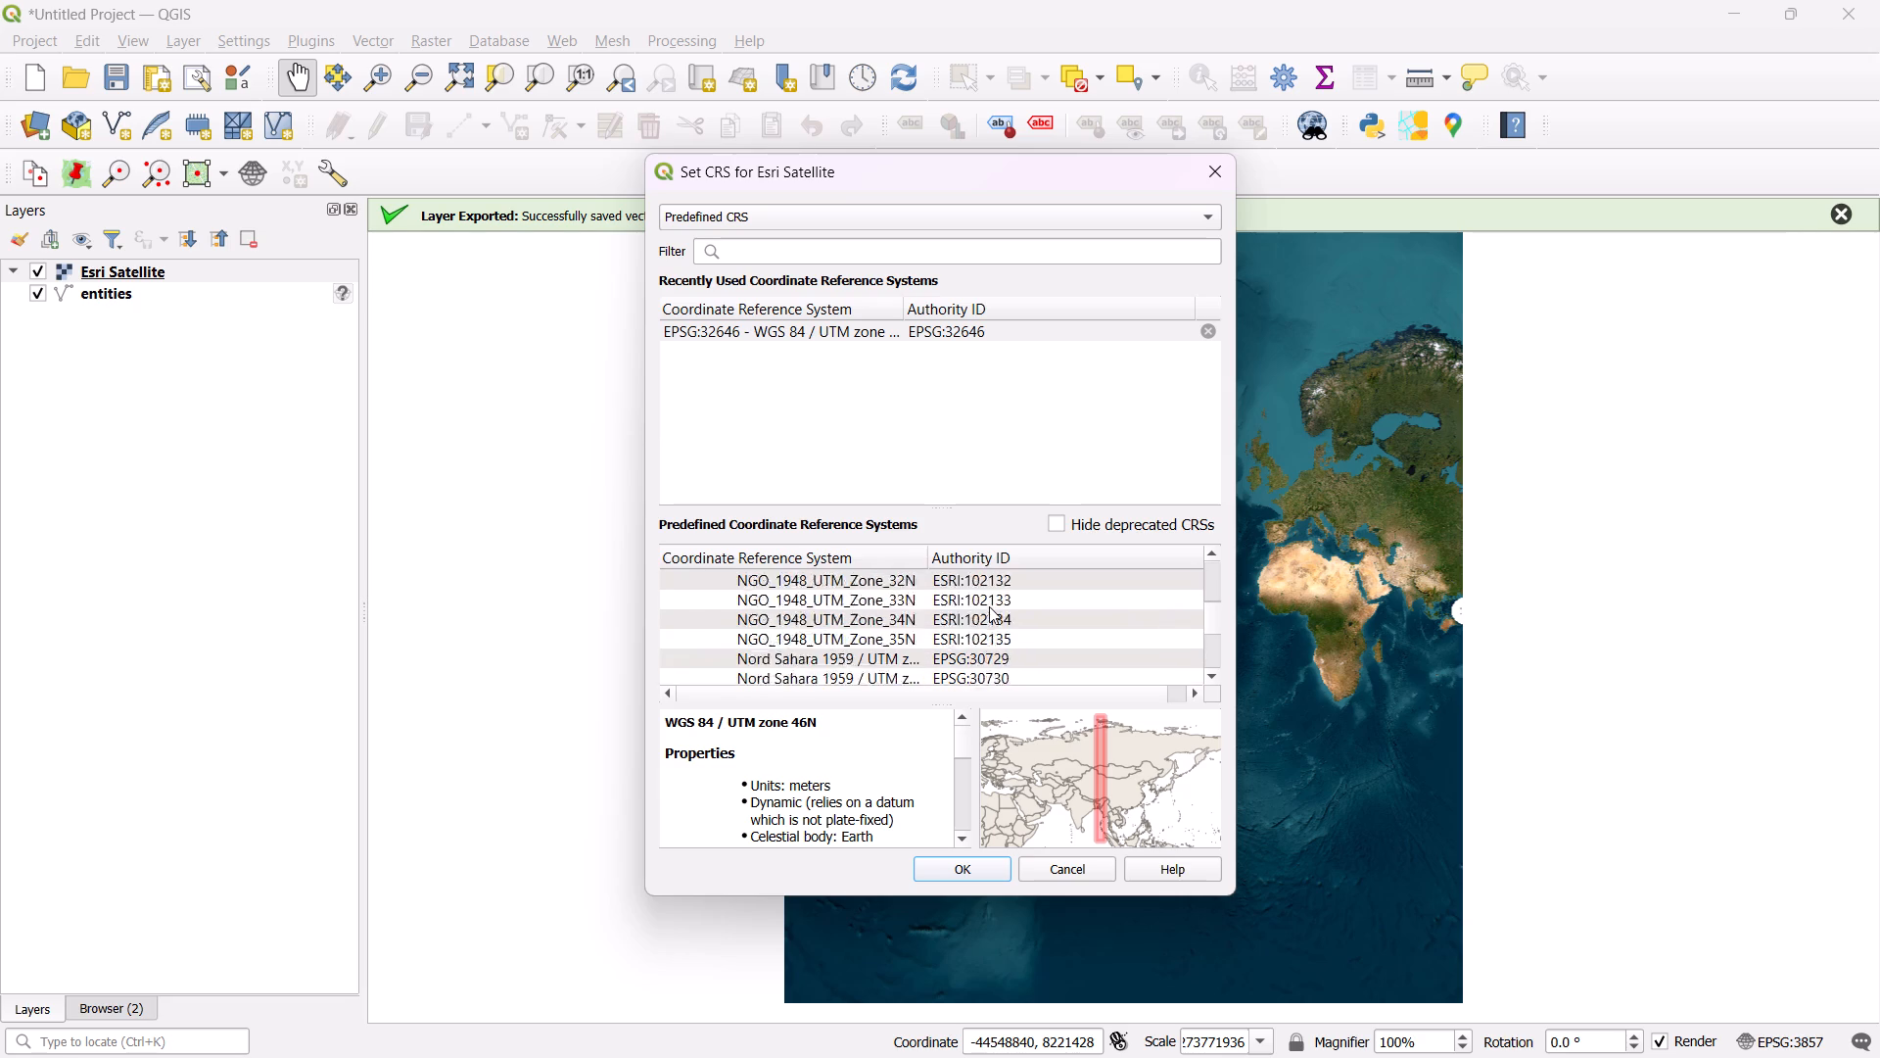
scroll(989, 606, "up", 20)
scroll(989, 606, "up", 6)
scroll(989, 606, "down", 3)
scroll(989, 606, "up", 2)
scroll(989, 606, "down", 1)
scroll(989, 606, "up", 7)
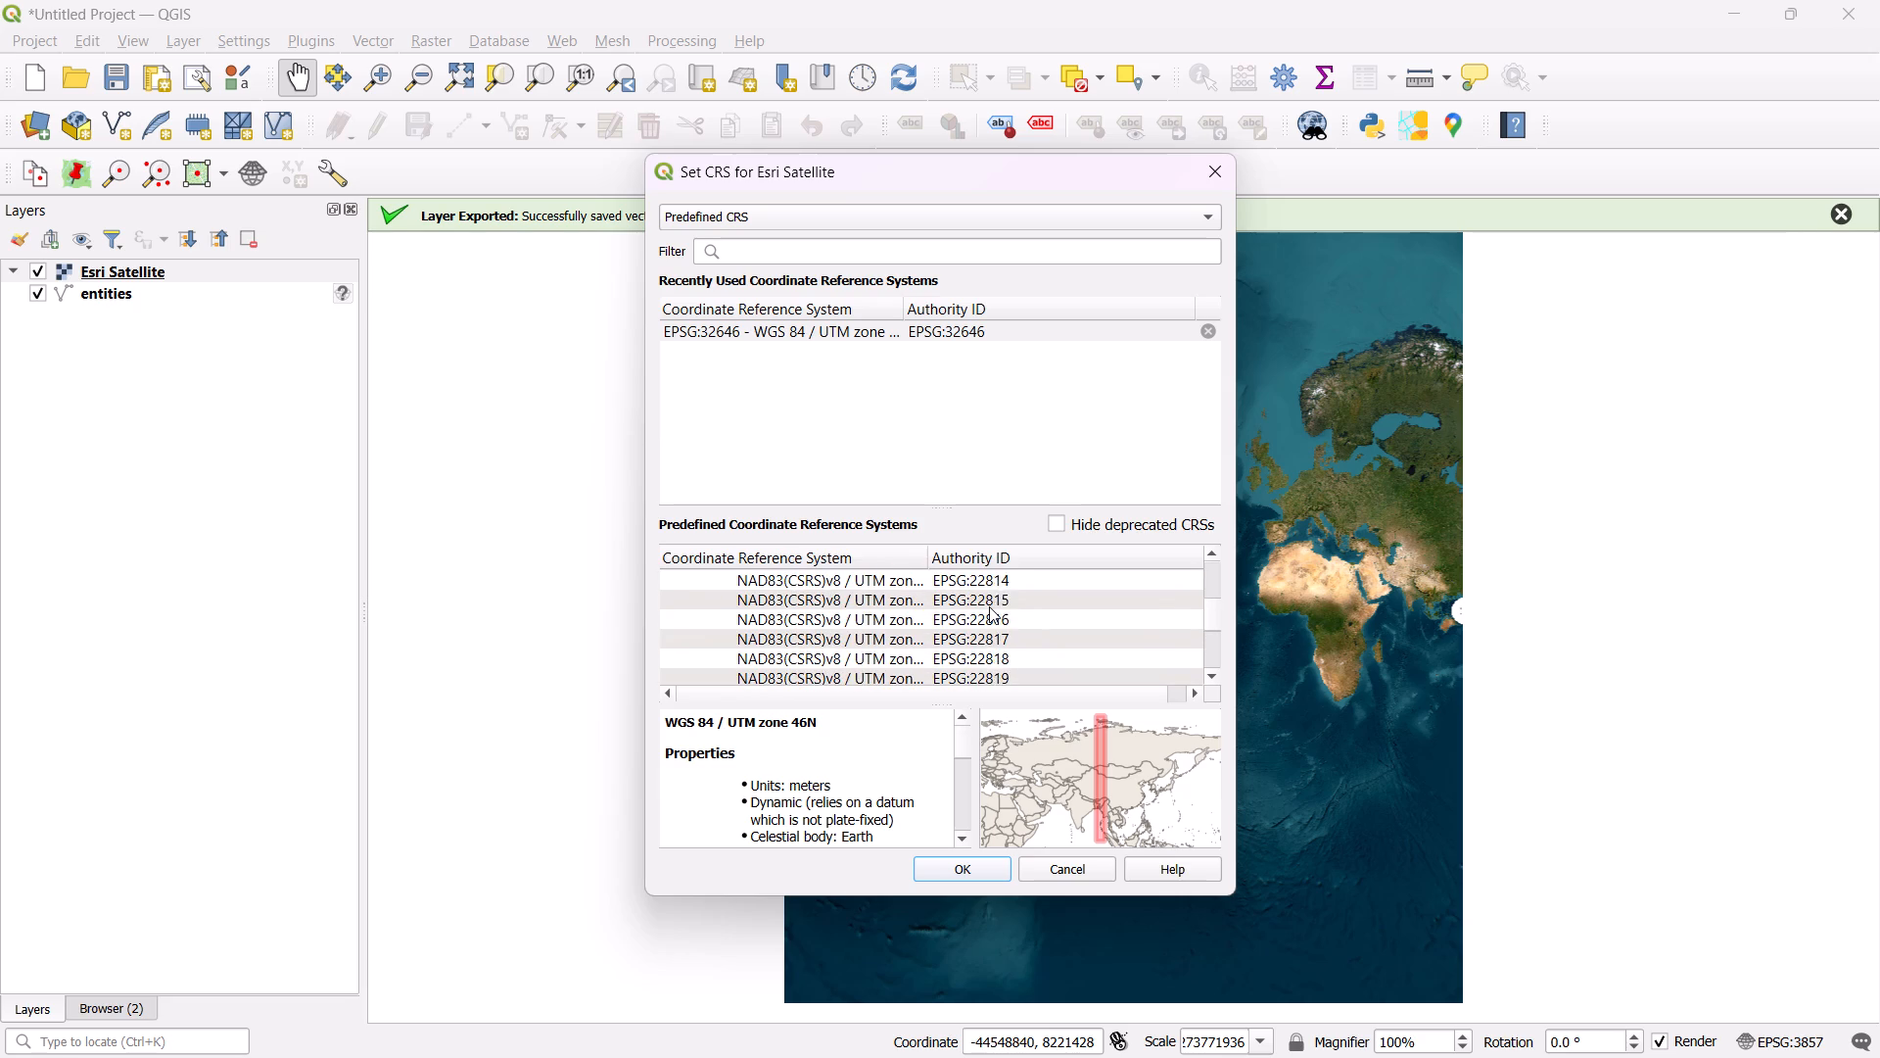
scroll(989, 606, "up", 12)
scroll(989, 606, "down", 1)
scroll(989, 606, "up", 20)
scroll(989, 606, "up", 10)
scroll(989, 606, "down", 1)
scroll(989, 606, "up", 3)
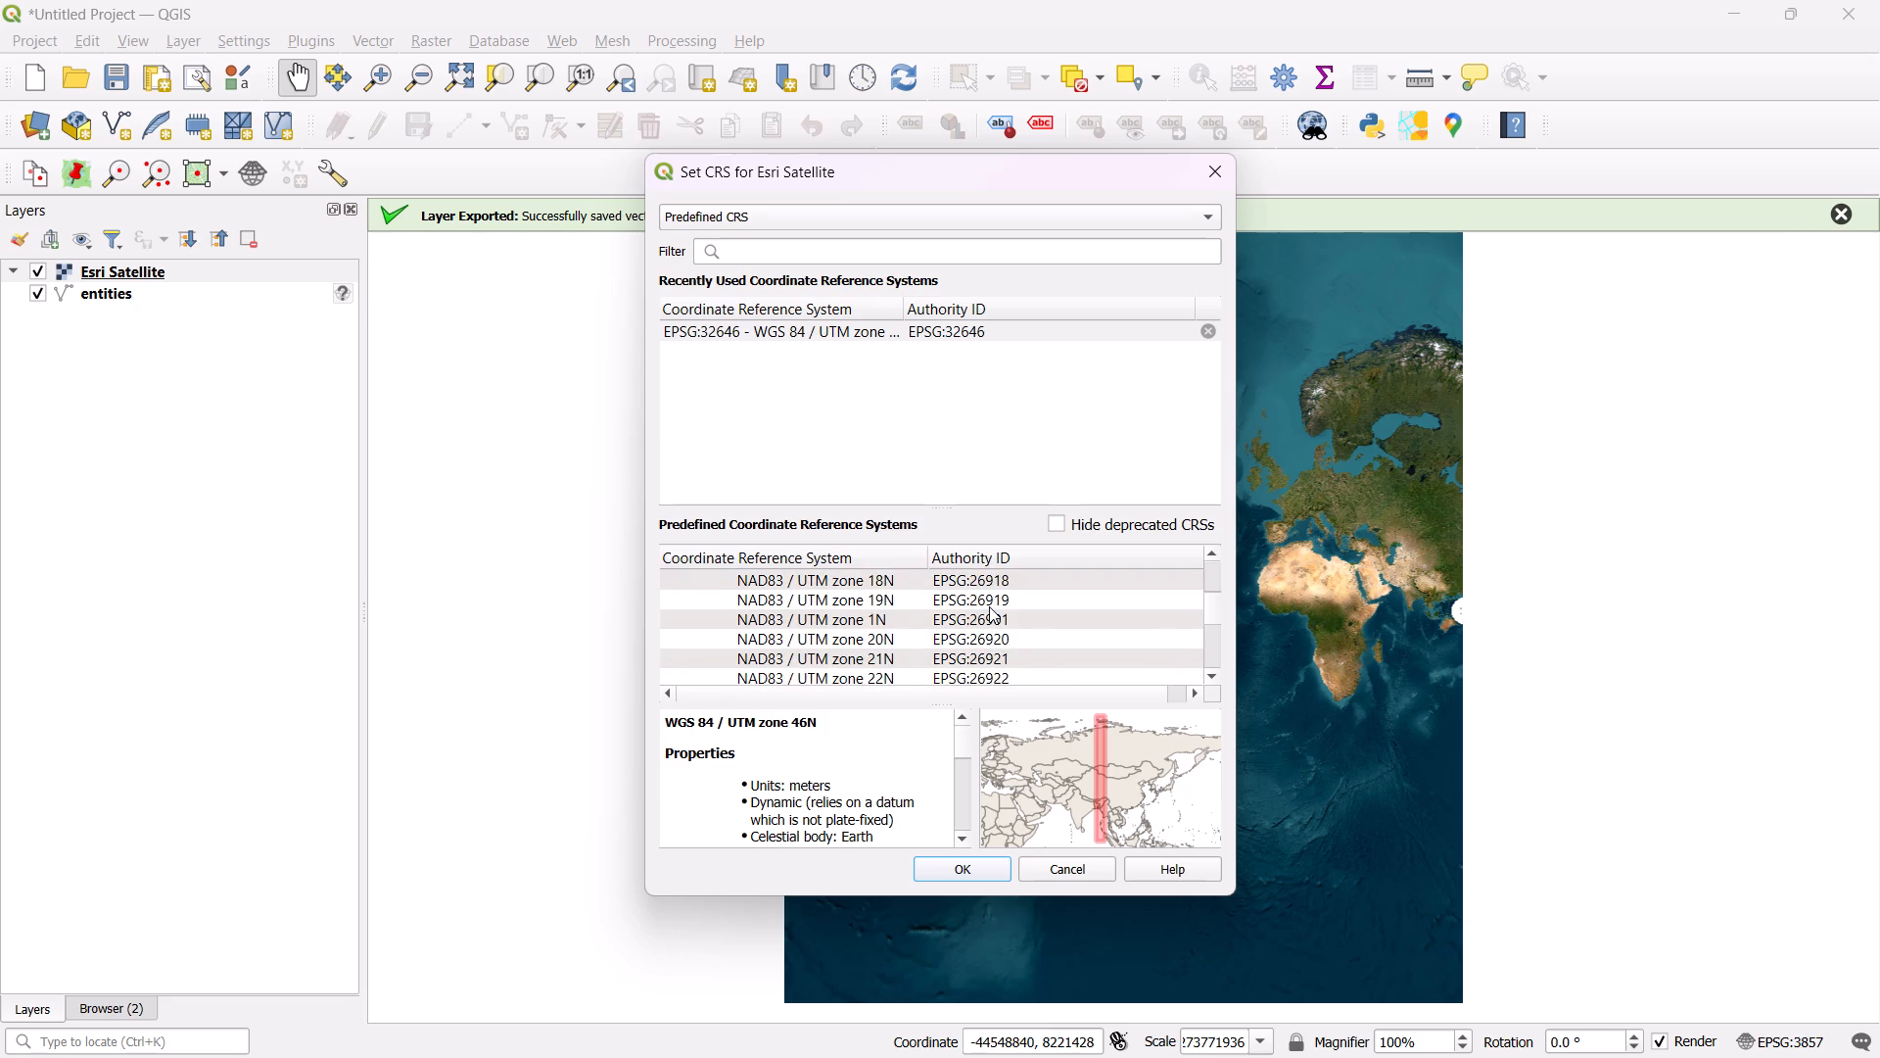
Look further back through the UTM CRS entries, from NAD83 to the JGD2011 and Indian zones, and cancel the Esri Satellite CRS selection.
scroll(989, 606, "up", 20)
scroll(989, 606, "up", 20)
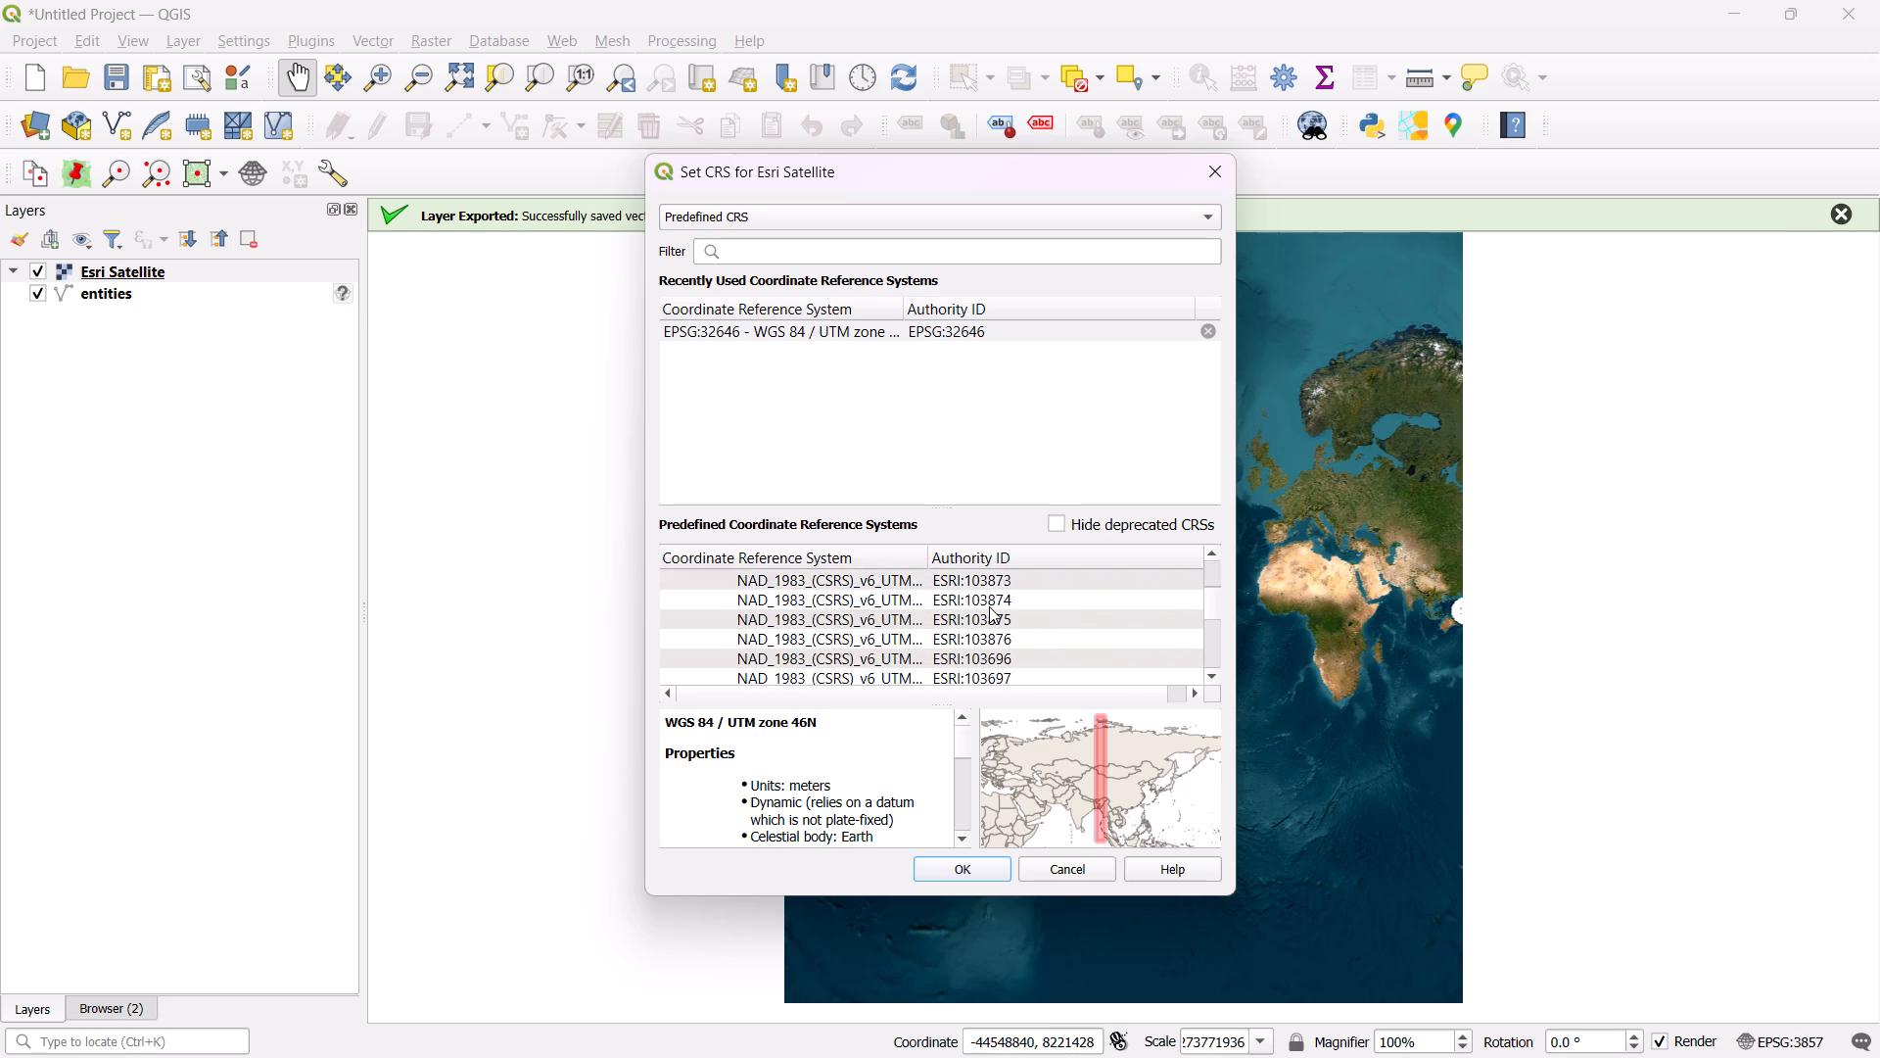
scroll(989, 606, "up", 20)
scroll(989, 606, "up", 19)
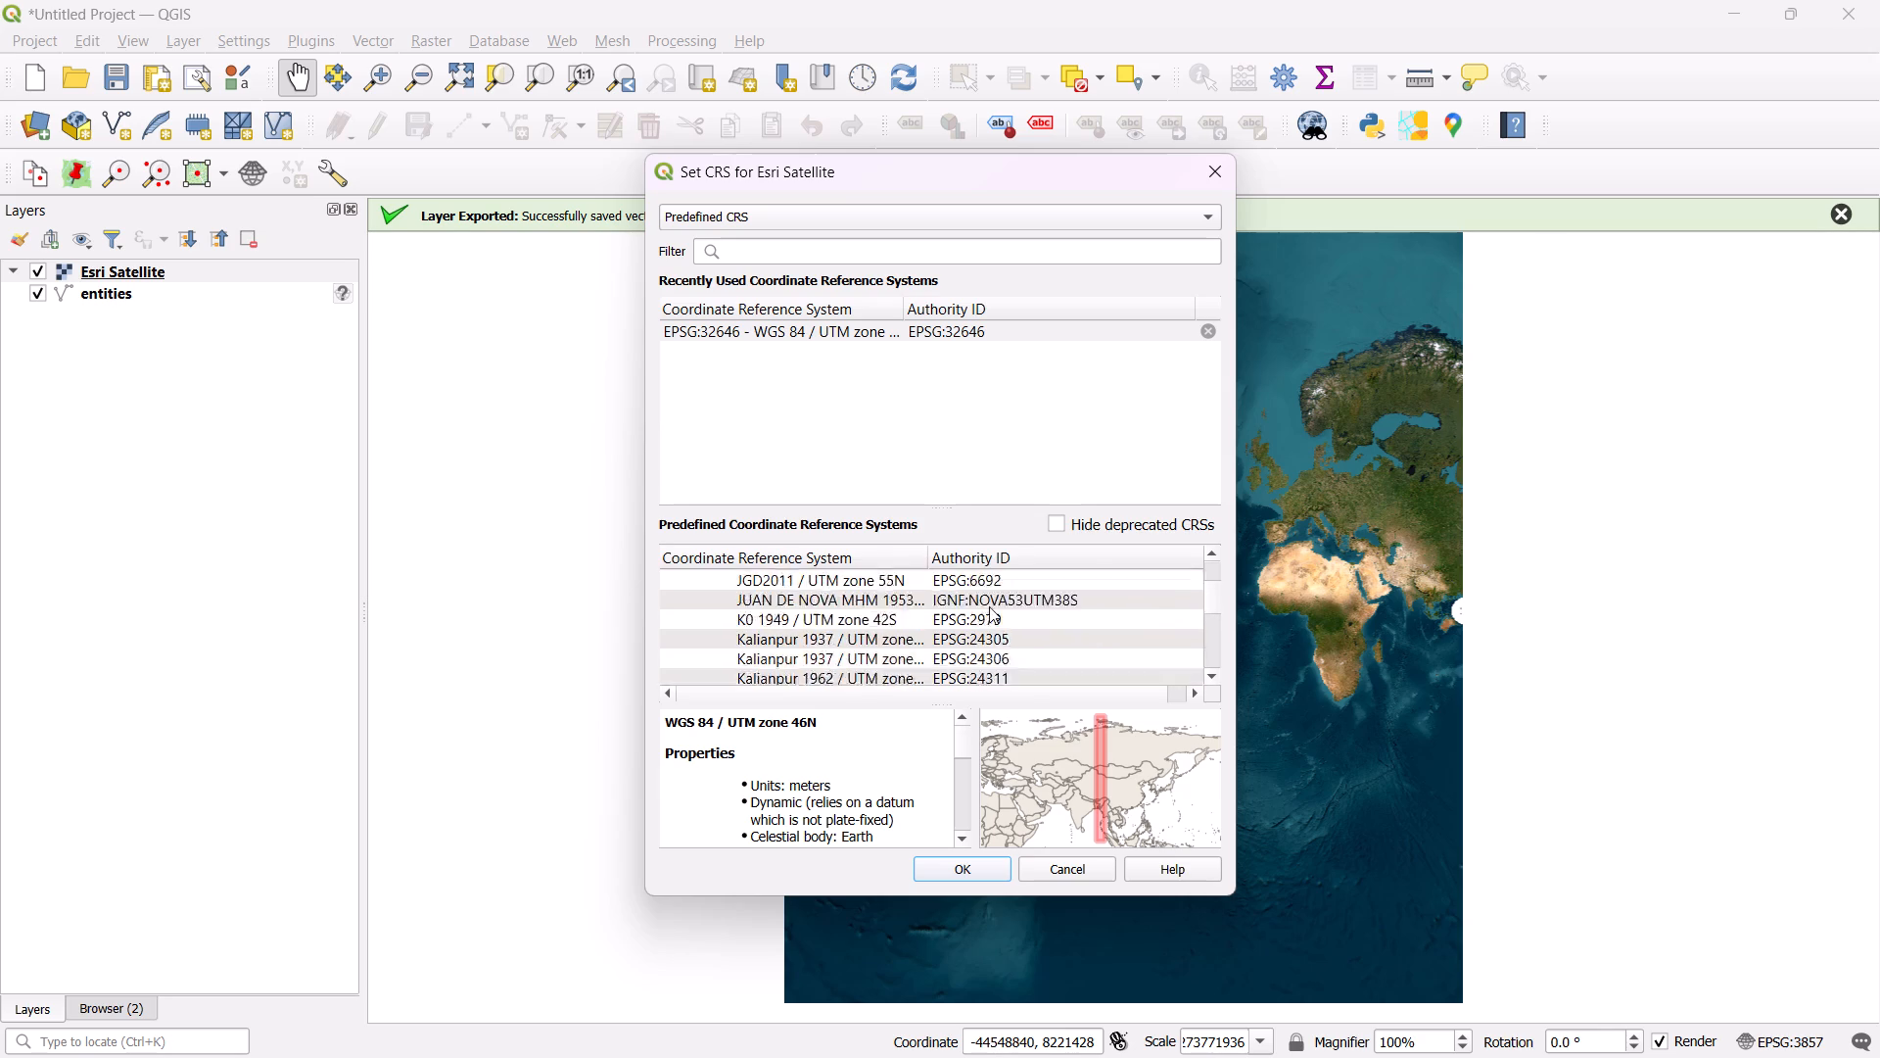
scroll(989, 606, "up", 7)
scroll(989, 606, "down", 1)
scroll(989, 606, "up", 5)
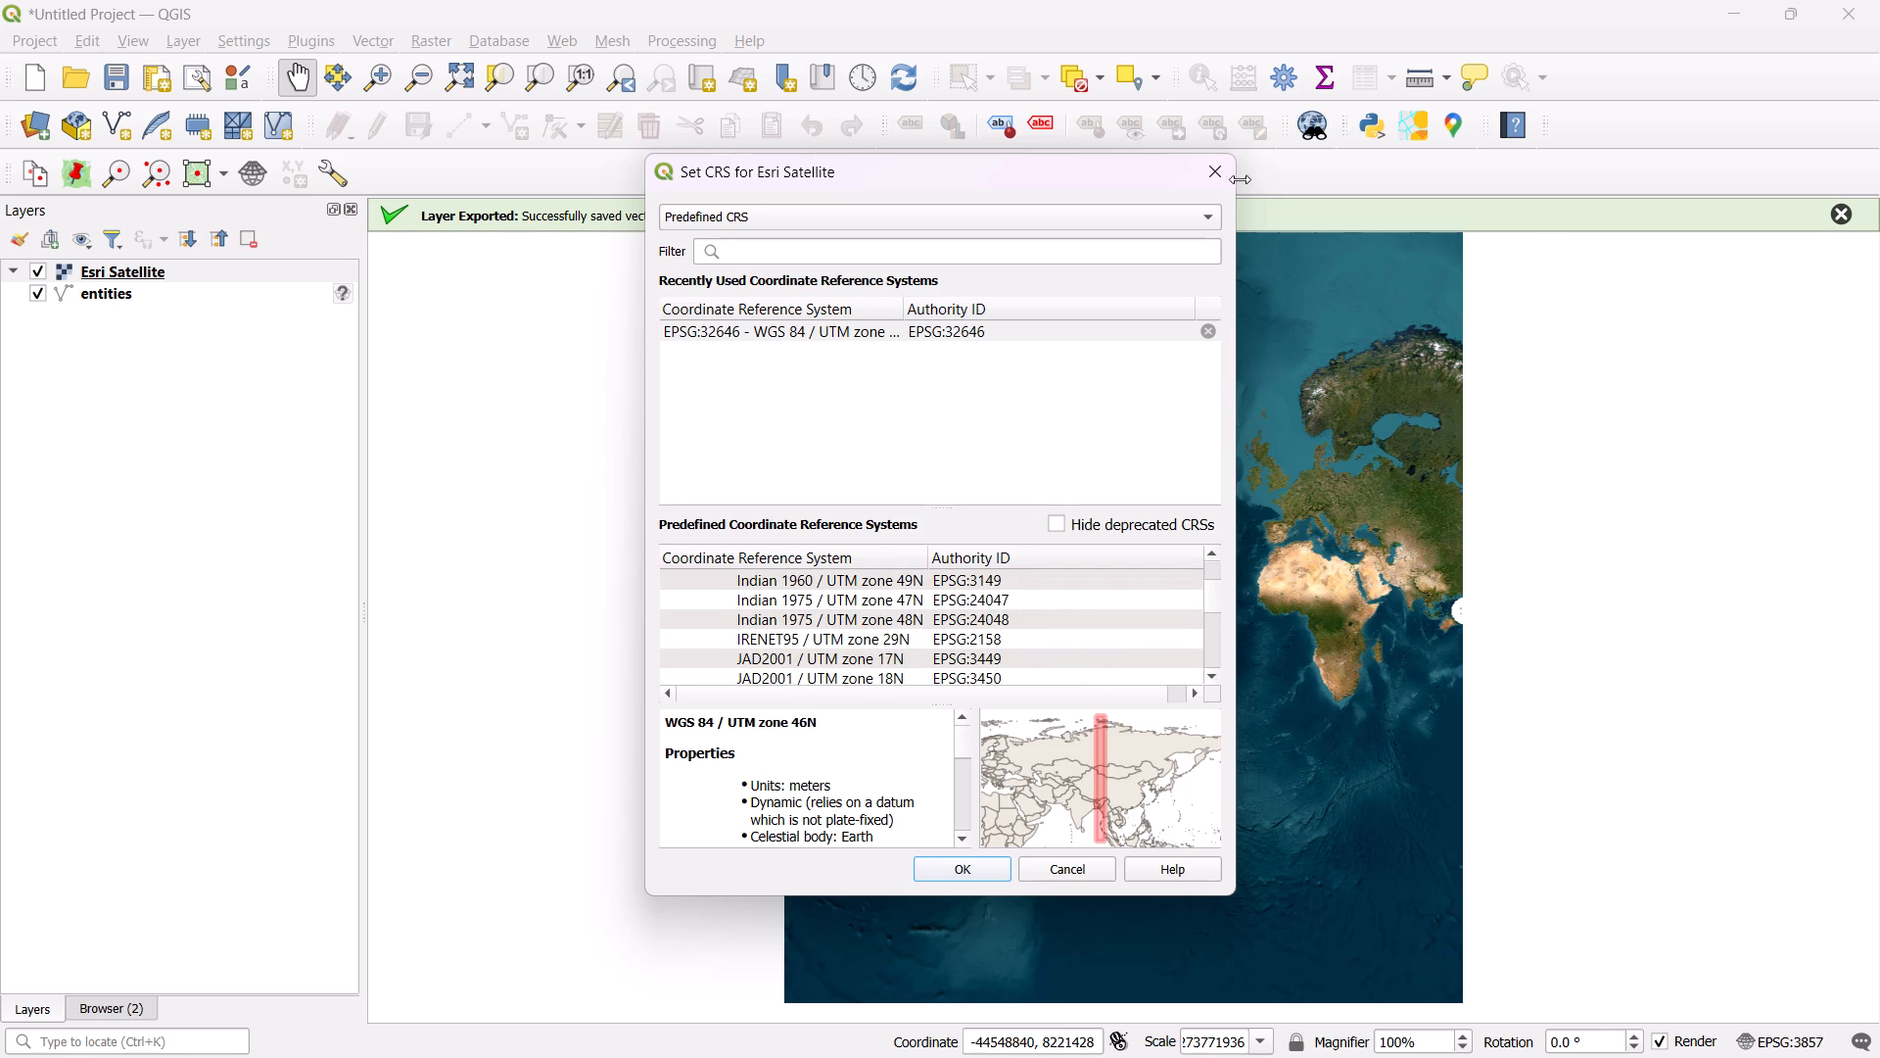
left_click(1204, 174)
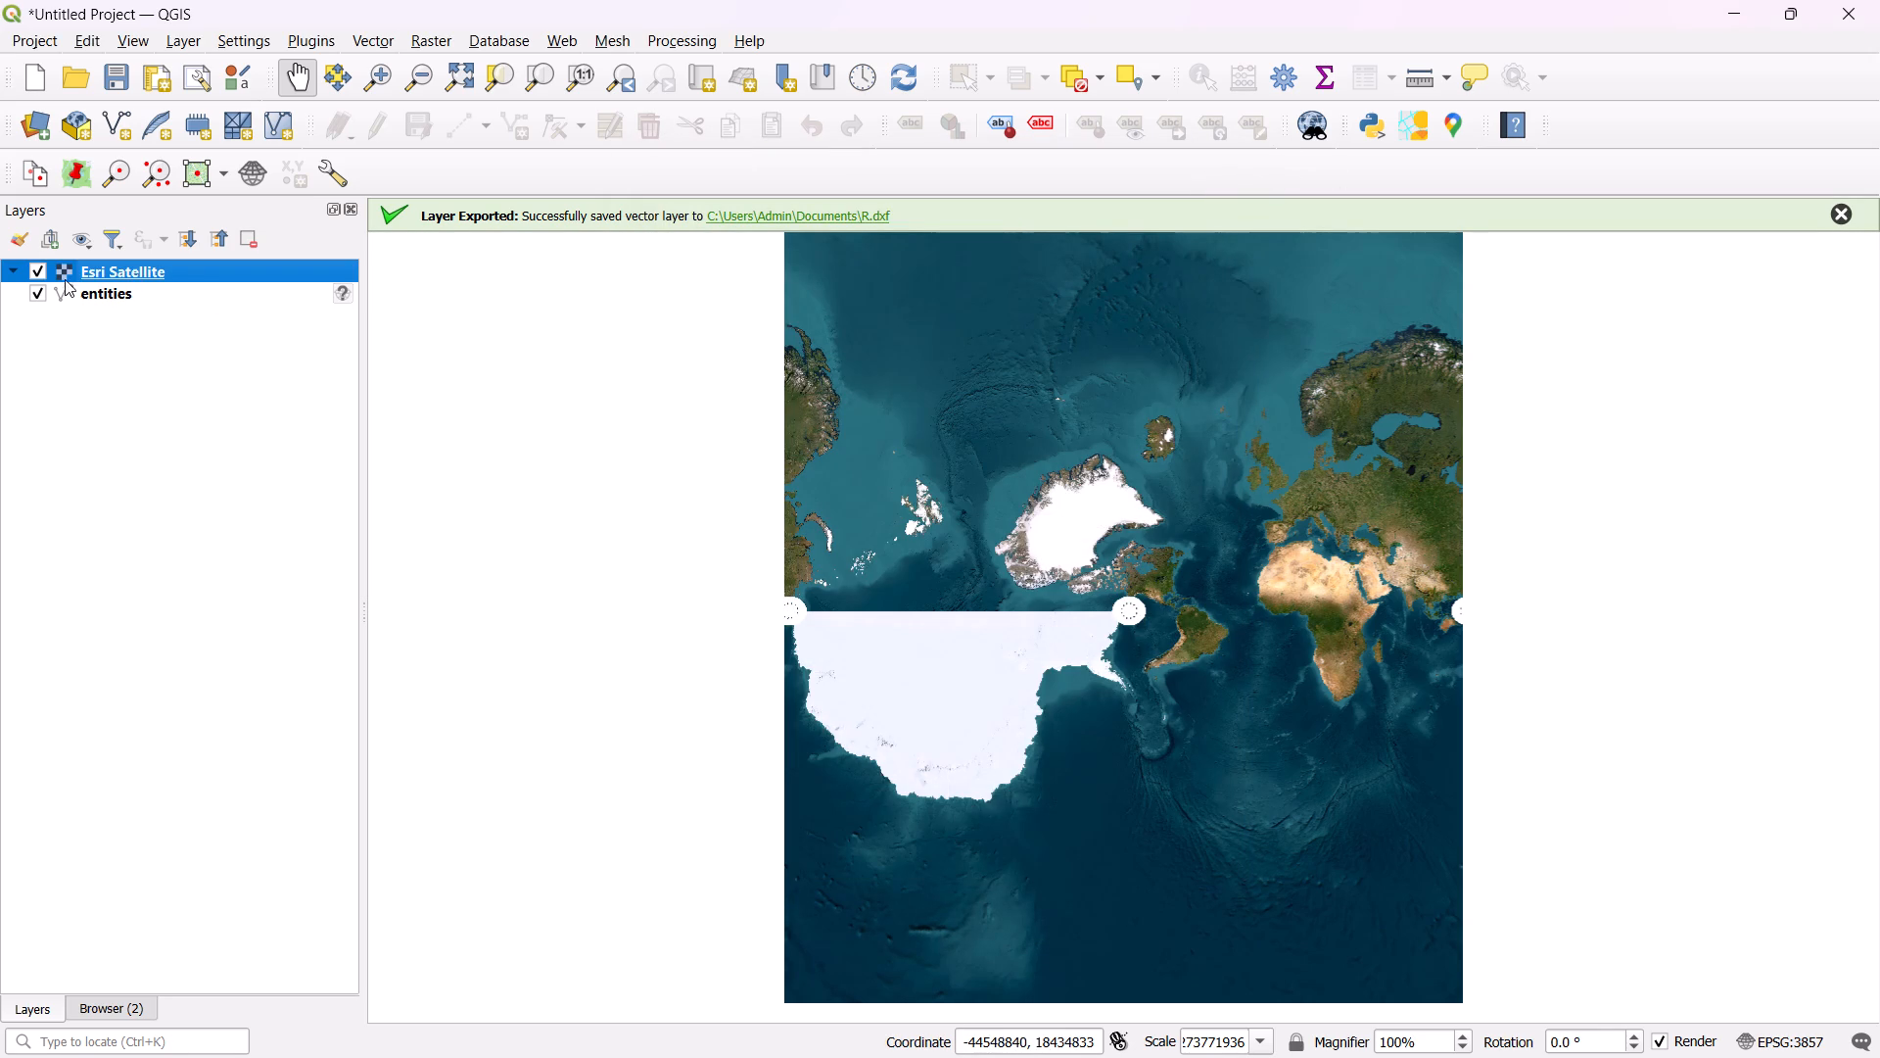
Hide the Esri Satellite layer and zoom to the extent of the entities layer.
left_click(42, 265)
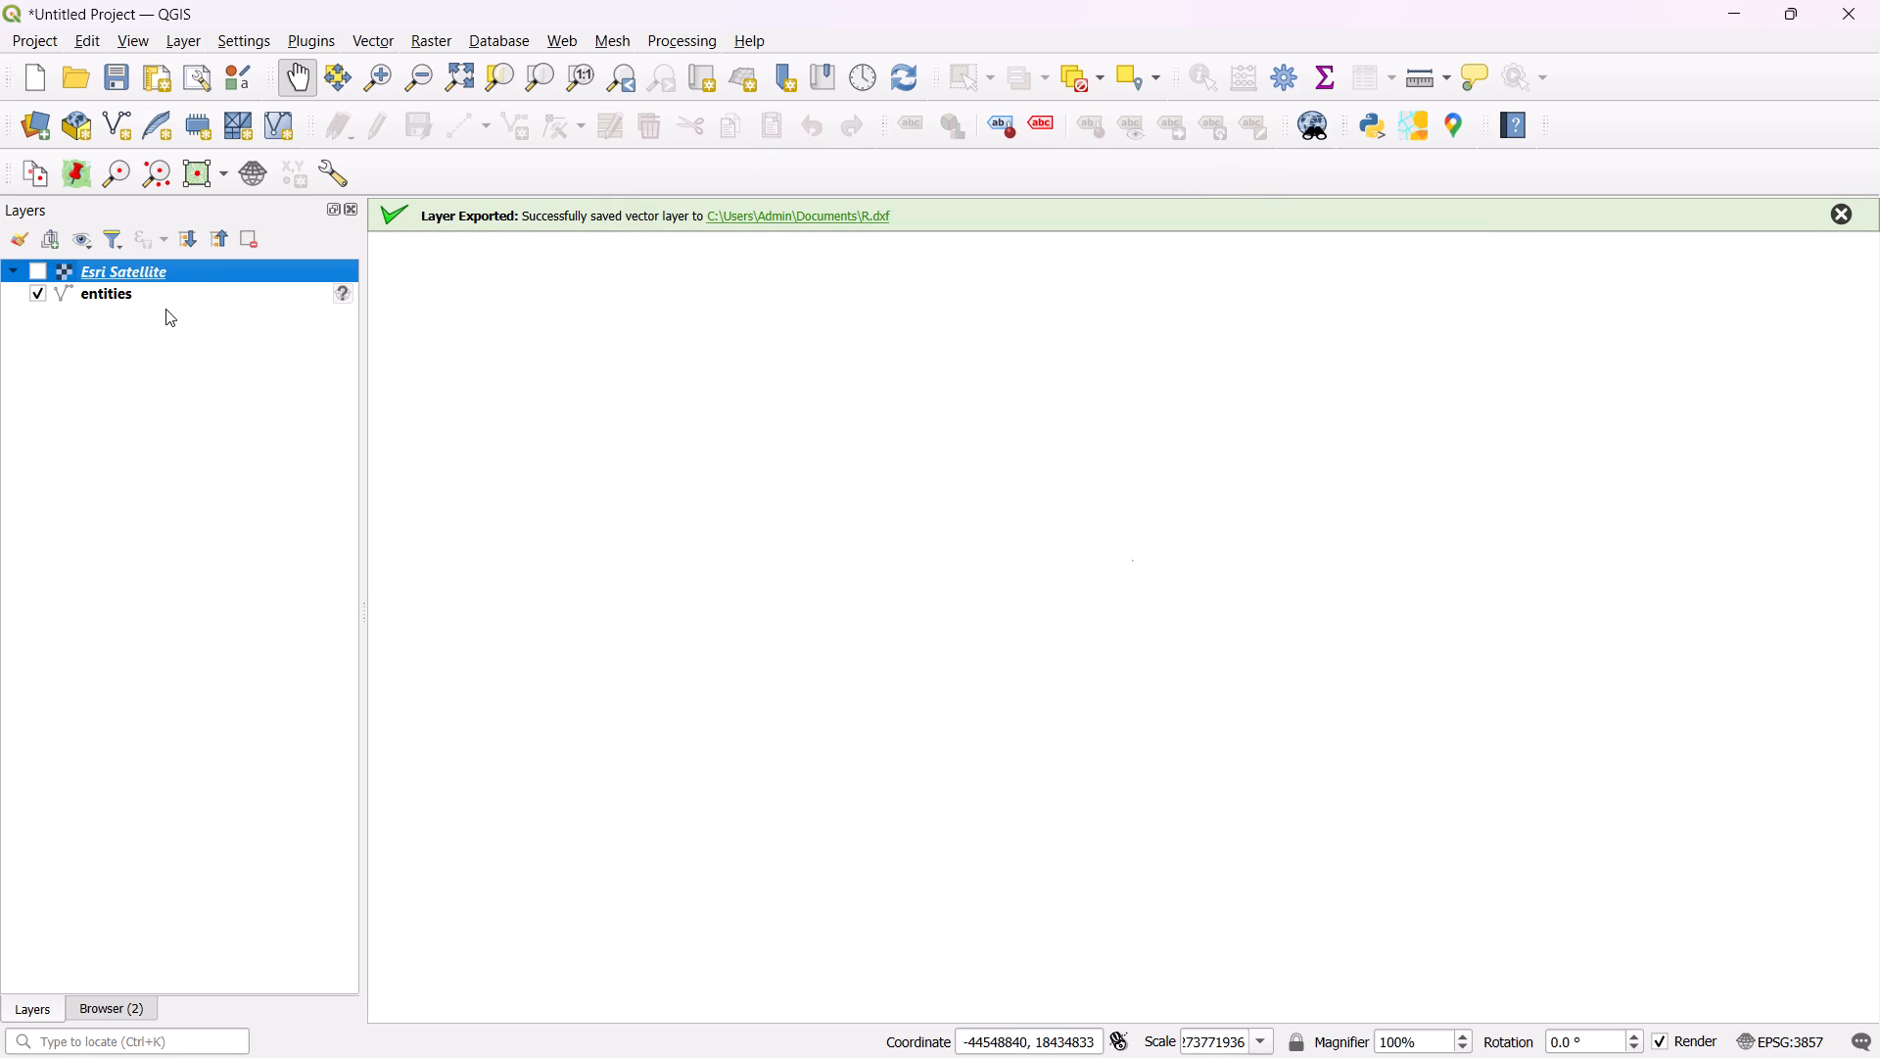
left_click(169, 308)
left_click(169, 298)
right_click(169, 298)
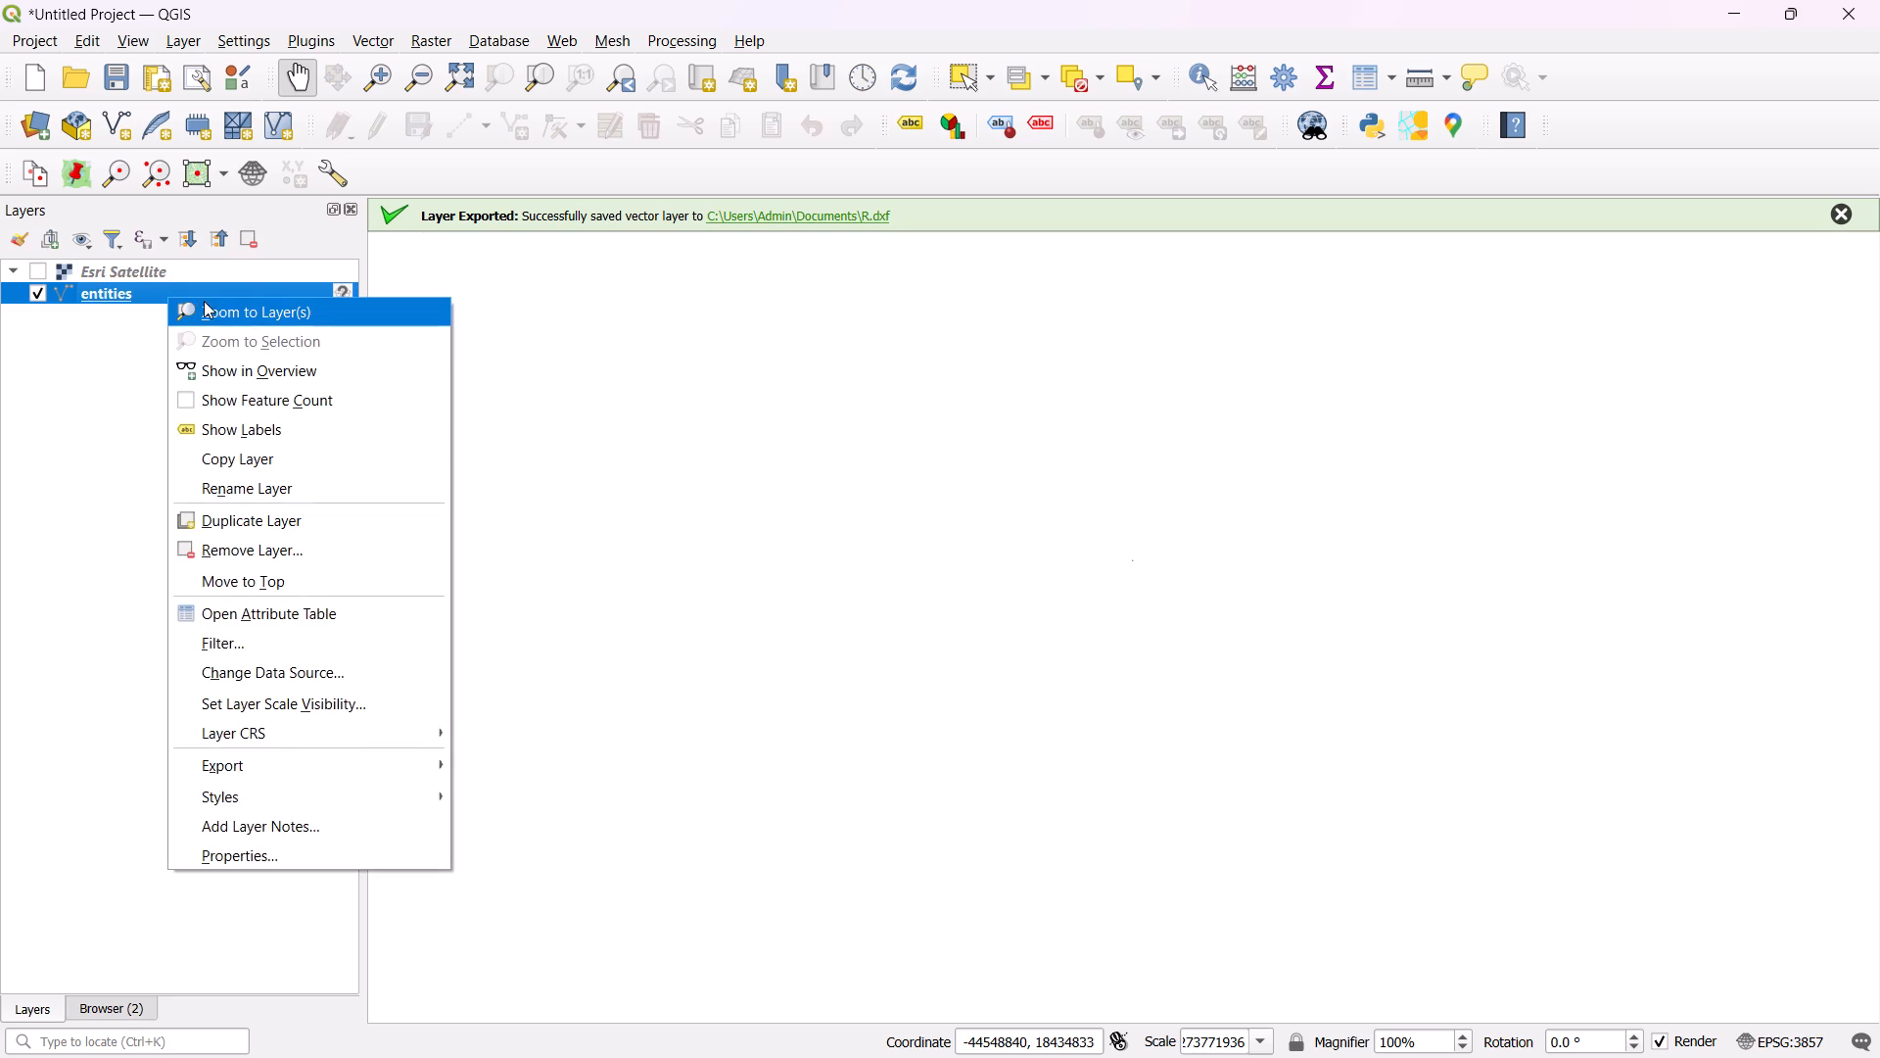
left_click(204, 301)
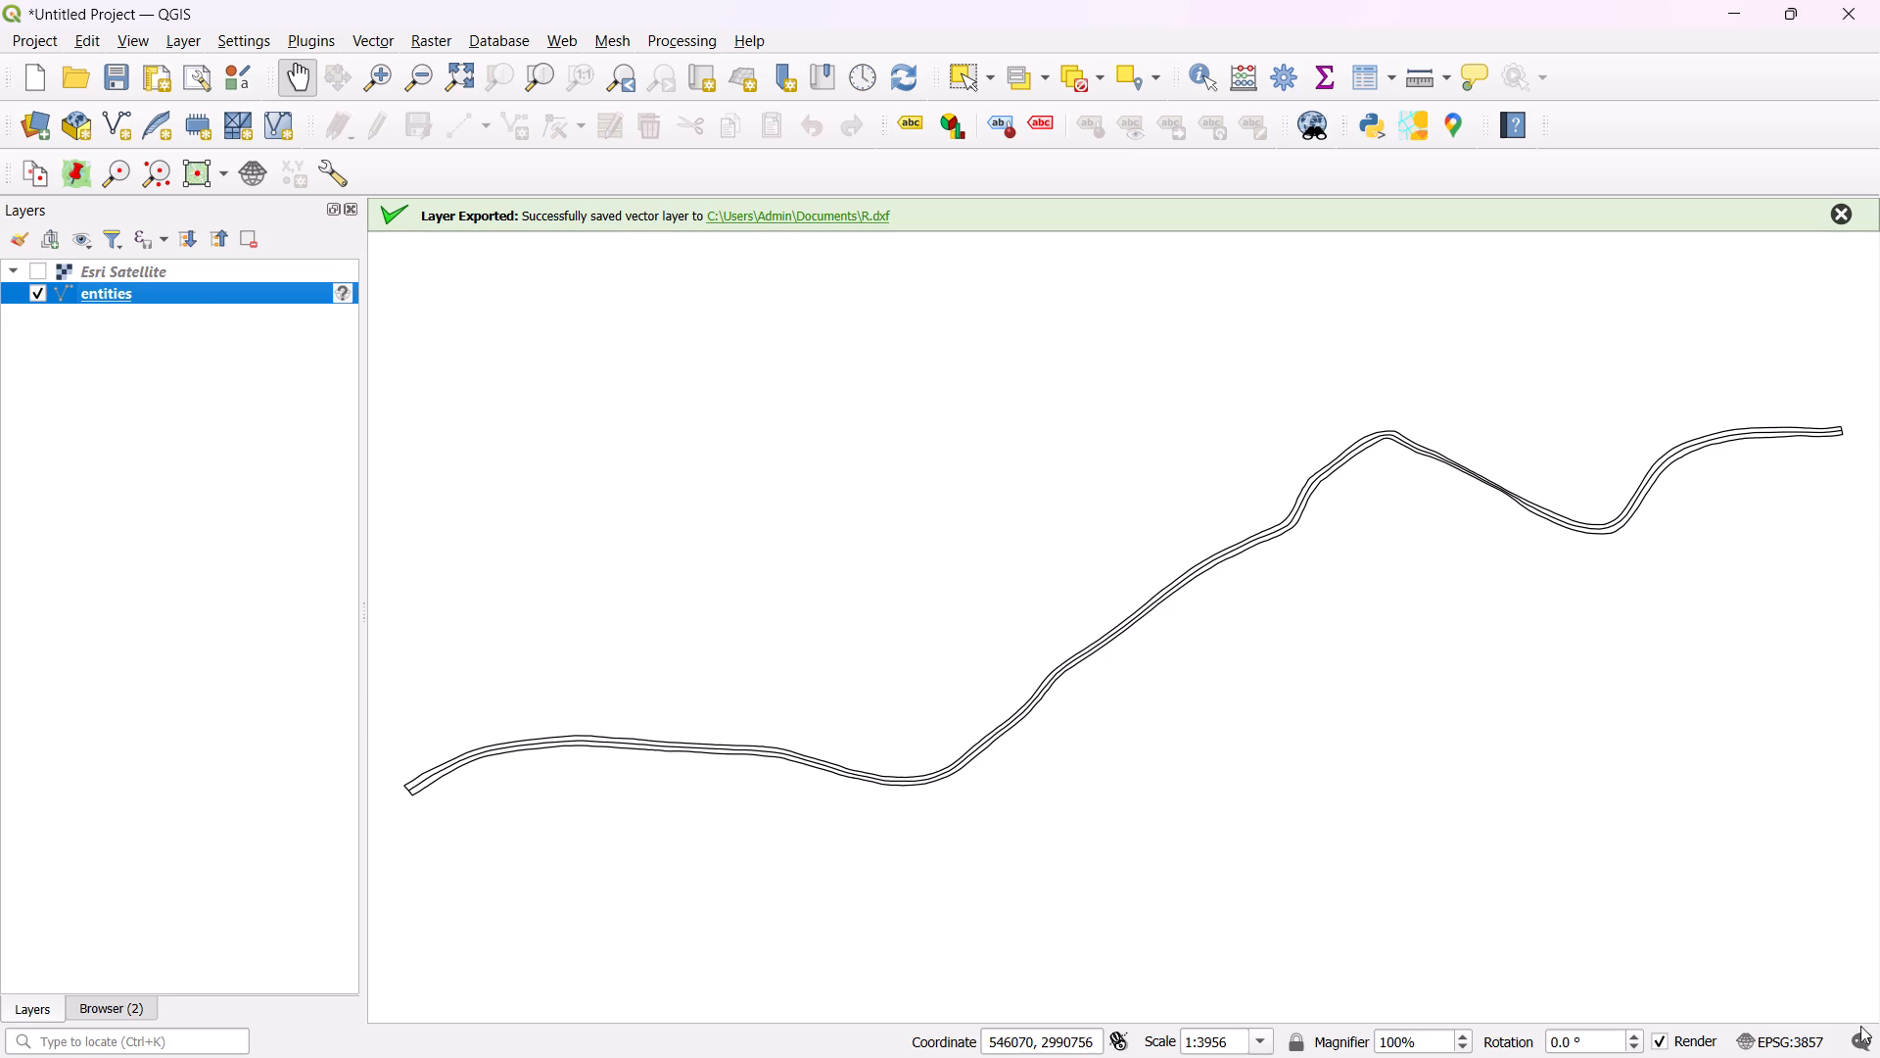
Set the project CRS to WGS 84 / UTM zone 46N (EPSG:32646).
left_click(1798, 1046)
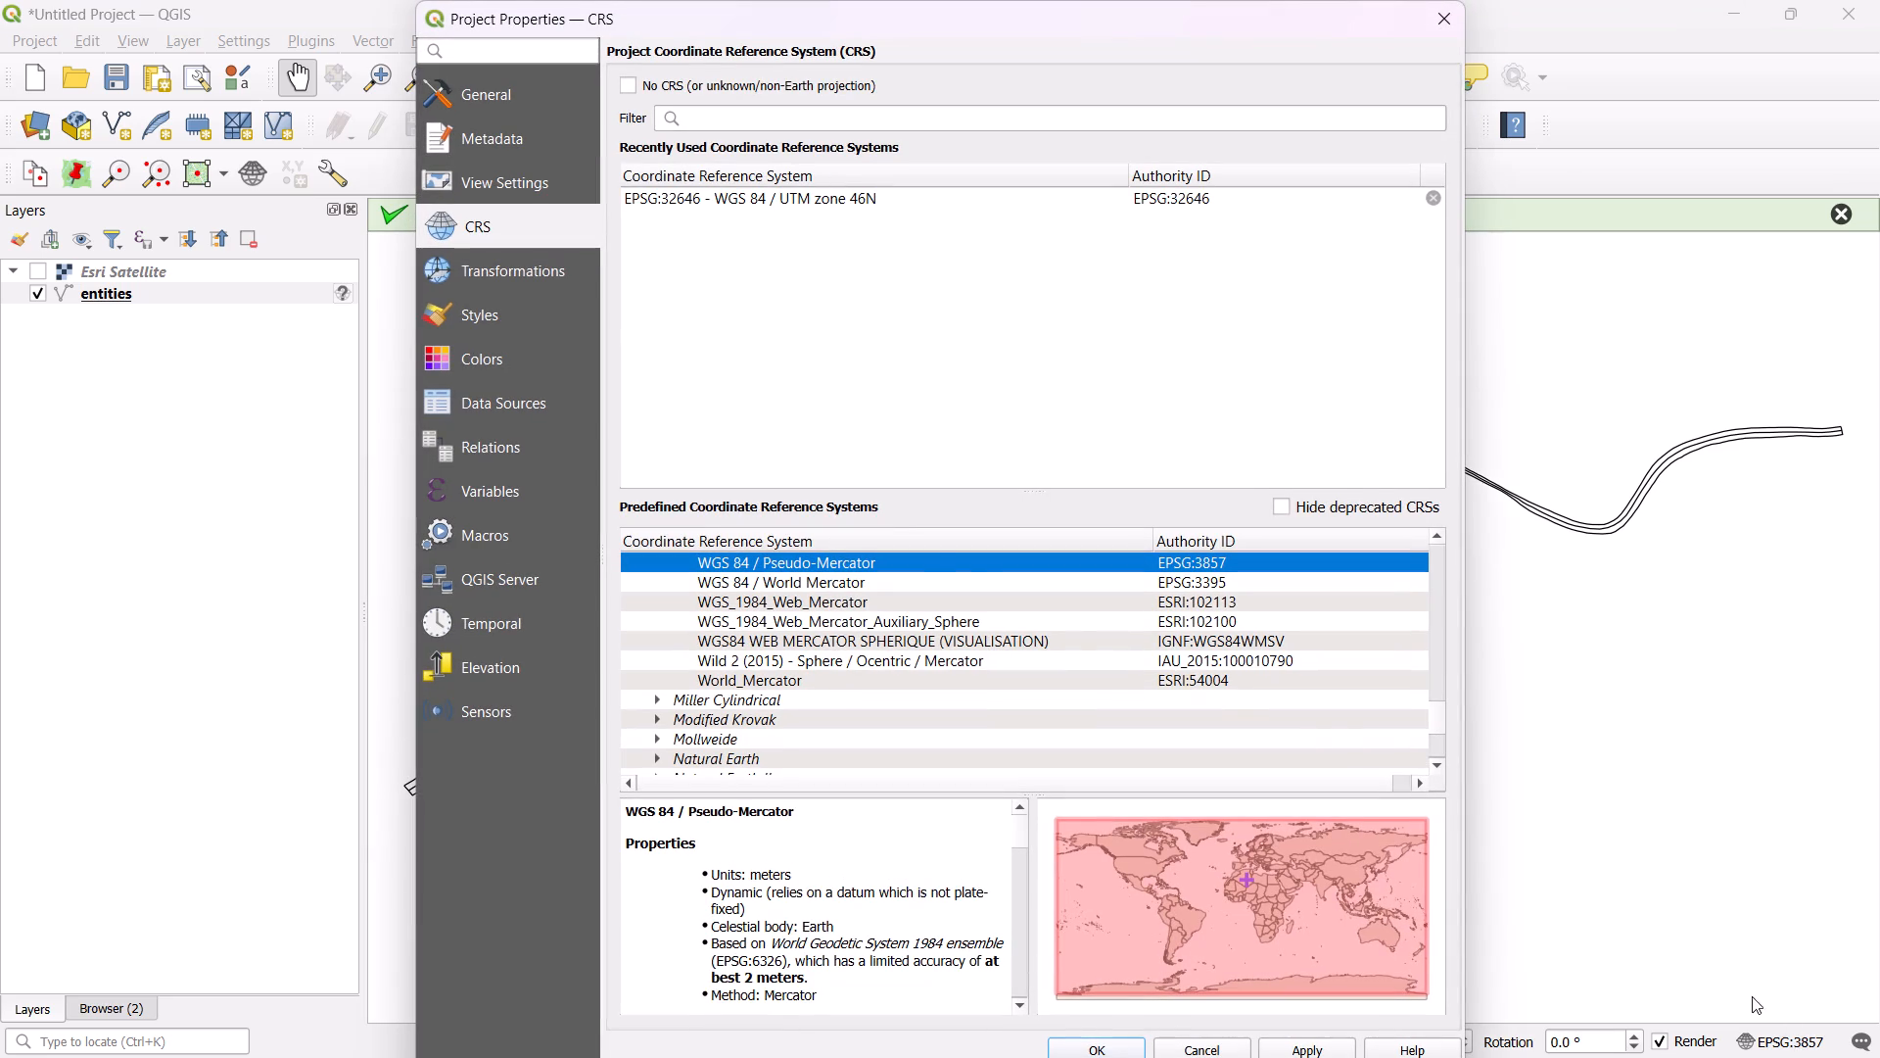
left_click(872, 191)
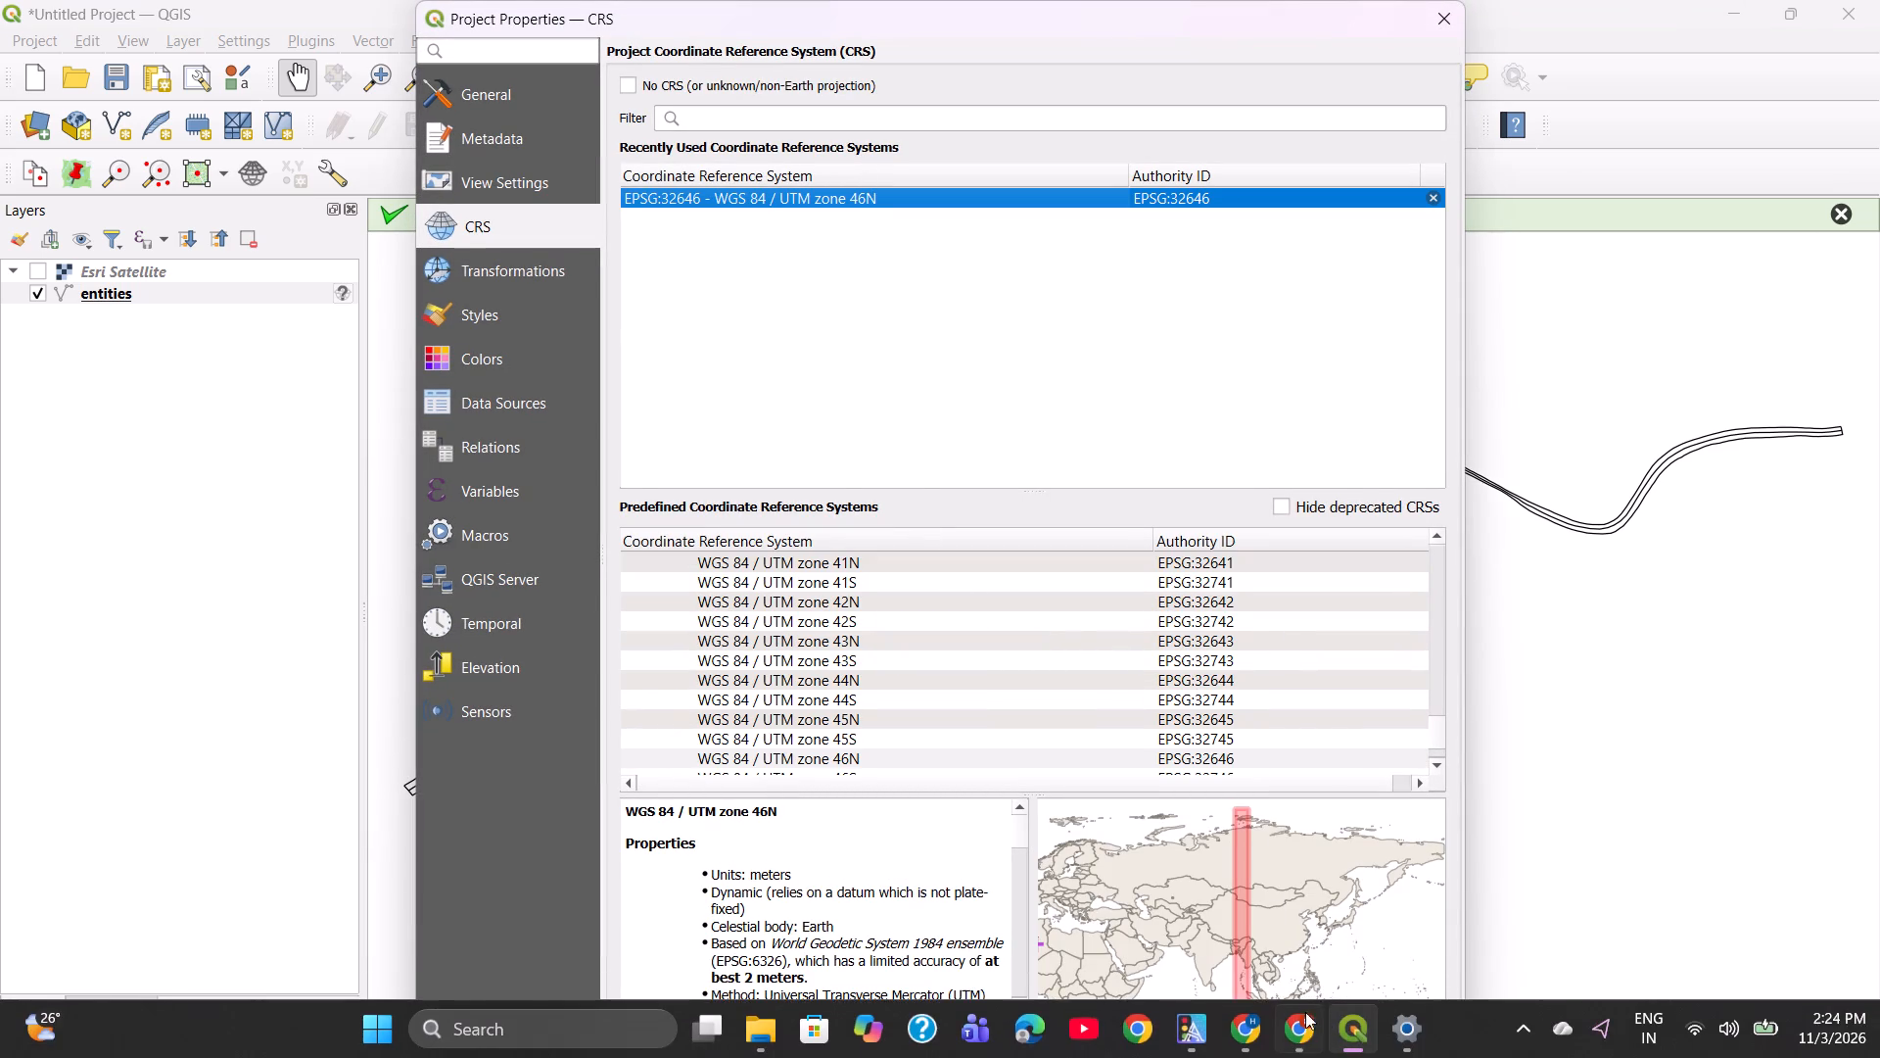
left_click(1334, 1052)
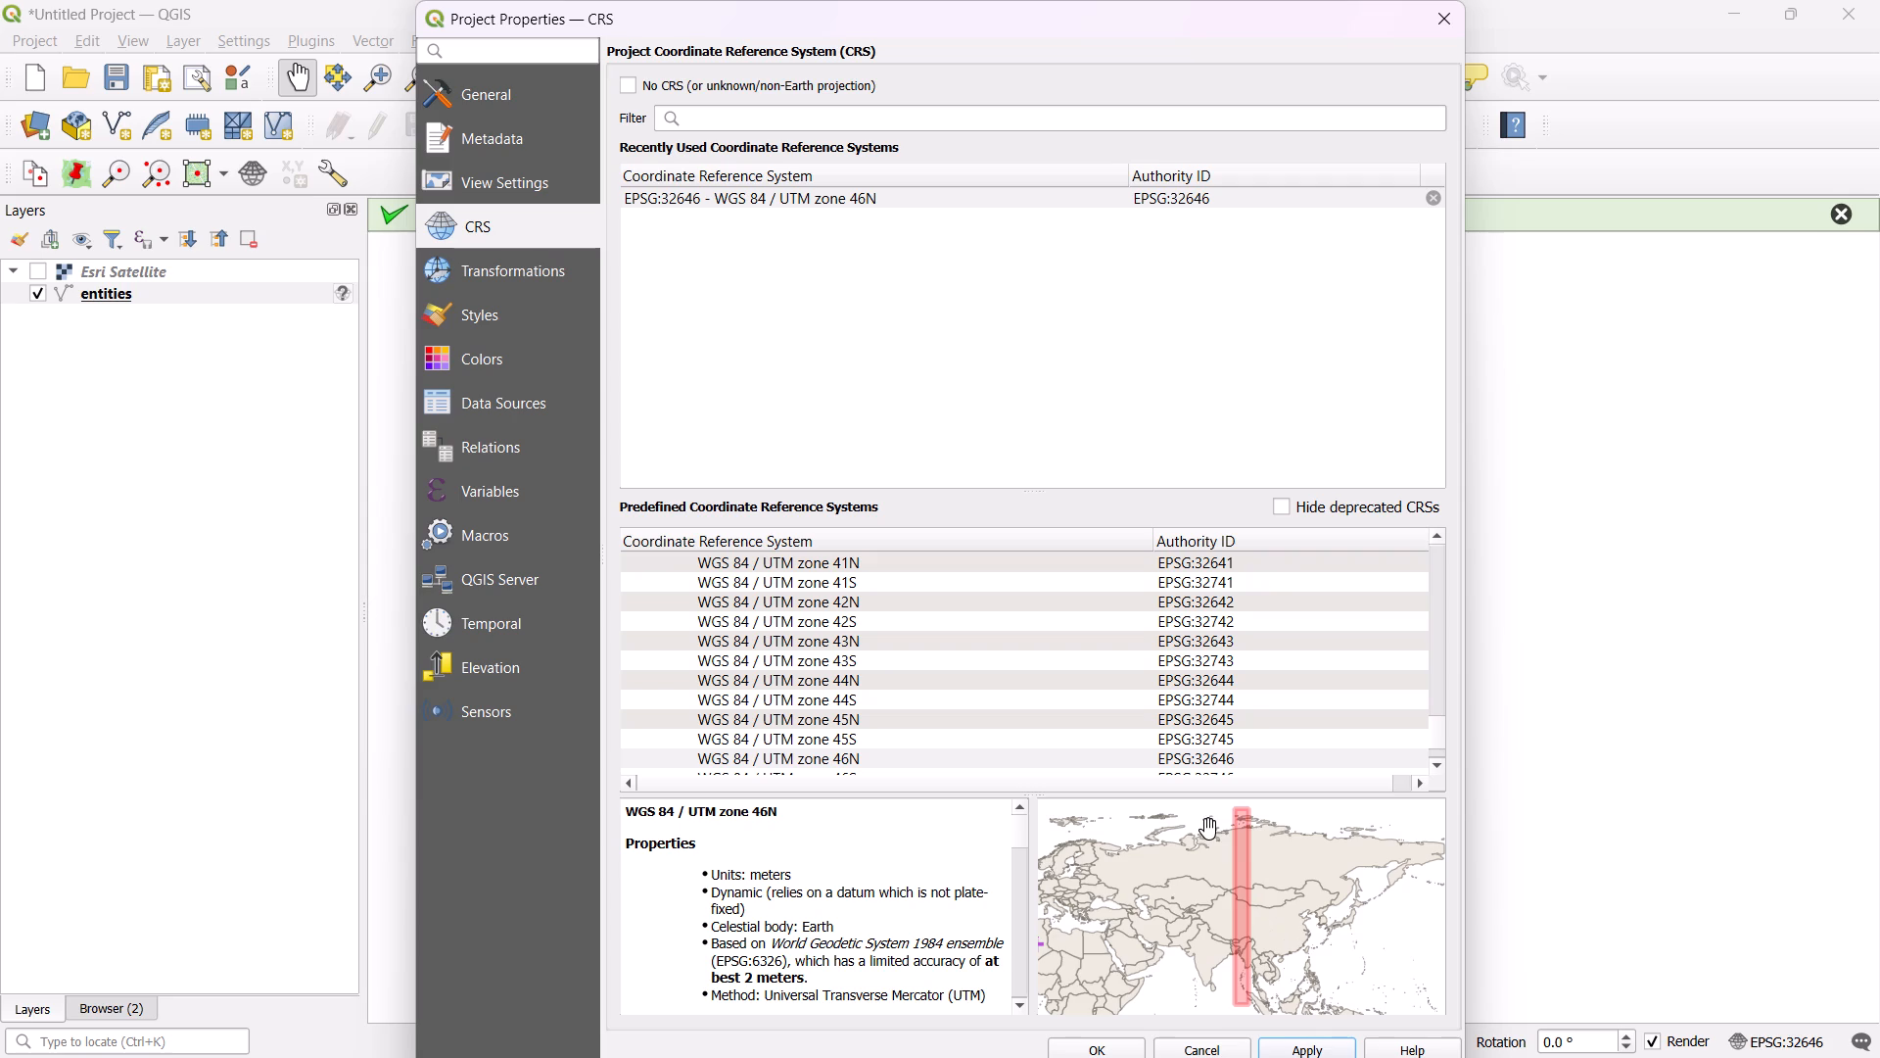
left_click(1123, 1056)
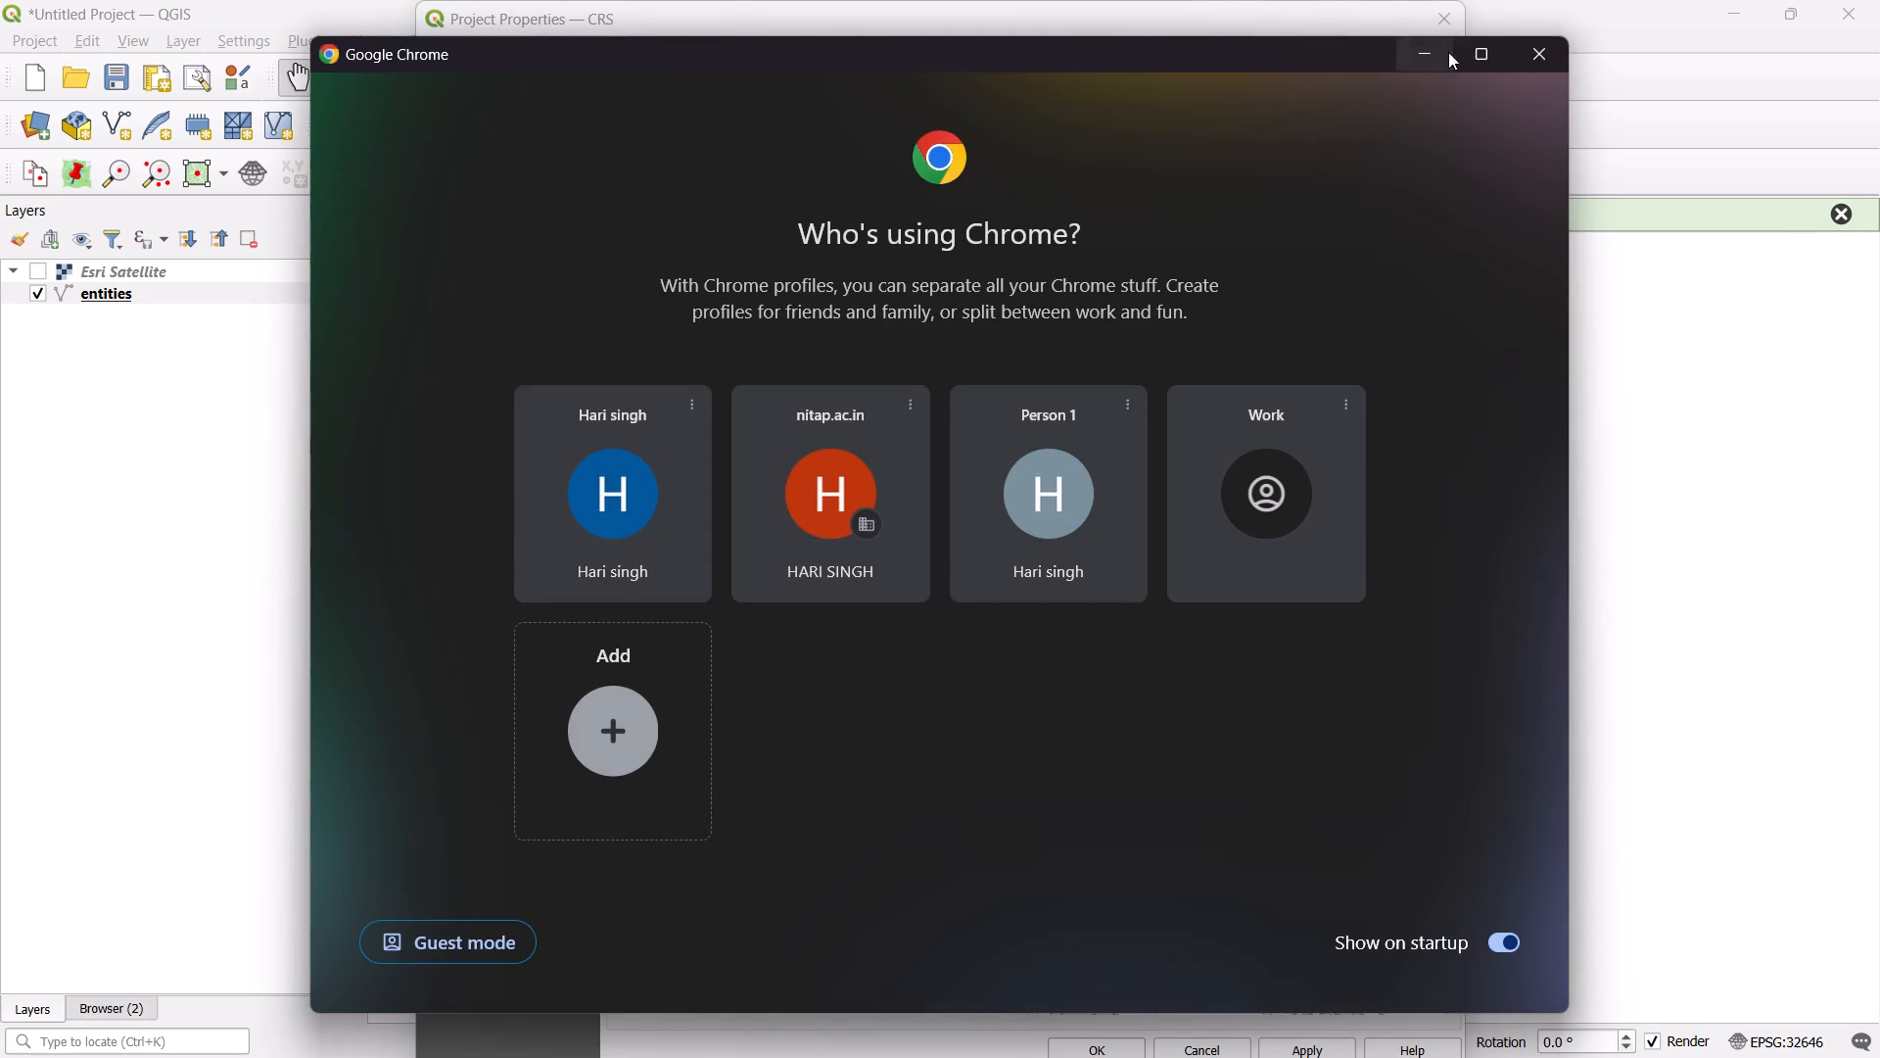
Close the Chrome profile chooser and the Project Properties CRS window.
left_click(1533, 46)
left_click(1441, 31)
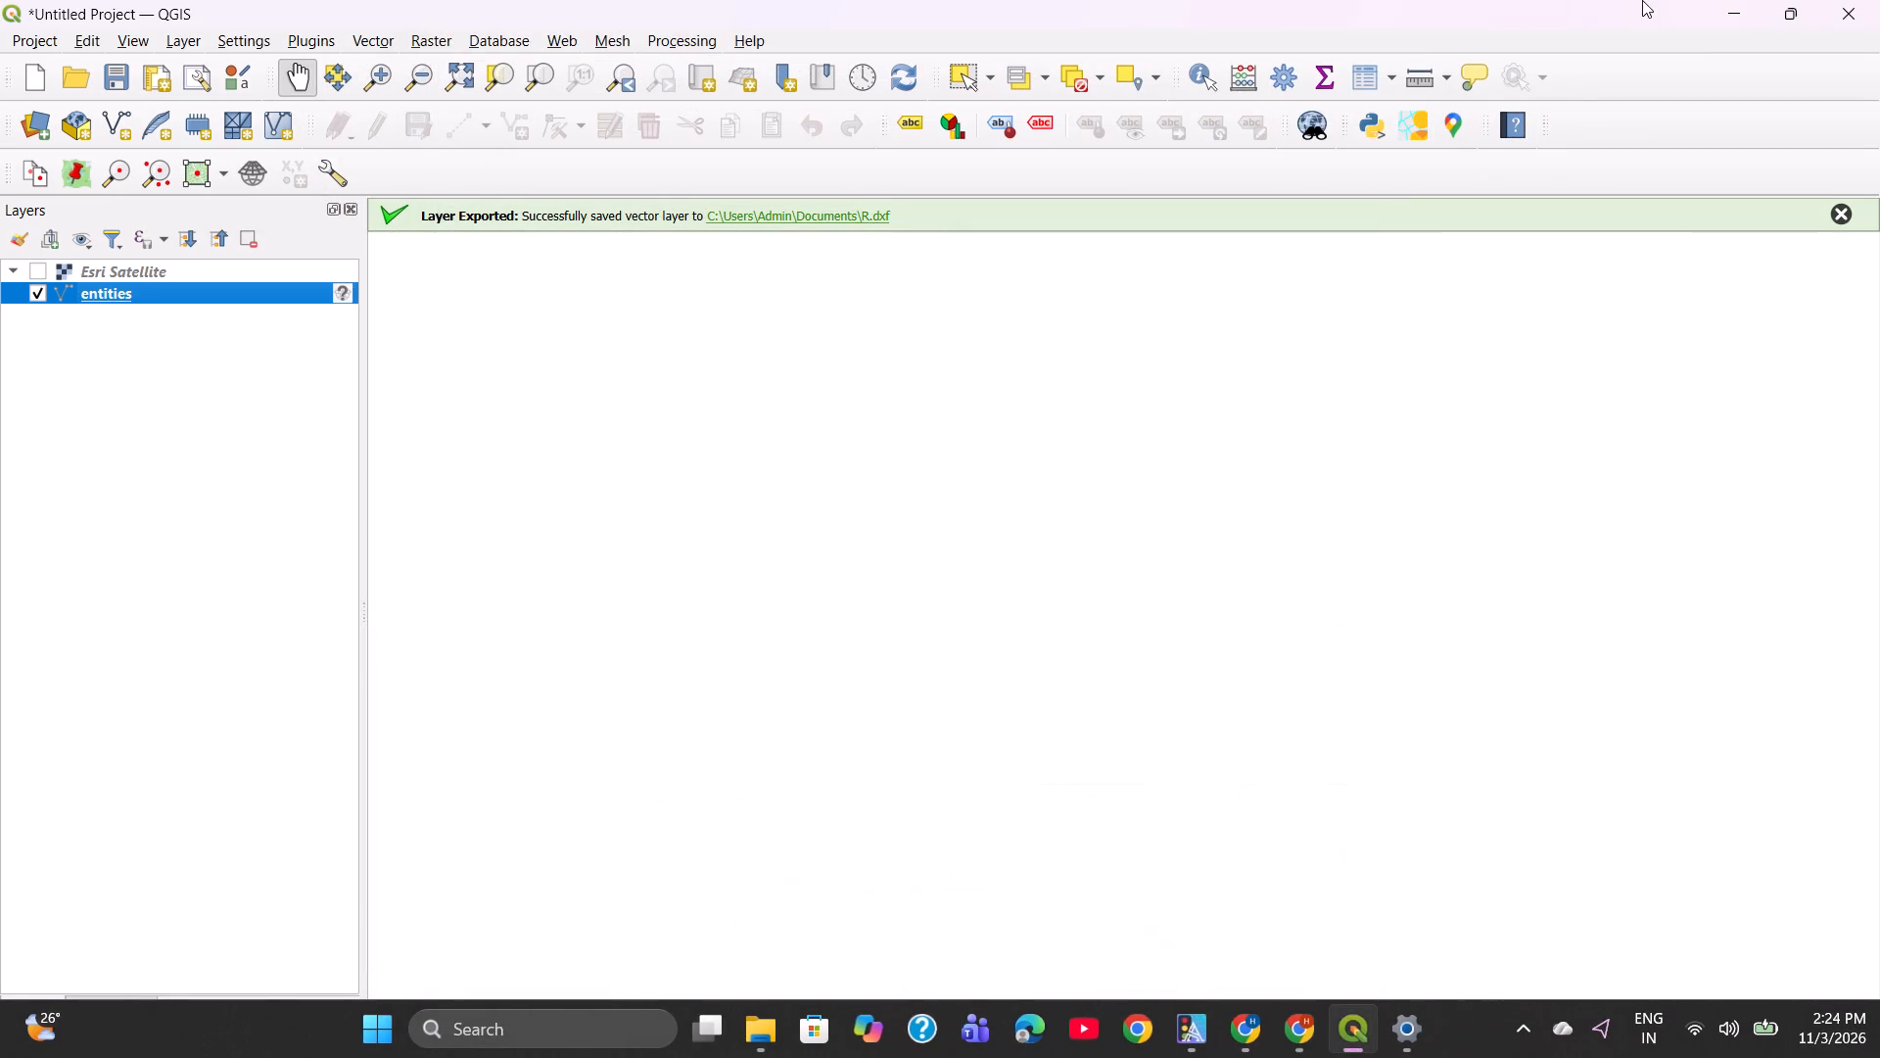
Close QGIS and discard the unsaved project.
left_click(1874, 0)
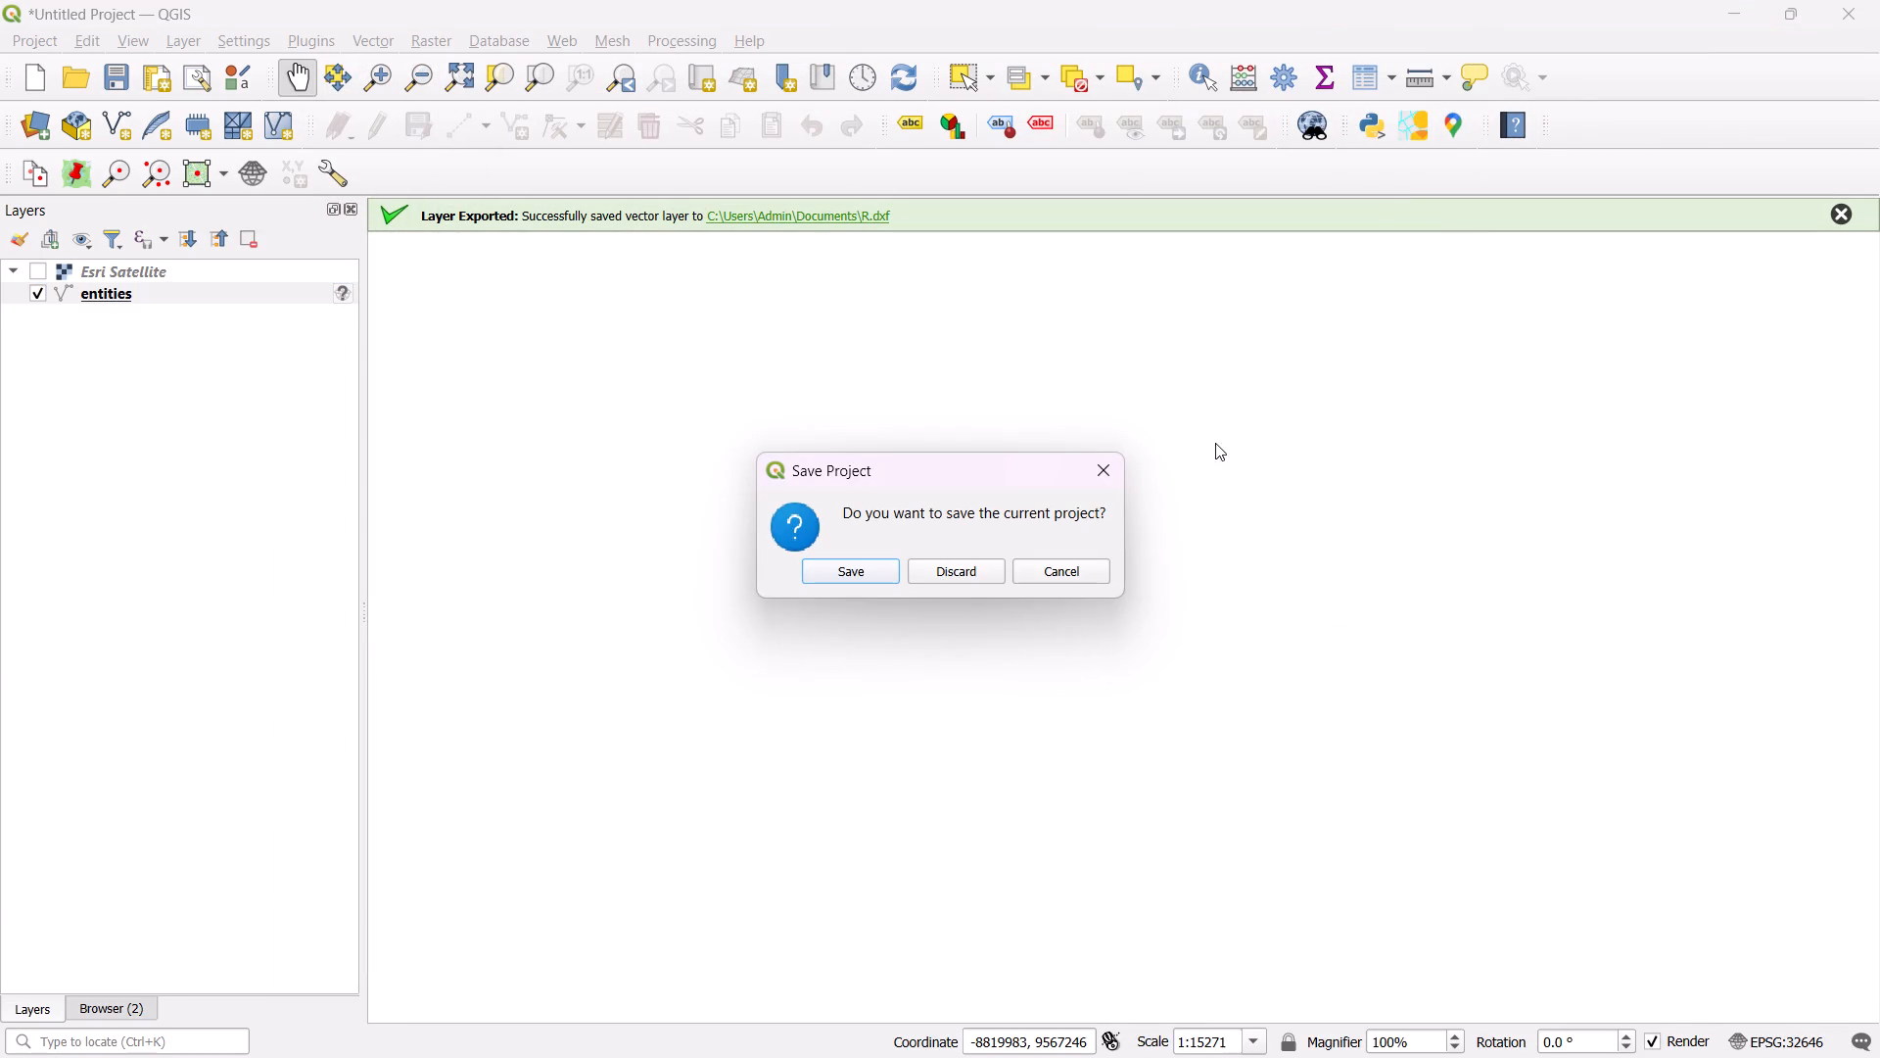
left_click(975, 574)
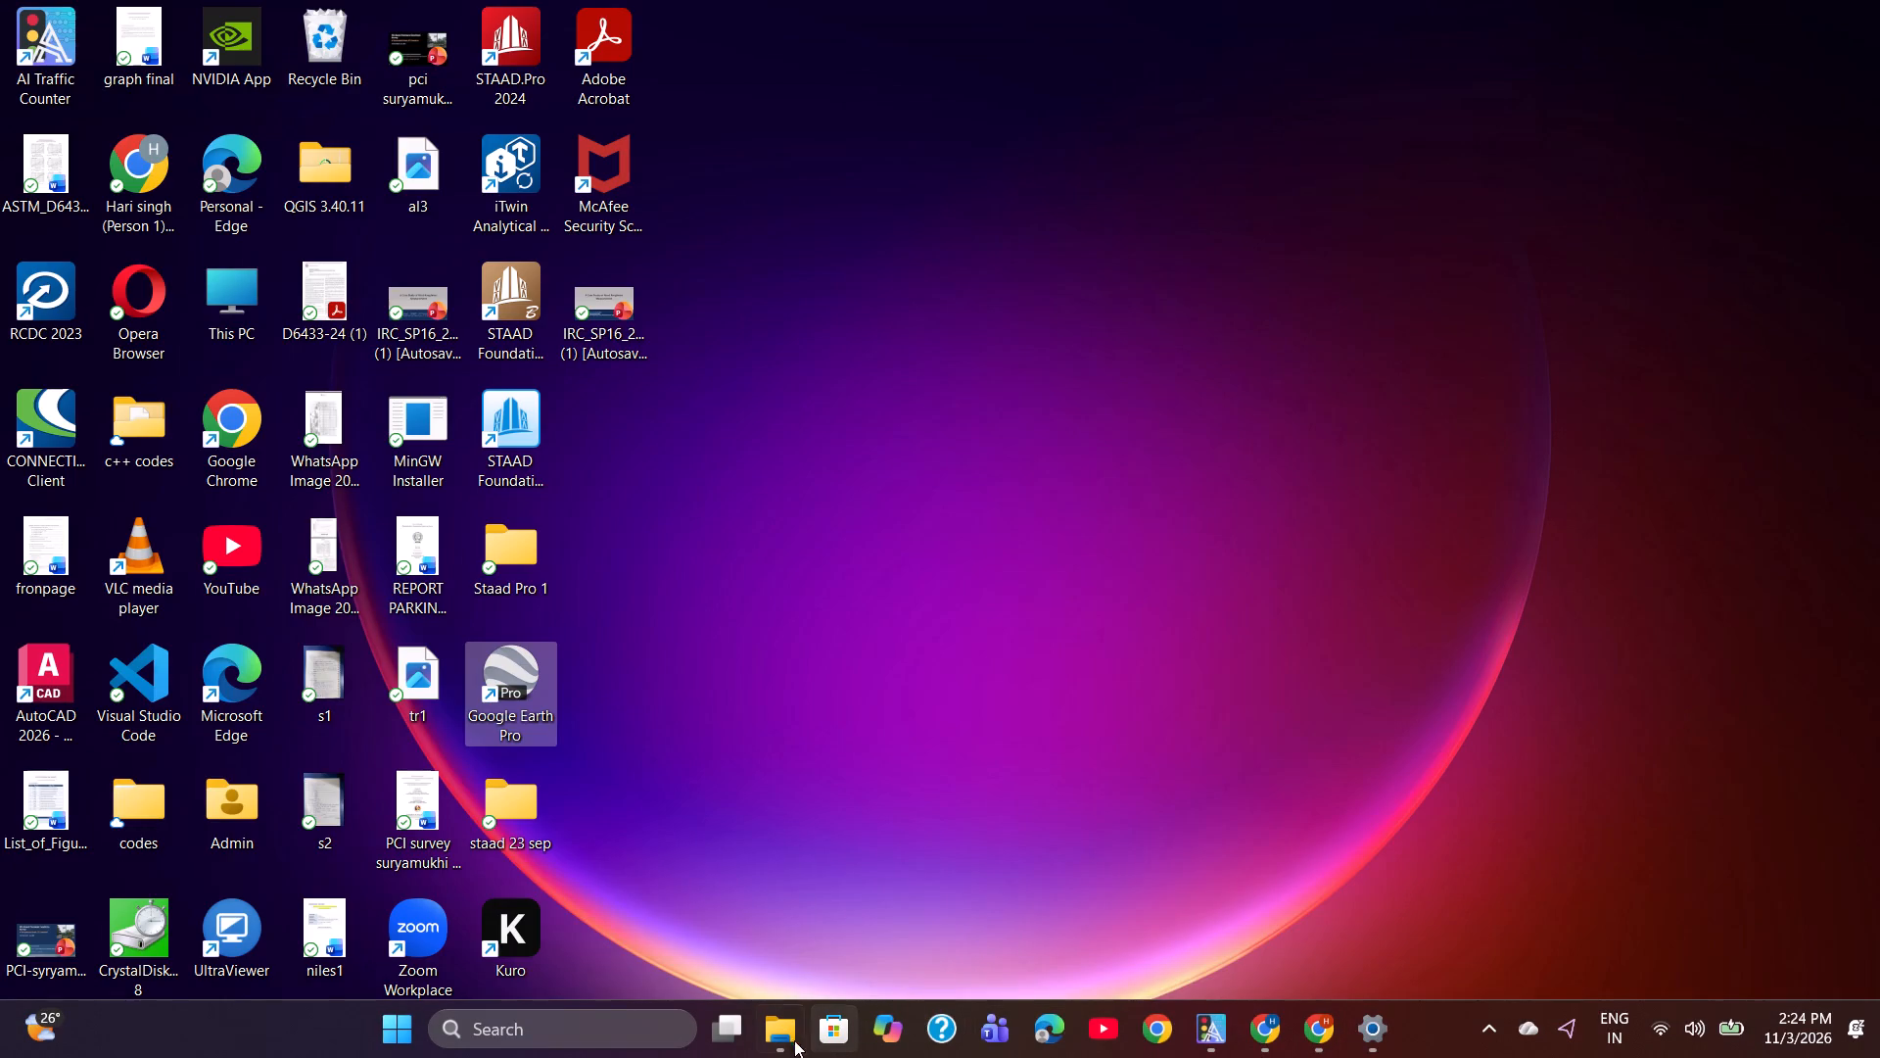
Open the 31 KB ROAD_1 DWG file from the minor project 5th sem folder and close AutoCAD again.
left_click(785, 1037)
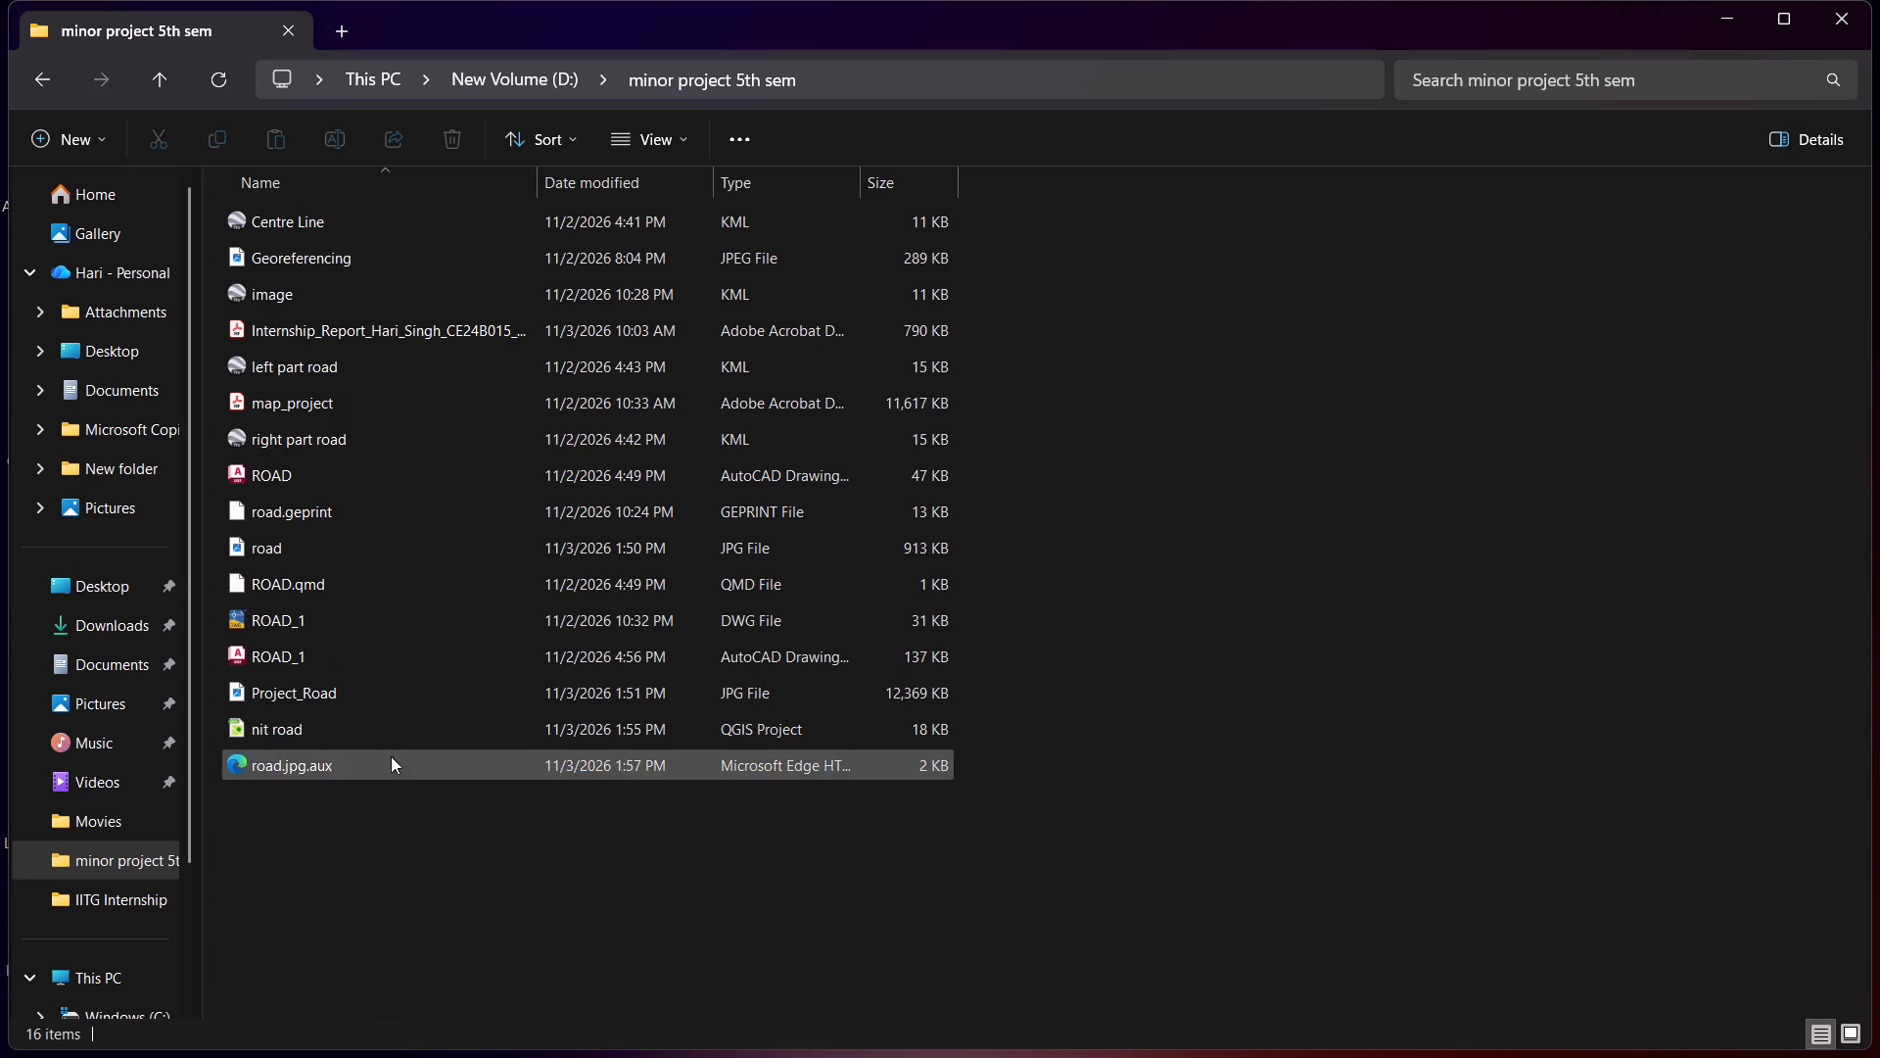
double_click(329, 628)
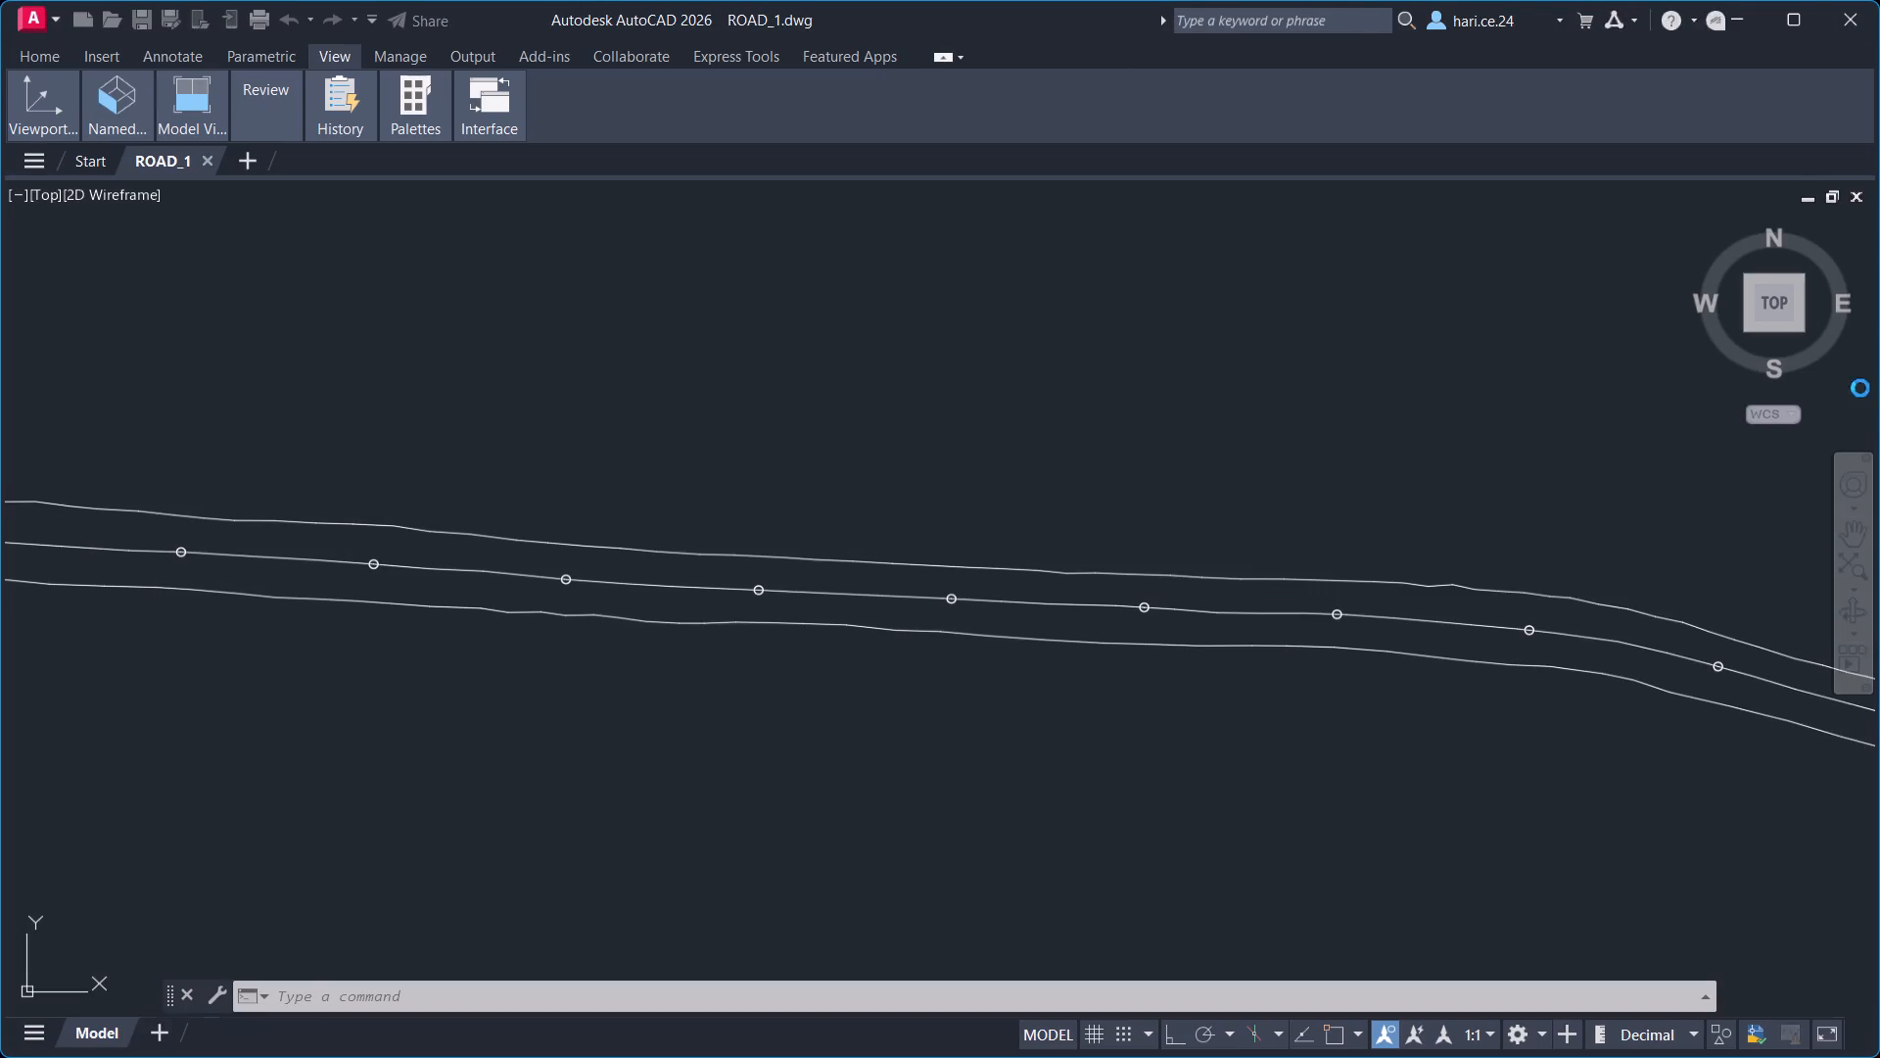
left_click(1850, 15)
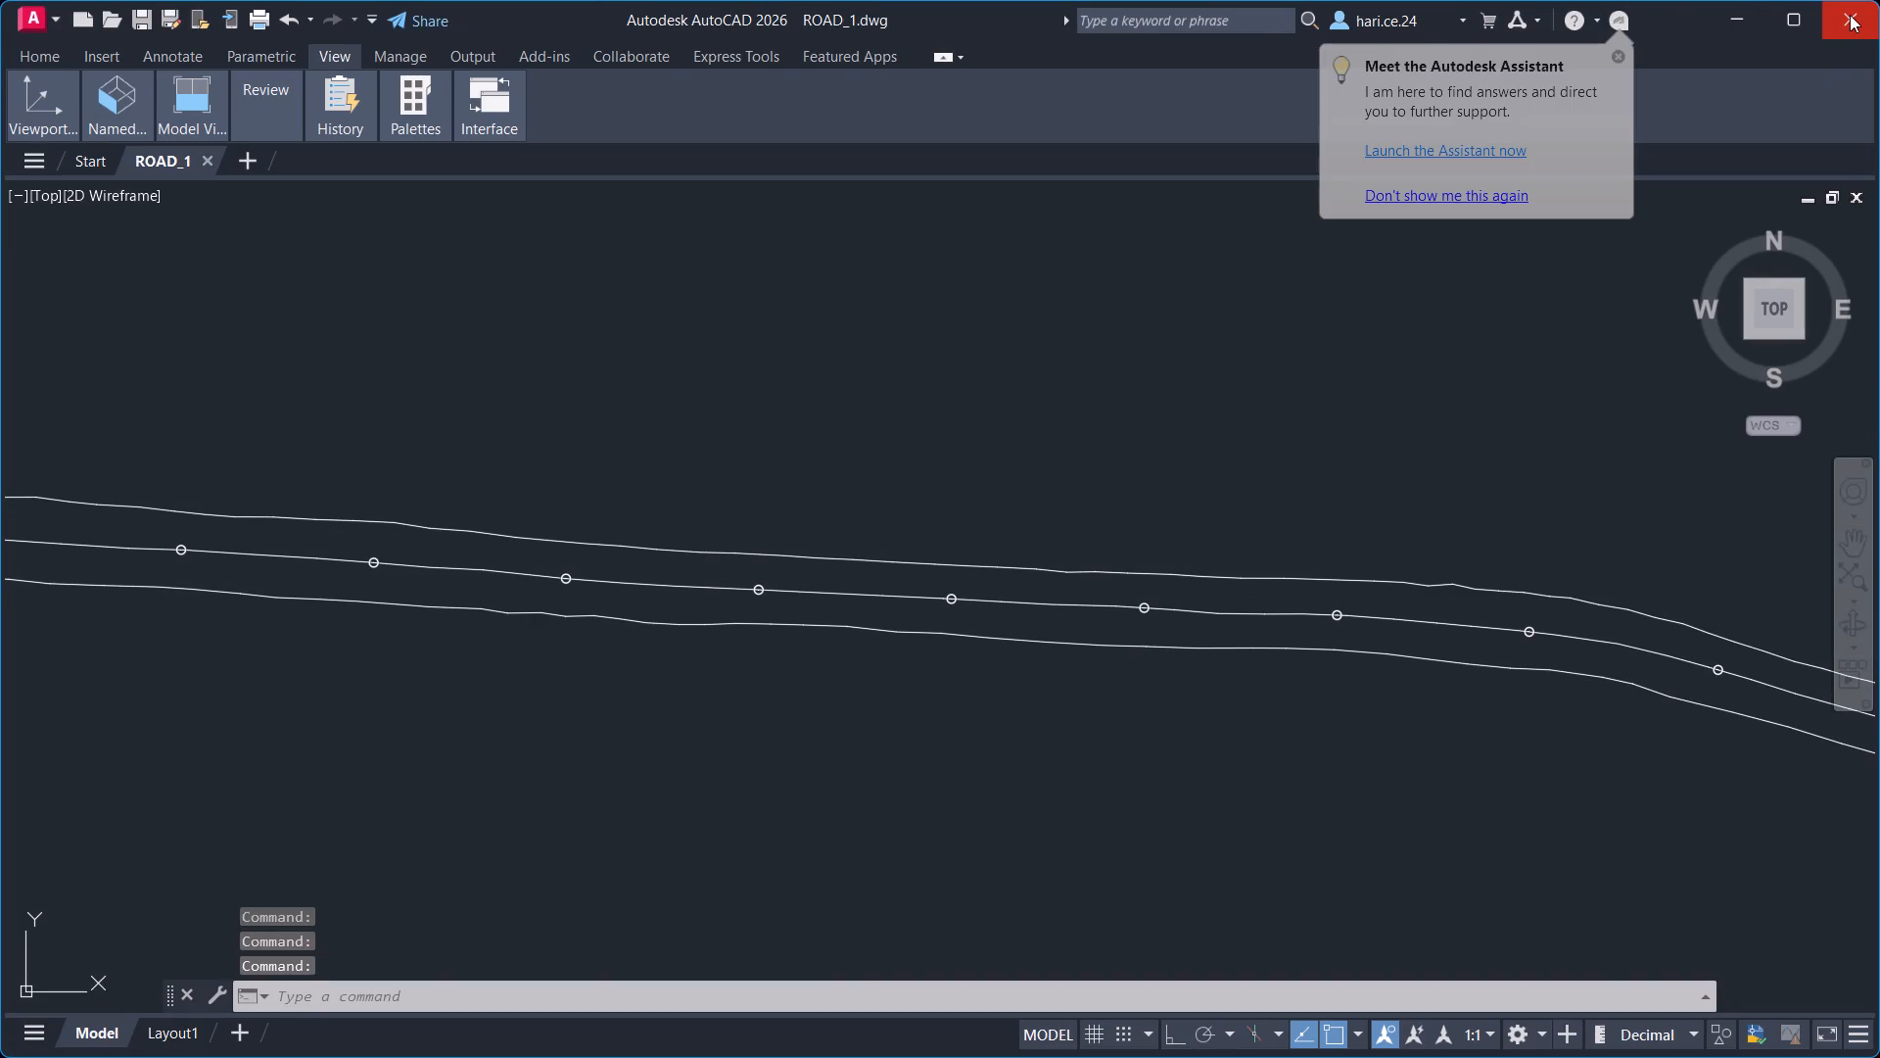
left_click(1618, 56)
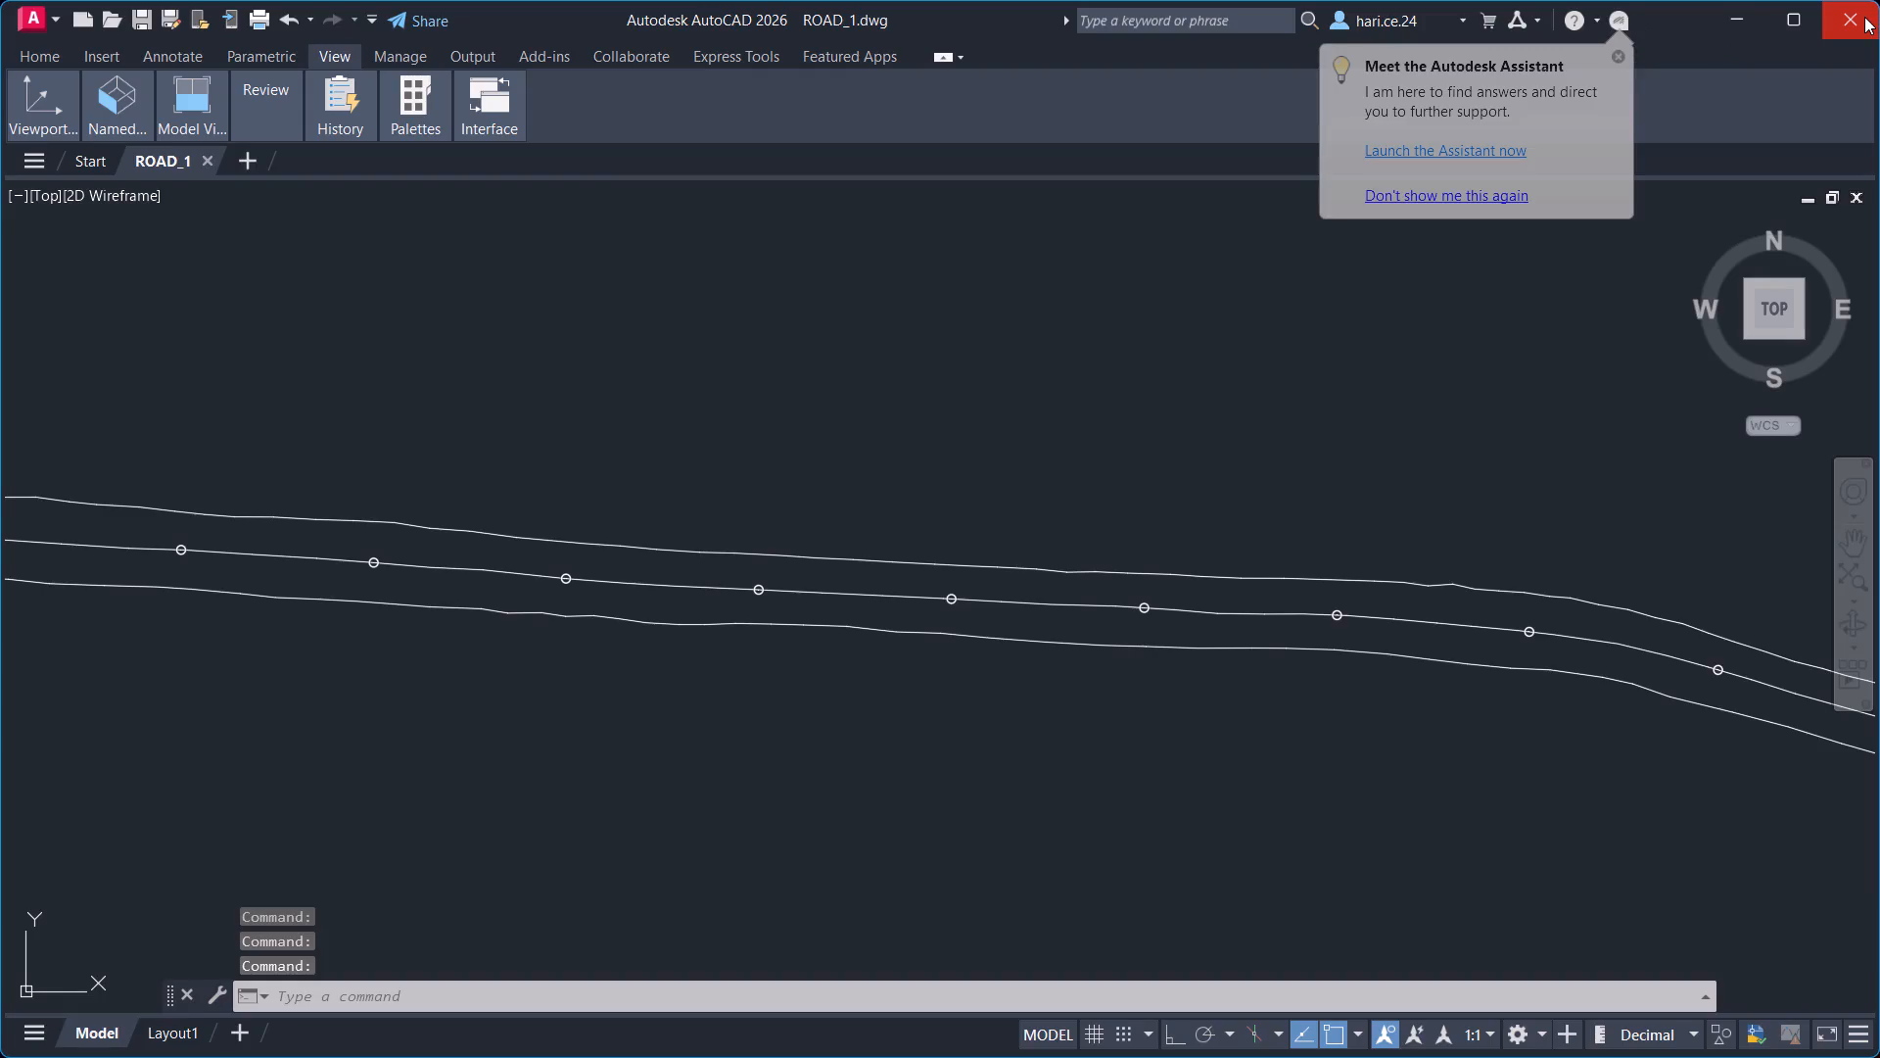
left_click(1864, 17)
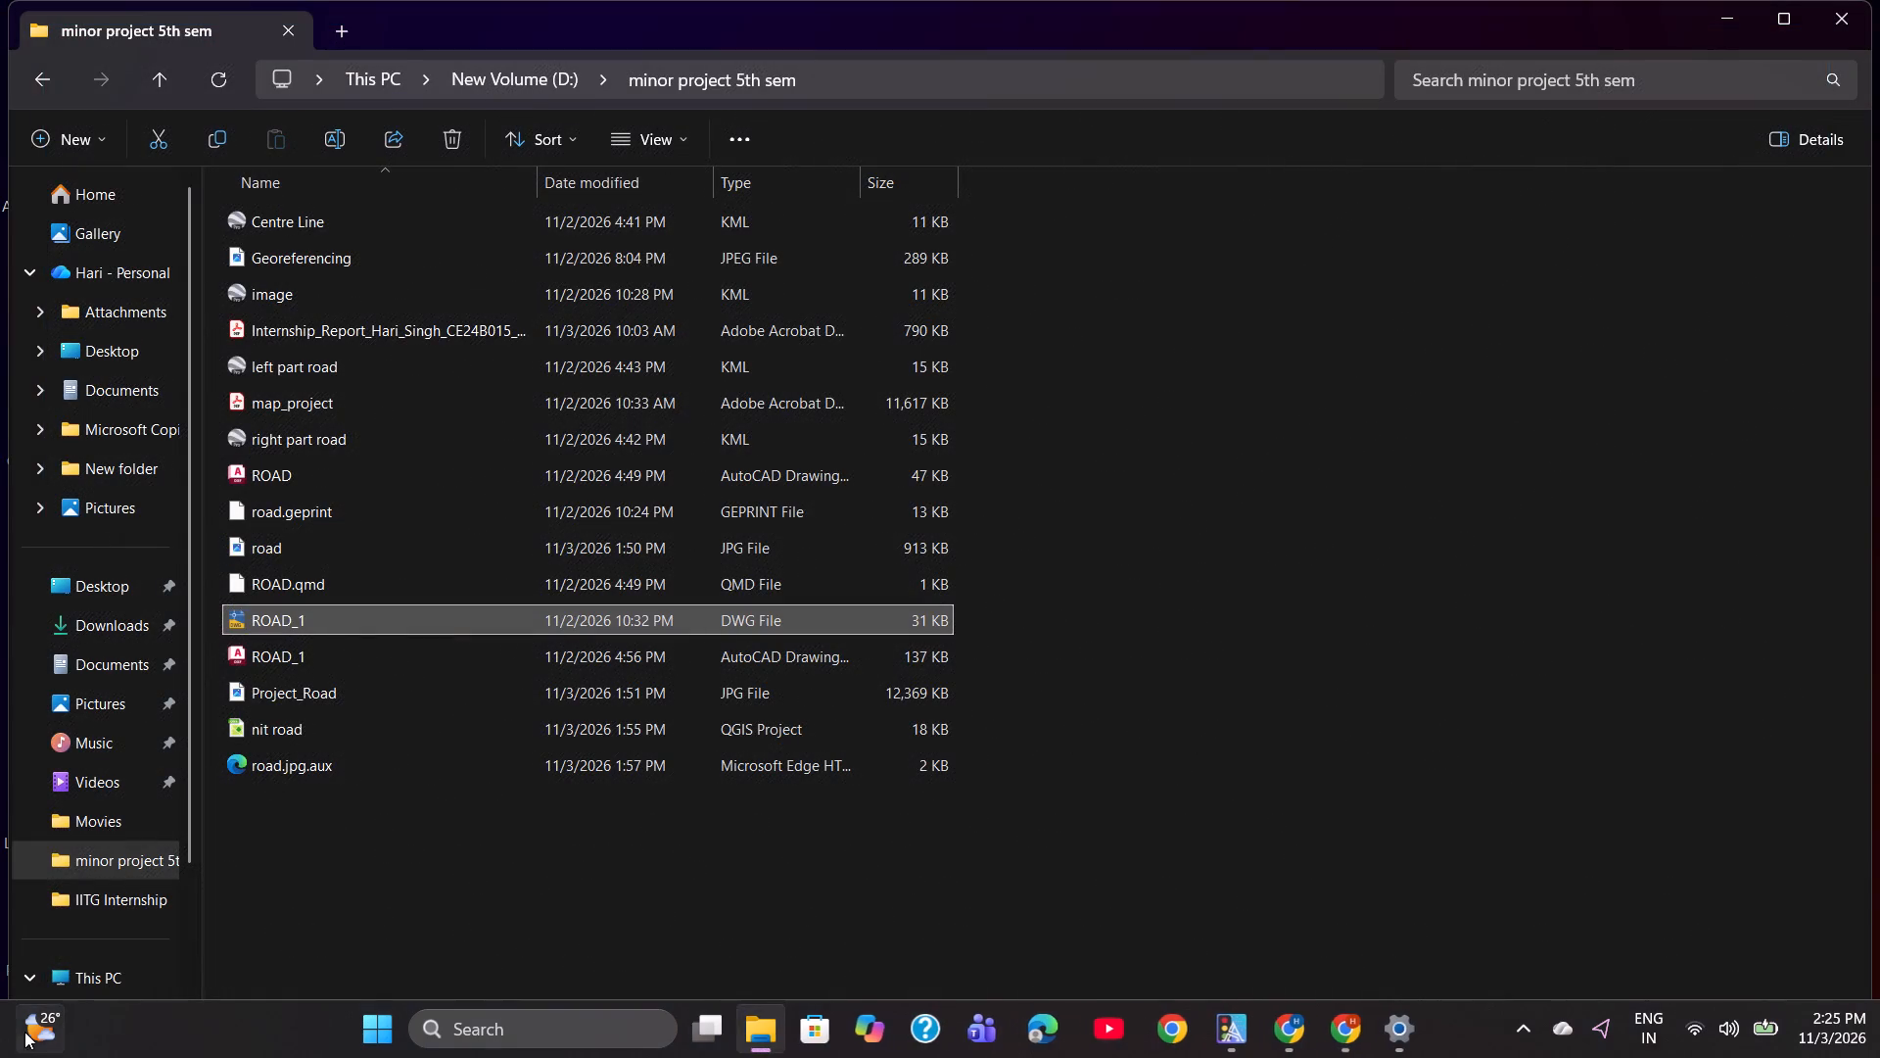
Open the nit road QGIS project from the minor project 5th sem folder.
left_click_drag(449, 719, 440, 729)
left_click(440, 729)
double_click(440, 729)
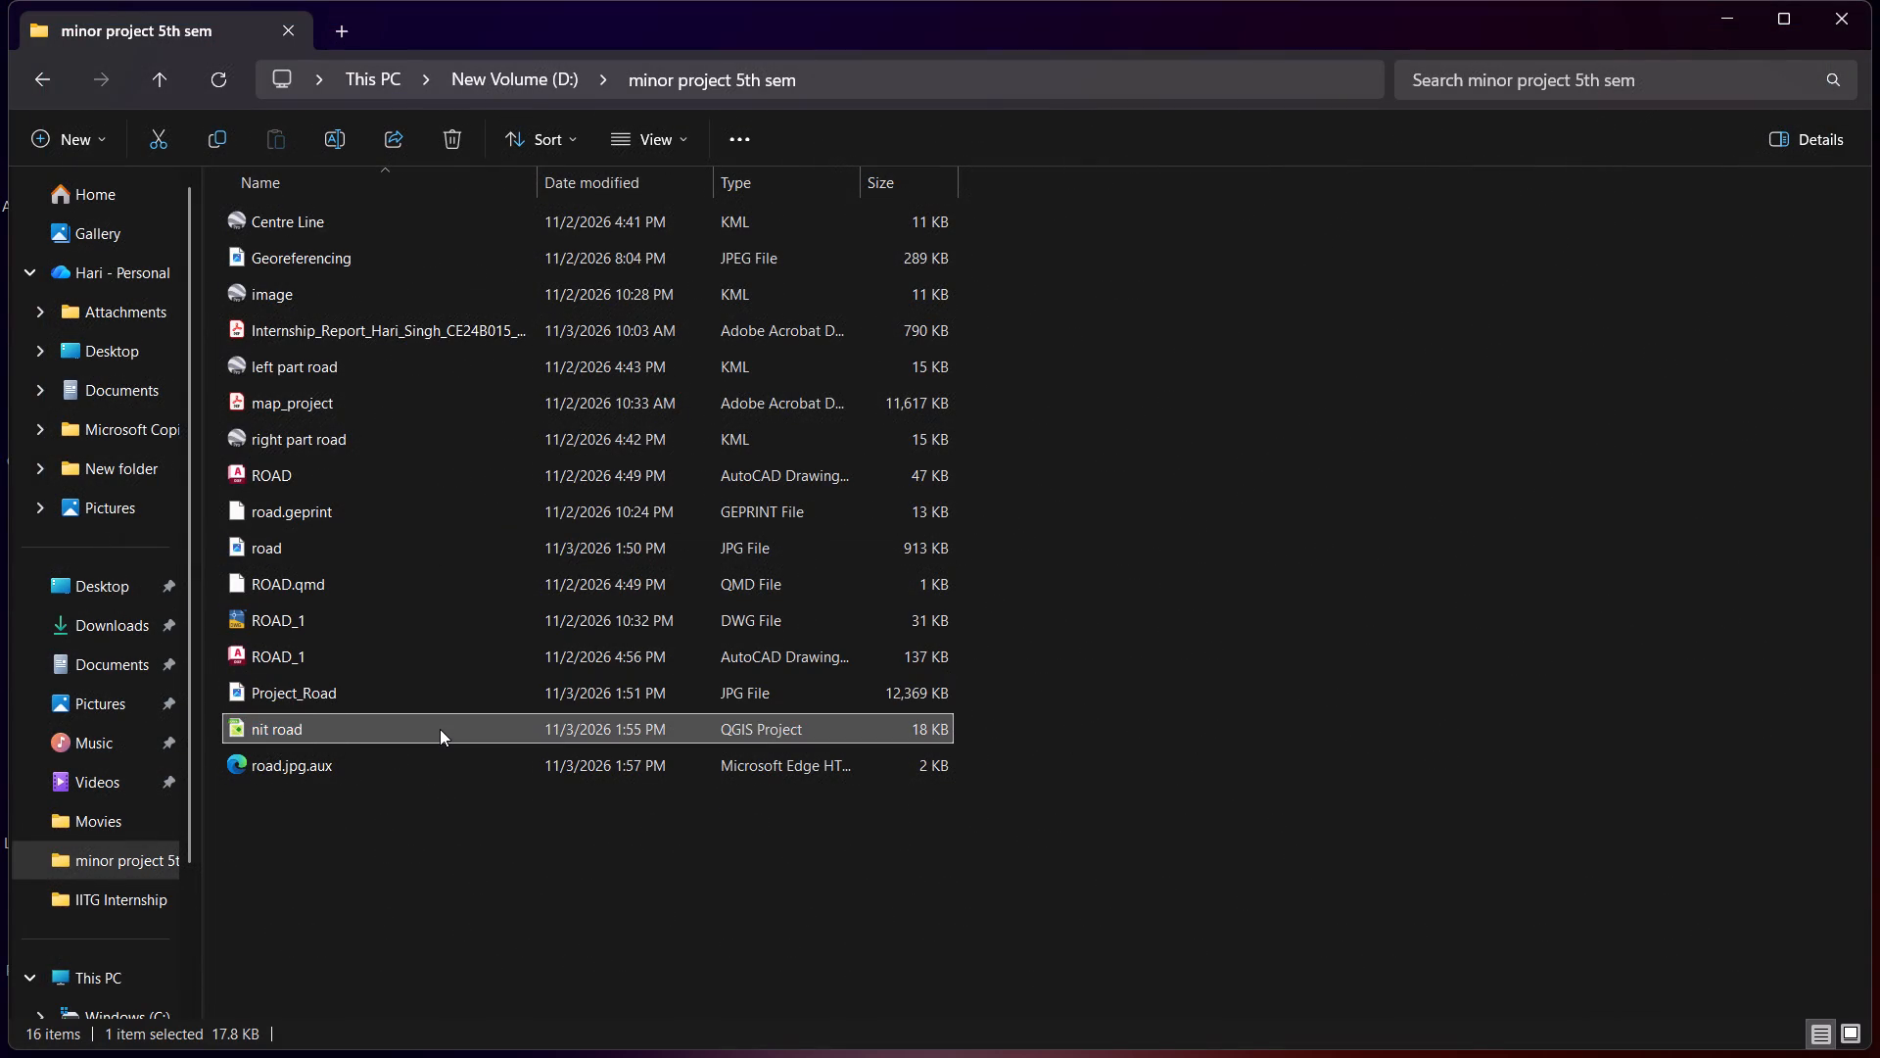
double_click(440, 729)
left_click_drag(440, 736, 425, 780)
left_click(425, 780)
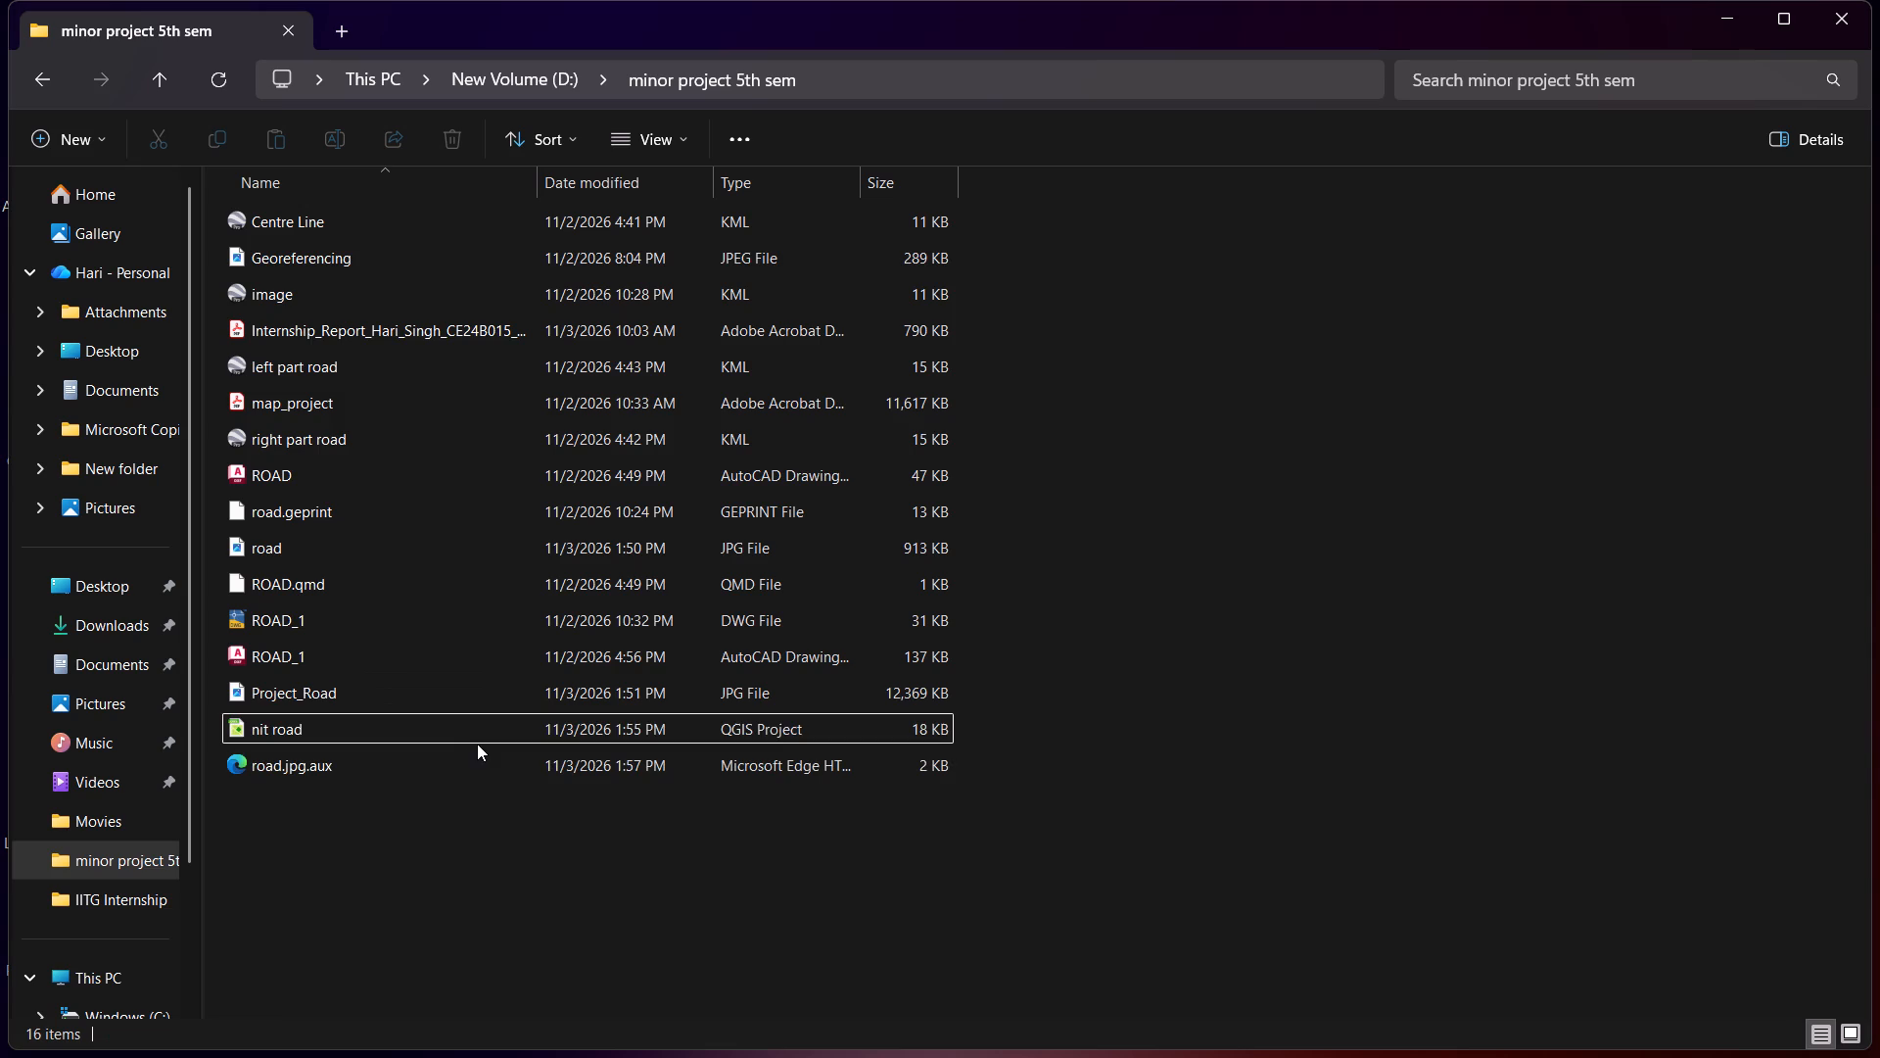
left_click_drag(487, 711, 482, 727)
right_click(482, 730)
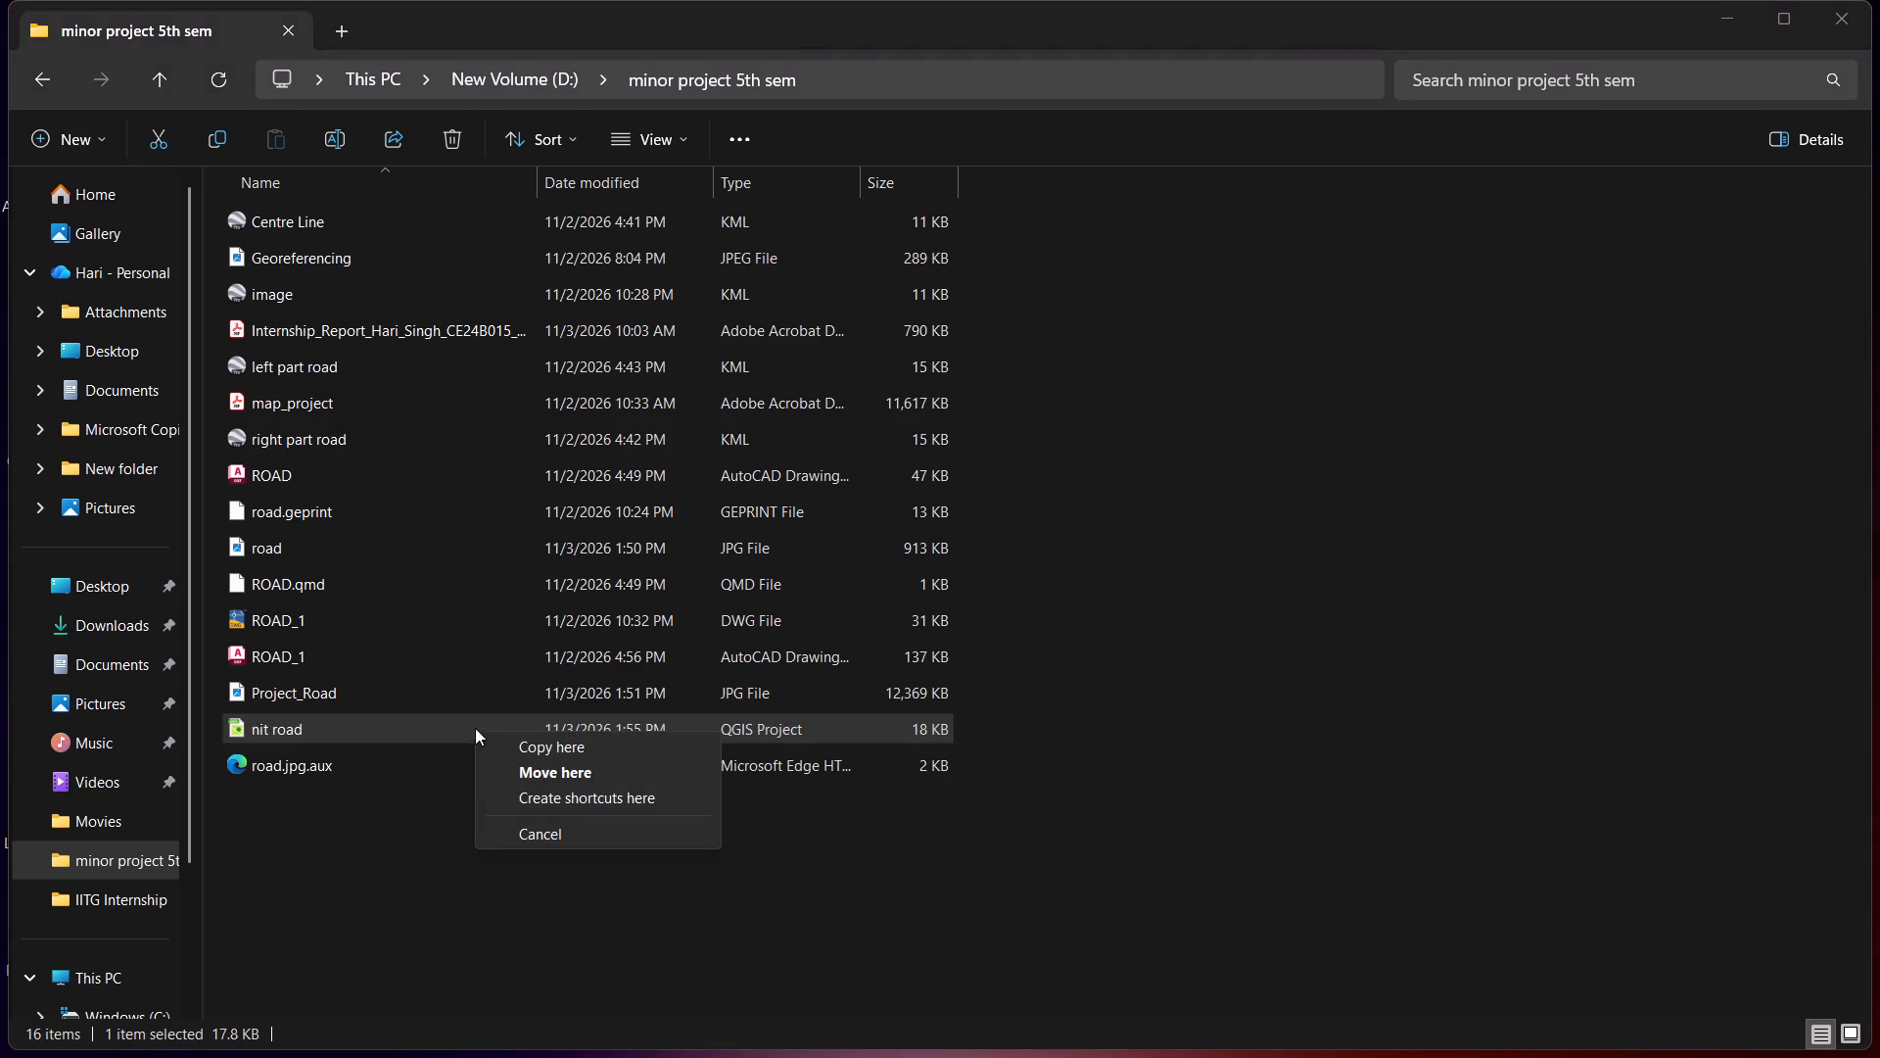
left_click(375, 712)
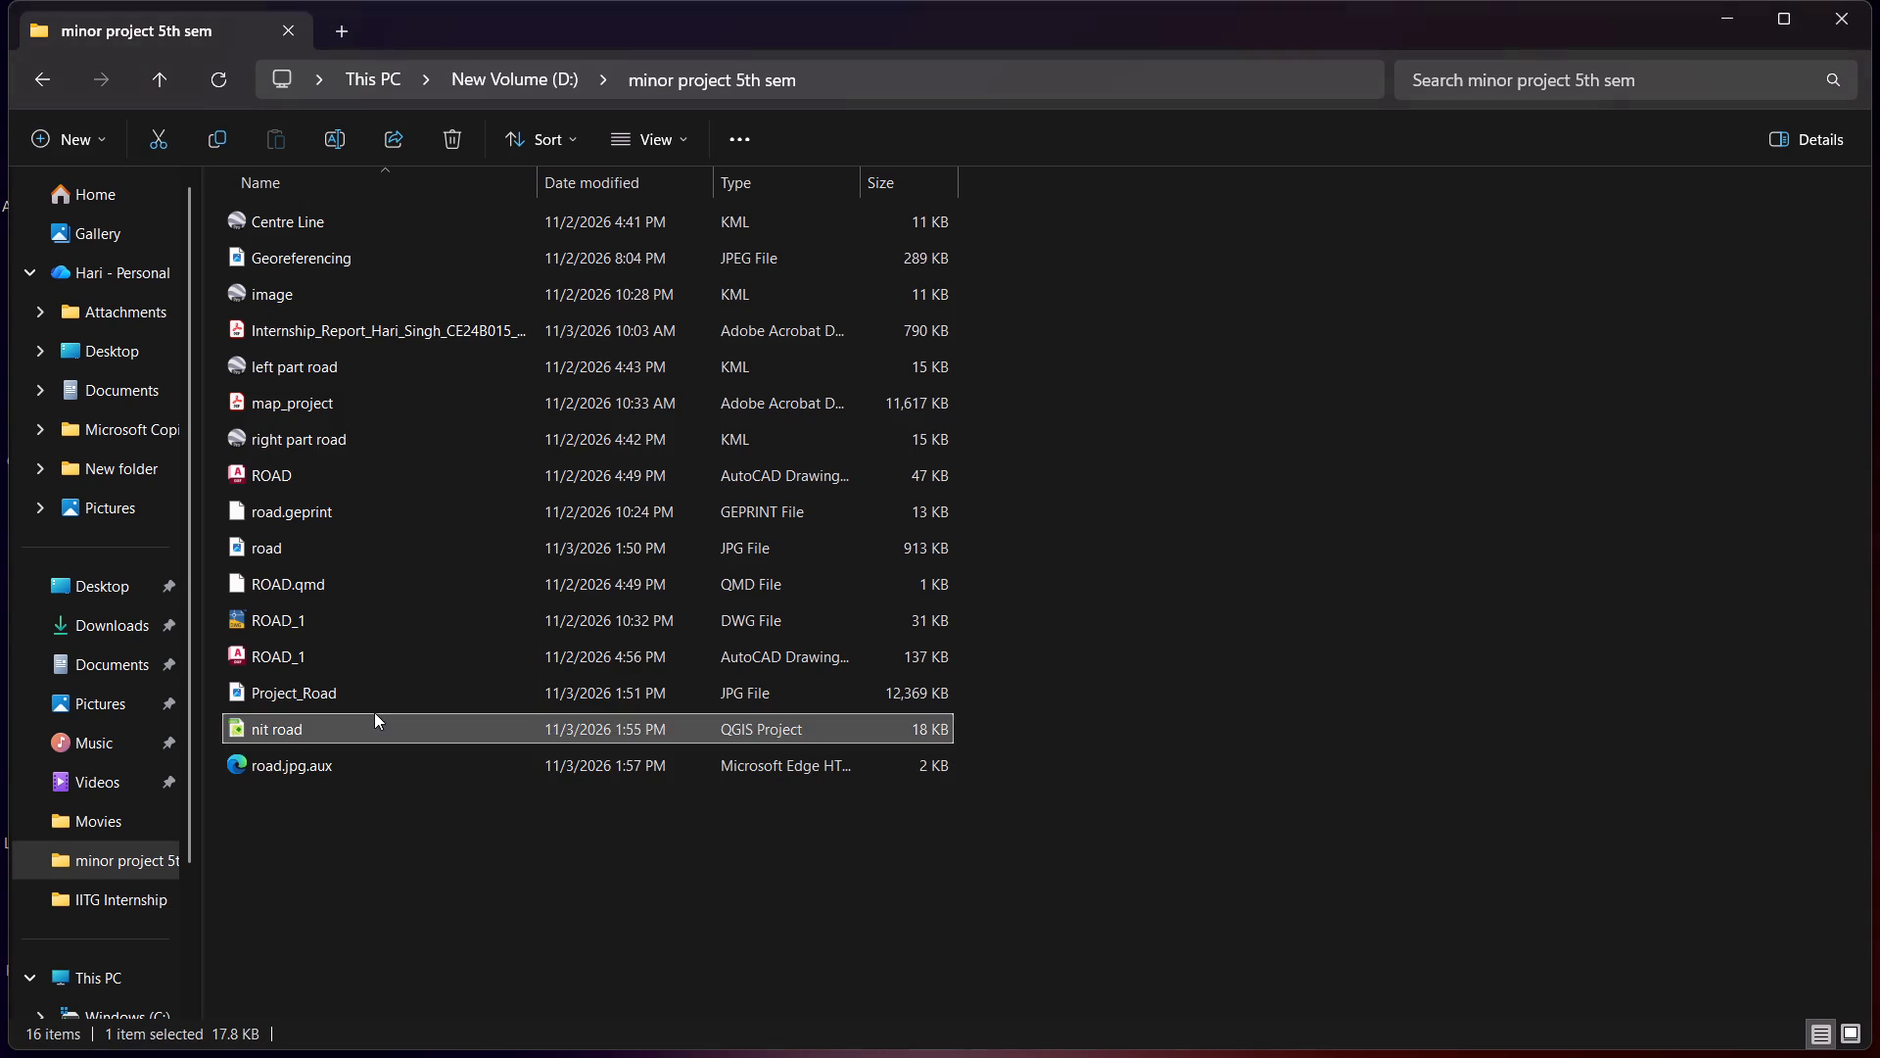
double_click(374, 729)
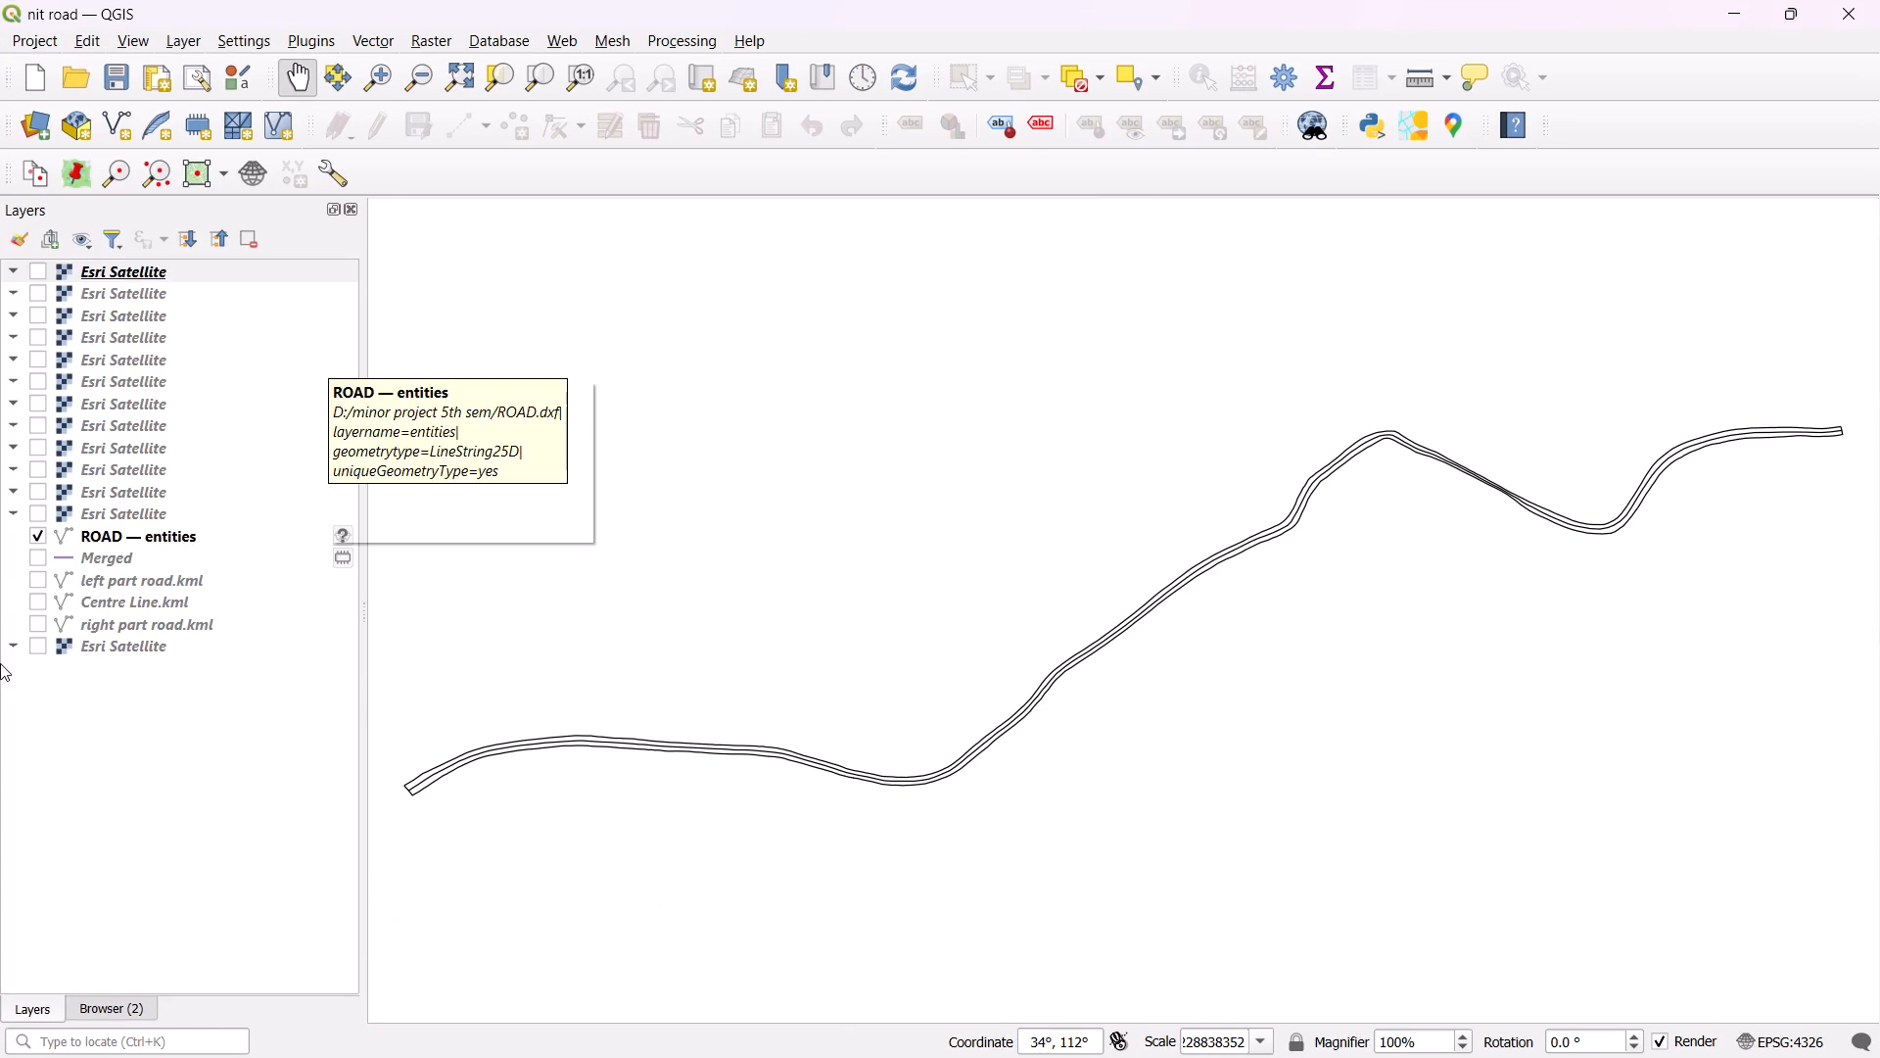
Turn on the lowest Esri Satellite layer, view its layer CRS selection, and close it without changing the CRS.
left_click(45, 646)
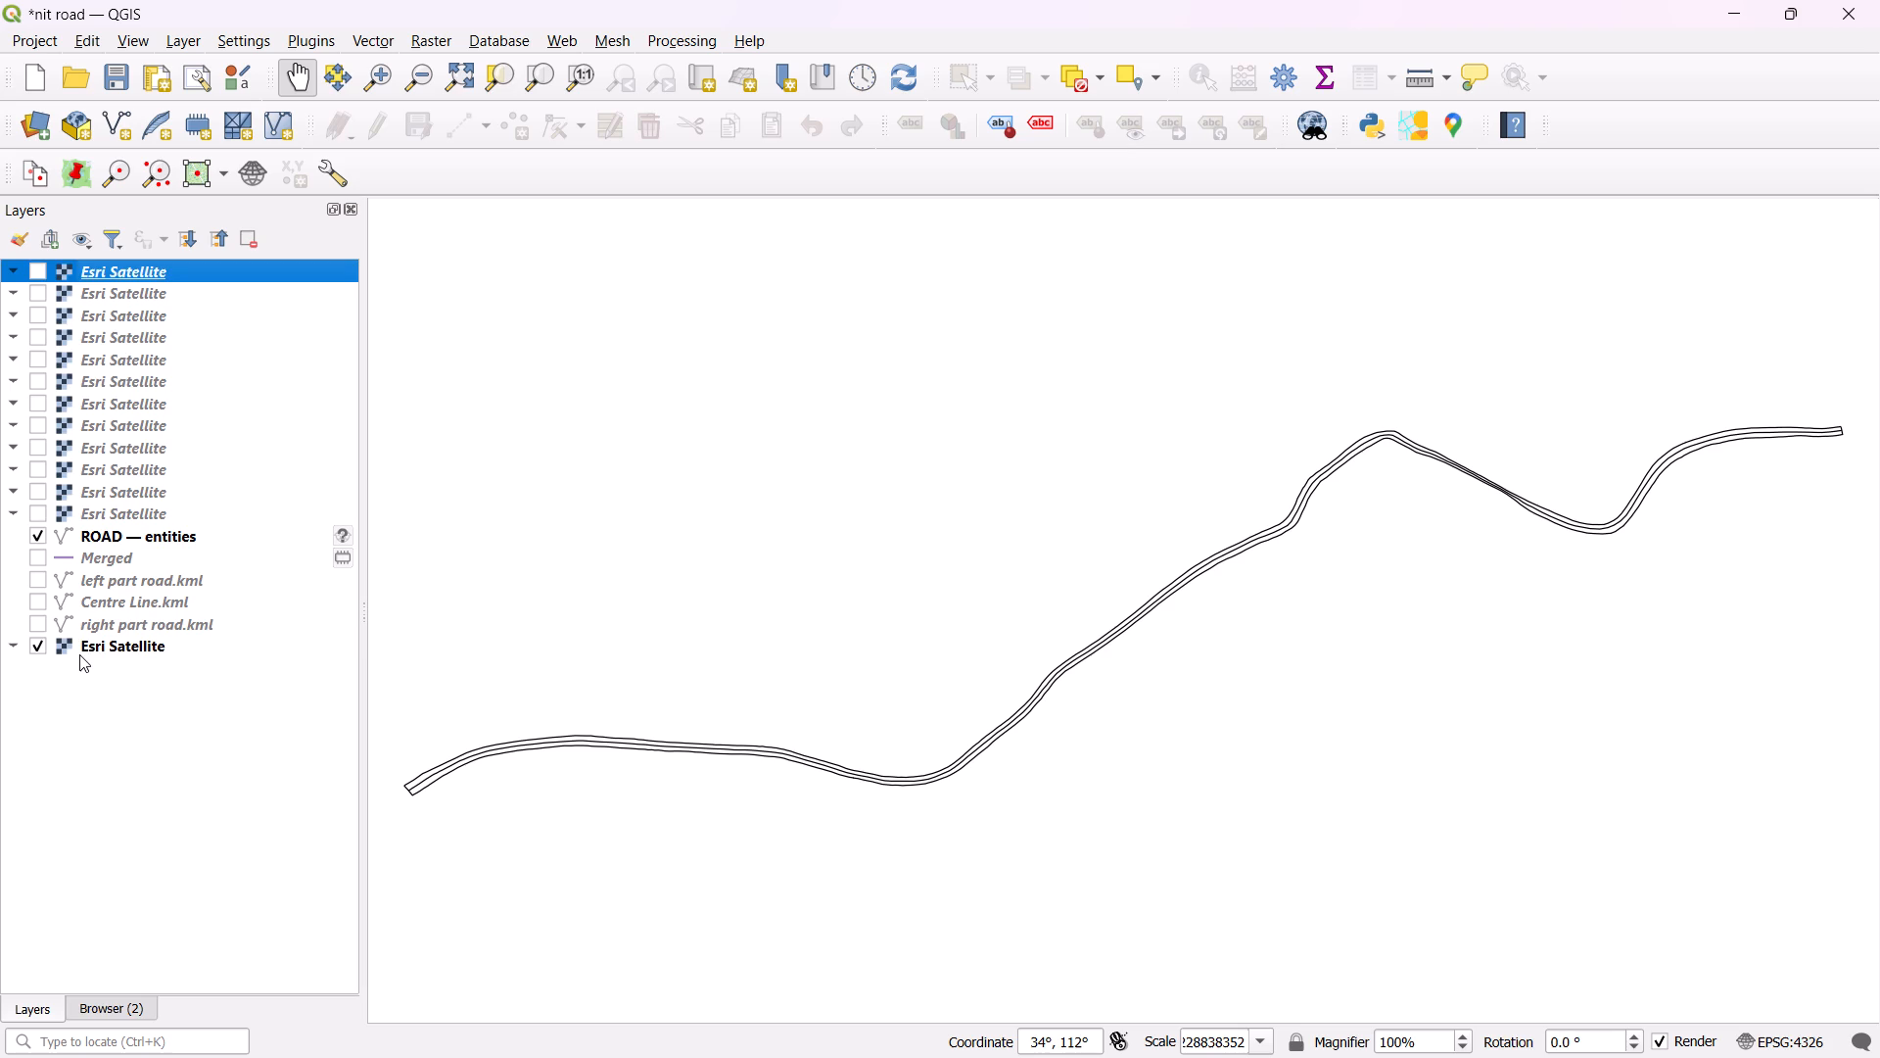
left_click(79, 649)
right_click(79, 649)
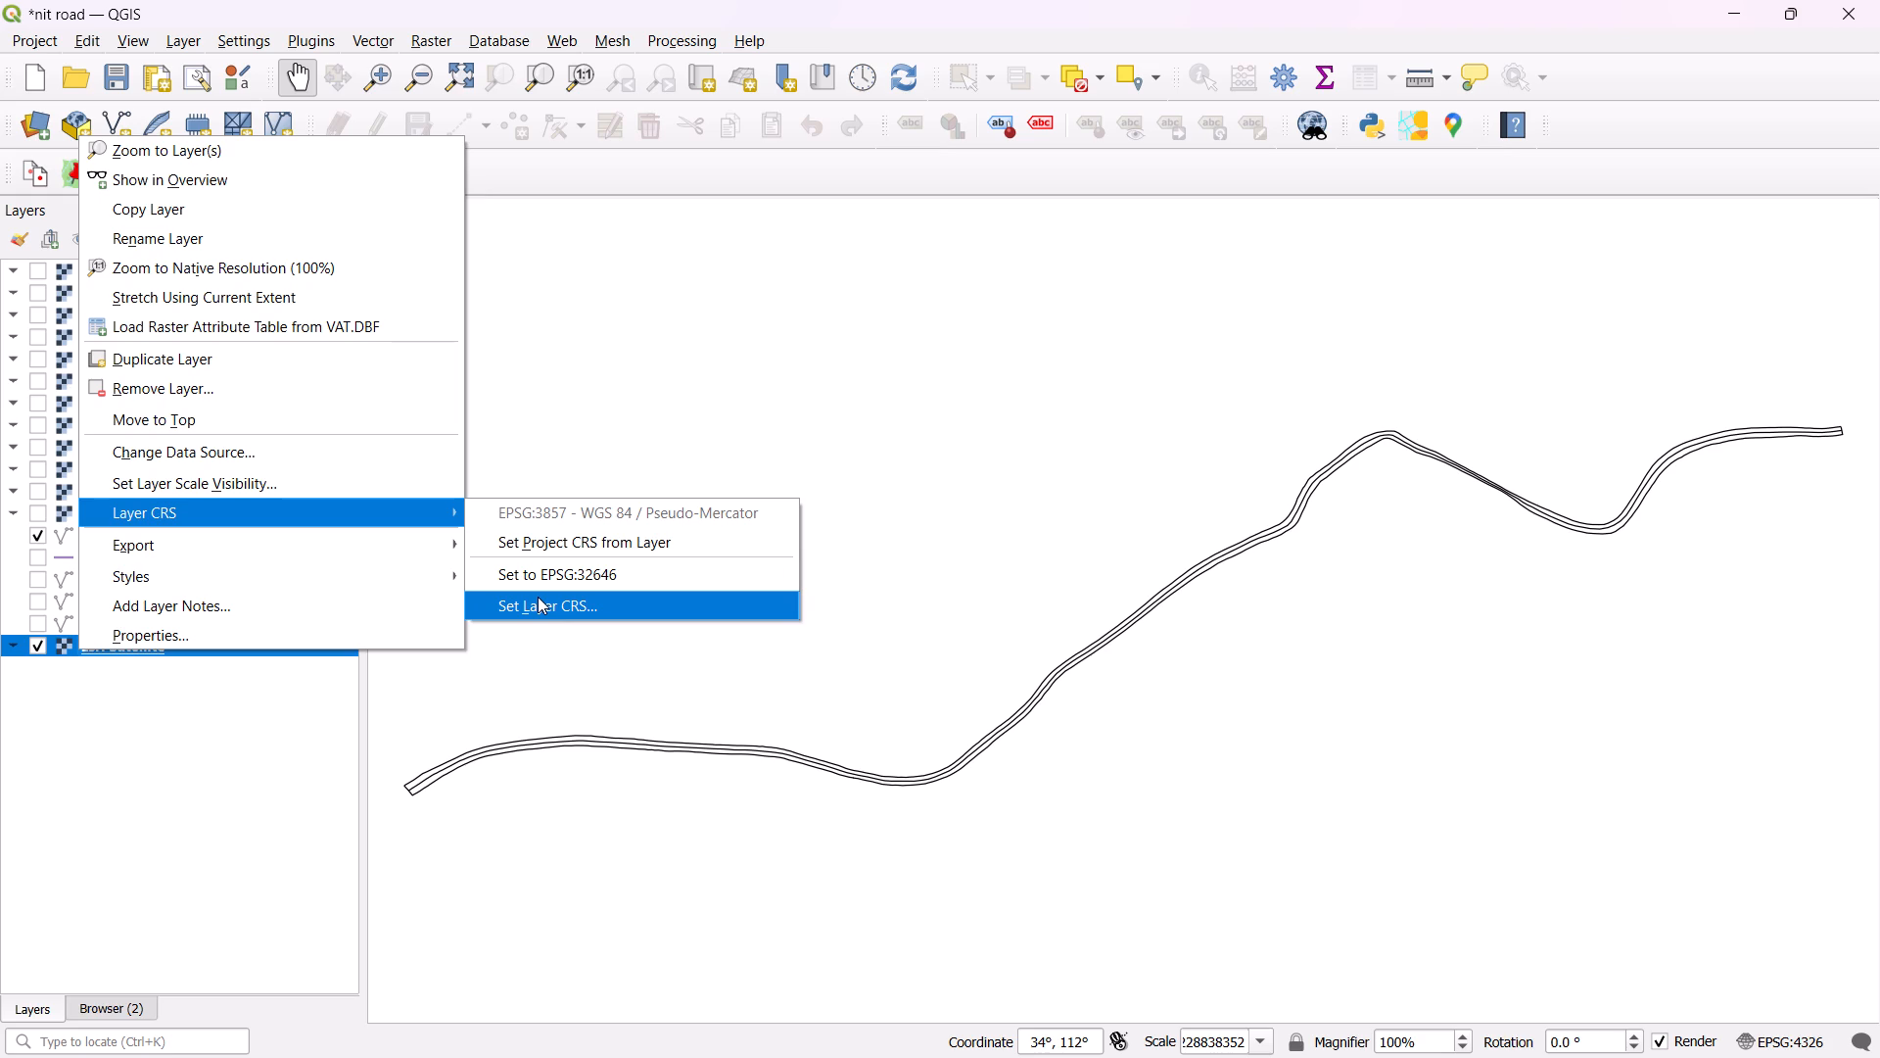
left_click(543, 599)
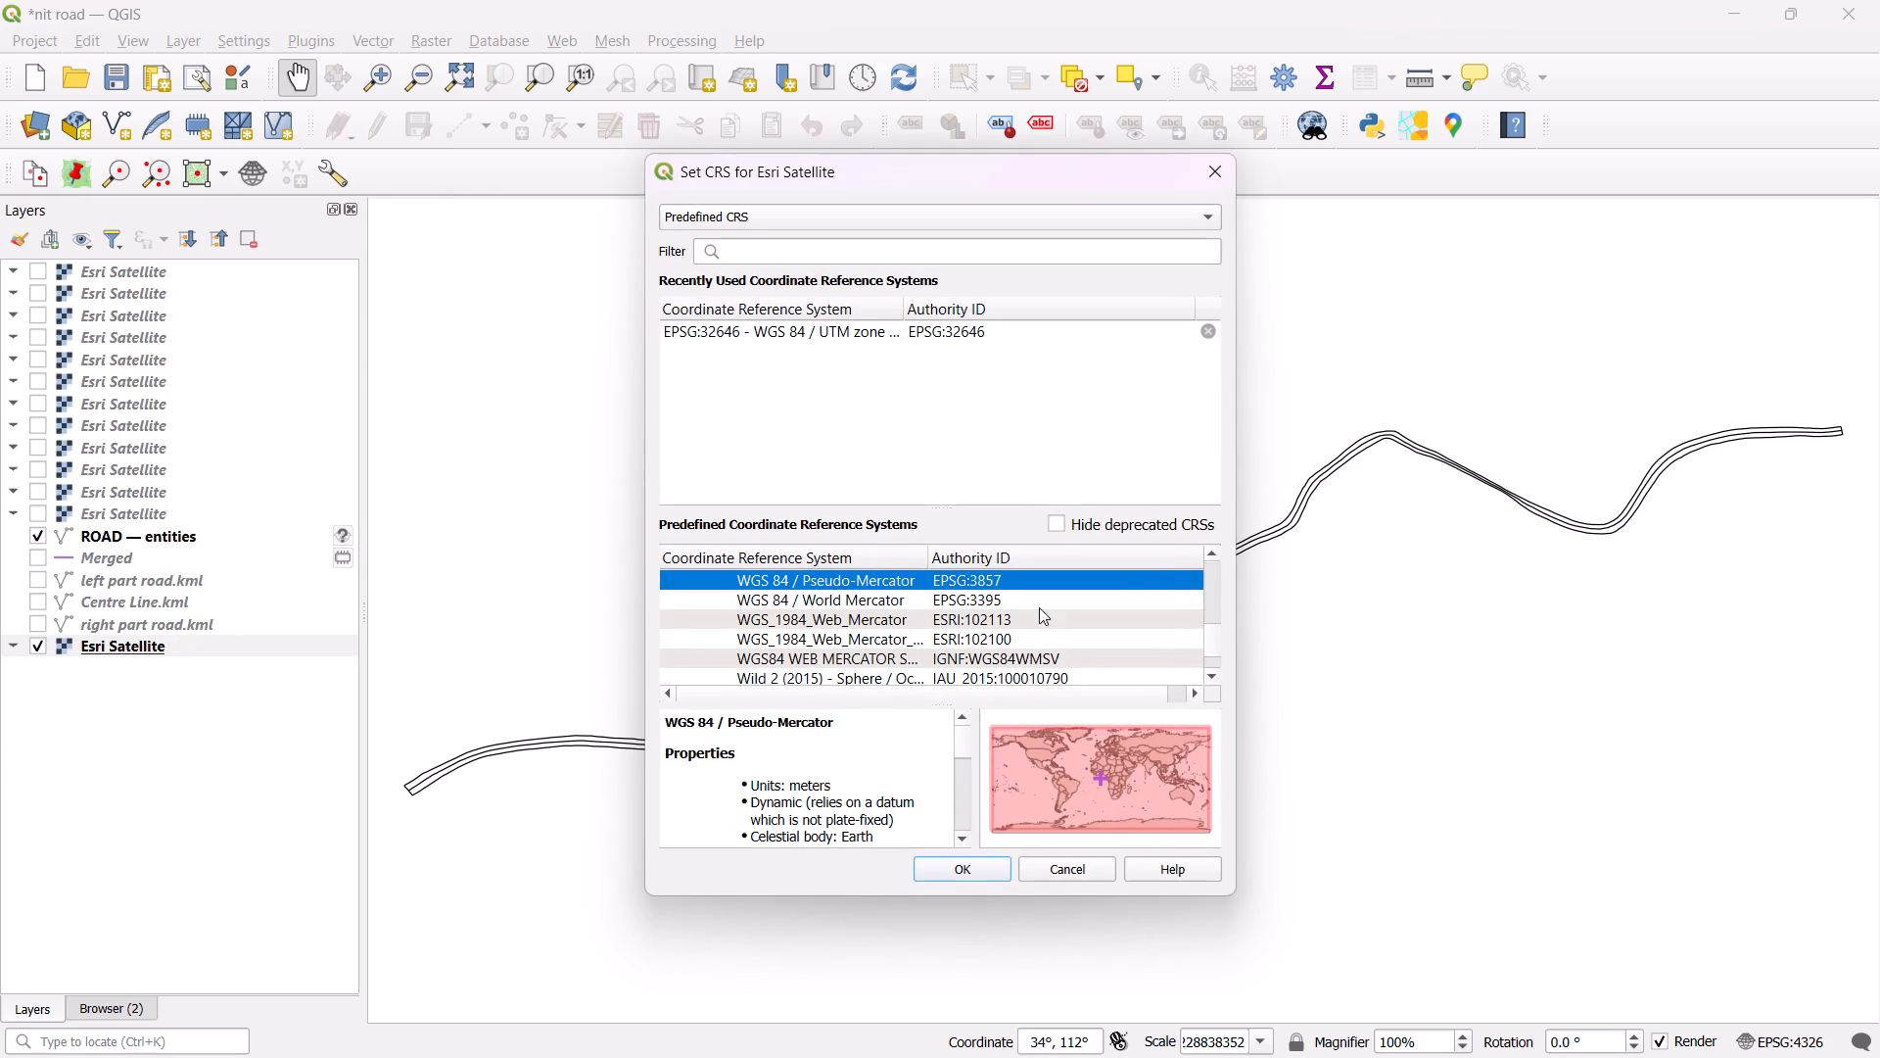
left_click(1213, 156)
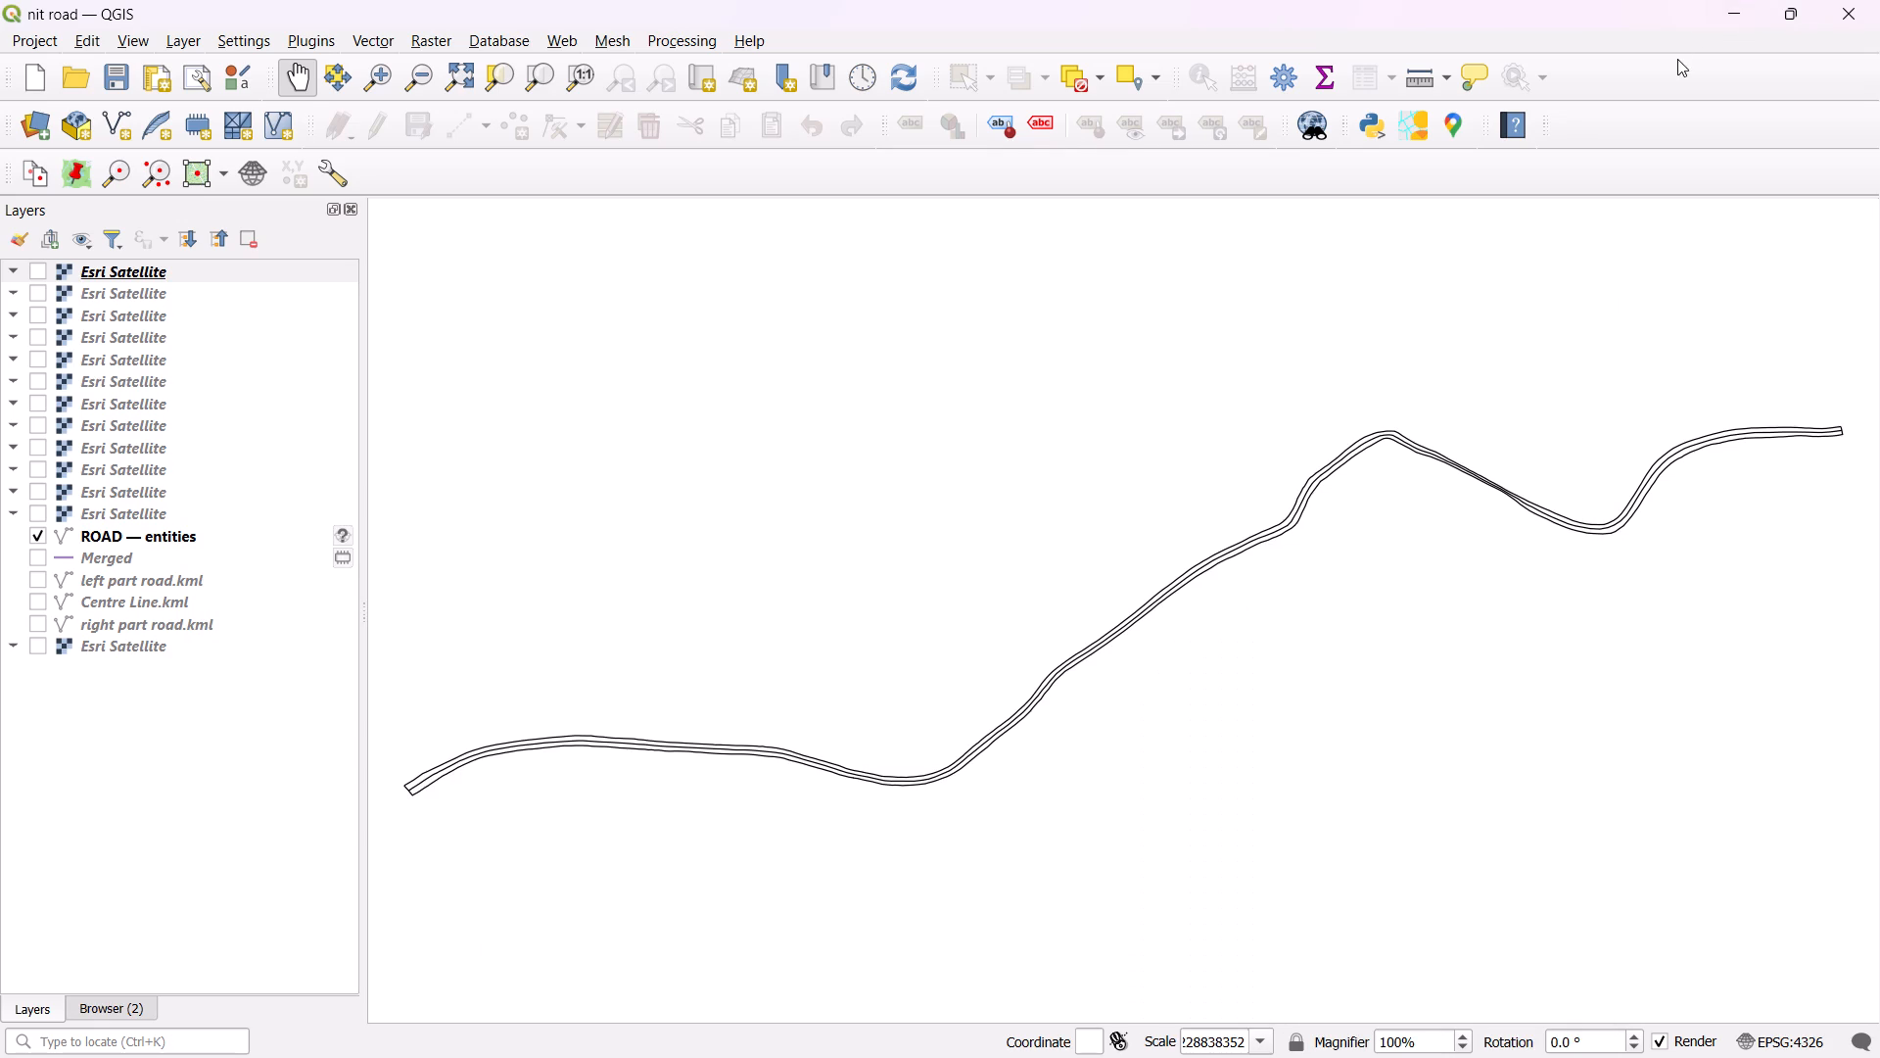
left_click(1723, 10)
left_click(1717, 12)
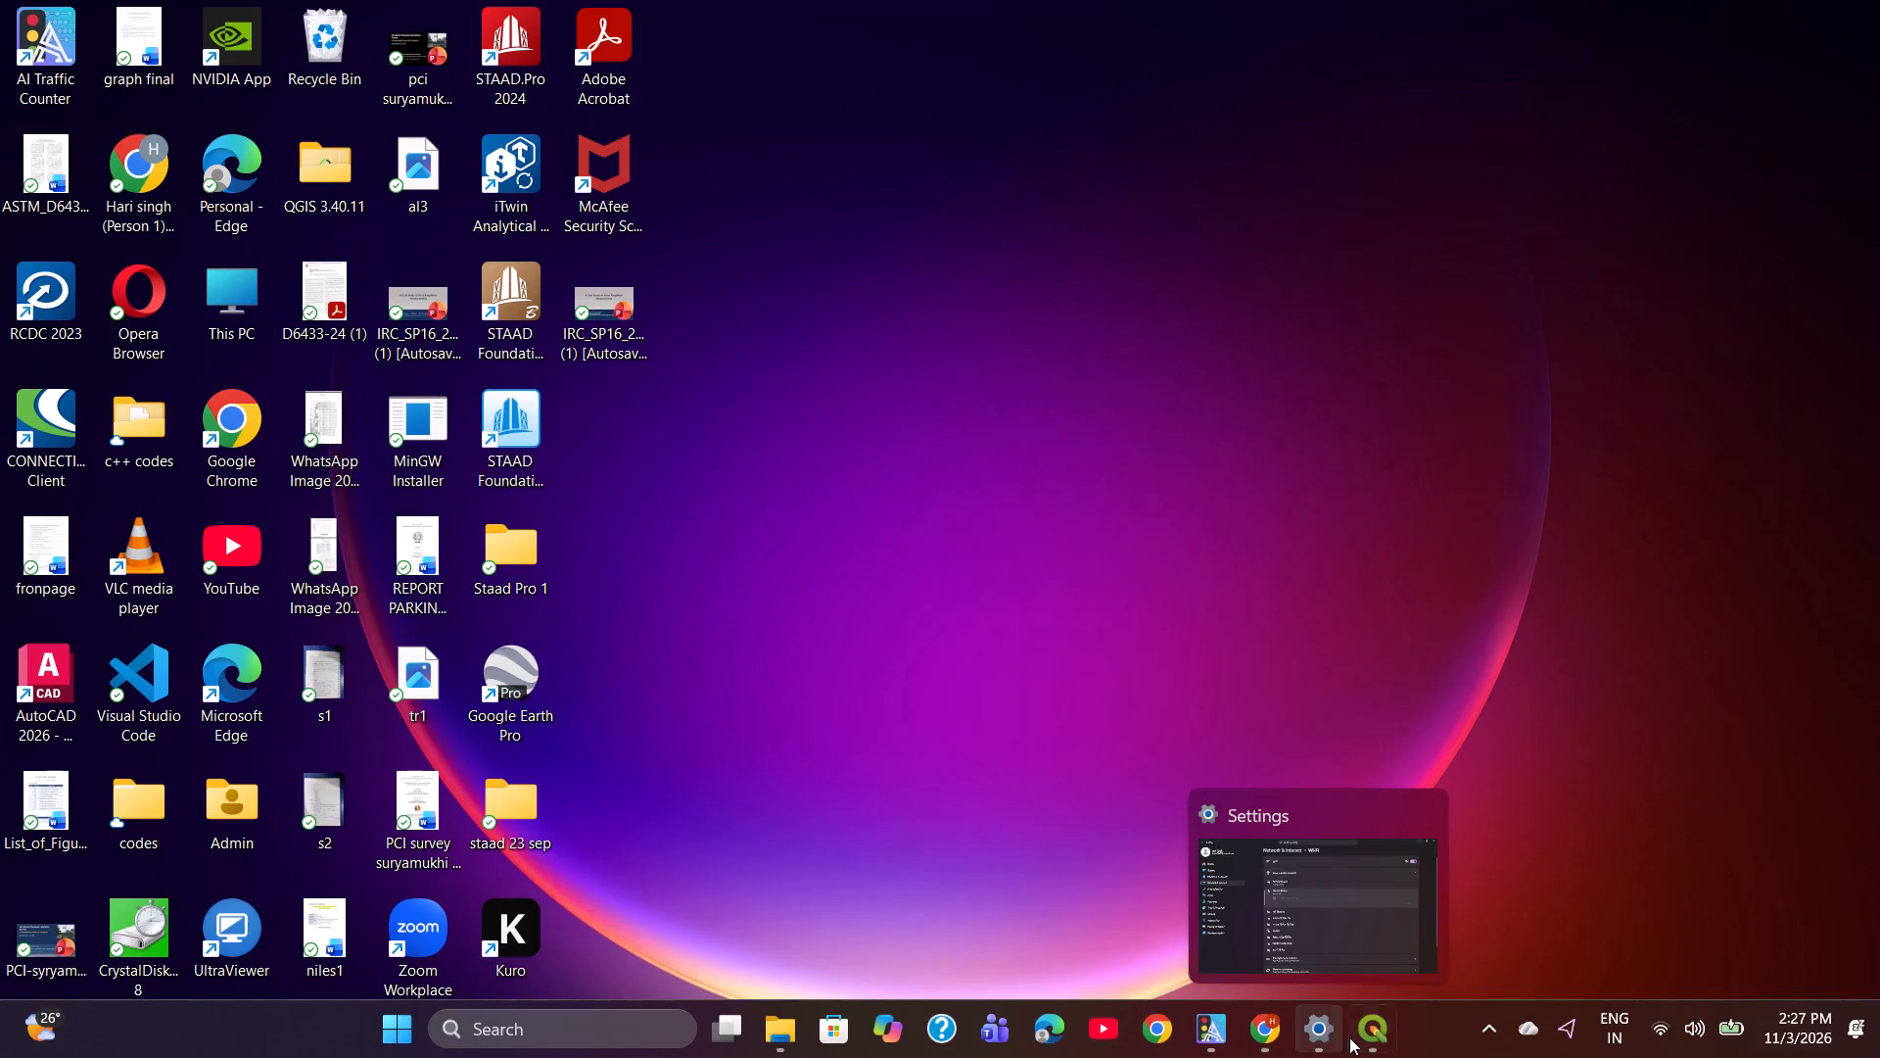
double_click(510, 668)
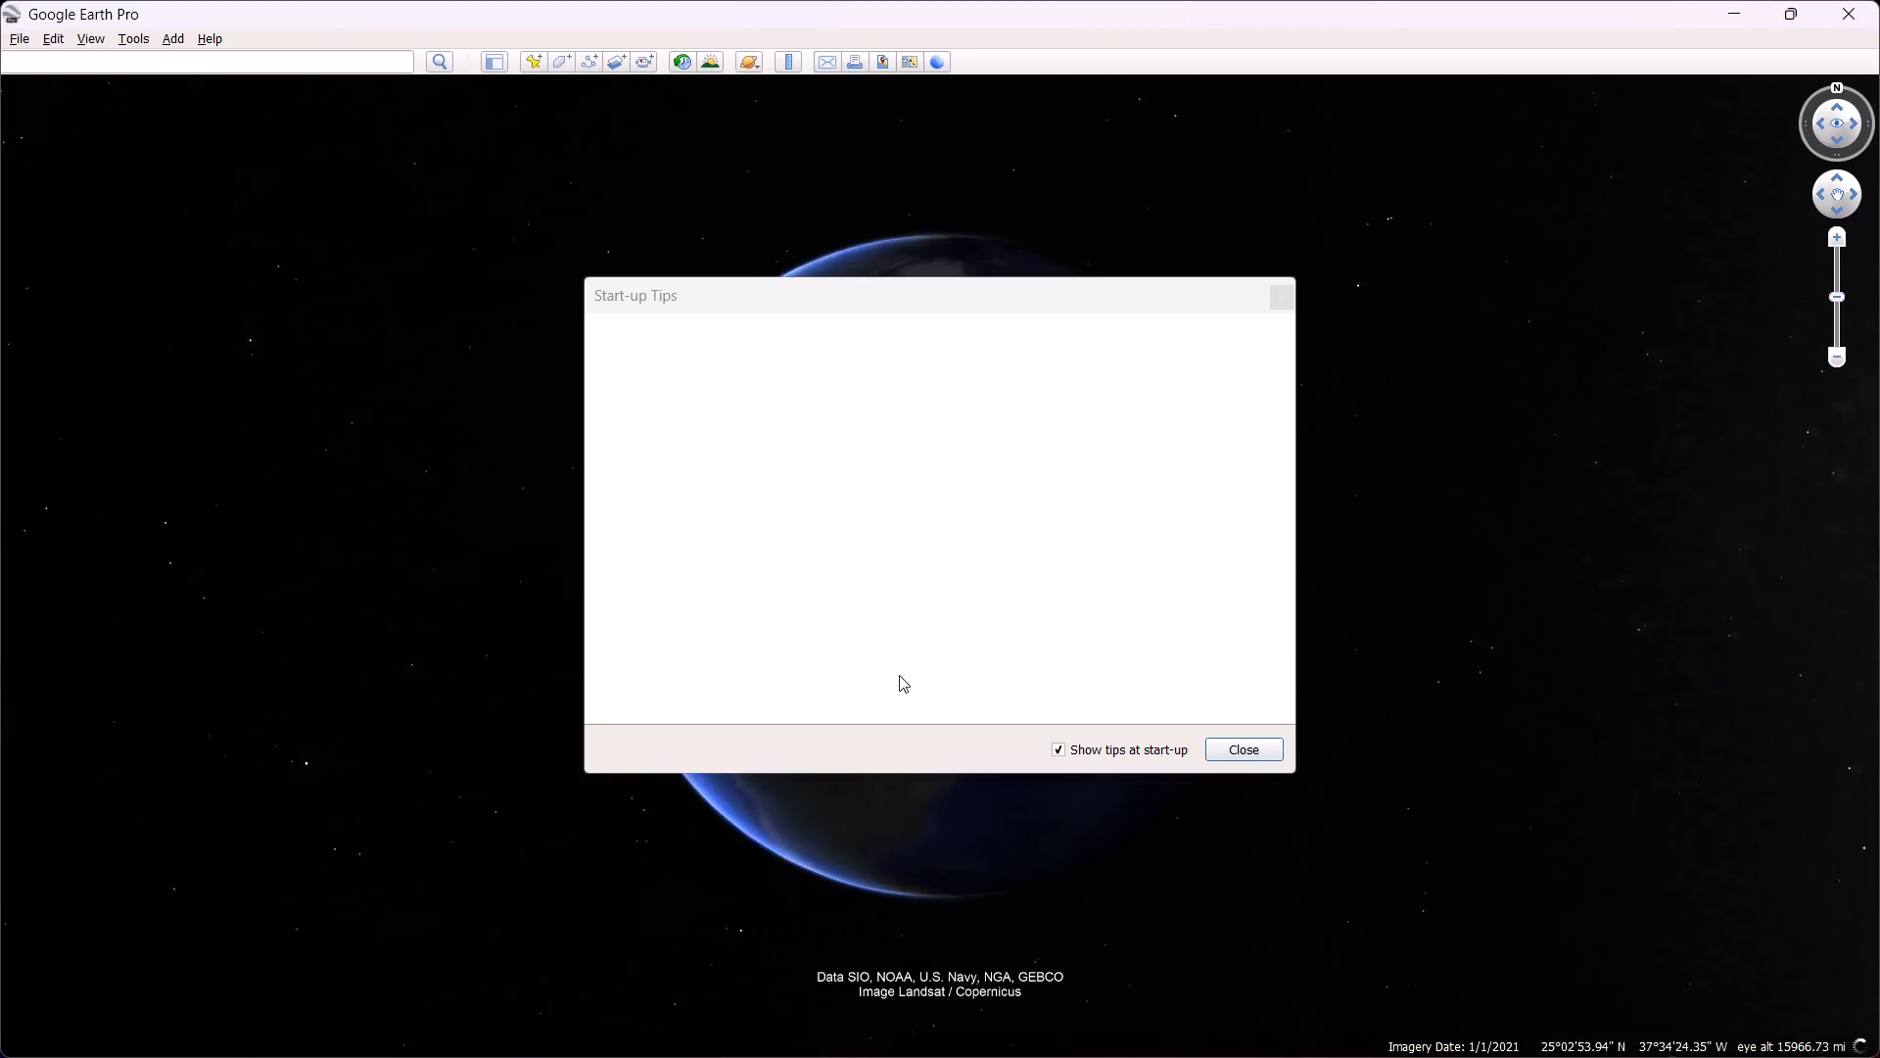
left_click(1273, 745)
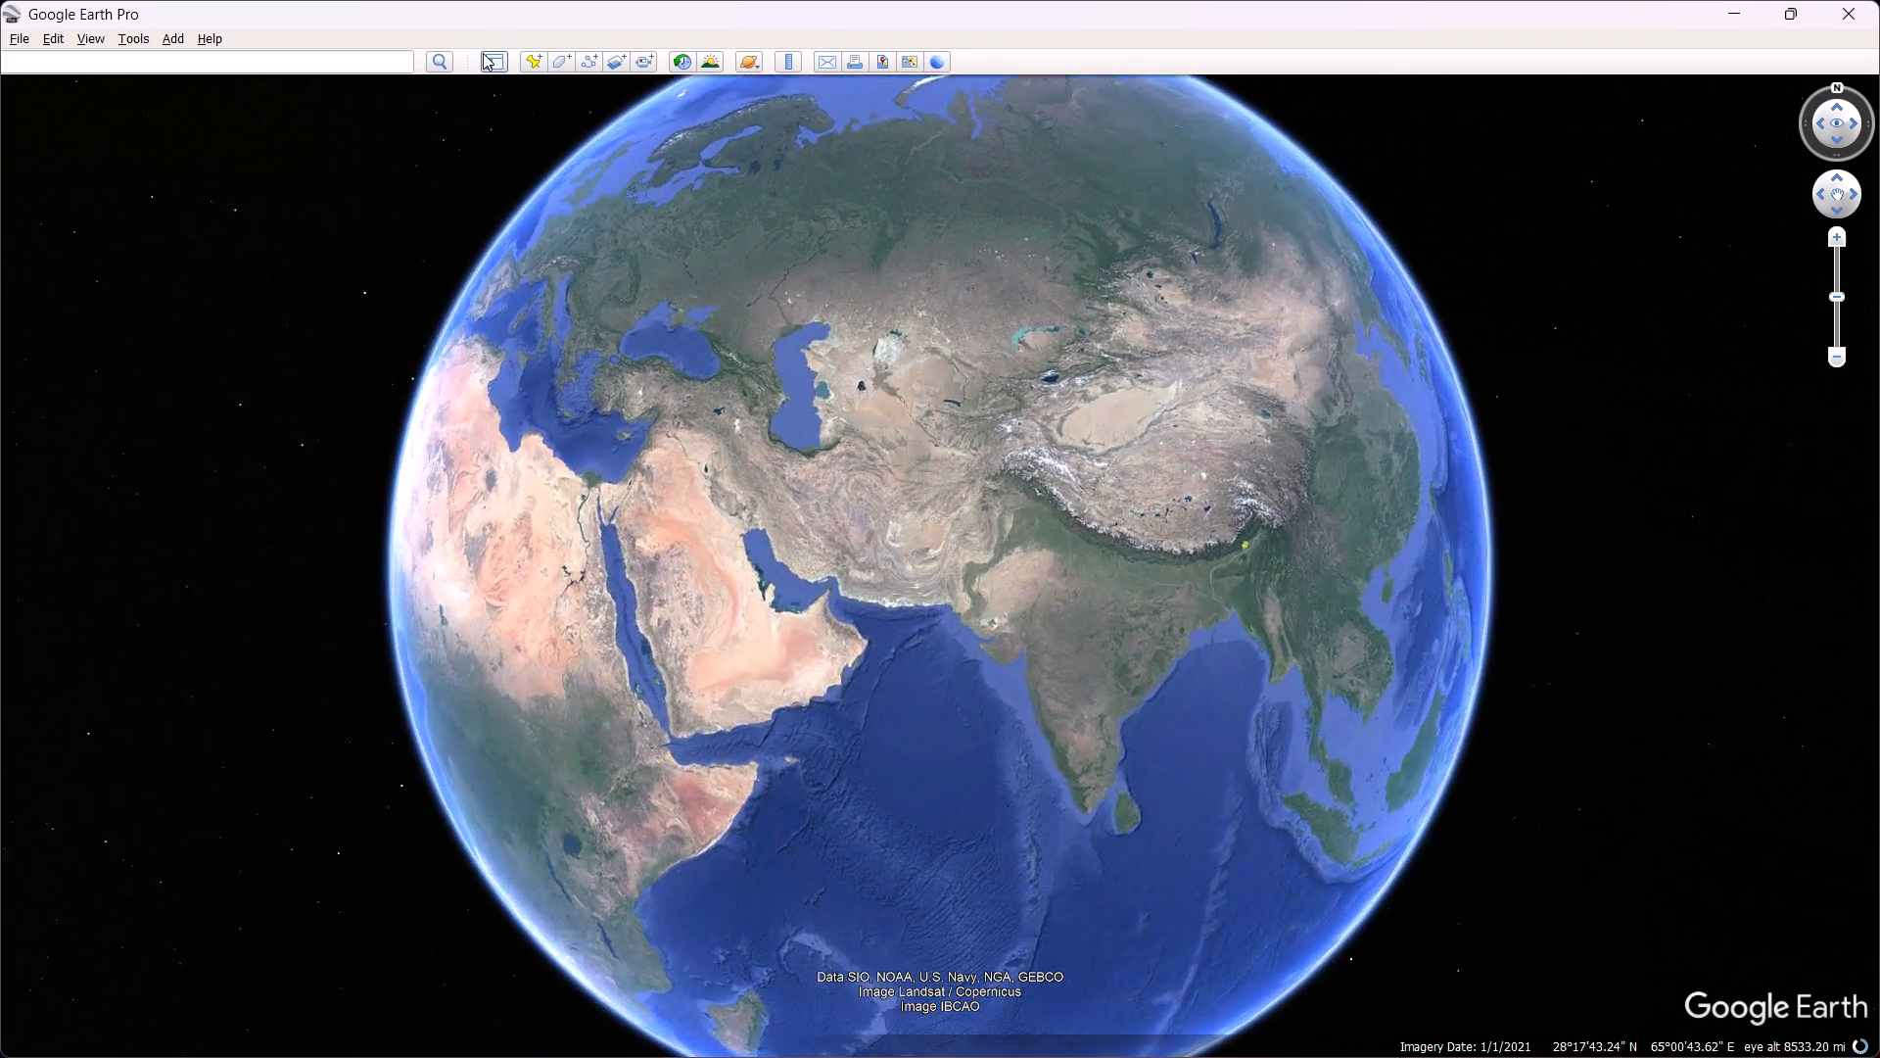
left_click(483, 53)
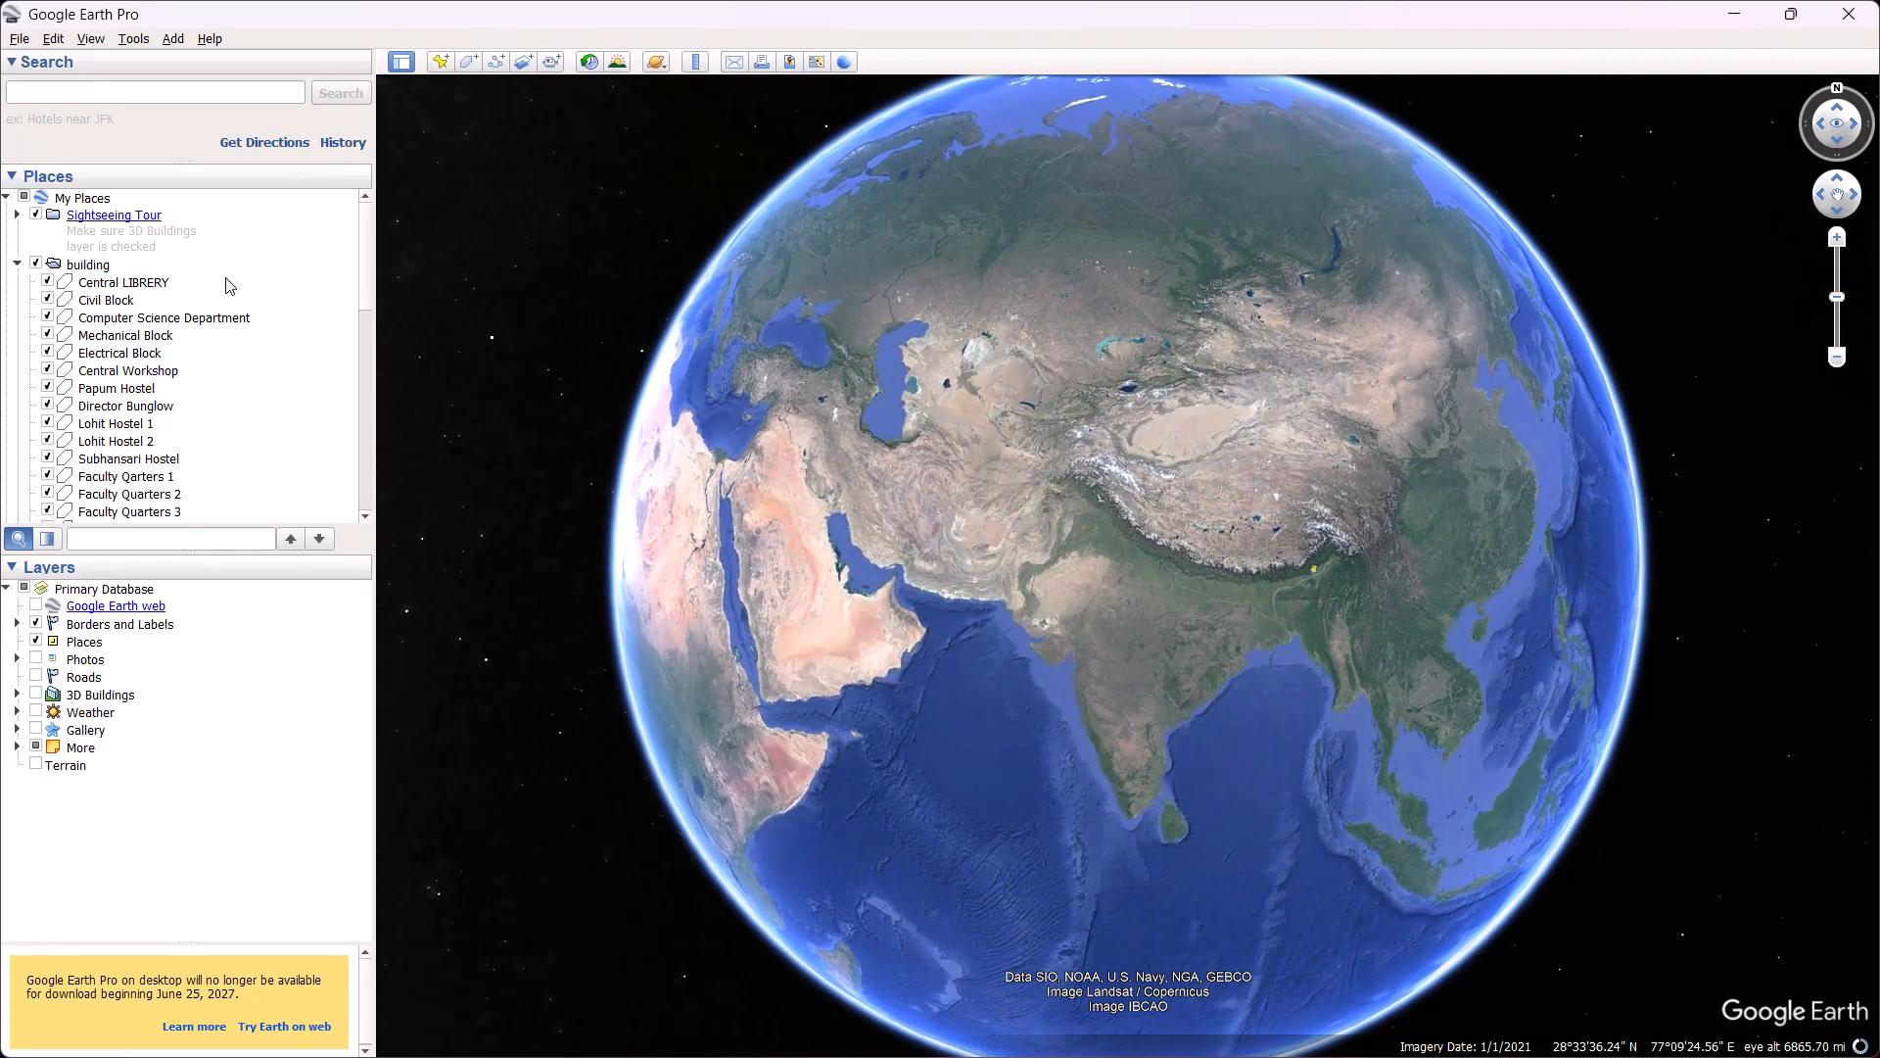
Fly to the left part road path in Places and make left part road, Middle_Line_Road and right part road visible.
scroll(224, 362, "down", 16)
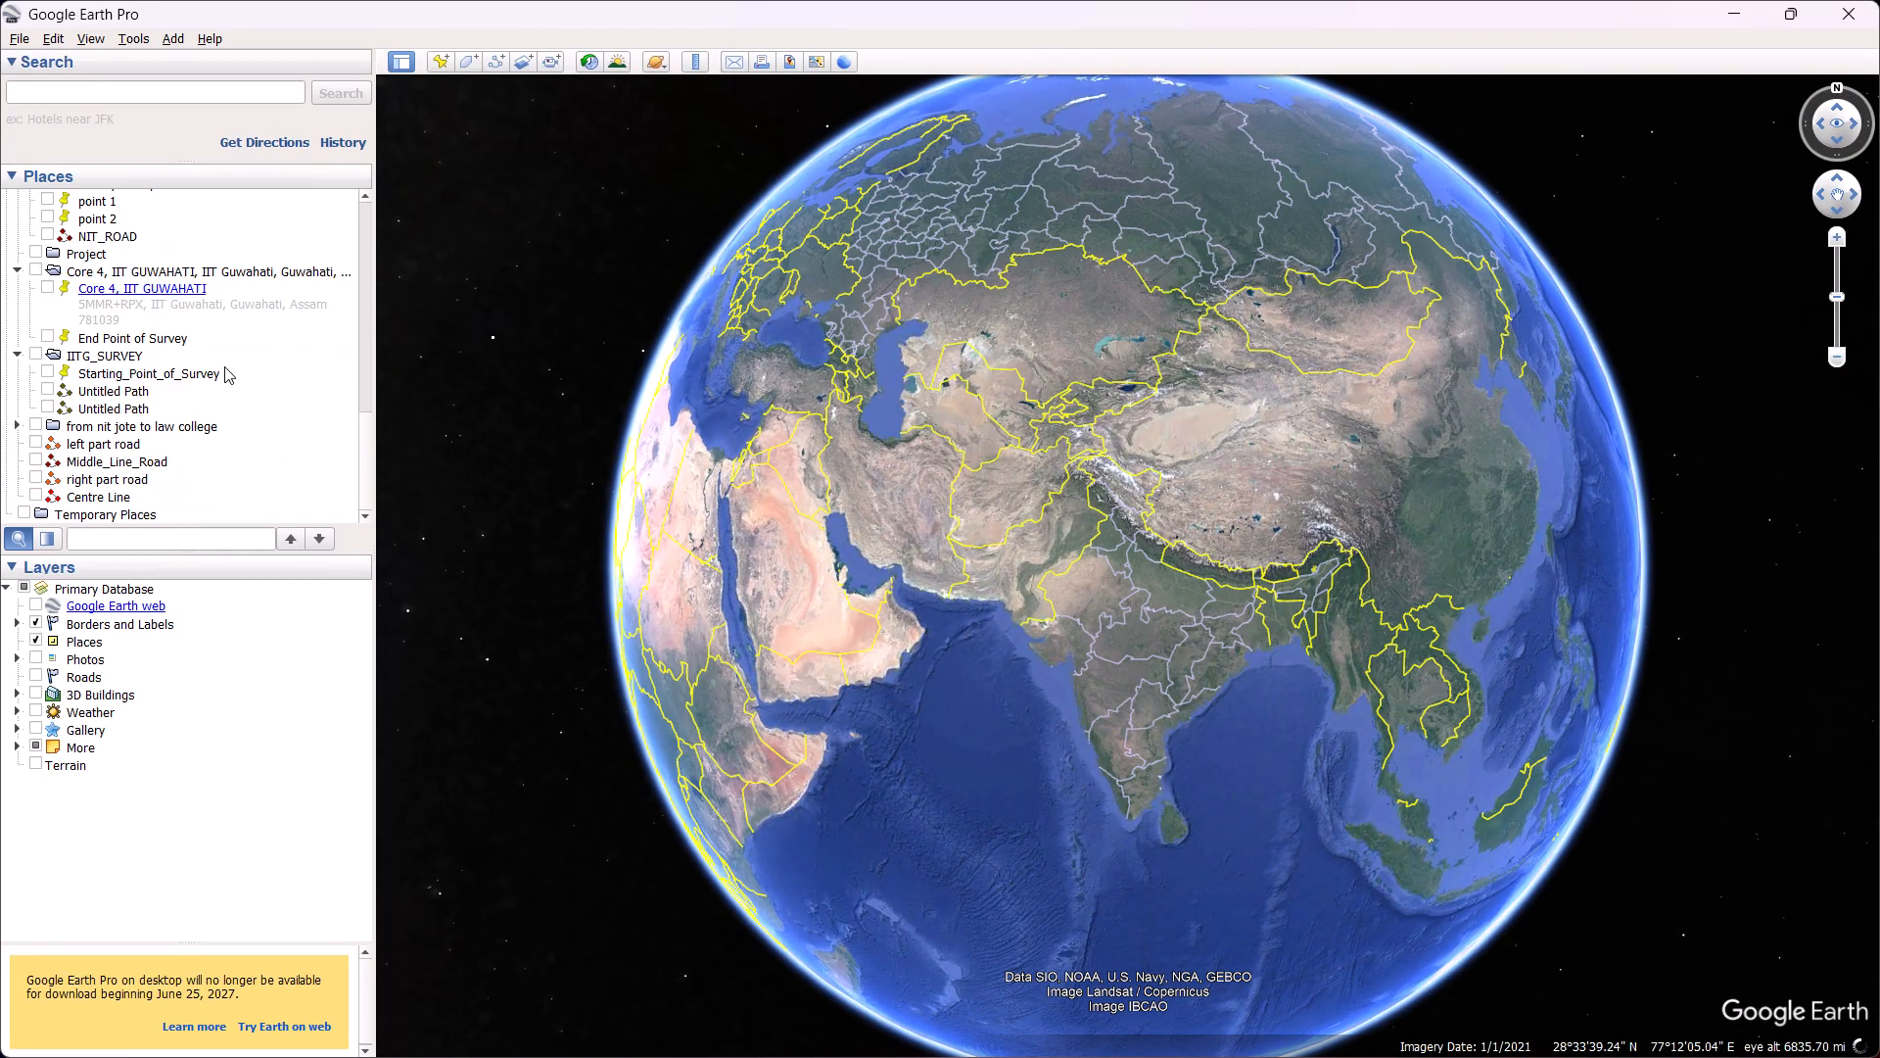
scroll(224, 366, "down", 3)
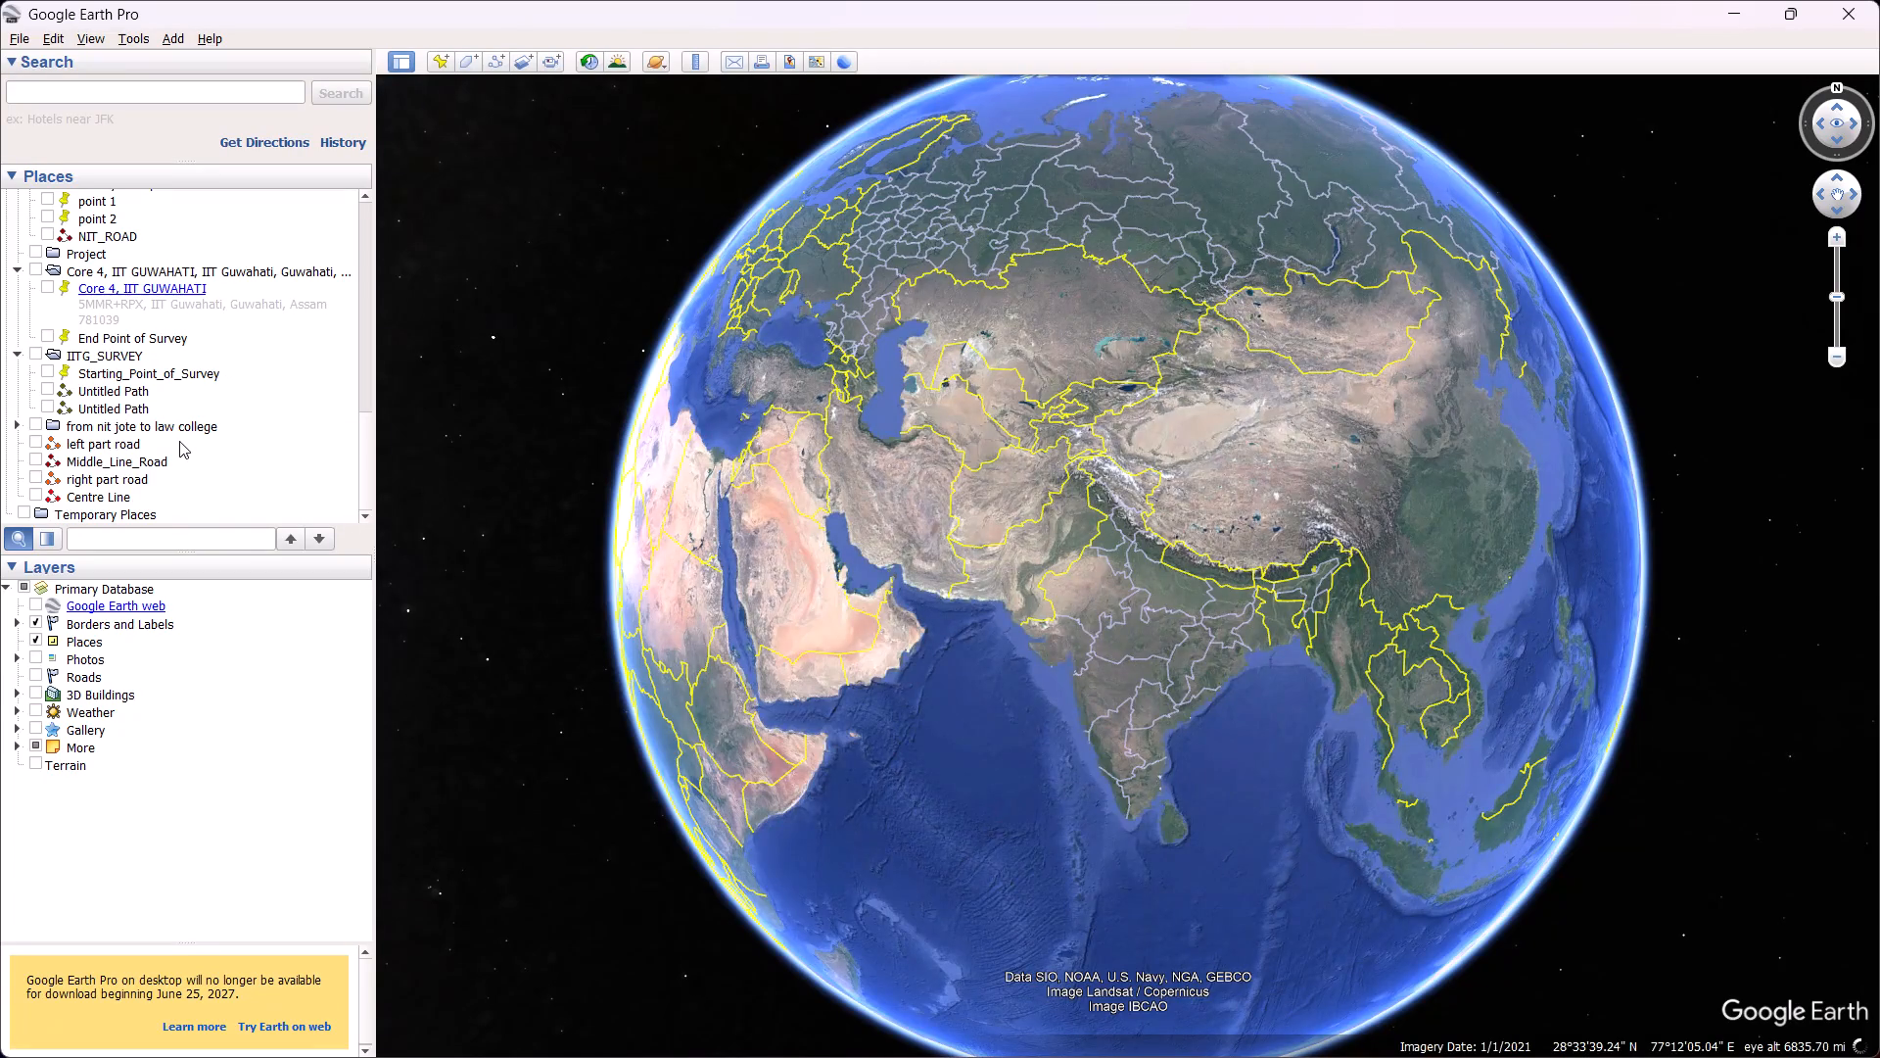
double_click(179, 441)
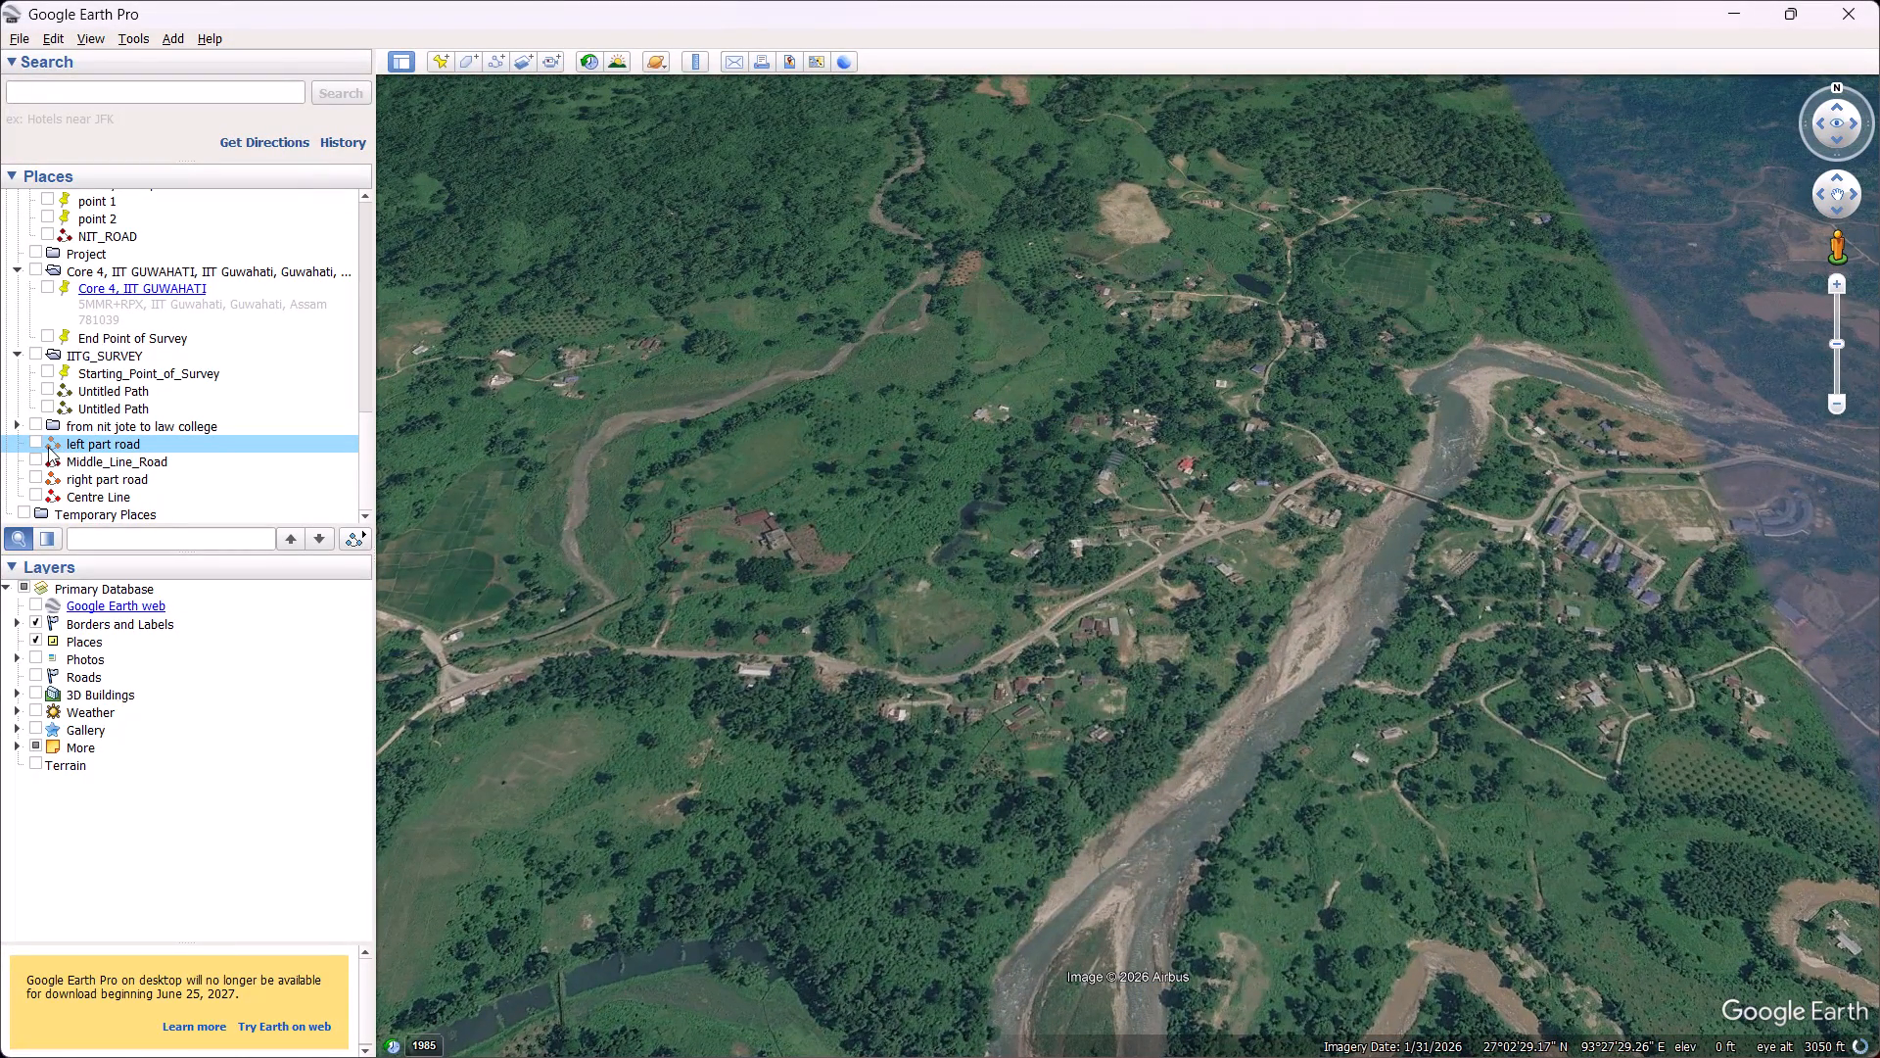
left_click(39, 437)
left_click(38, 453)
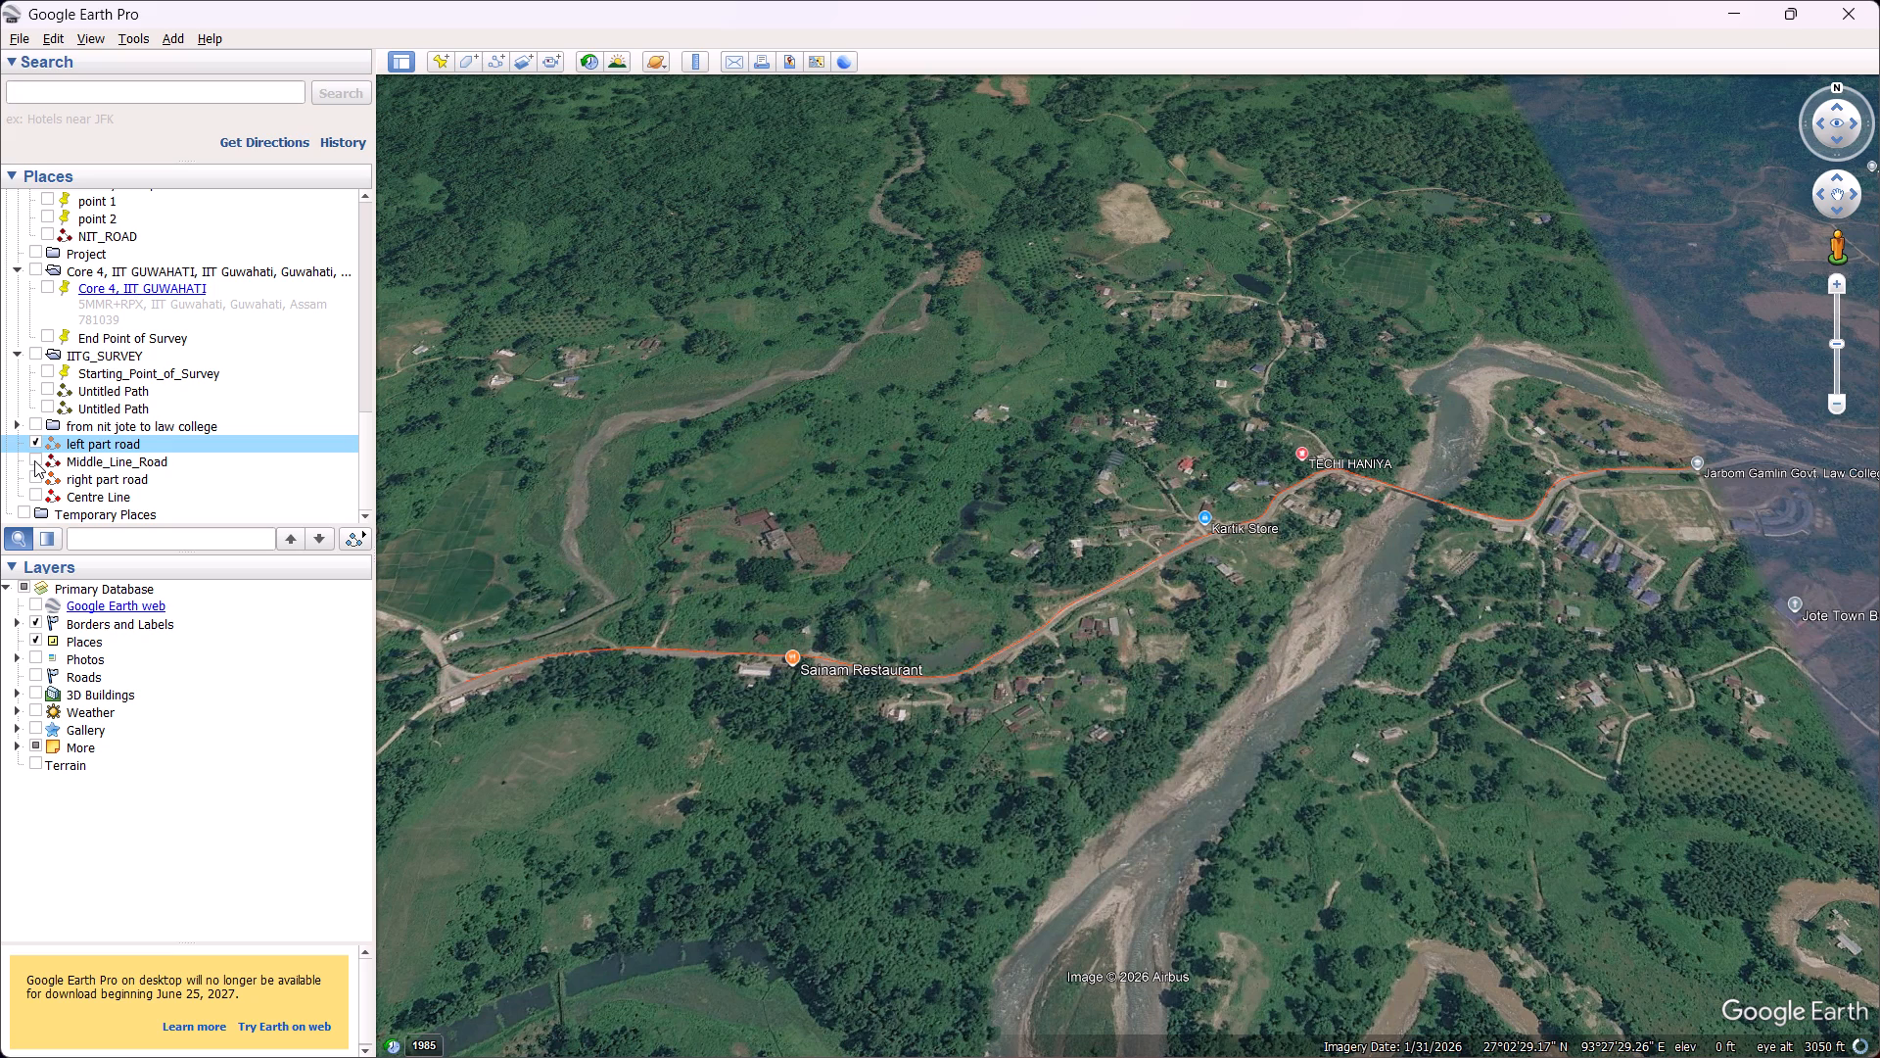
left_click(34, 460)
left_click(34, 477)
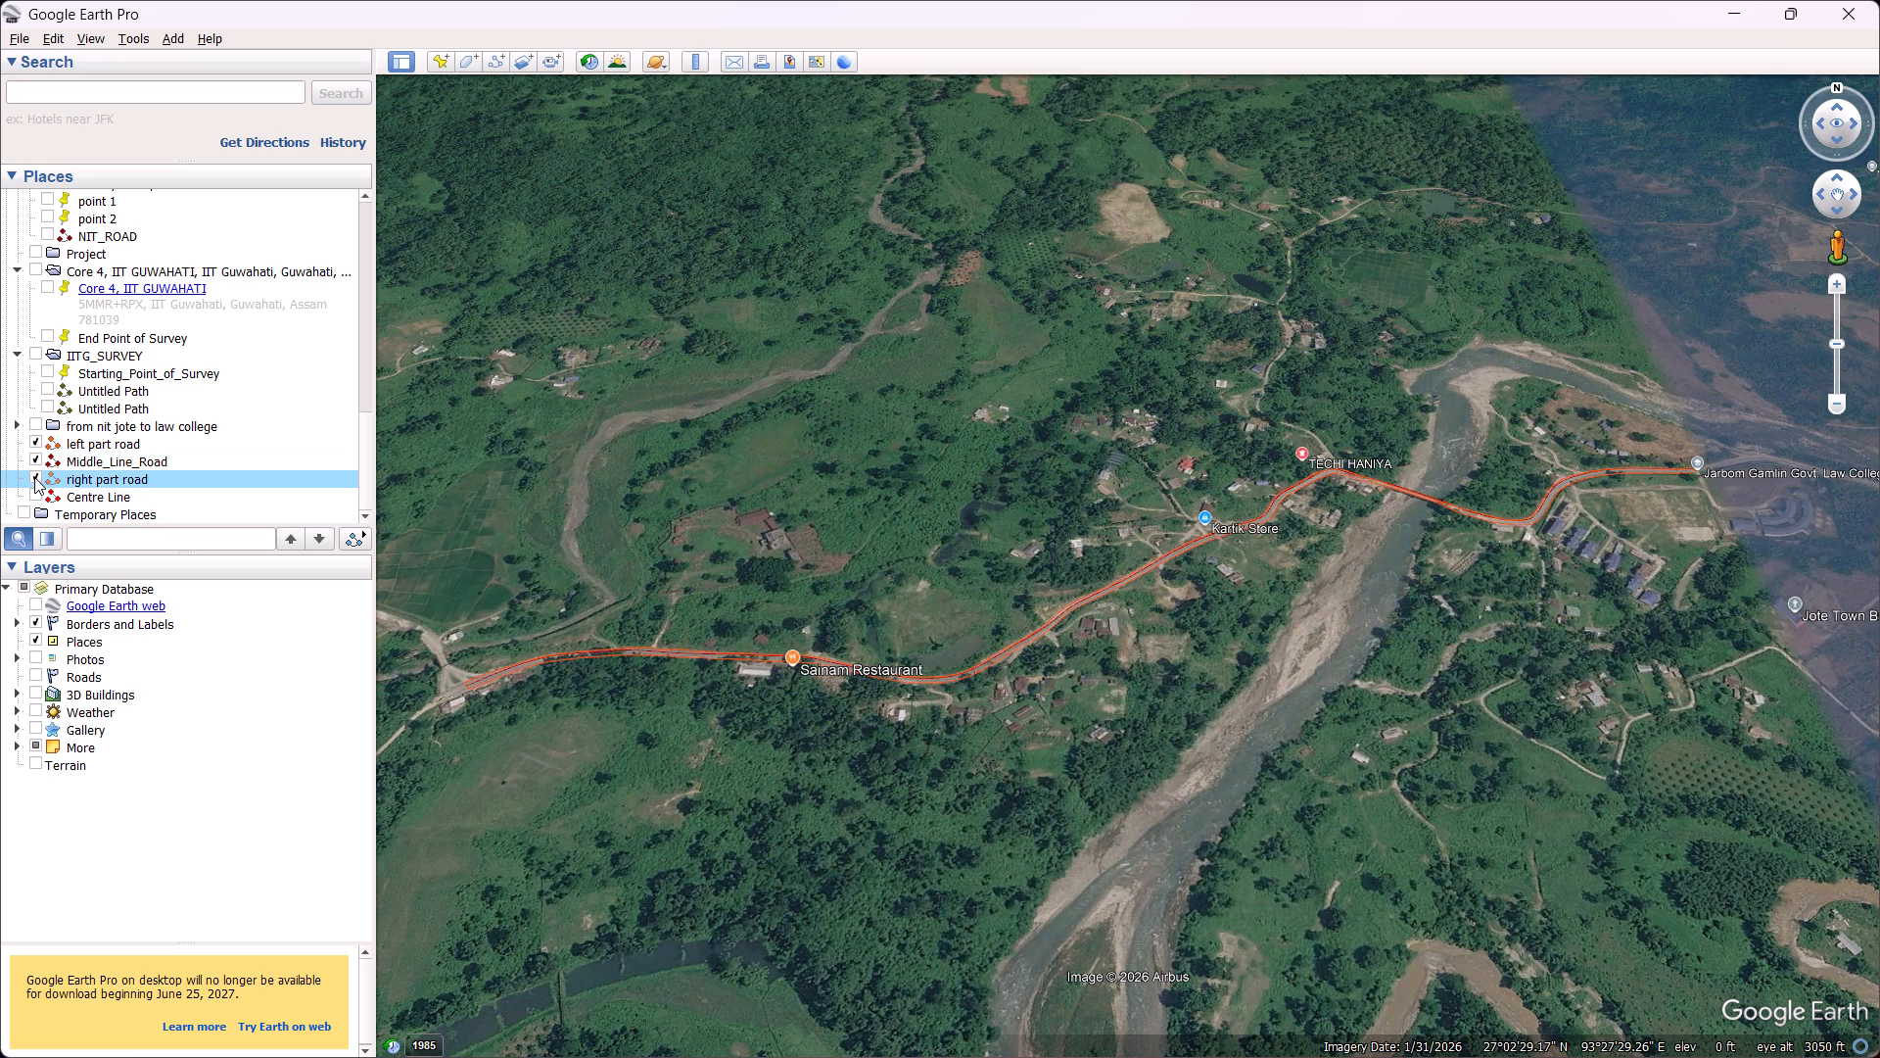
Start saving the left part road path to the minor project 5th sem folder, choosing Kml as the file type.
left_click(77, 442)
right_click(75, 434)
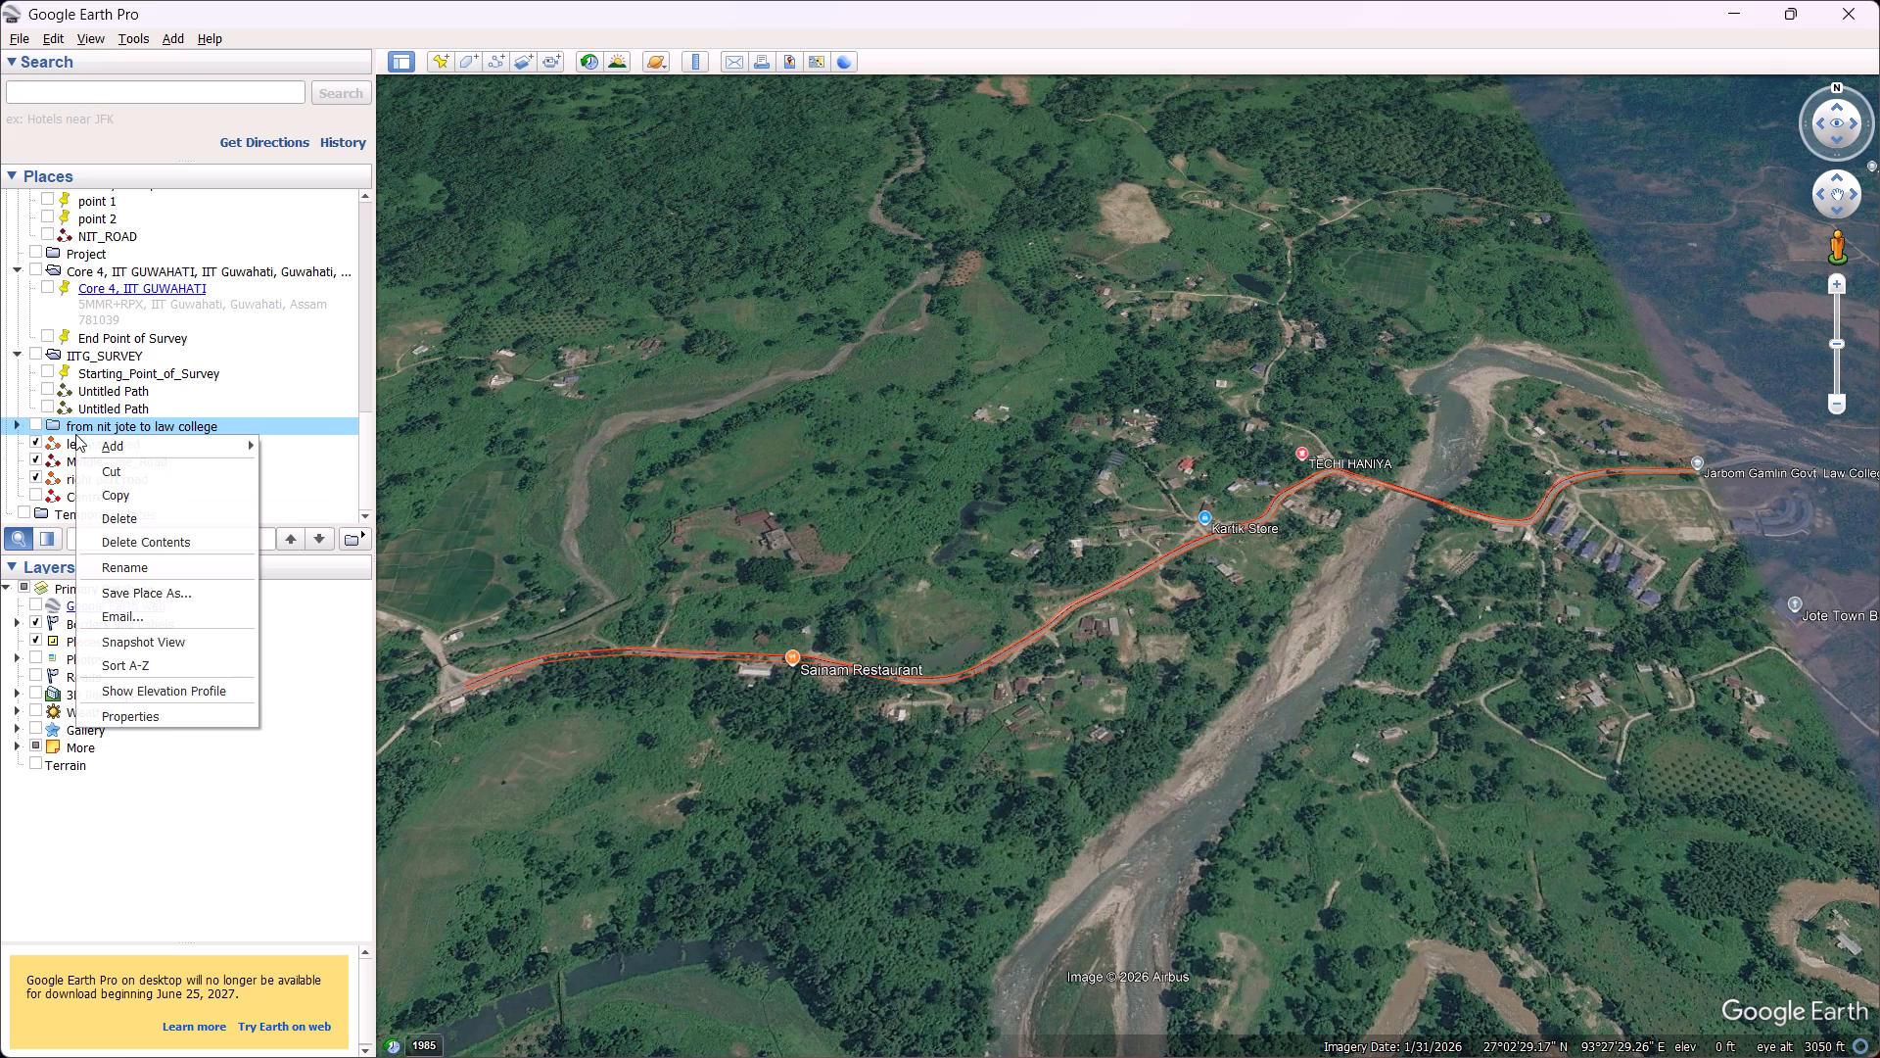
left_click(57, 437)
right_click(57, 437)
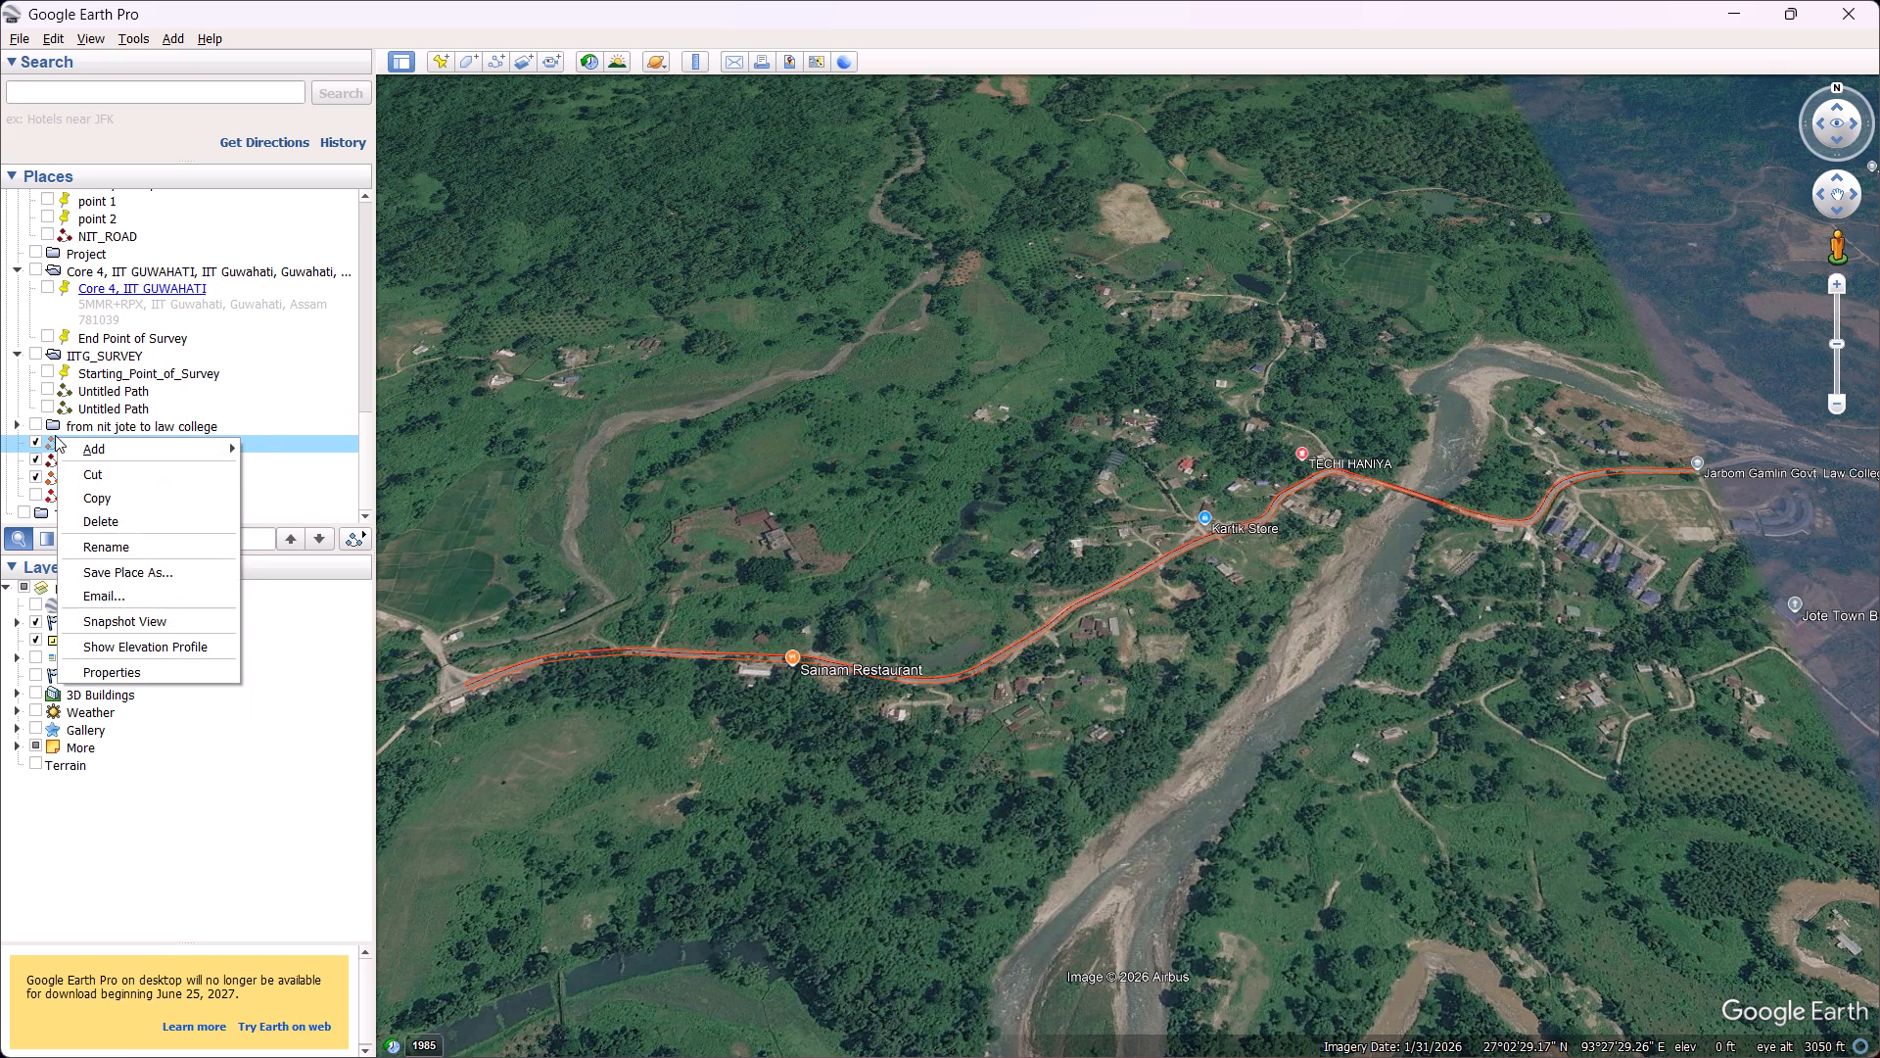
left_click(133, 576)
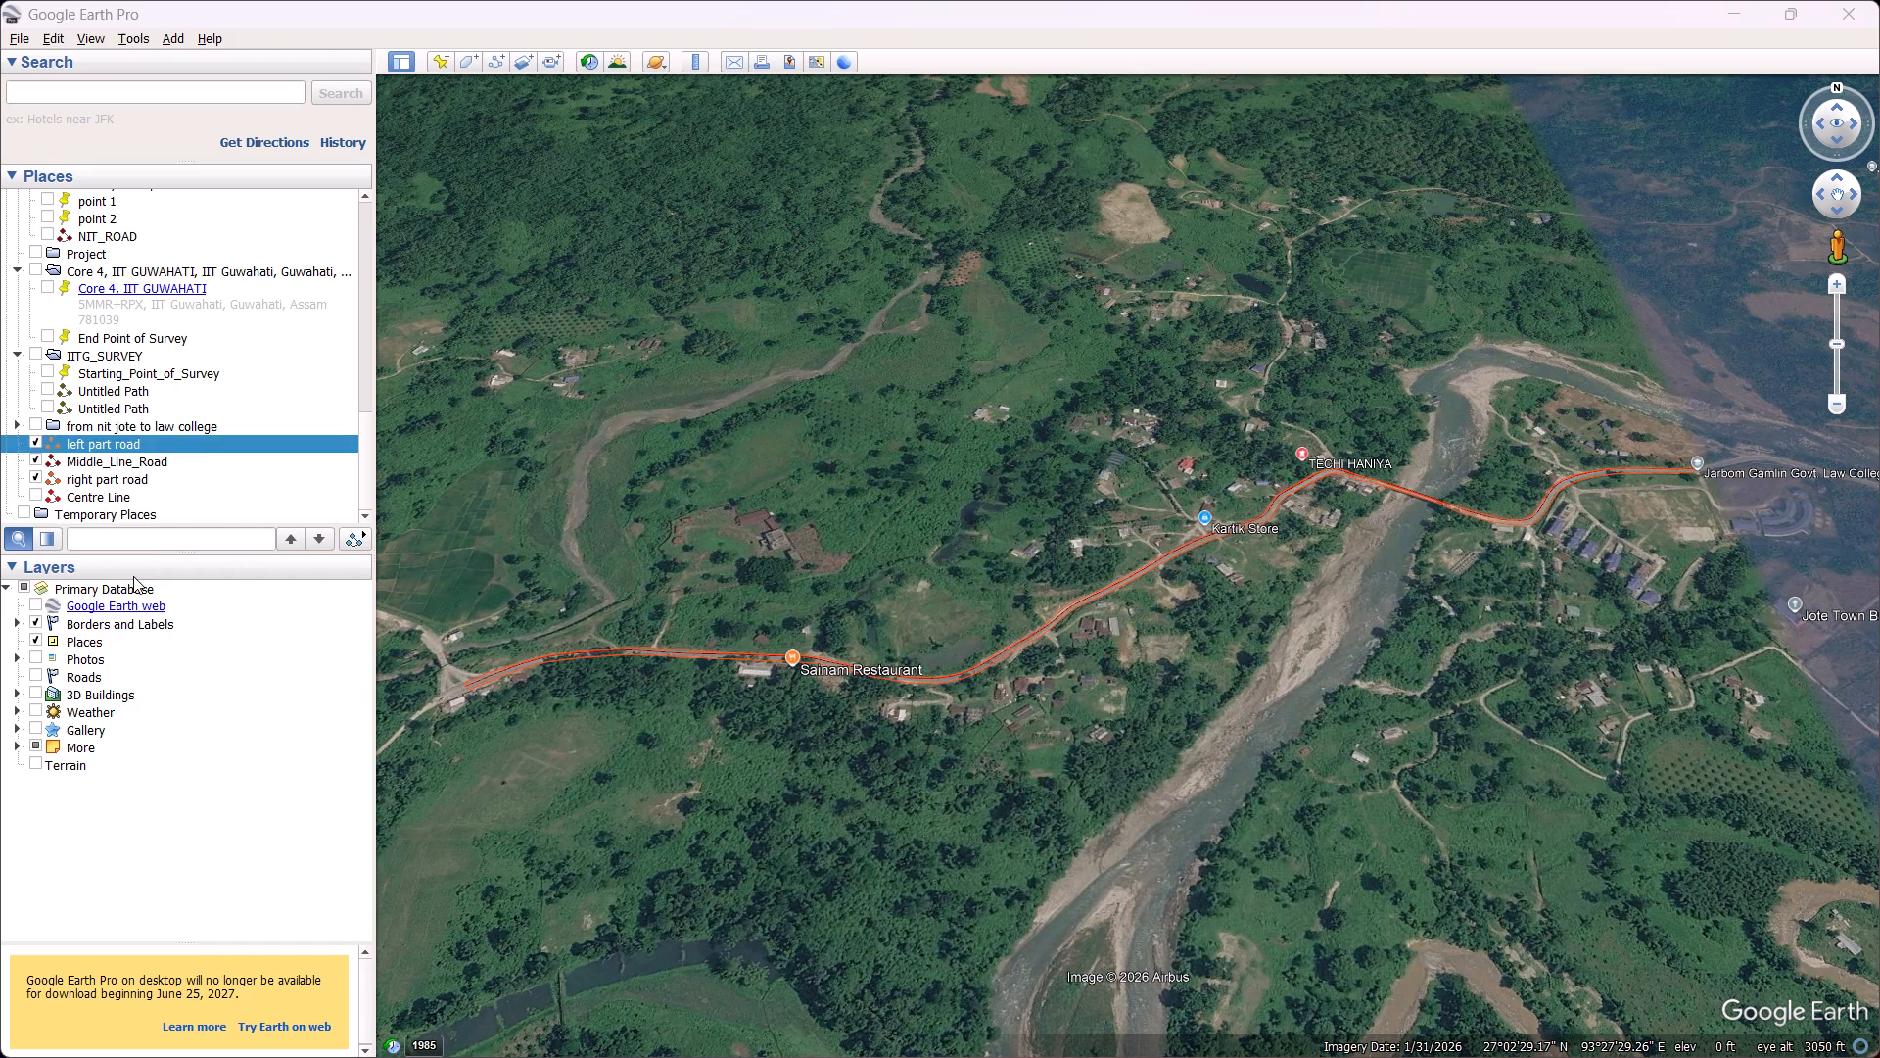
left_click(263, 464)
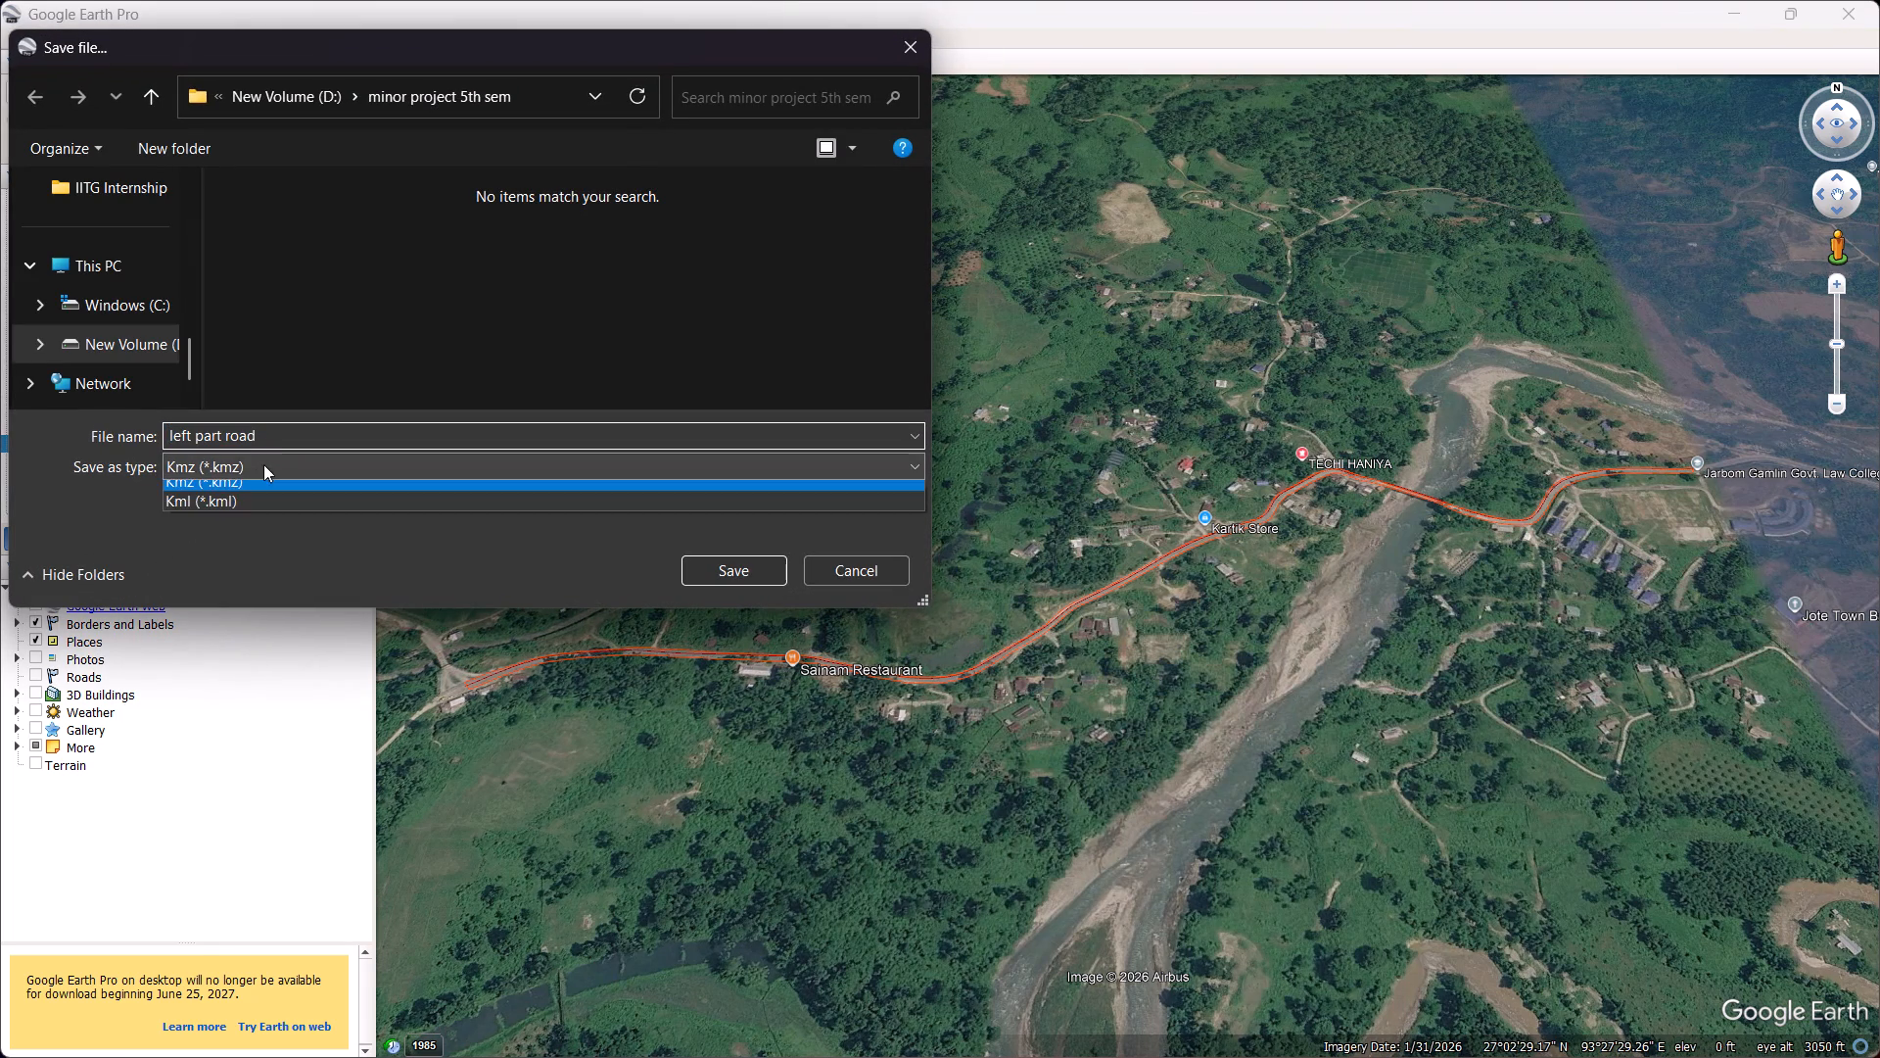
left_click(267, 510)
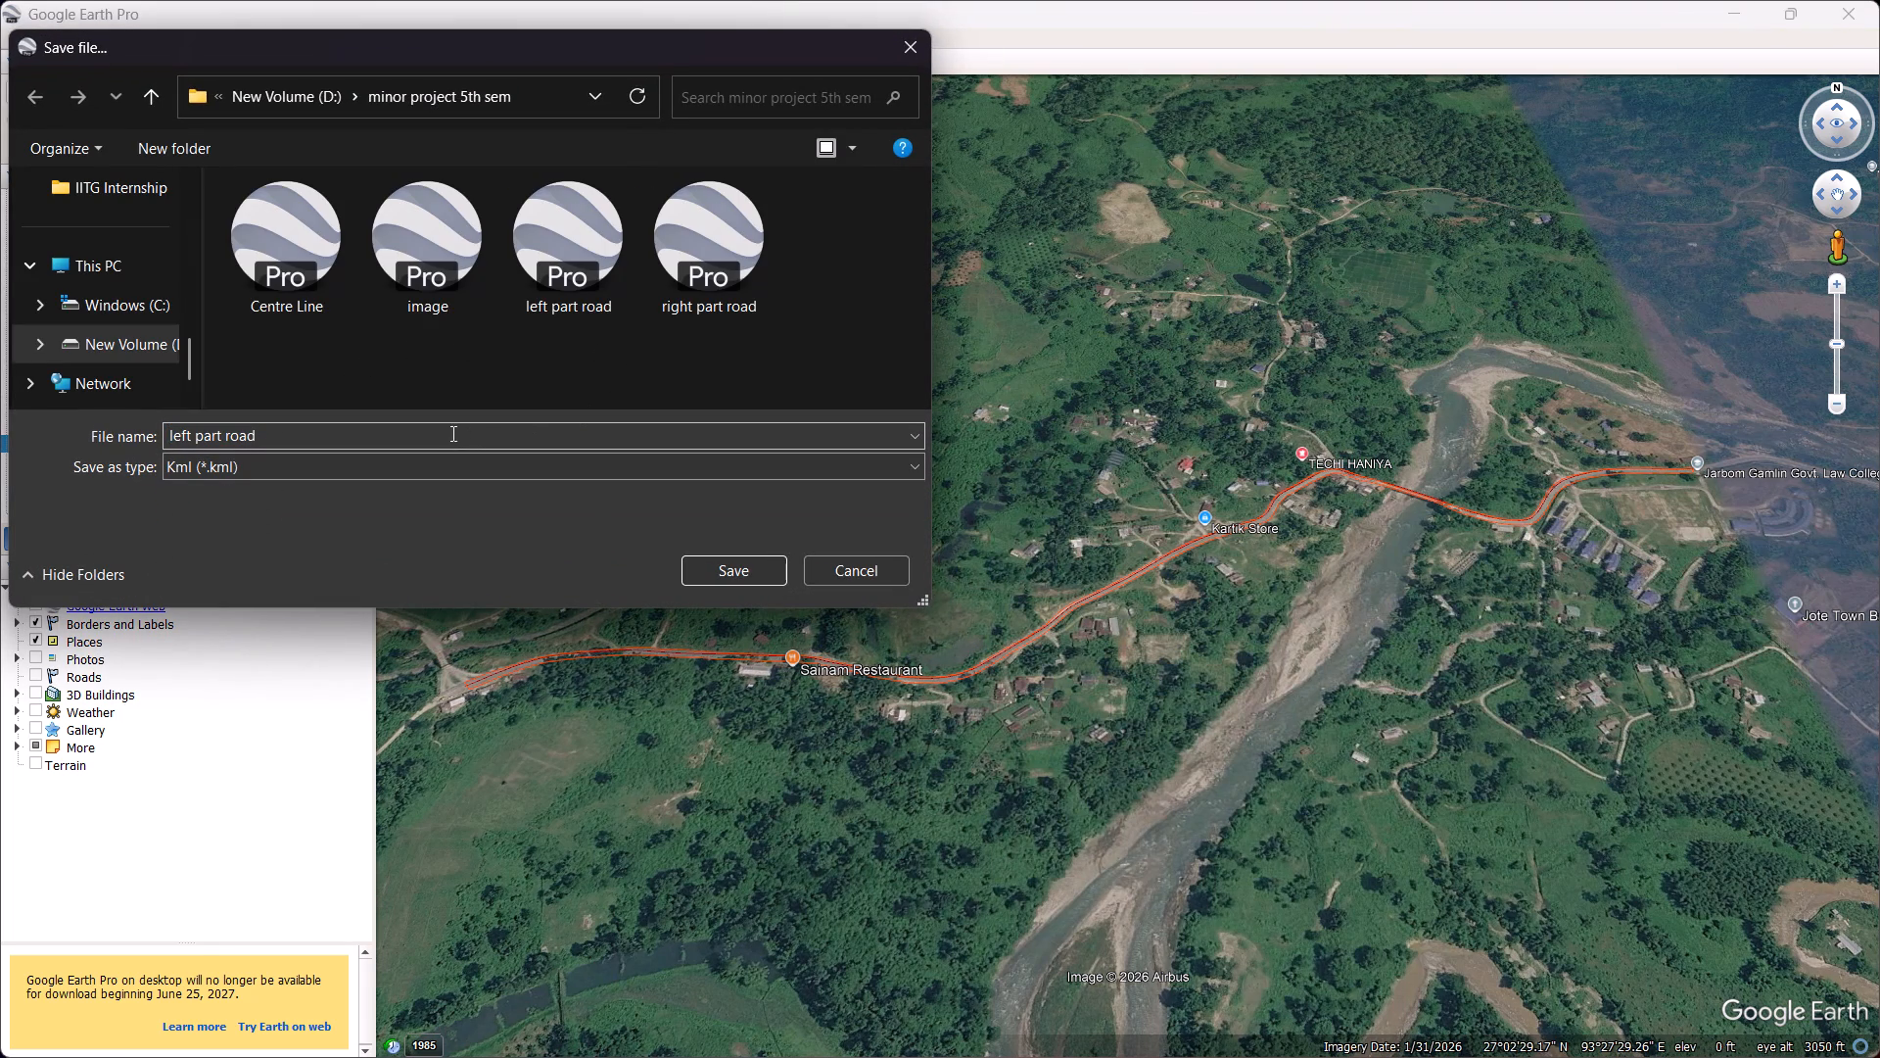
Create a folder named georefer inside the minor project 5th sem folder.
right_click(539, 354)
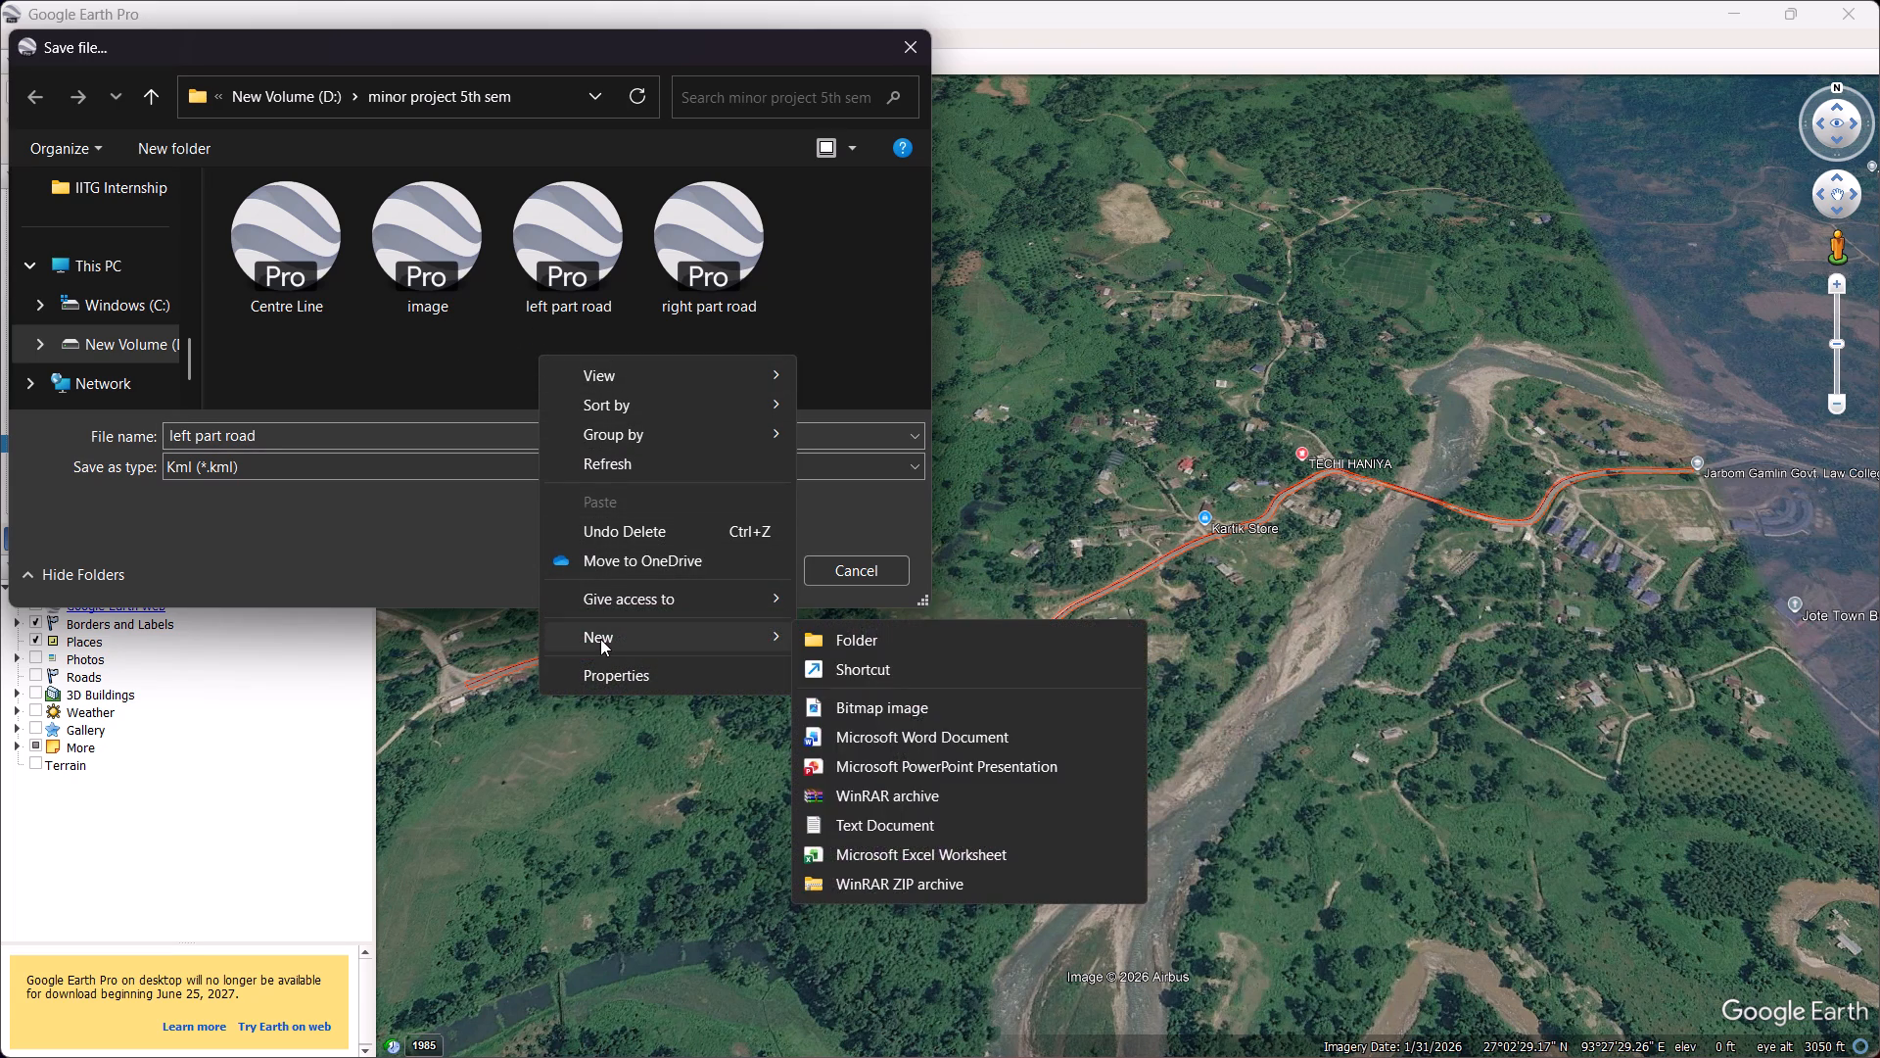
left_click(843, 640)
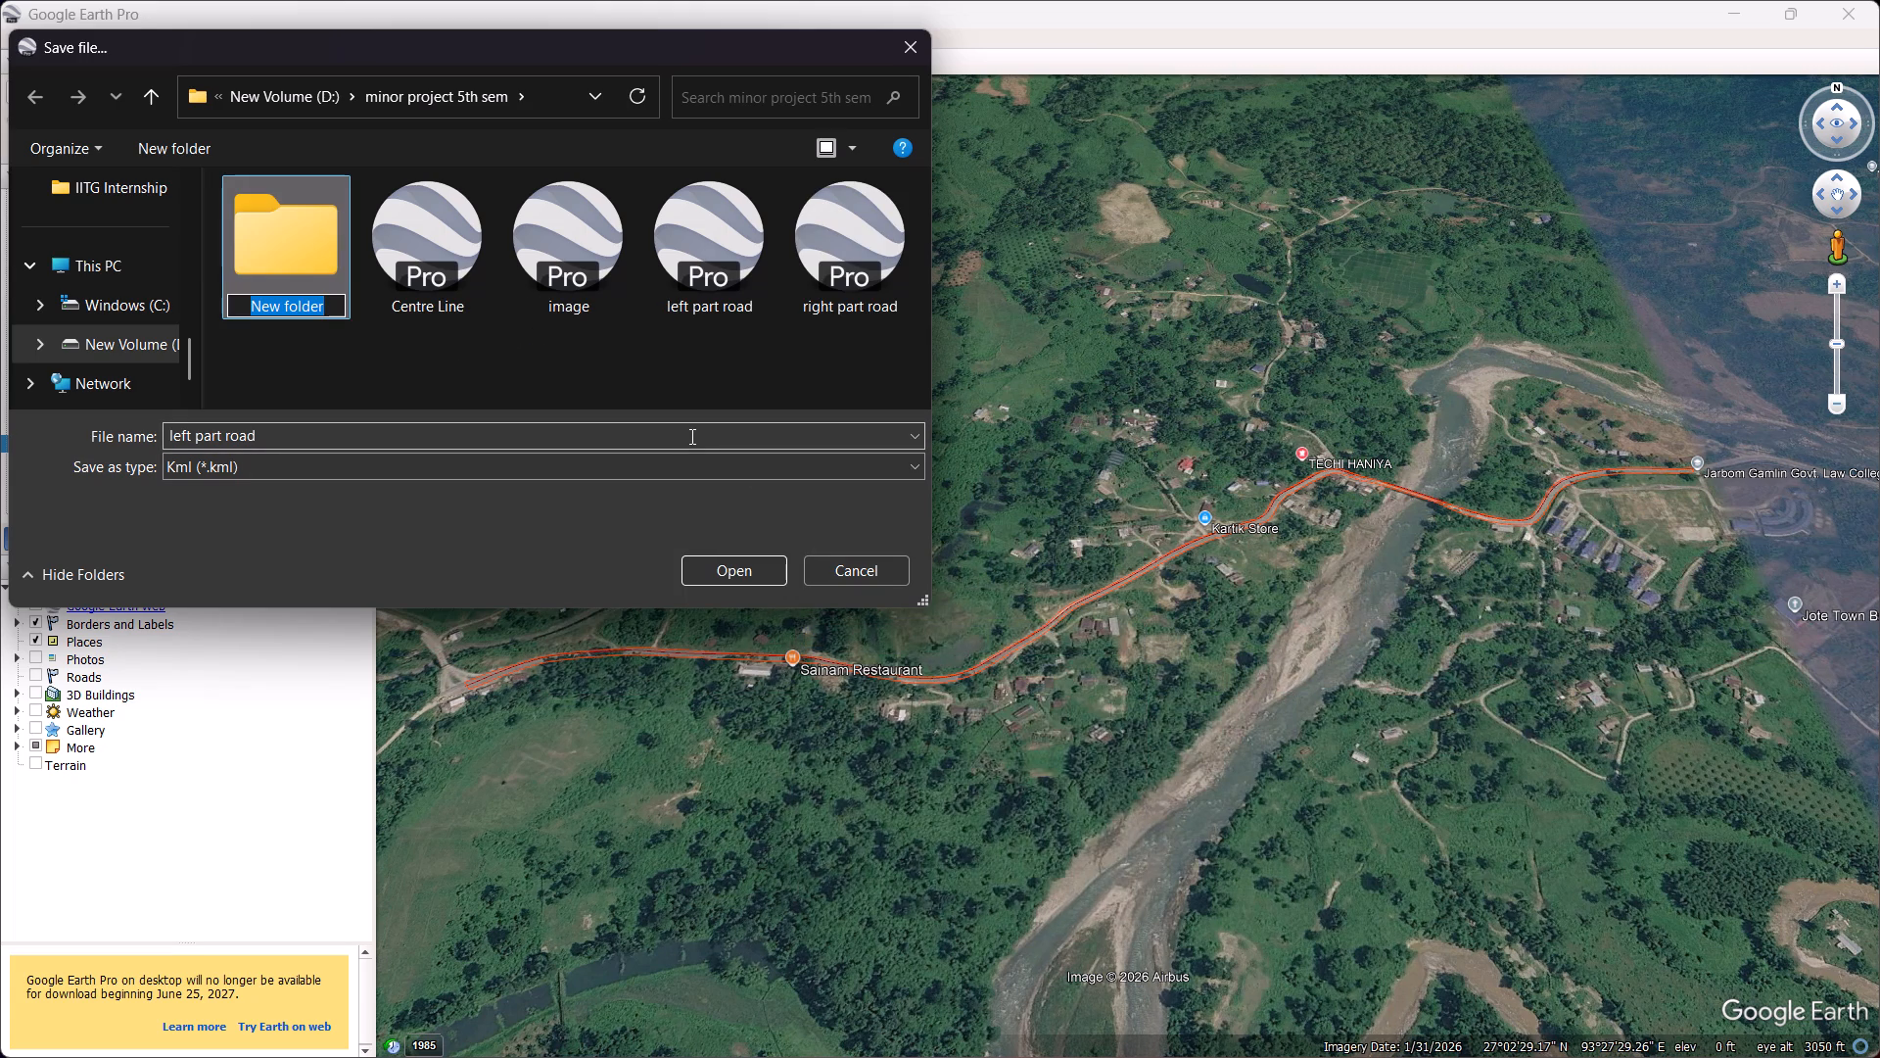
type("cor")
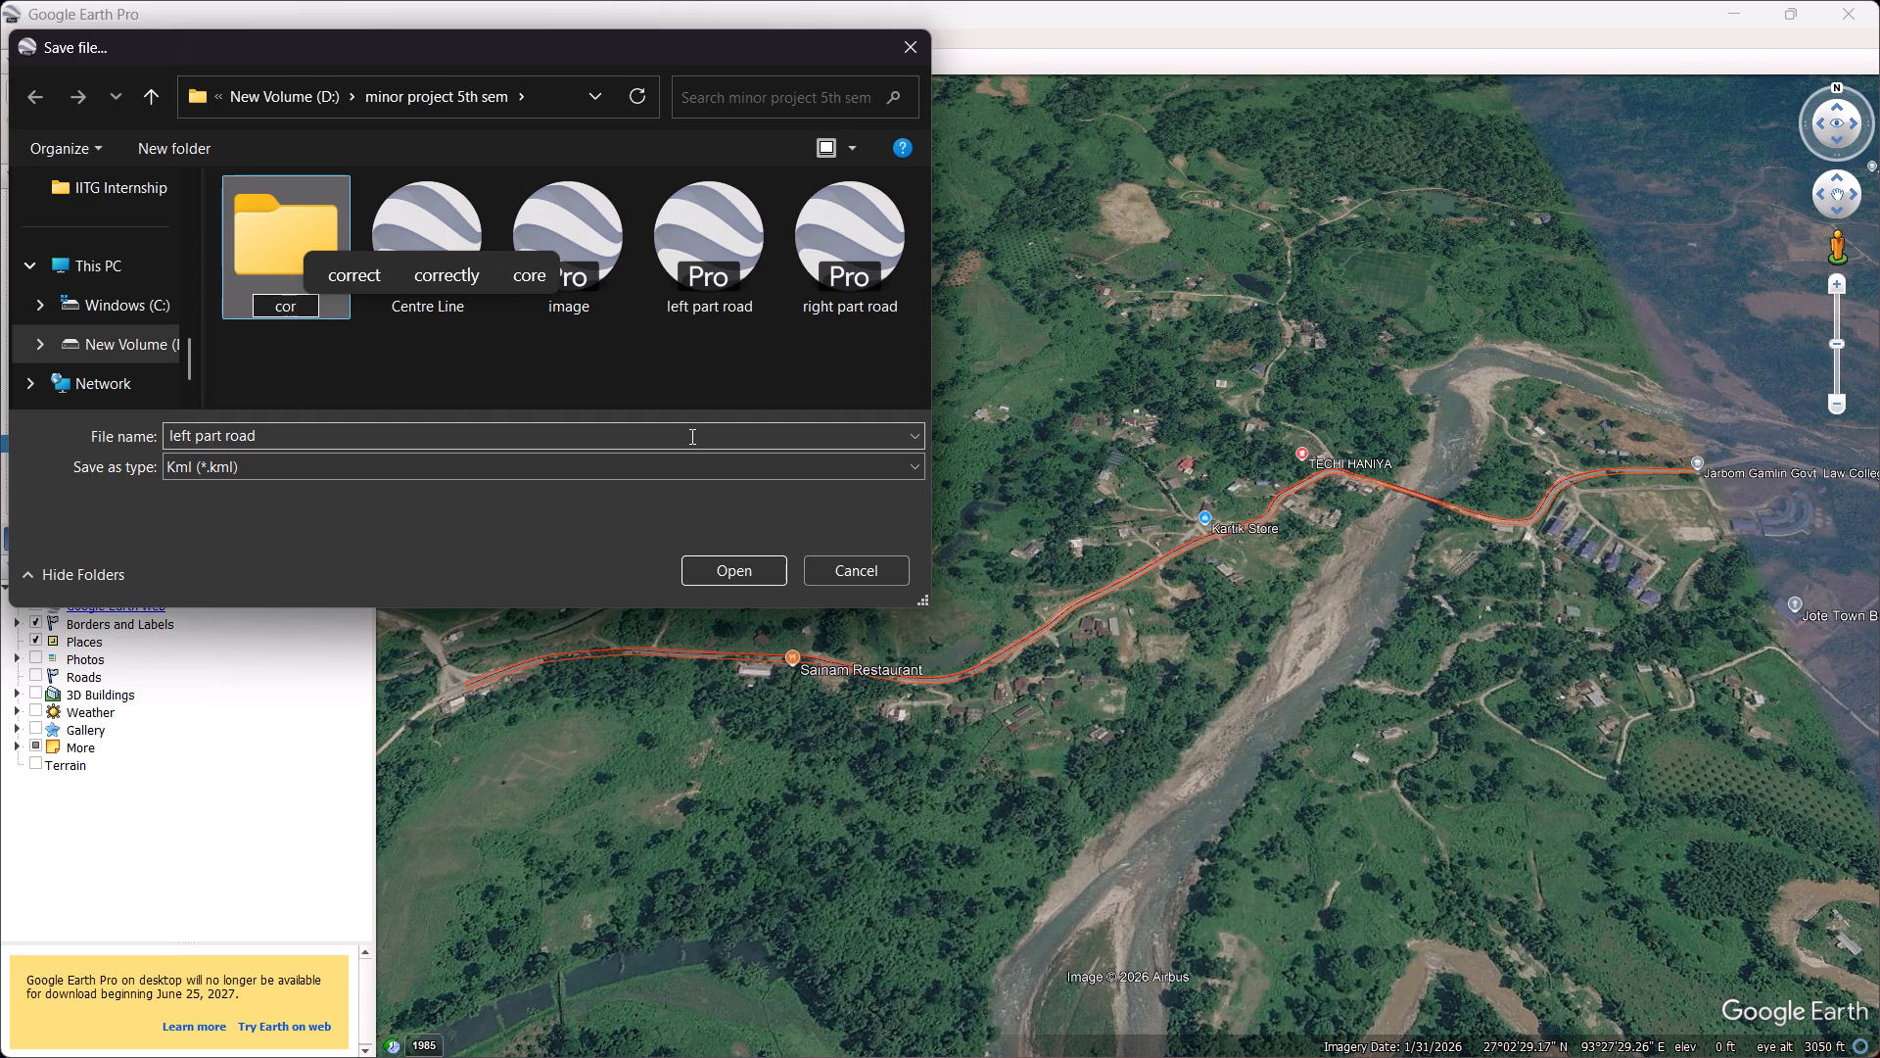
key("BackSpace")
key("BackSpace")
key("BackSpace")
type("gr")
key("BackSpace")
type("eo")
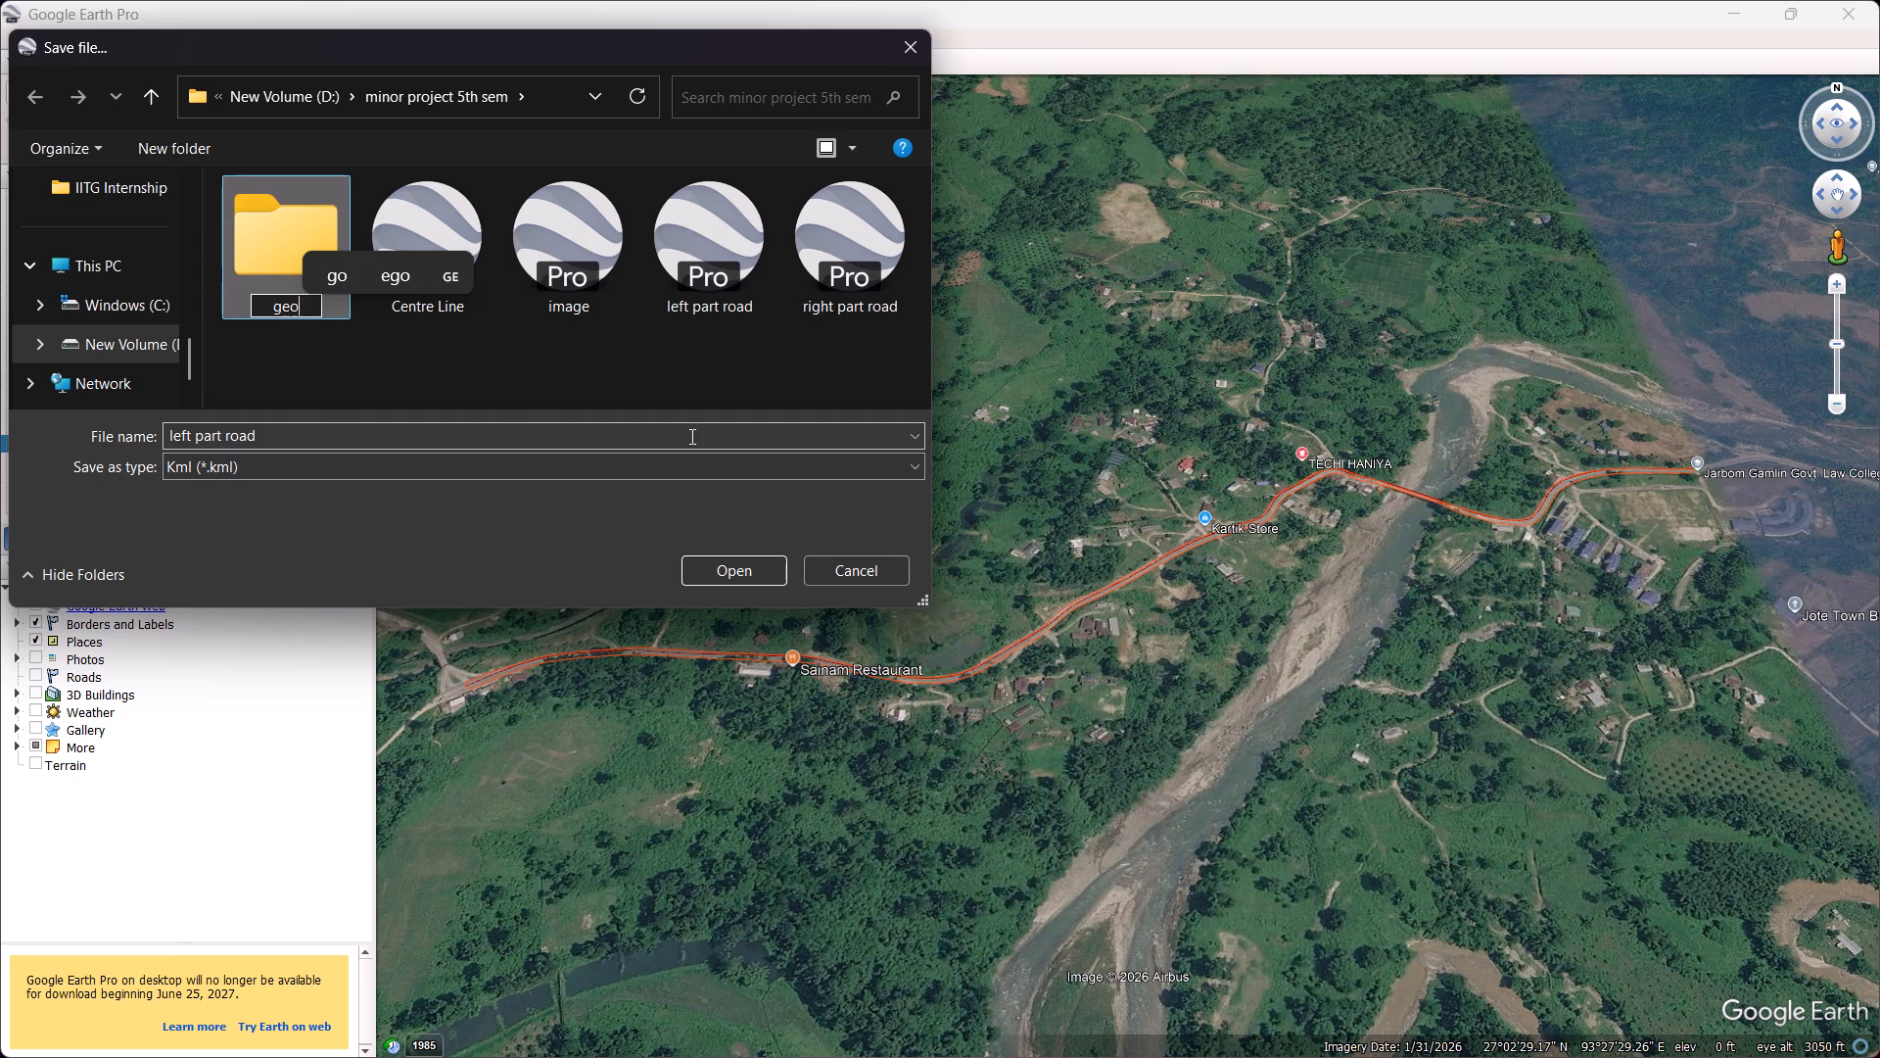
type("refer")
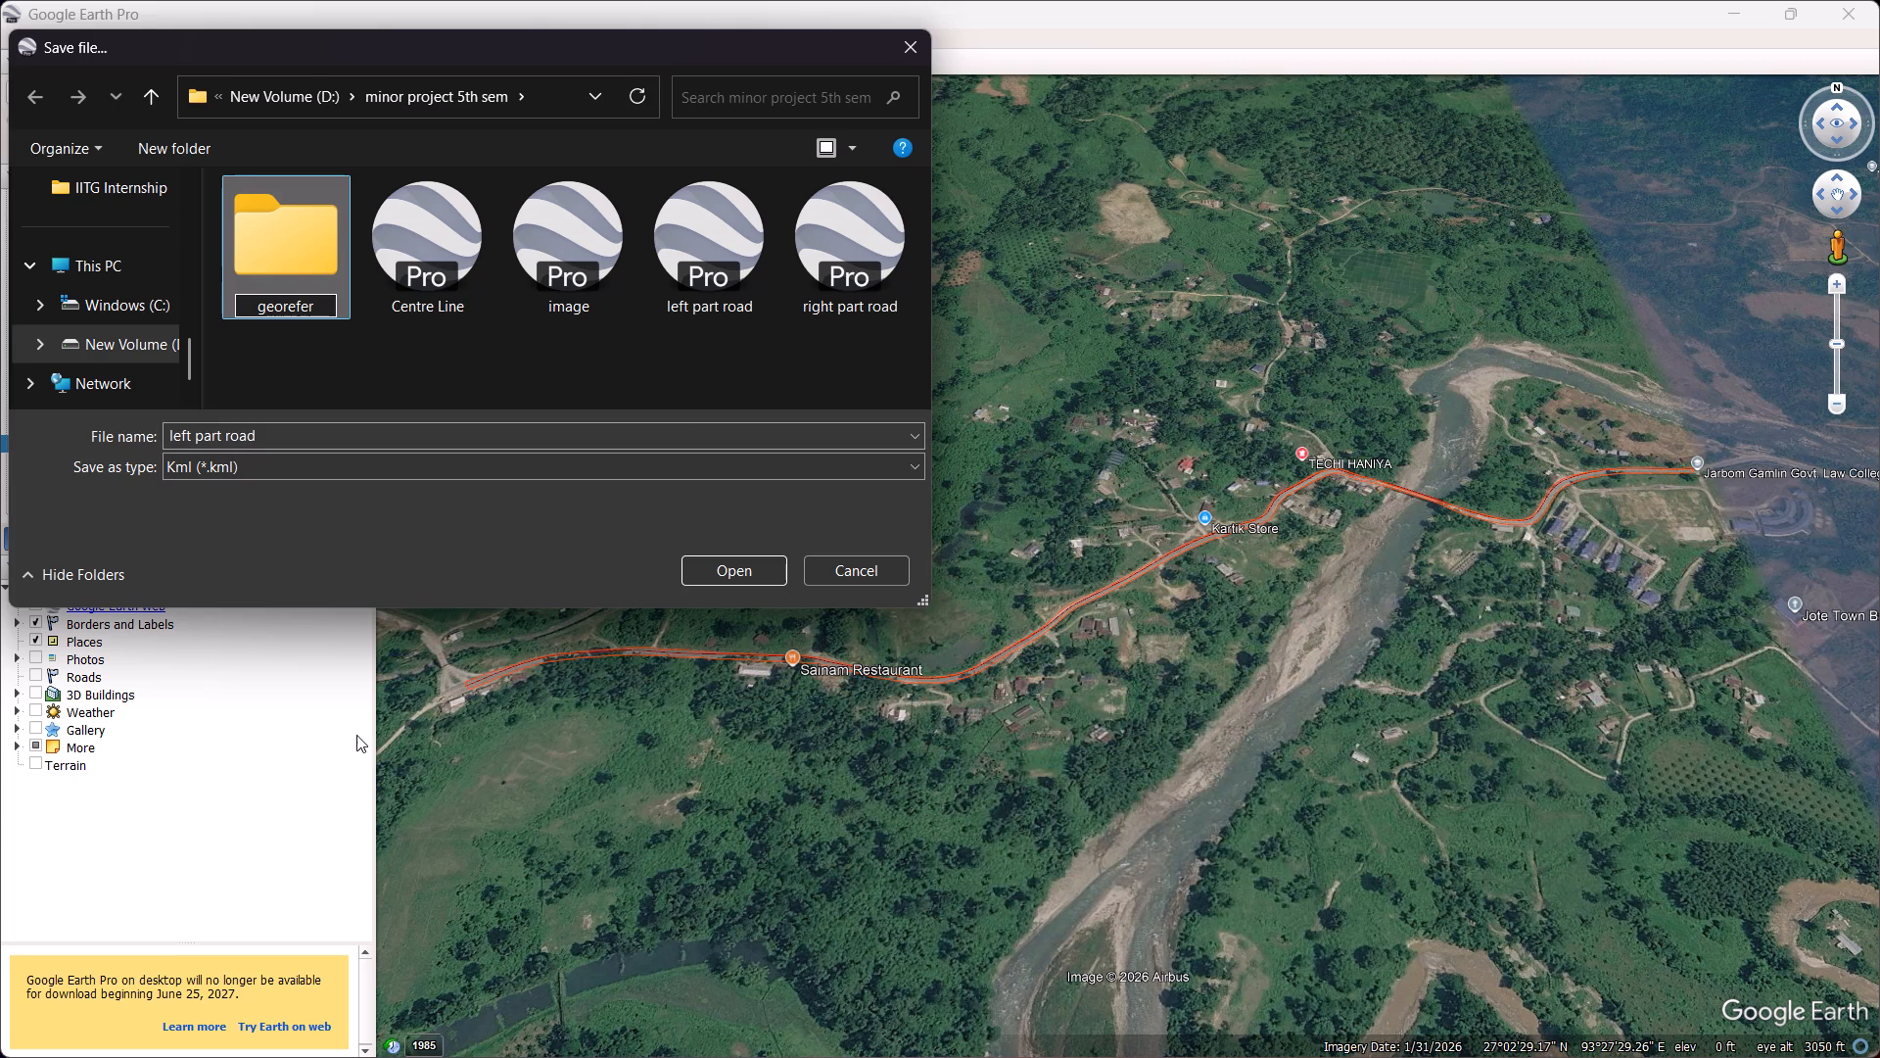
left_click(298, 226)
Save the left part road path as a KML file in the georefer folder.
double_click(298, 226)
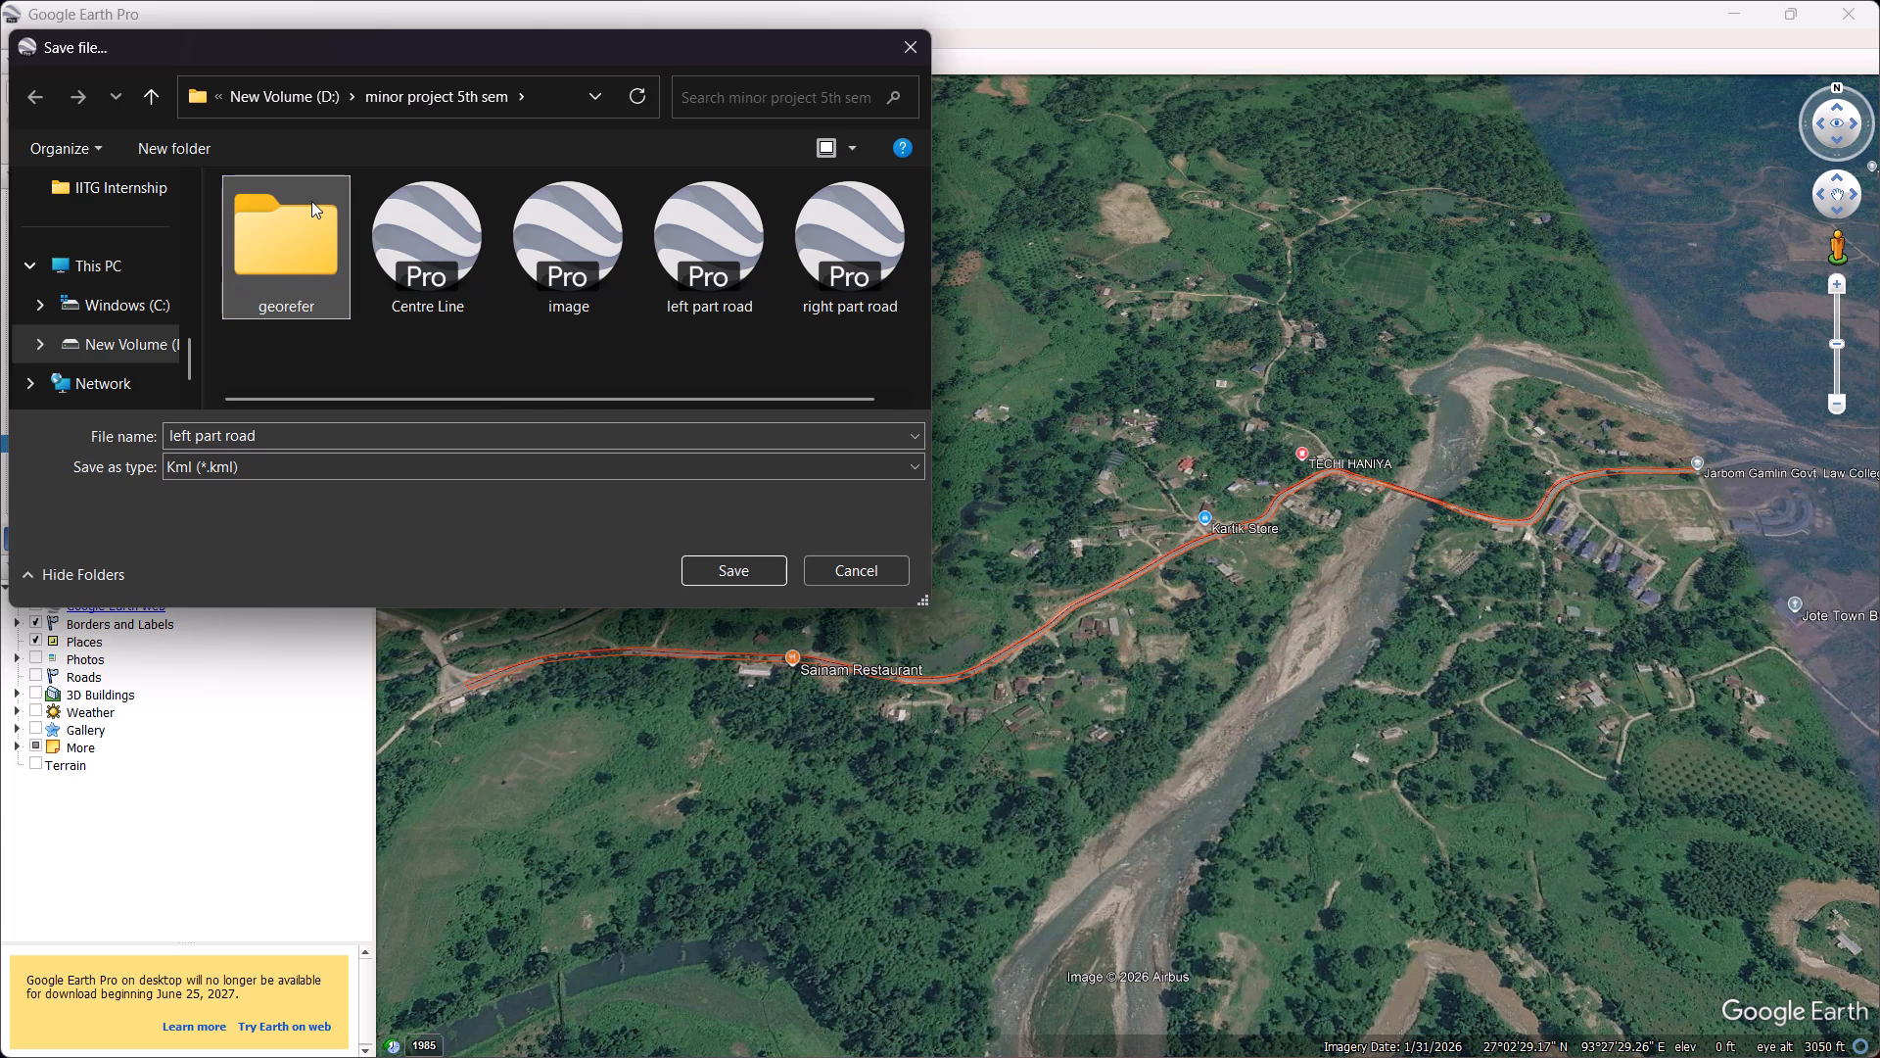
left_click(739, 569)
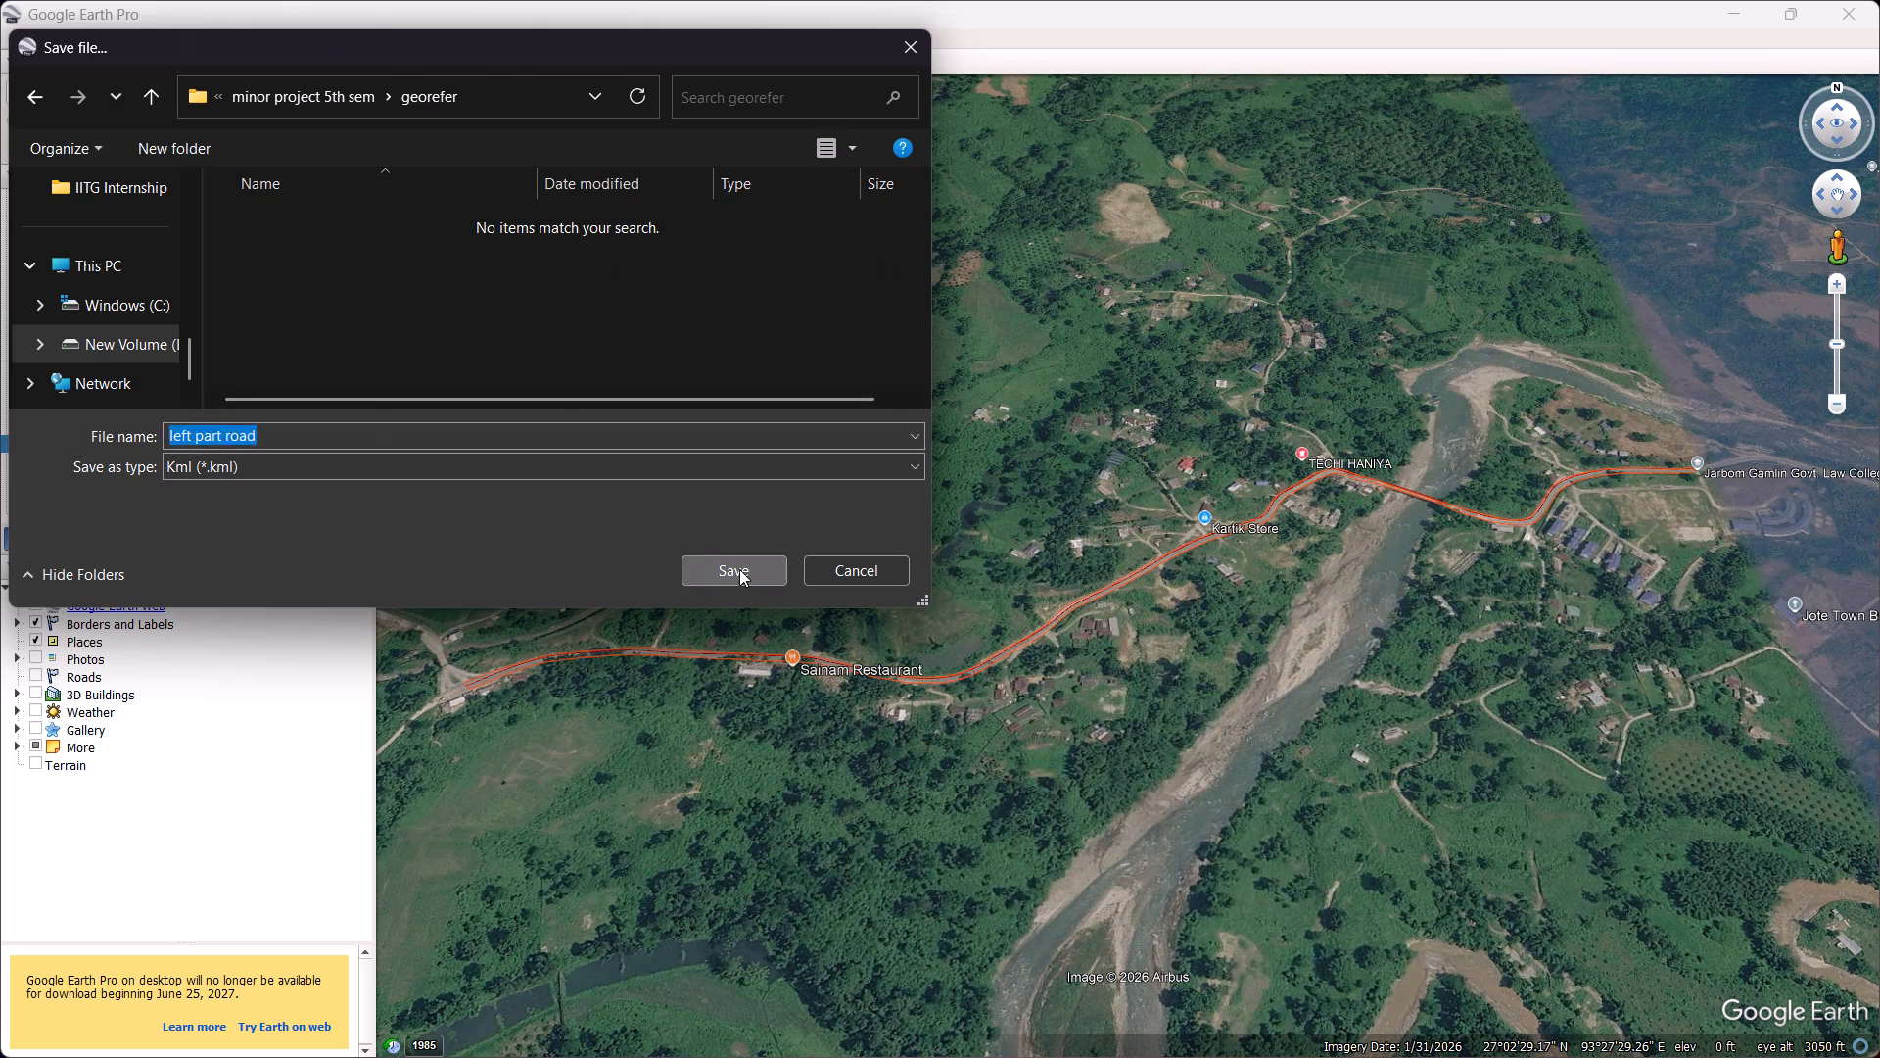
Save the Middle_Line_Road and right part road paths as KML files in the georefer folder, keeping their names.
left_click(252, 450)
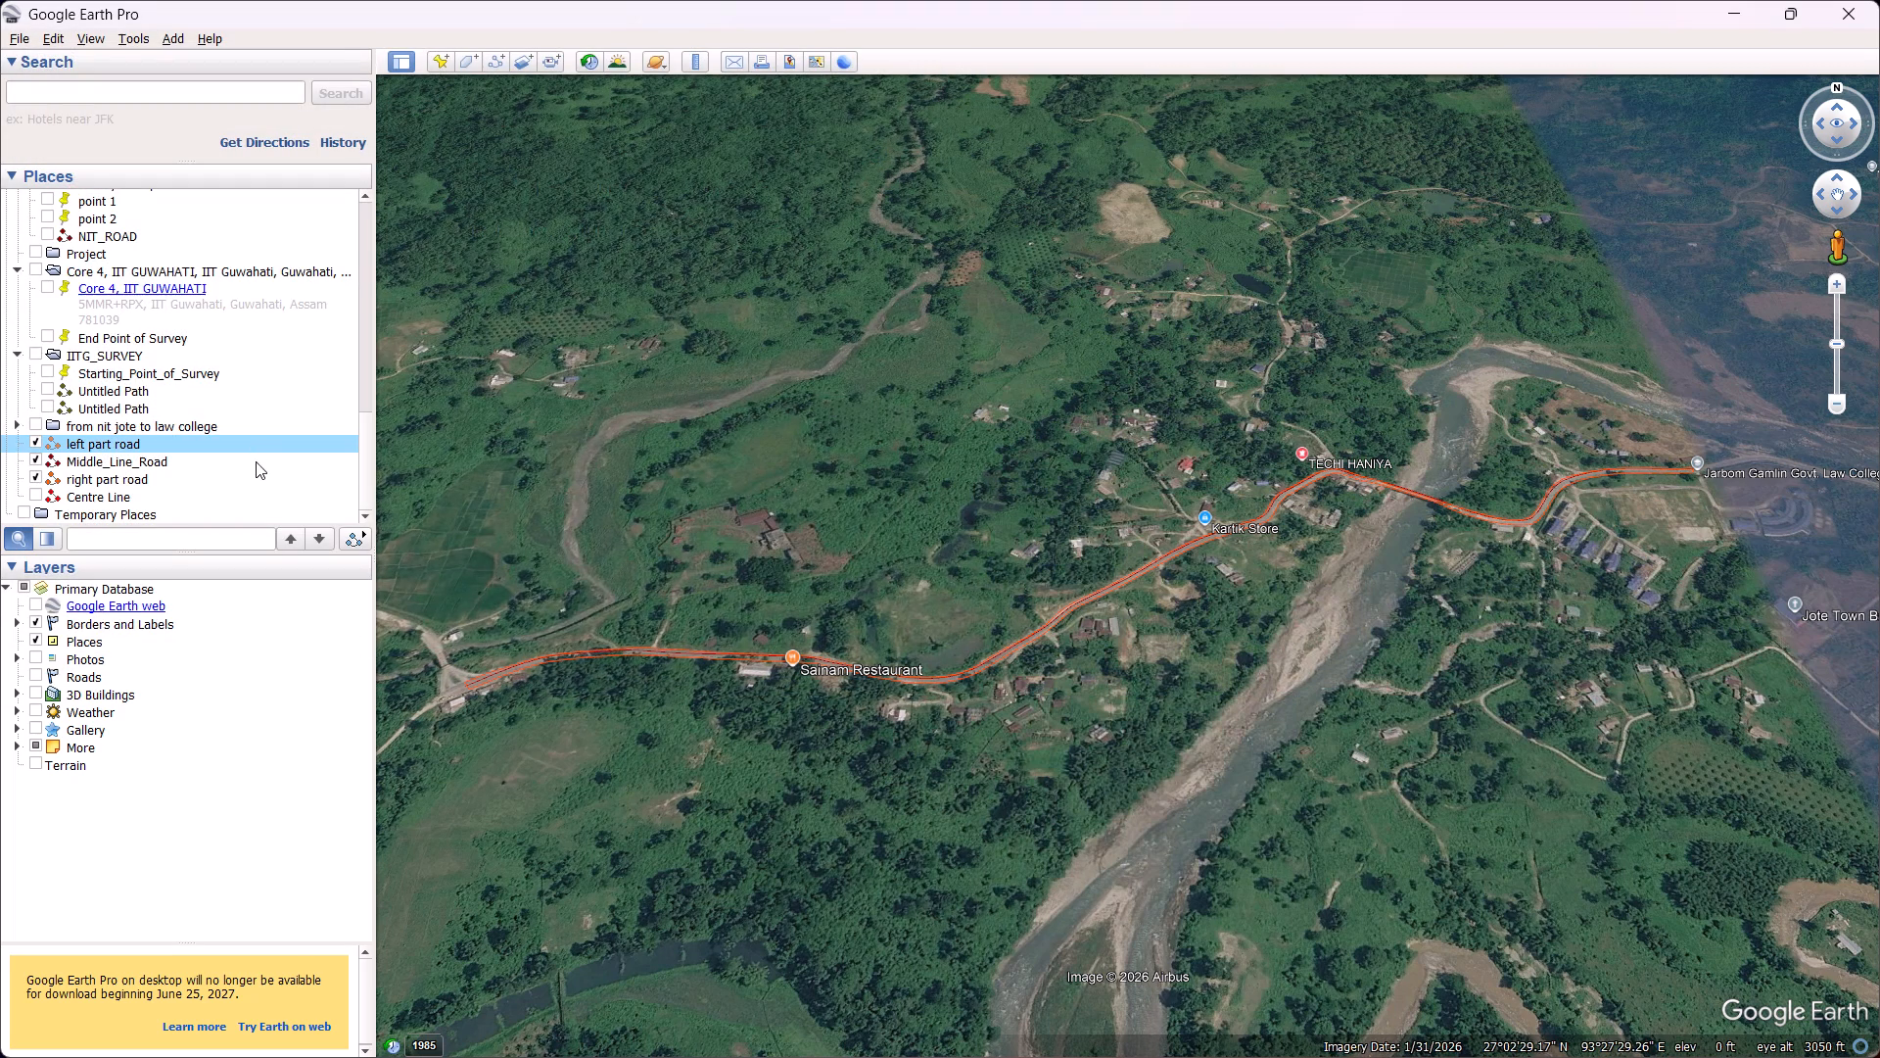
left_click(256, 461)
right_click(256, 461)
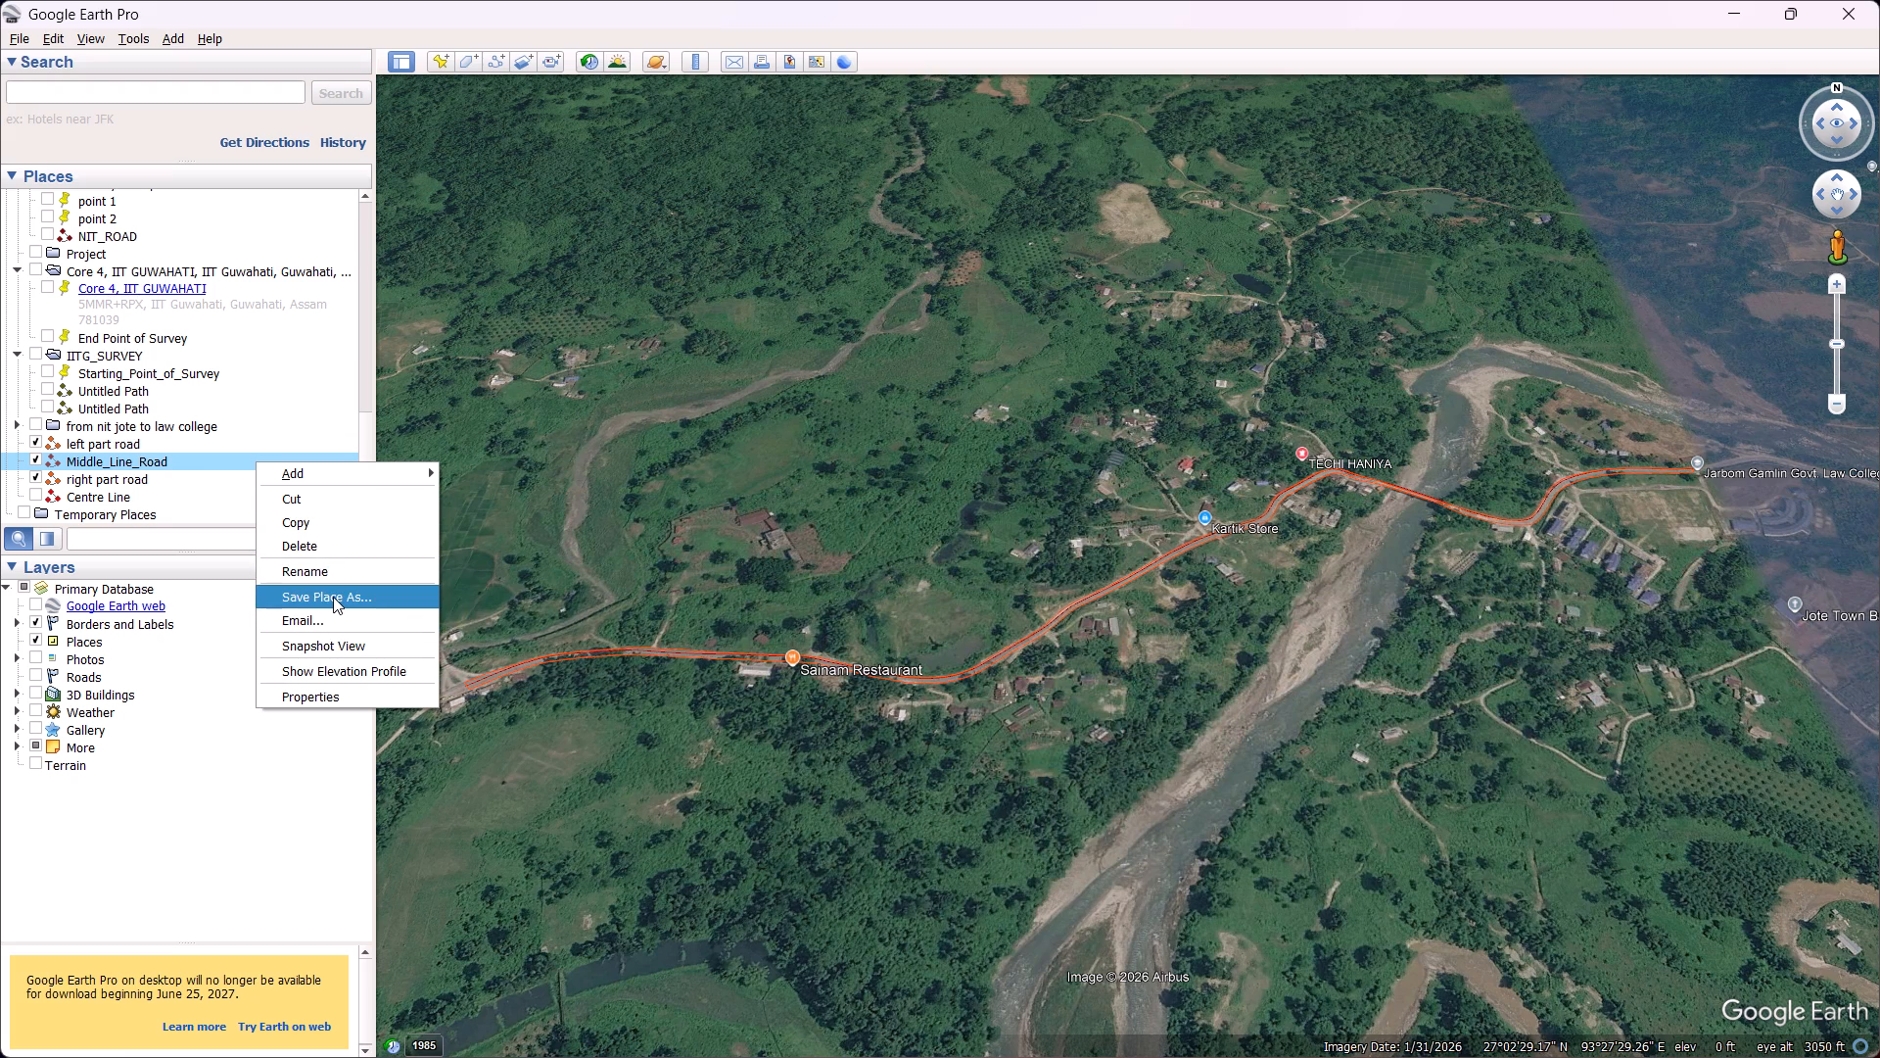
left_click(333, 597)
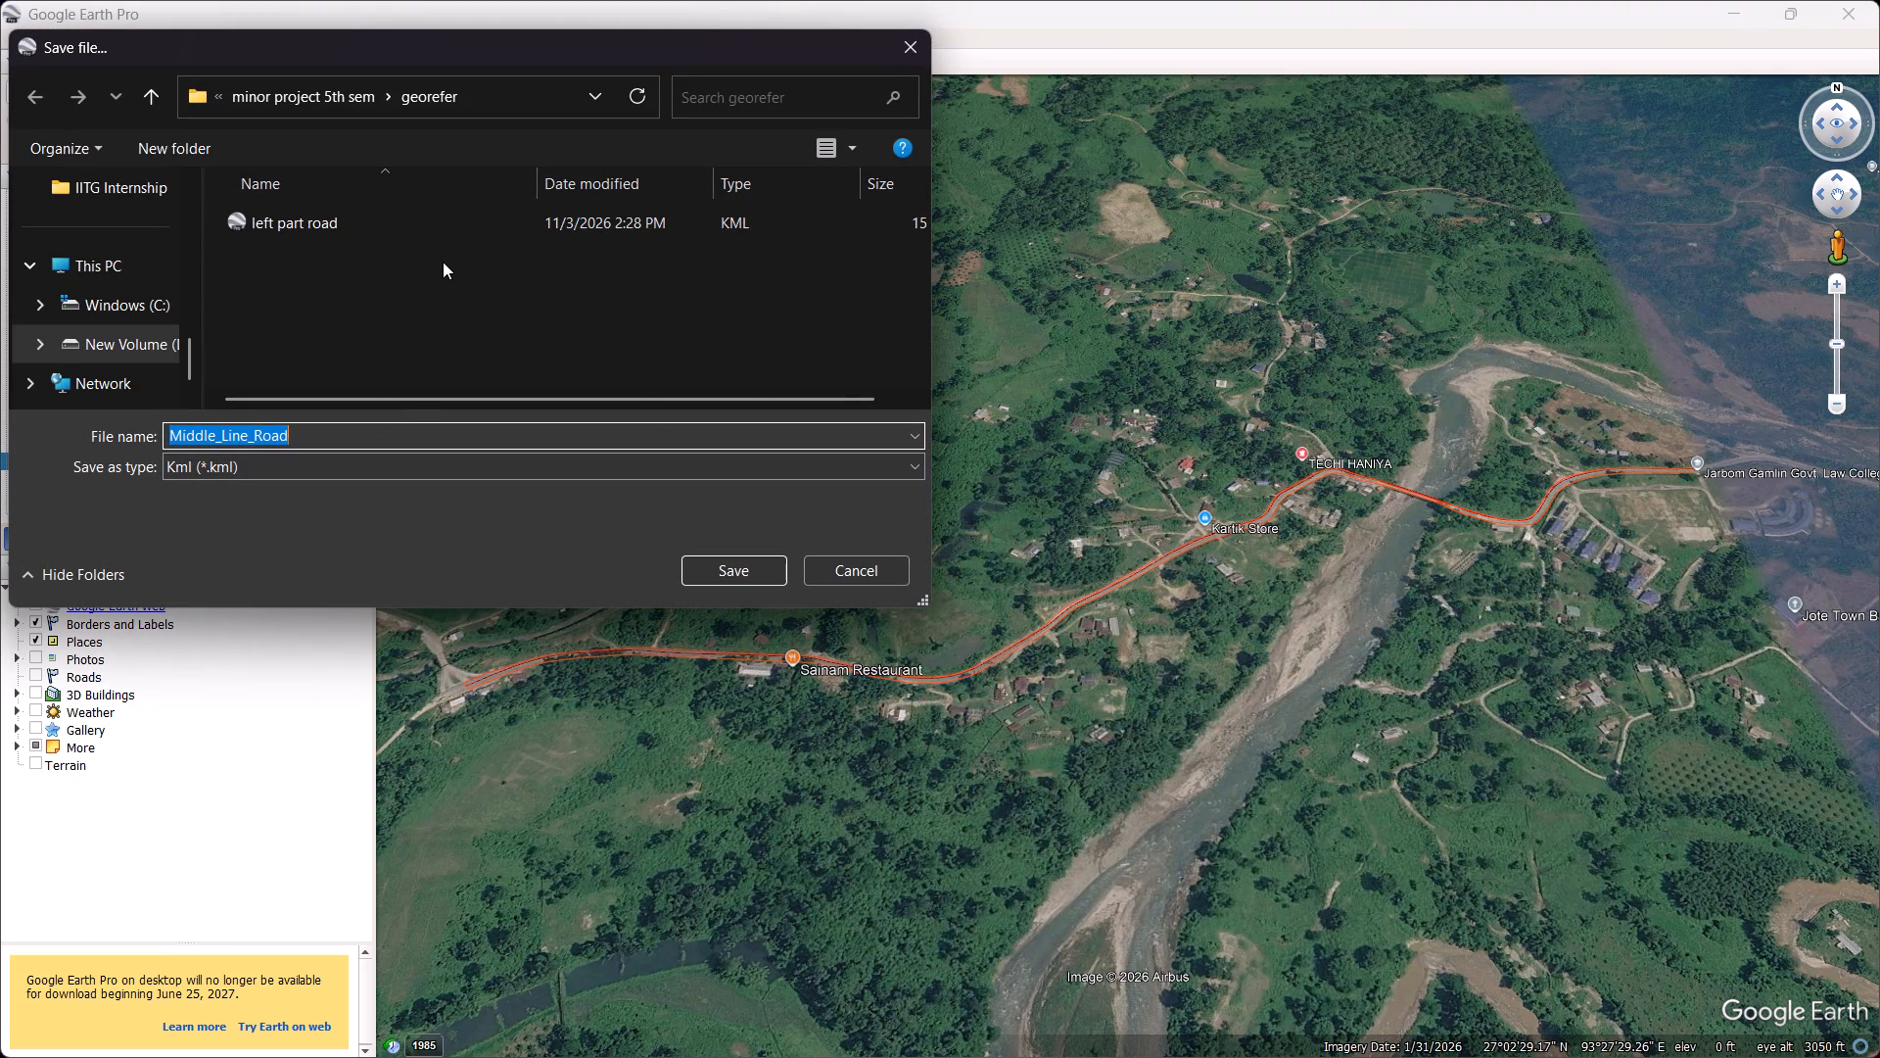
left_click(706, 570)
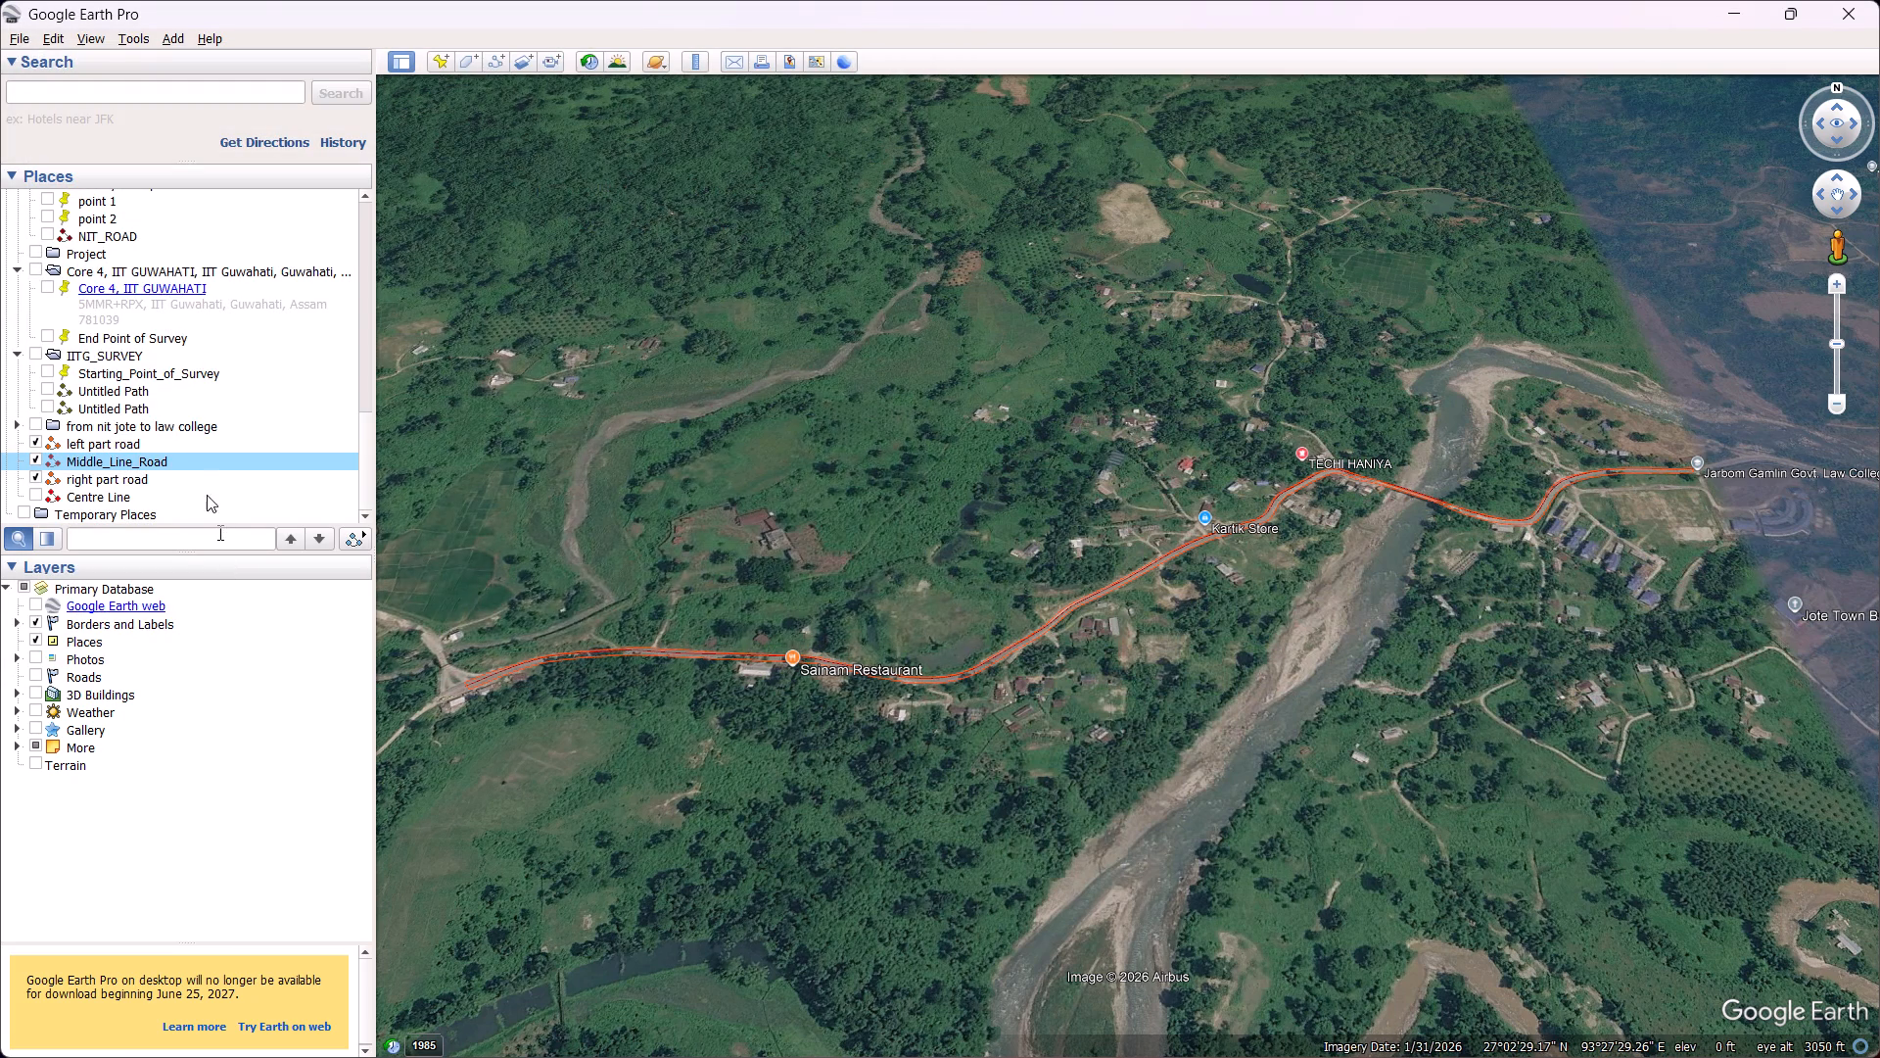
left_click(203, 477)
right_click(203, 477)
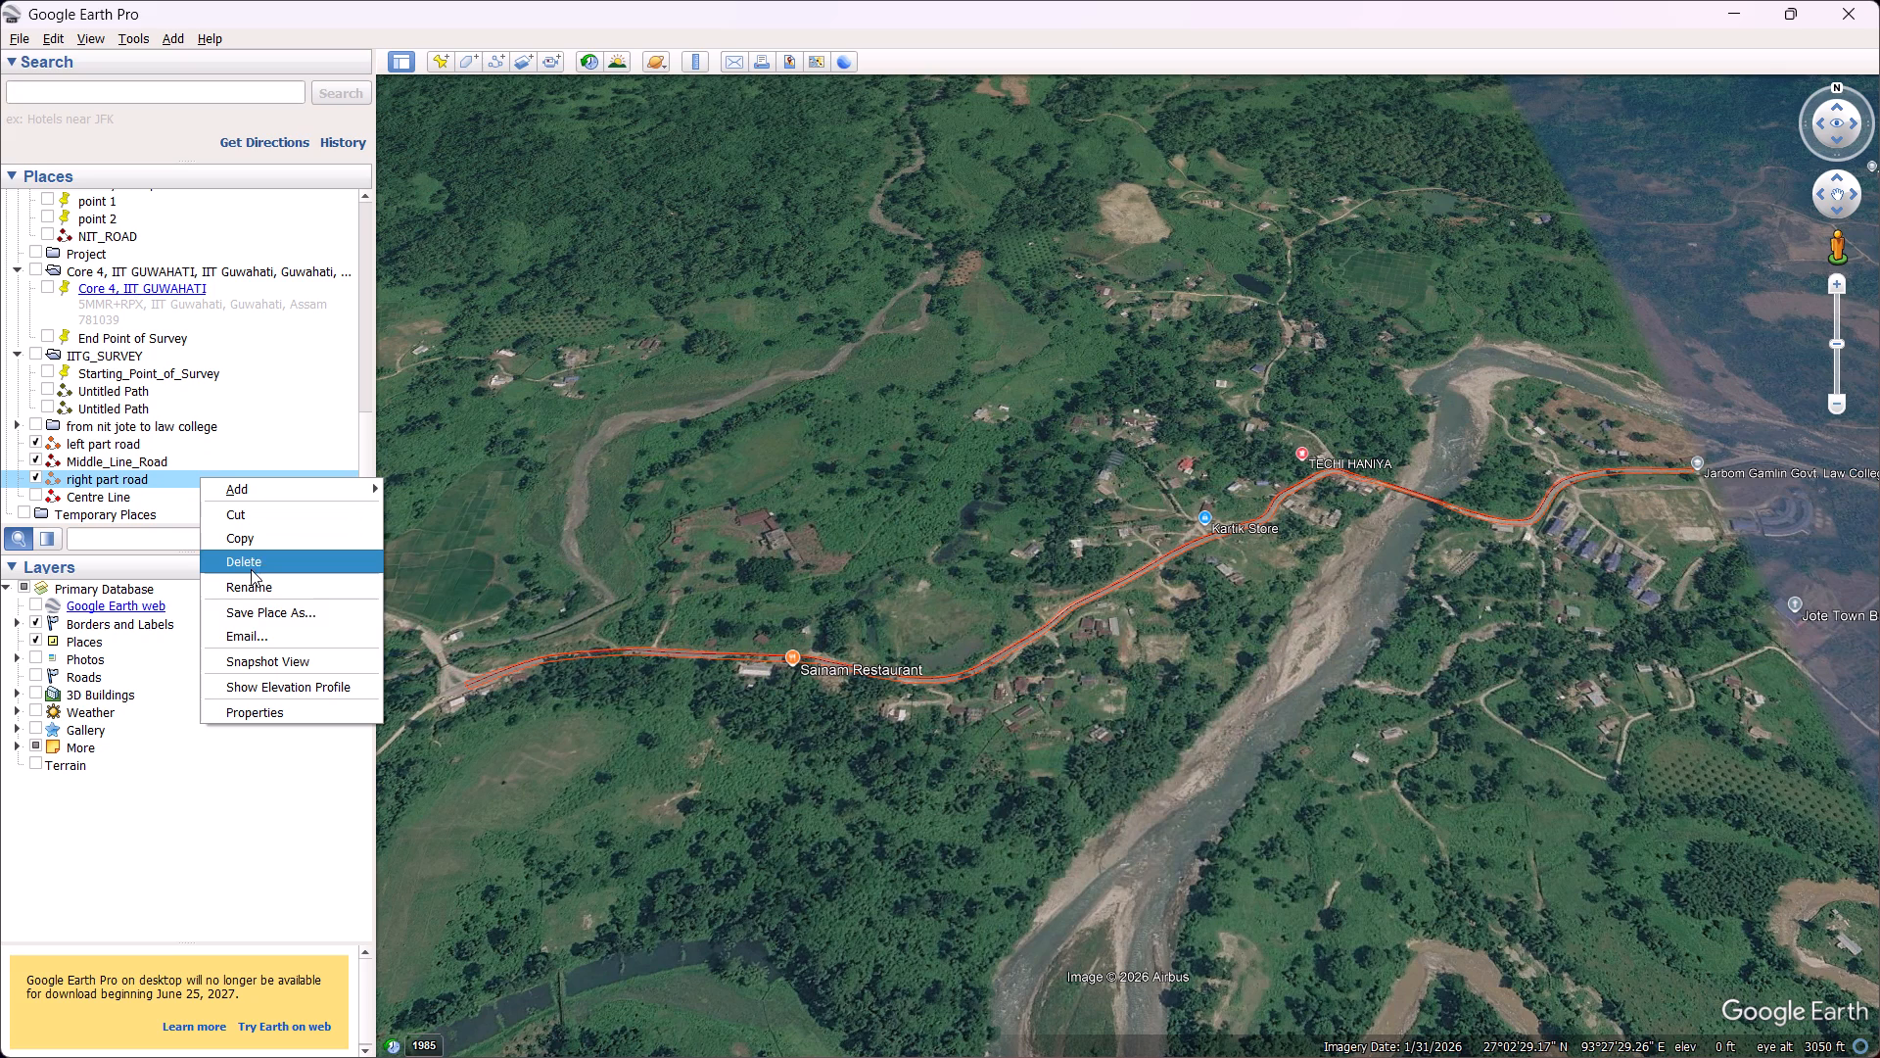
left_click(250, 619)
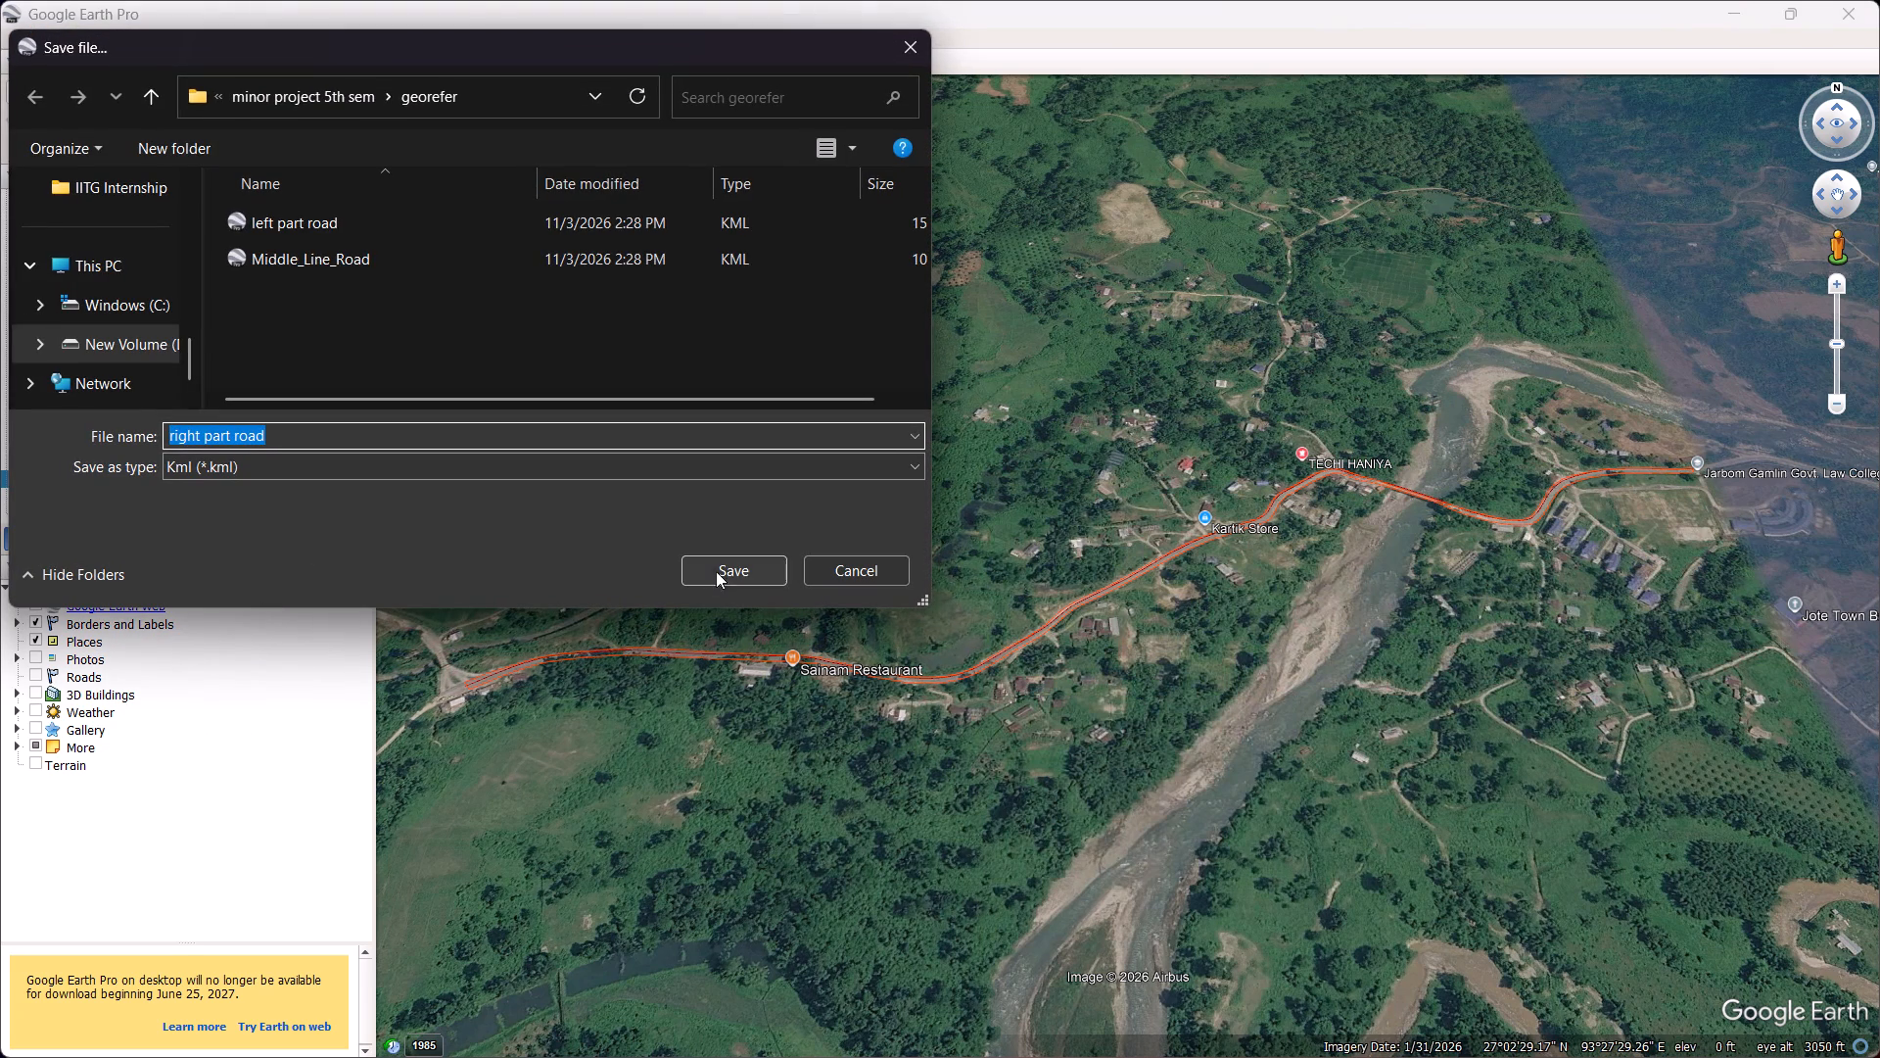
left_click(746, 558)
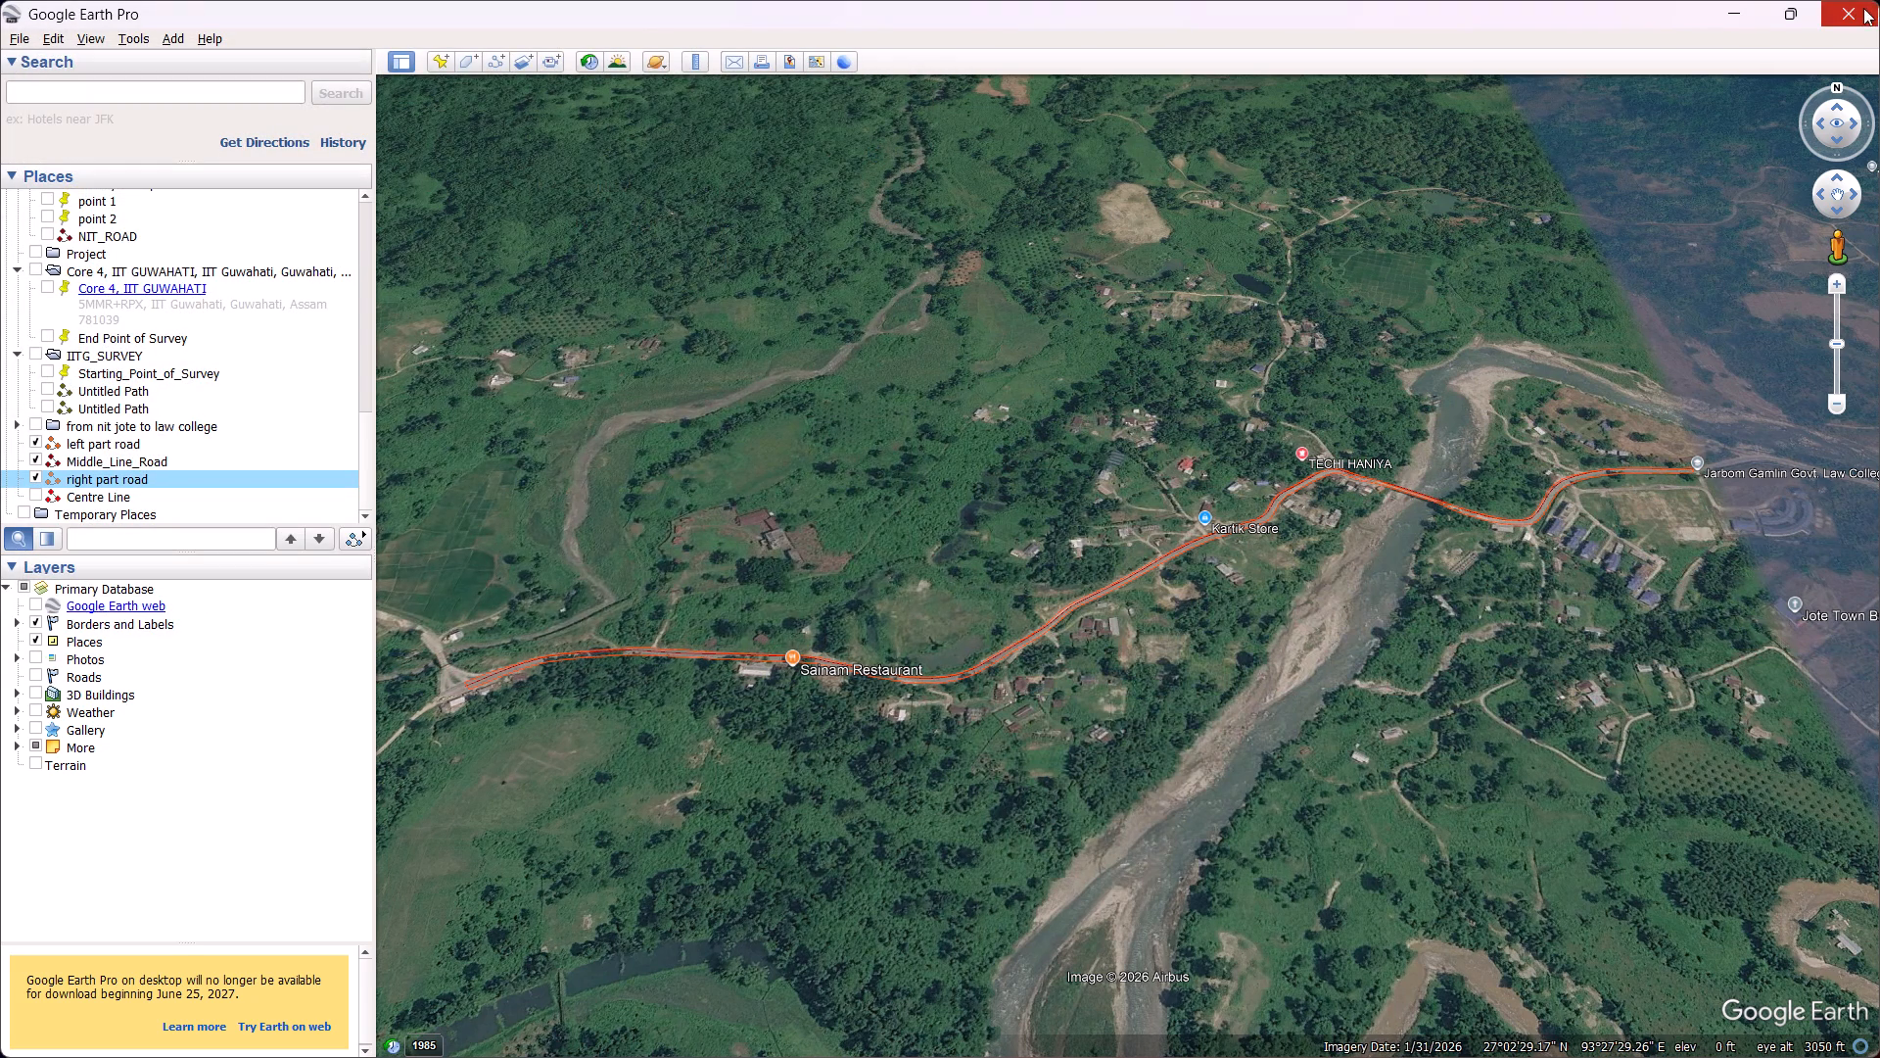
Minimise Google Earth Pro, switch to the nit road project in QGIS, and start a new empty project.
left_click(1743, 0)
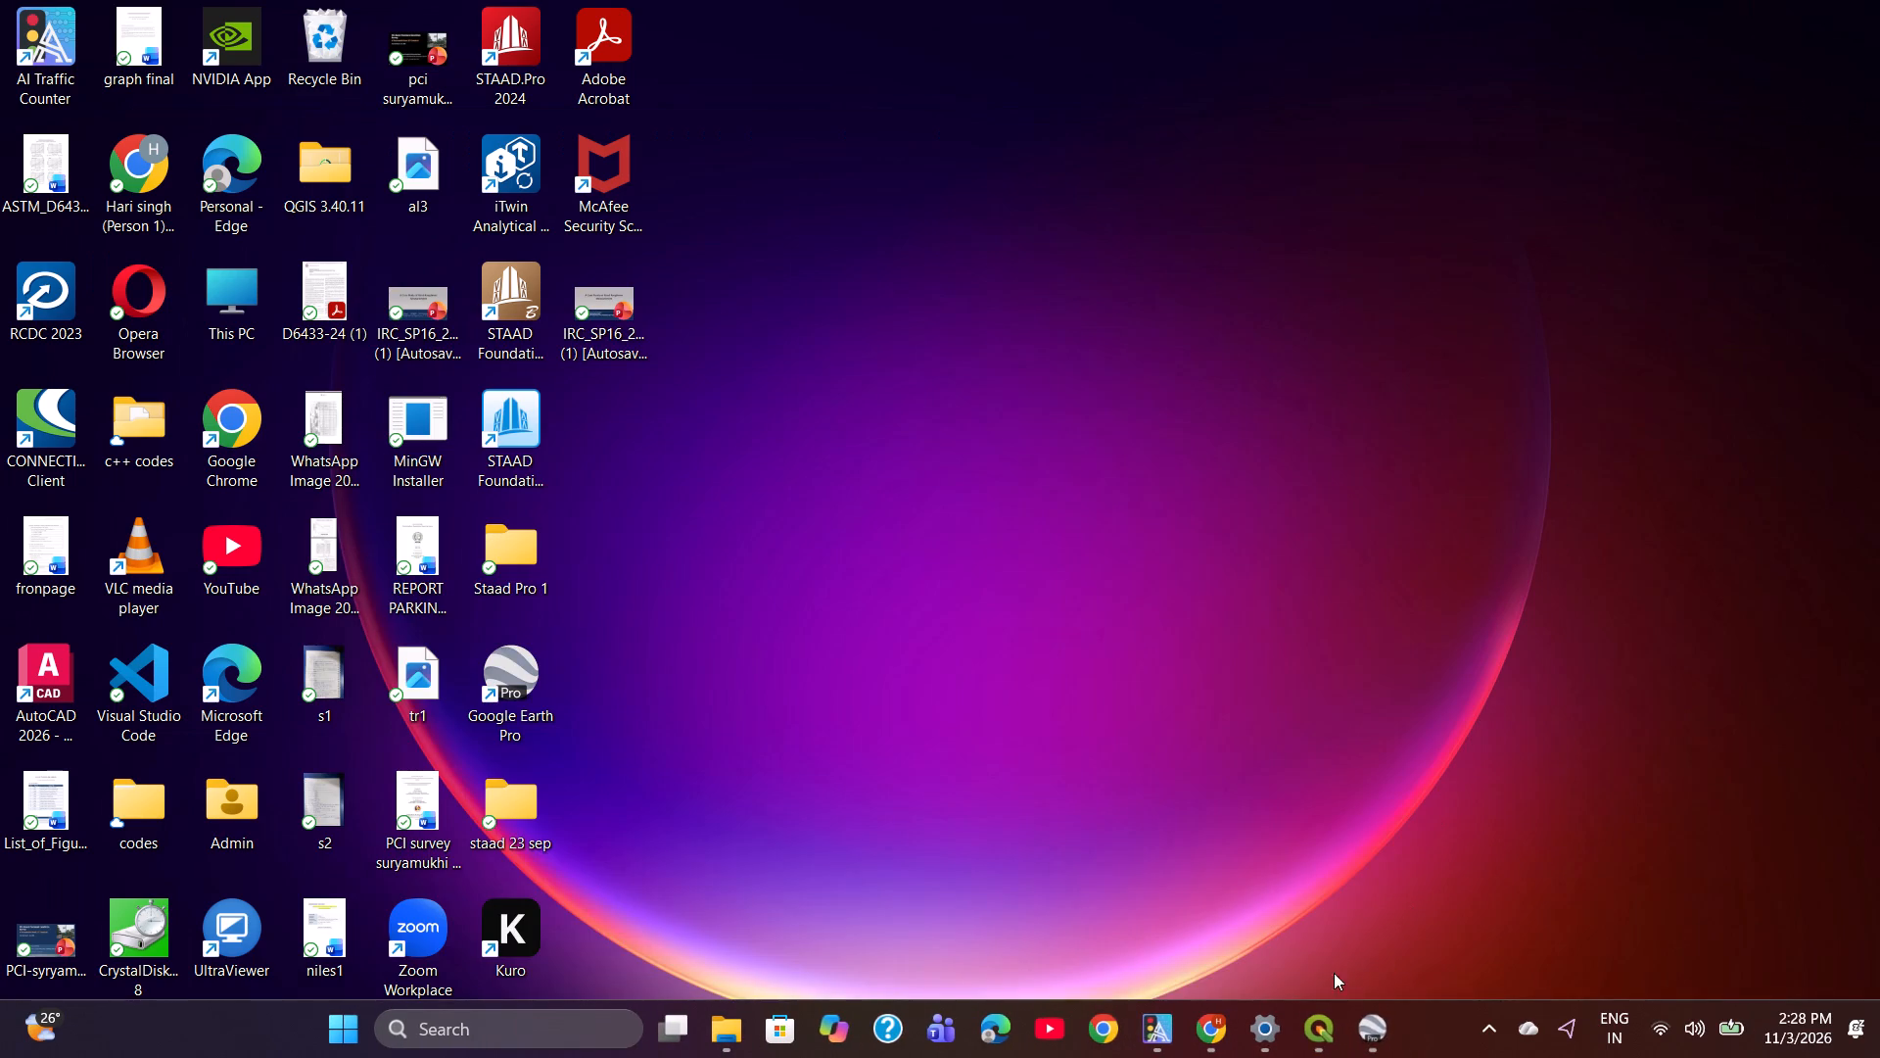
left_click(1307, 1034)
left_click(1289, 940)
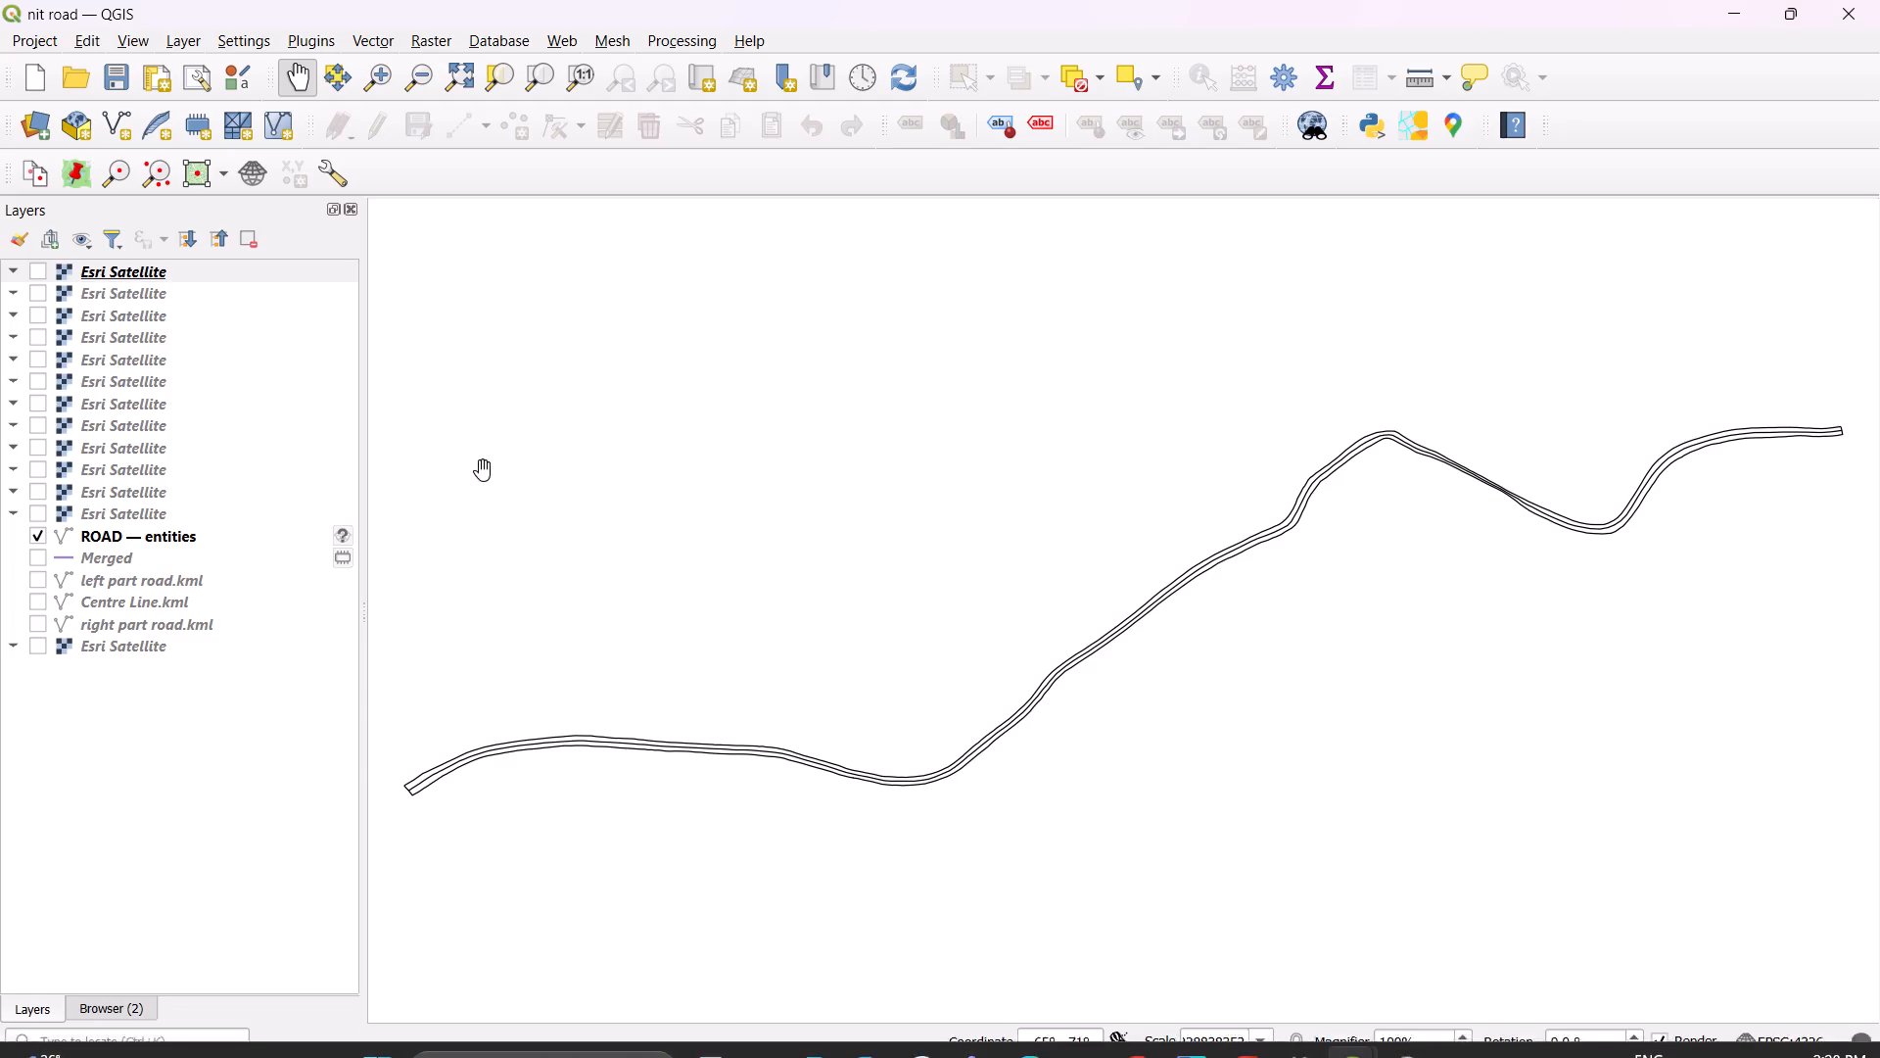
left_click(24, 50)
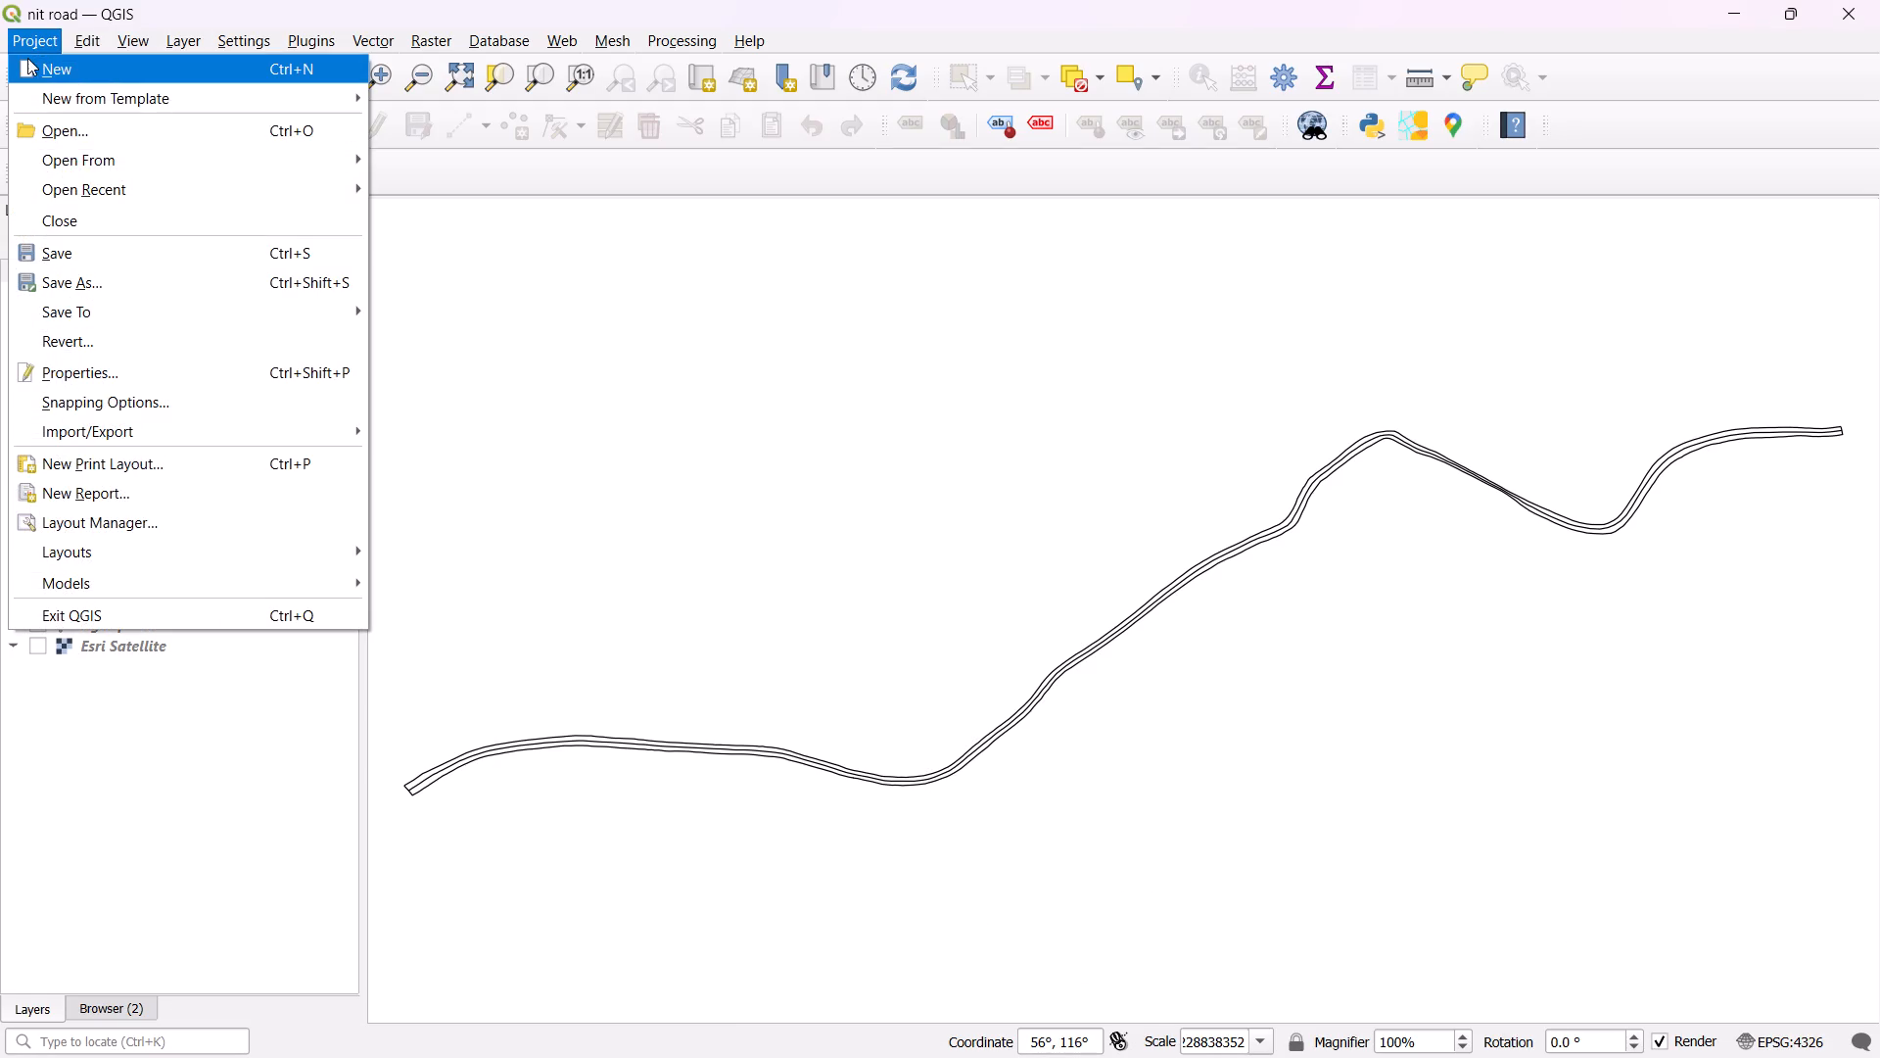
left_click(34, 71)
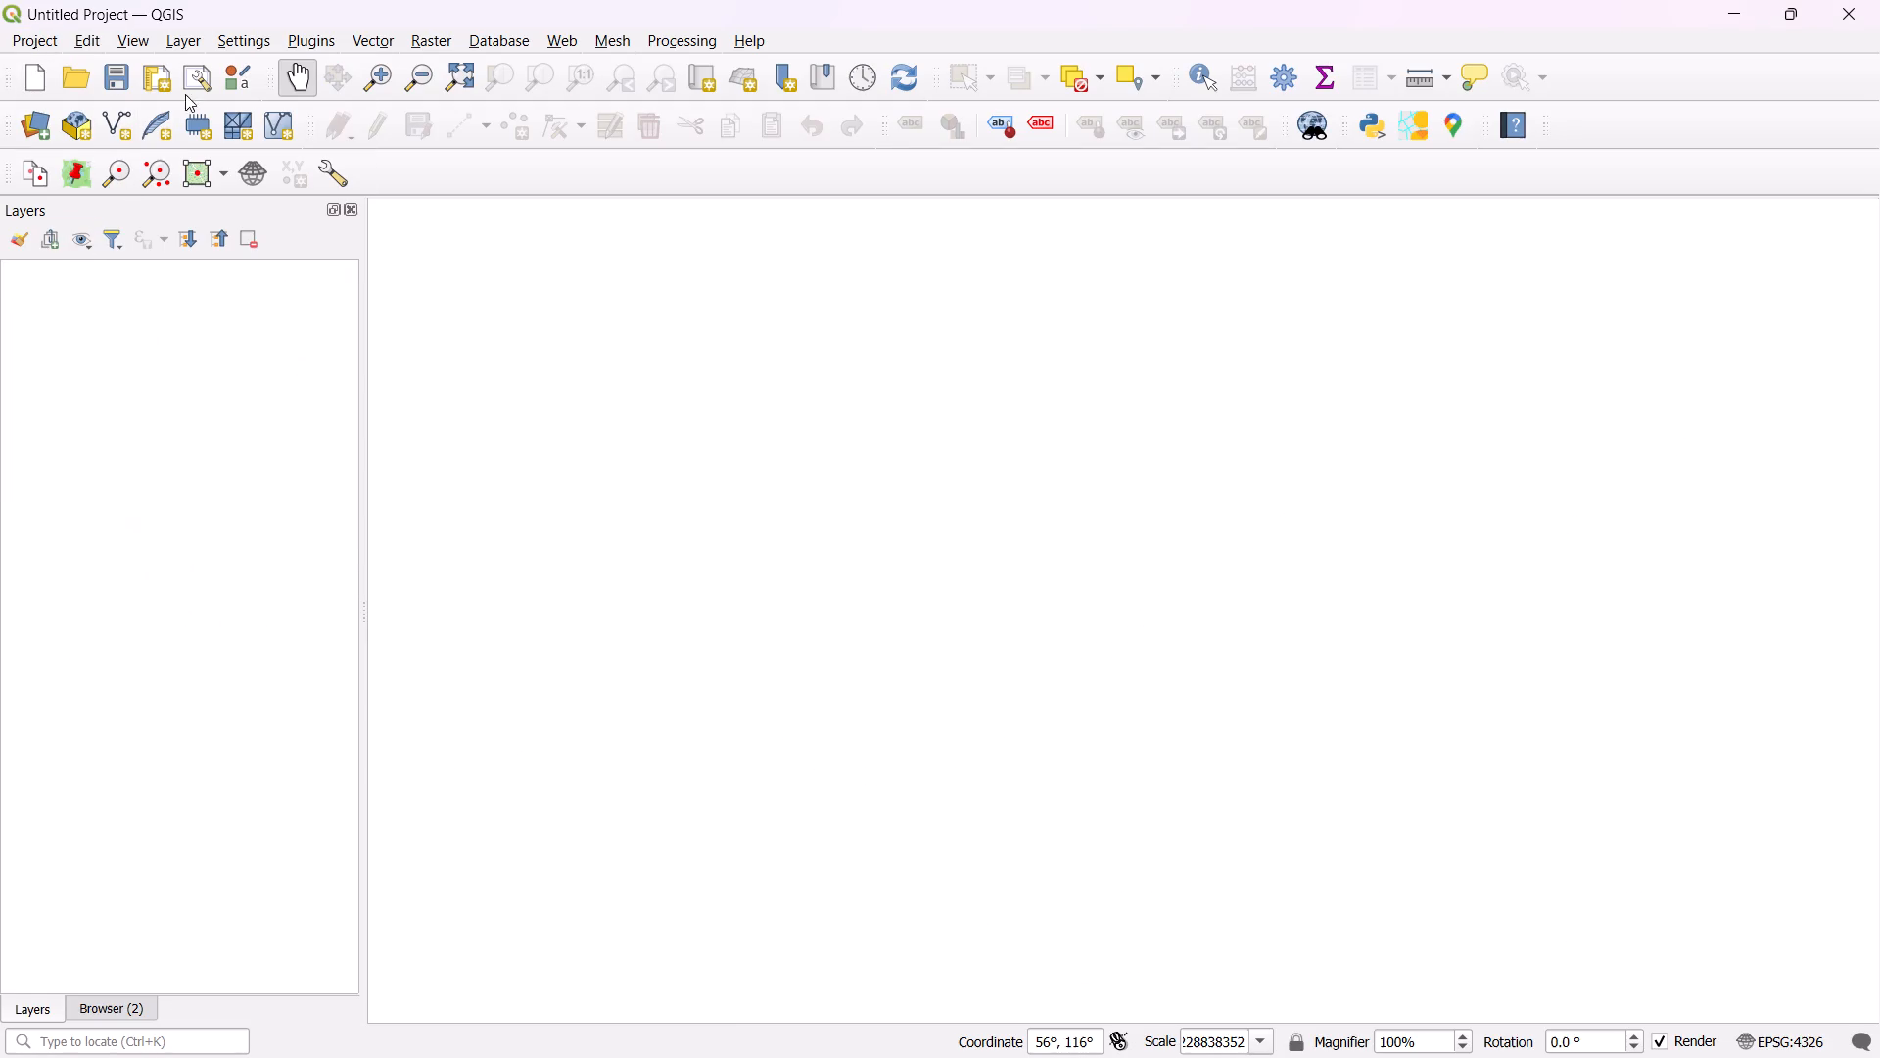
Add left part road.kml from the georefer folder in D: minor project 5th sem as a layer, using the Data Source Manager's Browser.
left_click(173, 45)
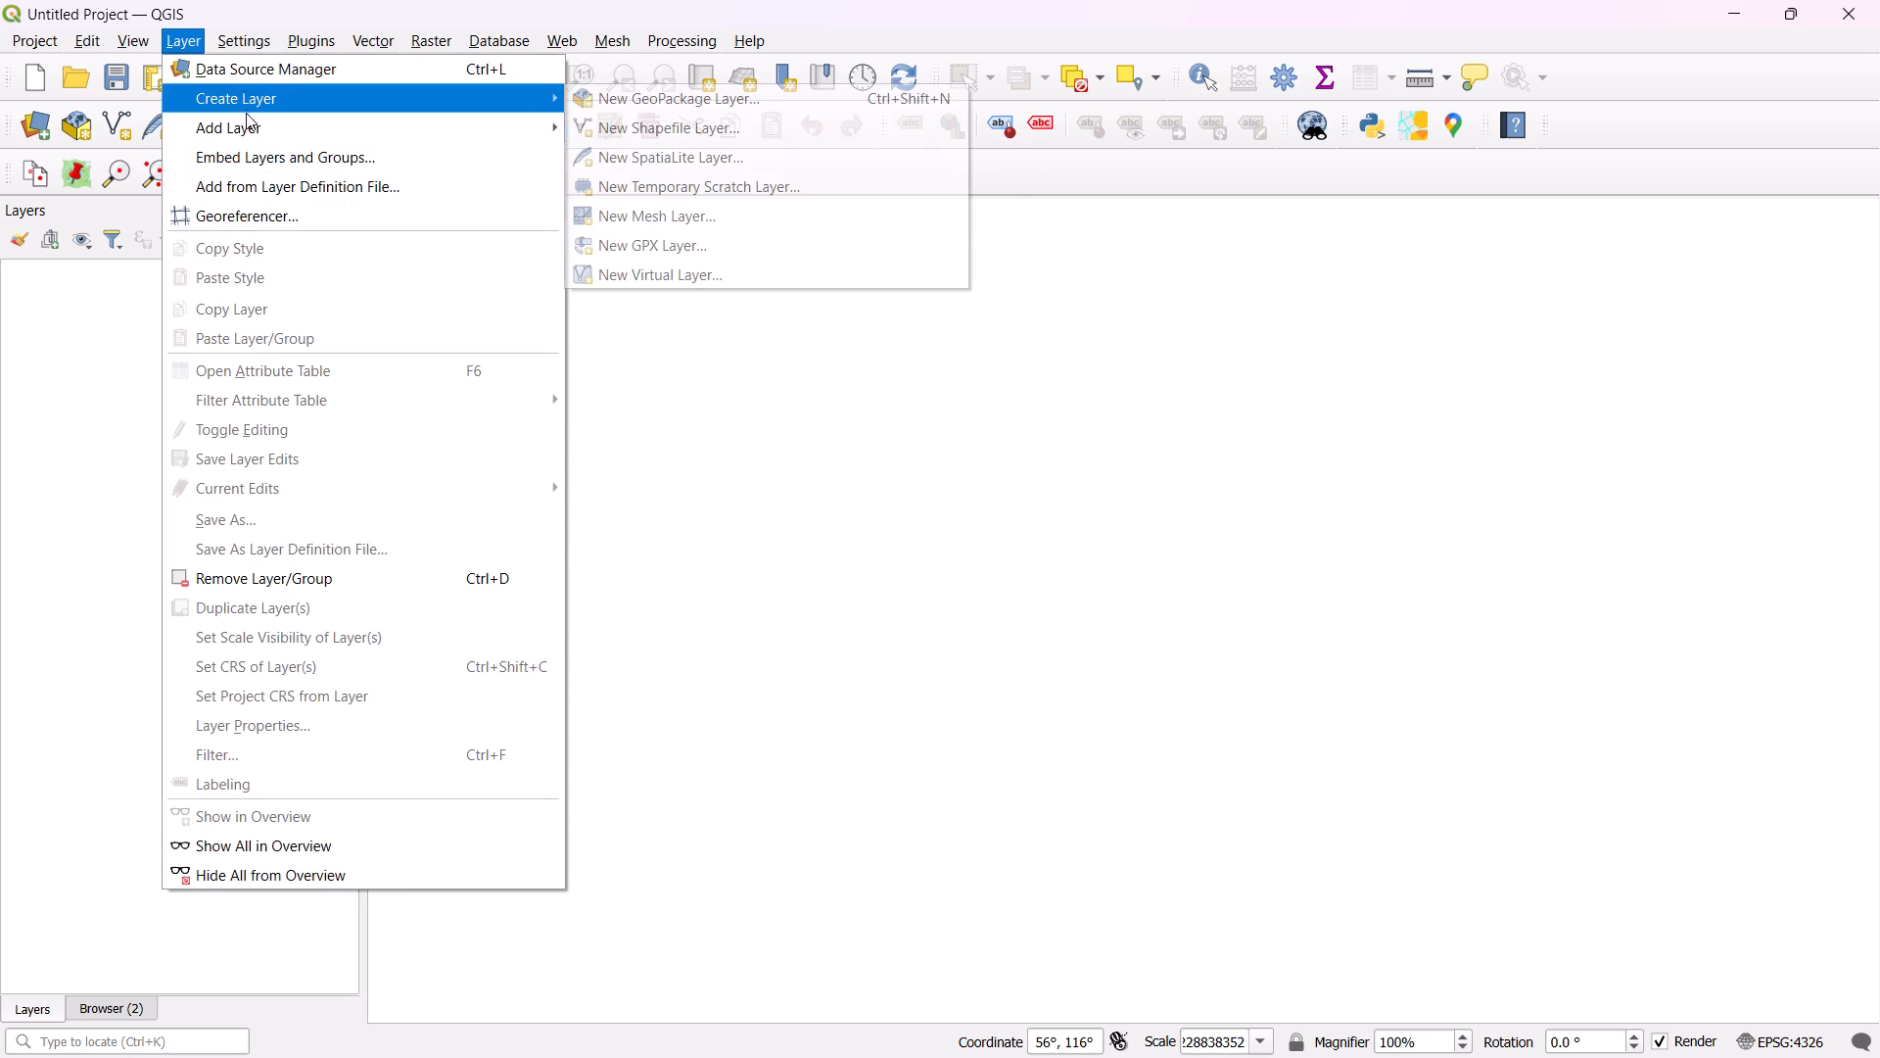
left_click(635, 120)
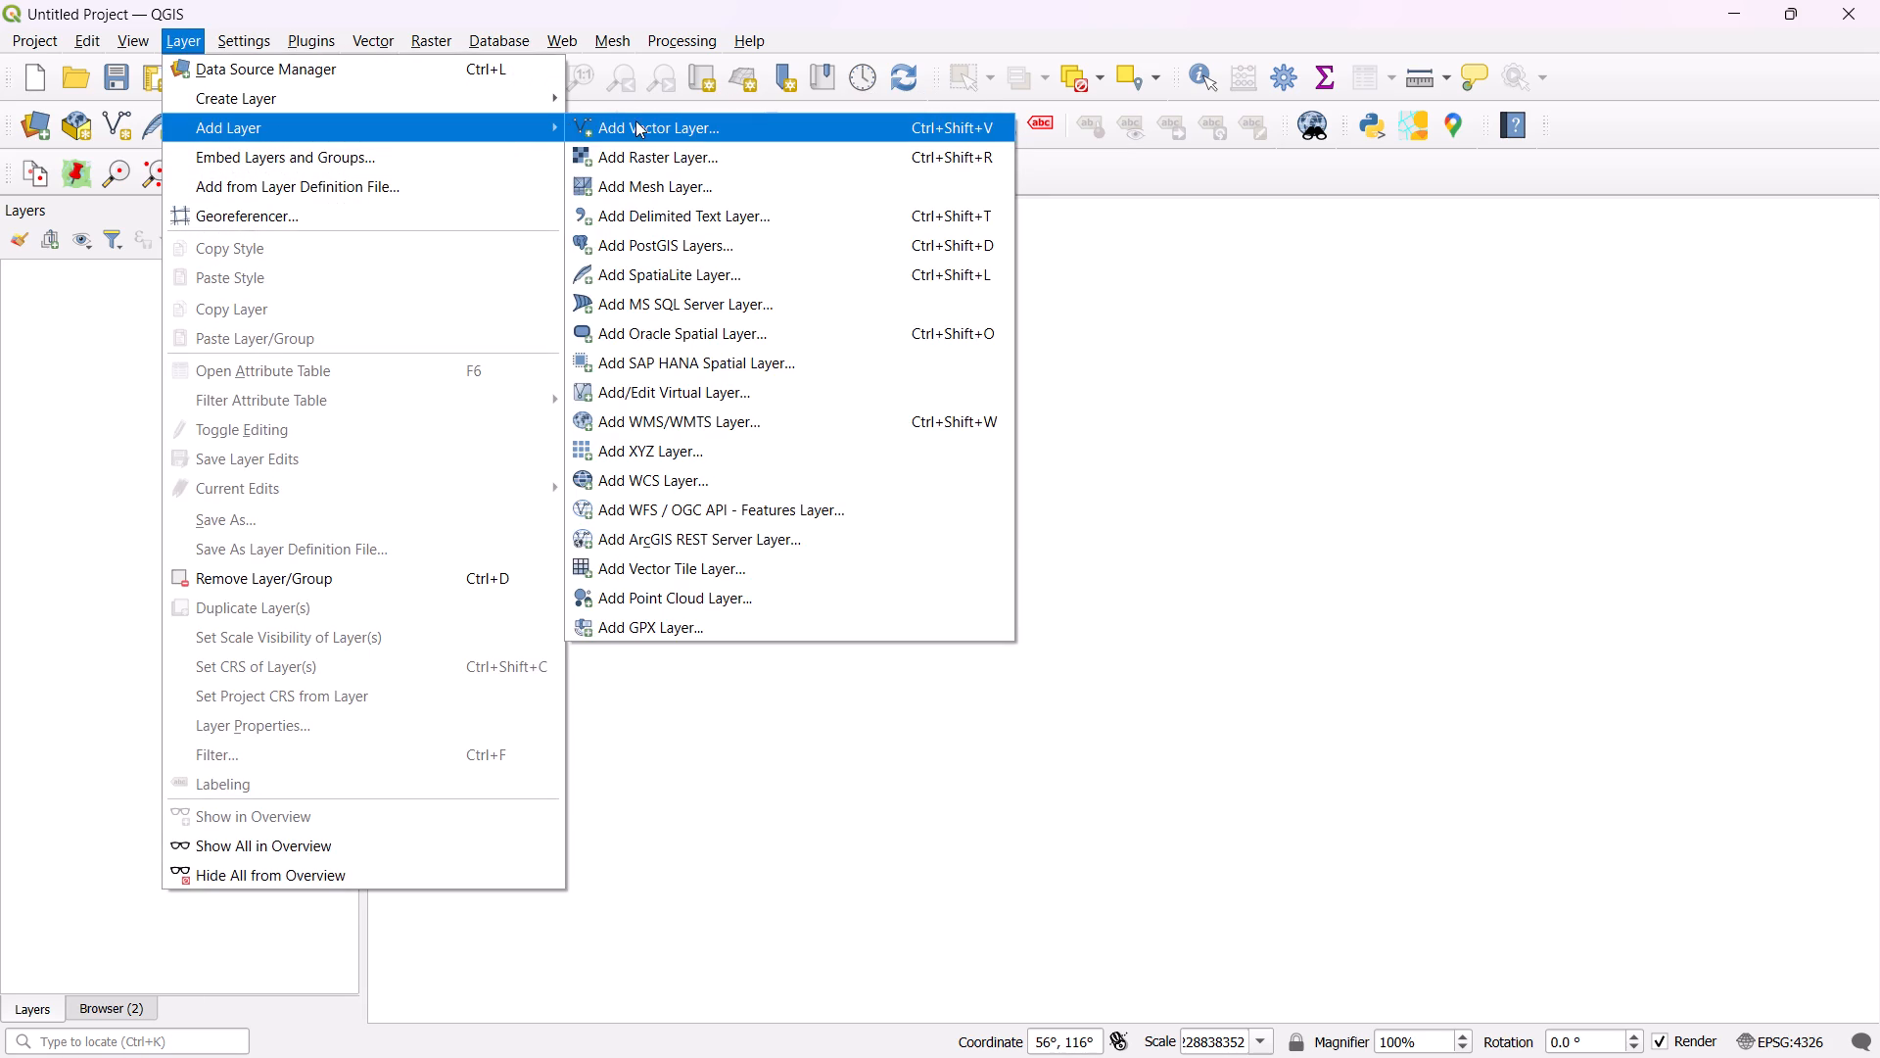
left_click(428, 187)
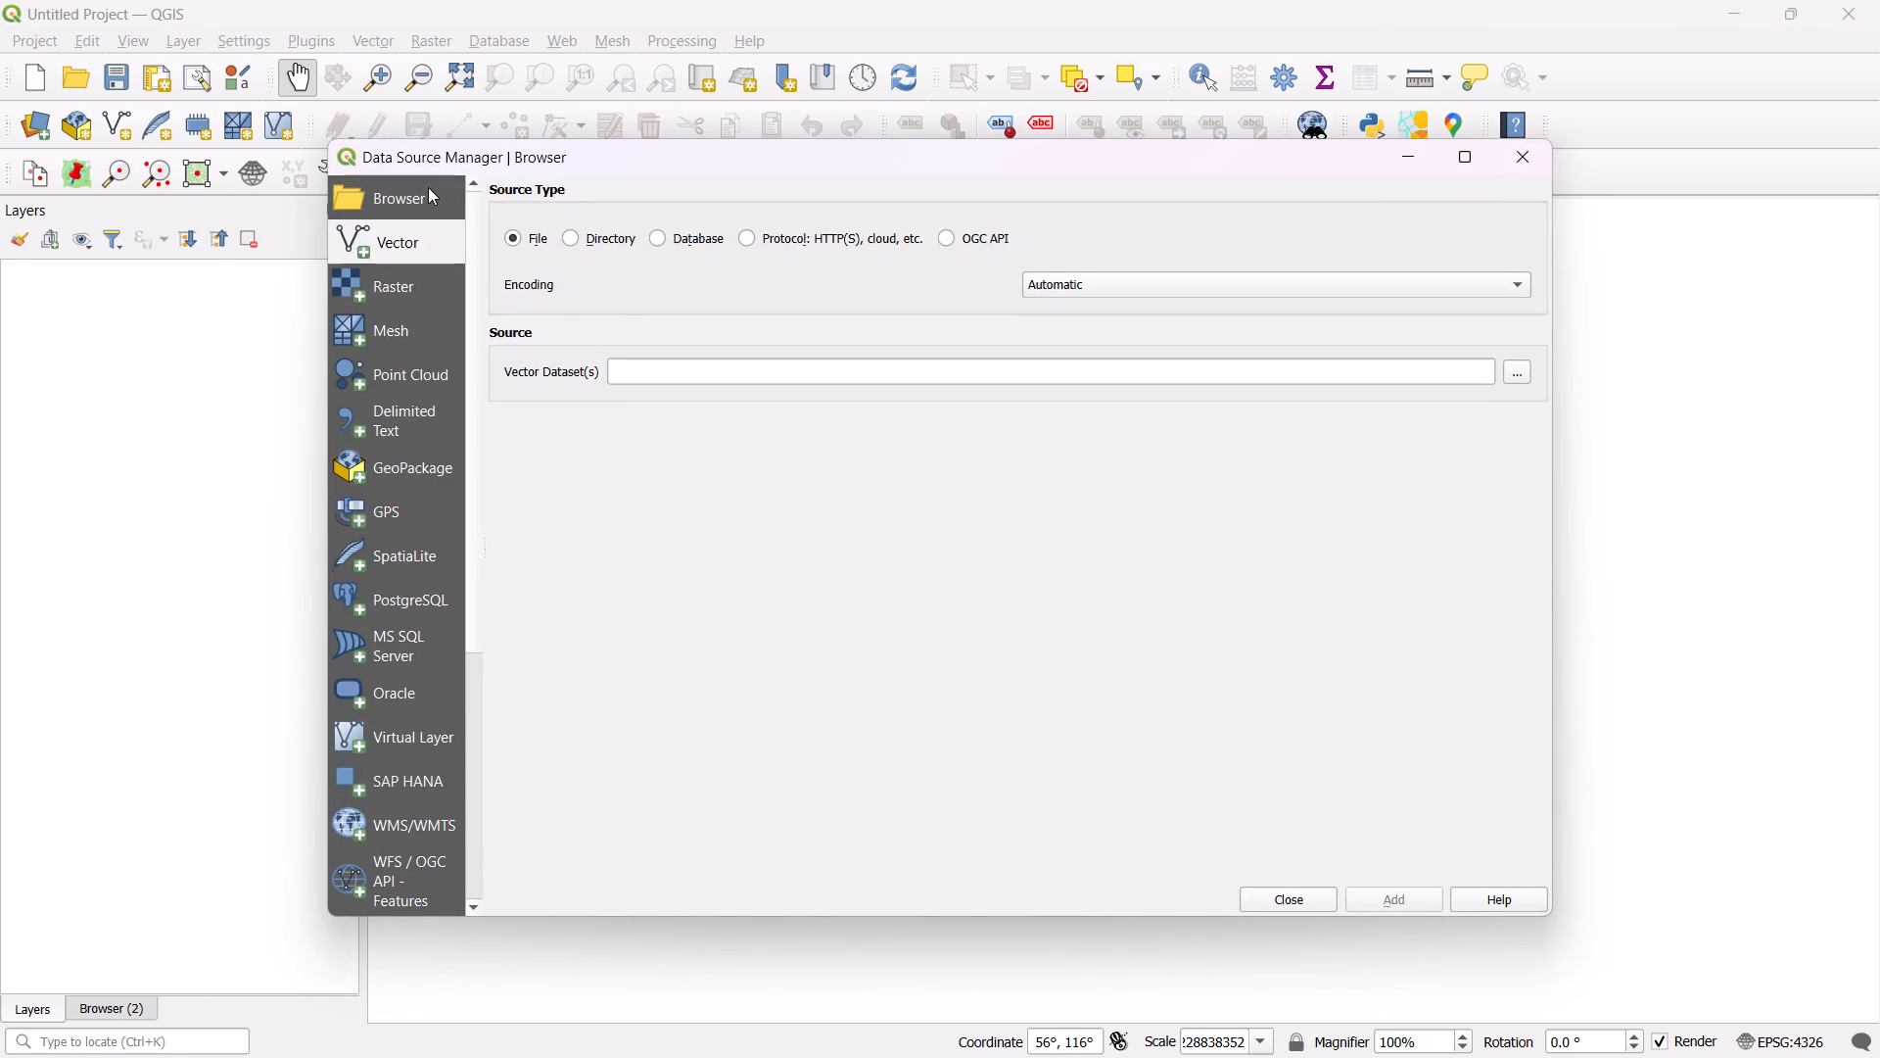
left_click(574, 323)
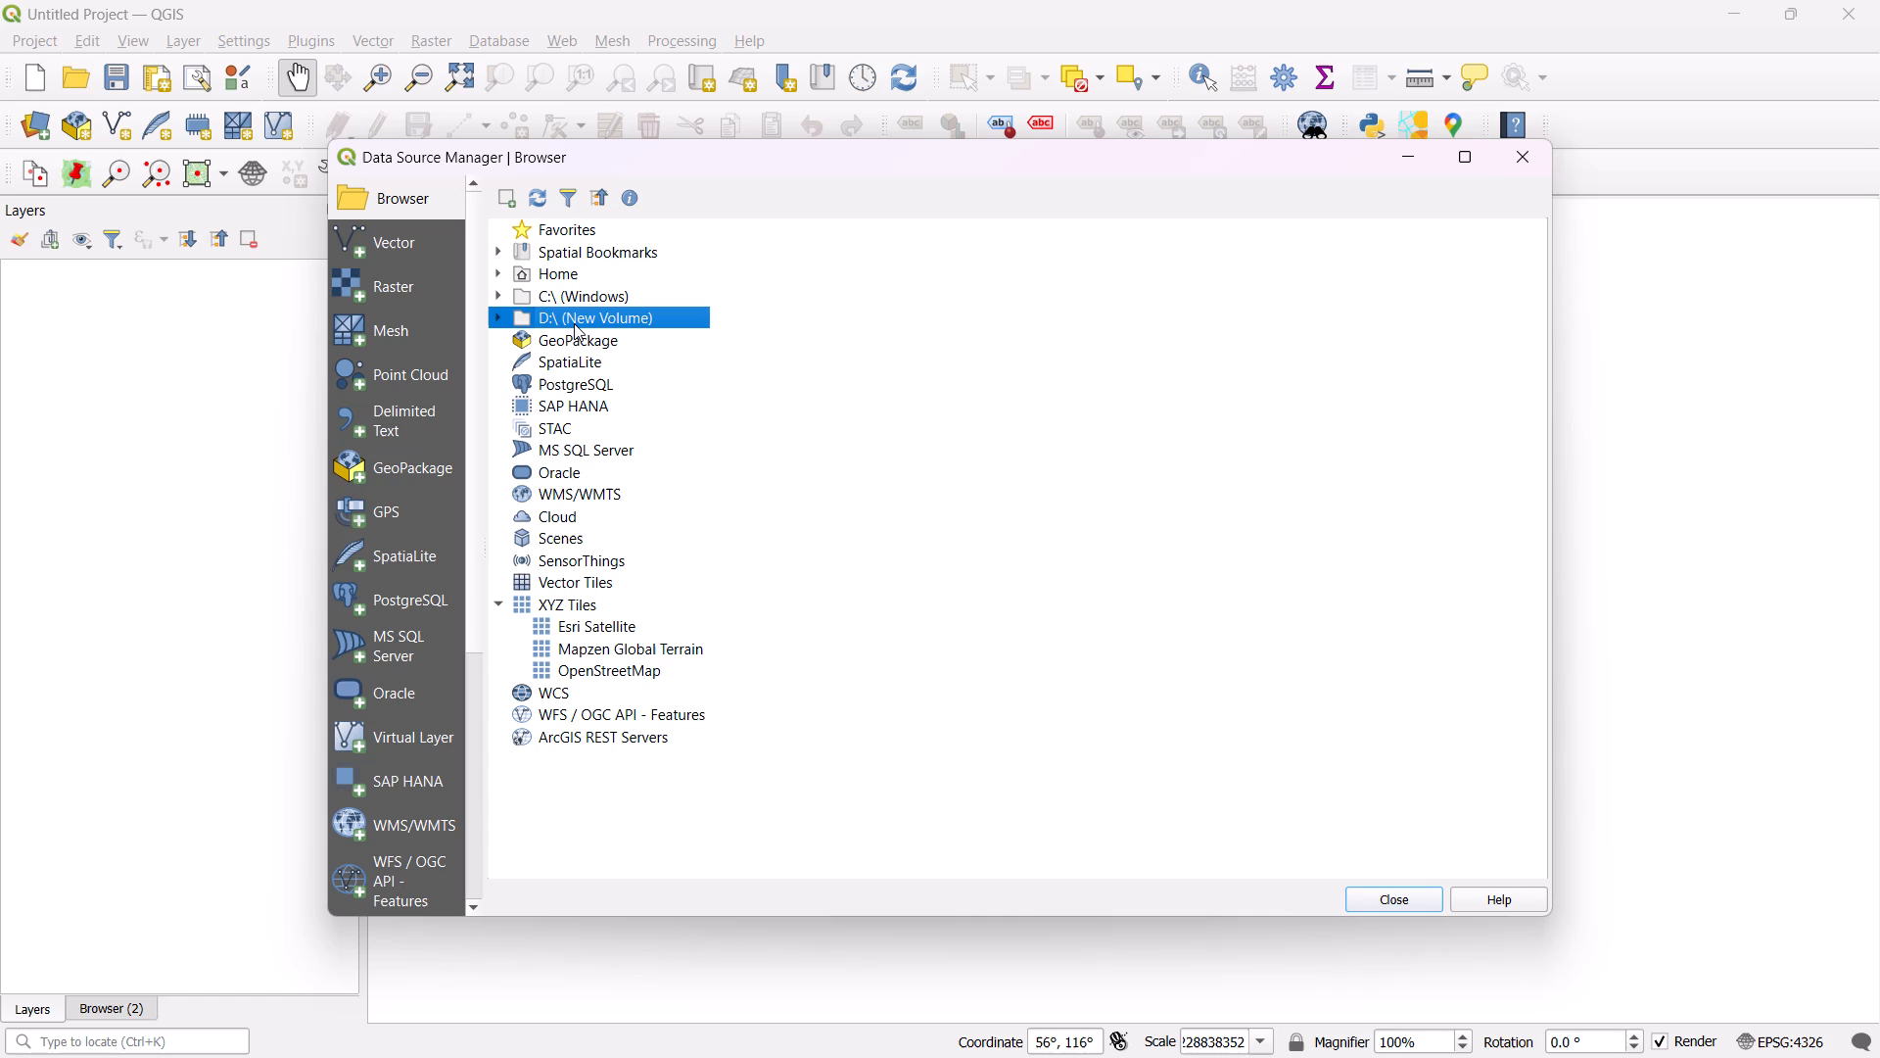
left_click(574, 323)
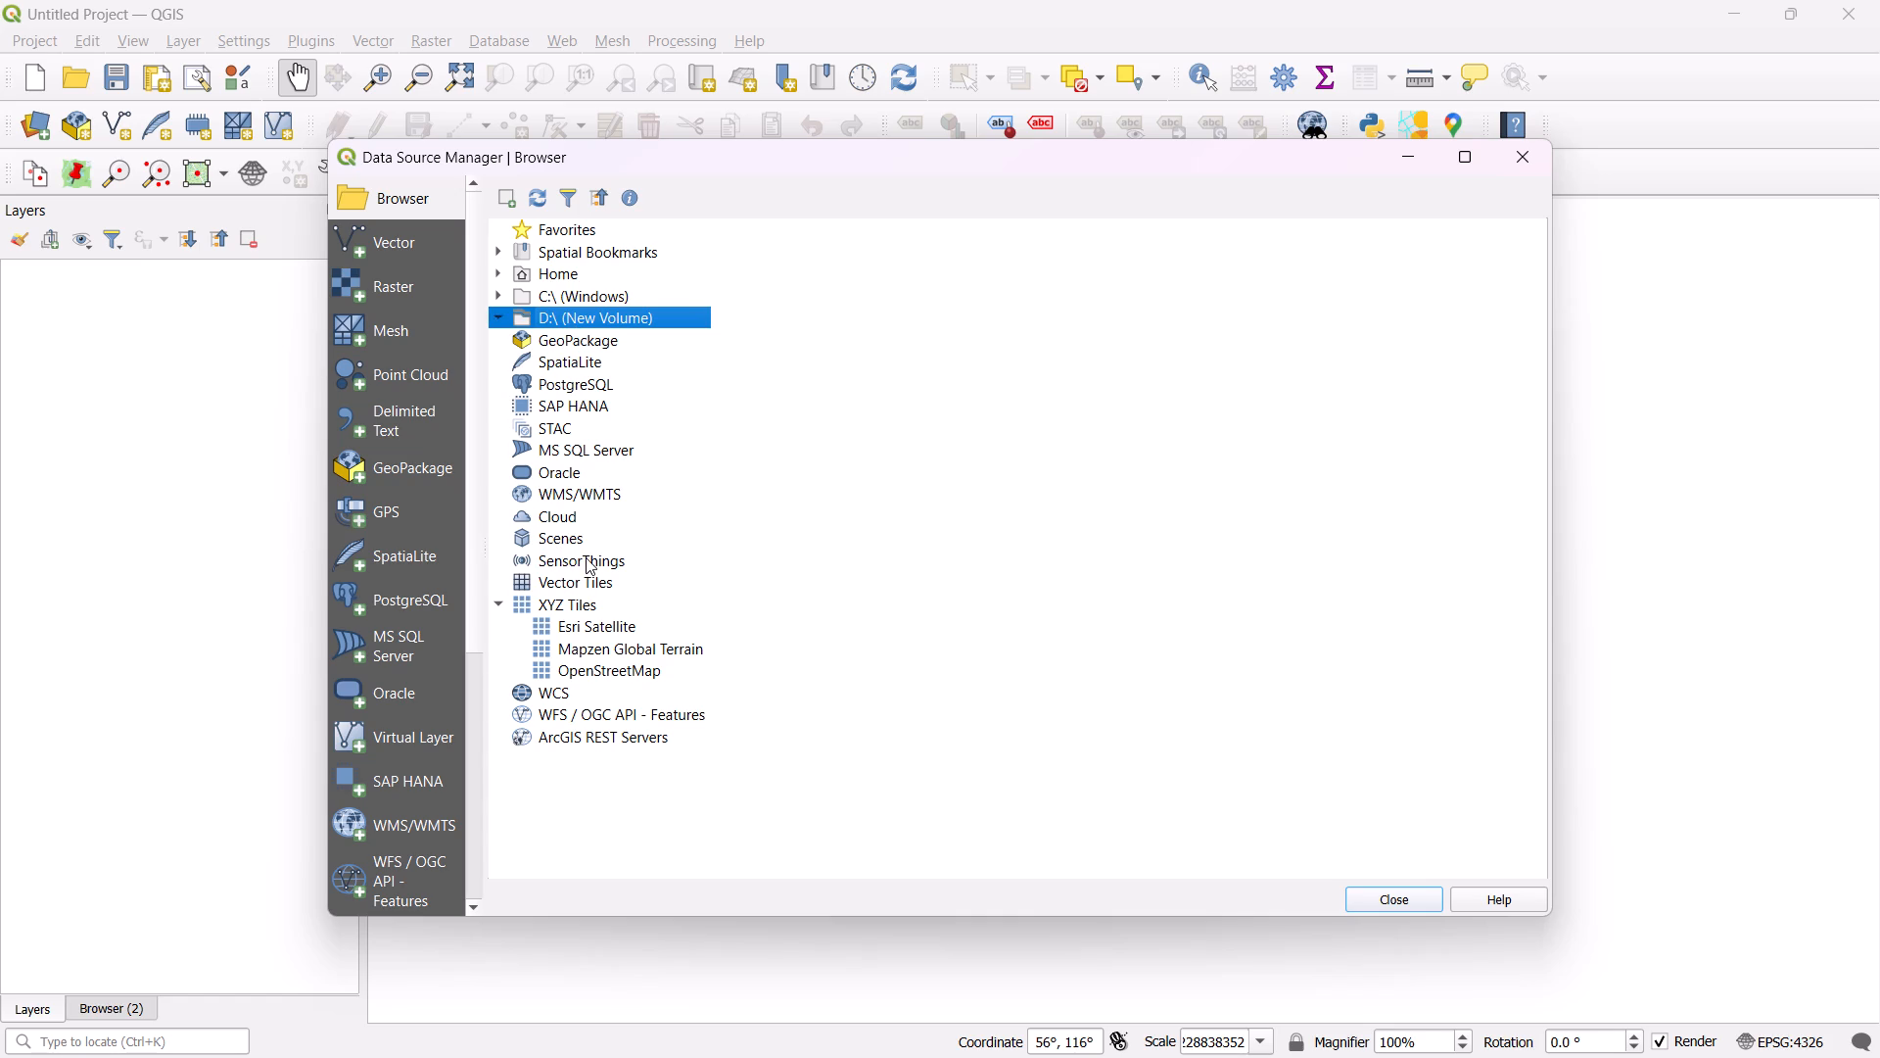
double_click(596, 543)
double_click(609, 564)
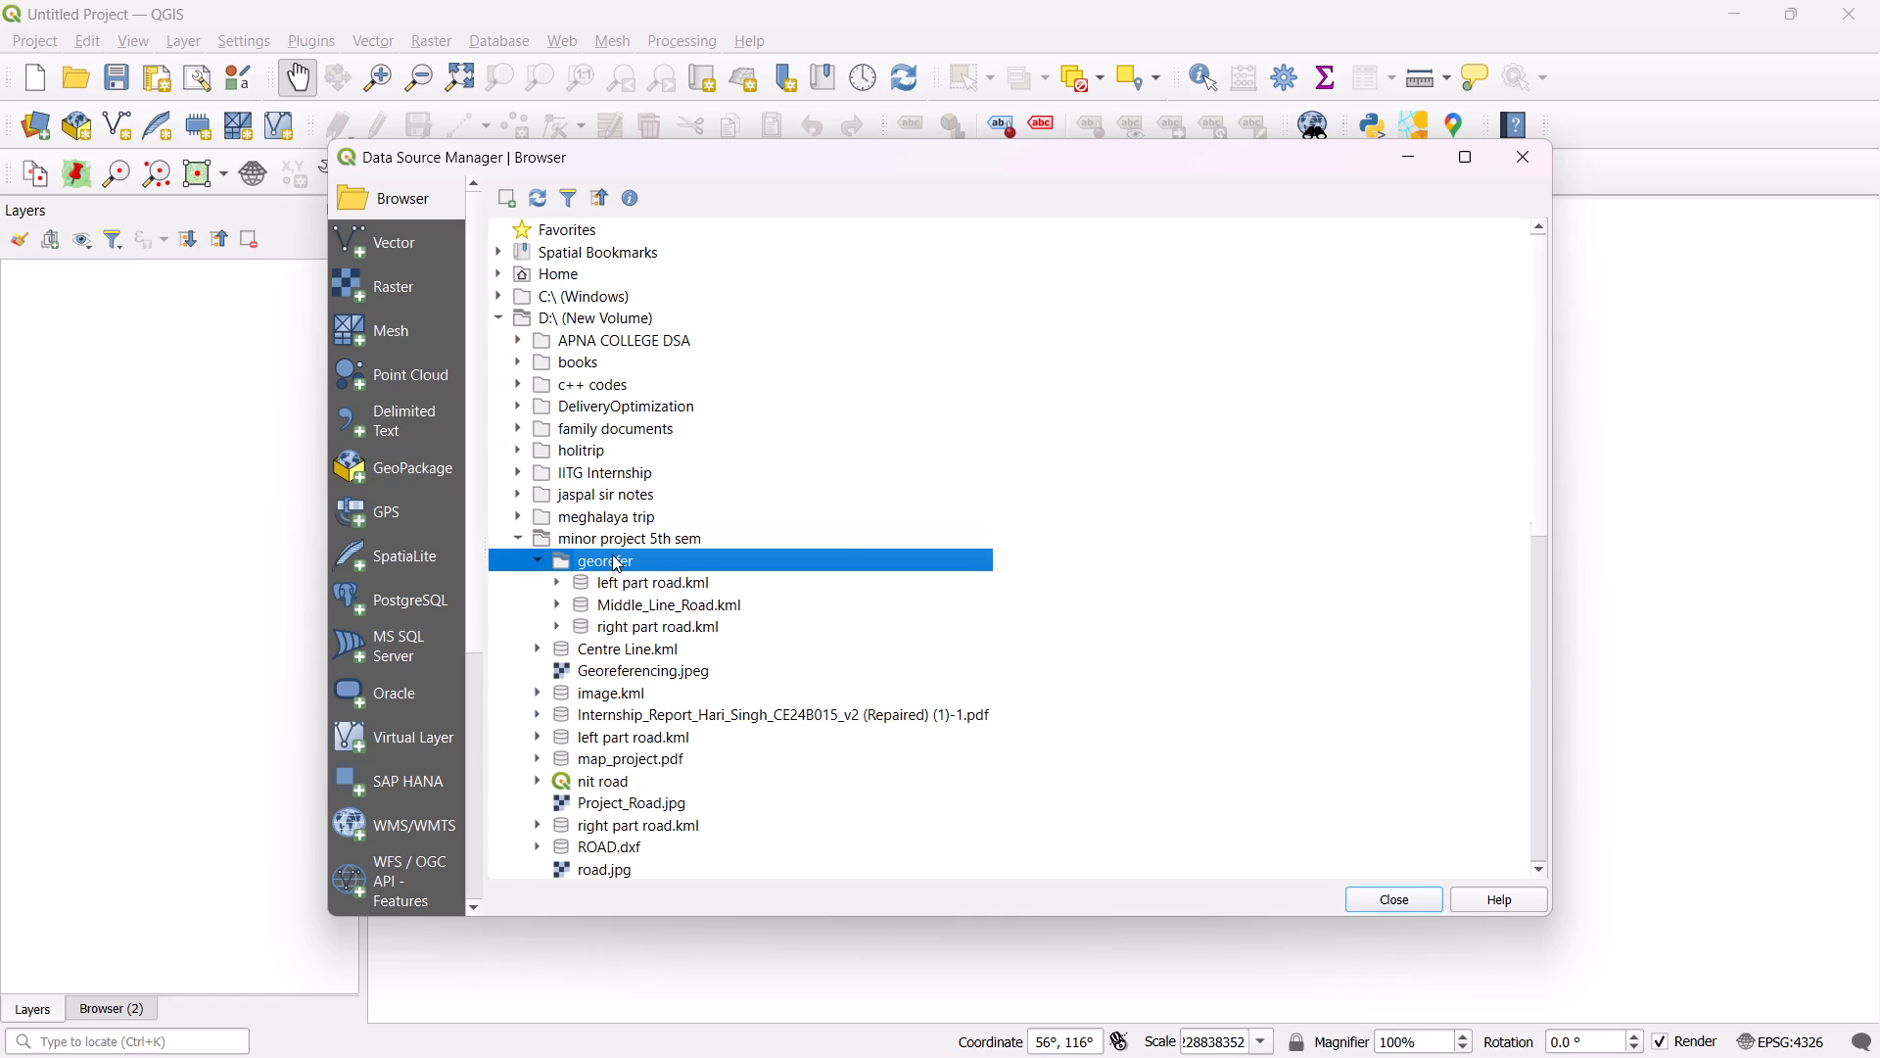
left_click(560, 583)
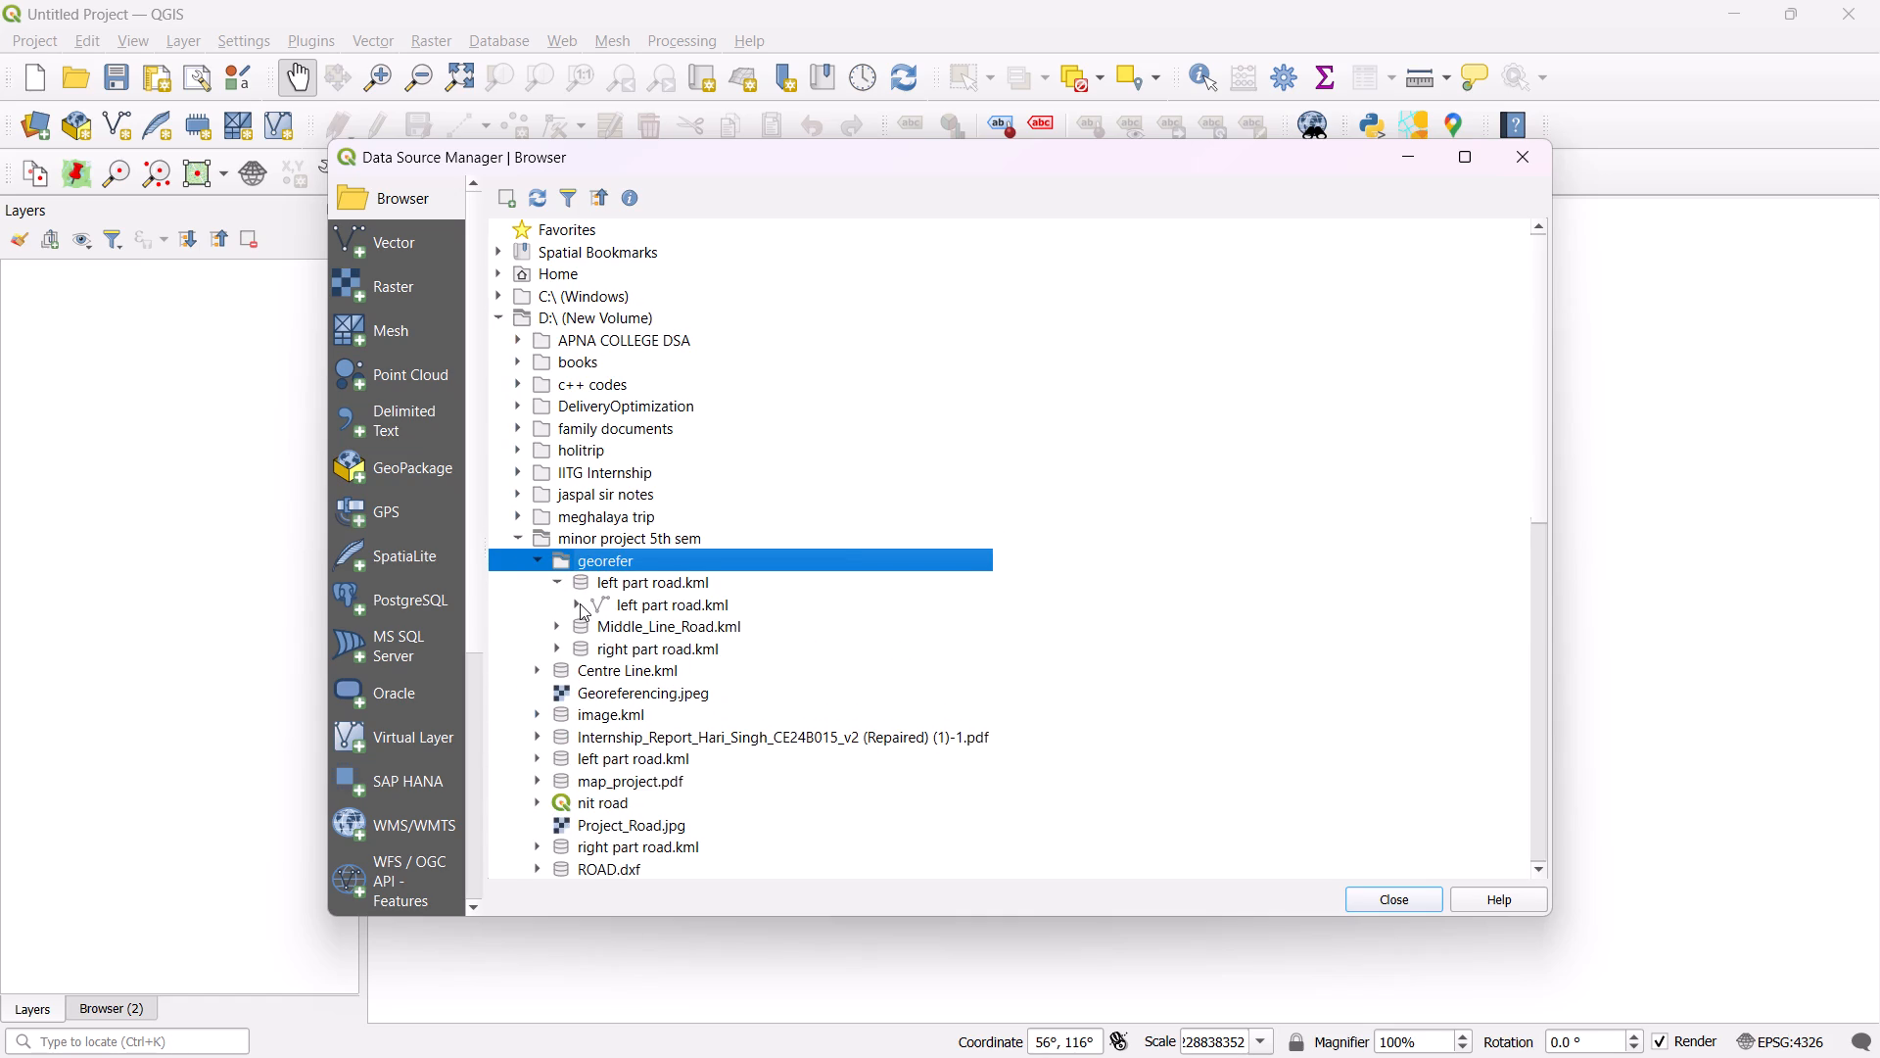
left_click(580, 603)
left_click(628, 607)
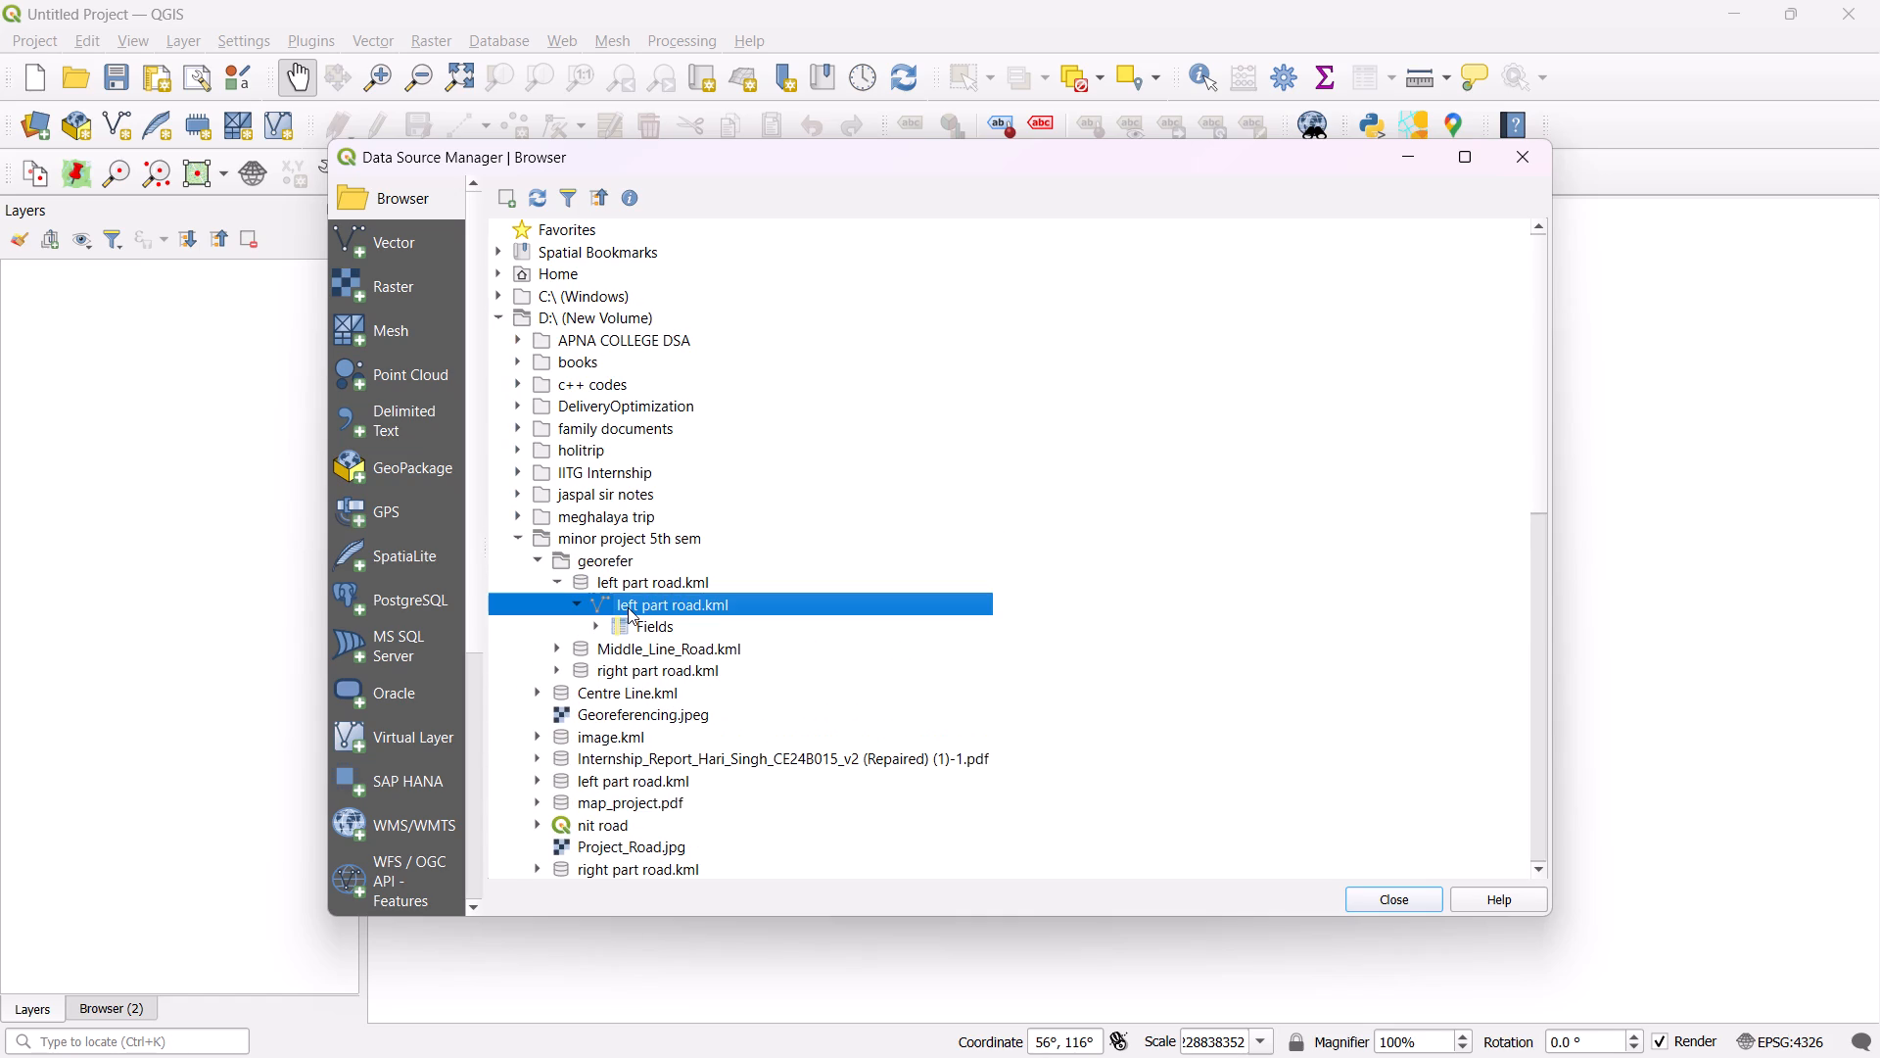
left_click(628, 607)
left_click(628, 607)
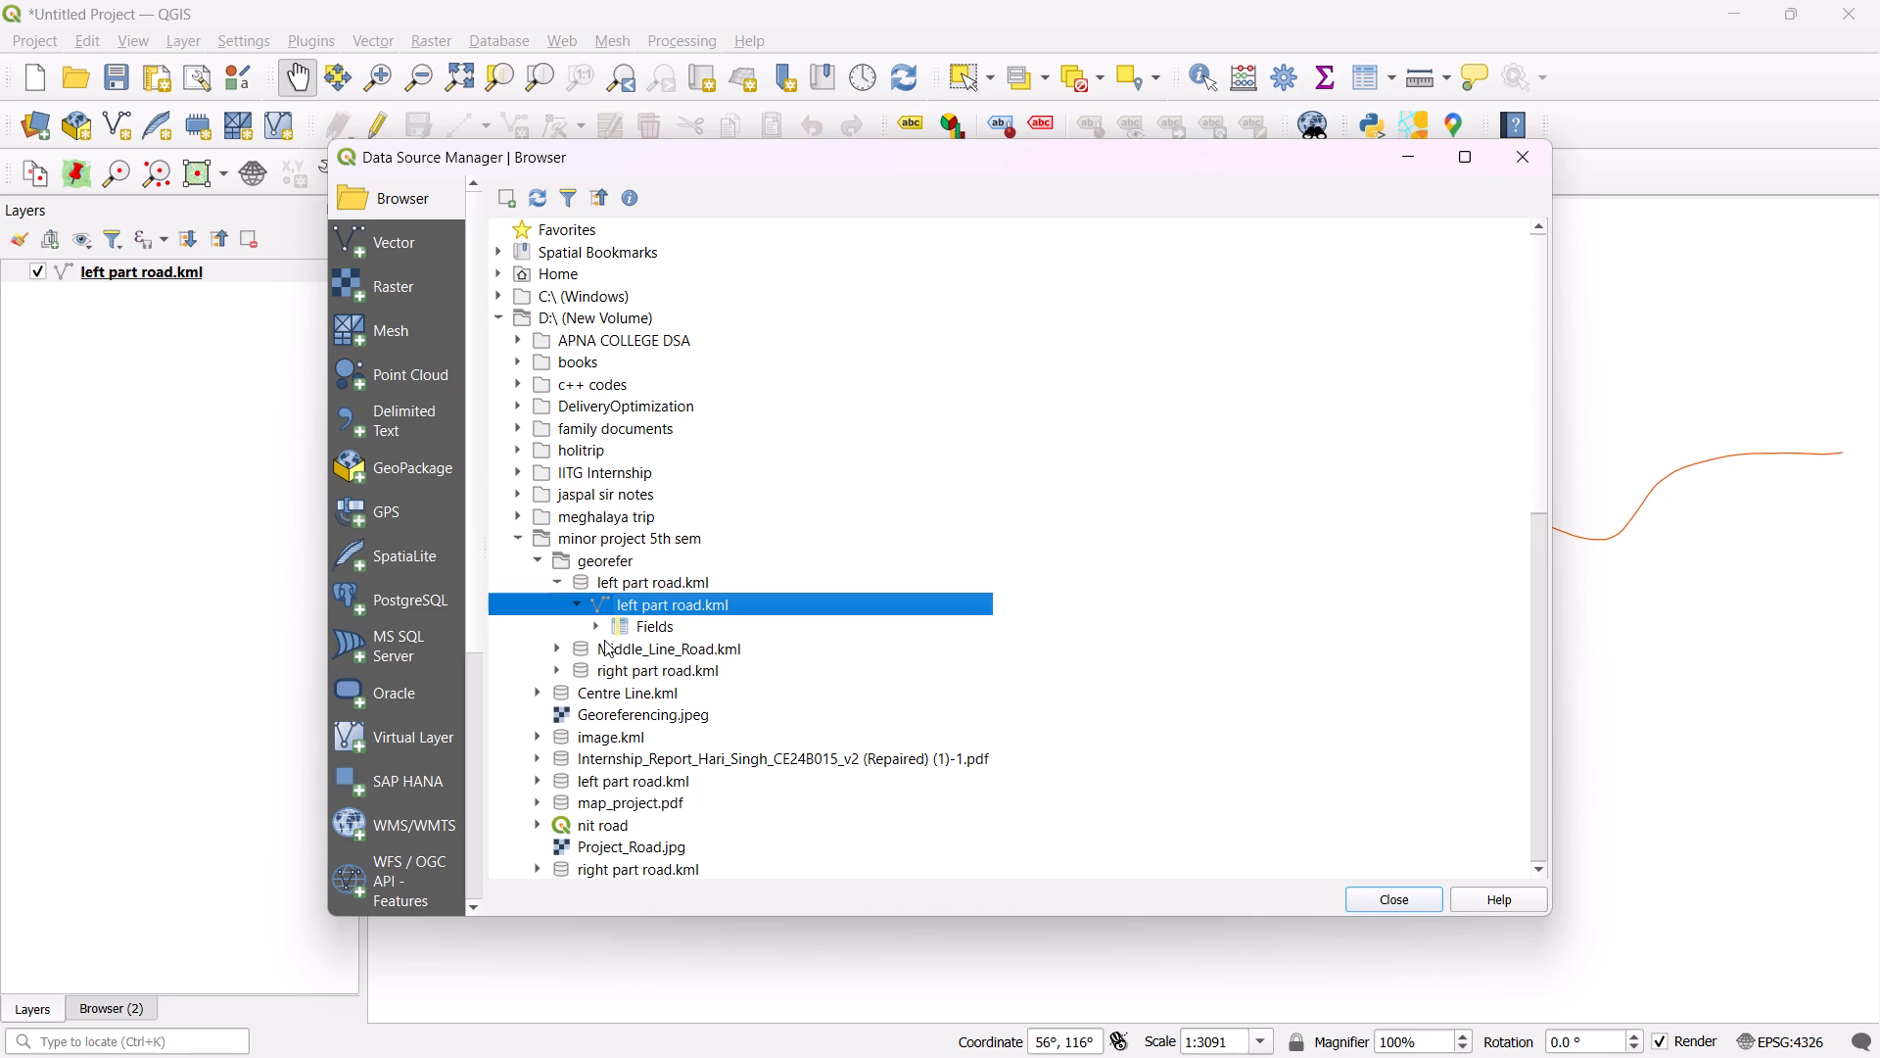
Add Middle_Line_Road.kml and right part road.kml from the georefer folder as layers, and close the Data Source Manager.
double_click(606, 644)
double_click(626, 661)
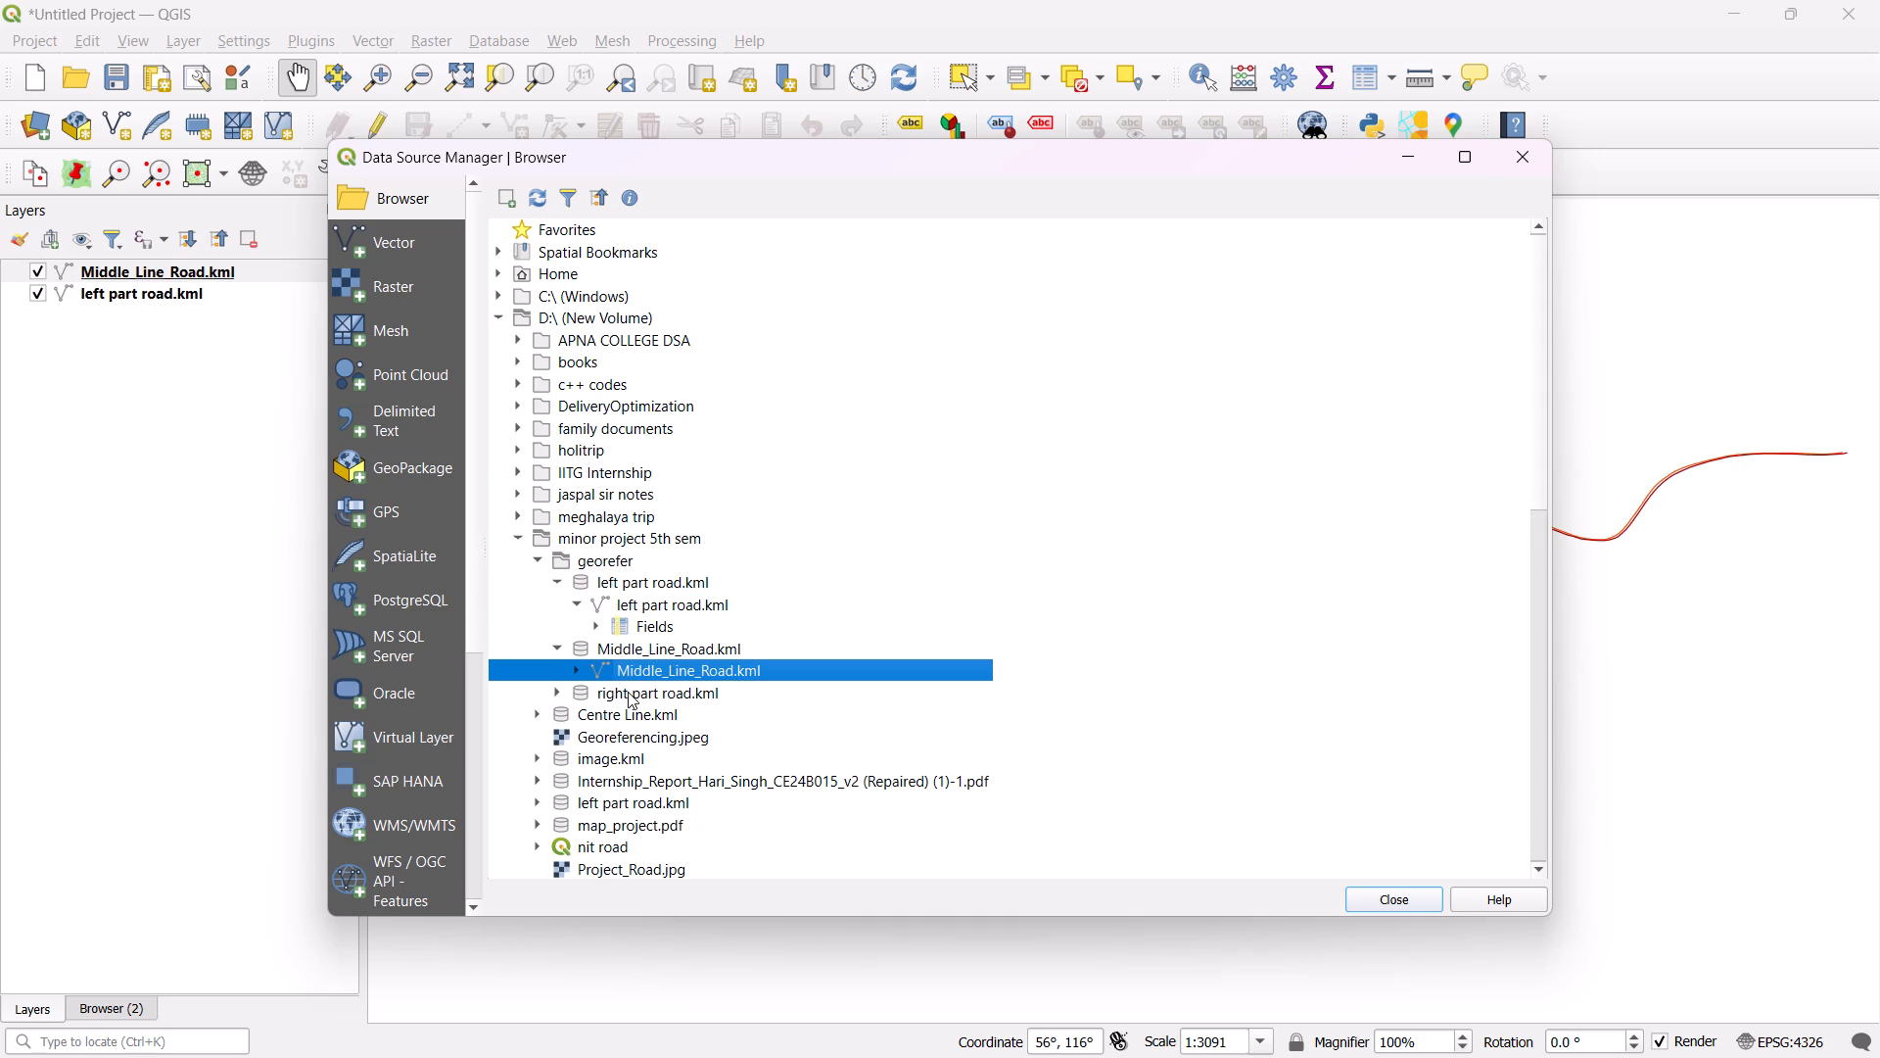
left_click(628, 692)
double_click(628, 692)
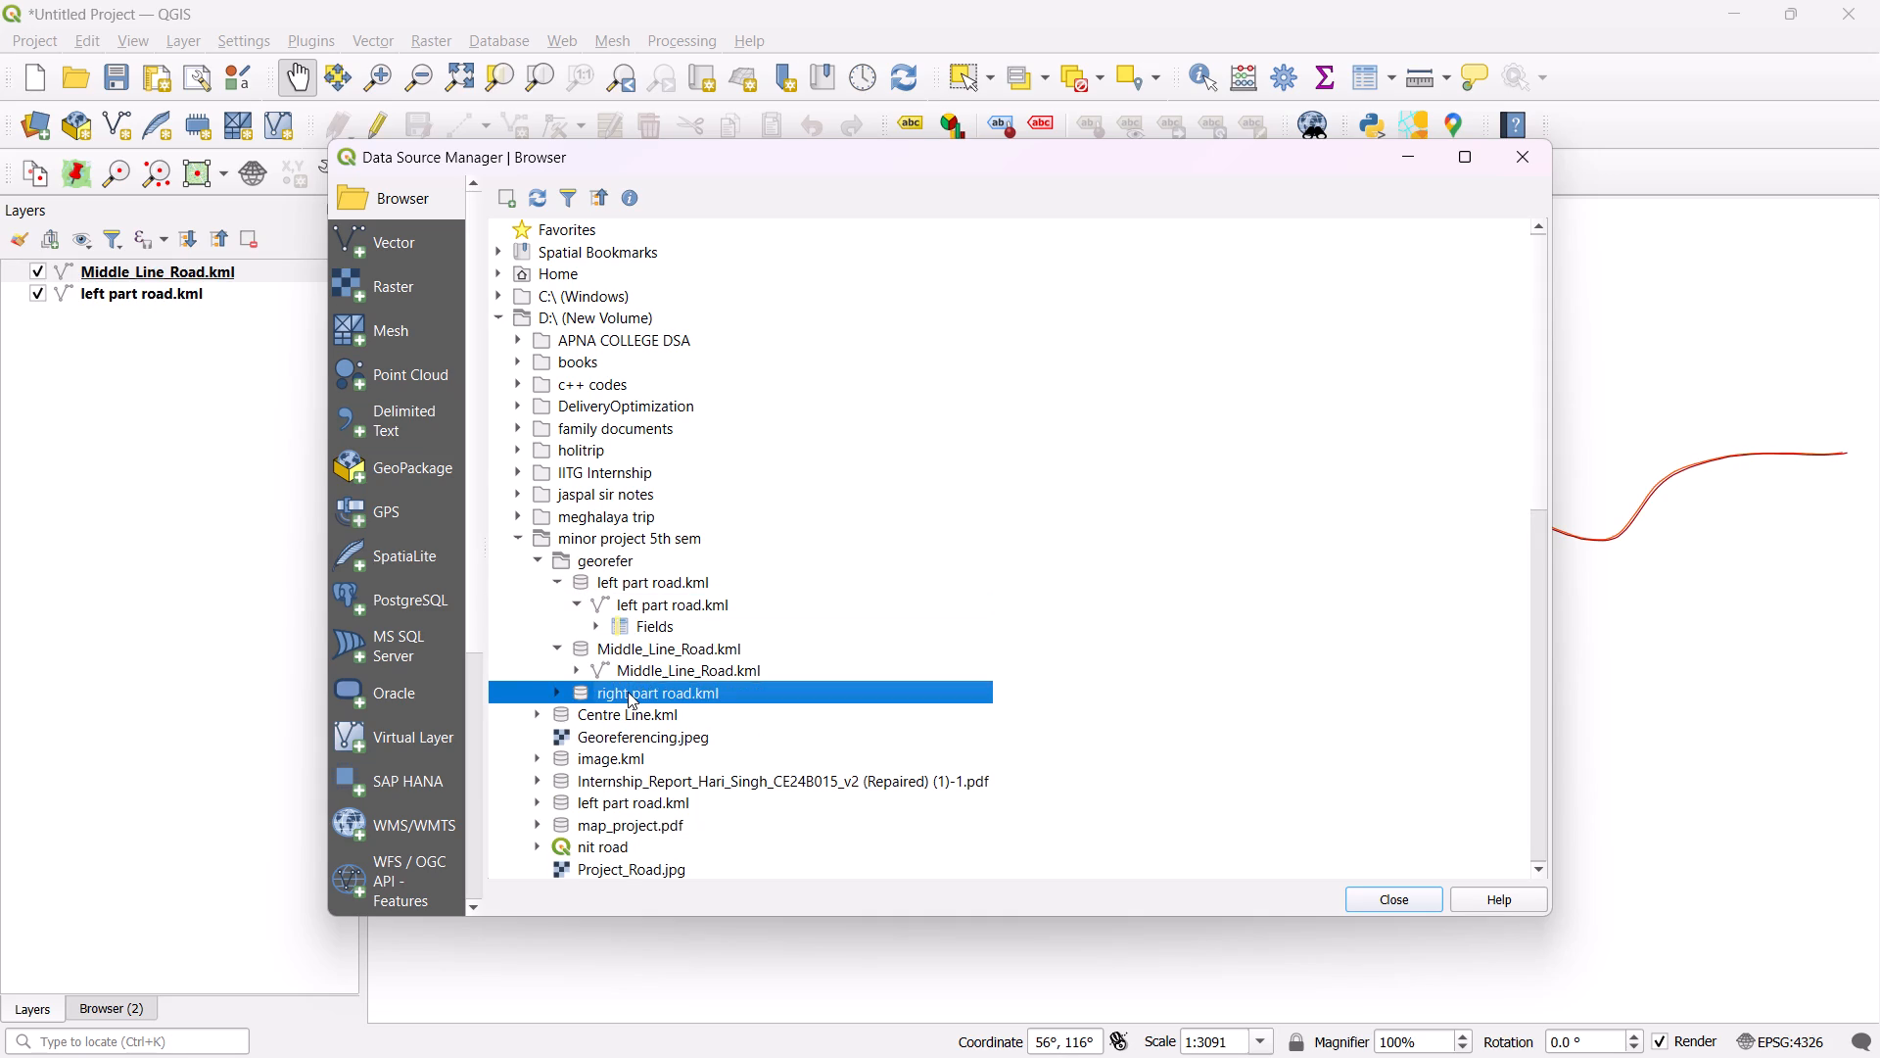
double_click(628, 706)
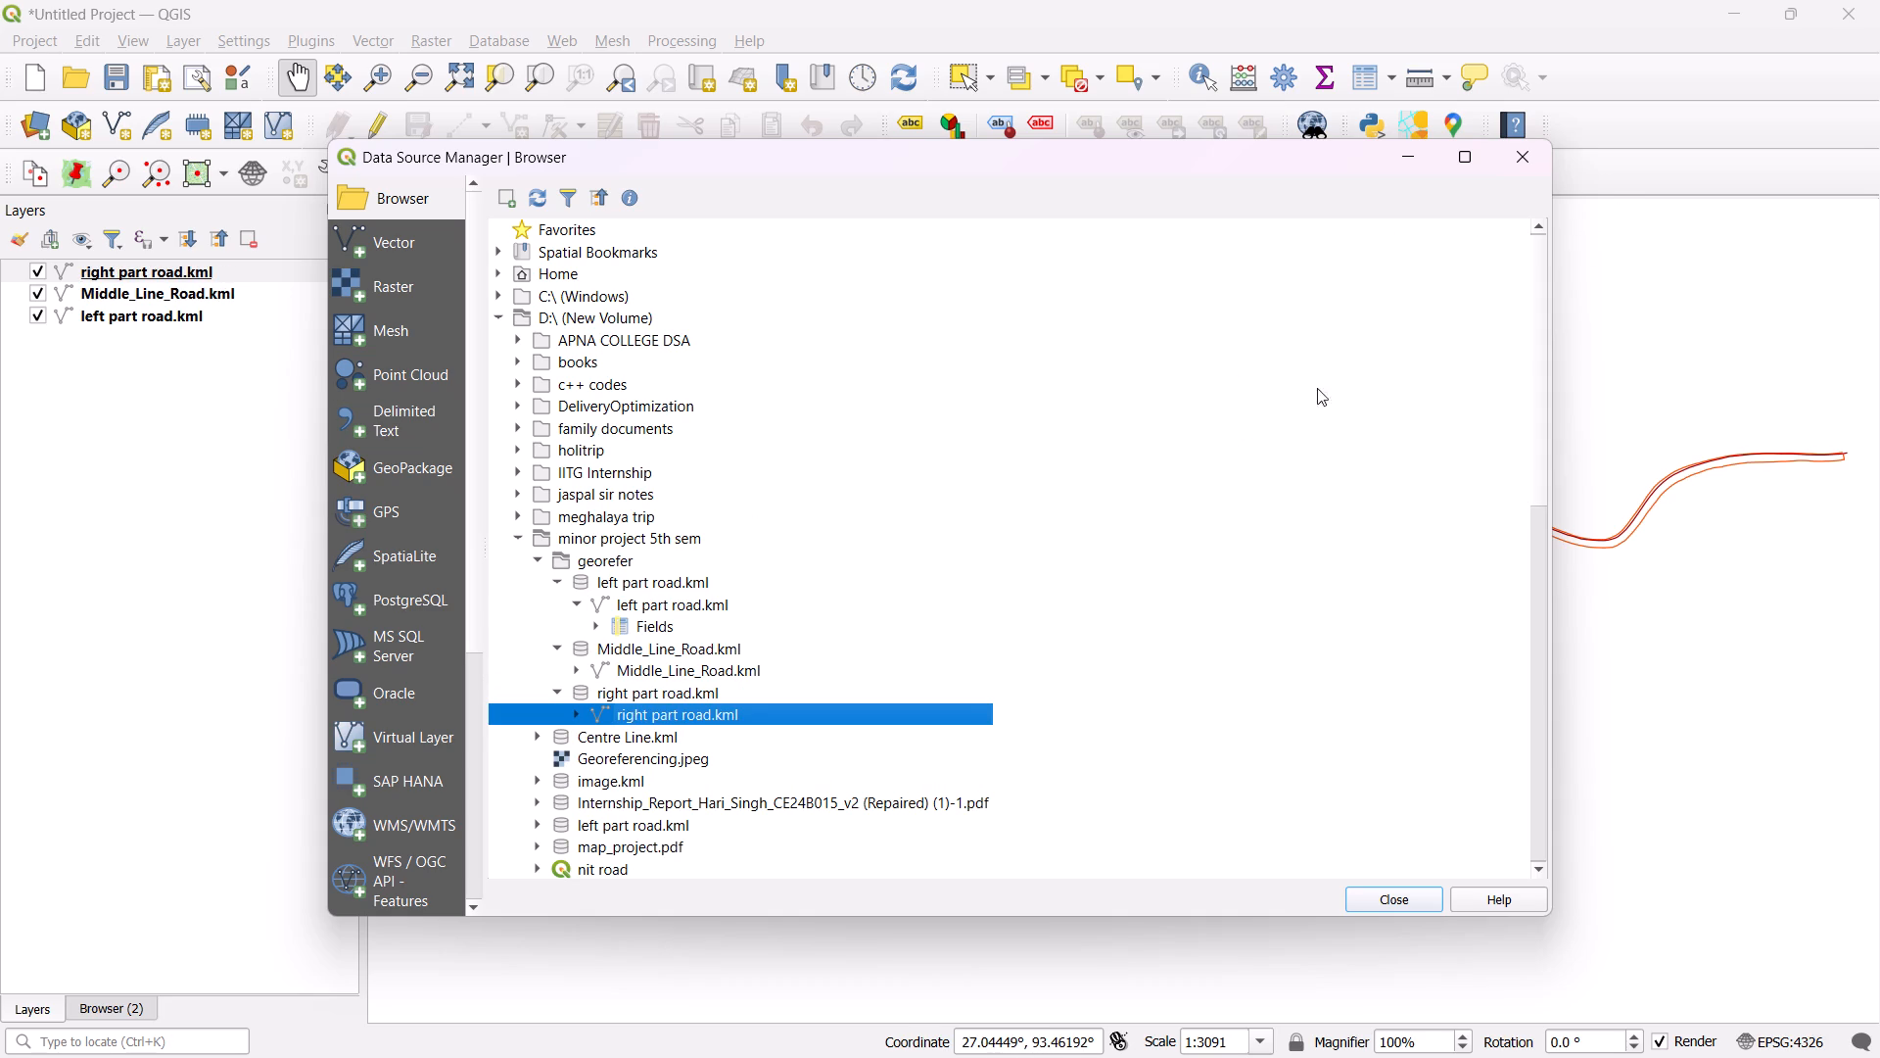
left_click(1500, 165)
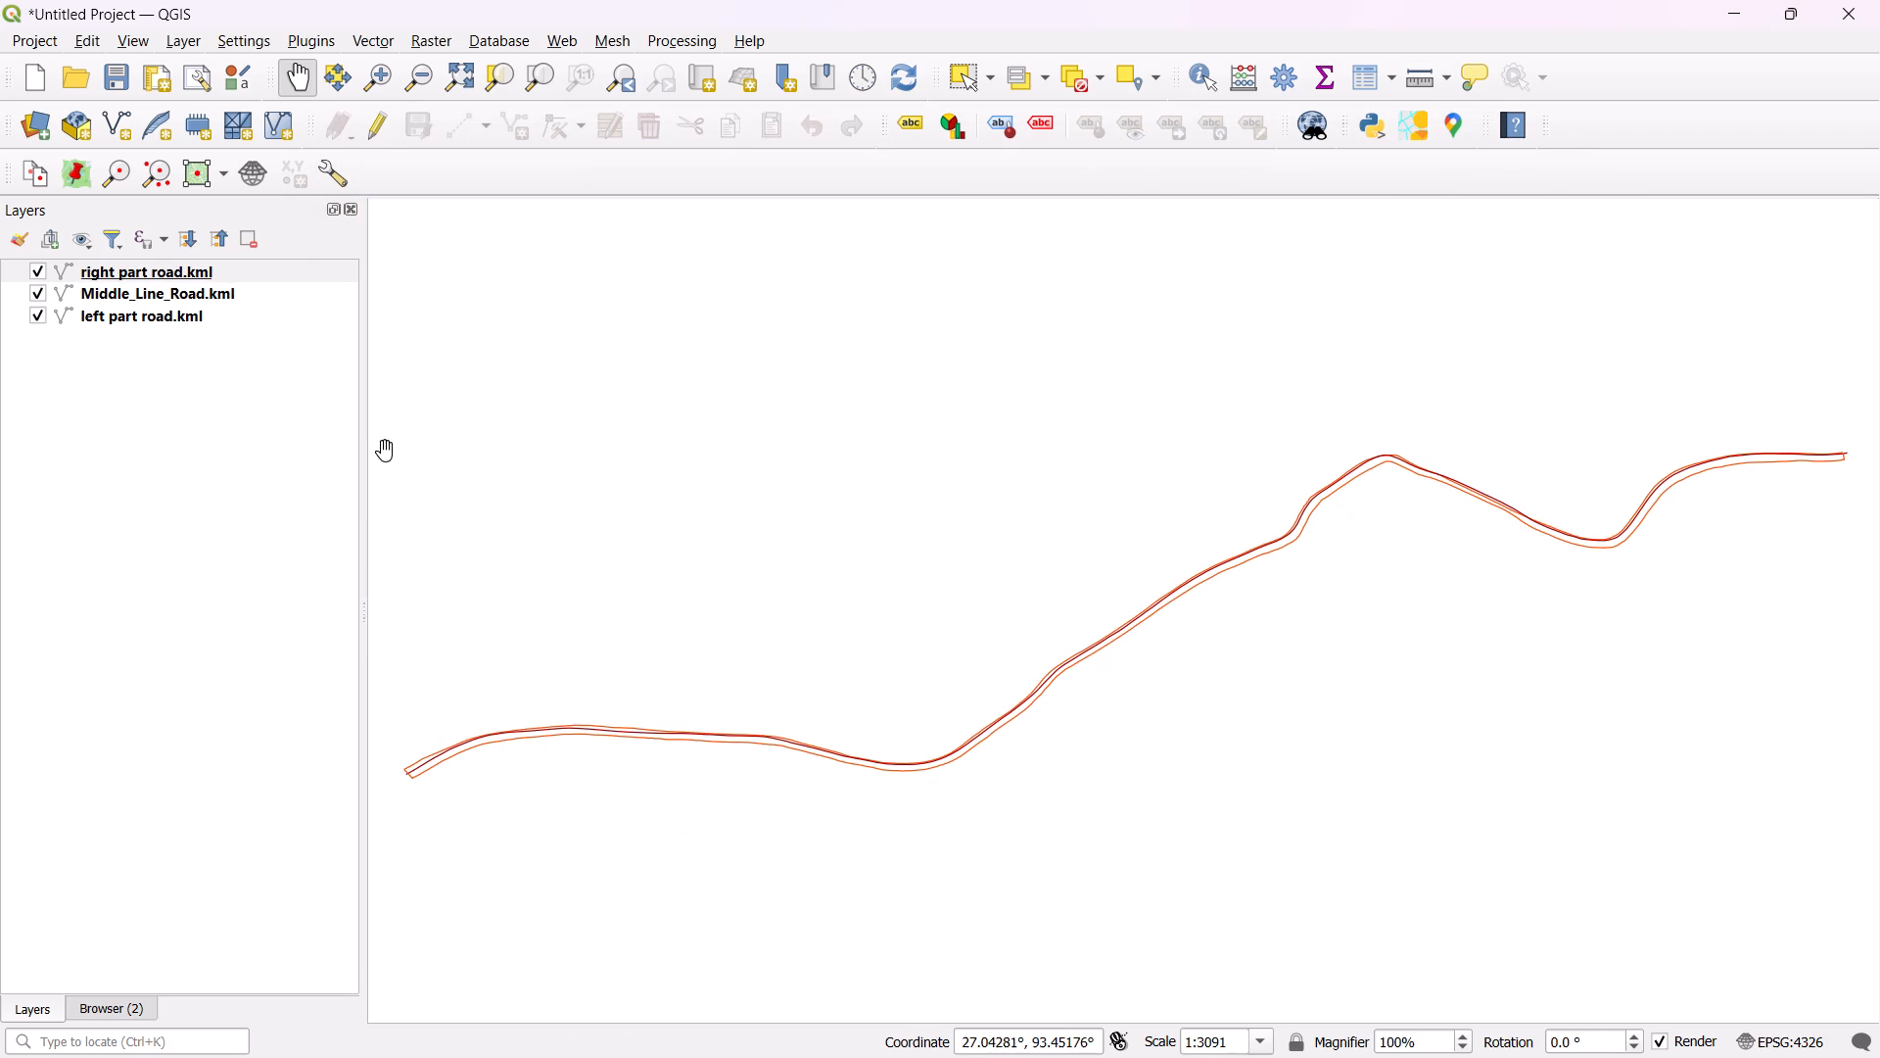
Examine the three imported road lines in QGIS, and compare them with the paths over the imagery in Google Earth Pro.
scroll(647, 729, "up", 1)
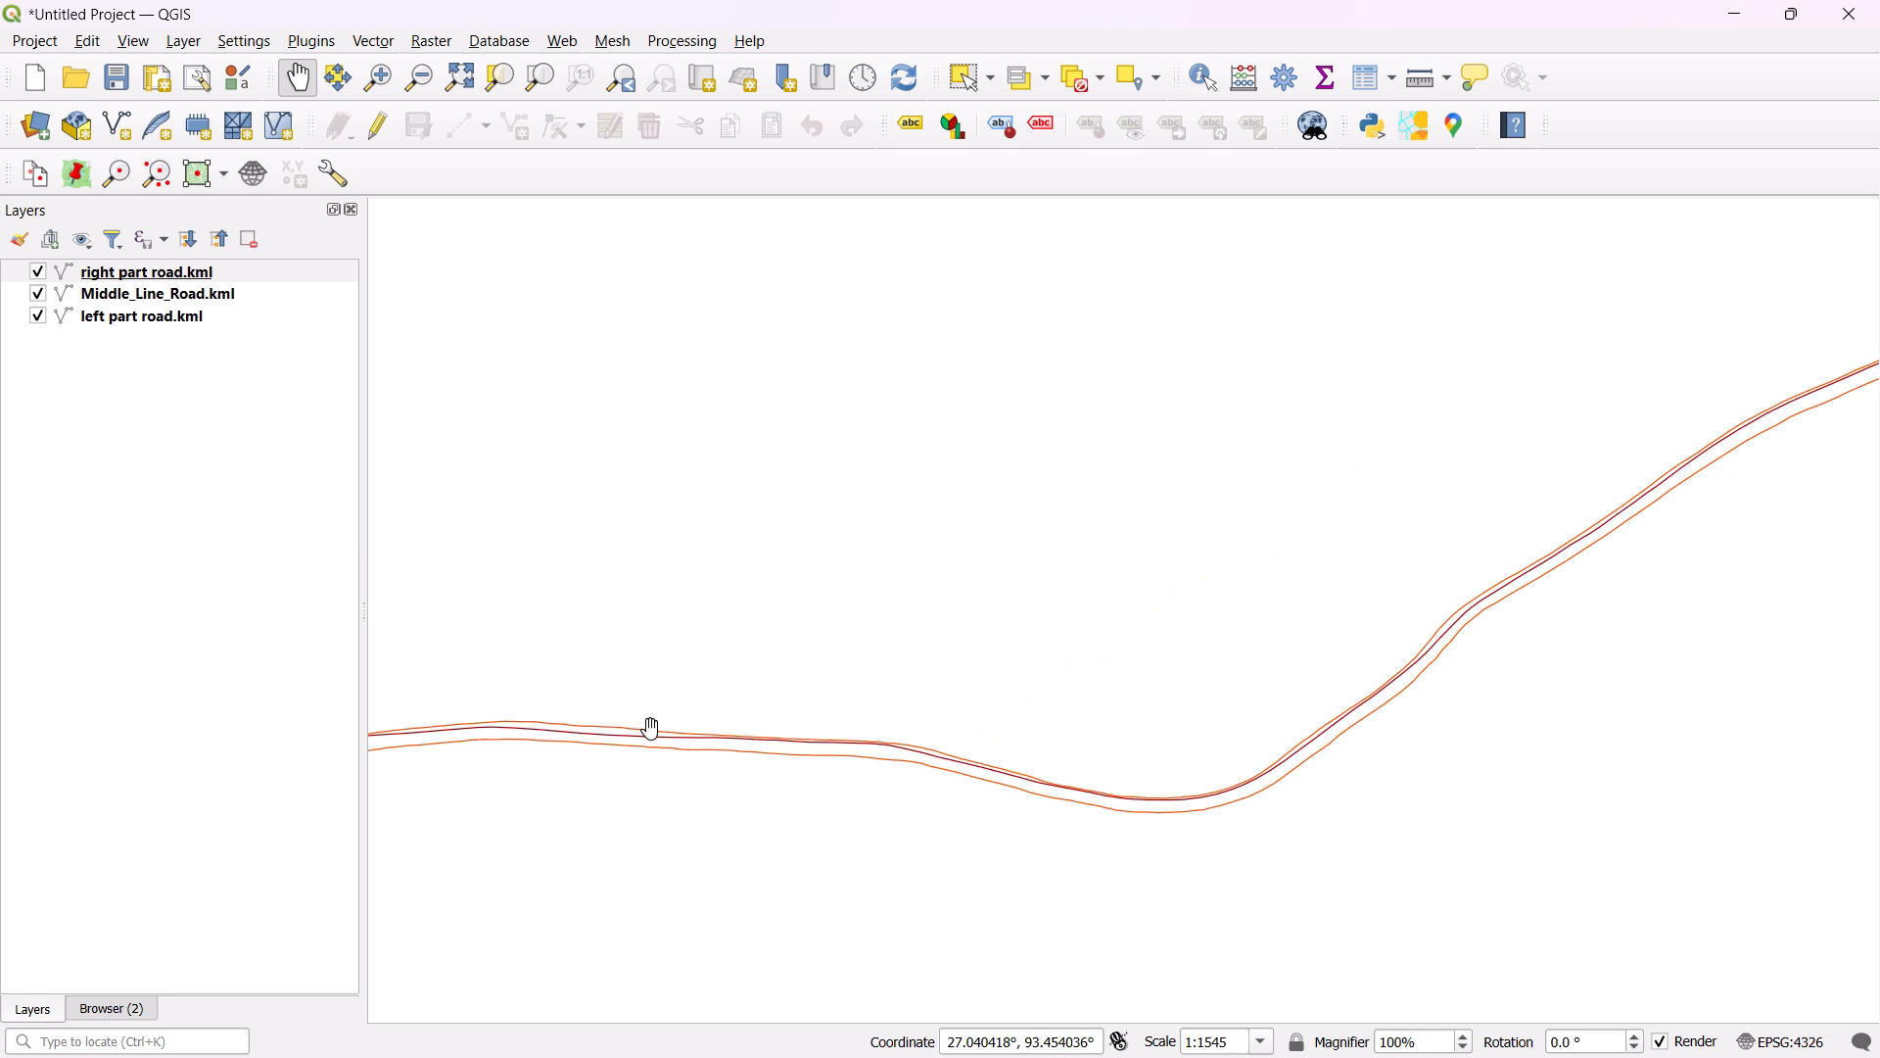
scroll(650, 729, "up", 2)
scroll(650, 729, "down", 4)
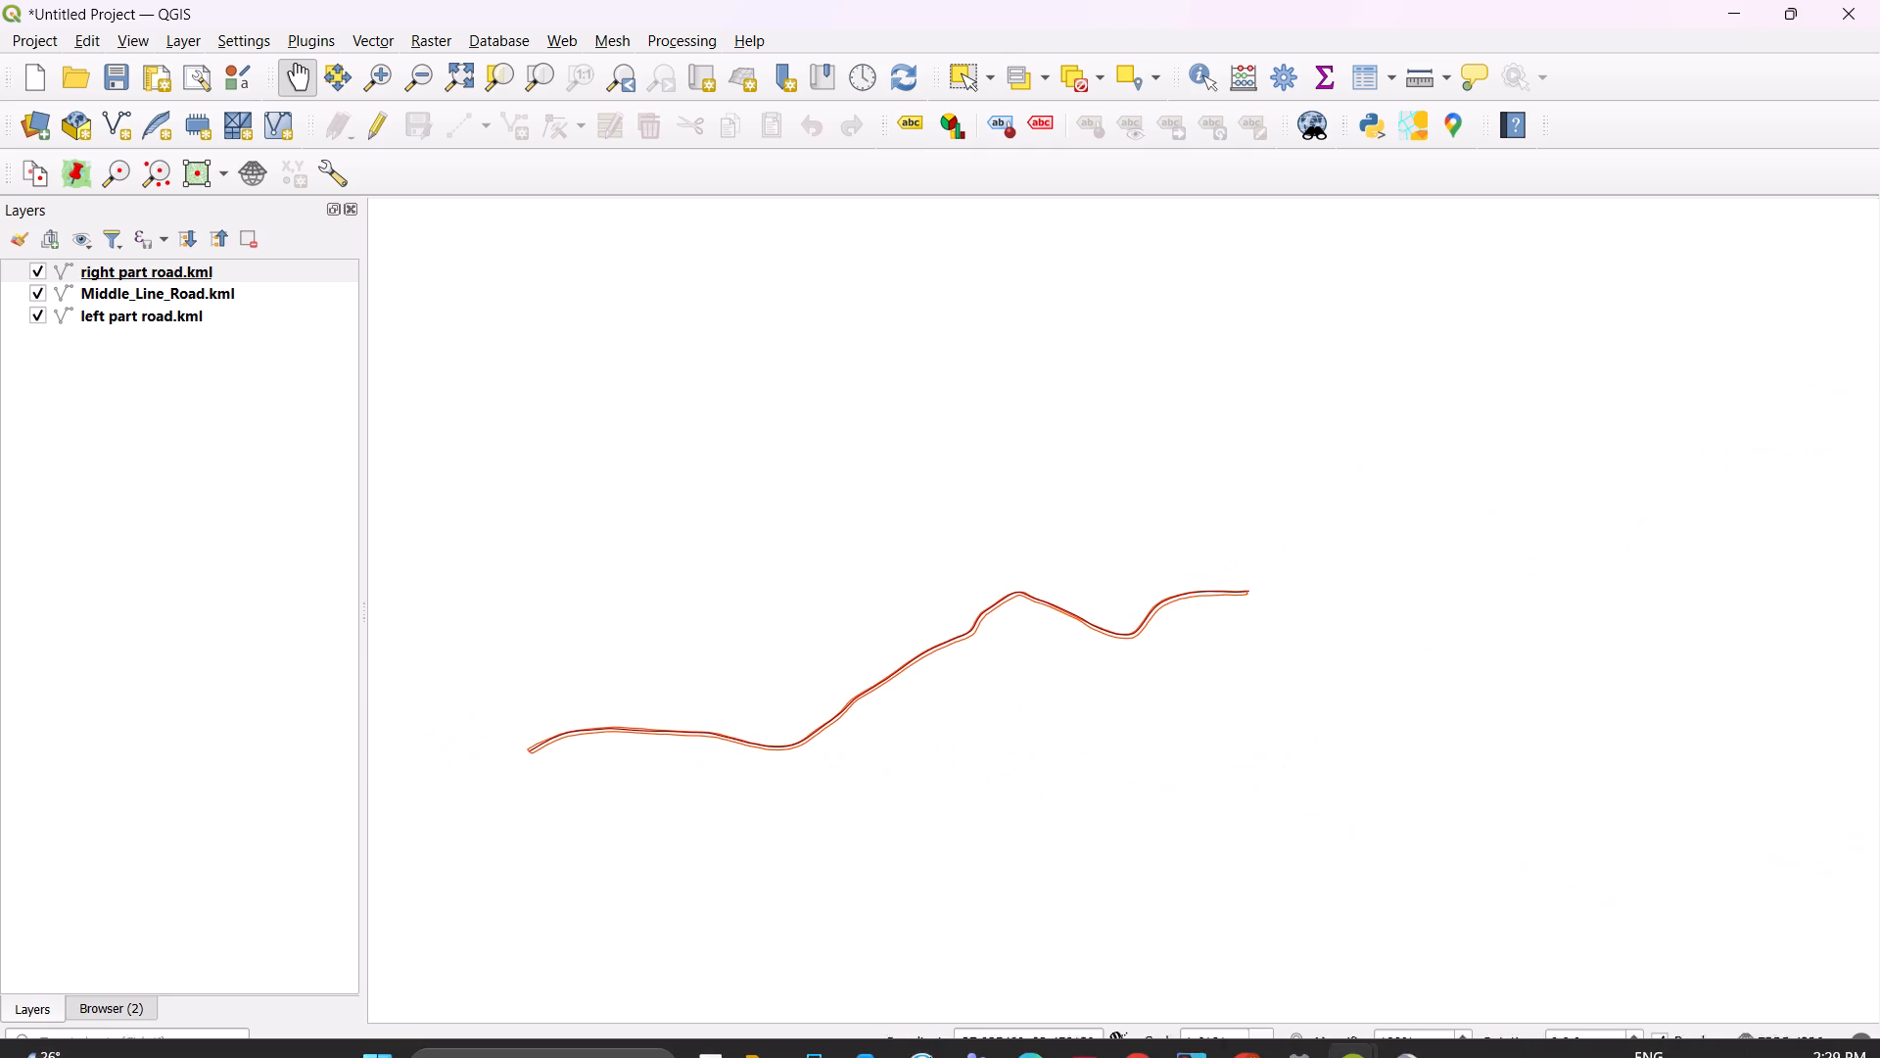
left_click(1415, 1032)
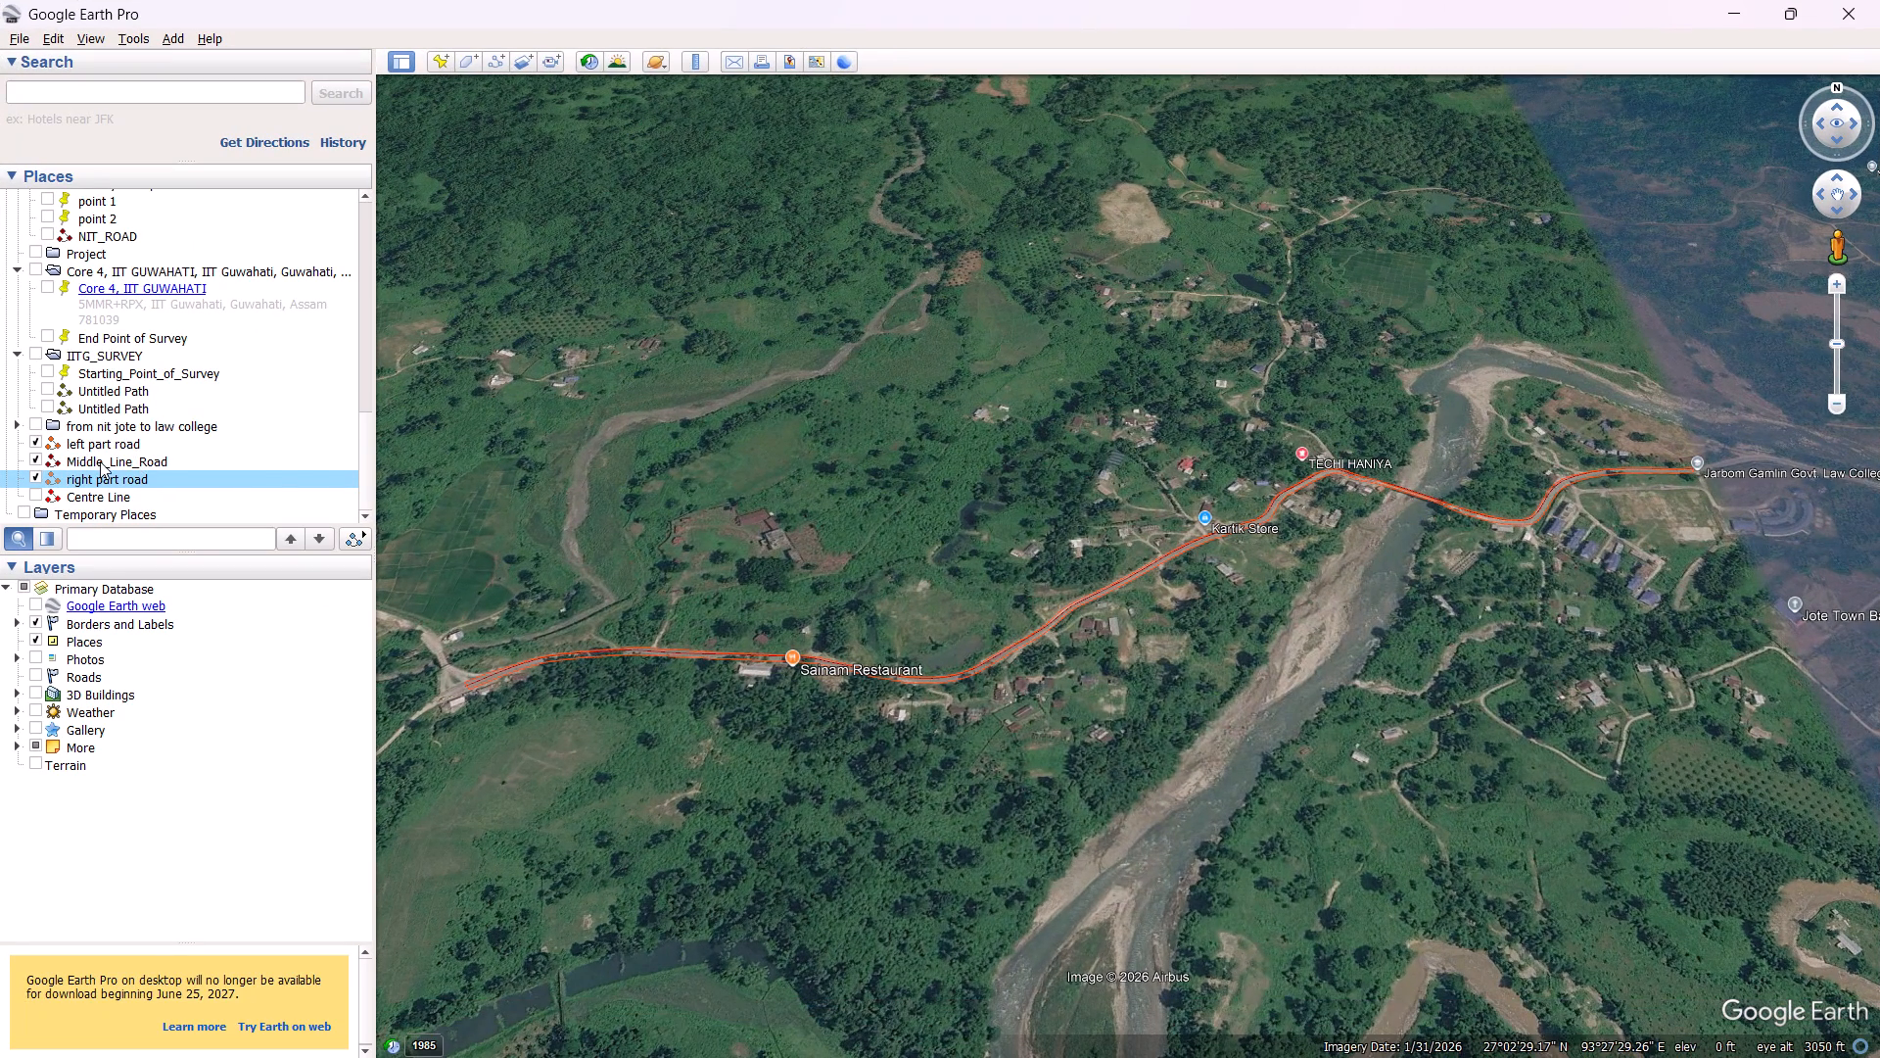
scroll(100, 461, "down", 1)
scroll(669, 664, "up", 11)
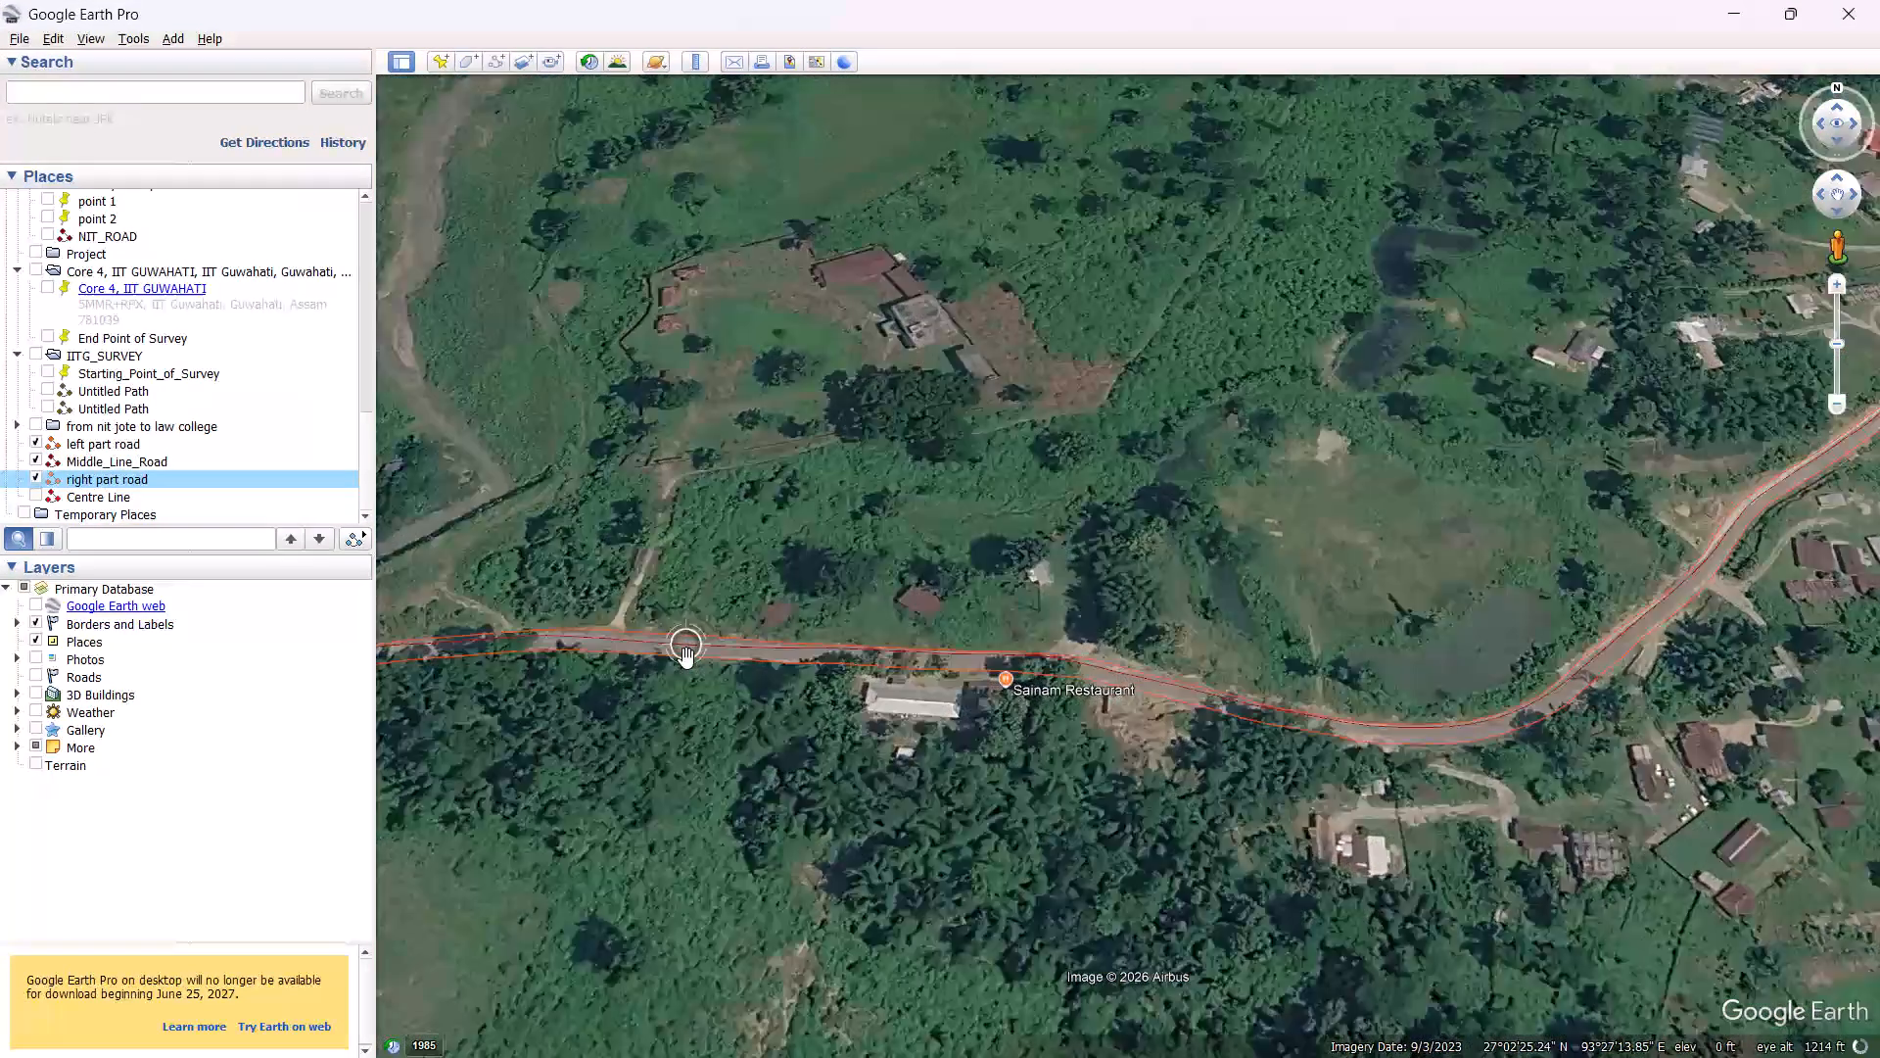
scroll(686, 658, "up", 8)
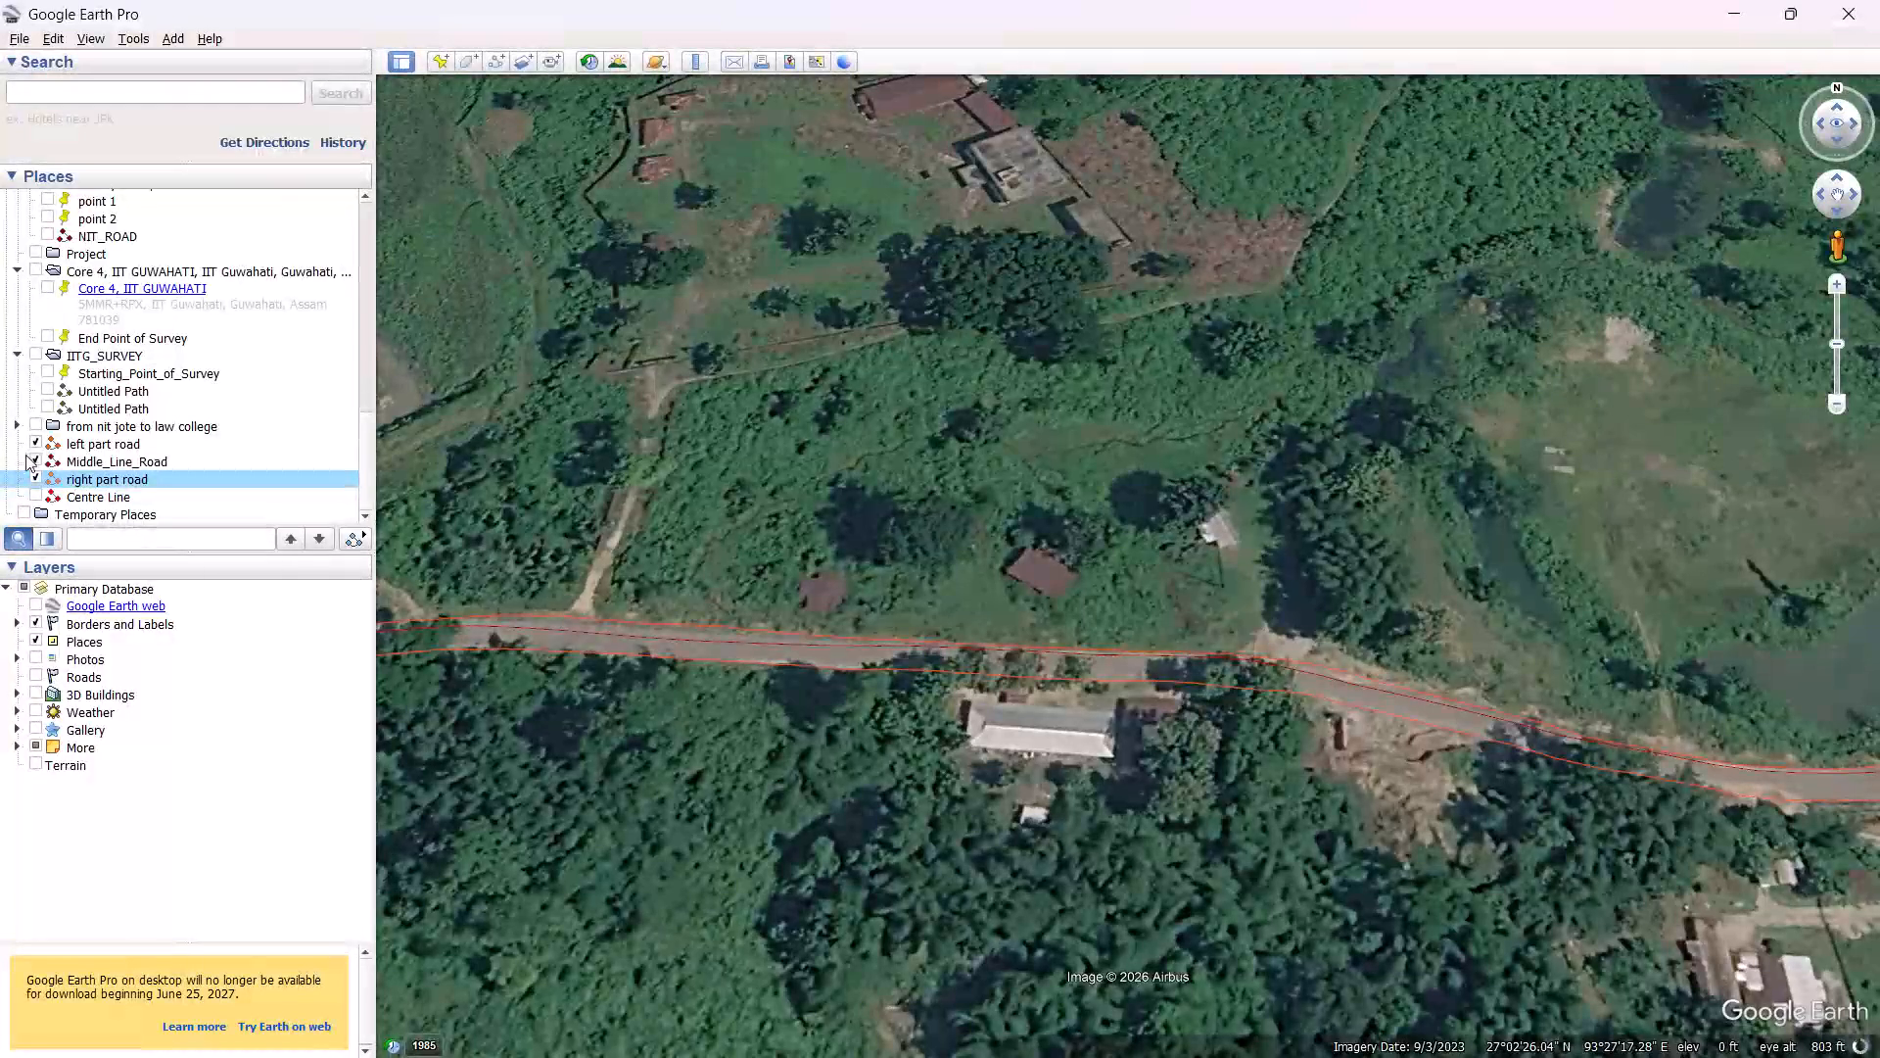
Hide the Middle_Line_Road path and show the Centre Line path in Google Earth Pro.
left_click(34, 459)
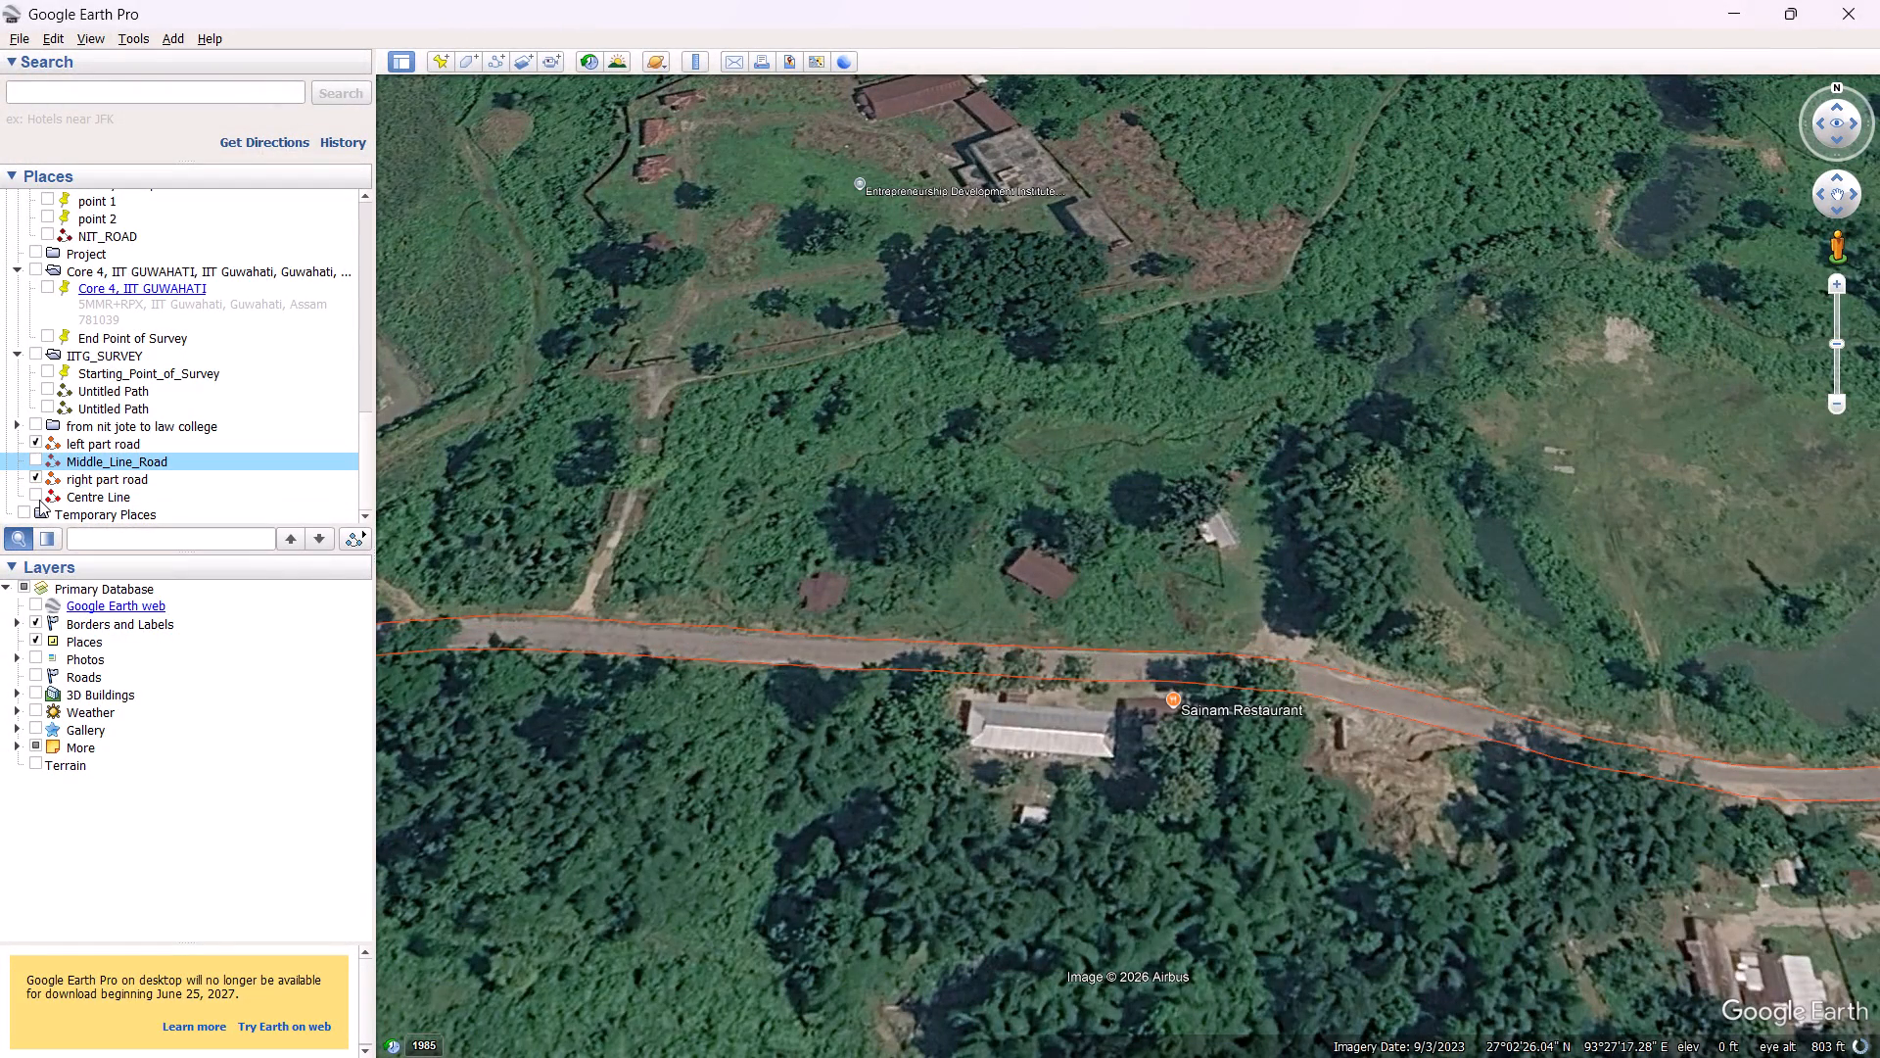
left_click(39, 494)
Save the Centre Line path as a KML file in the georefer folder, keeping its name.
right_click_drag(120, 491, 119, 503)
right_click(119, 503)
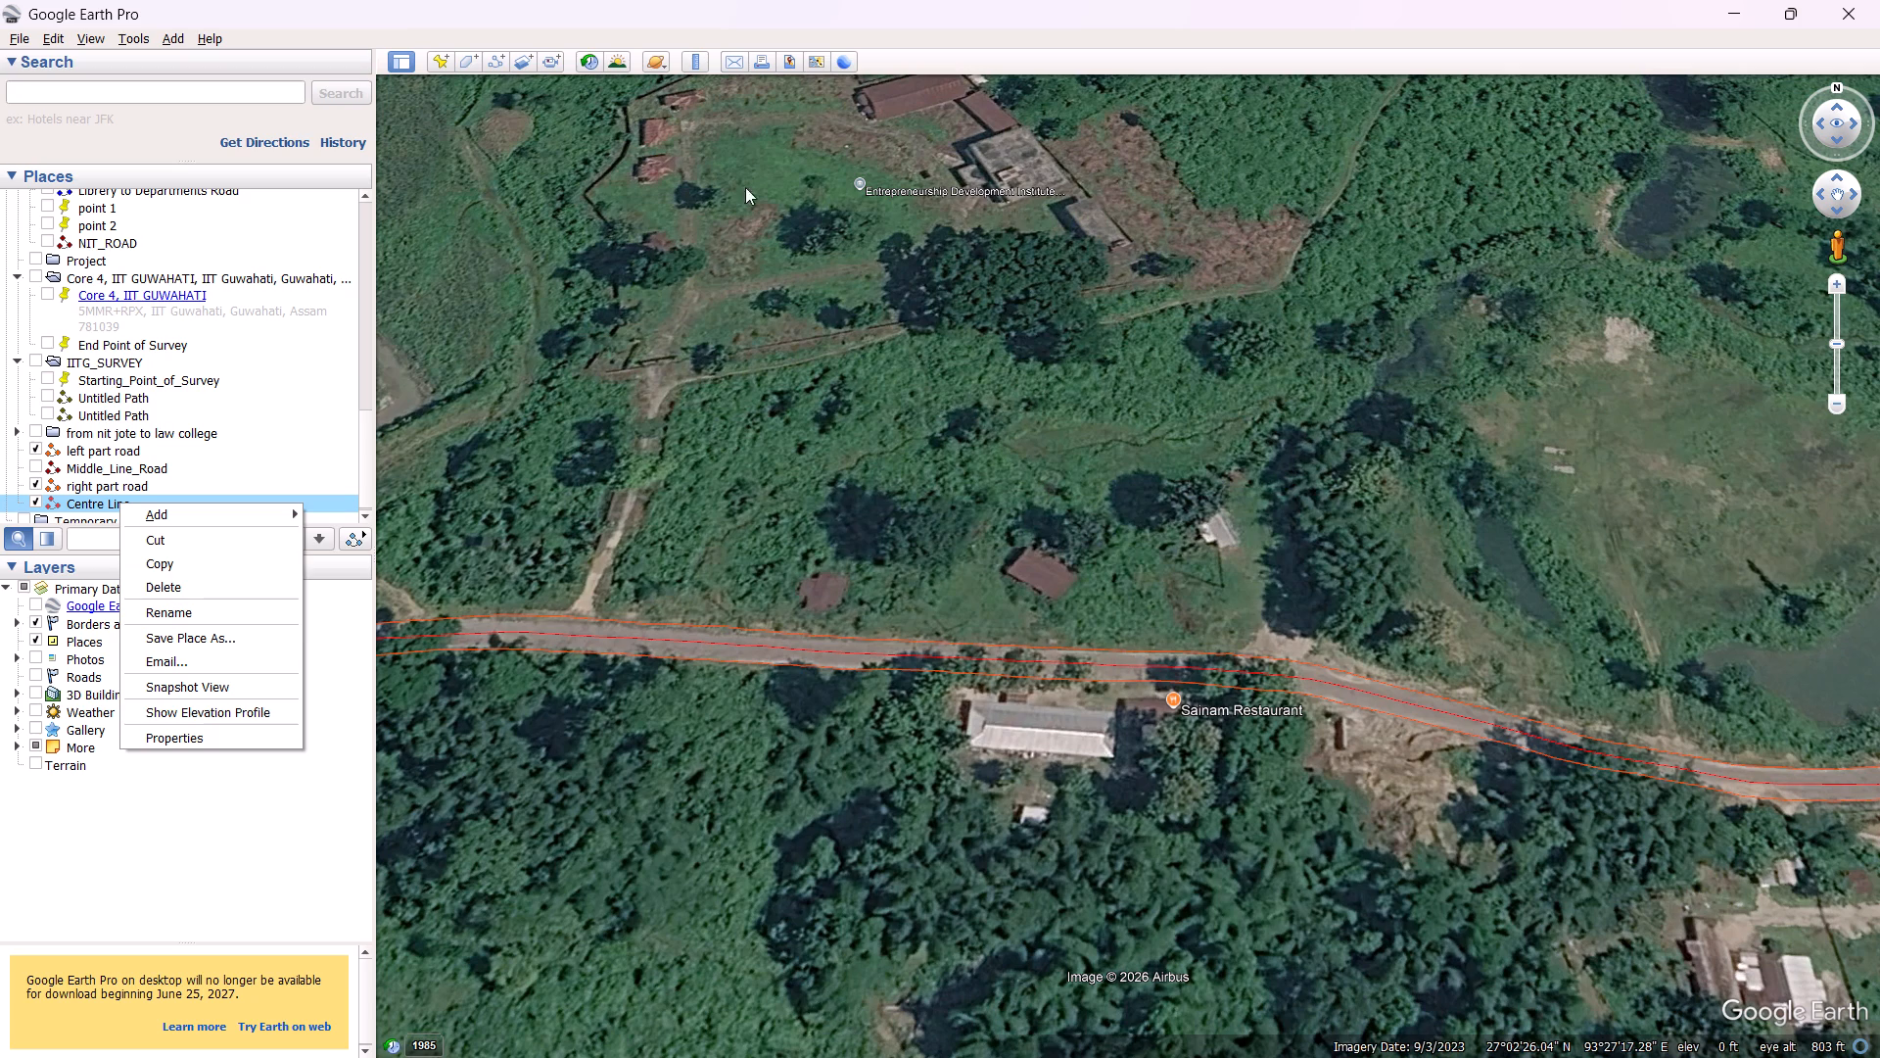
left_click(587, 62)
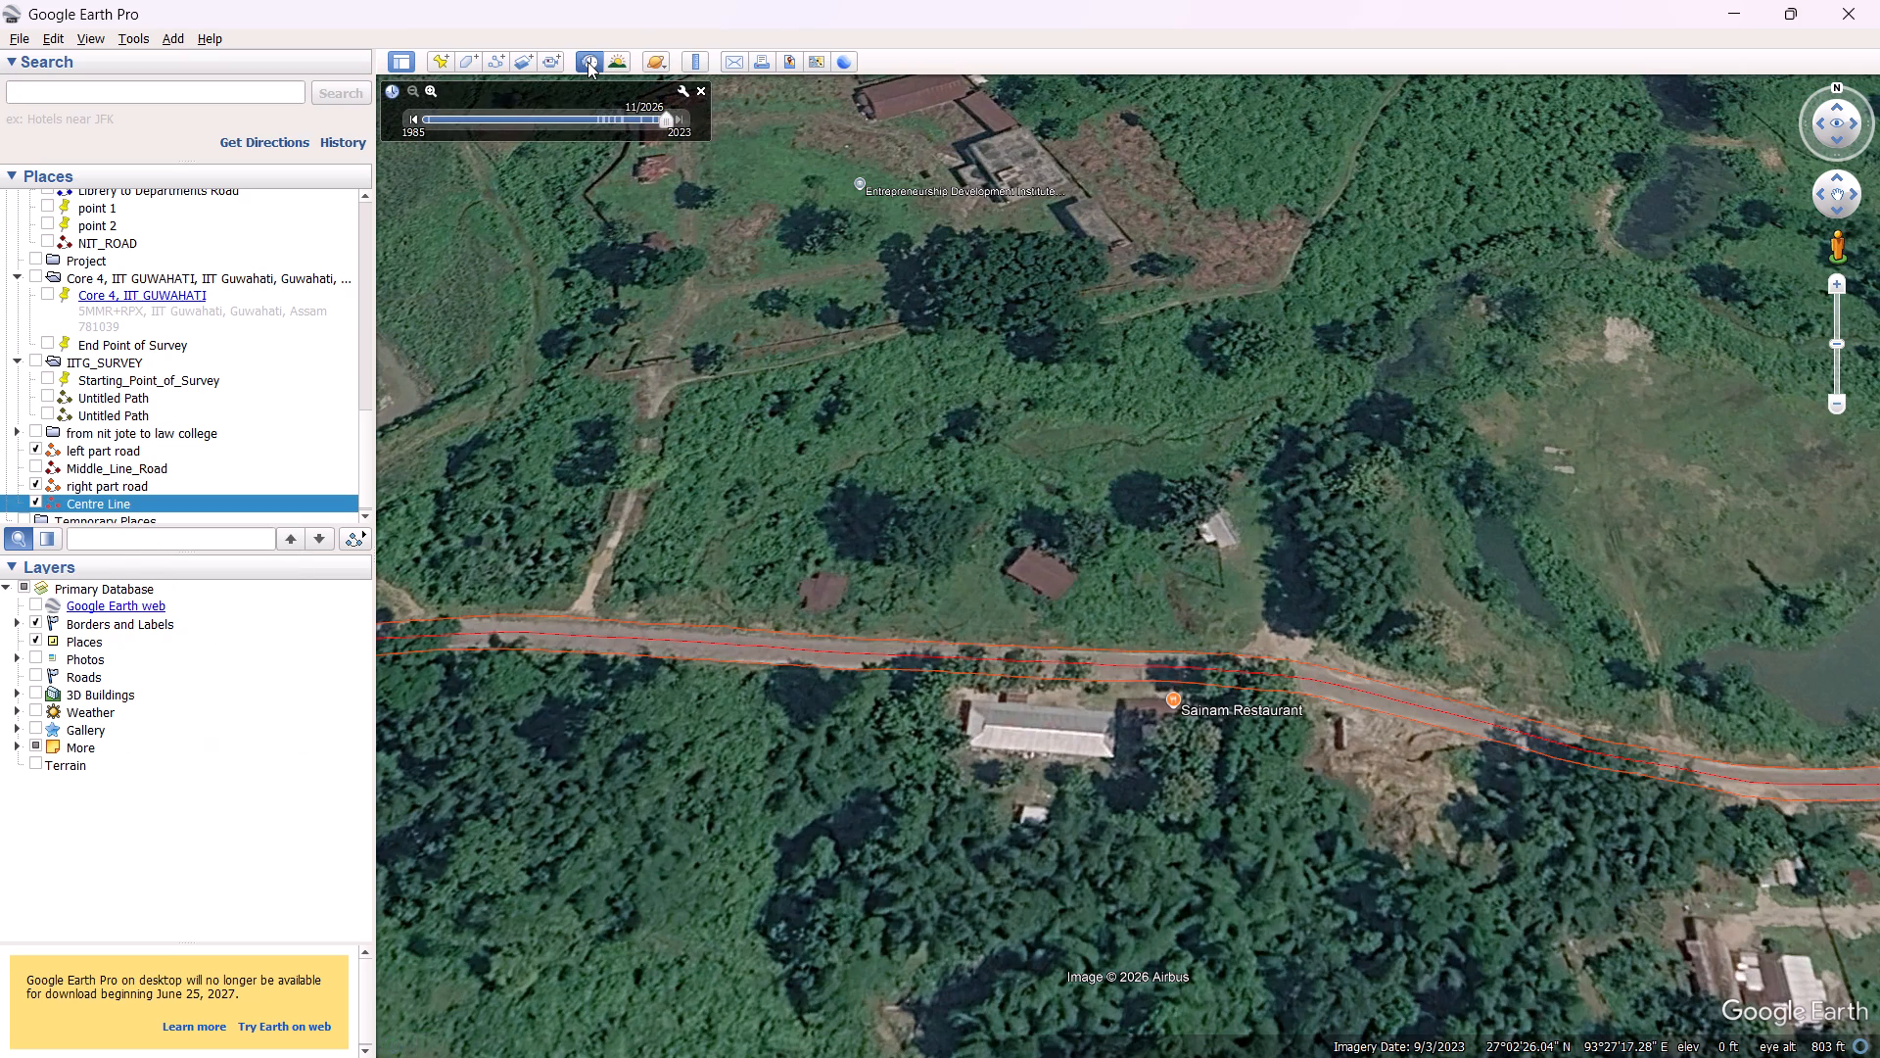
right_click(166, 501)
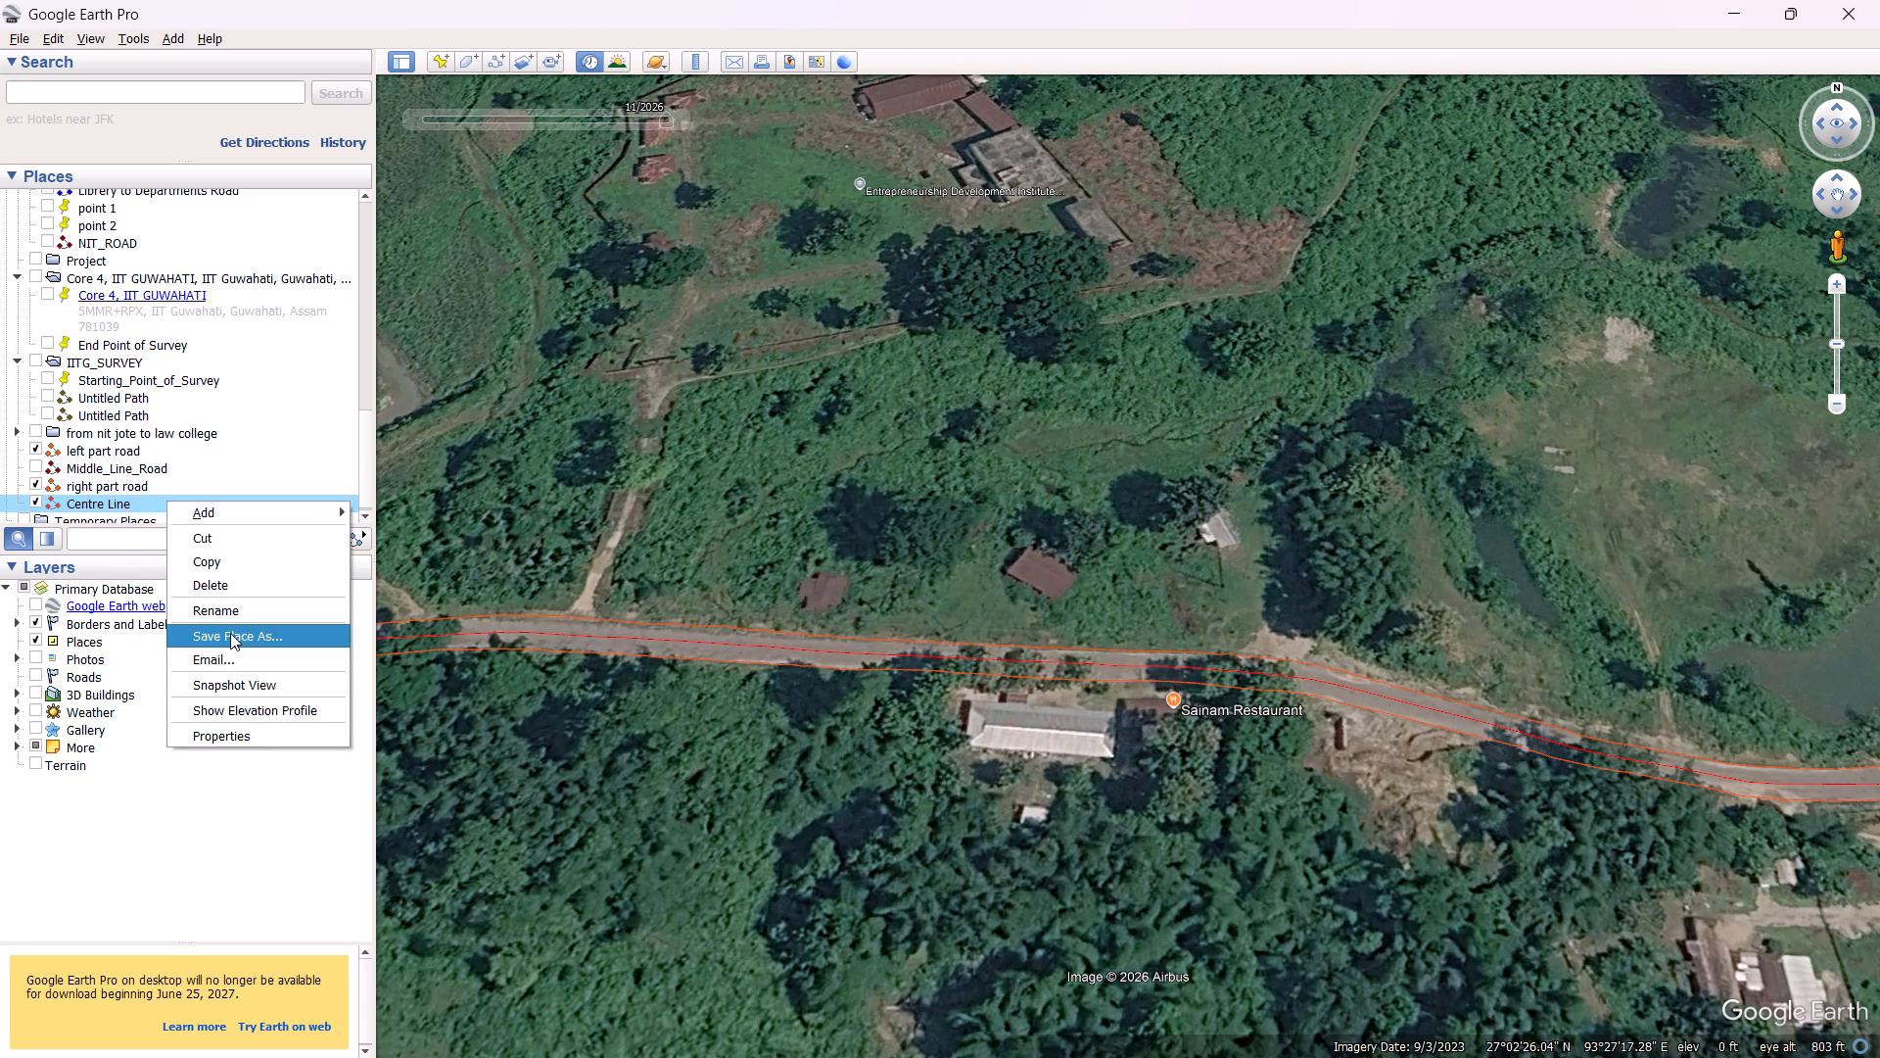
left_click(230, 633)
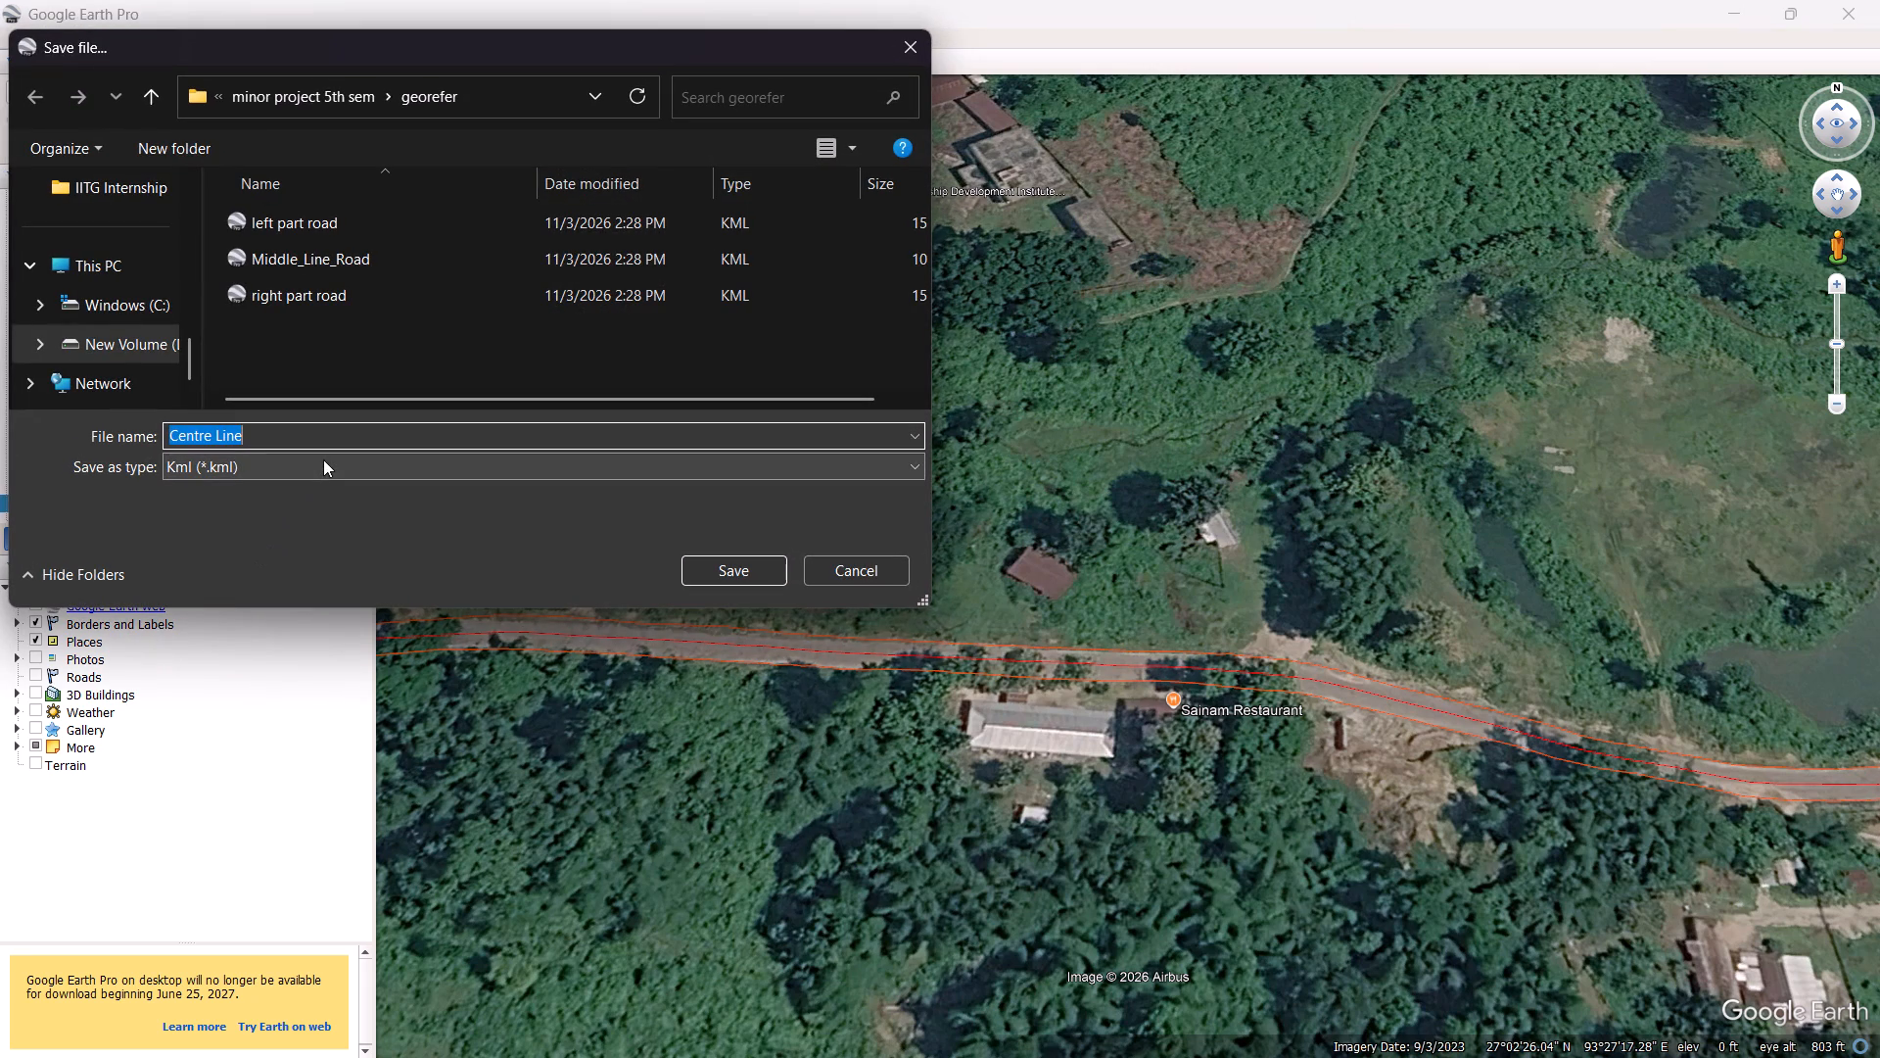
left_click(295, 429)
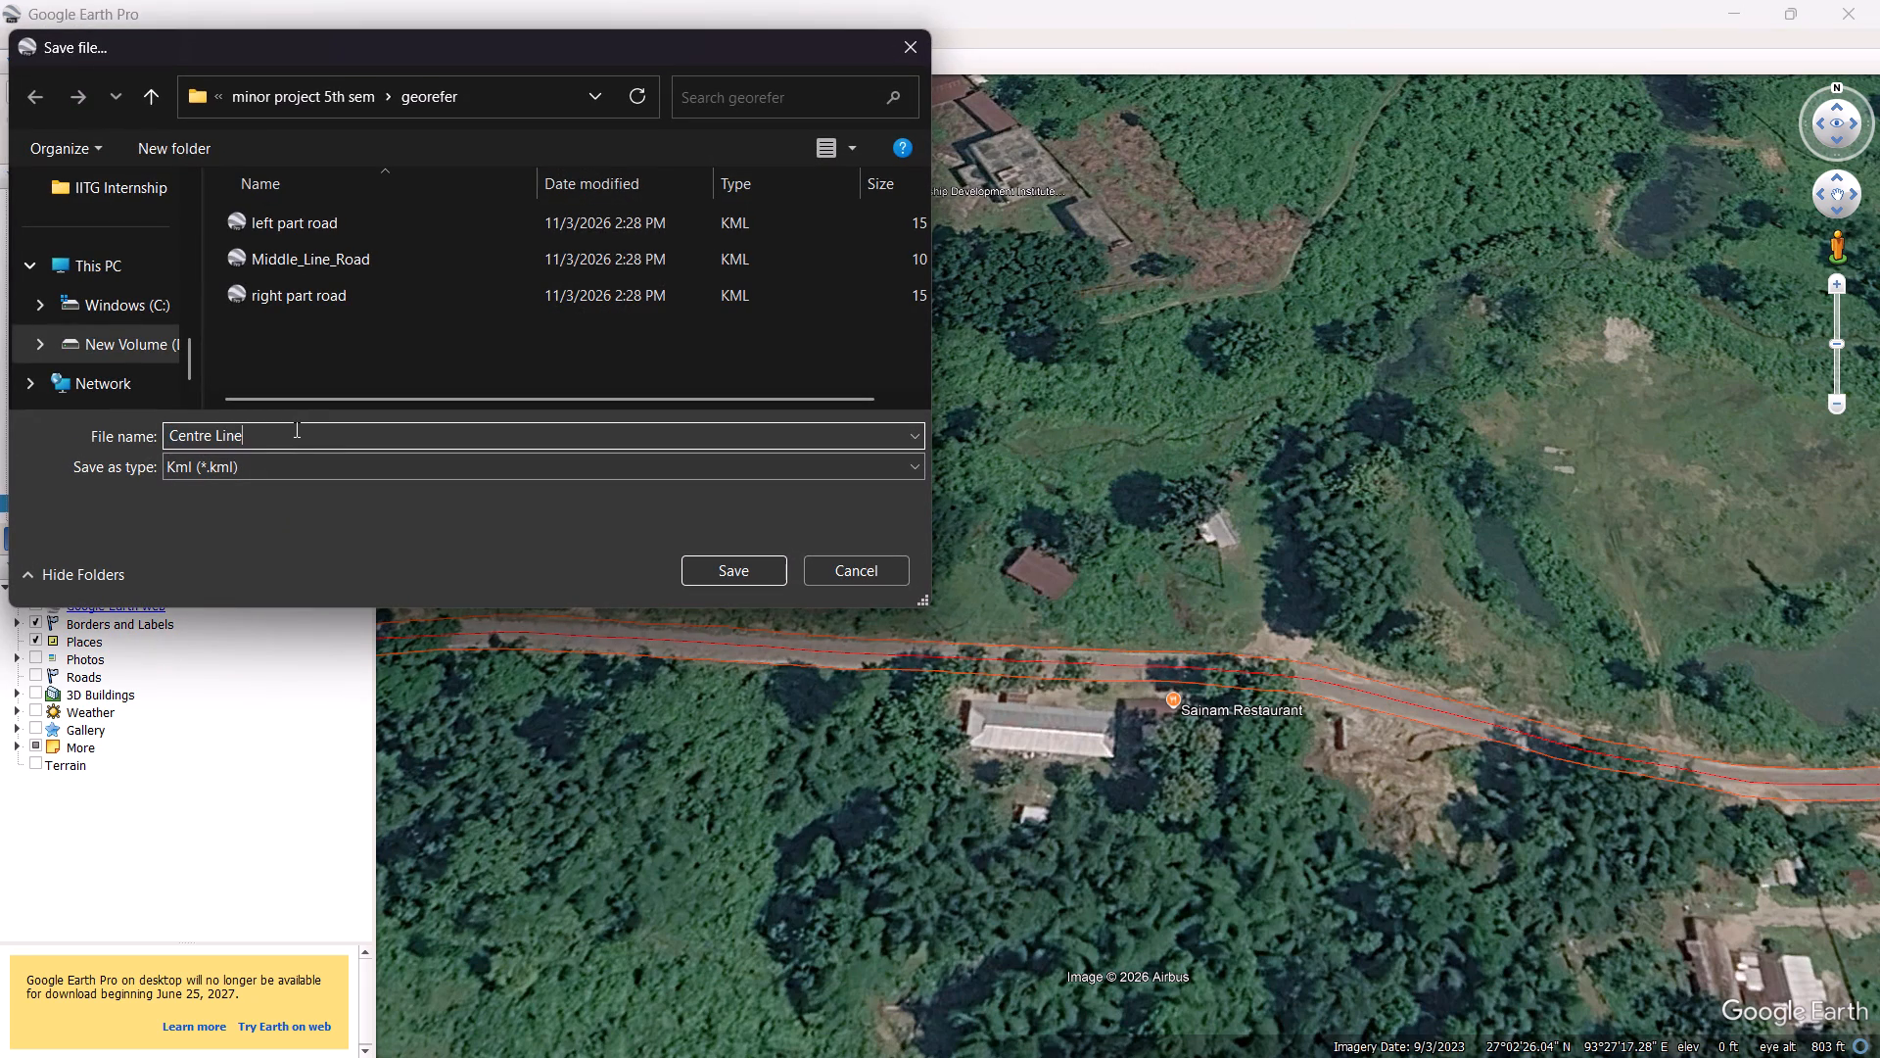
left_click(773, 568)
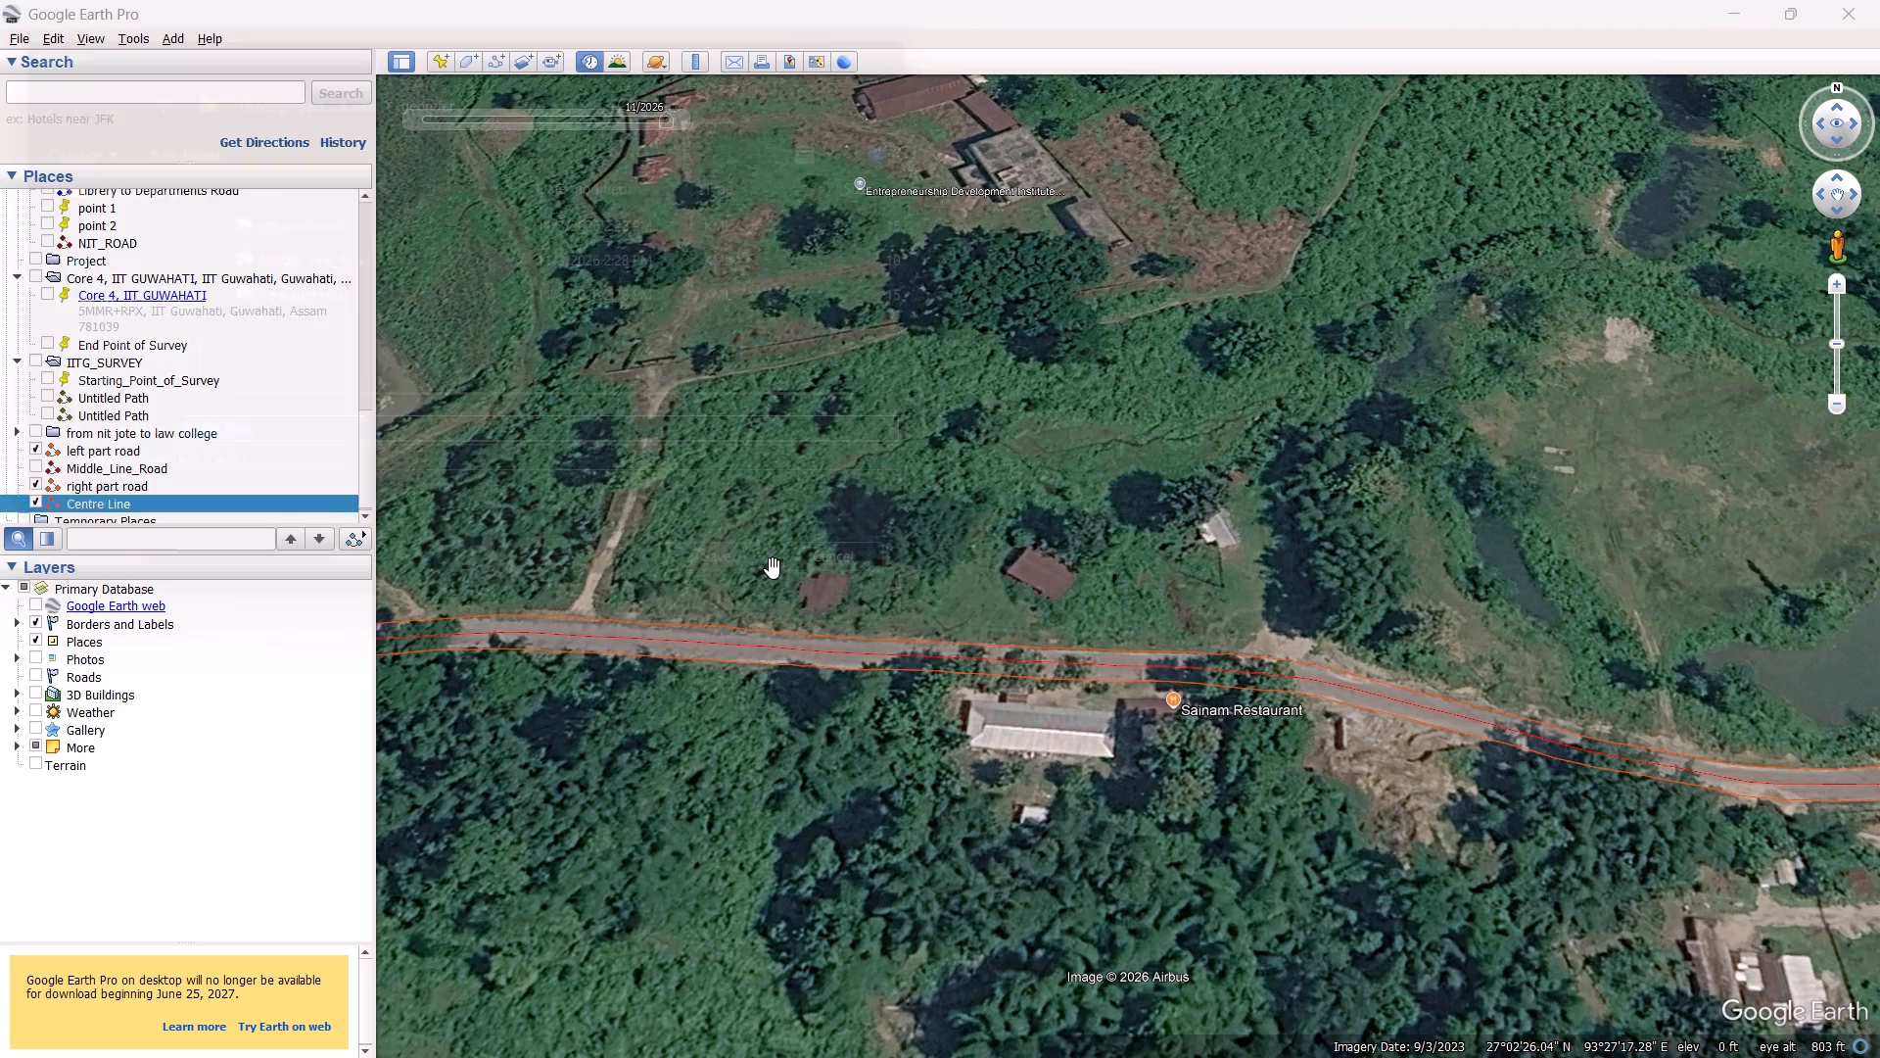
Minimise Google Earth Pro and remove the Middle_Line_Road.kml layer from the QGIS project.
left_click(1742, 0)
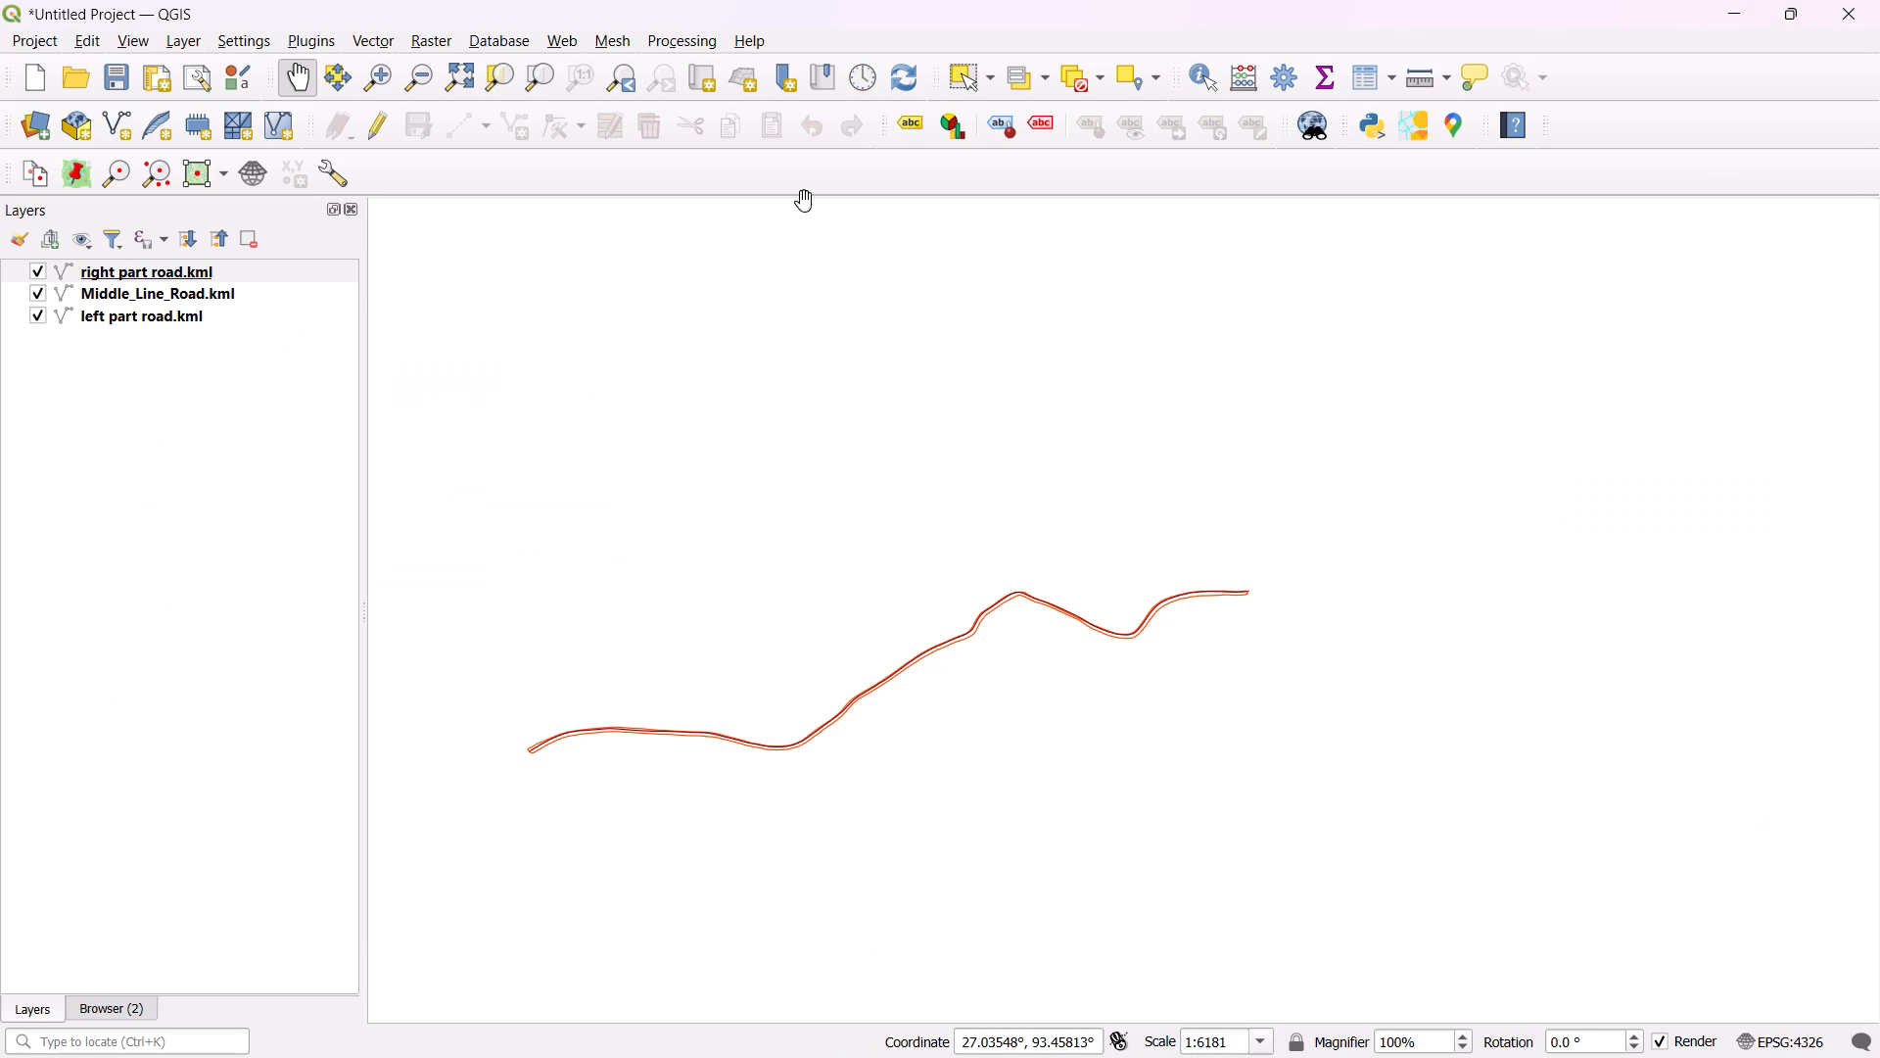
left_click(83, 297)
right_click(83, 297)
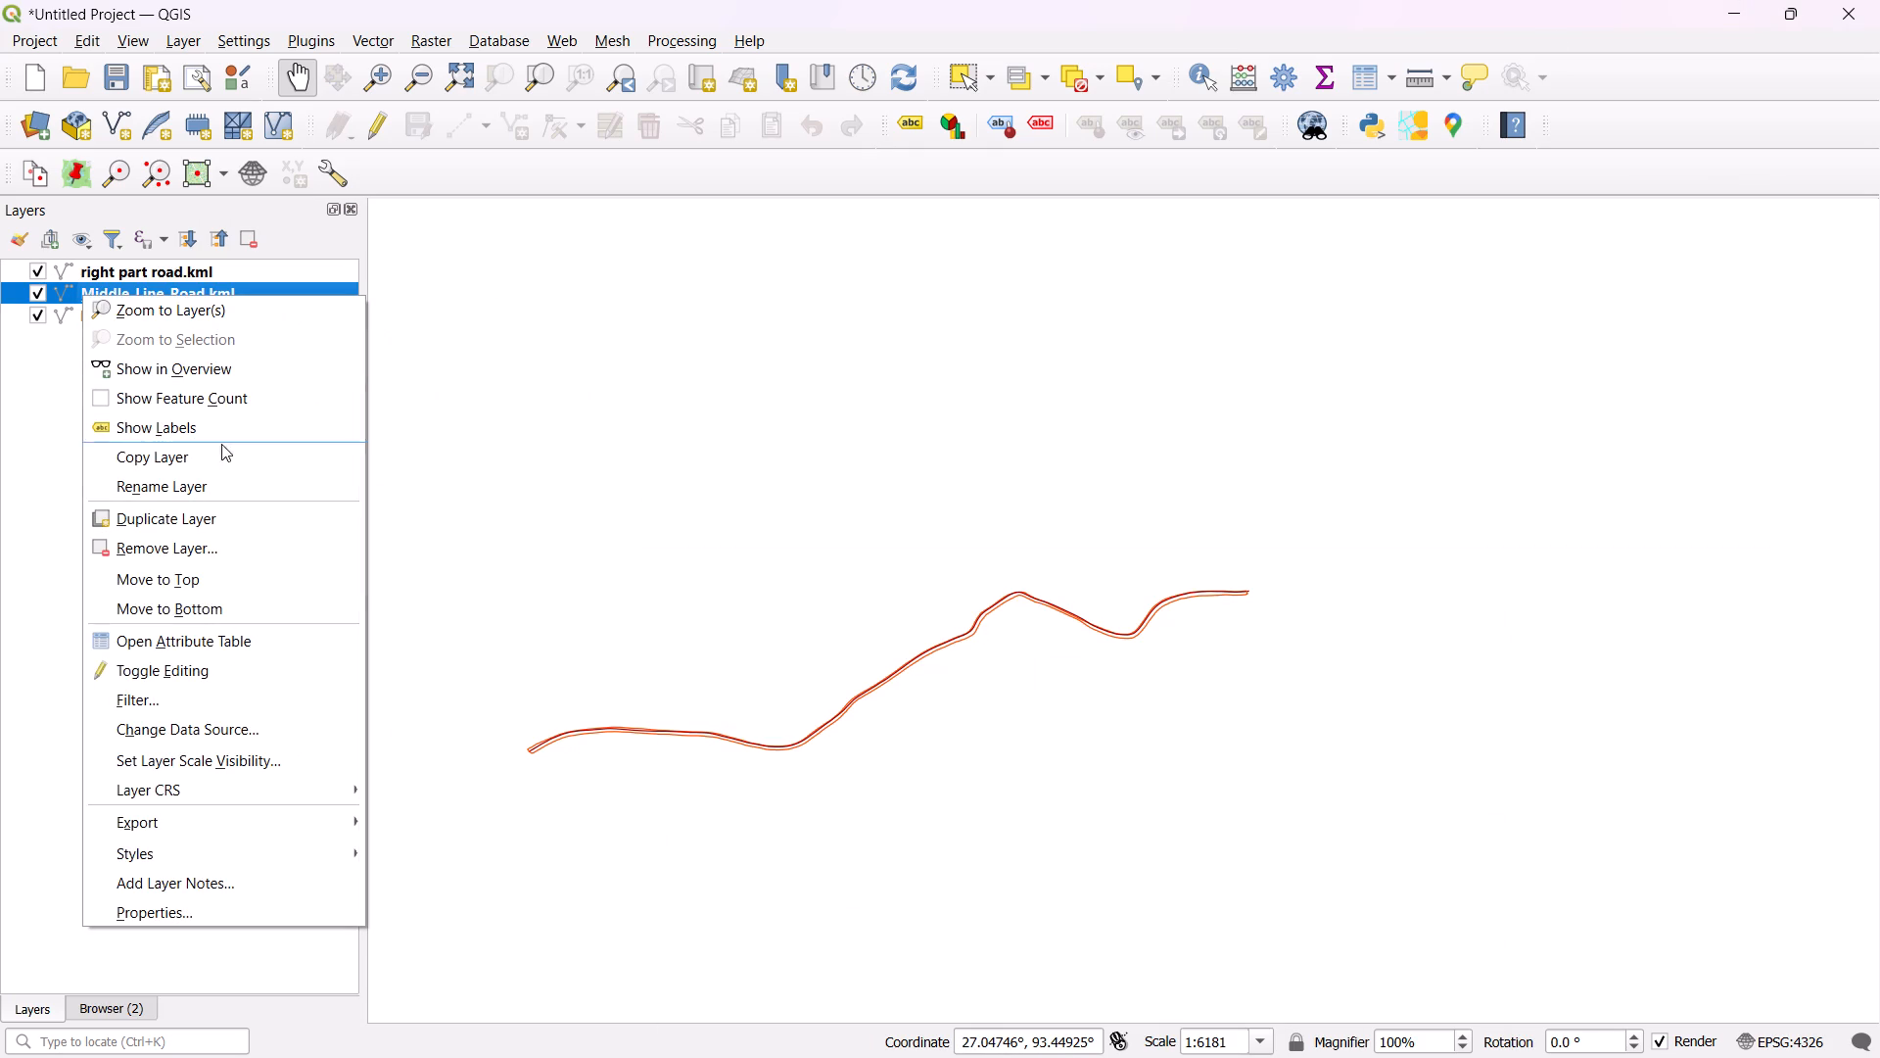
left_click(196, 560)
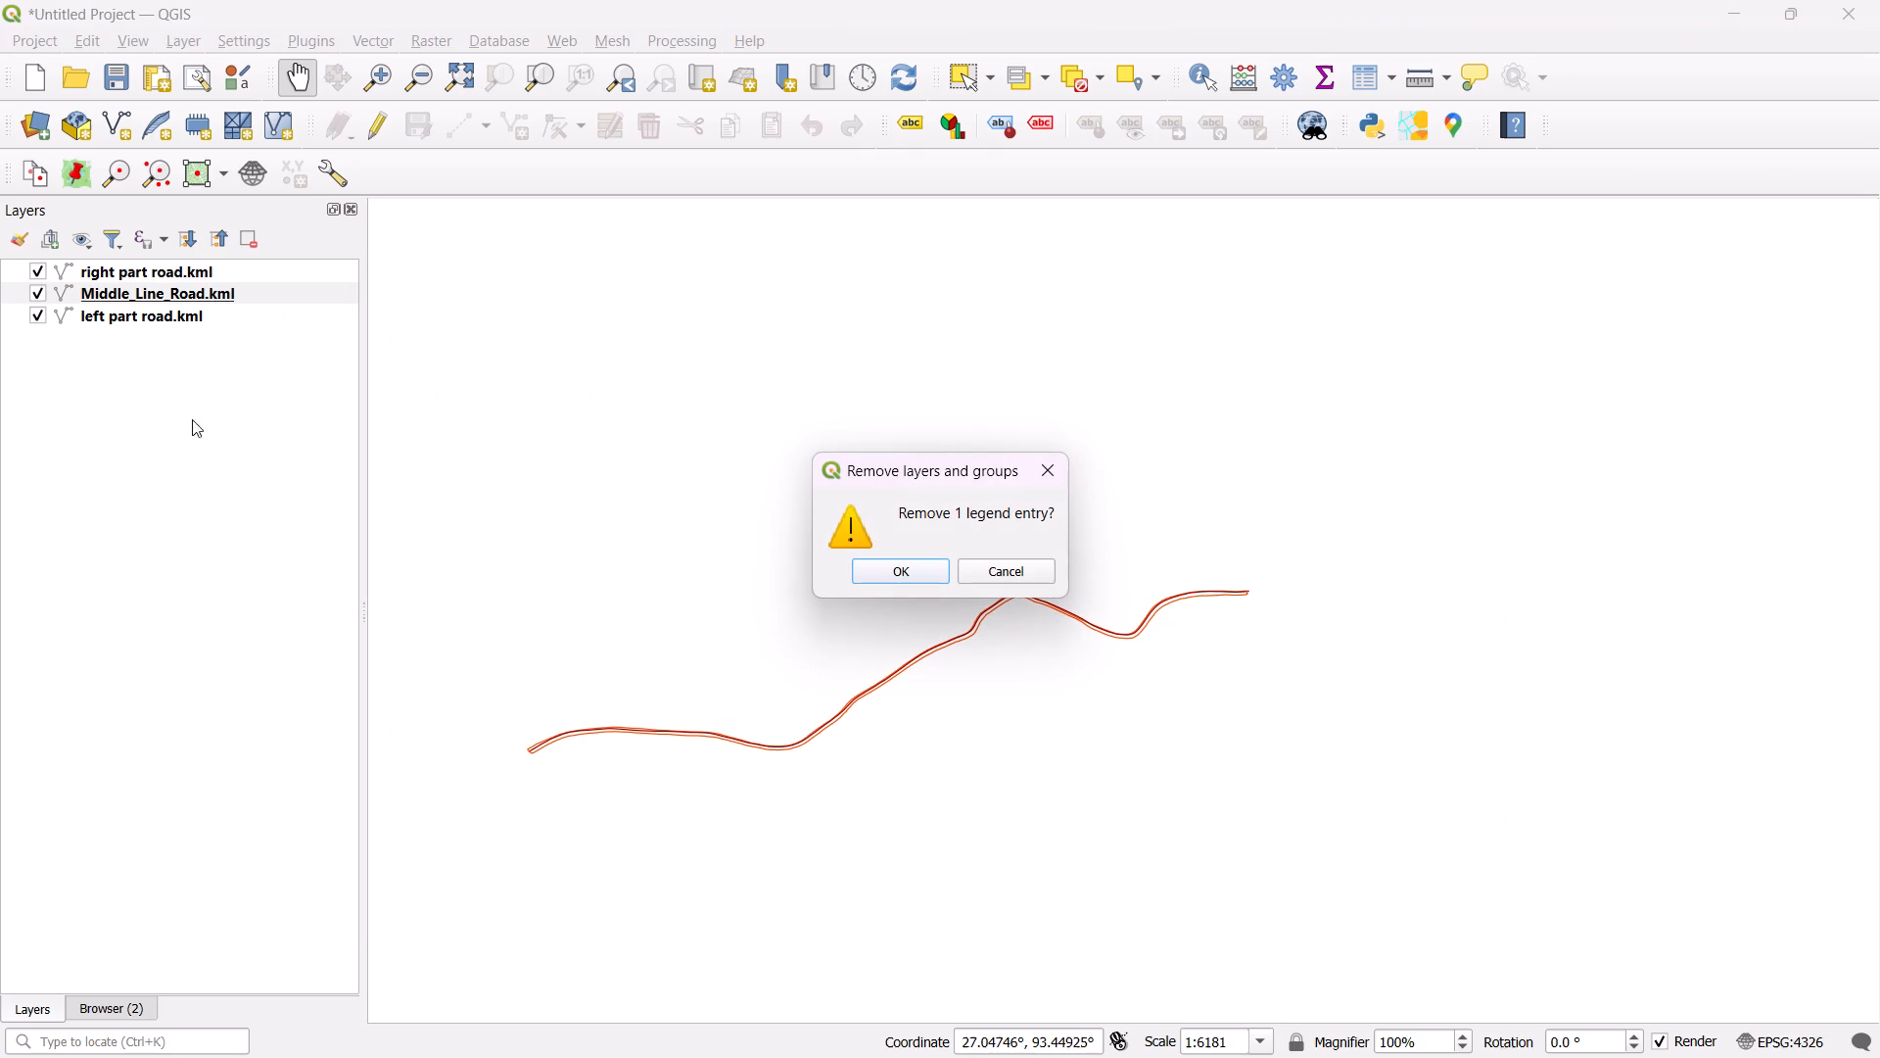
left_click(916, 568)
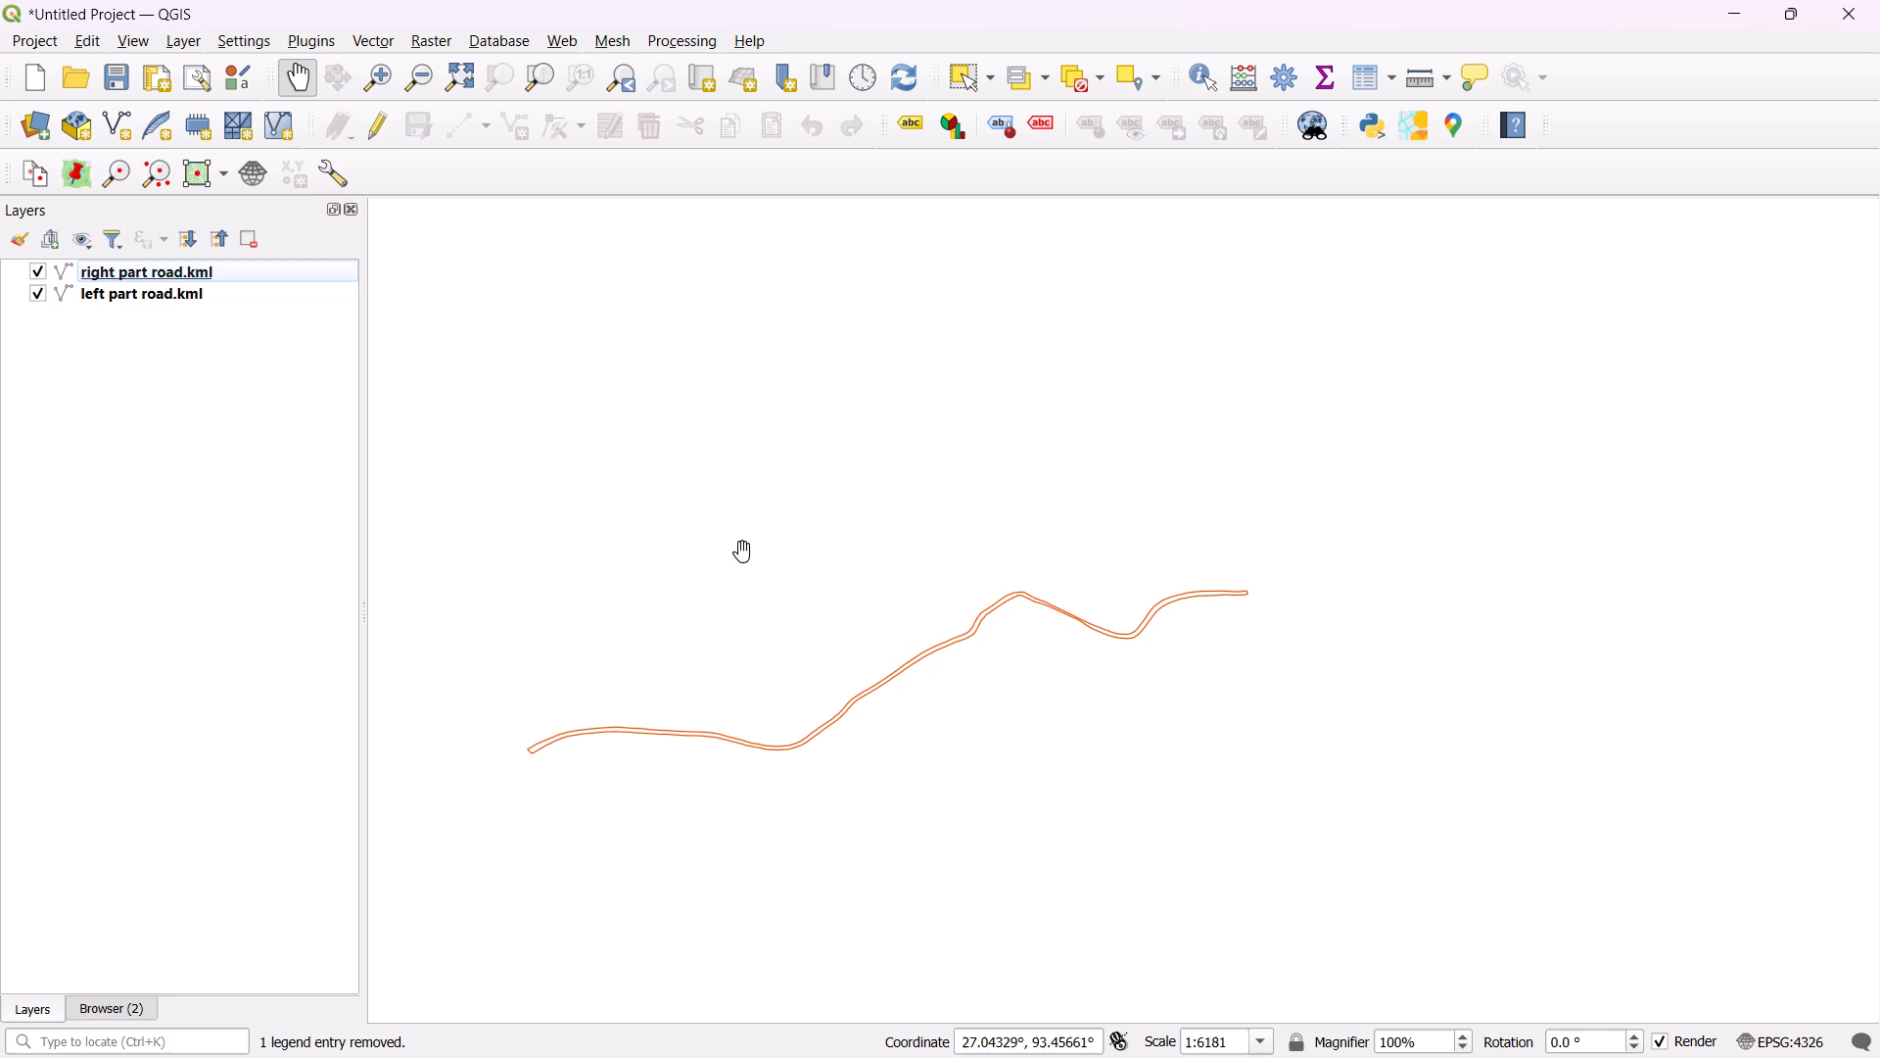
Add Centre Line.kml from the minor project 5th sem folder as a layer, using the Data Source Manager's Browser, and close the manager.
left_click(364, 44)
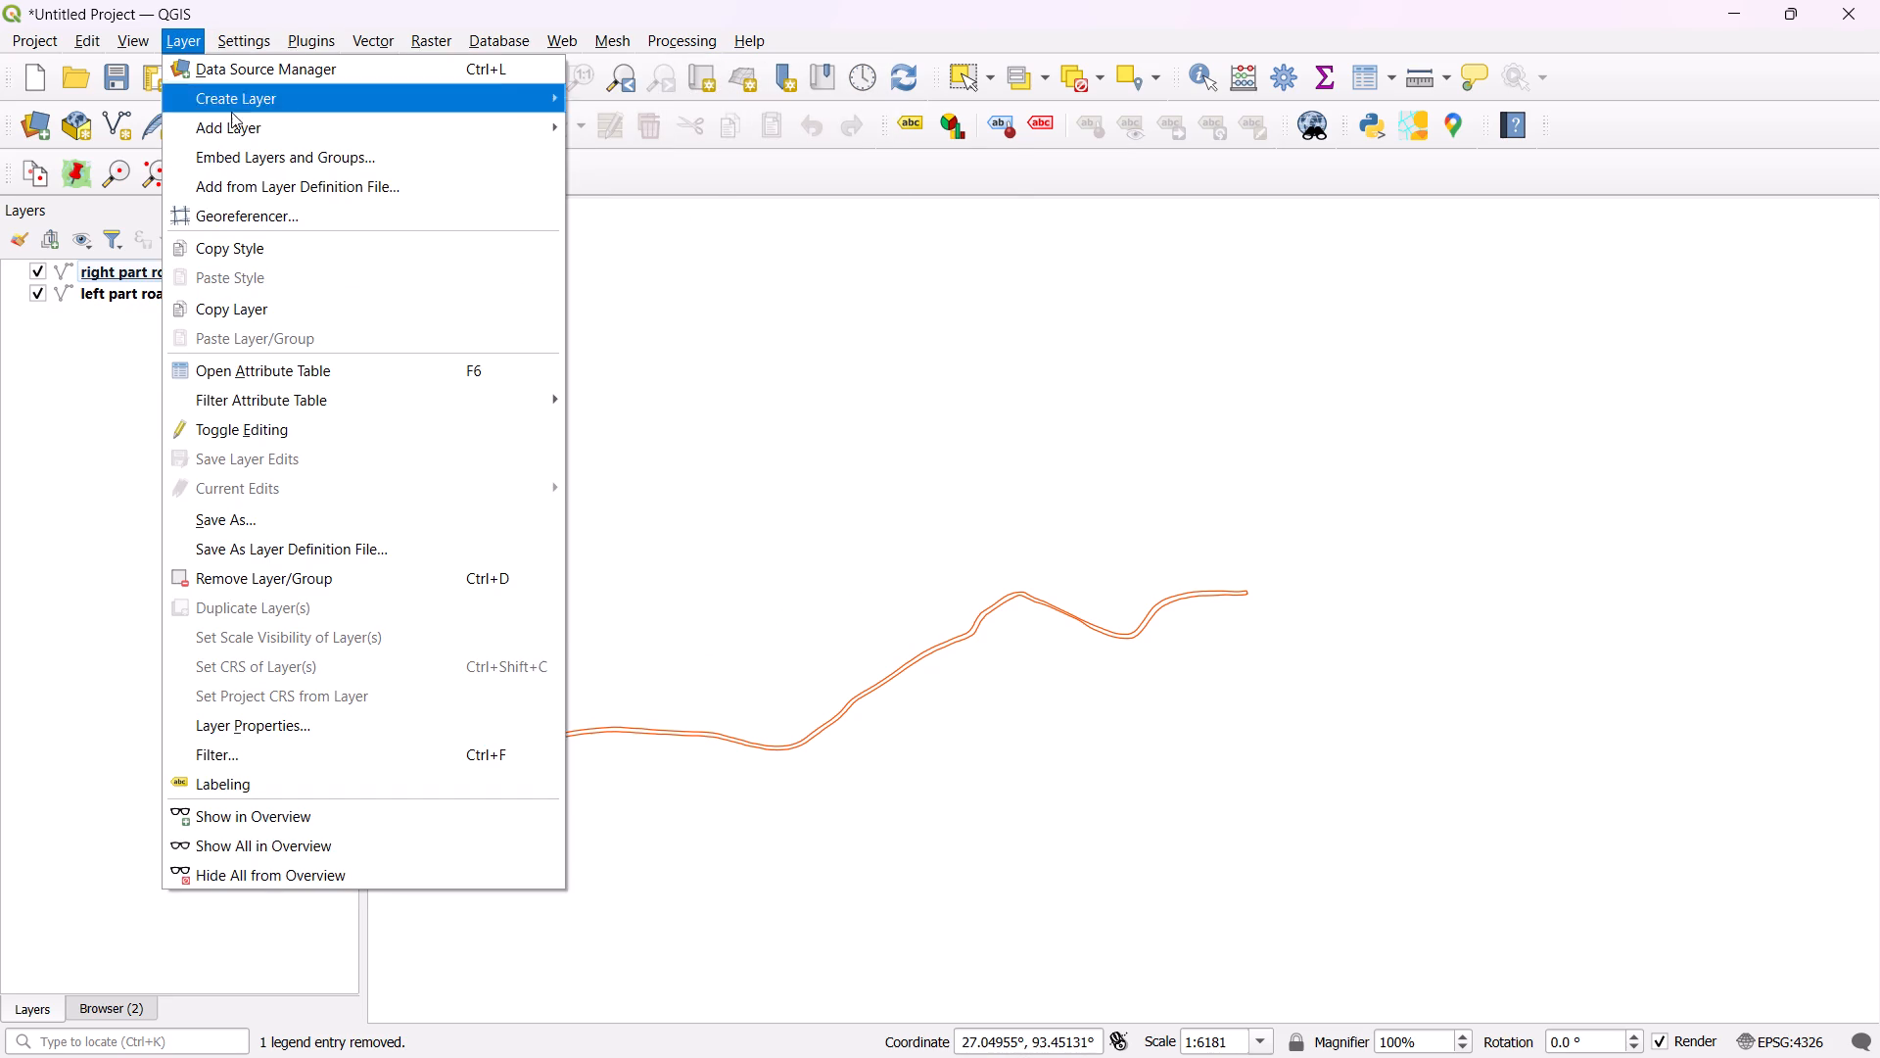
left_click(631, 115)
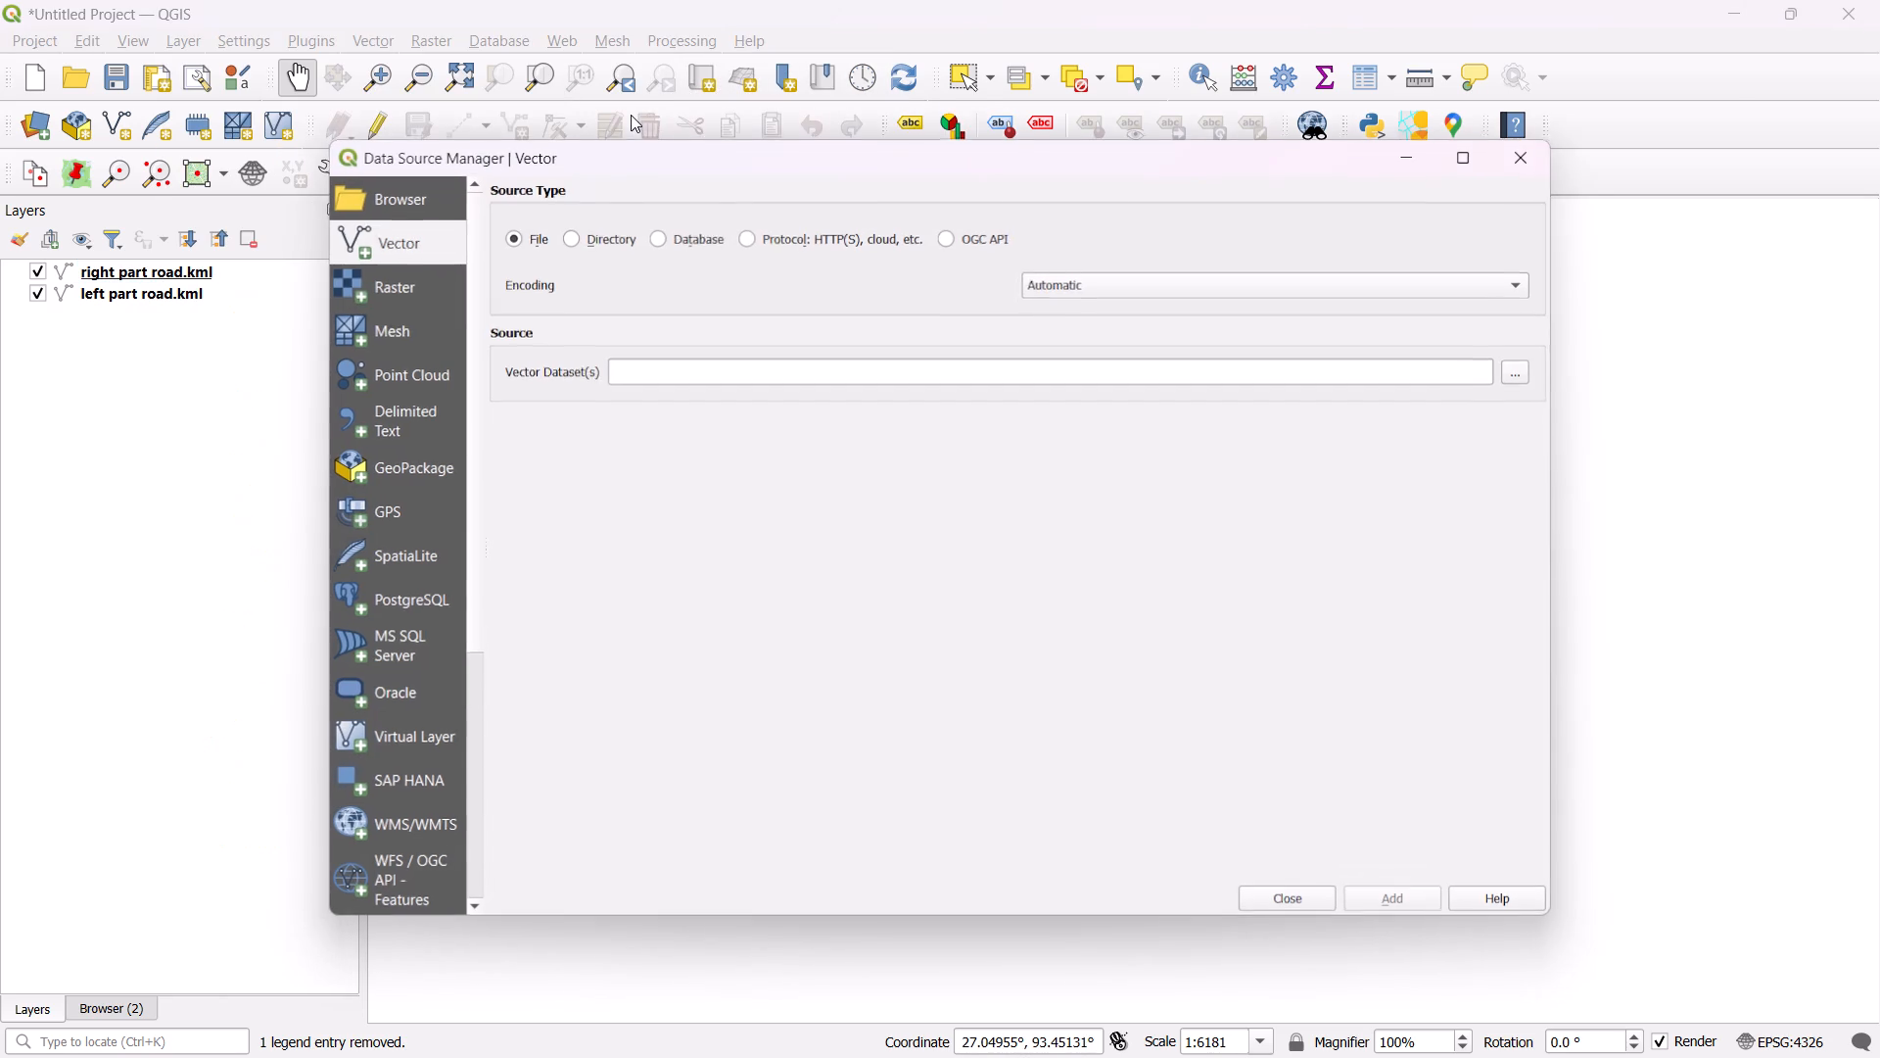
left_click(409, 182)
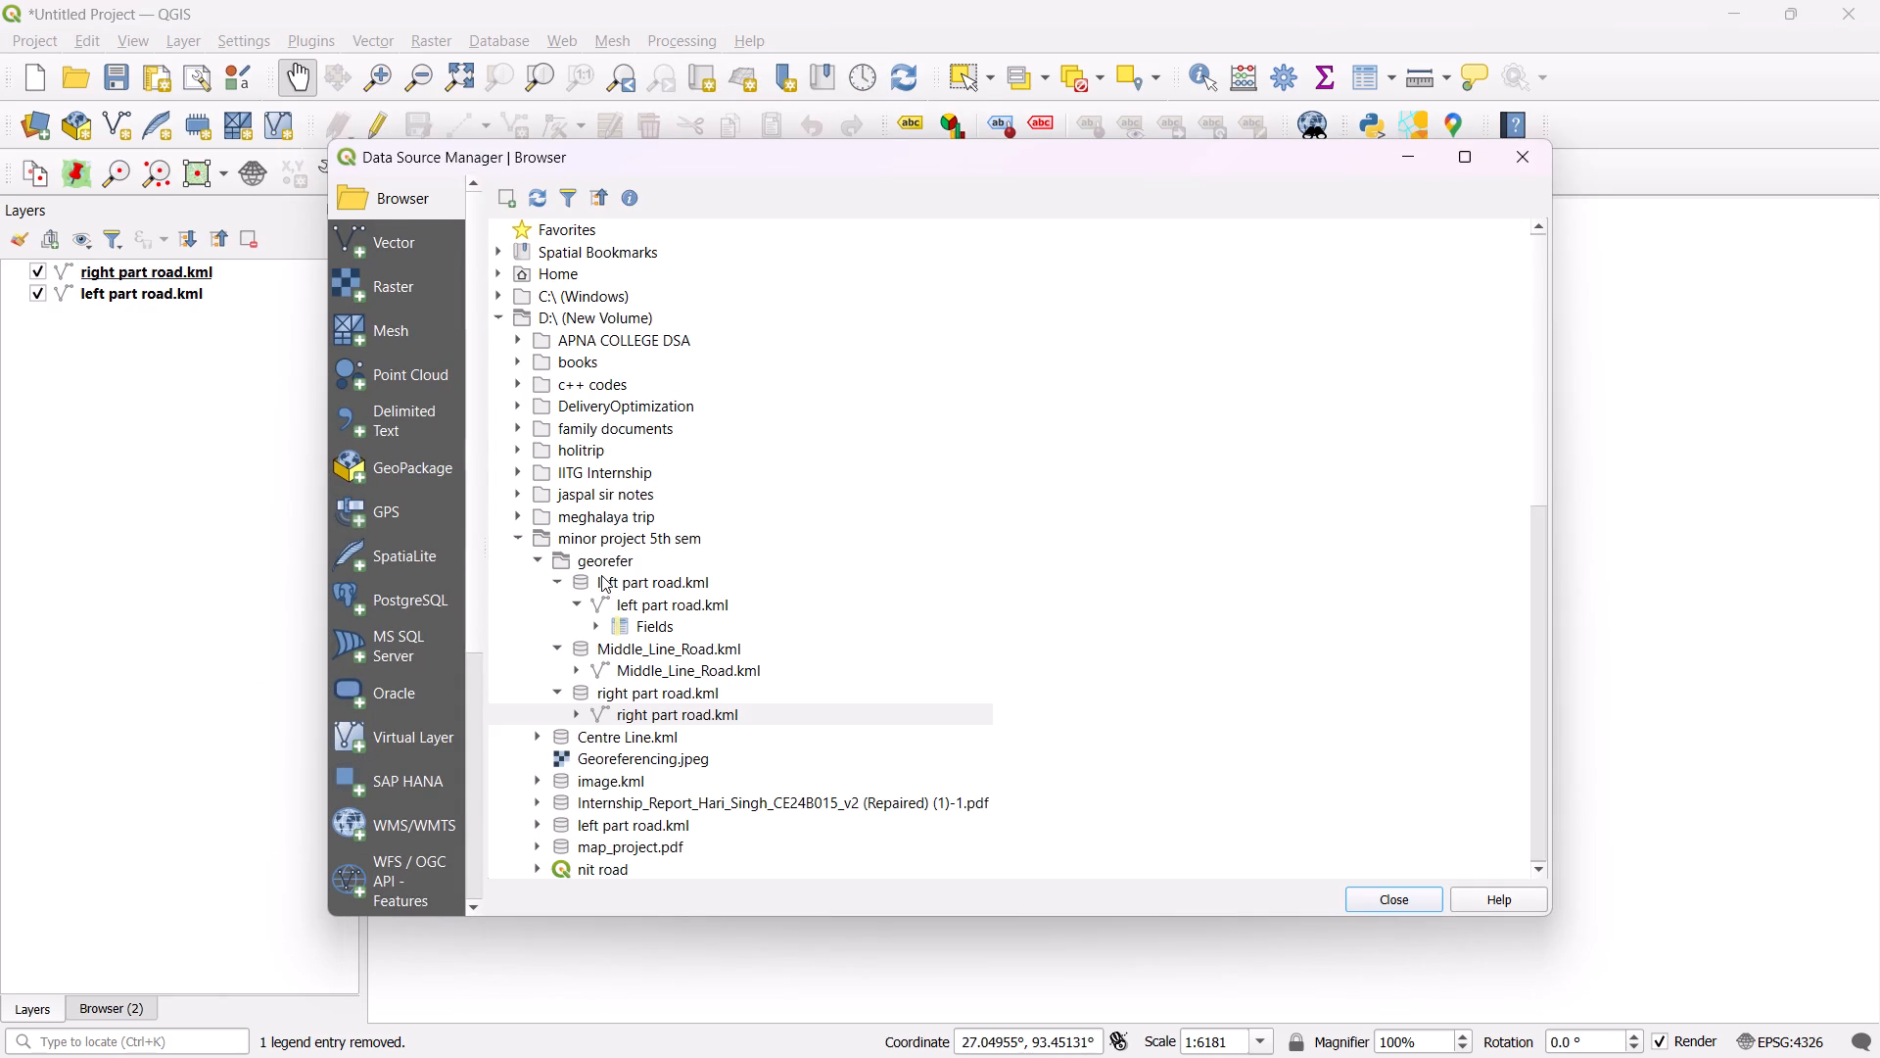
left_click(633, 732)
double_click(635, 732)
double_click(654, 757)
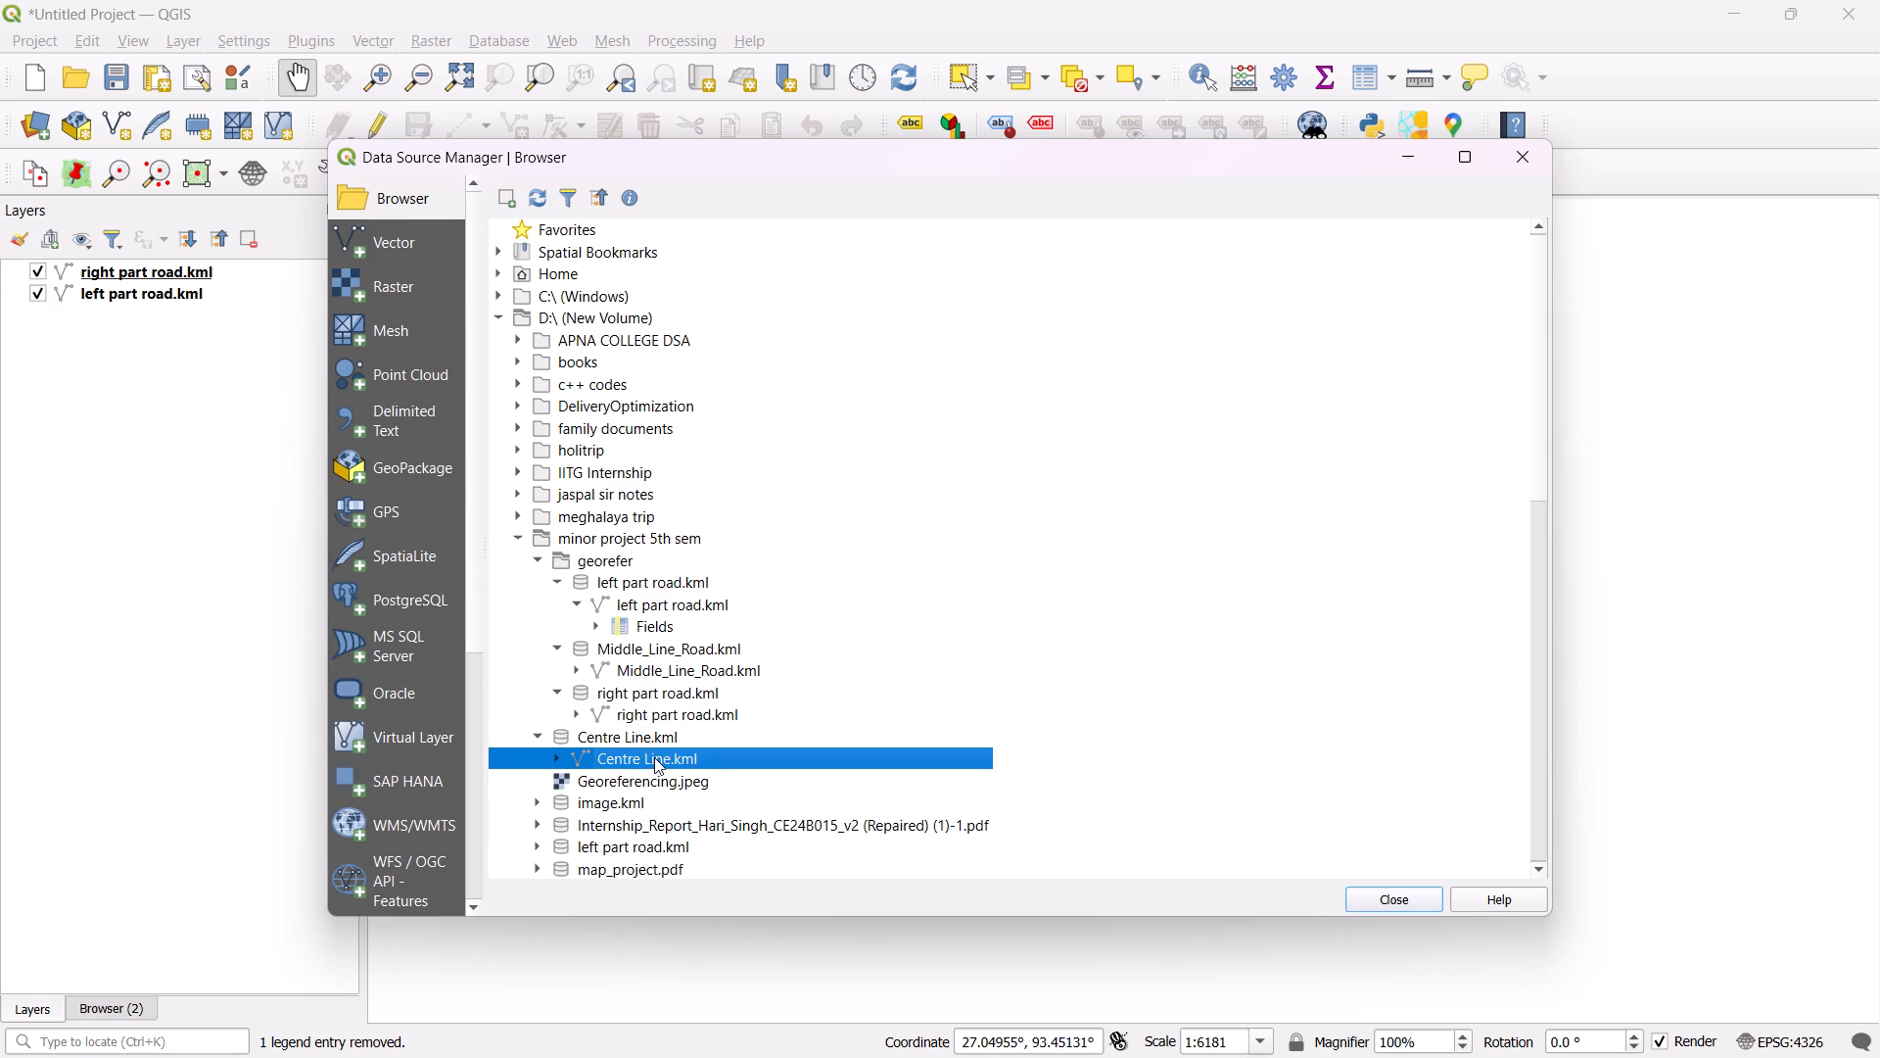
left_click(1529, 165)
Add the Esri Satellite XYZ tile layer and move it to the bottom of the layer order, beneath the road lines.
scroll(680, 662, "up", 1)
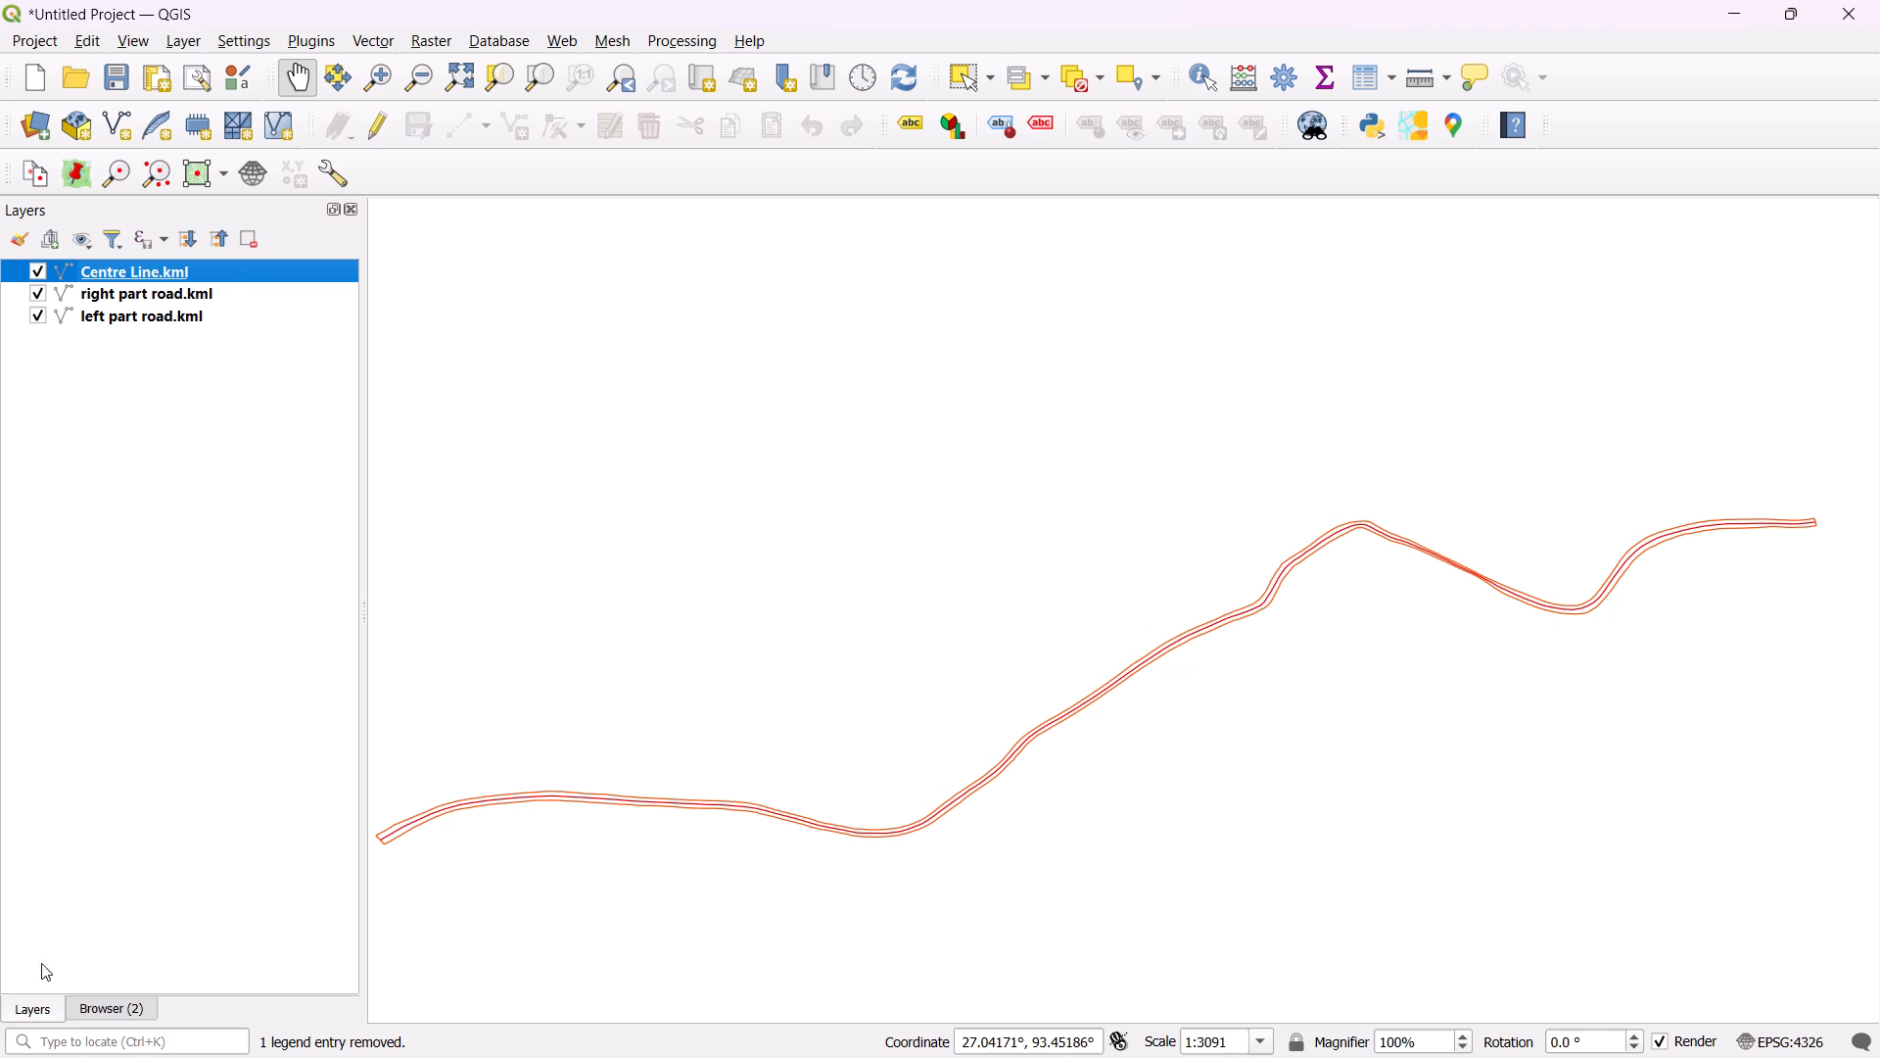
left_click(47, 1008)
left_click(99, 1010)
double_click(154, 662)
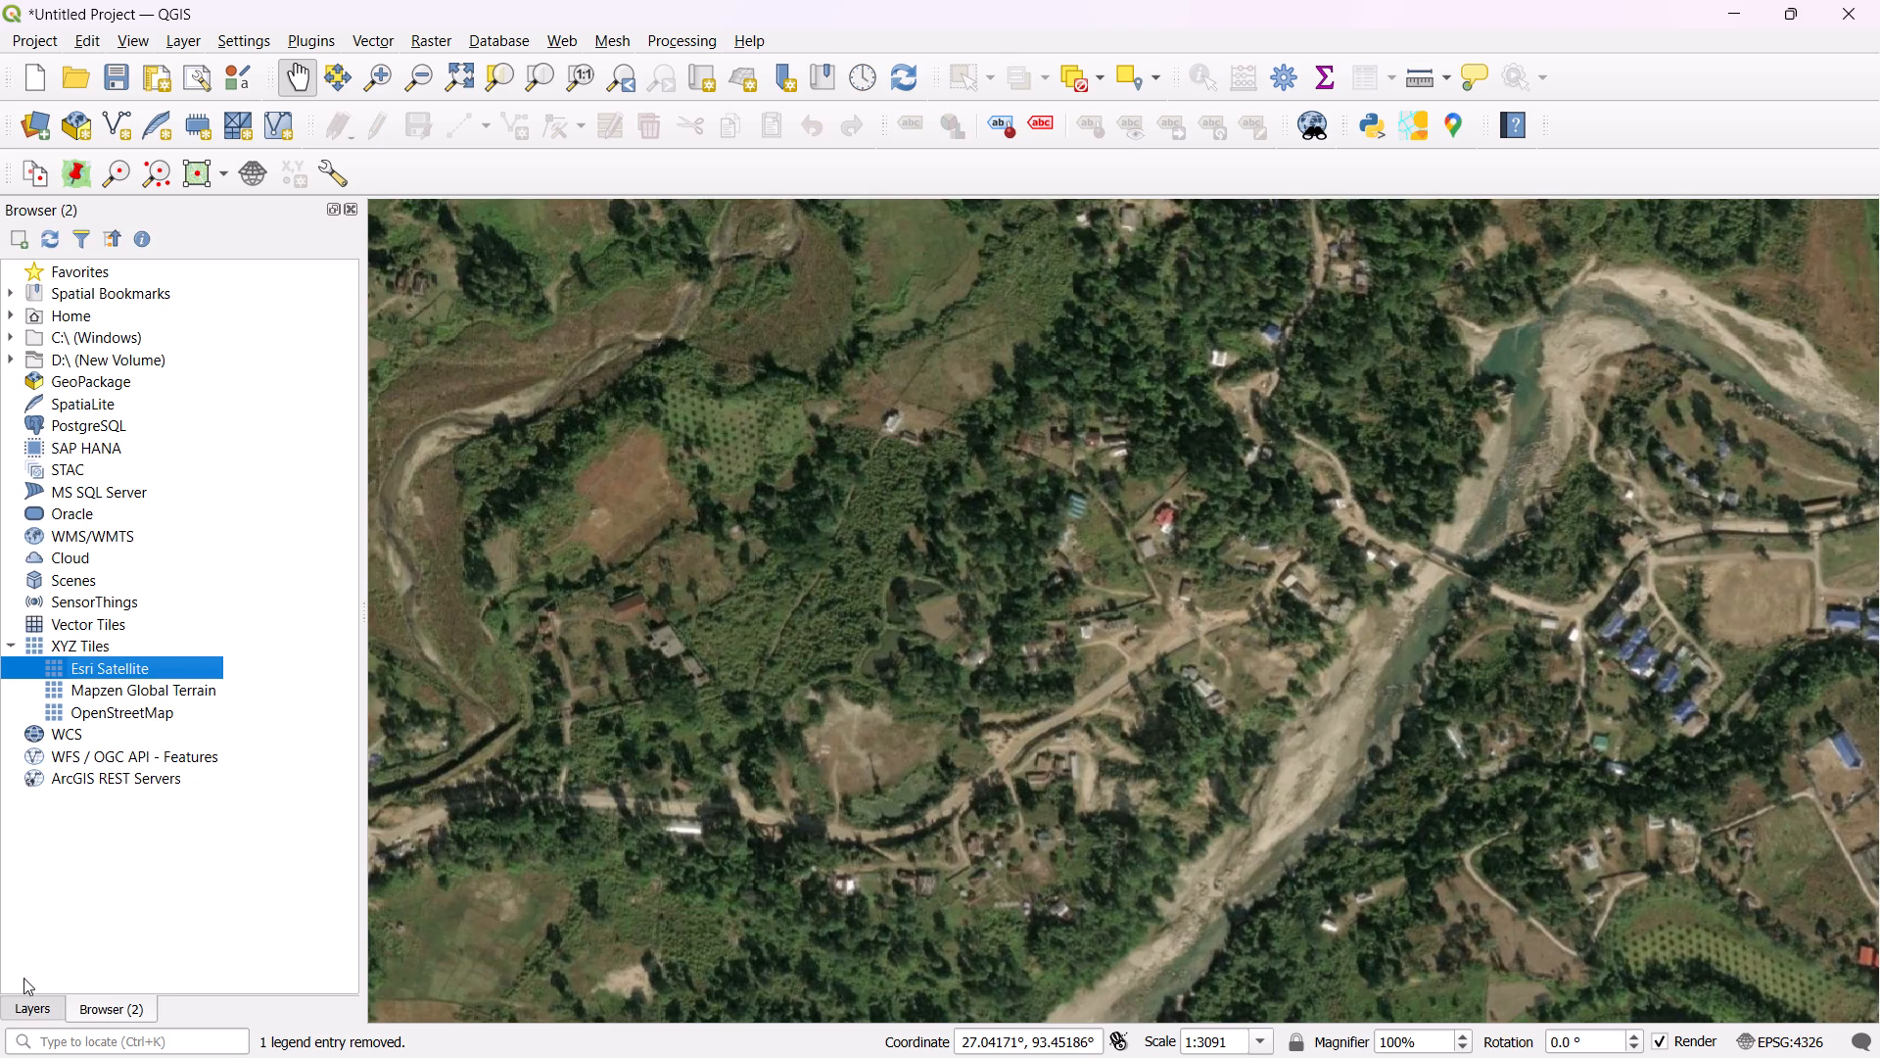
left_click(34, 1014)
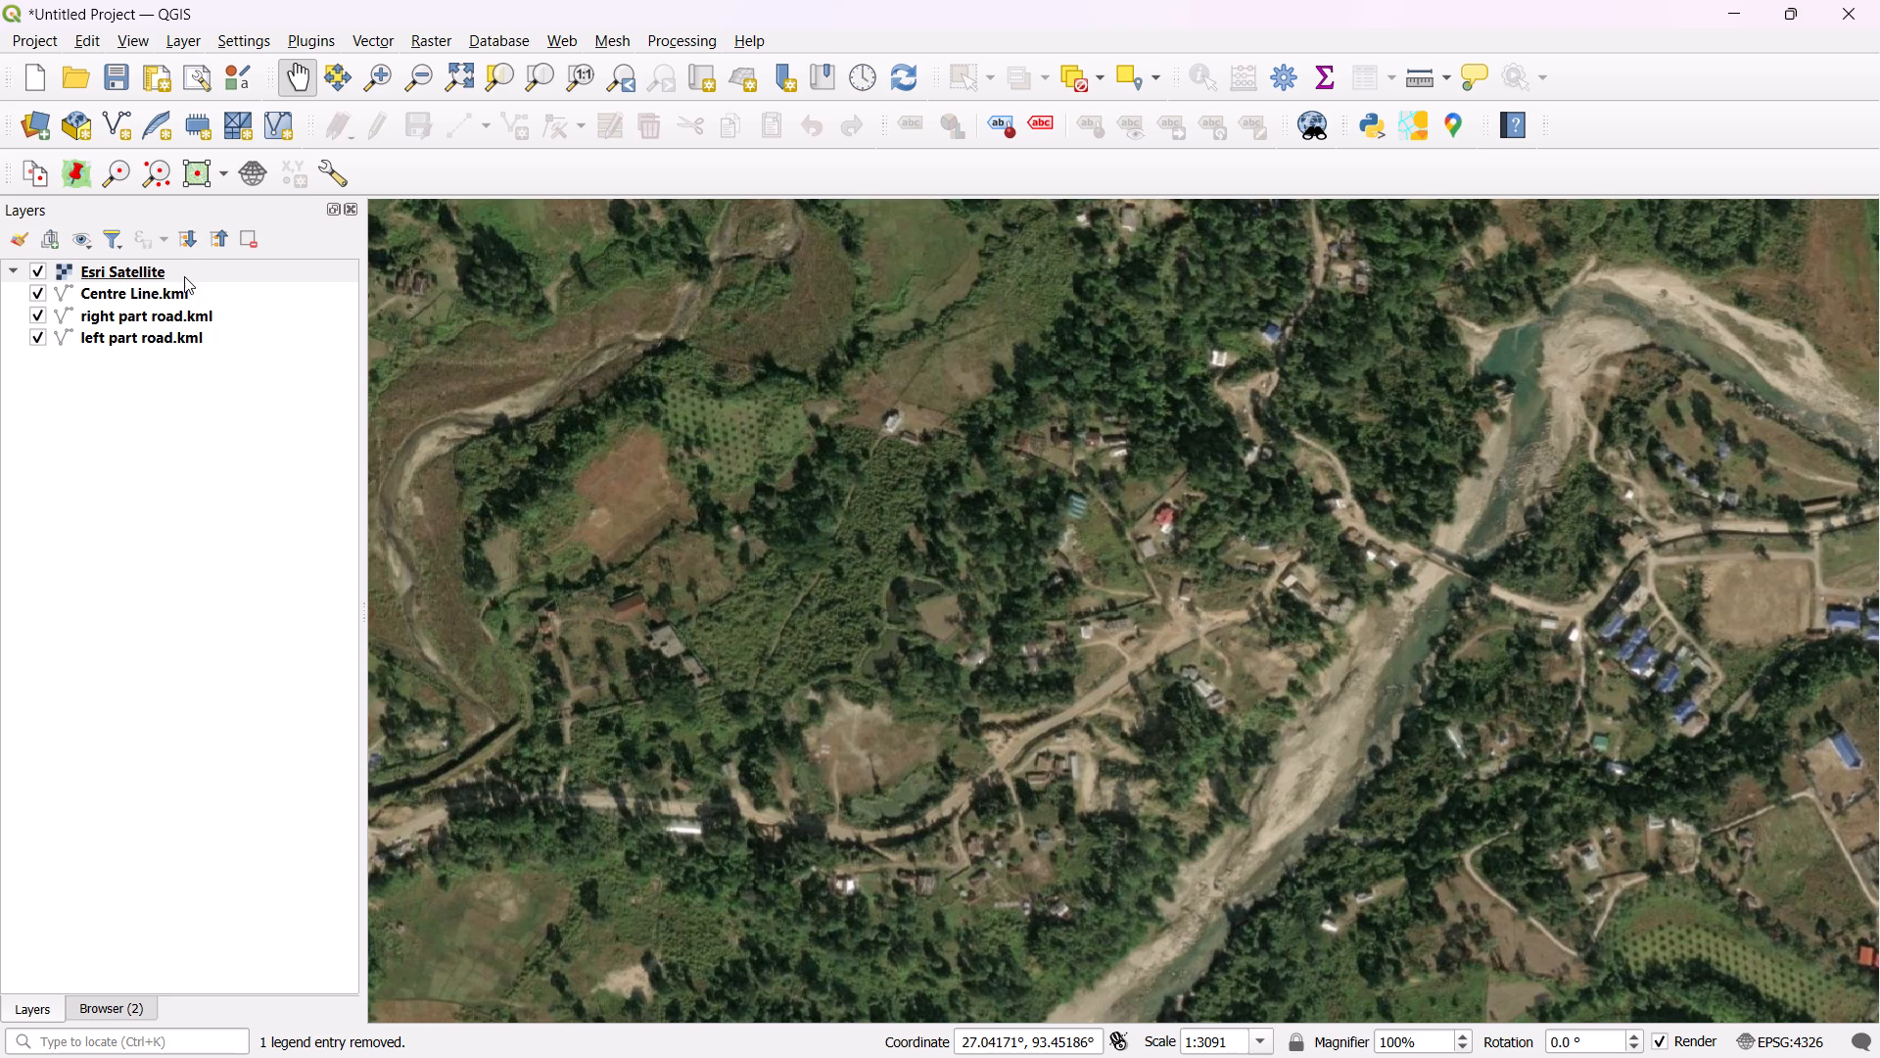
right_click(184, 276)
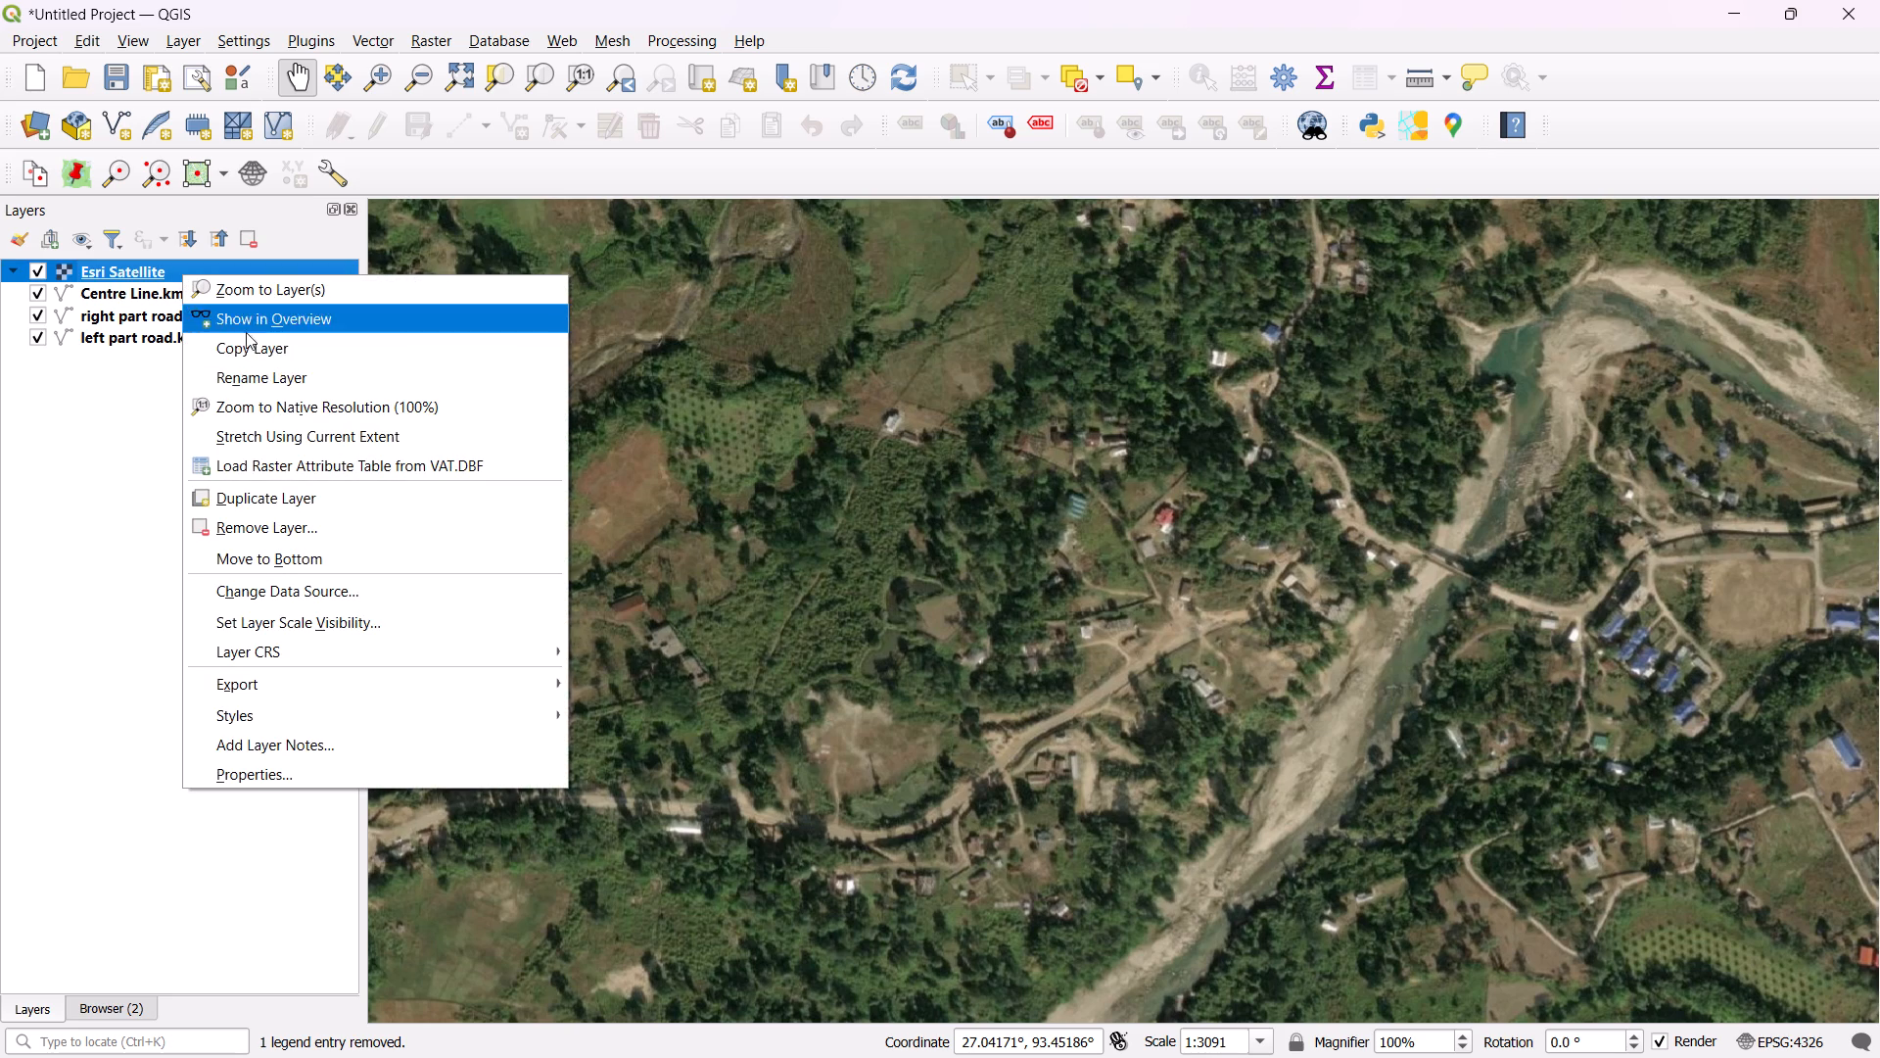
left_click(275, 550)
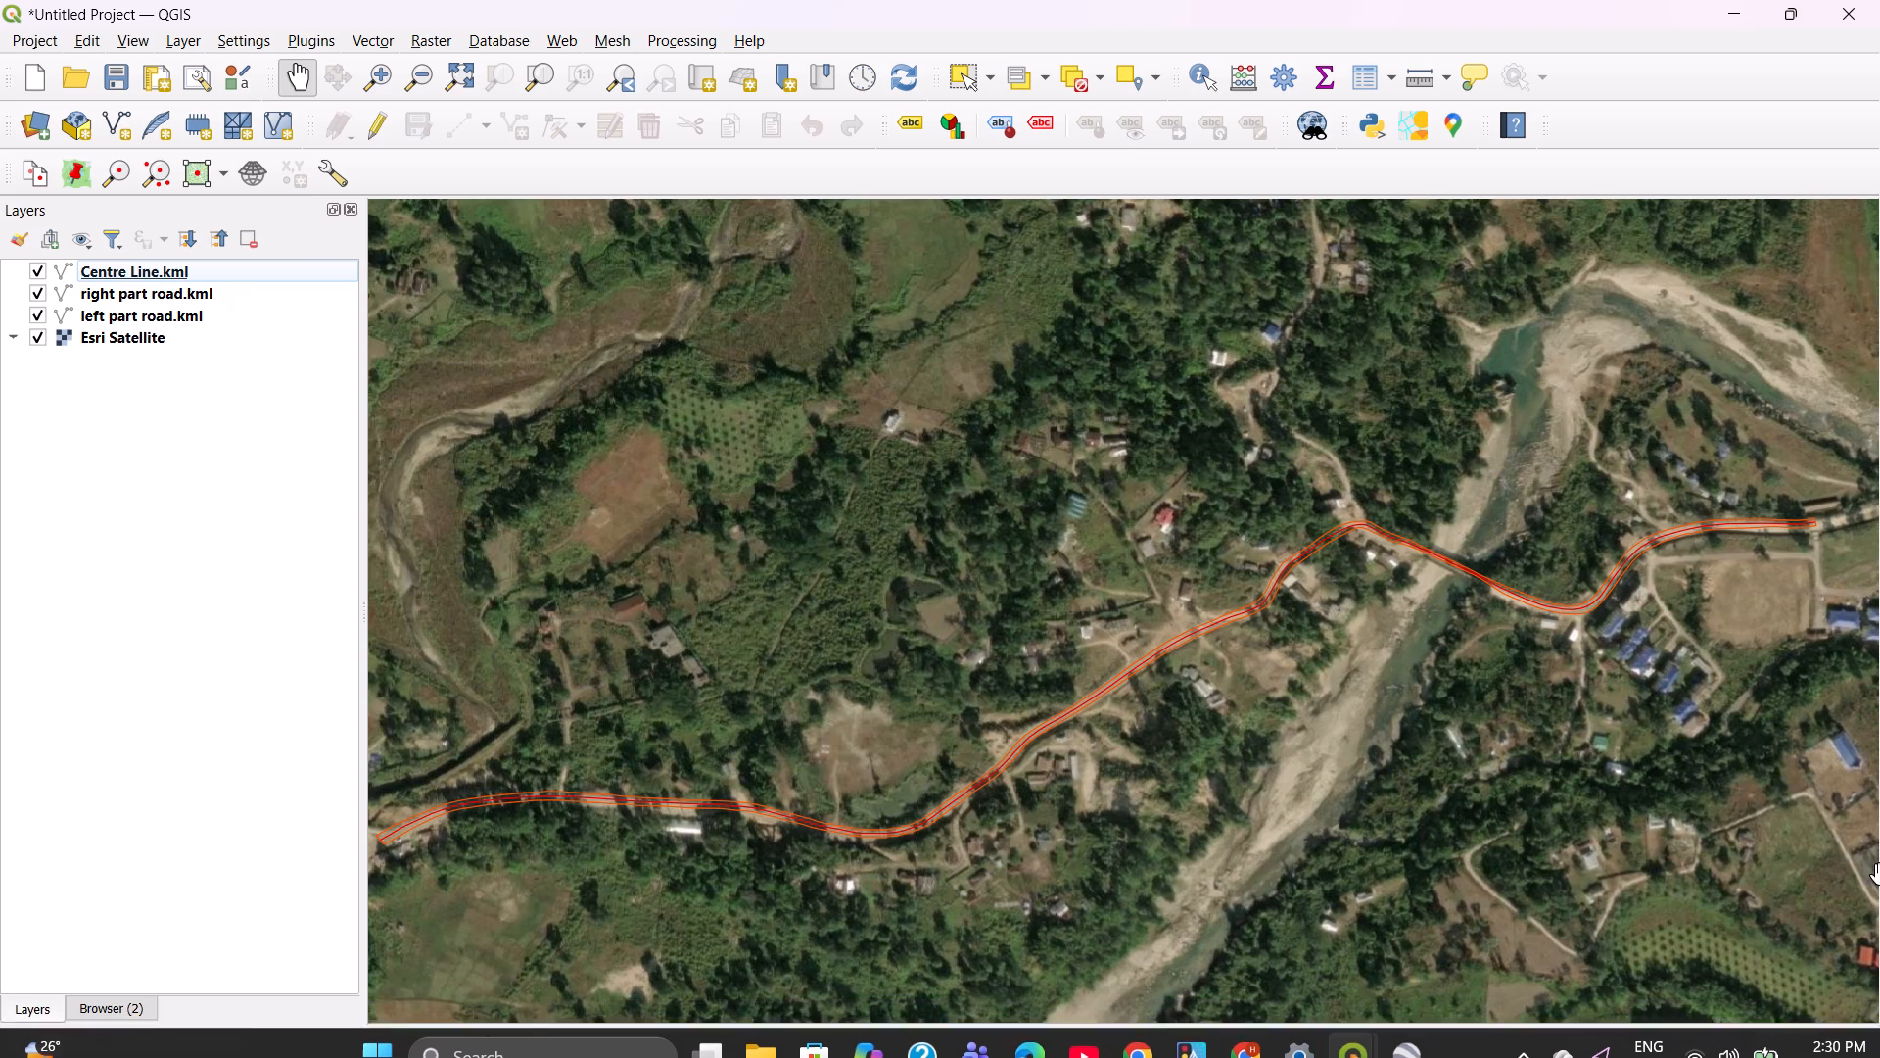
Set the project coordinate reference system to EPSG:32646 - WGS 84 / UTM zone 46N.
left_click(1808, 1038)
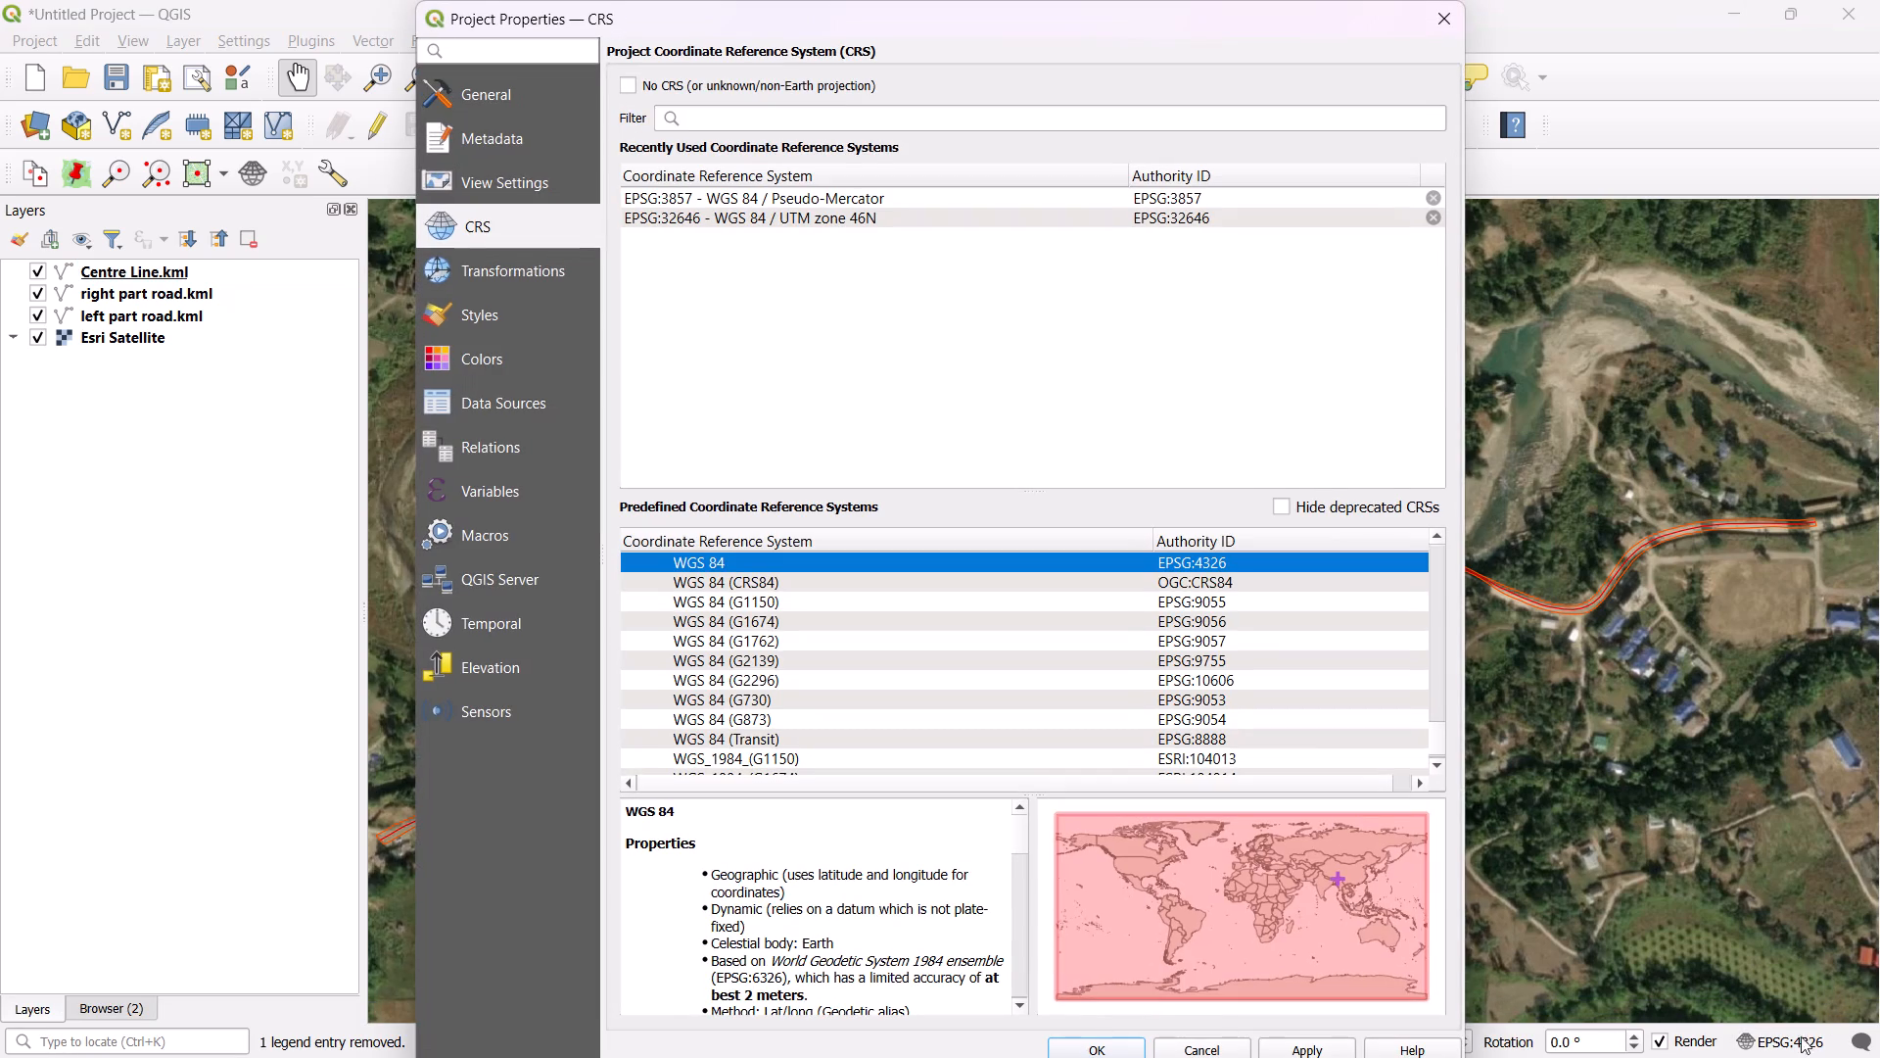
left_click(803, 214)
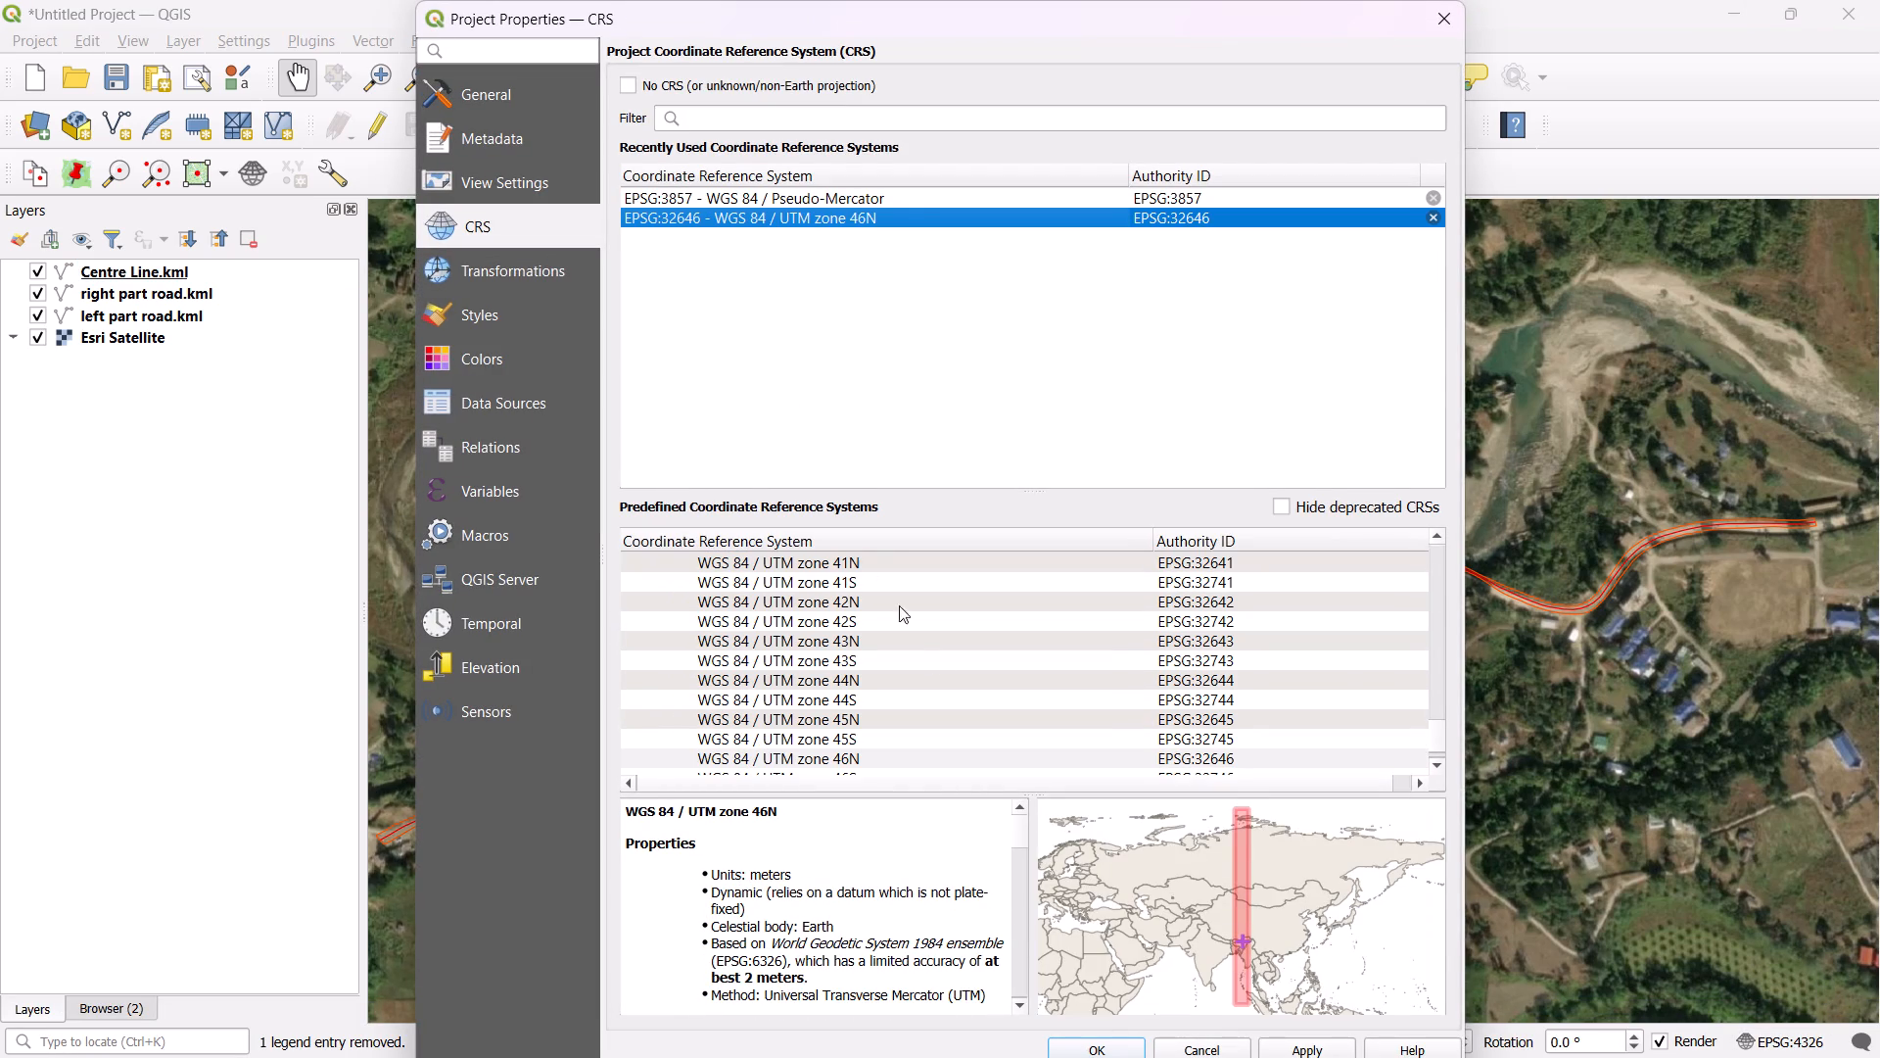
left_click(1291, 1041)
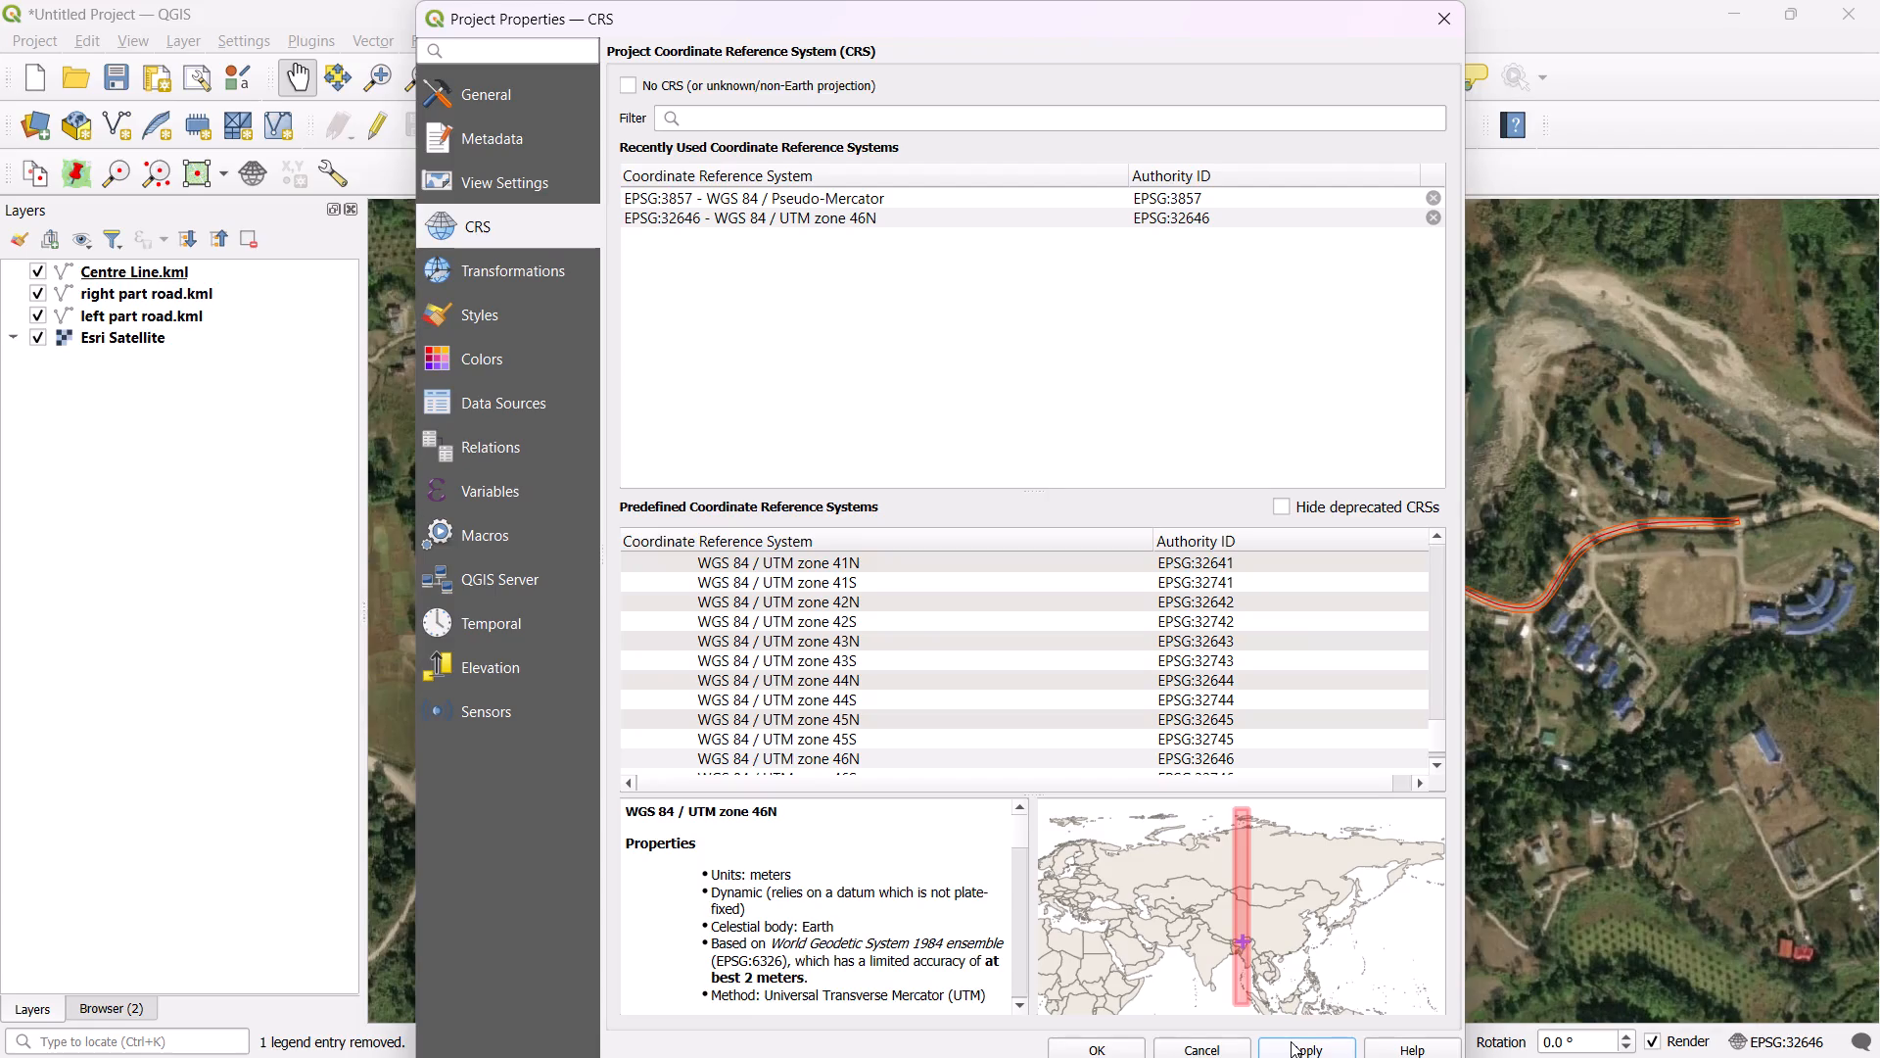
left_click(1120, 1047)
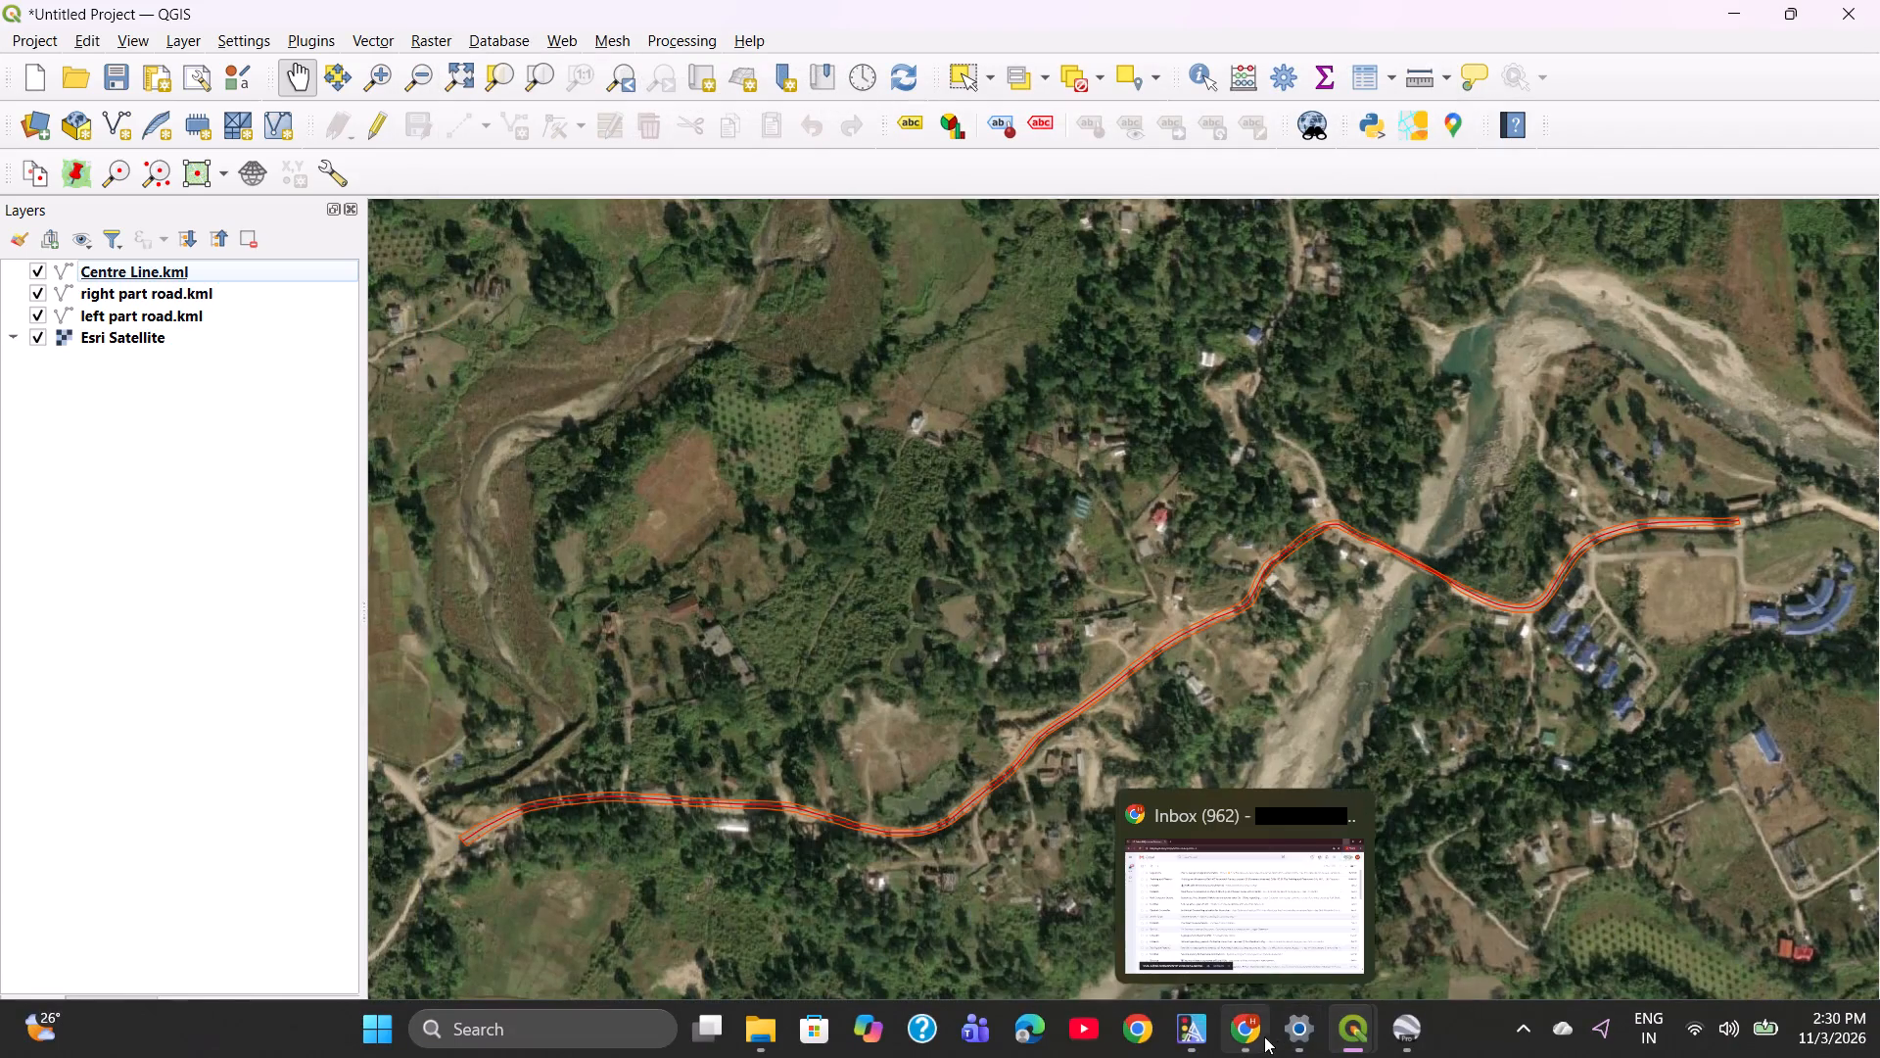
left_click(1144, 1028)
left_click(670, 541)
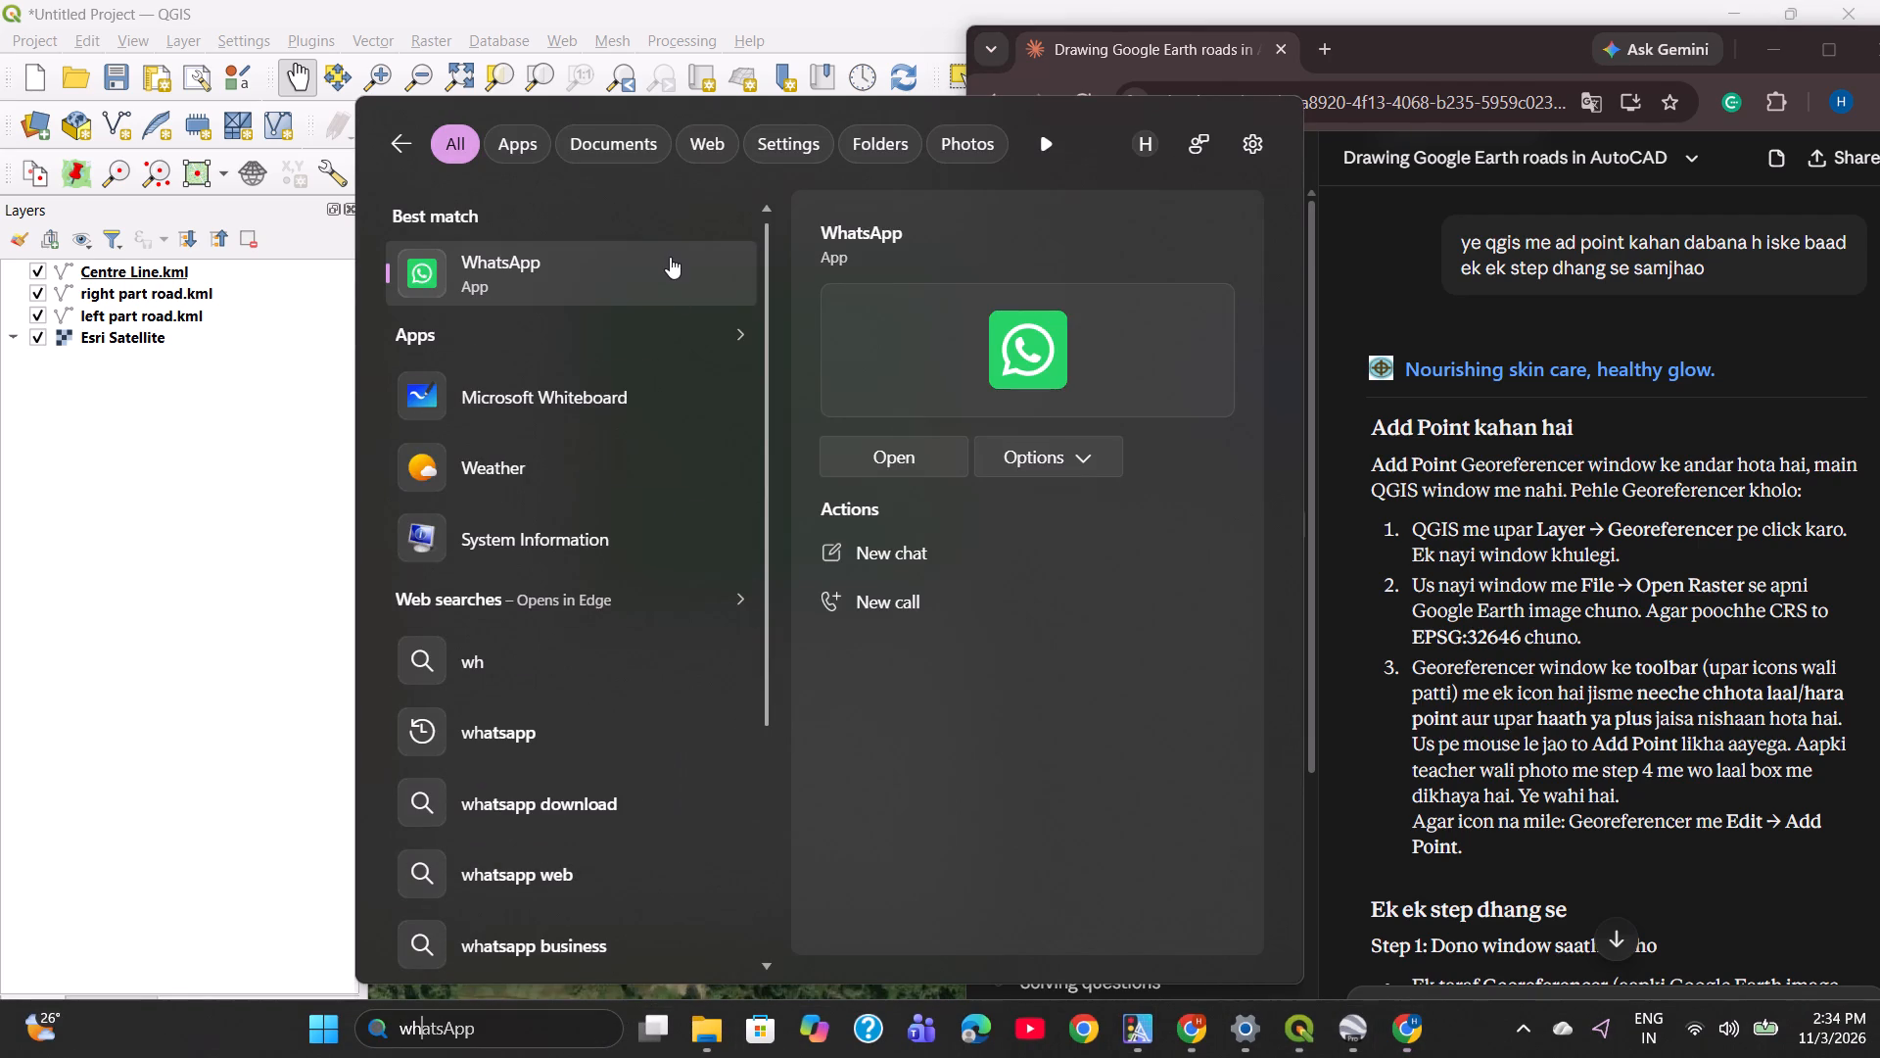
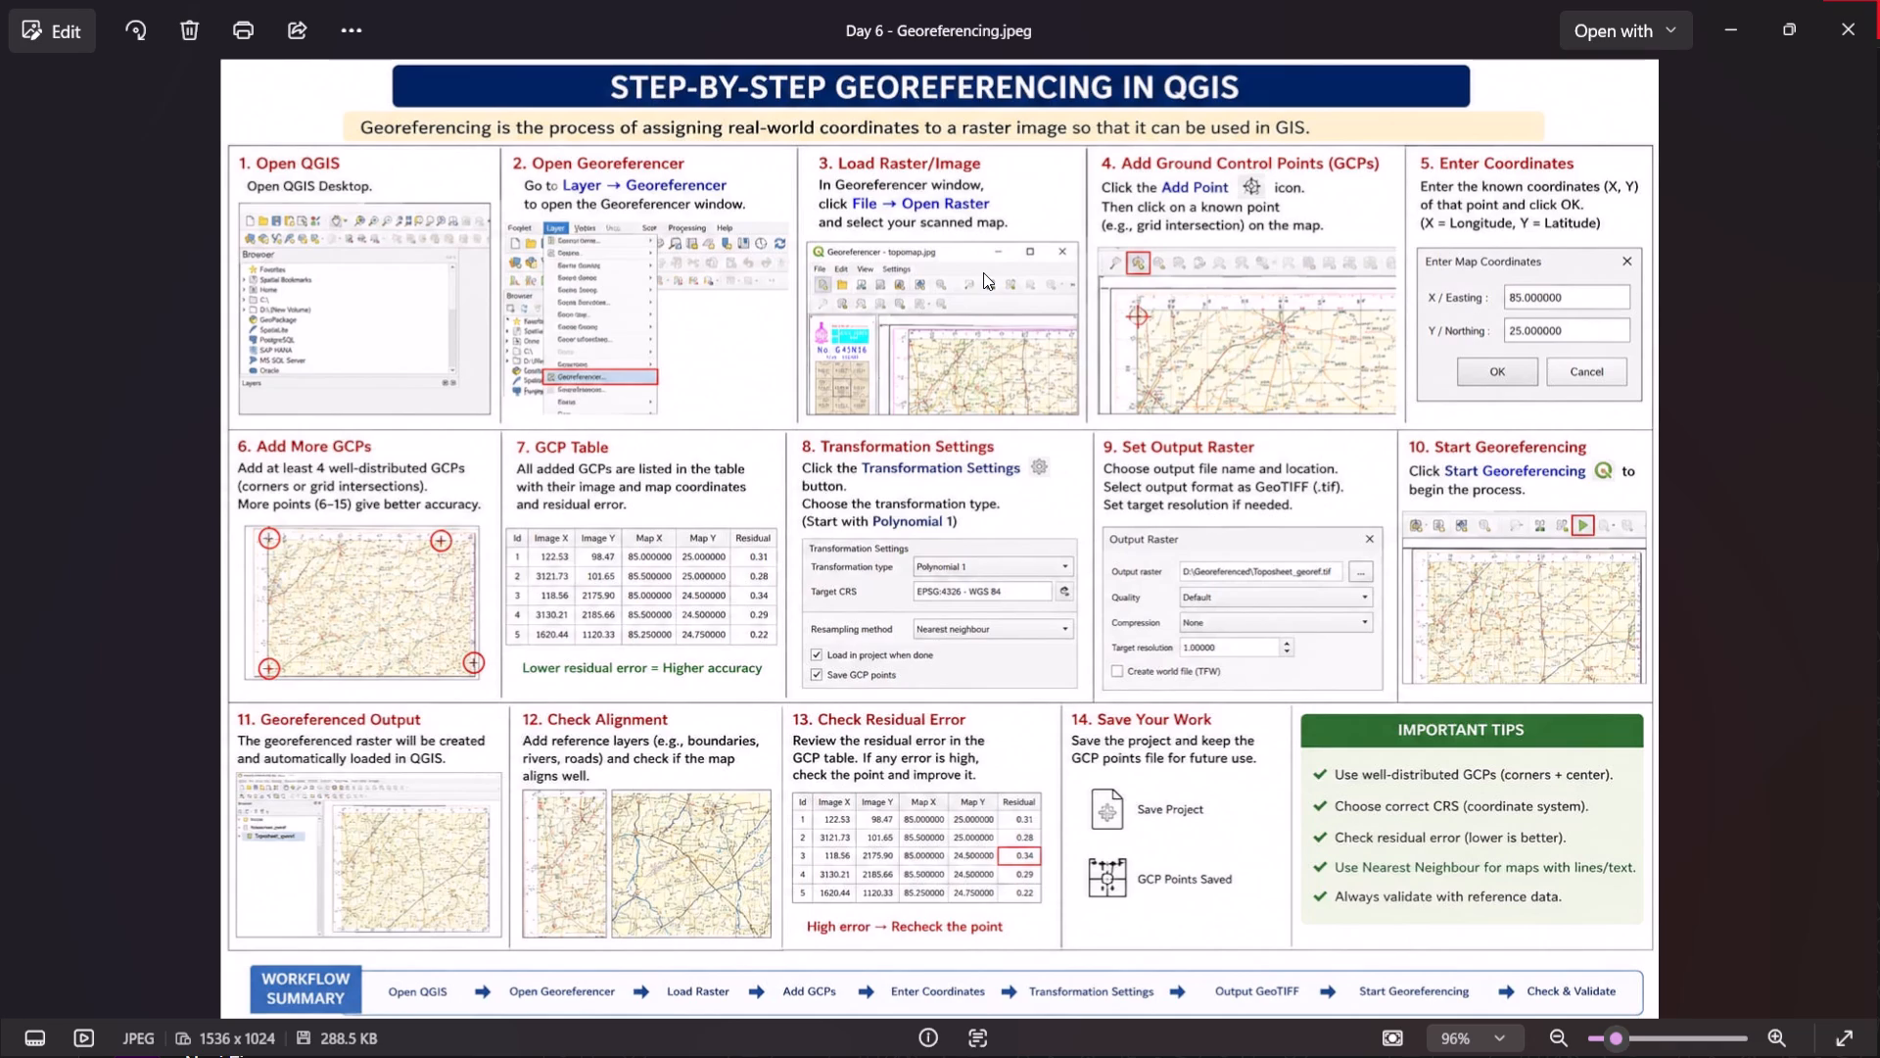
Examine the Add Ground Control Points section of the Day 6 - Georeferencing guide image for the Add Point icon's appearance and location.
scroll(843, 449, "up", 1)
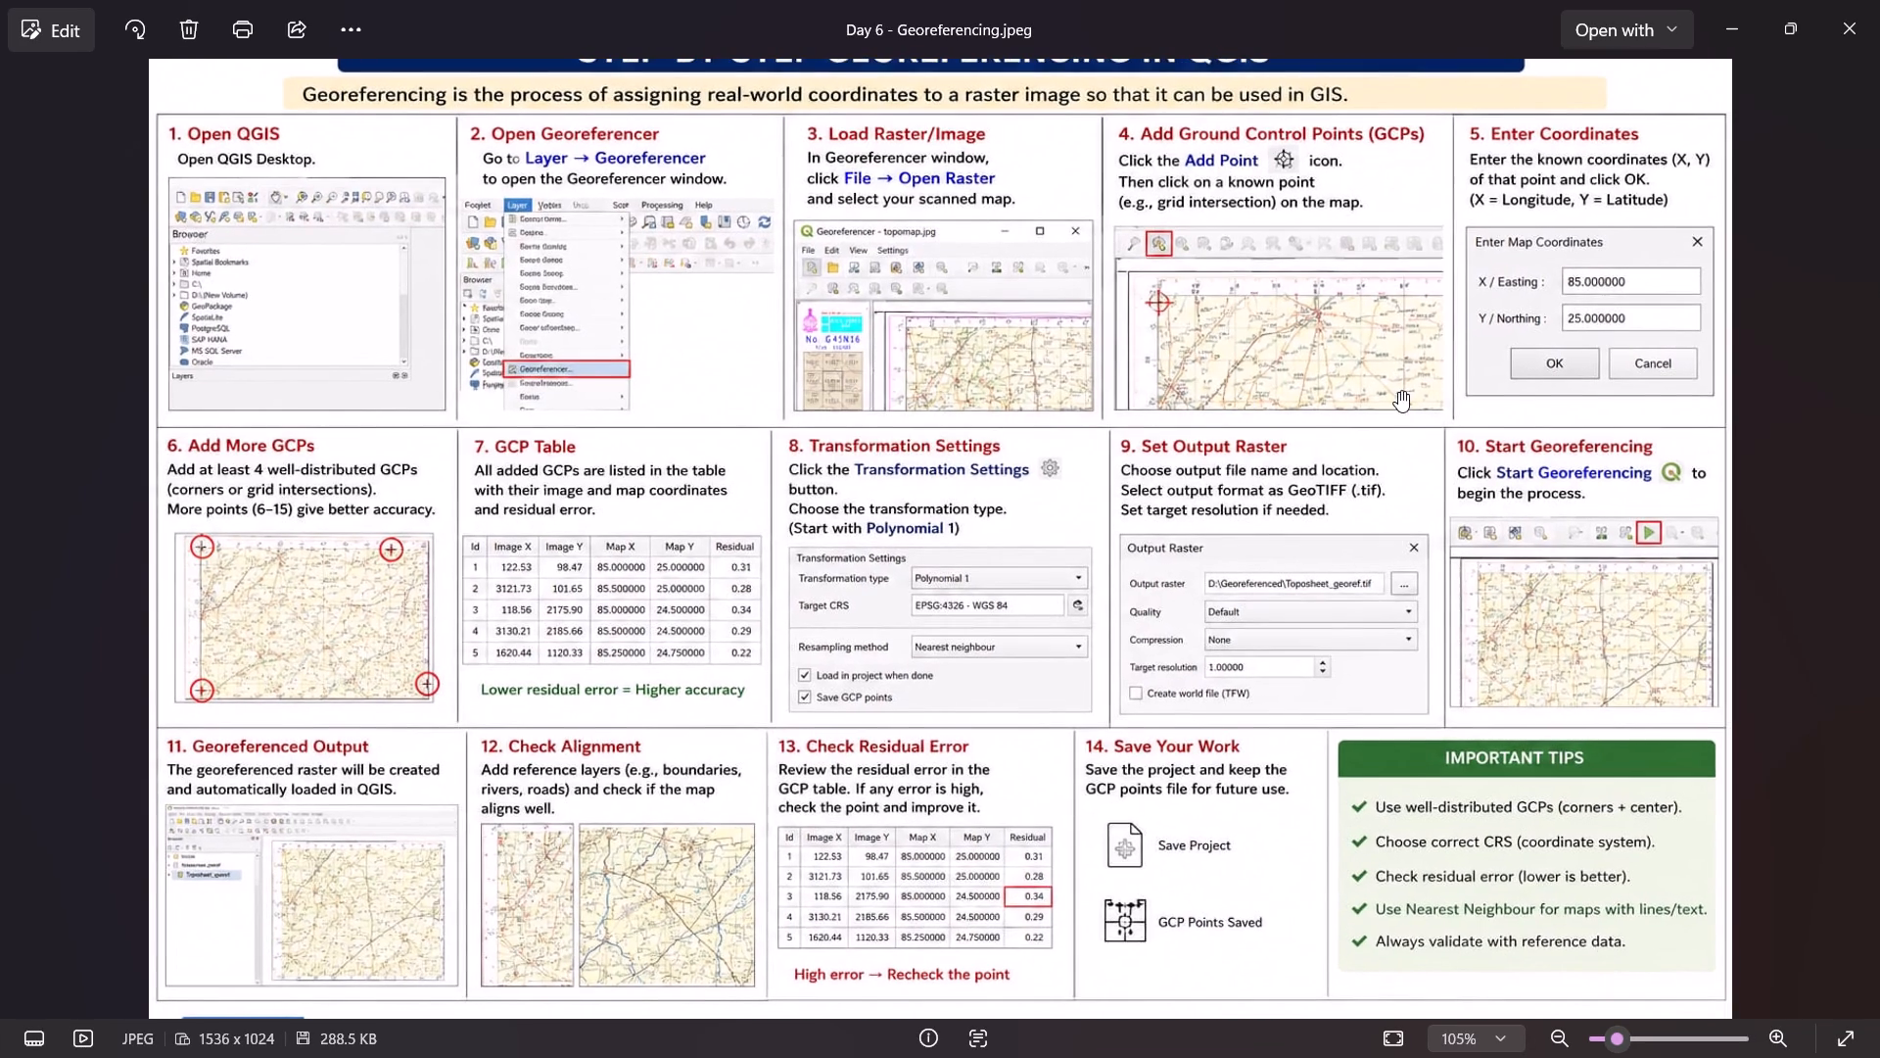
scroll(1213, 258, "up", 9)
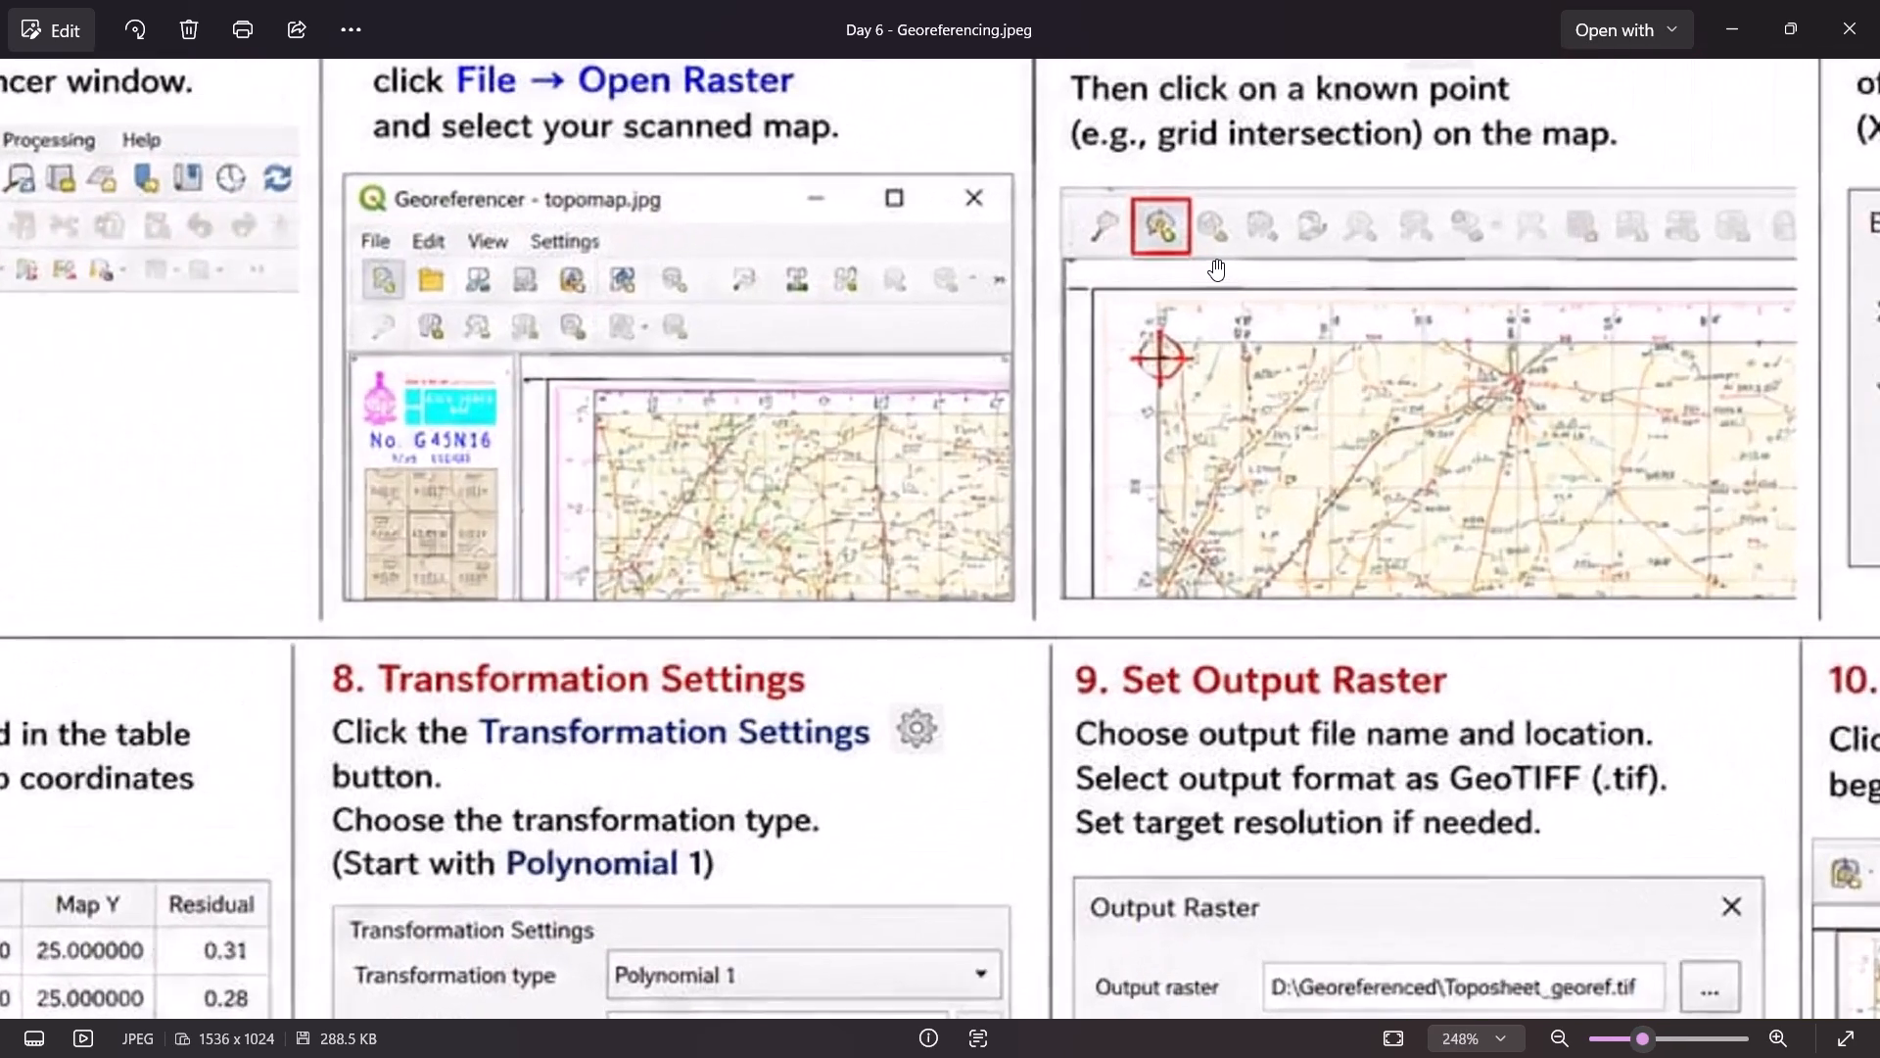
scroll(1213, 260, "down", 5)
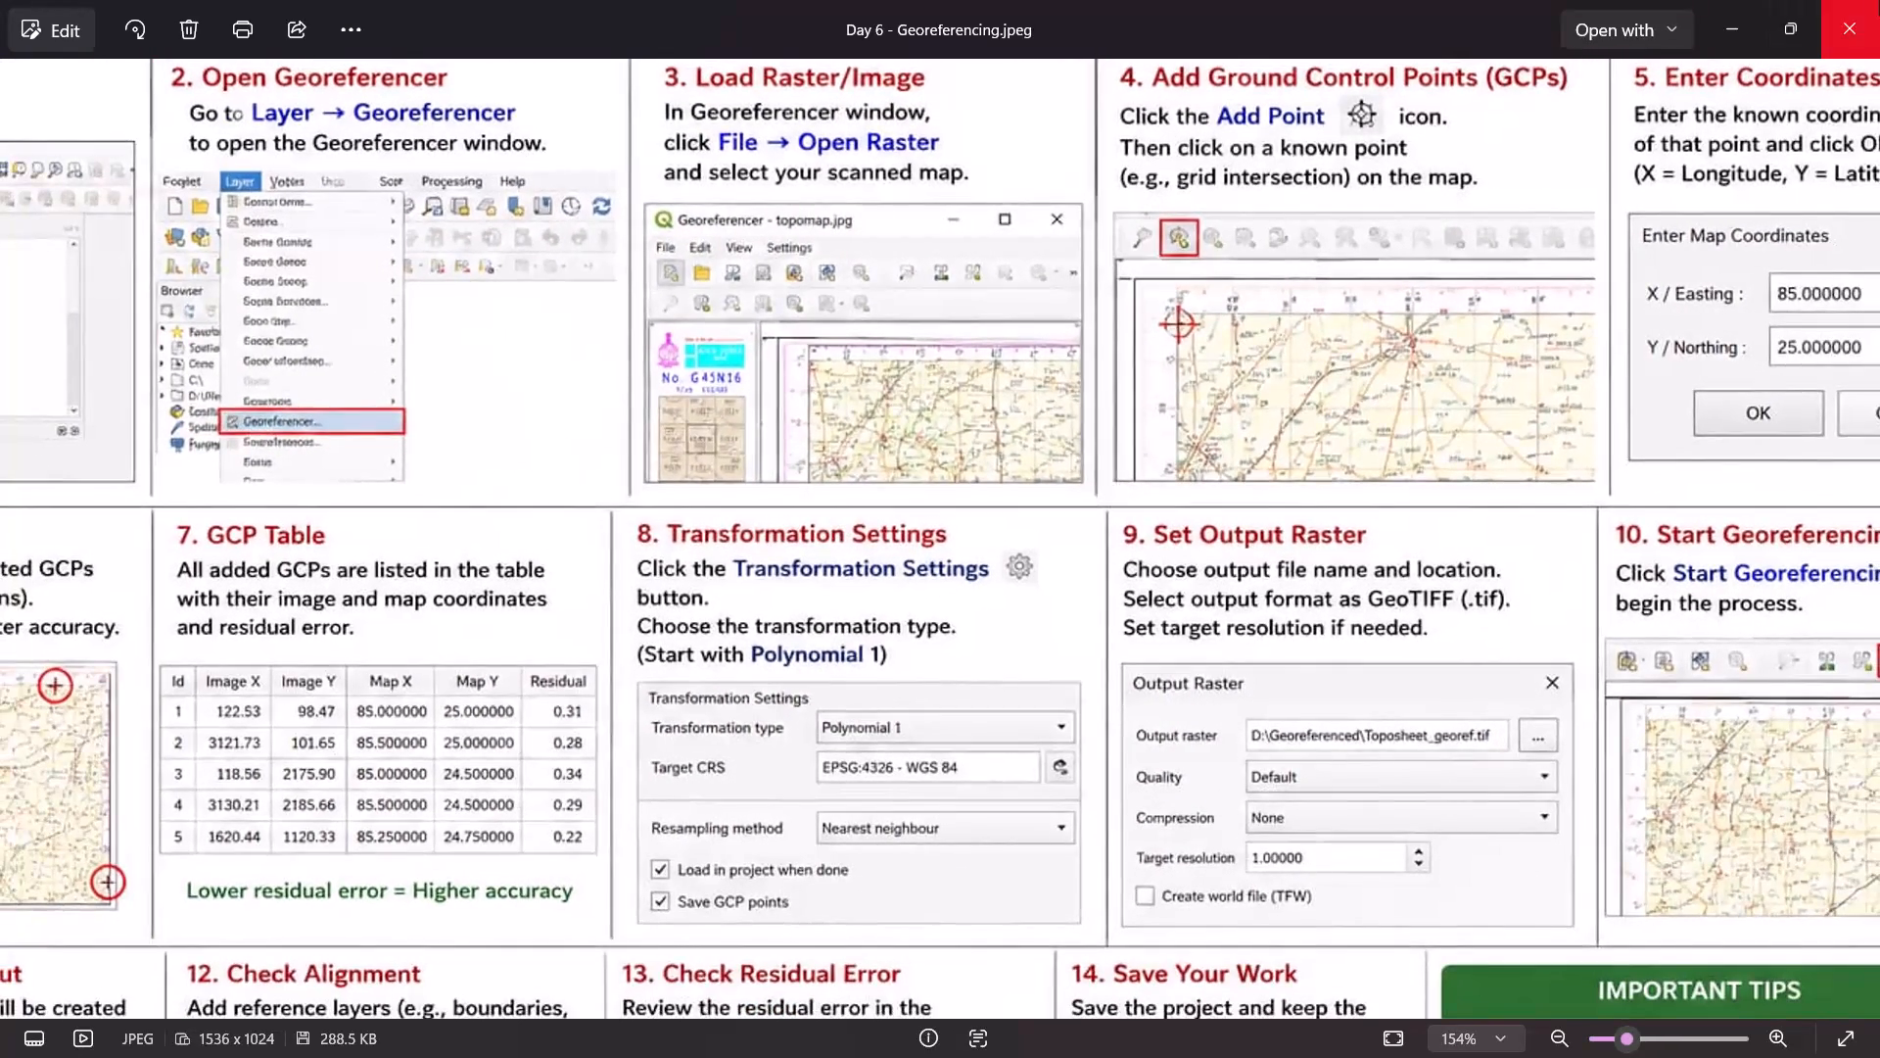
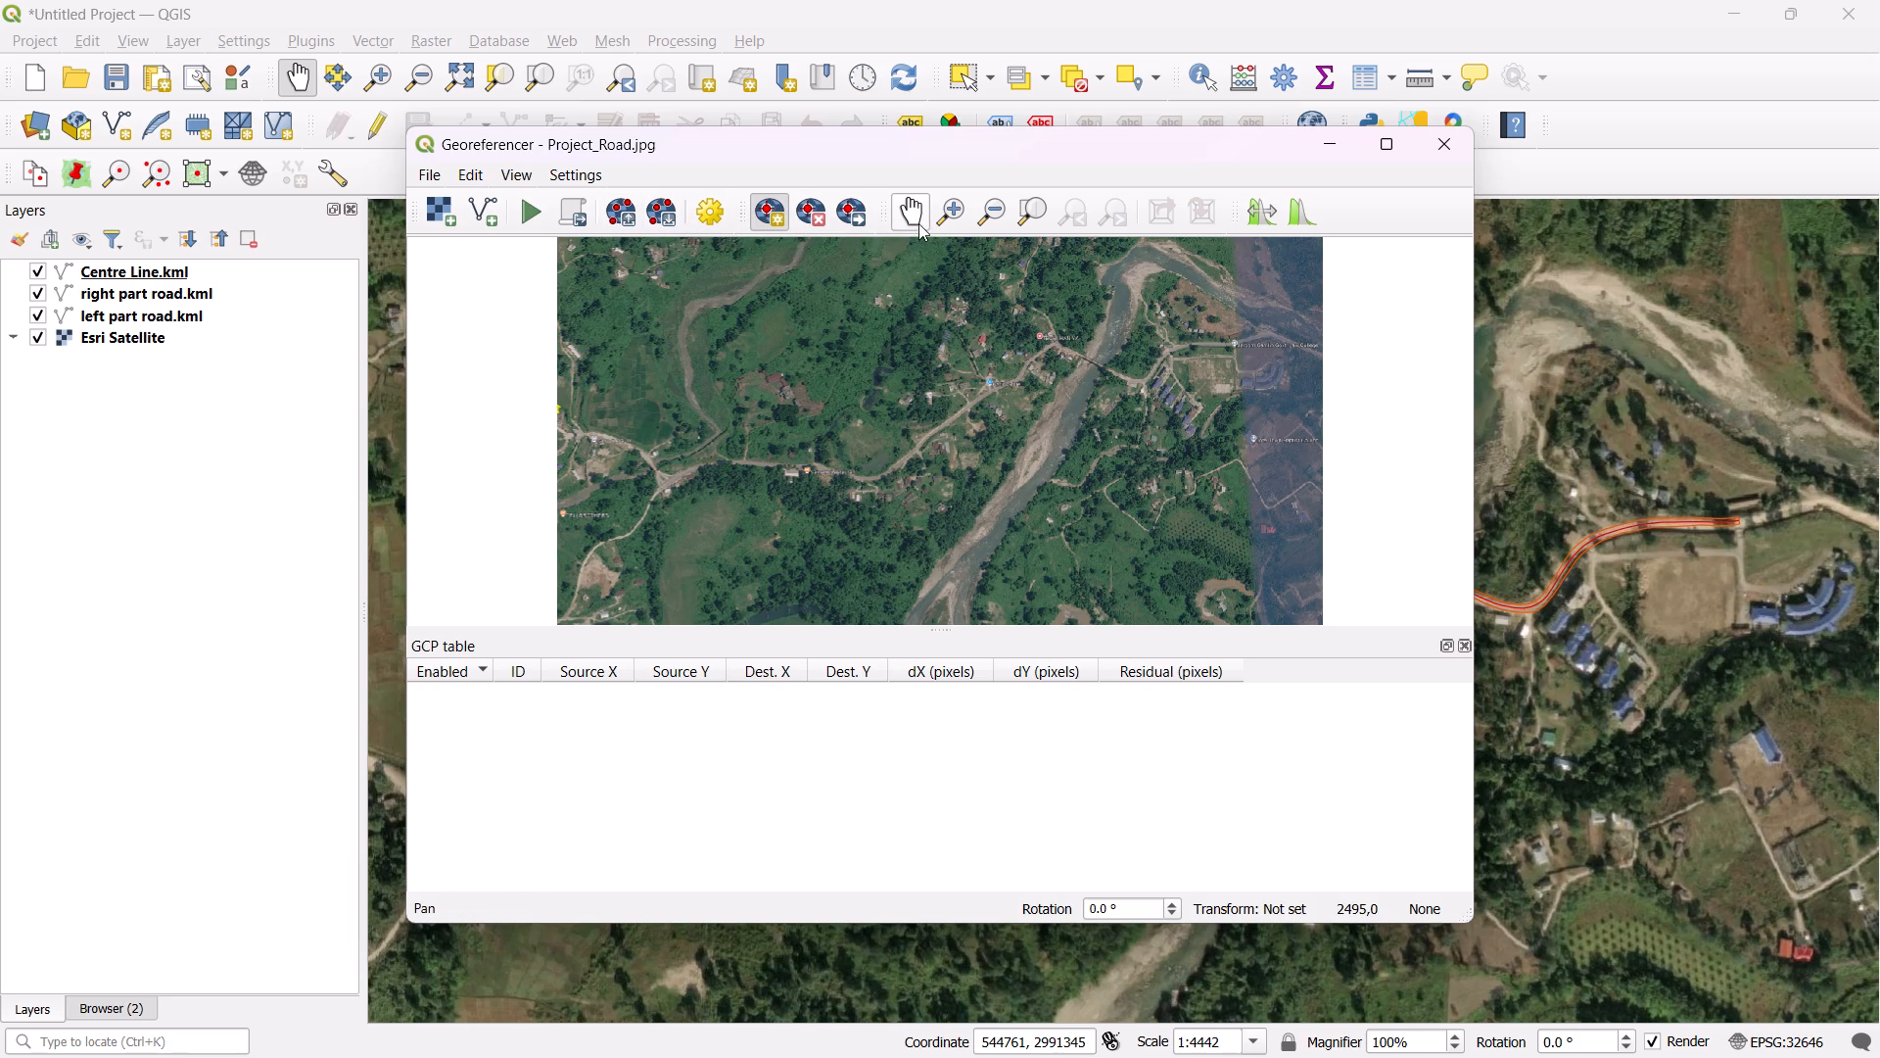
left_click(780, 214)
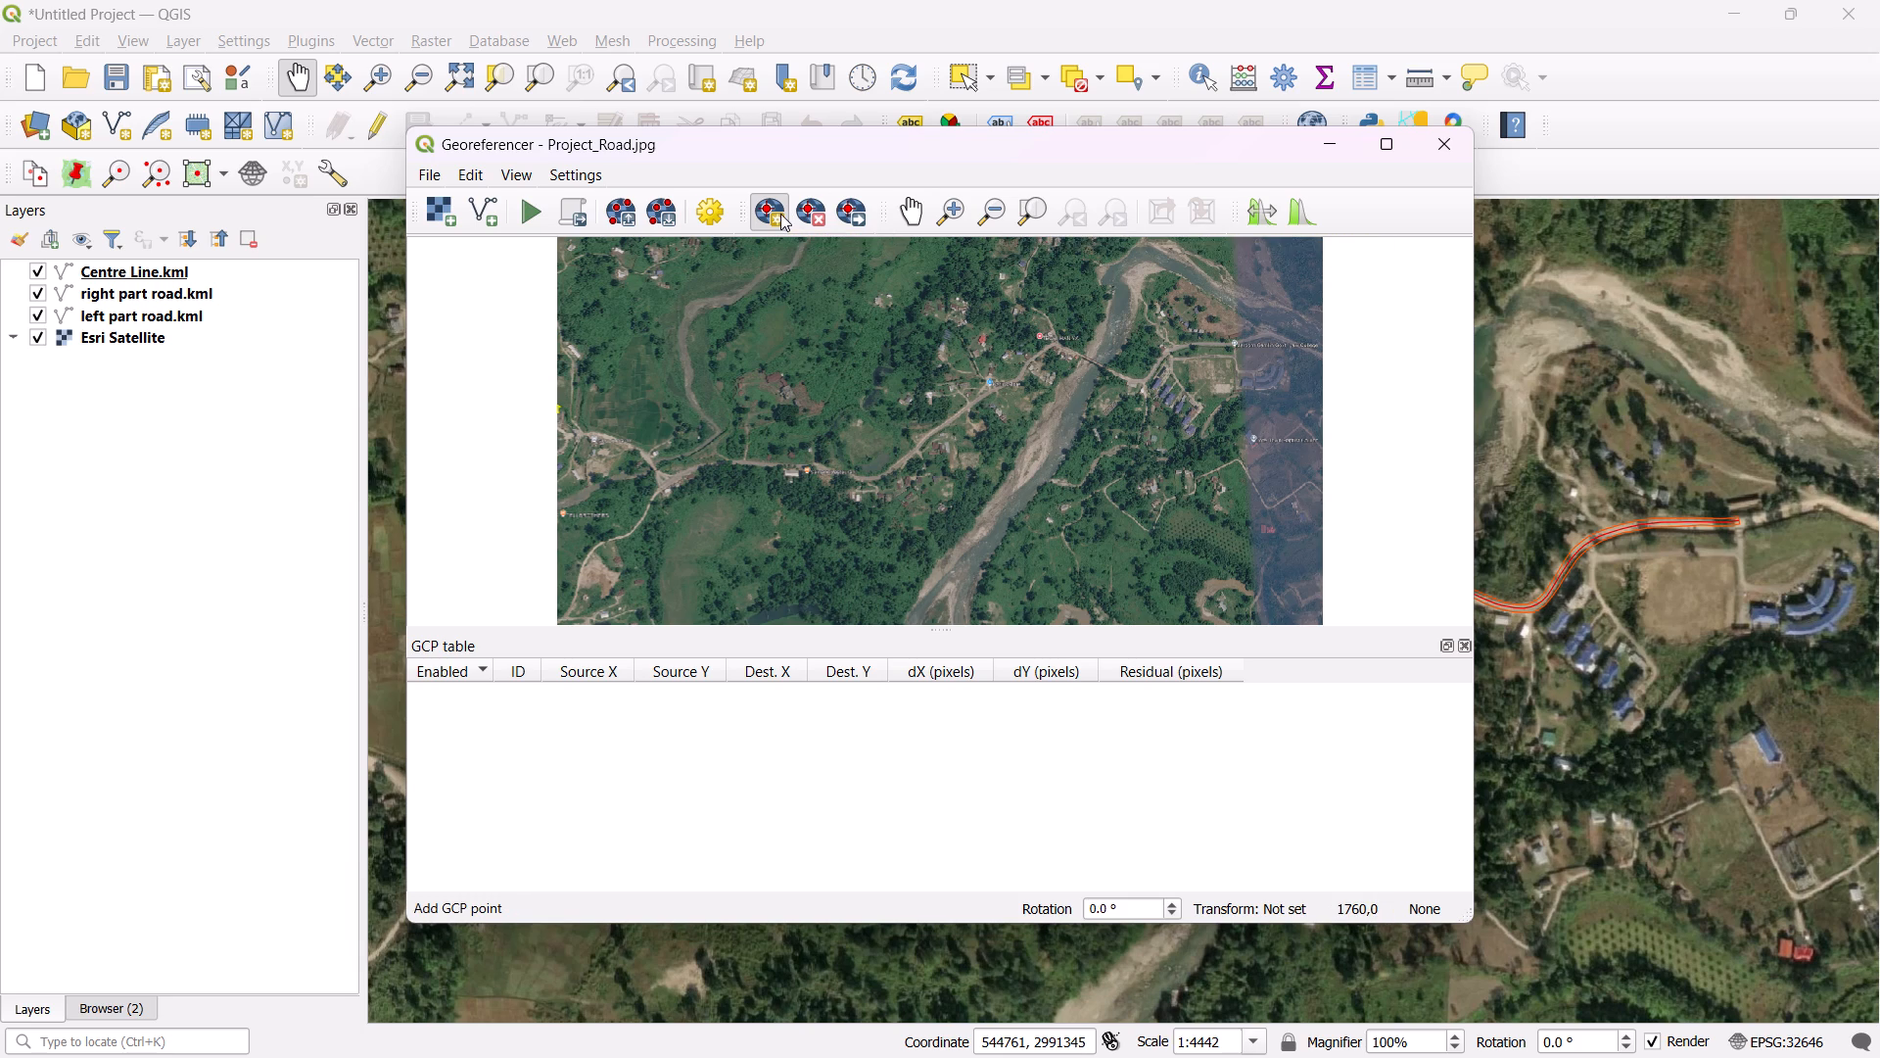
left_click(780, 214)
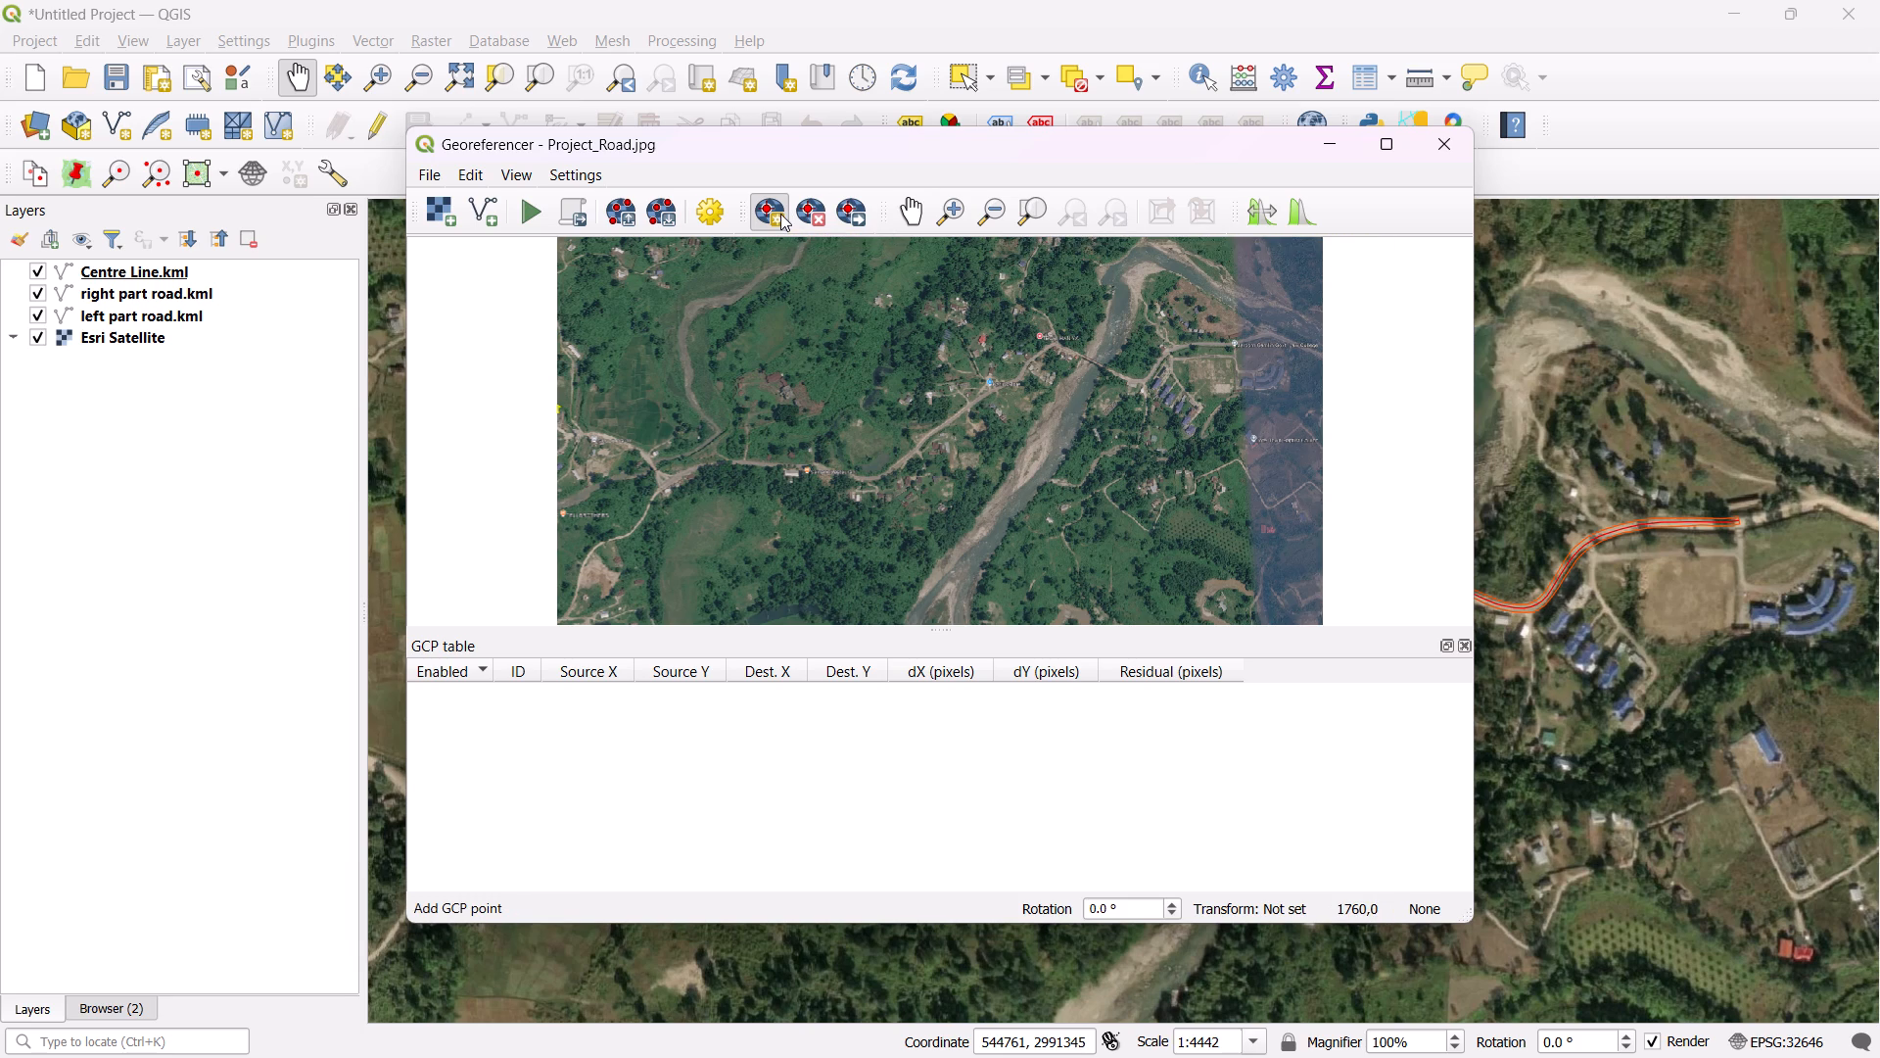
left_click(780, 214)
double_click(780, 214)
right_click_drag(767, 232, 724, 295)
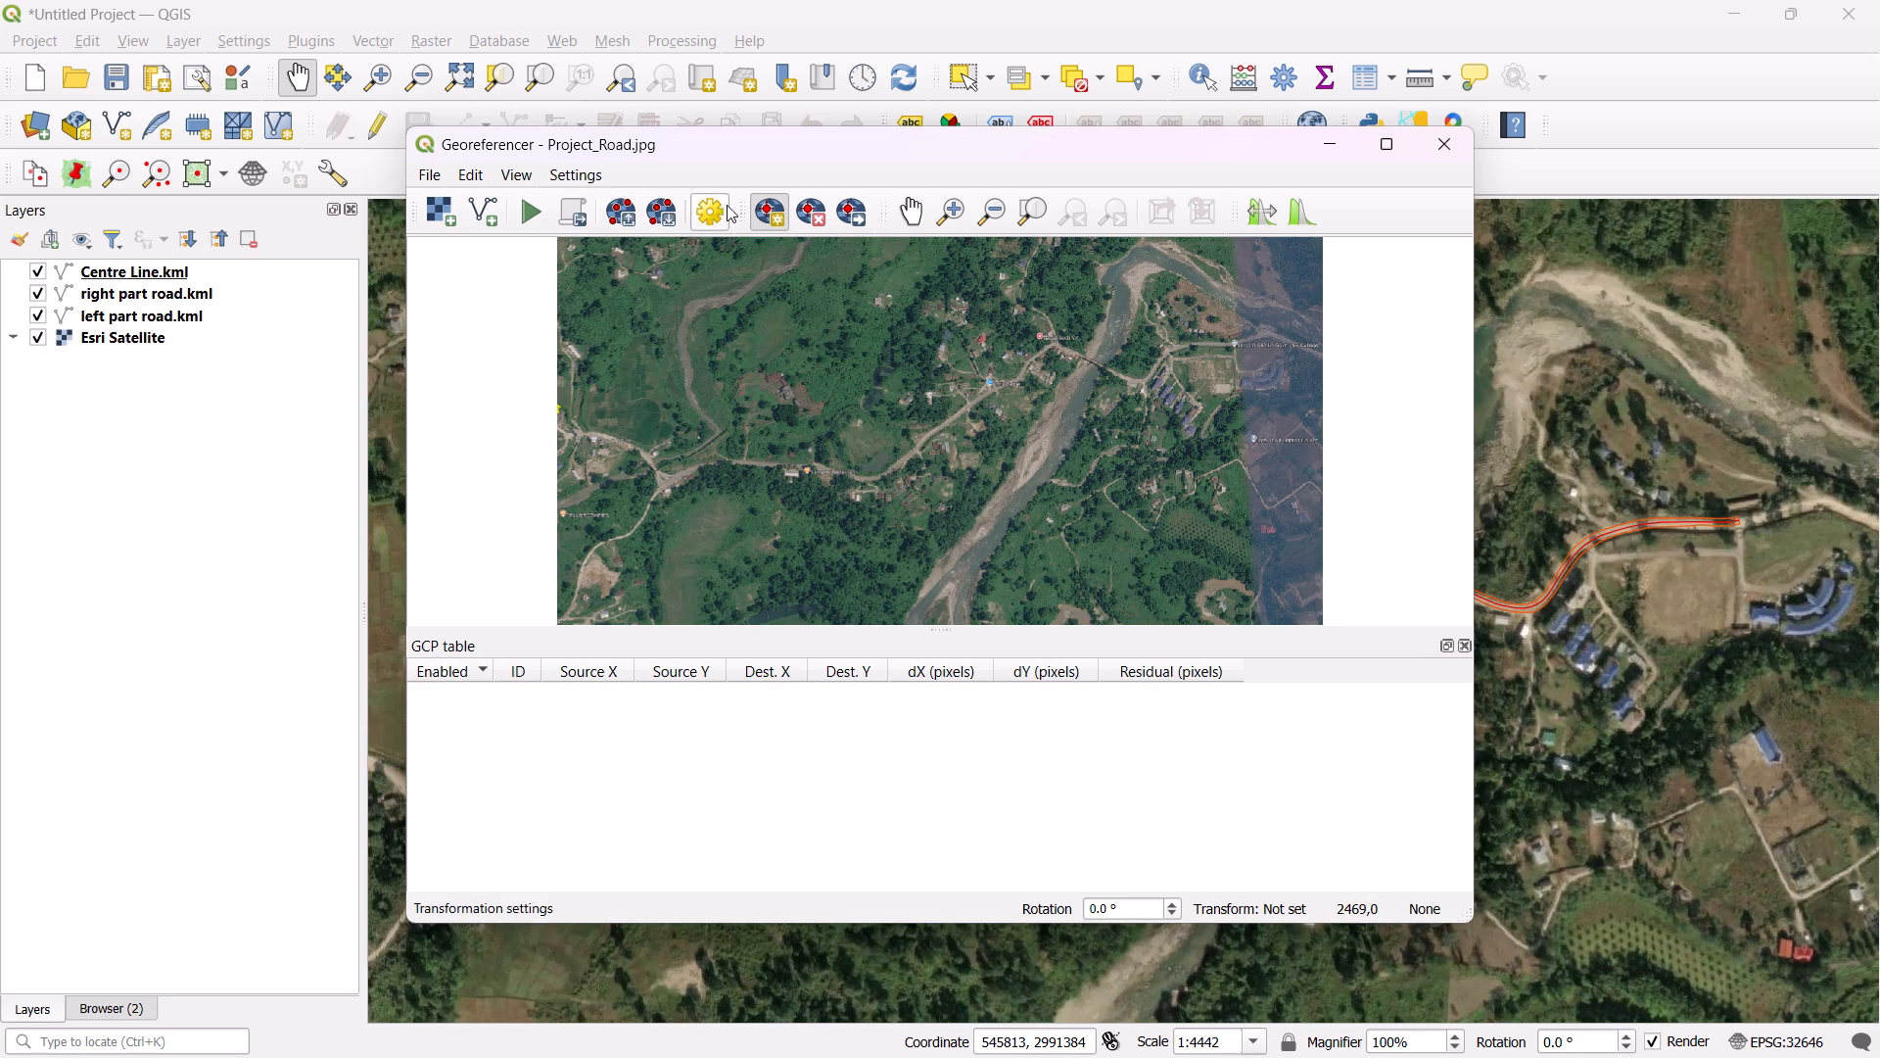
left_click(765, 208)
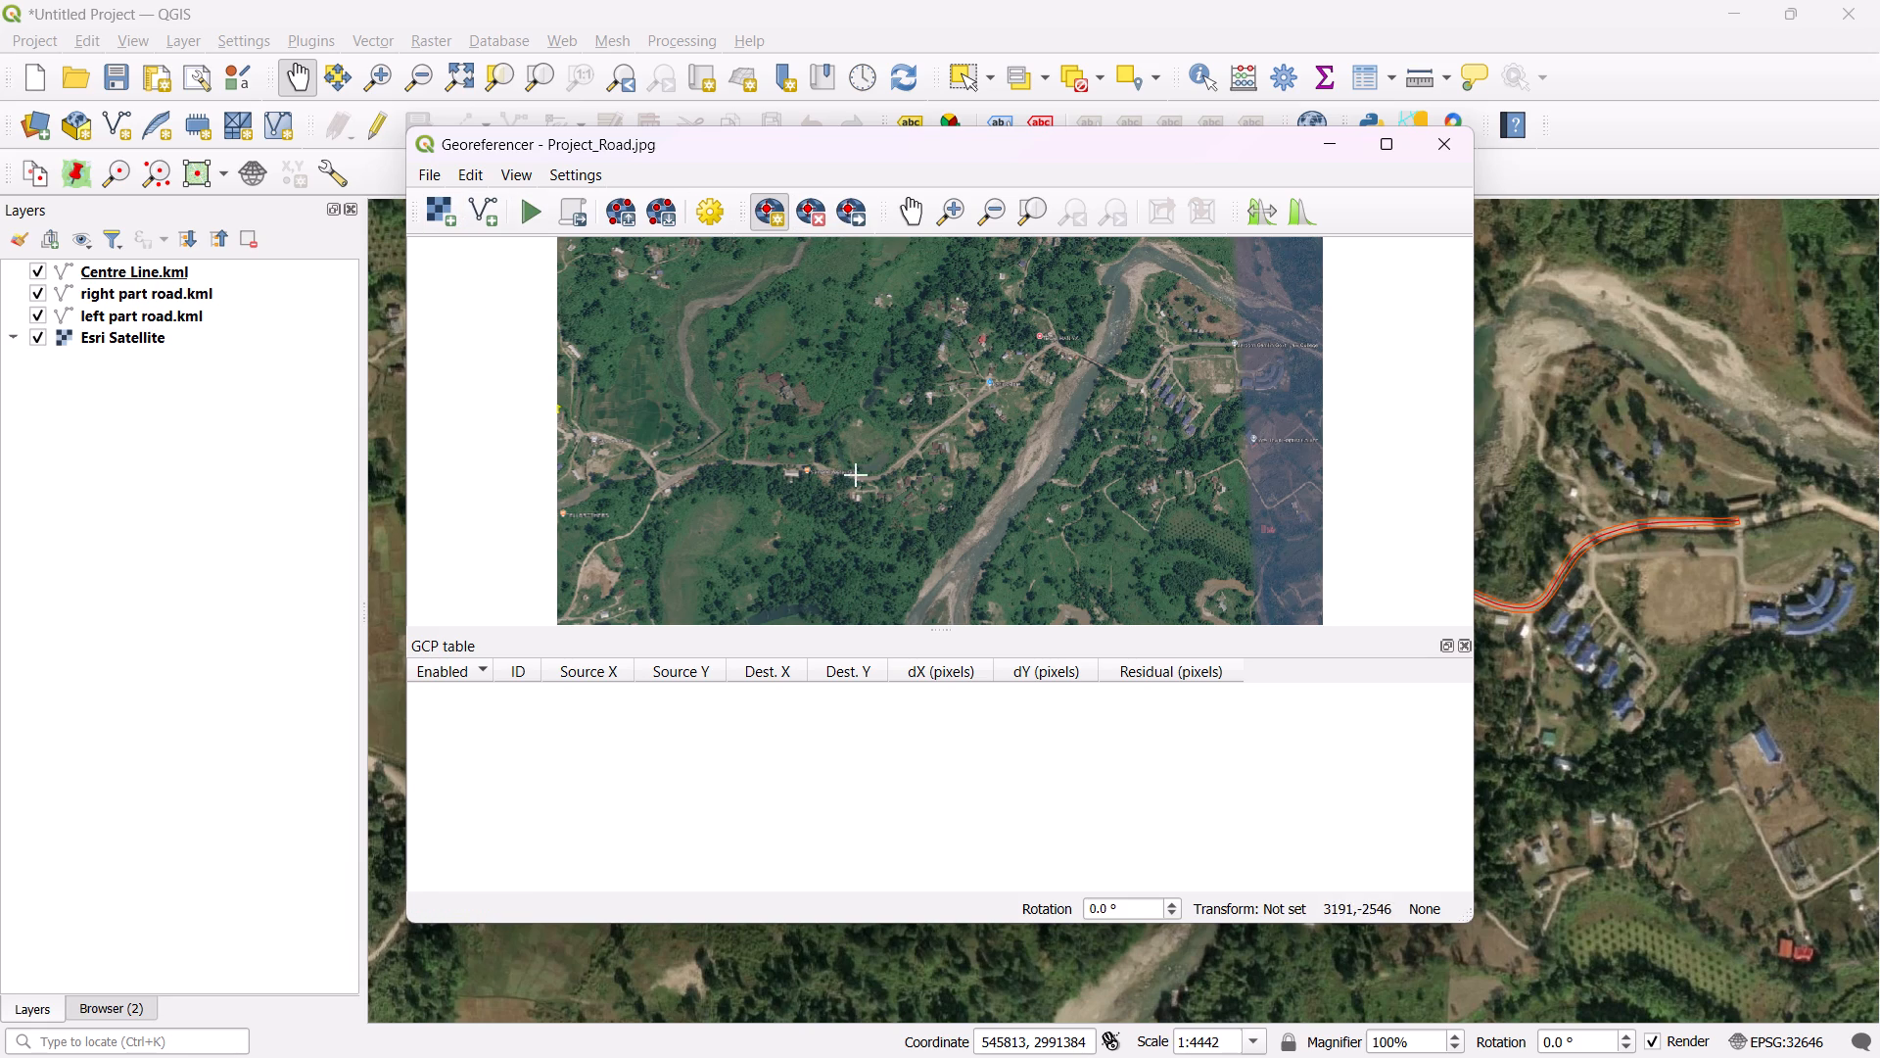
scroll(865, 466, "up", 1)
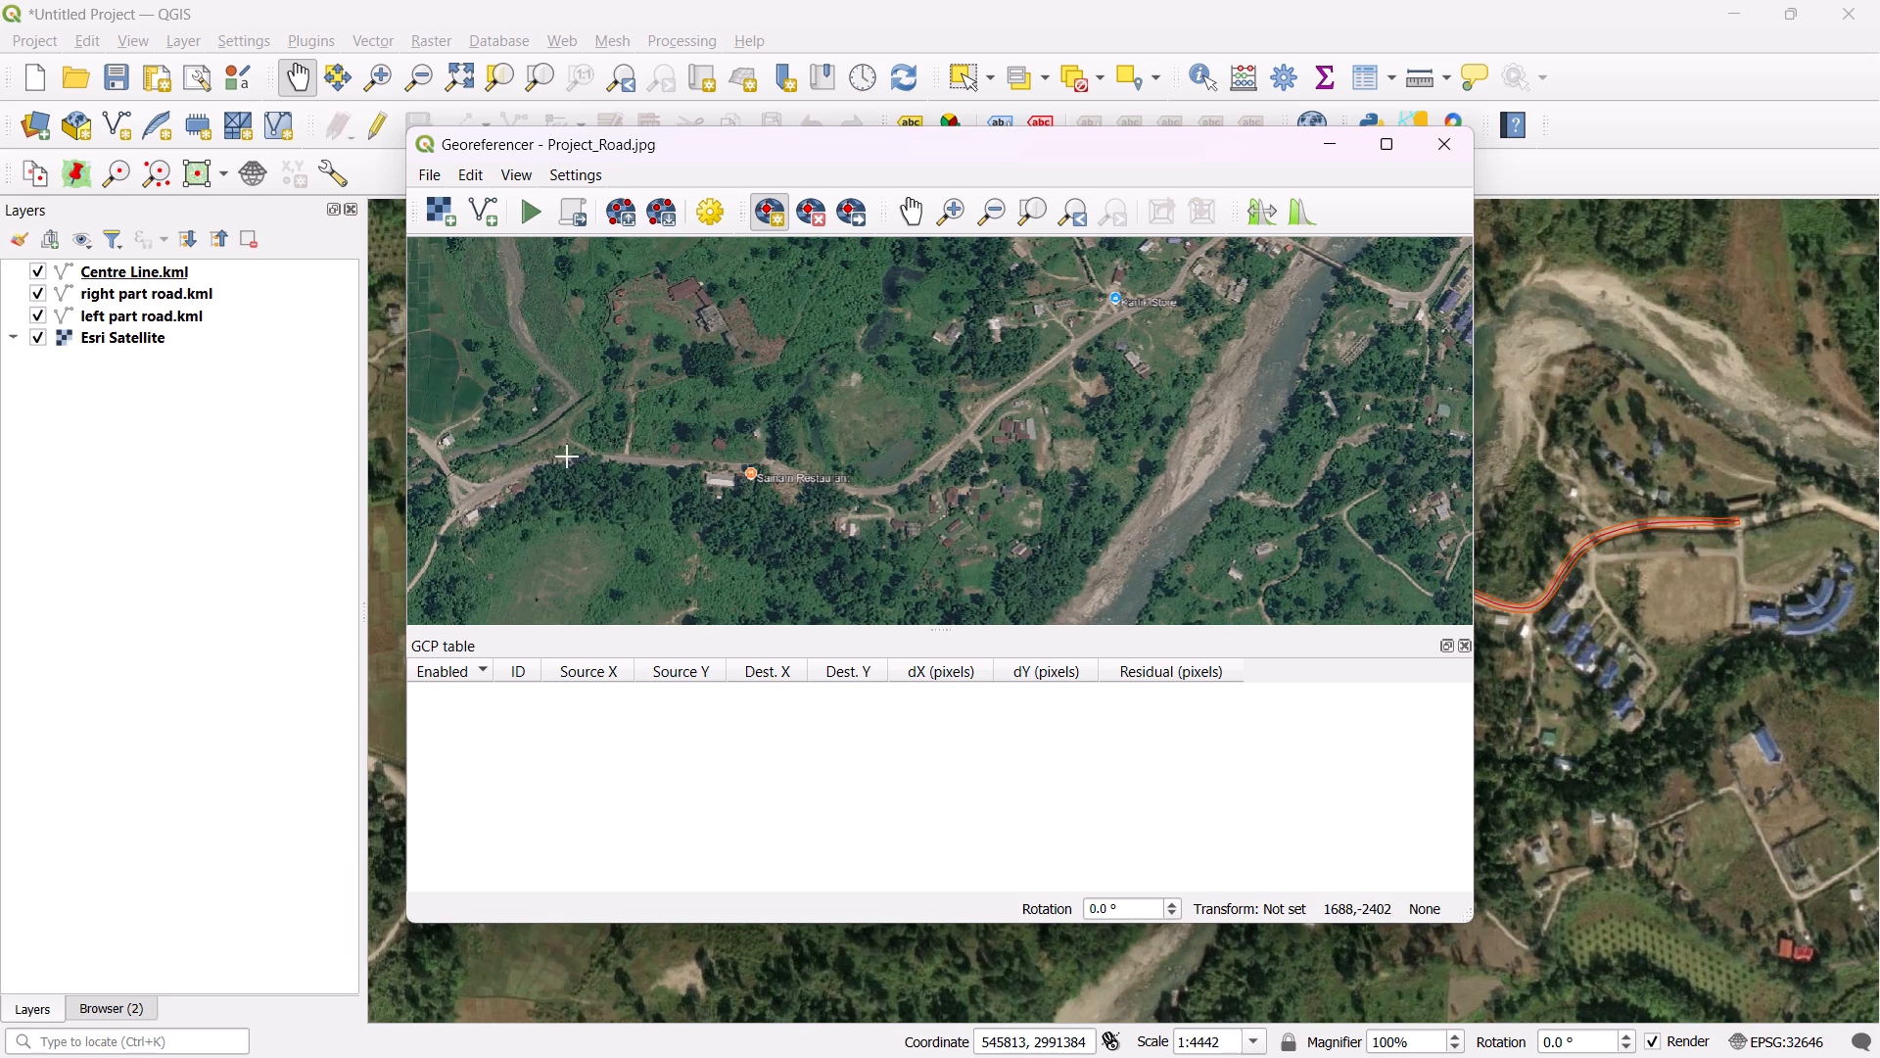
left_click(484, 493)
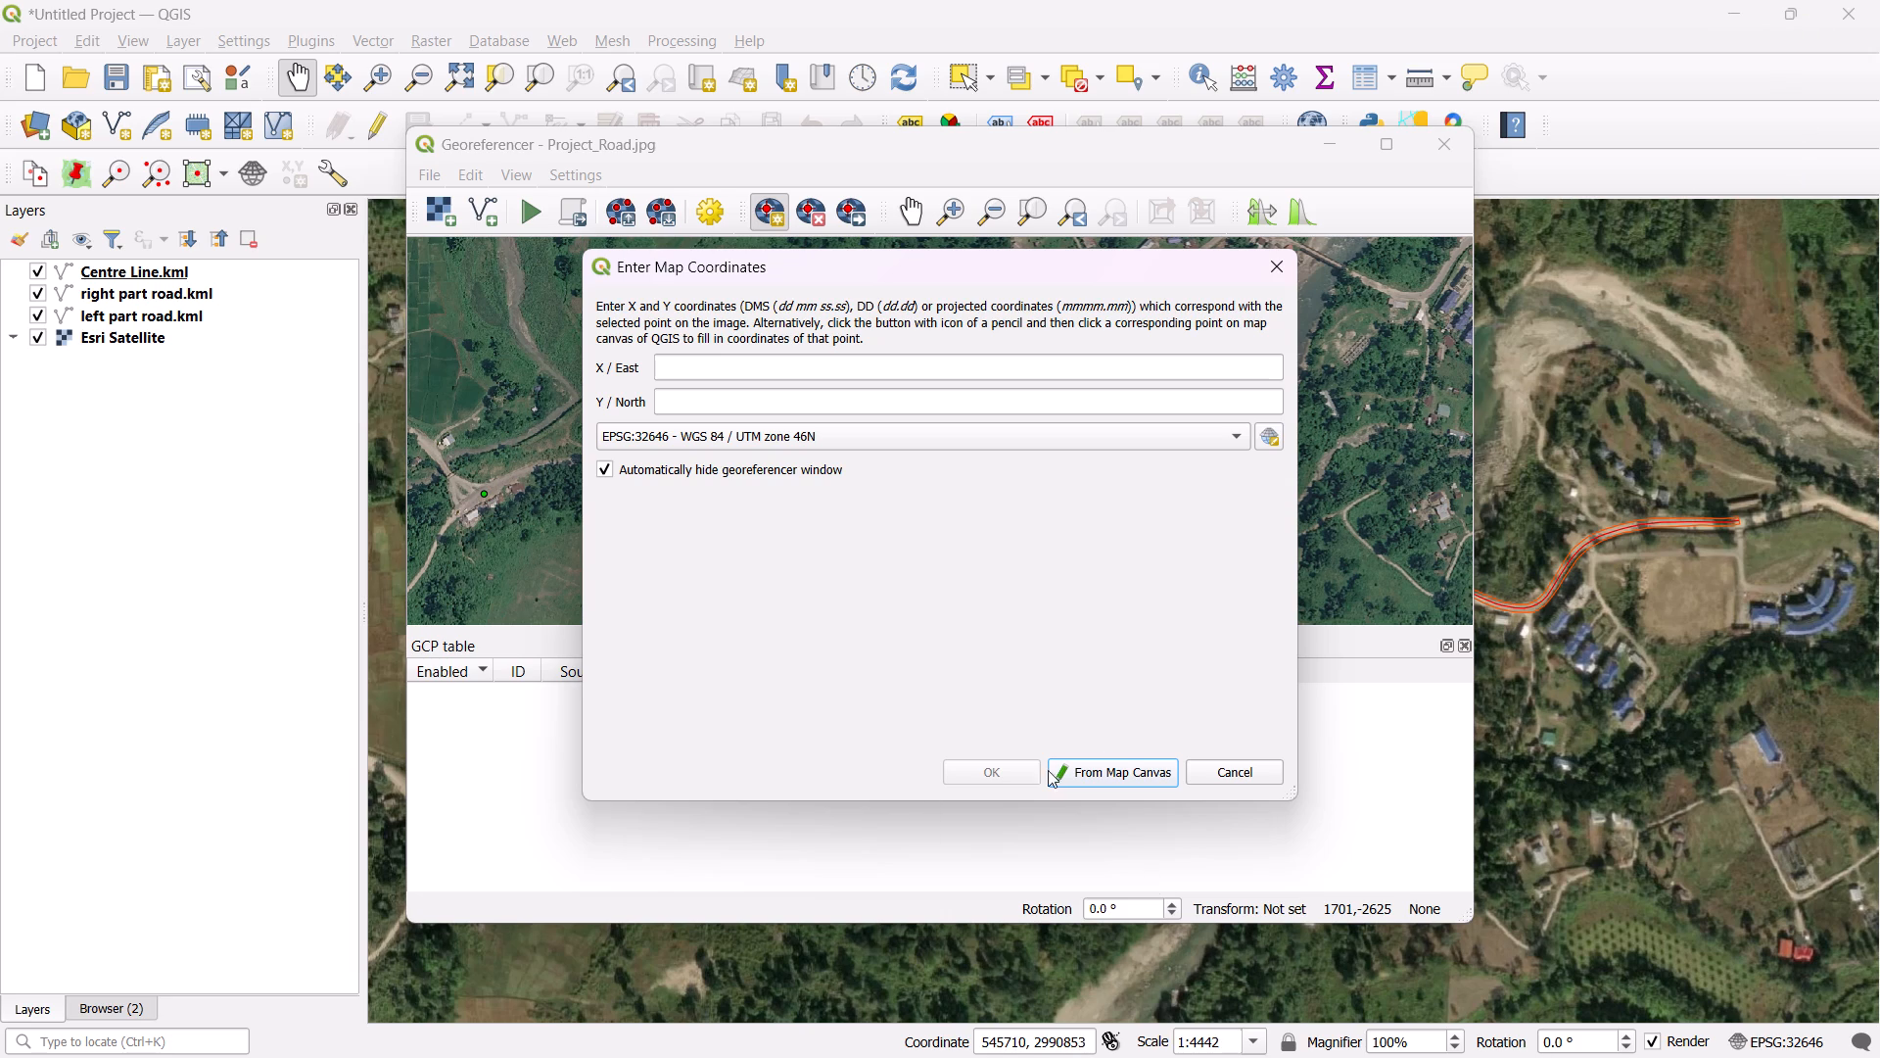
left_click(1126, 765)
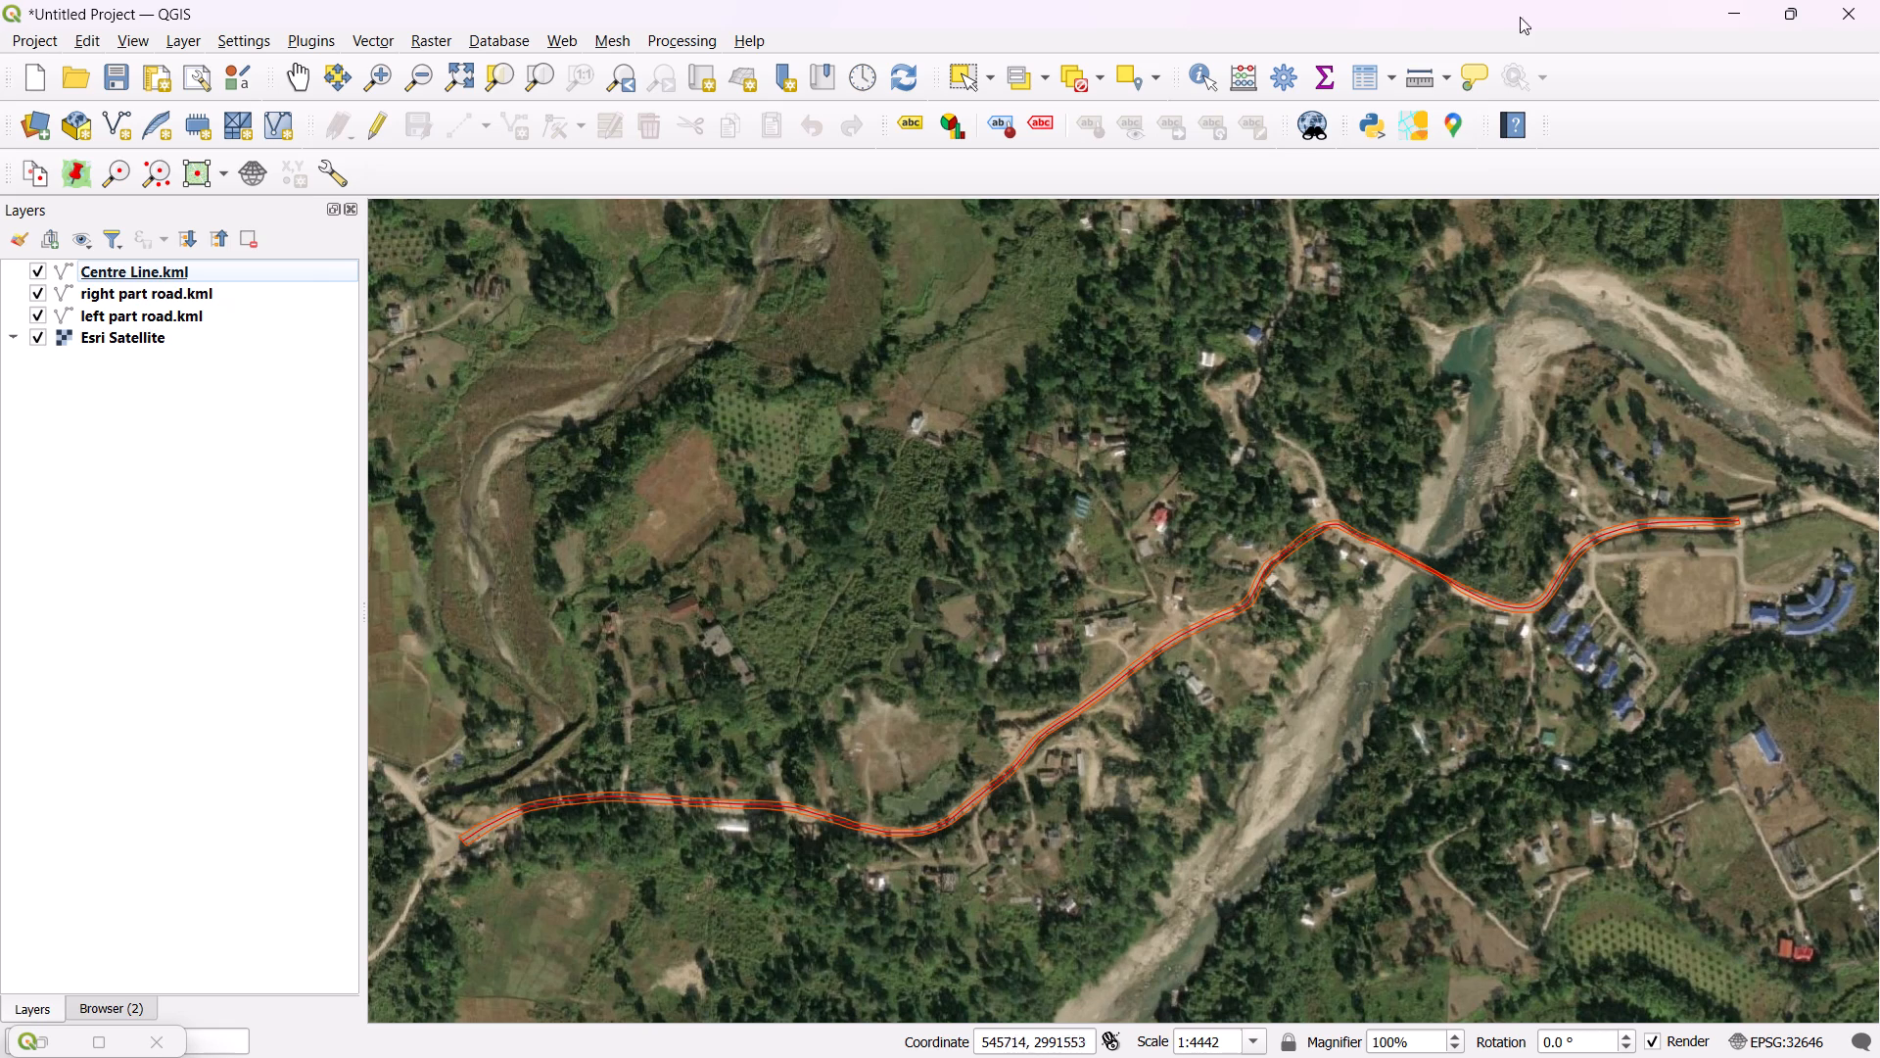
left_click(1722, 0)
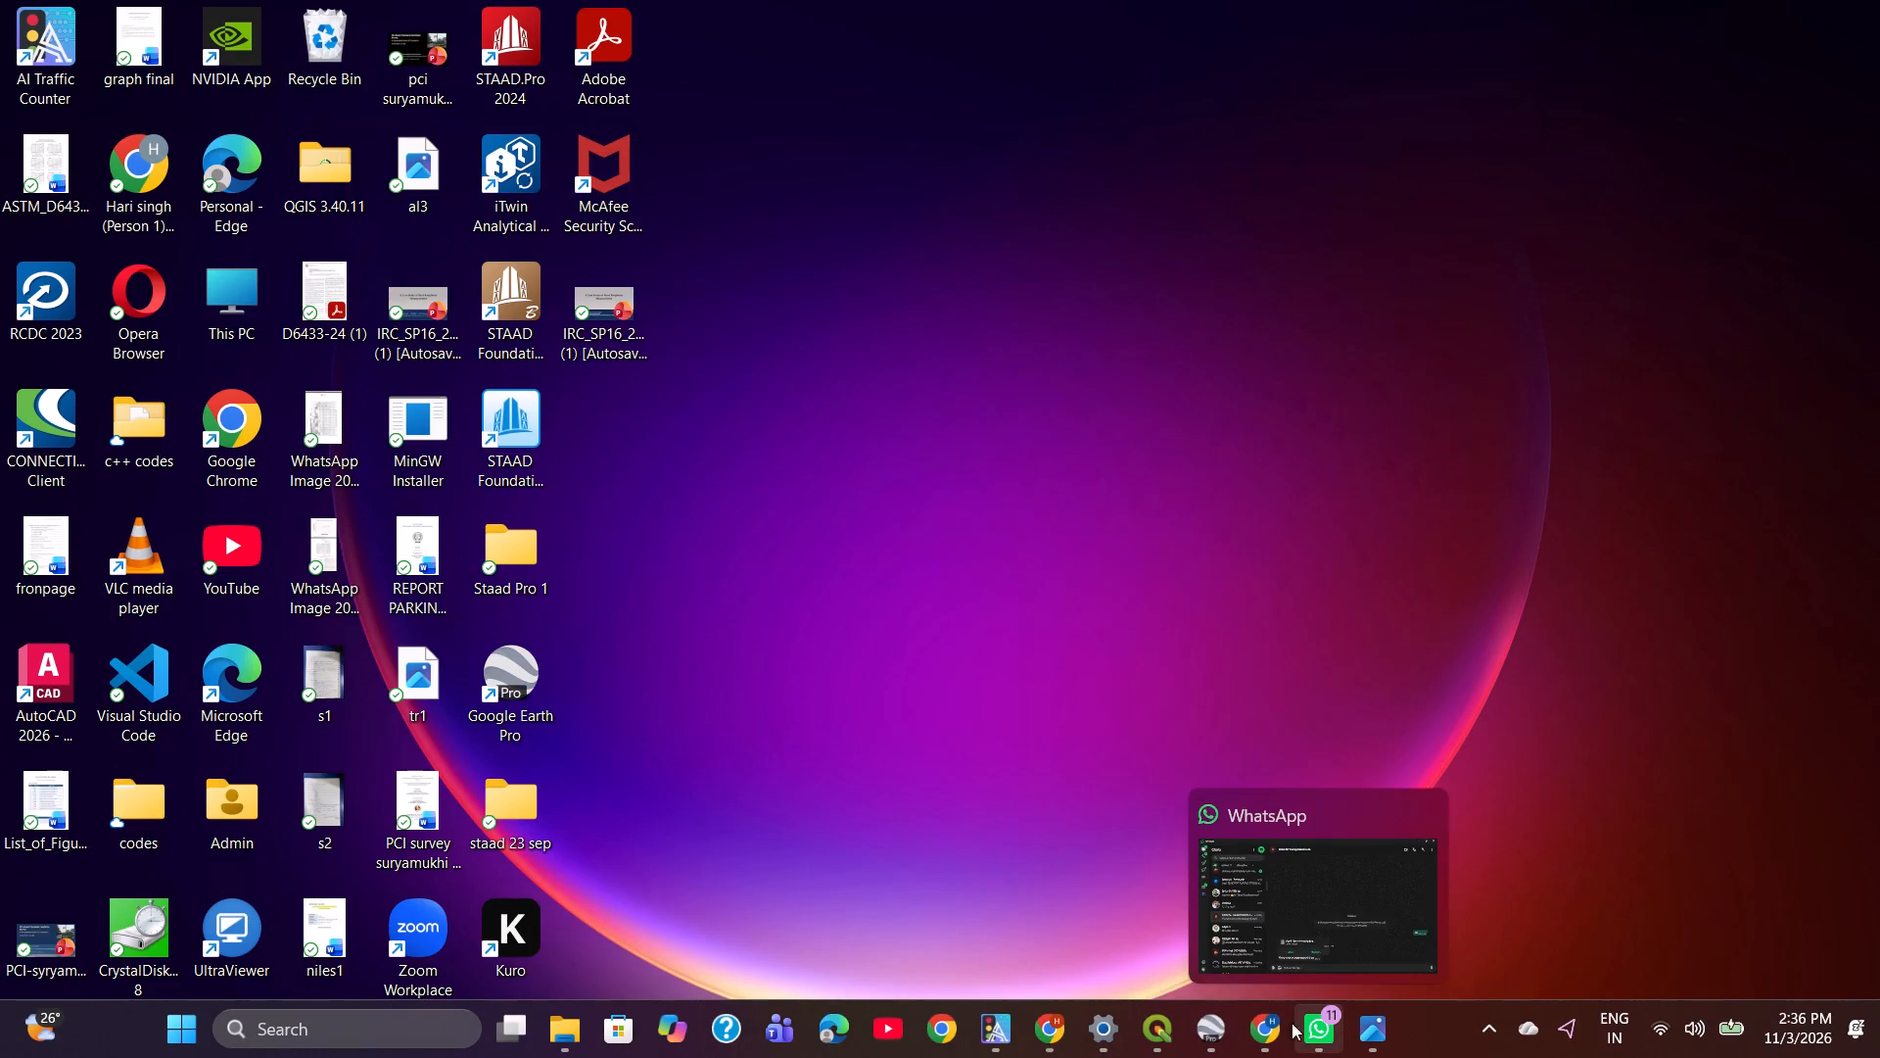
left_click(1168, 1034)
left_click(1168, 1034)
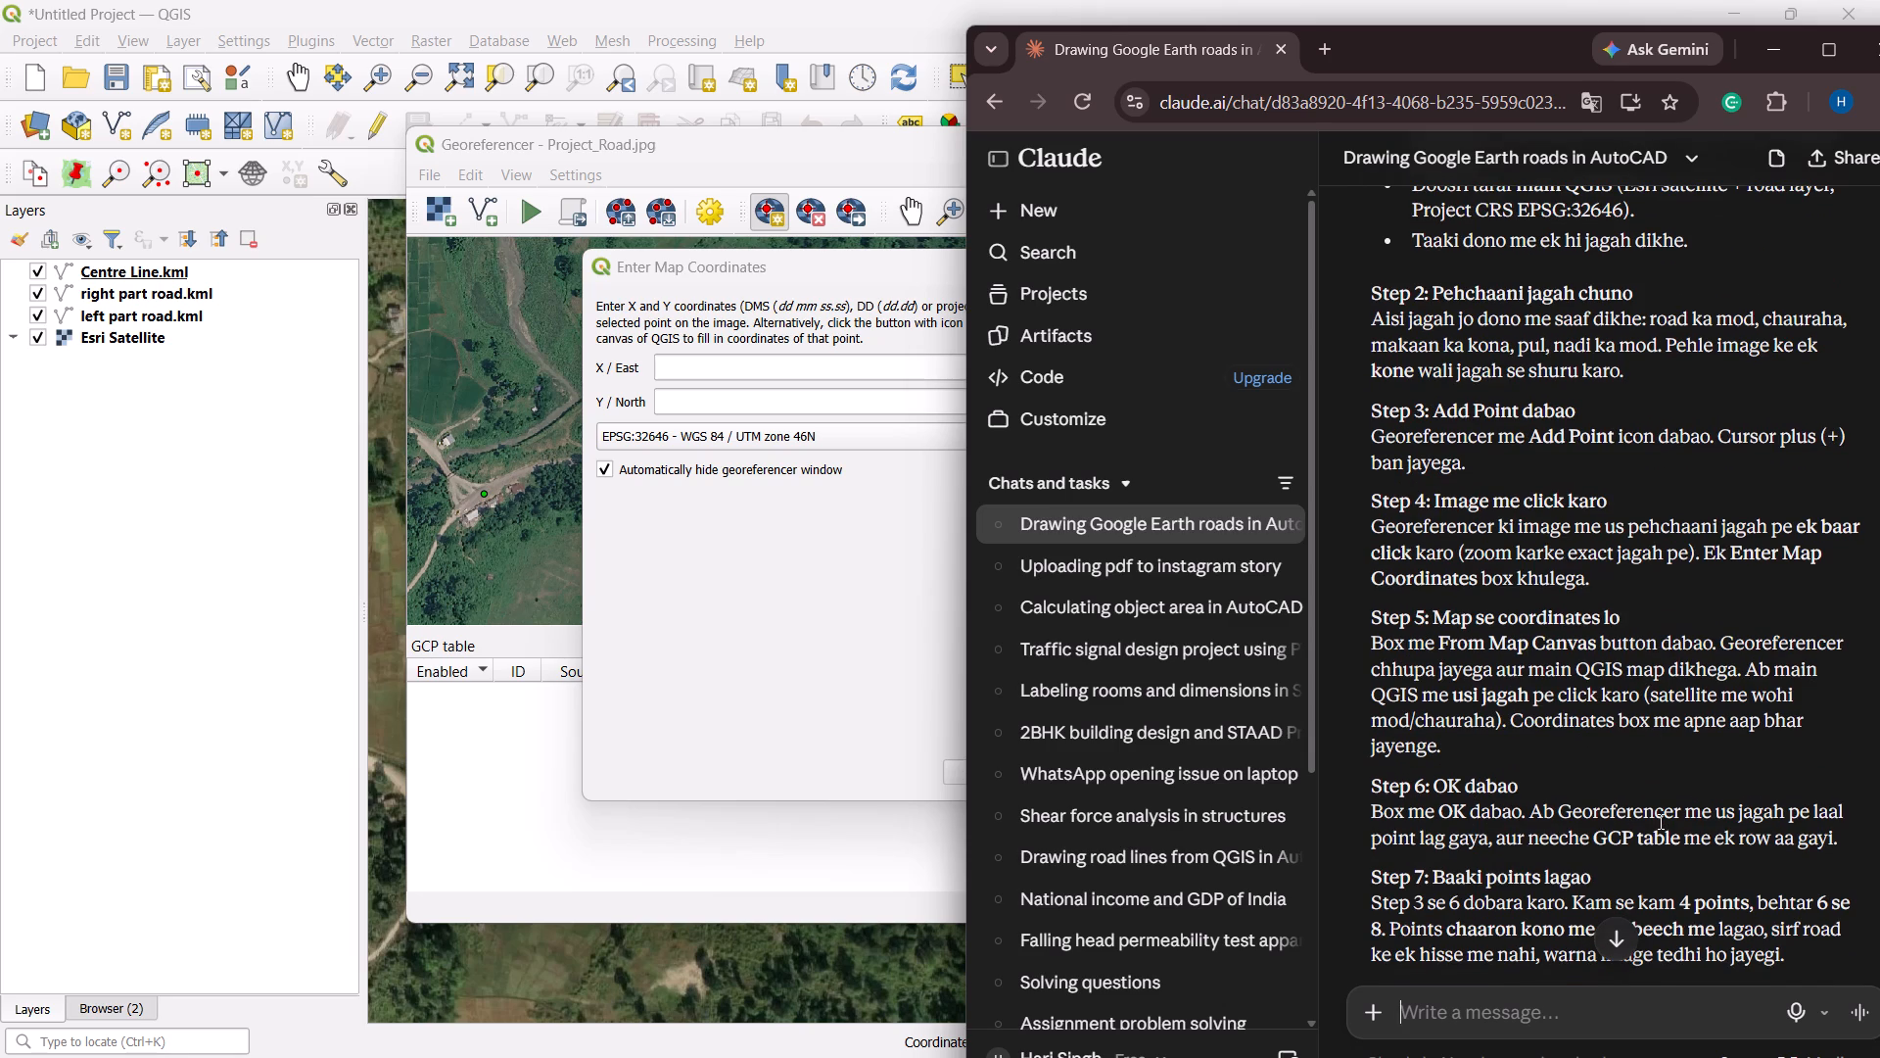
left_click(1768, 65)
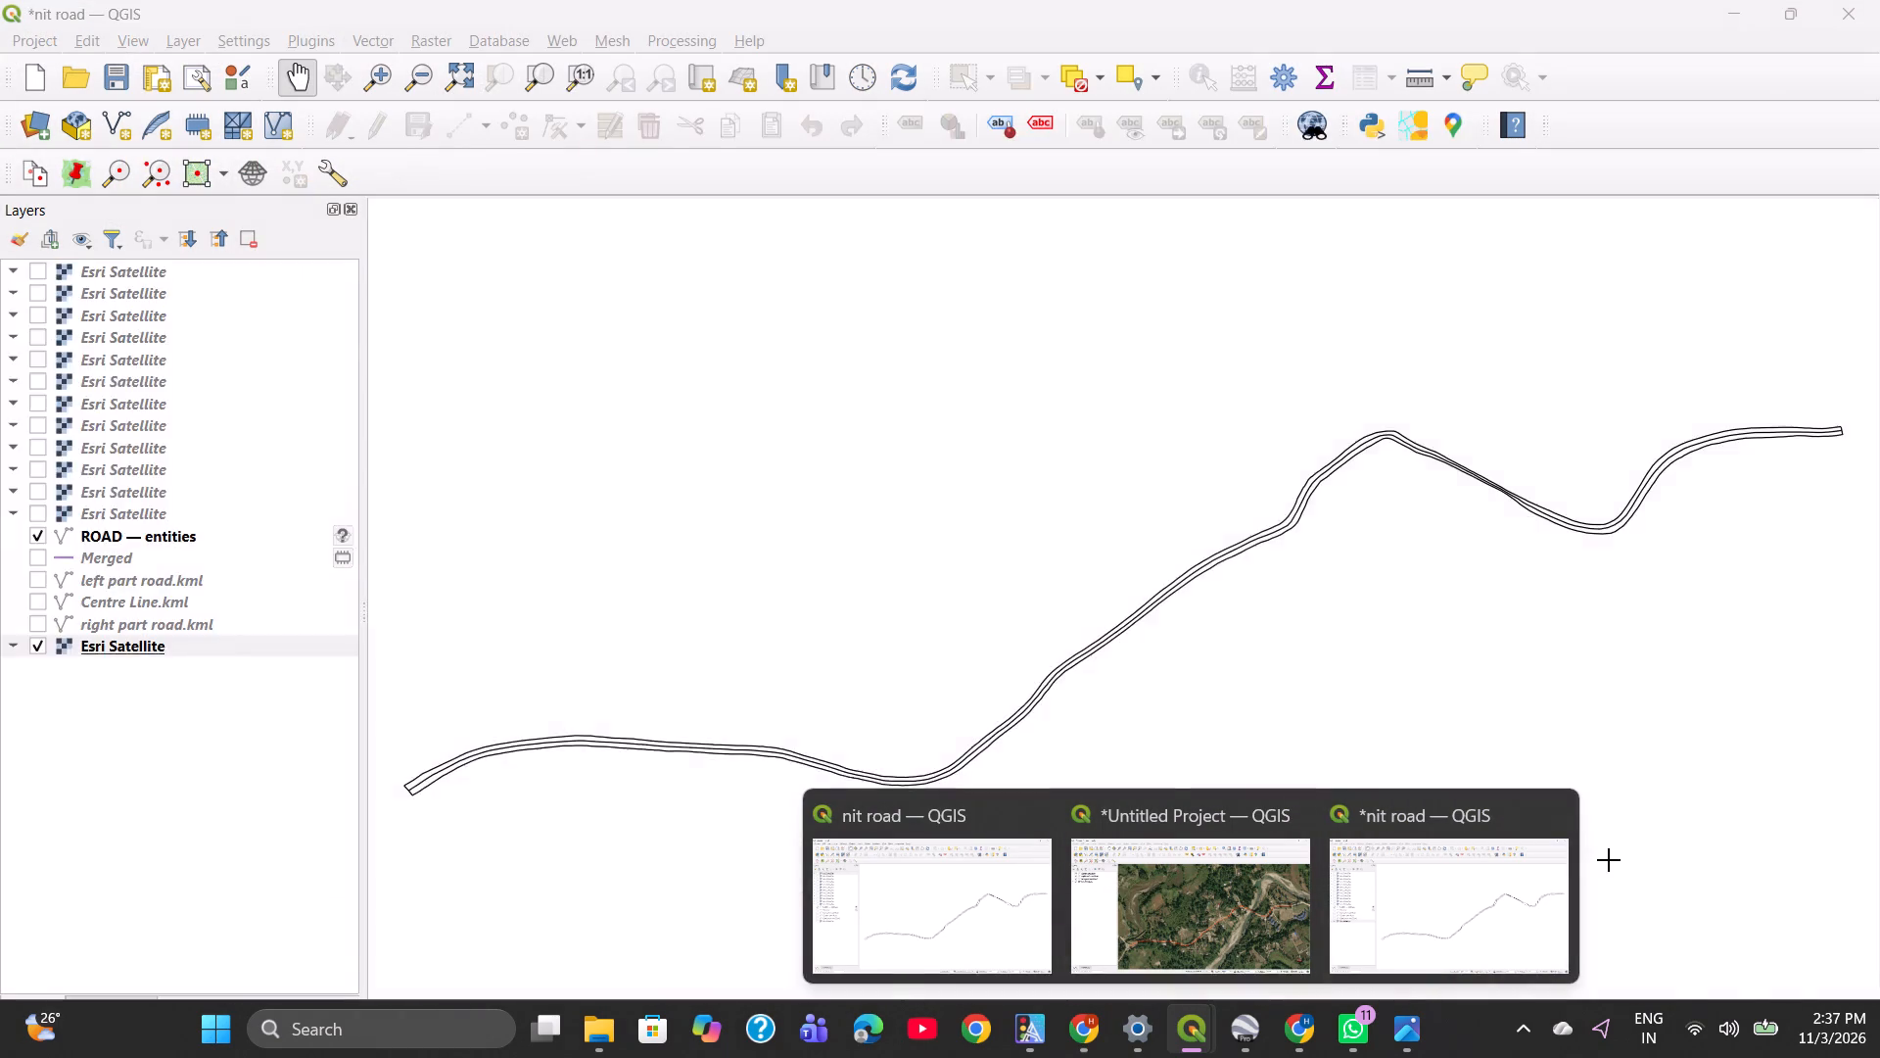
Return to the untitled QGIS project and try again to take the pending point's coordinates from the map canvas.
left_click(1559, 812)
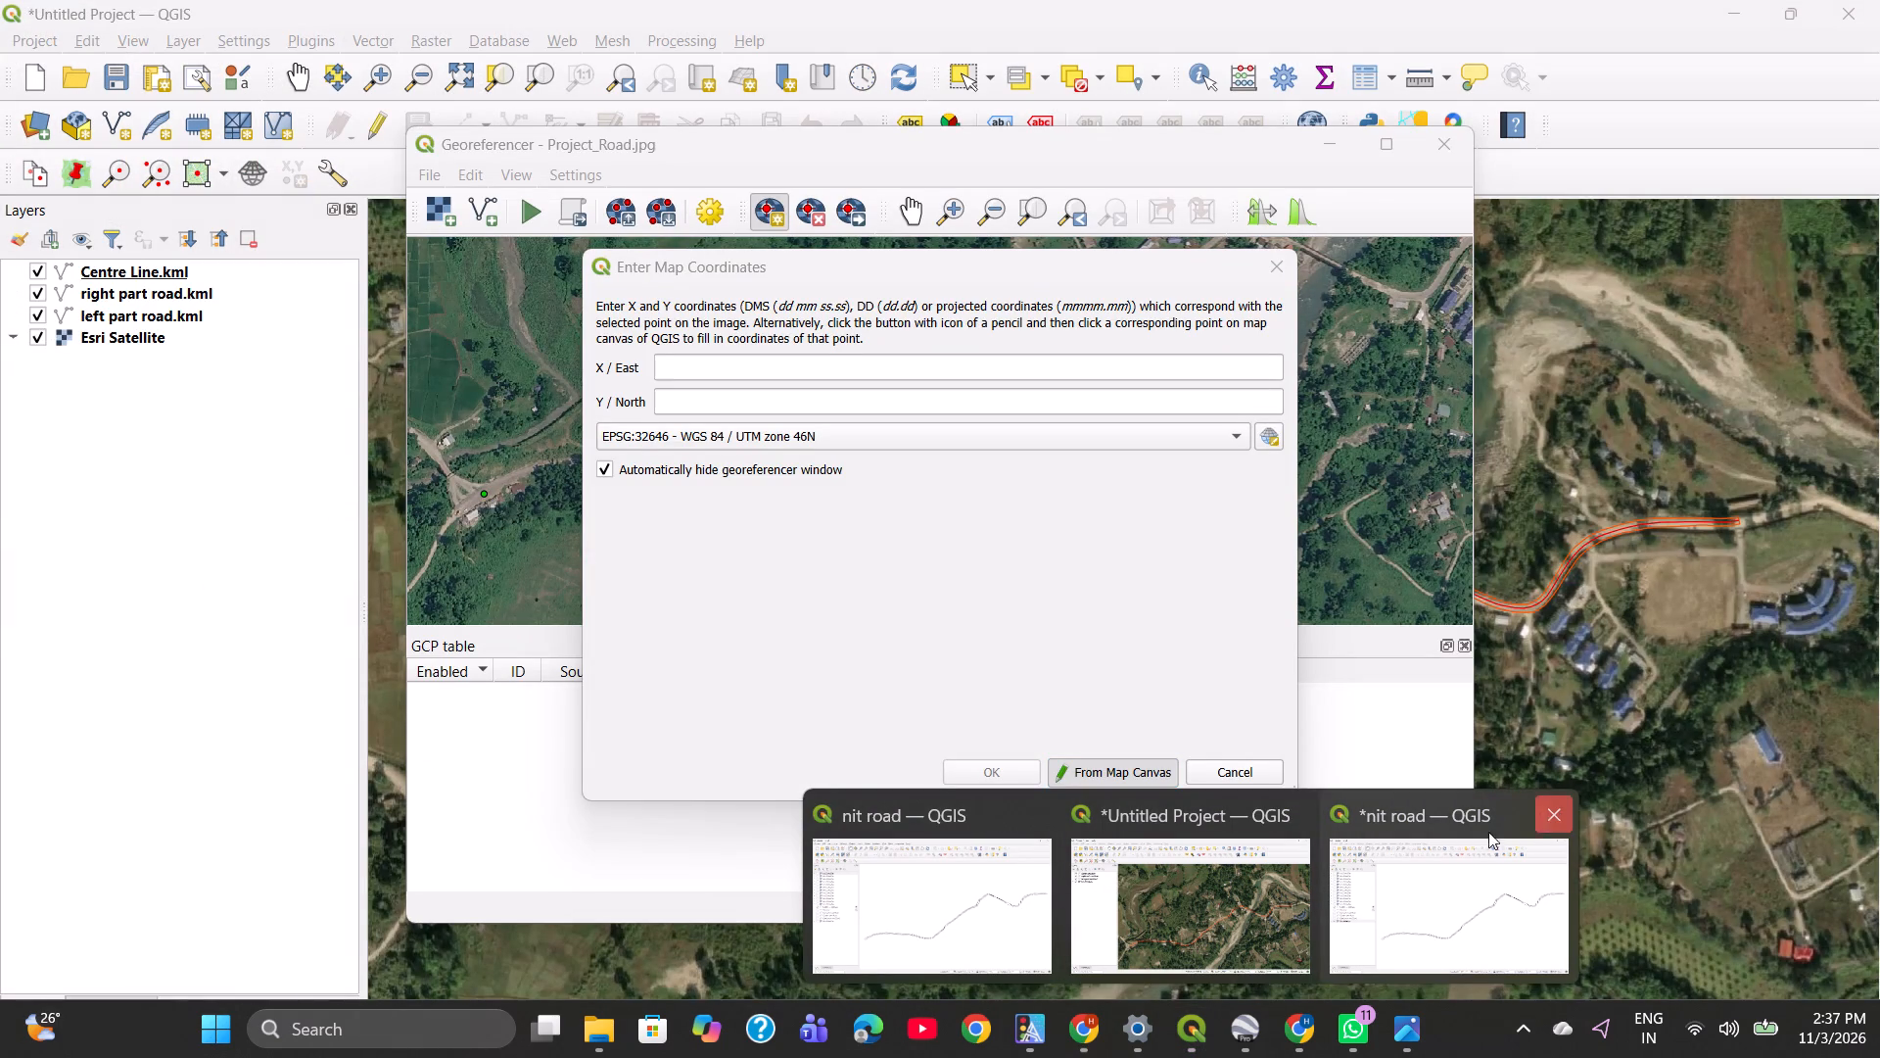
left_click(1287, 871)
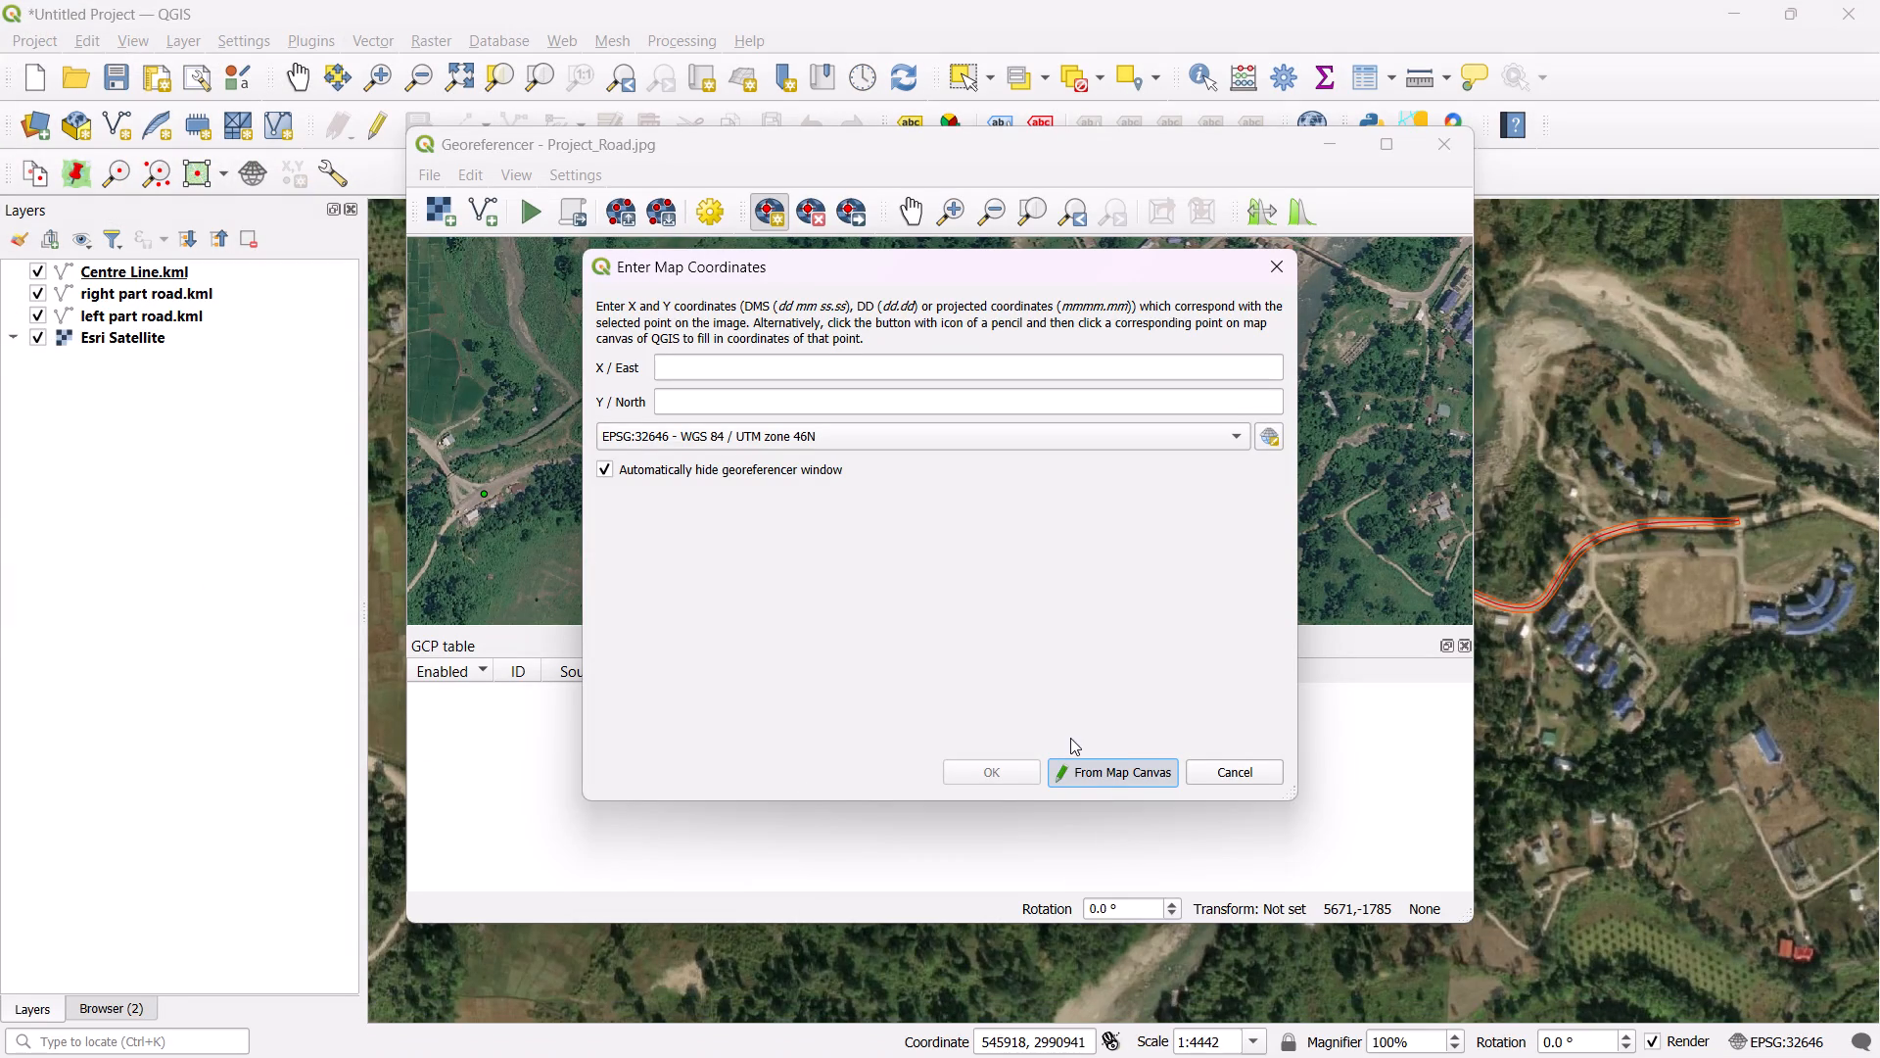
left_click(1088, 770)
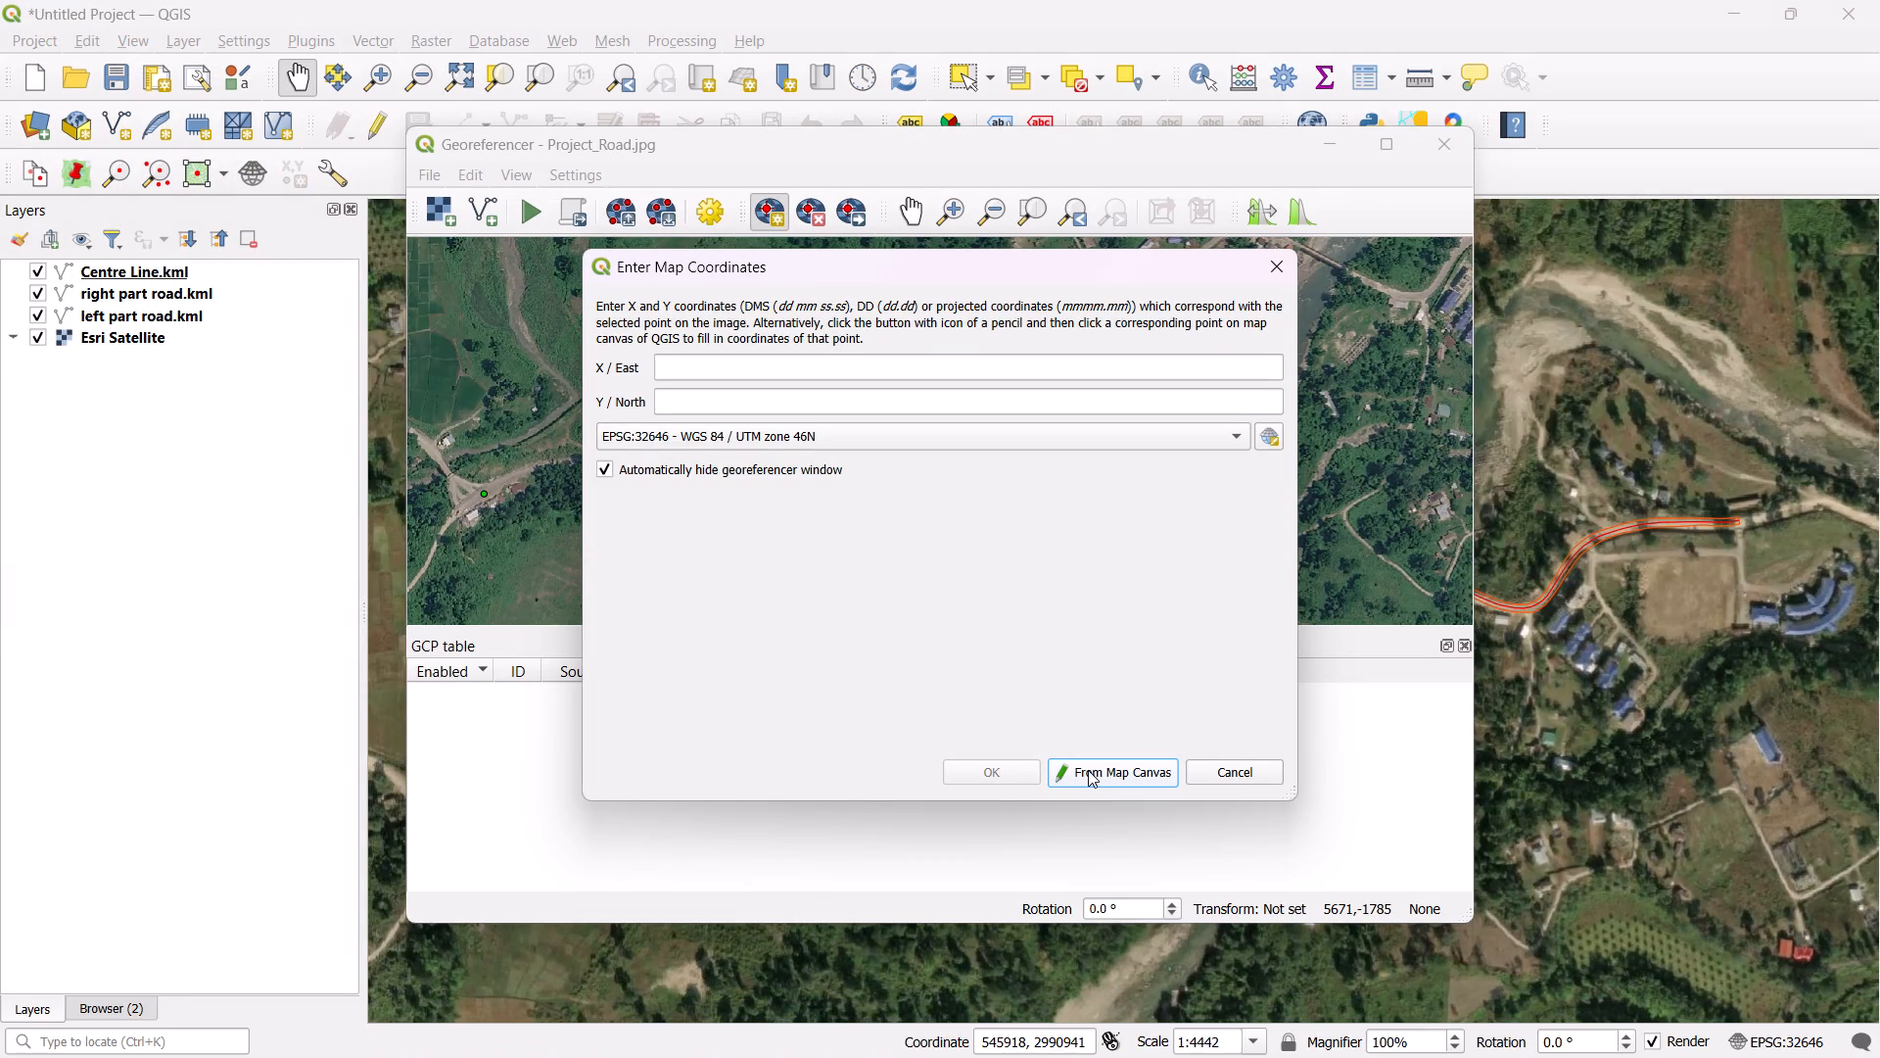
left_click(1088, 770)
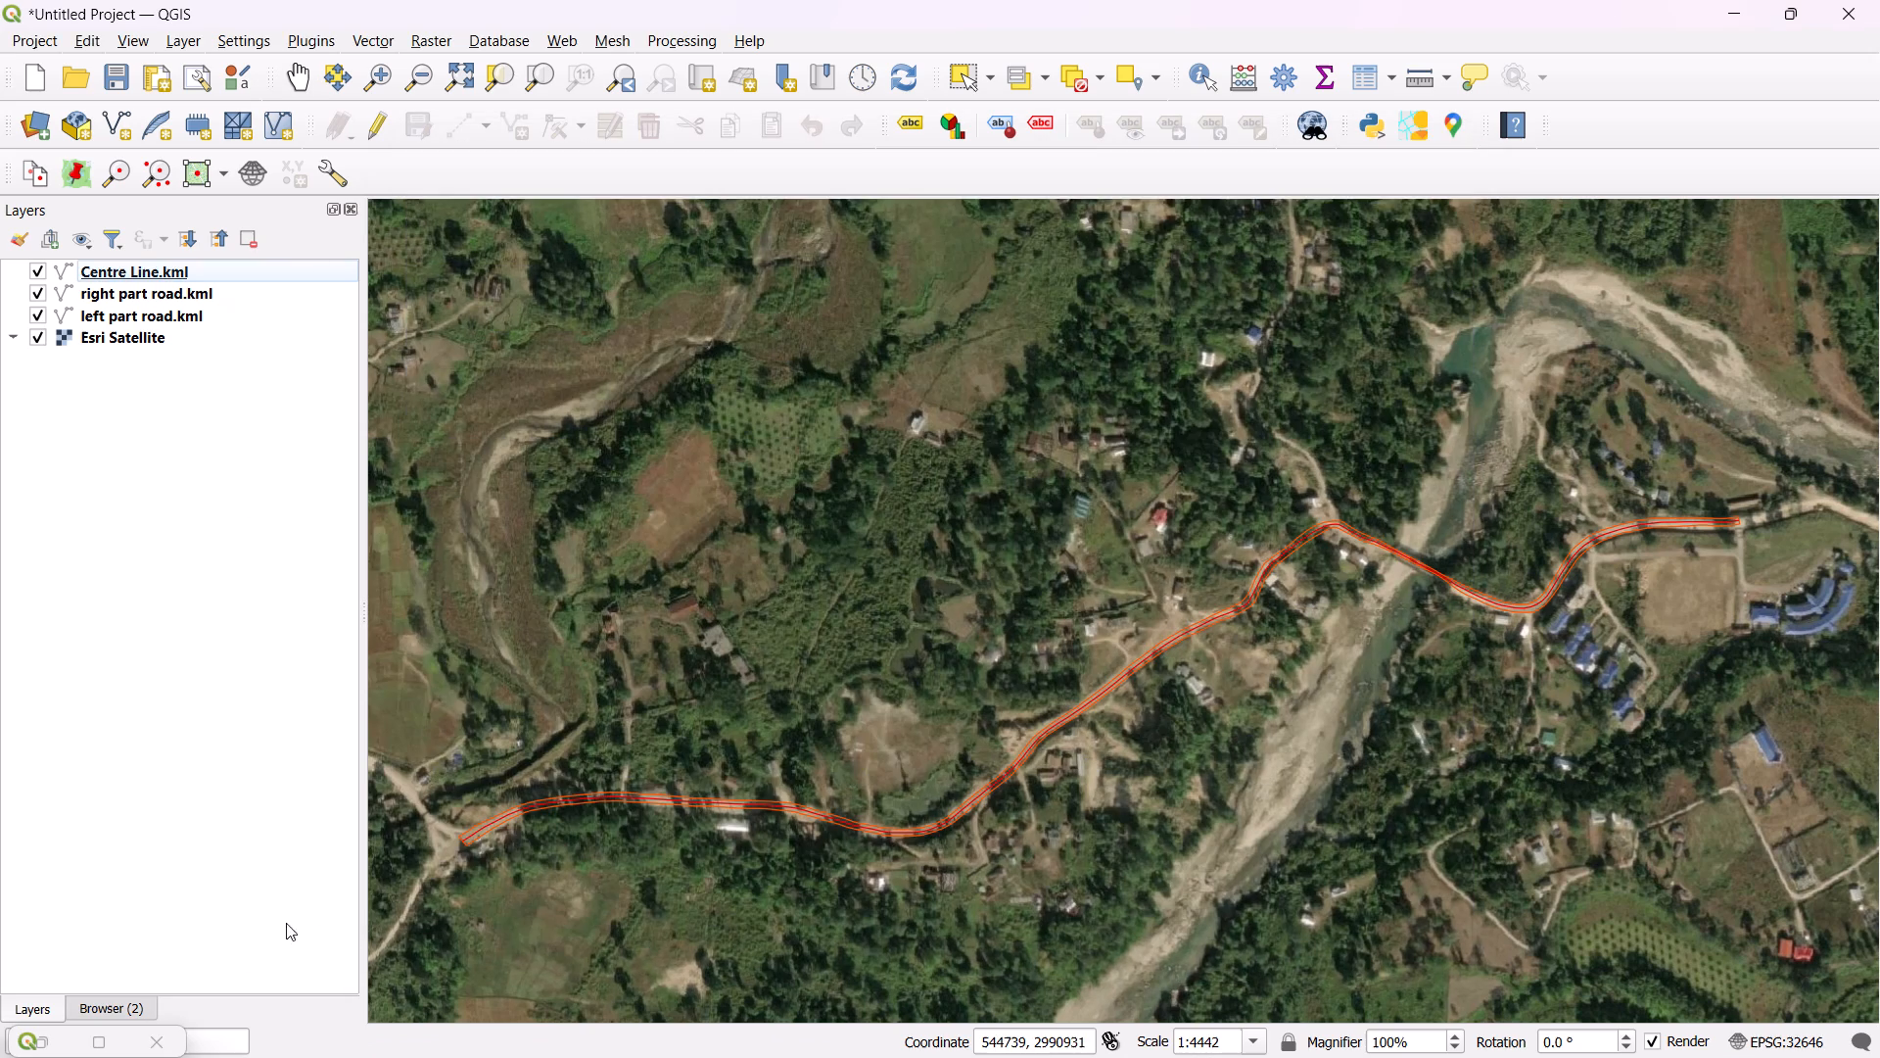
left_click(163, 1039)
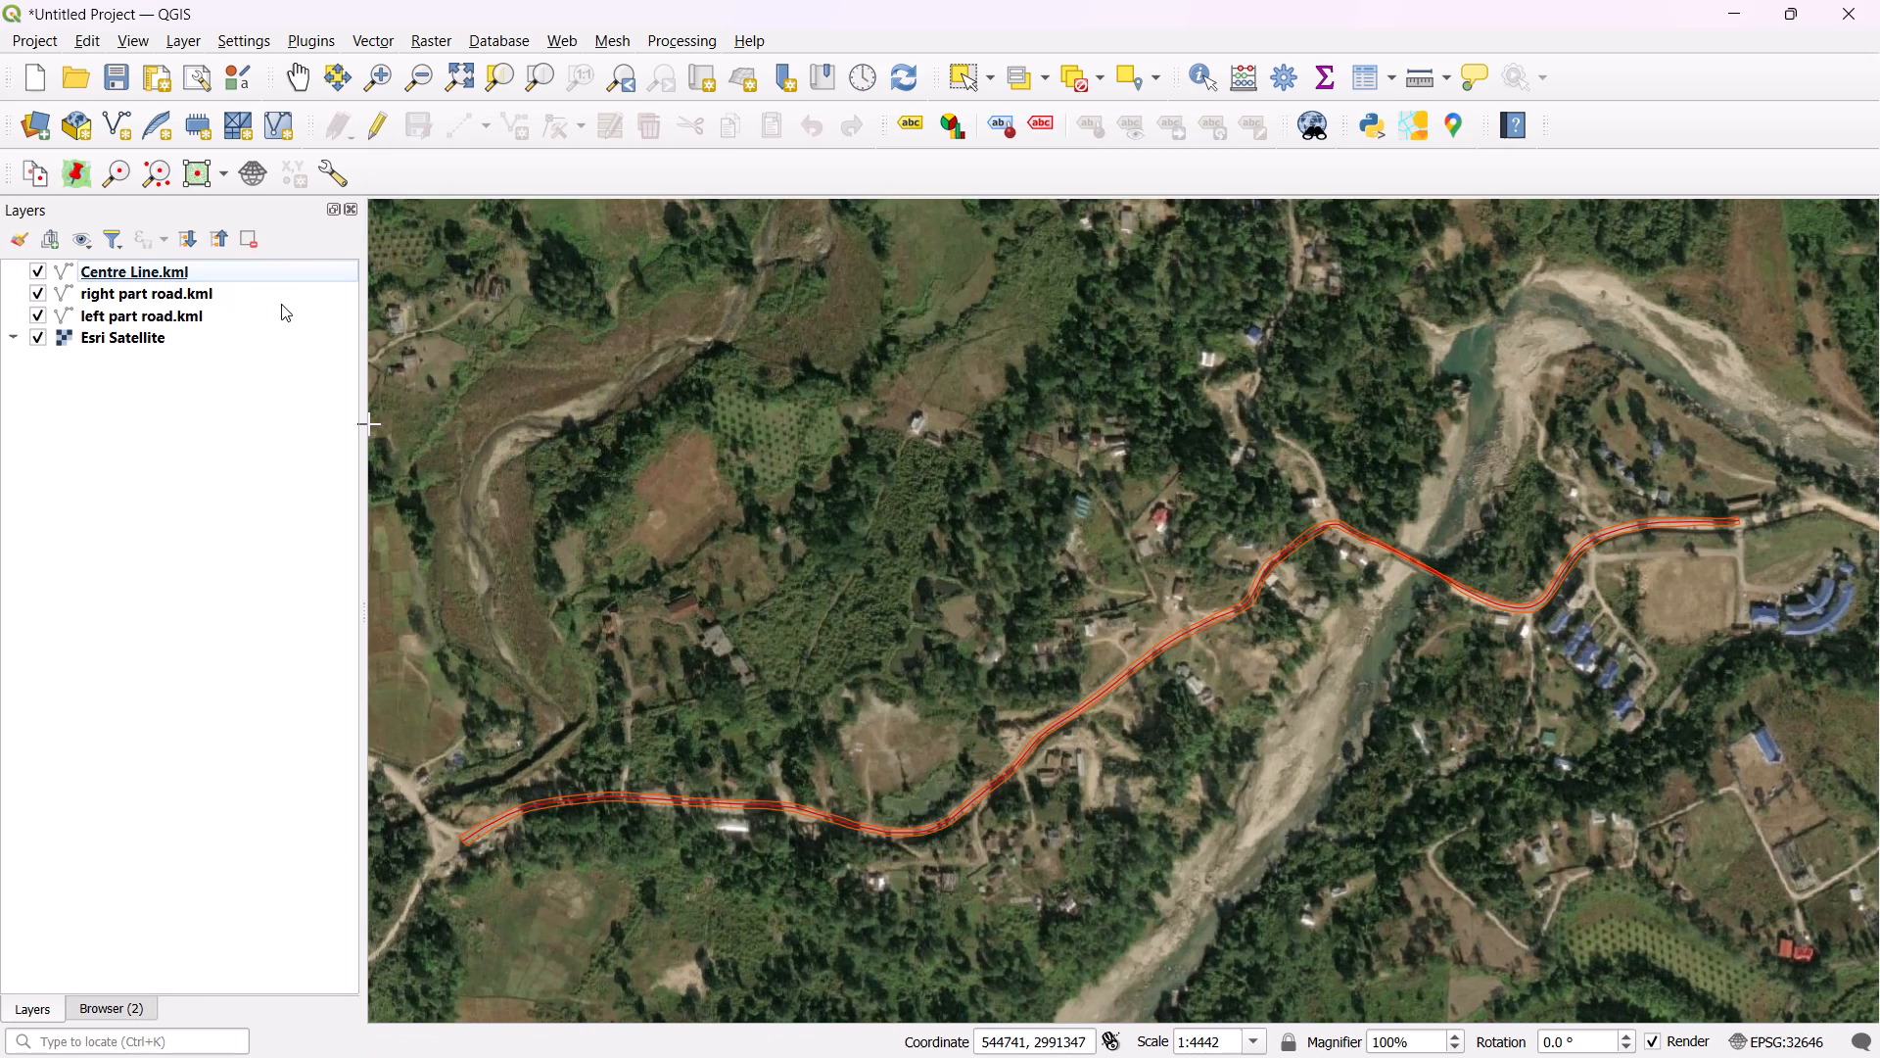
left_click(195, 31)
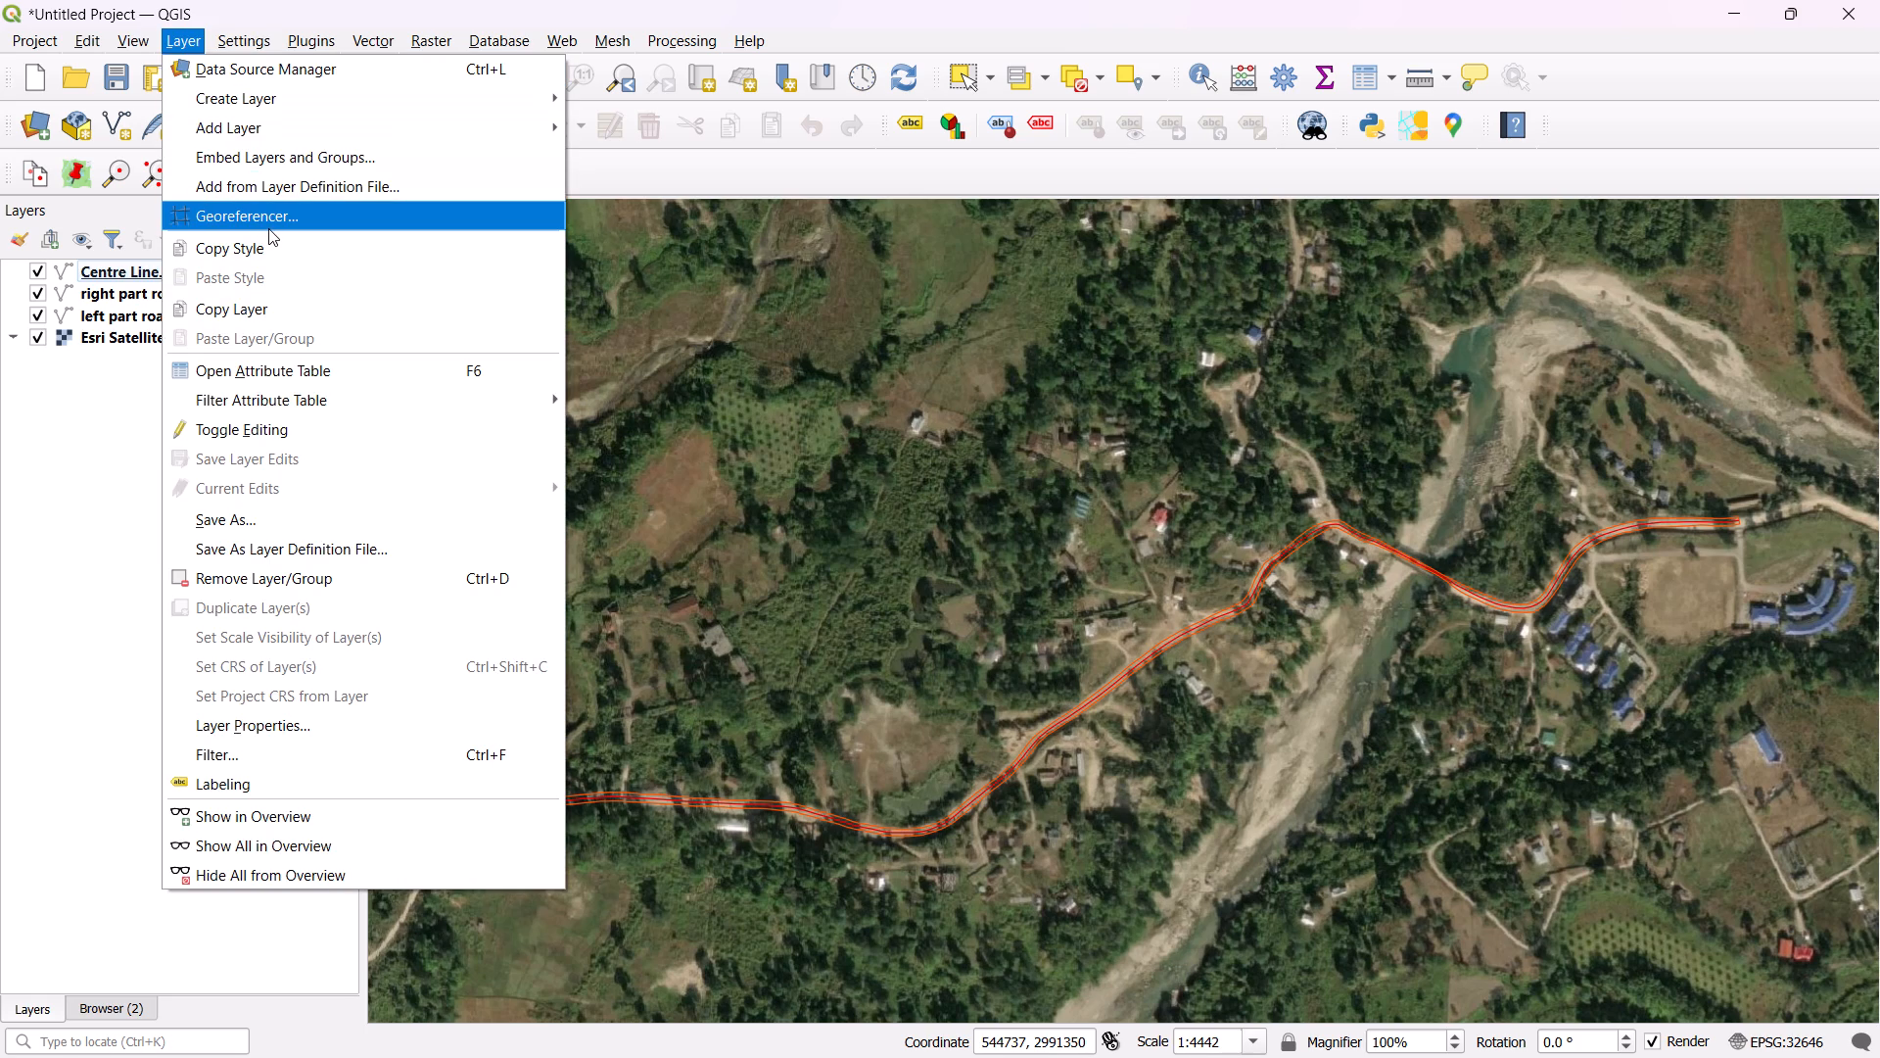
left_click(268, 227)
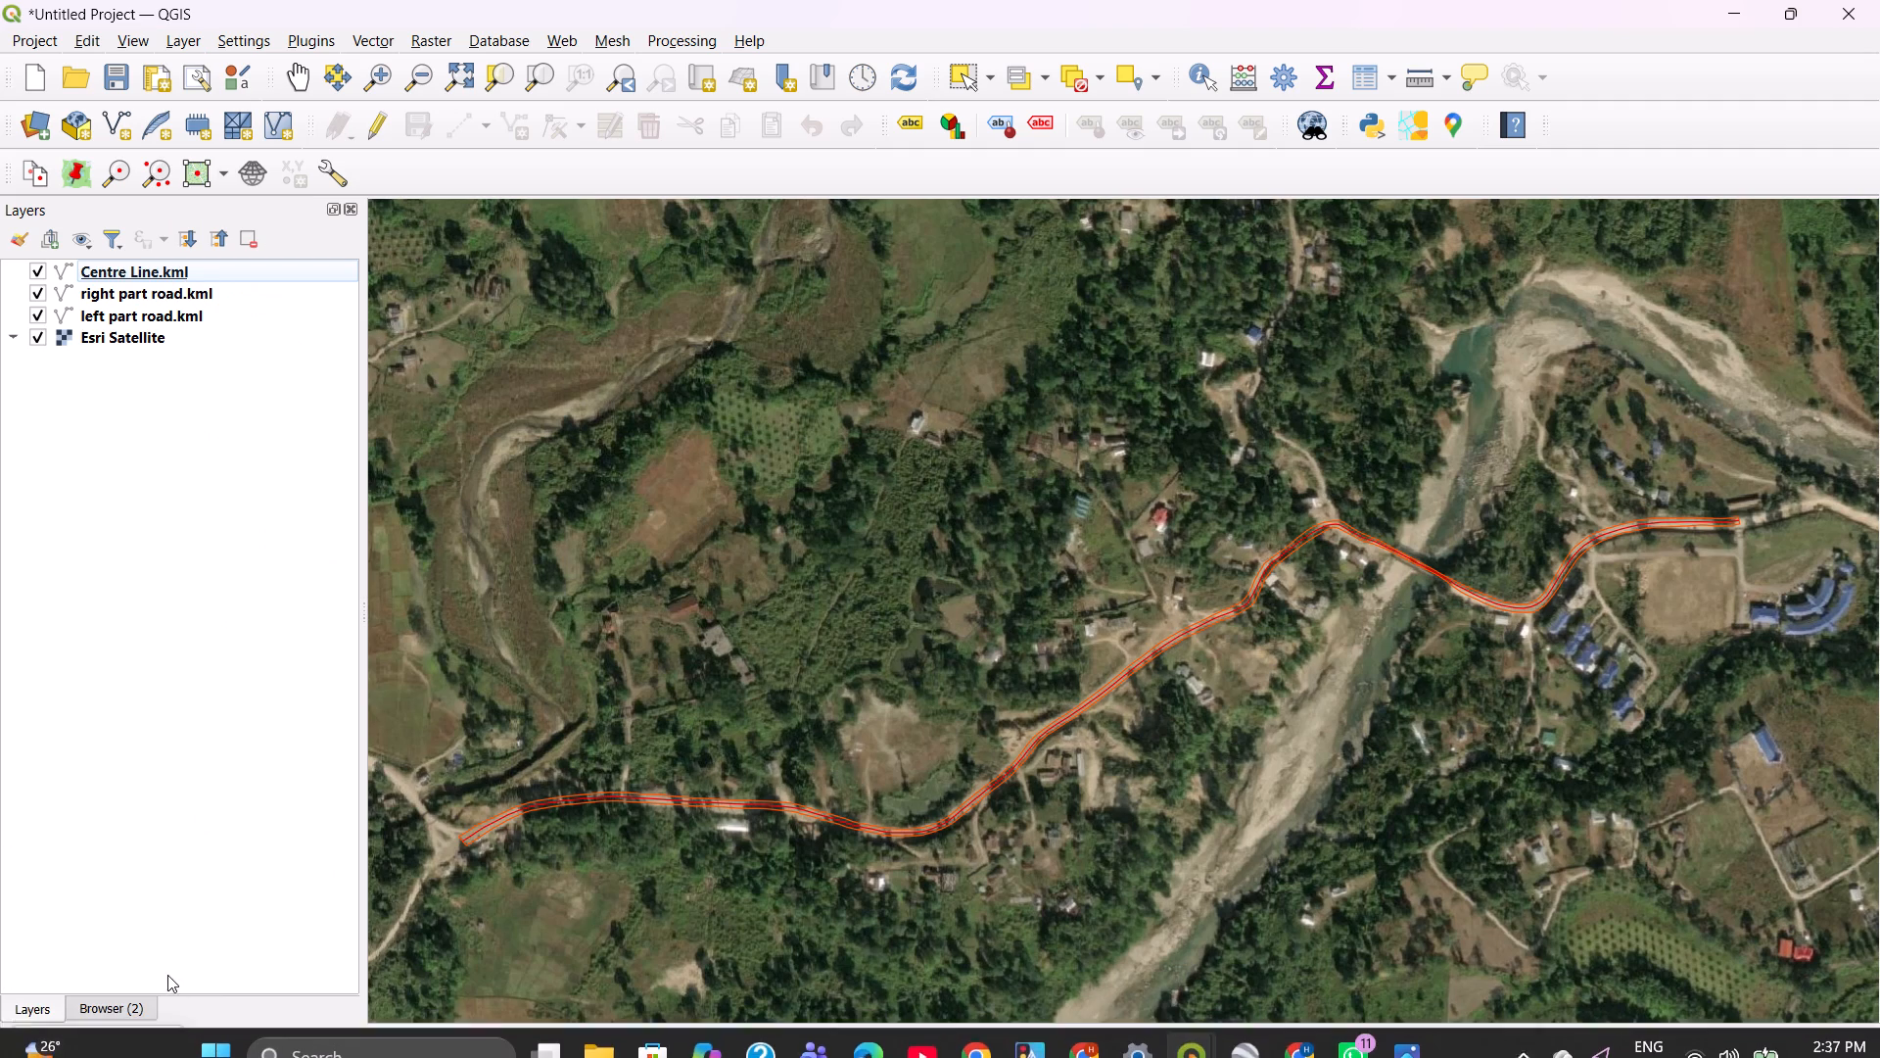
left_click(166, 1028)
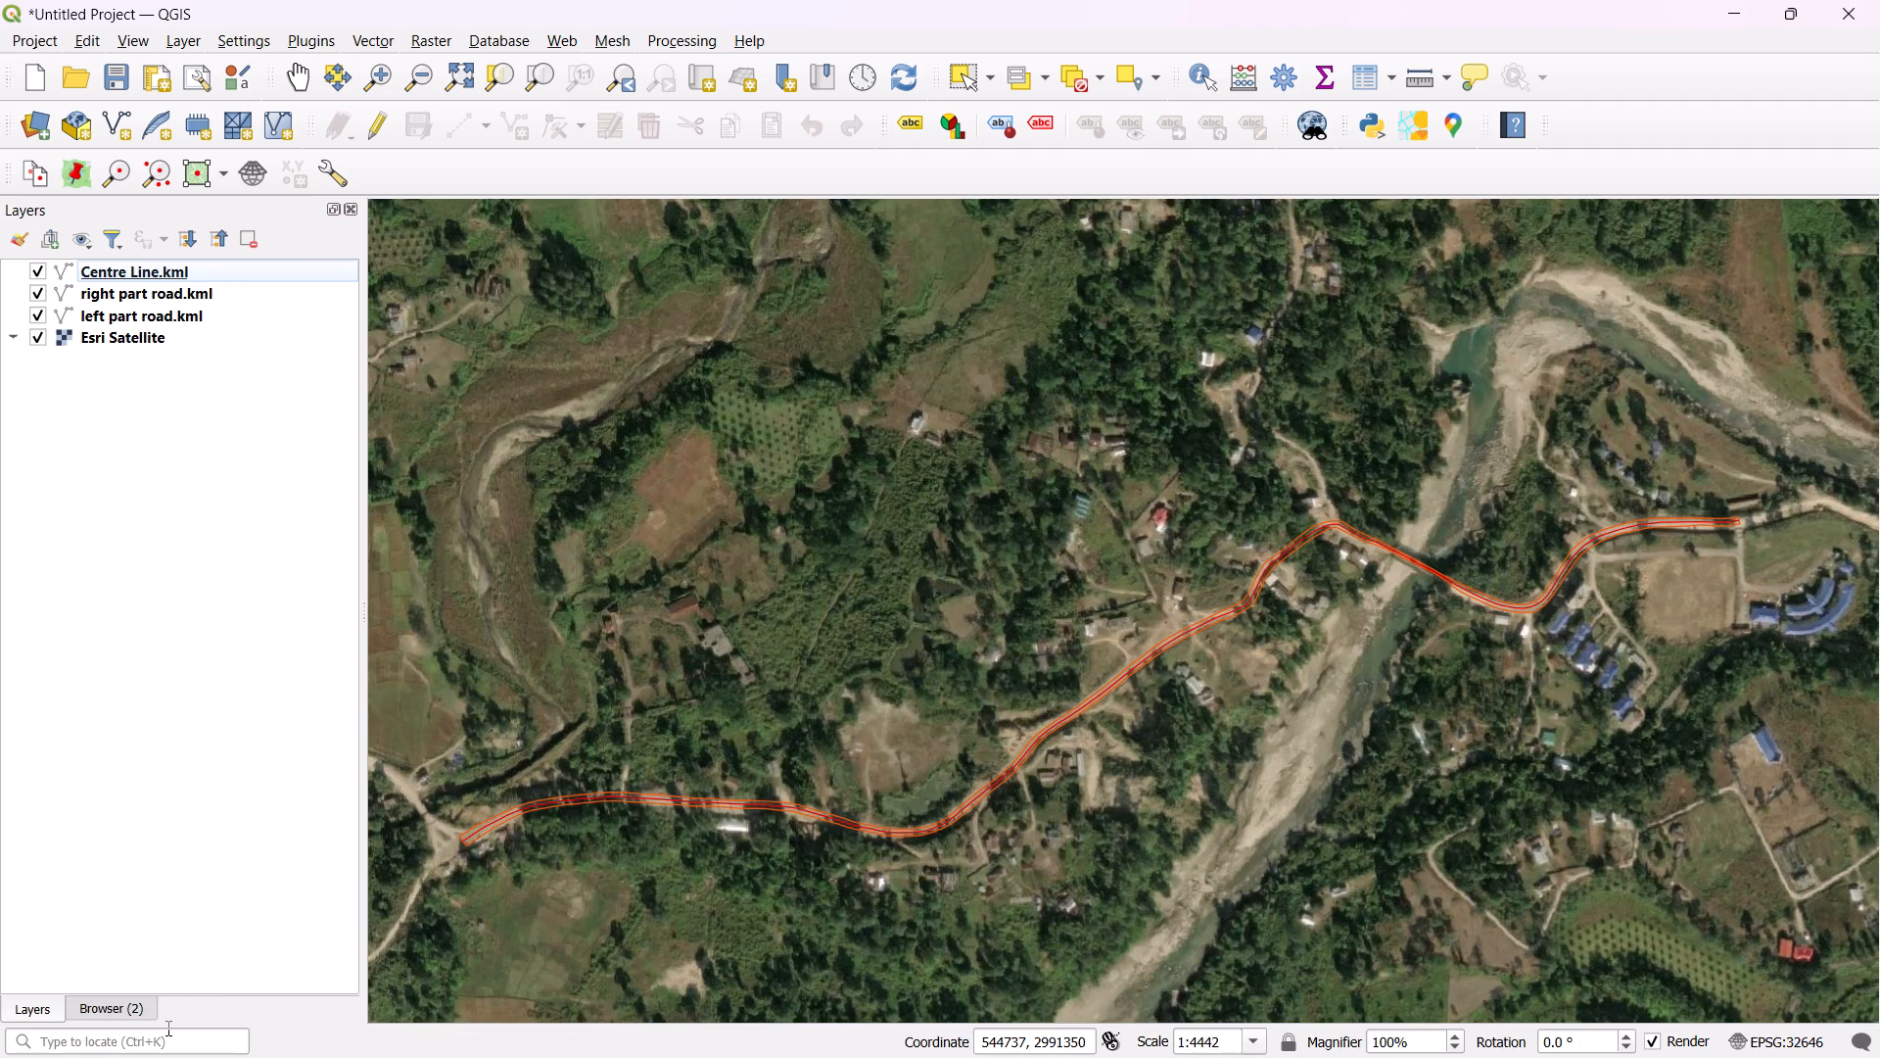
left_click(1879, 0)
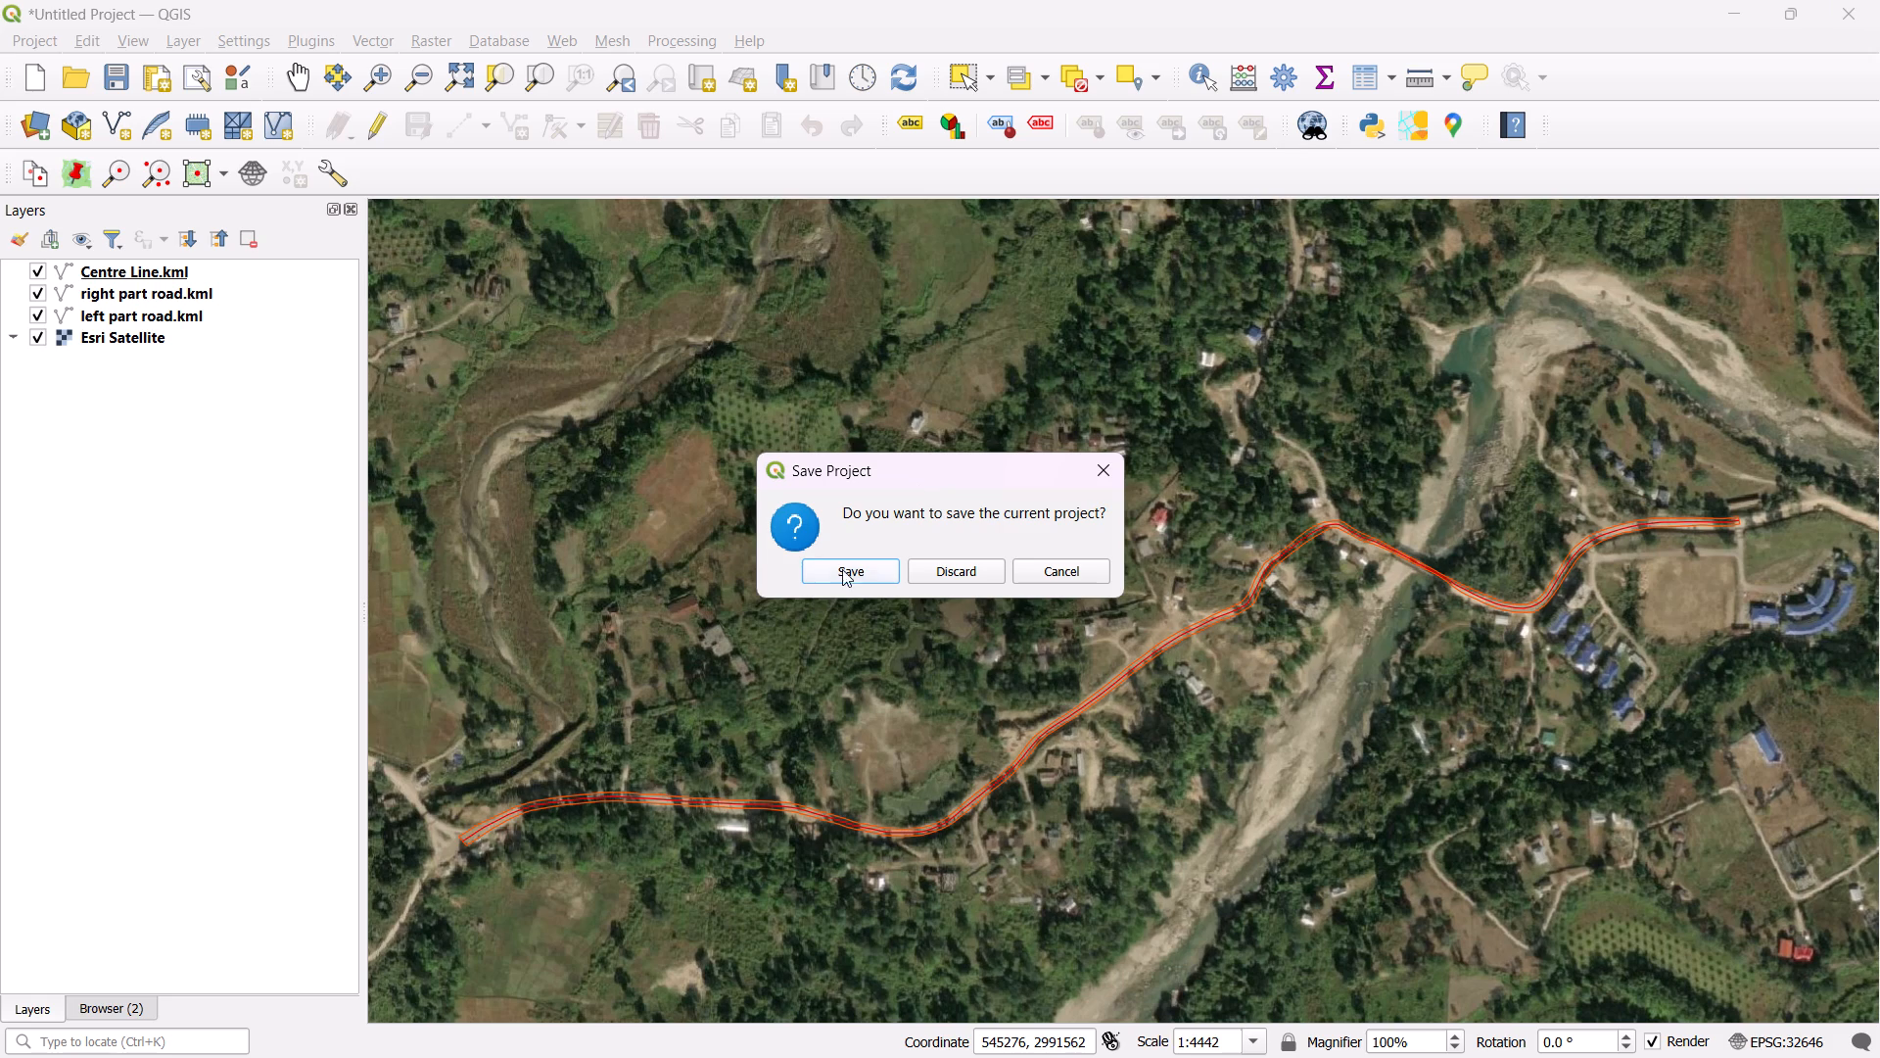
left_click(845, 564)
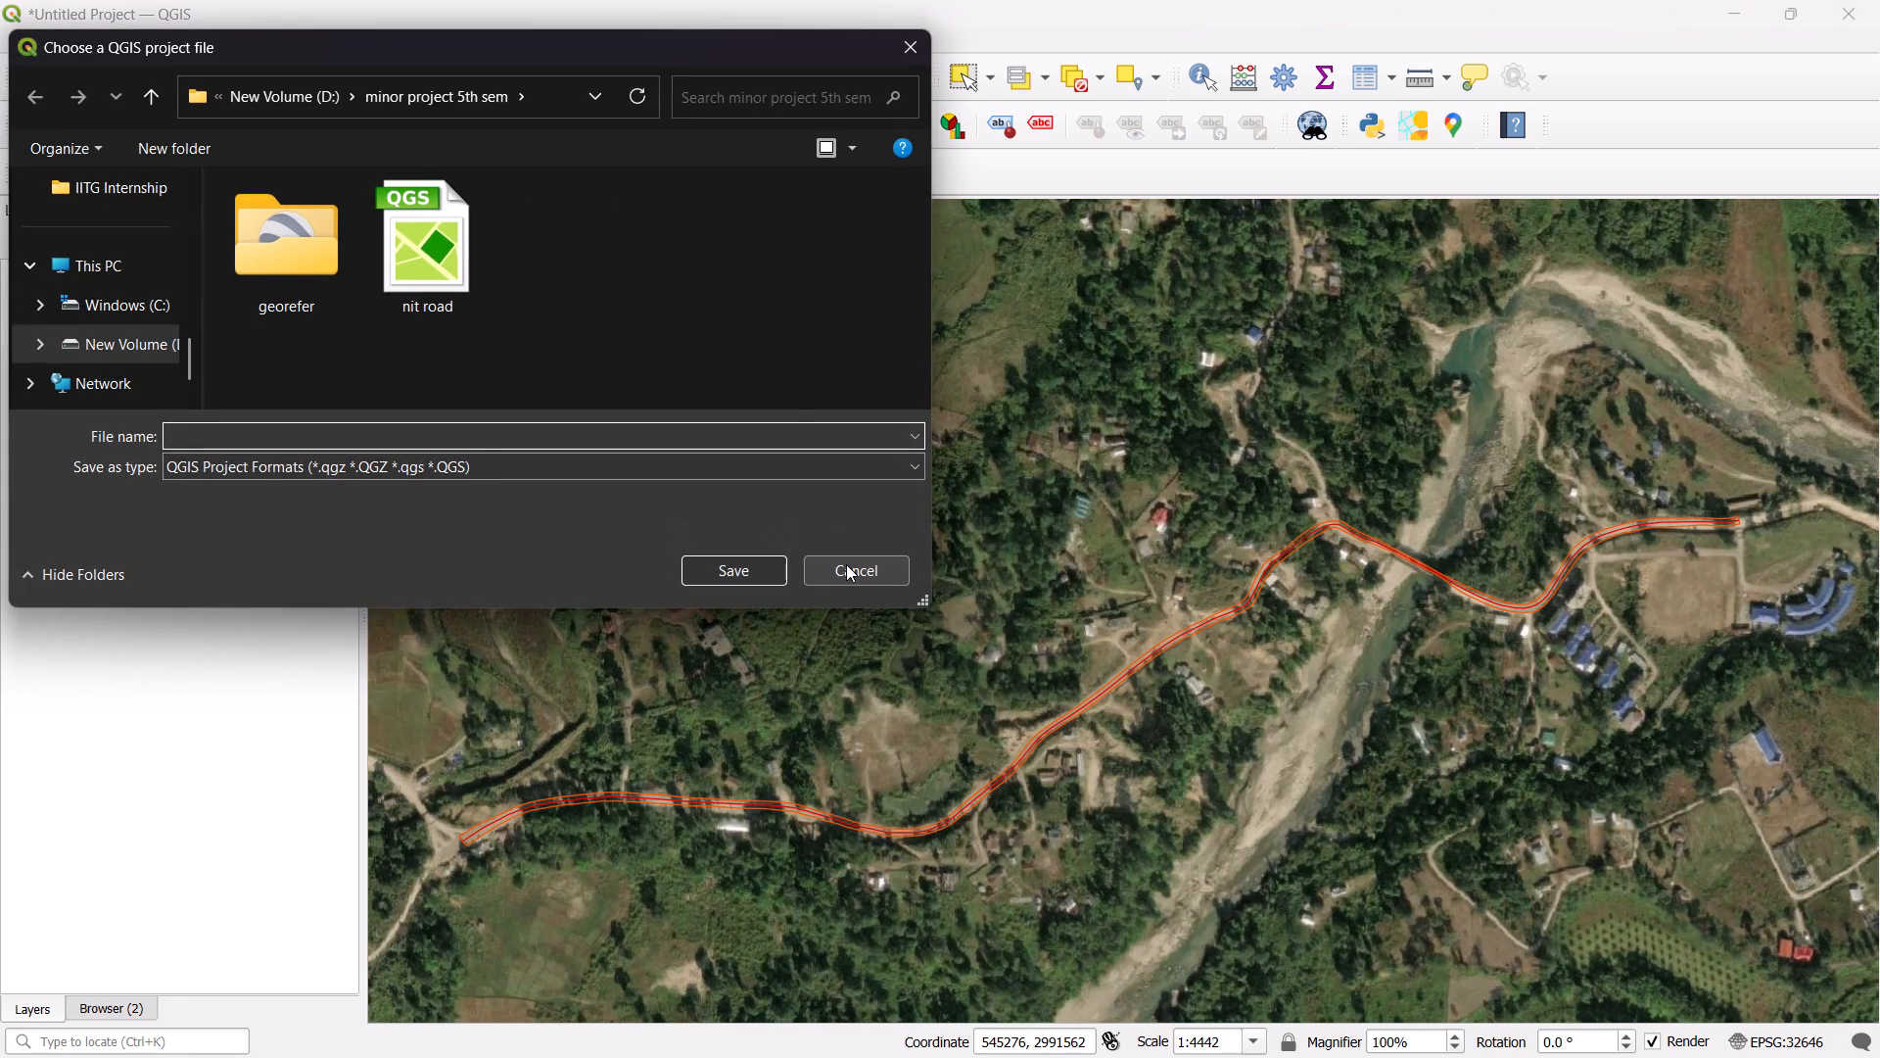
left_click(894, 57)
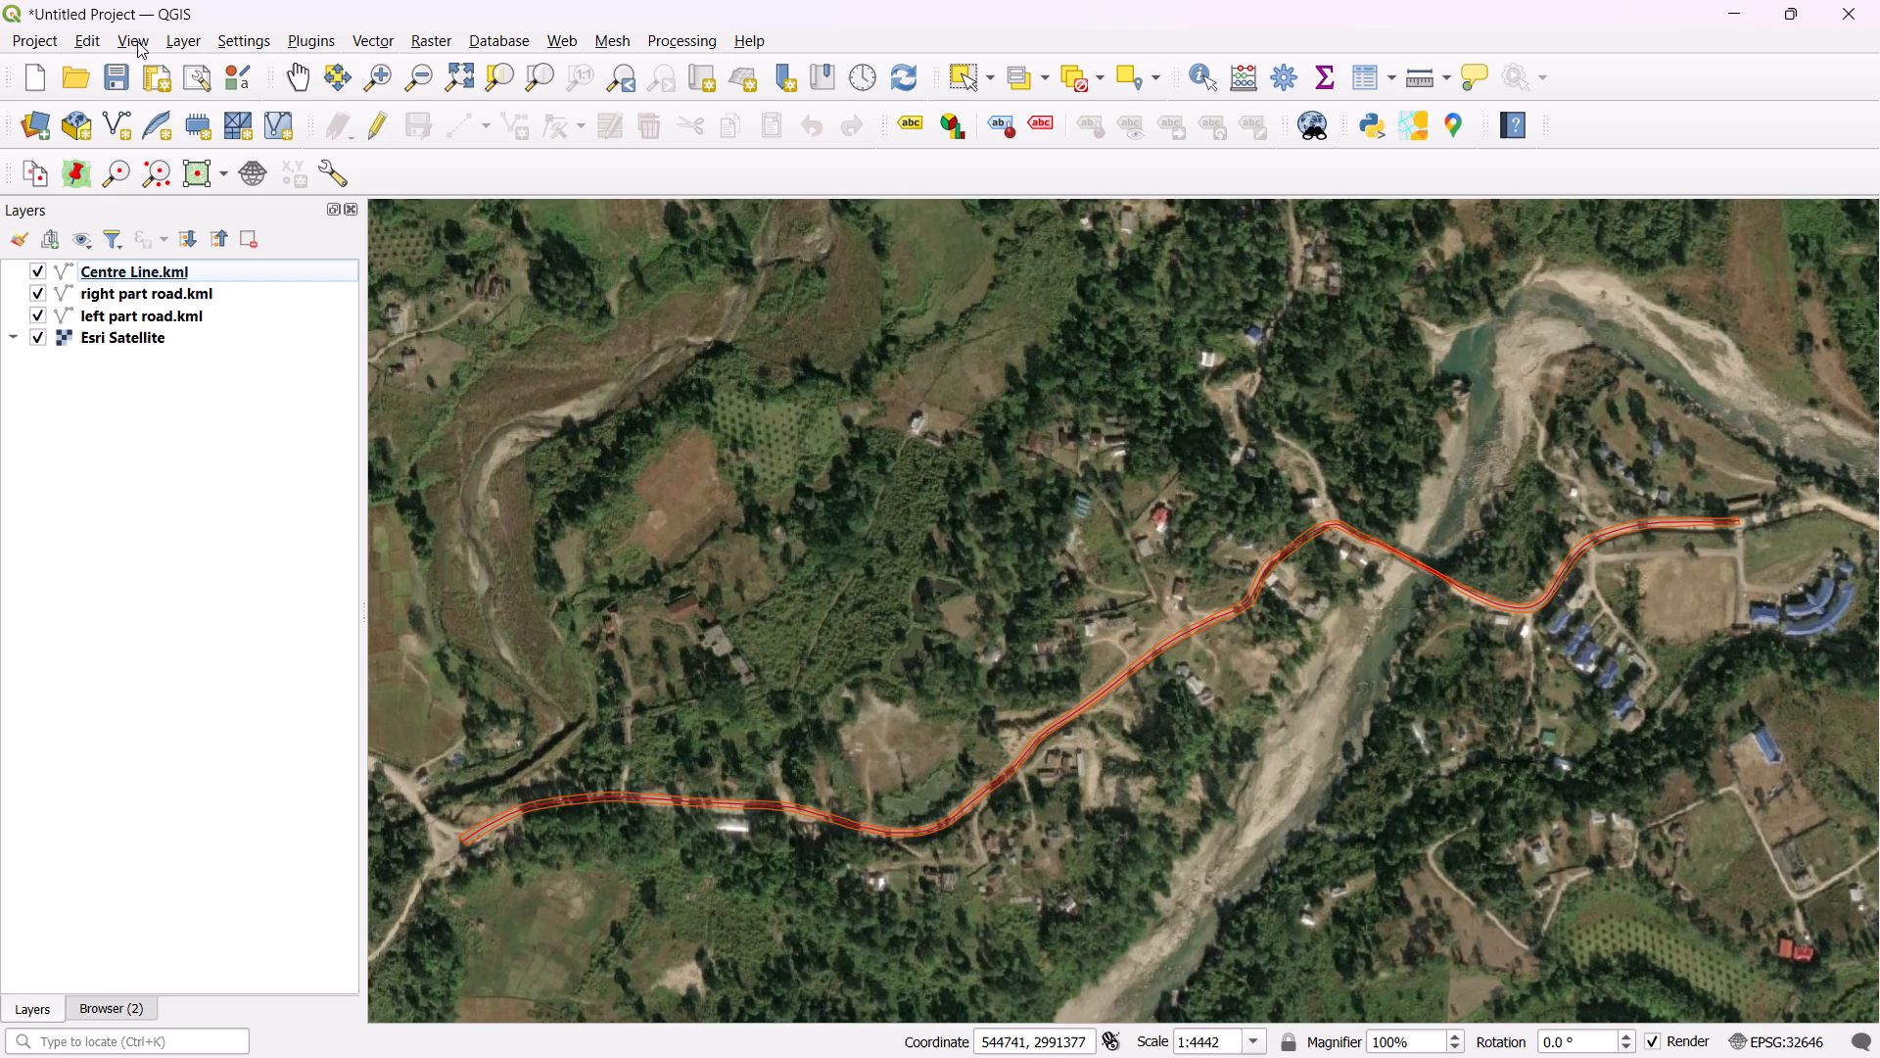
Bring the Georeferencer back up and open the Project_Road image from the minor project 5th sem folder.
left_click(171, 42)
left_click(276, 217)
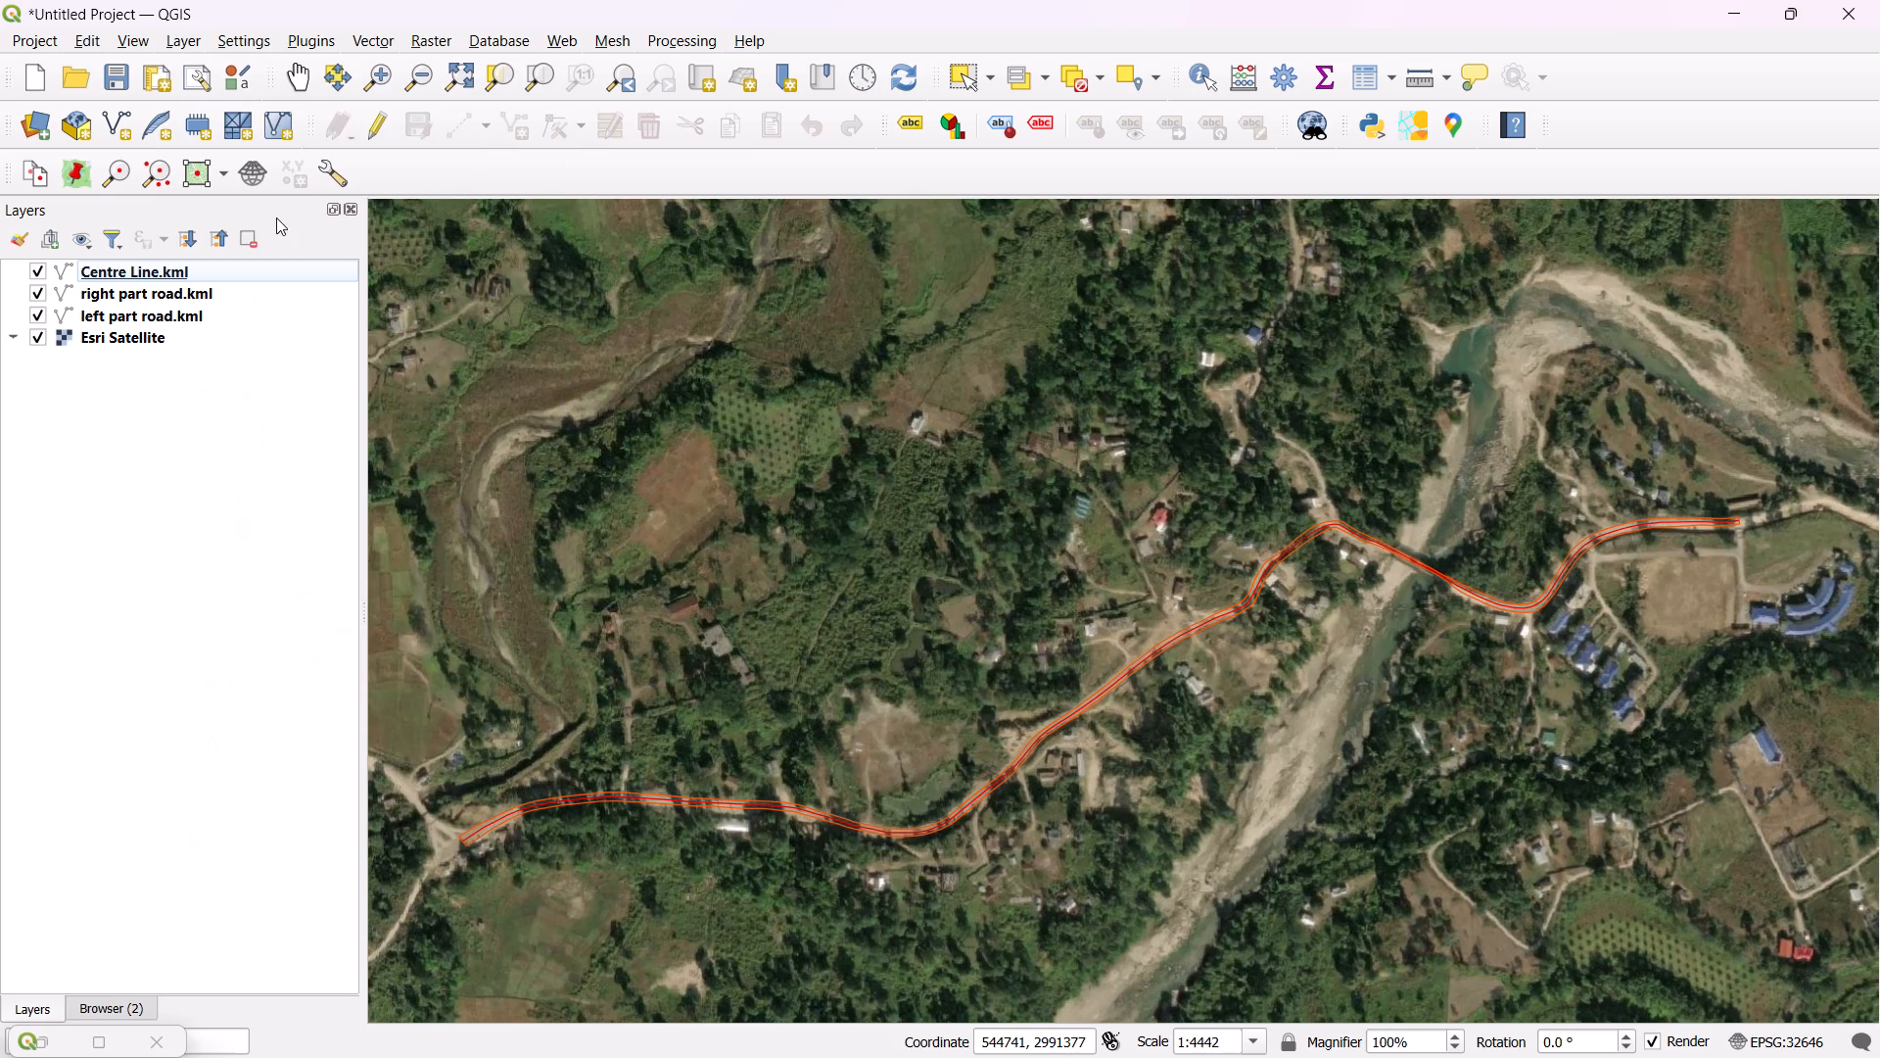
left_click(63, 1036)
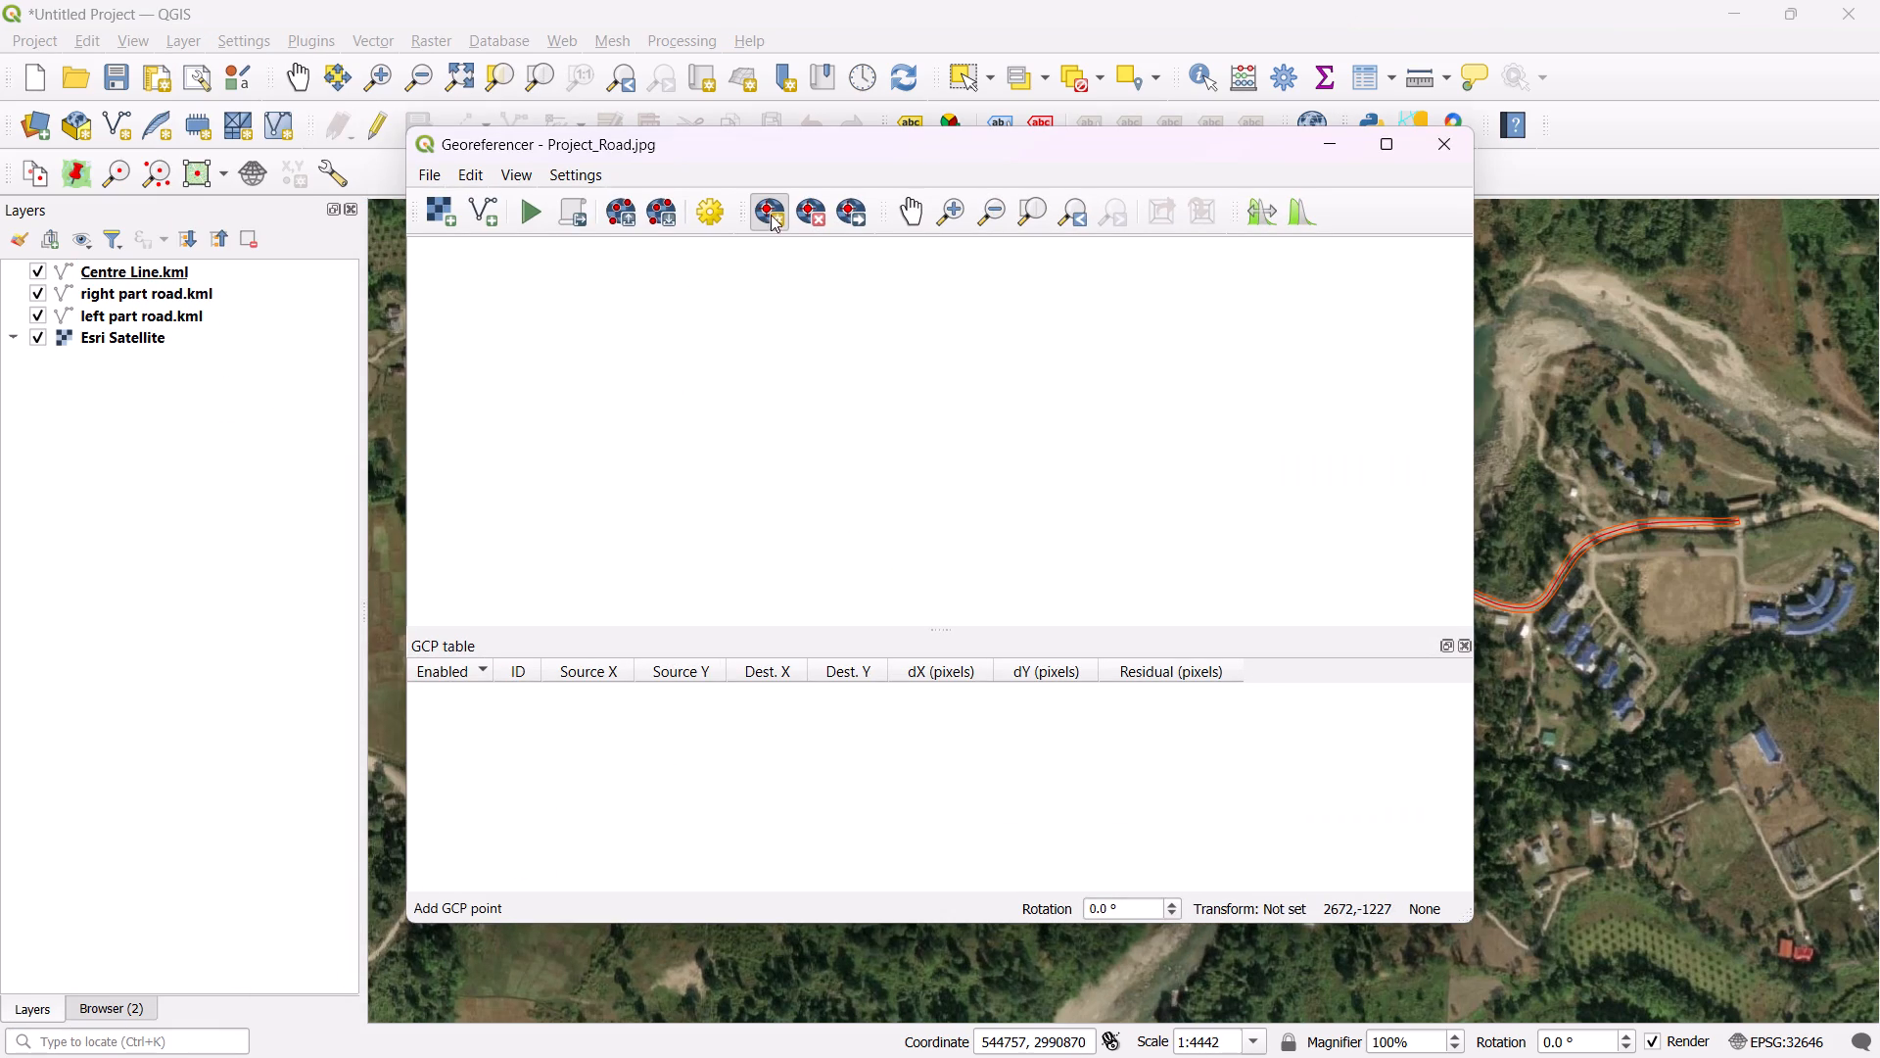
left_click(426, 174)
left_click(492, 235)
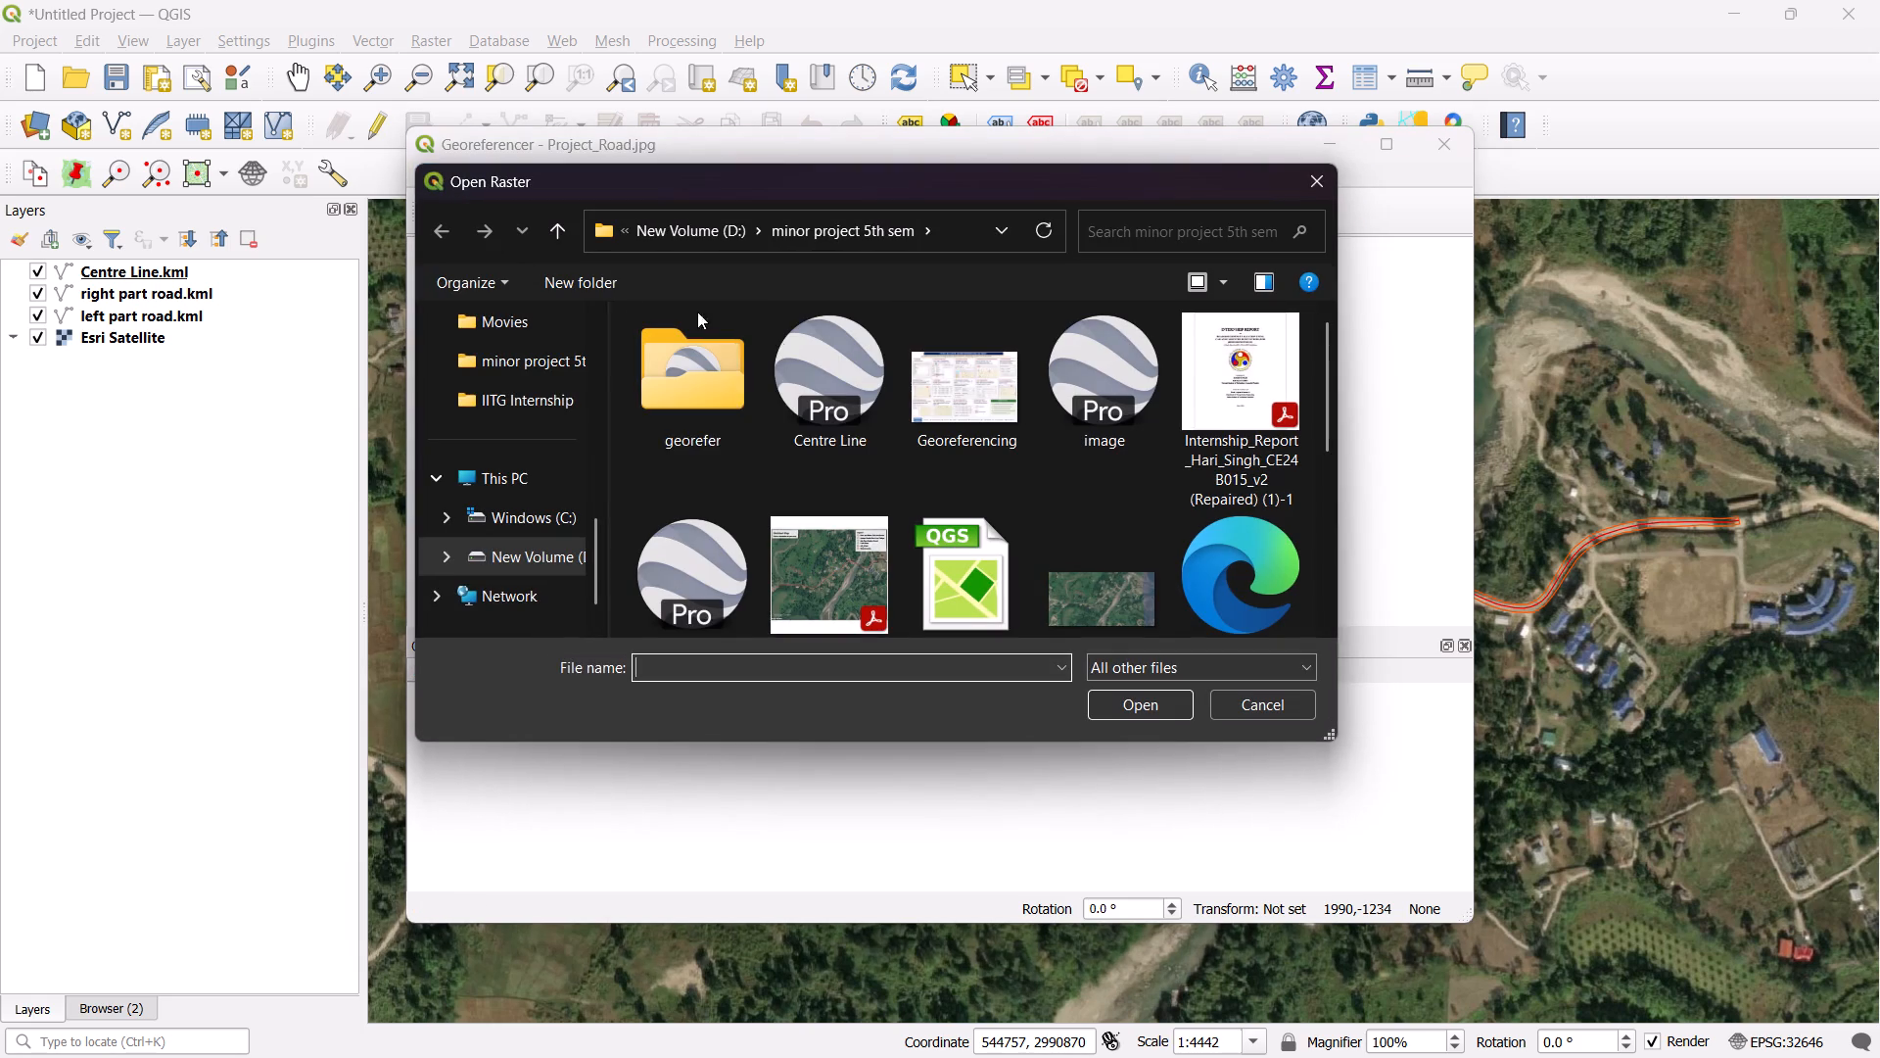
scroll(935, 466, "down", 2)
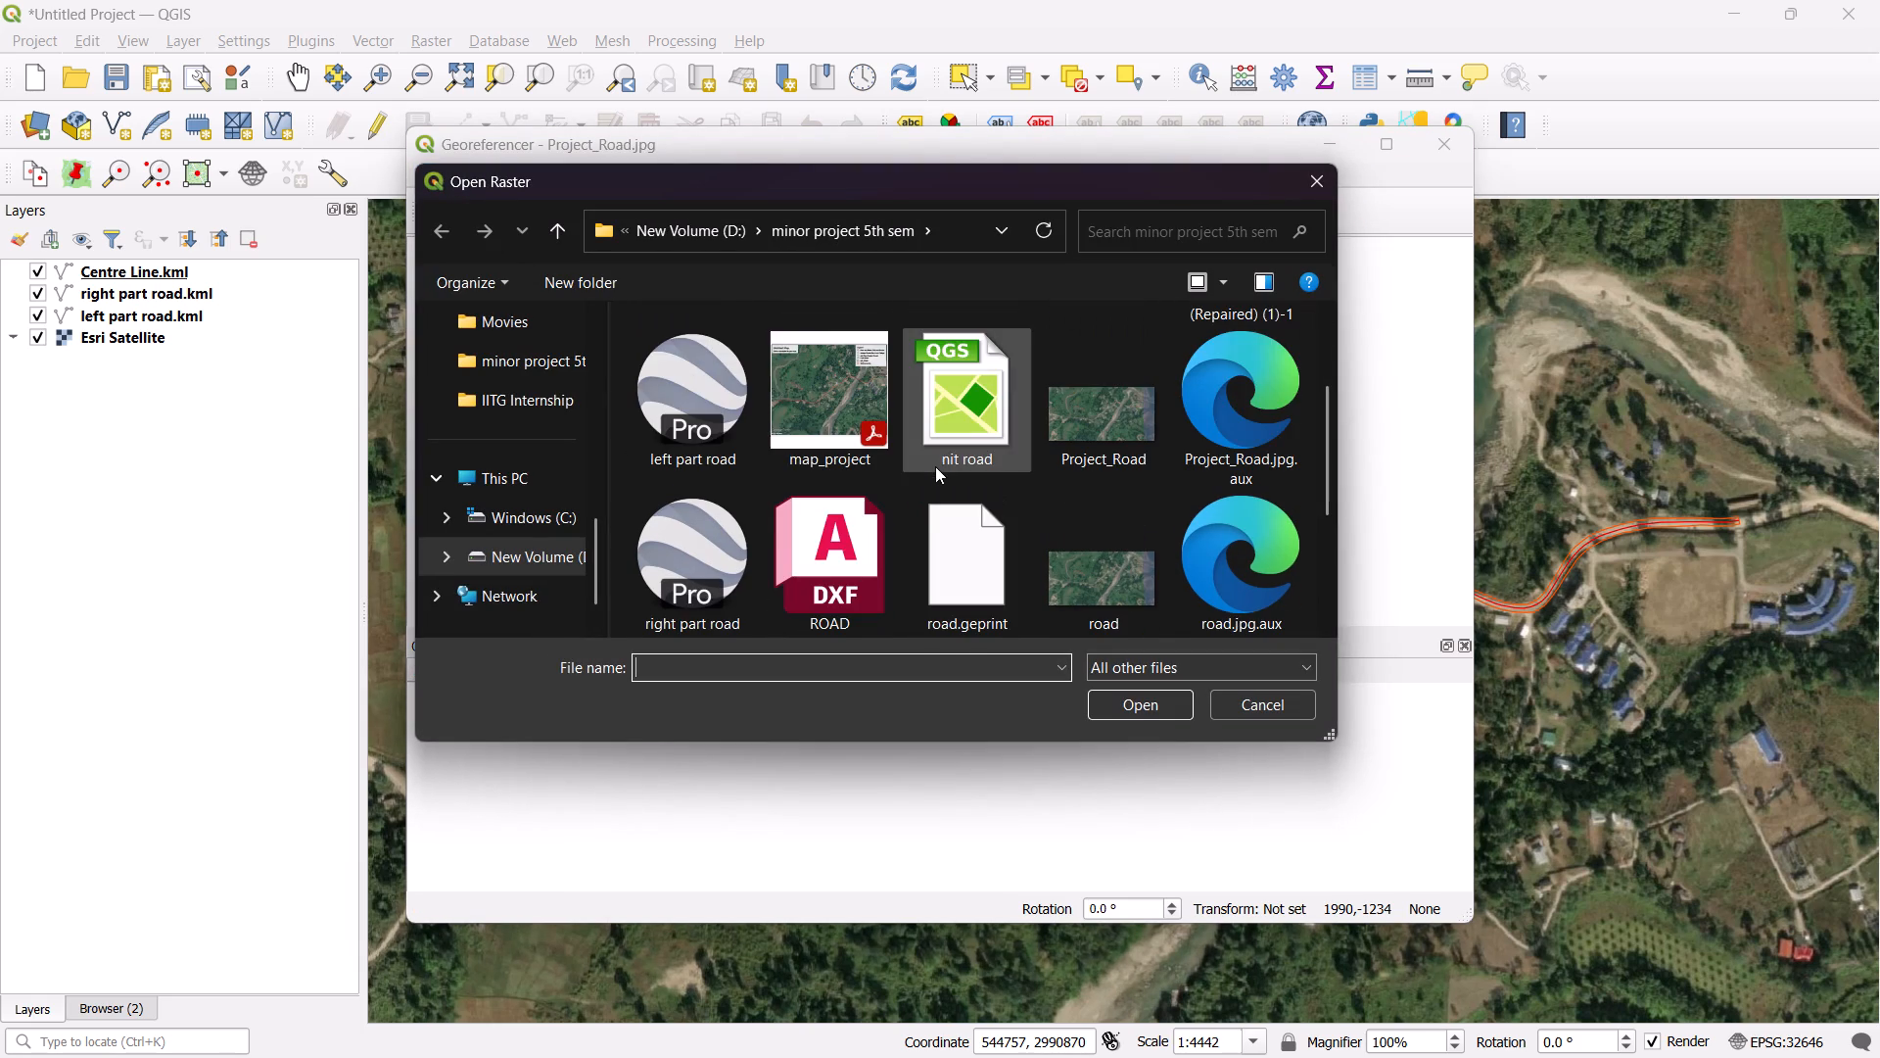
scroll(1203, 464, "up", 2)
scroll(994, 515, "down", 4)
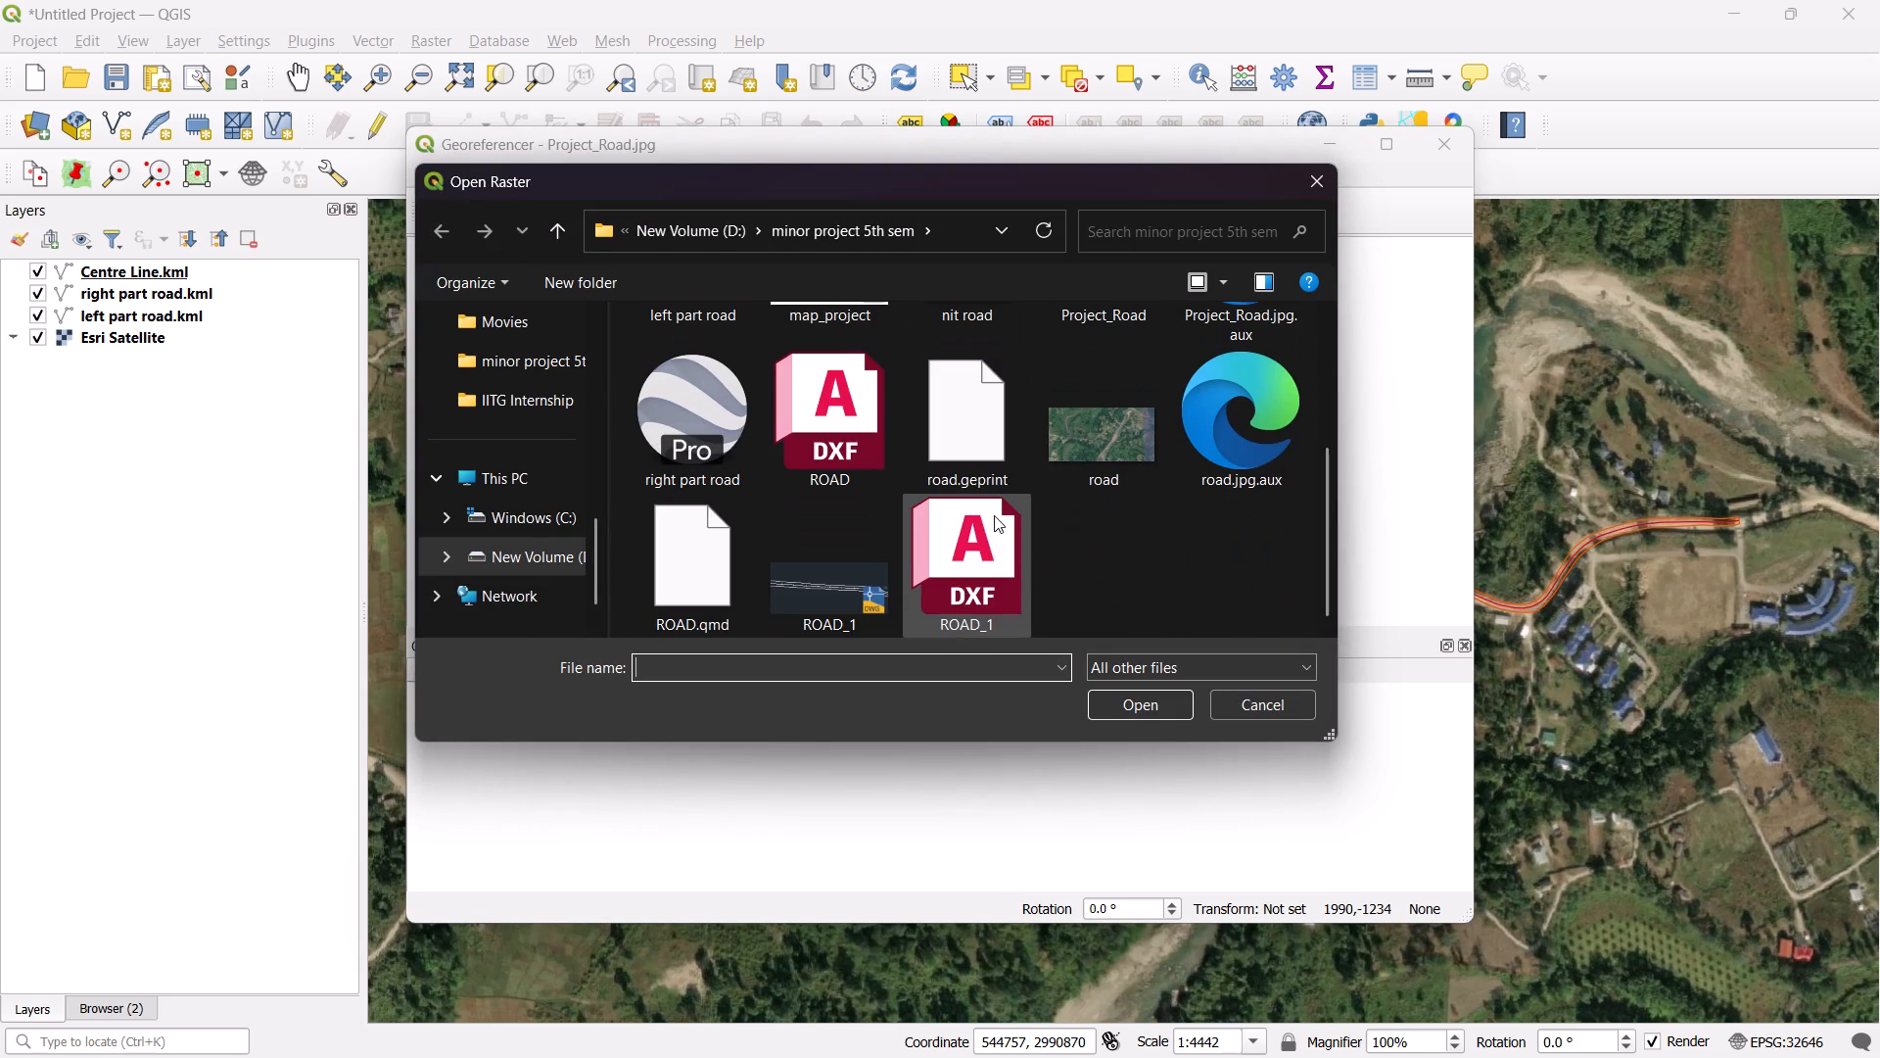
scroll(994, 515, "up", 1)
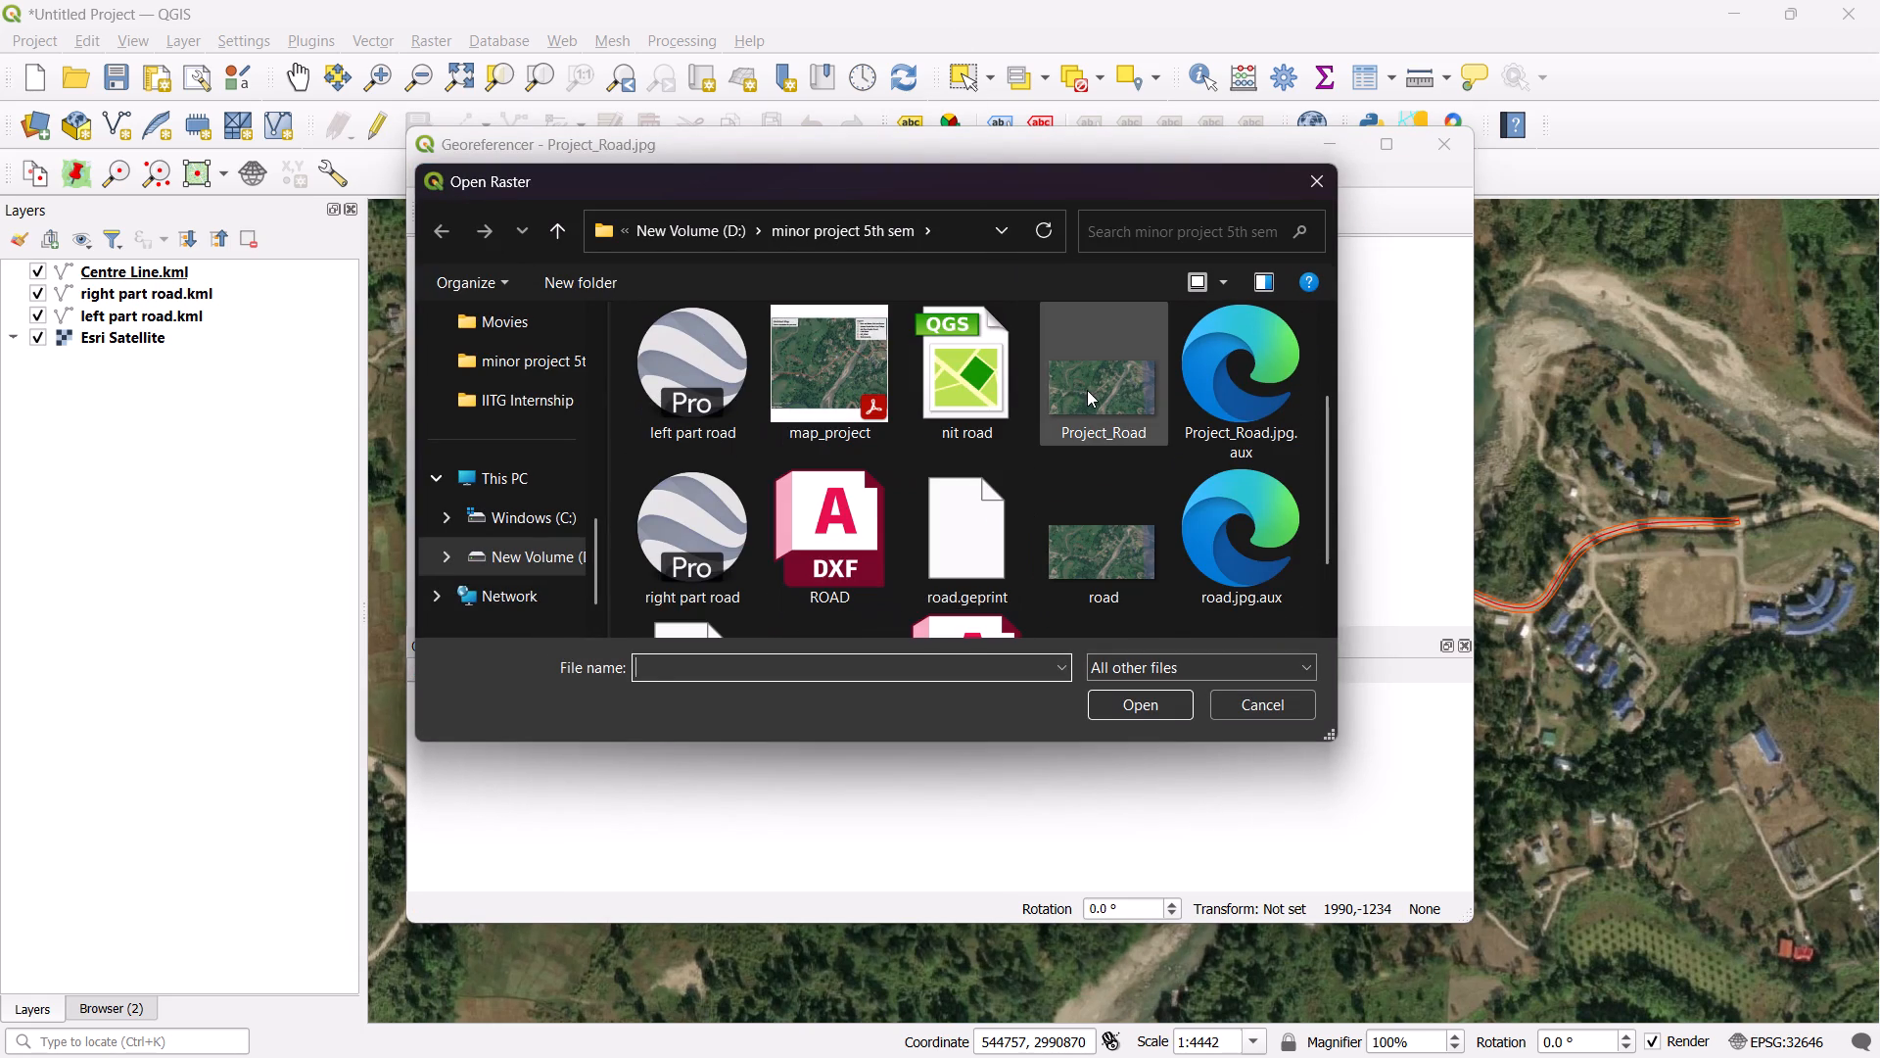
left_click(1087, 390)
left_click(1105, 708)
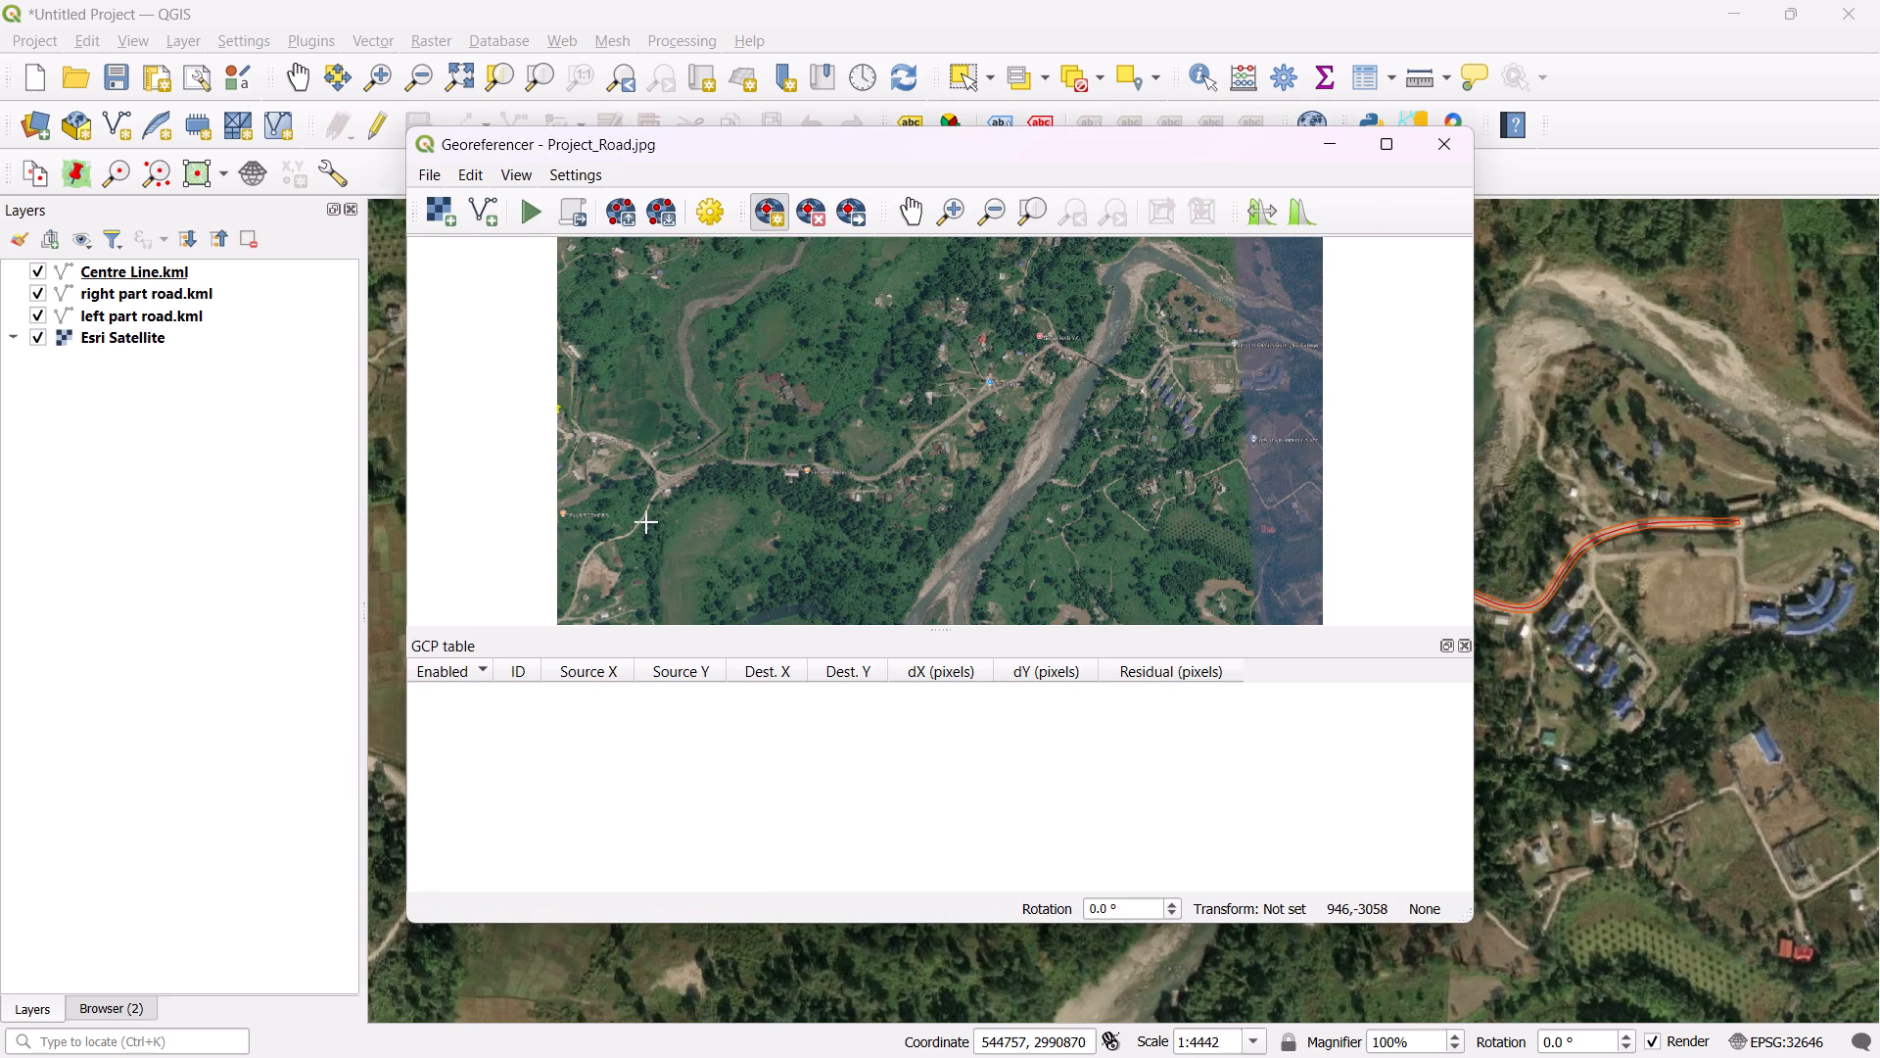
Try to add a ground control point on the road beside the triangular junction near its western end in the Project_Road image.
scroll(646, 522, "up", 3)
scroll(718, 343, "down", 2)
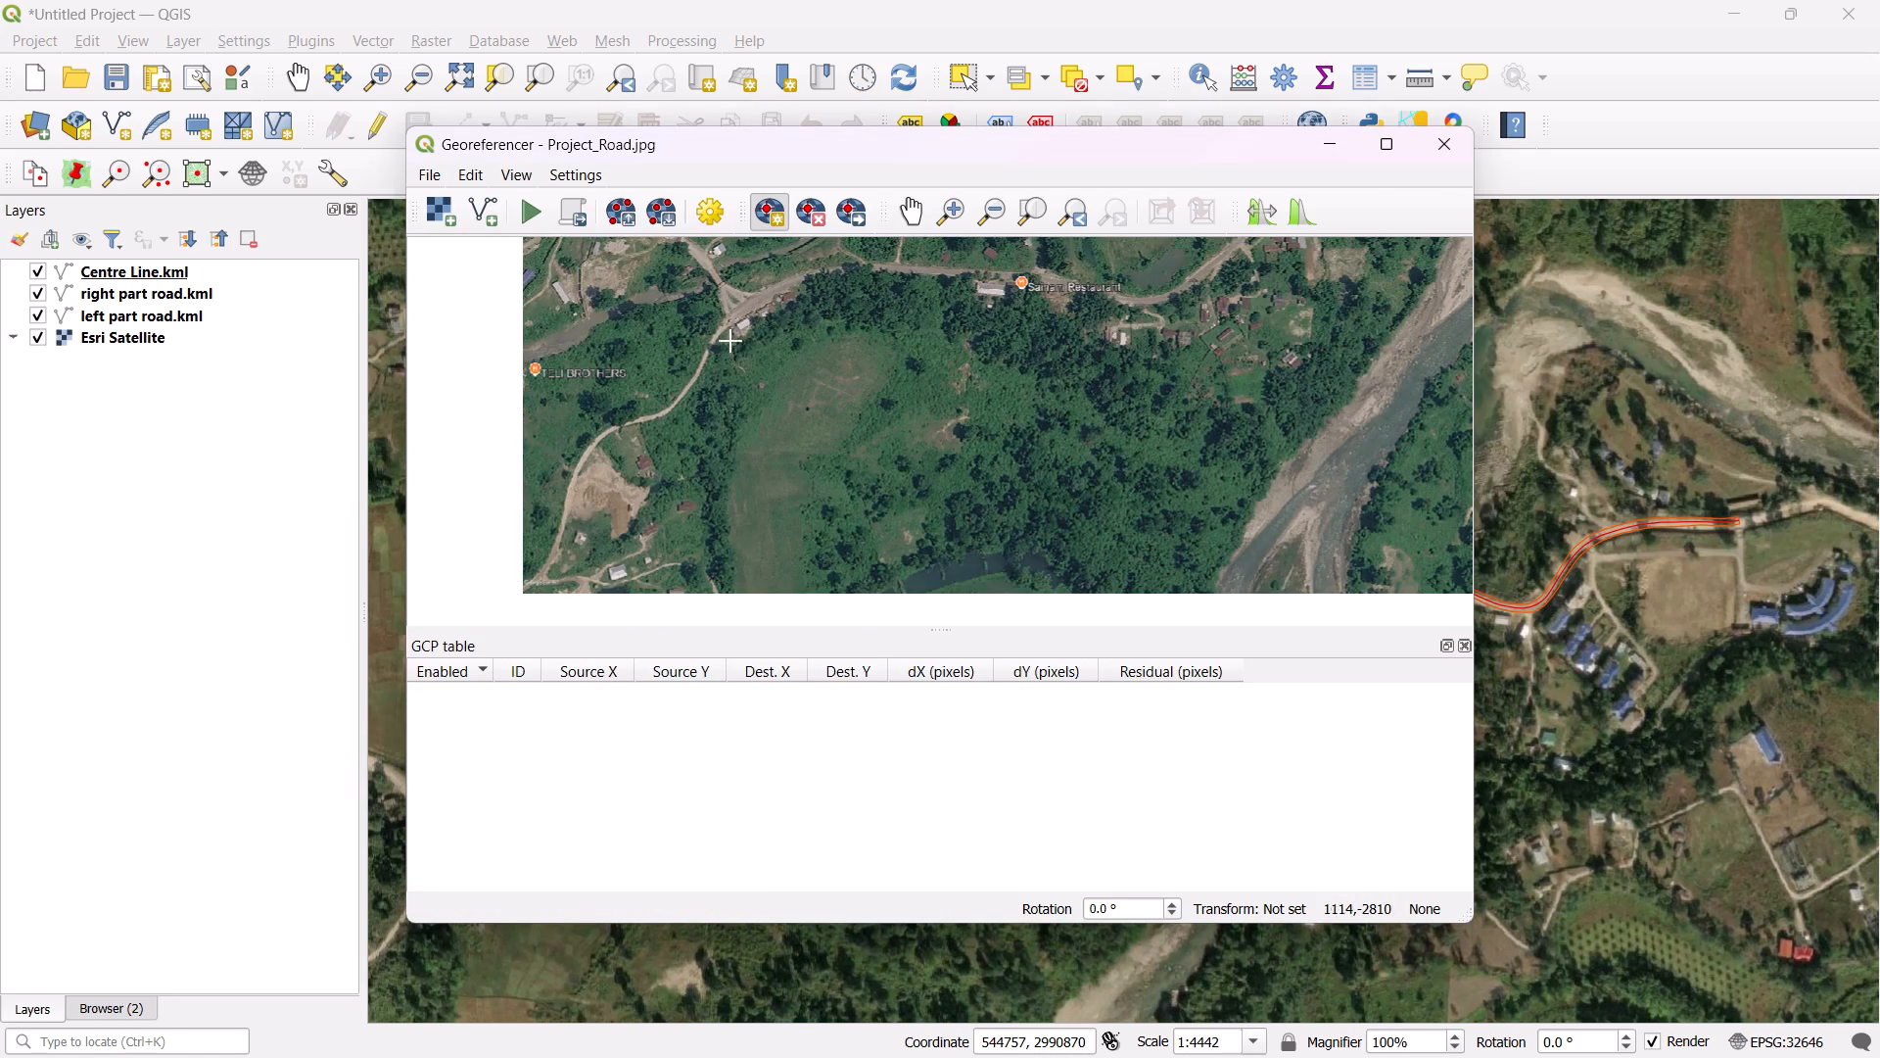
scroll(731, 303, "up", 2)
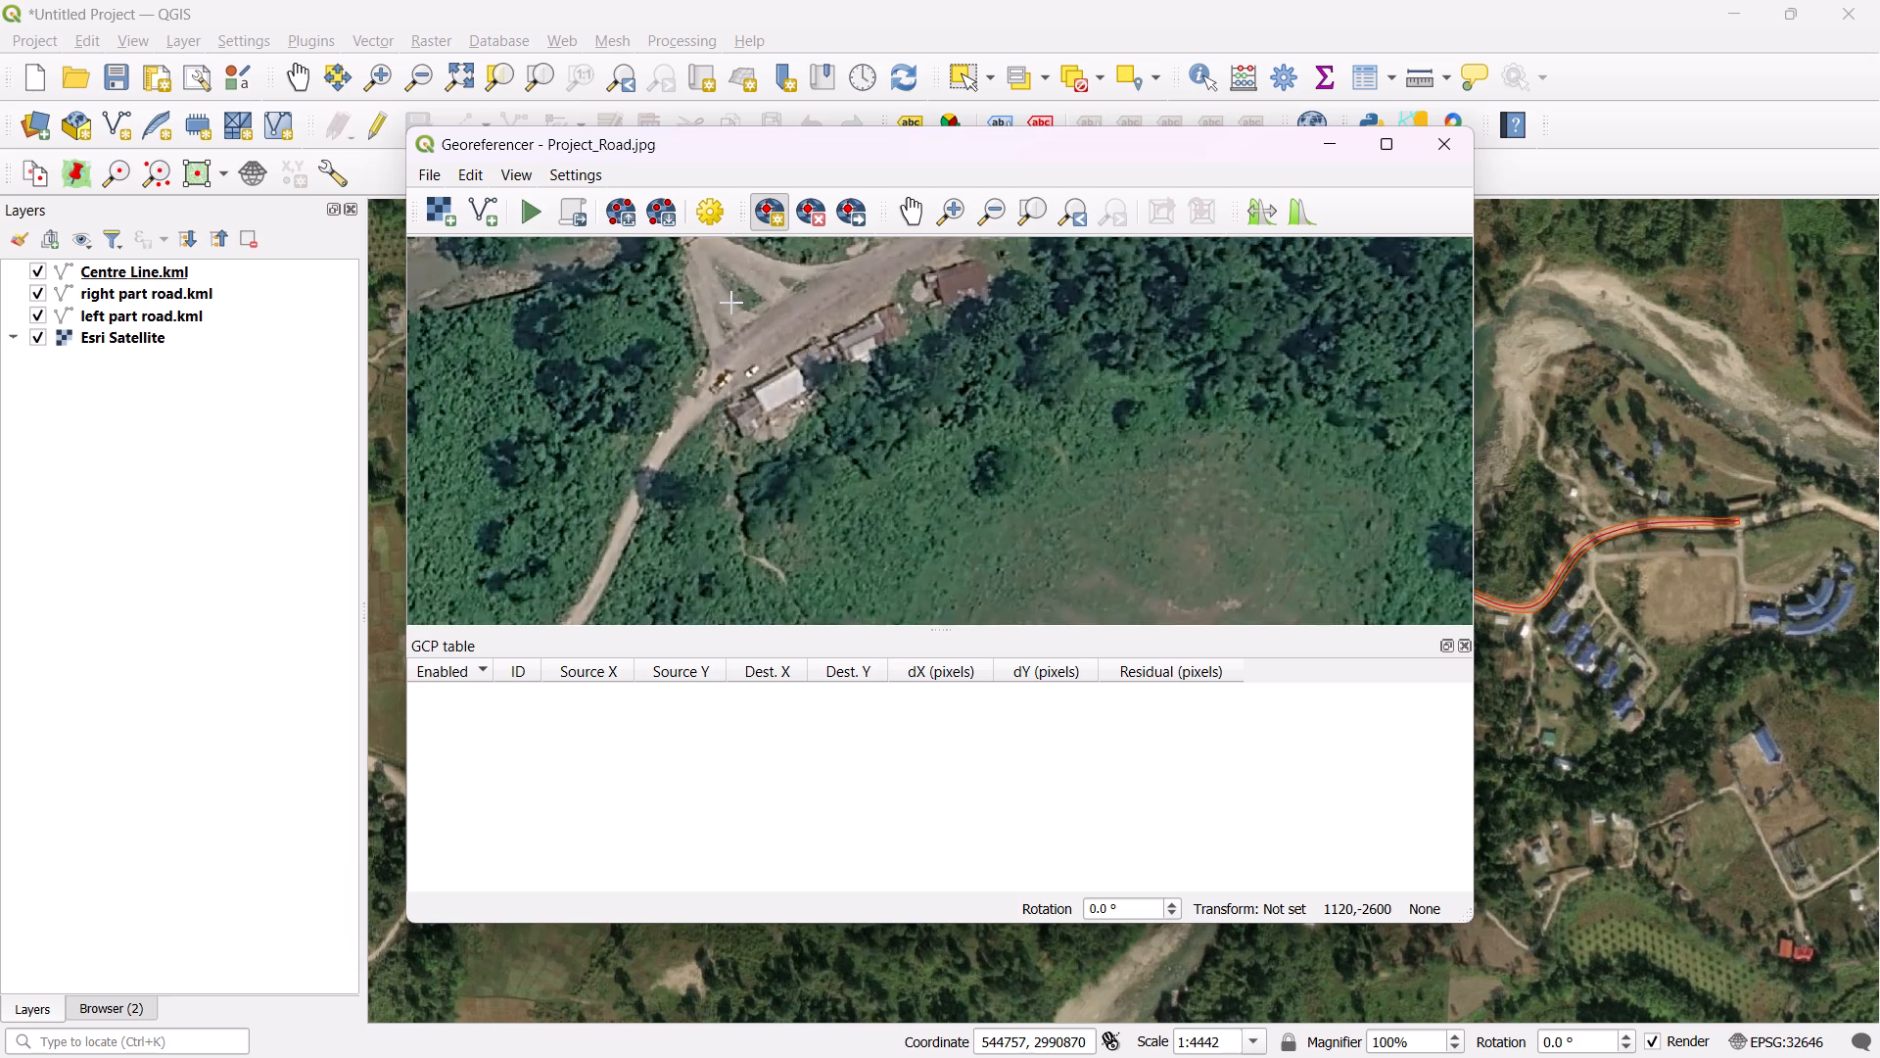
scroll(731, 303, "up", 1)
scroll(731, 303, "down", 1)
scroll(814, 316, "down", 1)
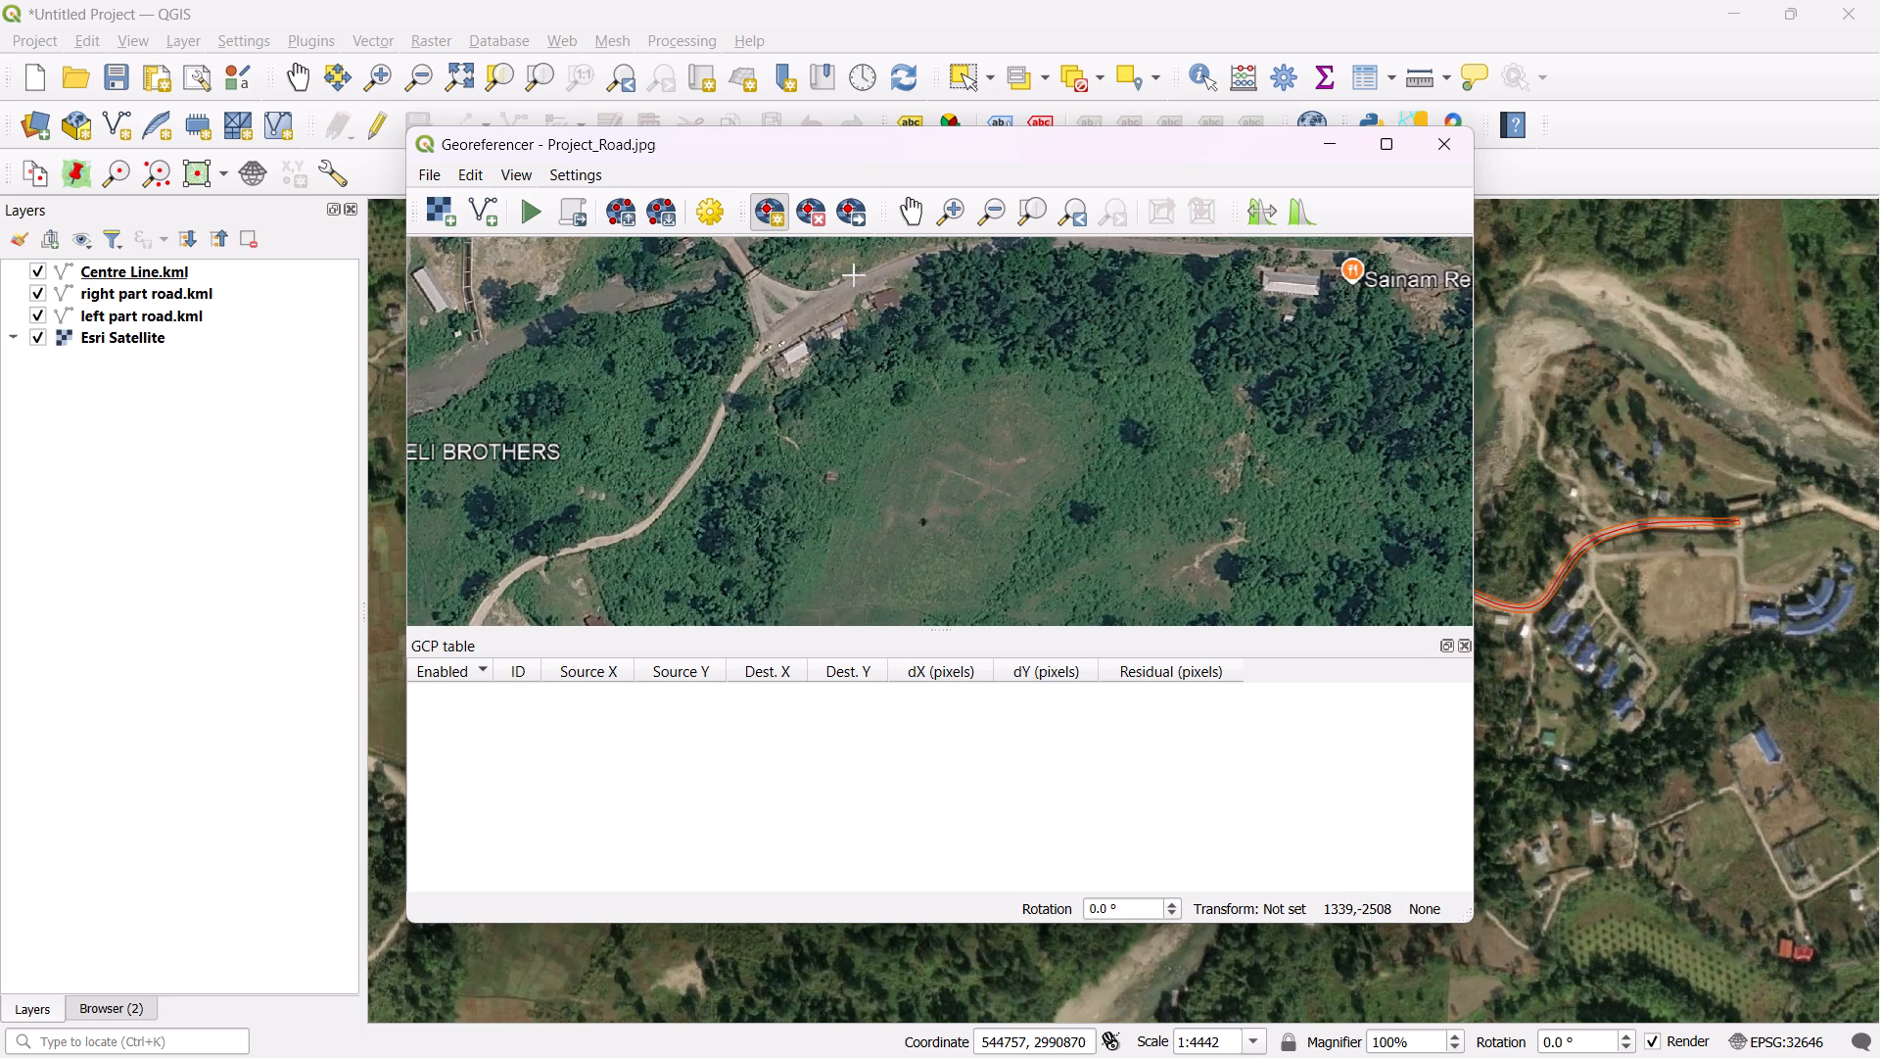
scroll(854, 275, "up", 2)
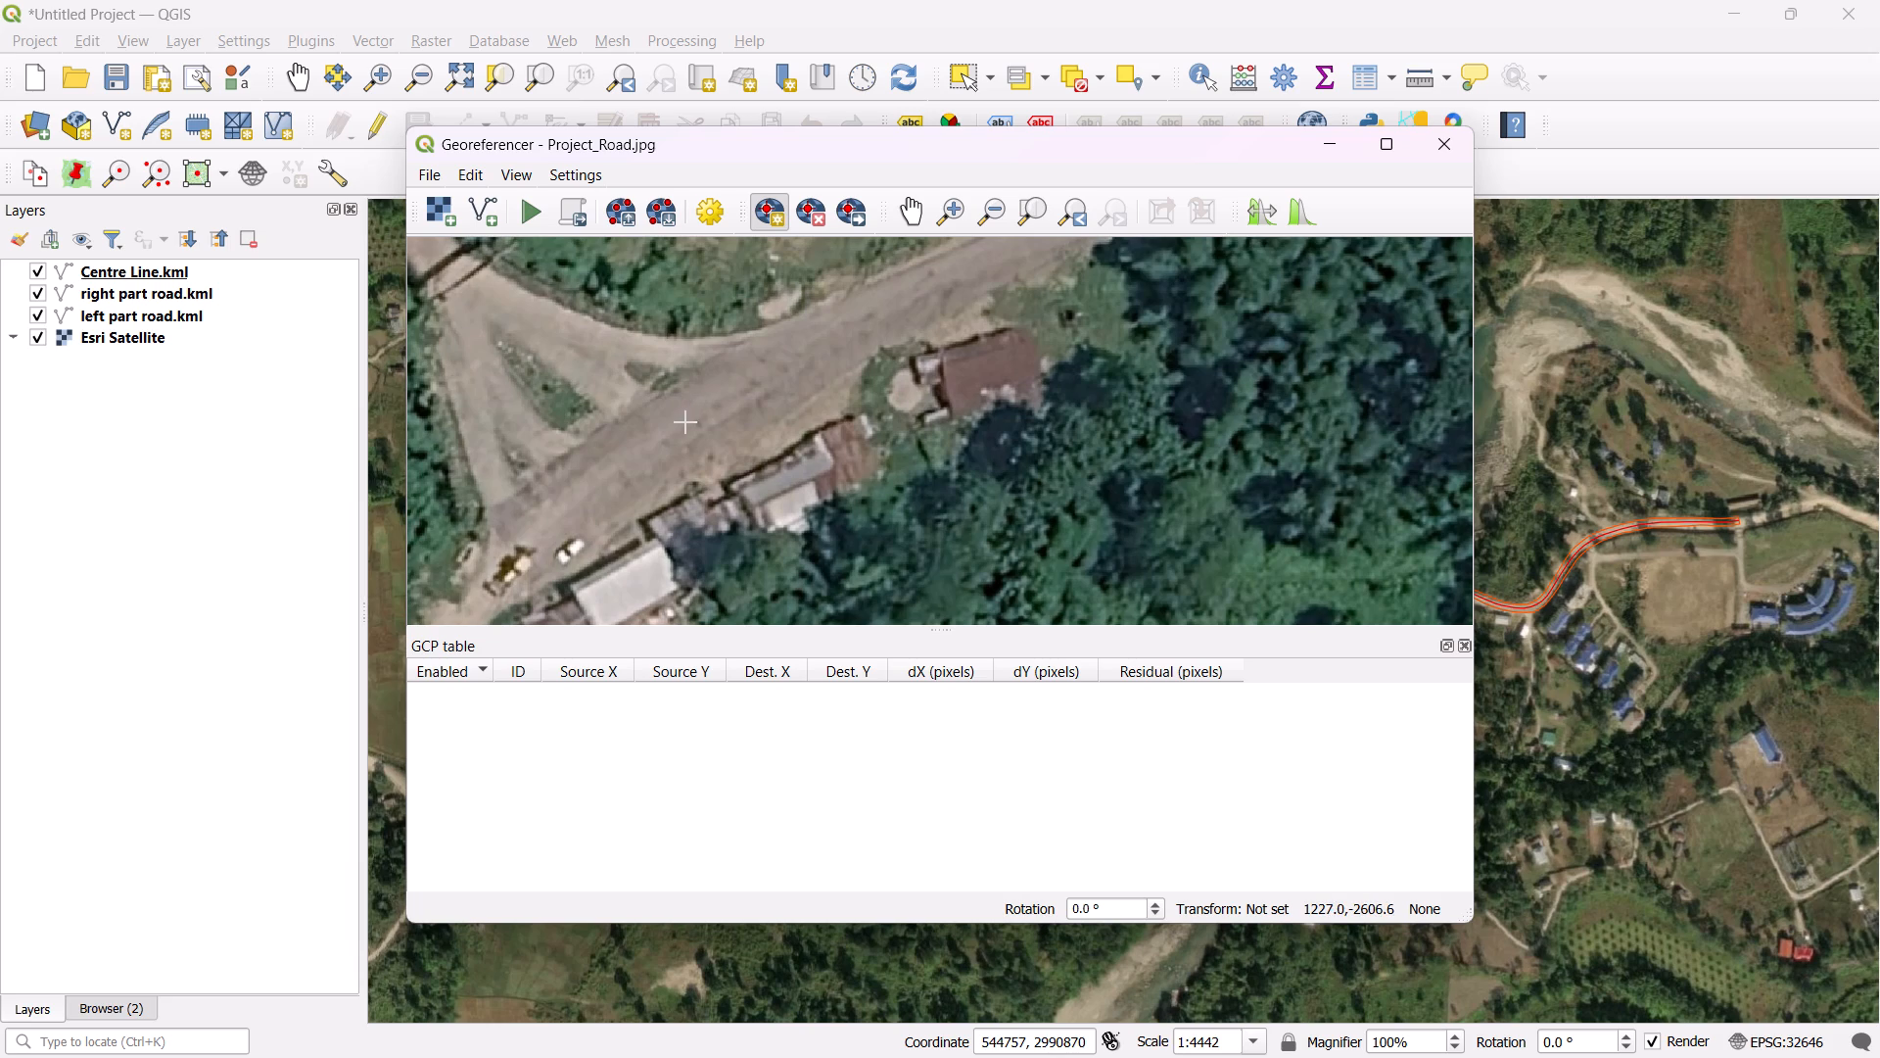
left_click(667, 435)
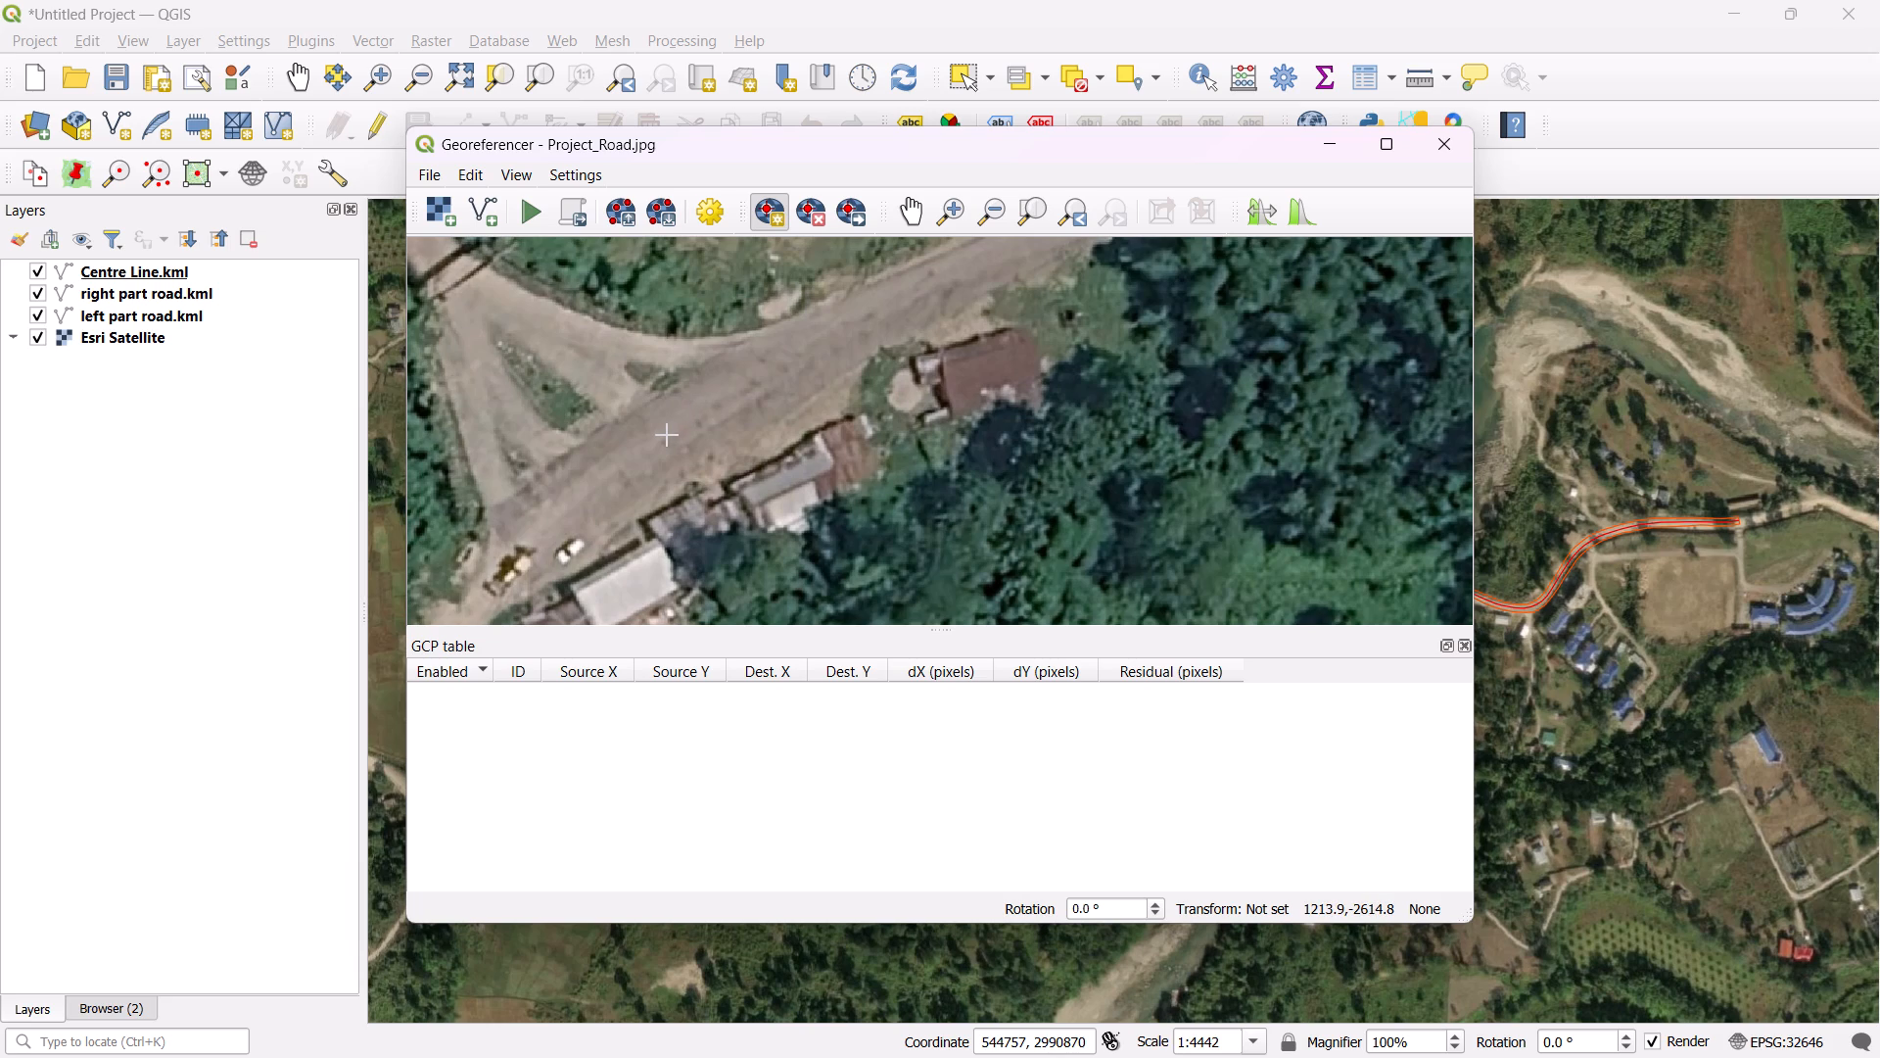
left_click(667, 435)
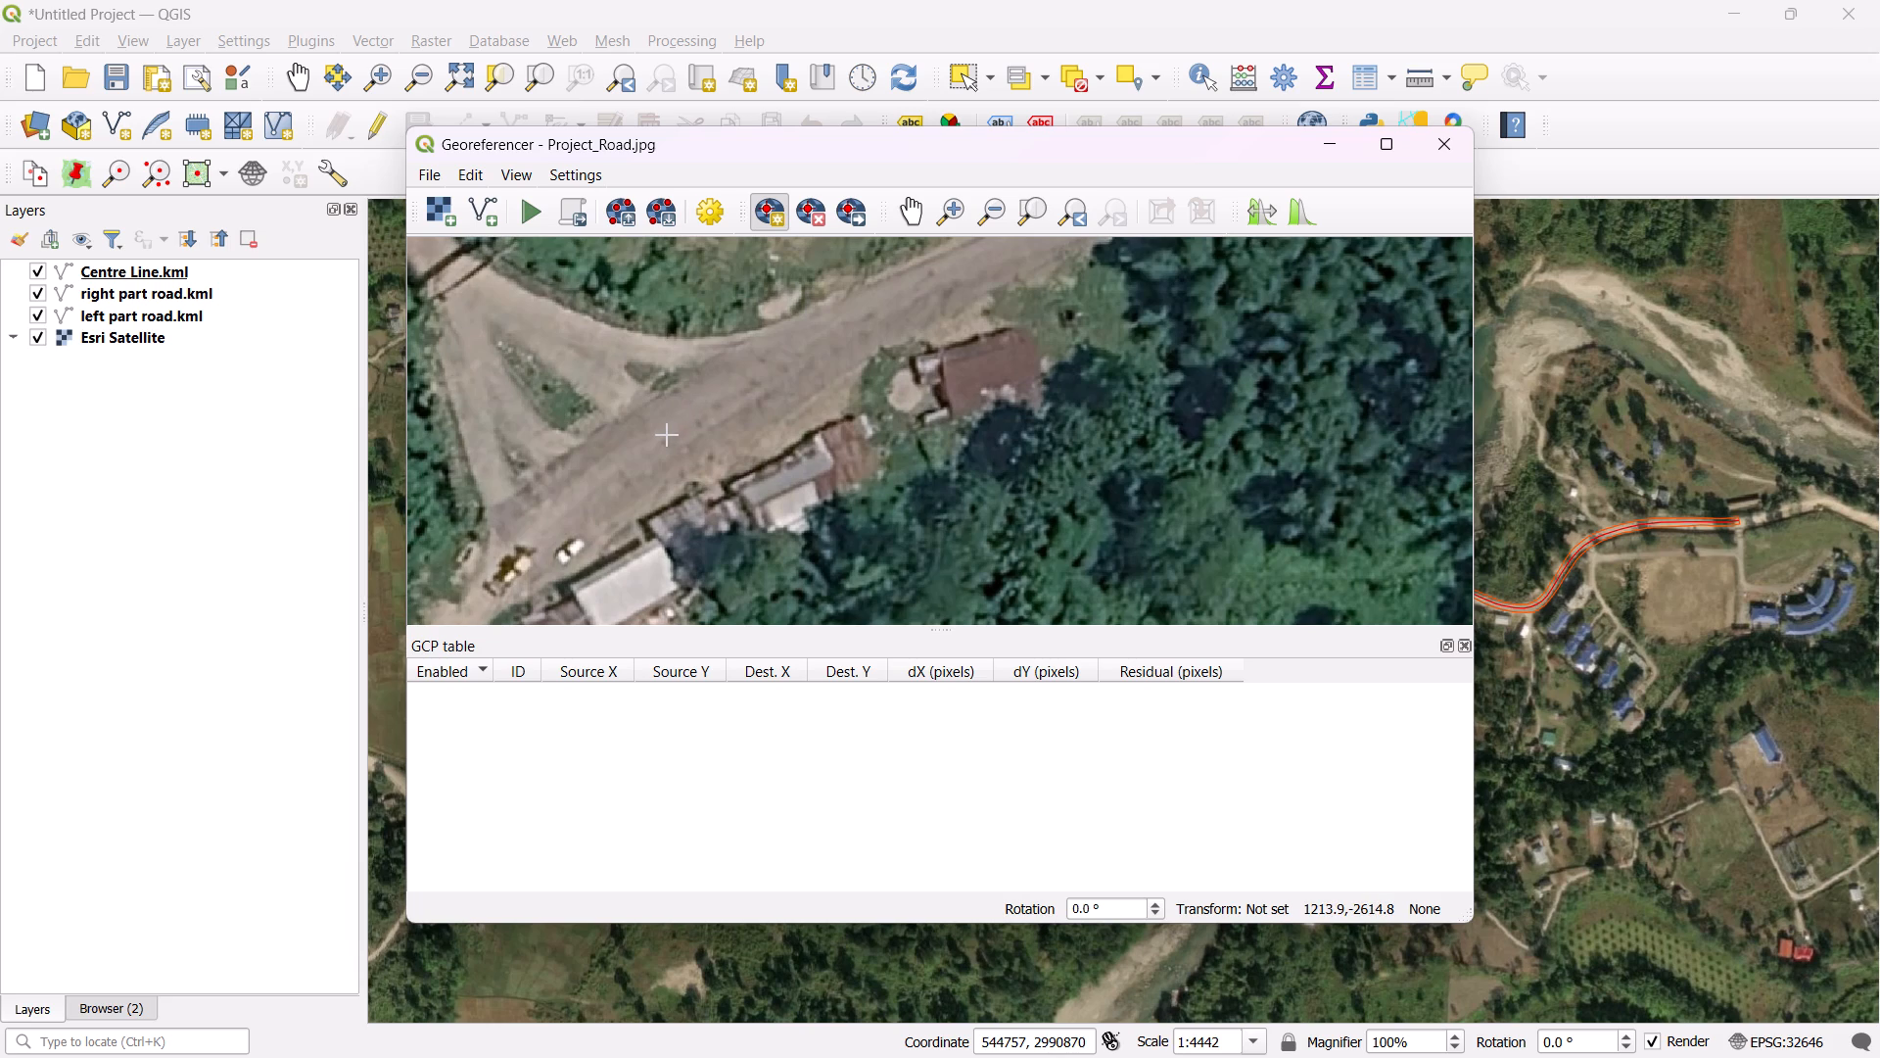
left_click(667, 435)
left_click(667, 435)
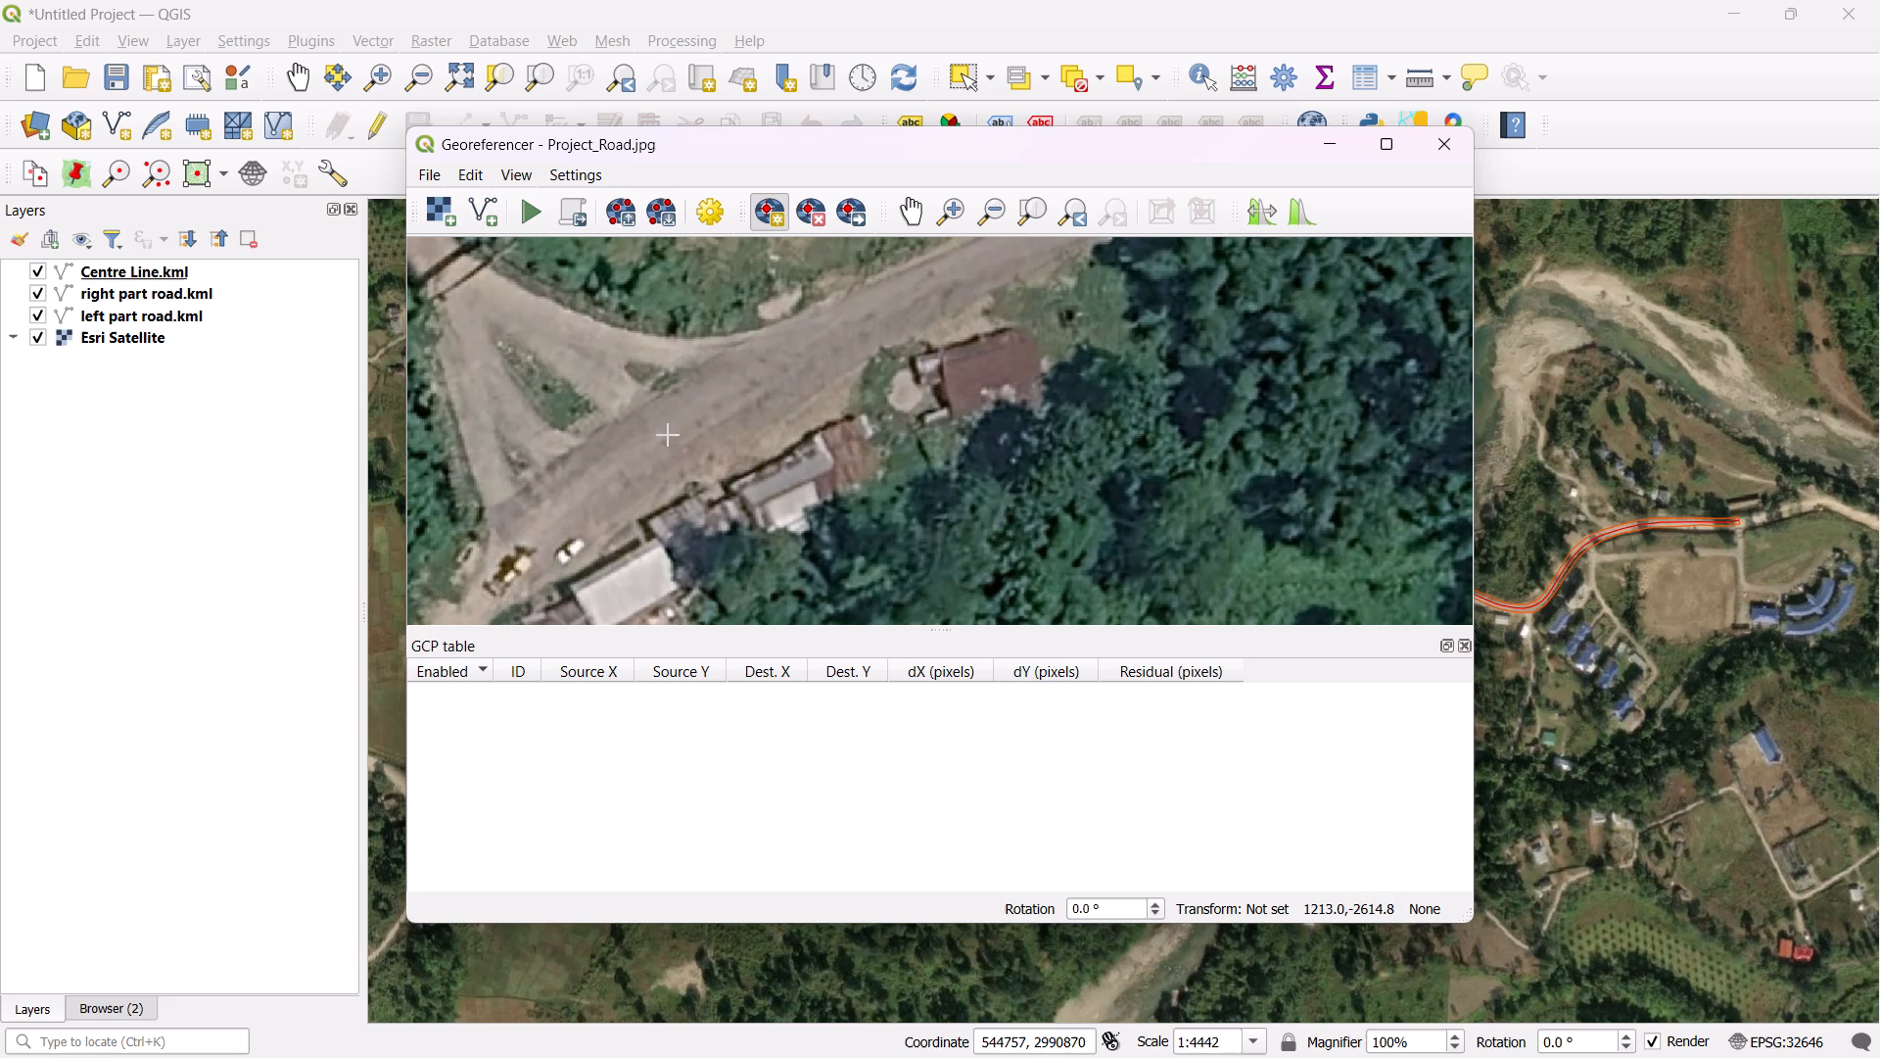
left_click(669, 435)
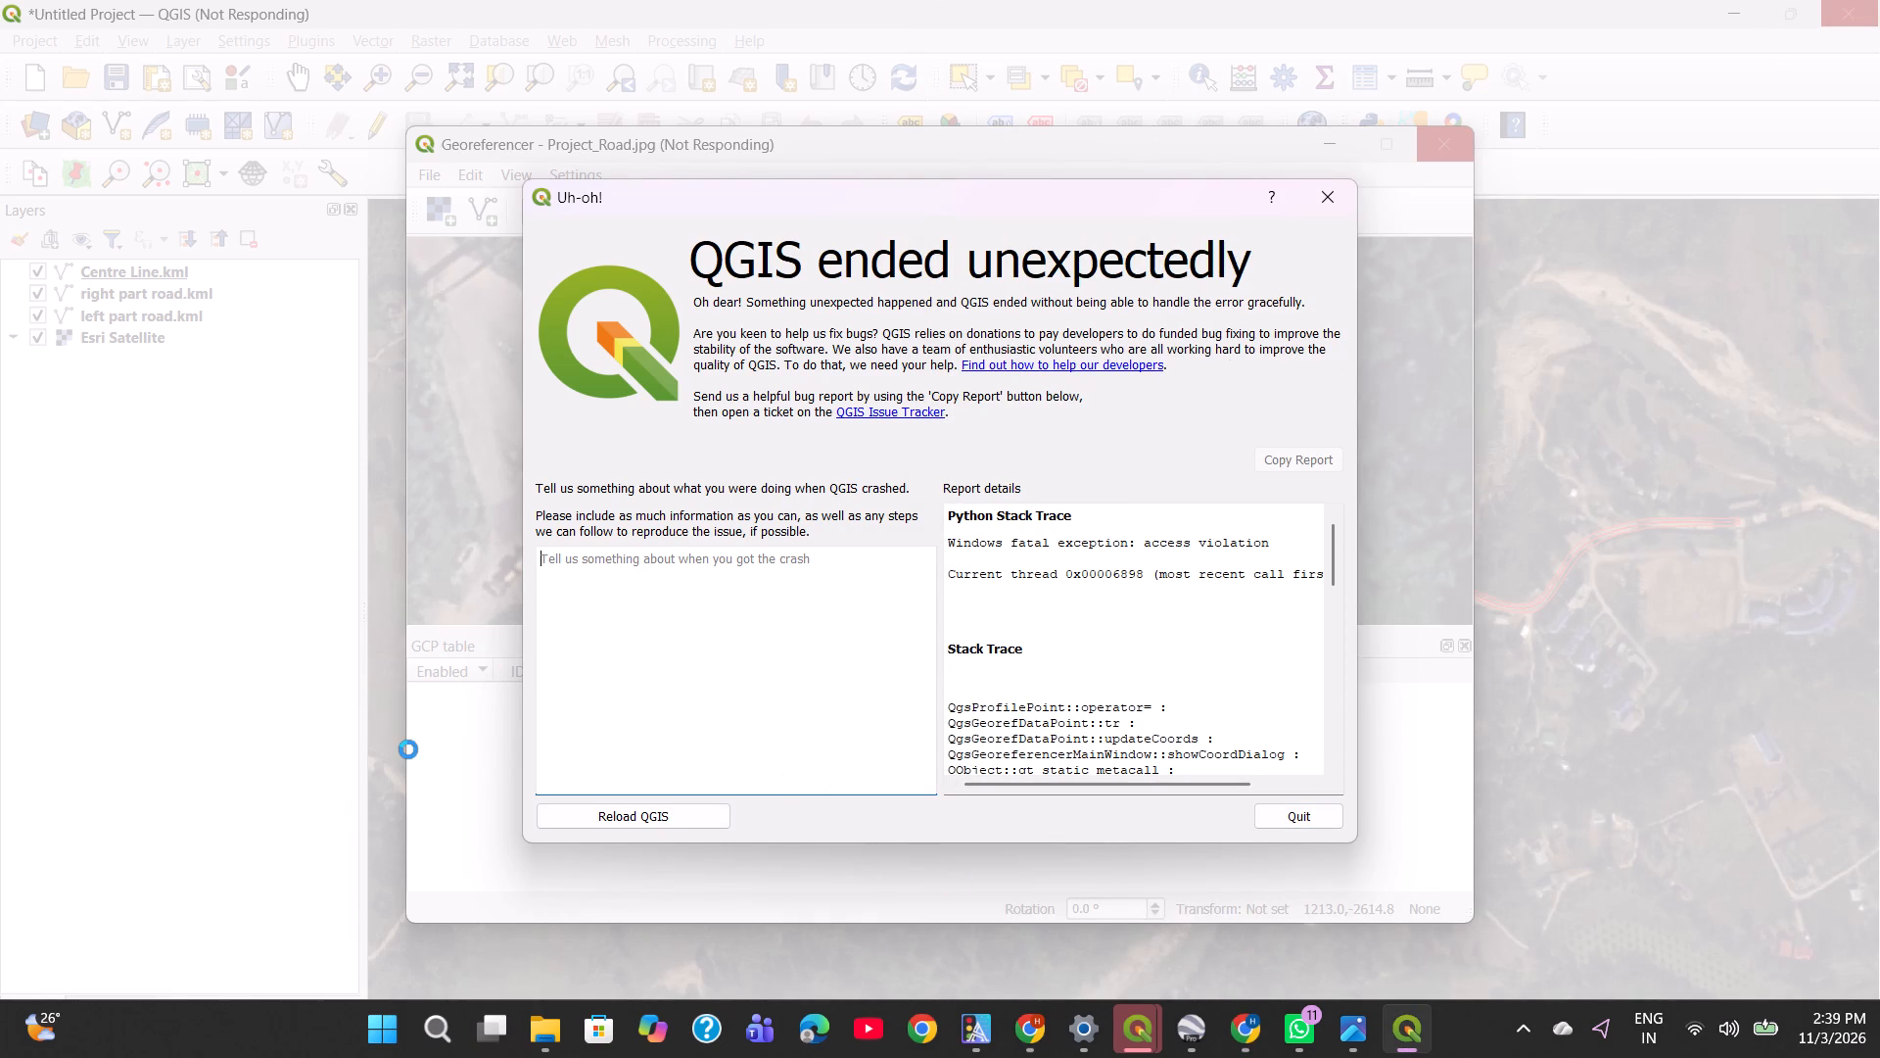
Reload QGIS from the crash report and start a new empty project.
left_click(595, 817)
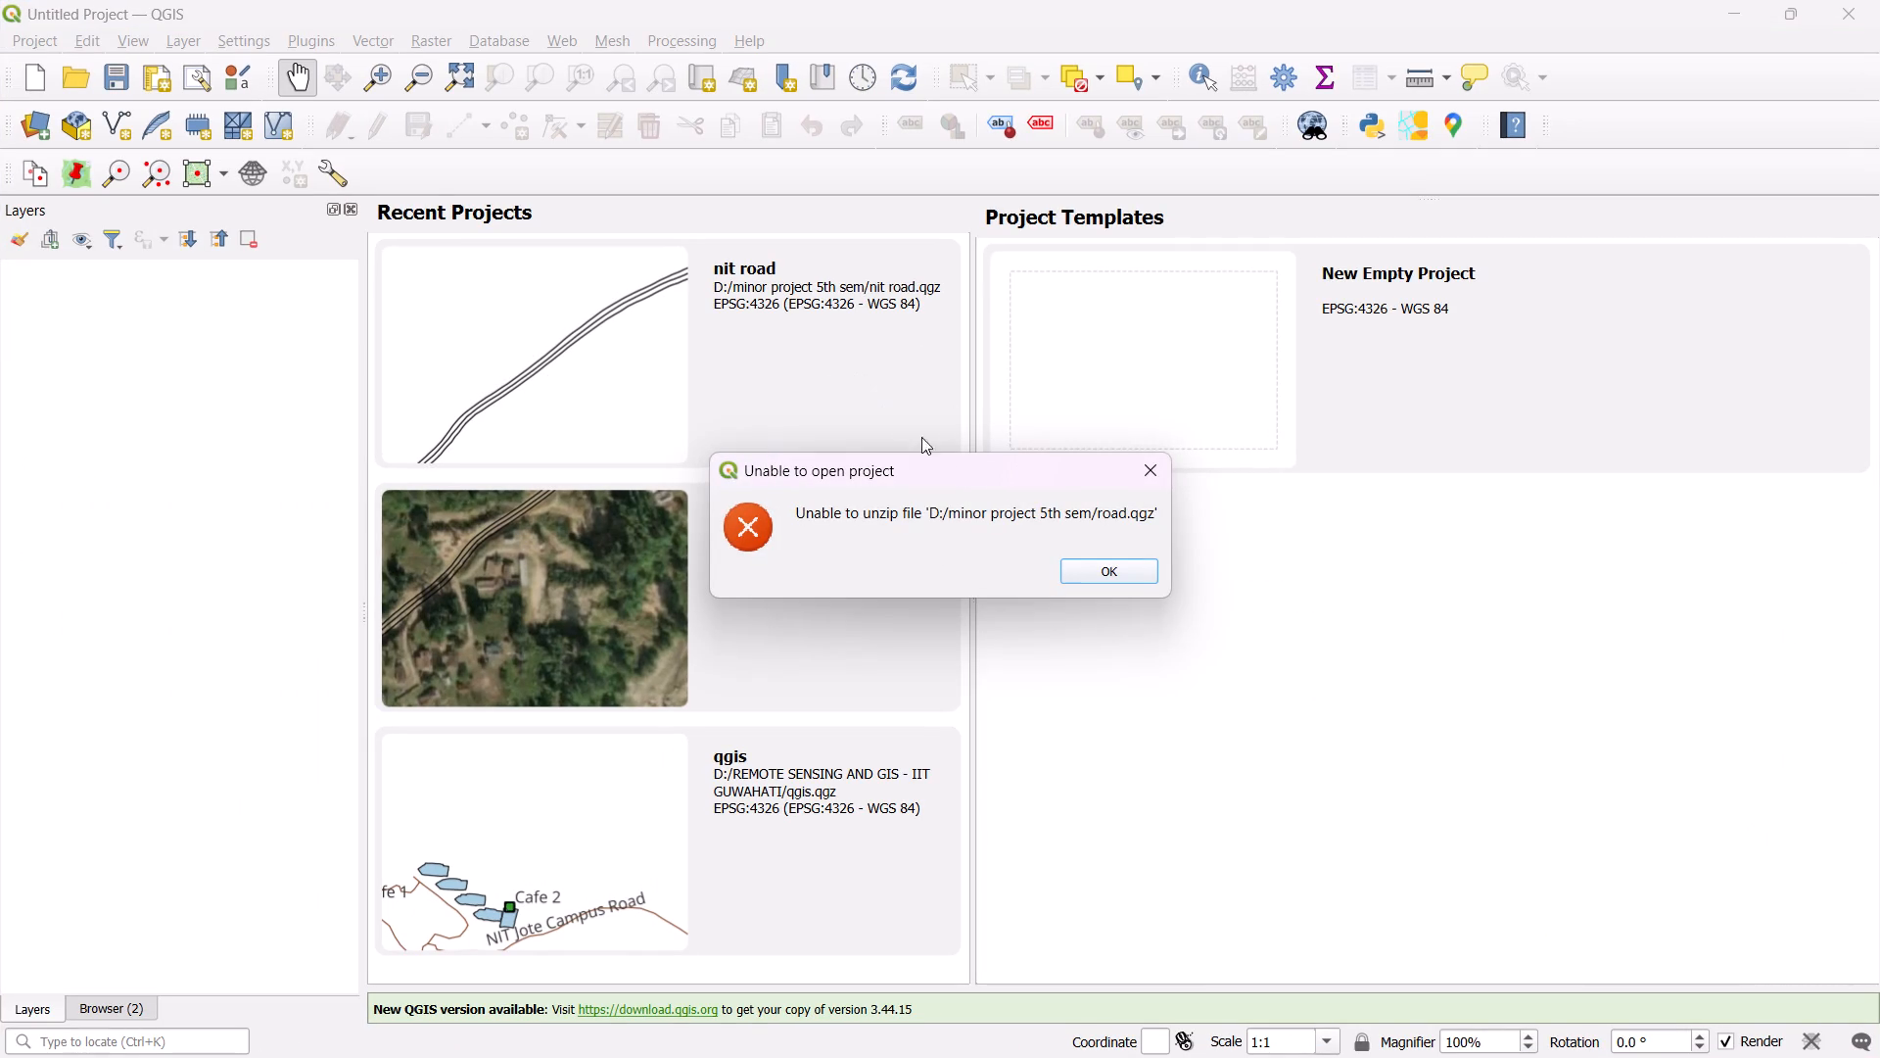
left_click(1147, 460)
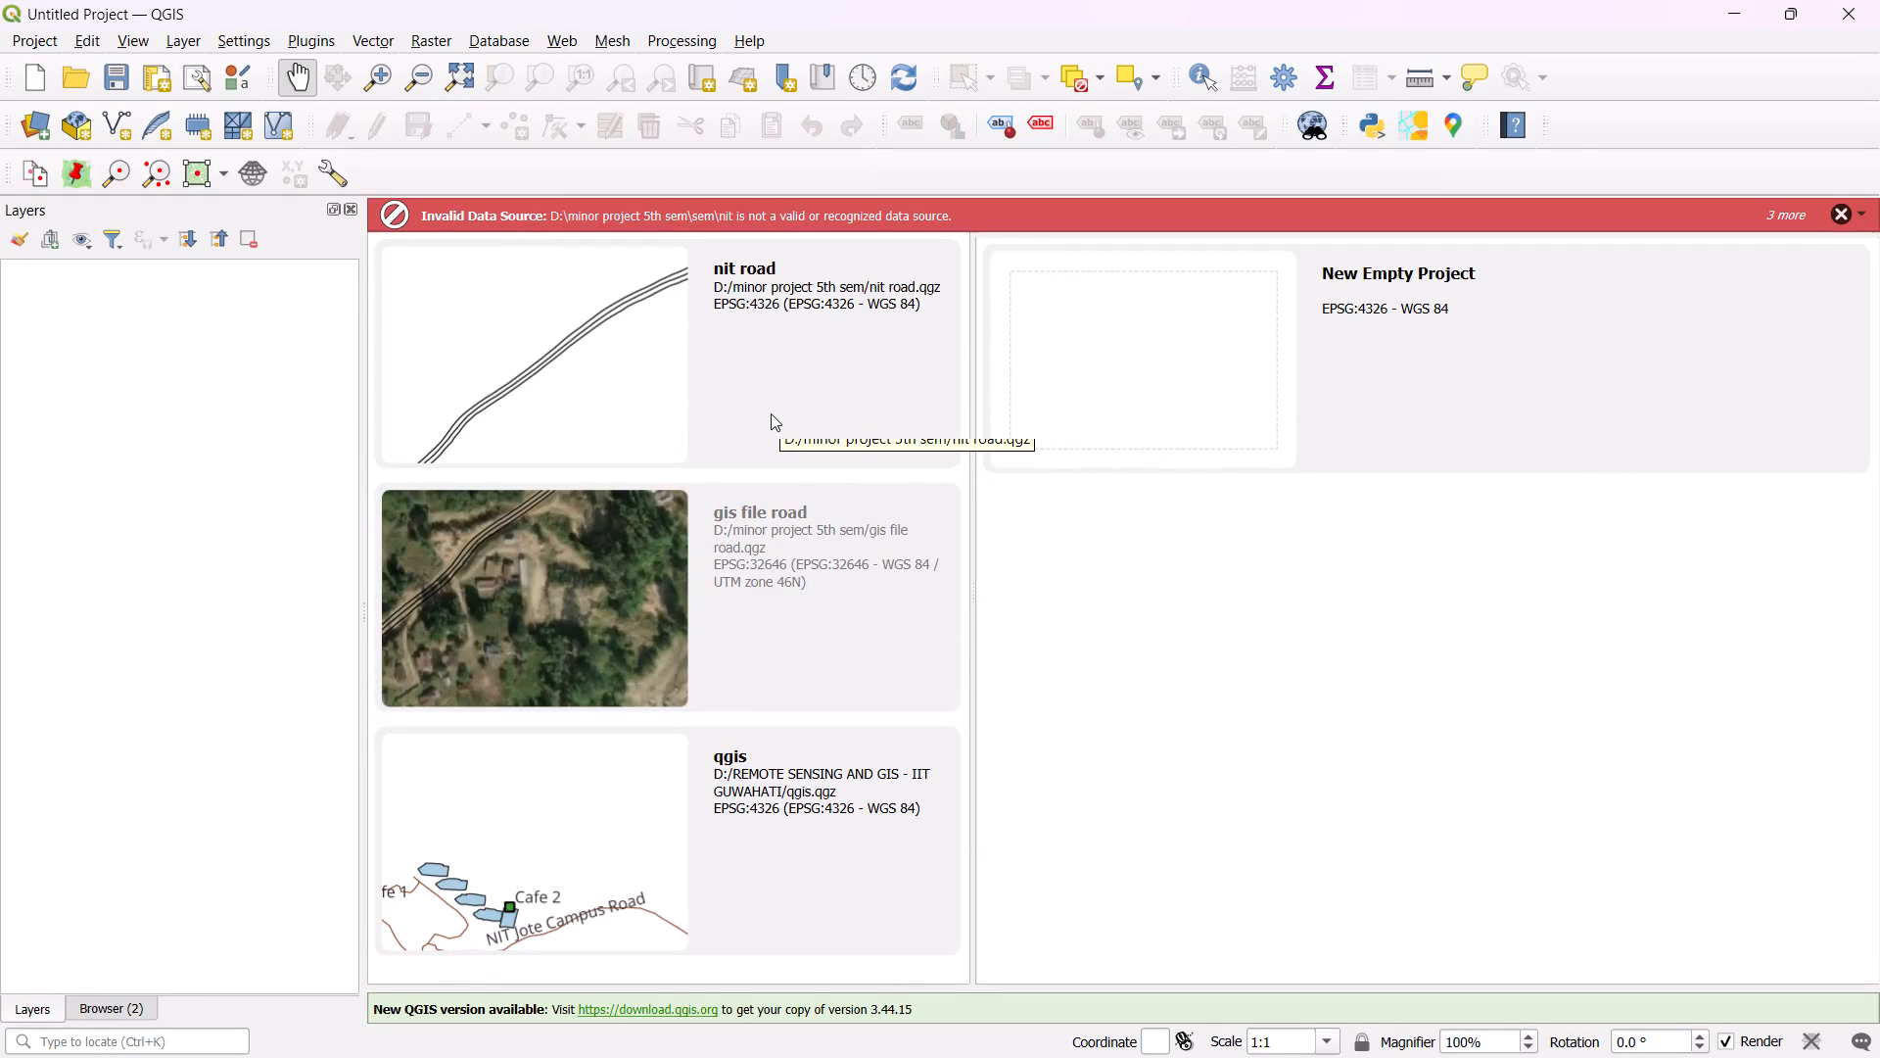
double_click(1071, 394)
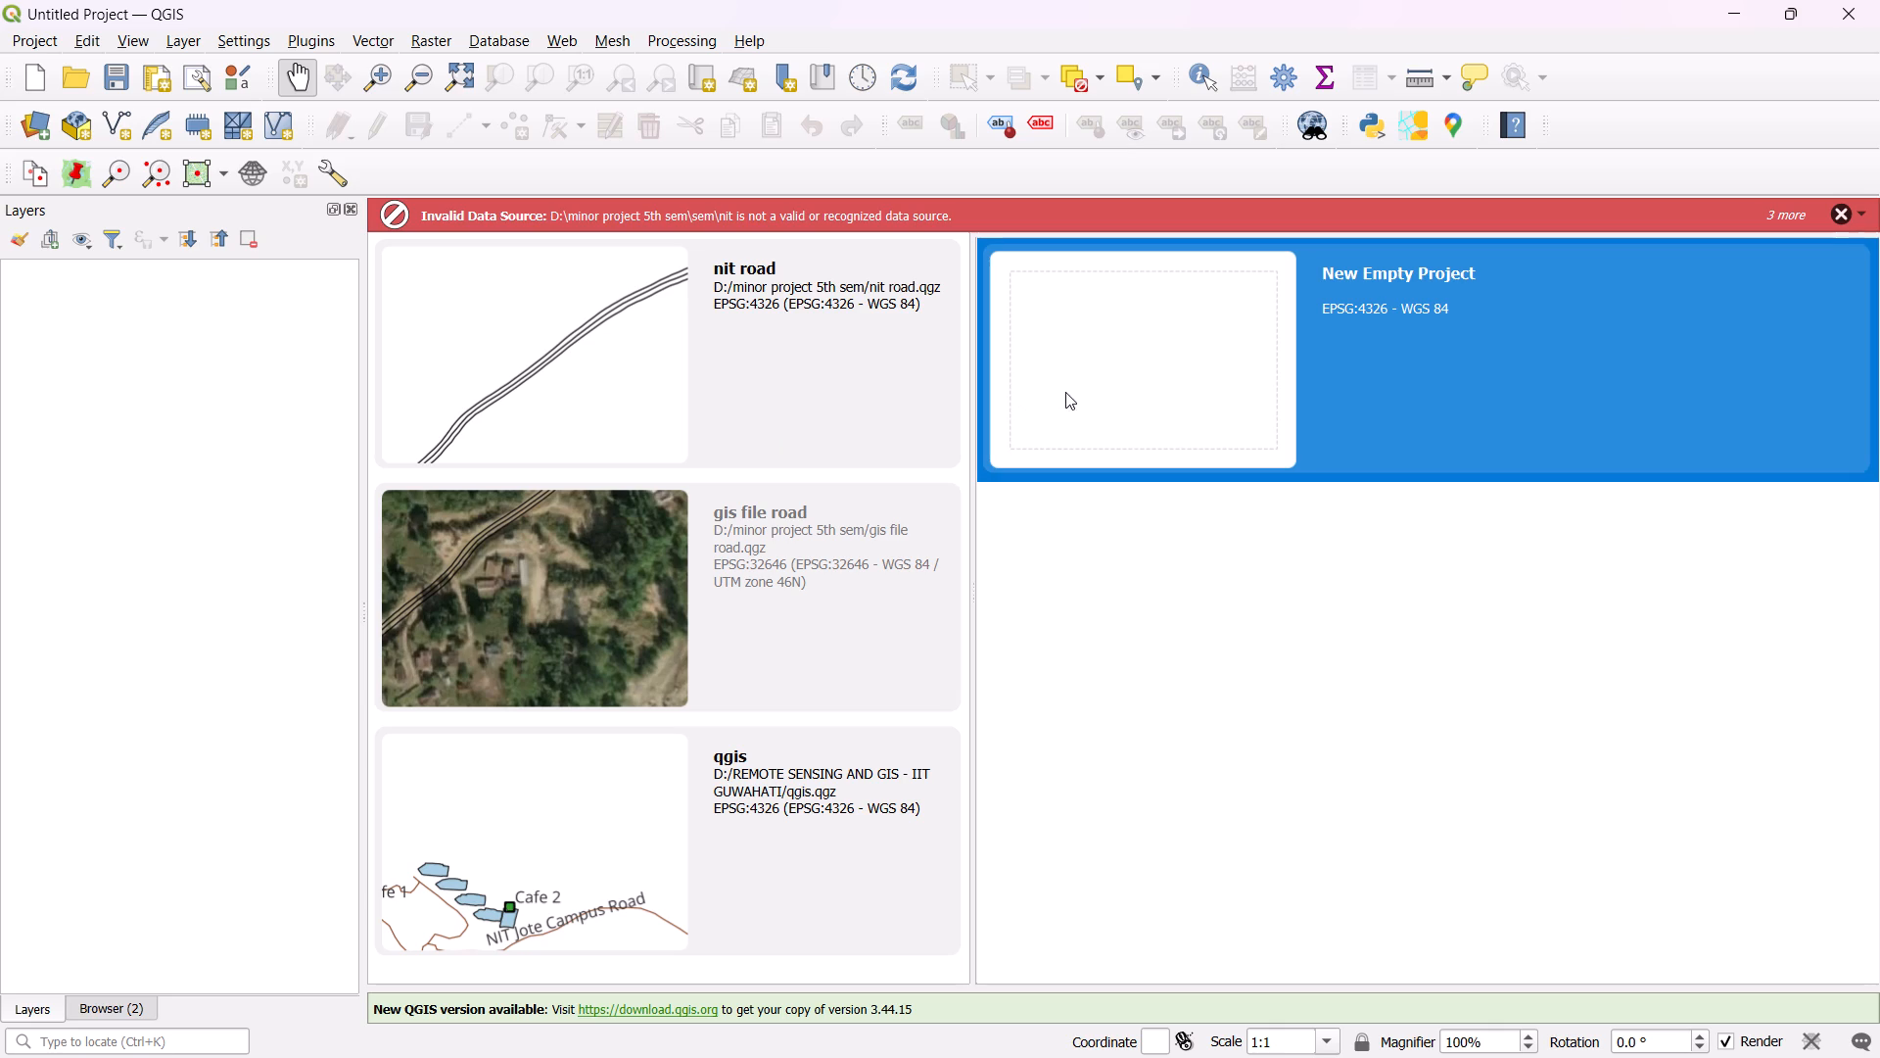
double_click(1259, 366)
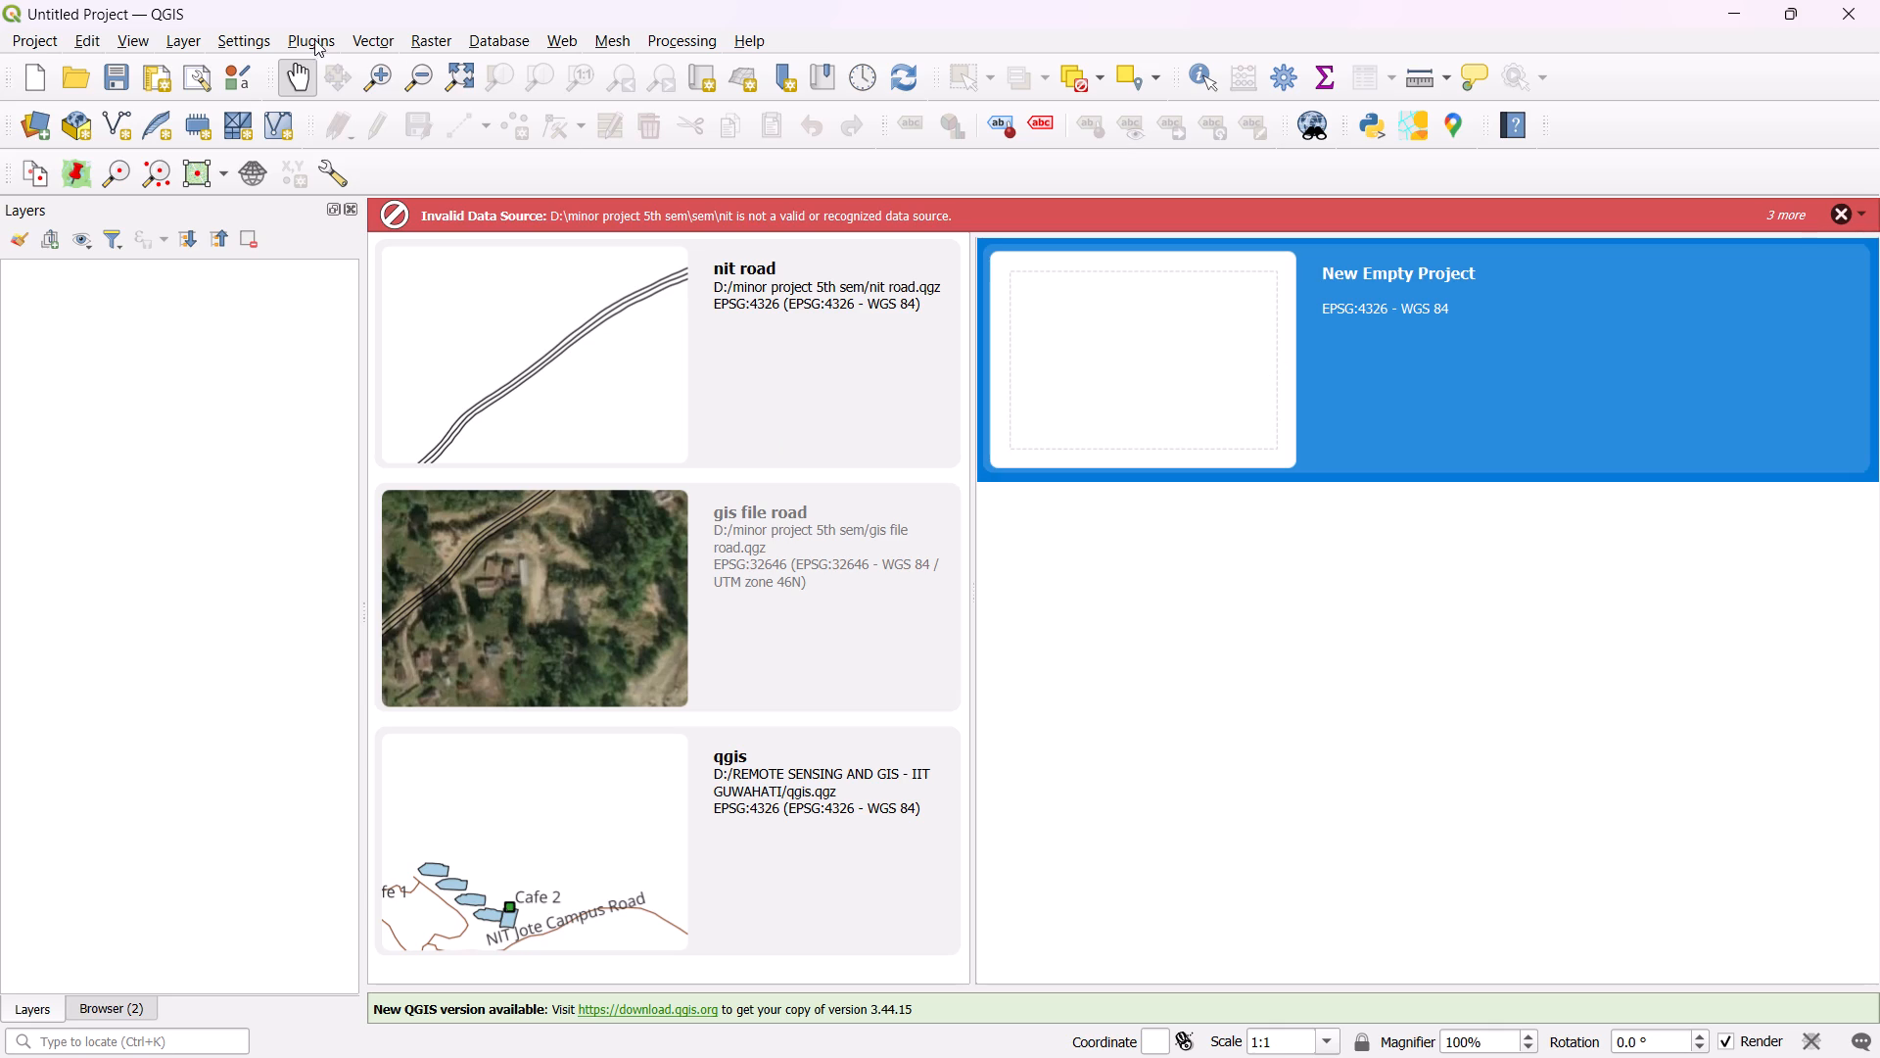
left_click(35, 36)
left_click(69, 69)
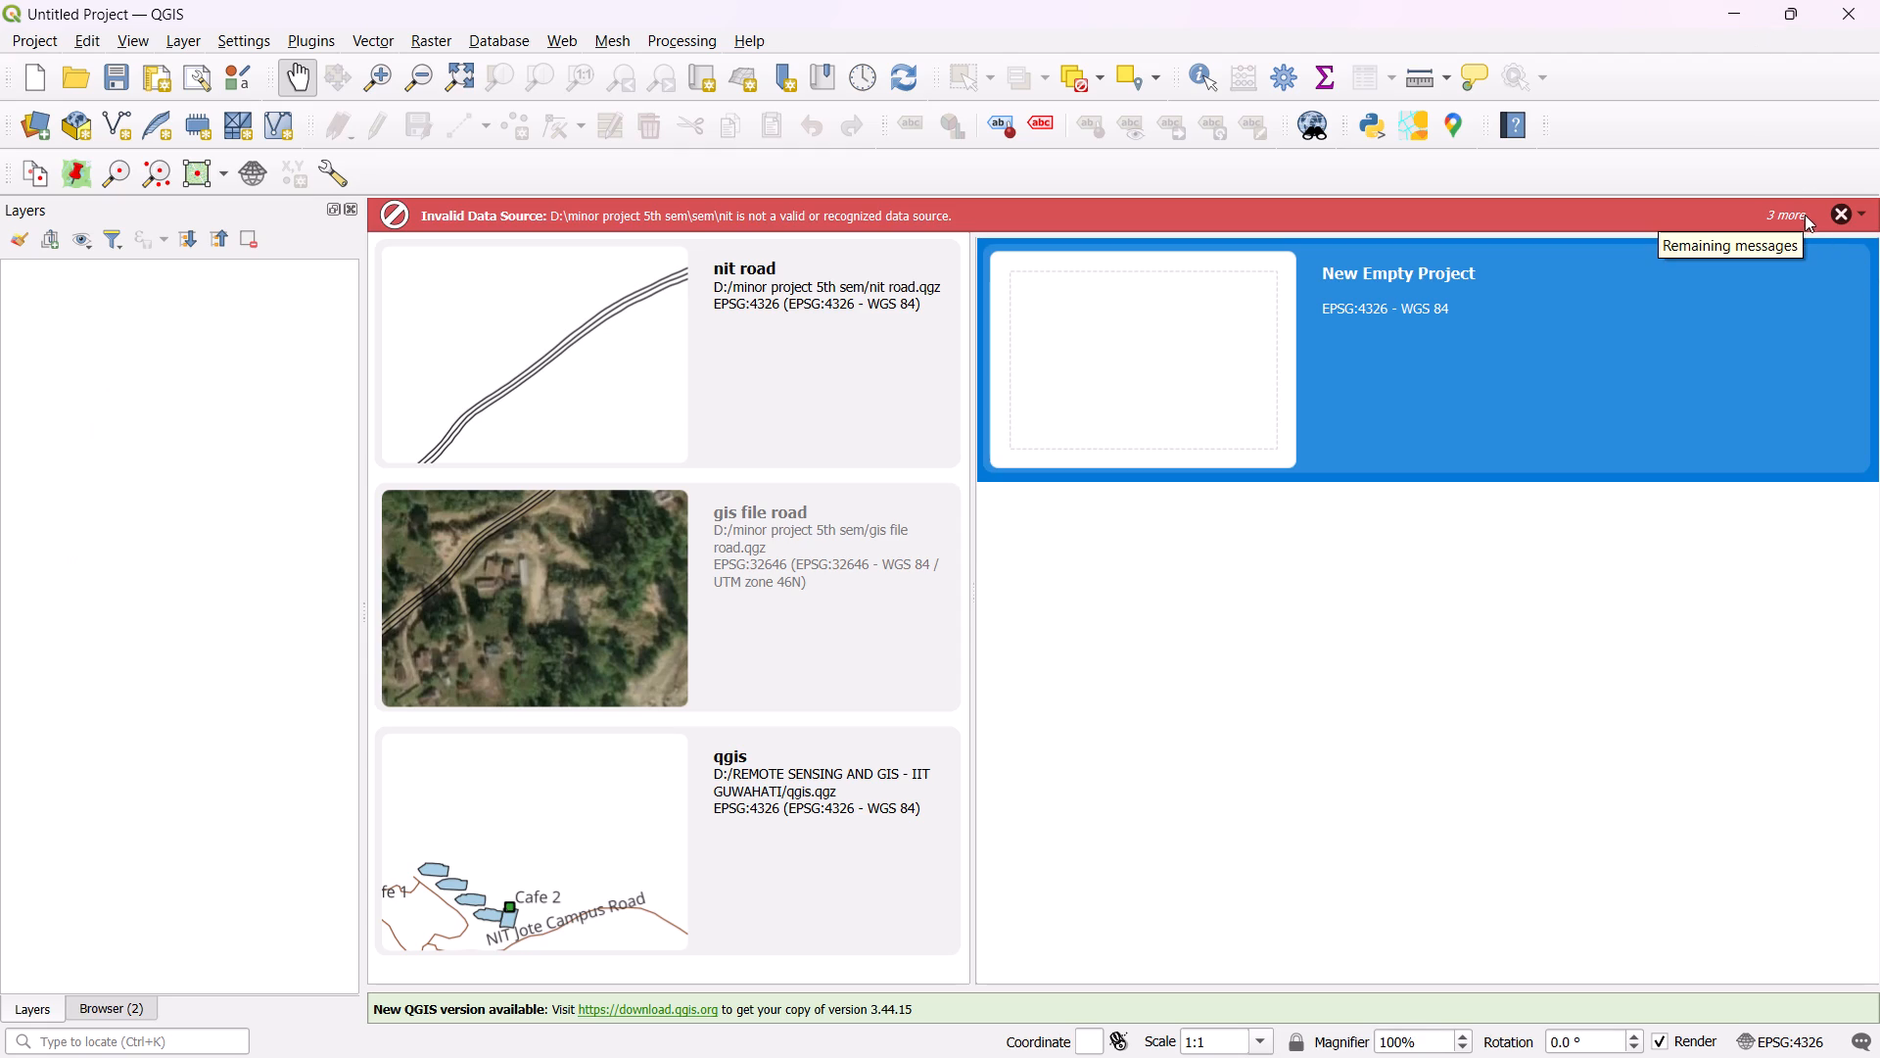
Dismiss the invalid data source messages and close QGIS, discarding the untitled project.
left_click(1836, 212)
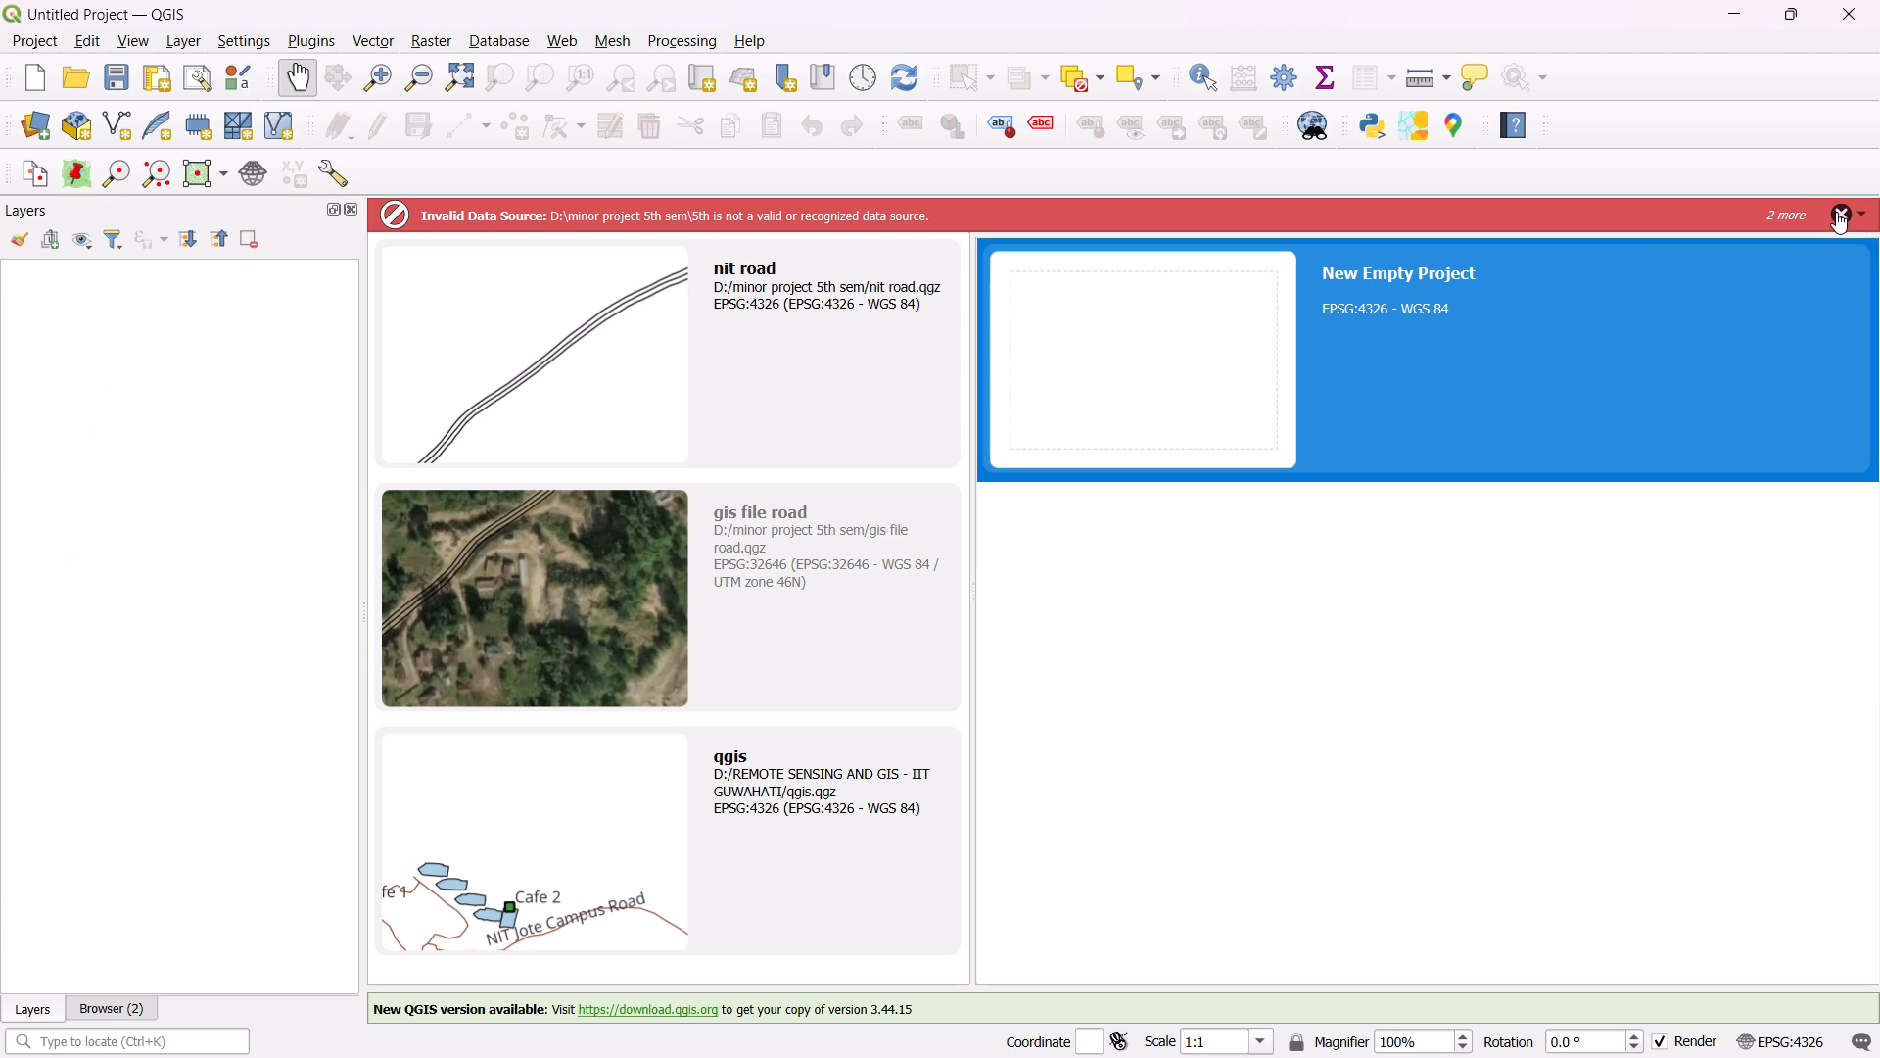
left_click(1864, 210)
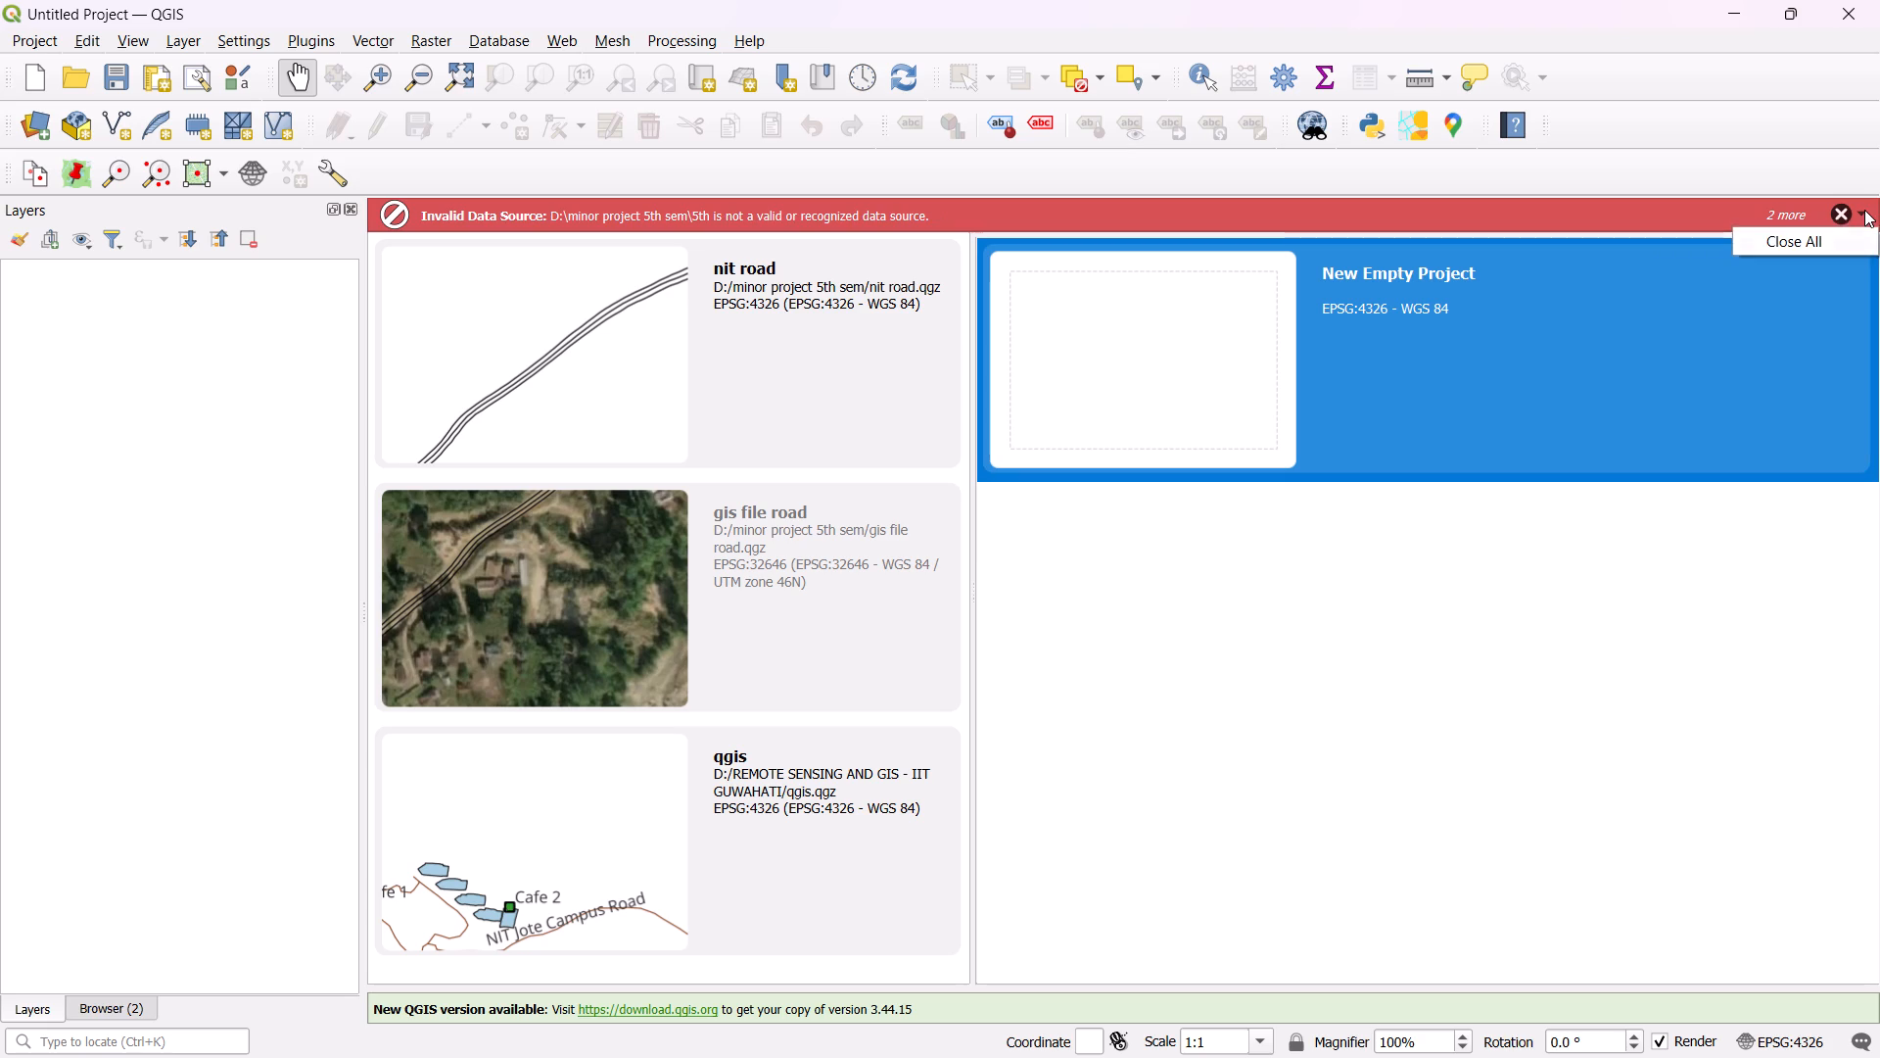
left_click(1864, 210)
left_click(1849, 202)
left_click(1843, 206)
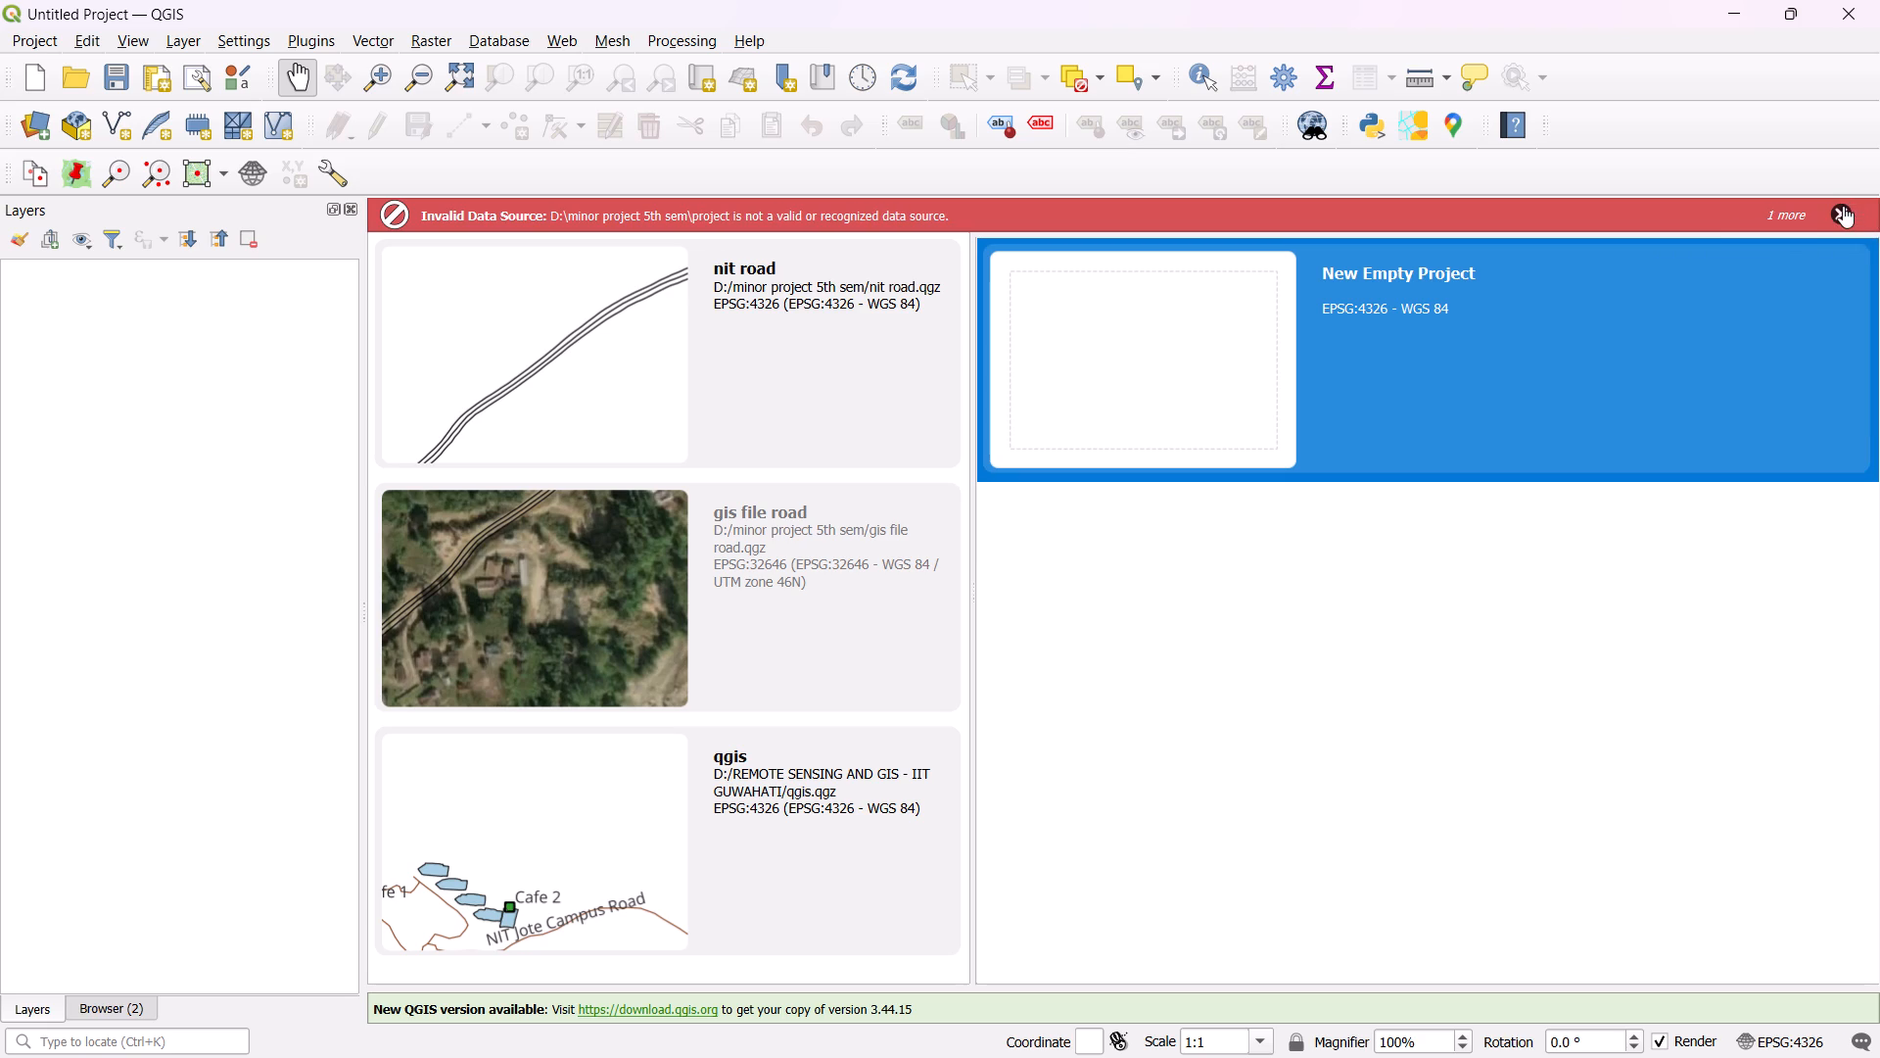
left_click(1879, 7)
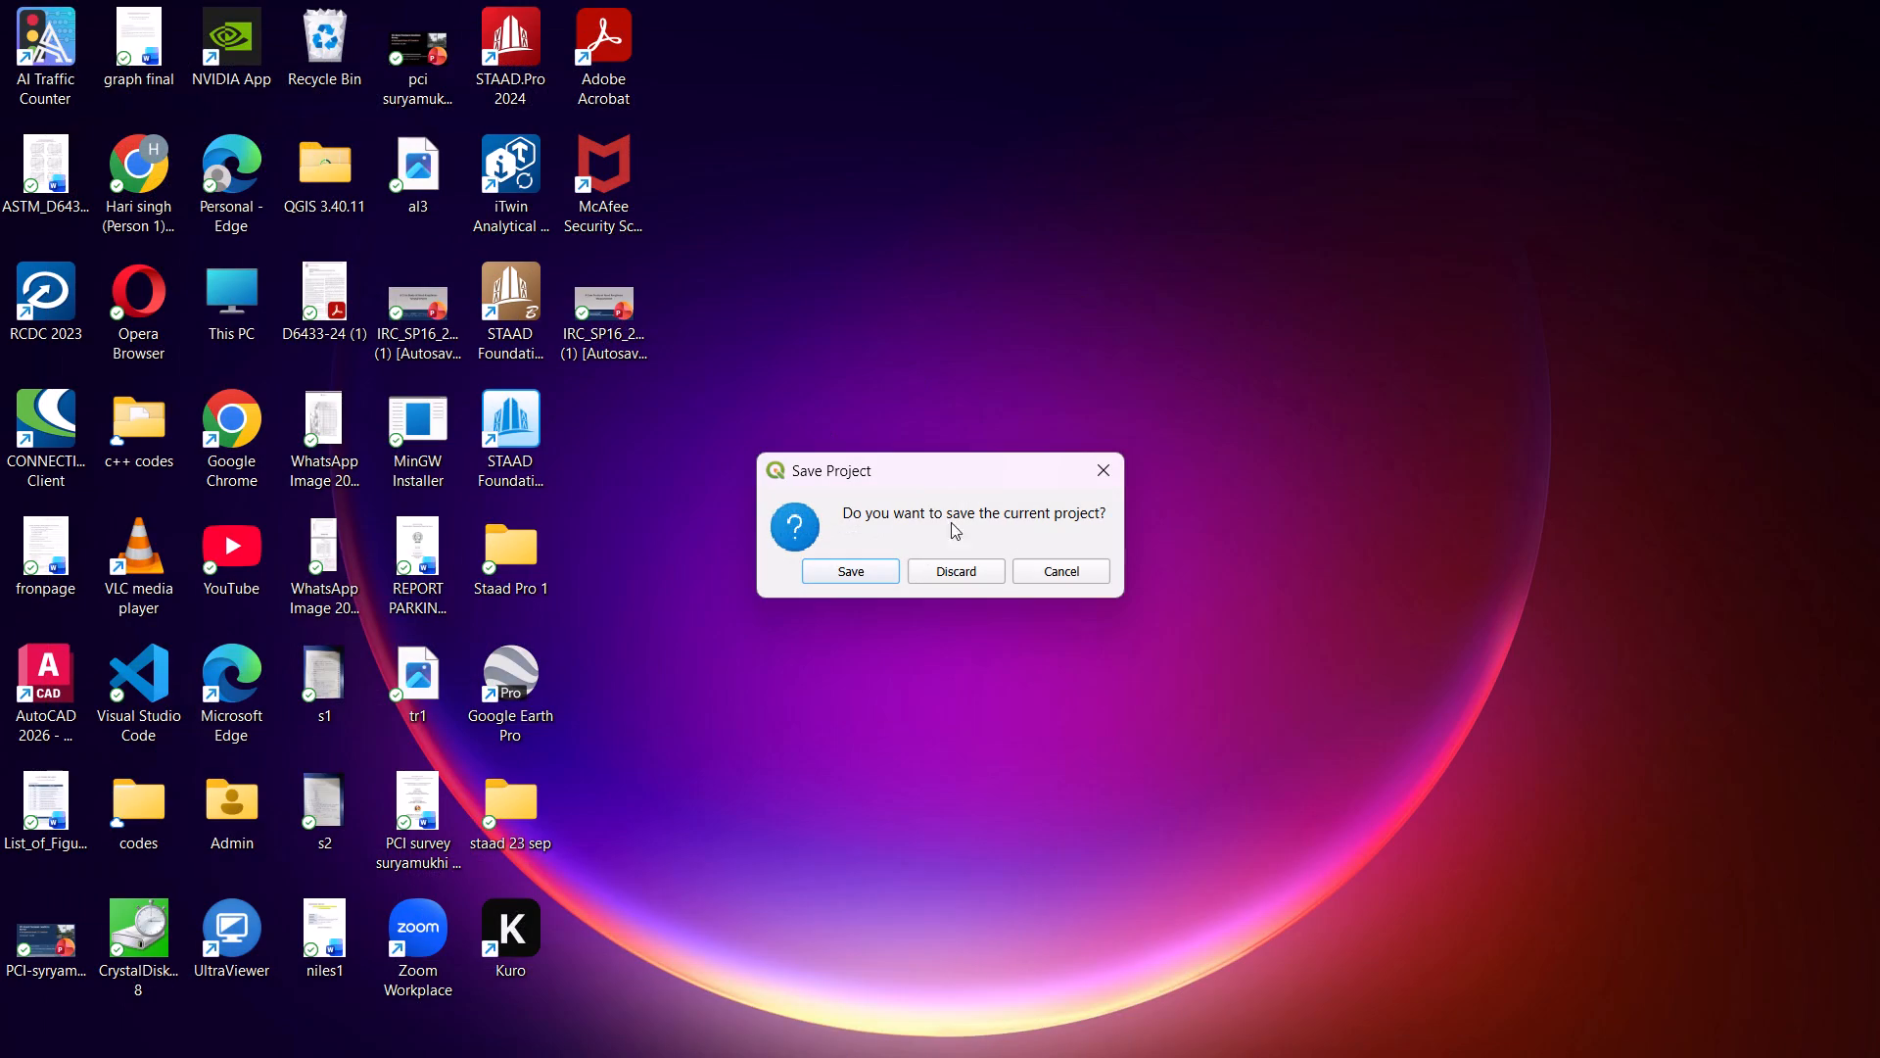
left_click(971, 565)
Relaunch QGIS and start a new empty project.
left_click_drag(1013, 768, 936, 1057)
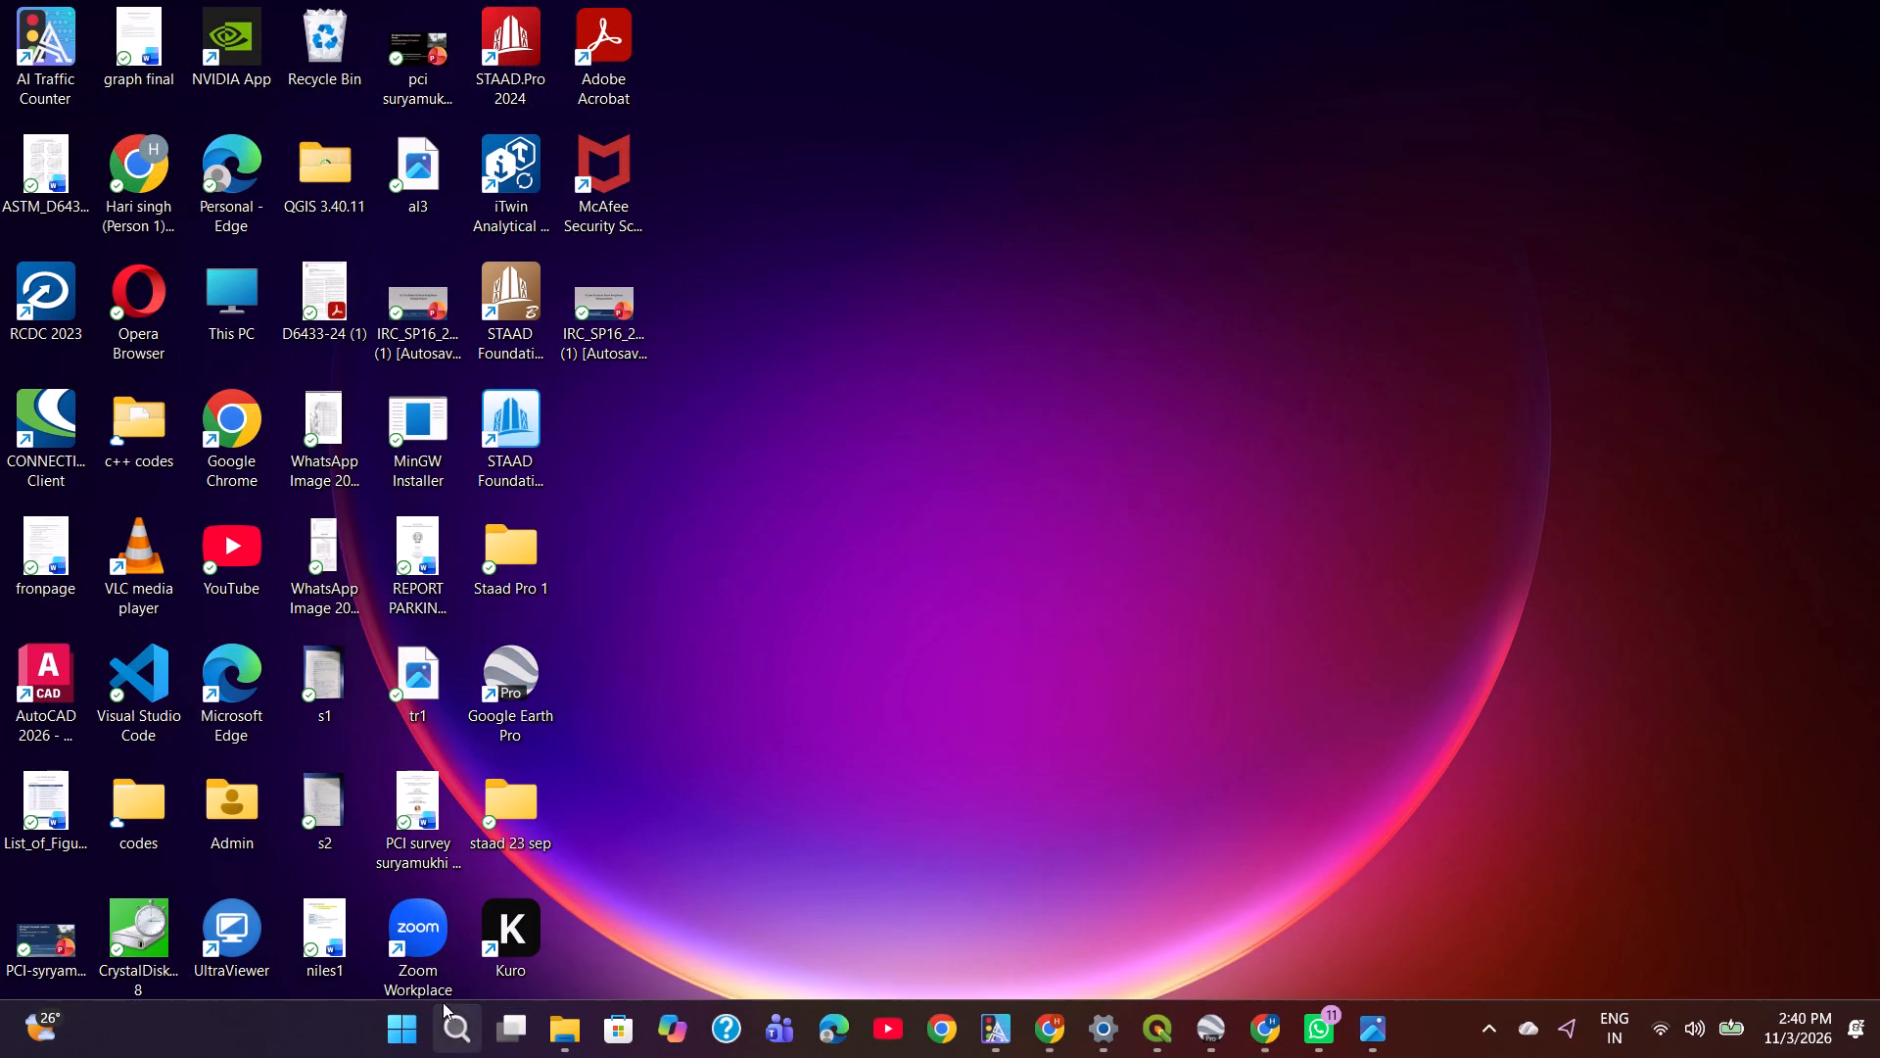
left_click(412, 1011)
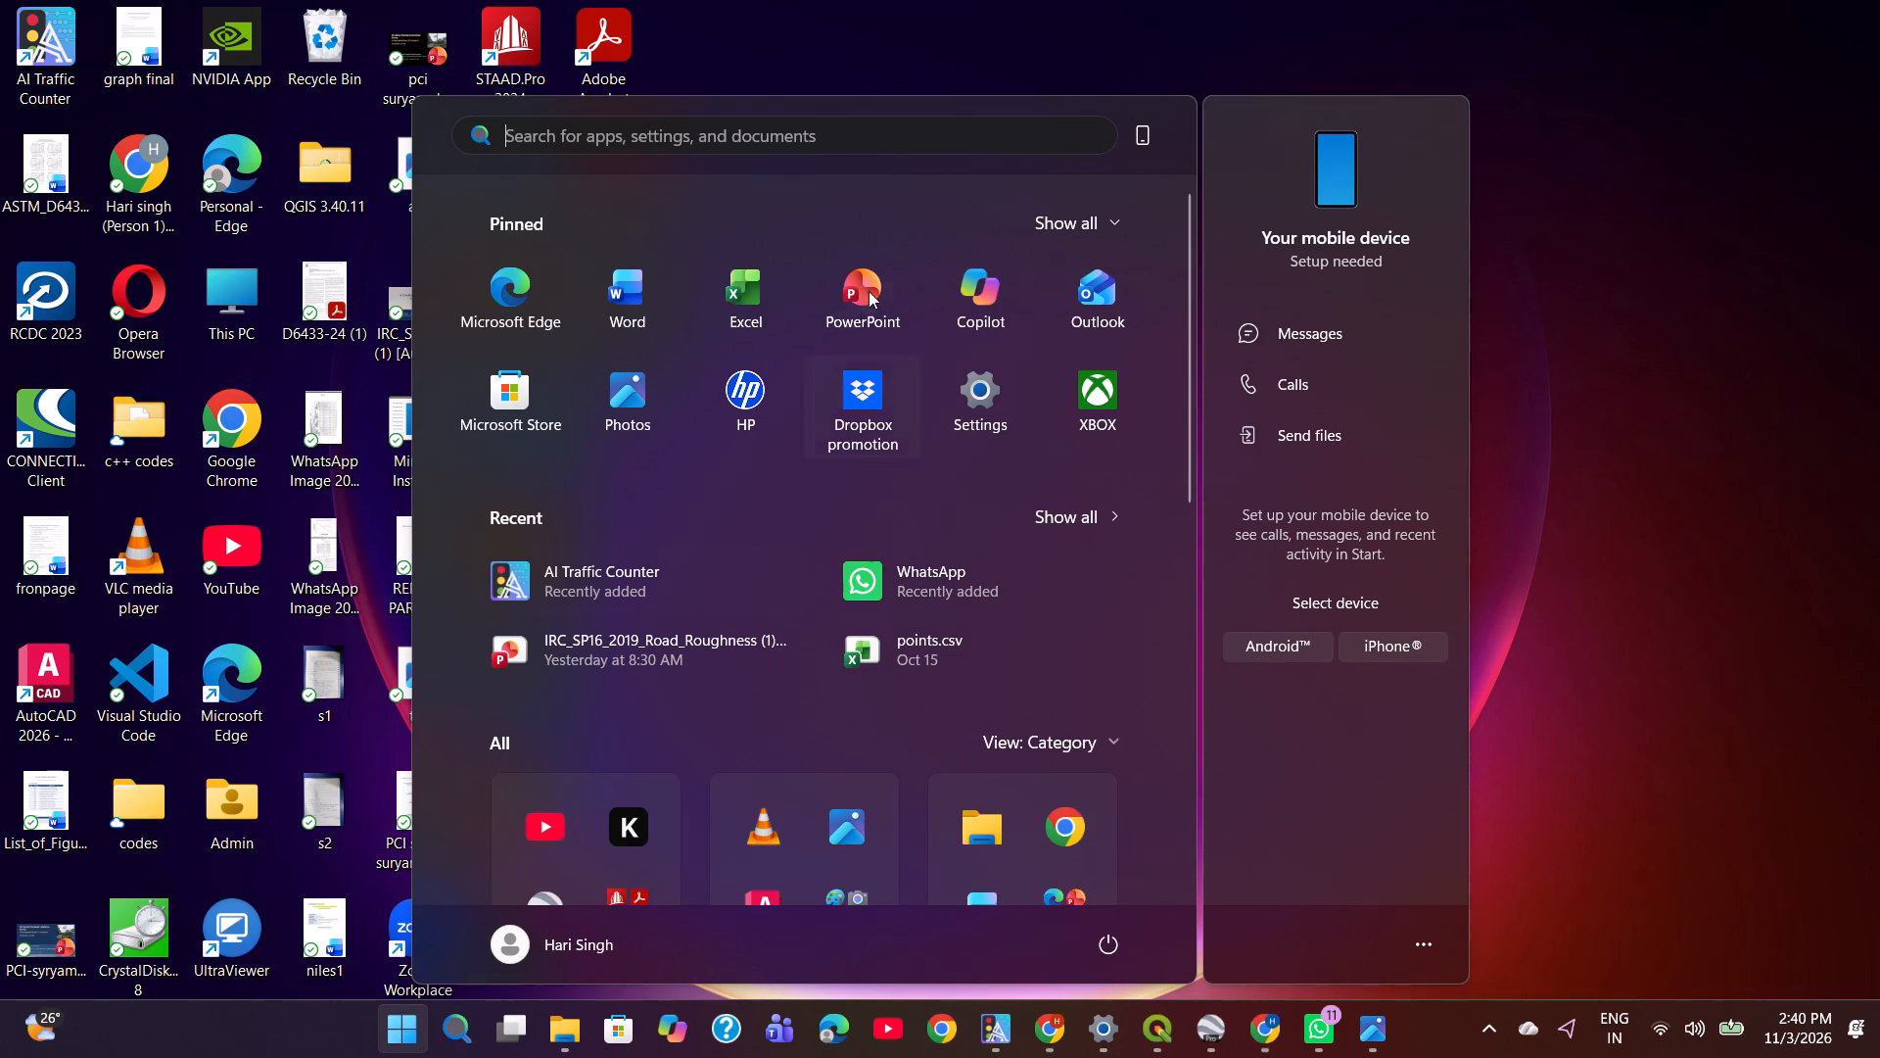
key("q")
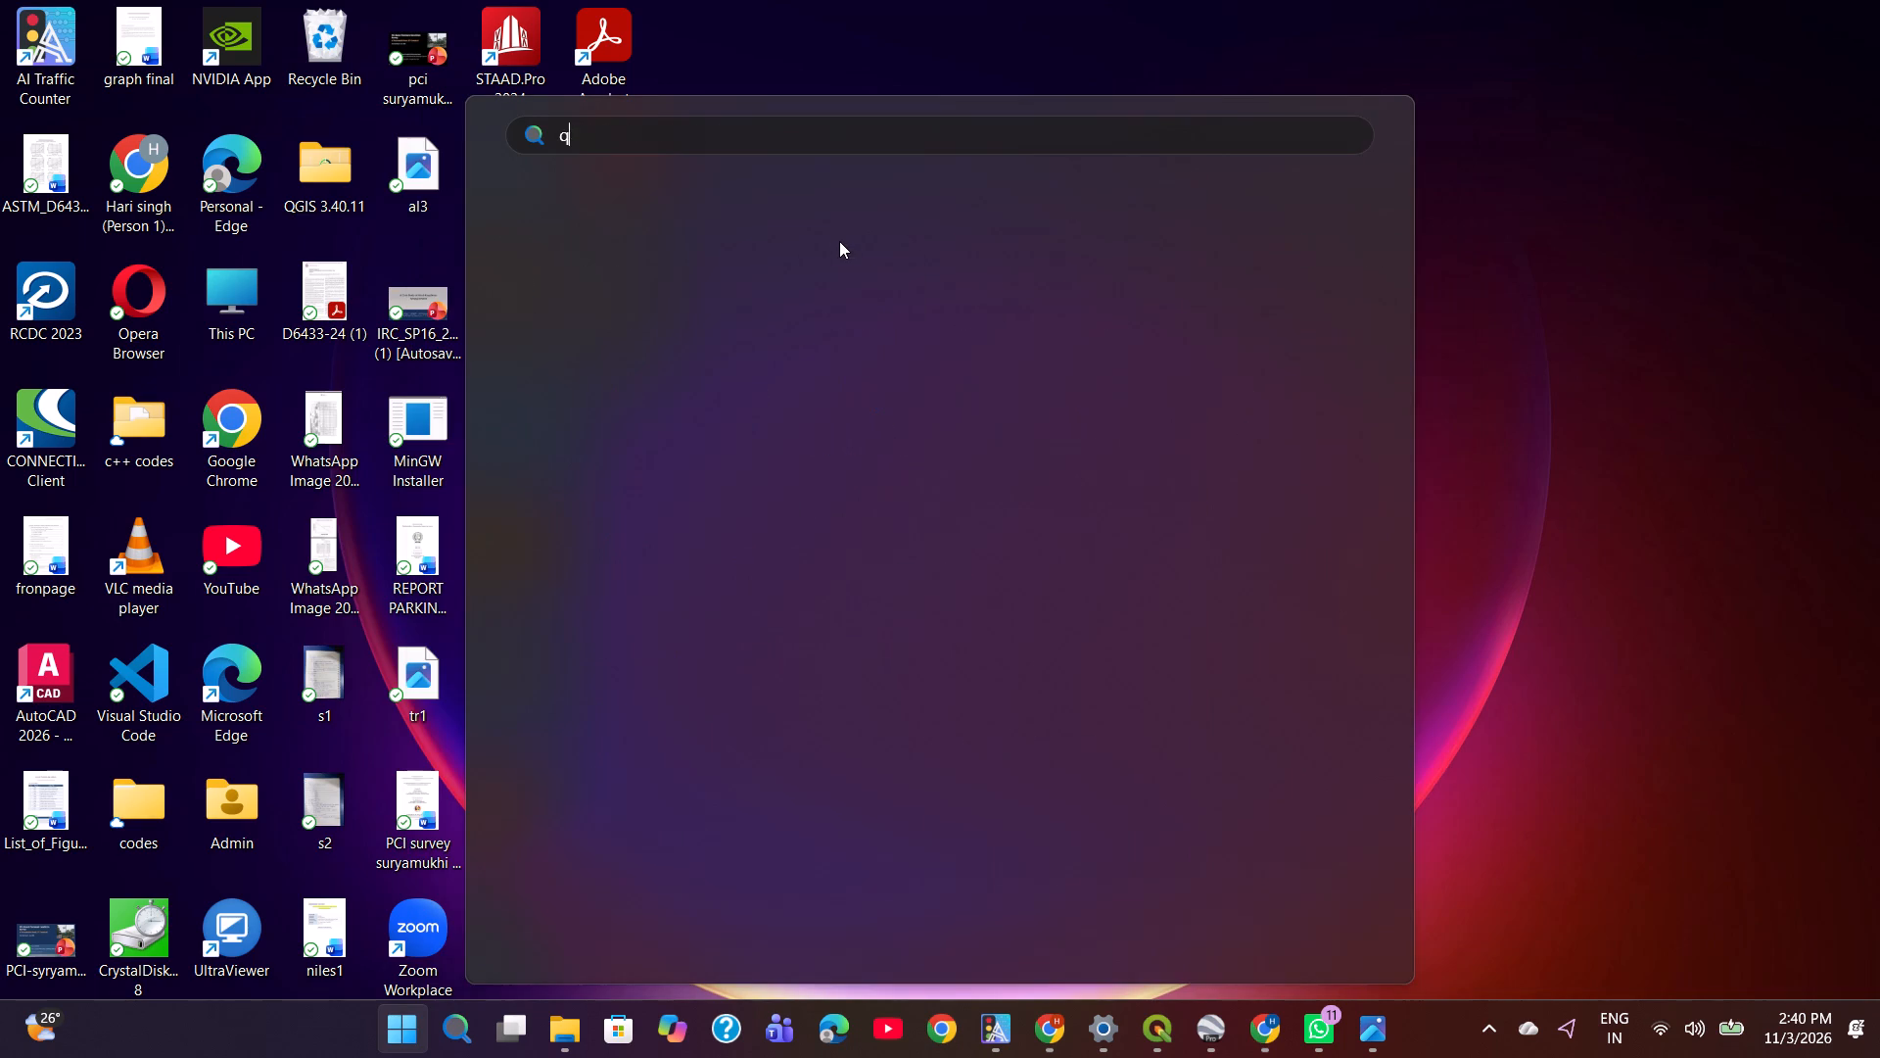
key("g")
left_click(752, 308)
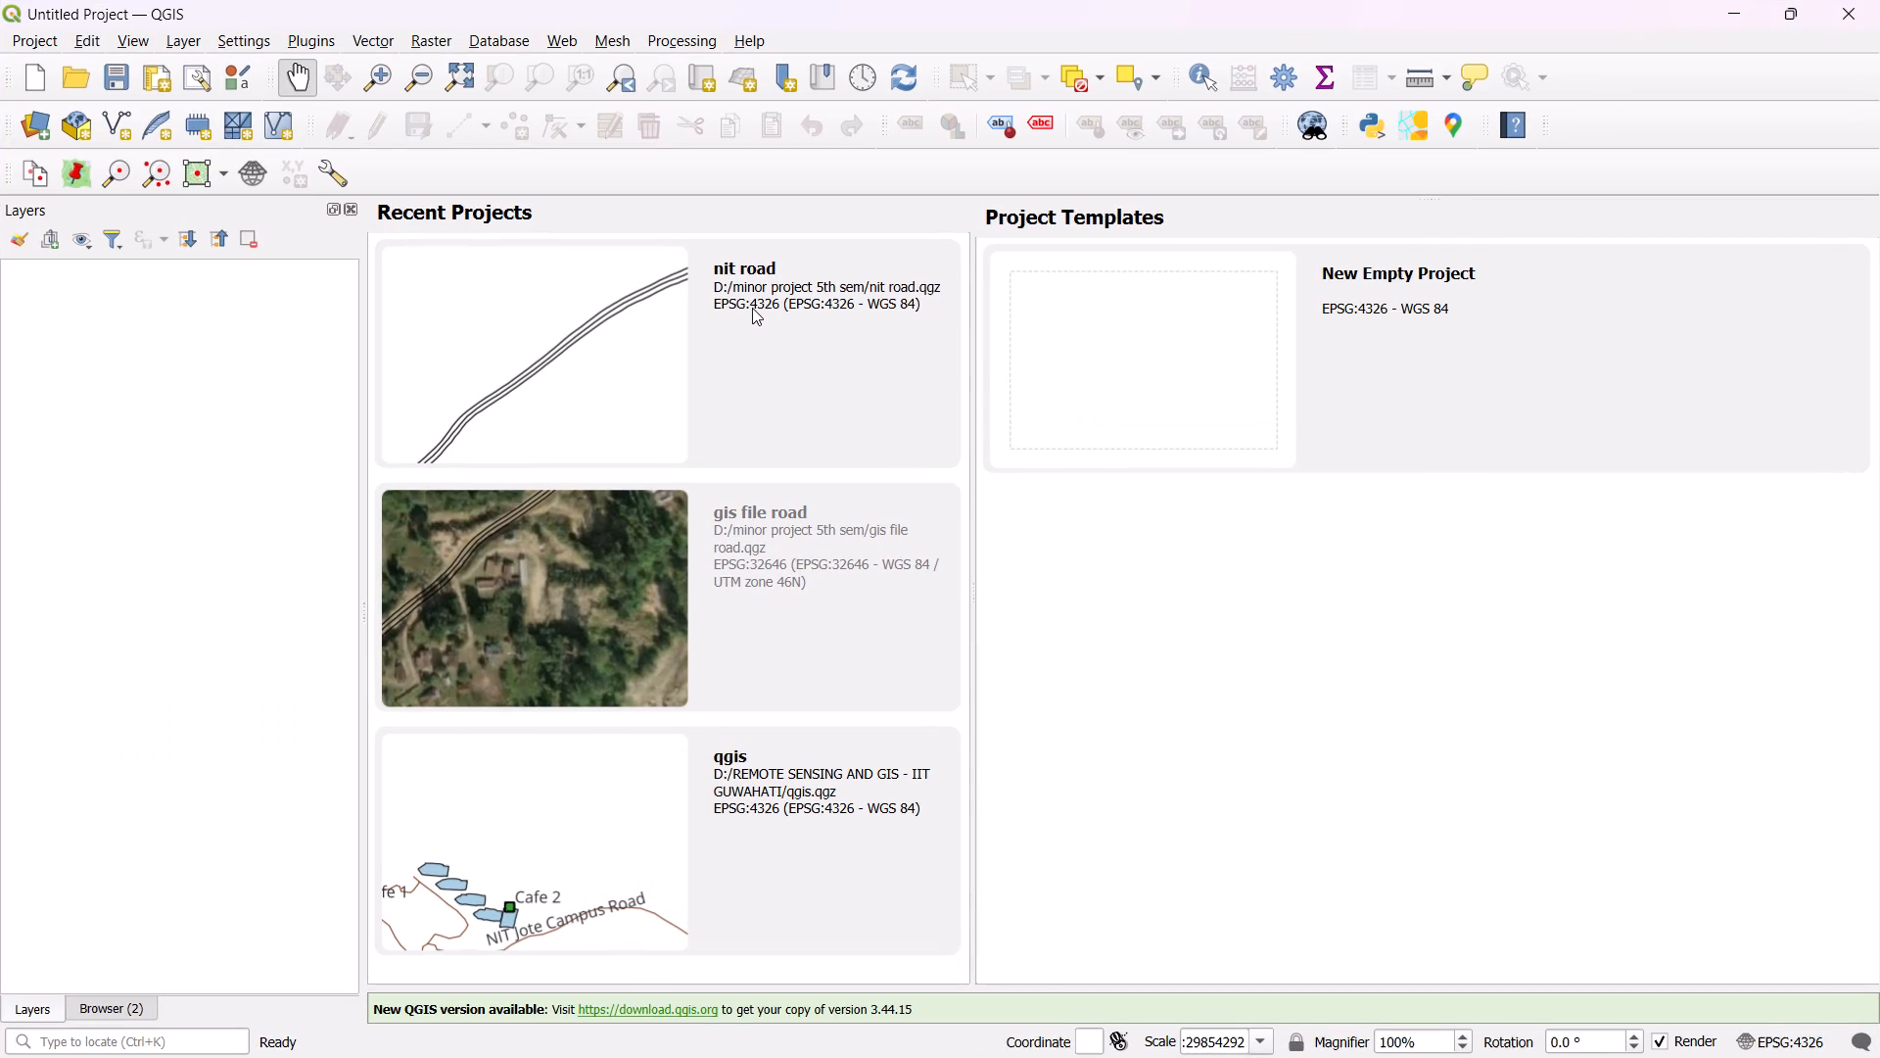
left_click(1165, 376)
left_click(1165, 376)
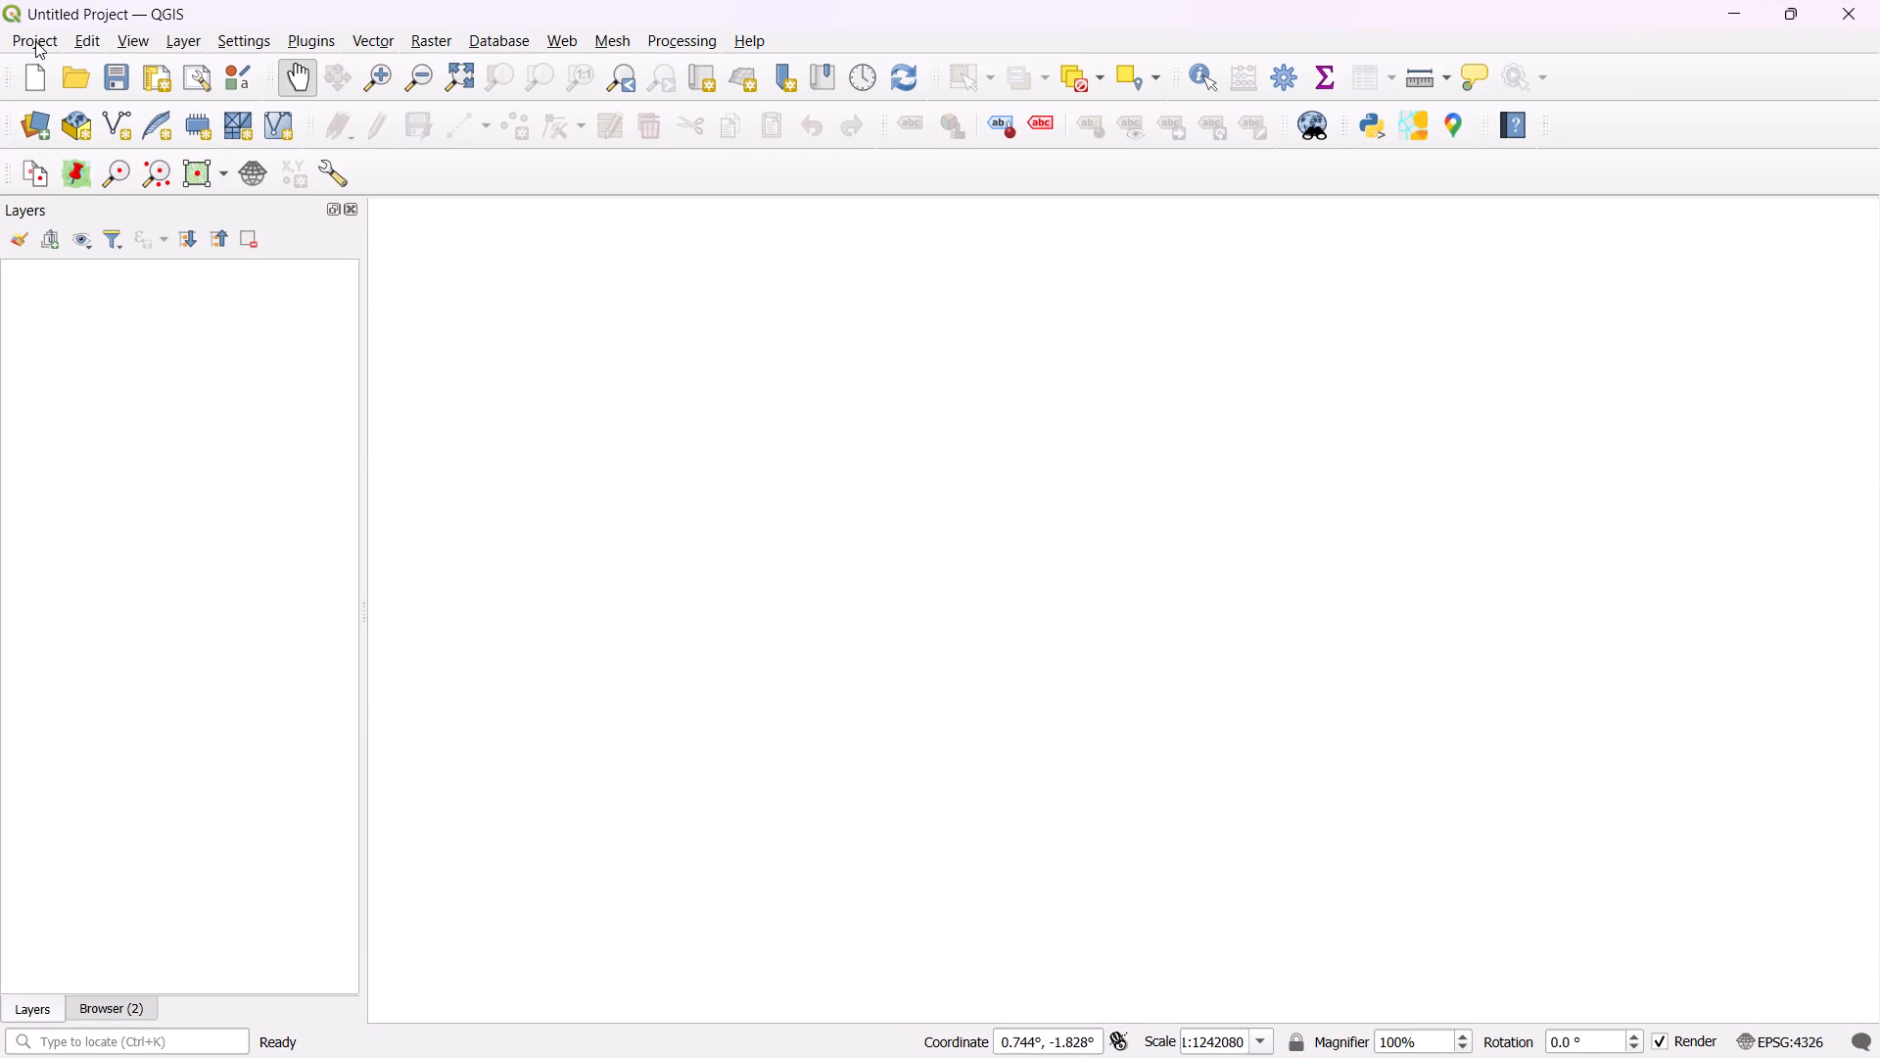
Add the Centre Line.kml line layer from the georefer folder in D:\minor project 5th sem.
left_click(185, 46)
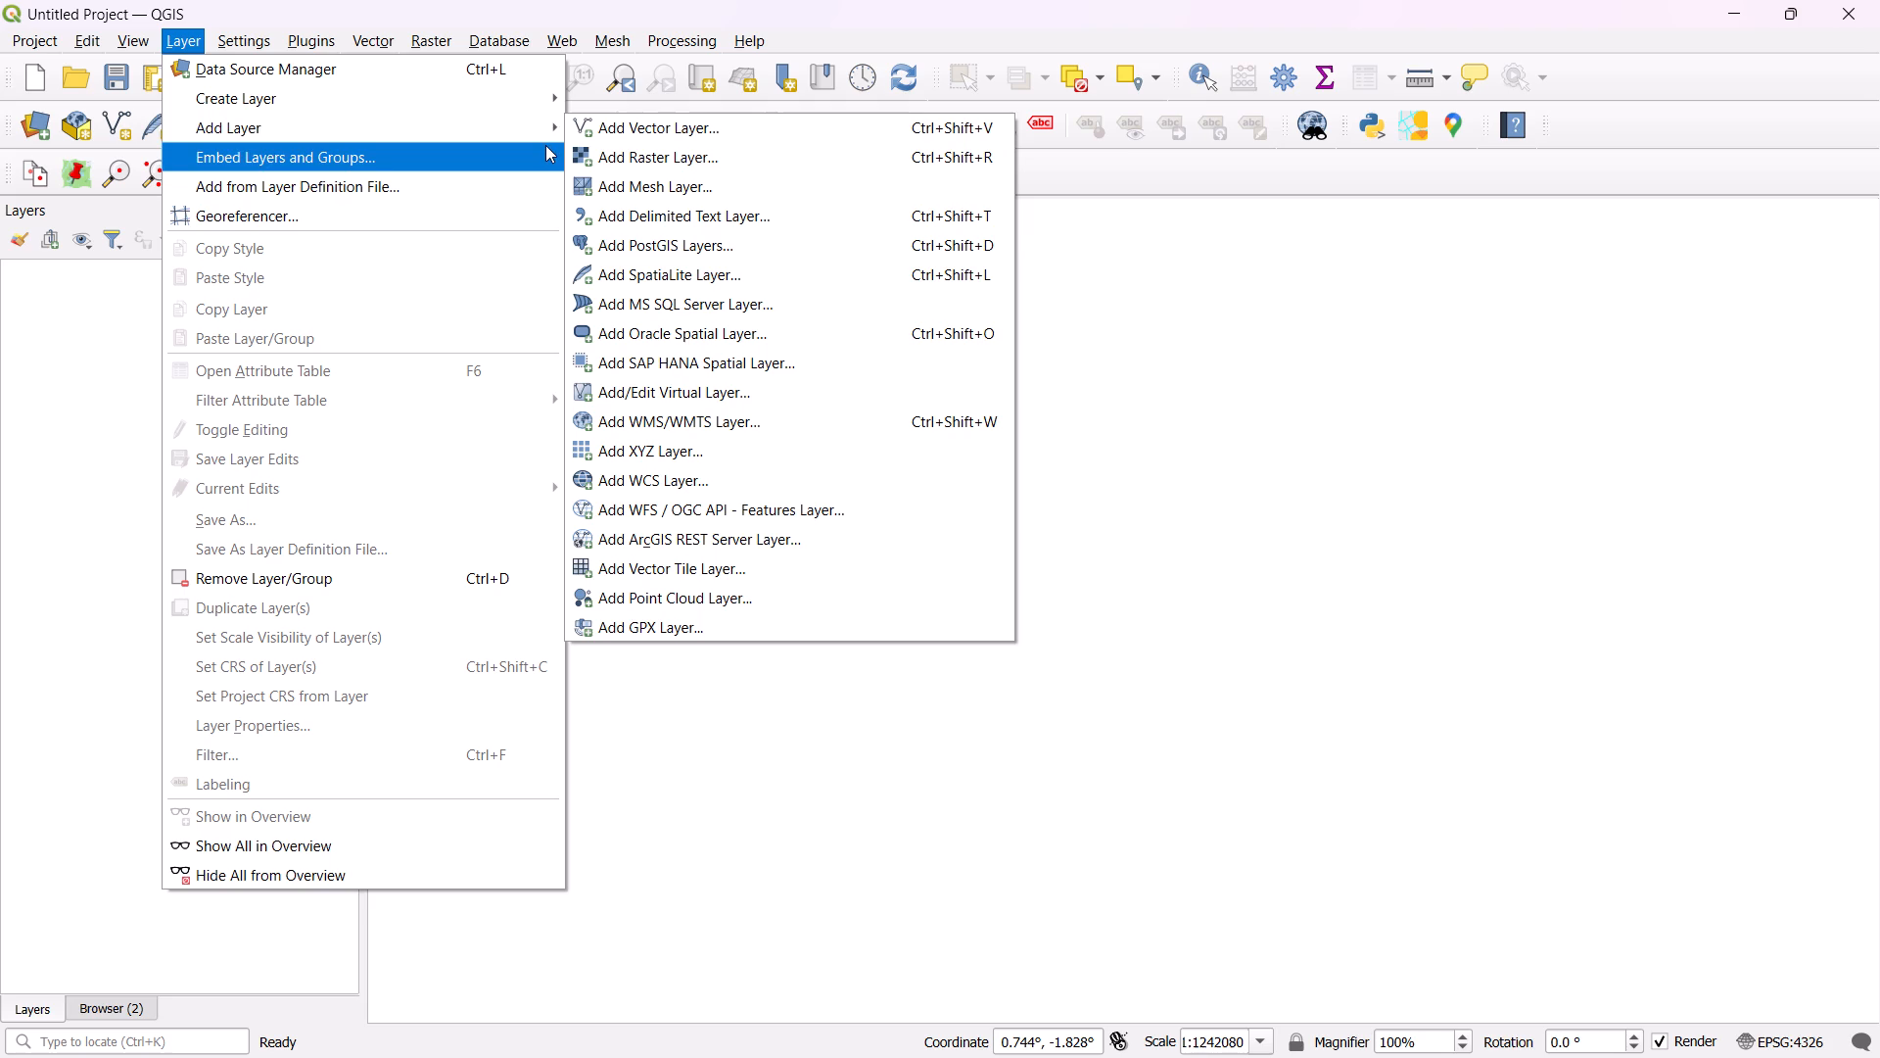
left_click(607, 135)
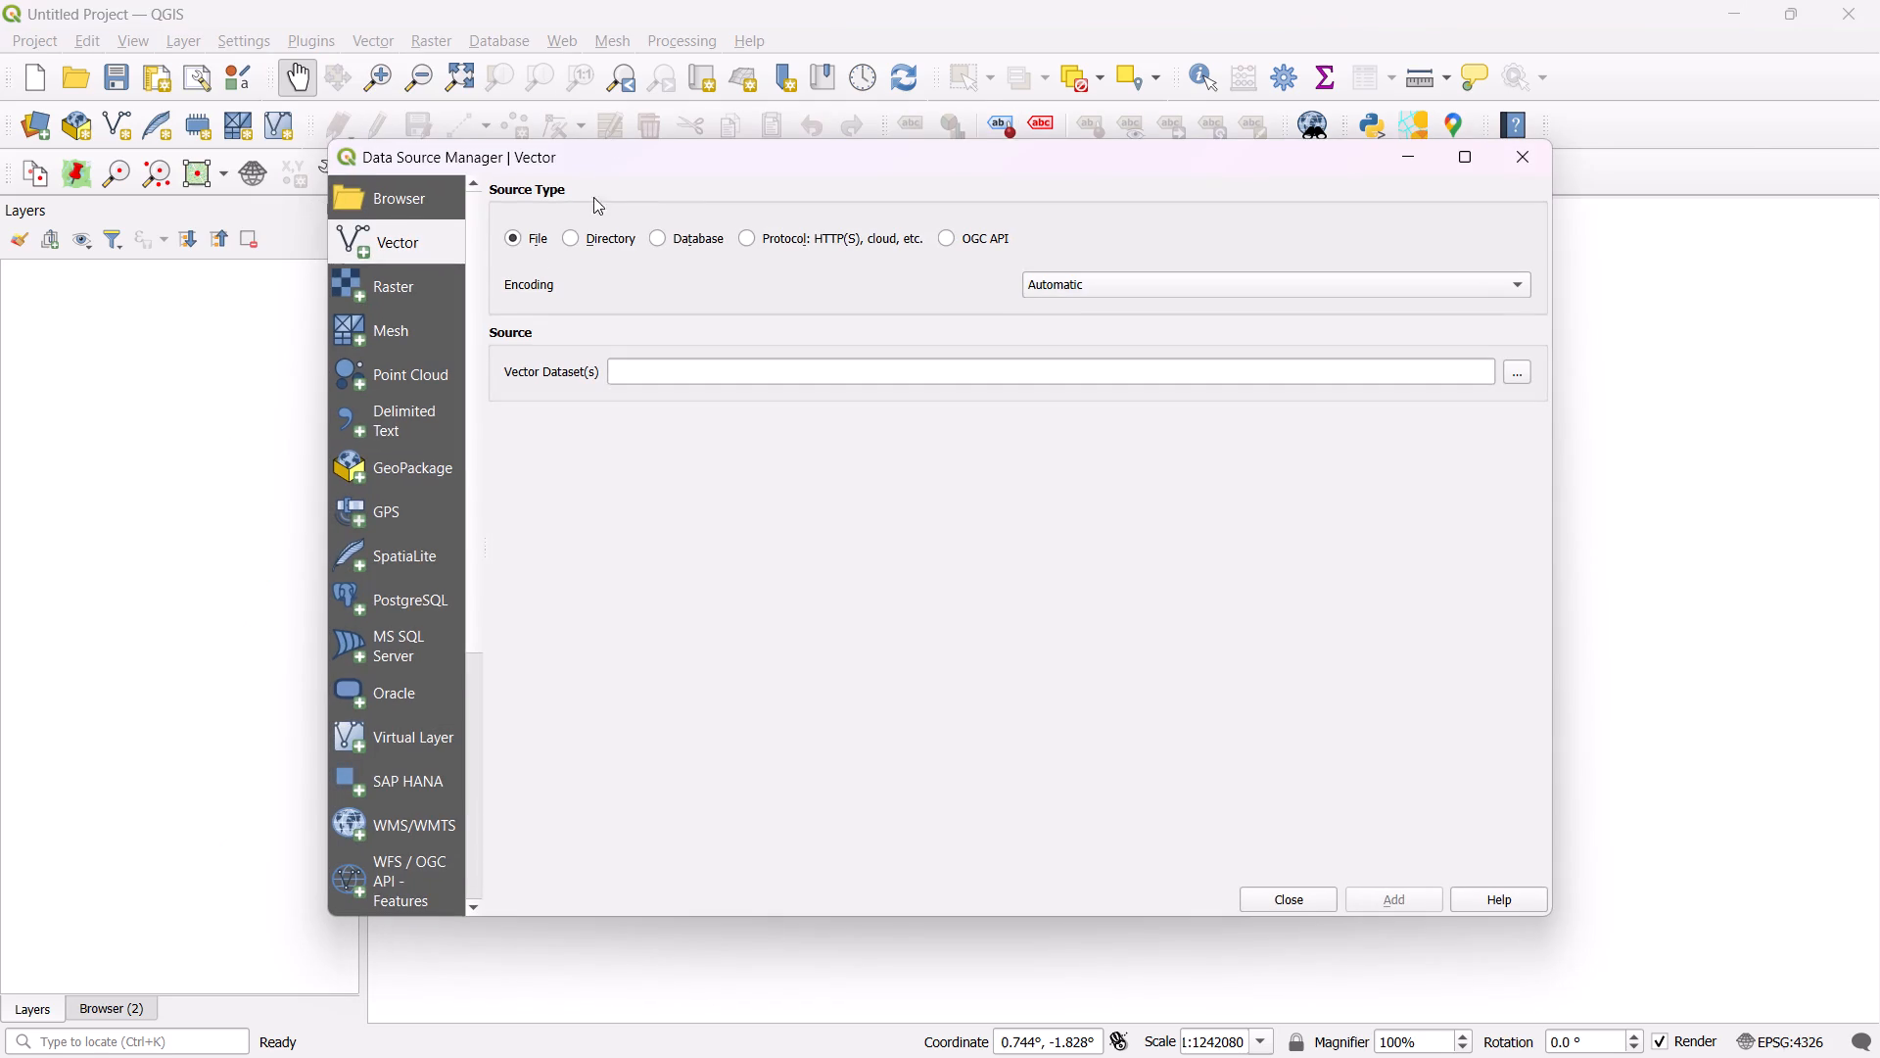
left_click(411, 200)
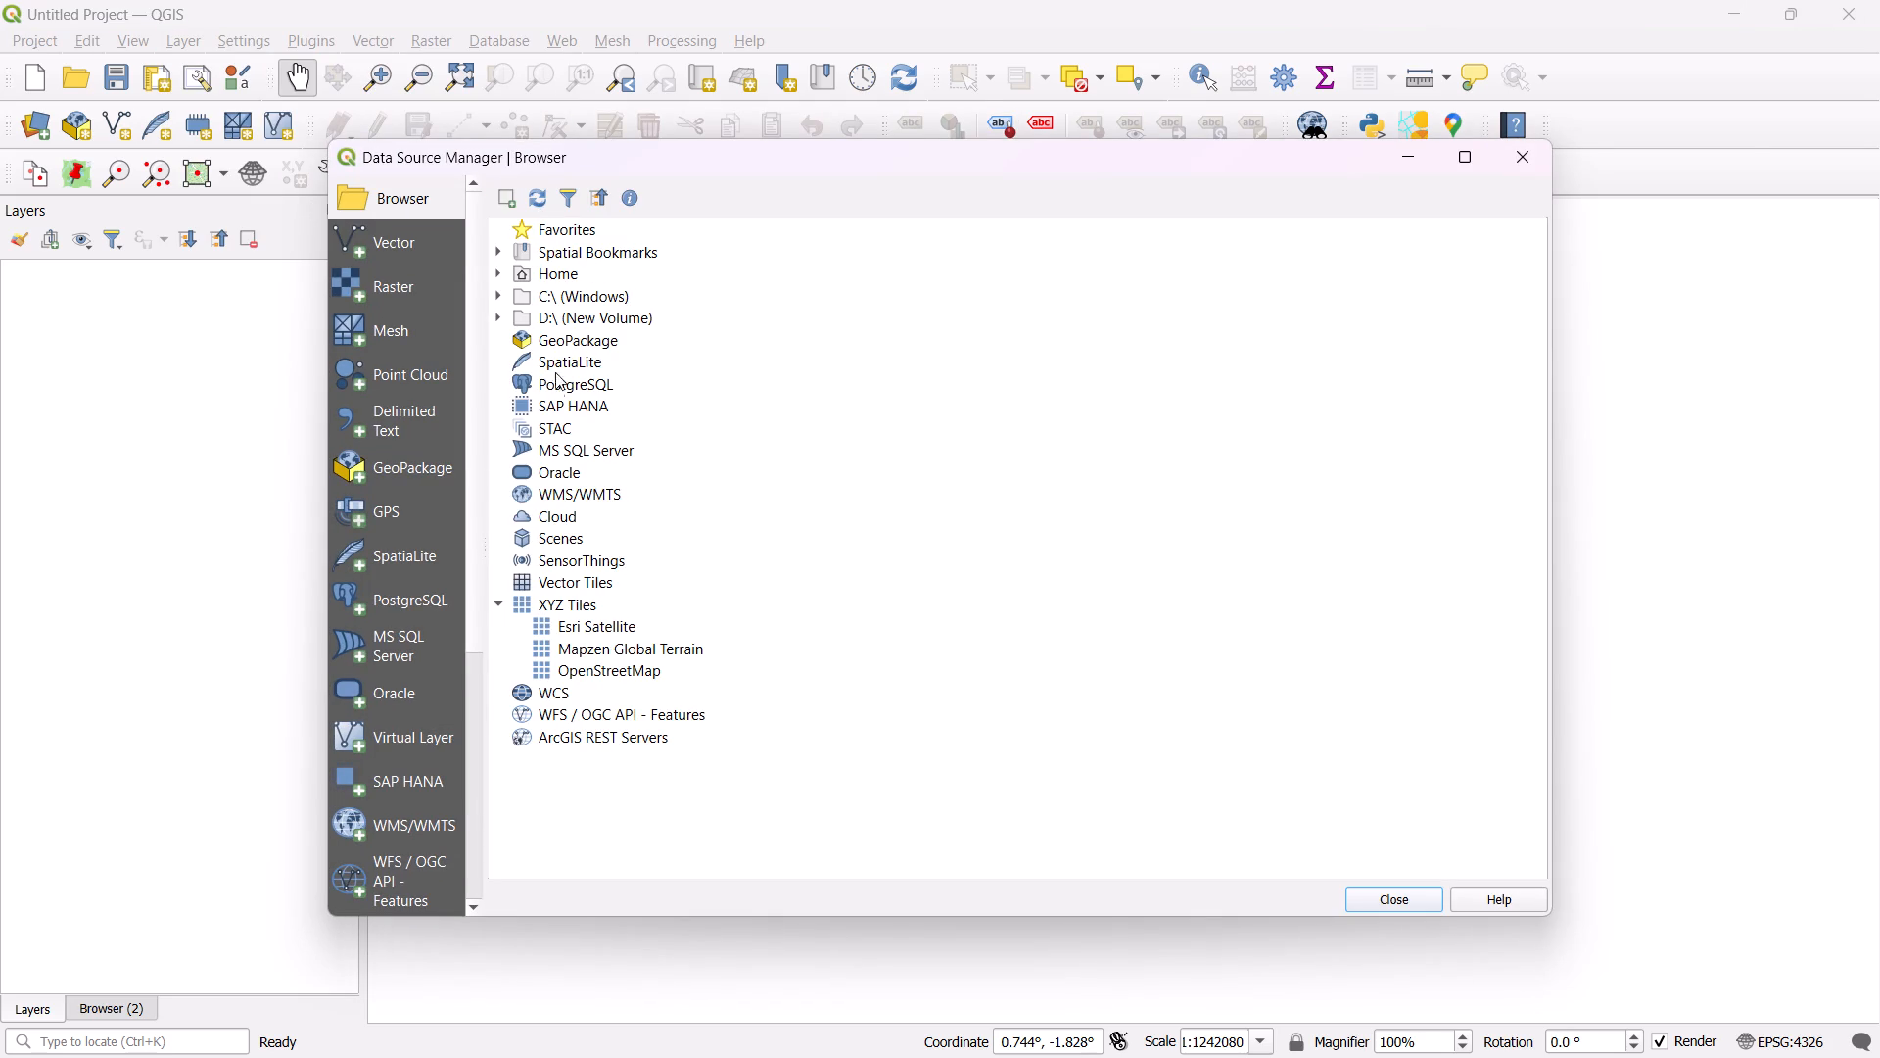
double_click(586, 308)
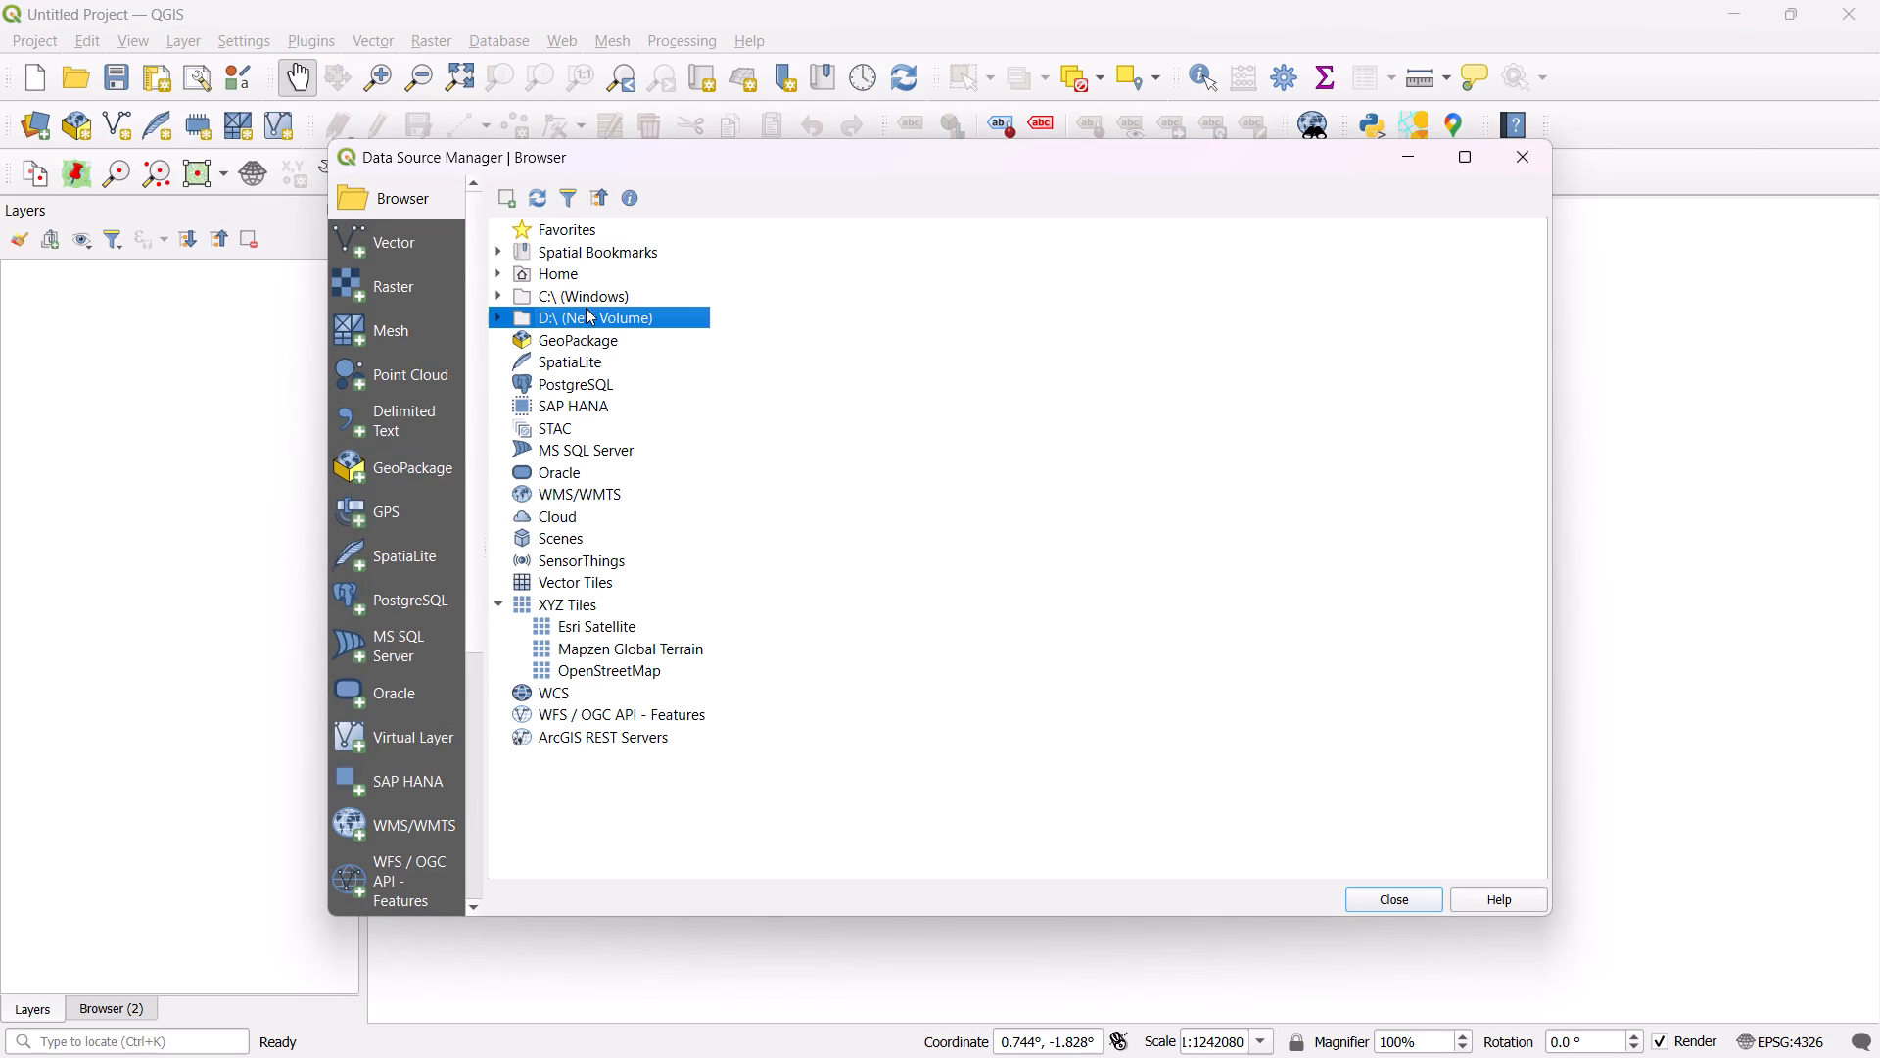
double_click(585, 541)
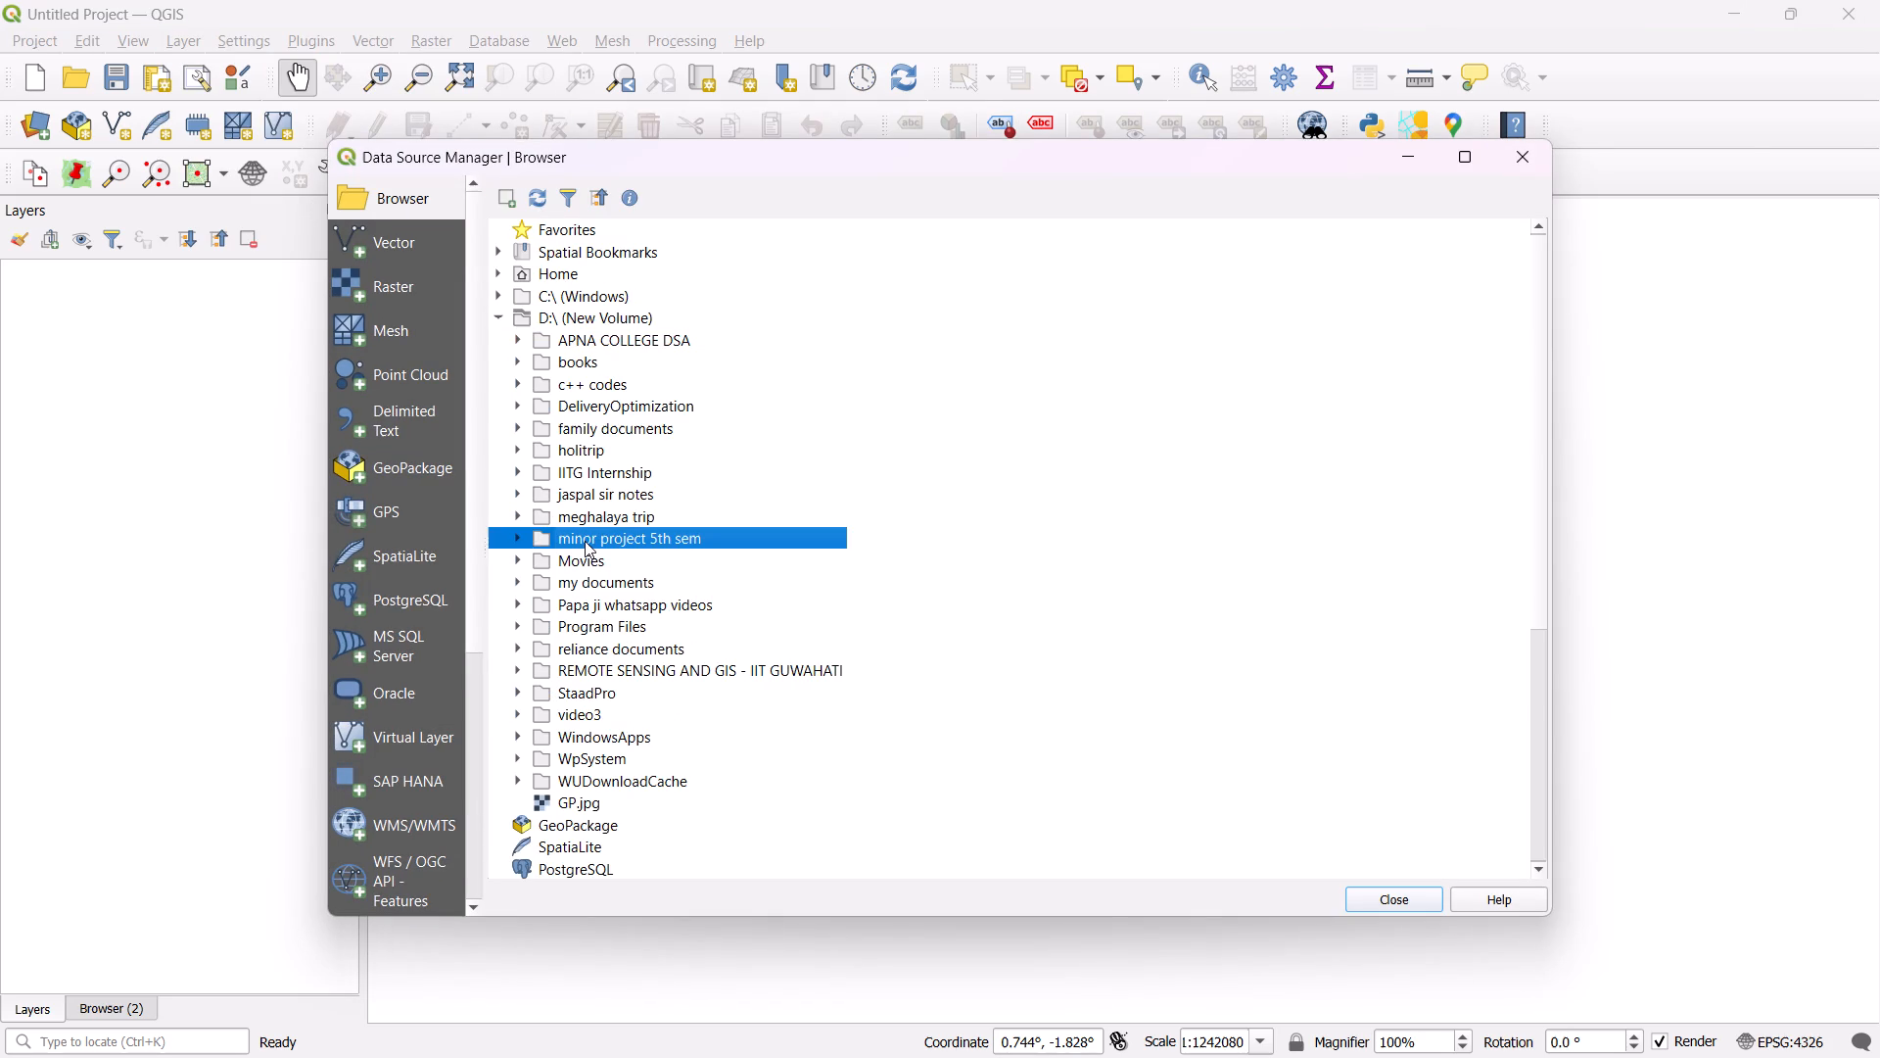
double_click(606, 557)
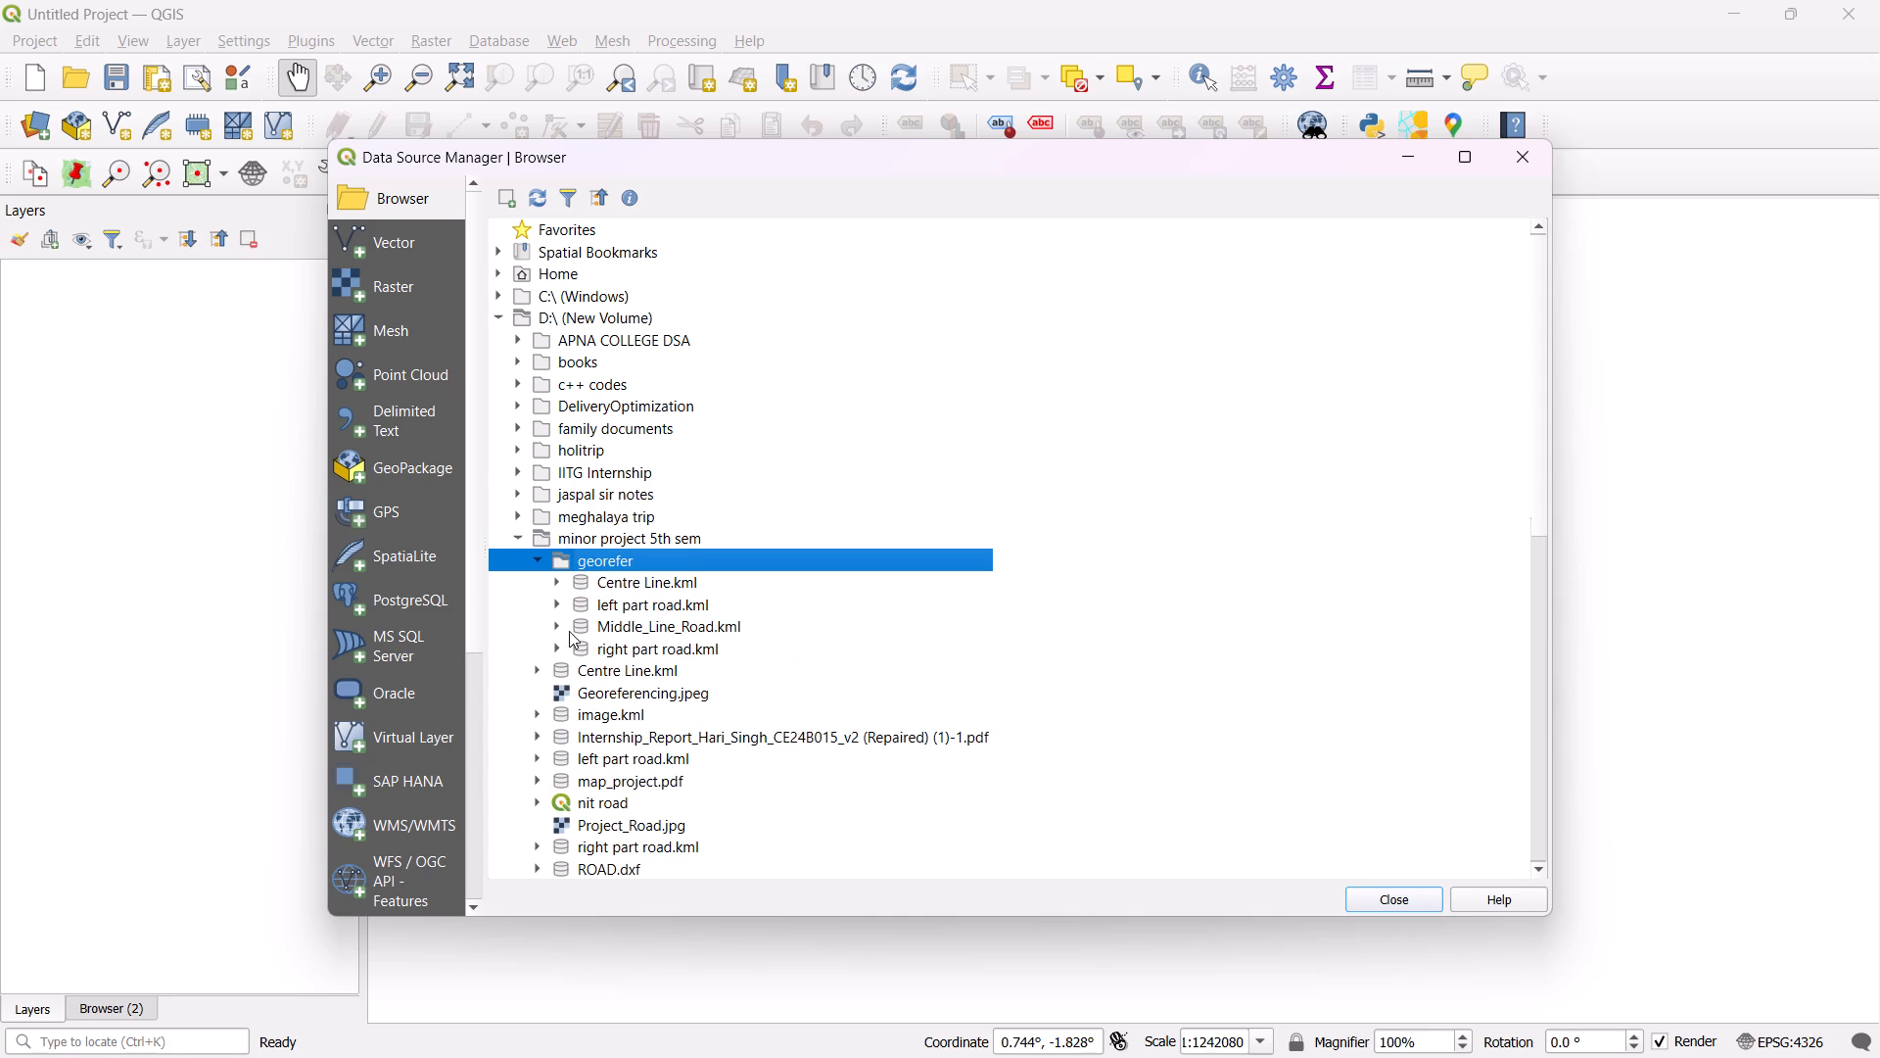
left_click(556, 583)
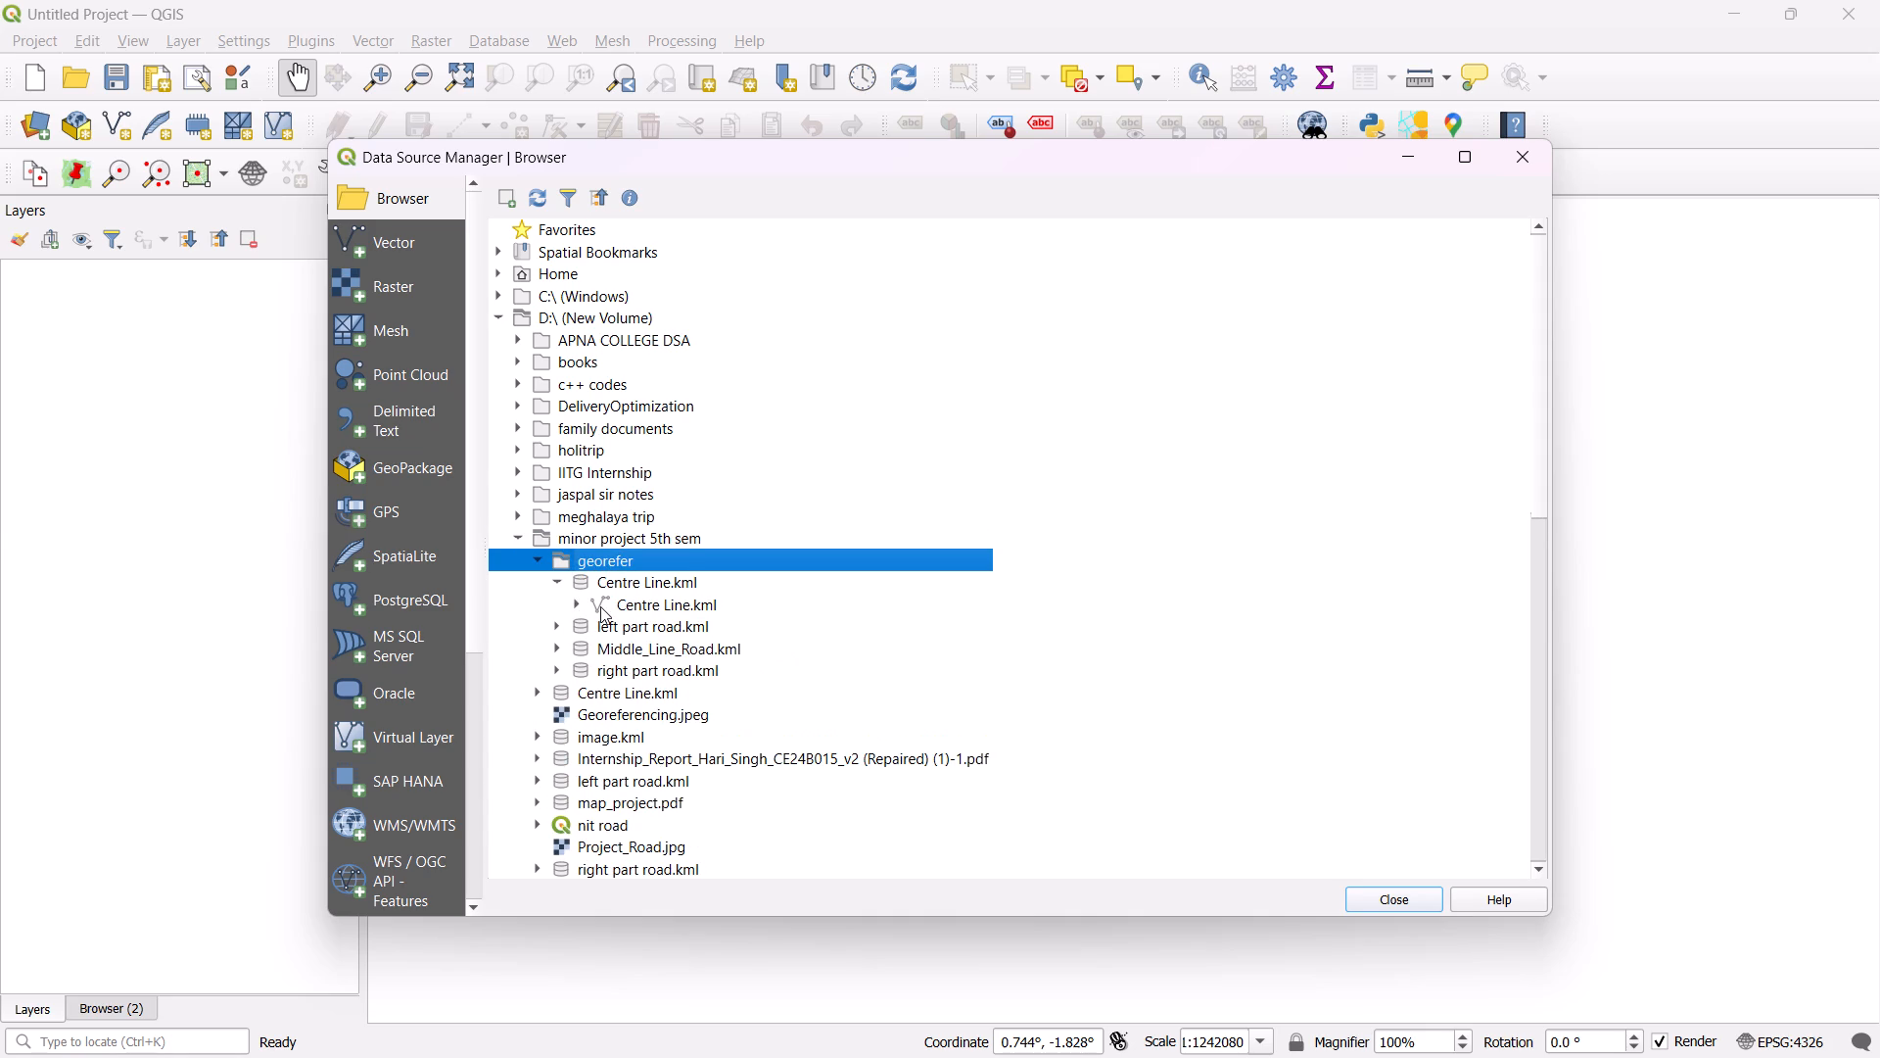
left_click(601, 606)
double_click(598, 602)
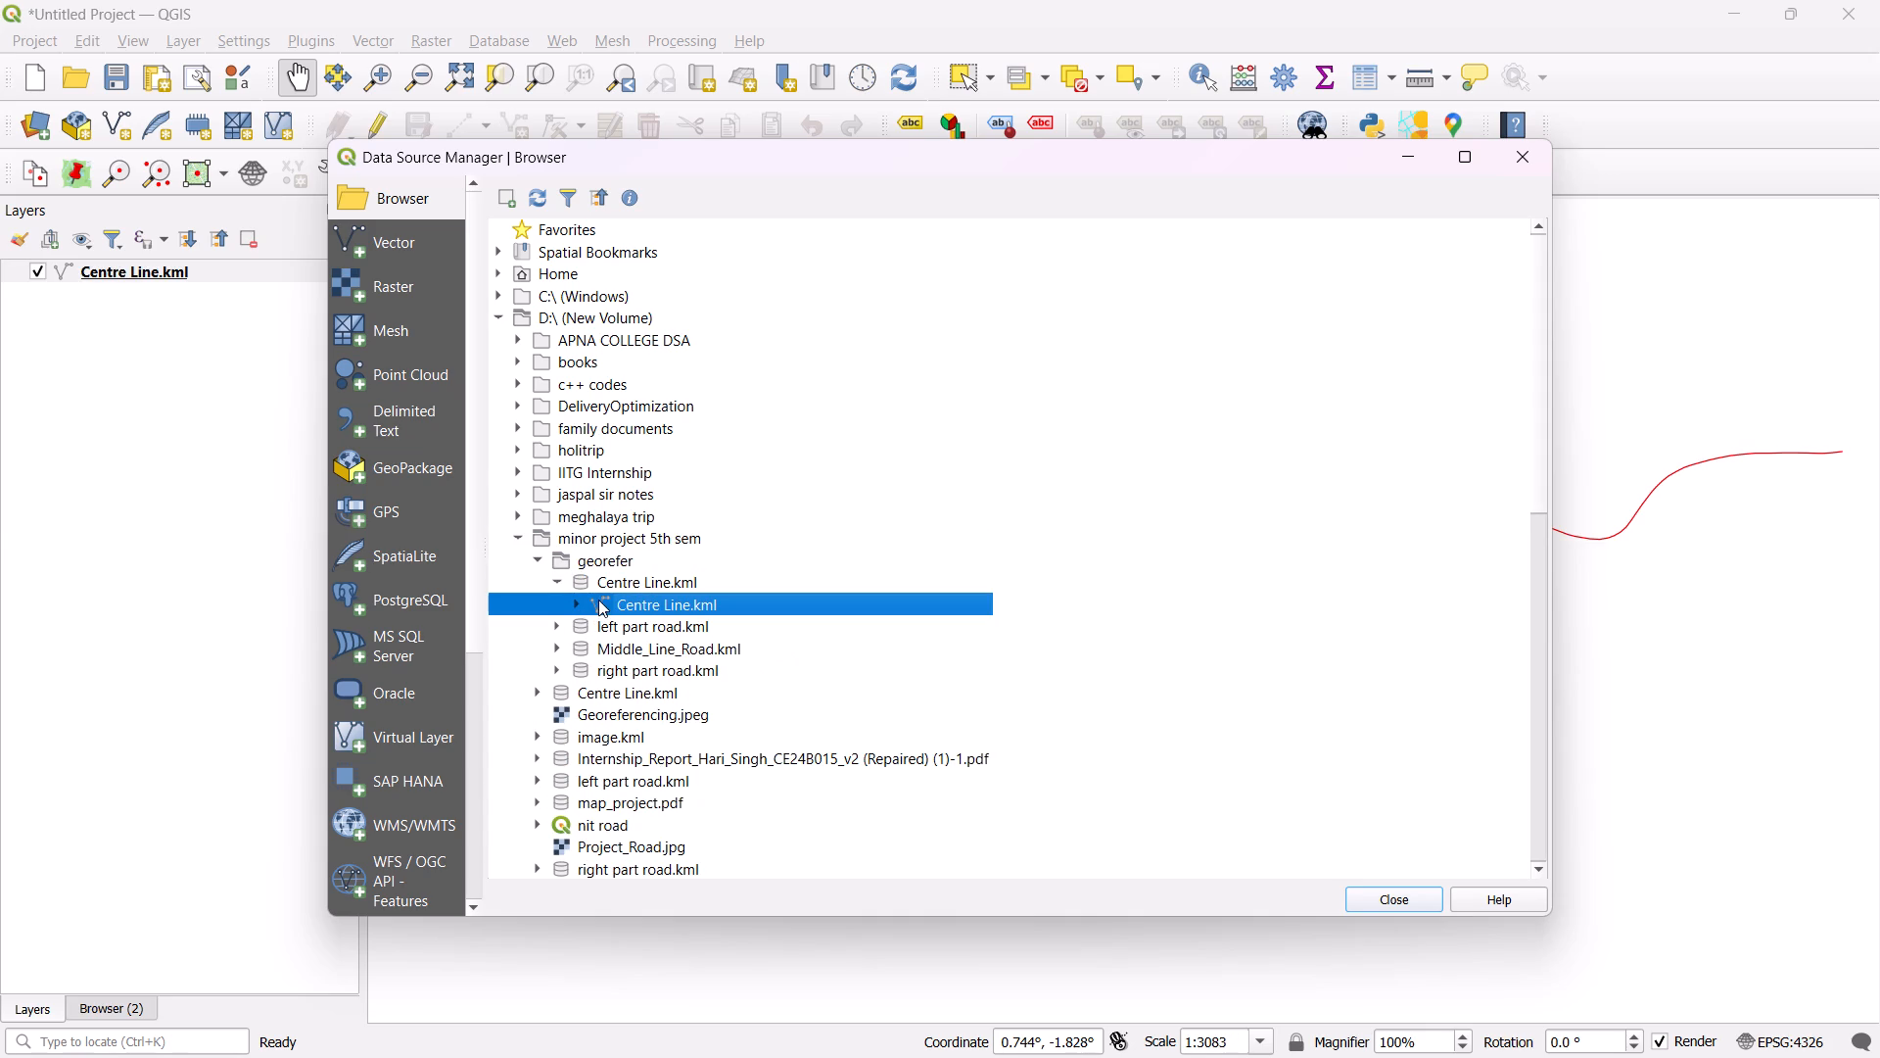
Add the left part road.kml and right part road.kml line layers from the georefer folder.
left_click(559, 622)
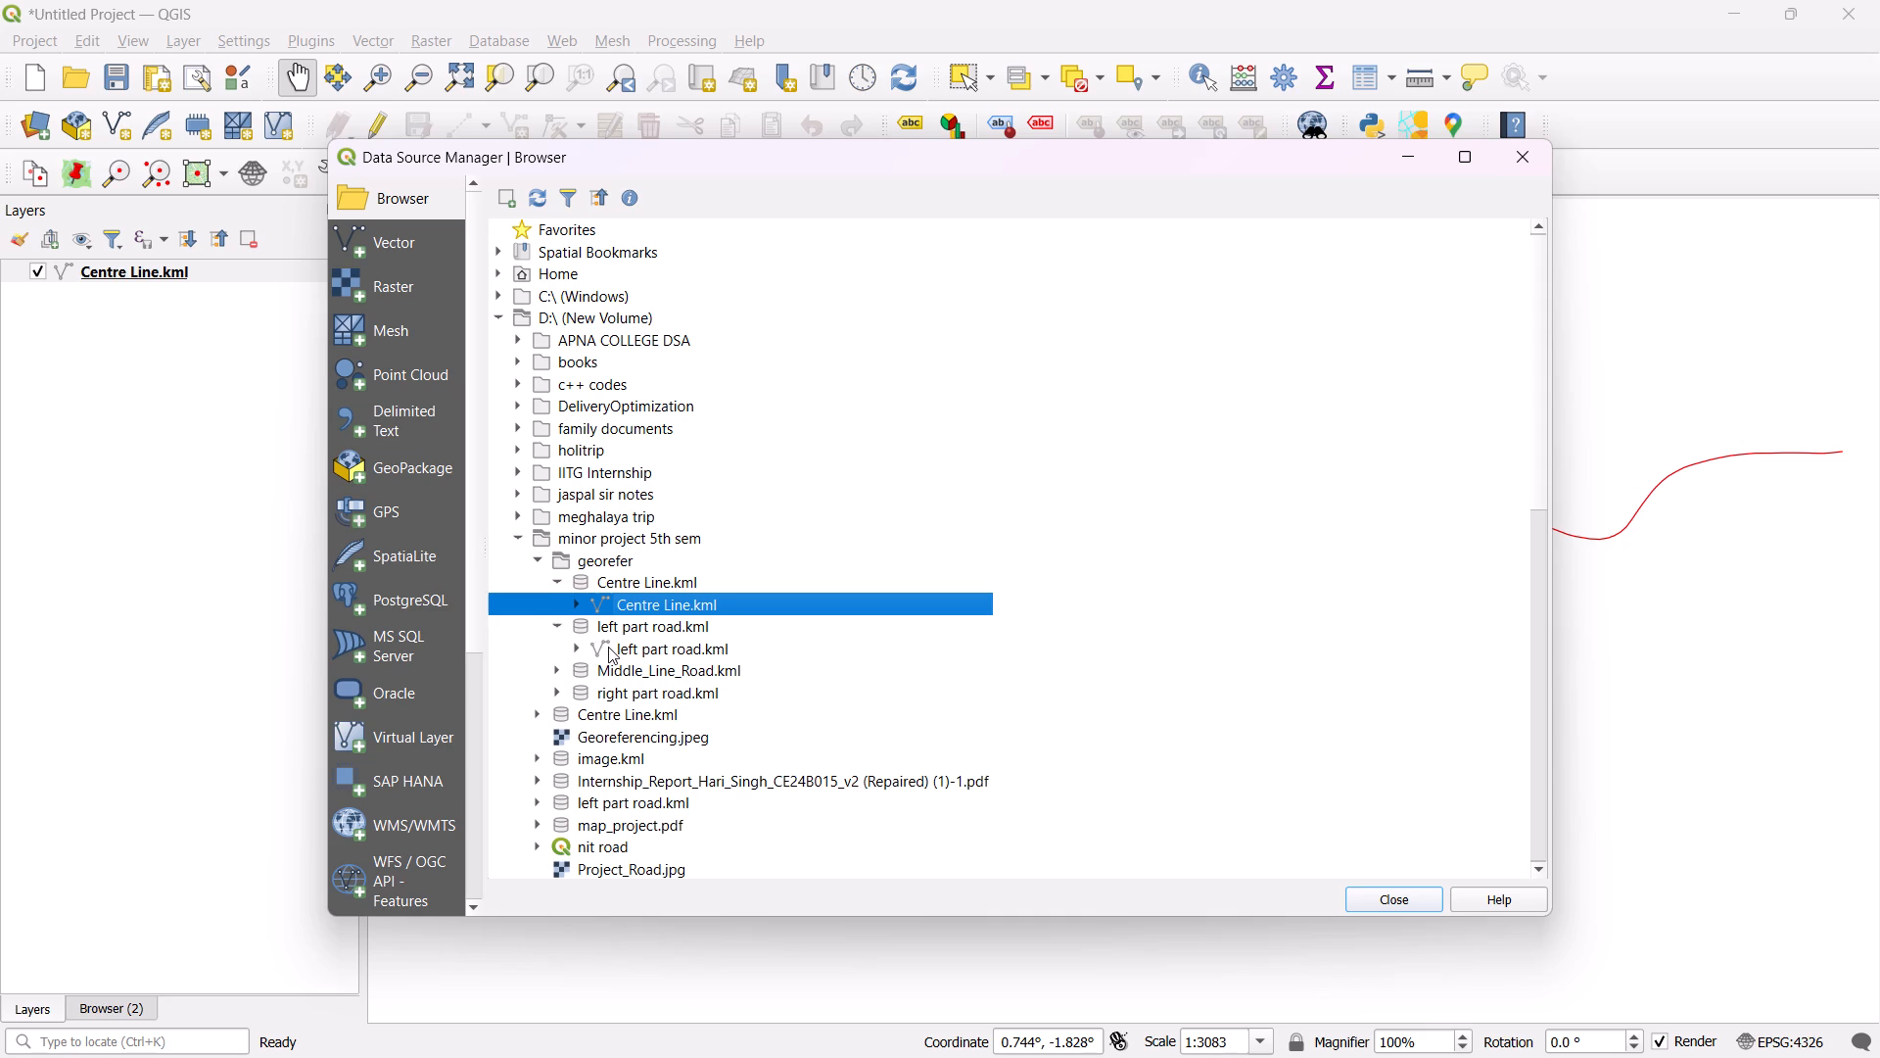
double_click(608, 647)
left_click(560, 685)
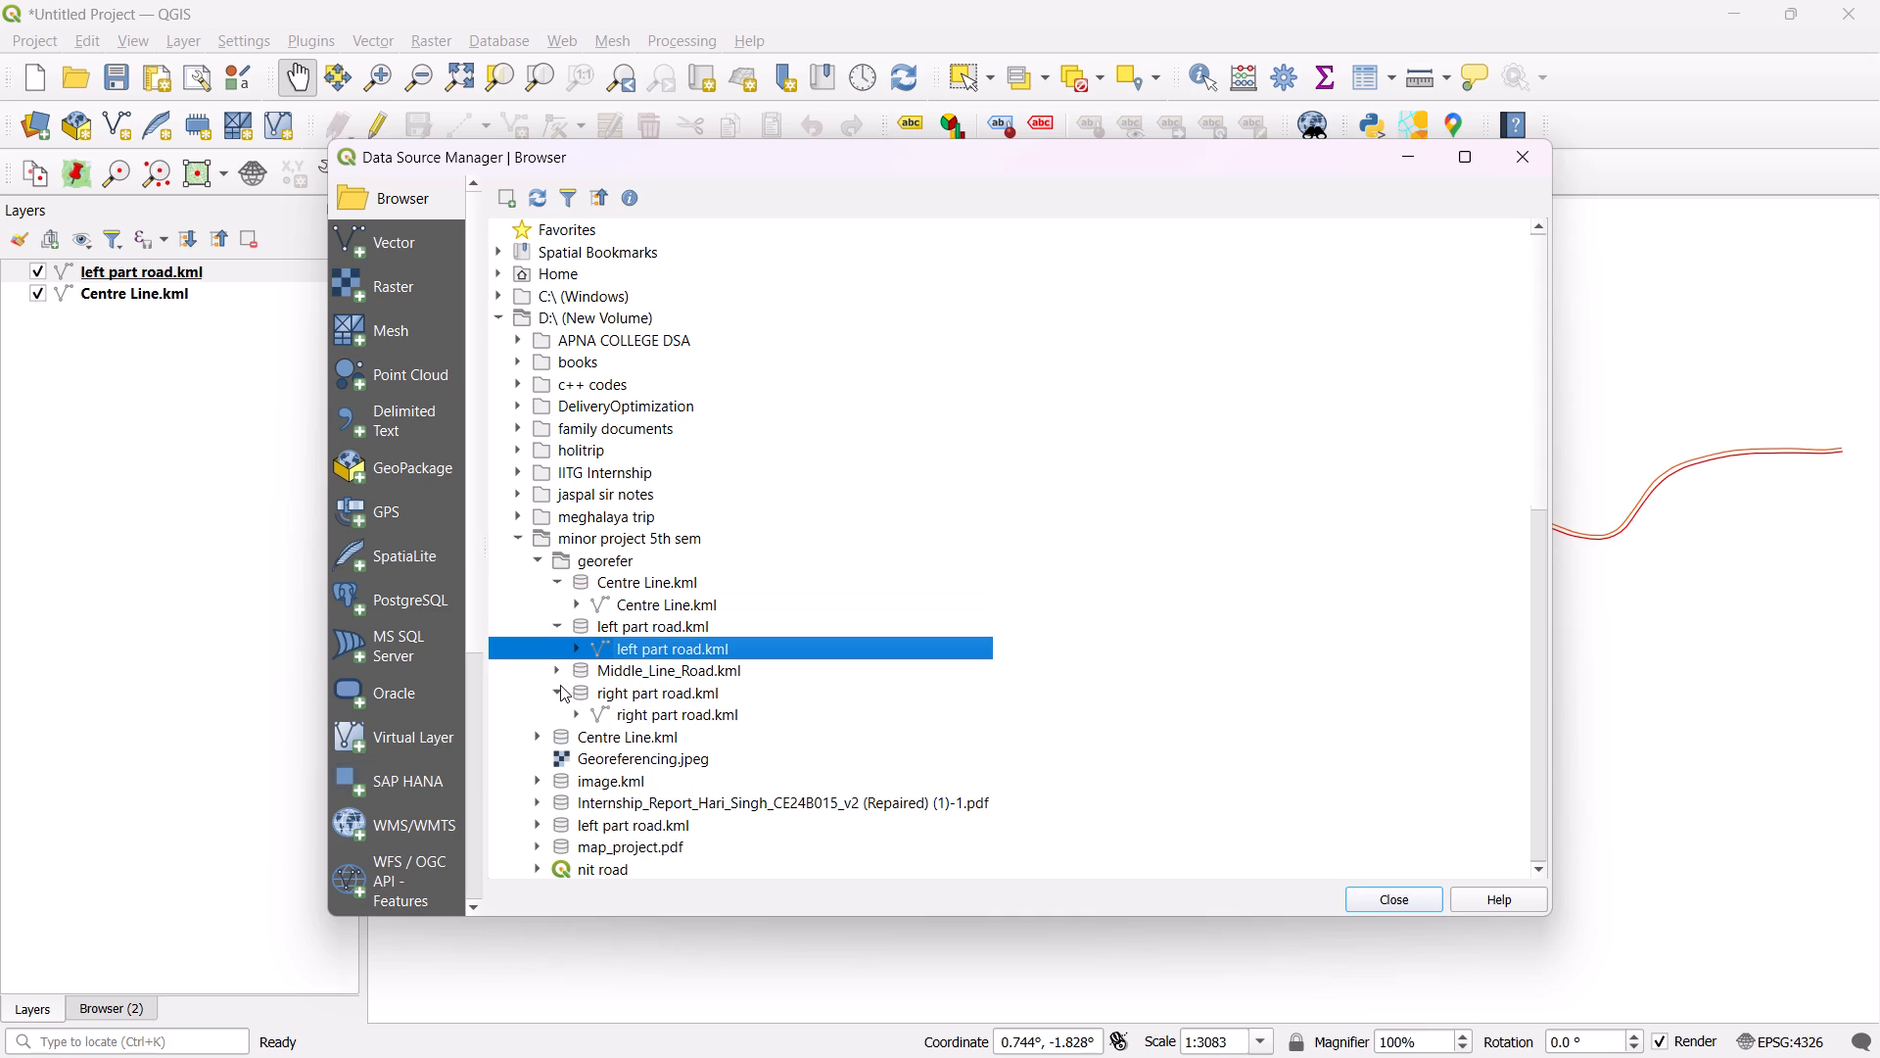
left_click(597, 713)
left_click(597, 711)
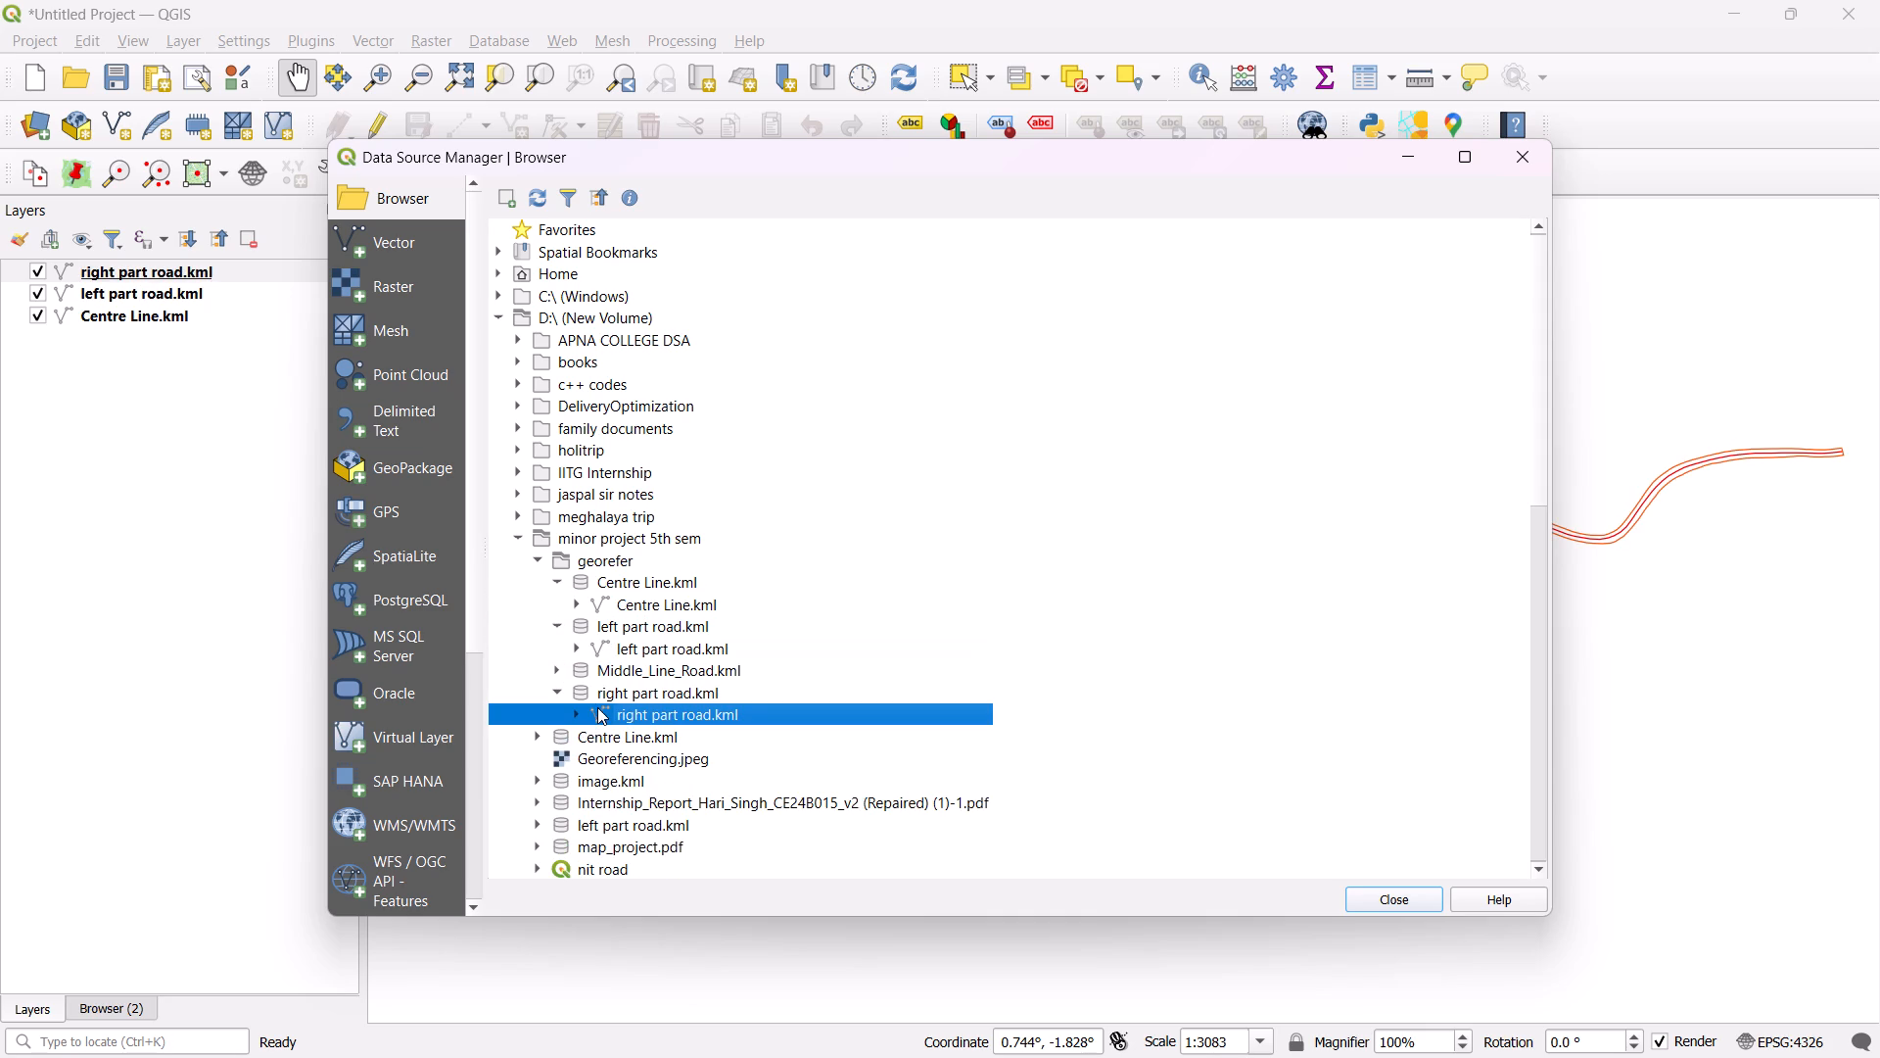
left_click(1513, 154)
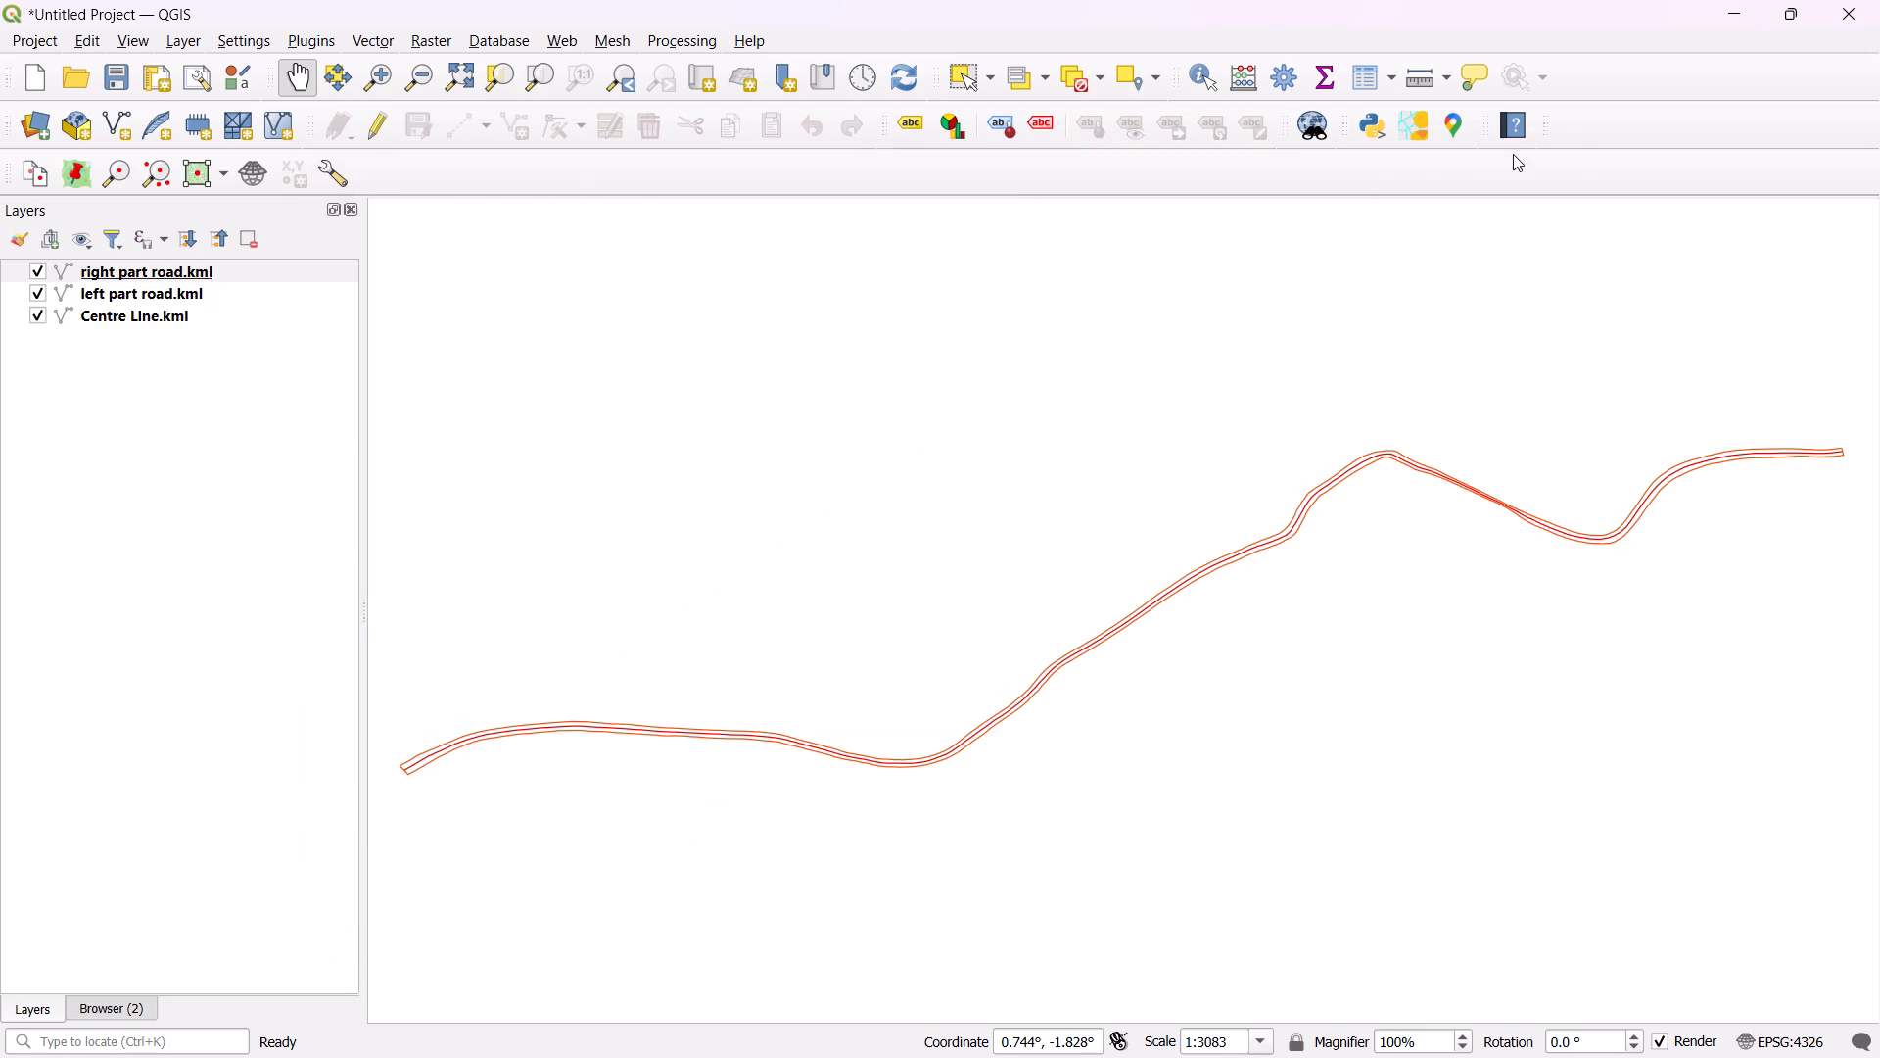
Add the Esri Satellite XYZ tile layer and place it beneath the three road line layers.
left_click(120, 1016)
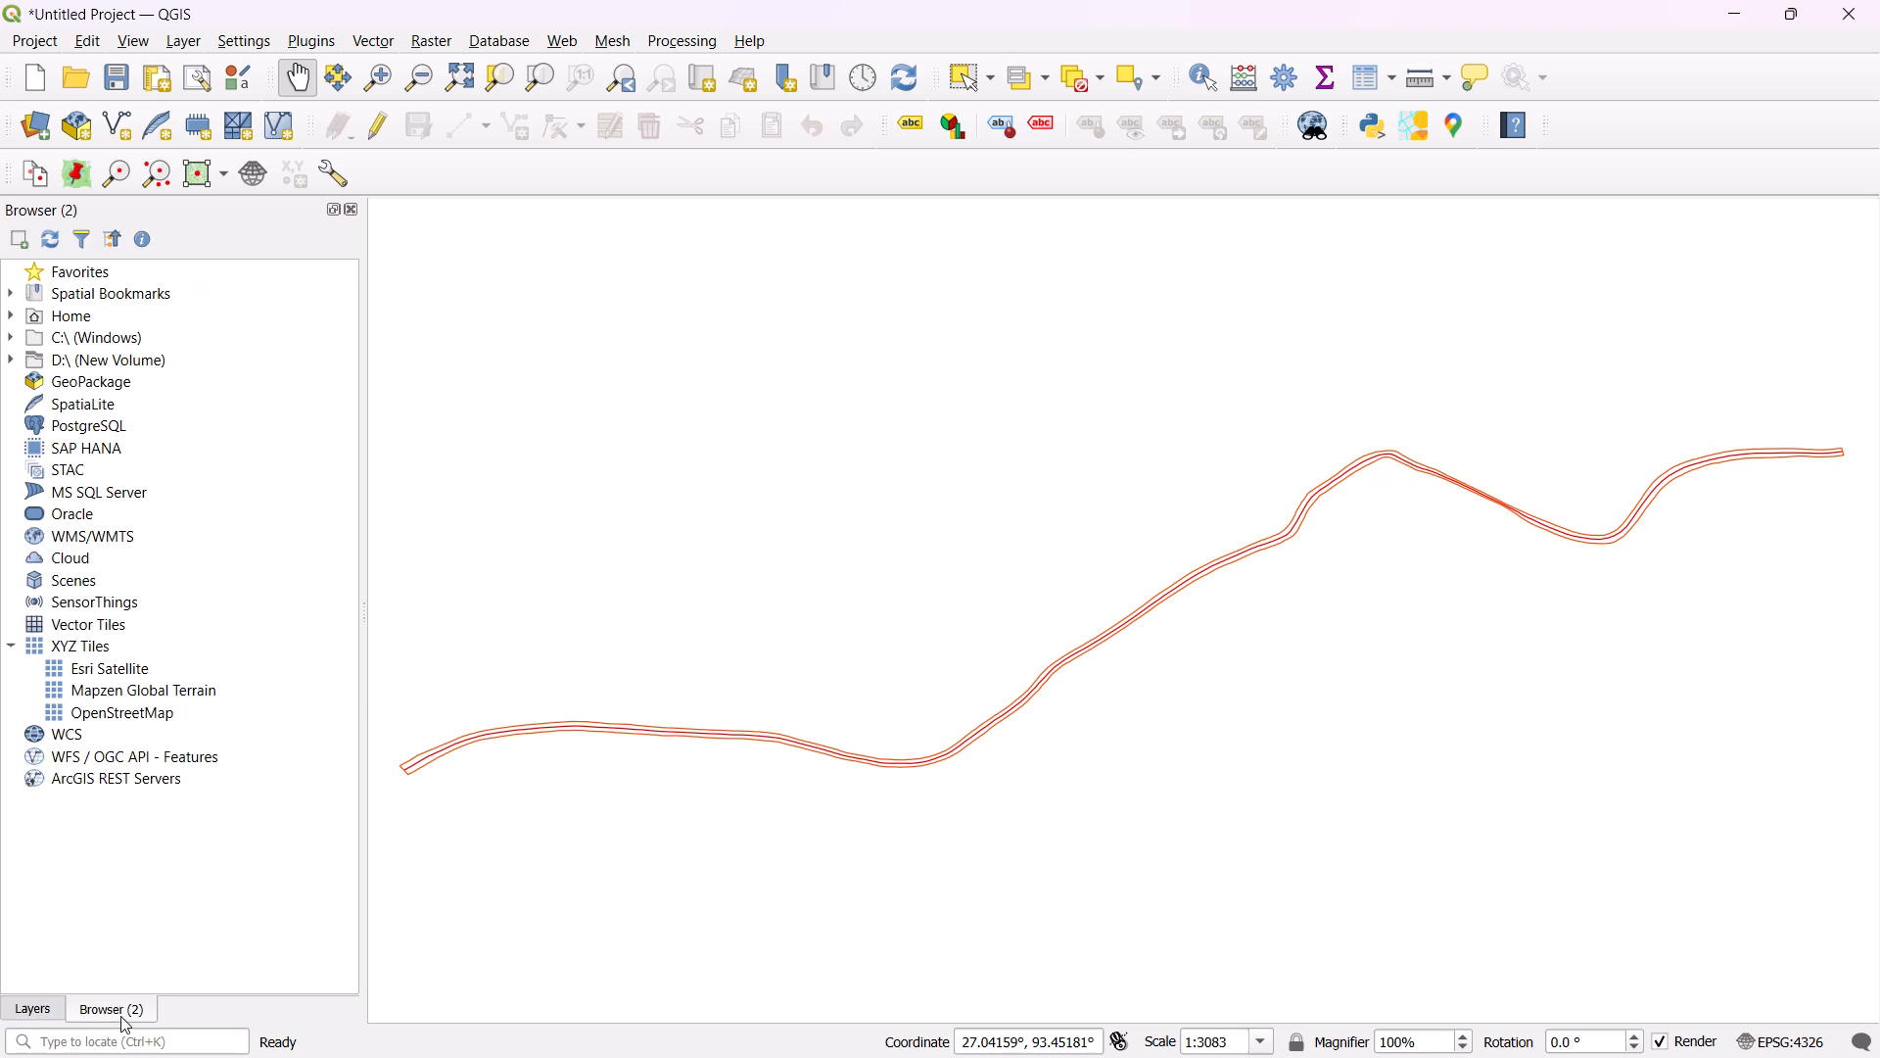
left_click(142, 661)
left_click(142, 661)
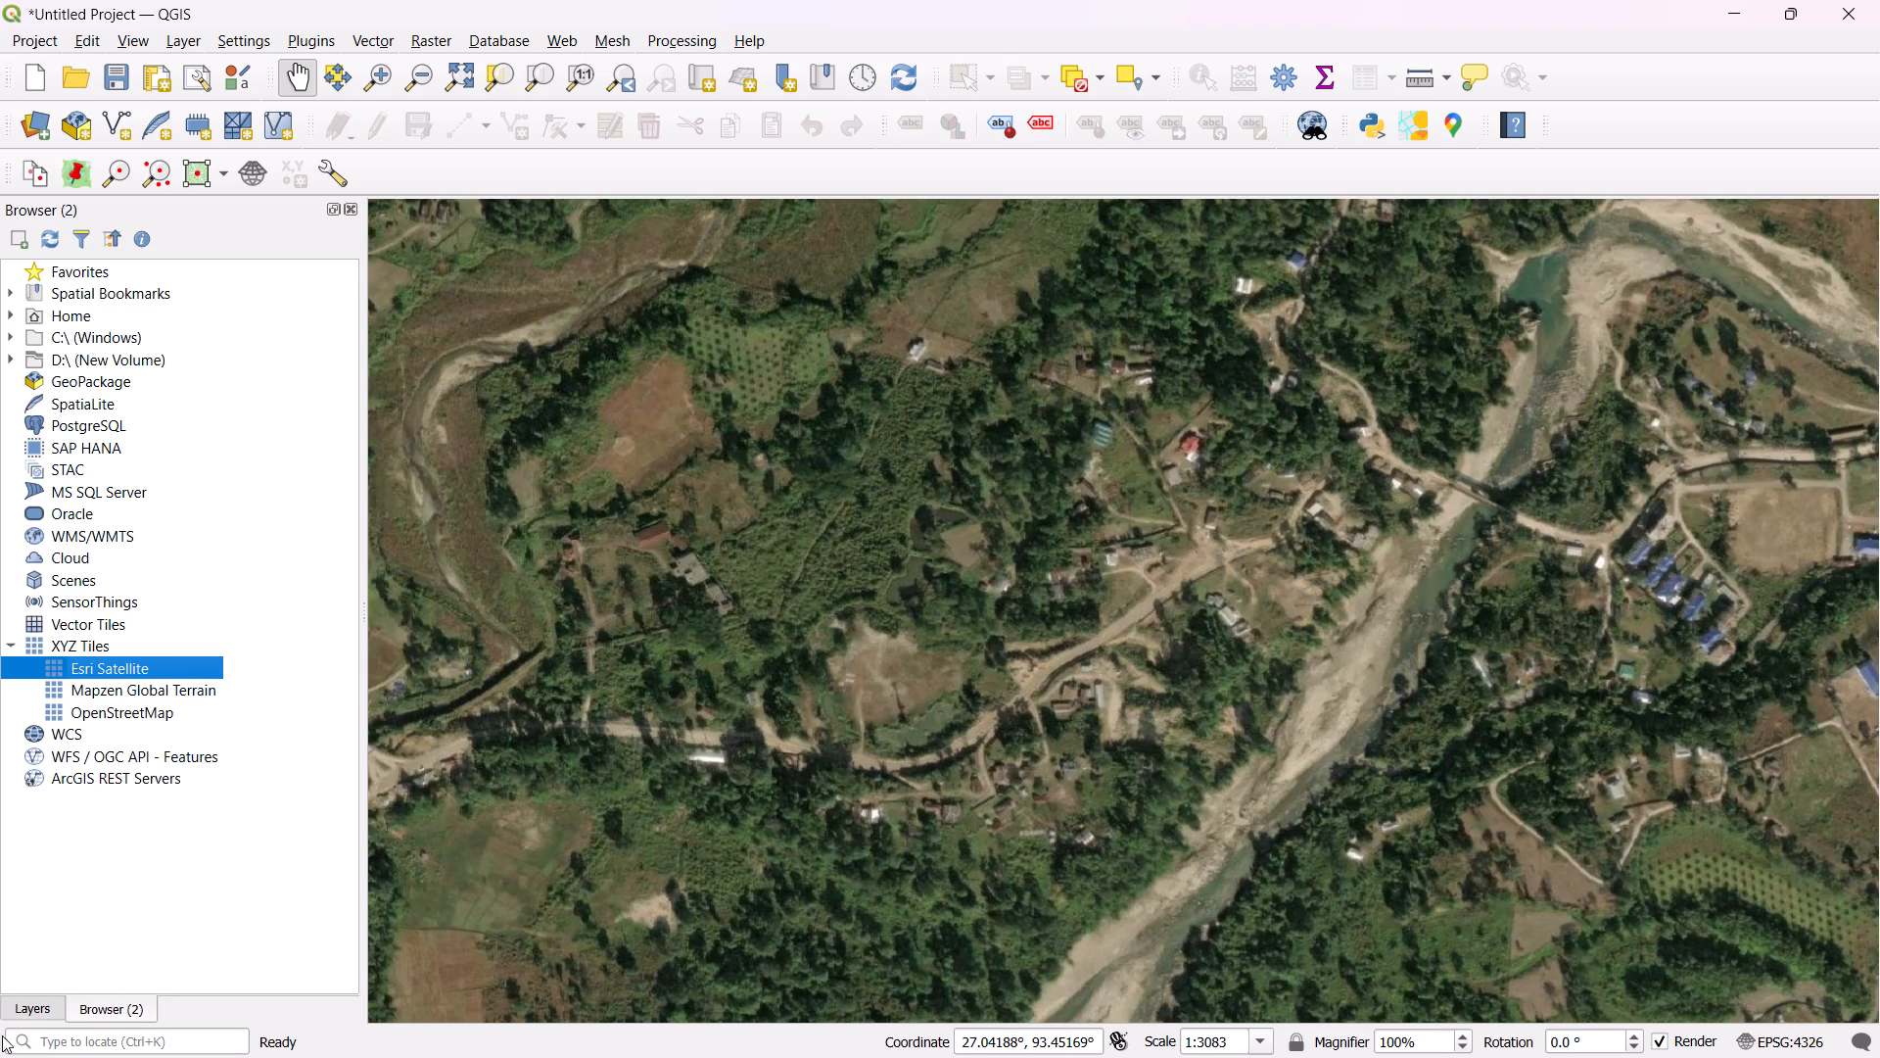
left_click(23, 1010)
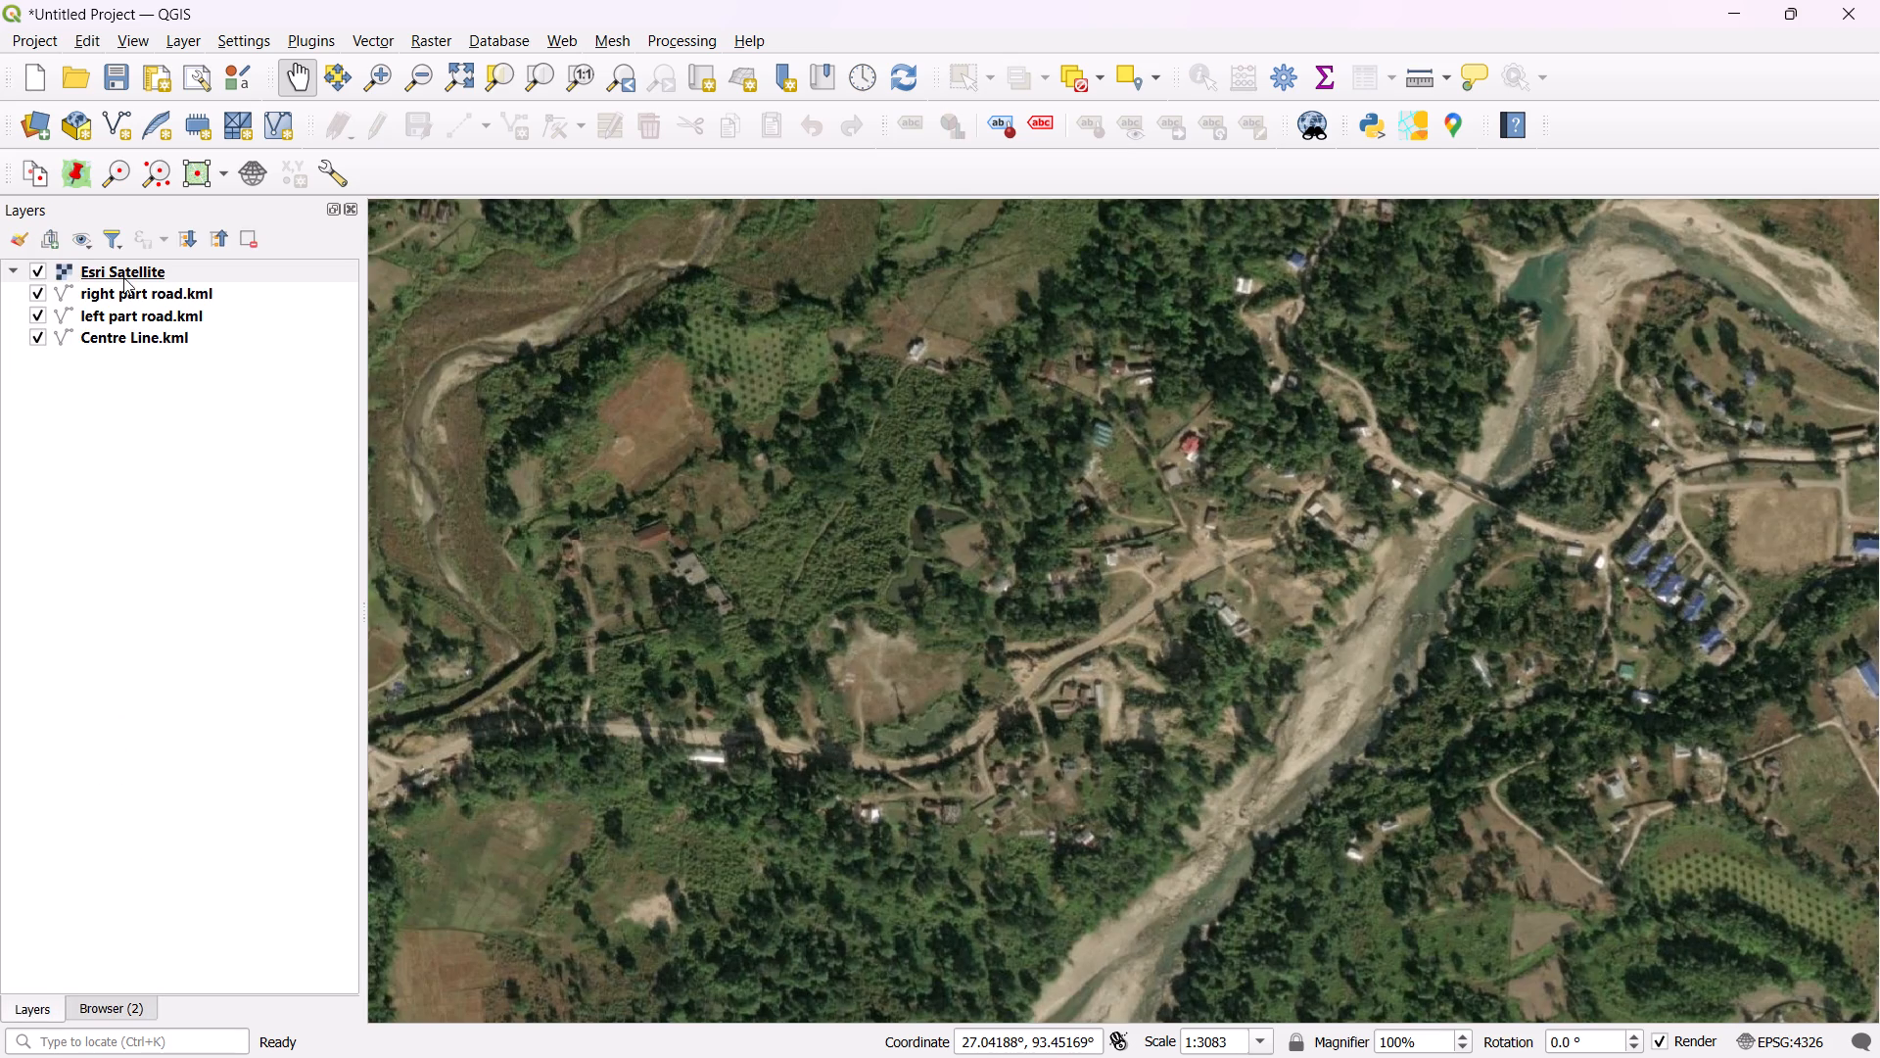
left_click_drag(133, 271, 118, 361)
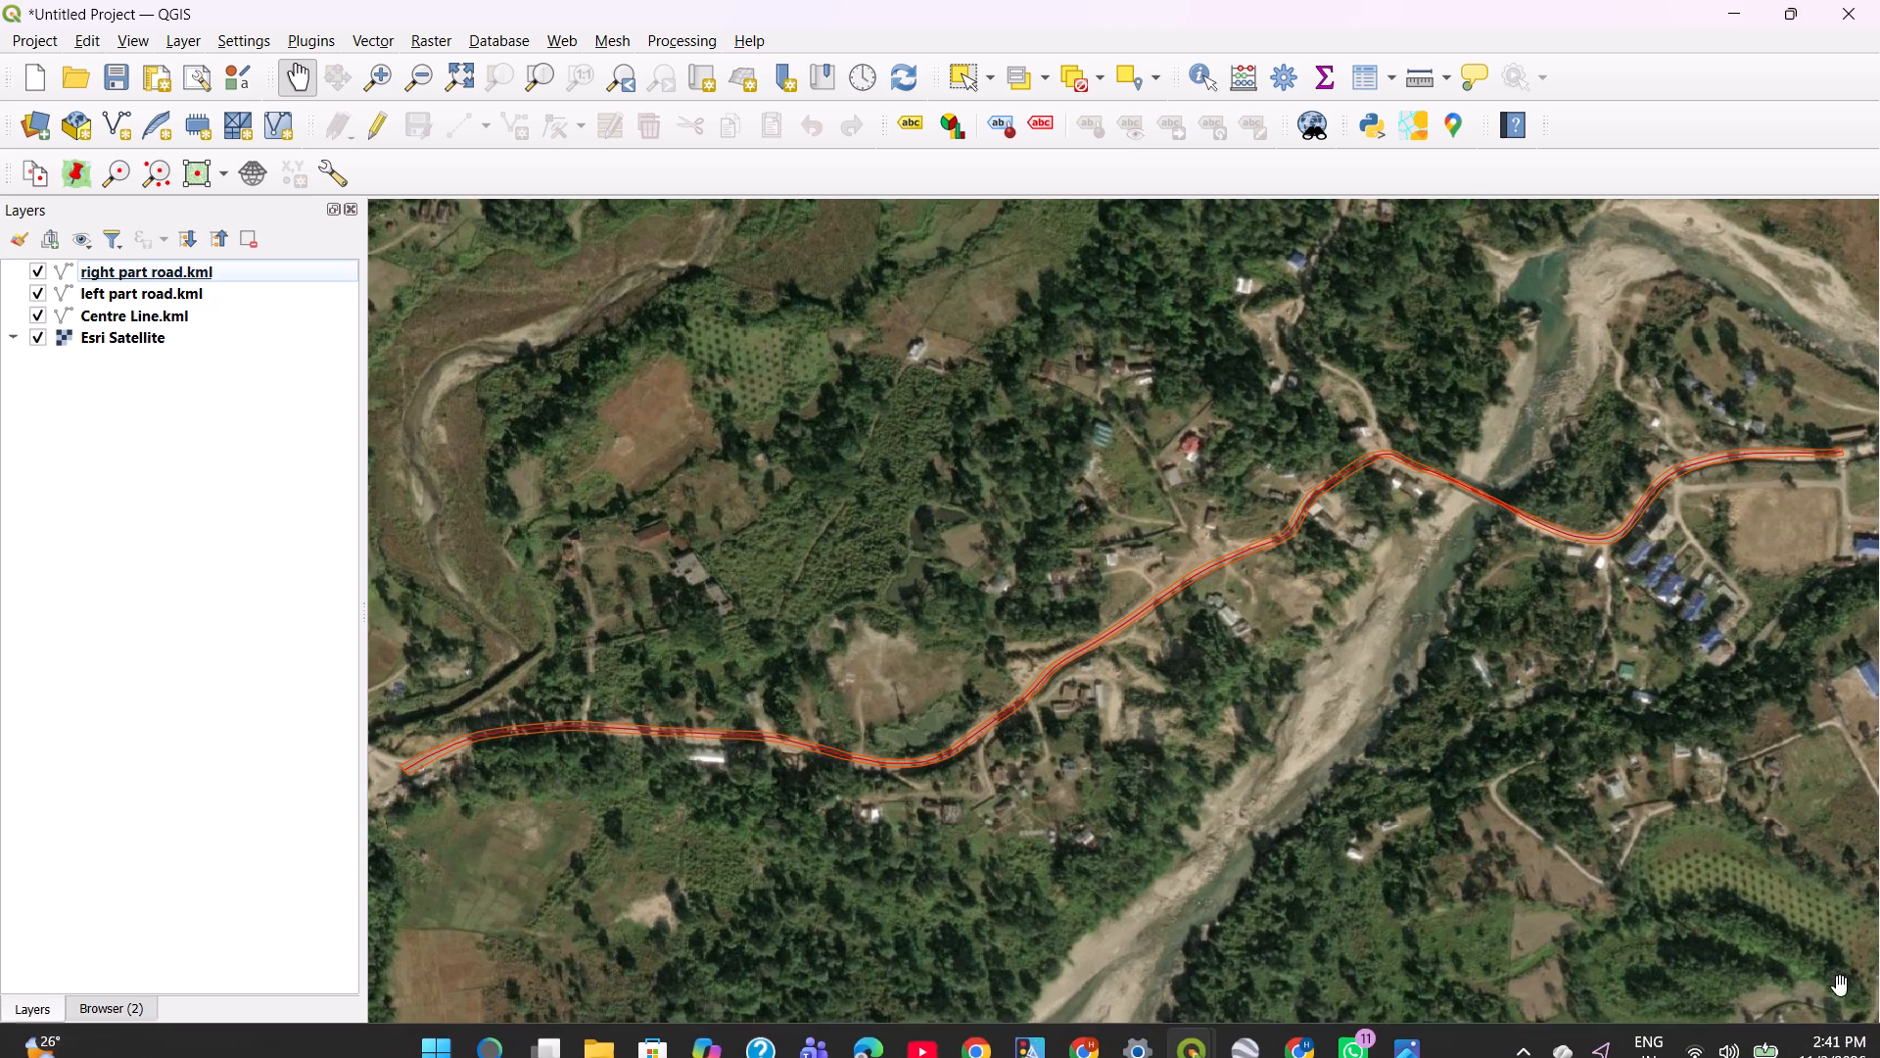
Set the project coordinate reference system to EPSG:32646 - WGS 84 / UTM zone 46N.
left_click(1812, 1038)
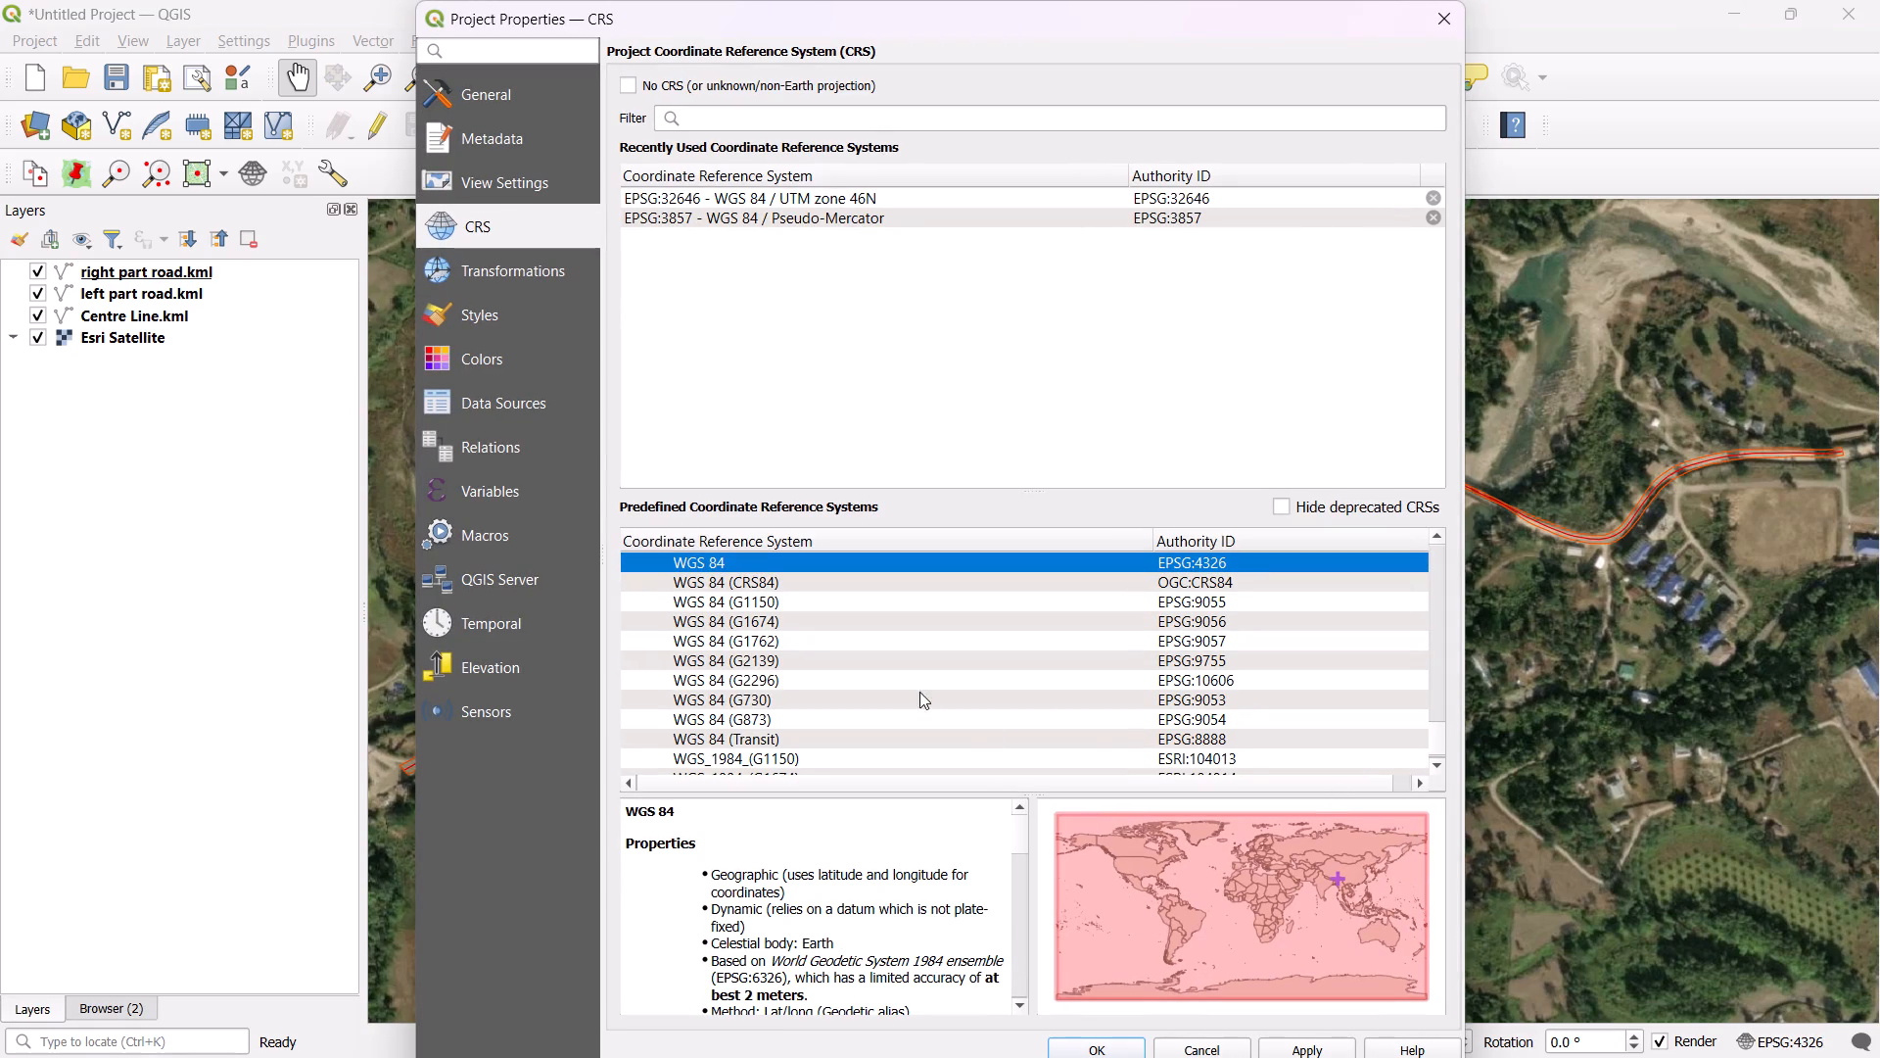
left_click(771, 194)
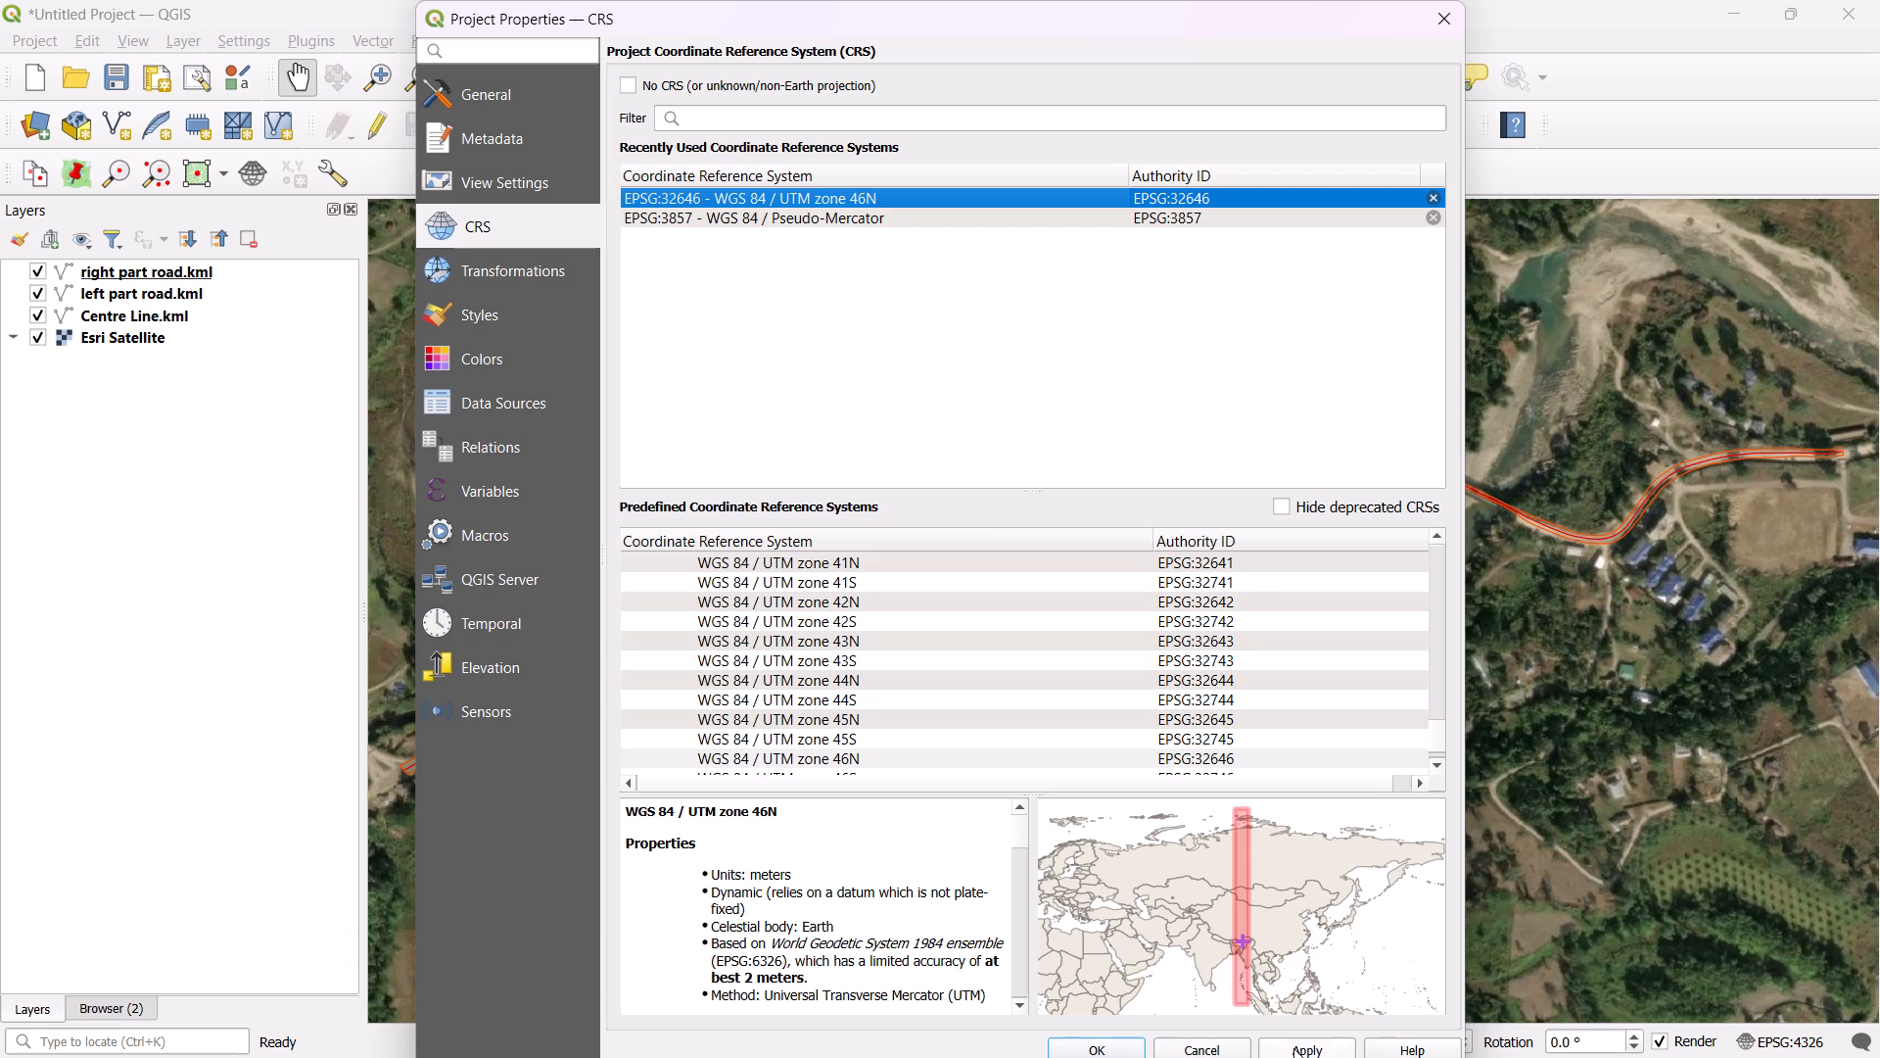
left_click(1293, 1048)
left_click(1113, 1050)
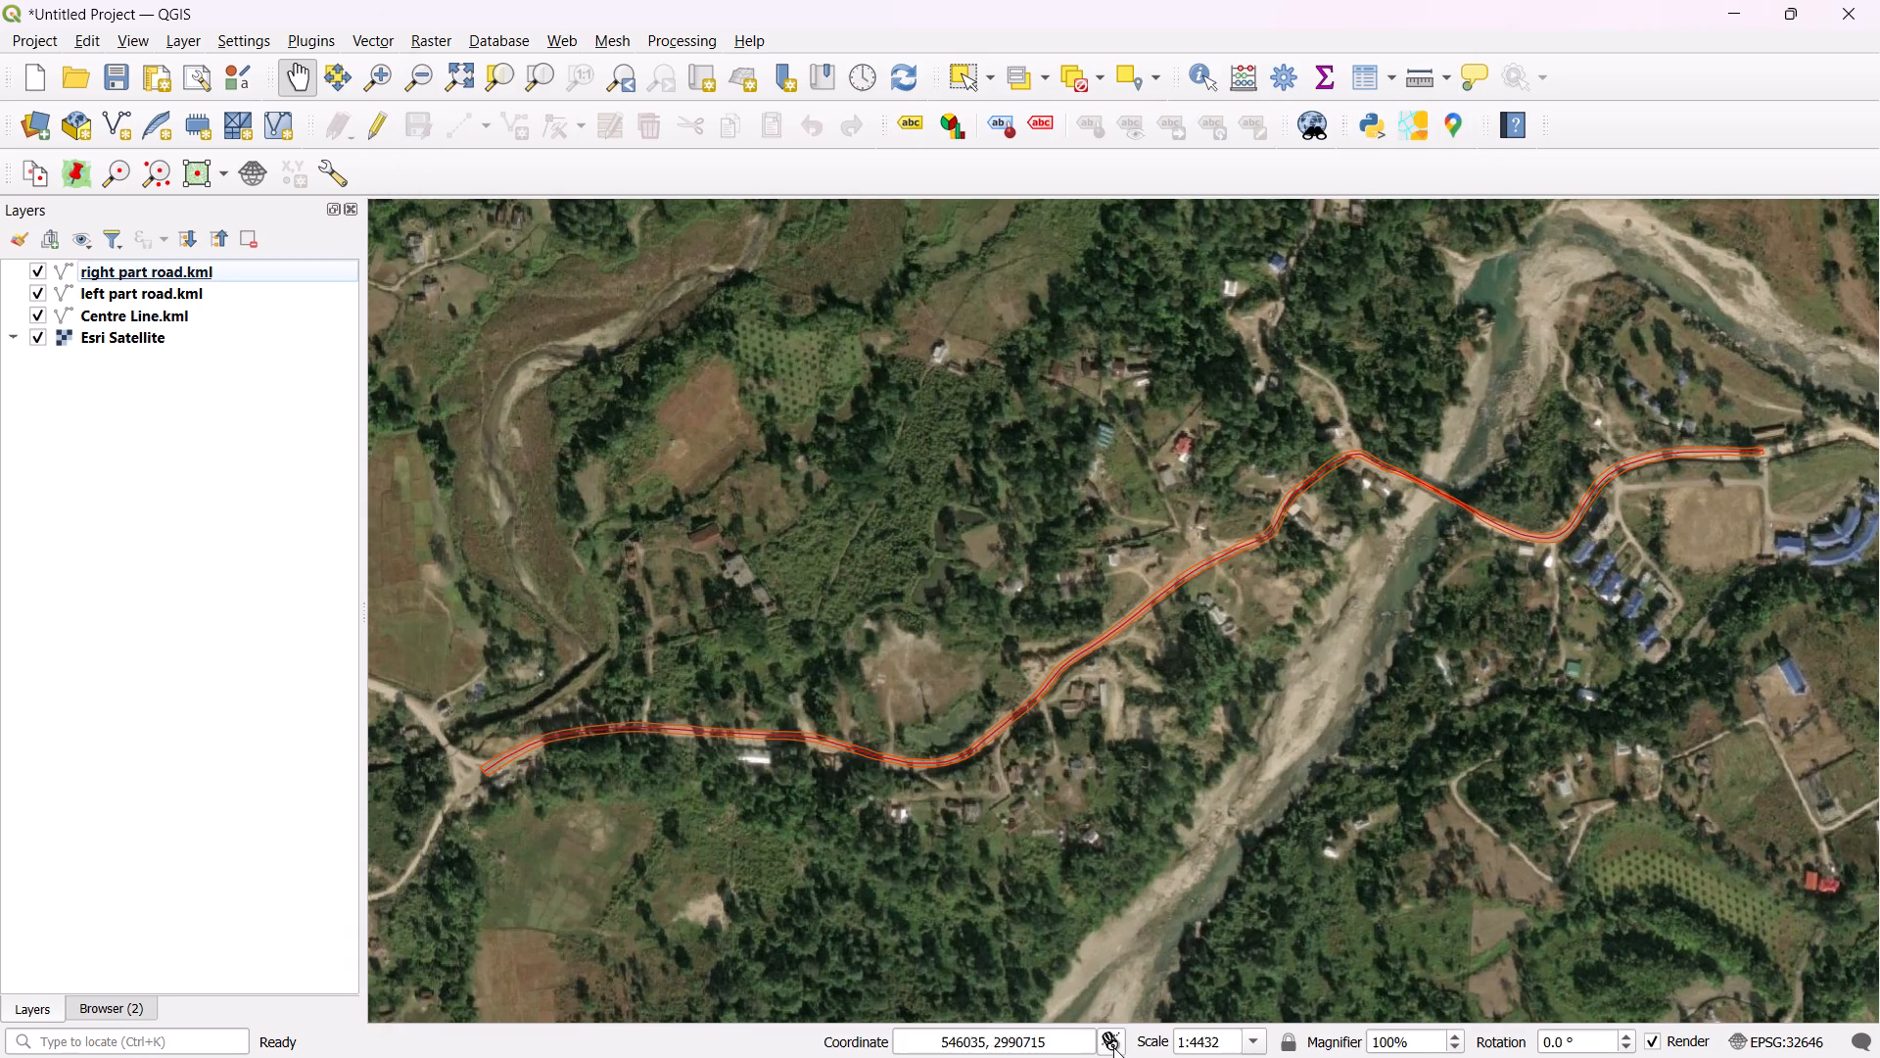
Open the Georeferencer and load the Project_Road image from the minor project 5th sem folder.
left_click(189, 34)
left_click(245, 219)
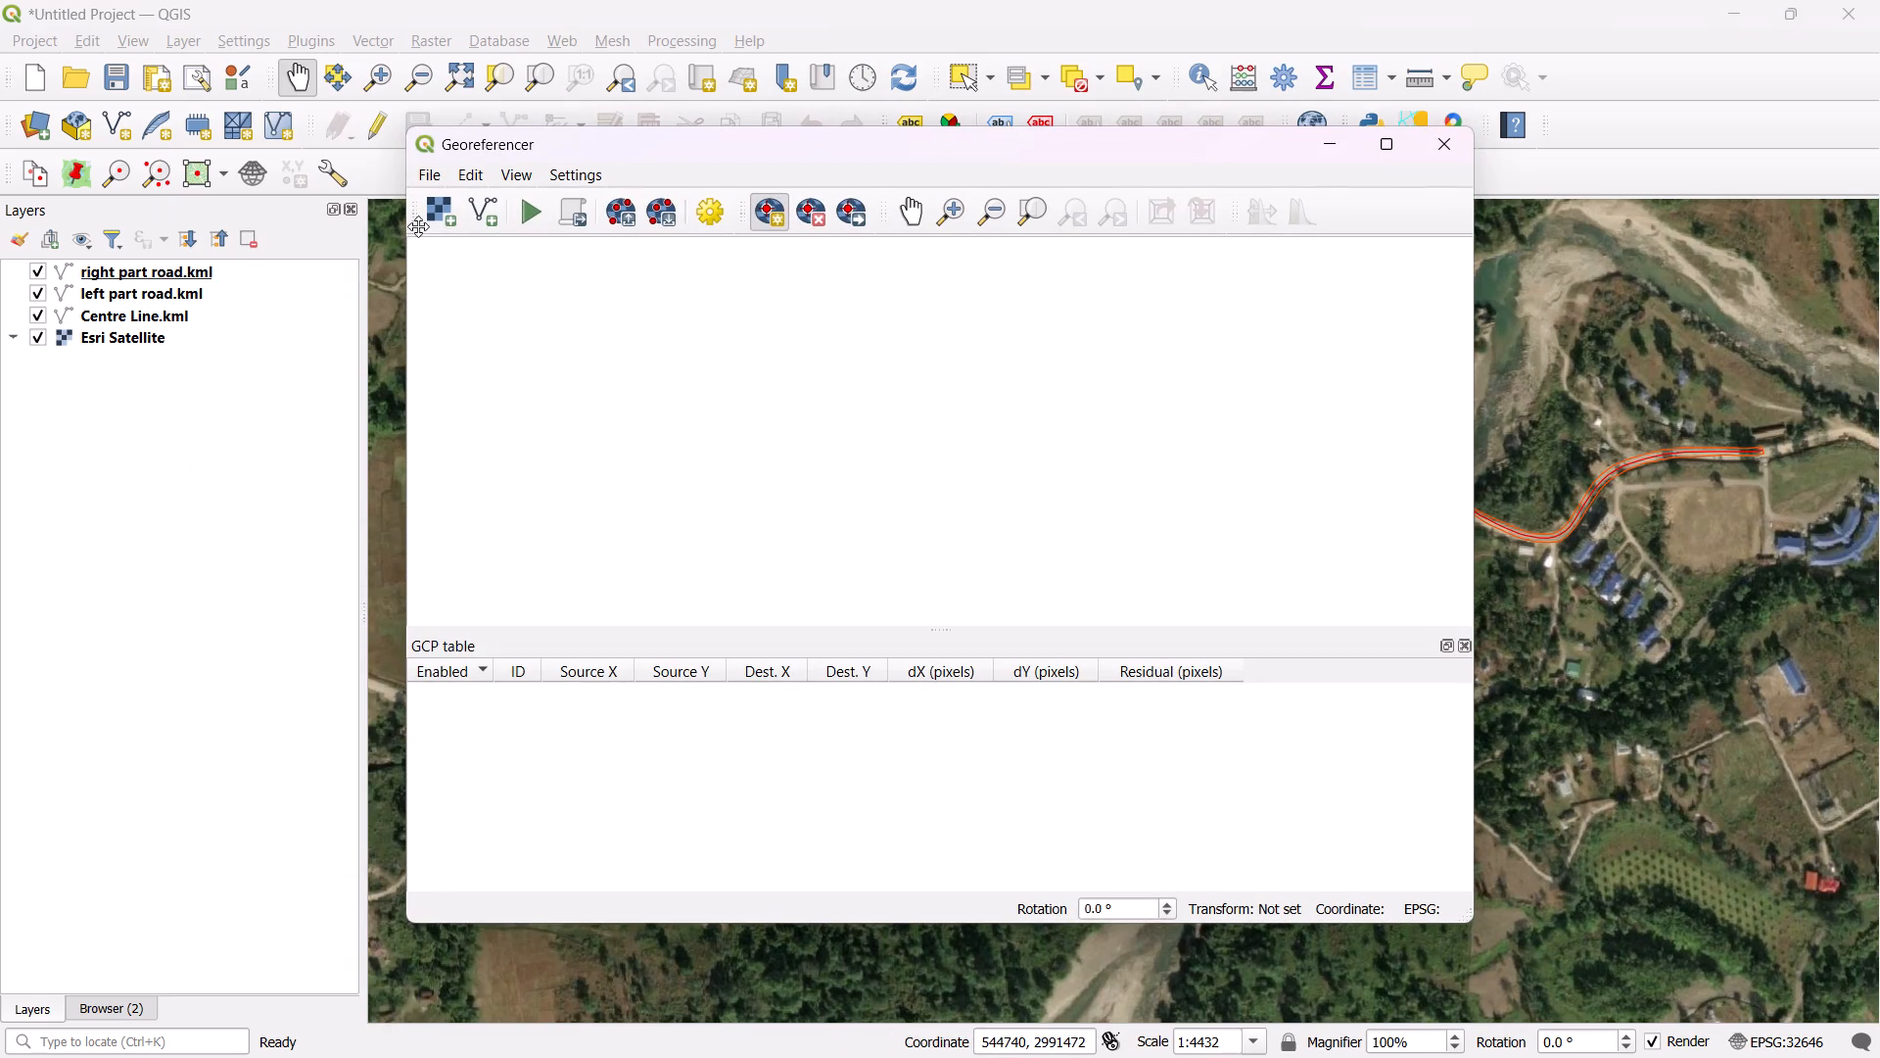
left_click(432, 168)
left_click(480, 232)
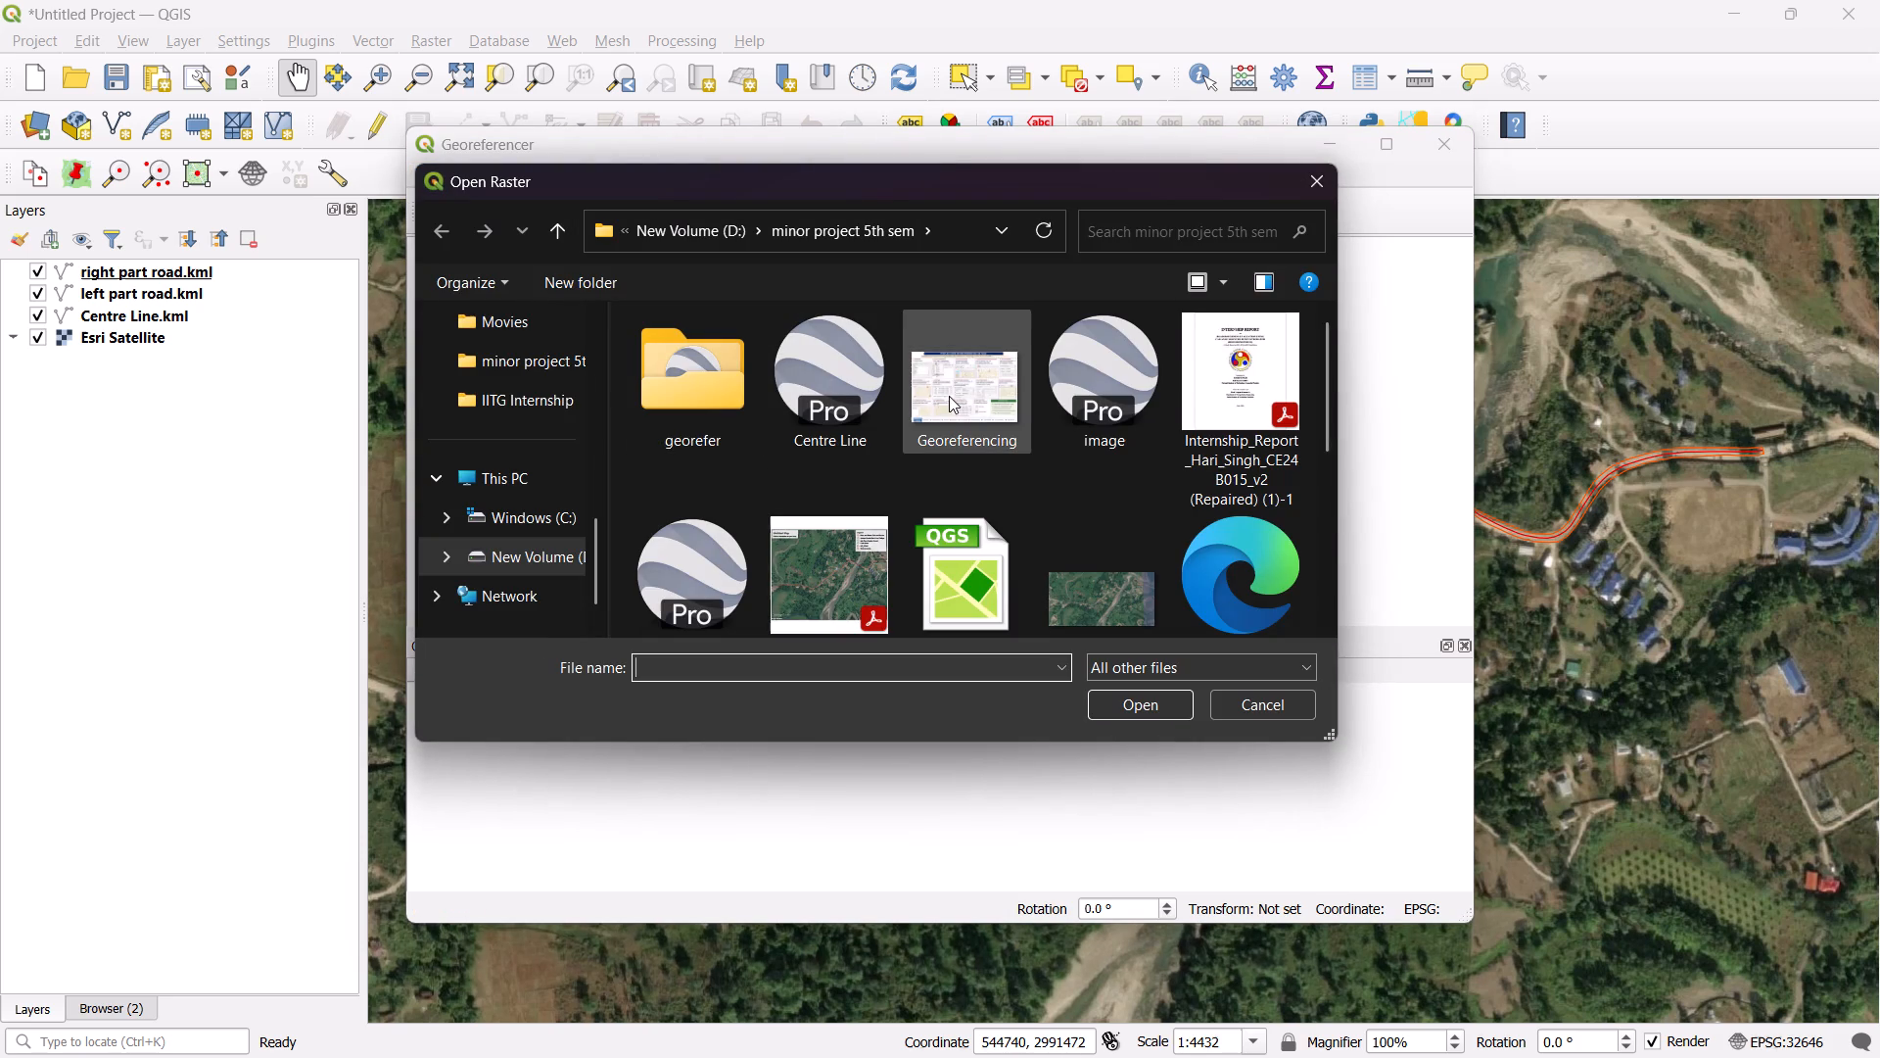
scroll(949, 397, "down", 3)
scroll(1035, 380, "up", 1)
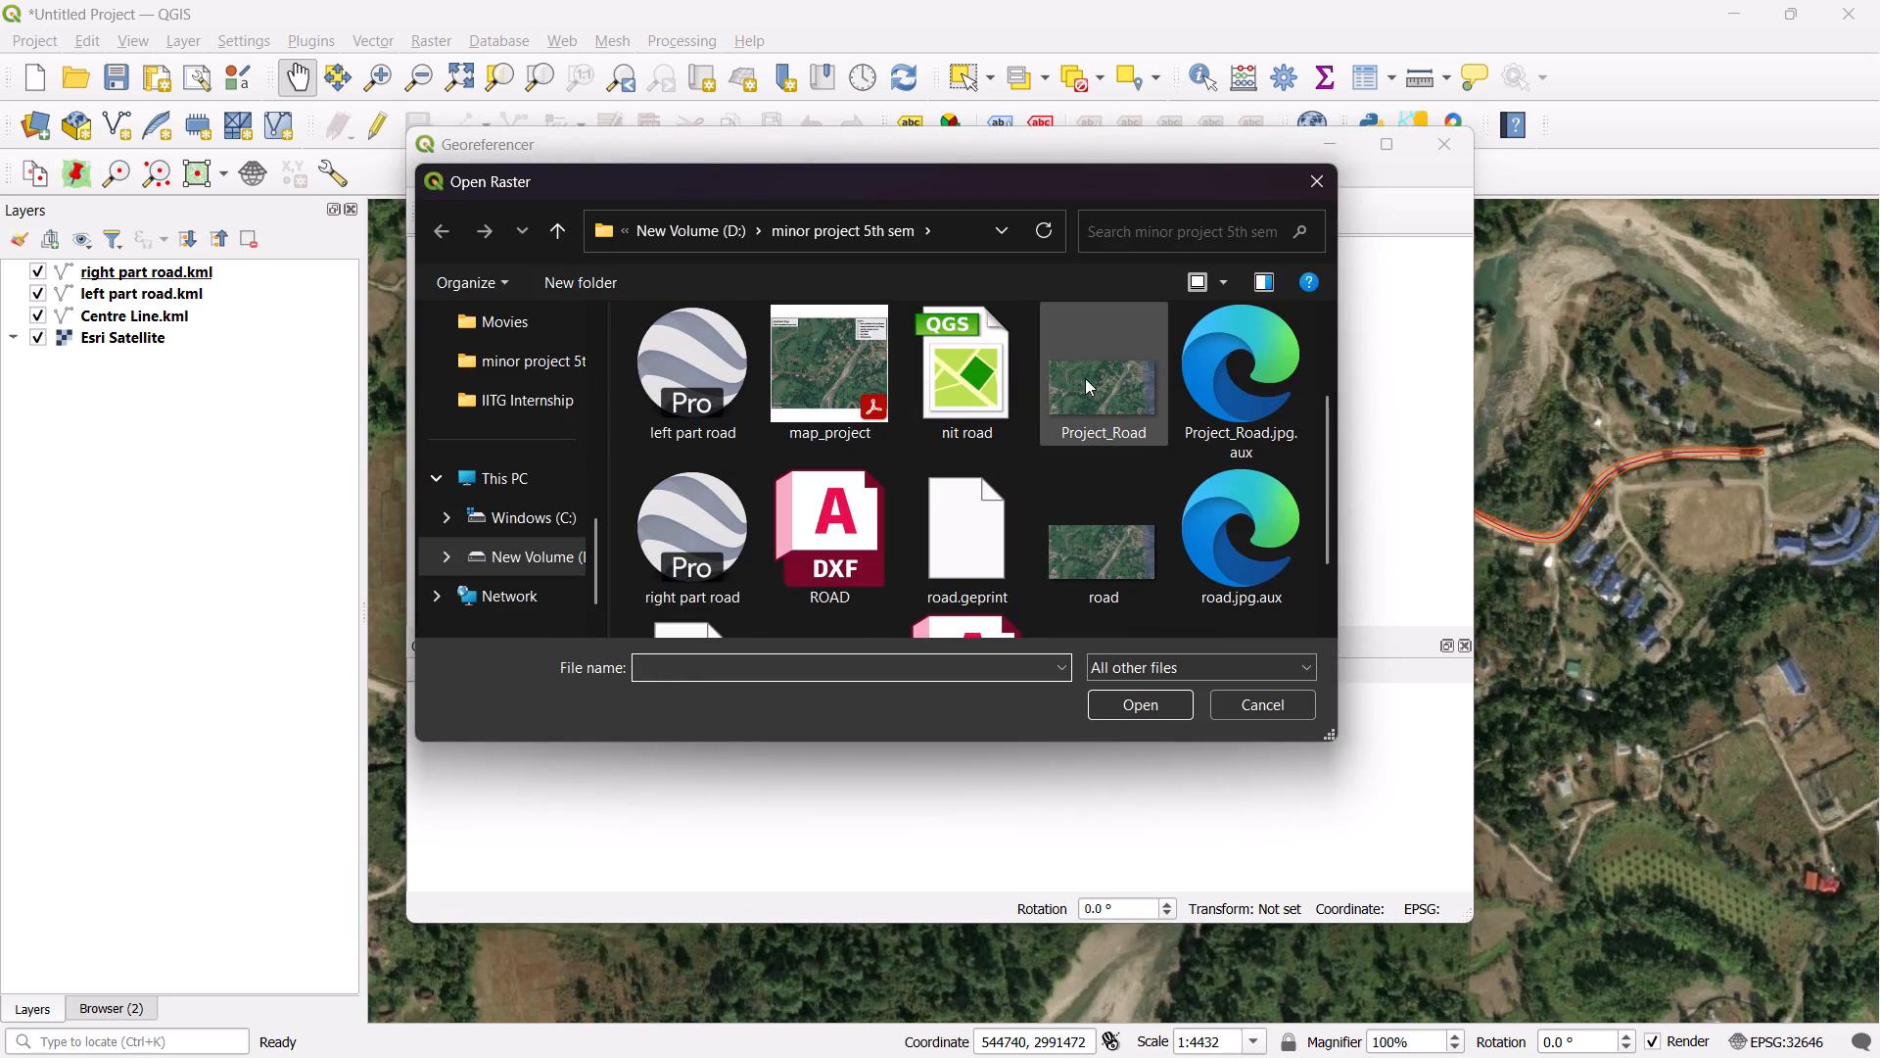
left_click_drag(1094, 383, 1103, 388)
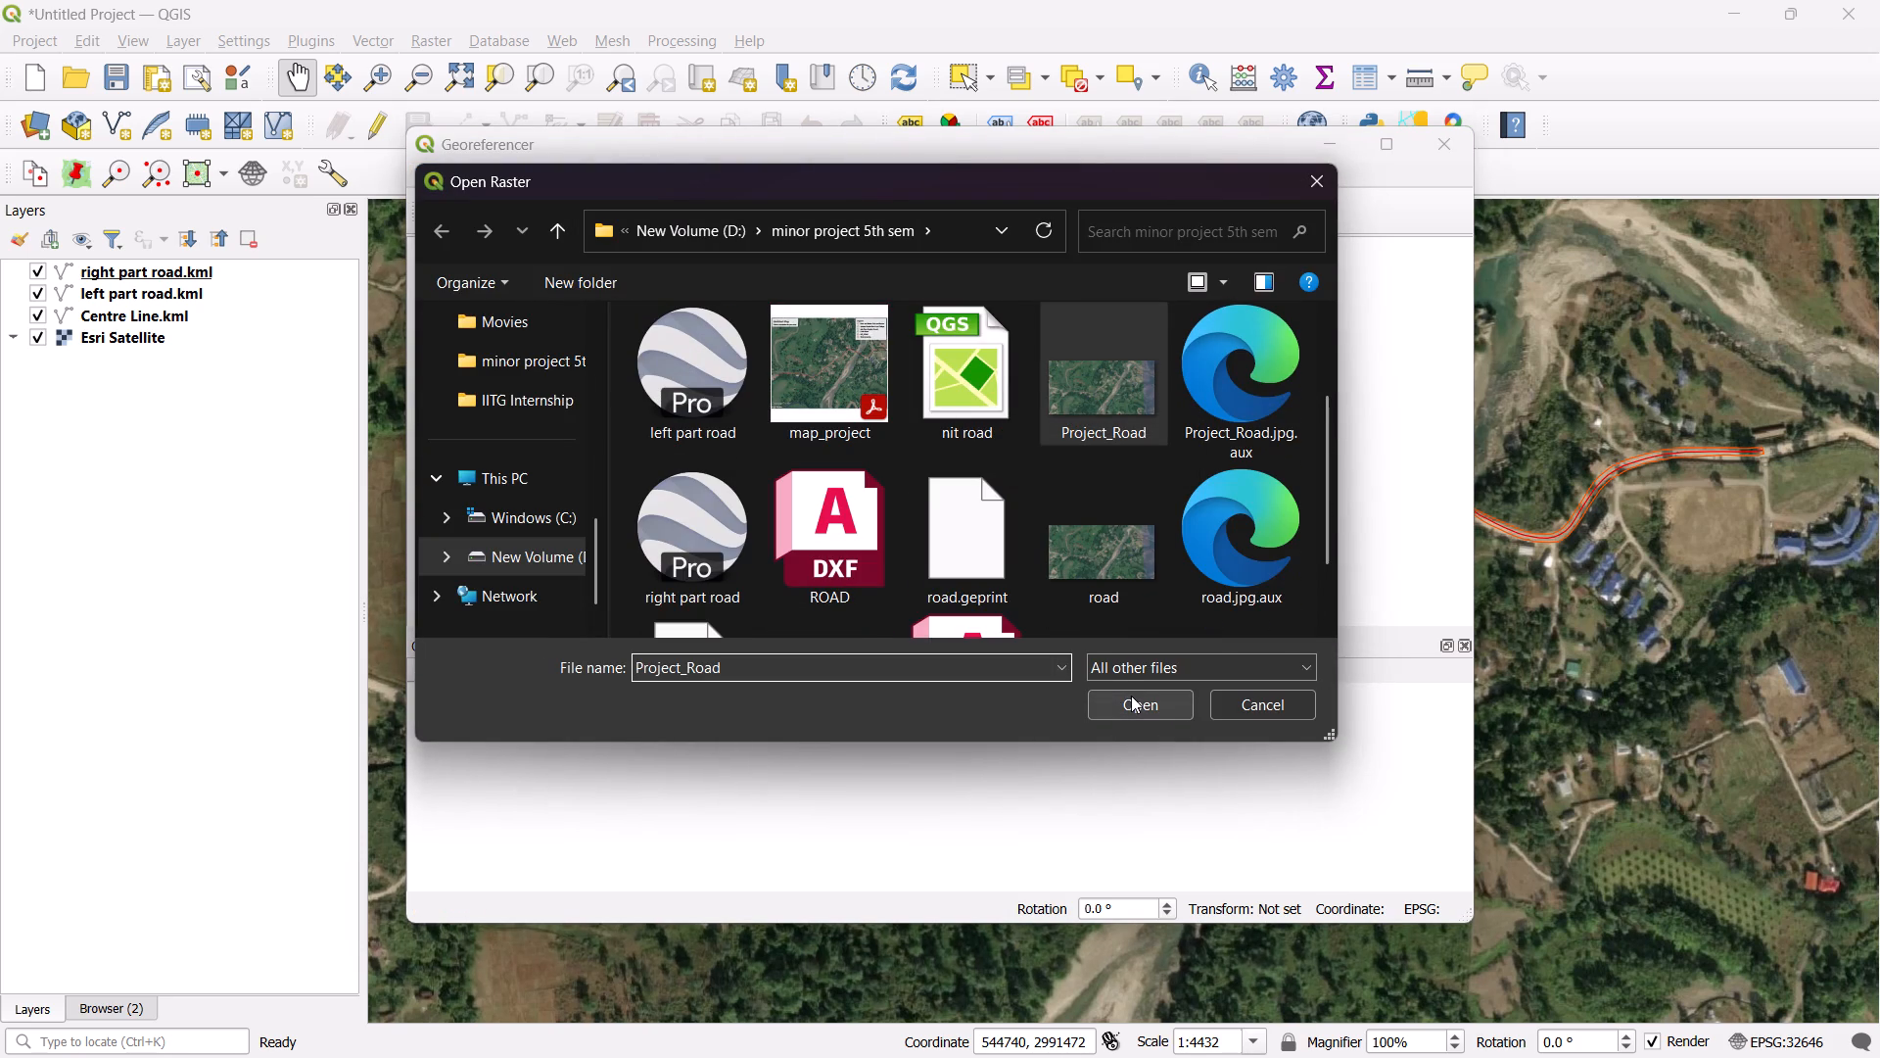
left_click(1131, 696)
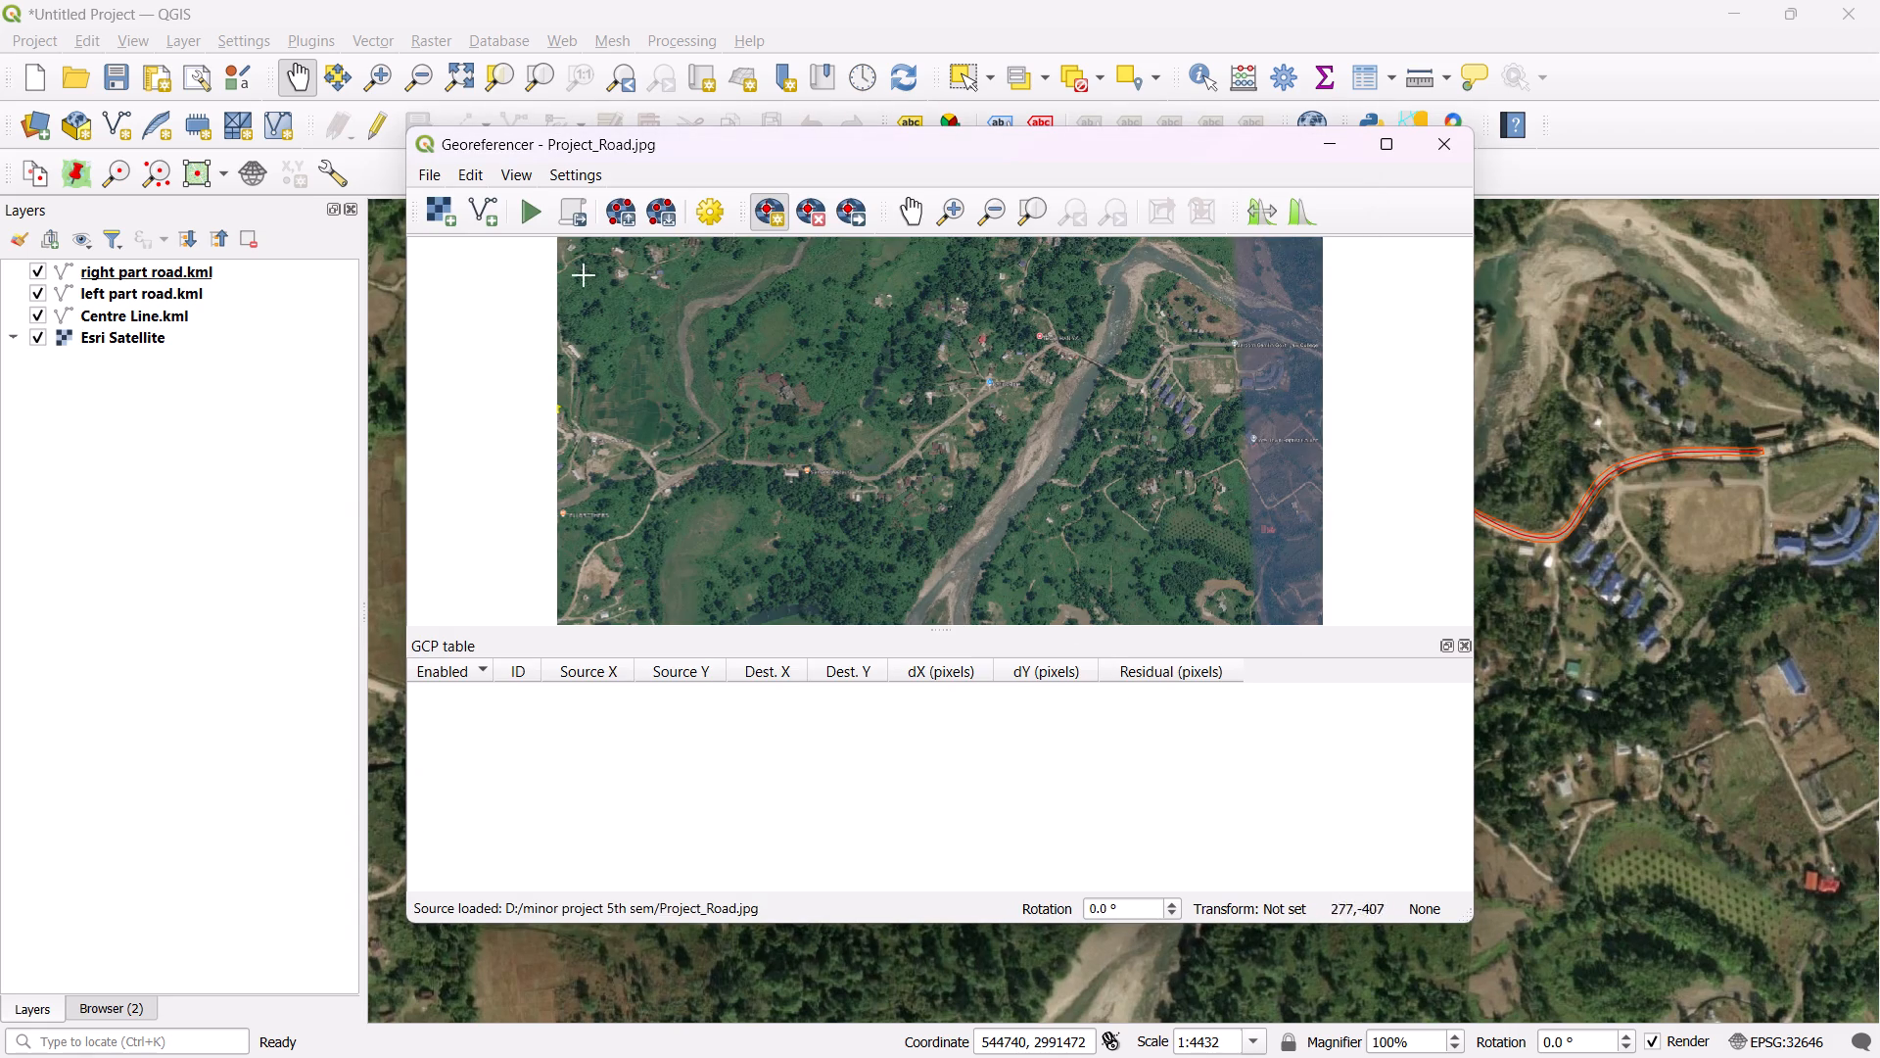
Add a ground control point at the road junction where the road lines begin, matched from the map canvas at about 544822, 2990948.
left_click(772, 213)
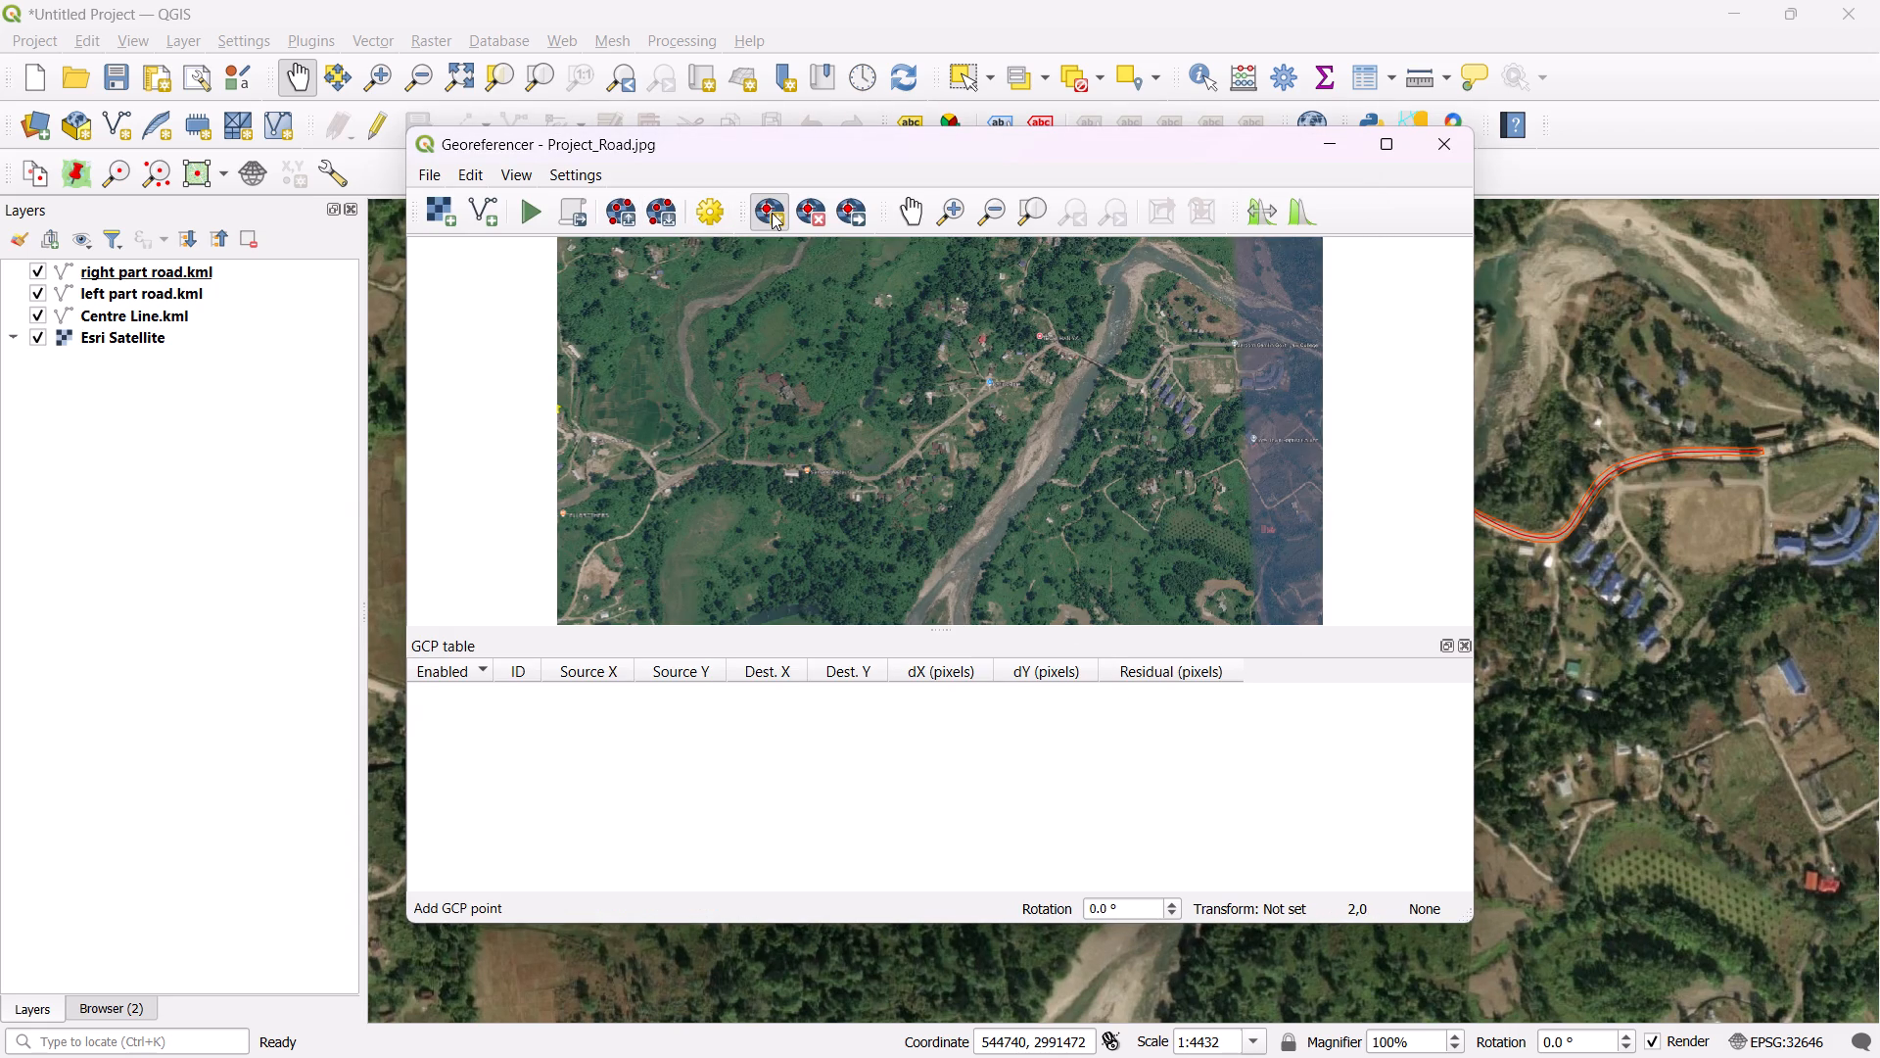
scroll(657, 490, "up", 3)
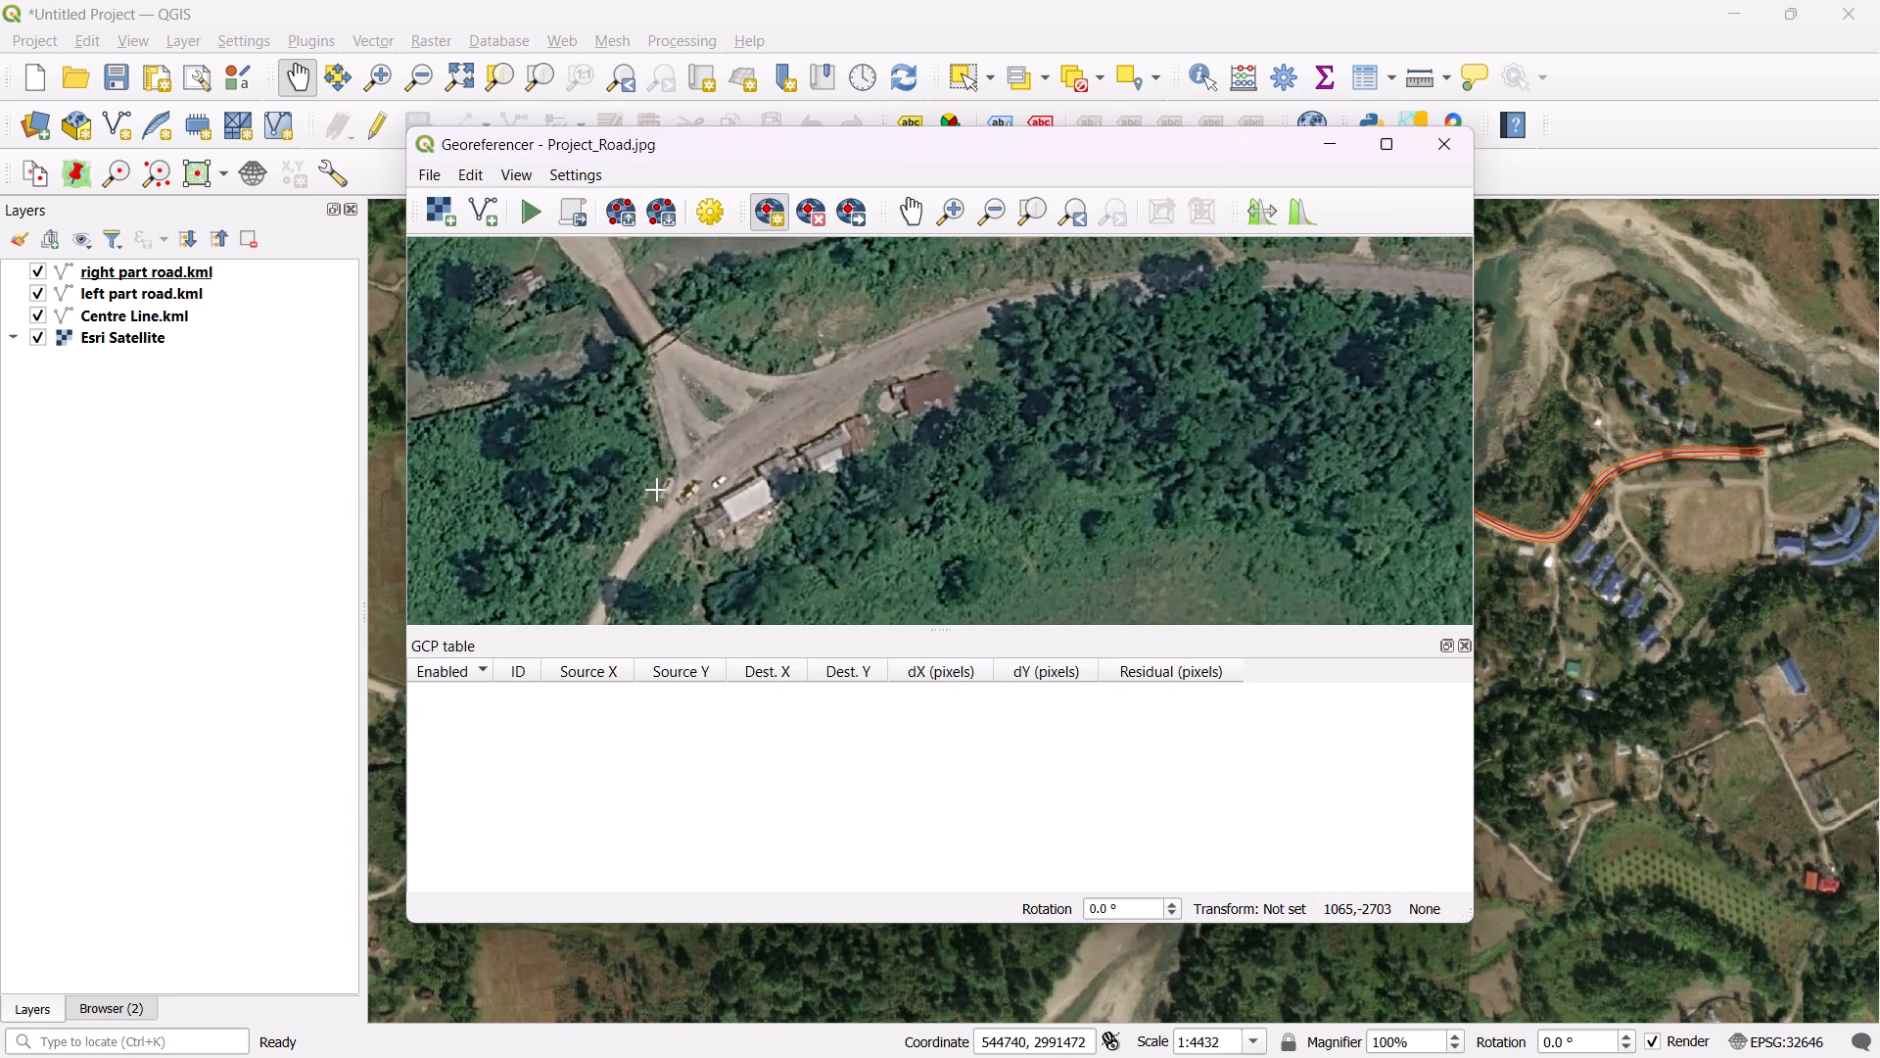
left_click(743, 436)
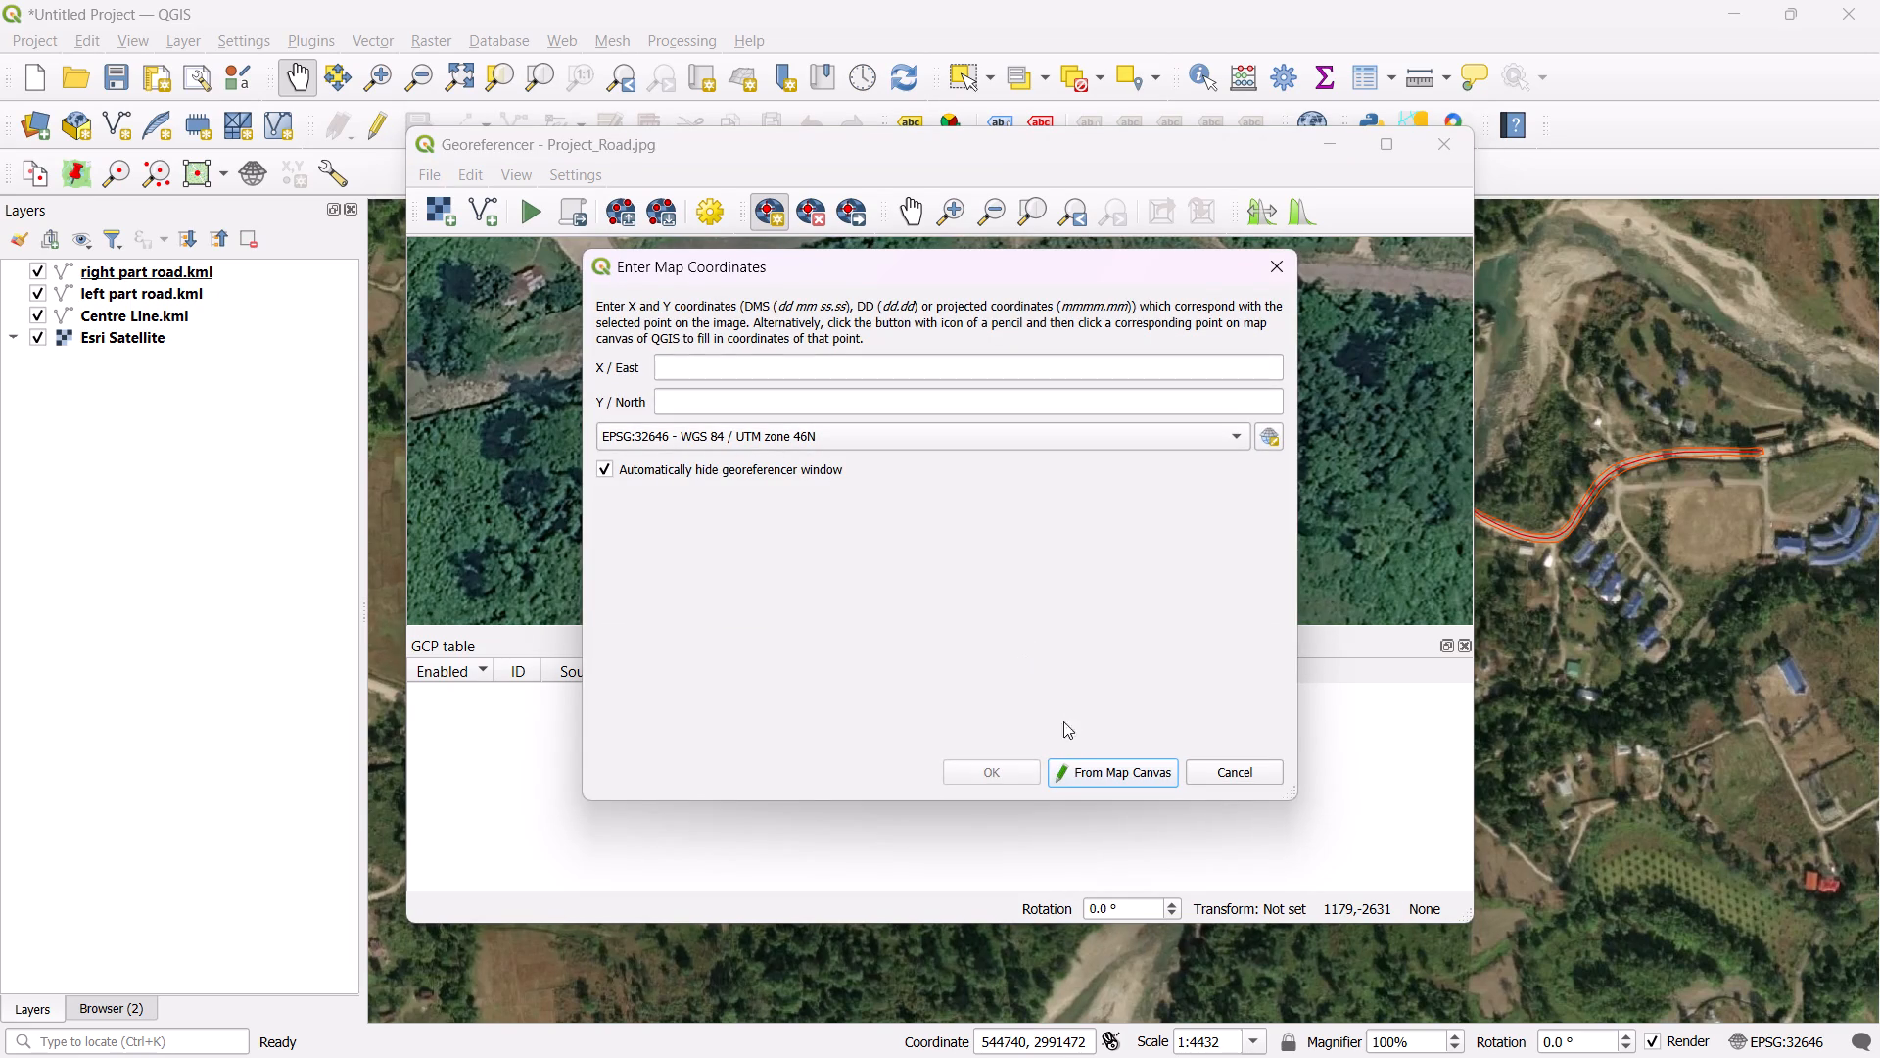
left_click(1084, 767)
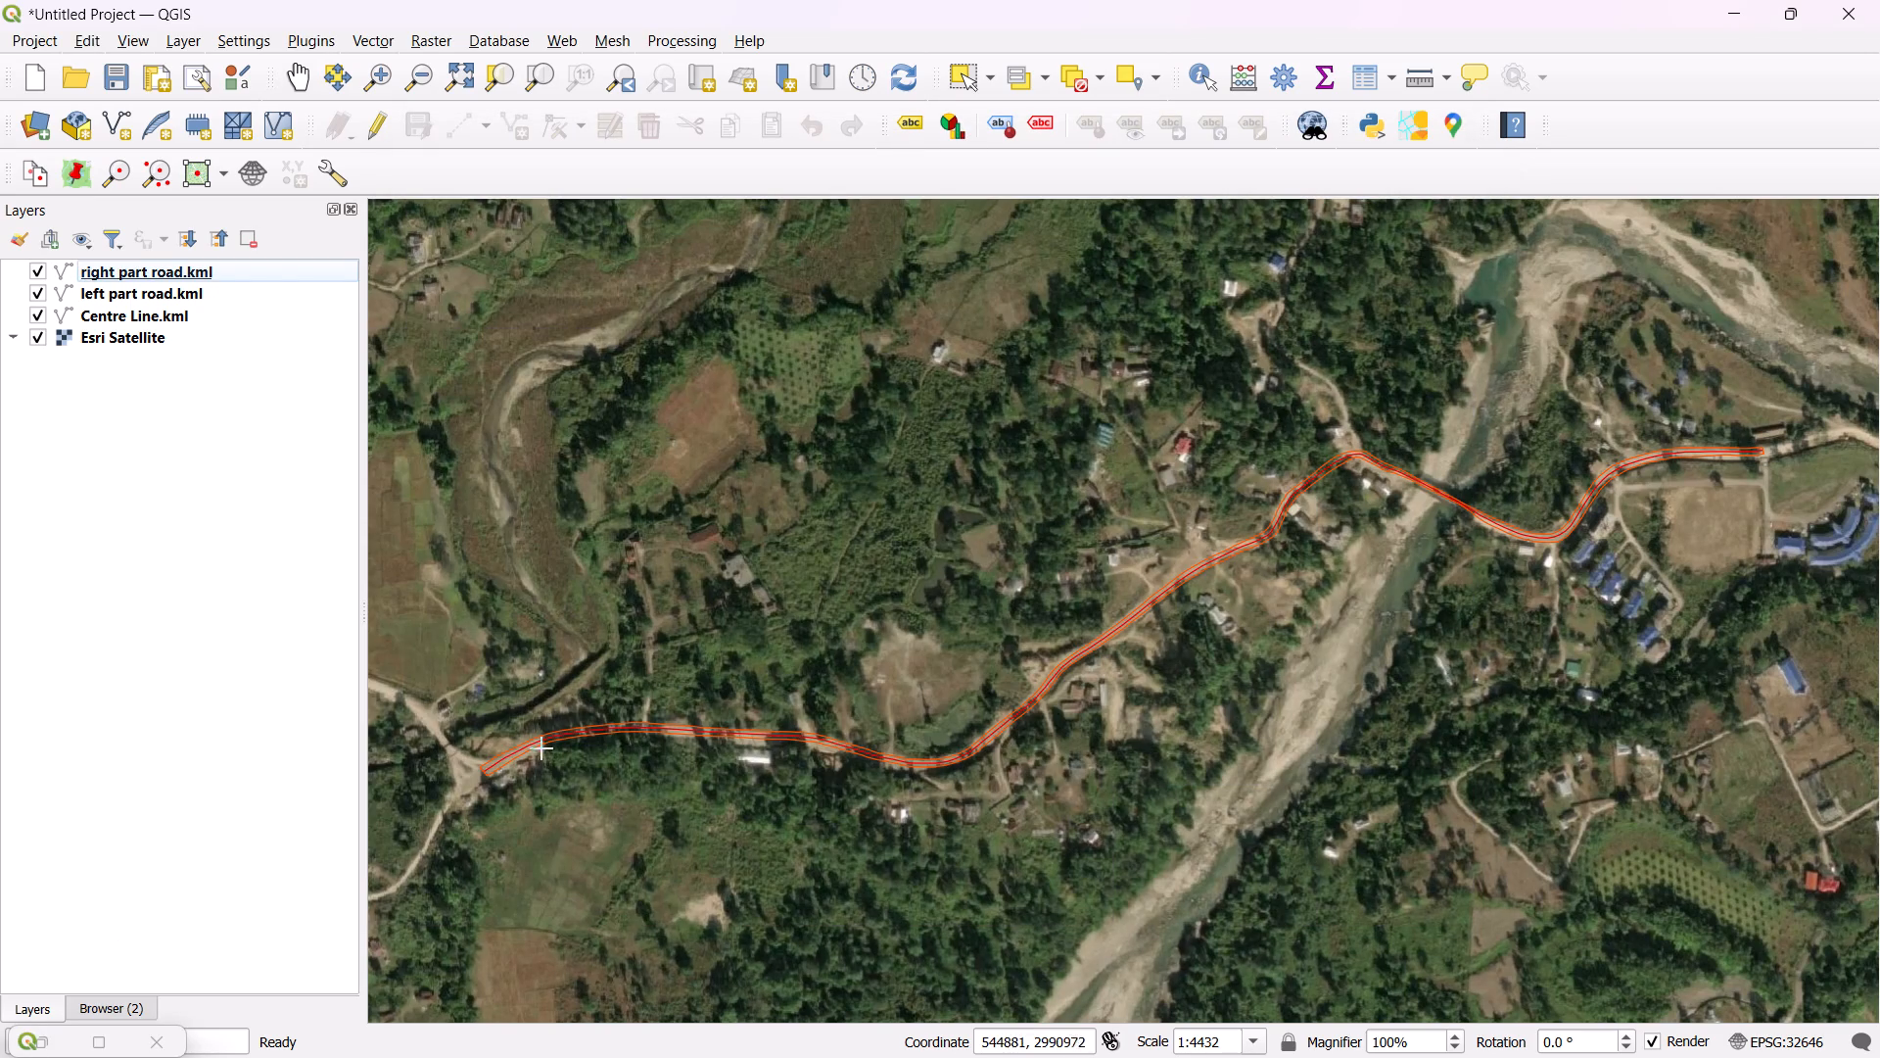
scroll(476, 795, "up", 2)
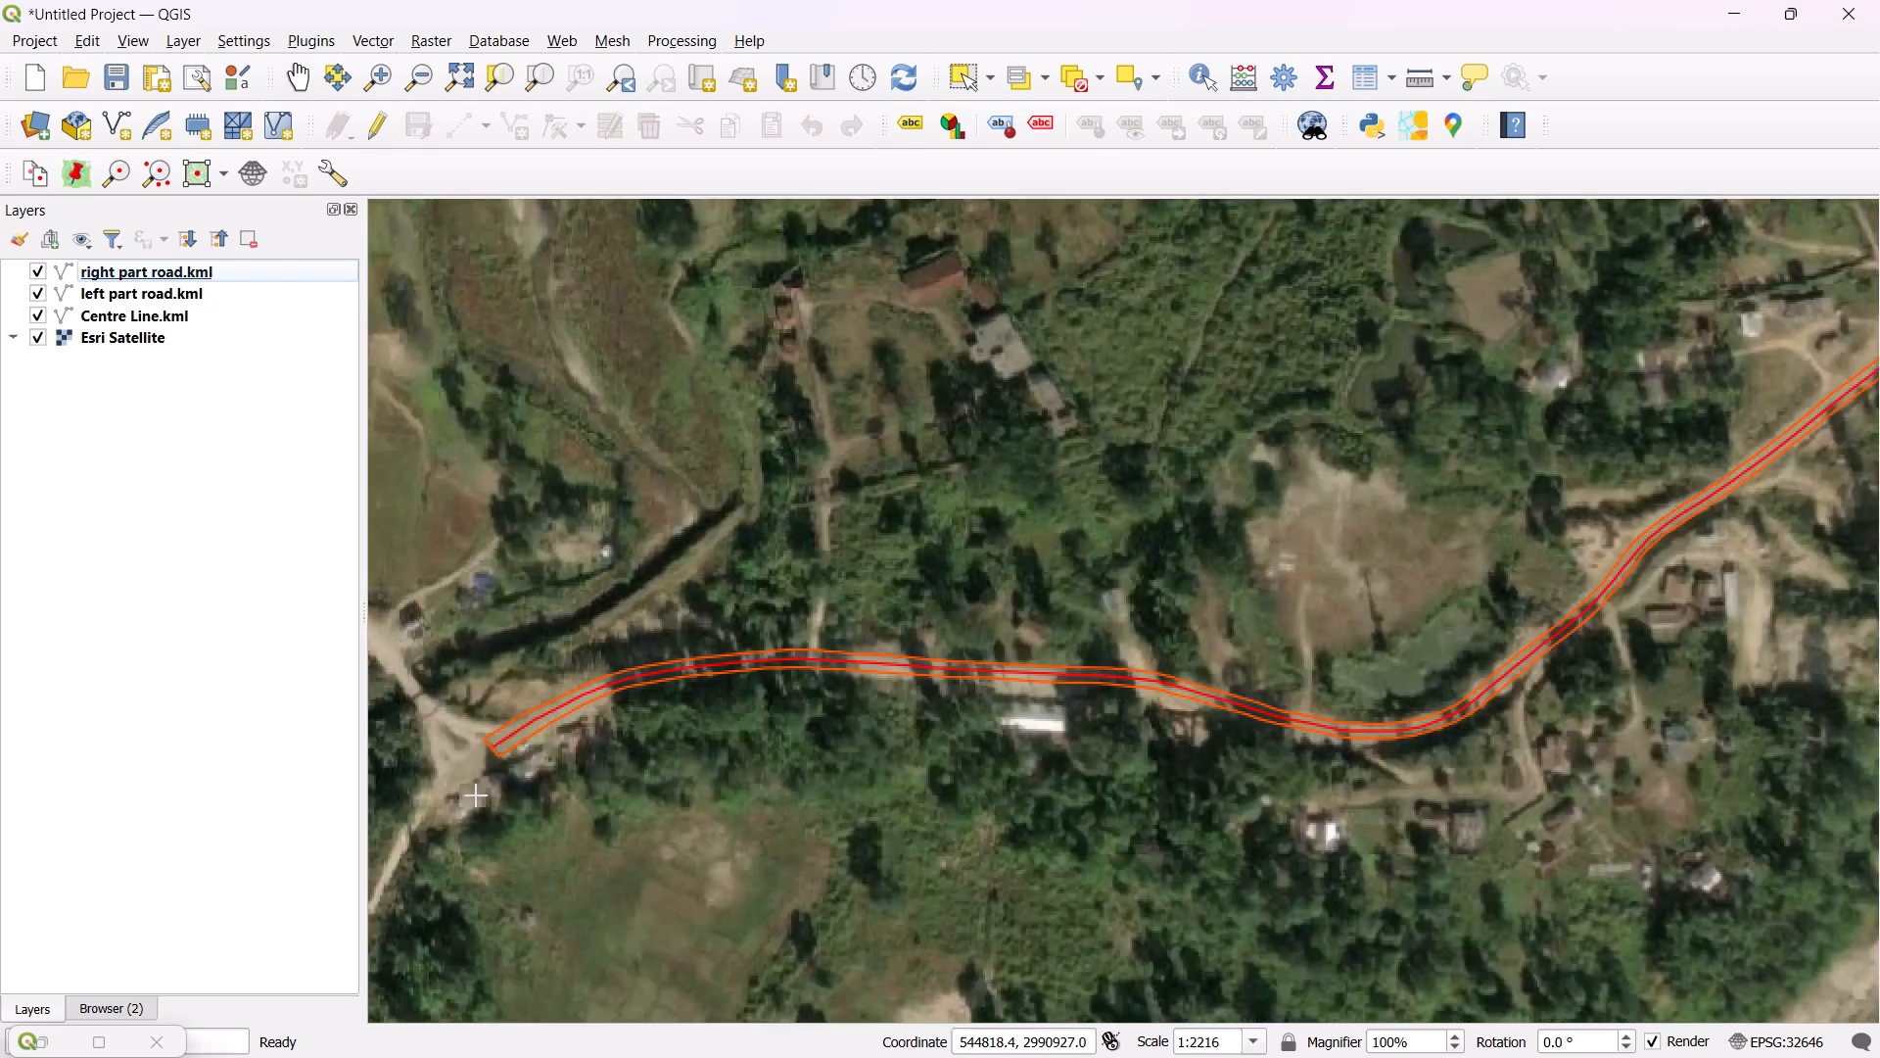
scroll(476, 795, "up", 1)
scroll(514, 688, "down", 1)
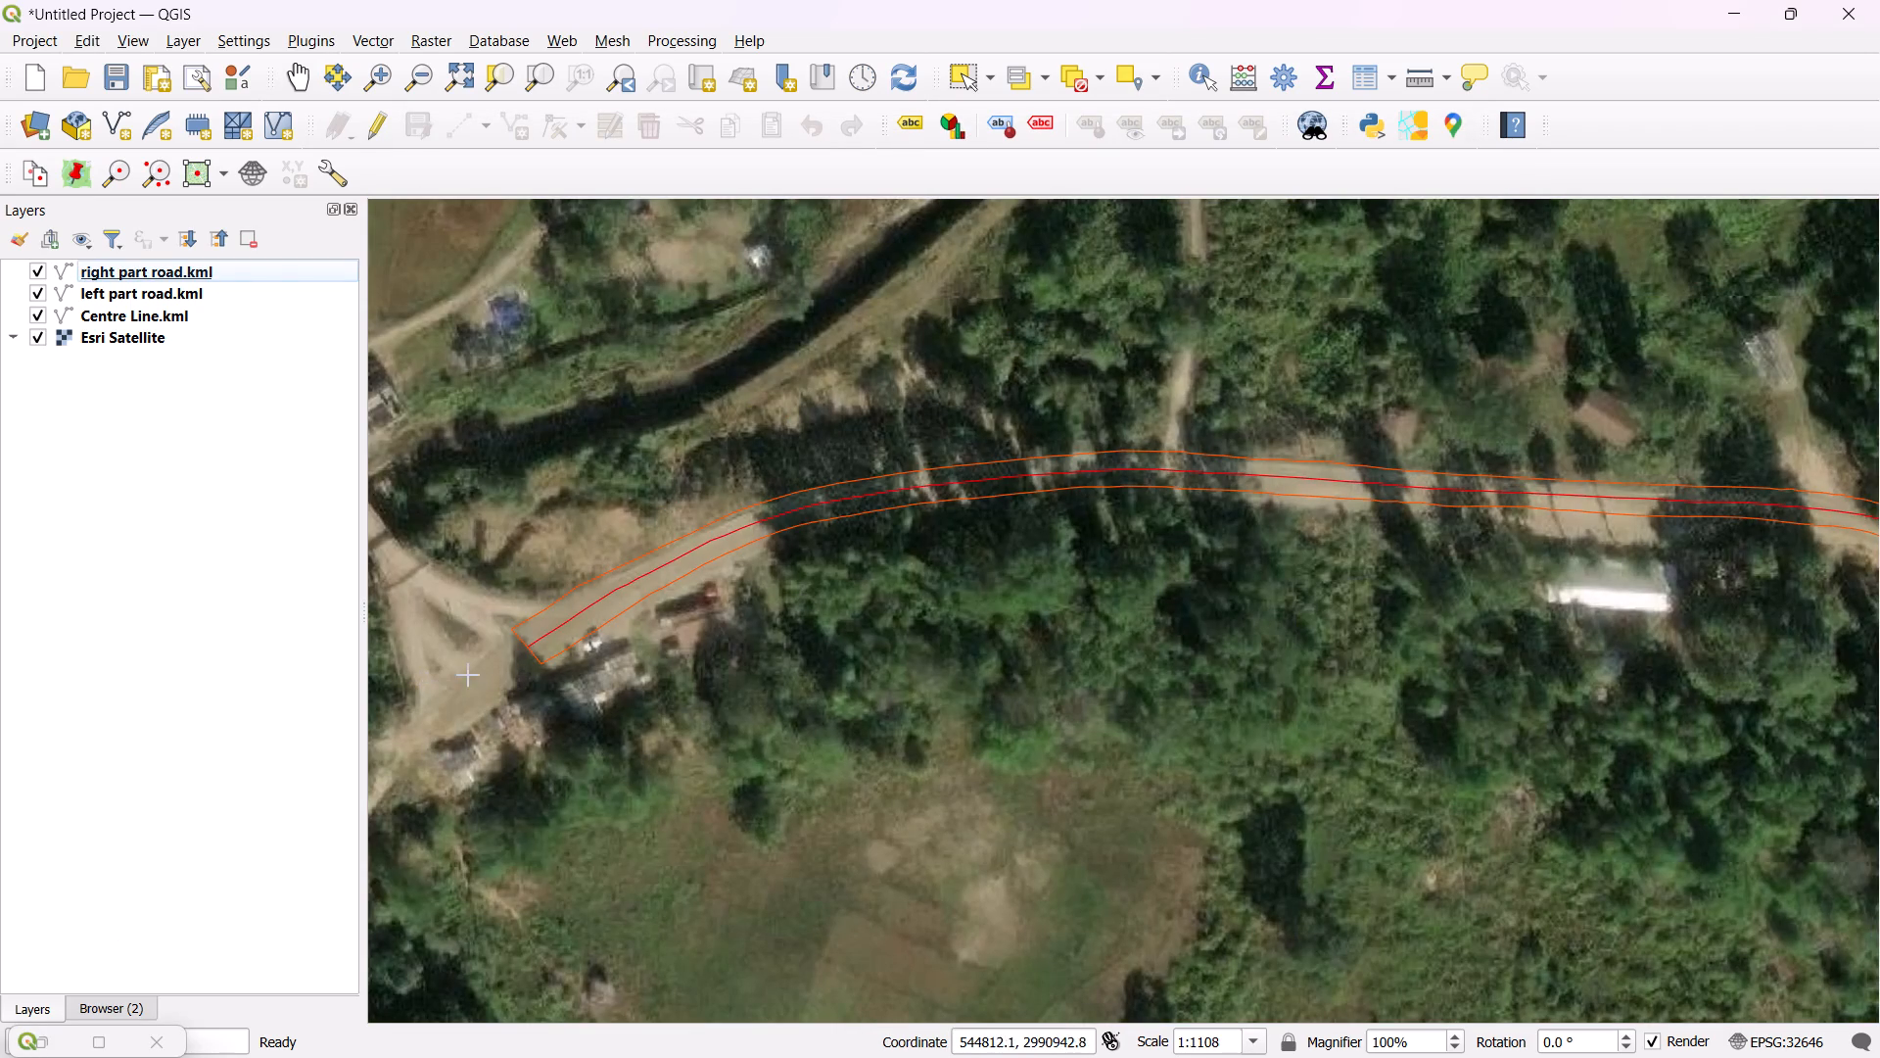
scroll(494, 668, "up", 1)
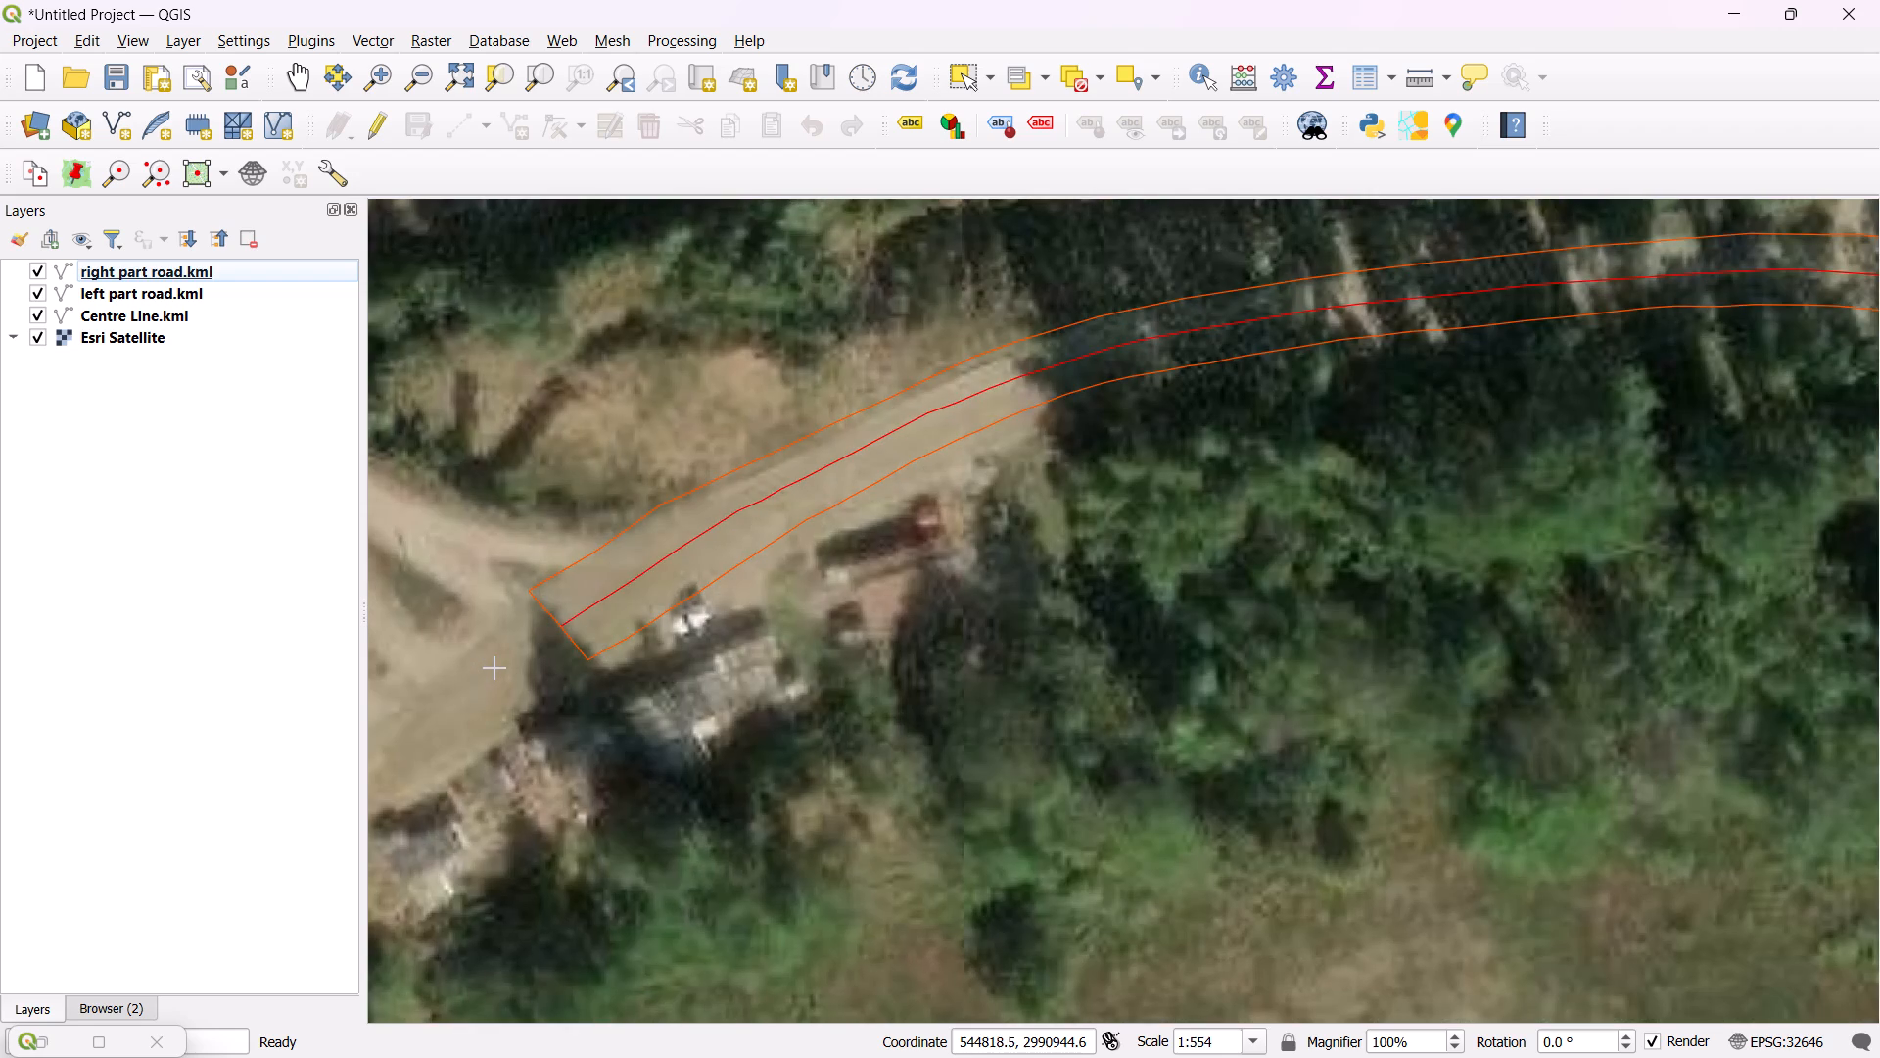
scroll(511, 652, "down", 1)
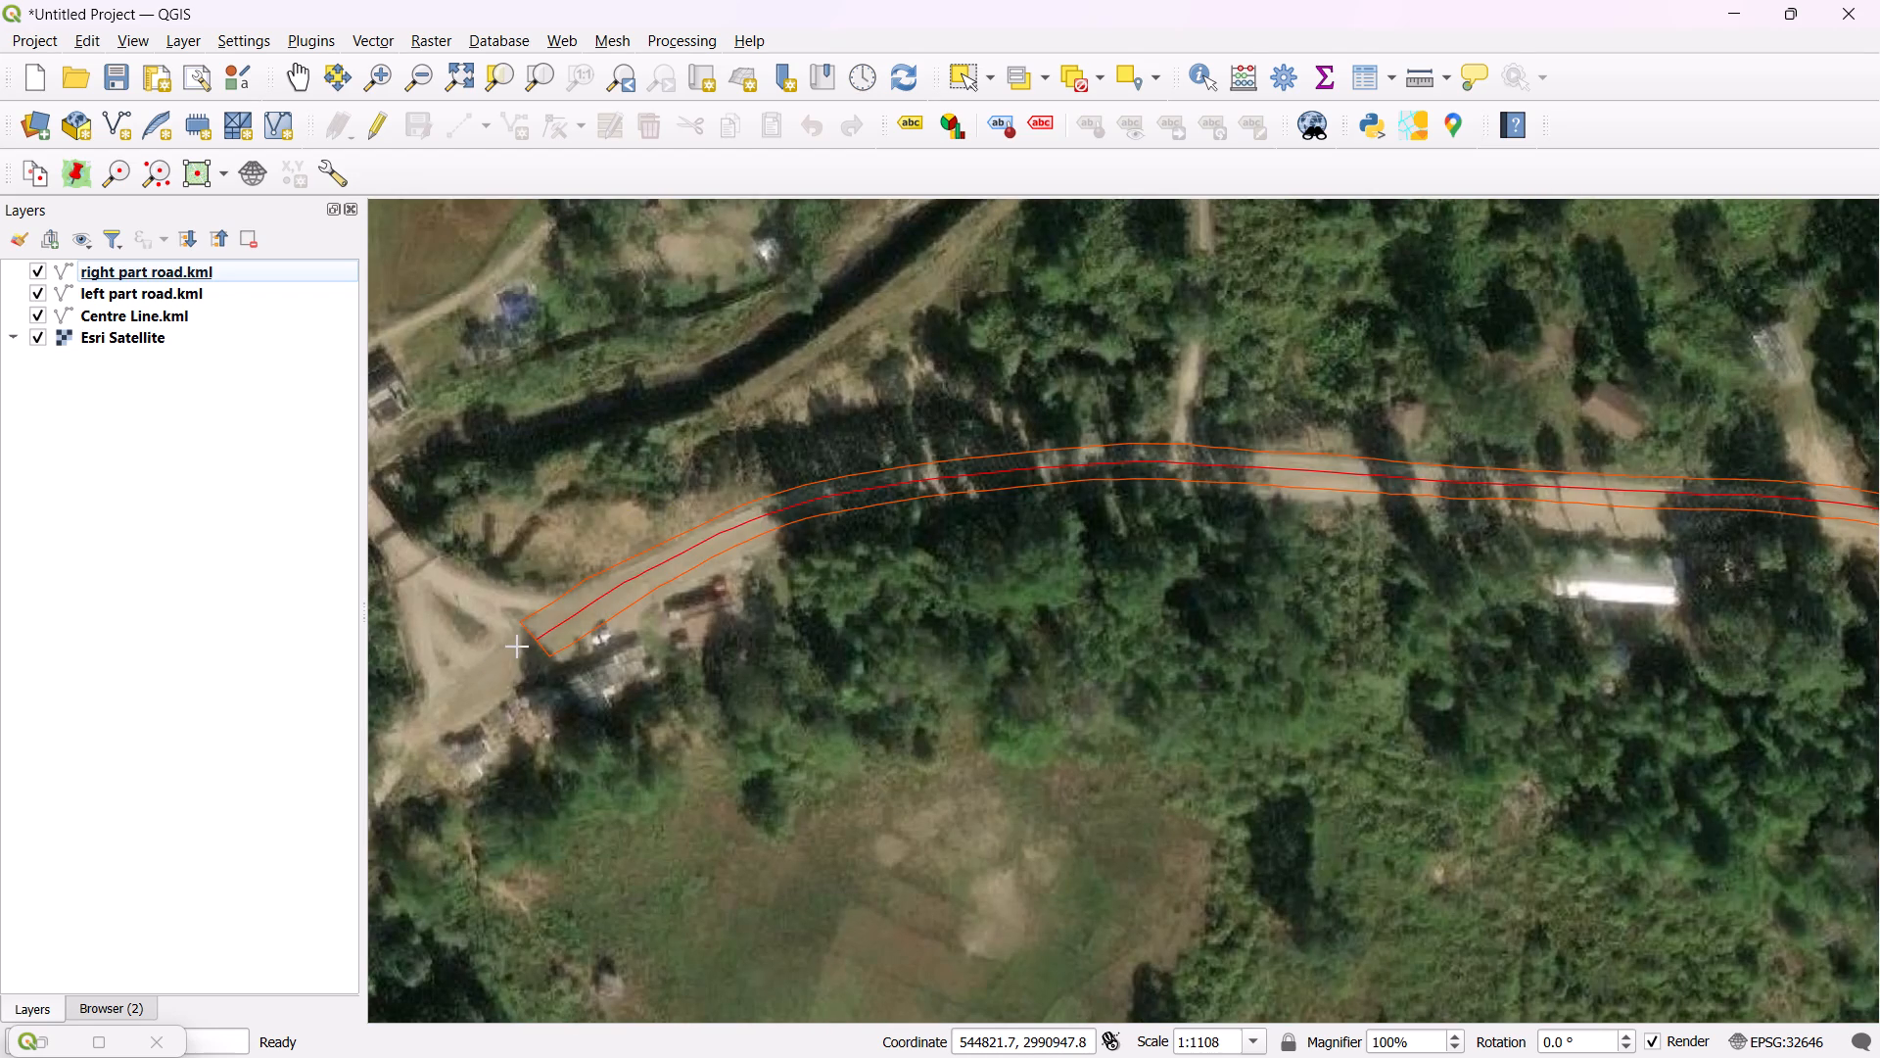
left_click(517, 647)
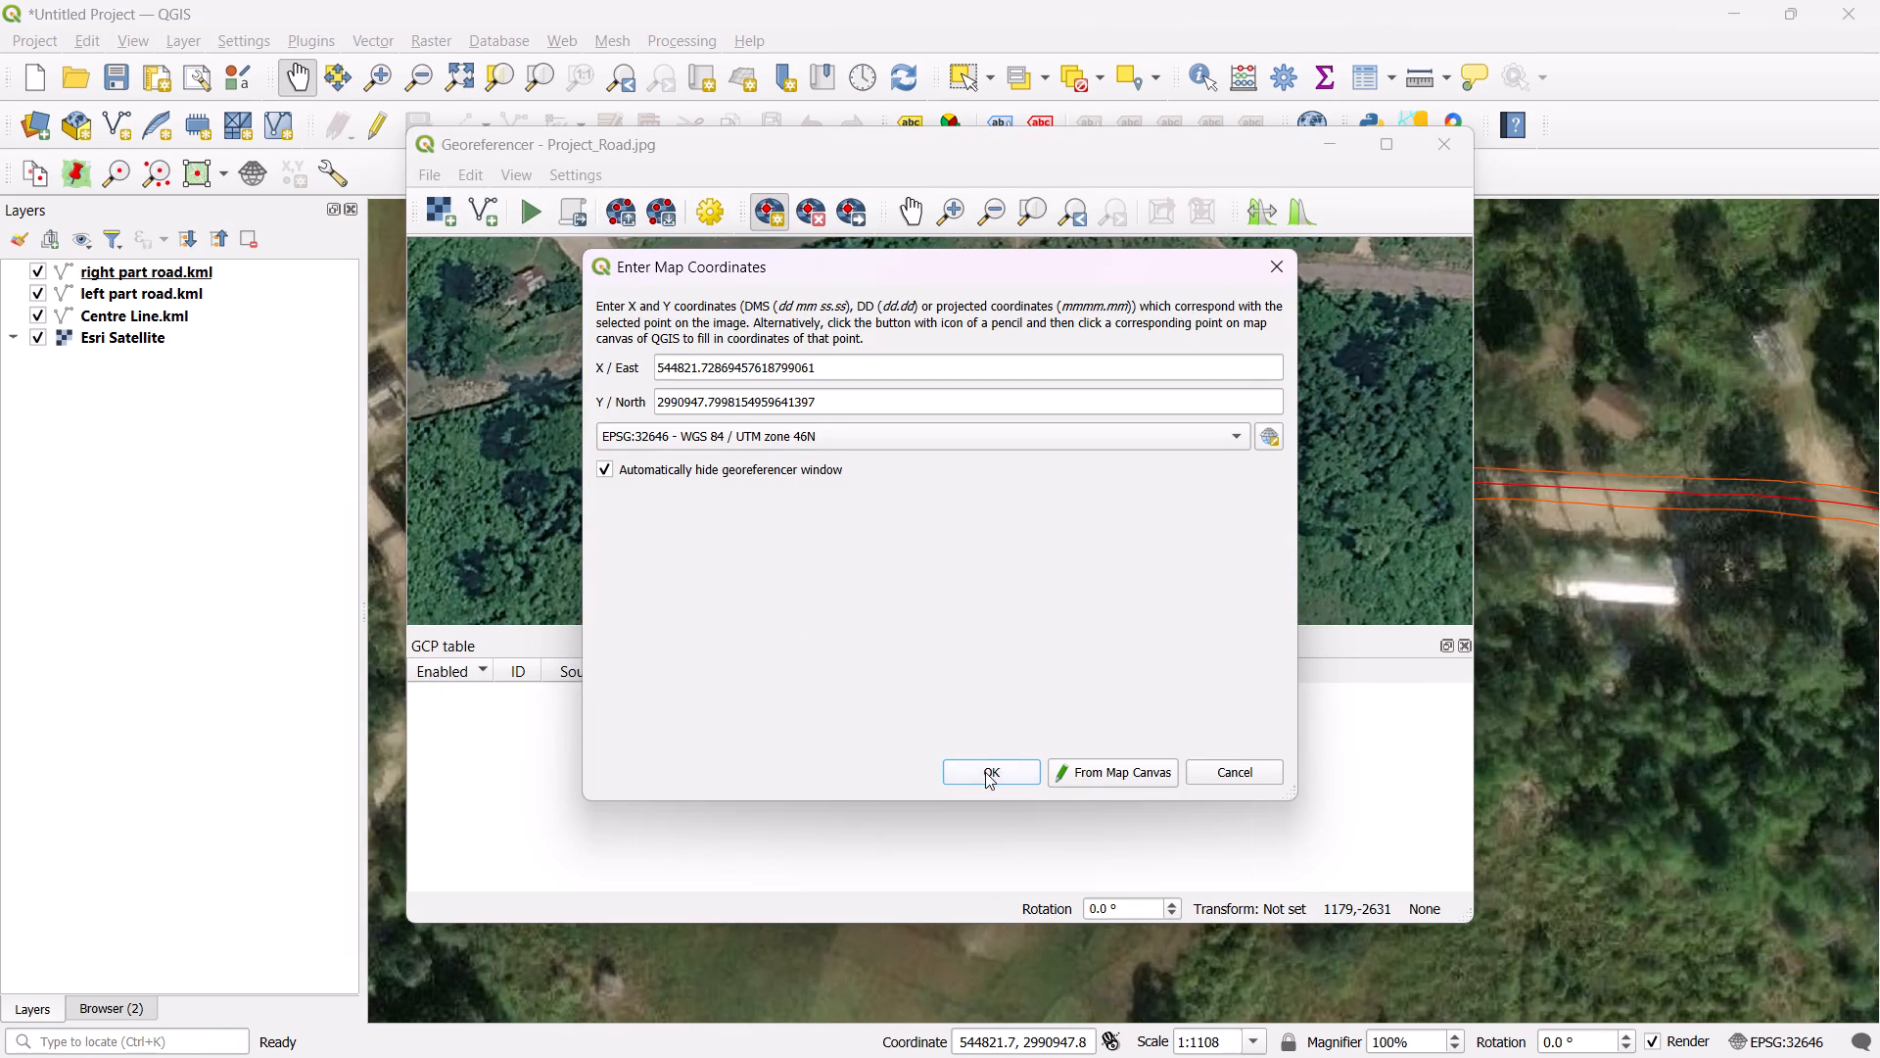
left_click(986, 759)
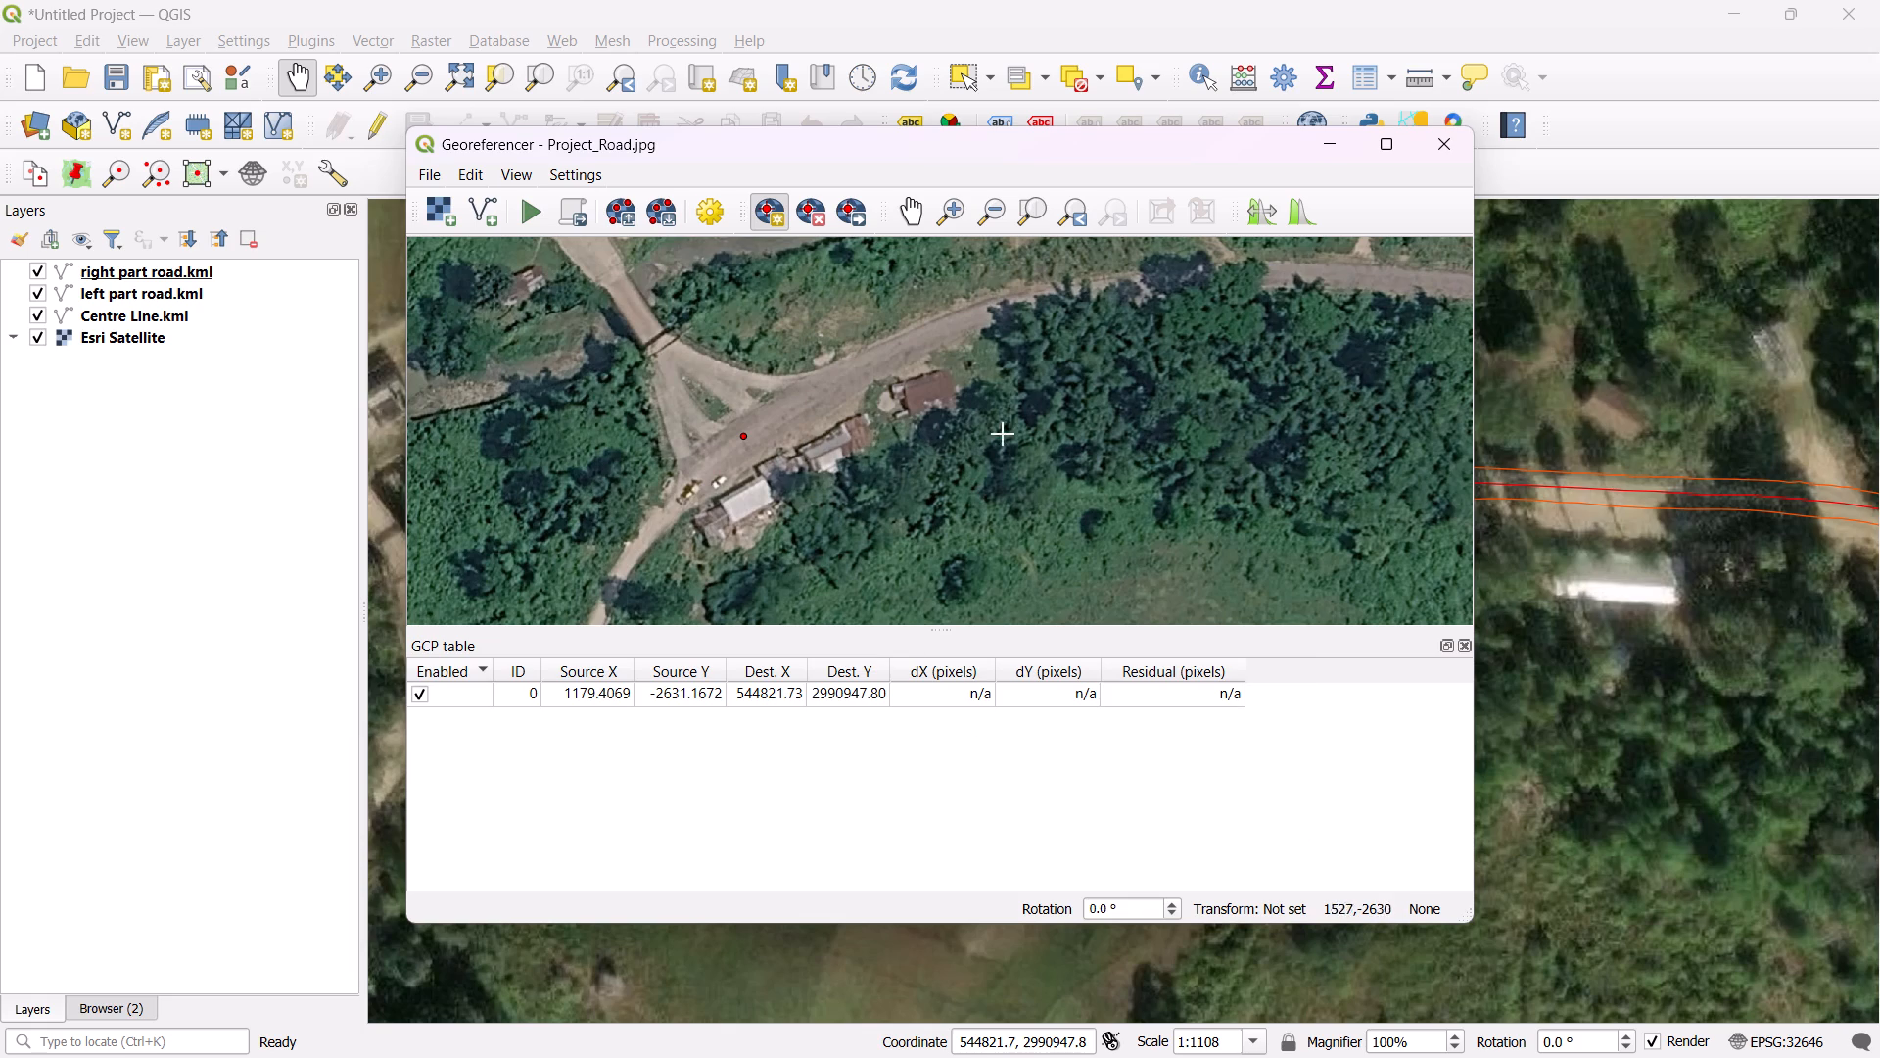
Add a second control point on the large brown-roofed building north of the road, matched from the map canvas at about 545039, 2991173.
scroll(993, 411, "down", 2)
scroll(1077, 393, "down", 1)
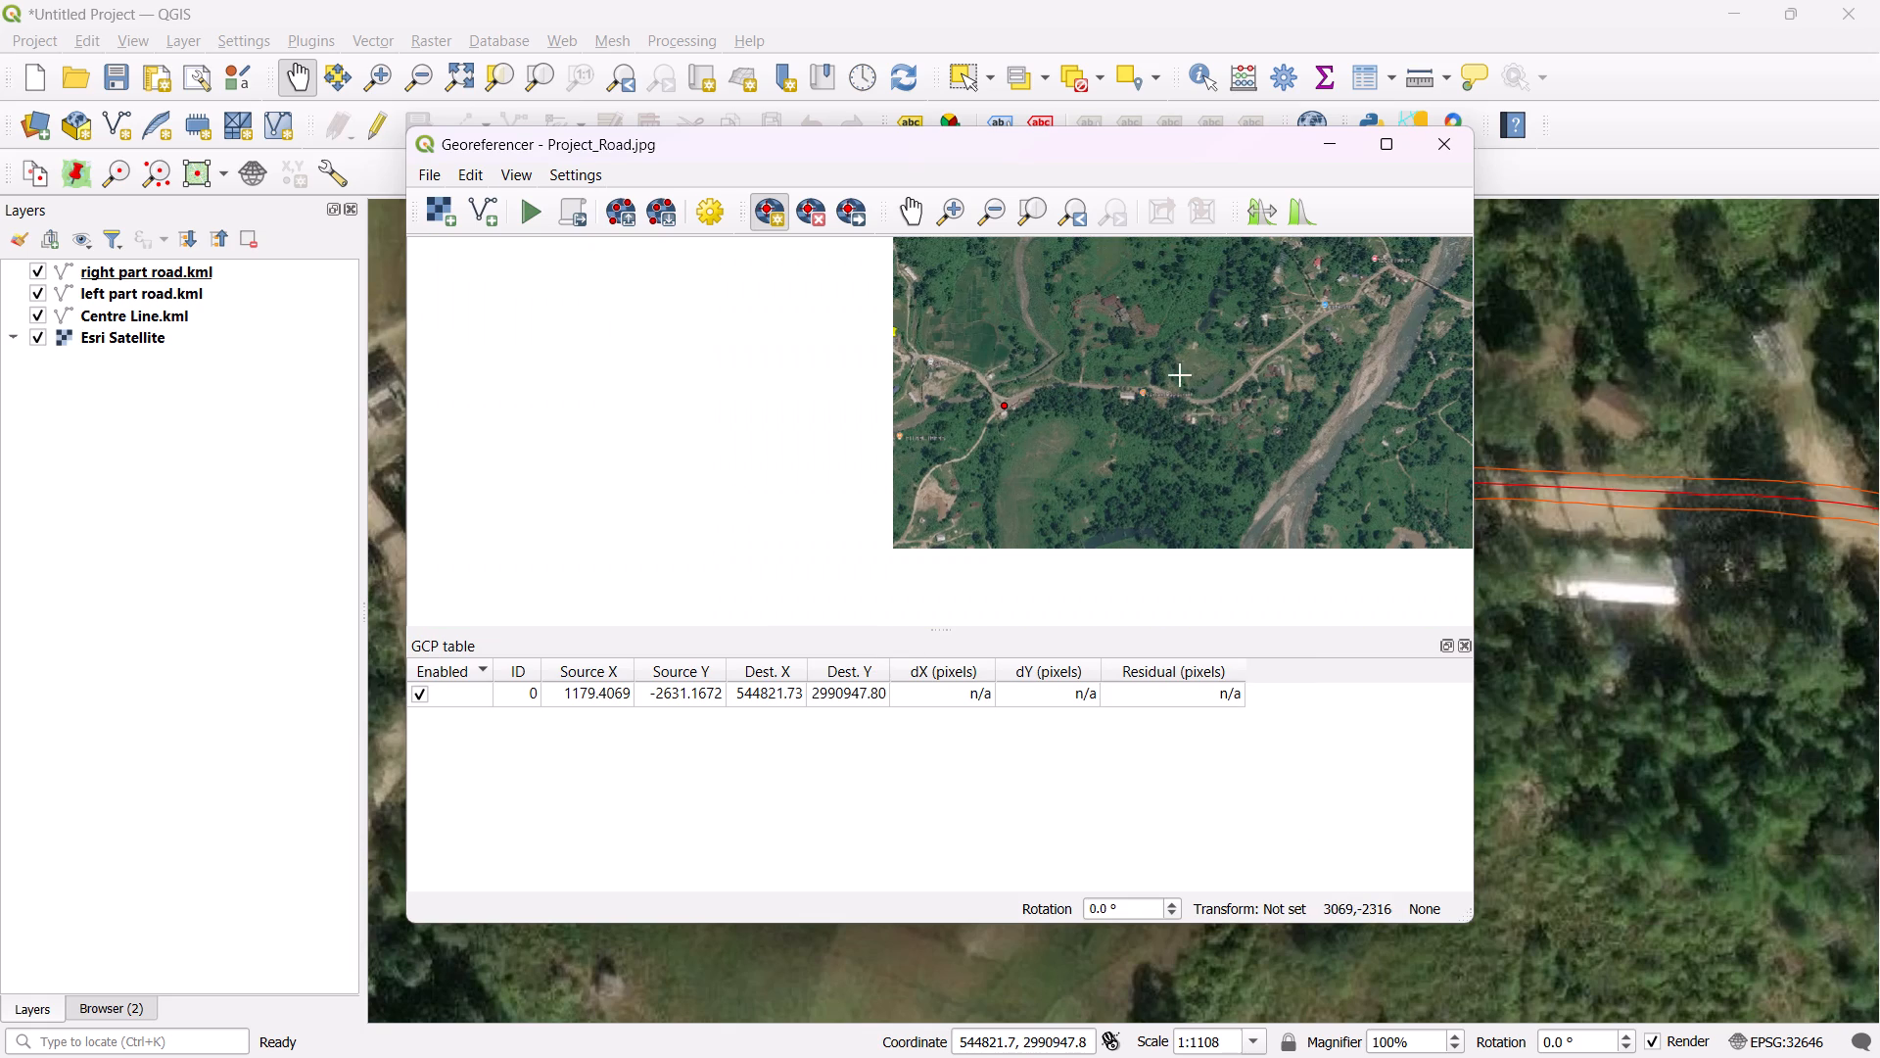
scroll(1269, 308, "up", 1)
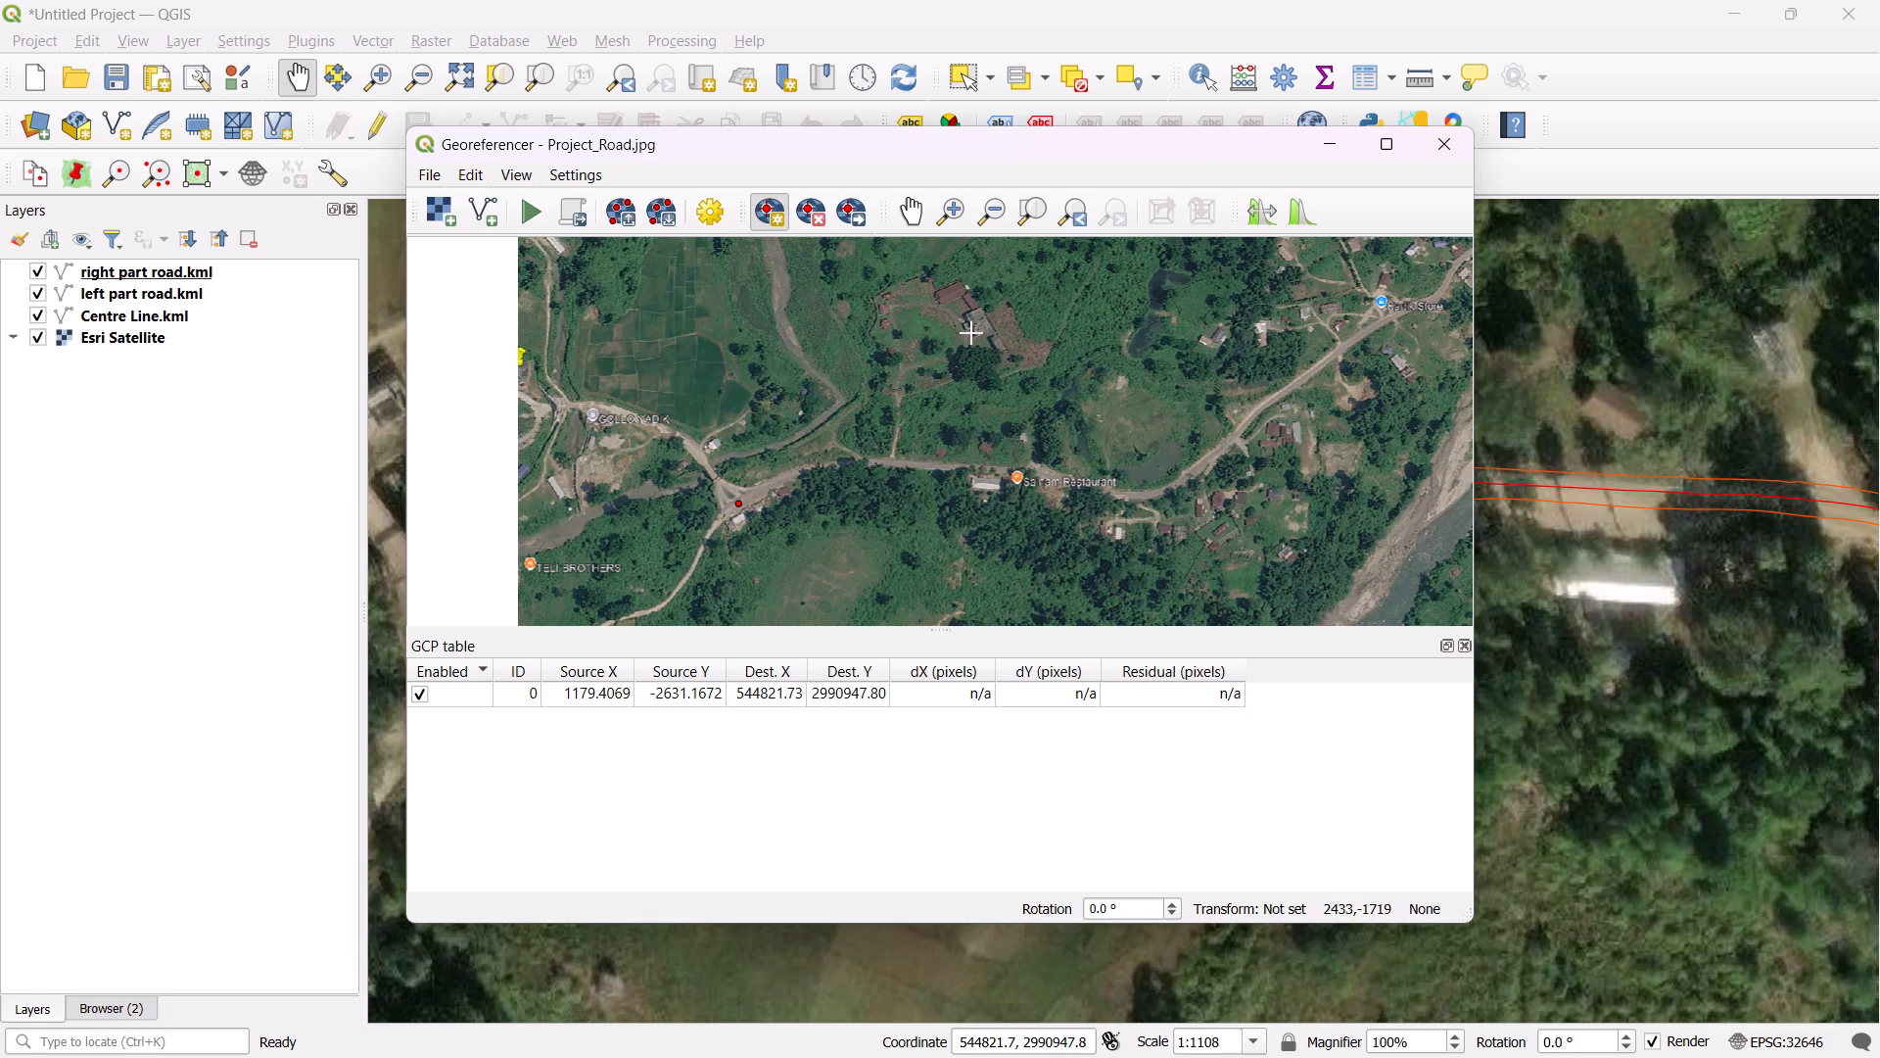
scroll(968, 320, "up", 1)
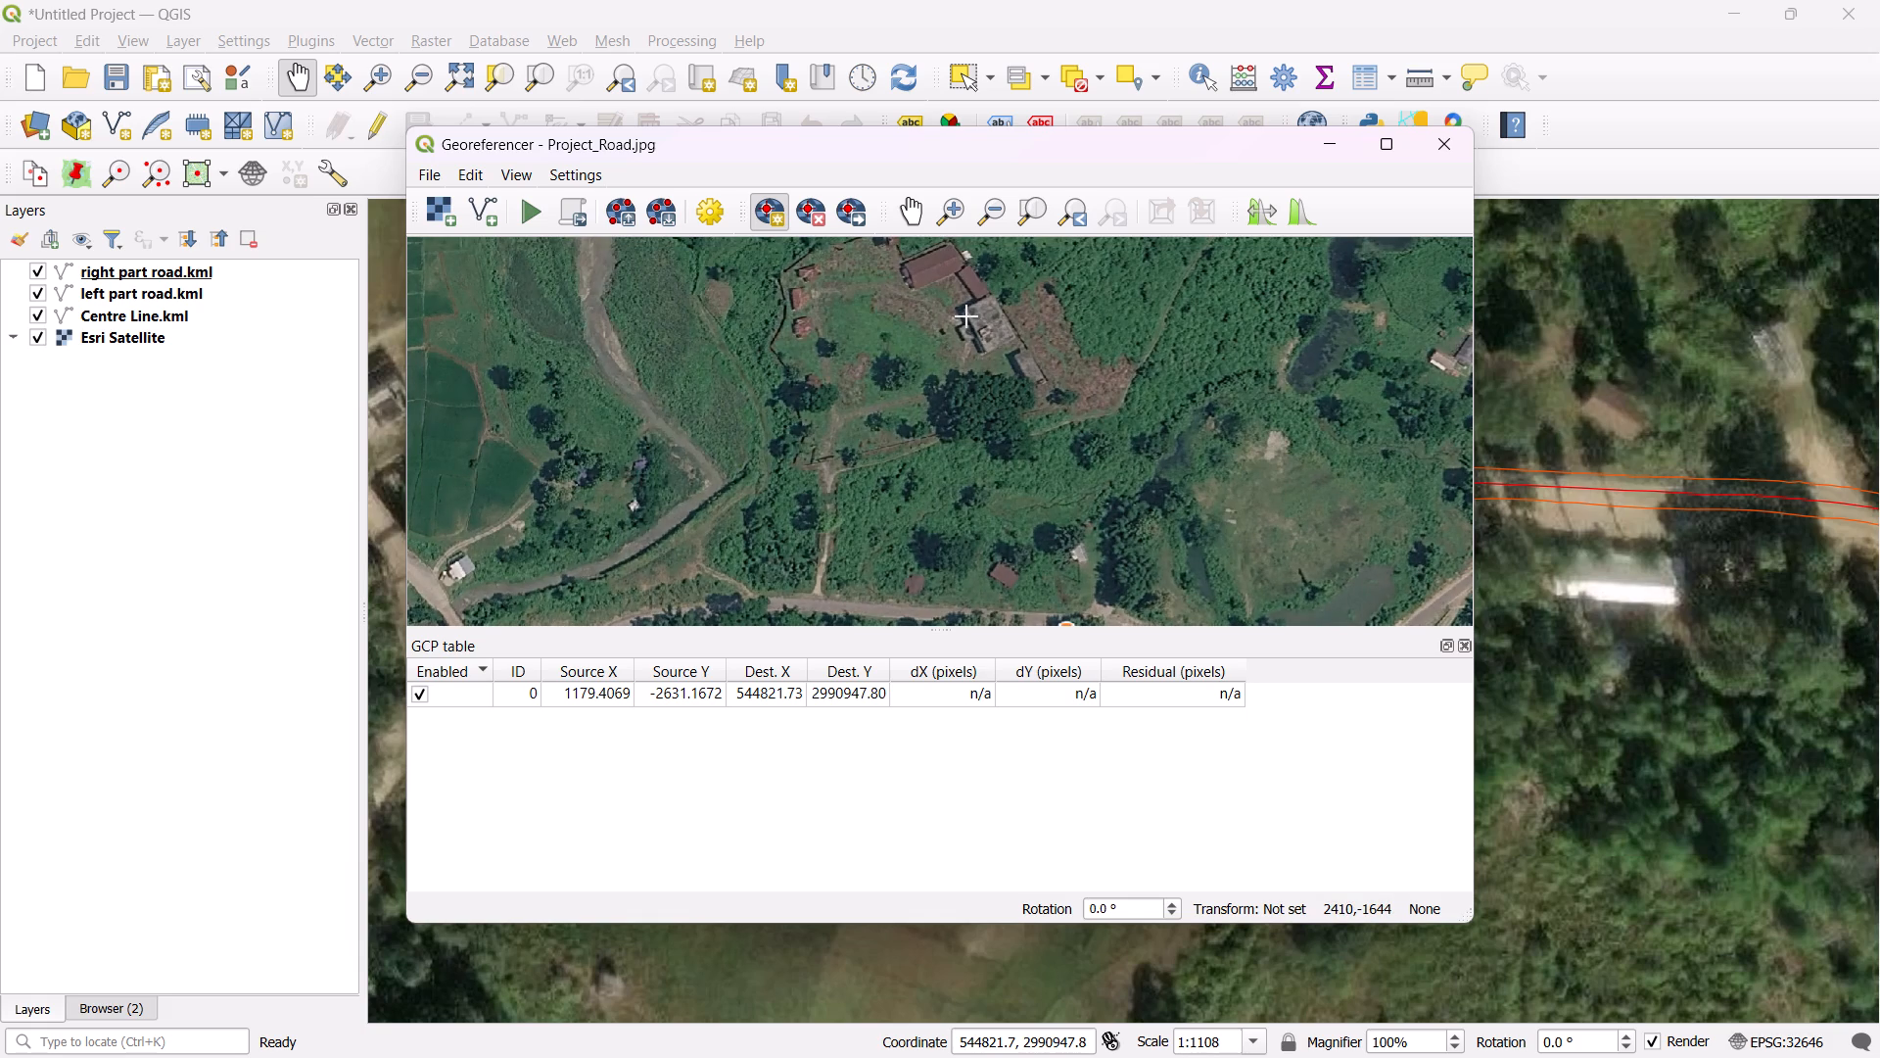
scroll(966, 316, "down", 1)
scroll(949, 294, "up", 2)
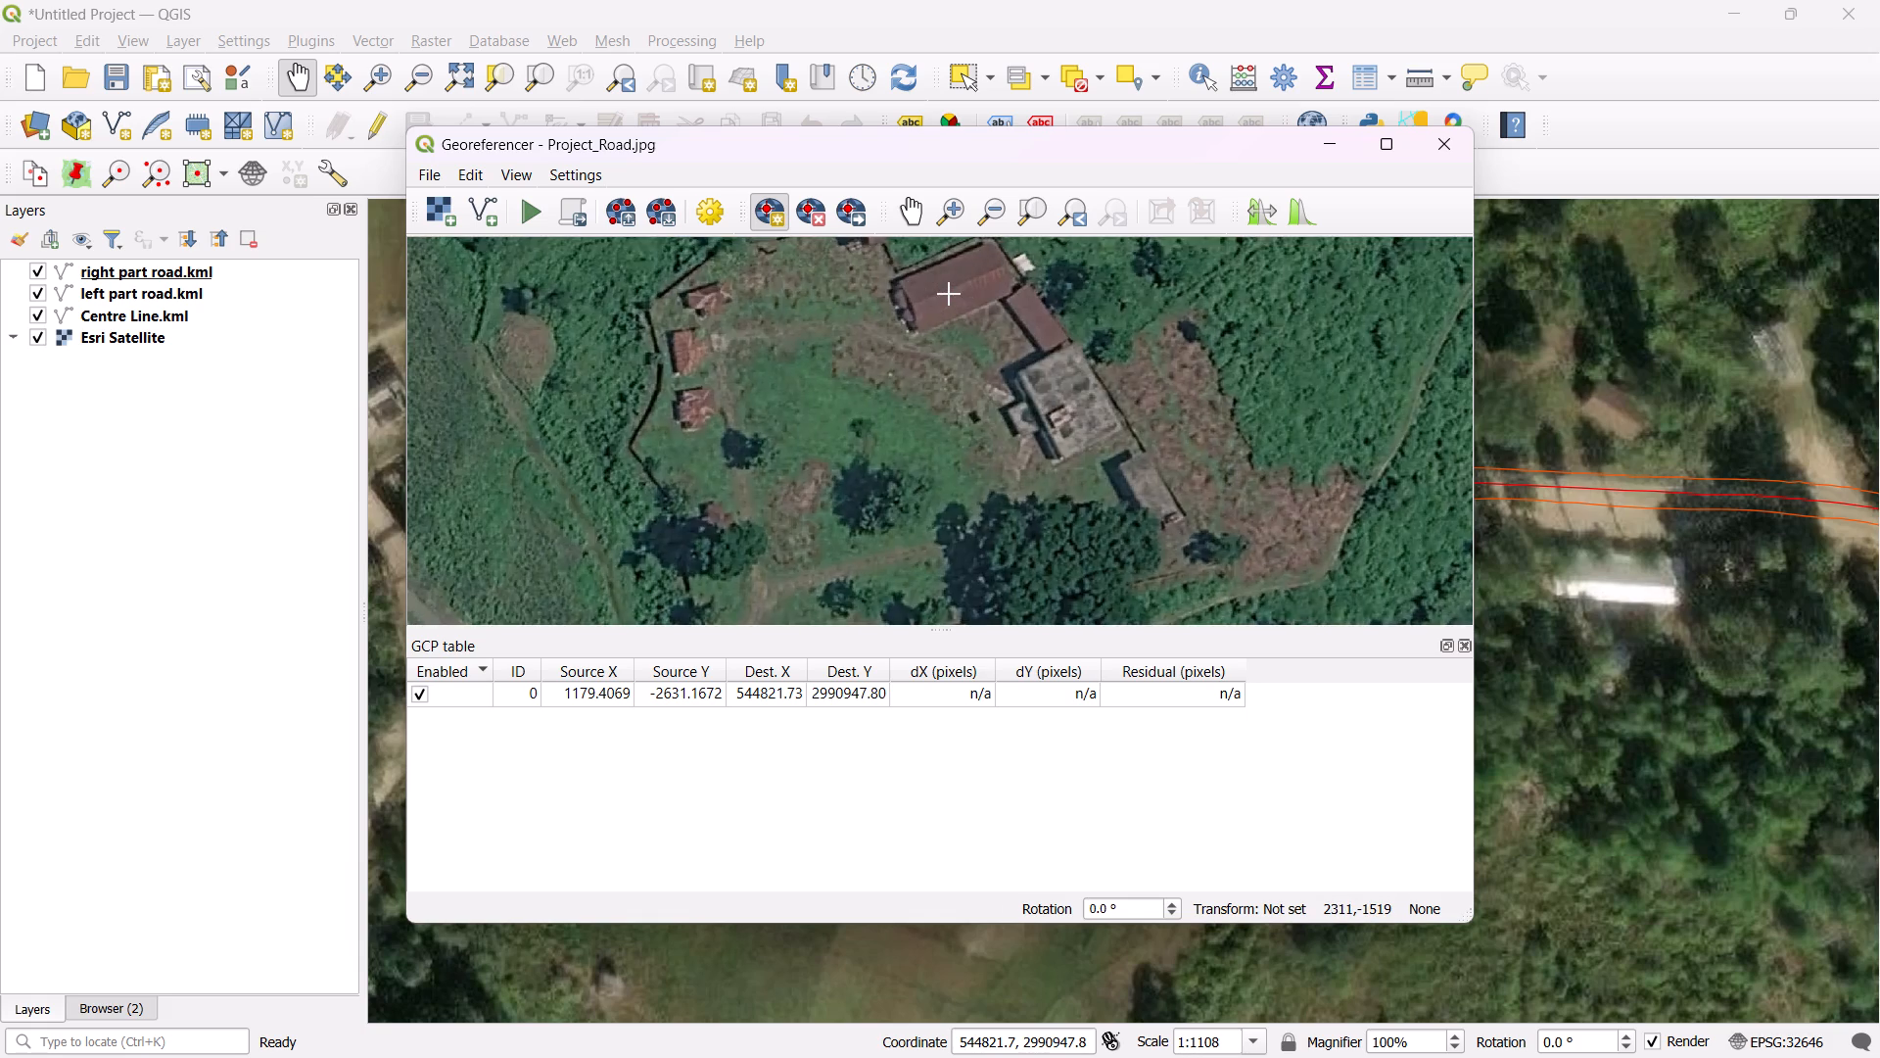
scroll(949, 294, "up", 1)
left_click(975, 273)
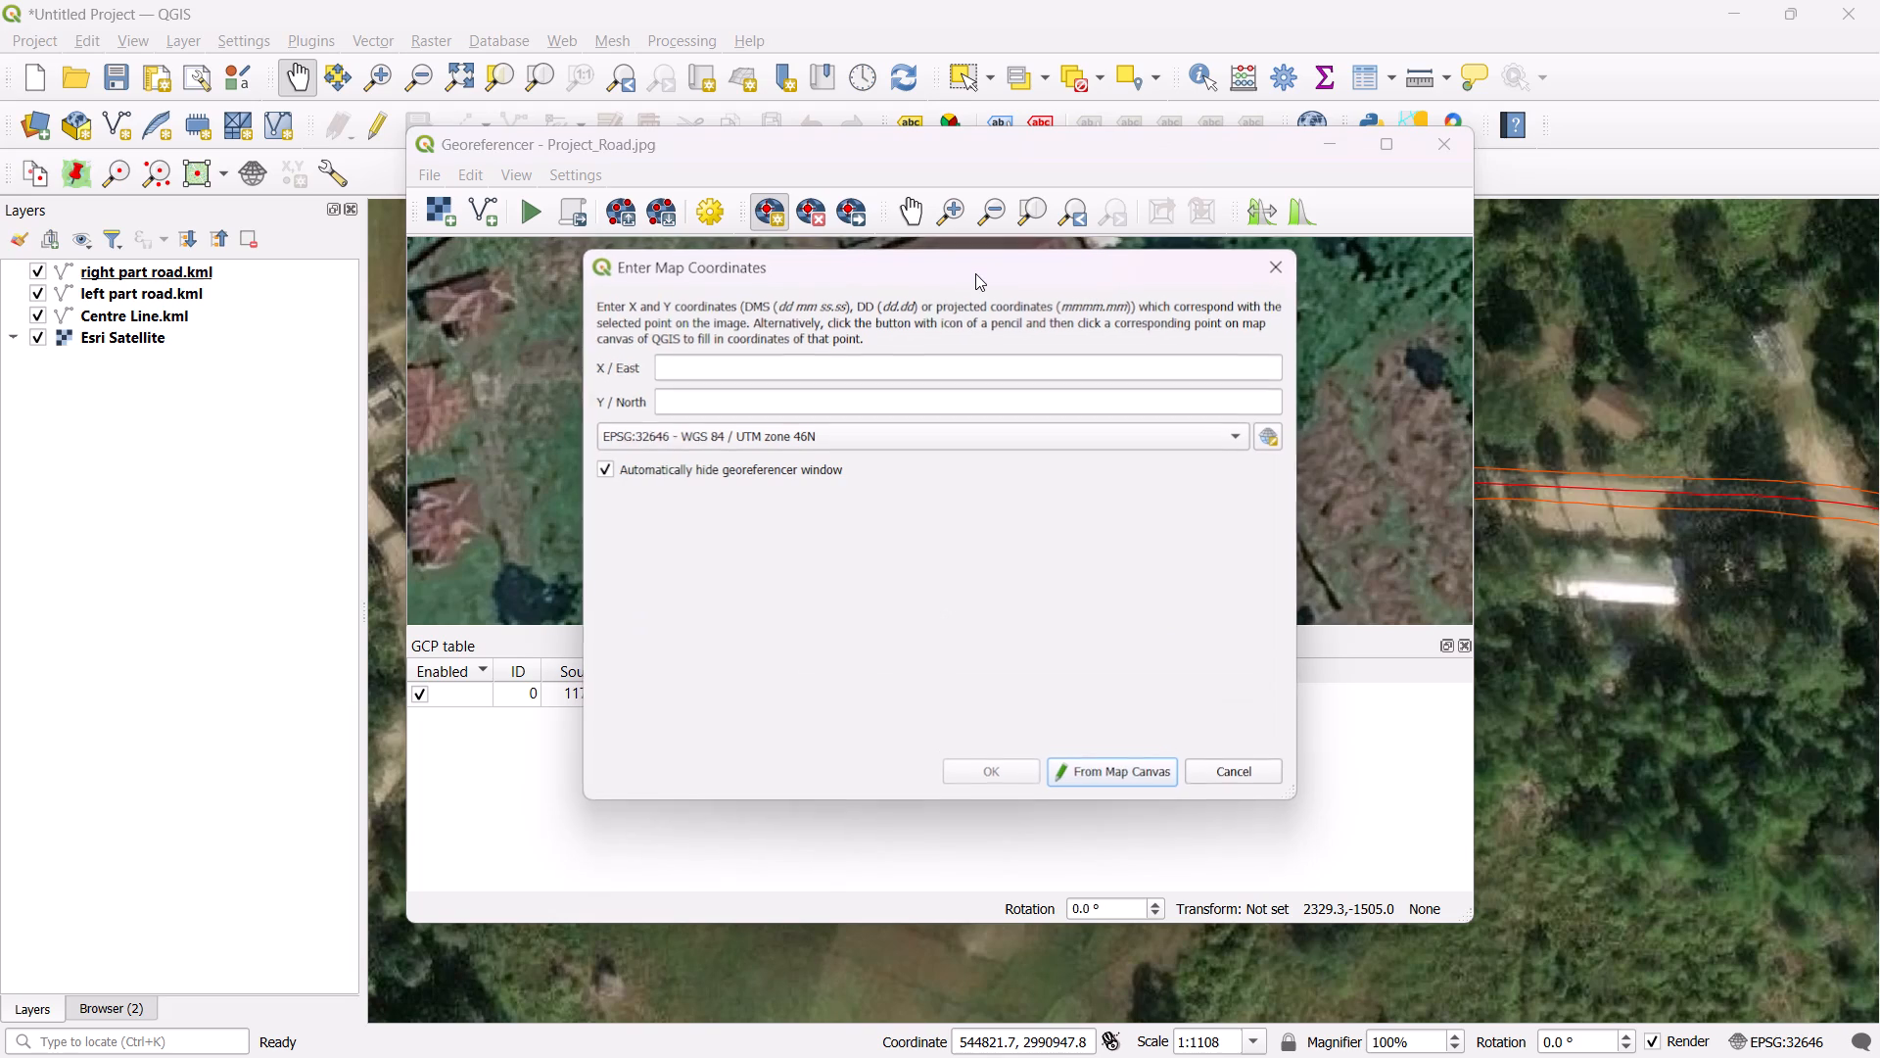
left_click(1096, 763)
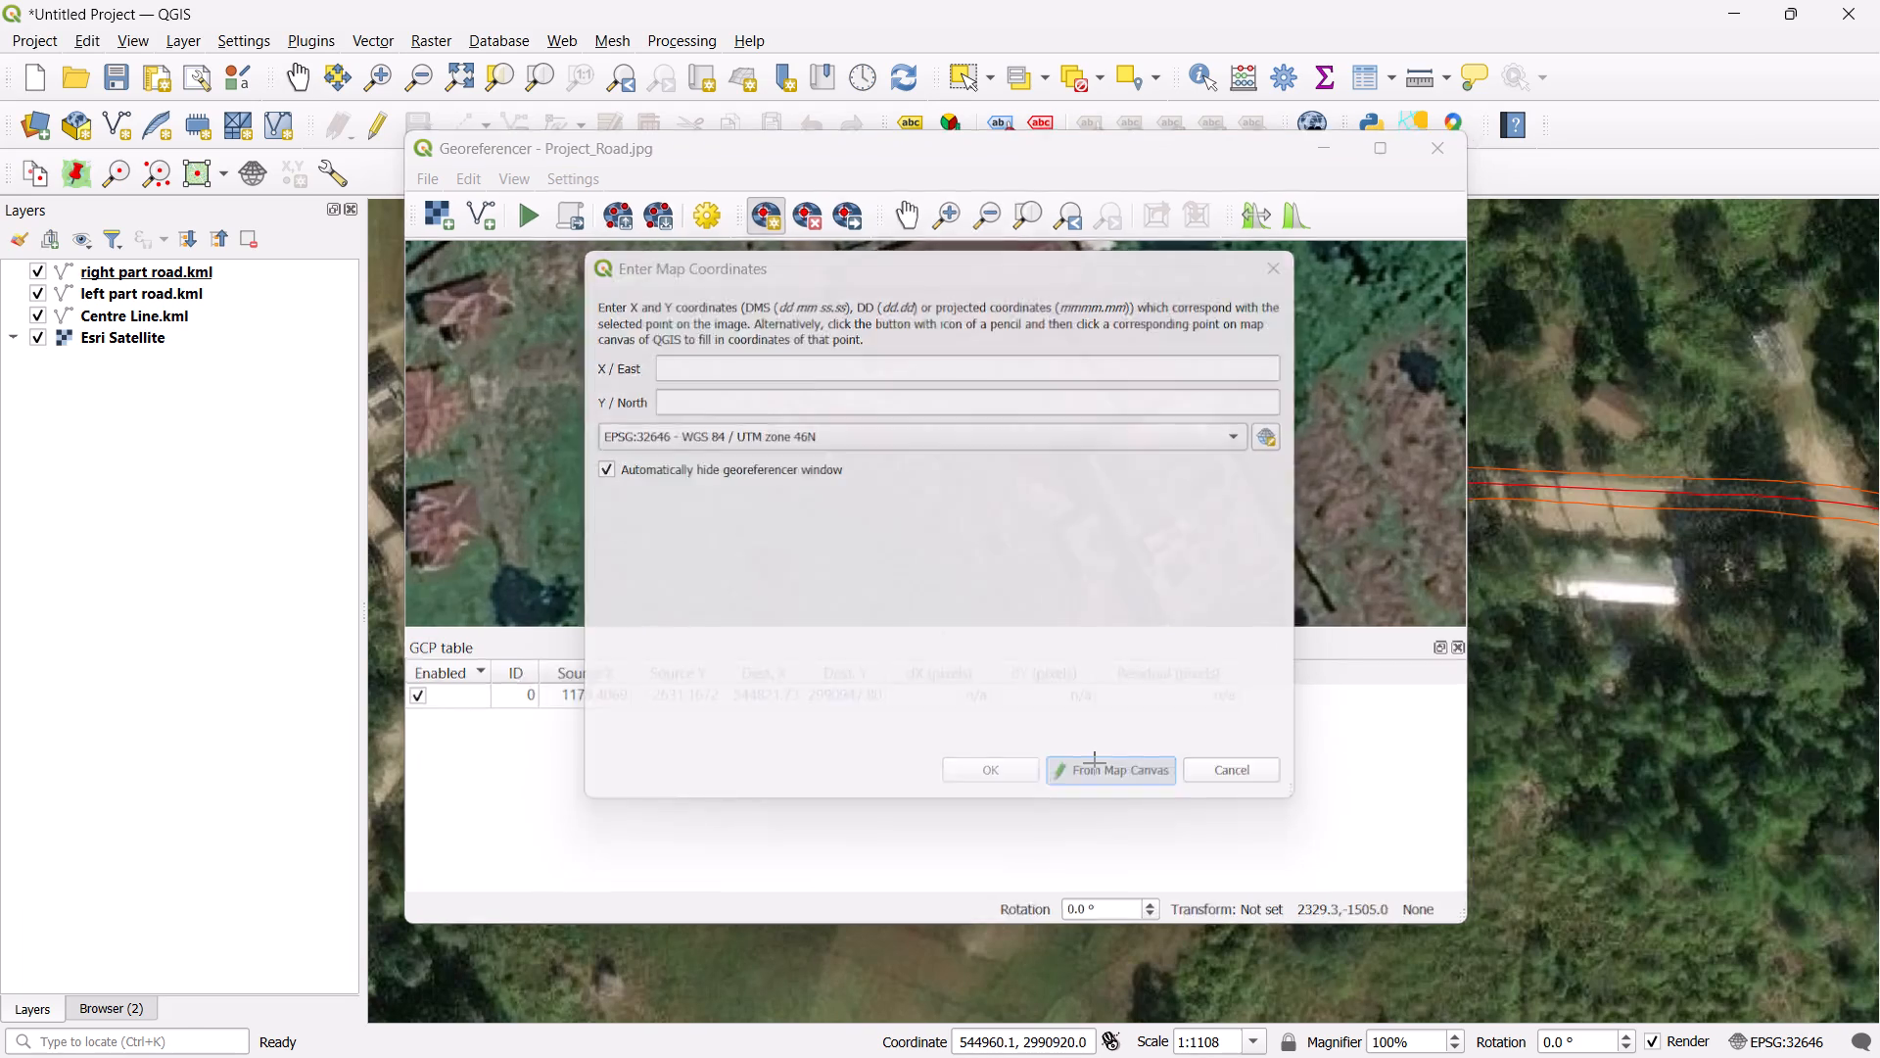
scroll(1090, 497, "down", 2)
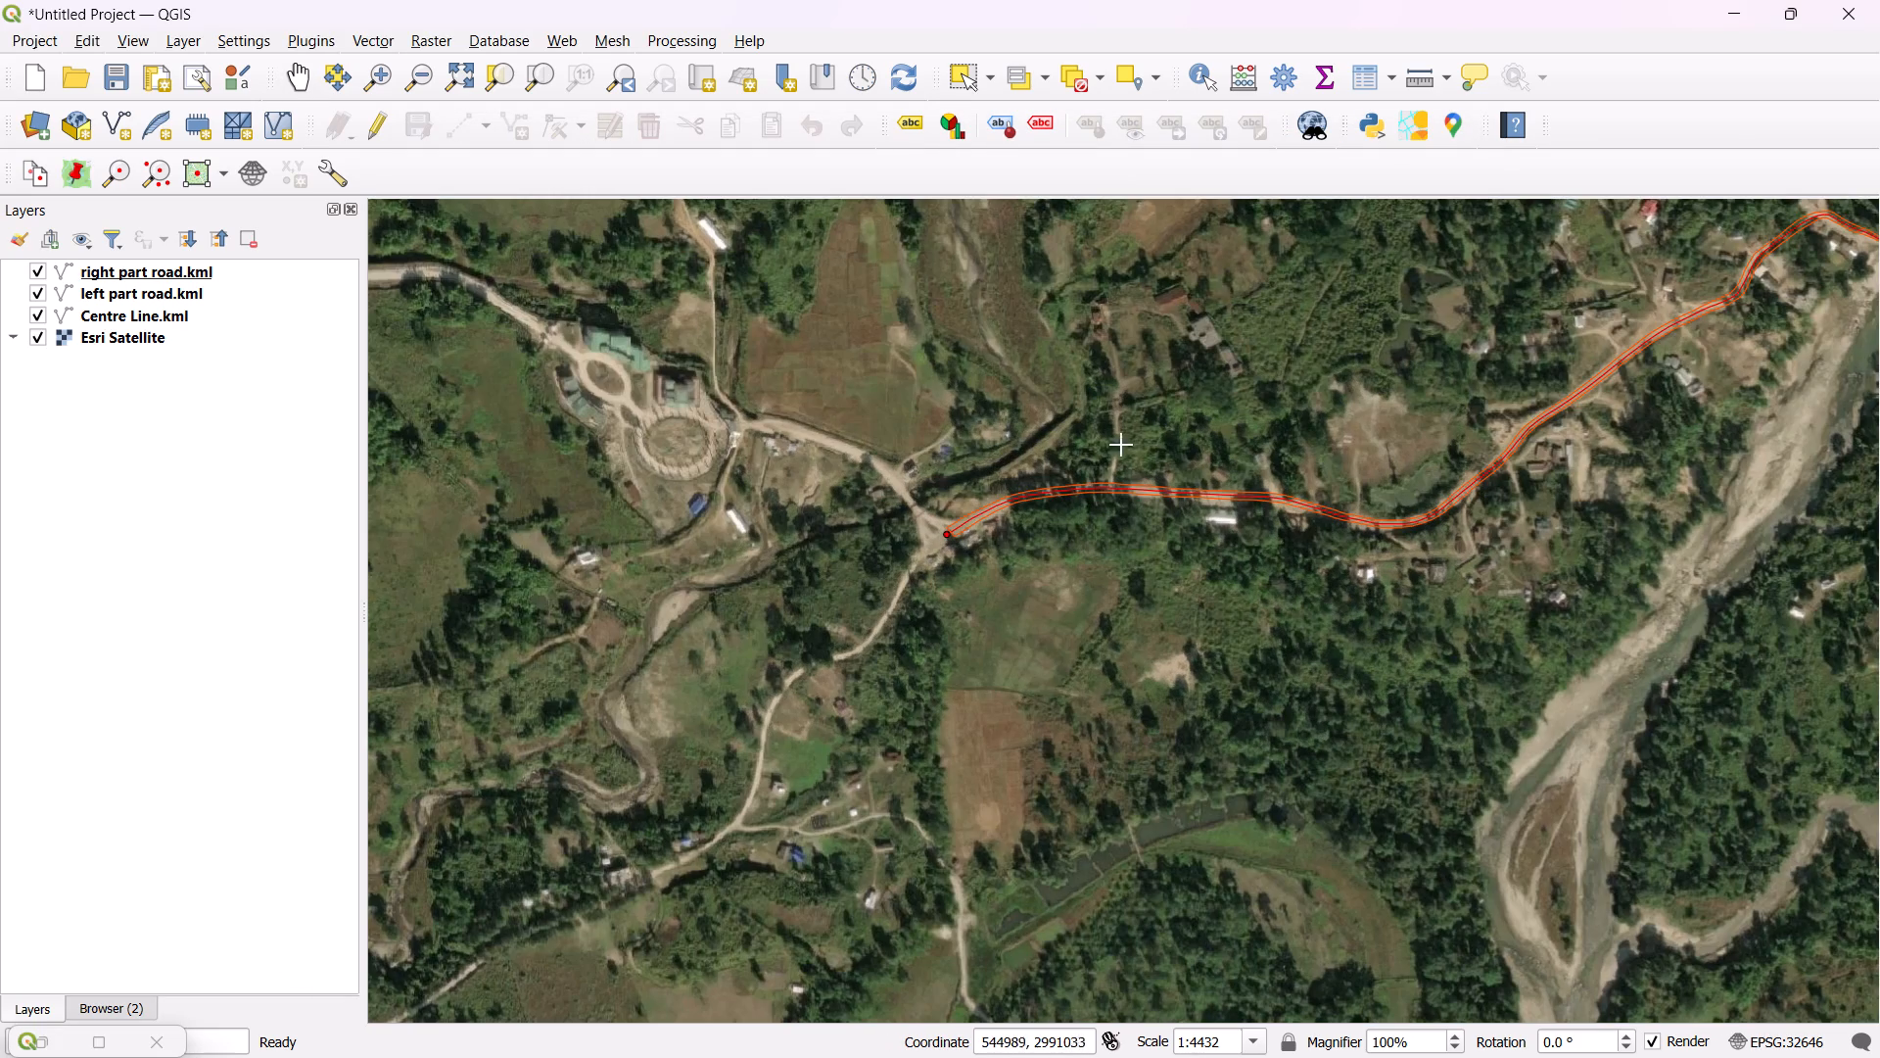
scroll(1186, 291, "up", 3)
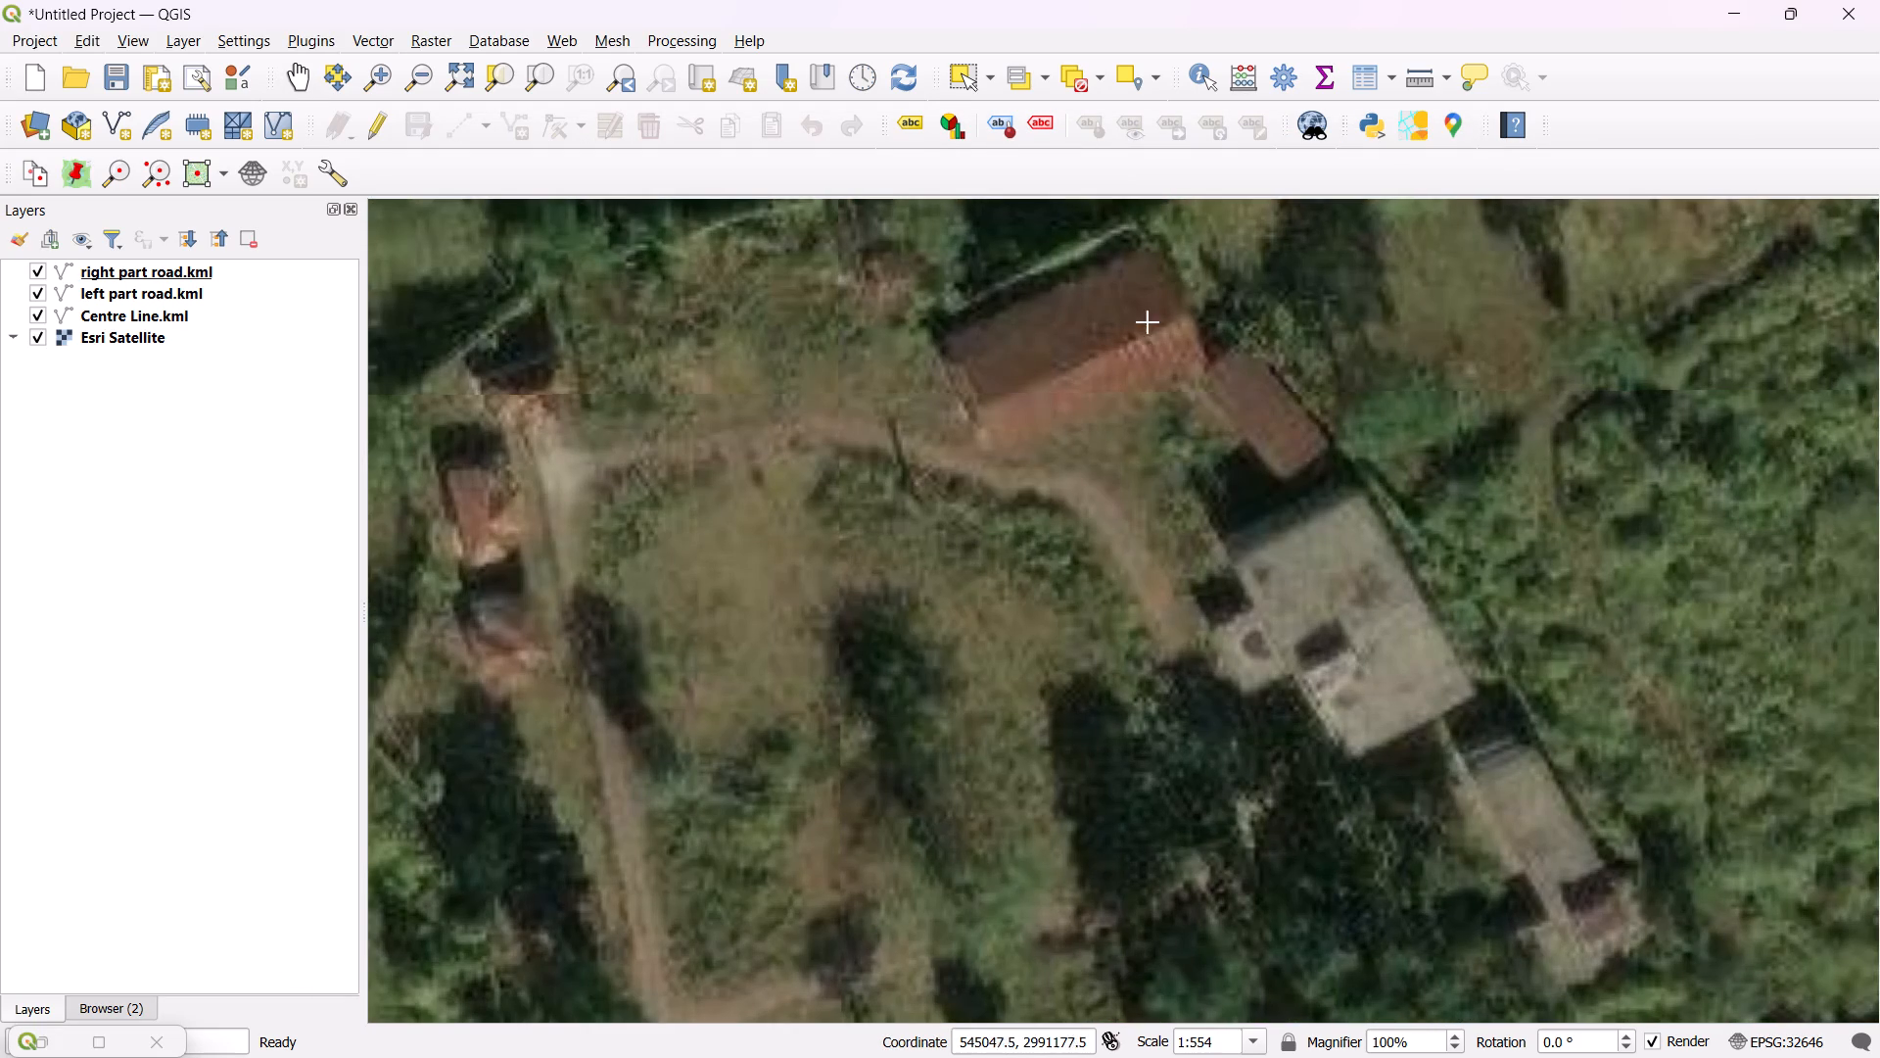
left_click(1084, 358)
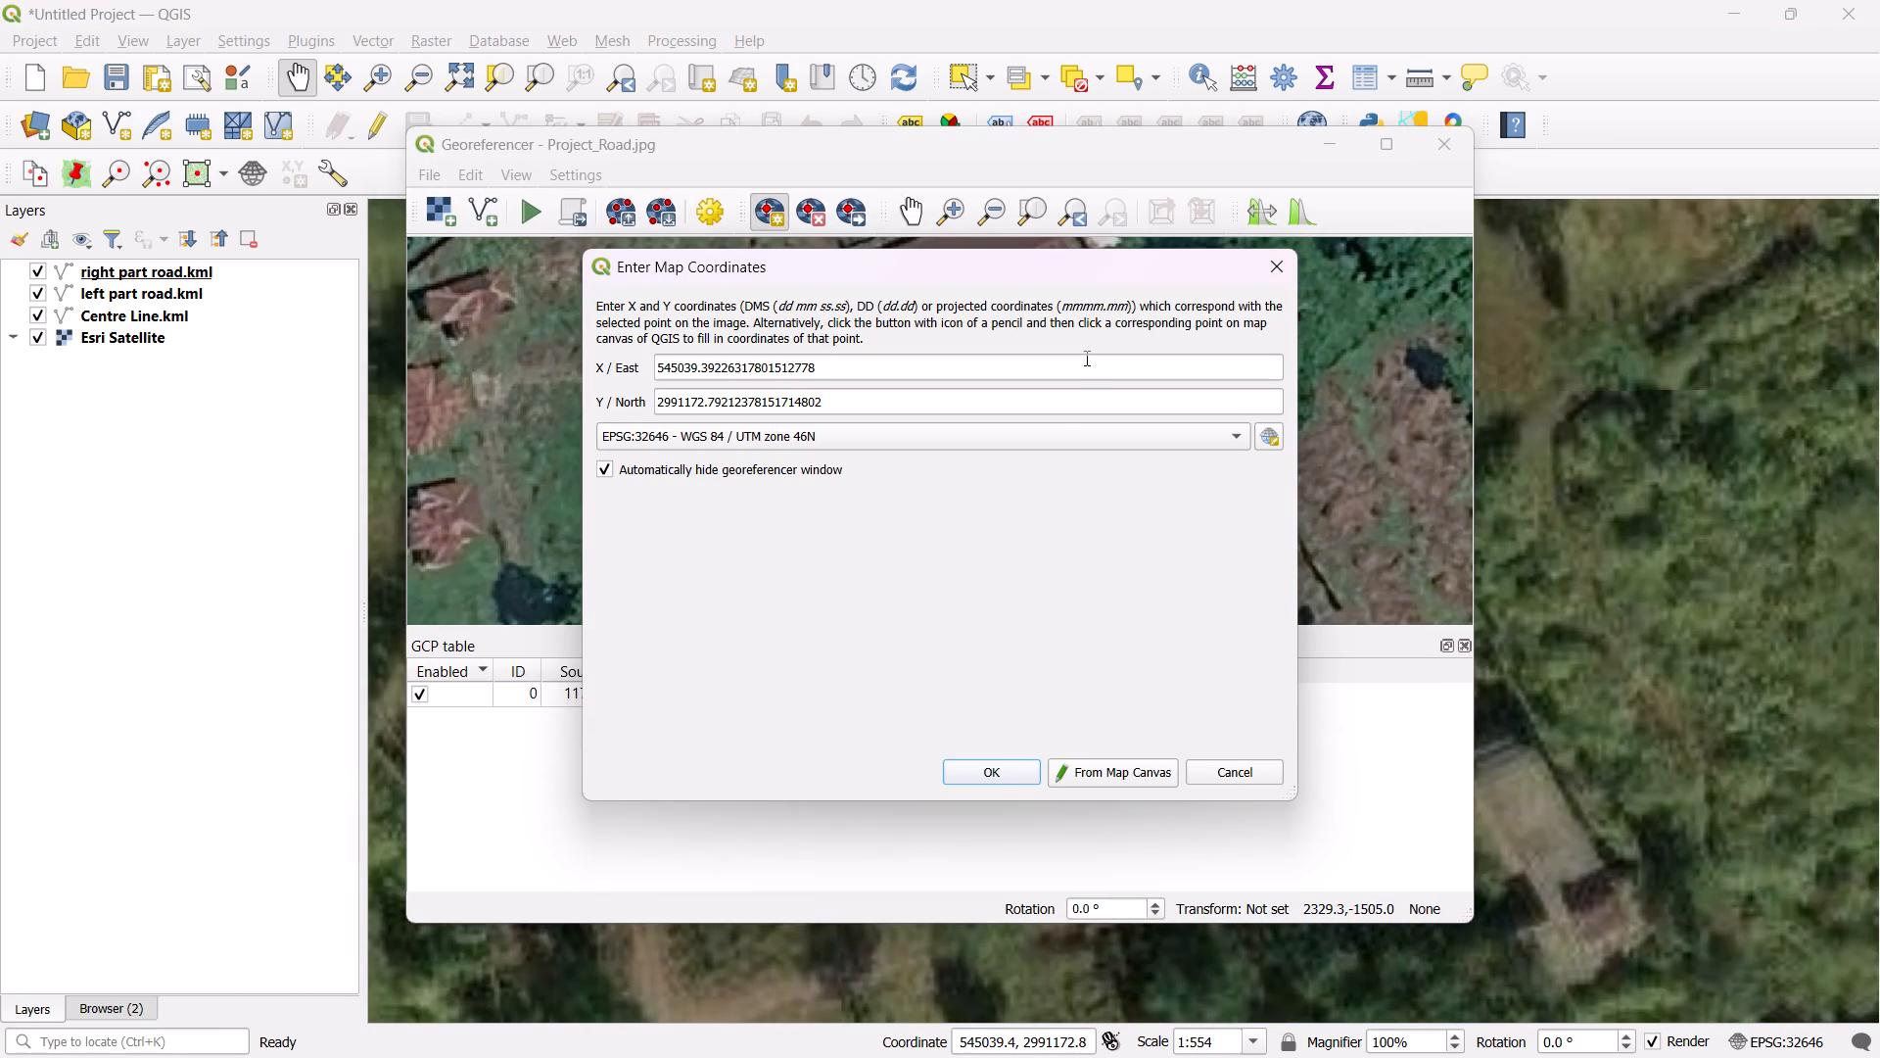
left_click(993, 771)
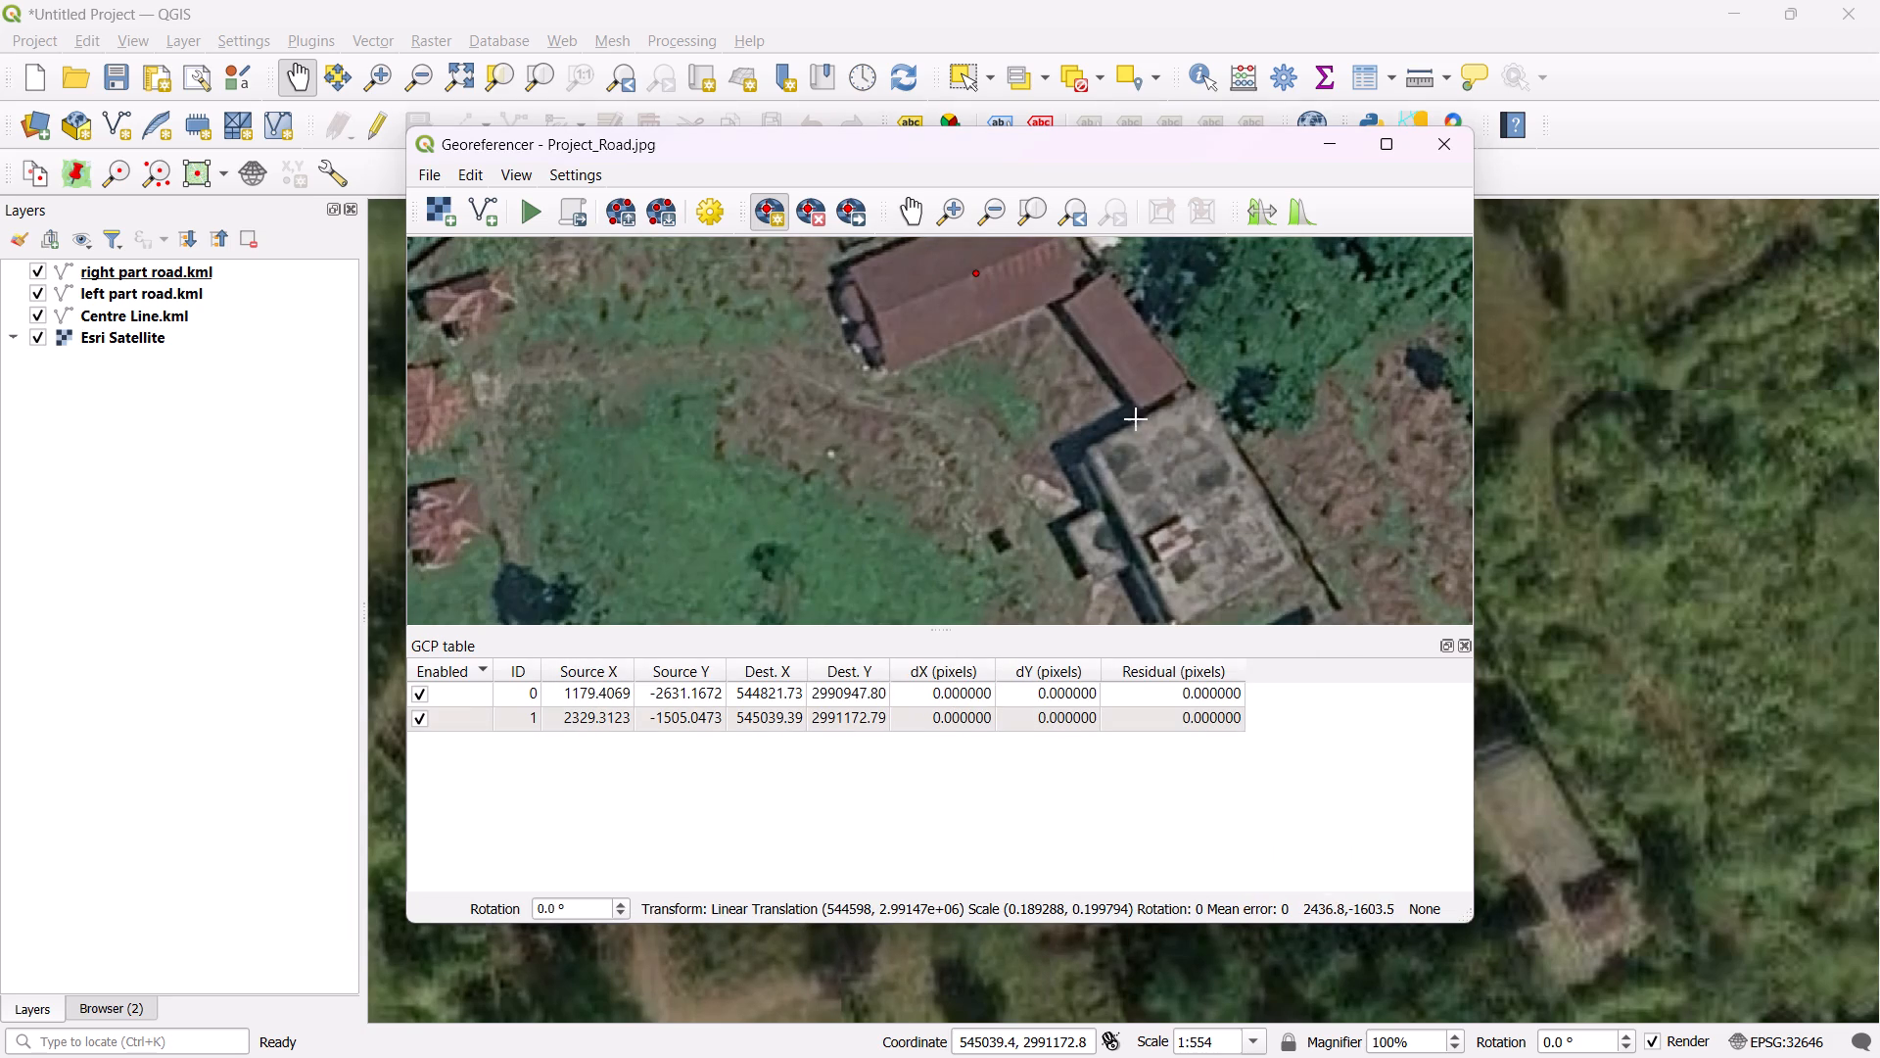
Mark a third control point on the long grey-roofed building southeast of the road at about image position 4176, -2277, choosing map-canvas matching.
scroll(1128, 413, "down", 3)
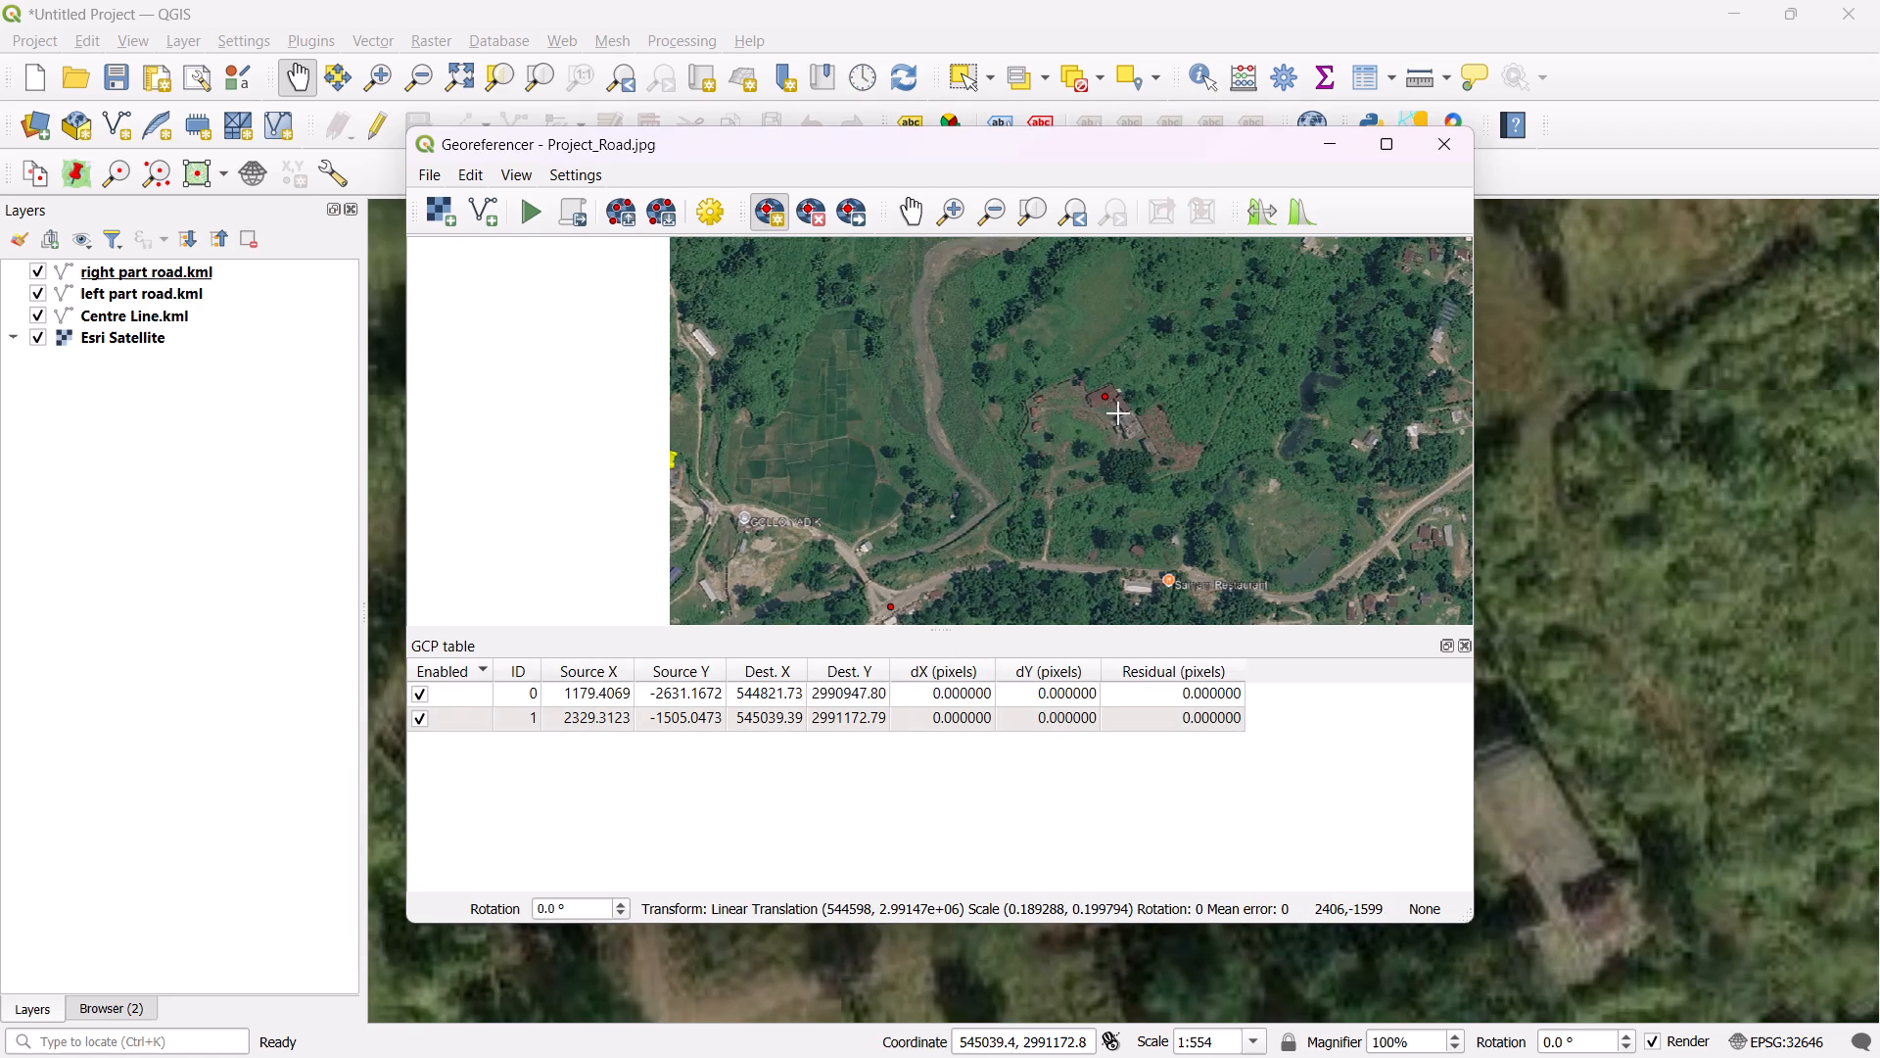
scroll(1183, 436, "down", 1)
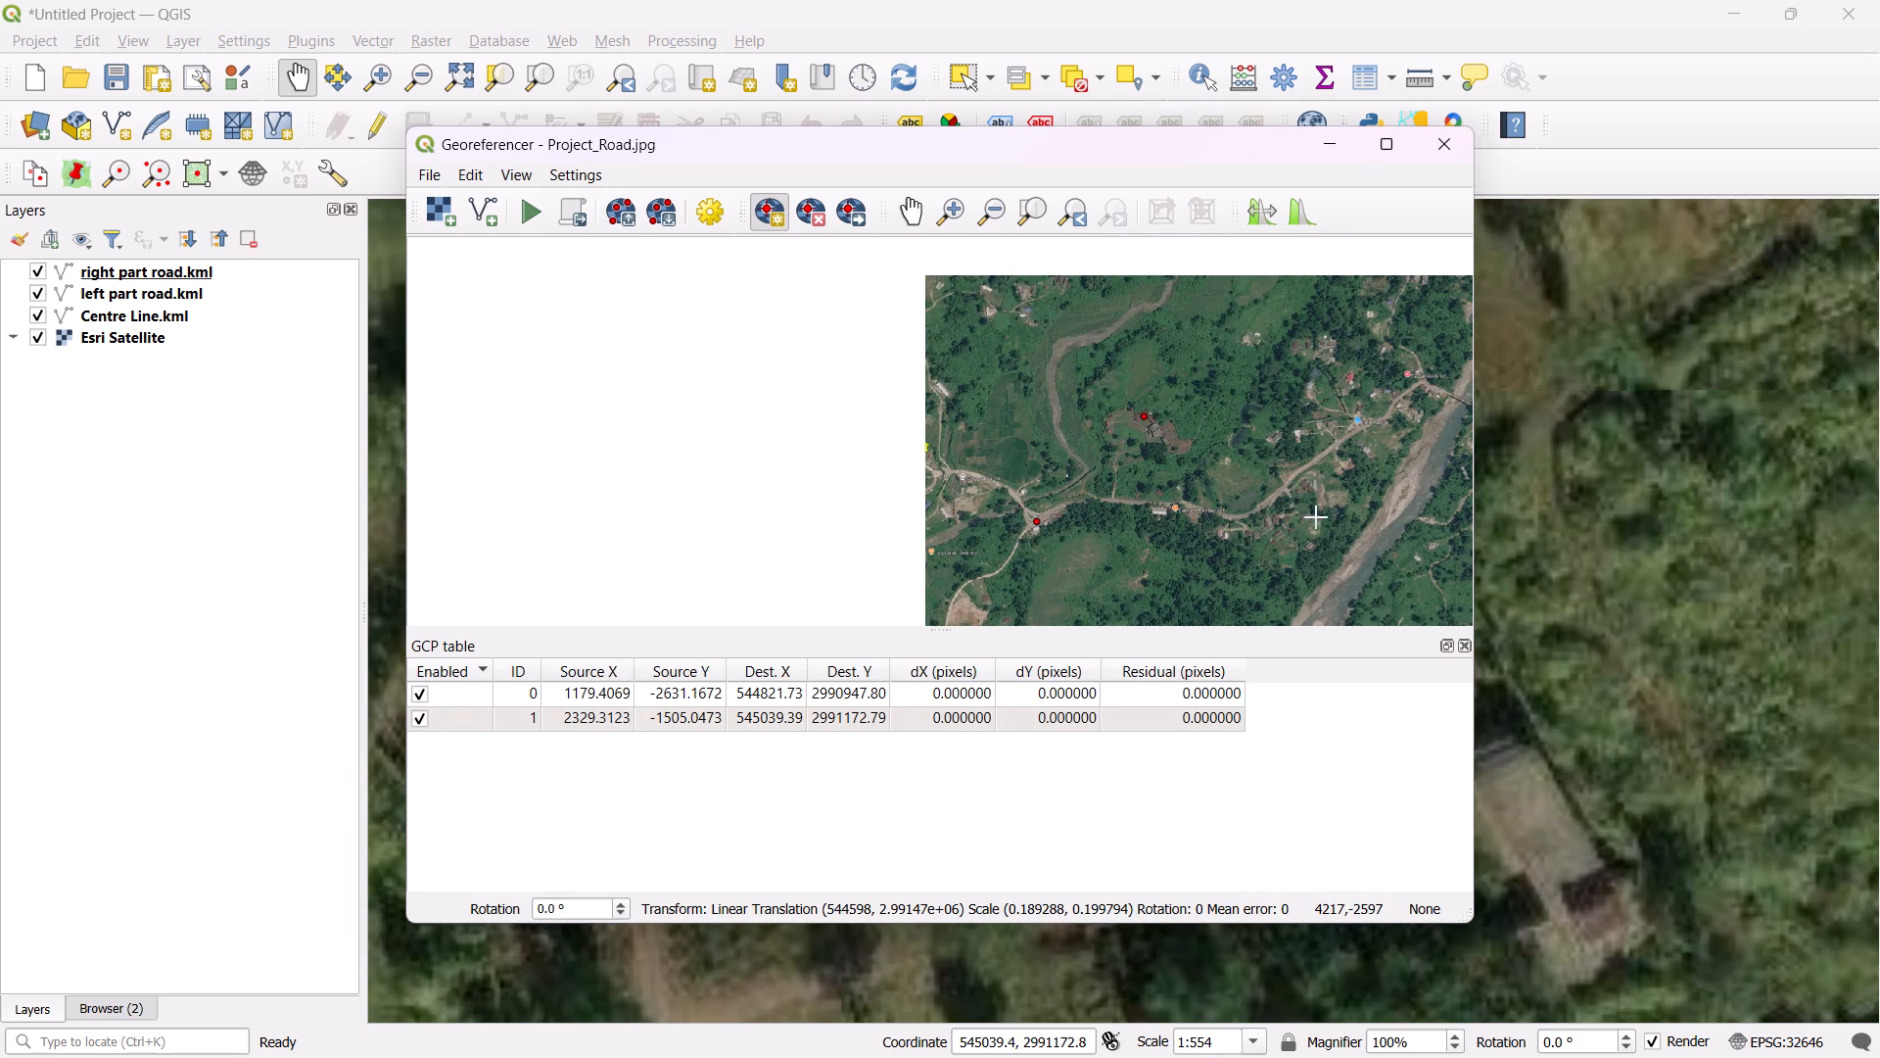
scroll(1315, 517, "up", 3)
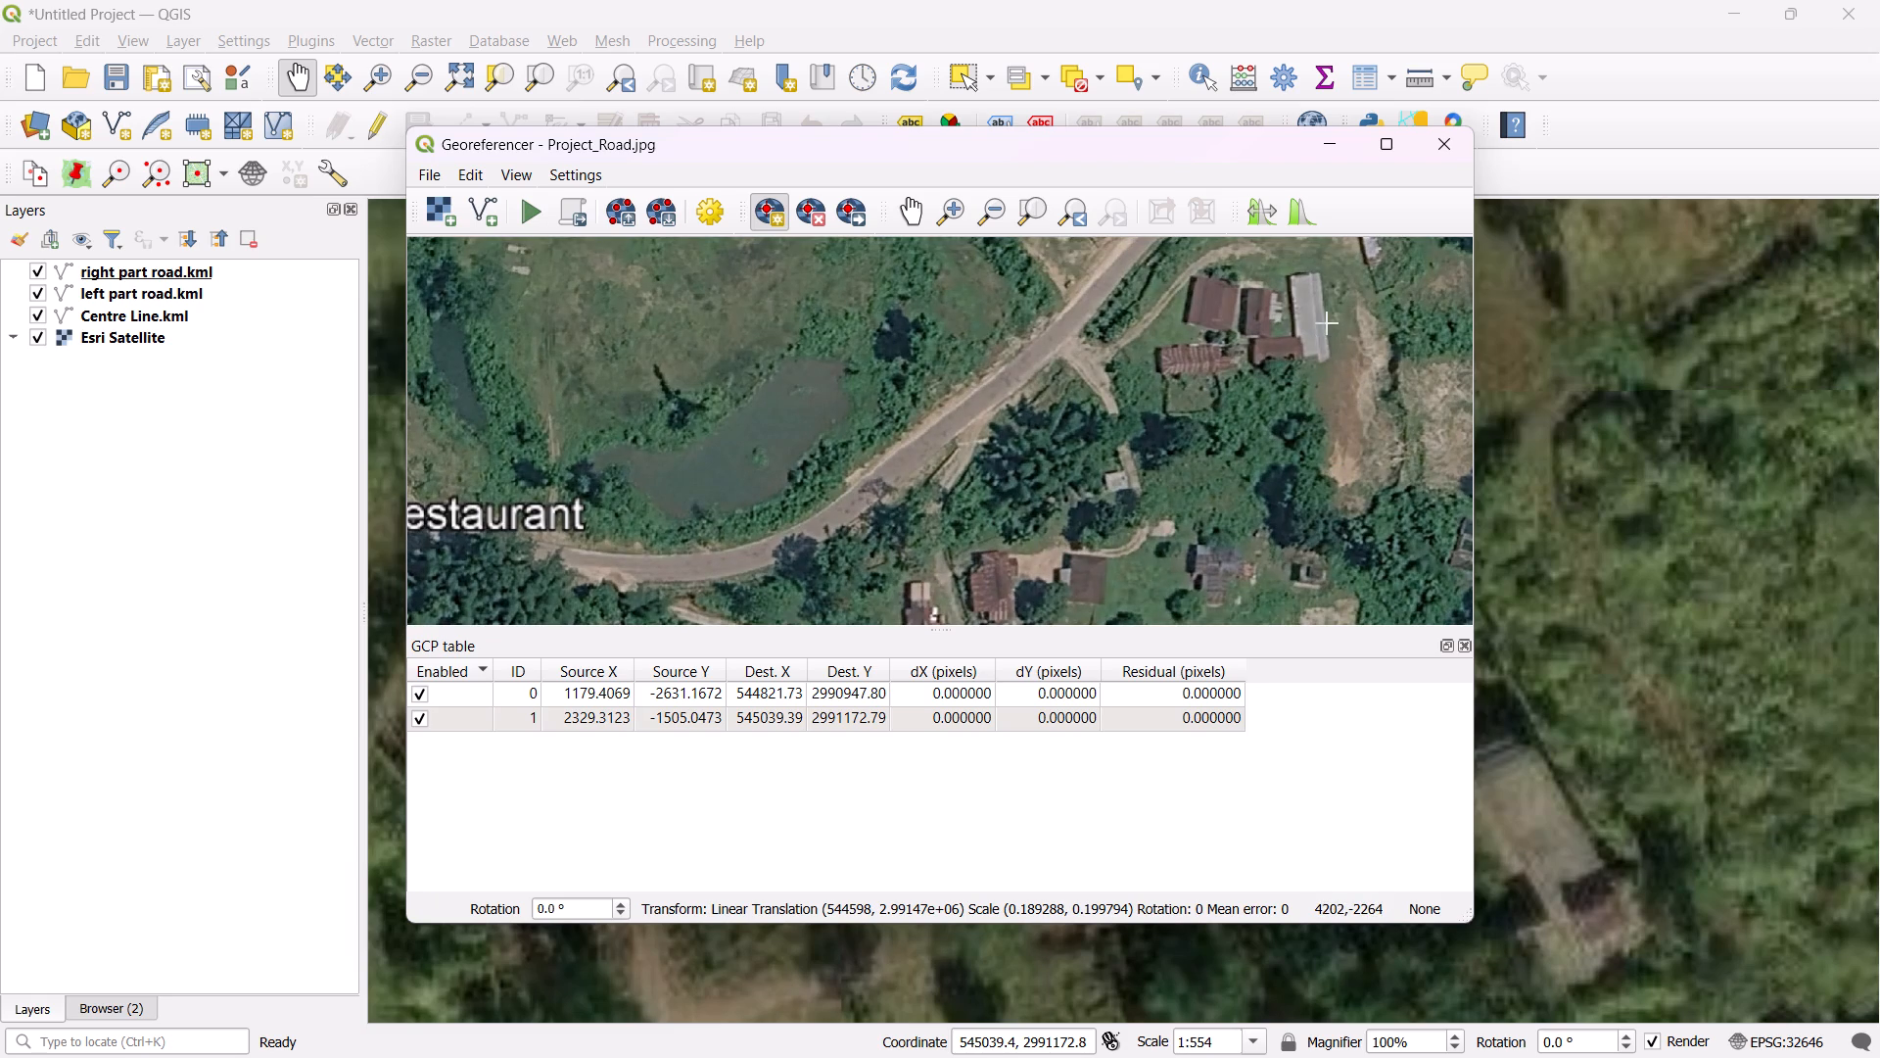
scroll(1320, 325, "down", 1)
scroll(1320, 325, "up", 1)
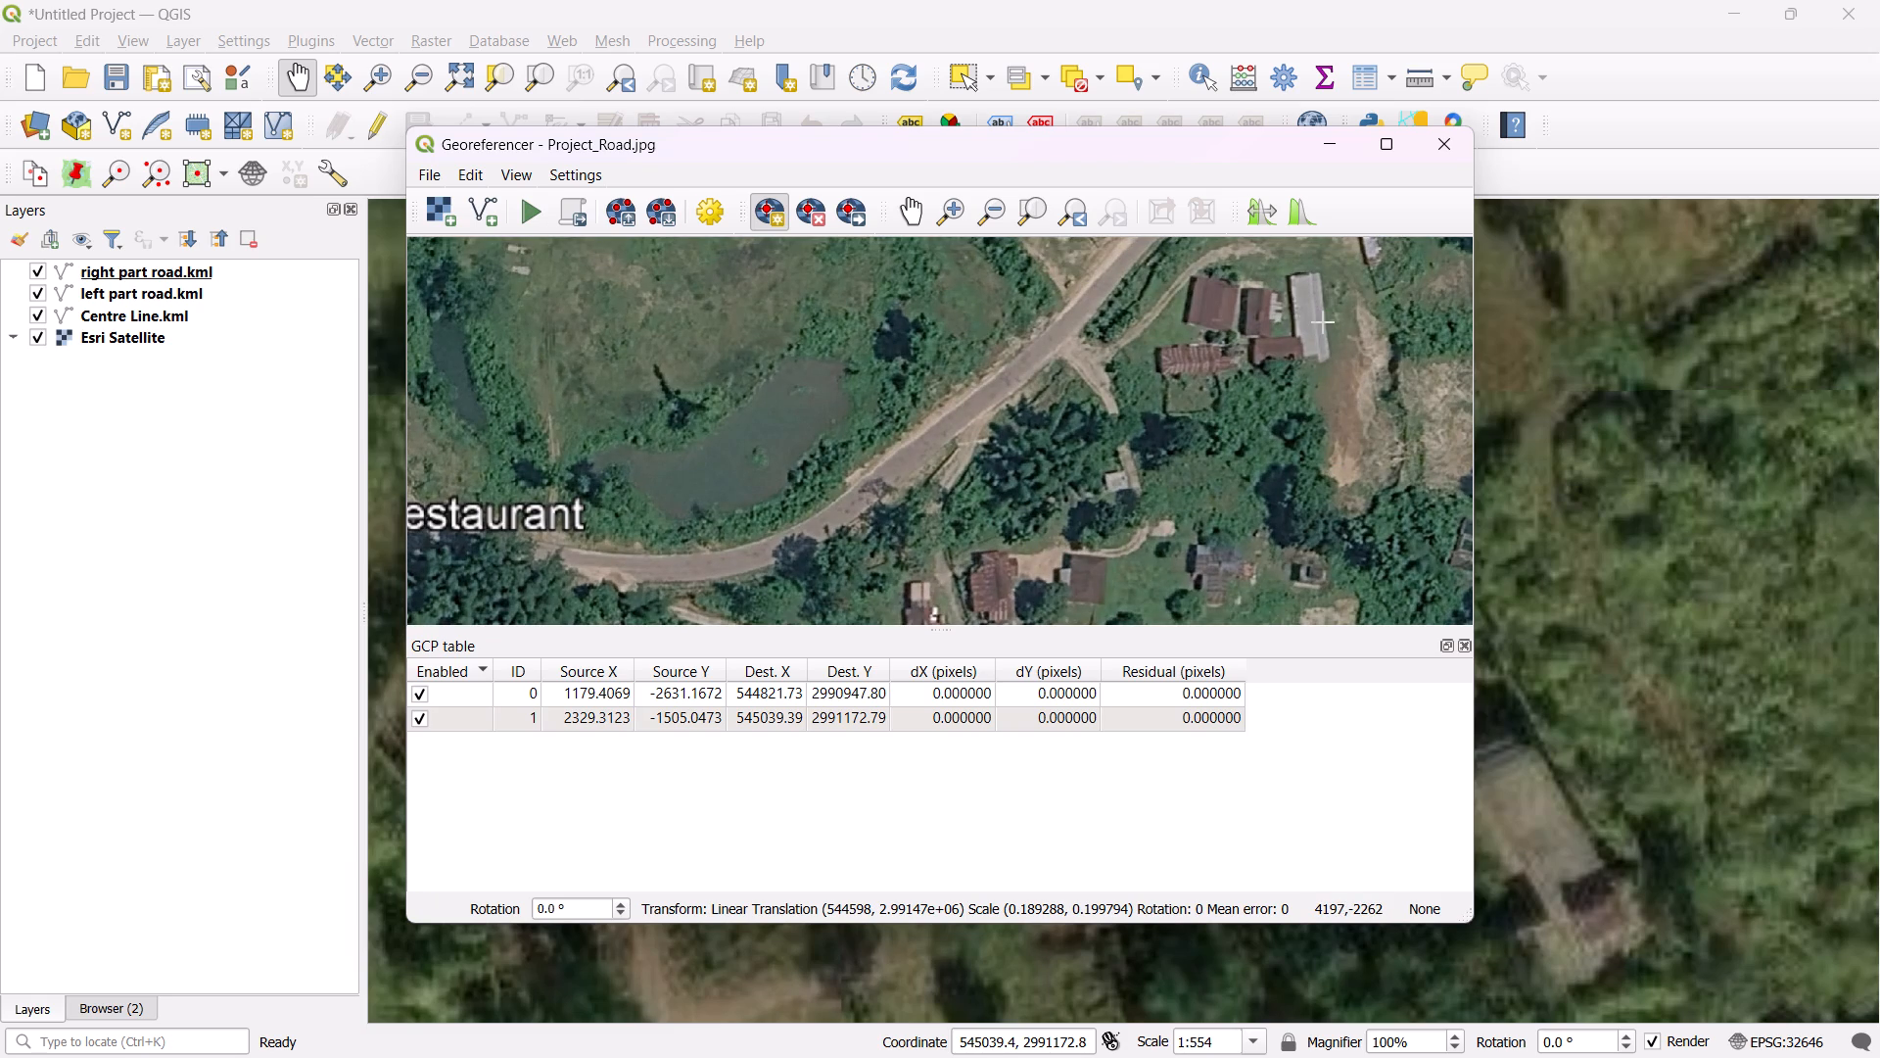
left_click(1317, 317)
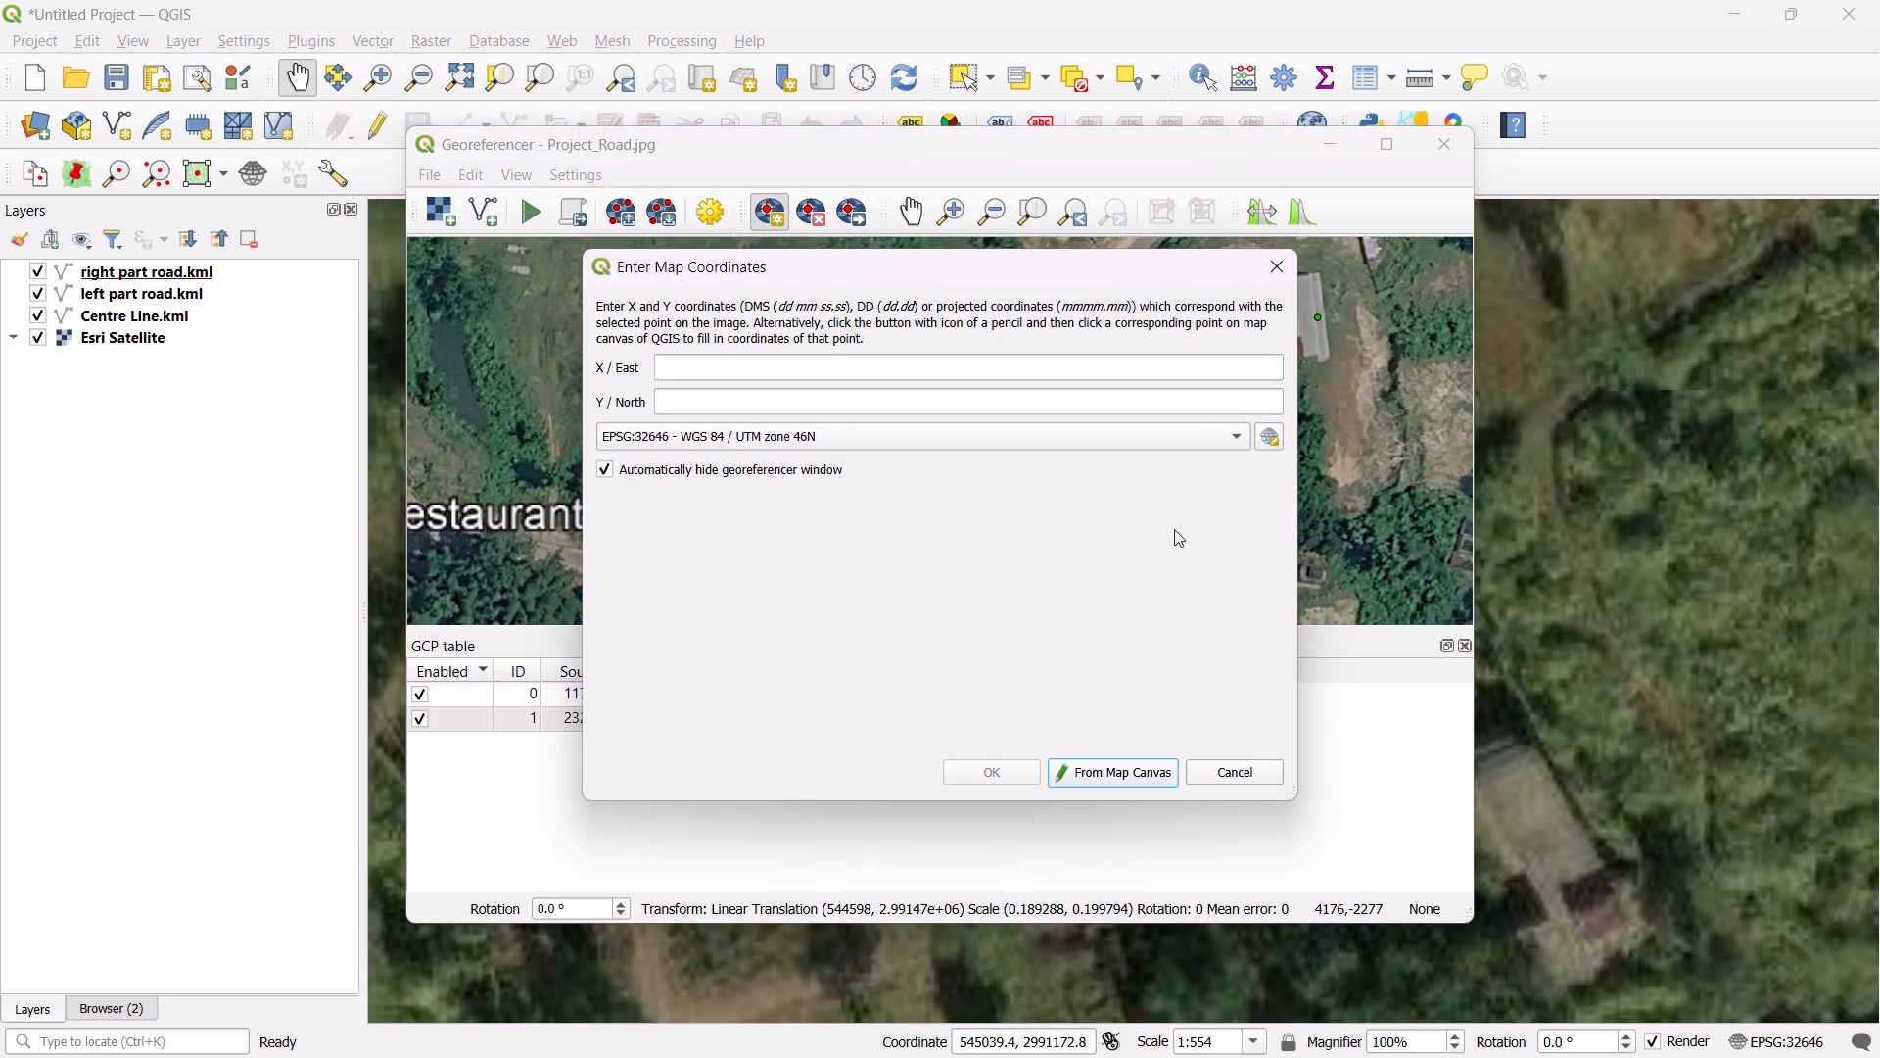
left_click(1132, 764)
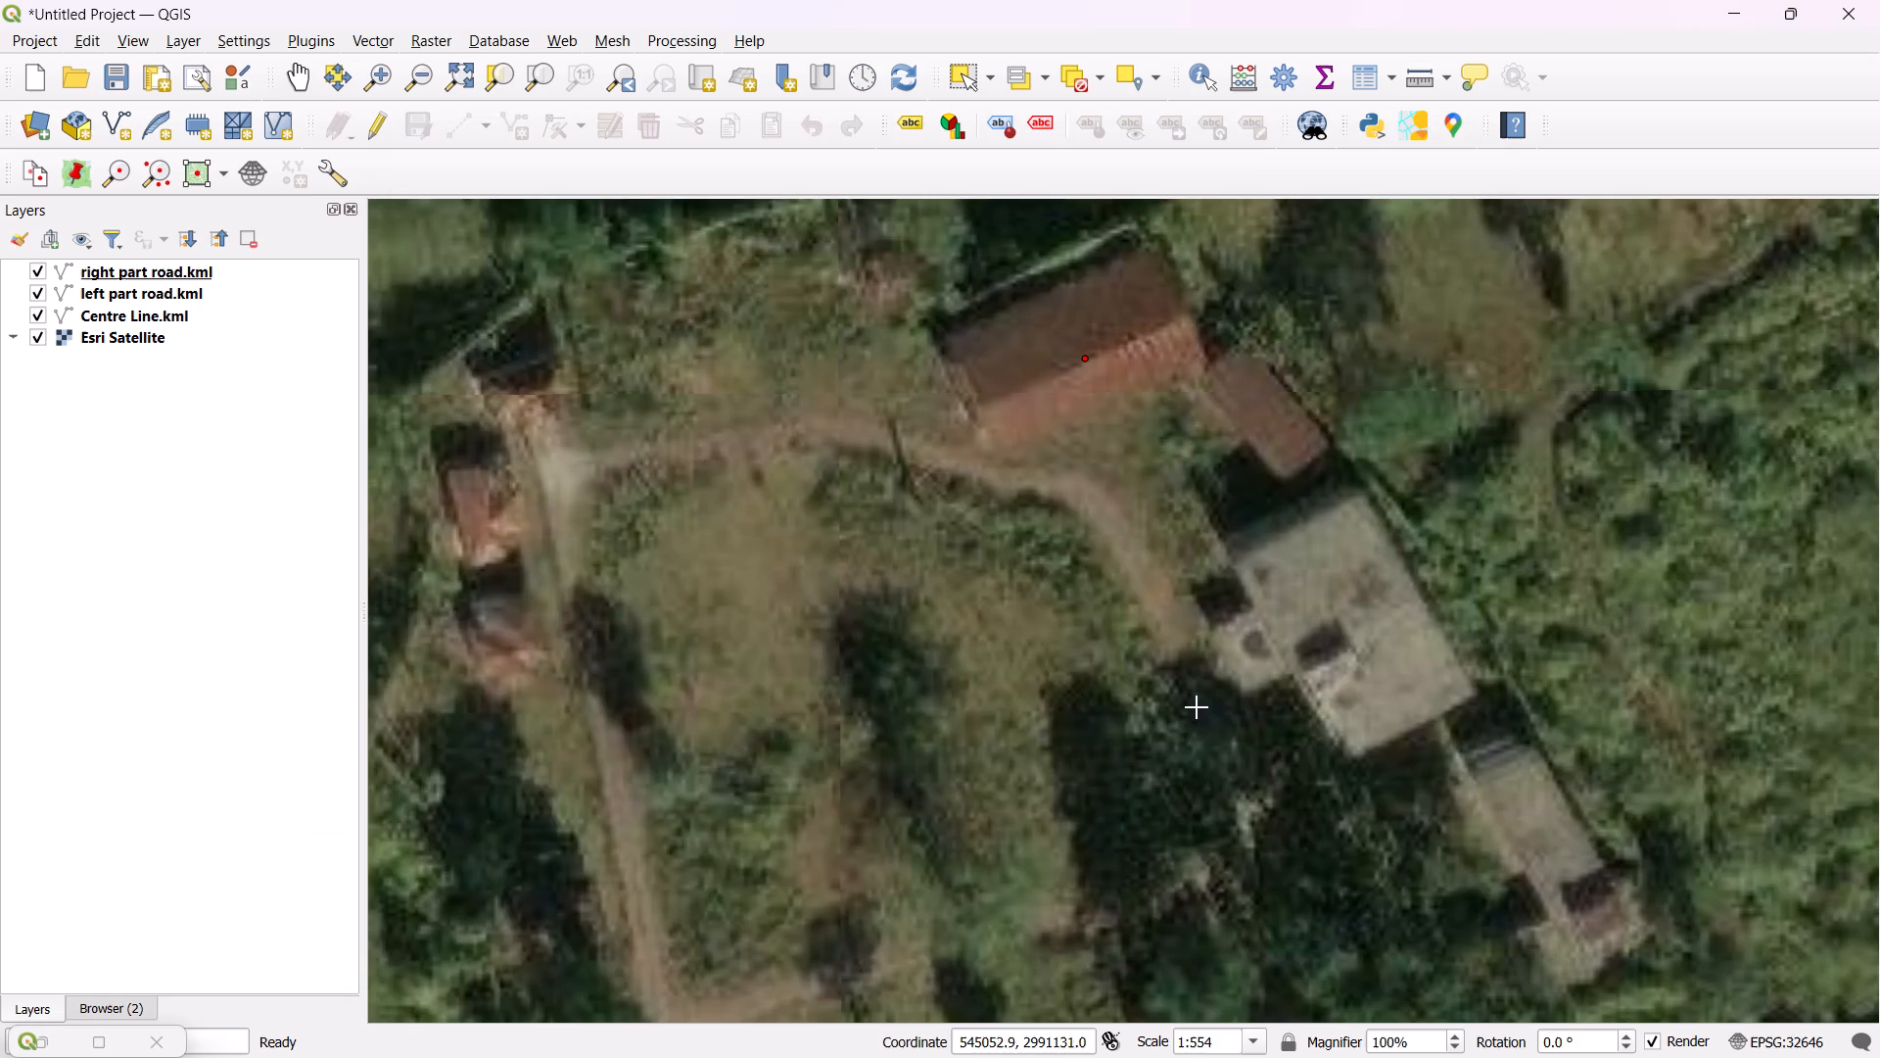
Examine the Esri Satellite imagery along the road lines and east of the river for the marked grey-roofed building.
scroll(1297, 545, "down", 2)
scroll(1352, 487, "down", 2)
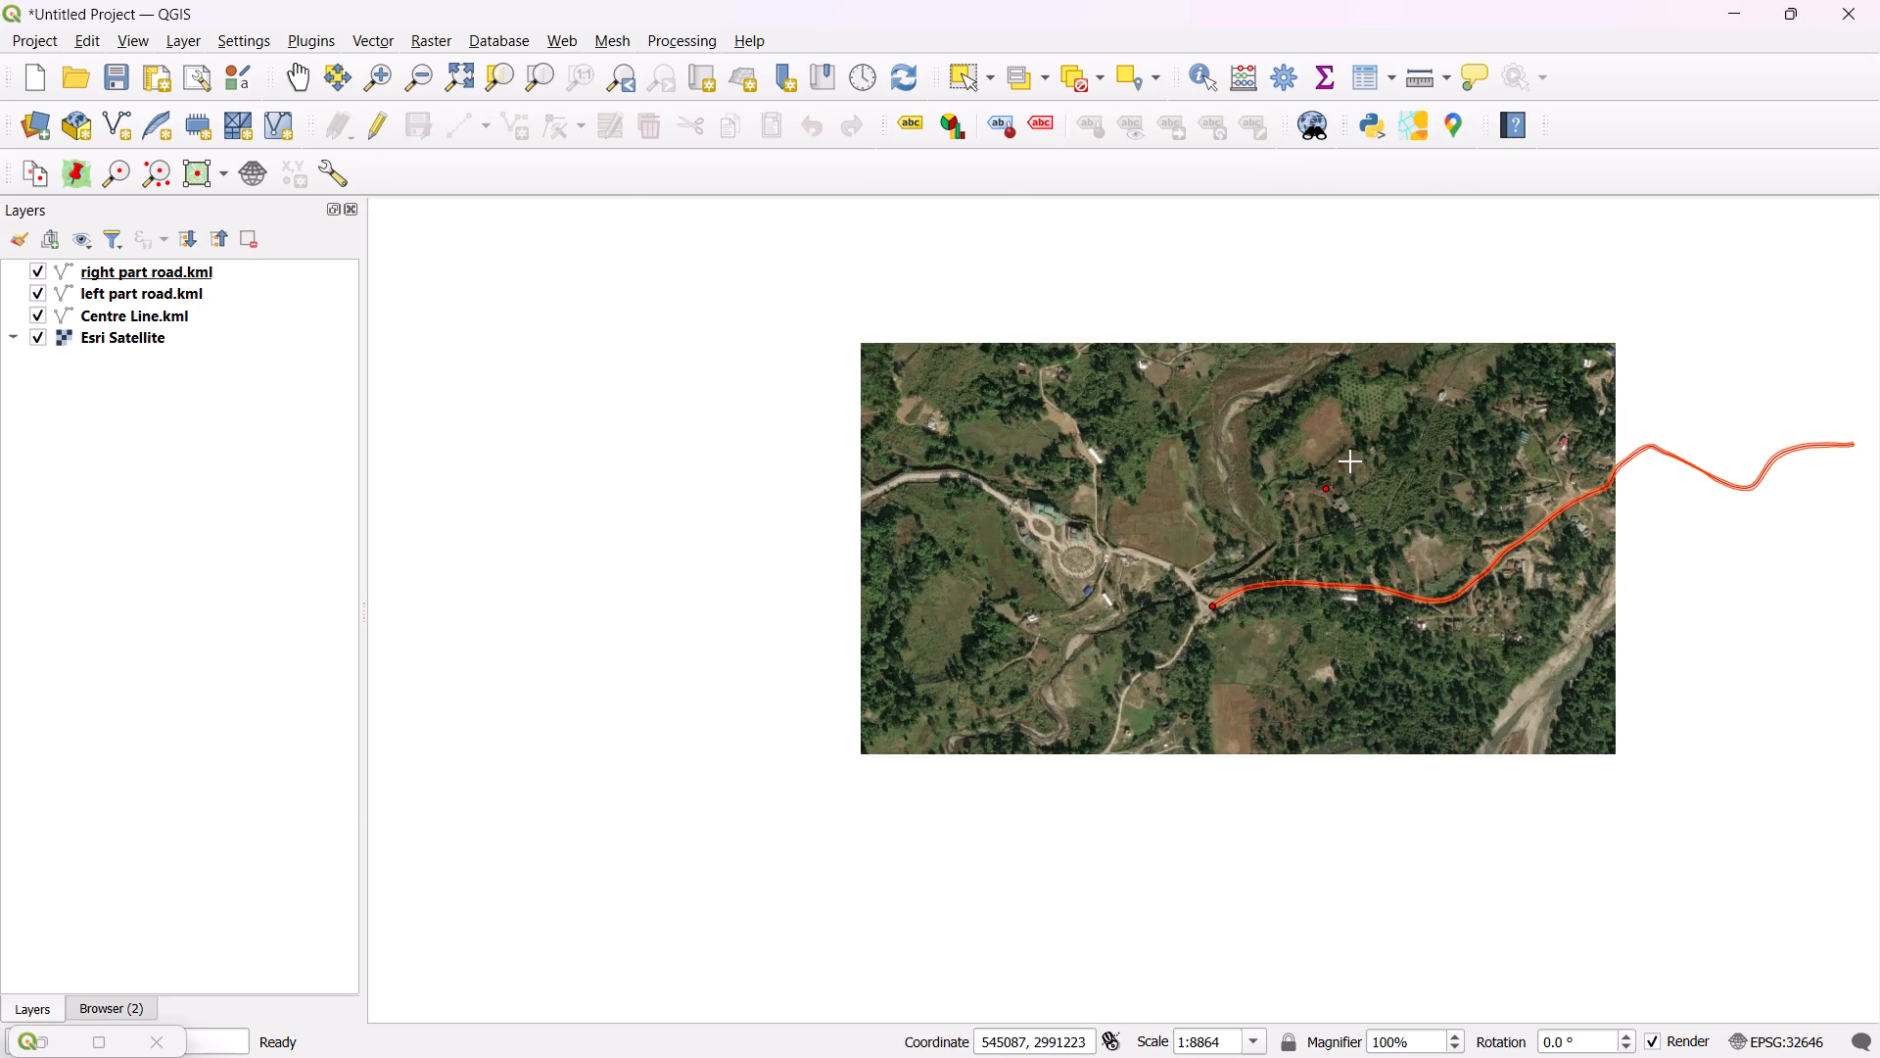
scroll(1659, 558, "down", 1)
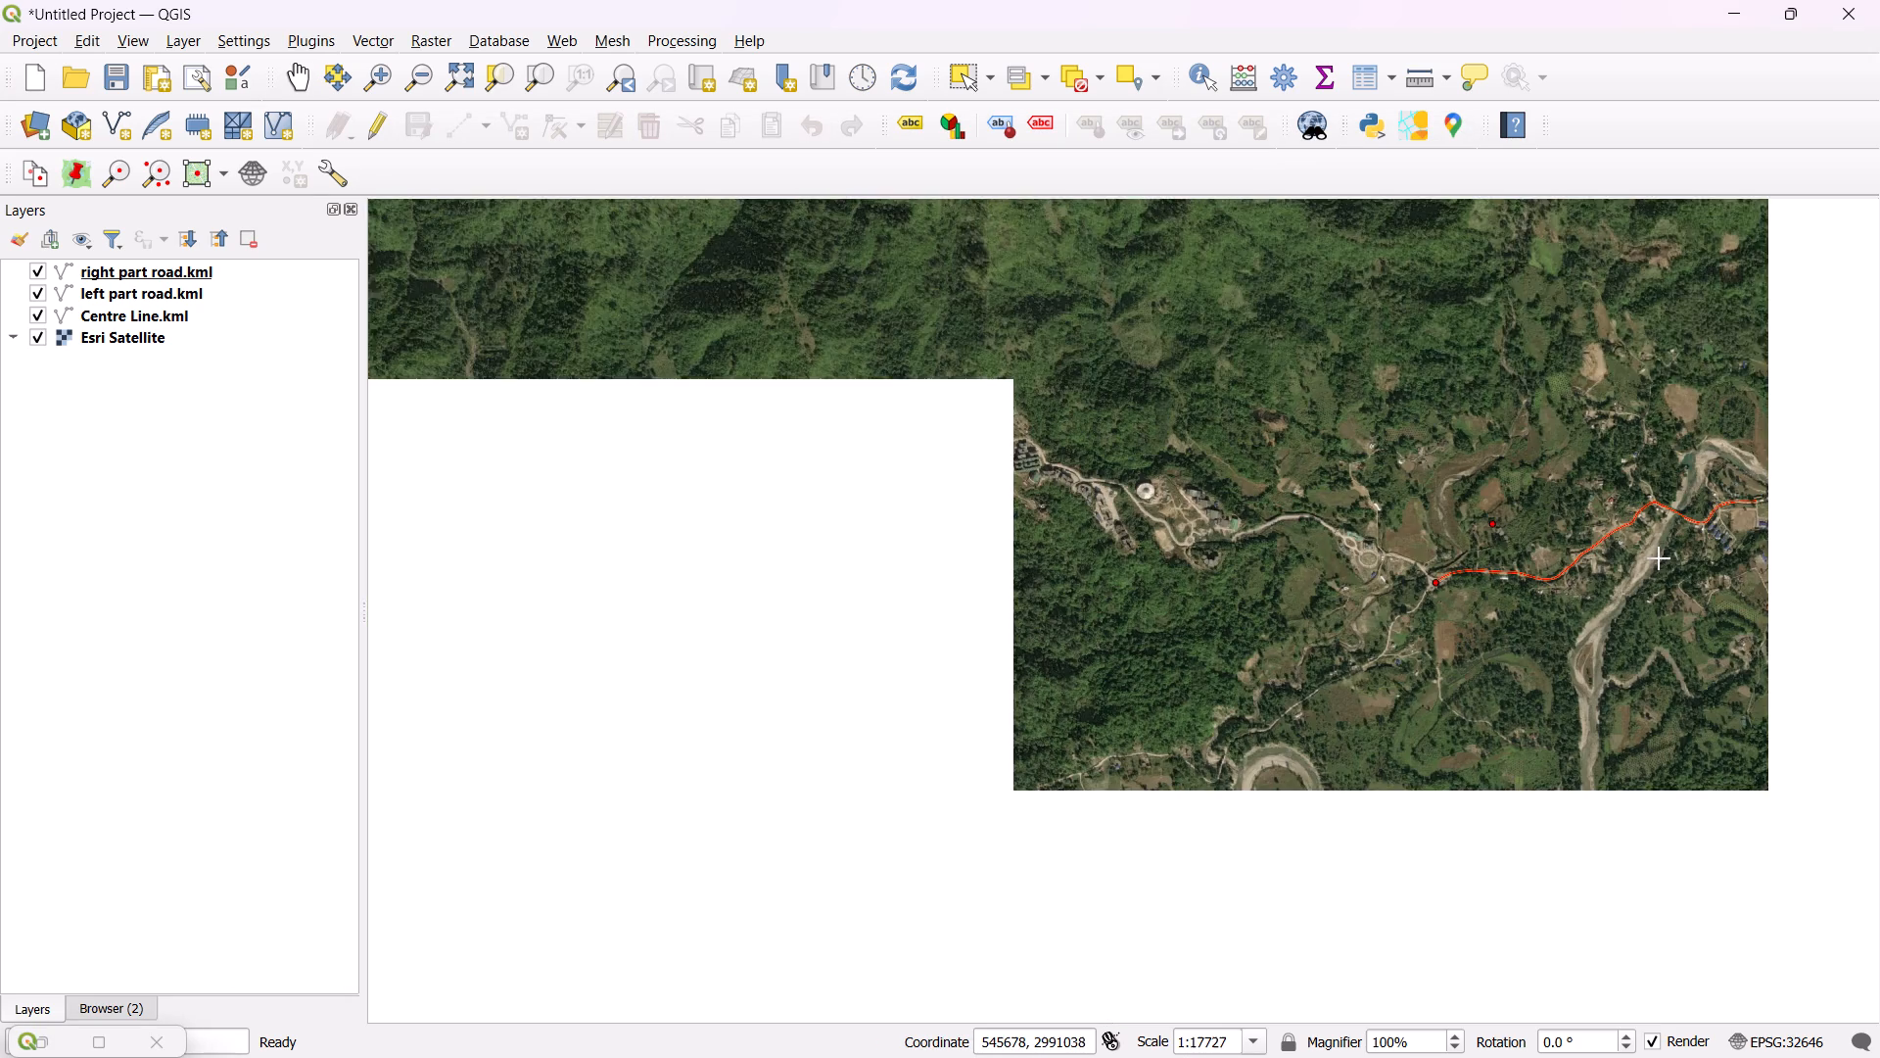
scroll(1736, 605, "up", 1)
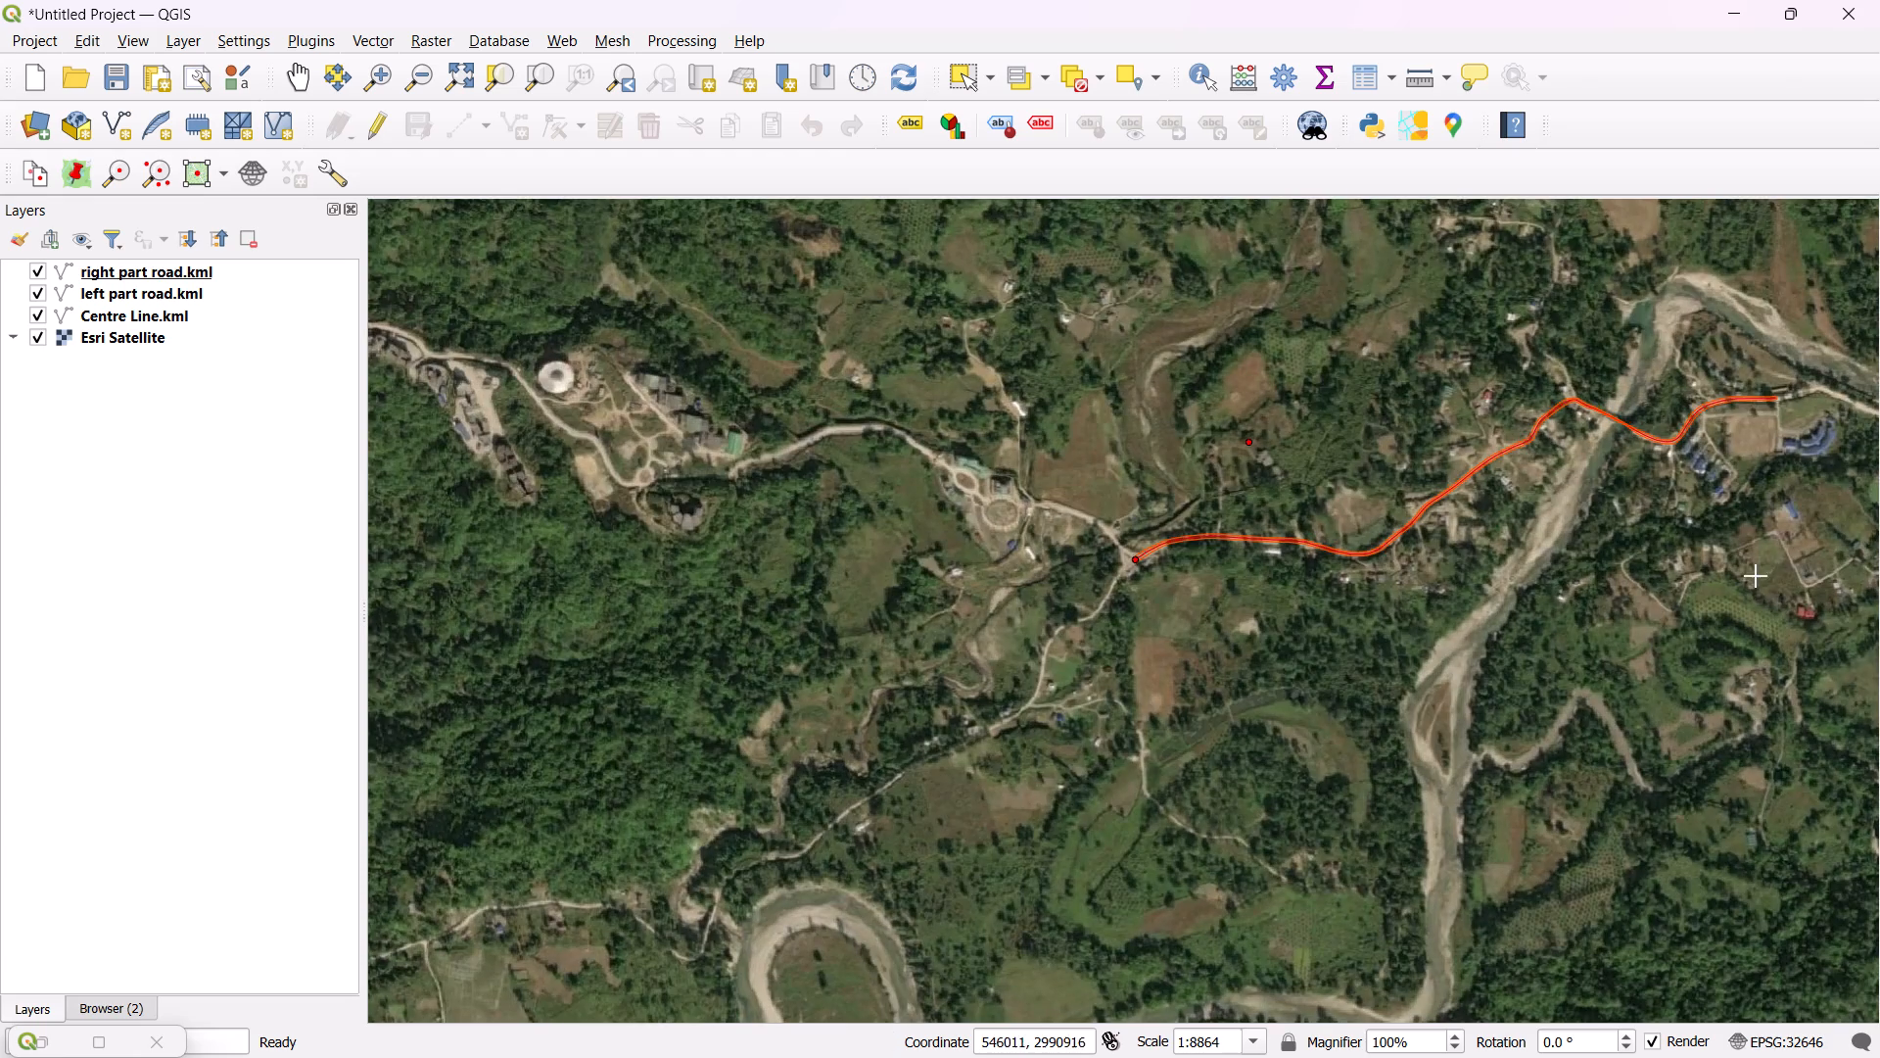
scroll(1787, 538, "up", 2)
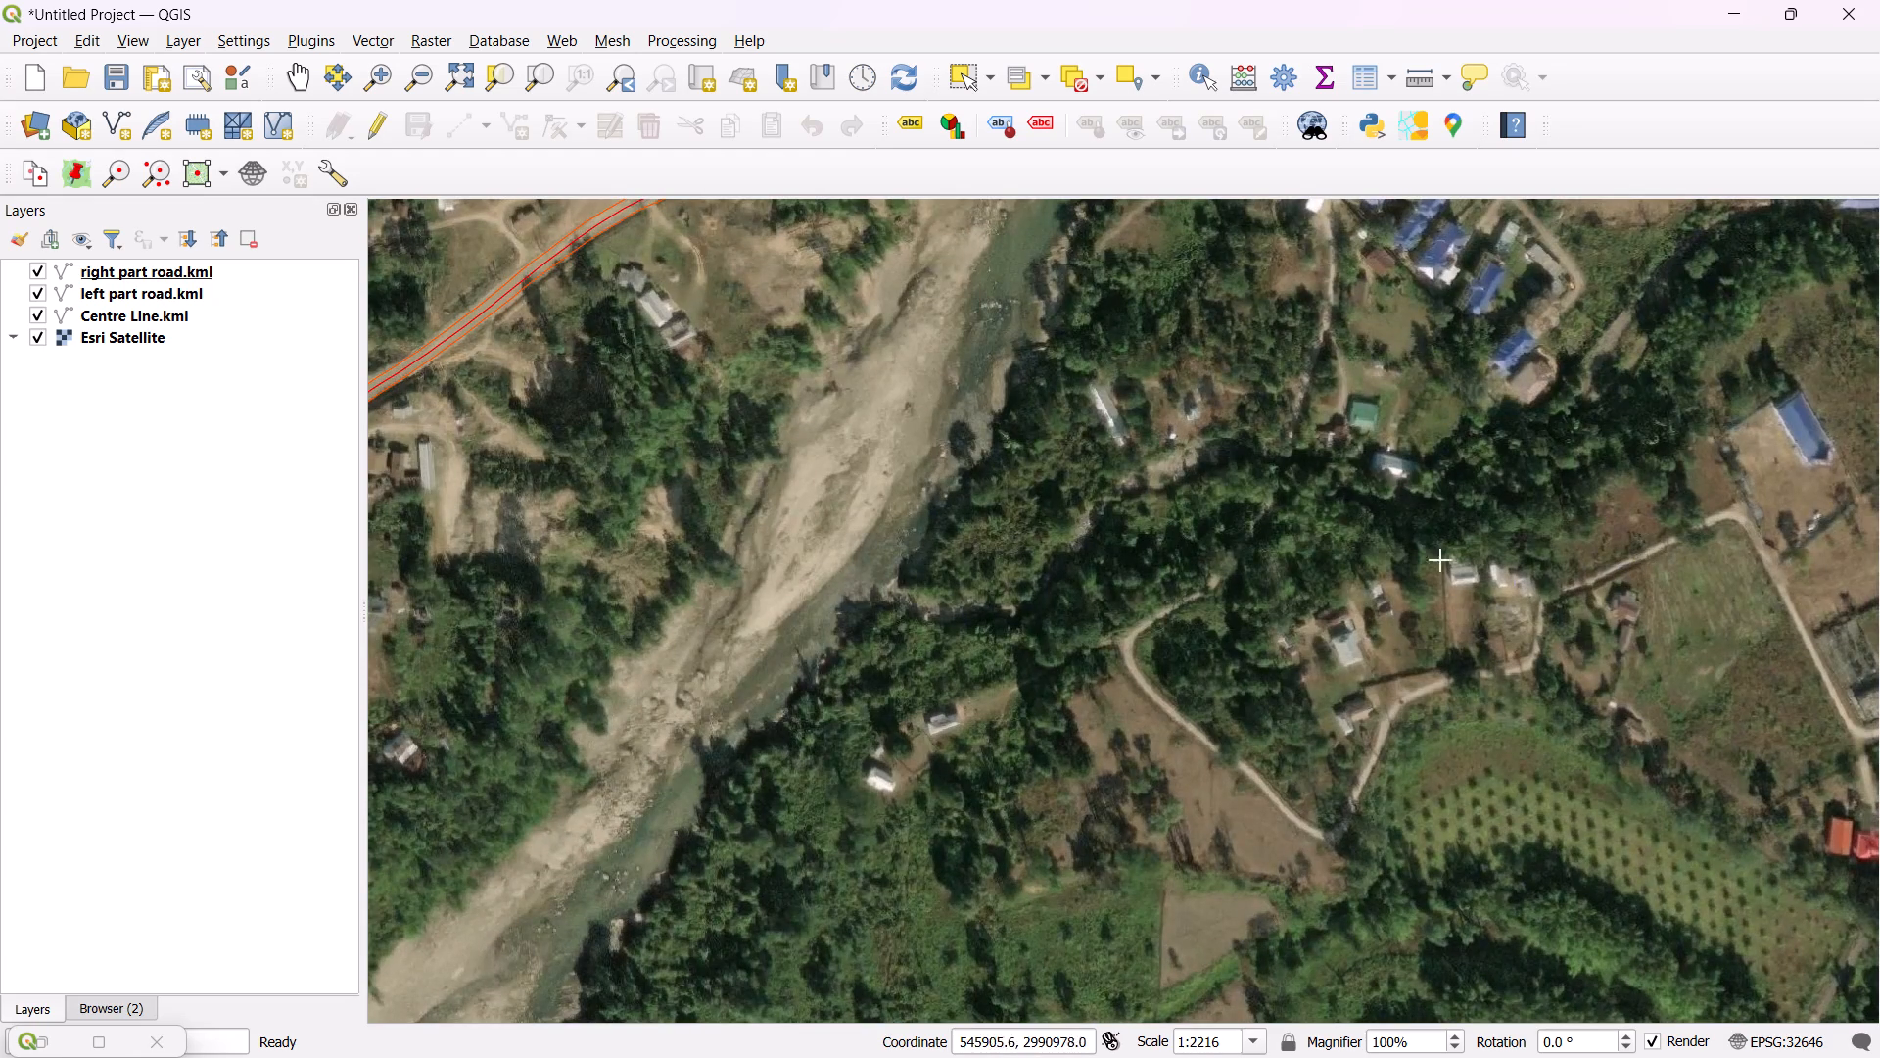
scroll(1141, 459, "down", 1)
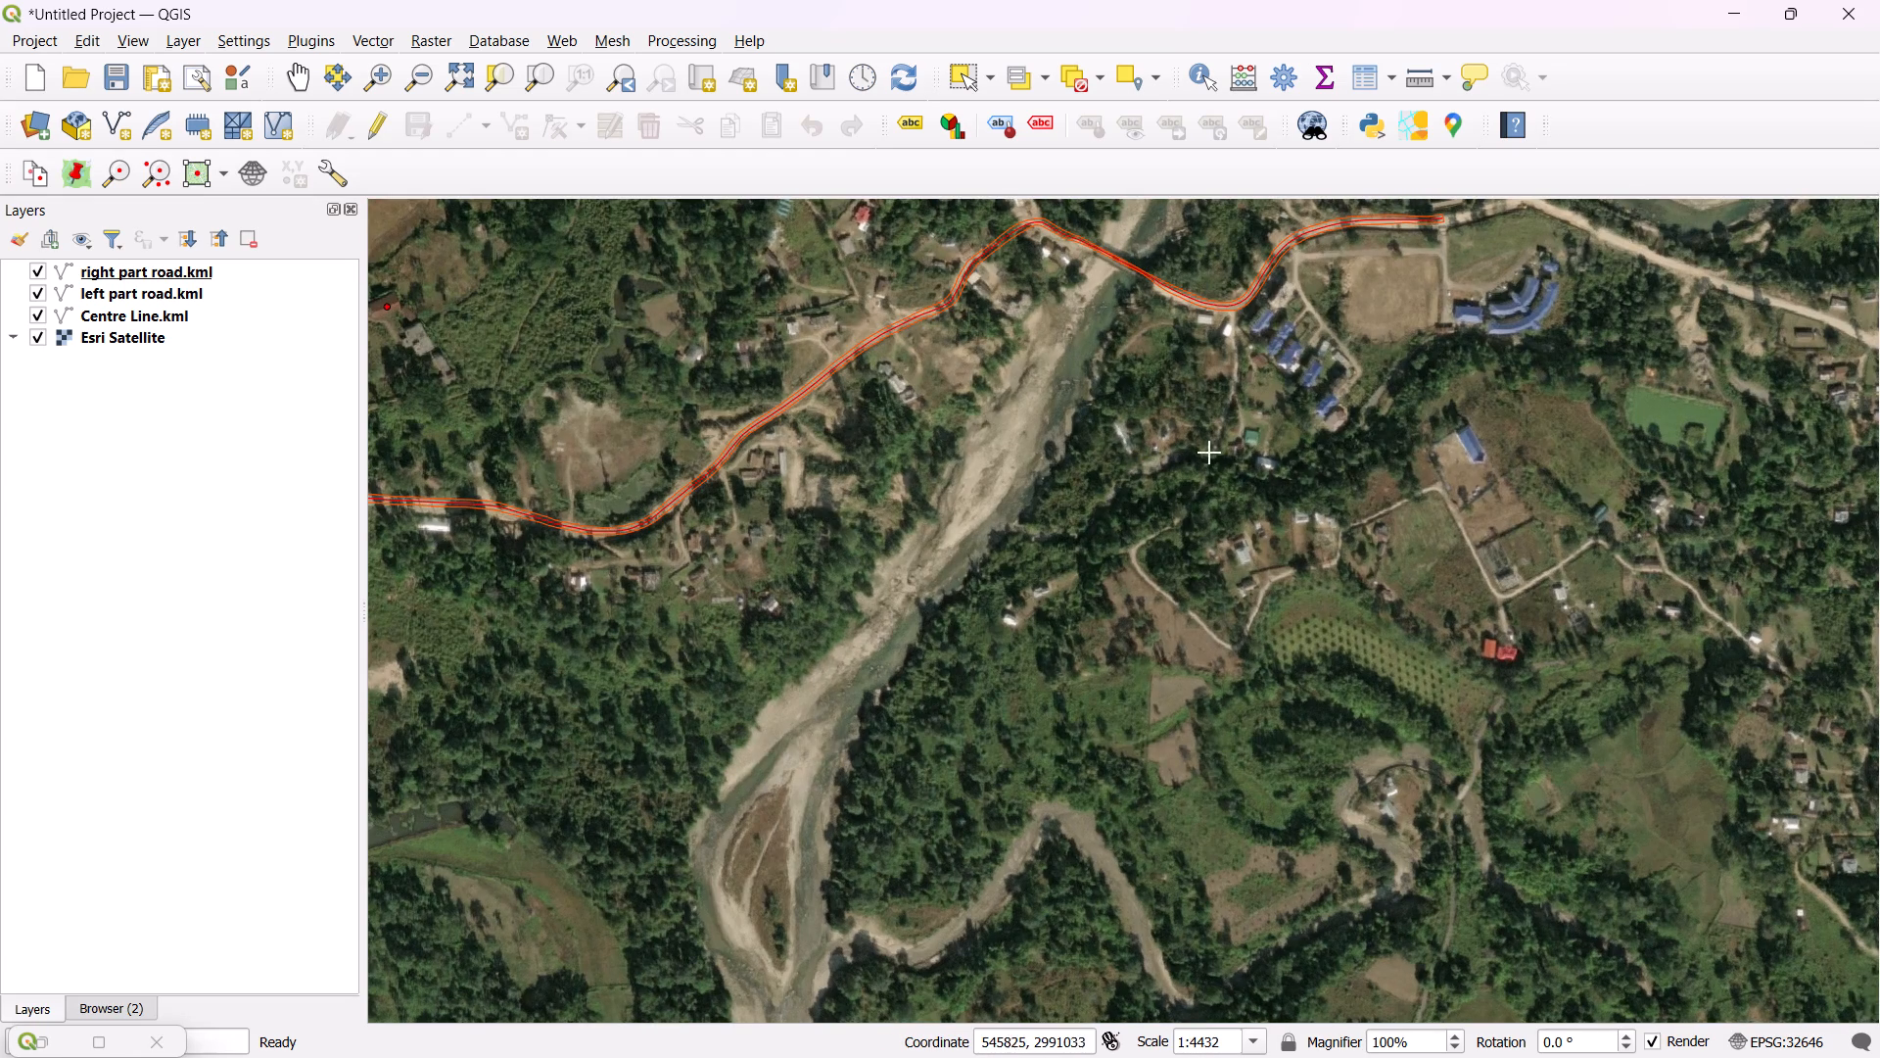
scroll(1026, 473, "down", 1)
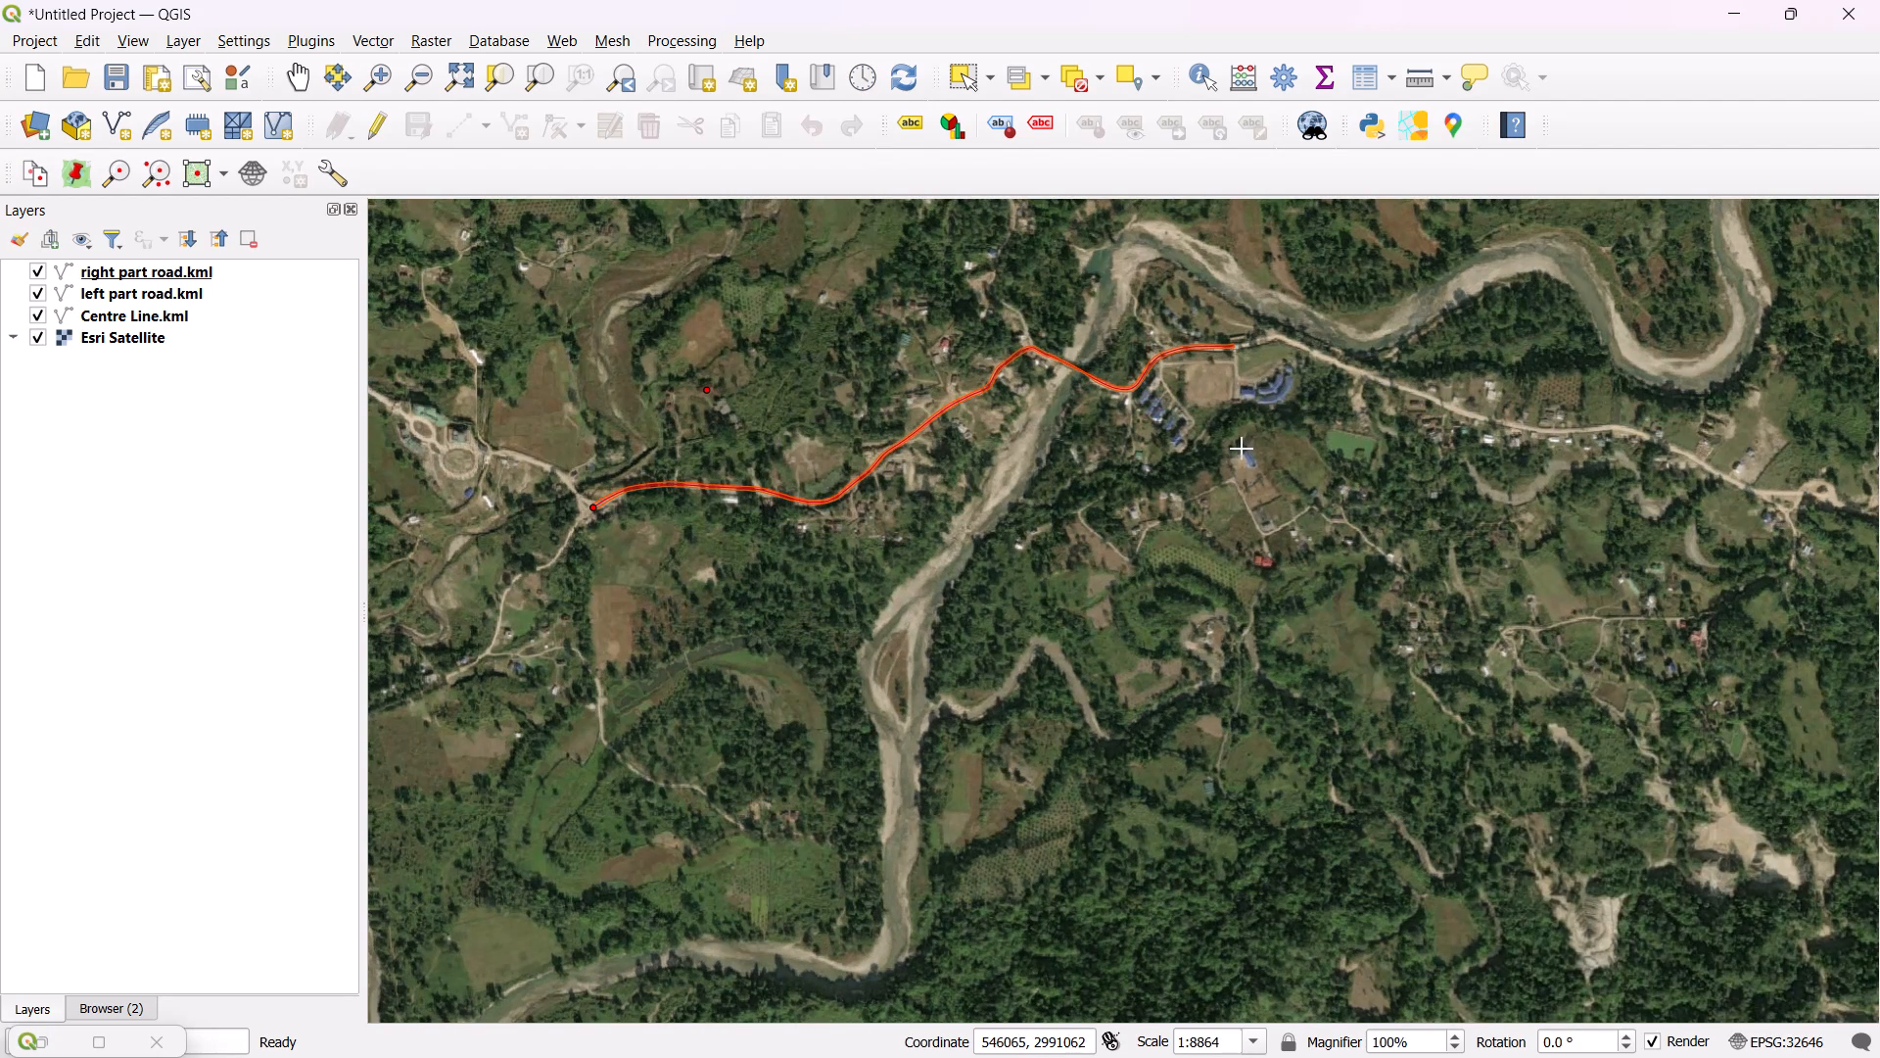
scroll(1245, 449, "up", 2)
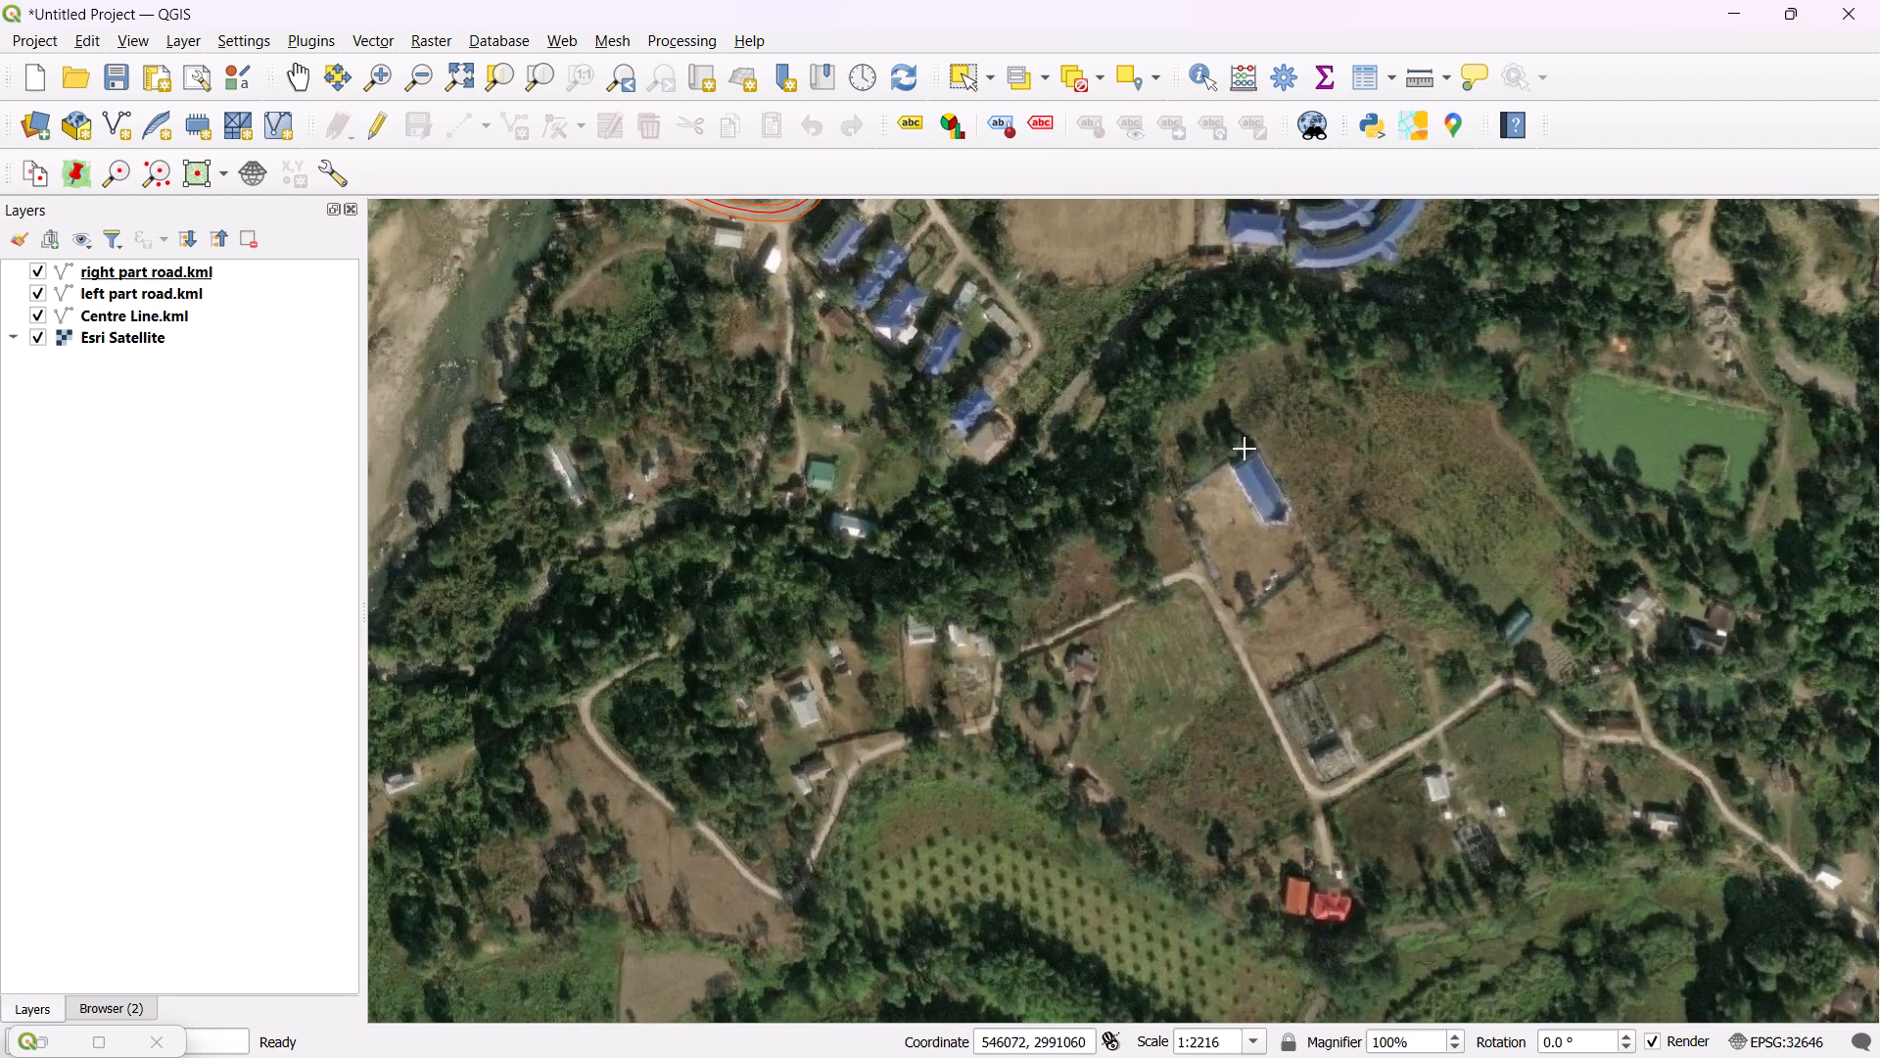
Recheck the marked point's surroundings in the Project_Road image and compare them with the satellite imagery on both river banks.
left_click(61, 1045)
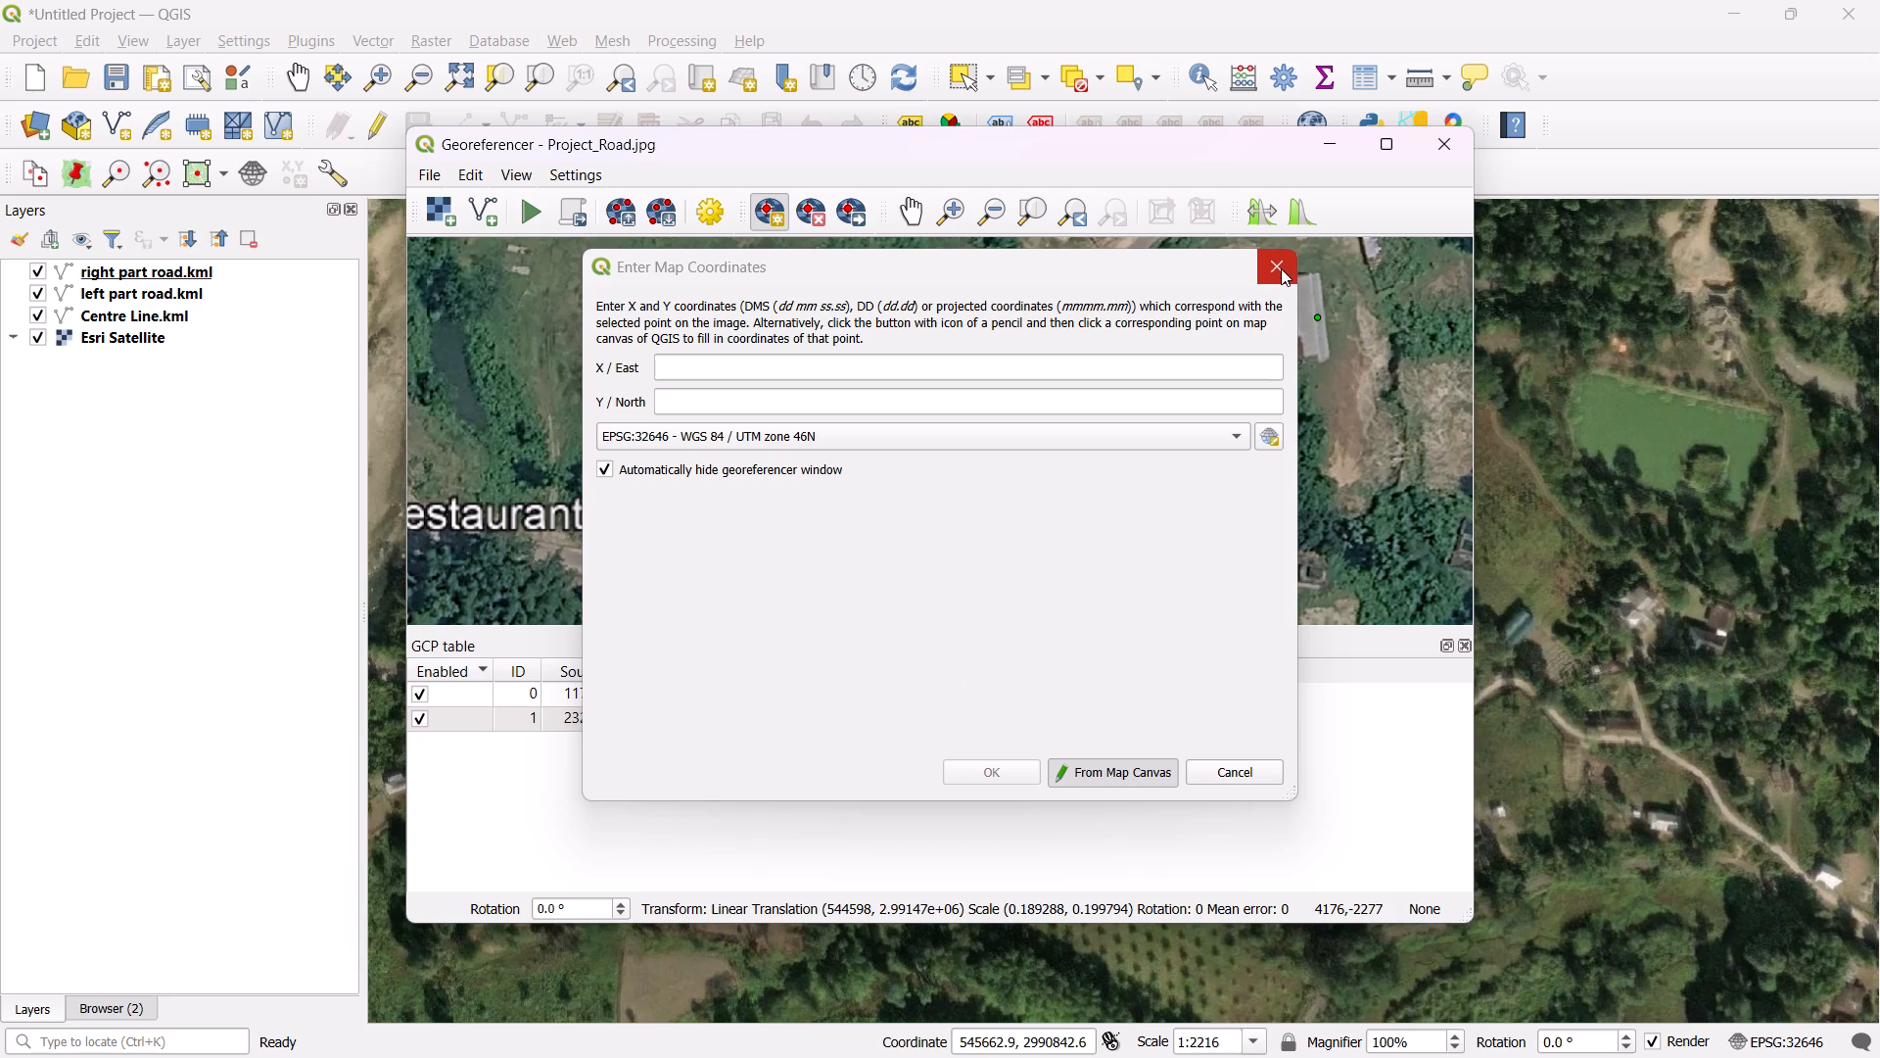
scroll(1346, 378, "down", 1)
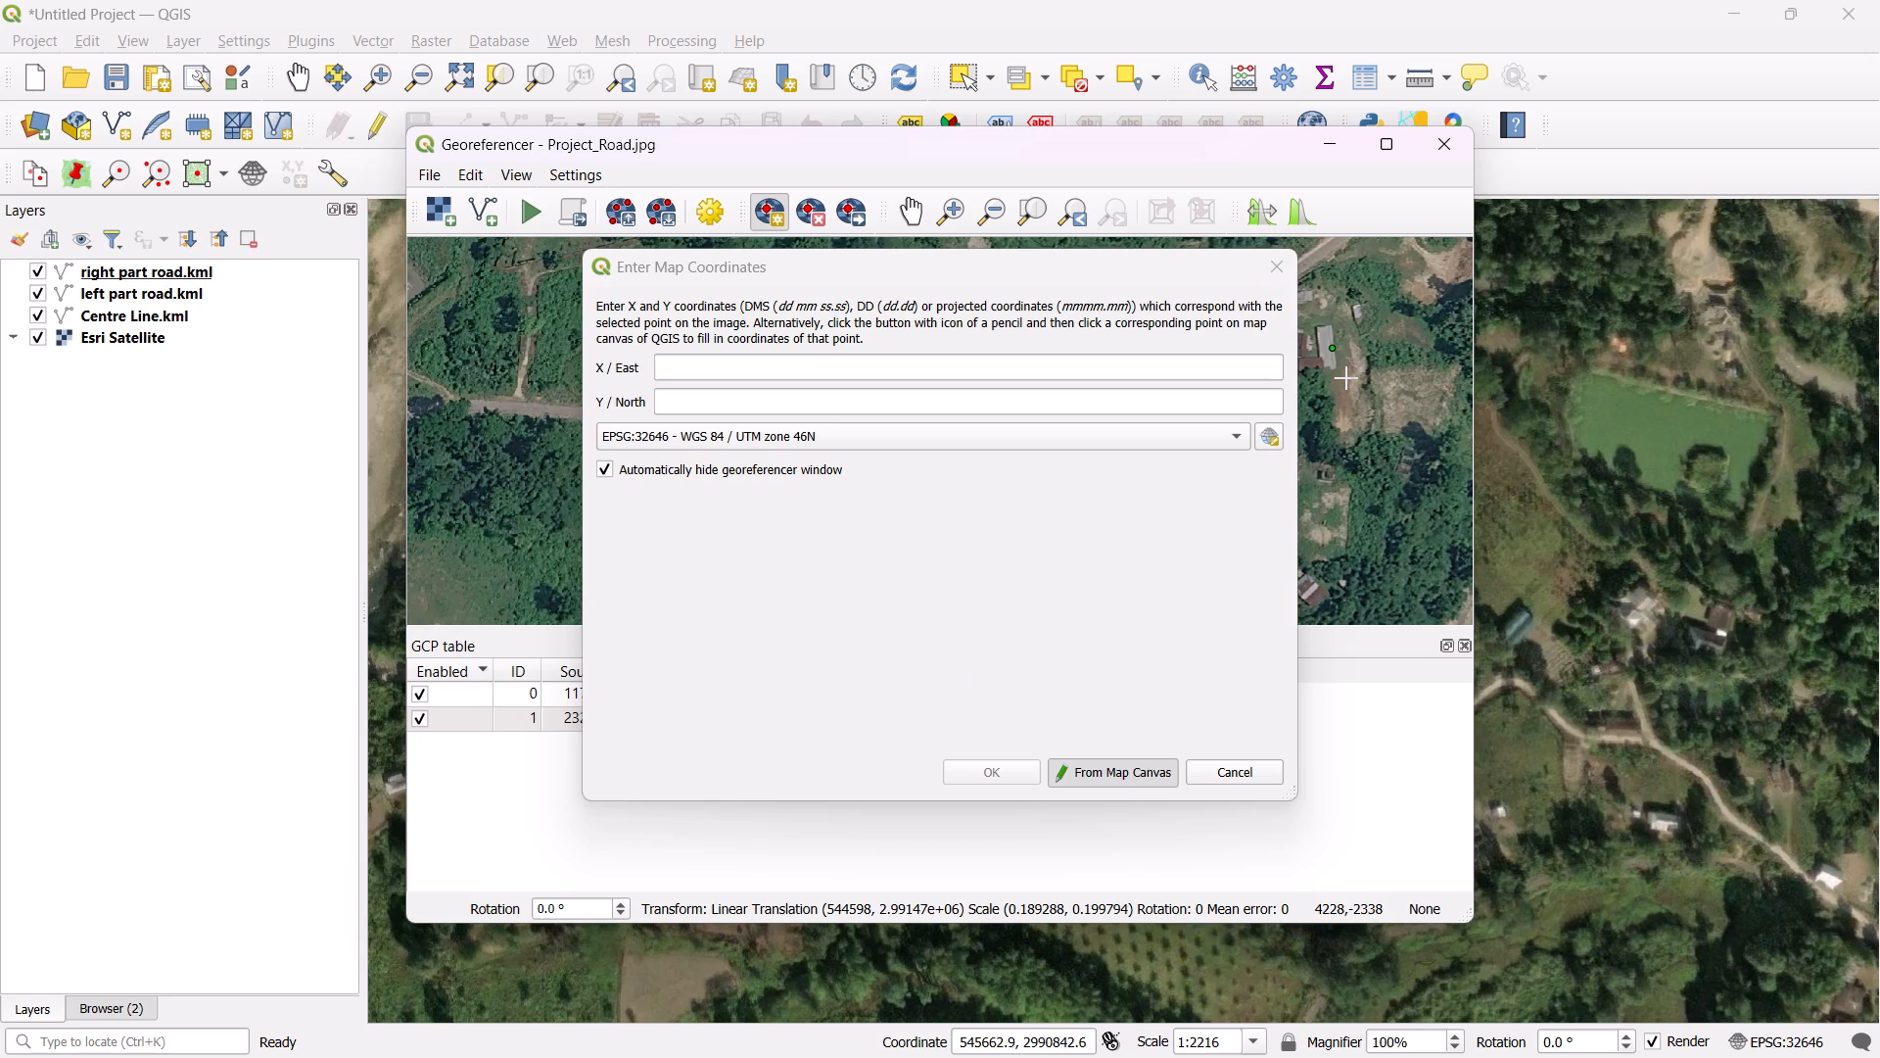
scroll(1346, 376, "up", 1)
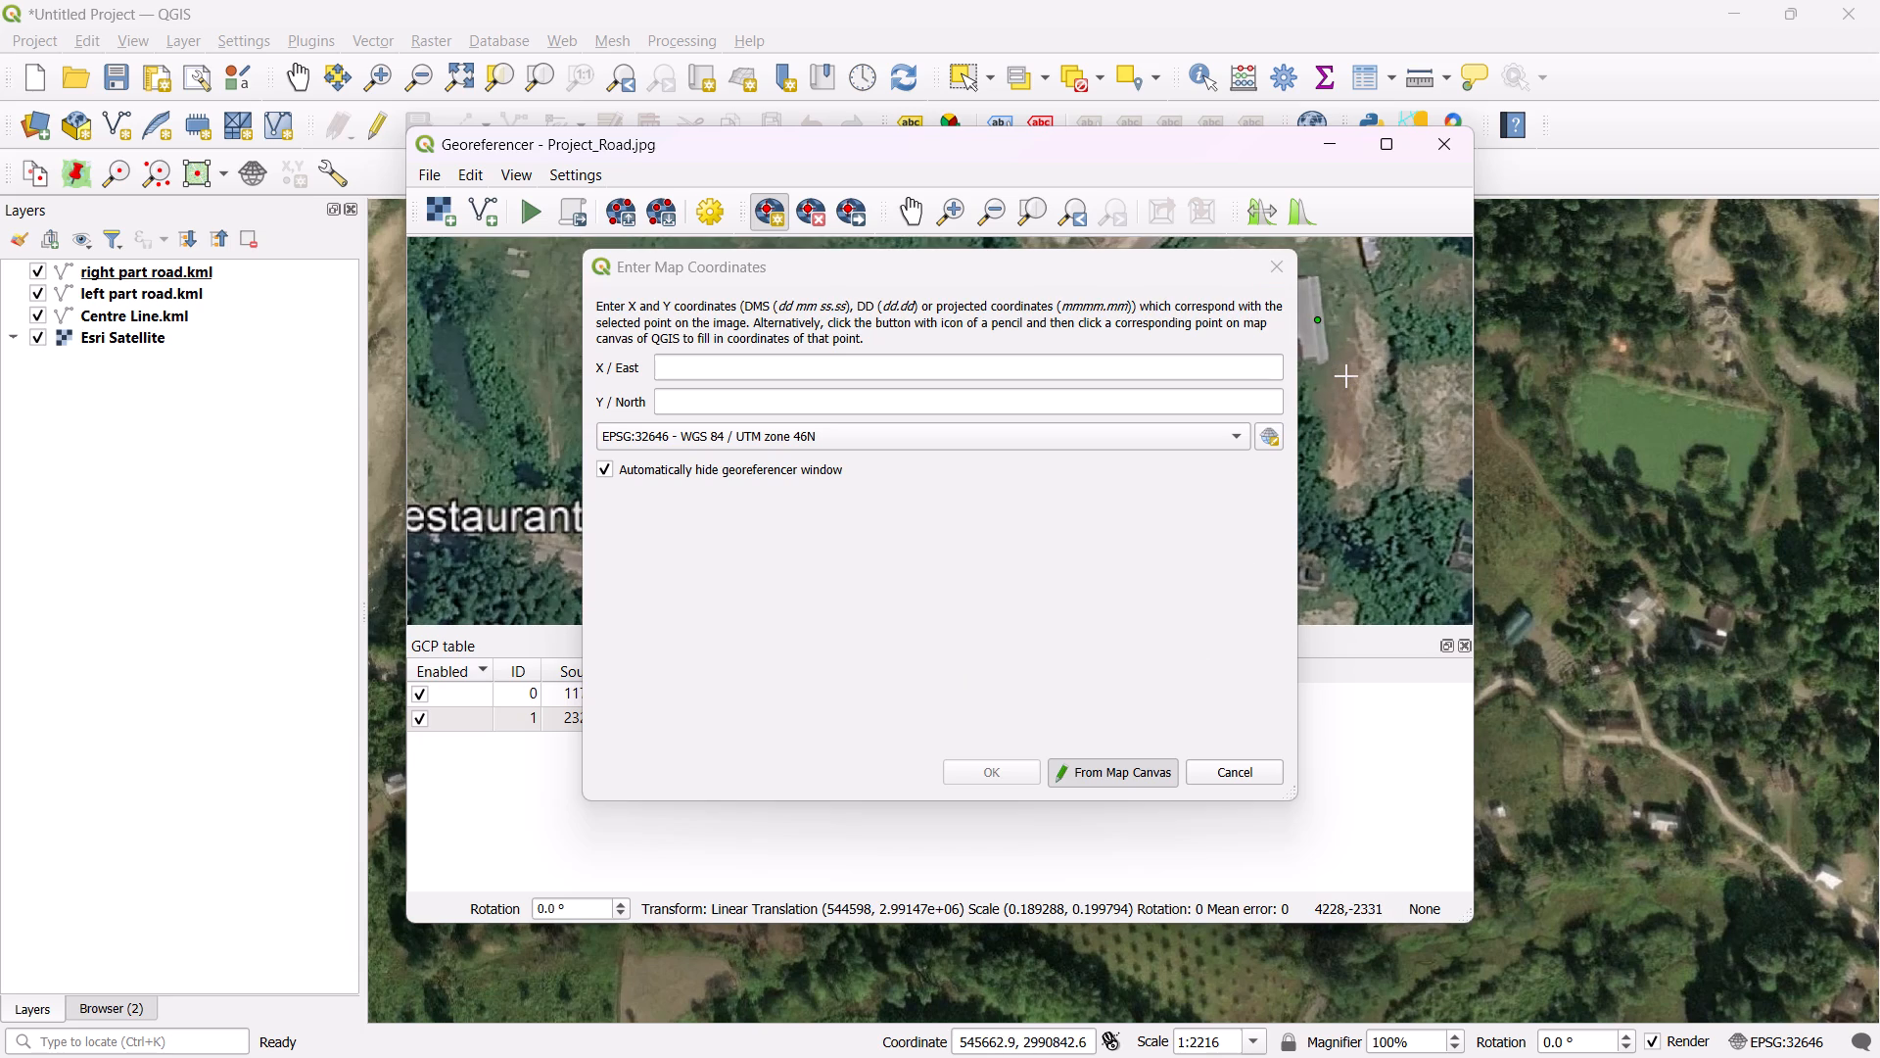
scroll(1346, 376, "down", 1)
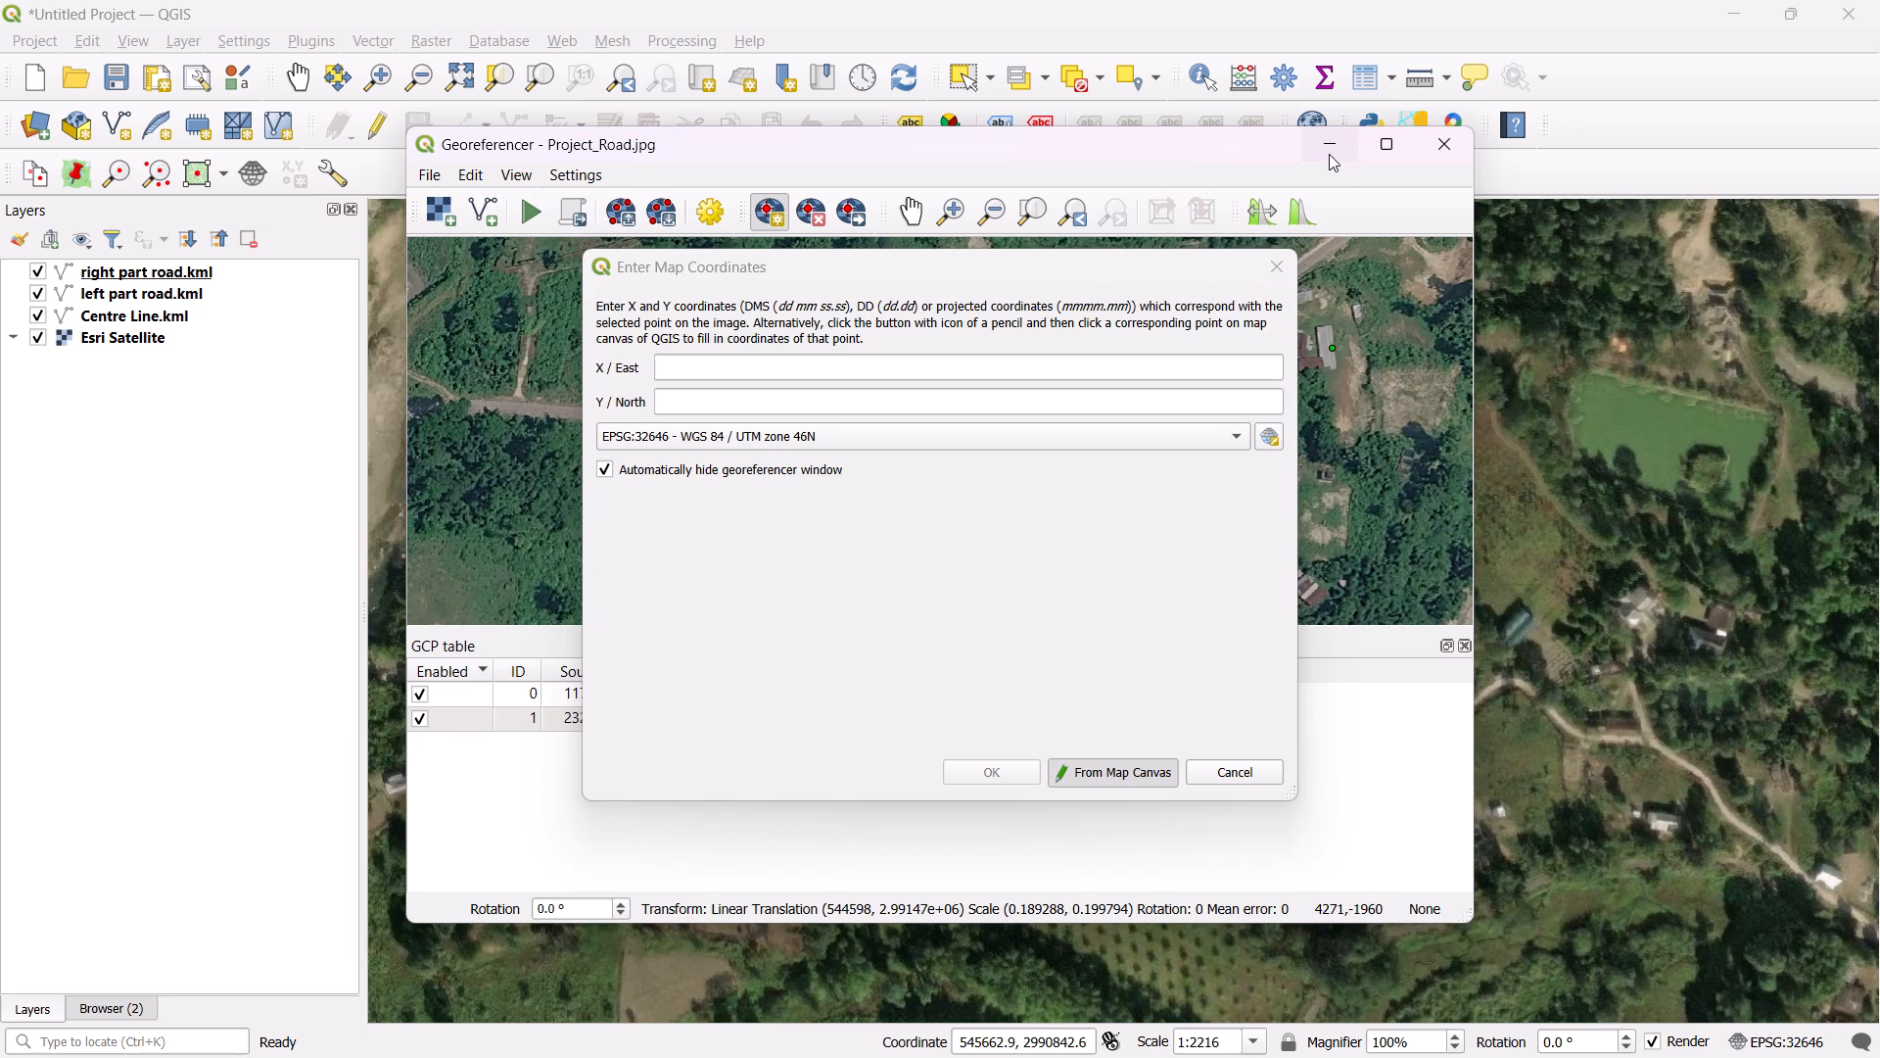
left_click(1329, 154)
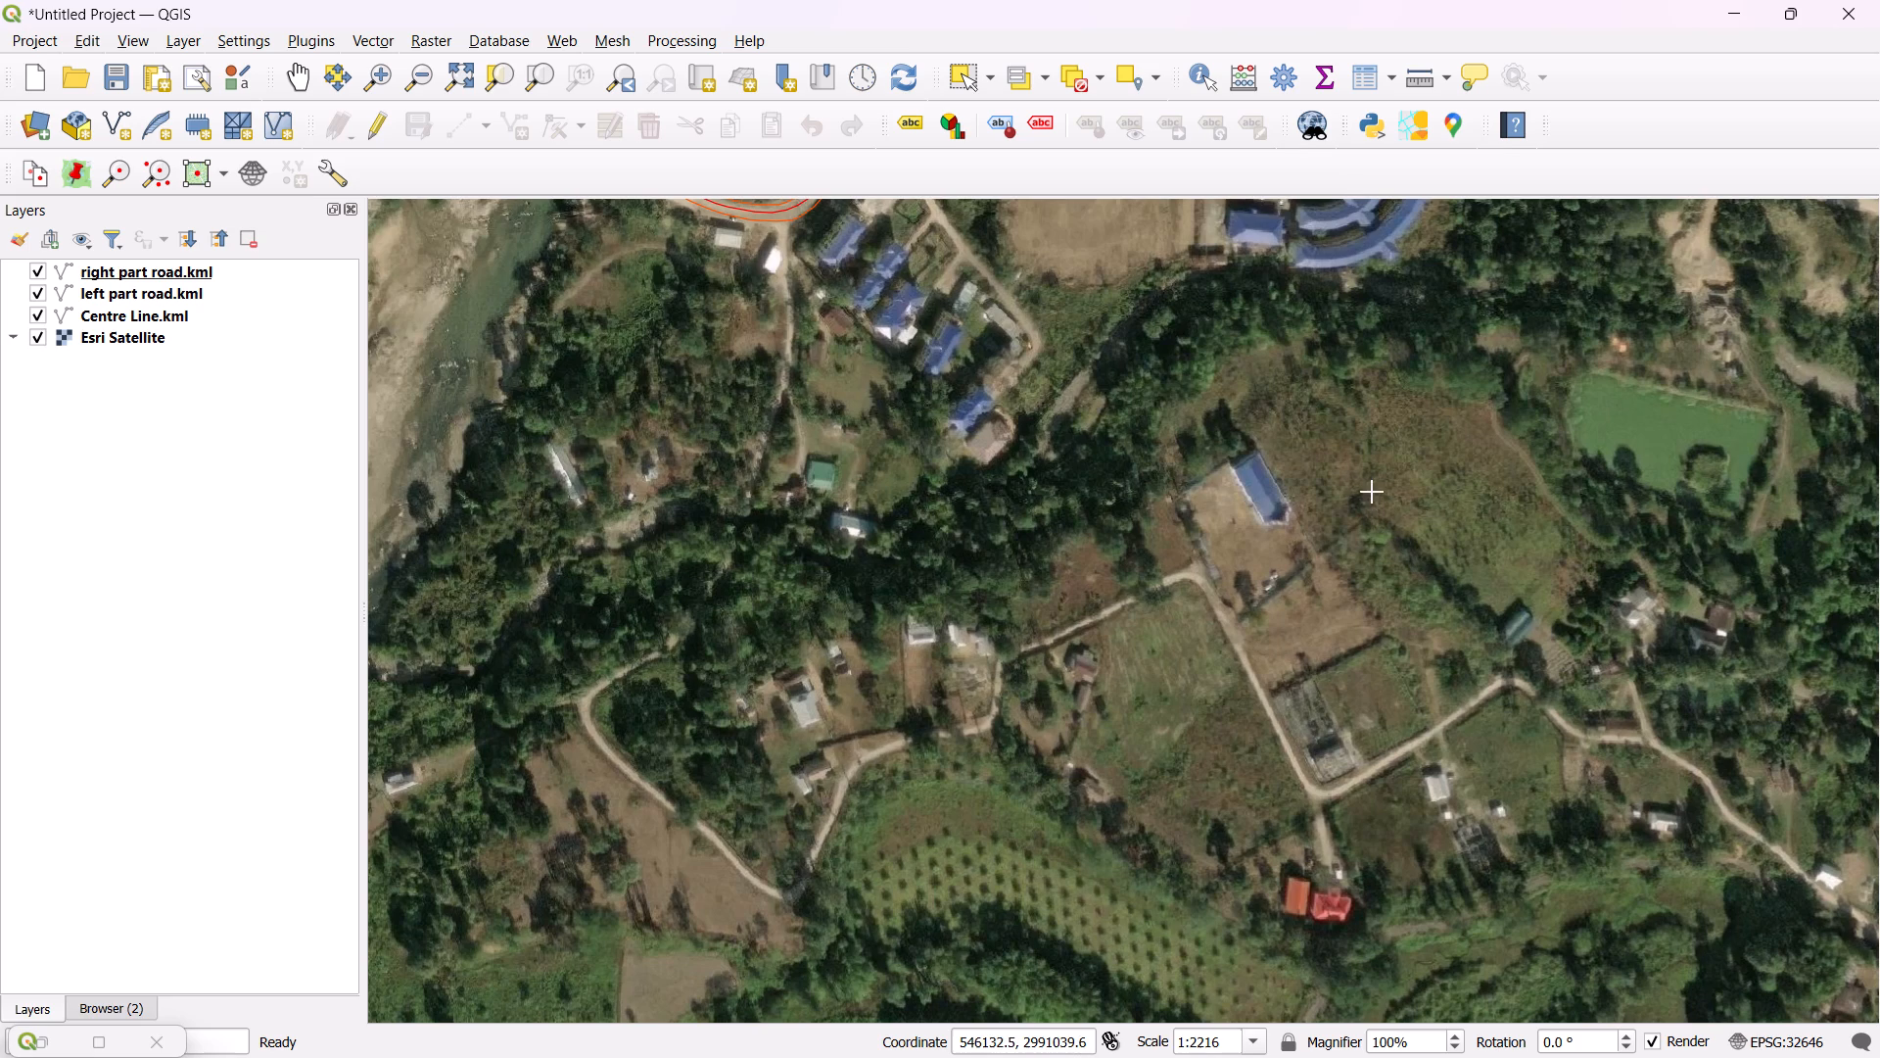
scroll(1372, 492, "down", 1)
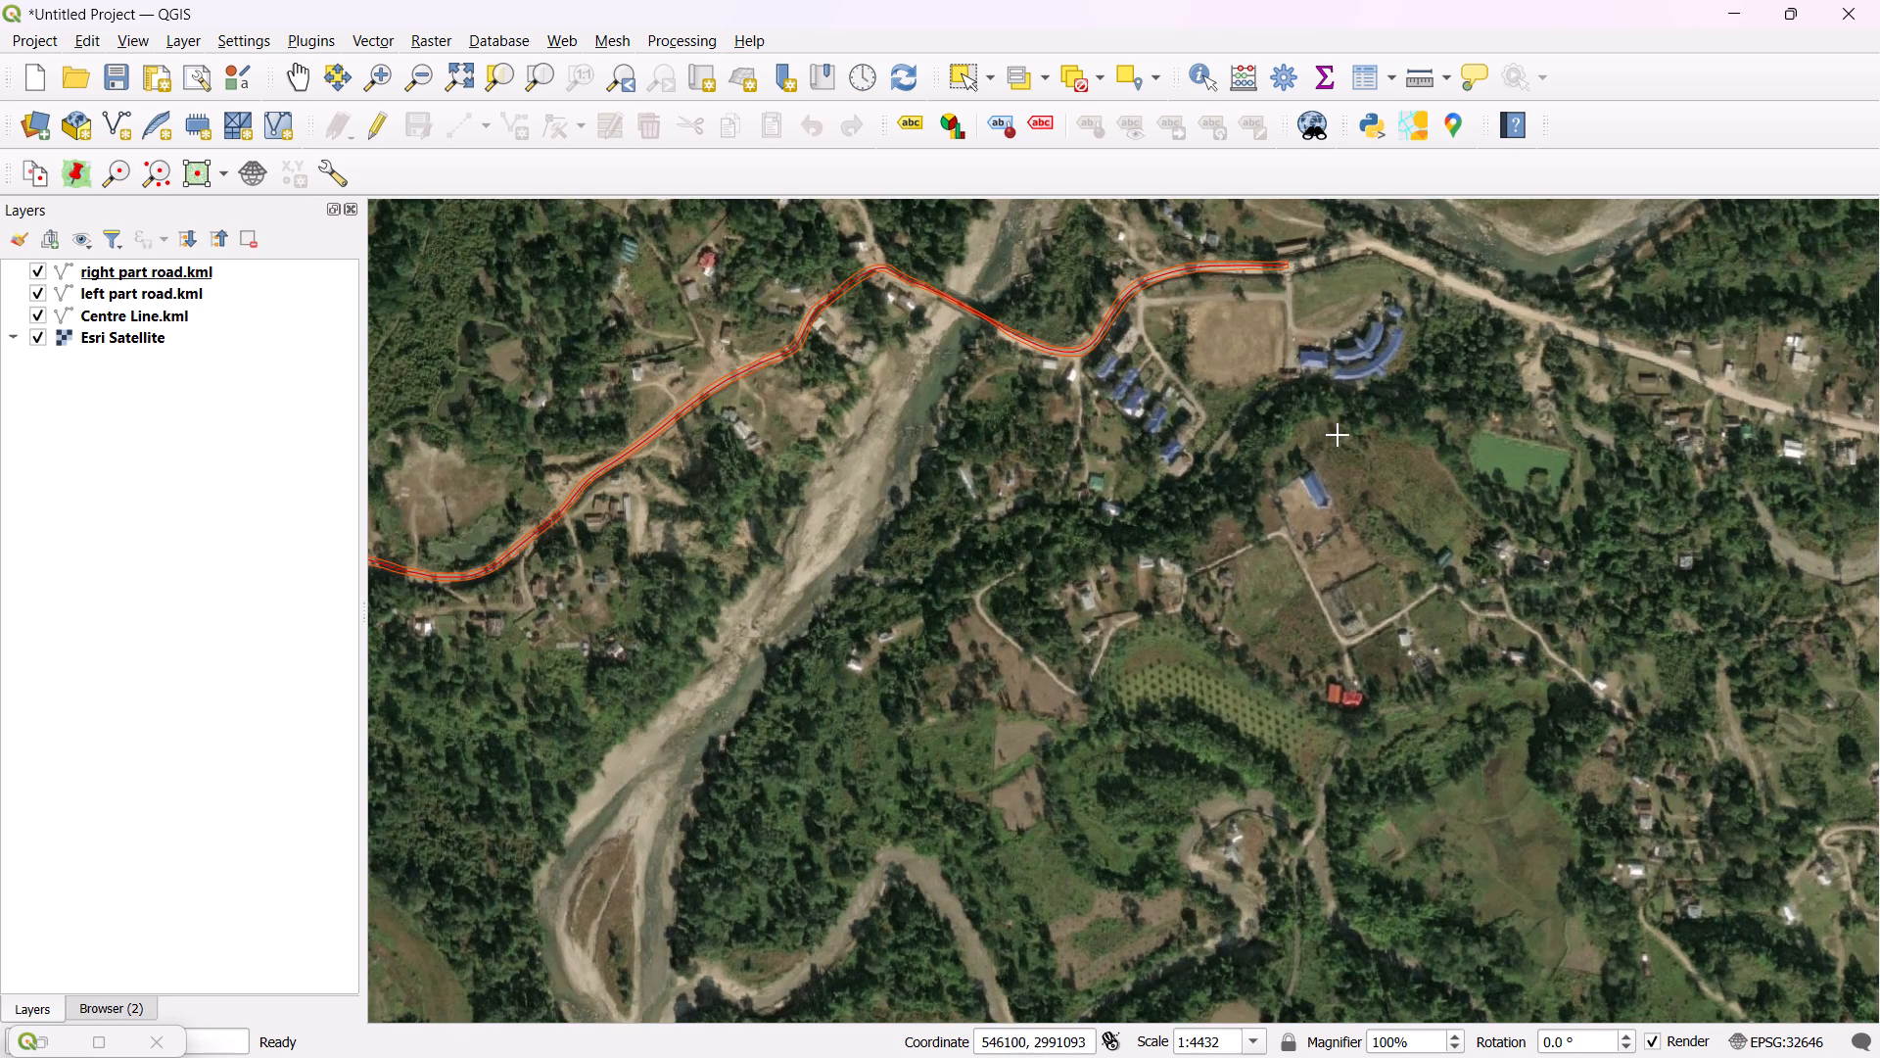
scroll(1363, 403, "down", 1)
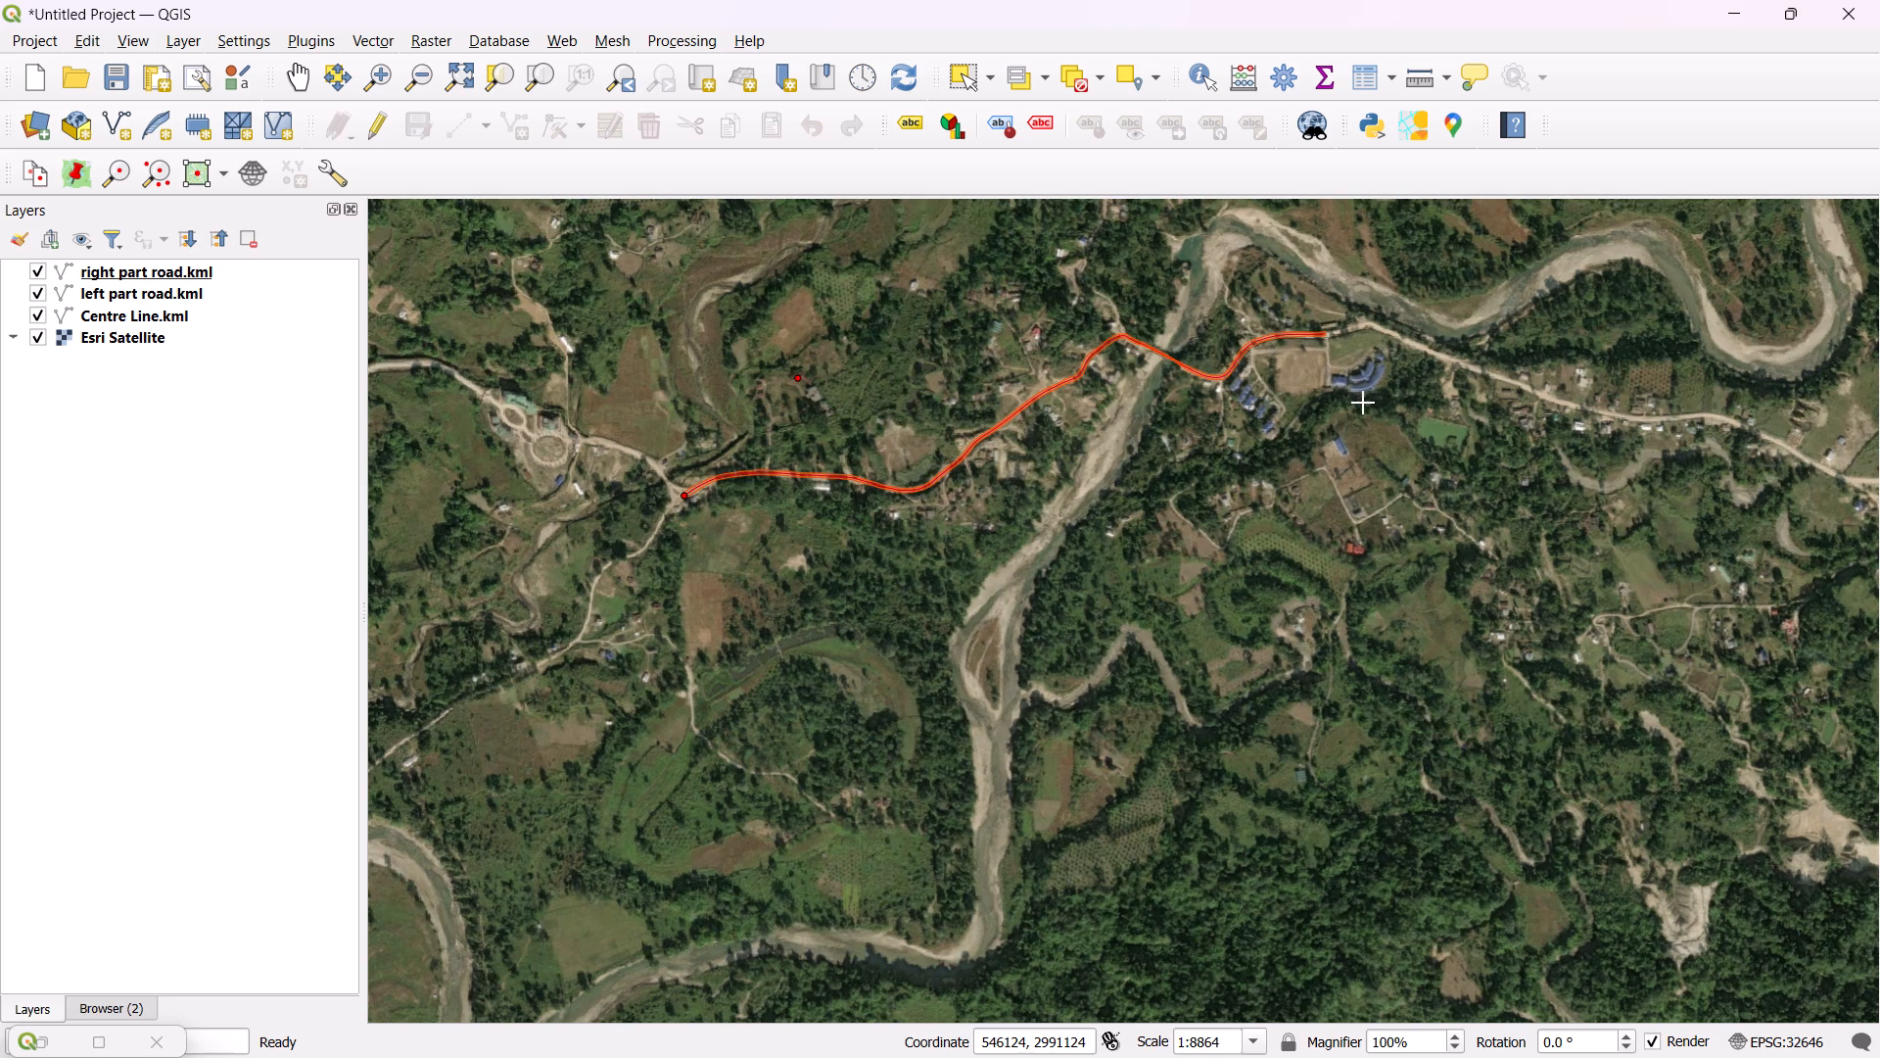
scroll(1168, 439, "up", 2)
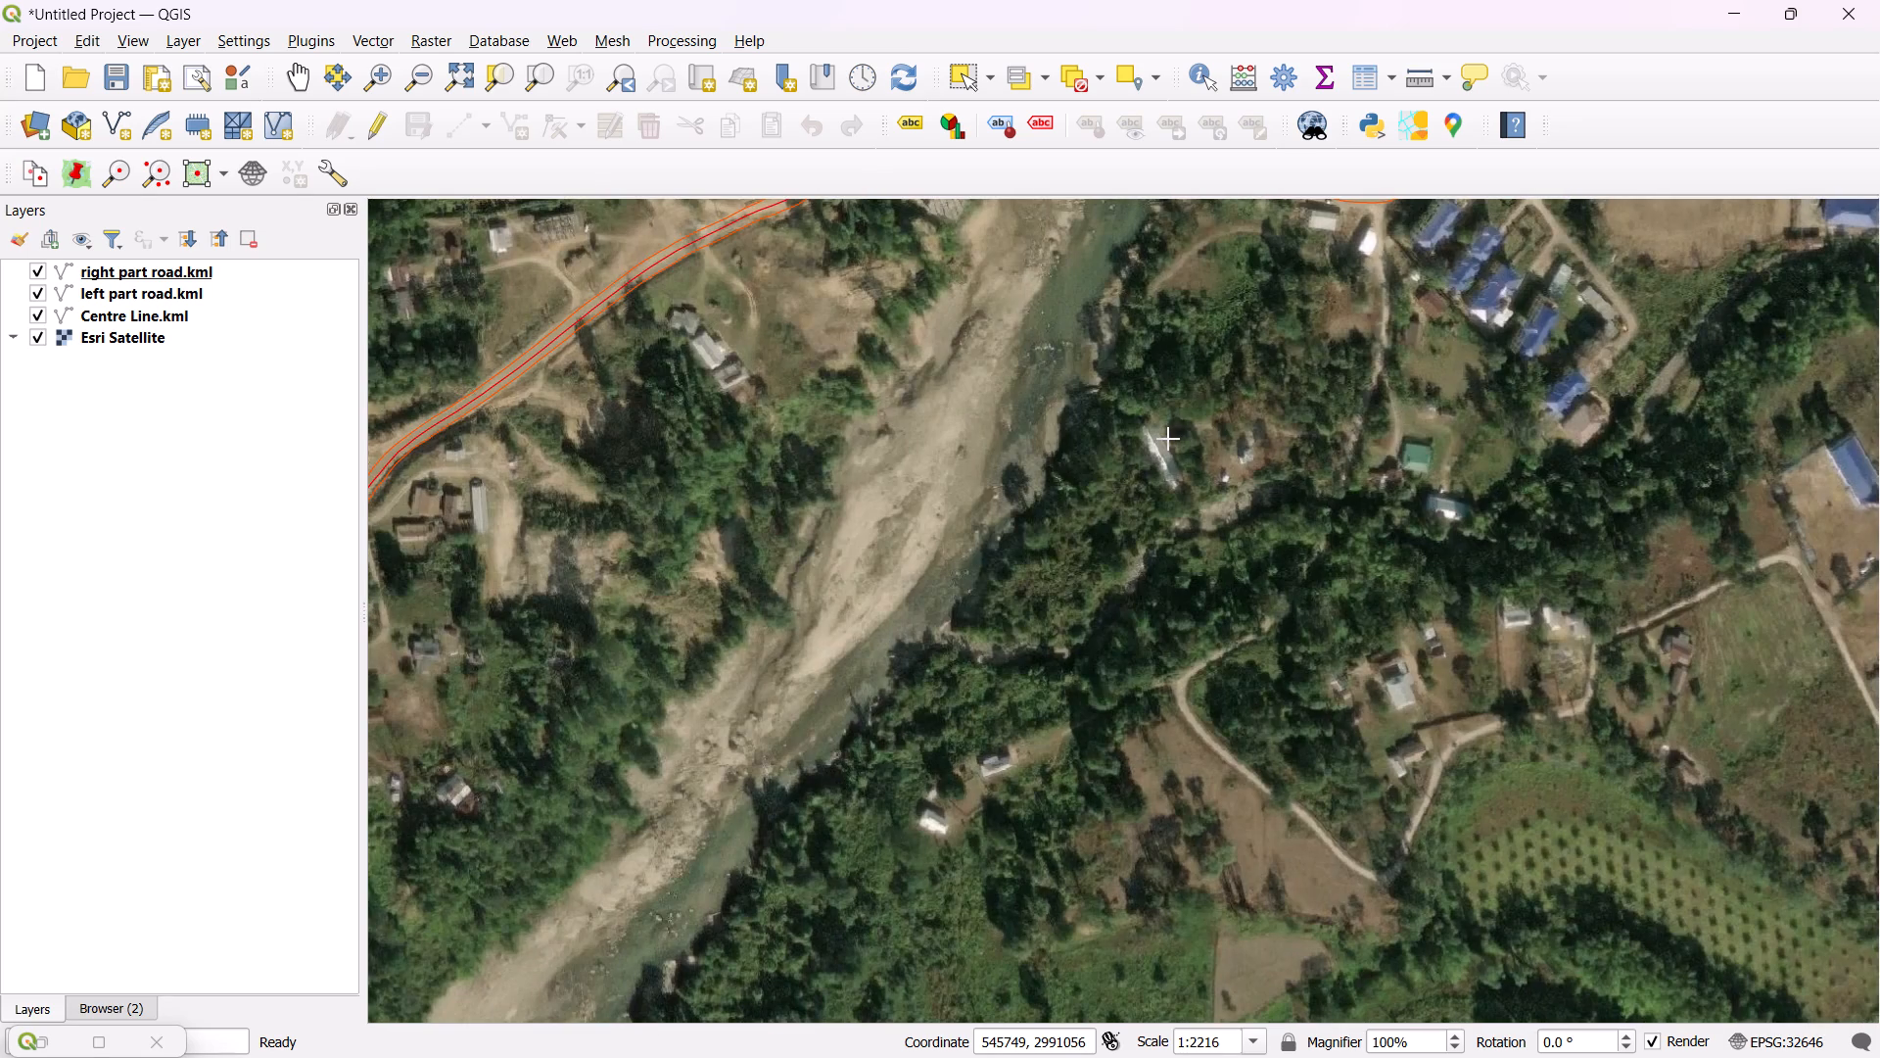
scroll(1168, 439, "down", 1)
scroll(1254, 342, "up", 1)
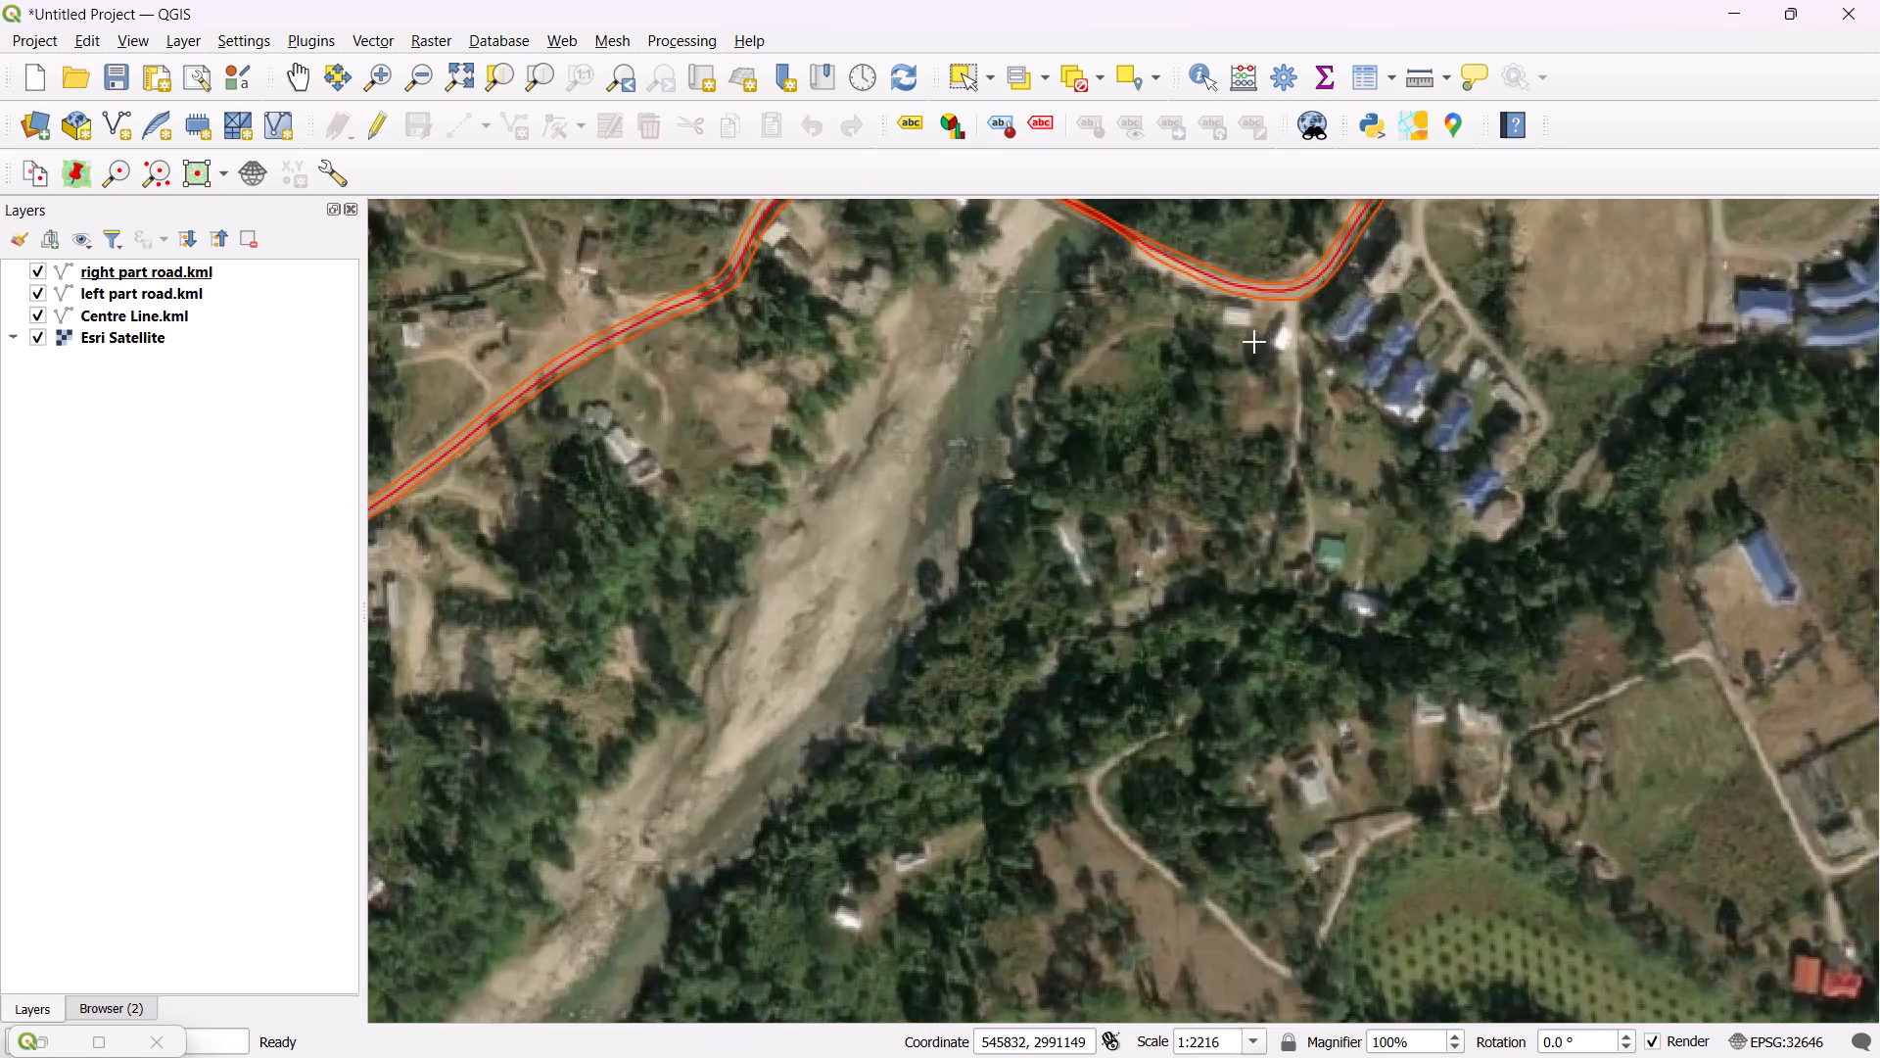
scroll(1250, 341, "up", 1)
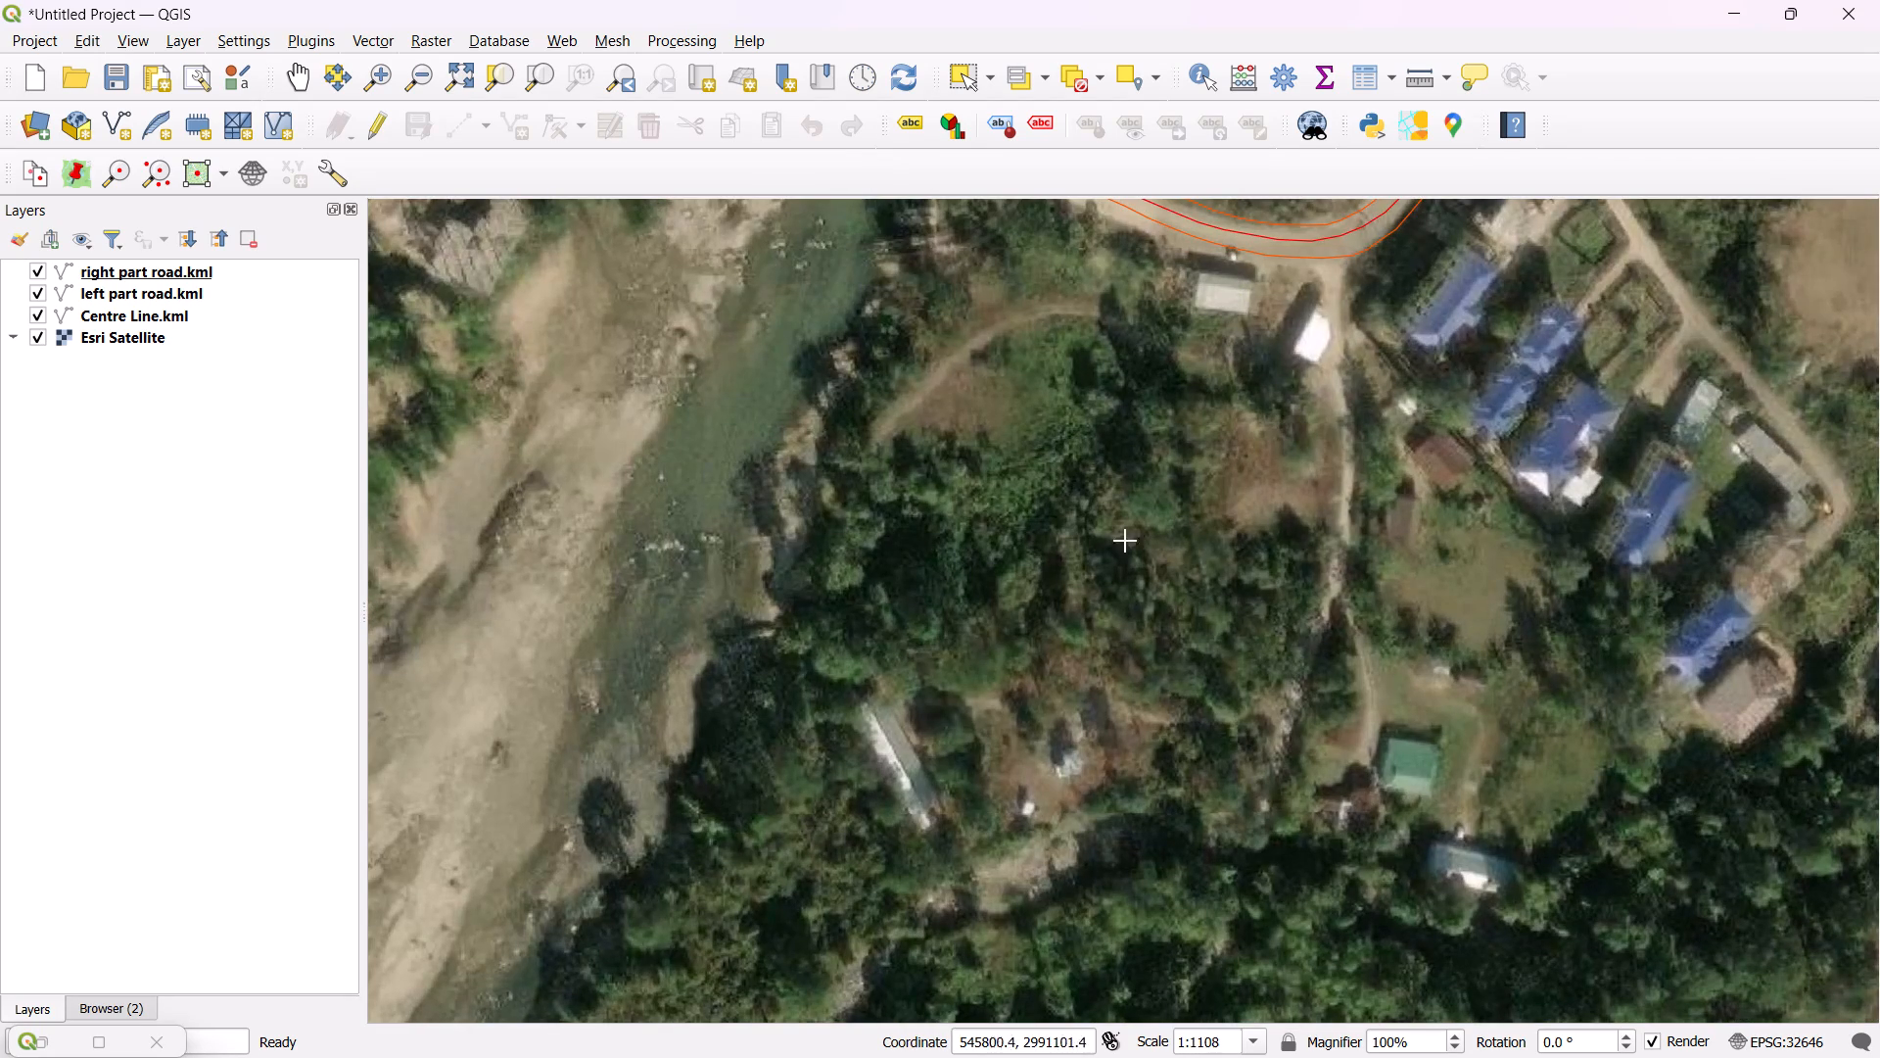
Examine the Esri Satellite imagery around the blue-roofed houses and road lines on both river banks for the third point's building.
left_click(76, 1044)
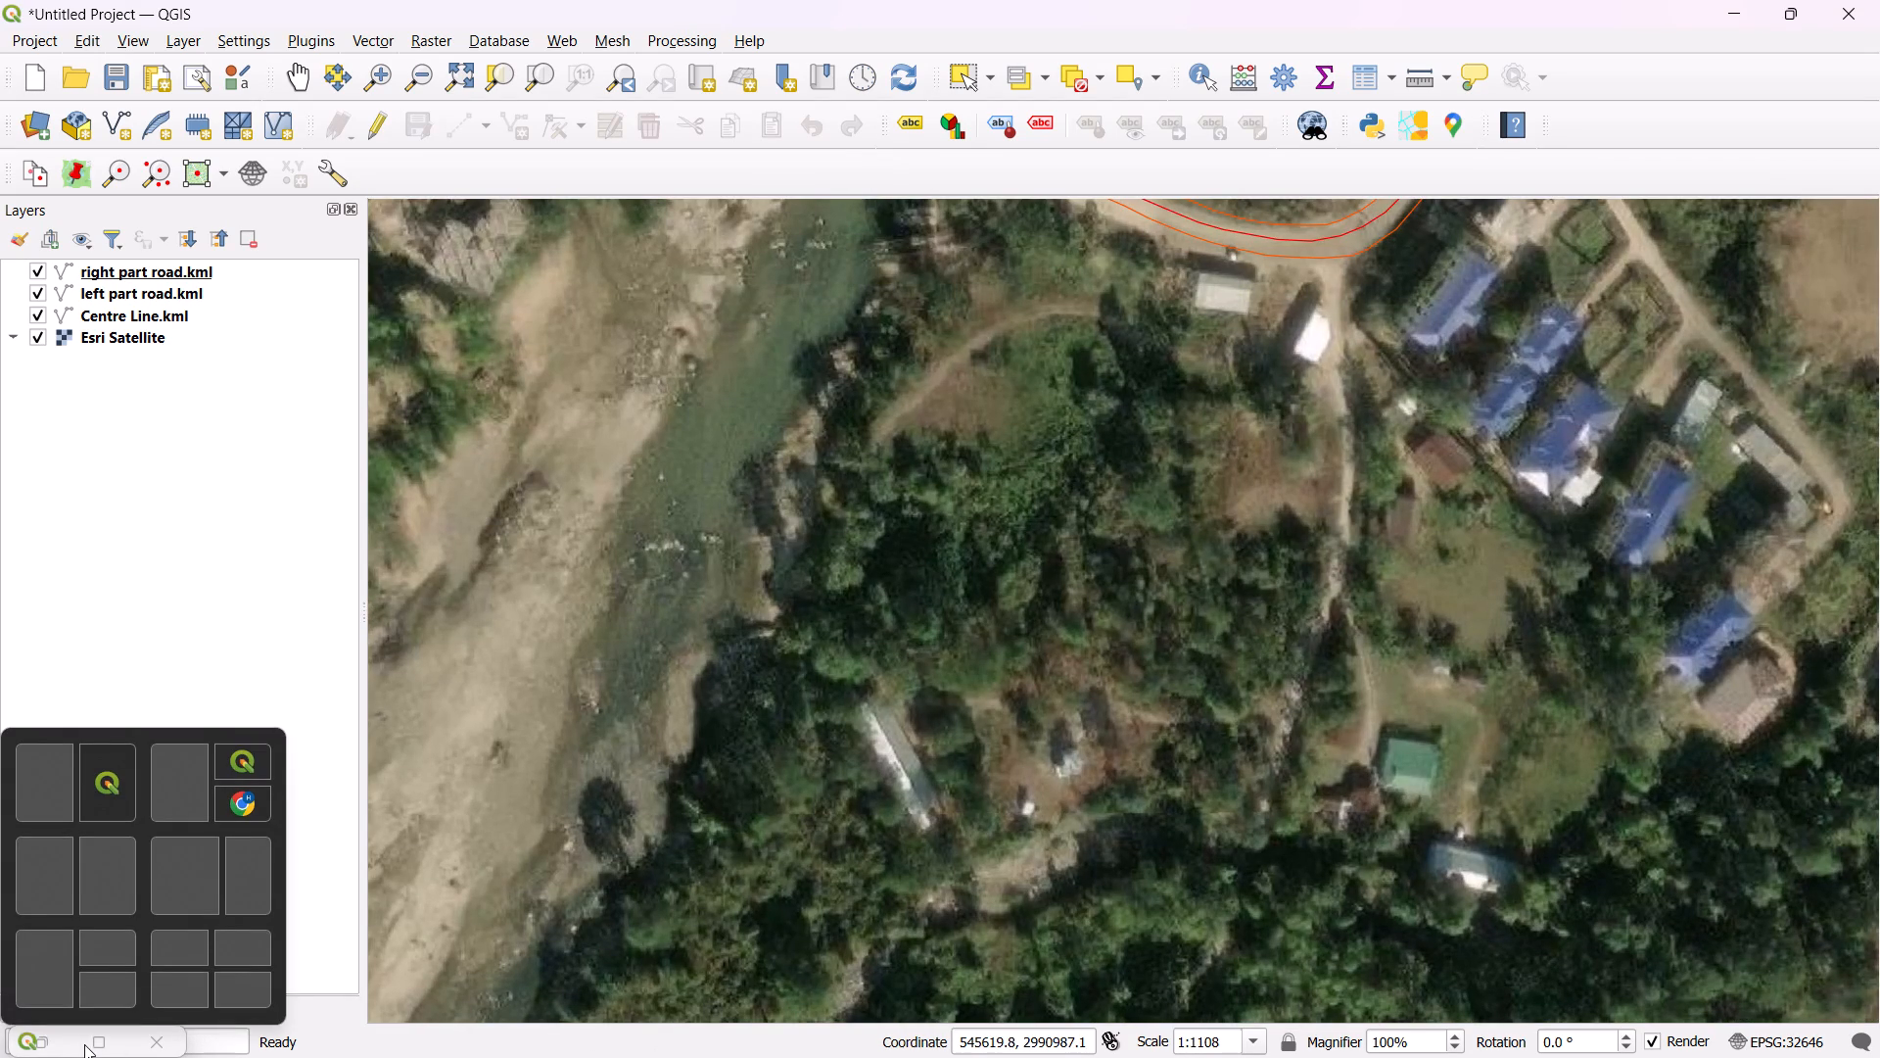
left_click(17, 1041)
left_click(101, 1043)
left_click(118, 1051)
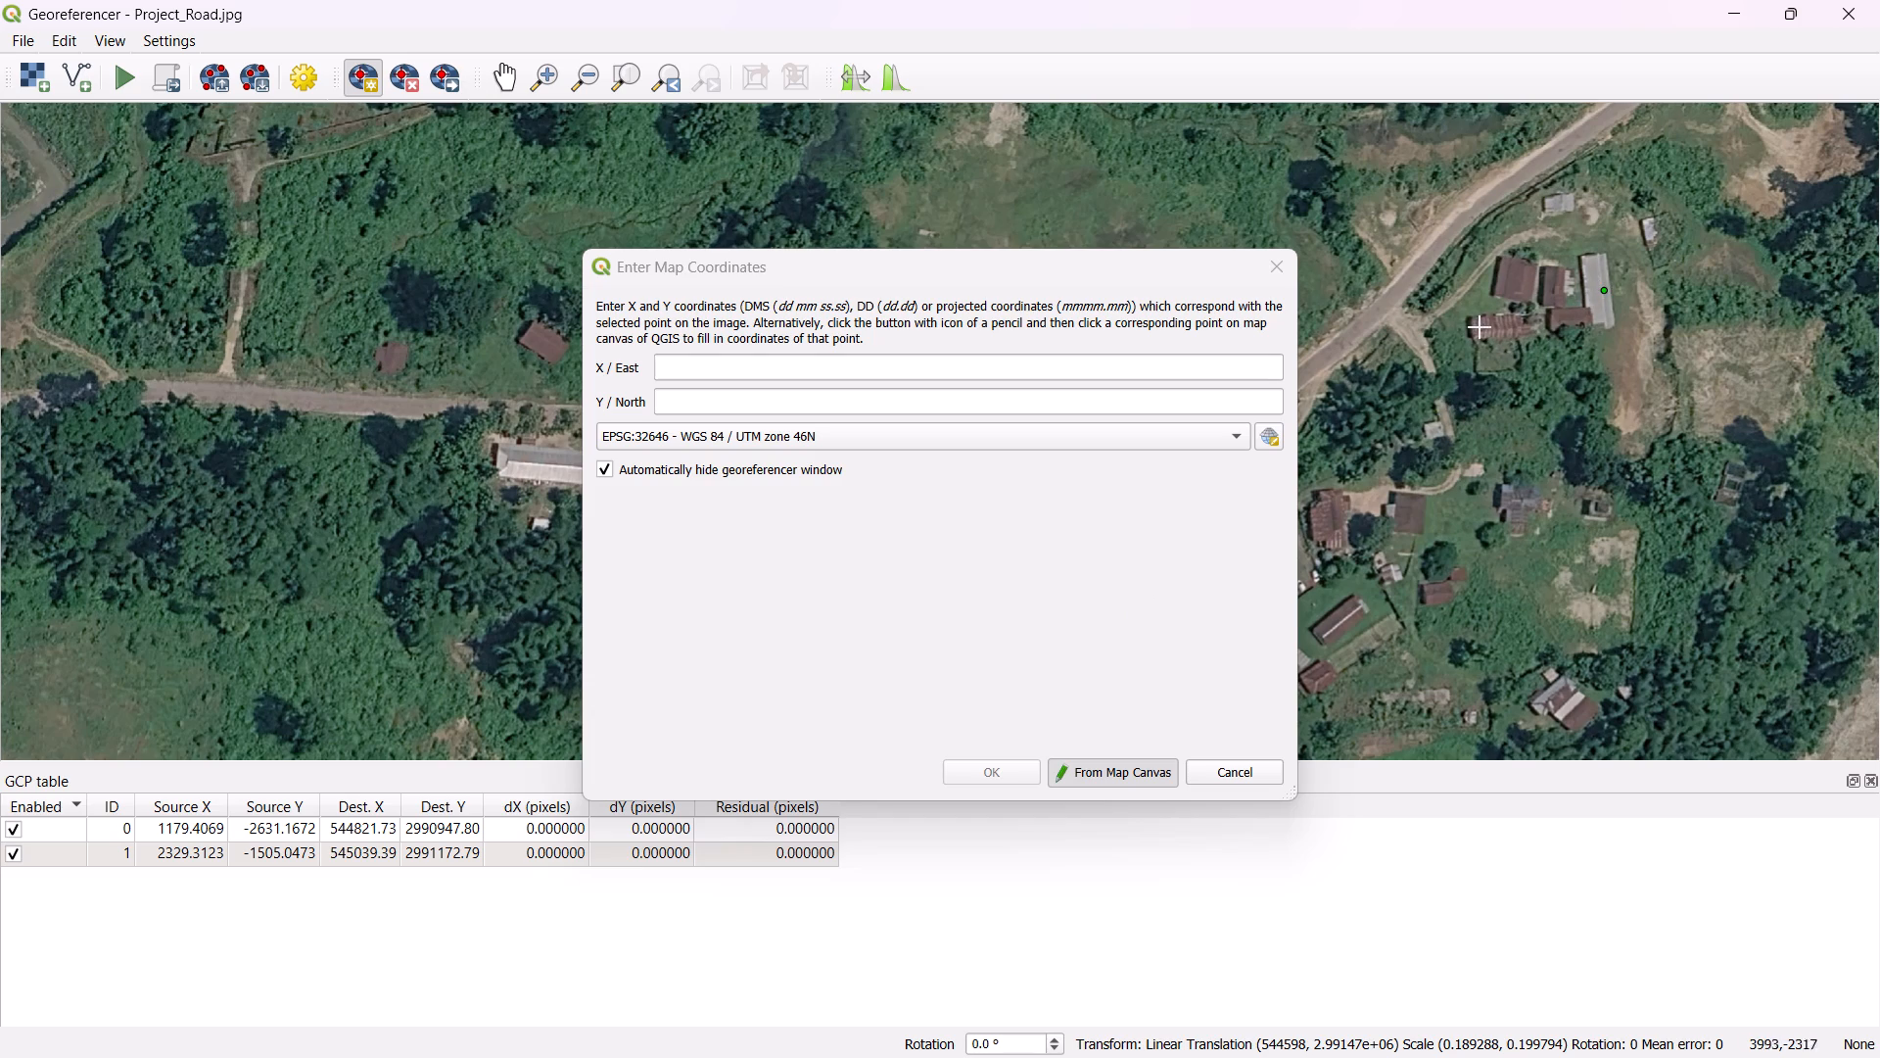
left_click(1726, 22)
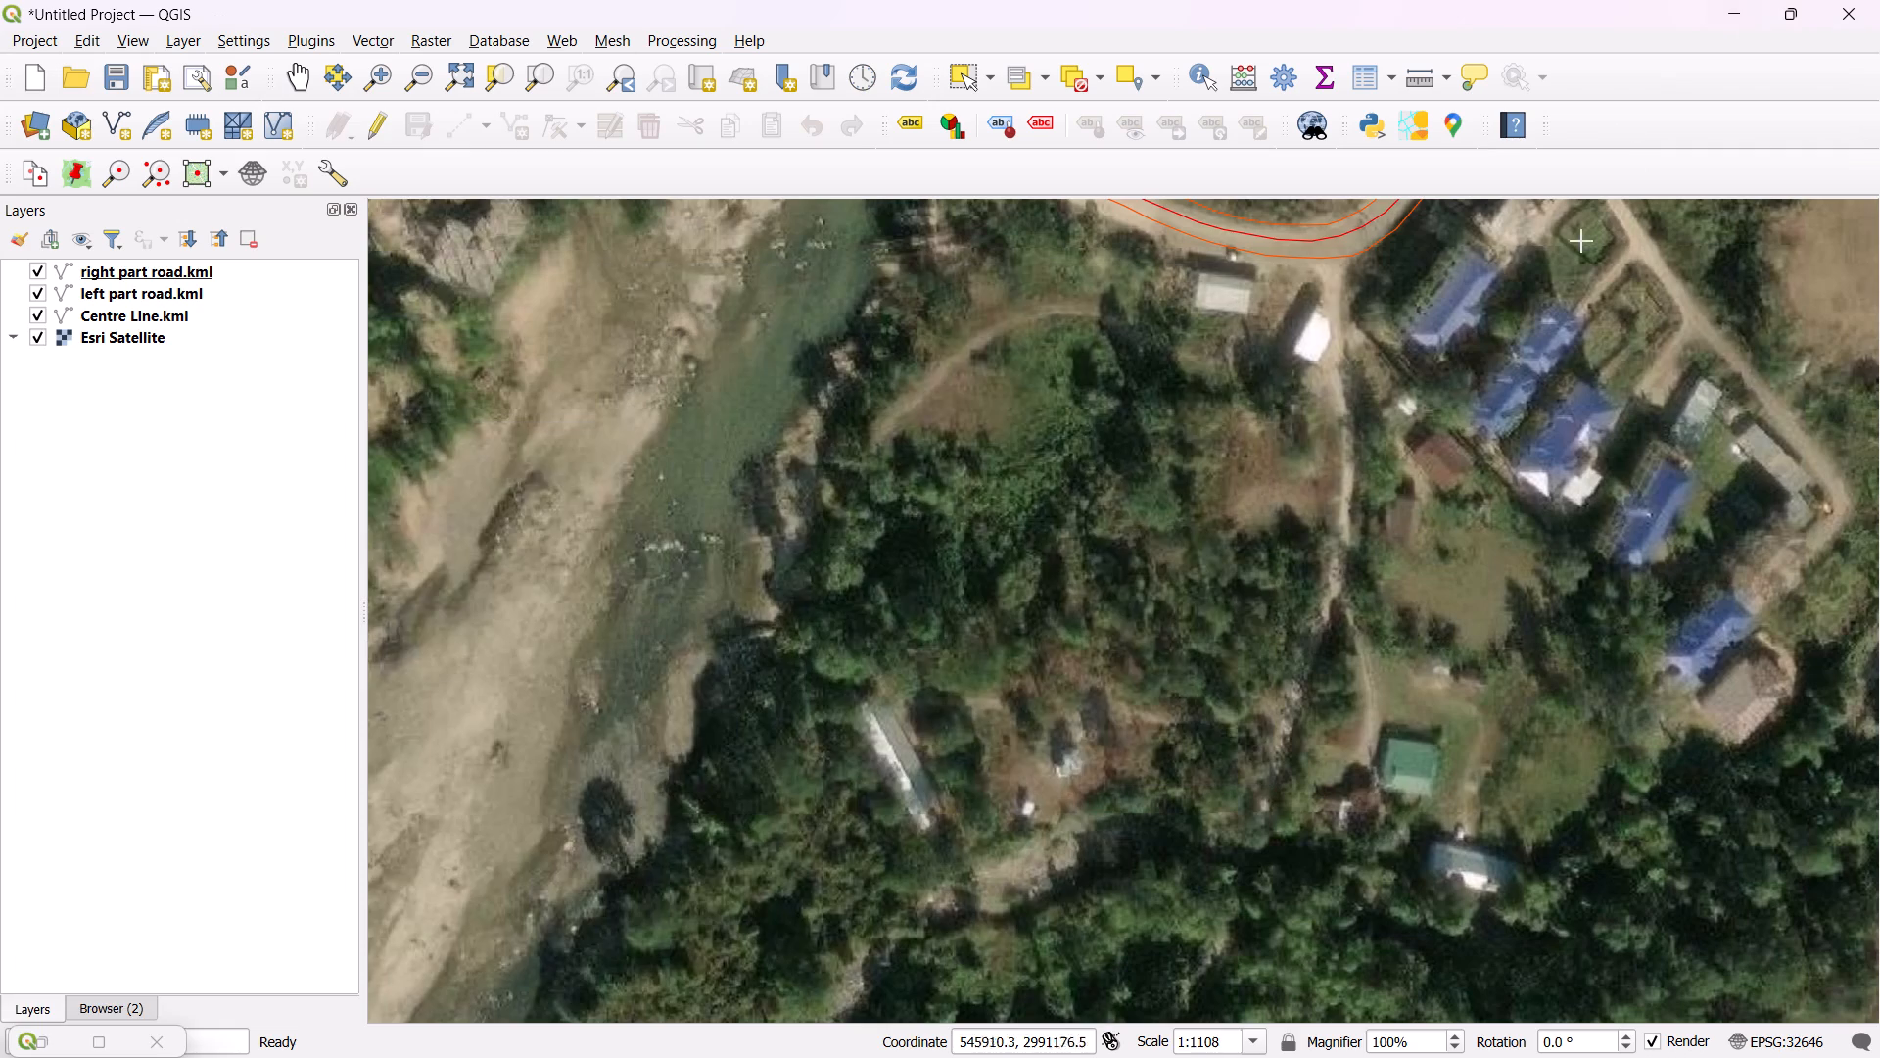
scroll(1393, 387, "down", 1)
scroll(1393, 387, "up", 2)
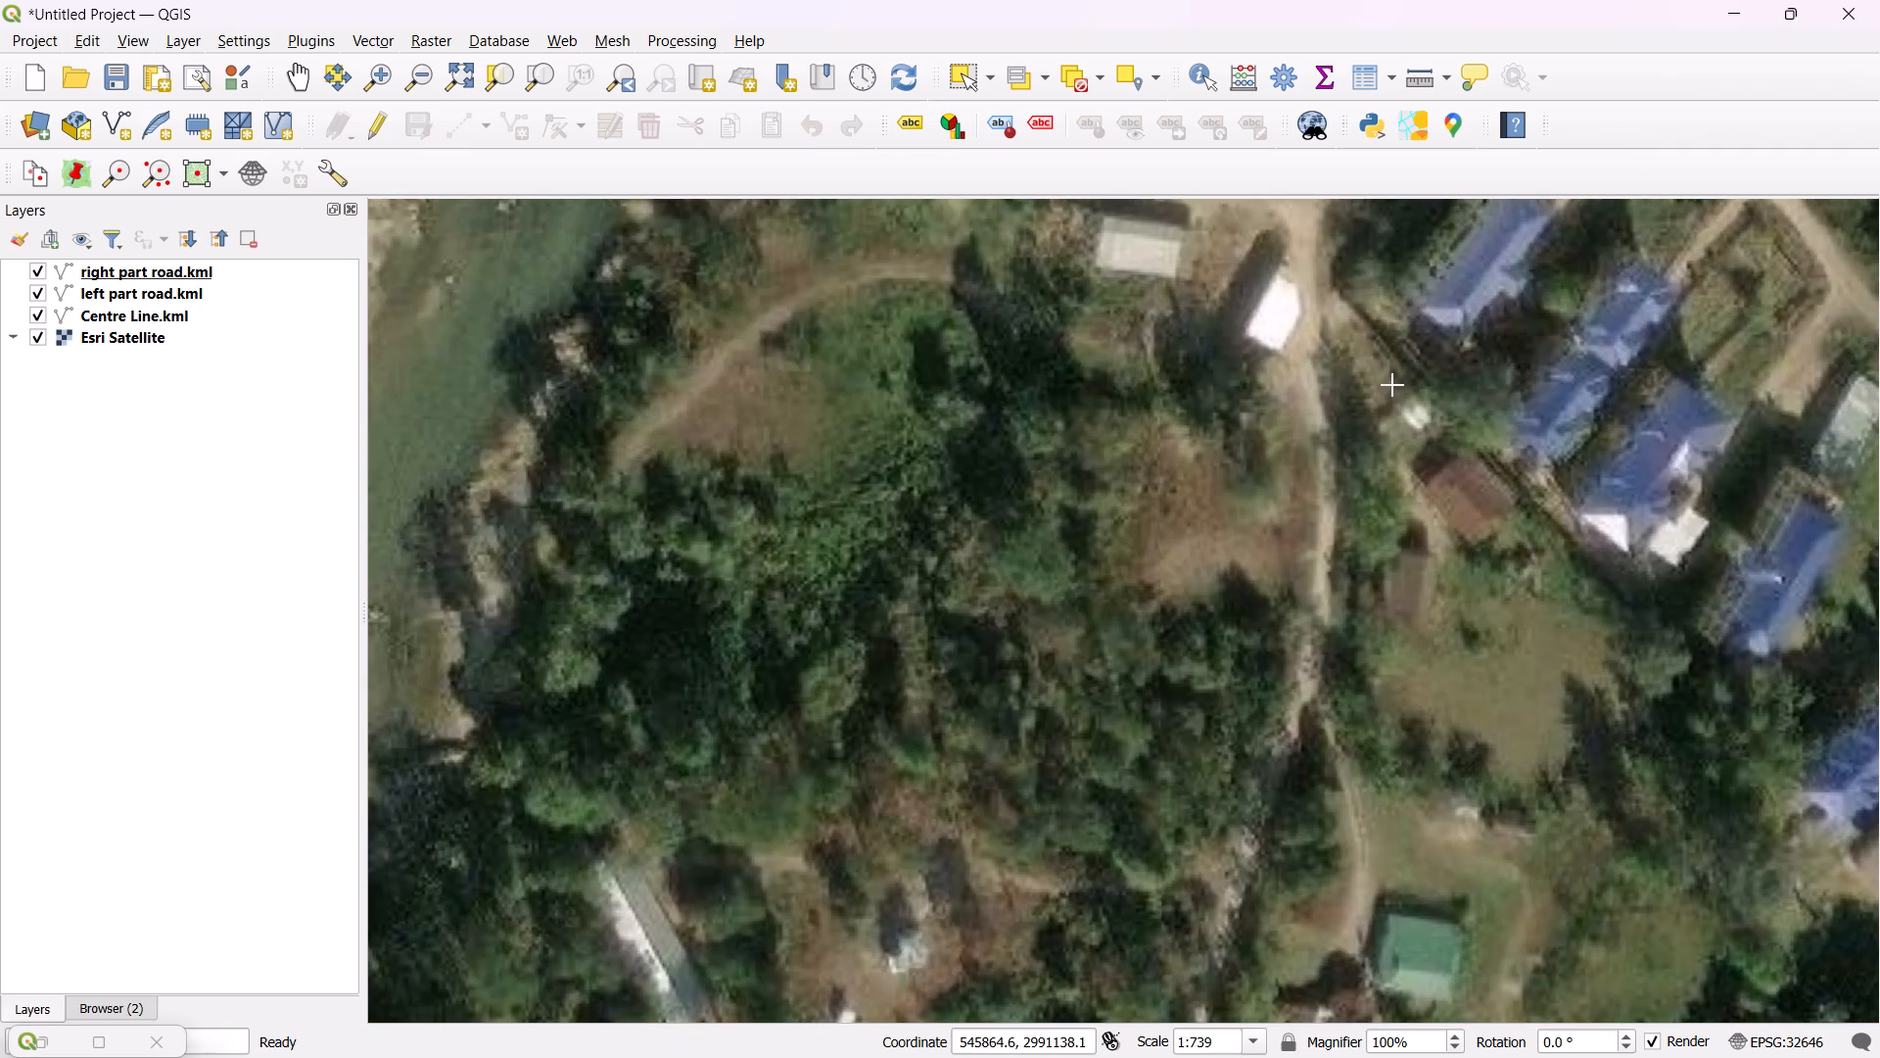
scroll(1390, 382, "up", 1)
scroll(1390, 380, "down", 3)
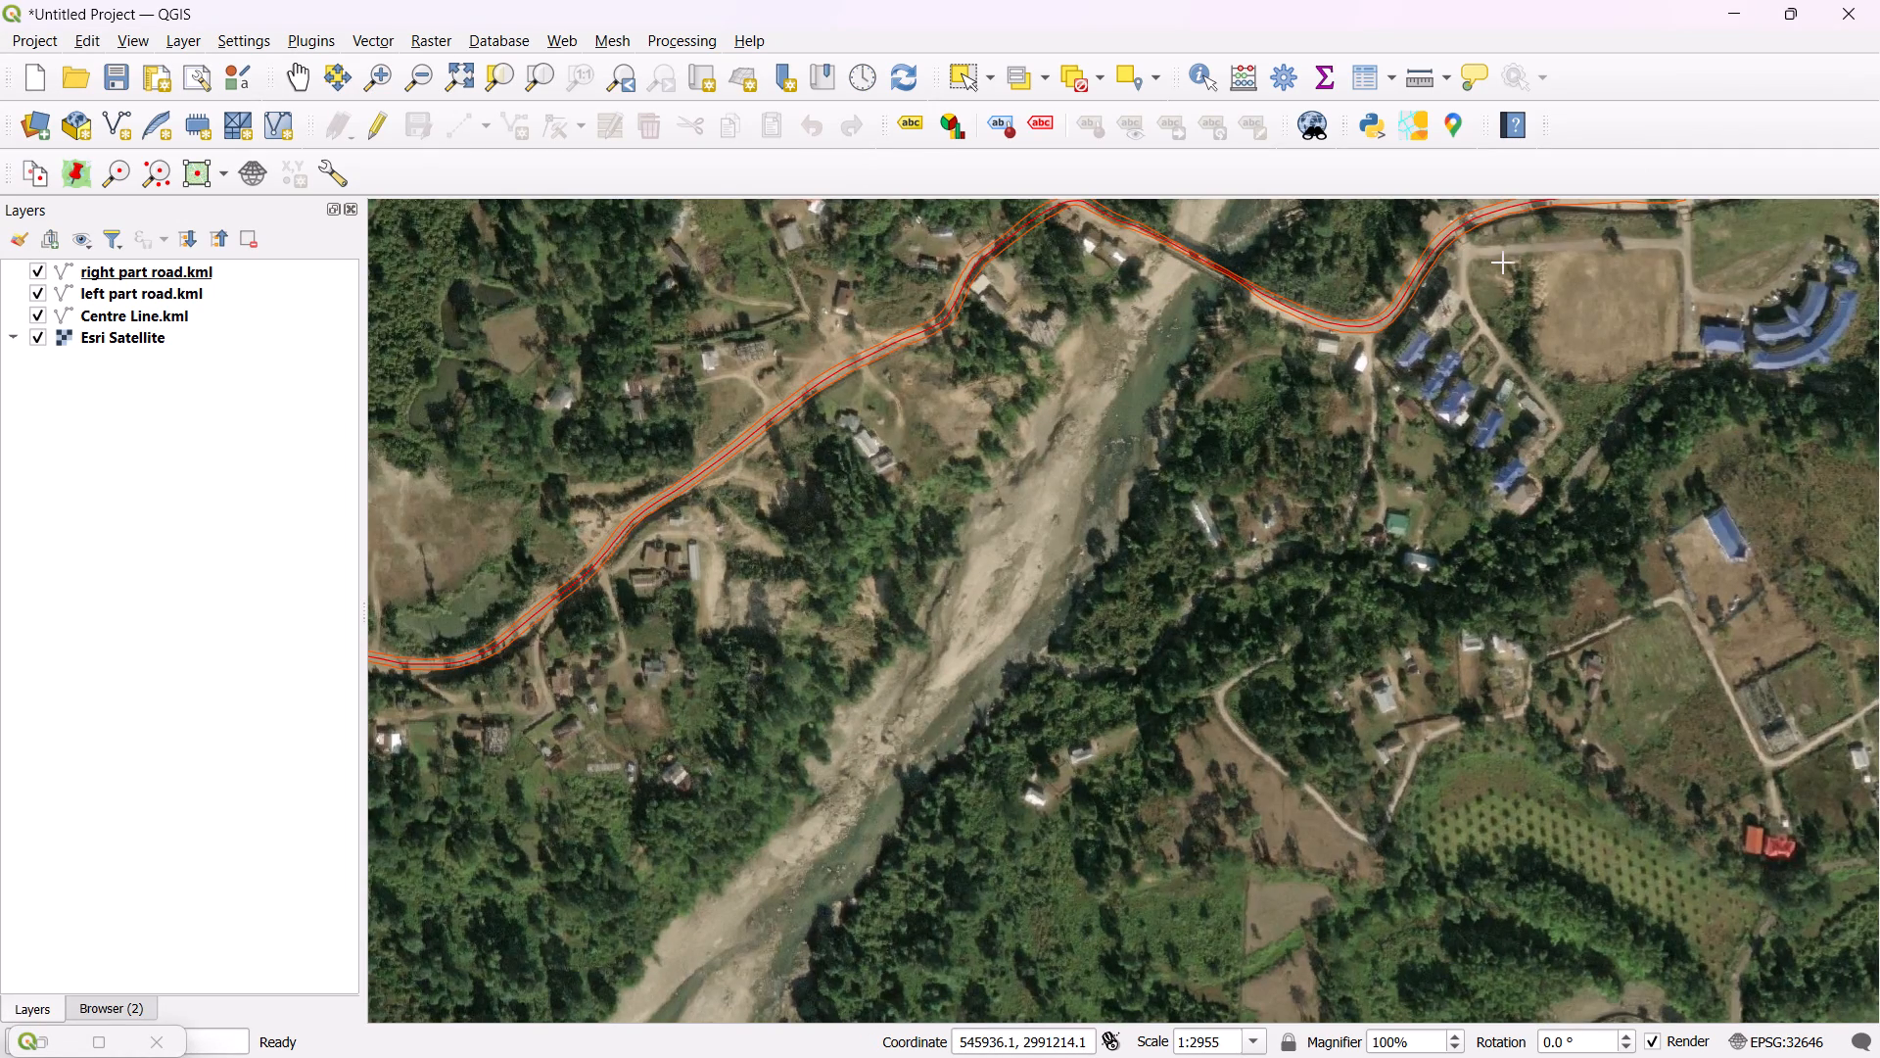
scroll(1524, 256, "down", 1)
scroll(1524, 256, "up", 1)
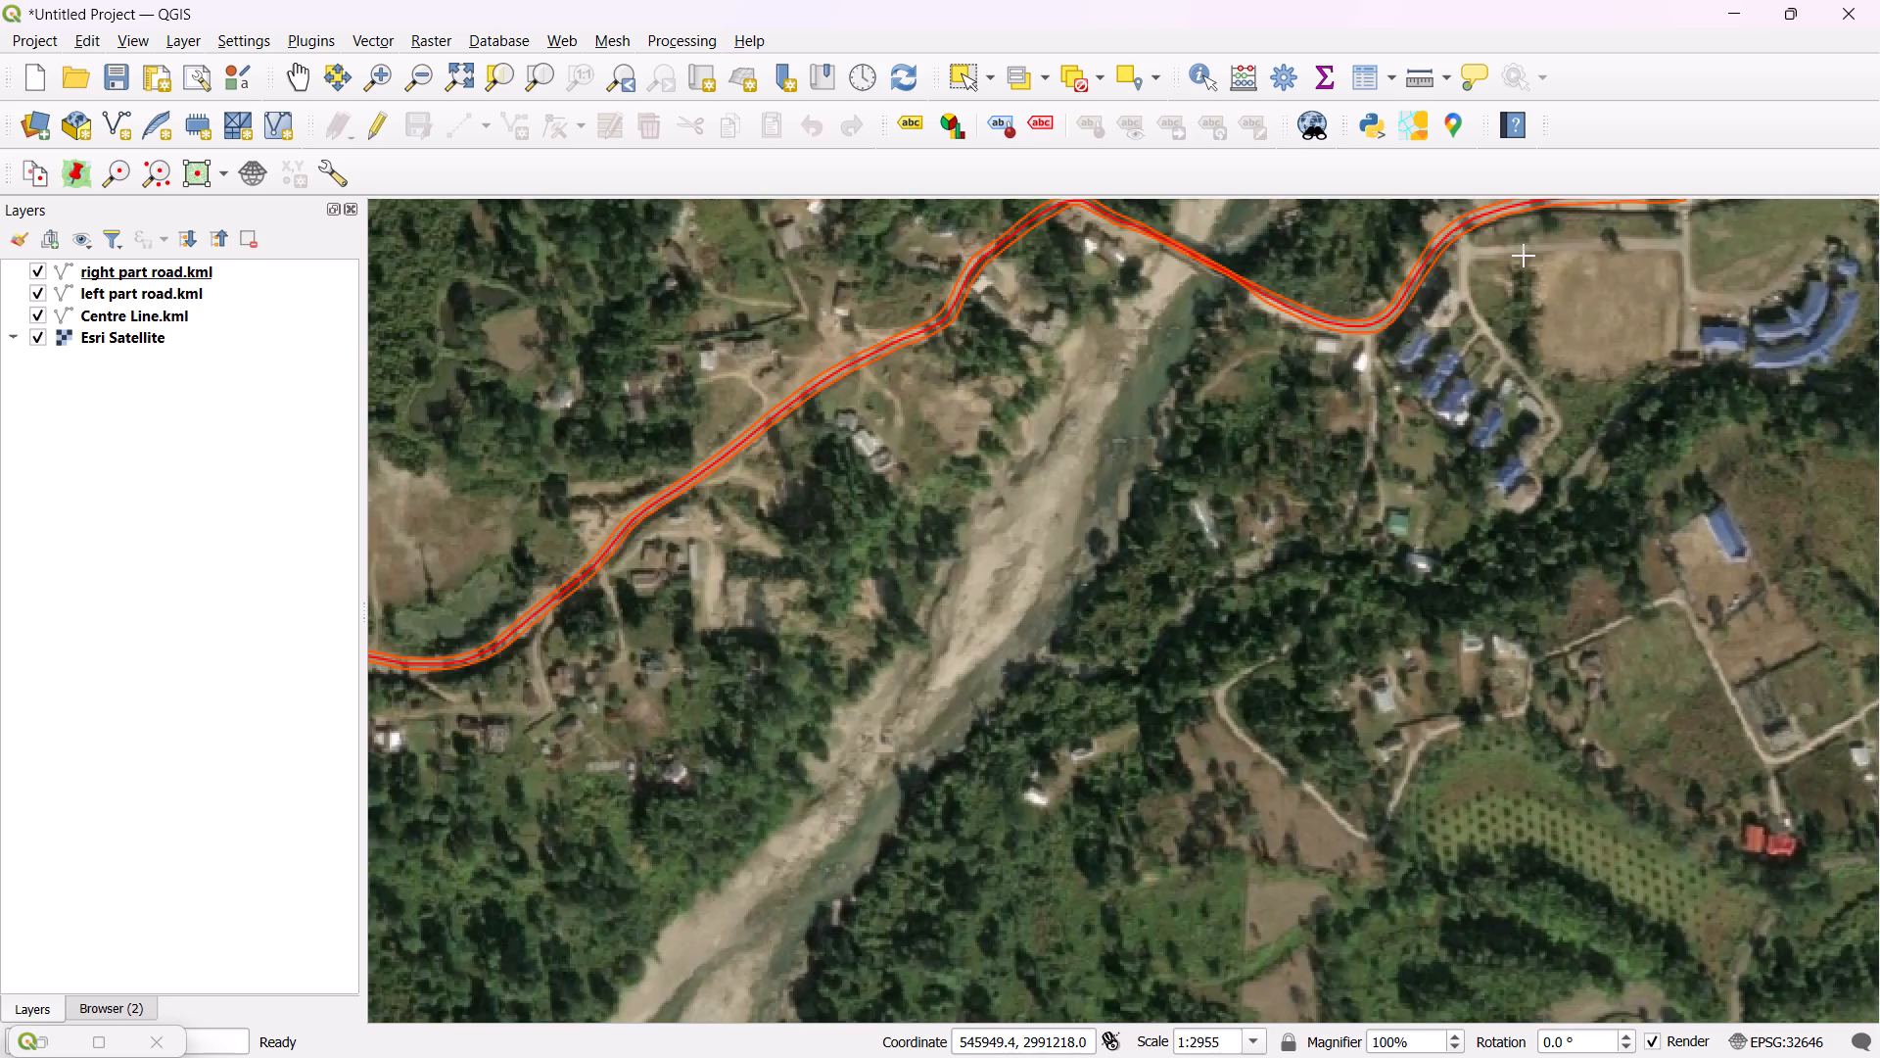
scroll(1518, 254, "up", 1)
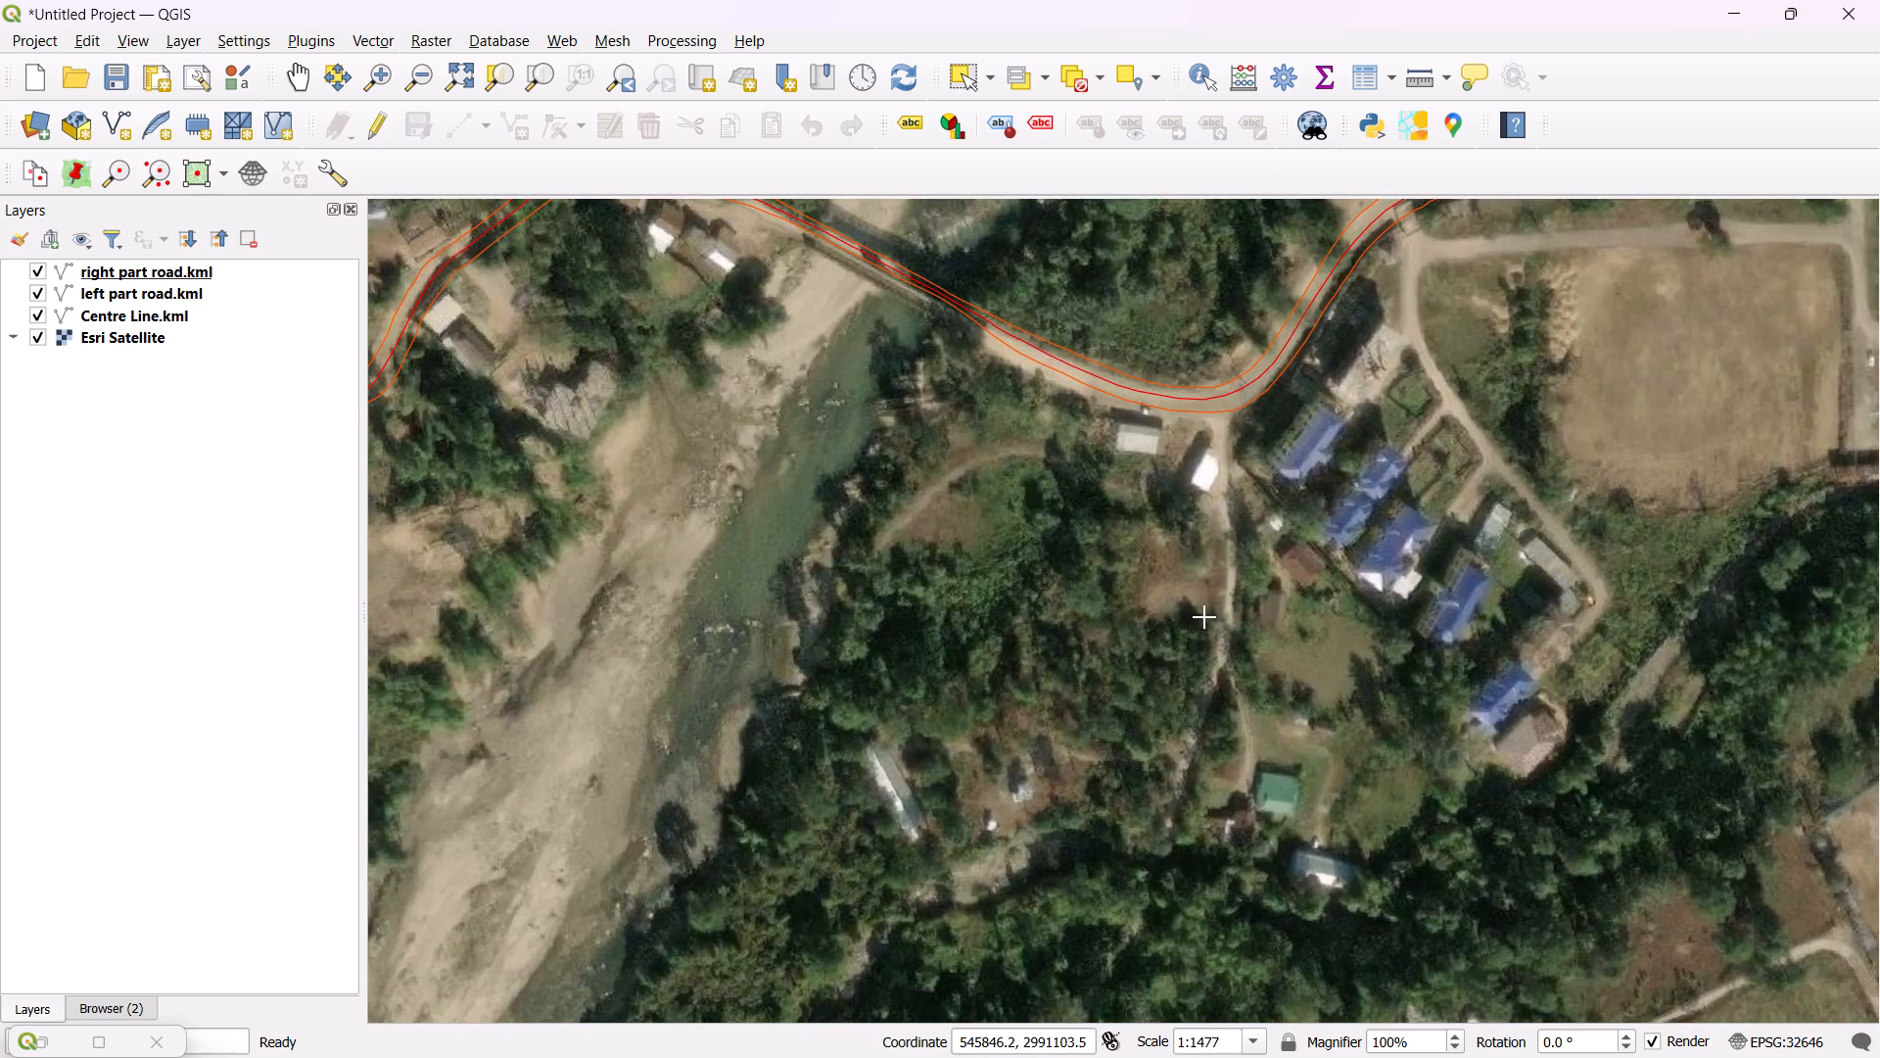
scroll(1182, 577, "down", 1)
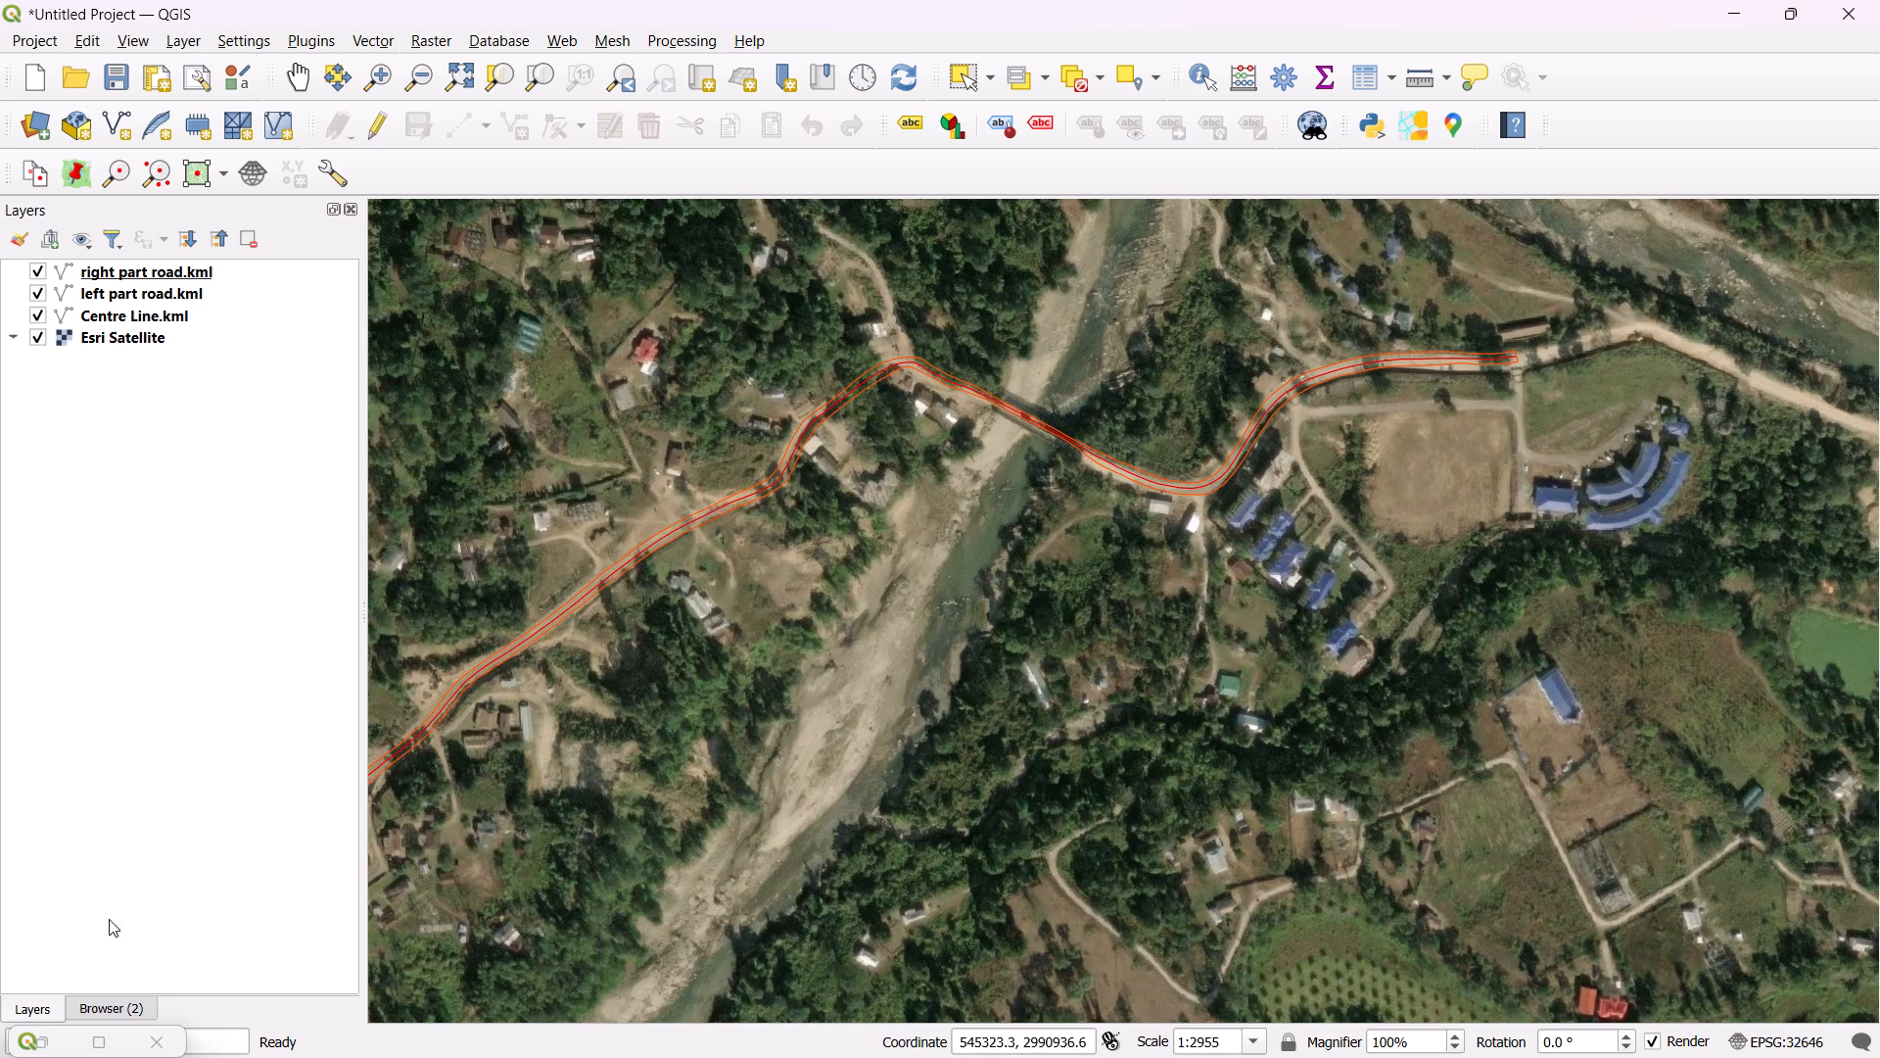
Match the third control point to the long grey-roofed building on the map canvas at about 545420, 2991023 and add it.
left_click(70, 1034)
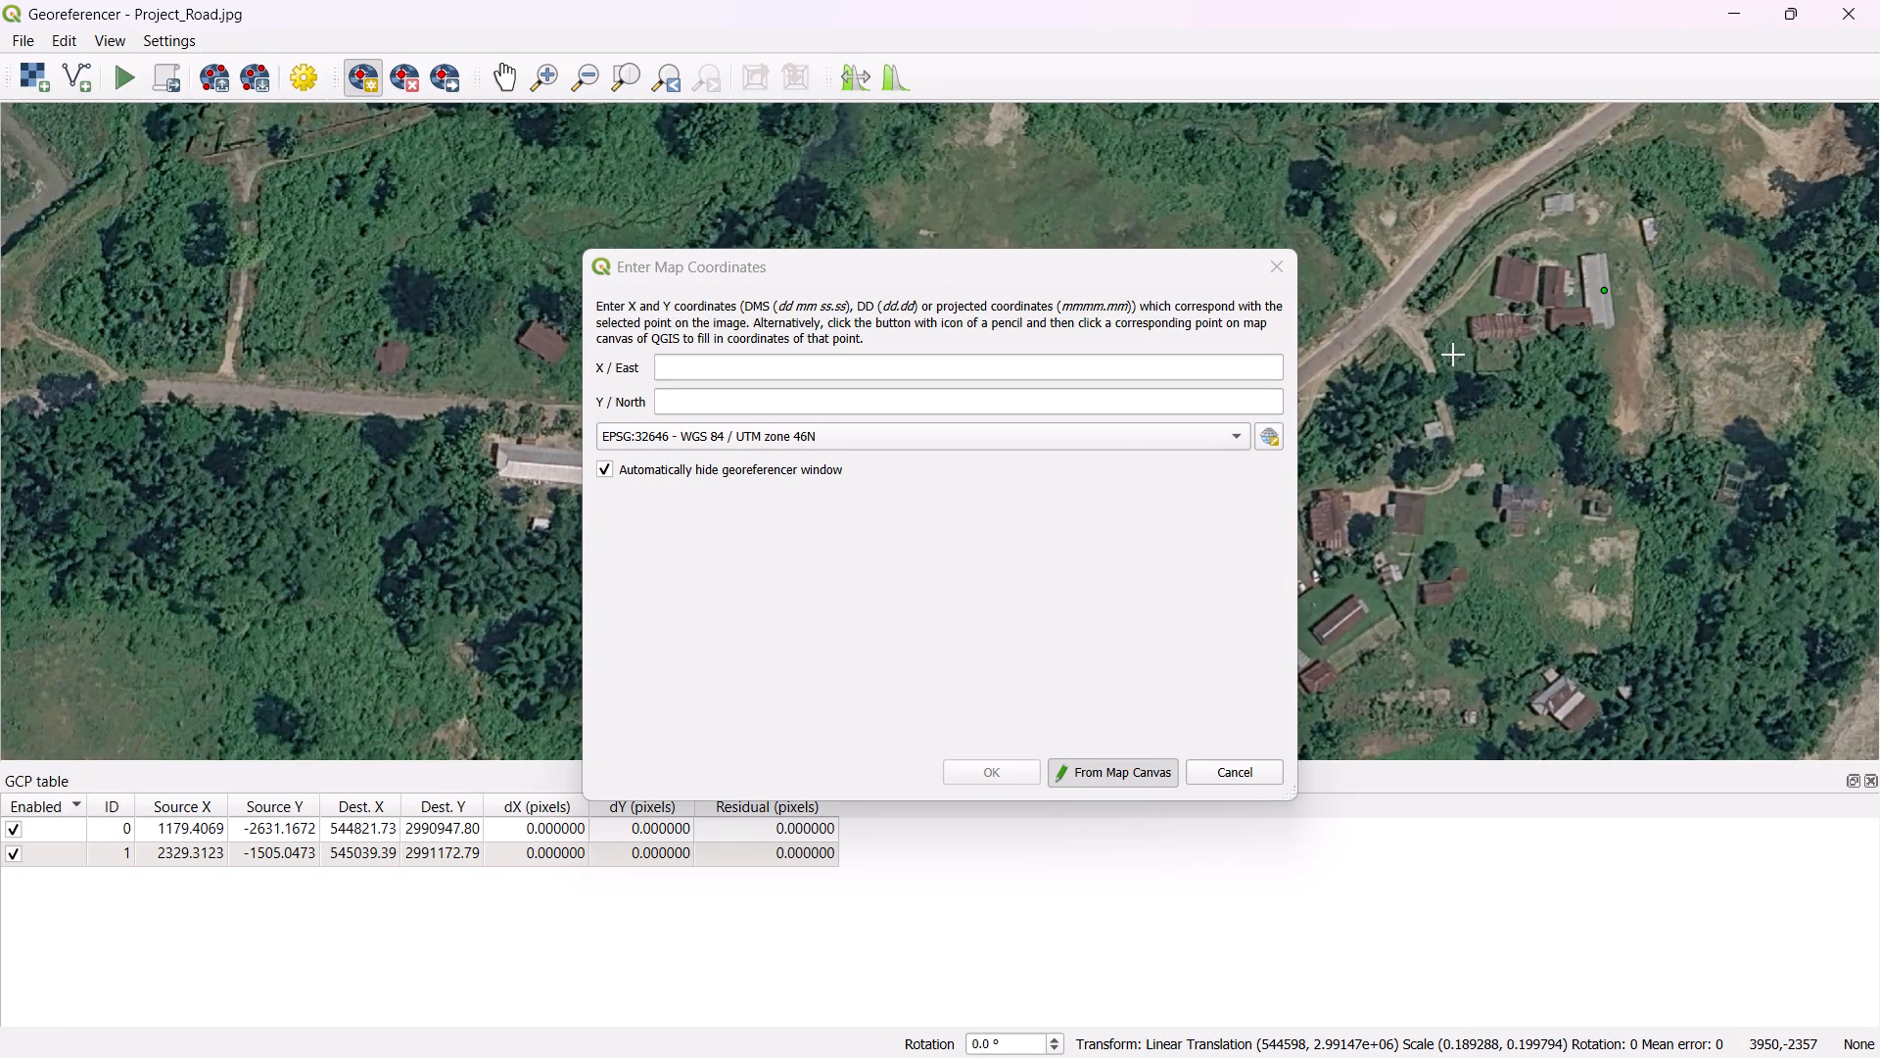
scroll(1478, 334, "down", 2)
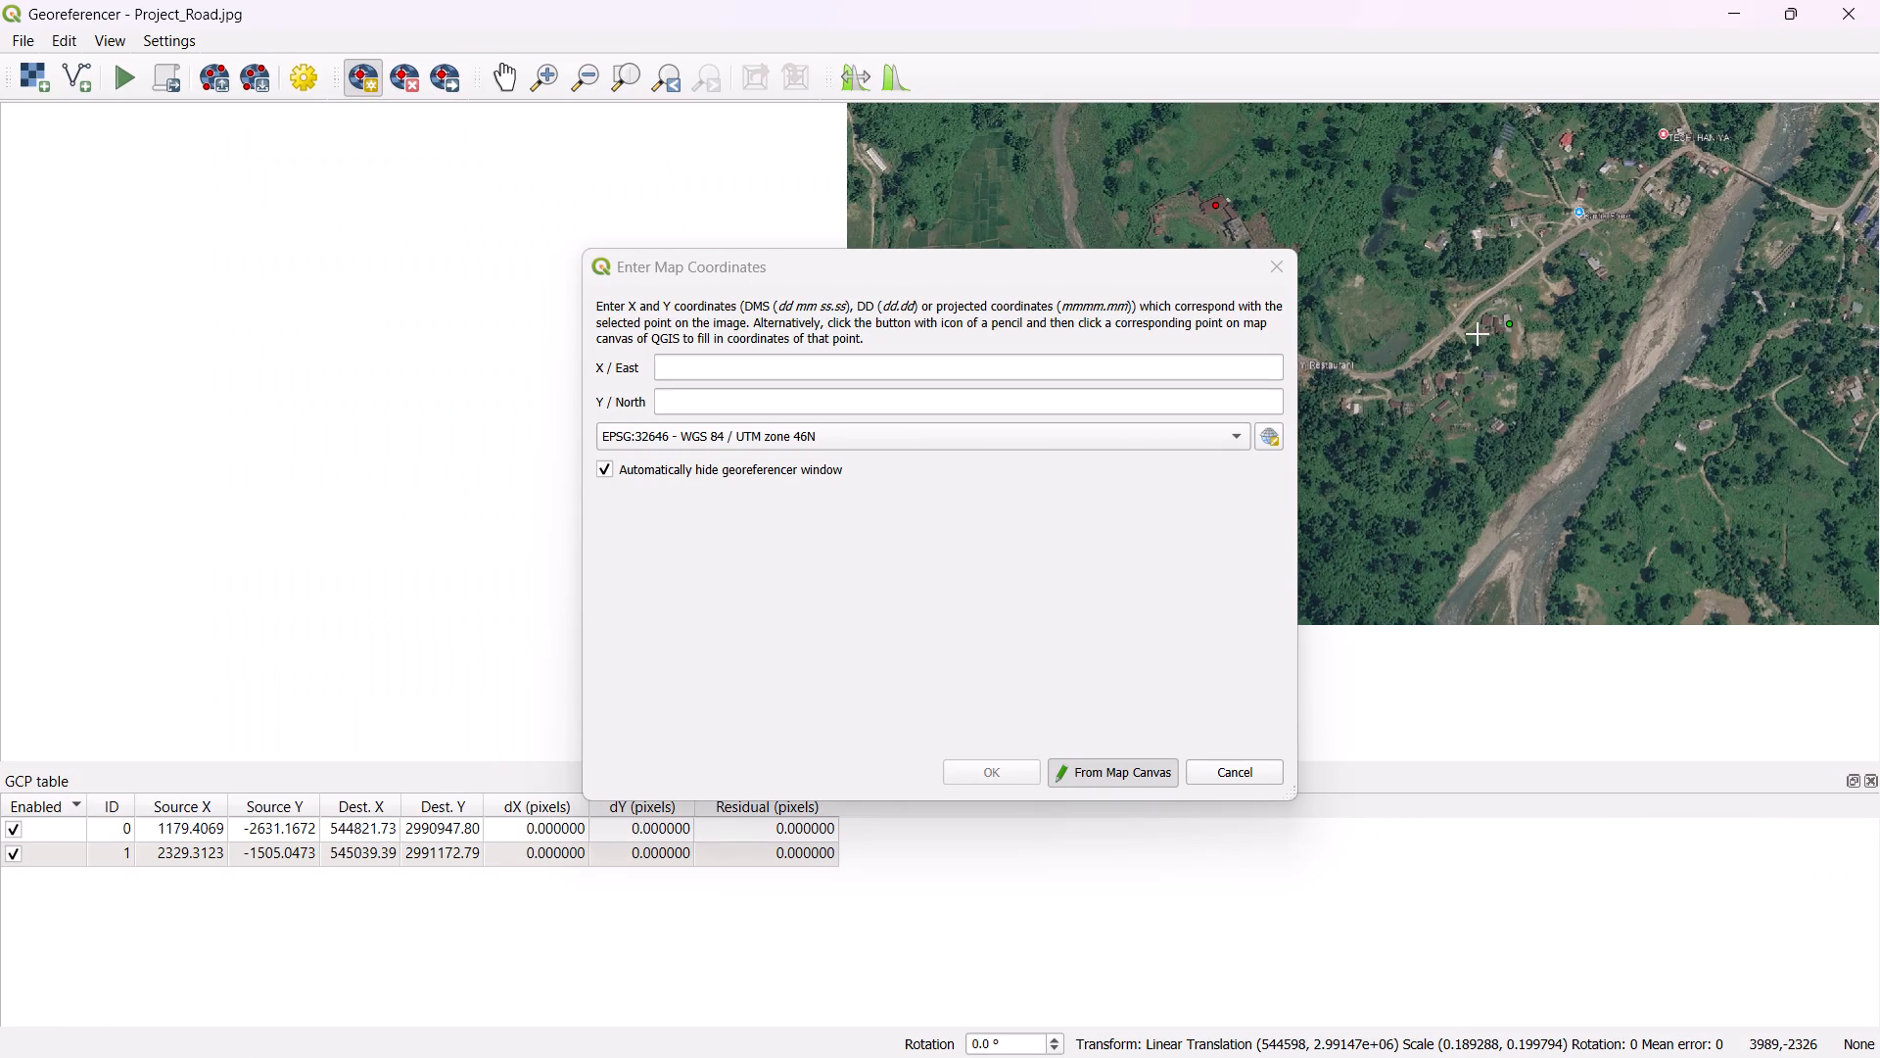
scroll(1478, 334, "up", 2)
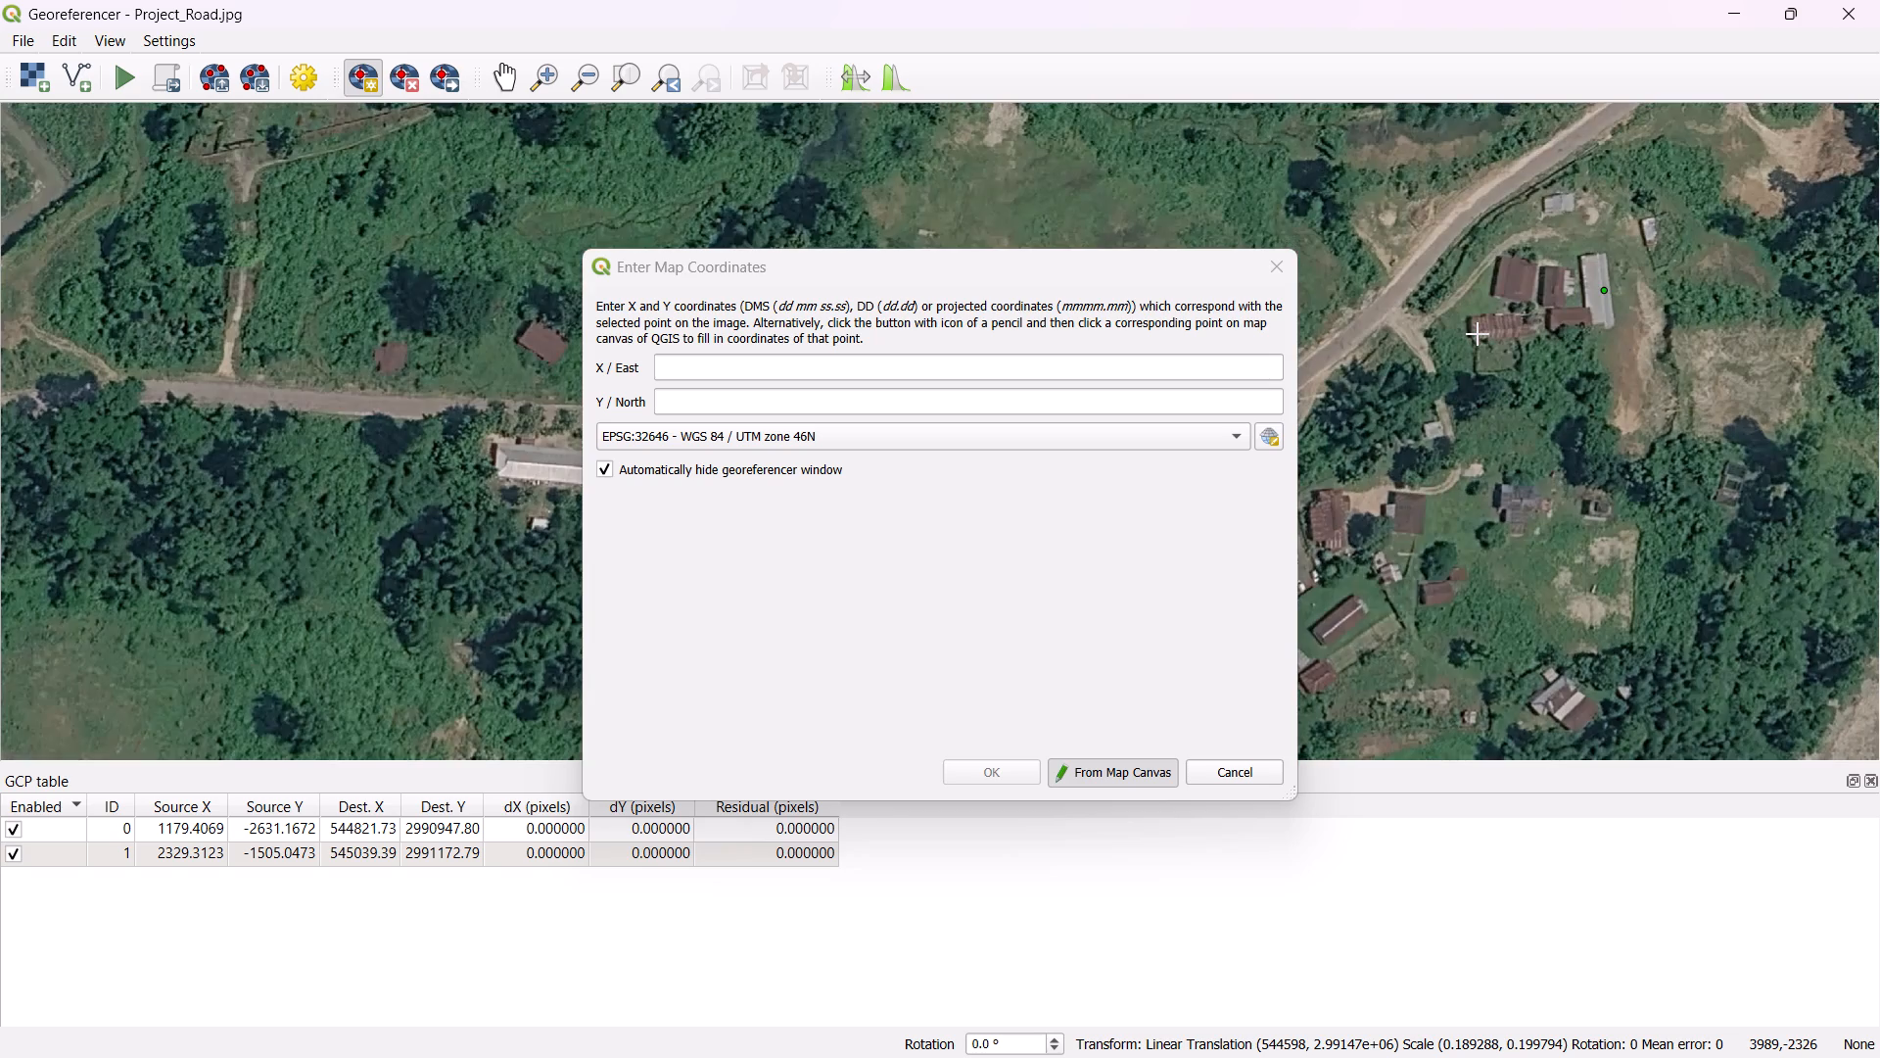
scroll(1478, 334, "up", 1)
scroll(1478, 334, "down", 1)
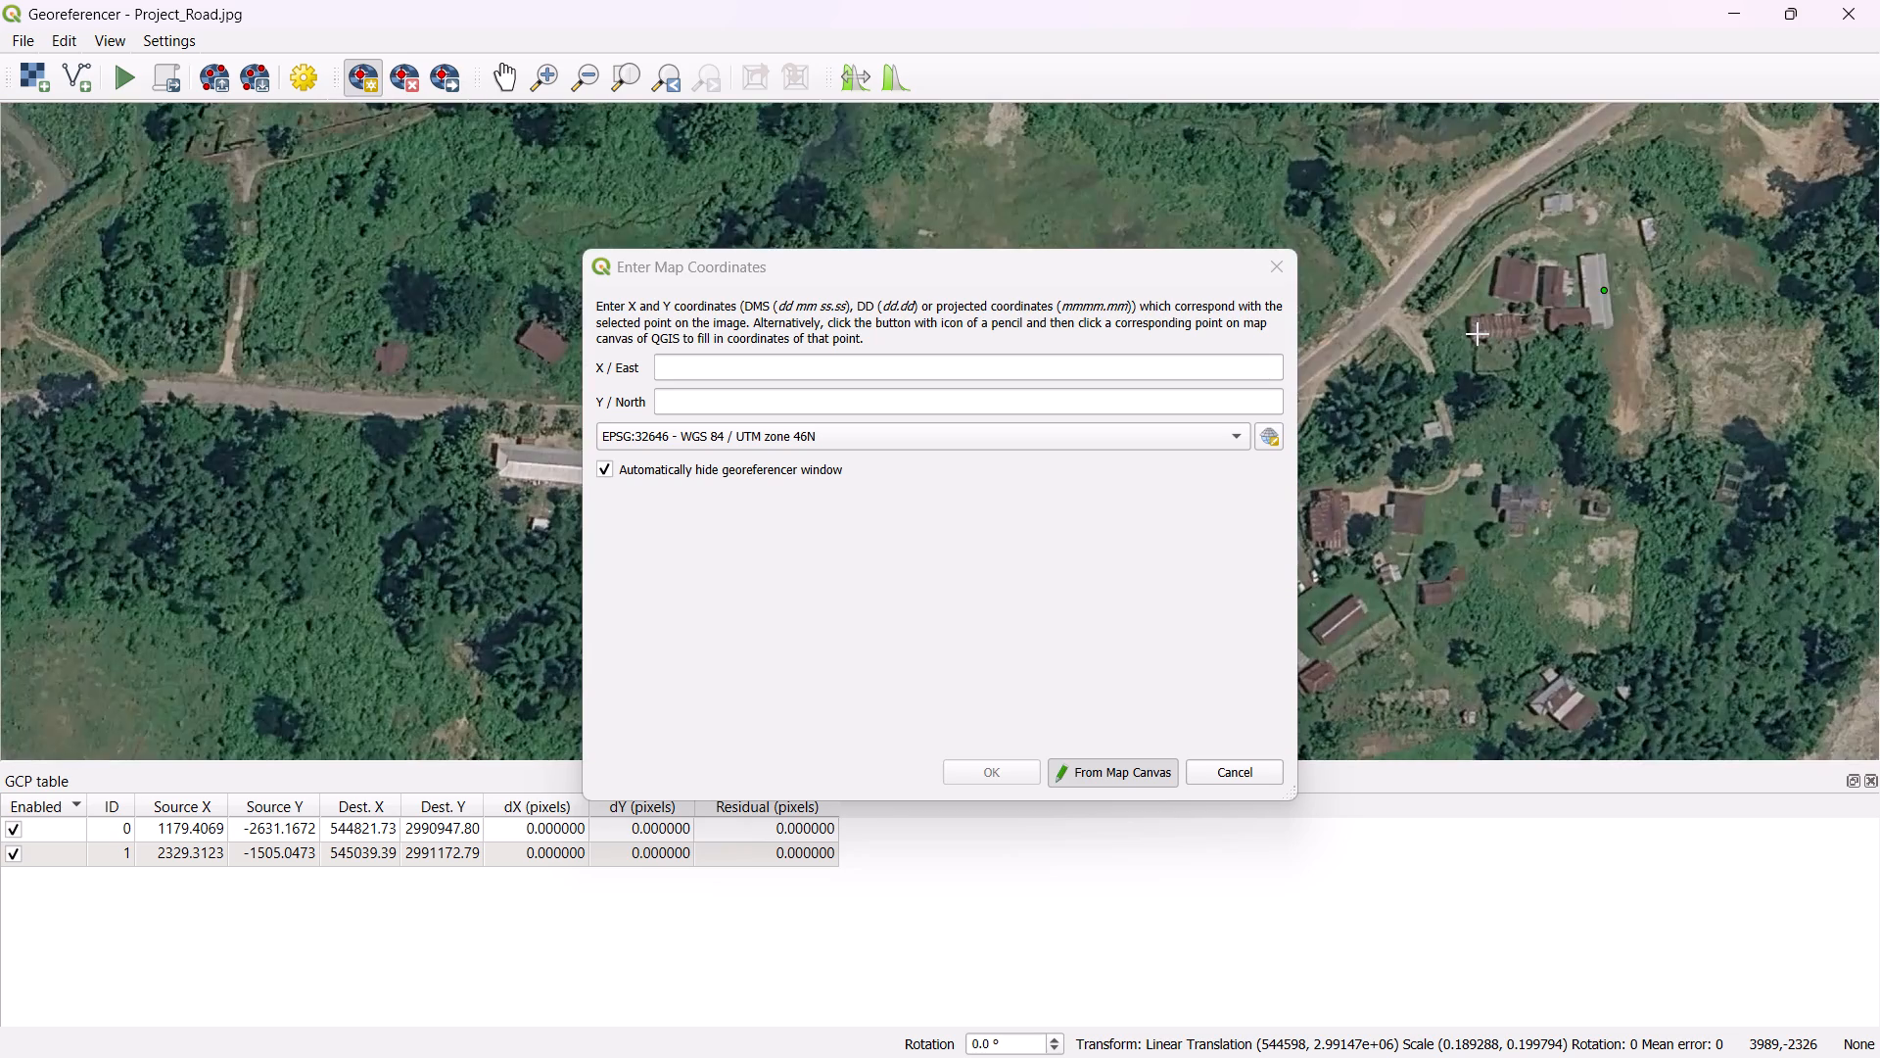
left_click(1739, 2)
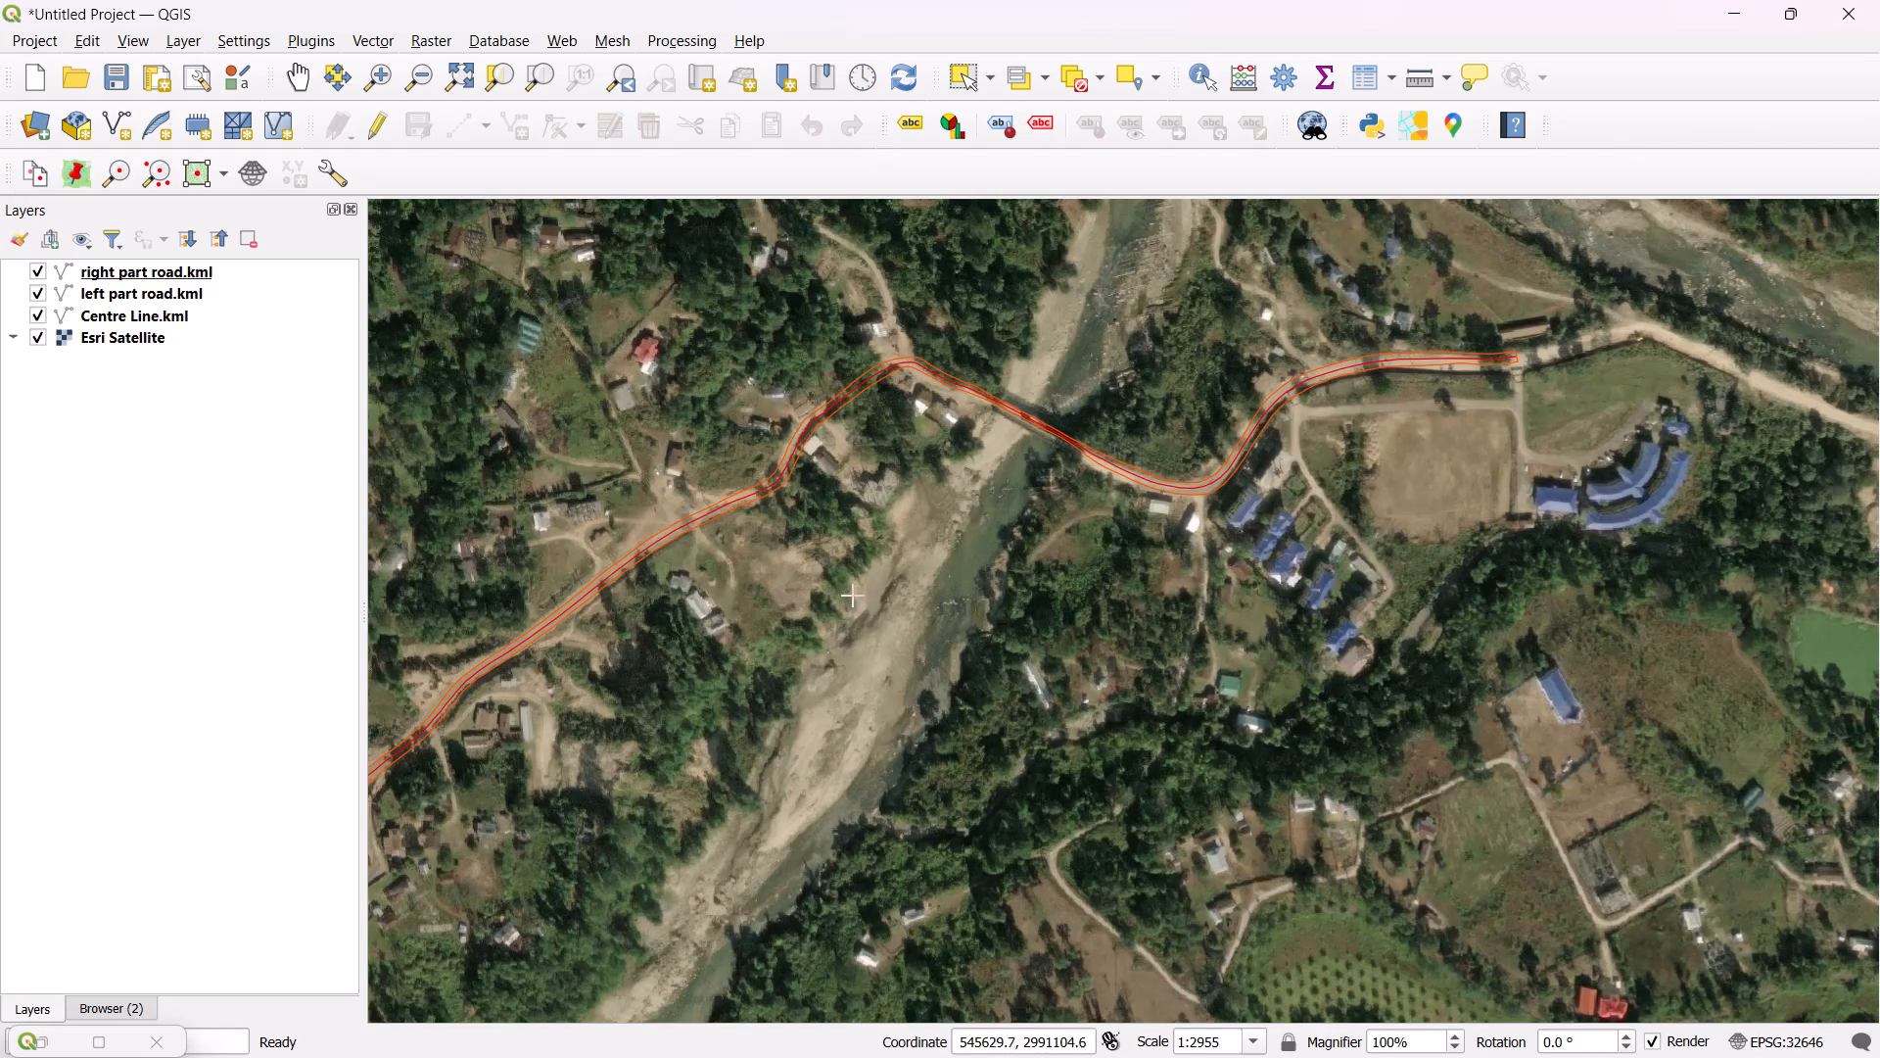
scroll(501, 672, "down", 1)
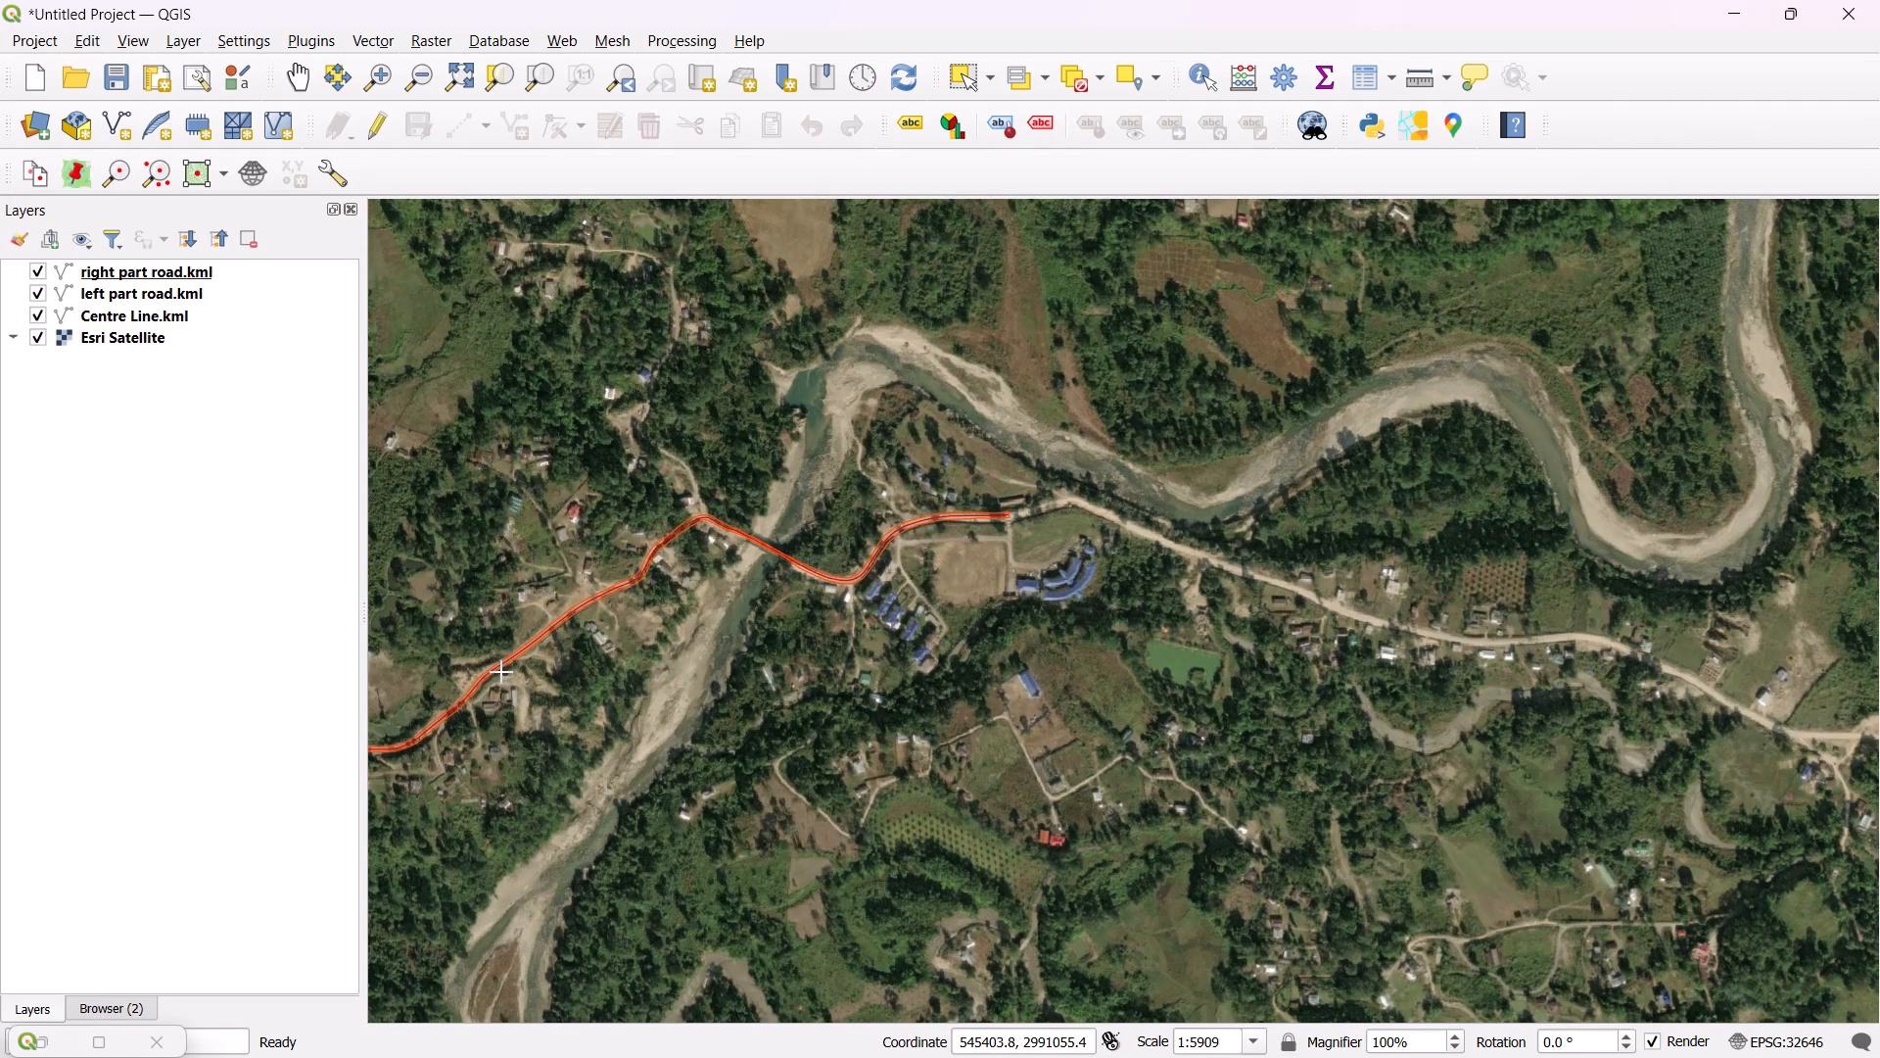
scroll(477, 714, "up", 3)
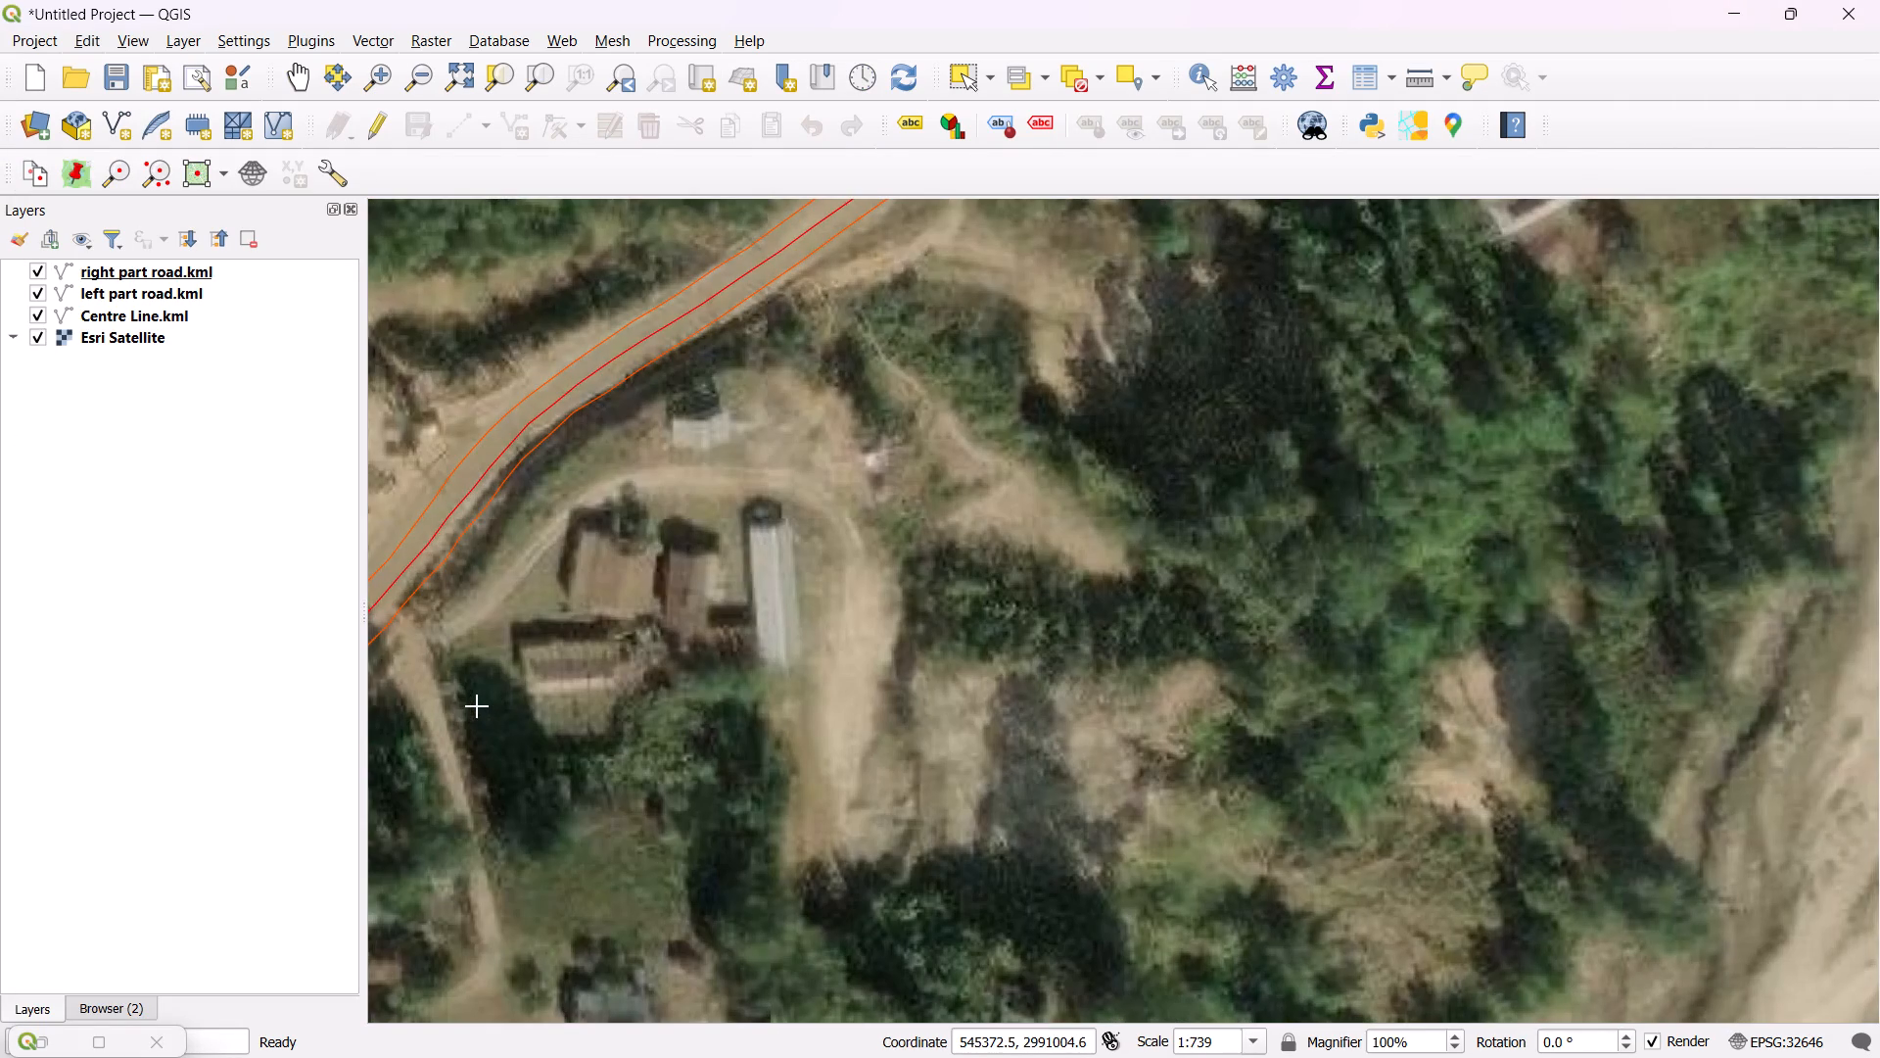
left_click(775, 594)
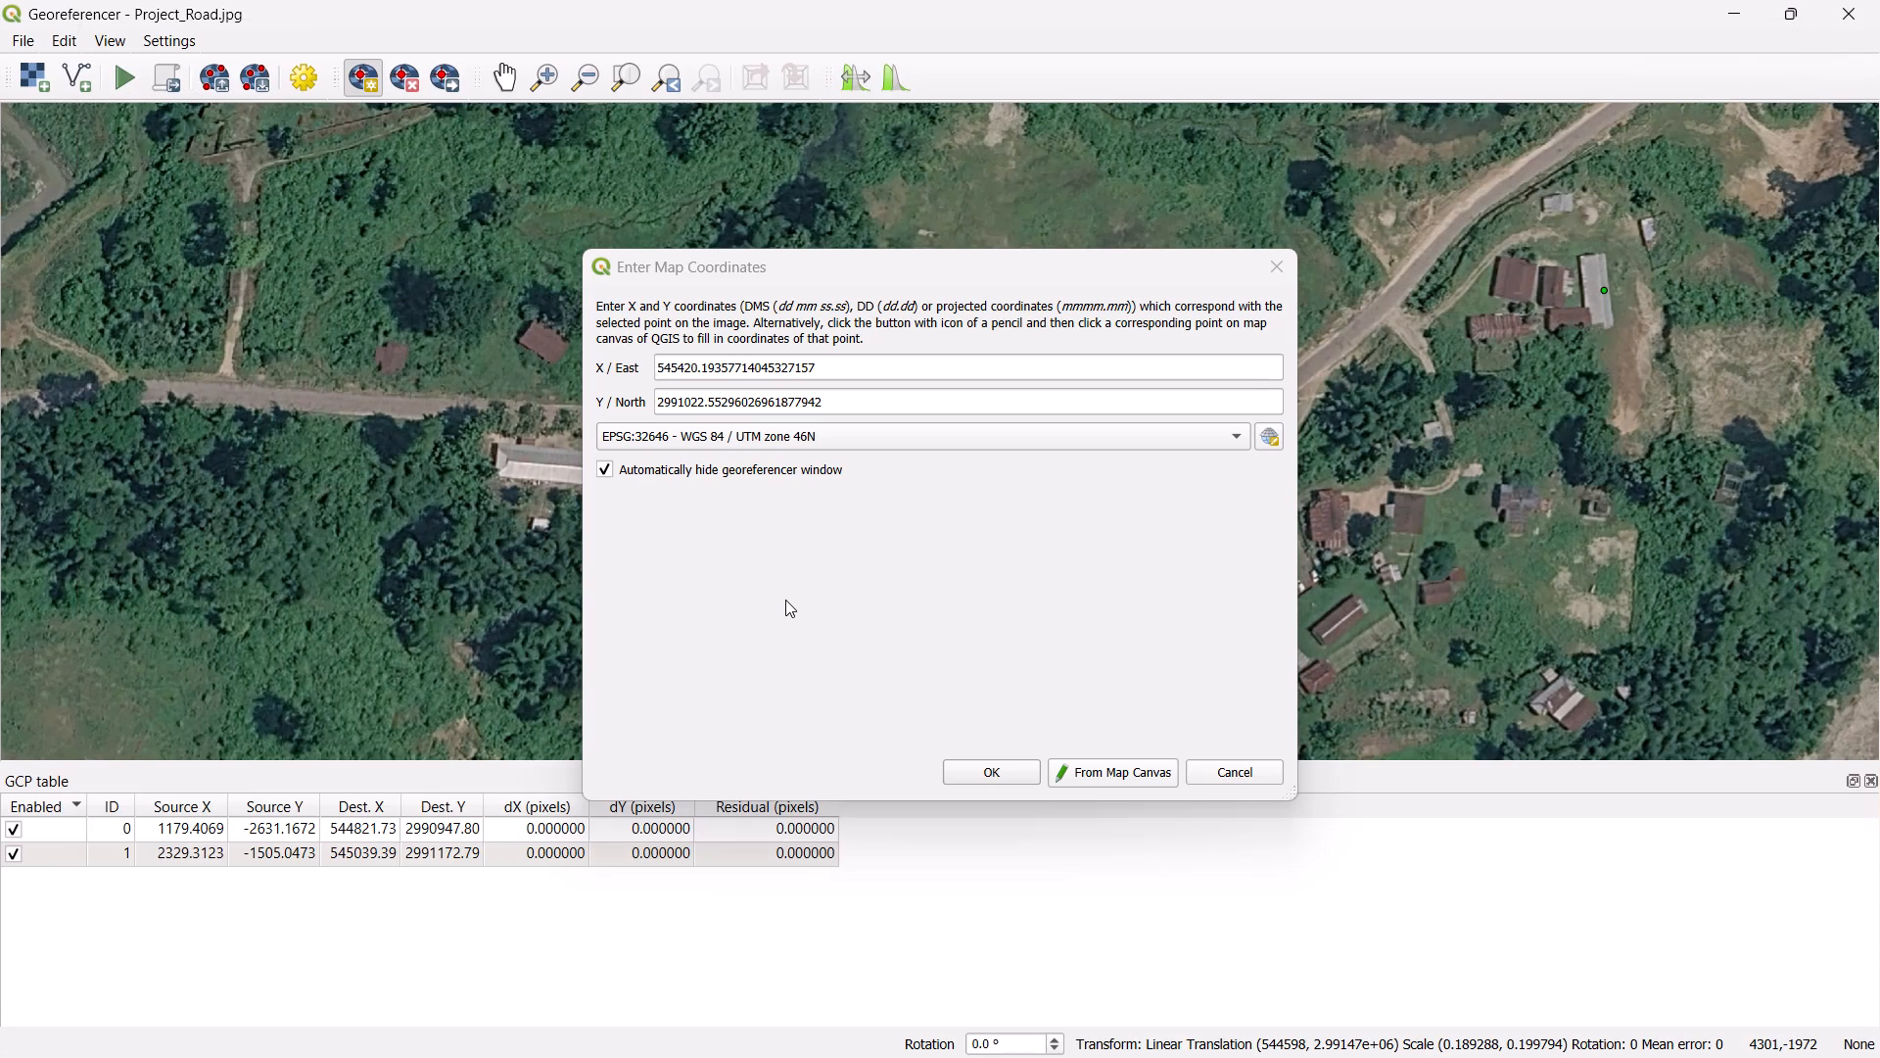
left_click(970, 775)
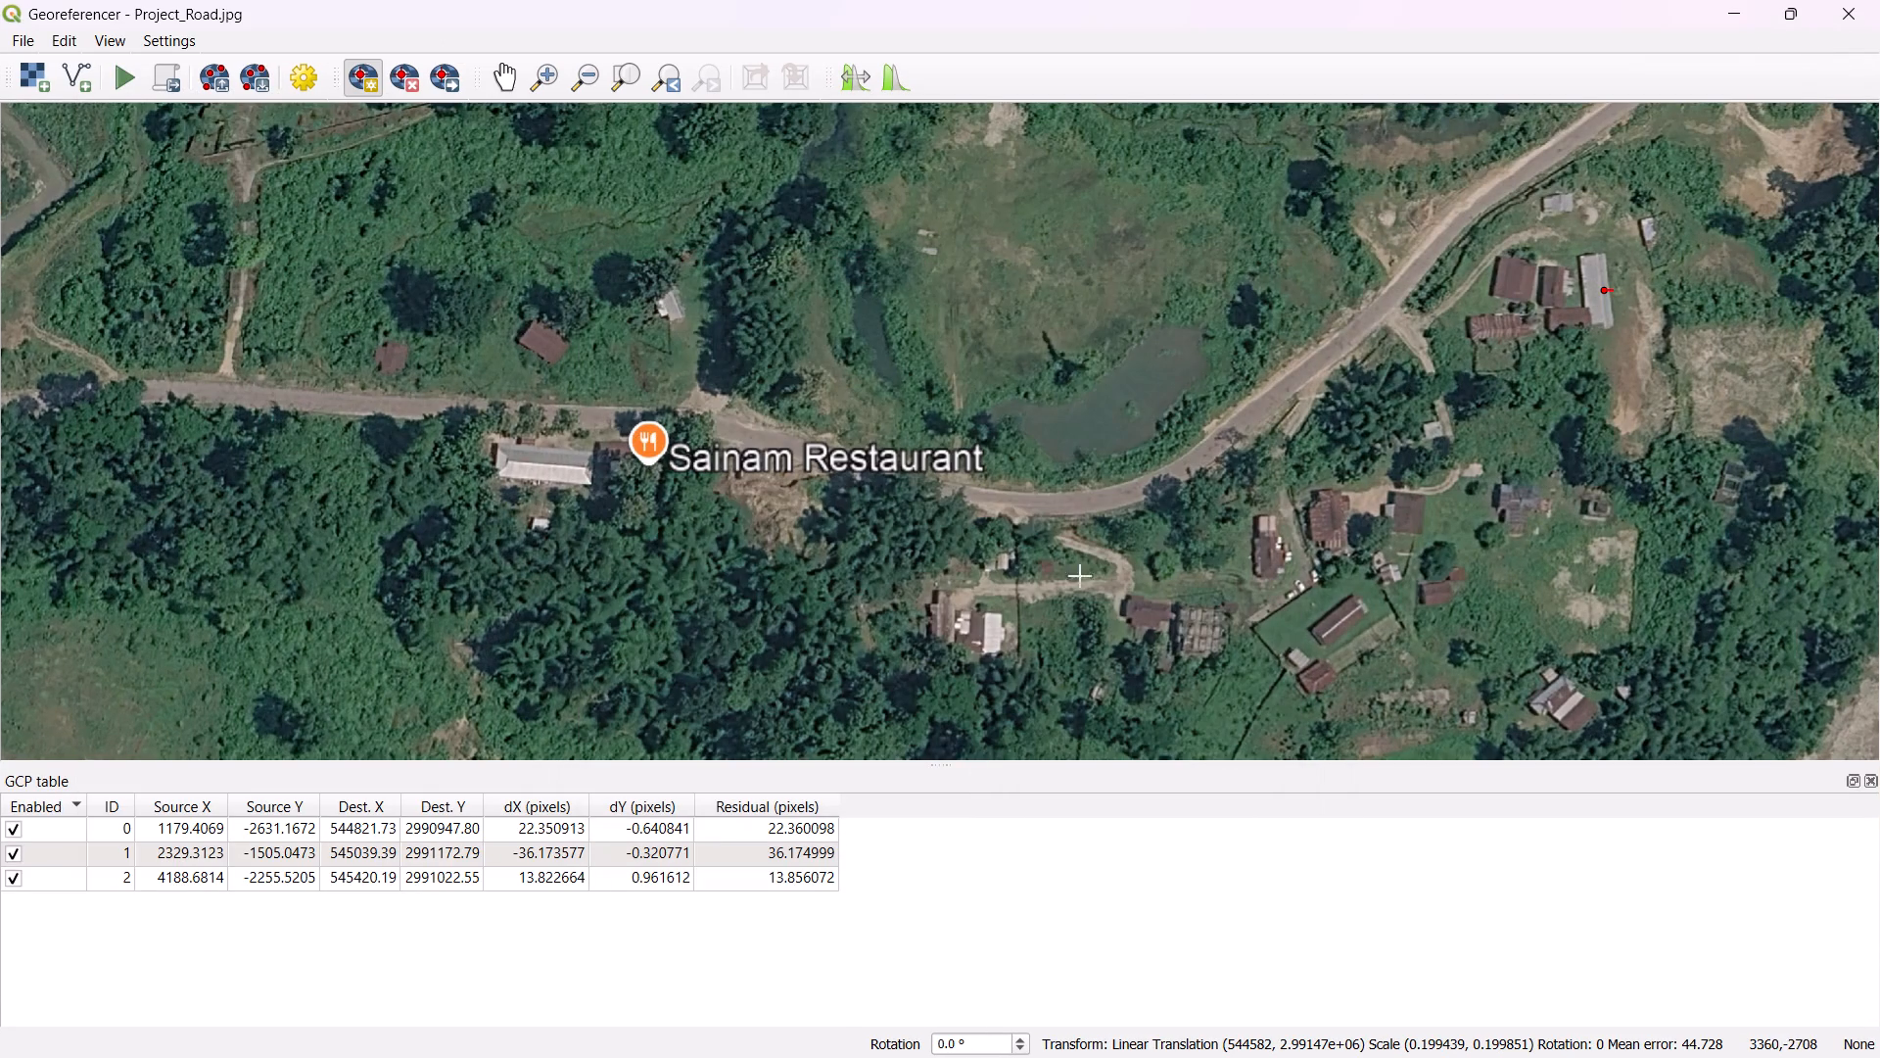
Mark a fourth control point on the round structure by the track bend east of the blue-roofed houses, choosing map-canvas matching.
scroll(1086, 563, "down", 1)
scroll(1086, 563, "up", 1)
scroll(1086, 563, "down", 2)
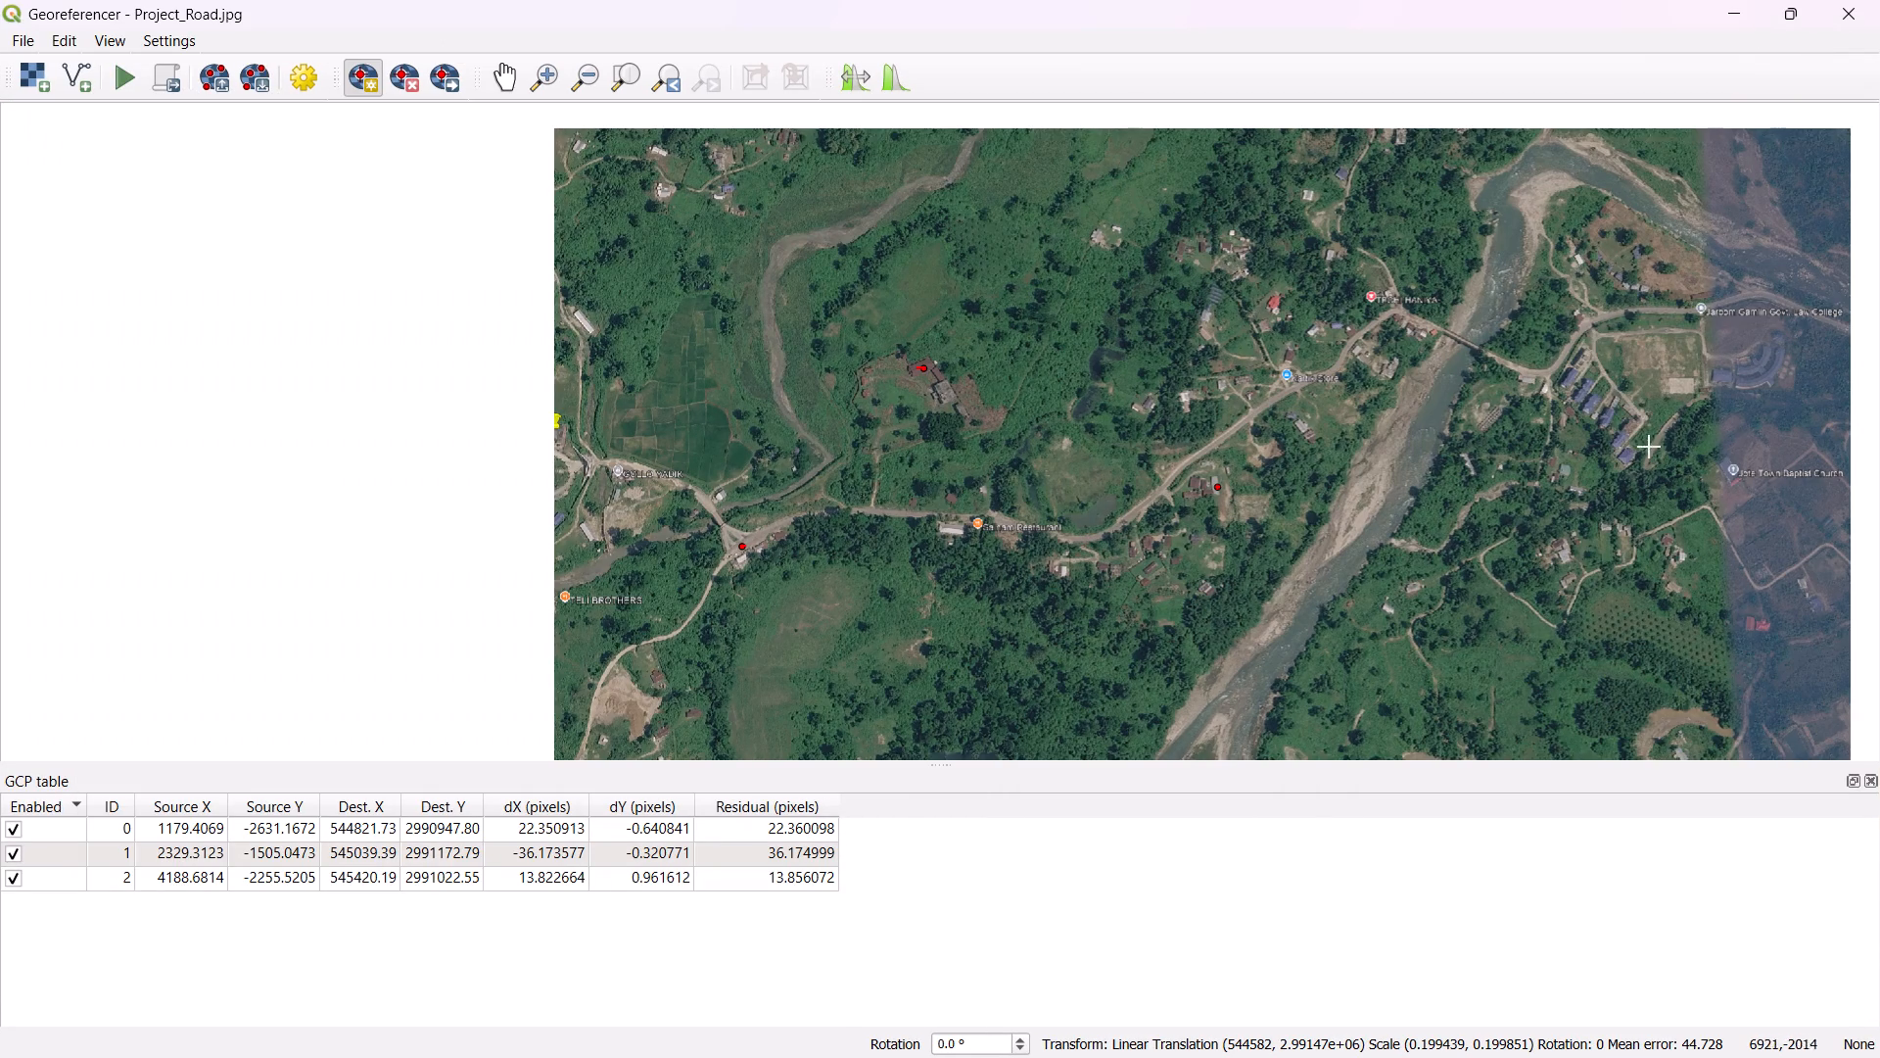
scroll(1615, 422, "up", 3)
scroll(1612, 413, "down", 2)
scroll(1612, 413, "up", 2)
scroll(1588, 403, "down", 1)
scroll(1588, 403, "up", 1)
scroll(1588, 403, "down", 1)
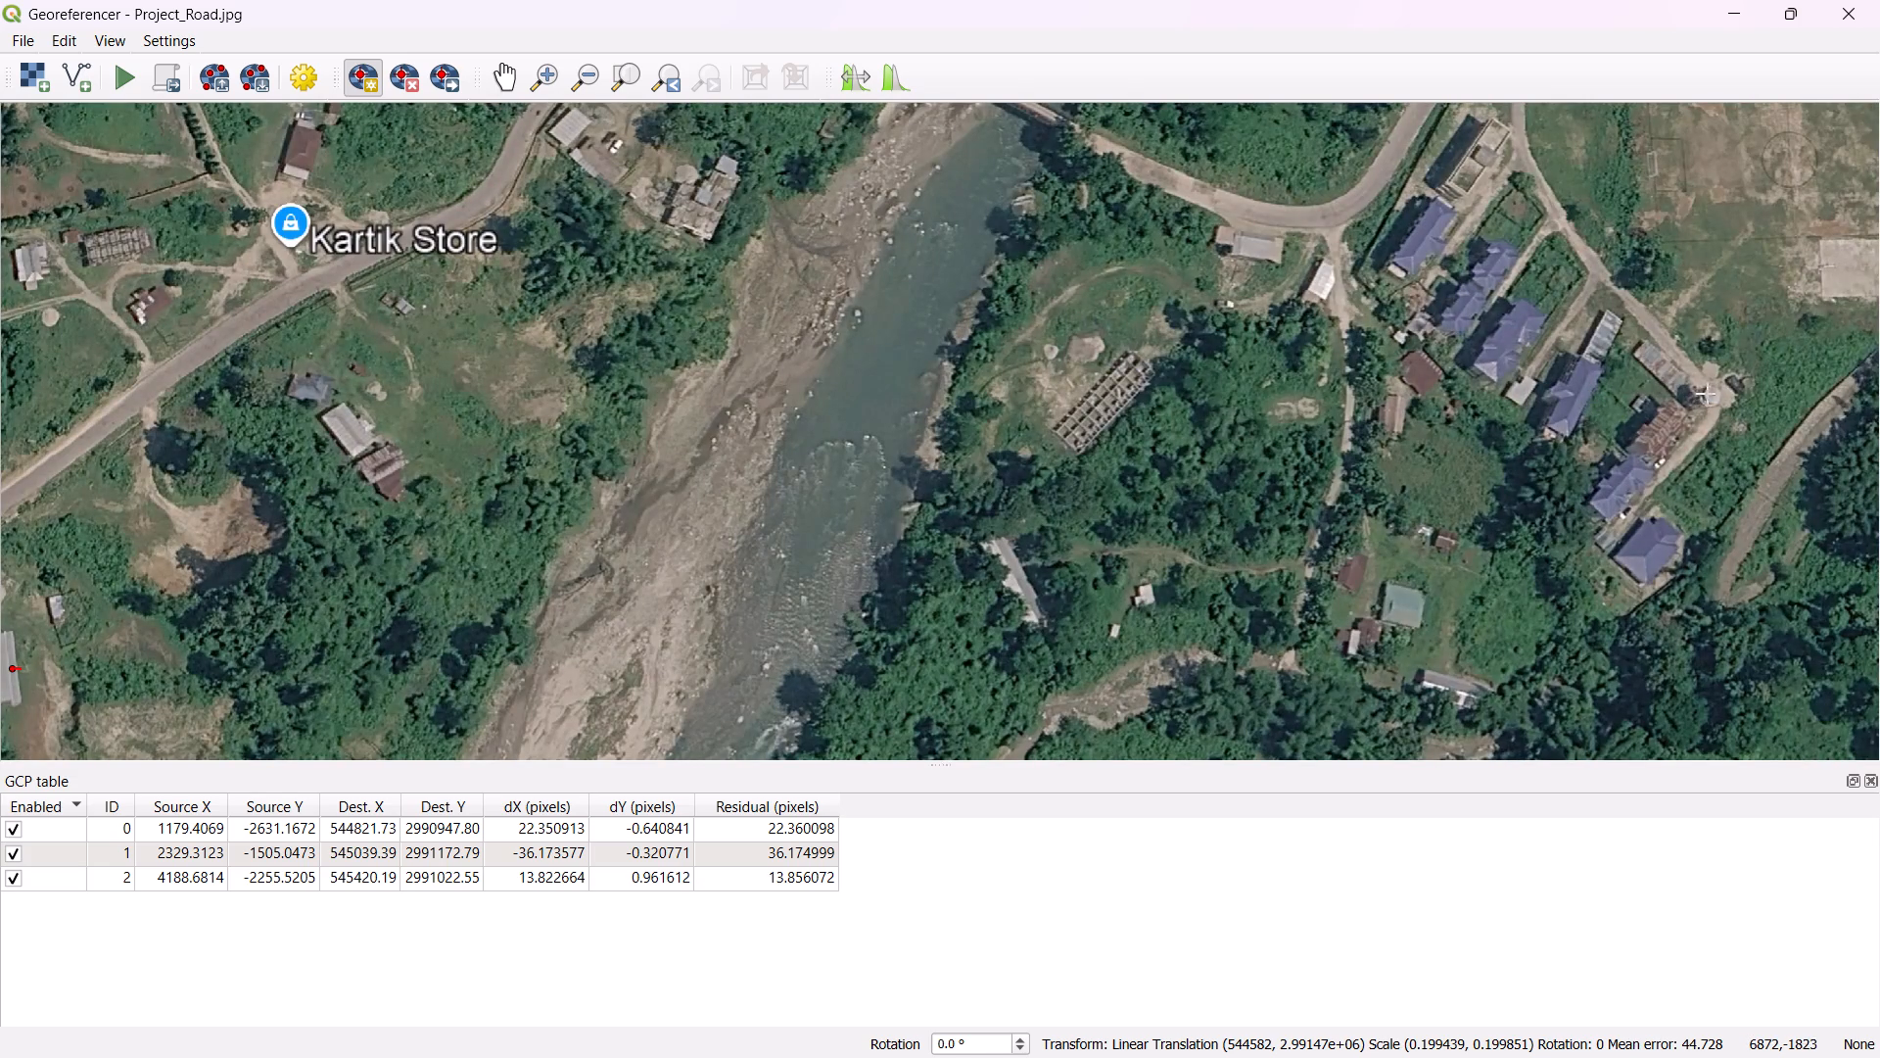
scroll(1720, 408, "up", 2)
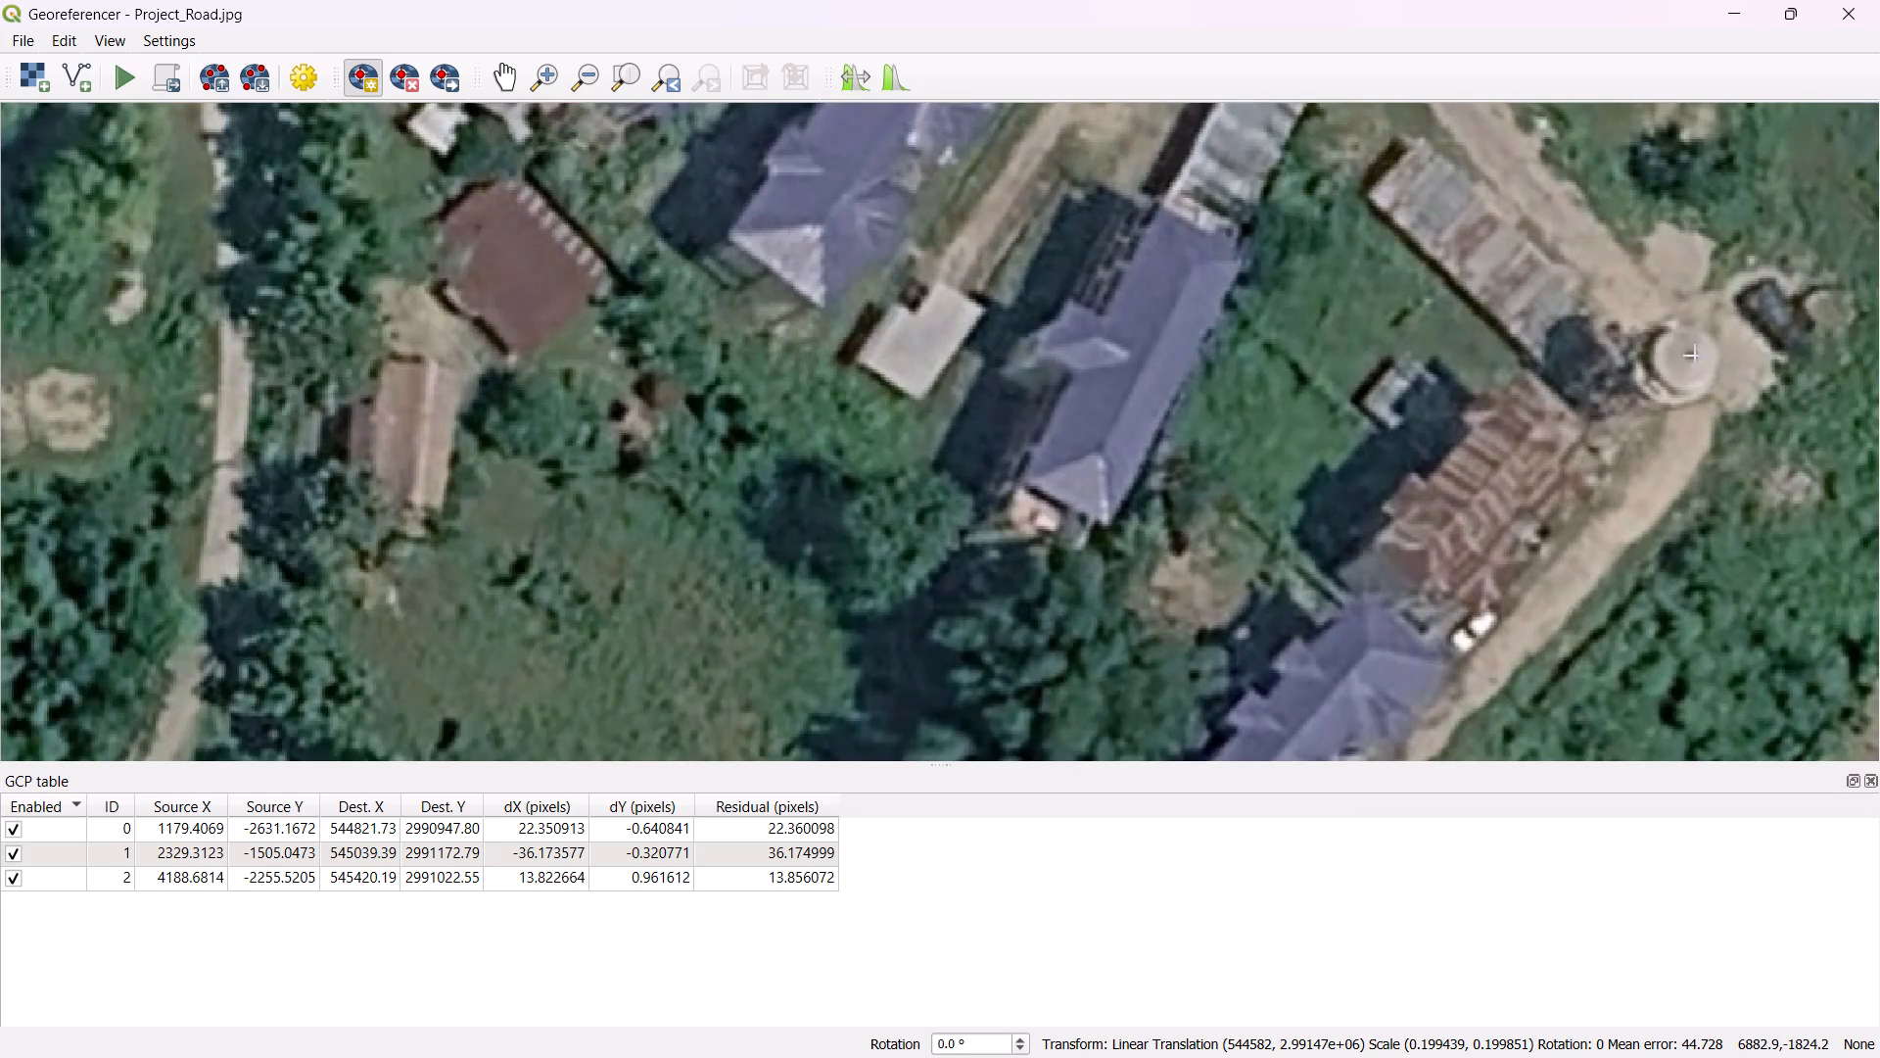
left_click(1695, 356)
left_click(1133, 765)
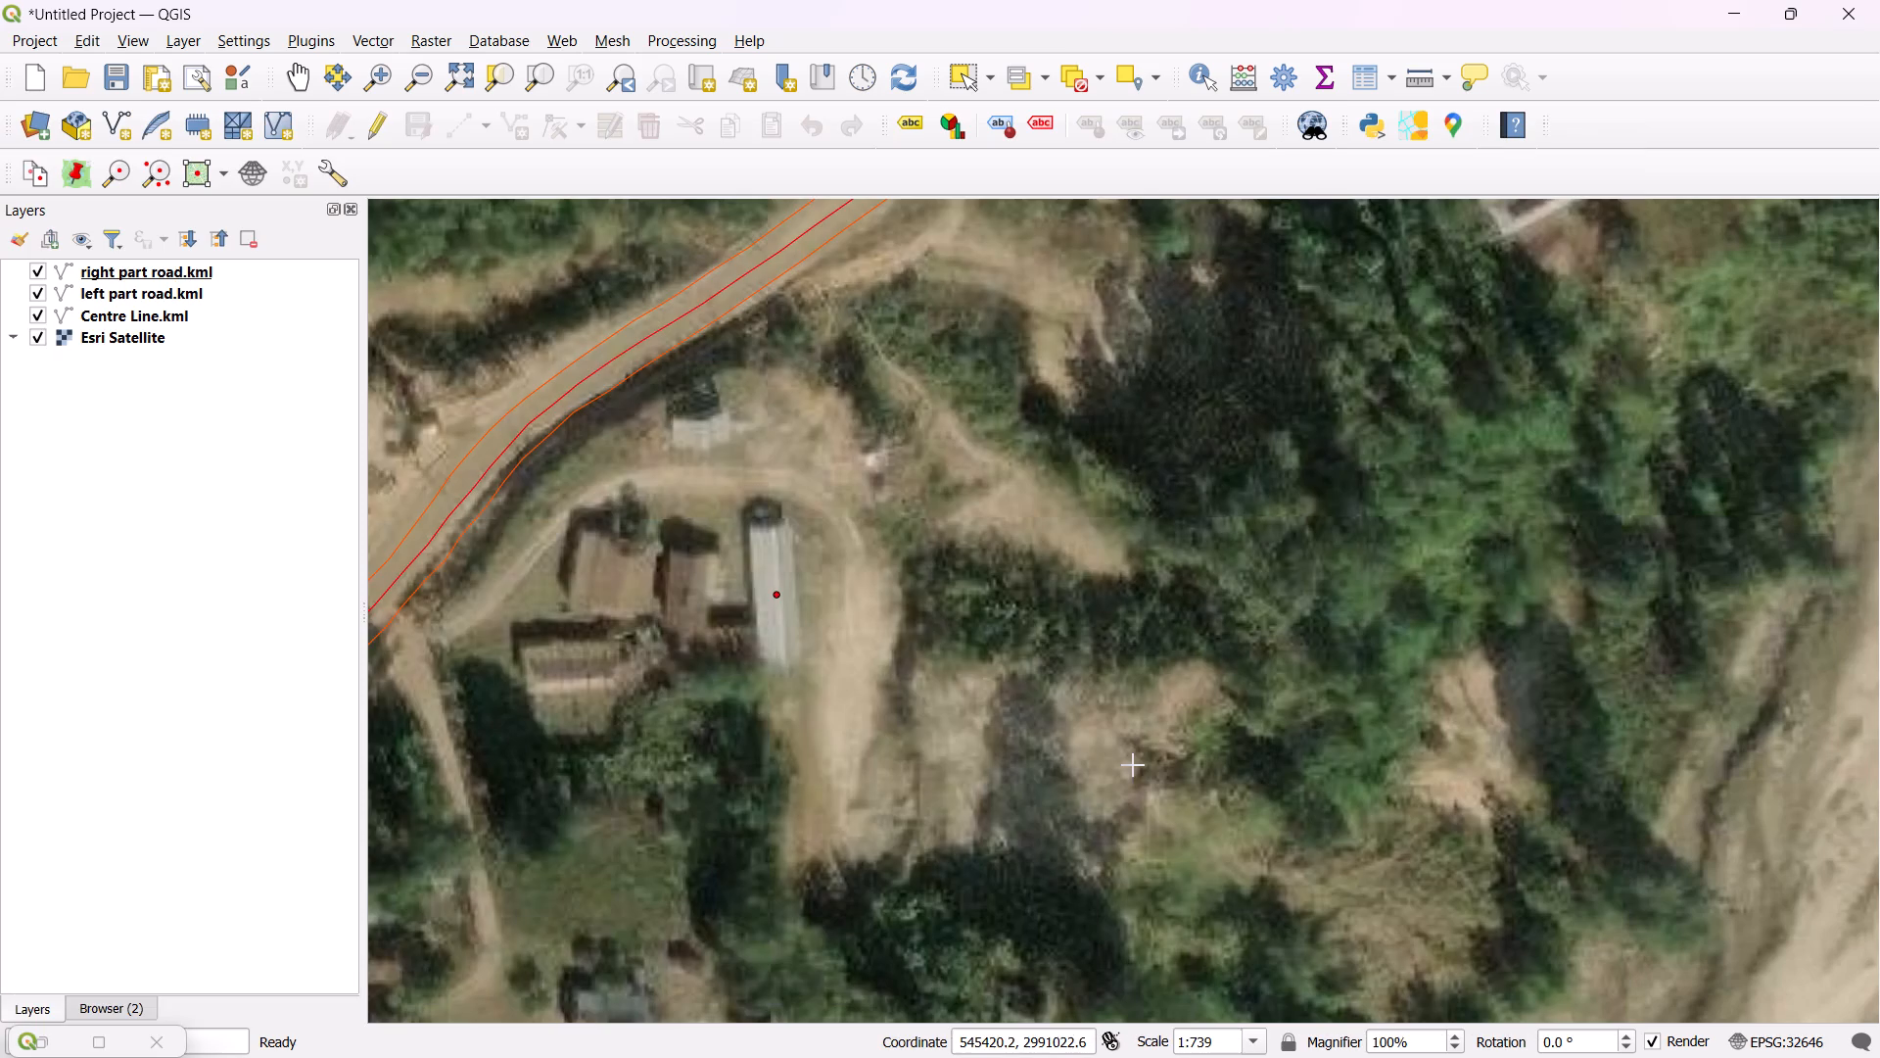
Match the fourth control point to the track bend beside the blue-roofed houses at about 545970, 2991110 and add it.
scroll(1265, 594, "down", 3)
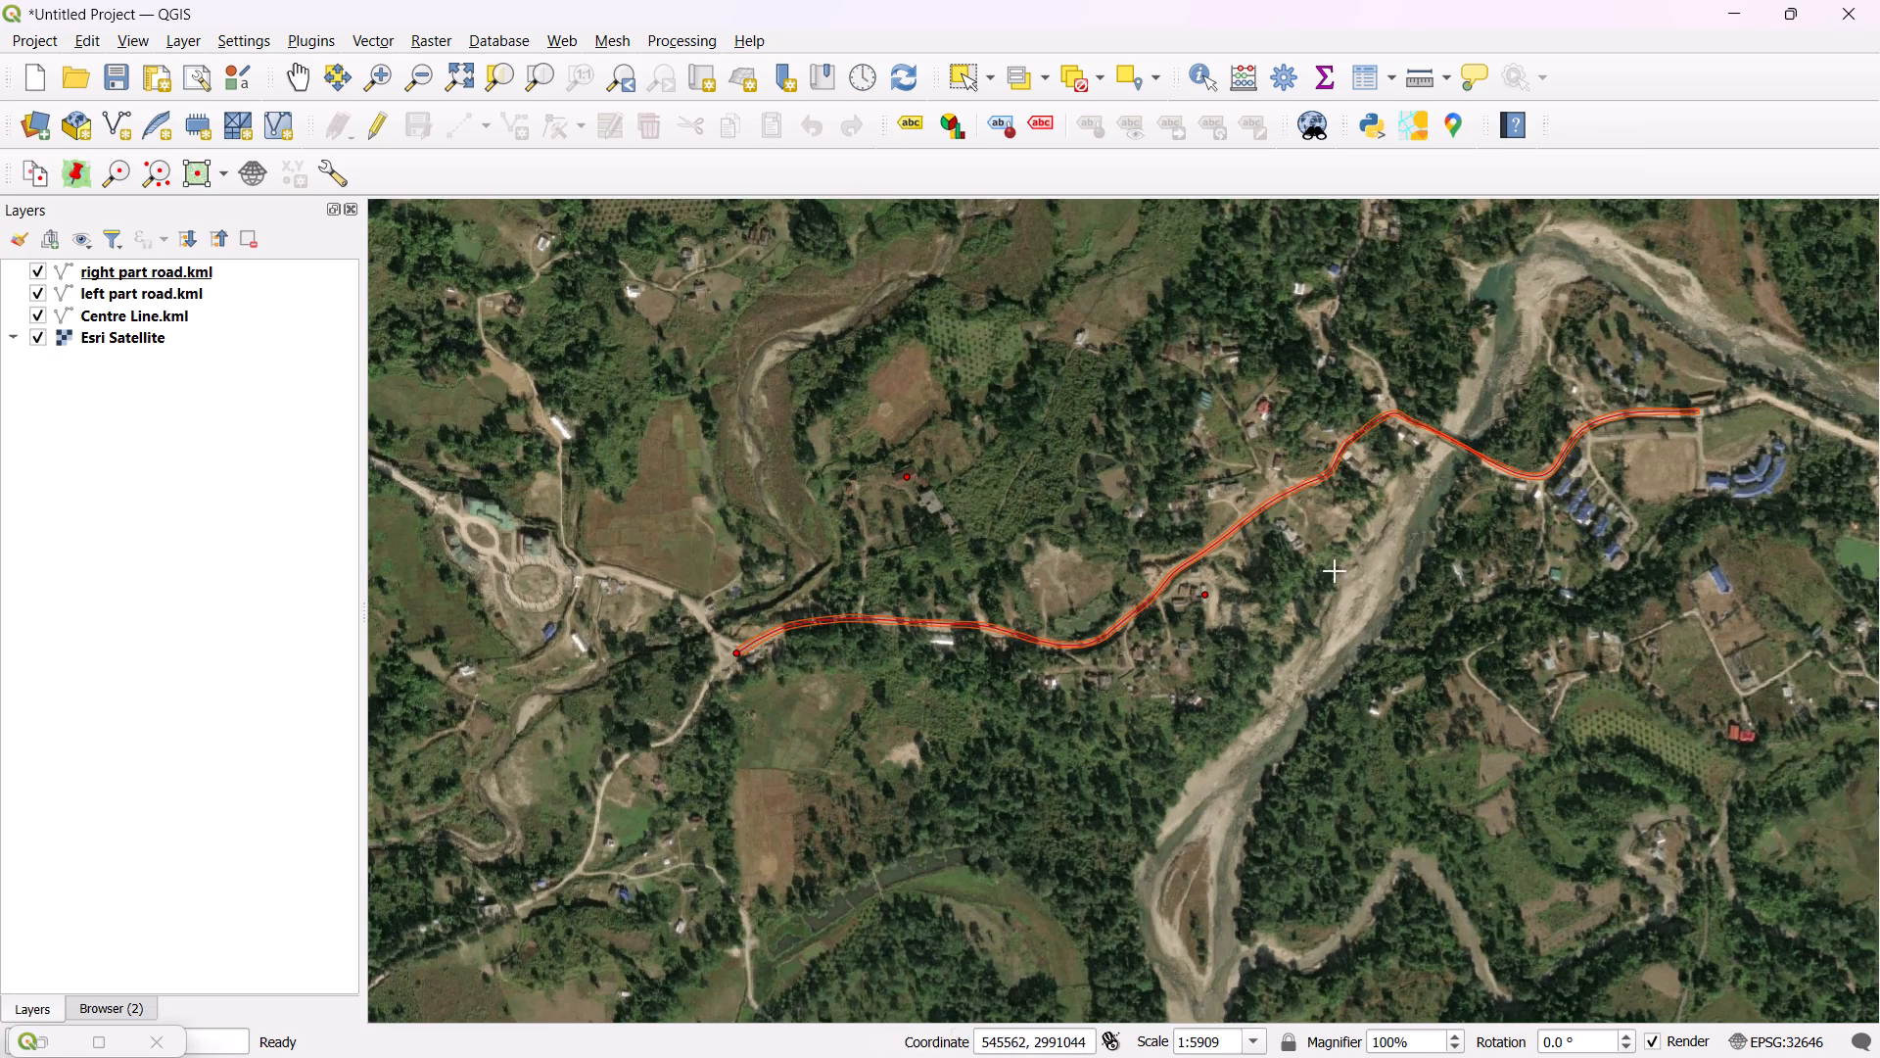
scroll(1641, 561, "up", 2)
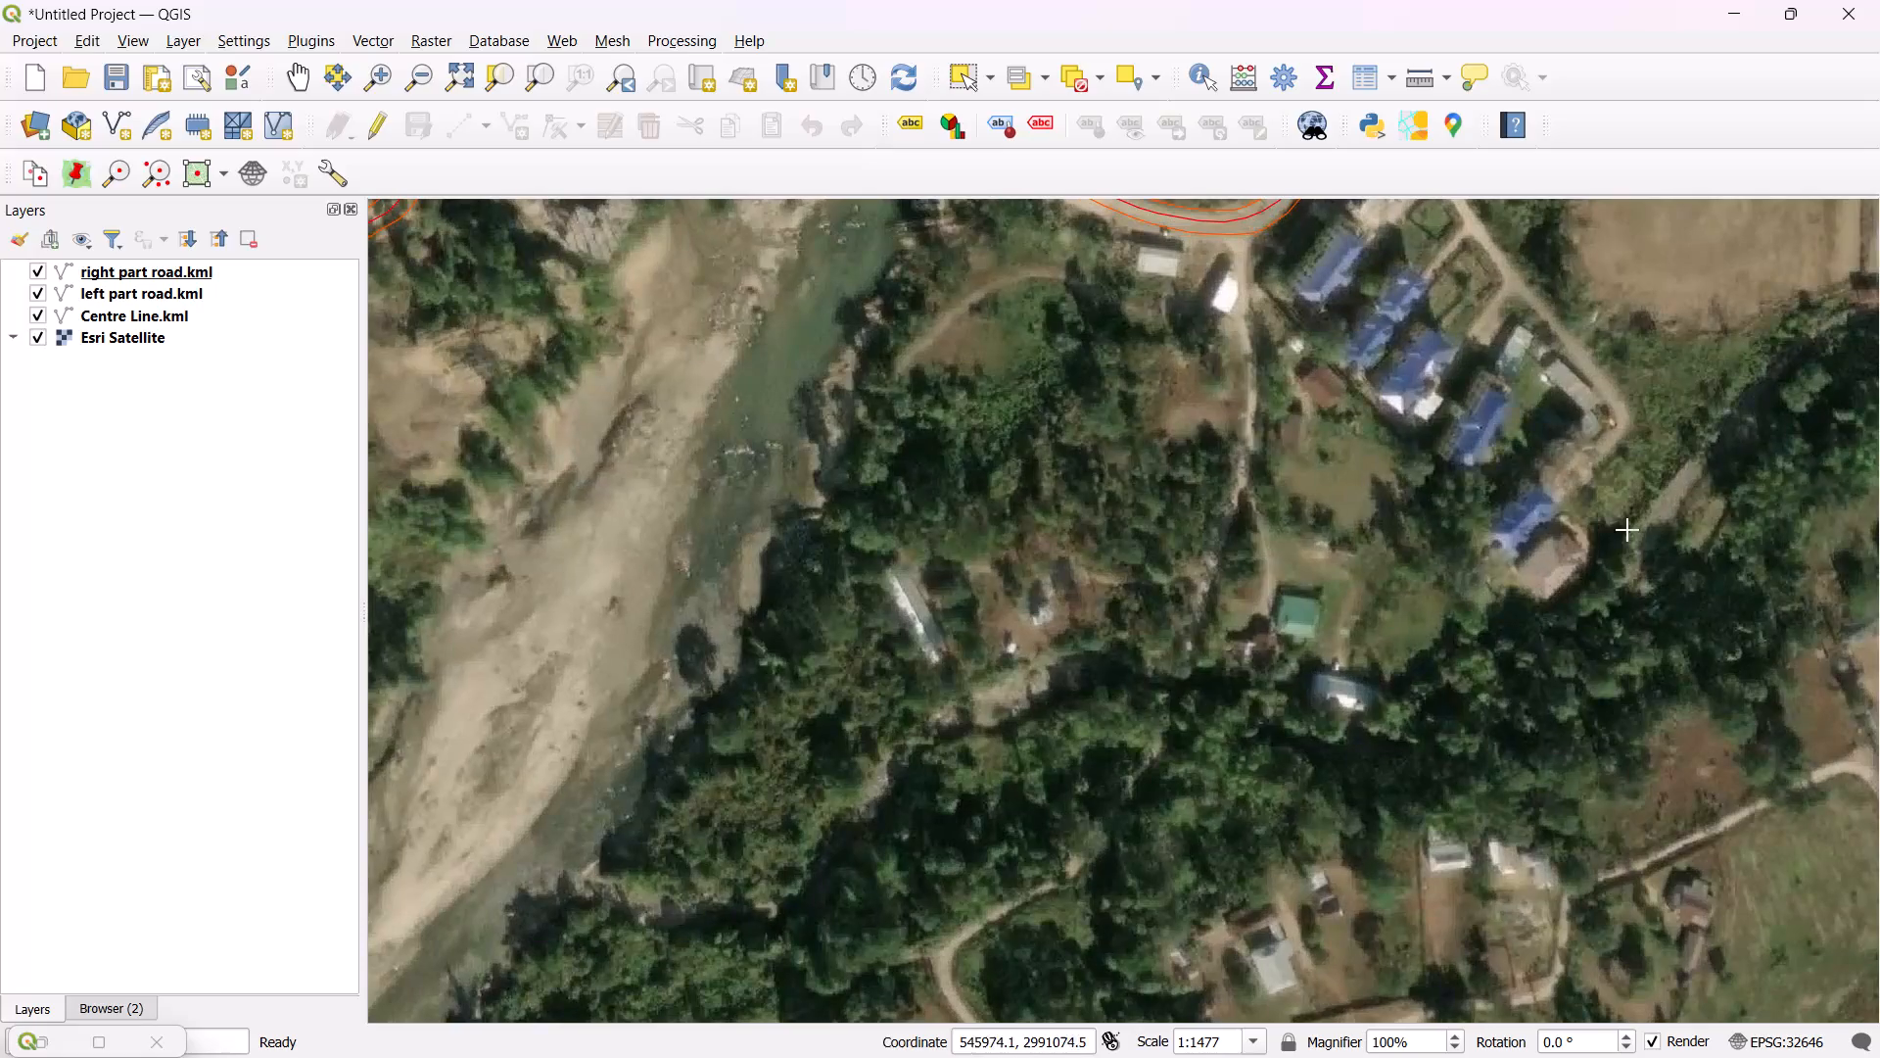
scroll(1619, 443, "up", 1)
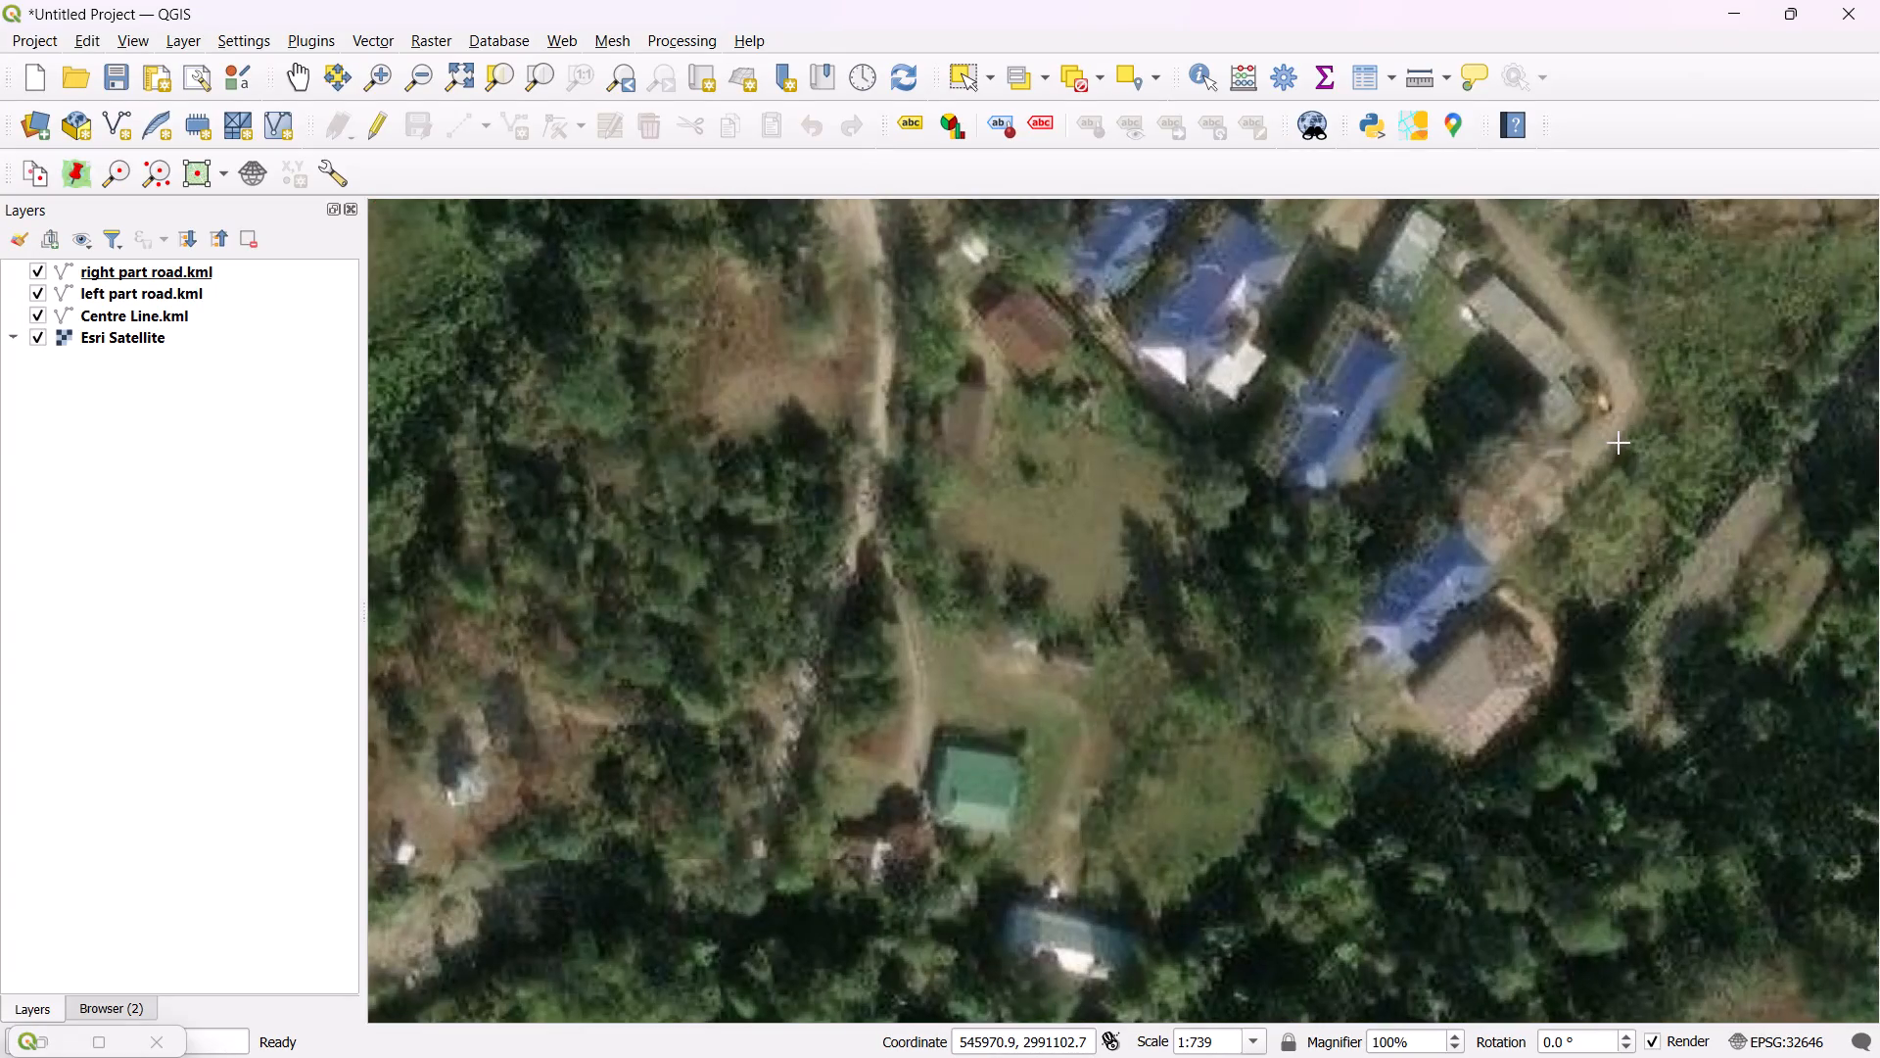
scroll(1619, 443, "down", 1)
scroll(1619, 443, "up", 1)
scroll(1619, 443, "down", 2)
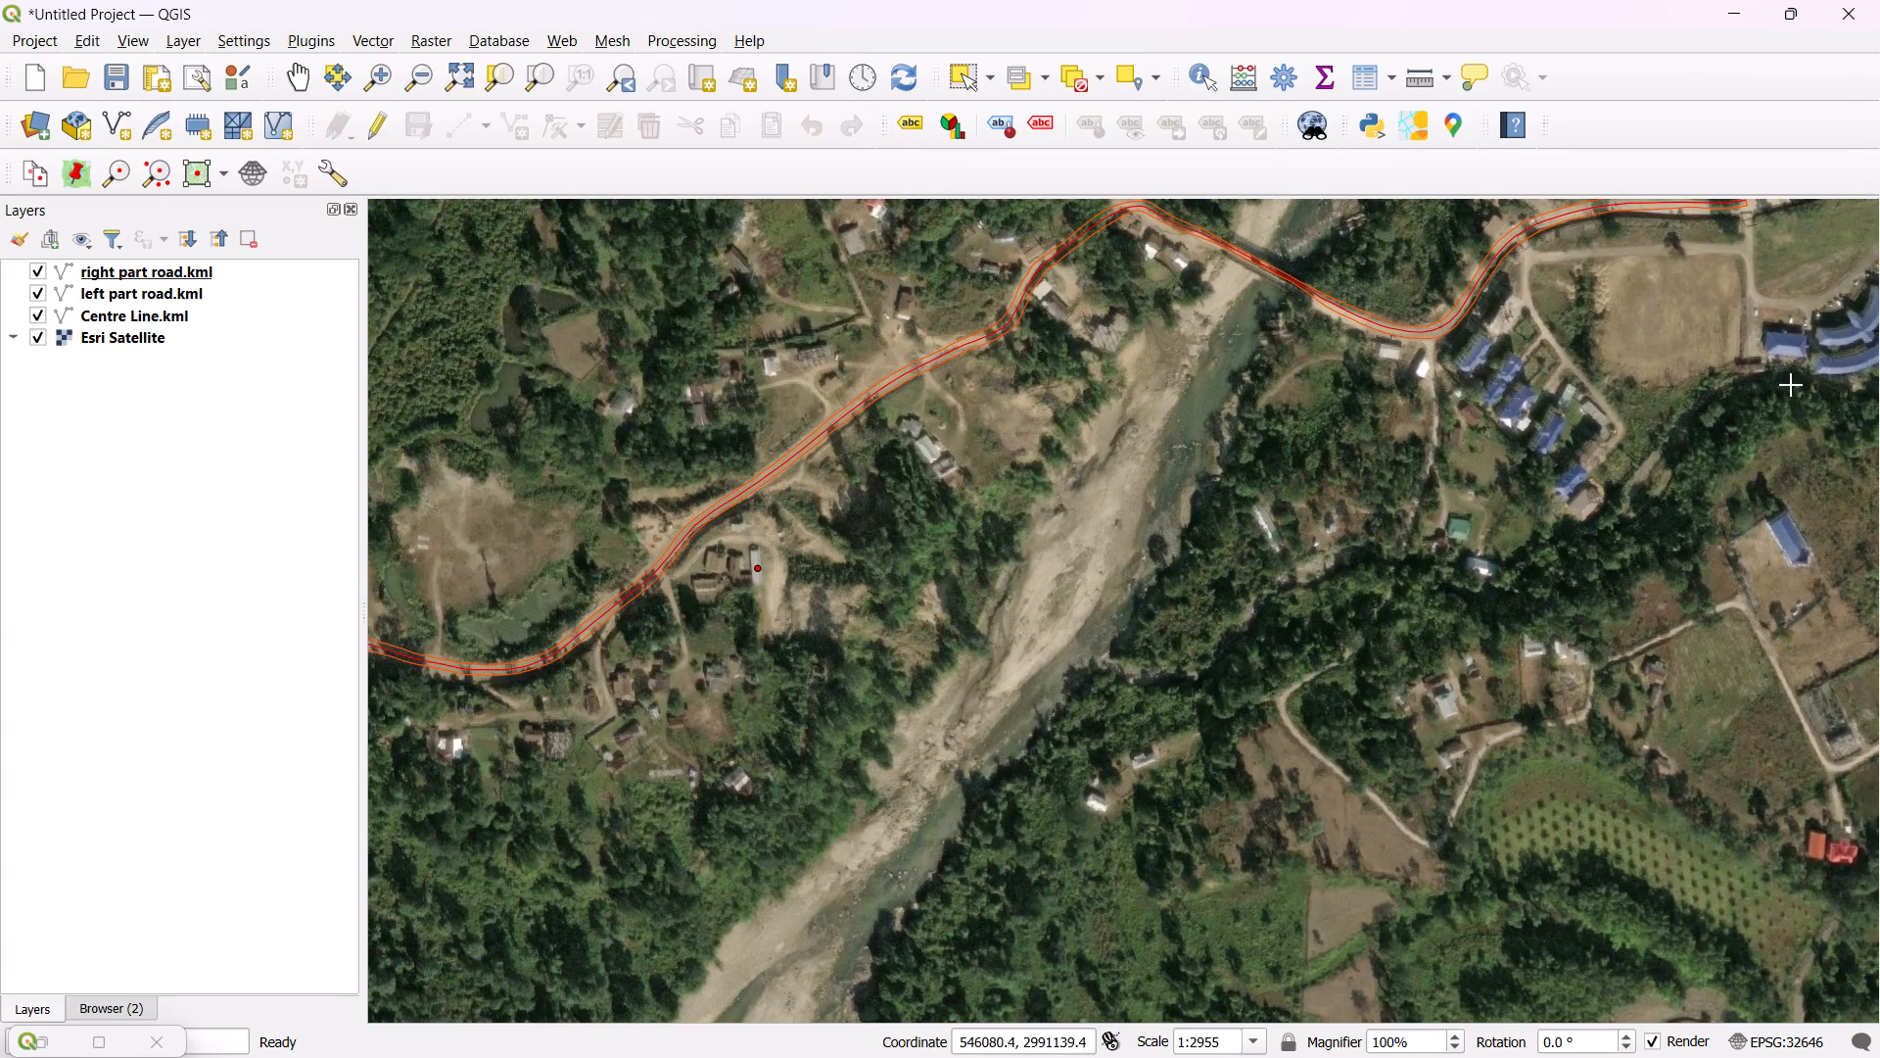
scroll(1815, 371, "down", 2)
scroll(1844, 344, "up", 1)
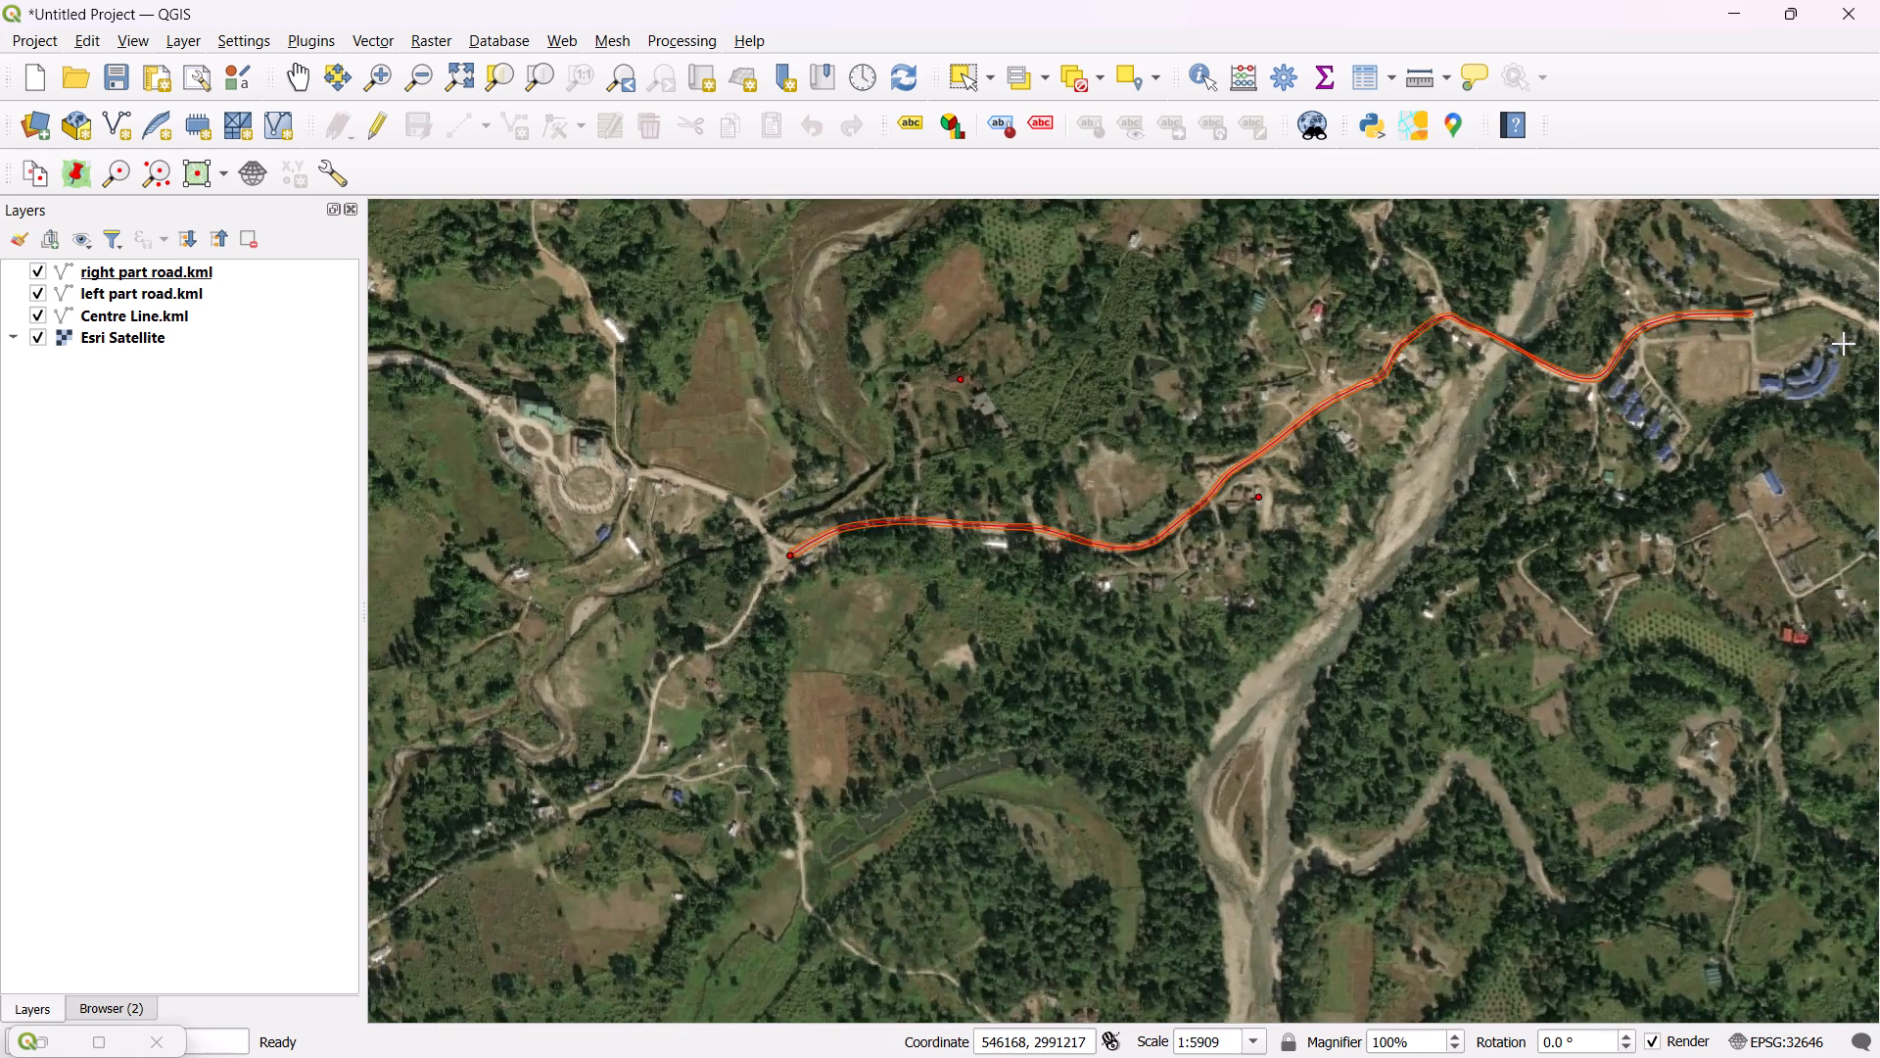
scroll(1844, 344, "up", 2)
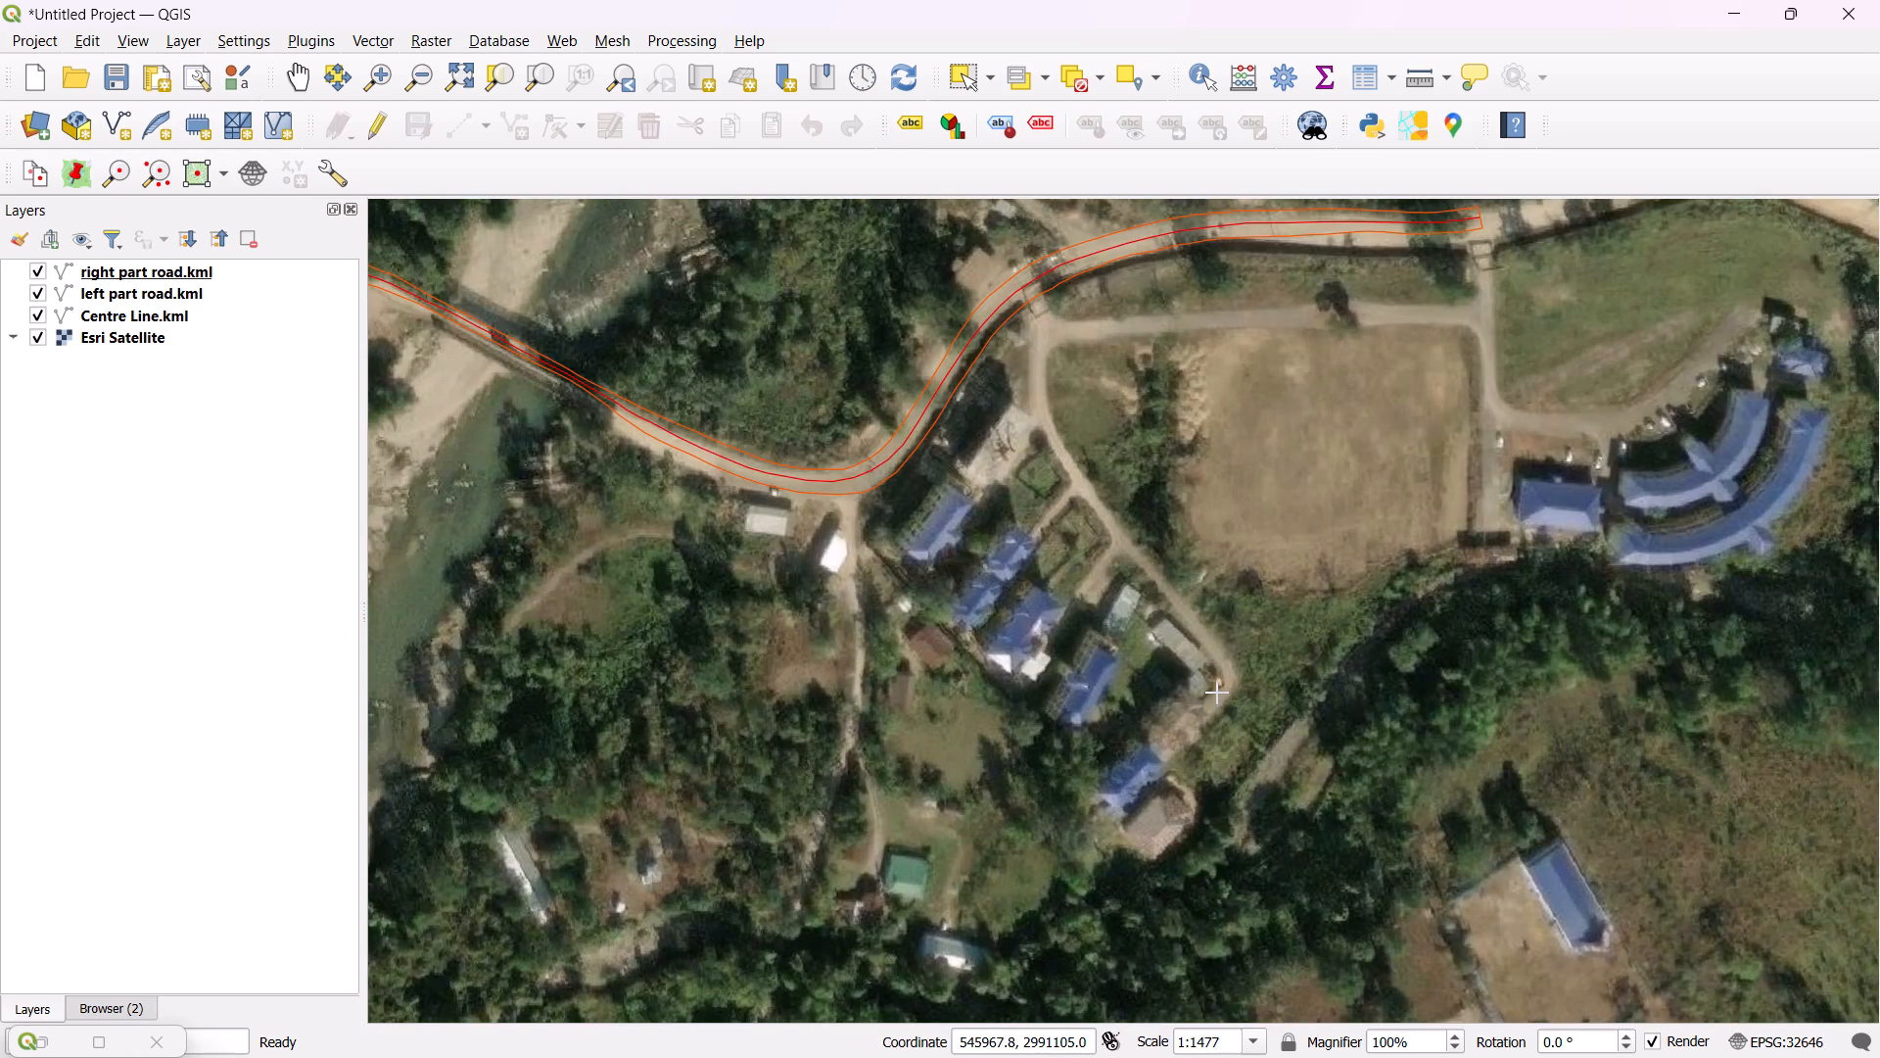
scroll(1217, 689, "up", 1)
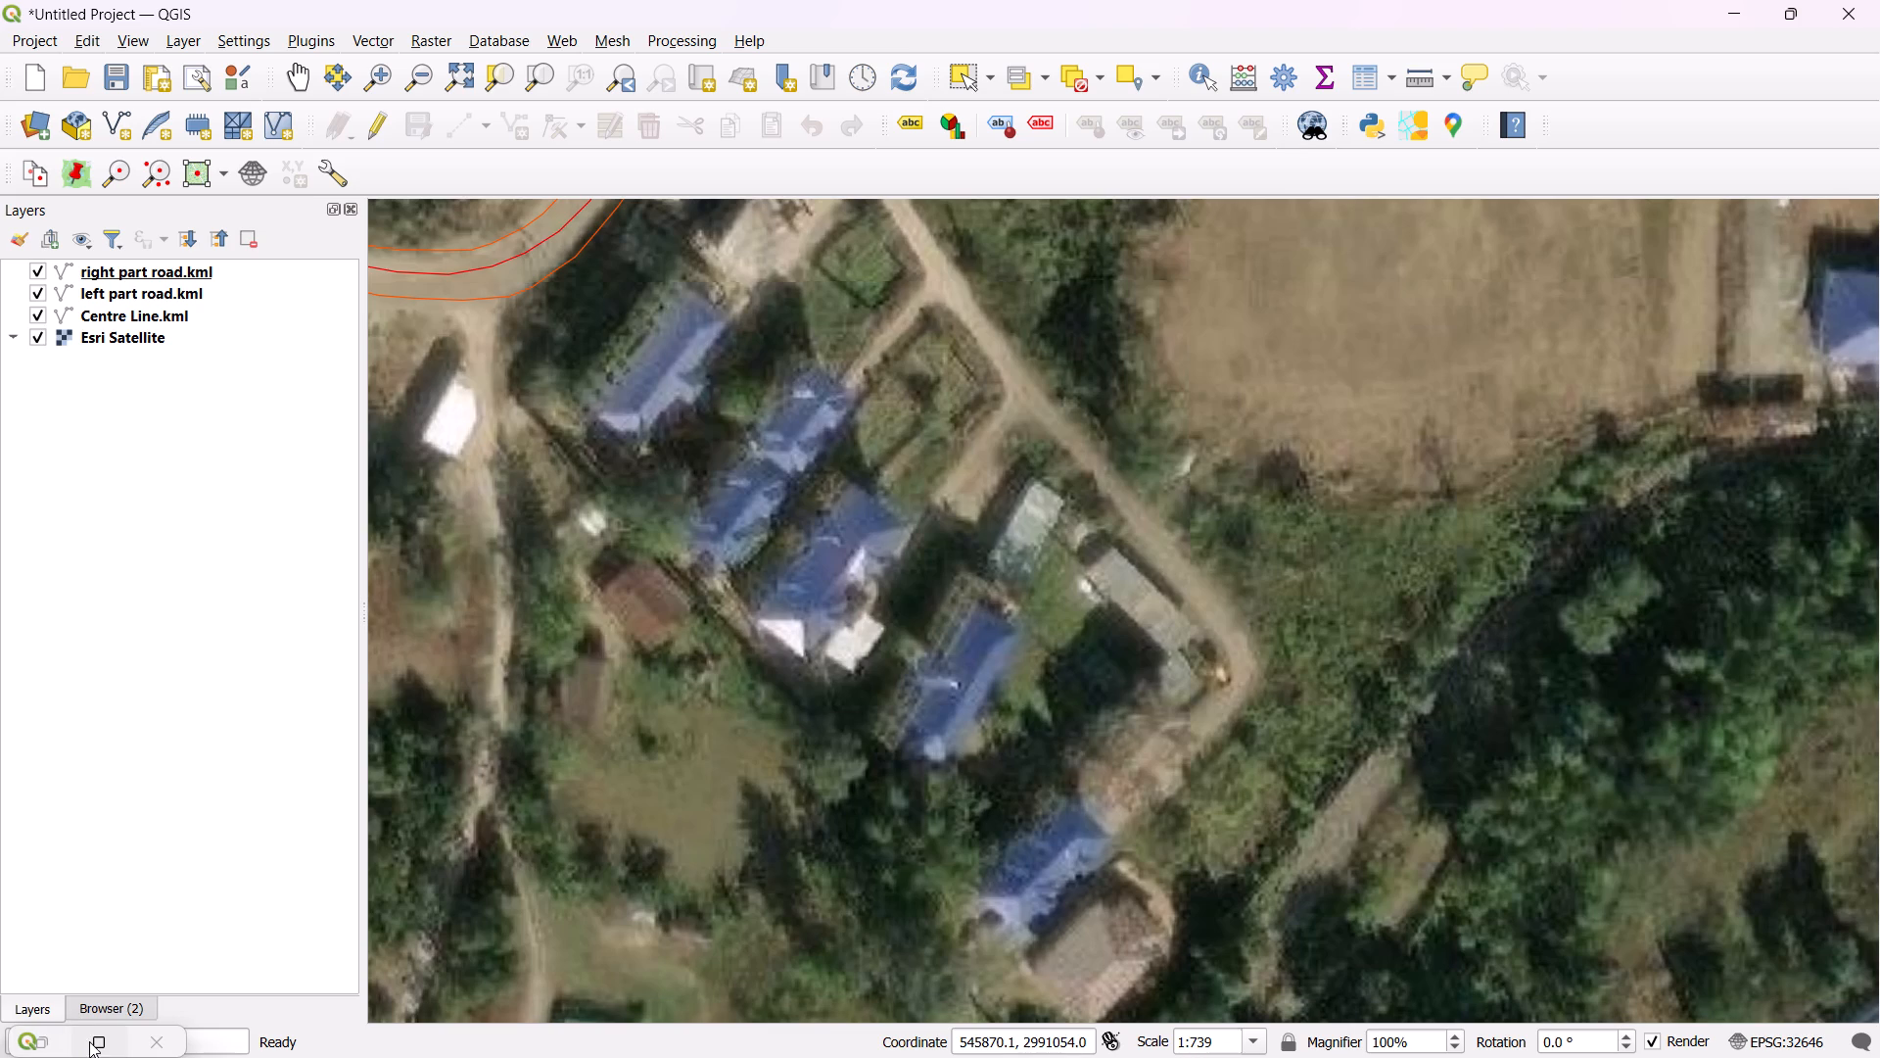
left_click(93, 1040)
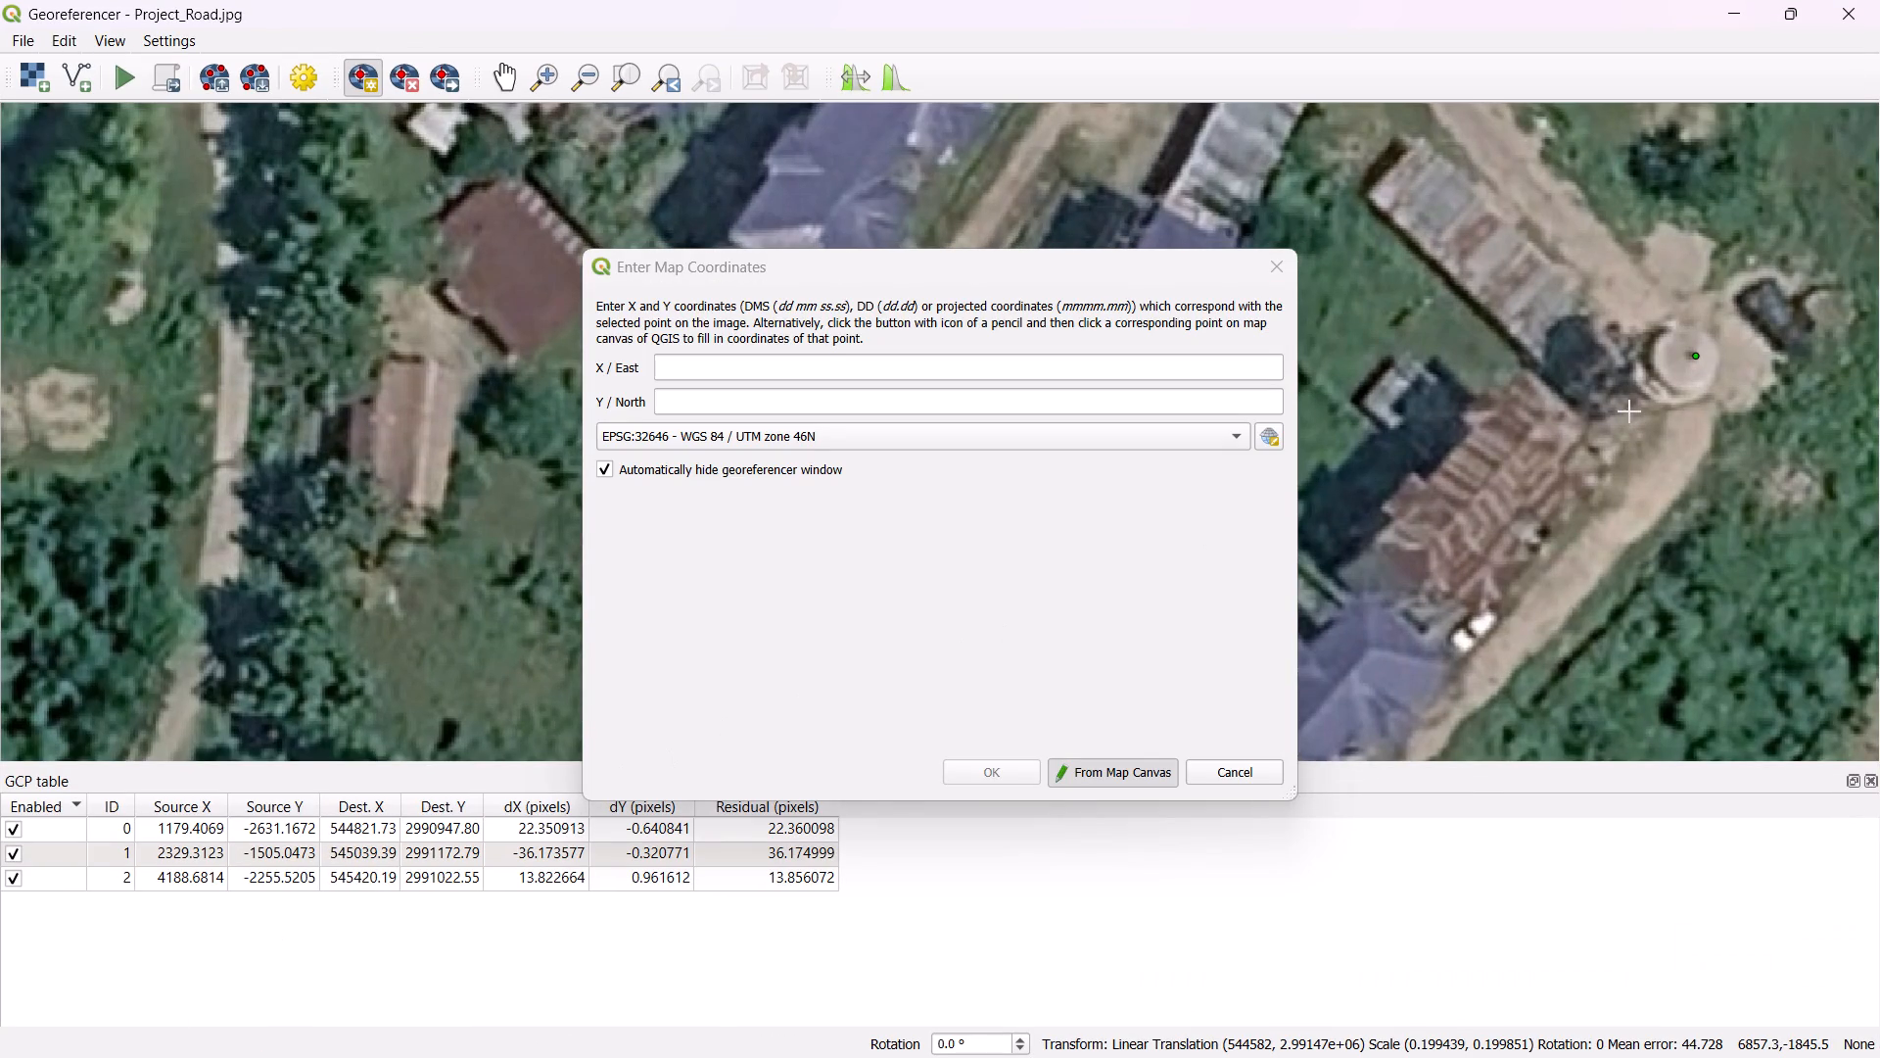
scroll(1627, 411, "down", 2)
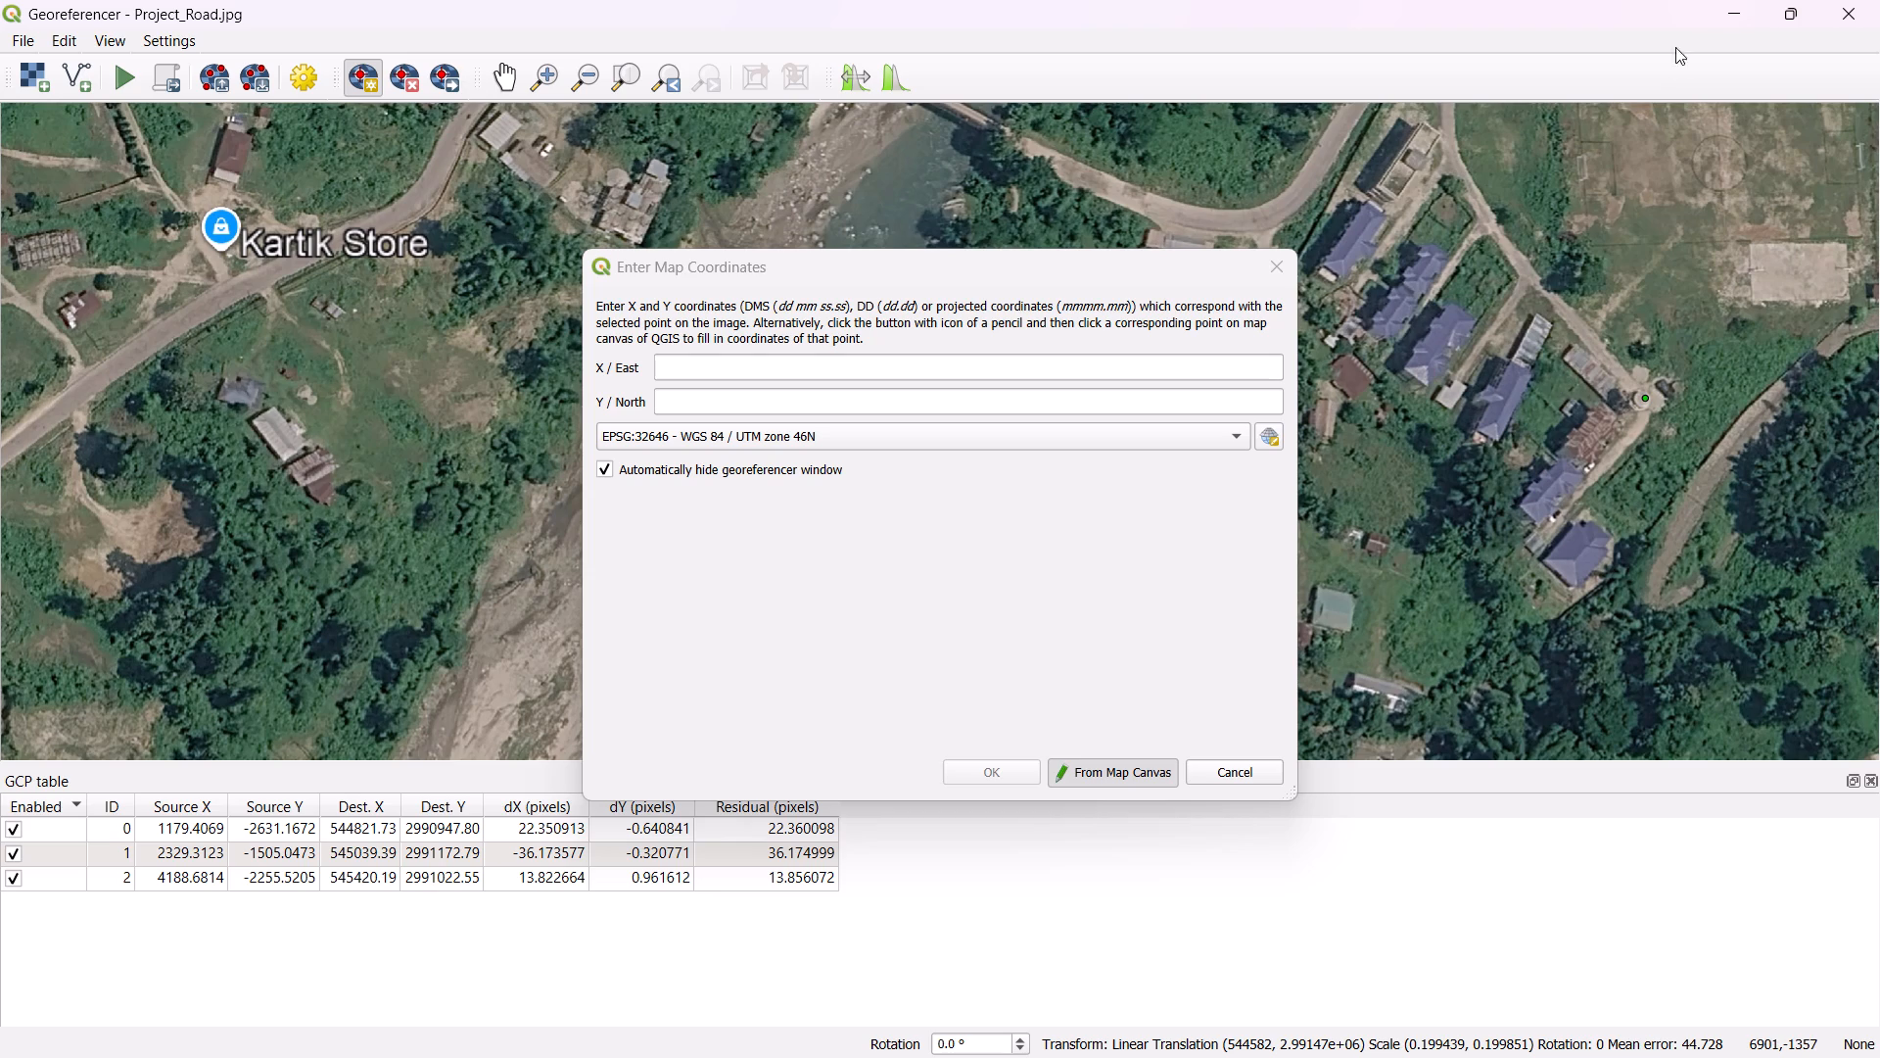
left_click(1724, 0)
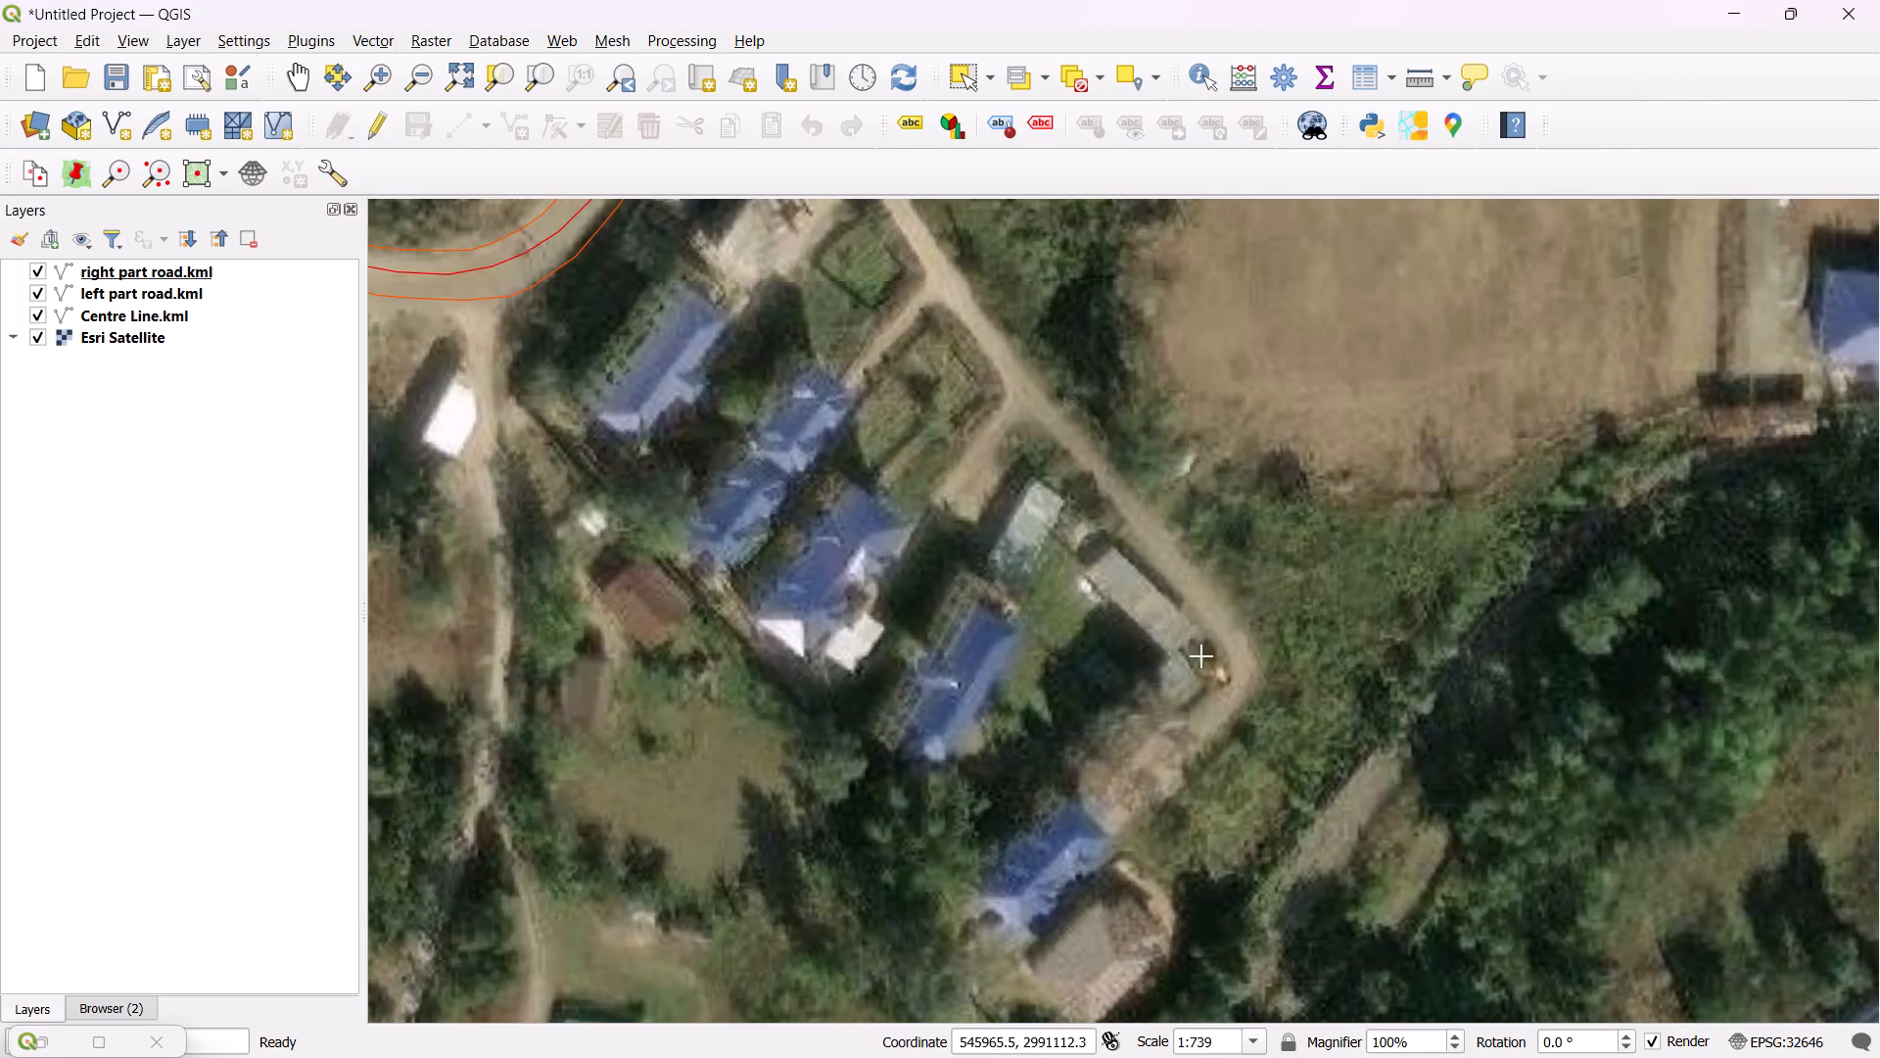
left_click(1228, 672)
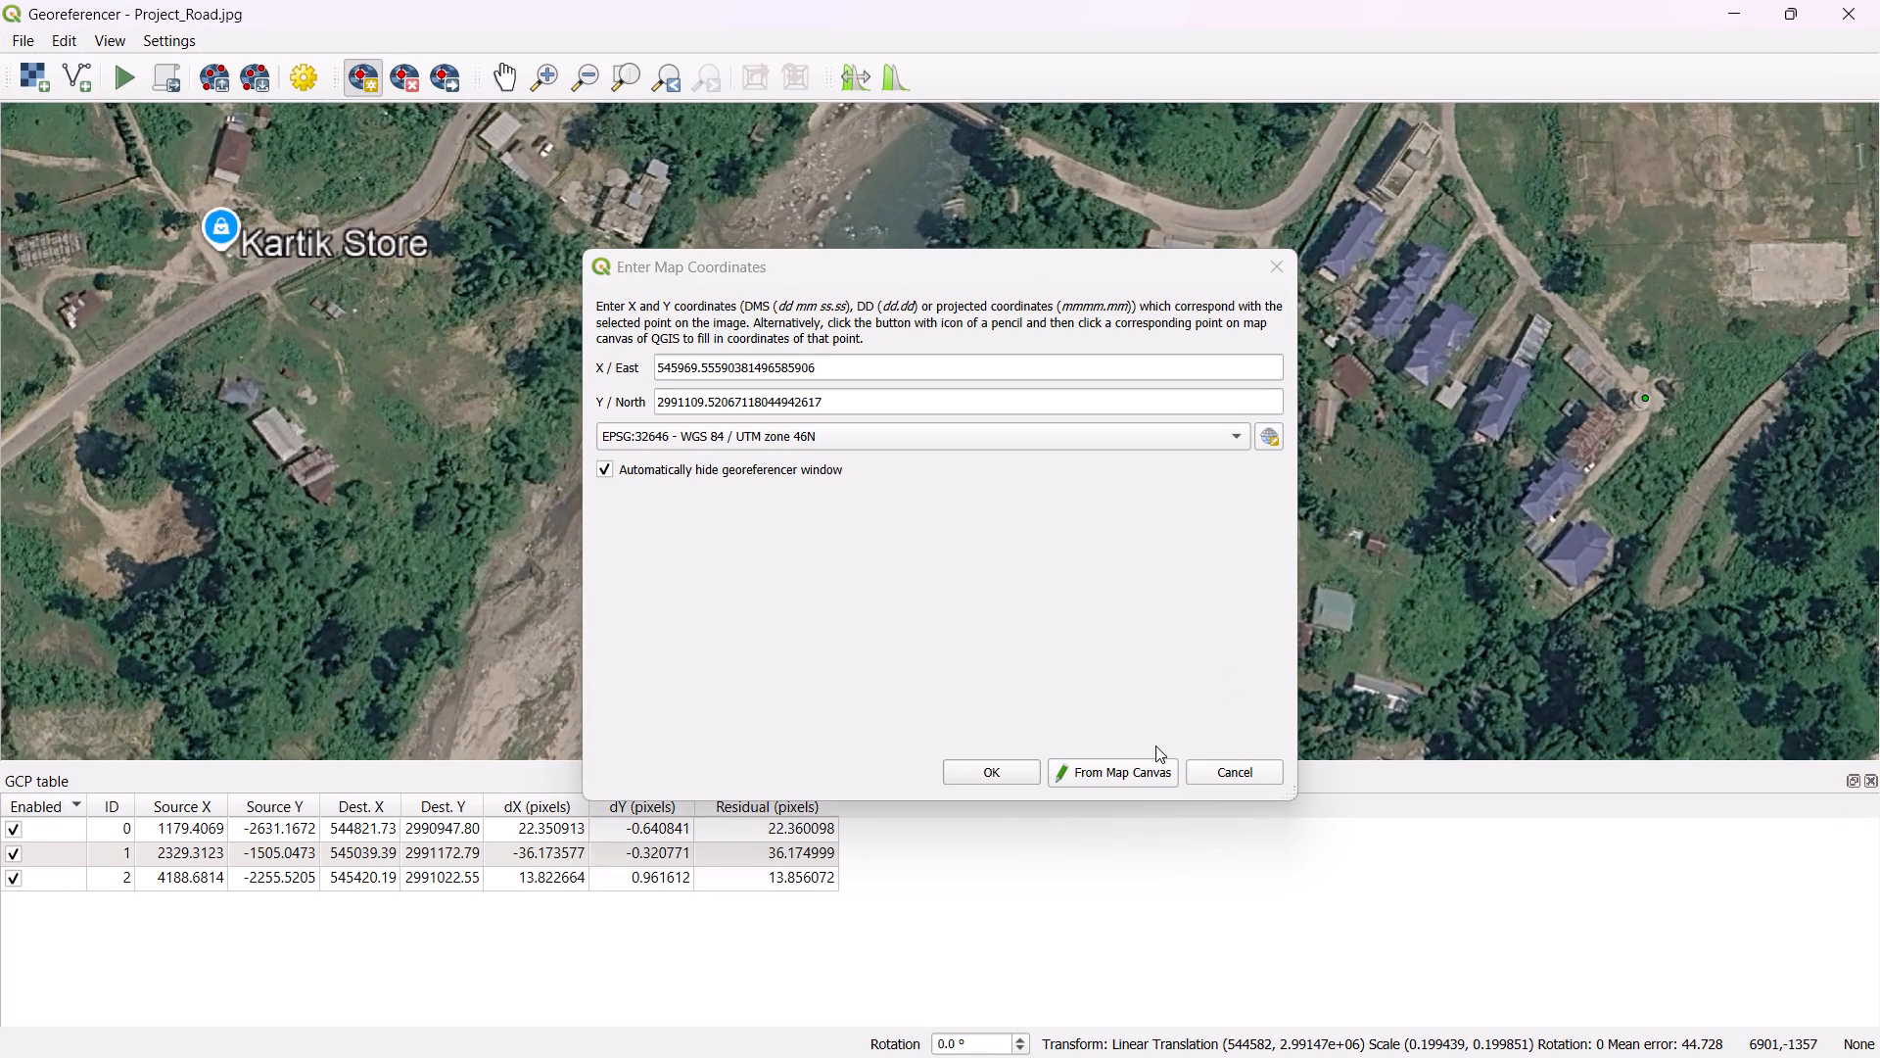
left_click(1017, 768)
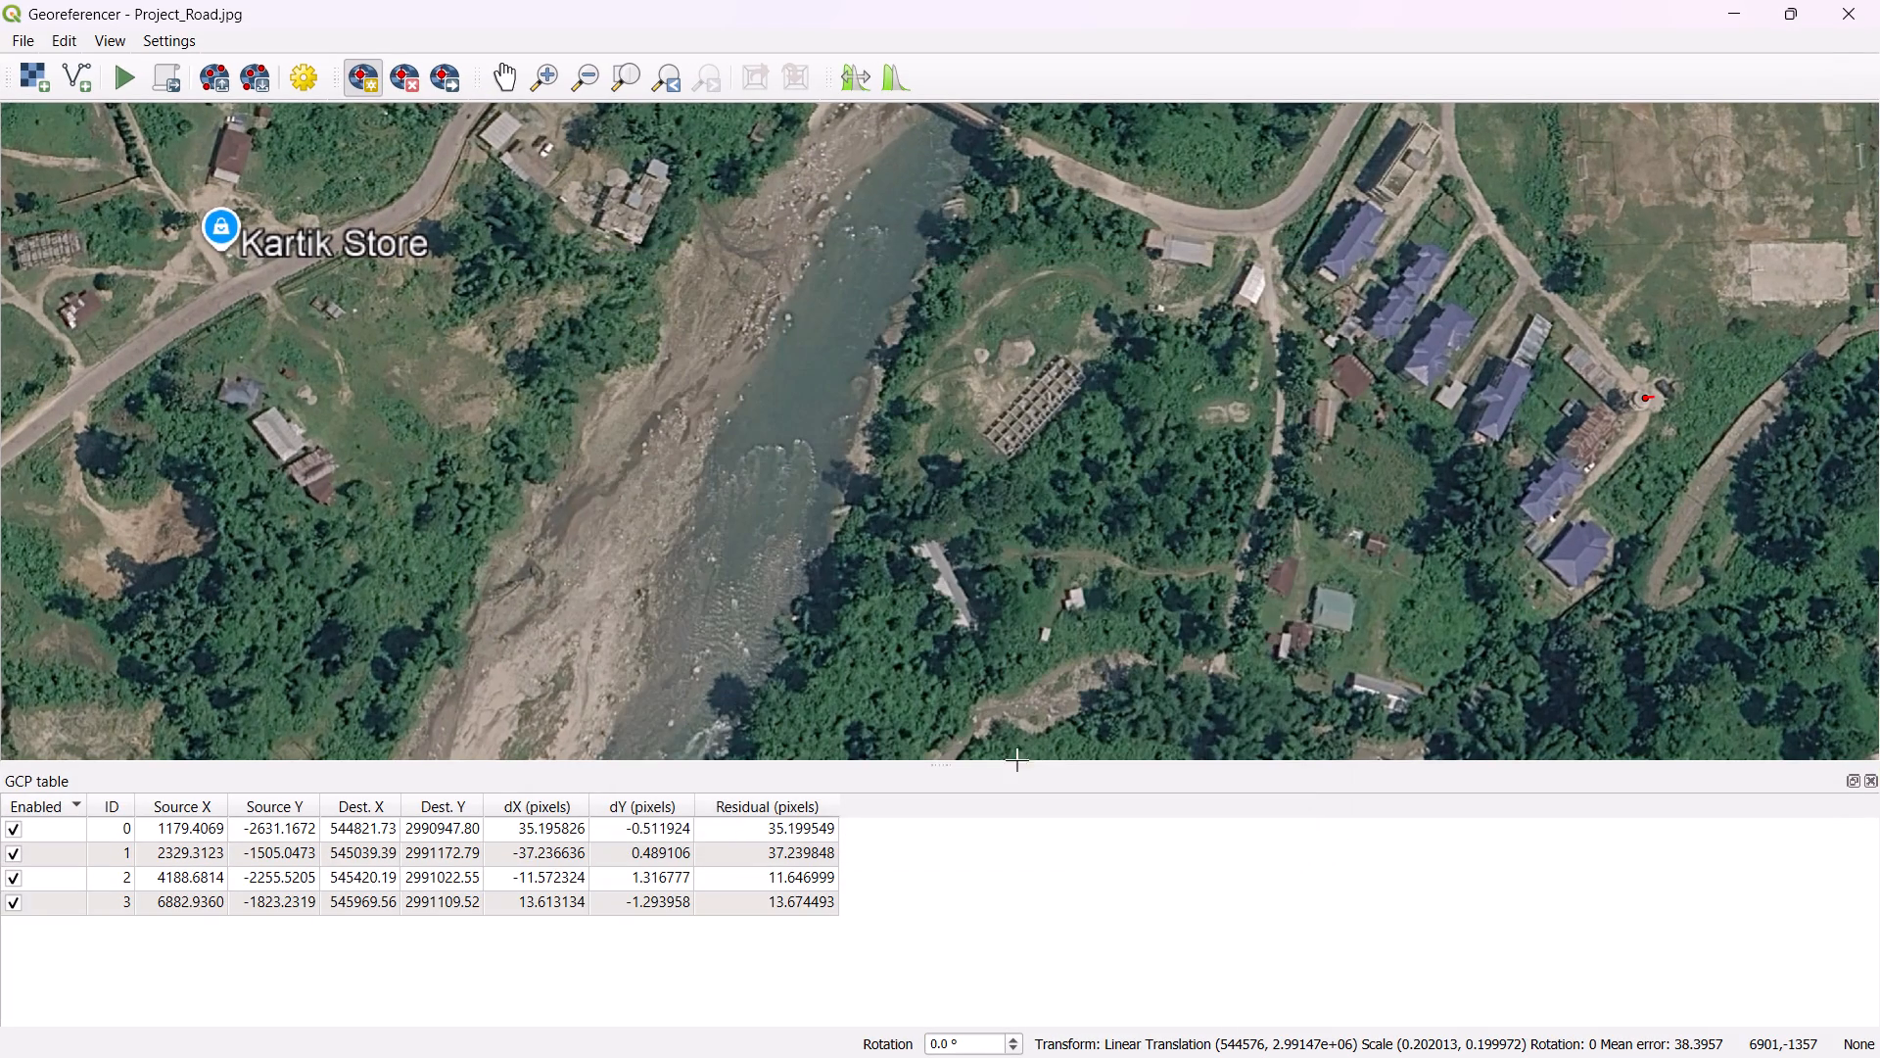
Examine the Project_Road image around the four existing control points for a suitable fifth control point location.
scroll(1057, 457, "down", 2)
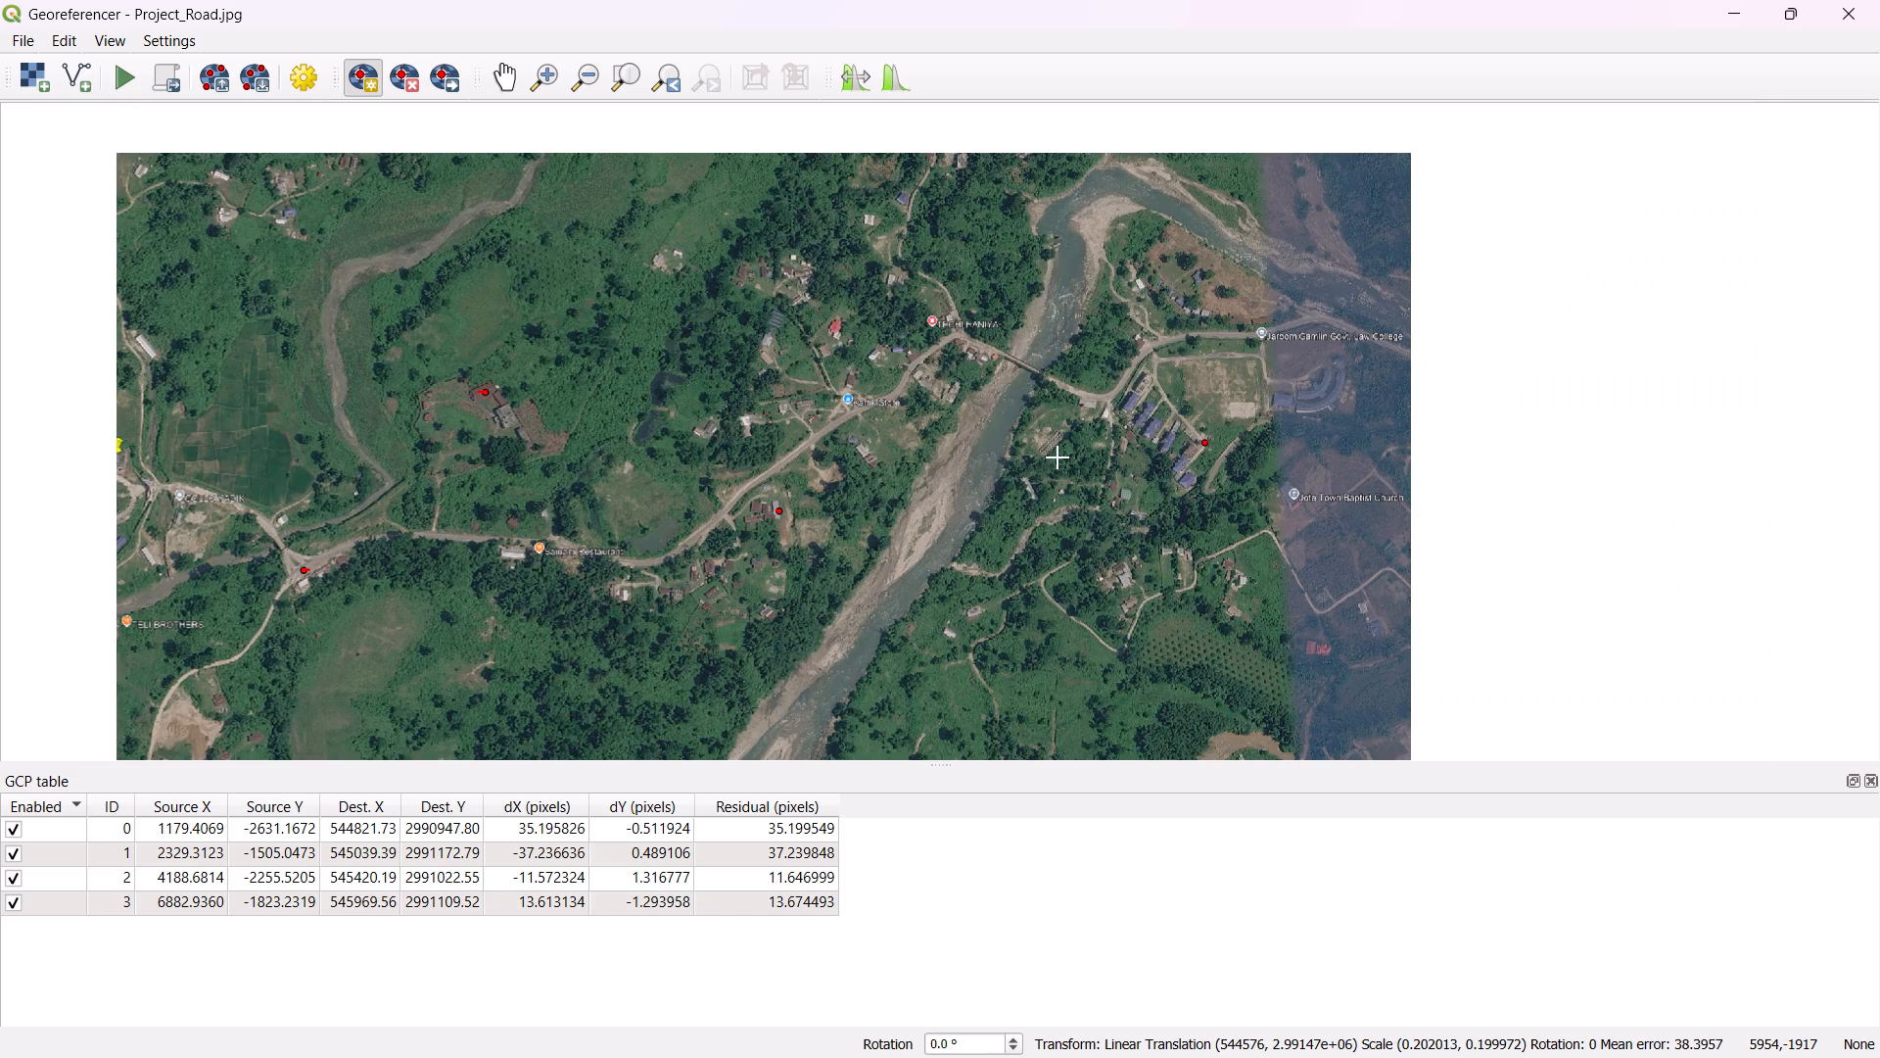
scroll(1057, 457, "down", 1)
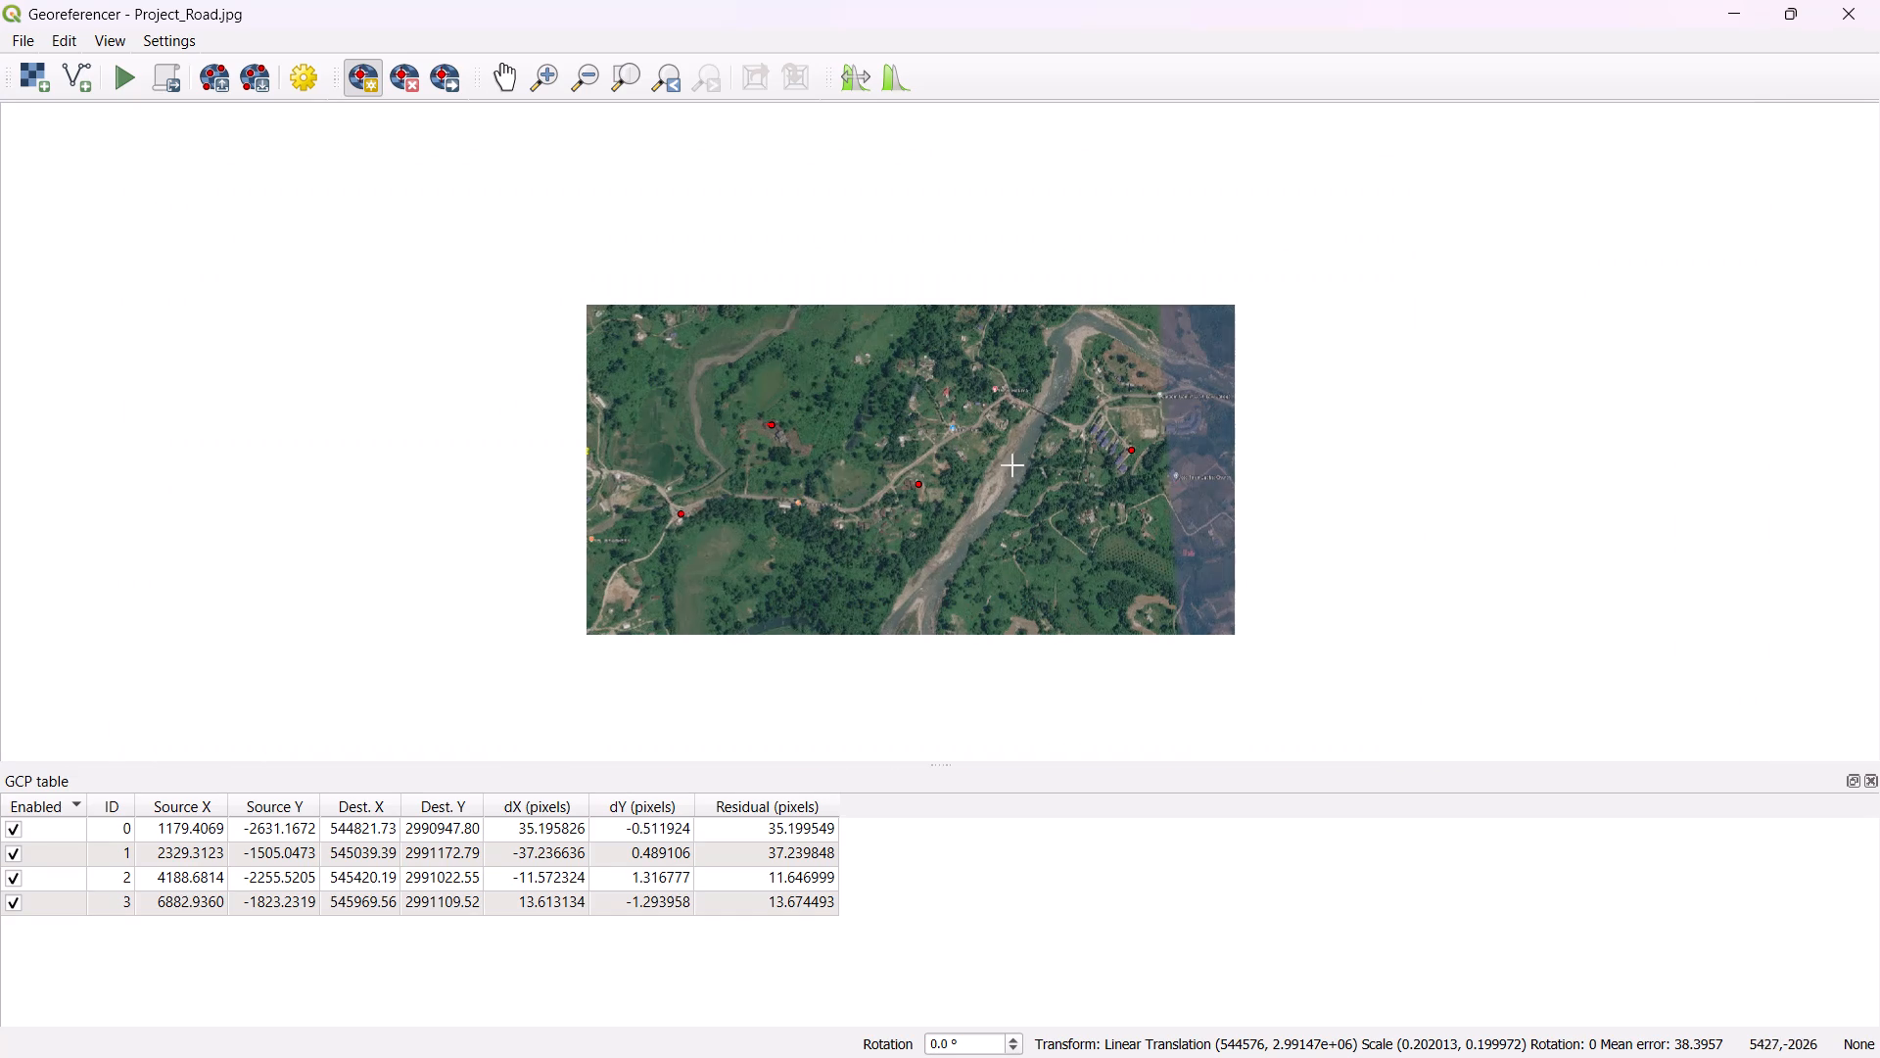
scroll(962, 482, "up", 1)
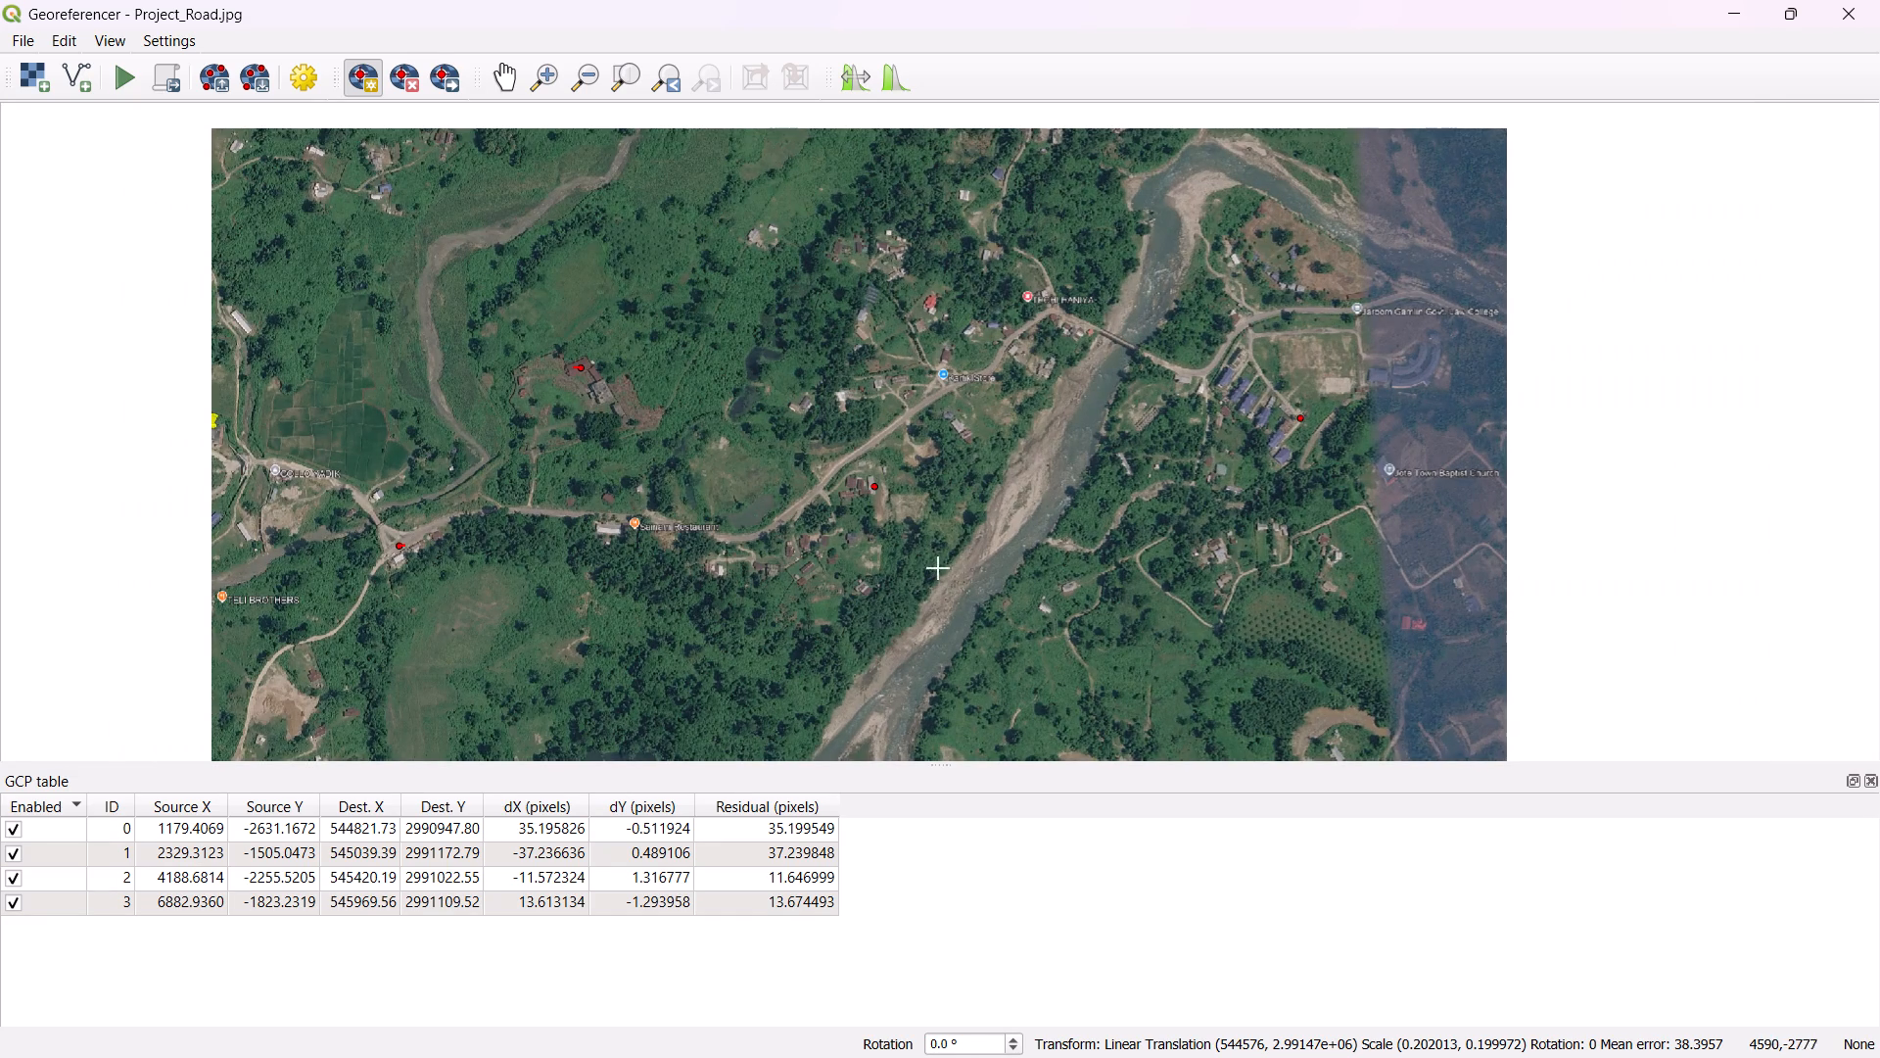
scroll(930, 546, "down", 1)
scroll(878, 426, "up", 2)
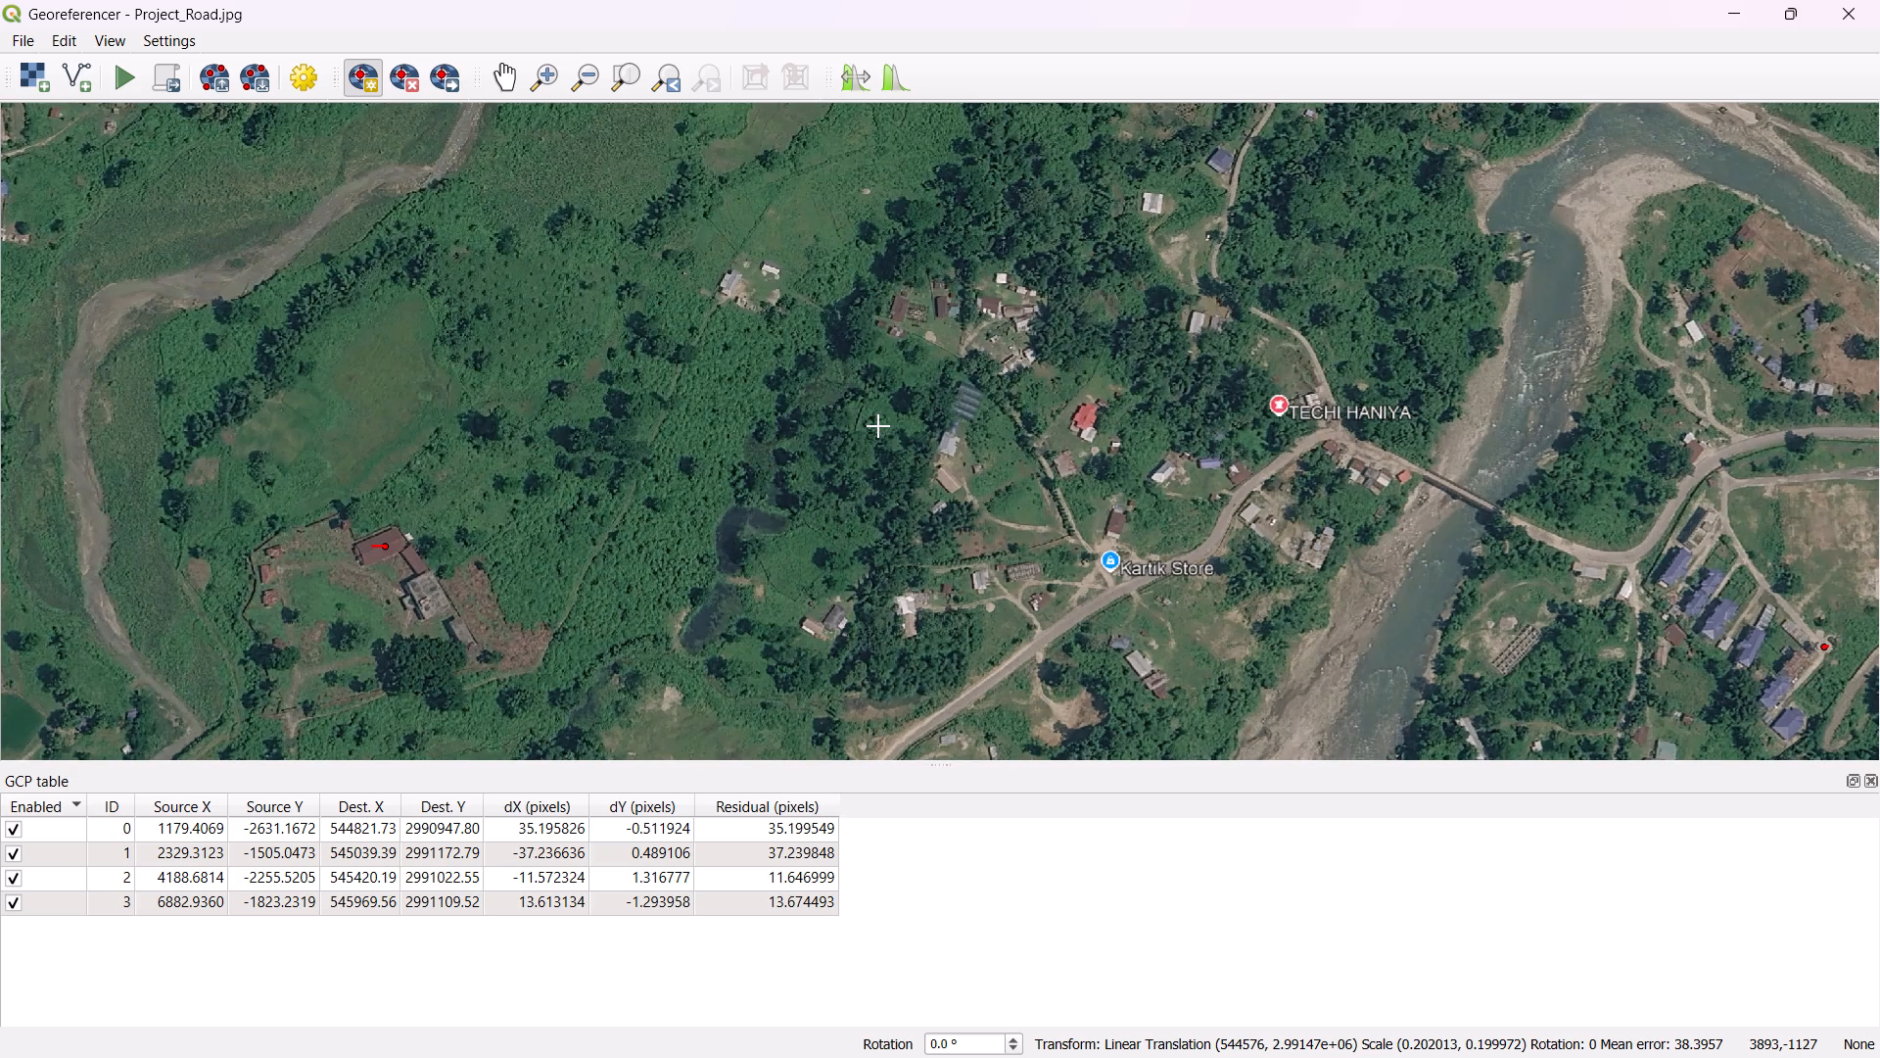
scroll(872, 409, "down", 1)
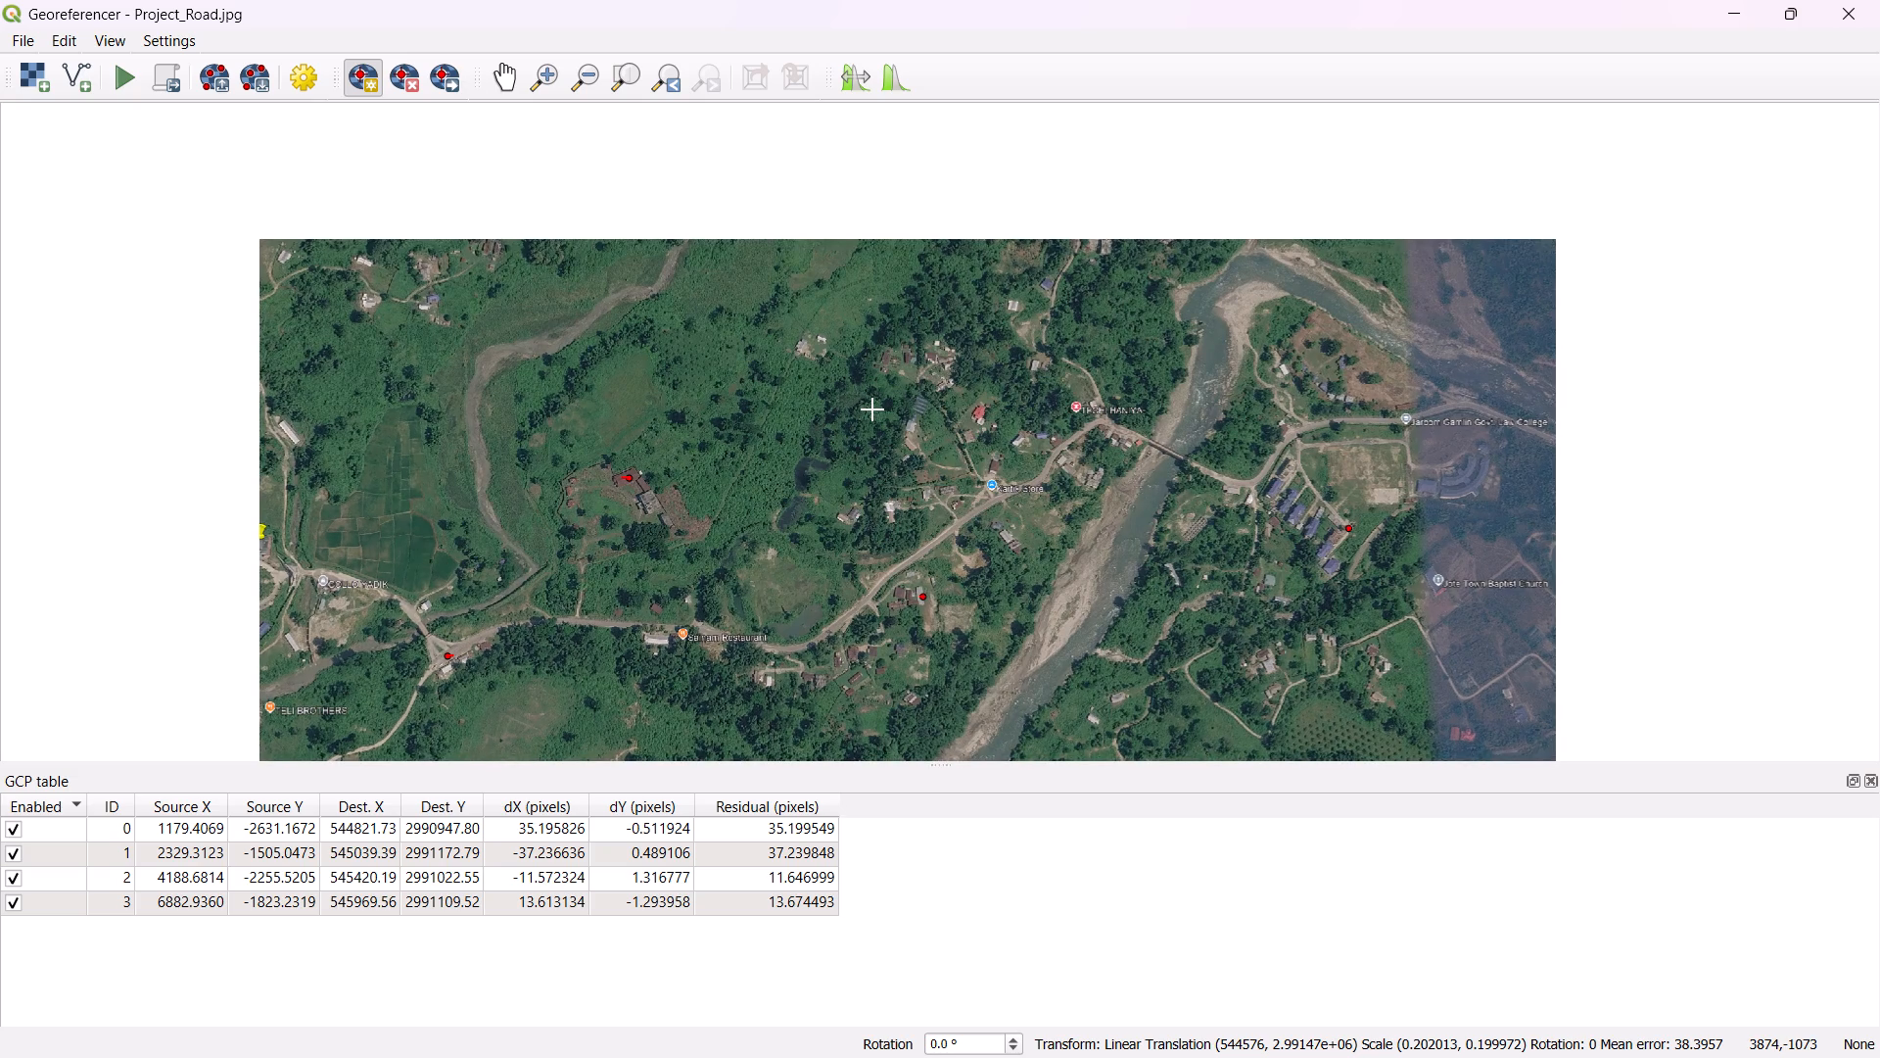
scroll(636, 487, "up", 2)
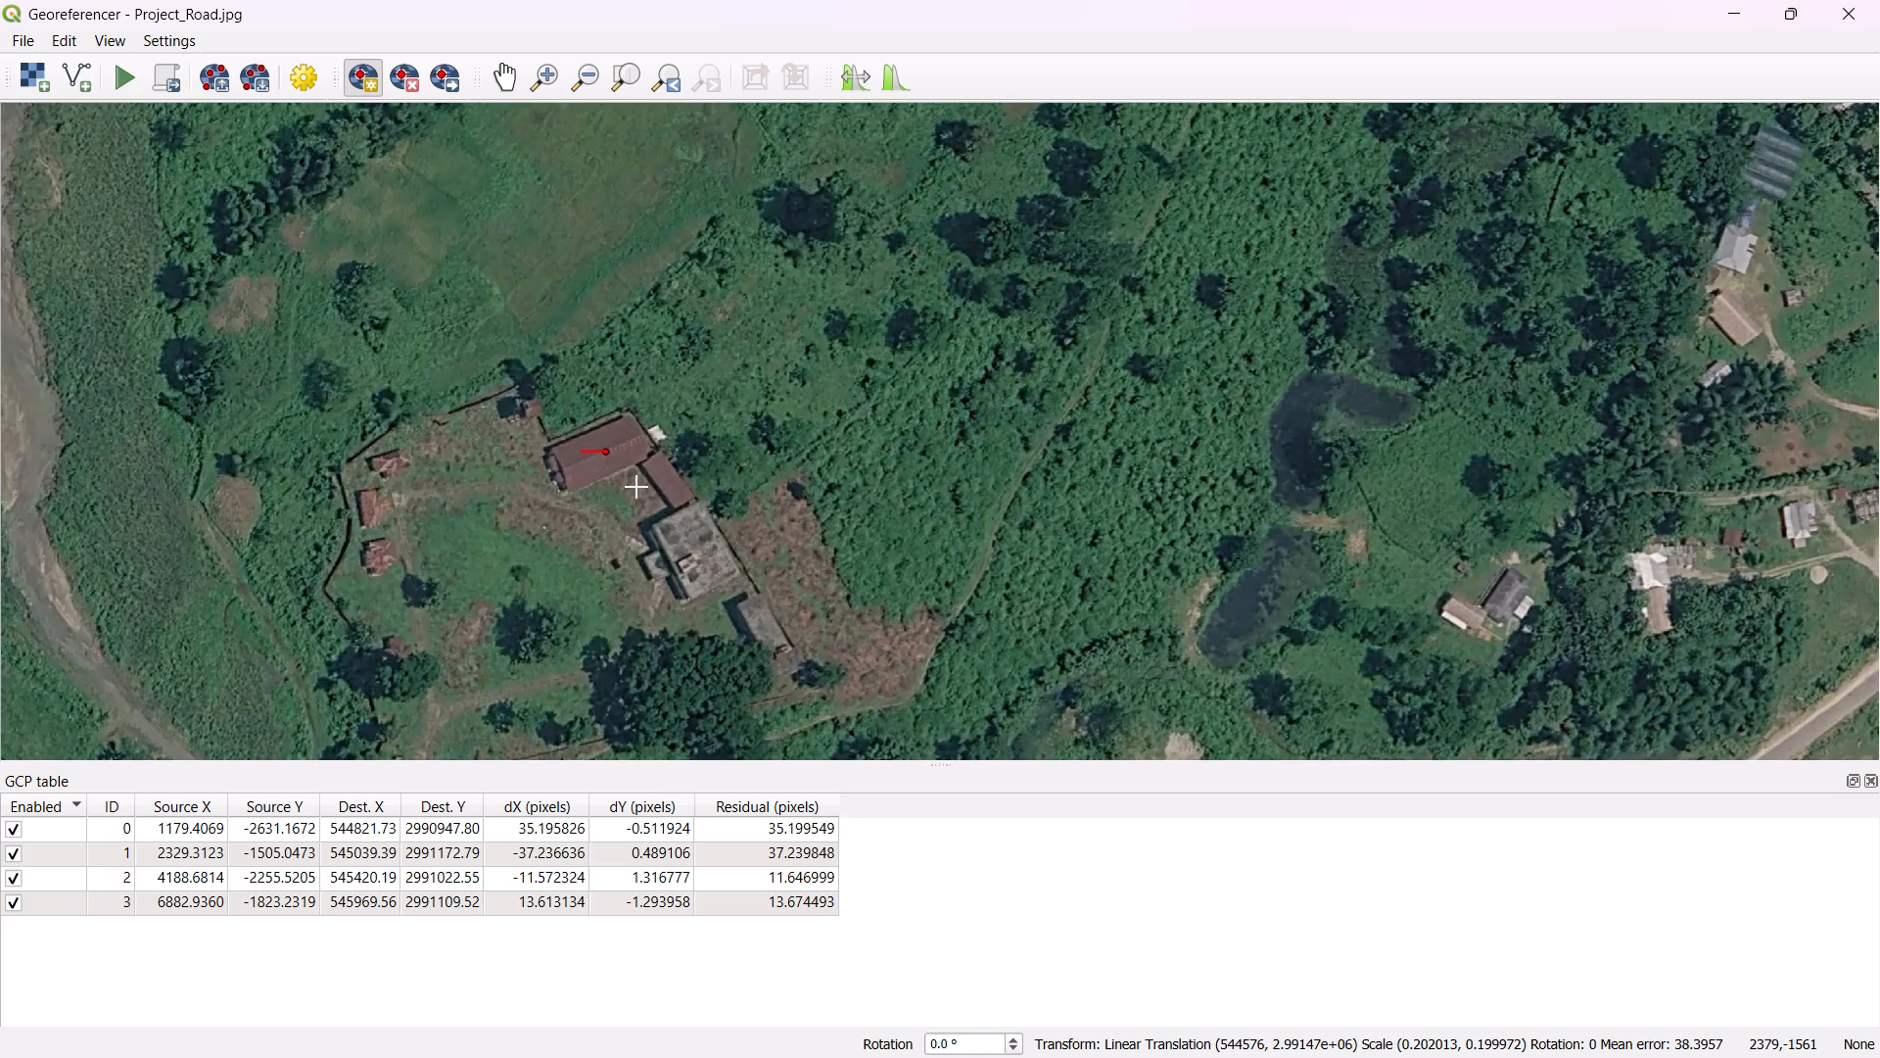
scroll(636, 487, "down", 2)
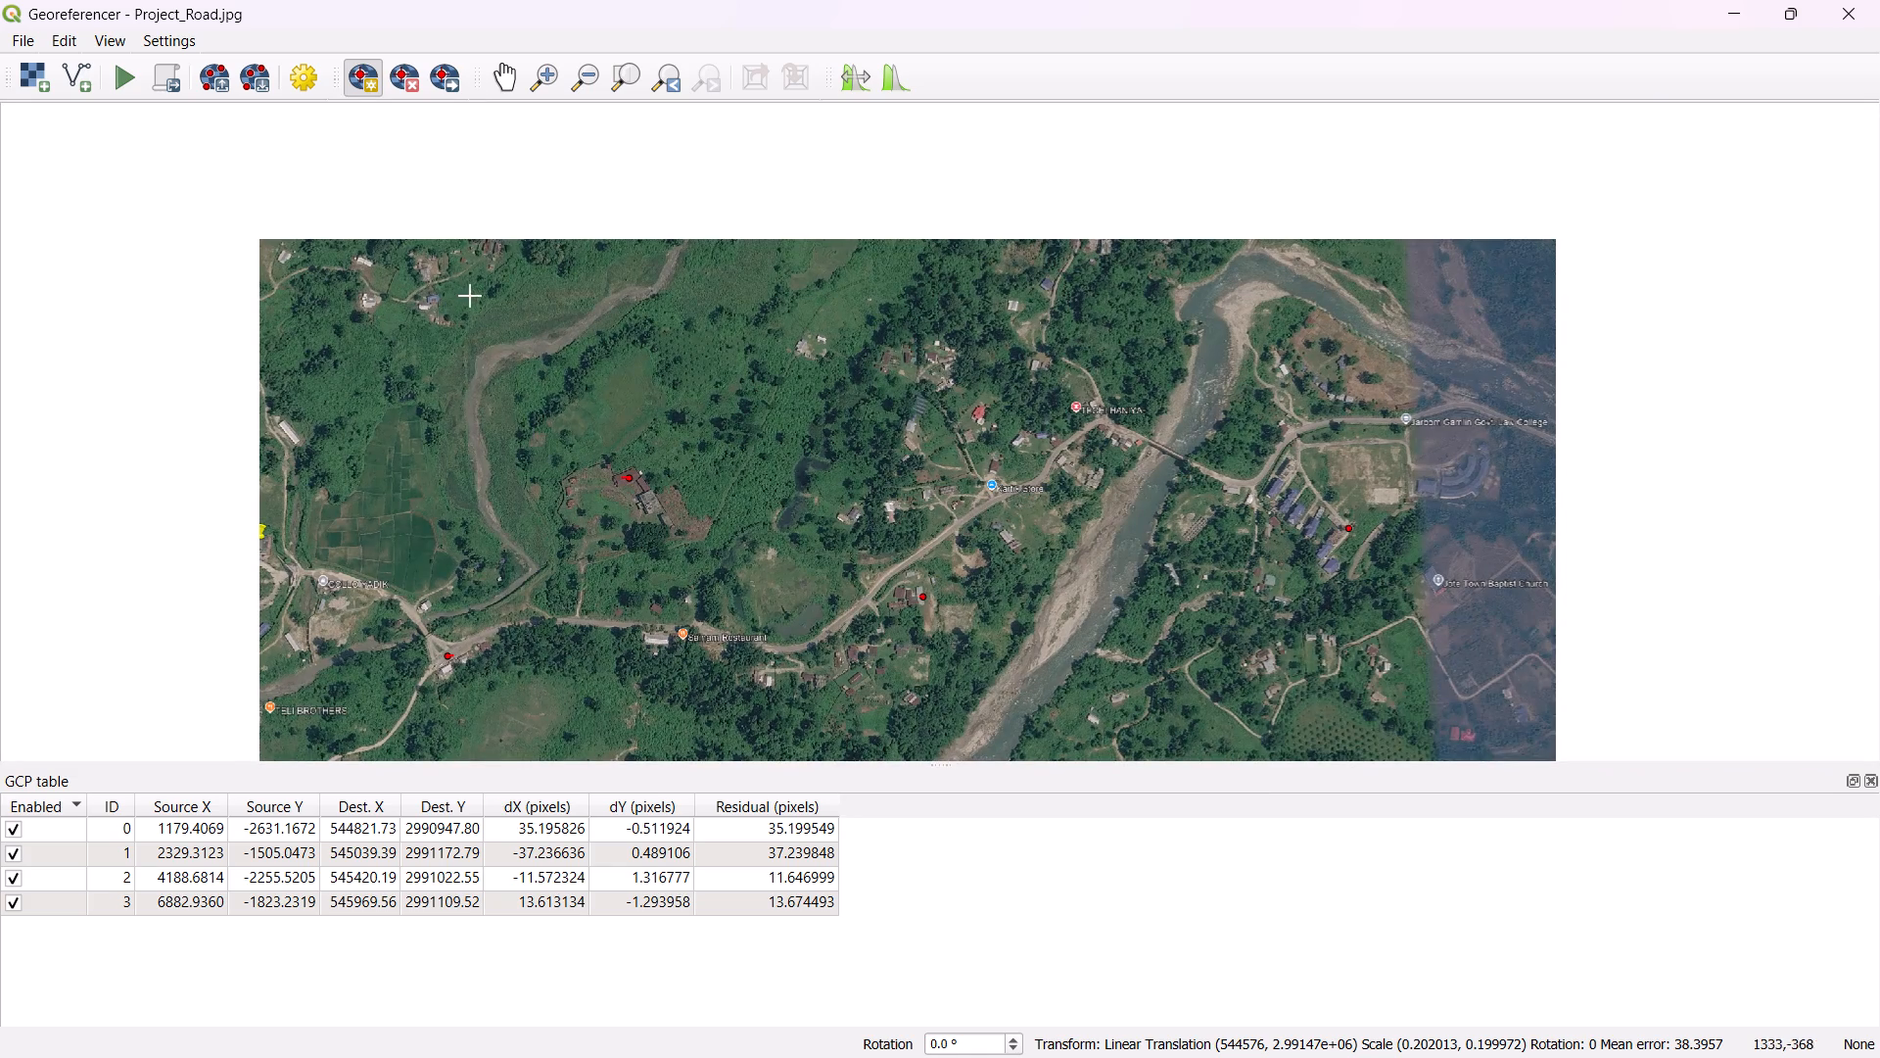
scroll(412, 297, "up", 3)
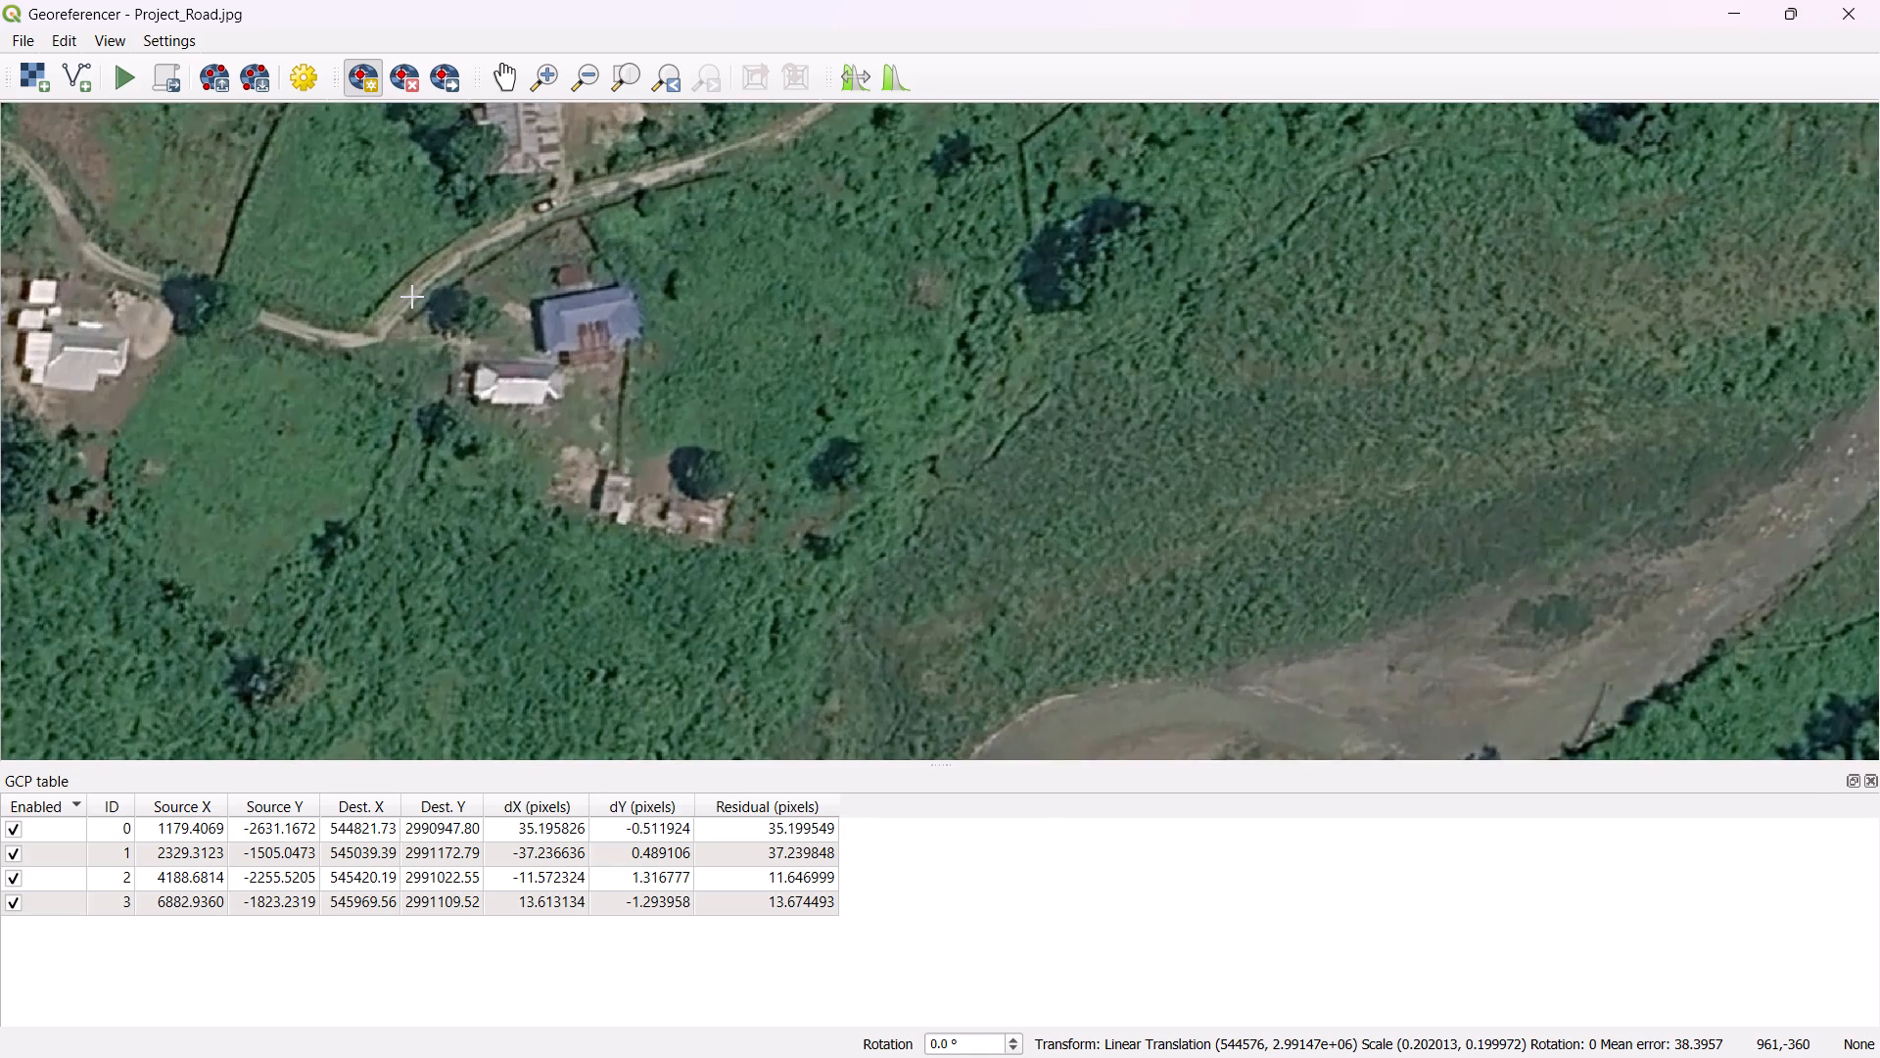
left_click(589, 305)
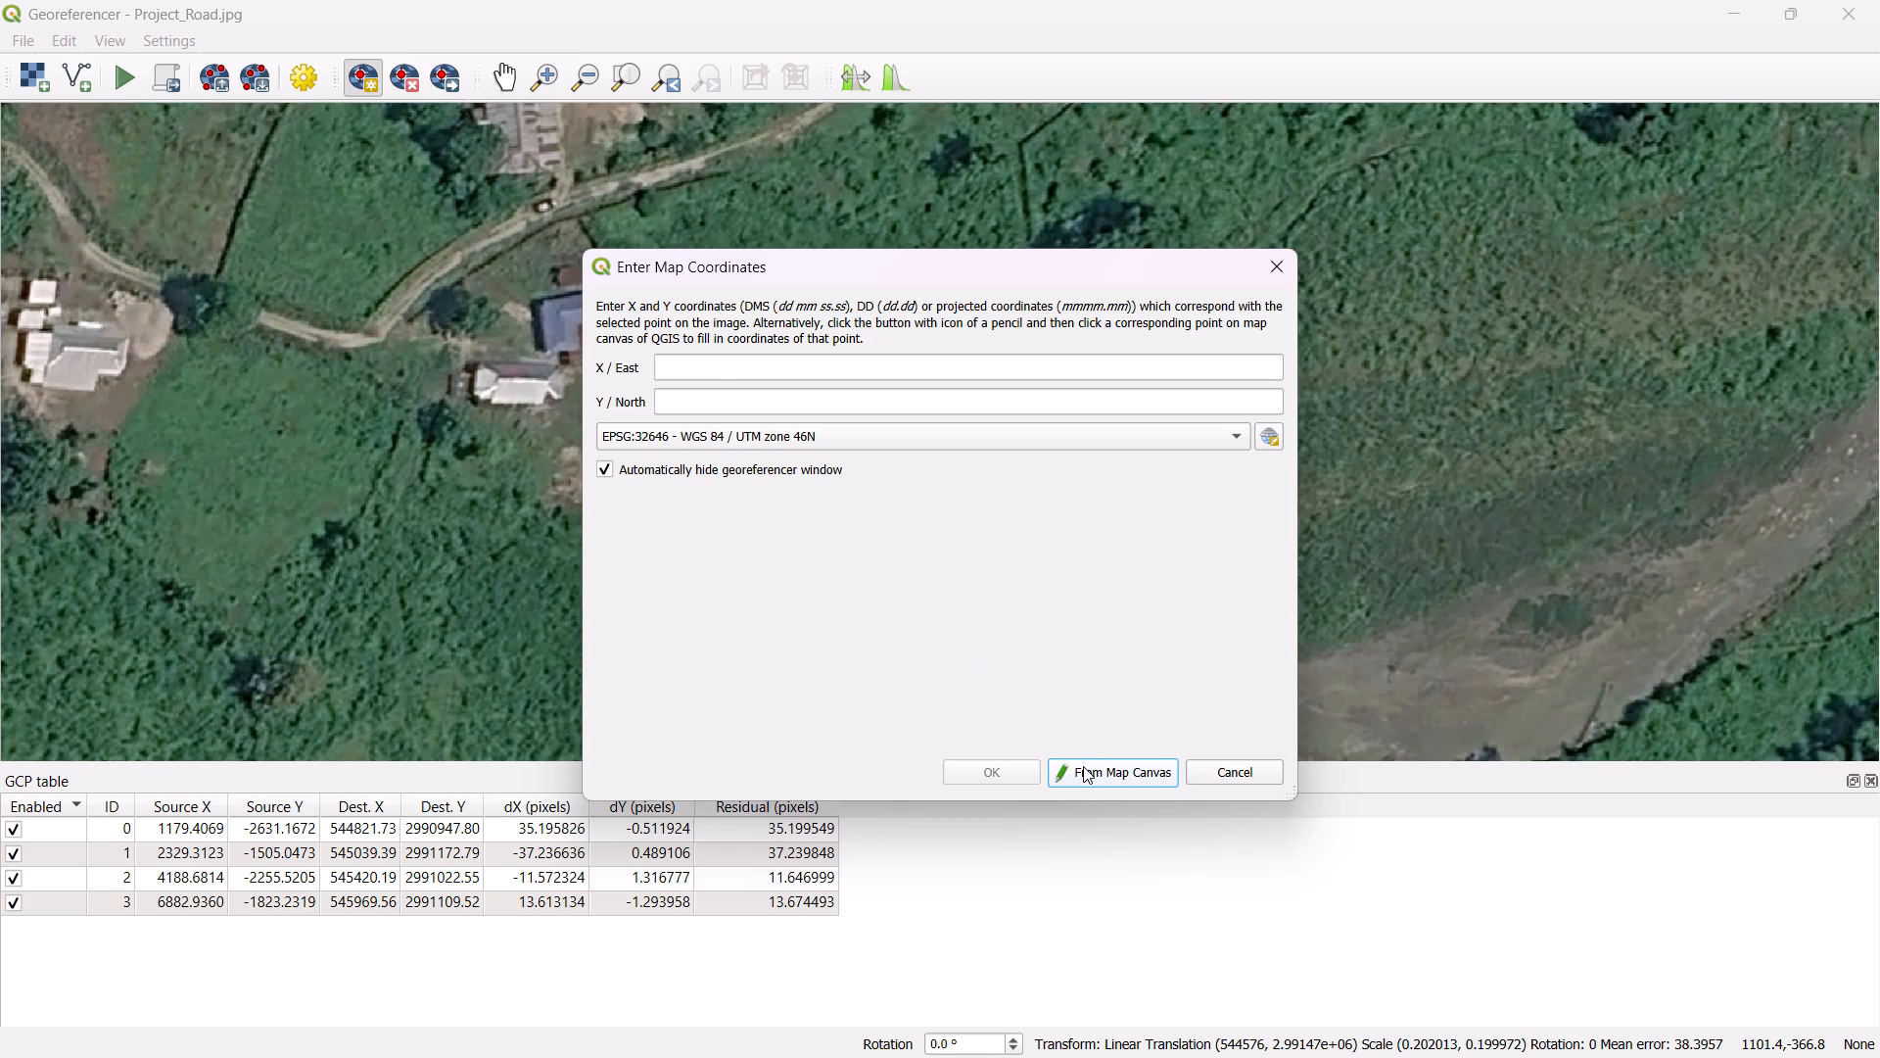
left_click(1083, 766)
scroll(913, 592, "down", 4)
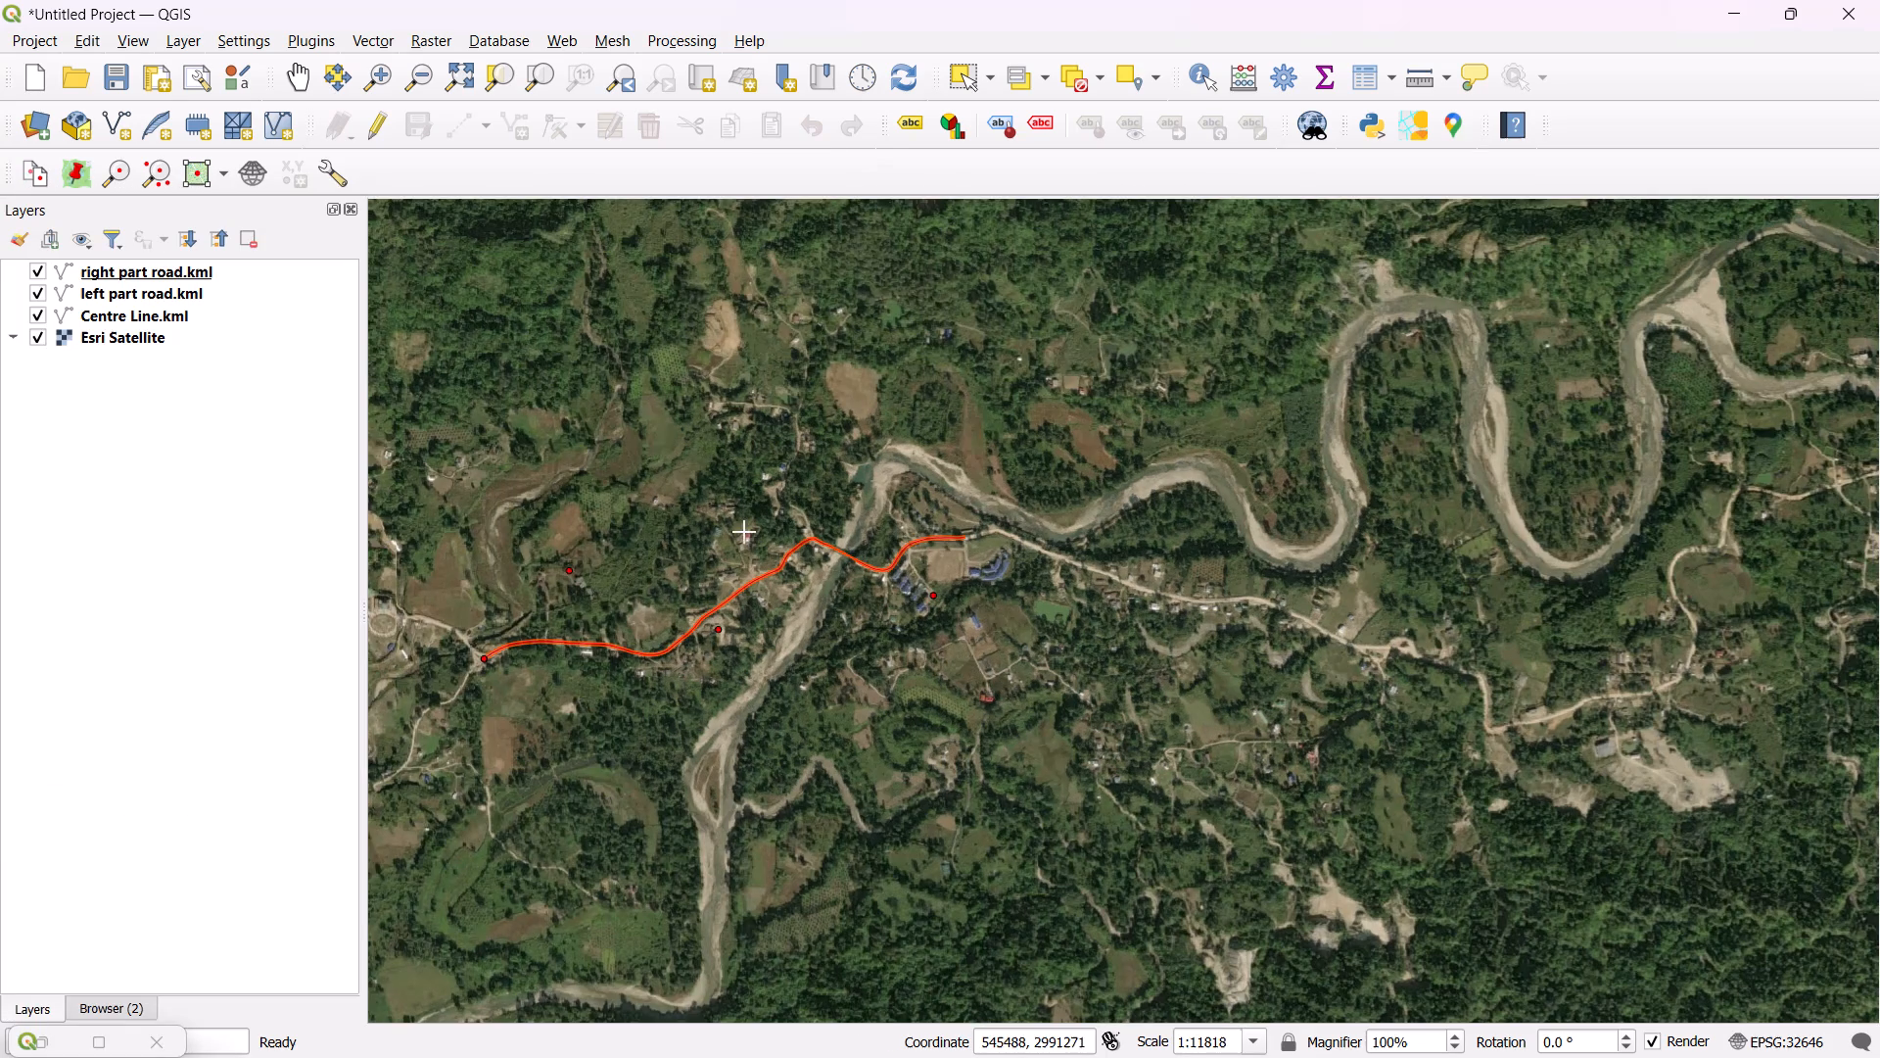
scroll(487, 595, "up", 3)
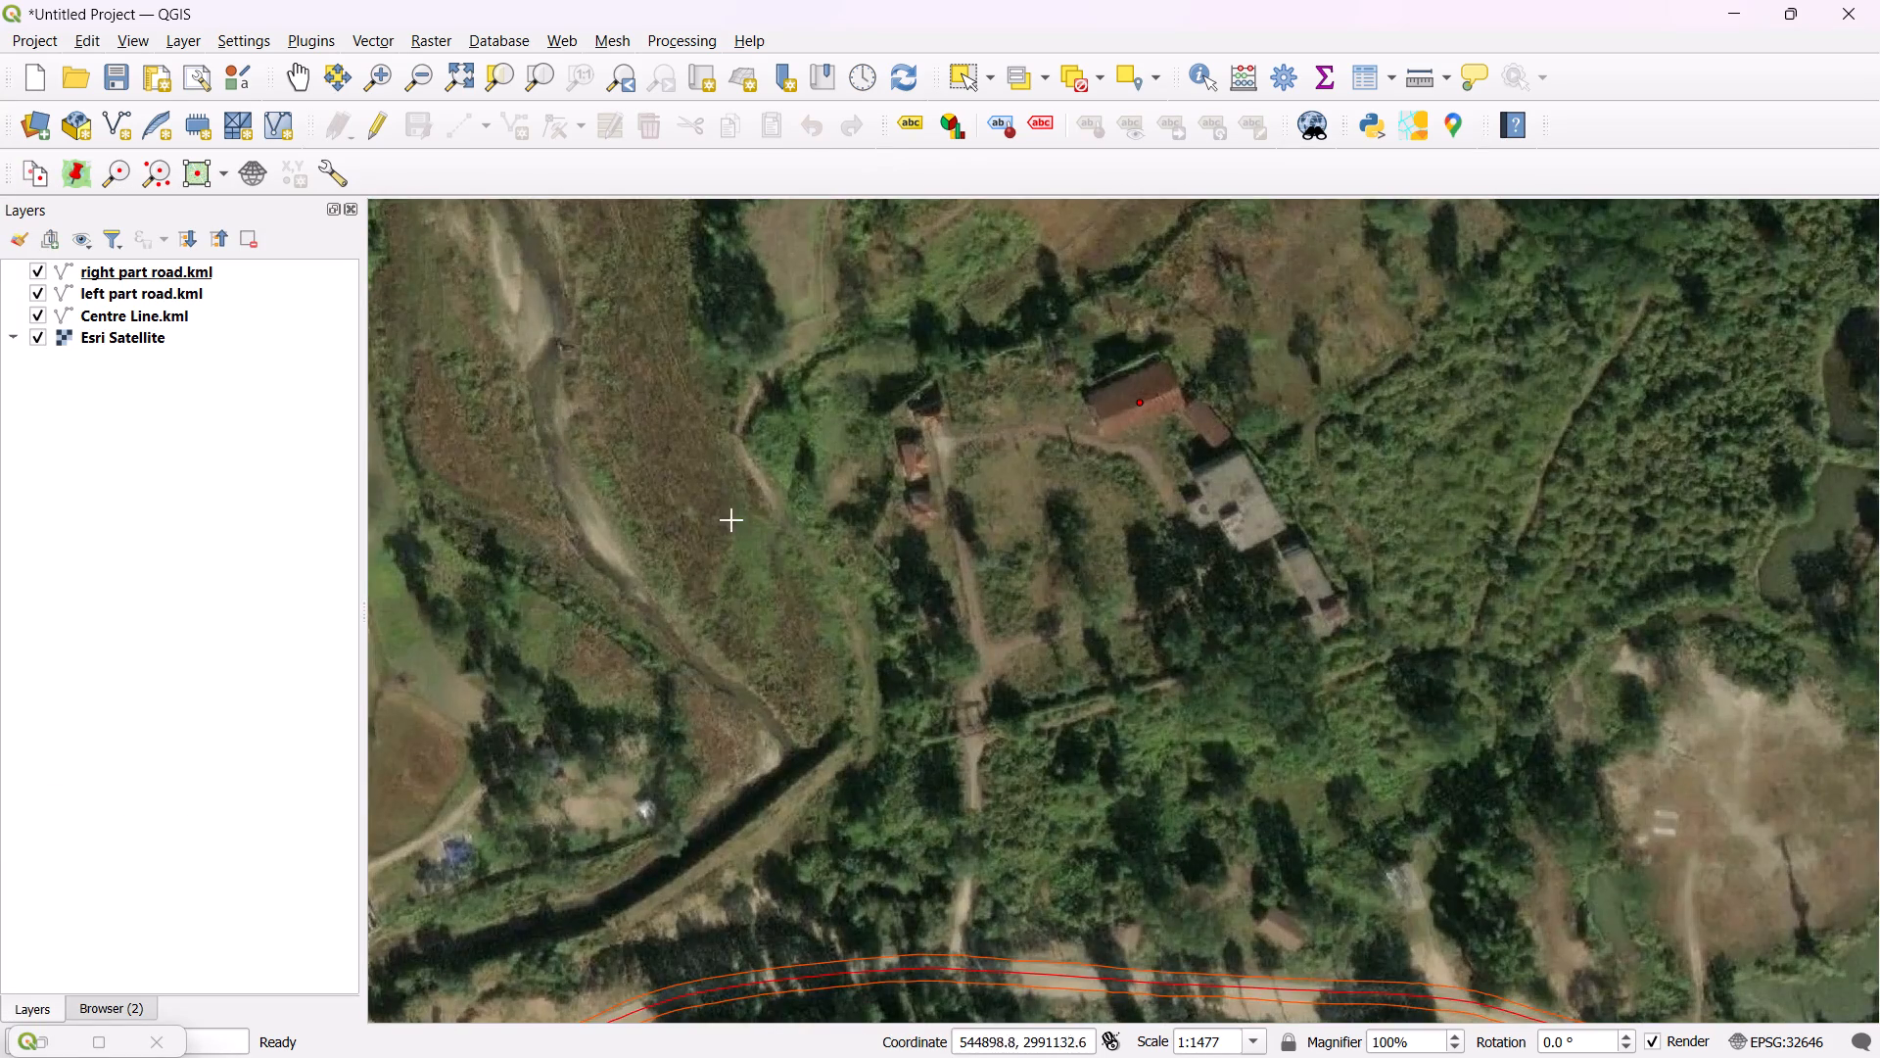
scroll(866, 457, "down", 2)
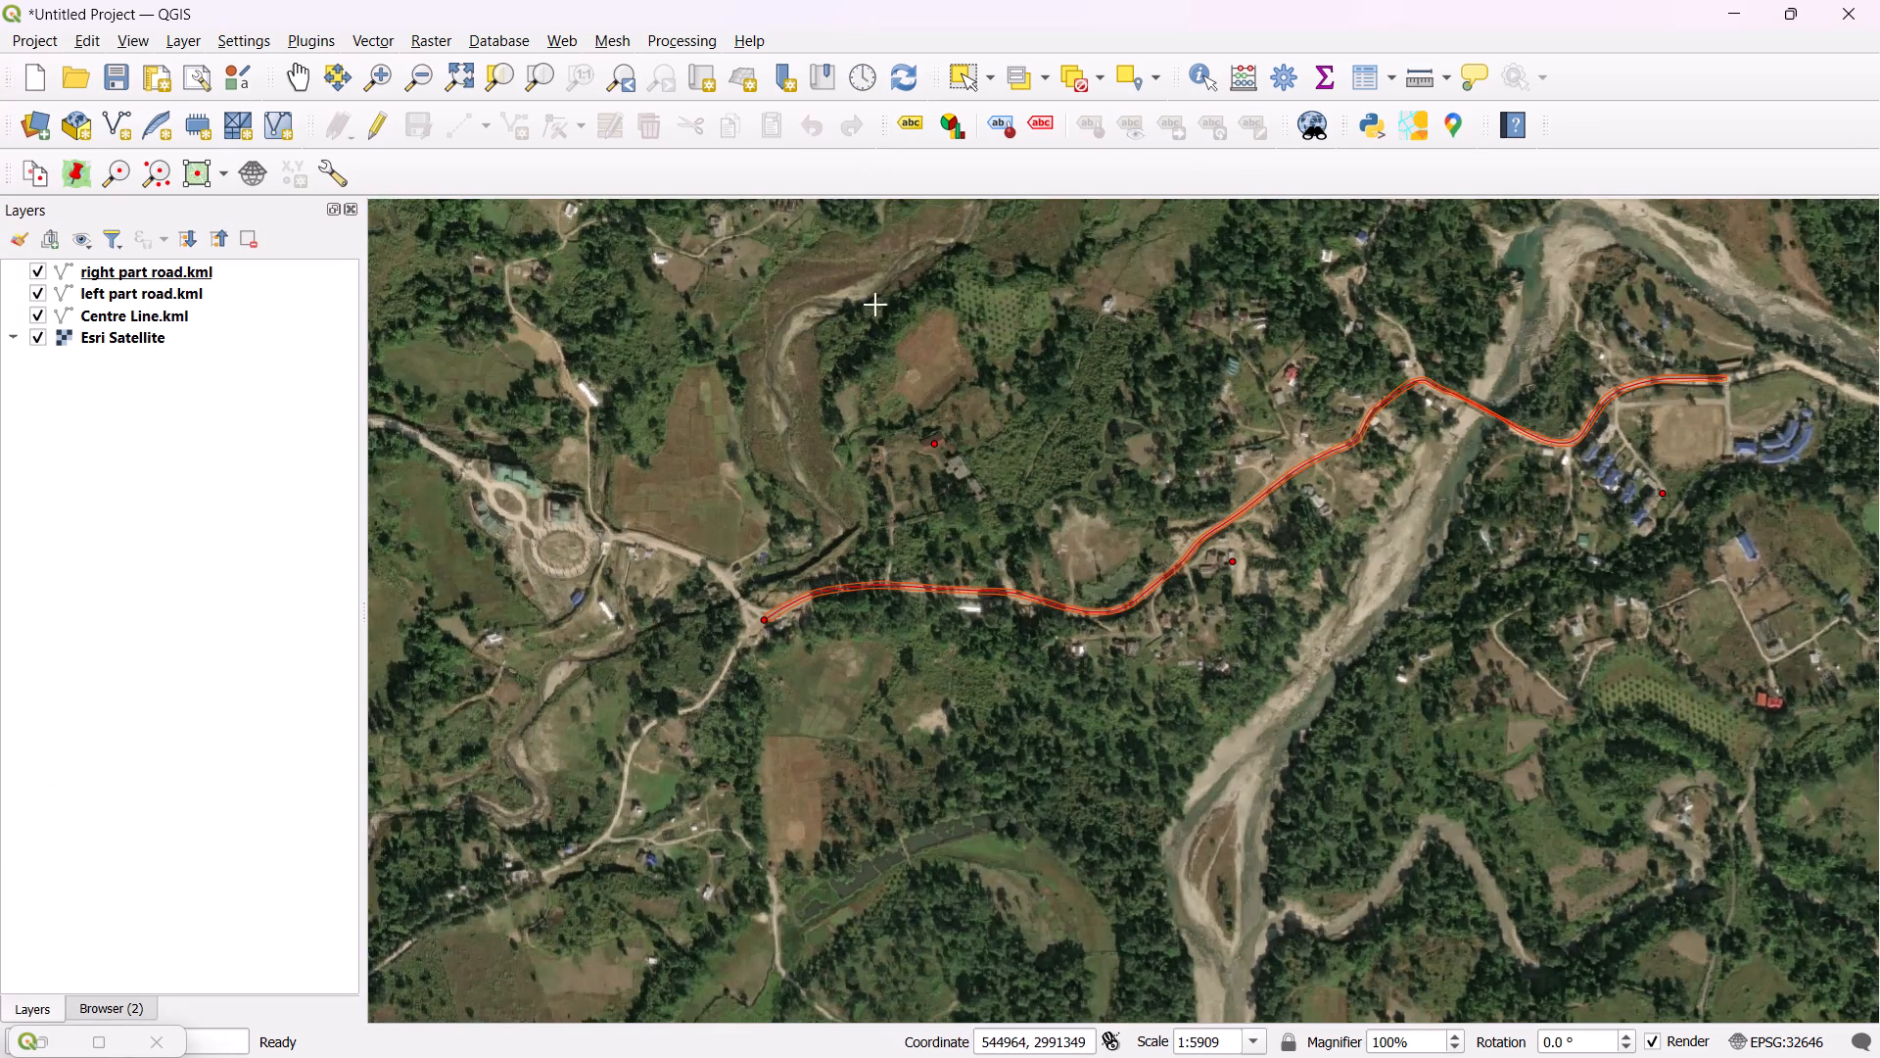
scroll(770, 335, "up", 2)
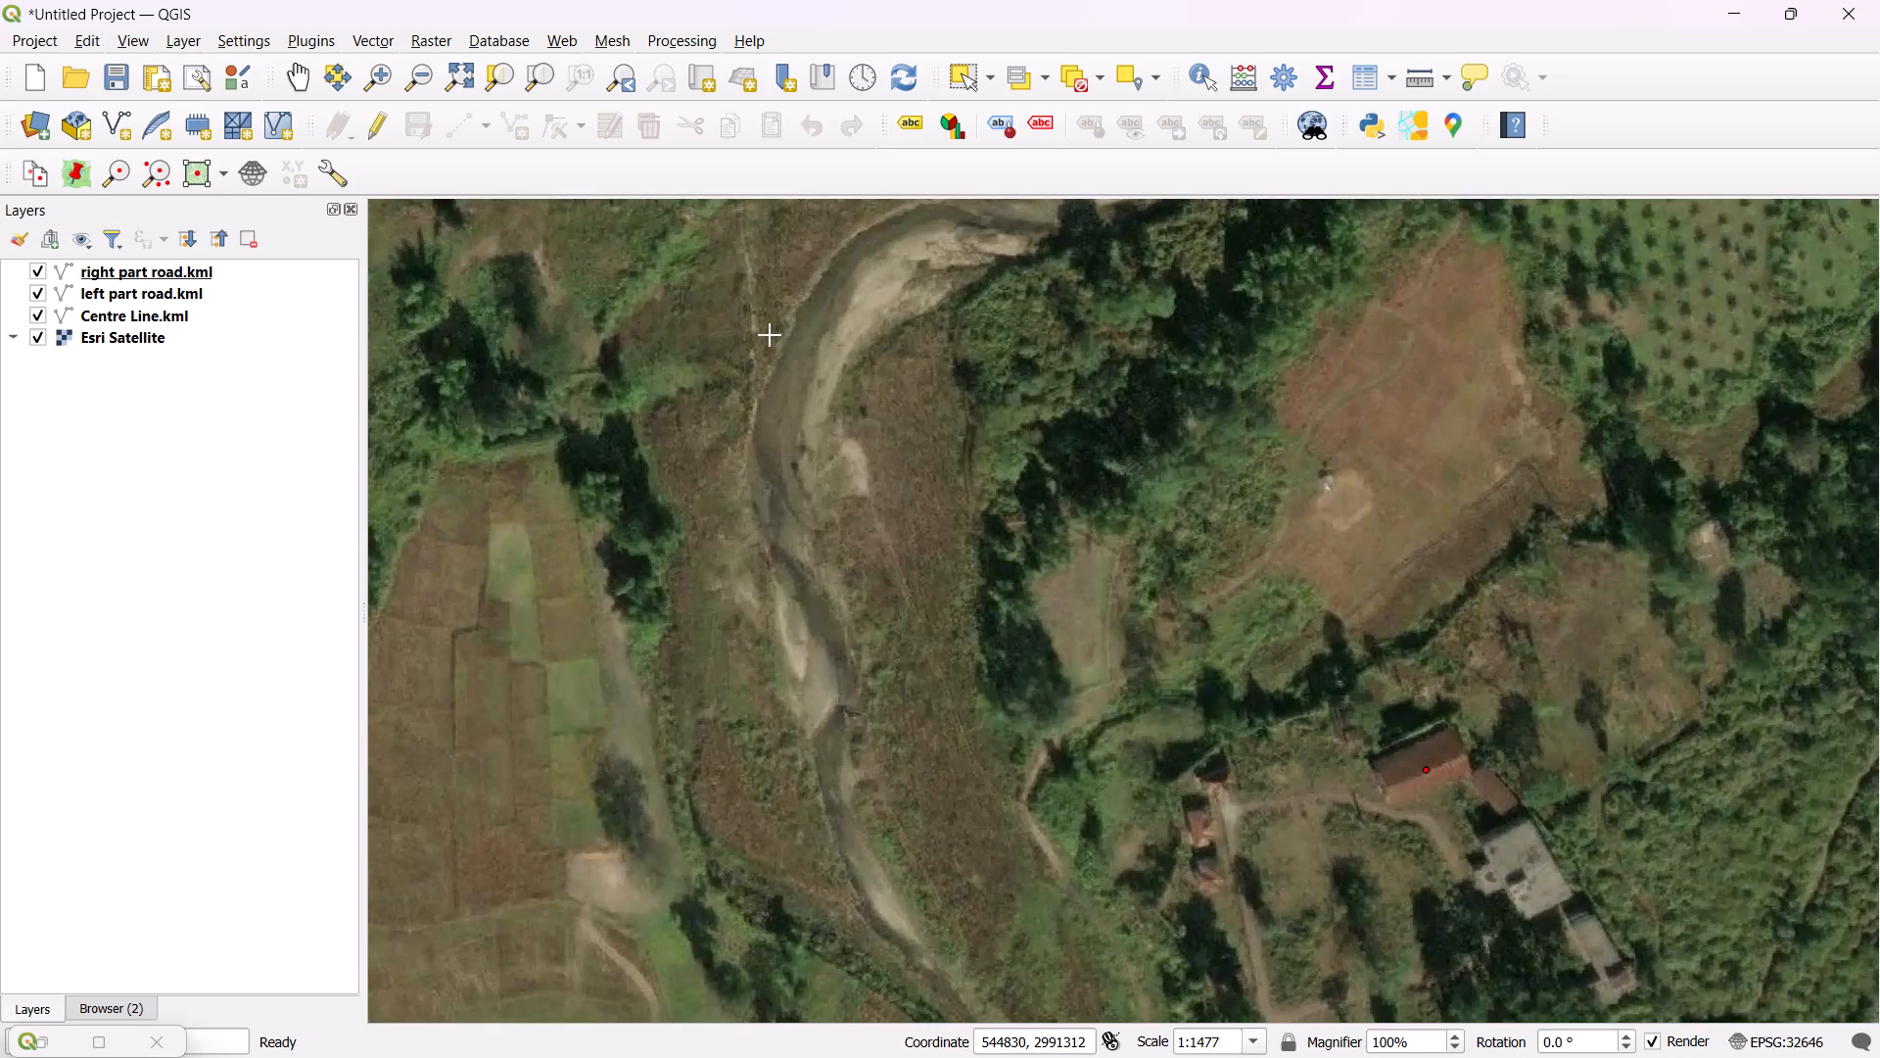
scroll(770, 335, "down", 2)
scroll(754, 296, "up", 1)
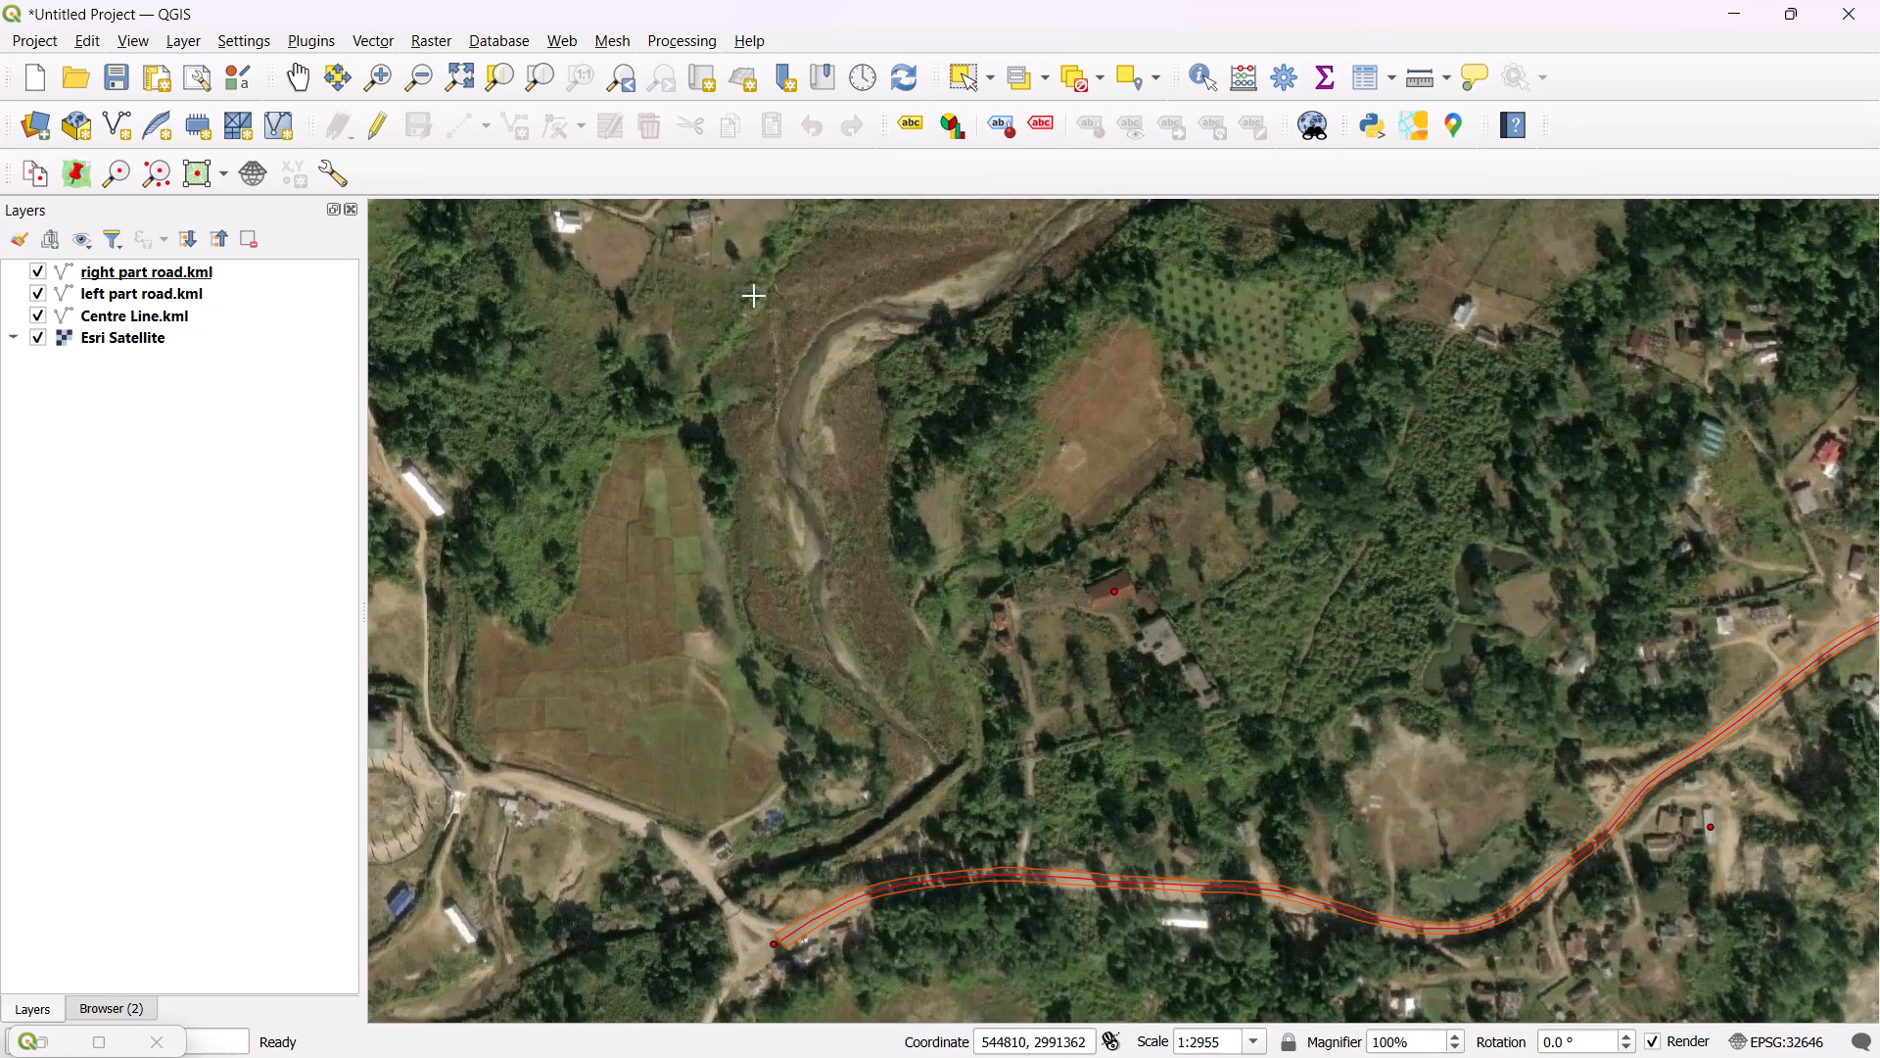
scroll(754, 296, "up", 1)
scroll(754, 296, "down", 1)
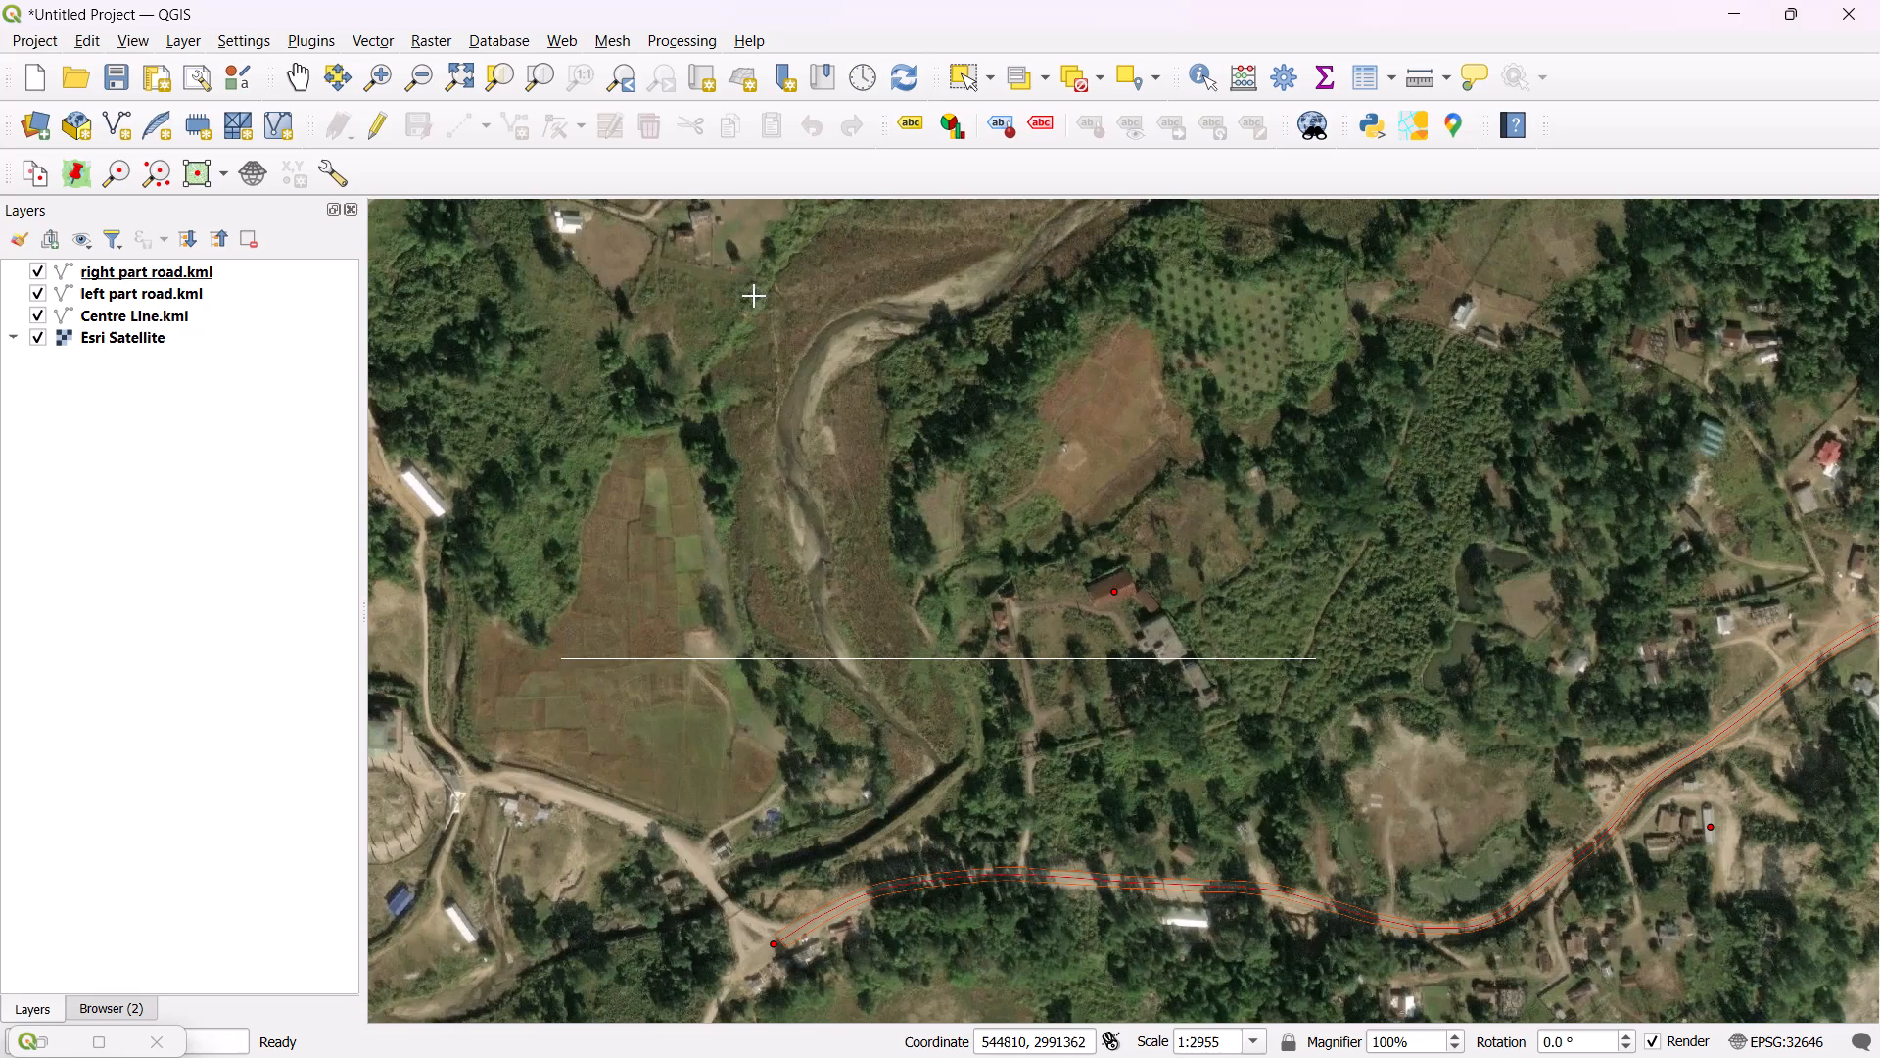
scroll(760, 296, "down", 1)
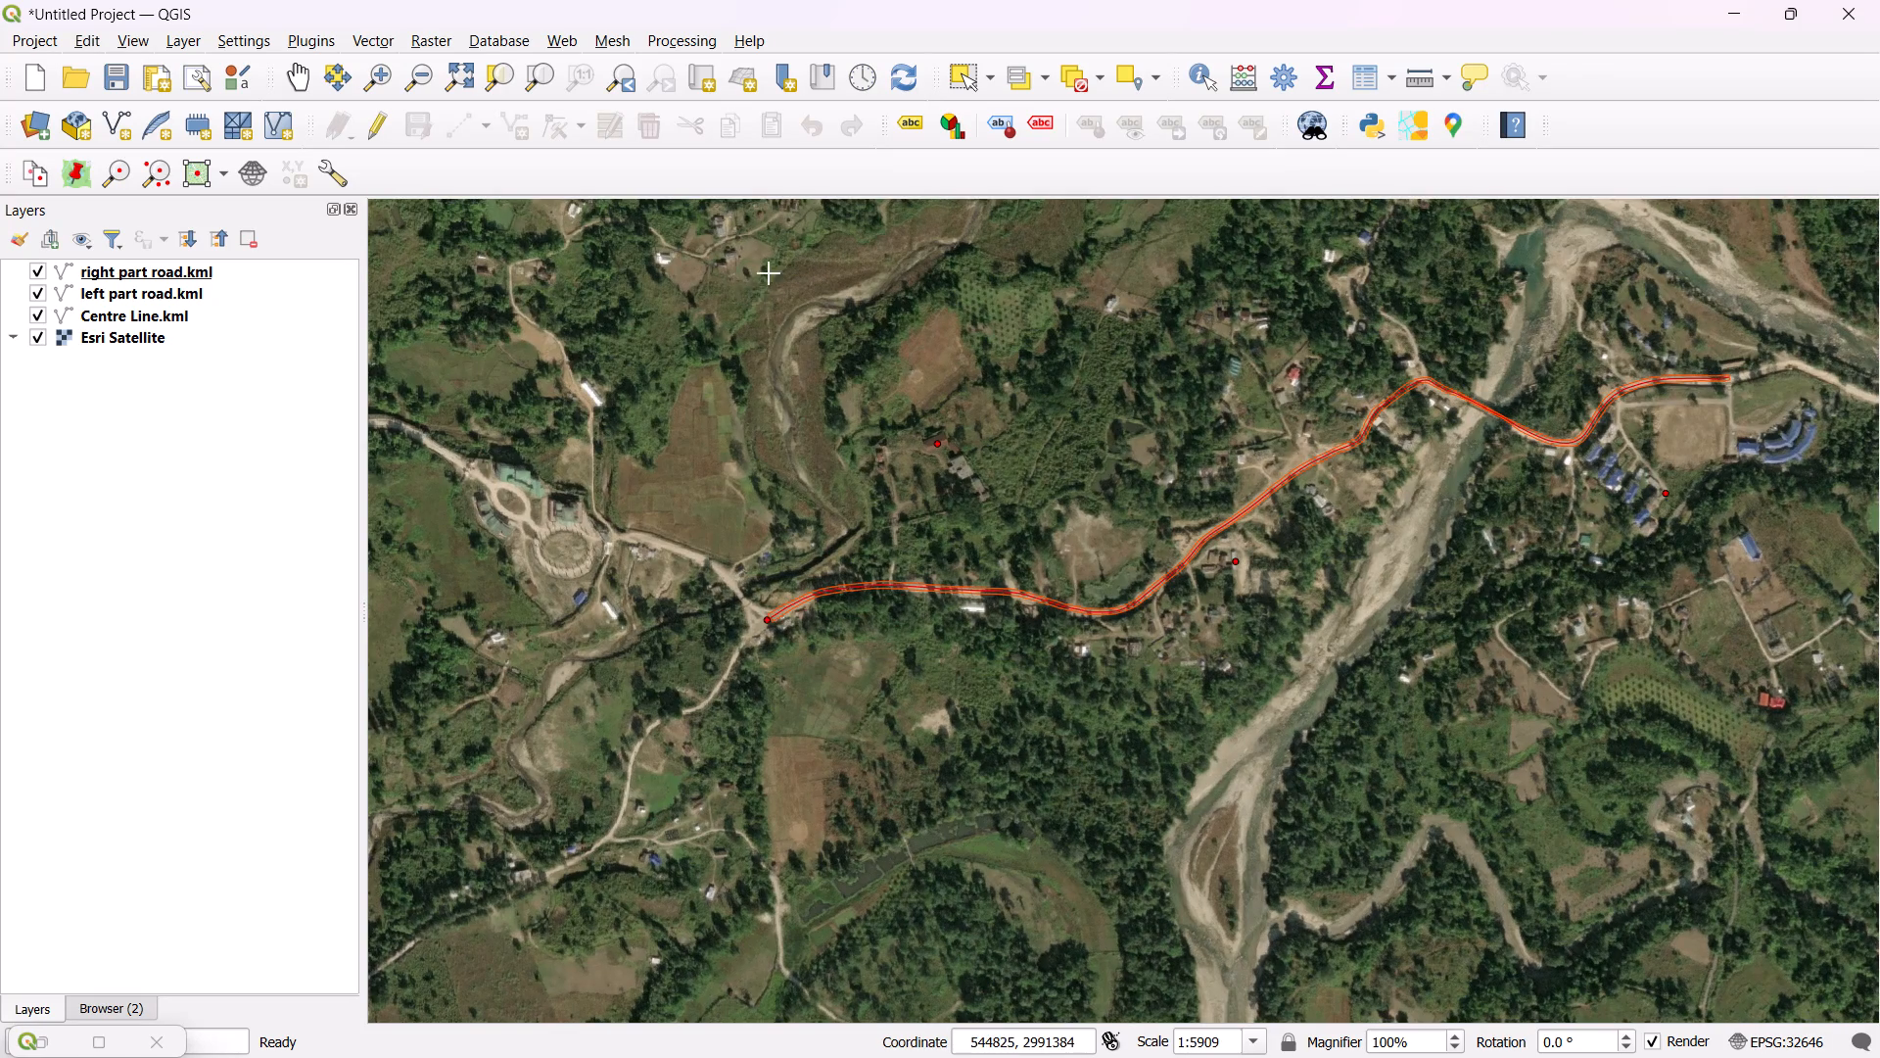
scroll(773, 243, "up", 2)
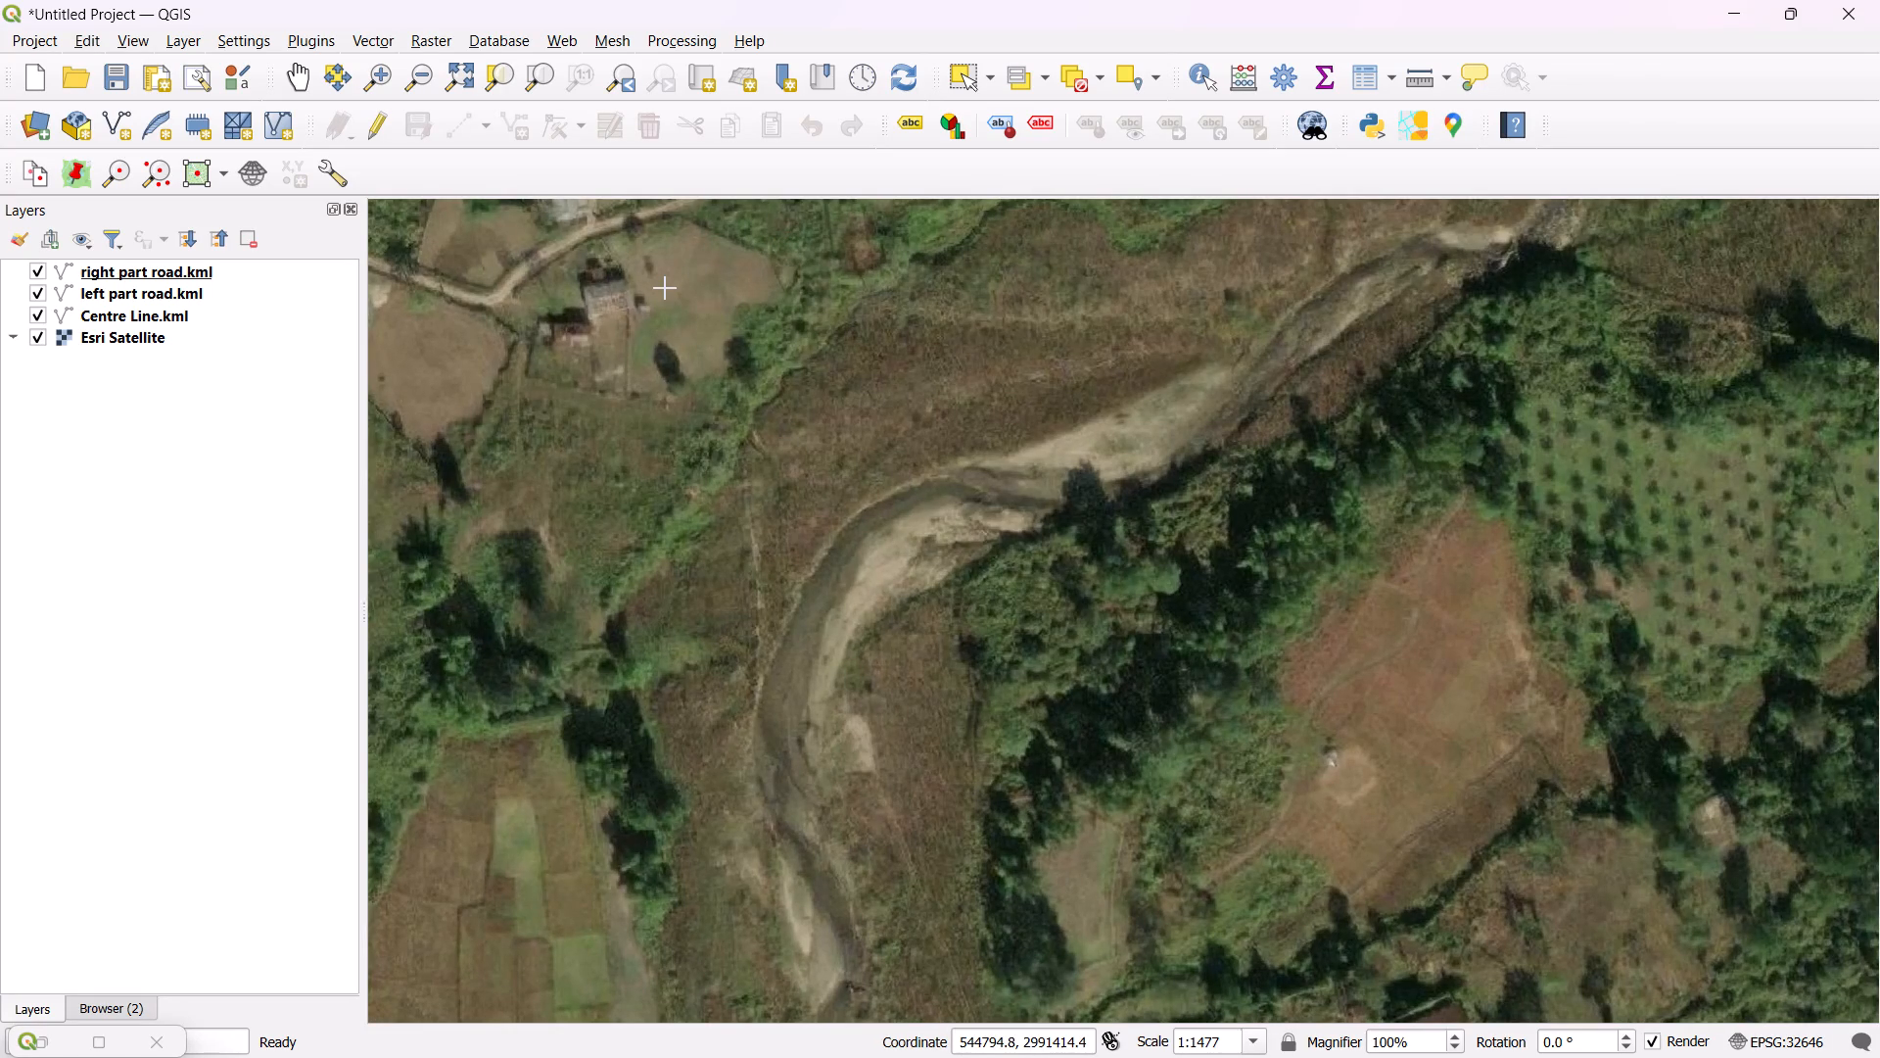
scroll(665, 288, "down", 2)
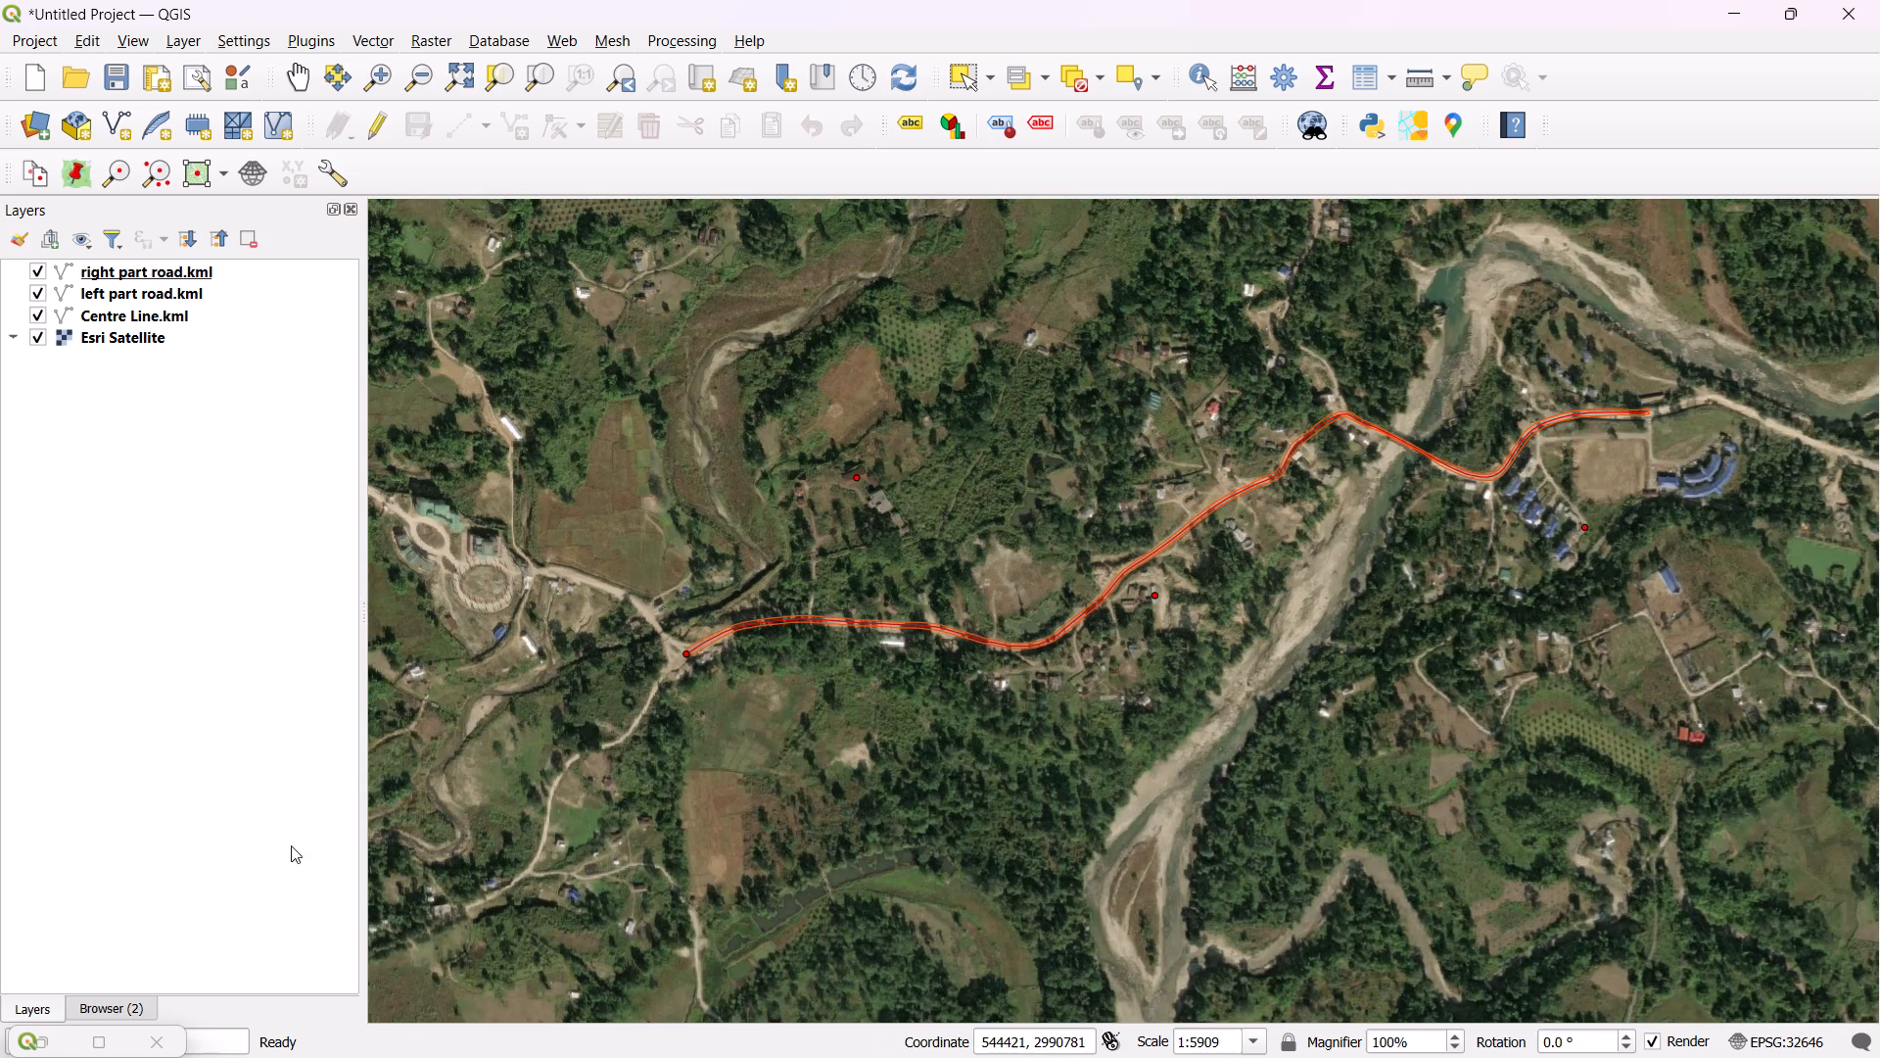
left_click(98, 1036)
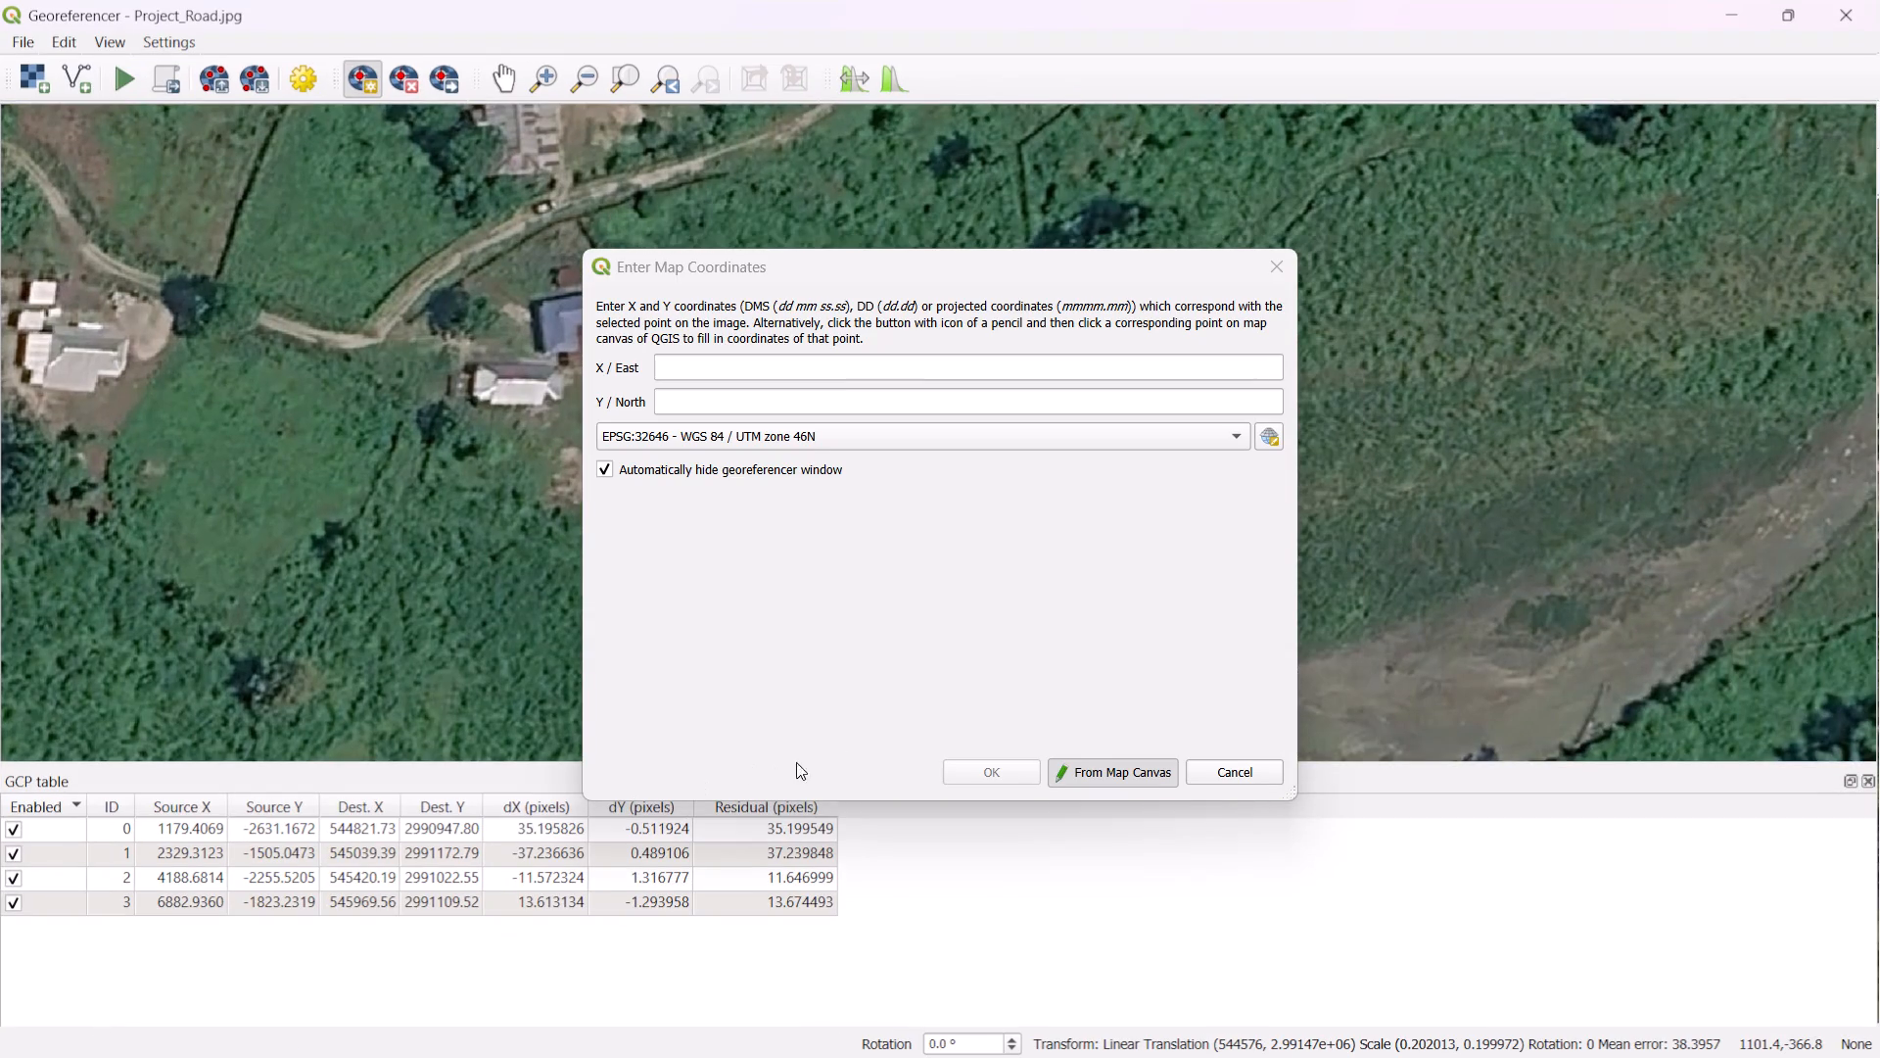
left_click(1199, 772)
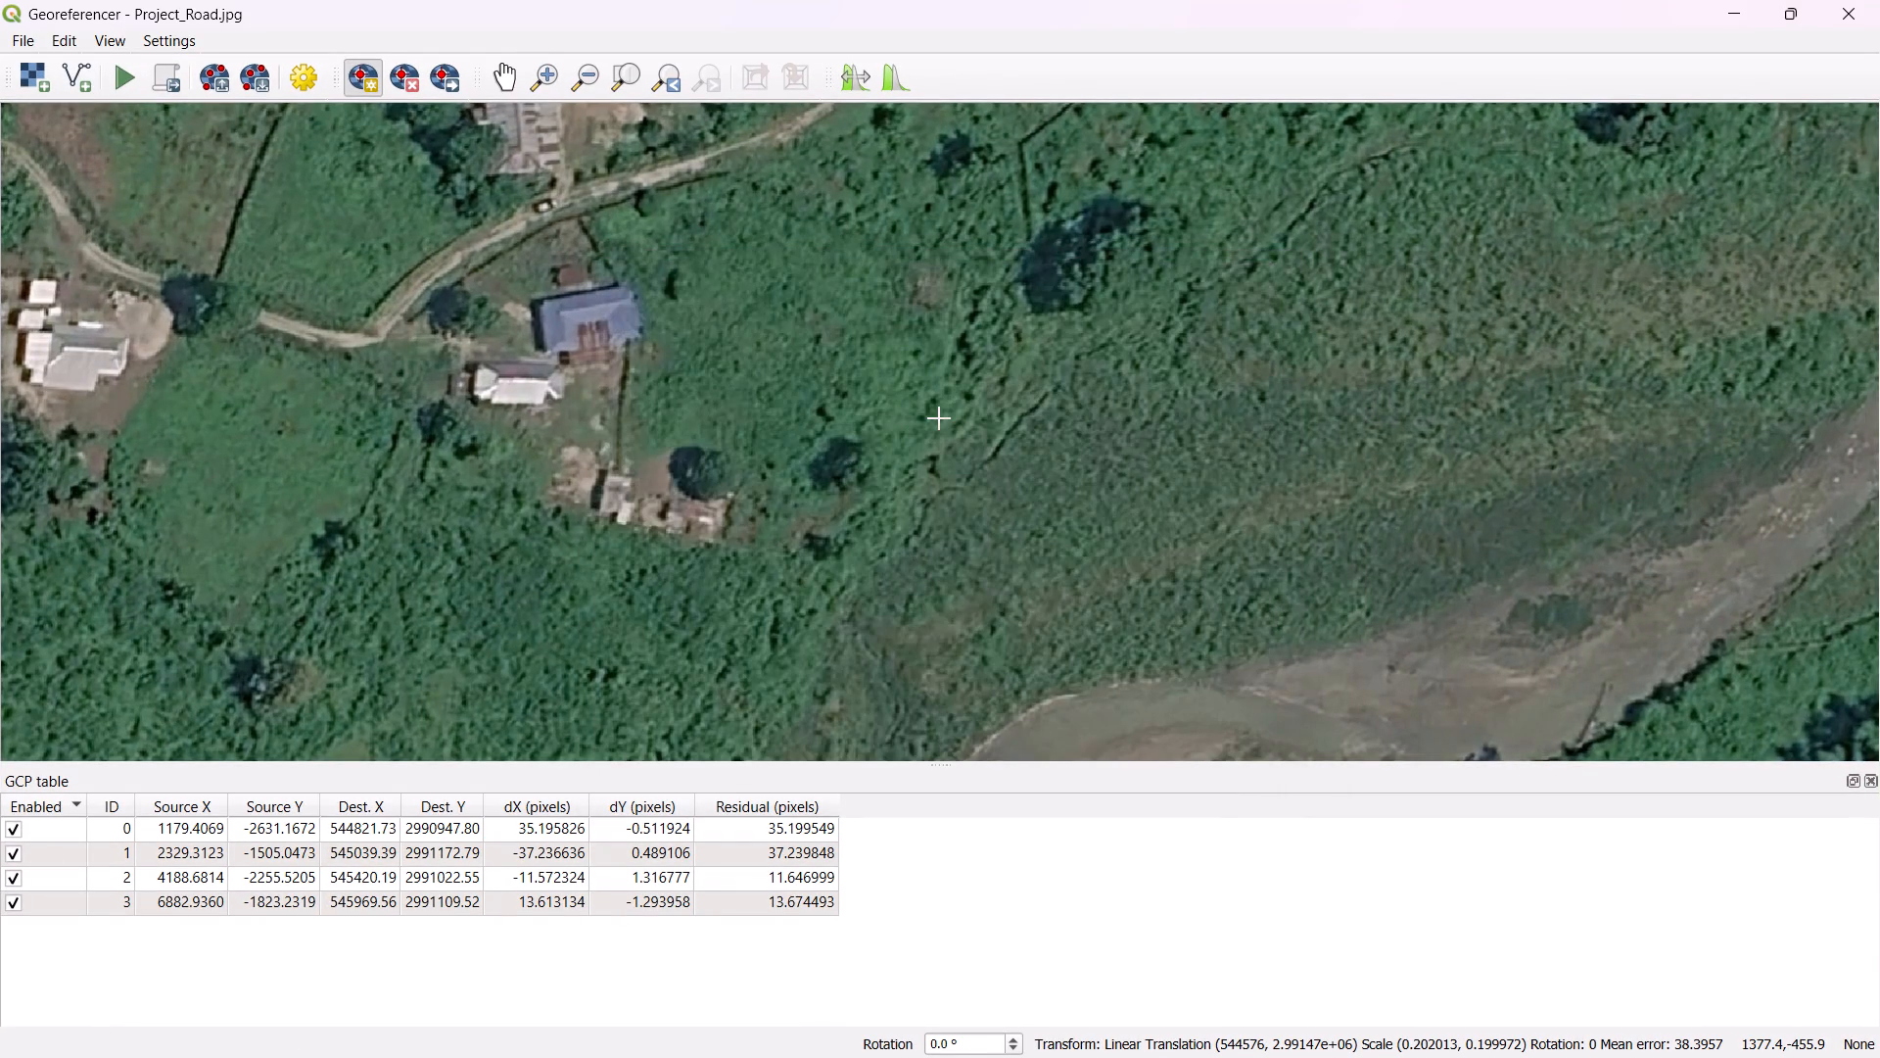
Examine the Project_Road image and the Esri Satellite map for a fifth control point feature recognisable in both.
scroll(939, 418, "down", 2)
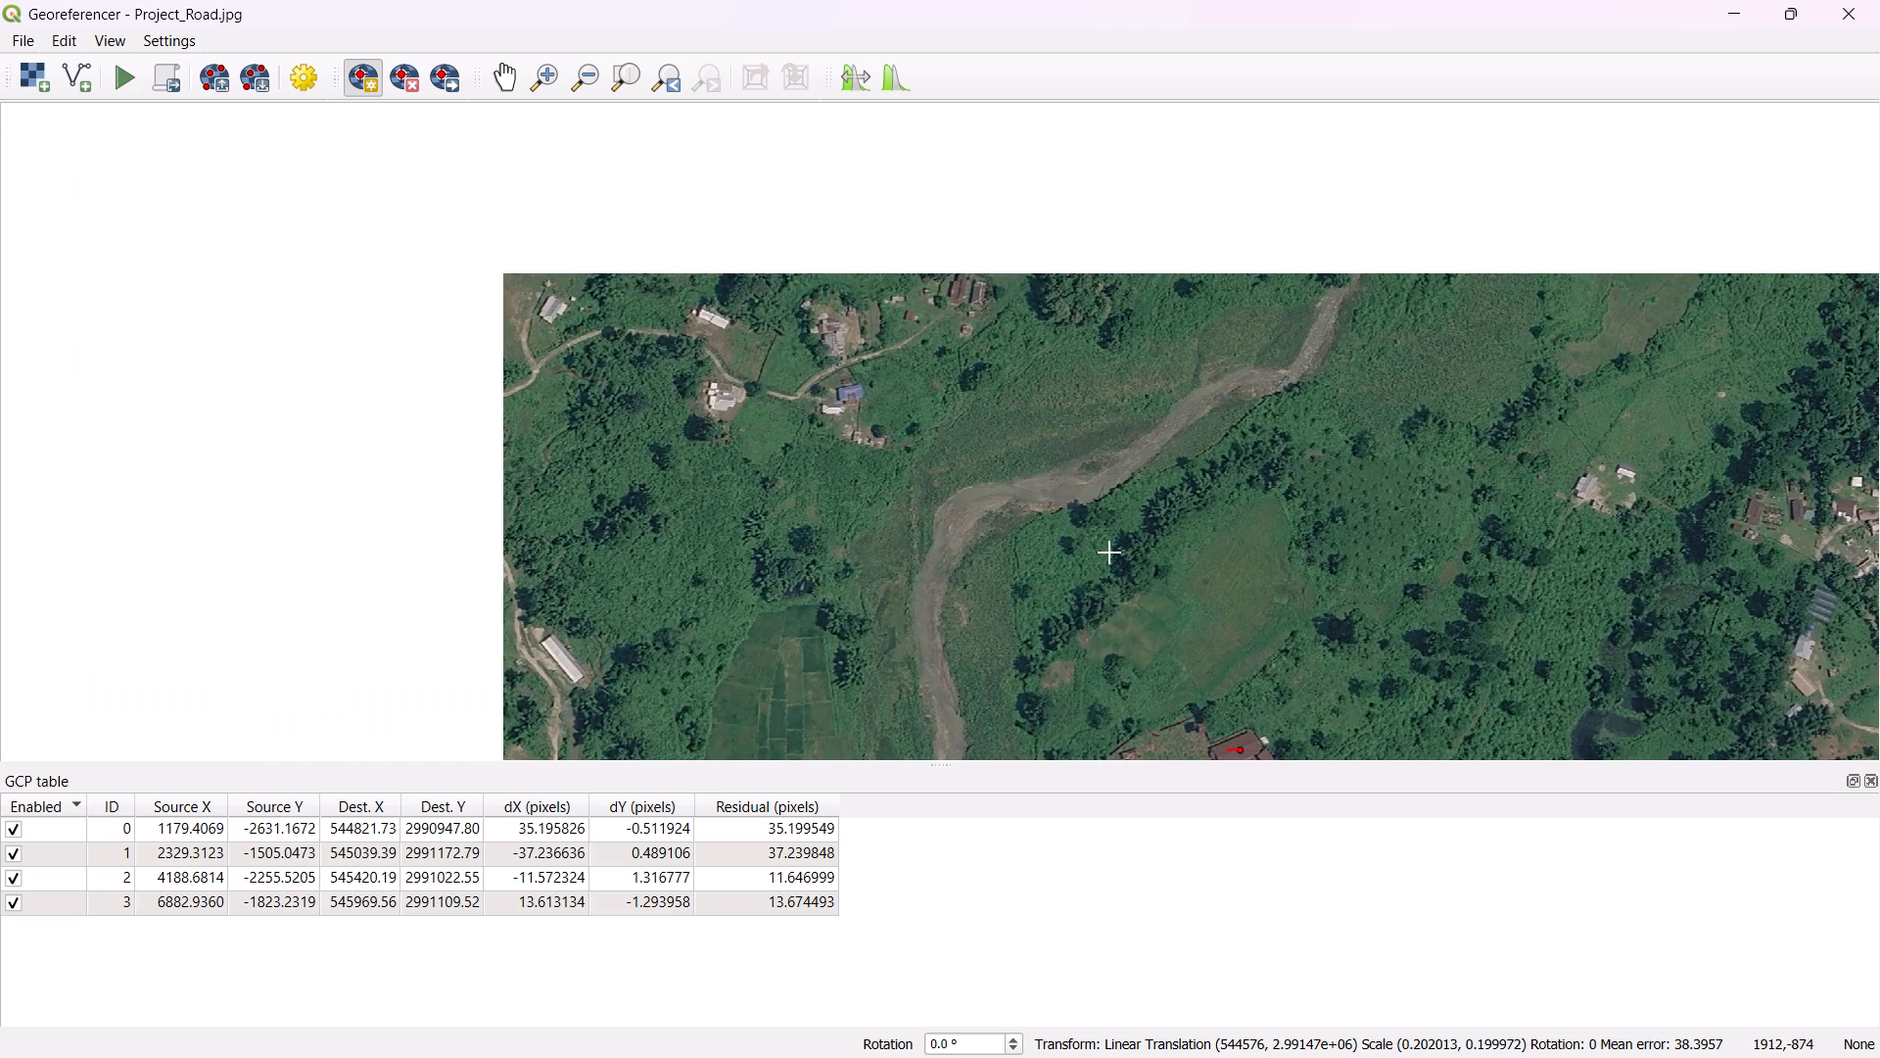
scroll(1109, 553, "down", 1)
scroll(1378, 697, "up", 2)
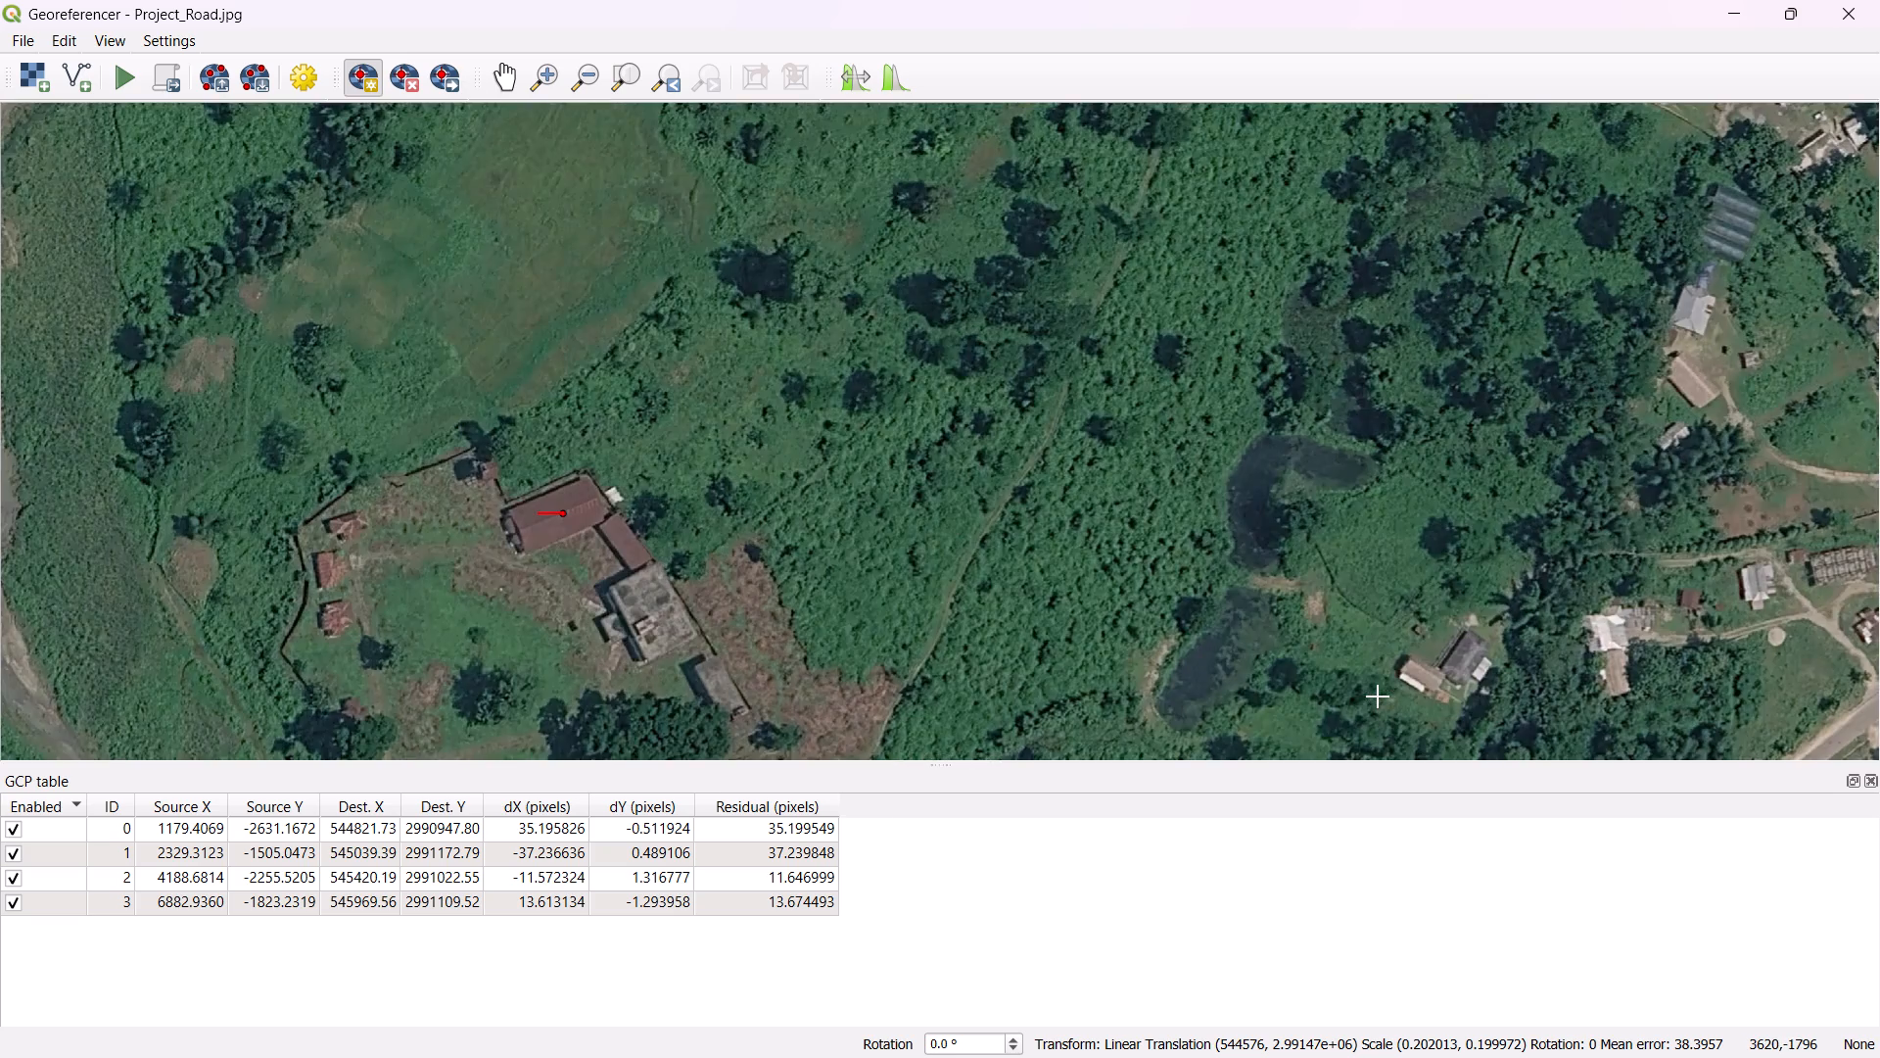
scroll(1378, 697, "down", 3)
scroll(1471, 754, "up", 1)
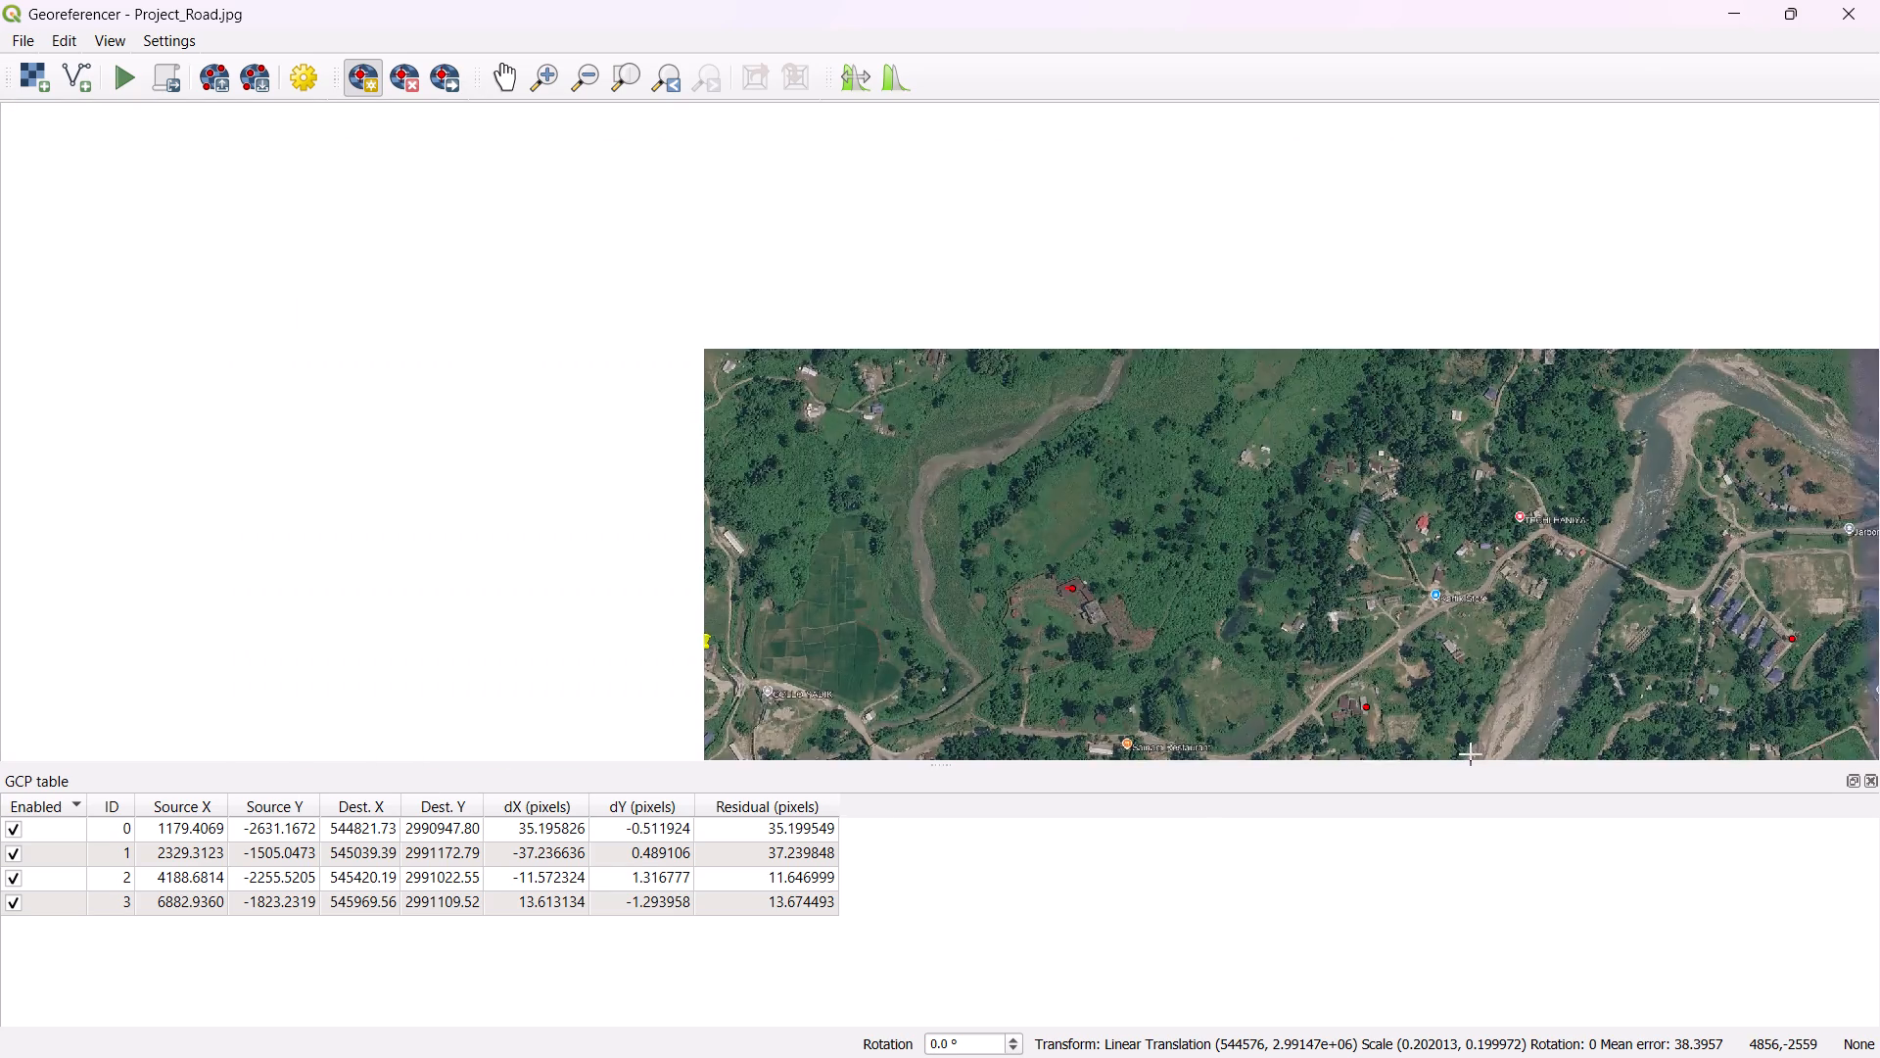
scroll(1471, 754, "up", 2)
scroll(1459, 734, "down", 1)
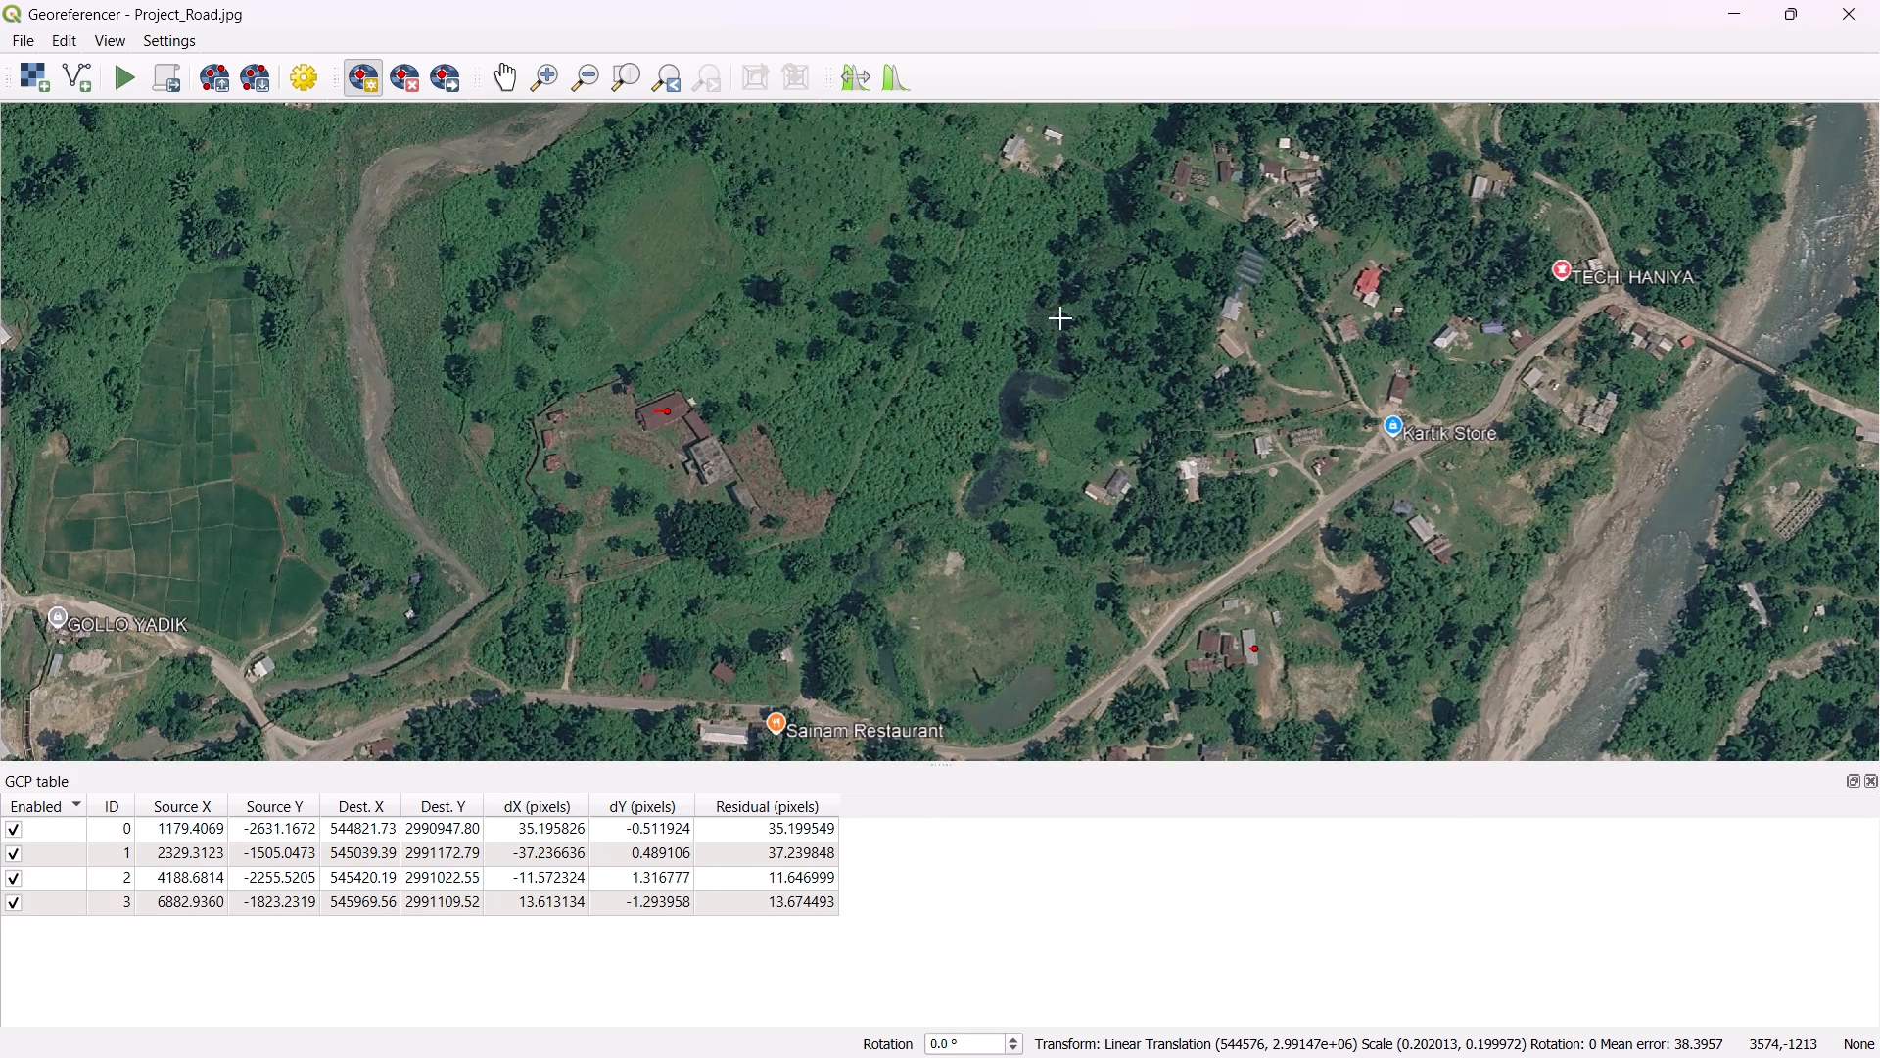
scroll(1268, 314, "down", 1)
scroll(1268, 314, "up", 2)
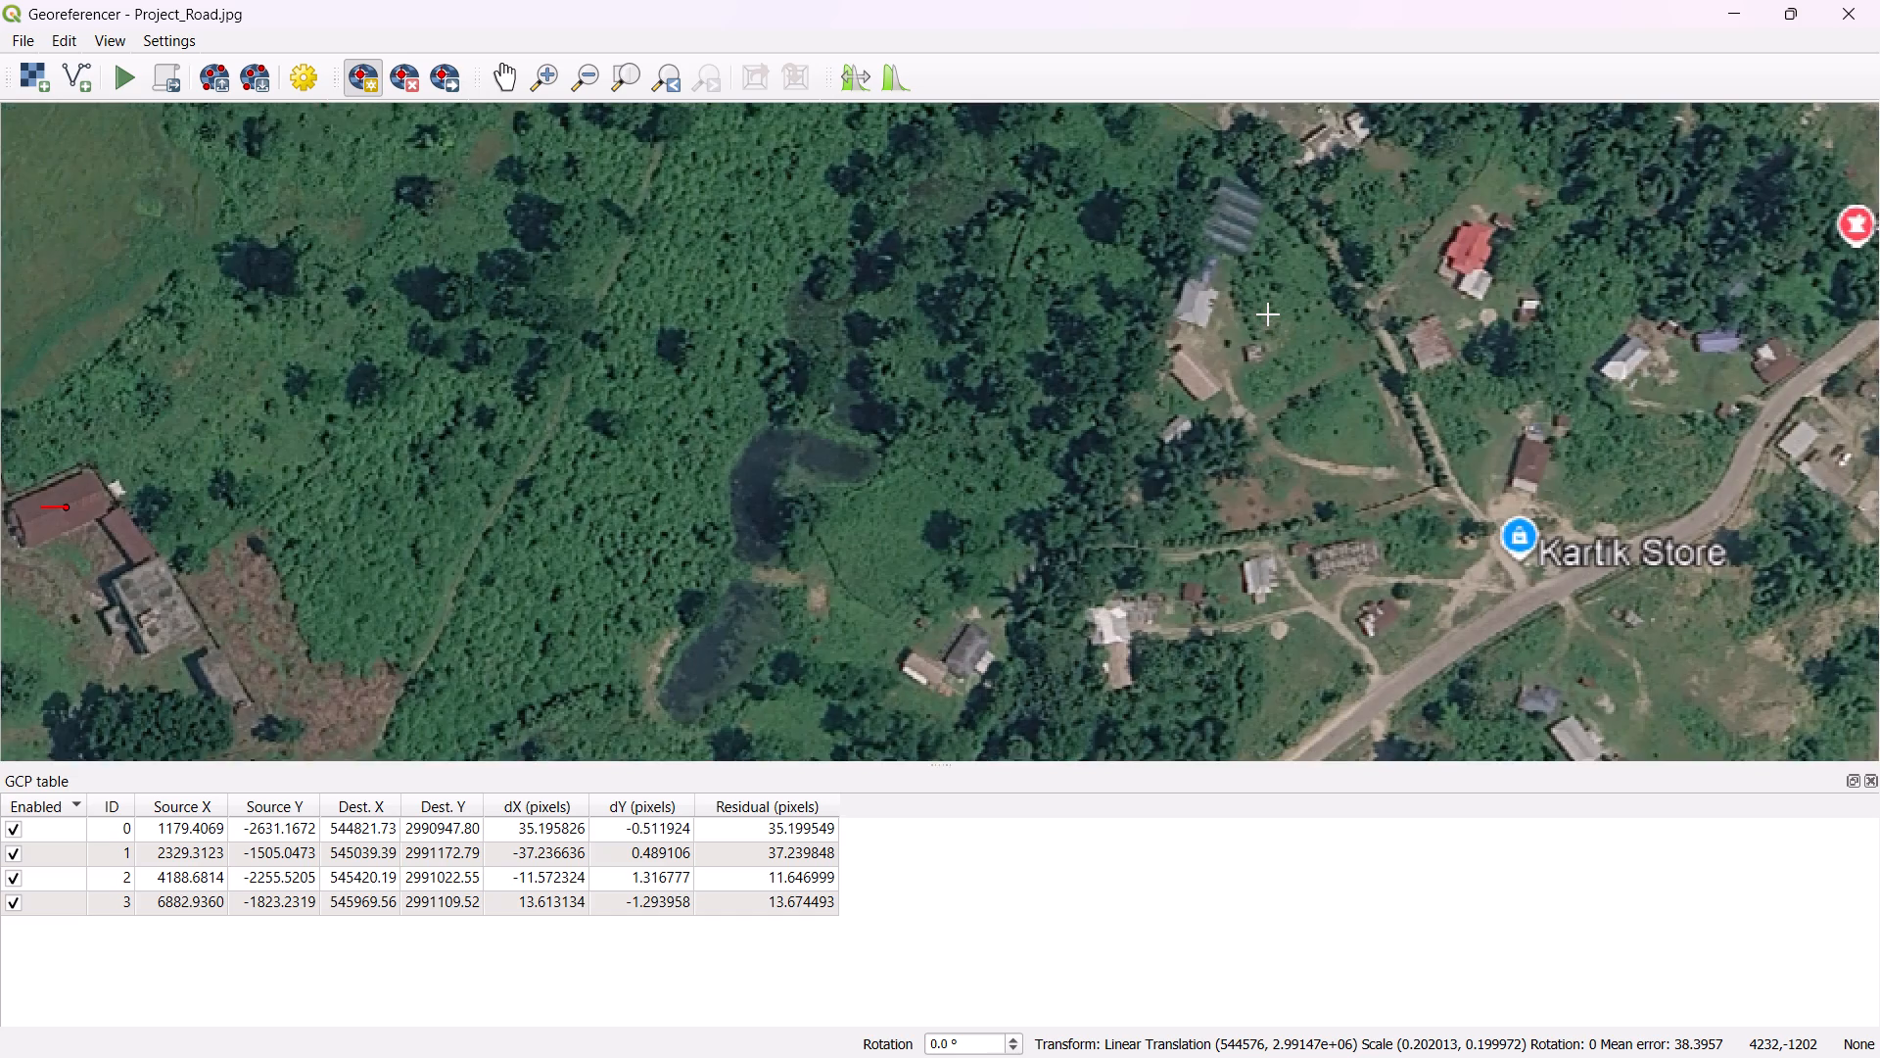
scroll(1268, 314, "down", 3)
scroll(1276, 317, "up", 2)
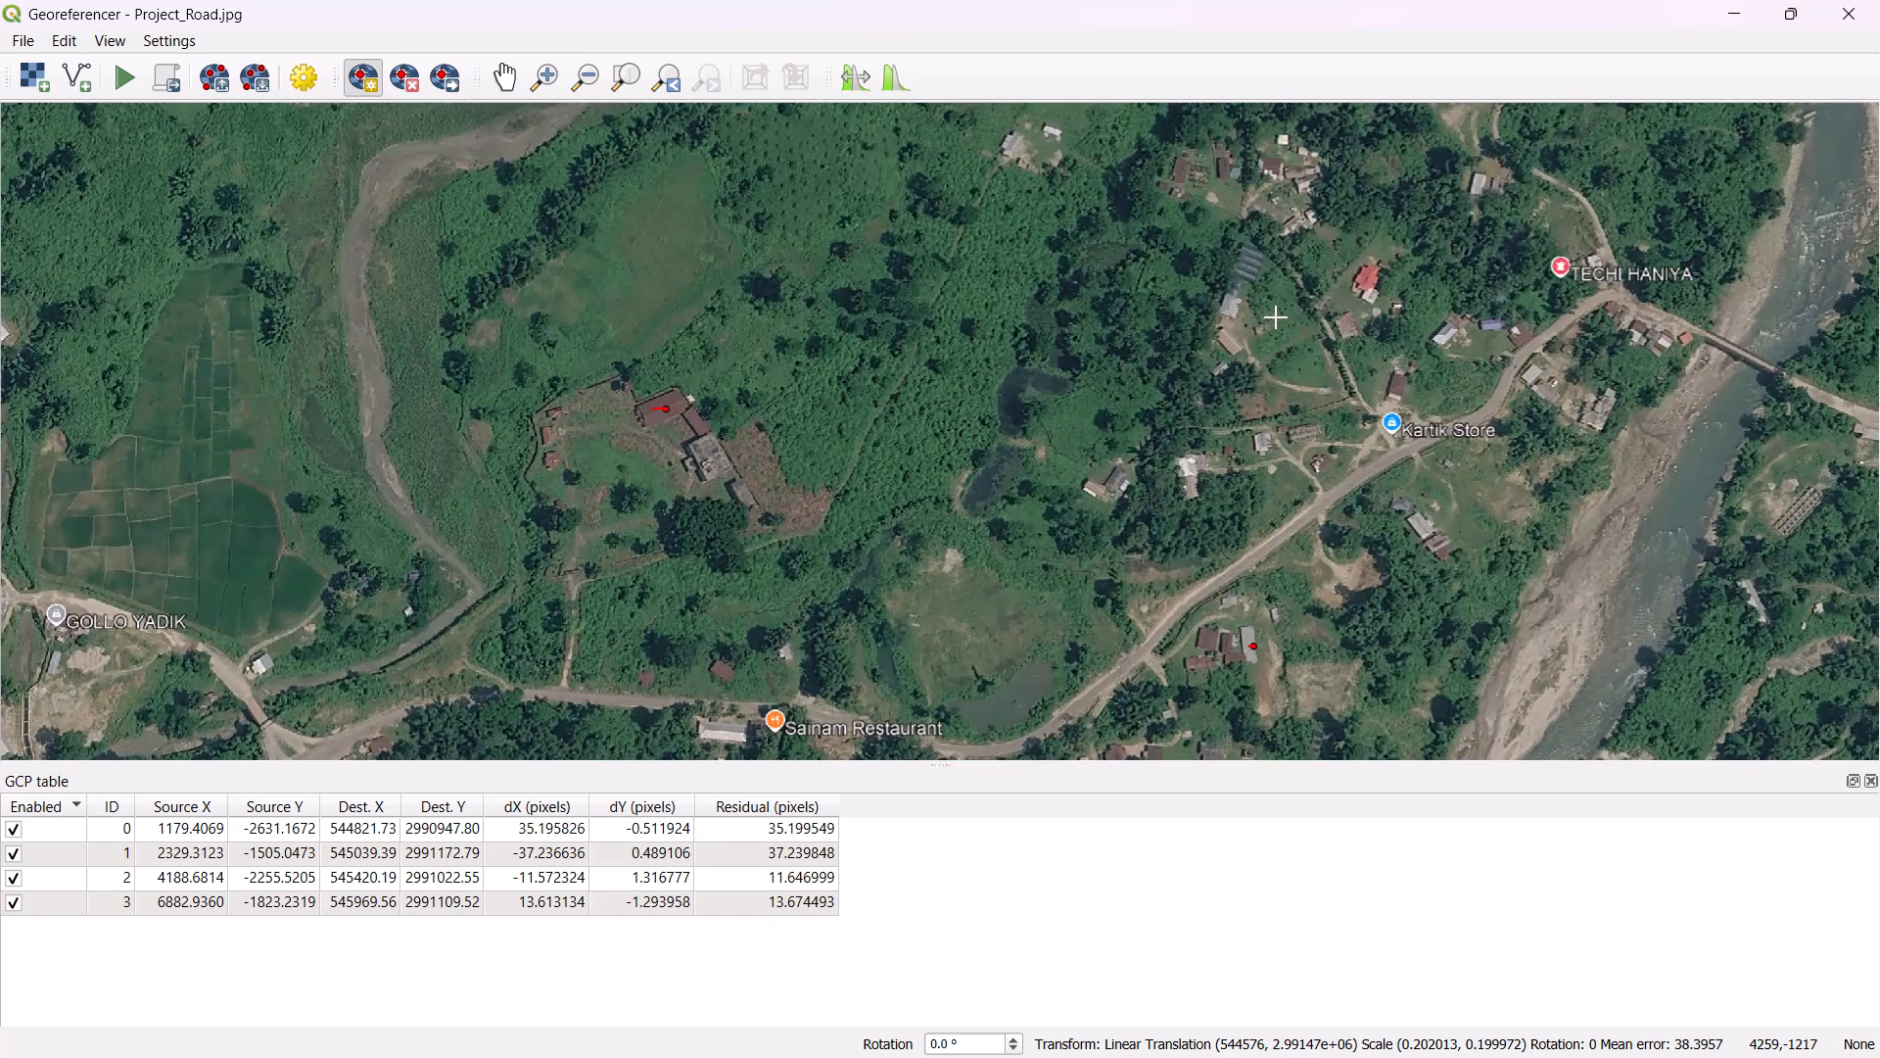
scroll(1276, 320, "down", 1)
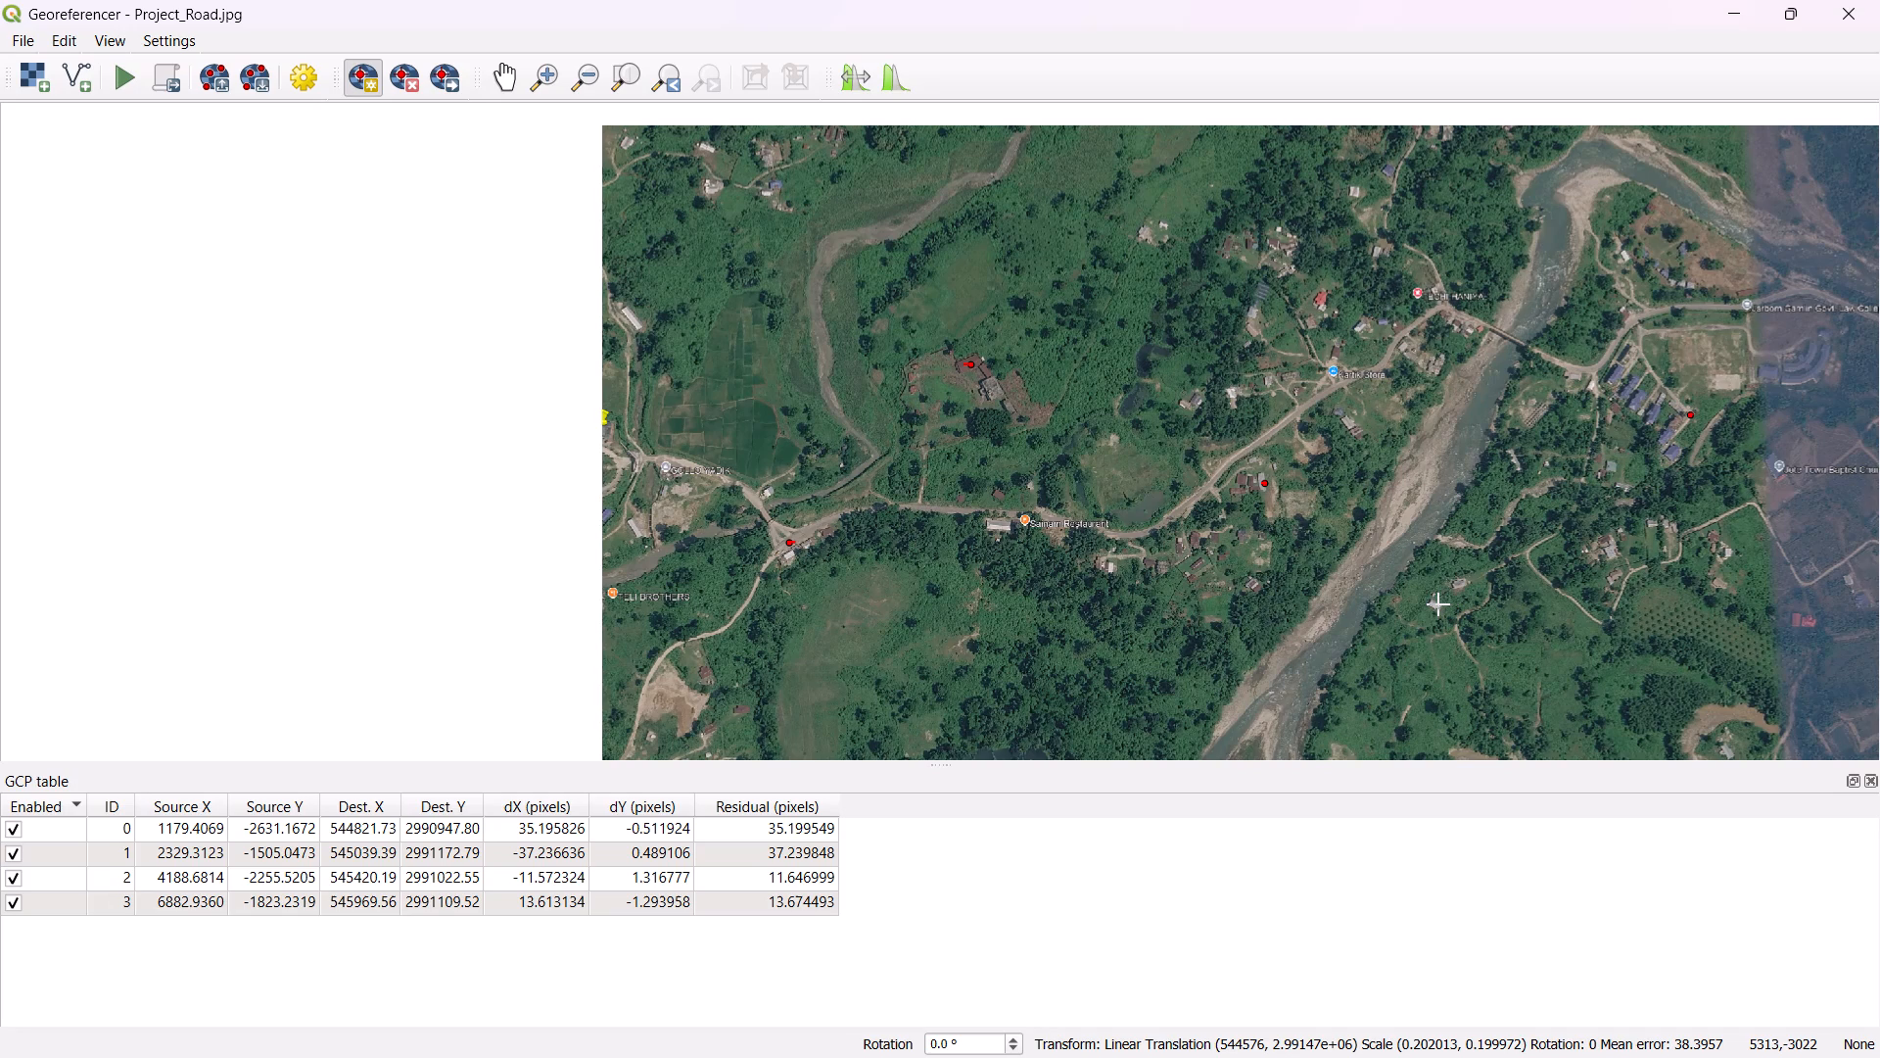
left_click(1728, 1)
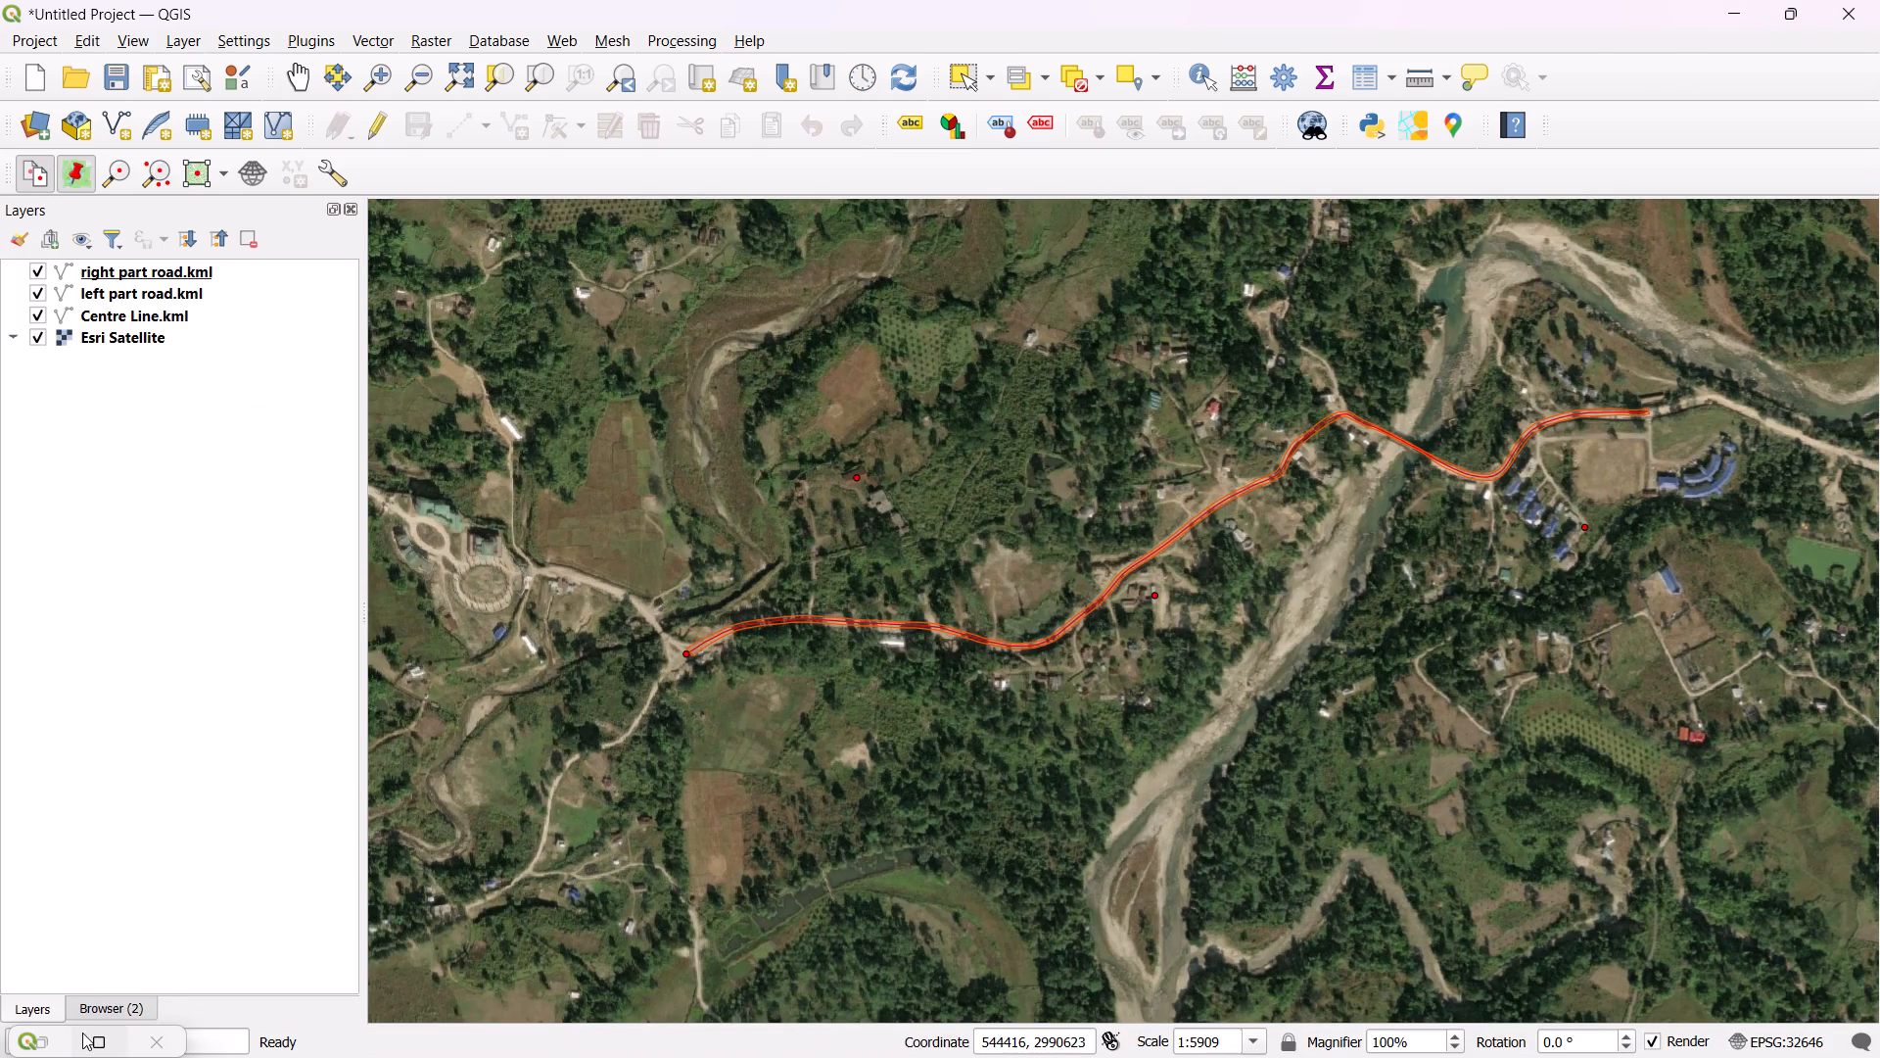
left_click(92, 1043)
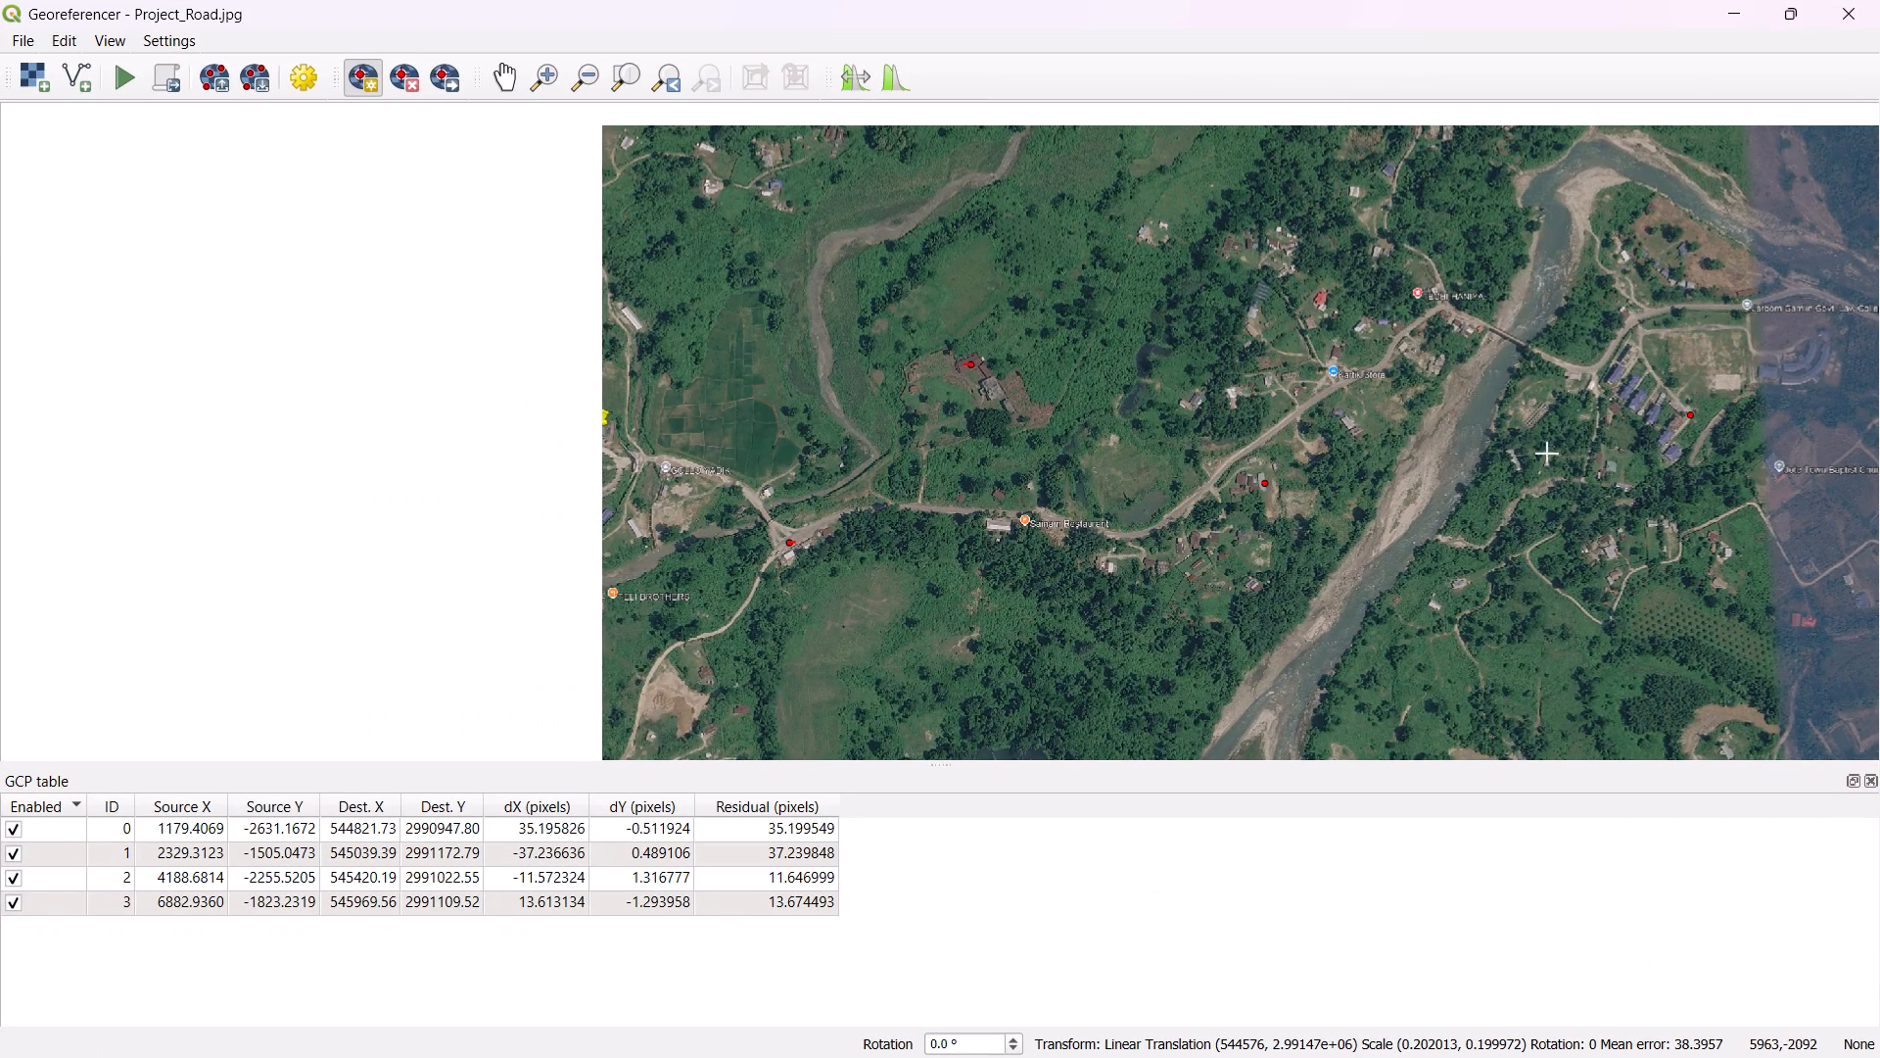
scroll(1617, 467, "up", 1)
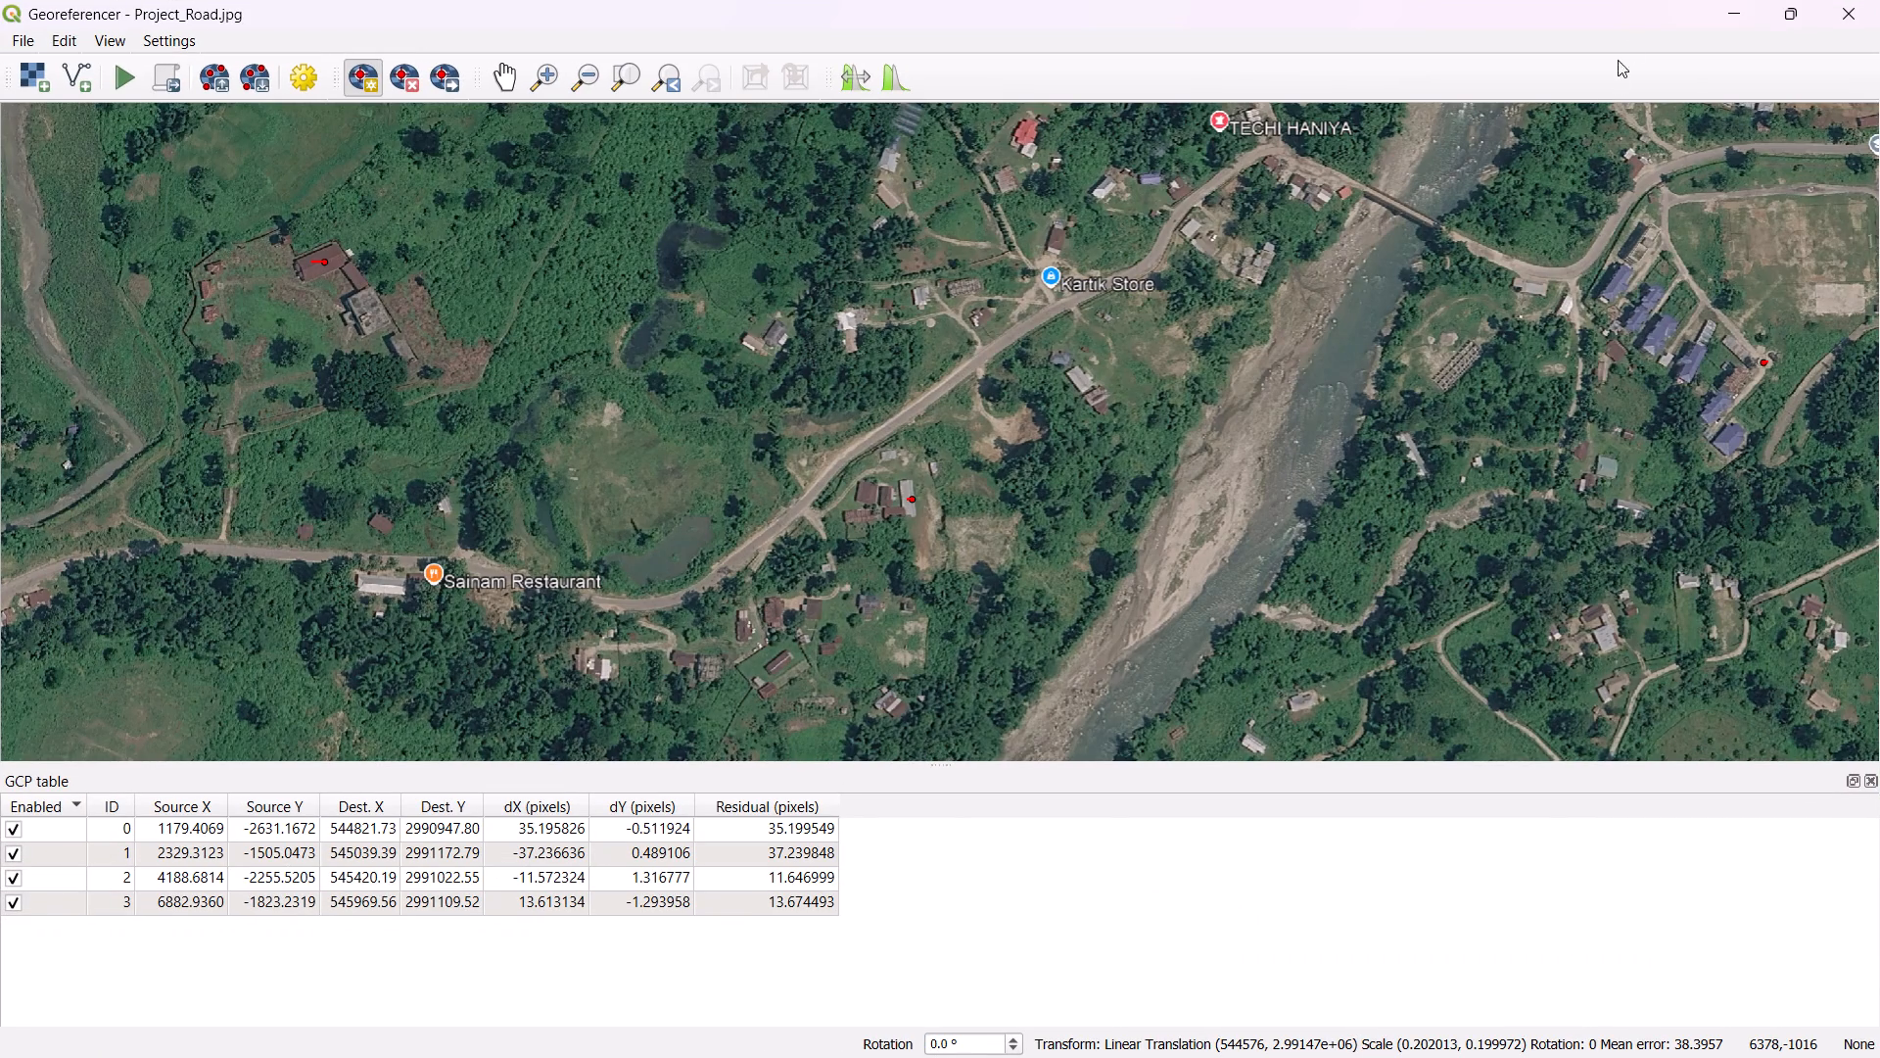
left_click(1715, 6)
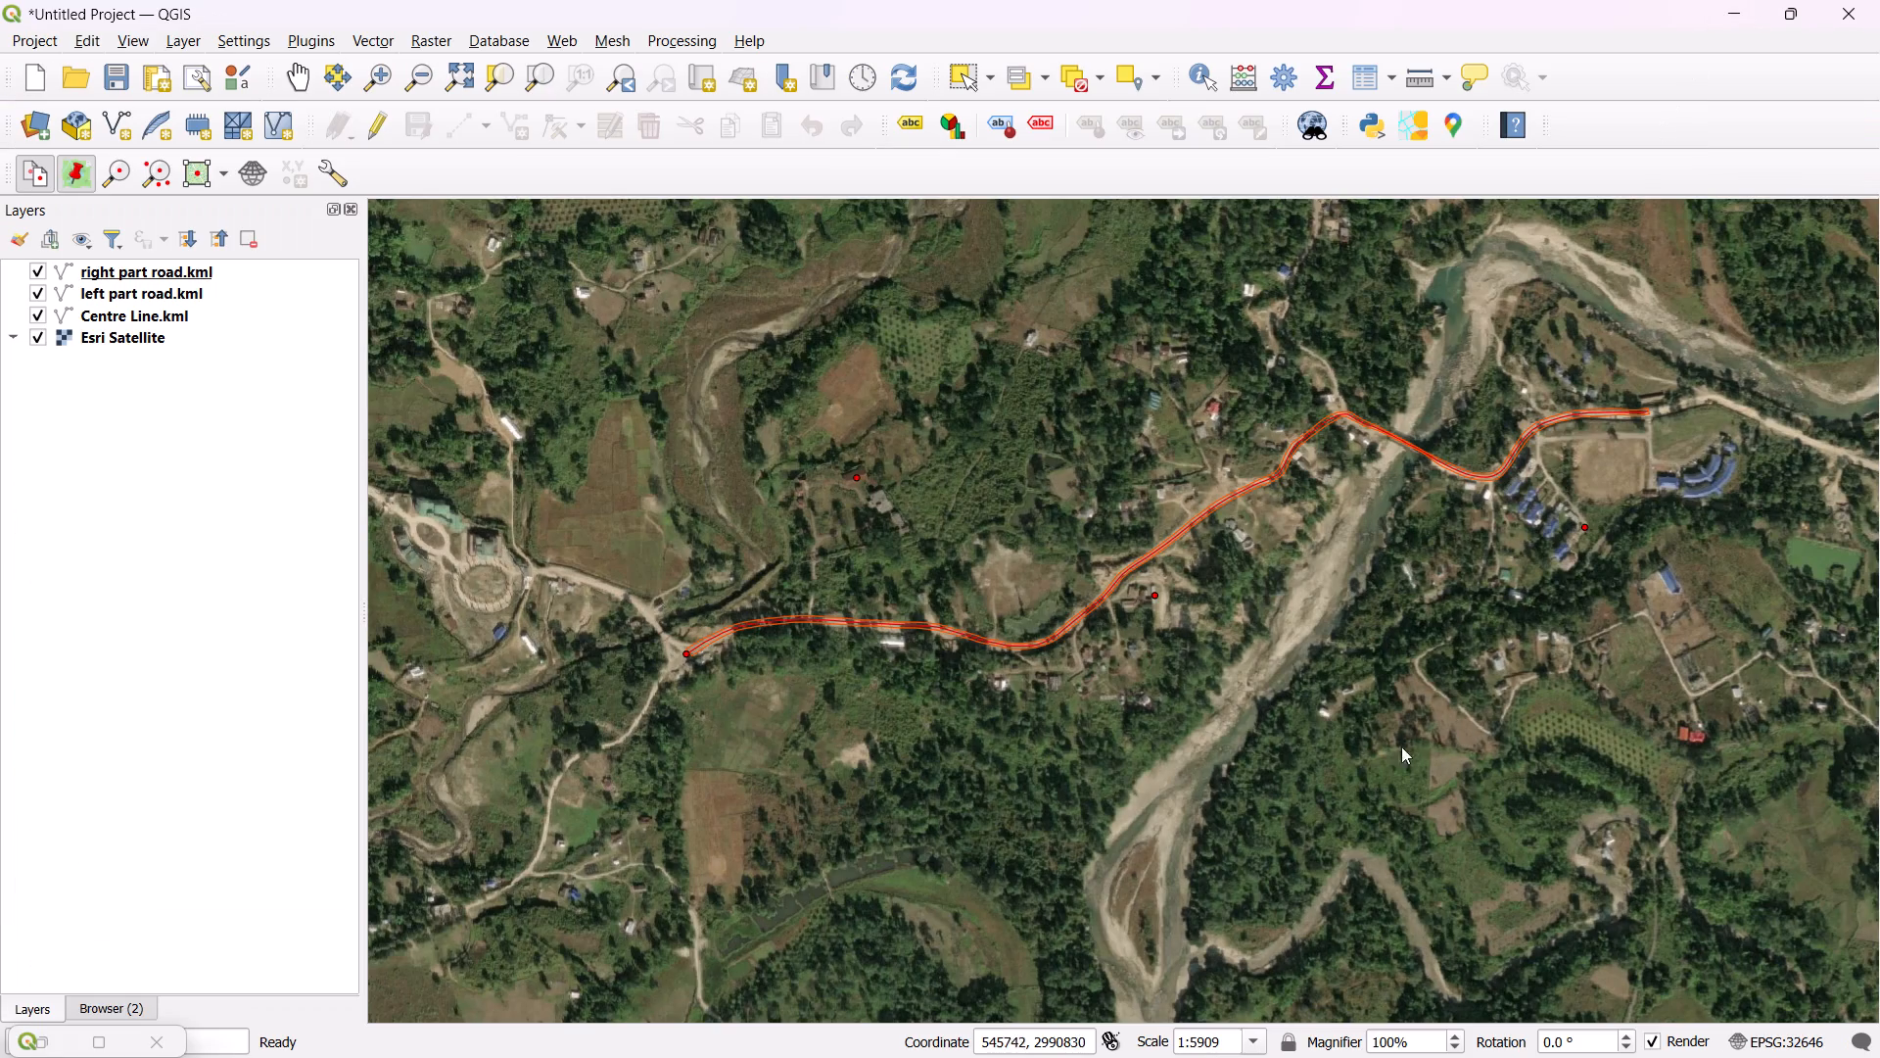
Mark a fifth control point on the small isolated grey-roofed building south-east of the river, choosing map-canvas matching.
left_click(84, 1050)
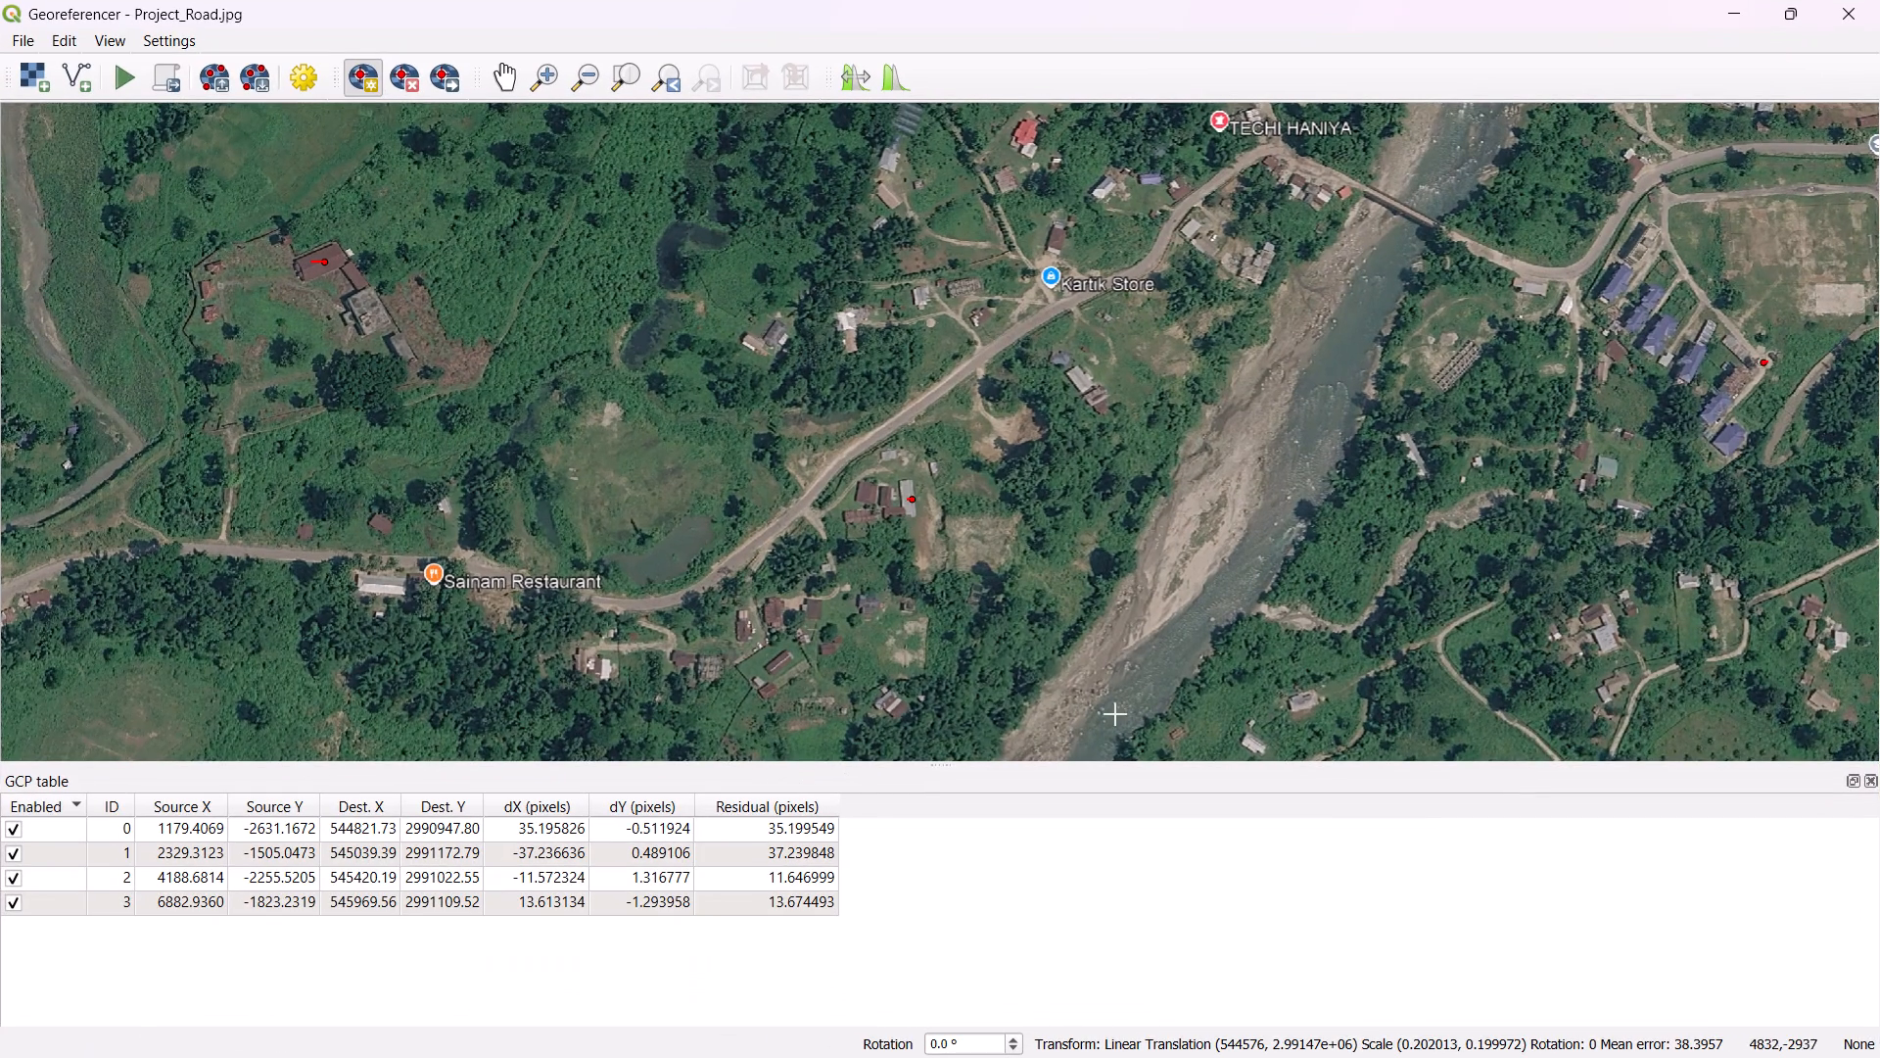
scroll(1233, 735, "up", 1)
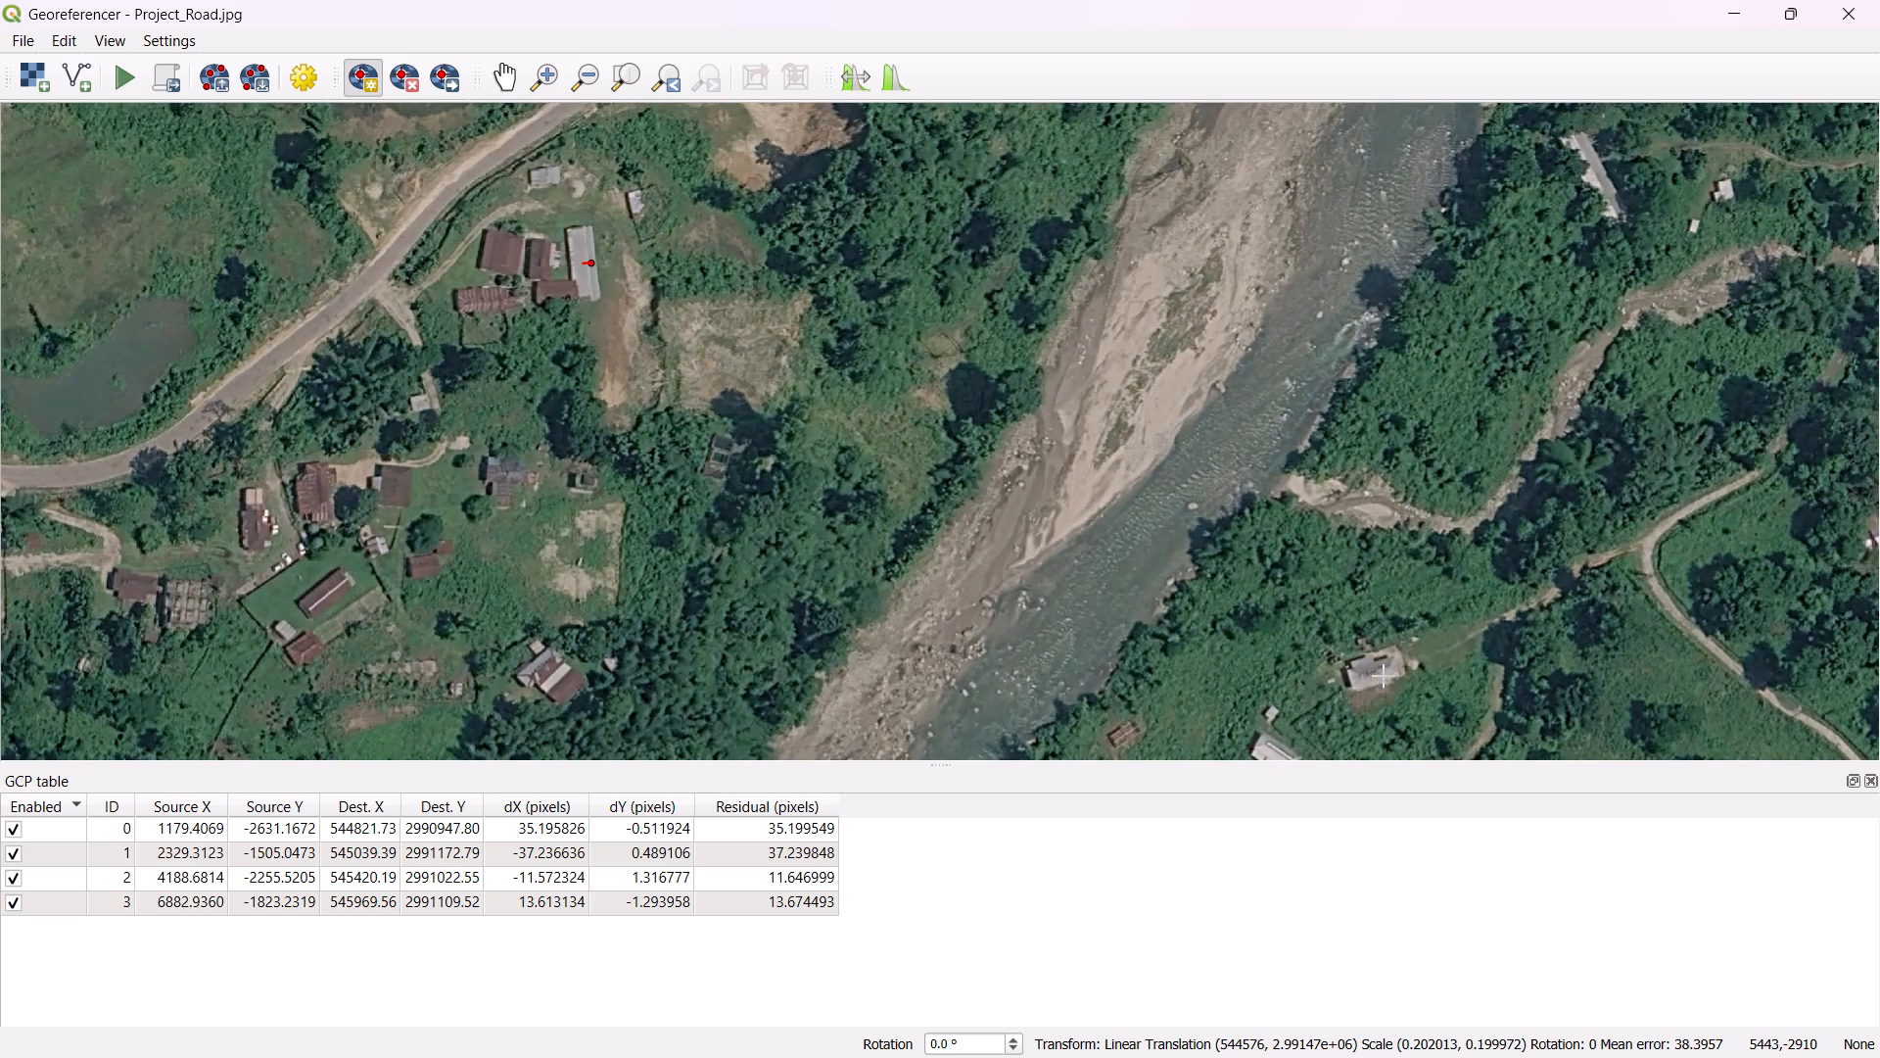
left_click(1380, 672)
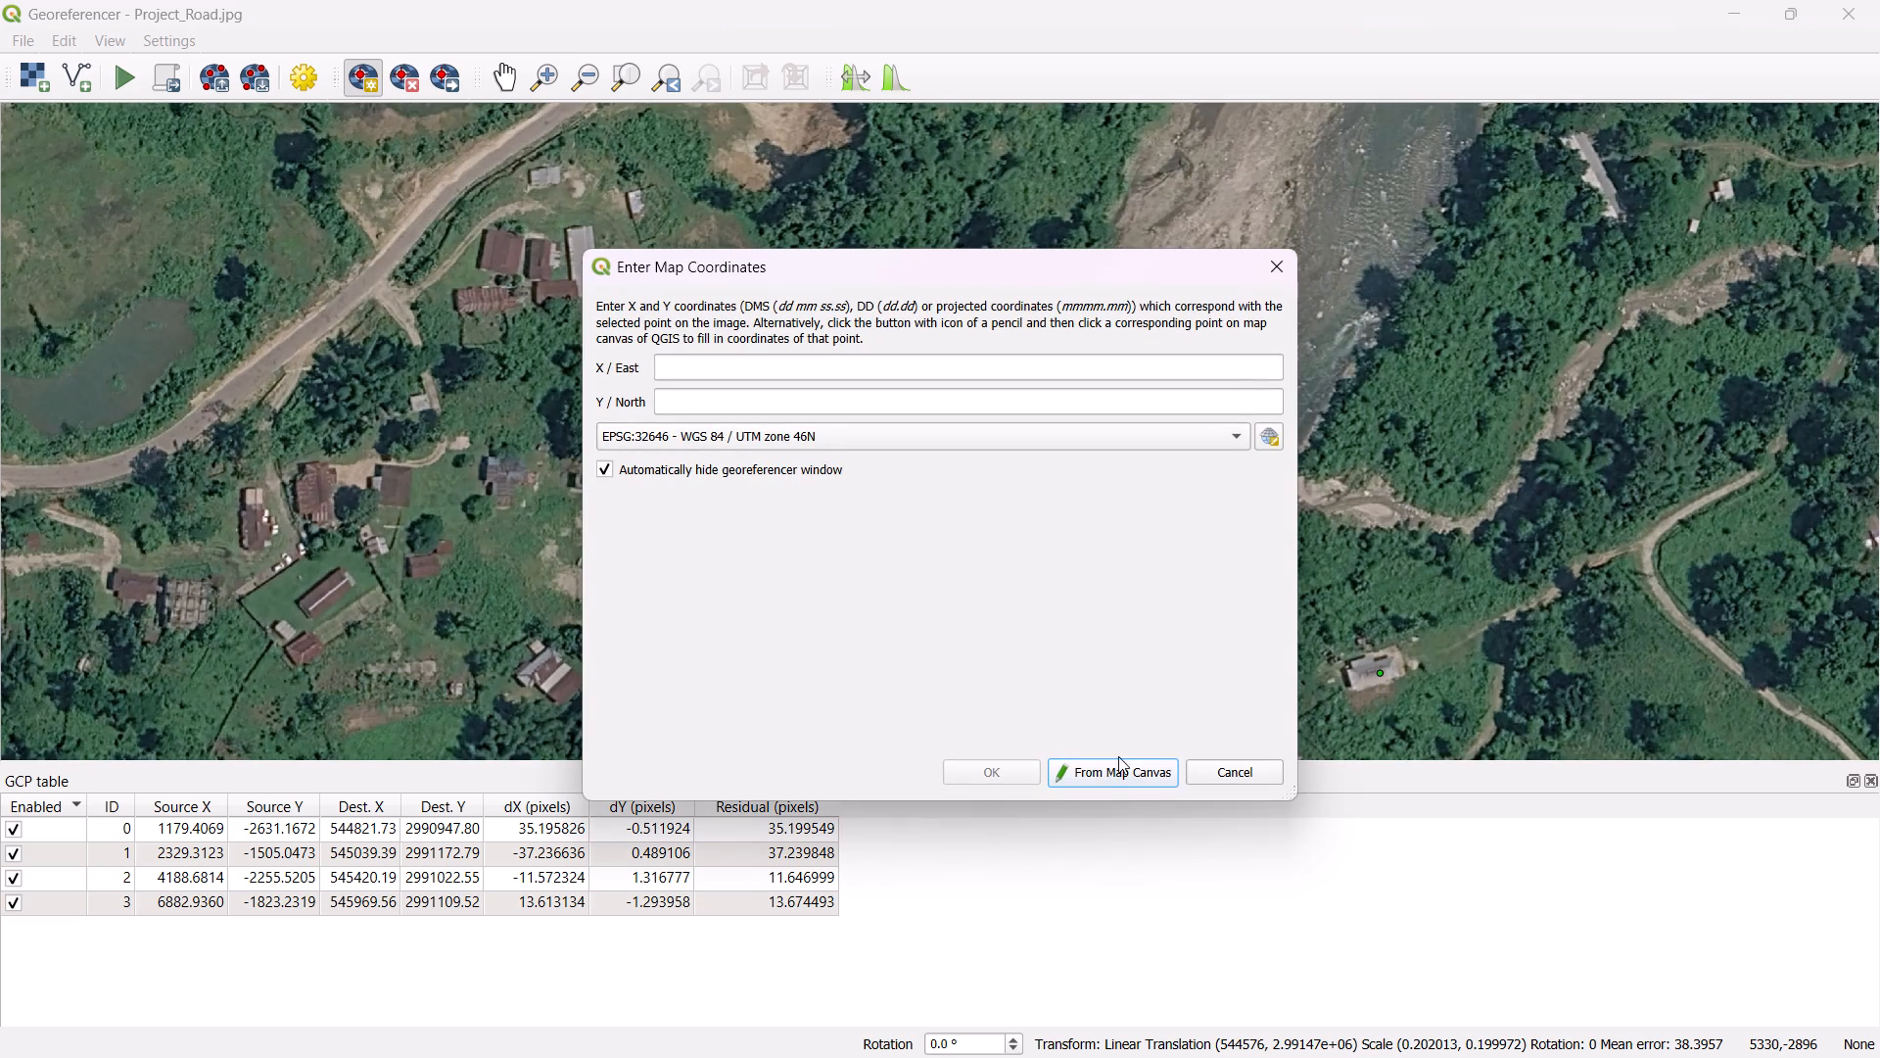
left_click(1107, 771)
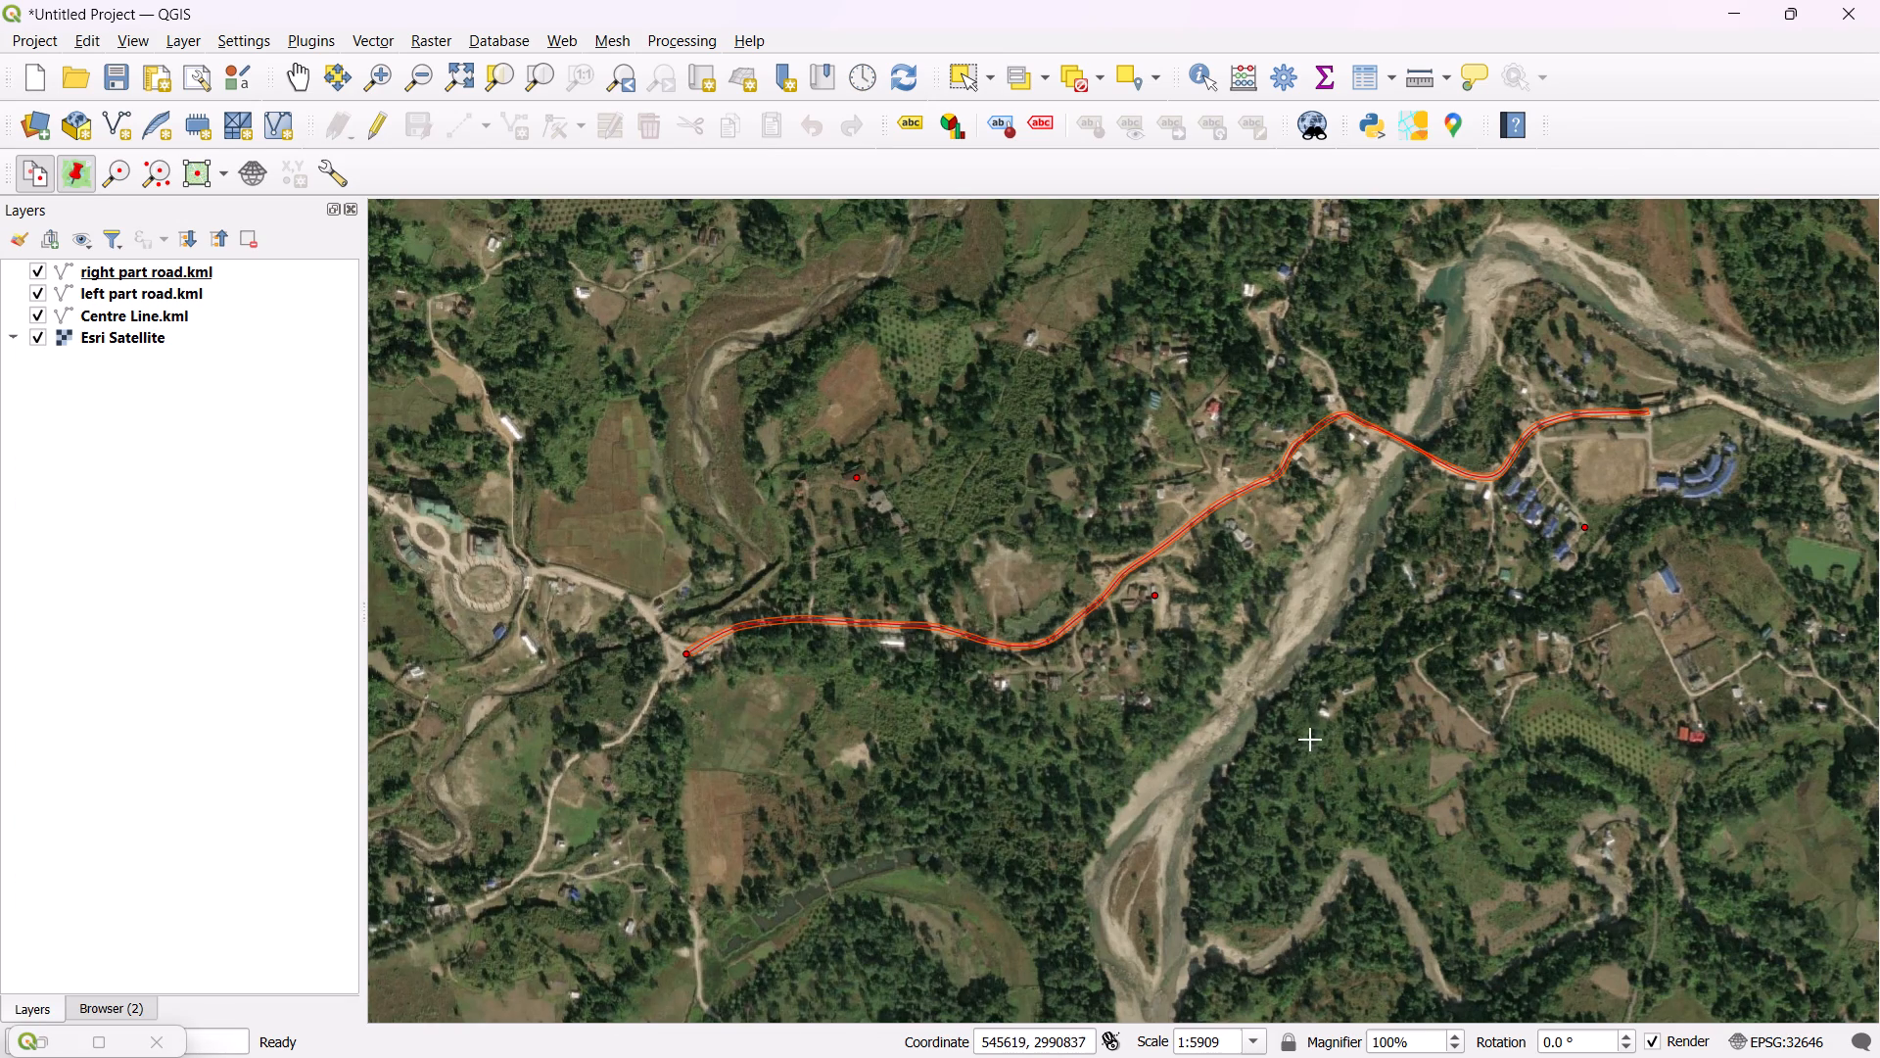
Match the fifth control point to the small isolated building south-east of the river at about 545669, 2990901 and add it.
scroll(1353, 685, "up", 2)
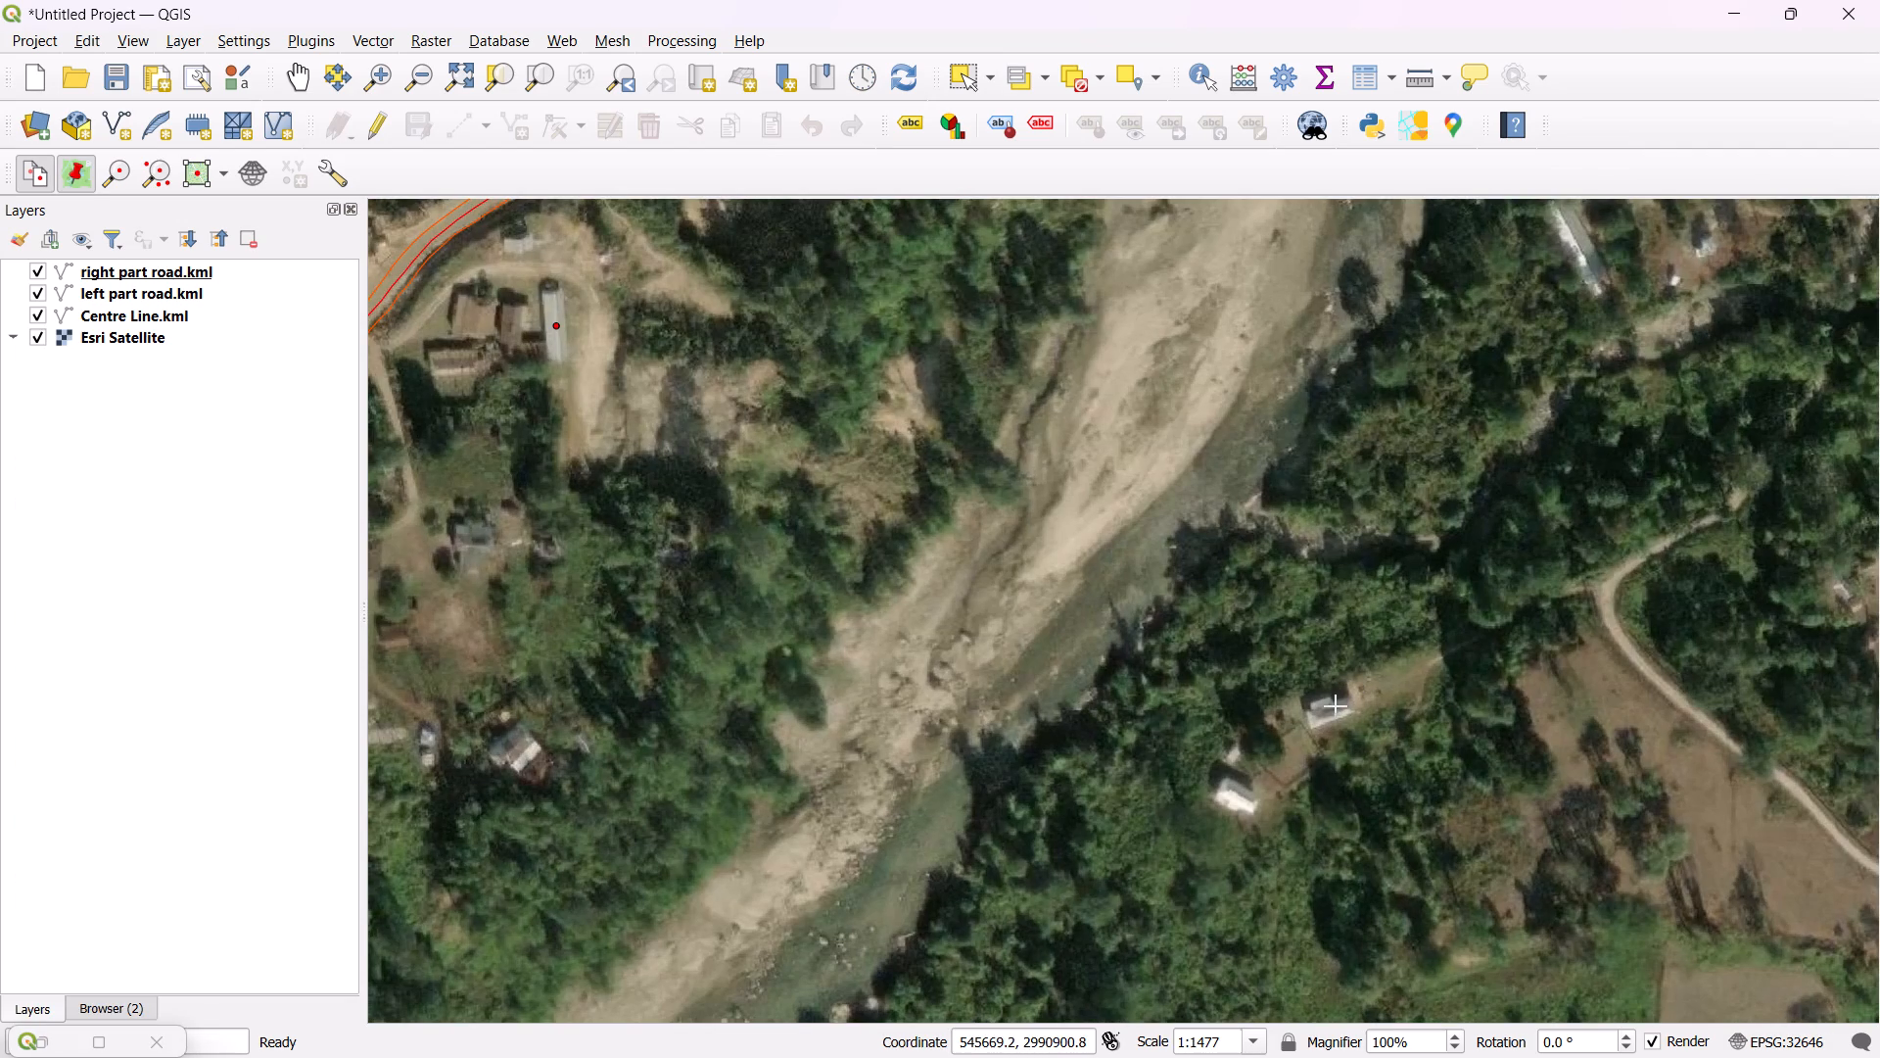
left_click(1336, 706)
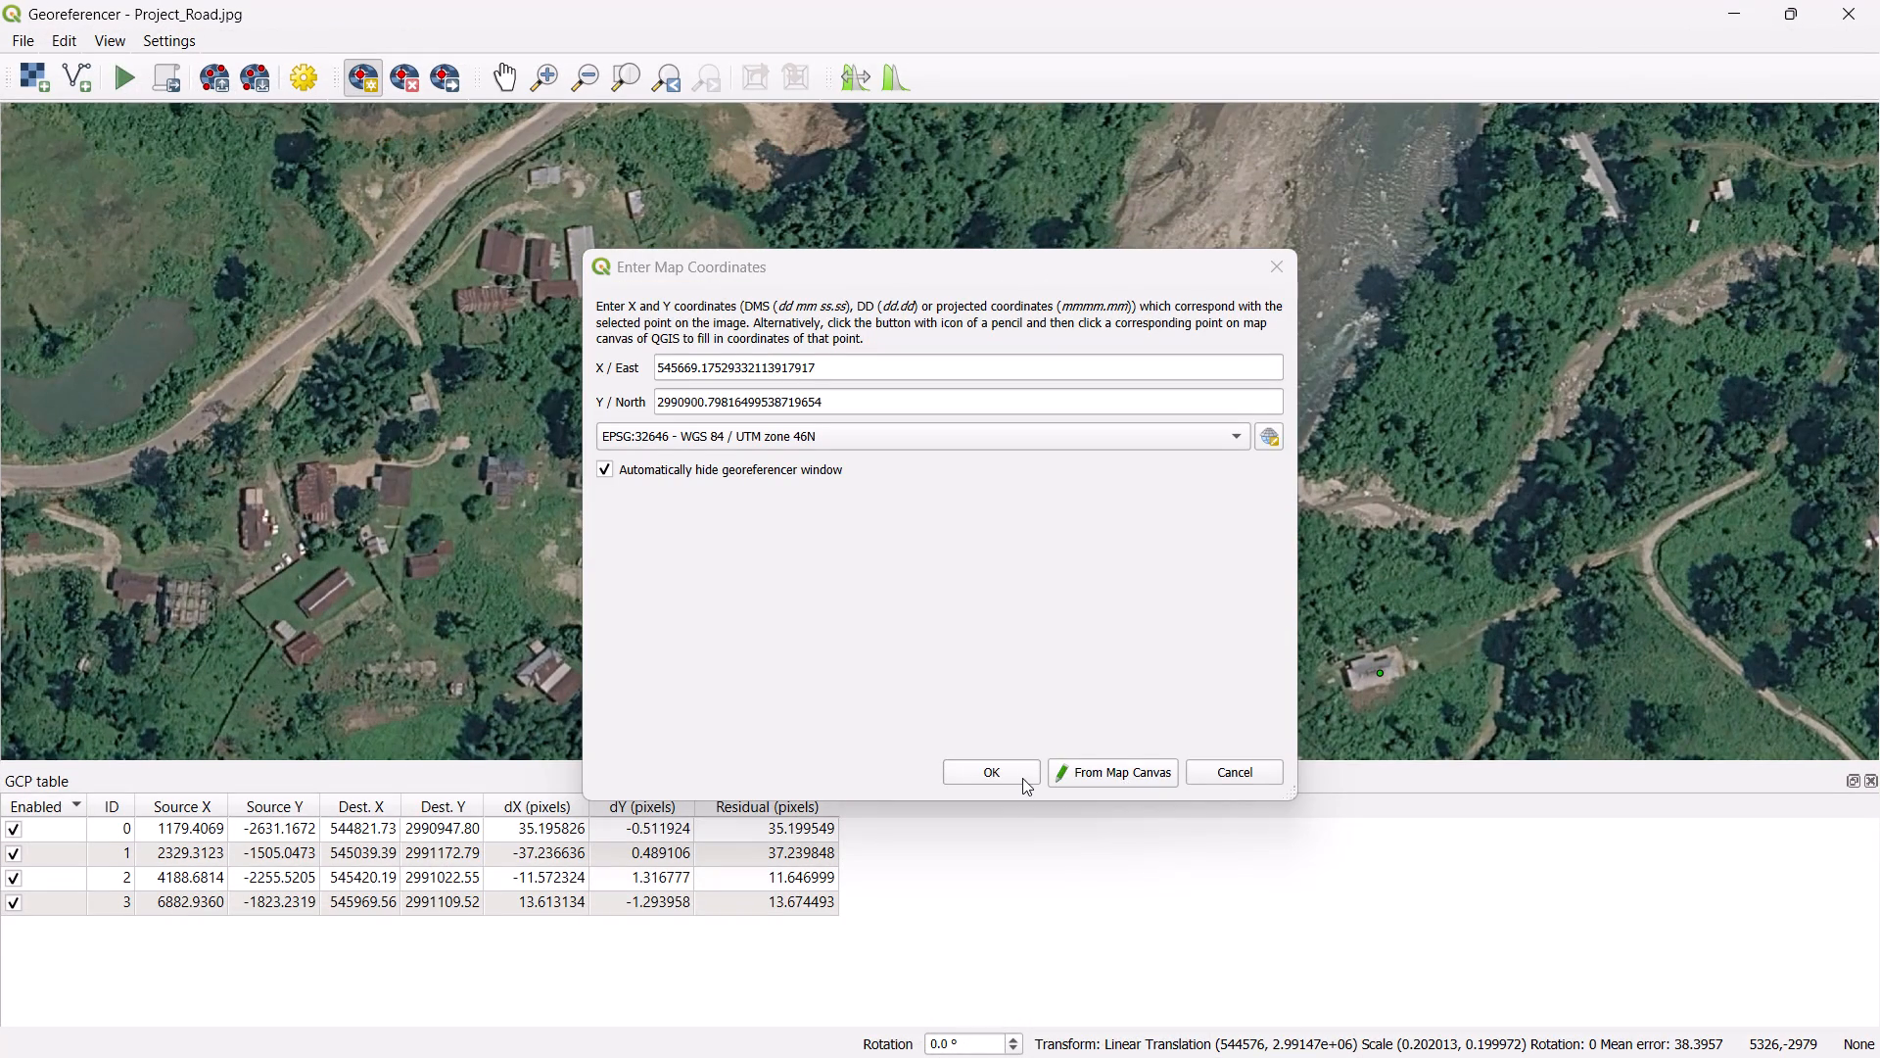
left_click(1018, 778)
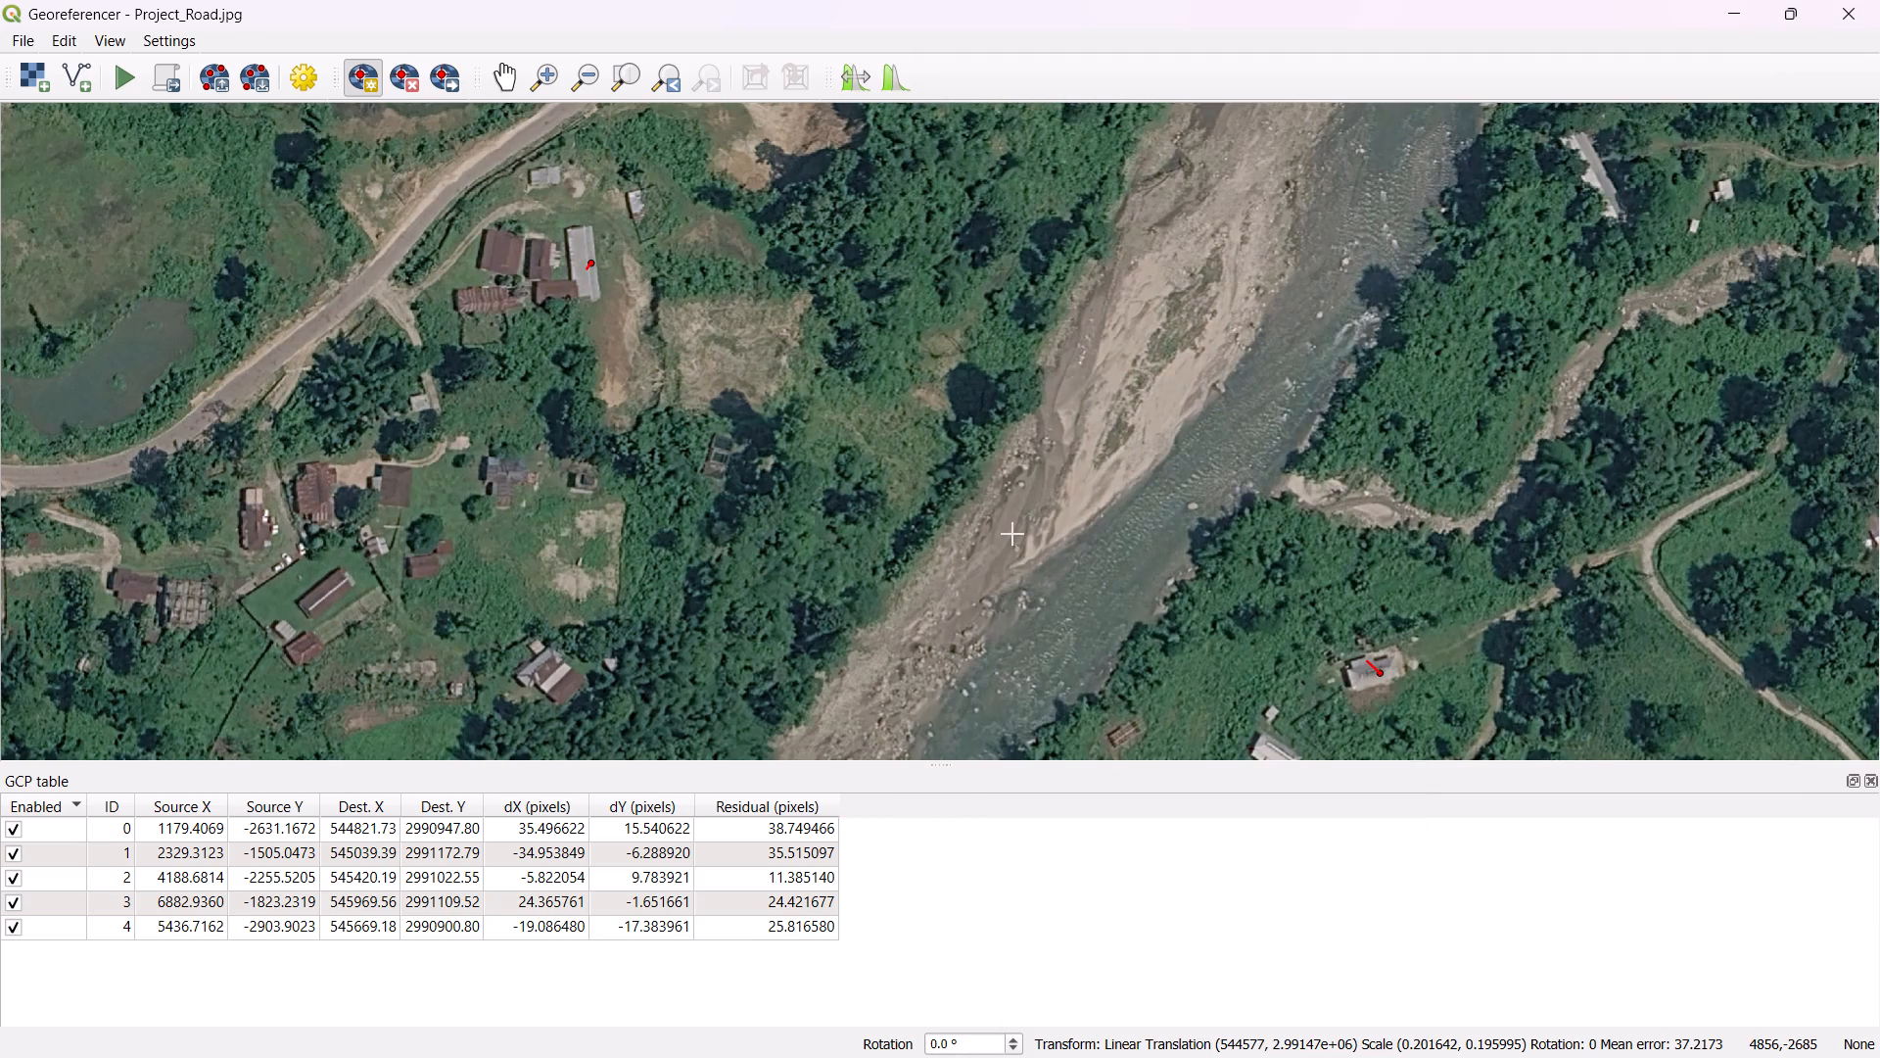
Examine the Project_Road image and the Esri Satellite map north of the road near Kartik Store for a sixth control point feature.
scroll(1018, 512, "down", 1)
scroll(1018, 512, "up", 1)
scroll(1018, 512, "down", 2)
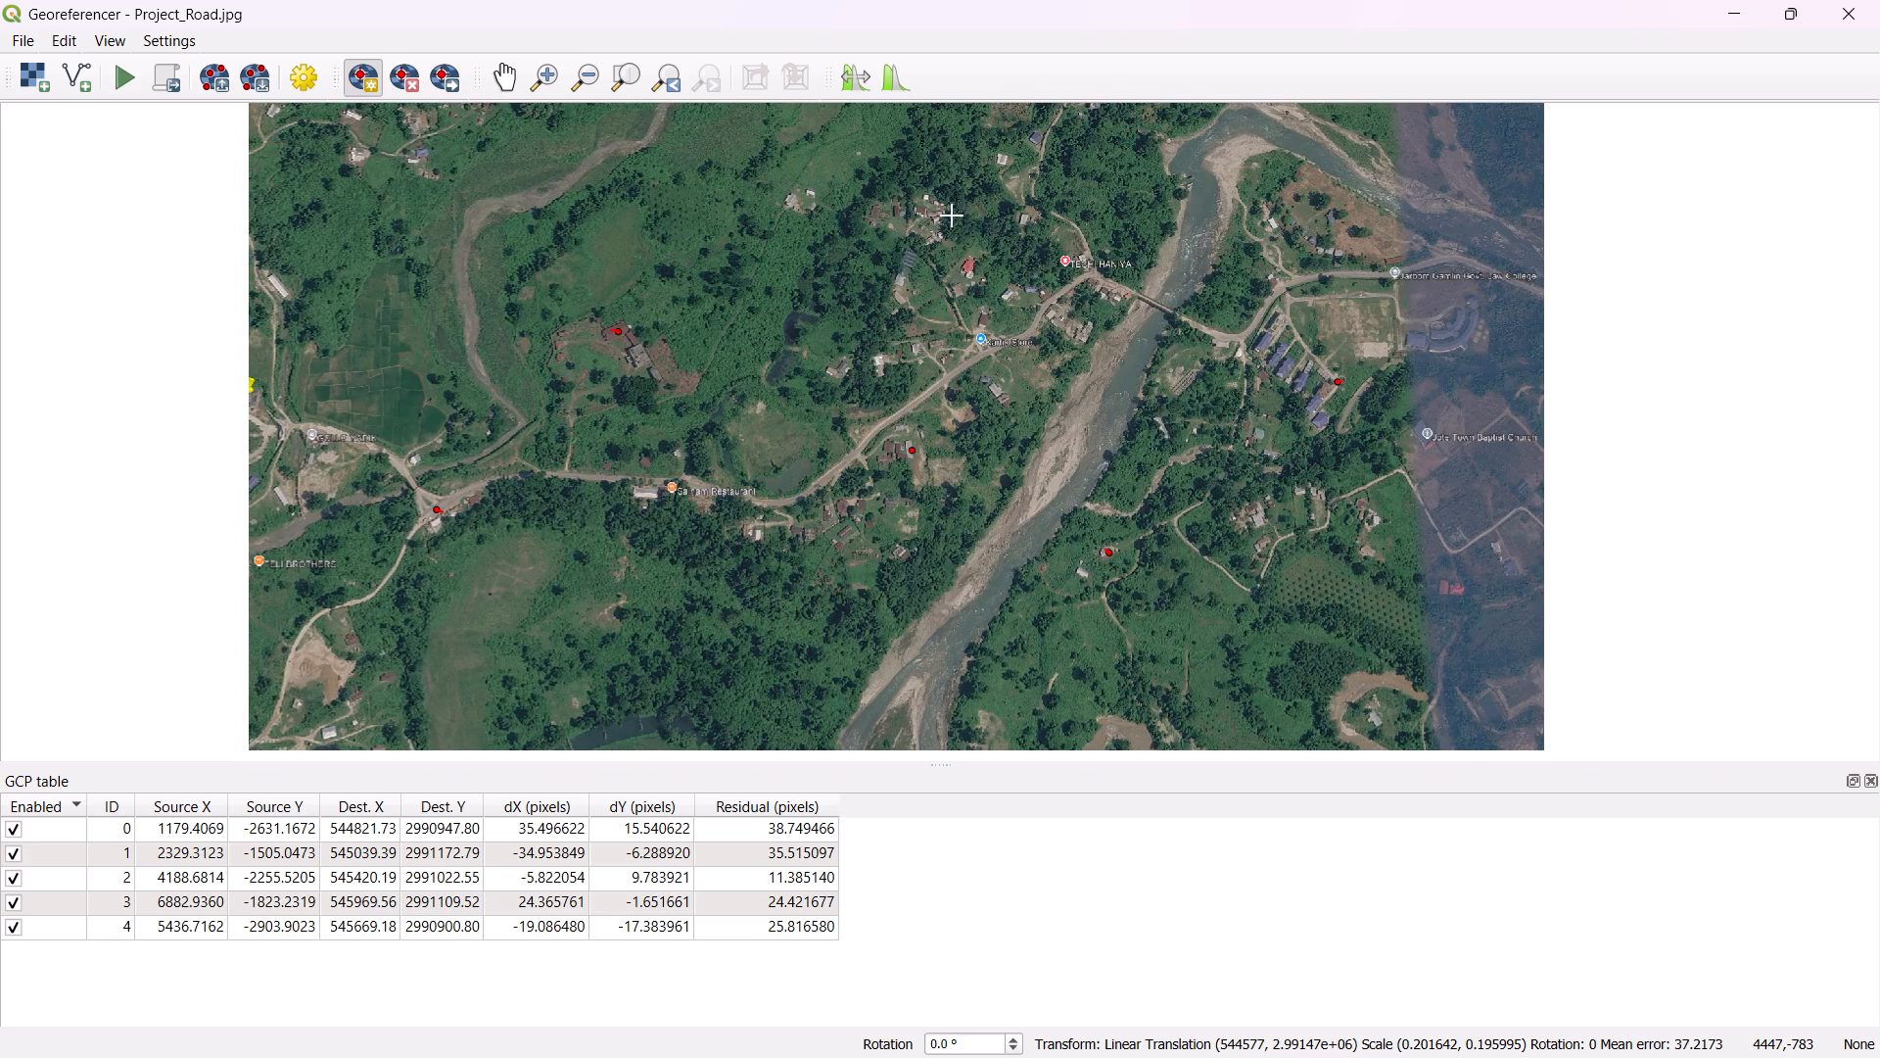
scroll(952, 216, "up", 2)
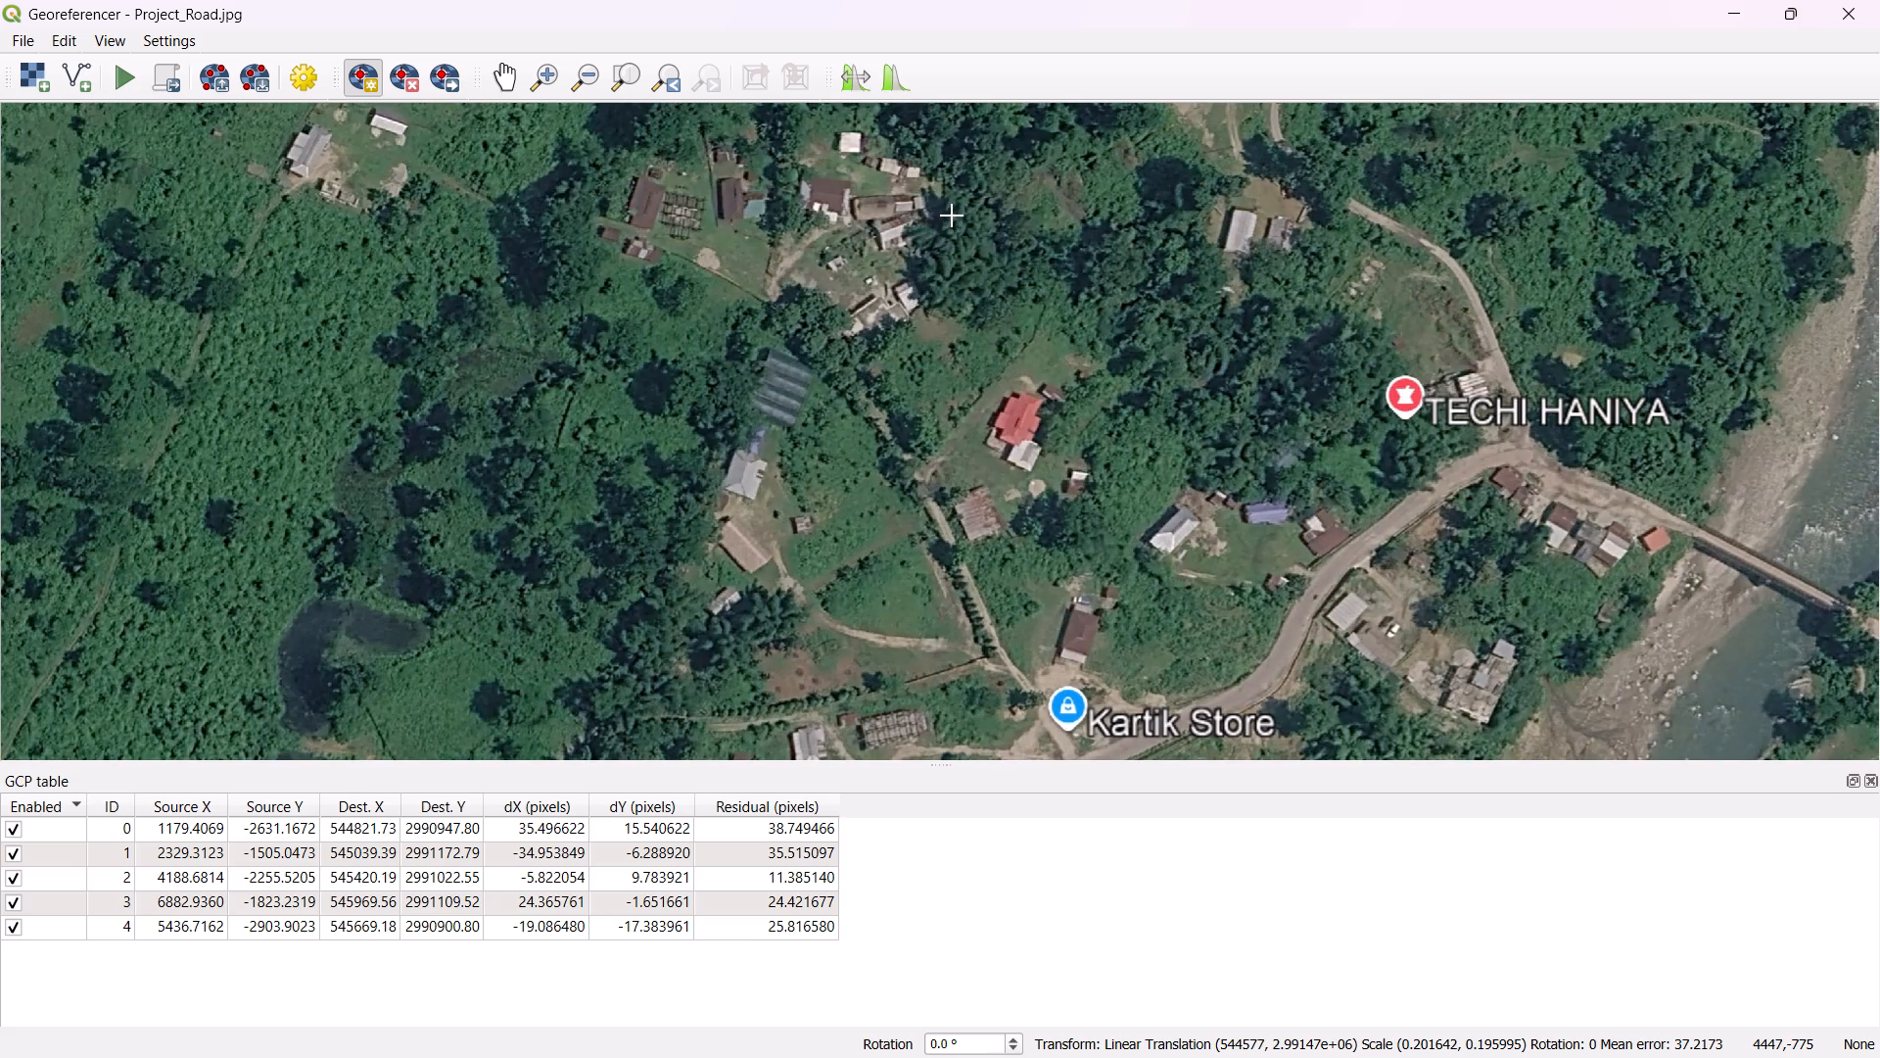
left_click(1734, 0)
scroll(1137, 473, "down", 3)
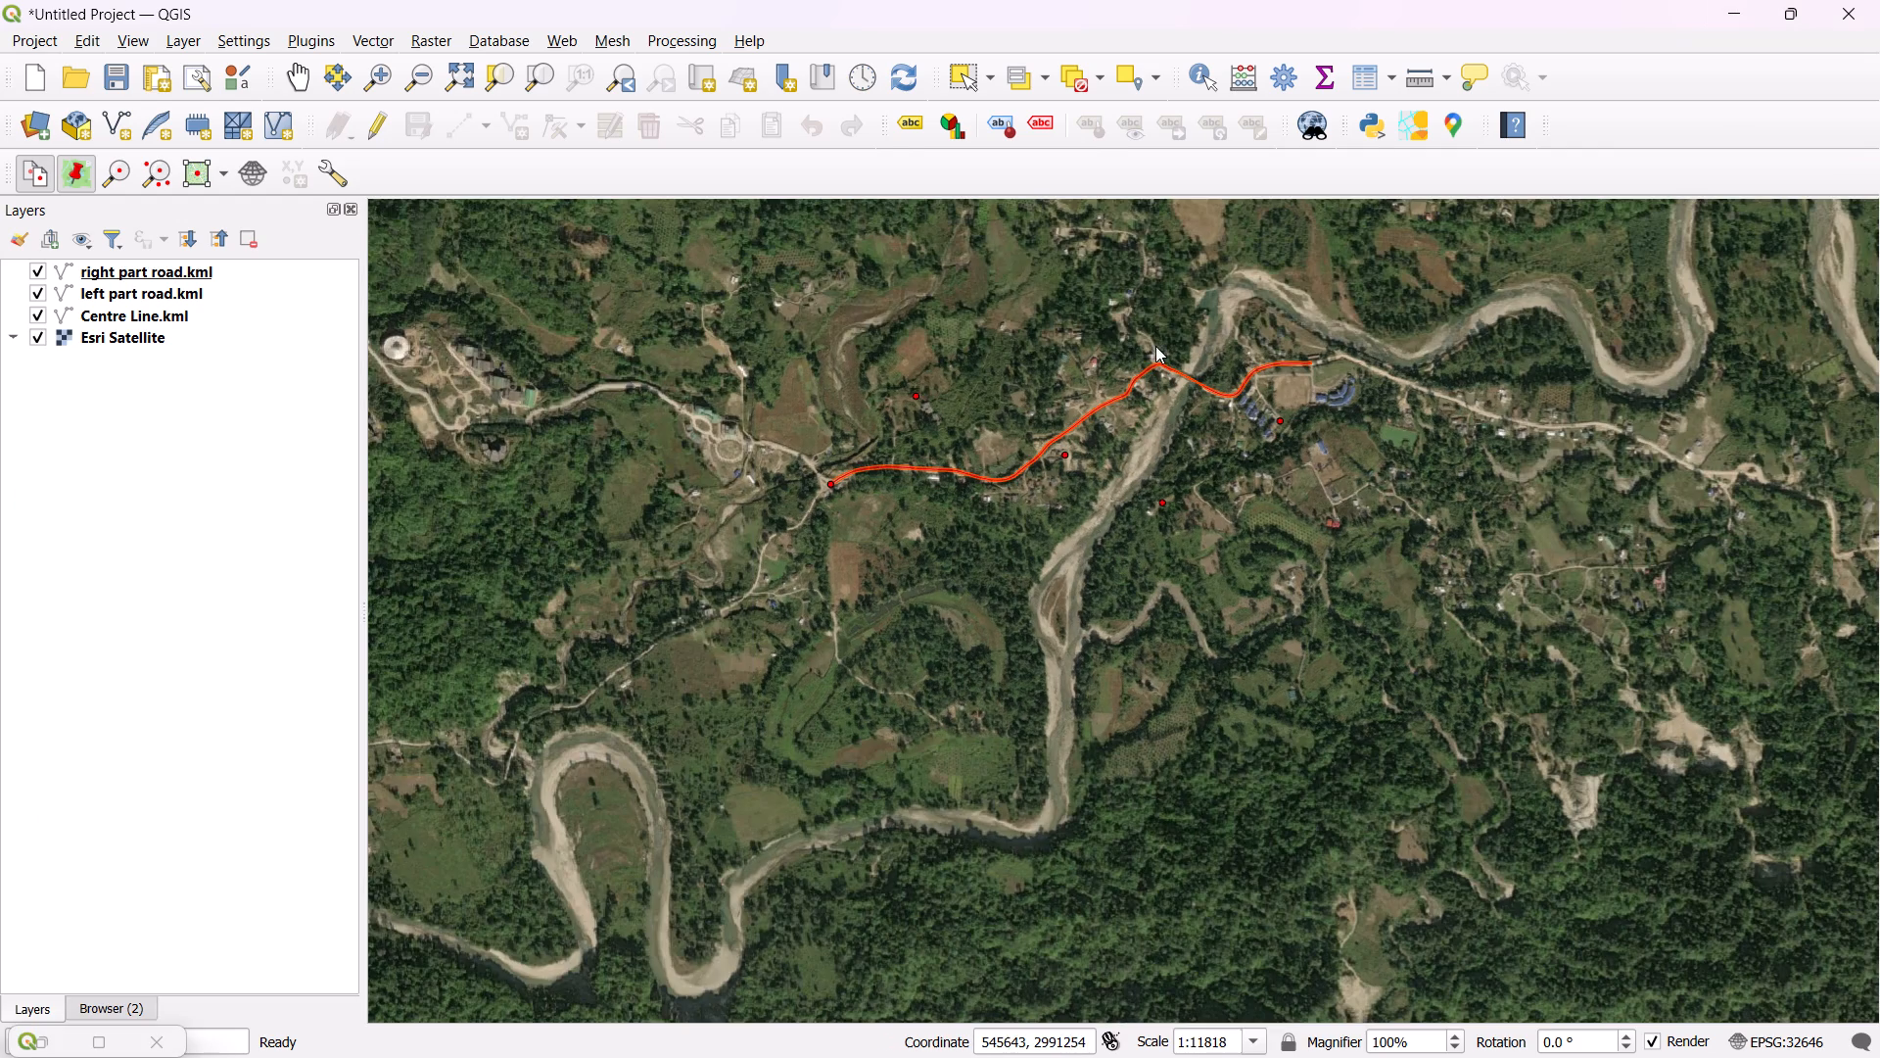
scroll(1115, 334, "up", 3)
scroll(1115, 334, "down", 1)
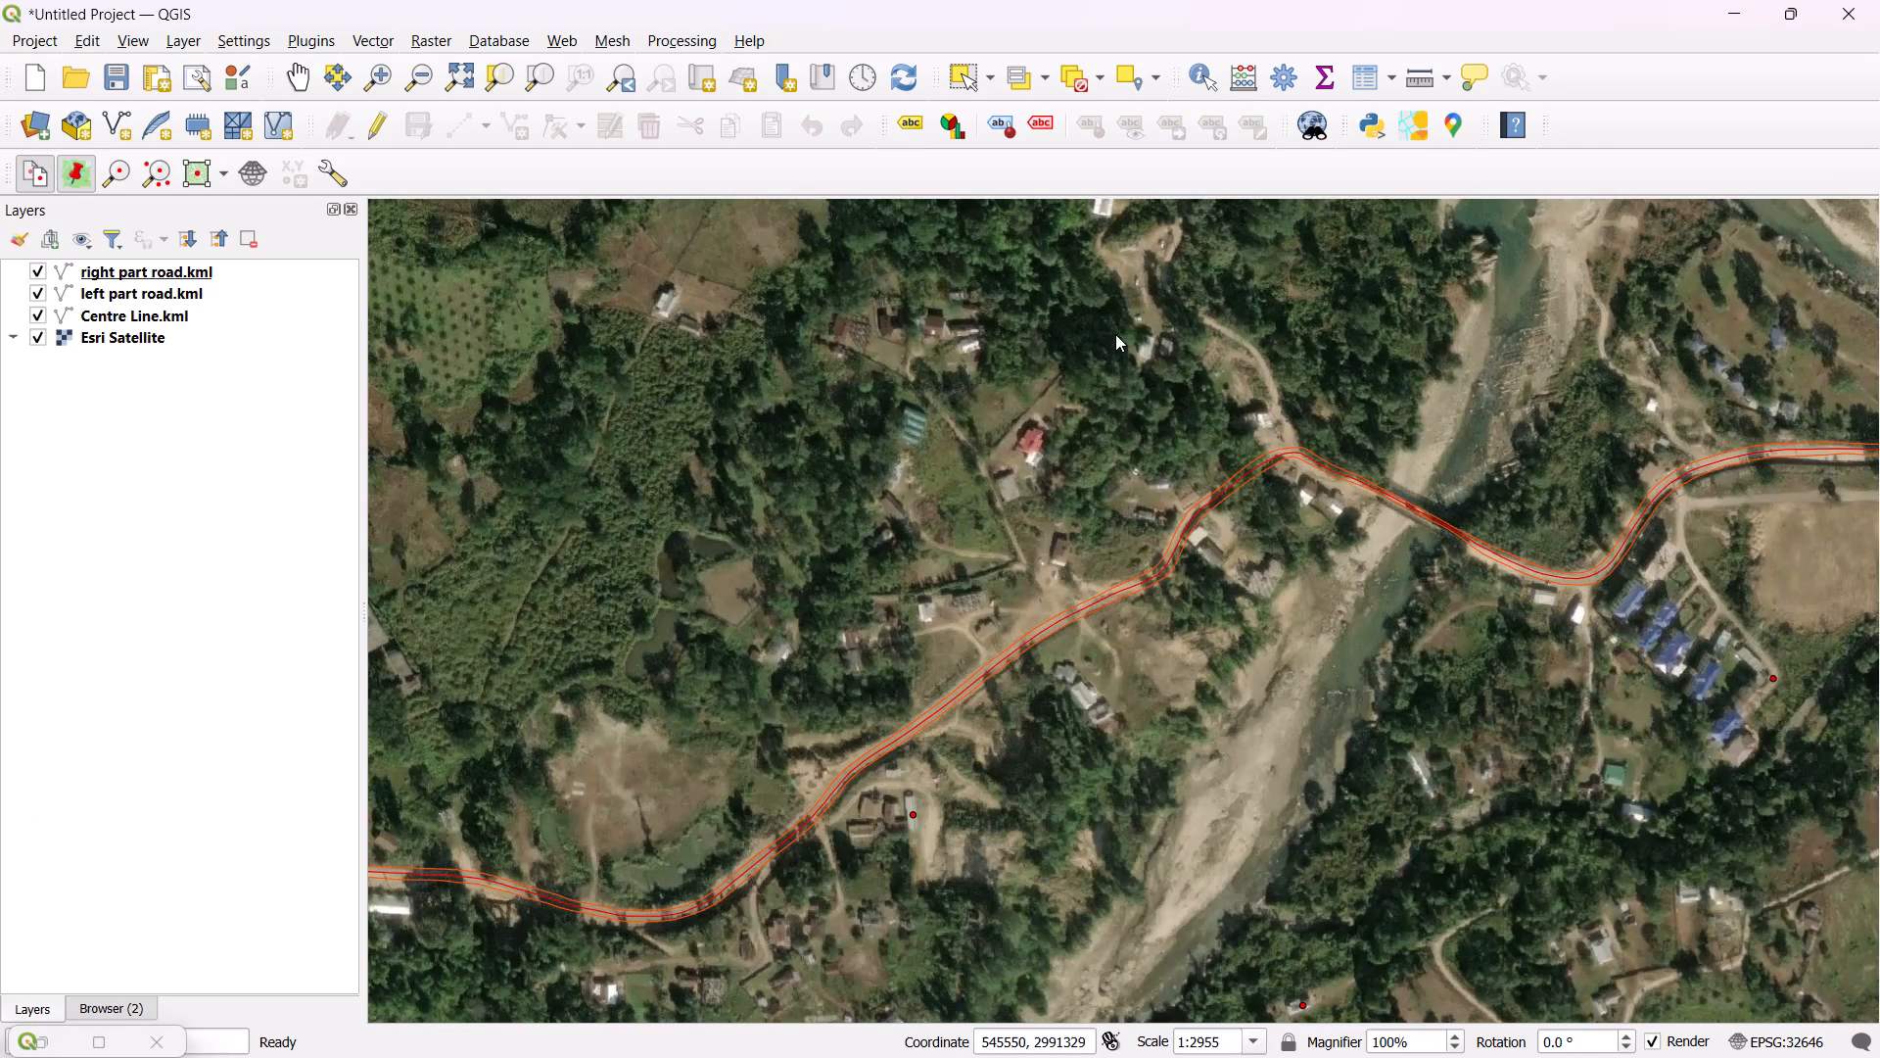
scroll(973, 377, "up", 1)
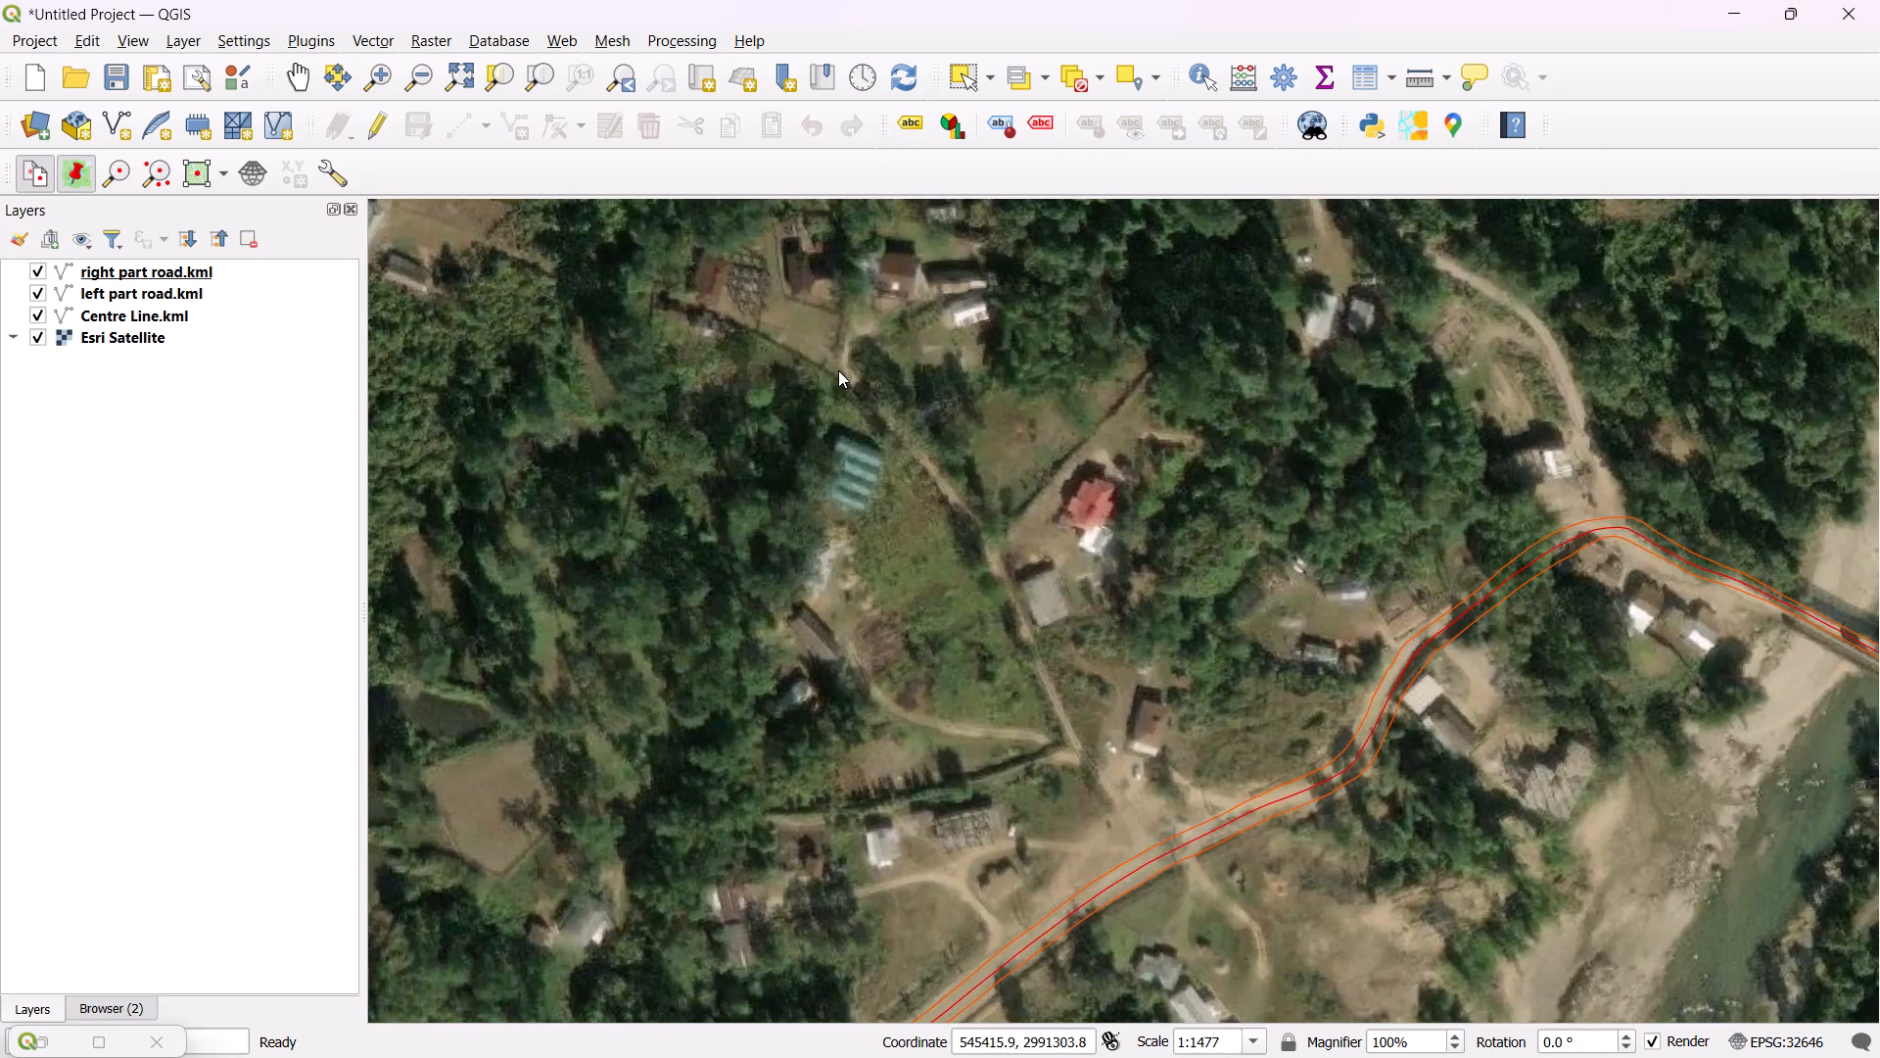
left_click(1728, 6)
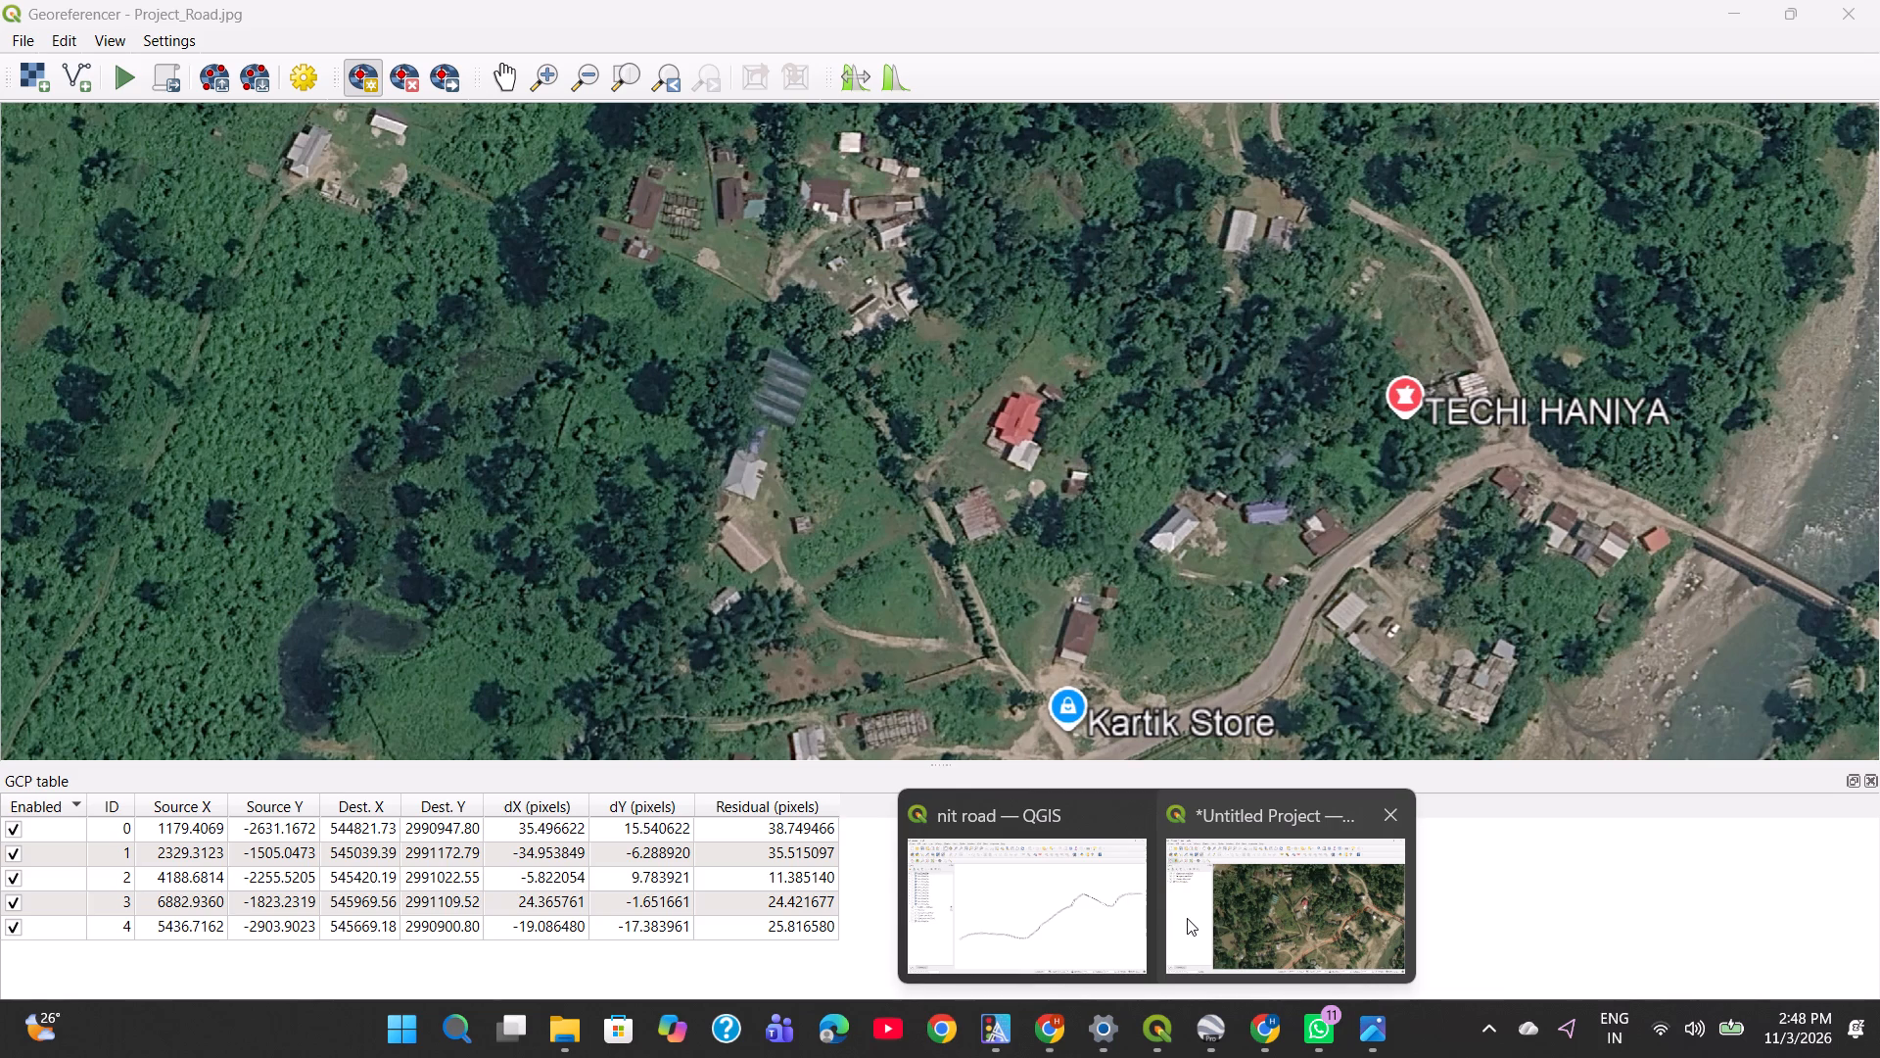
left_click(1187, 918)
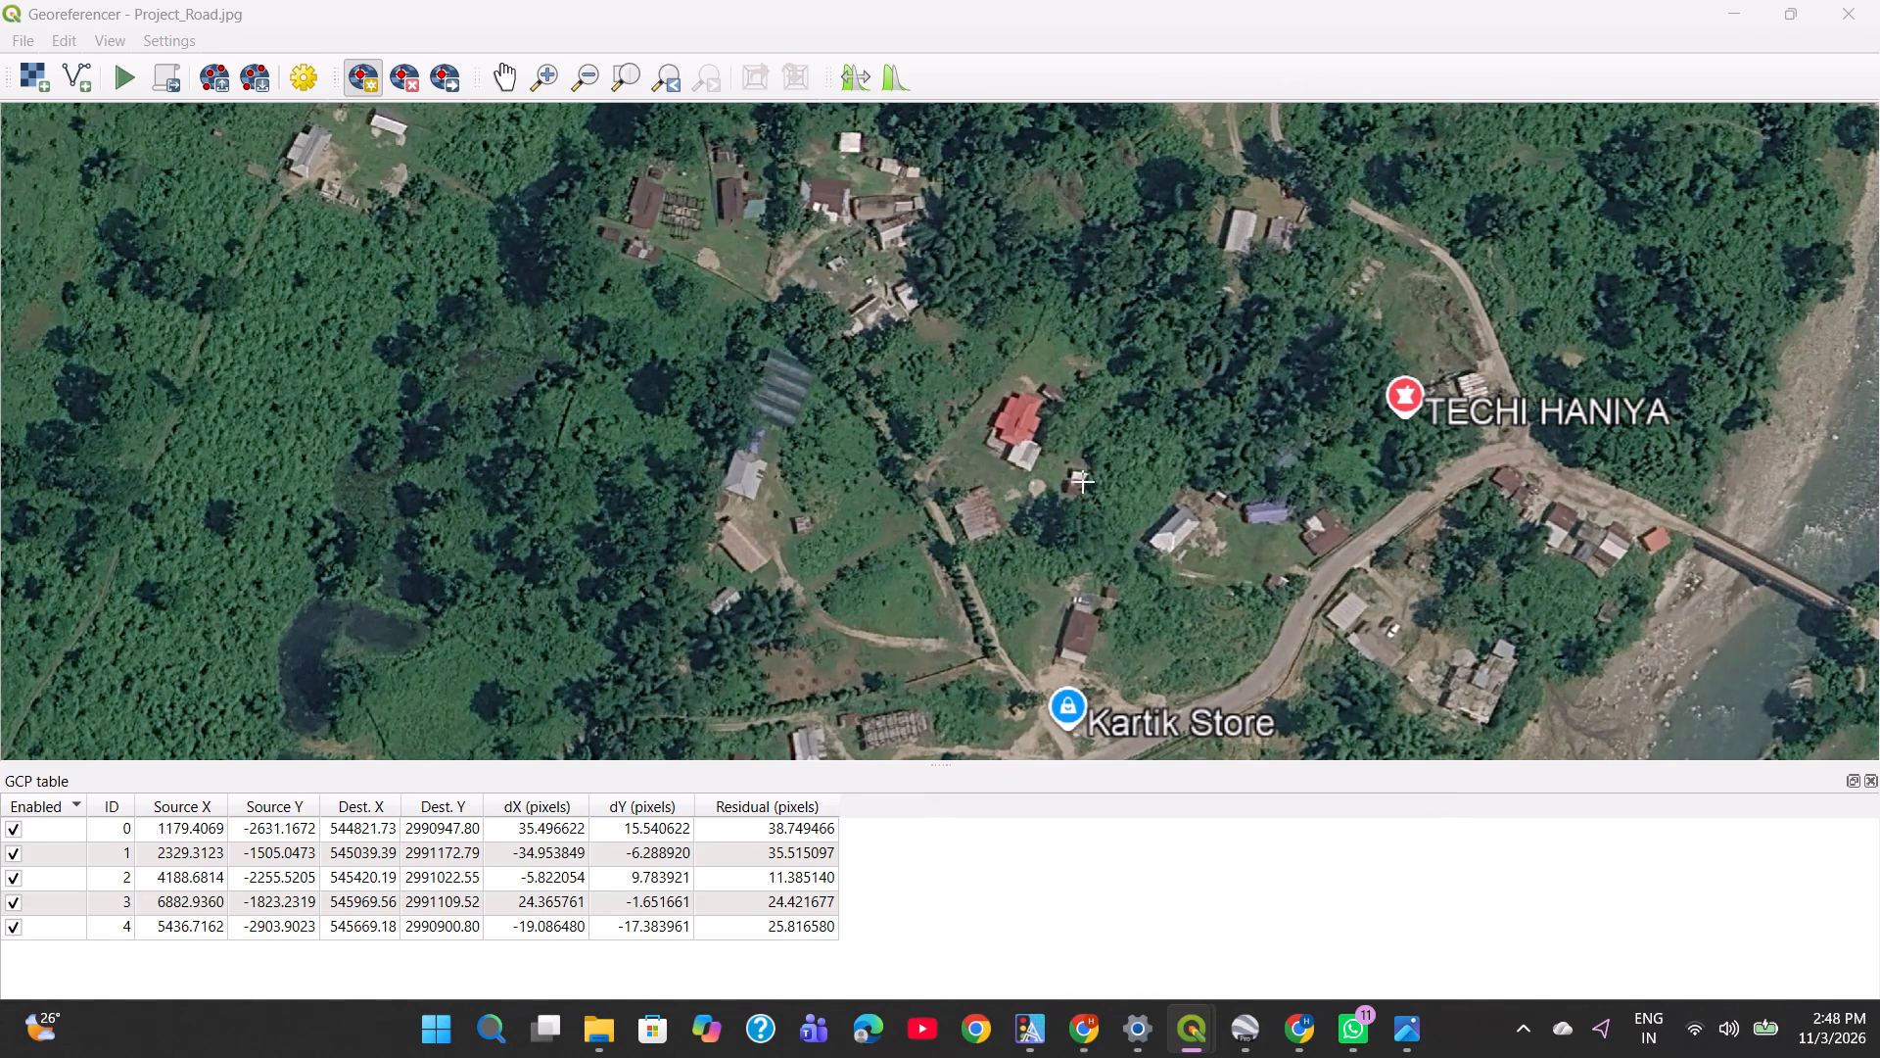
left_click(1794, 10)
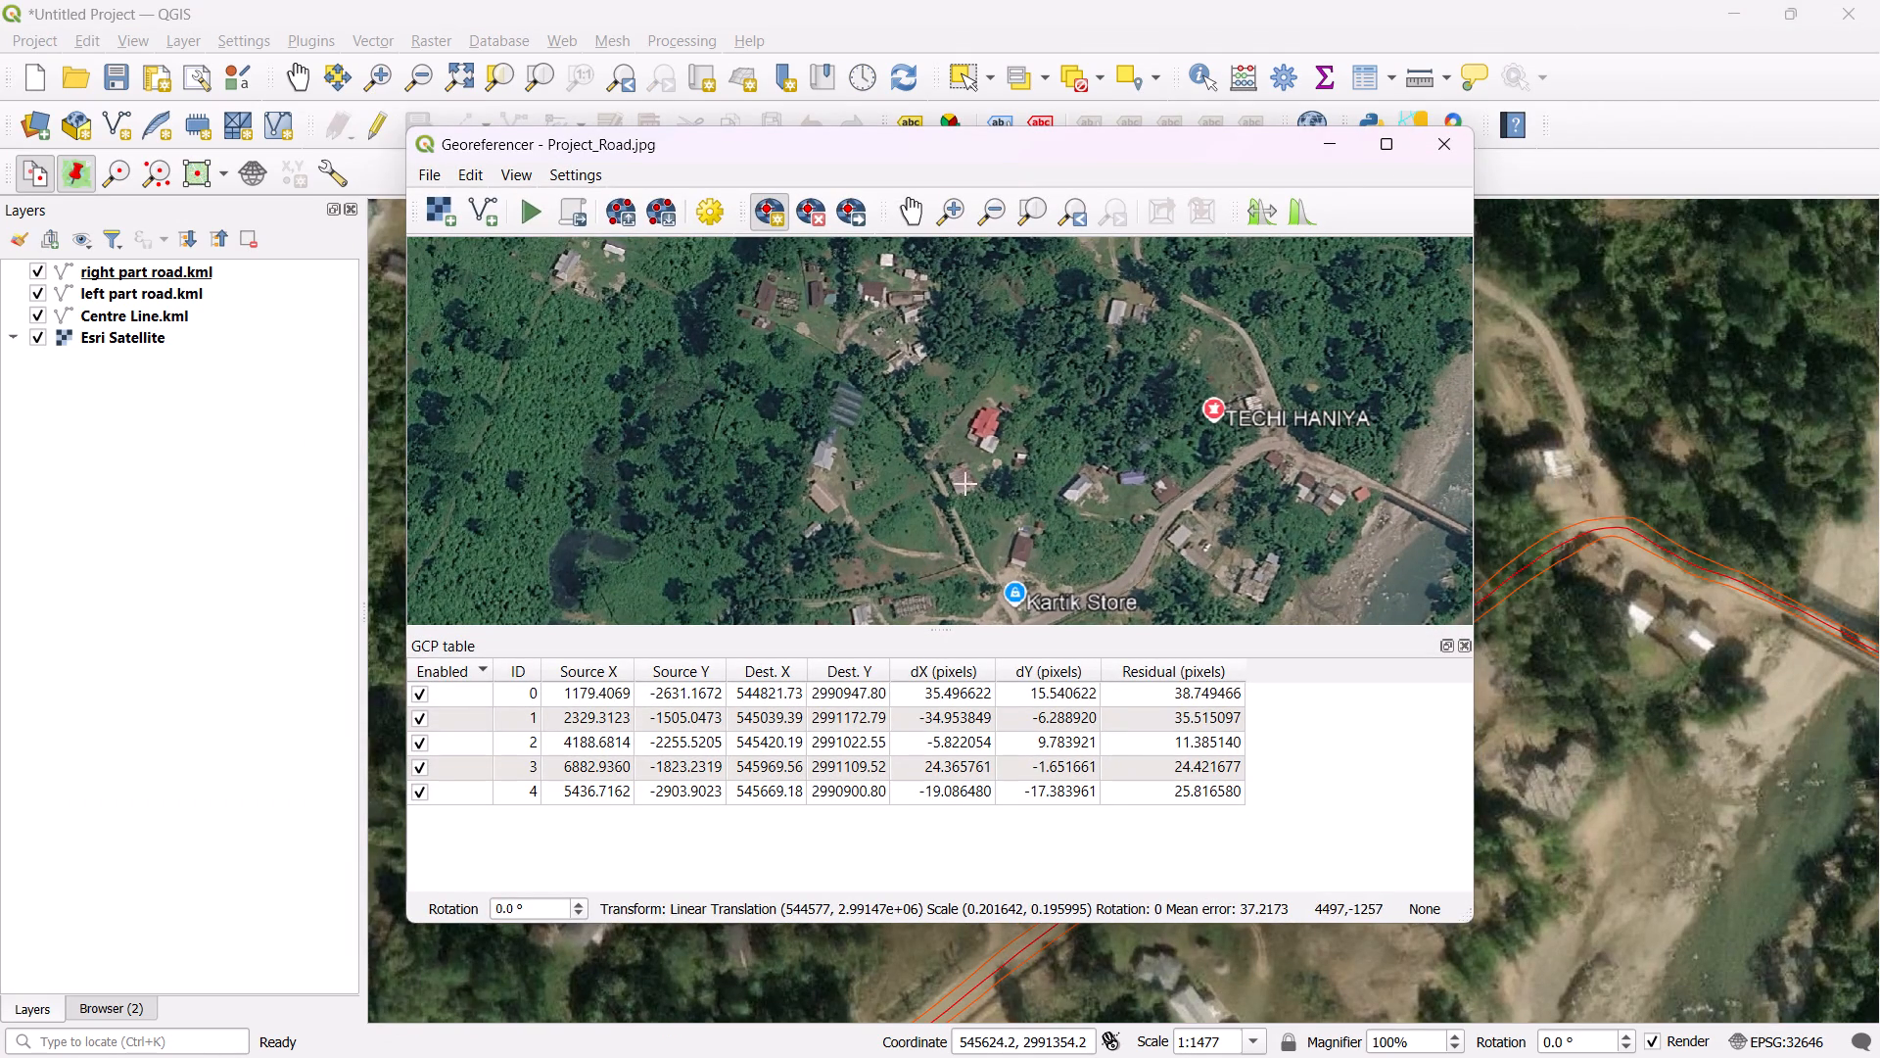
left_click(1335, 140)
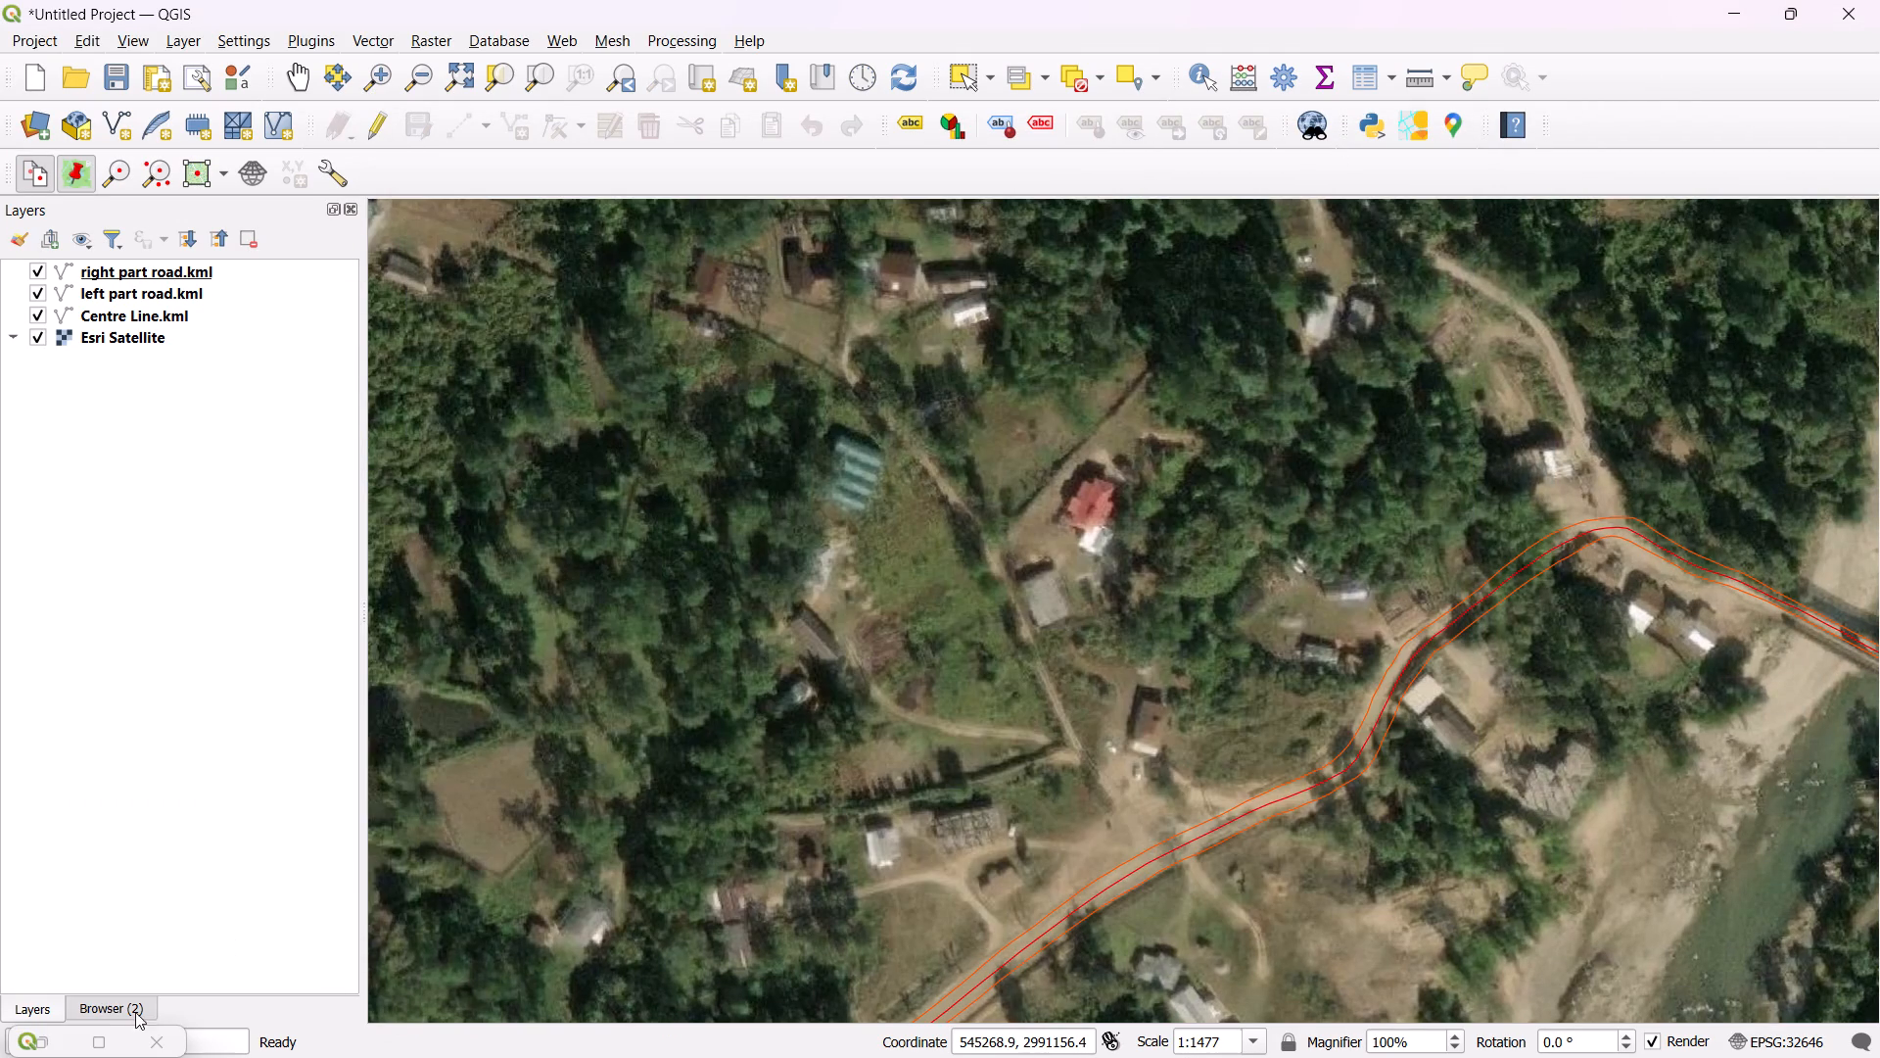
left_click(85, 1032)
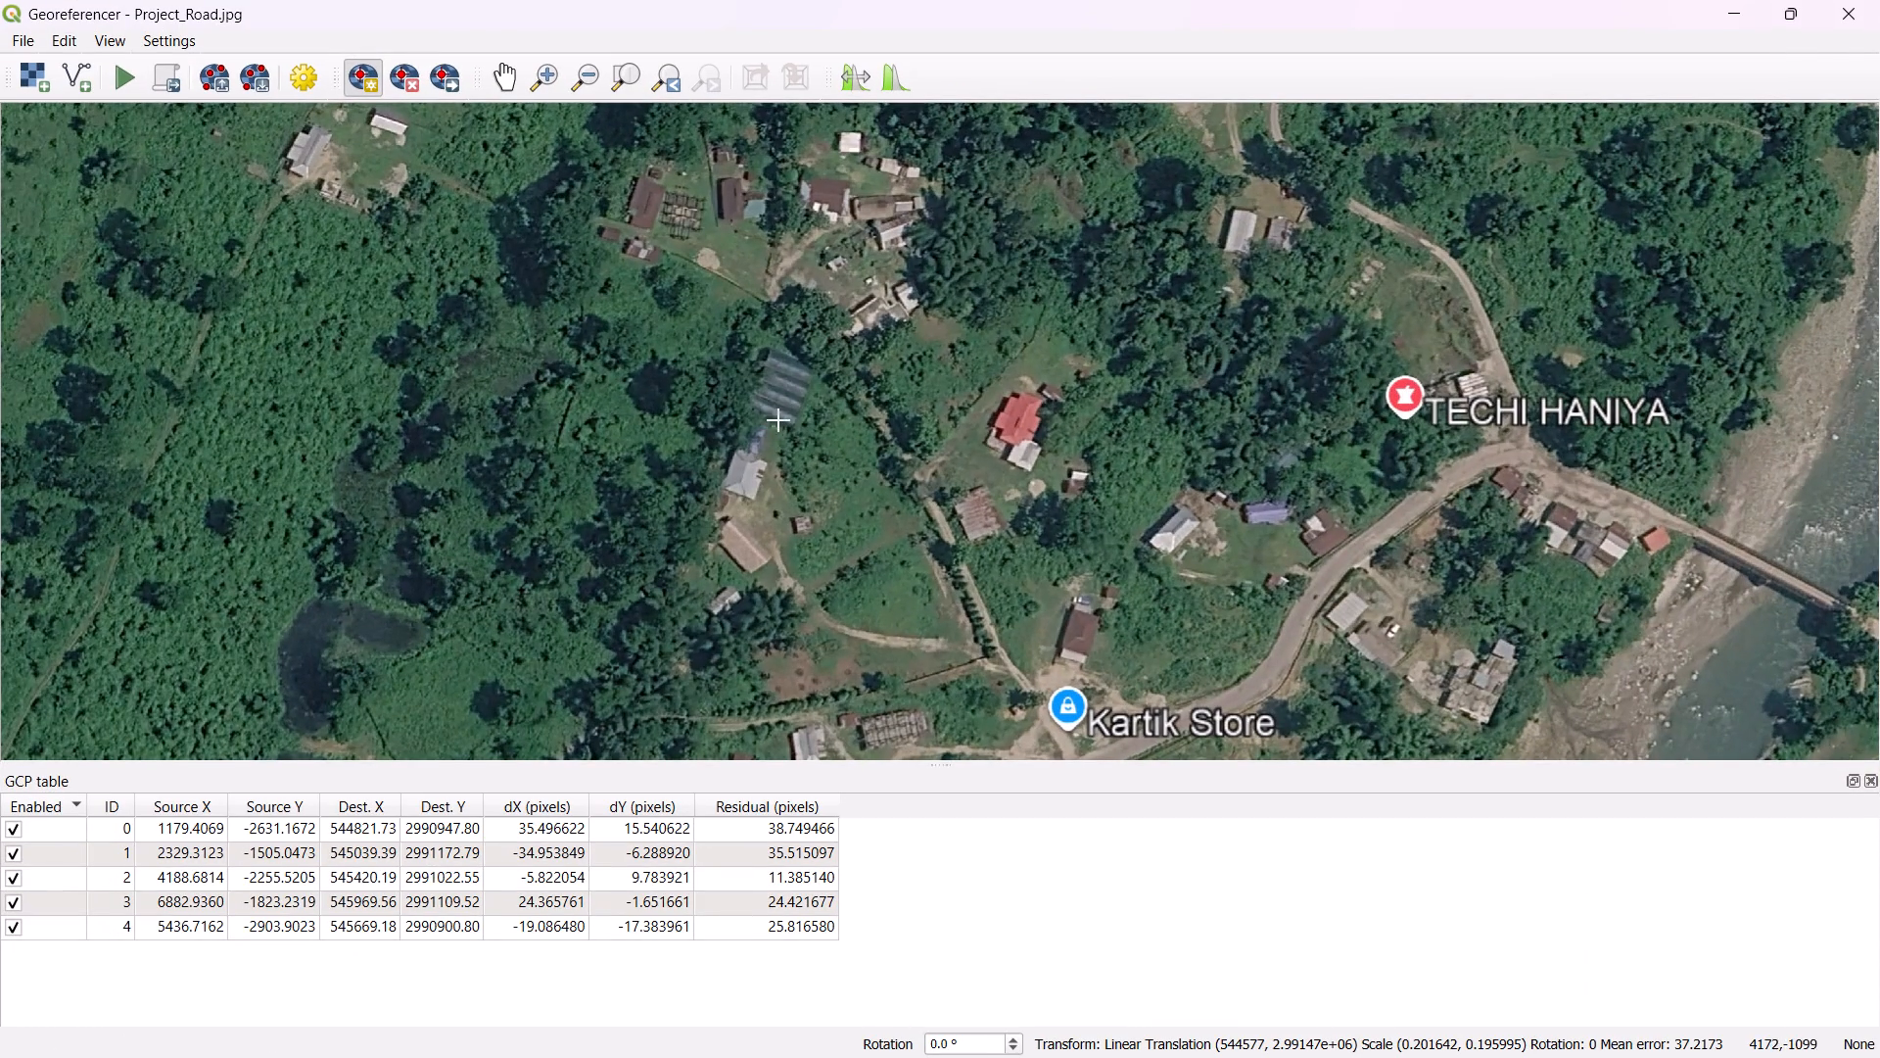
Add a sixth control point on the striped-roof building west of the red-roofed house, matched from the map canvas at about 545422, 2991270.
left_click(782, 390)
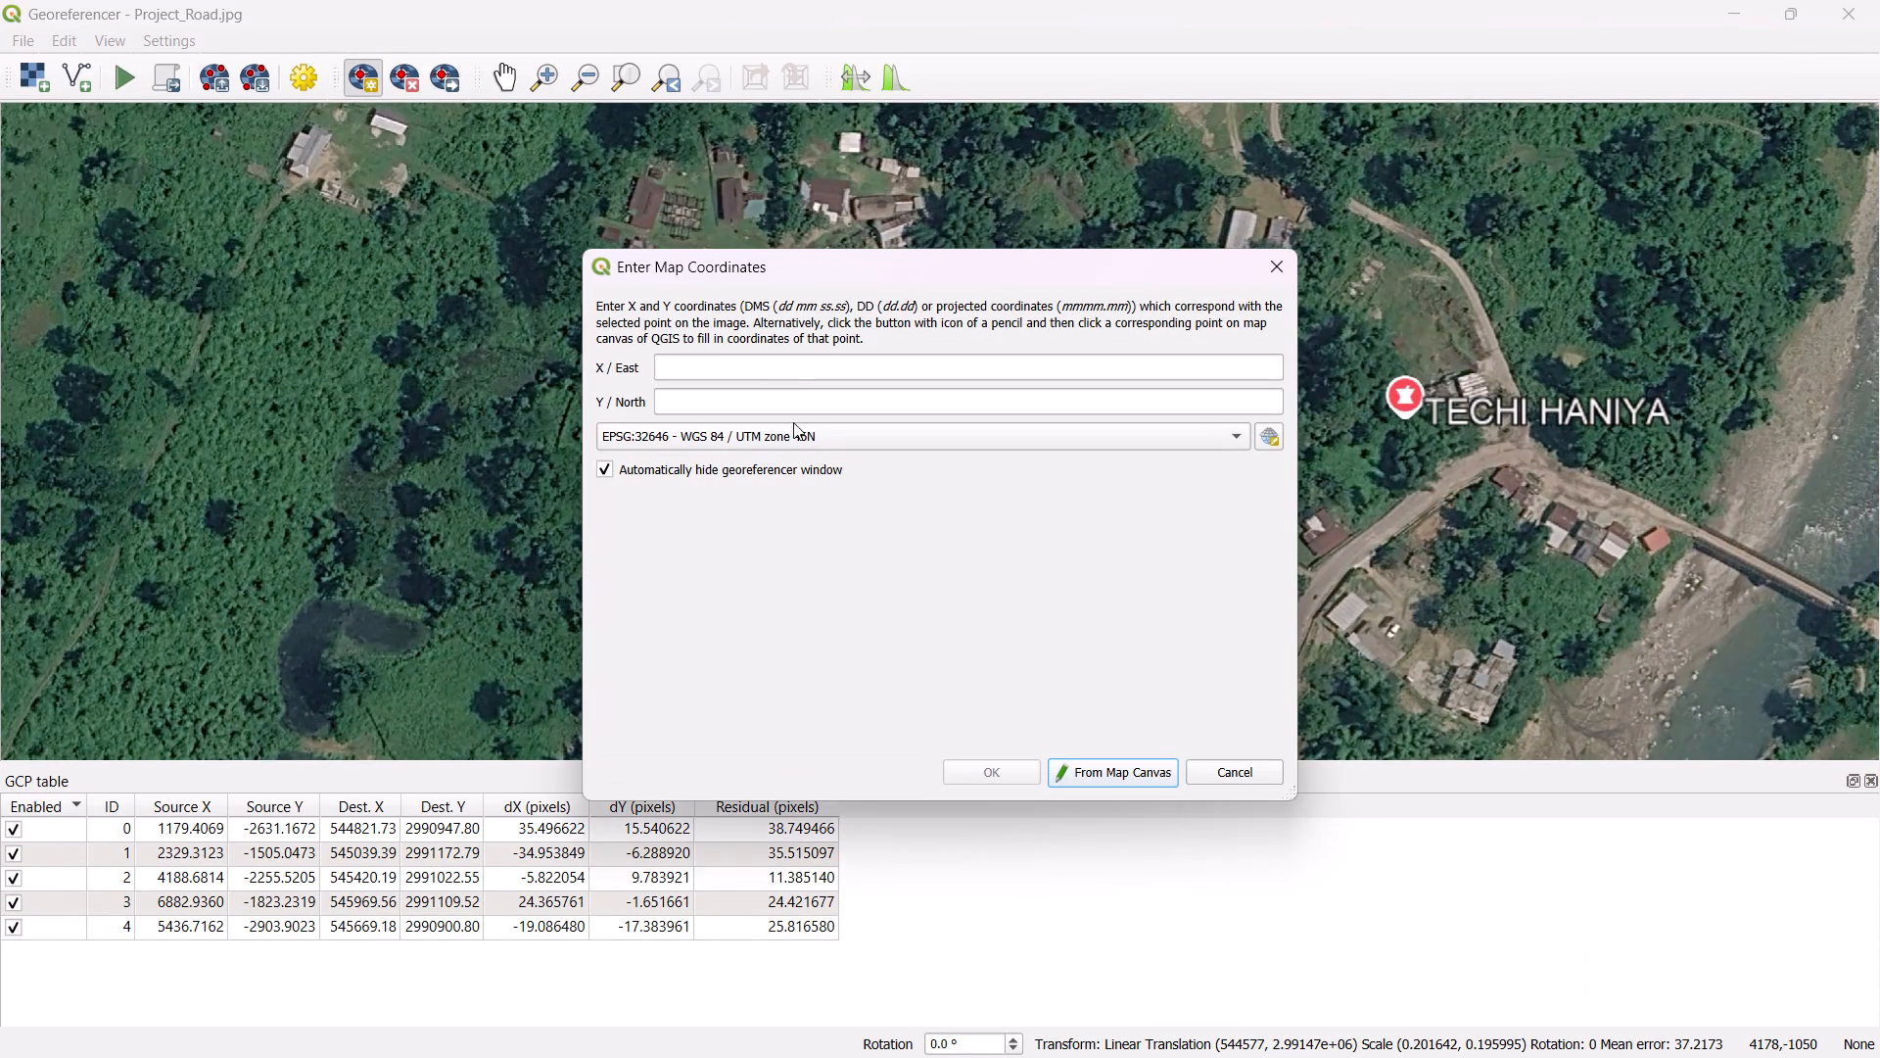
left_click(1081, 770)
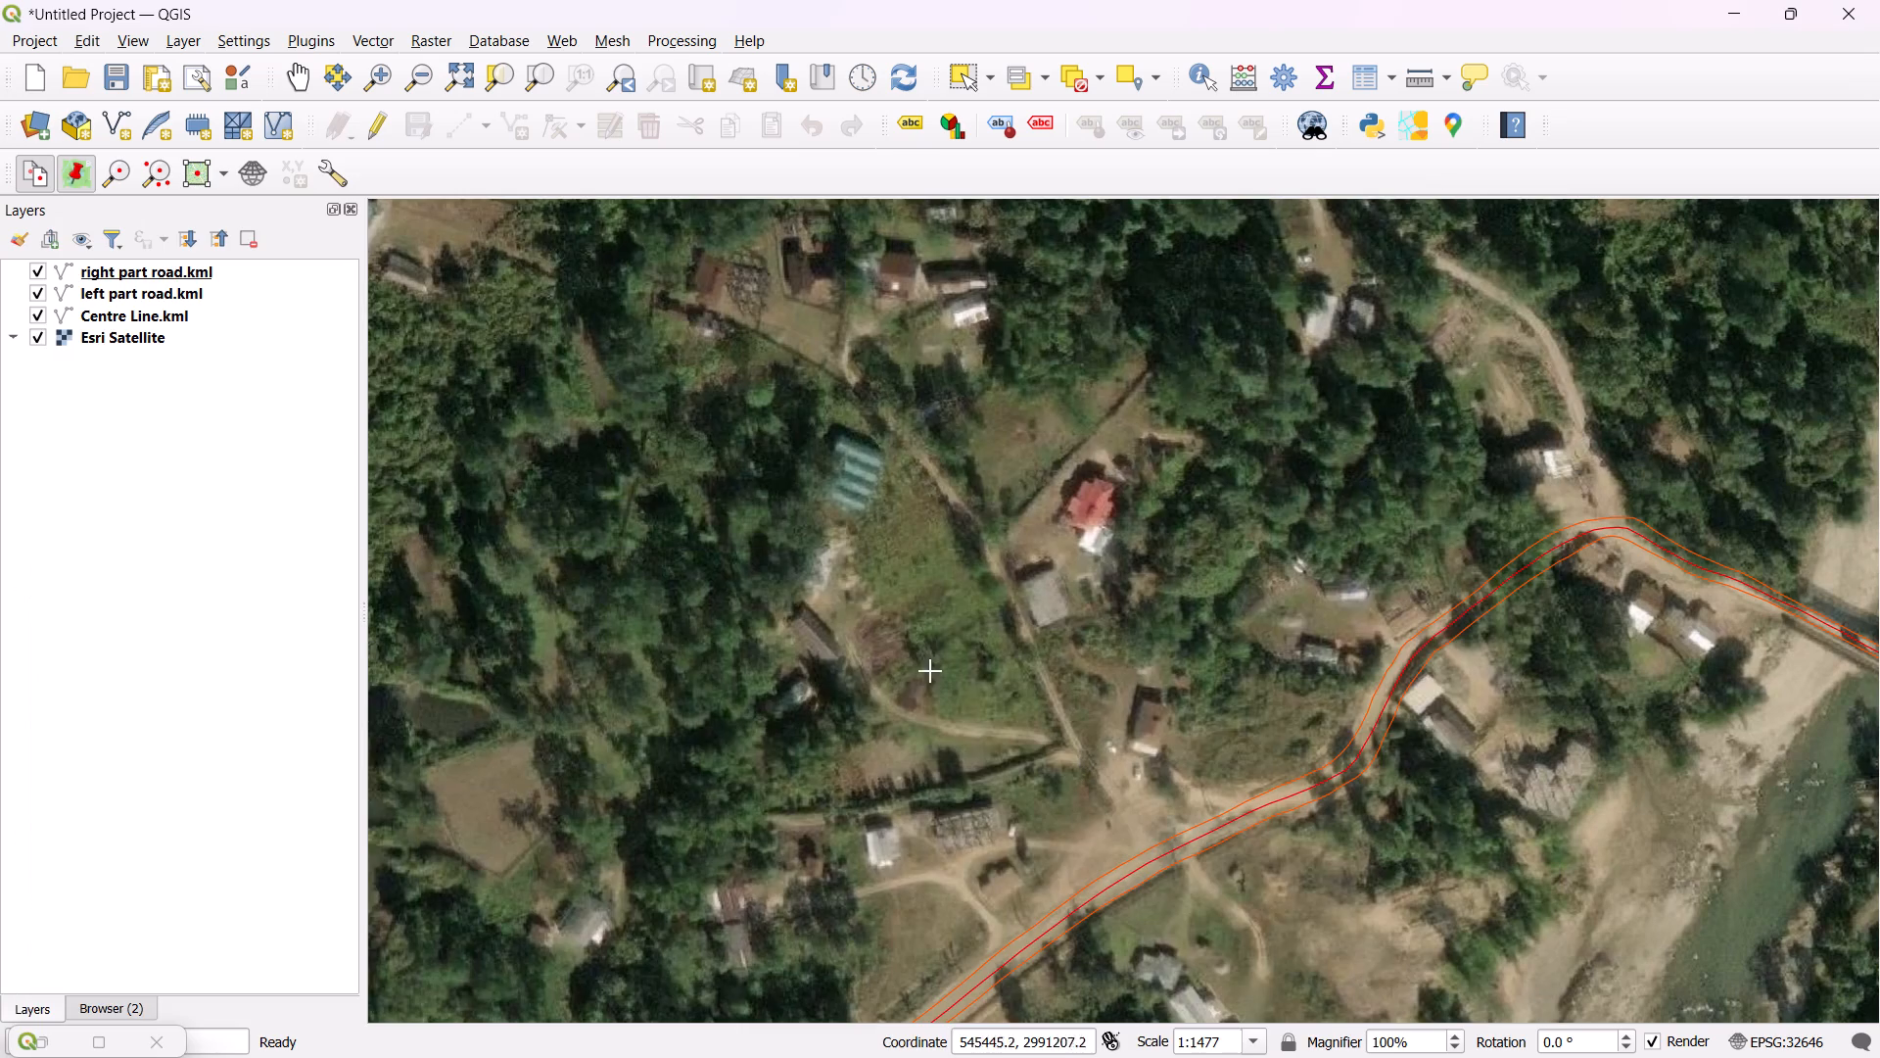
left_click(857, 475)
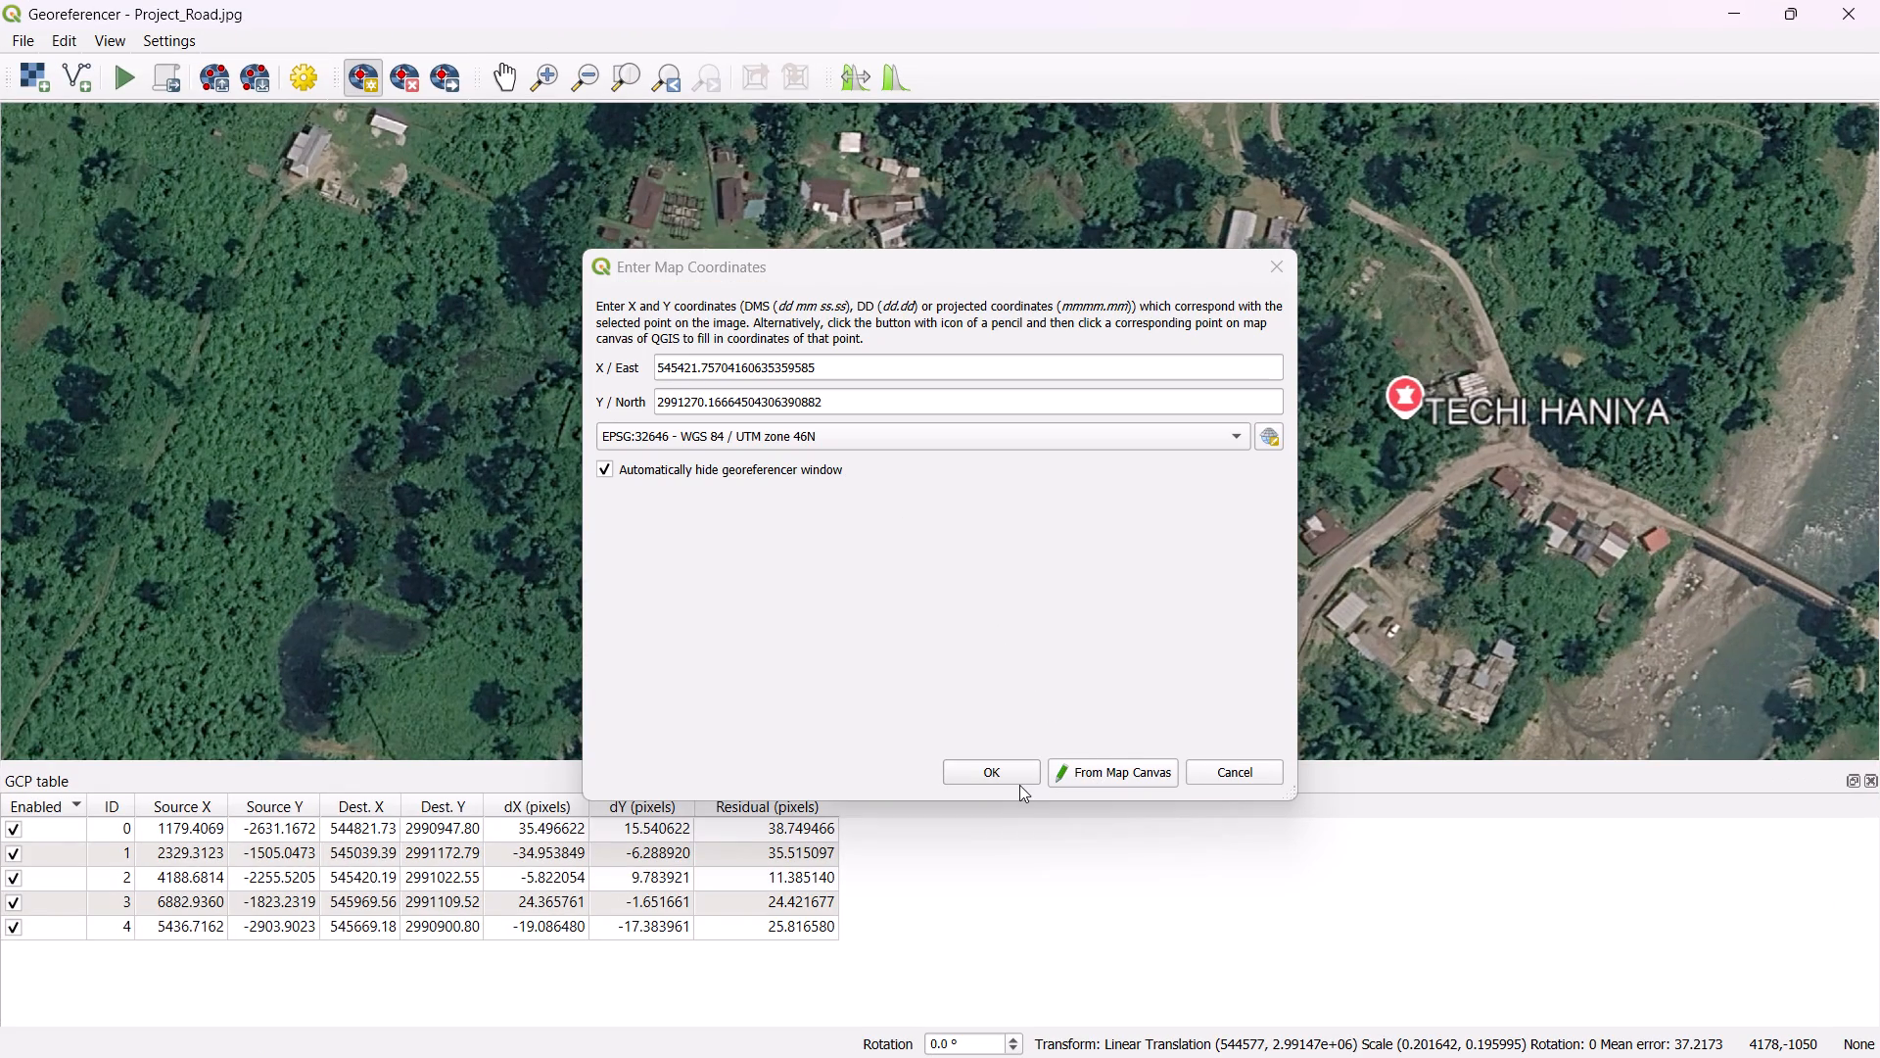
left_click(997, 772)
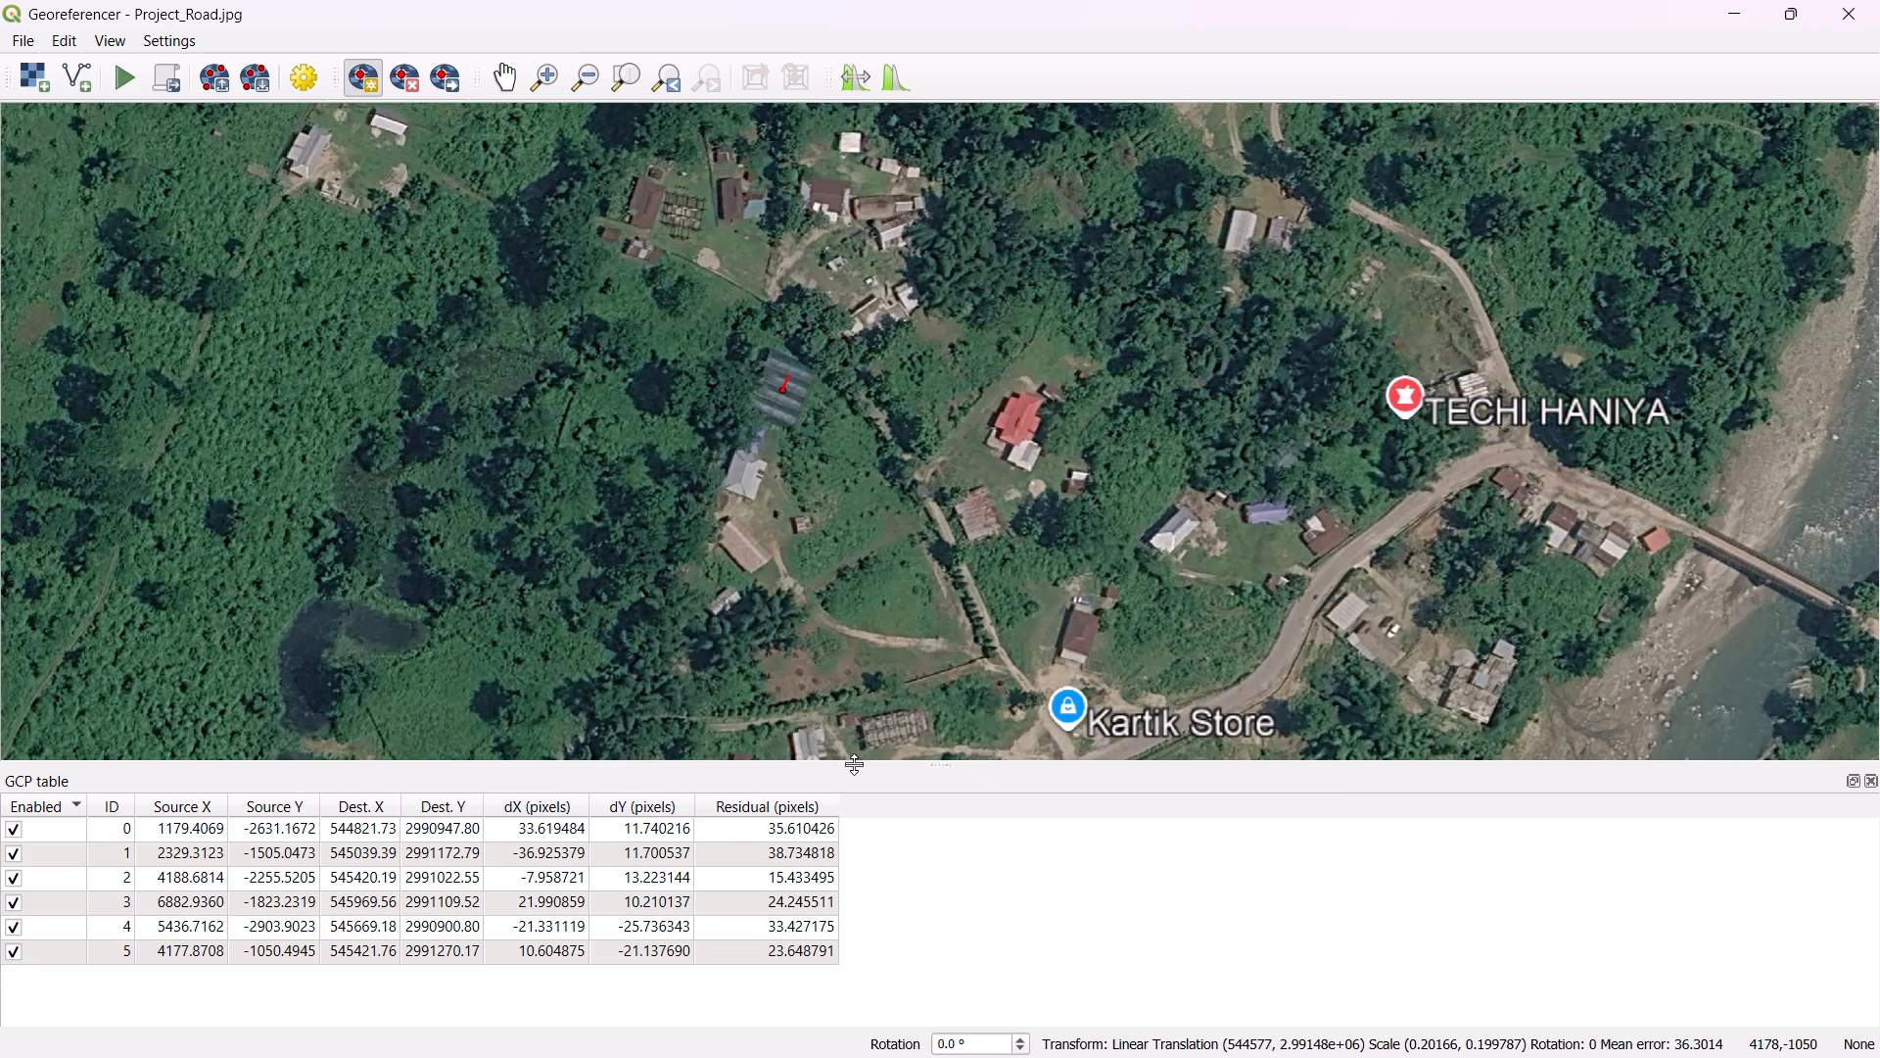
Examine the Project_Road image around the six control points for a further control point location, including the area south of the road.
scroll(1041, 462, "down", 1)
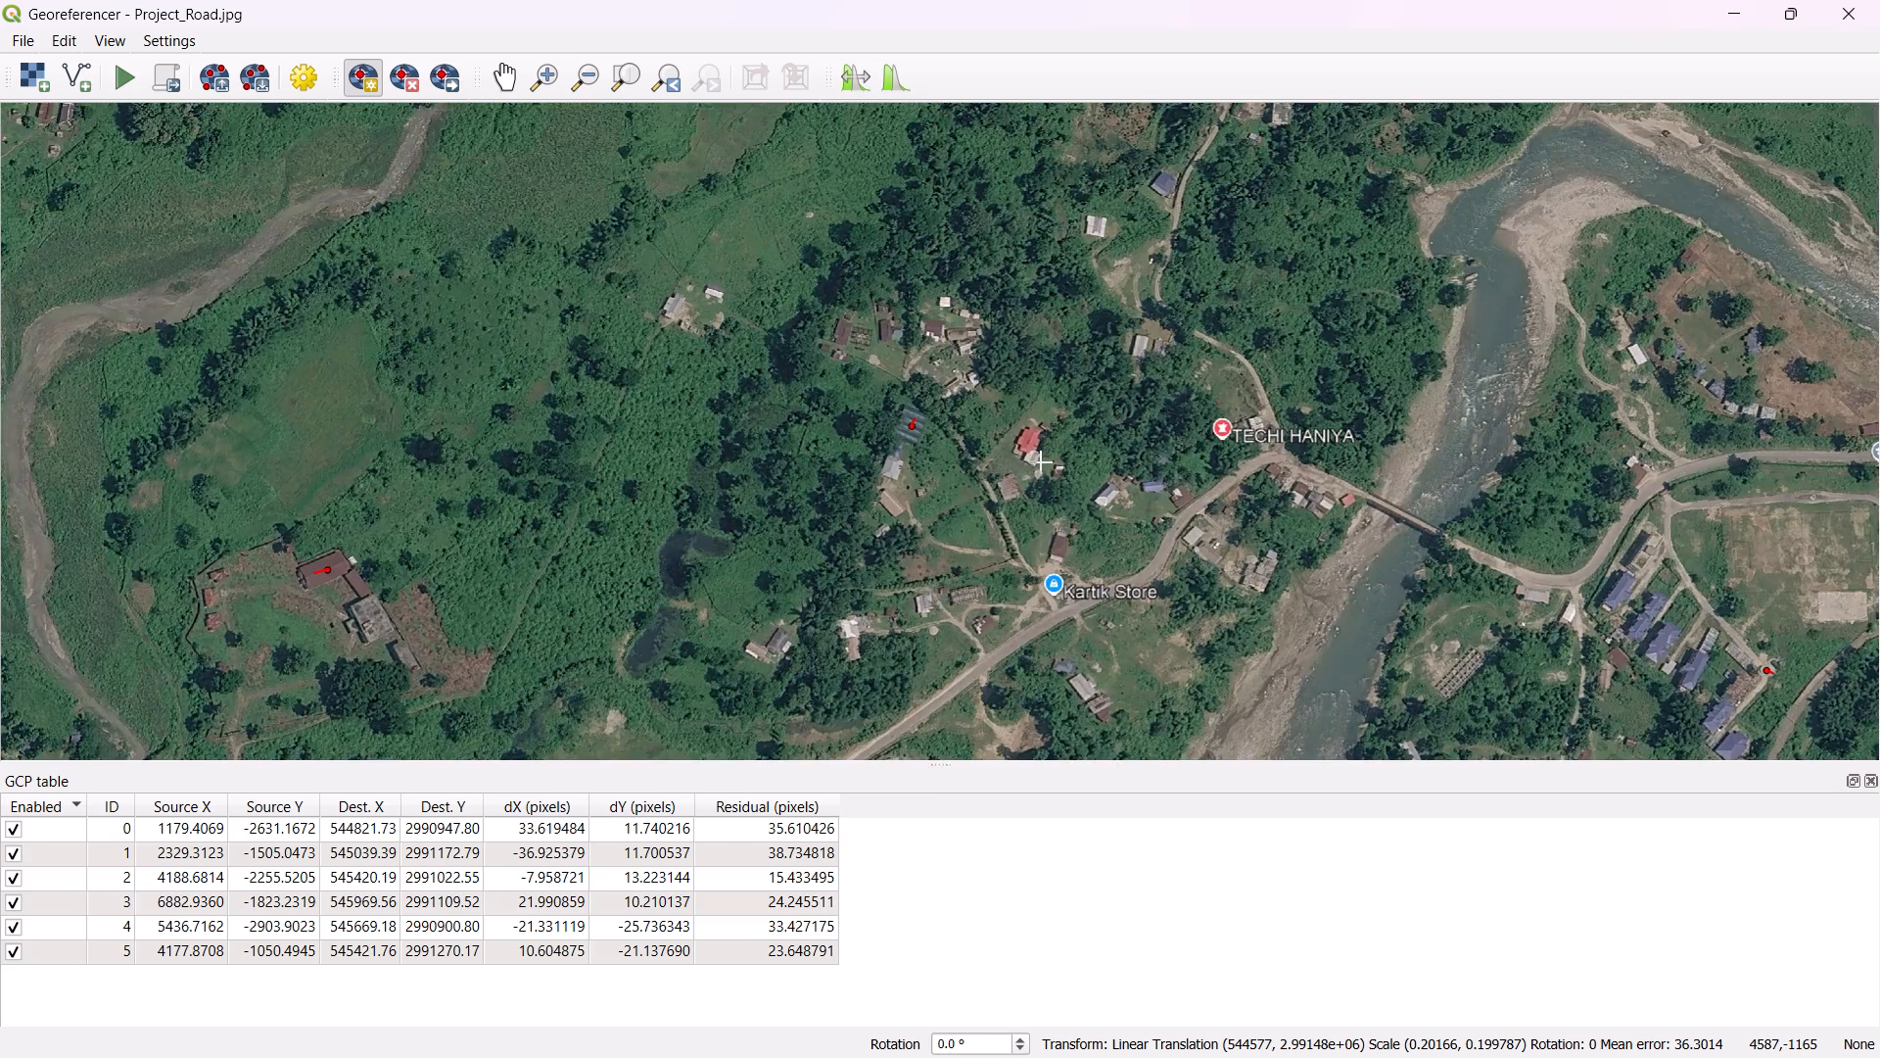
scroll(1041, 462, "down", 2)
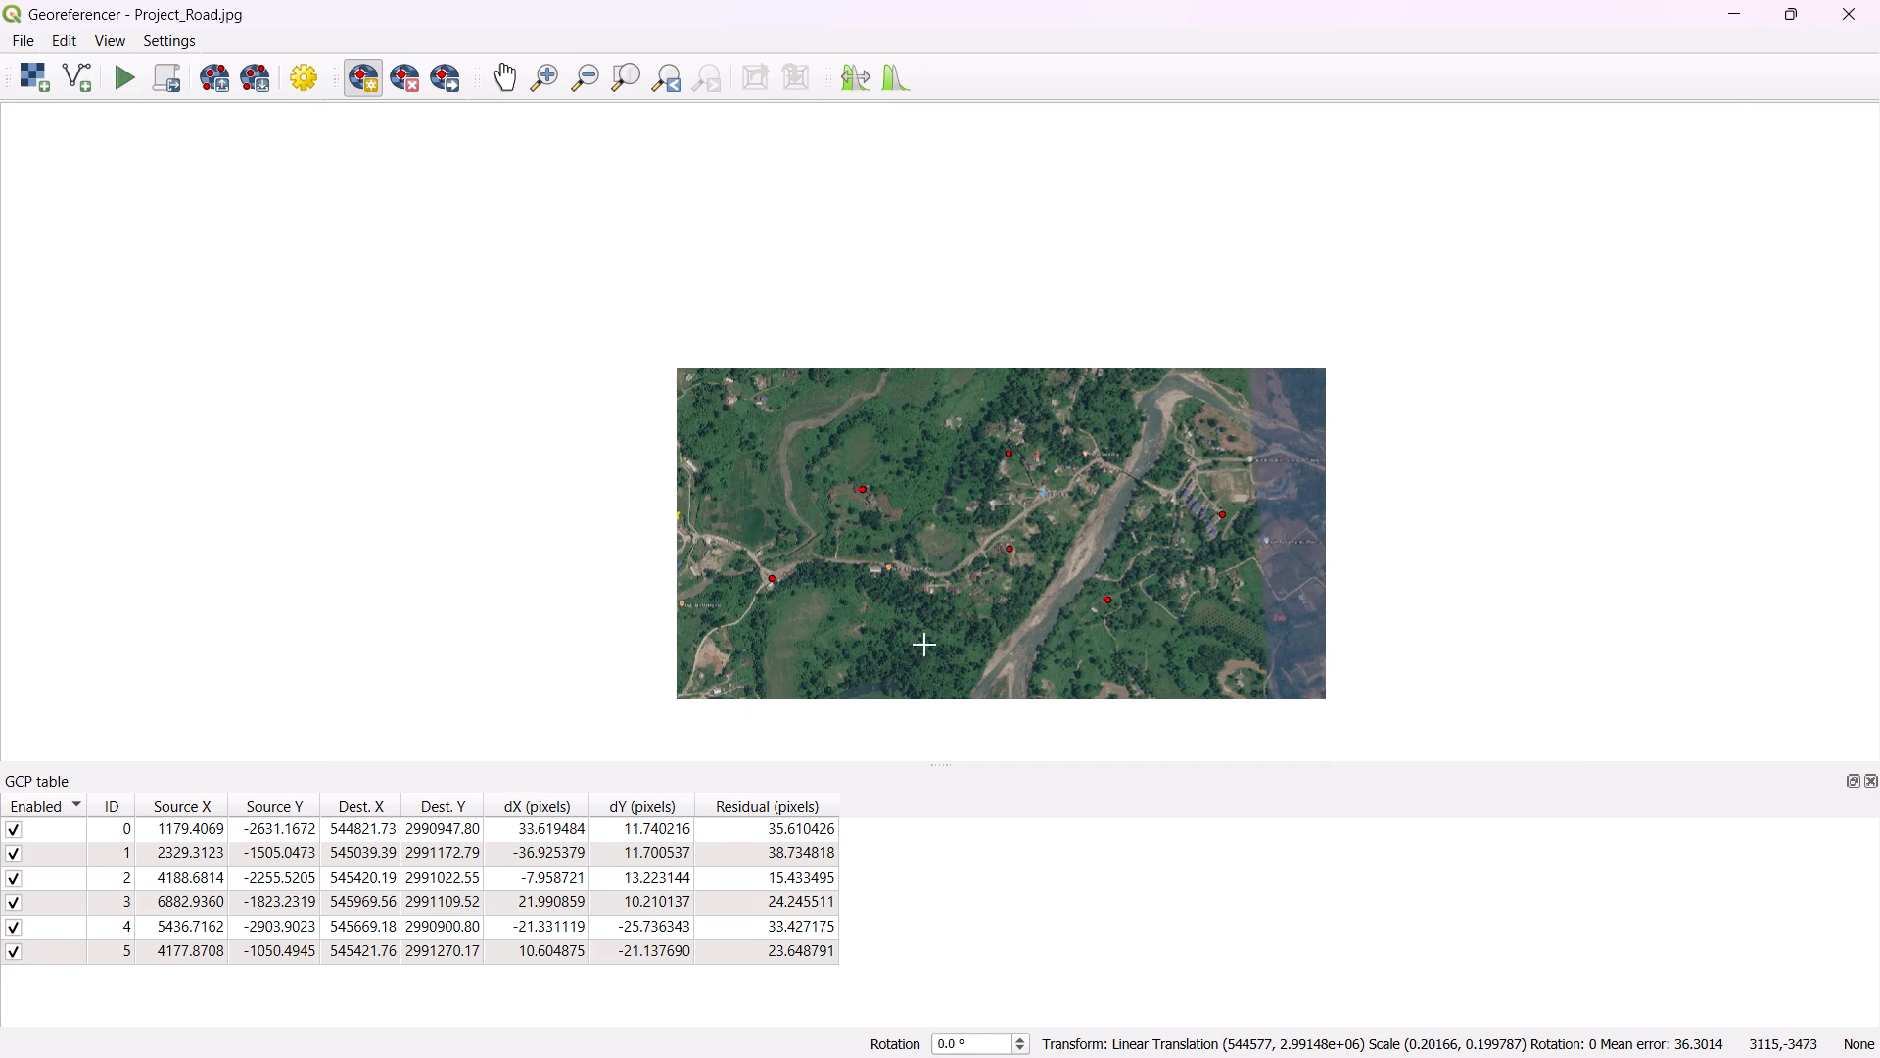
scroll(913, 650, "up", 3)
scroll(913, 650, "down", 1)
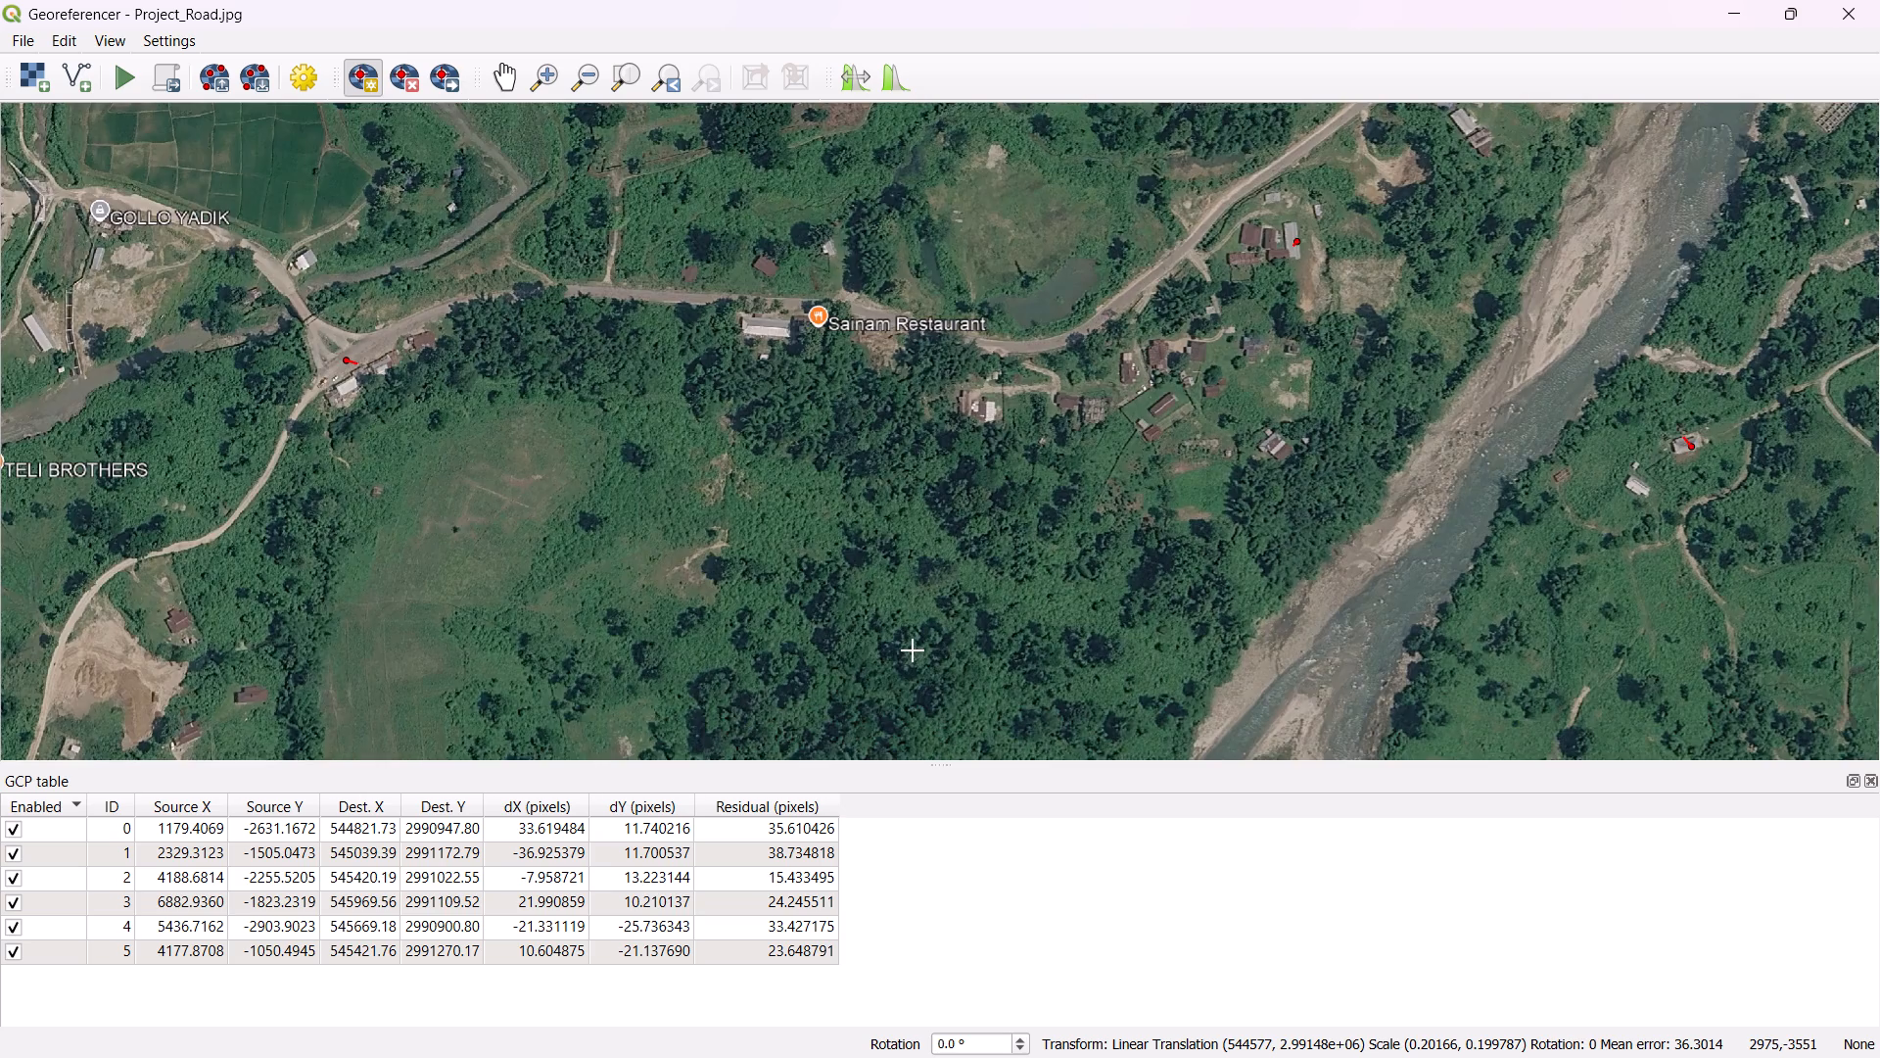
scroll(913, 650, "down", 1)
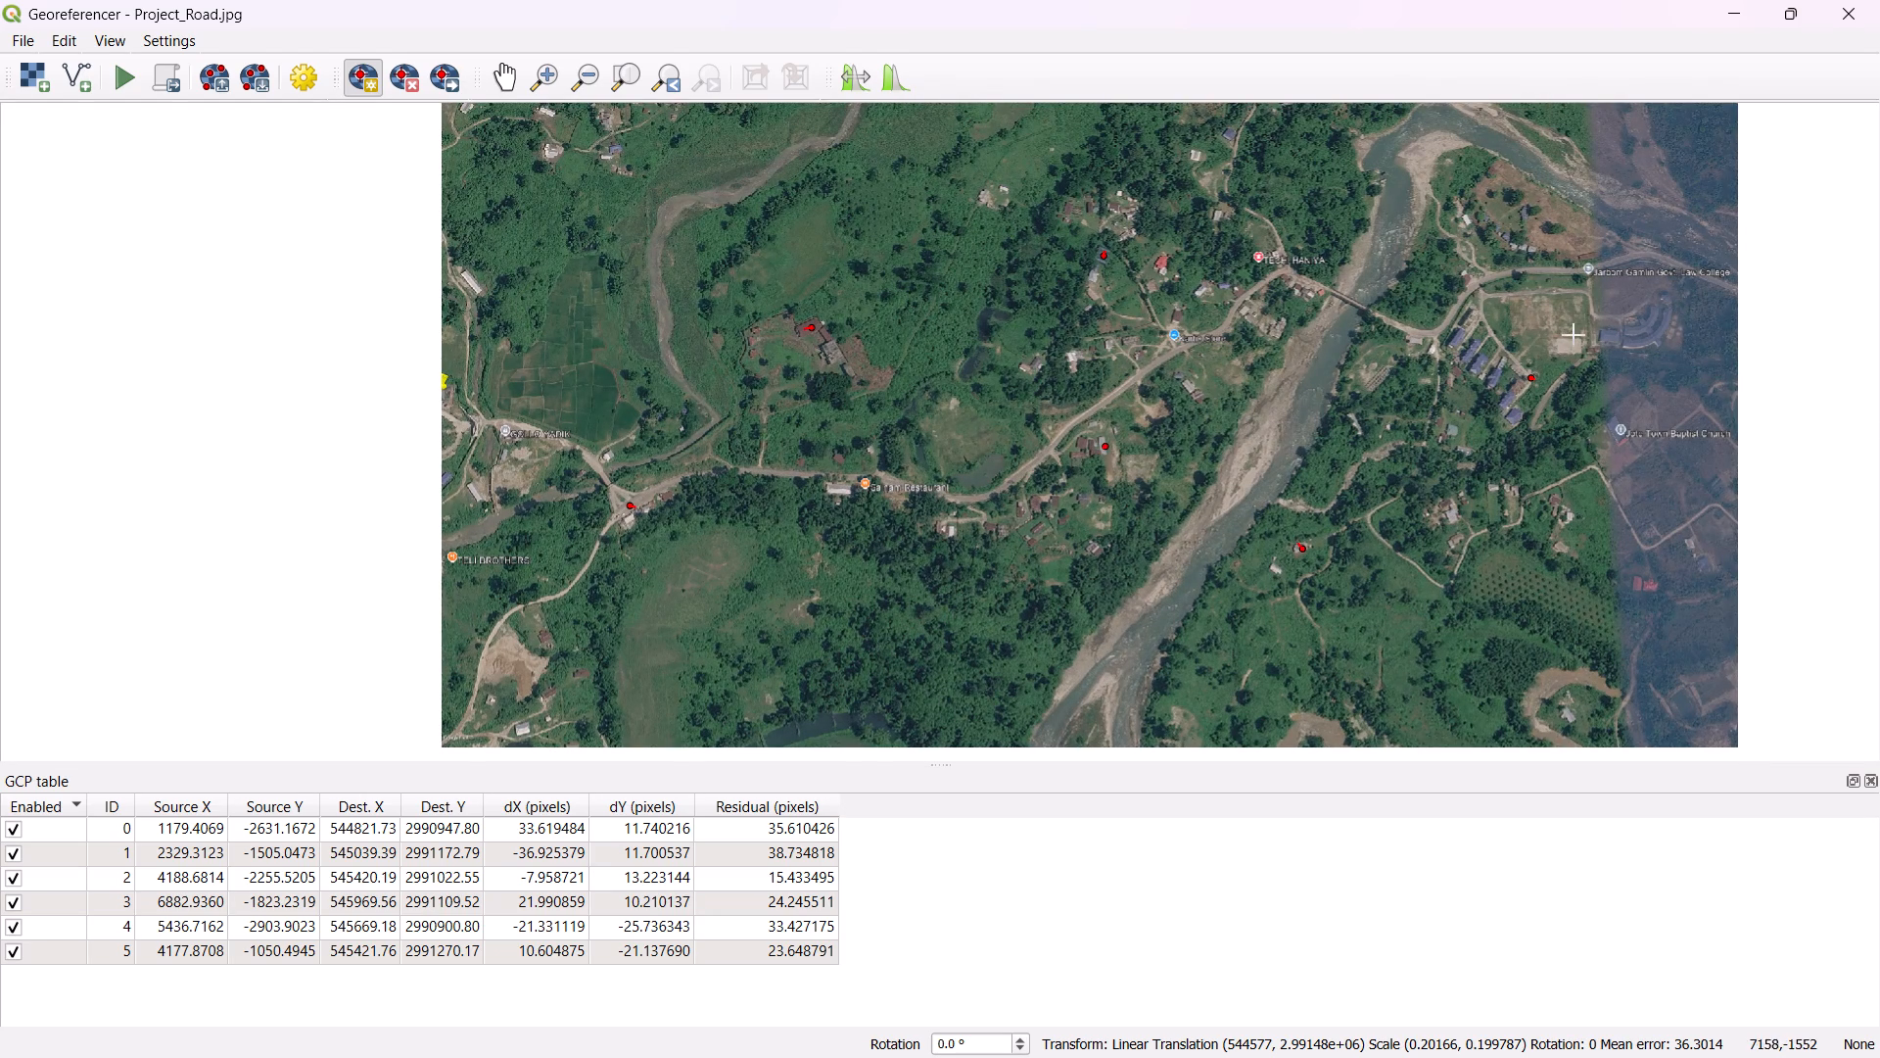
scroll(860, 652, "up", 2)
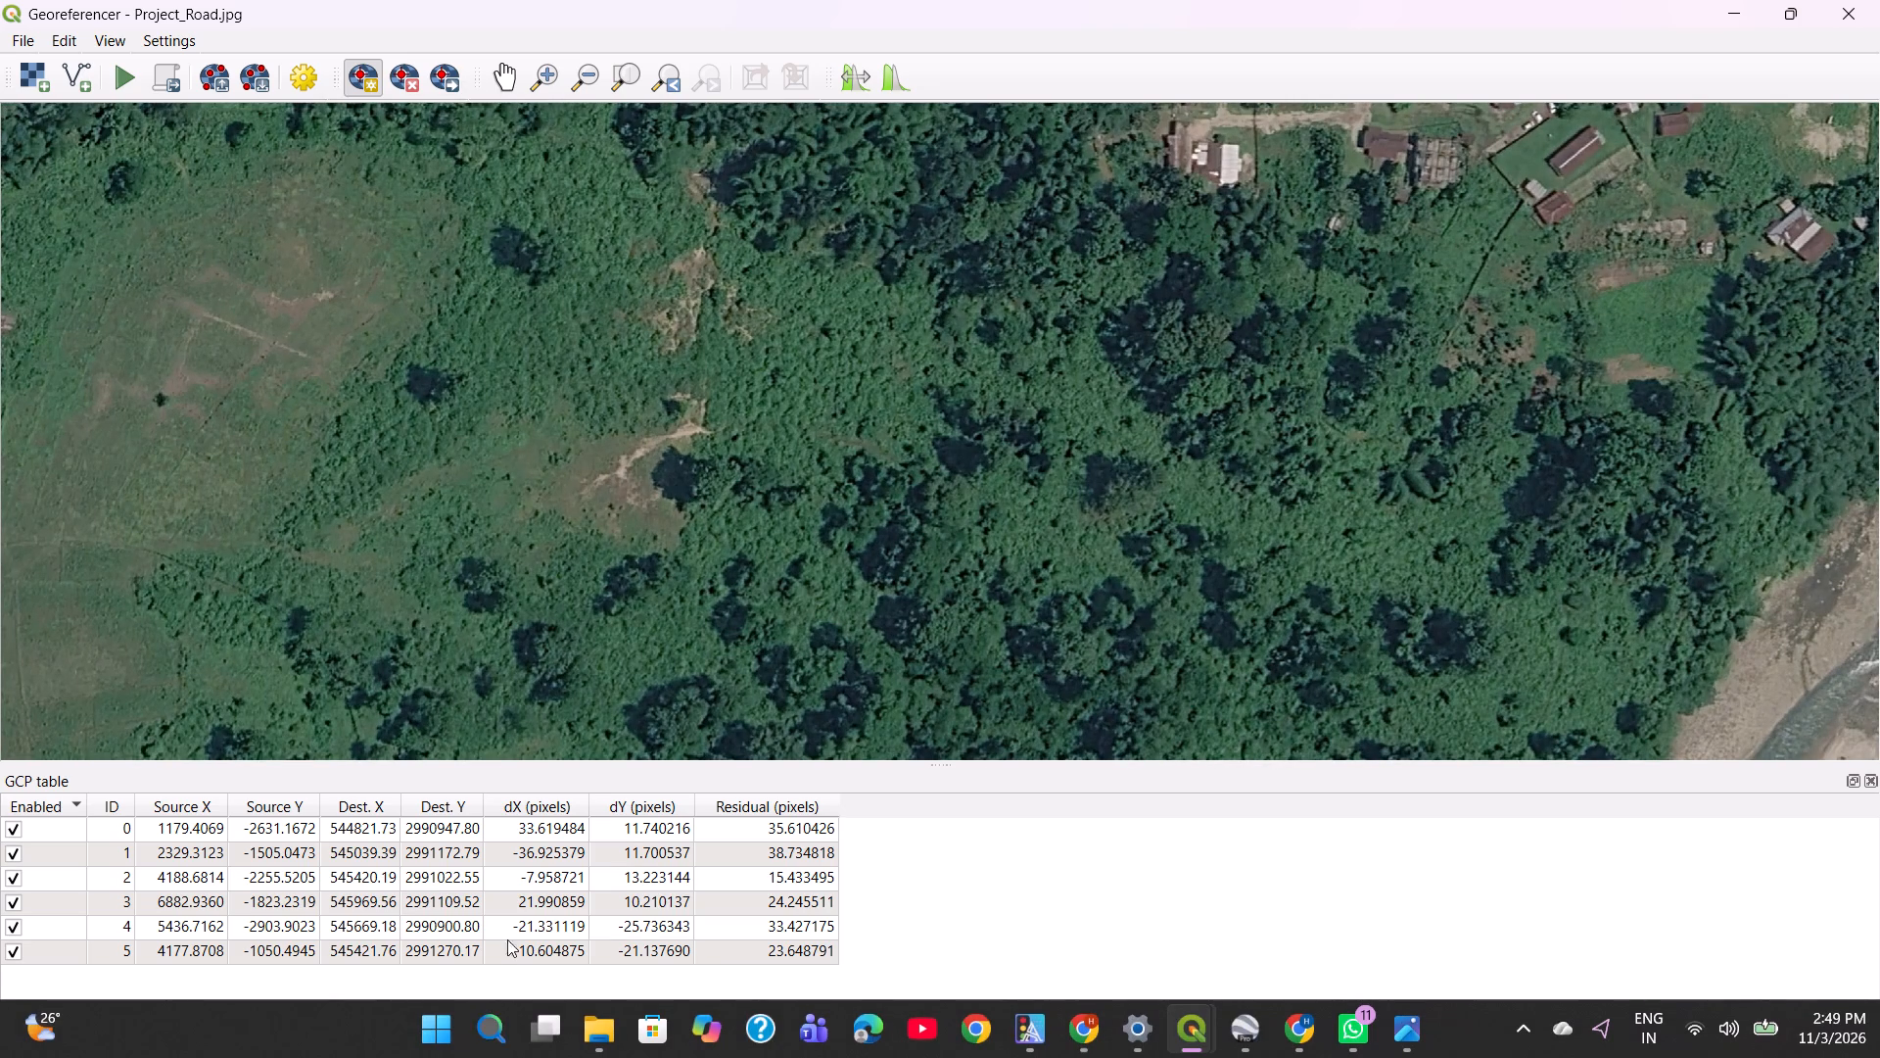
Examine the Esri Satellite map south of the road and around the long pond for a feature usable as a seventh control point.
left_click(1777, 22)
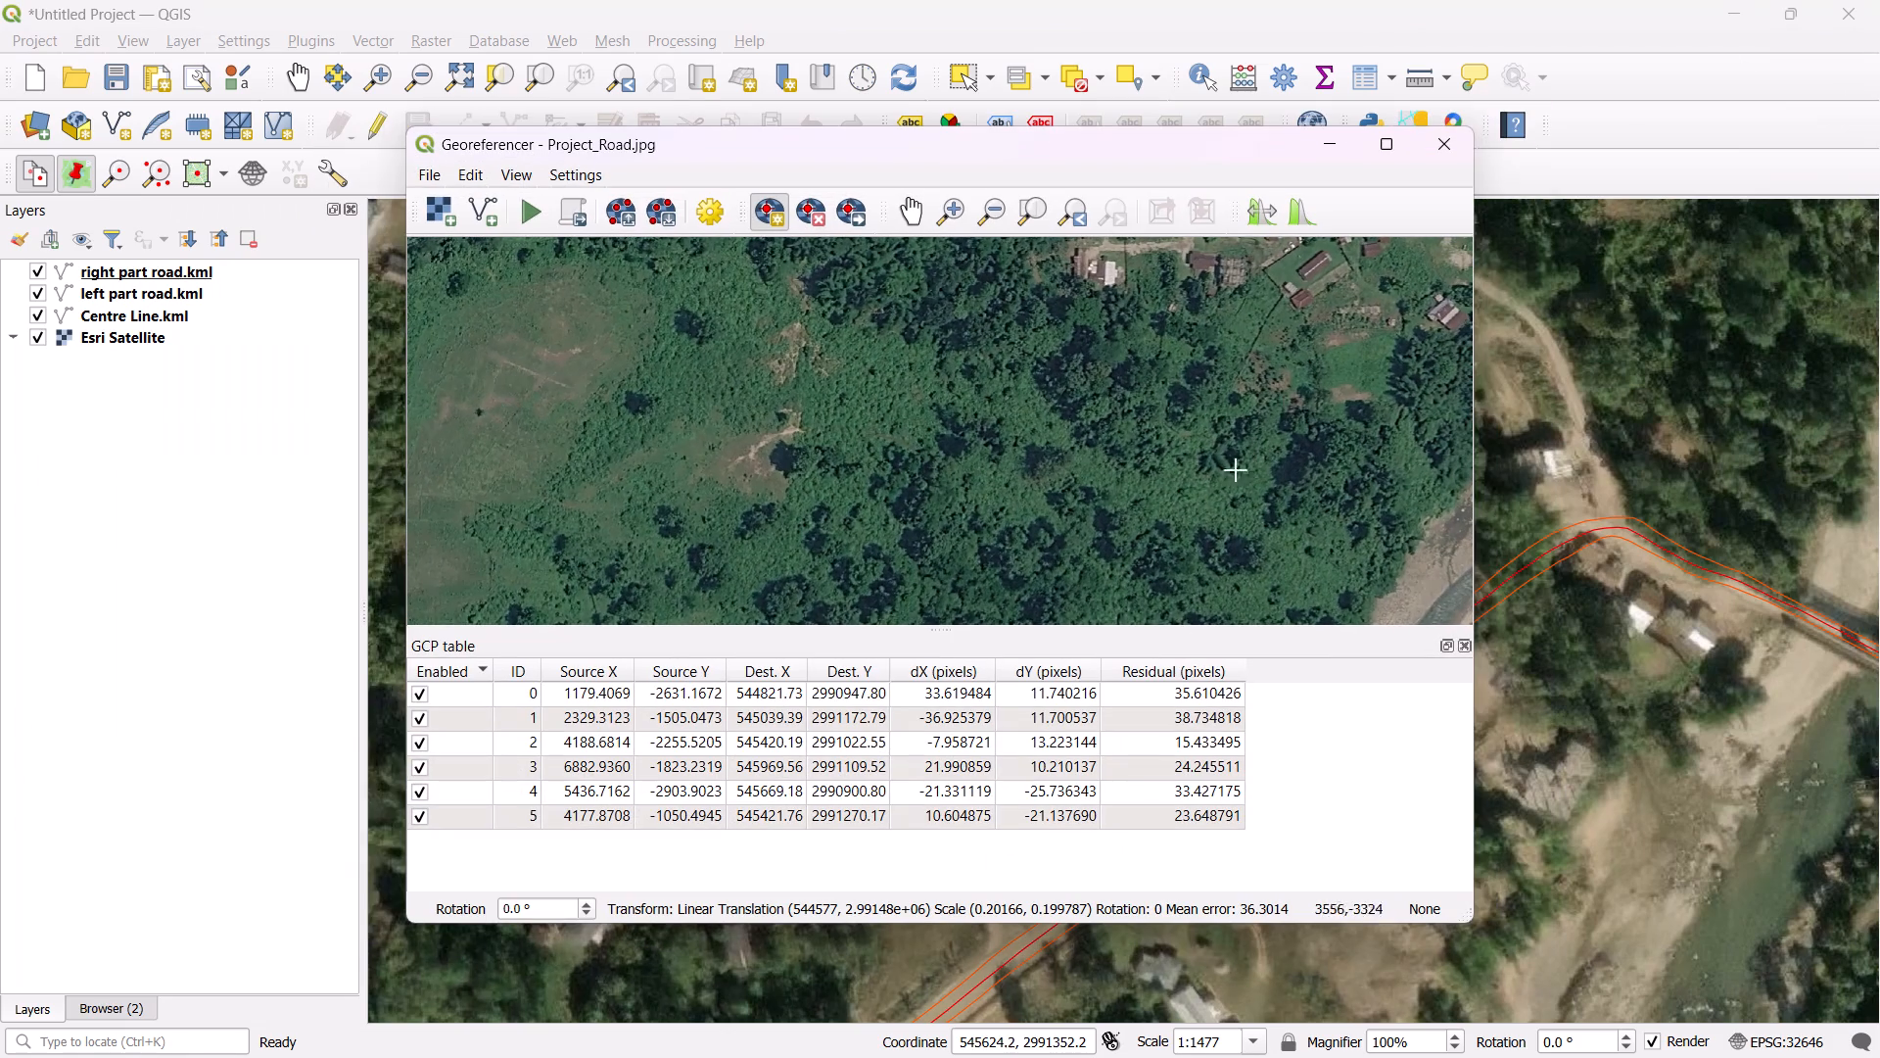
left_click(1328, 152)
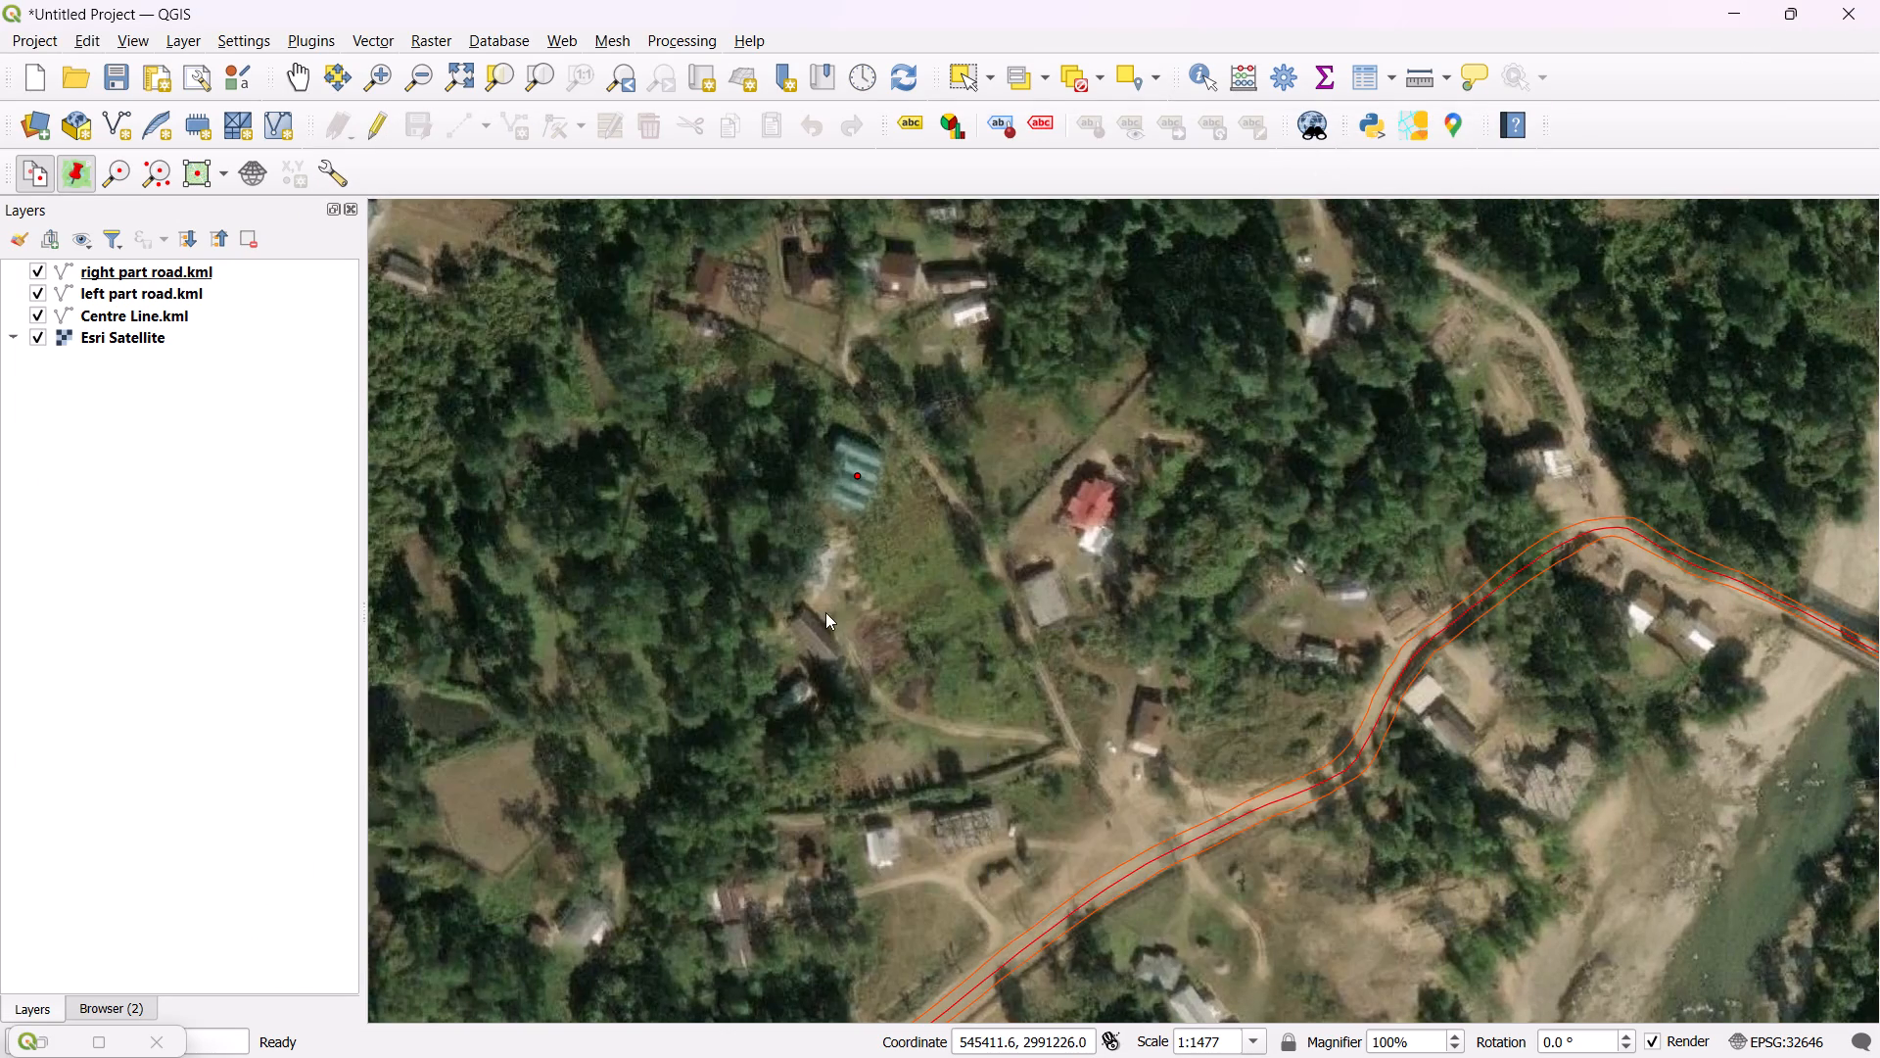
scroll(825, 612, "down", 3)
scroll(685, 817, "up", 1)
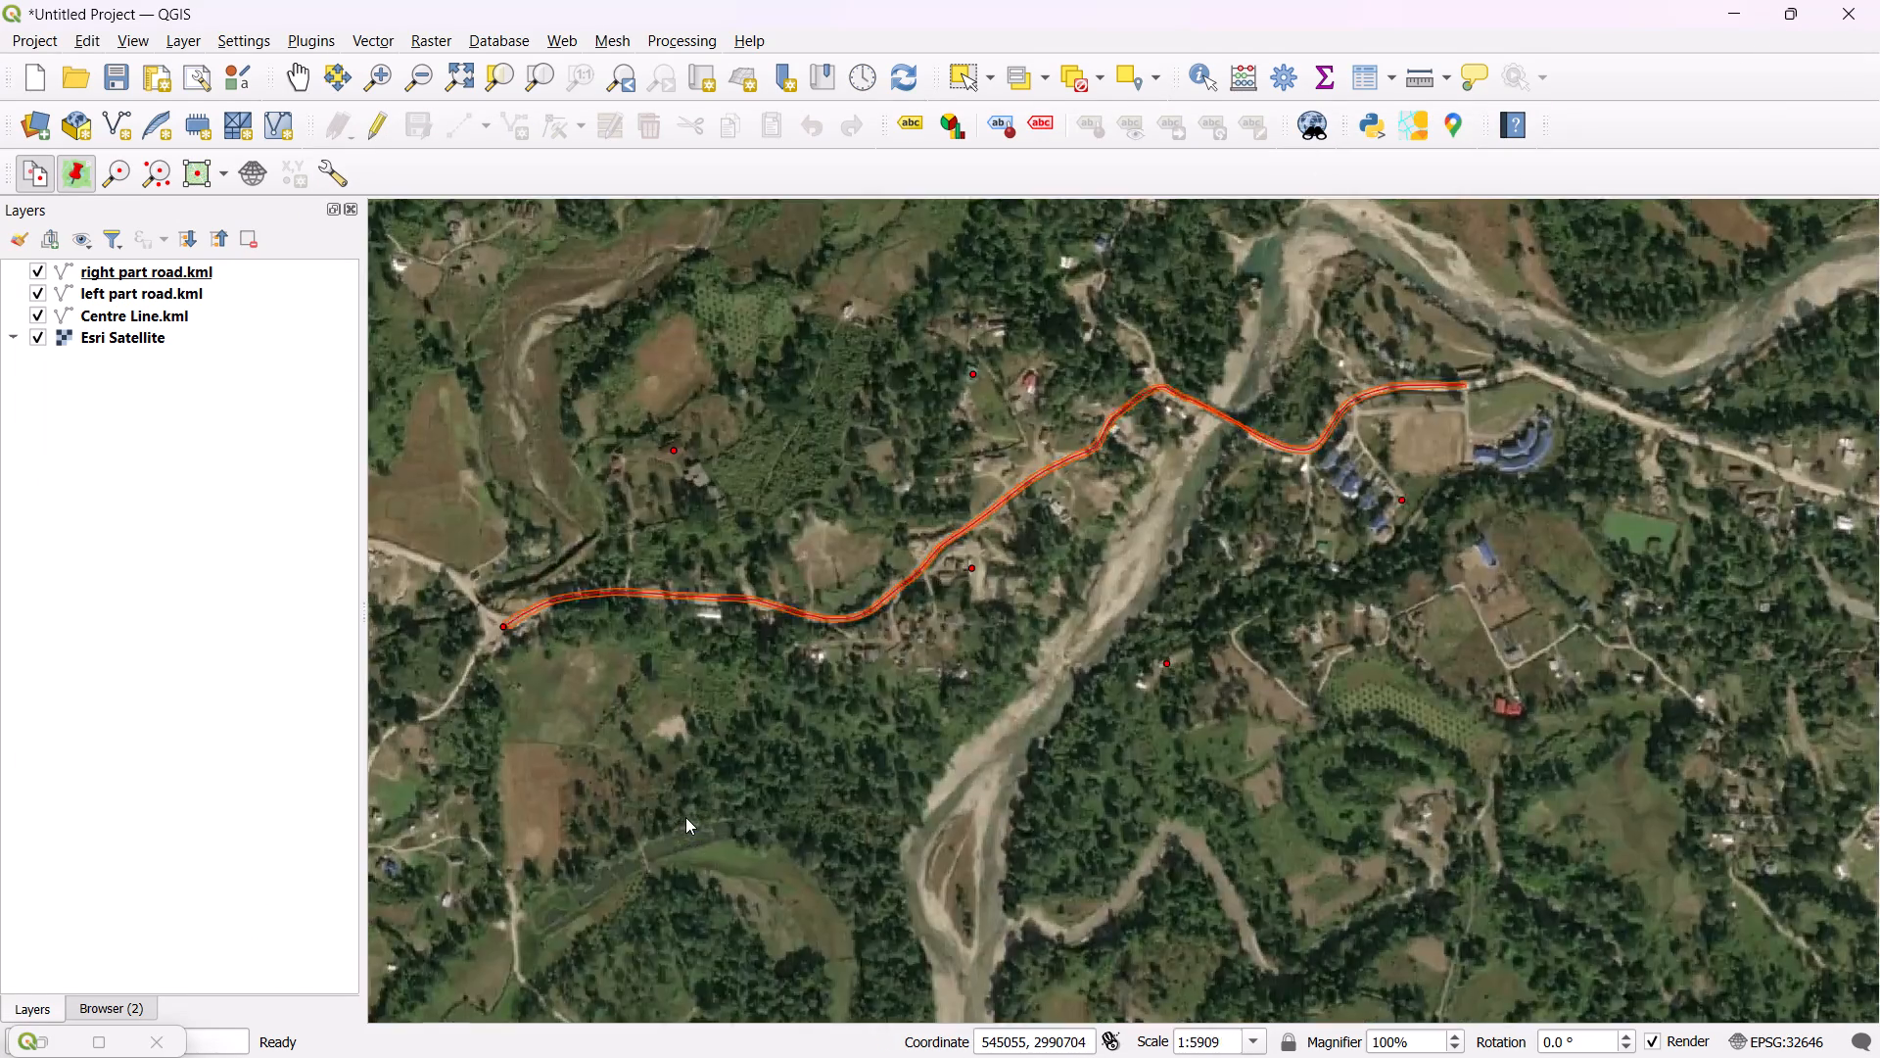
scroll(685, 817, "up", 2)
scroll(675, 740, "down", 2)
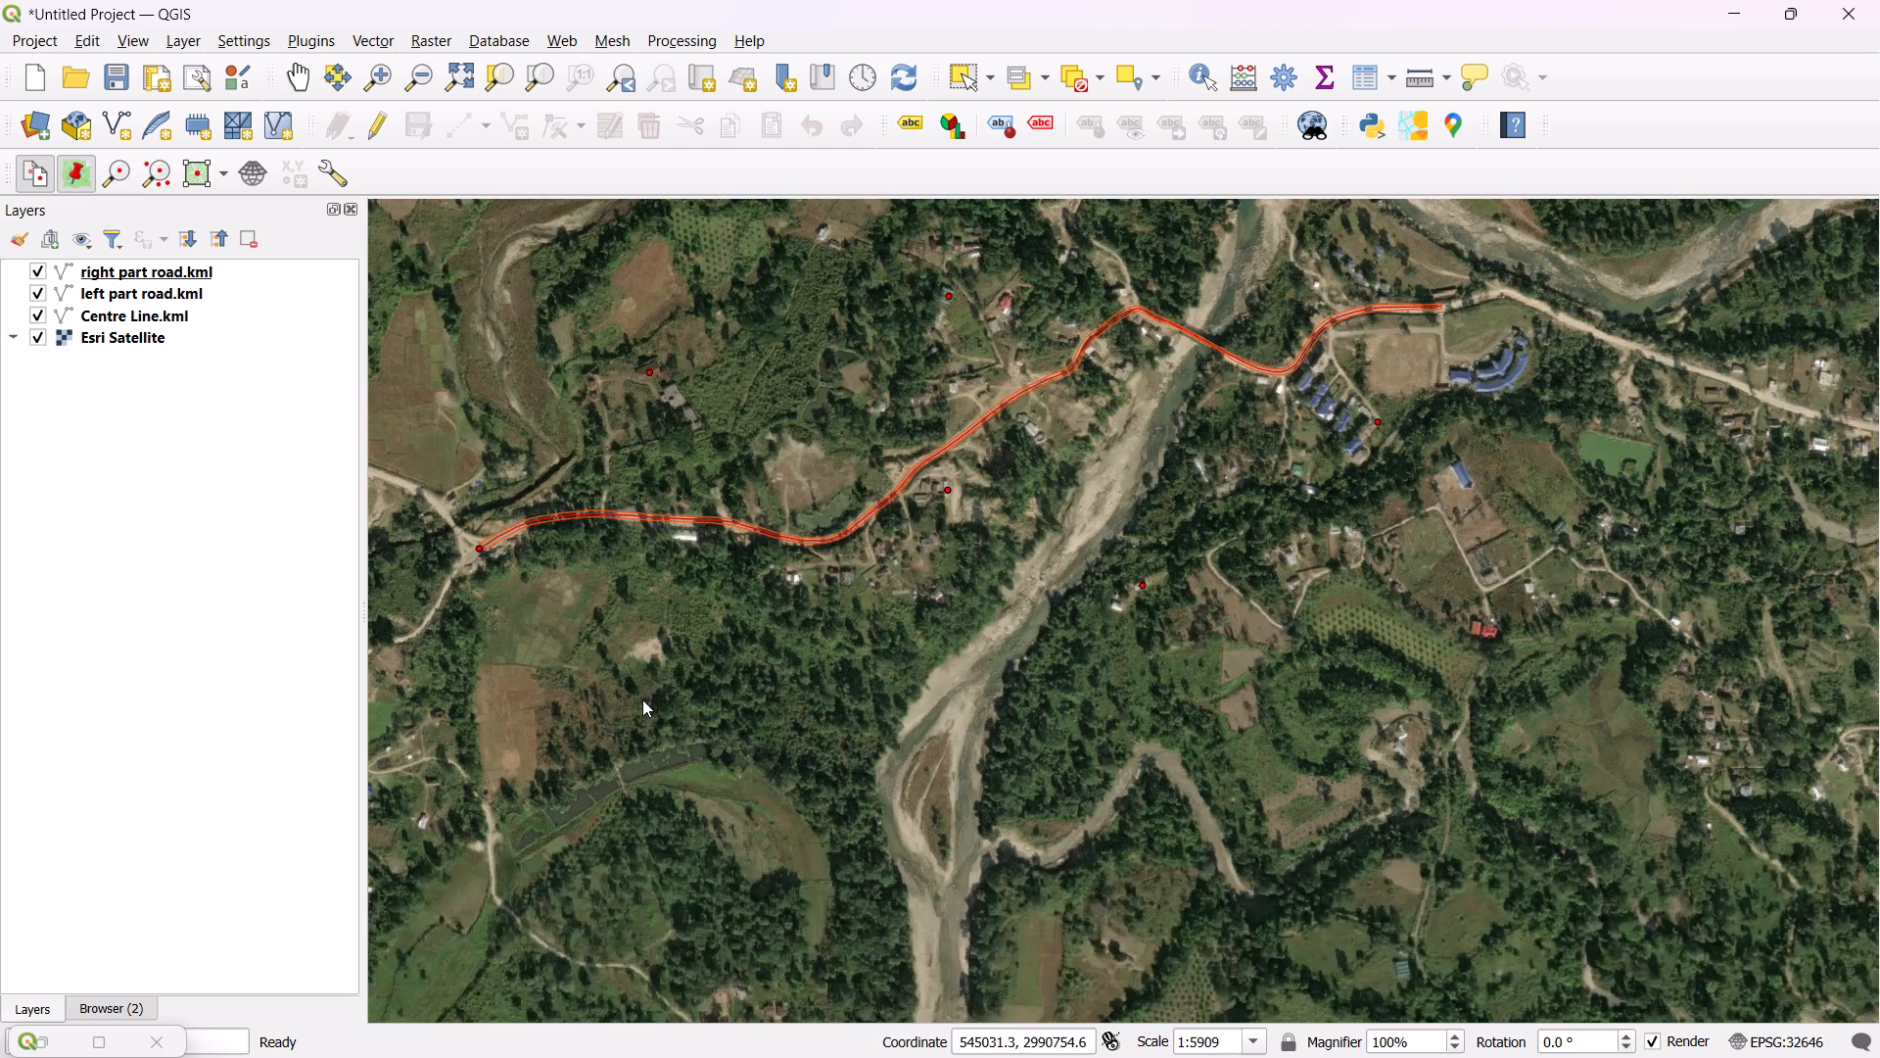
scroll(669, 687, "up", 1)
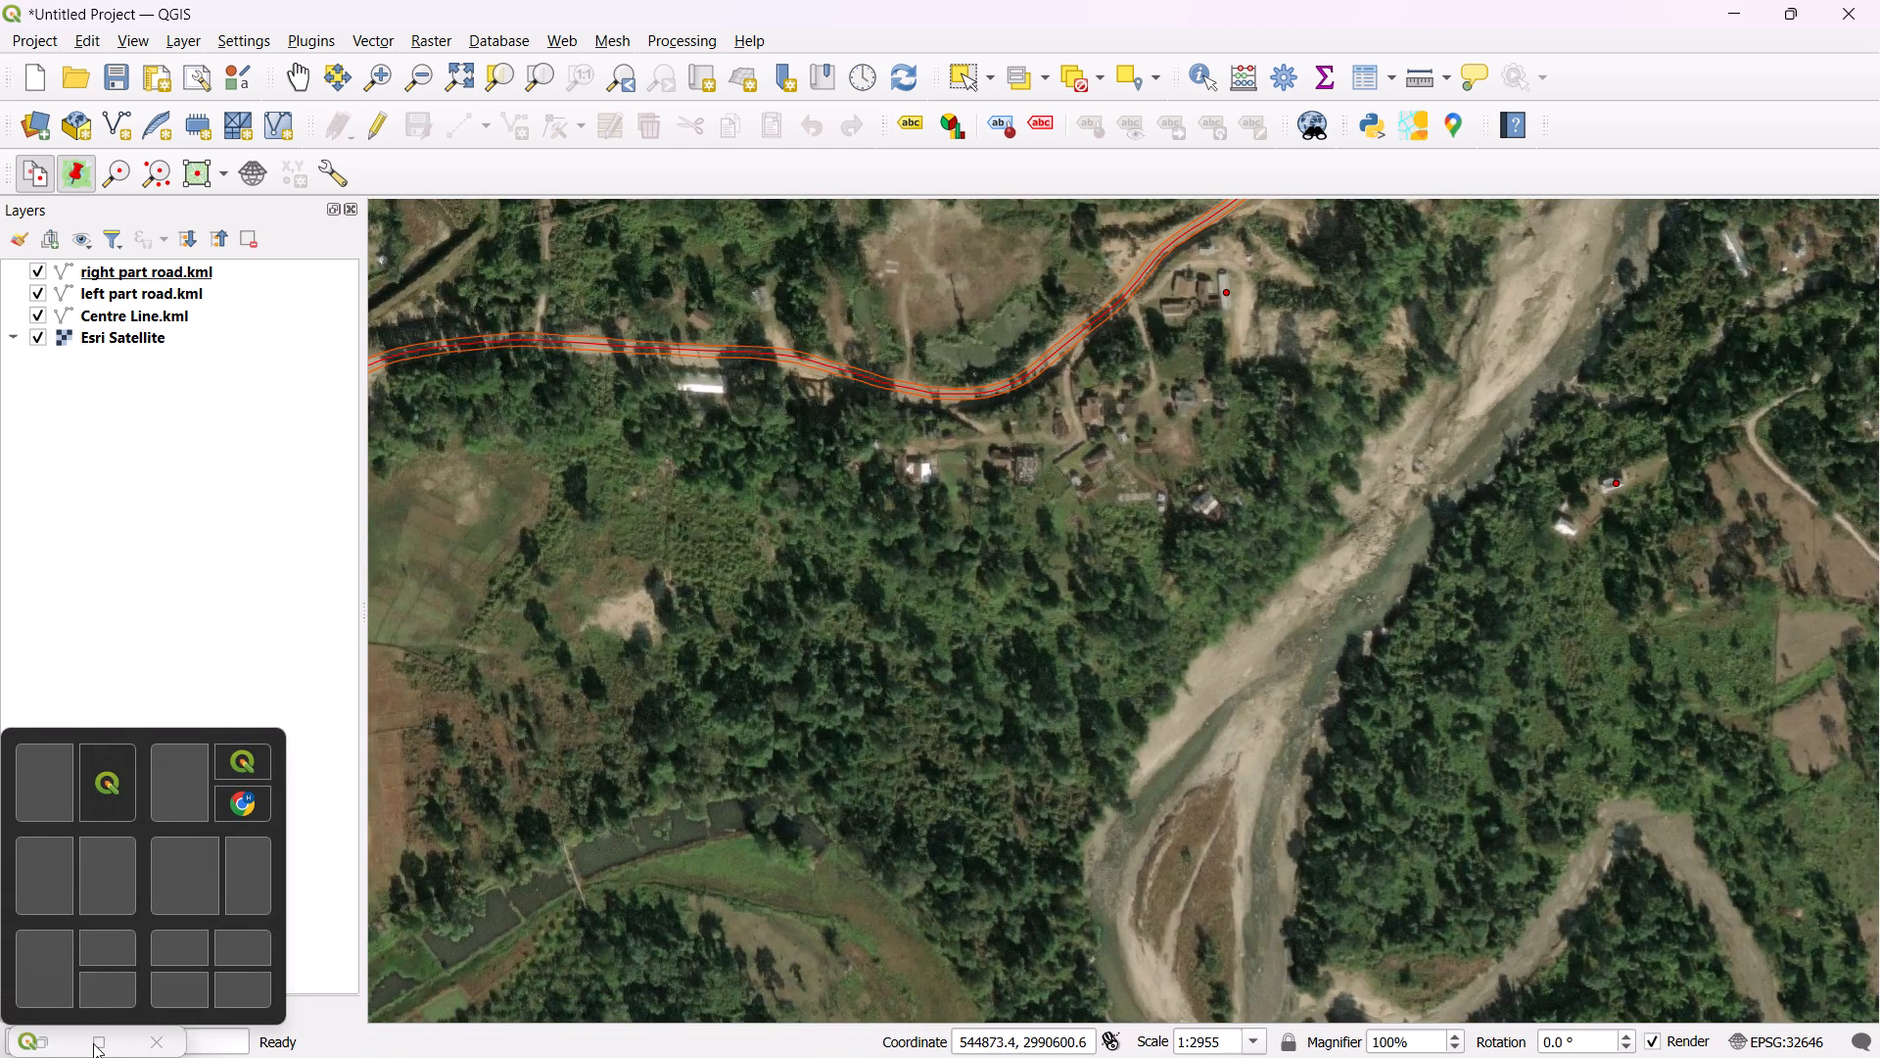
Add a seventh control point on the long pond south of the road, matched from the map canvas at about 545043, 2990675.
left_click(93, 1043)
left_click(107, 1035)
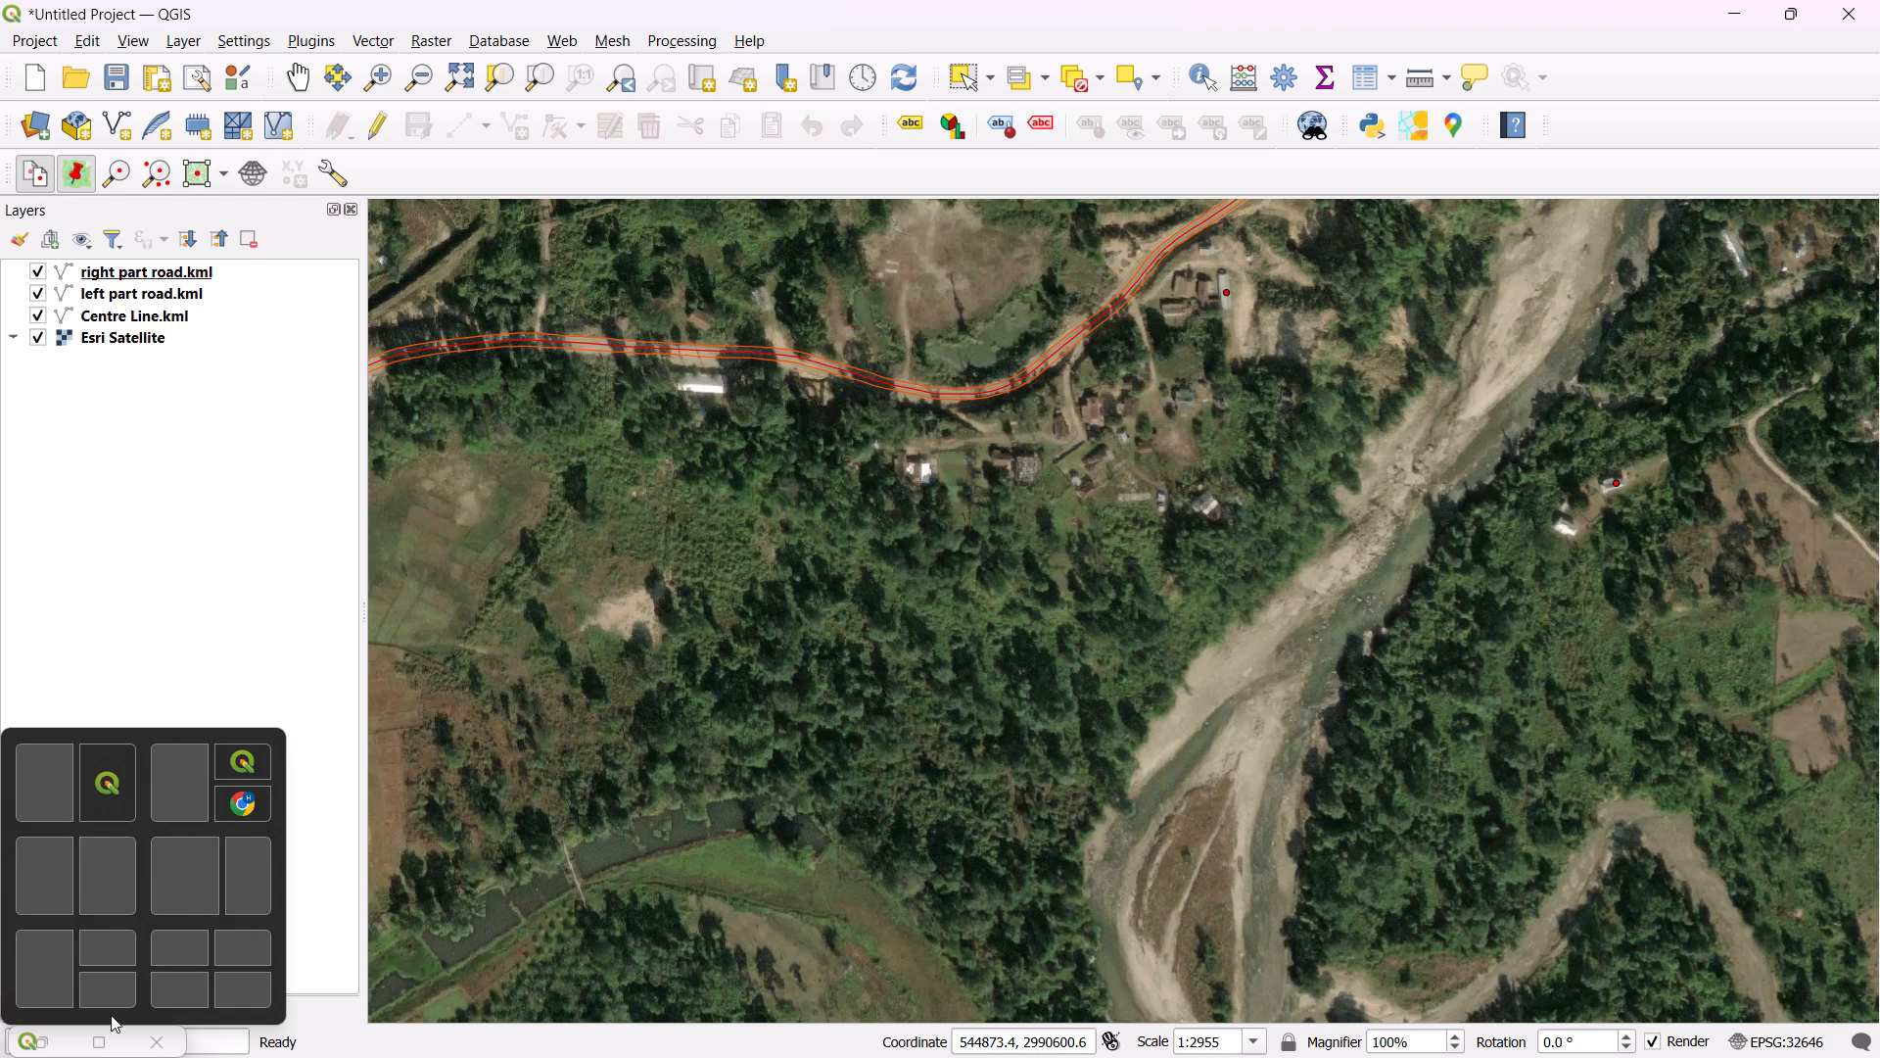
left_click(108, 1035)
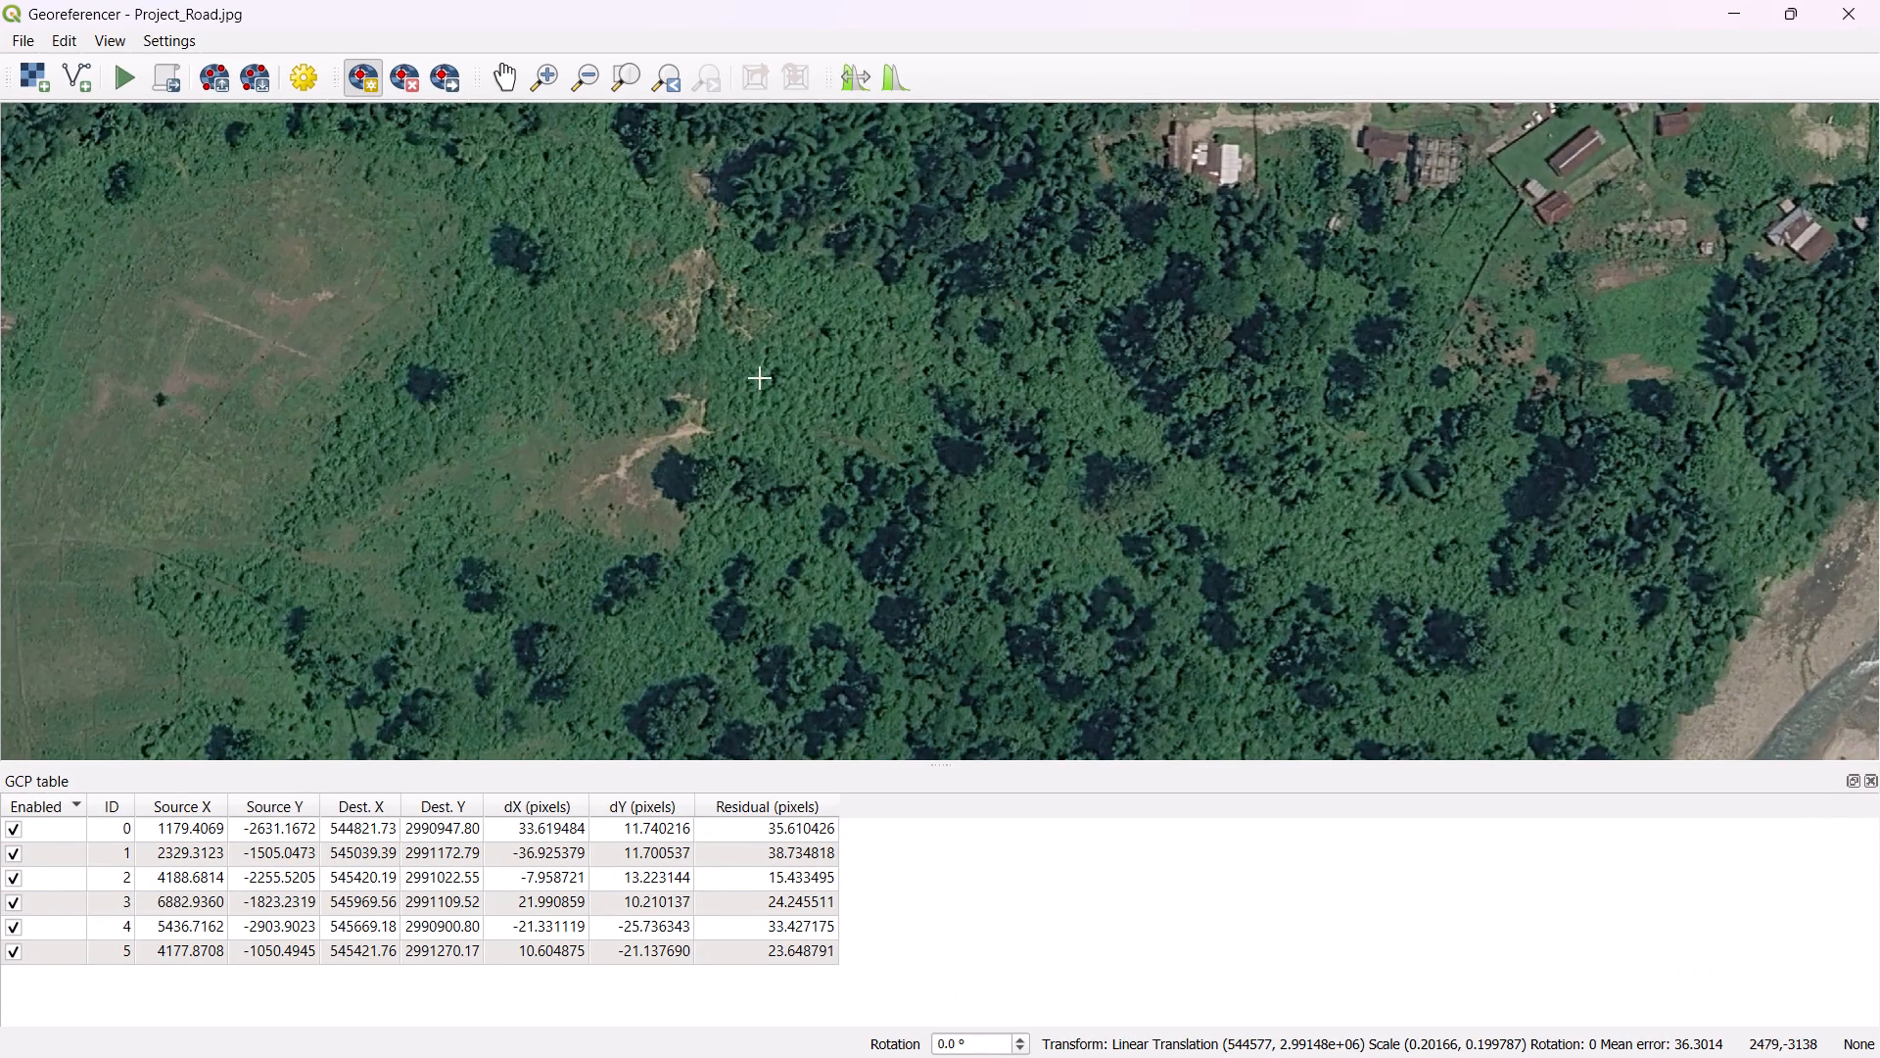
scroll(527, 423, "down", 1)
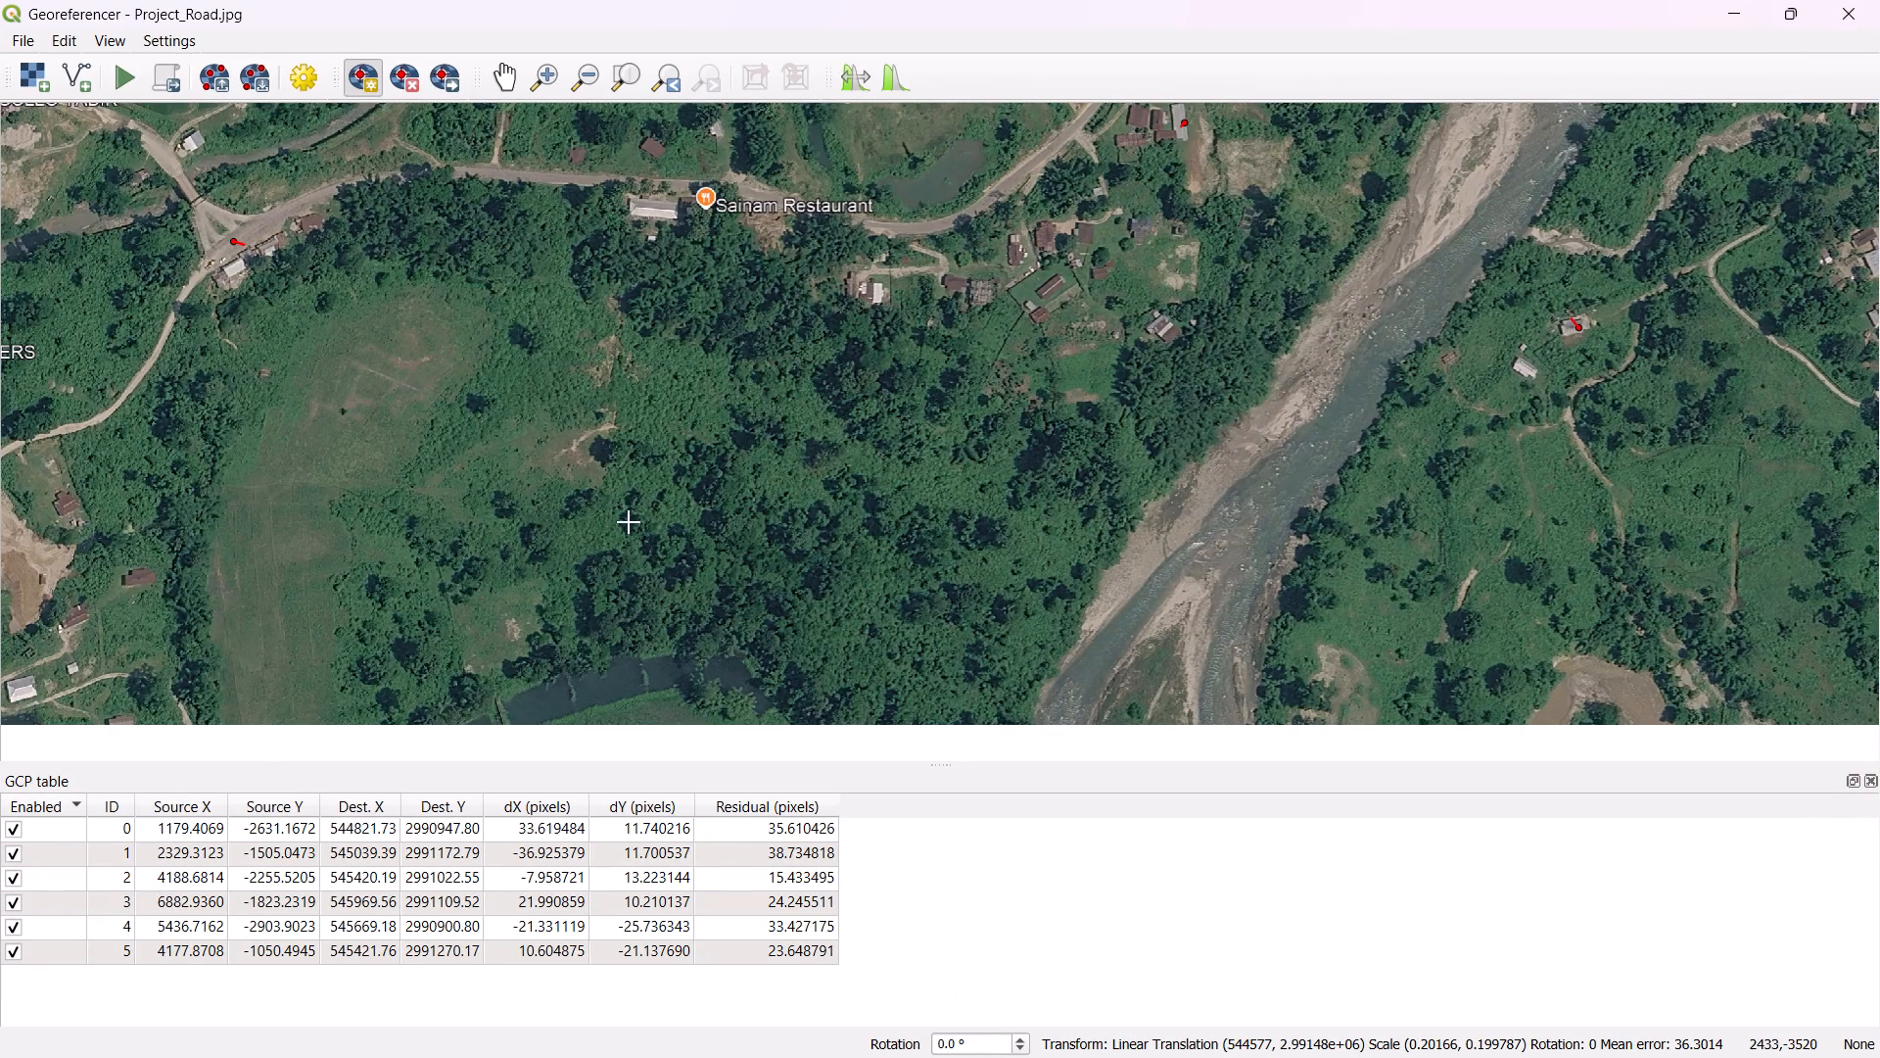
scroll(611, 656, "down", 1)
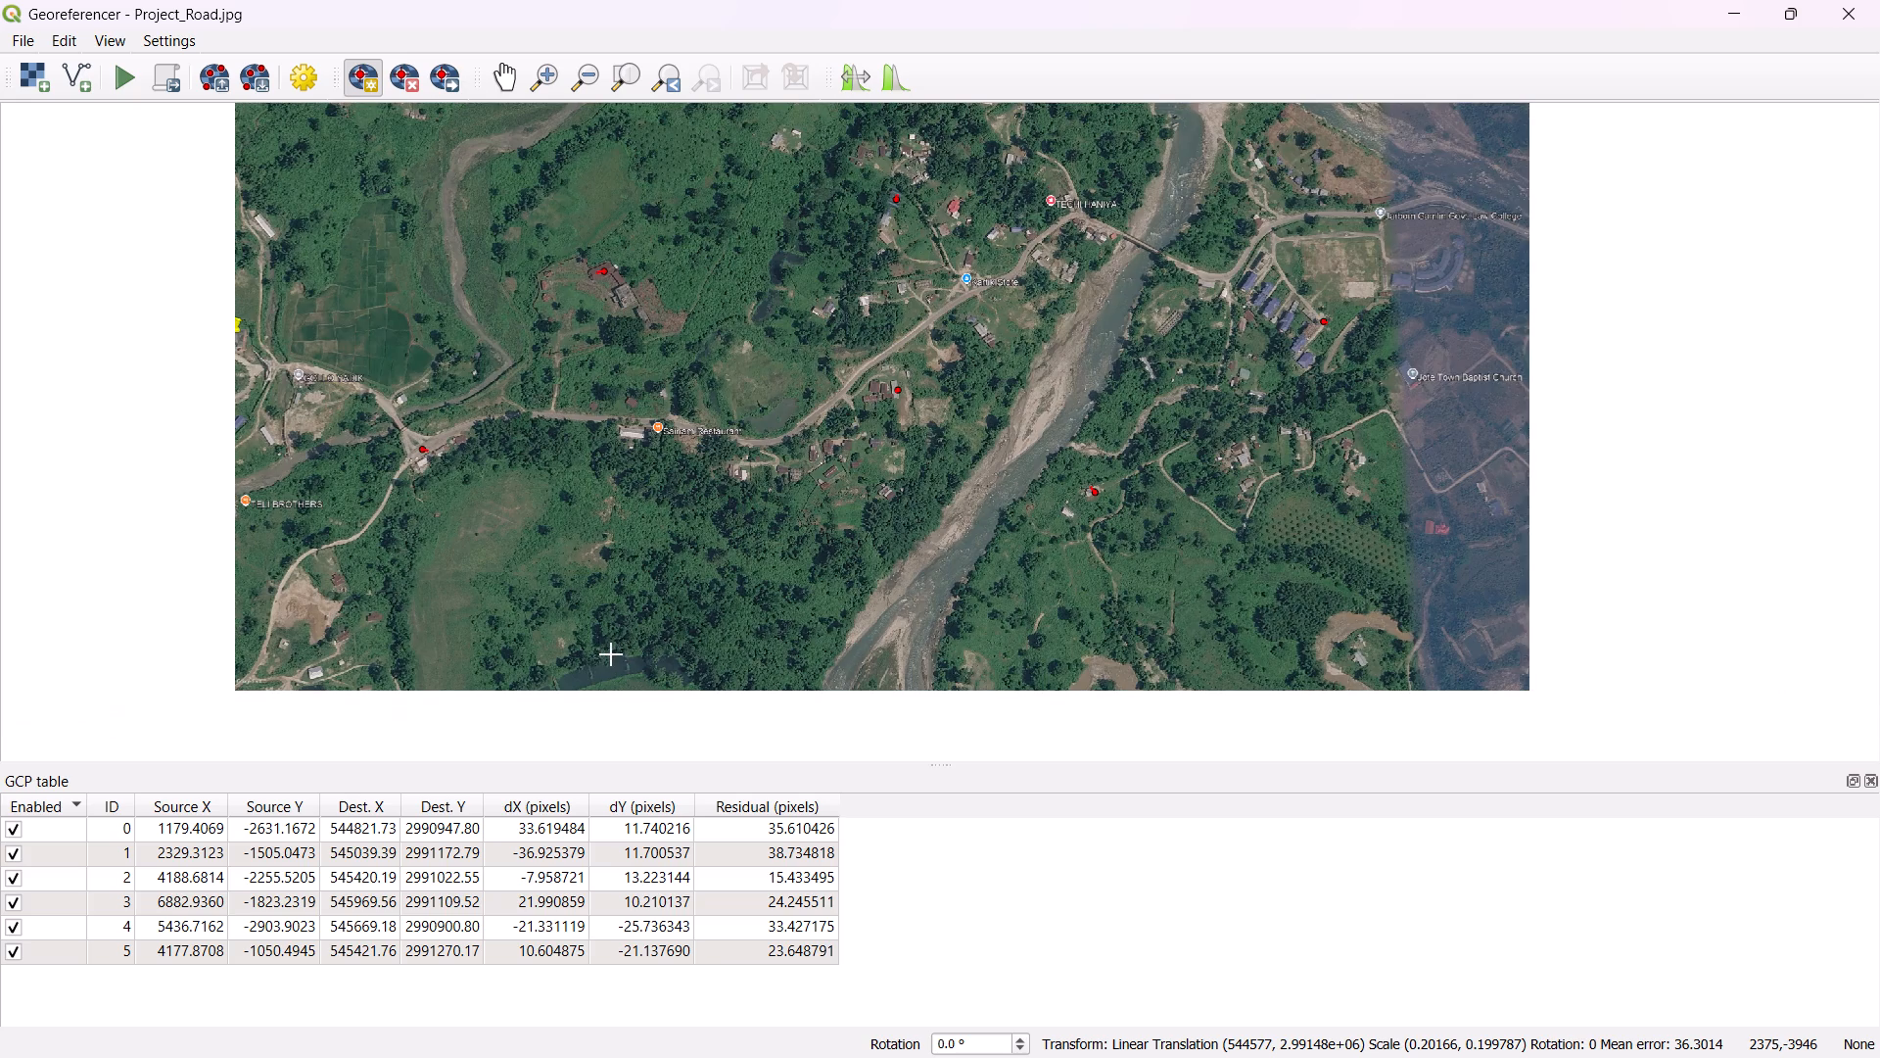
scroll(614, 648, "up", 2)
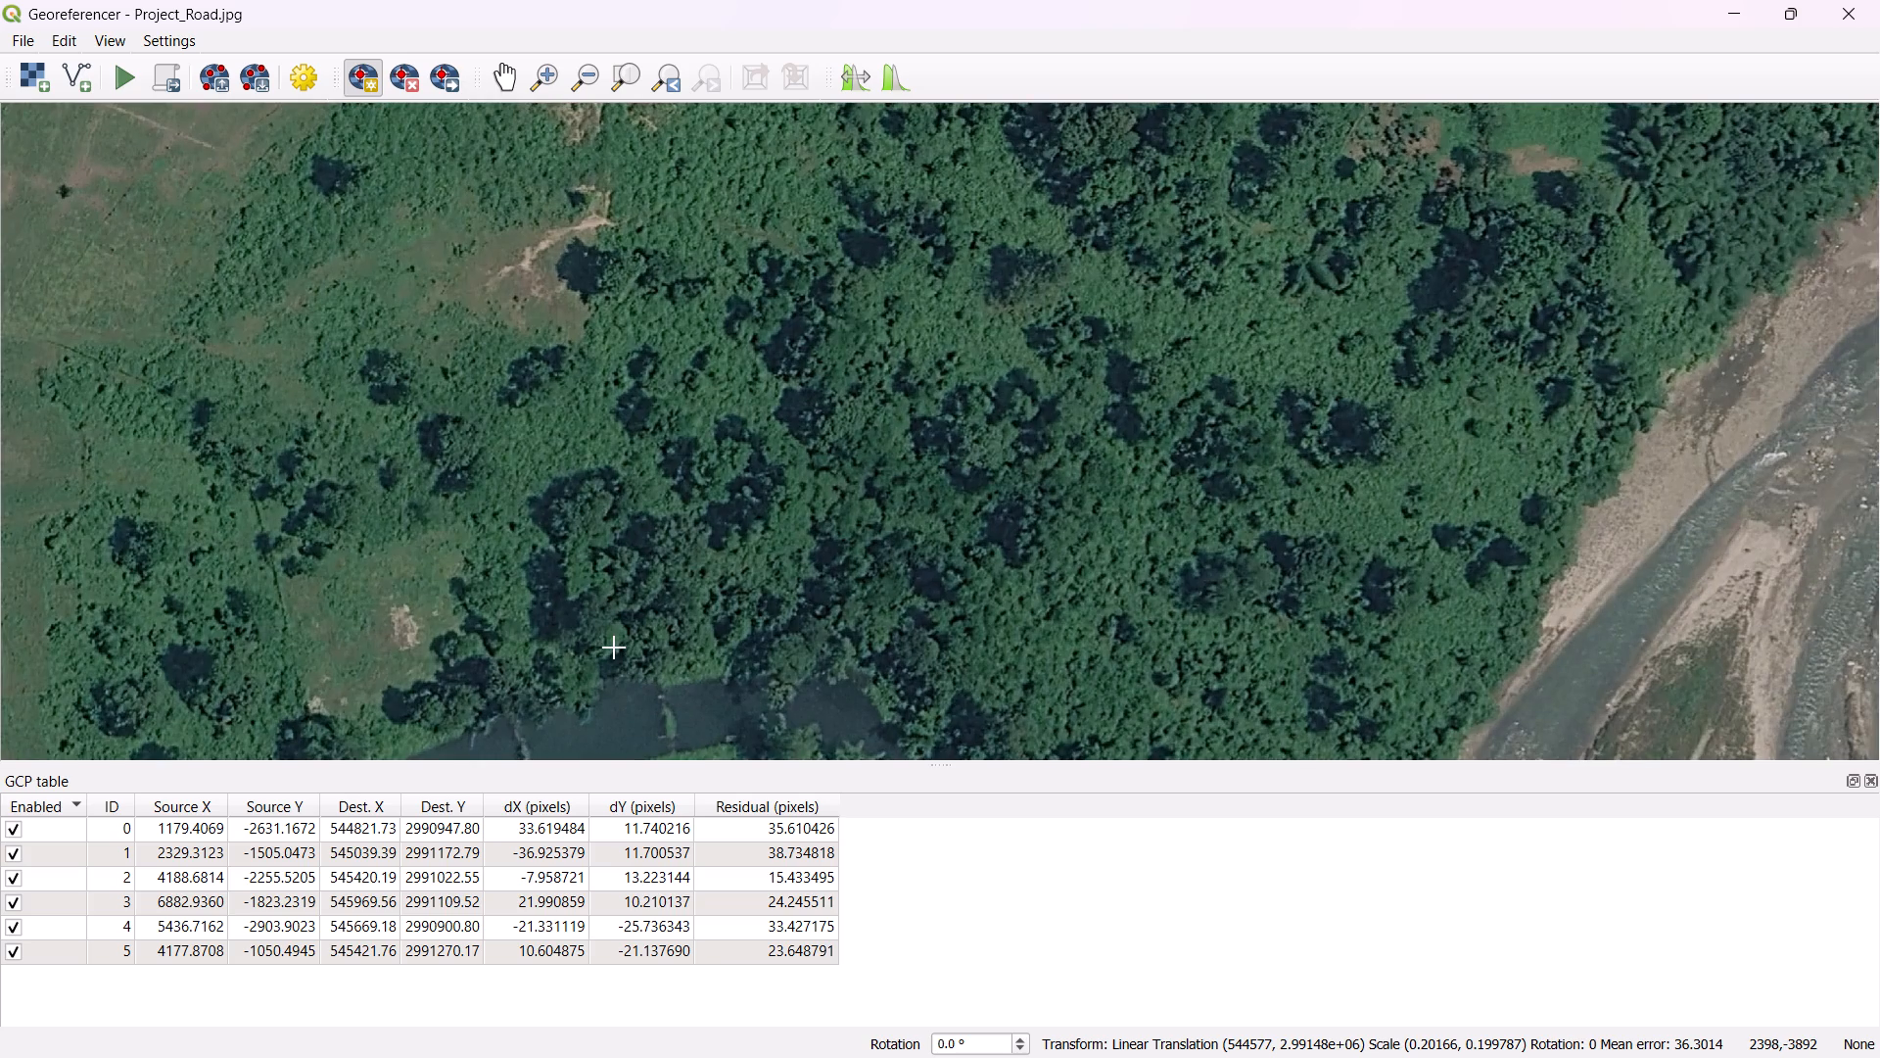
scroll(614, 648, "down", 1)
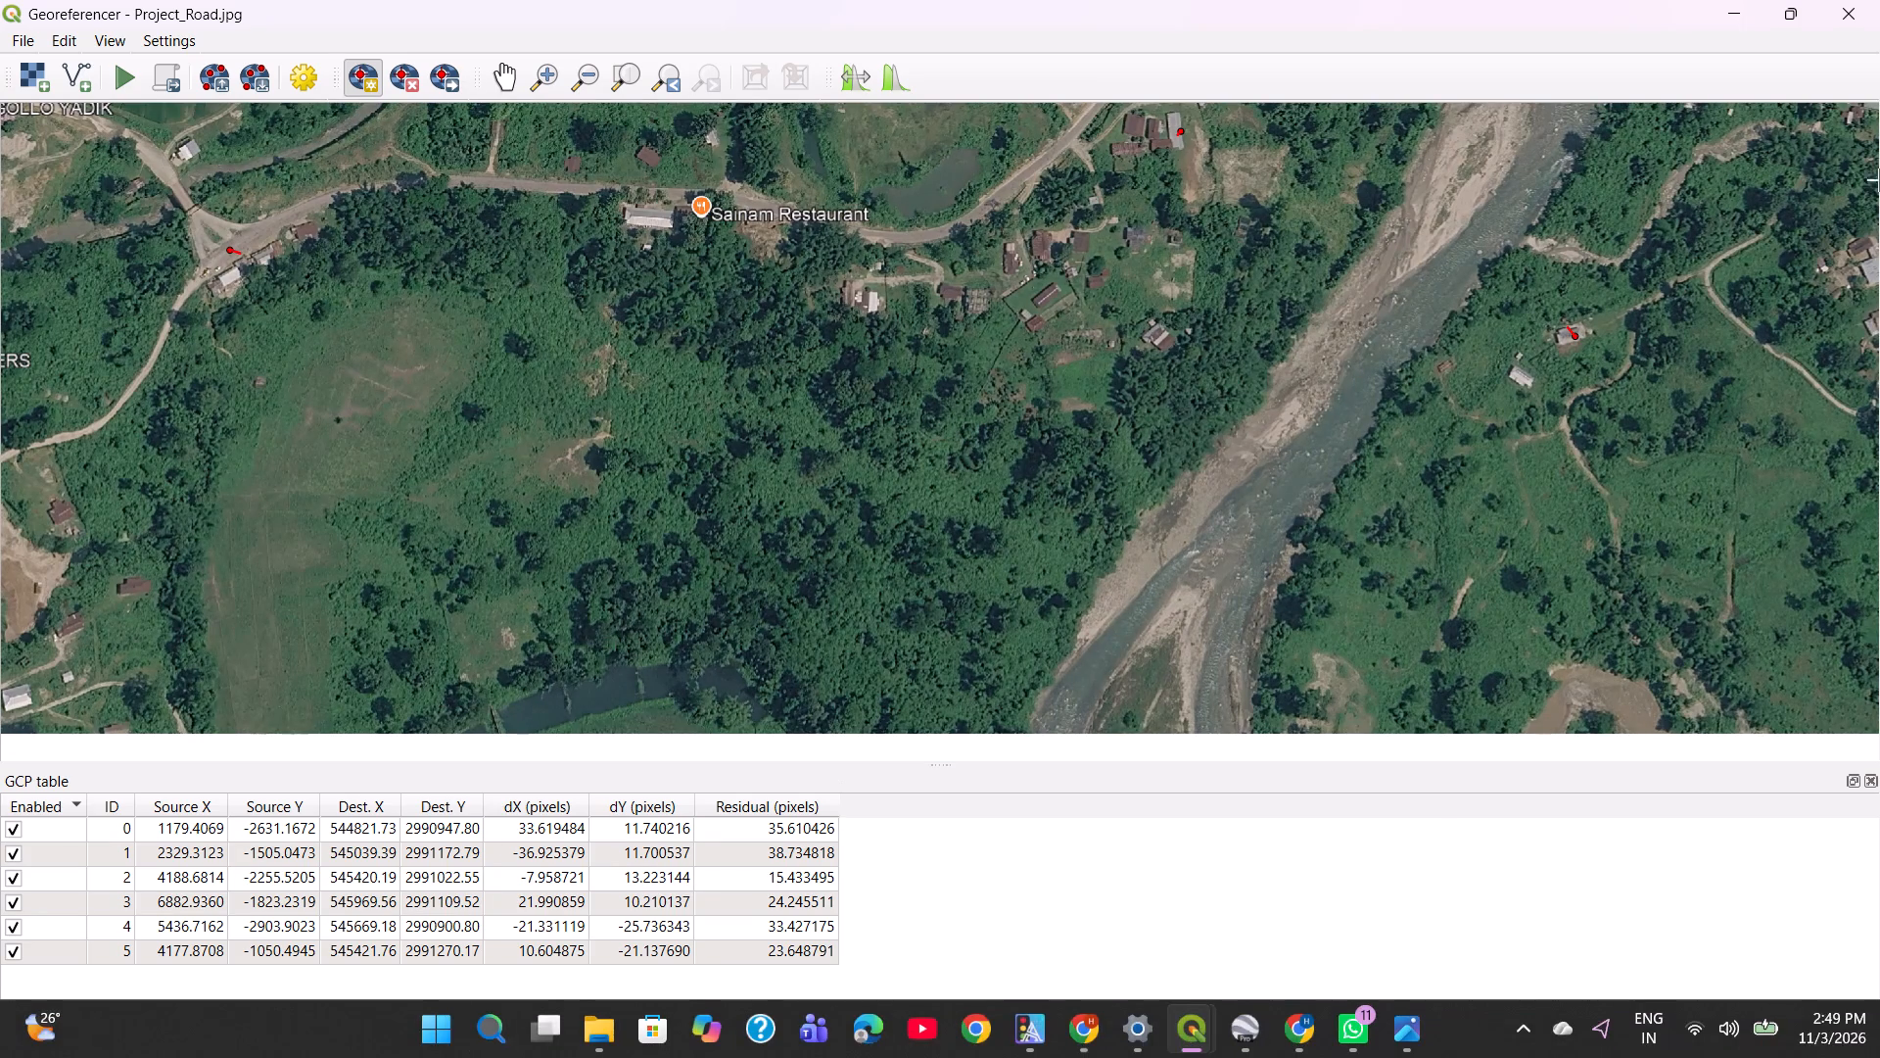
left_click(1734, 0)
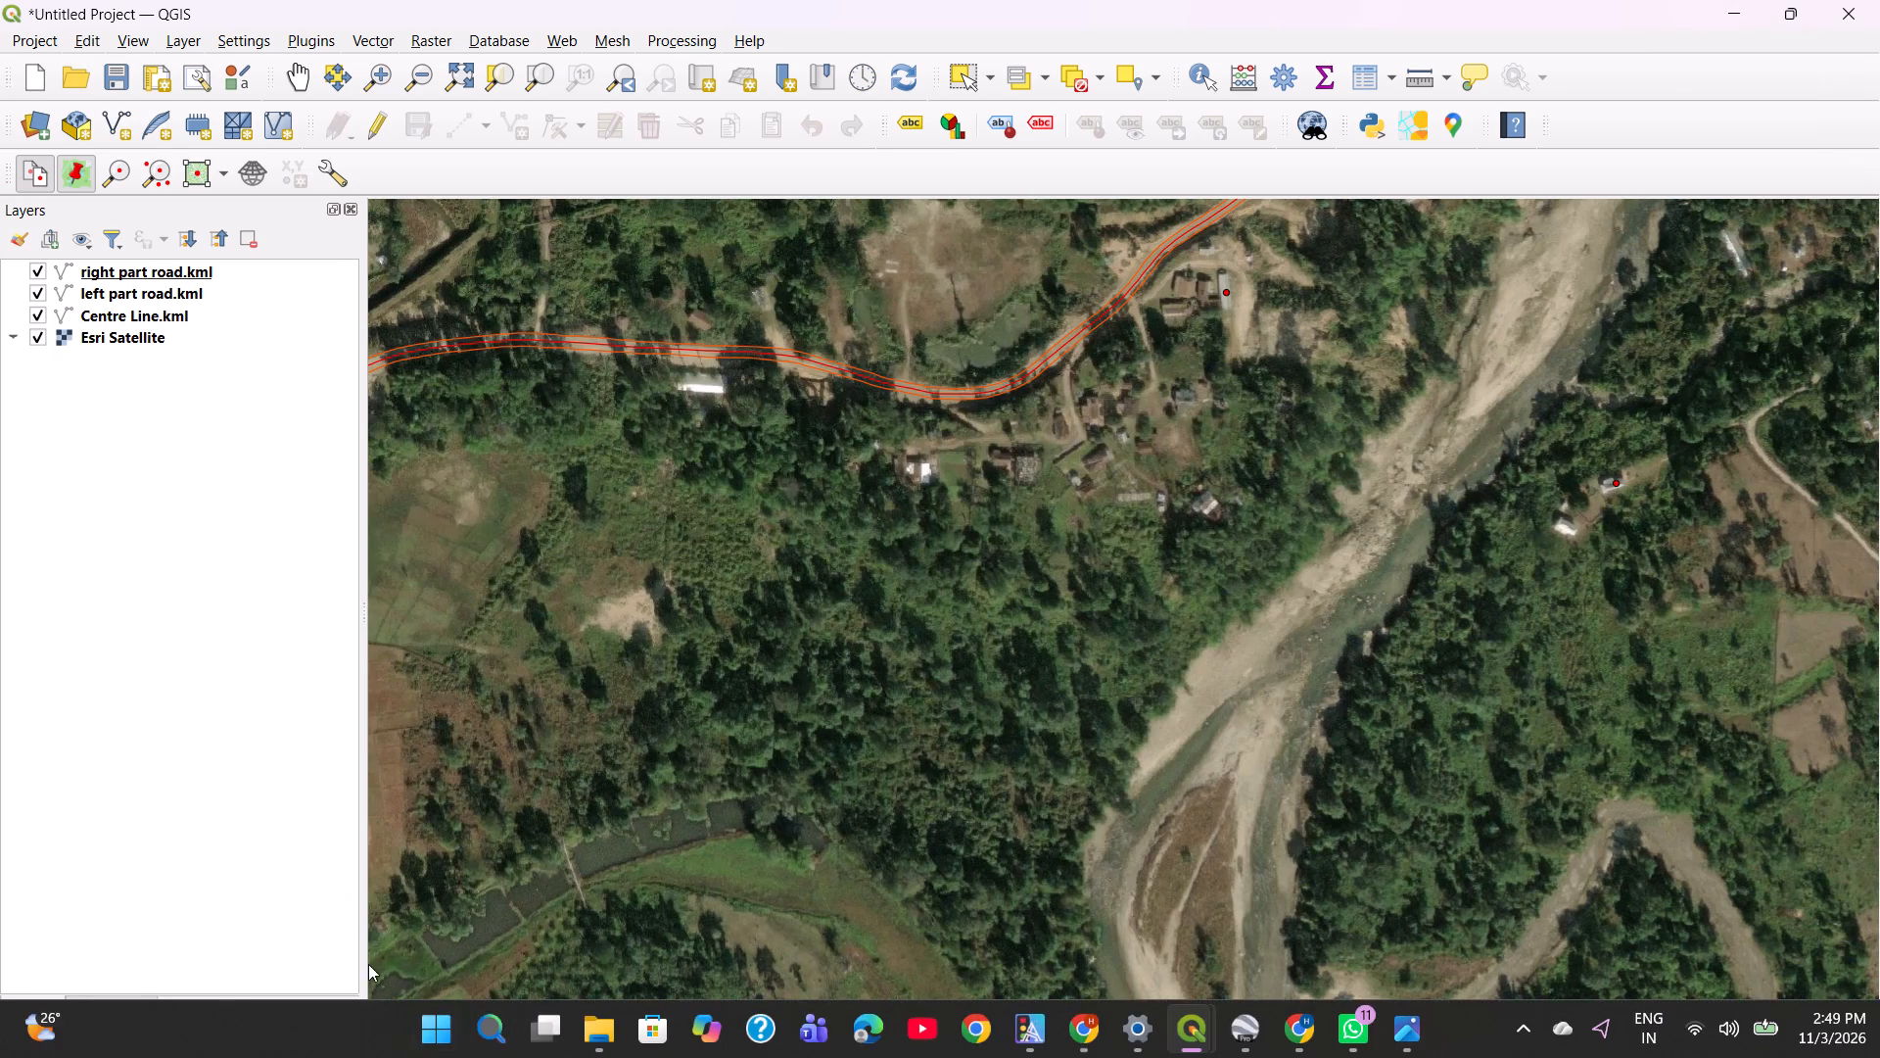
left_click(101, 1030)
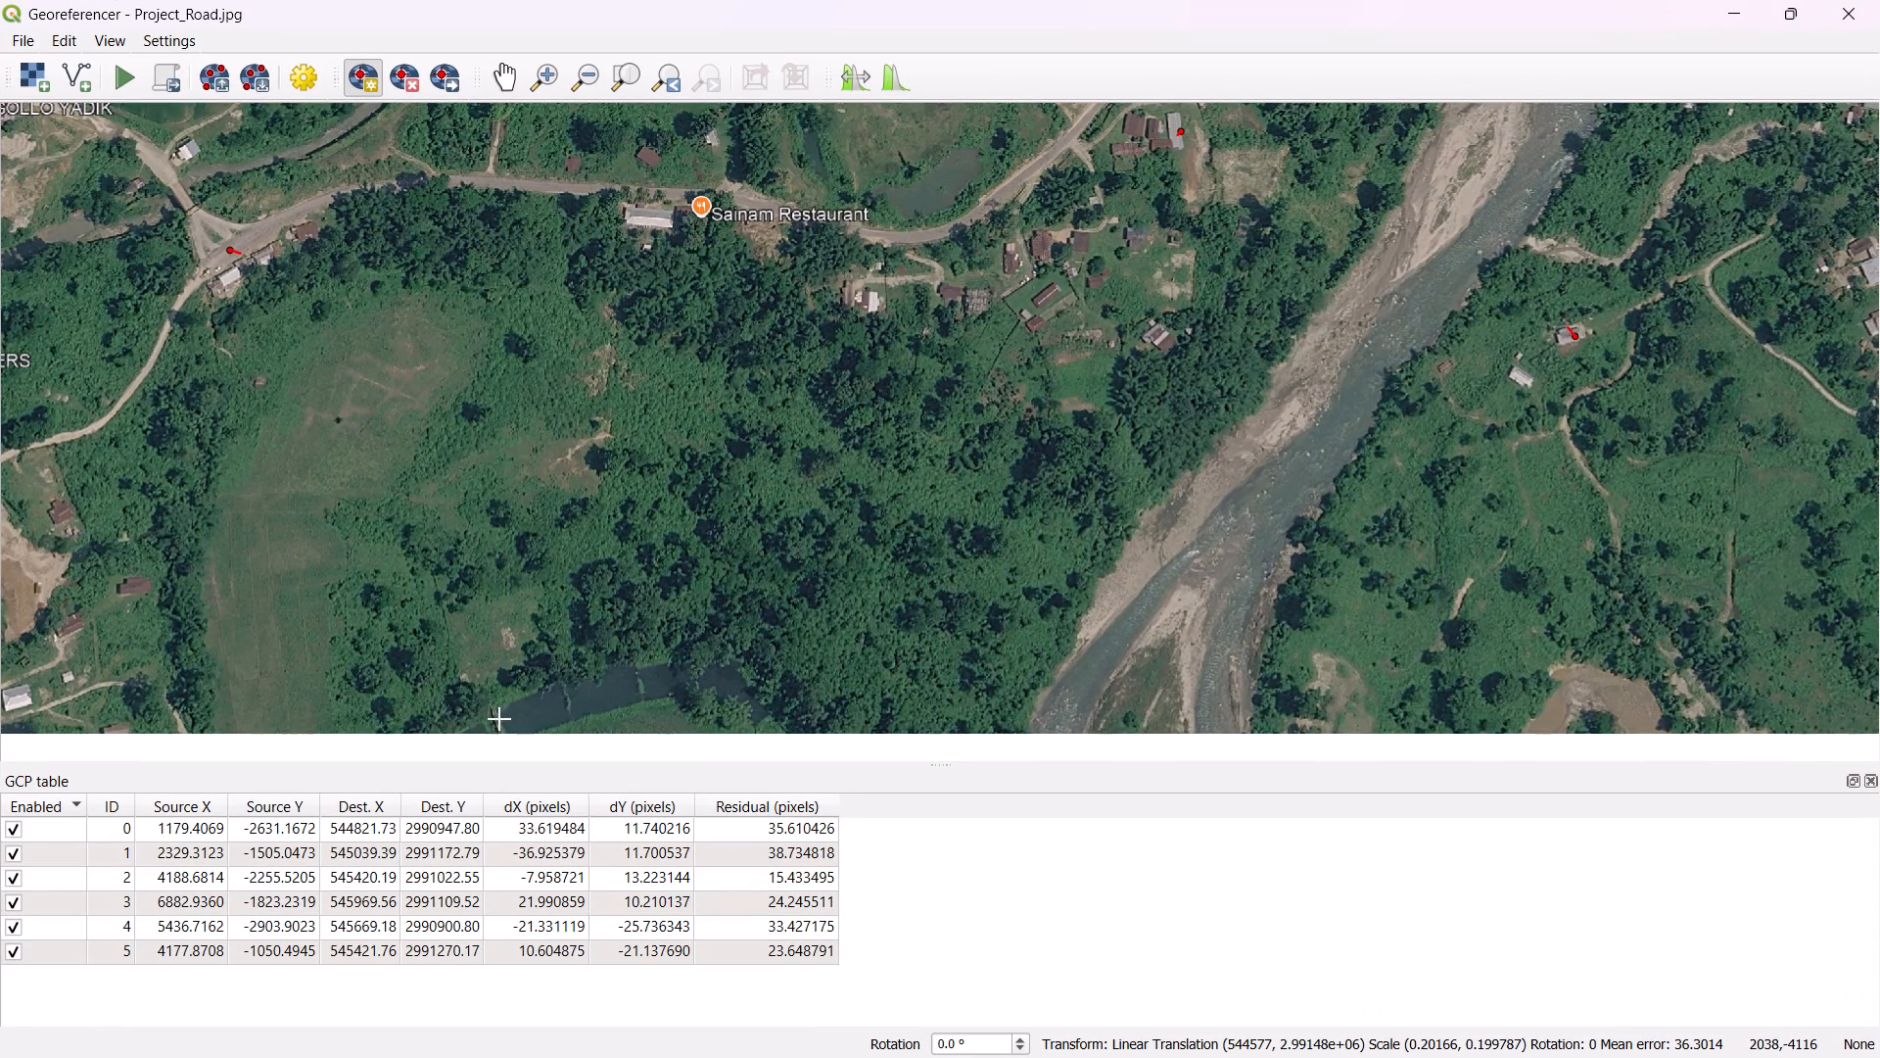
left_click(567, 701)
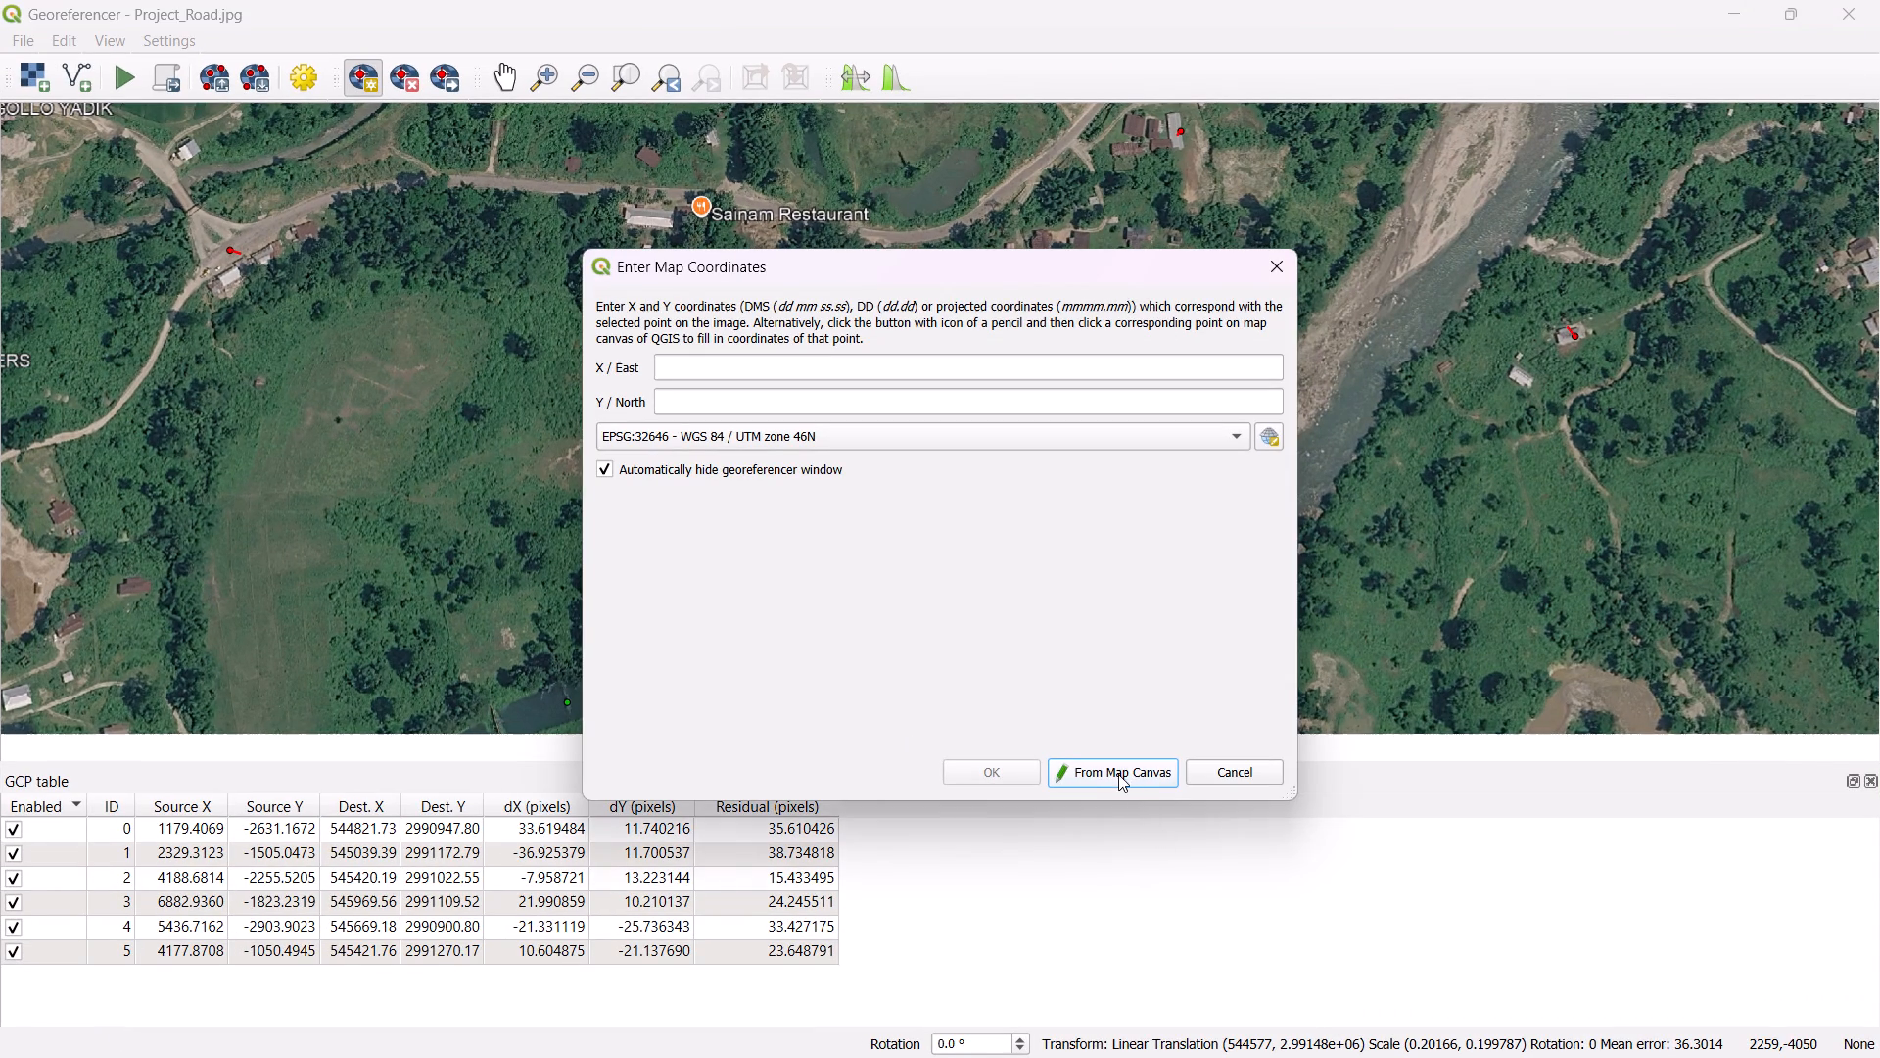
left_click(1118, 774)
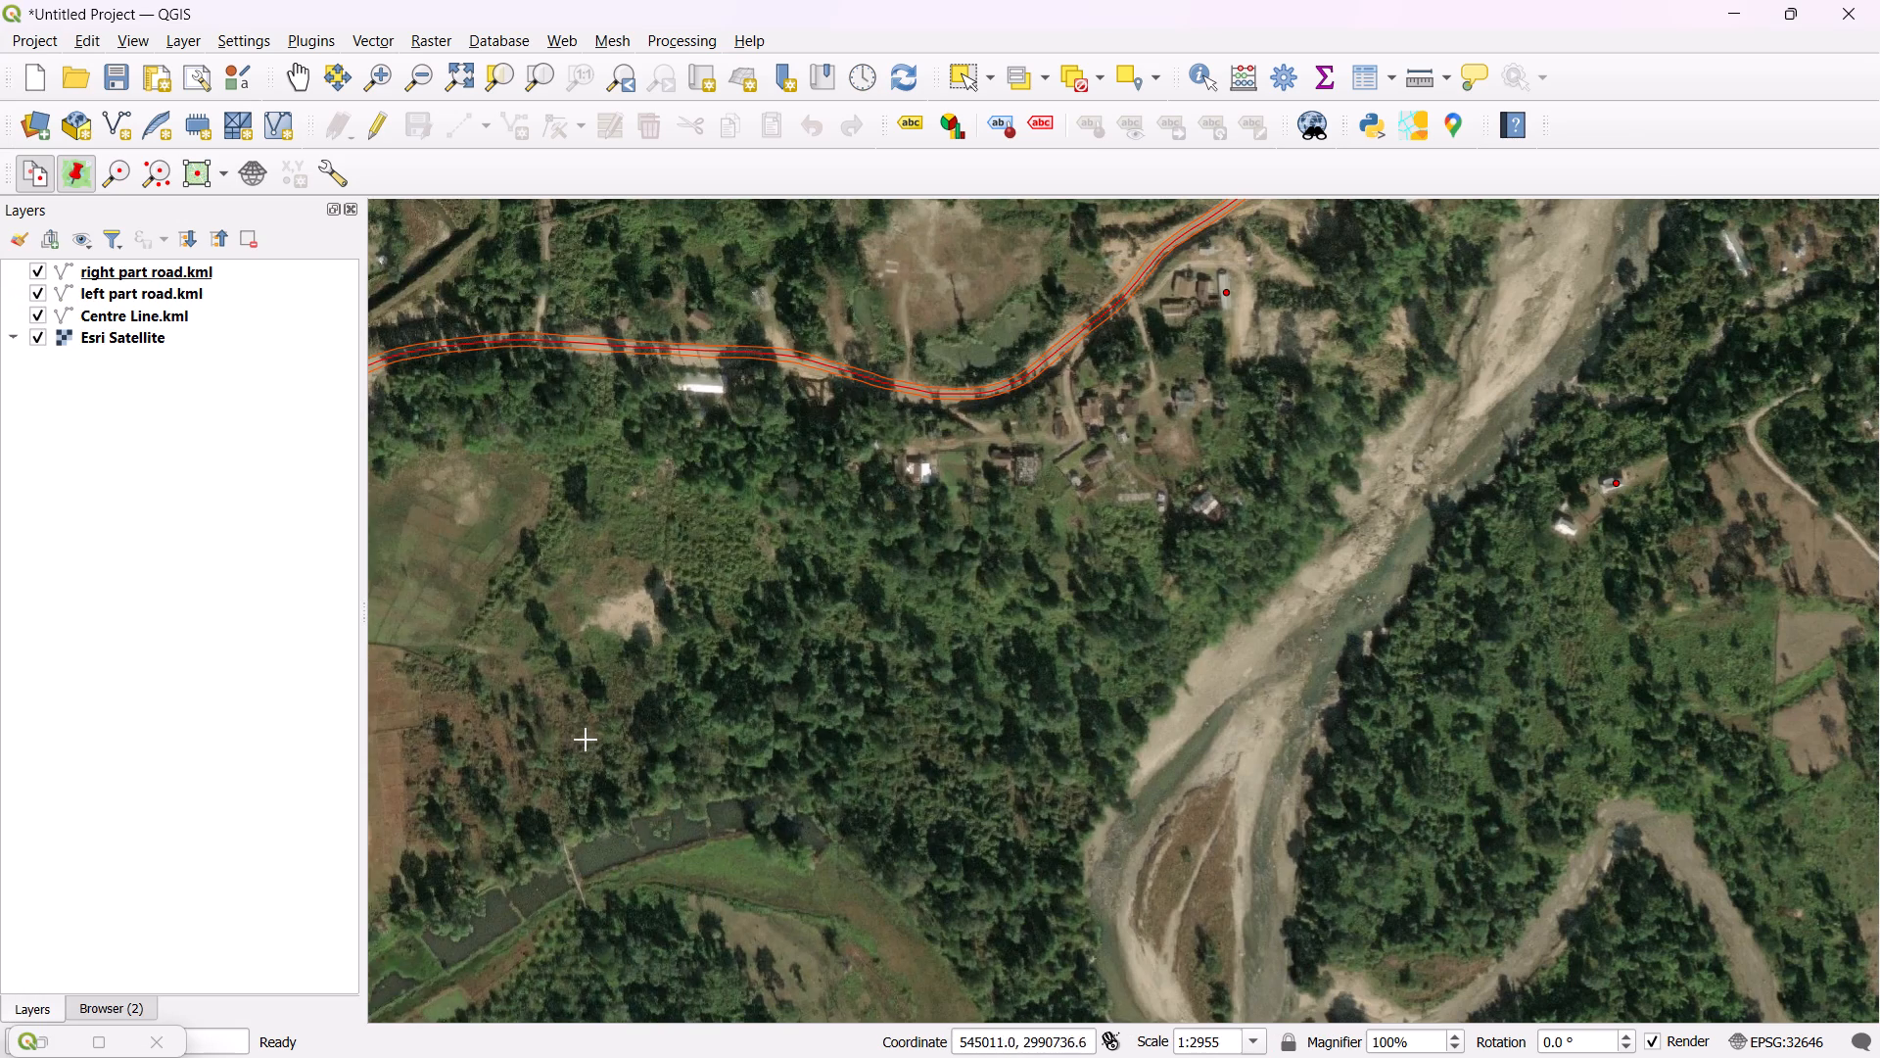
left_click(635, 837)
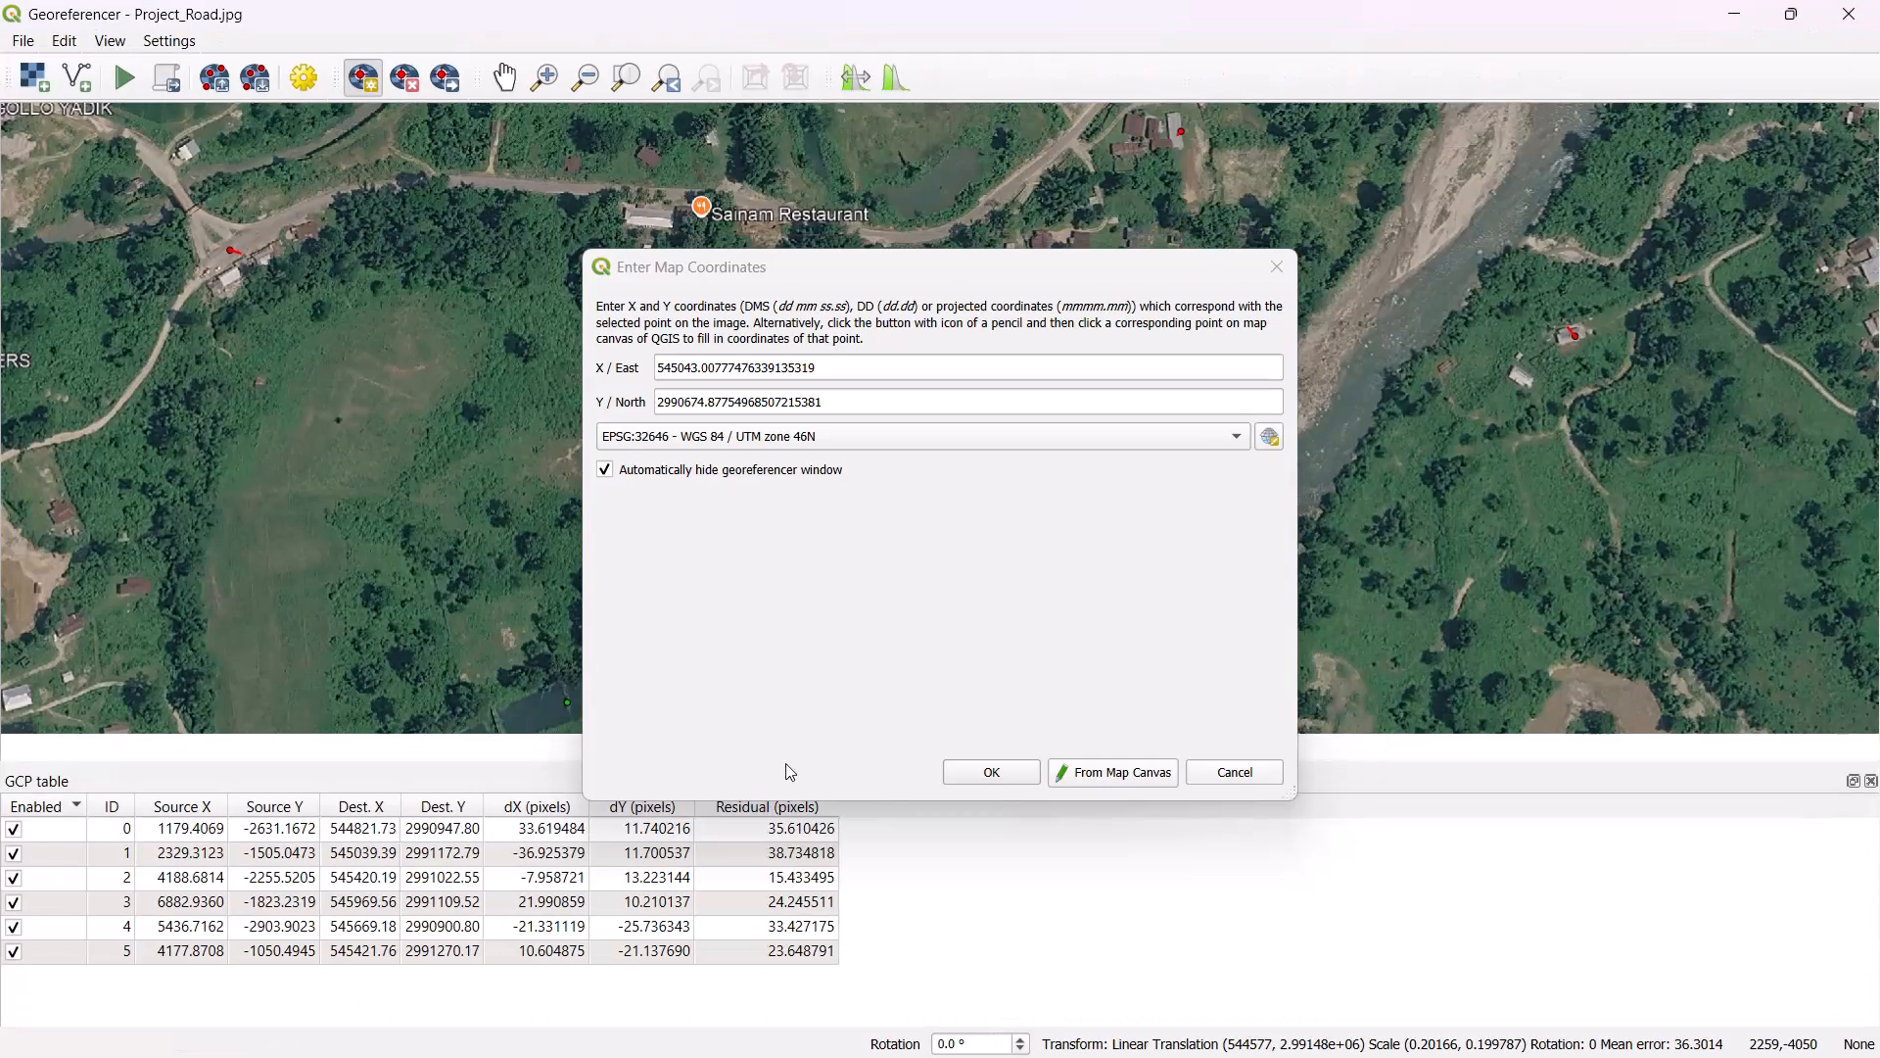
left_click(976, 777)
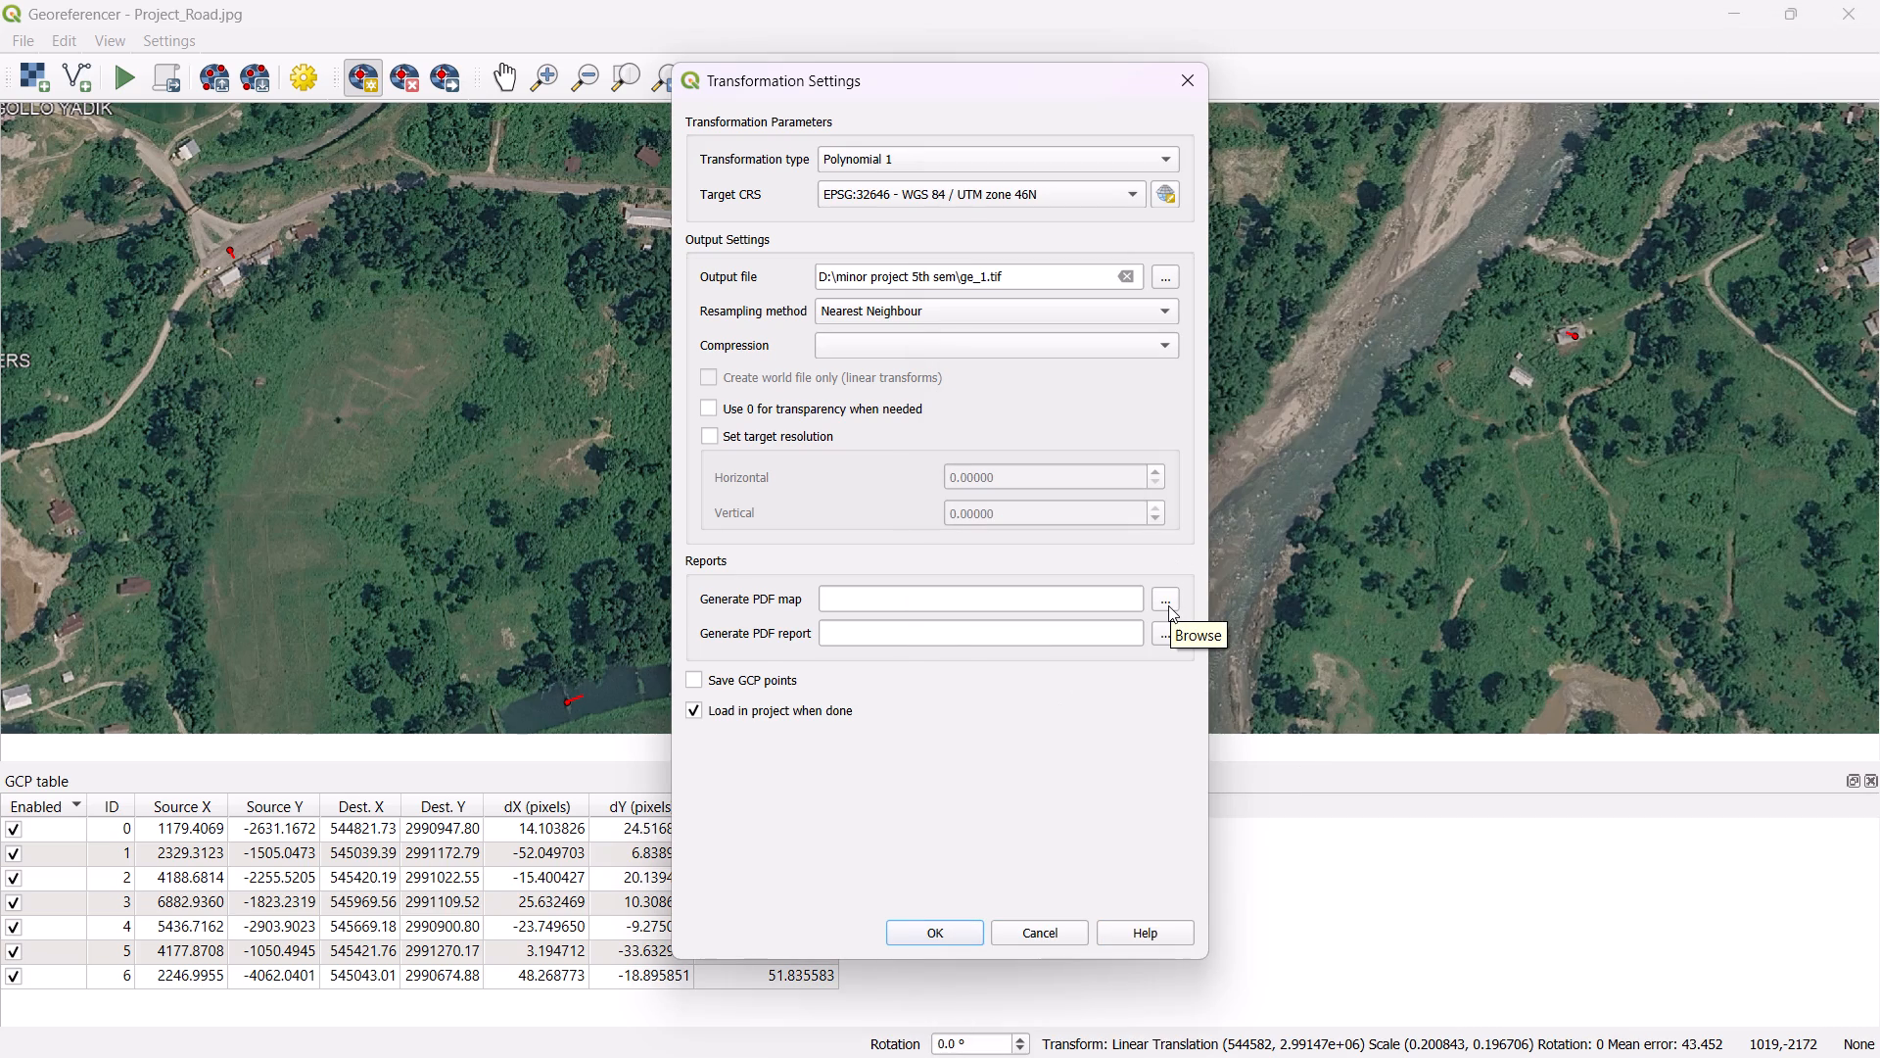
left_click(958, 924)
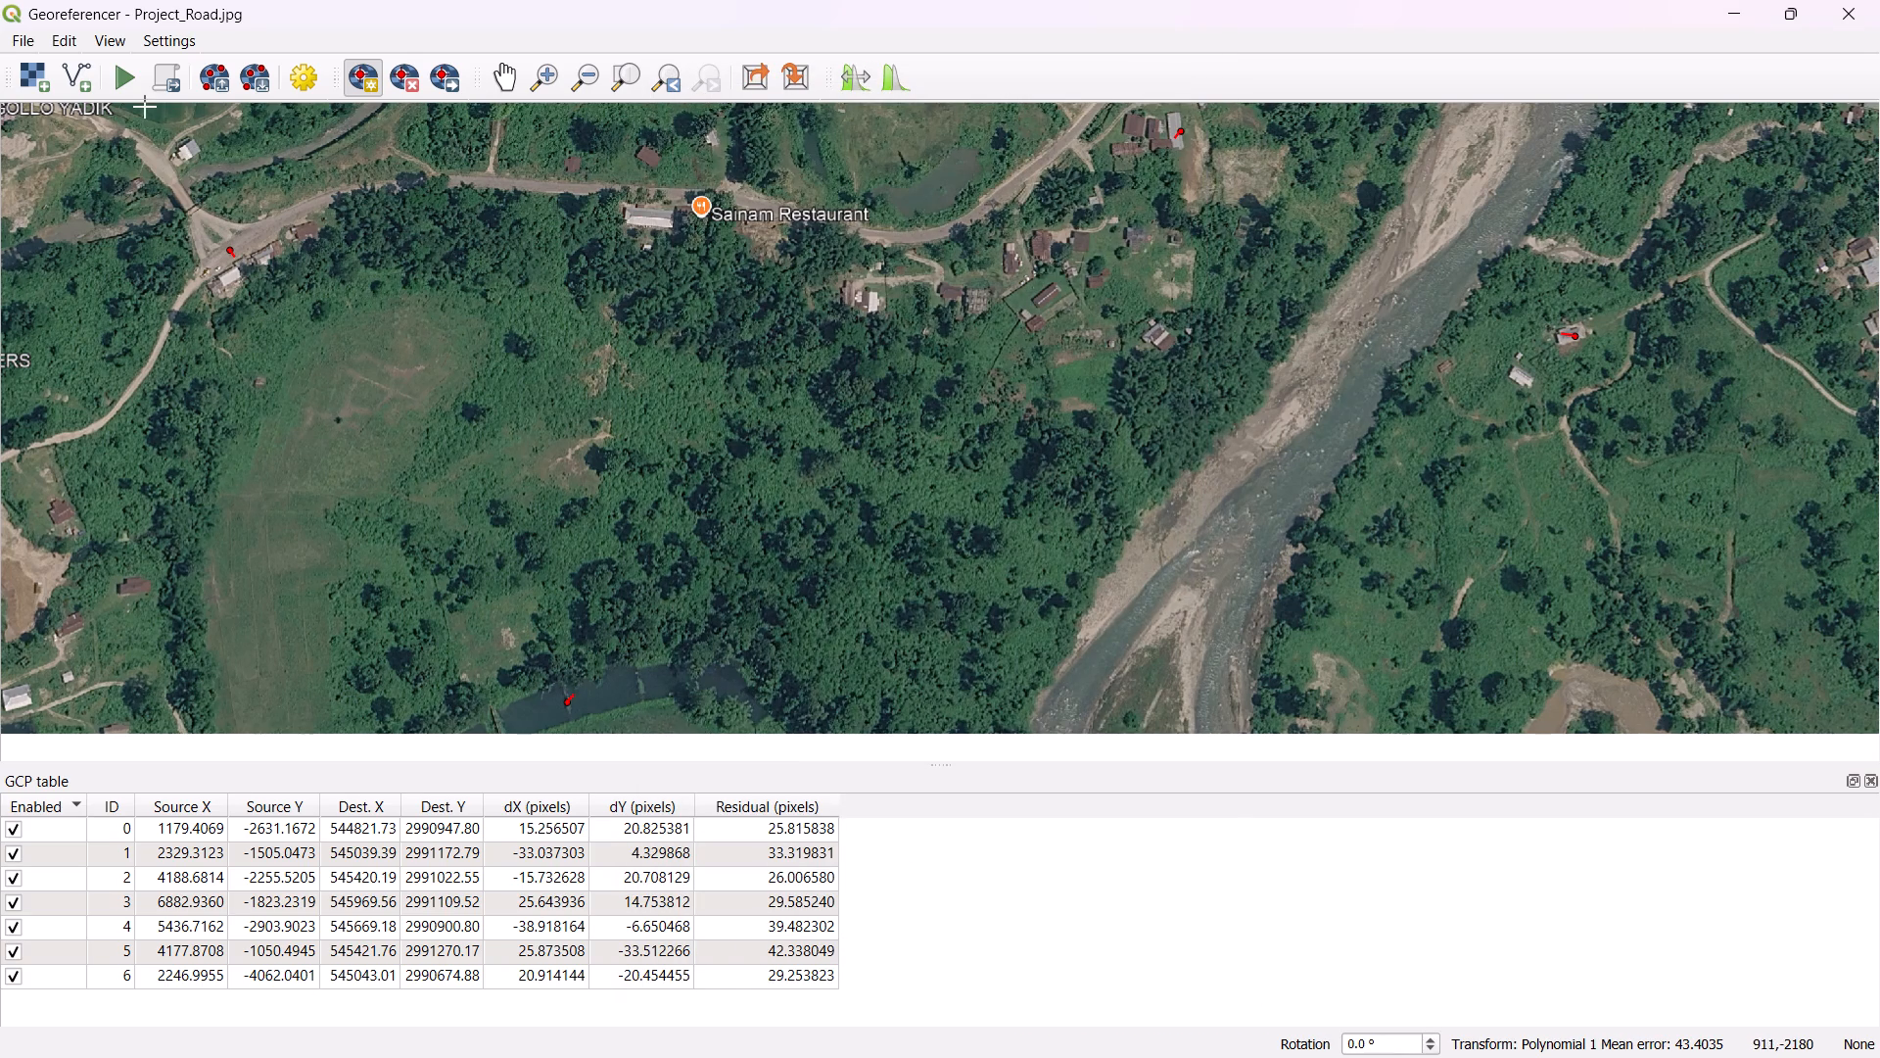
Start georeferencing Project_Road.jpg and return to the main QGIS map window.
left_click(122, 76)
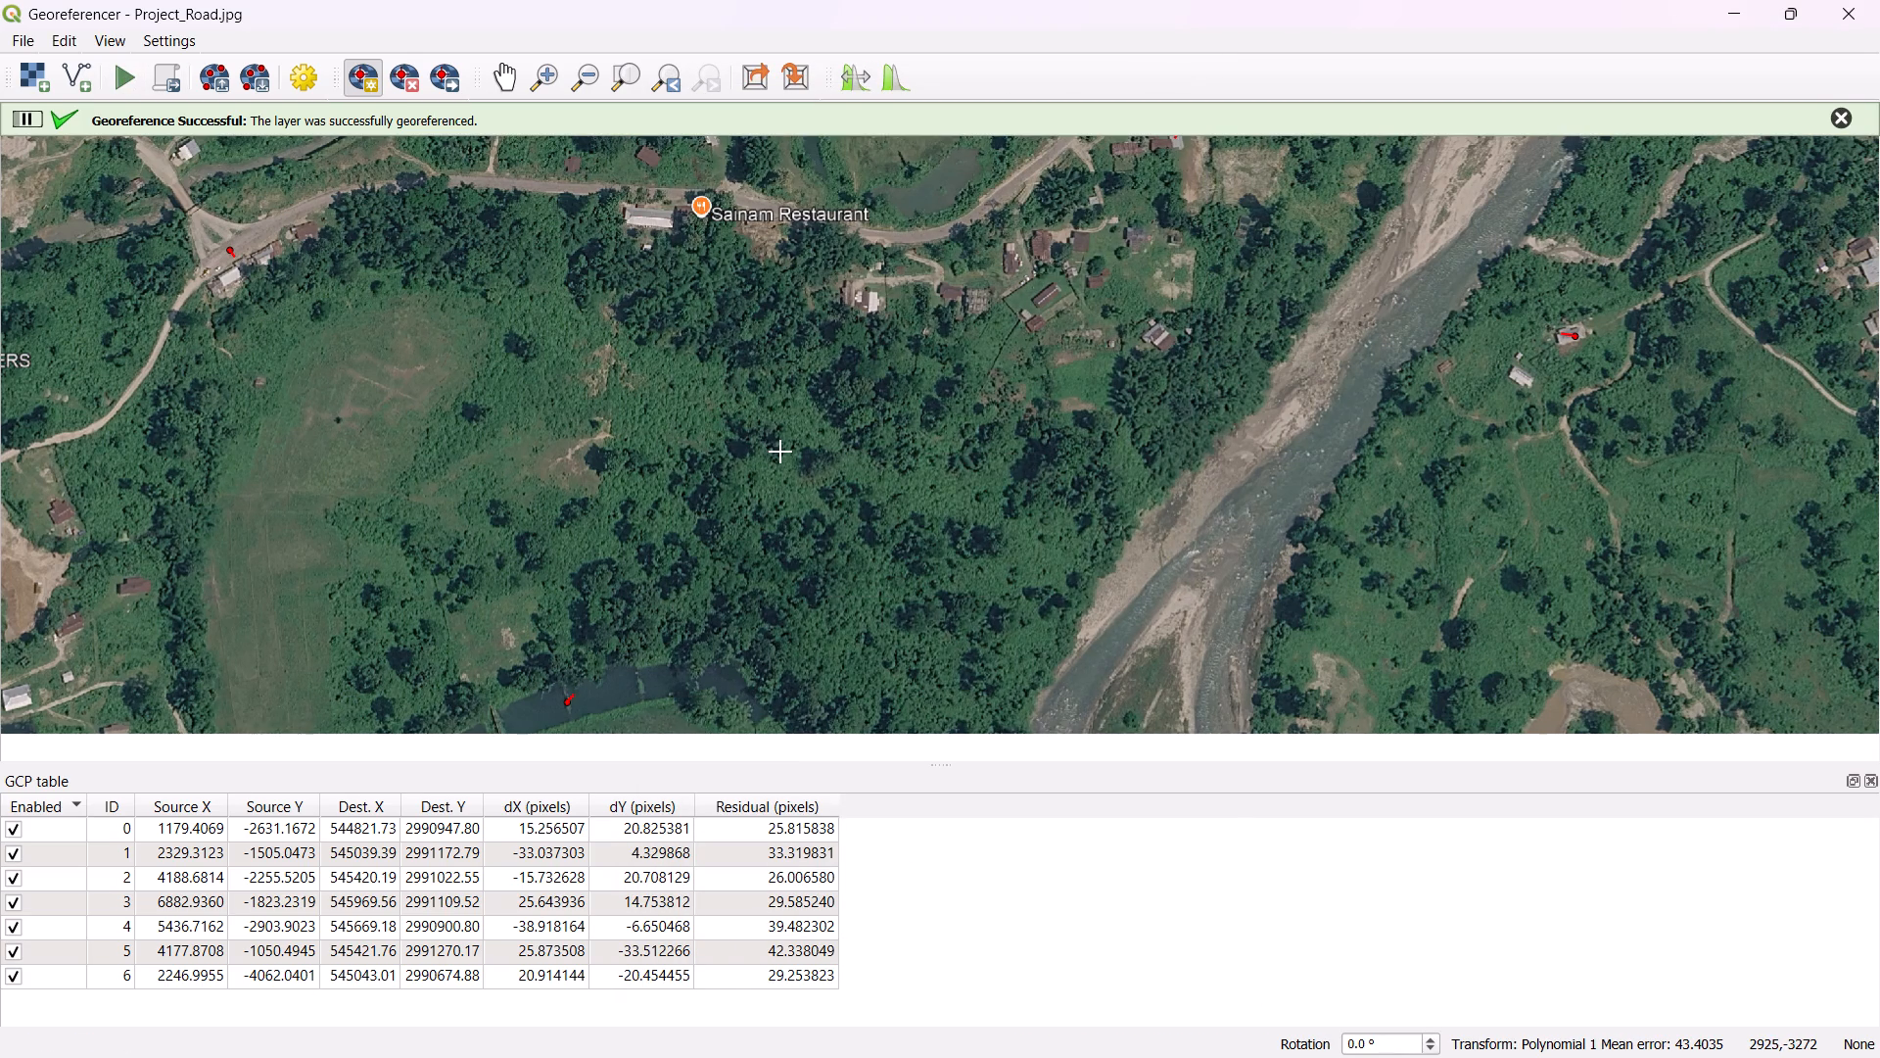
left_click(1755, 10)
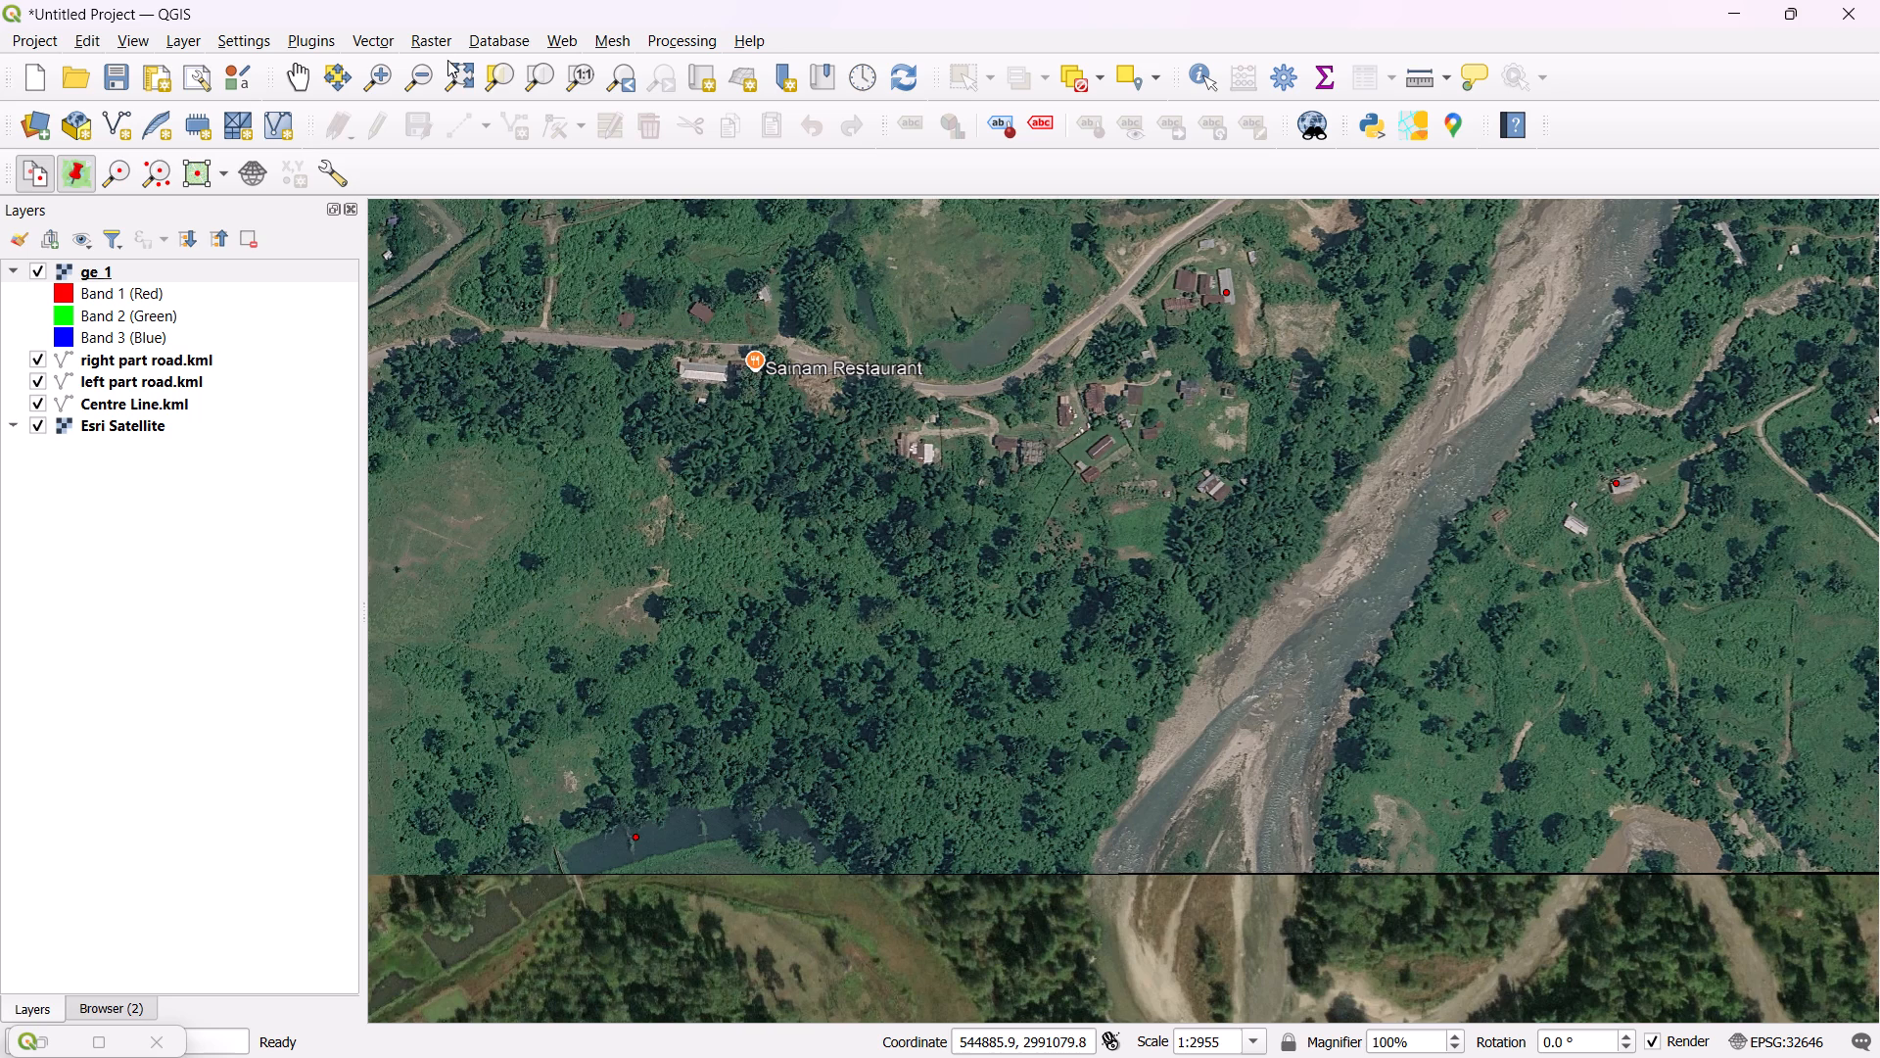
Hide the Esri Satellite layer and examine the georeferenced ge_1 image by itself.
left_click(30, 426)
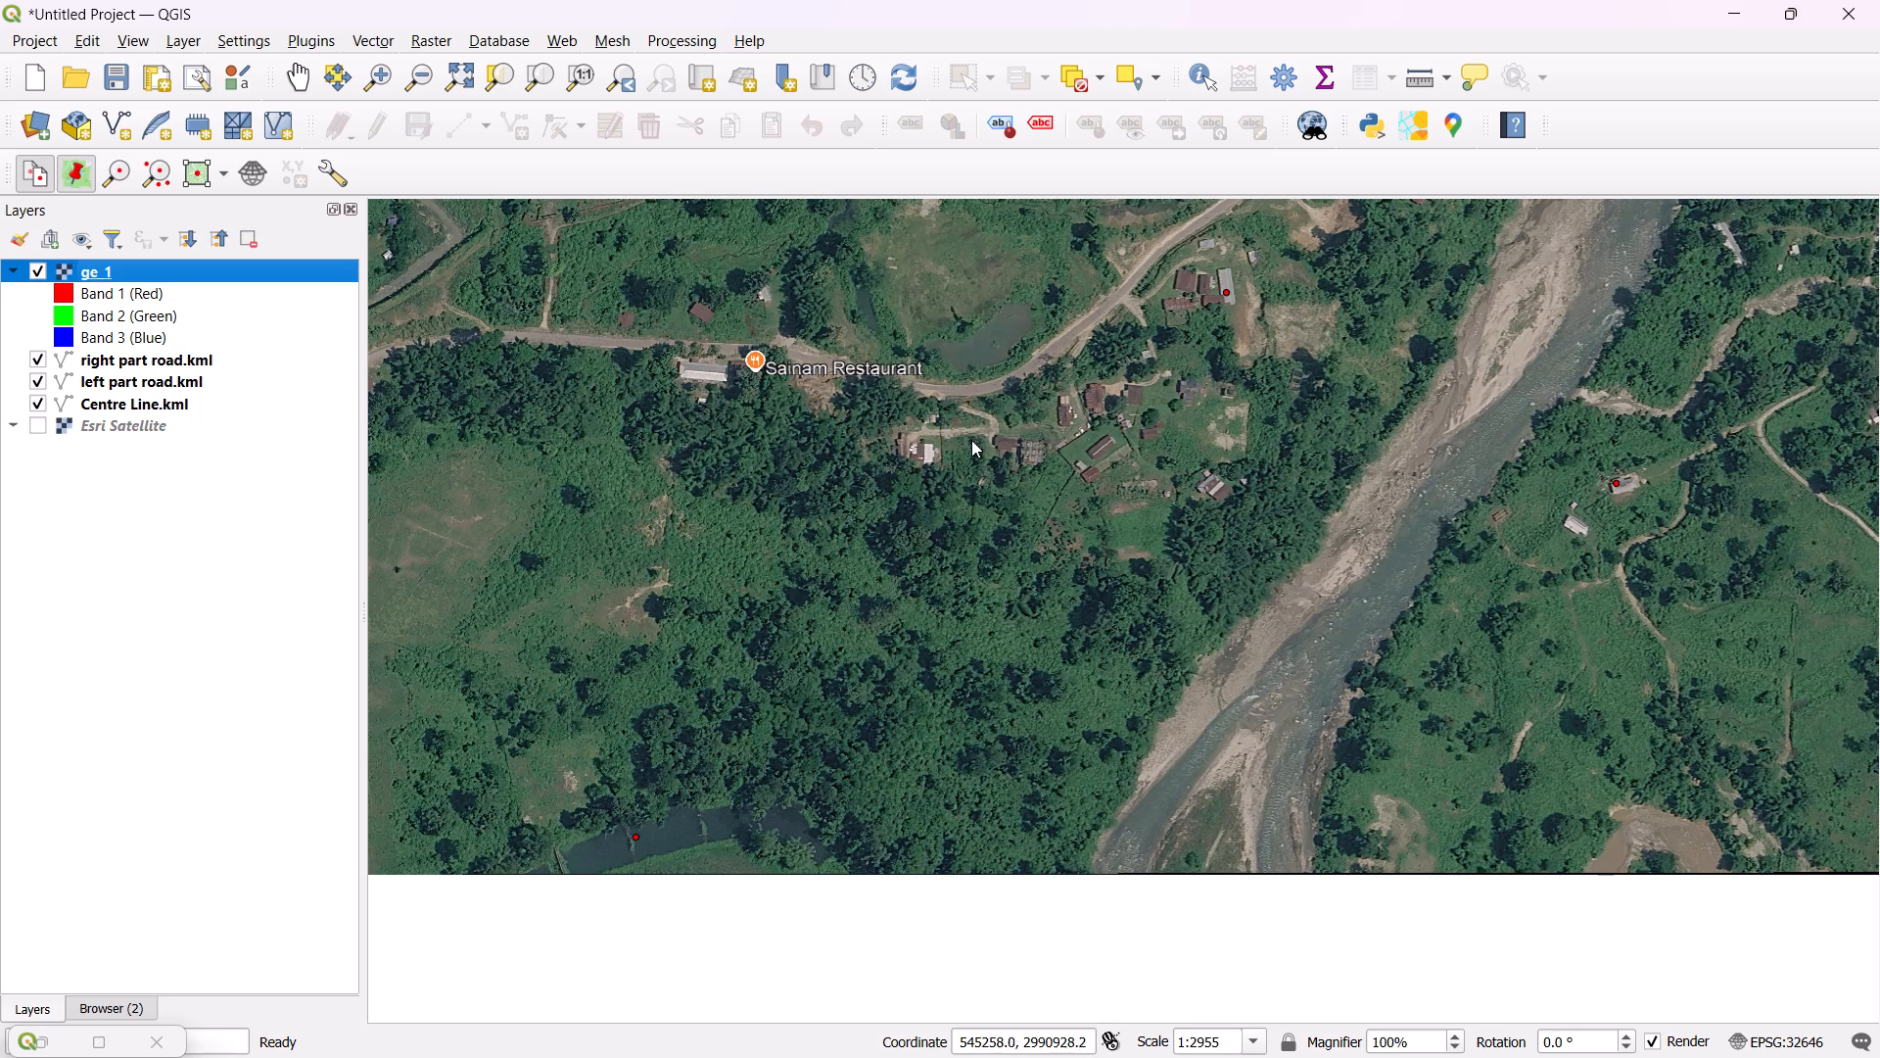
scroll(1025, 467, "up", 1)
scroll(1025, 467, "down", 2)
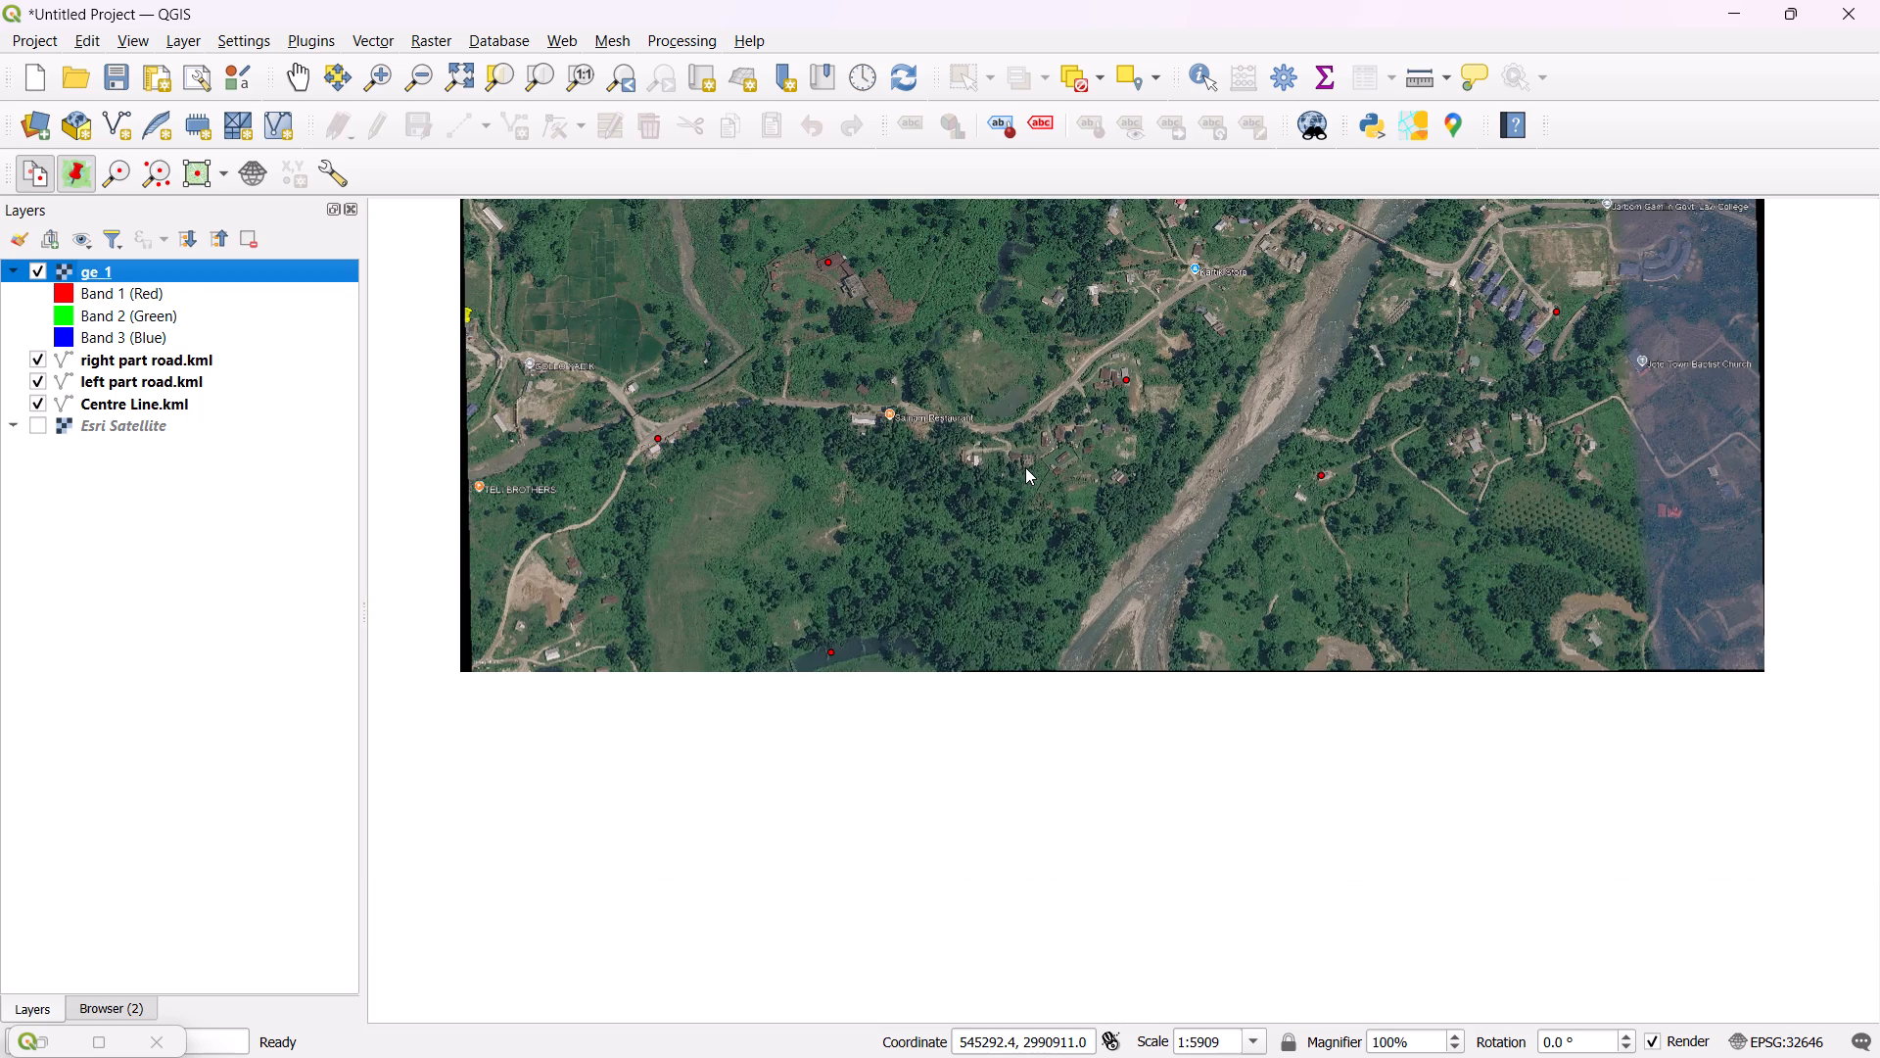
scroll(1122, 506, "up", 1)
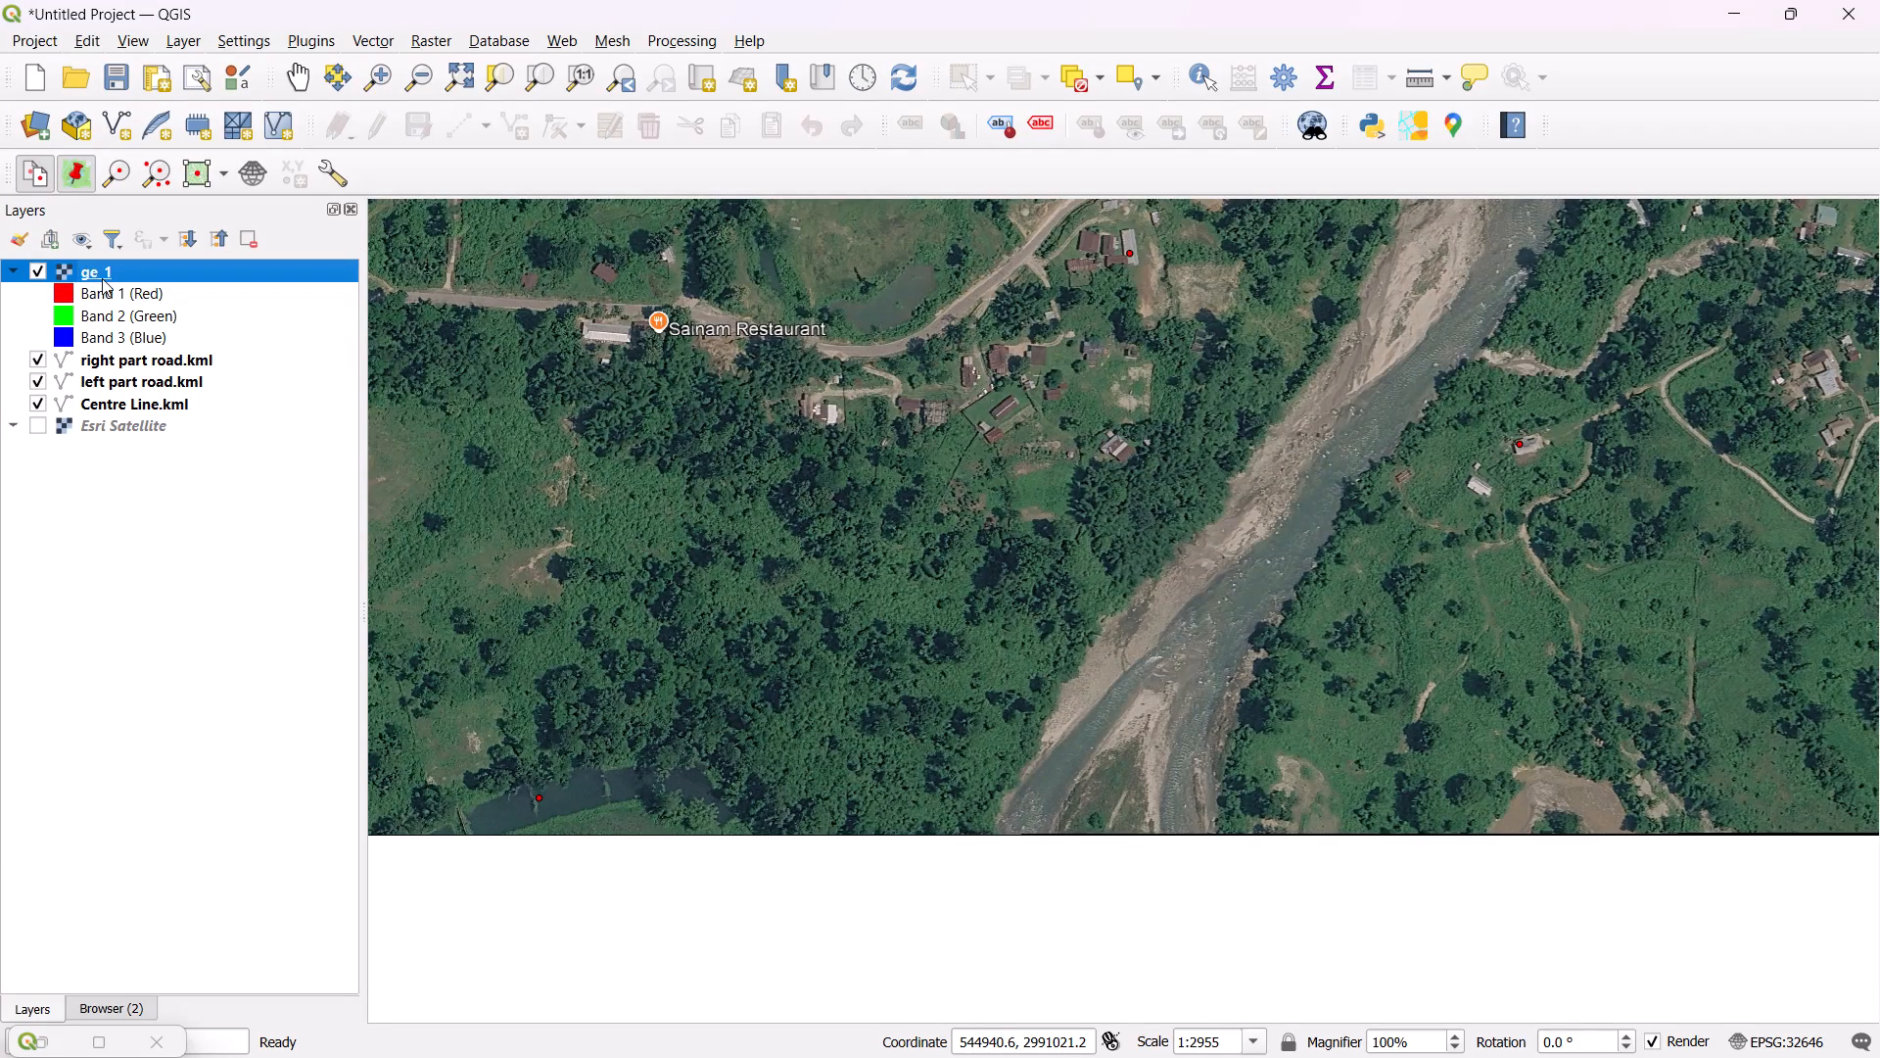
Move the ge_1 layer below the Centre Line.kml layer so the road lines draw over the image.
left_click_drag(106, 268, 99, 409)
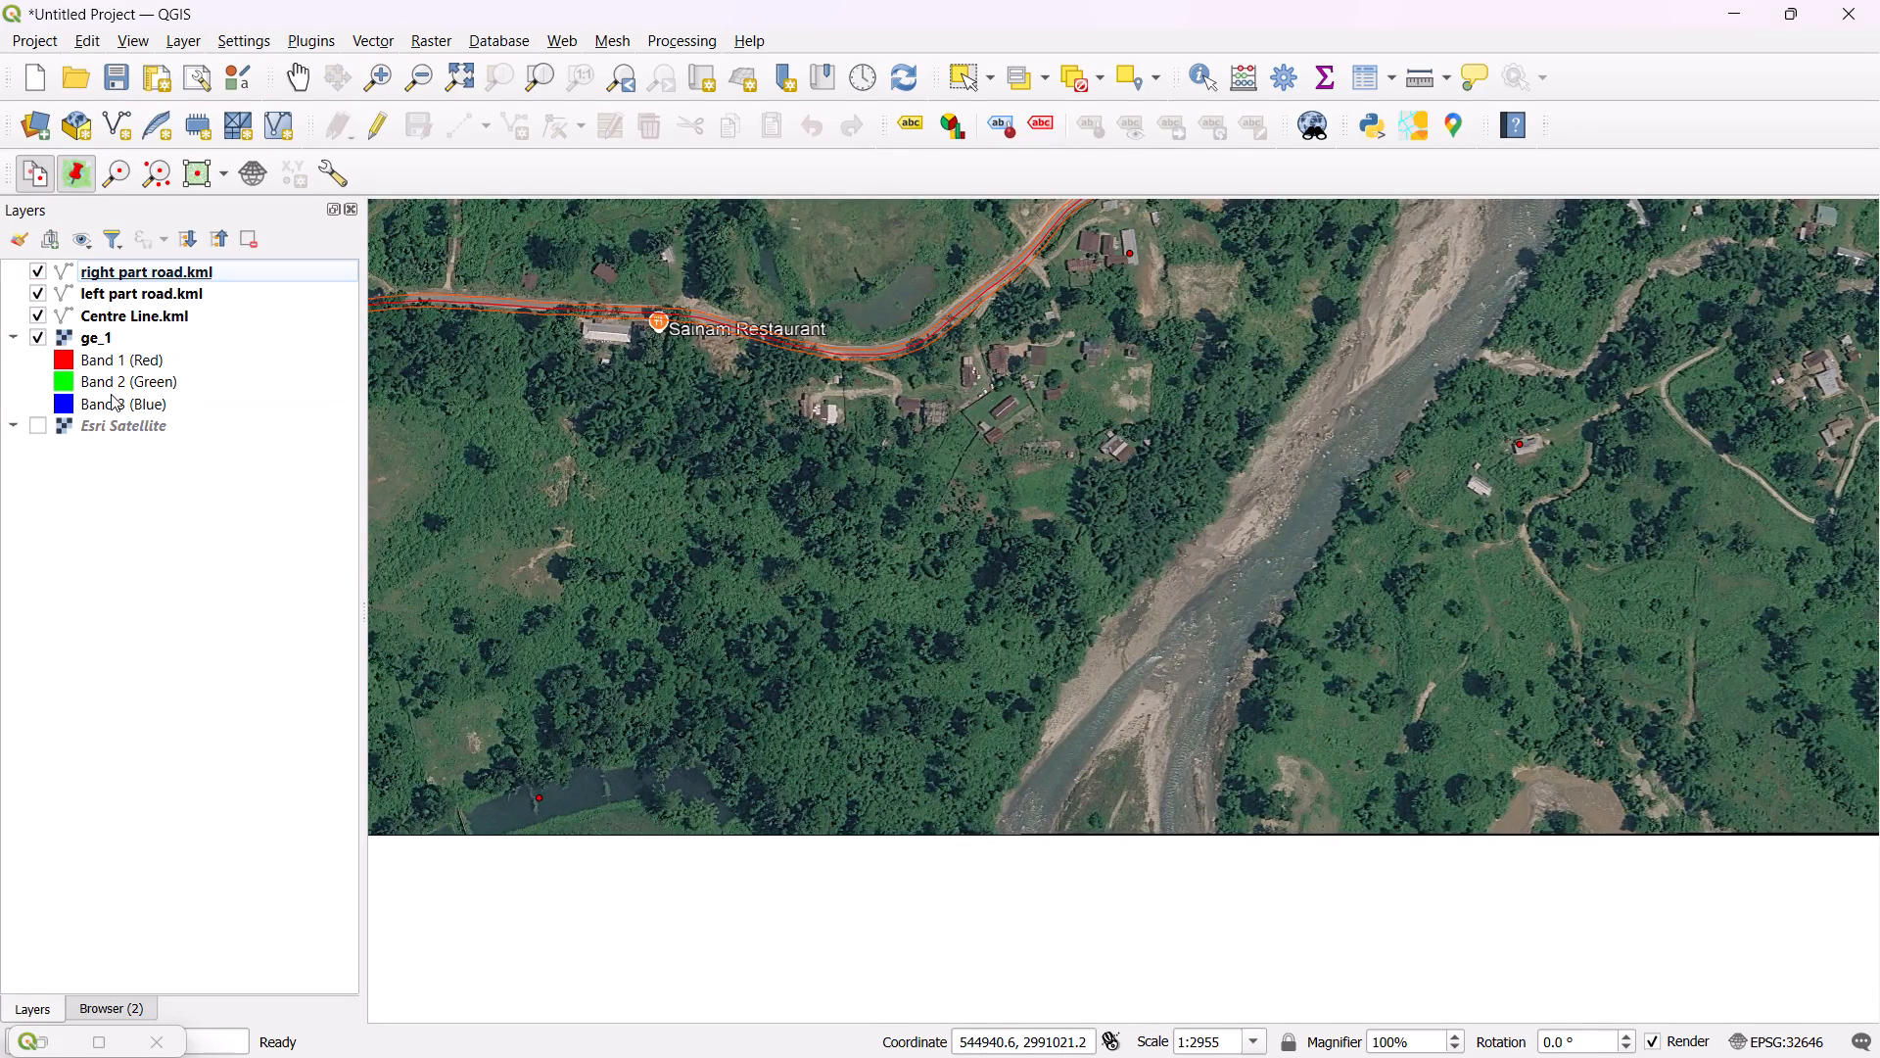
Examine how the three road lines align with the road in the ge_1 image along its whole length.
scroll(831, 354, "down", 1)
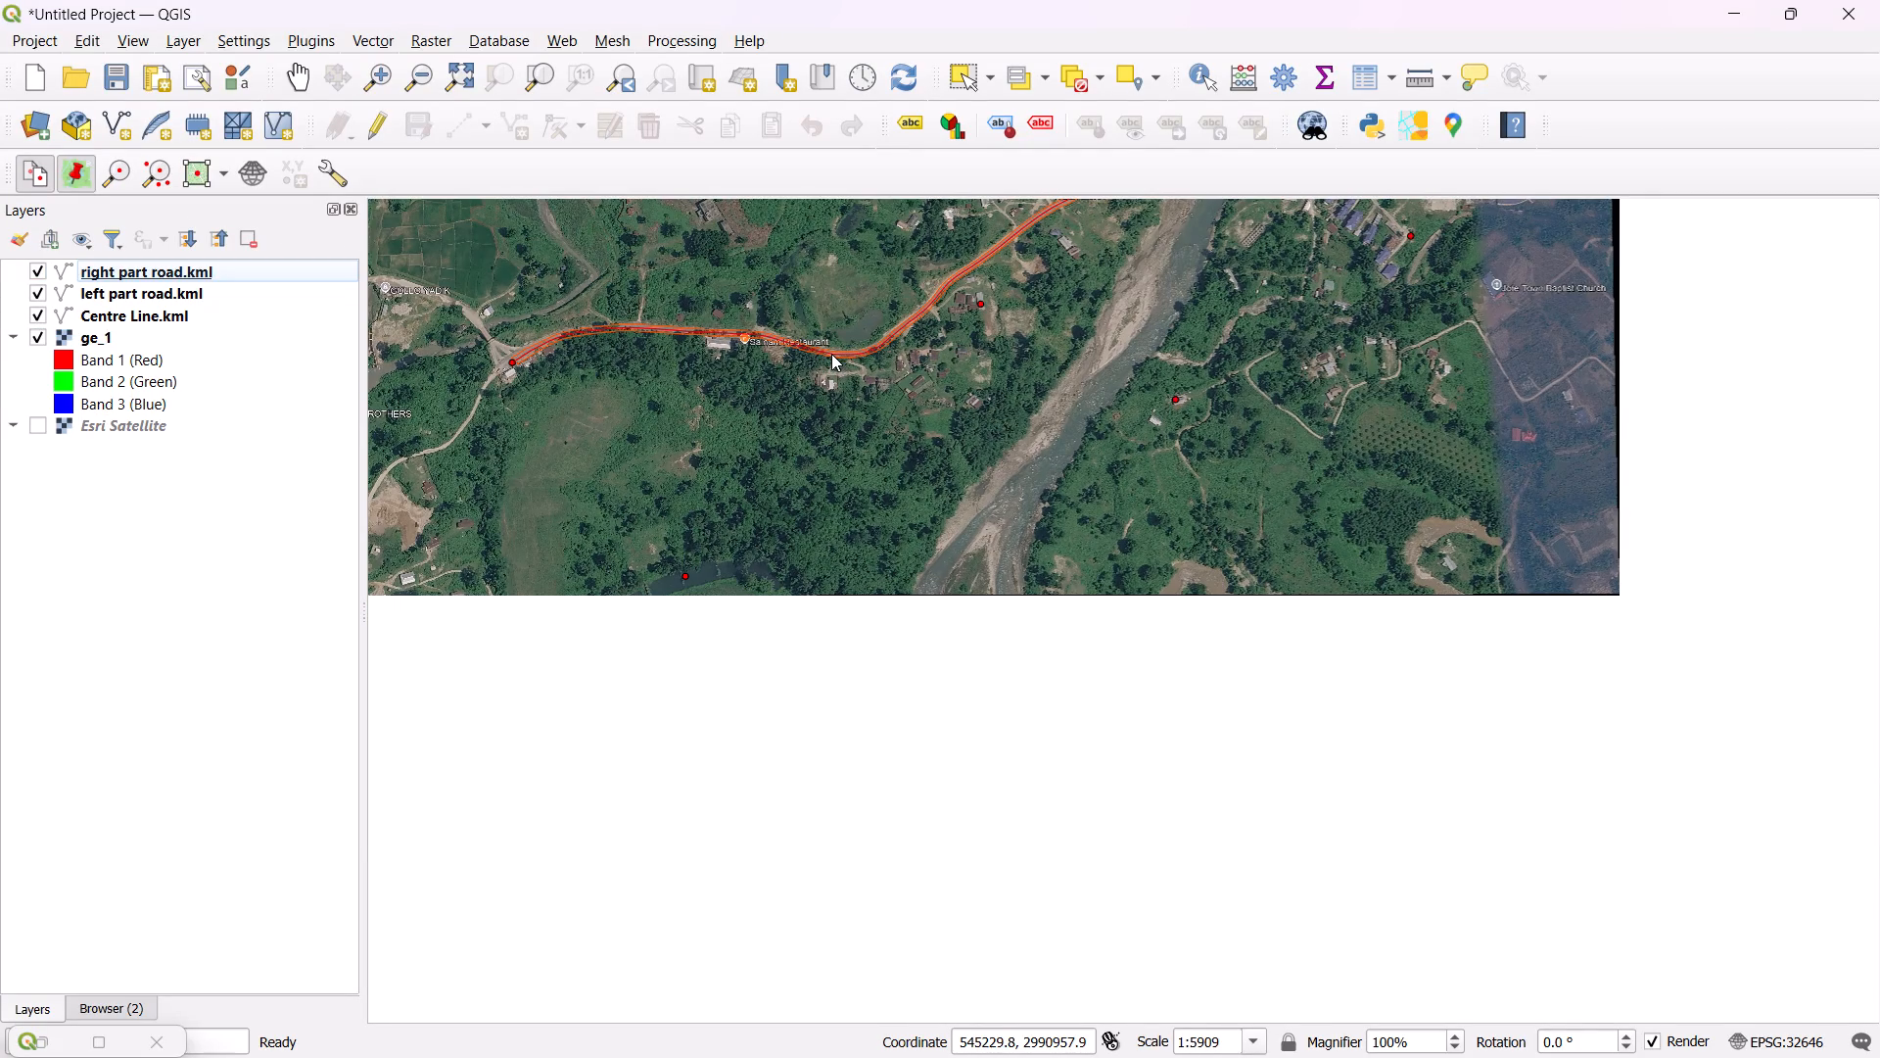
scroll(831, 351, "up", 1)
left_click_drag(838, 271, 871, 342)
left_click(884, 433)
scroll(915, 413, "down", 1)
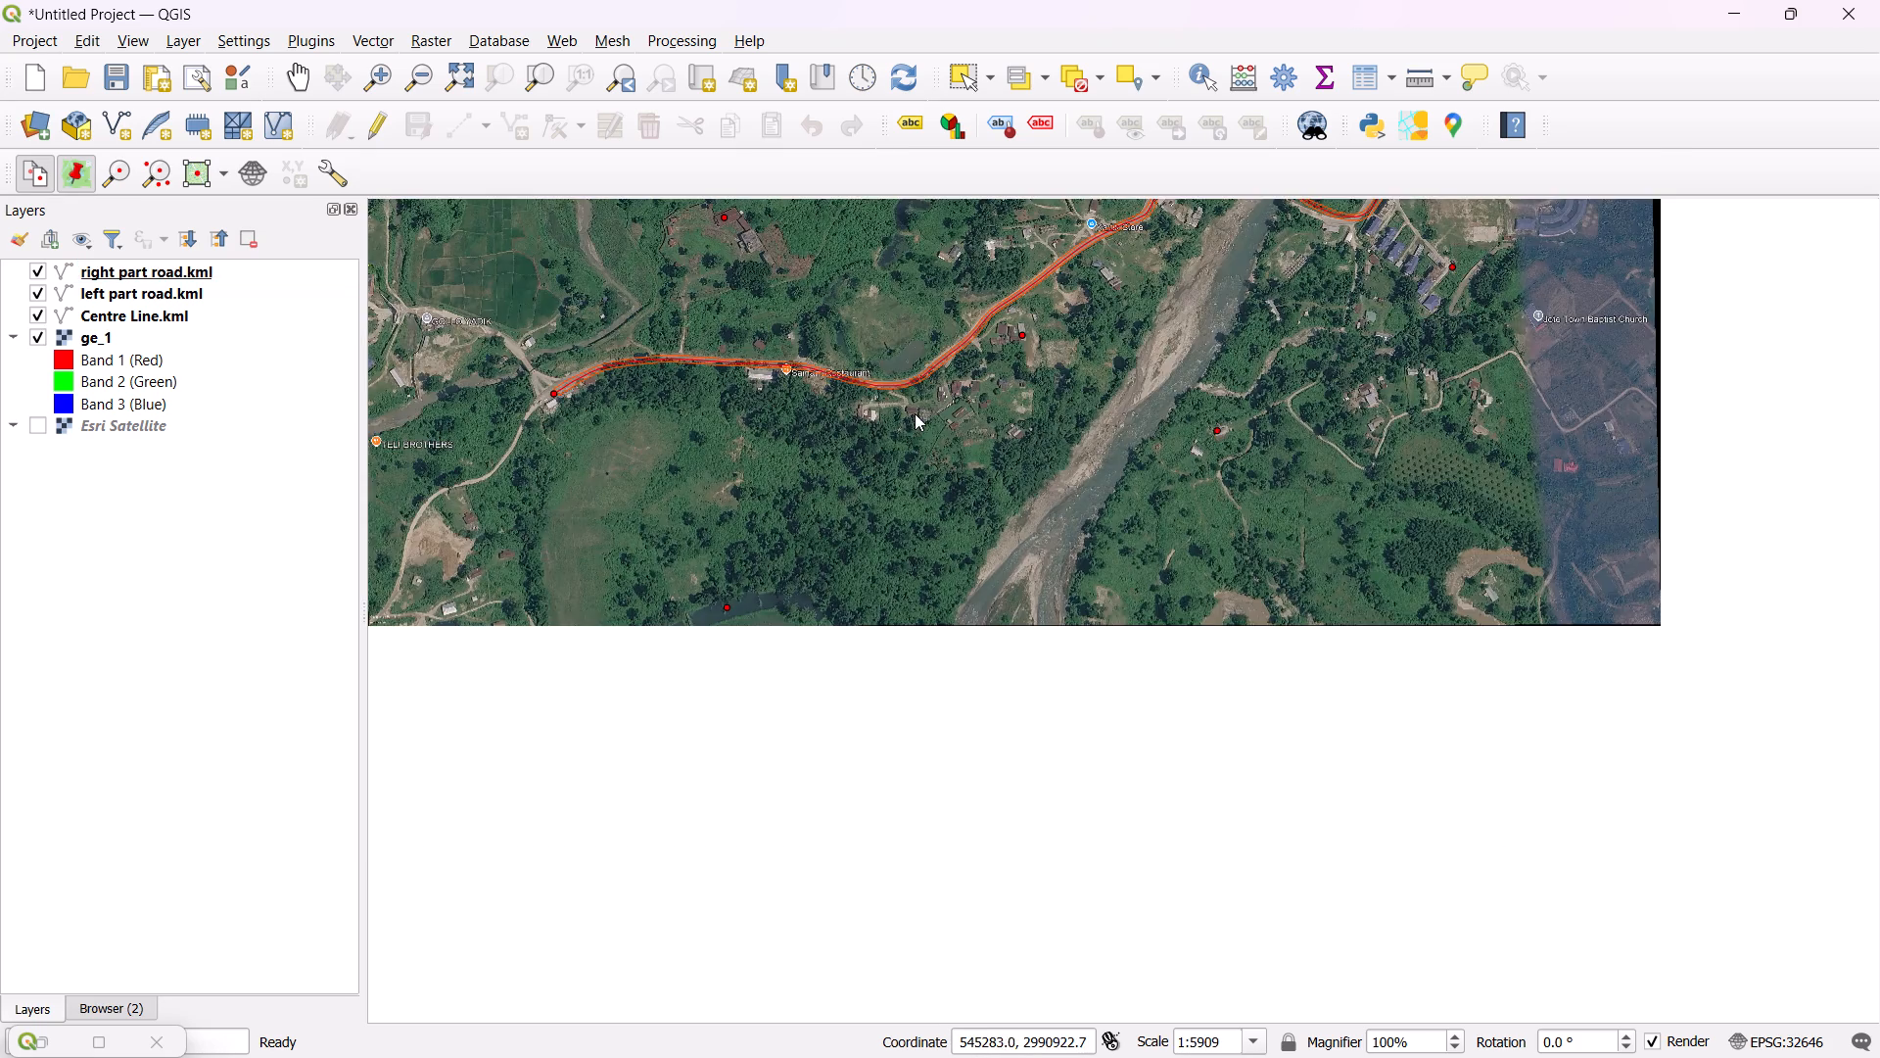
scroll(915, 412, "down", 1)
scroll(895, 264, "up", 2)
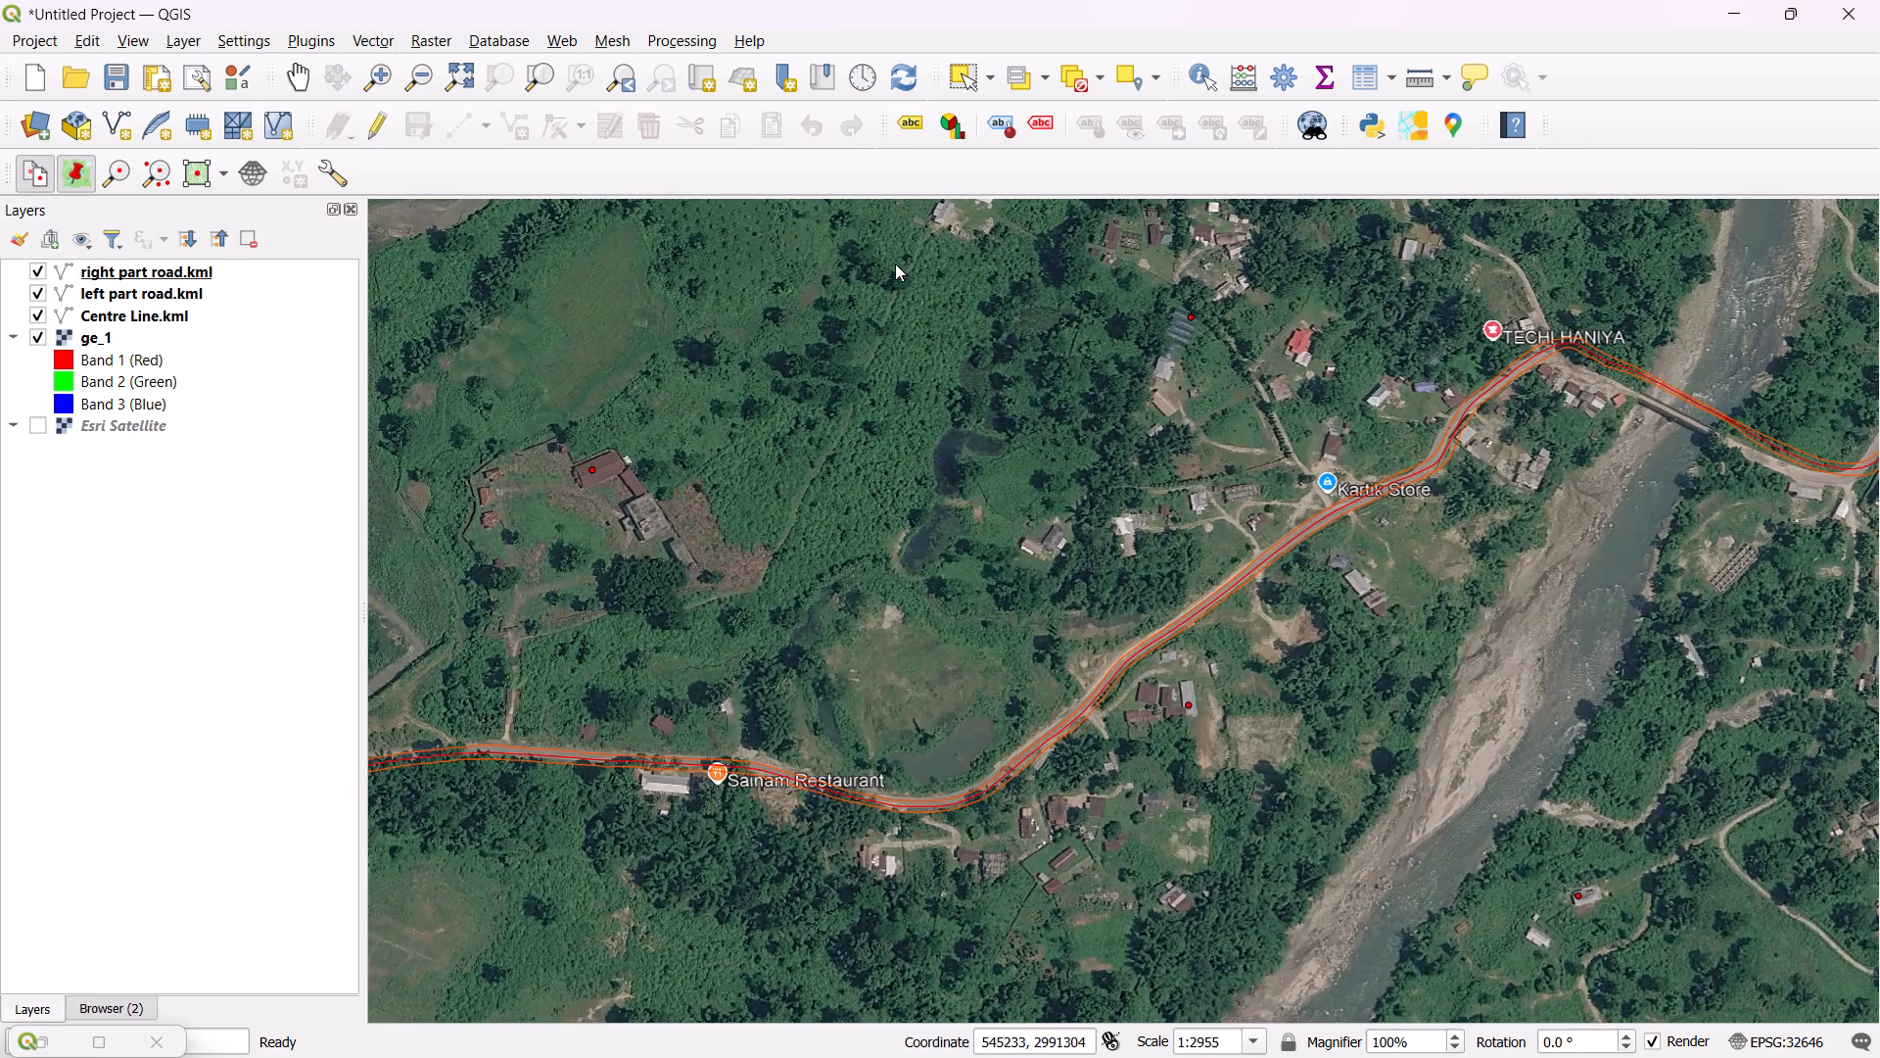
scroll(895, 264, "down", 1)
scroll(895, 264, "up", 1)
scroll(895, 264, "down", 1)
scroll(895, 264, "up", 1)
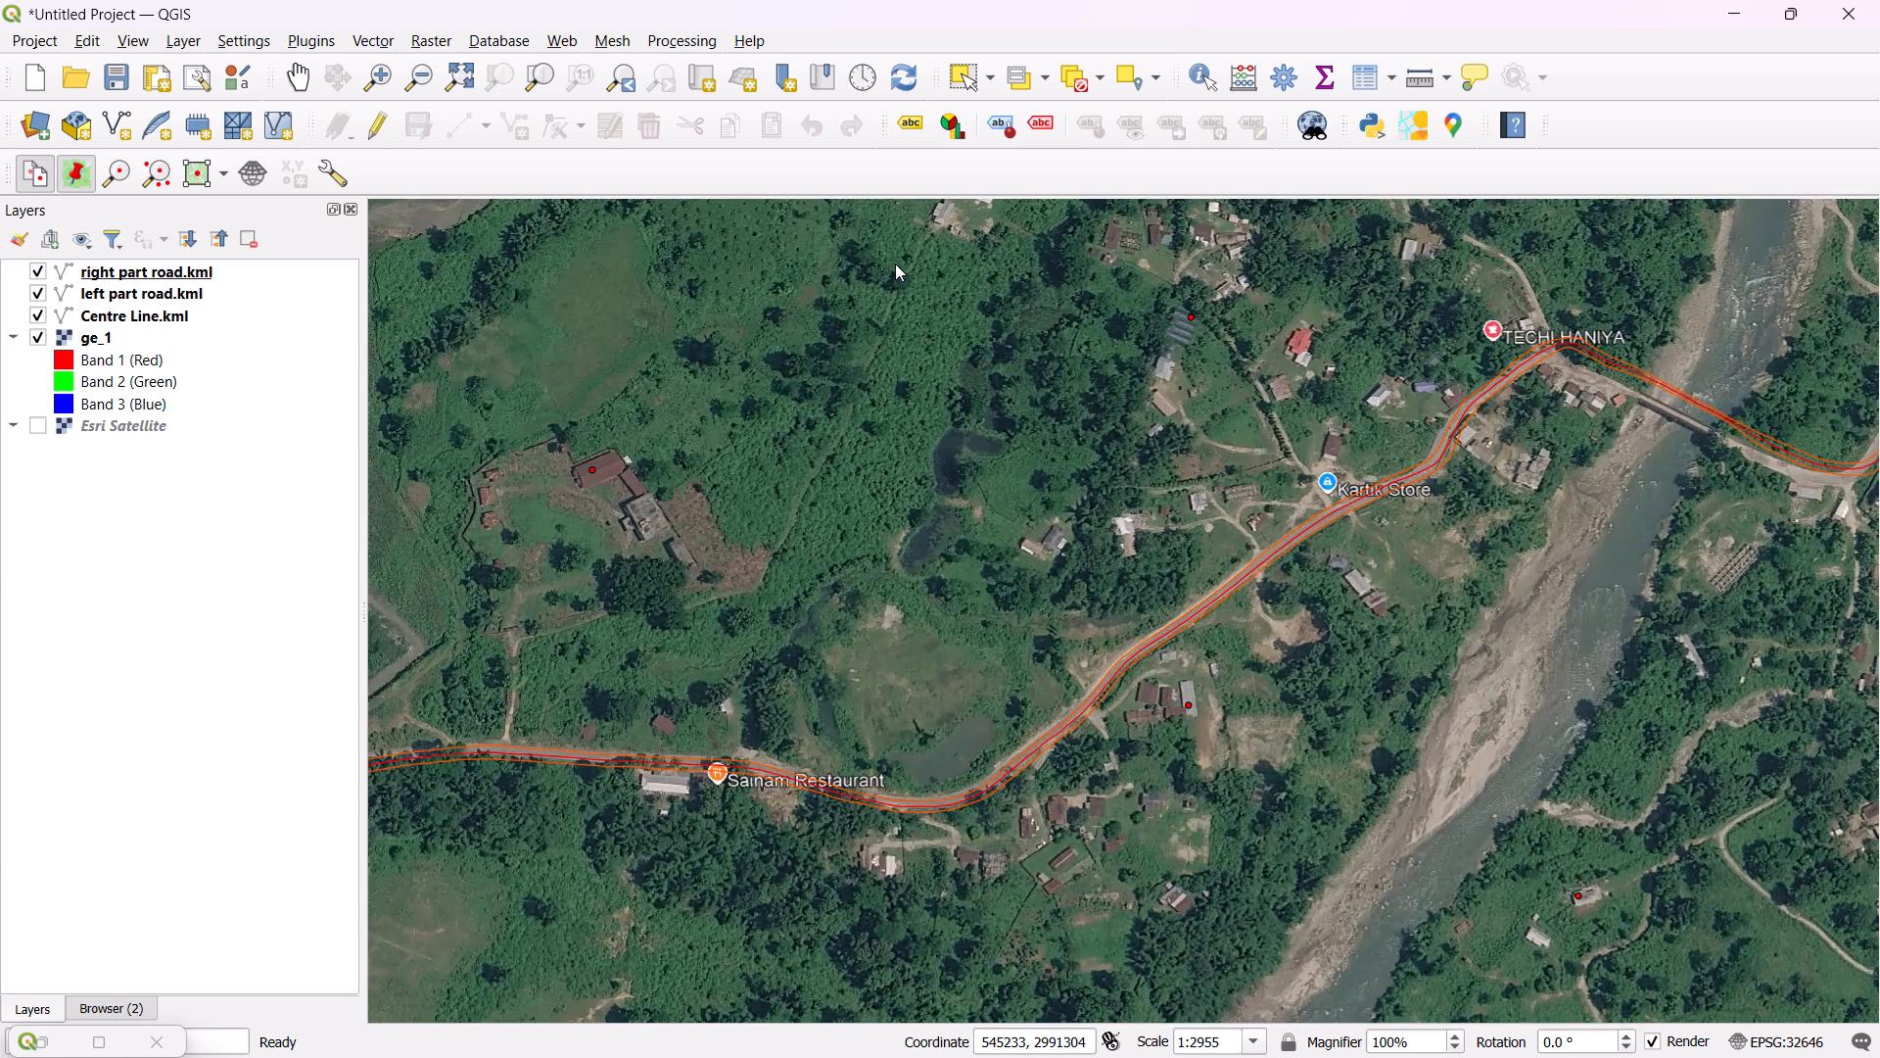
scroll(895, 264, "down", 1)
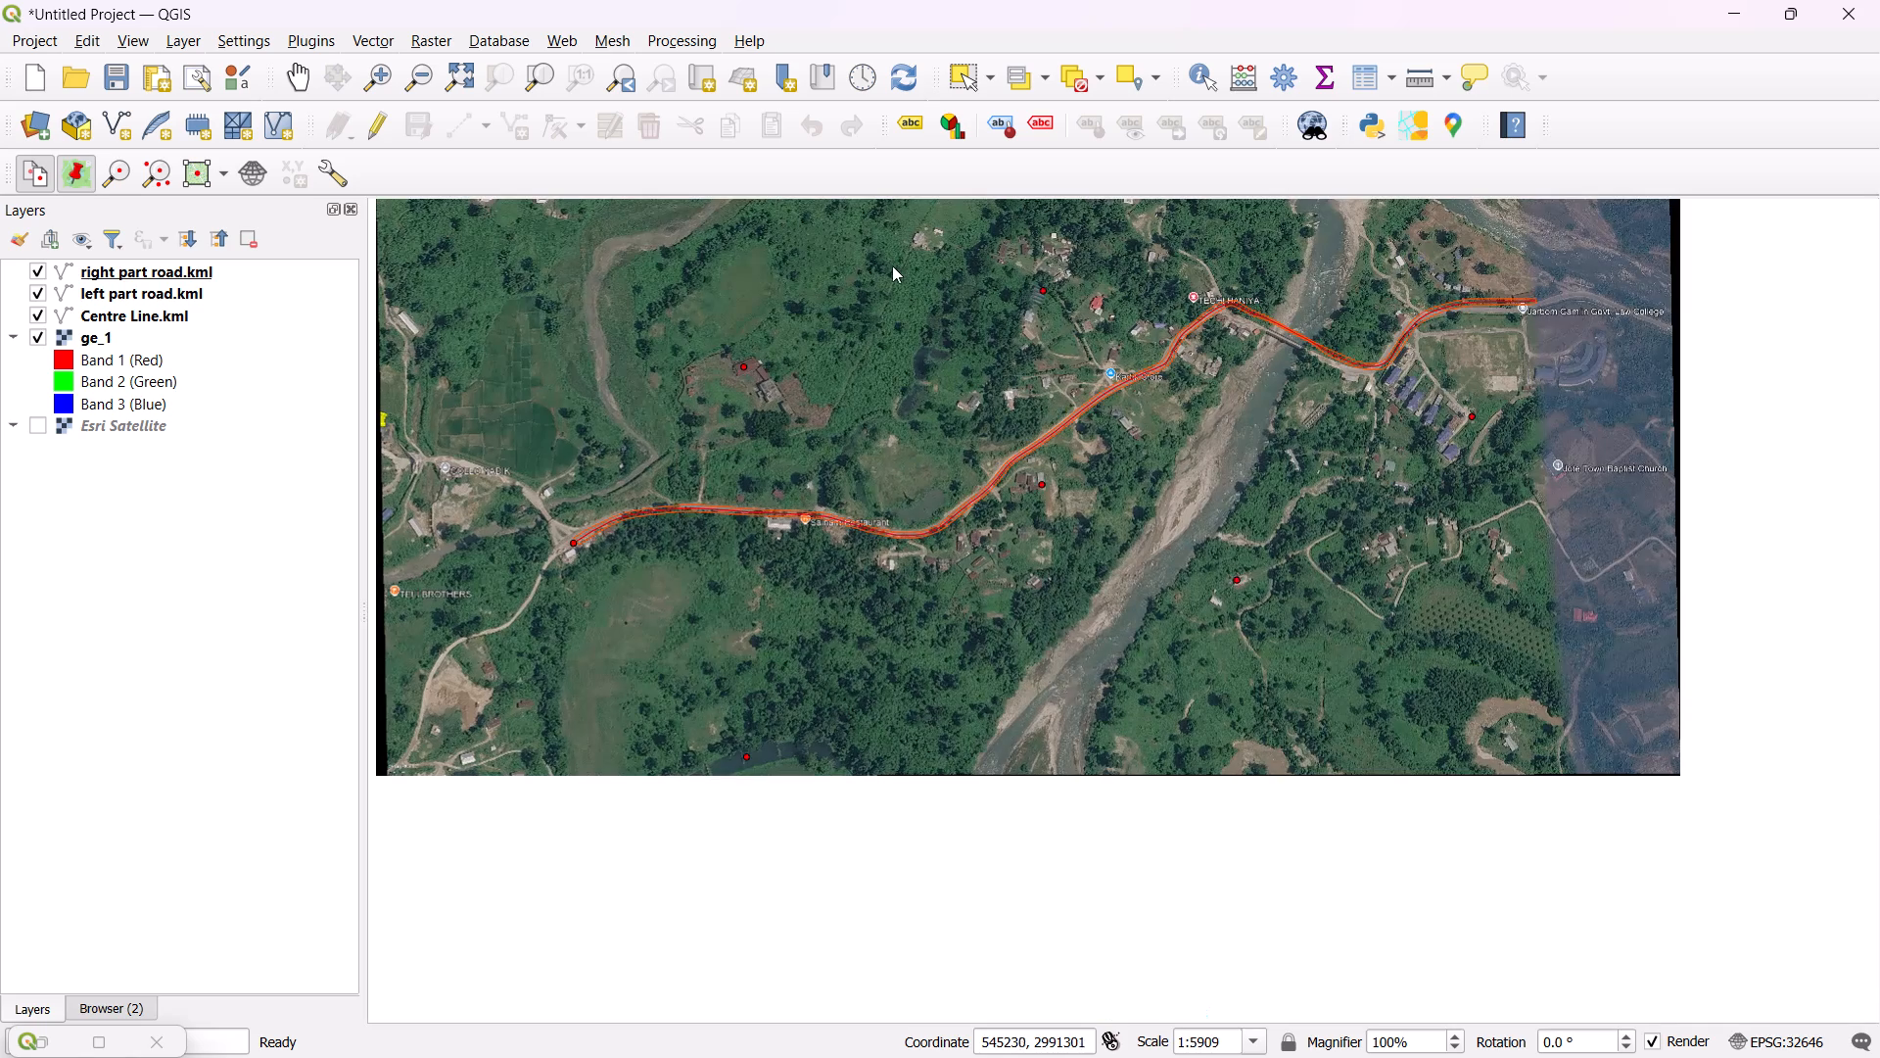
Show the Esri Satellite layer again and compare the ge_1 image and road lines with the surrounding imagery.
left_click(42, 422)
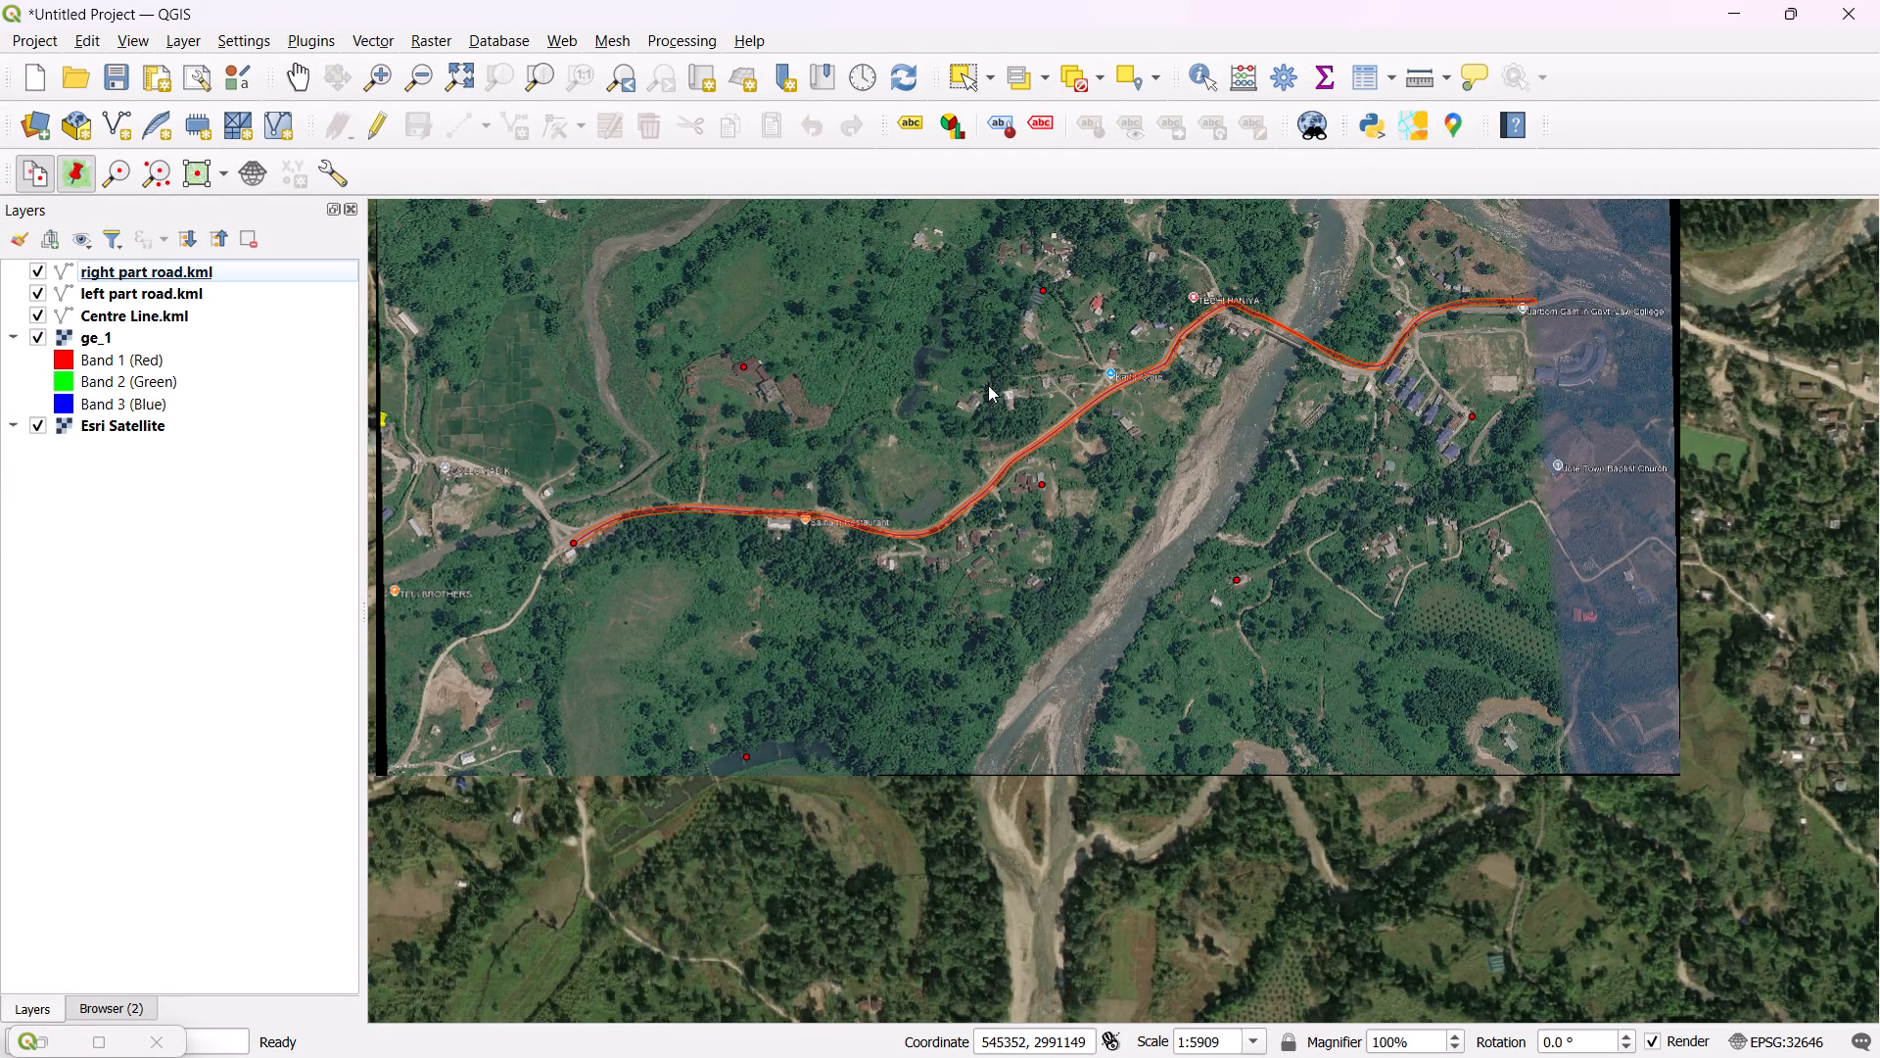
scroll(1172, 323, "down", 1)
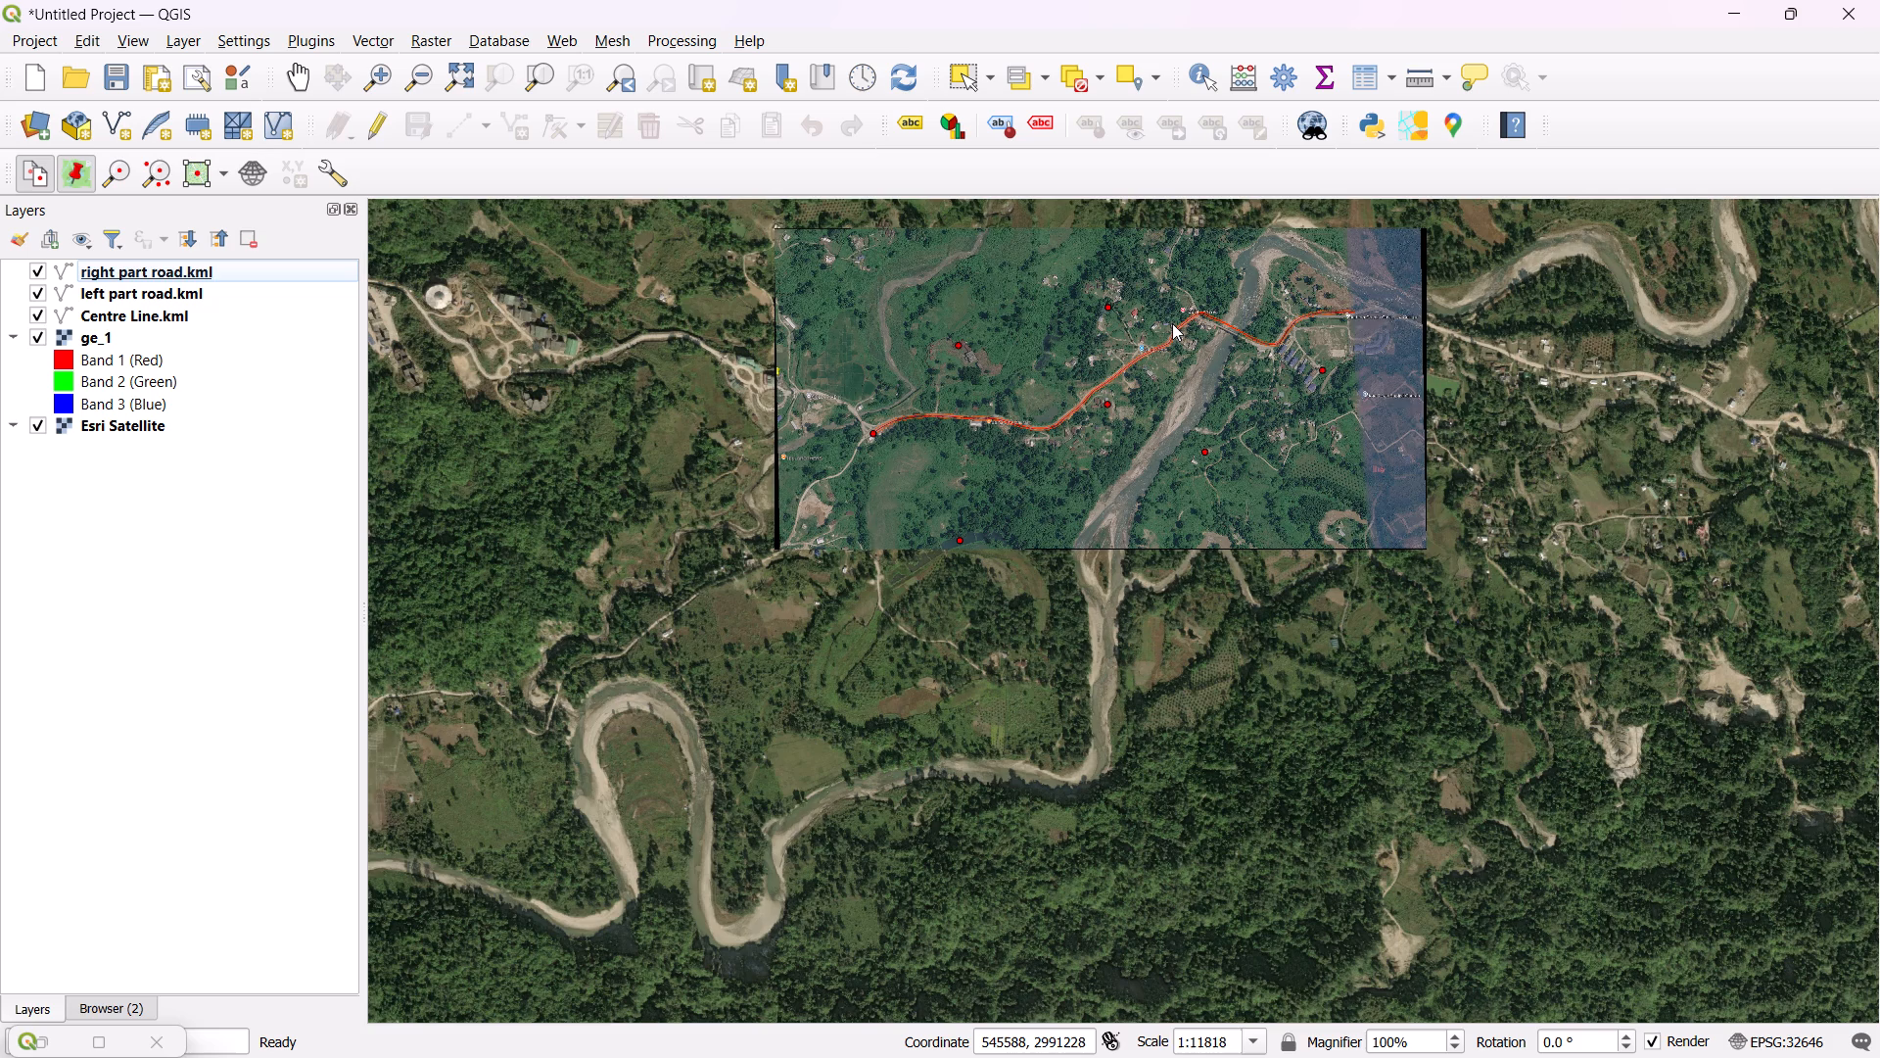
scroll(1172, 323, "down", 1)
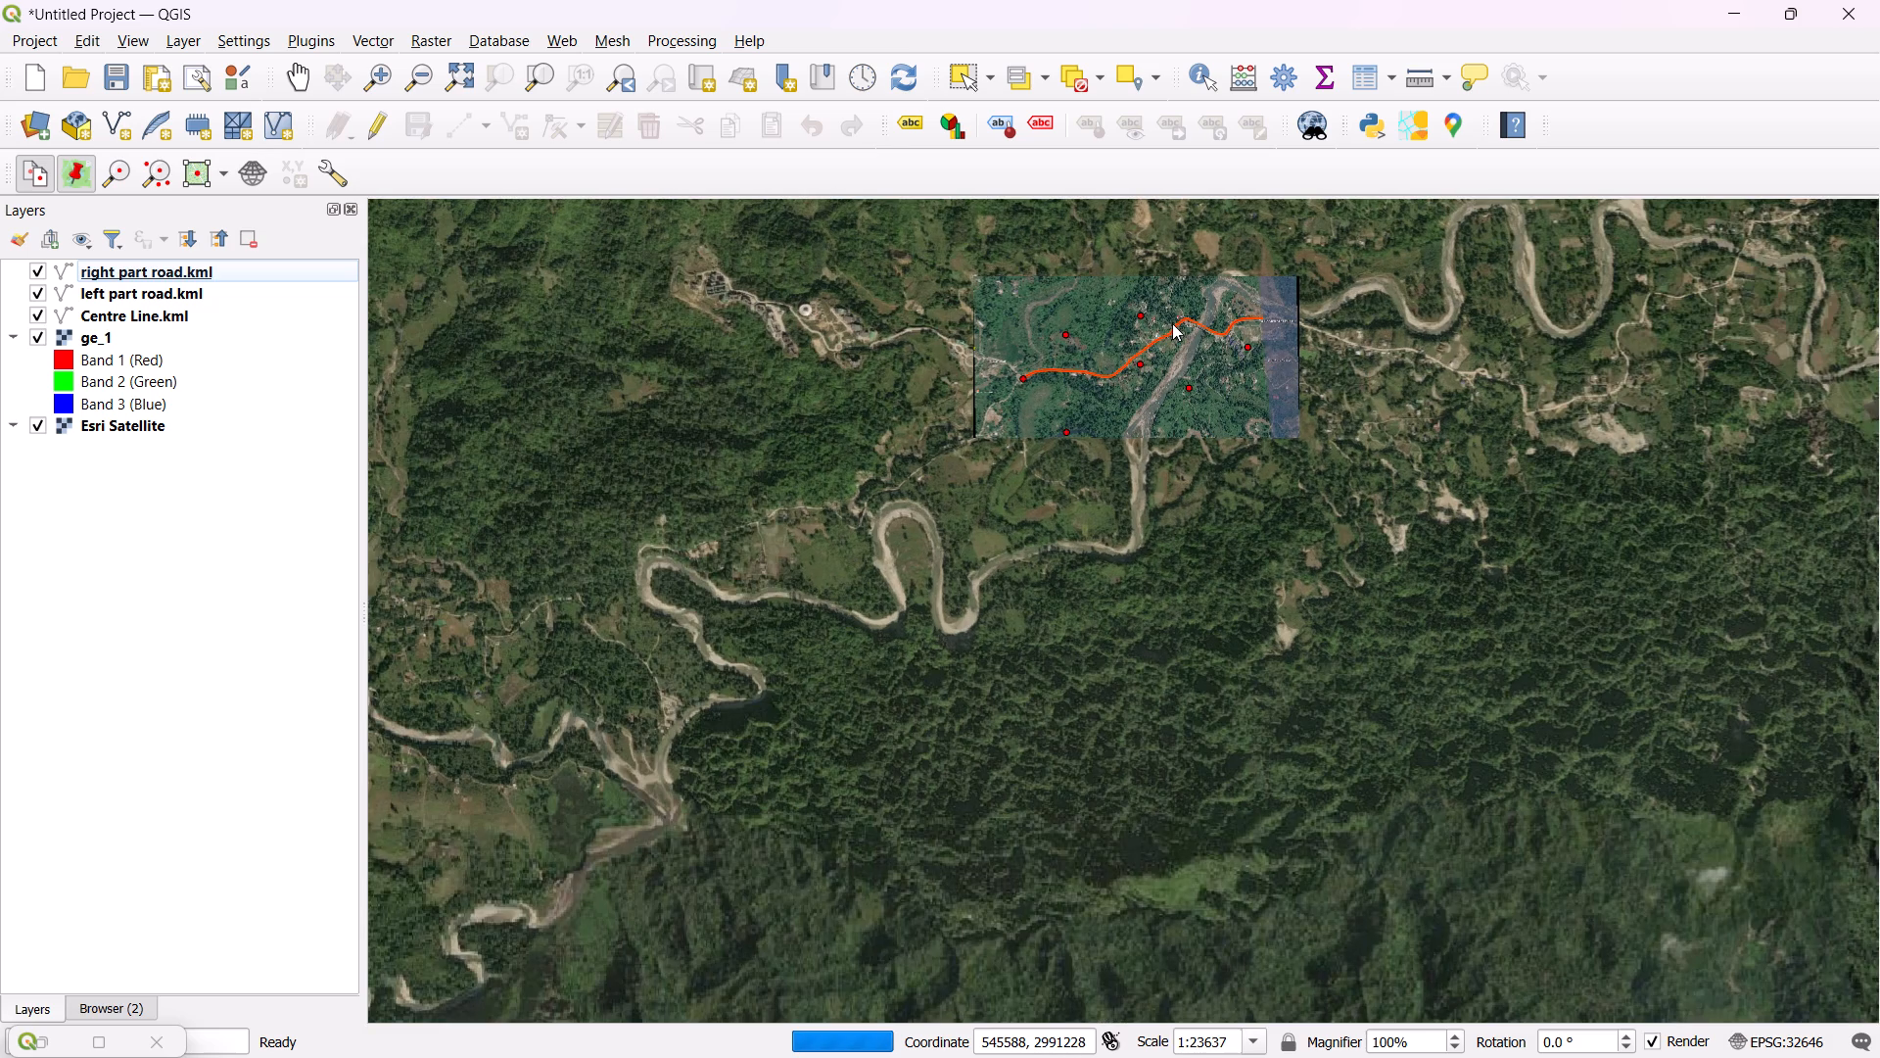
scroll(1172, 323, "down", 1)
scroll(1172, 323, "up", 4)
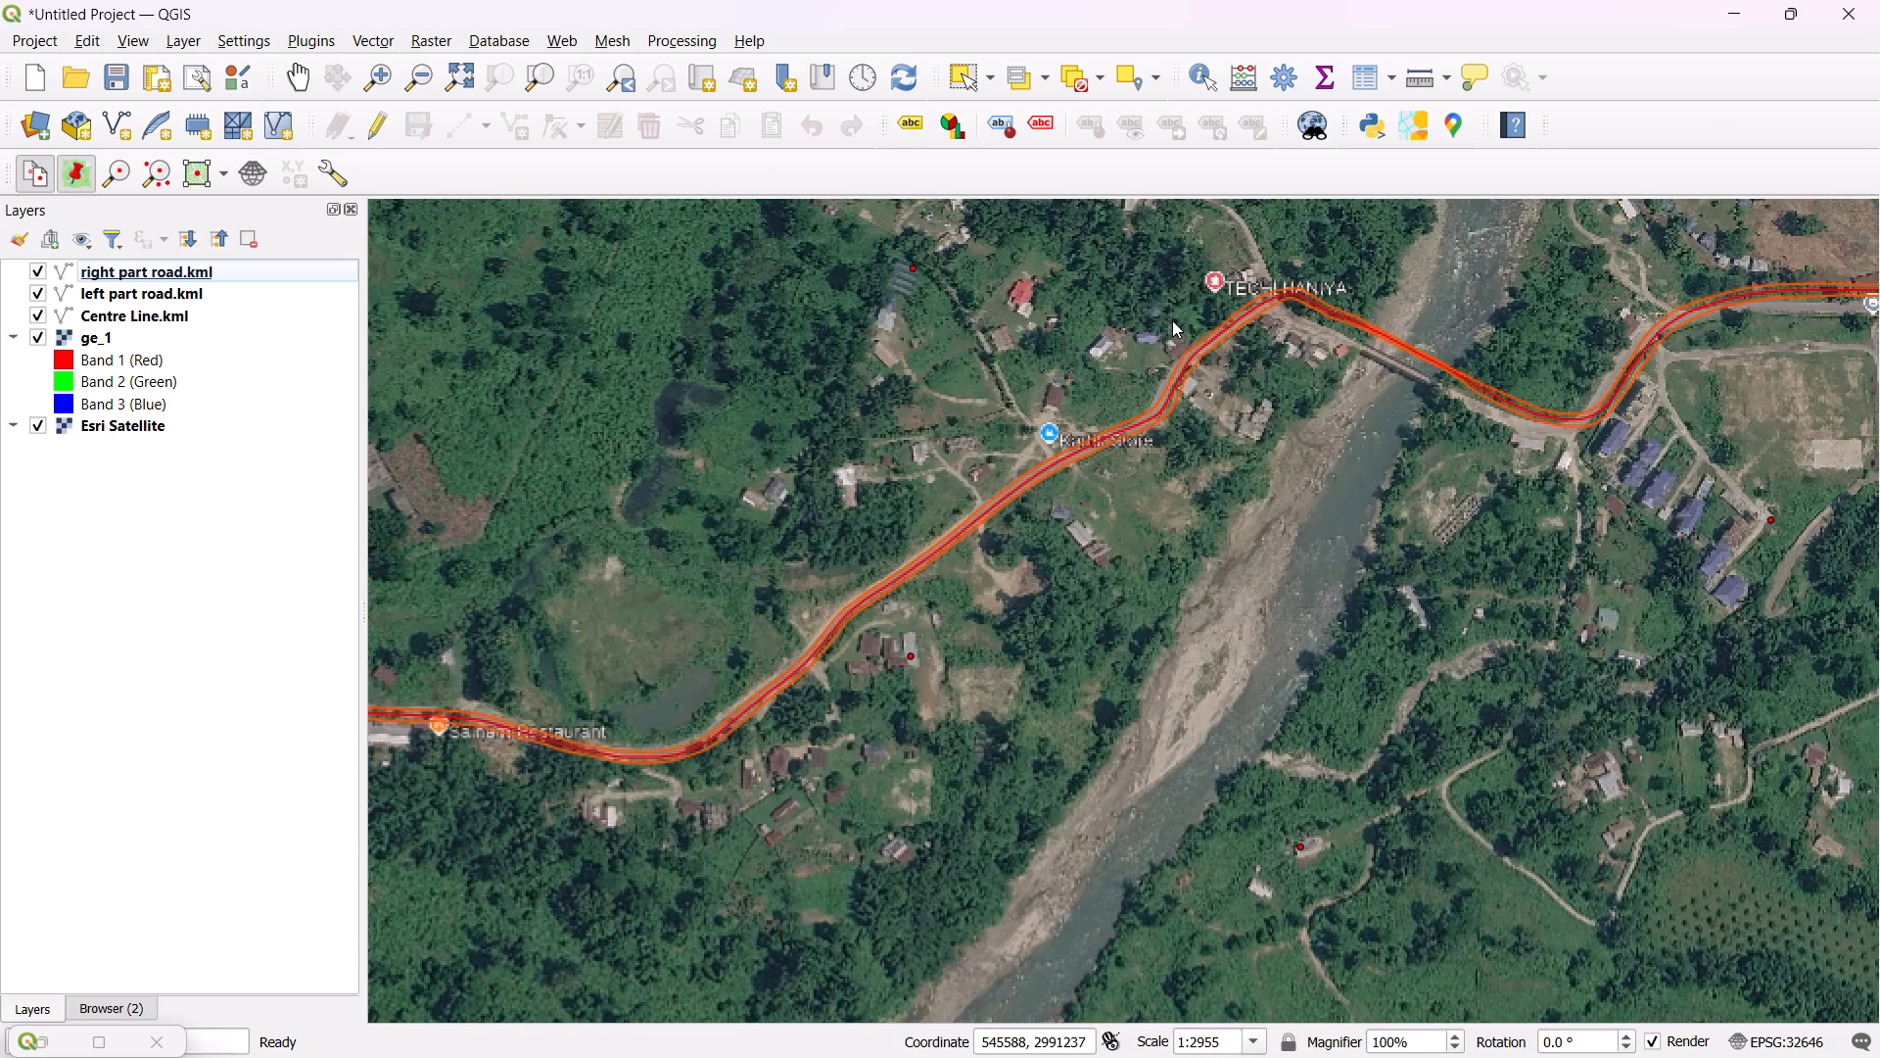
scroll(1172, 320, "up", 1)
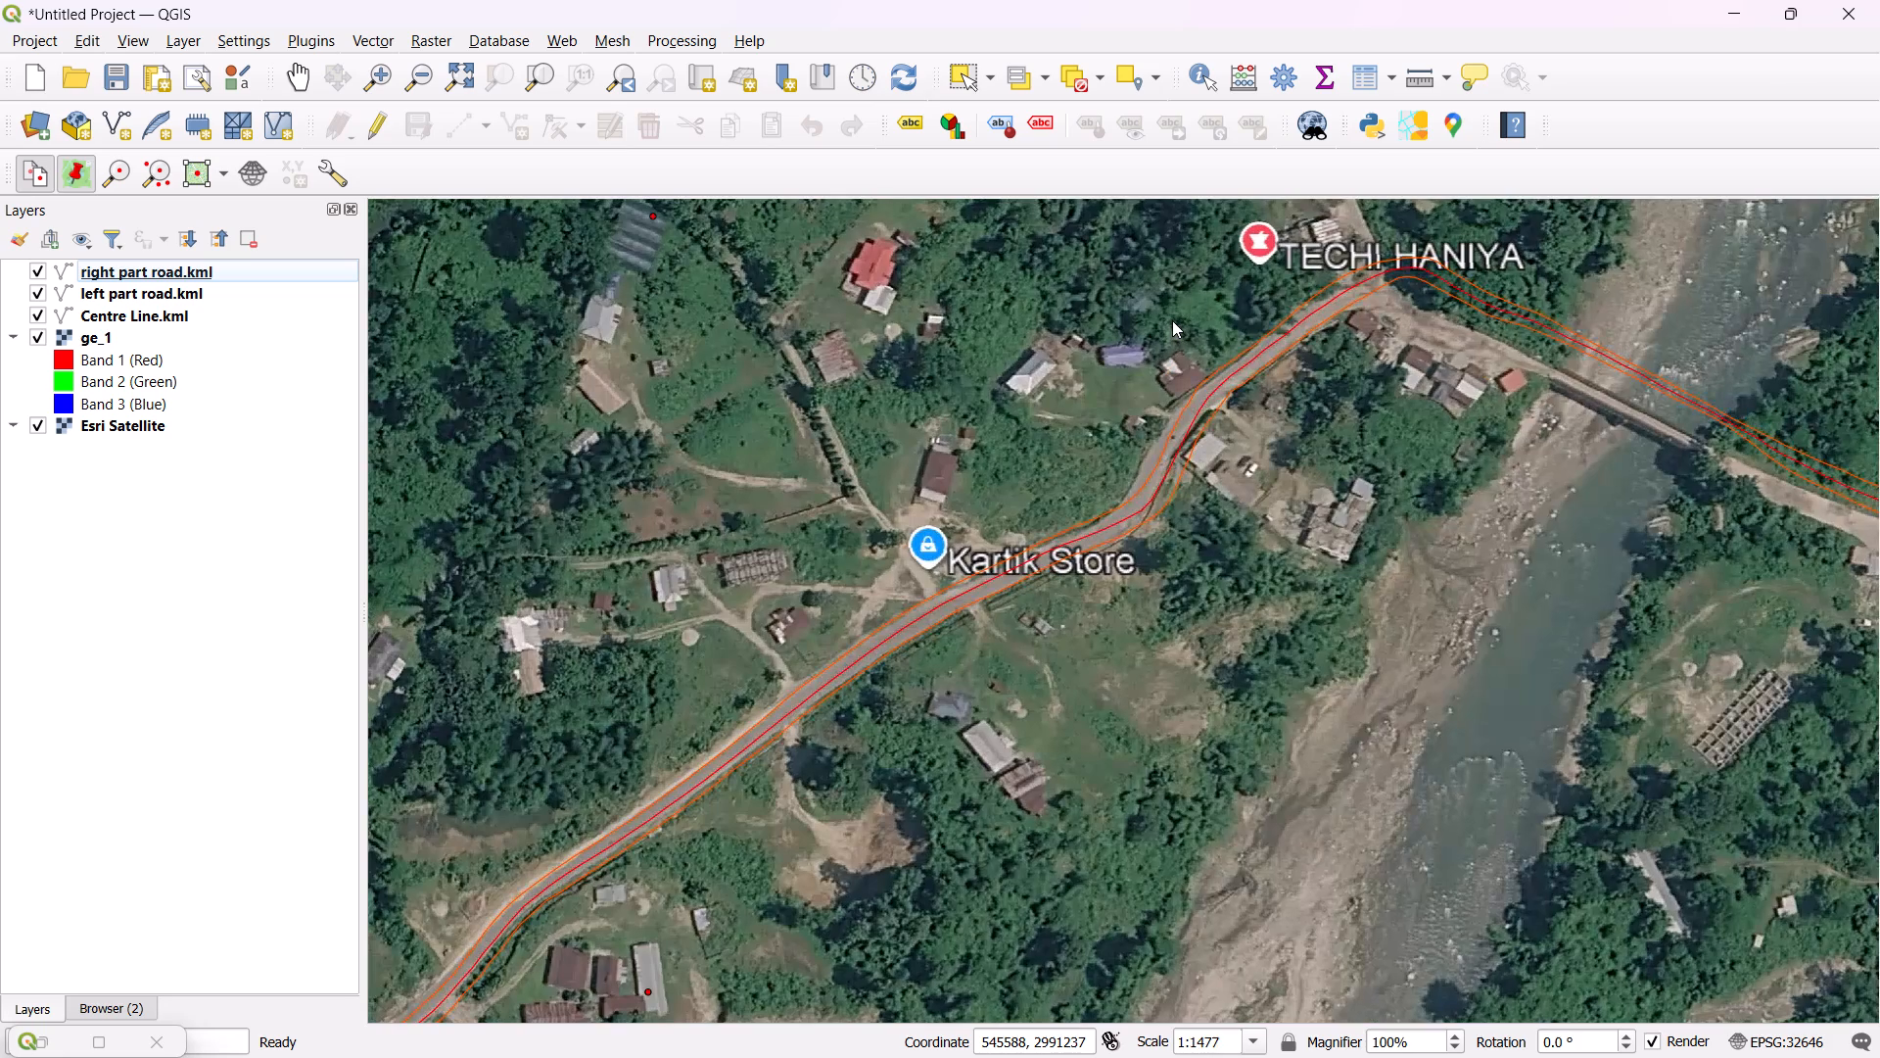
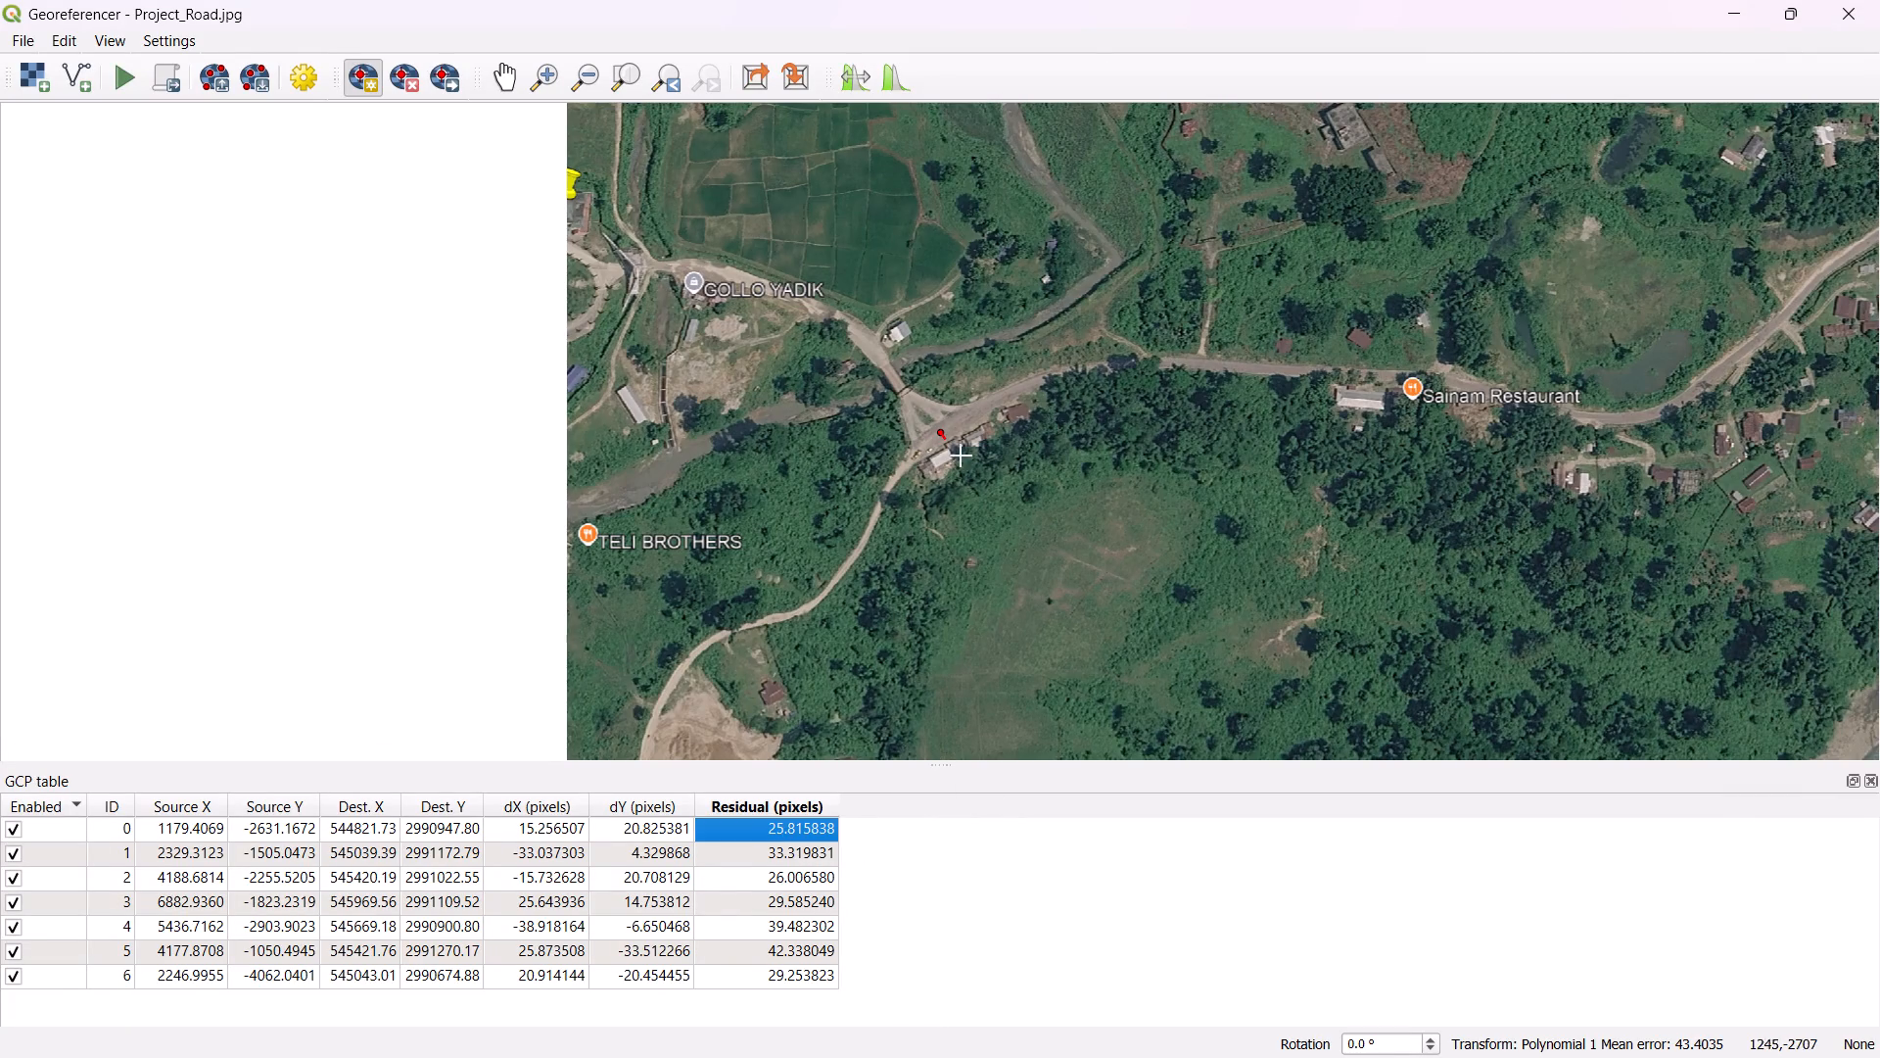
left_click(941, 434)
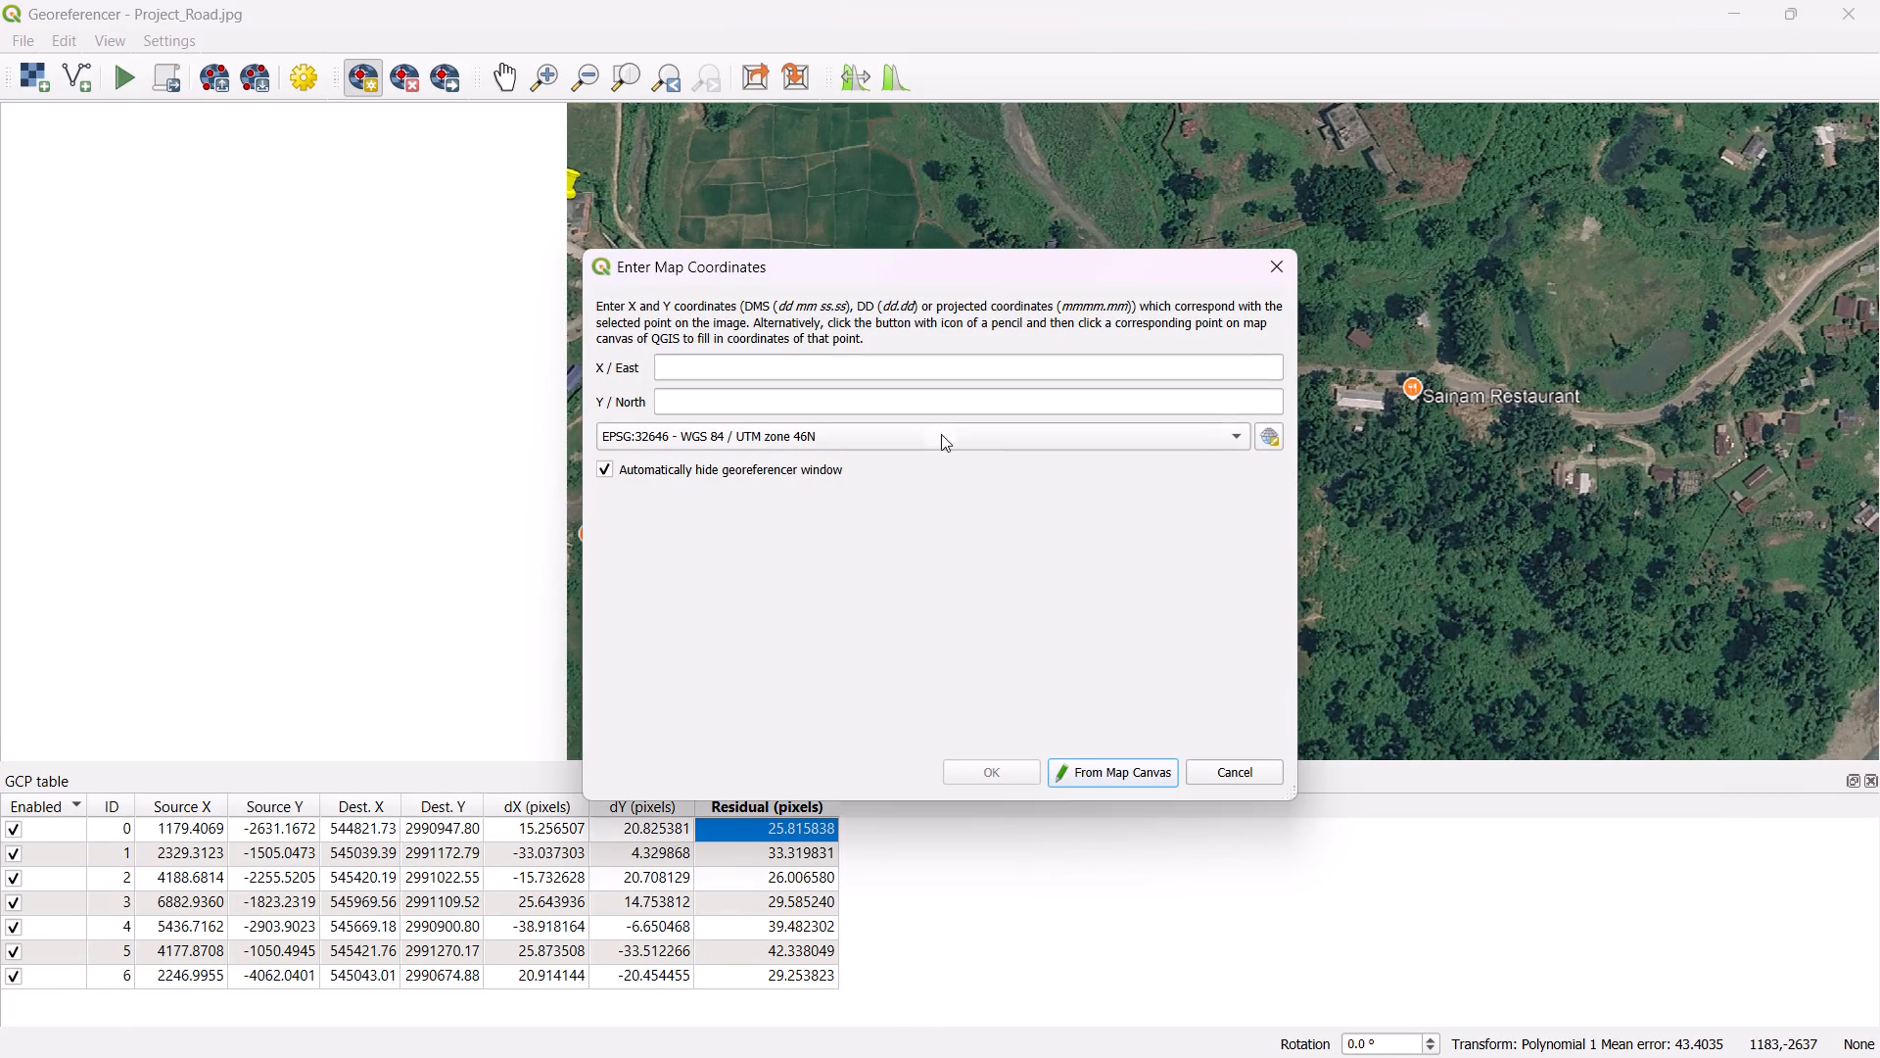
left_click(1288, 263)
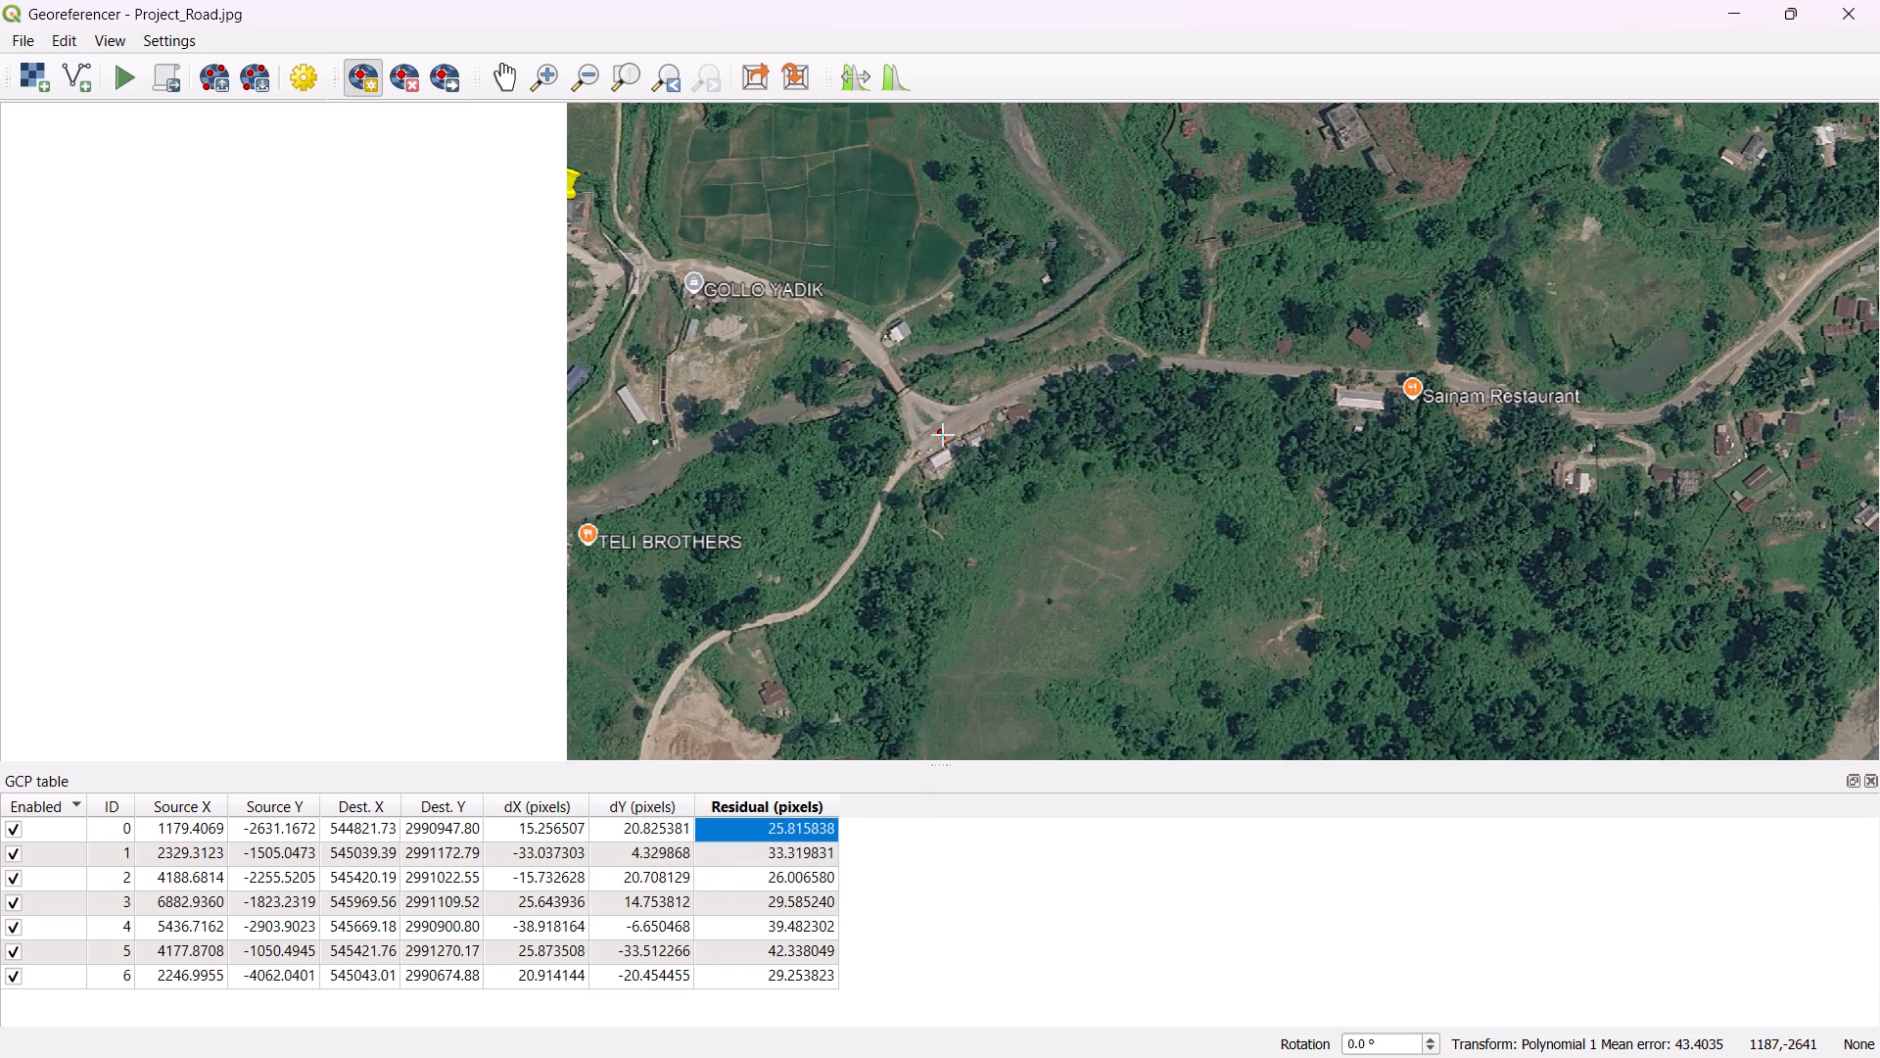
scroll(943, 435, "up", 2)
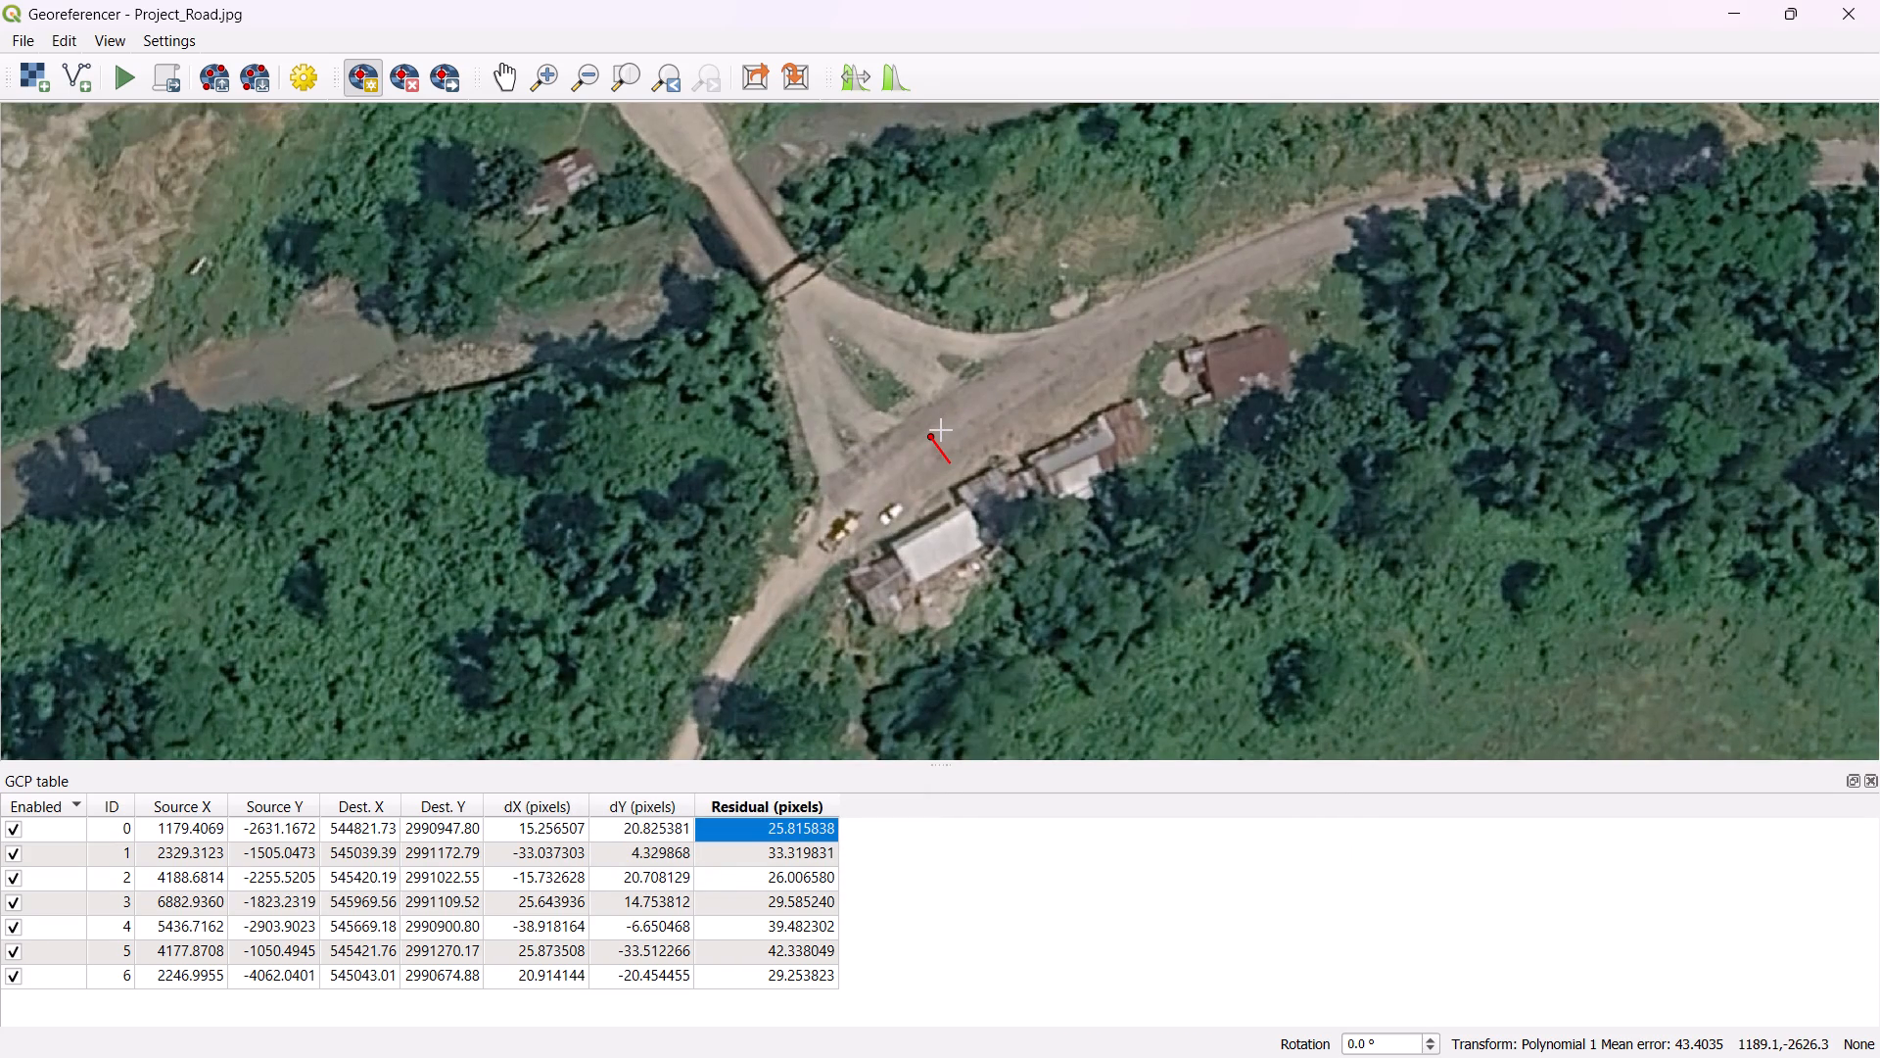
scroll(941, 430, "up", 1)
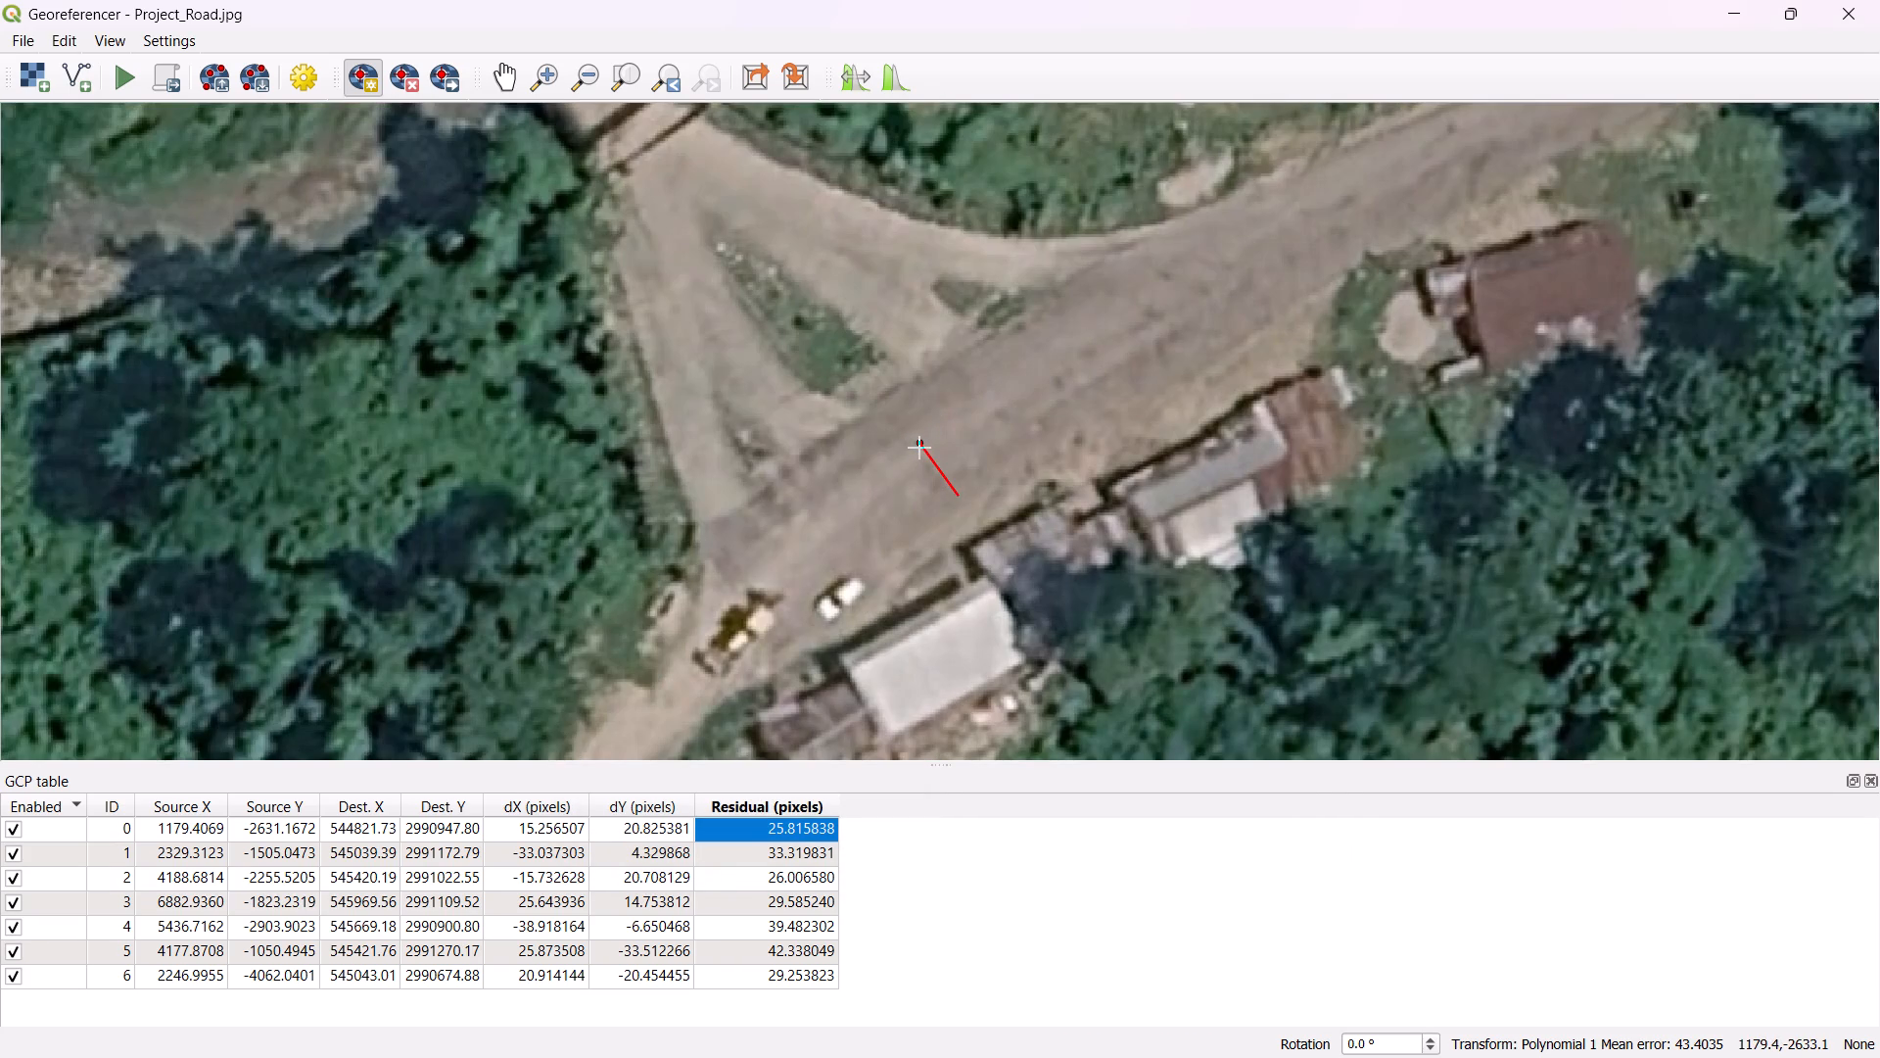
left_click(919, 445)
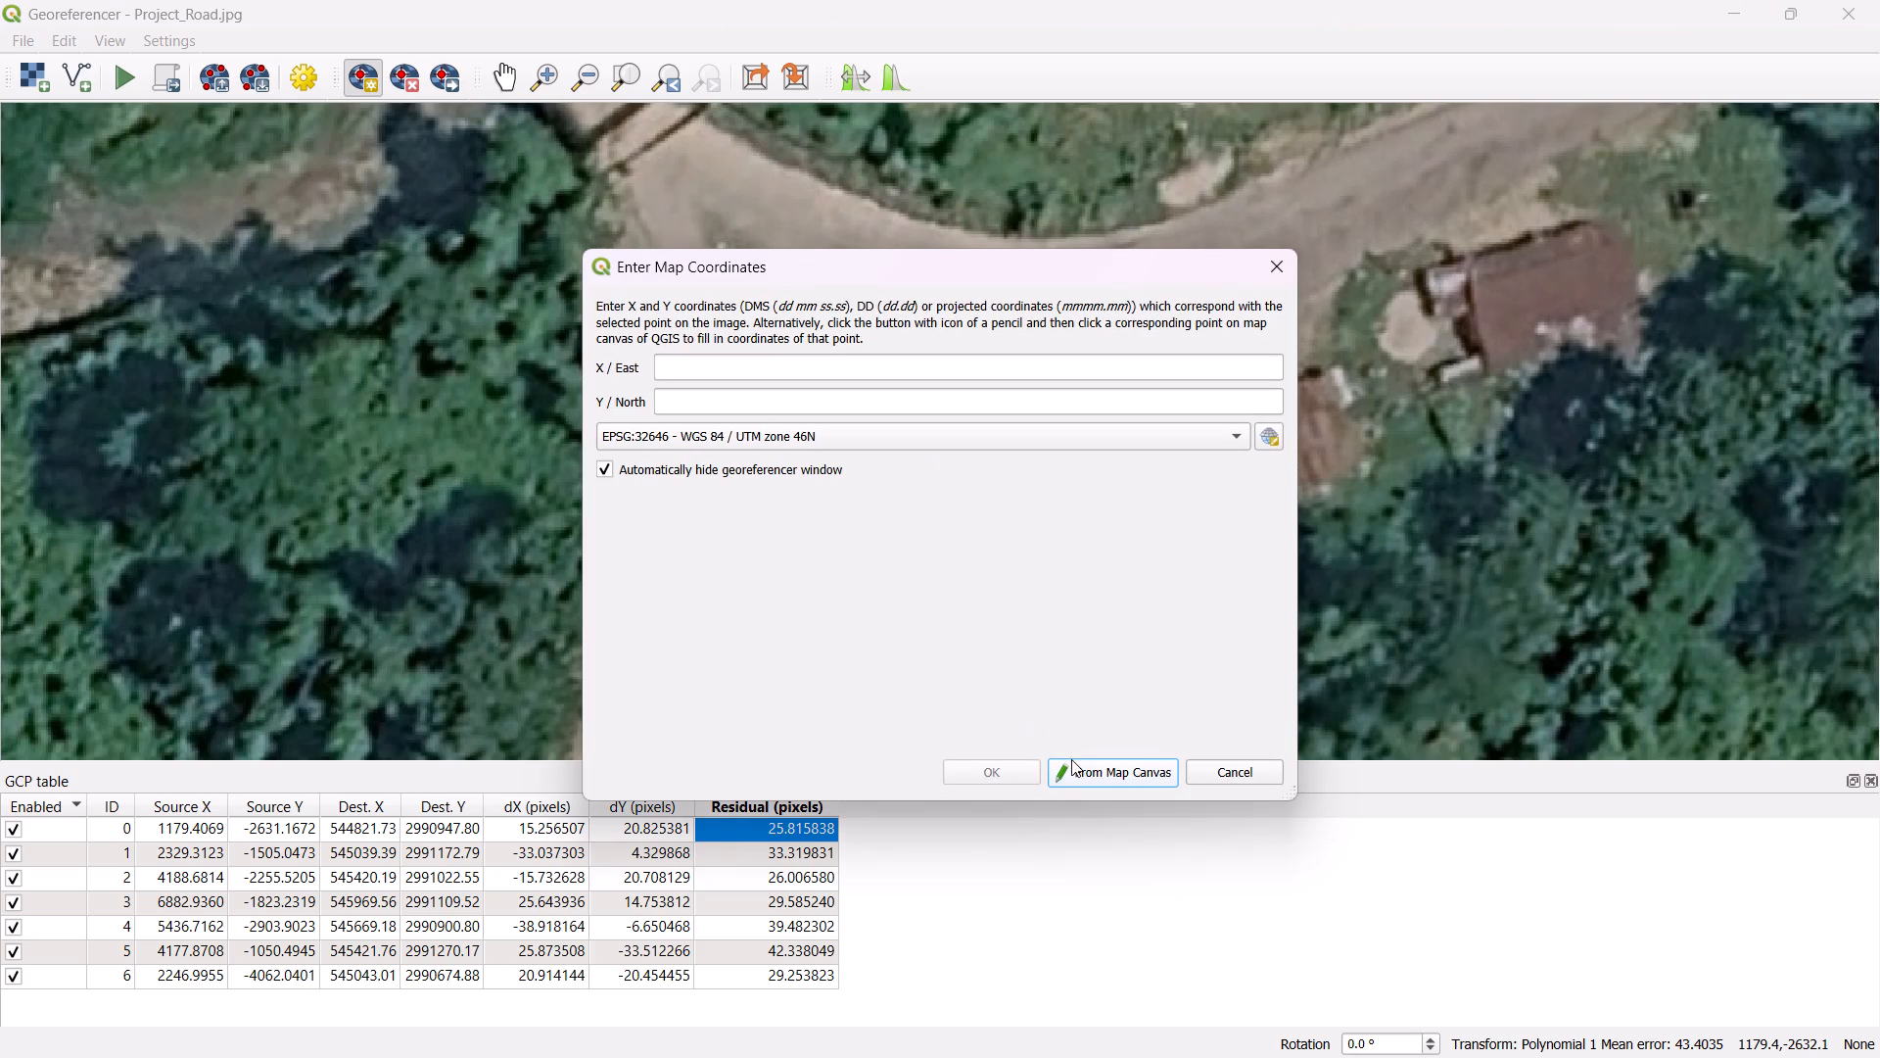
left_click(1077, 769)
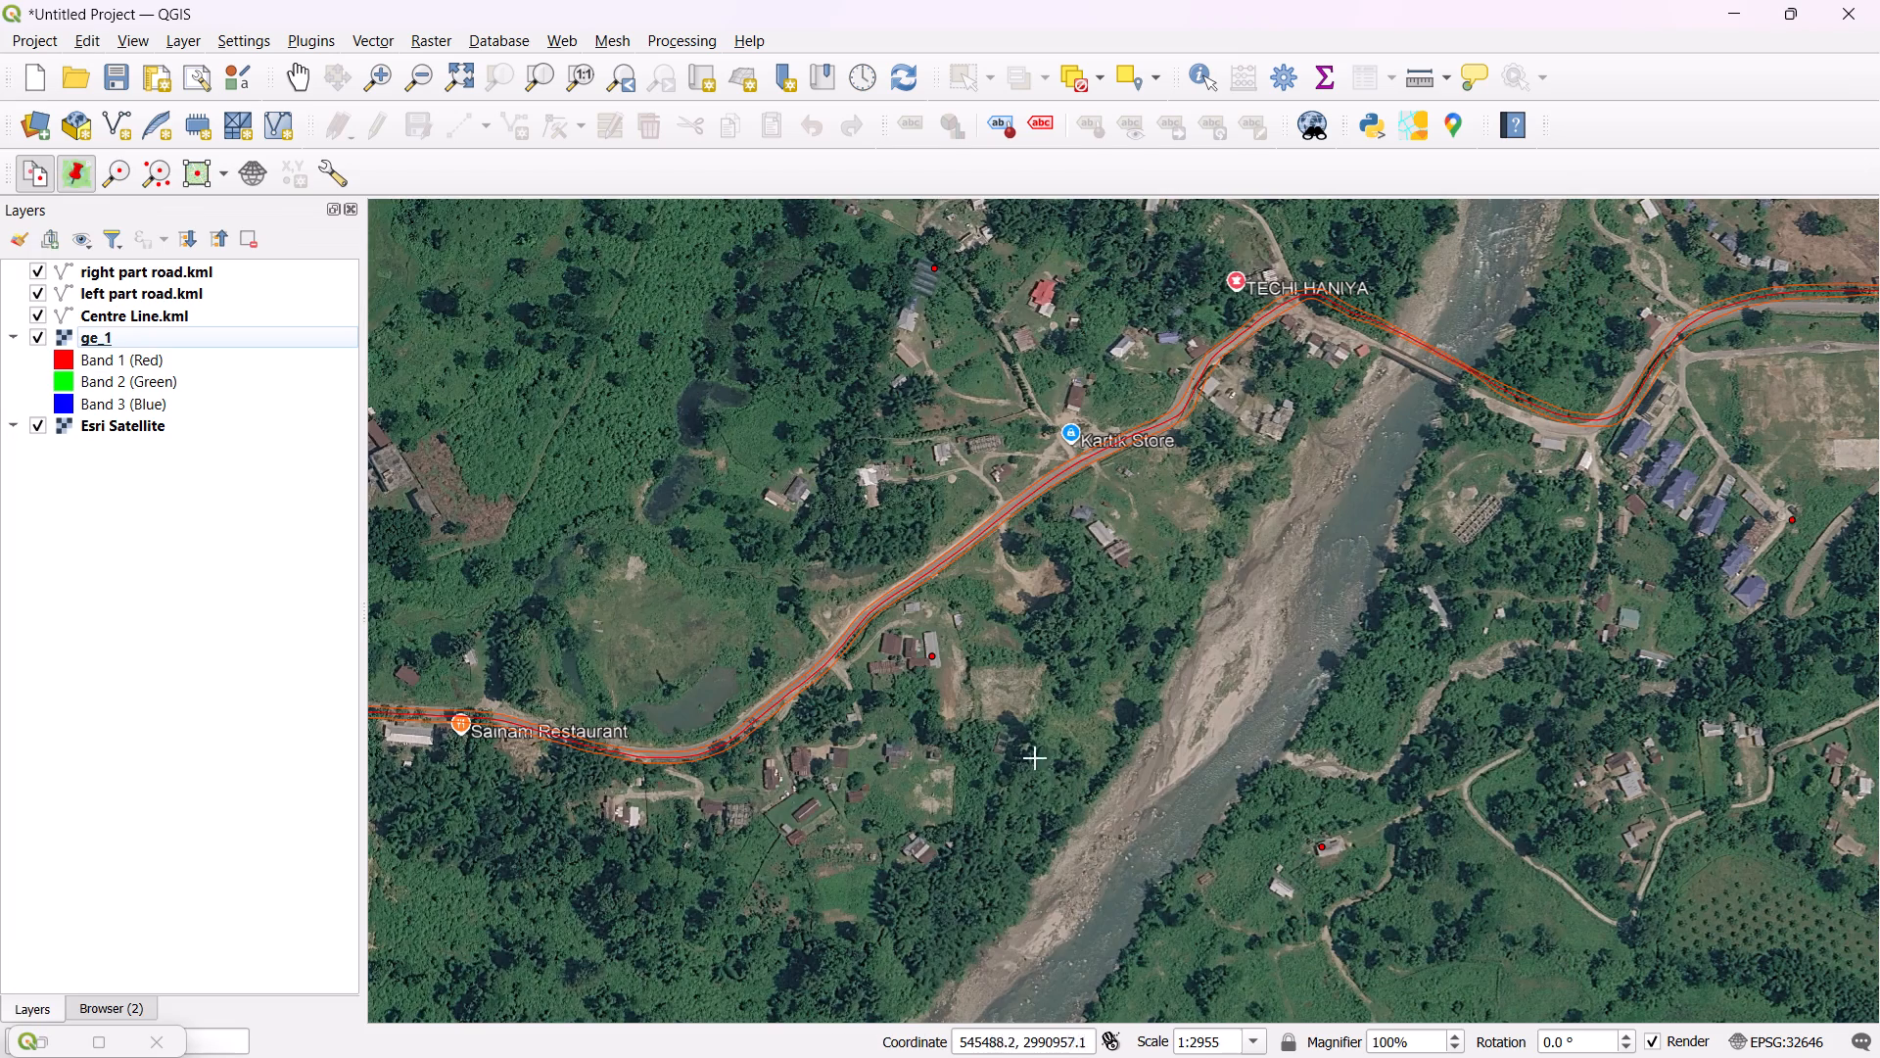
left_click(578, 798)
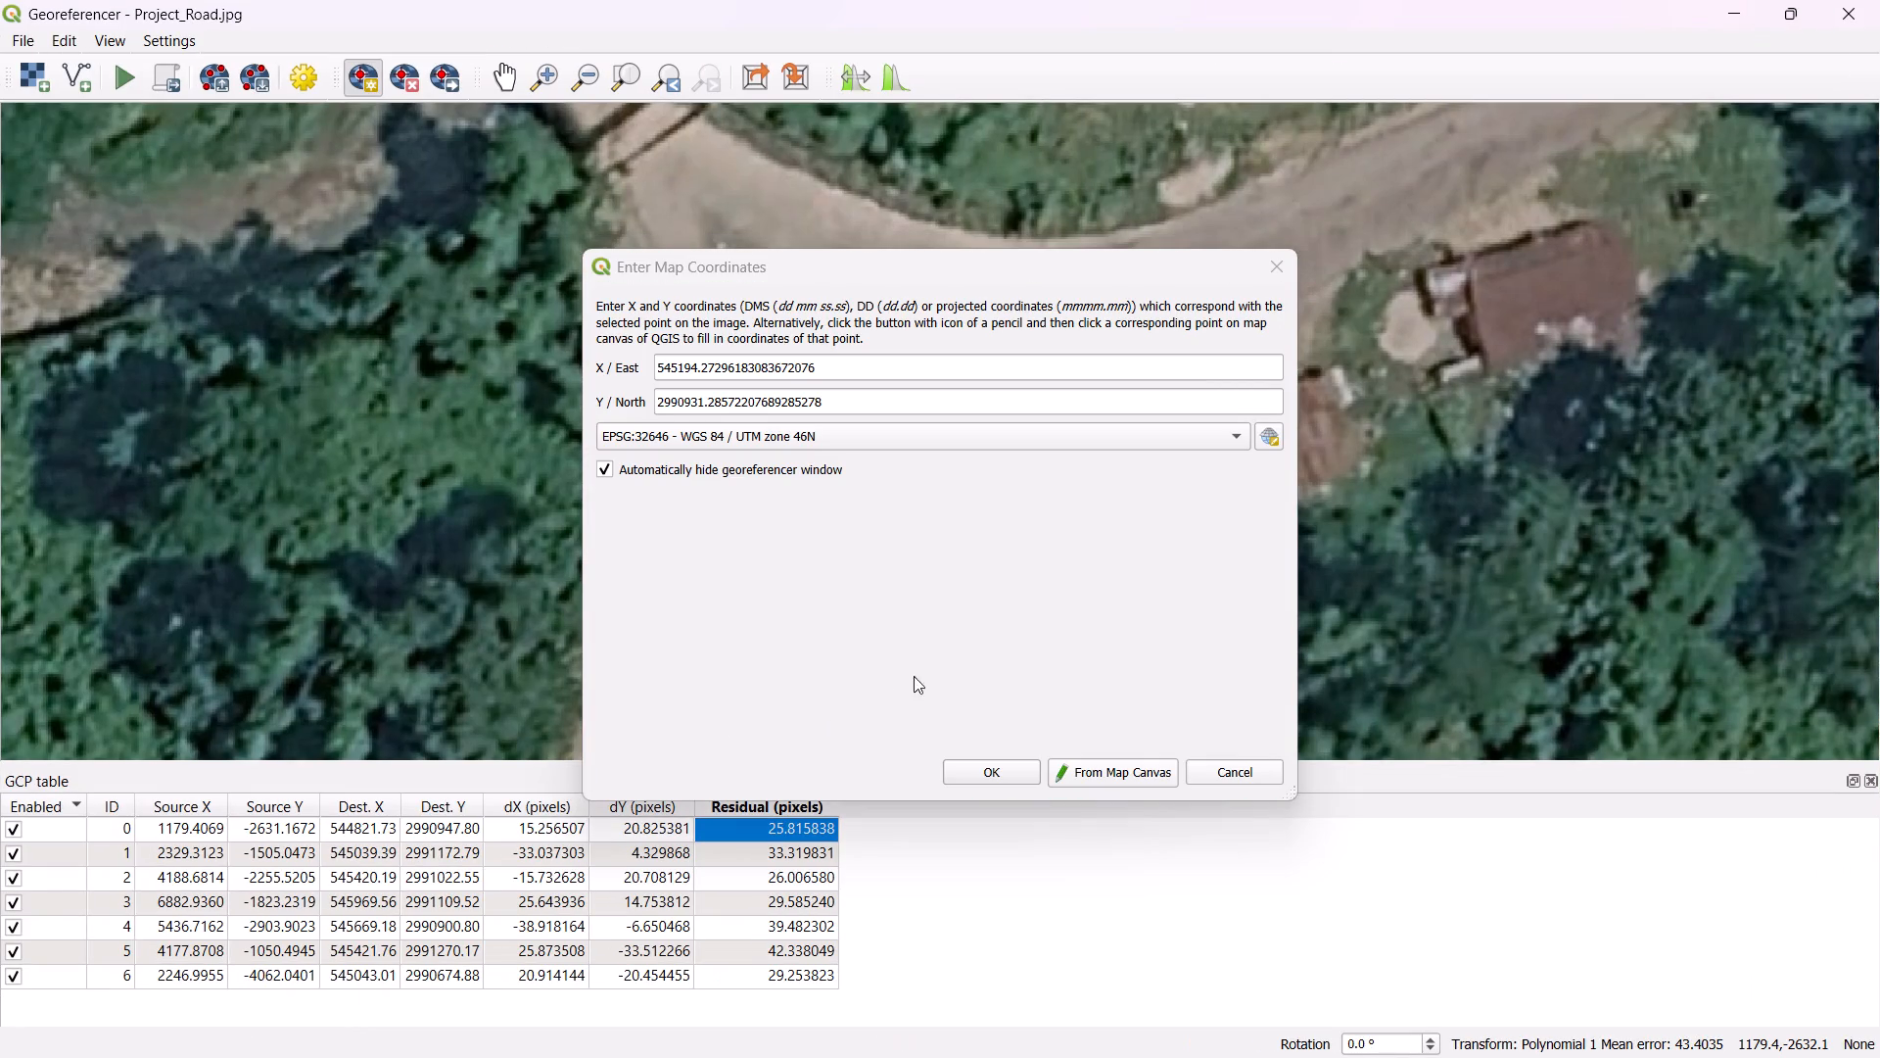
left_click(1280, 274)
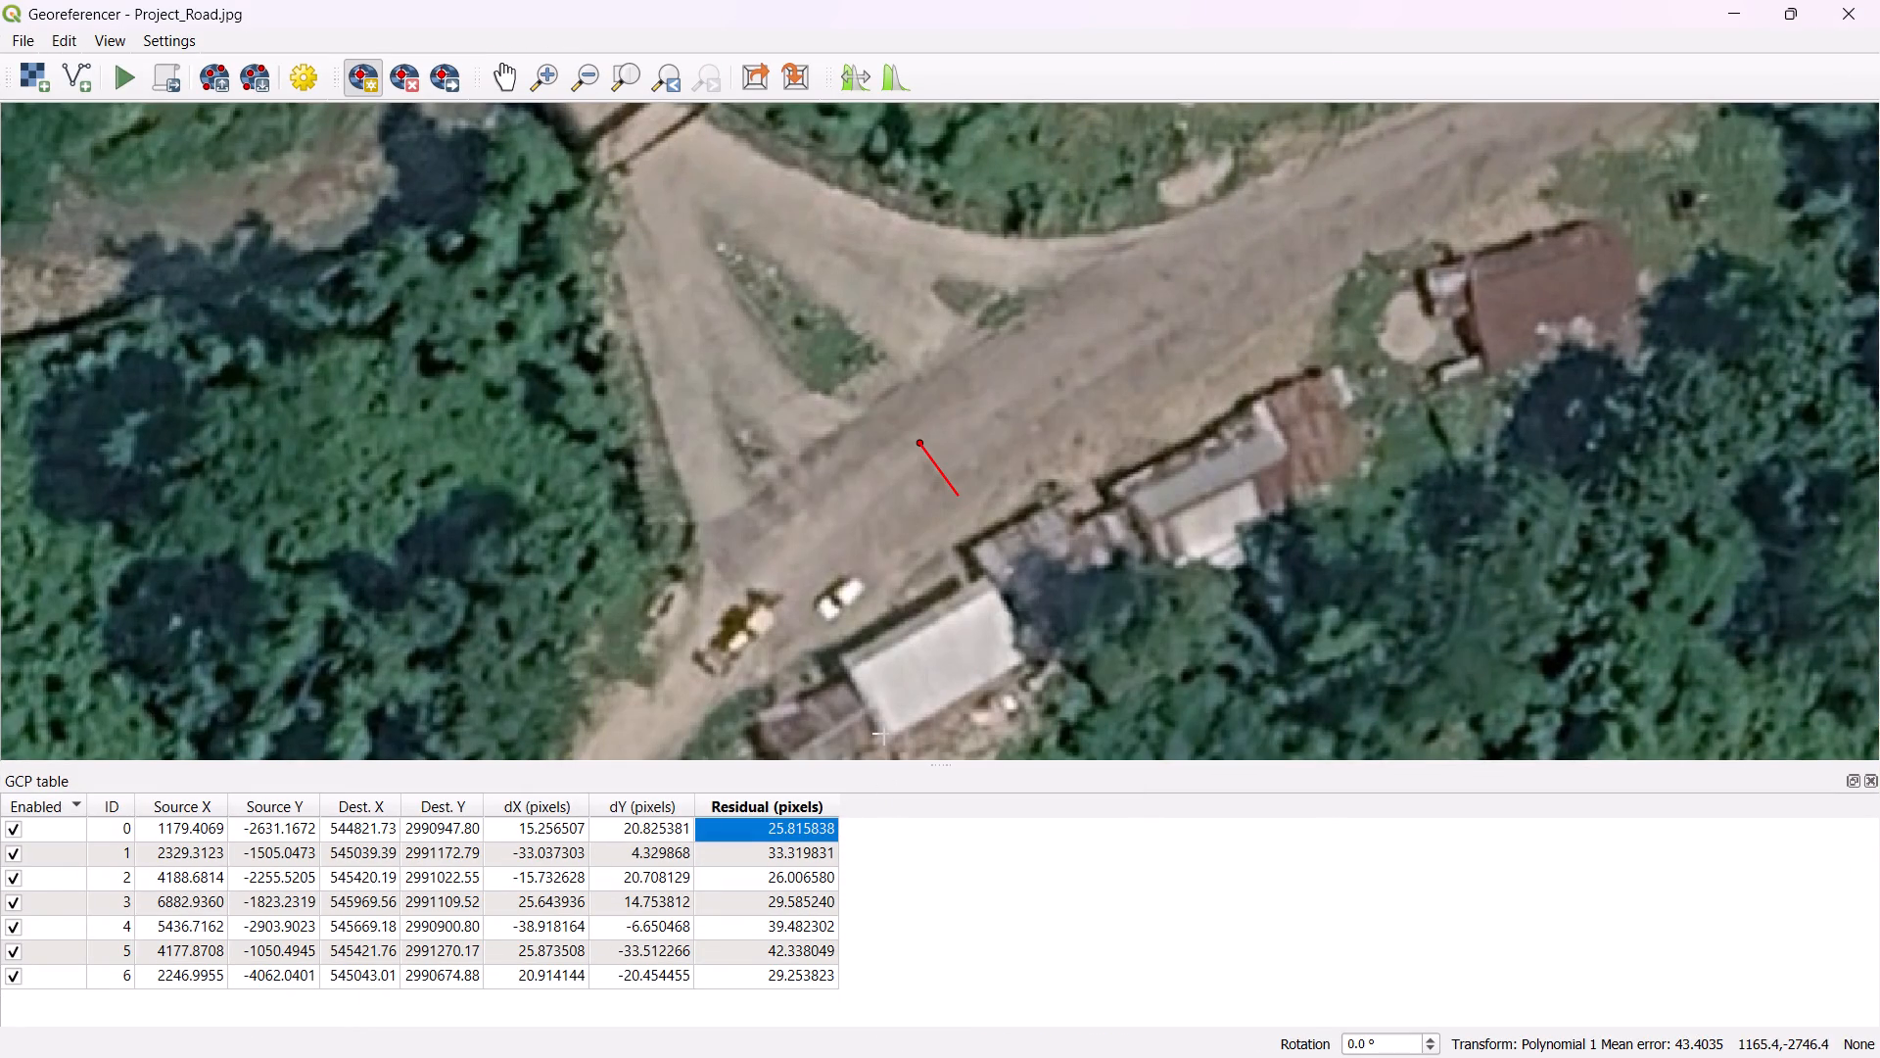
Add a control point on the road just northeast of point 0, matched on the map canvas at about 544828.03, 2990954.15.
left_click(983, 400)
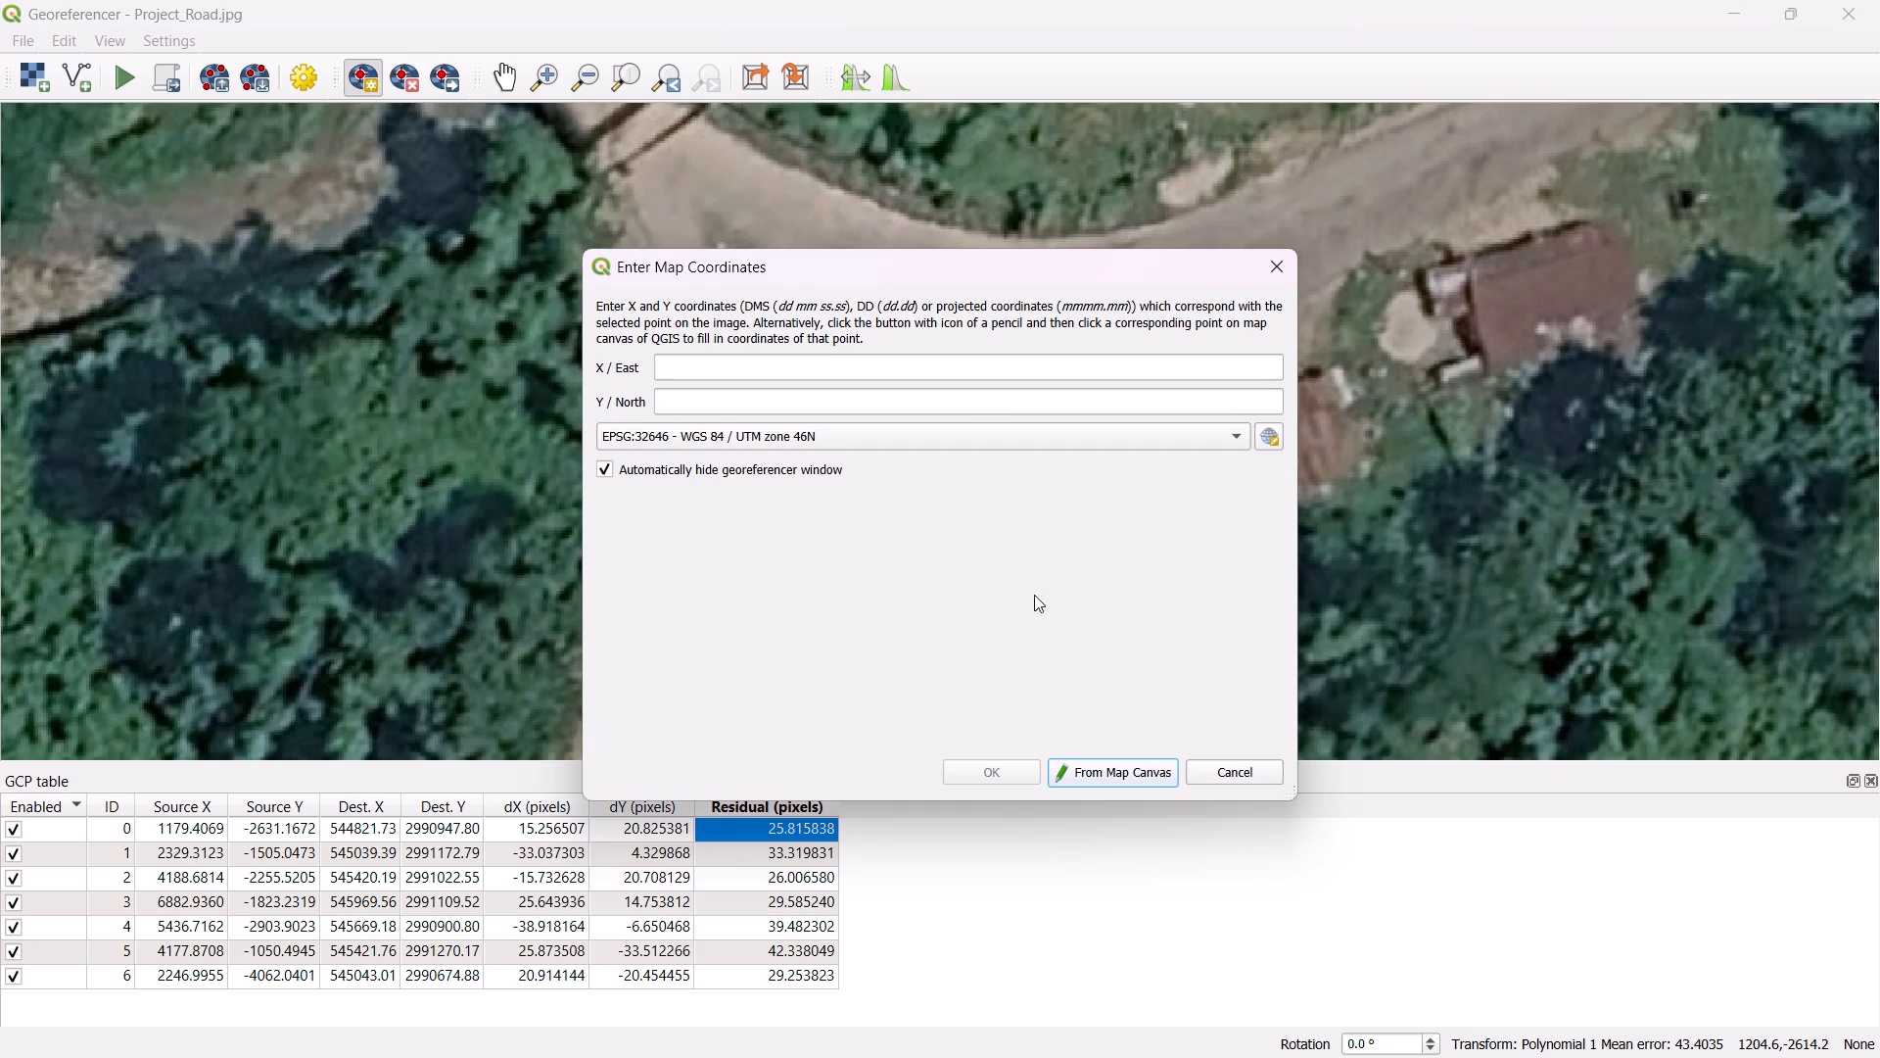
left_click(1092, 772)
scroll(577, 788, "down", 2)
scroll(417, 800, "up", 5)
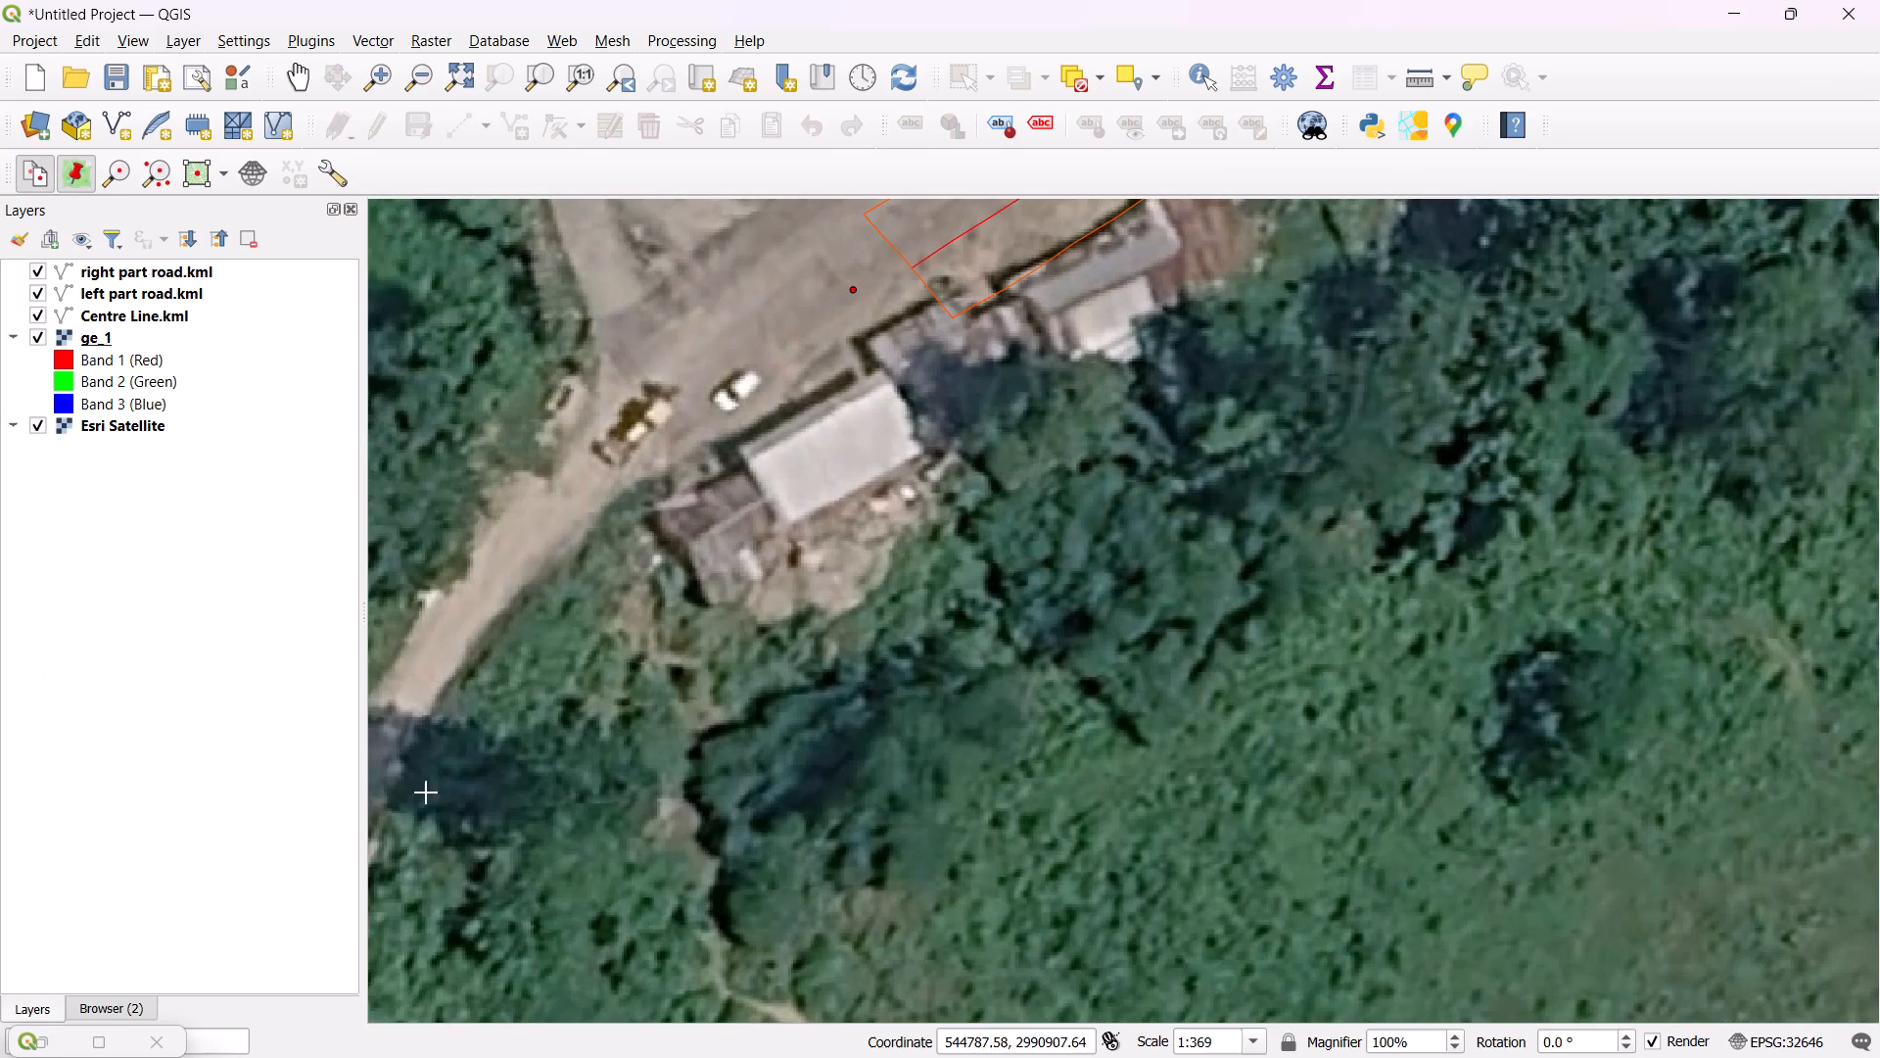
scroll(832, 436, "down", 1)
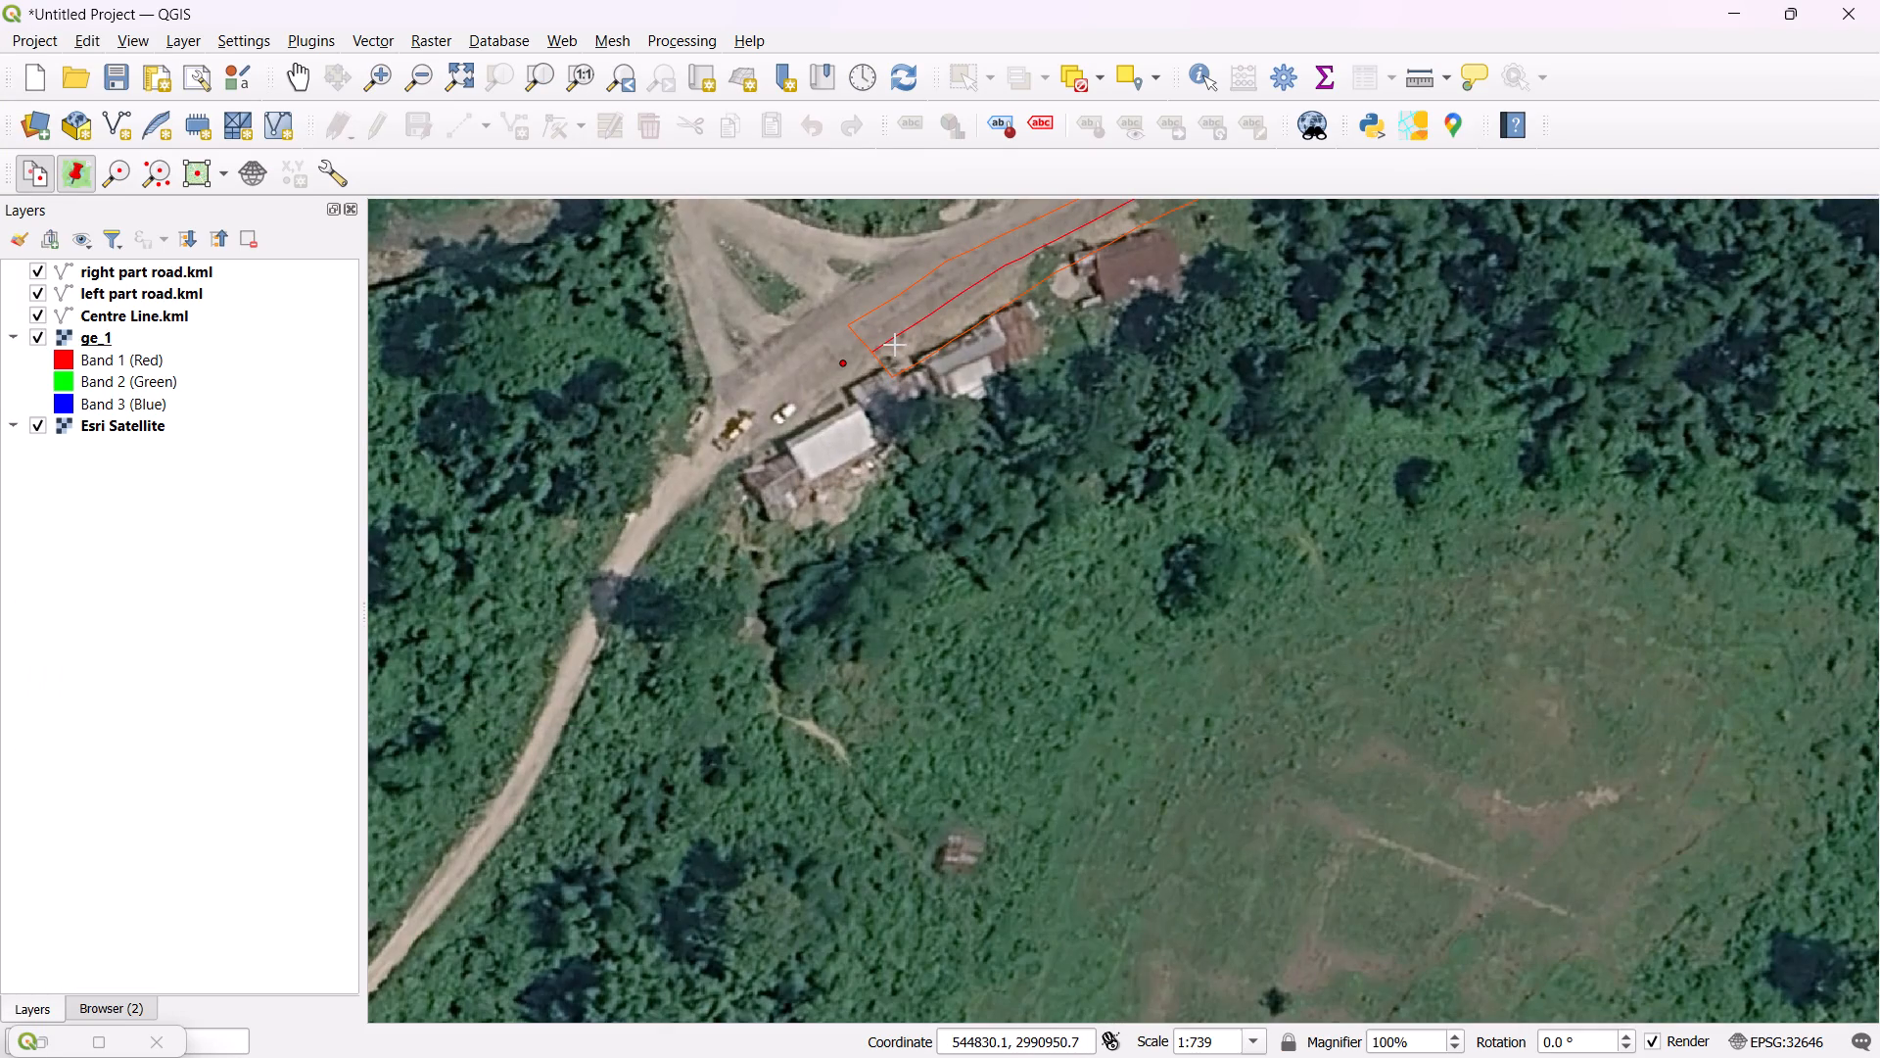
scroll(895, 345, "up", 2)
scroll(895, 347, "down", 1)
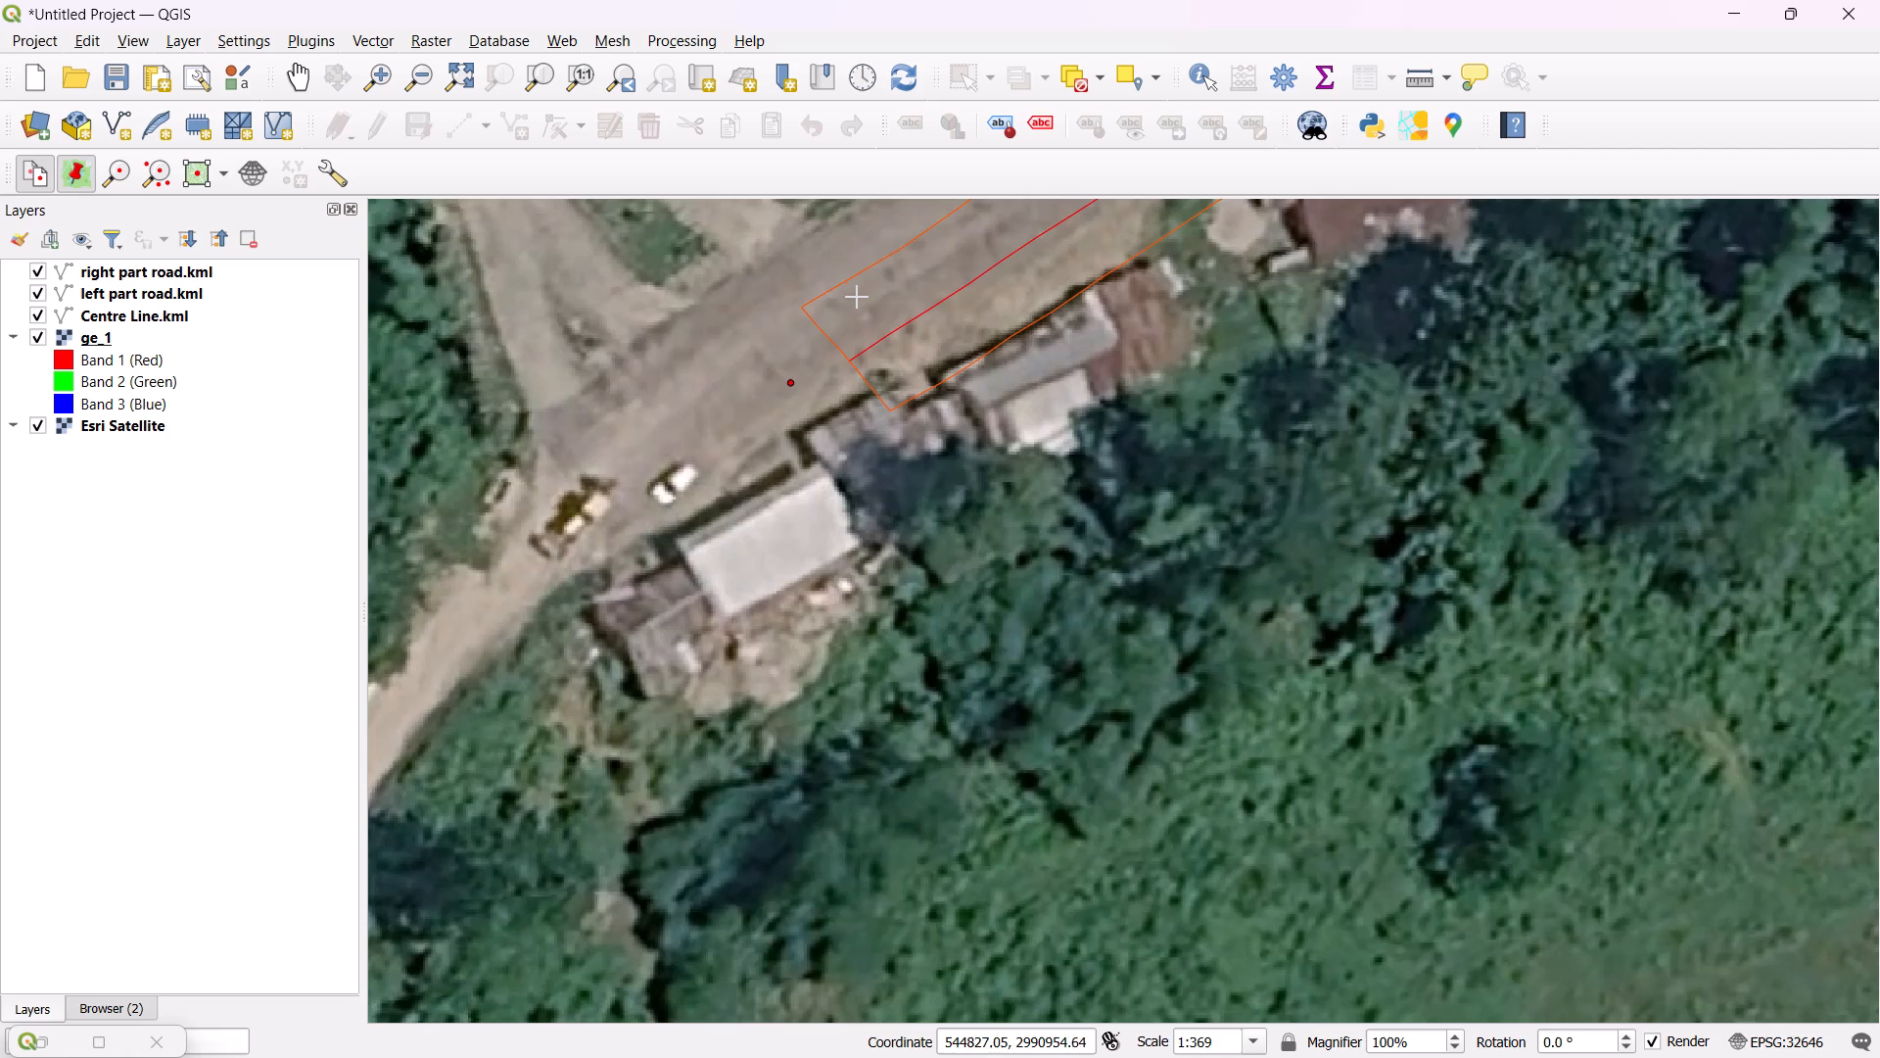
left_click(869, 303)
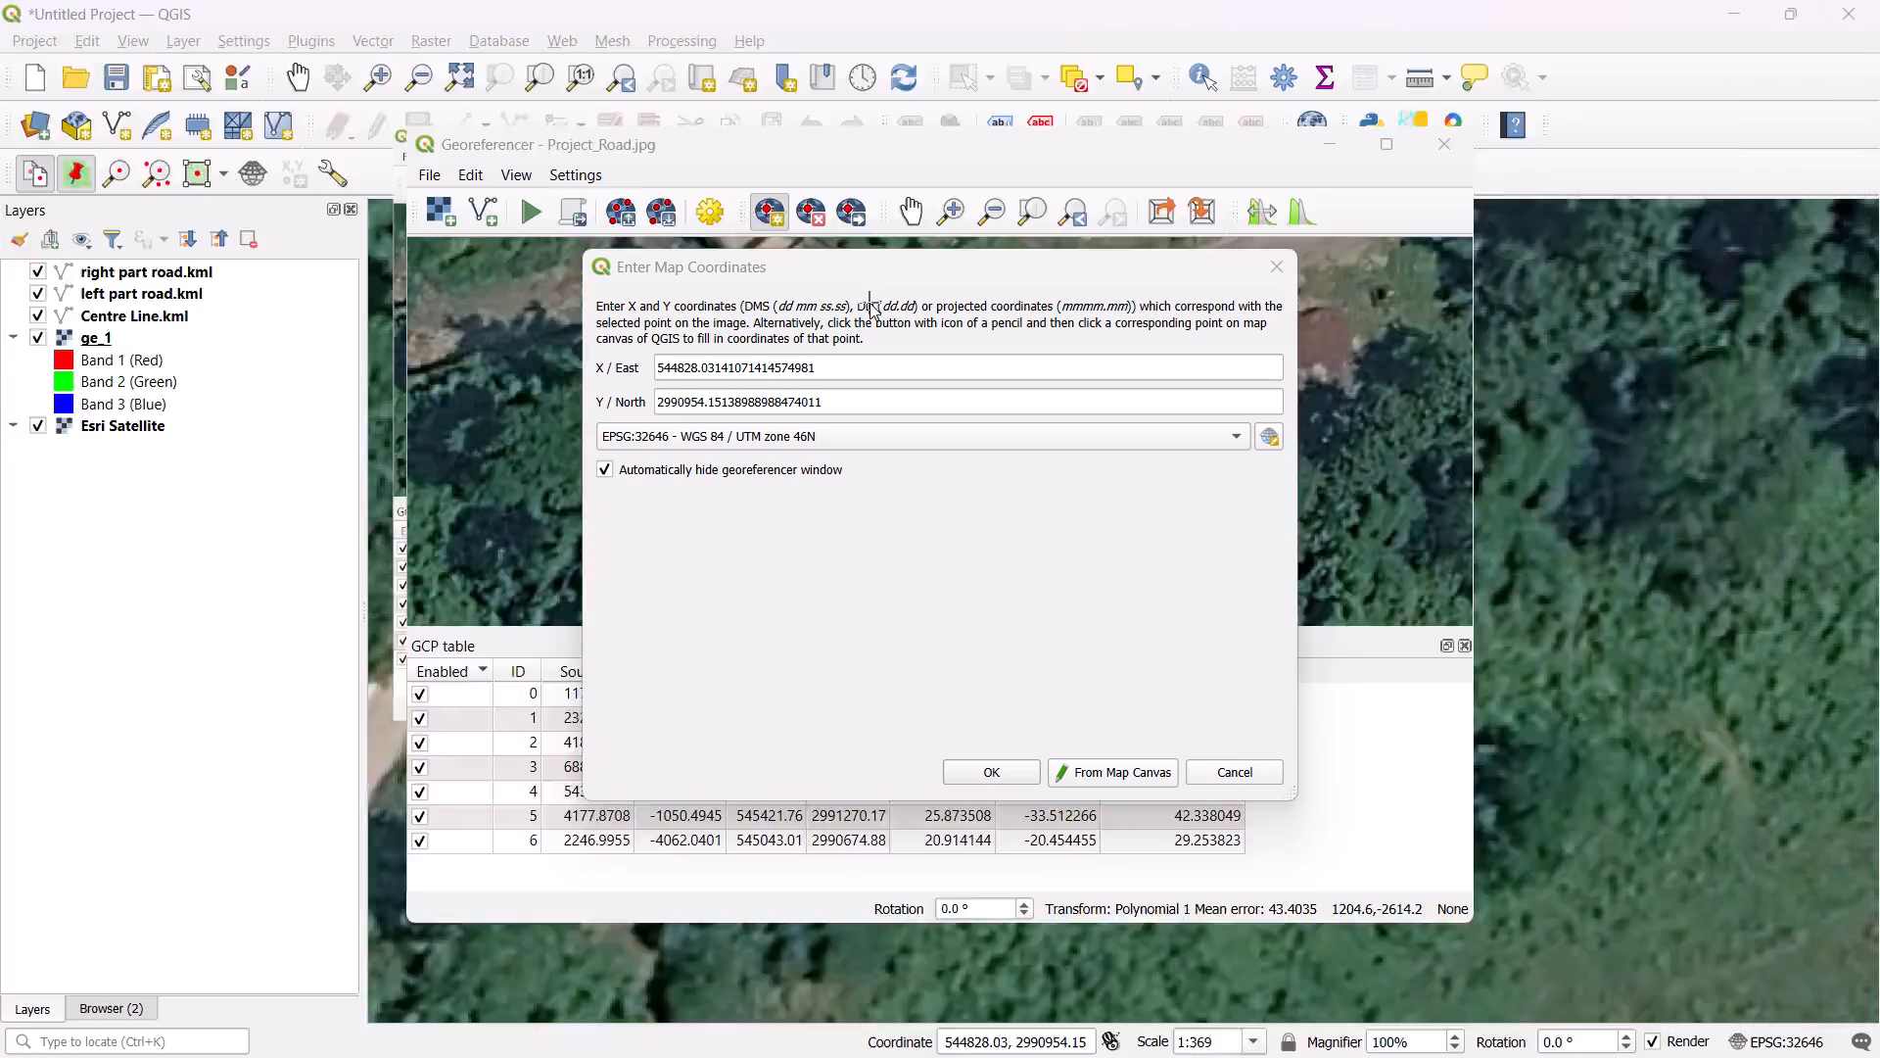
left_click(1001, 759)
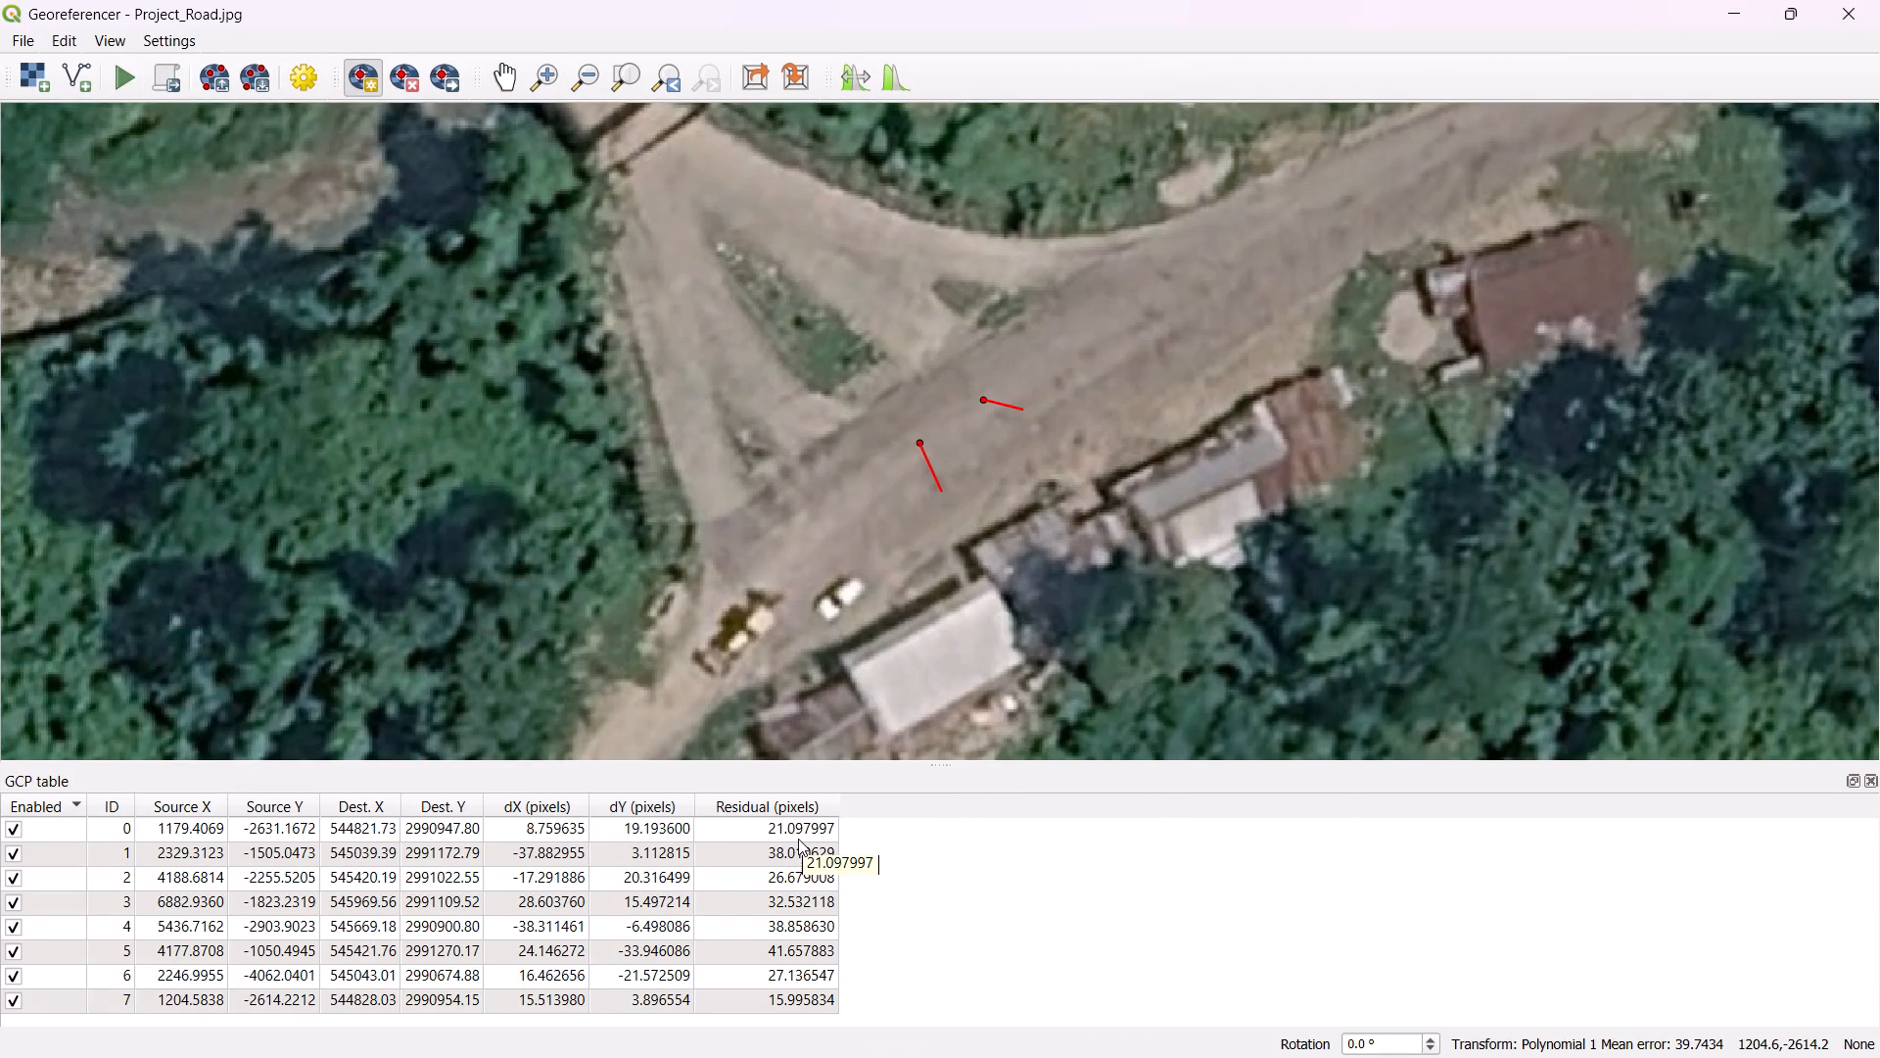
Add a control point at the northwest roof corner of the striped-roof building near point 5, matched on the map at about 545413.01, 2991276.13.
left_click(770, 951)
double_click(770, 951)
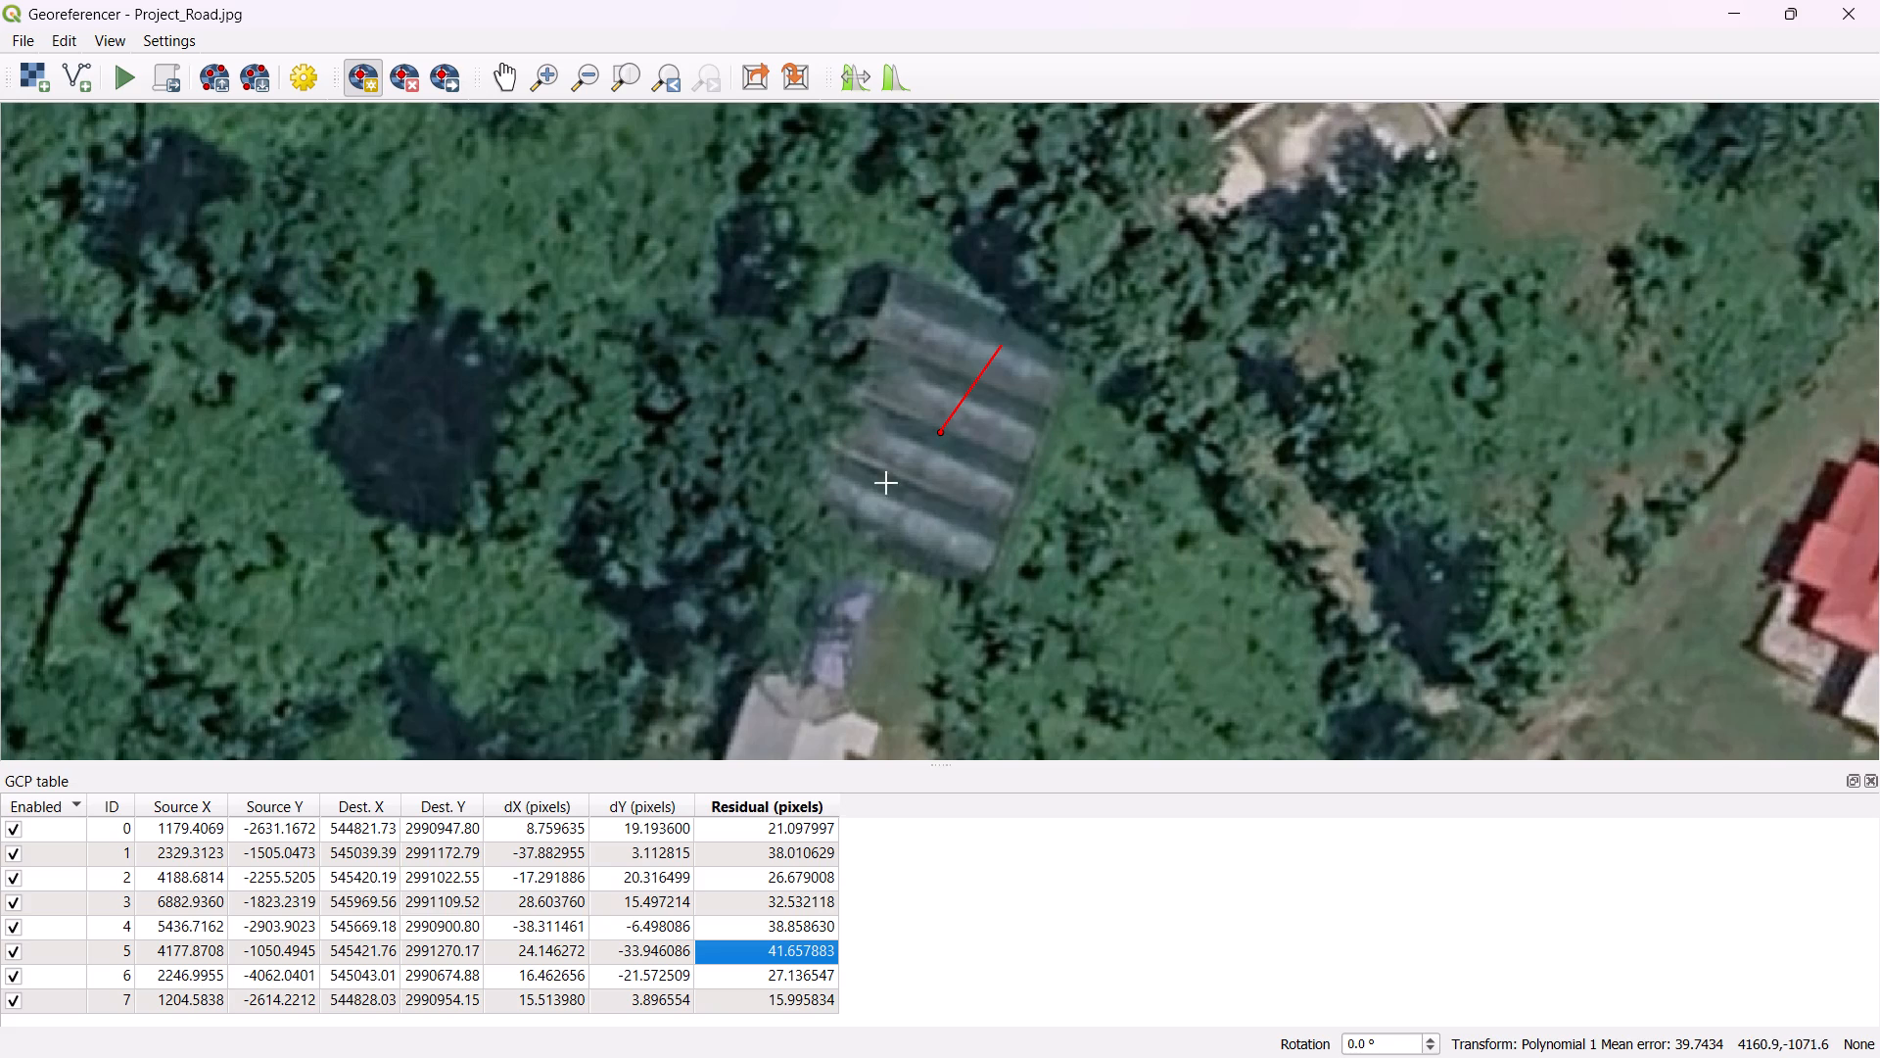
left_click(895, 276)
left_click(1098, 764)
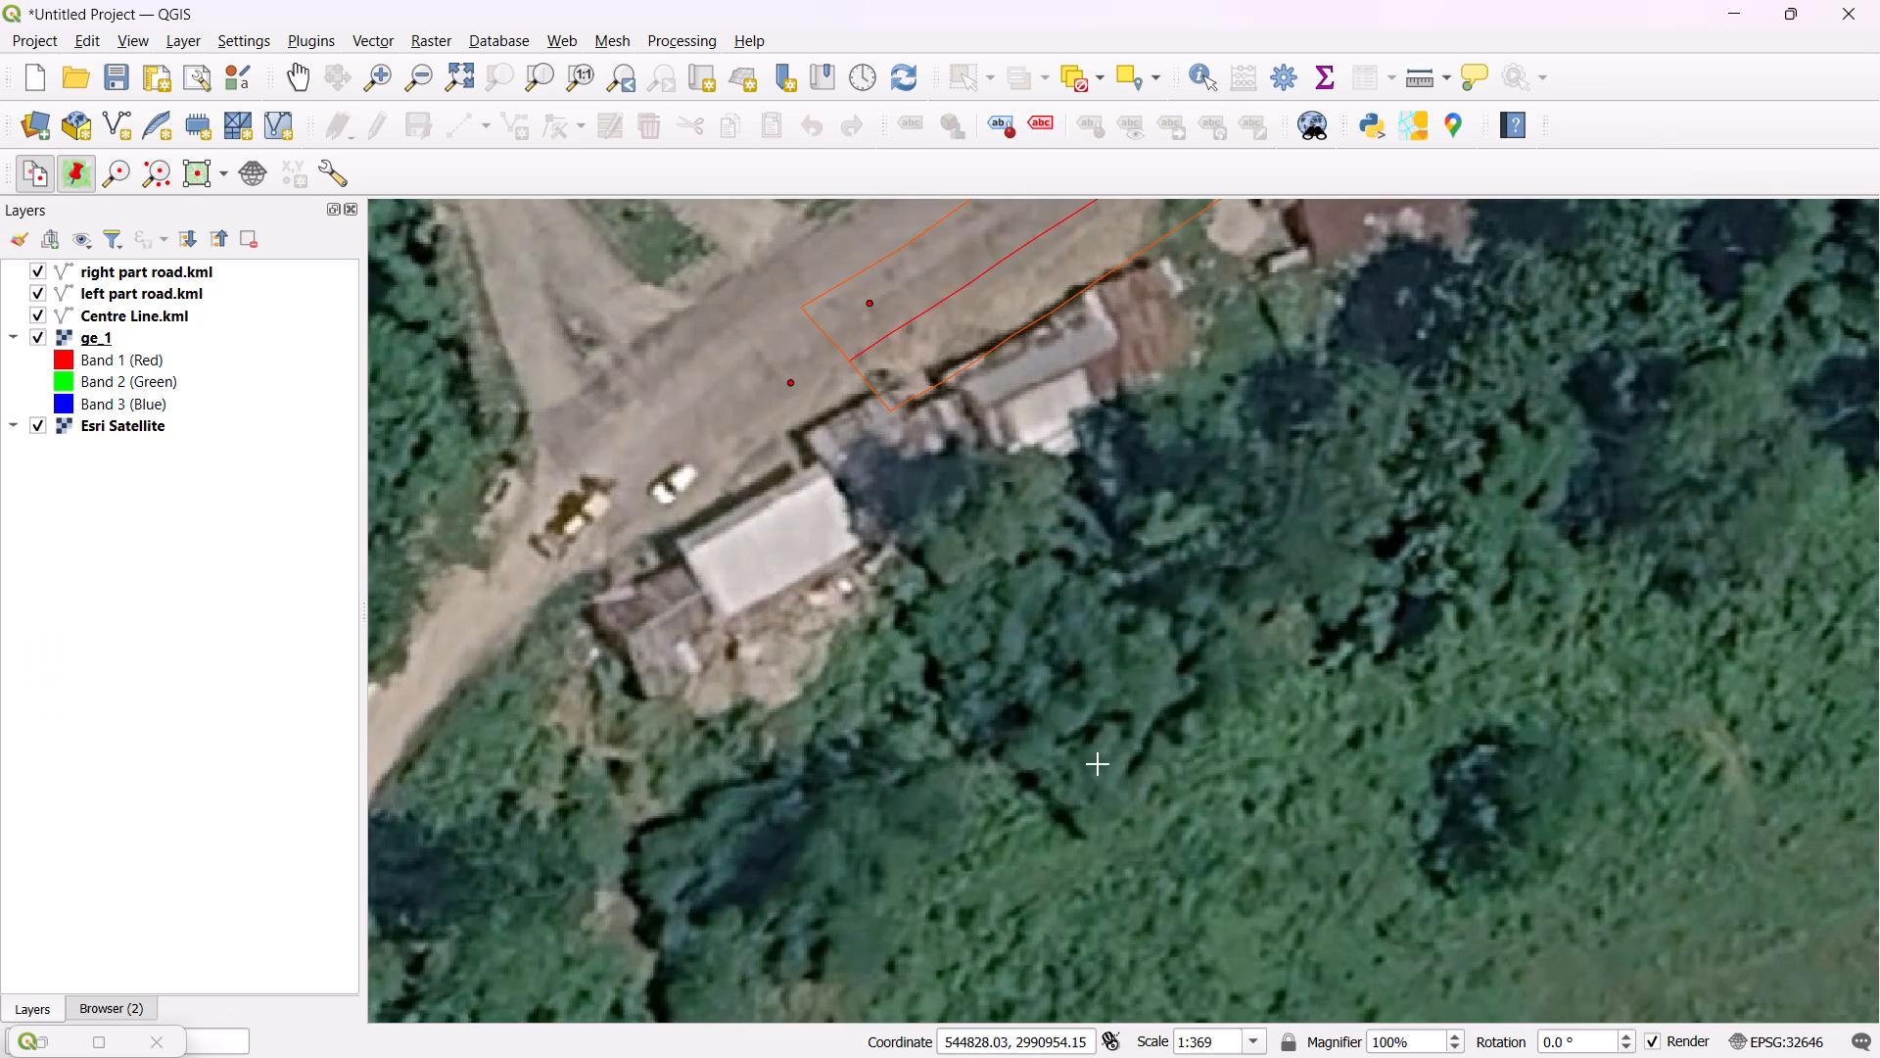
scroll(1079, 550, "down", 3)
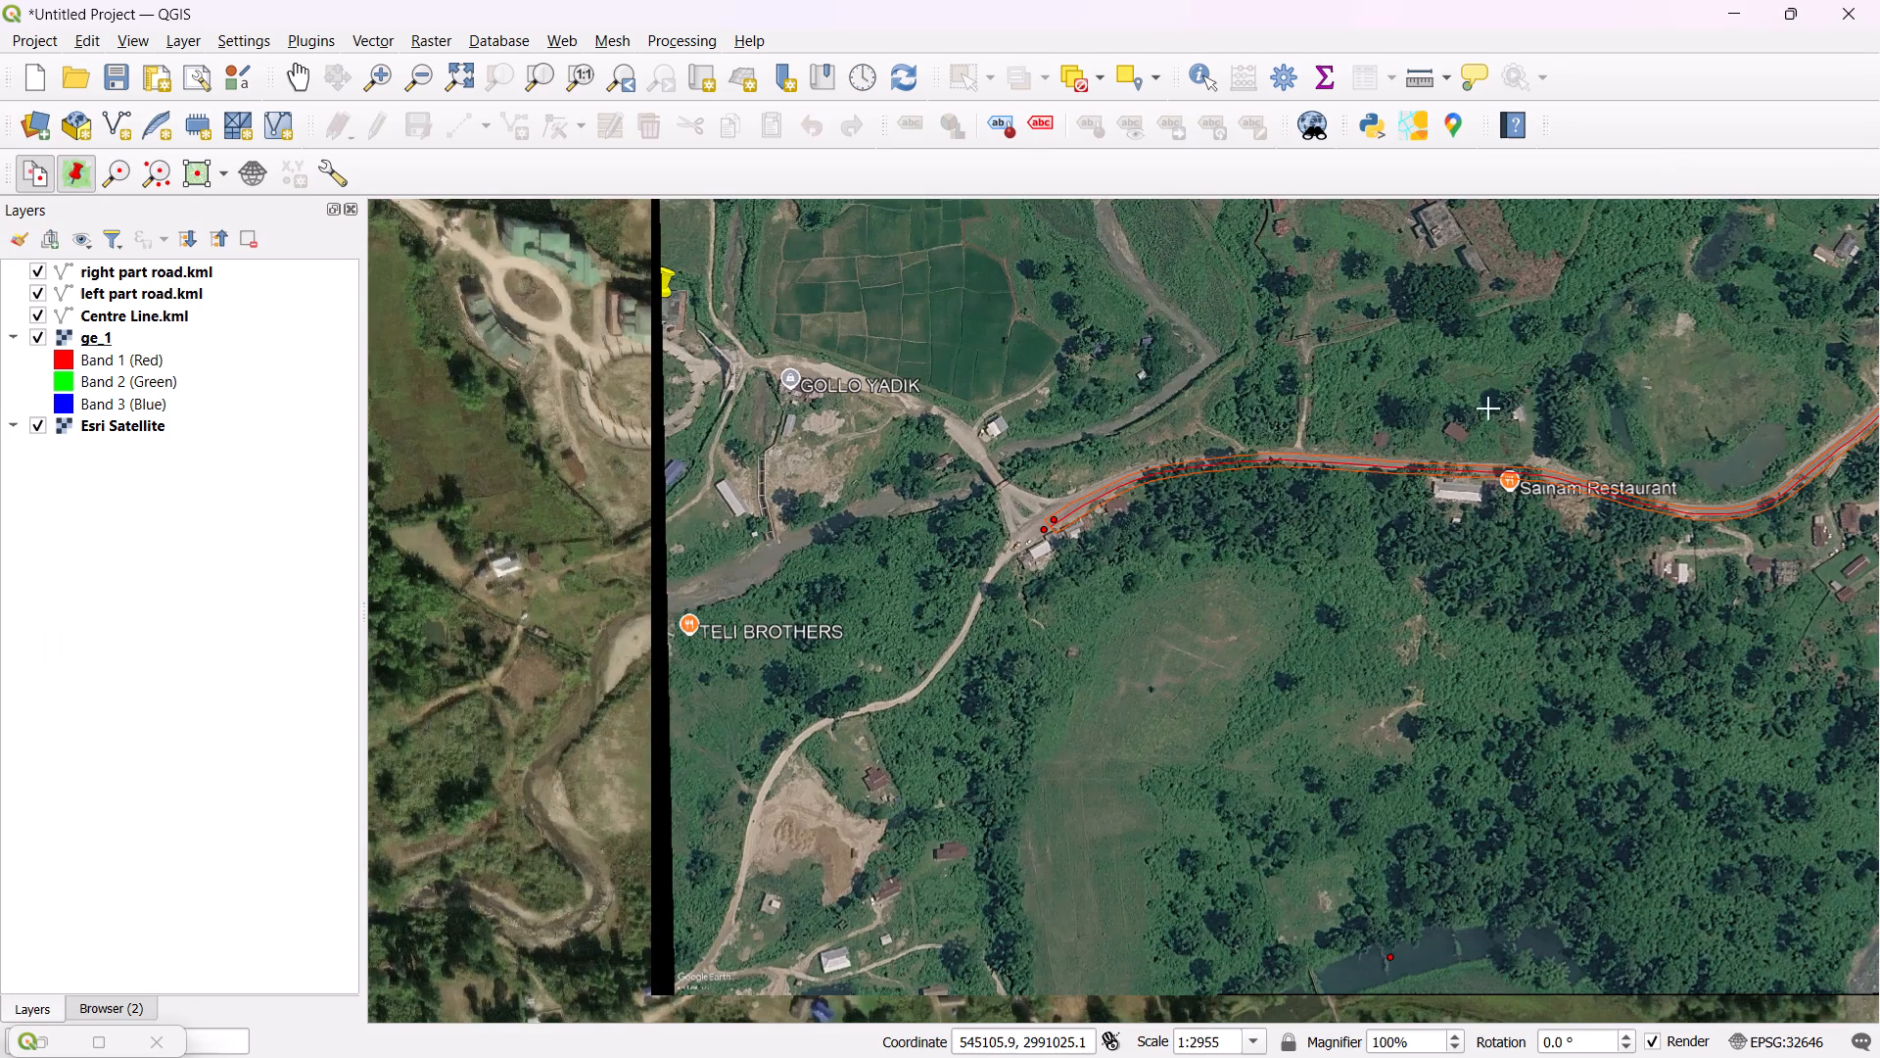
scroll(1492, 409, "down", 1)
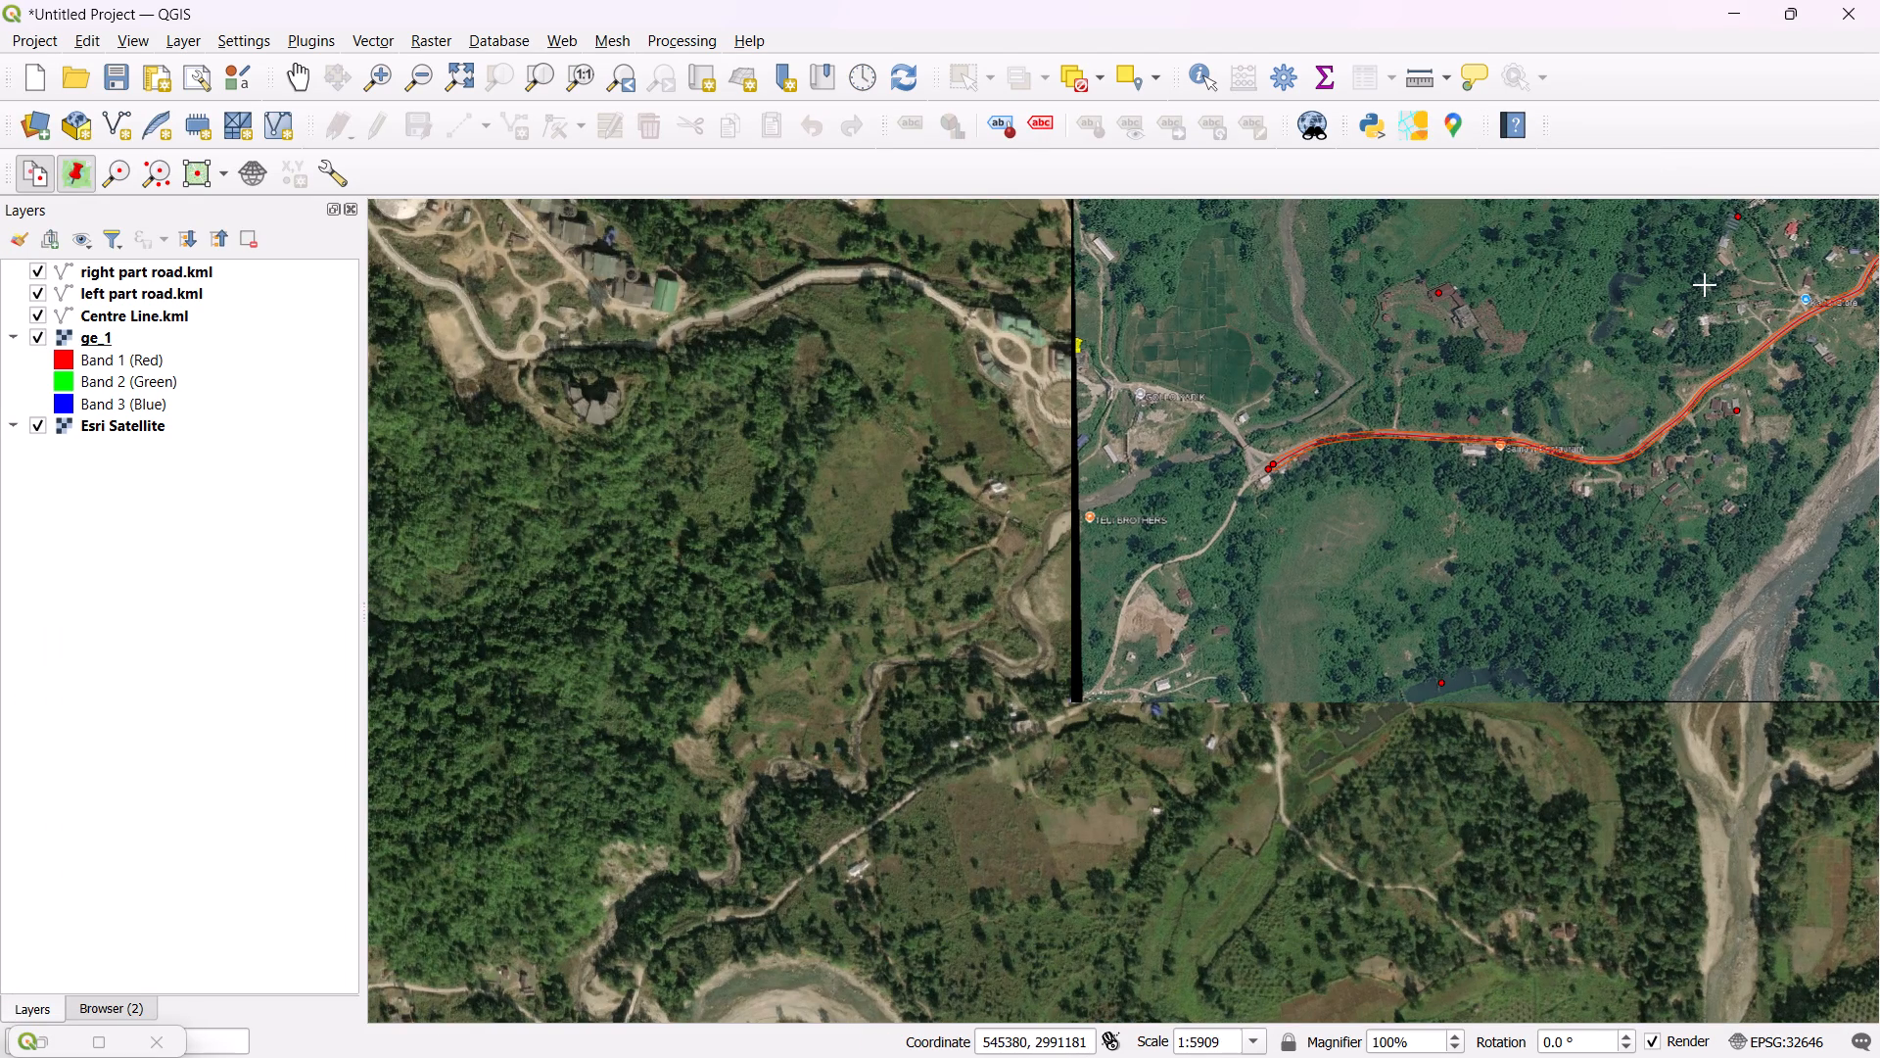
scroll(1705, 285, "down", 1)
scroll(1722, 246, "up", 5)
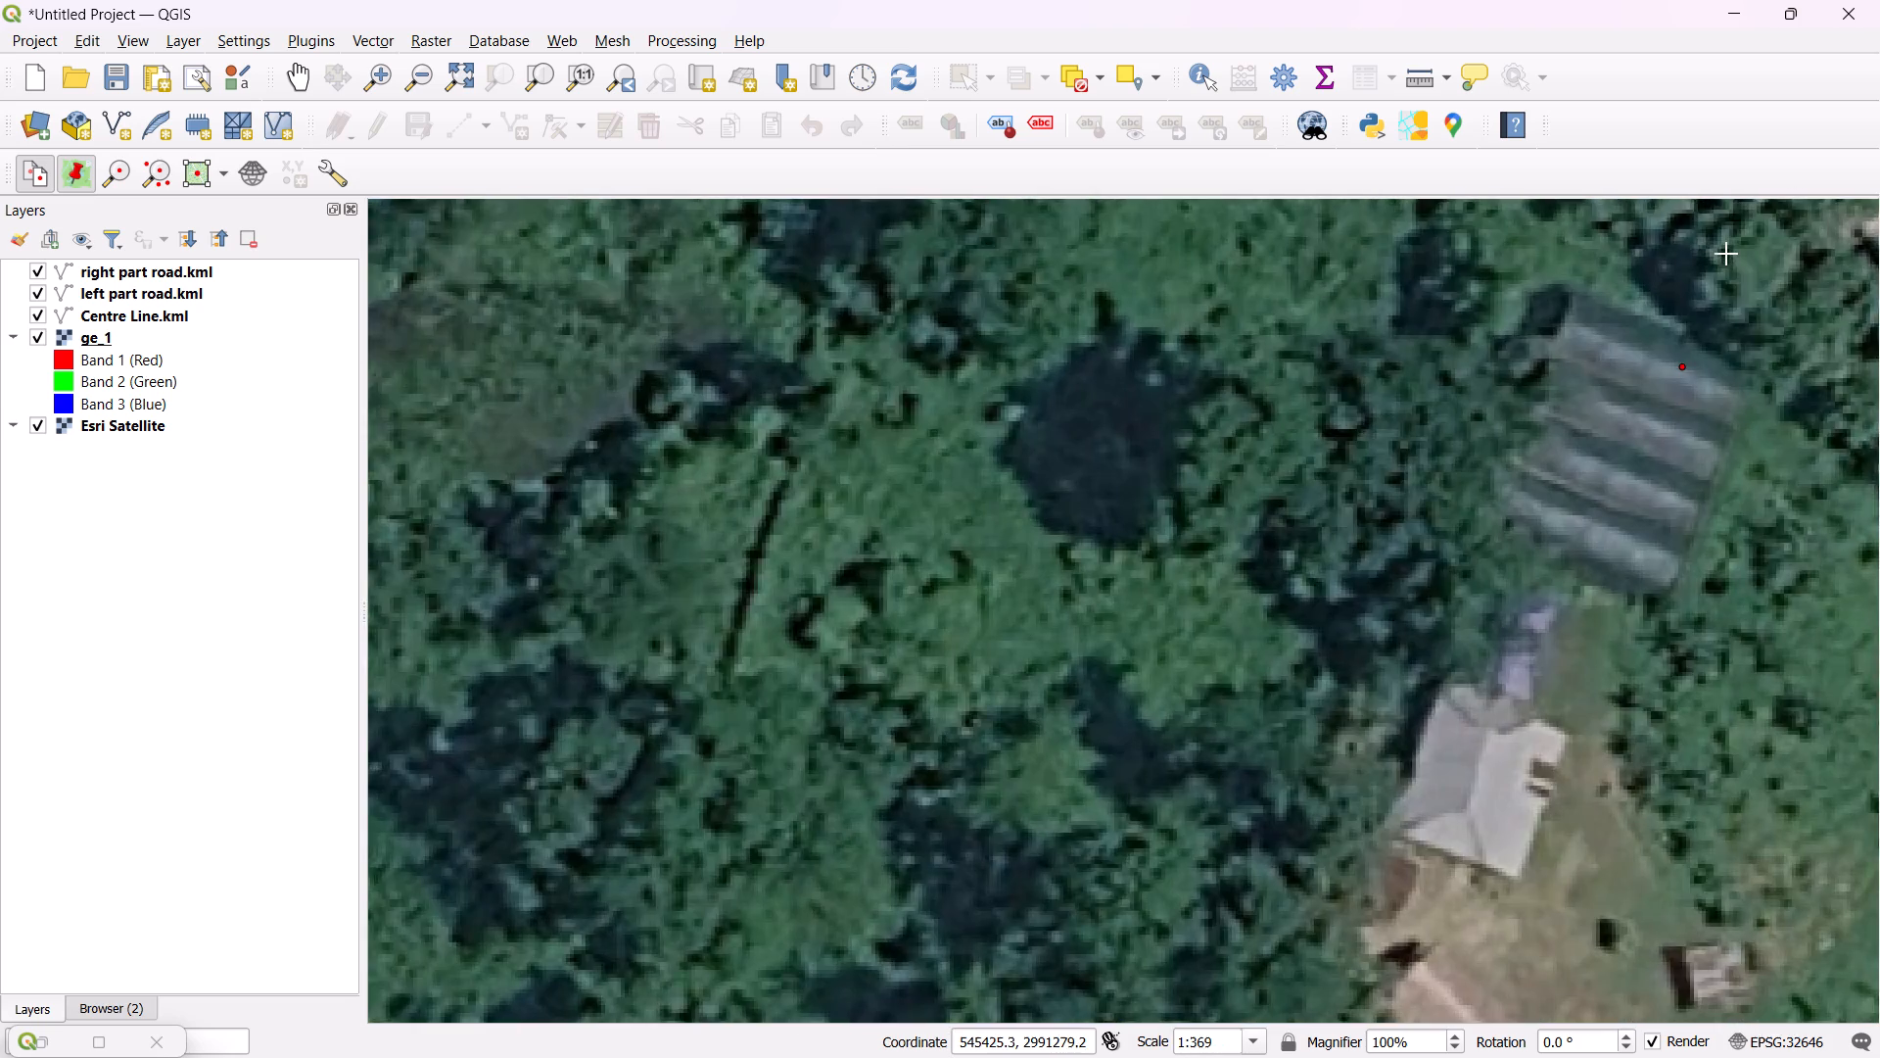
scroll(1618, 354, "up", 2)
scroll(1618, 354, "down", 1)
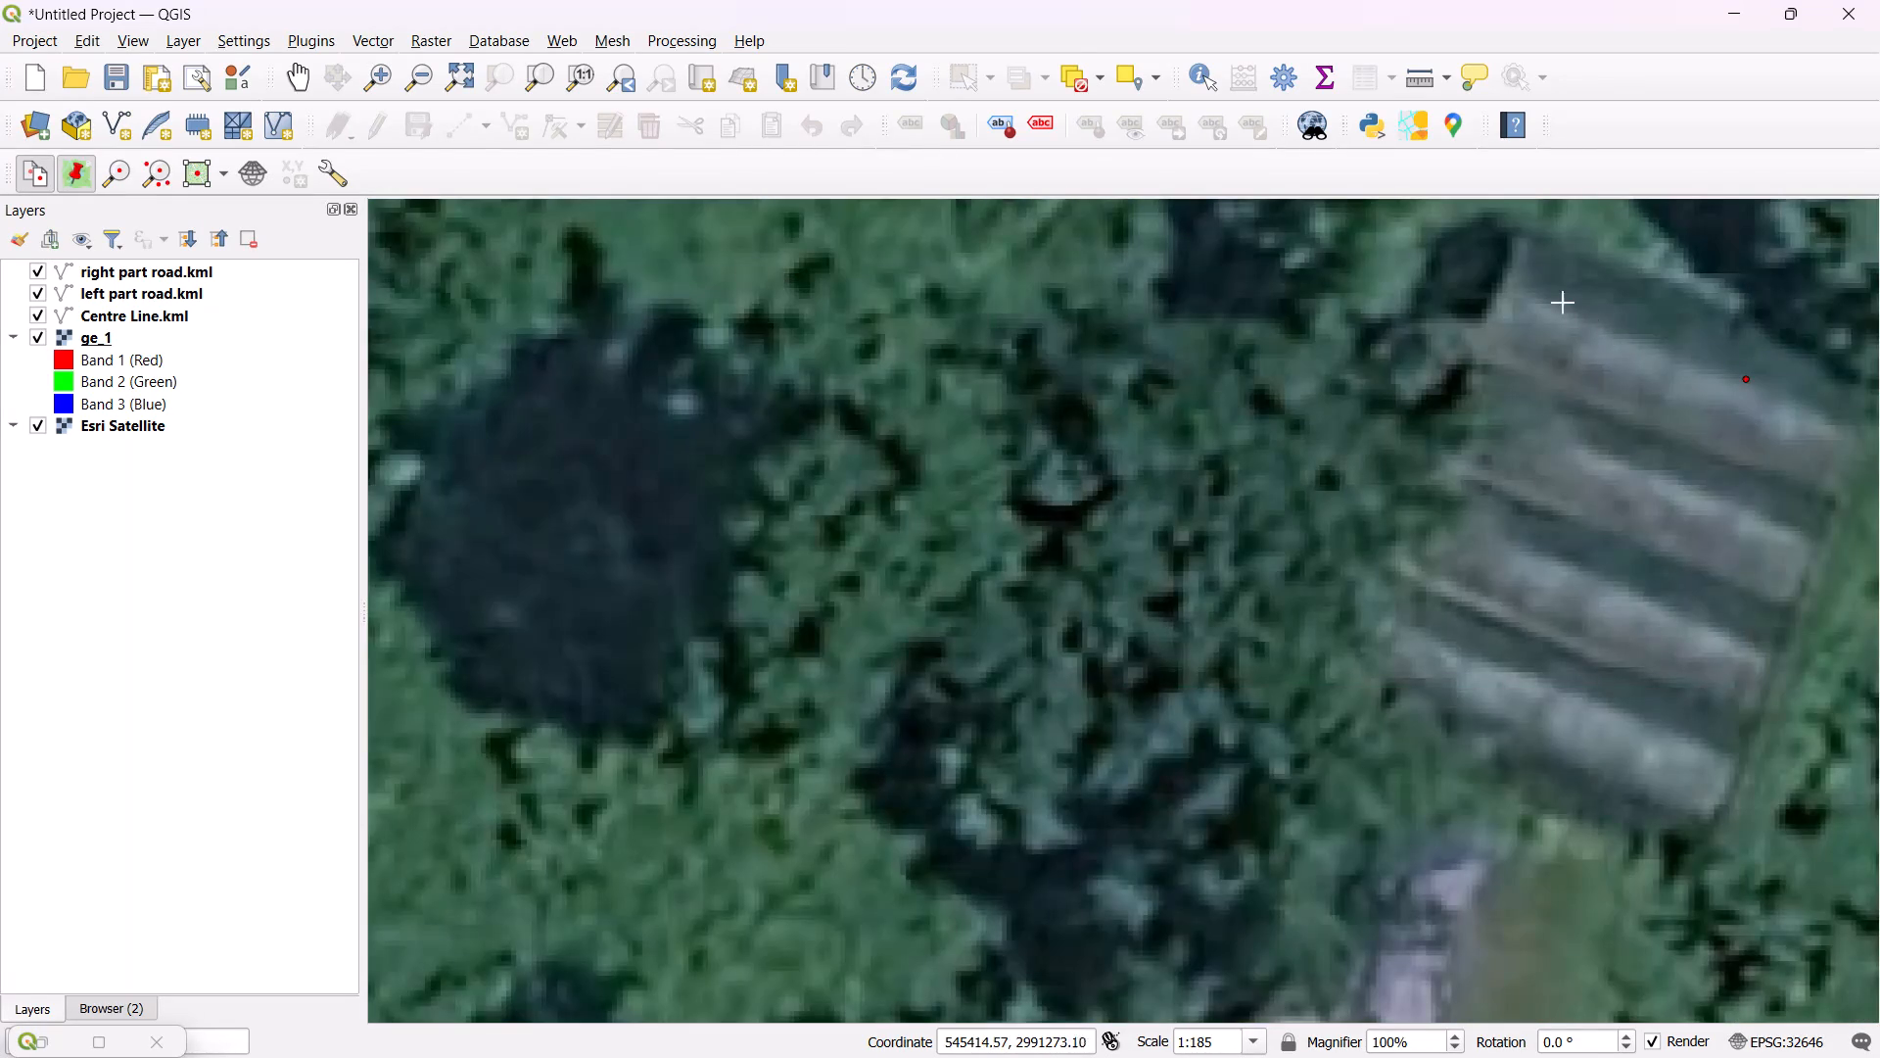
left_click(1527, 229)
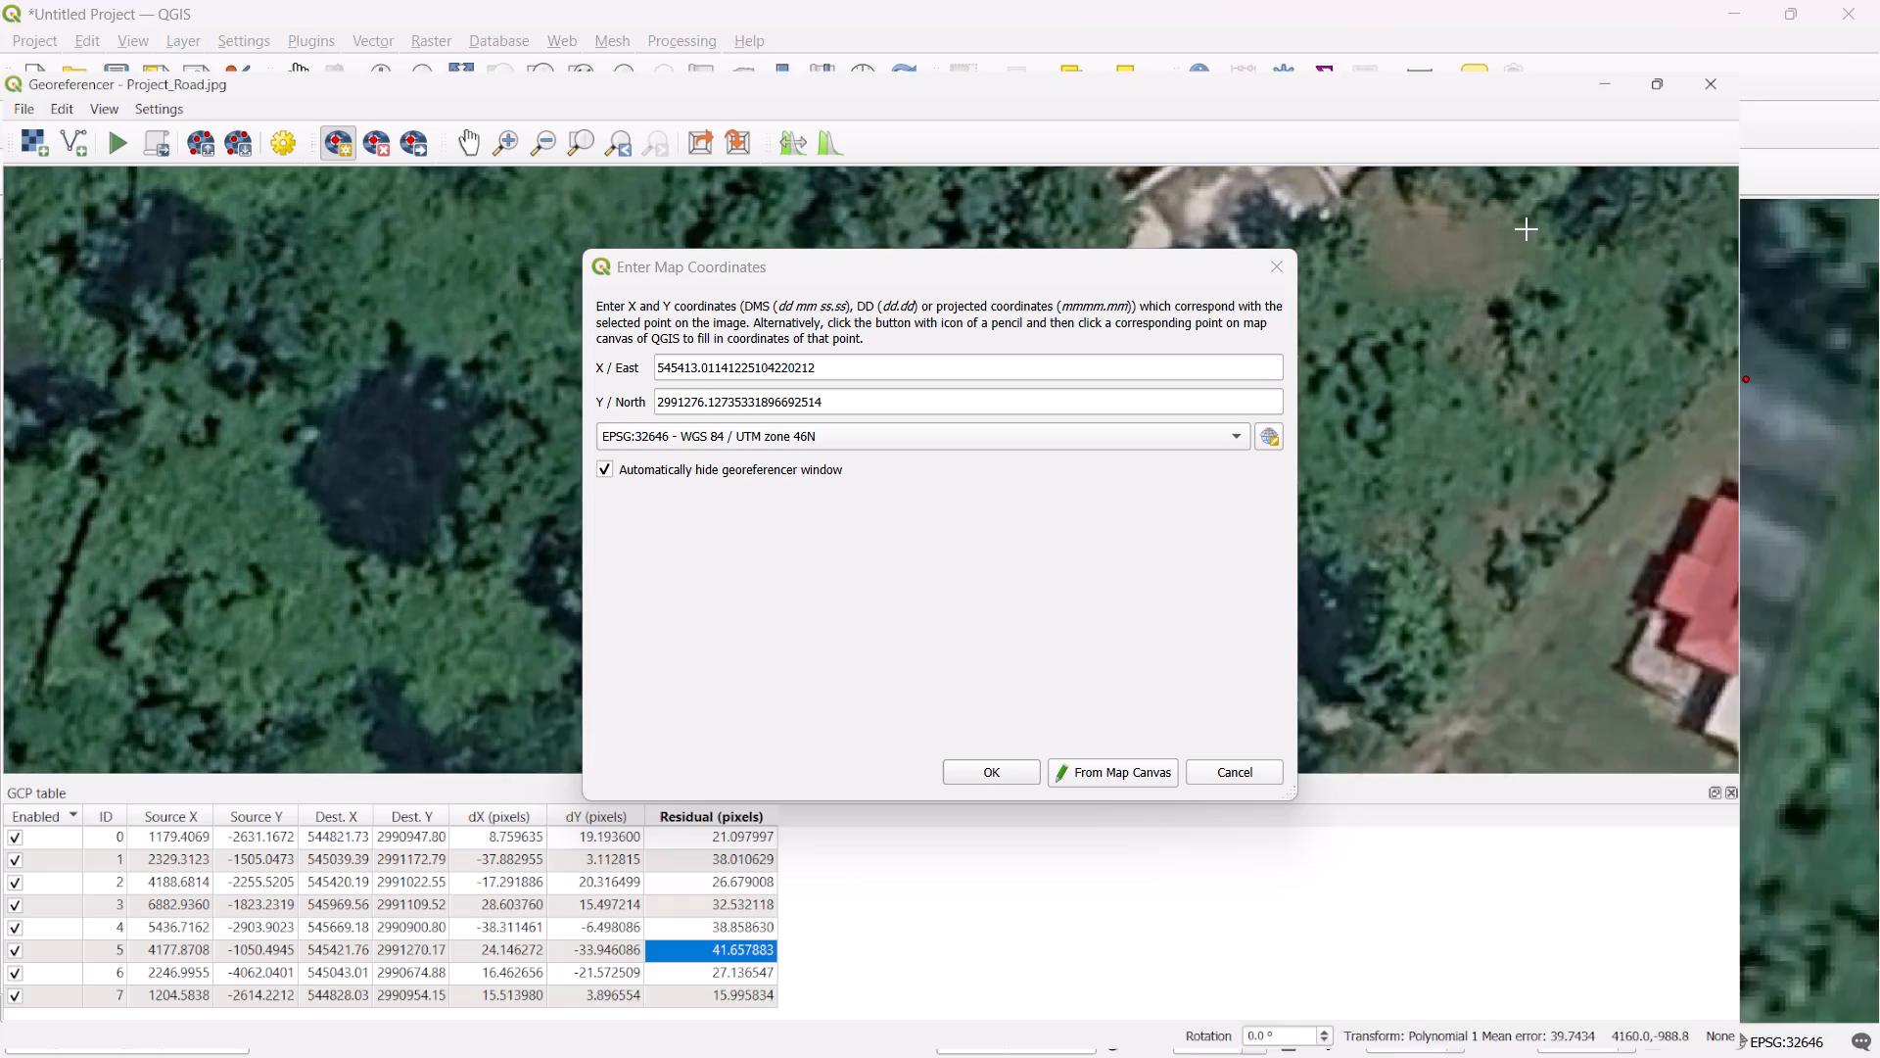
left_click(1020, 771)
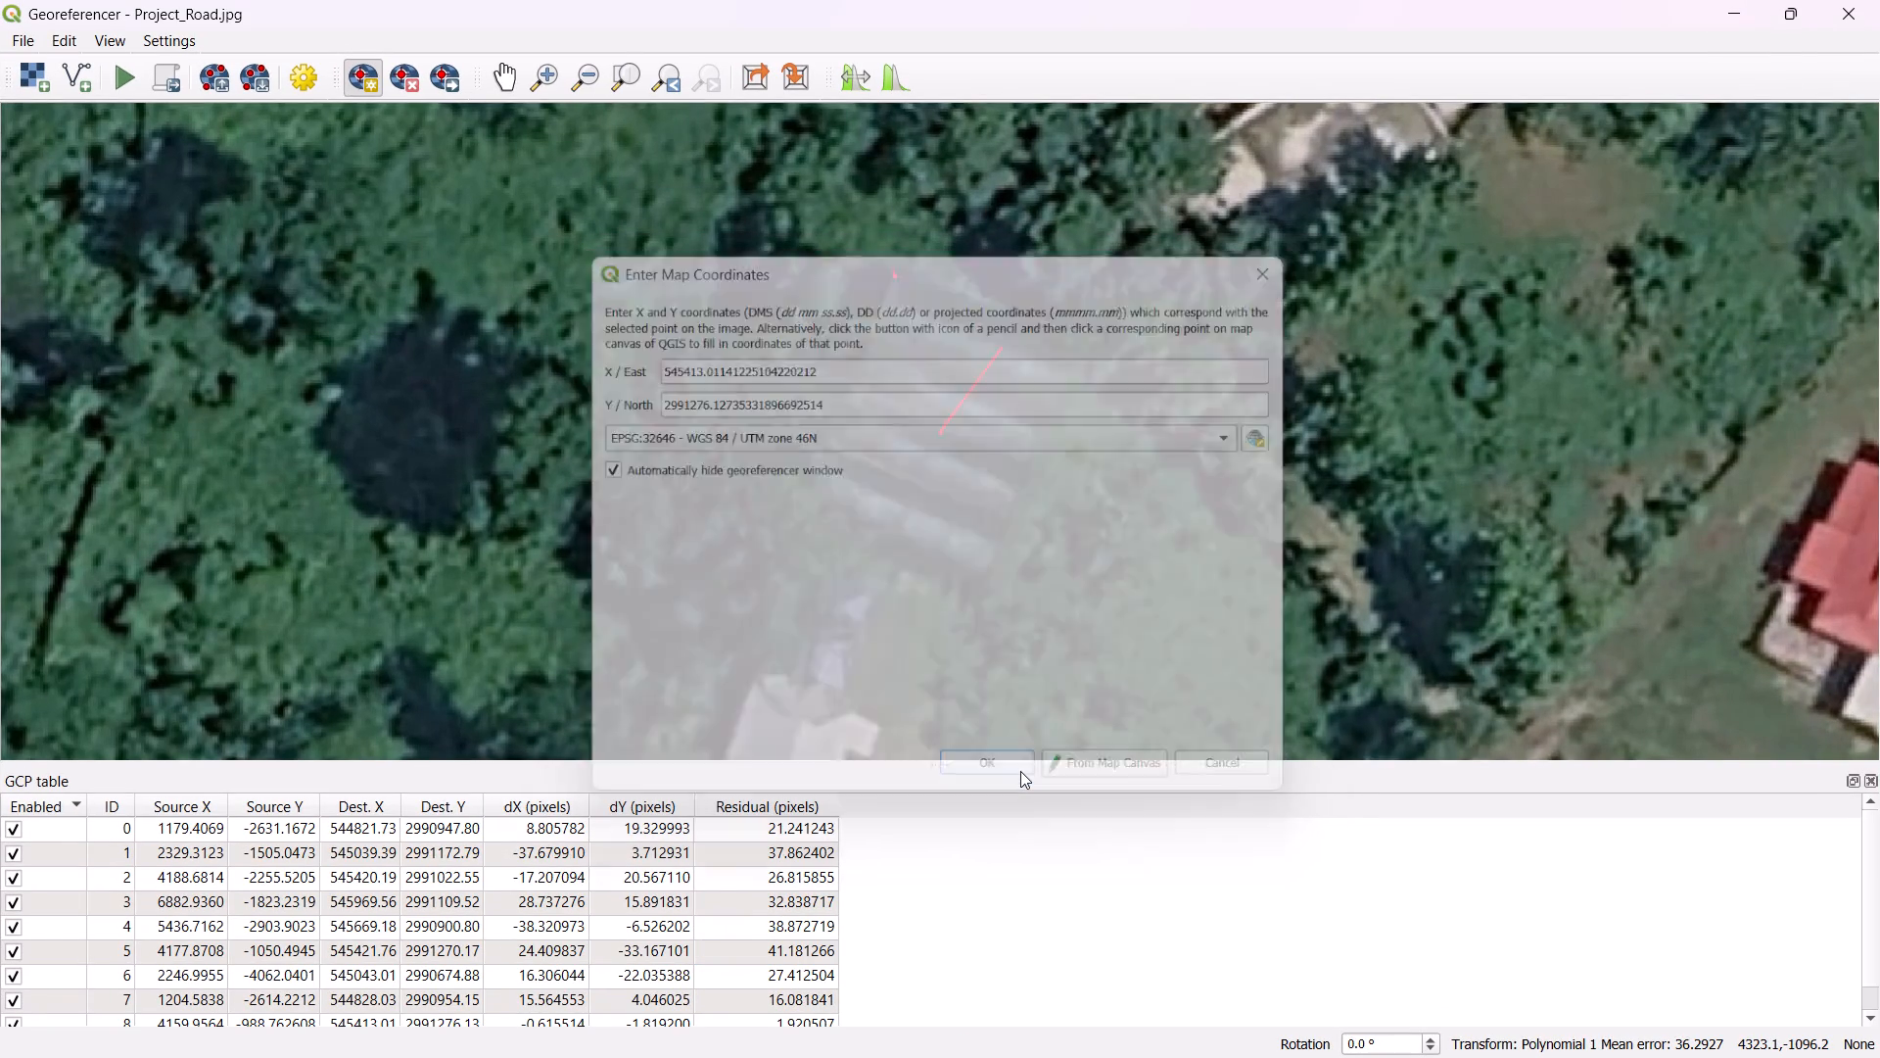
Check the residuals in the GCP table and remove control point 0, the older point at the road junction.
scroll(849, 929, "down", 2)
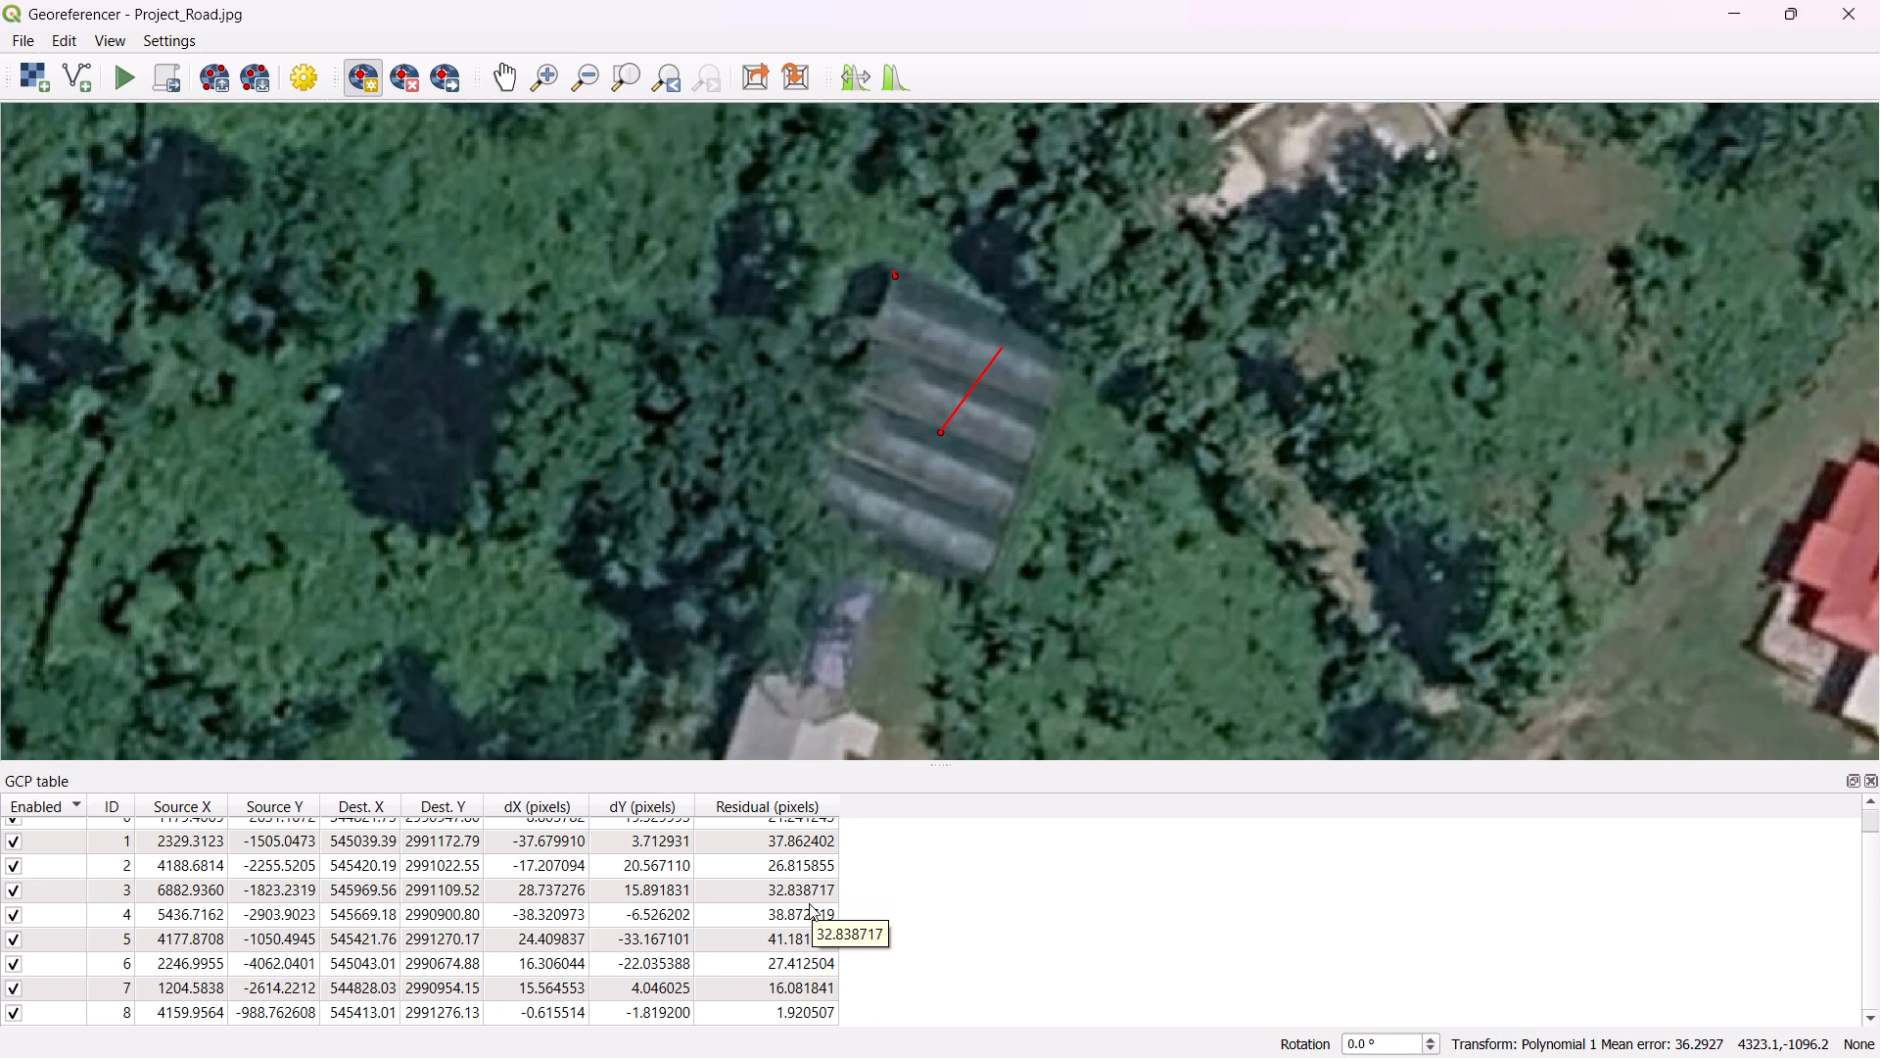
scroll(809, 903, "up", 2)
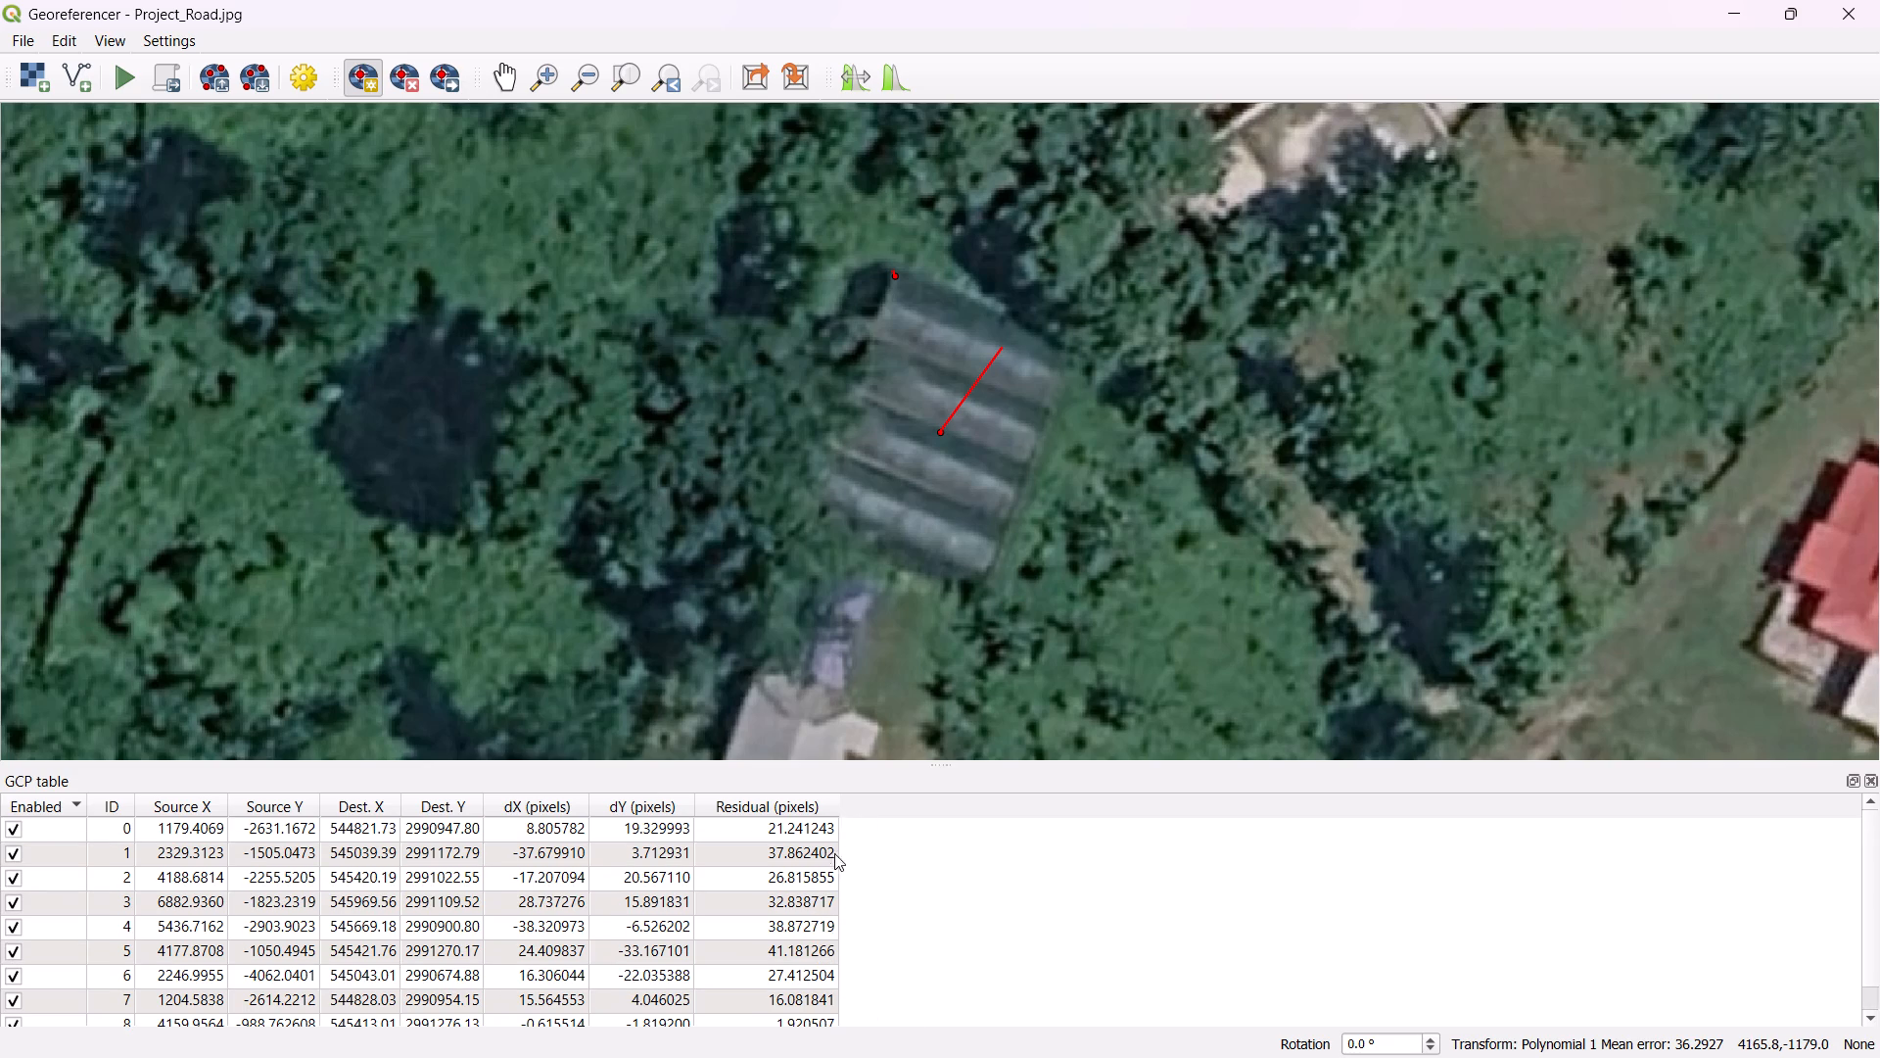
scroll(801, 926, "down", 1)
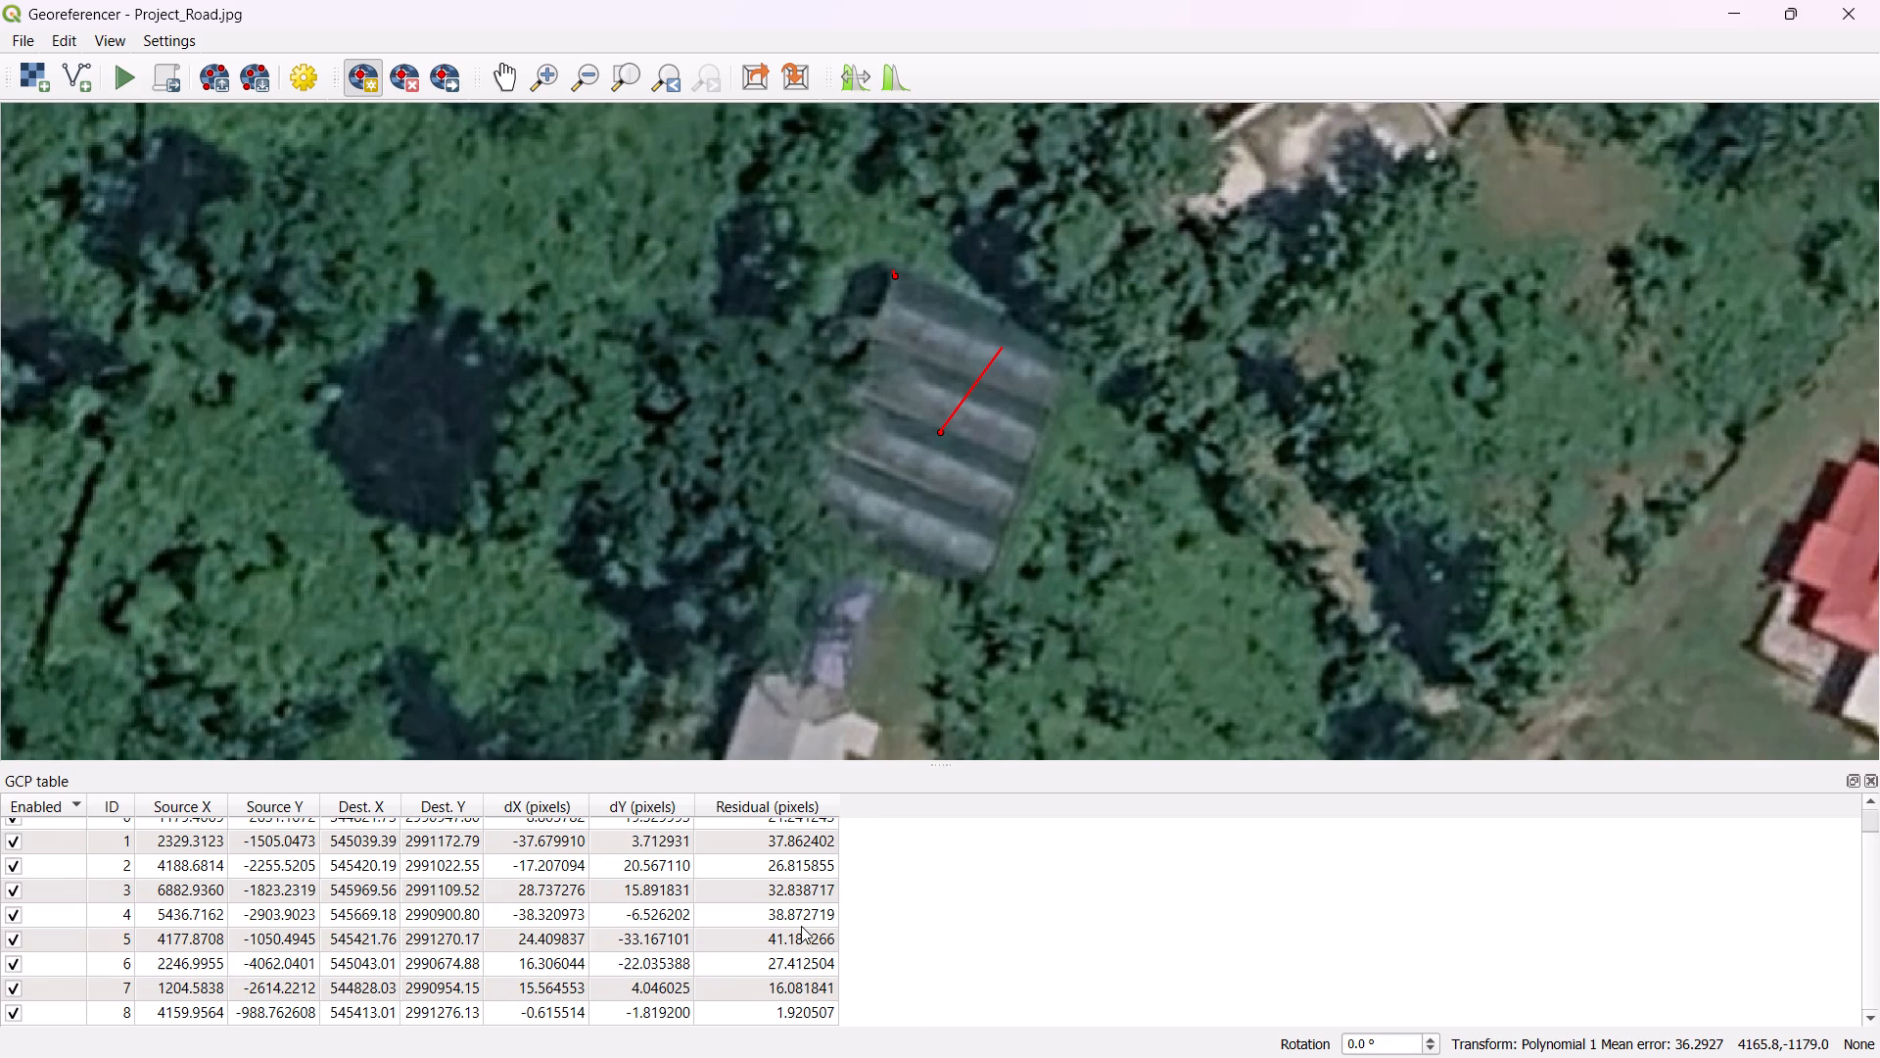
scroll(804, 898, "up", 2)
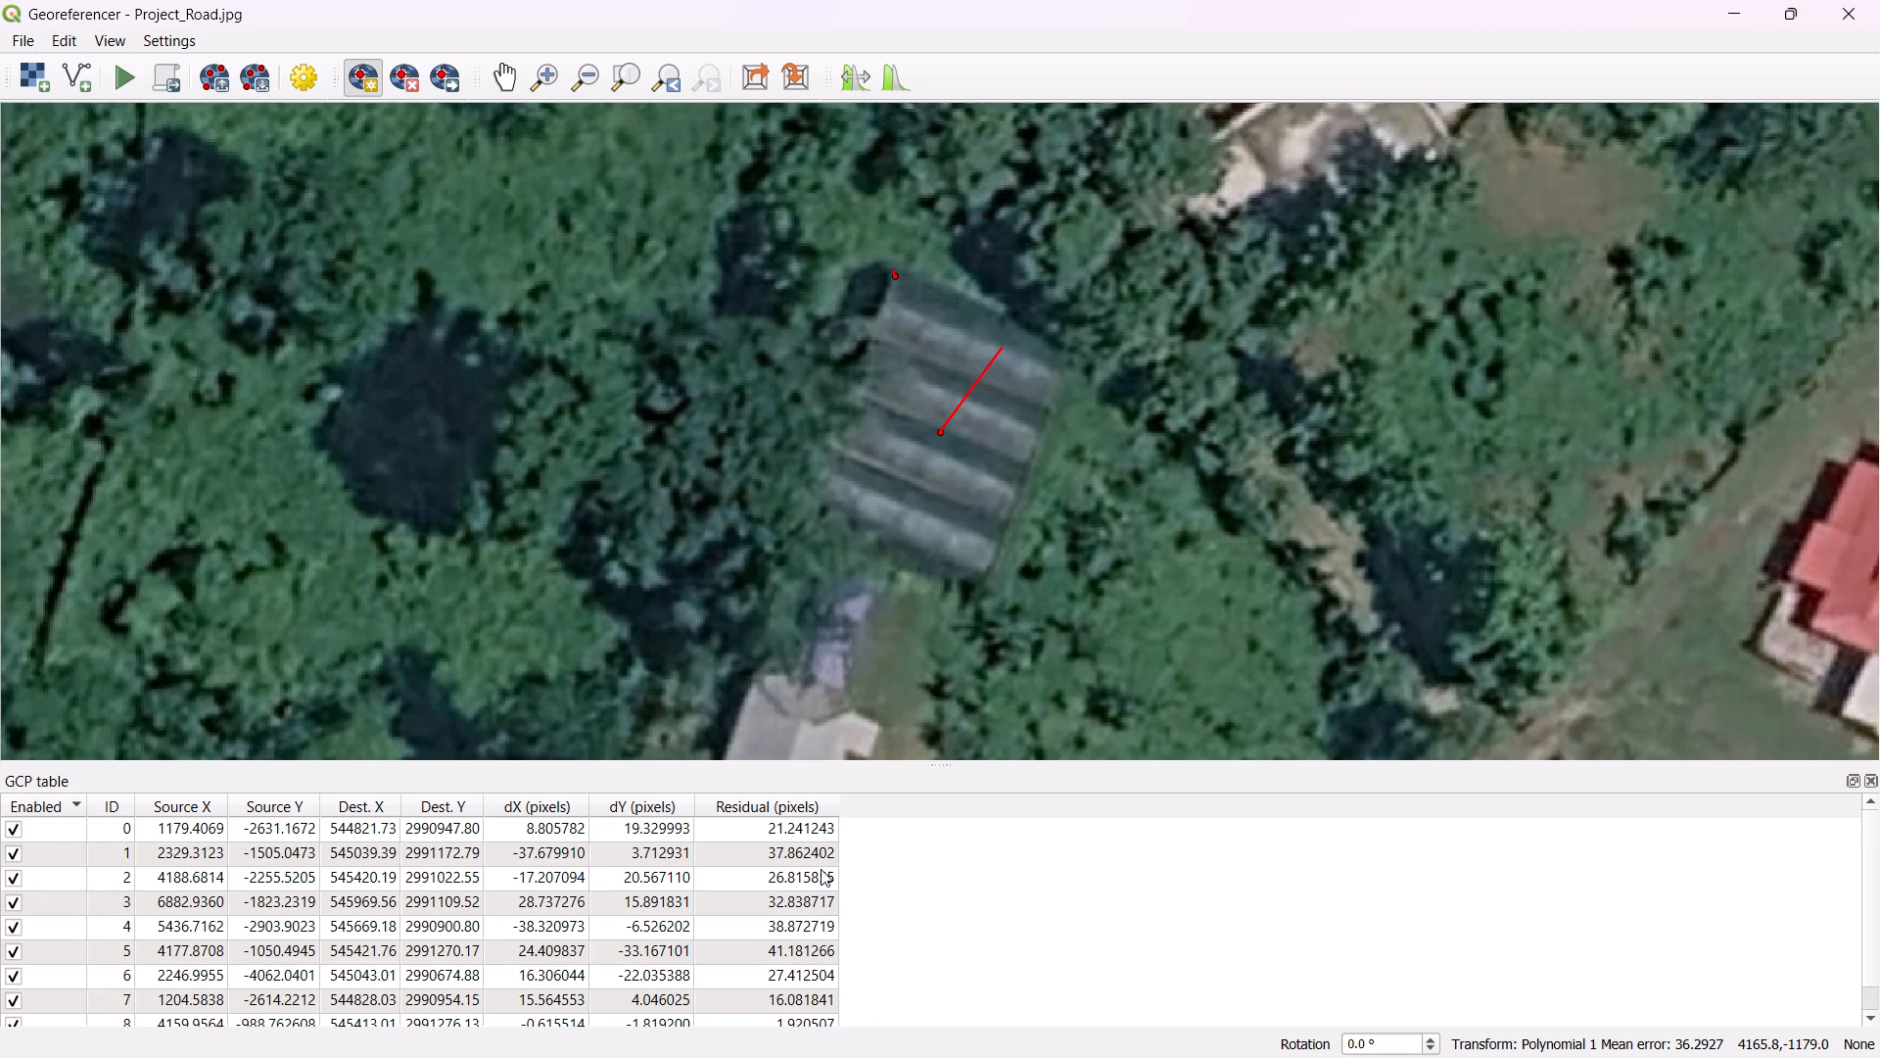
left_click(807, 824)
right_click(807, 826)
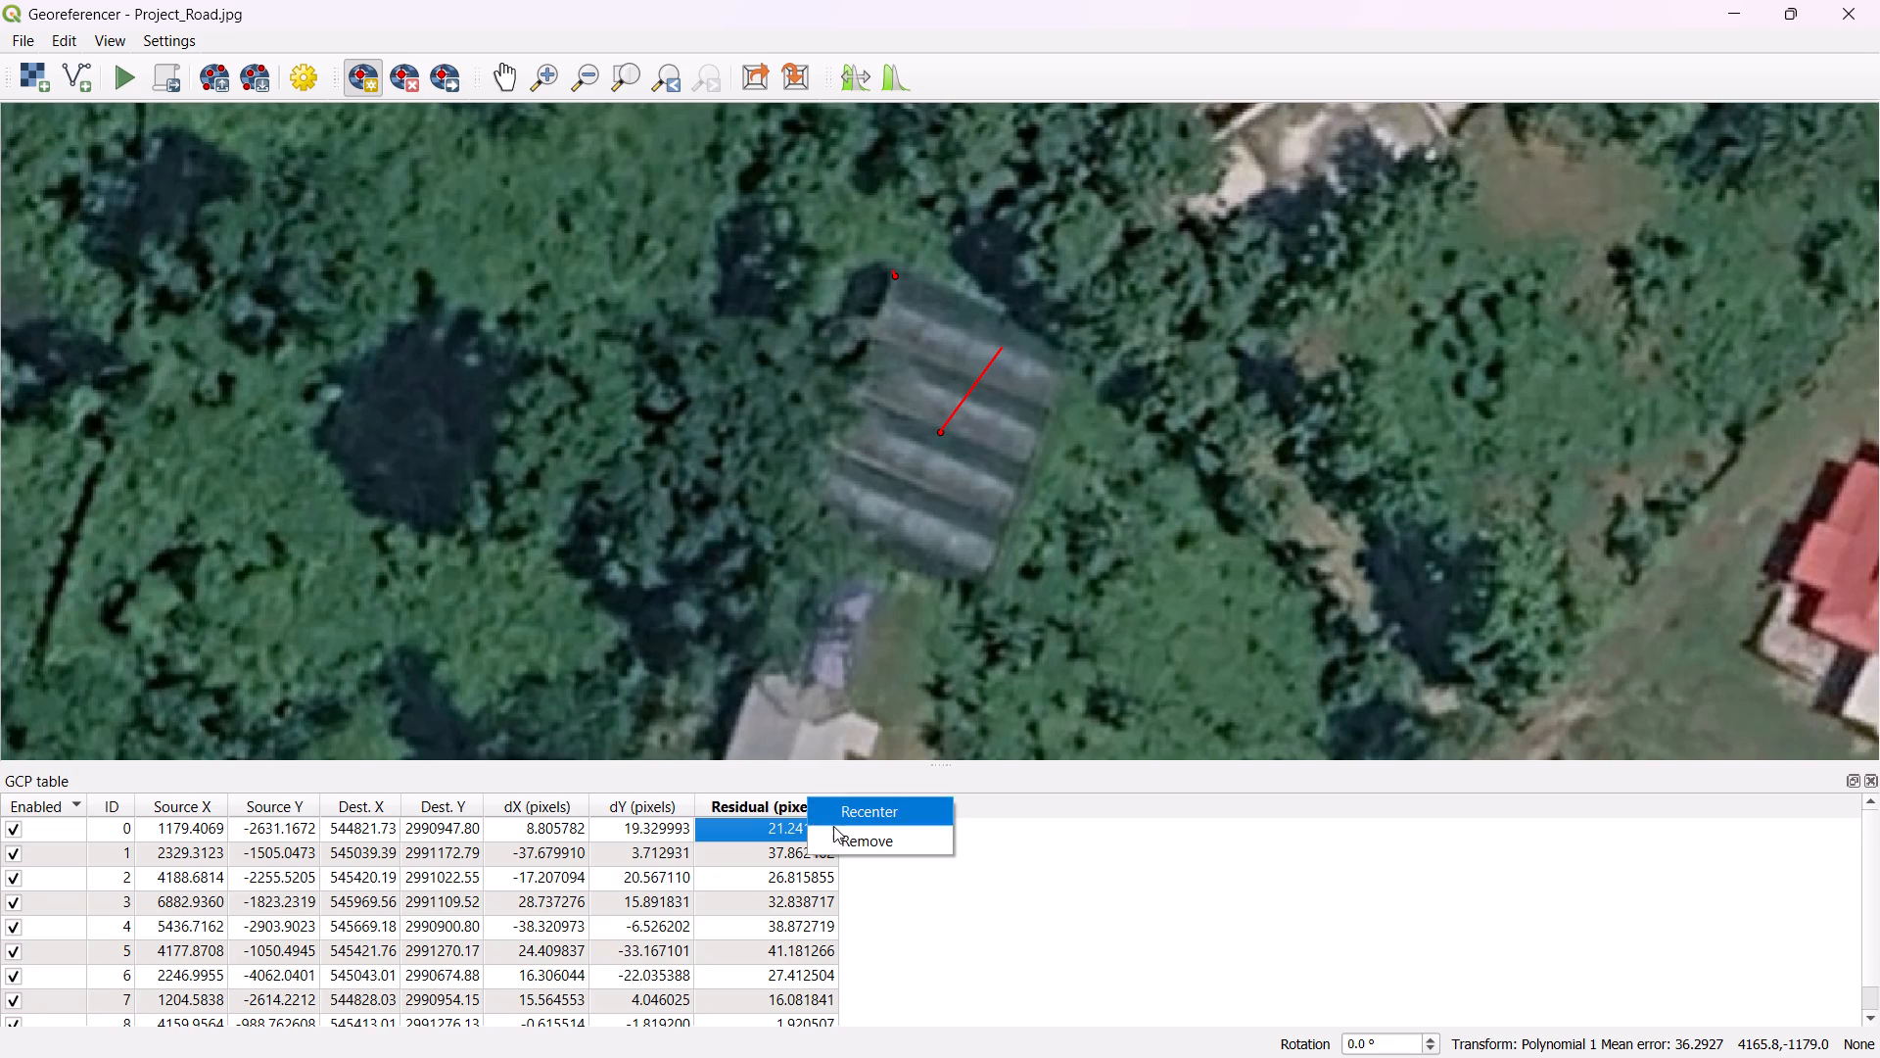
left_click(844, 834)
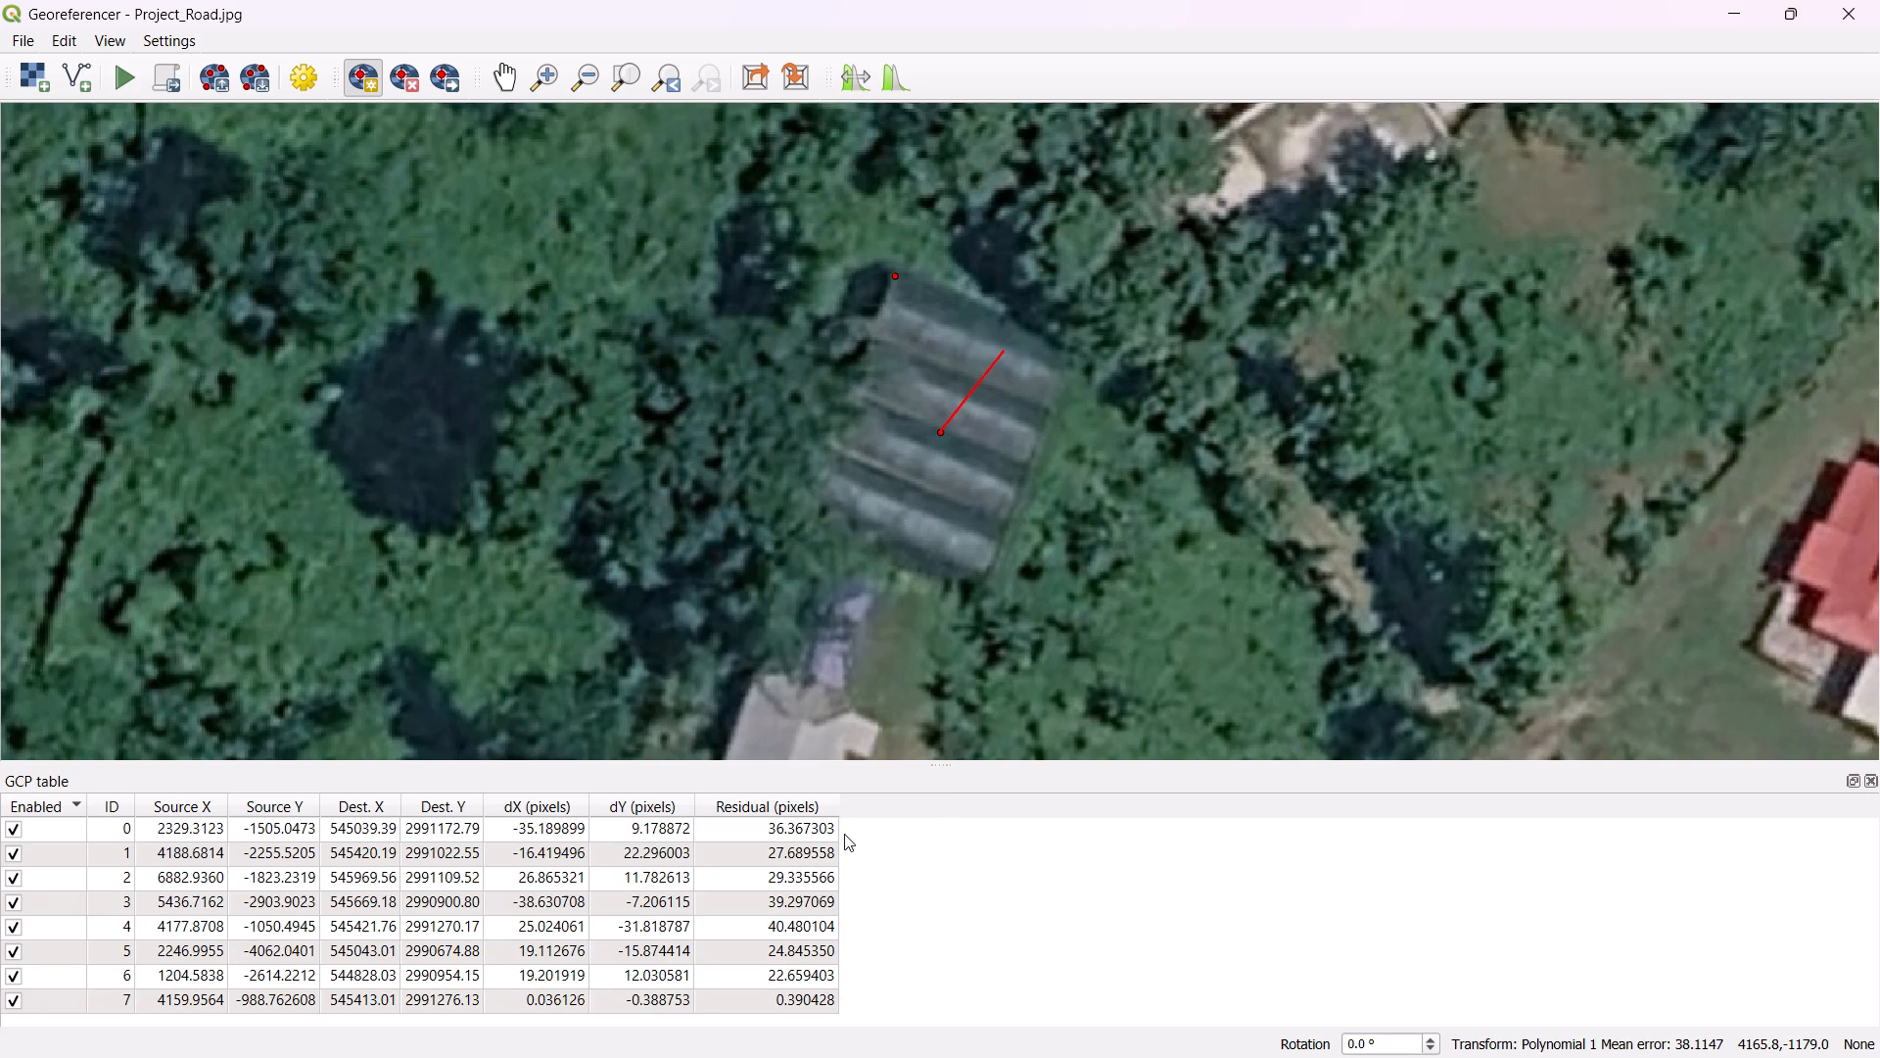
Add a control point at the northern corner of the large brown-roofed building near point 0, matched on the map at about 545053.07, 2991185.10.
left_click(812, 823)
left_click(812, 823)
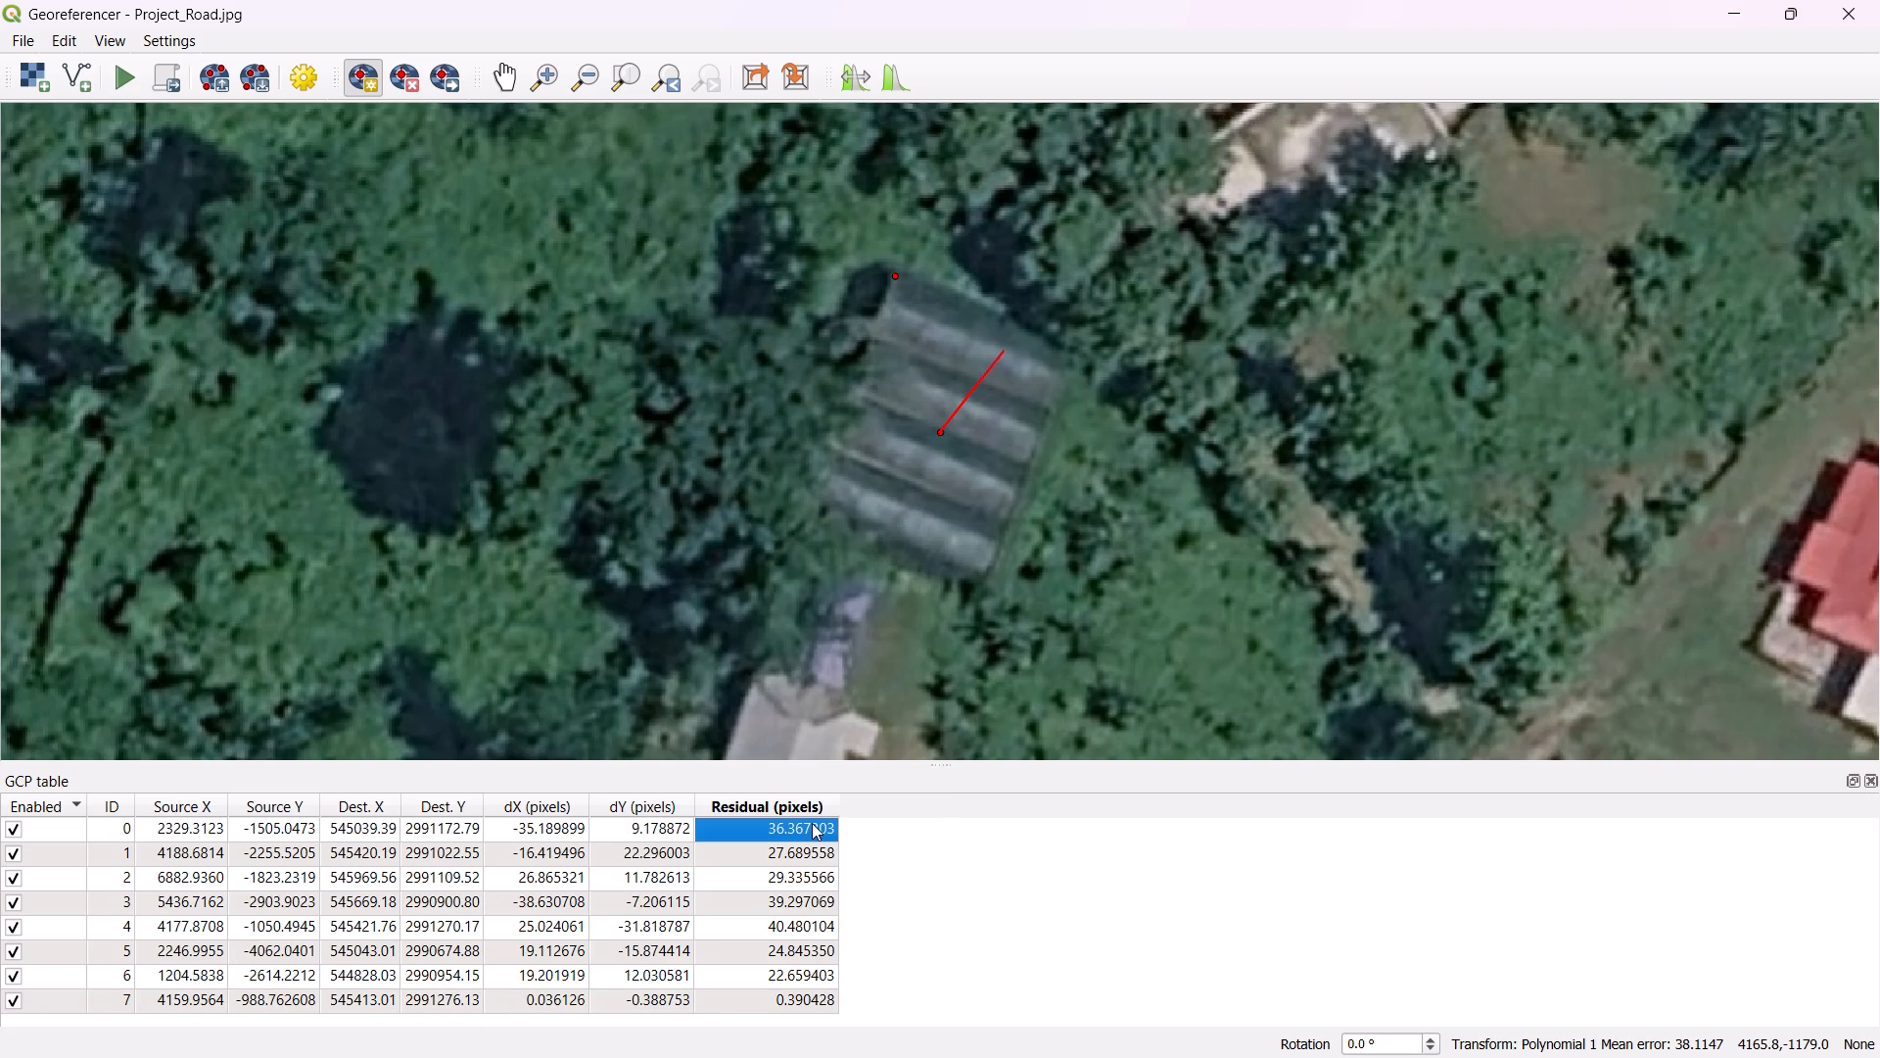
left_click(812, 823)
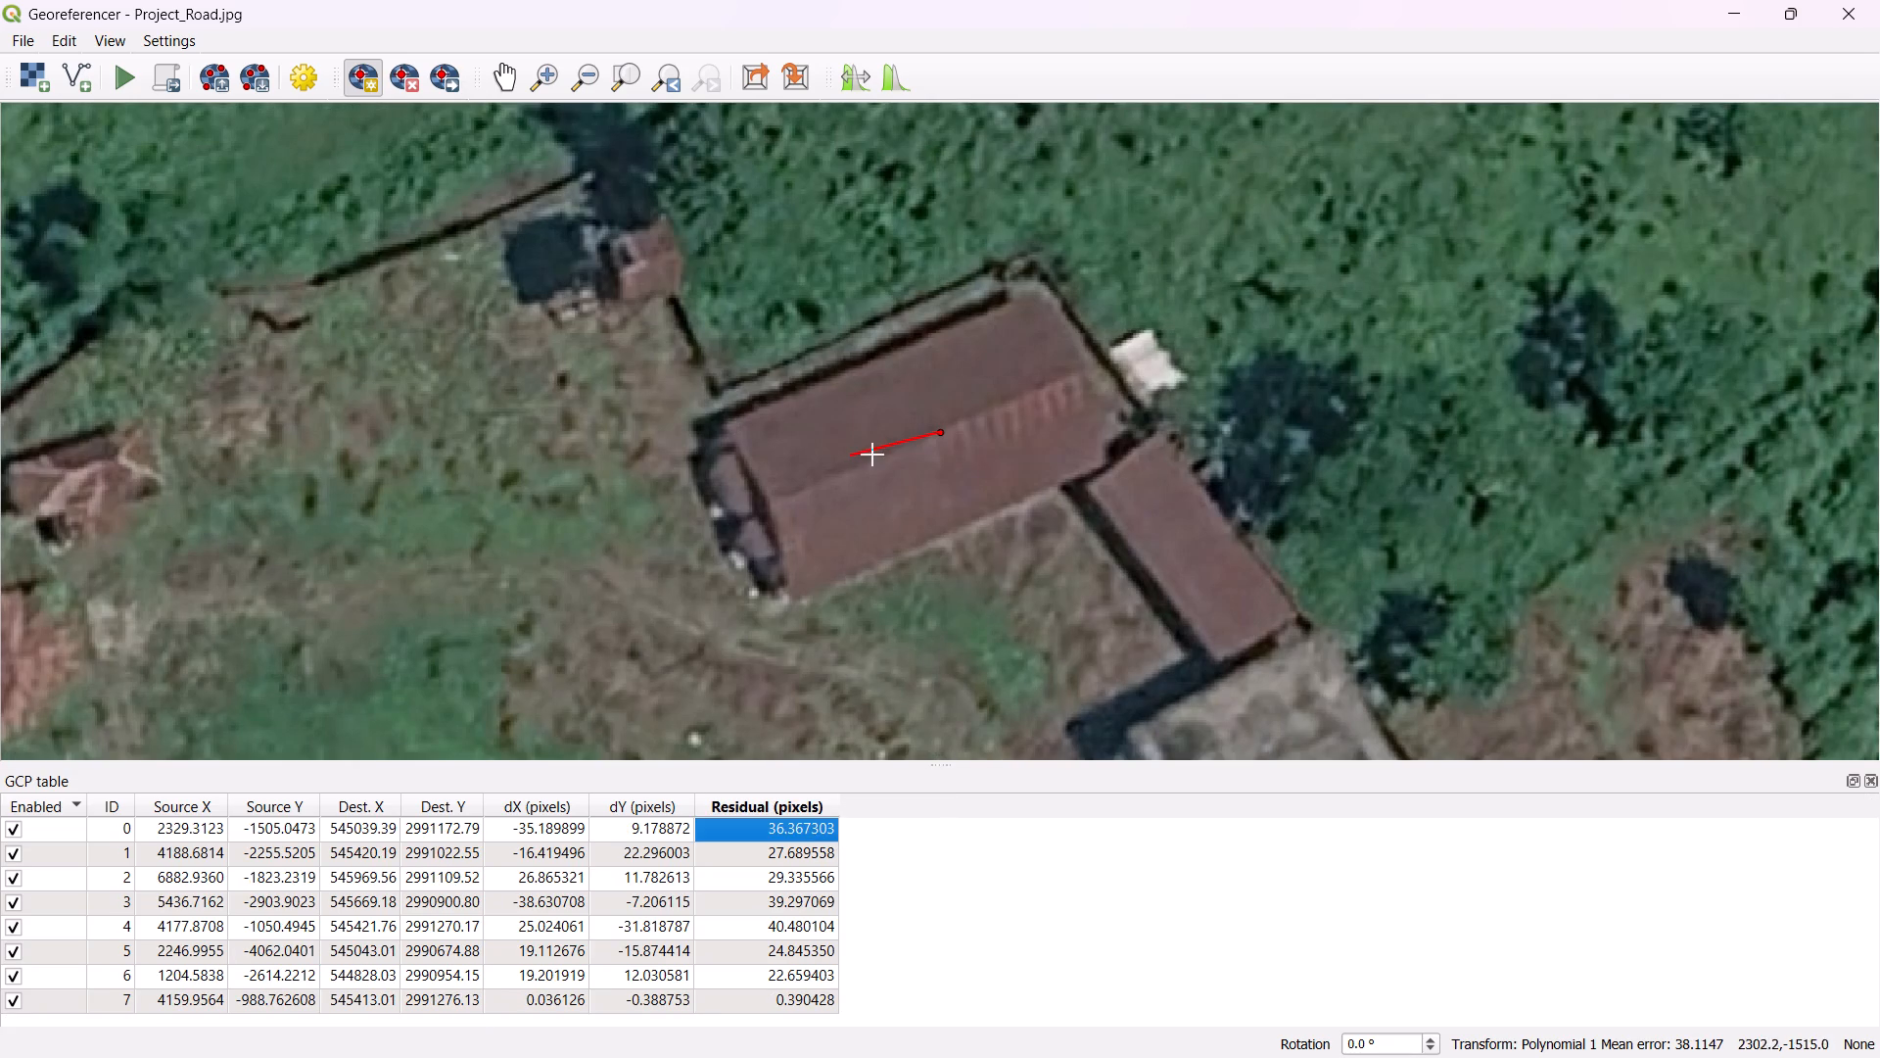
scroll(955, 424, "down", 2)
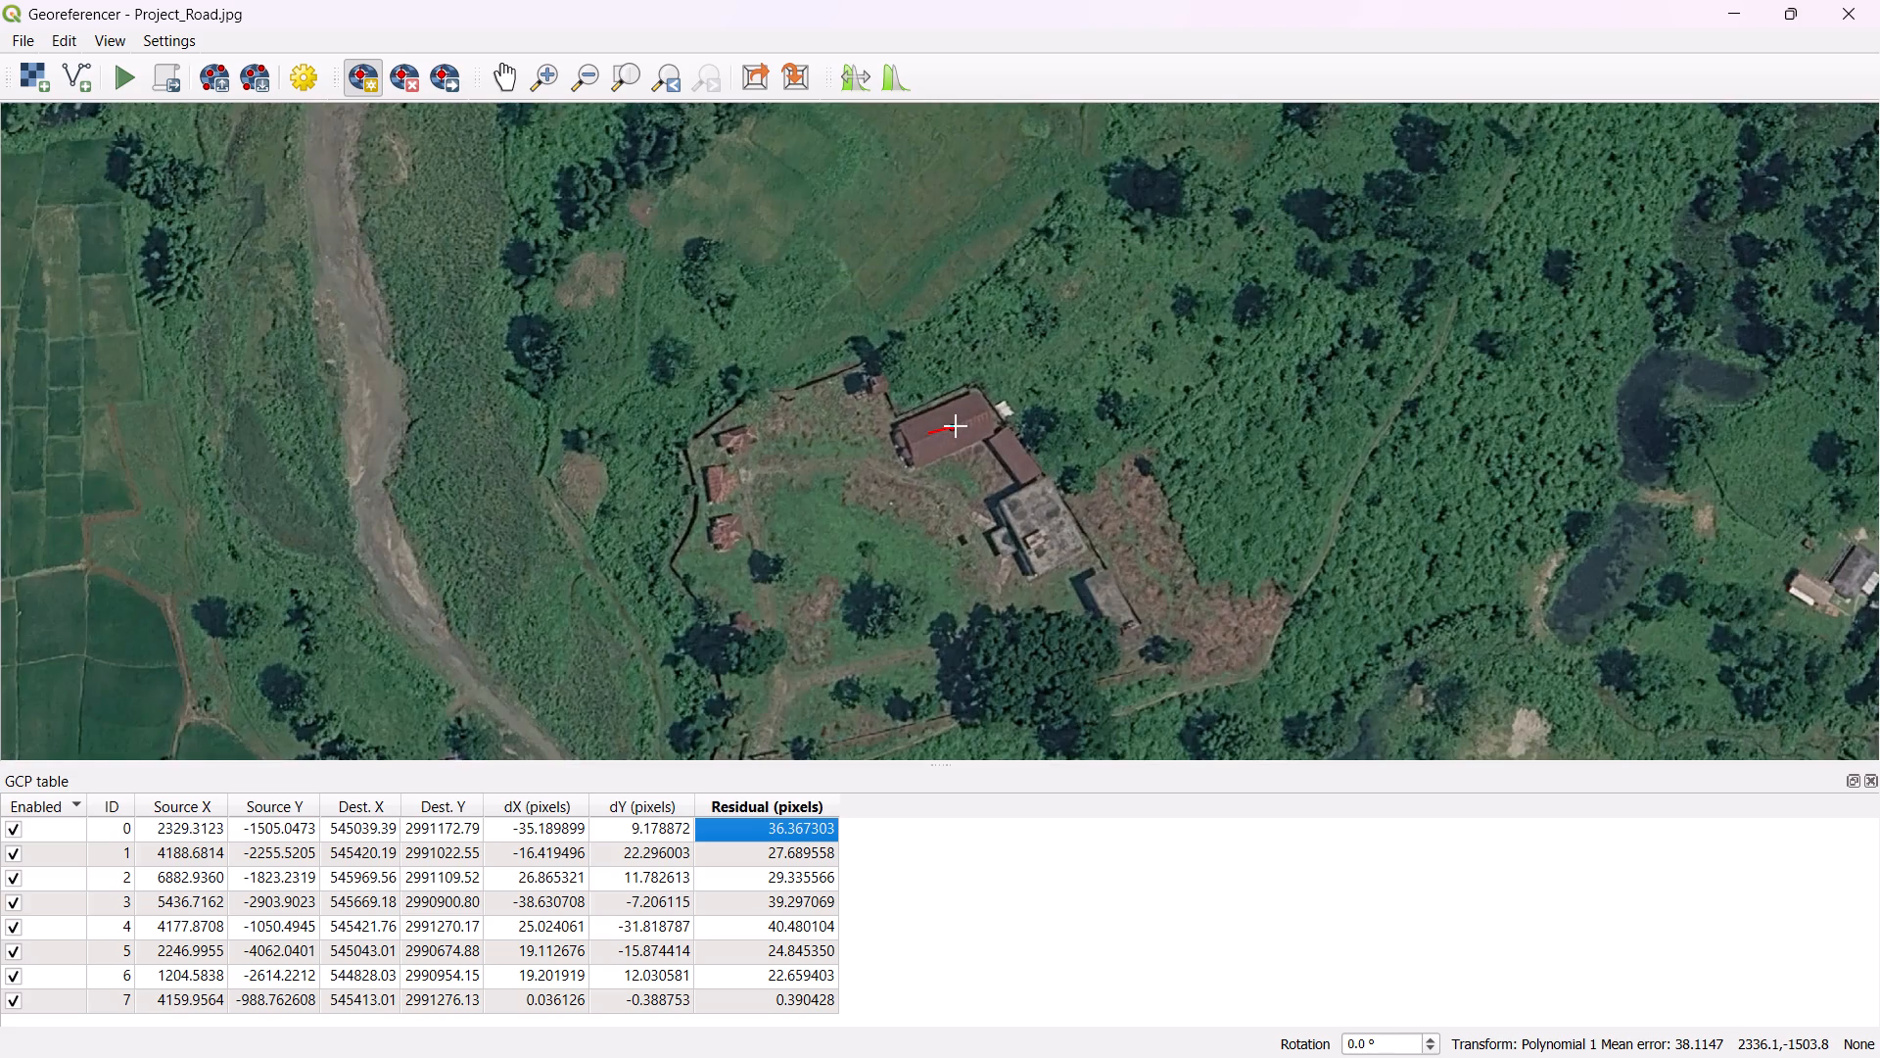
scroll(956, 426, "down", 1)
scroll(956, 426, "up", 2)
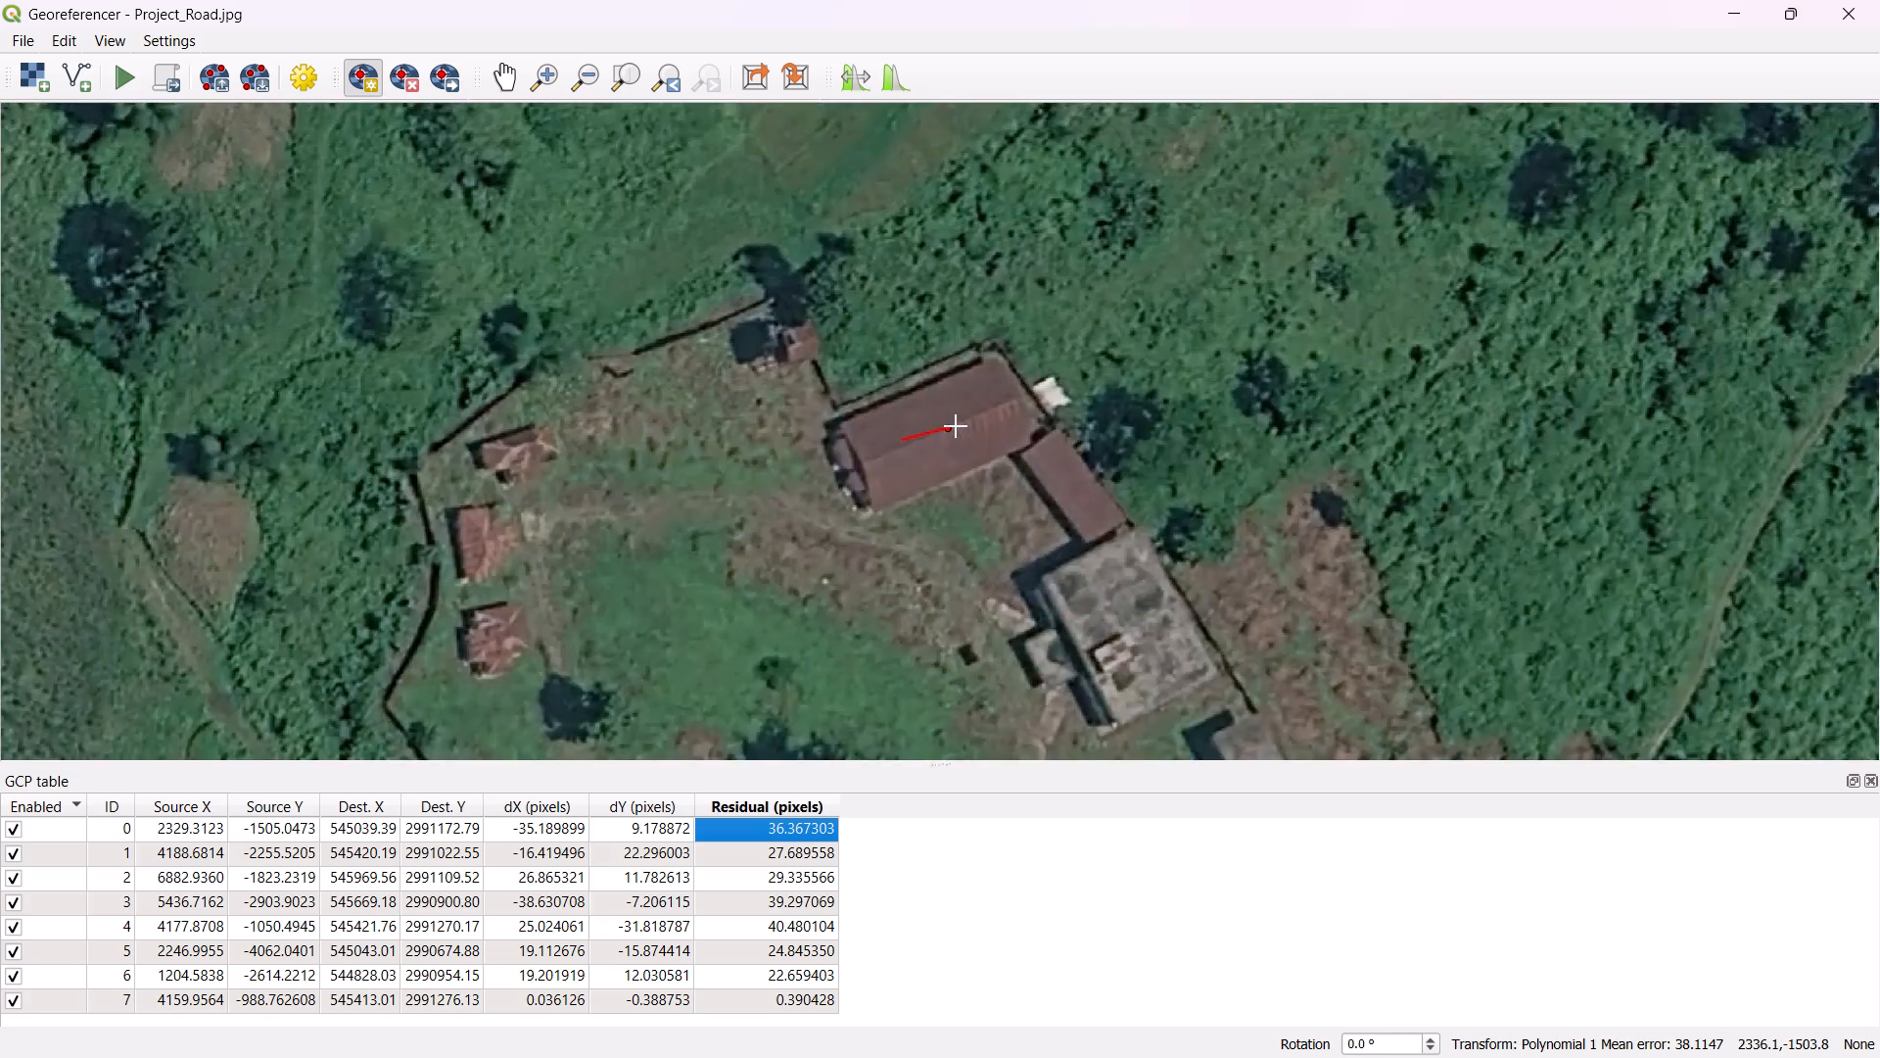
scroll(956, 426, "up", 1)
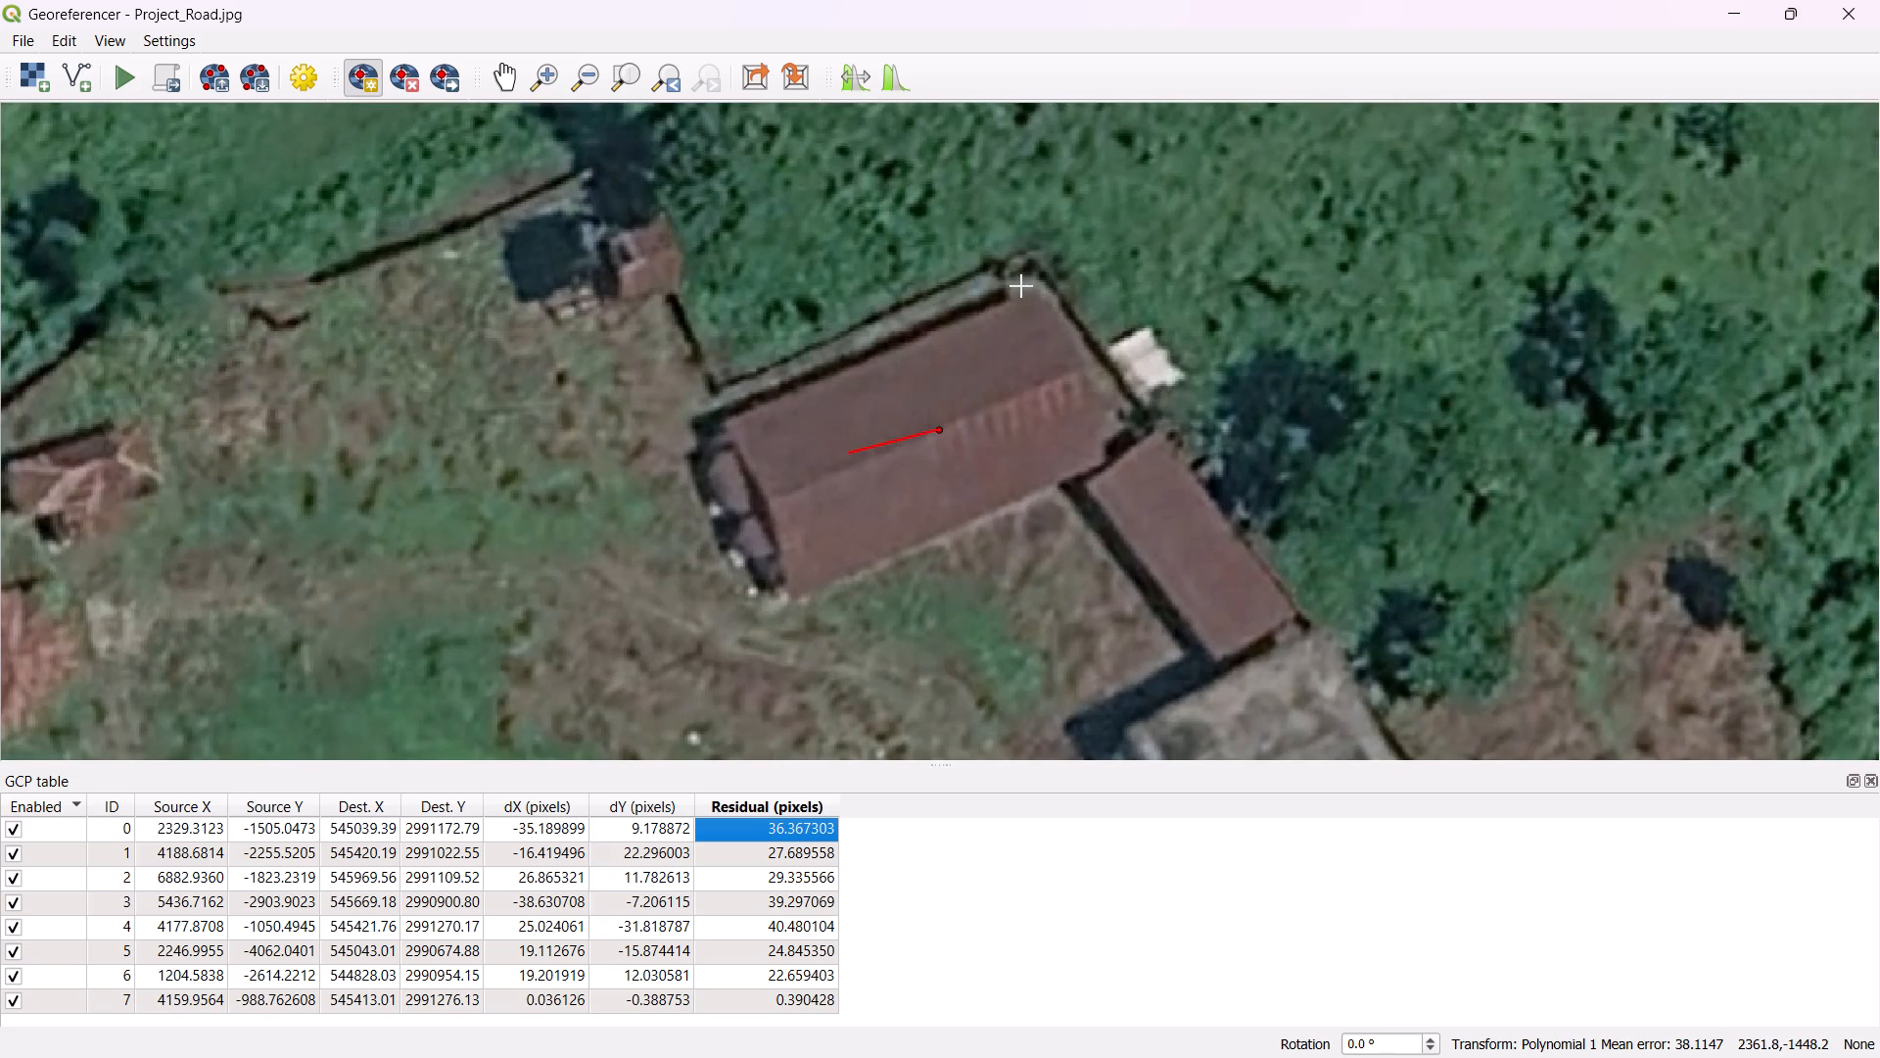
left_click(1027, 286)
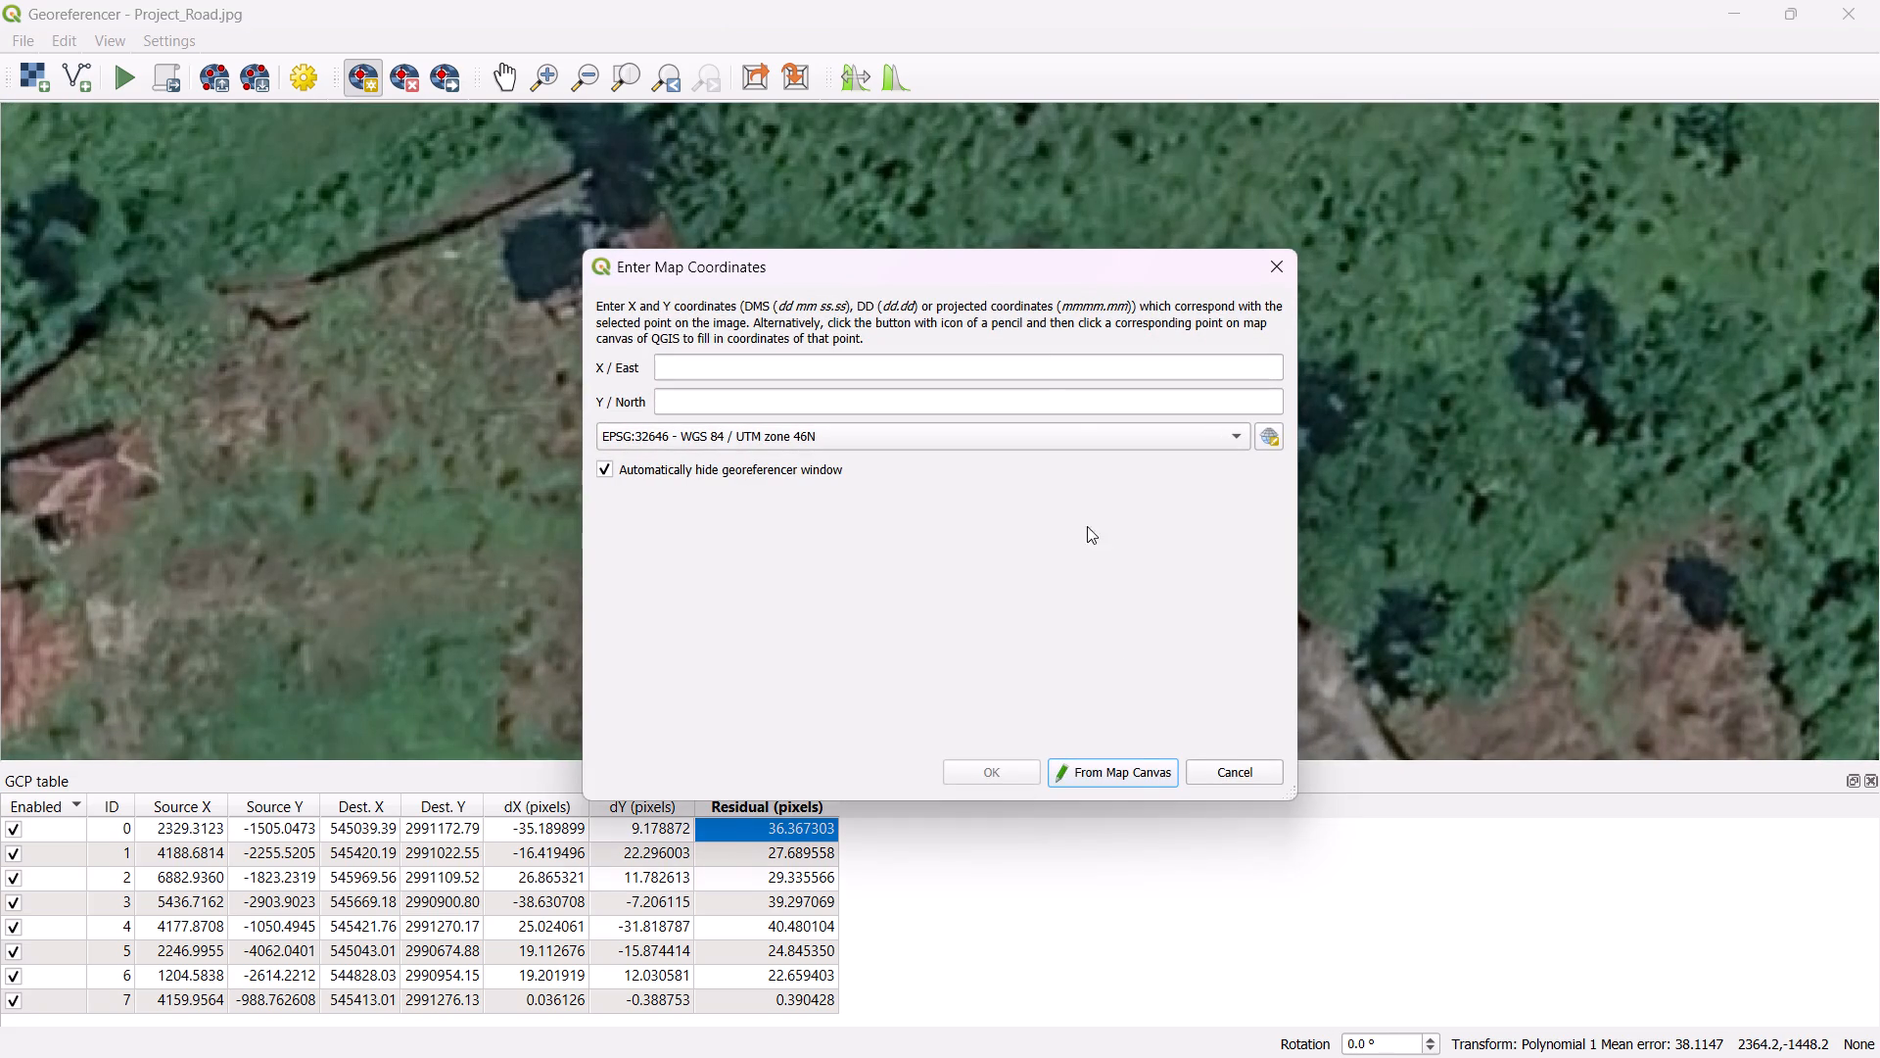
left_click(1140, 777)
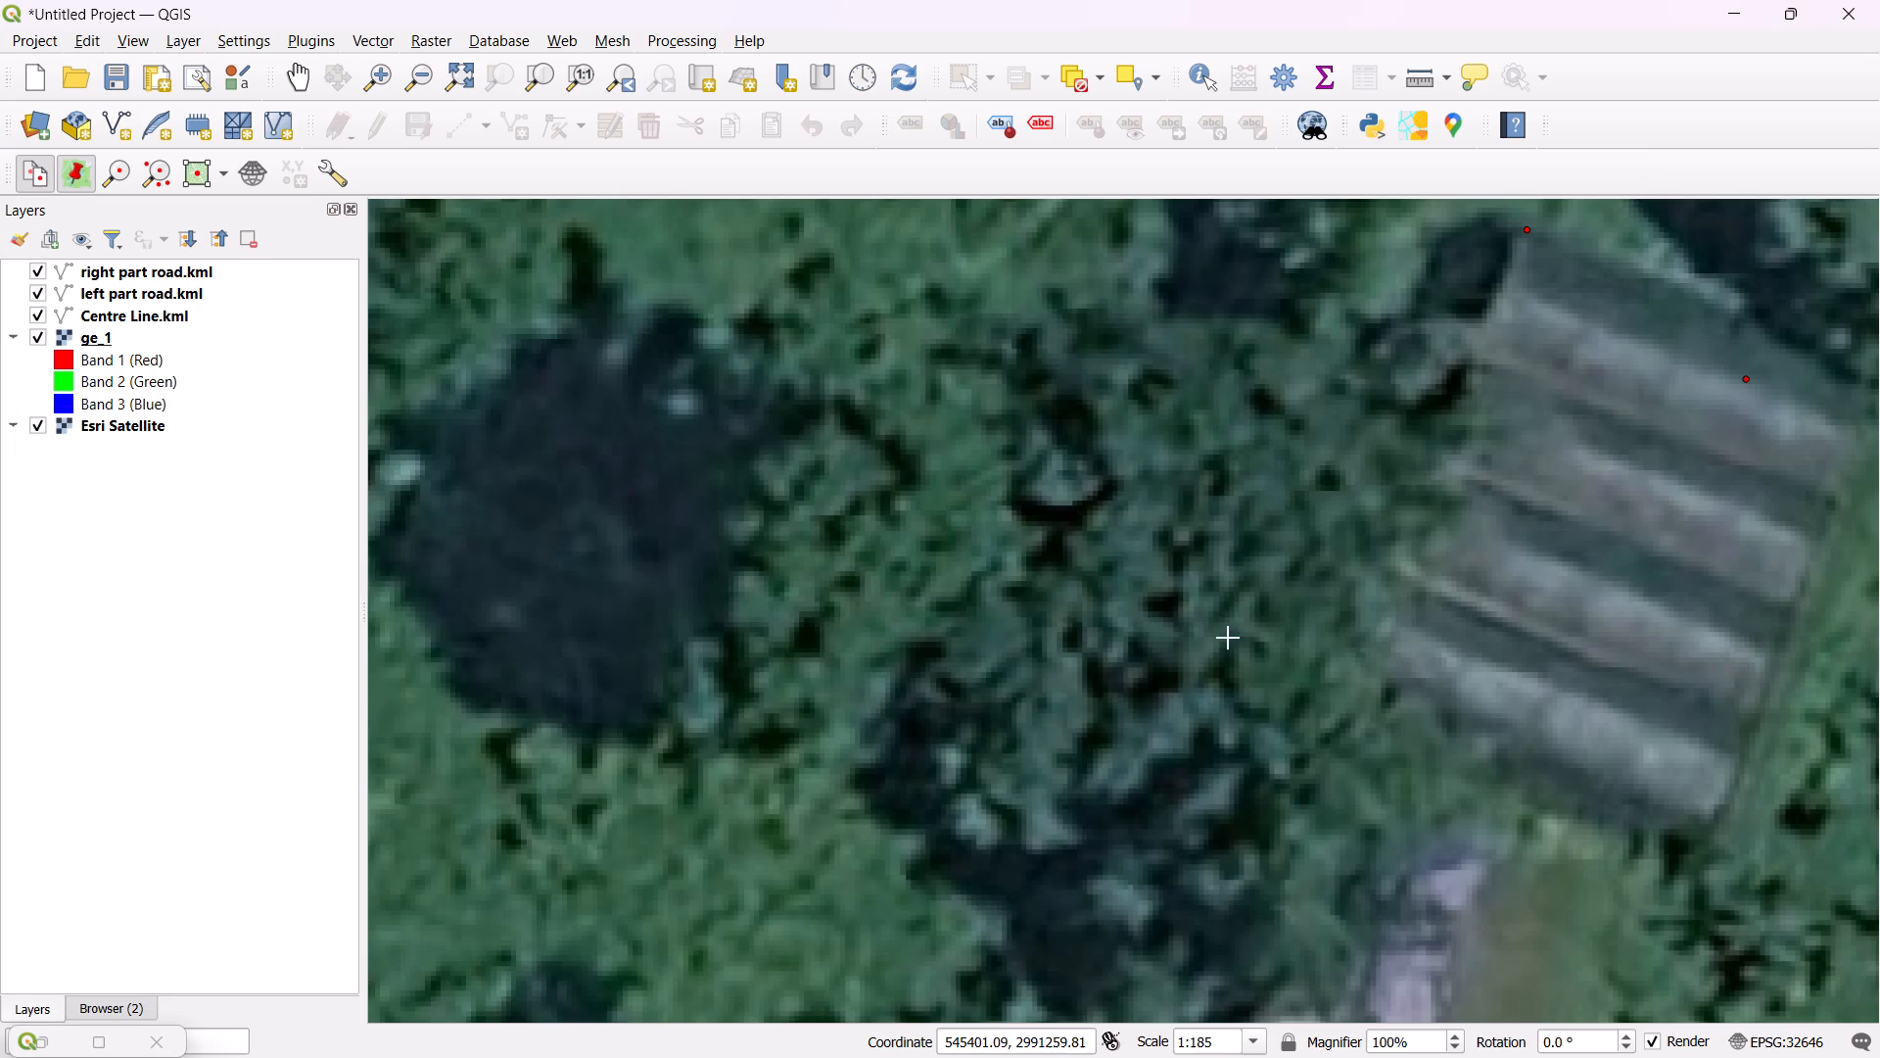
scroll(1238, 623, "down", 3)
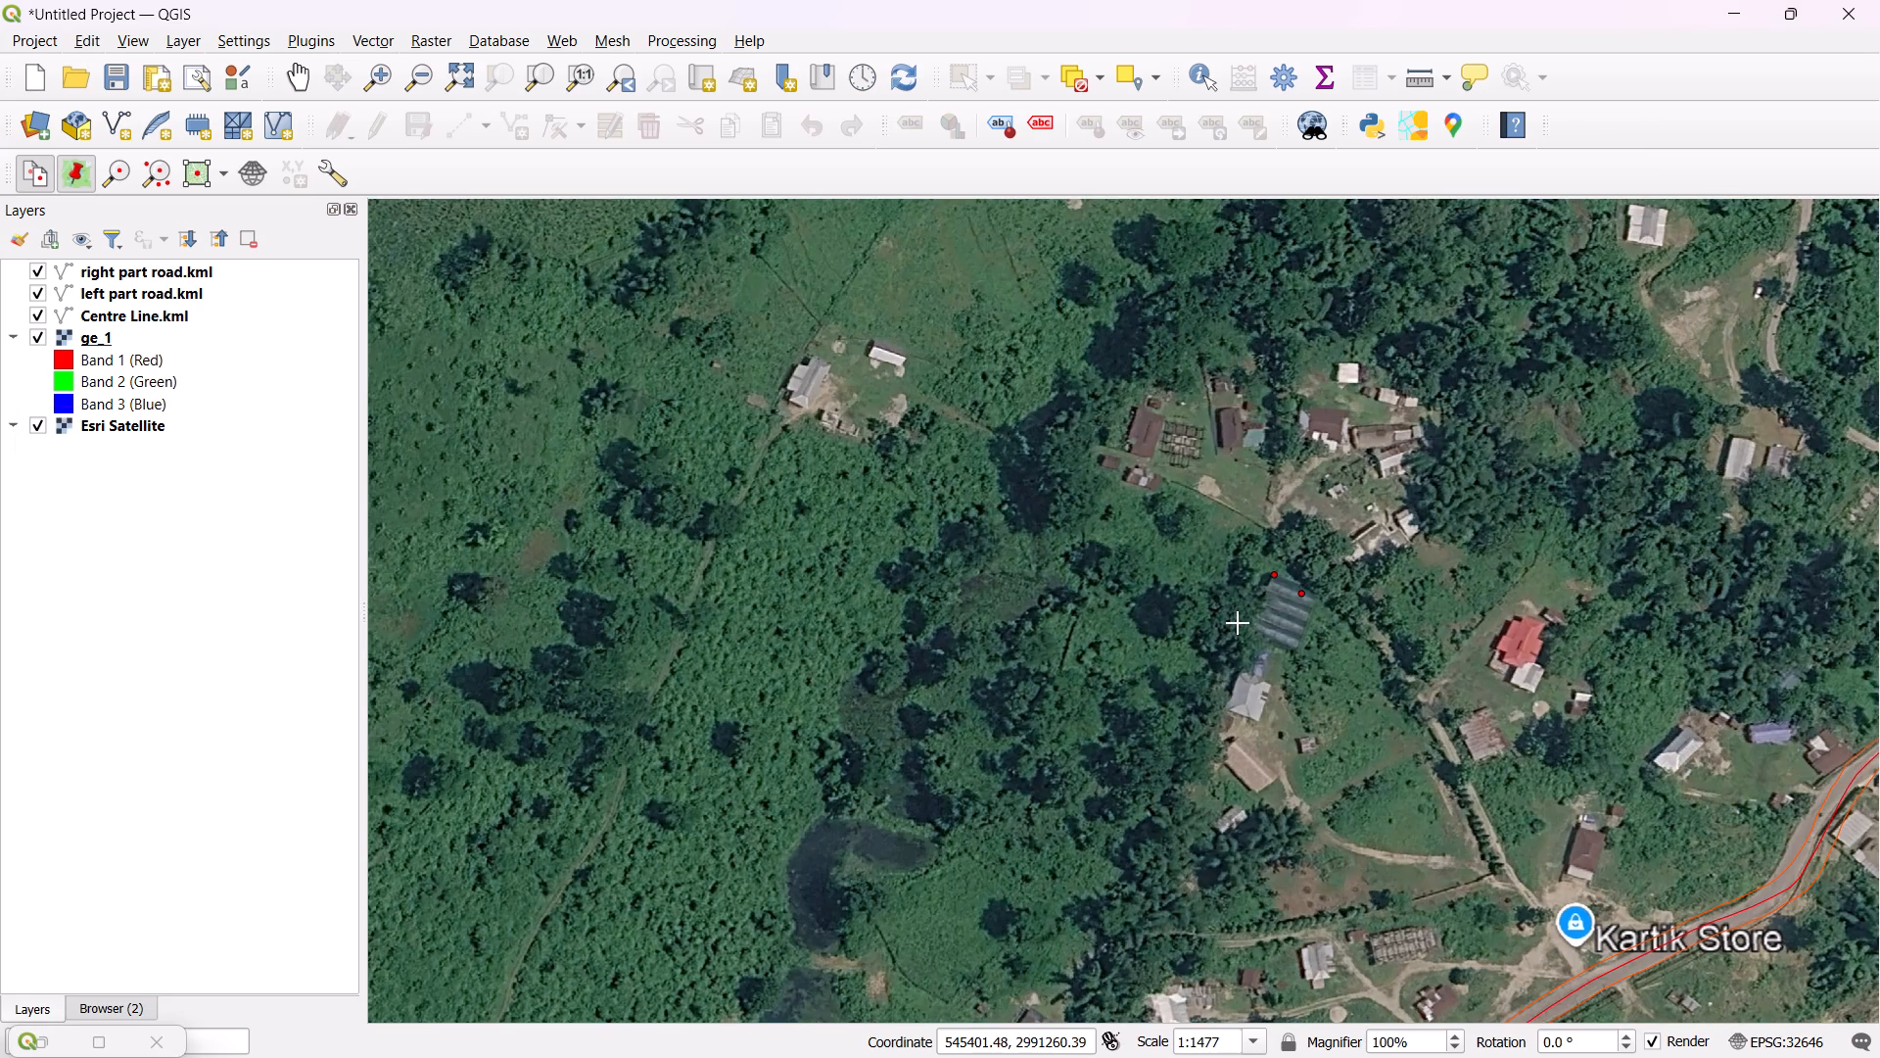
scroll(1238, 623, "down", 1)
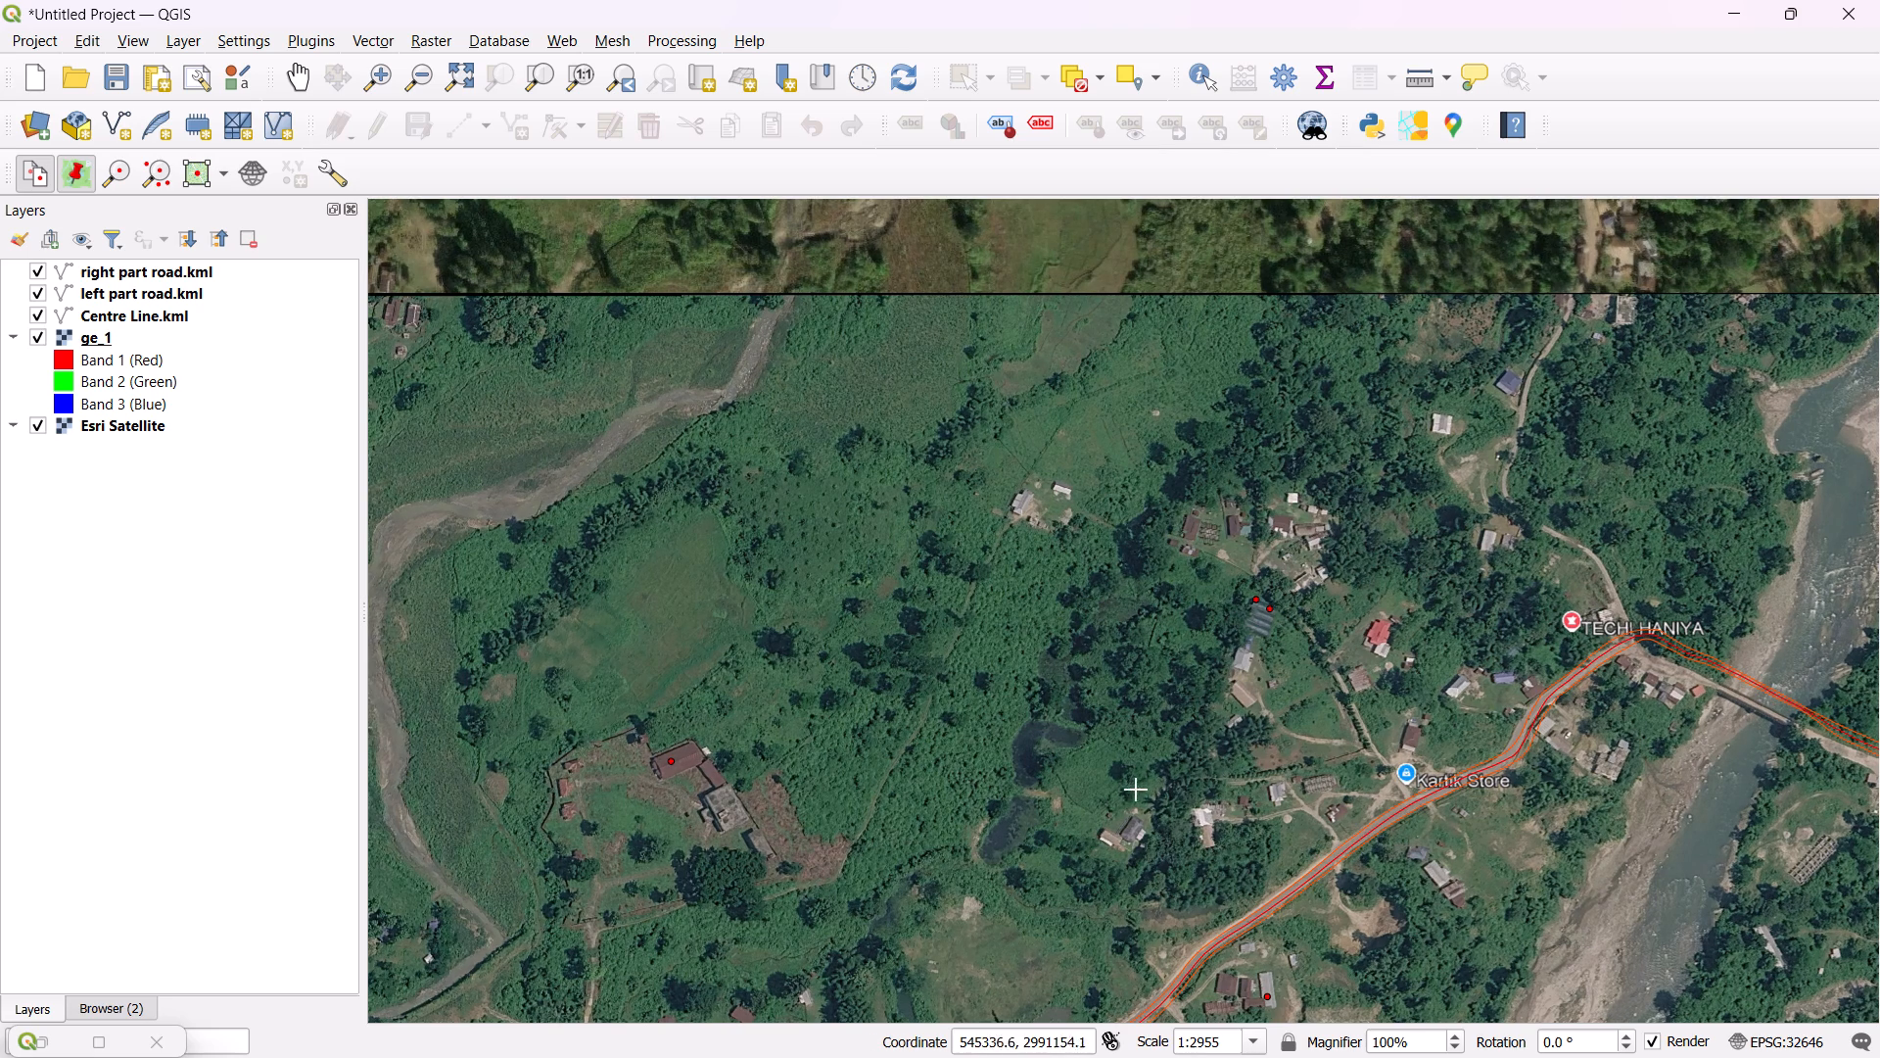
scroll(679, 750, "up", 4)
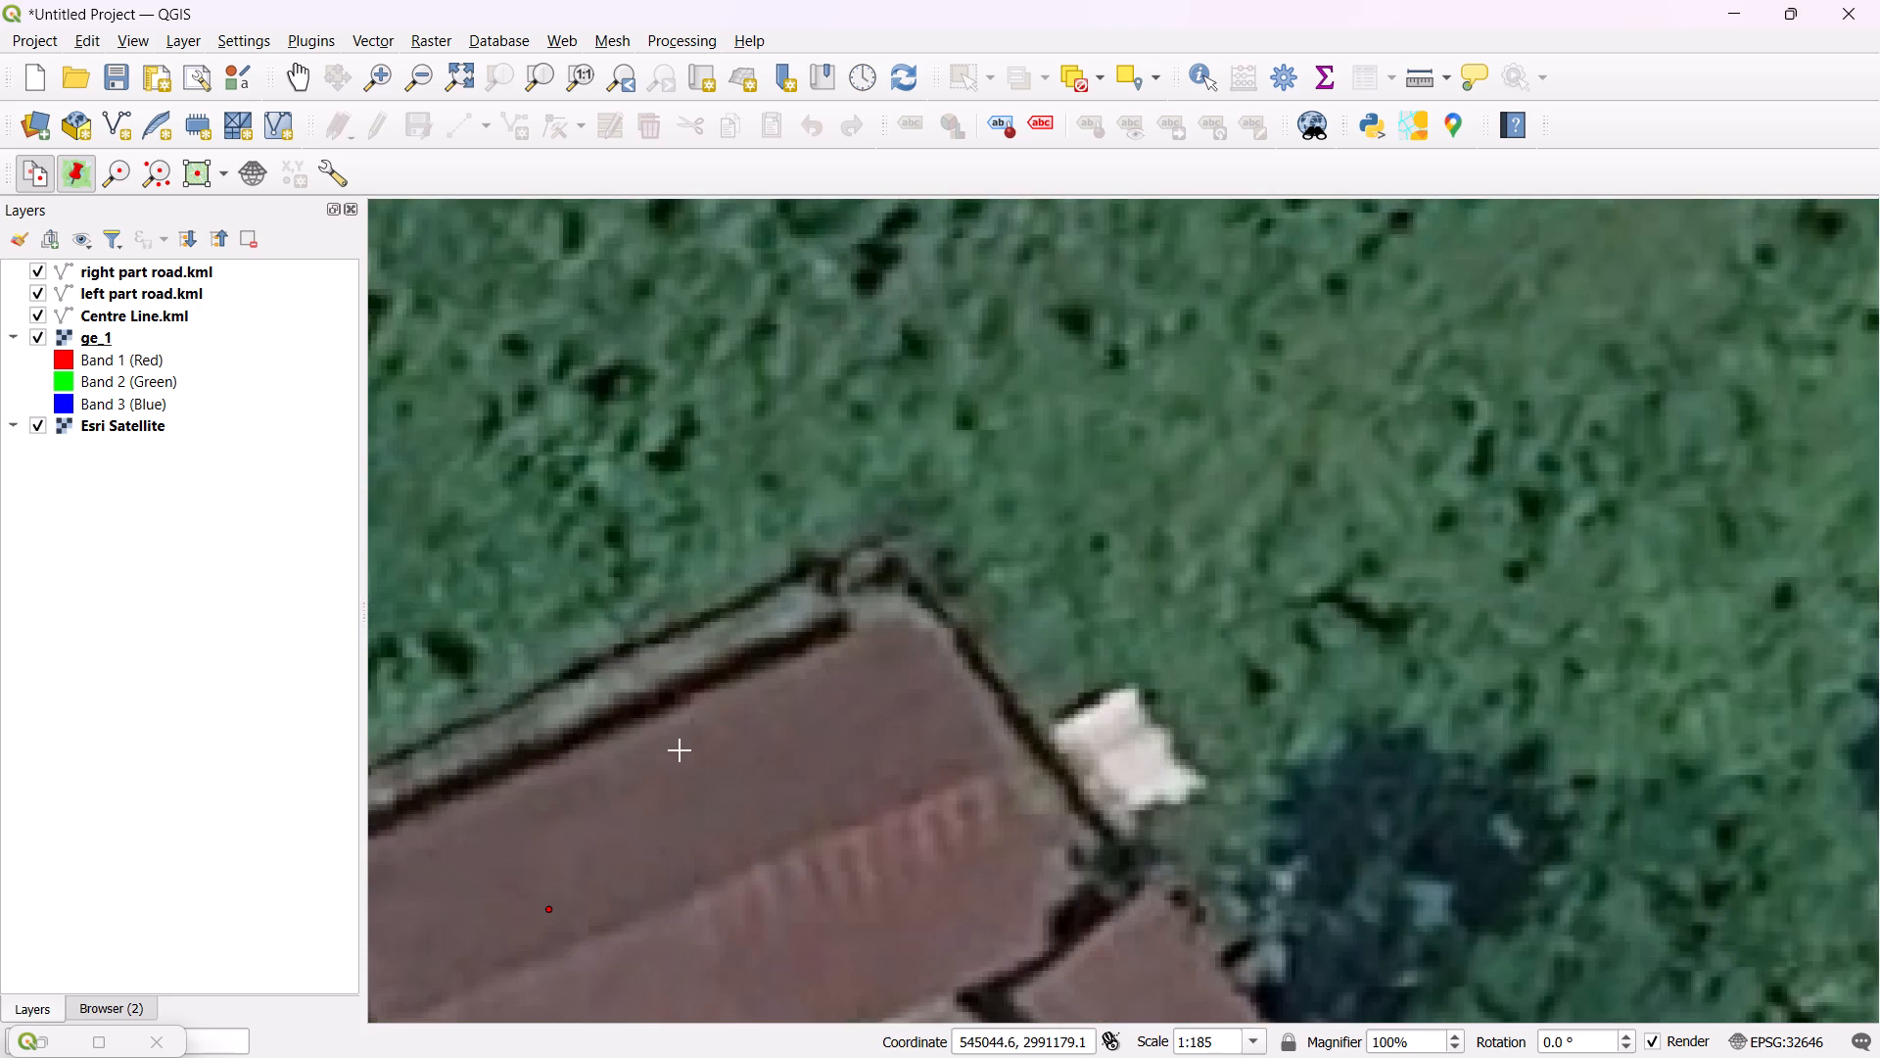
left_click(891, 601)
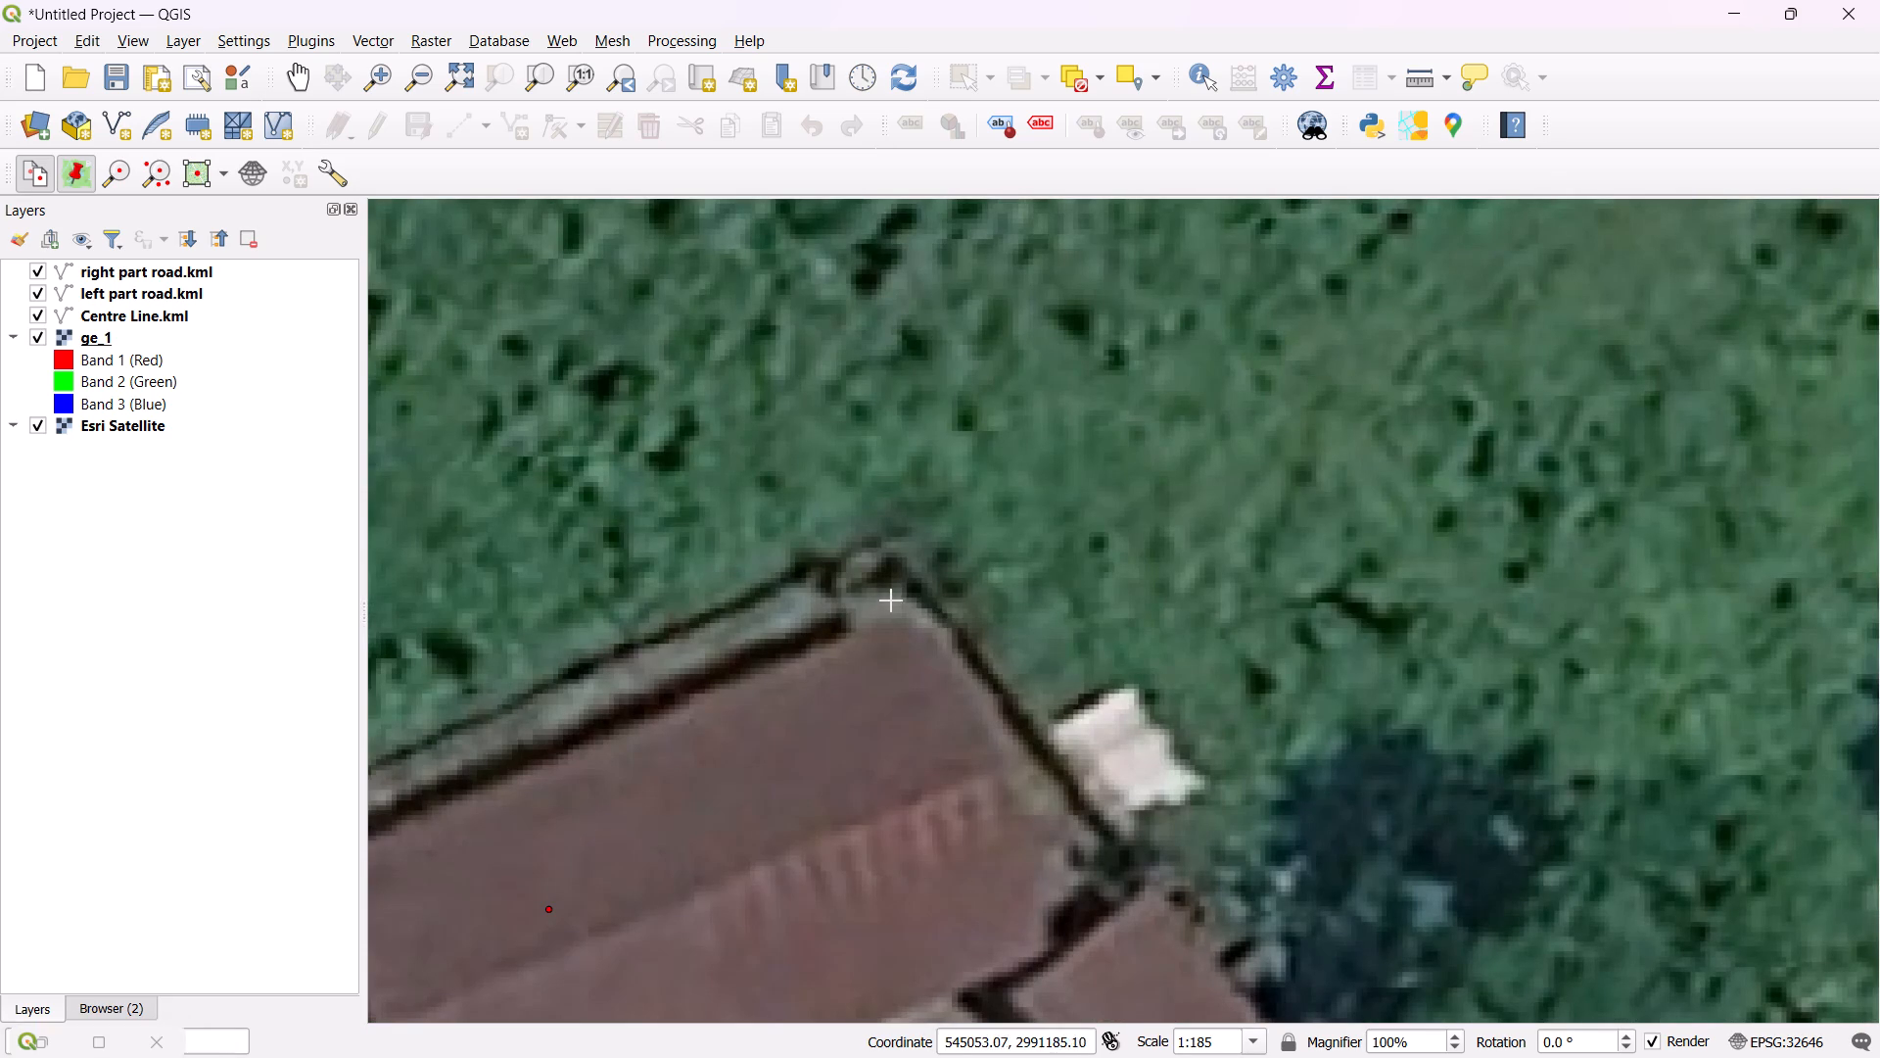
left_click(989, 775)
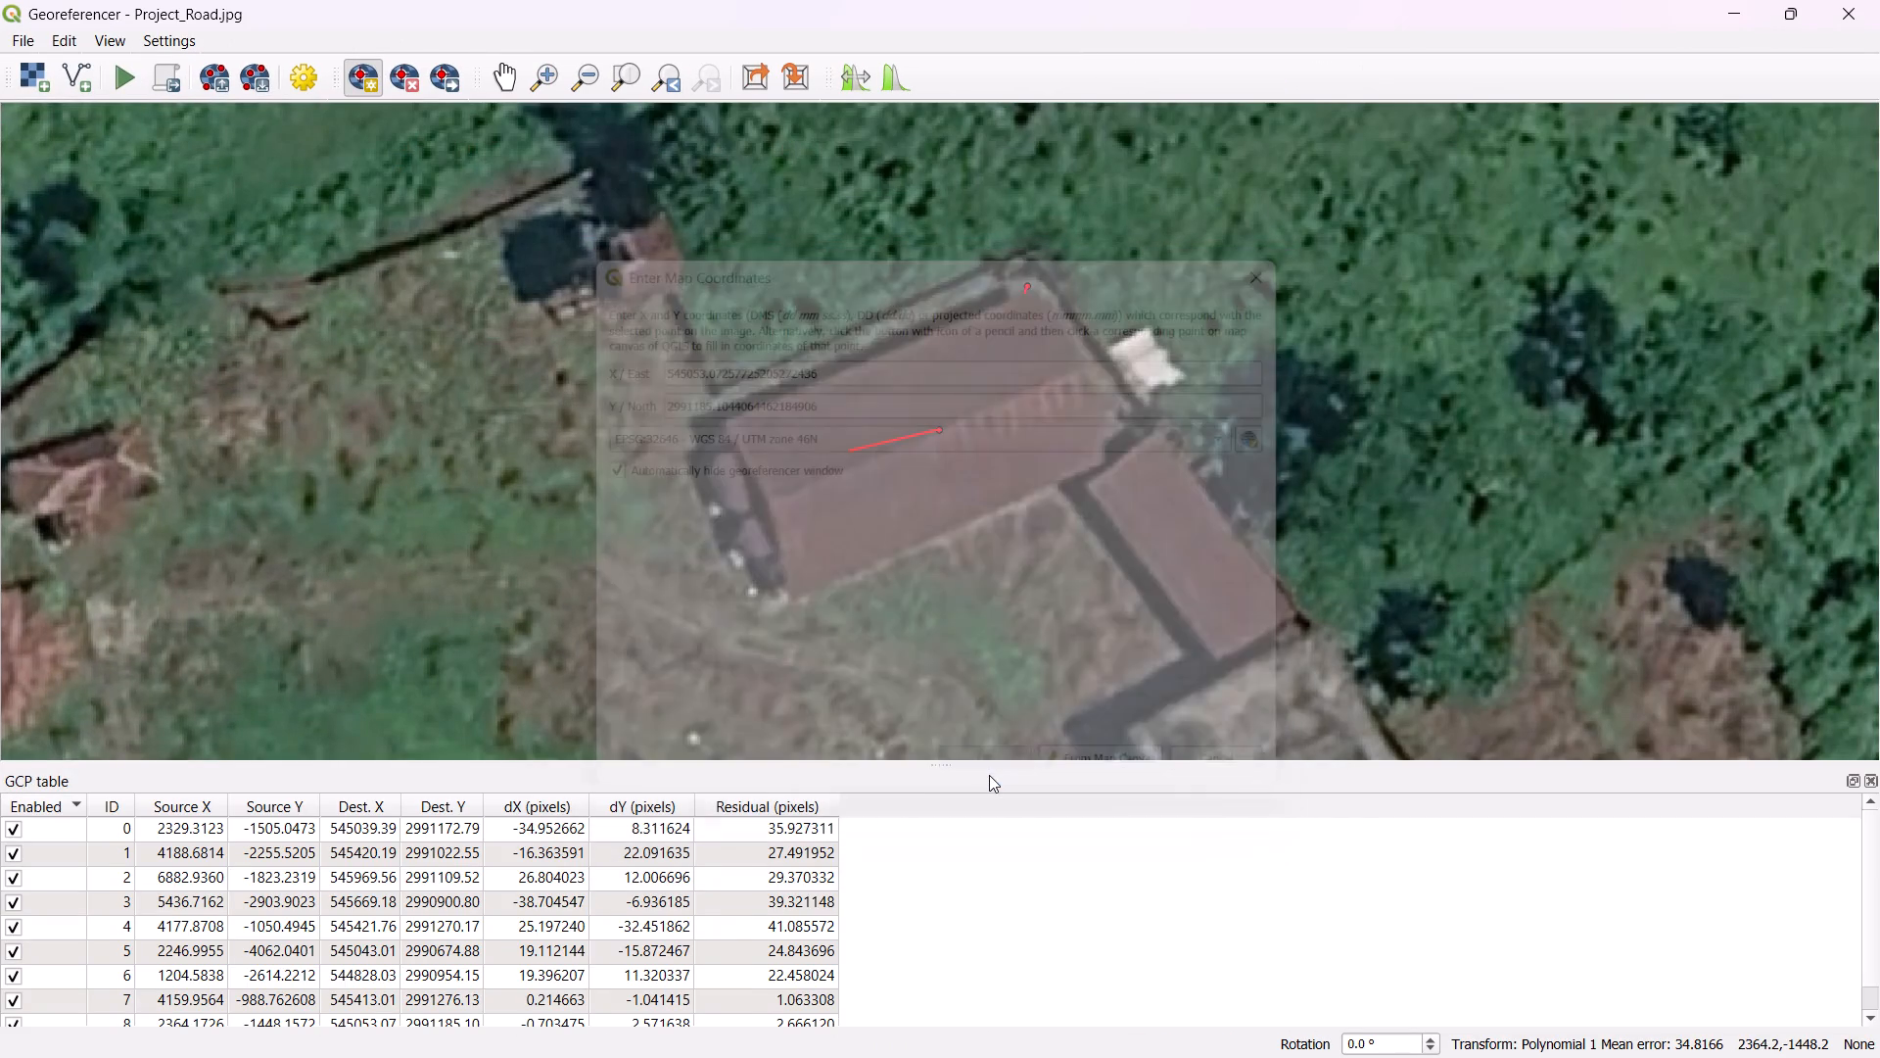
Check the residuals in the GCP table and remove control point 0, the older point in the middle of the brown roof.
scroll(799, 915, "down", 2)
scroll(799, 915, "up", 3)
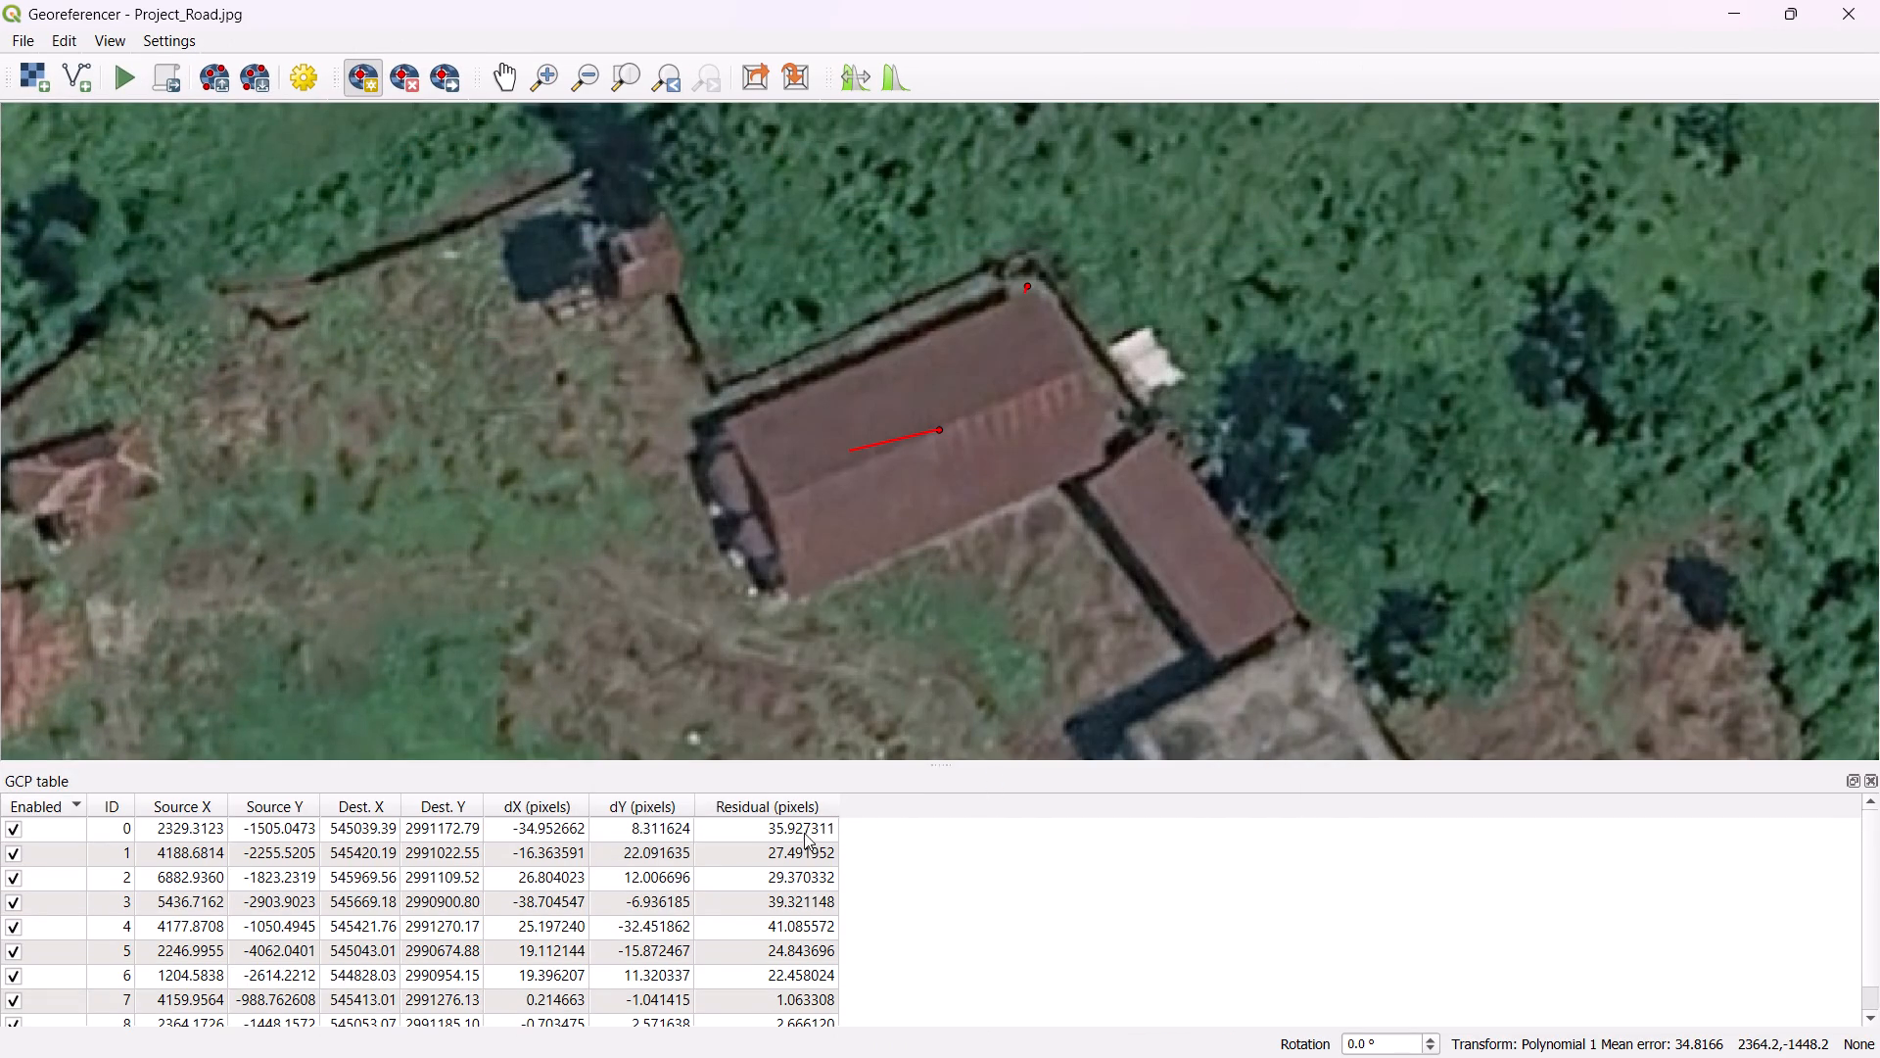
double_click(804, 824)
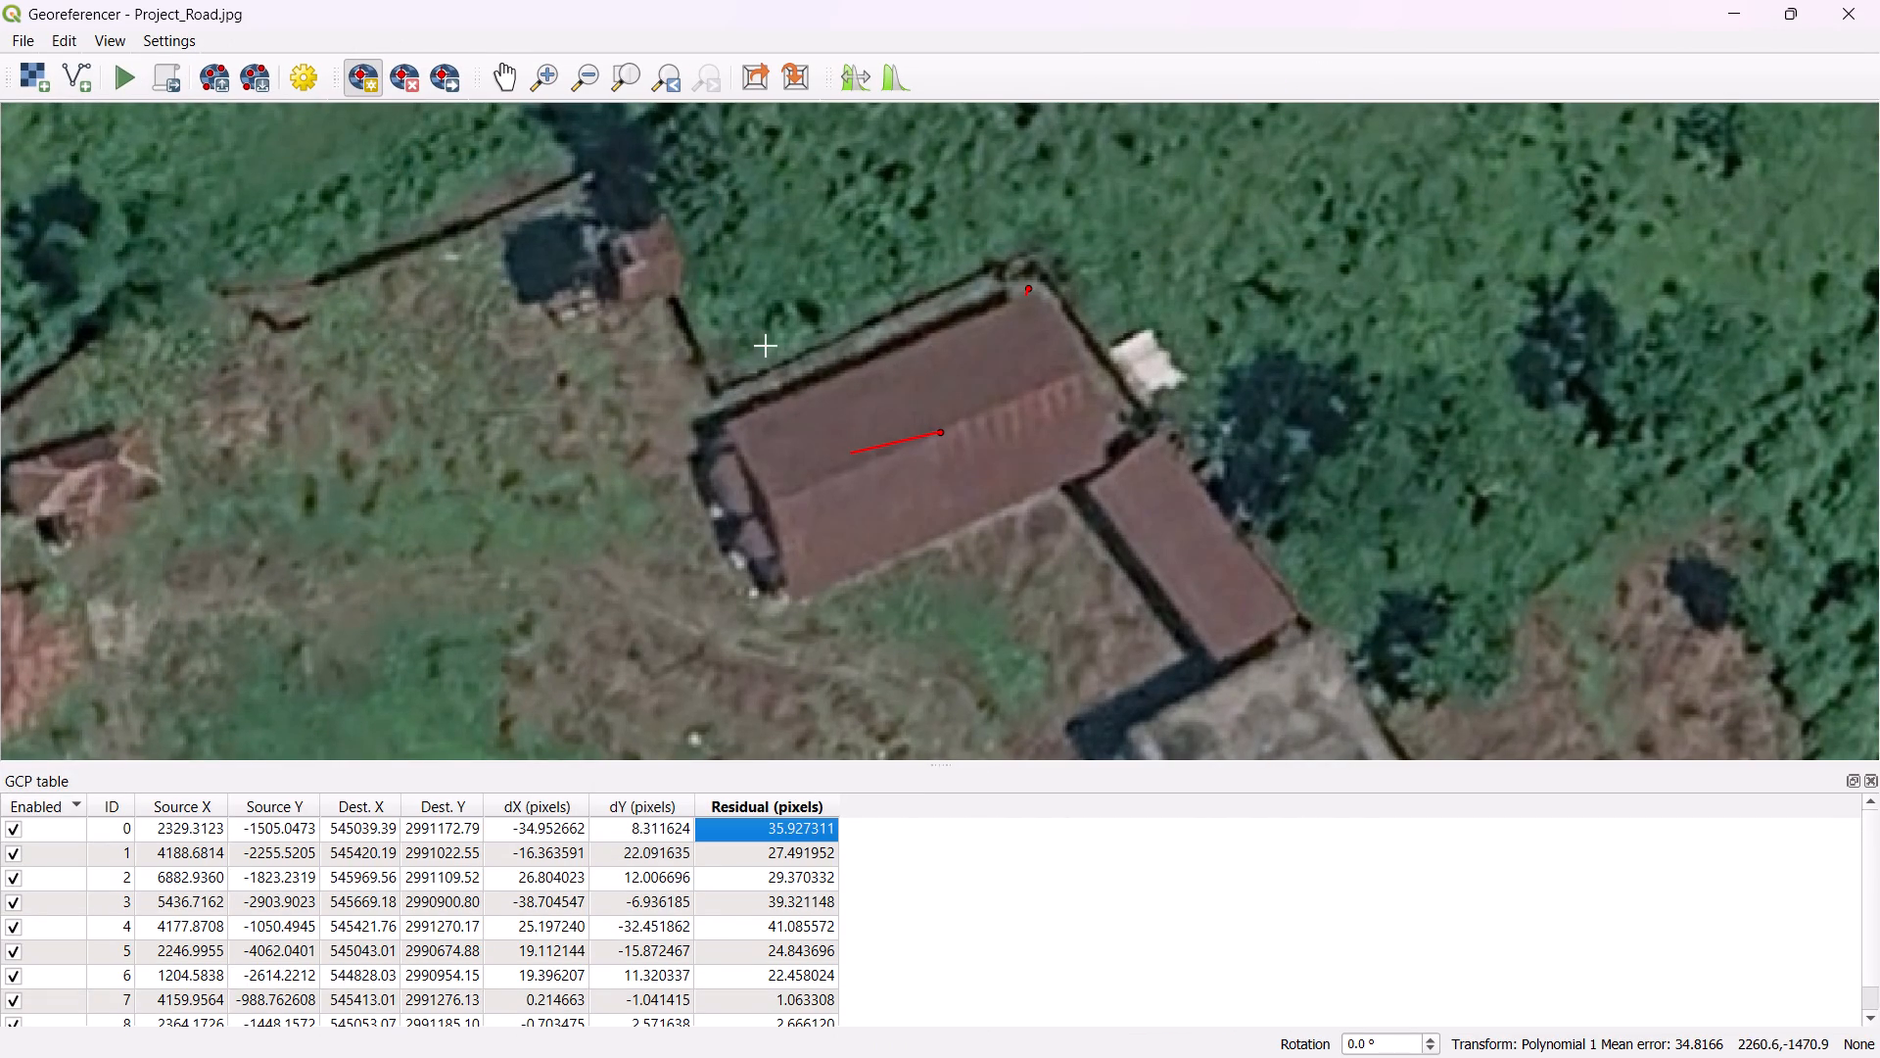
right_click(820, 829)
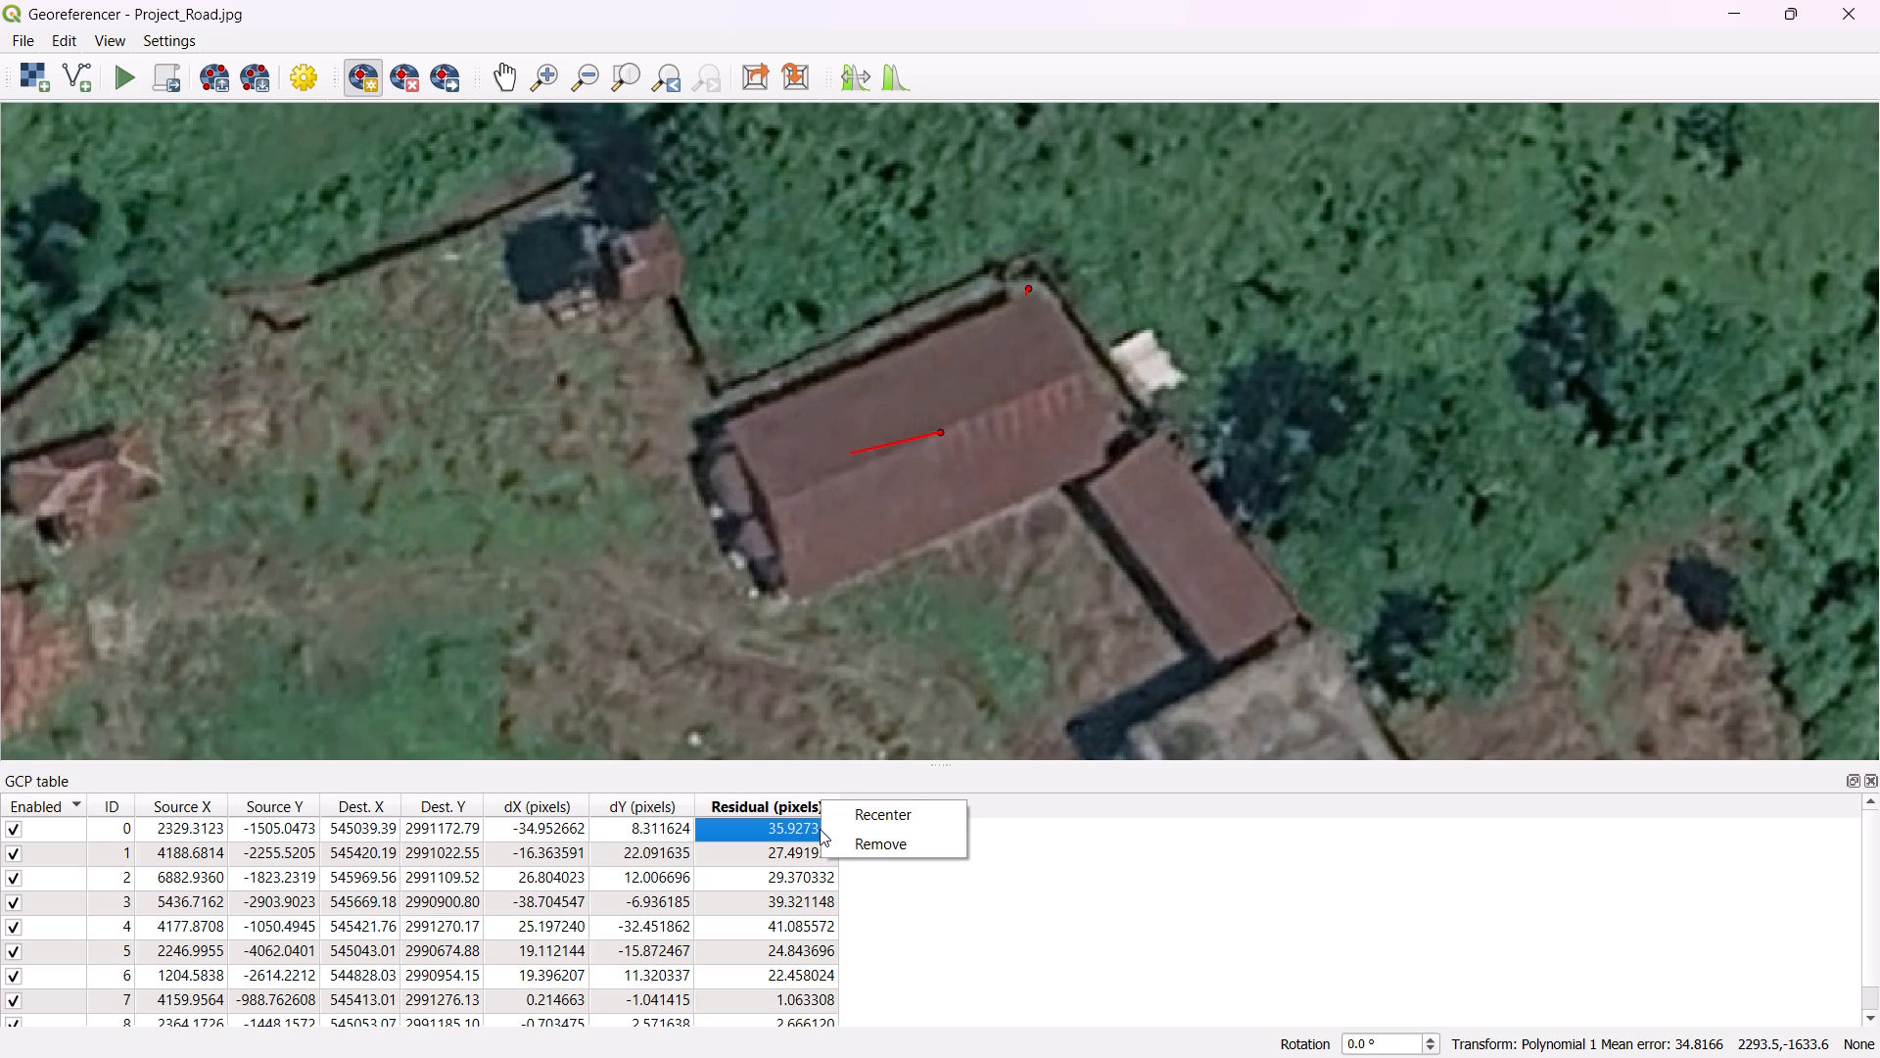
left_click(872, 842)
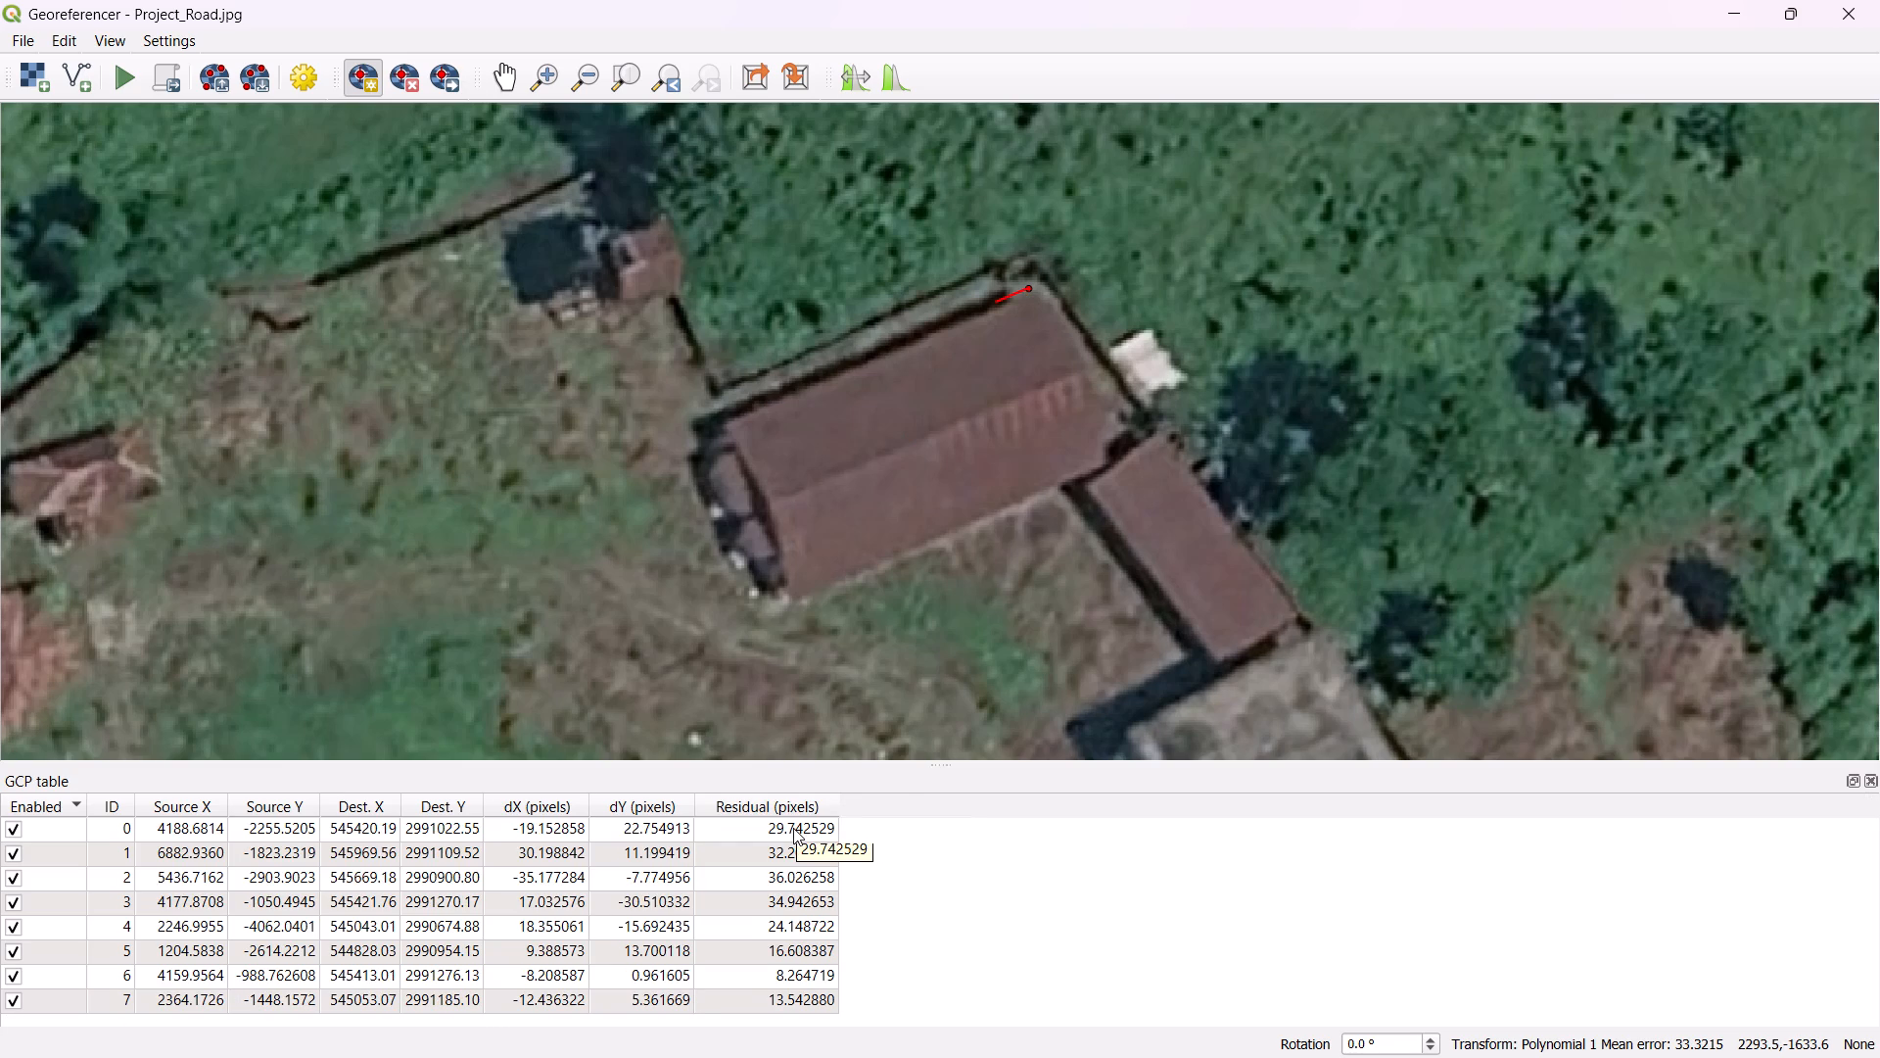
Add a control point on the road by the track junction west of point 0's grey-roofed building, matched on the map at about 545353.36, 2991021.77.
left_click(793, 828)
left_click(793, 828)
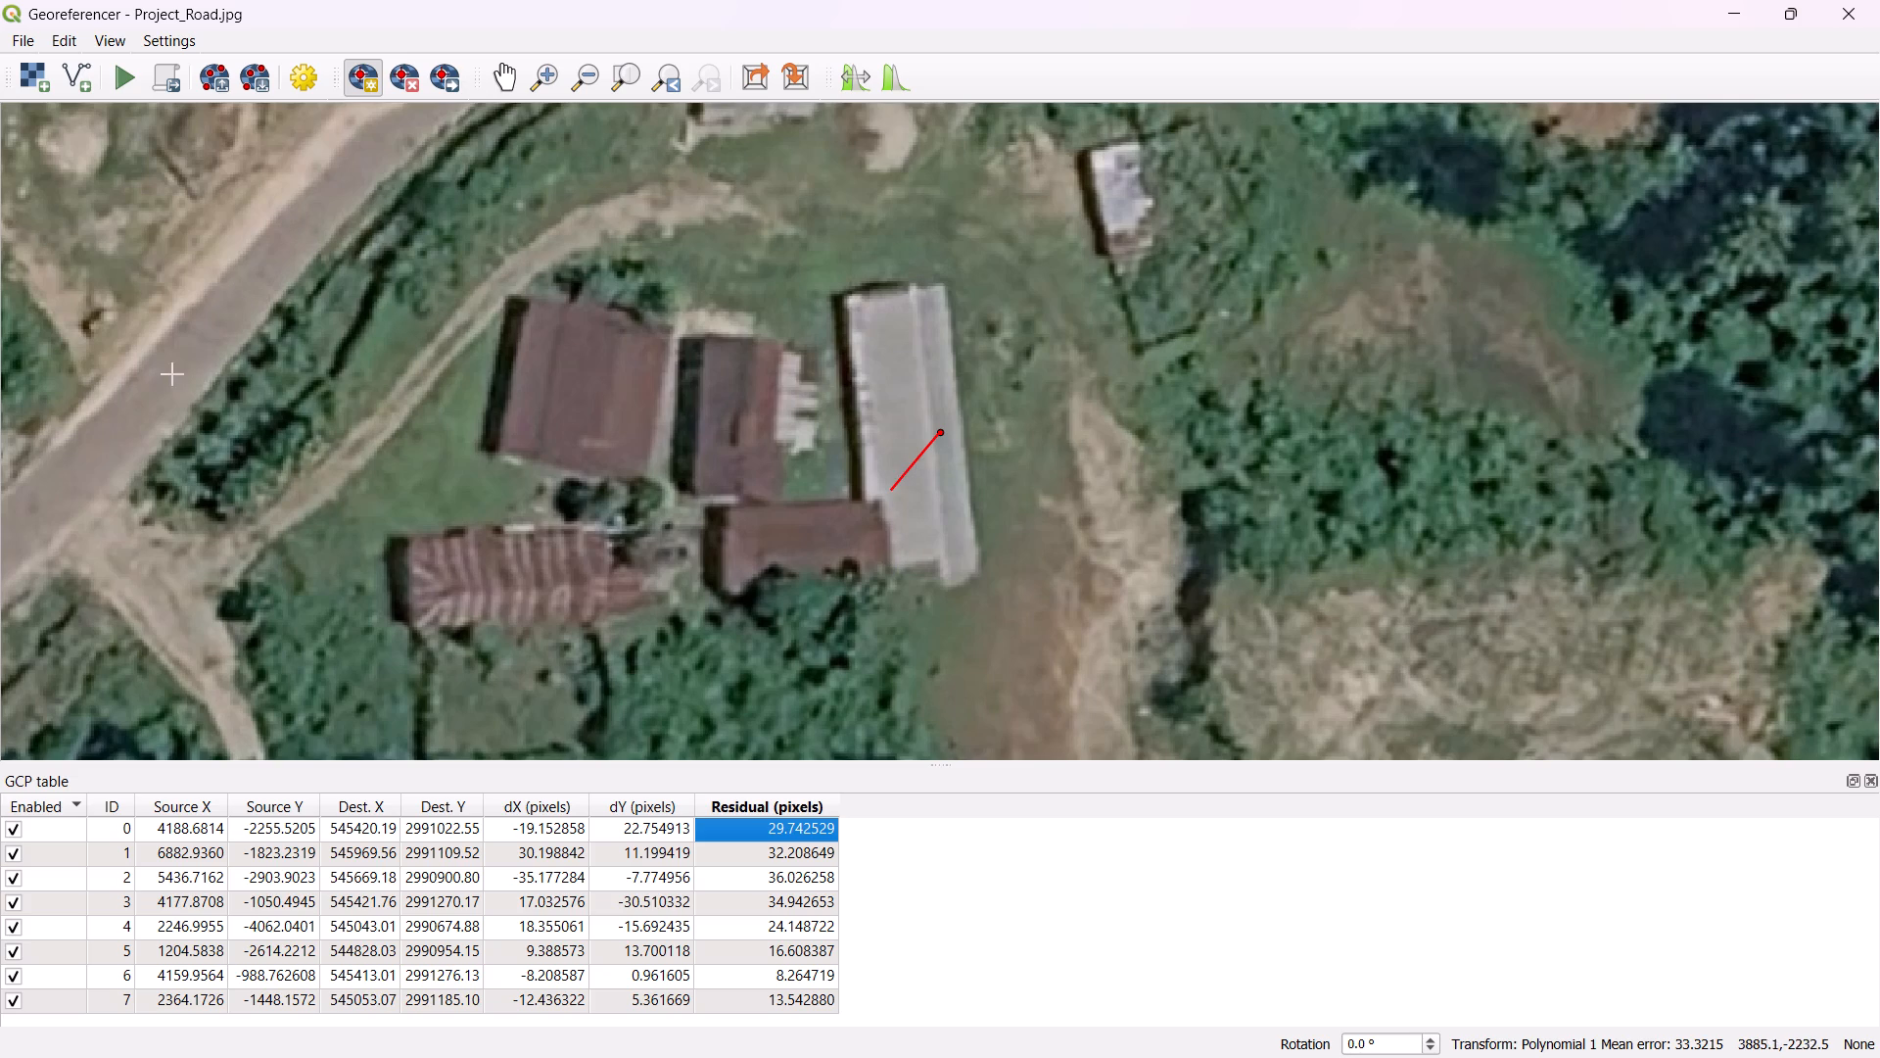
left_click(57, 489)
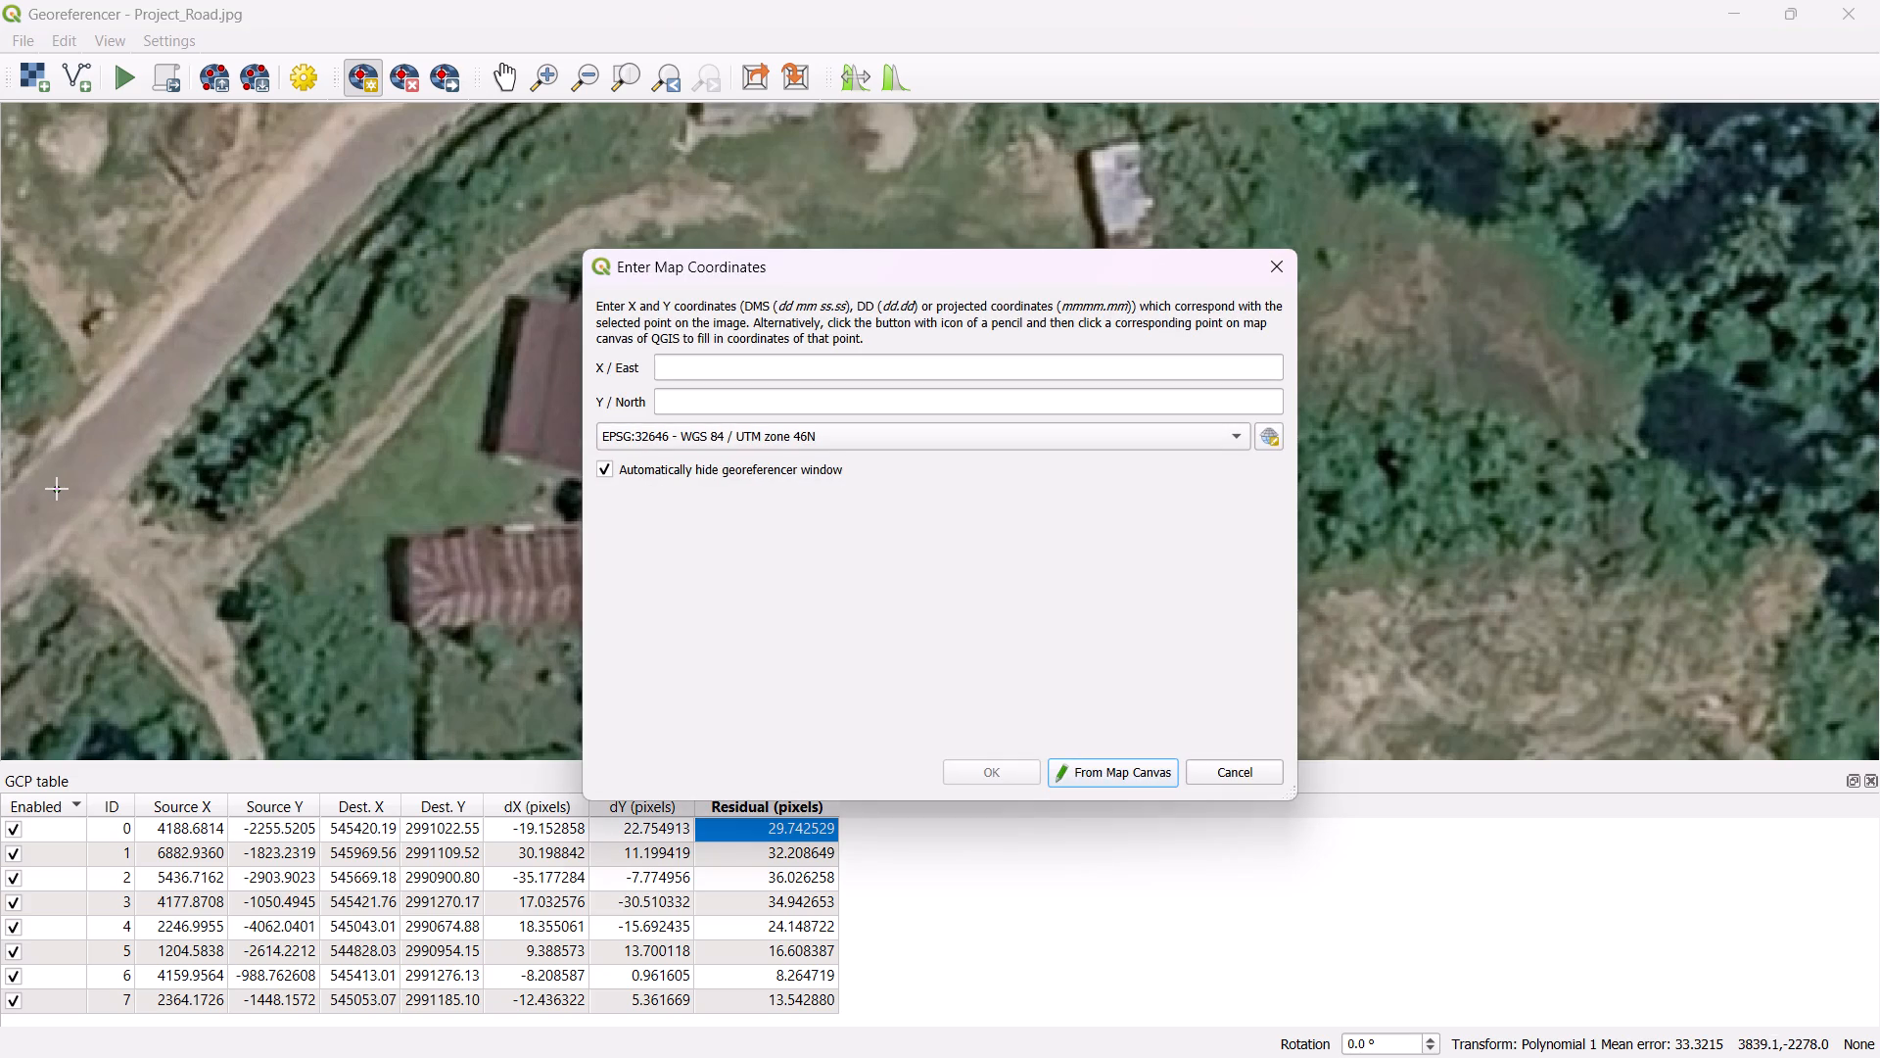
left_click(1079, 766)
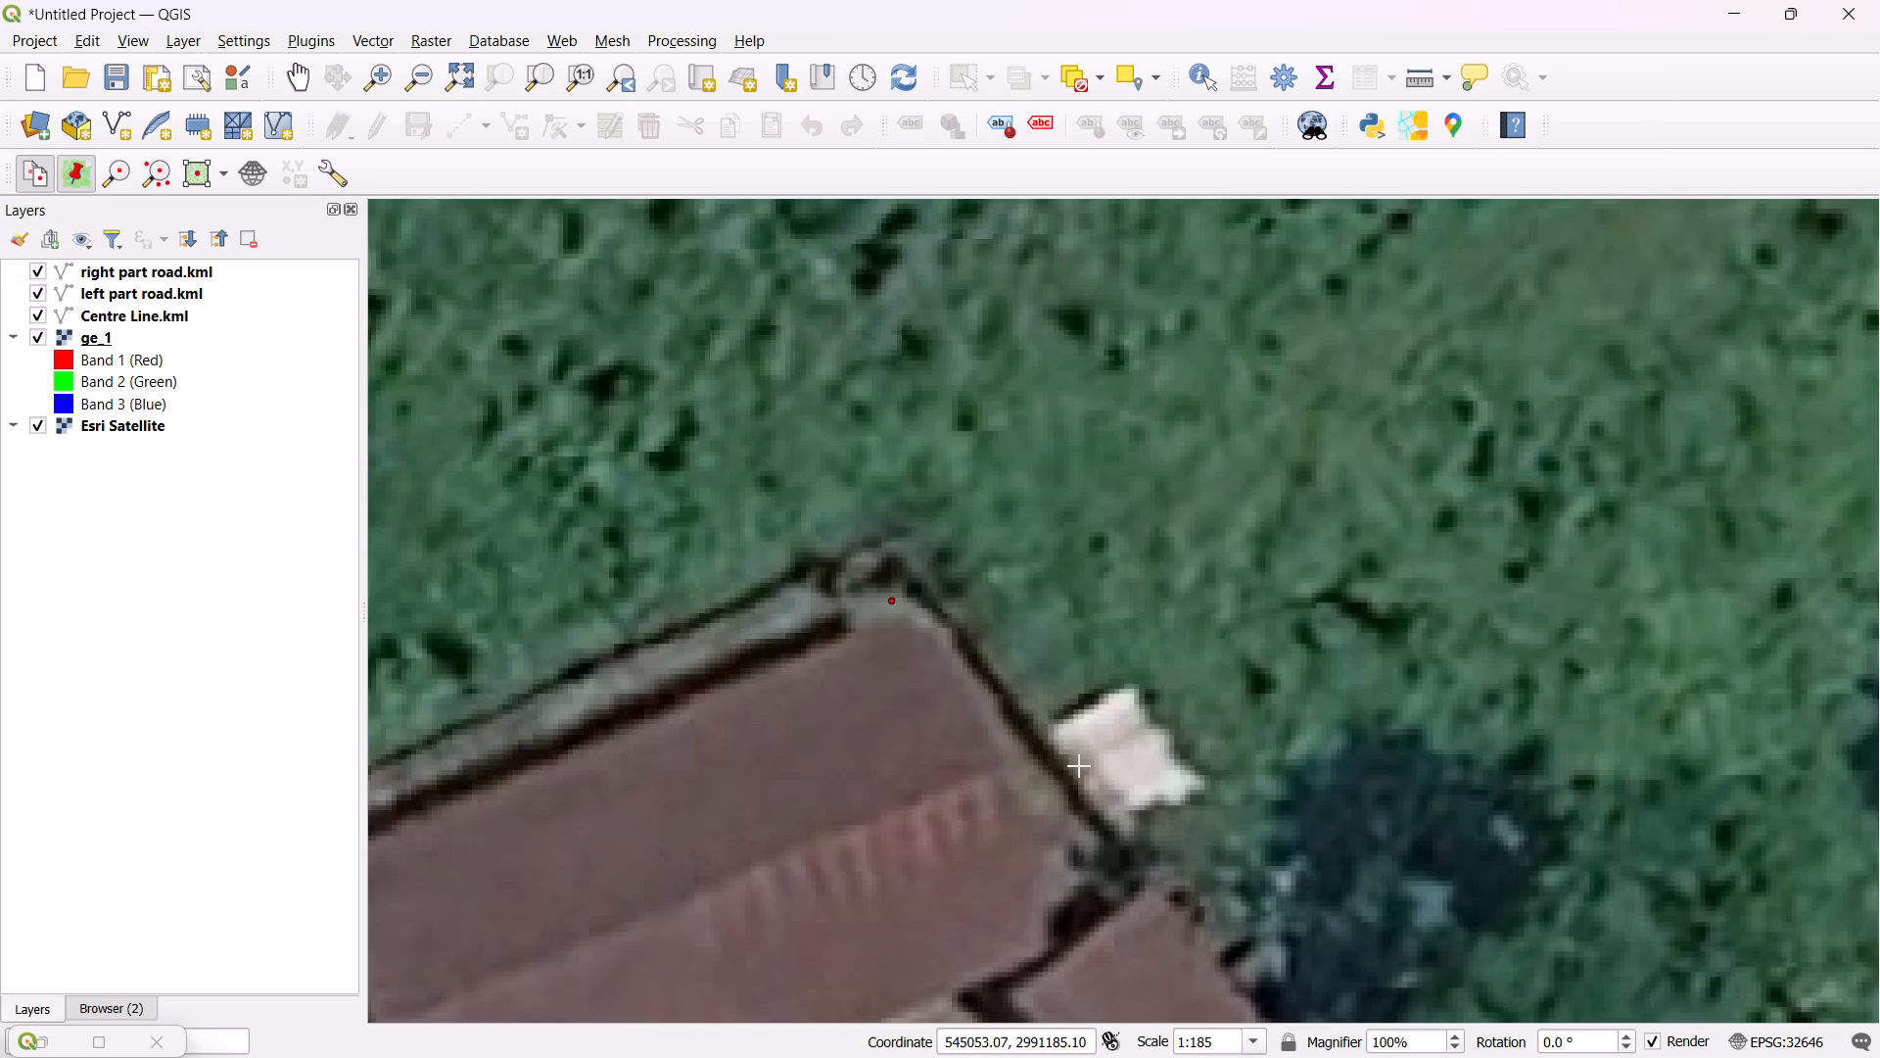
scroll(894, 660, "down", 5)
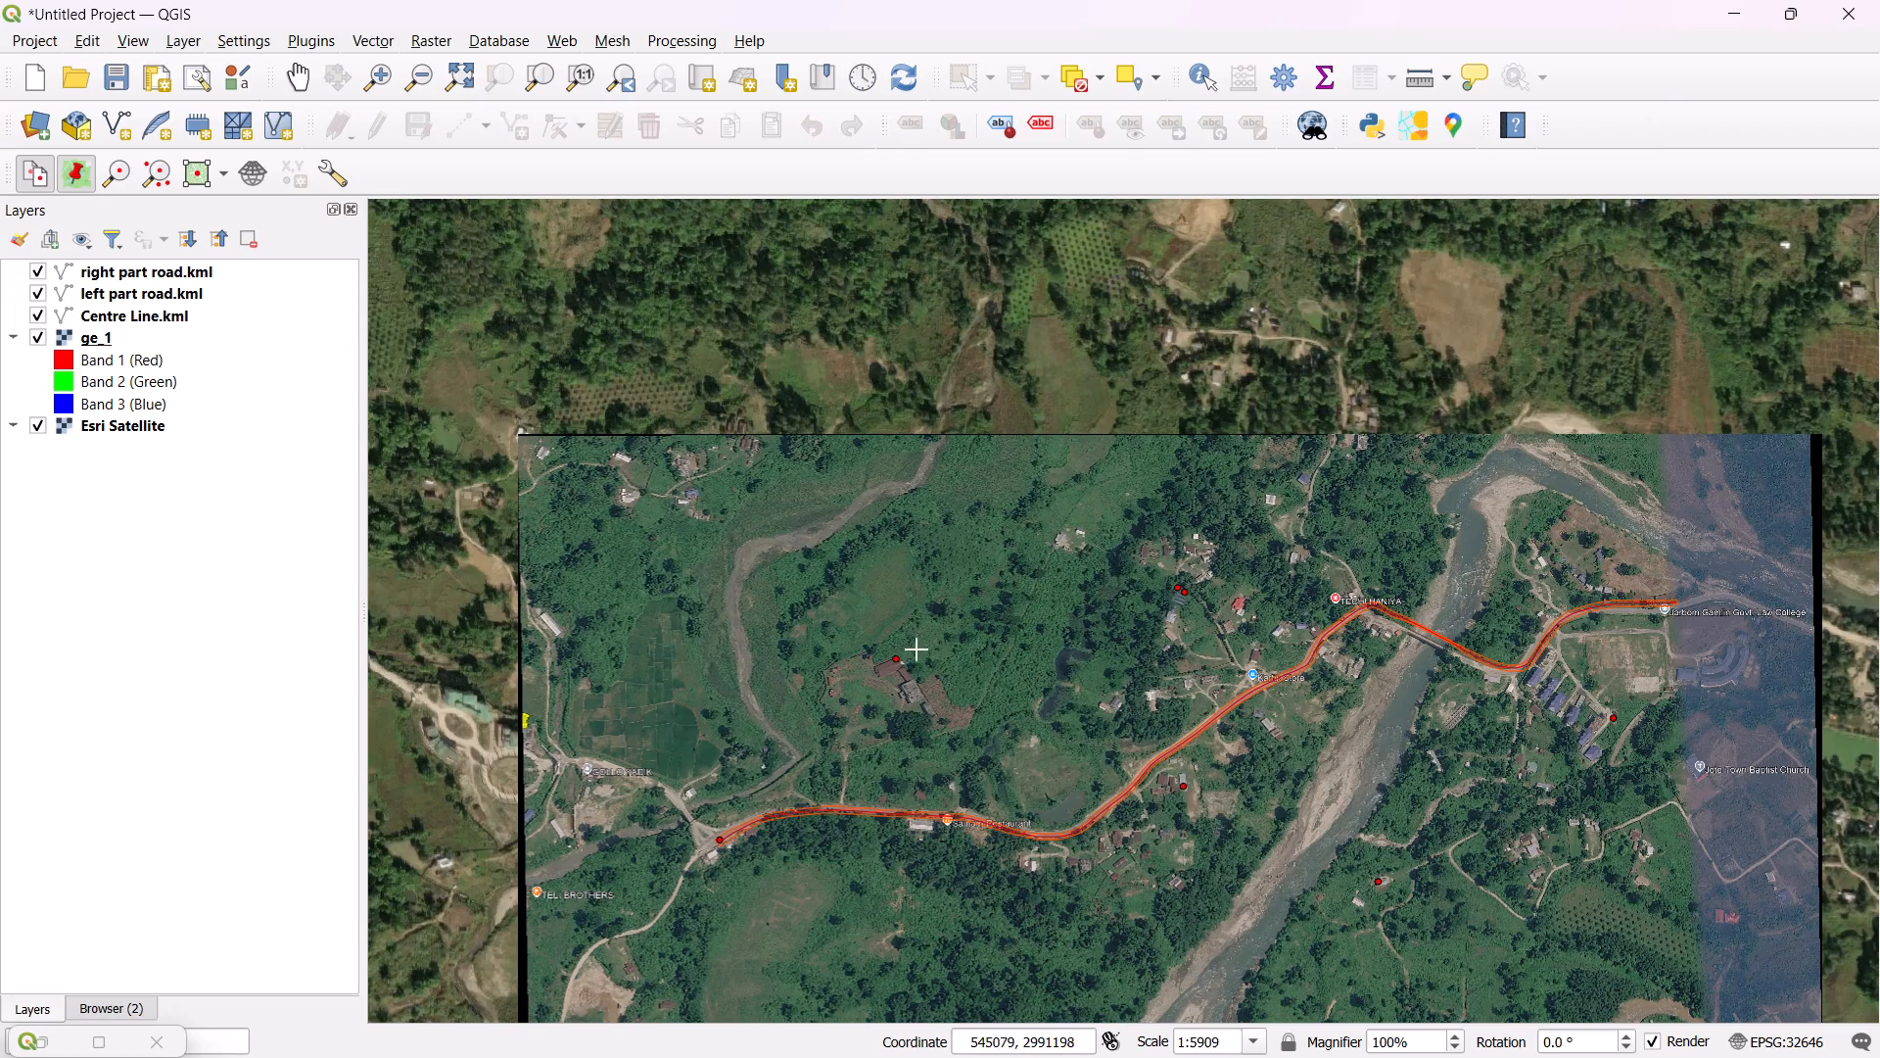
scroll(1165, 777, "up", 4)
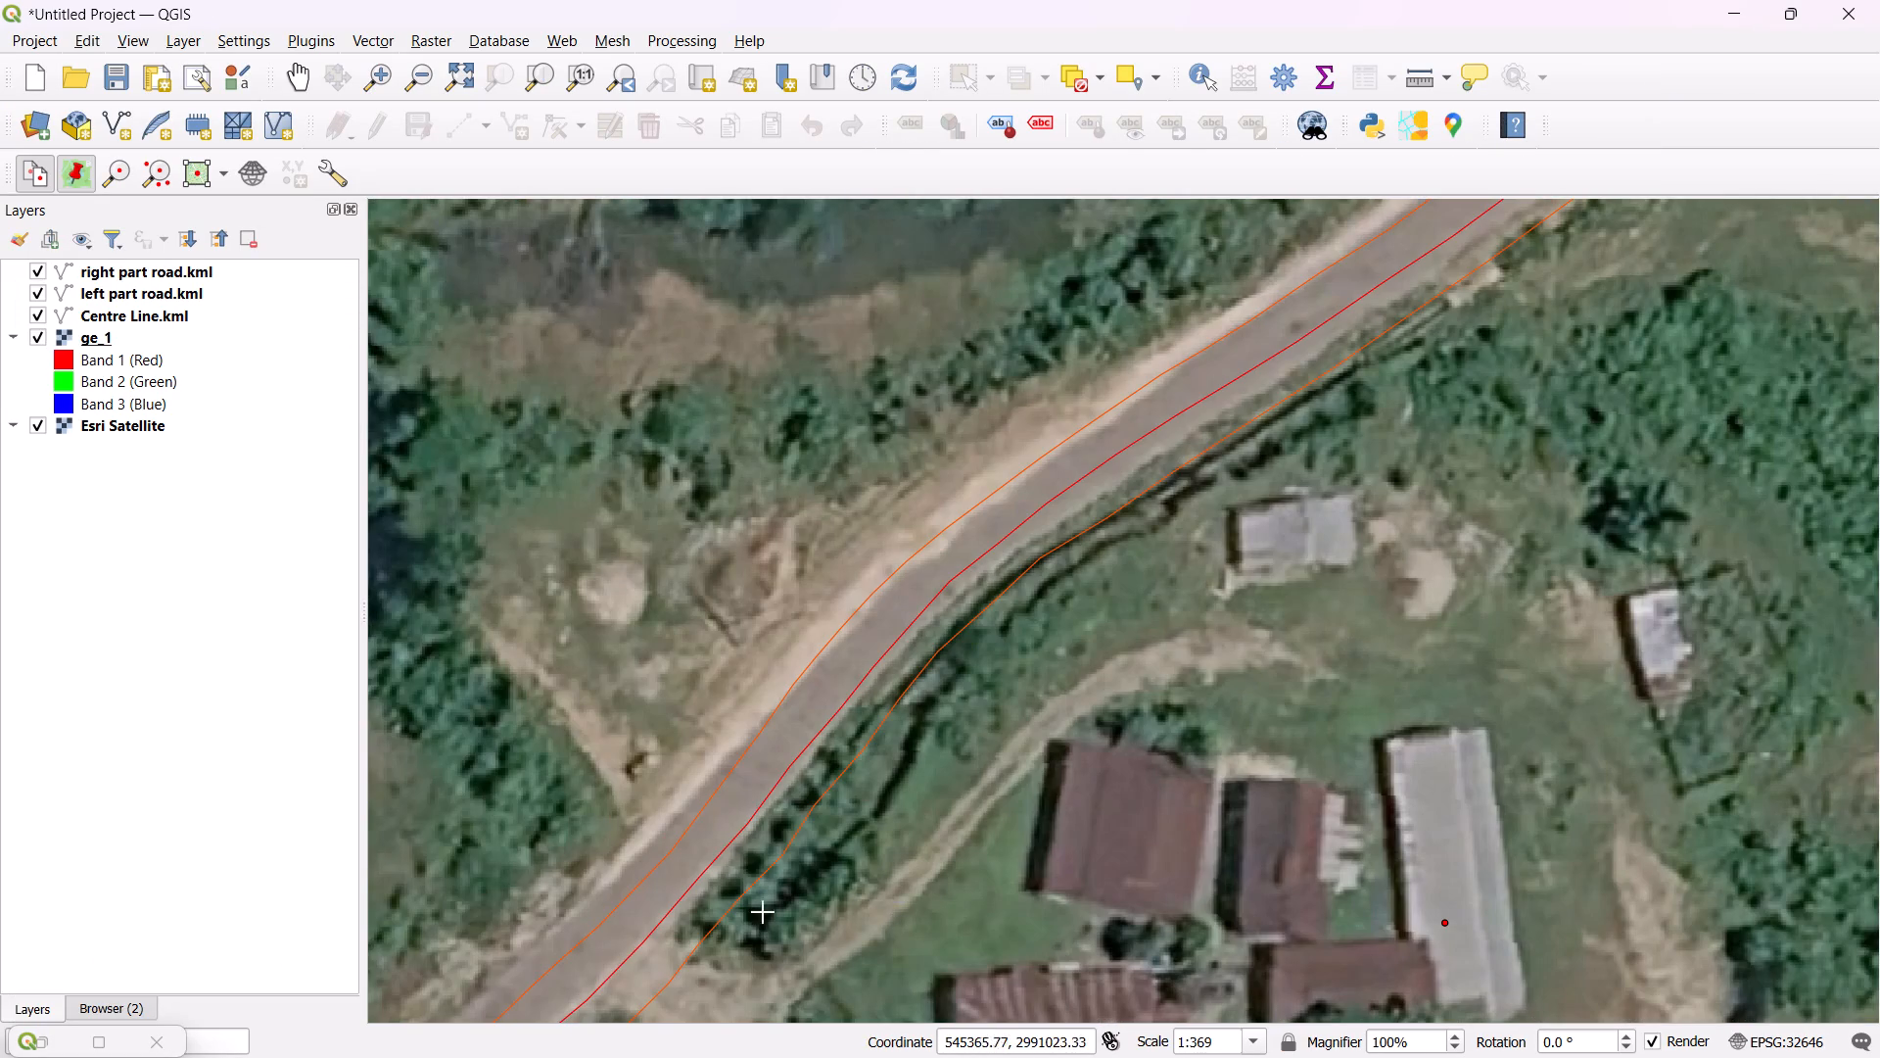
scroll(637, 861, "down", 1)
scroll(629, 909, "up", 2)
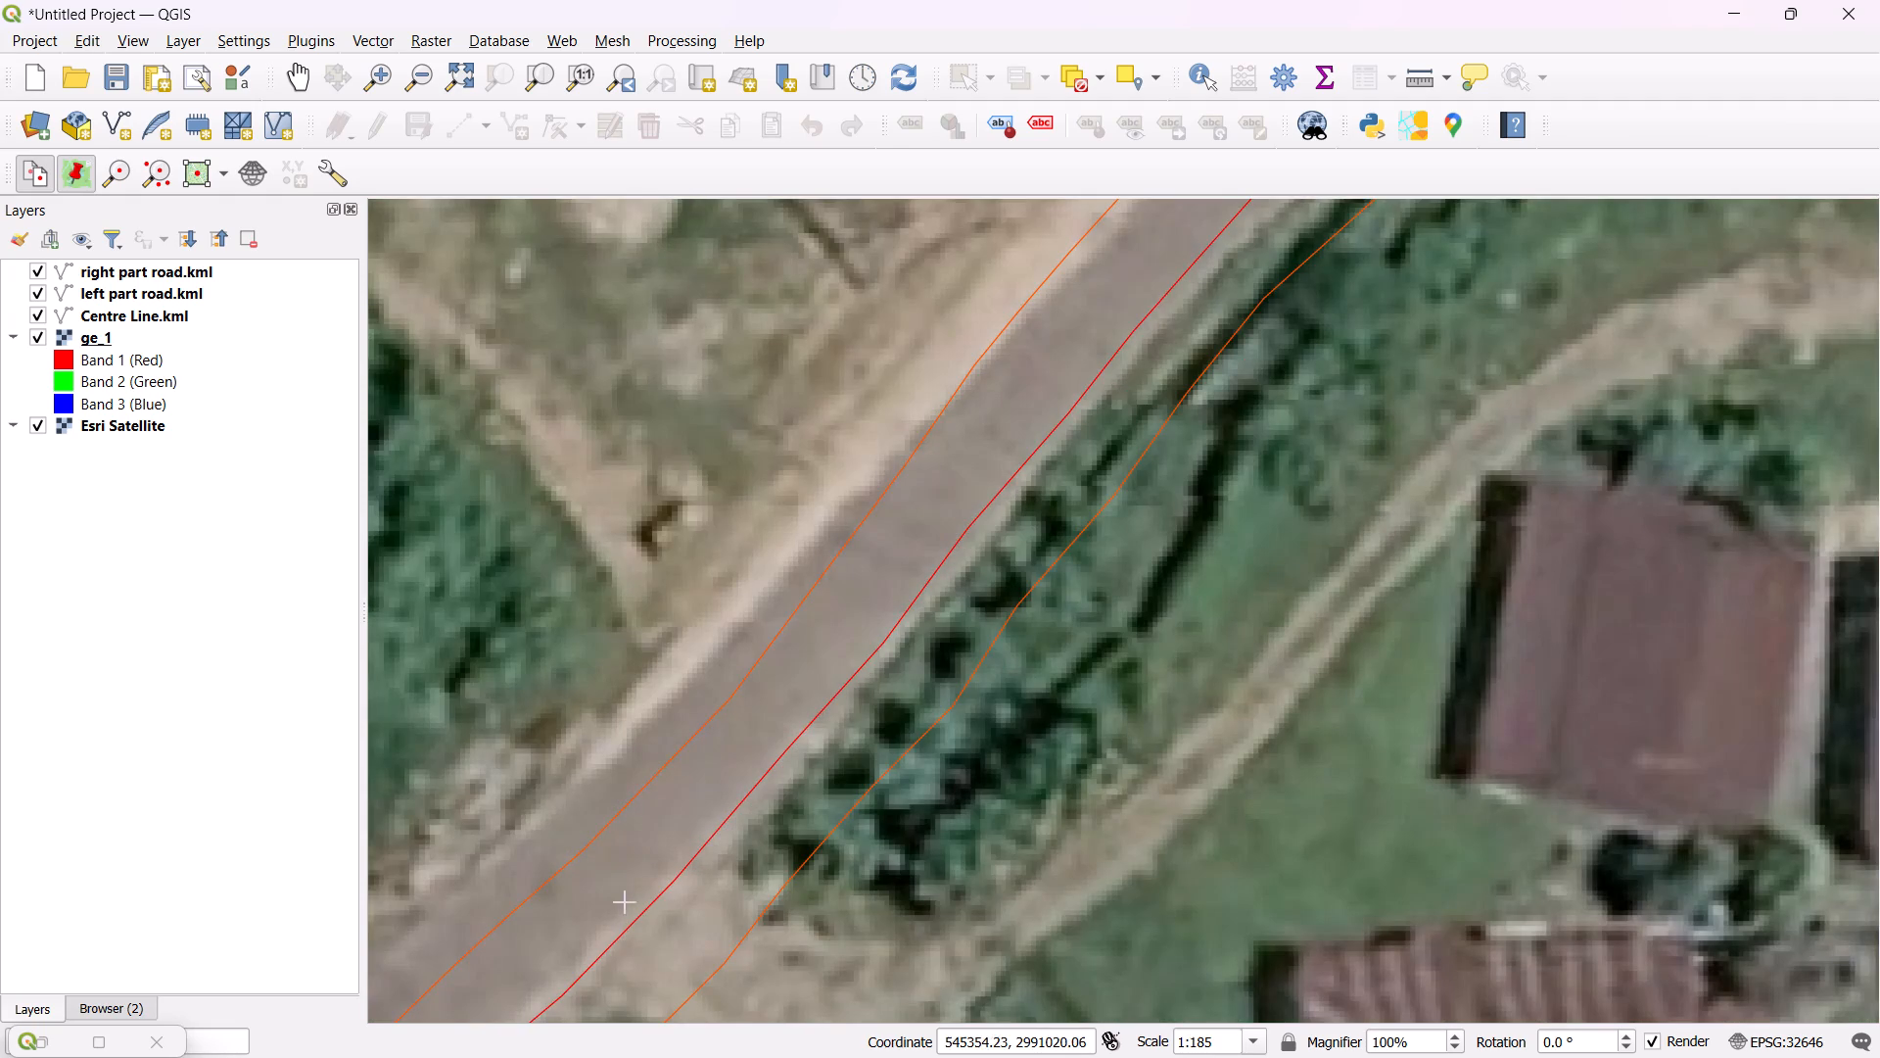
left_click(602, 860)
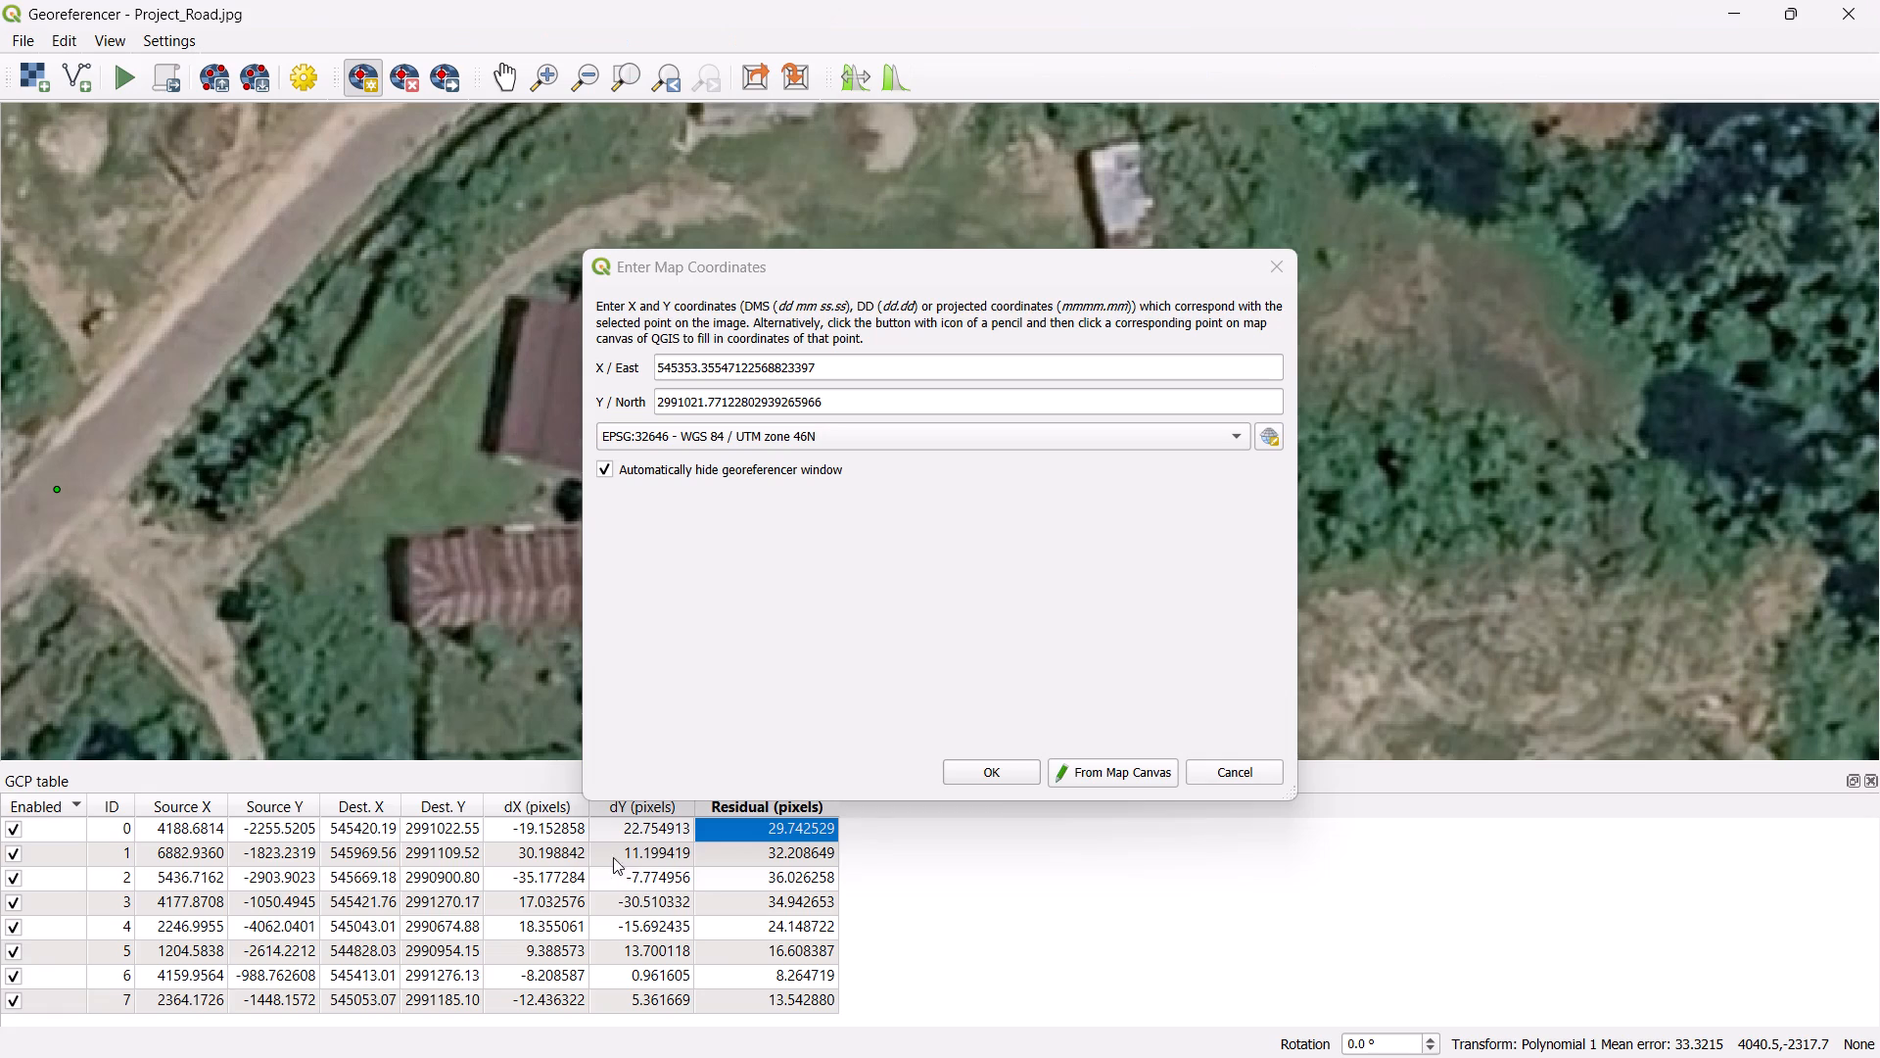
left_click(976, 772)
Check the residuals in the GCP table and remove control point 0, the older point on the long grey roof.
scroll(825, 880, "down", 4)
scroll(826, 881, "up", 2)
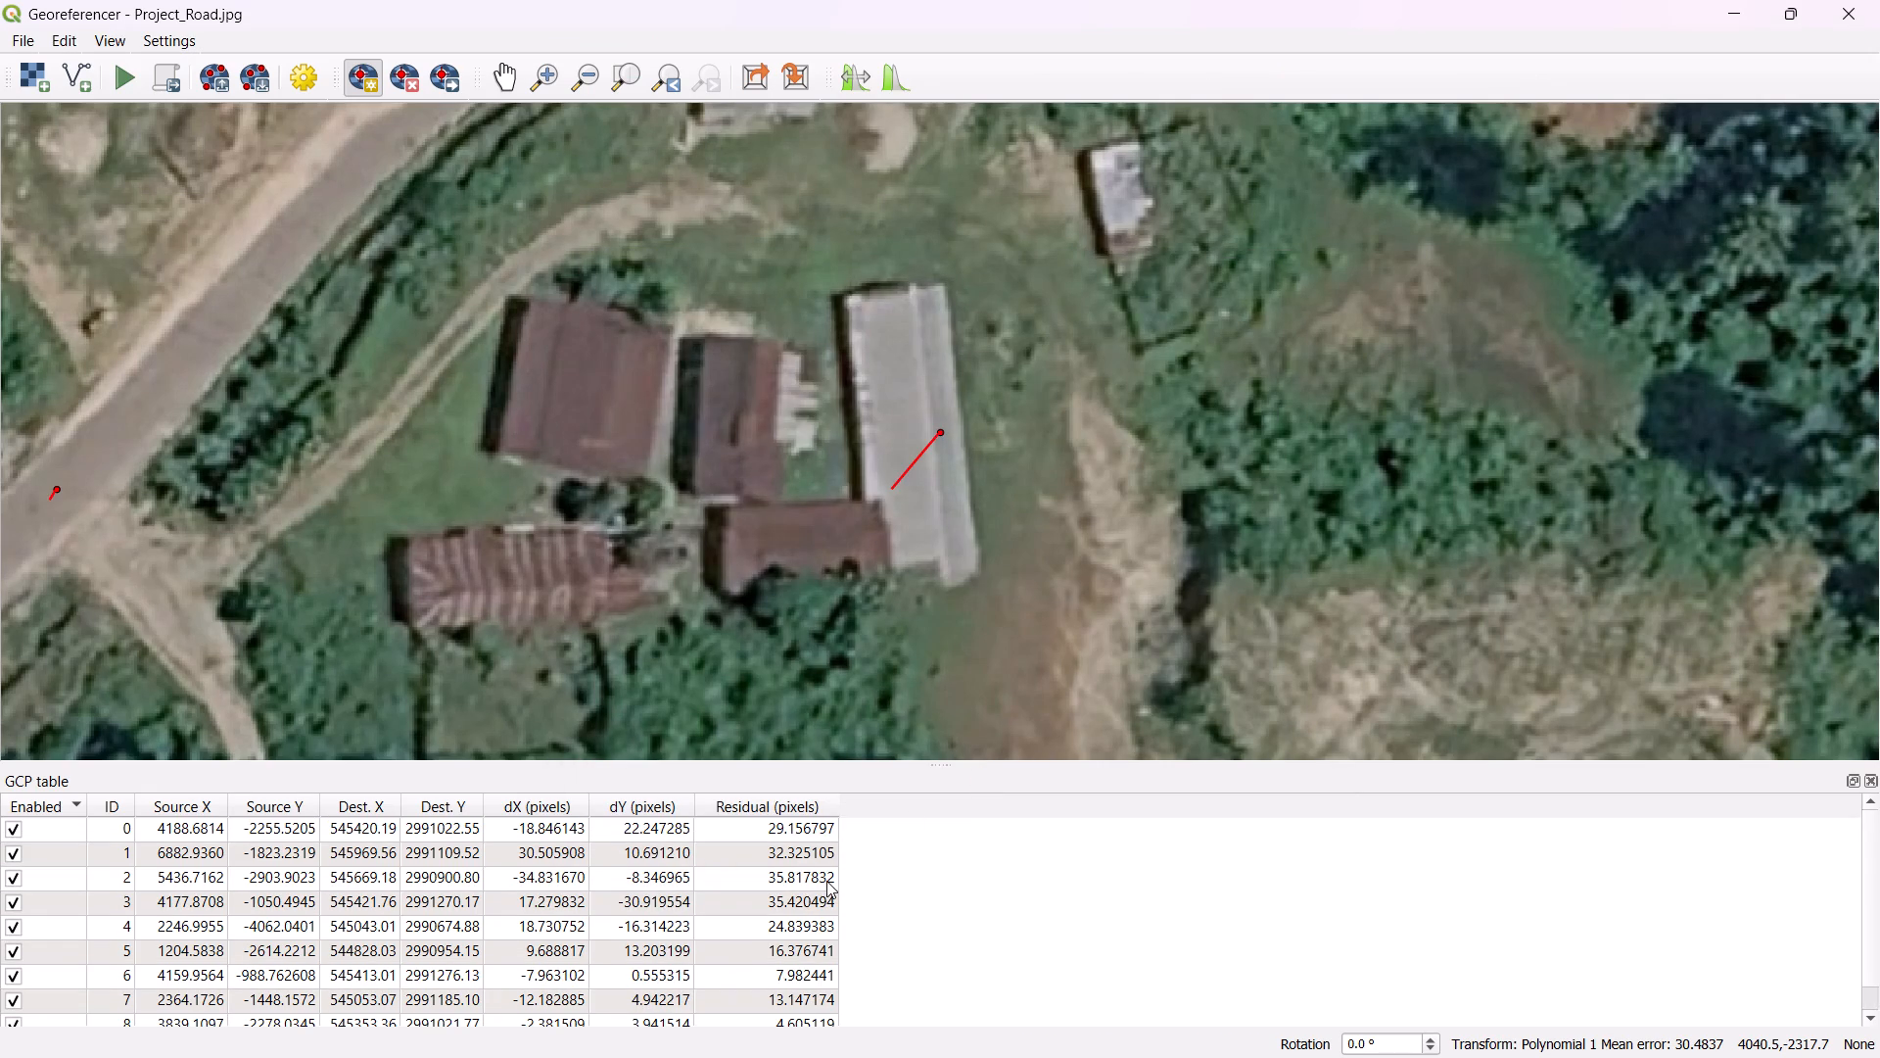
scroll(826, 881, "up", 2)
left_click(798, 832)
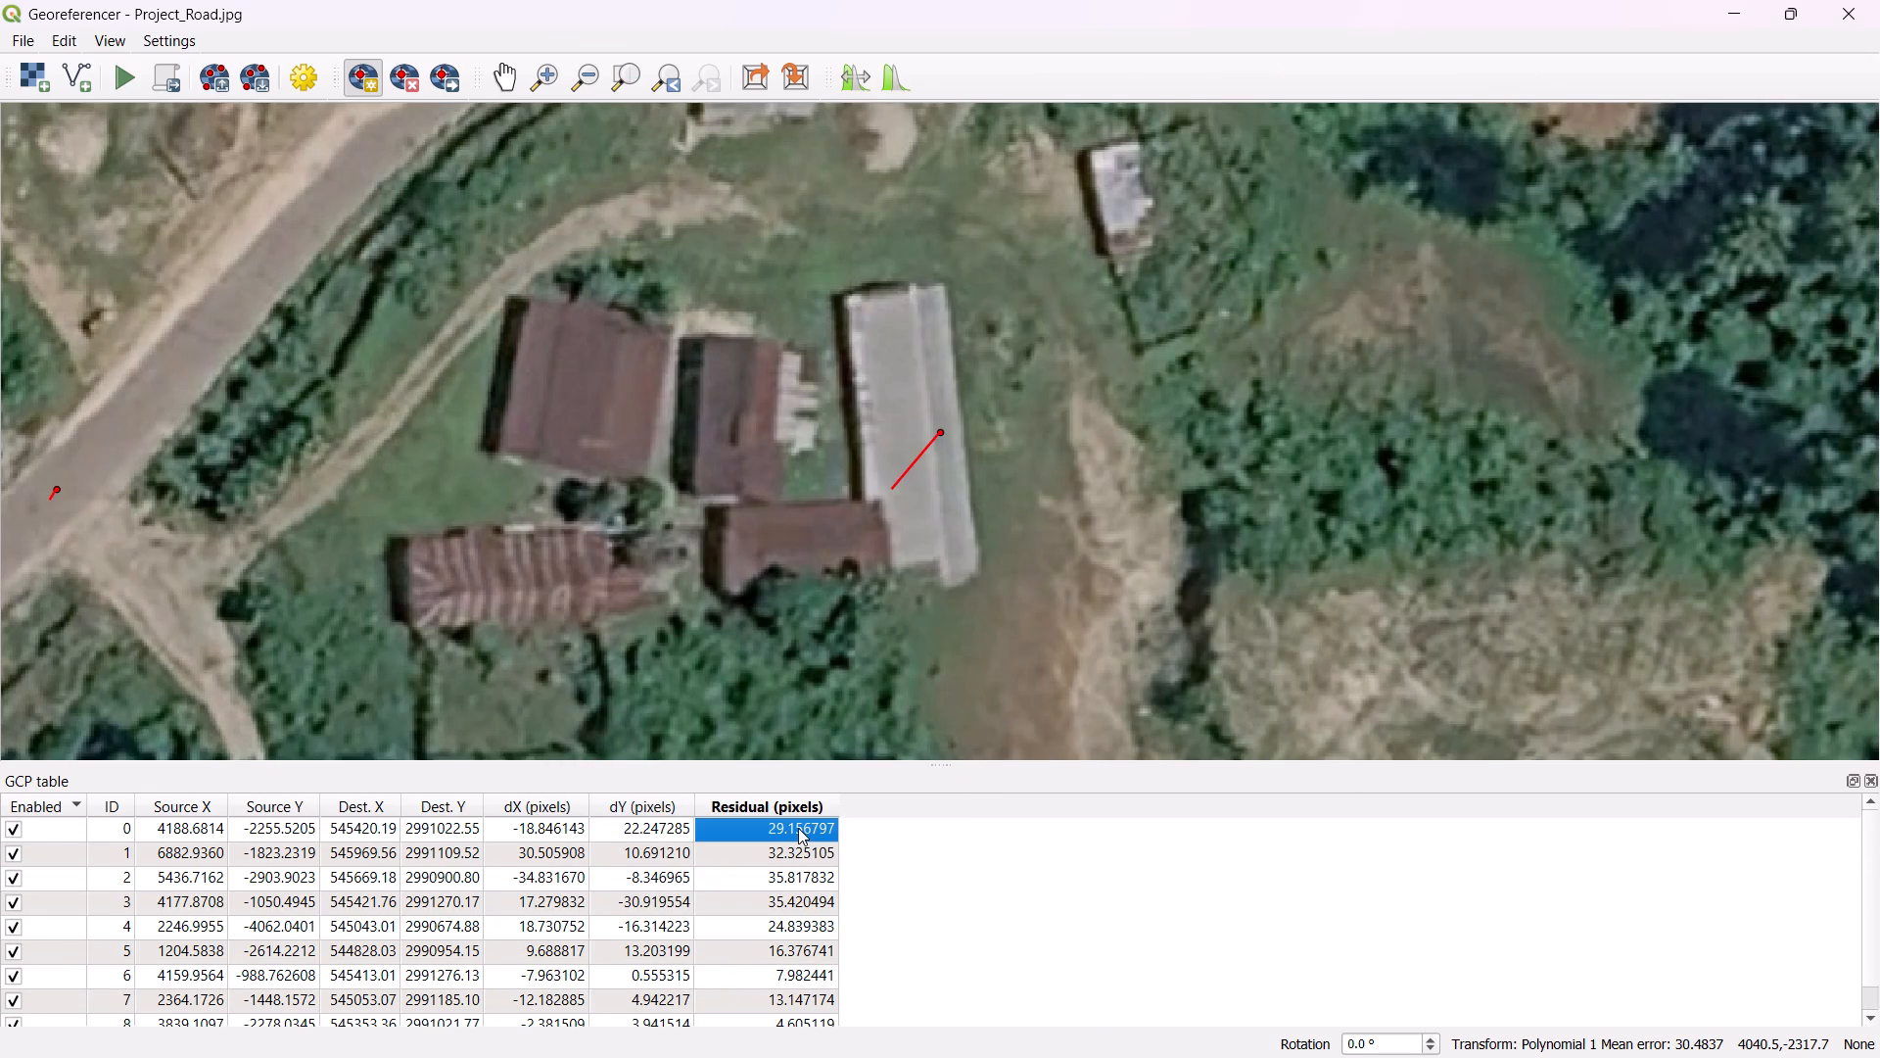
right_click(798, 828)
left_click(890, 838)
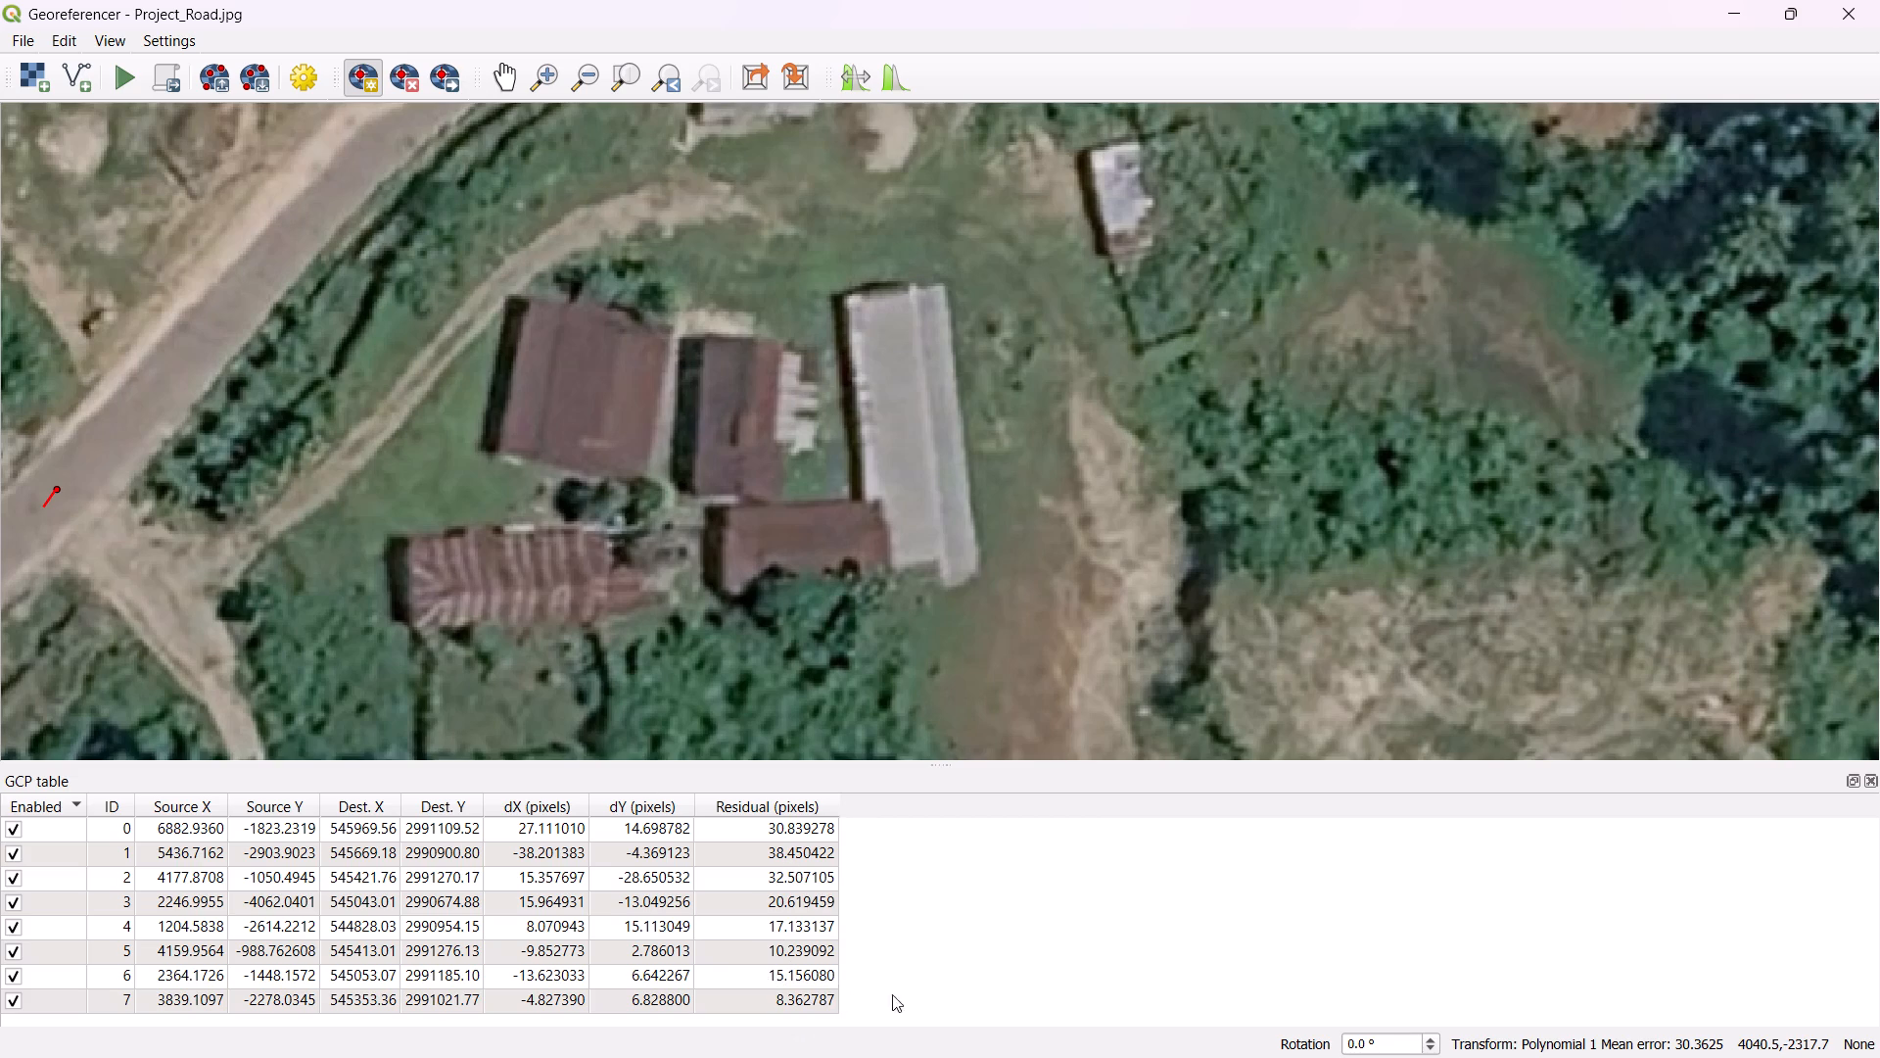
Add a control point on the ridge junction of the southernmost purple-roofed building near point 0, matched on the map at about 545942.64, 2991061.54.
left_click(794, 824)
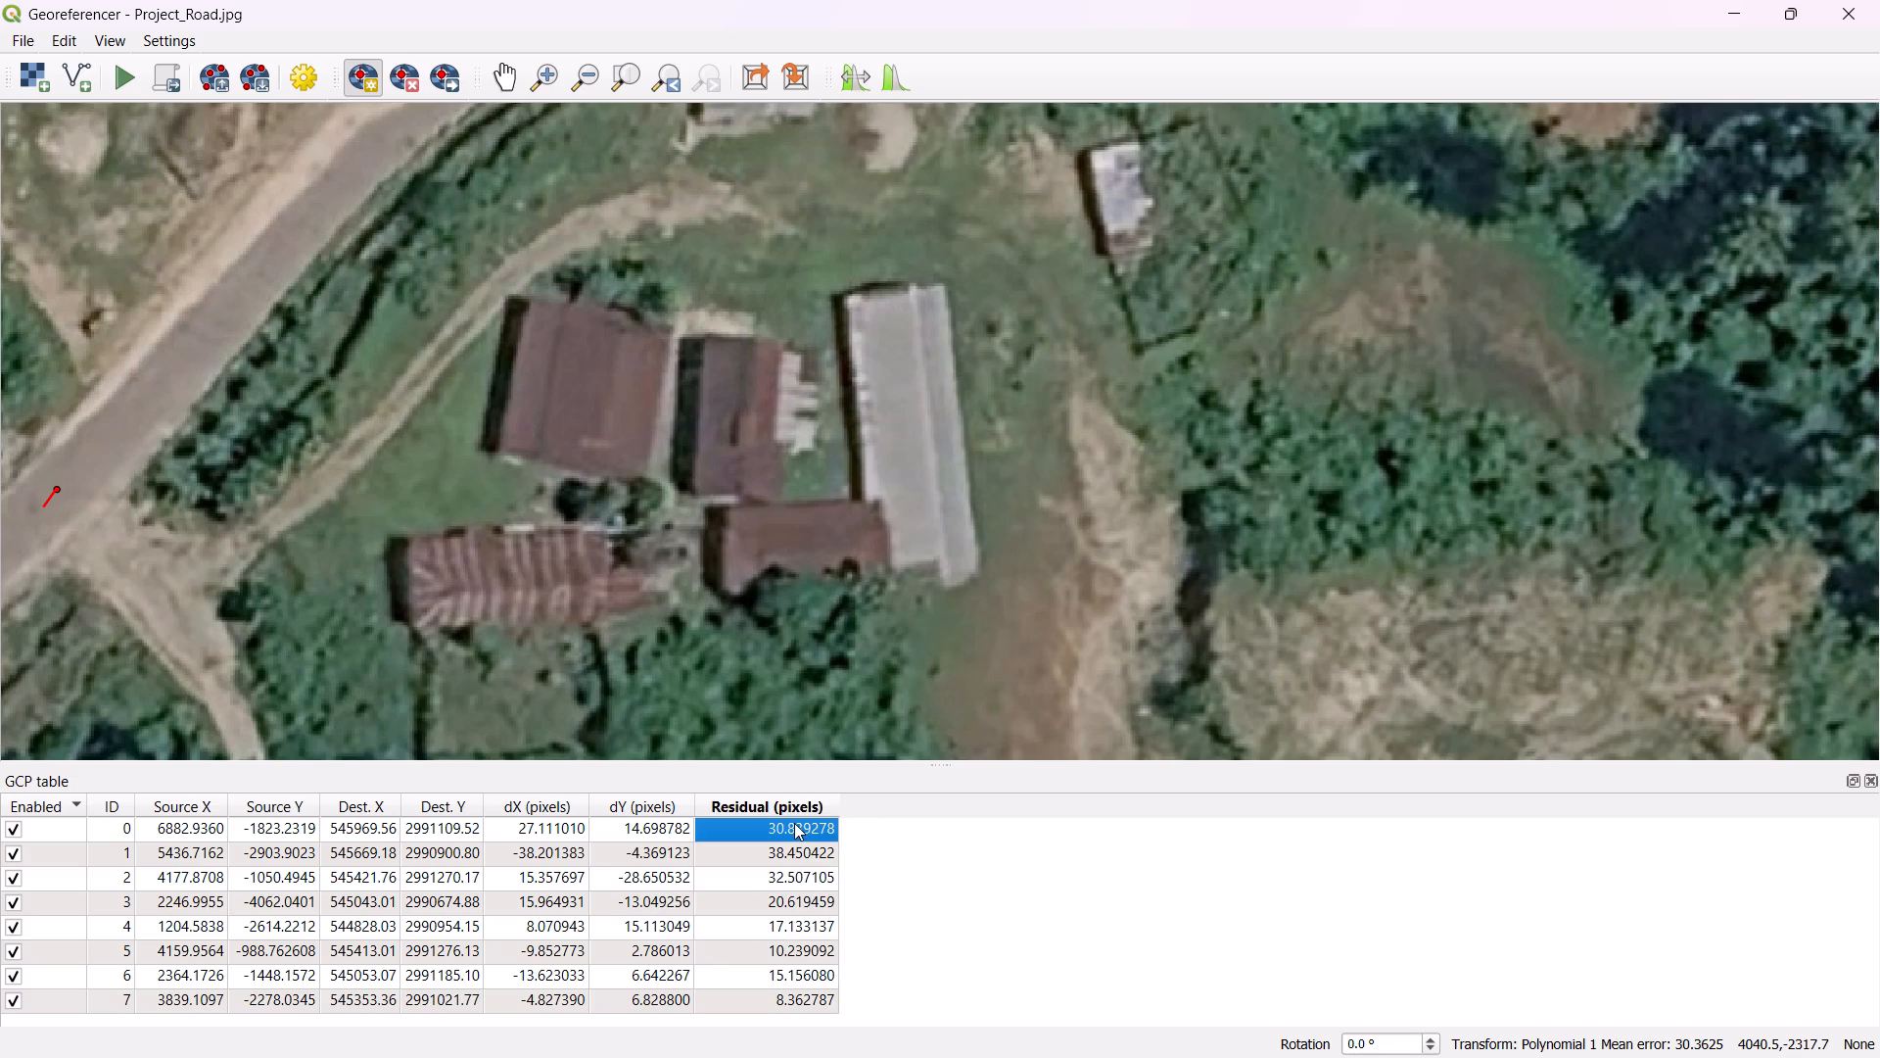
right_click(794, 823)
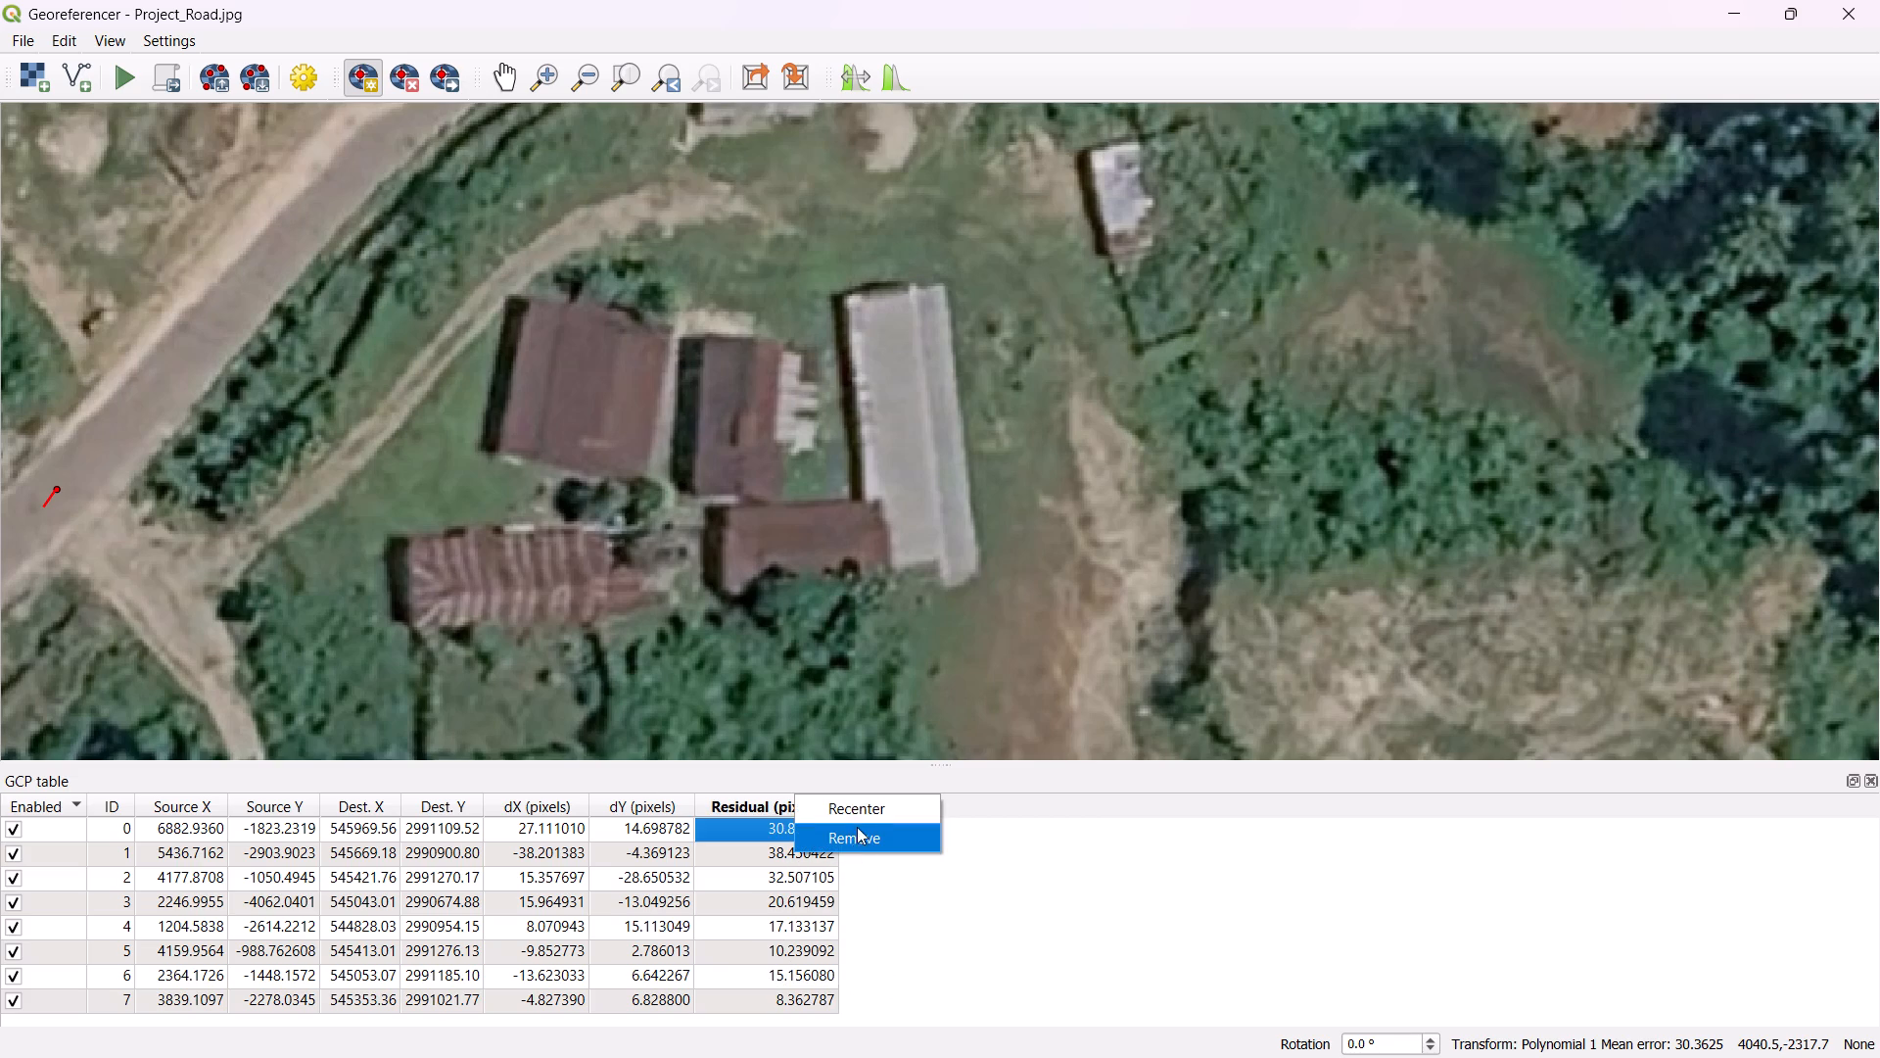
left_click(857, 808)
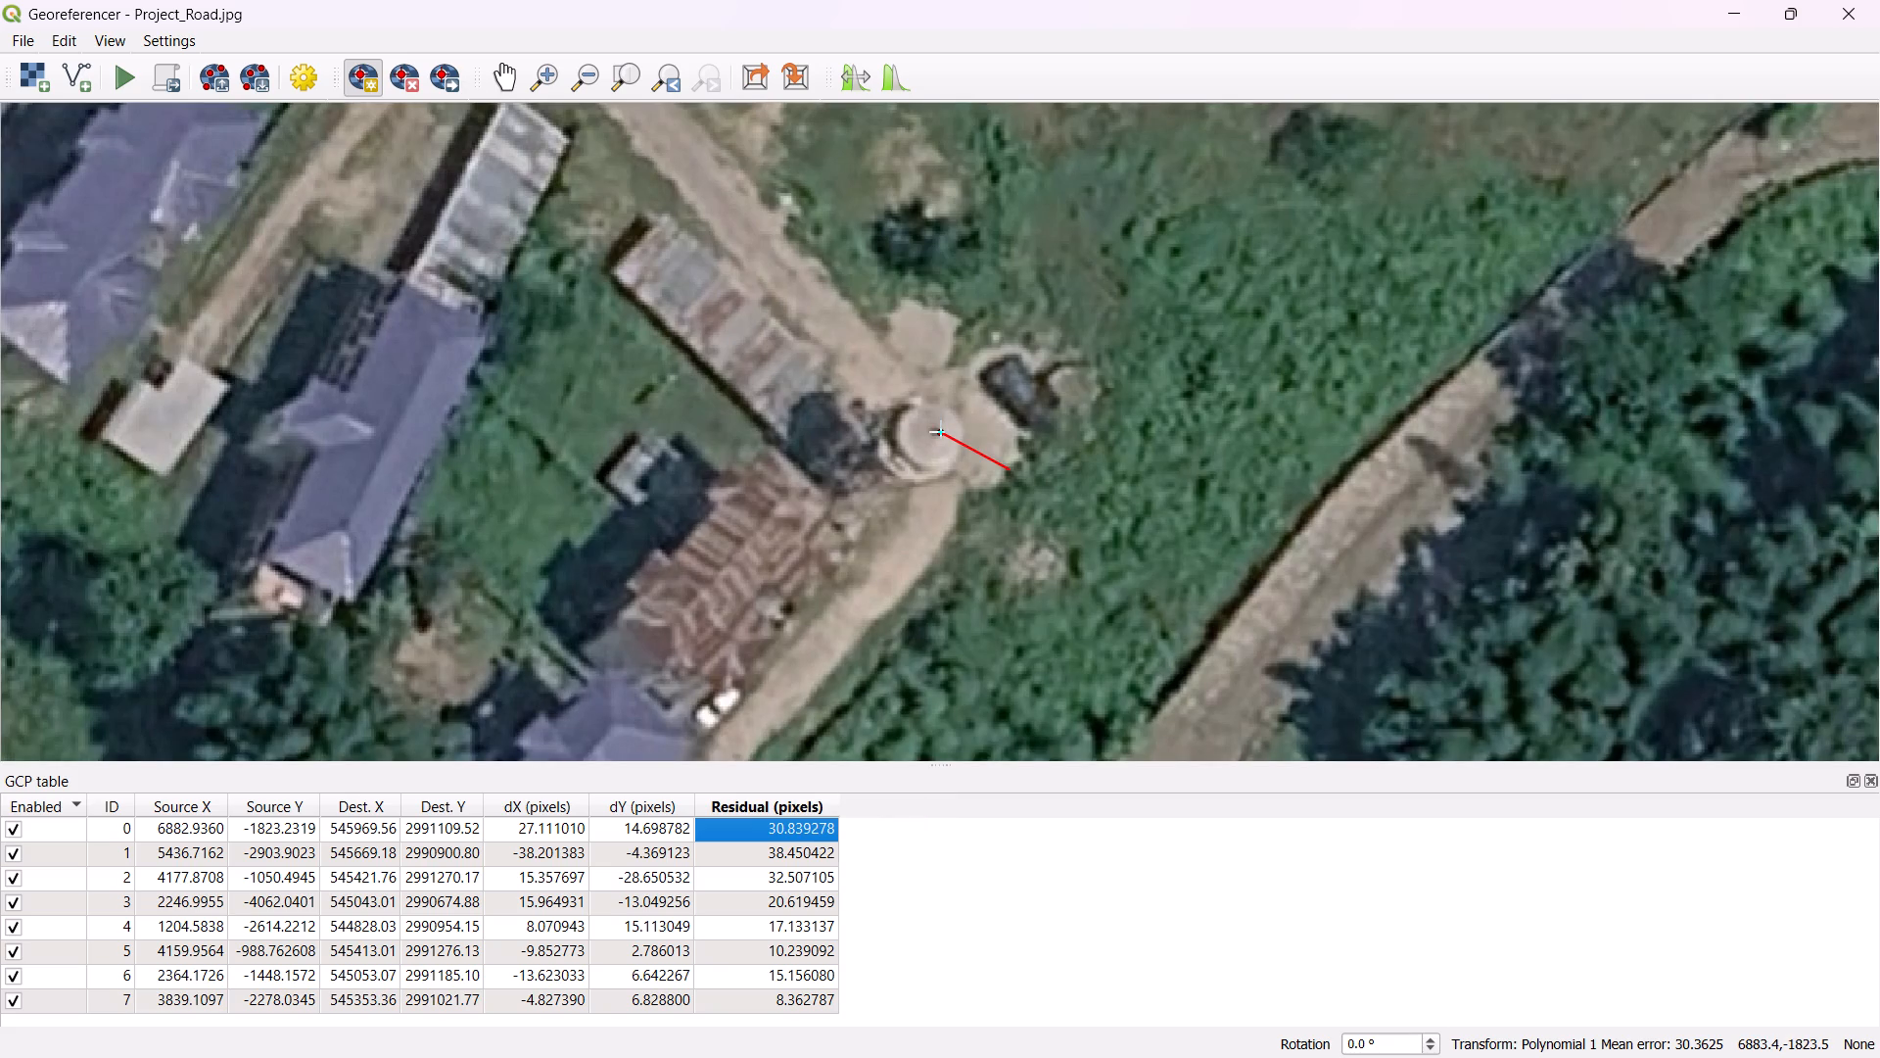
left_click(775, 824)
double_click(775, 824)
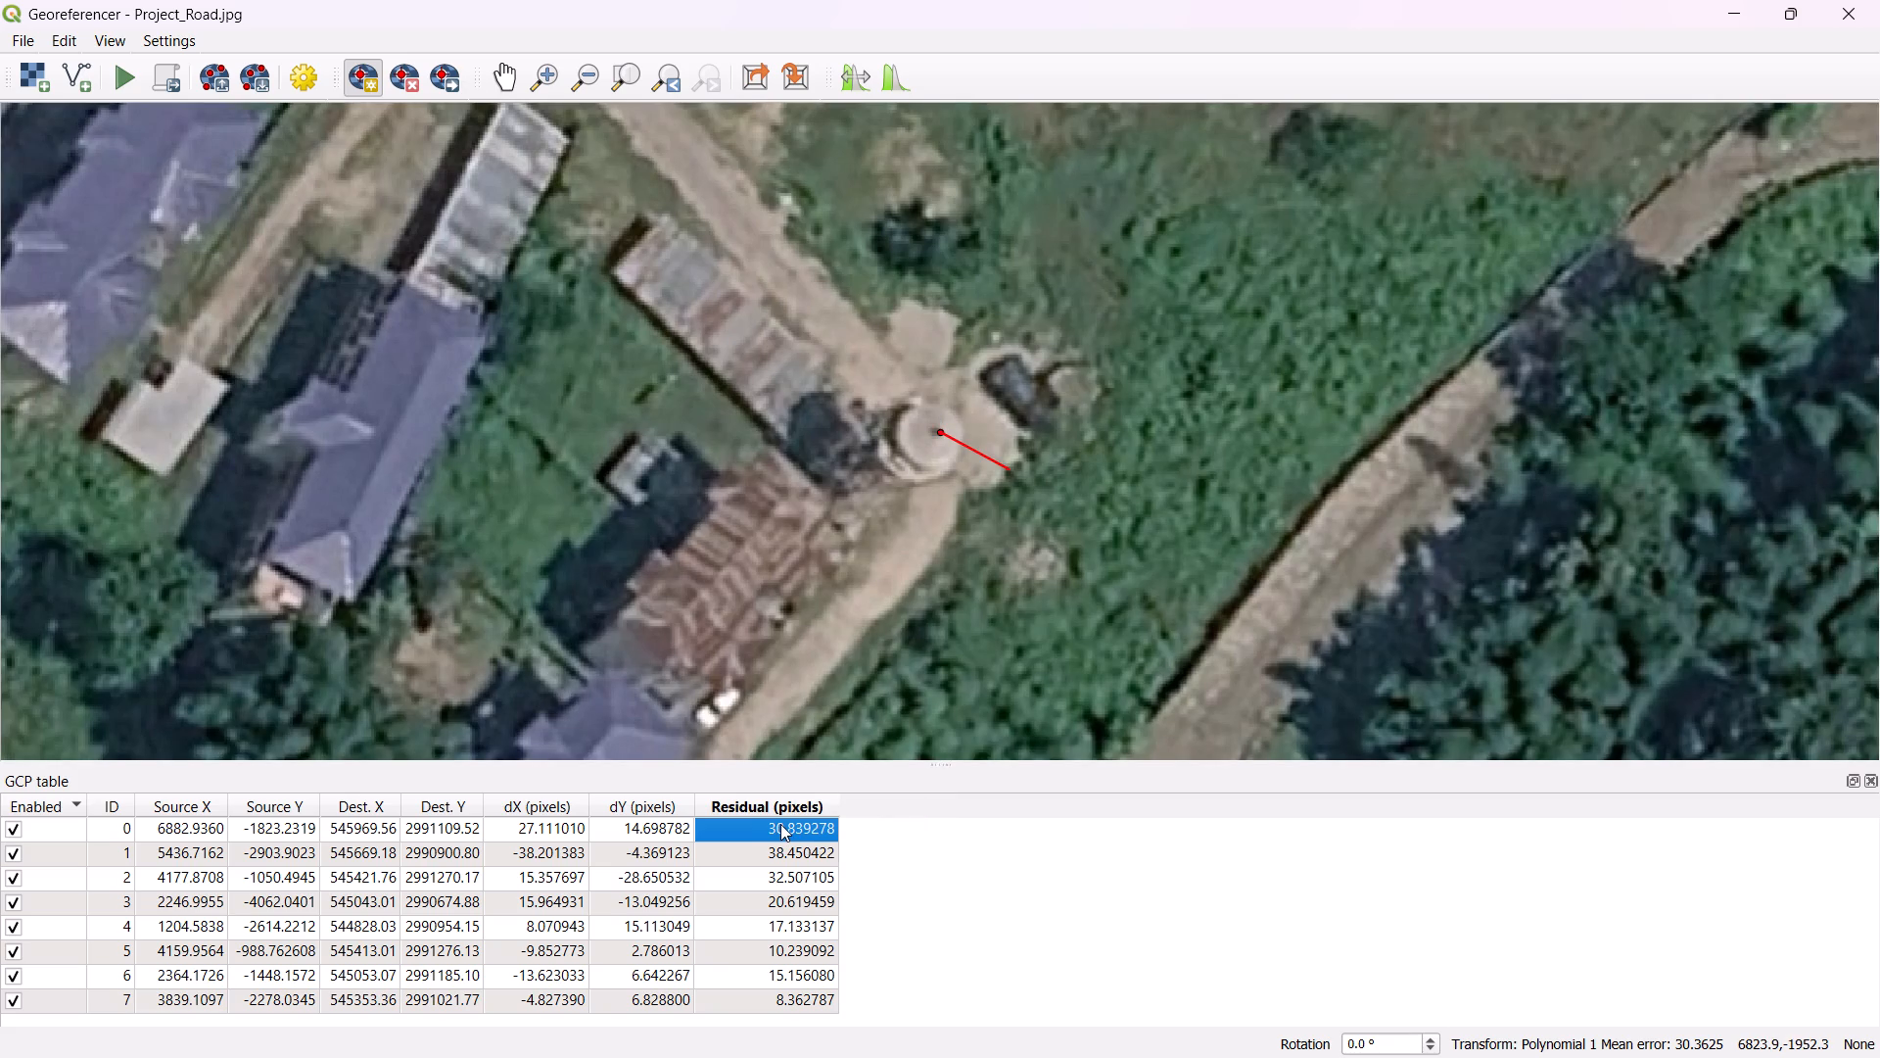
scroll(540, 443, "down", 2)
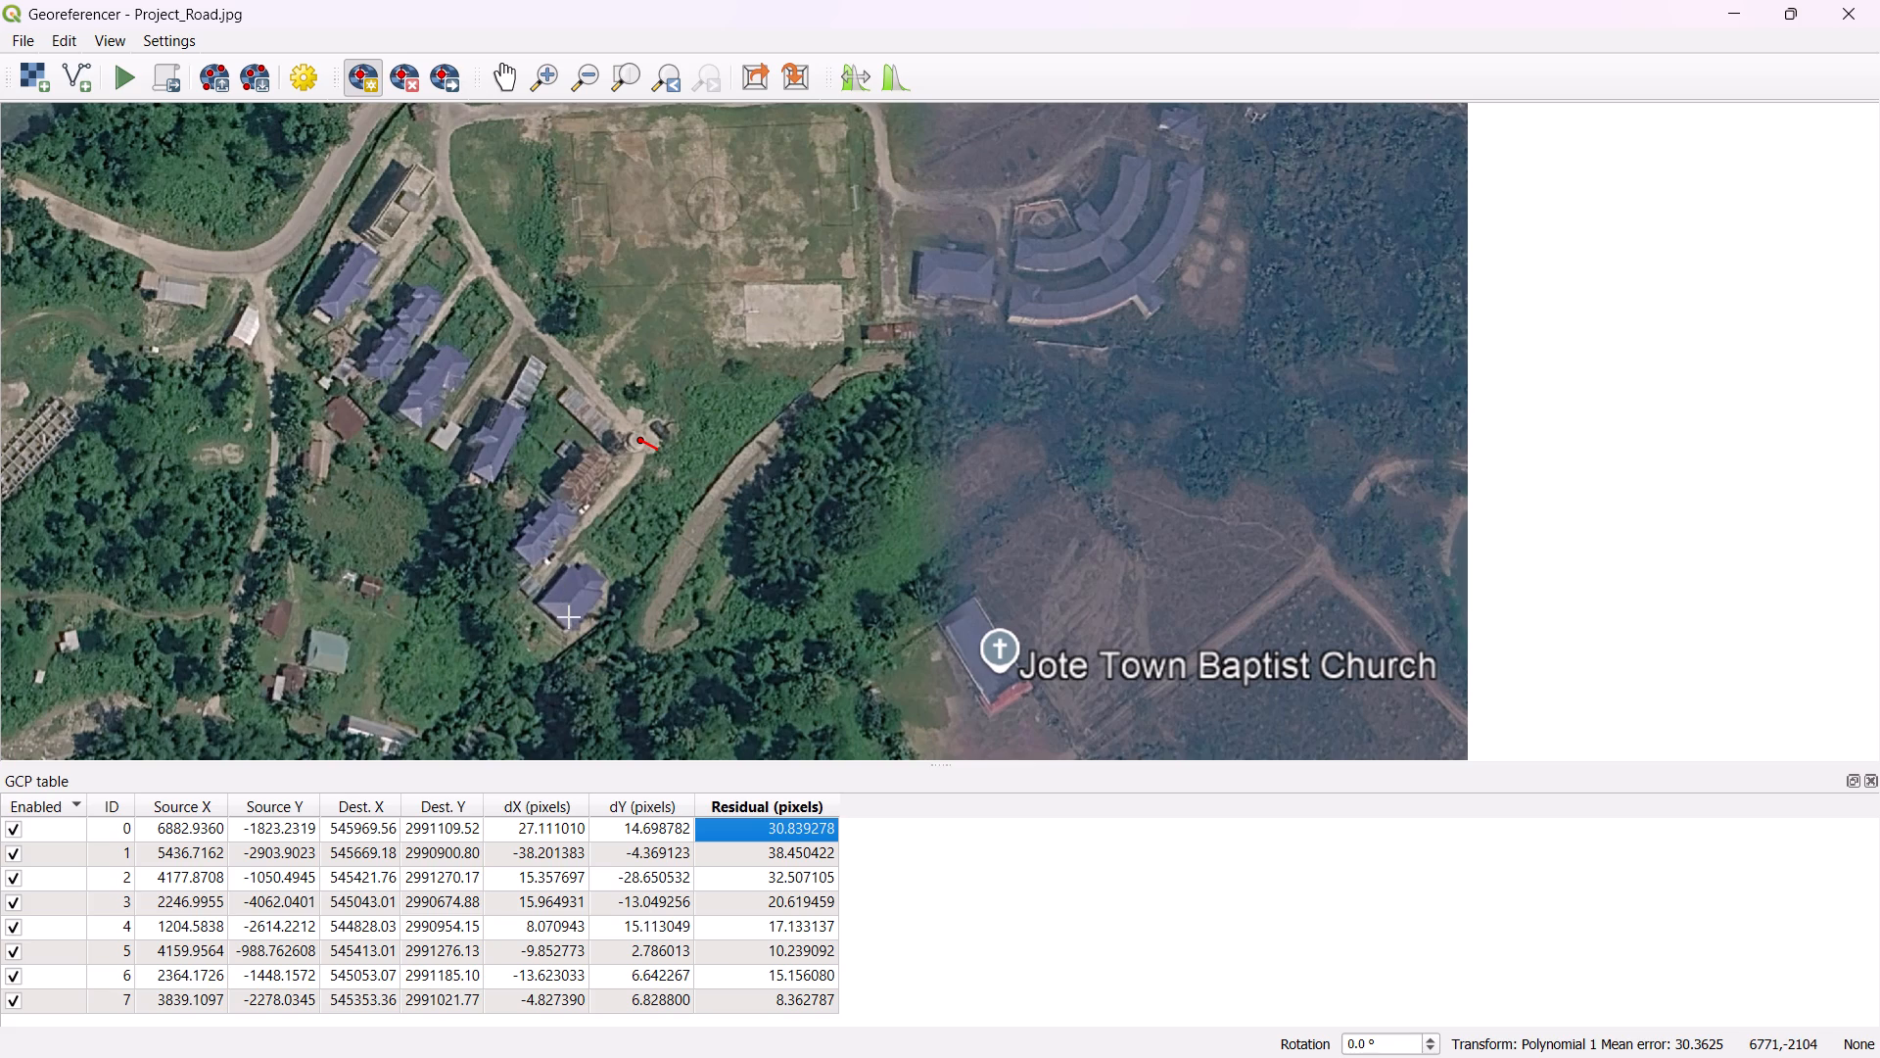
scroll(569, 618, "up", 4)
scroll(569, 618, "down", 1)
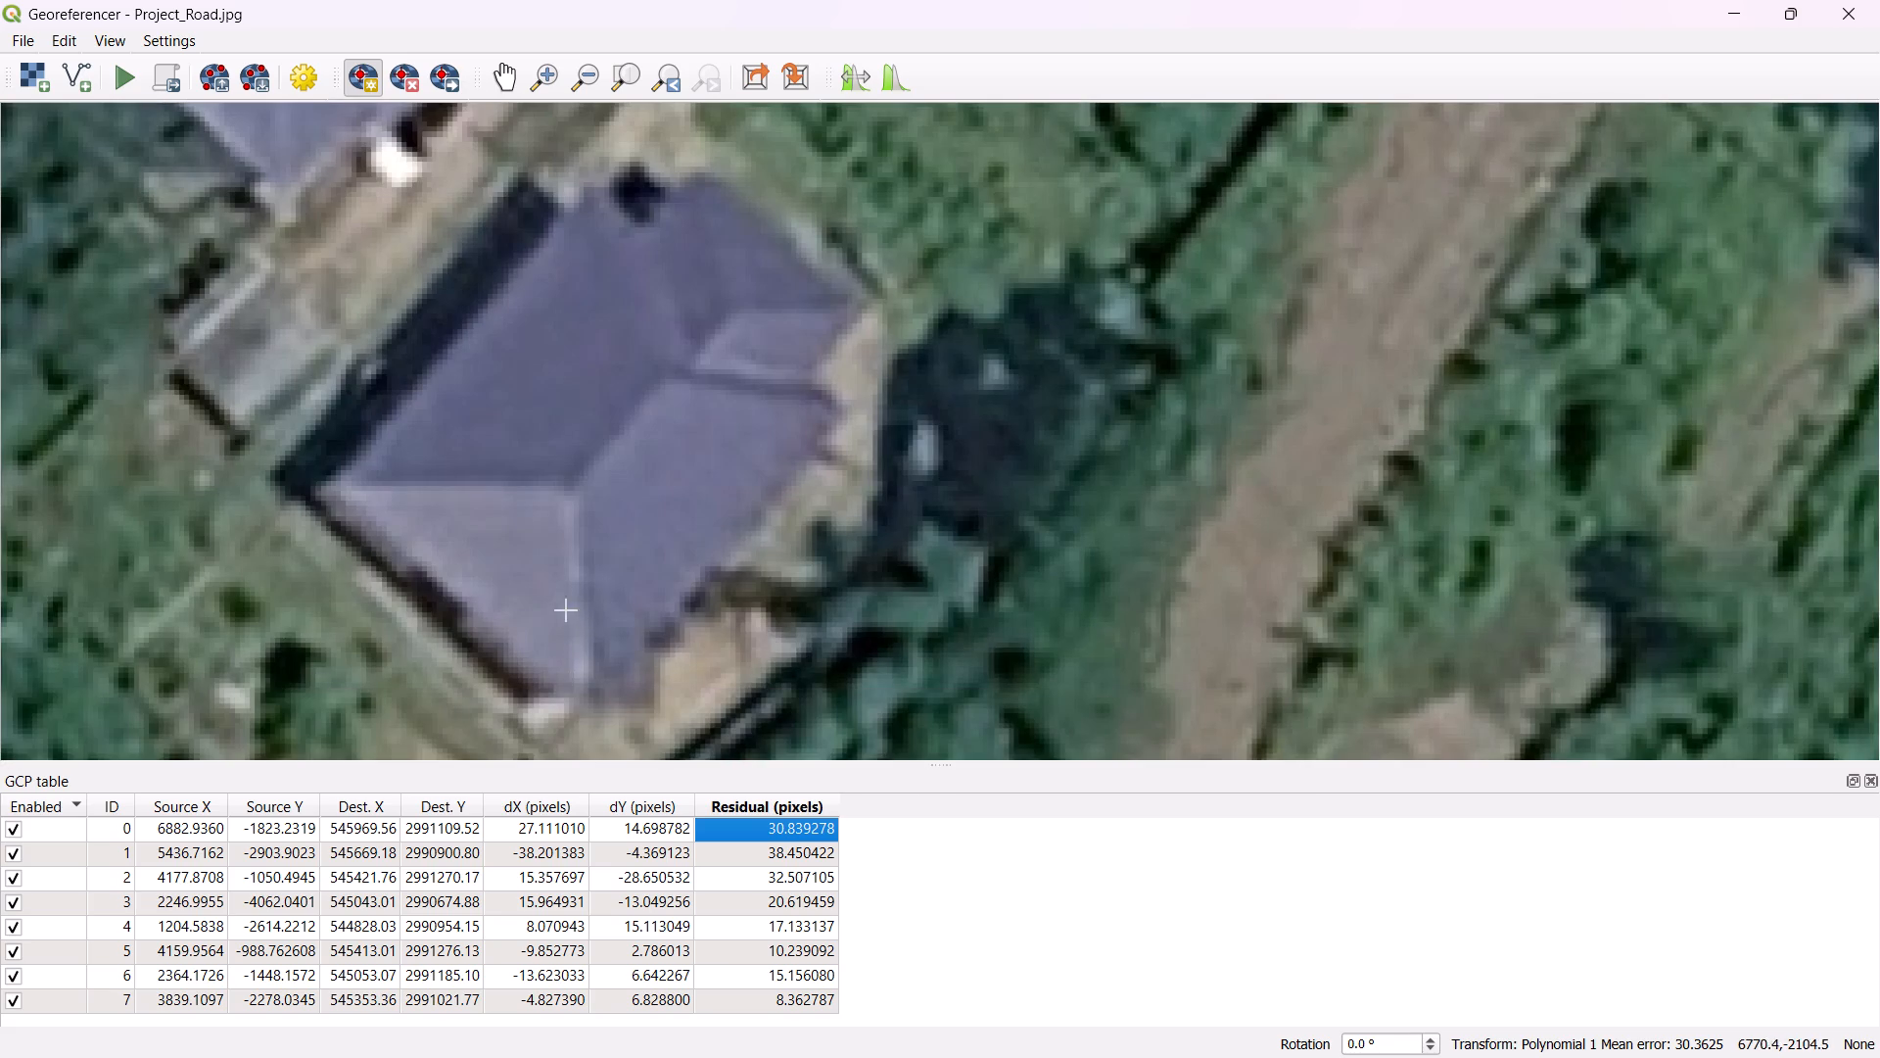
left_click(572, 490)
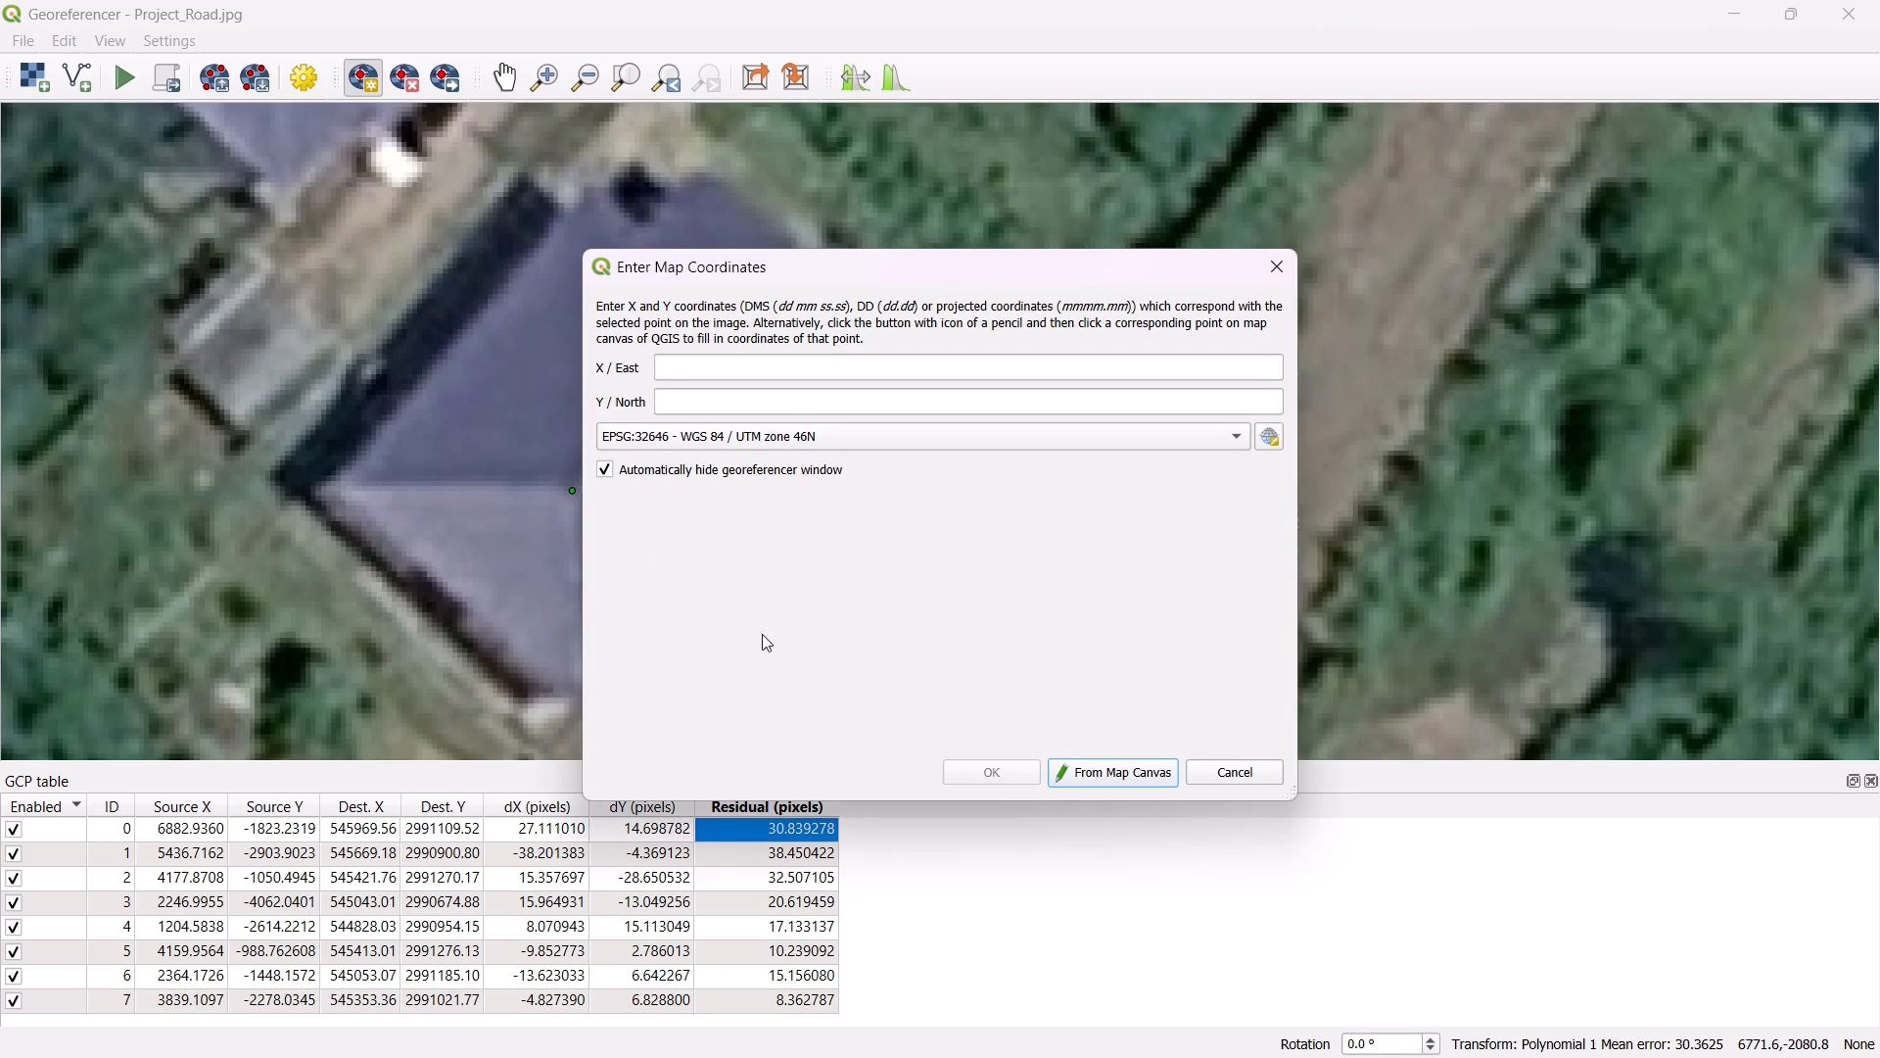
left_click(1104, 771)
scroll(1230, 656, "down", 4)
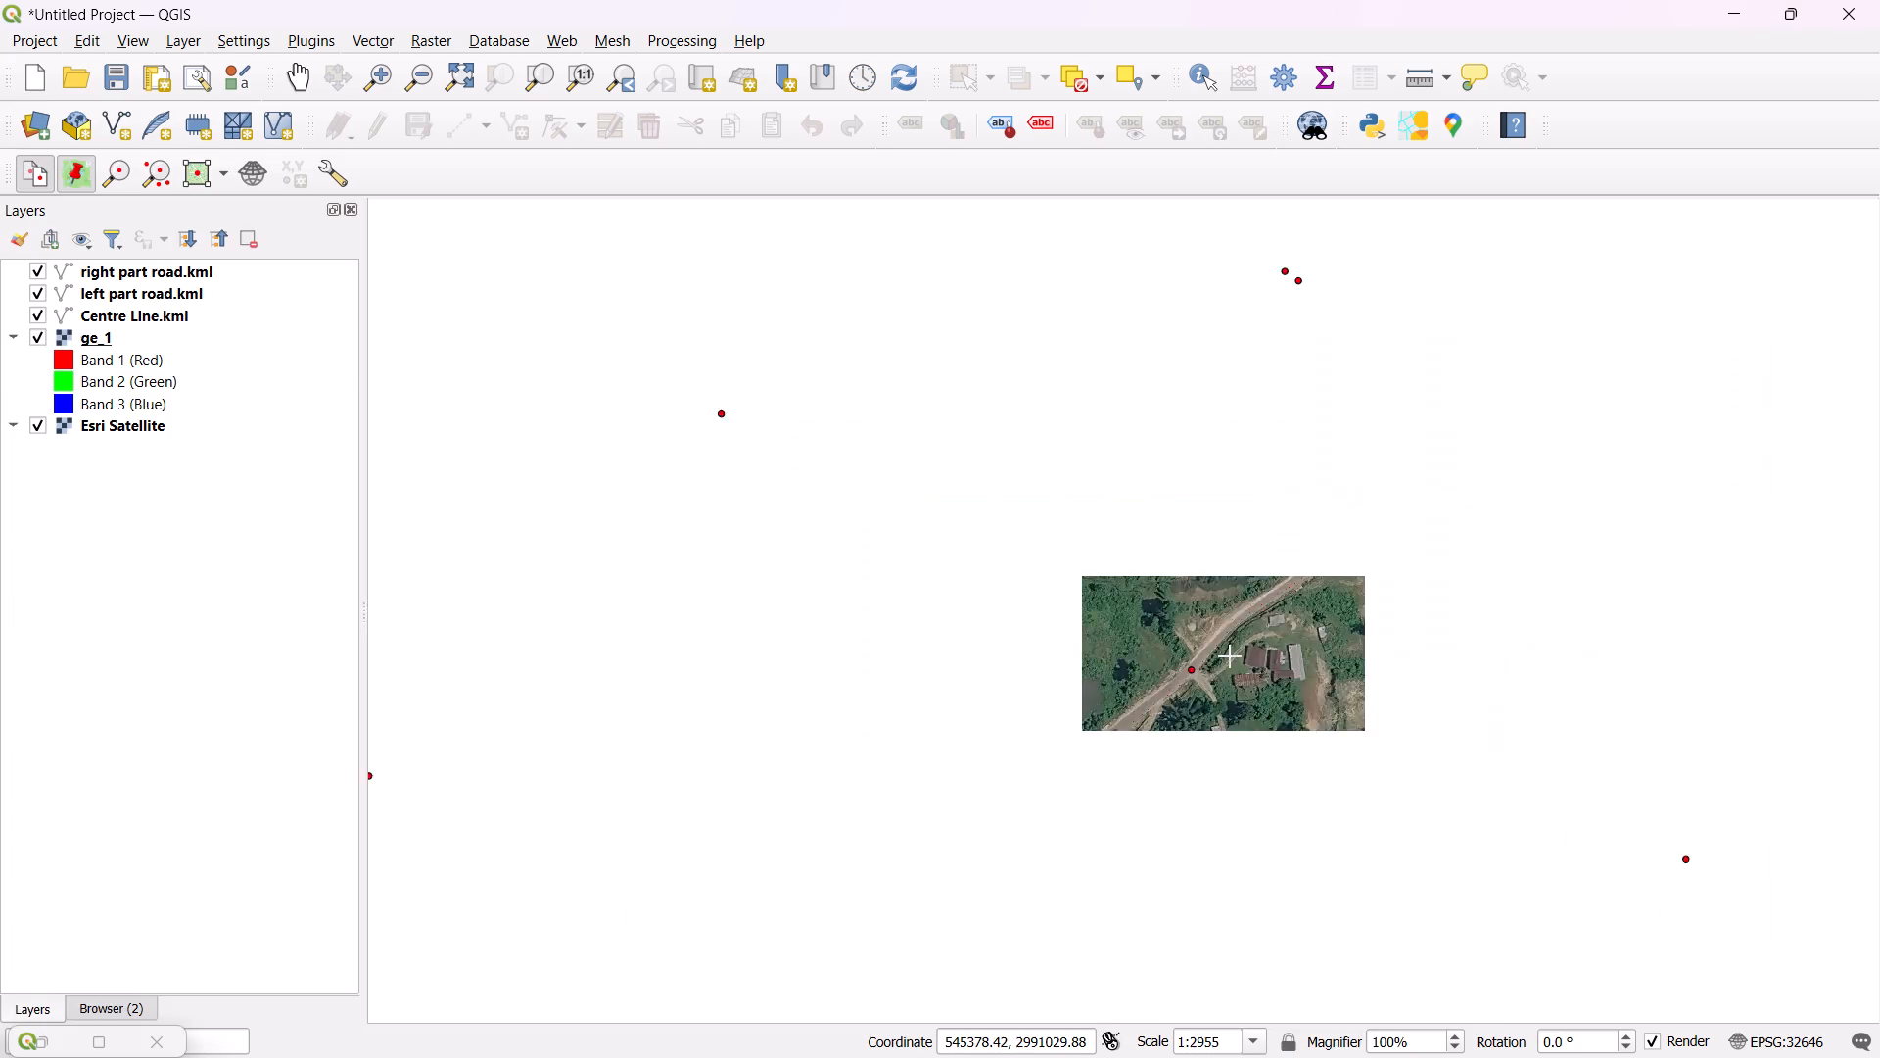
scroll(1230, 656, "down", 1)
scroll(1679, 602, "up", 4)
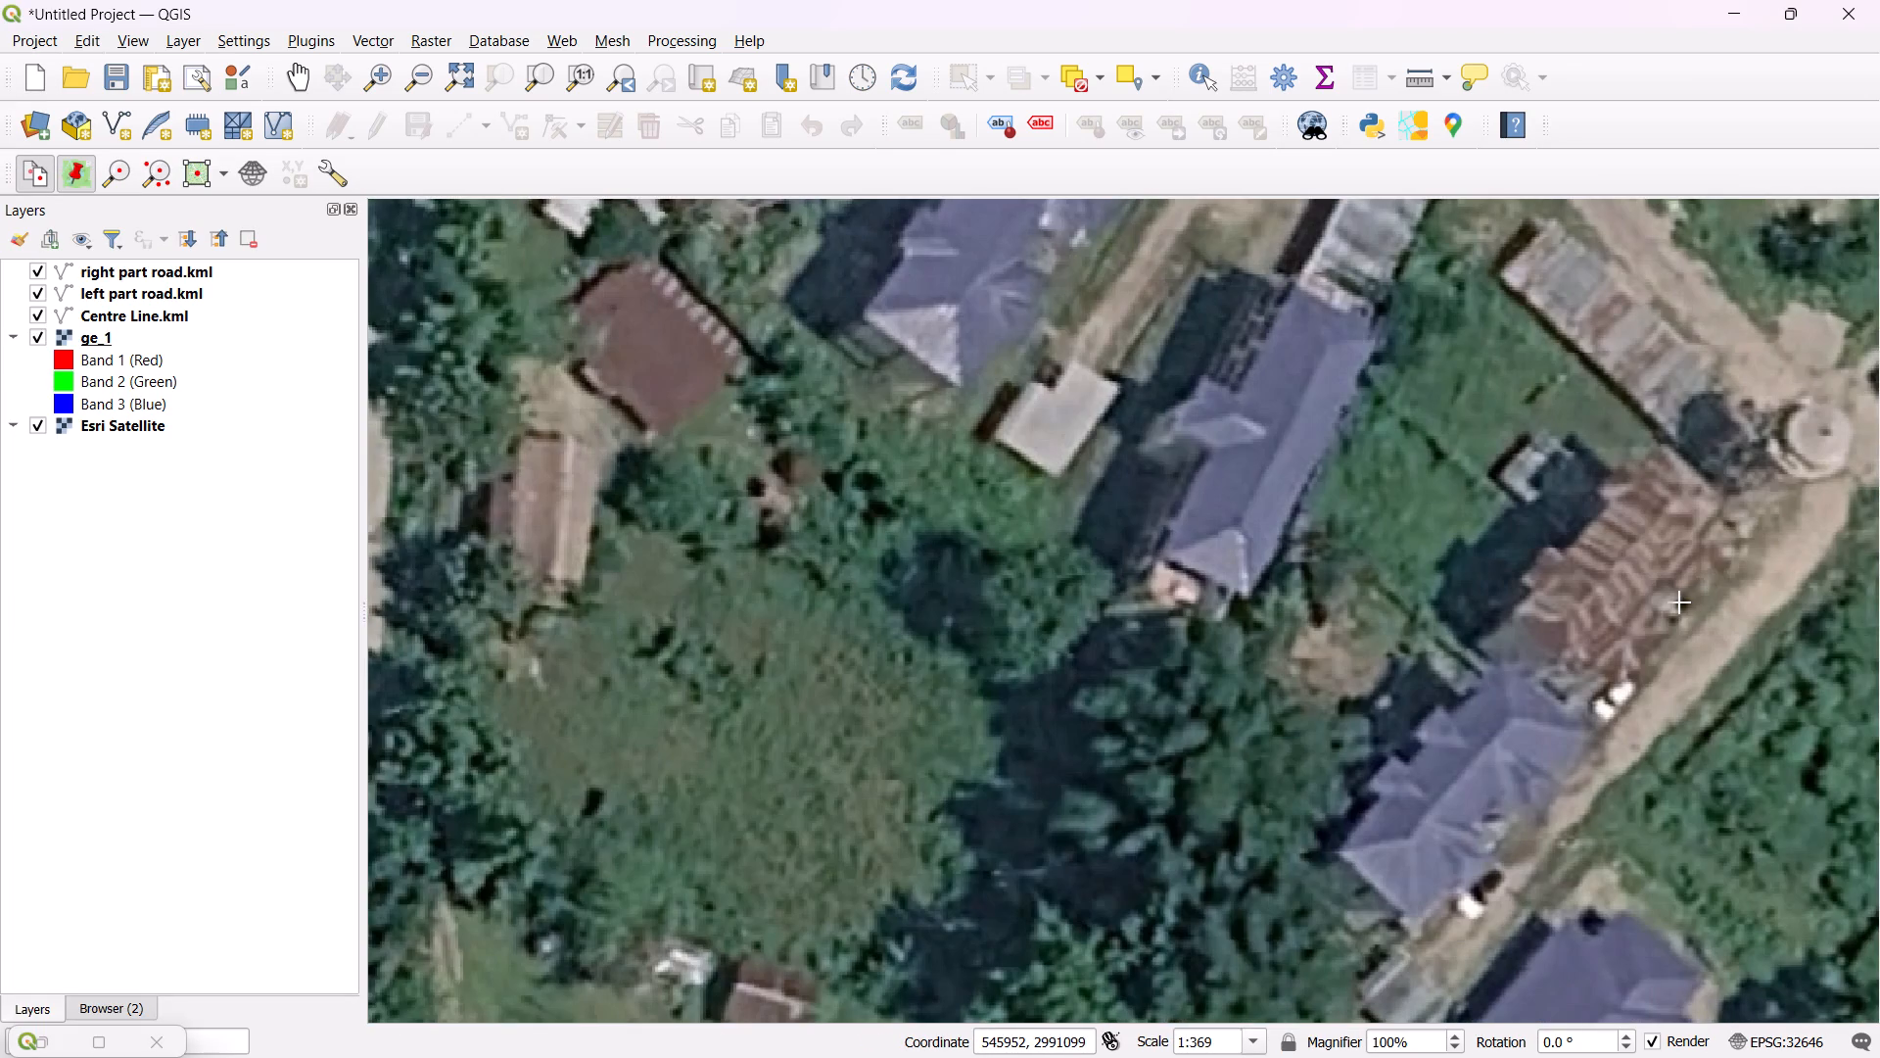
scroll(1525, 808, "down", 1)
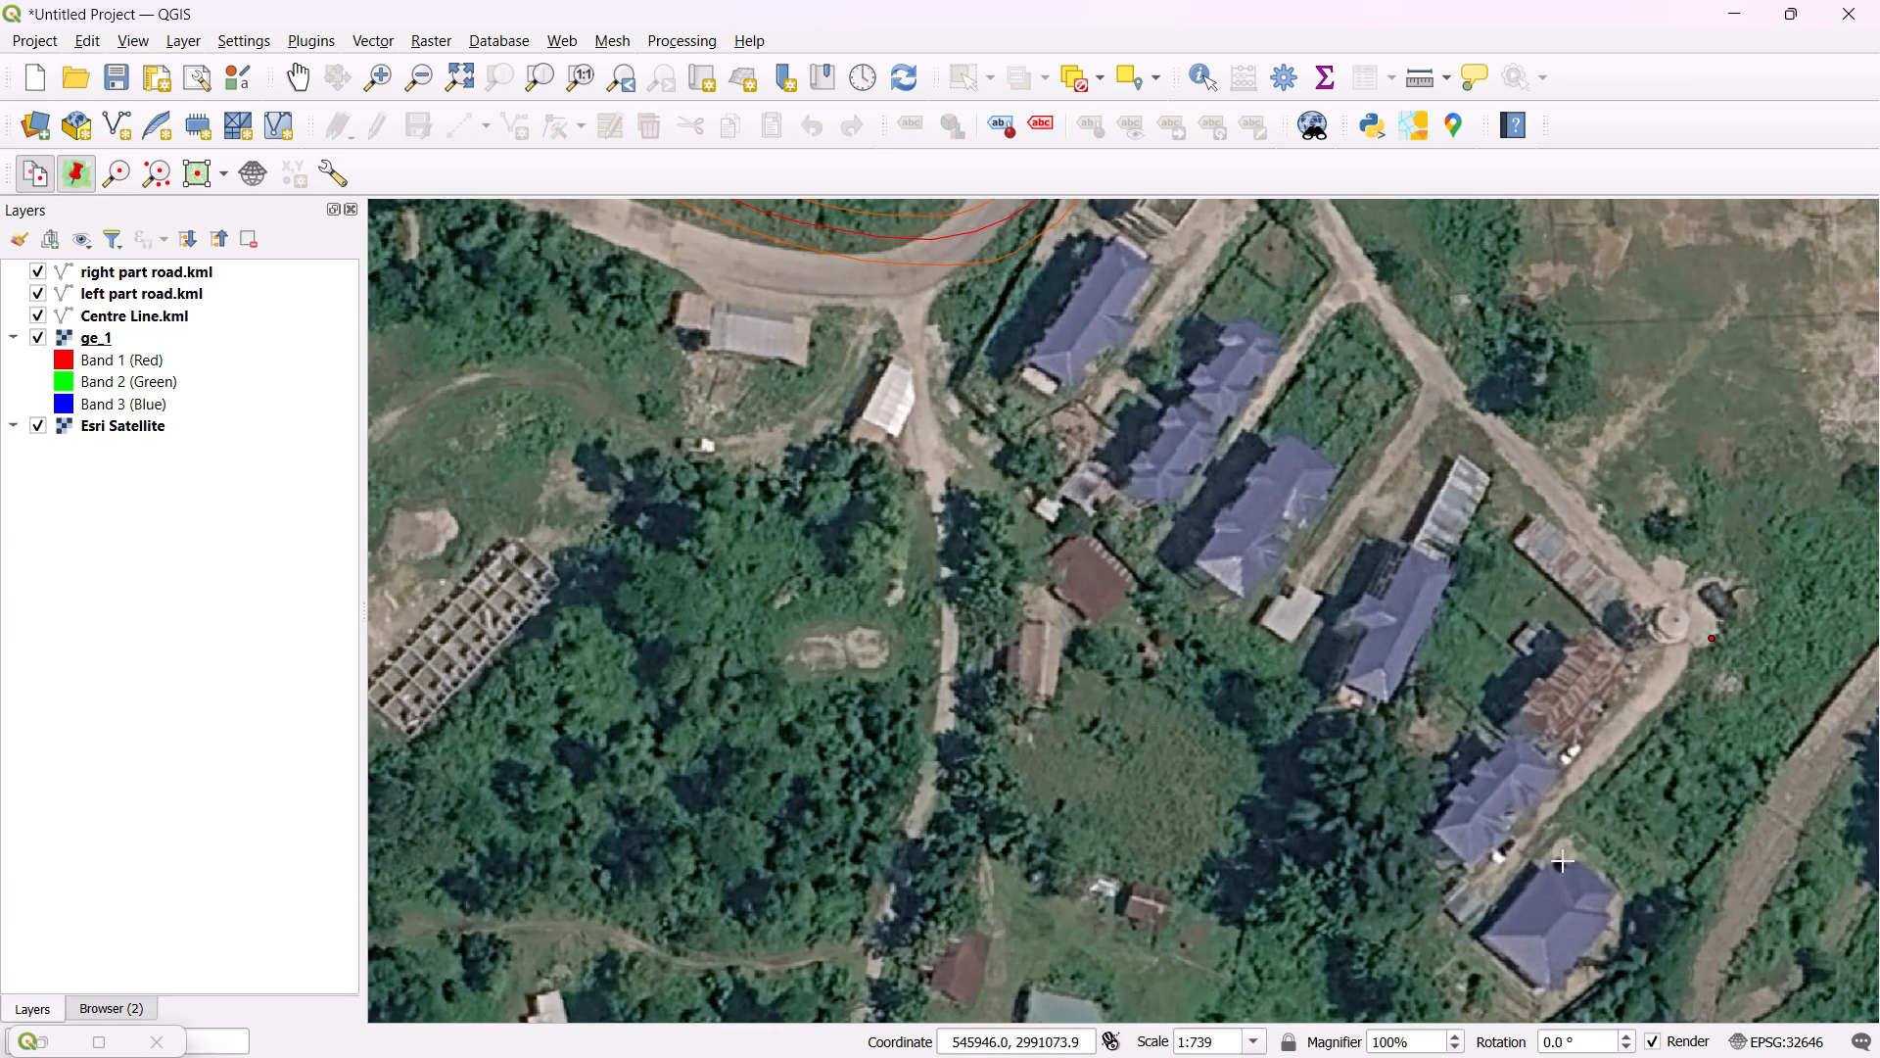
scroll(1569, 971, "up", 2)
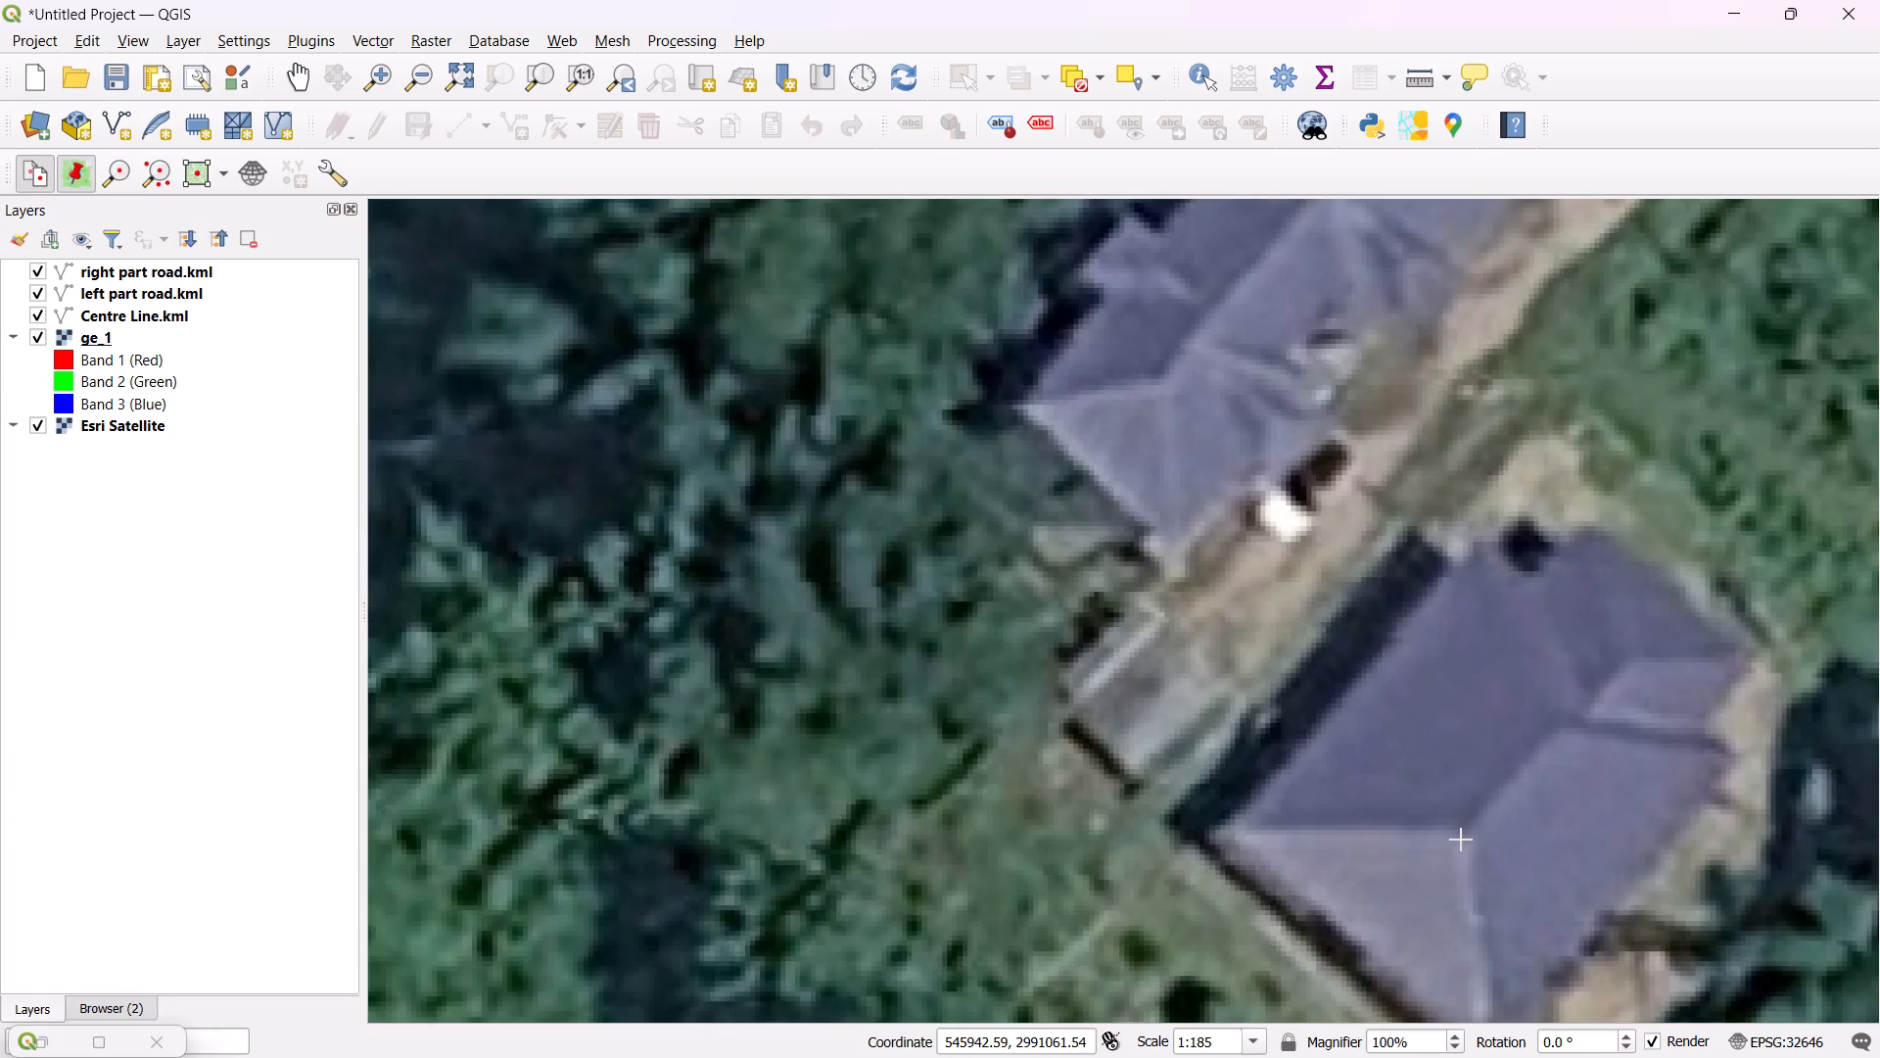
left_click(1461, 840)
left_click(993, 770)
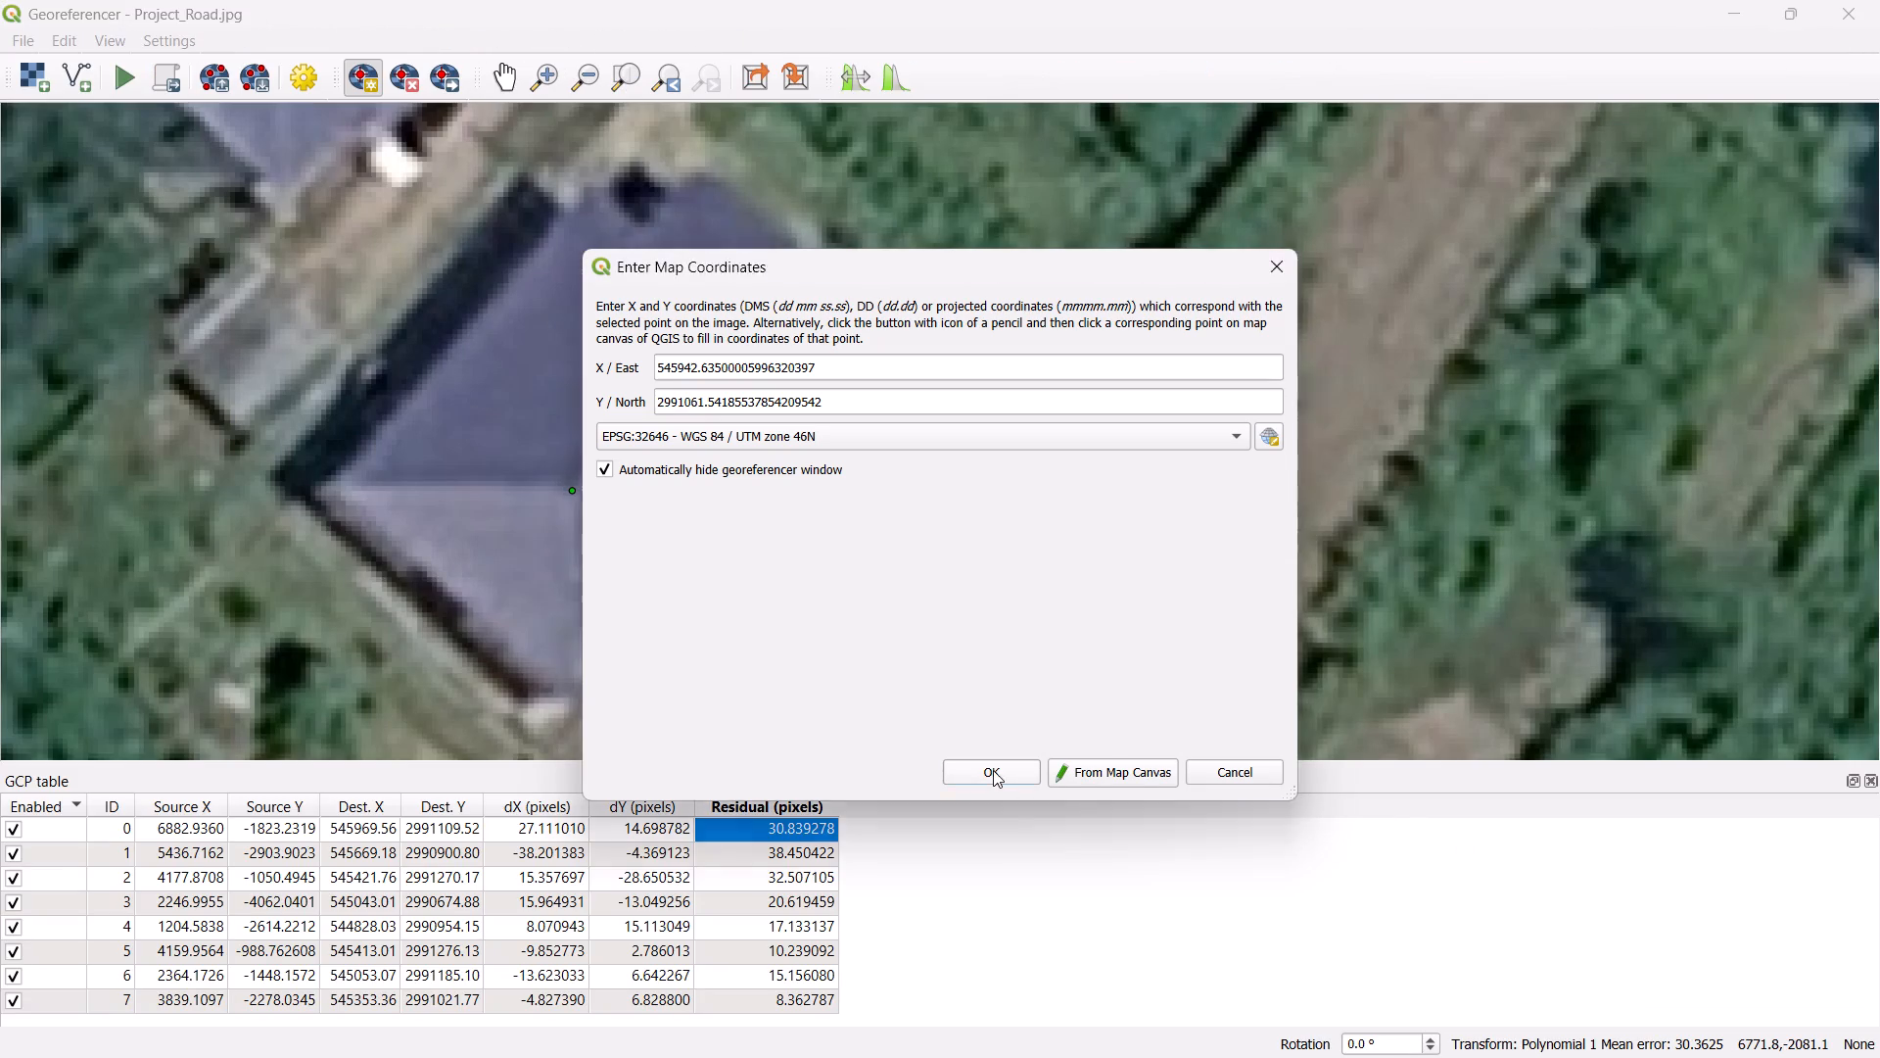
Check the residuals in the GCP table and remove control point 0, the older point on the round structure by the track.
scroll(822, 902, "down", 3)
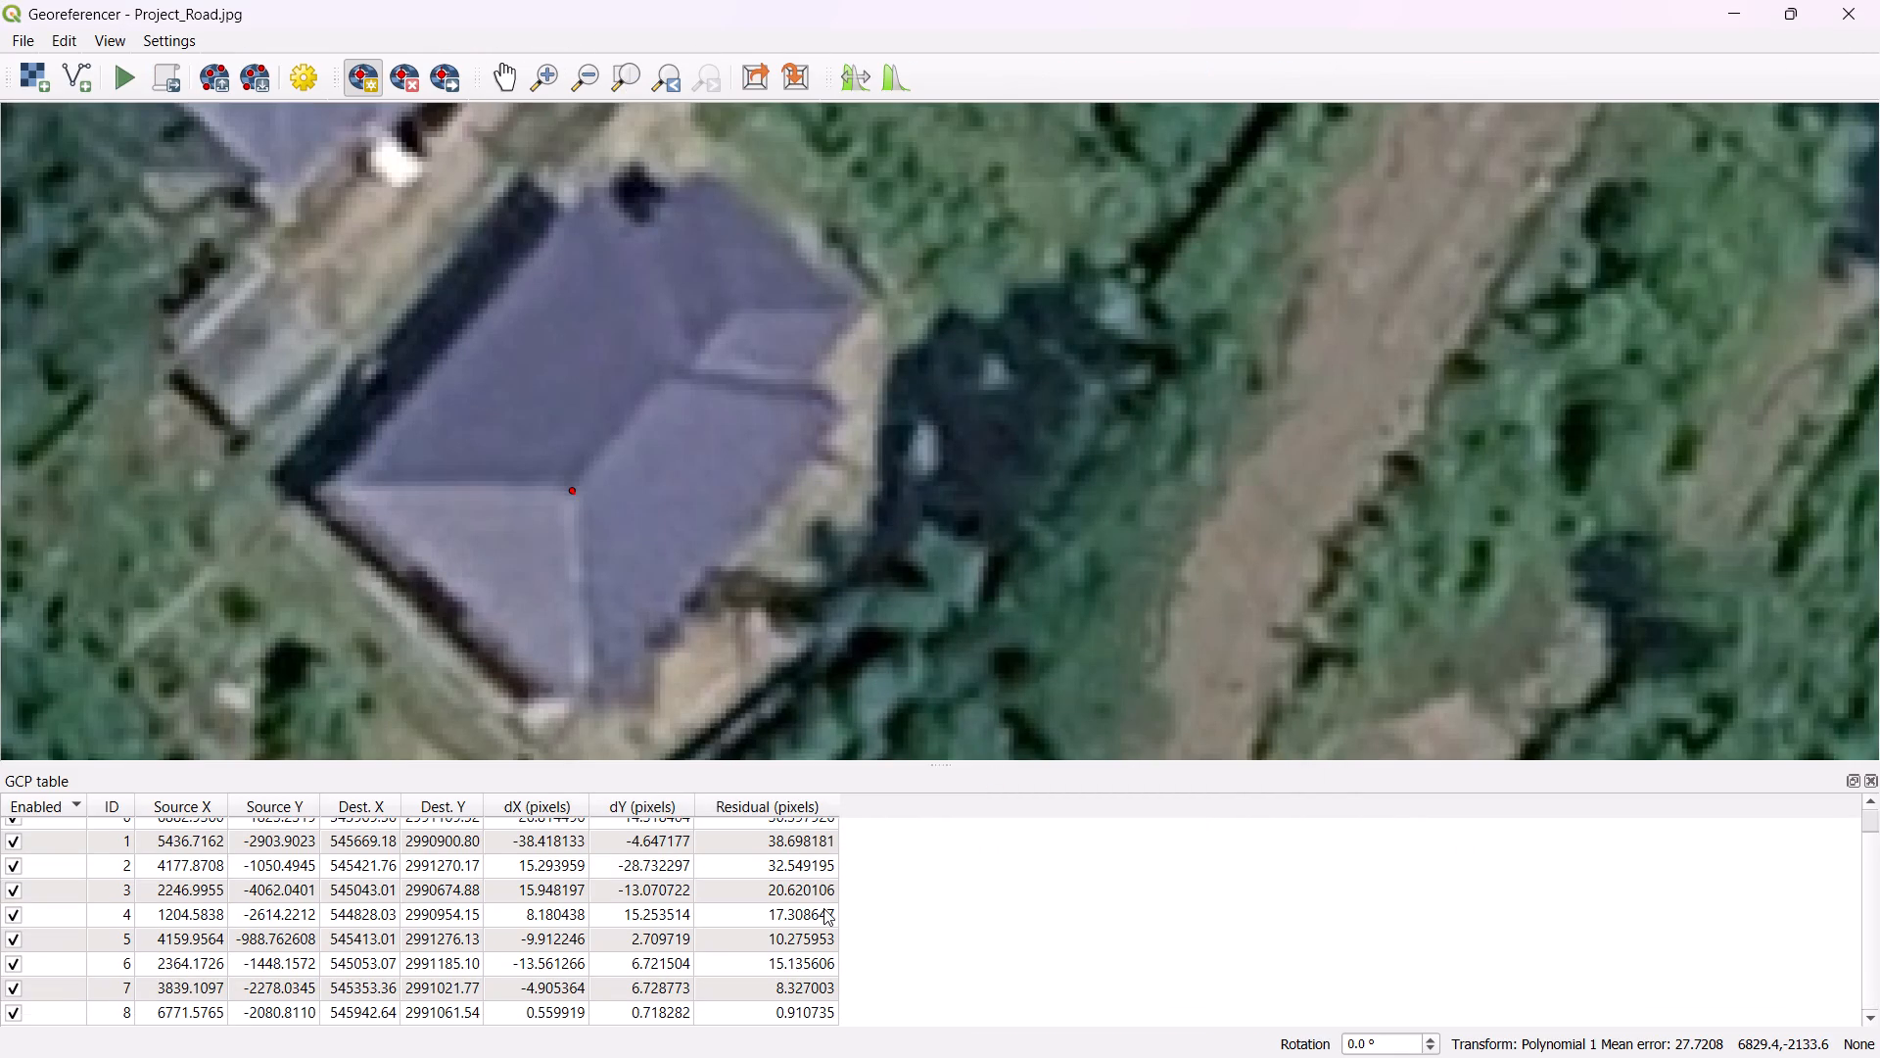
scroll(823, 908, "up", 3)
left_click(785, 829)
right_click(785, 829)
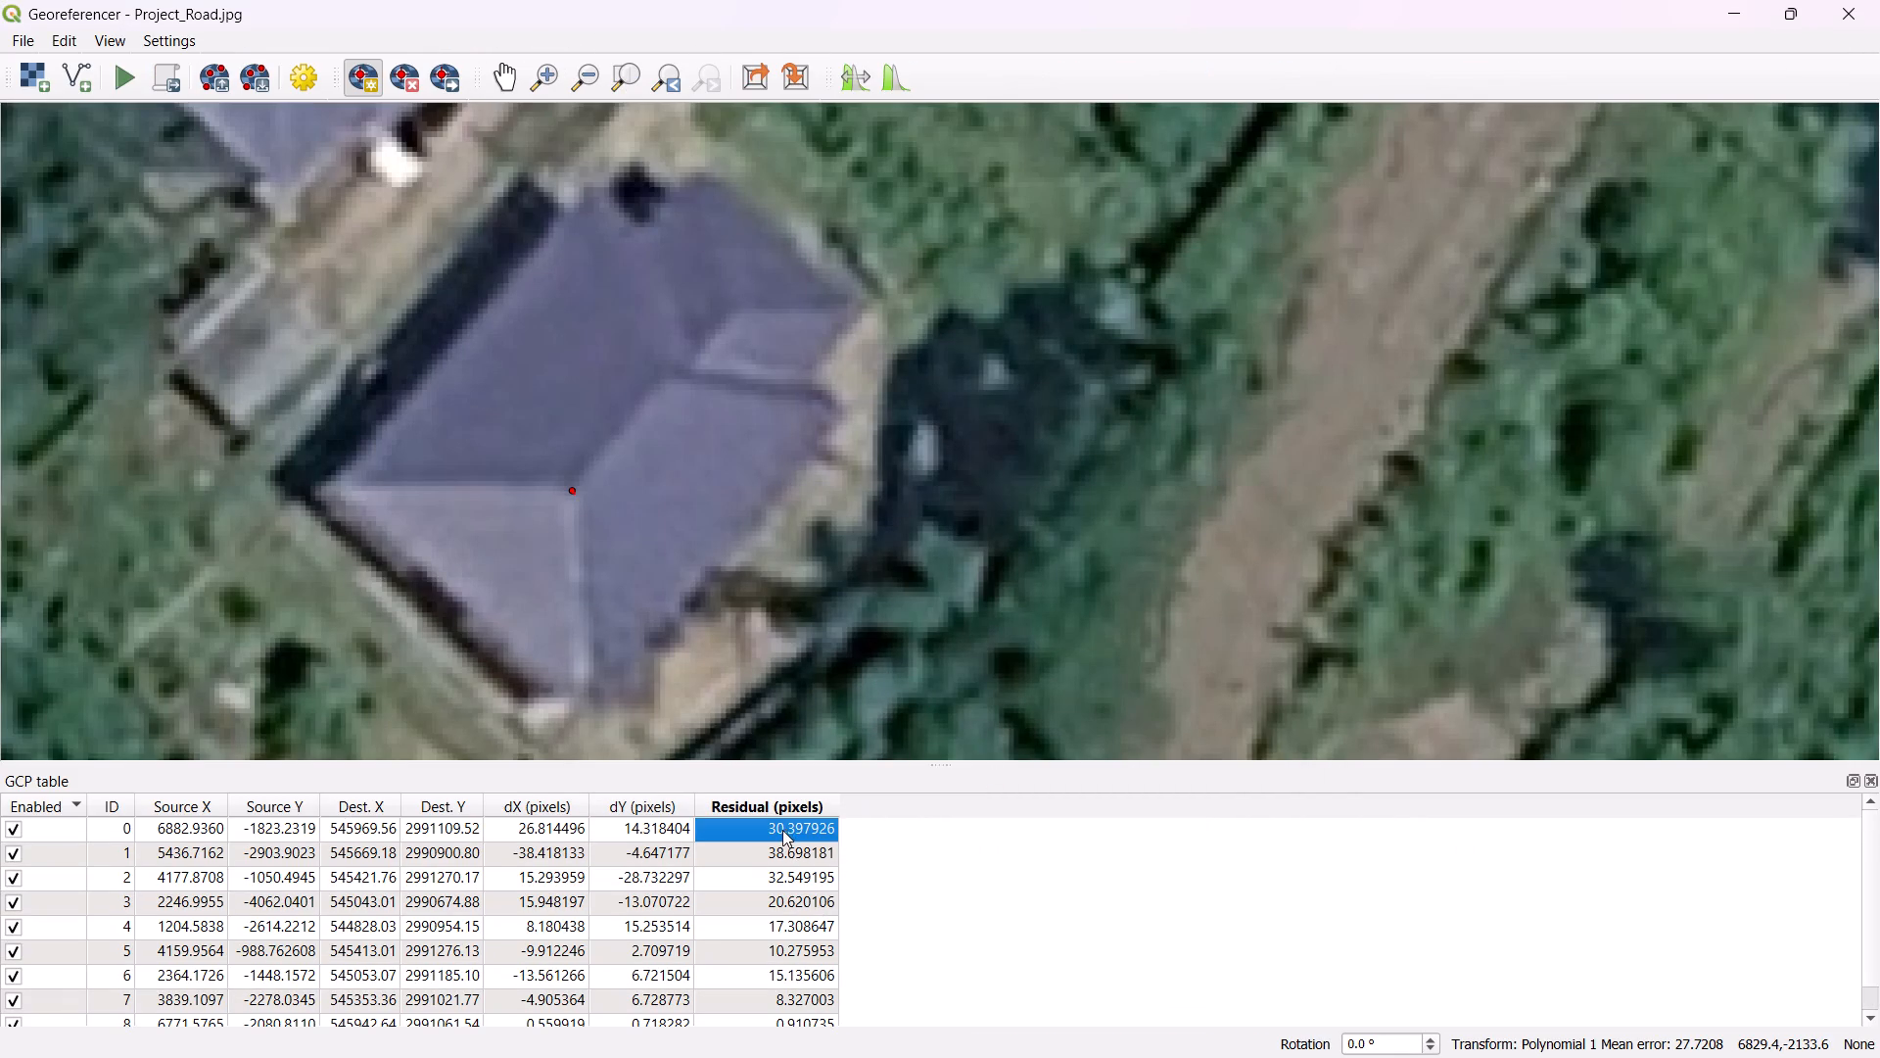
left_click(867, 838)
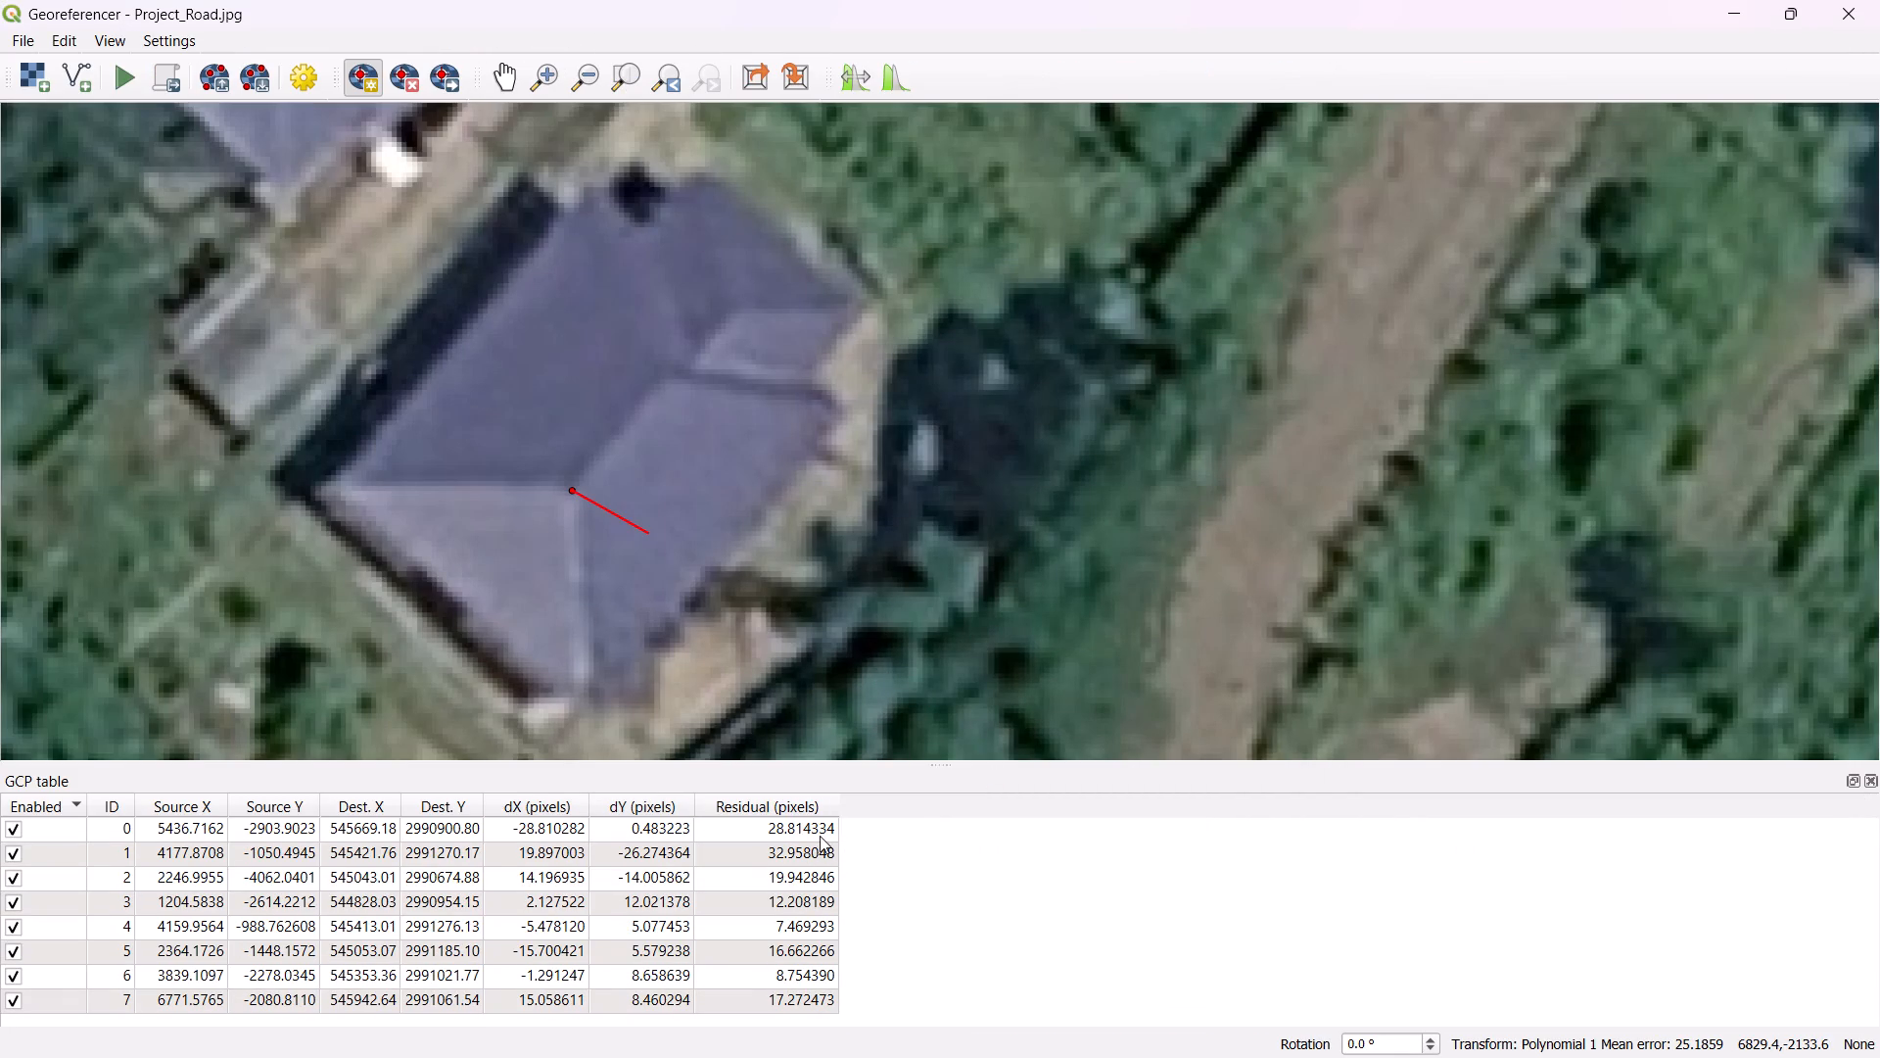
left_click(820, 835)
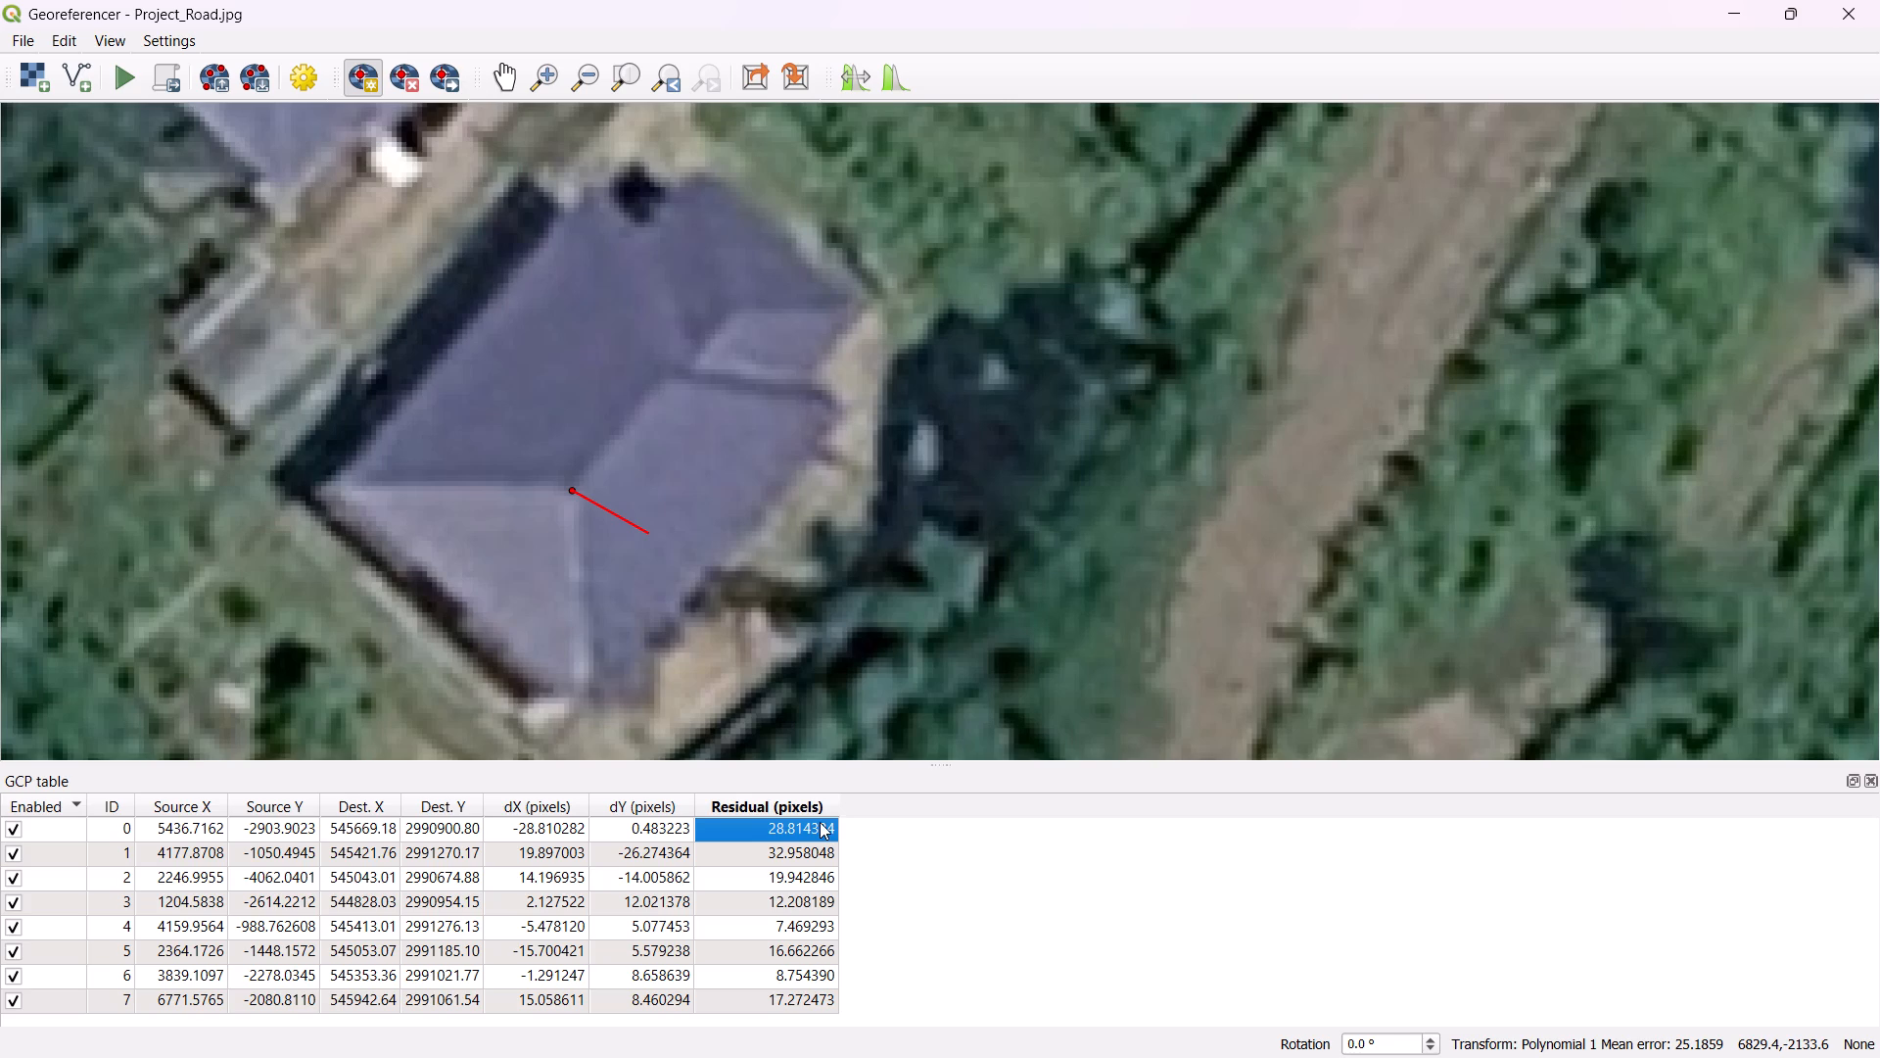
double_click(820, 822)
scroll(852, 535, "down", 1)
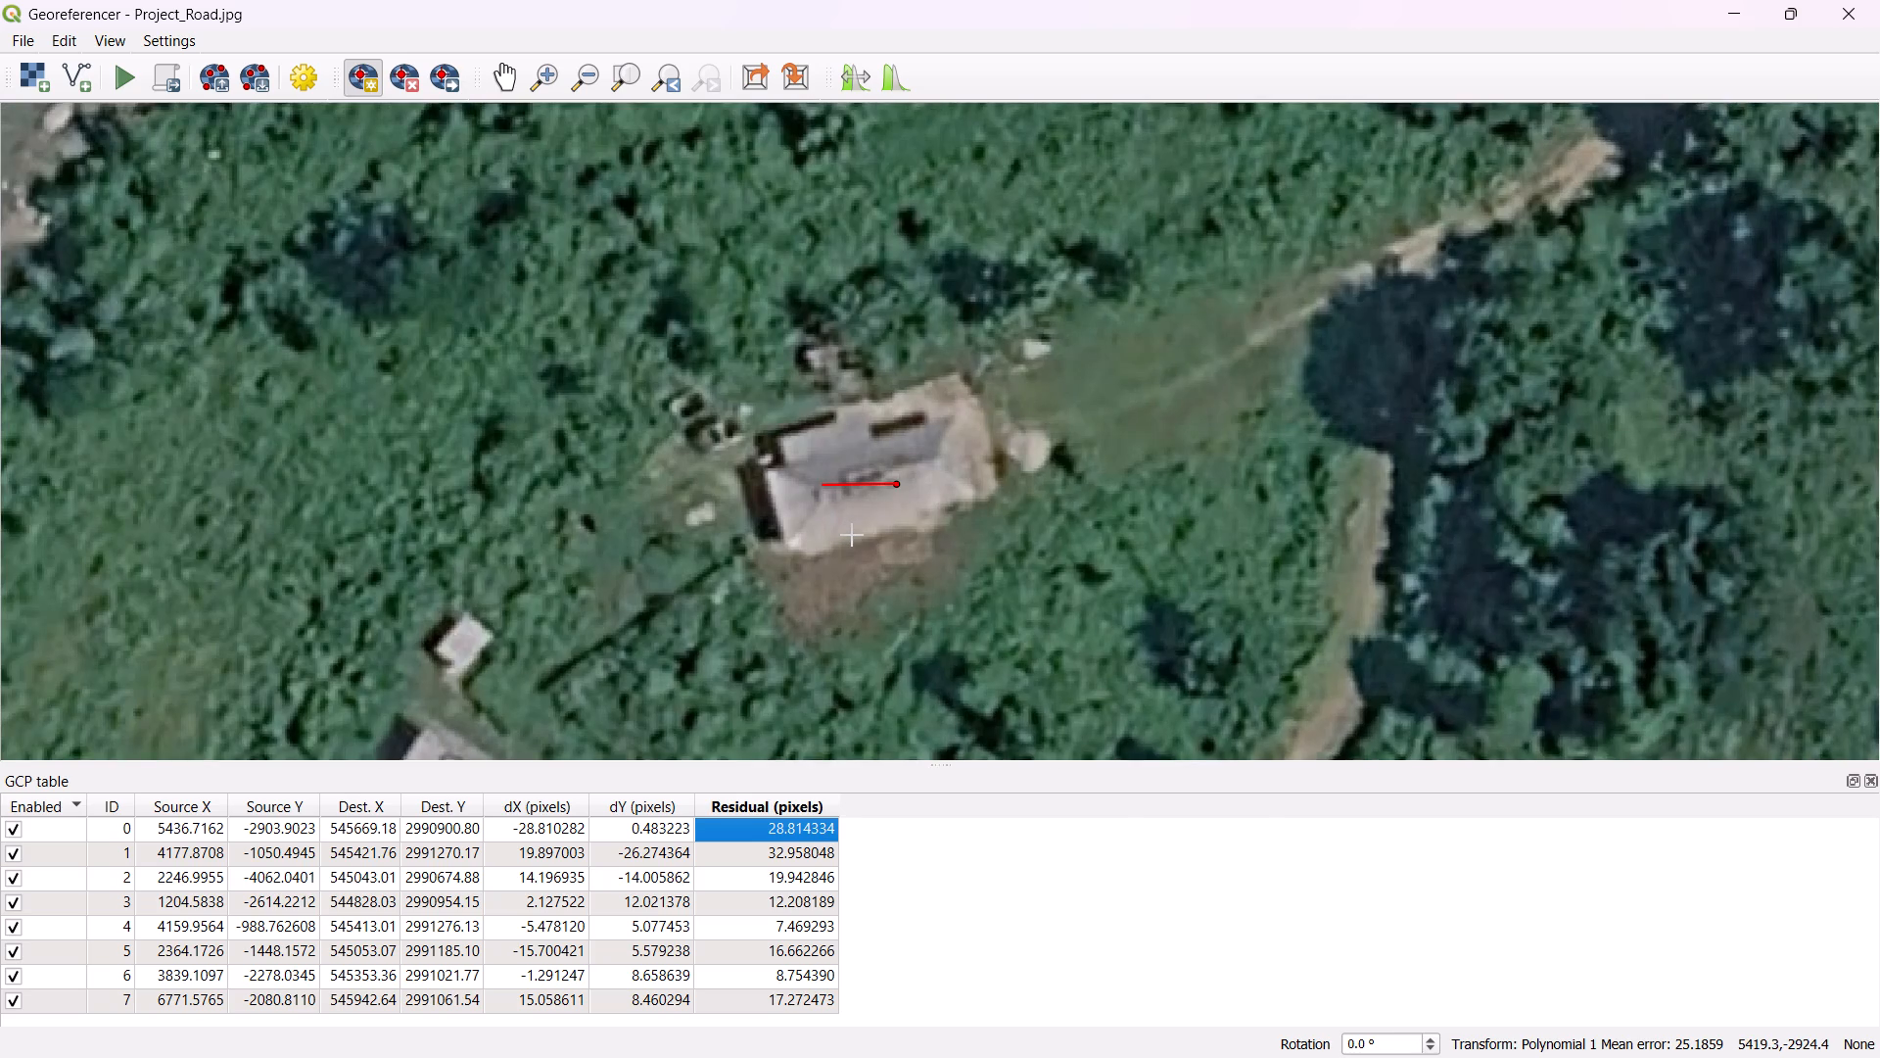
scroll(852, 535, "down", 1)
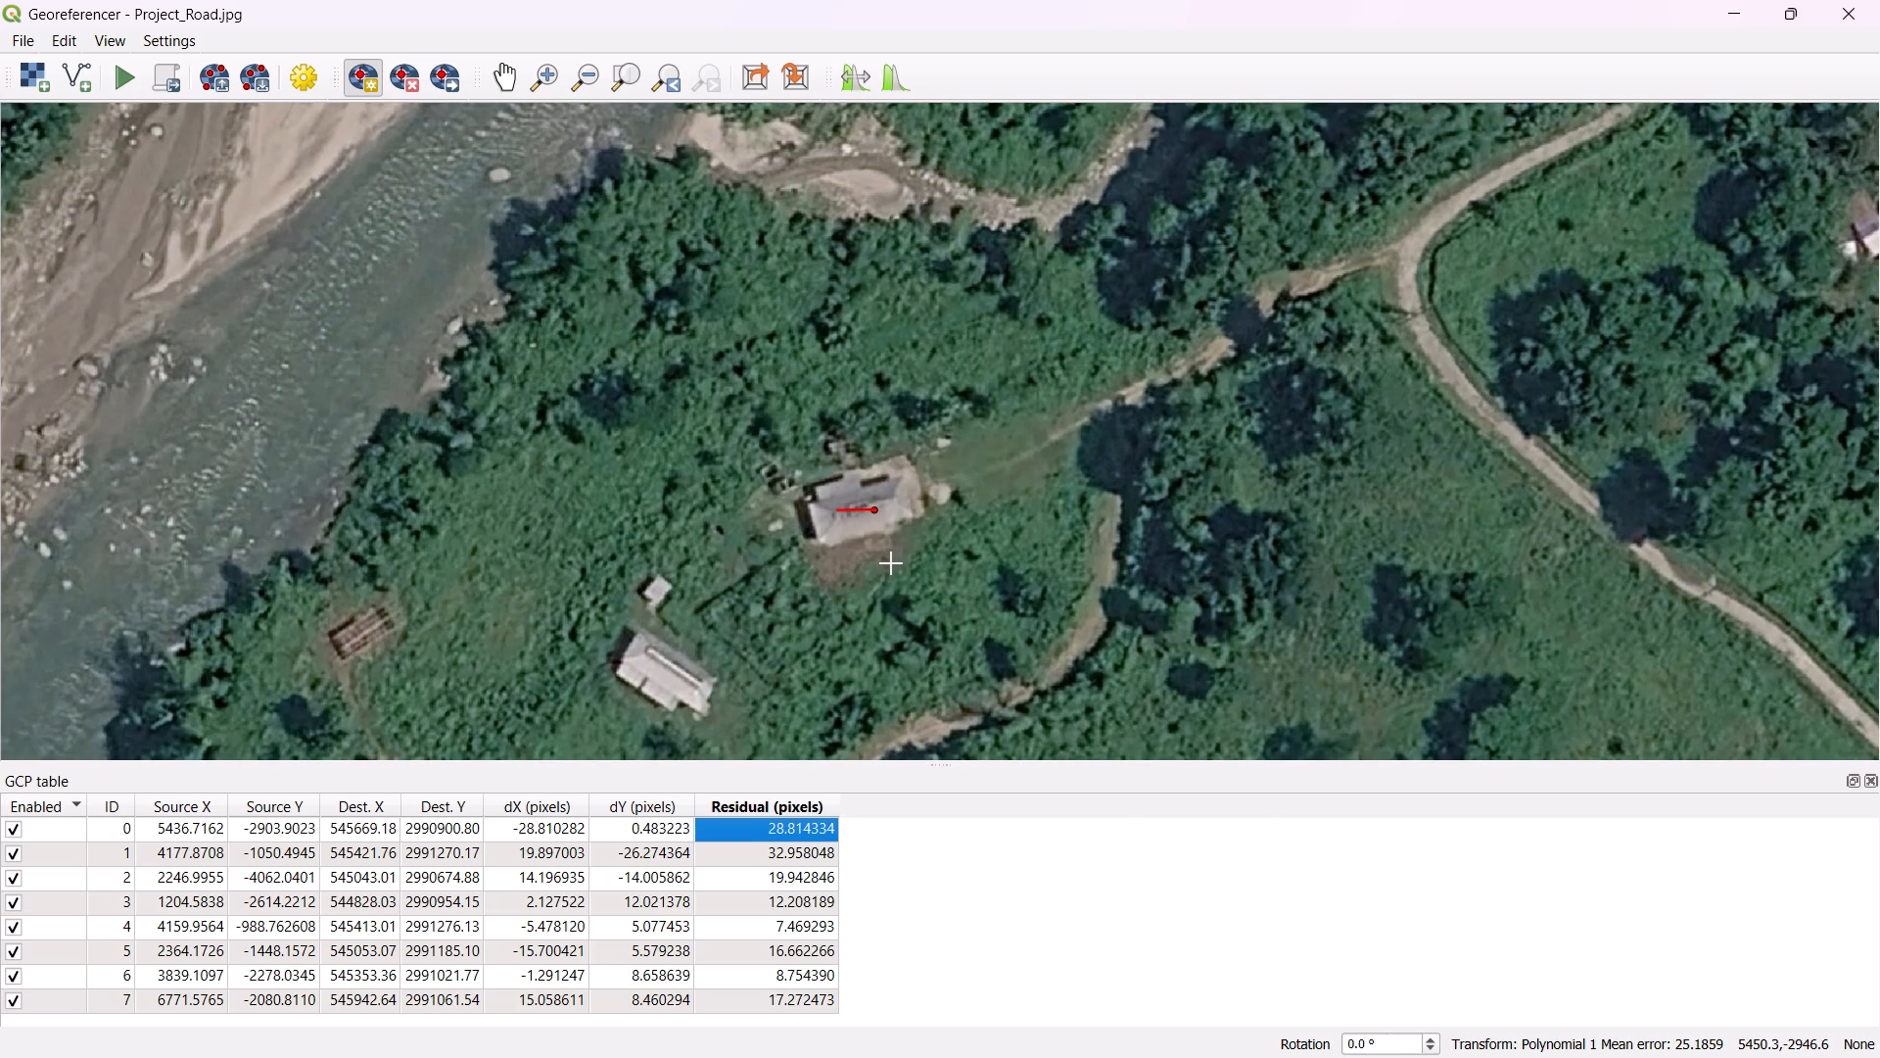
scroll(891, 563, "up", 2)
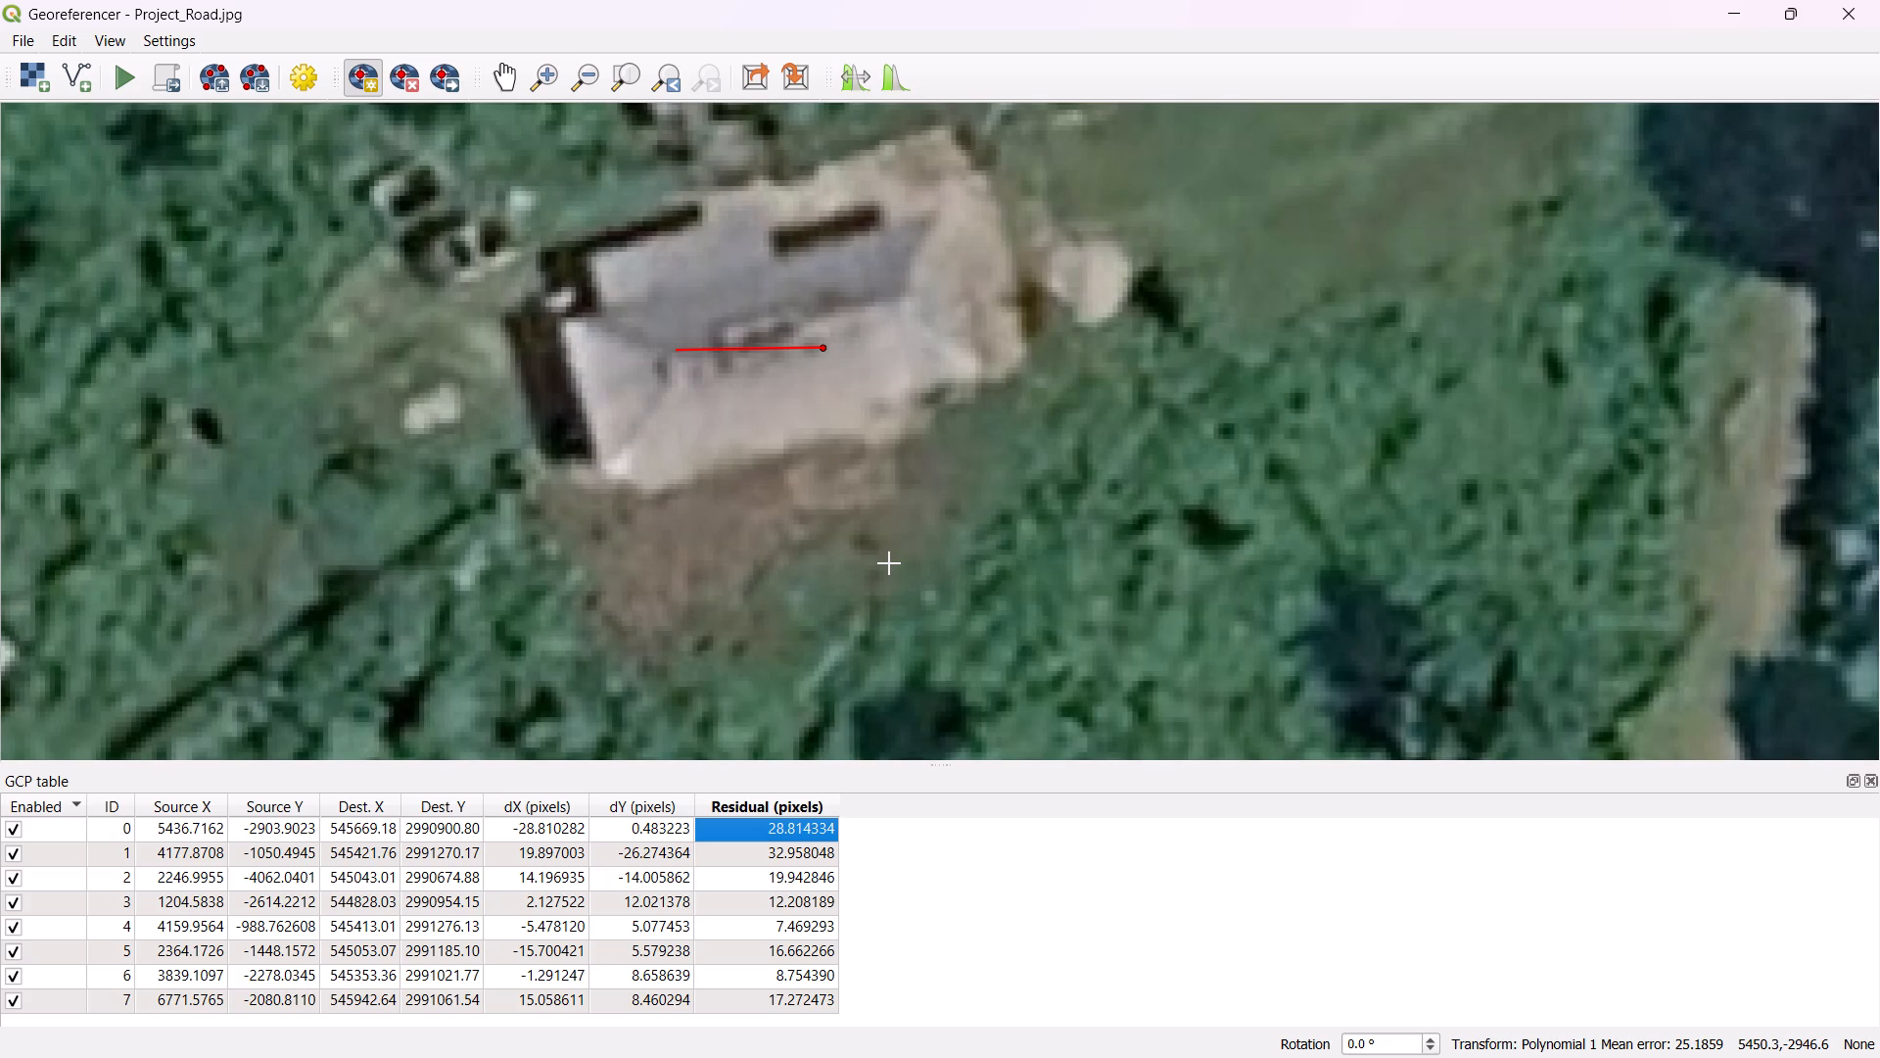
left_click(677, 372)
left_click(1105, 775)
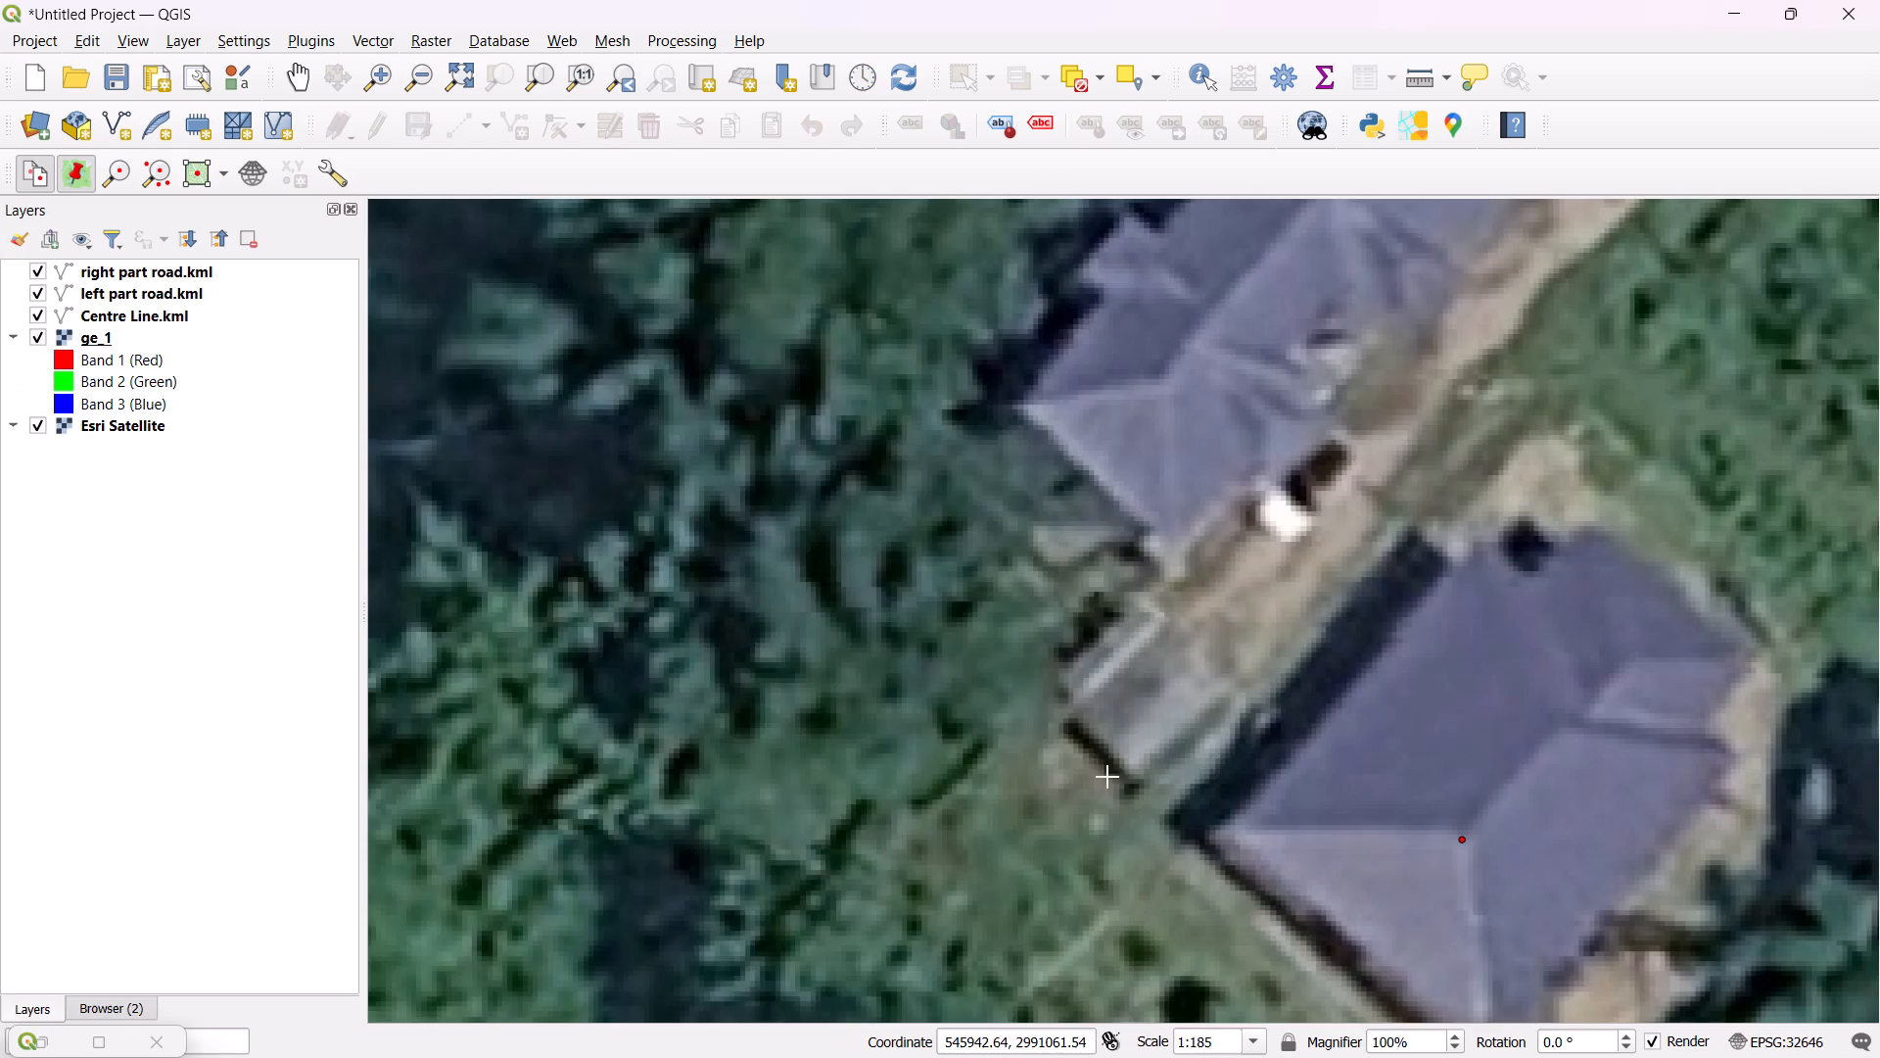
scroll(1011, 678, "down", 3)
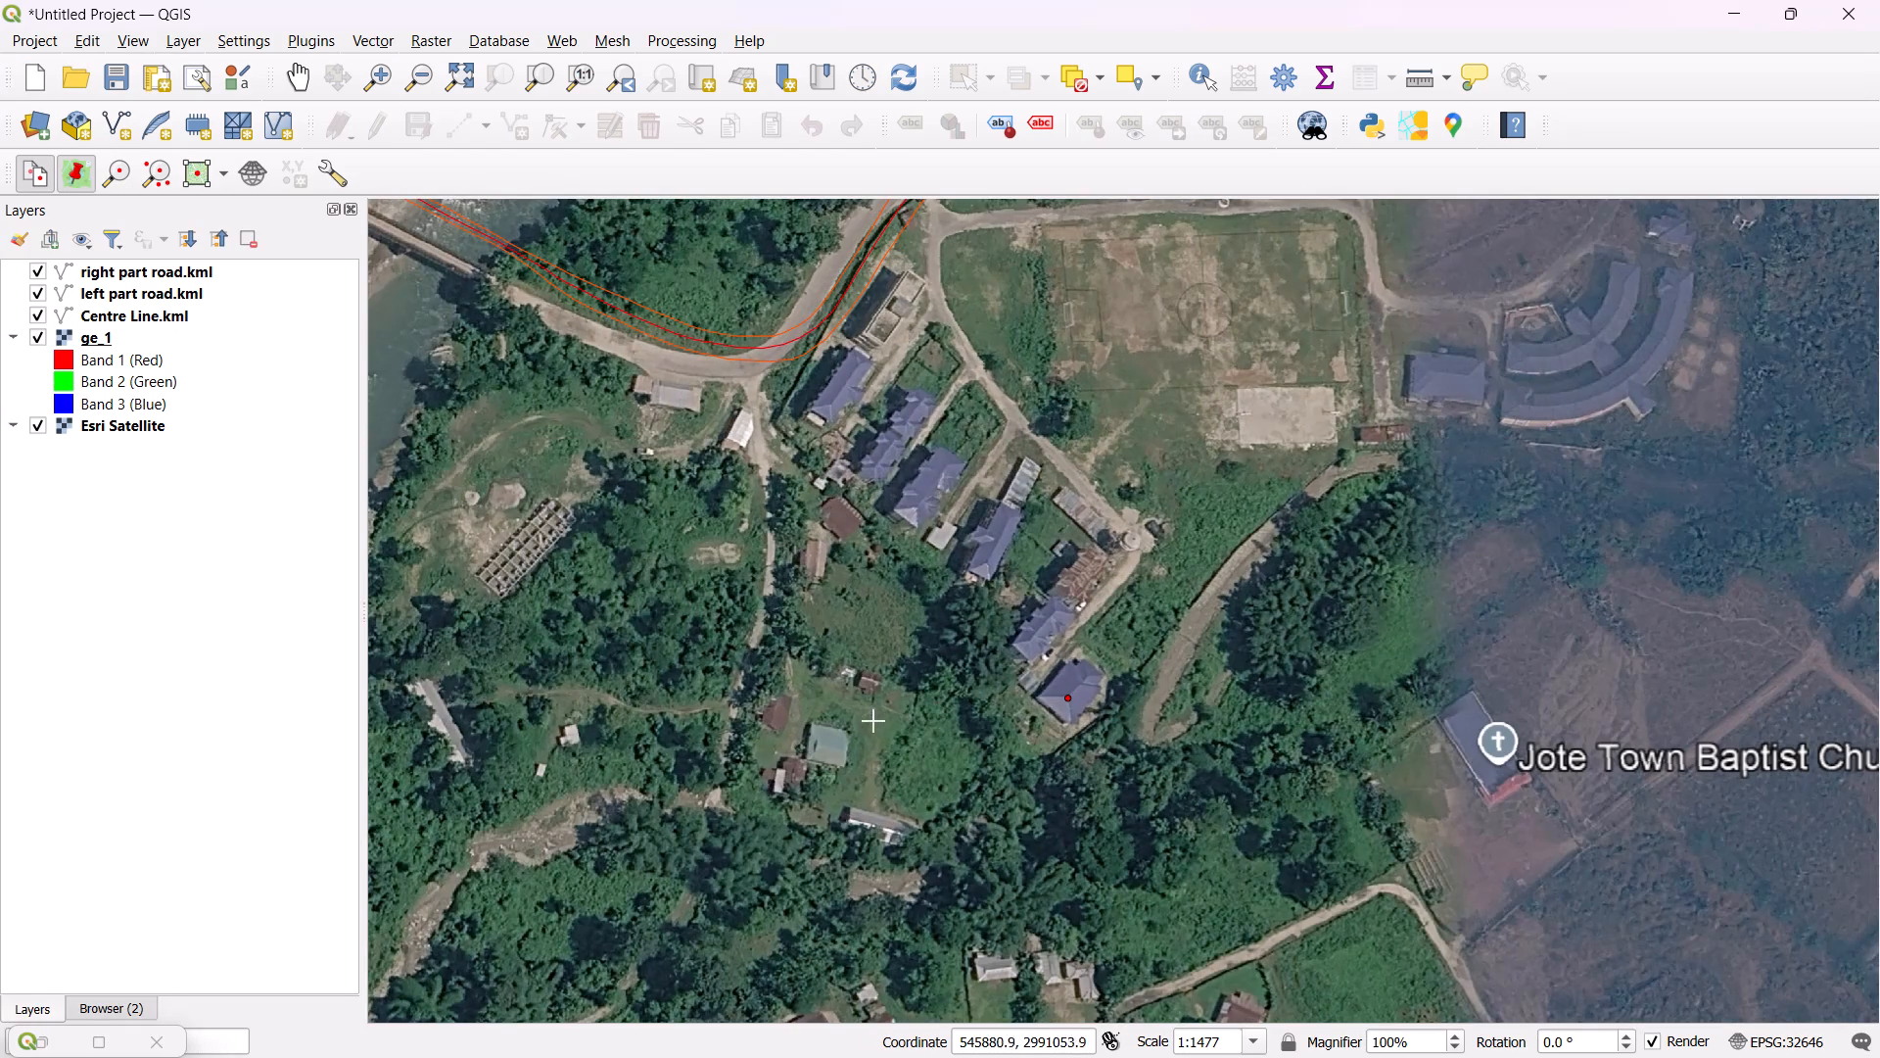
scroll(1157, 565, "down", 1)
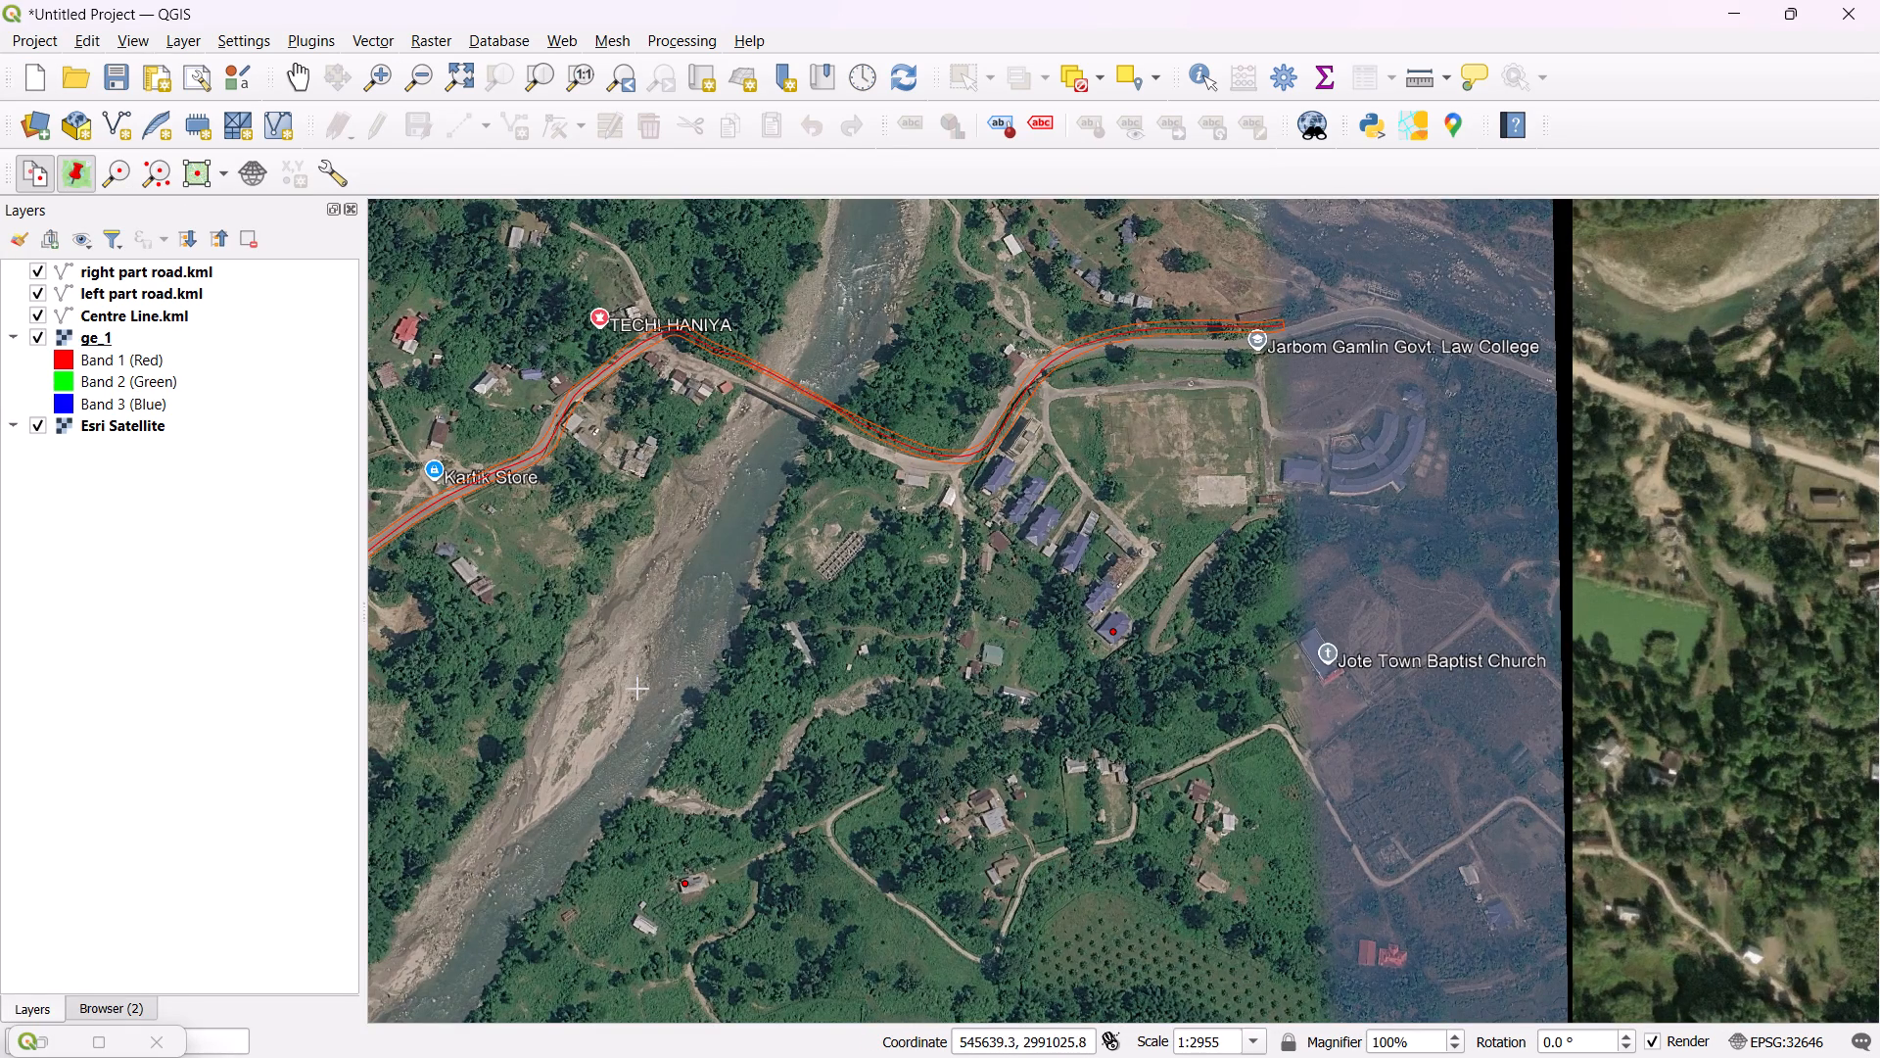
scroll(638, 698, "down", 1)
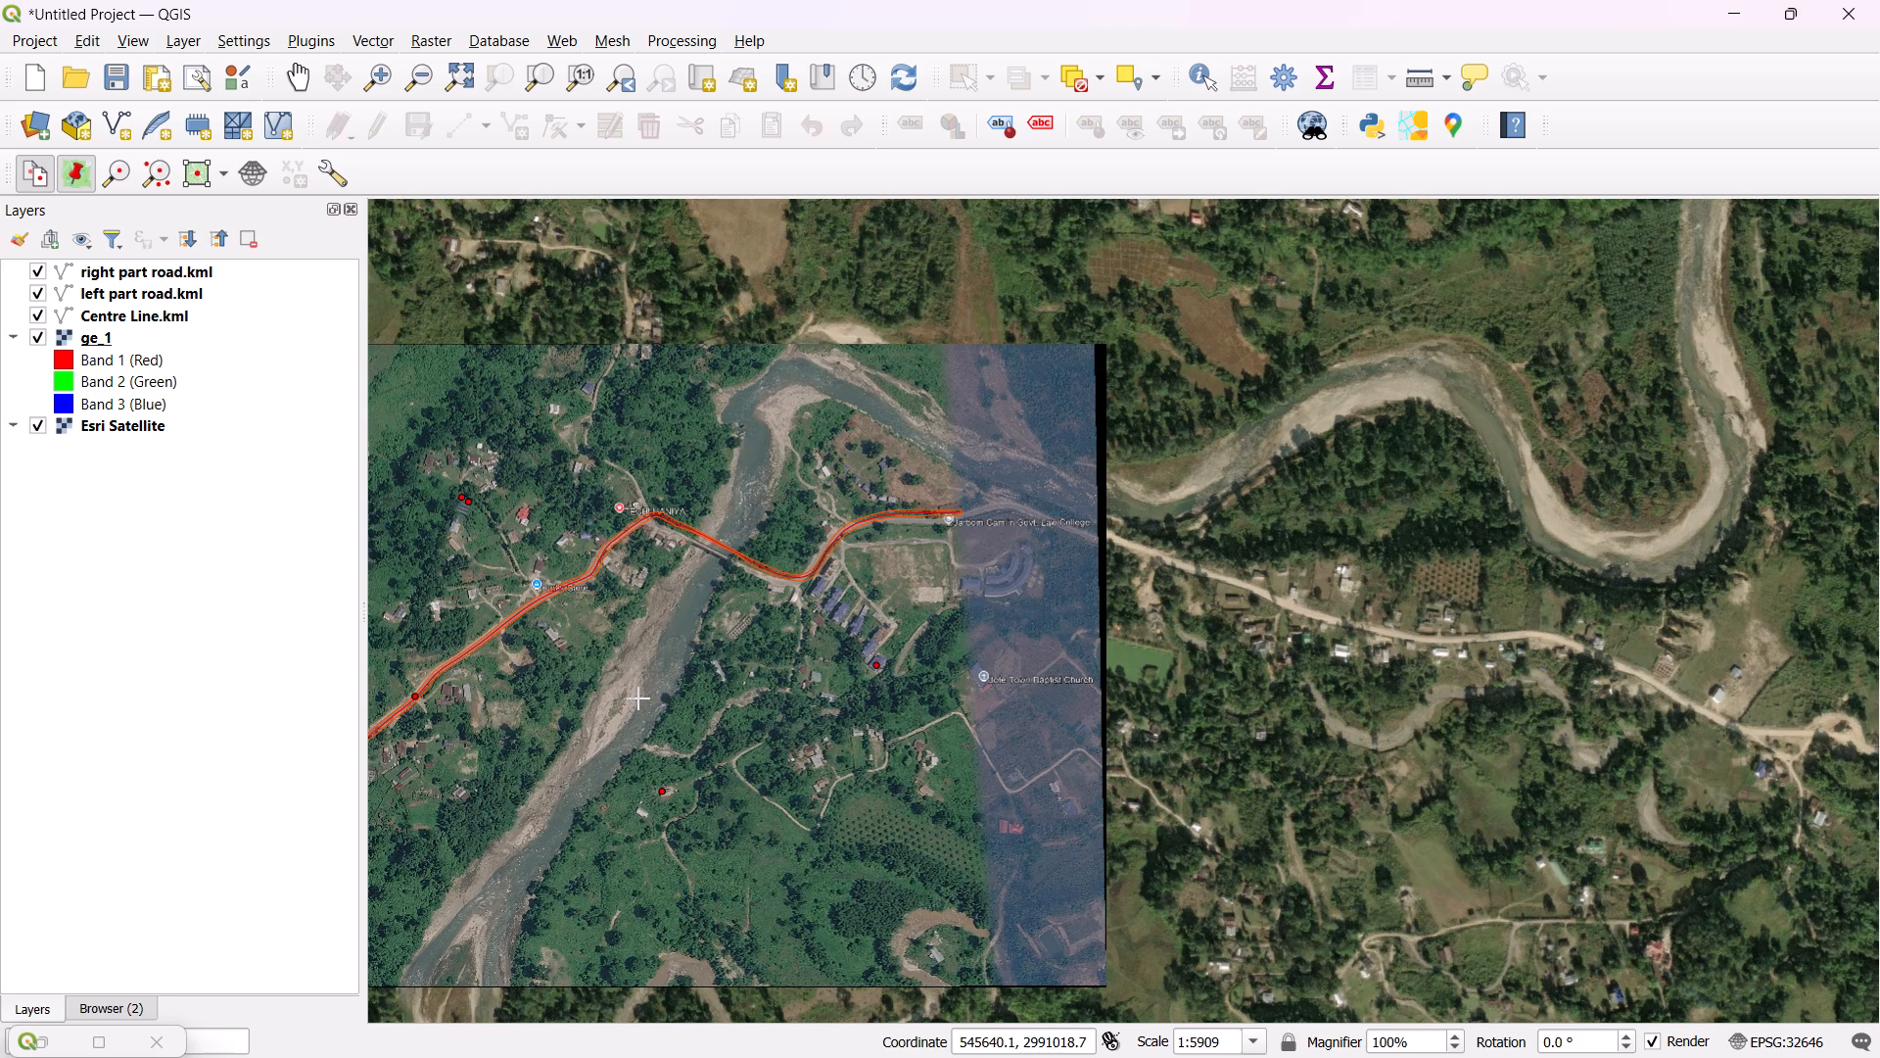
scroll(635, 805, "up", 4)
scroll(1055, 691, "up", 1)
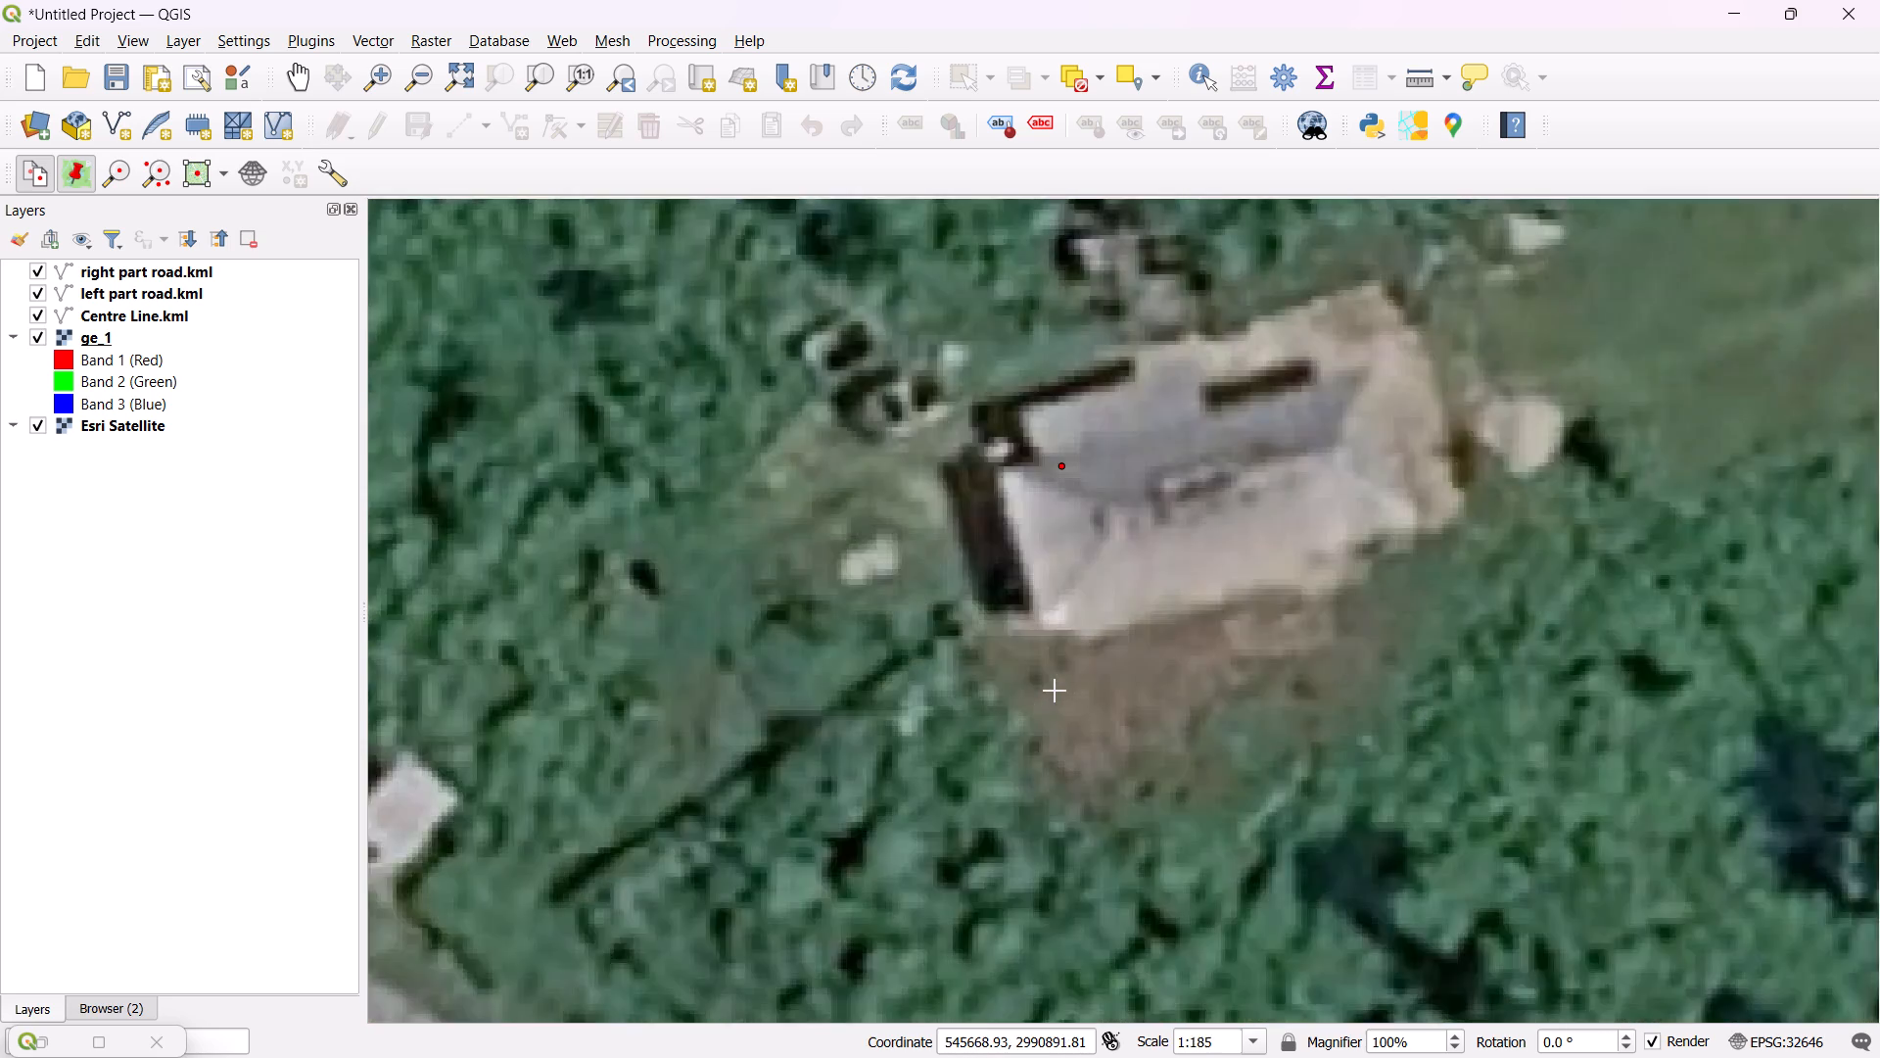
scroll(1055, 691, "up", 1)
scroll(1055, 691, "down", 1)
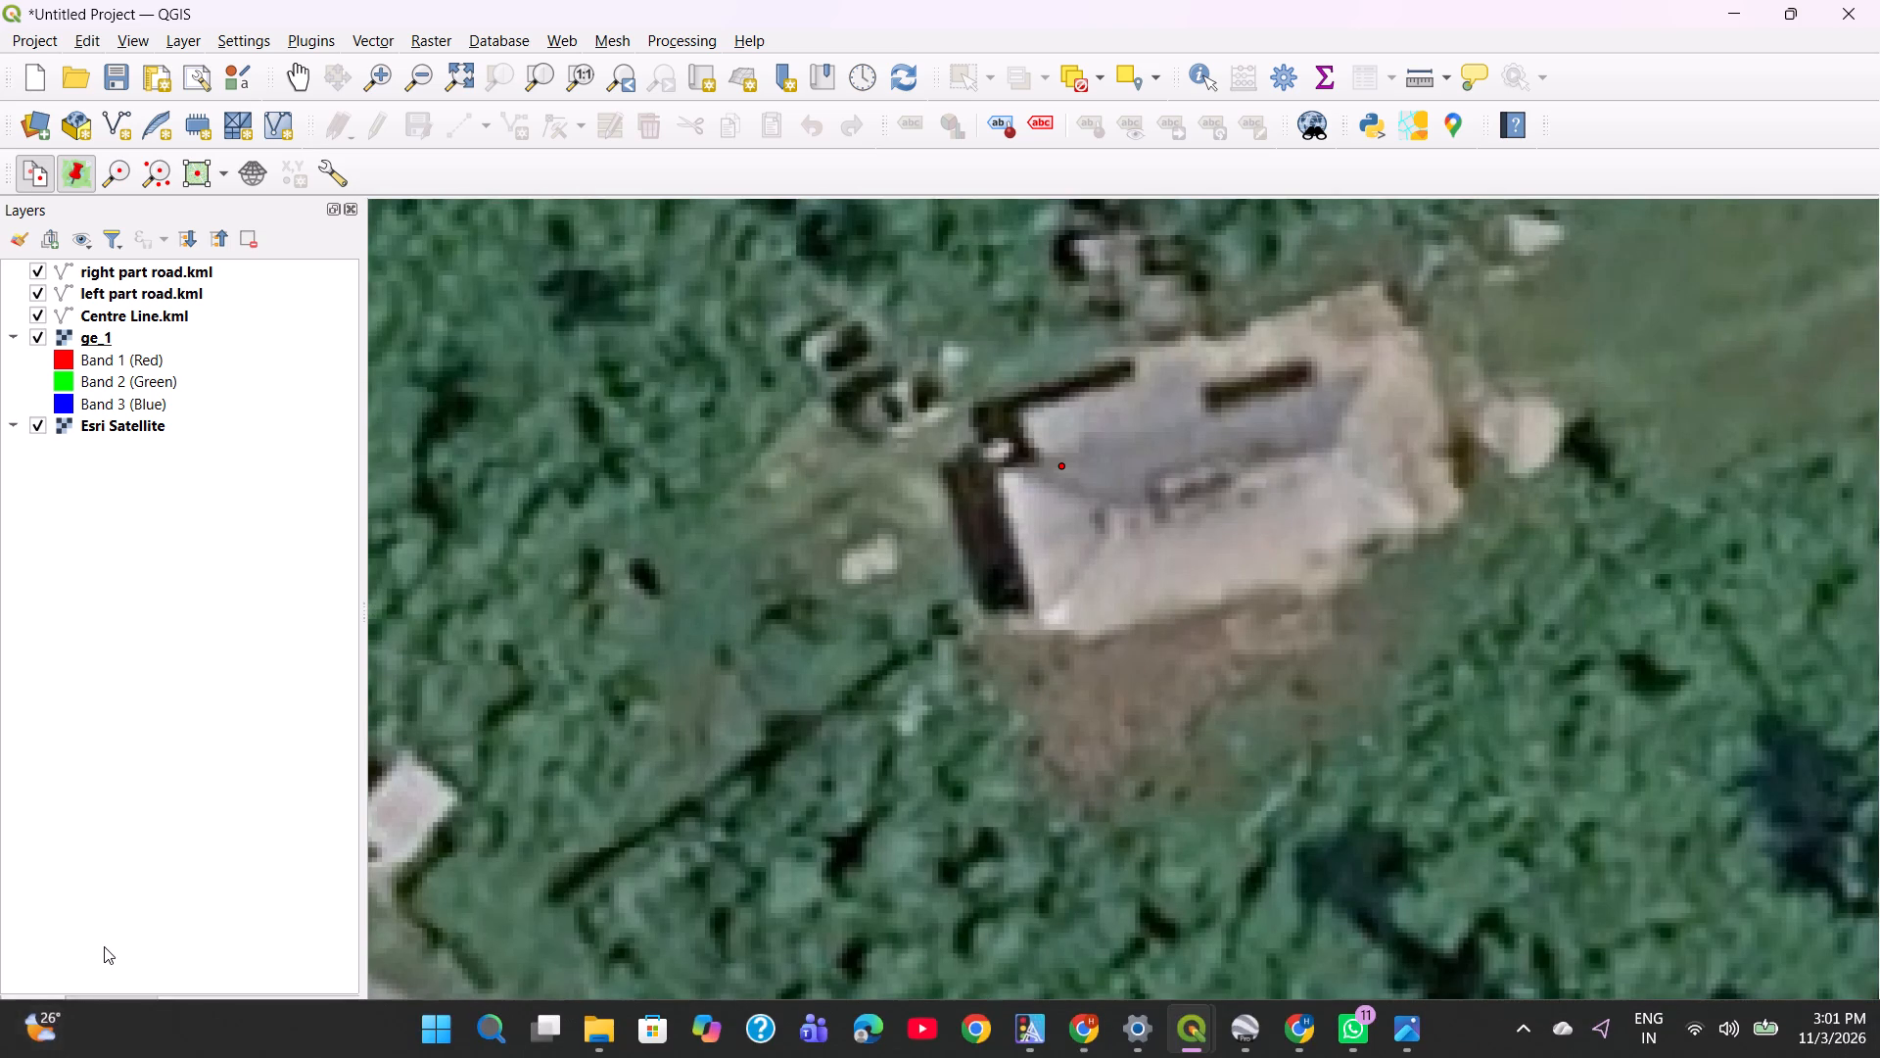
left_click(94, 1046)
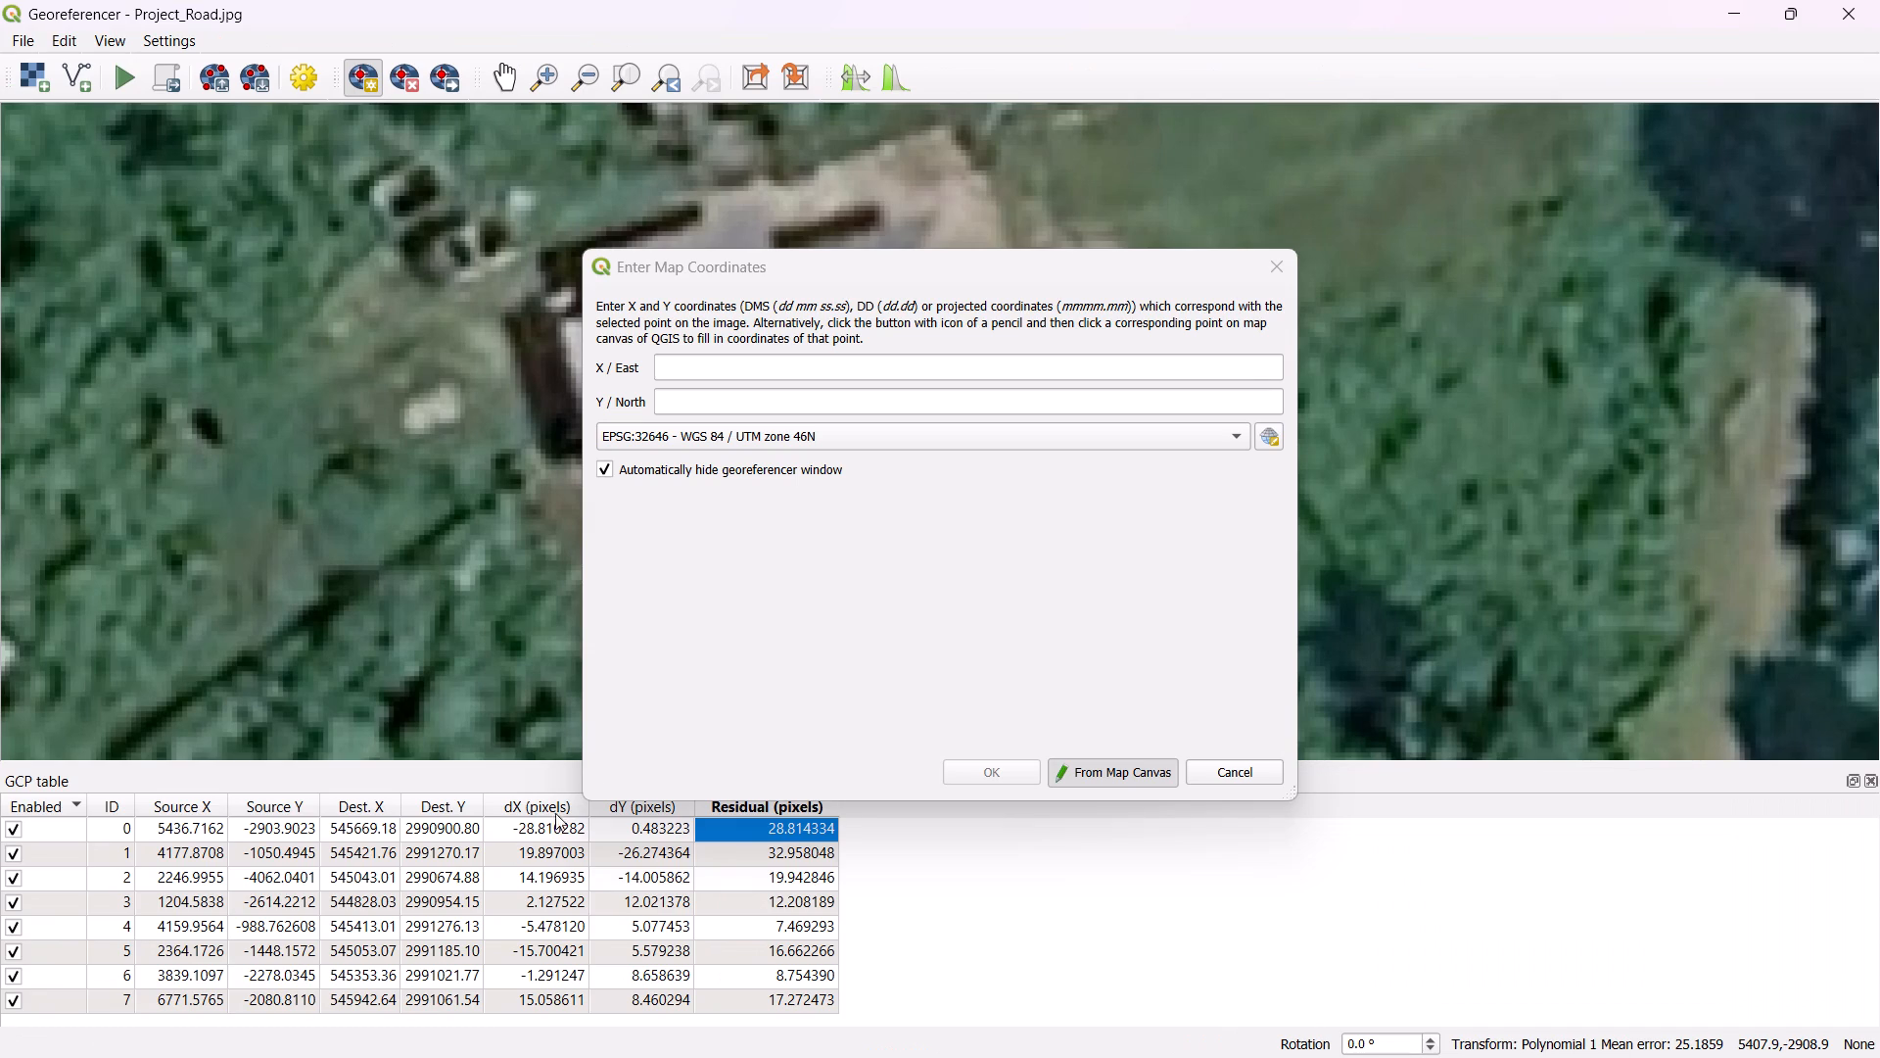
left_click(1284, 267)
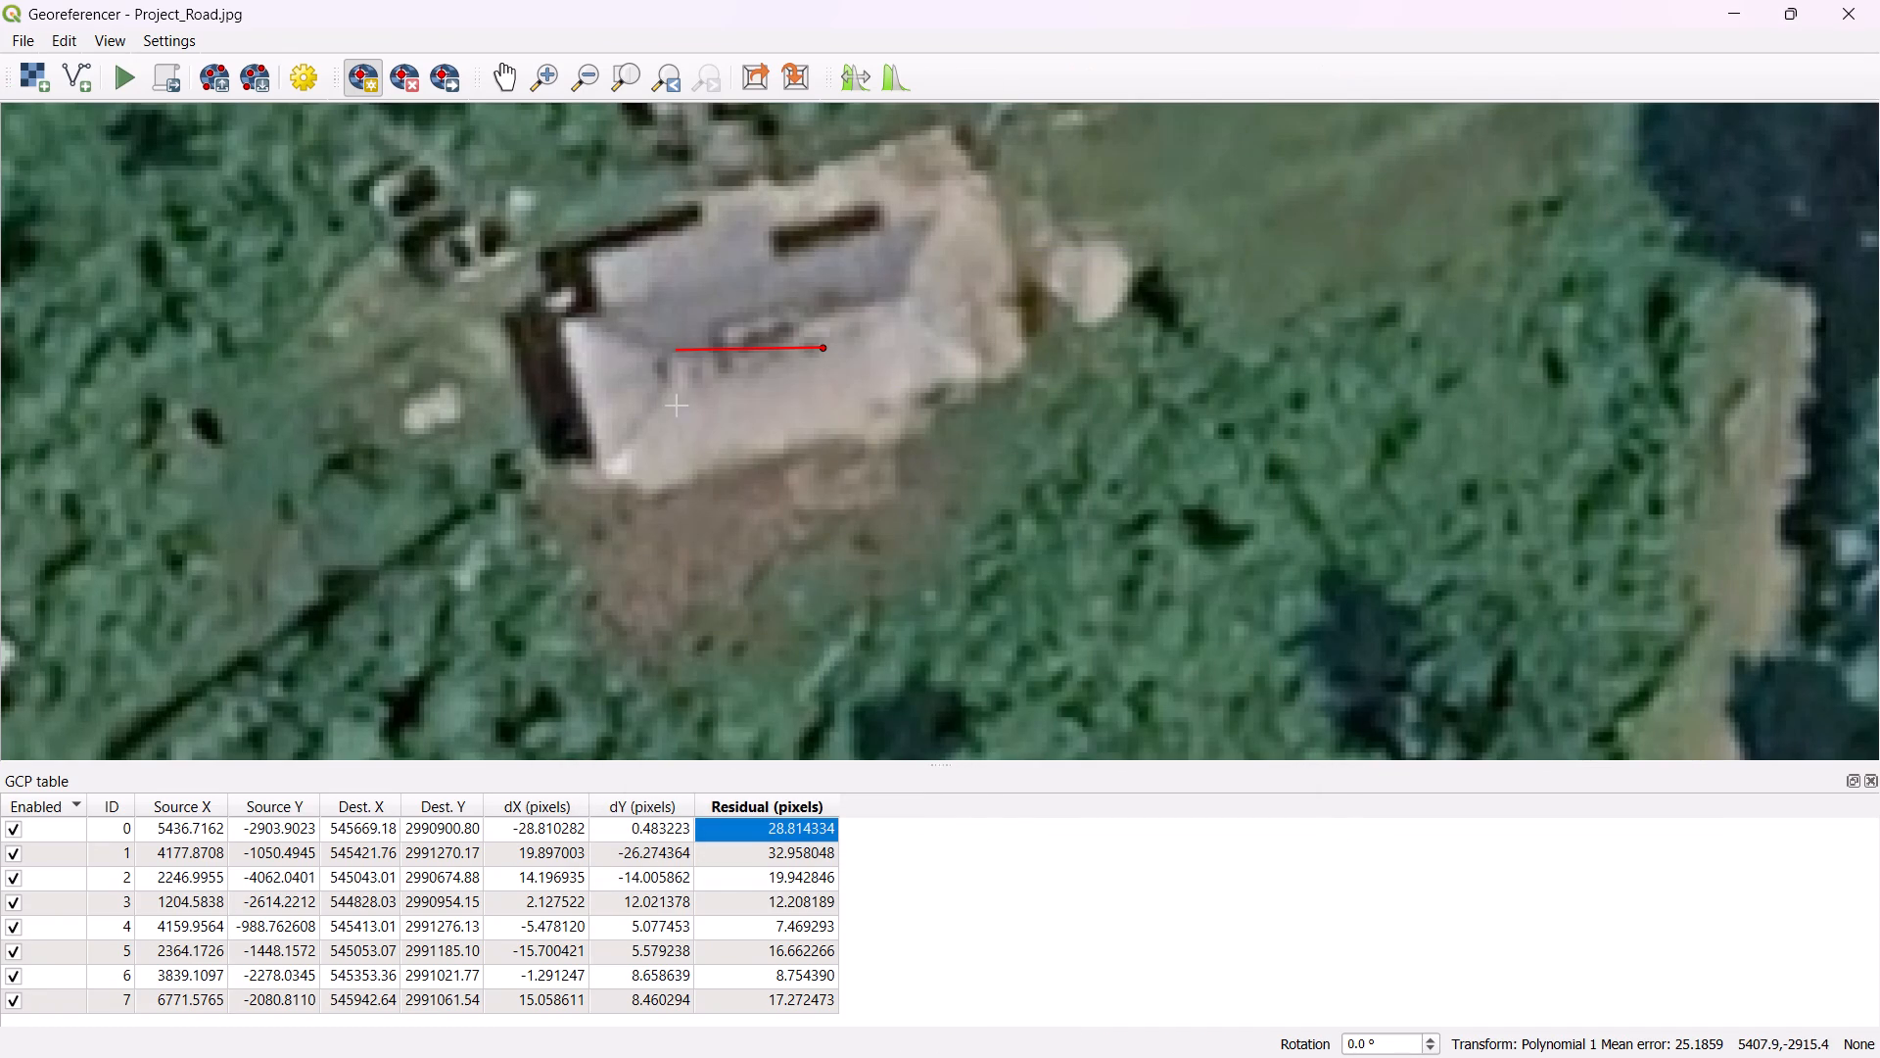
Add a control point on the western ridge junction of point 0's light-roofed house, matched on the map at about 545671.28, 2990898.70.
left_click(673, 375)
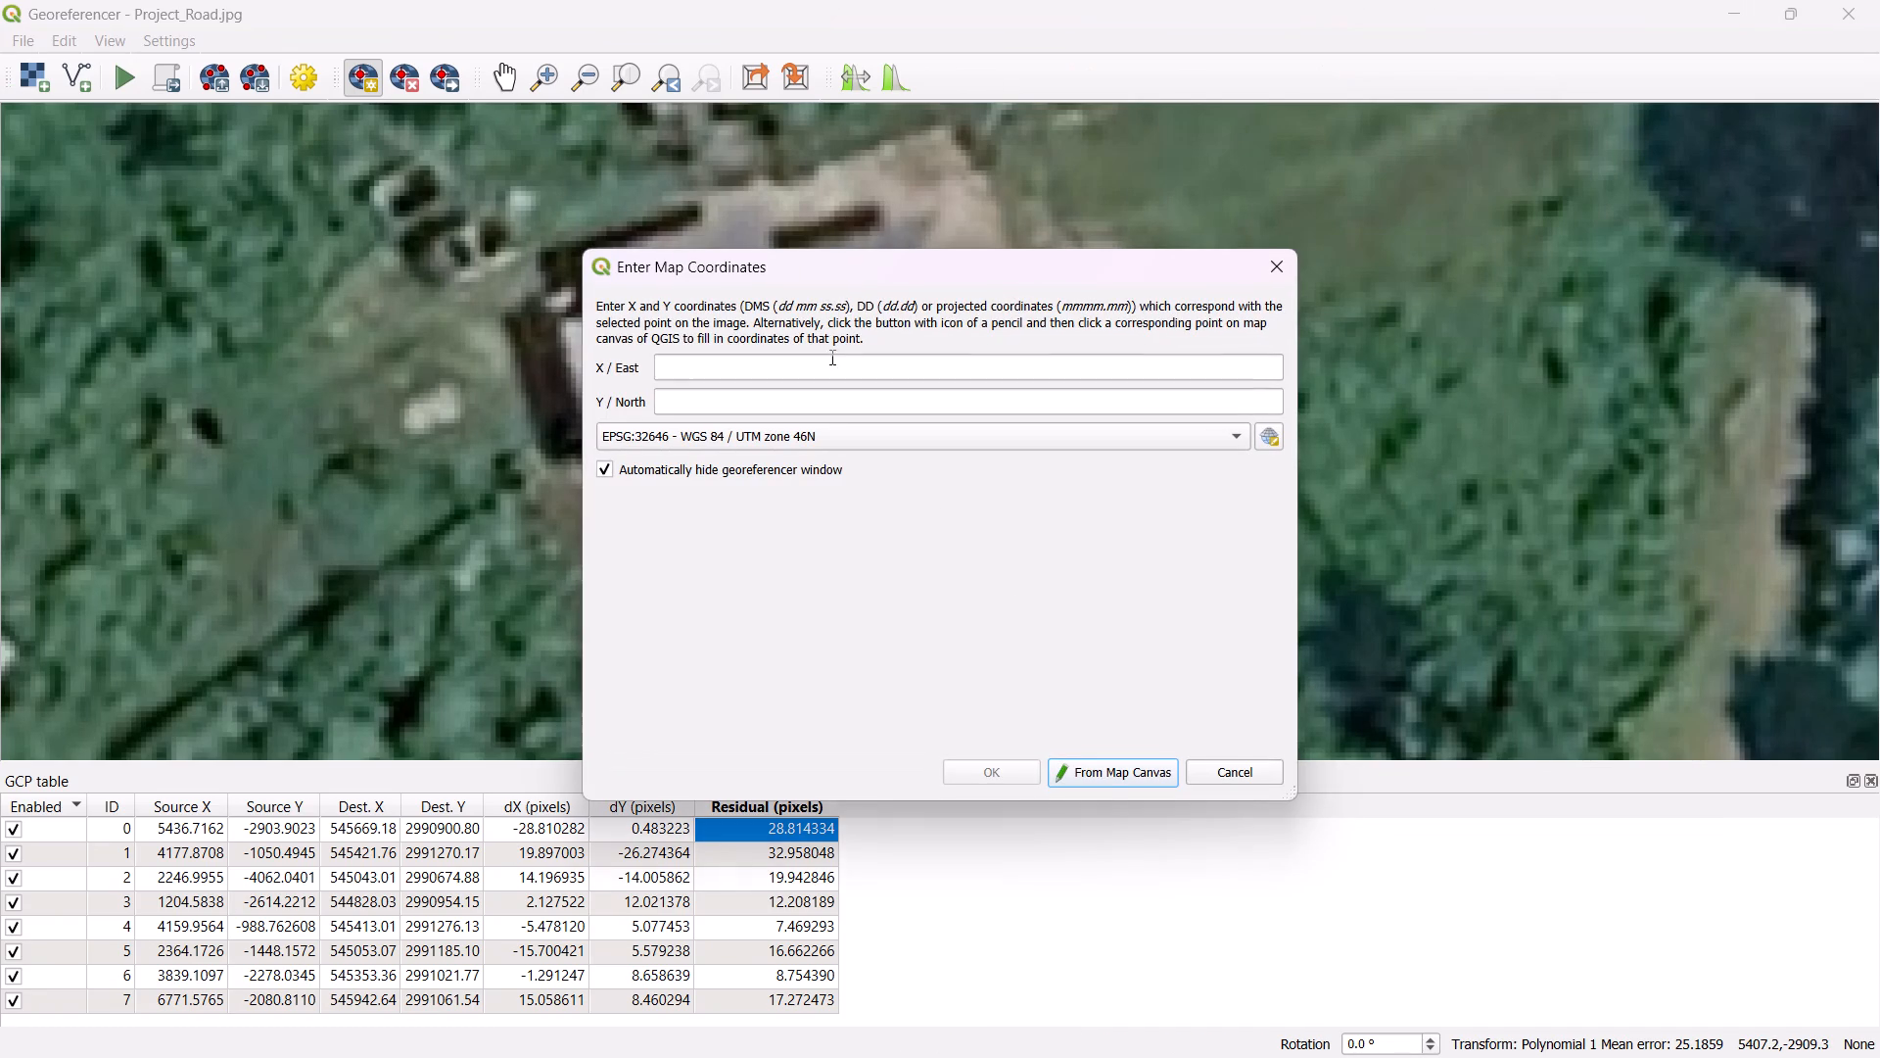
left_click(1105, 766)
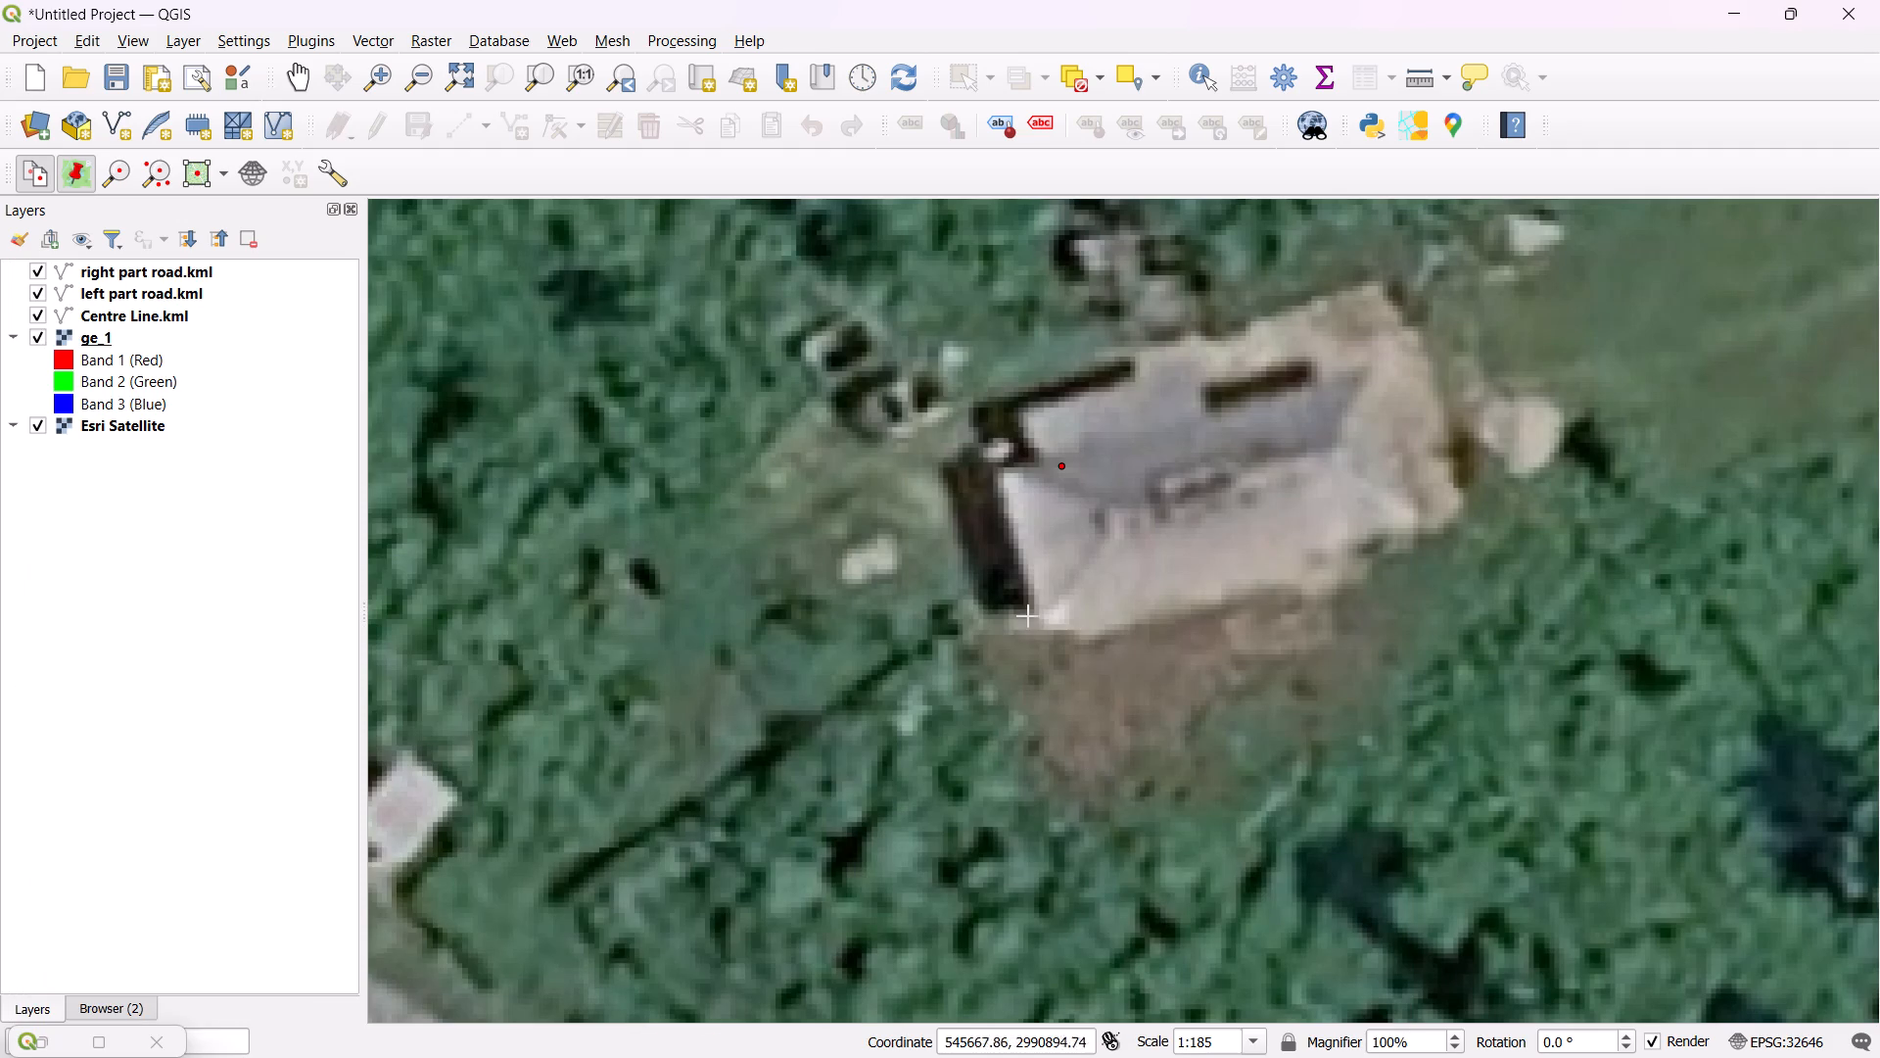
left_click(1114, 518)
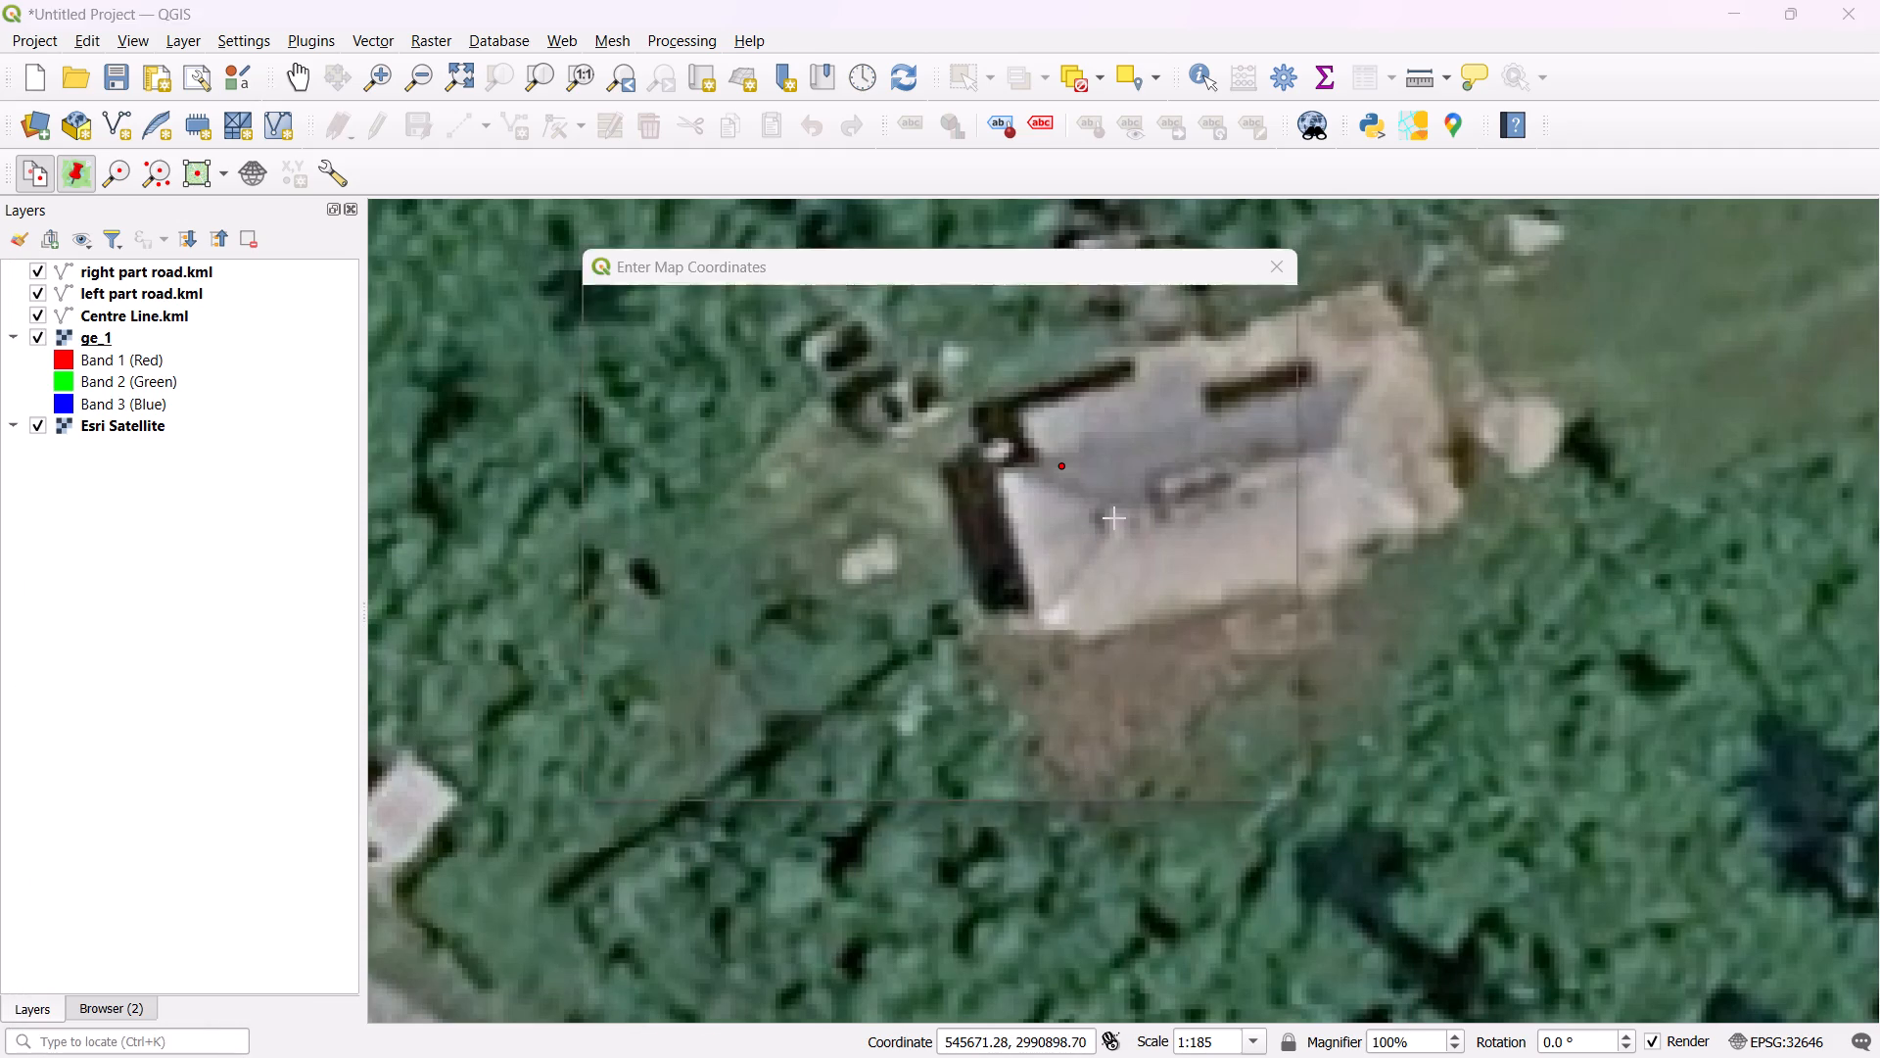
left_click(1096, 769)
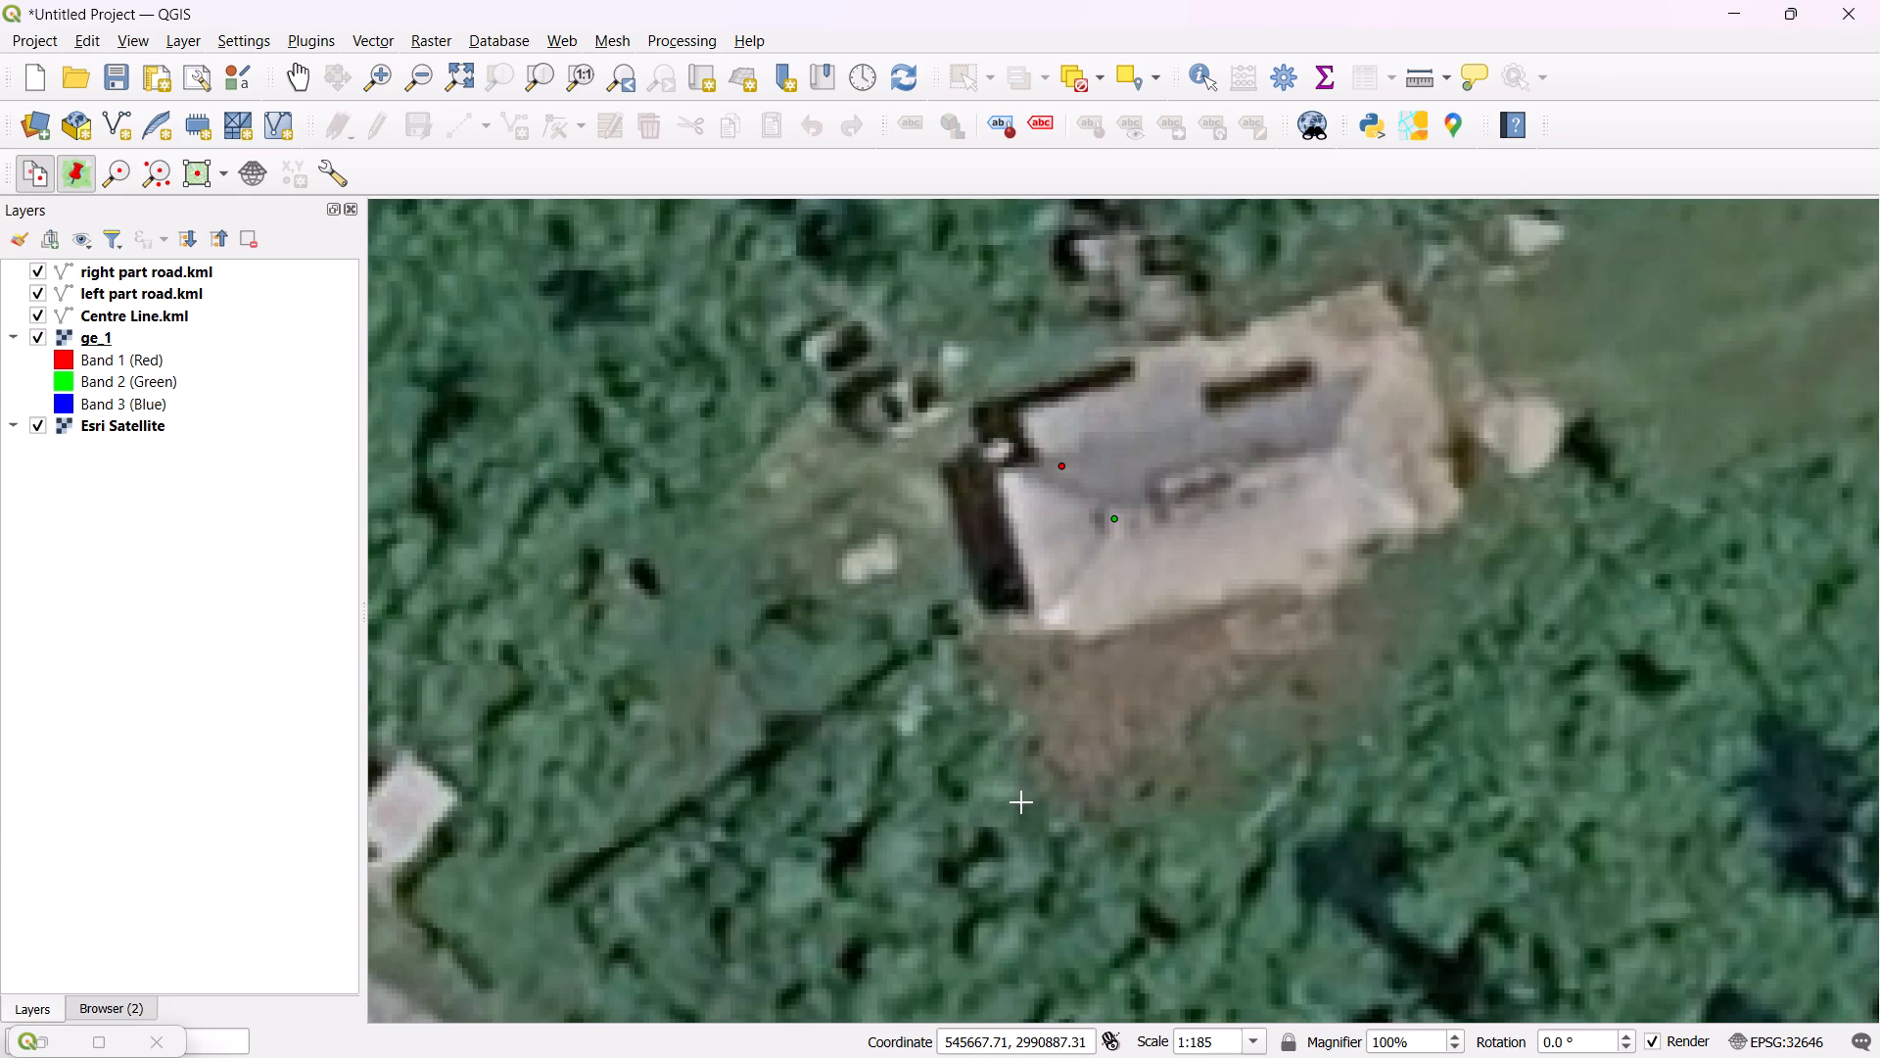
left_click(102, 1036)
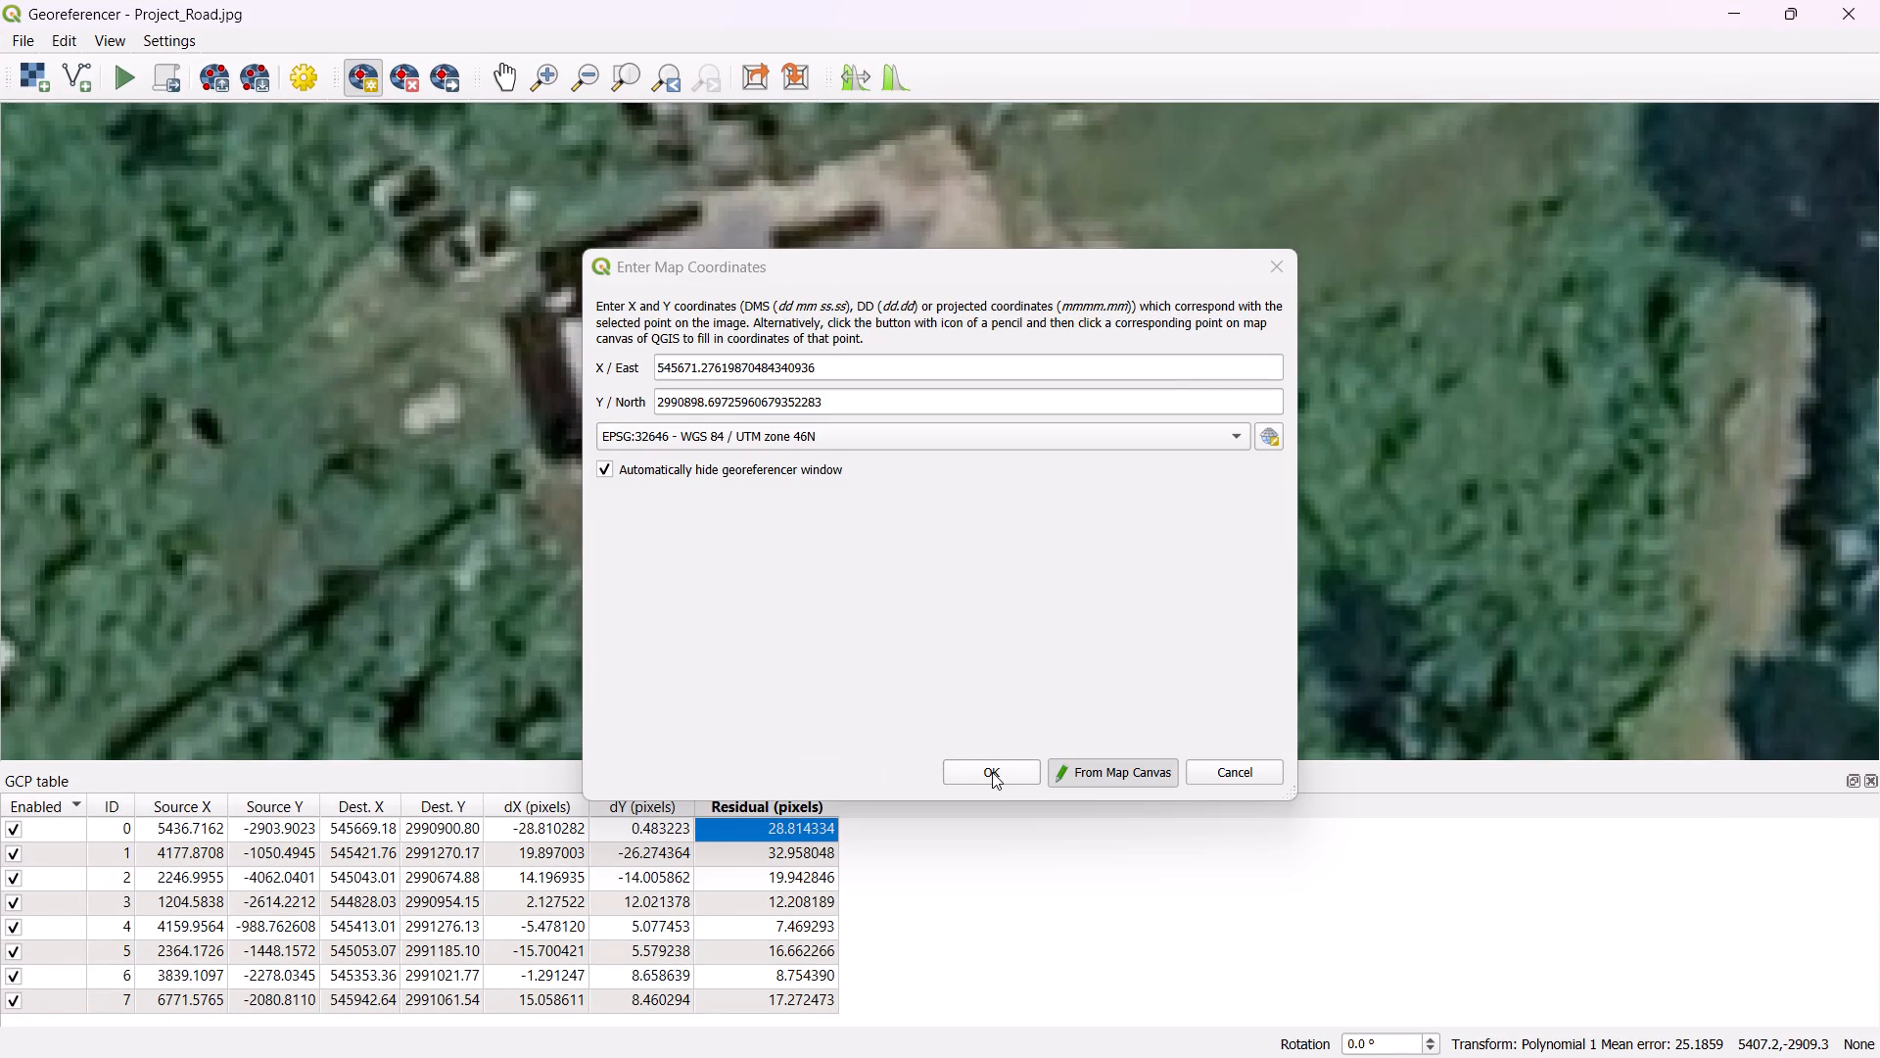
left_click(1076, 776)
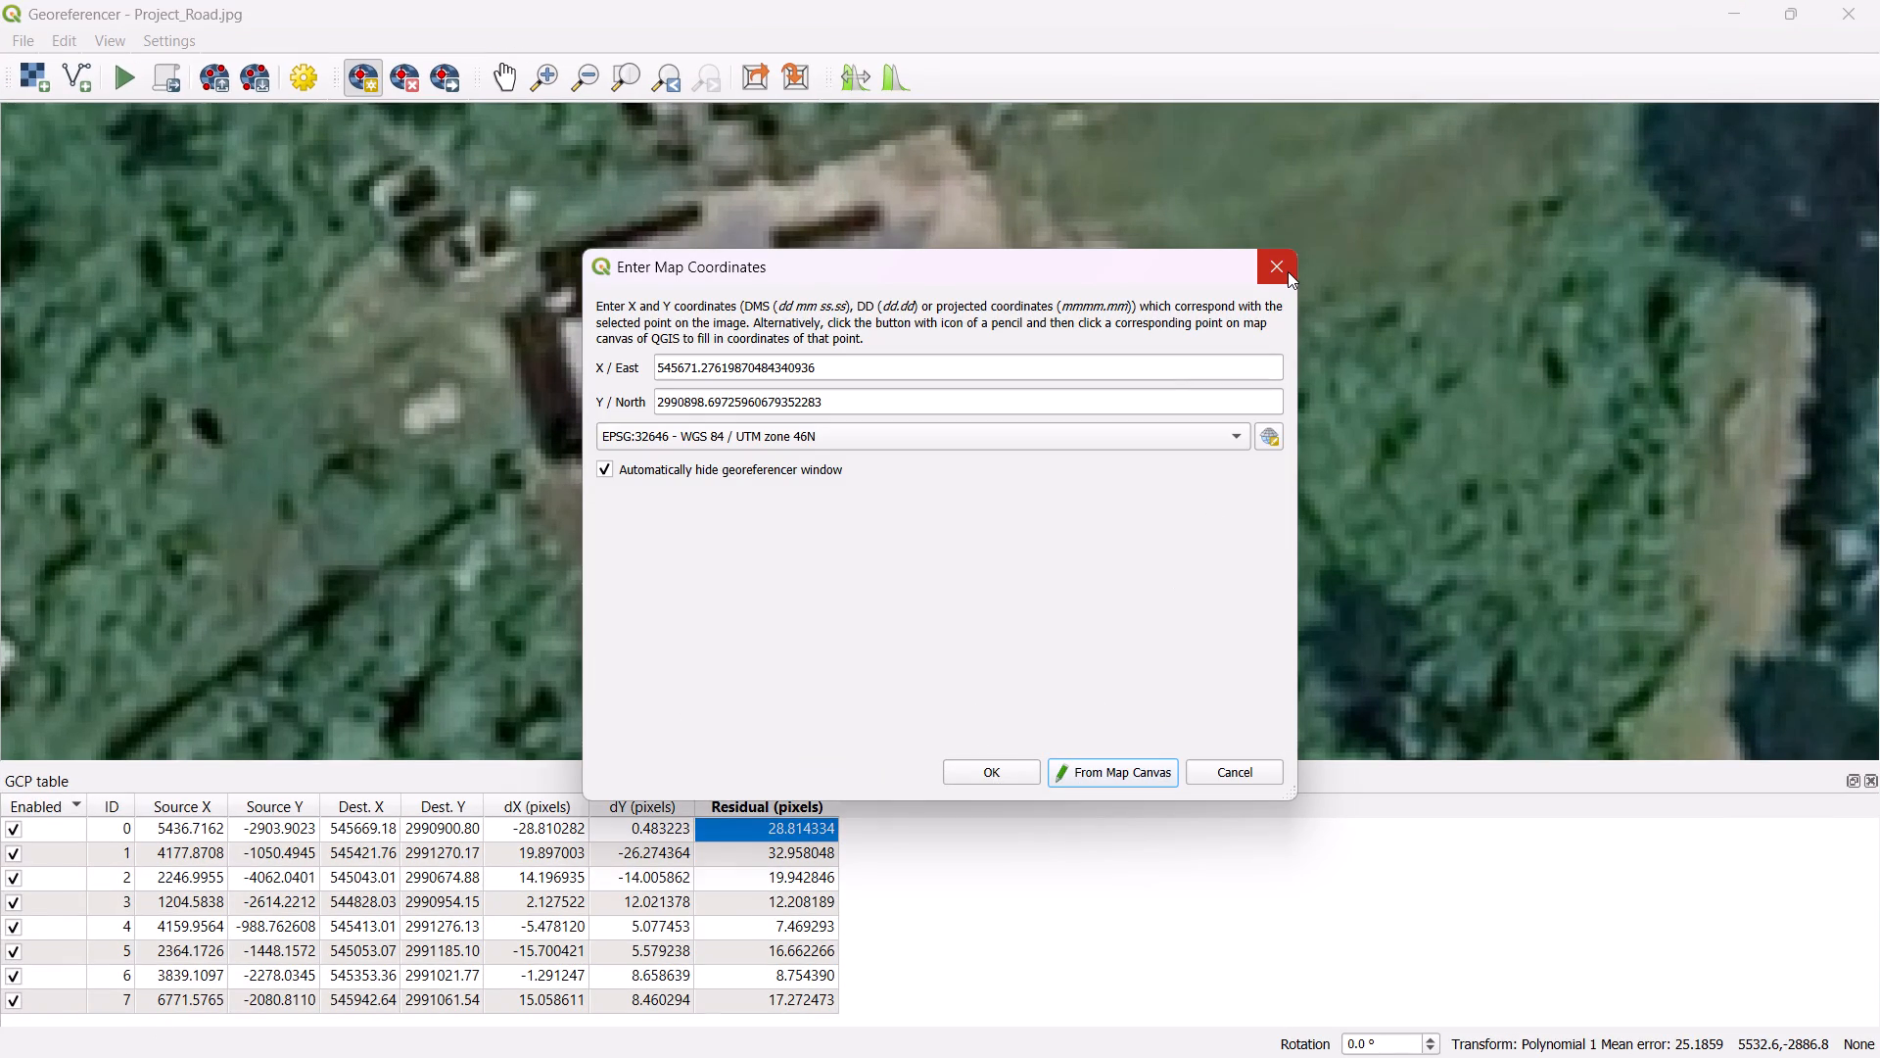
left_click(1005, 783)
Check the residuals in the GCP table and remove control point 0, the older point on the light-roofed house.
scroll(804, 920, "down", 4)
scroll(804, 920, "up", 4)
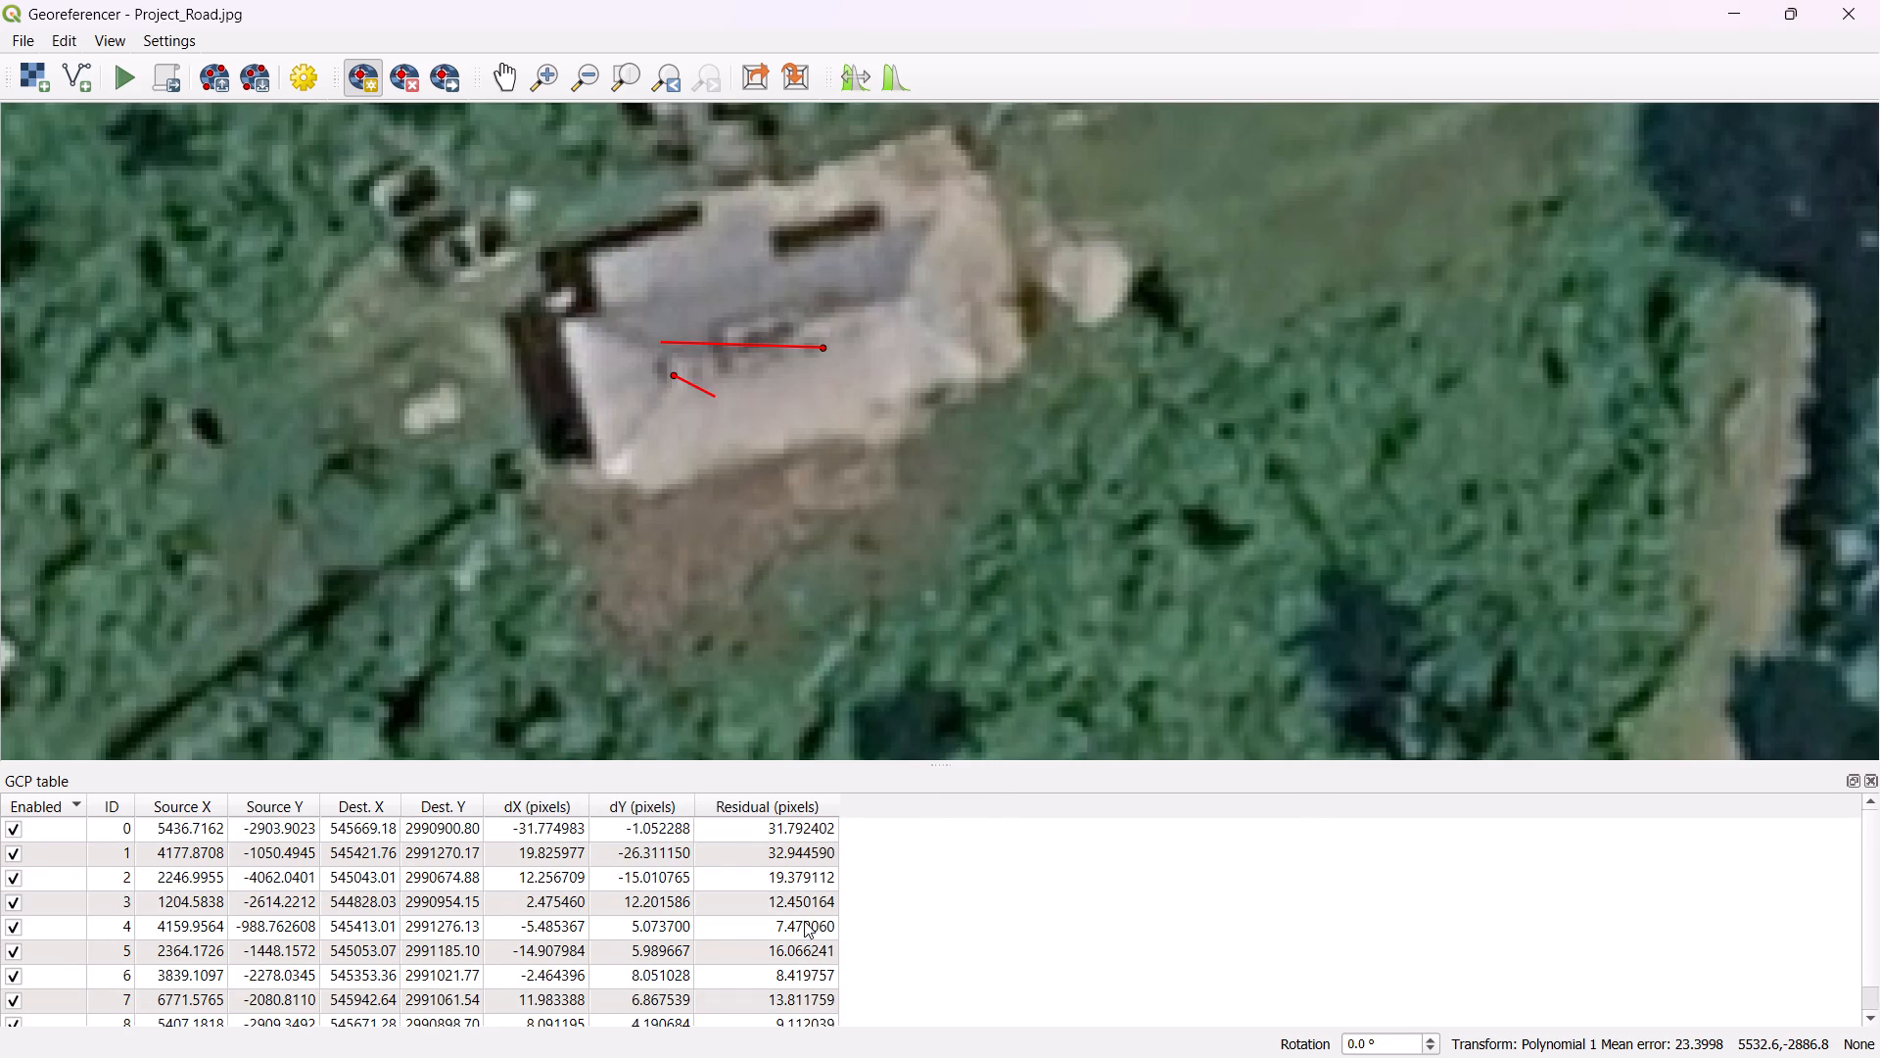
left_click(787, 820)
right_click(787, 820)
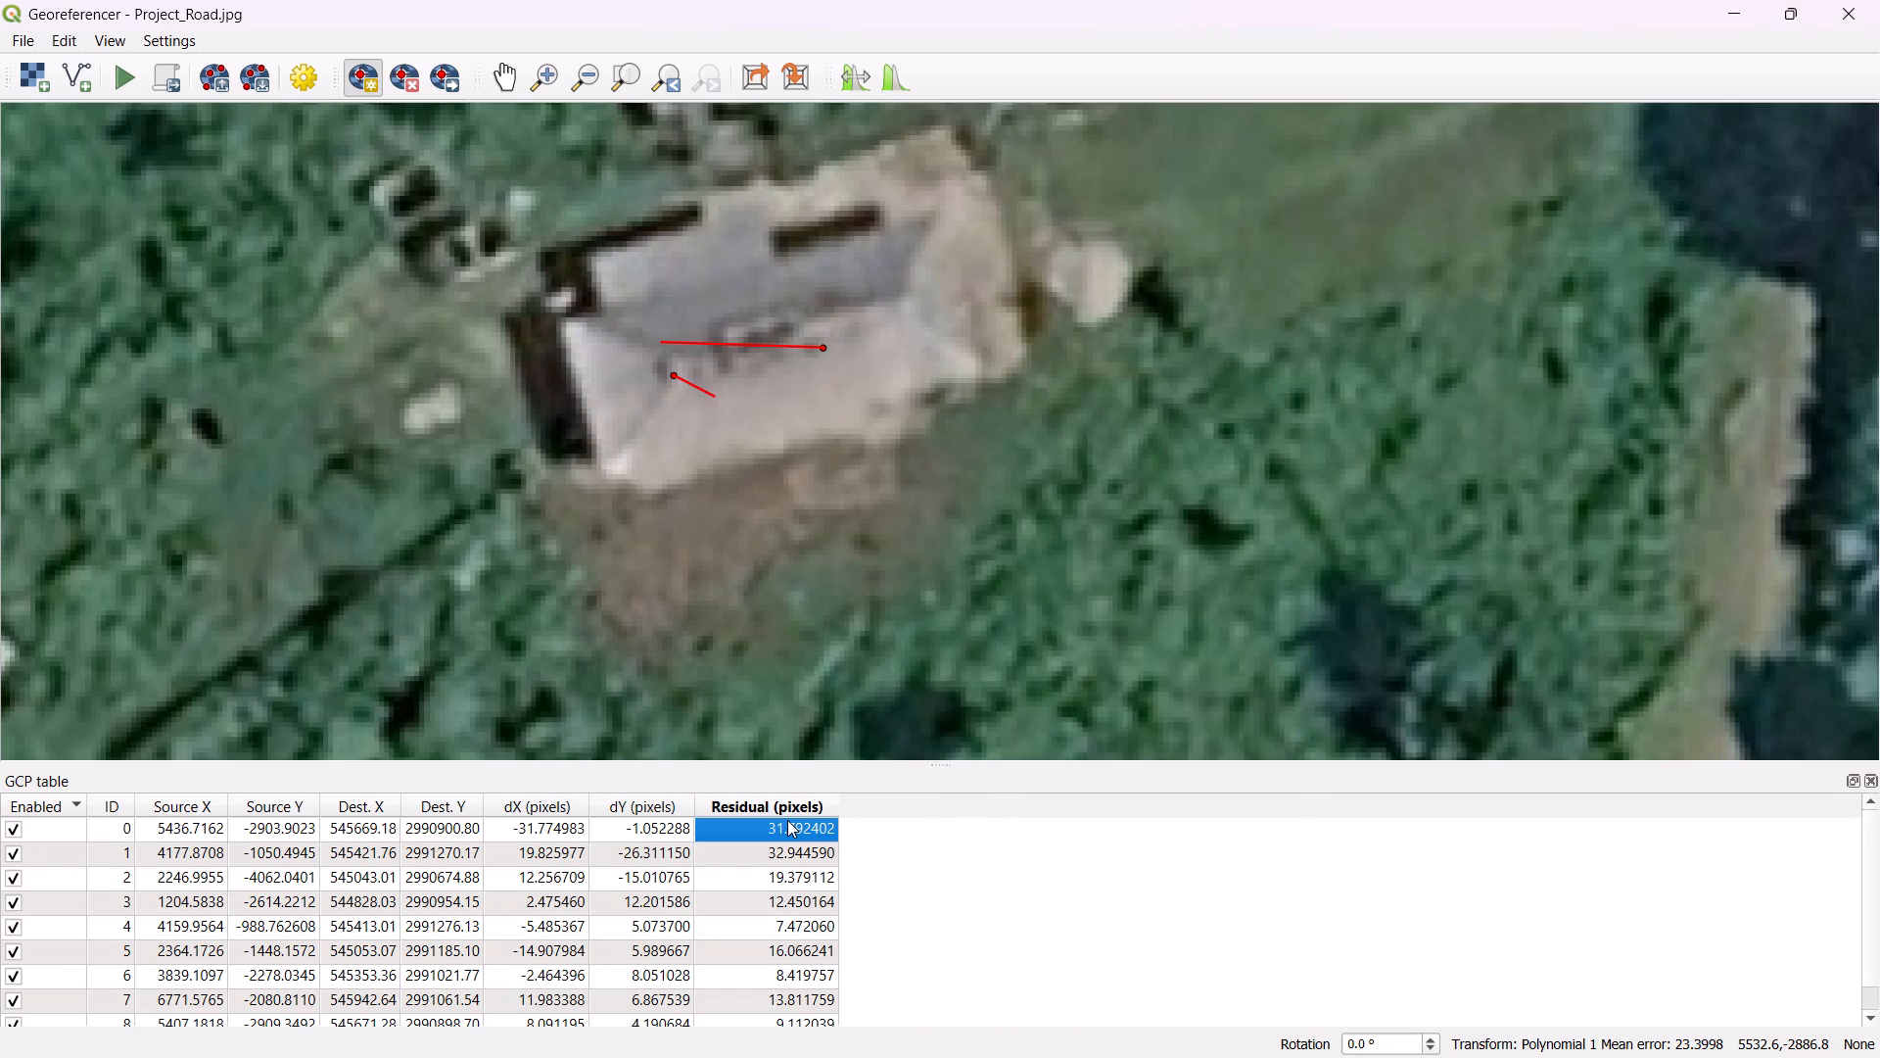
left_click(834, 833)
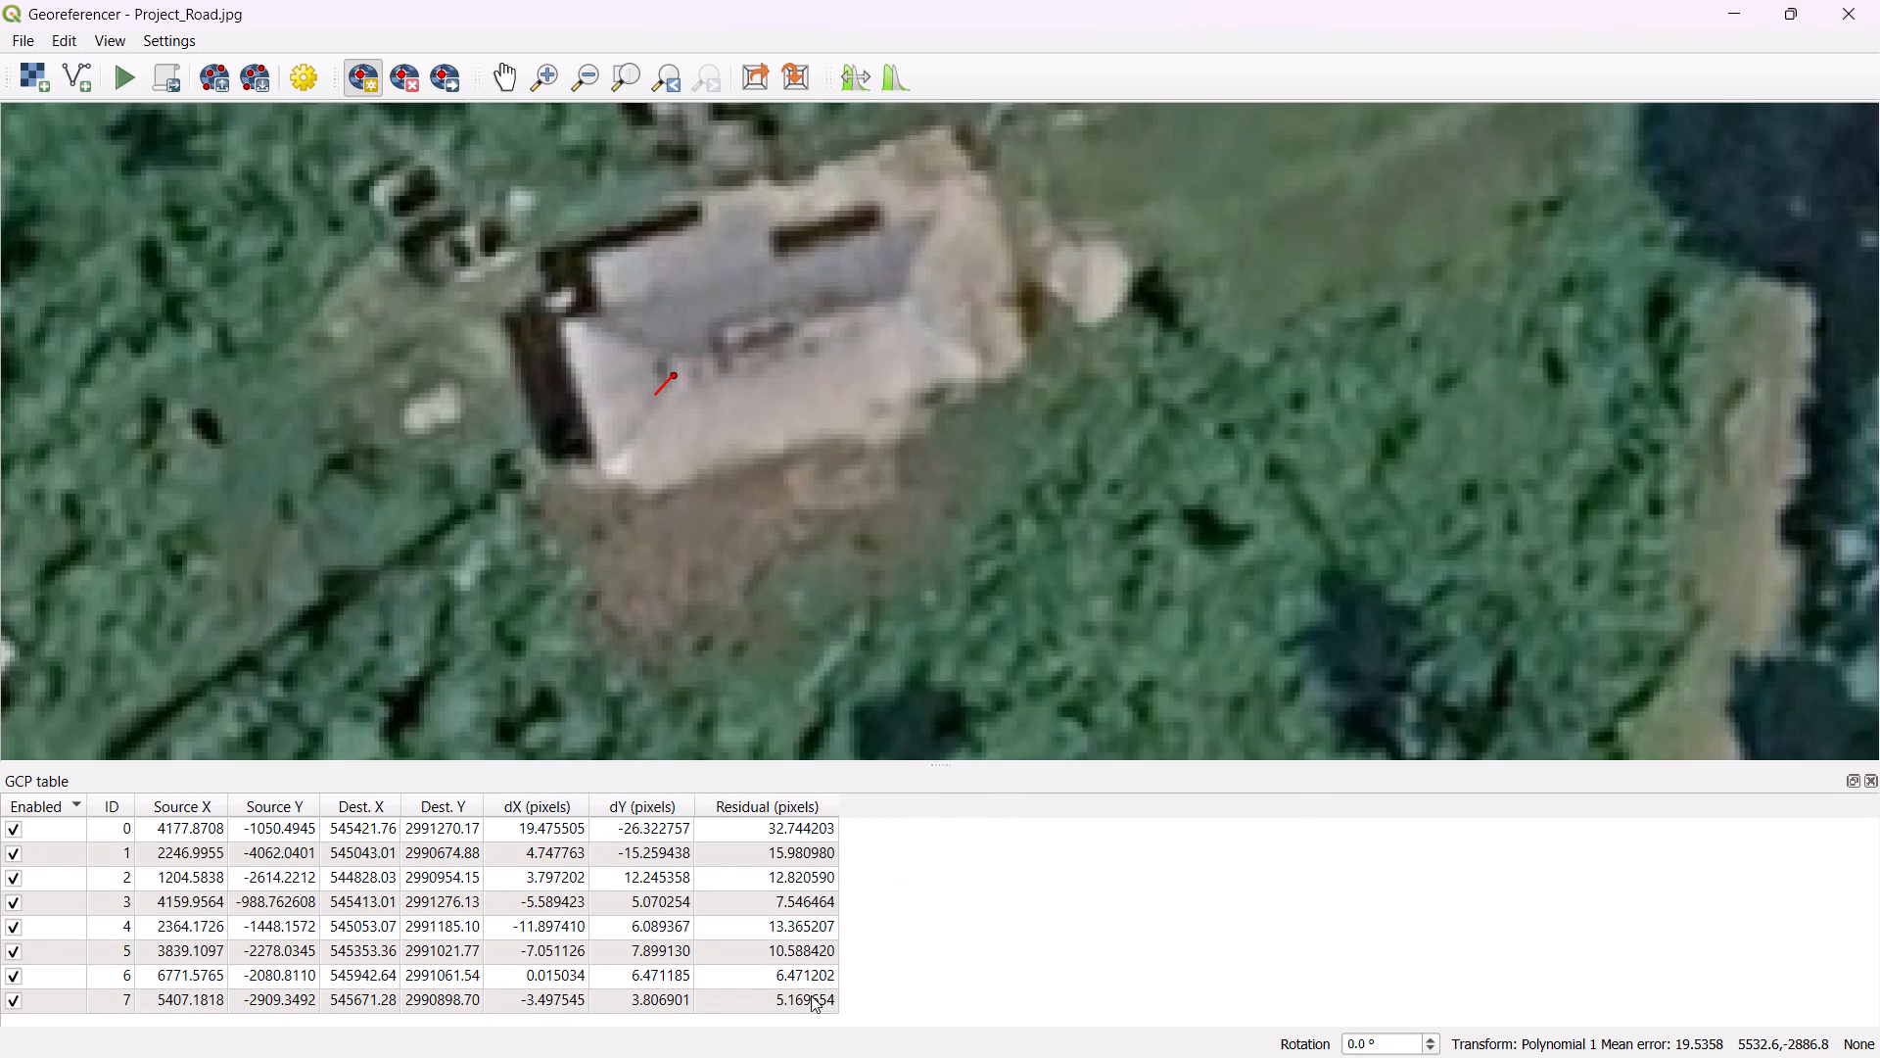
Add a control point on the northern ridge junction of the light-roofed house south of point 0's striped roof, matched at about 545405.98, 2991241.00.
double_click(807, 829)
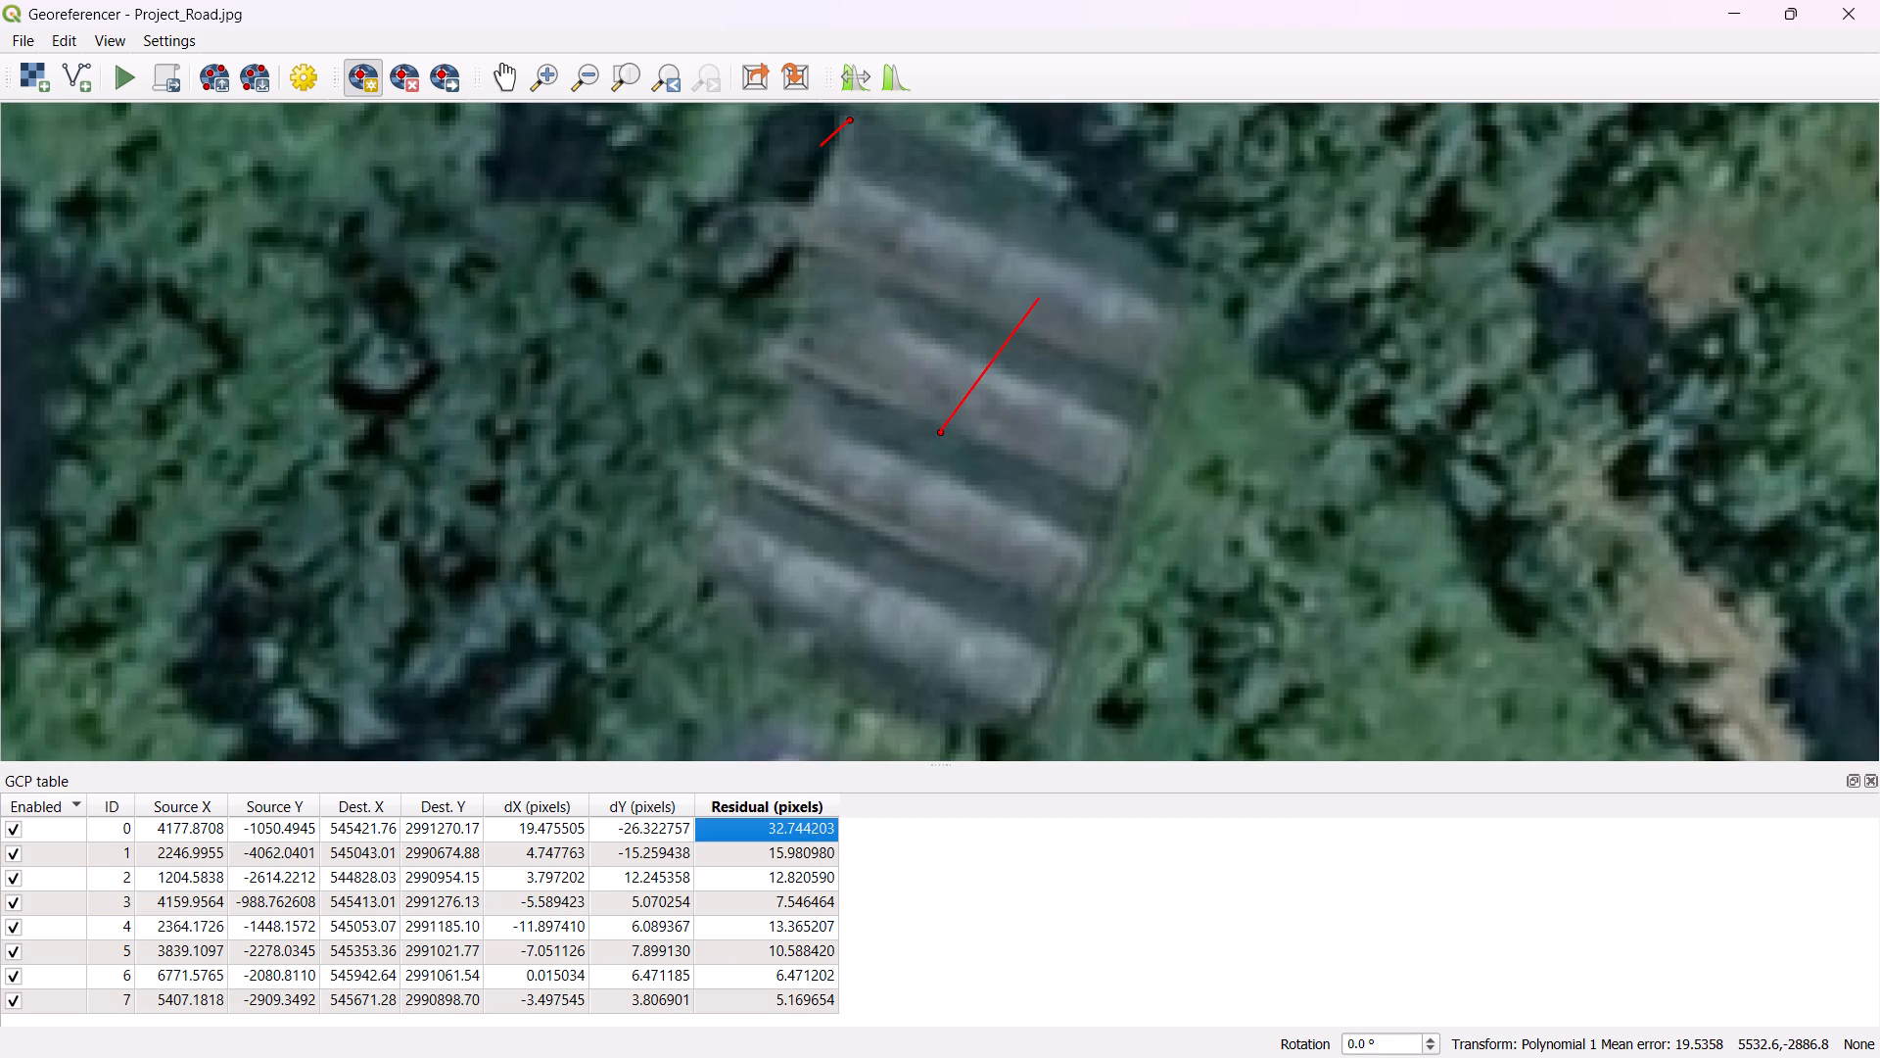
scroll(985, 458, "down", 1)
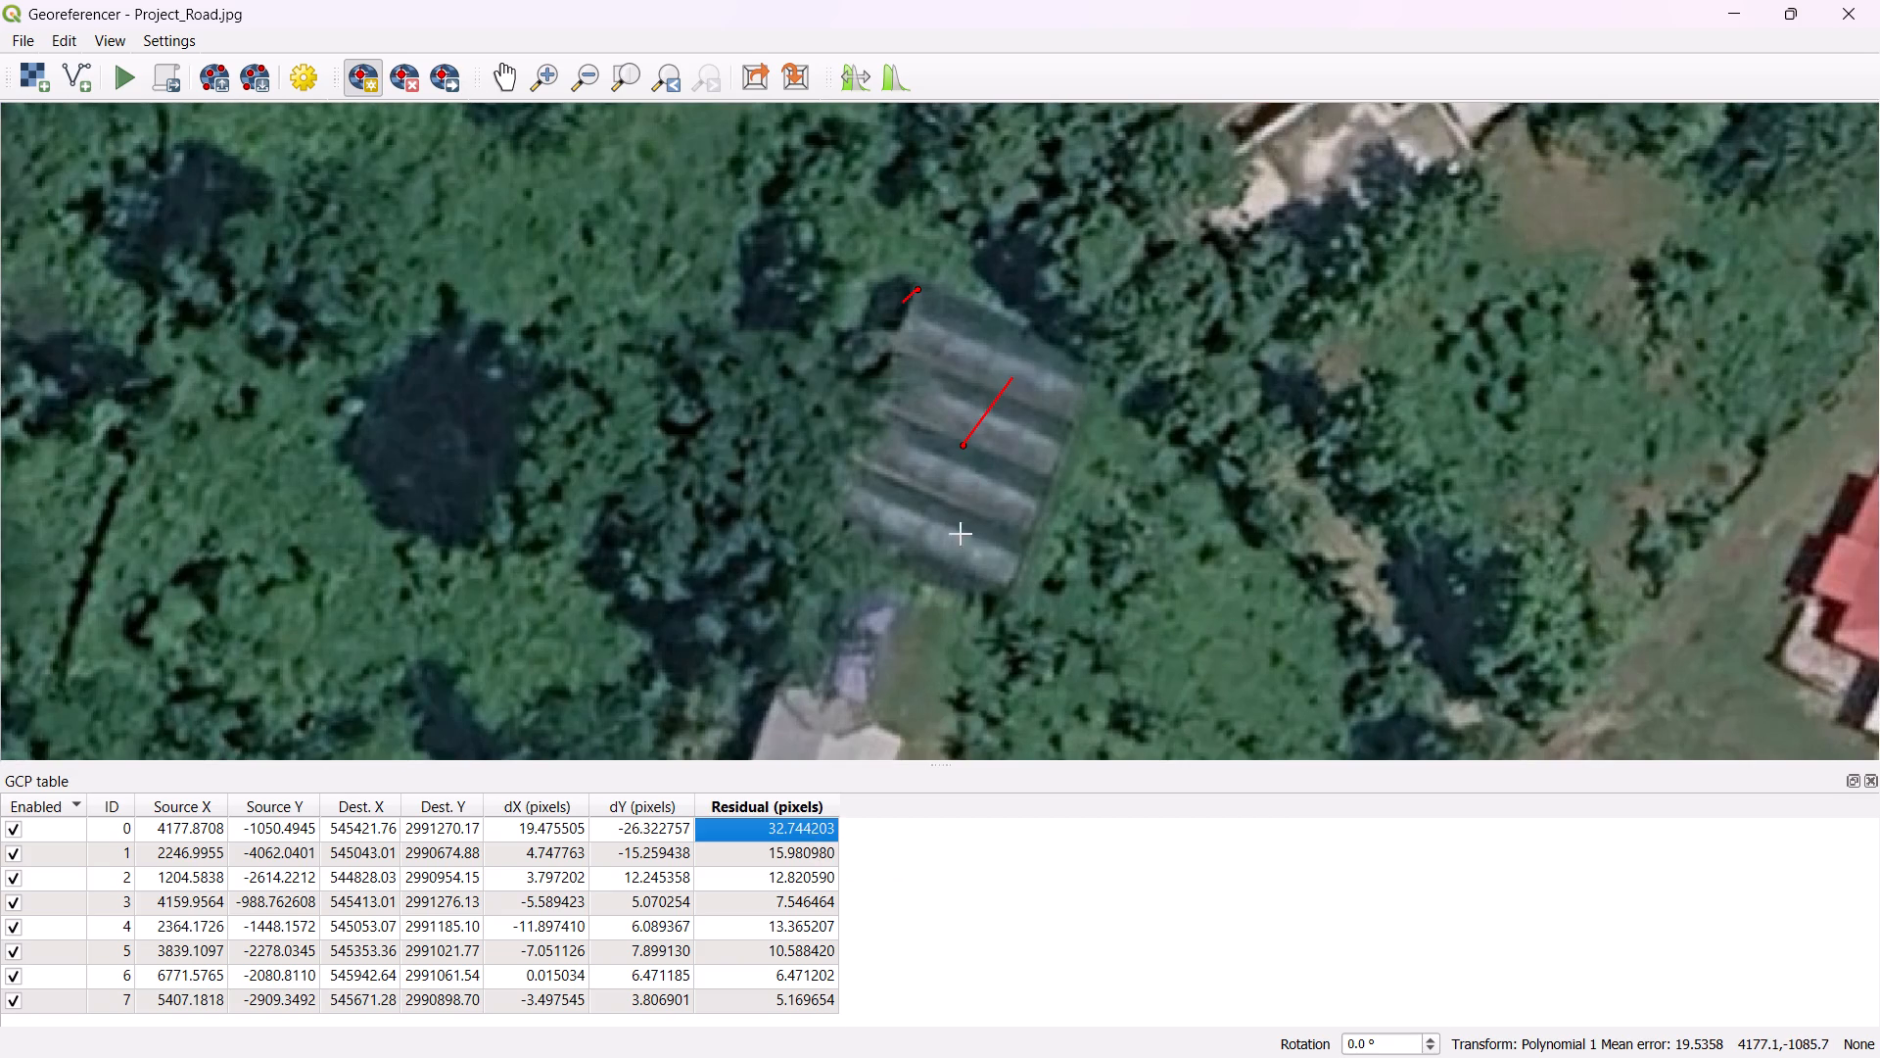
scroll(950, 553, "down", 2)
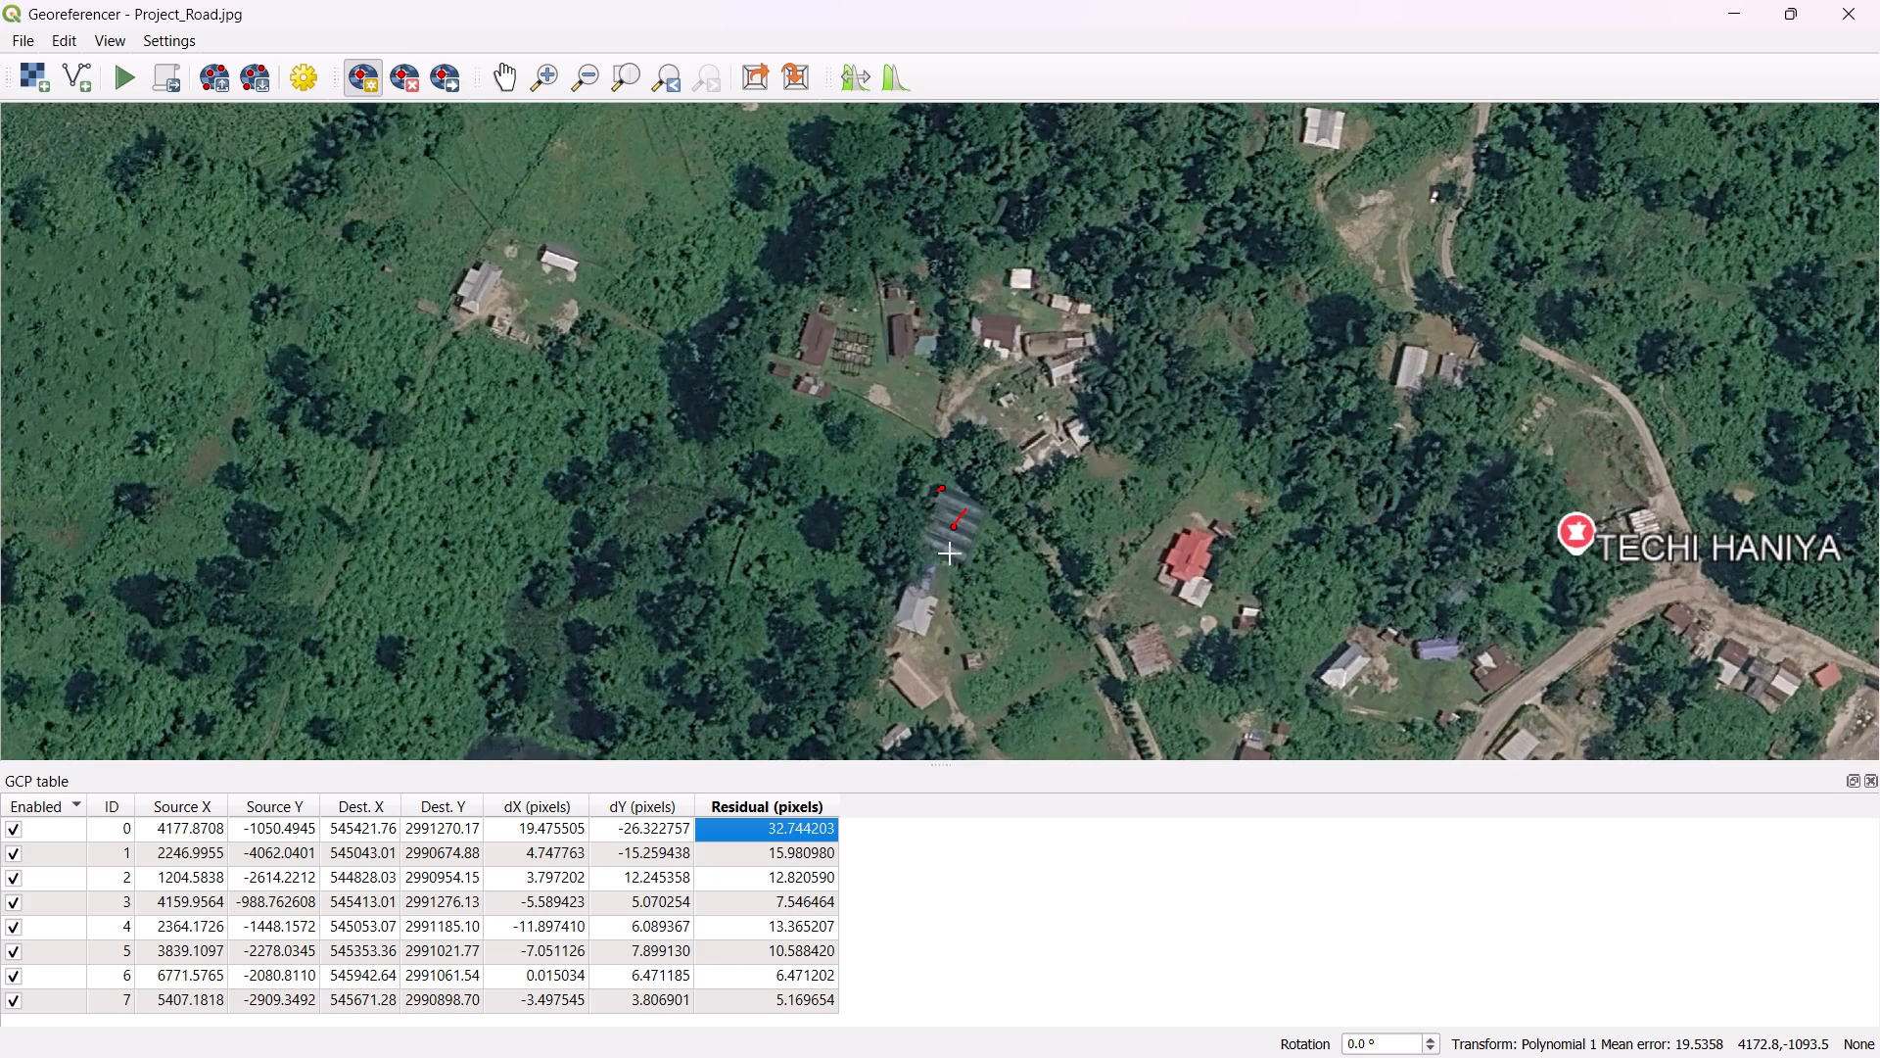
scroll(974, 623, "up", 2)
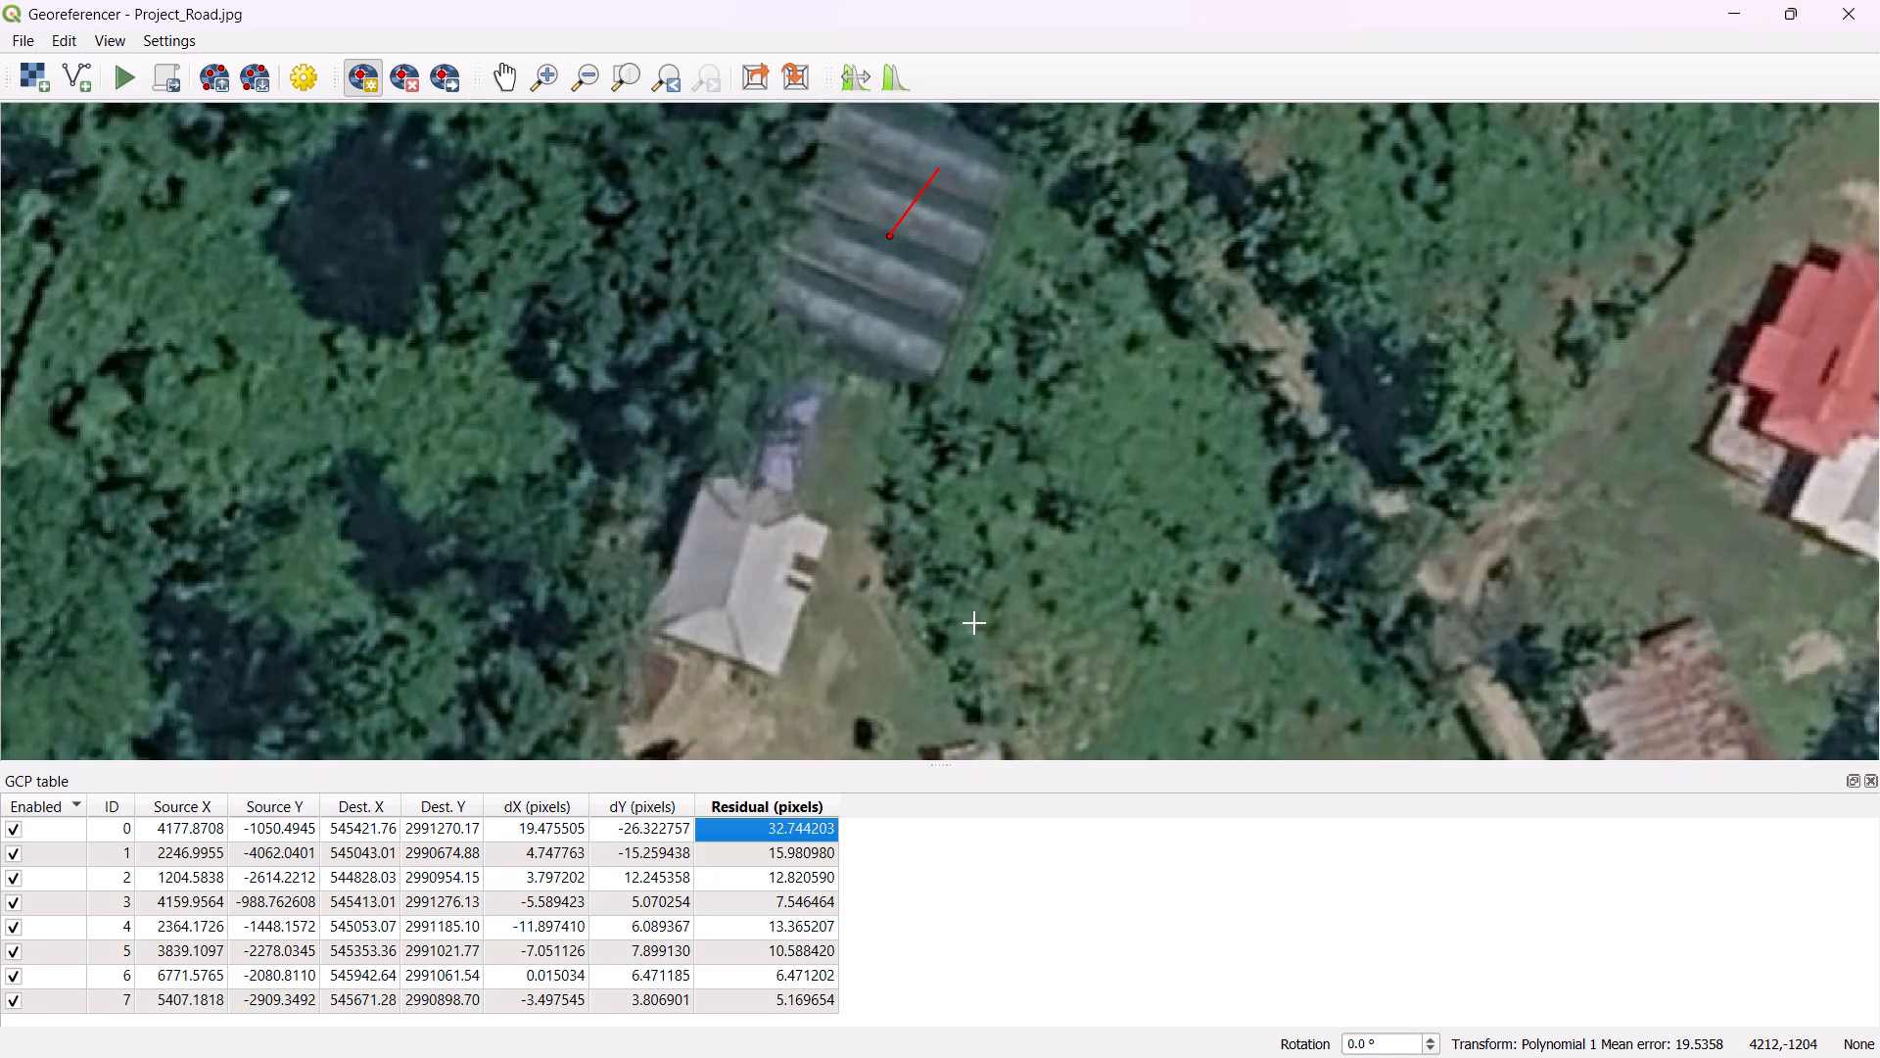
left_click(753, 527)
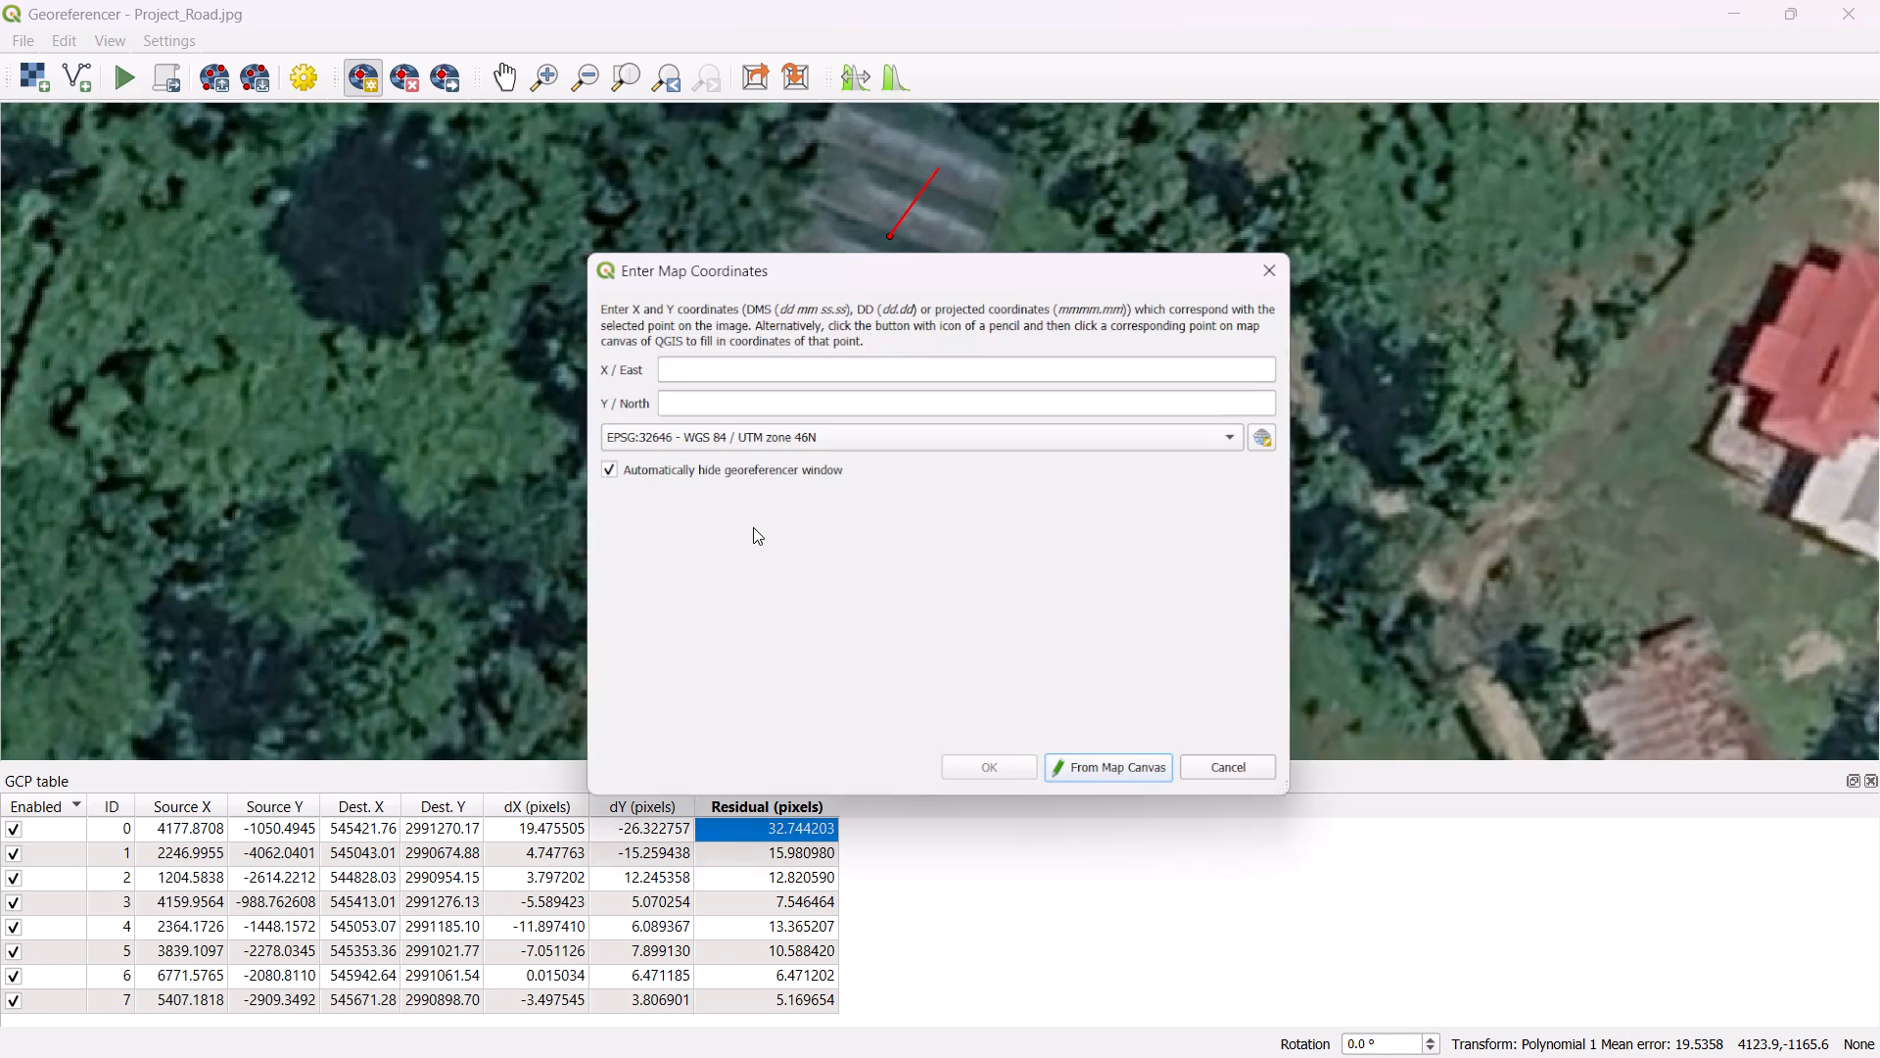
left_click(1101, 767)
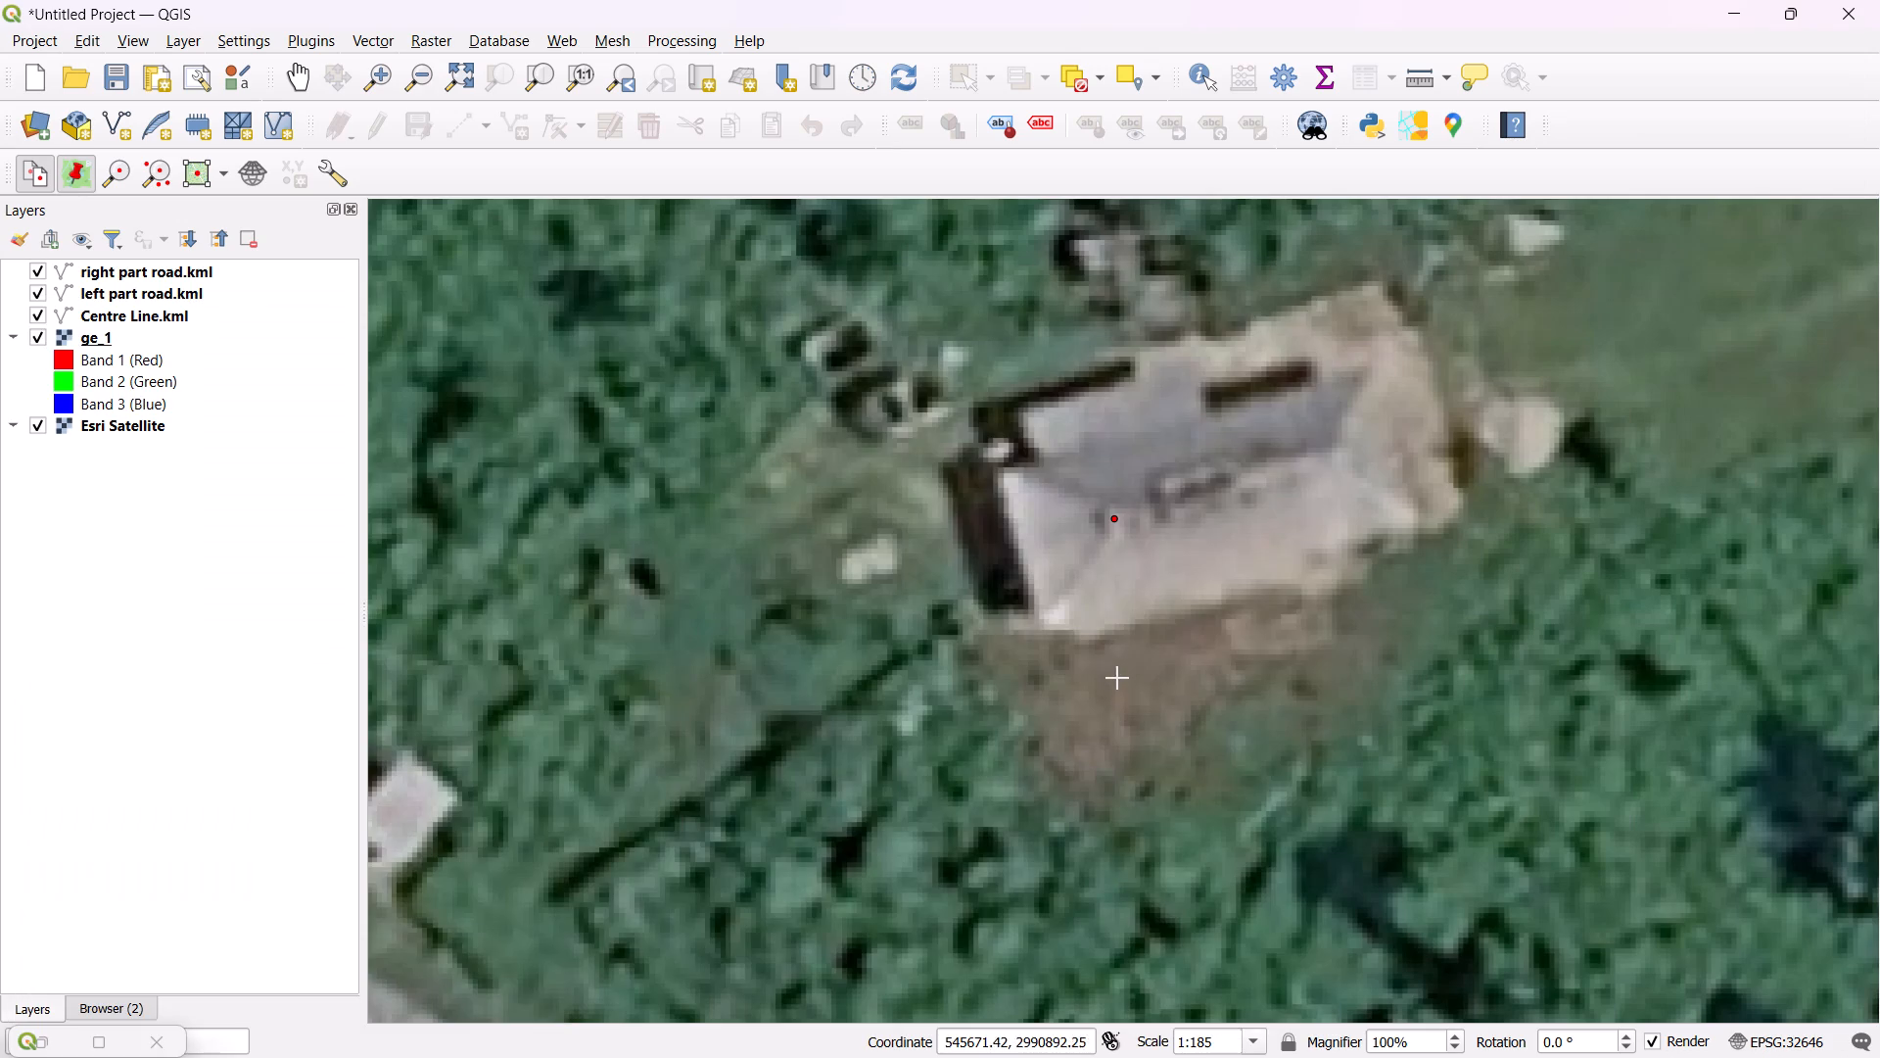
scroll(1133, 586, "down", 2)
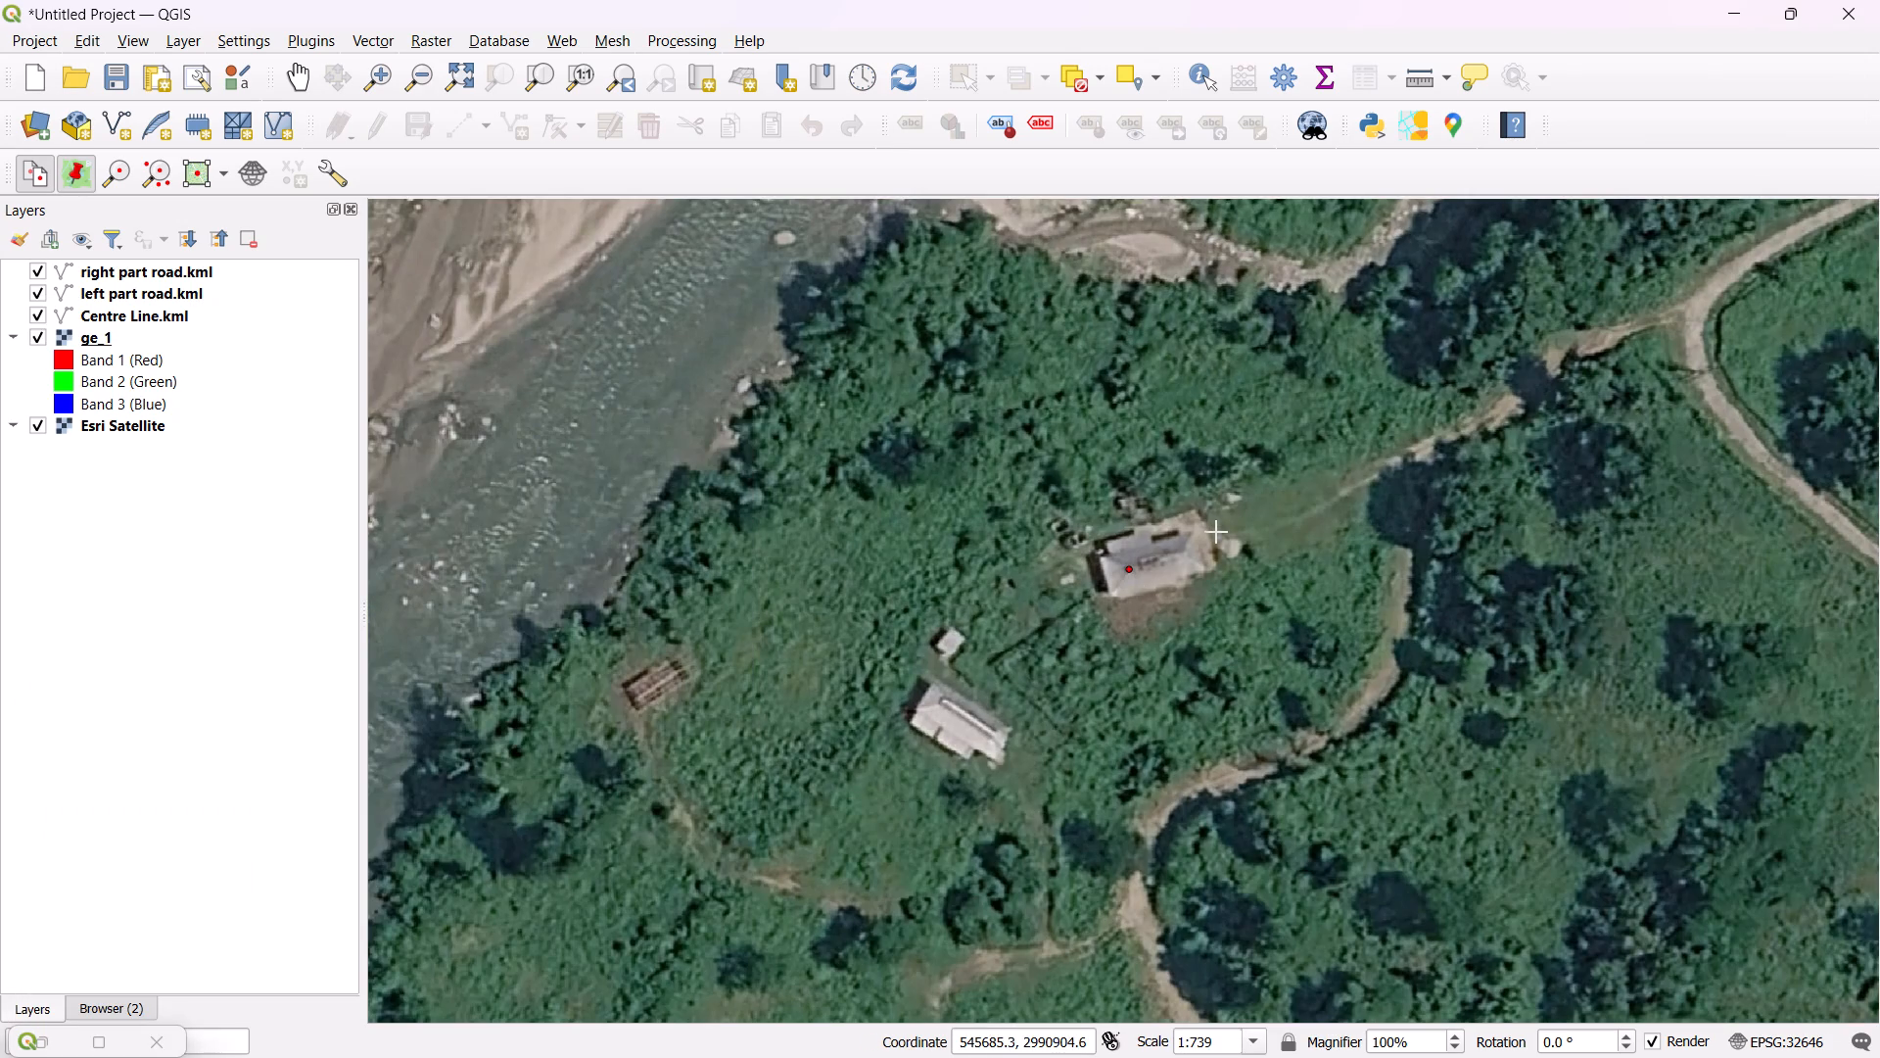
scroll(1216, 532, "down", 3)
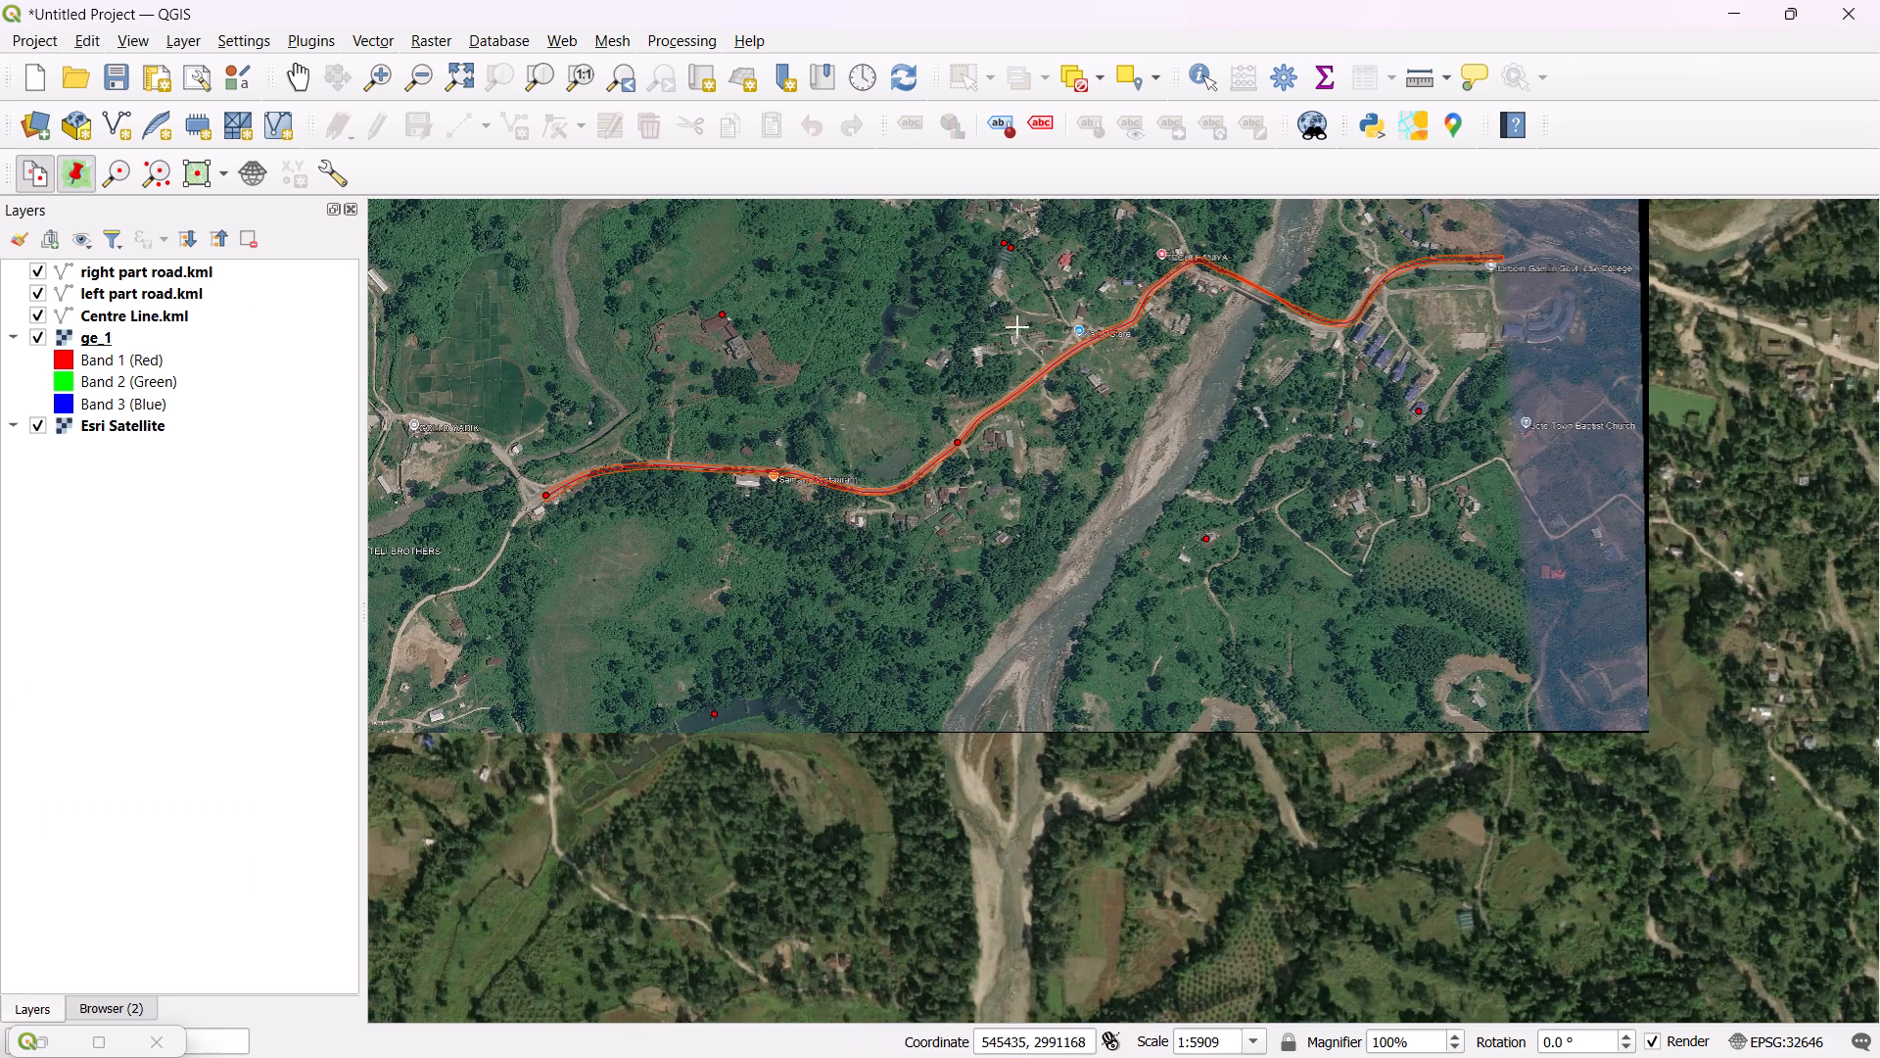
scroll(993, 254, "up", 4)
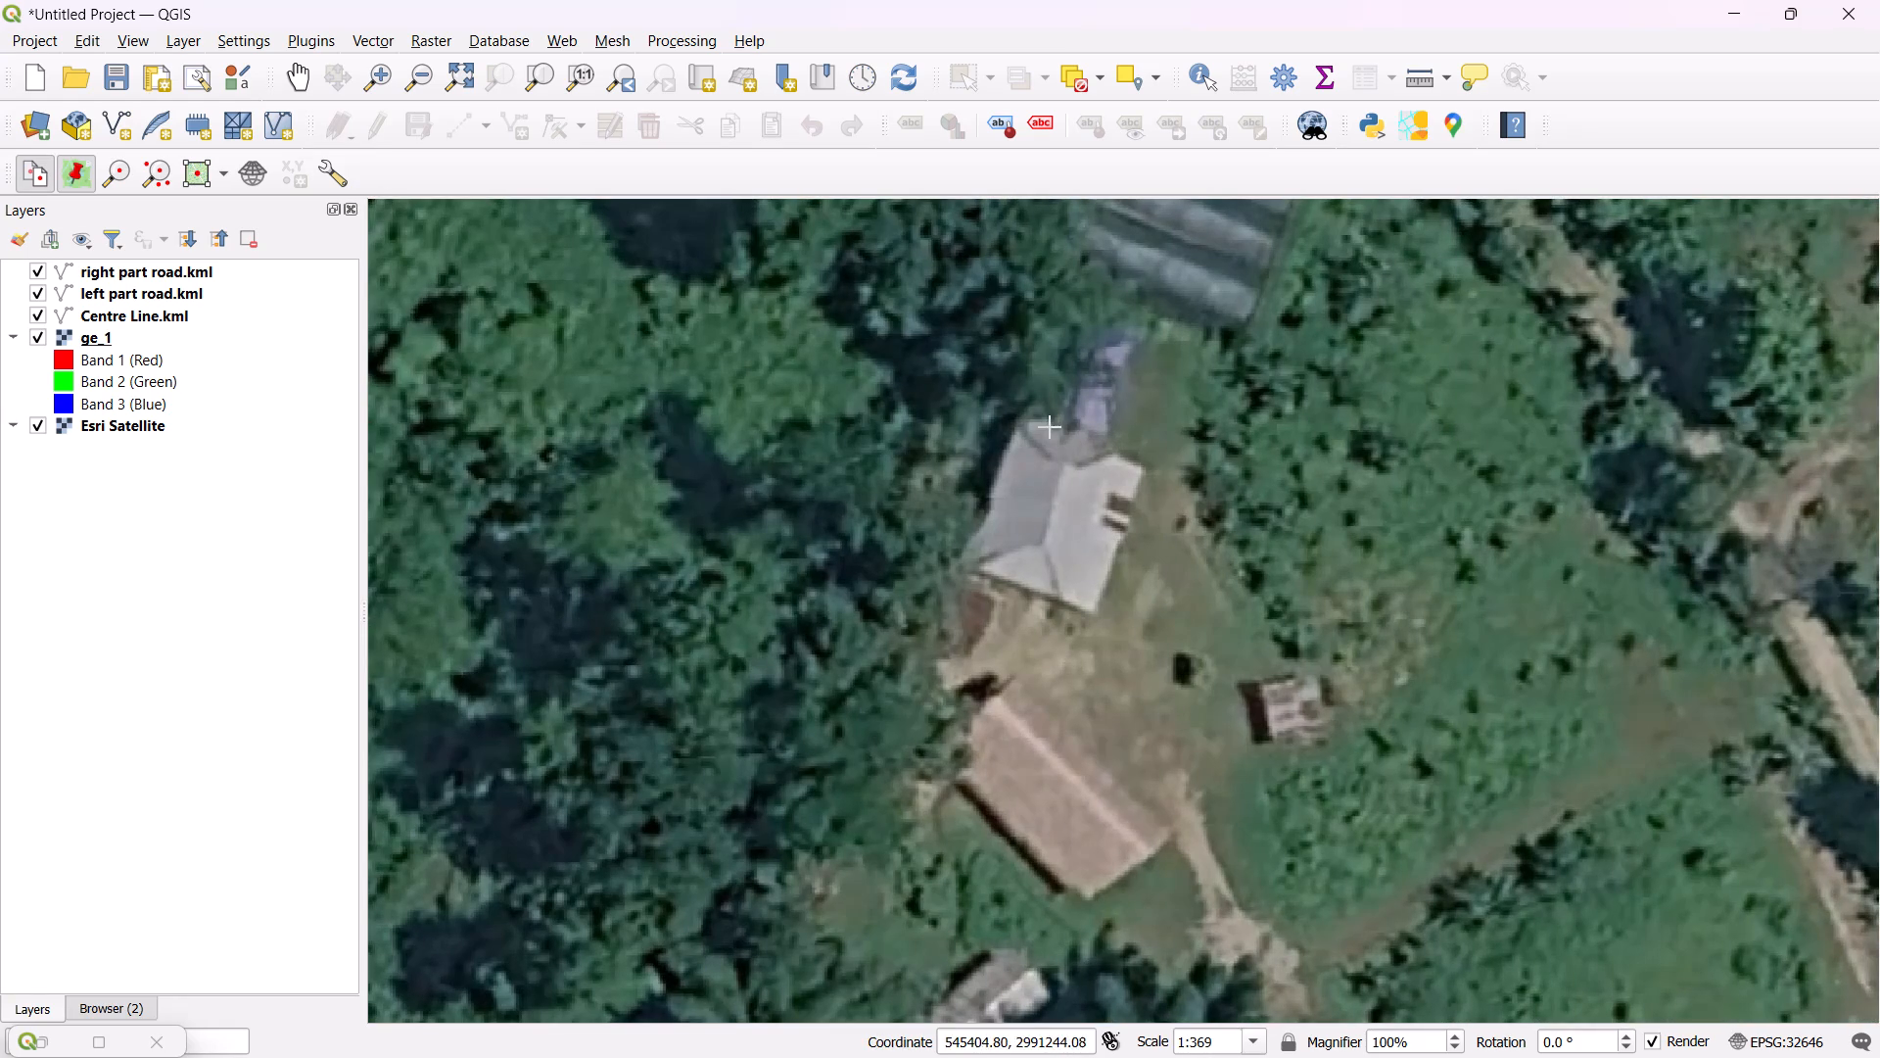
scroll(1064, 471, "up", 1)
left_click(1064, 460)
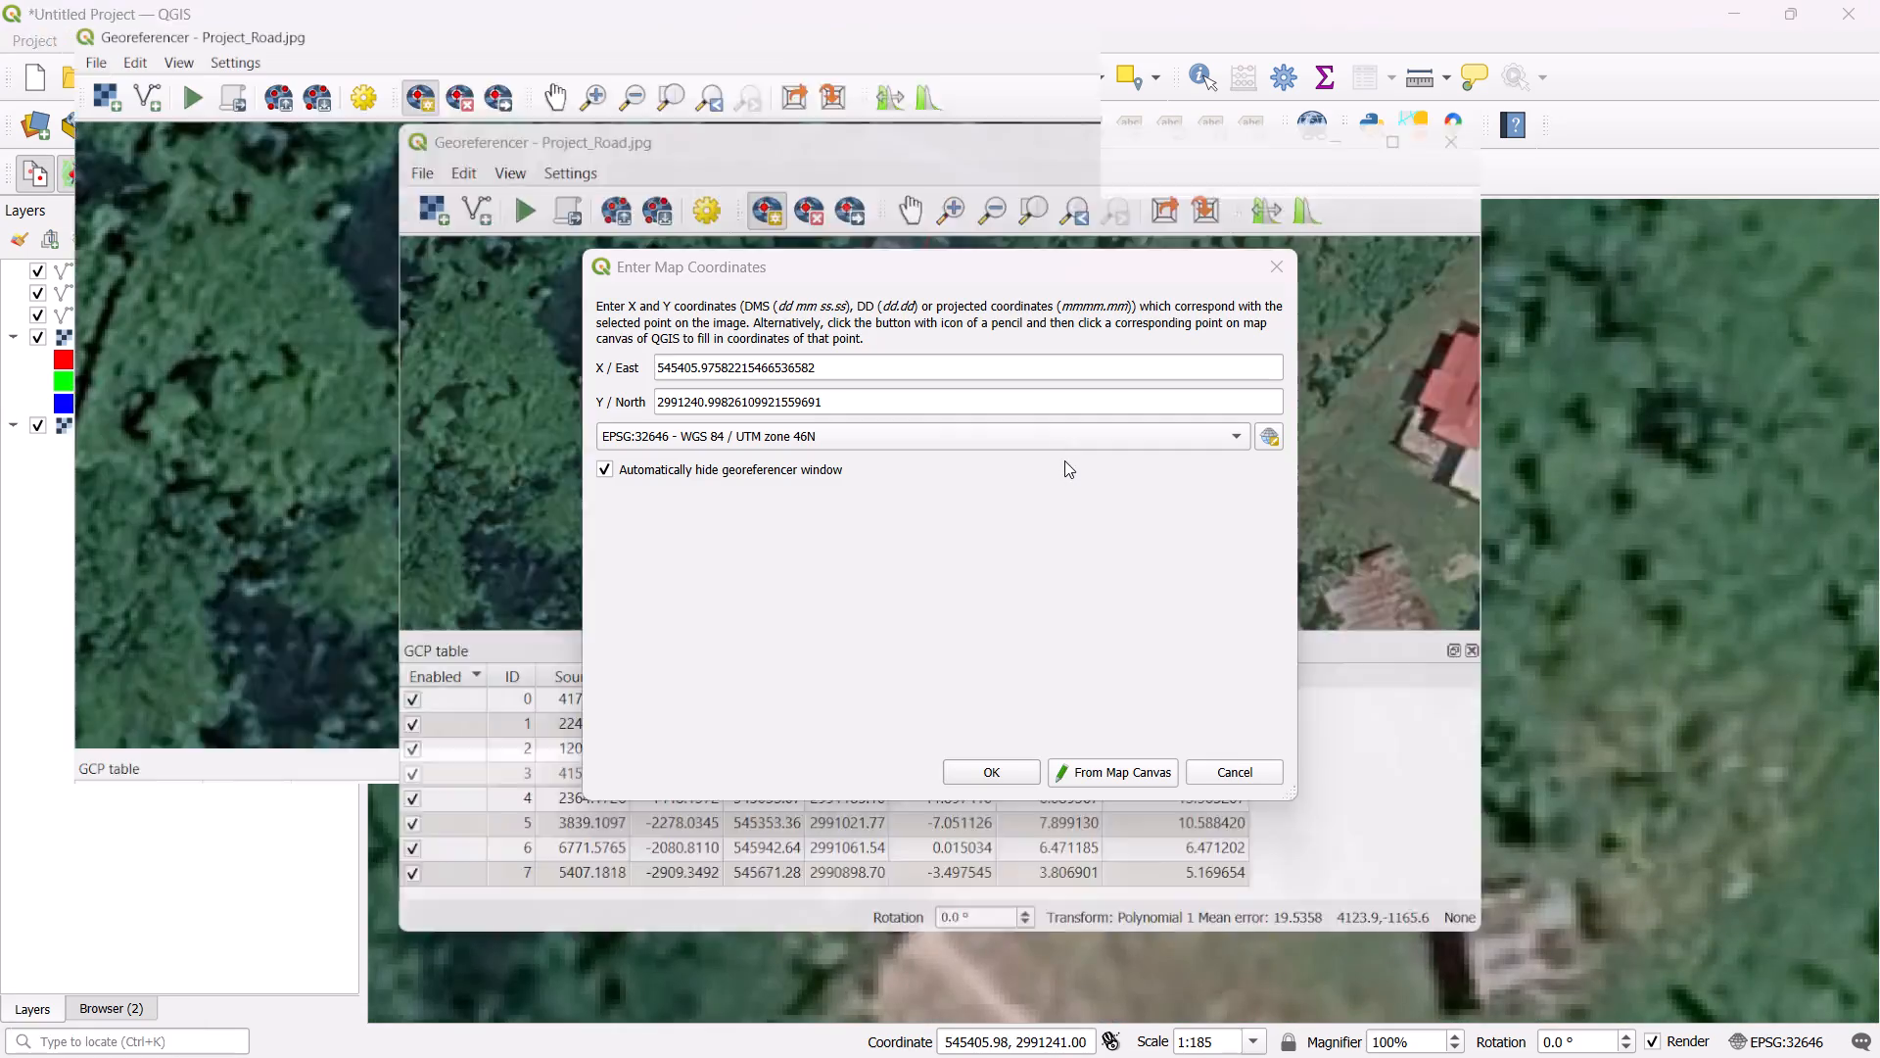
left_click(1021, 758)
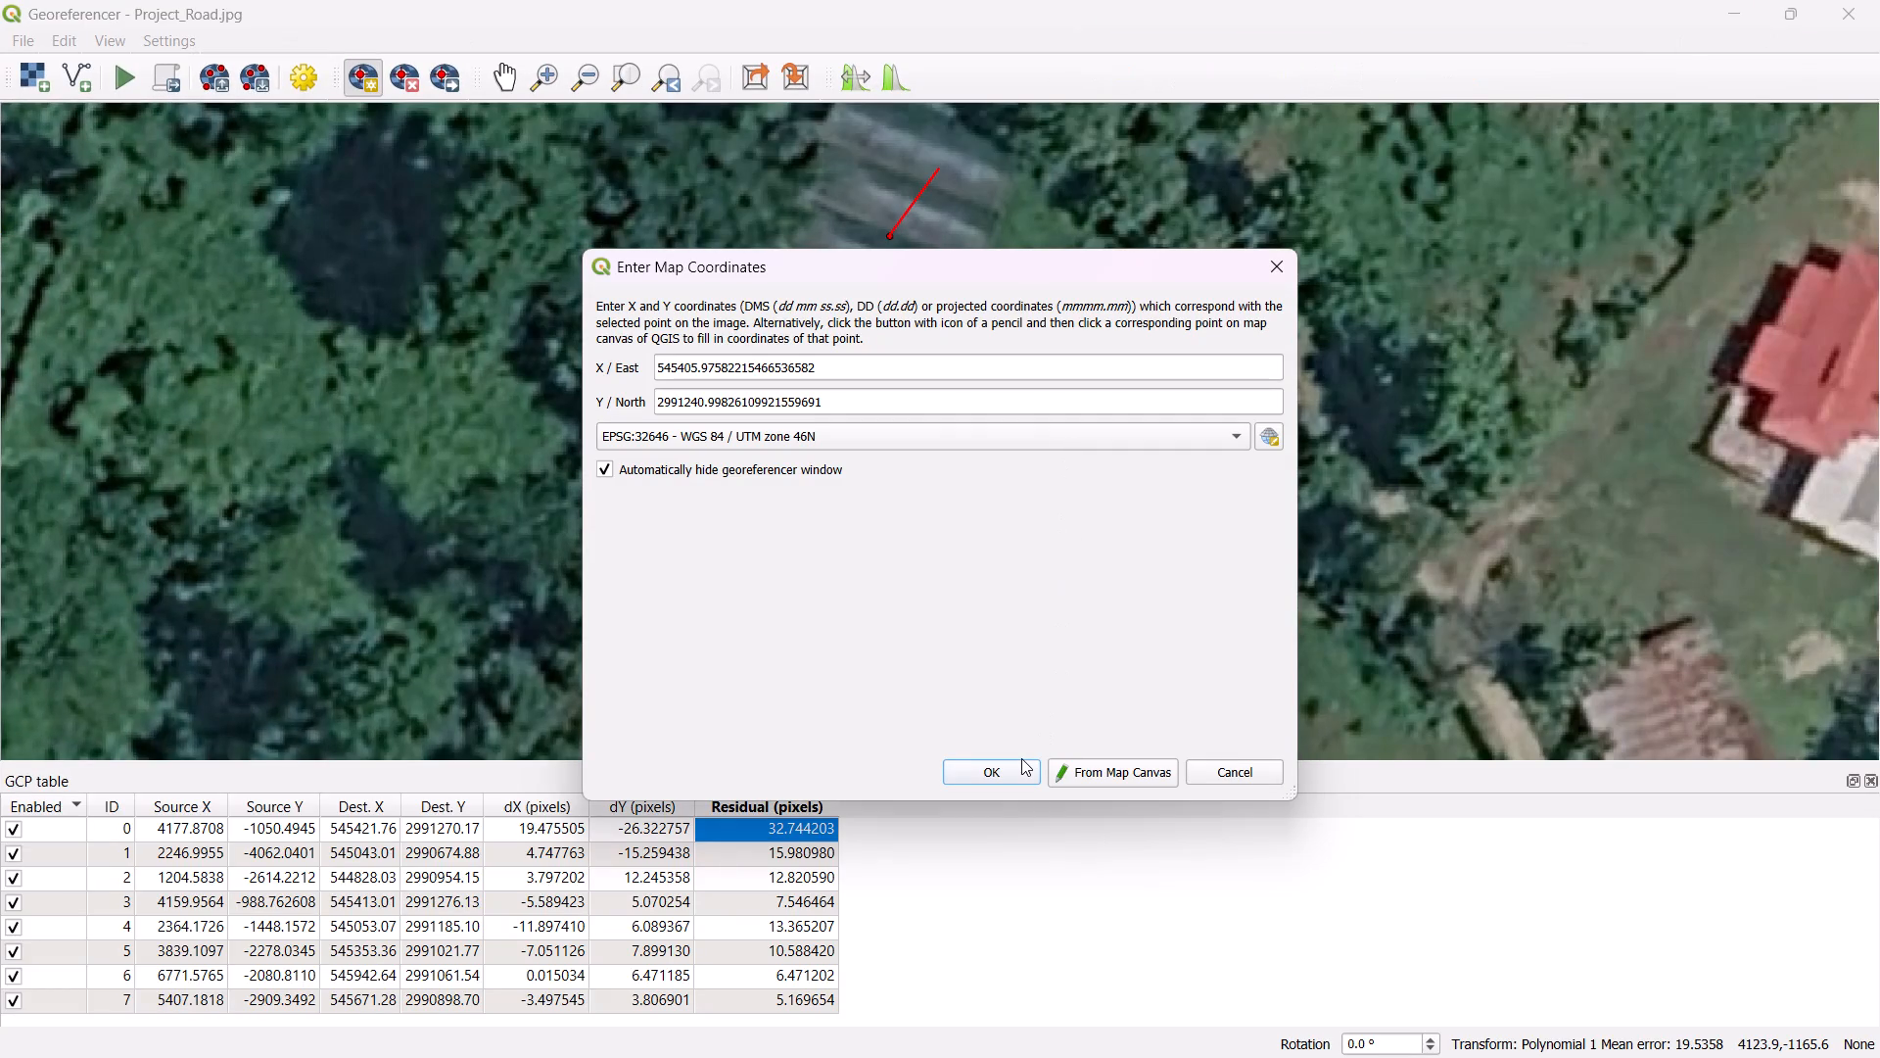
left_click(1019, 768)
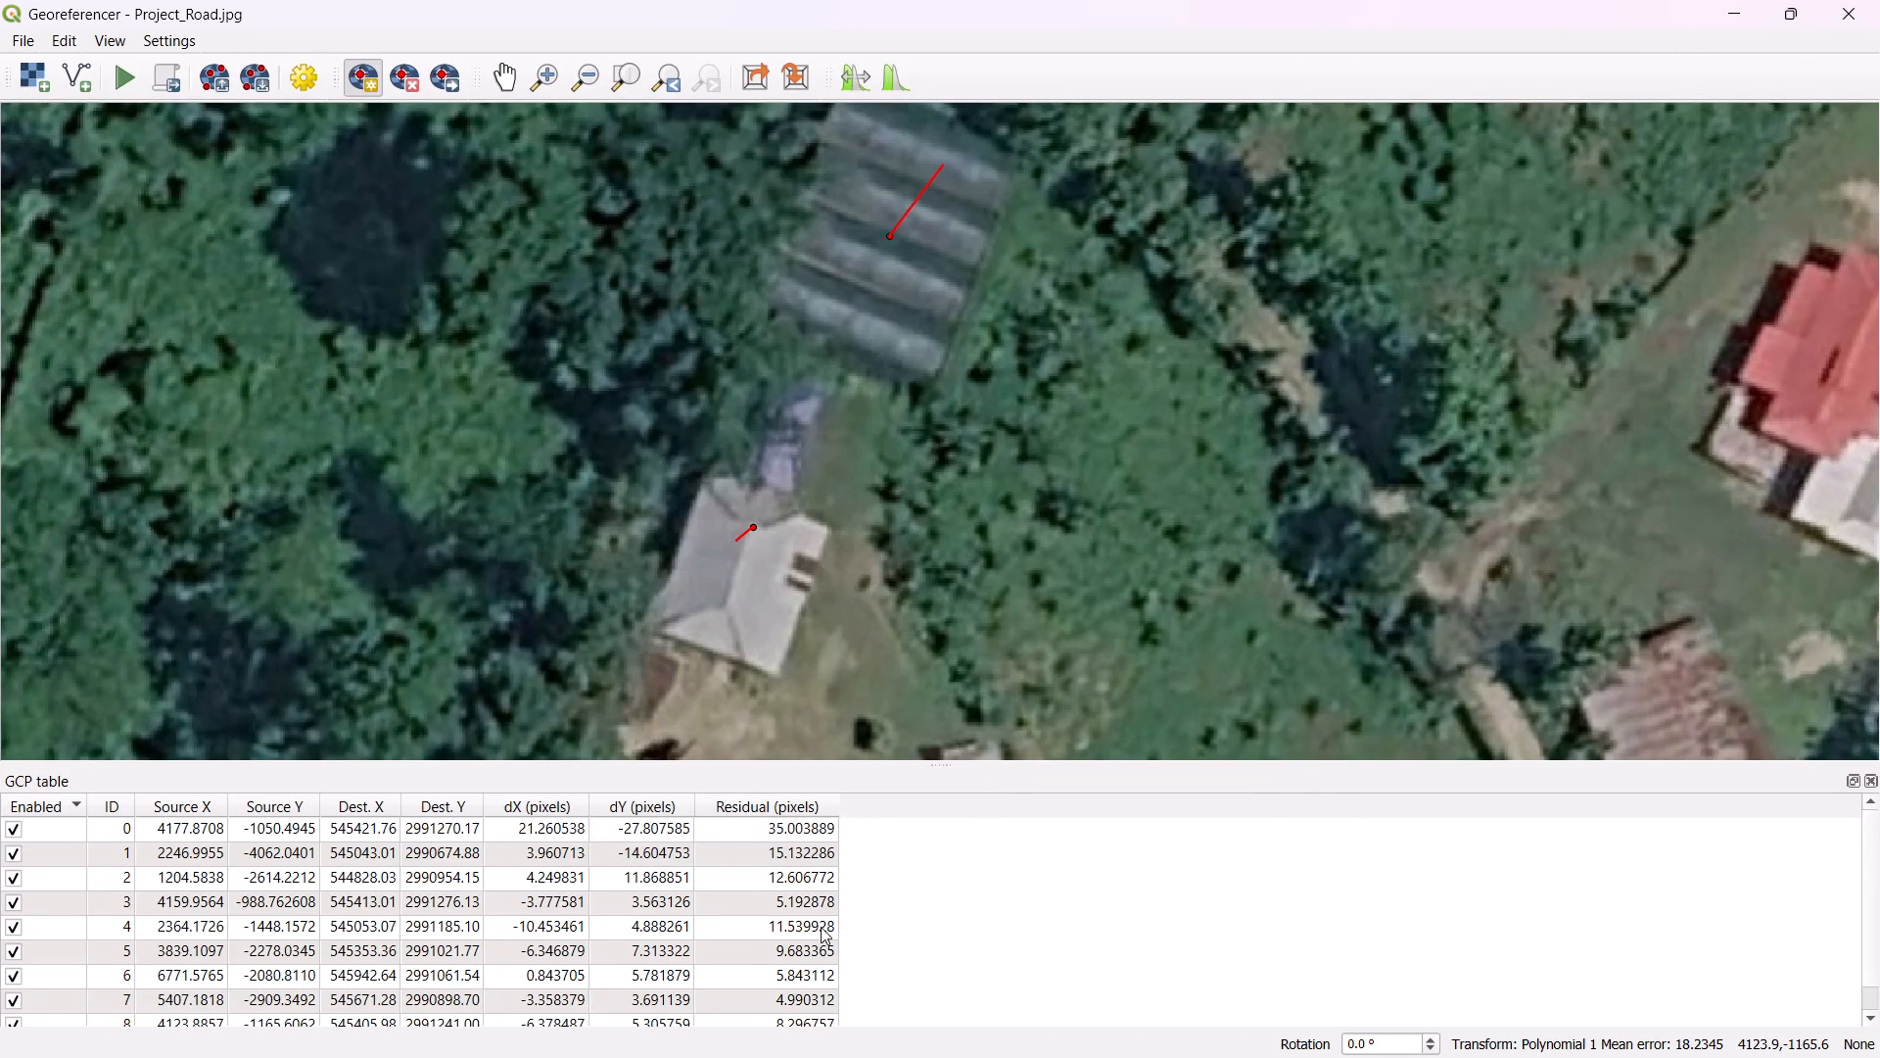
Check the residuals in the GCP table and remove control point 0, the older point in the middle of the striped roof.
scroll(821, 927, "down", 2)
scroll(821, 927, "up", 3)
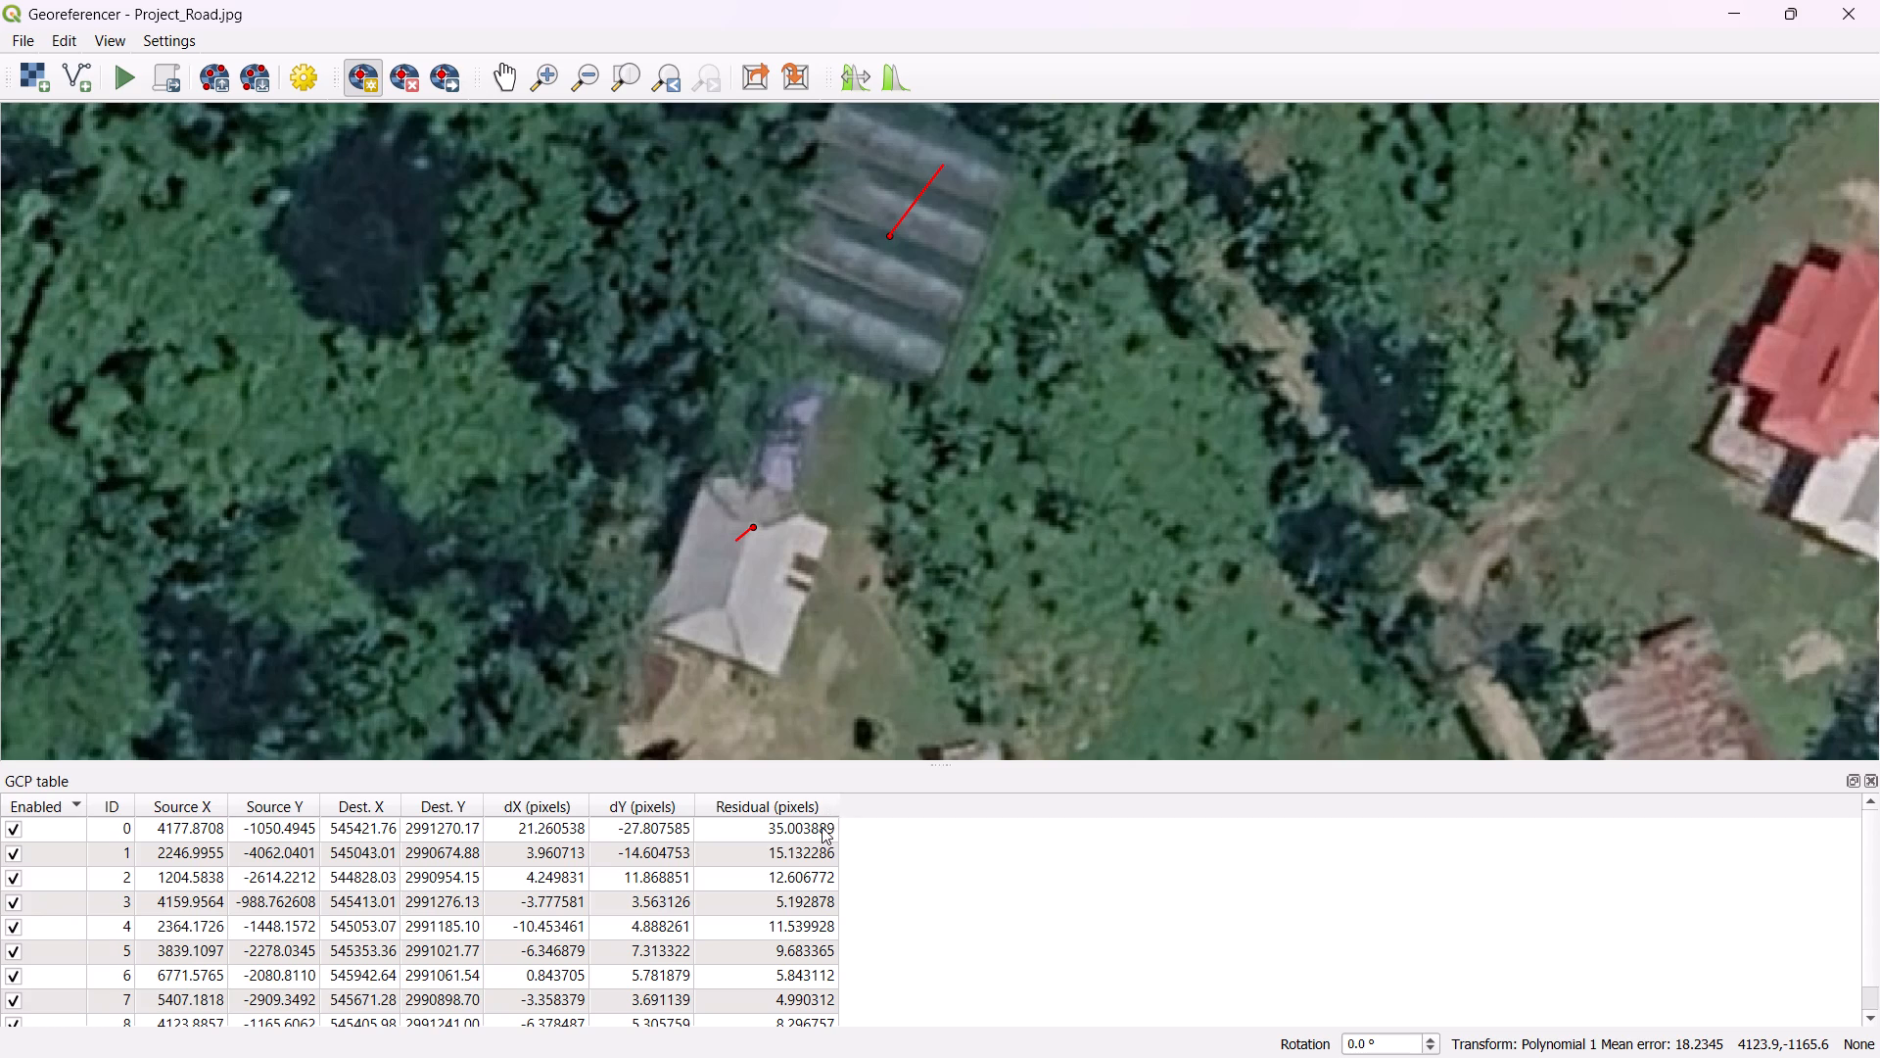
left_click(822, 827)
right_click(822, 827)
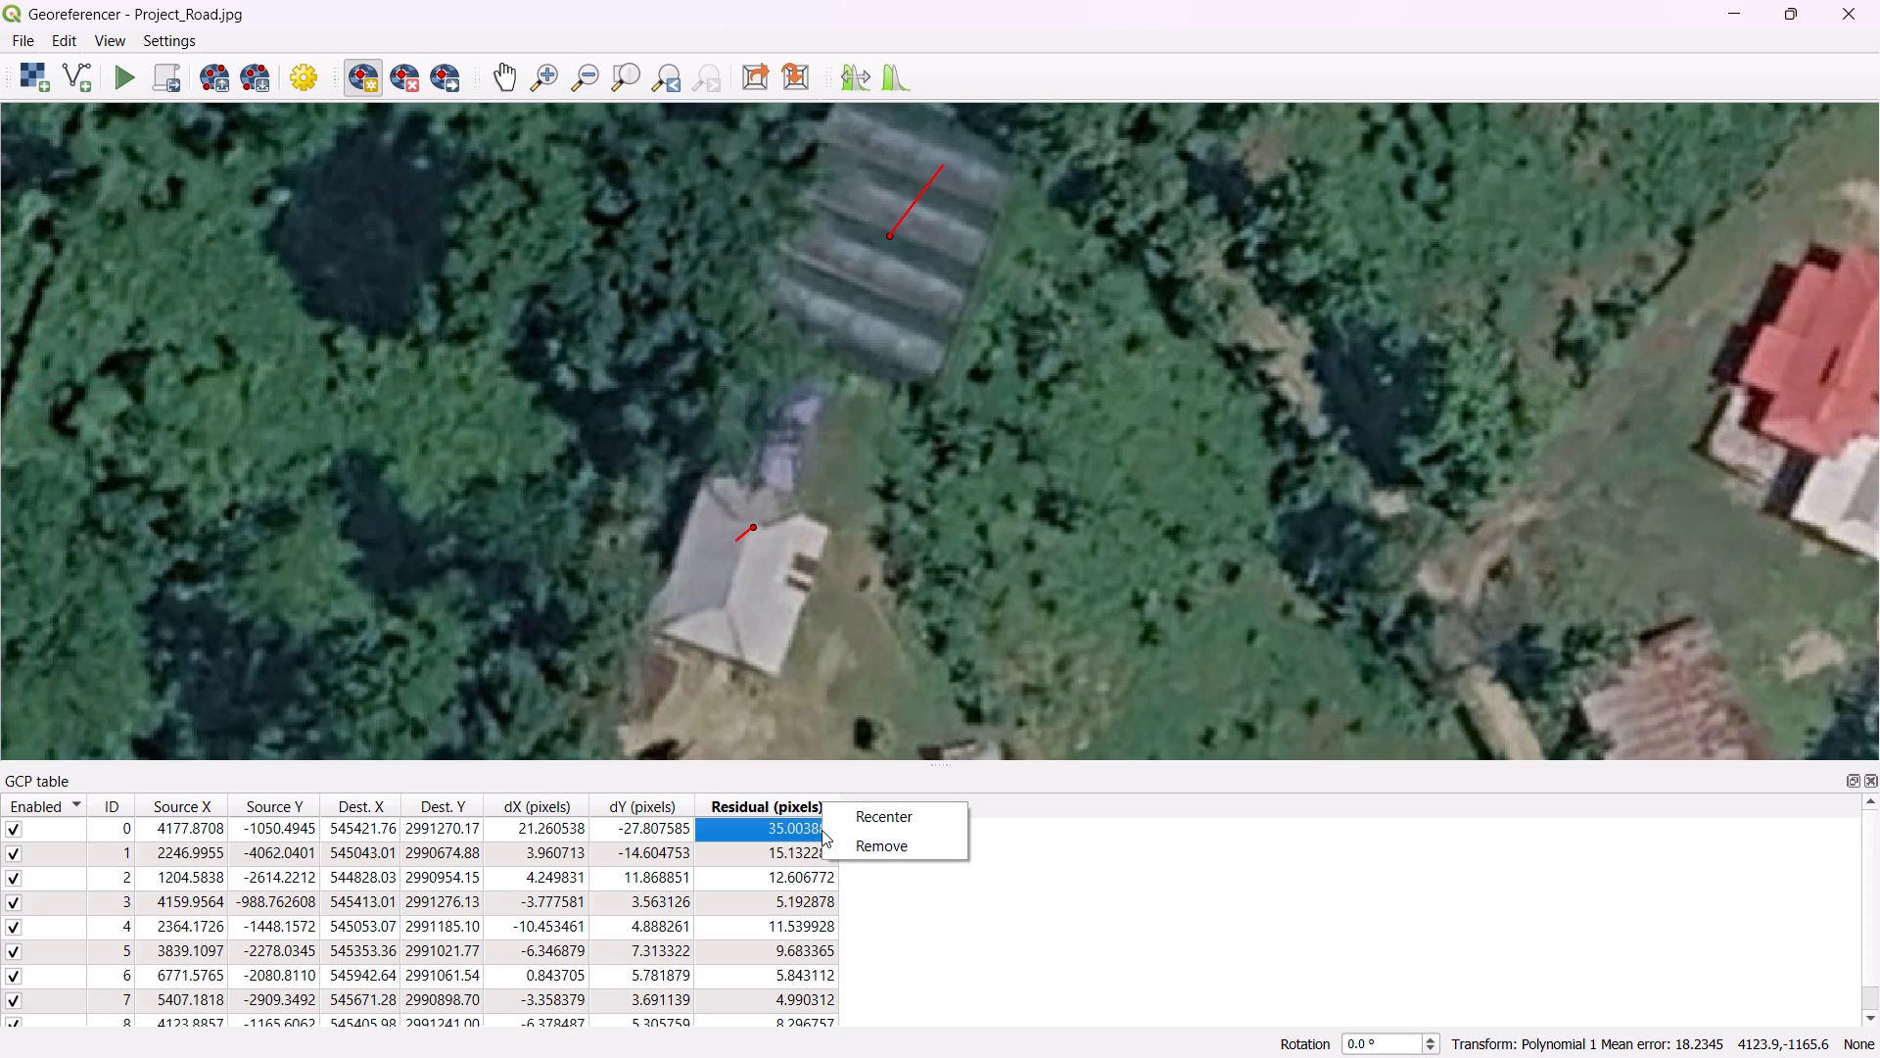
left_click(861, 845)
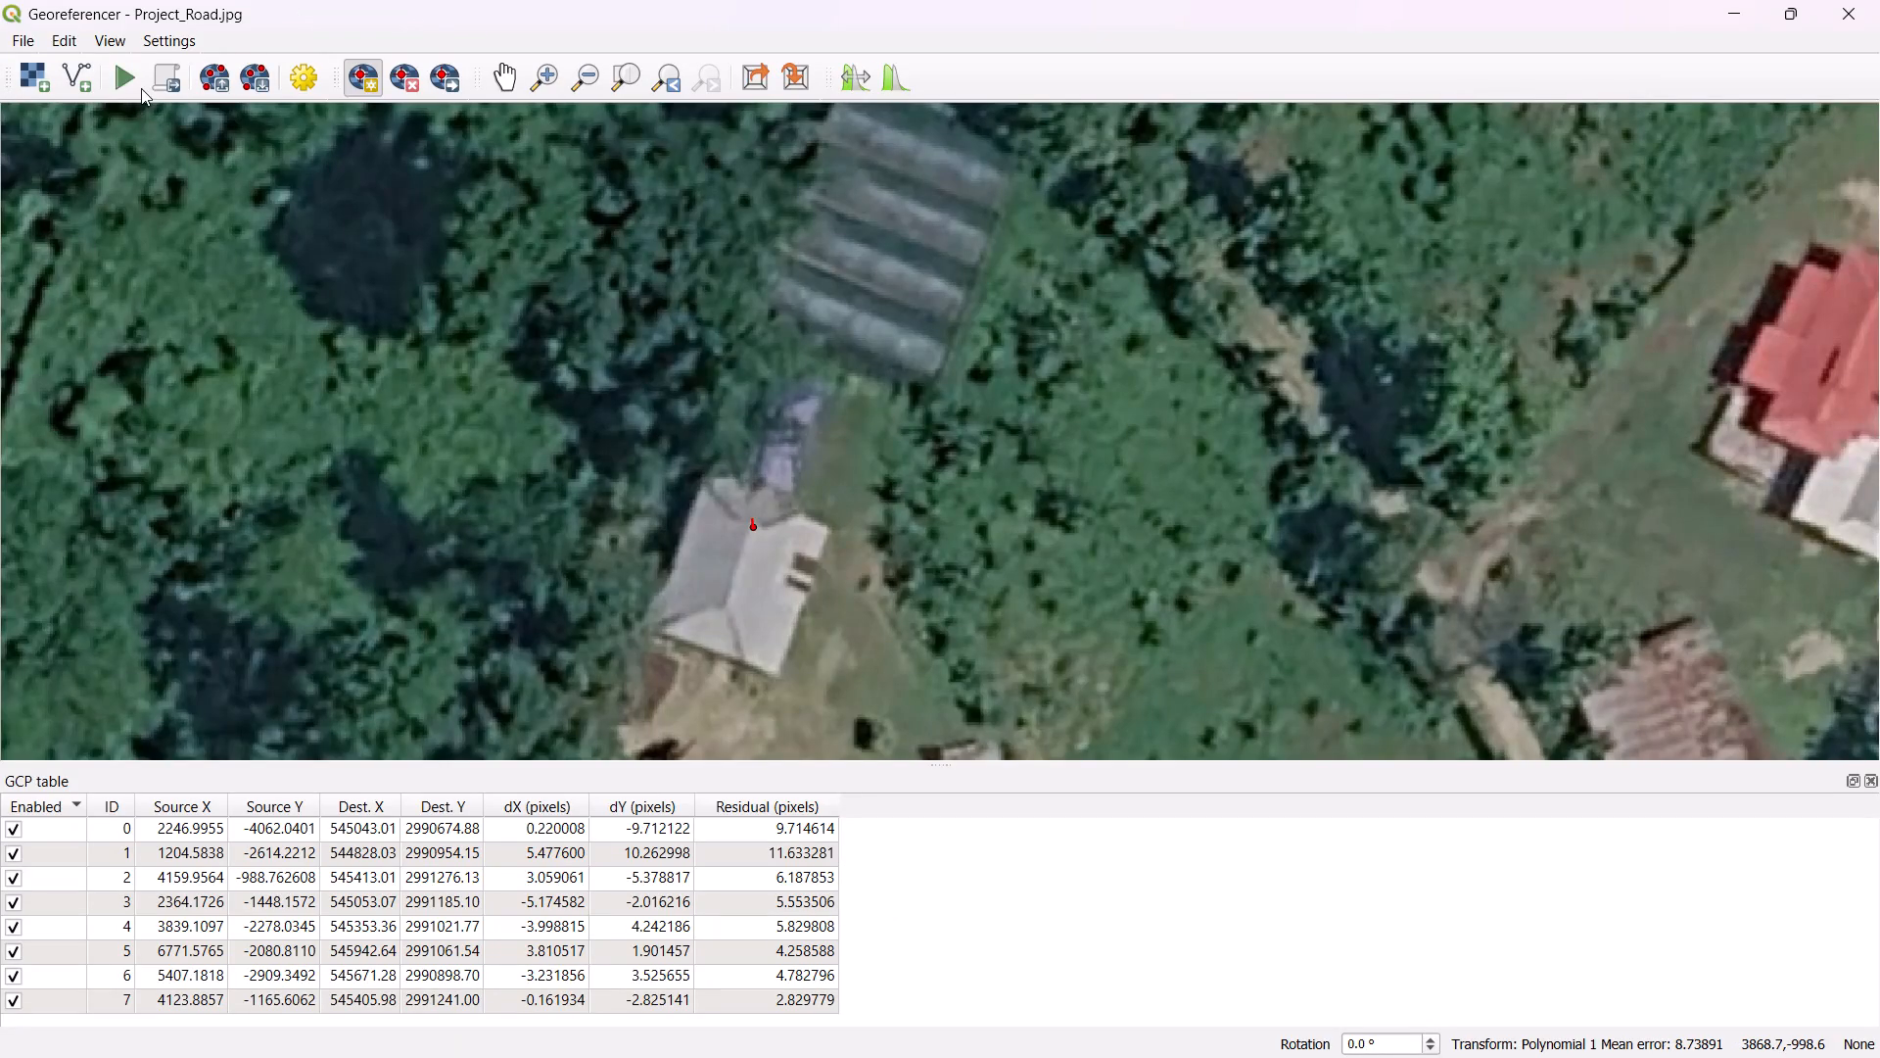
Run the georeferencing of Project_Road.jpg with the revised control points.
left_click(116, 74)
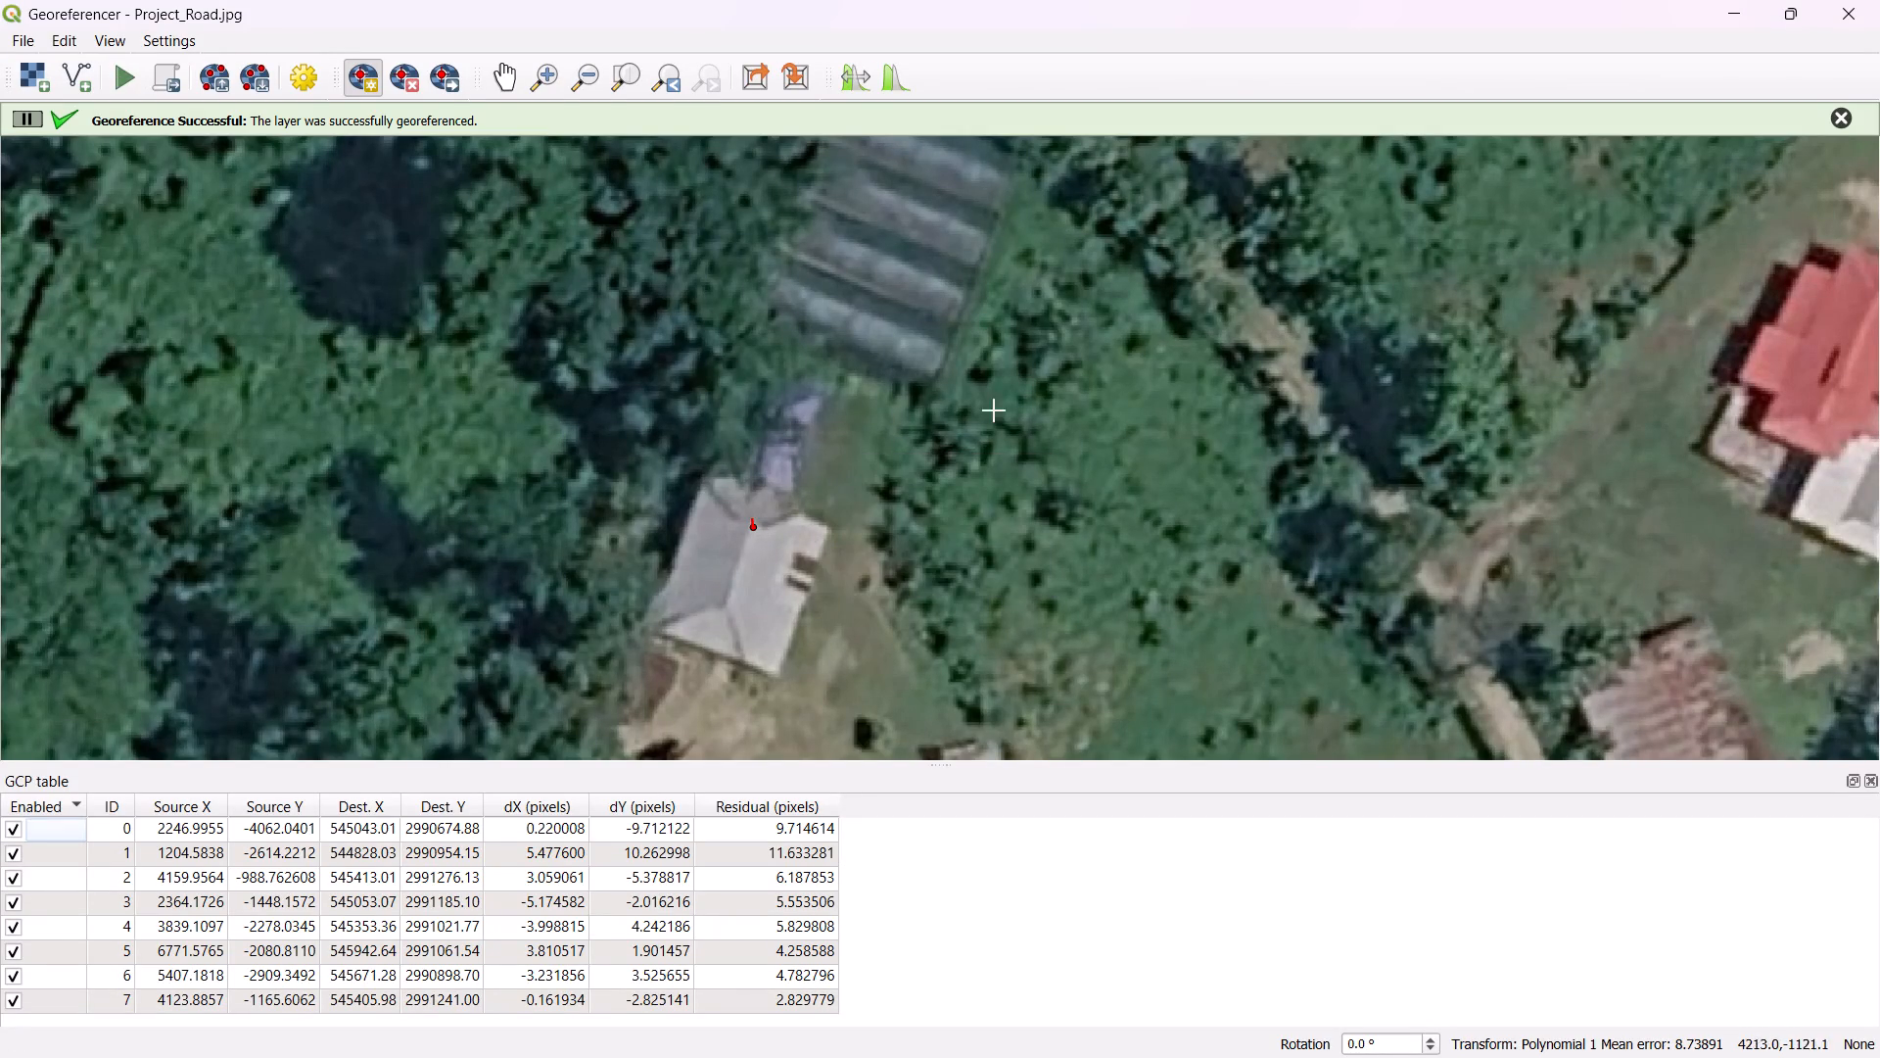
Examine on the main map how the KML road lines align with the newly georeferenced image near Sainam Restaurant and Techi Haniya.
left_click(1727, 0)
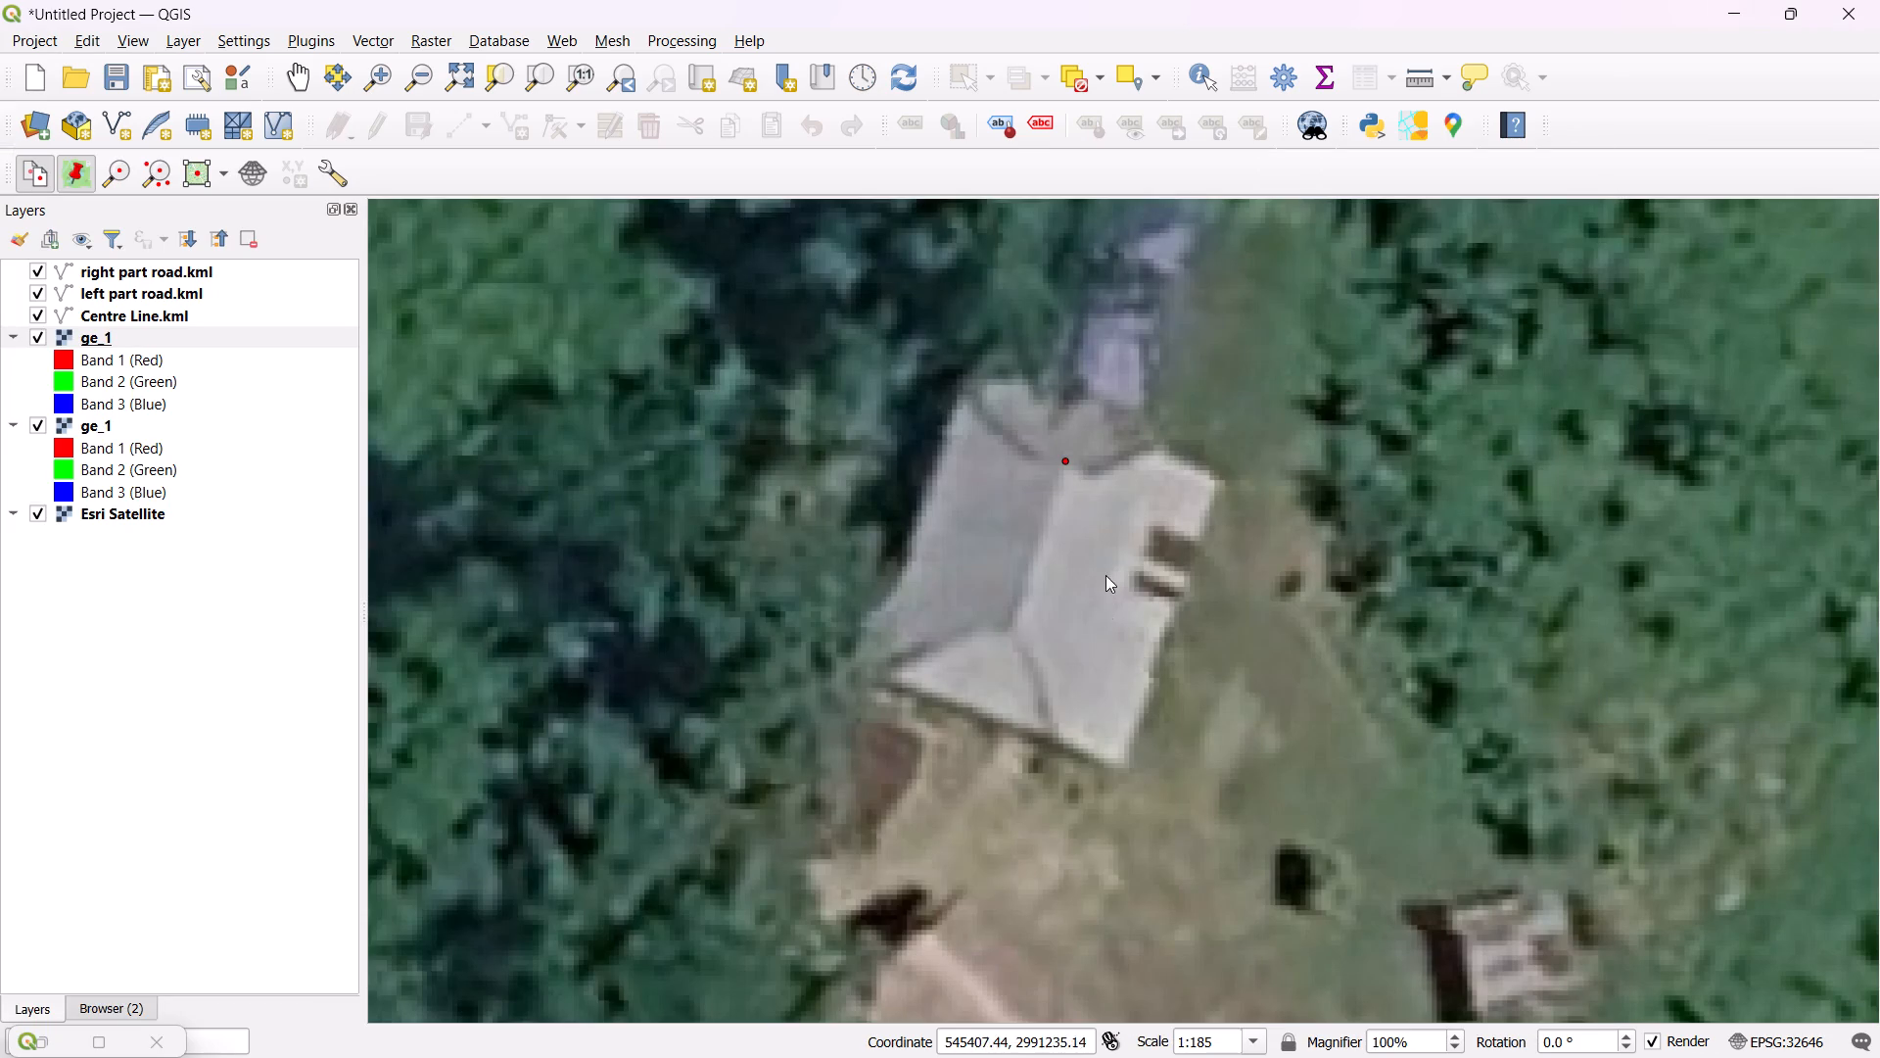
scroll(1108, 571, "down", 4)
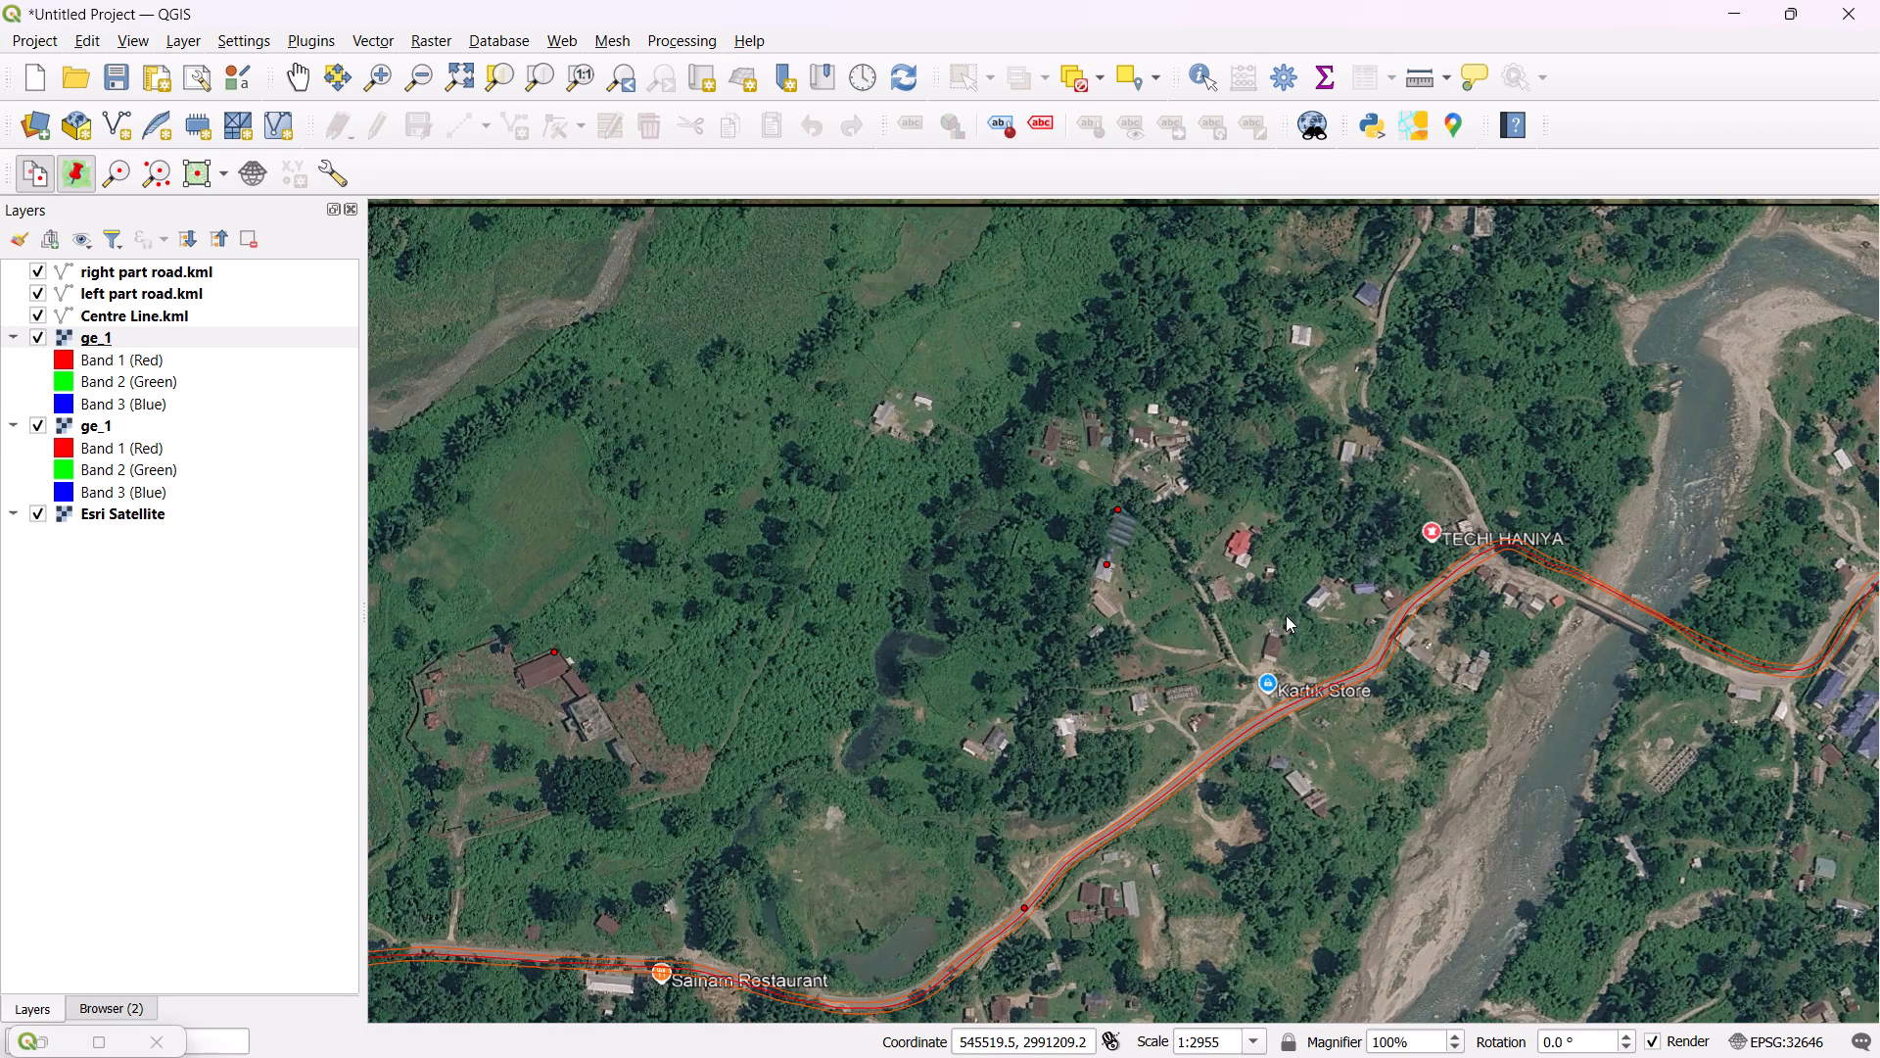
scroll(1286, 590, "down", 1)
scroll(1022, 784, "up", 1)
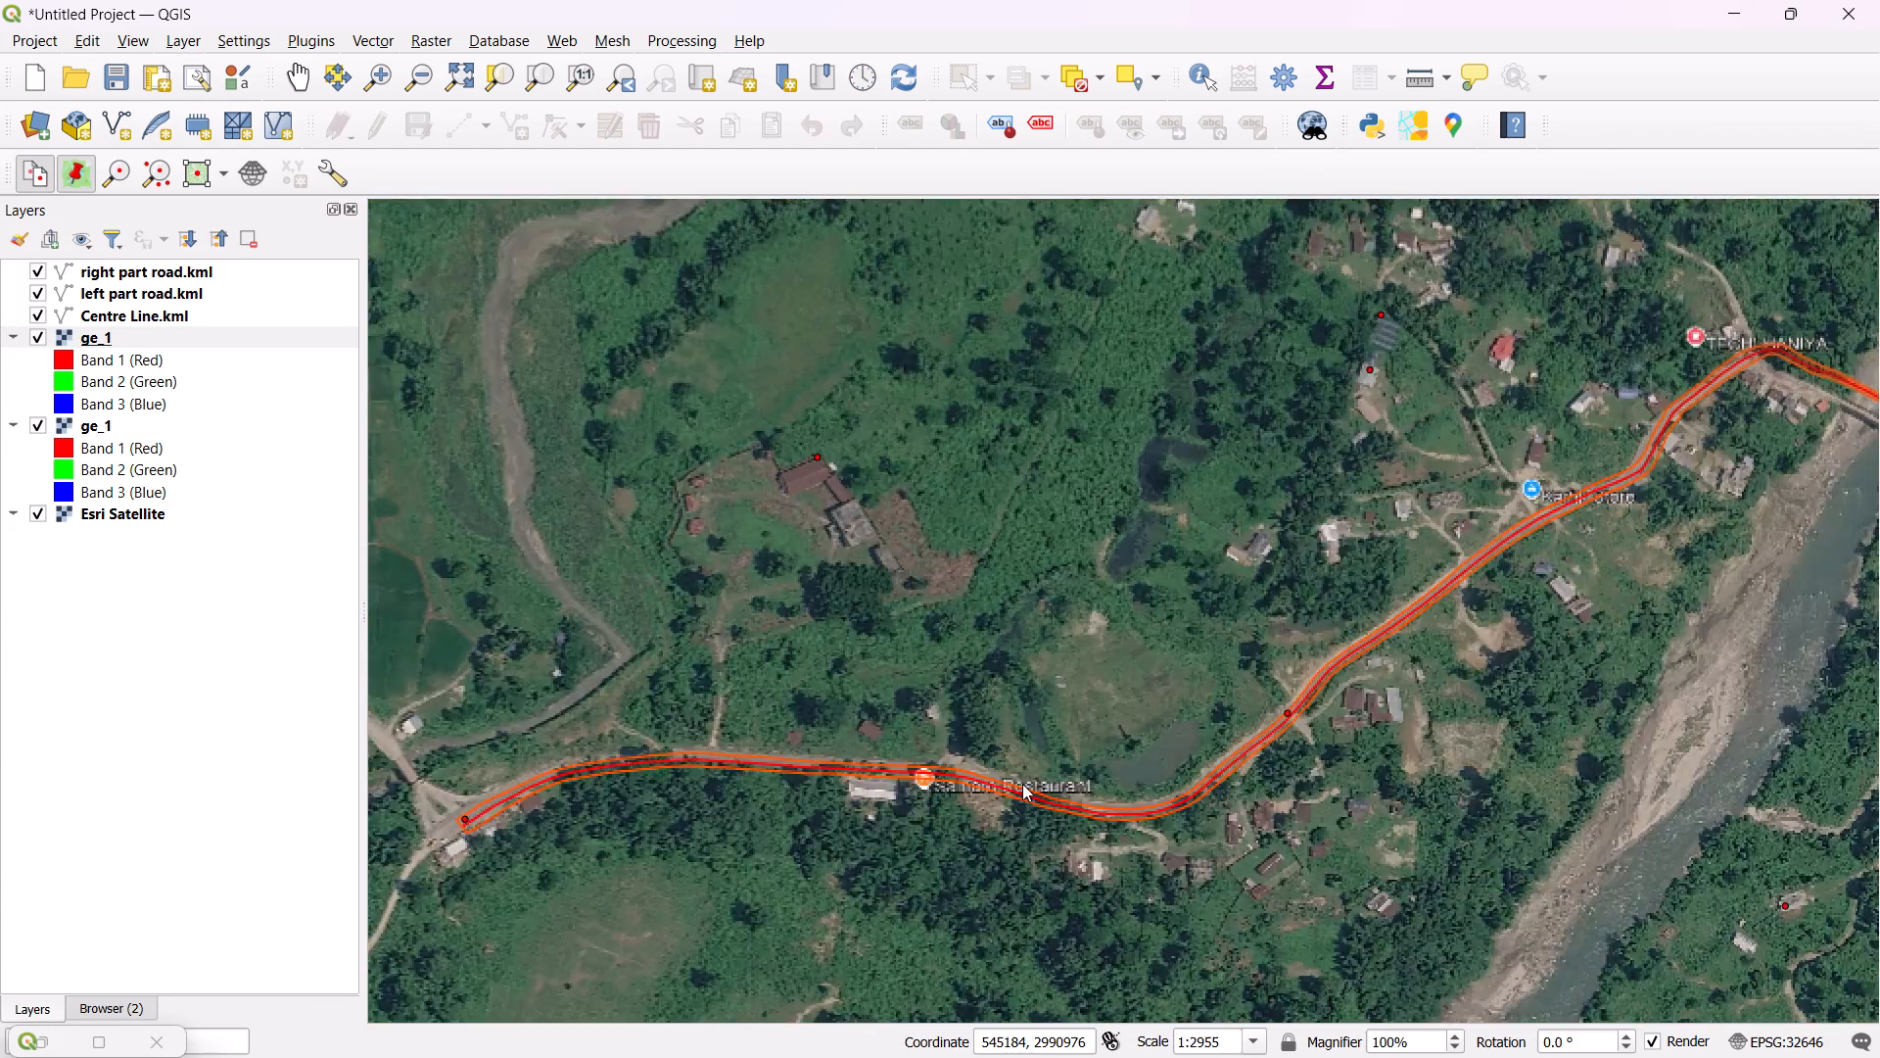
scroll(1022, 784, "up", 3)
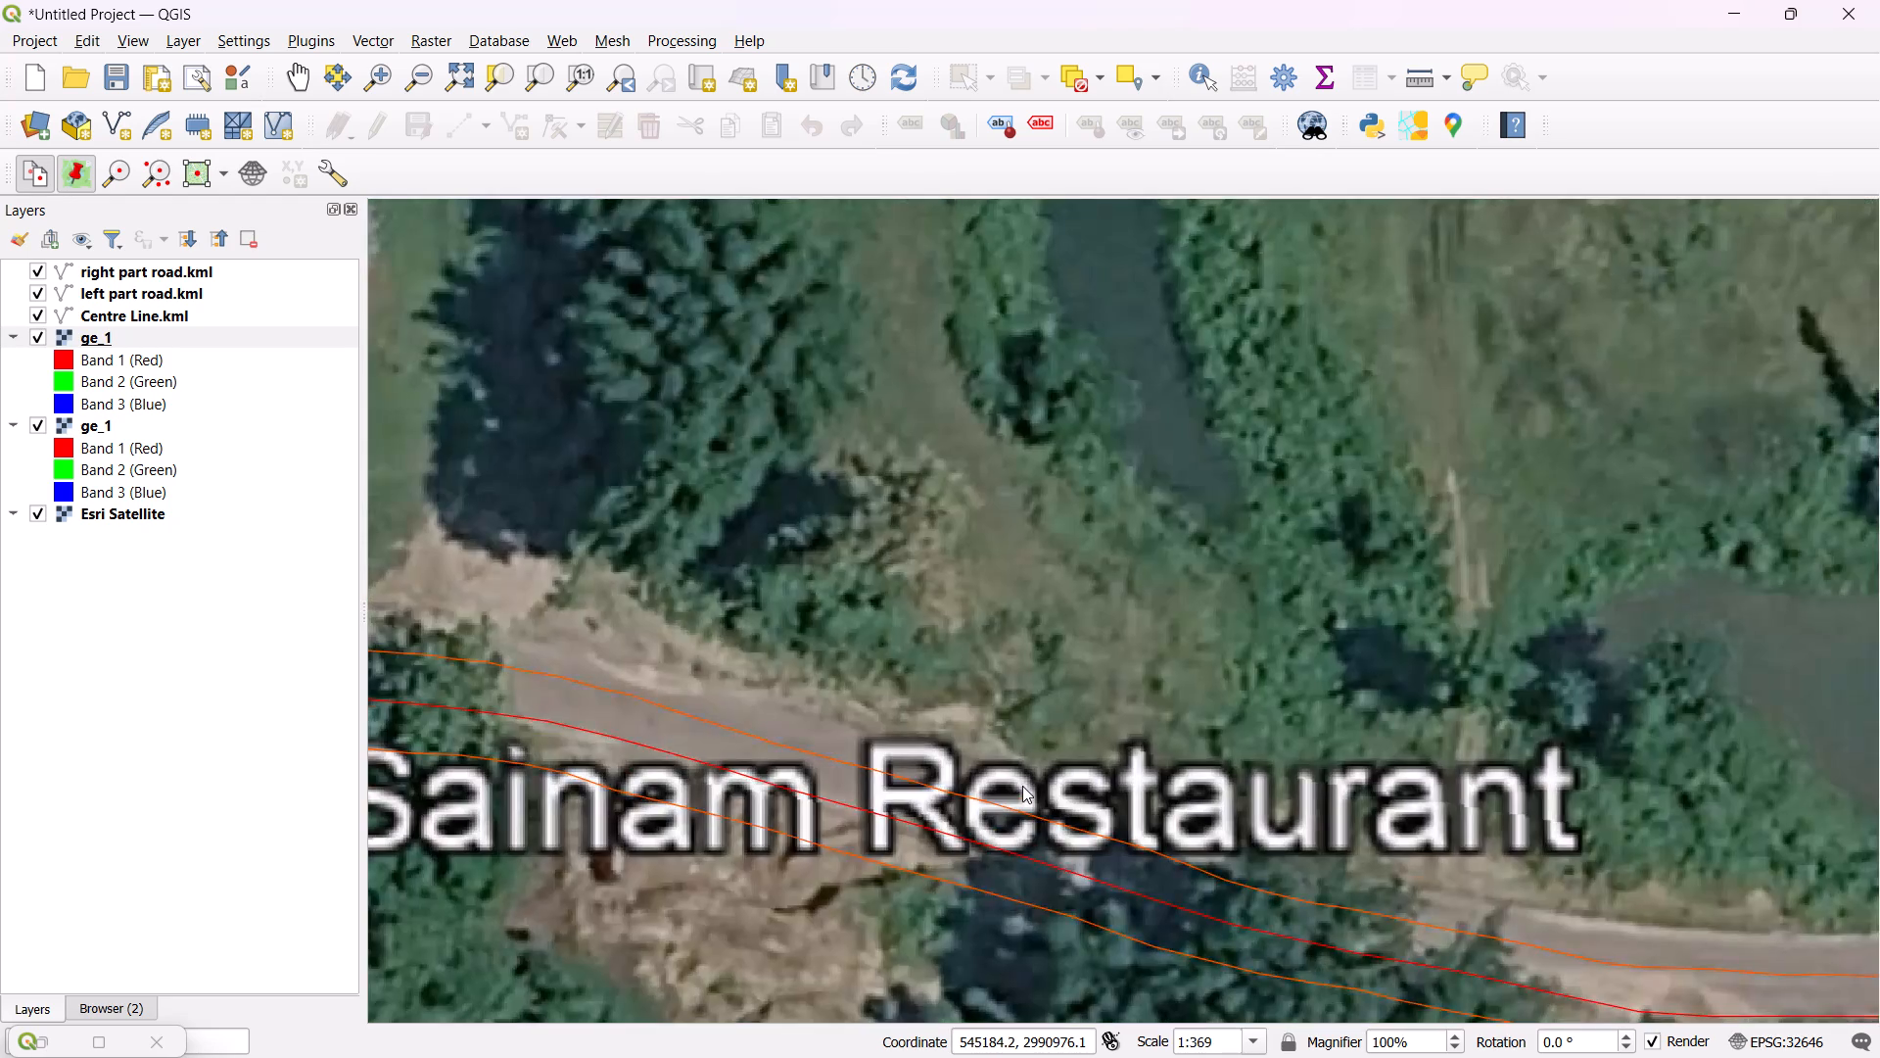
scroll(1022, 786, "down", 2)
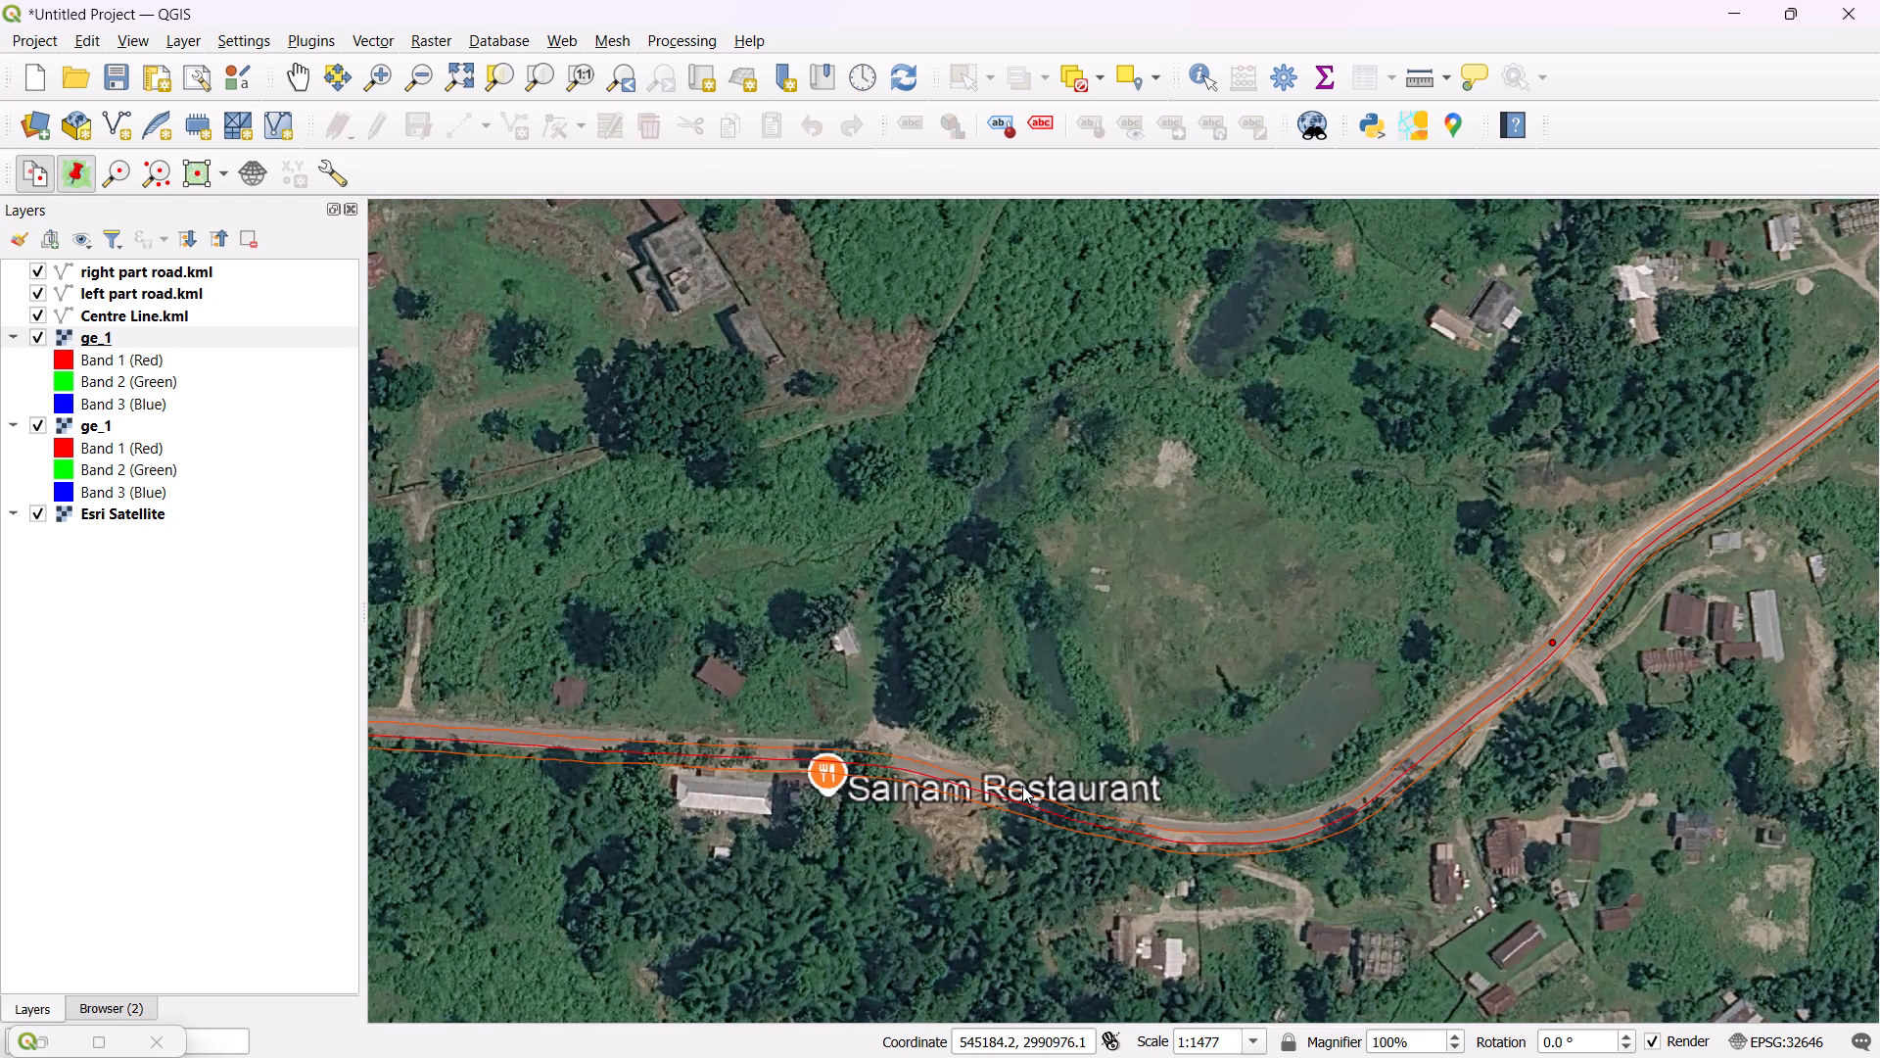
scroll(1022, 786, "down", 1)
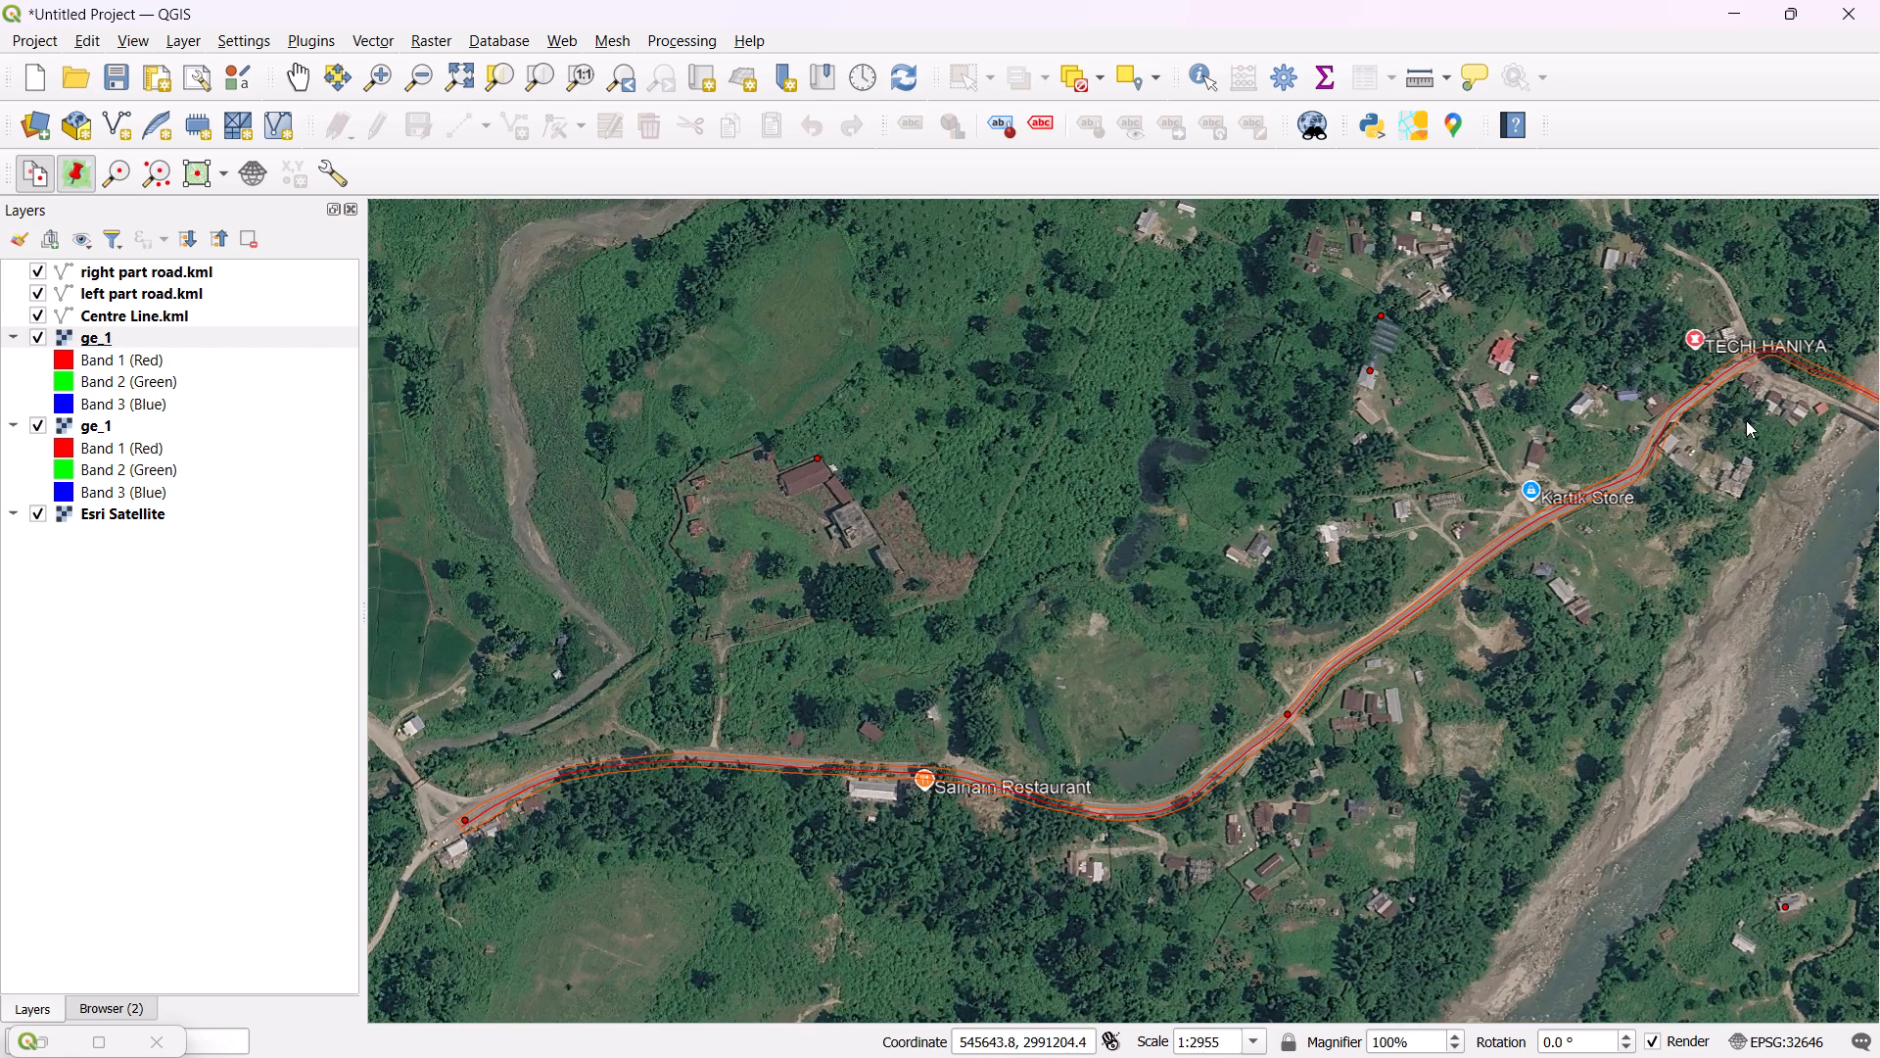
scroll(1749, 414, "up", 2)
scroll(1698, 423, "down", 2)
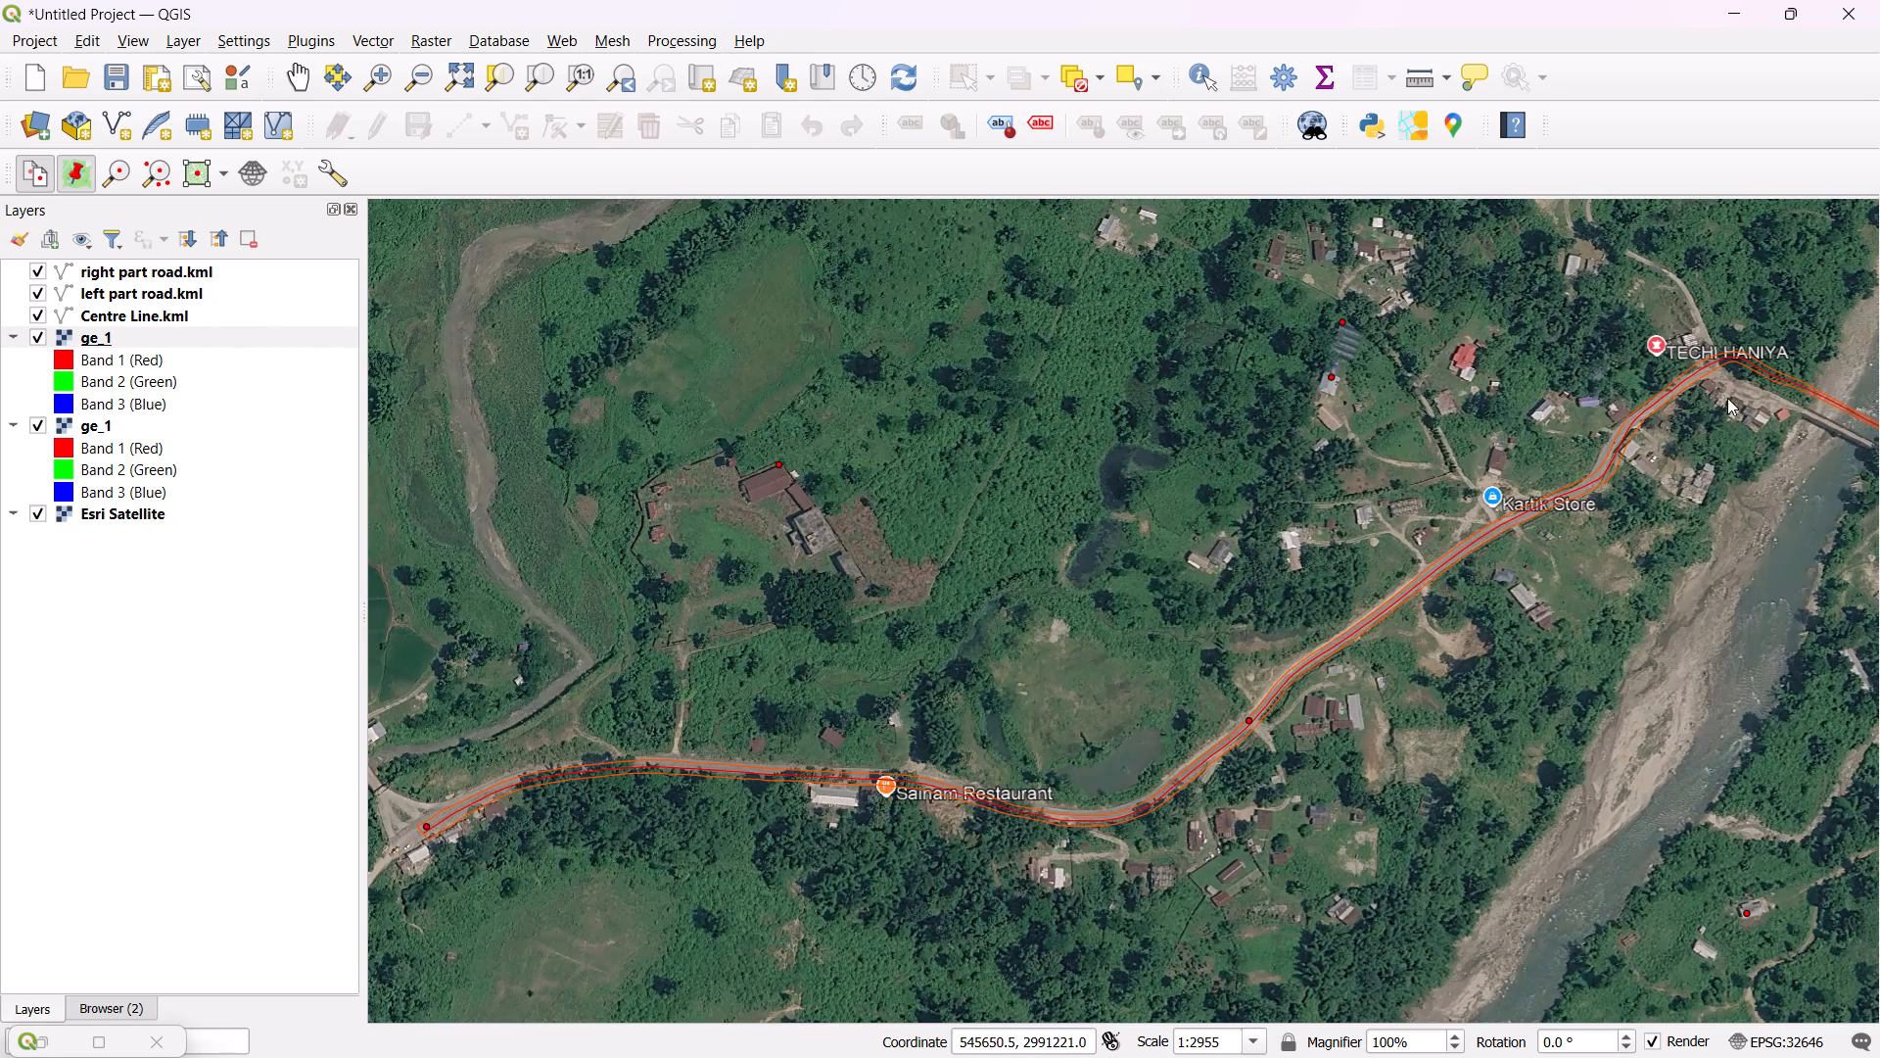
scroll(1820, 363, "up", 3)
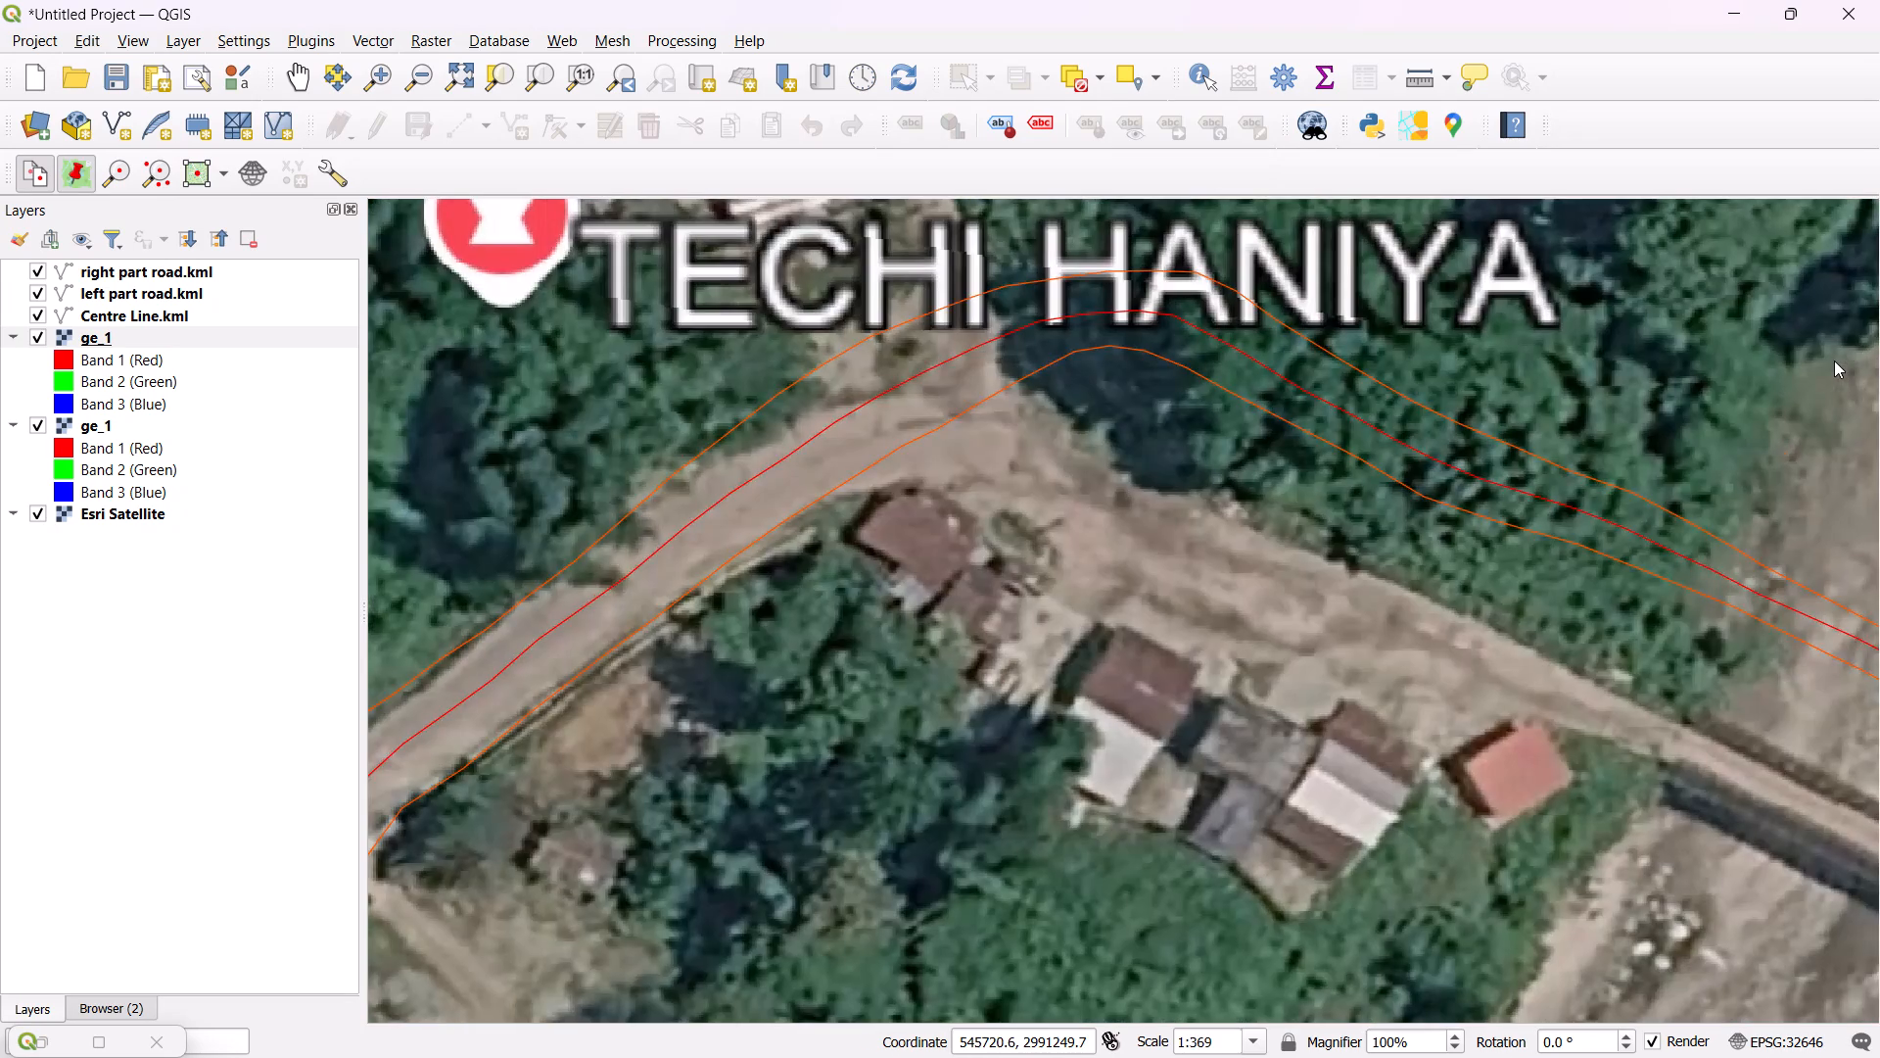
scroll(1834, 362, "down", 1)
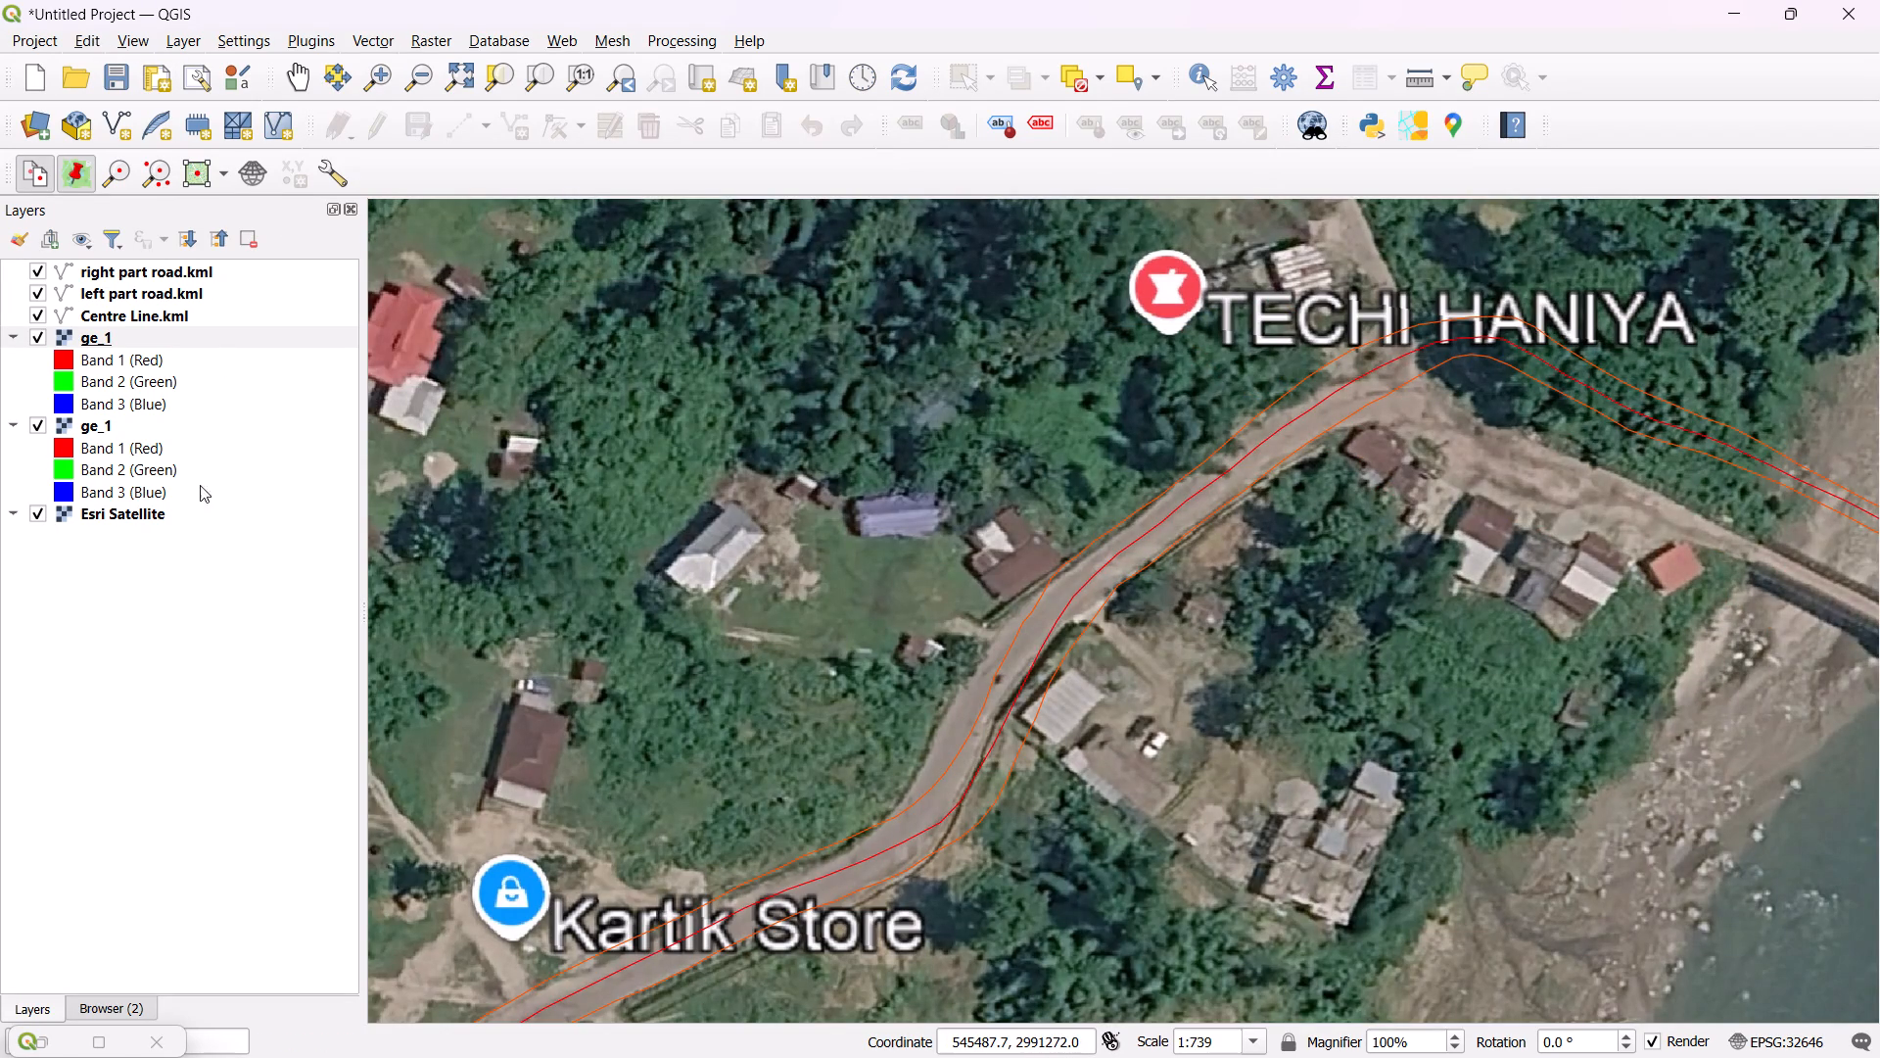
Add a control point at the western end of the river bridge near Techi Haniya, matched at about 545707.68, 2991219.21.
left_click(97, 1040)
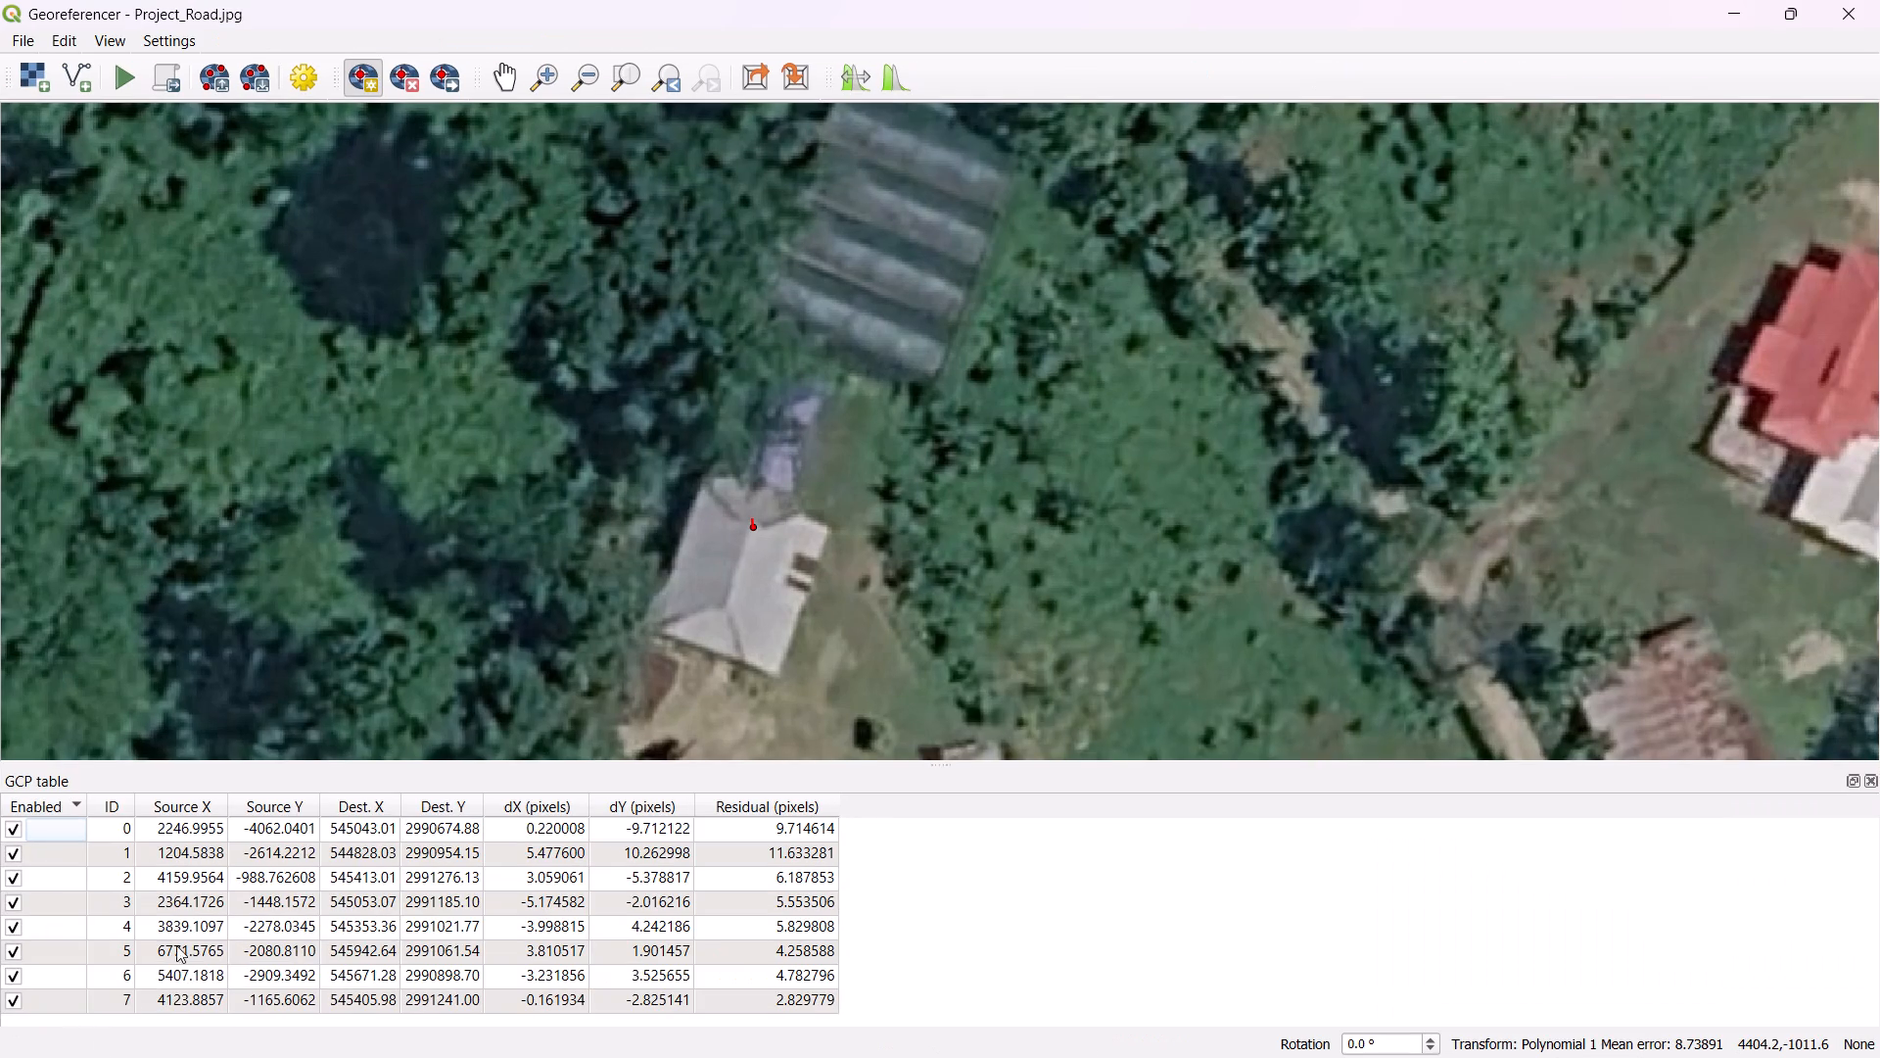
scroll(879, 524, "down", 4)
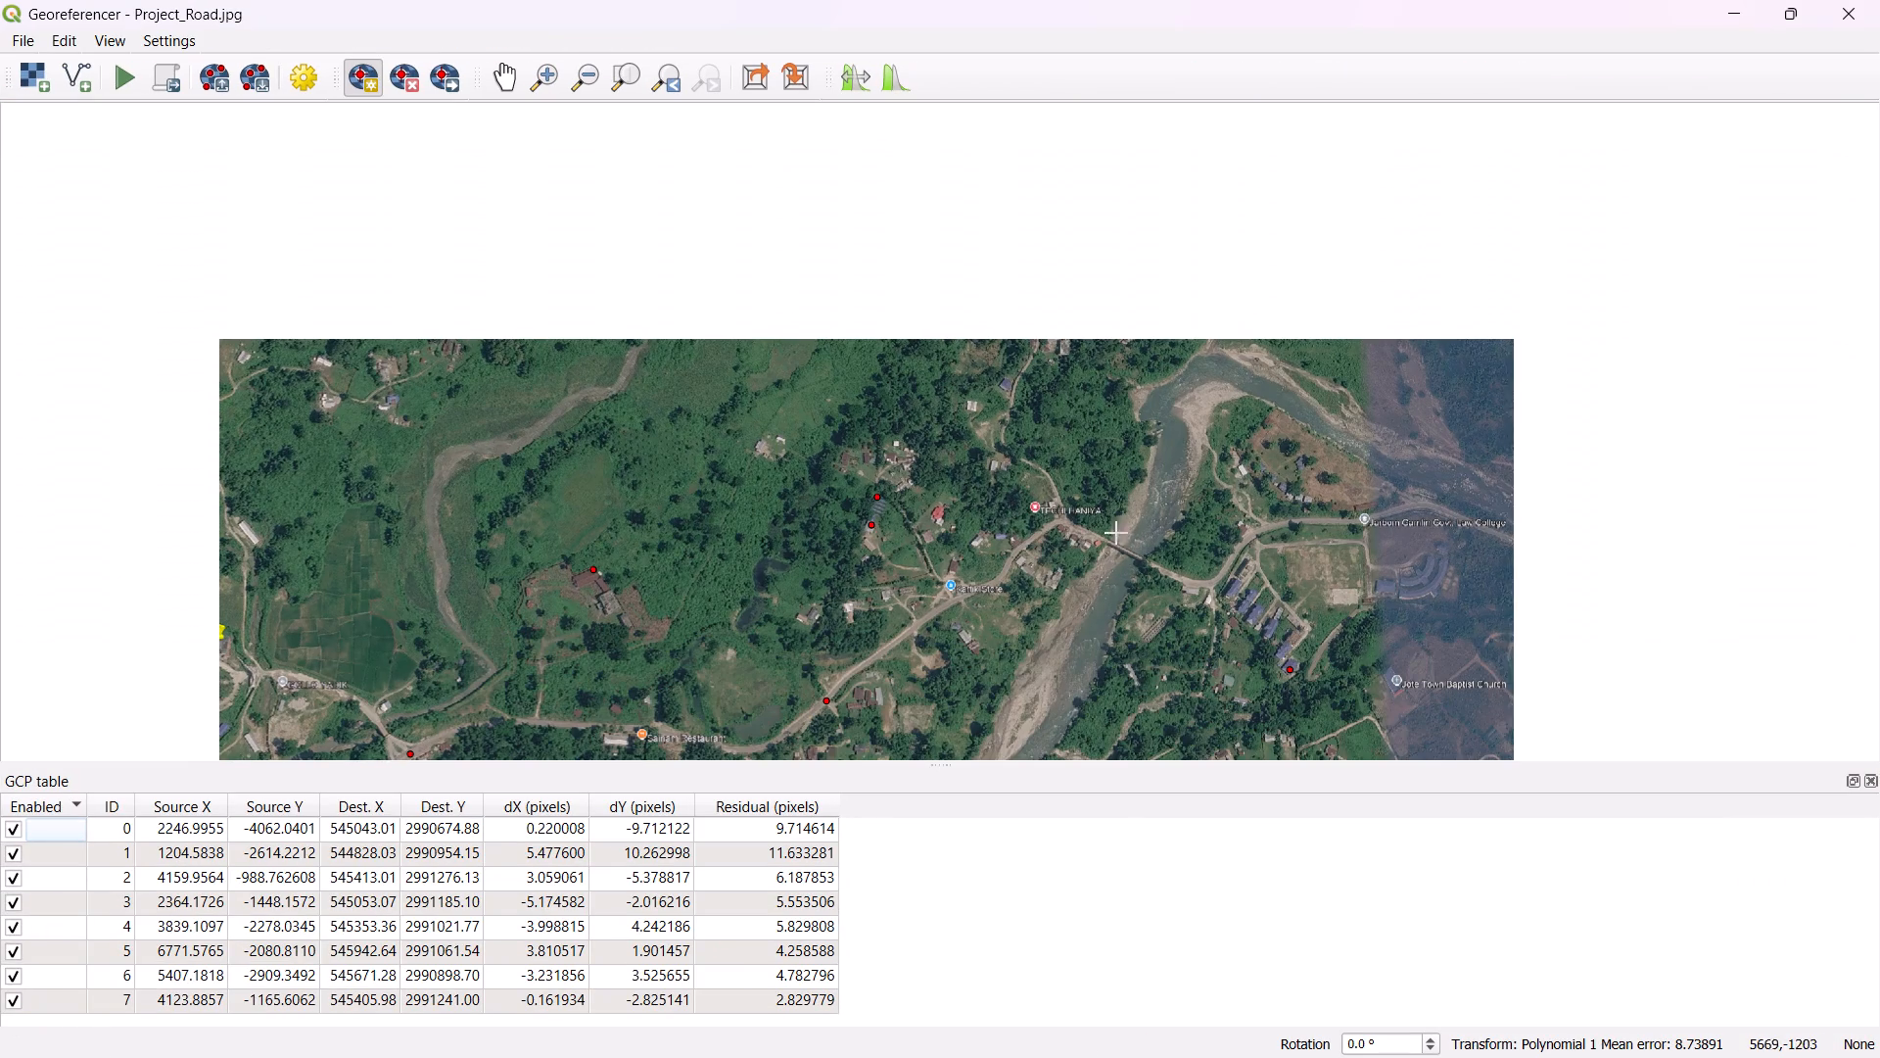
scroll(1185, 596, "up", 3)
scroll(735, 310, "down", 2)
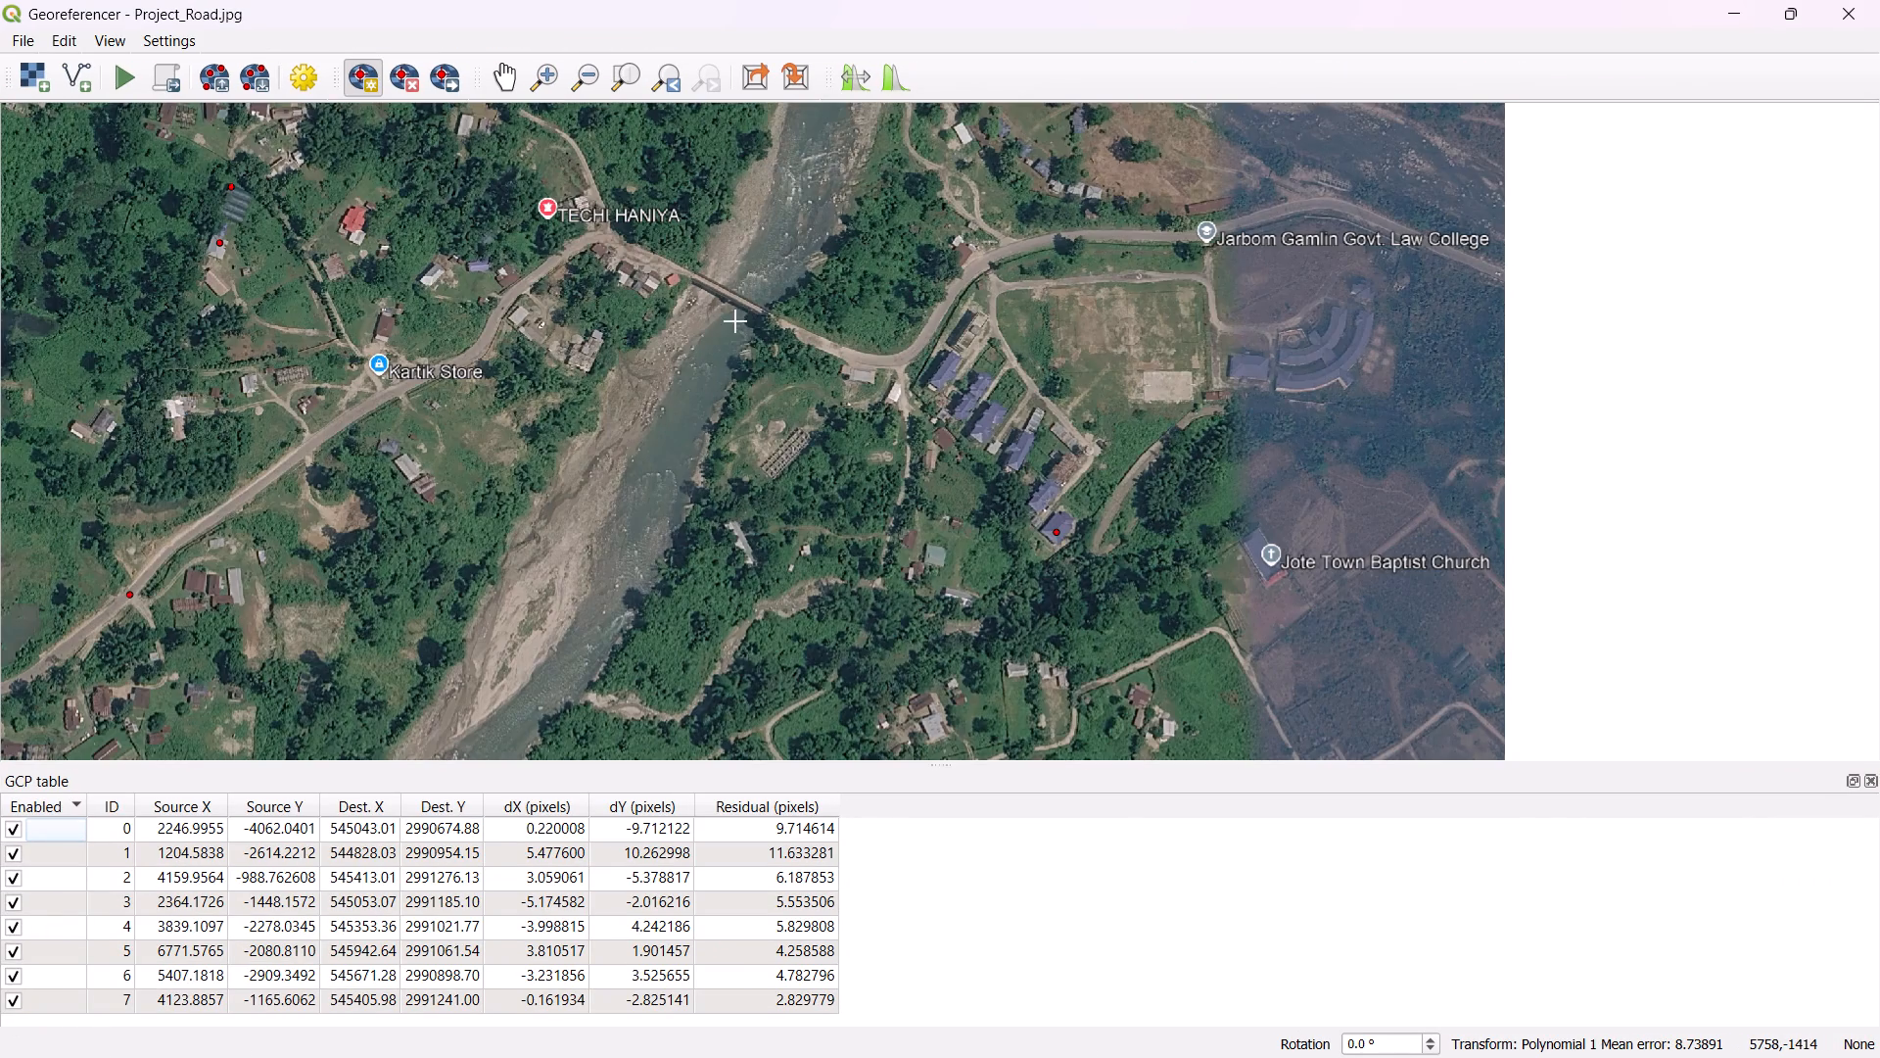
scroll(718, 264, "up", 3)
scroll(502, 341, "down", 1)
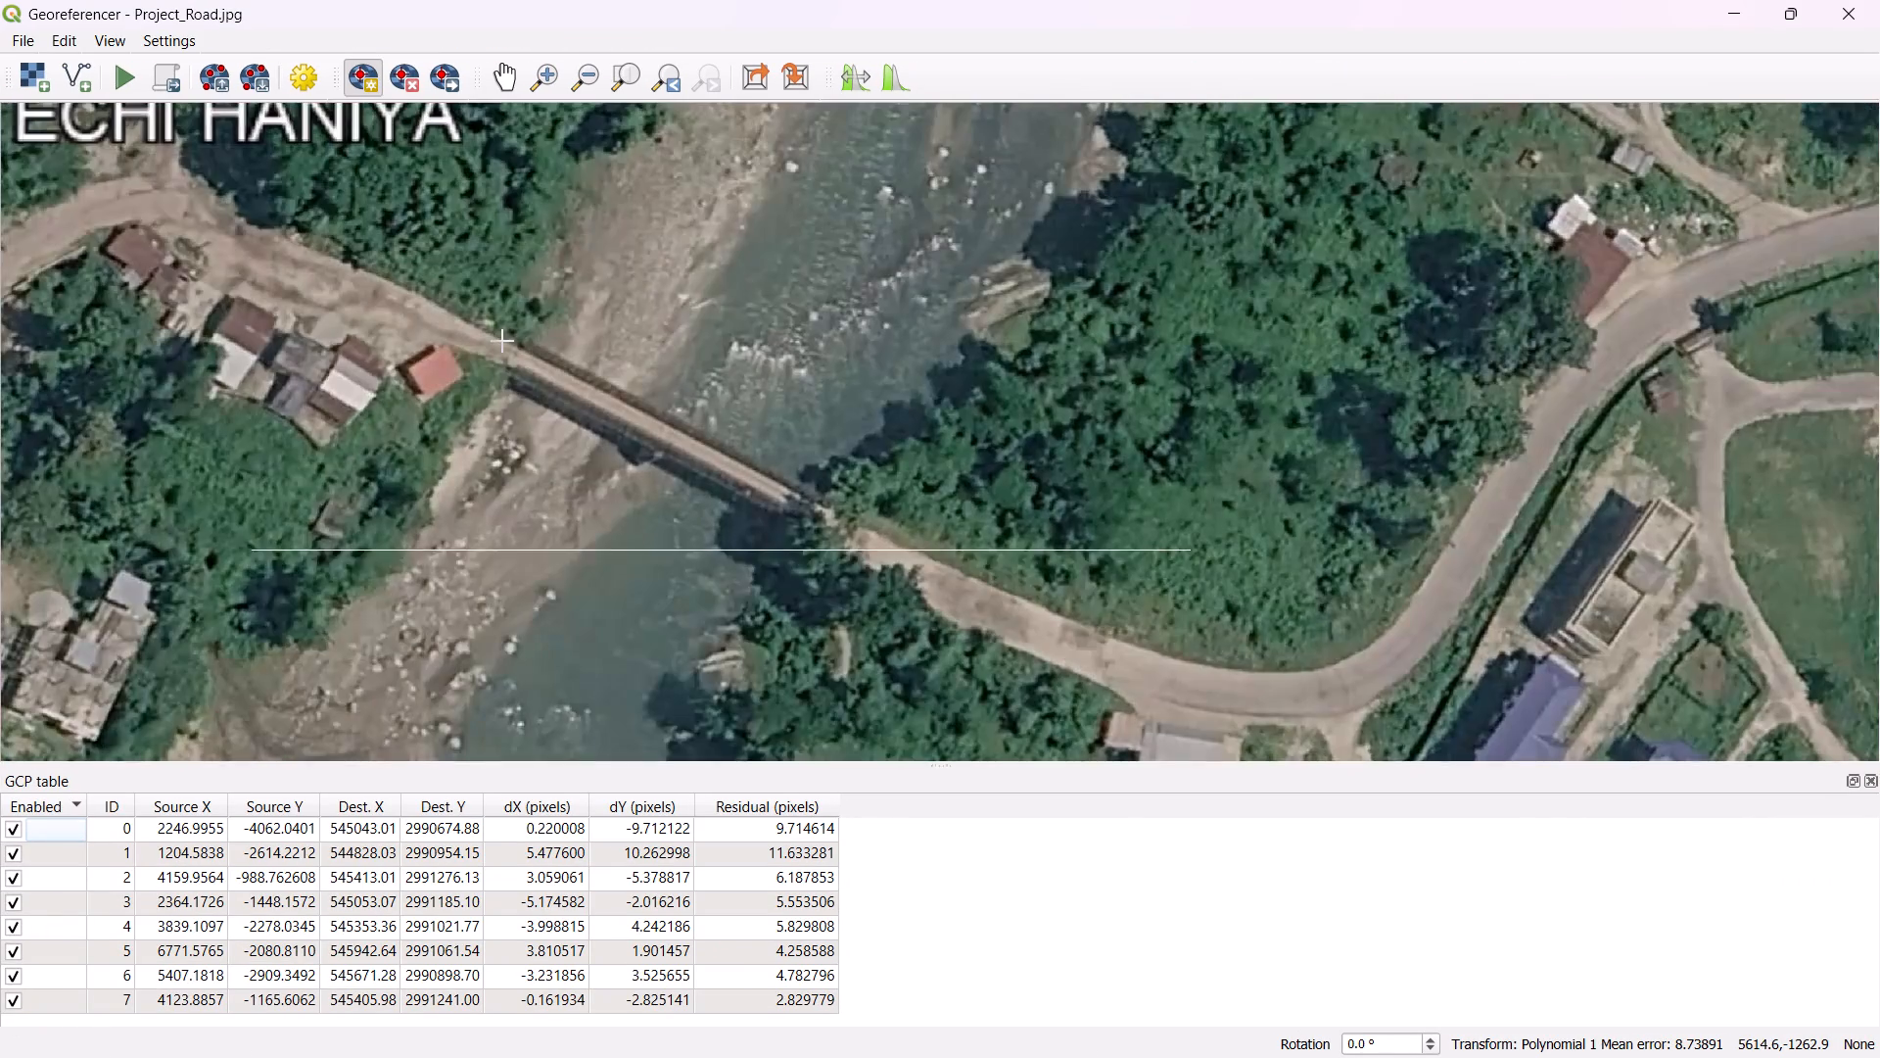
left_click(514, 359)
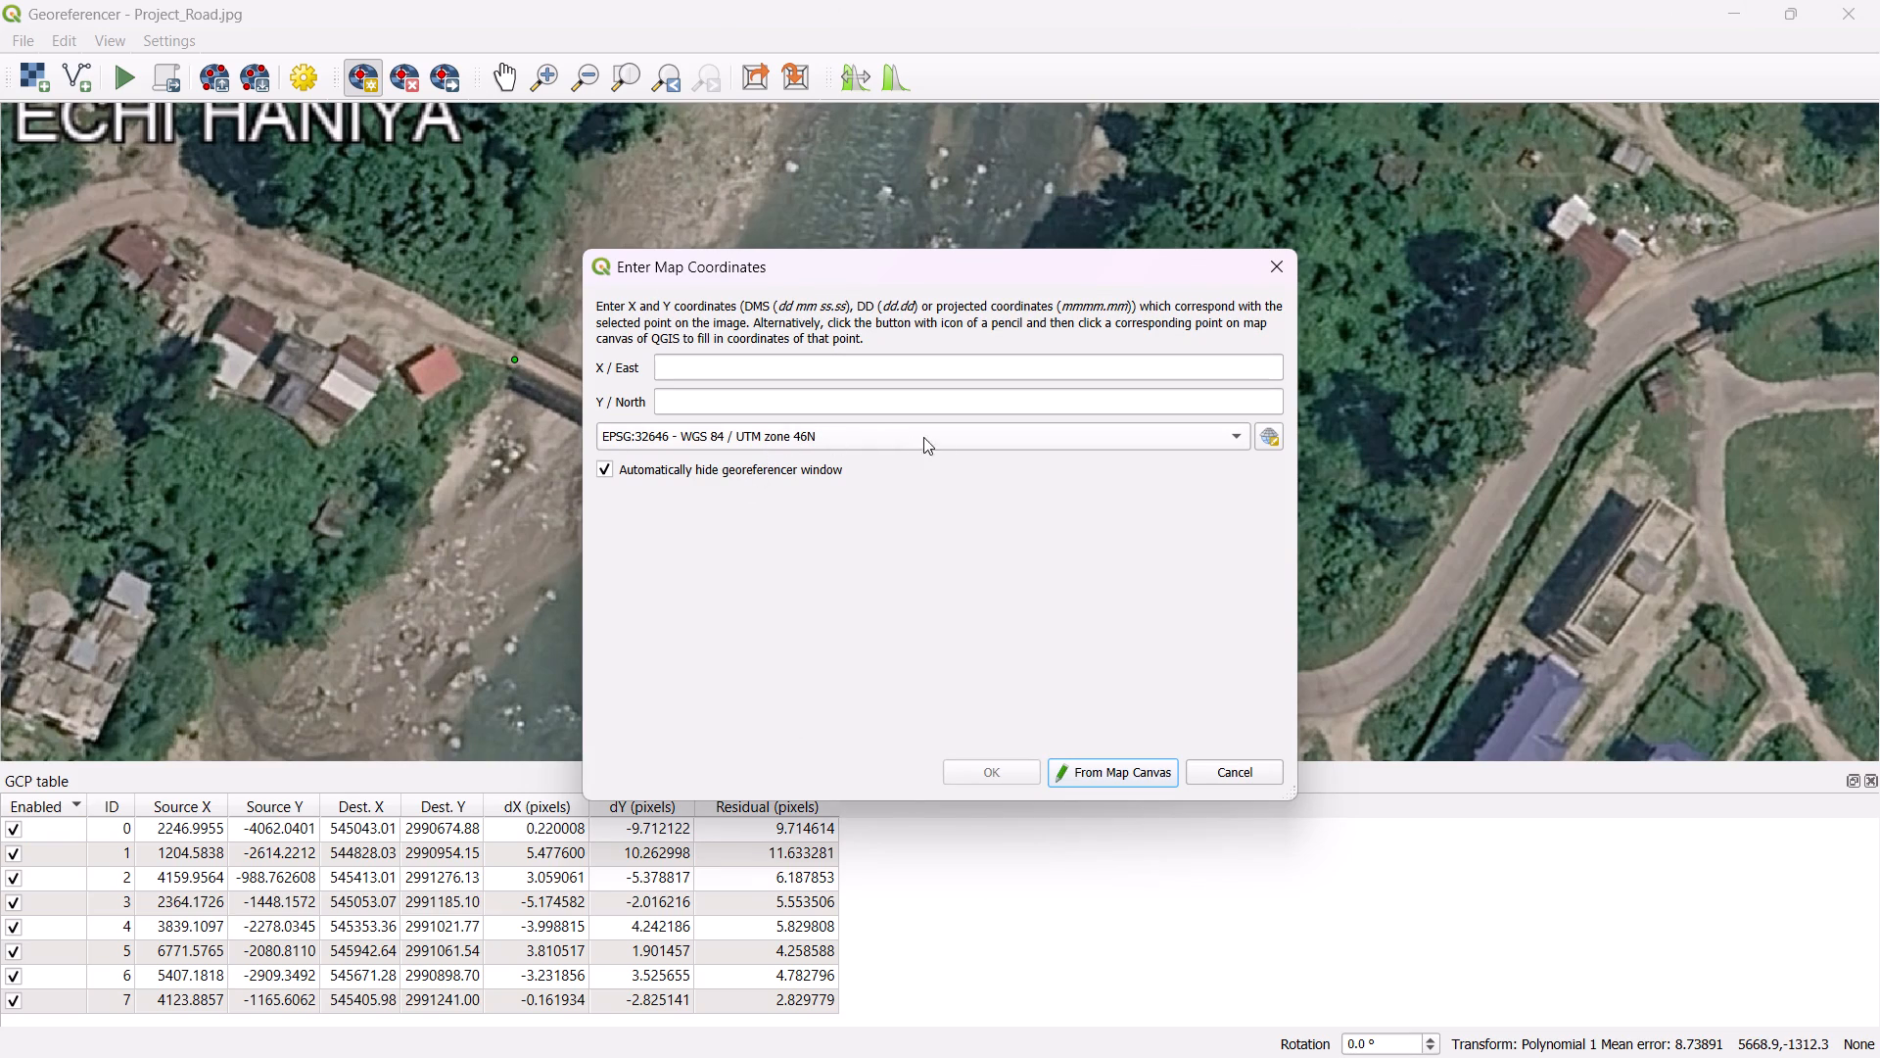
left_click(1101, 771)
scroll(1146, 637, "down", 2)
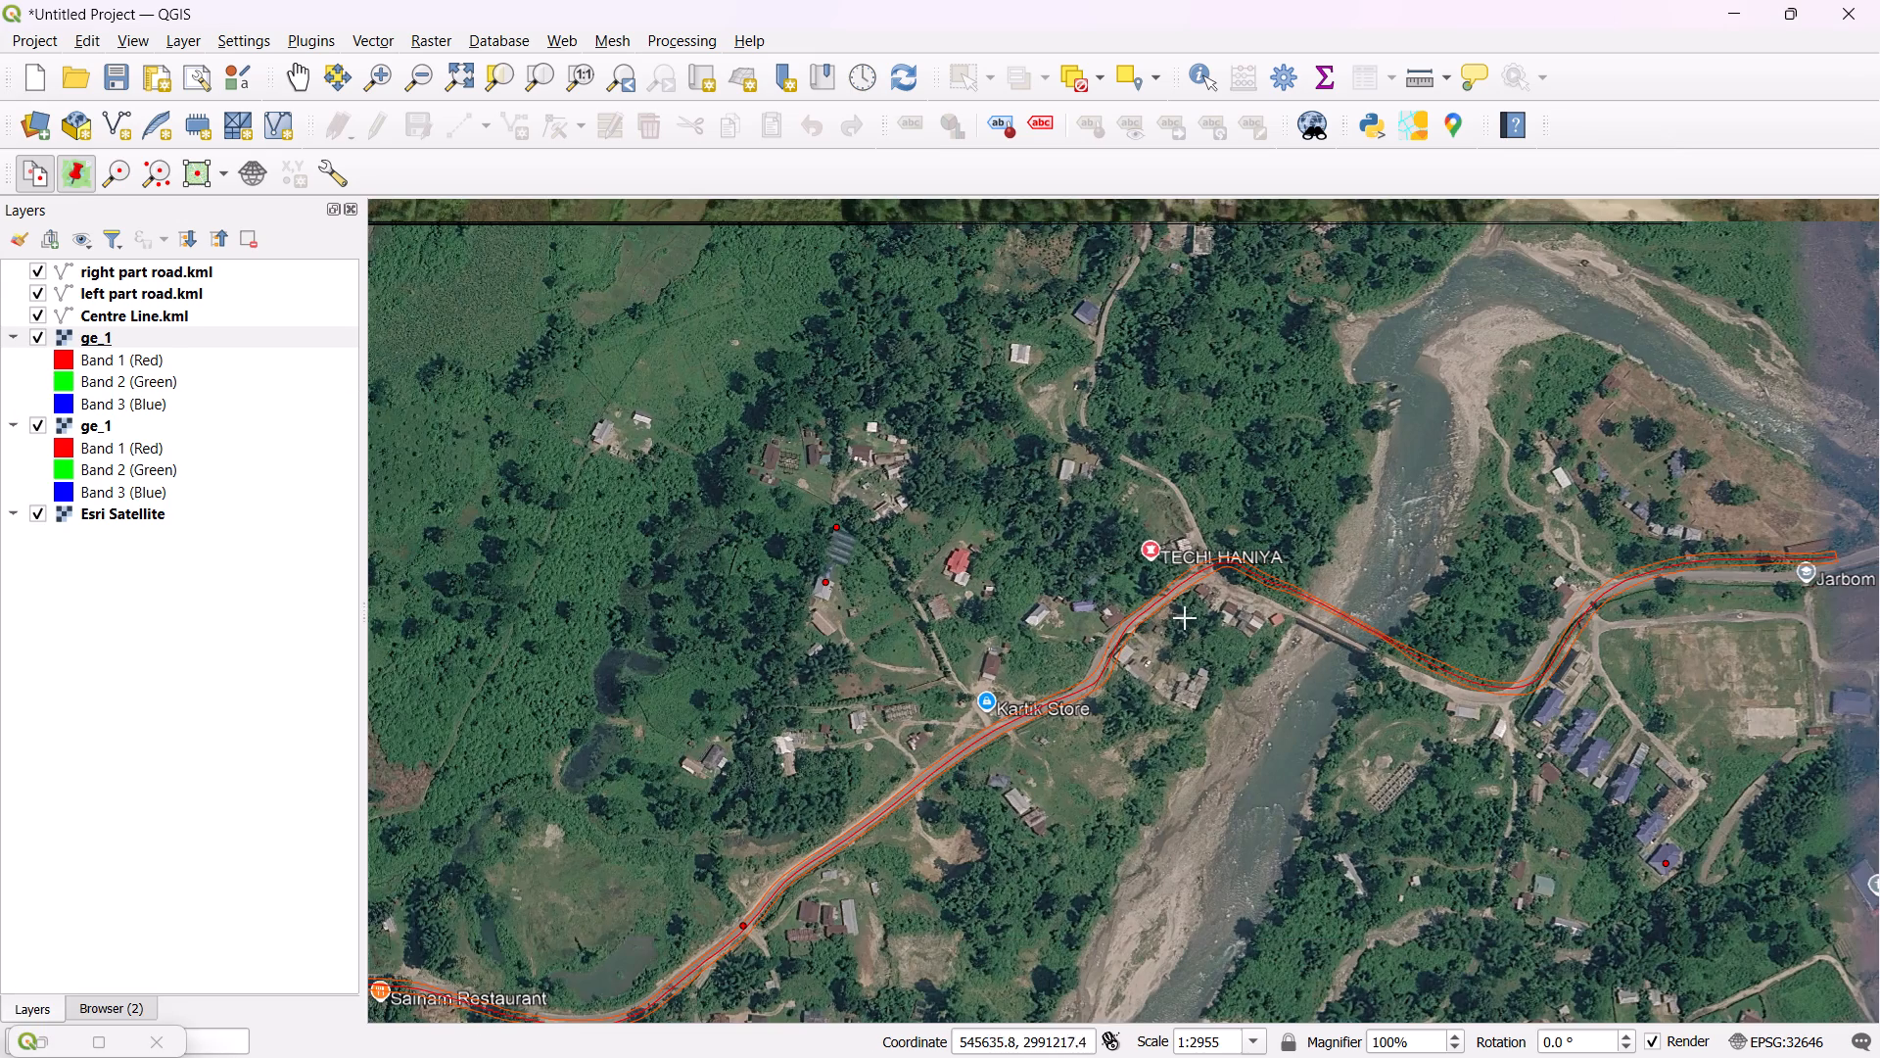
scroll(1281, 614, "up", 5)
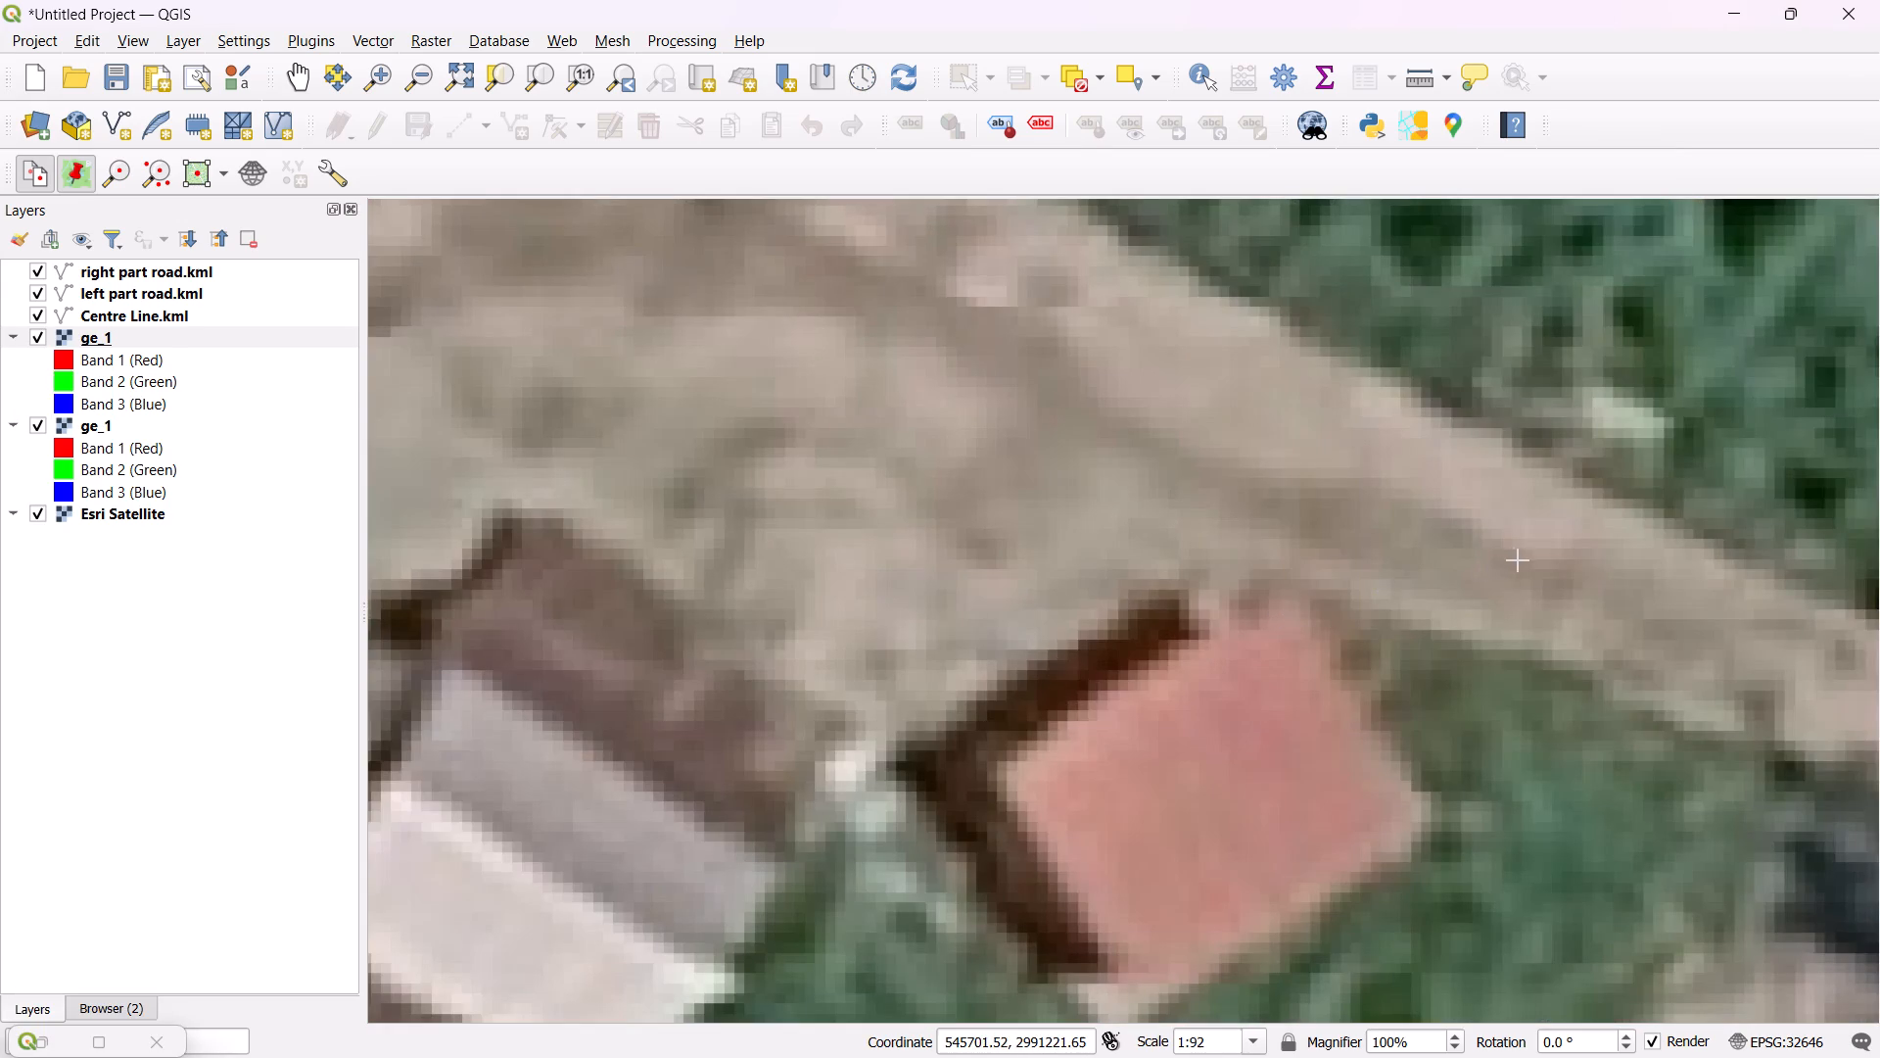
scroll(1518, 560, "down", 2)
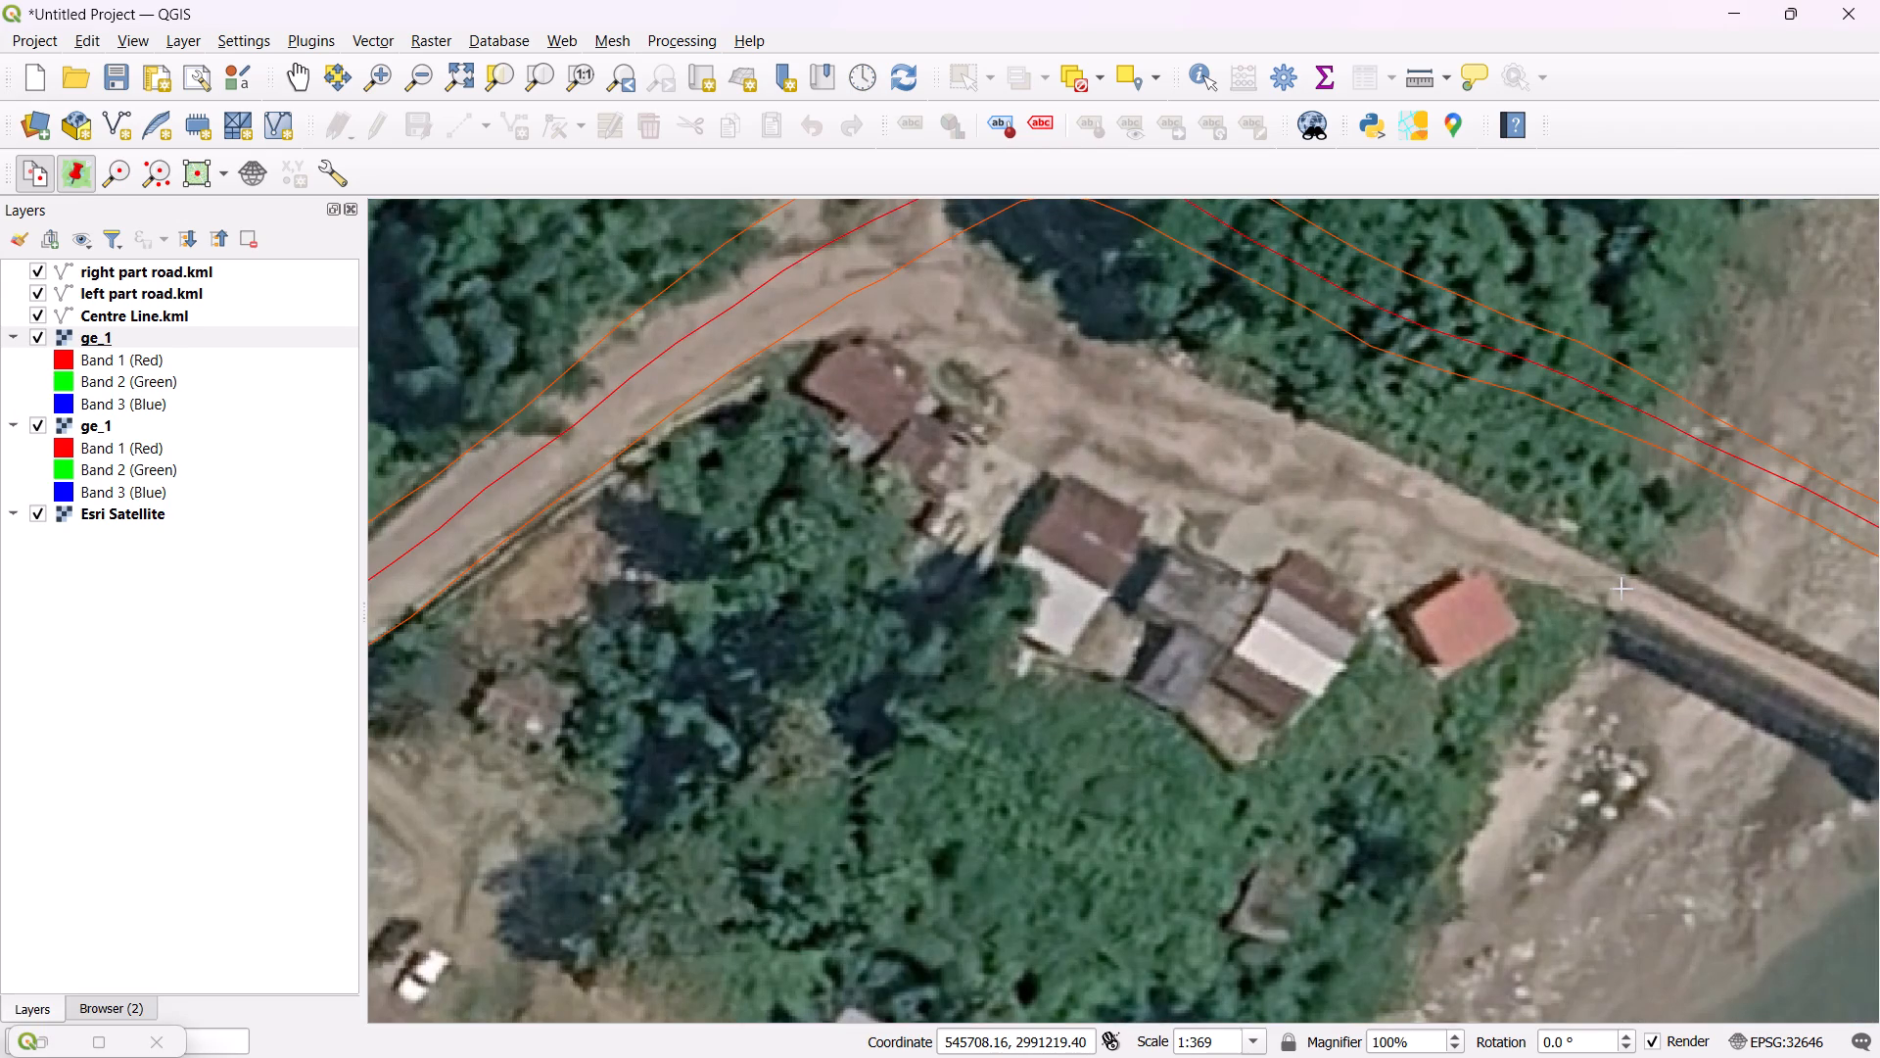
left_click(1618, 592)
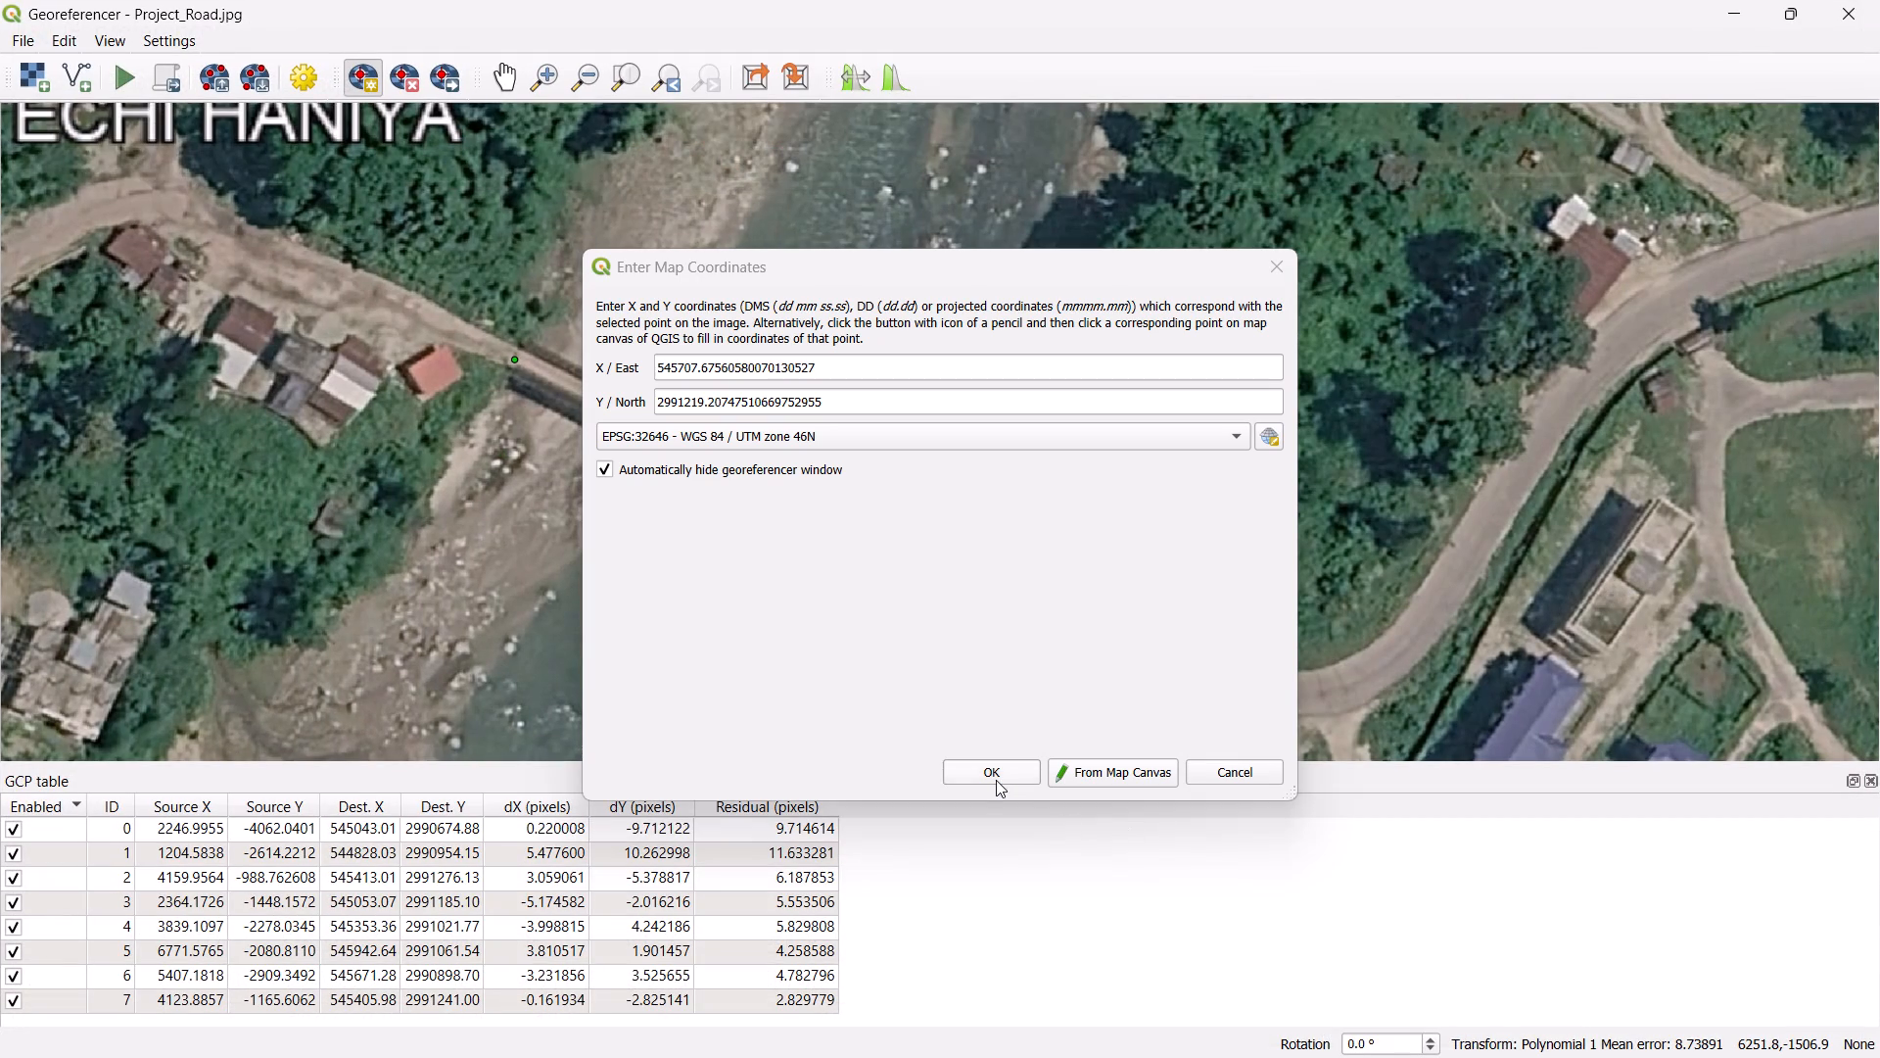
left_click(996, 777)
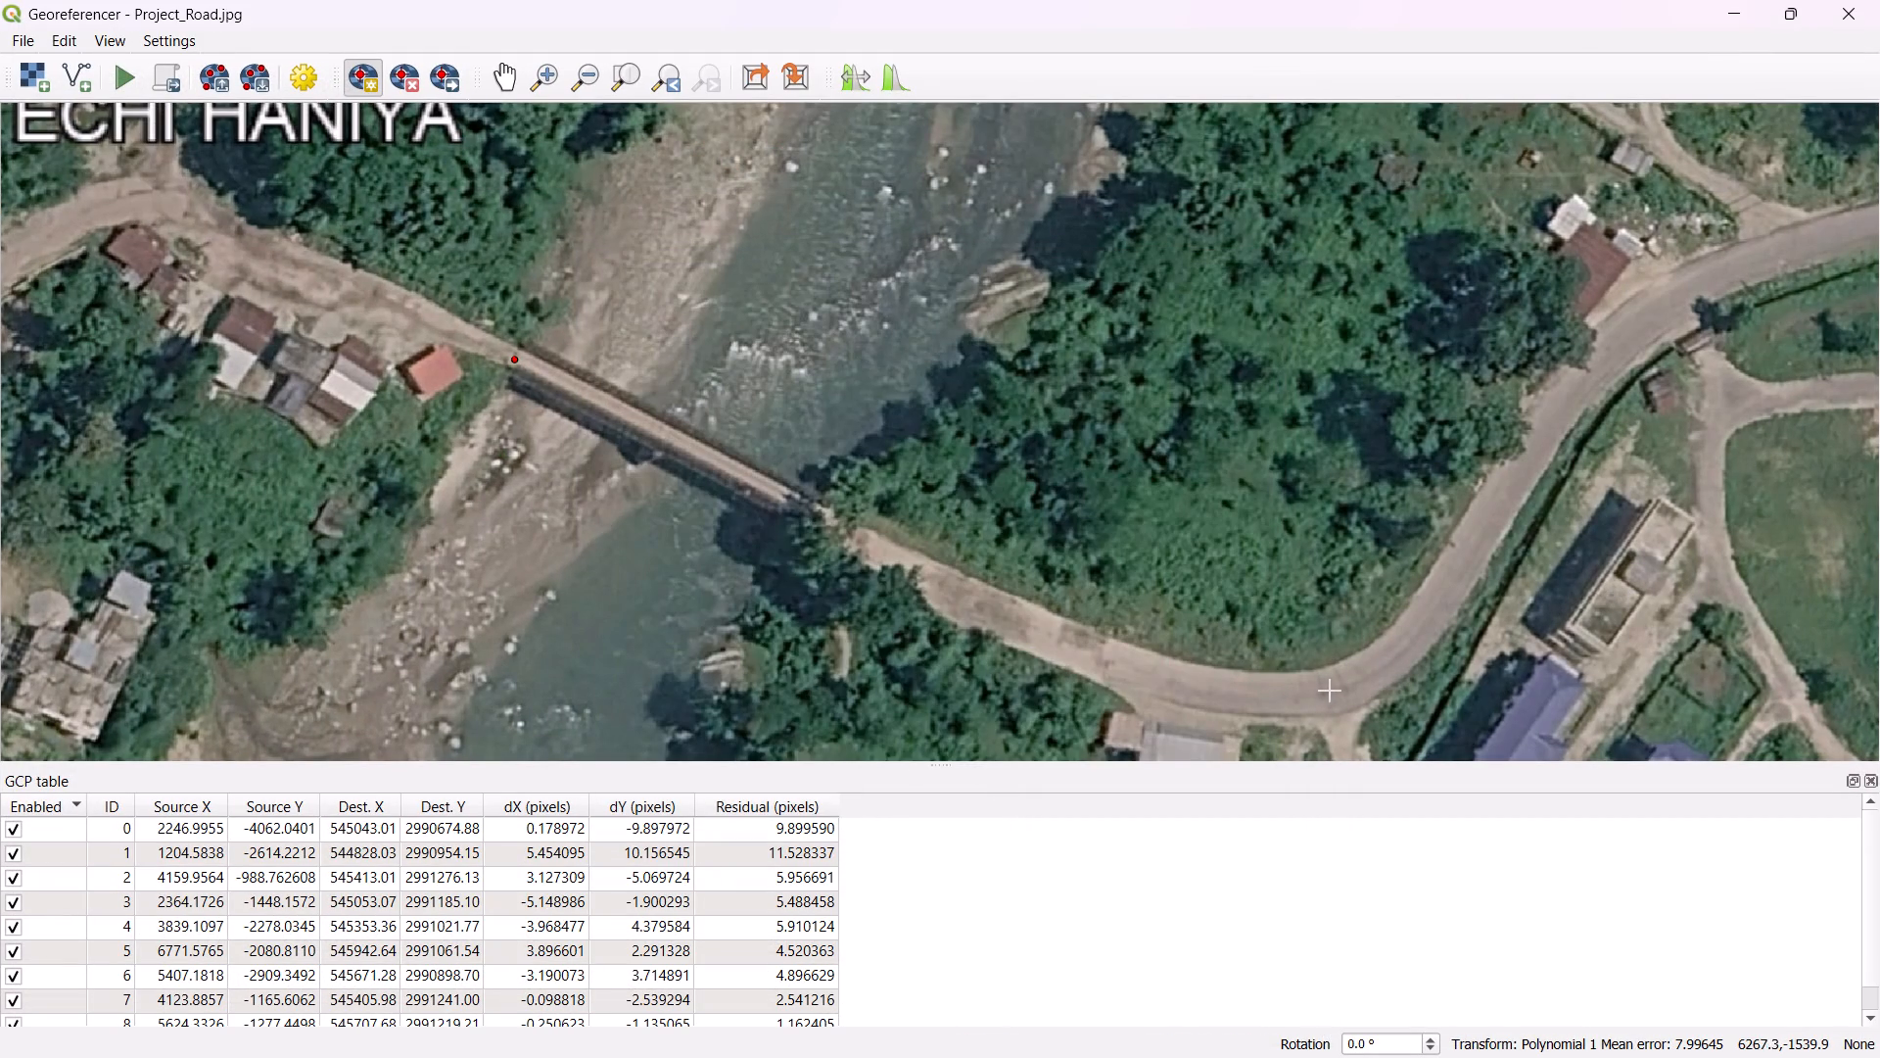
Add a control point on the road bend east of the bridge, matched on the main map at about 545840.96, 2991168.98.
scroll(1355, 712, "up", 2)
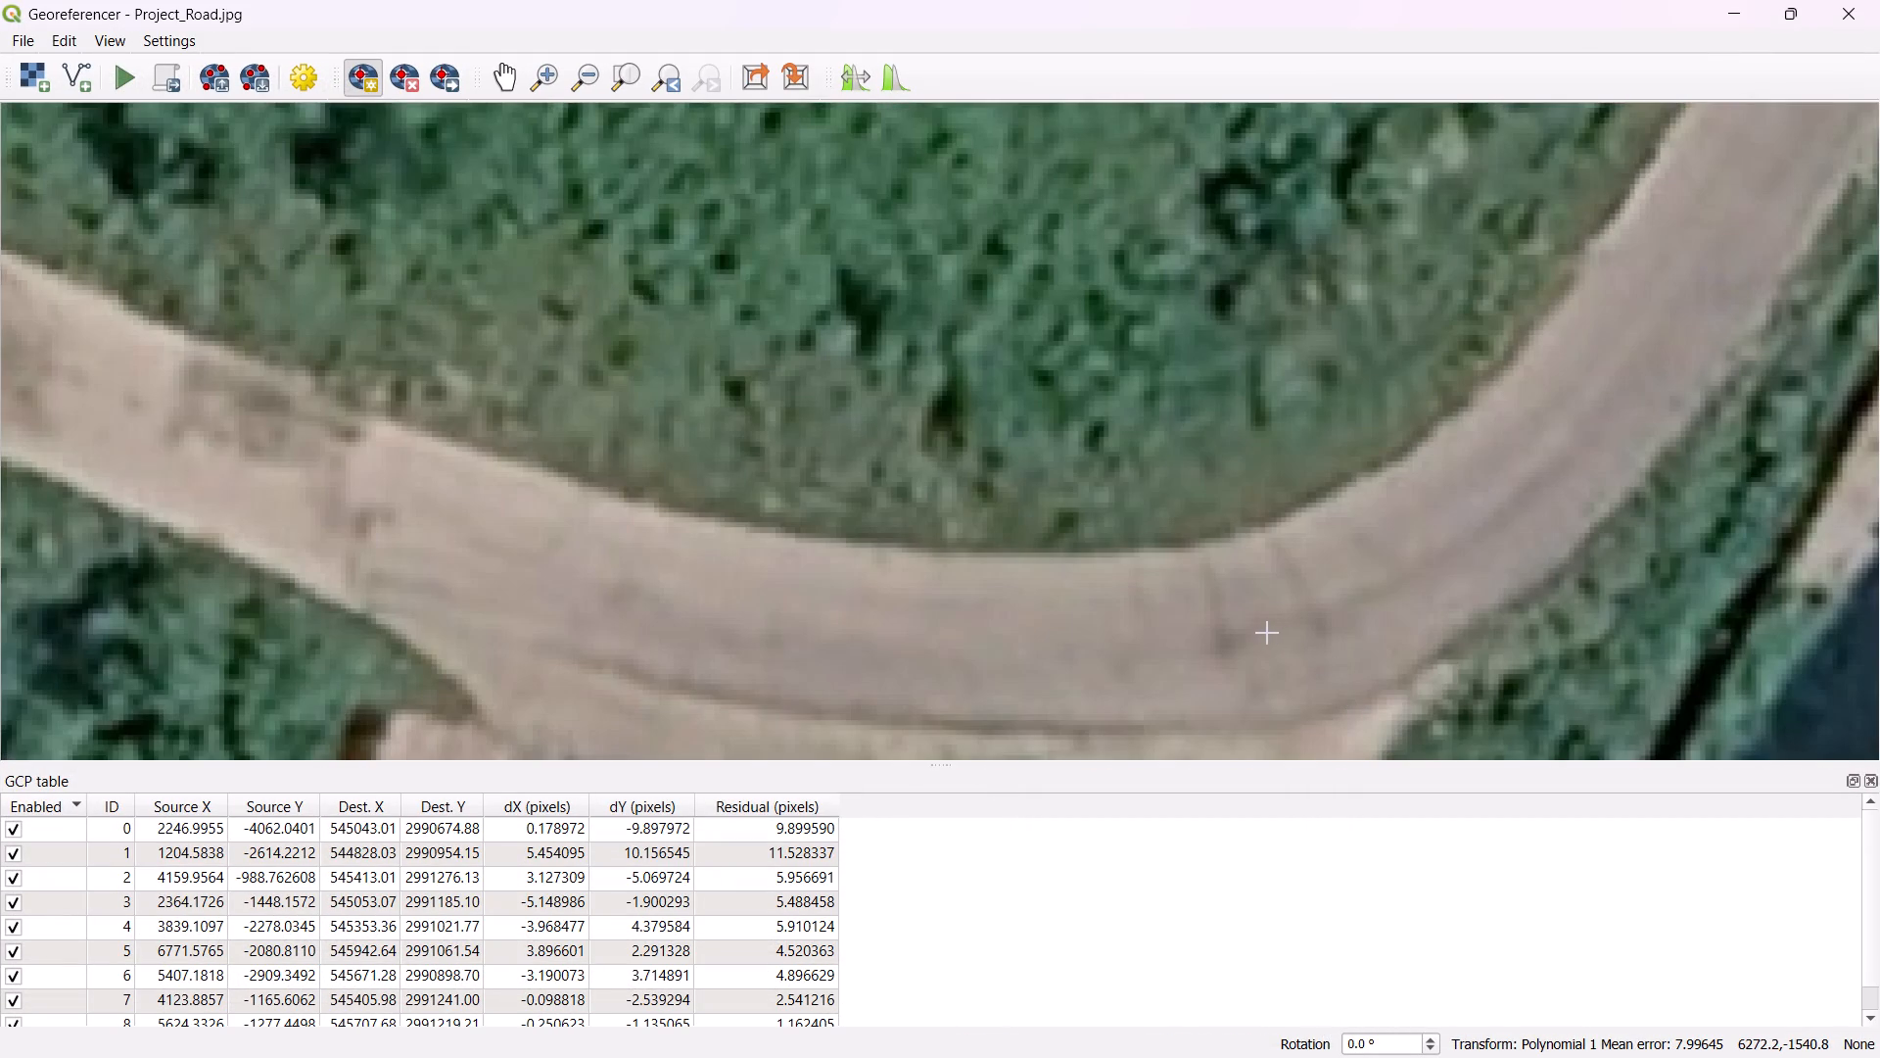
left_click(1265, 630)
left_click(1144, 776)
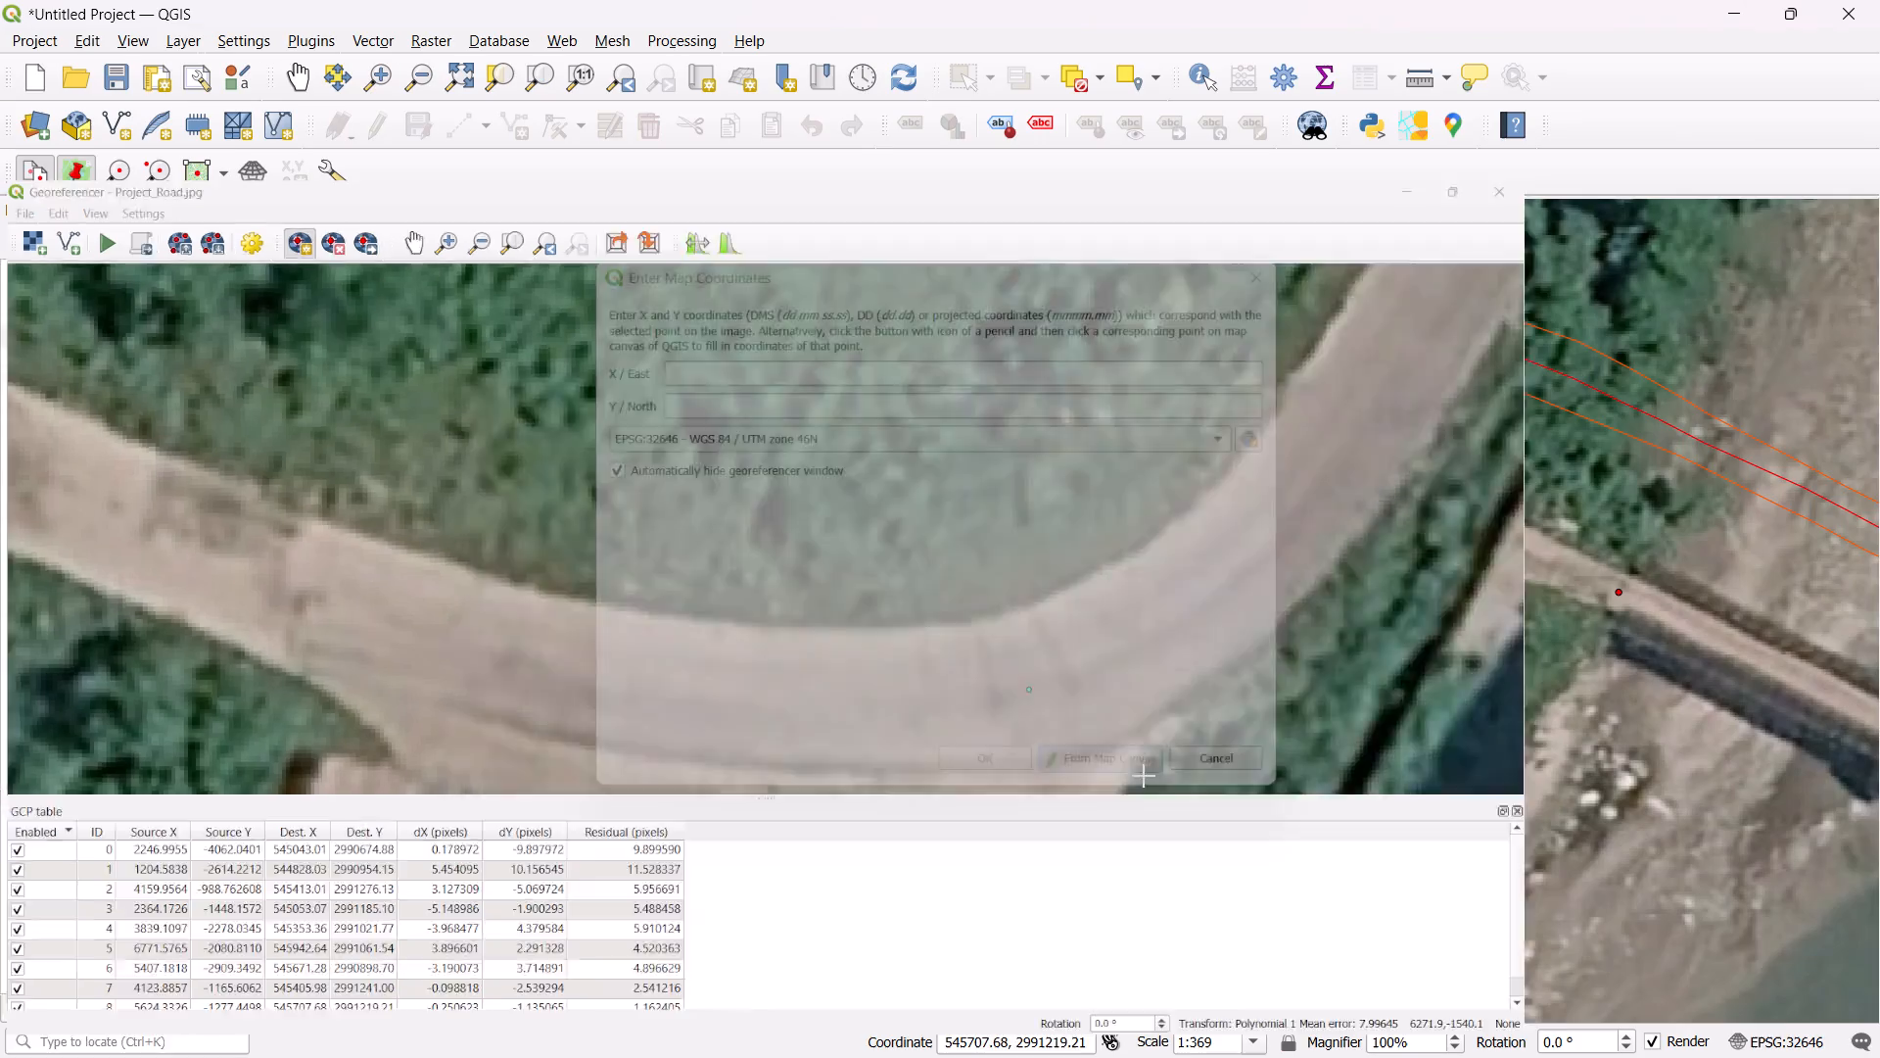
scroll(1604, 581, "down", 3)
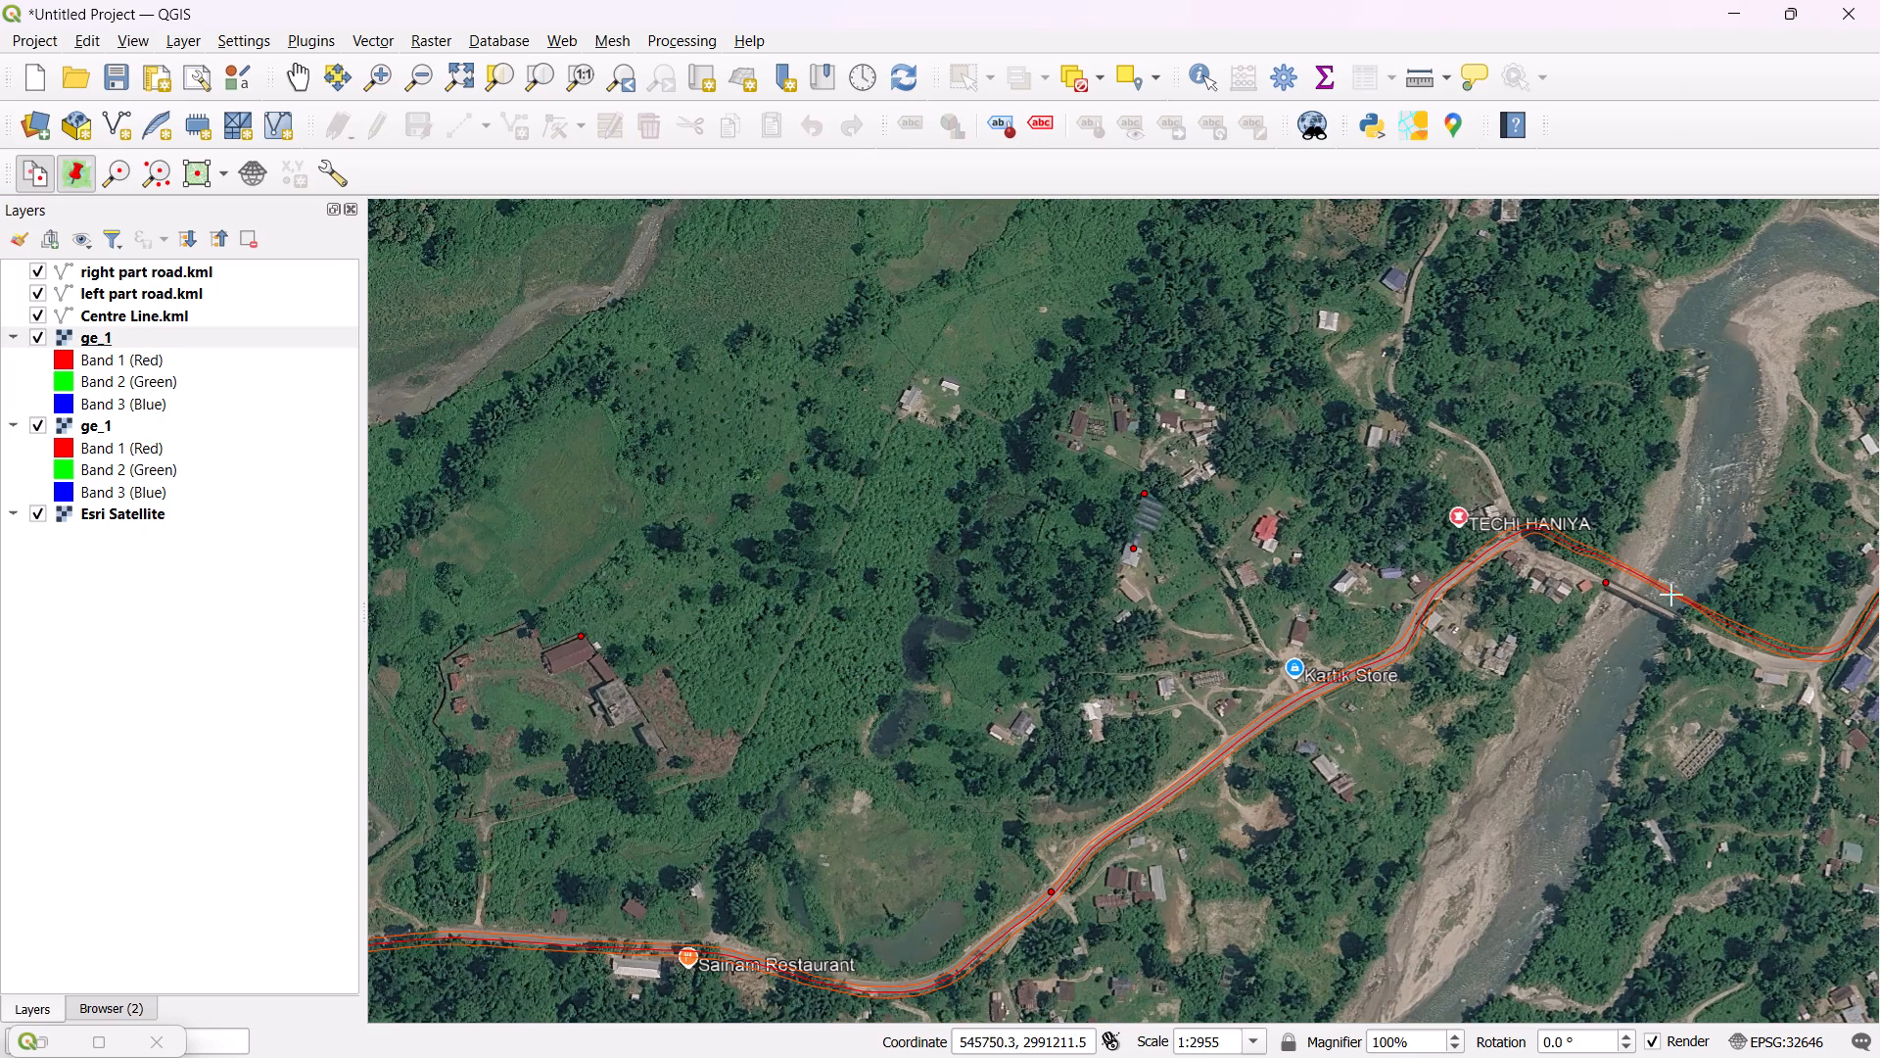
scroll(1805, 666, "up", 4)
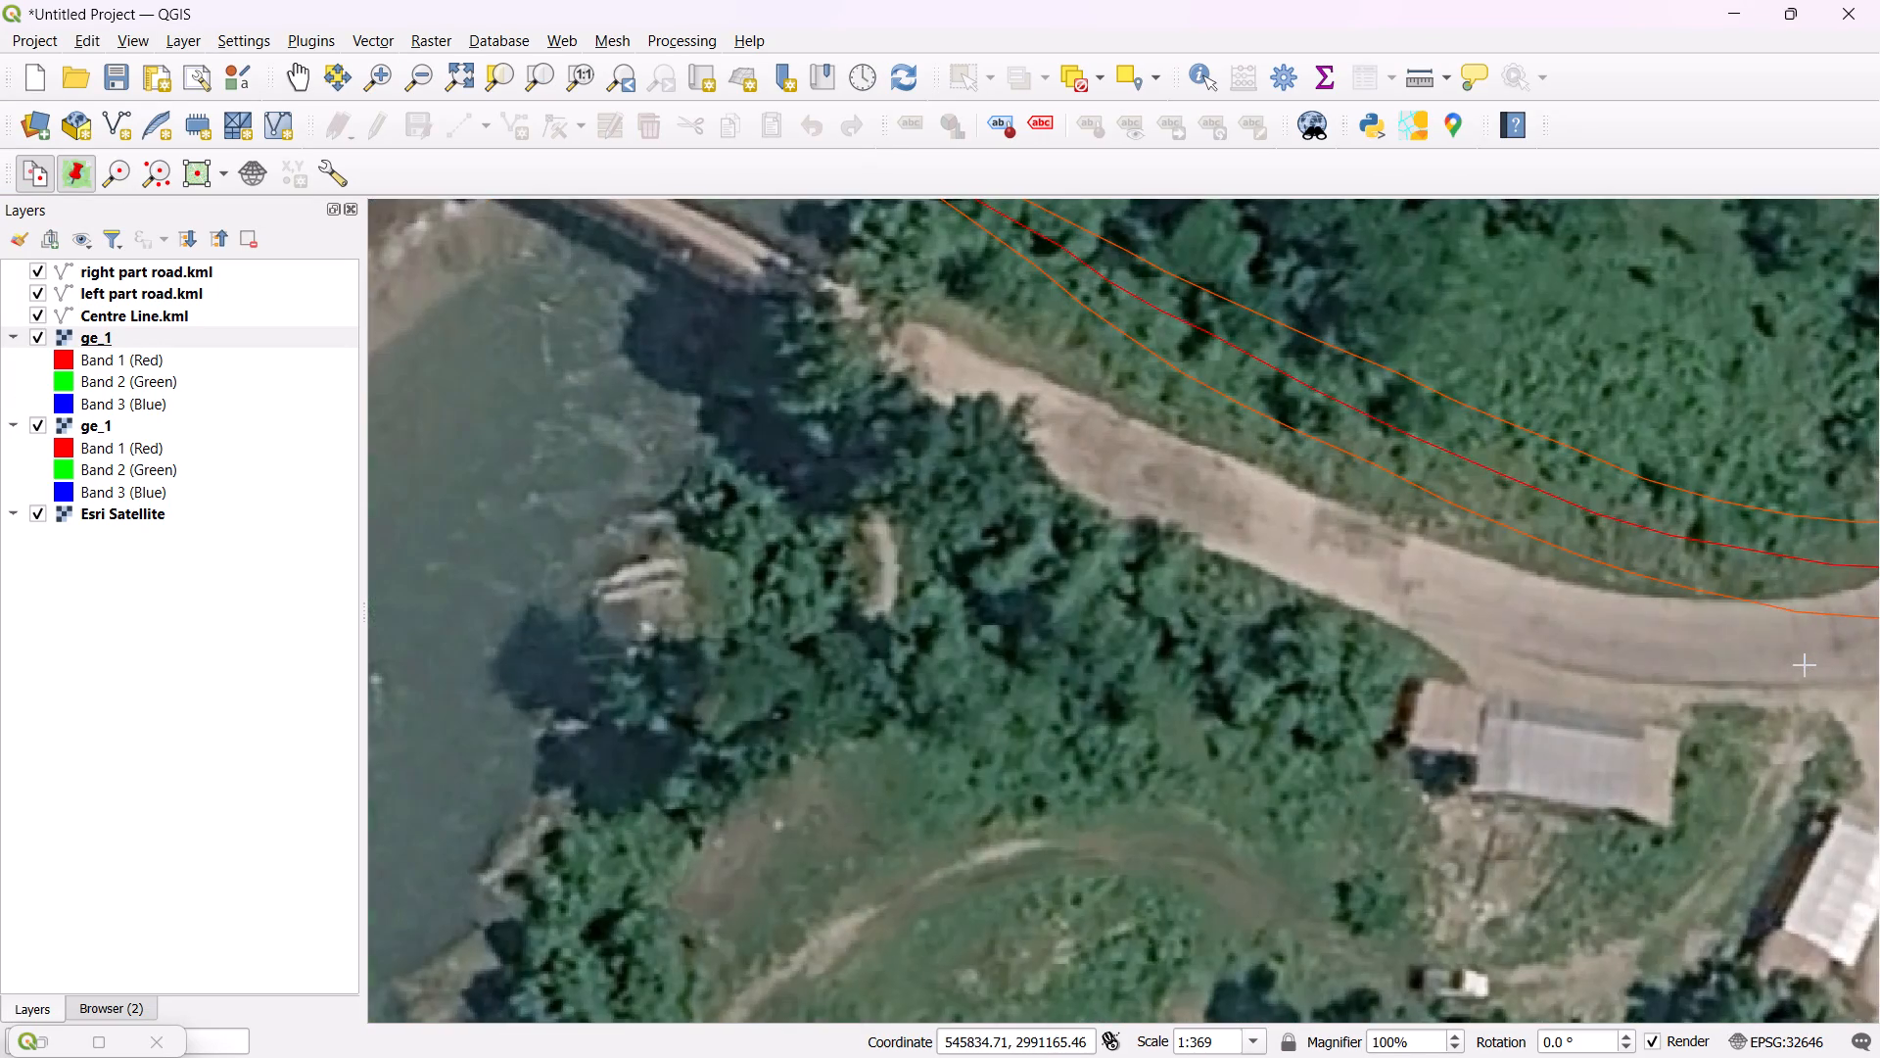
scroll(1805, 665, "down", 2)
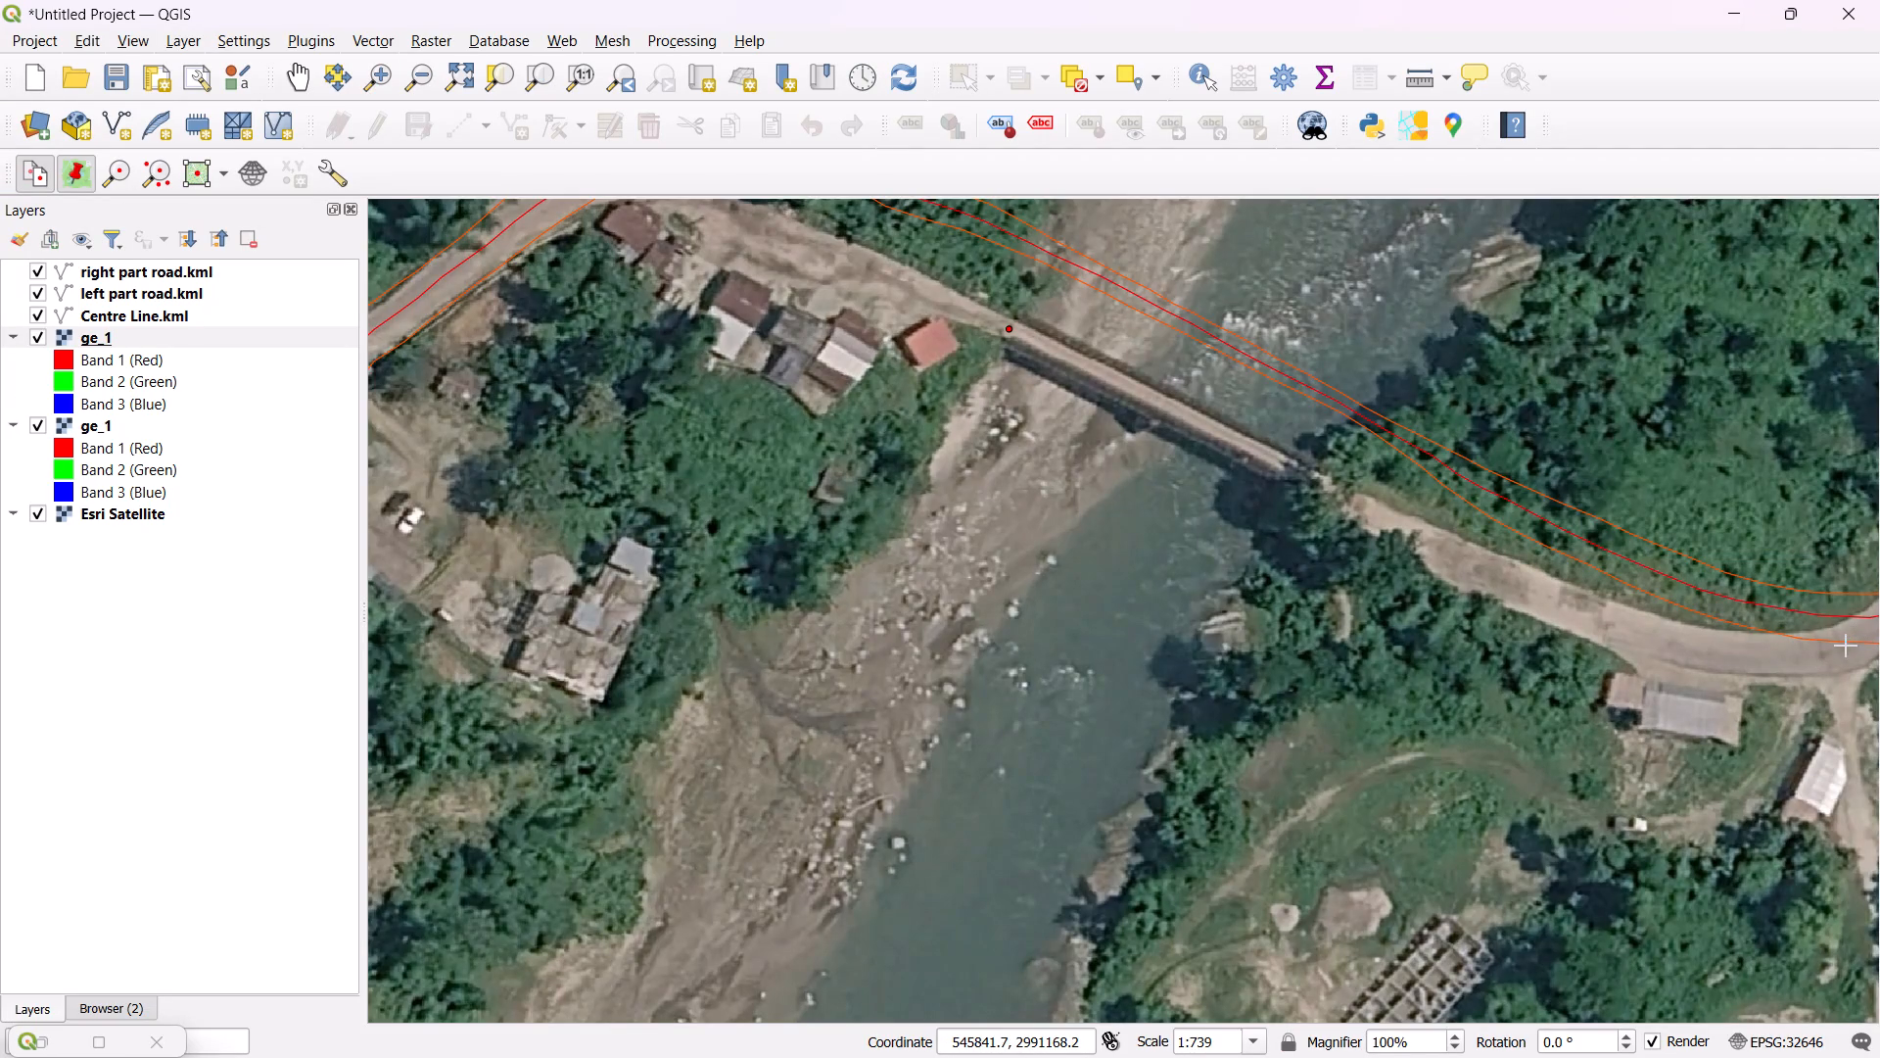
left_click(1843, 643)
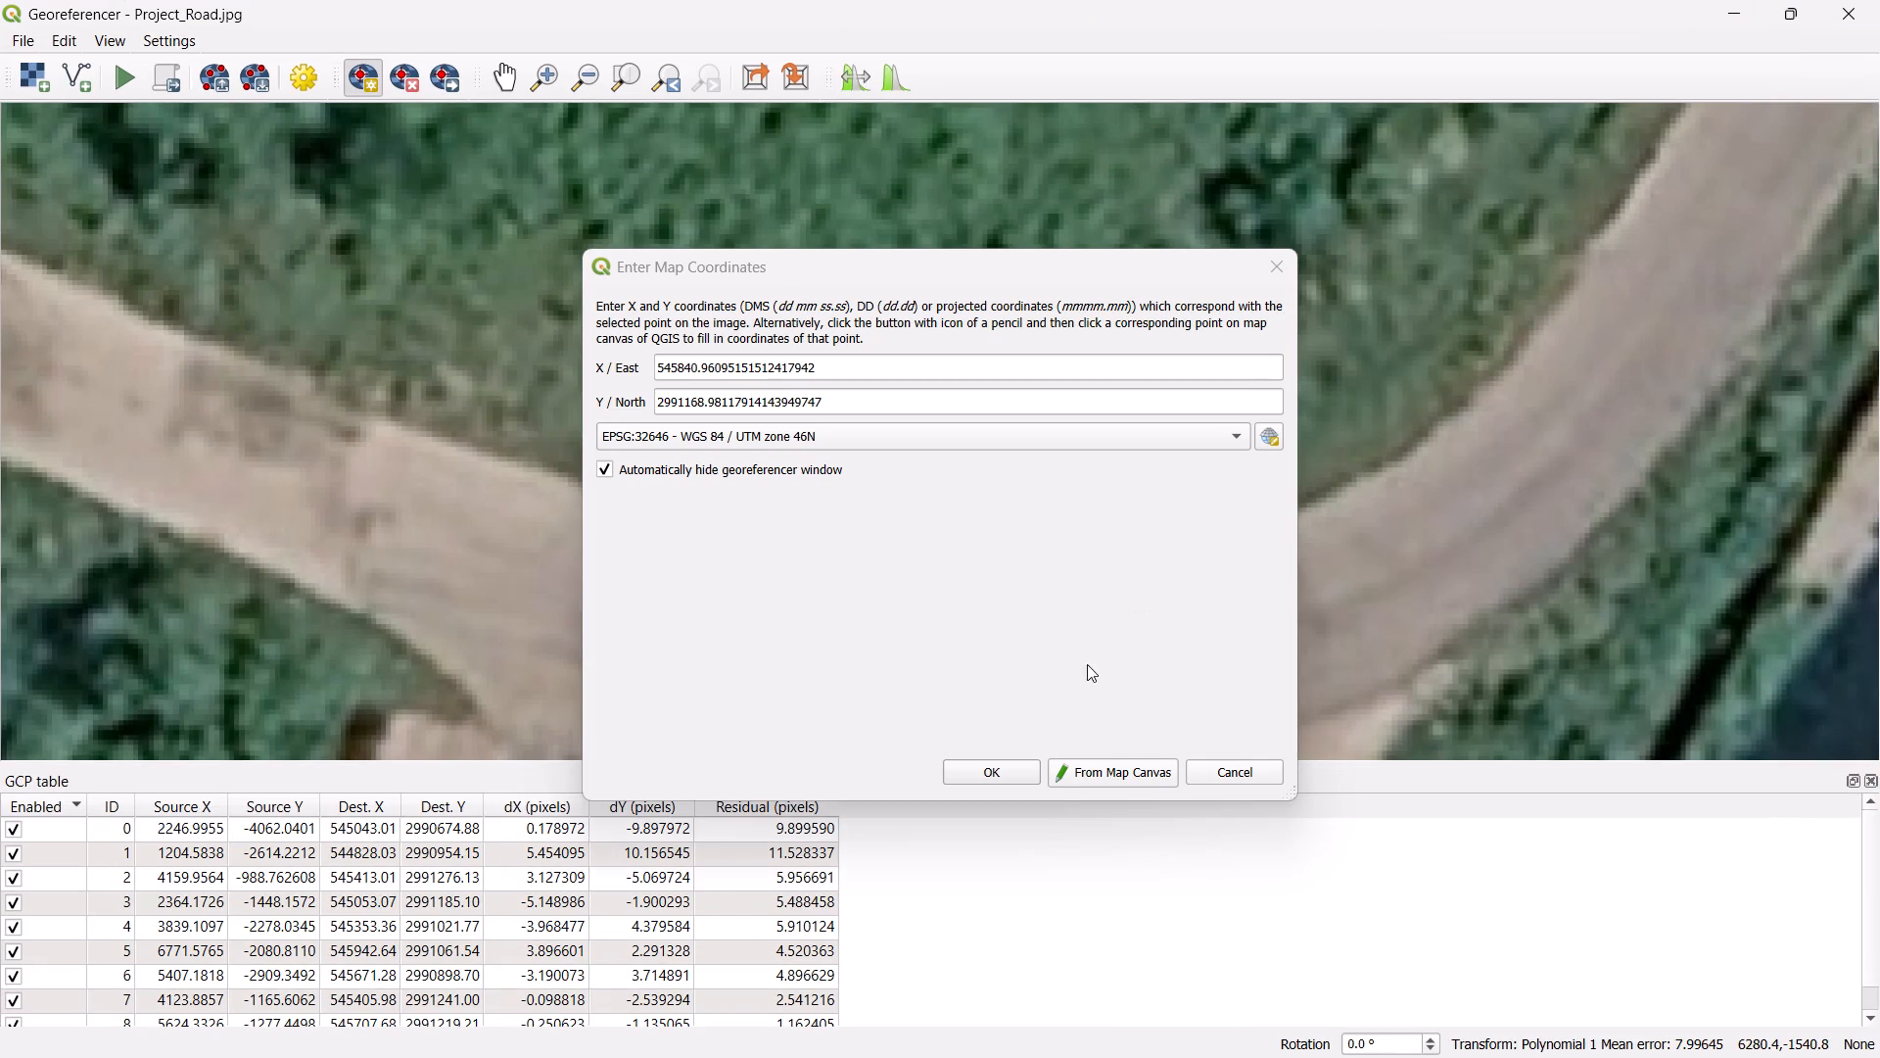
left_click(1009, 773)
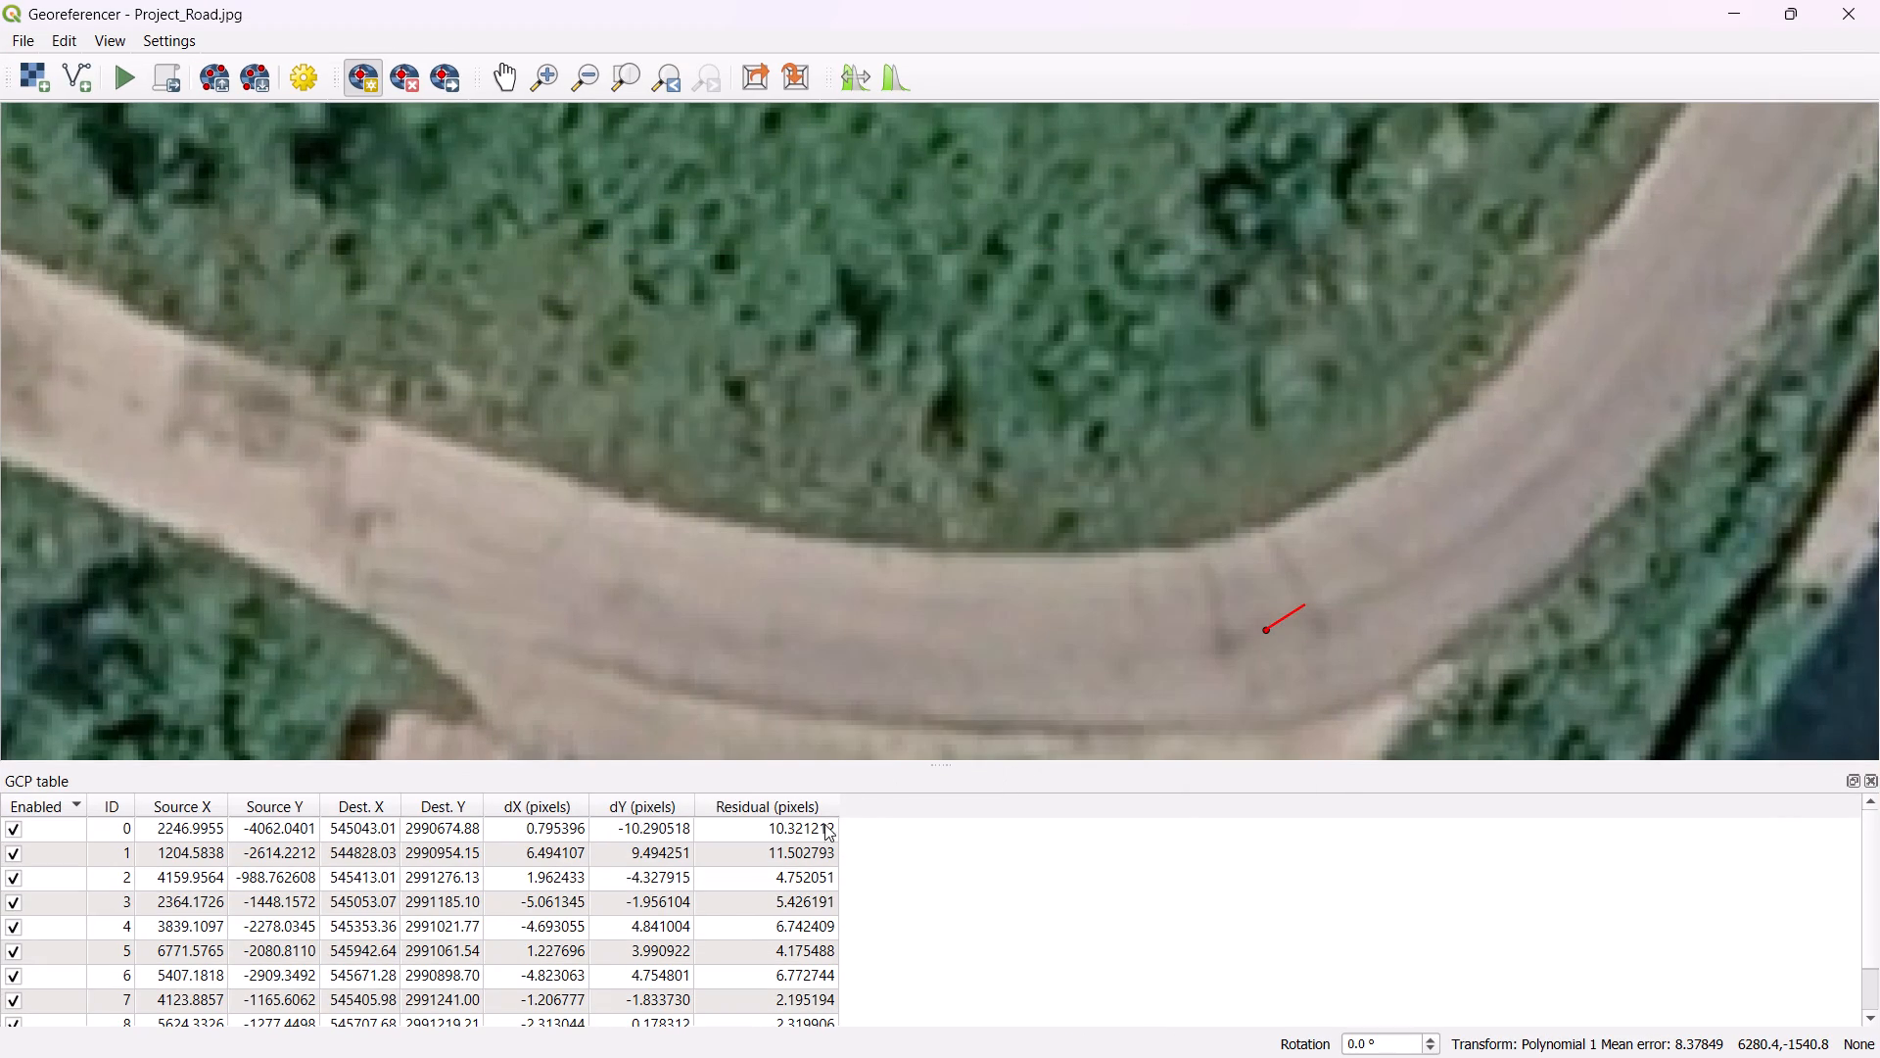
Check the residuals in the GCP table and inspect the location of control point 0 and its surroundings.
scroll(817, 850, "down", 3)
scroll(822, 847, "up", 3)
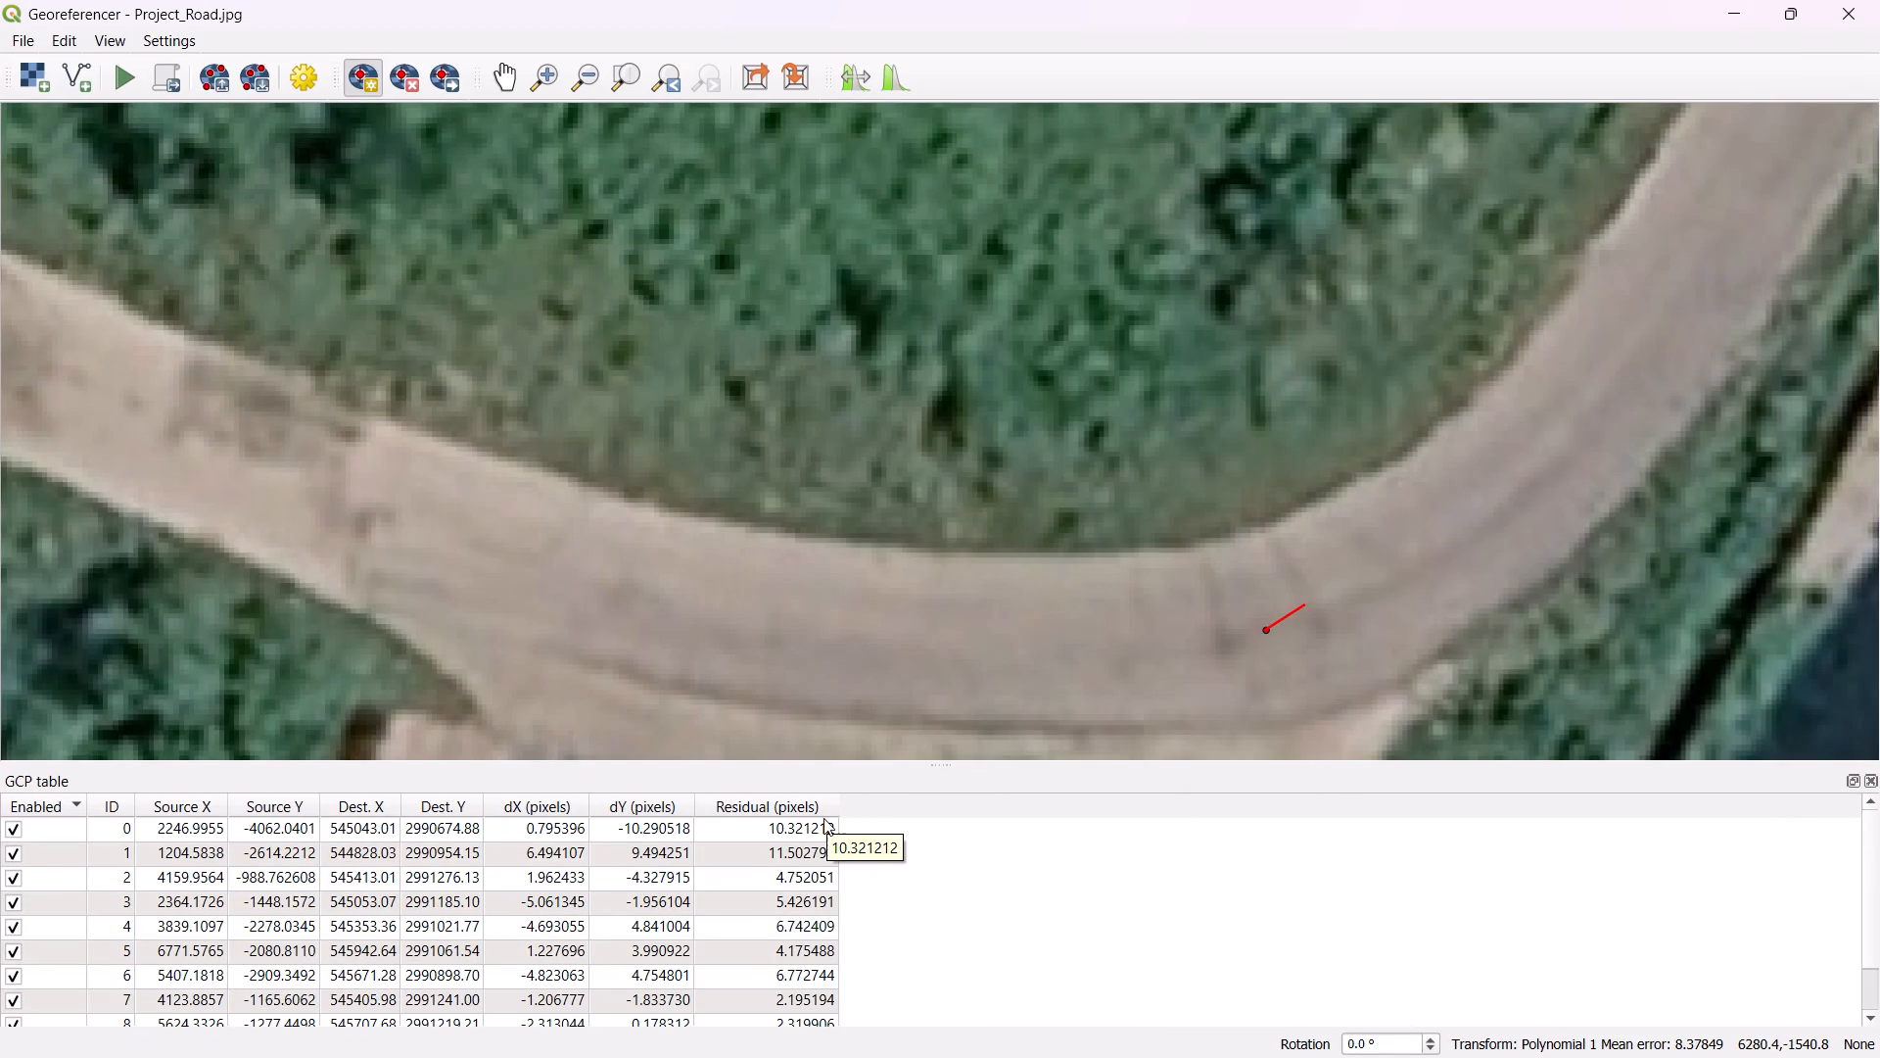
double_click(823, 821)
scroll(920, 558, "down", 1)
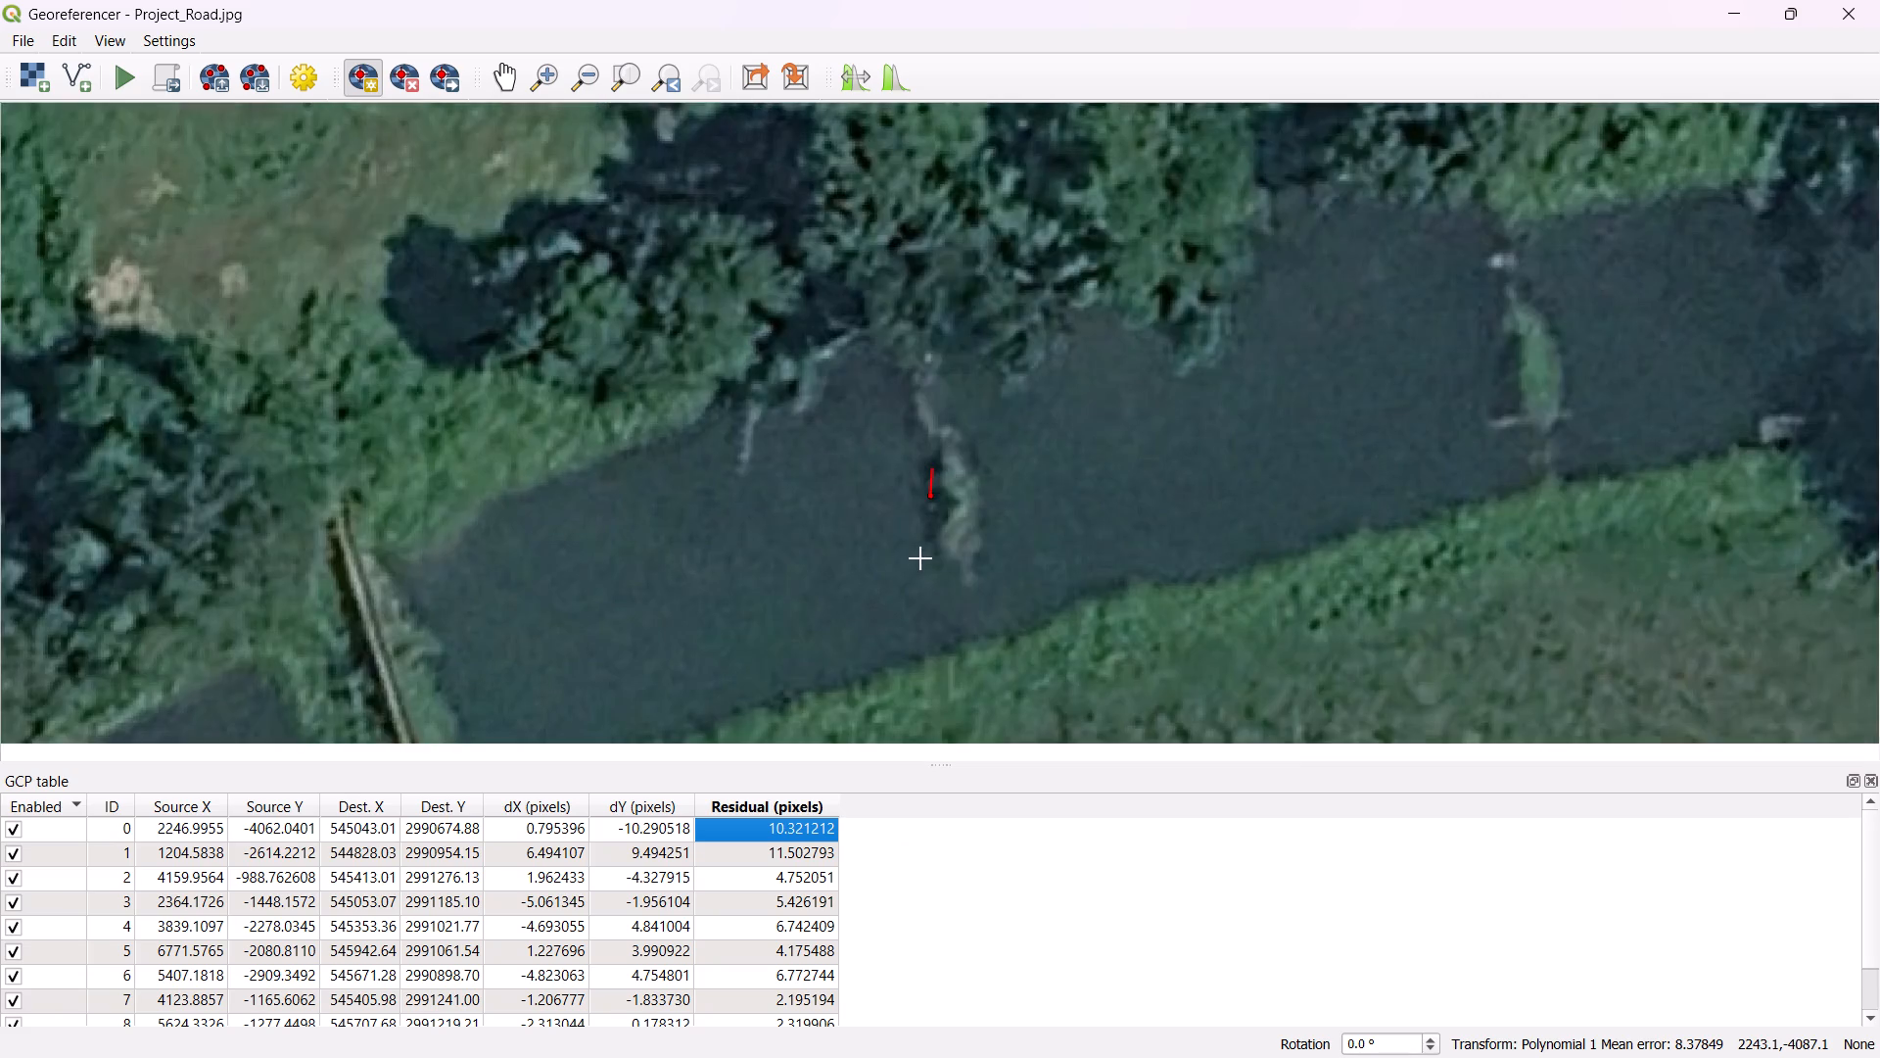
scroll(920, 558, "down", 2)
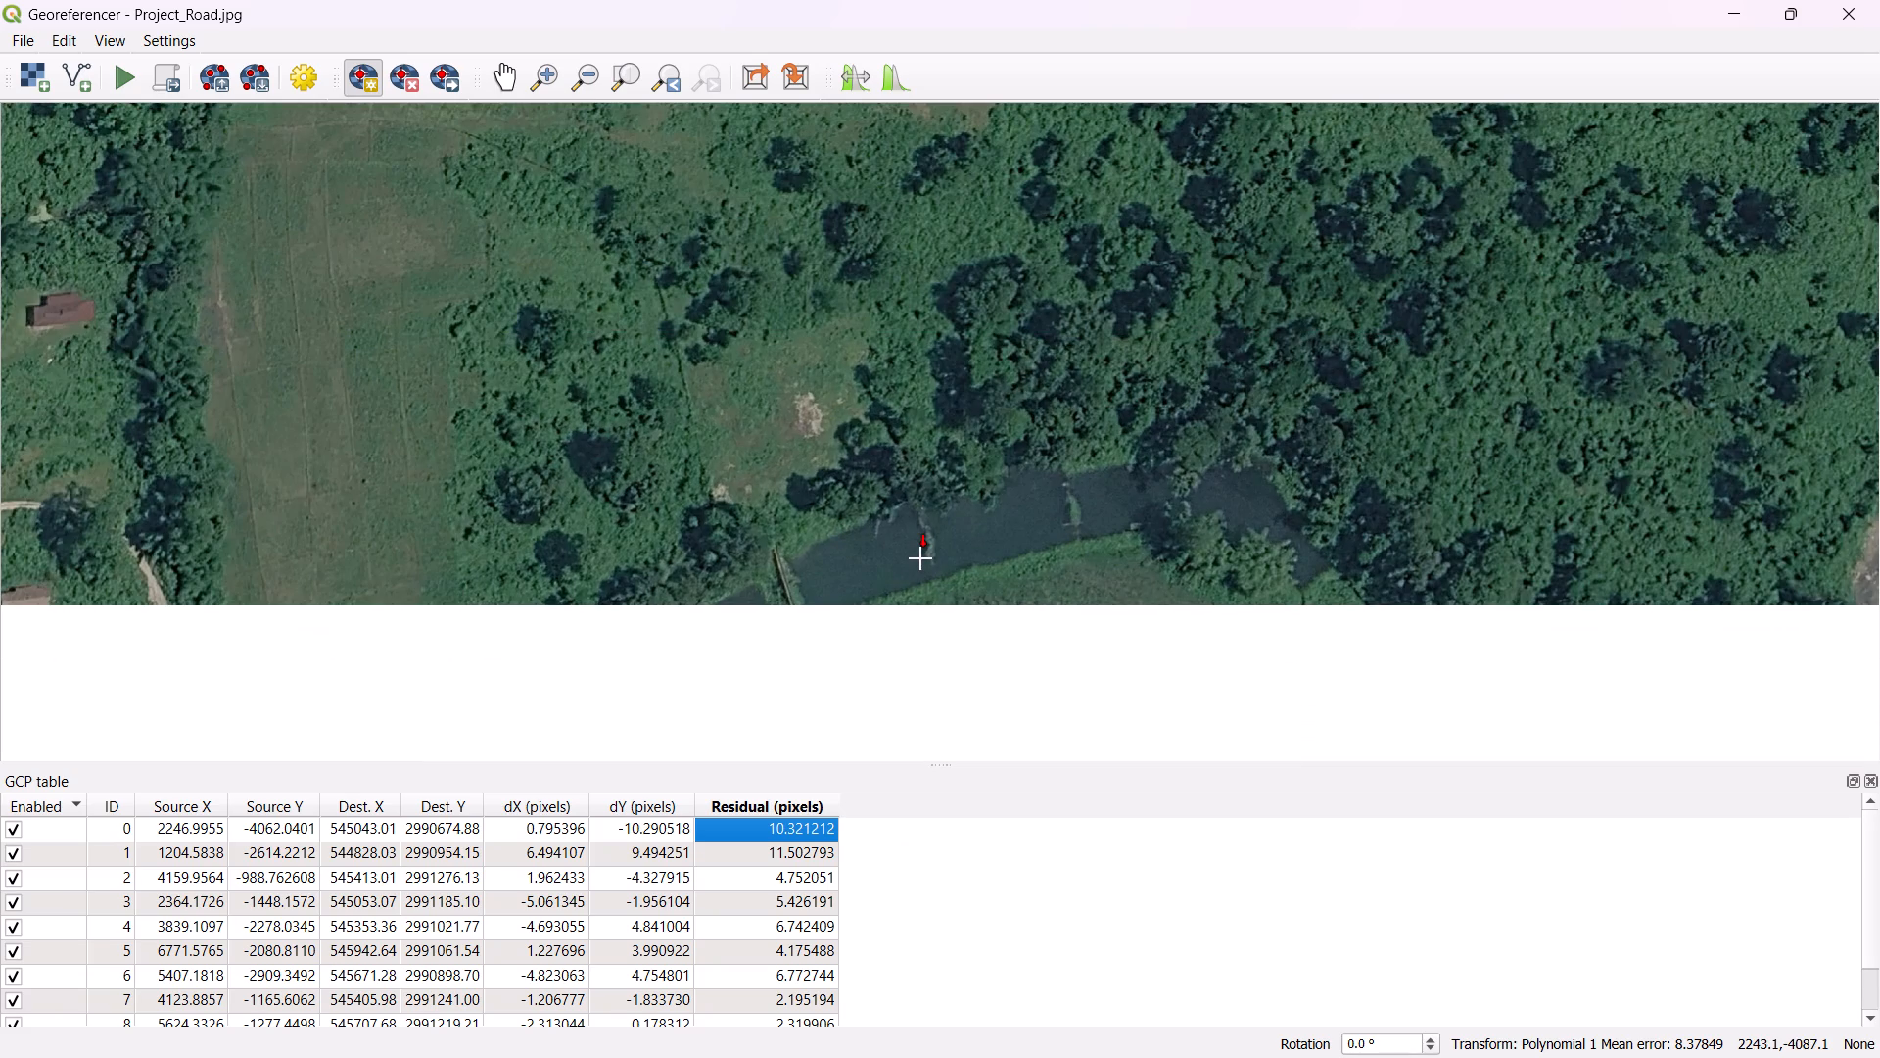
scroll(920, 558, "down", 1)
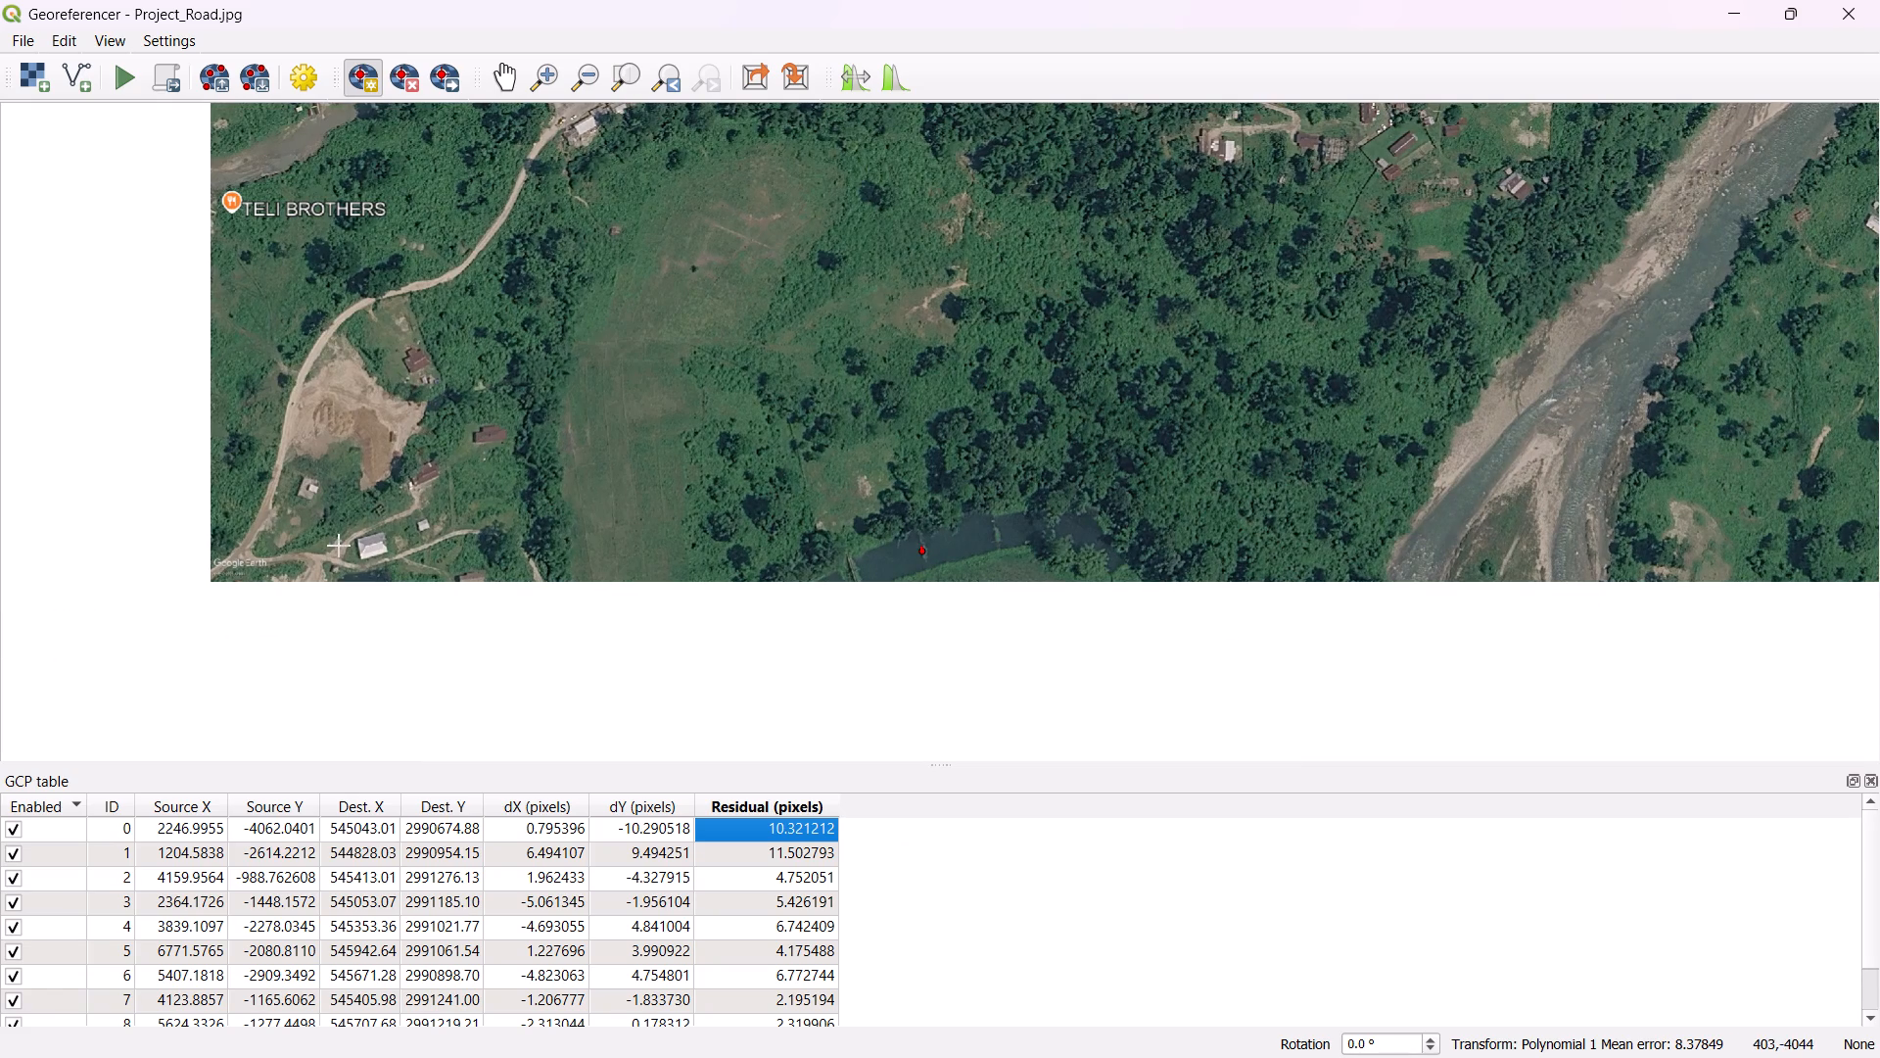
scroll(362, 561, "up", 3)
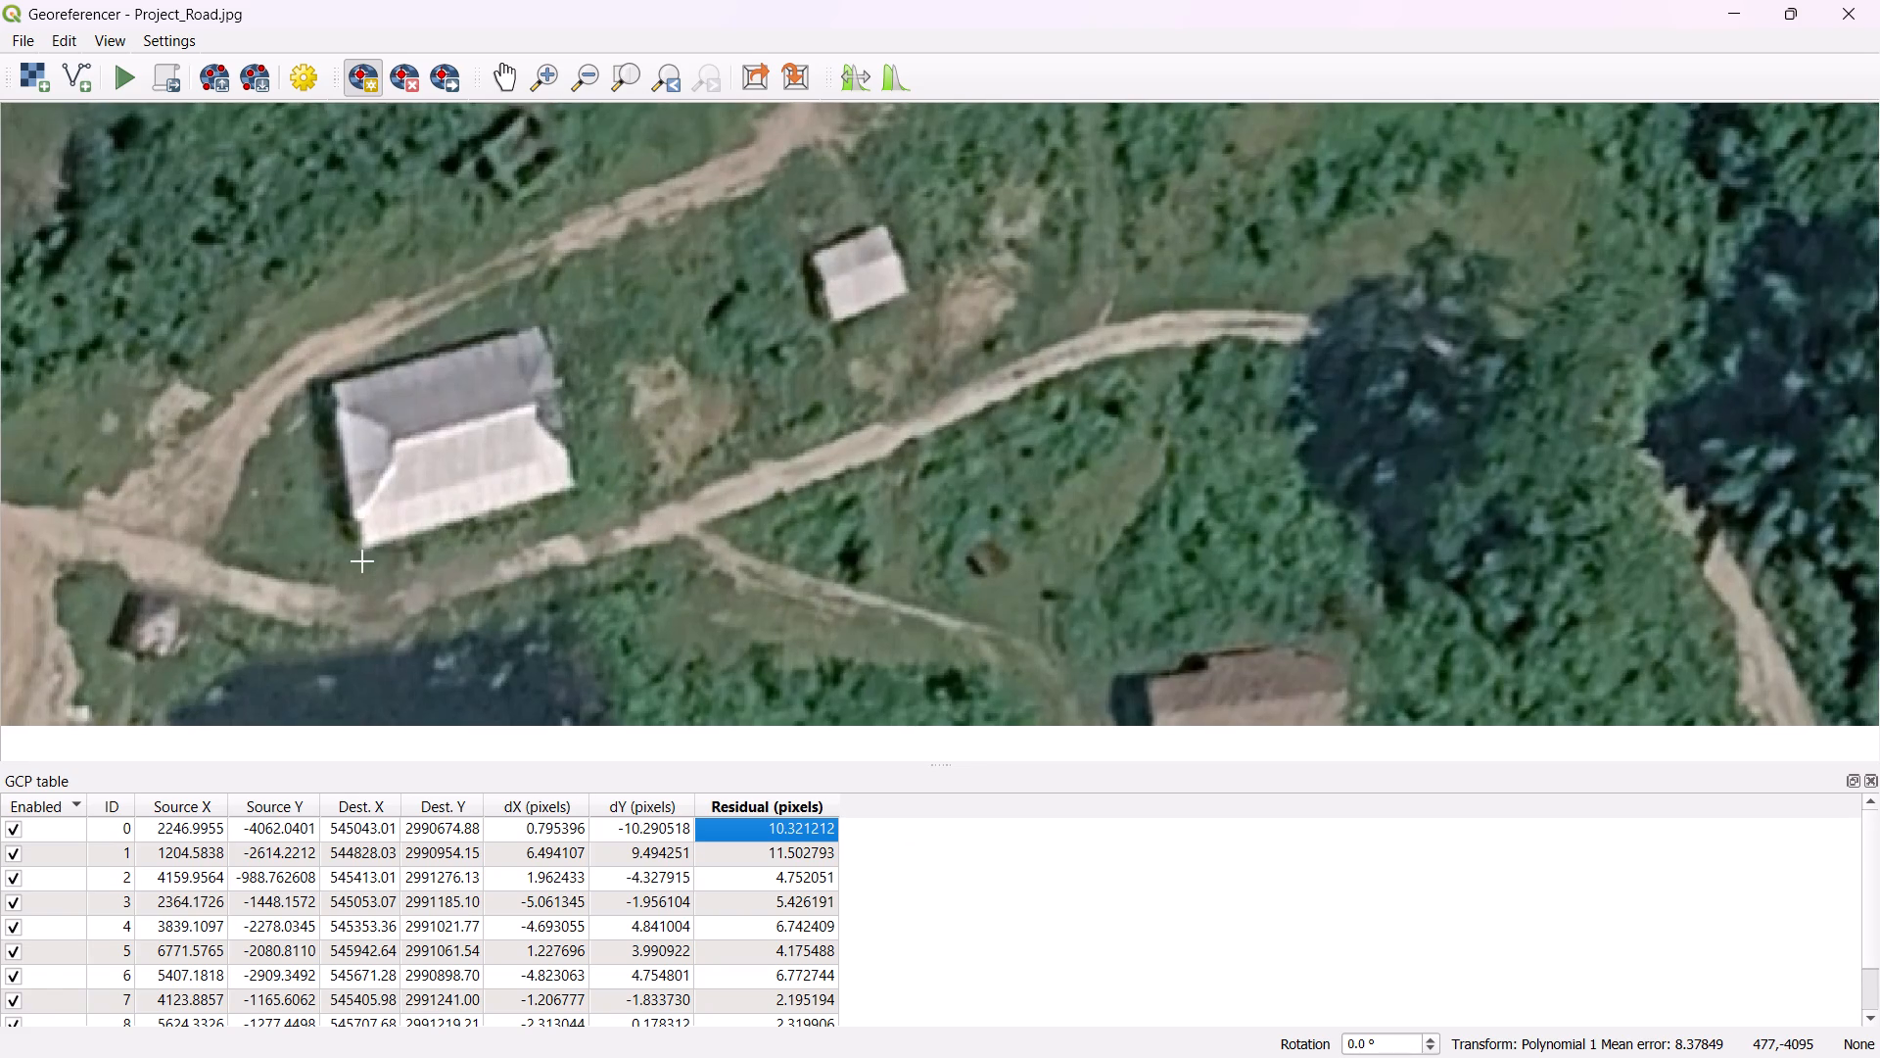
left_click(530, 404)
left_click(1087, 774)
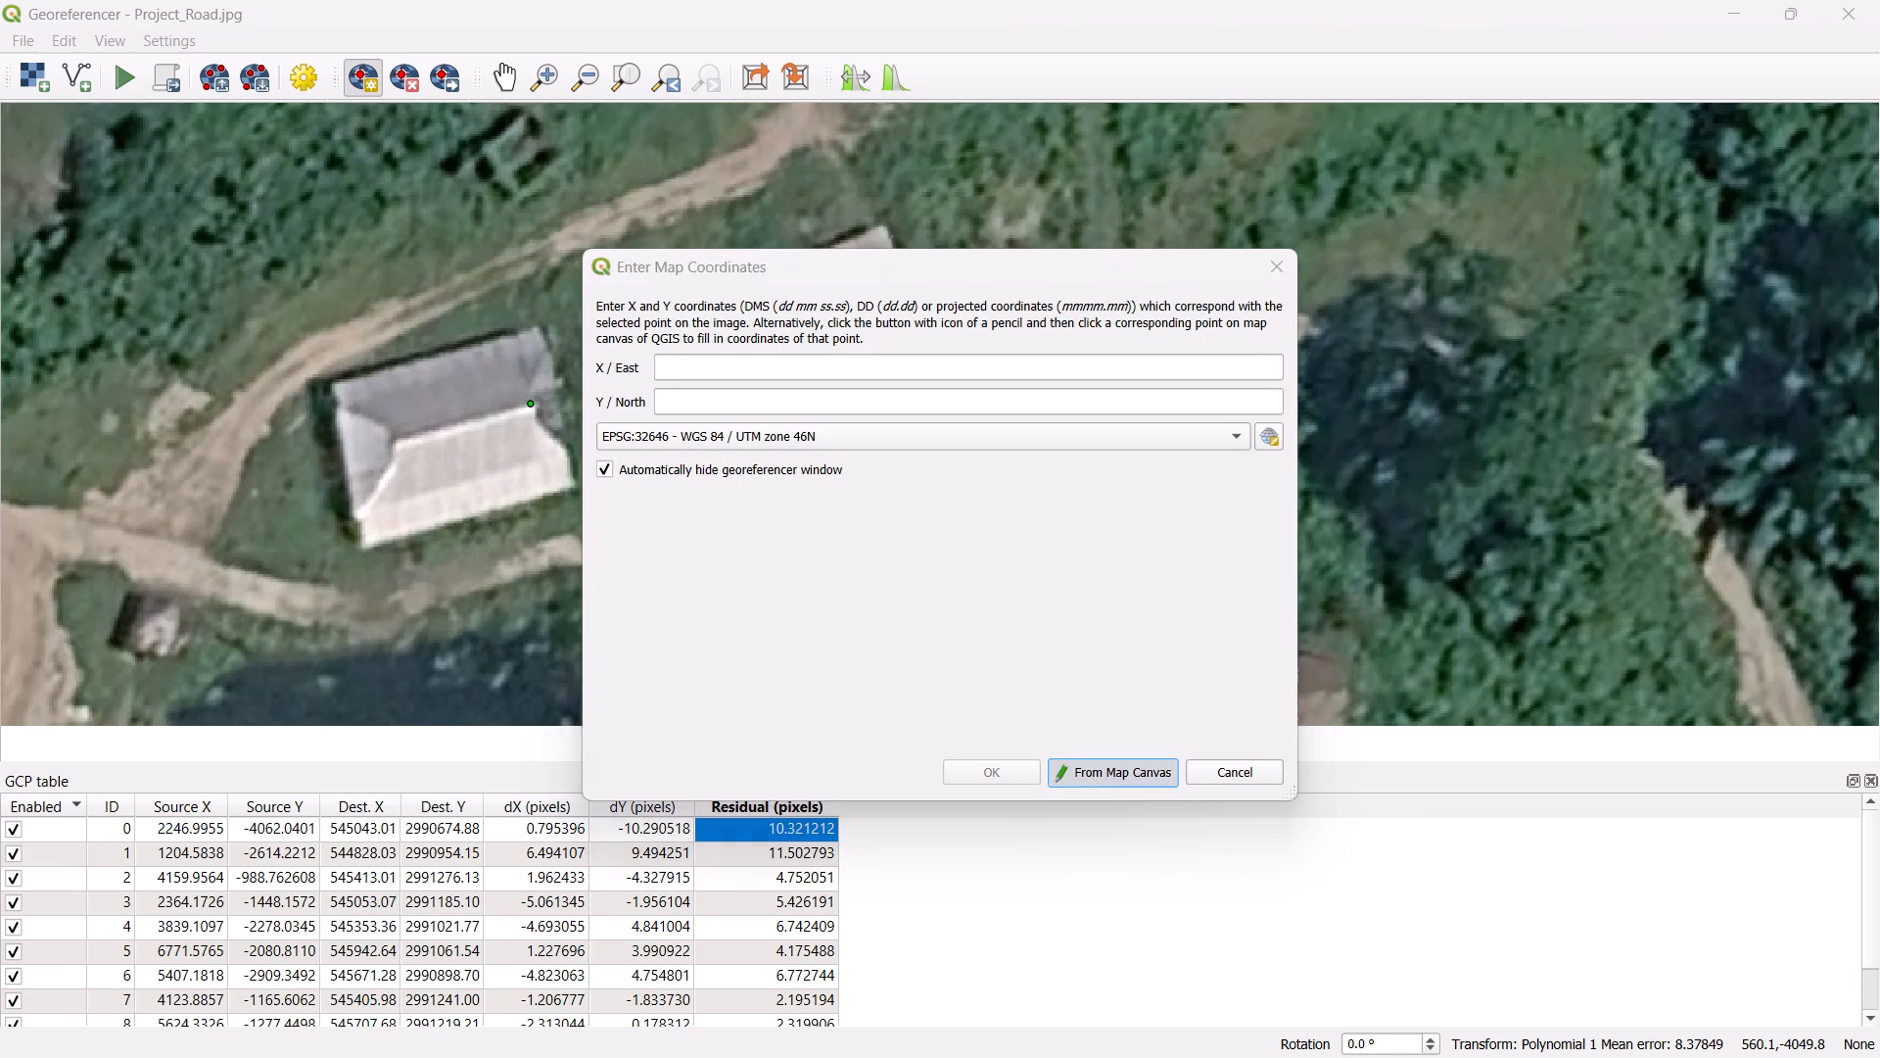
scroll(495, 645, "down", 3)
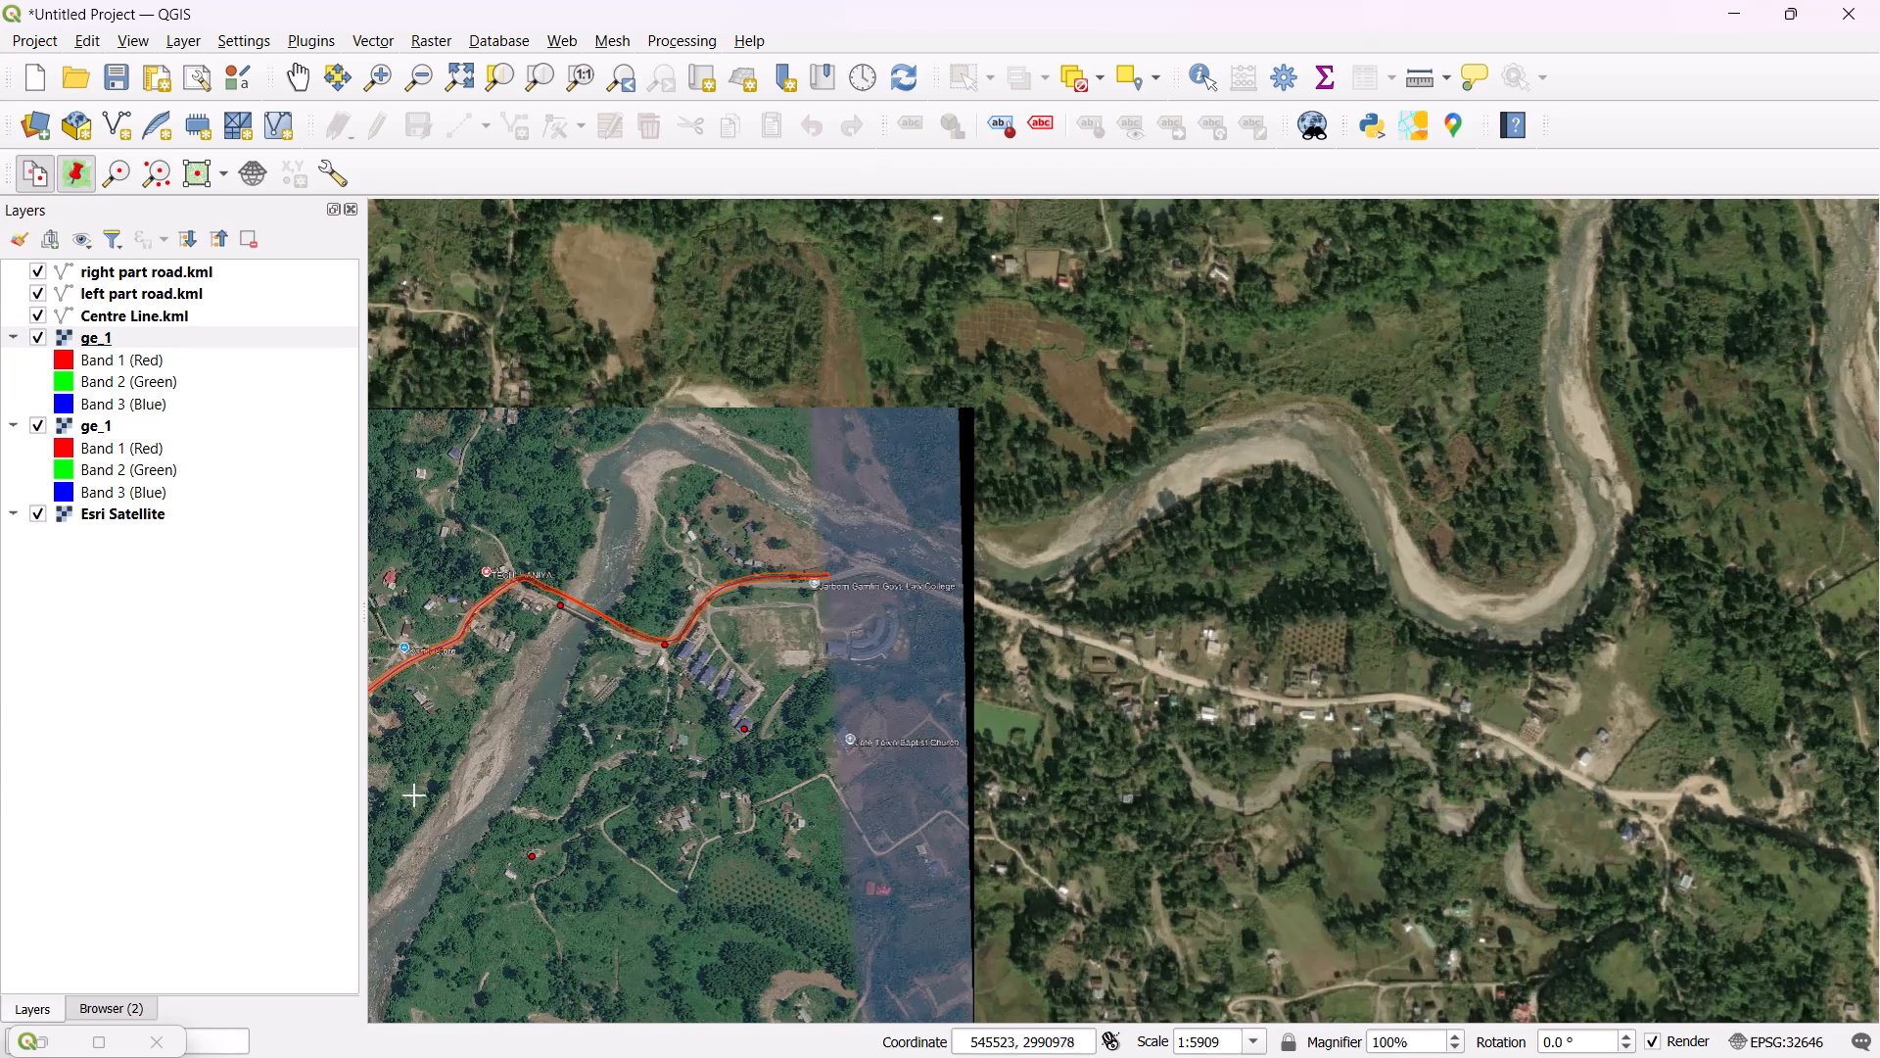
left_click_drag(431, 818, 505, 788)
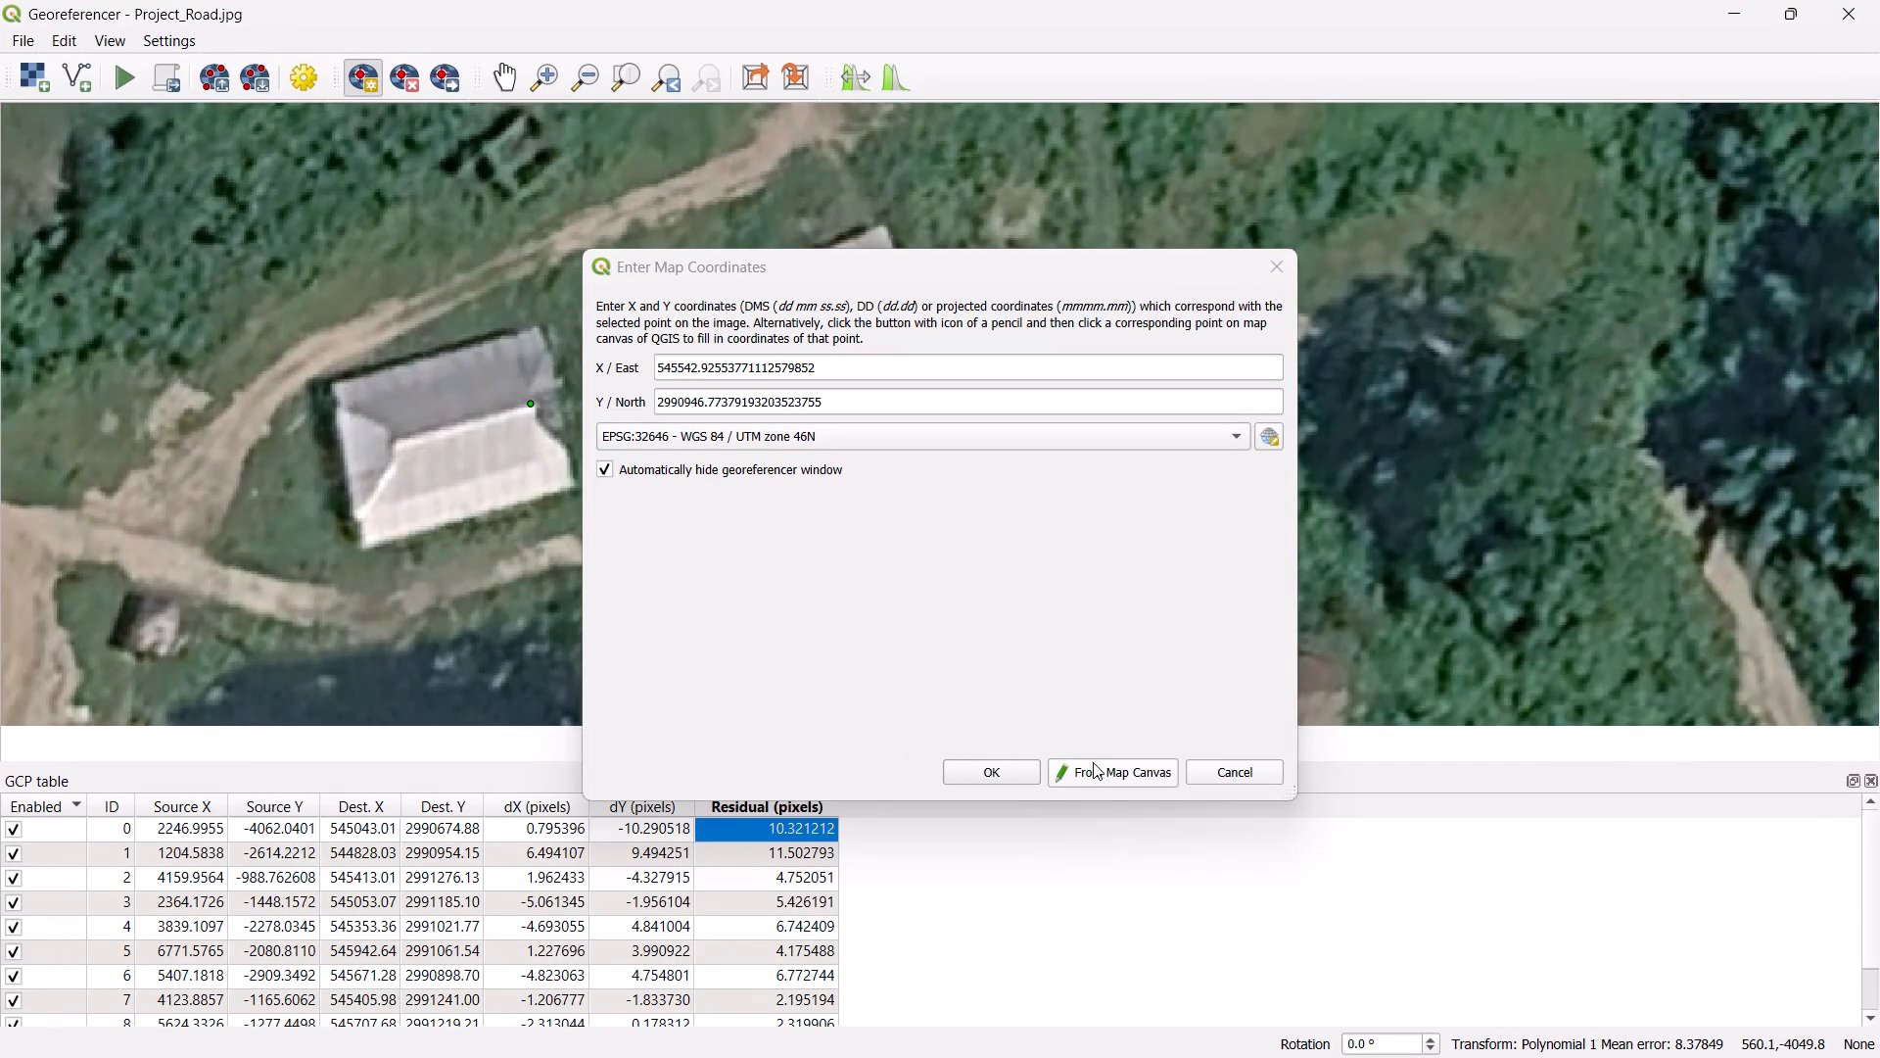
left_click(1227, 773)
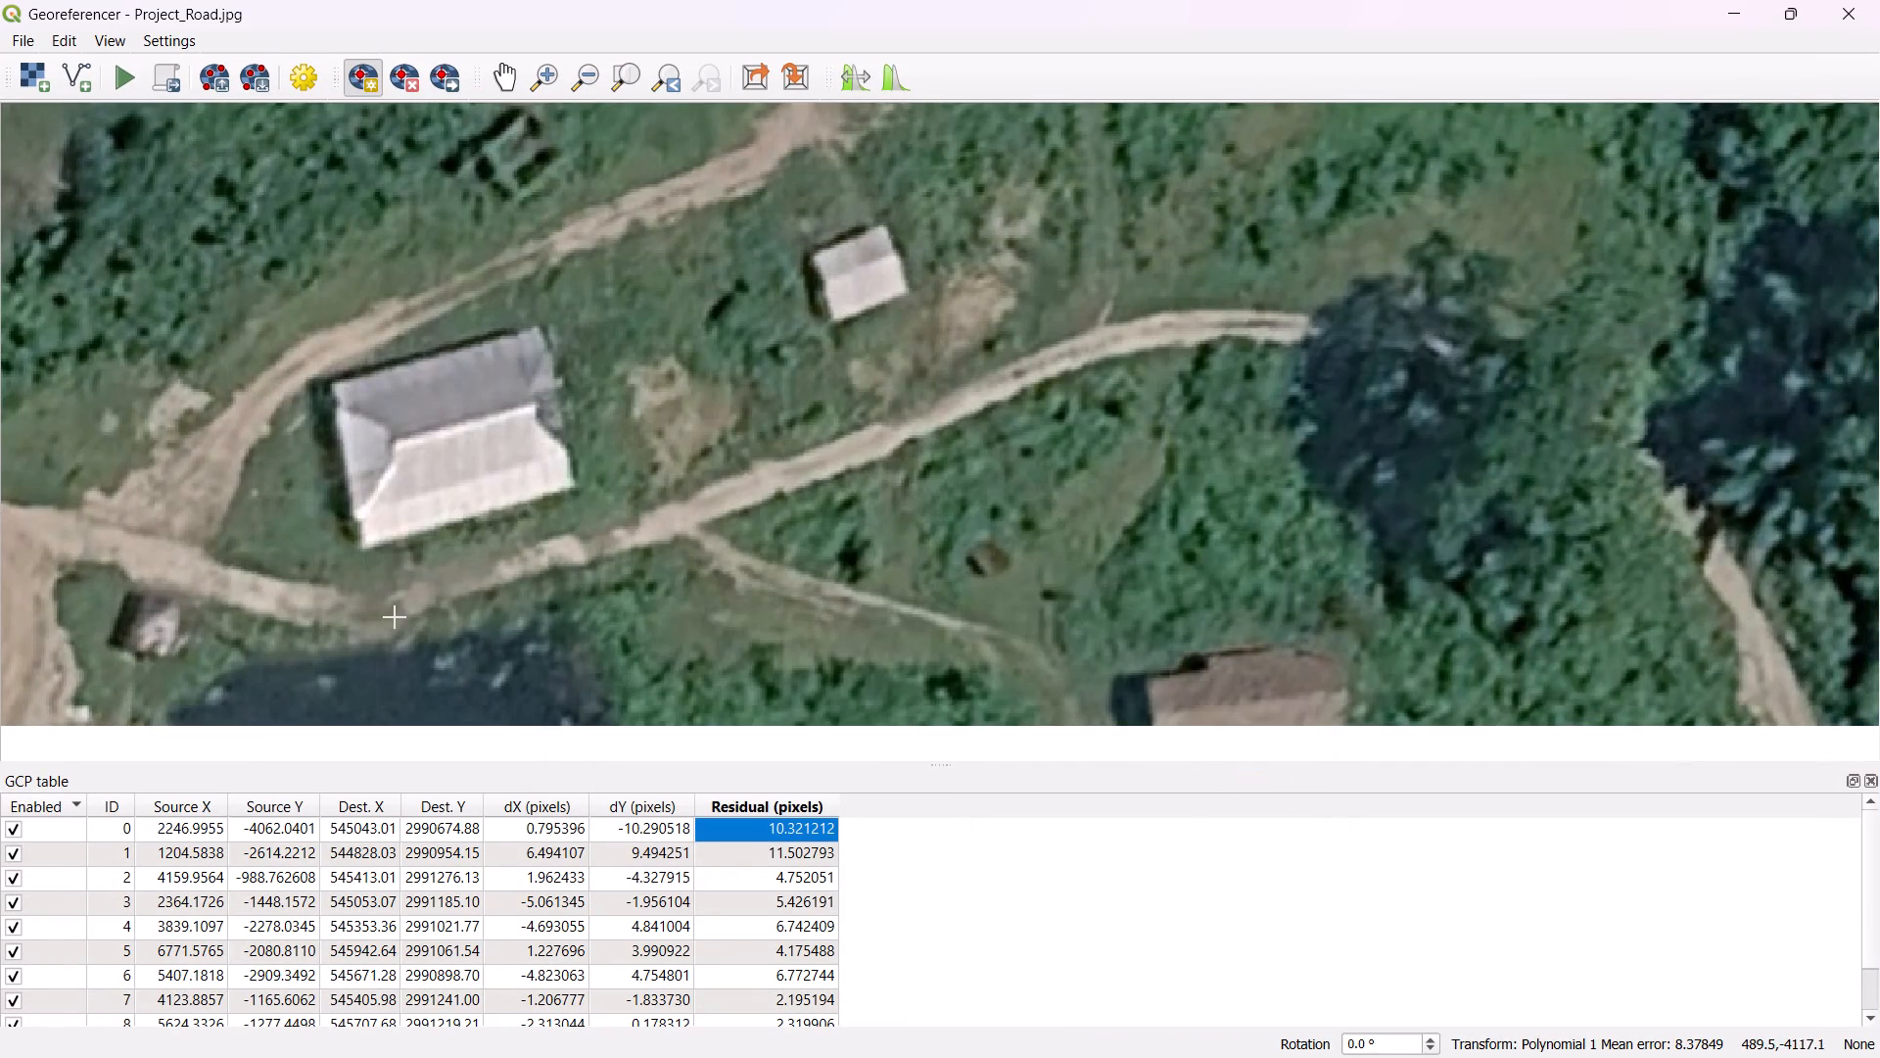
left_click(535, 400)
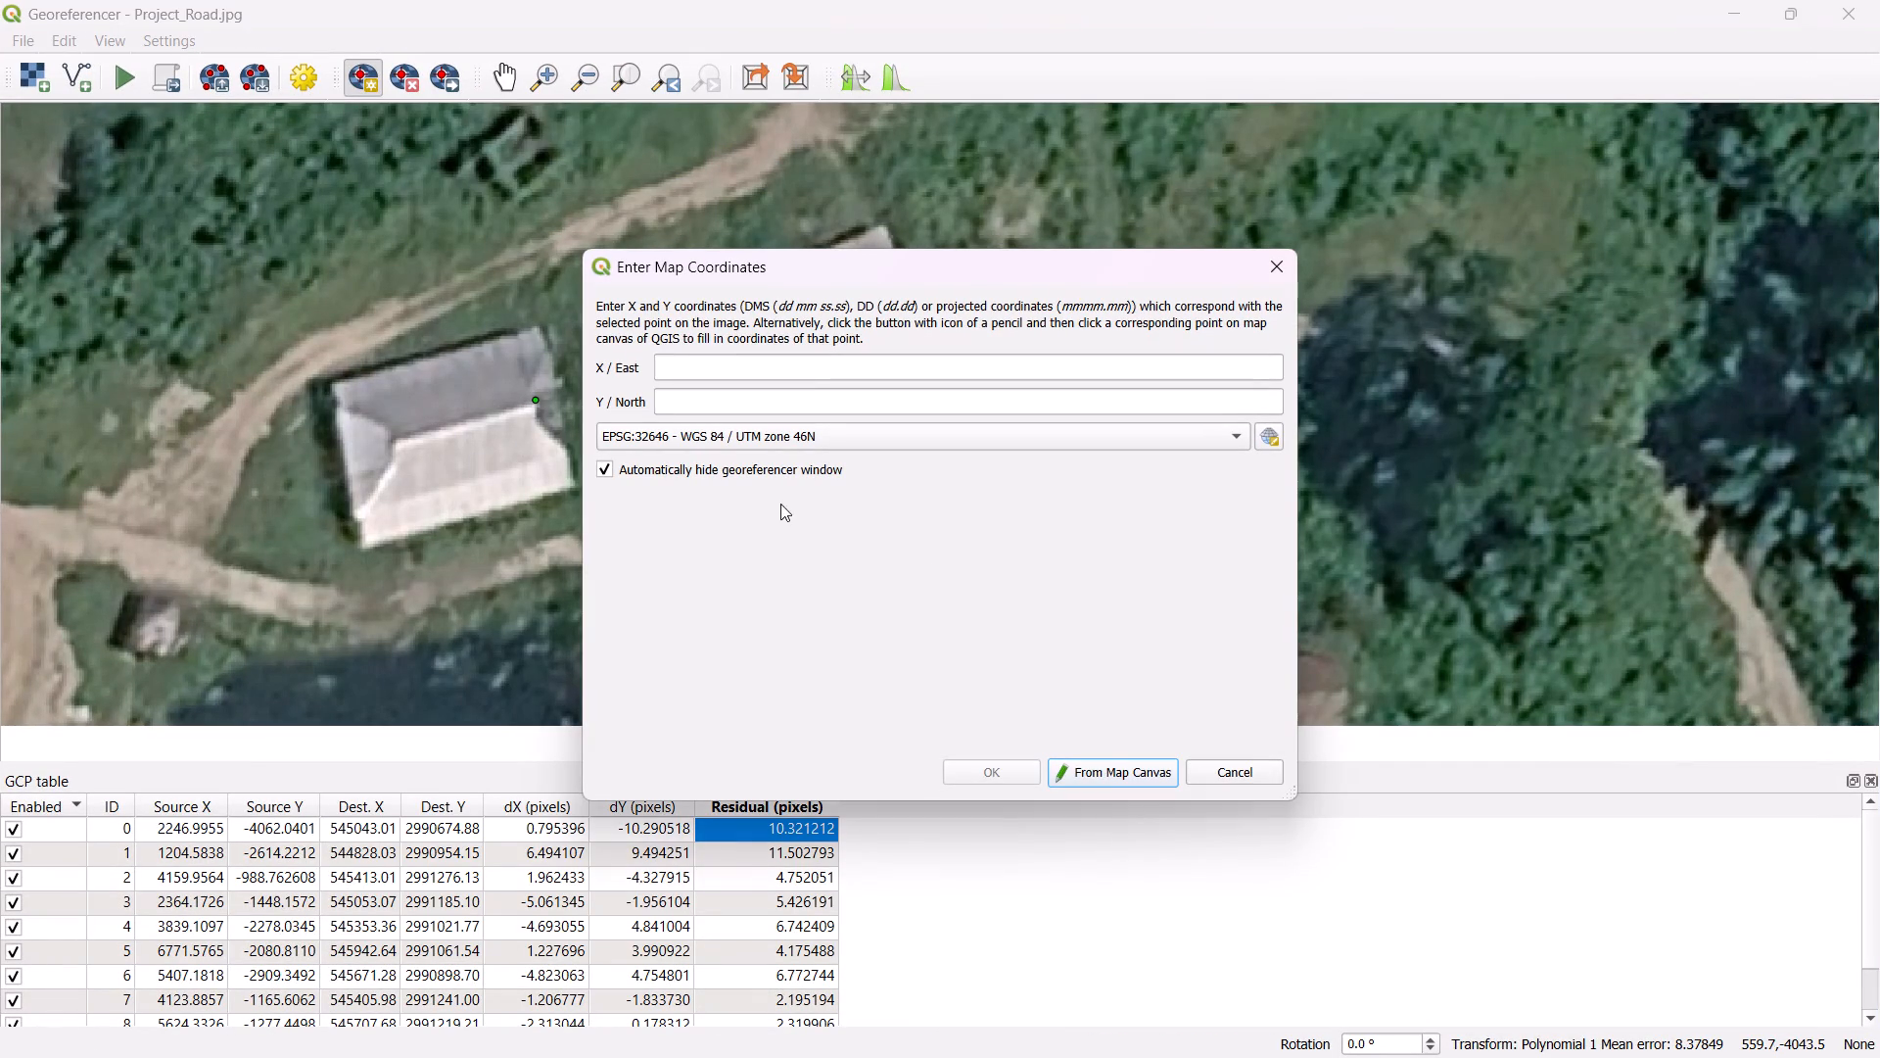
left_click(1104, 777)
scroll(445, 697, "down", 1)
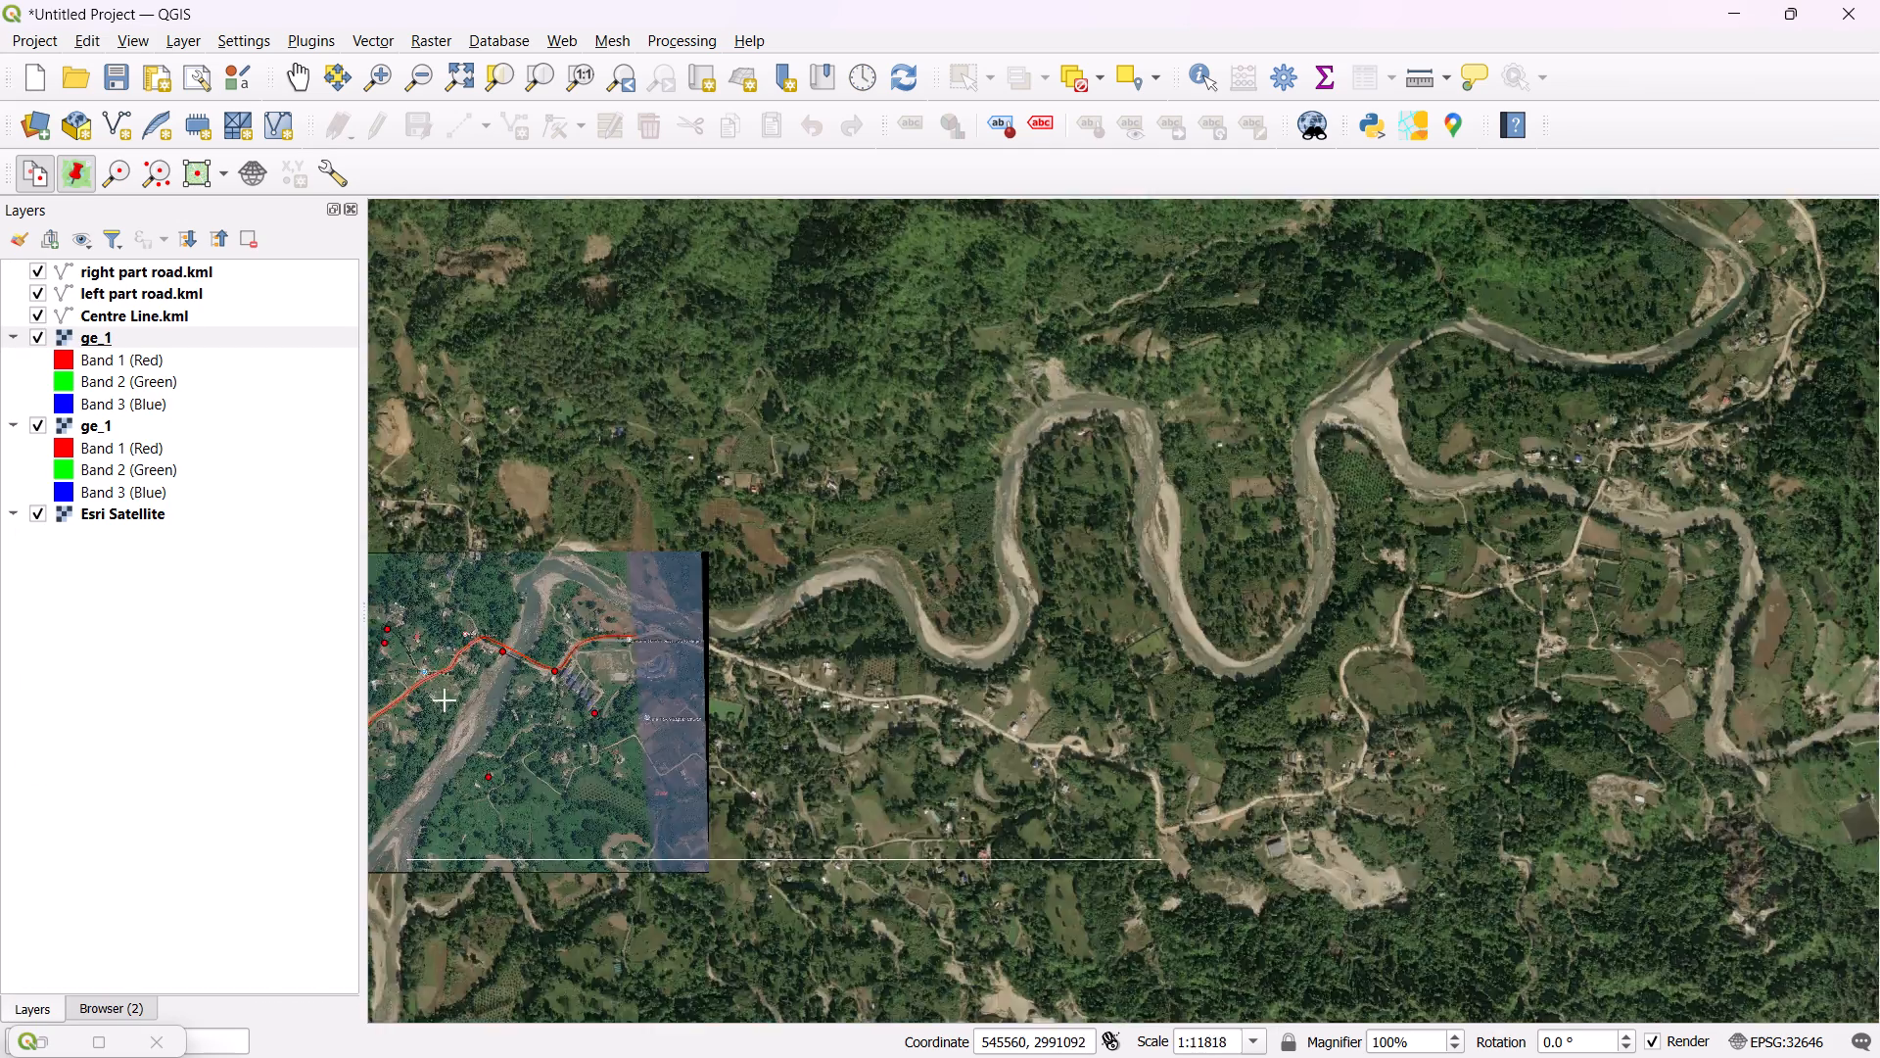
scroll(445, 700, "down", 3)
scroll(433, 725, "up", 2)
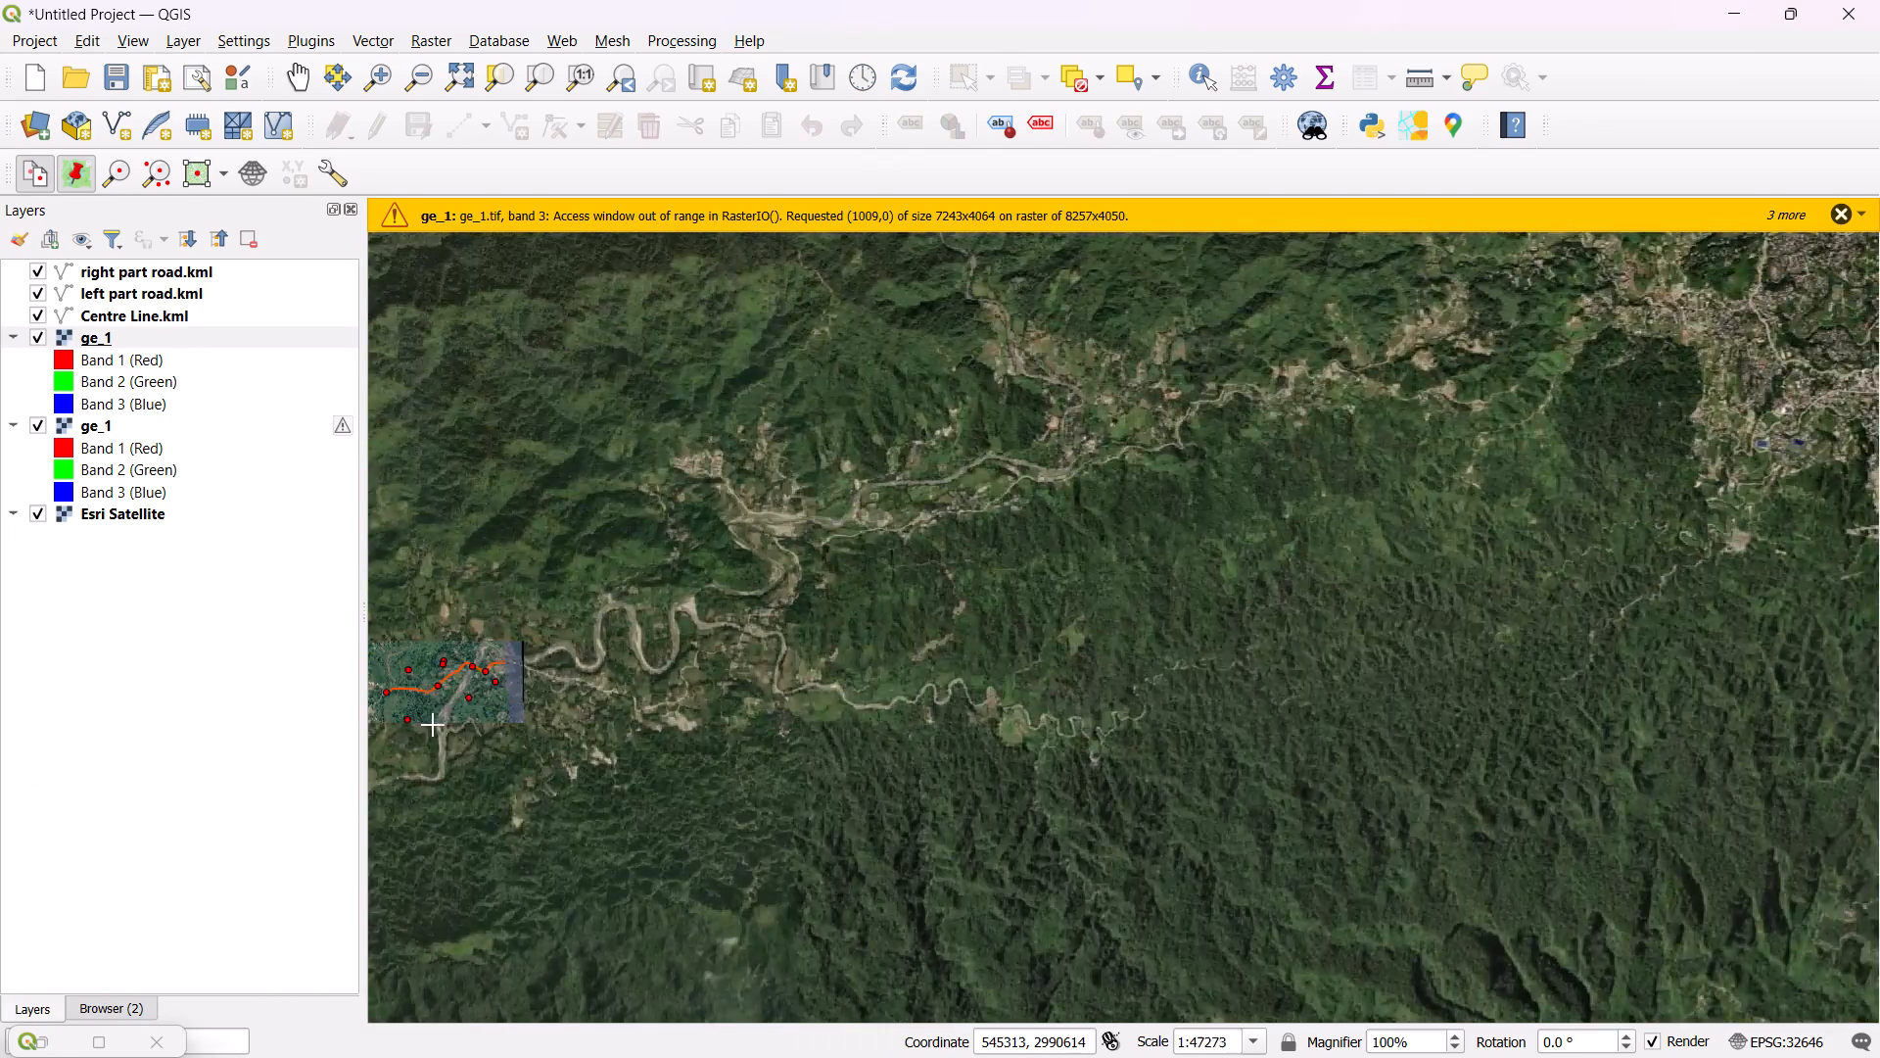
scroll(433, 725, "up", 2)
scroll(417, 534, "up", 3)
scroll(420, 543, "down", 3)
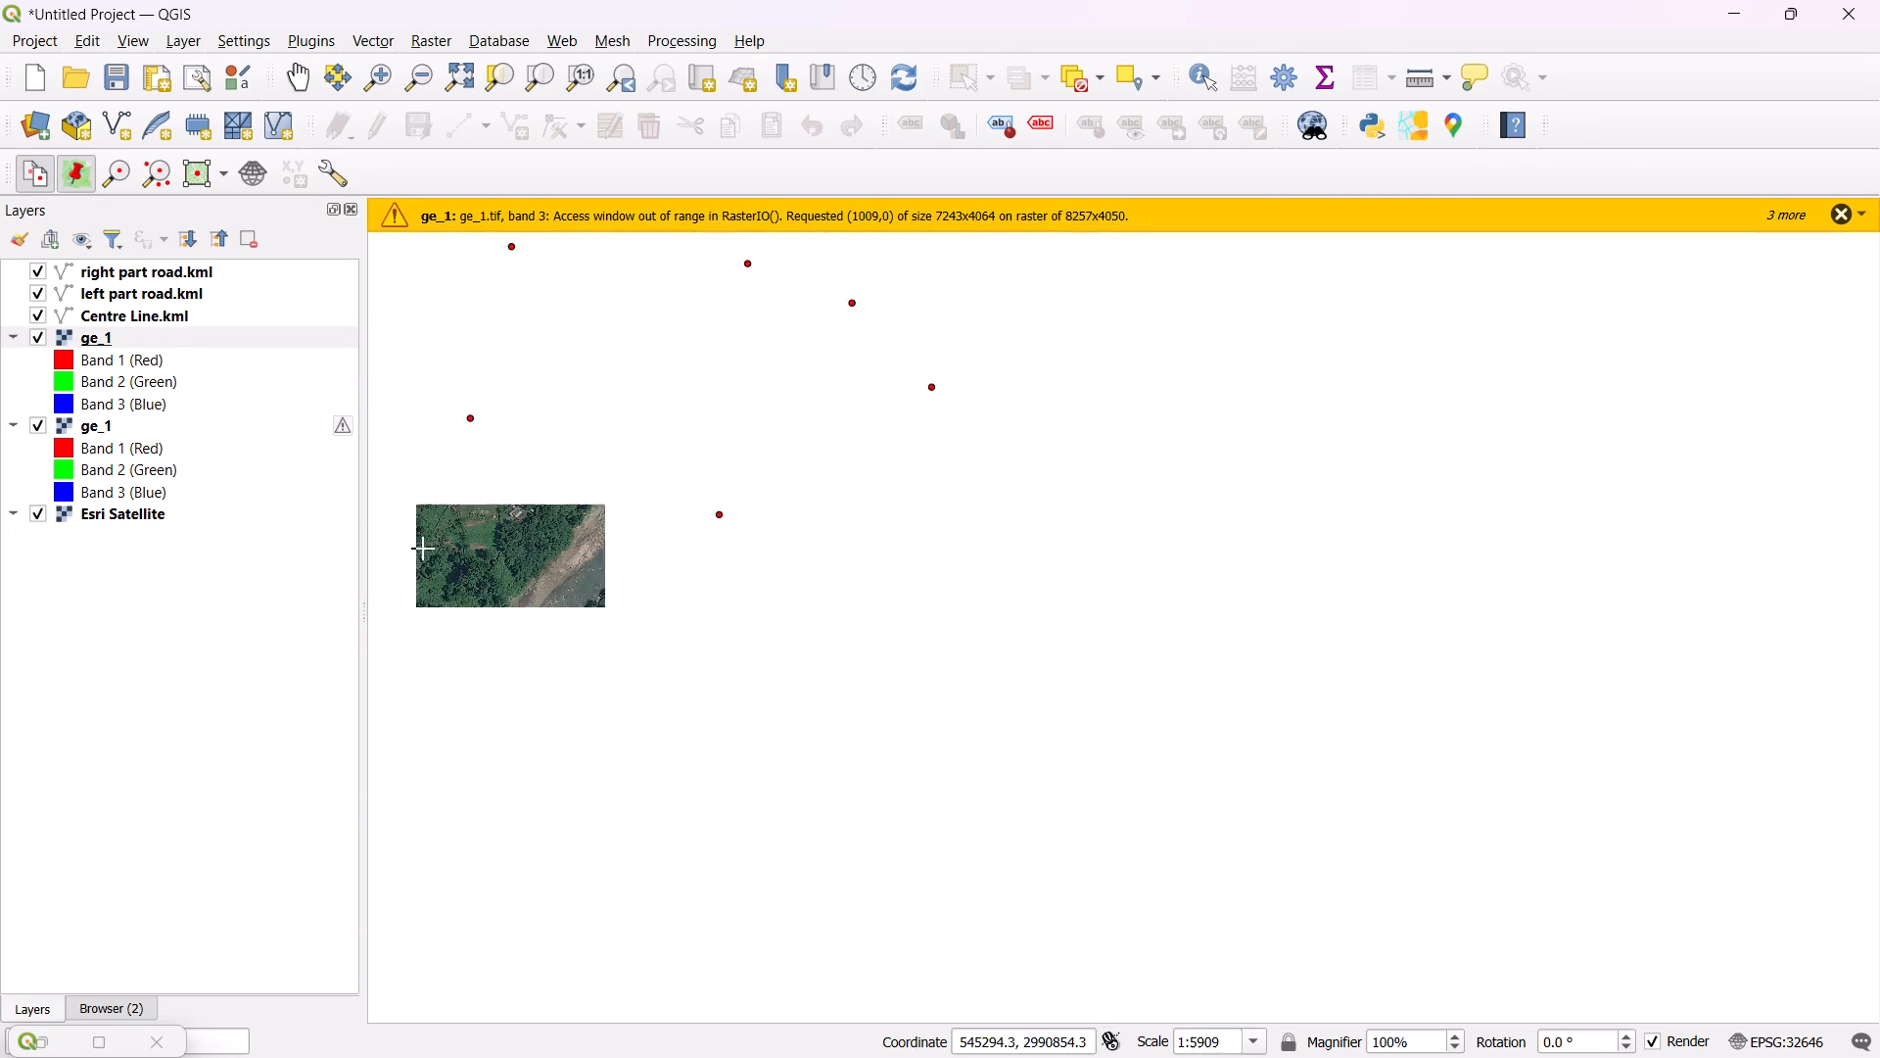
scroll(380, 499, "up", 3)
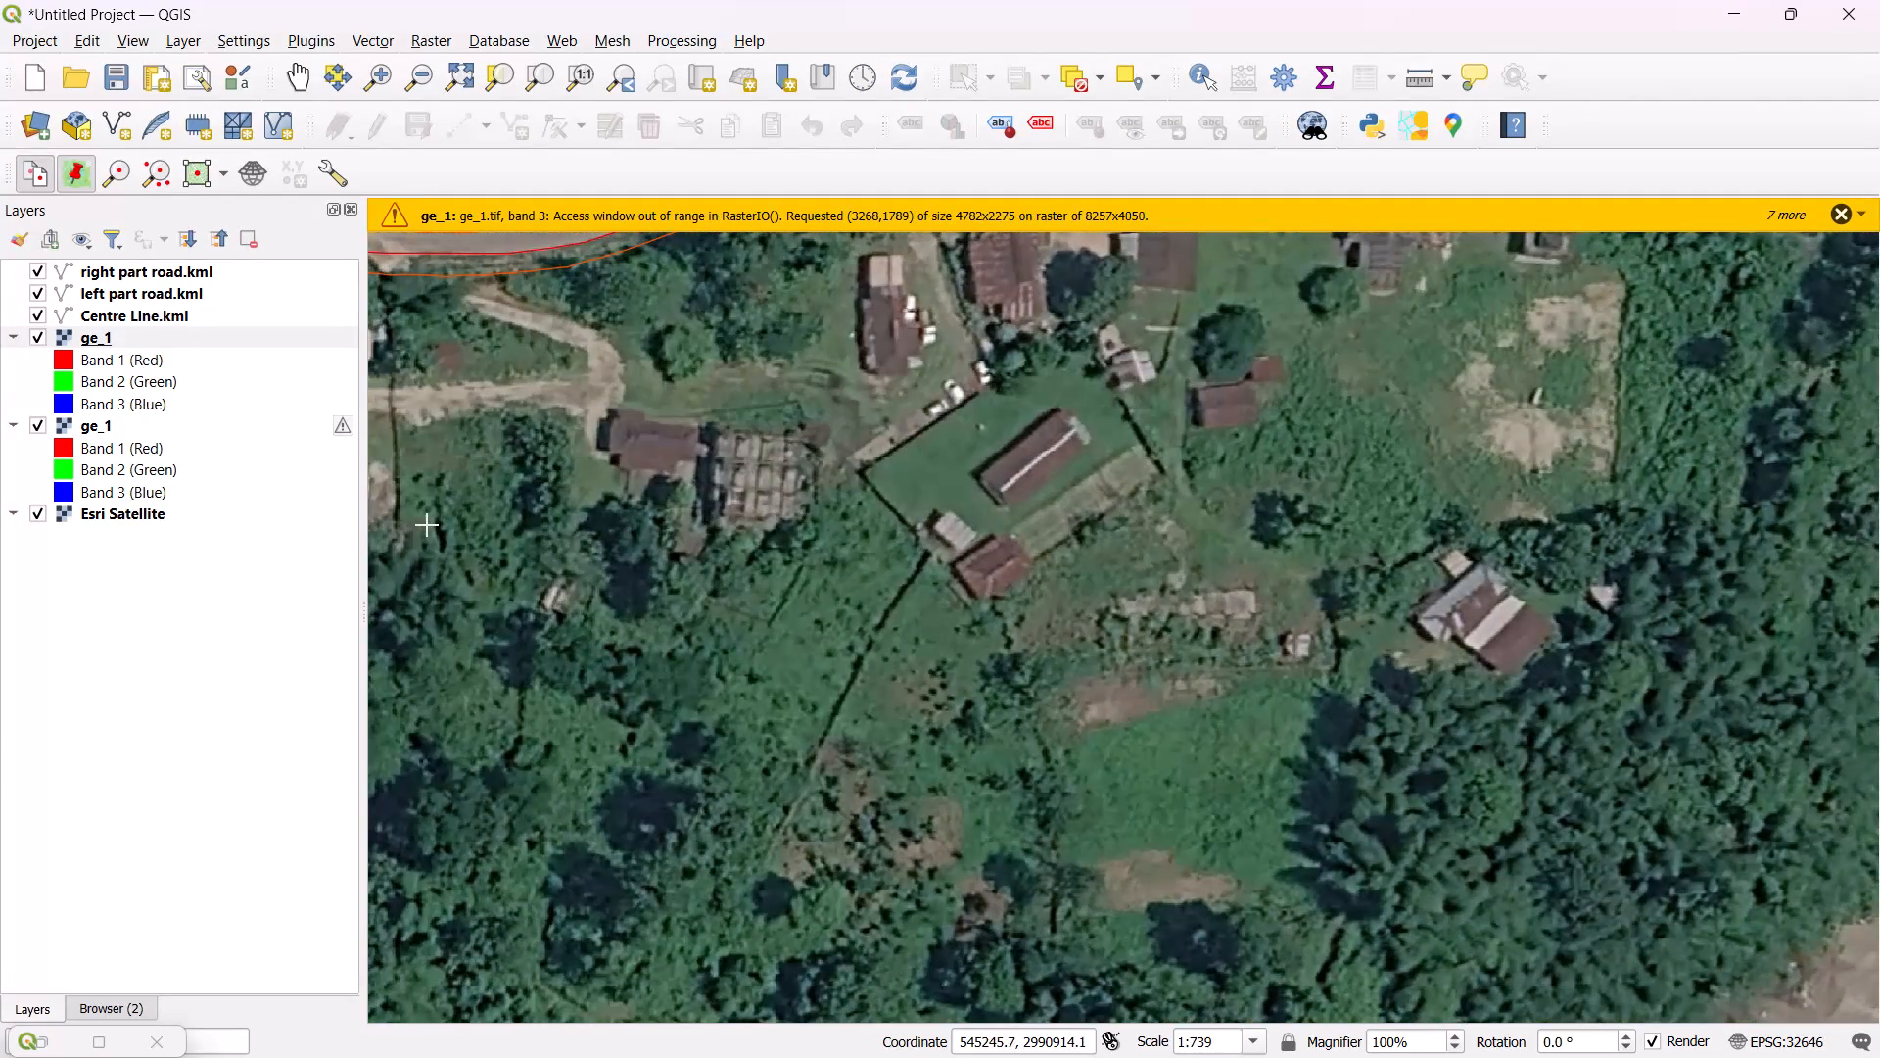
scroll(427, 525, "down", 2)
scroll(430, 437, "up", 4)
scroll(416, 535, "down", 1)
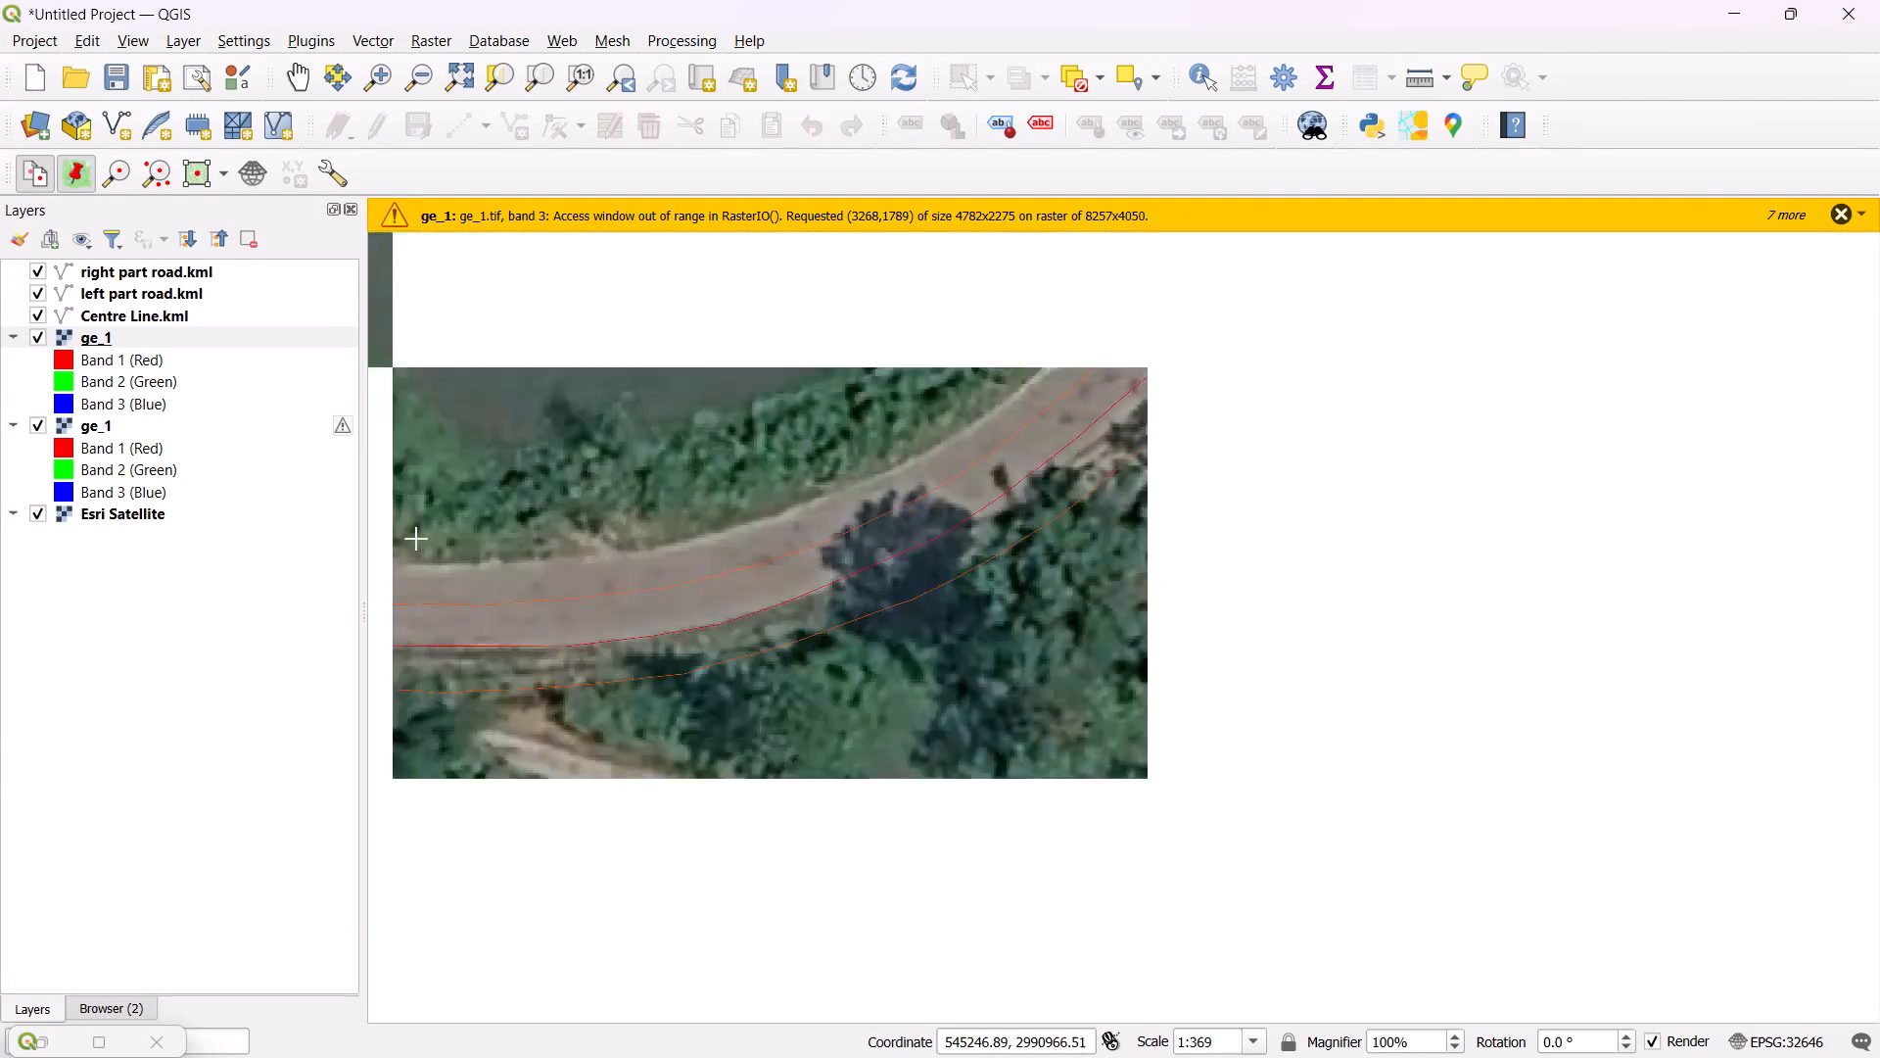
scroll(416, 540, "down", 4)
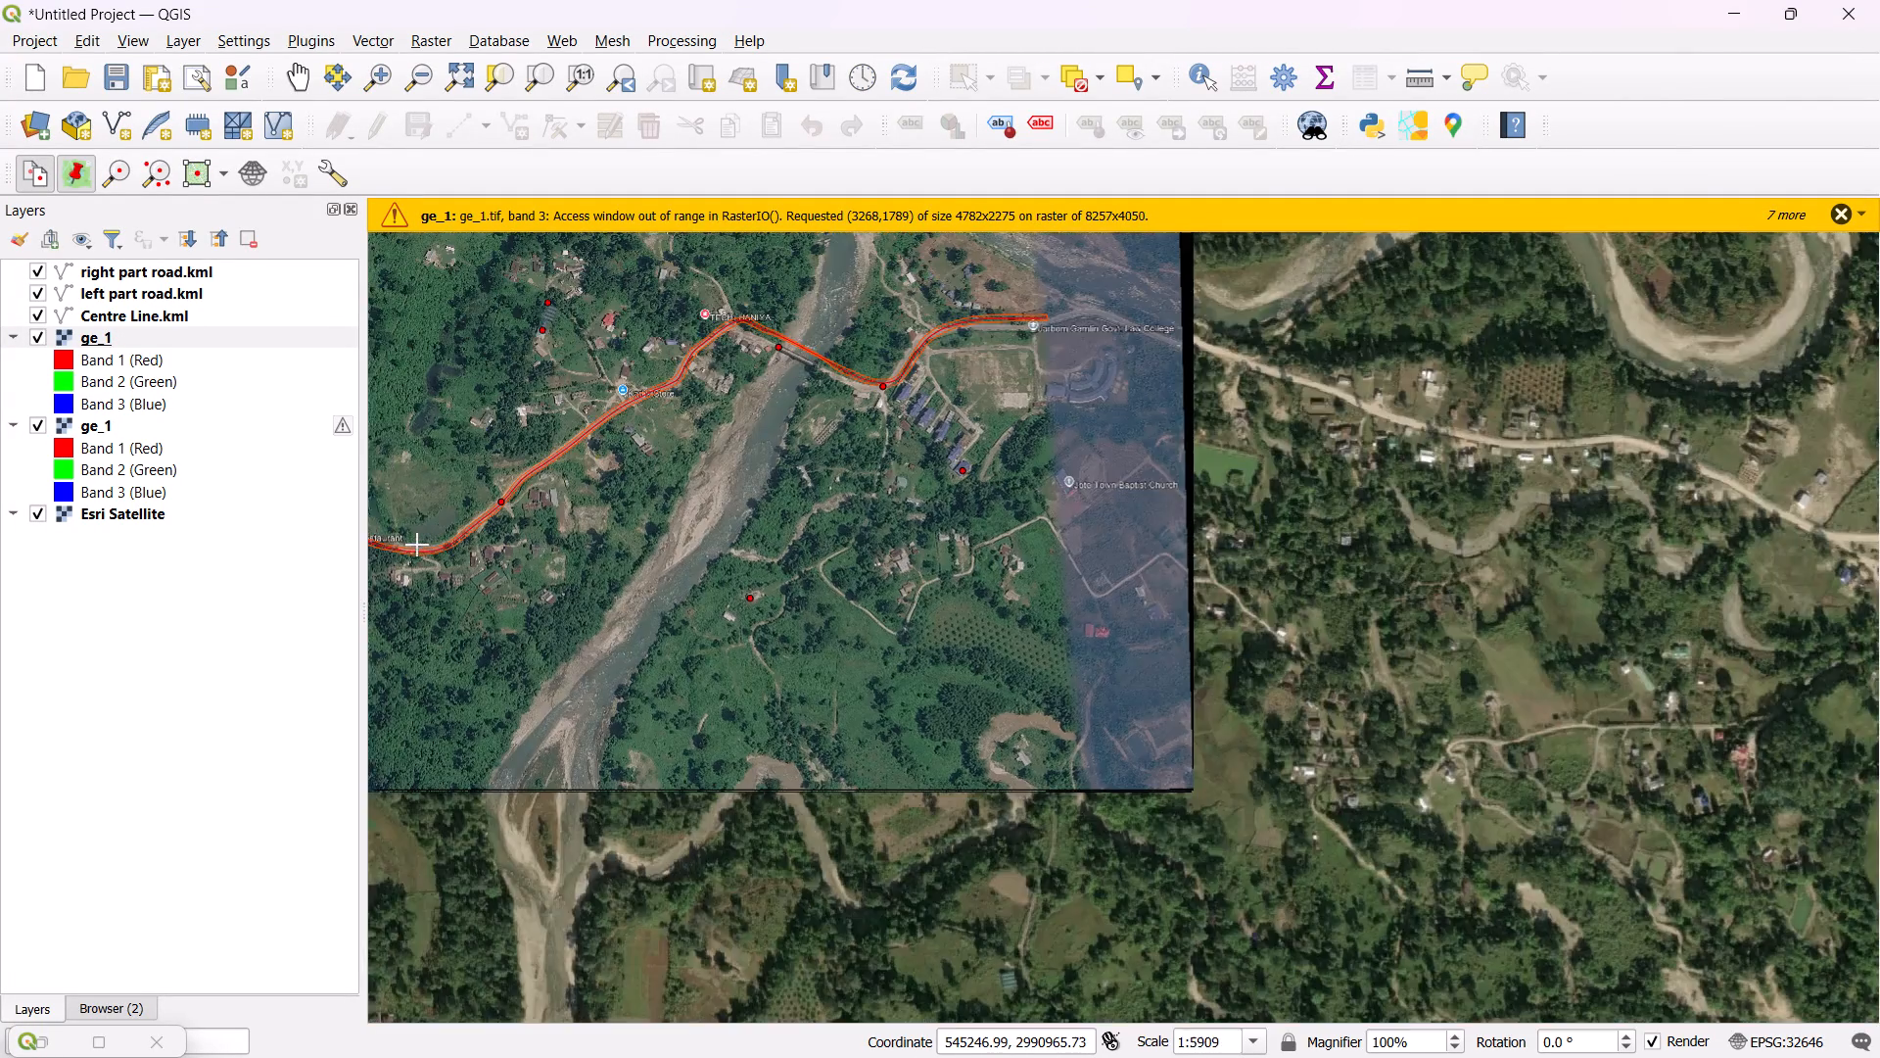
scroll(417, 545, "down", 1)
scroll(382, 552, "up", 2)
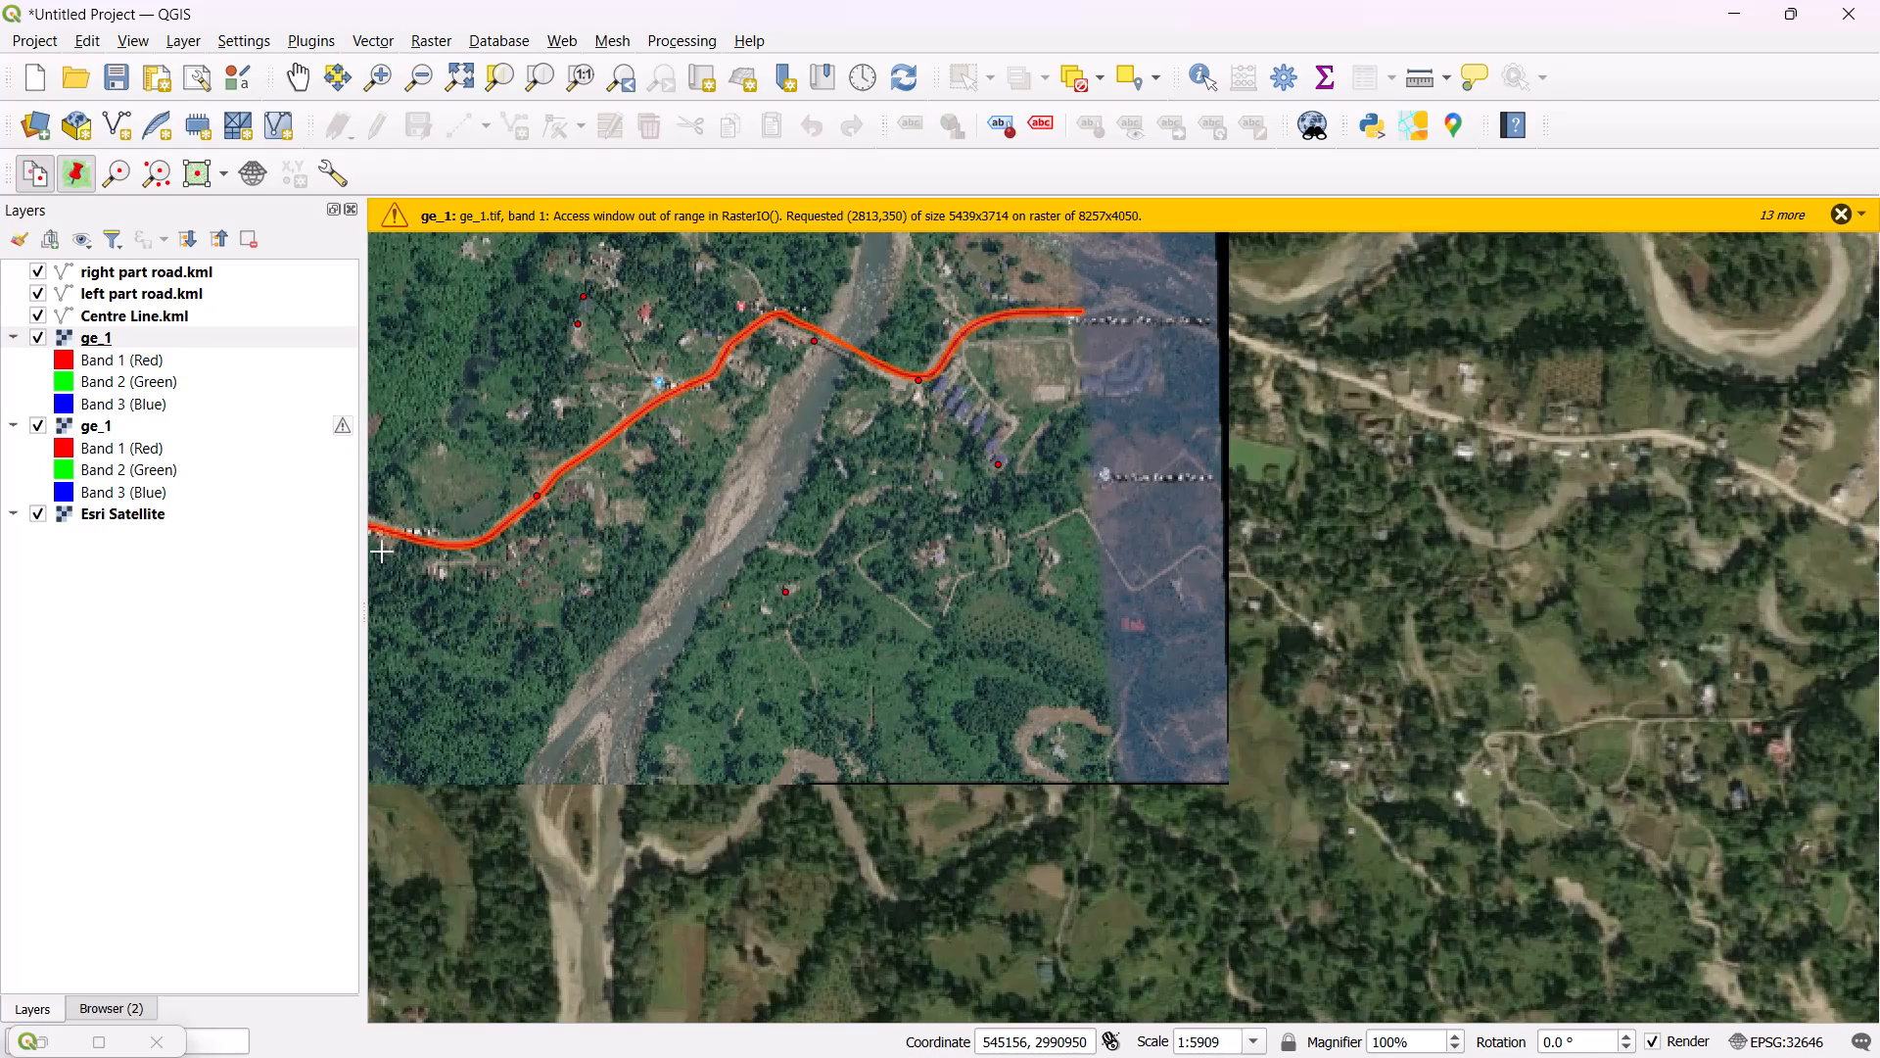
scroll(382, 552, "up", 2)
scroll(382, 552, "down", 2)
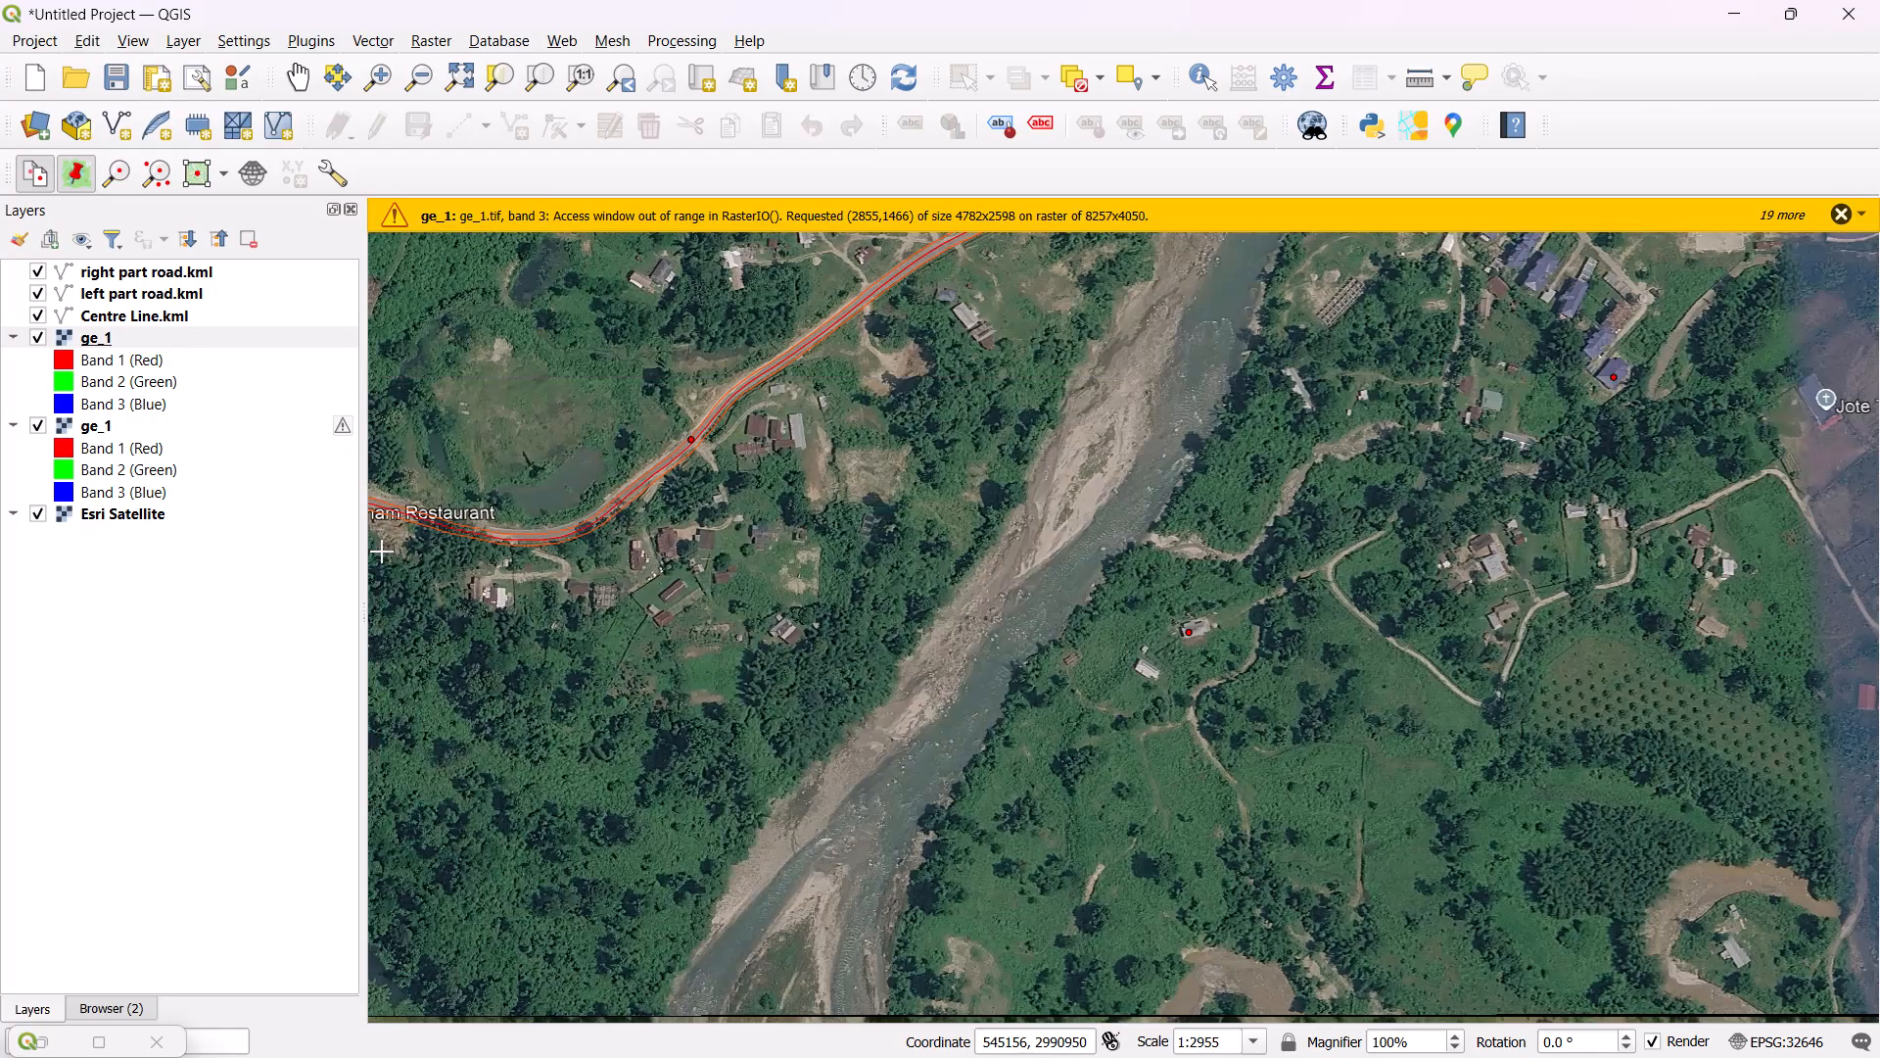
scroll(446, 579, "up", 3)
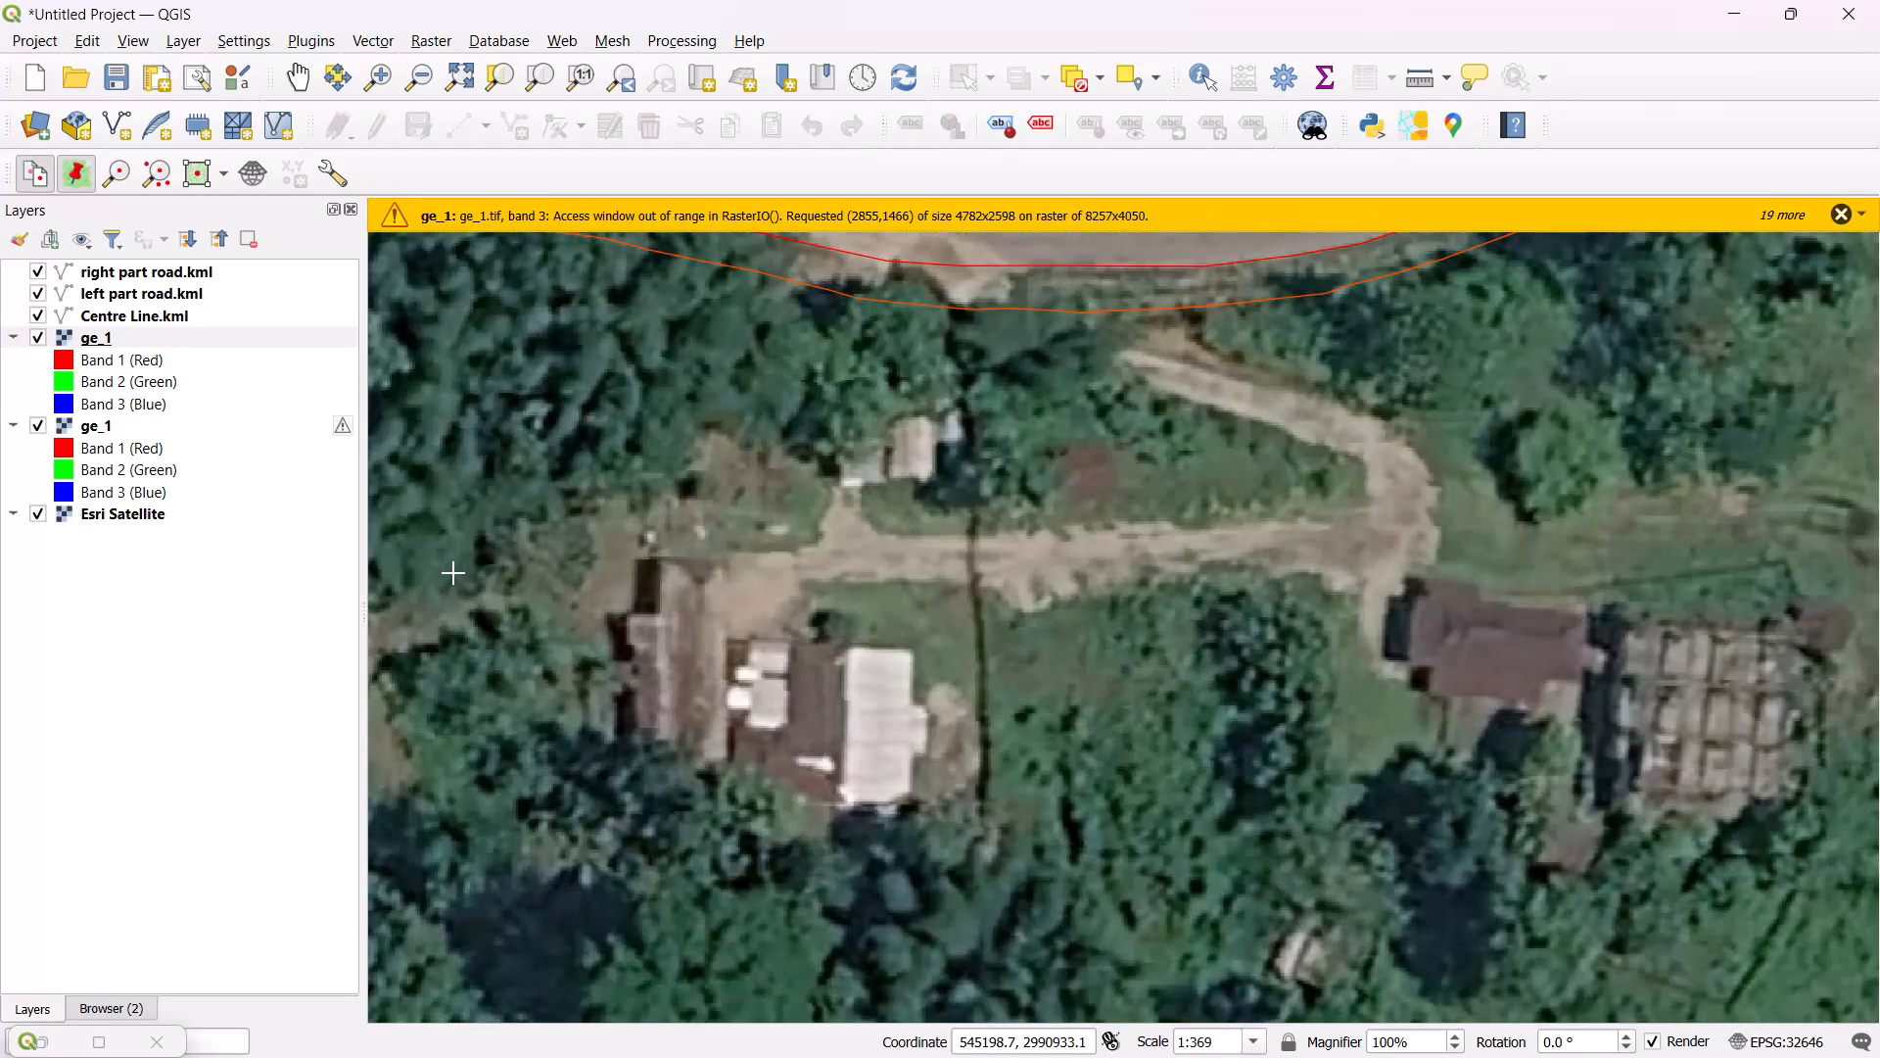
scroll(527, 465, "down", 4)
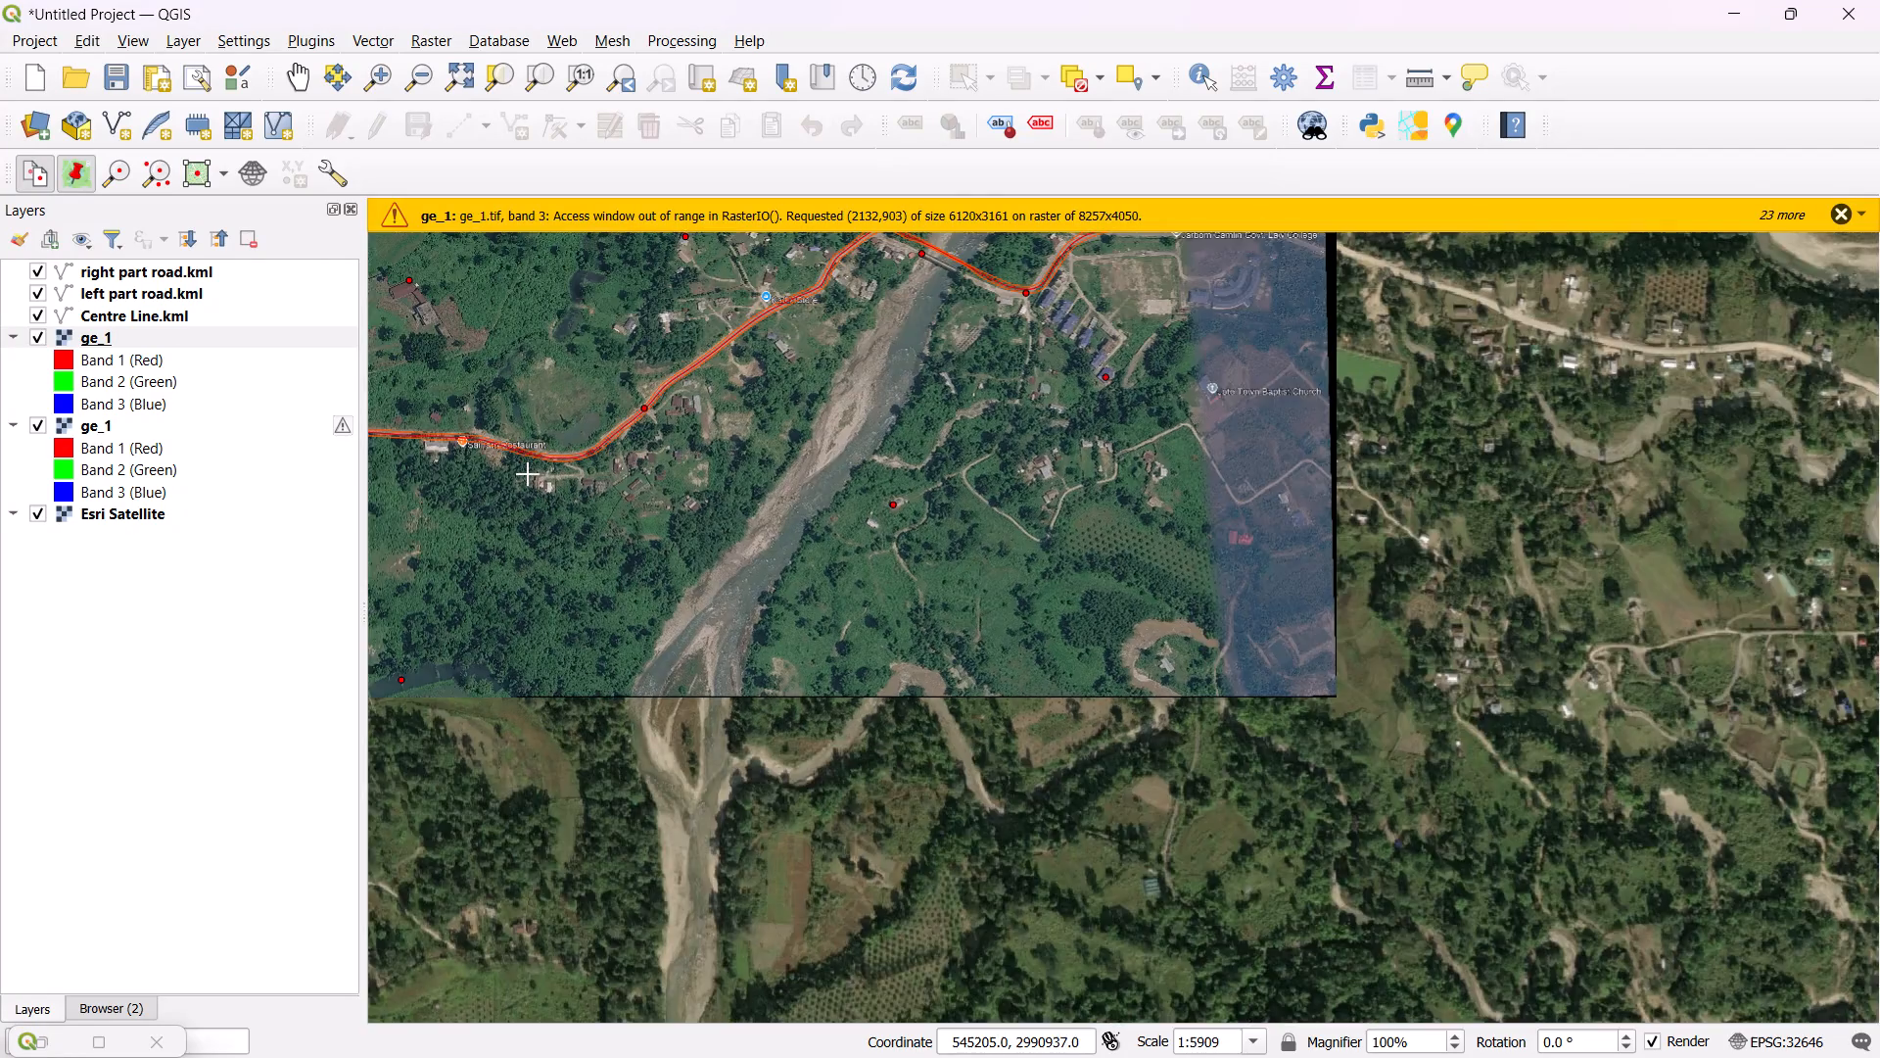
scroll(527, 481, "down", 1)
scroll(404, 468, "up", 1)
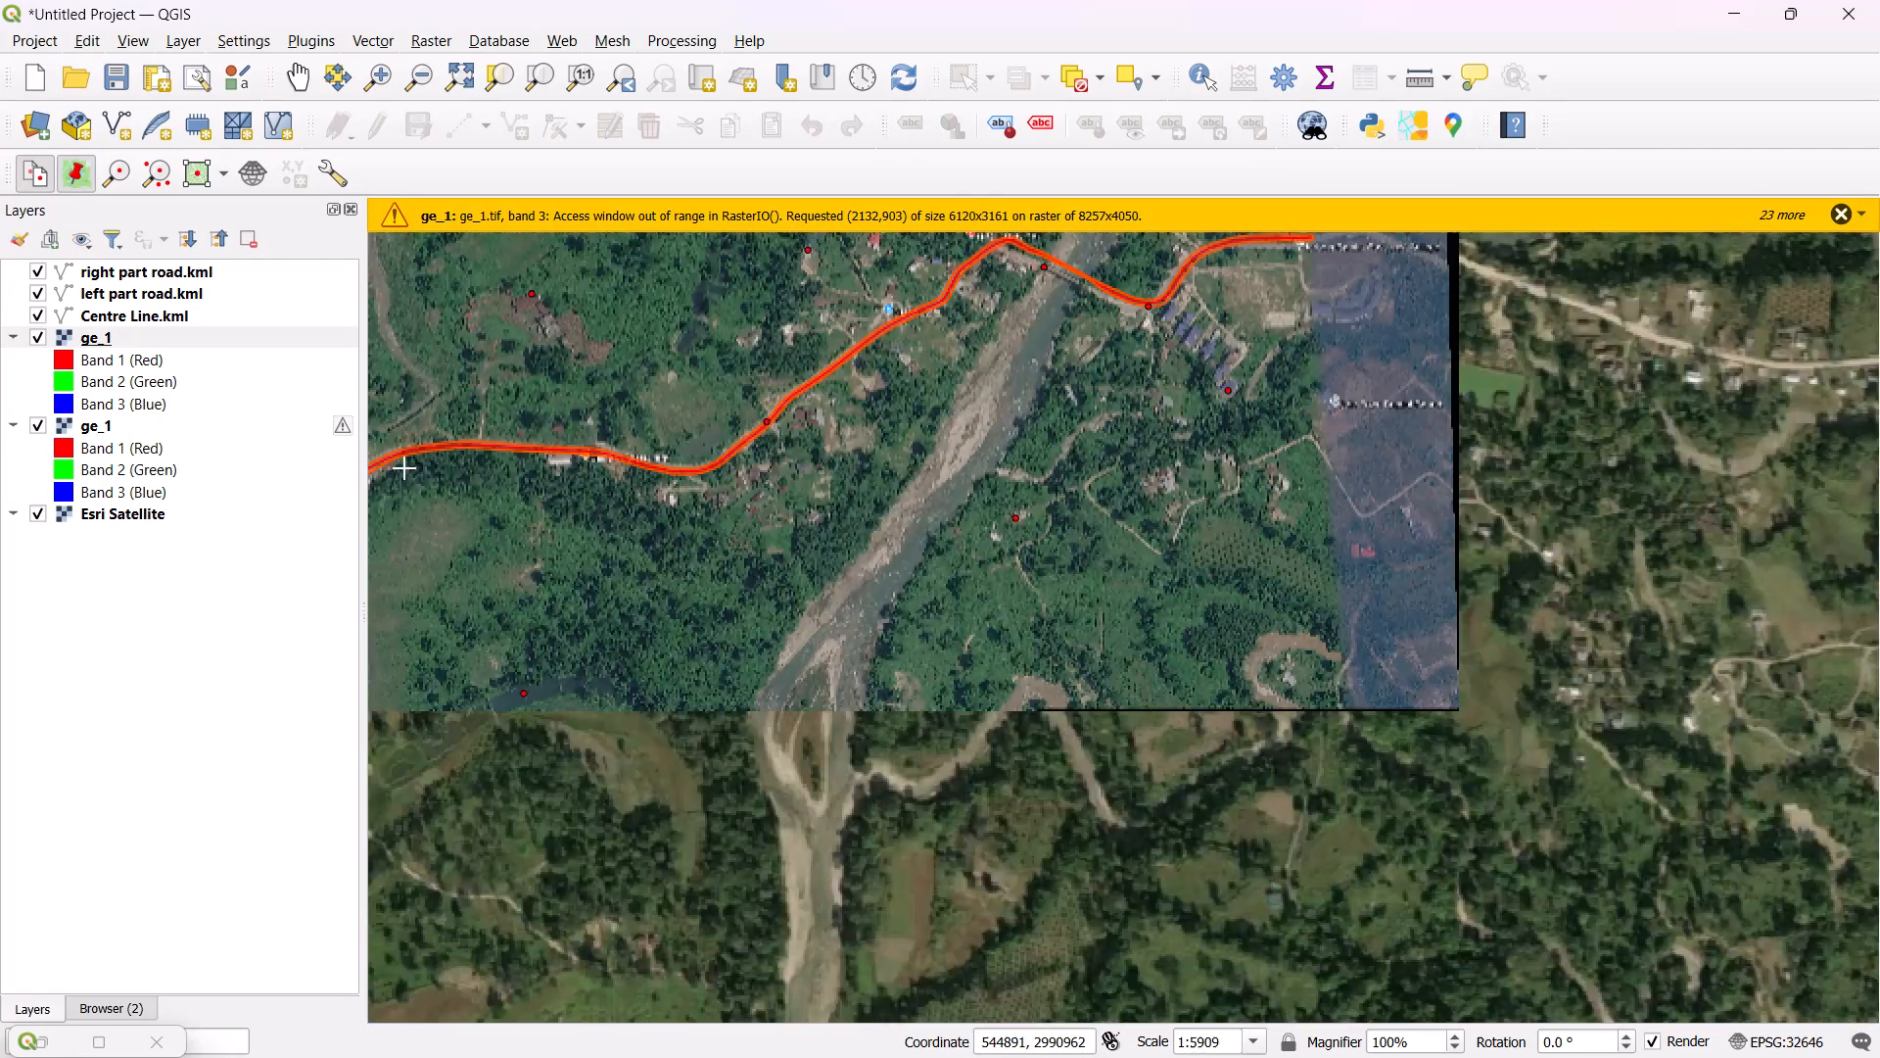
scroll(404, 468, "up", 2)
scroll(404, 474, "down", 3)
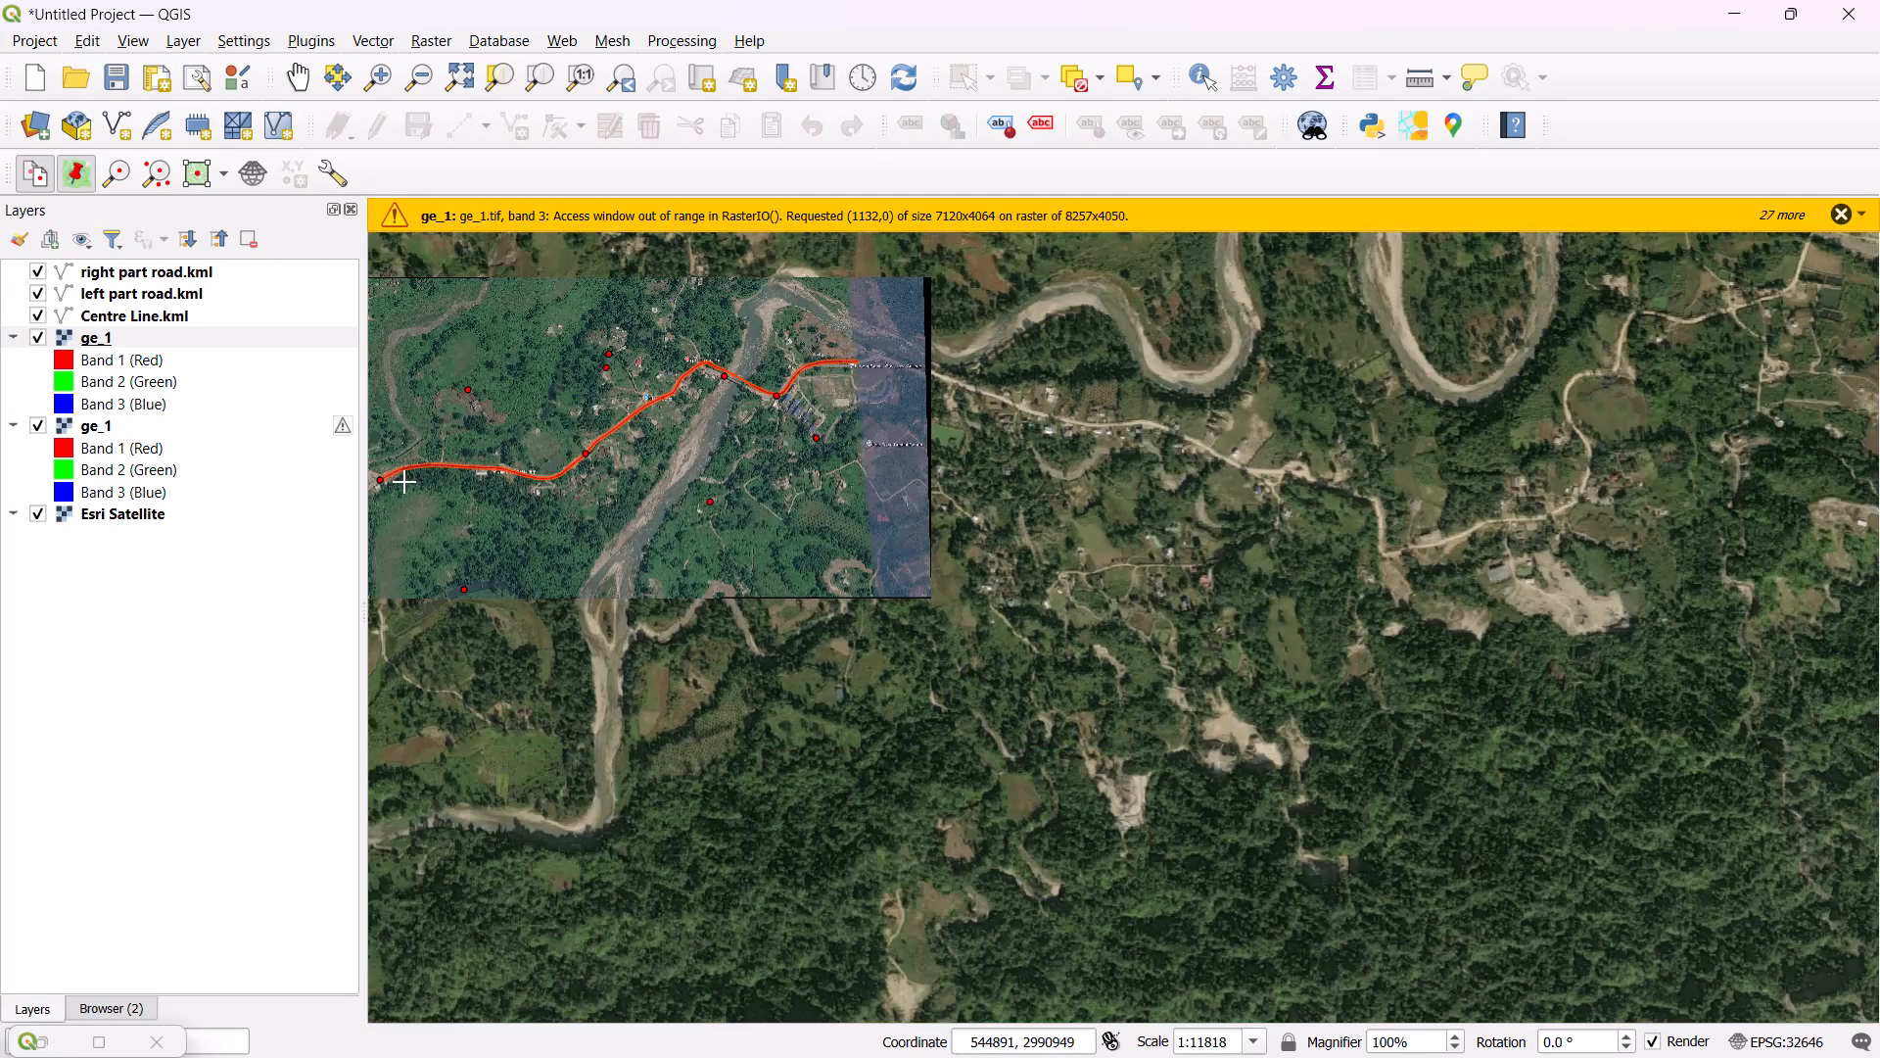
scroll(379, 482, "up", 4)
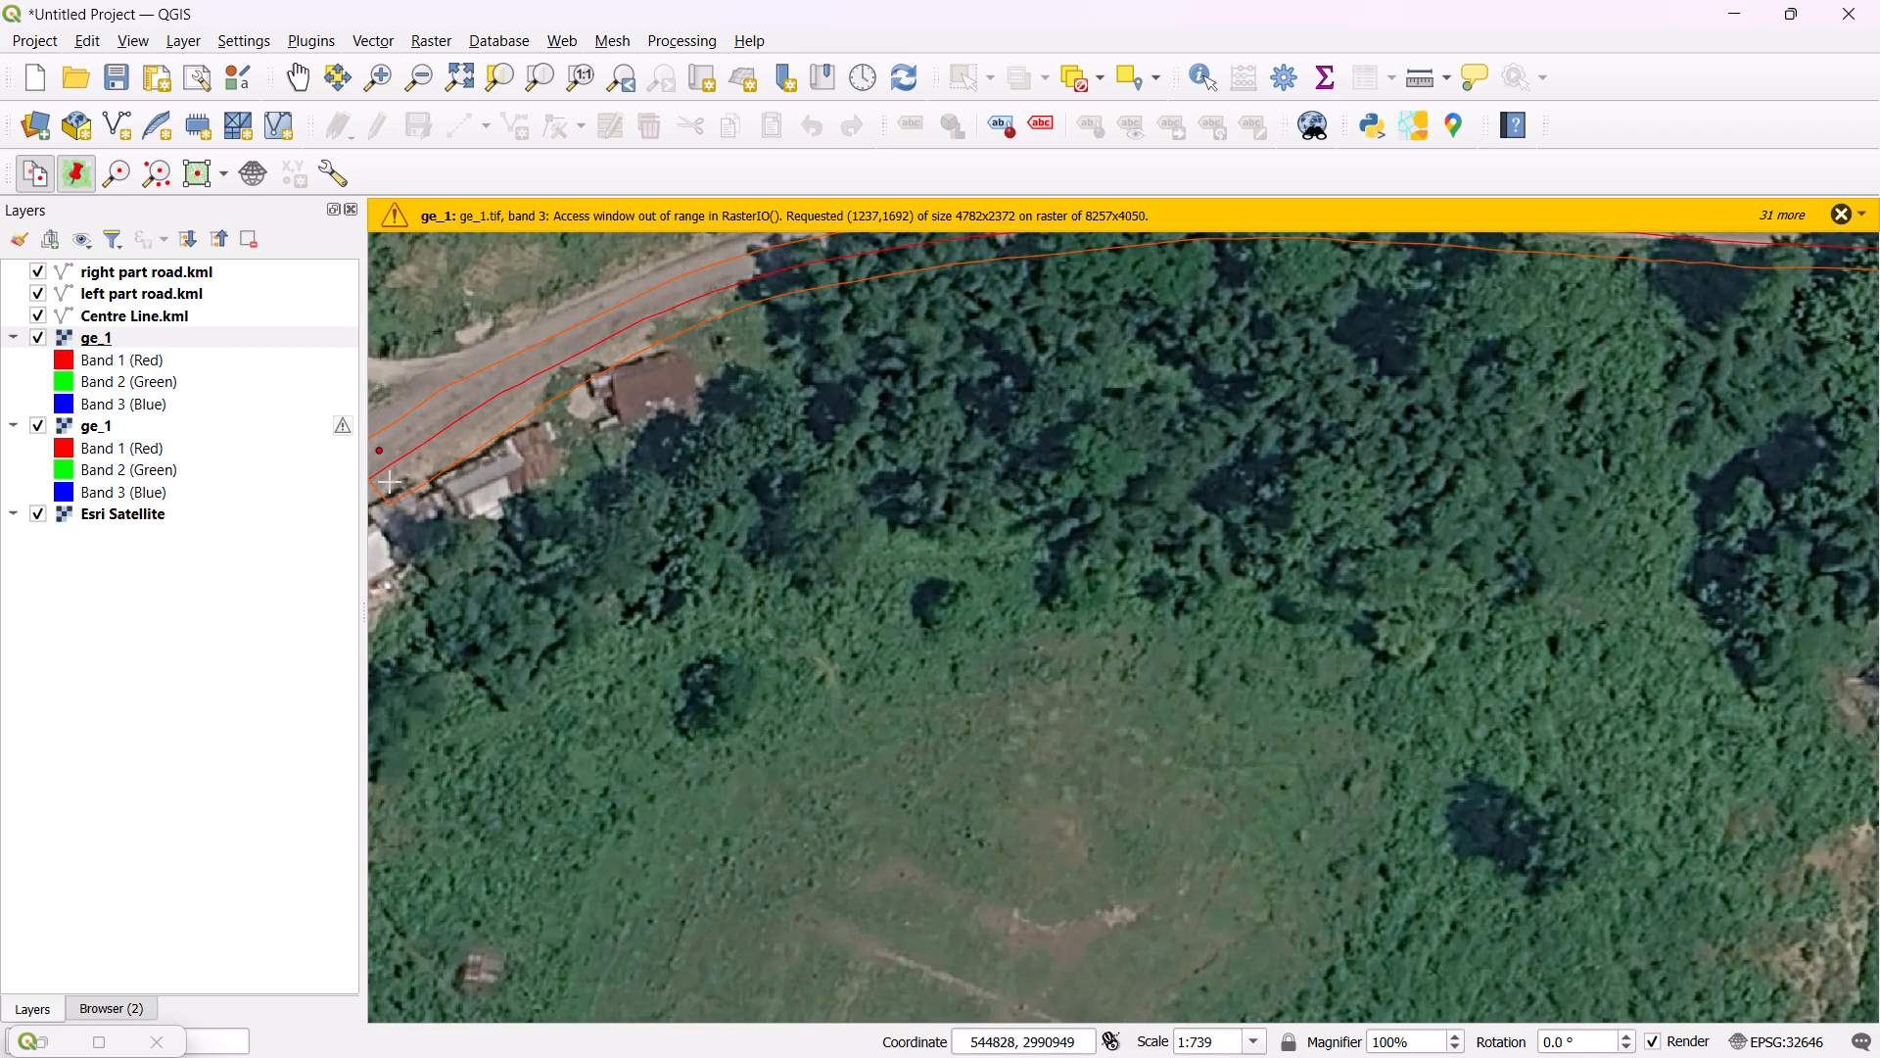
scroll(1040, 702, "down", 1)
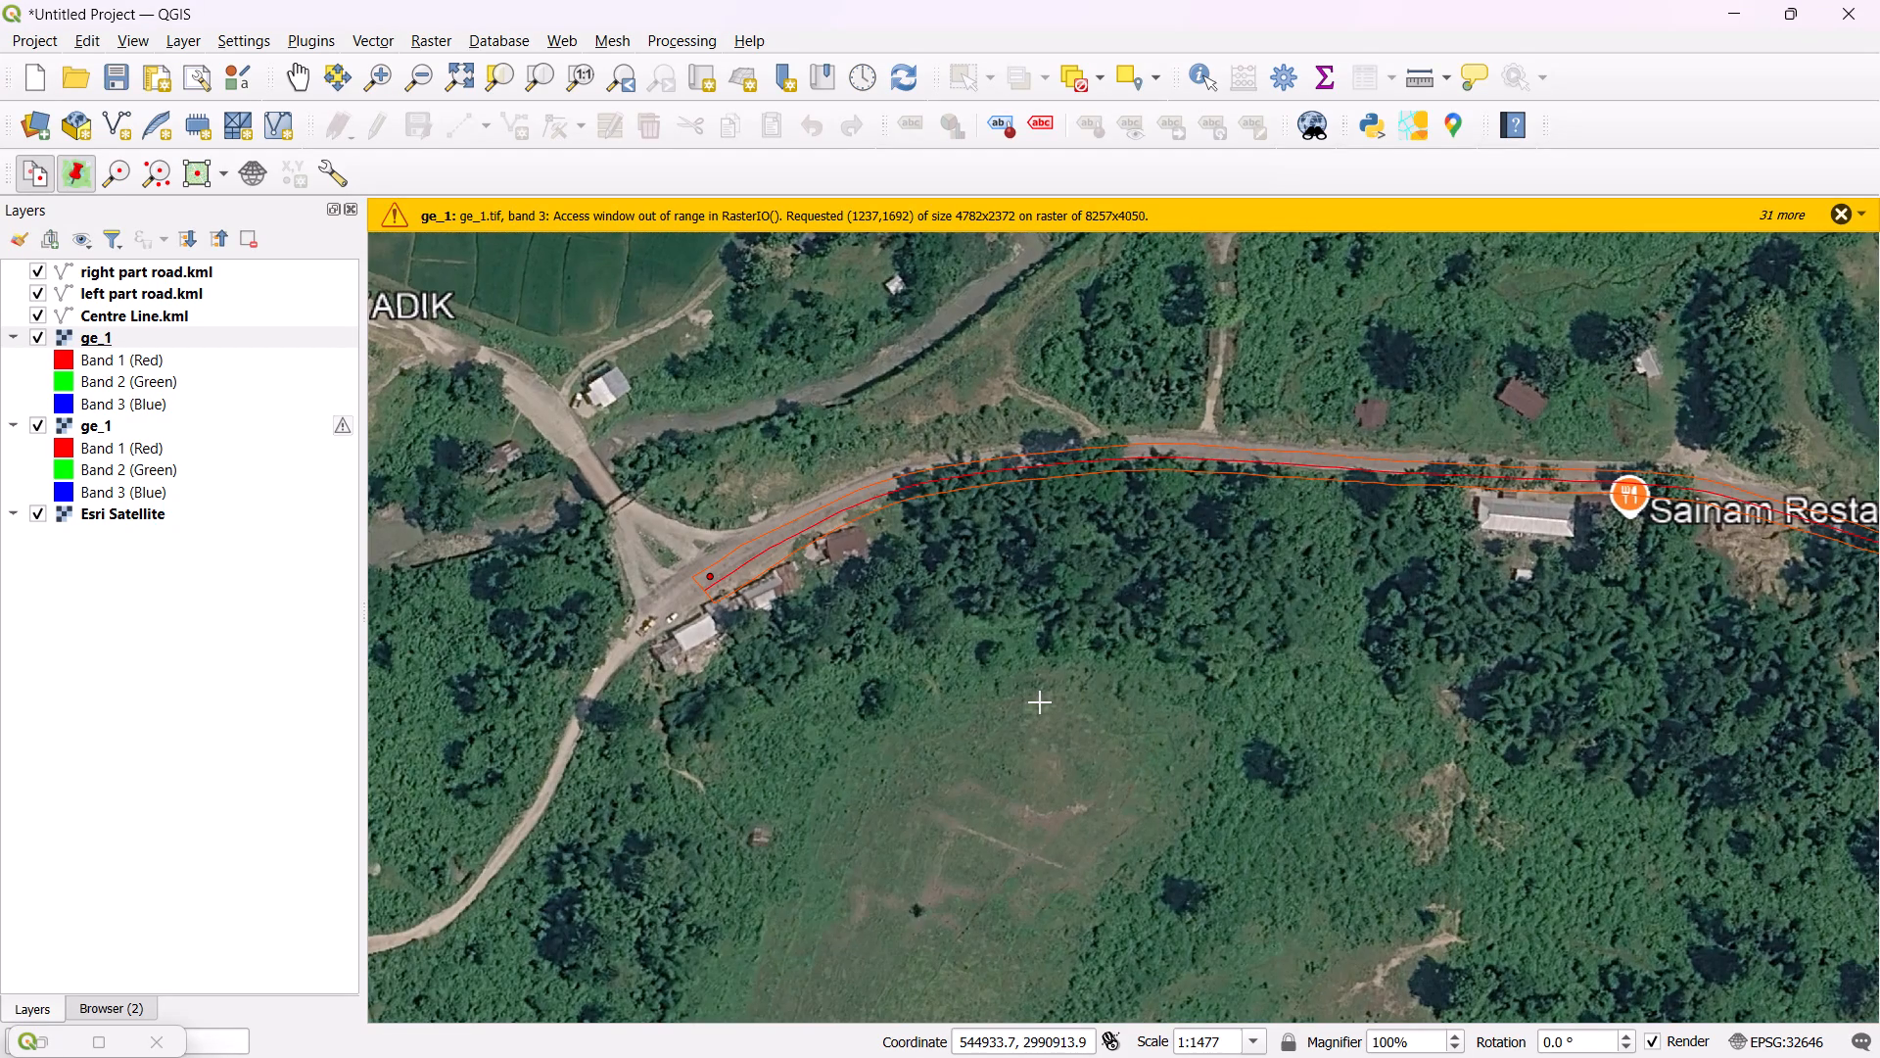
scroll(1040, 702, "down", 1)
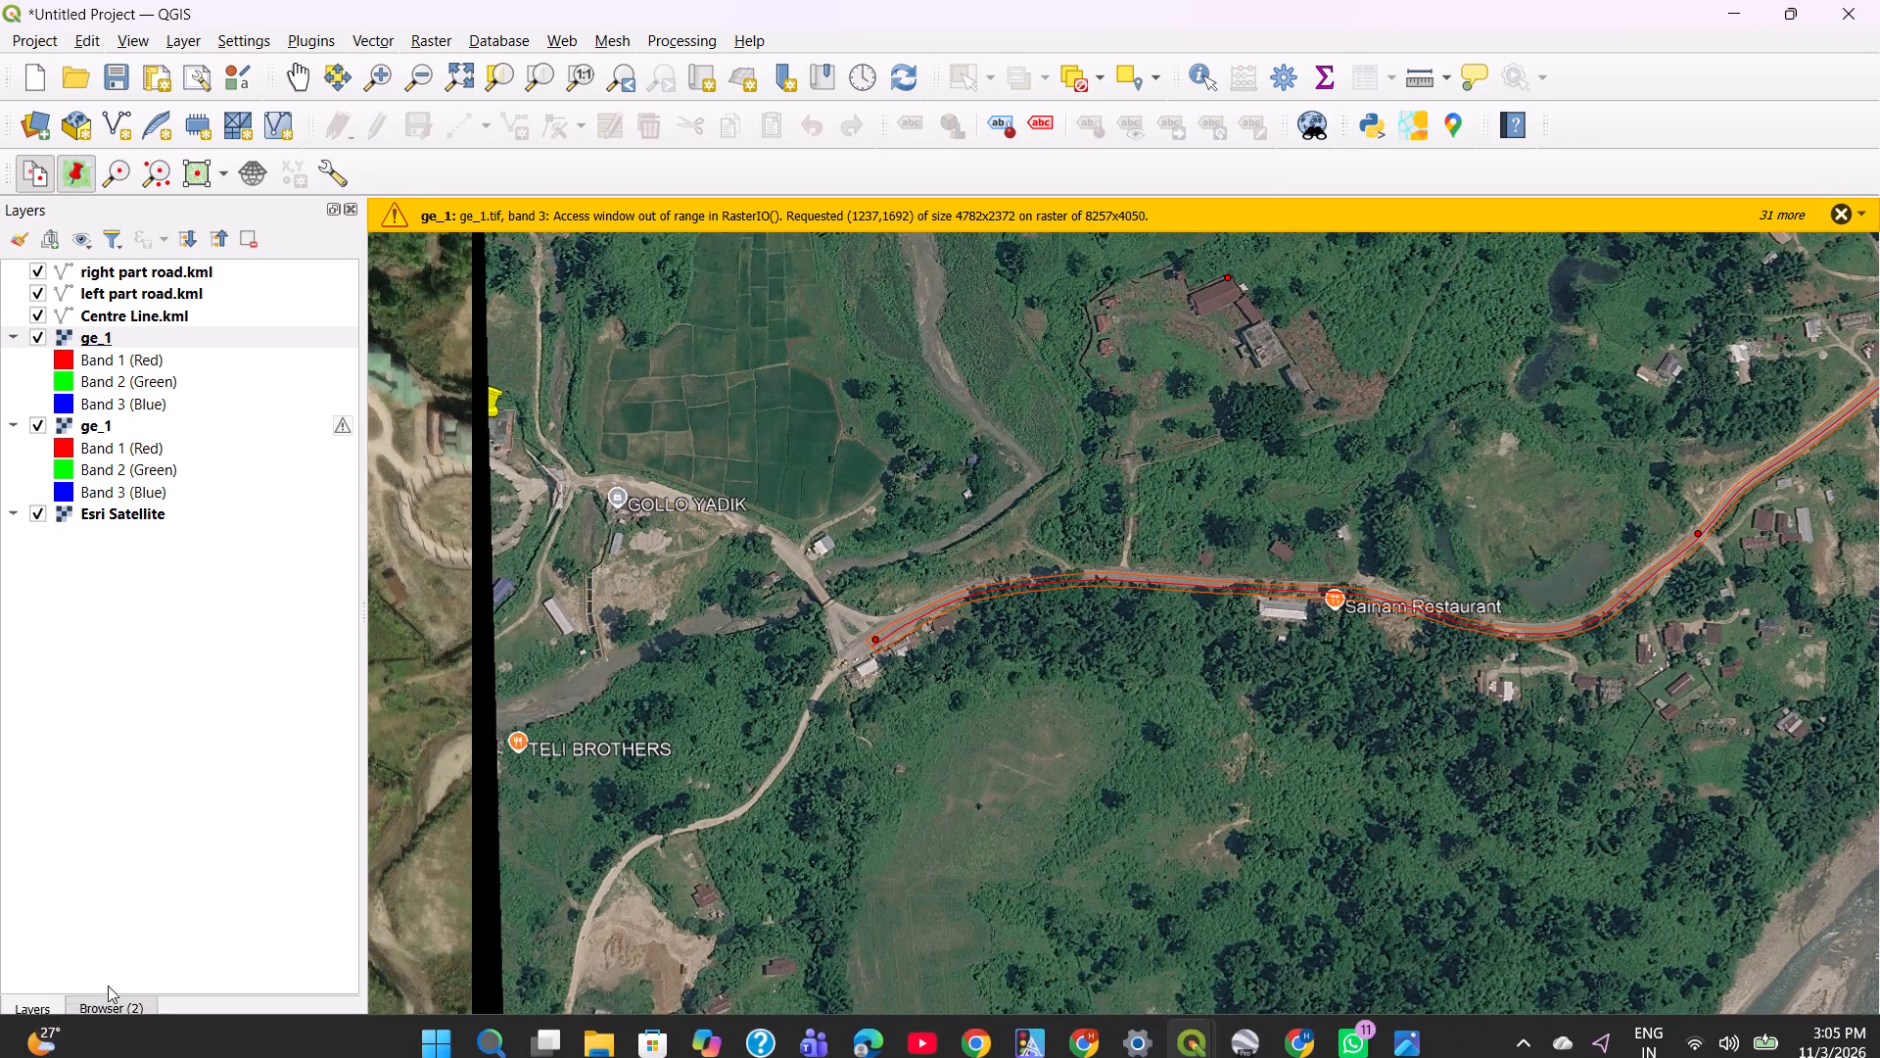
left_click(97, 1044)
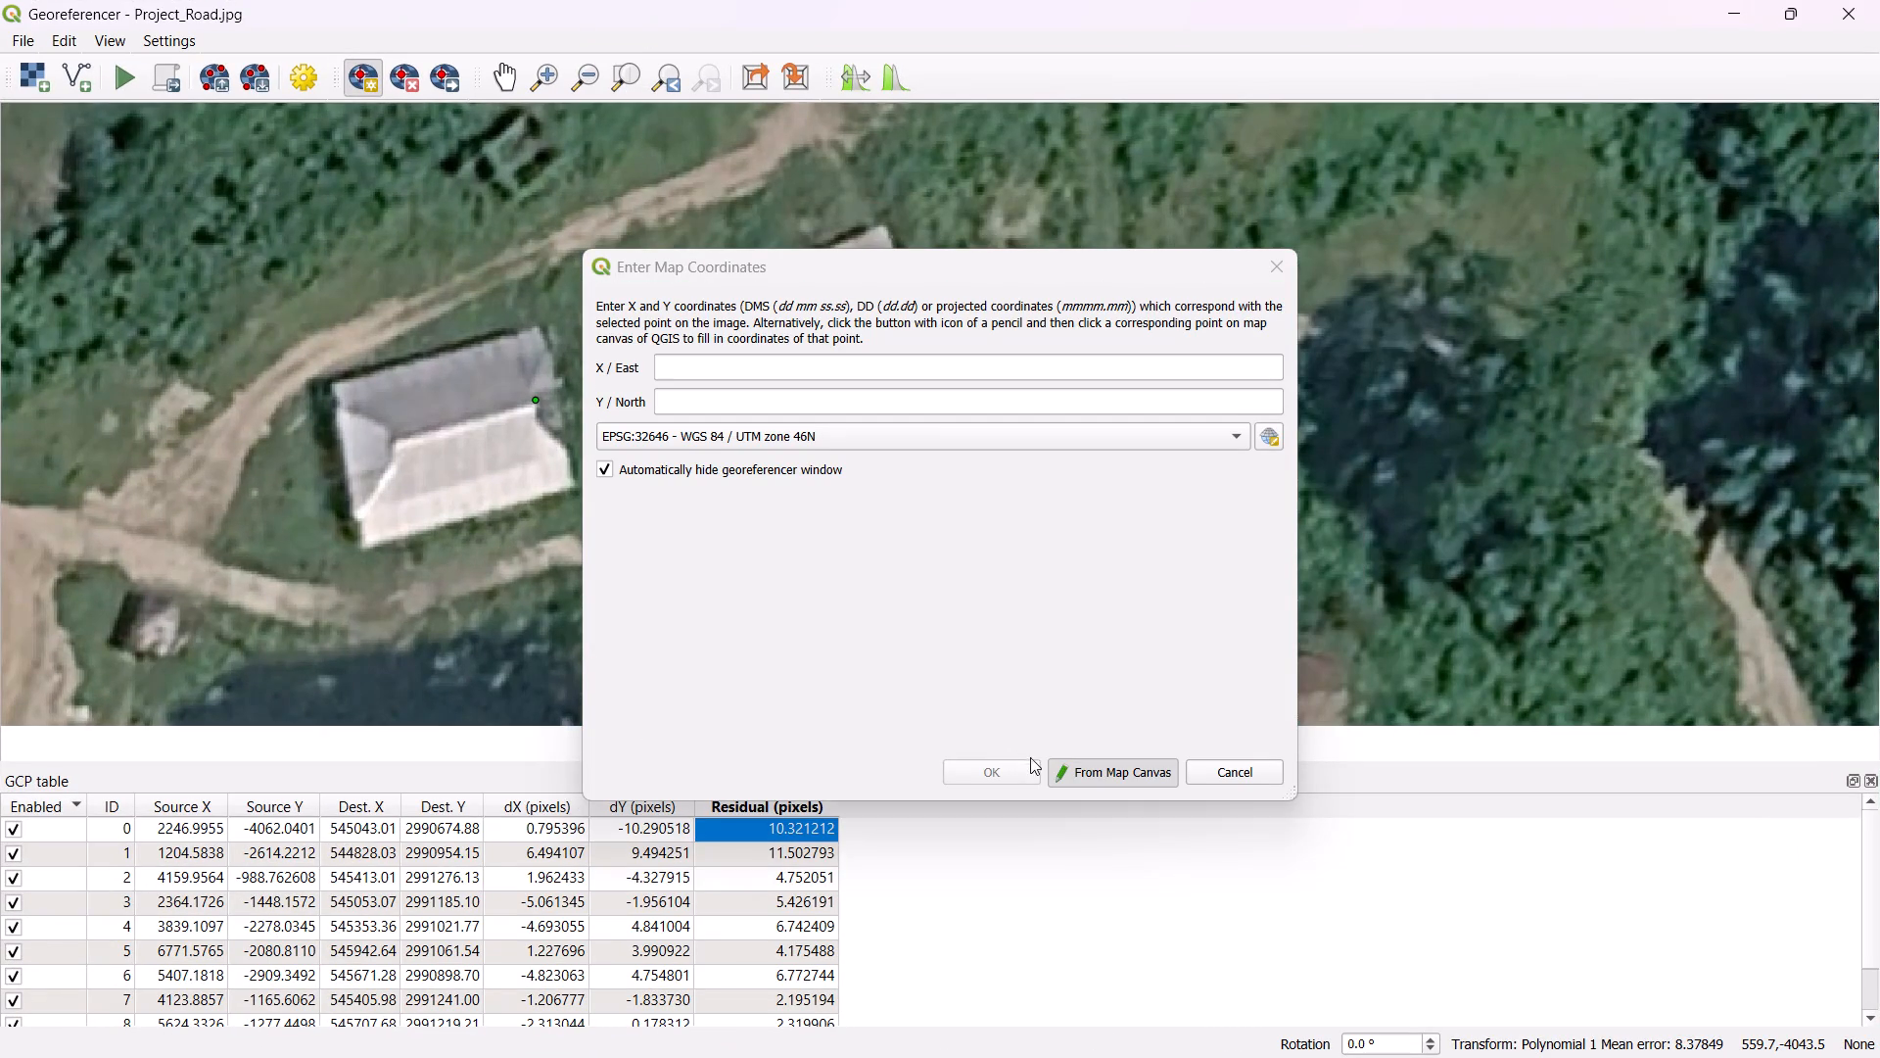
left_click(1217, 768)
Add a control point at the eastern end of the long building's roof ridge beside Sainam Restaurant, matched at about 545101.88, 2990971.79.
scroll(885, 551, "down", 2)
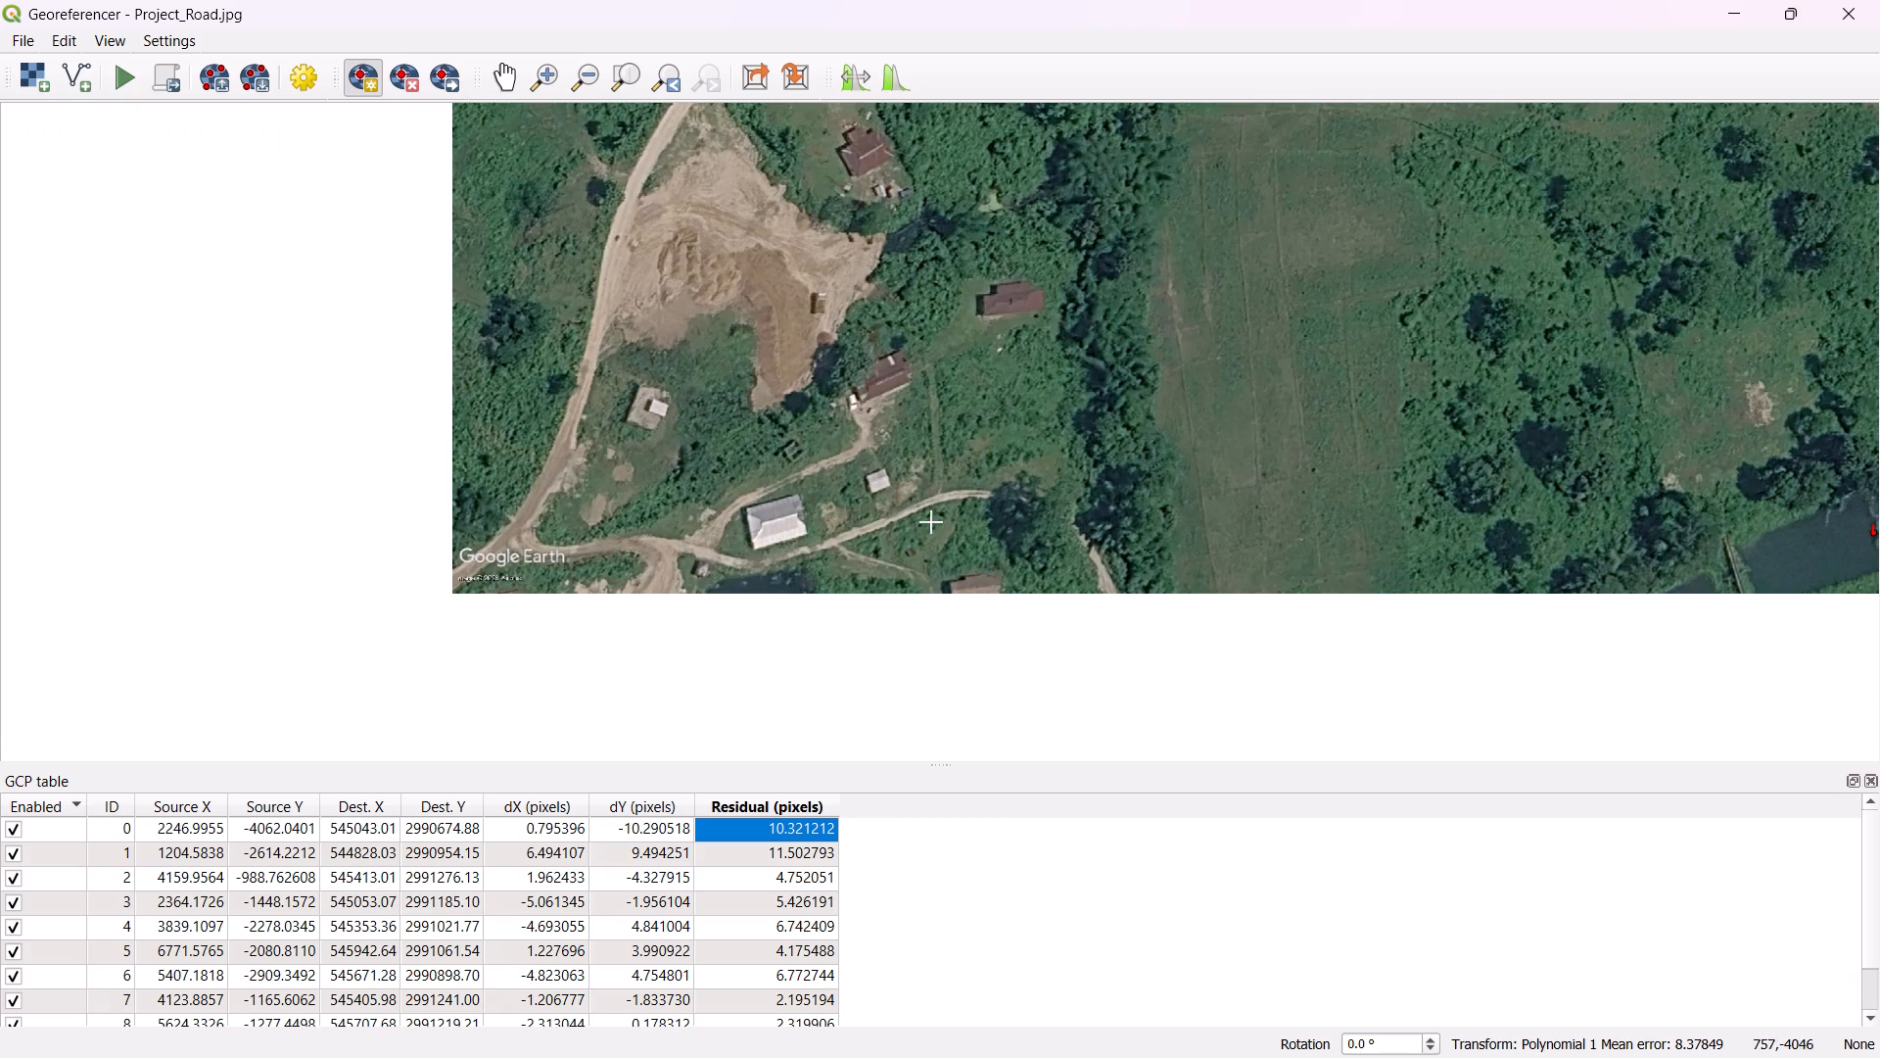
scroll(787, 509, "up", 2)
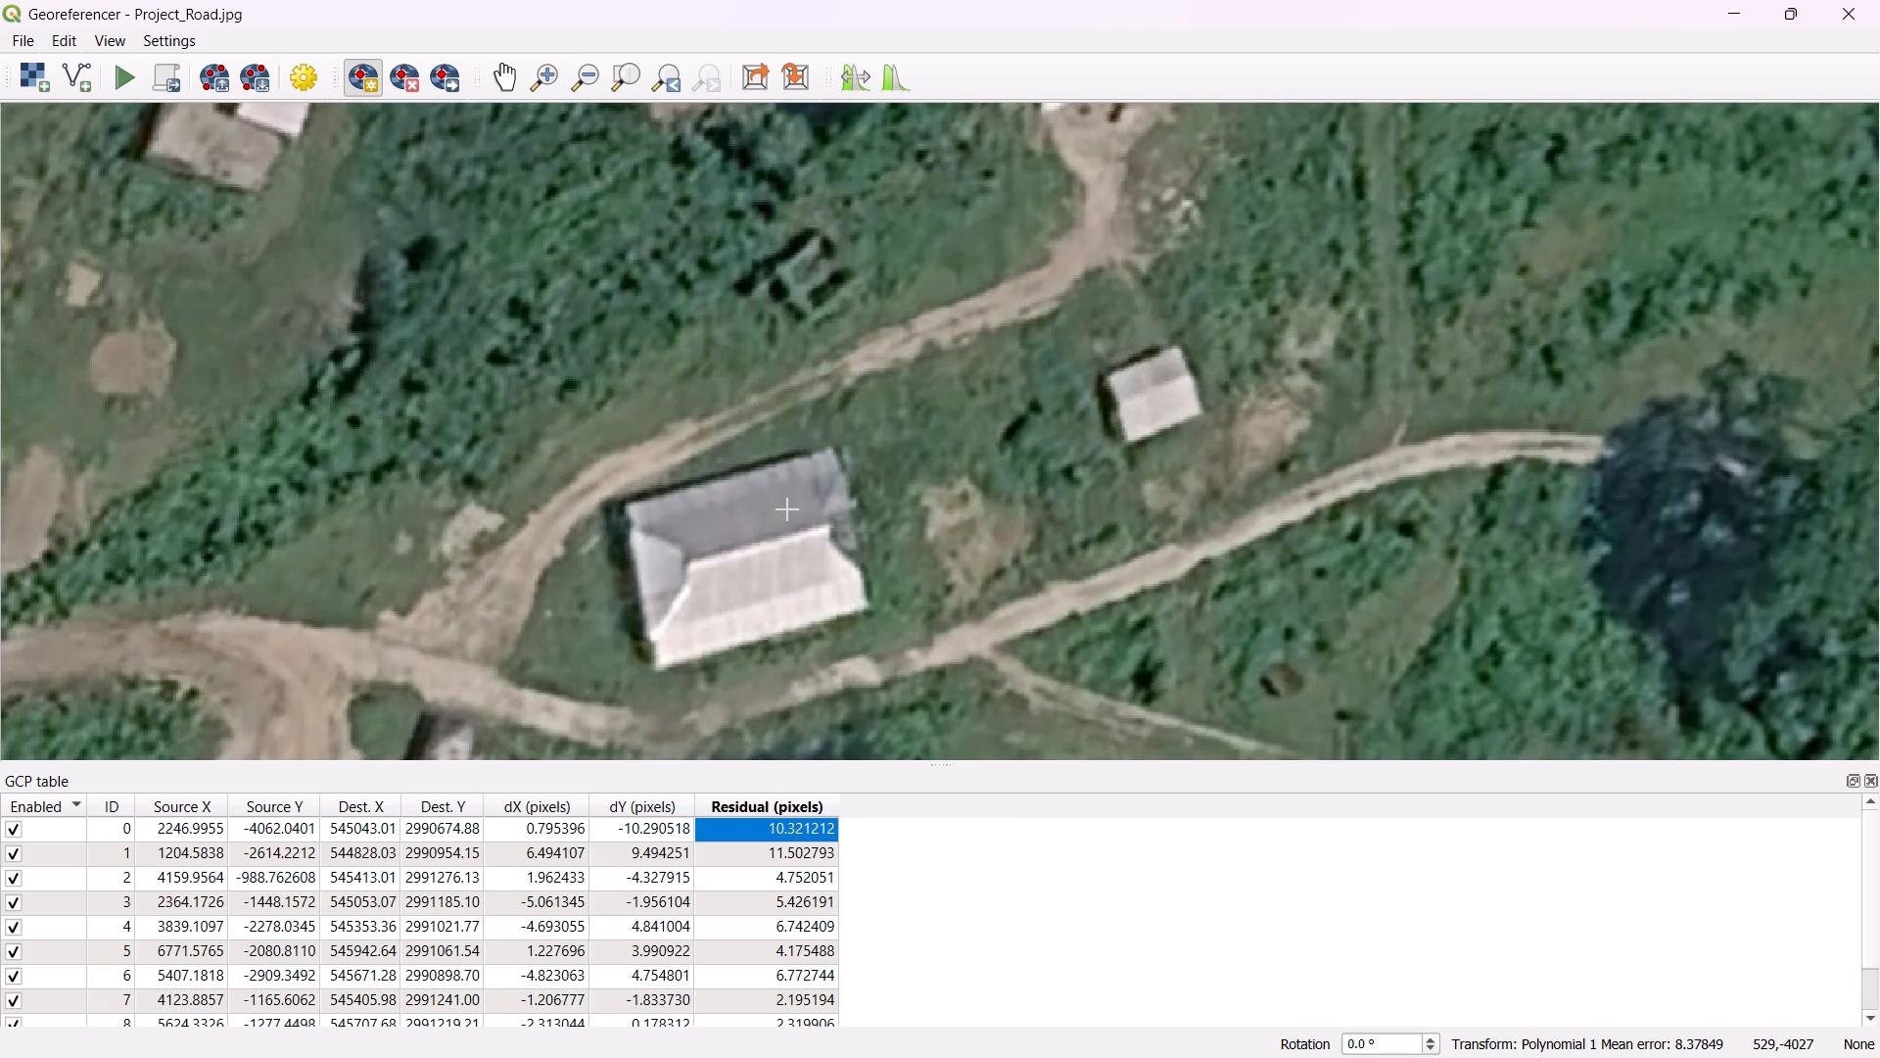
scroll(787, 509, "down", 4)
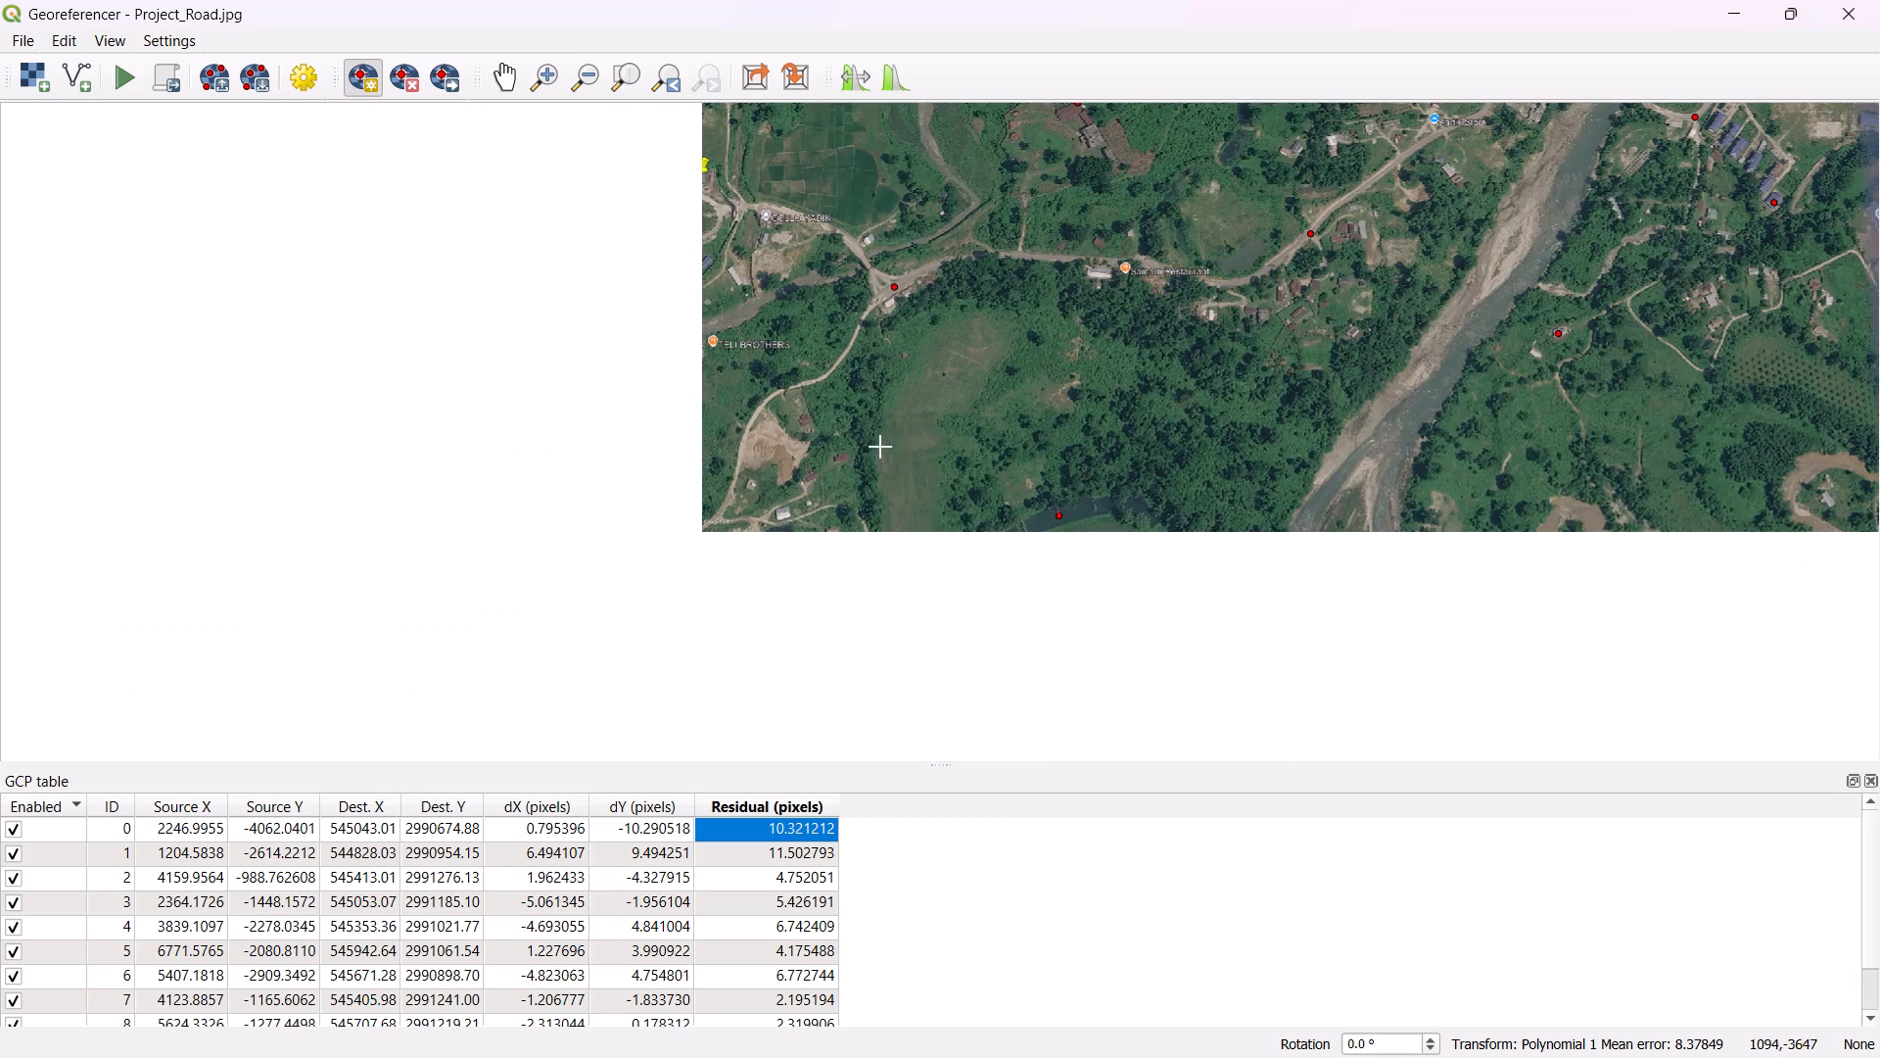
scroll(1143, 198, "up", 2)
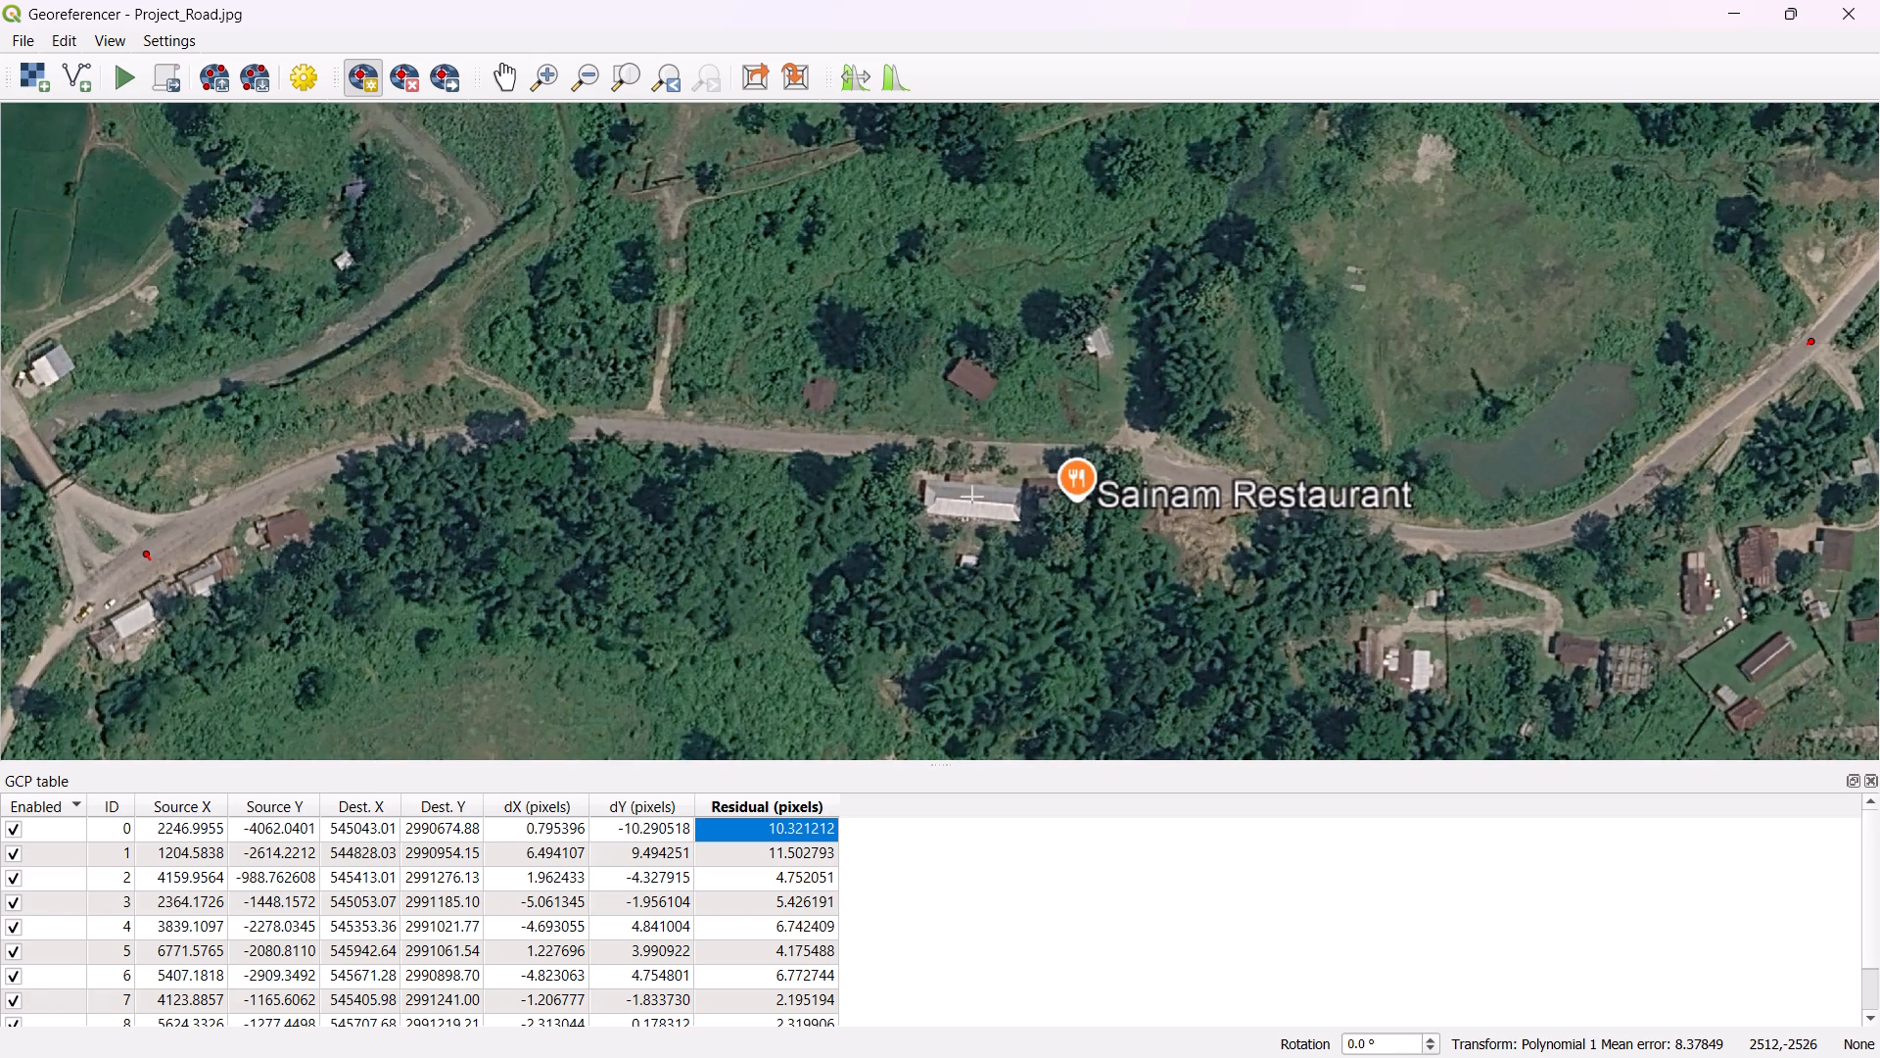
scroll(972, 493, "up", 4)
scroll(972, 495, "down", 1)
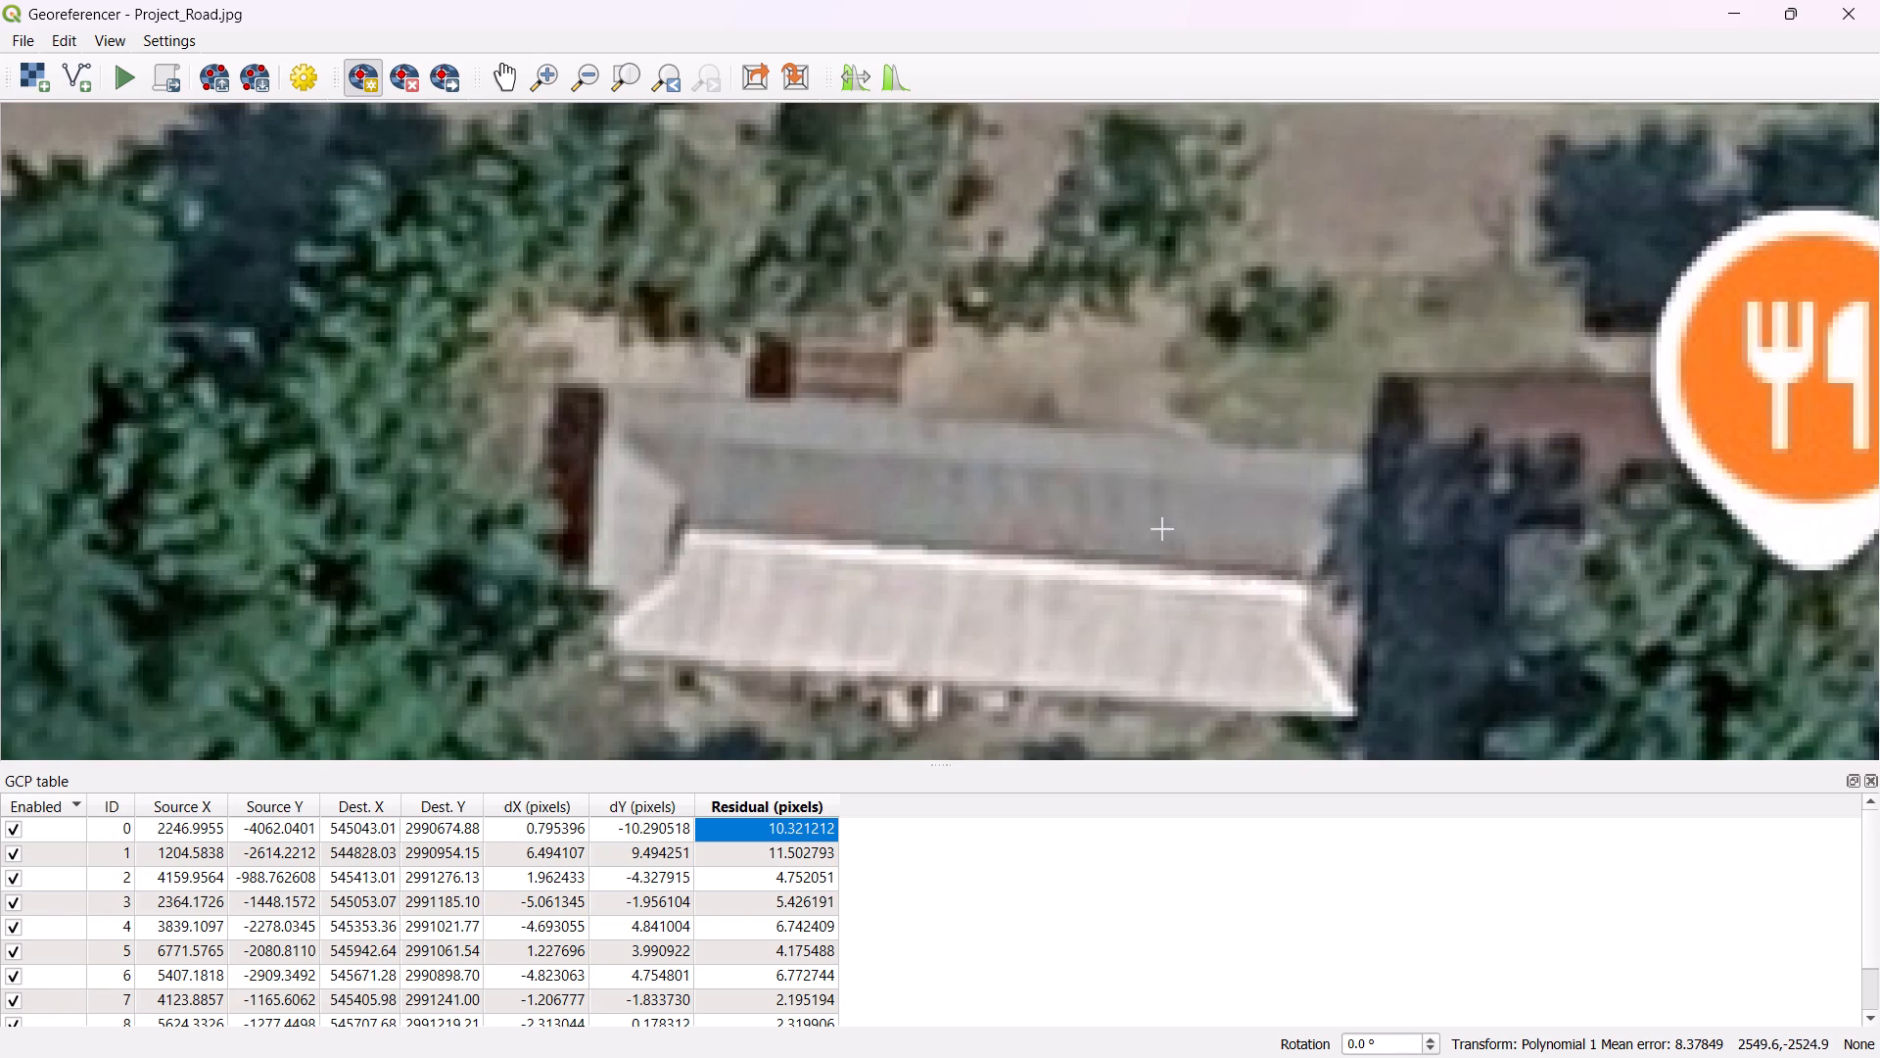
left_click(1299, 585)
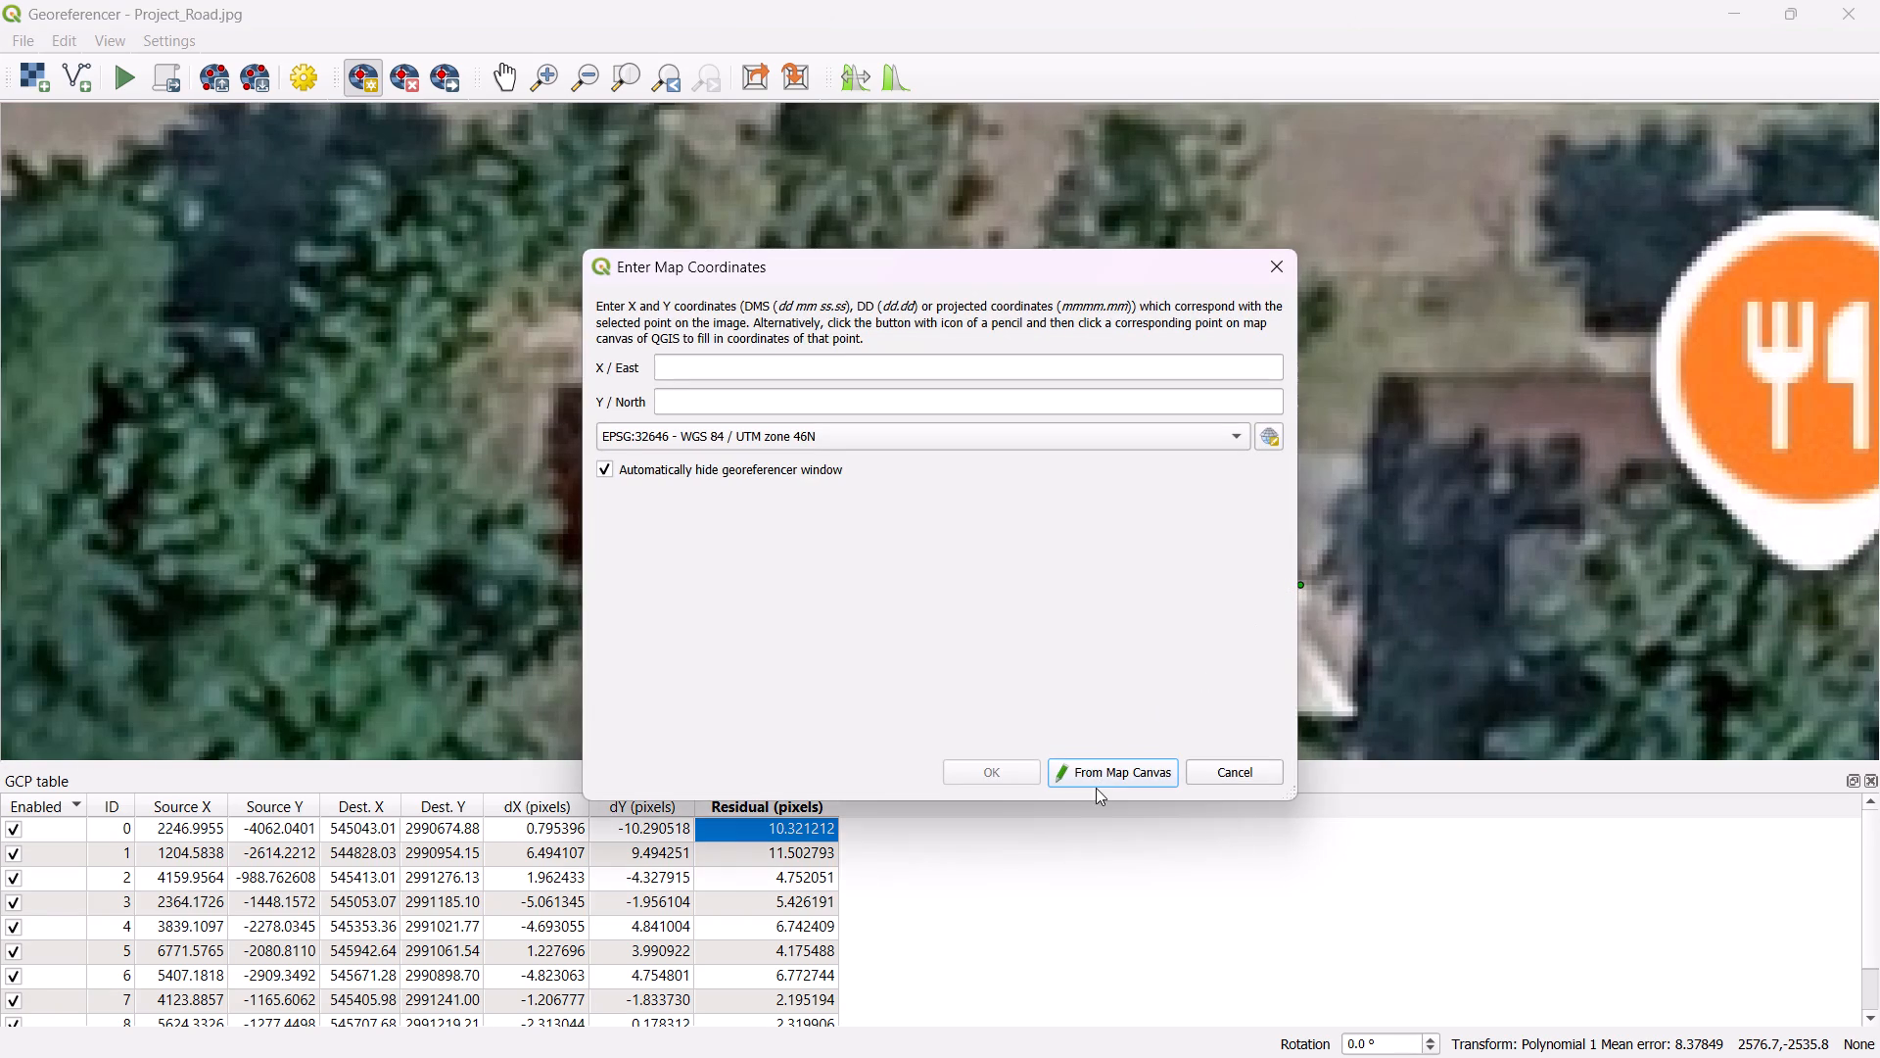
left_click(1096, 776)
scroll(1278, 620, "up", 1)
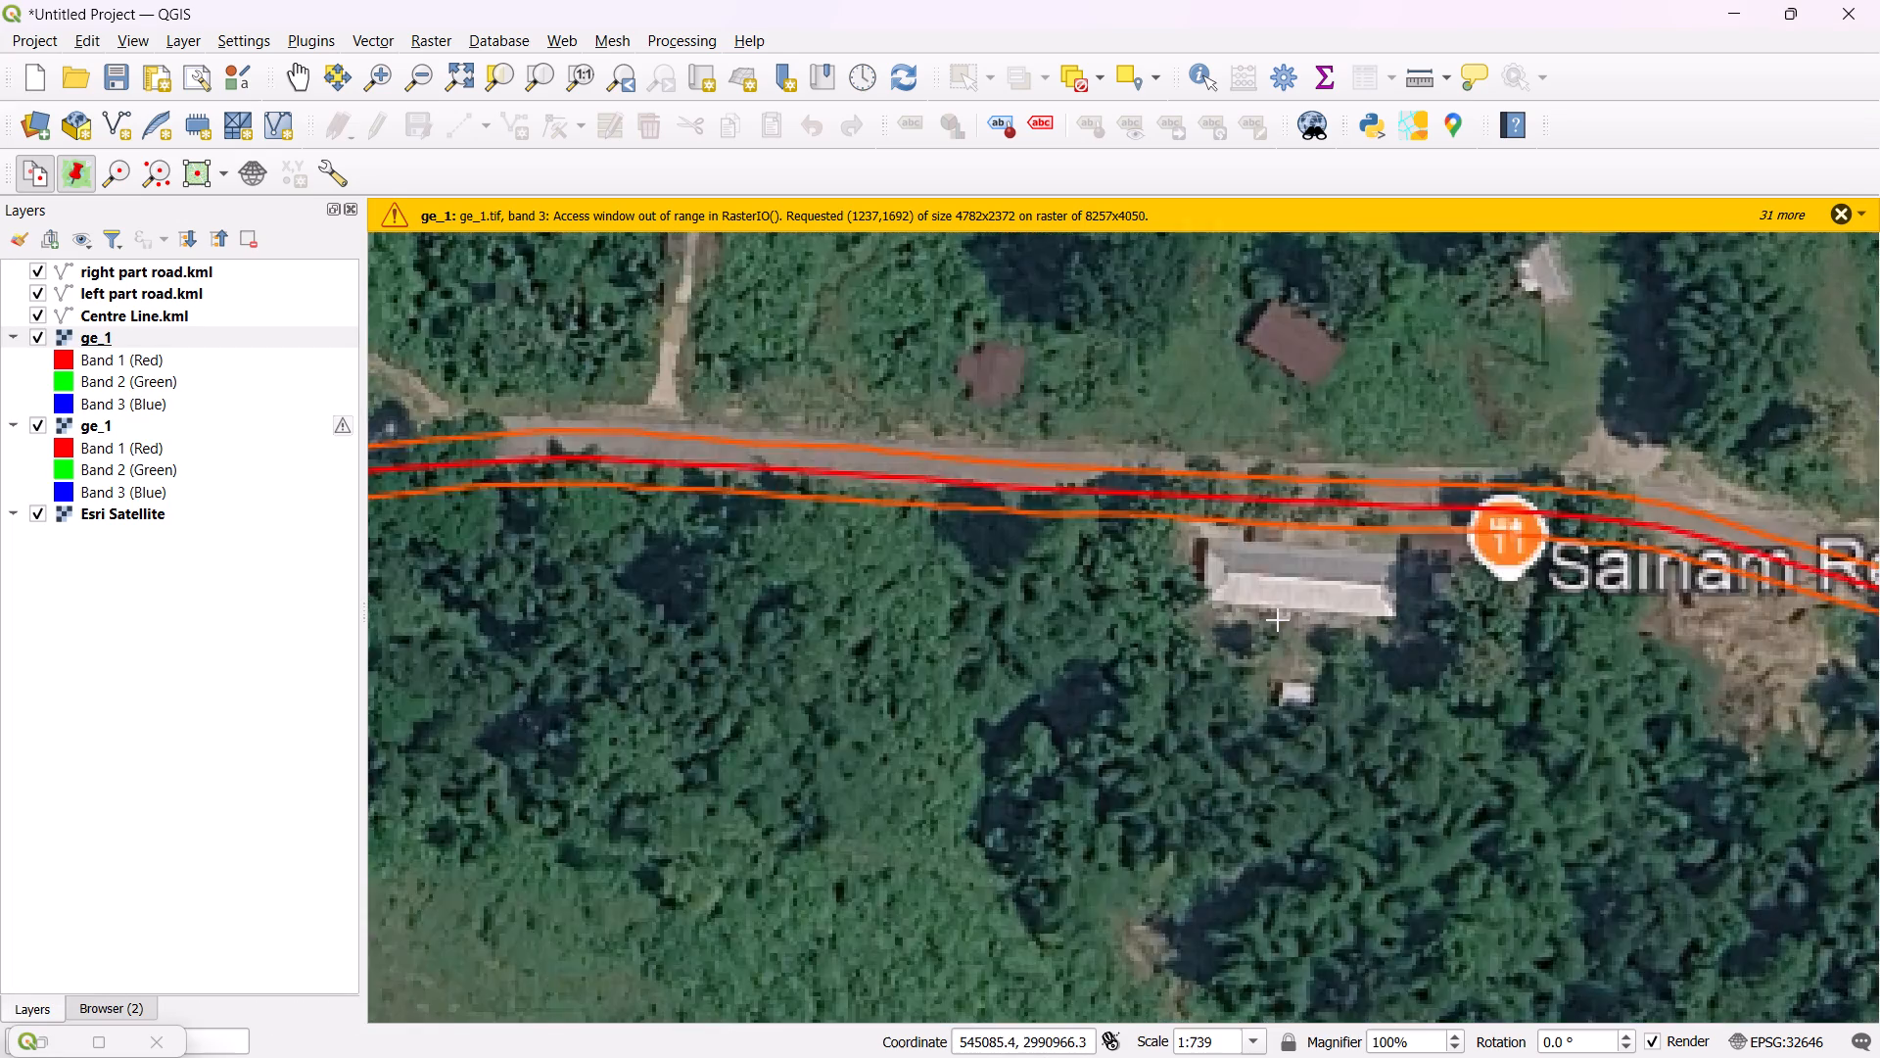
scroll(1278, 620, "up", 2)
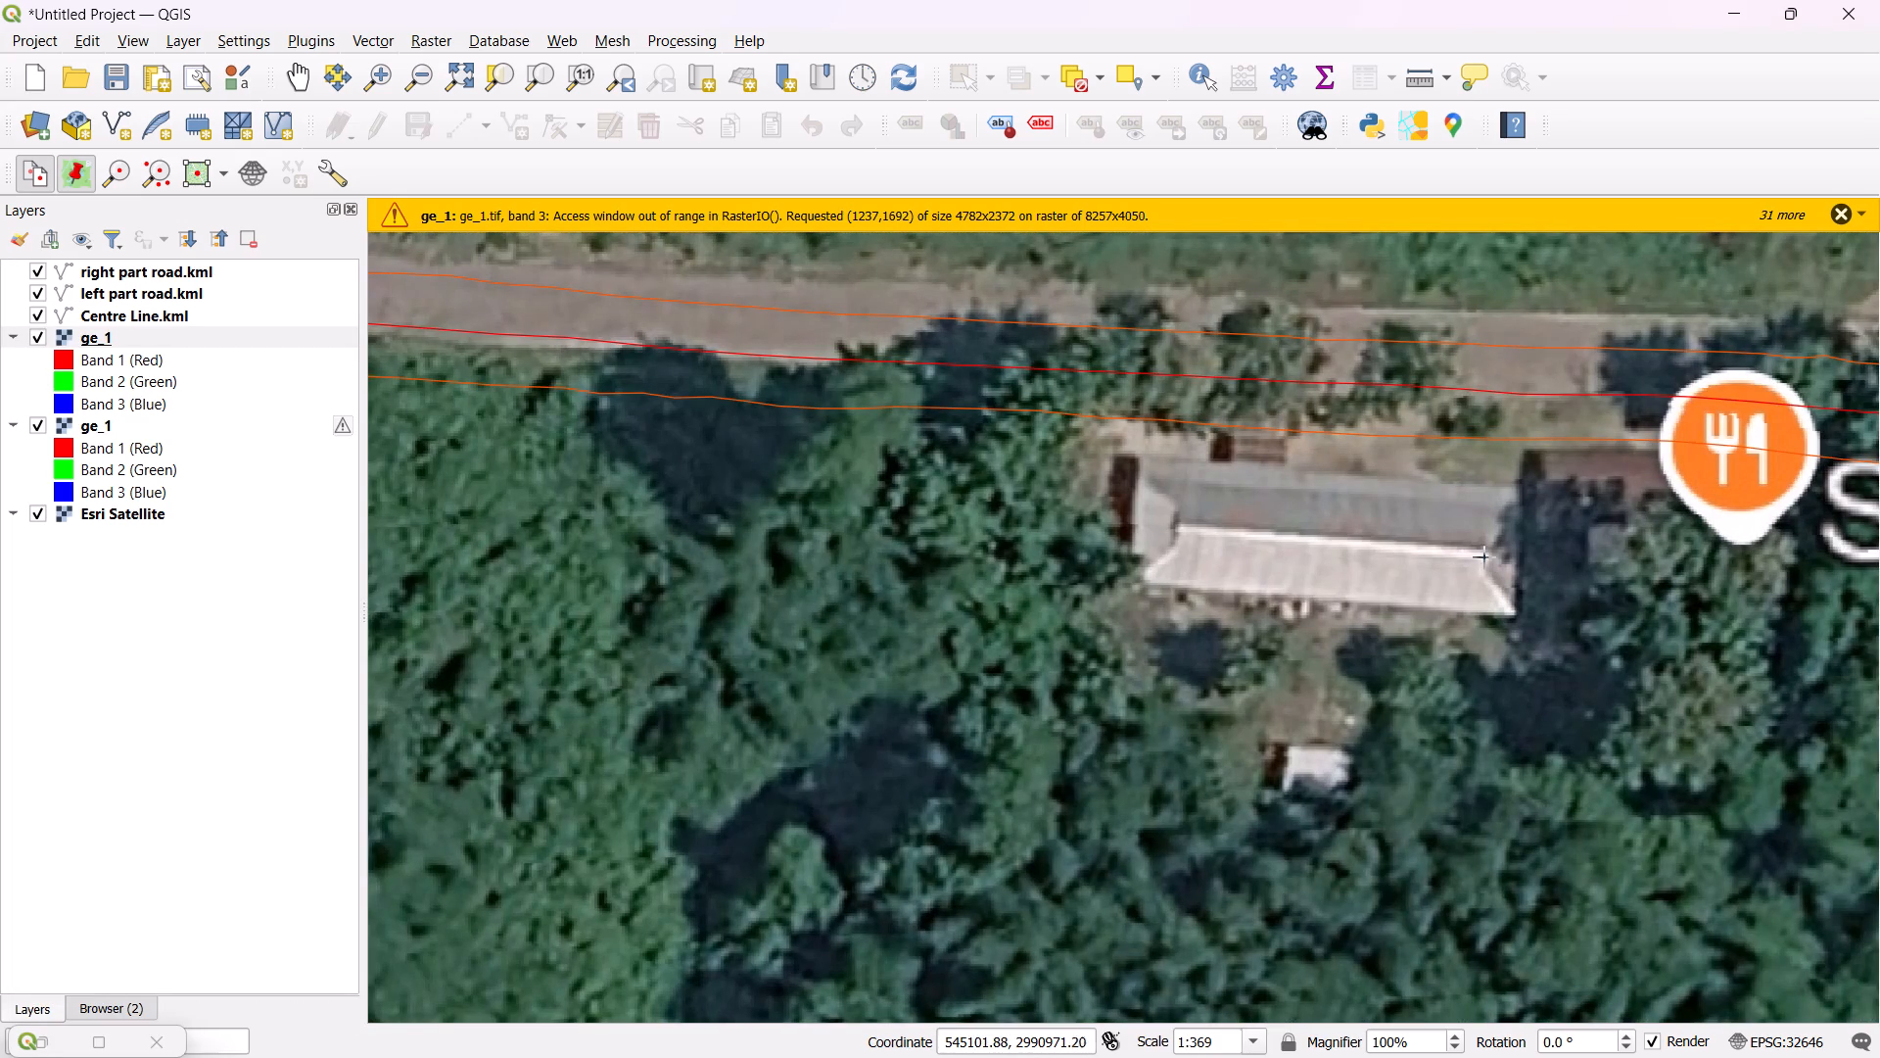
left_click(1484, 552)
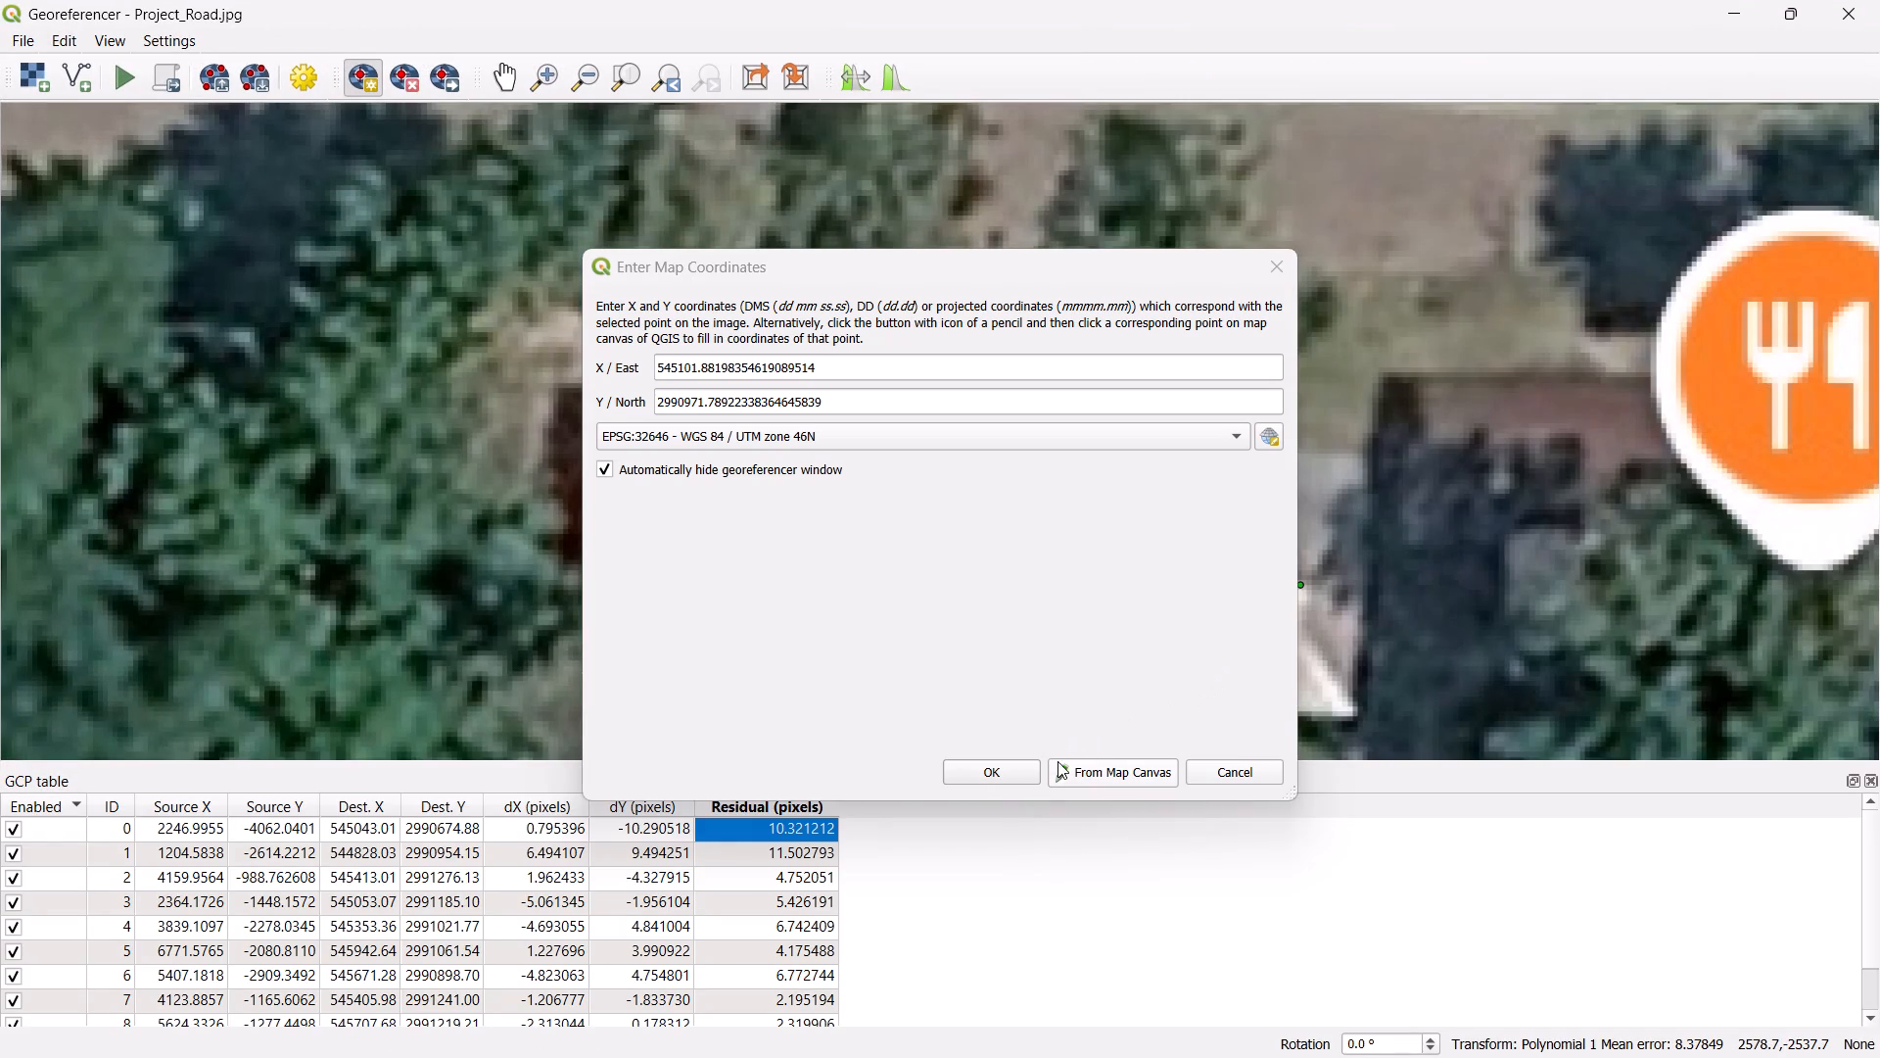
left_click(1009, 775)
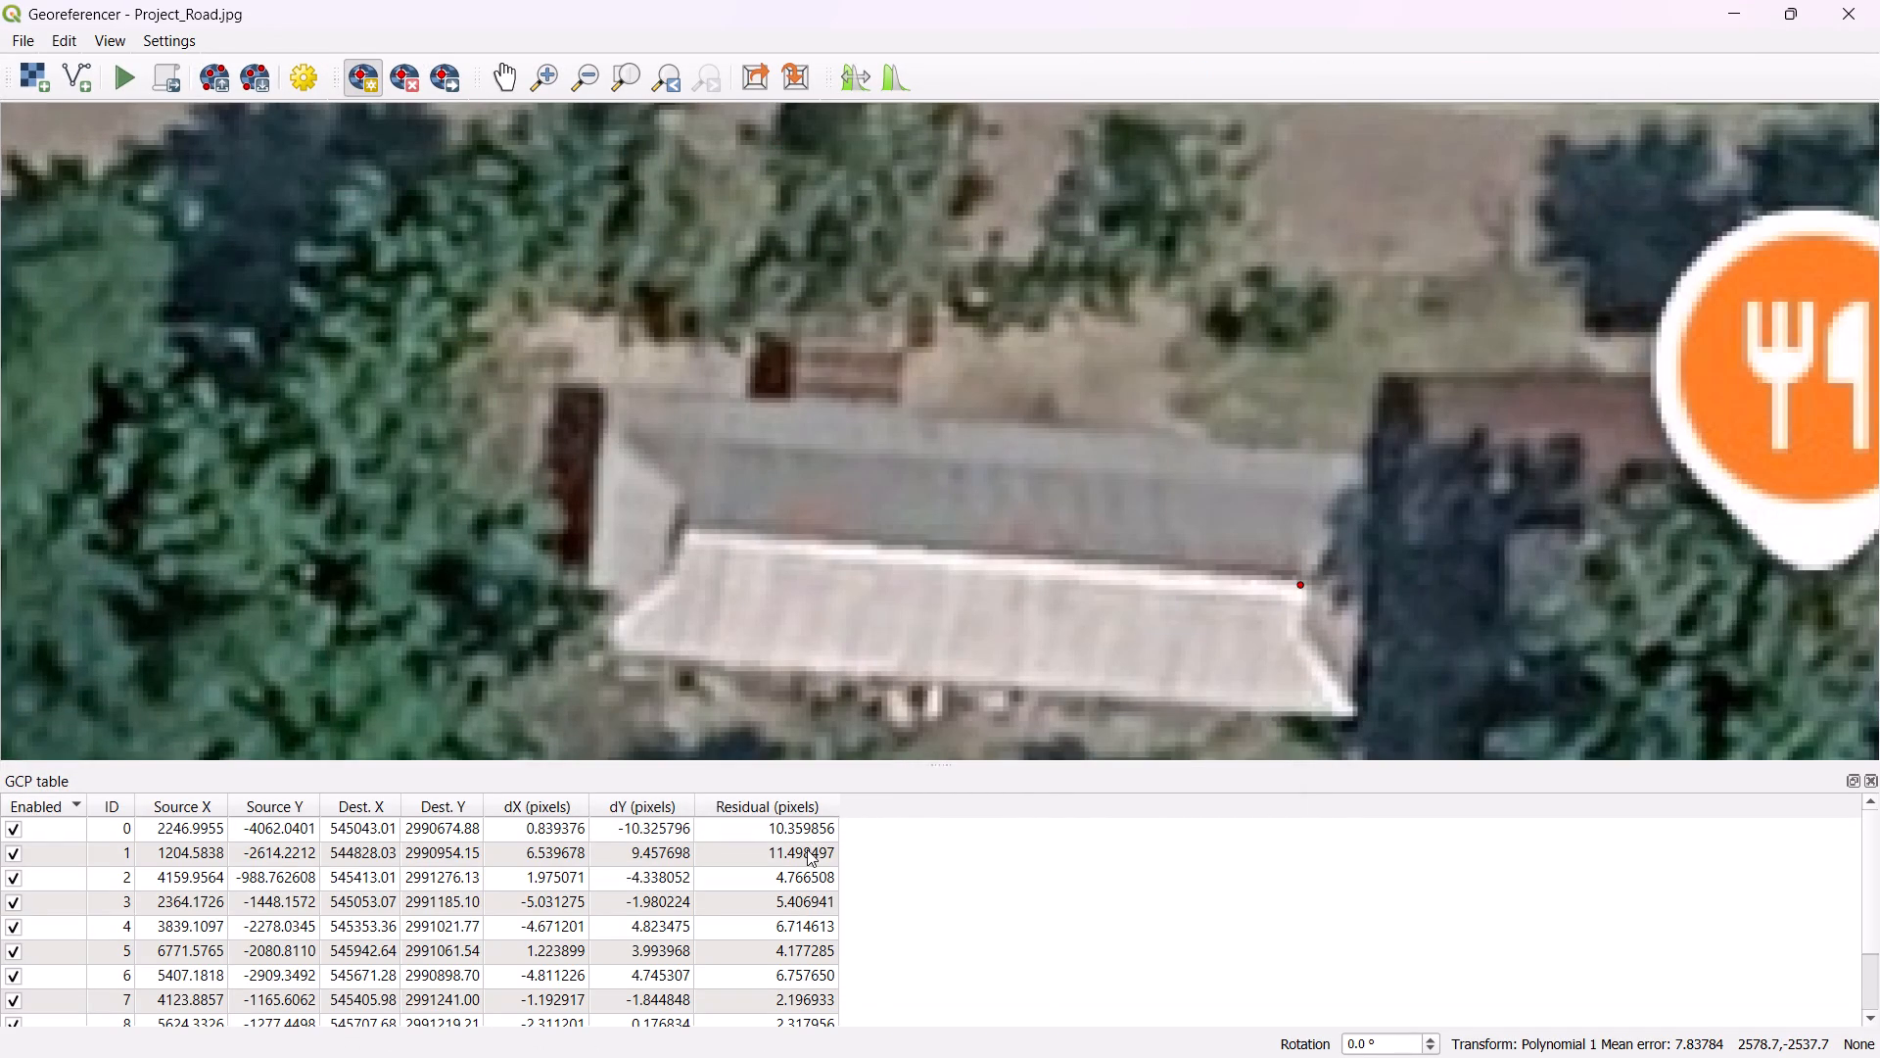
Add a control point on the brown-roofed building just north of Kartik Store, matched on the main map at about 545513.56, 2991185.98.
scroll(1026, 620, "down", 4)
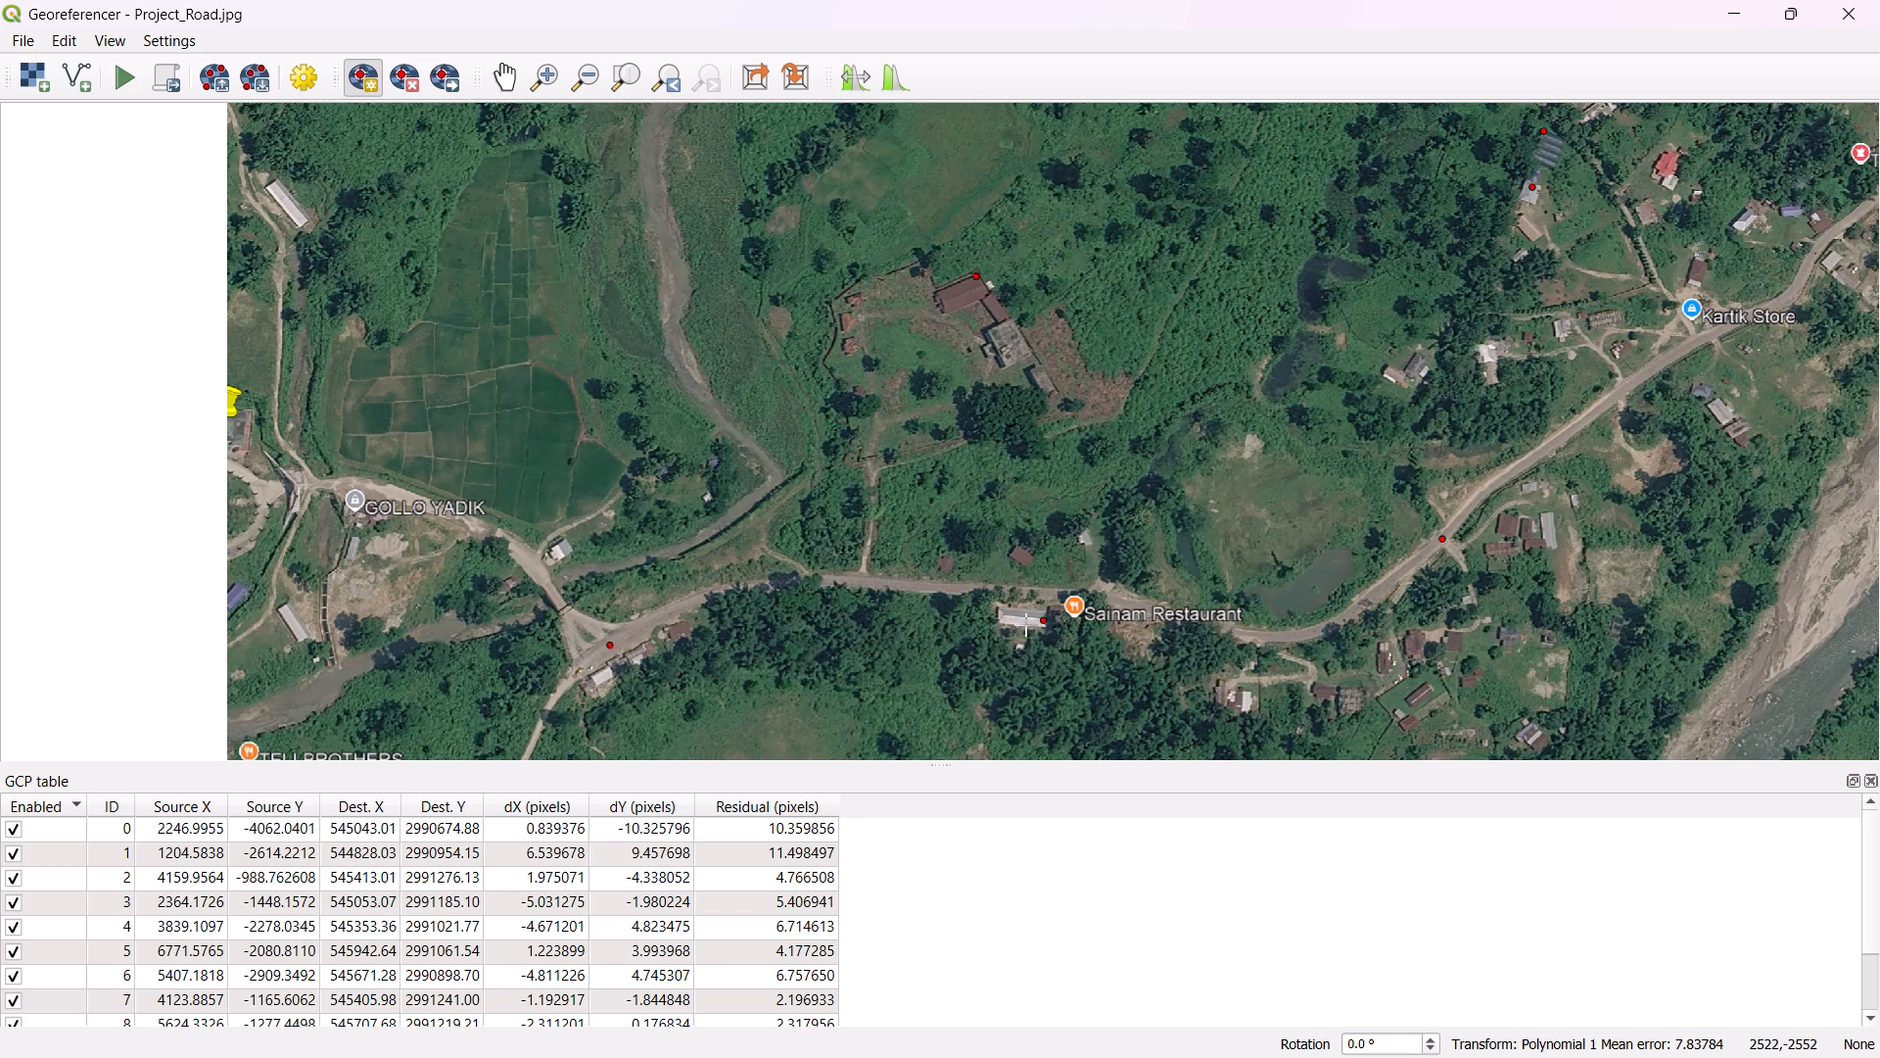
scroll(1668, 328, "up", 3)
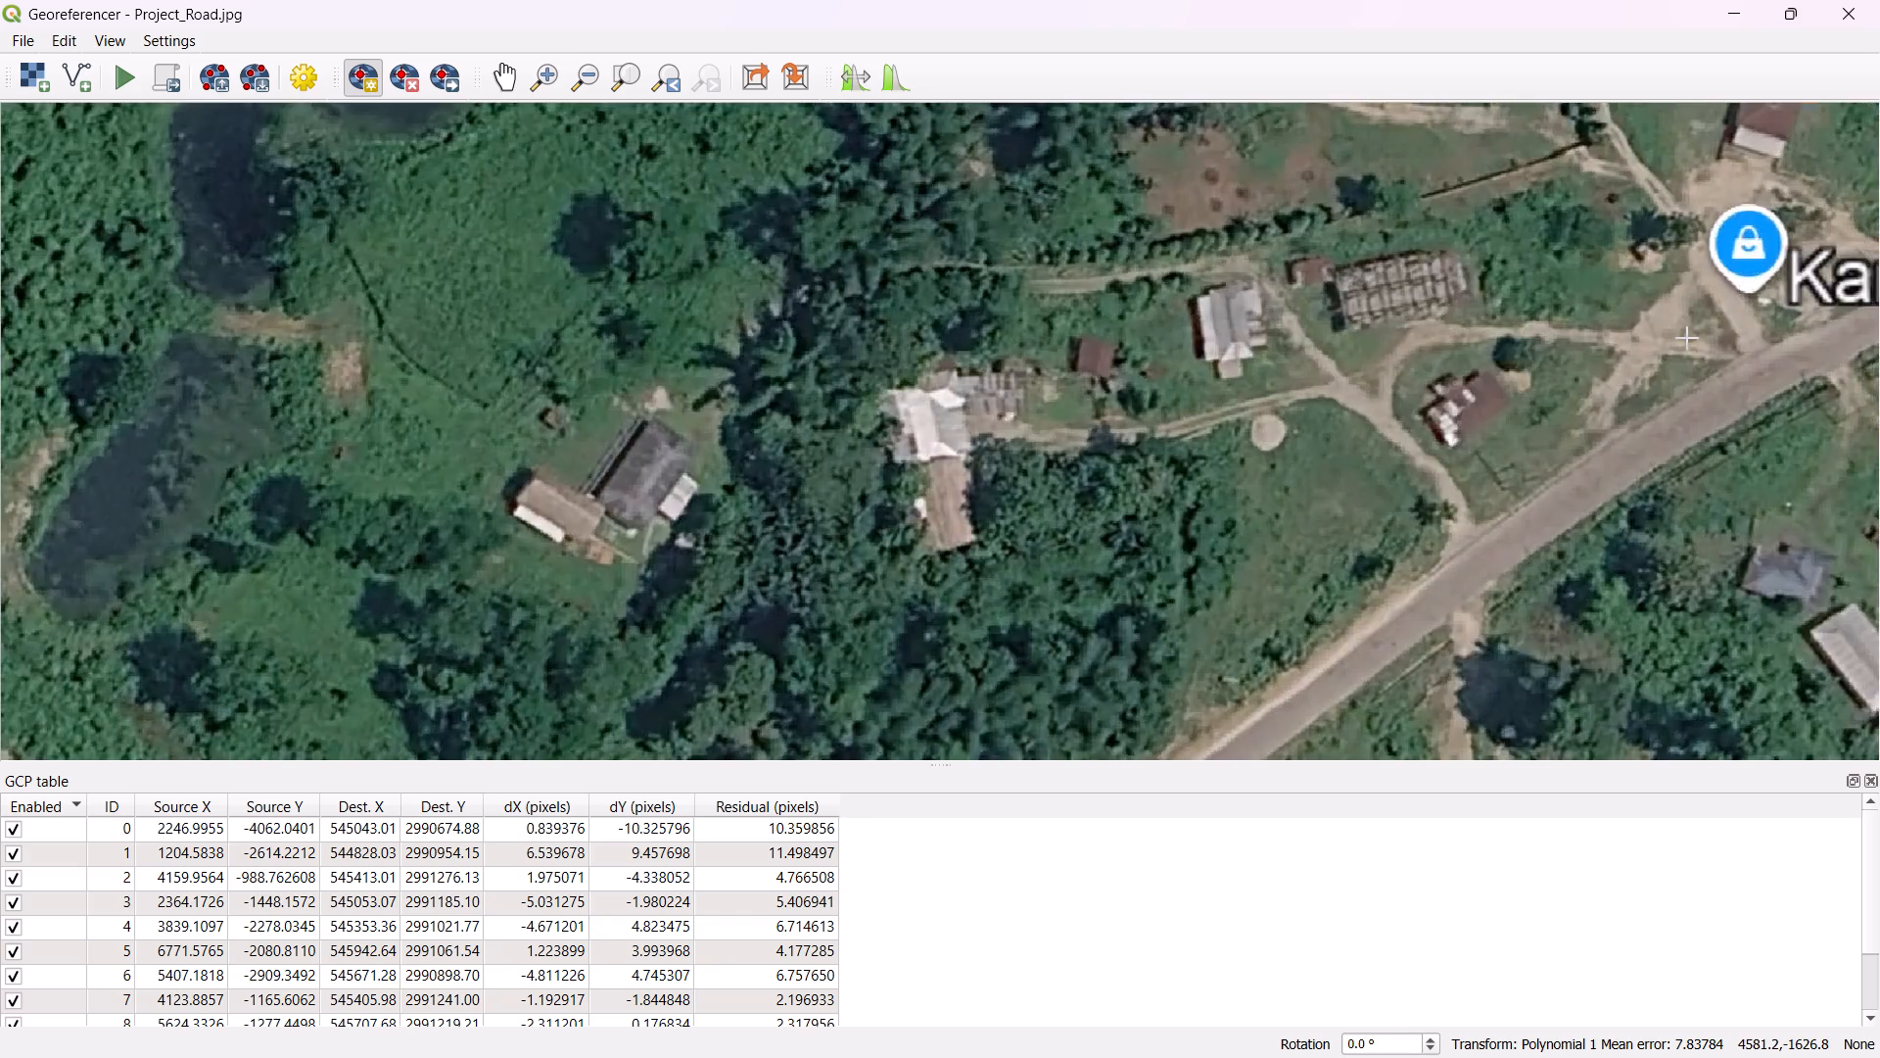
scroll(1744, 274, "down", 1)
scroll(1803, 240, "up", 2)
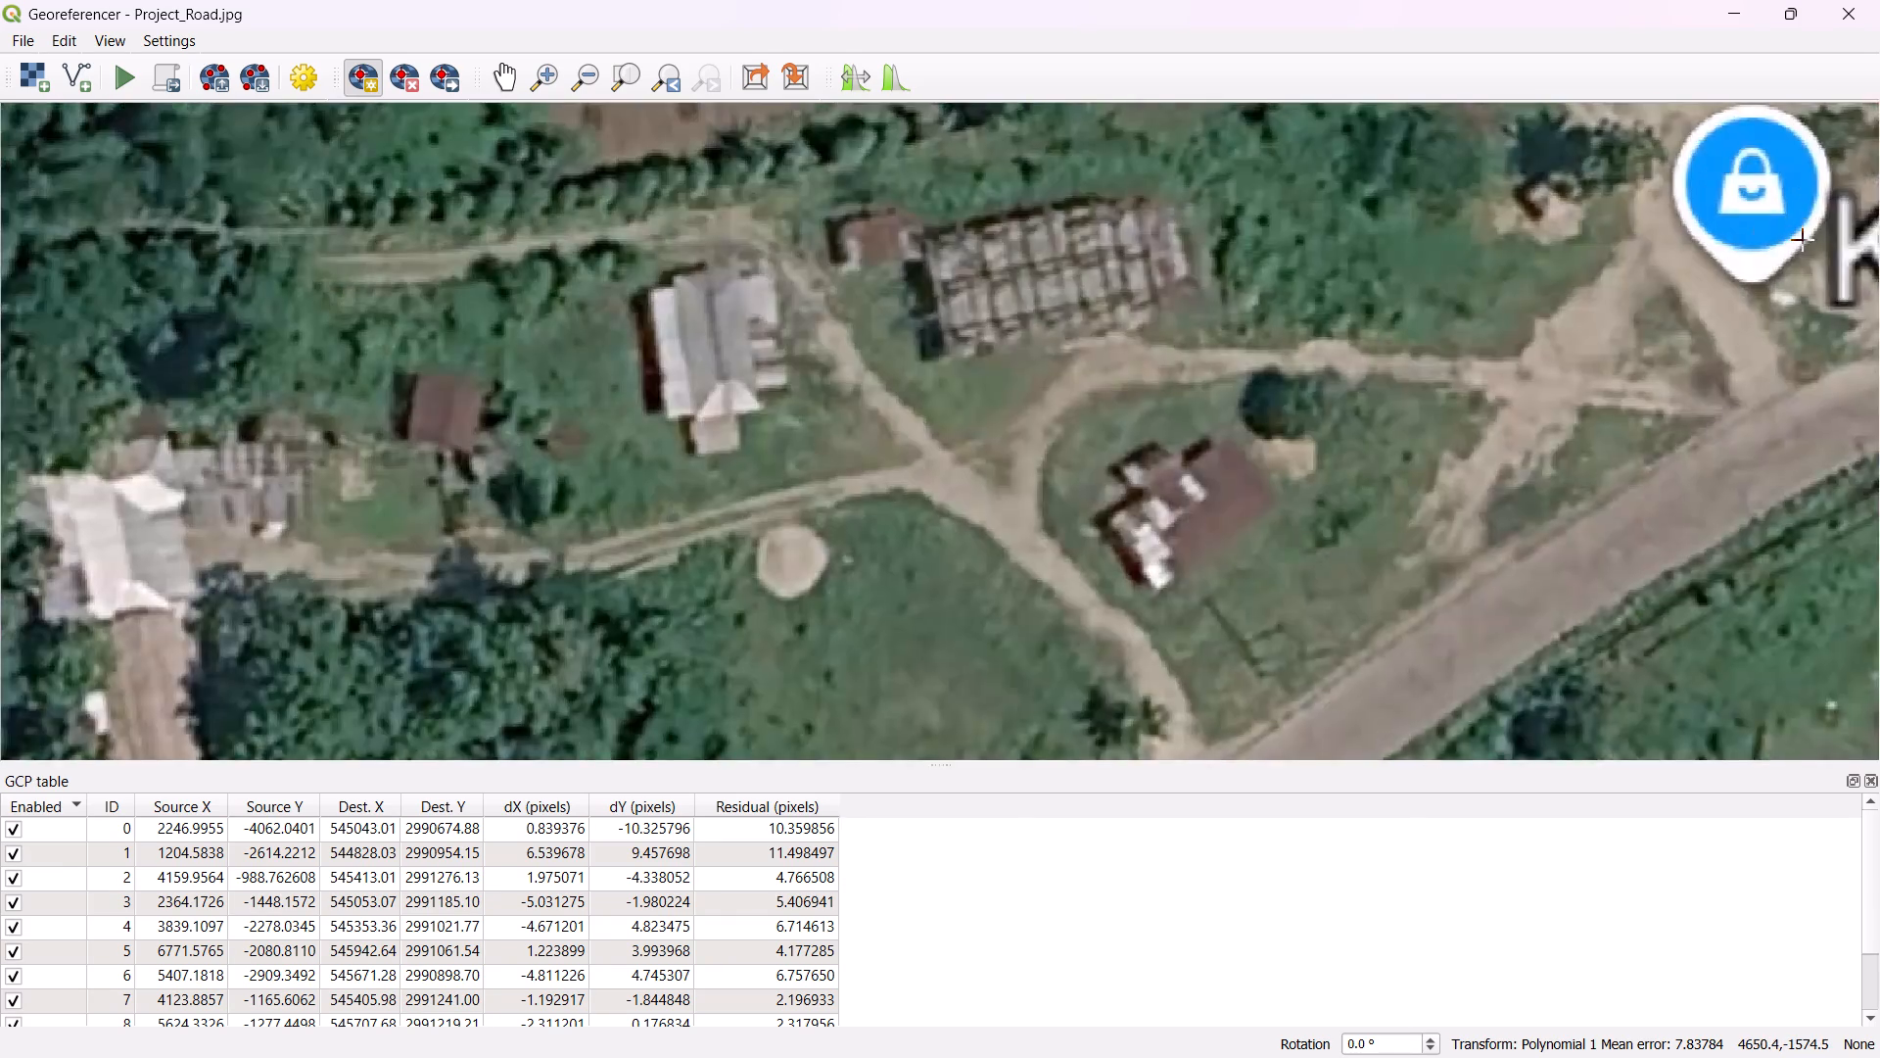
scroll(1803, 242, "down", 3)
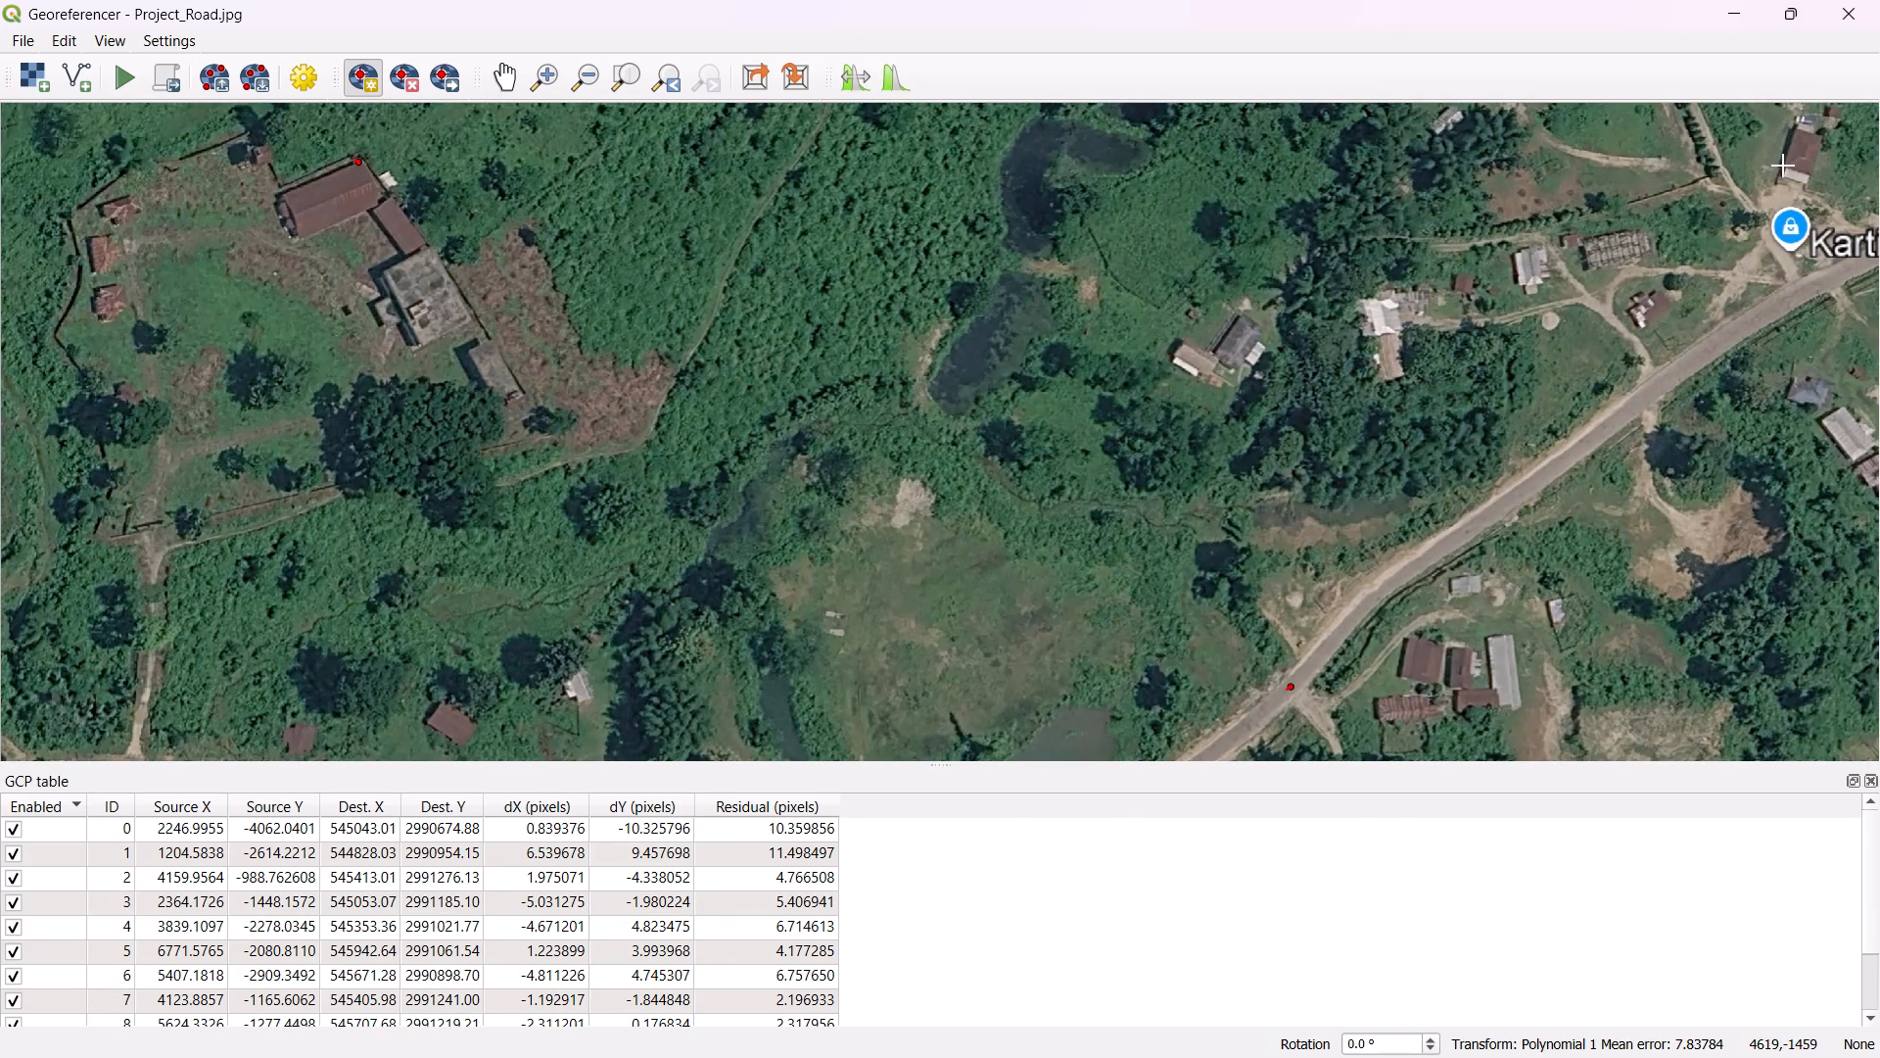
scroll(1783, 165, "up", 2)
scroll(1781, 168, "down", 1)
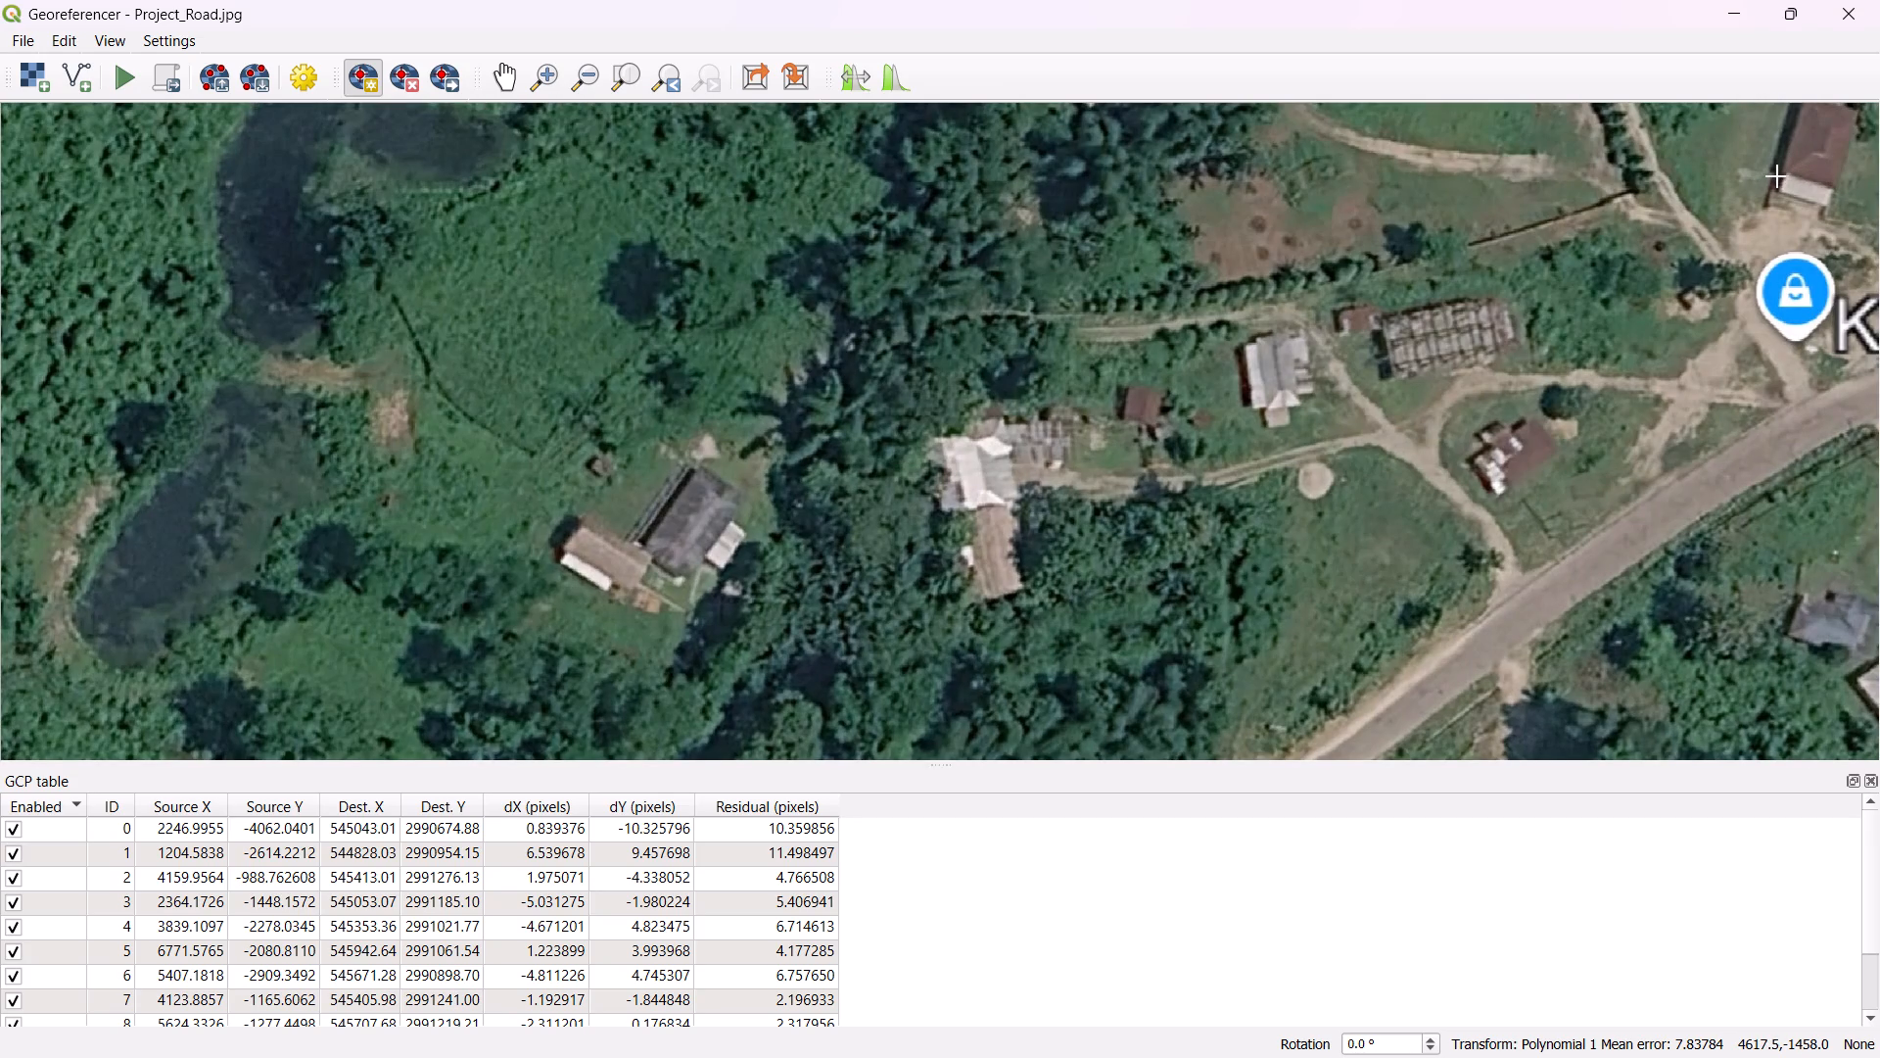
scroll(1777, 184, "up", 1)
scroll(1777, 187, "down", 1)
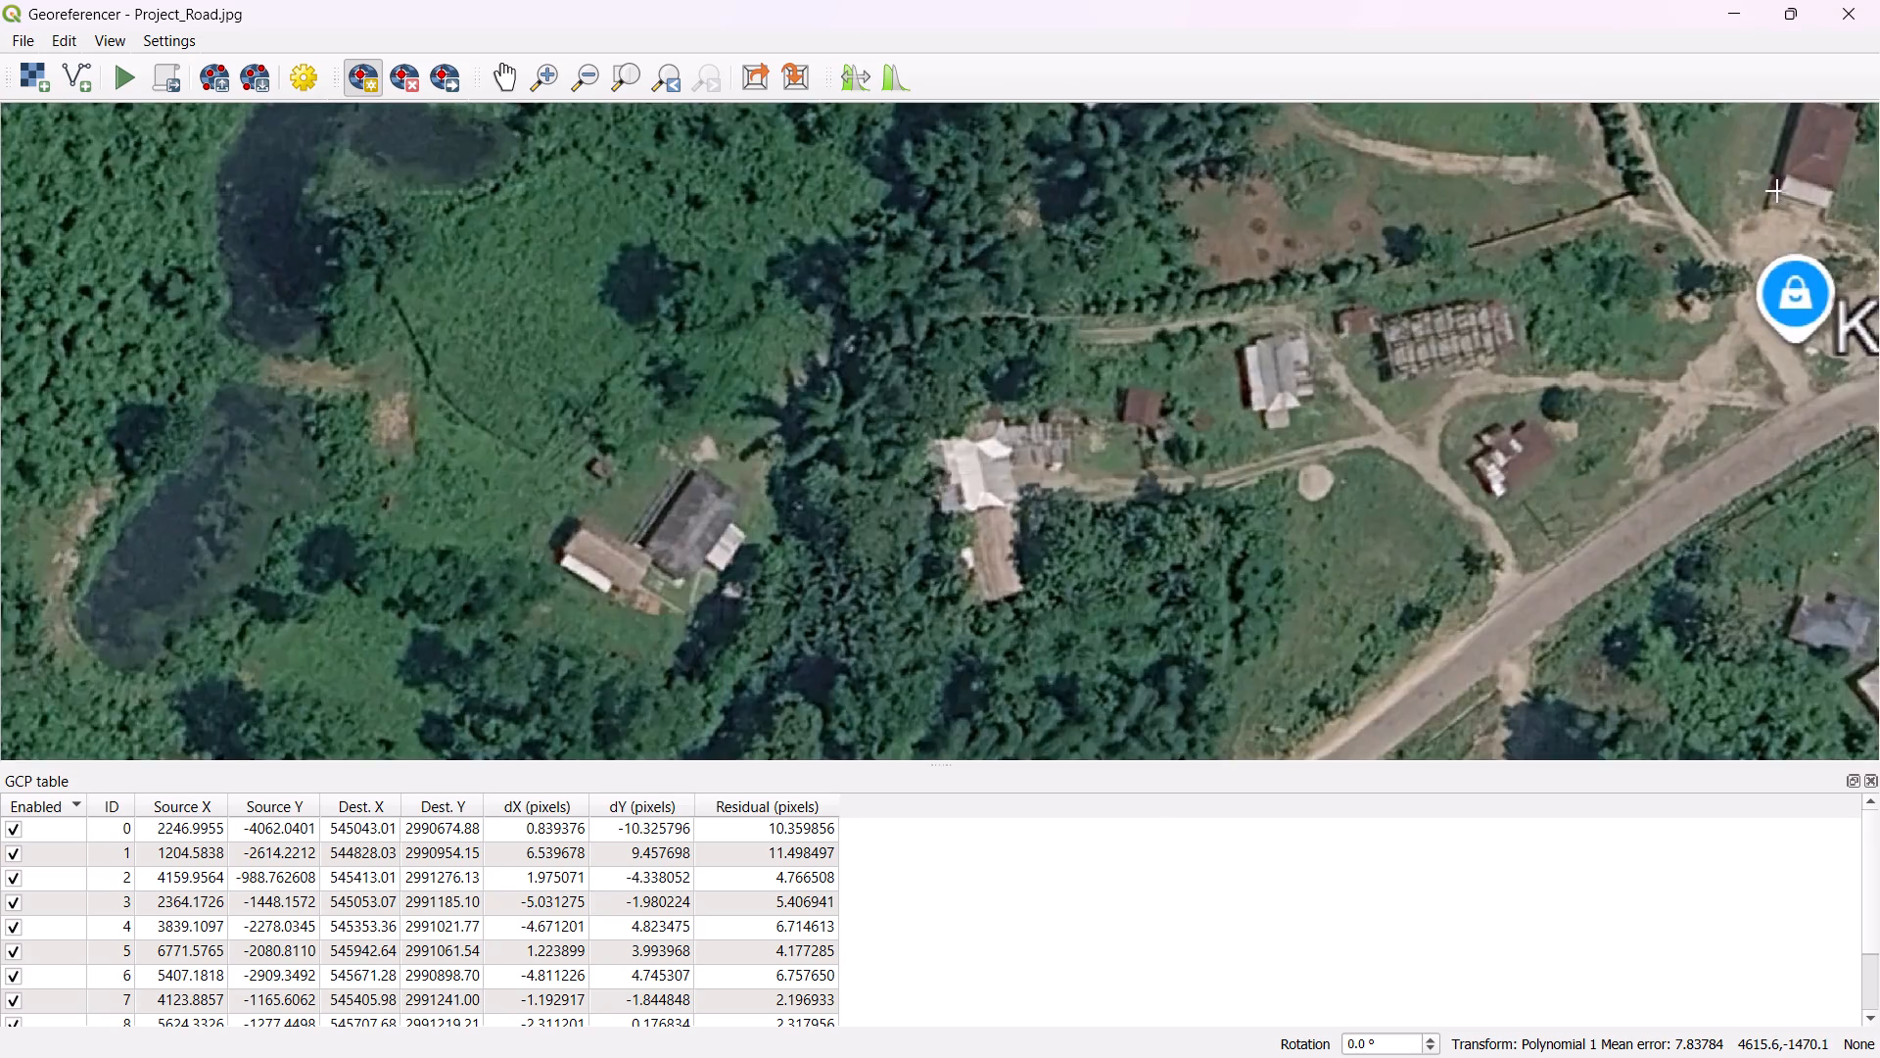
scroll(1777, 196, "down", 2)
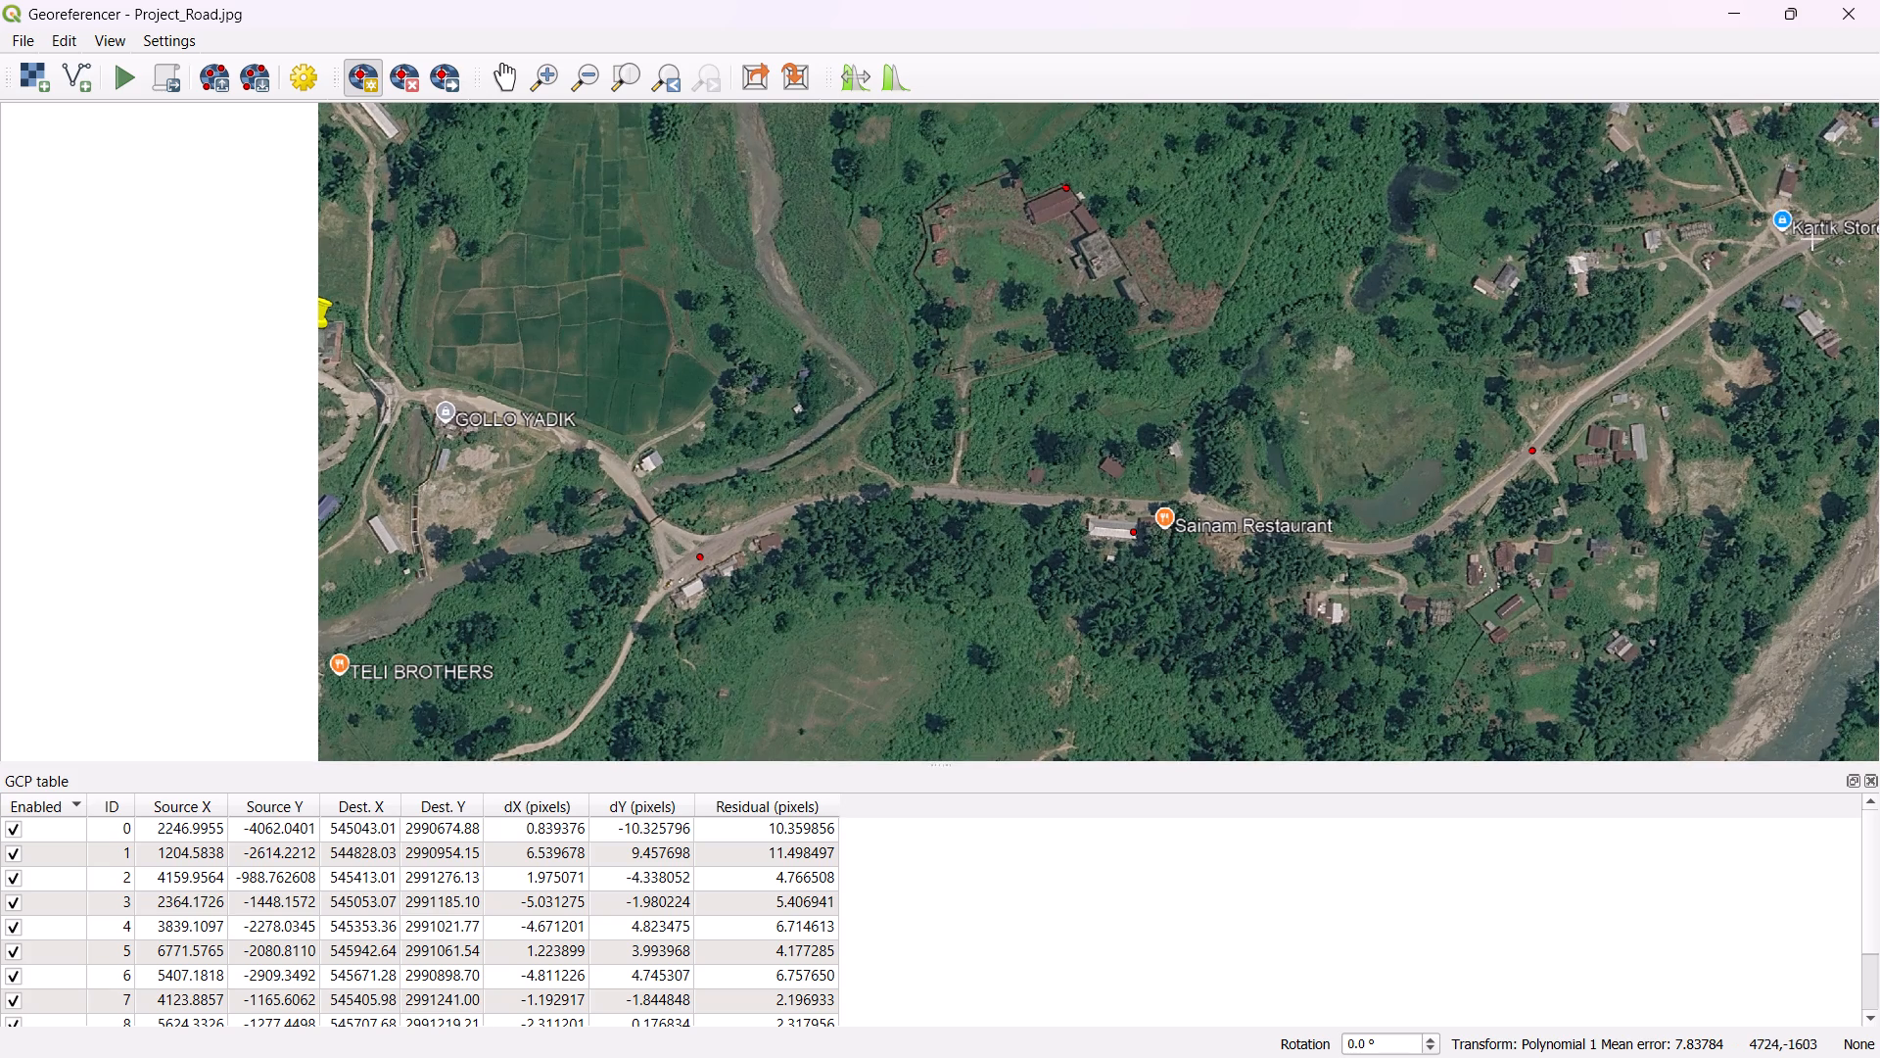
scroll(1789, 190, "up", 1)
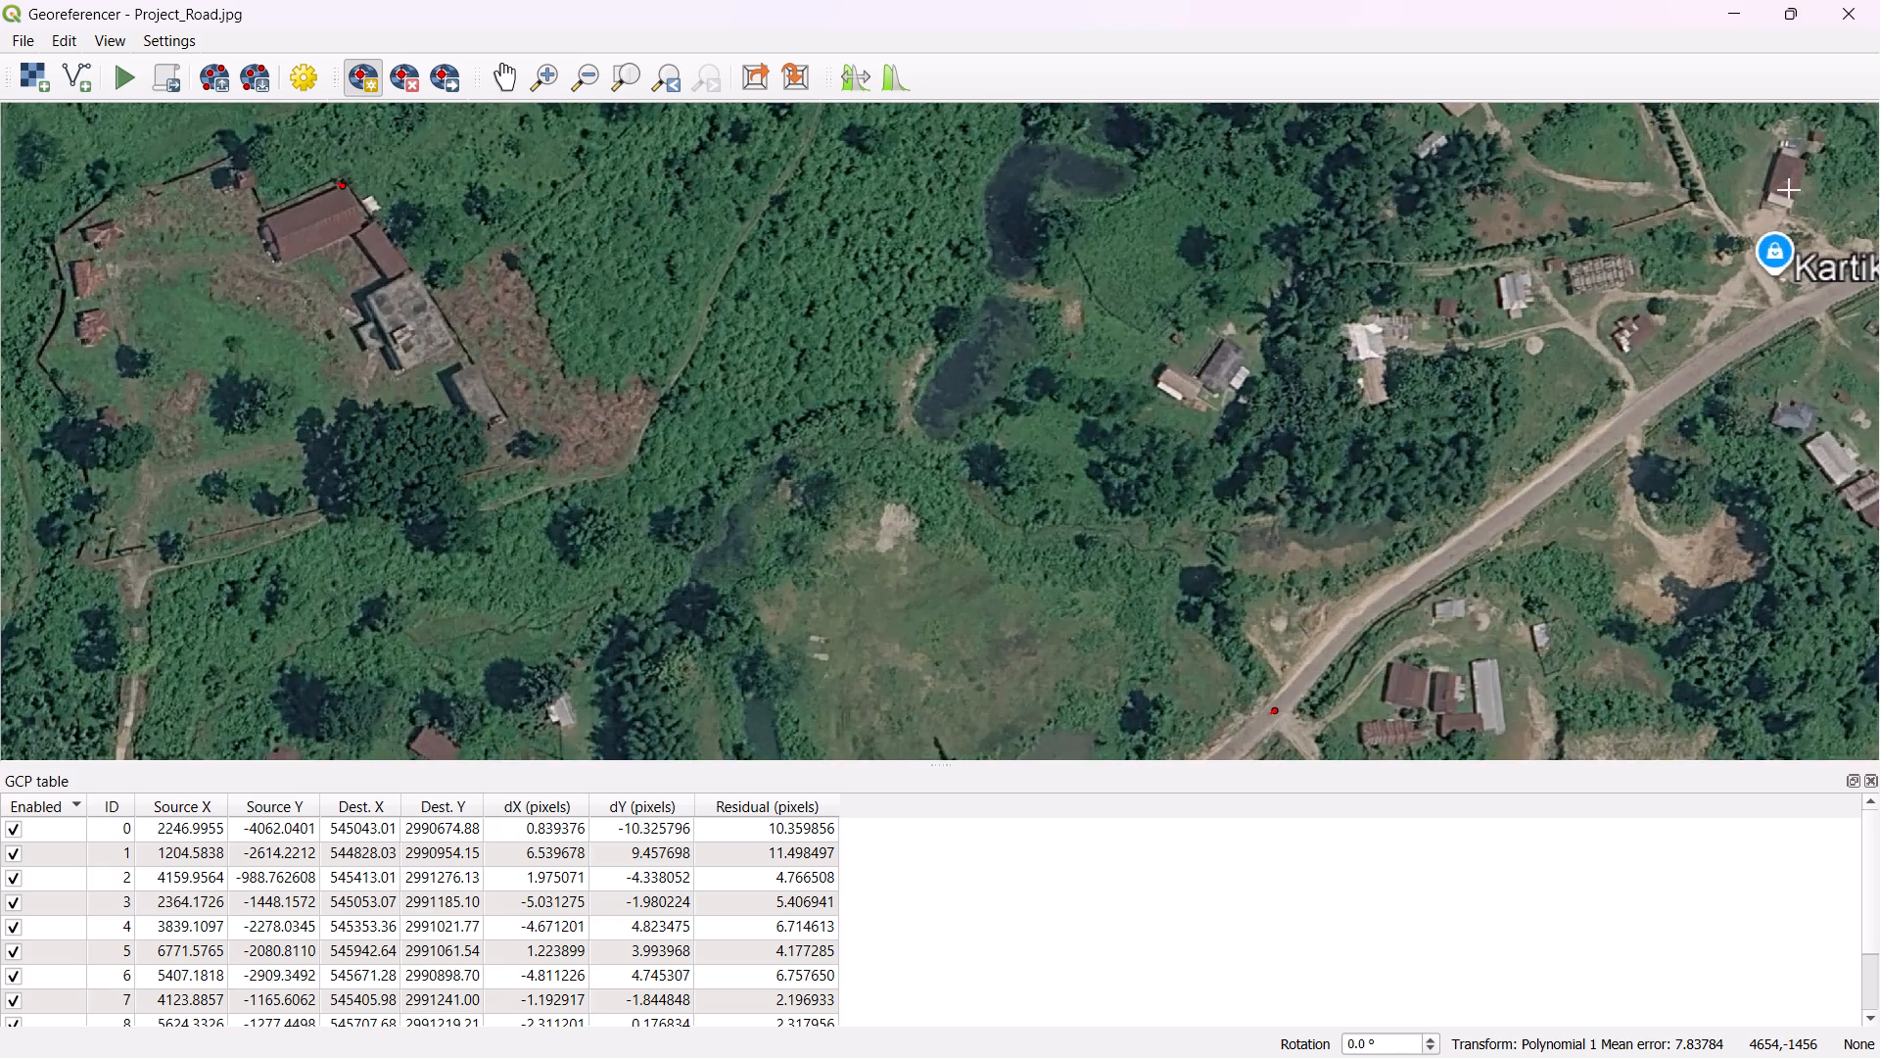
scroll(1789, 190, "up", 2)
scroll(1787, 176, "down", 1)
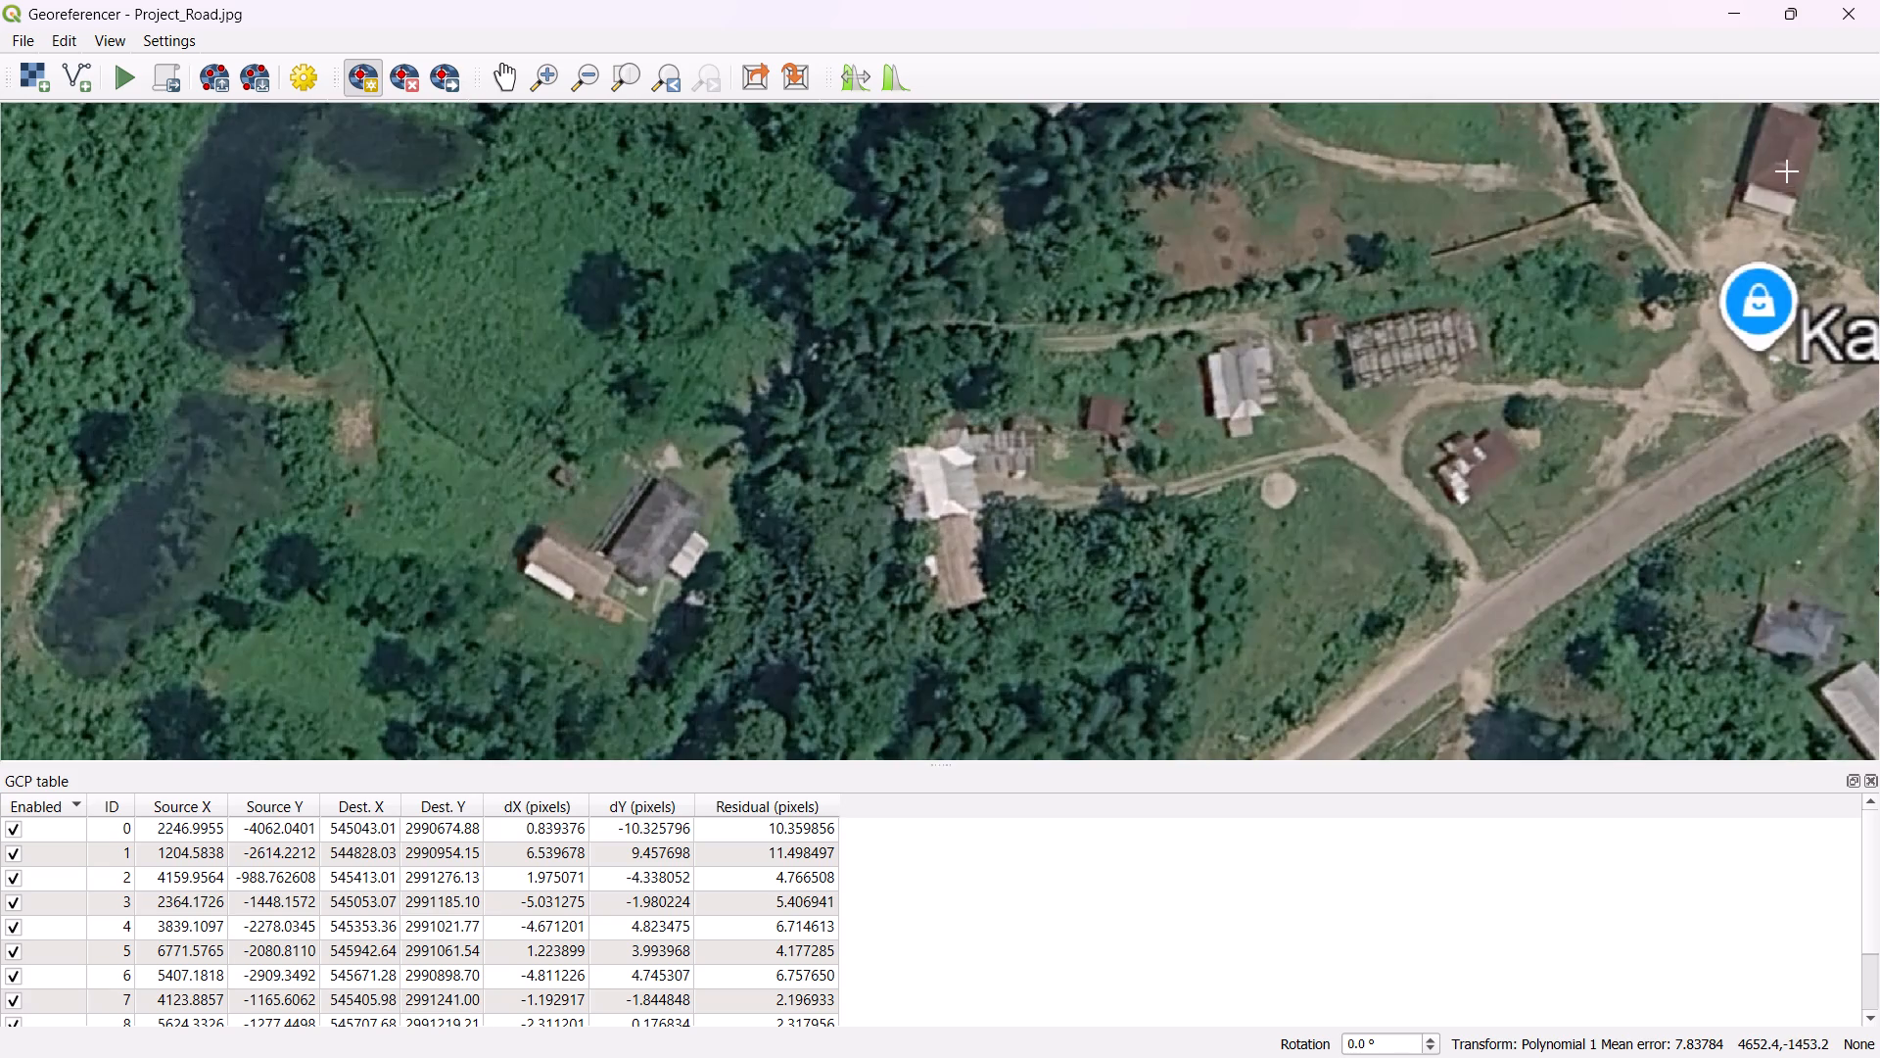
left_click(1783, 164)
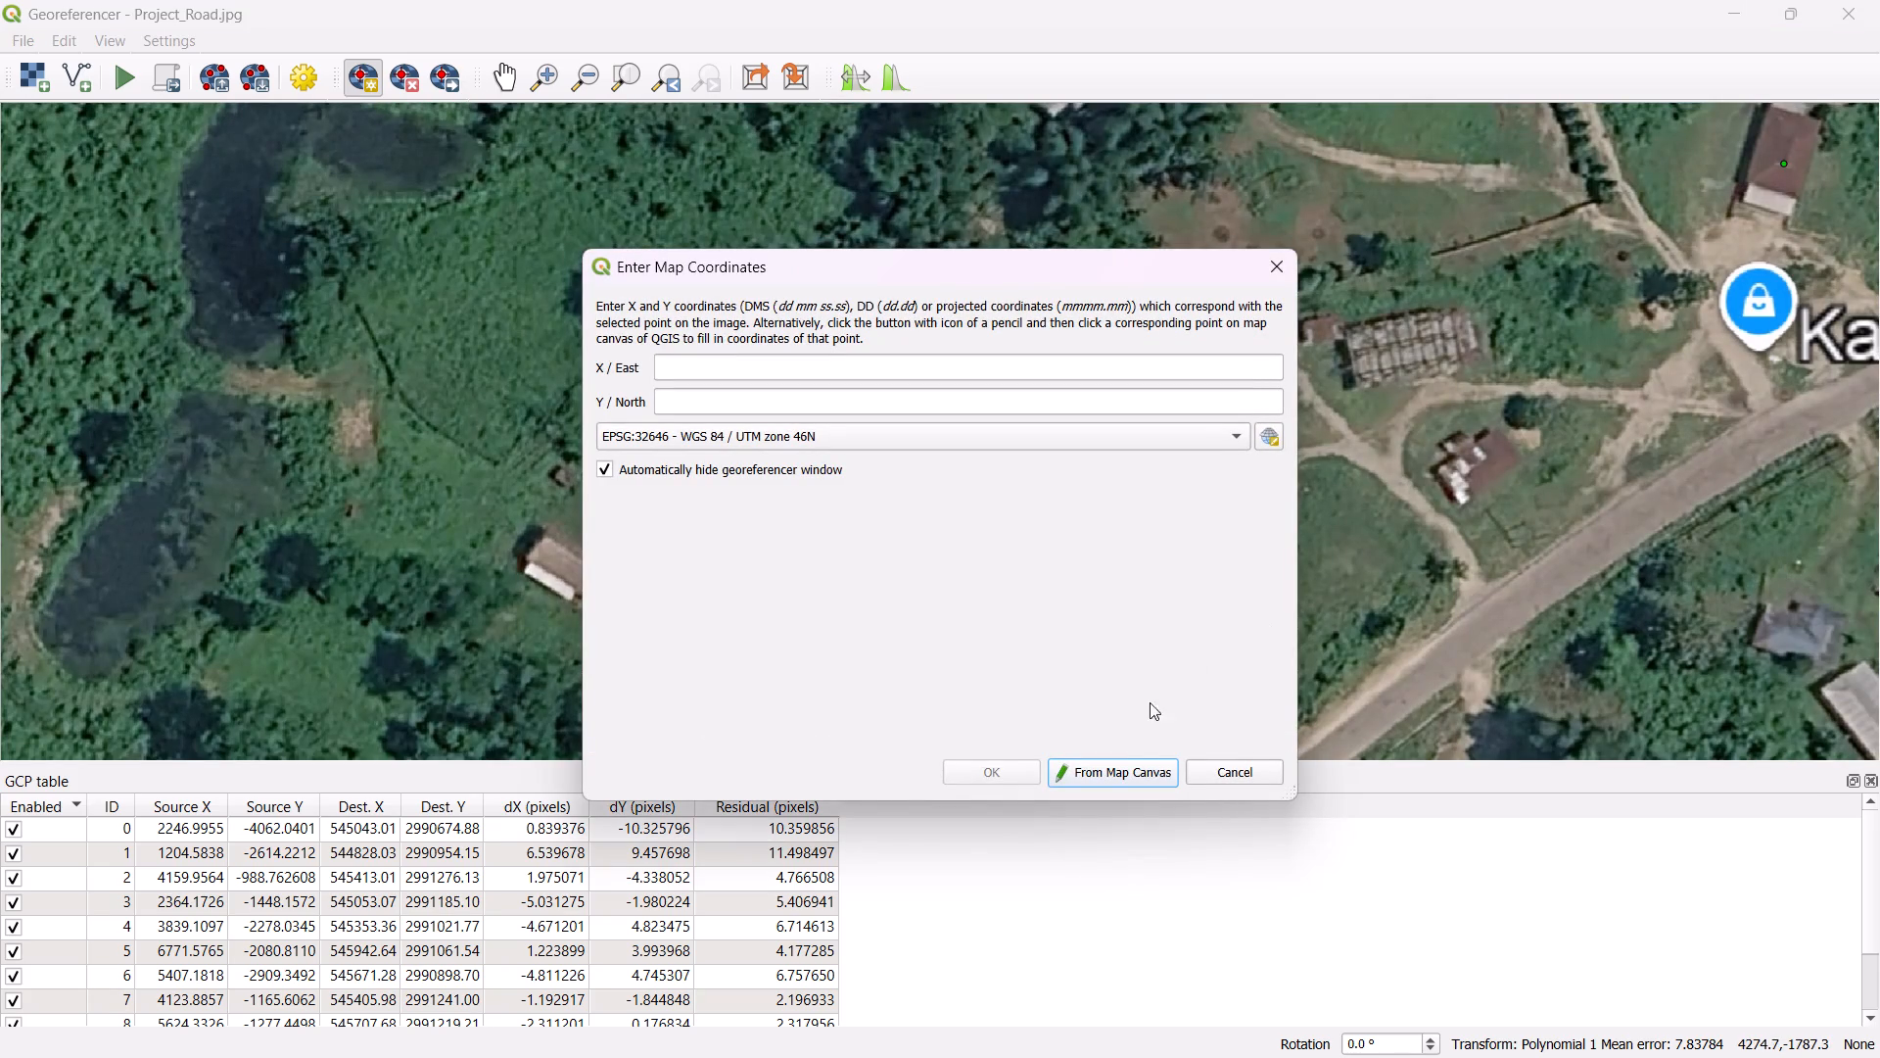
left_click(1114, 775)
scroll(1369, 561, "down", 3)
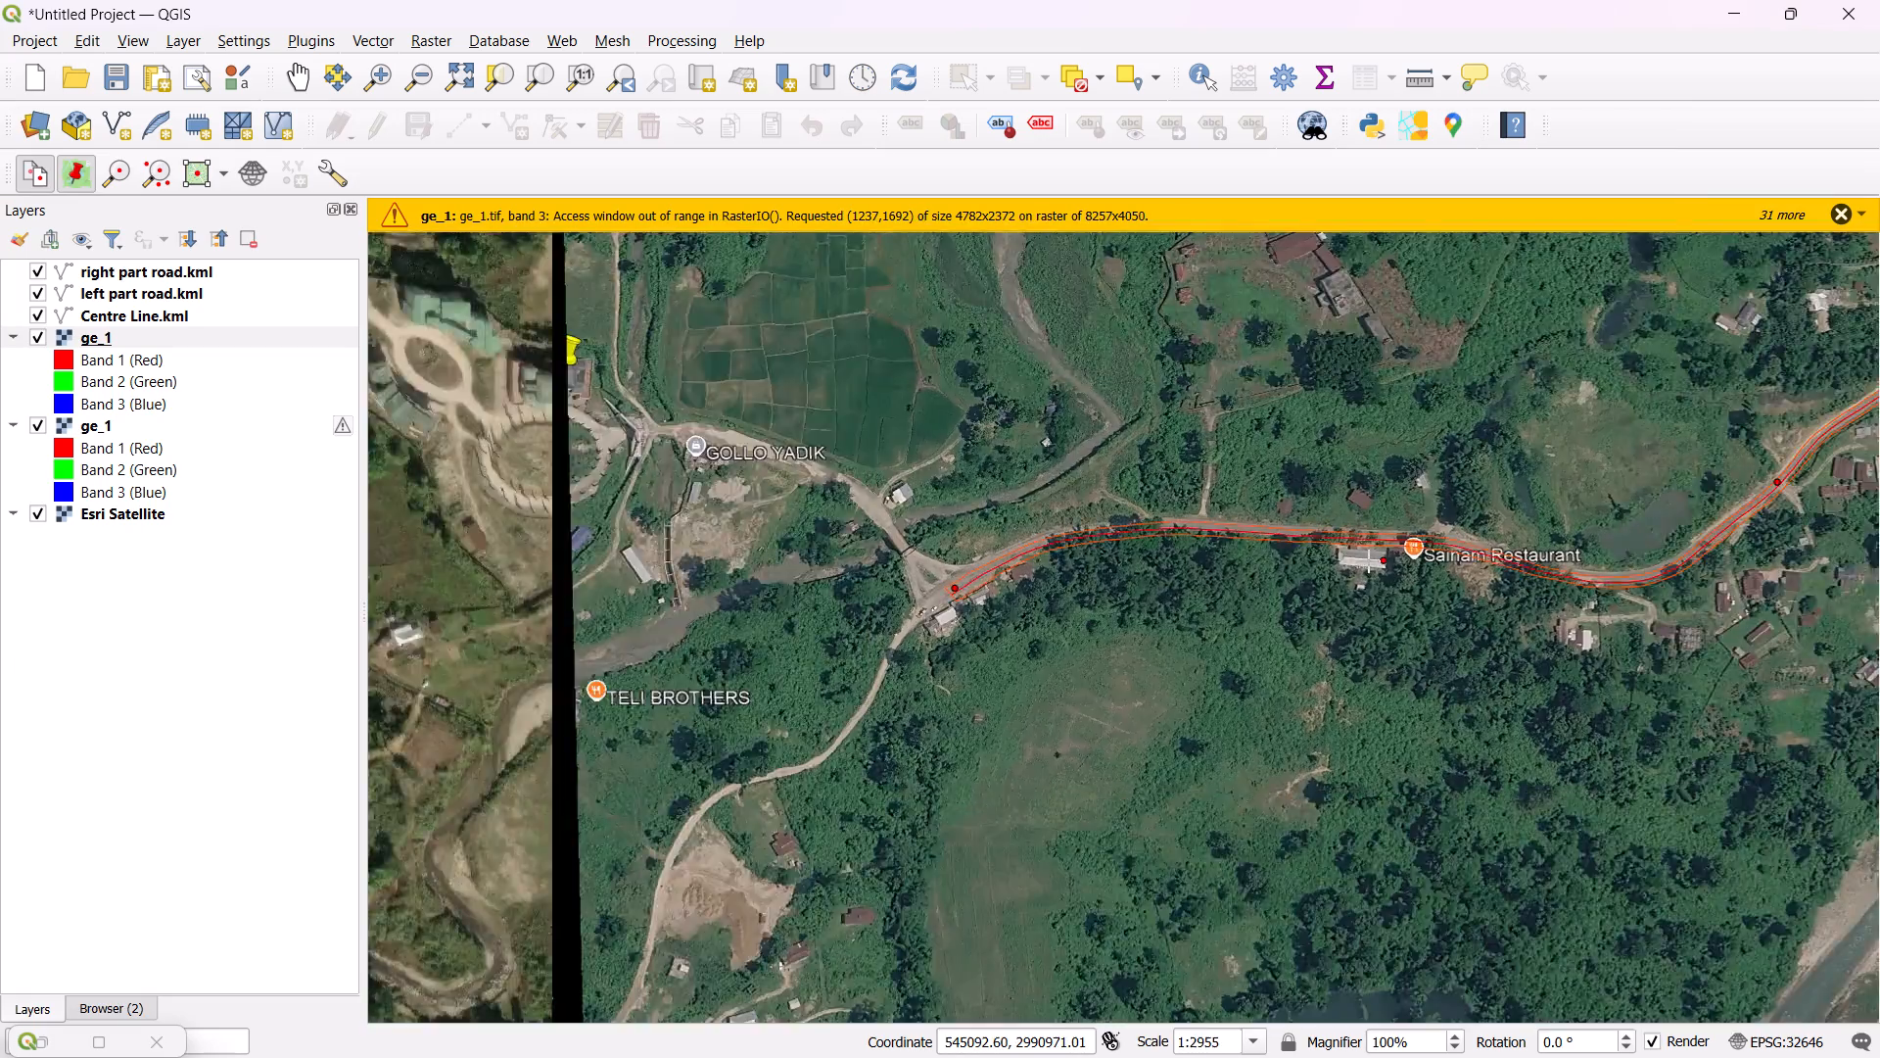
scroll(1369, 561, "down", 1)
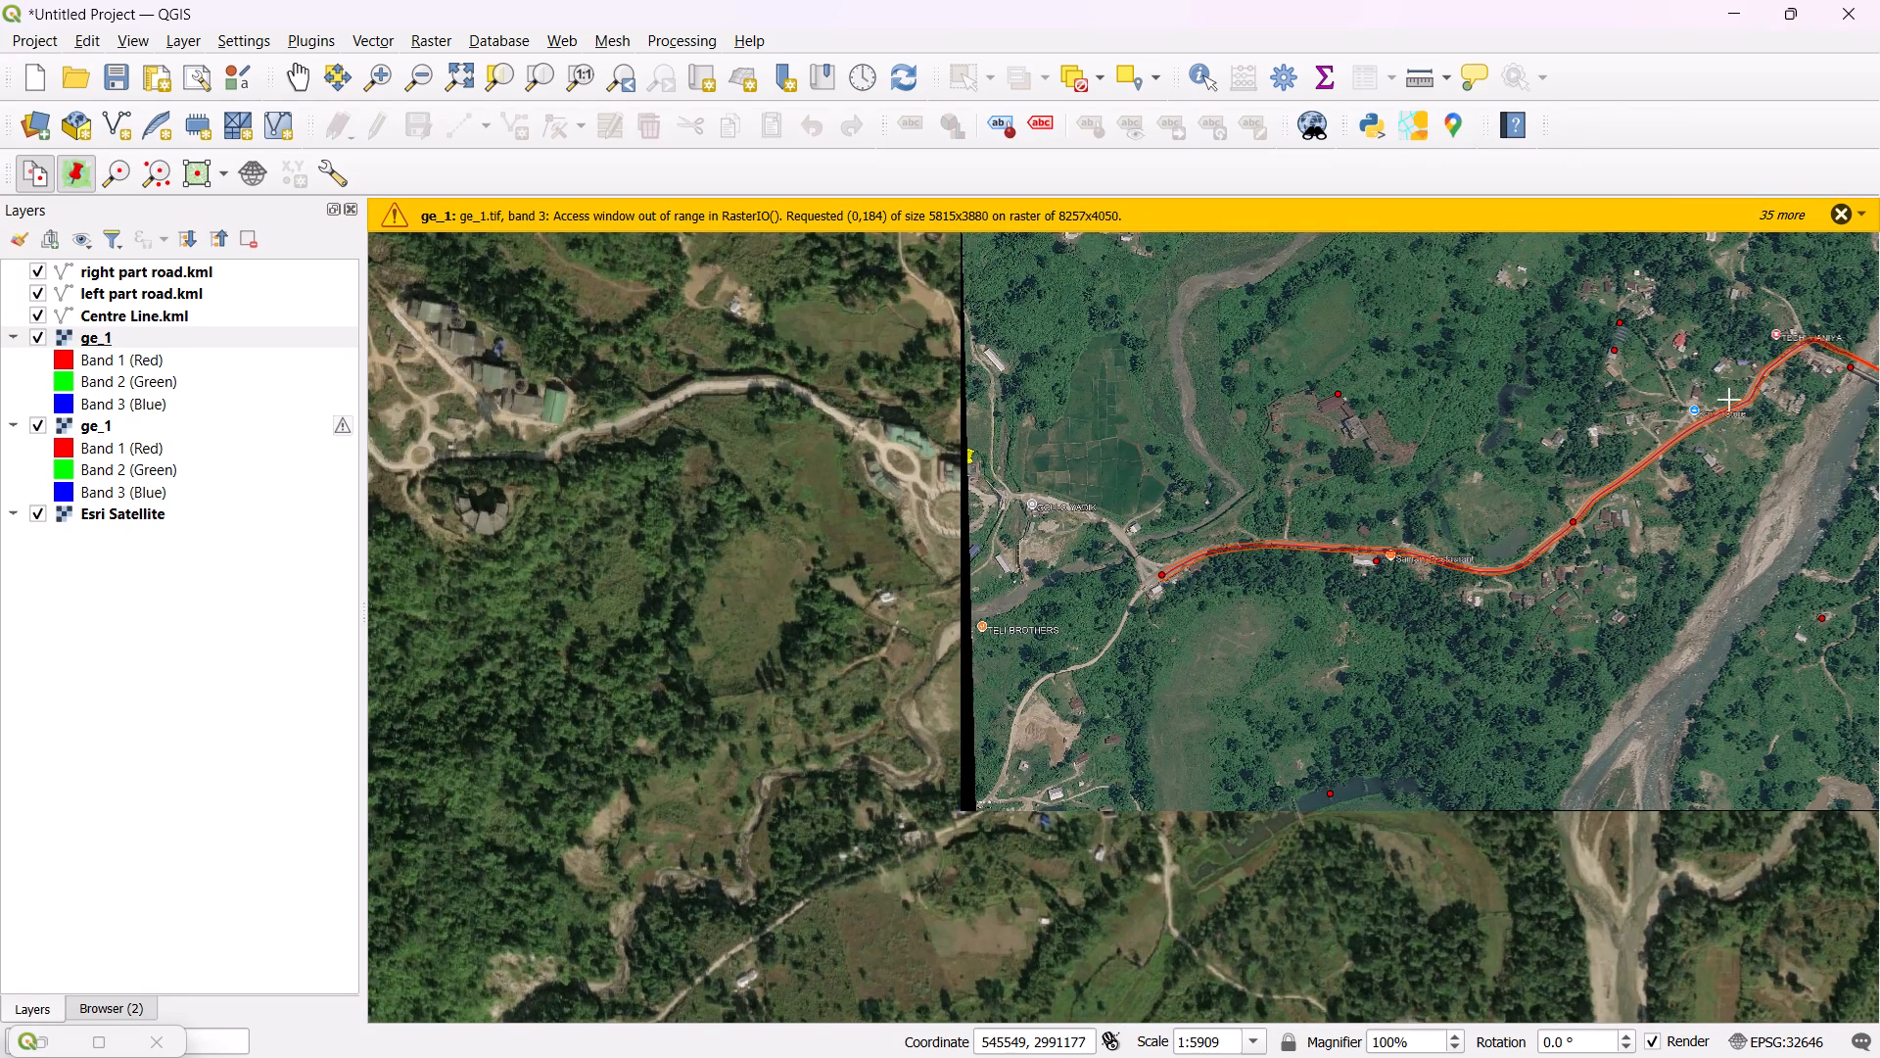
scroll(1742, 400, "up", 3)
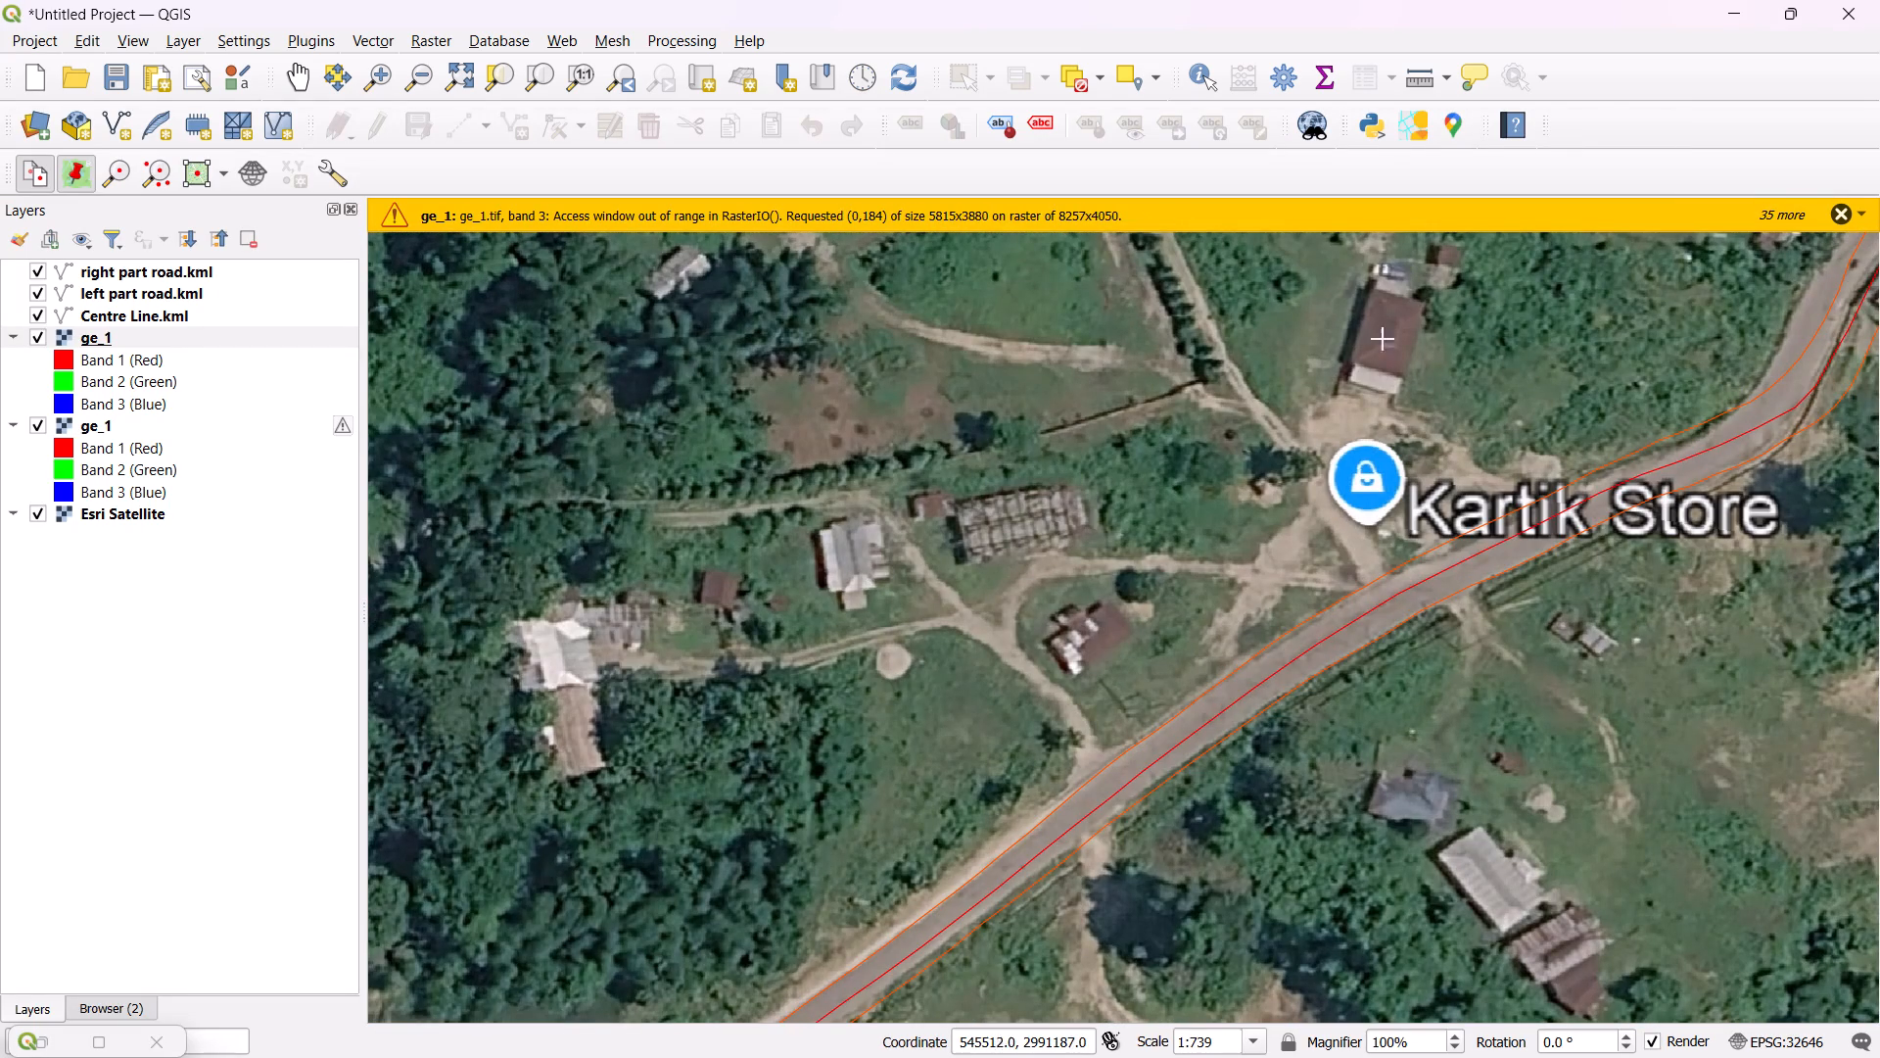
left_click(1391, 346)
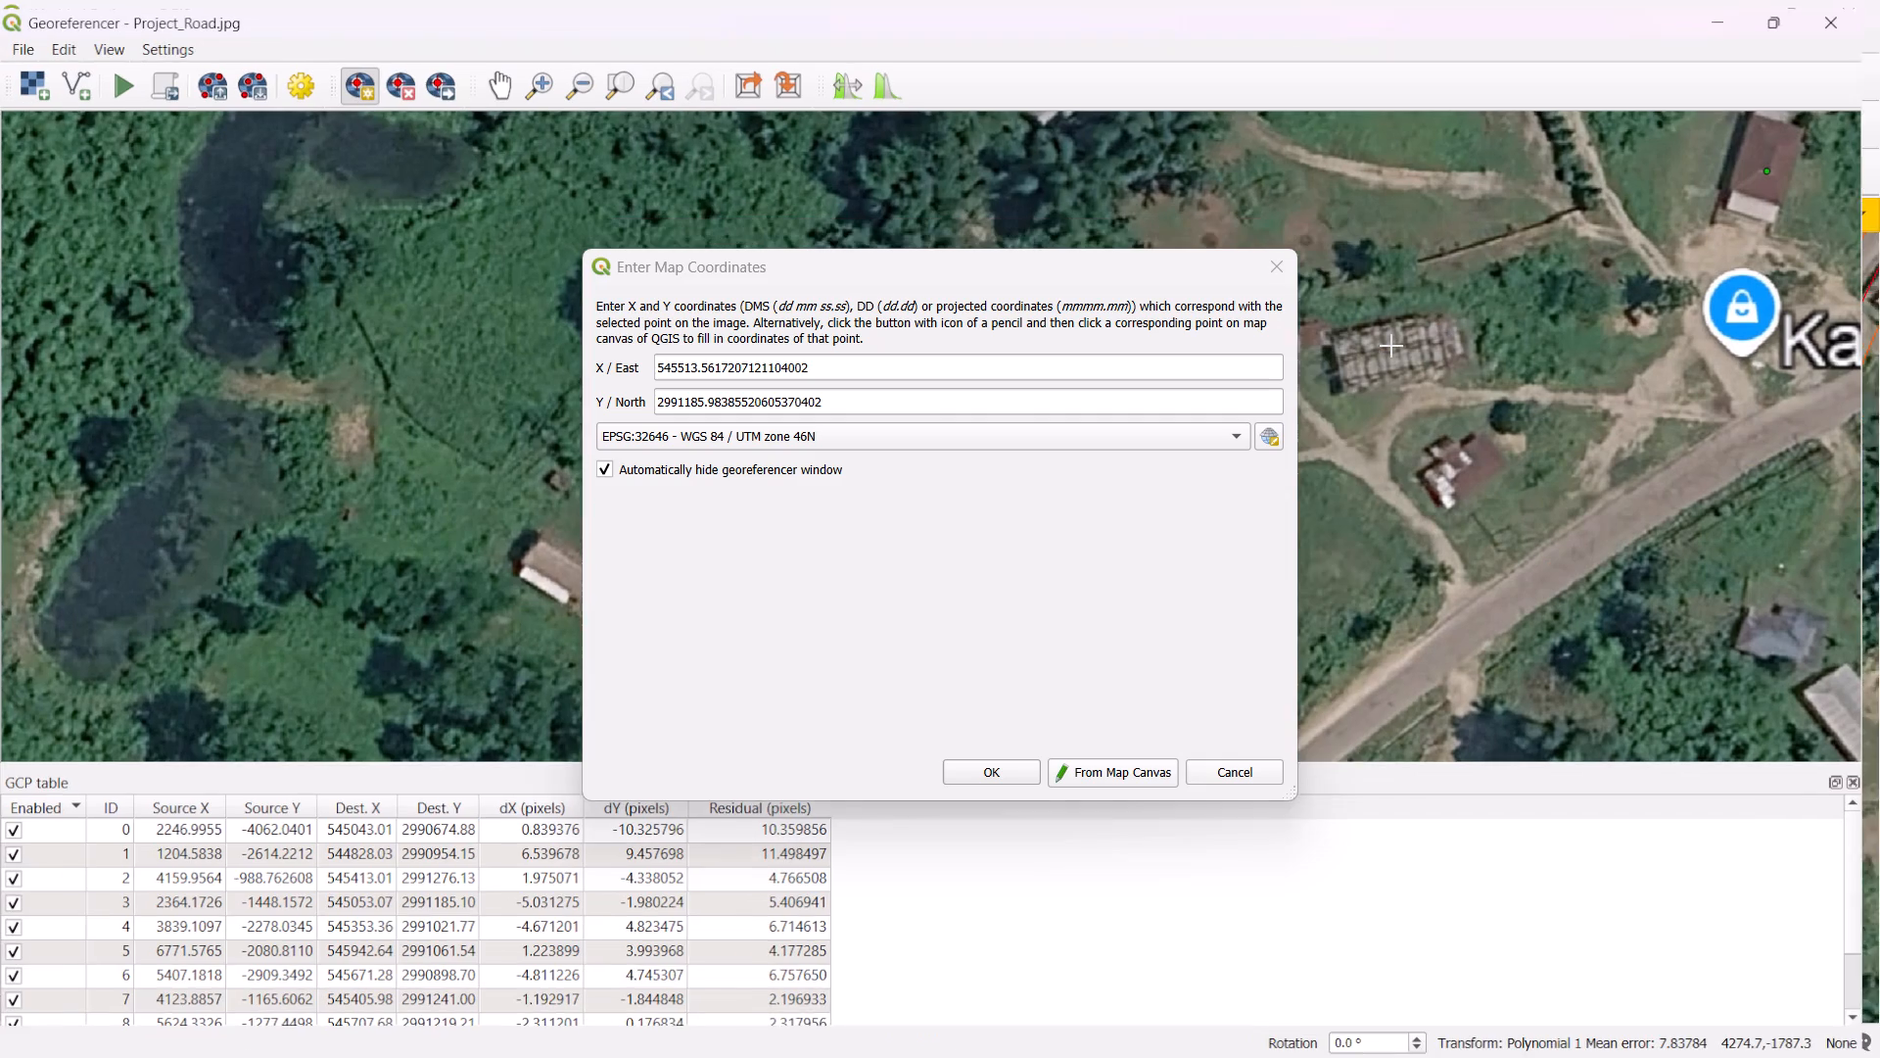
left_click(1008, 765)
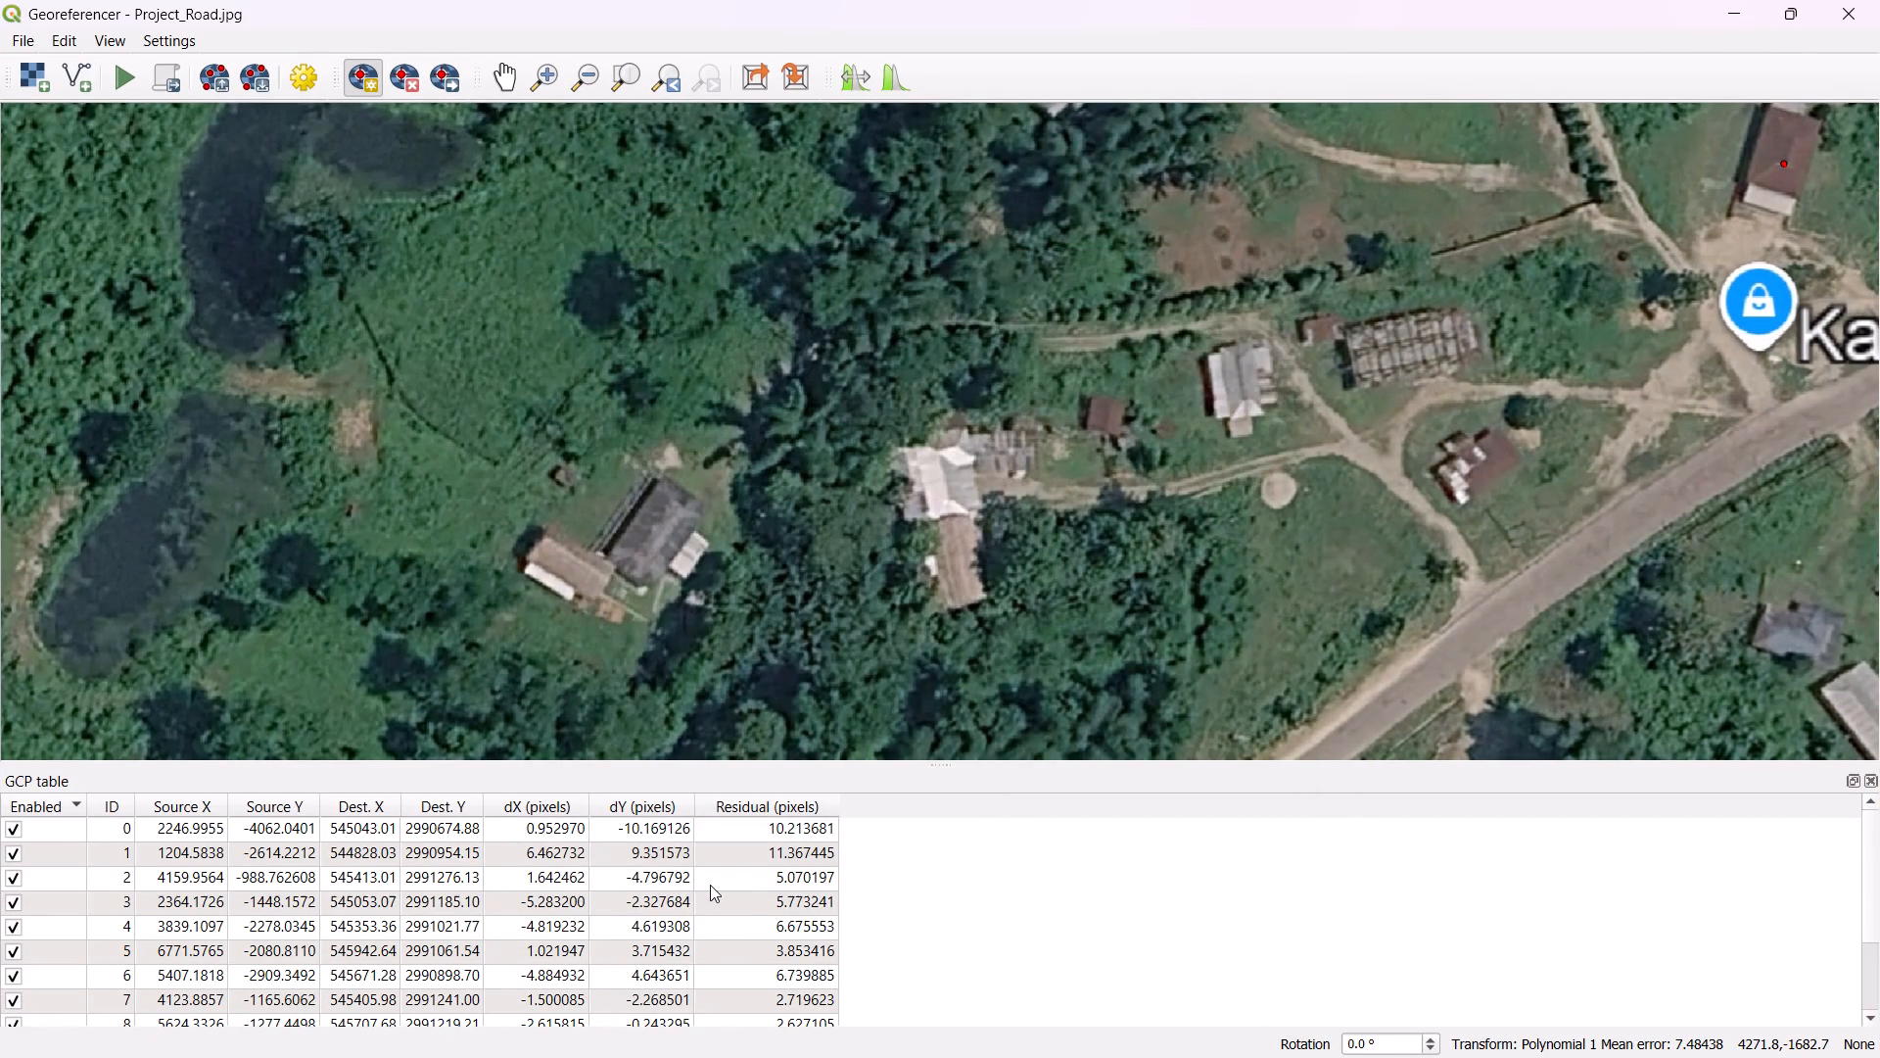
Add a control point on the roof ridge of the easternmost pale-roofed house north of the law college road, matched at about 545962.08, 2991270.80.
scroll(710, 885, "down", 3)
scroll(710, 885, "up", 3)
scroll(1579, 408, "down", 1)
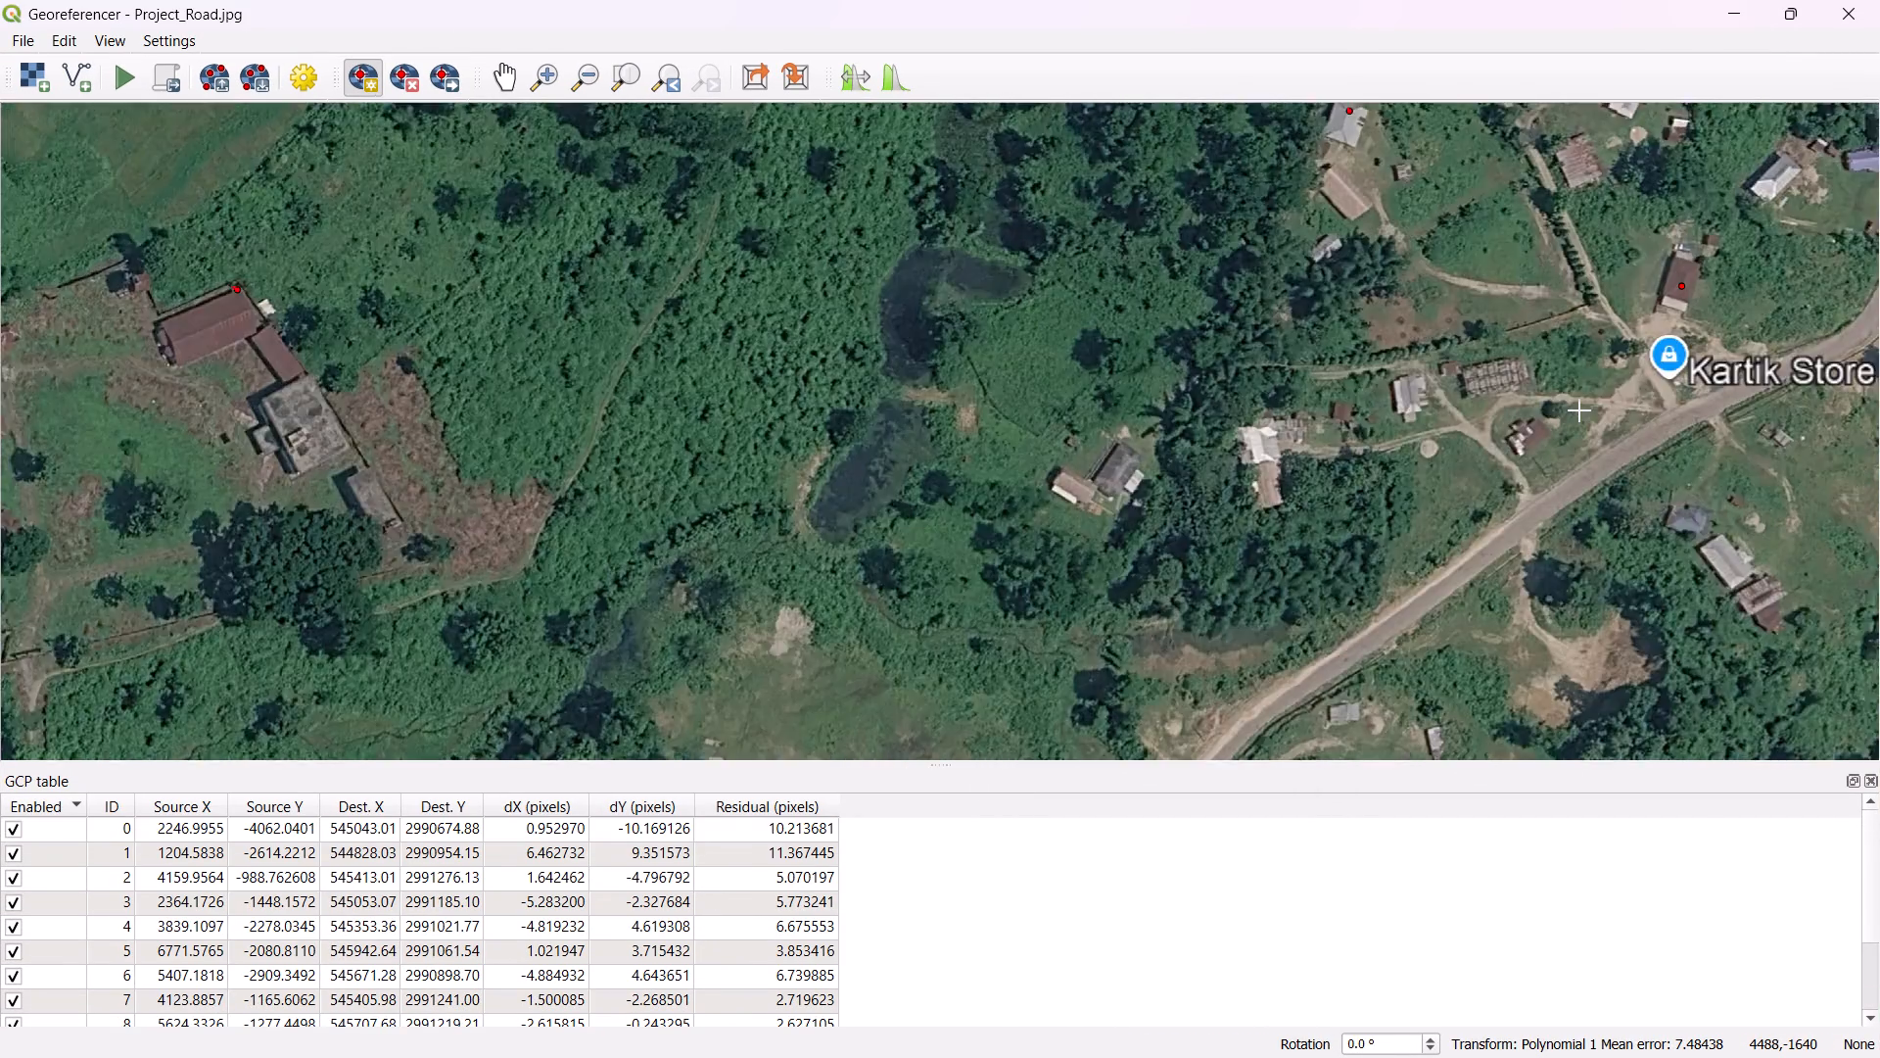
scroll(1579, 410, "down", 2)
scroll(1698, 388, "down", 3)
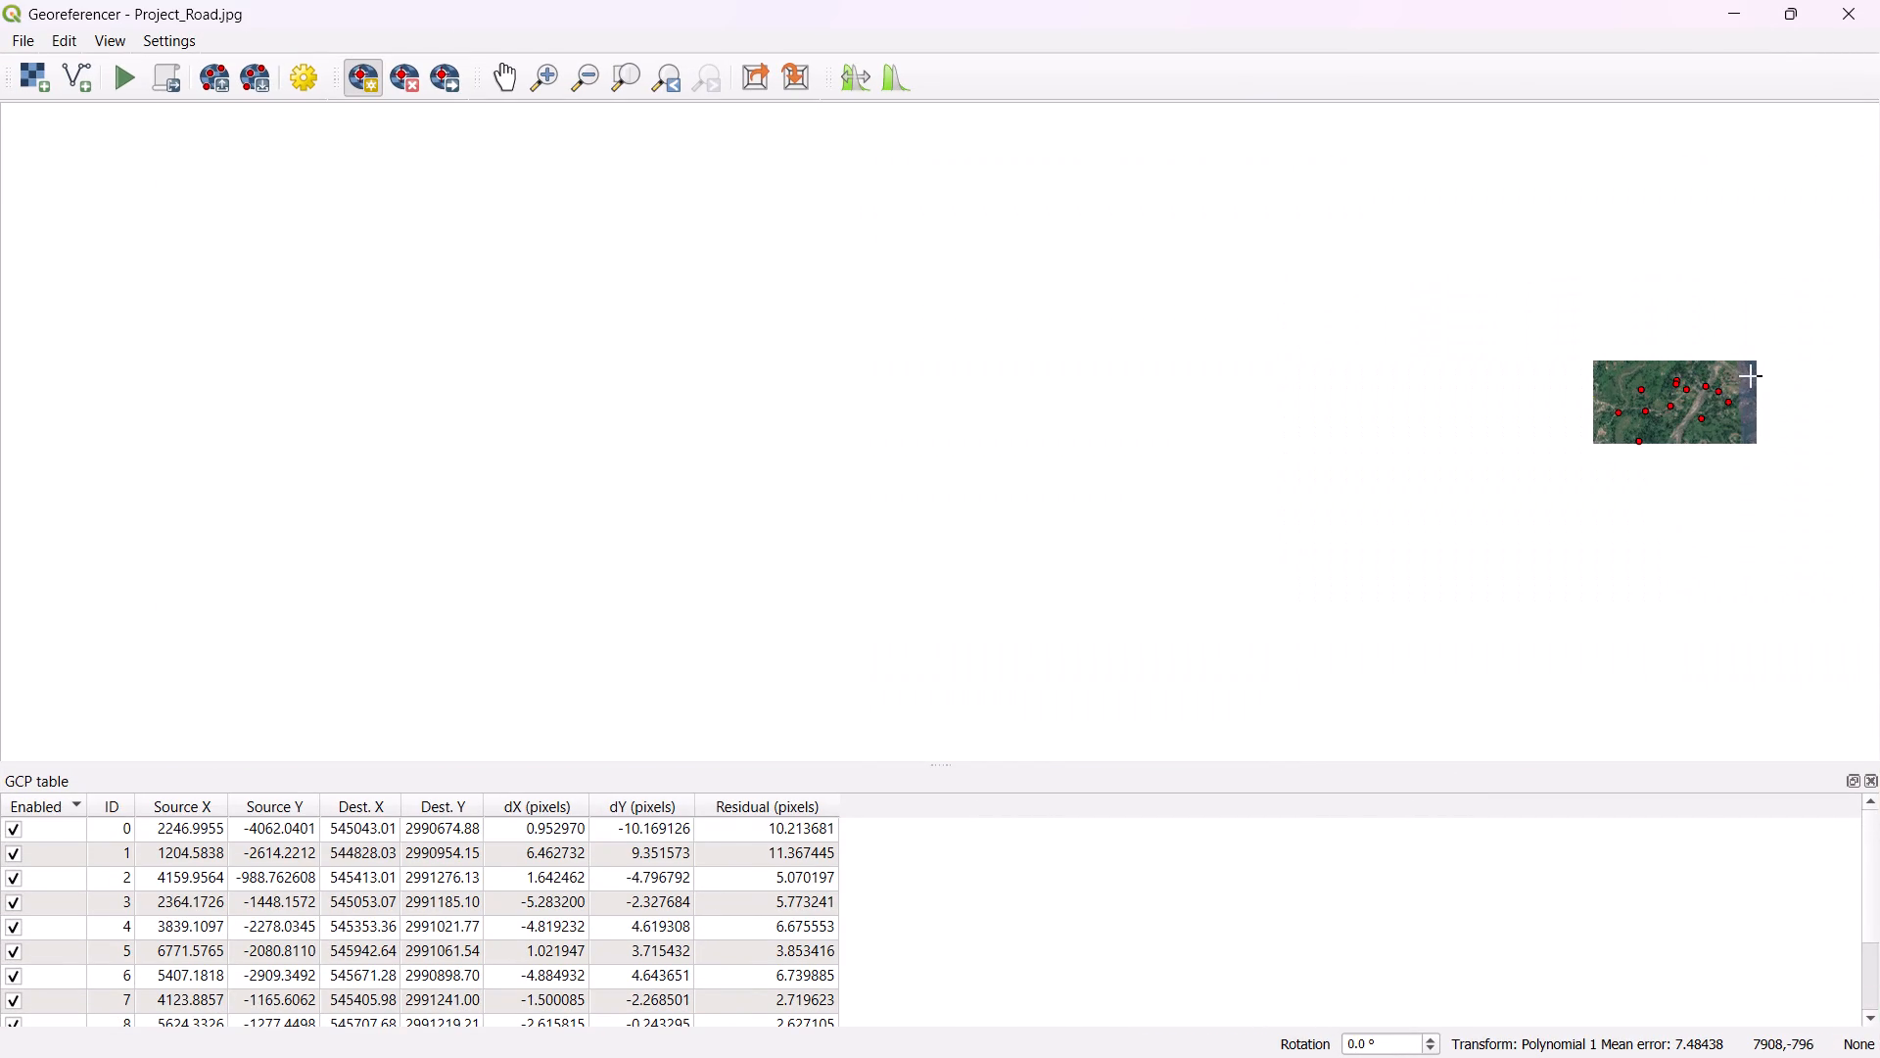
scroll(1751, 361, "up", 4)
scroll(1058, 632, "down", 1)
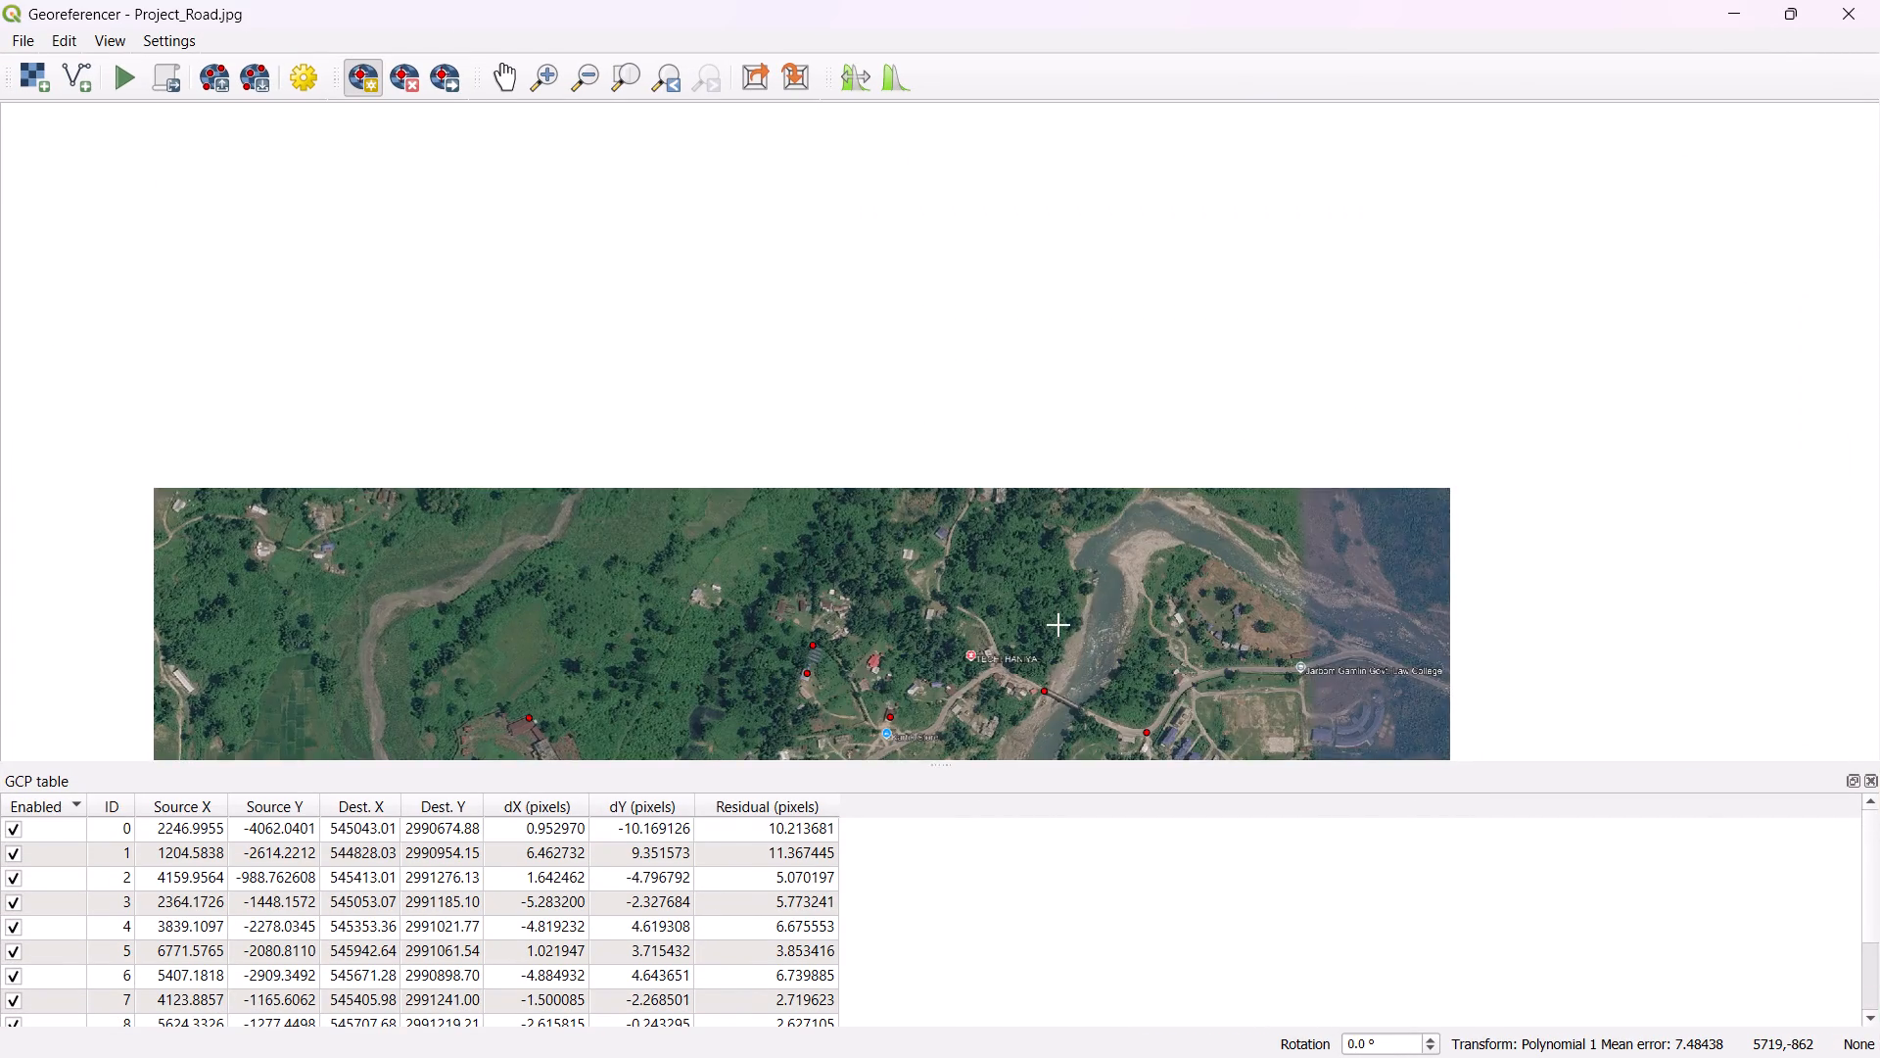
scroll(1058, 625, "down", 1)
scroll(1101, 685, "up", 2)
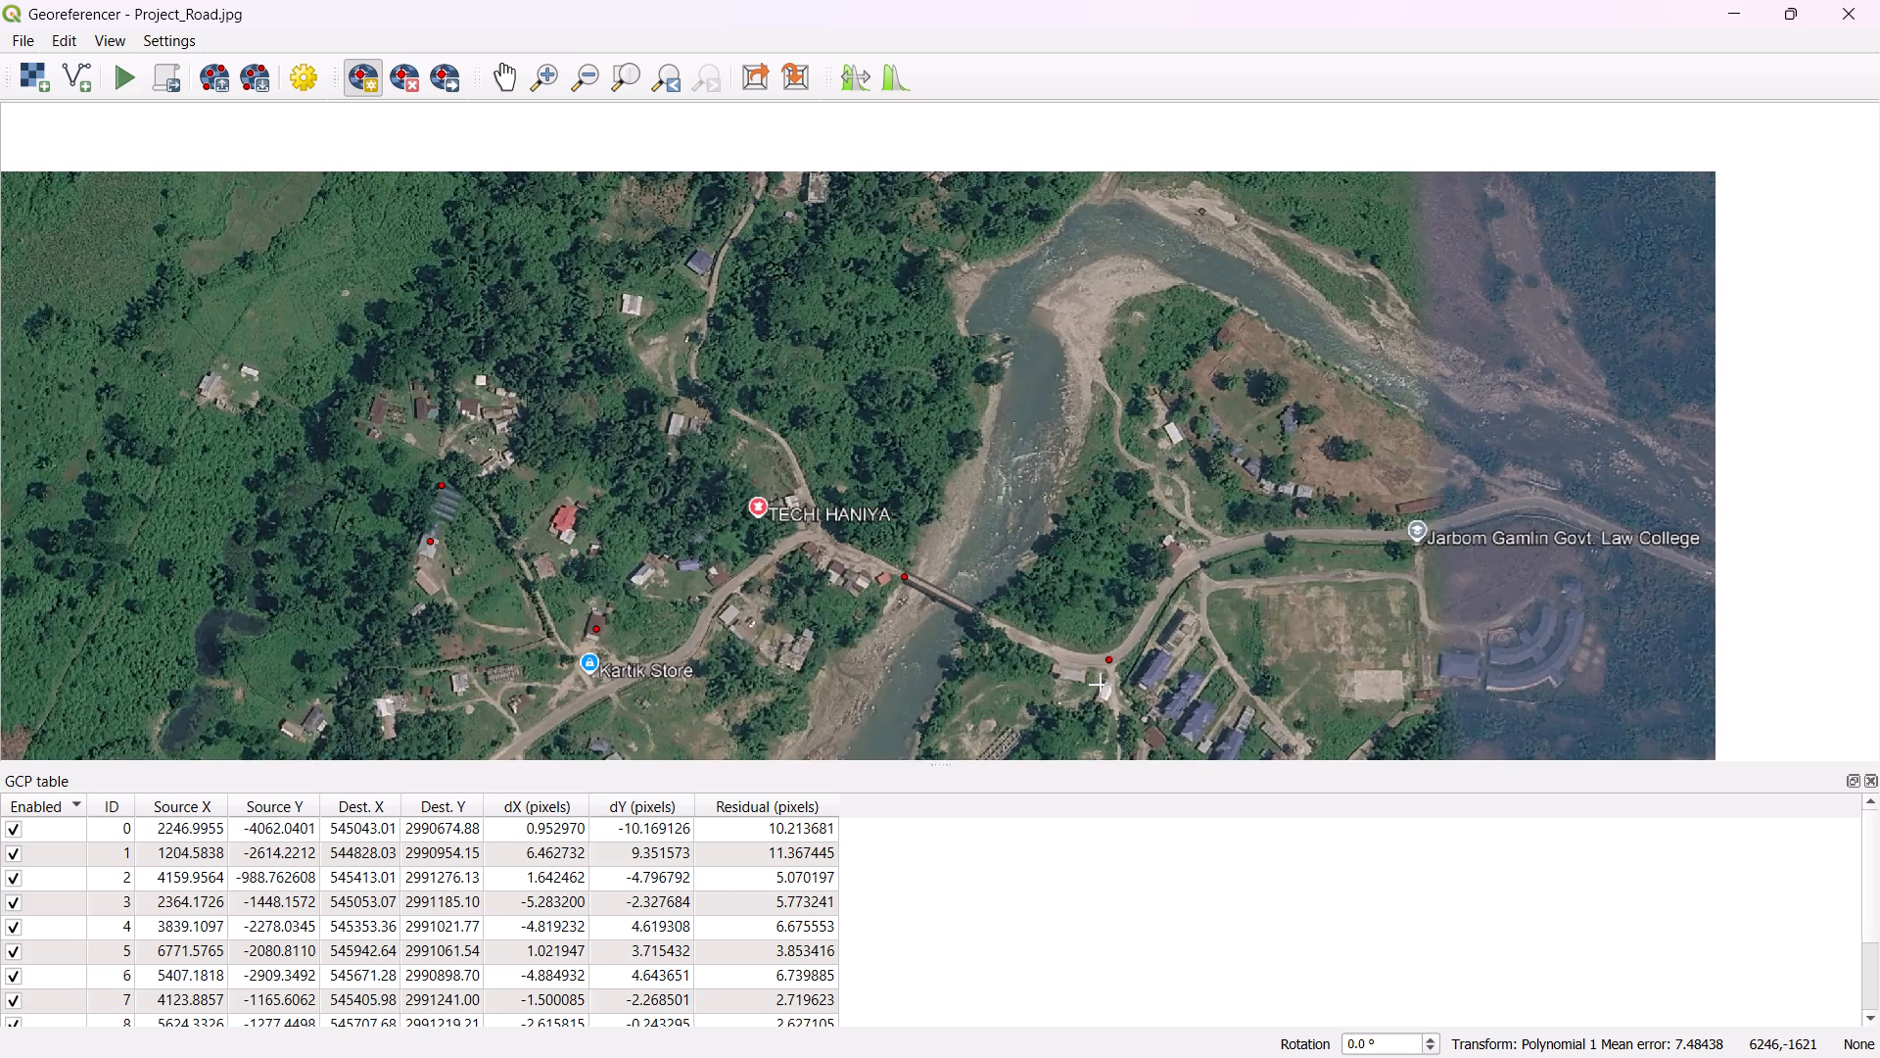
scroll(1101, 685, "up", 1)
scroll(1390, 424, "up", 1)
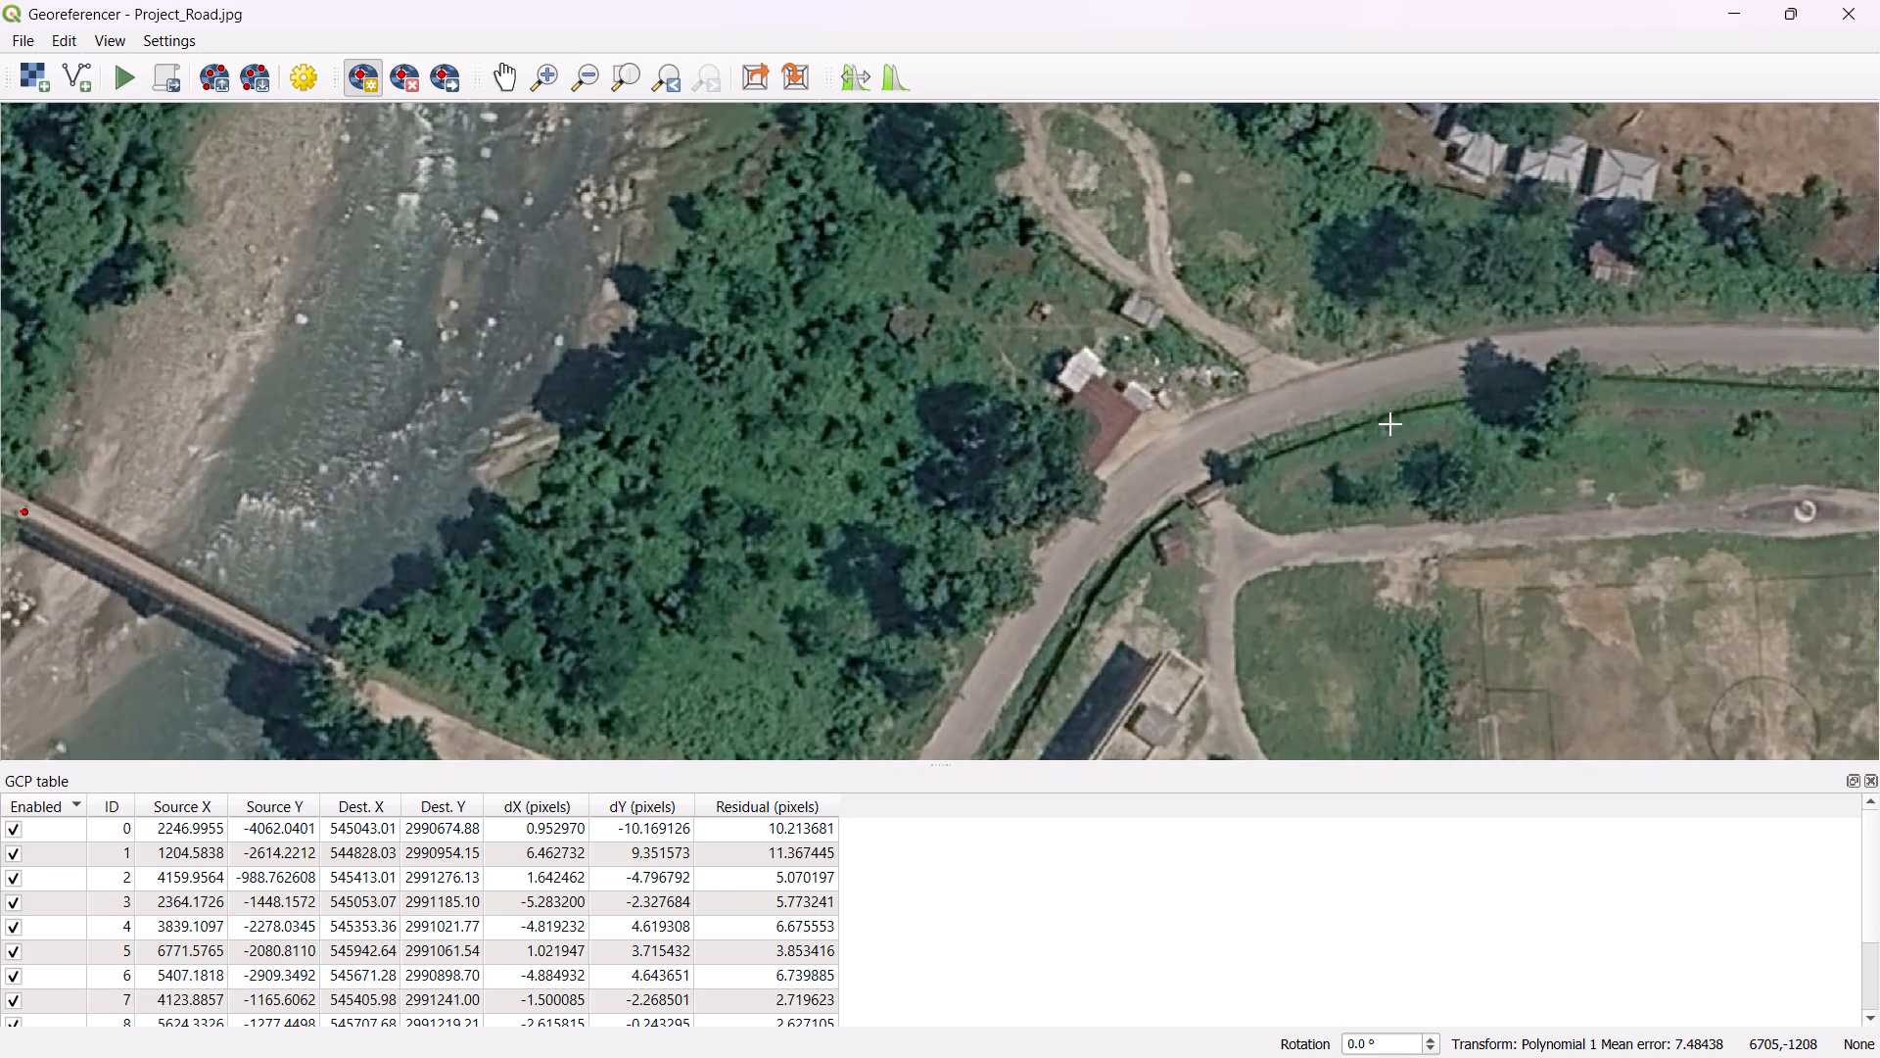
scroll(1303, 380, "down", 1)
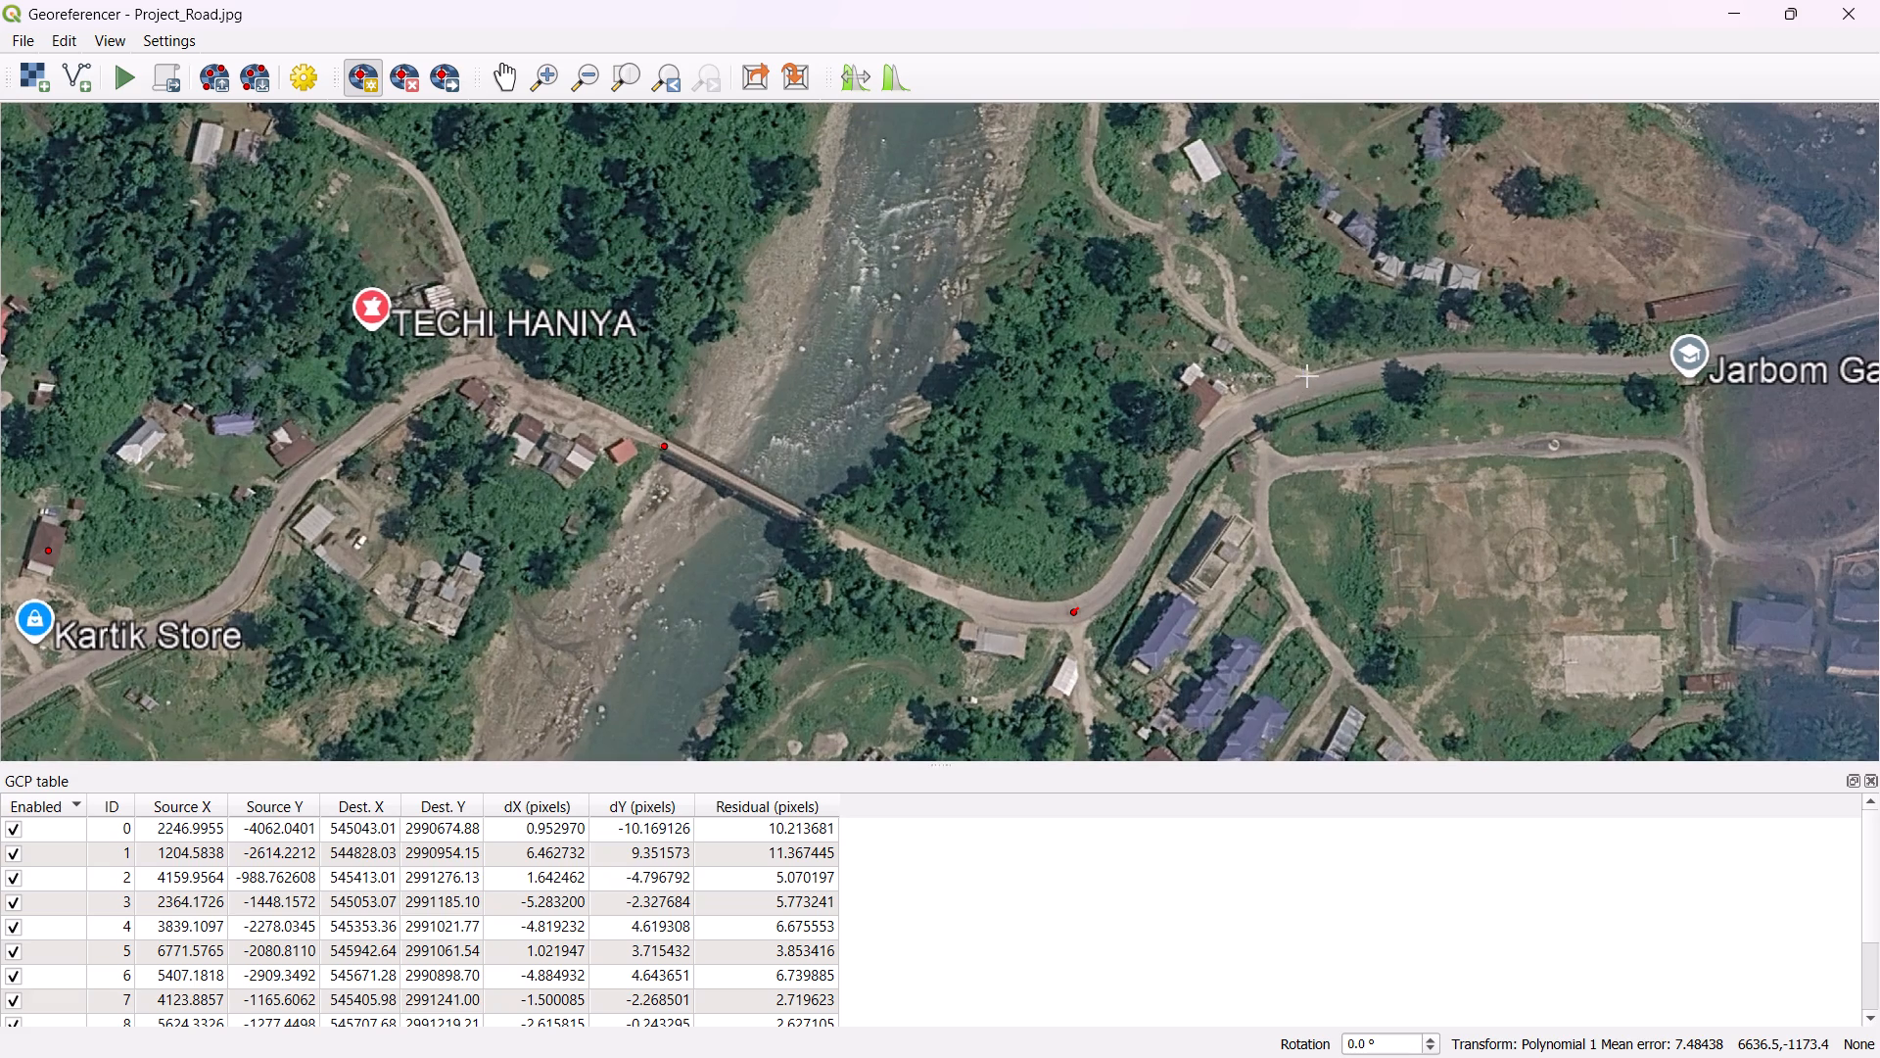
scroll(1475, 264, "up", 3)
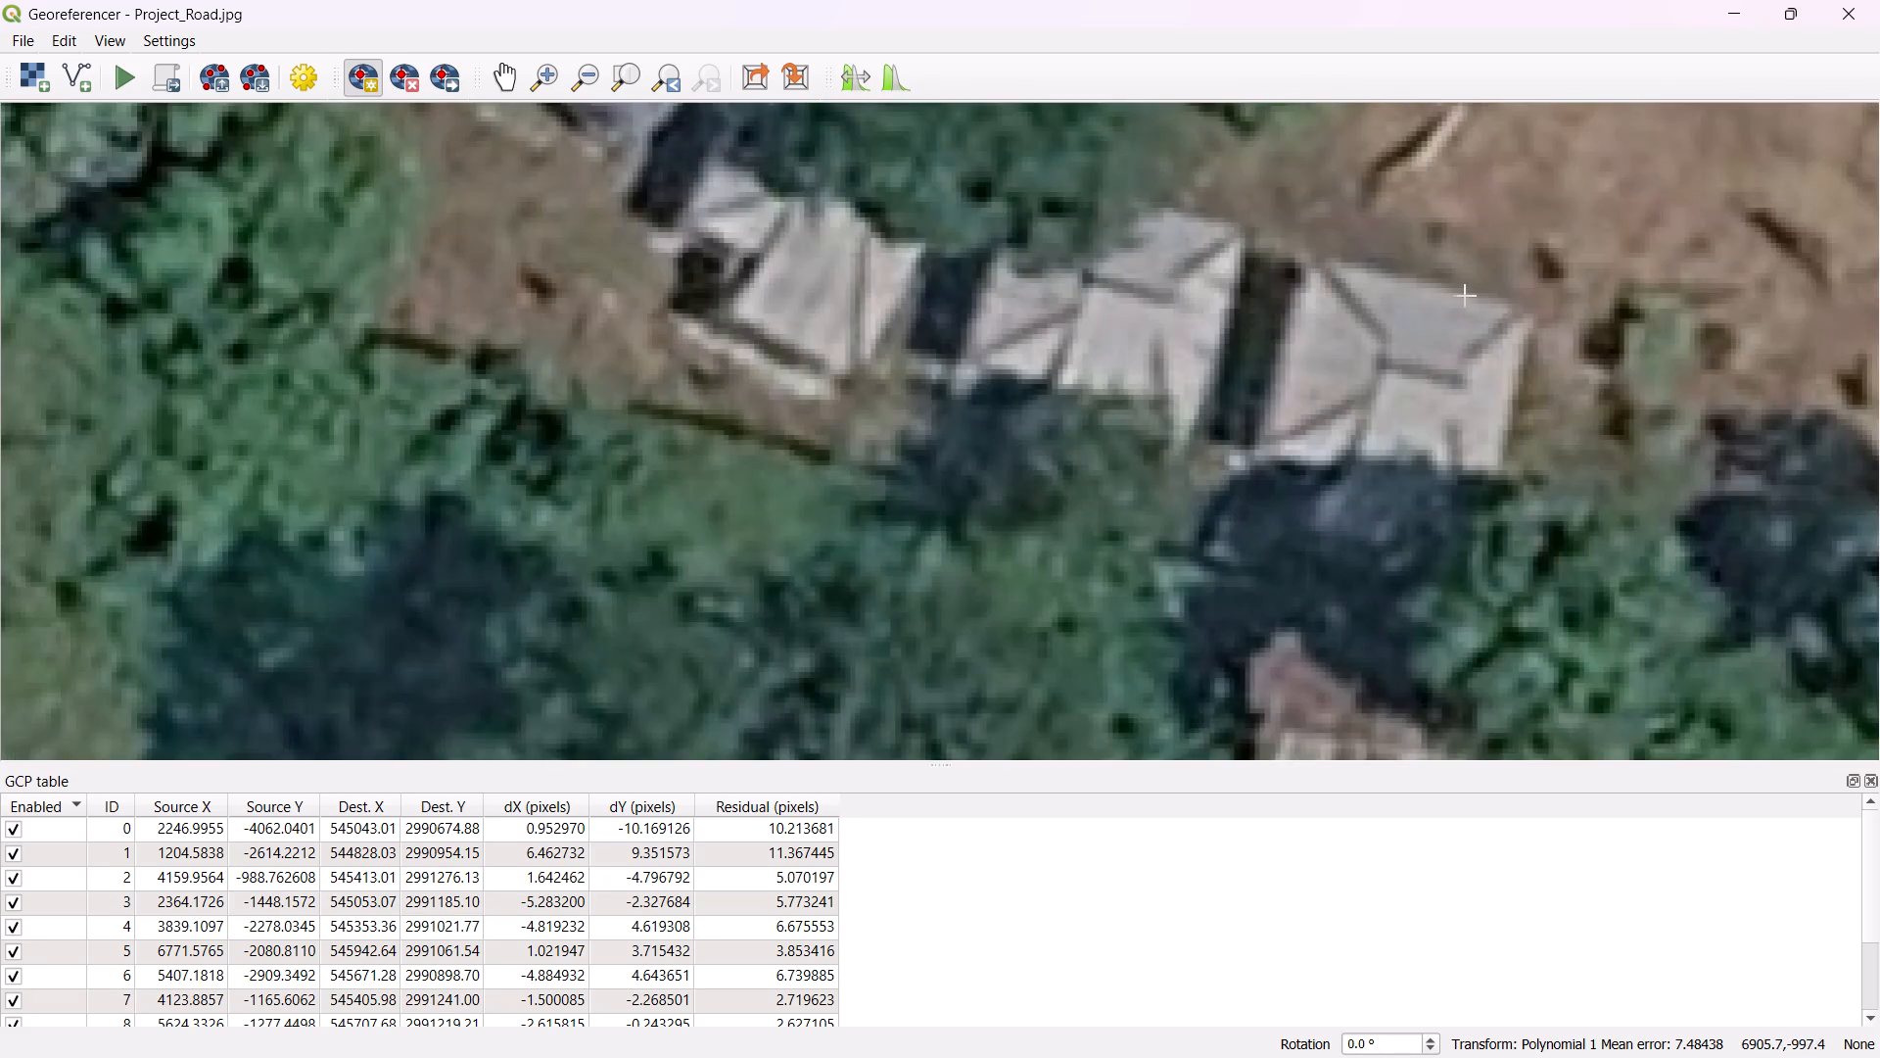
left_click(1423, 367)
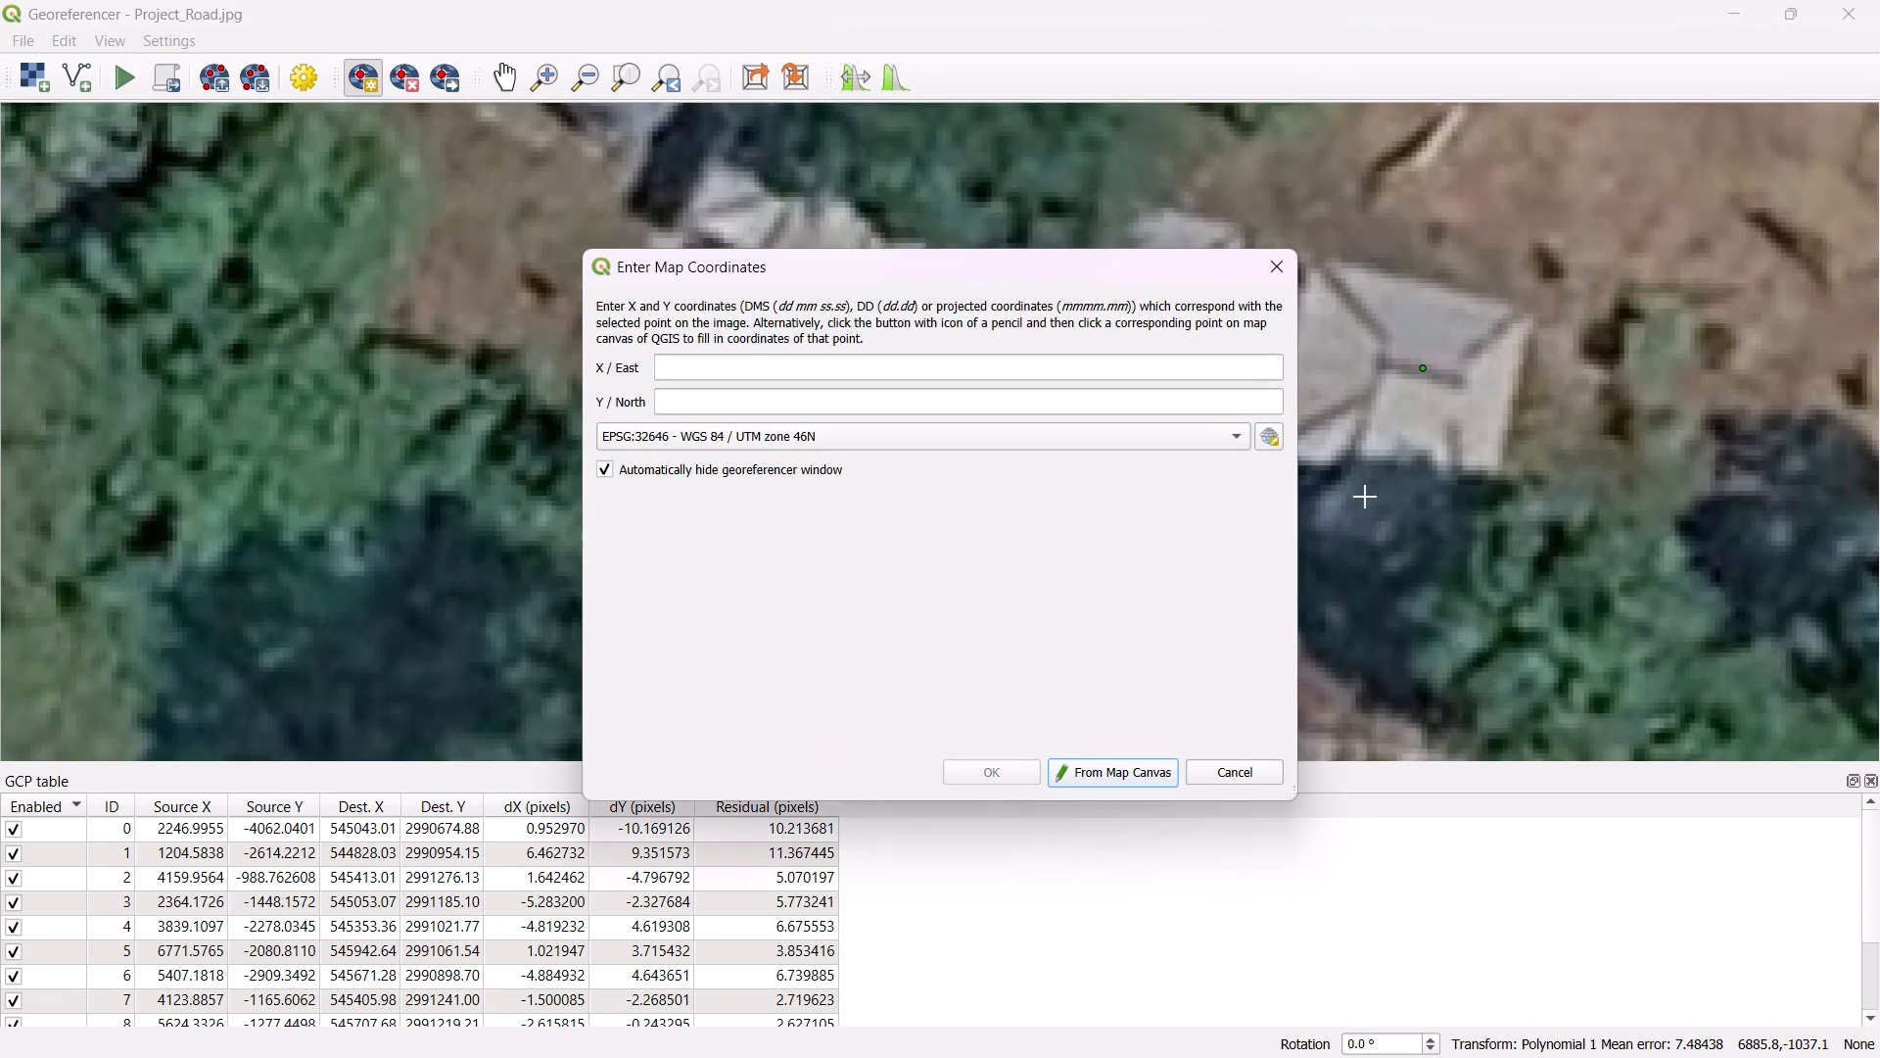
left_click(1097, 764)
scroll(1612, 458, "down", 2)
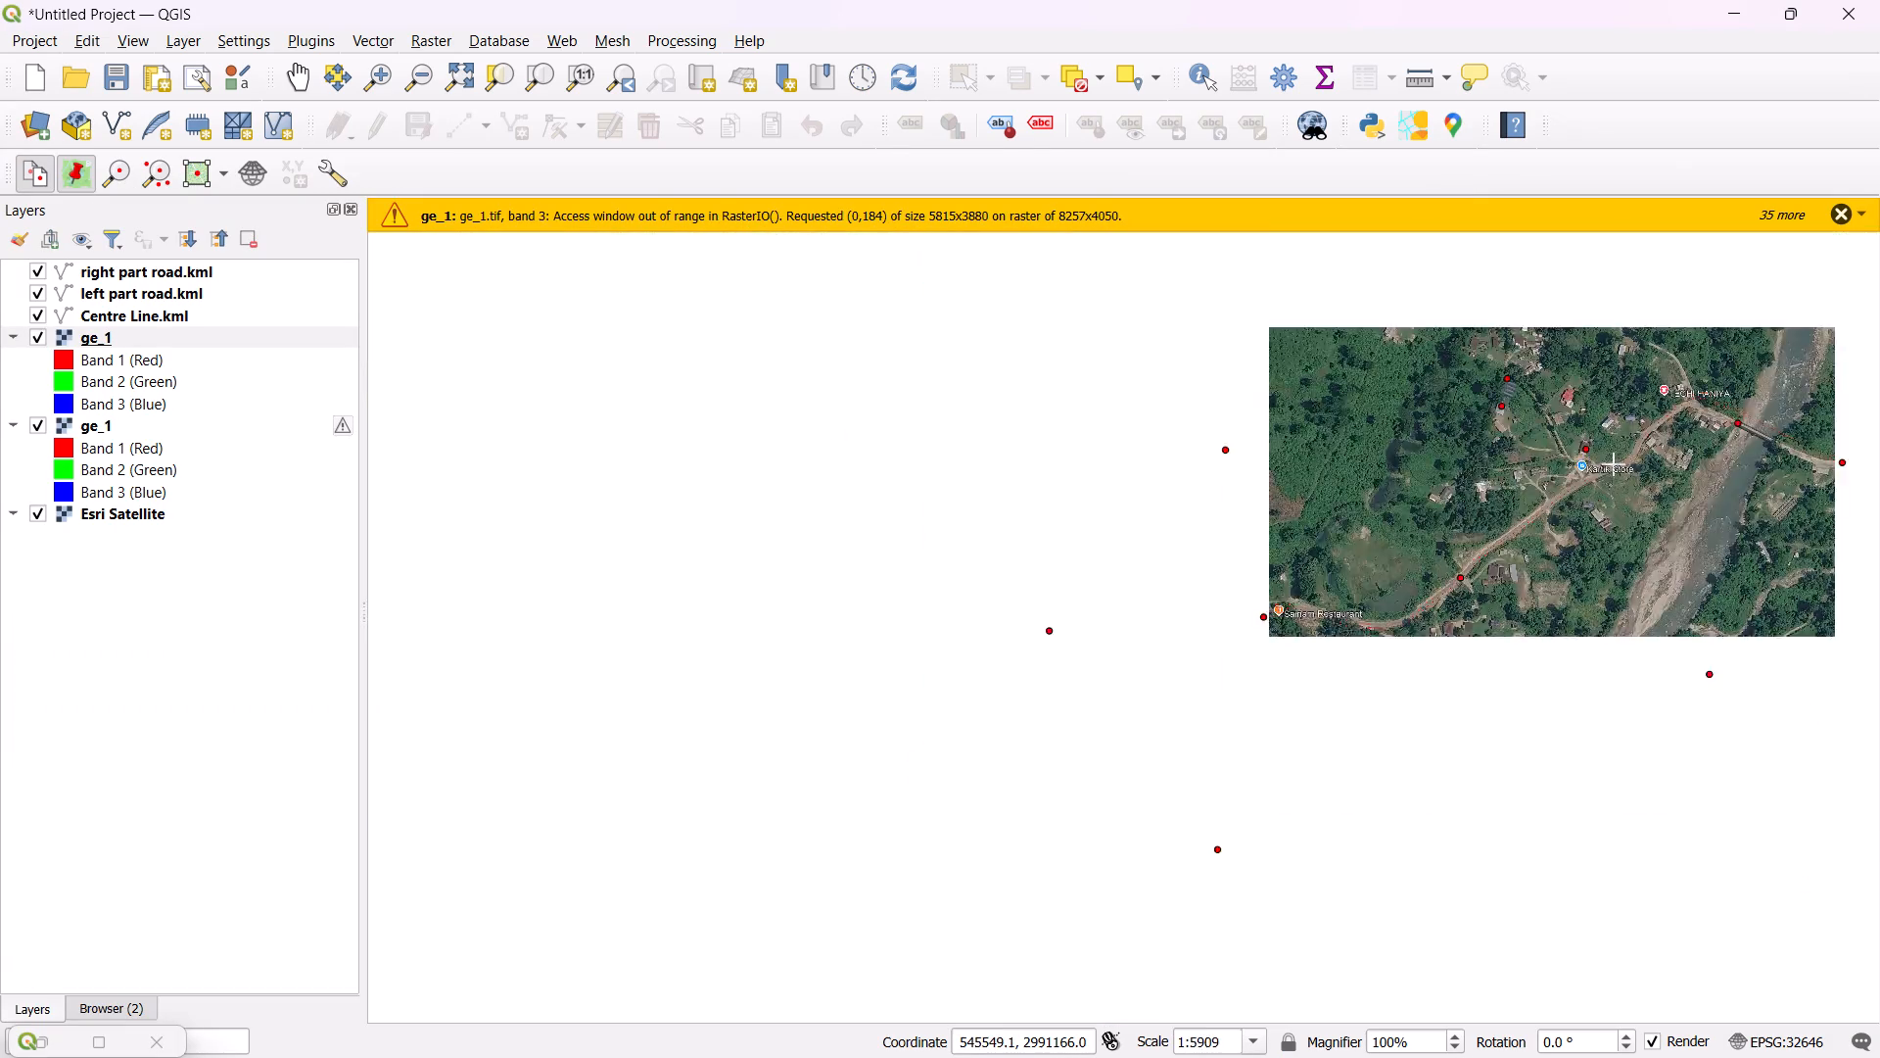
scroll(1614, 464, "down", 2)
scroll(1793, 433, "up", 3)
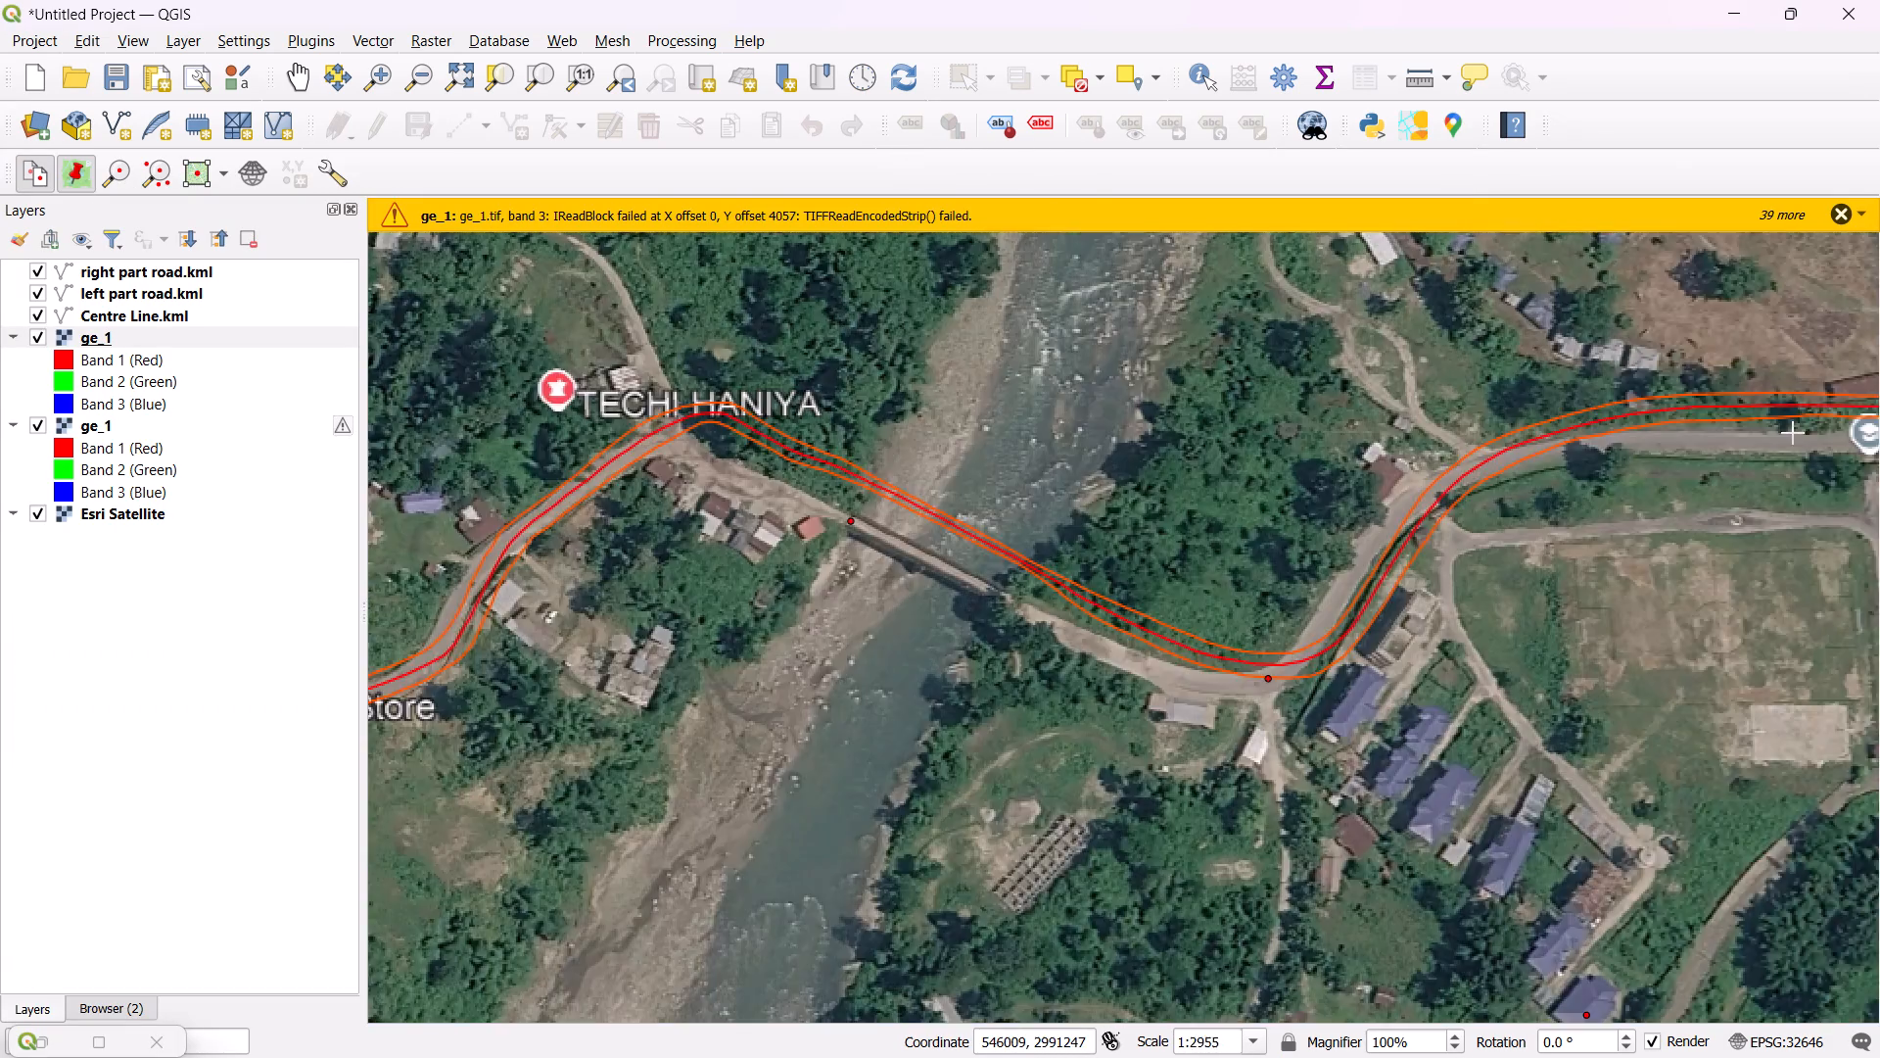
scroll(1793, 430, "up", 1)
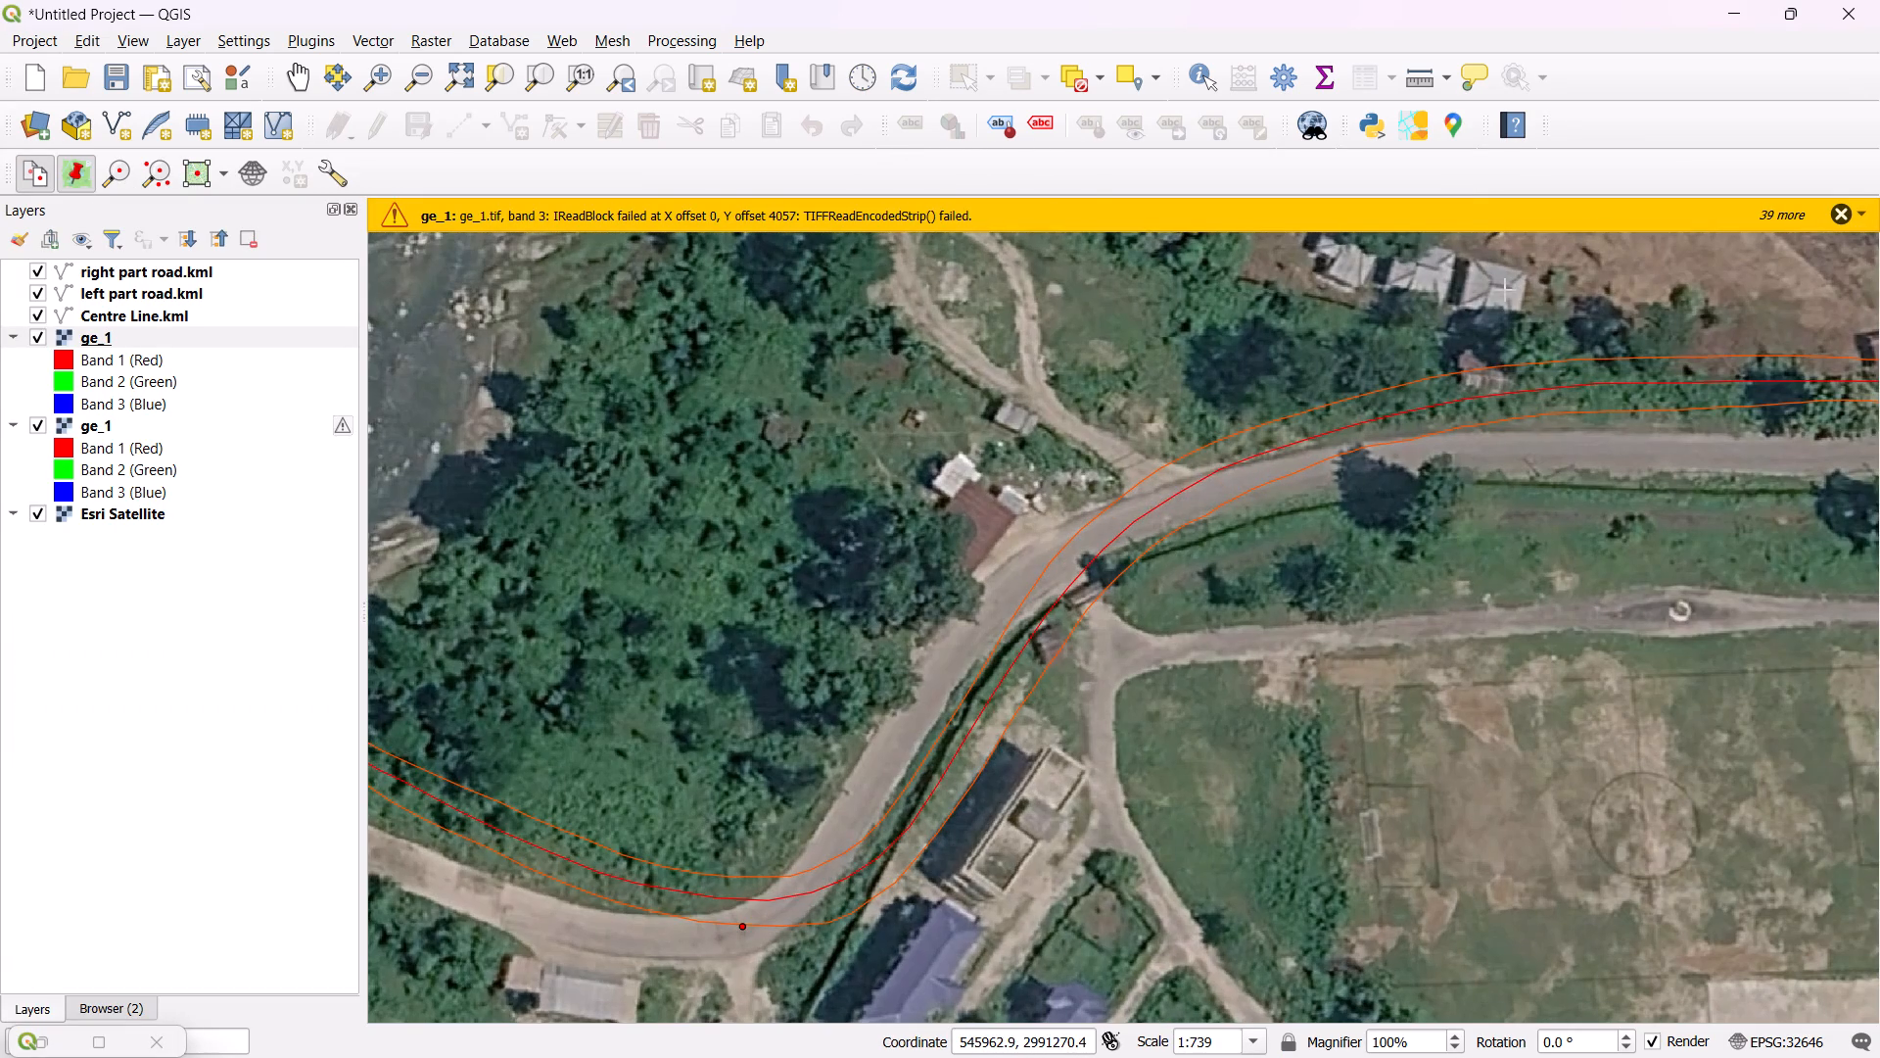
left_click(1500, 288)
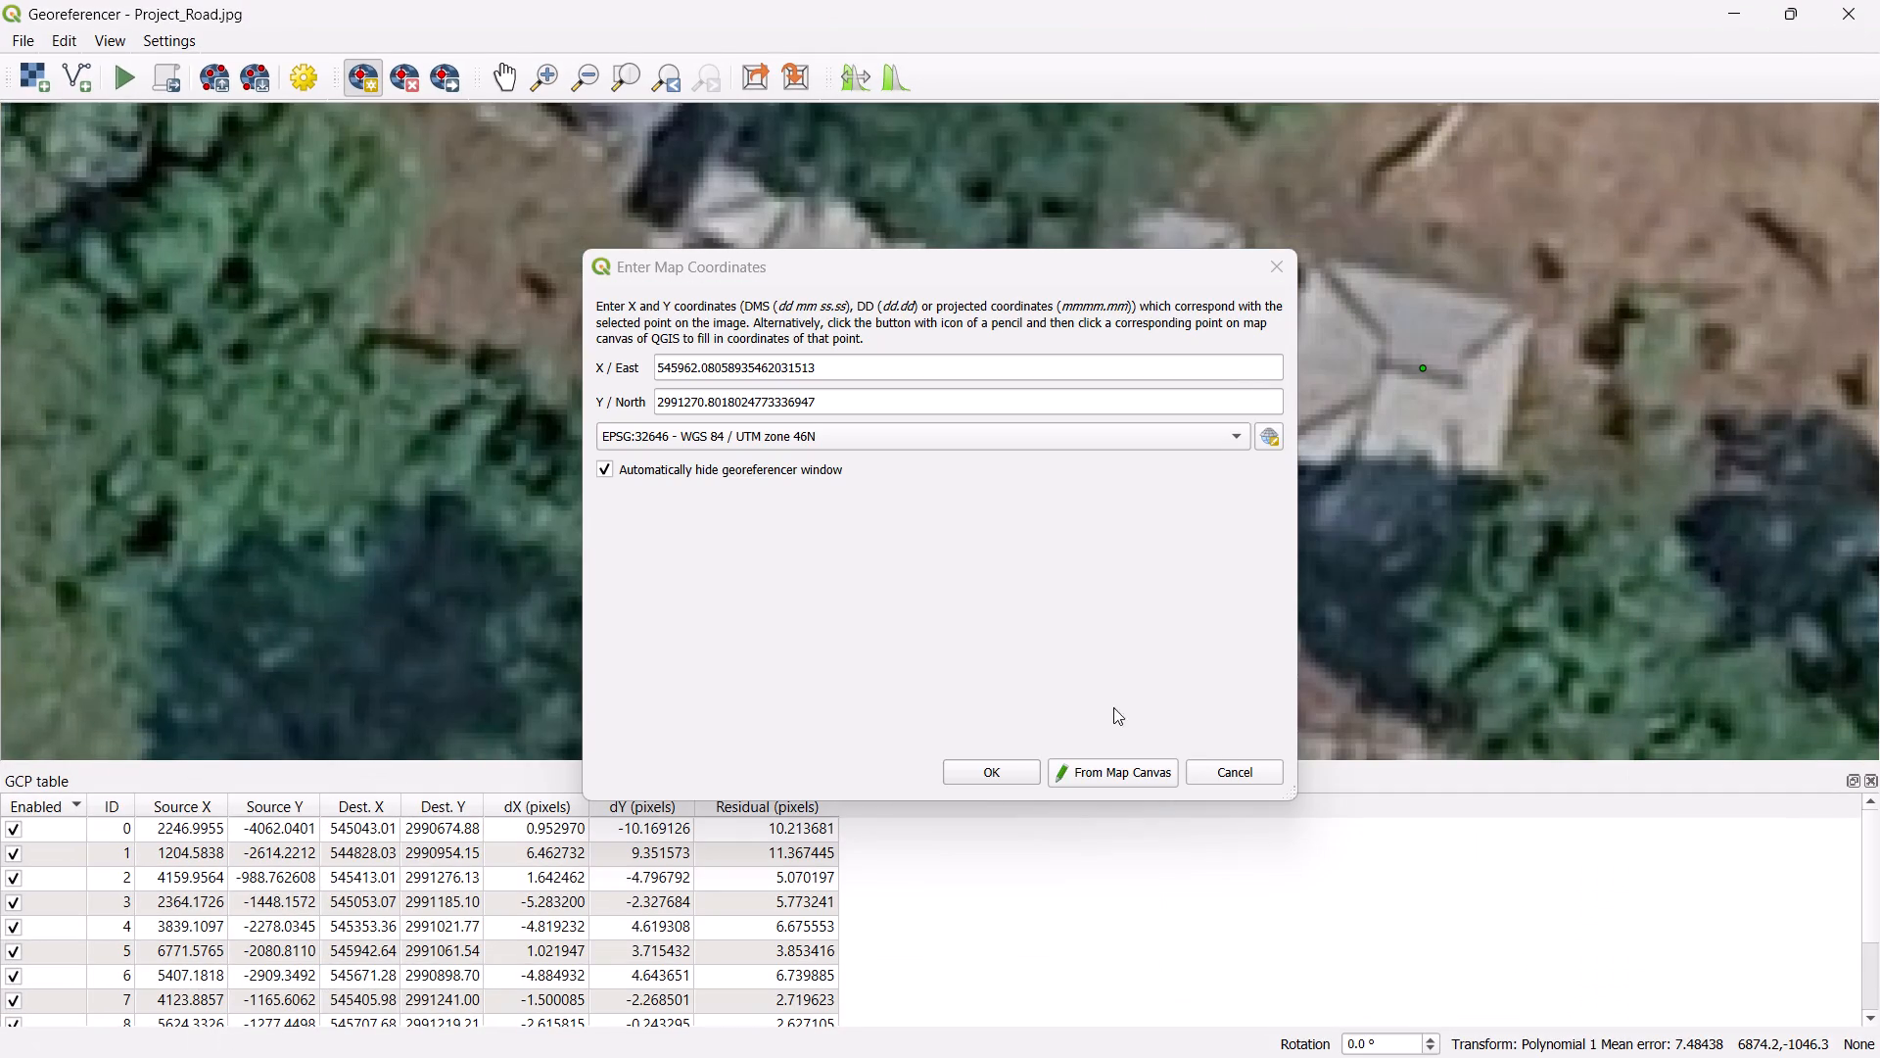
left_click(1007, 765)
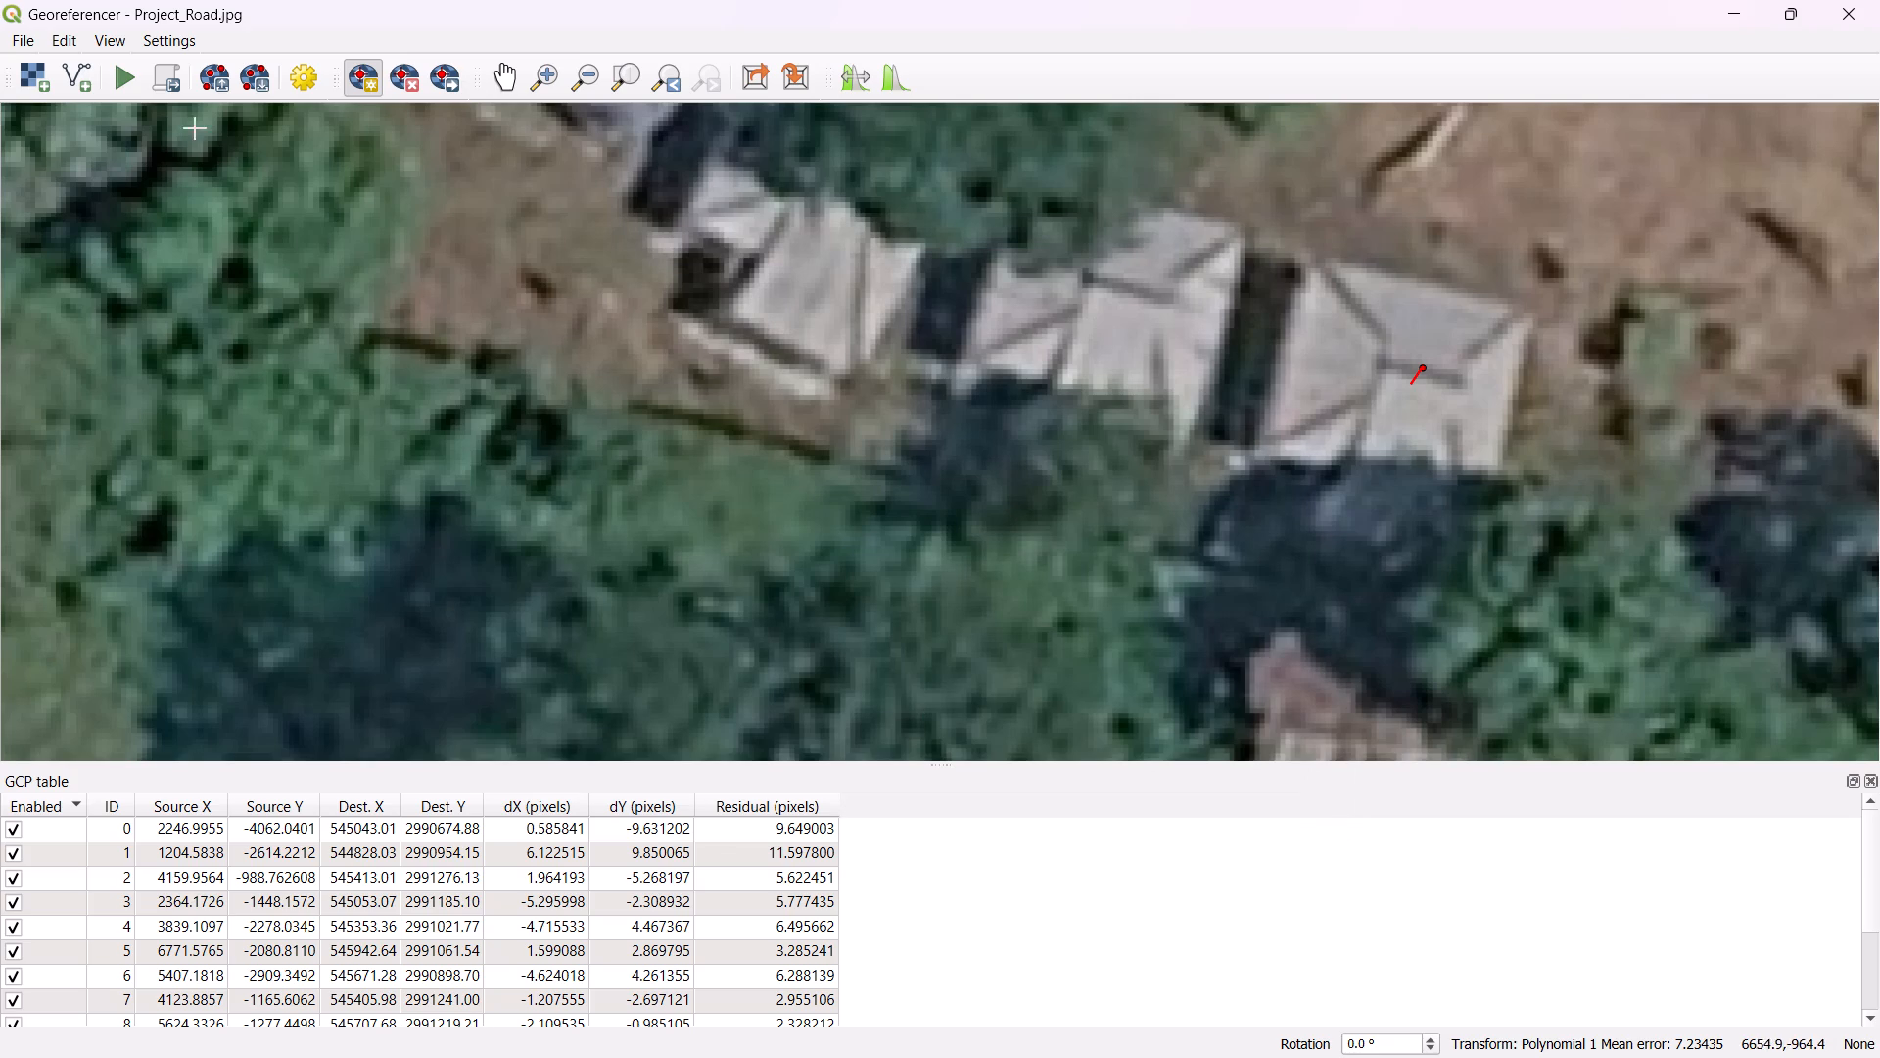
Run the georeferencing of Project_Road.jpg with the updated control points.
left_click(123, 68)
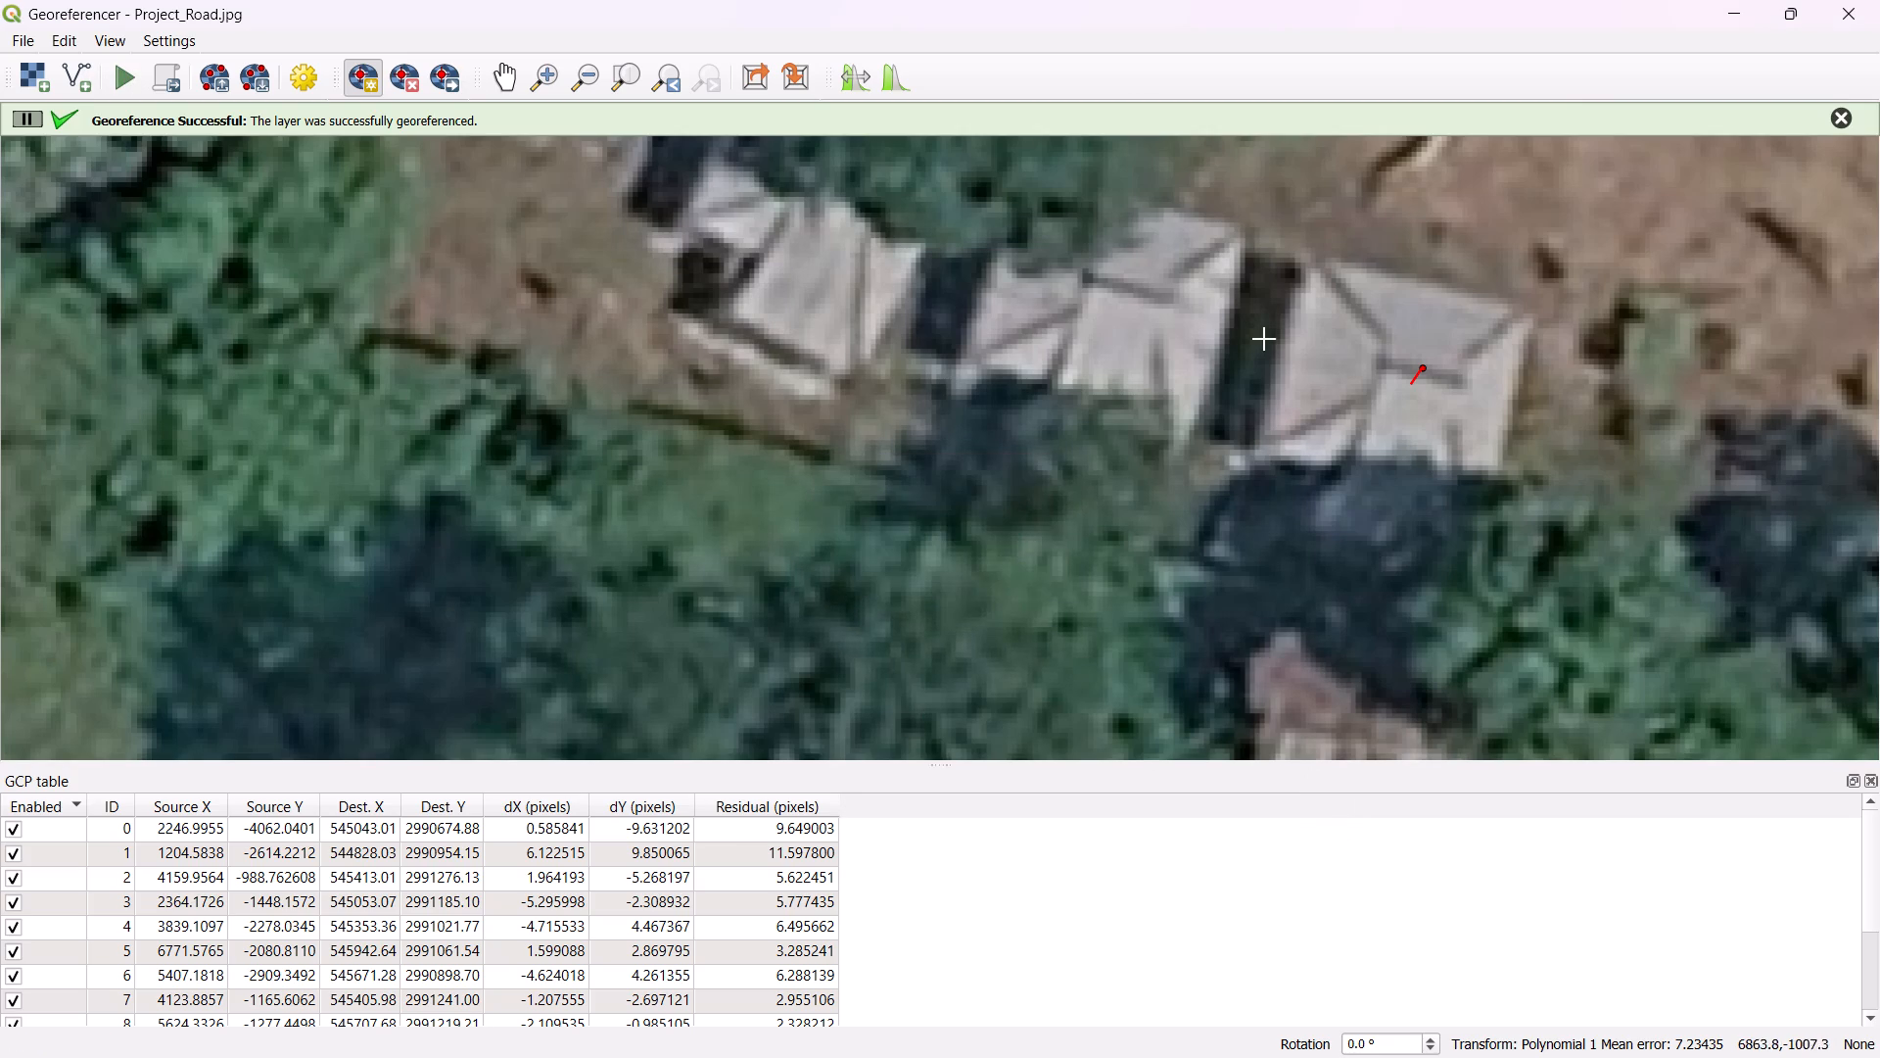
Examine on the main map how the KML road lines align with the new raster's road around the river bridge and Techi Haniya.
left_click(1719, 2)
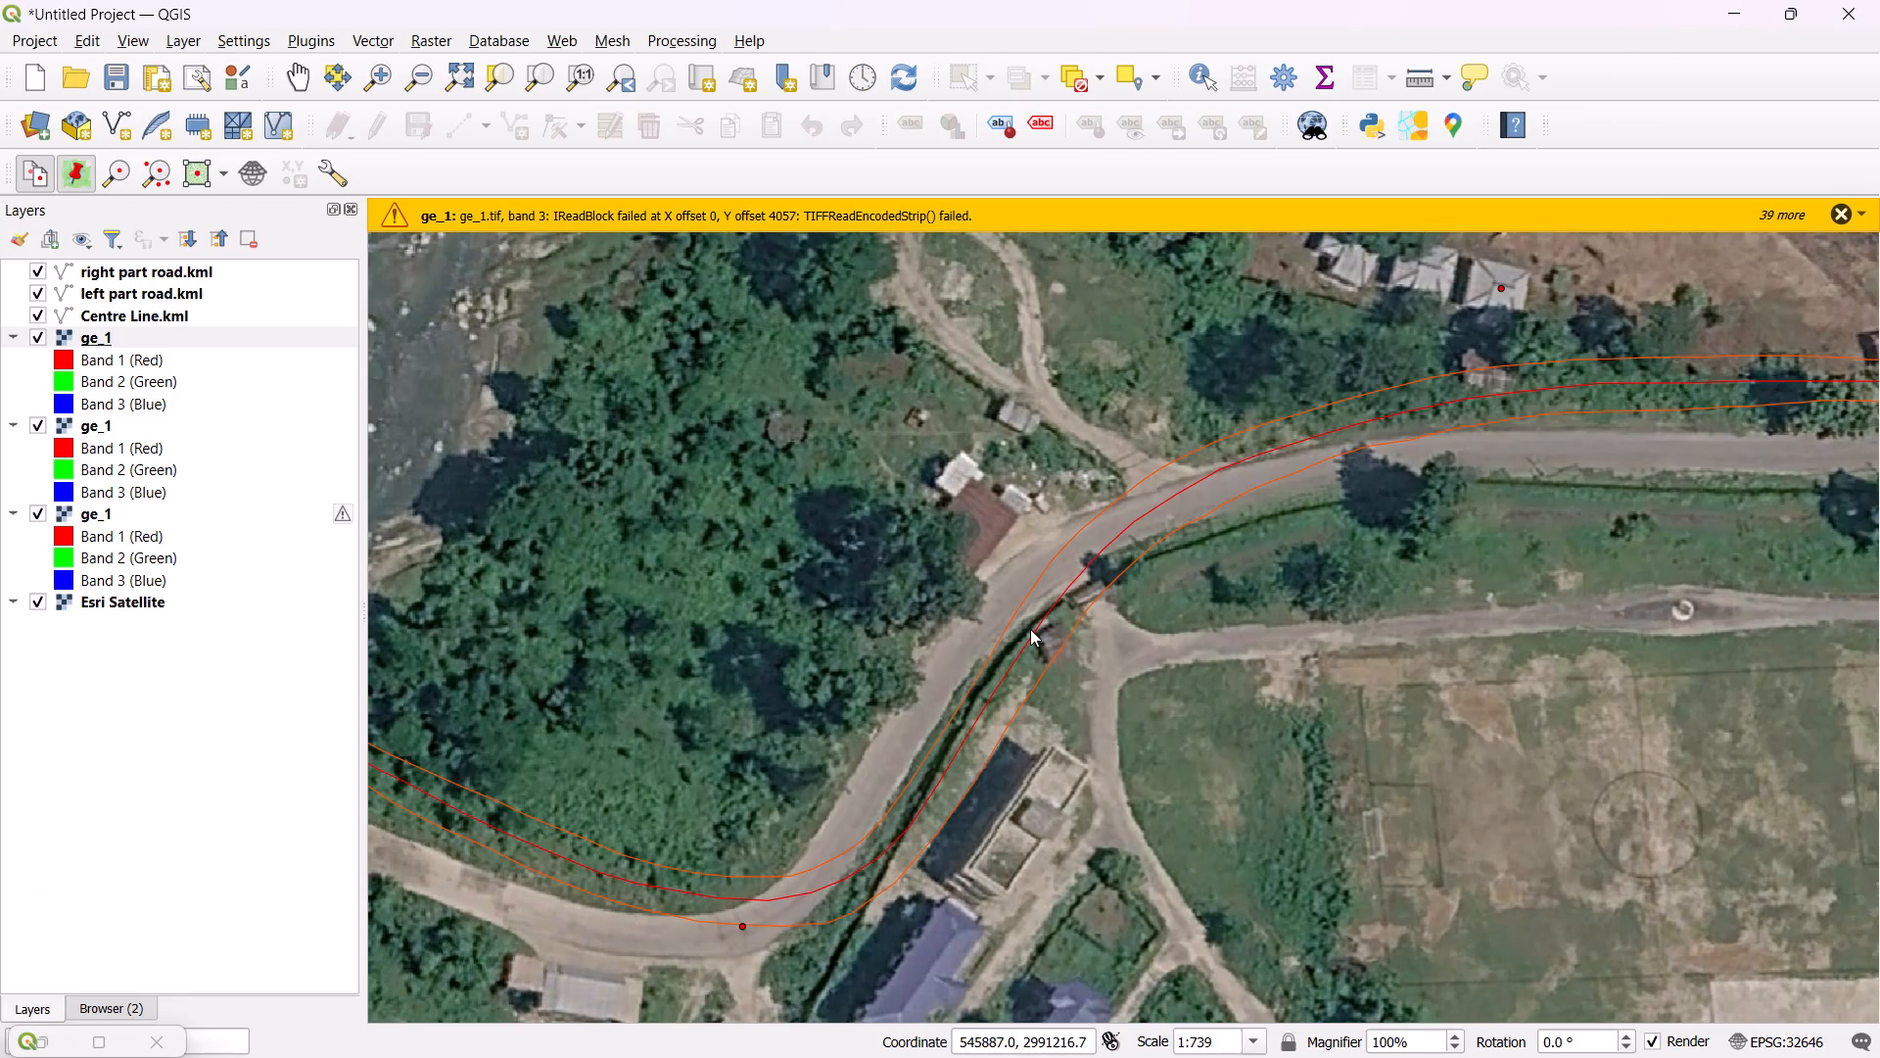
scroll(969, 646, "down", 3)
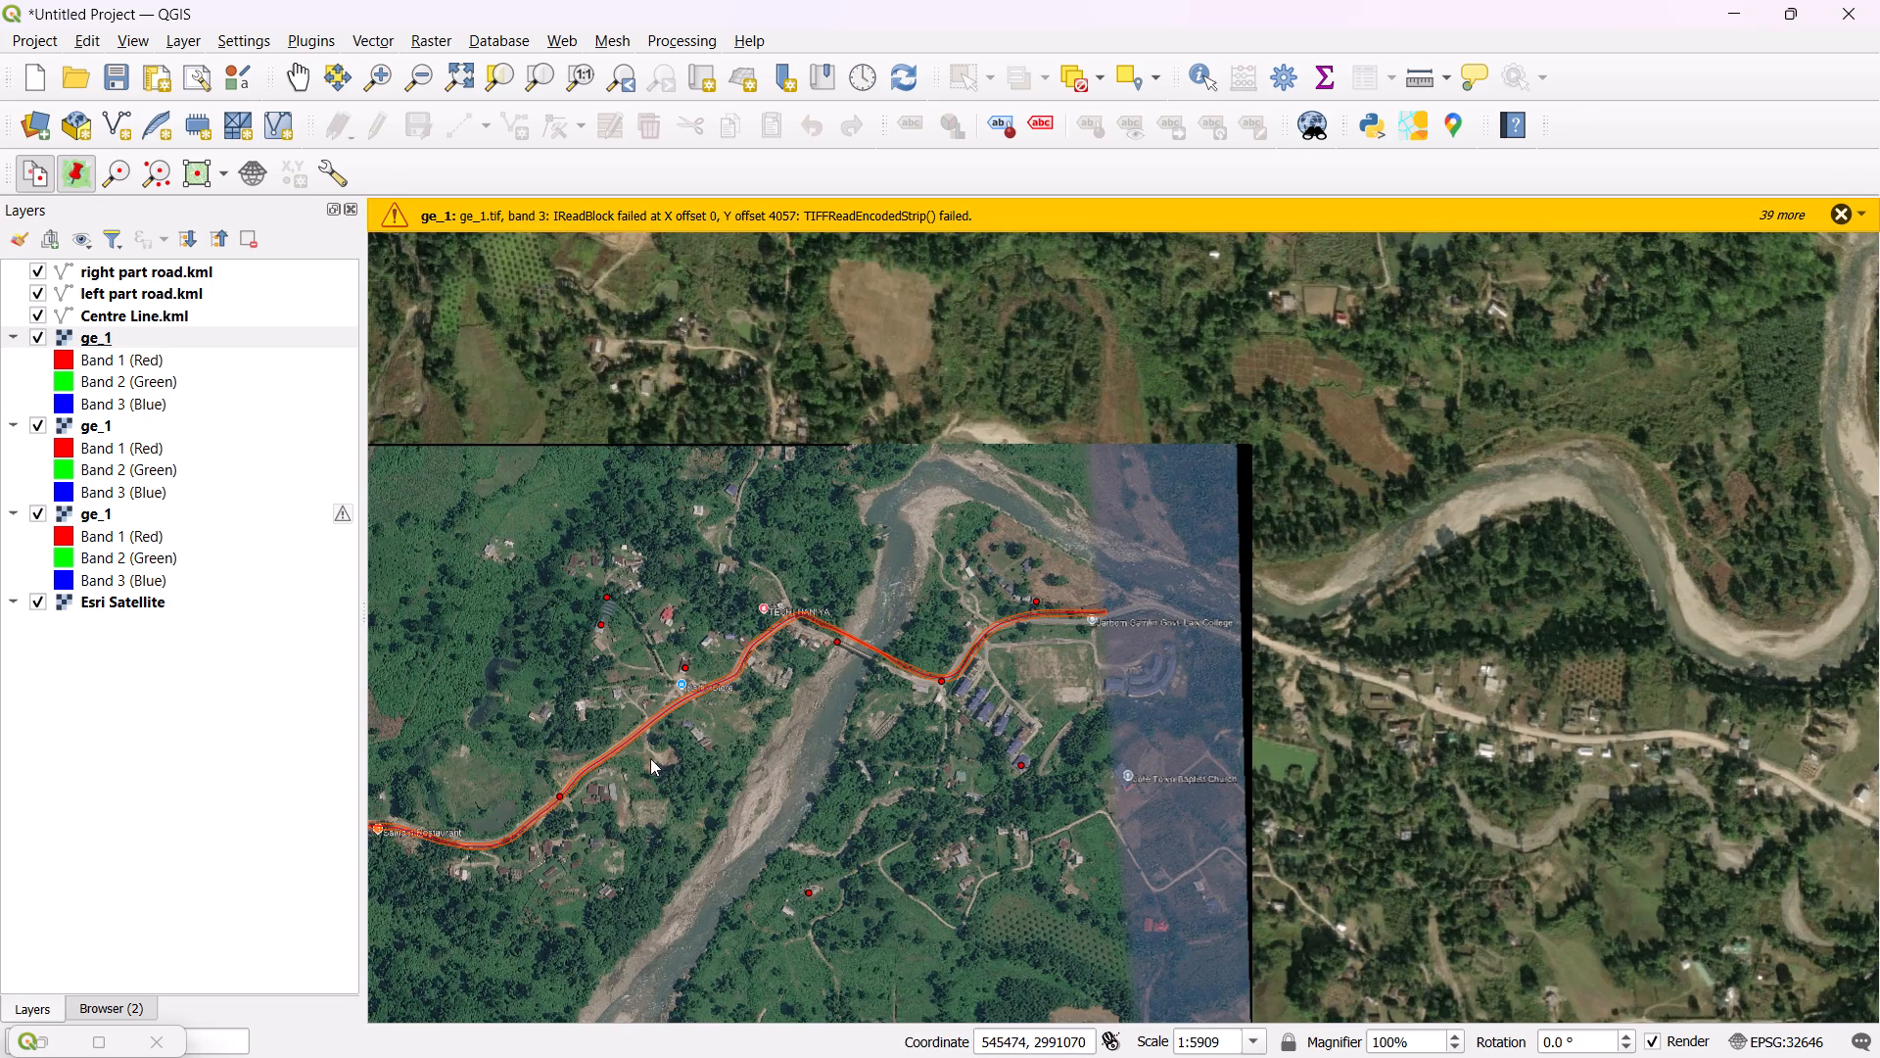
scroll(887, 669, "up", 4)
scroll(856, 652, "down", 2)
scroll(536, 446, "up", 2)
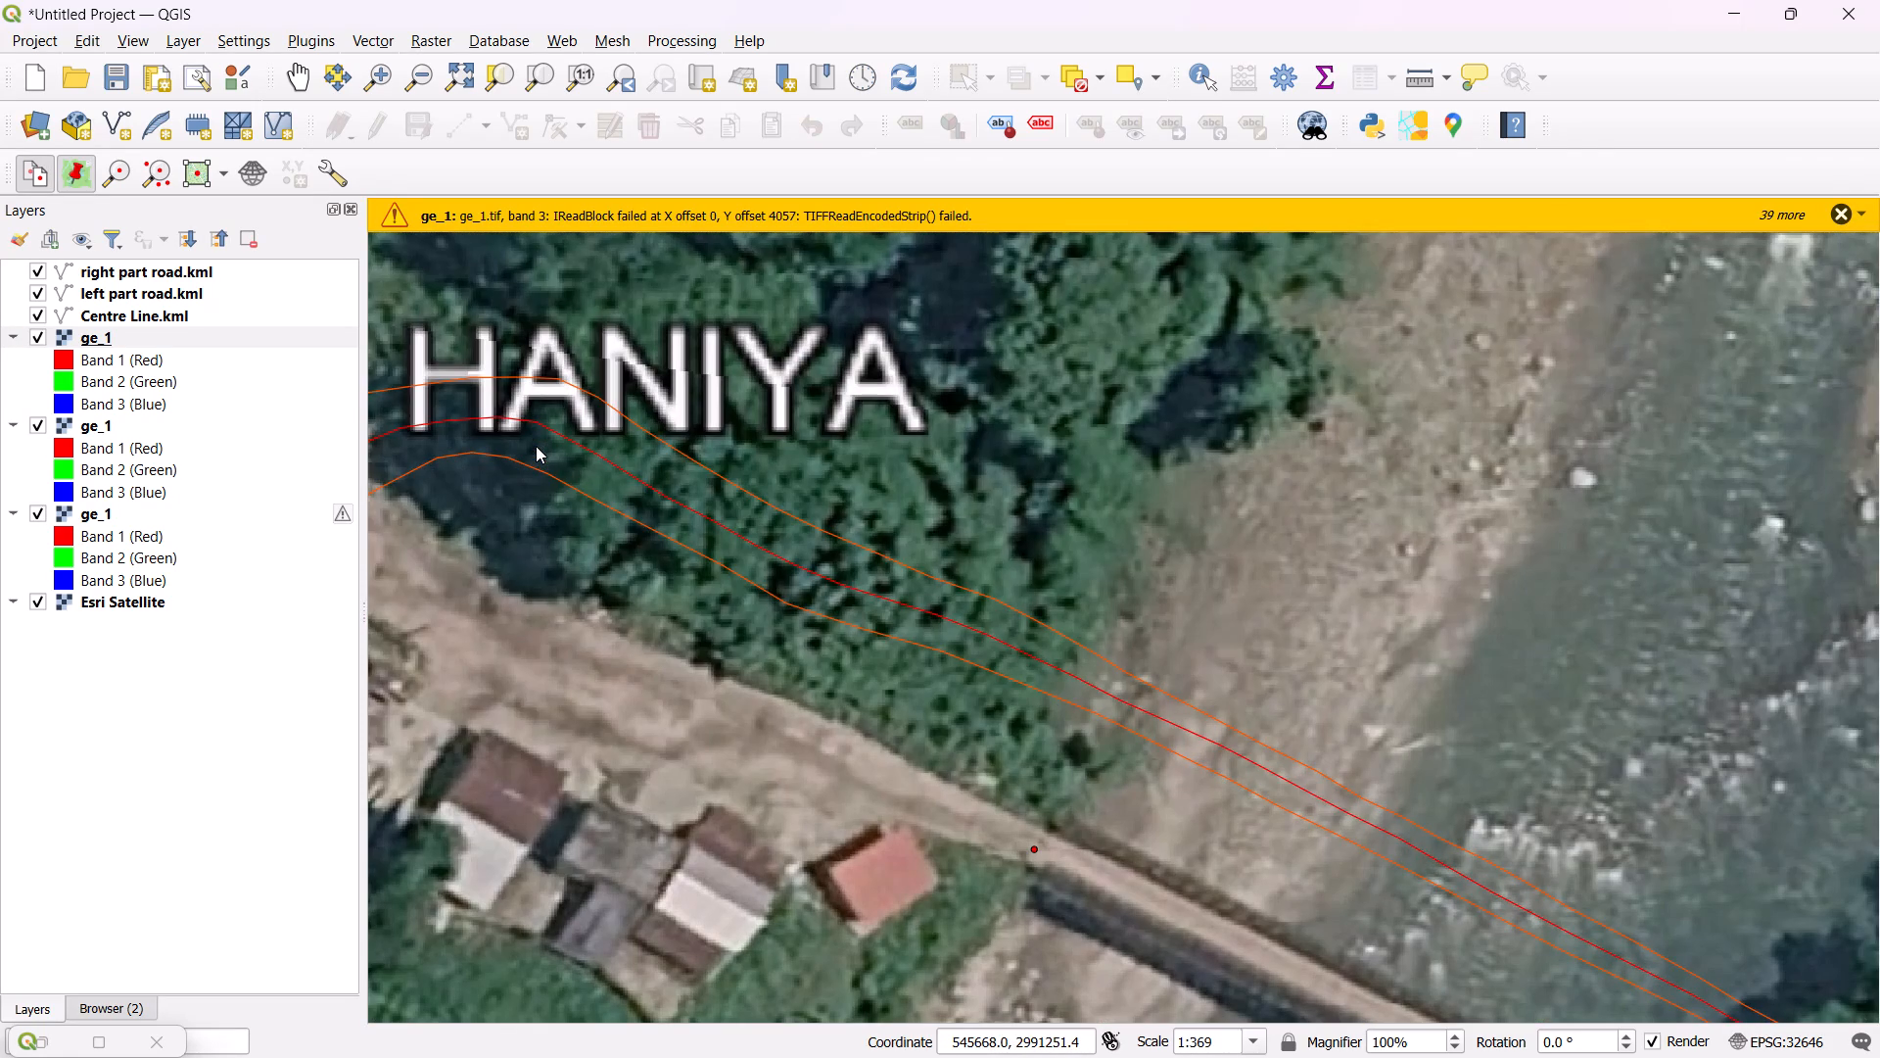
scroll(536, 443, "down", 1)
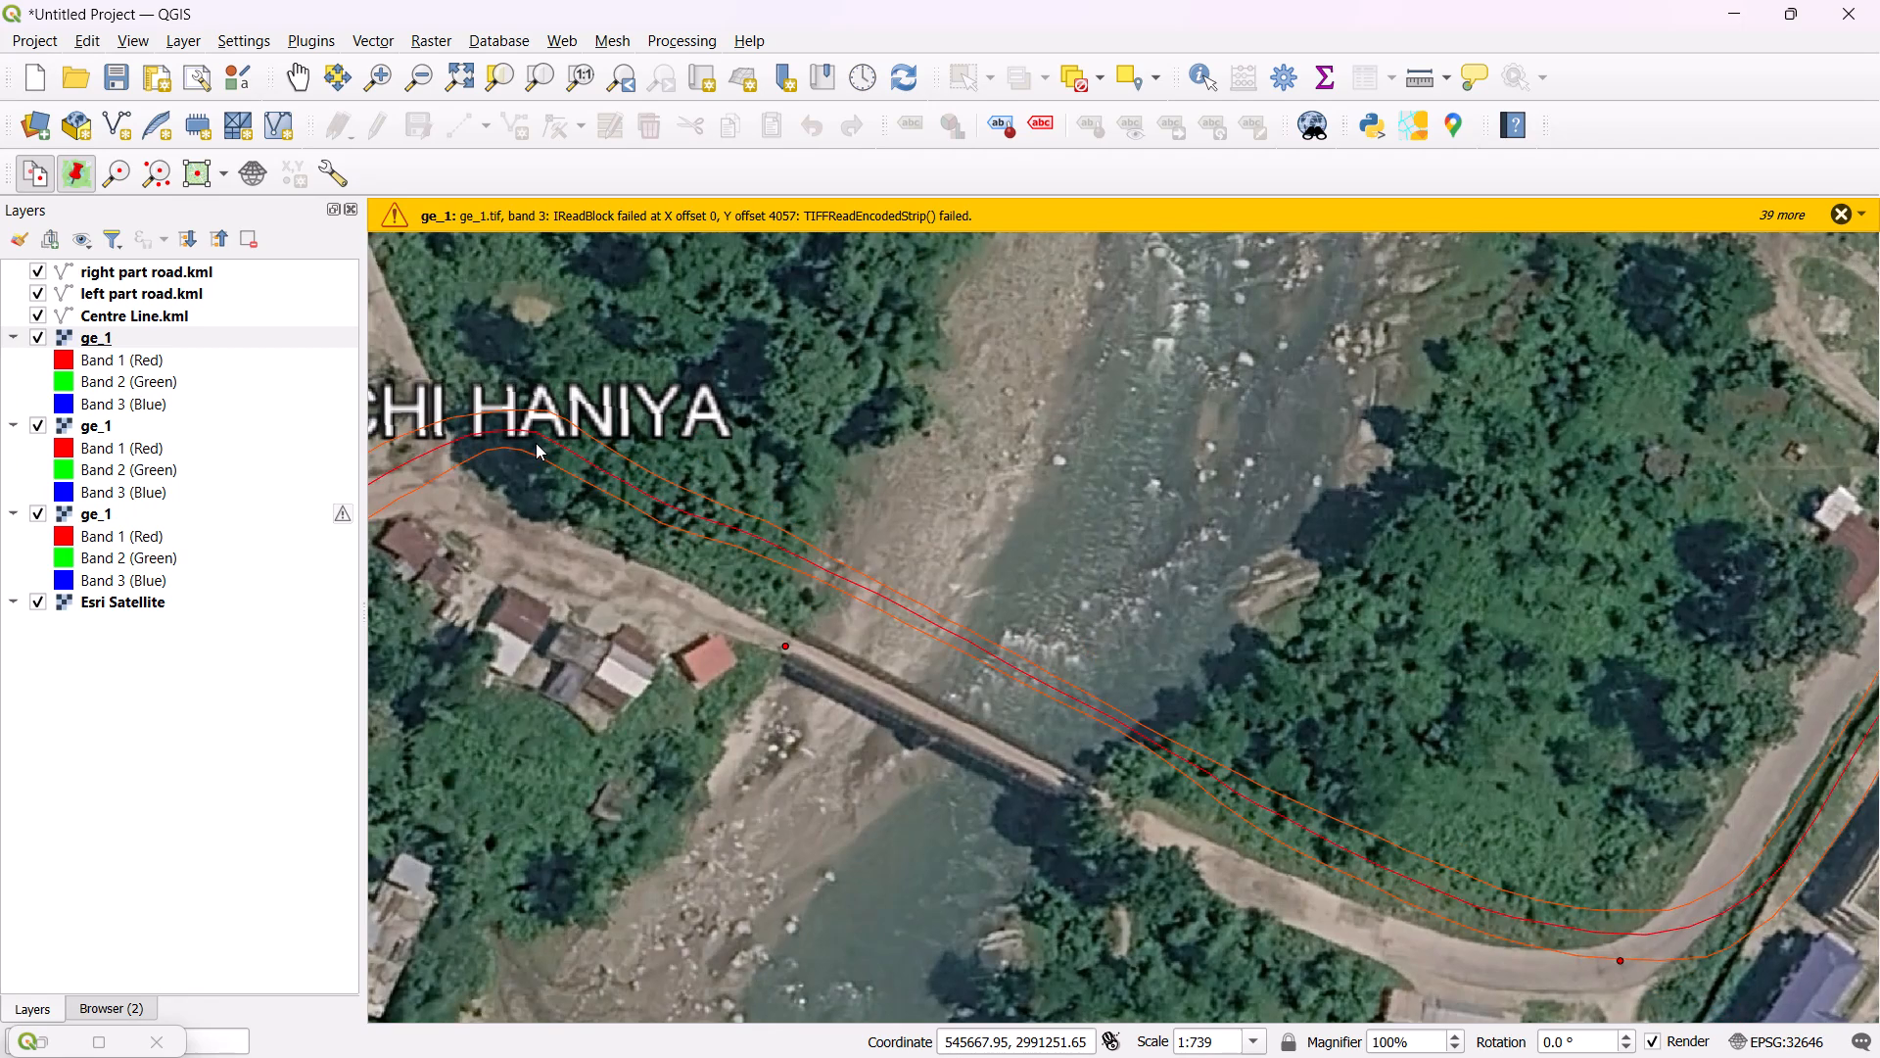
scroll(536, 443, "up", 1)
scroll(535, 443, "down", 1)
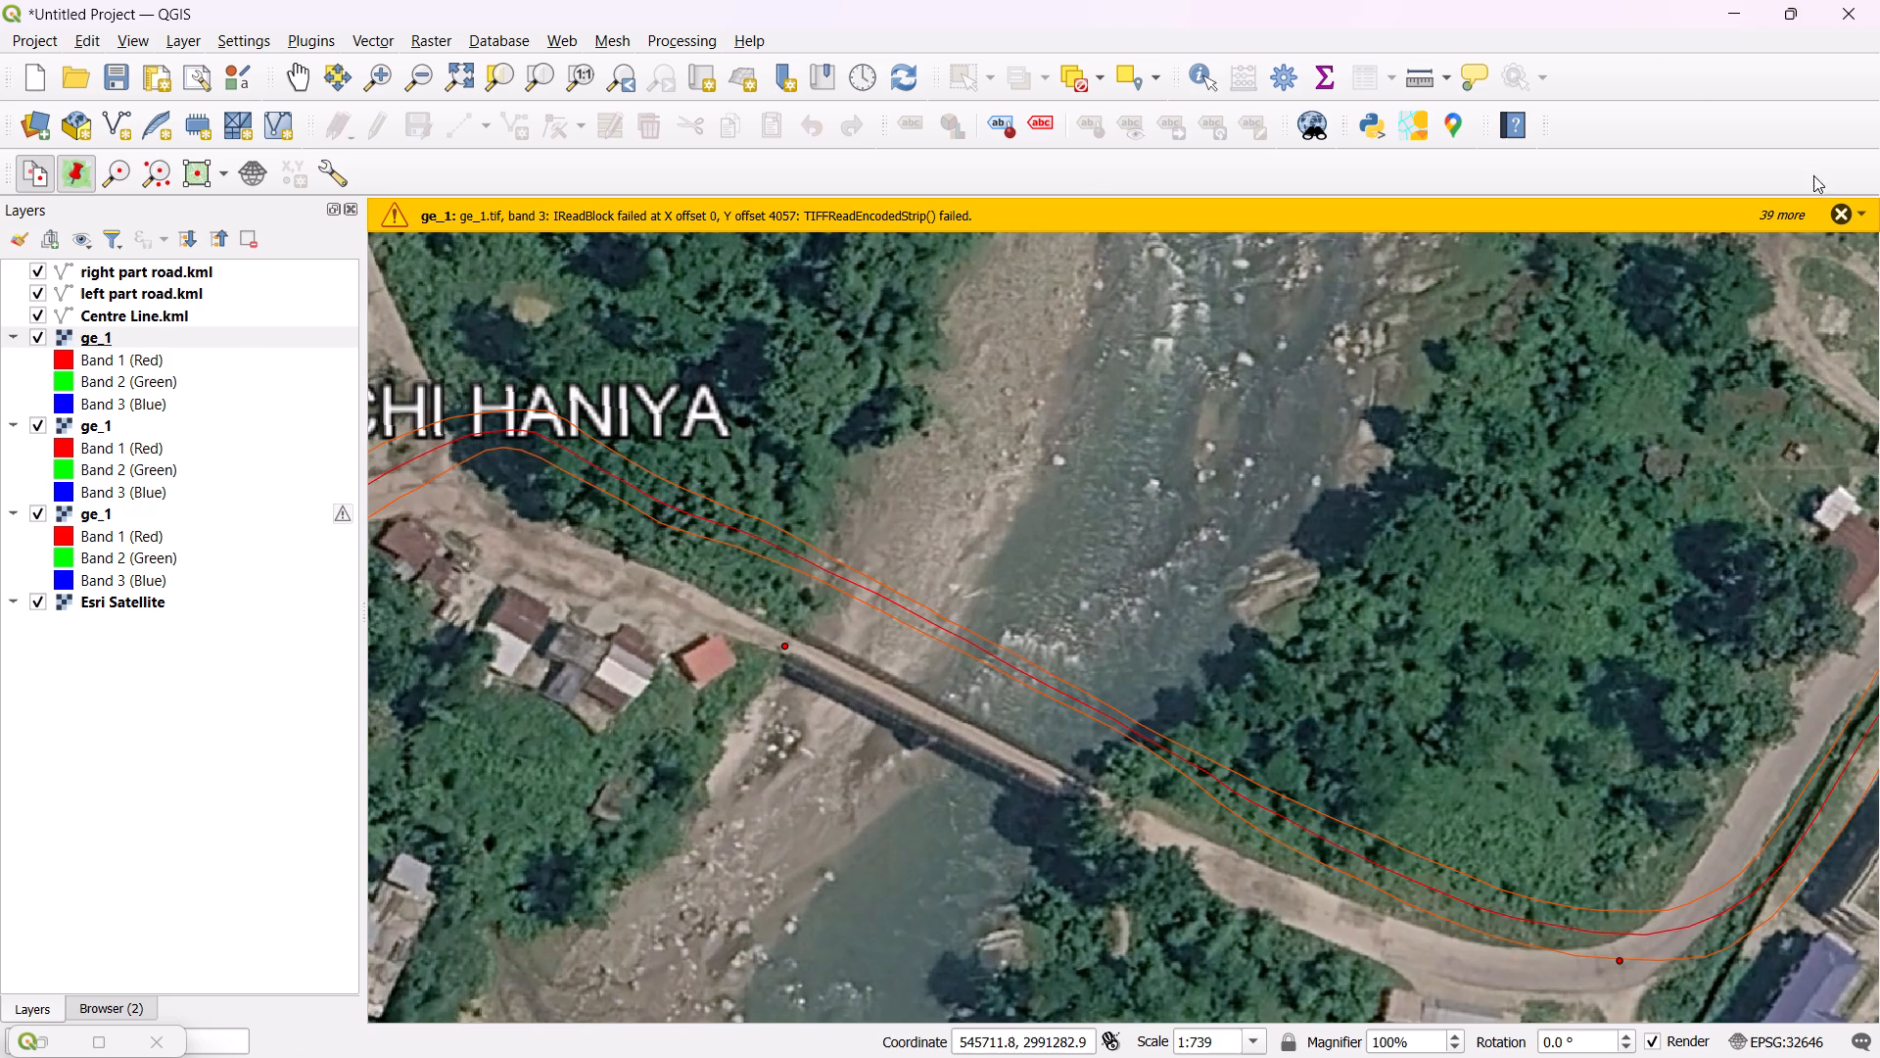
Dismiss all the queued ge_1 raster read warnings above the map canvas.
left_click(1843, 215)
left_click(1836, 210)
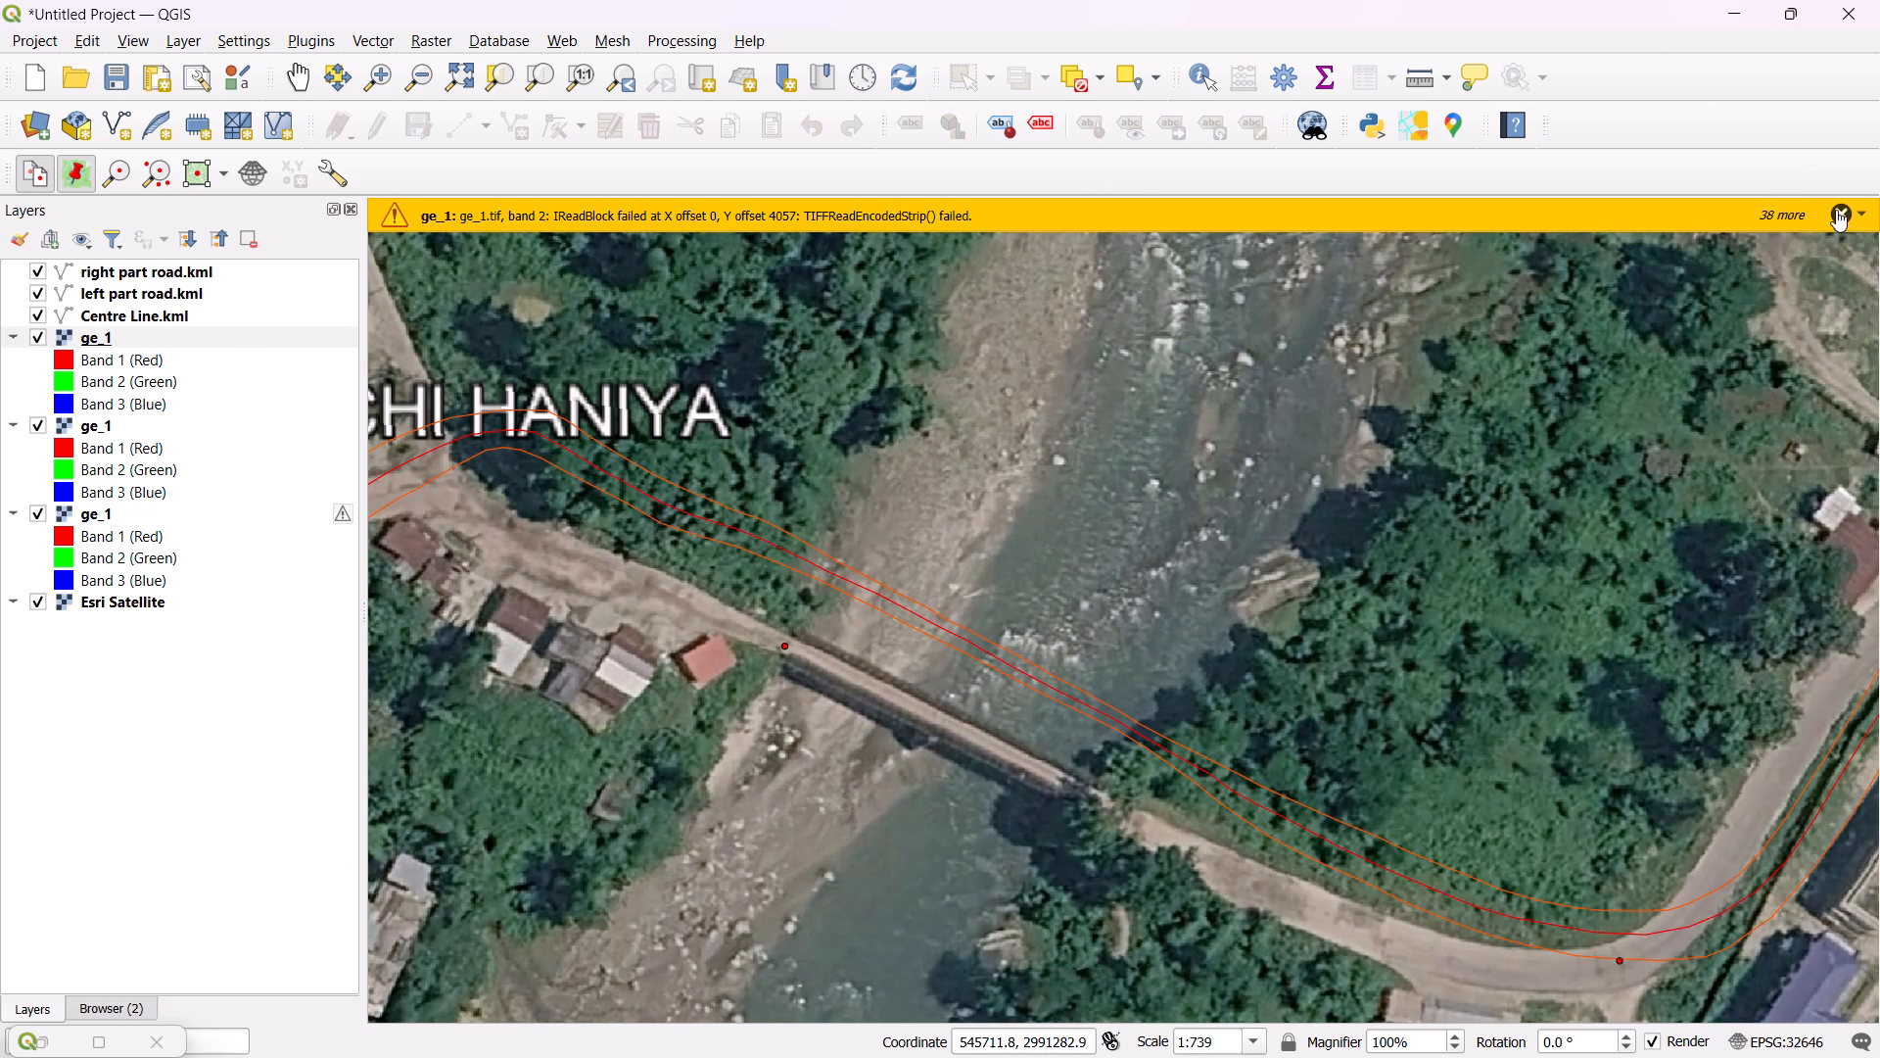
double_click(1839, 211)
left_click(1836, 212)
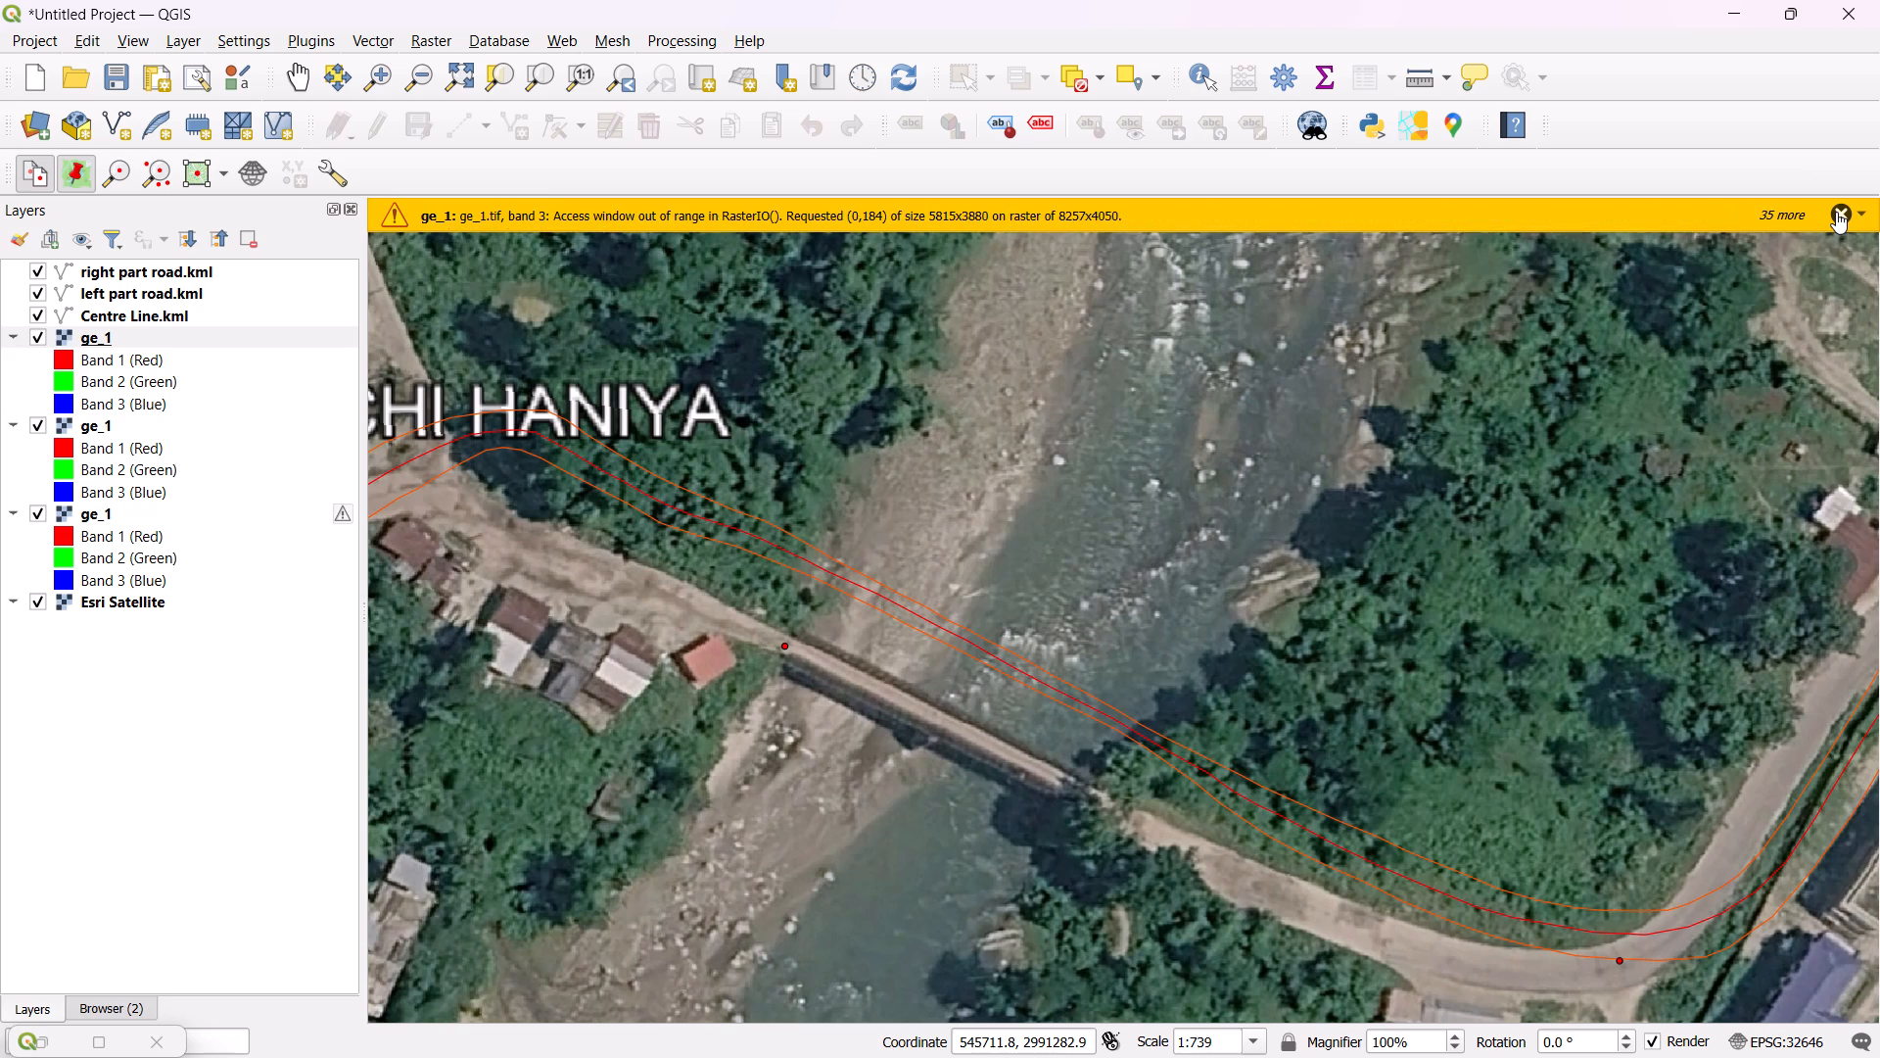
triple_click(1834, 212)
triple_click(1833, 212)
triple_click(1833, 212)
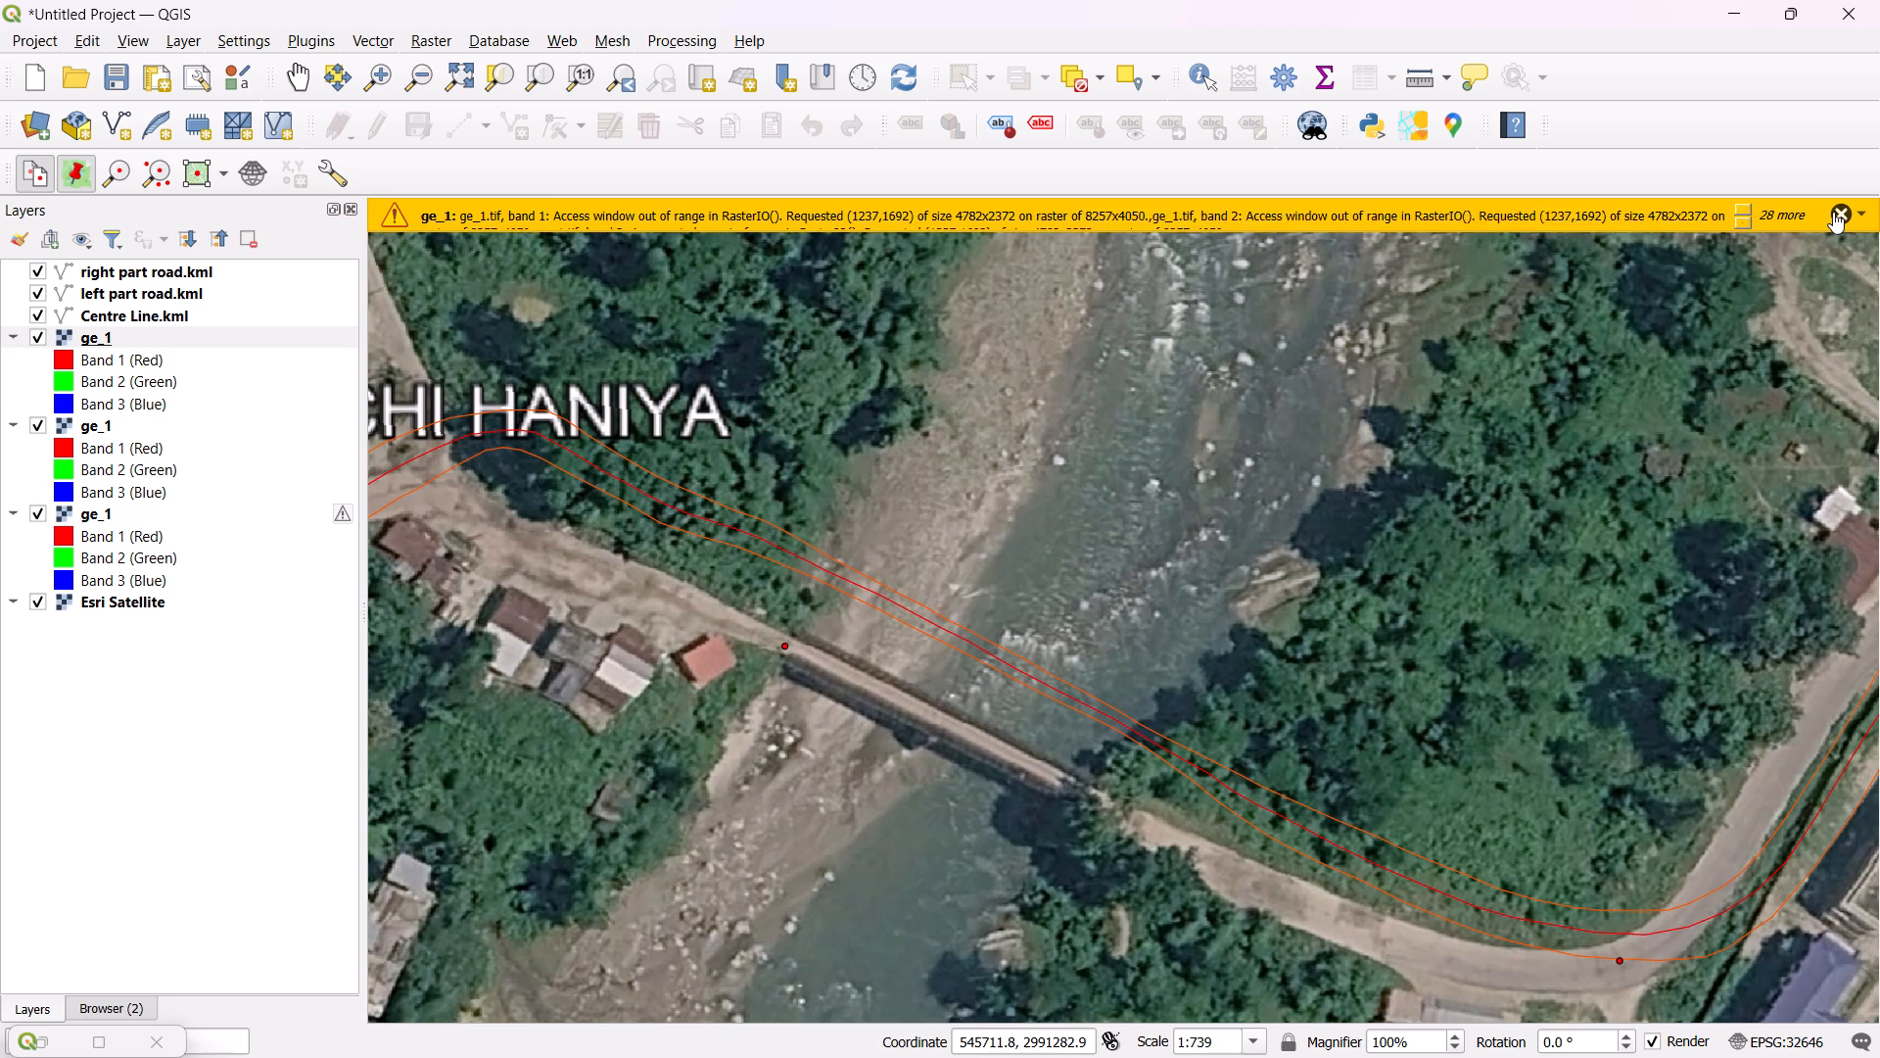
triple_click(1833, 212)
triple_click(1833, 212)
triple_click(1833, 212)
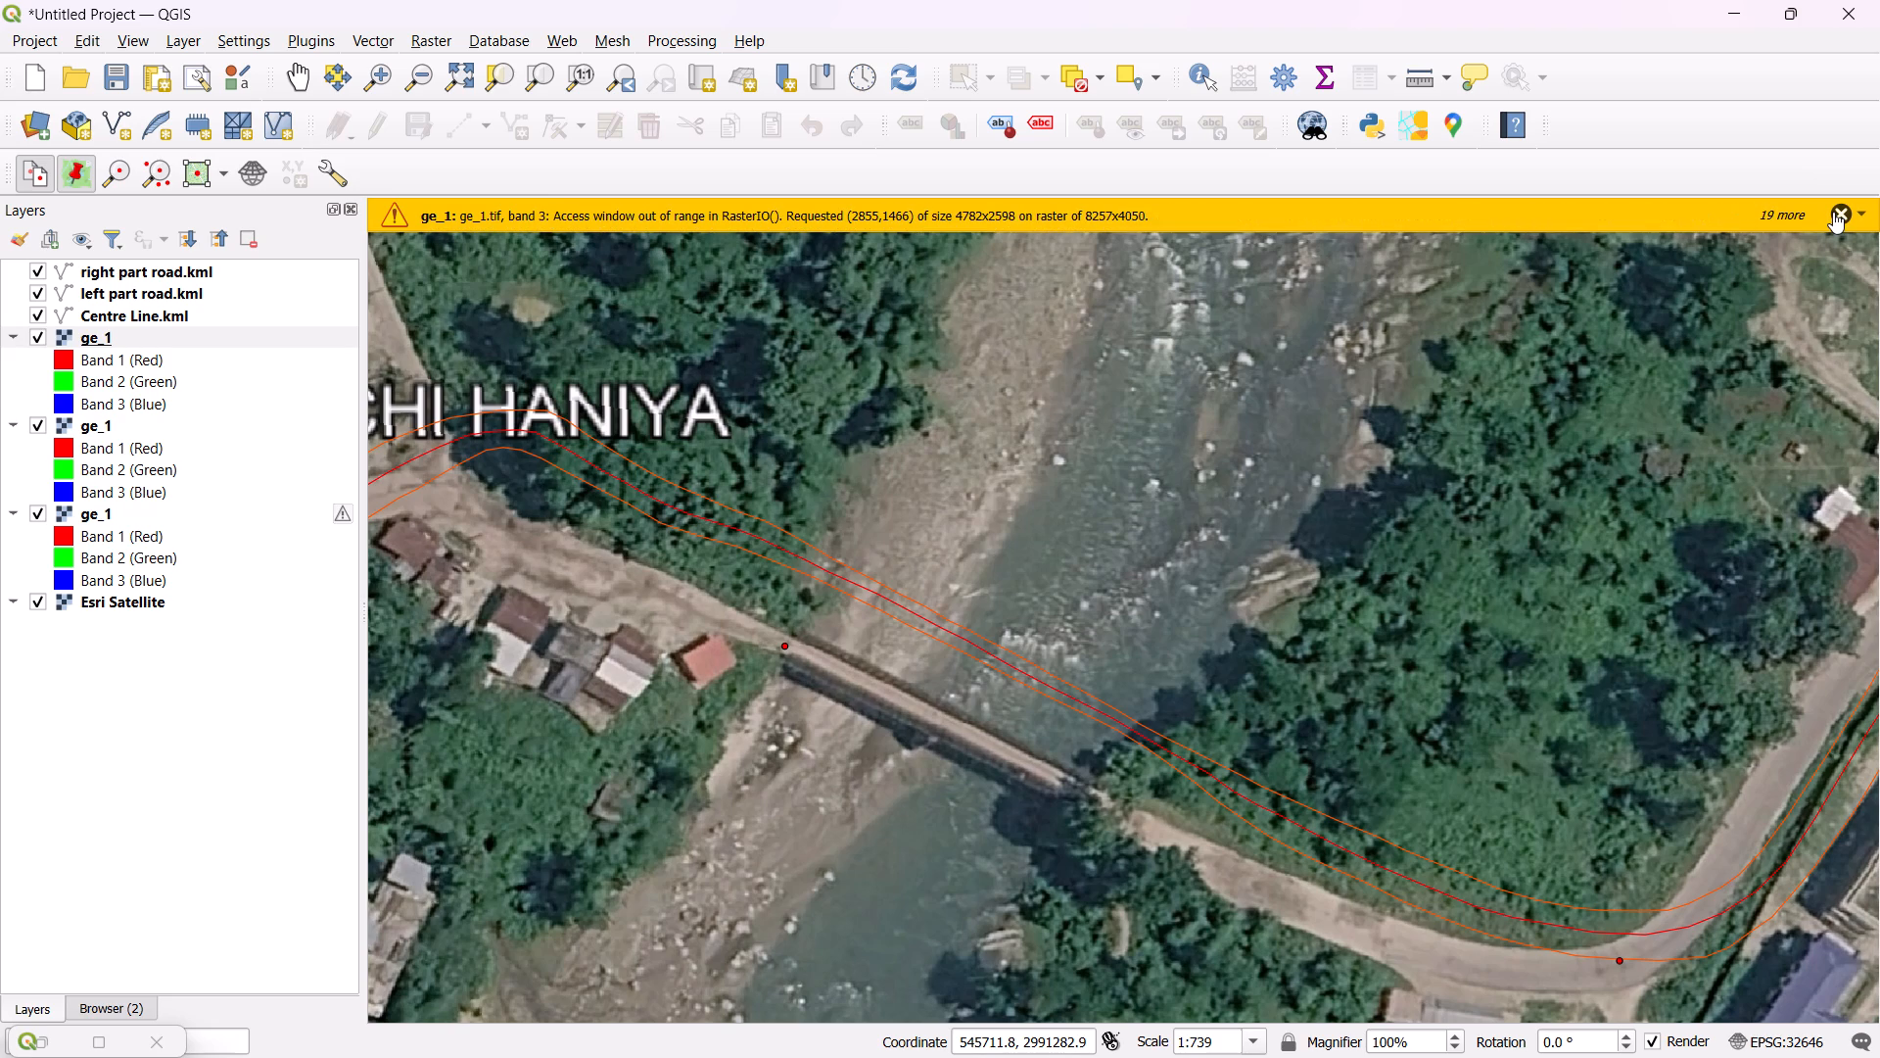
triple_click(1833, 212)
double_click(1833, 212)
triple_click(1833, 212)
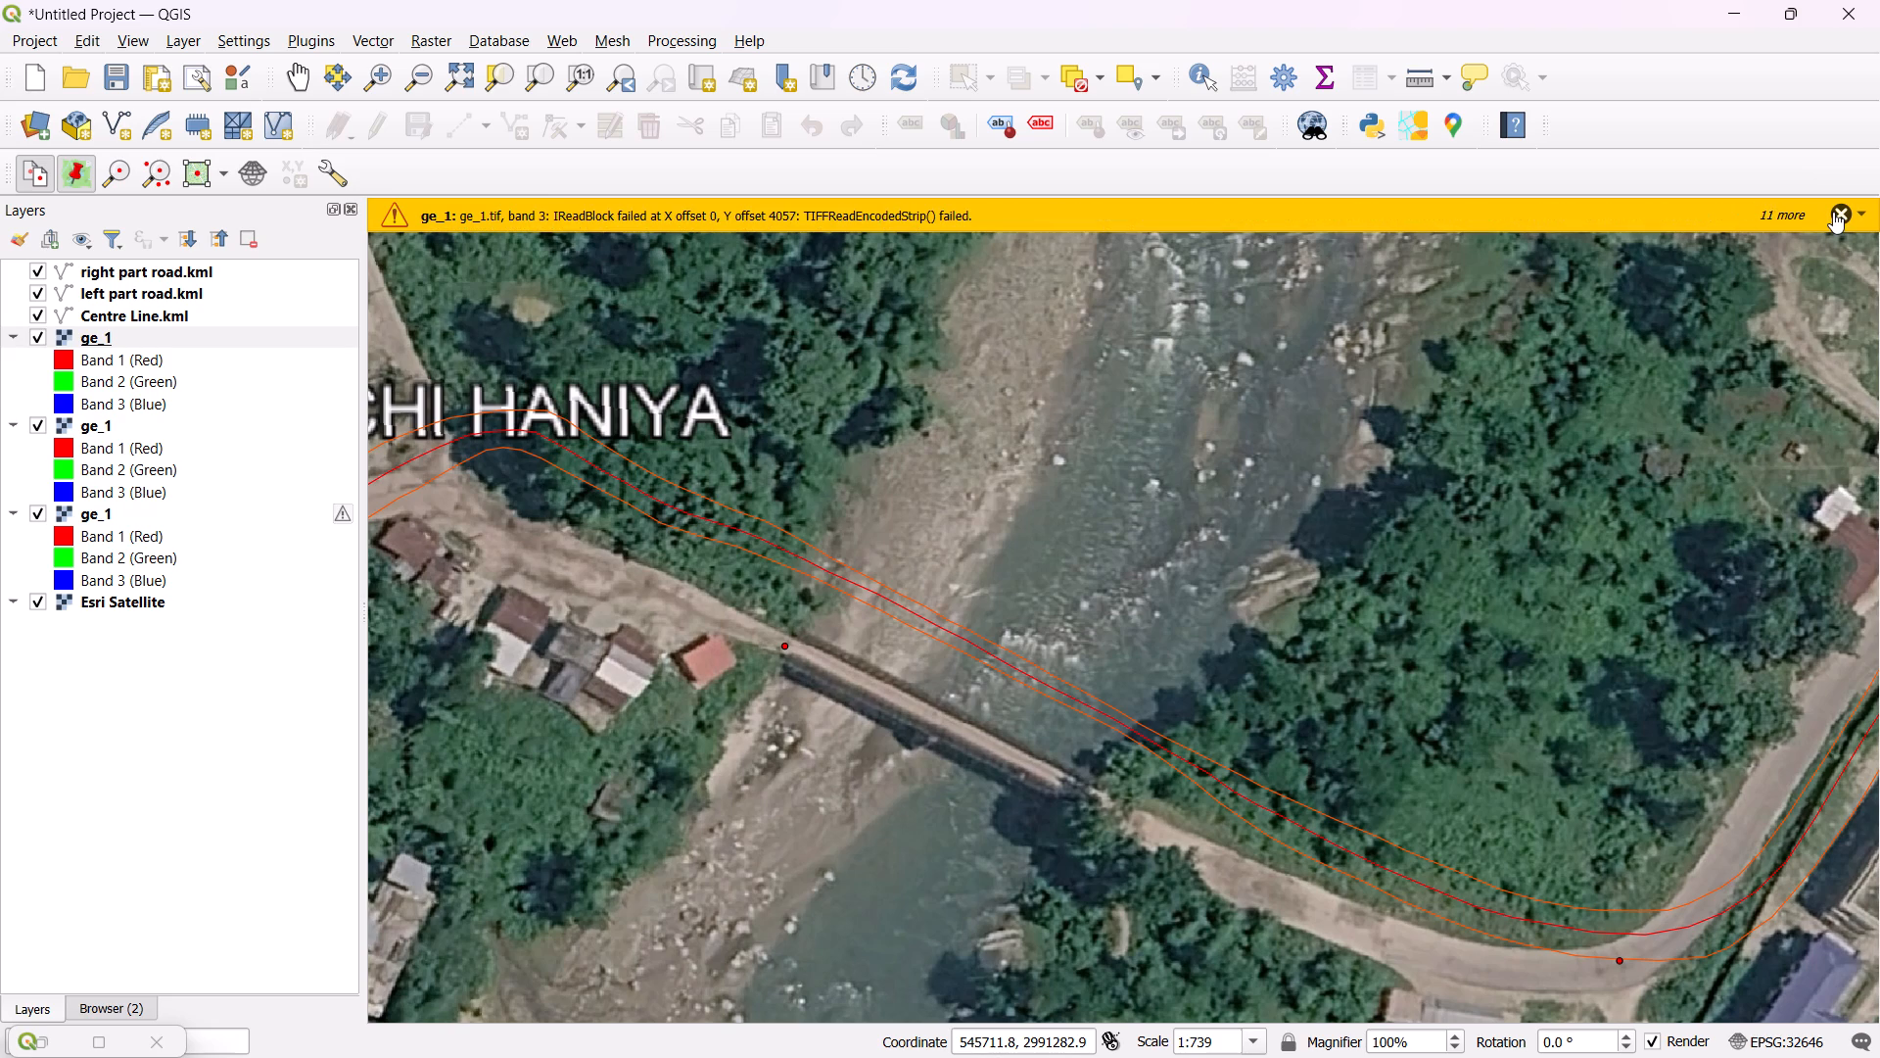
triple_click(1833, 212)
triple_click(1833, 212)
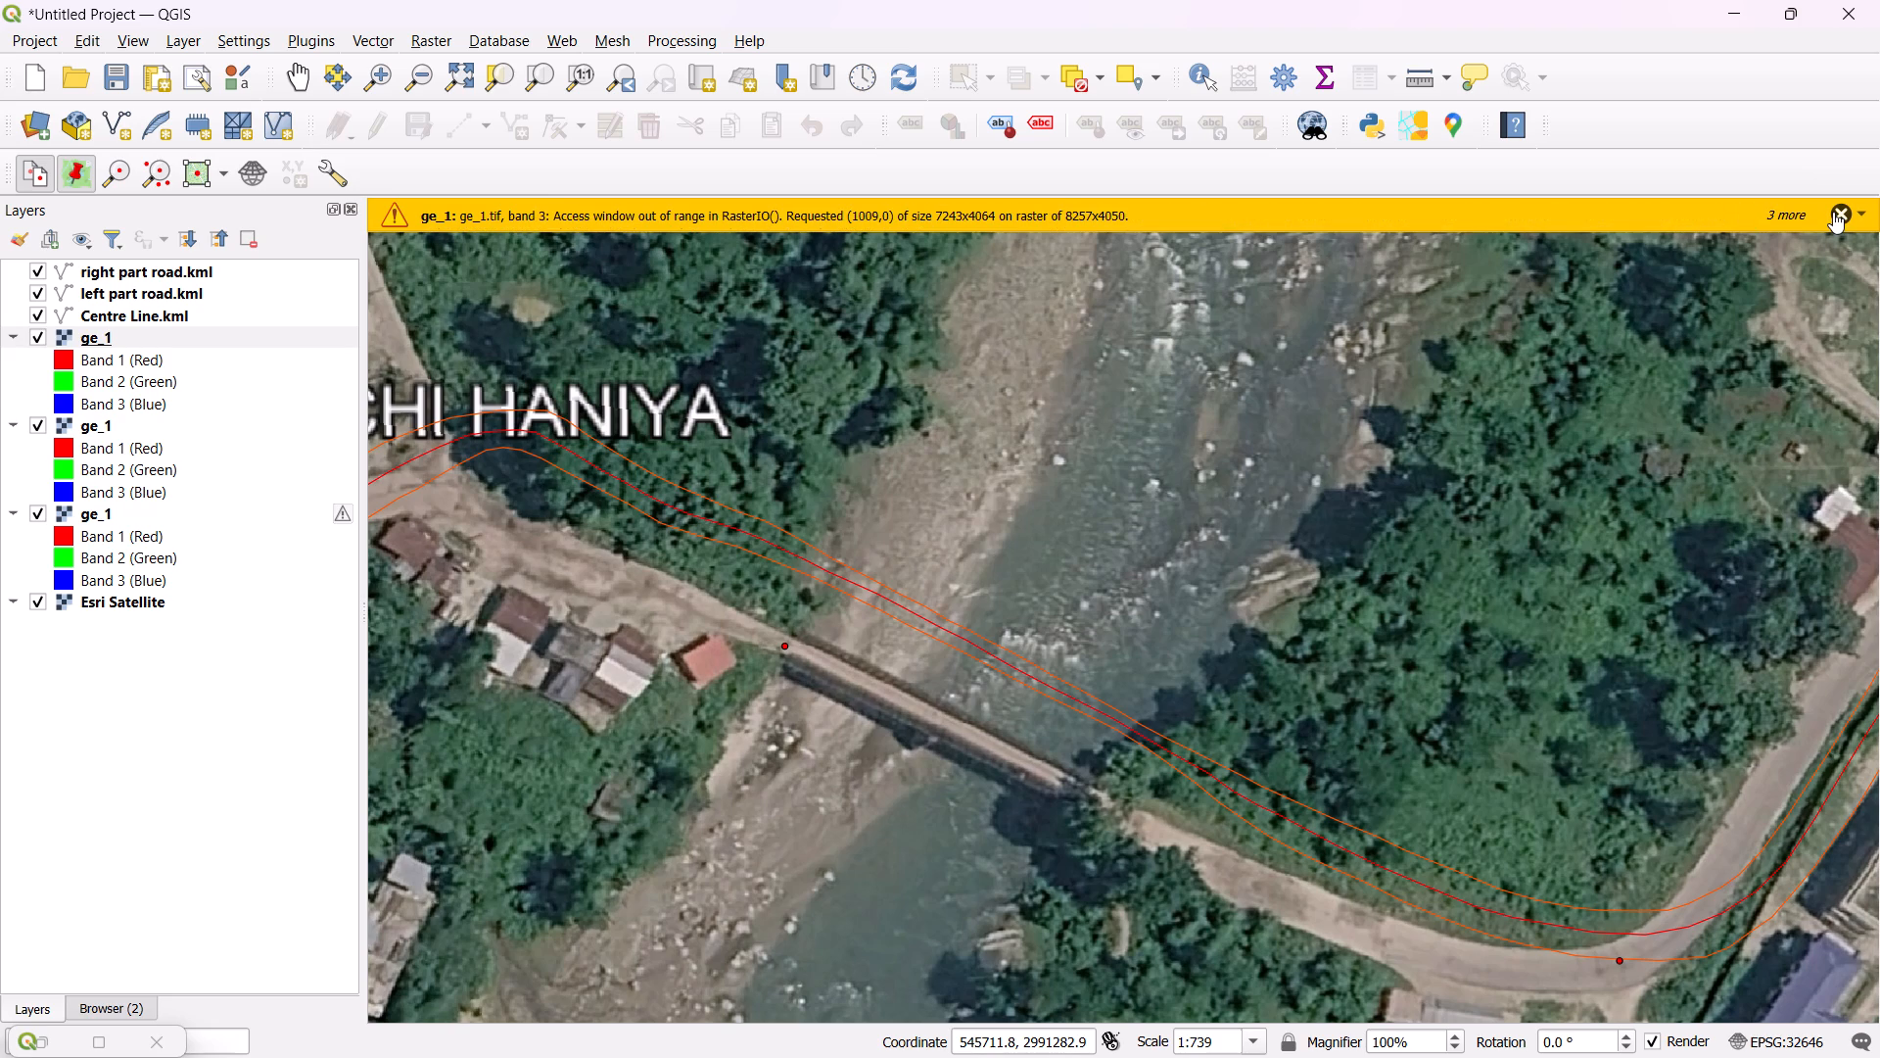
double_click(1833, 212)
left_click(1833, 212)
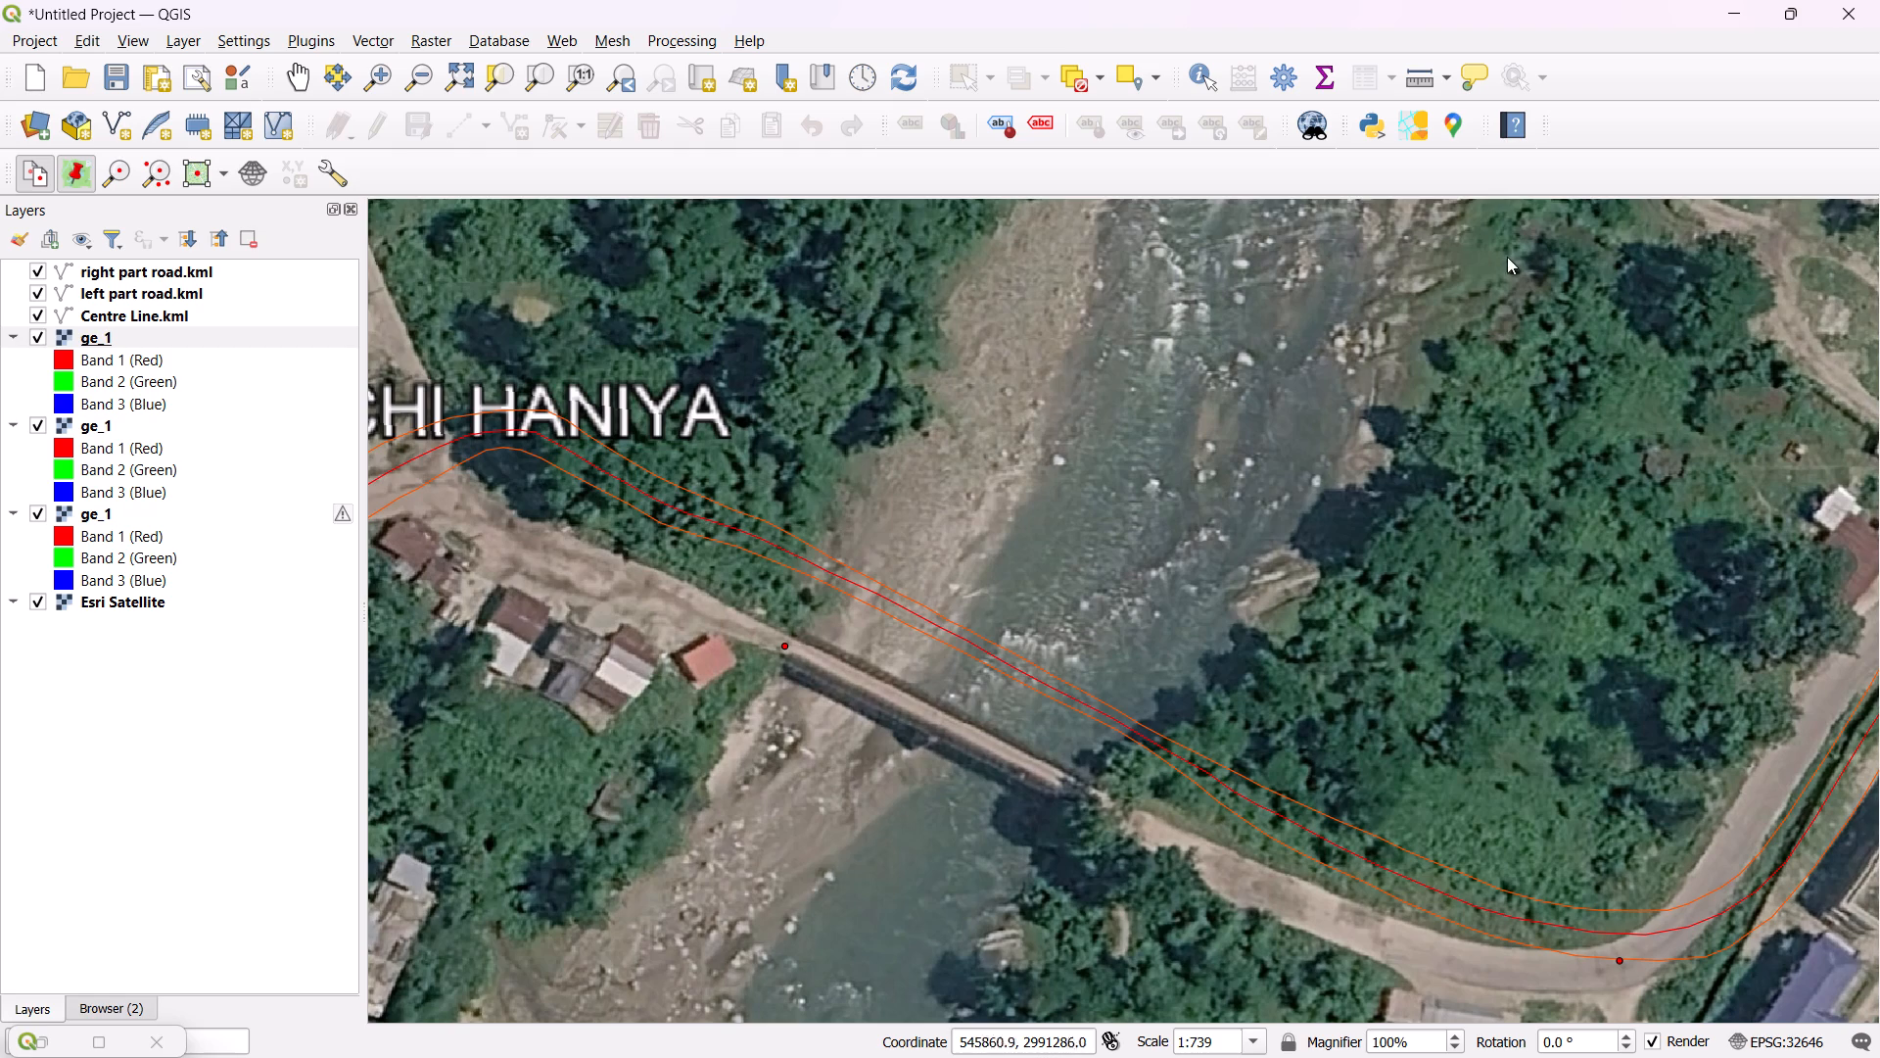
Return to the Georeferencer and examine the control points' residuals for Project_Road.jpg in the GCP table.
left_click(189, 37)
left_click(280, 207)
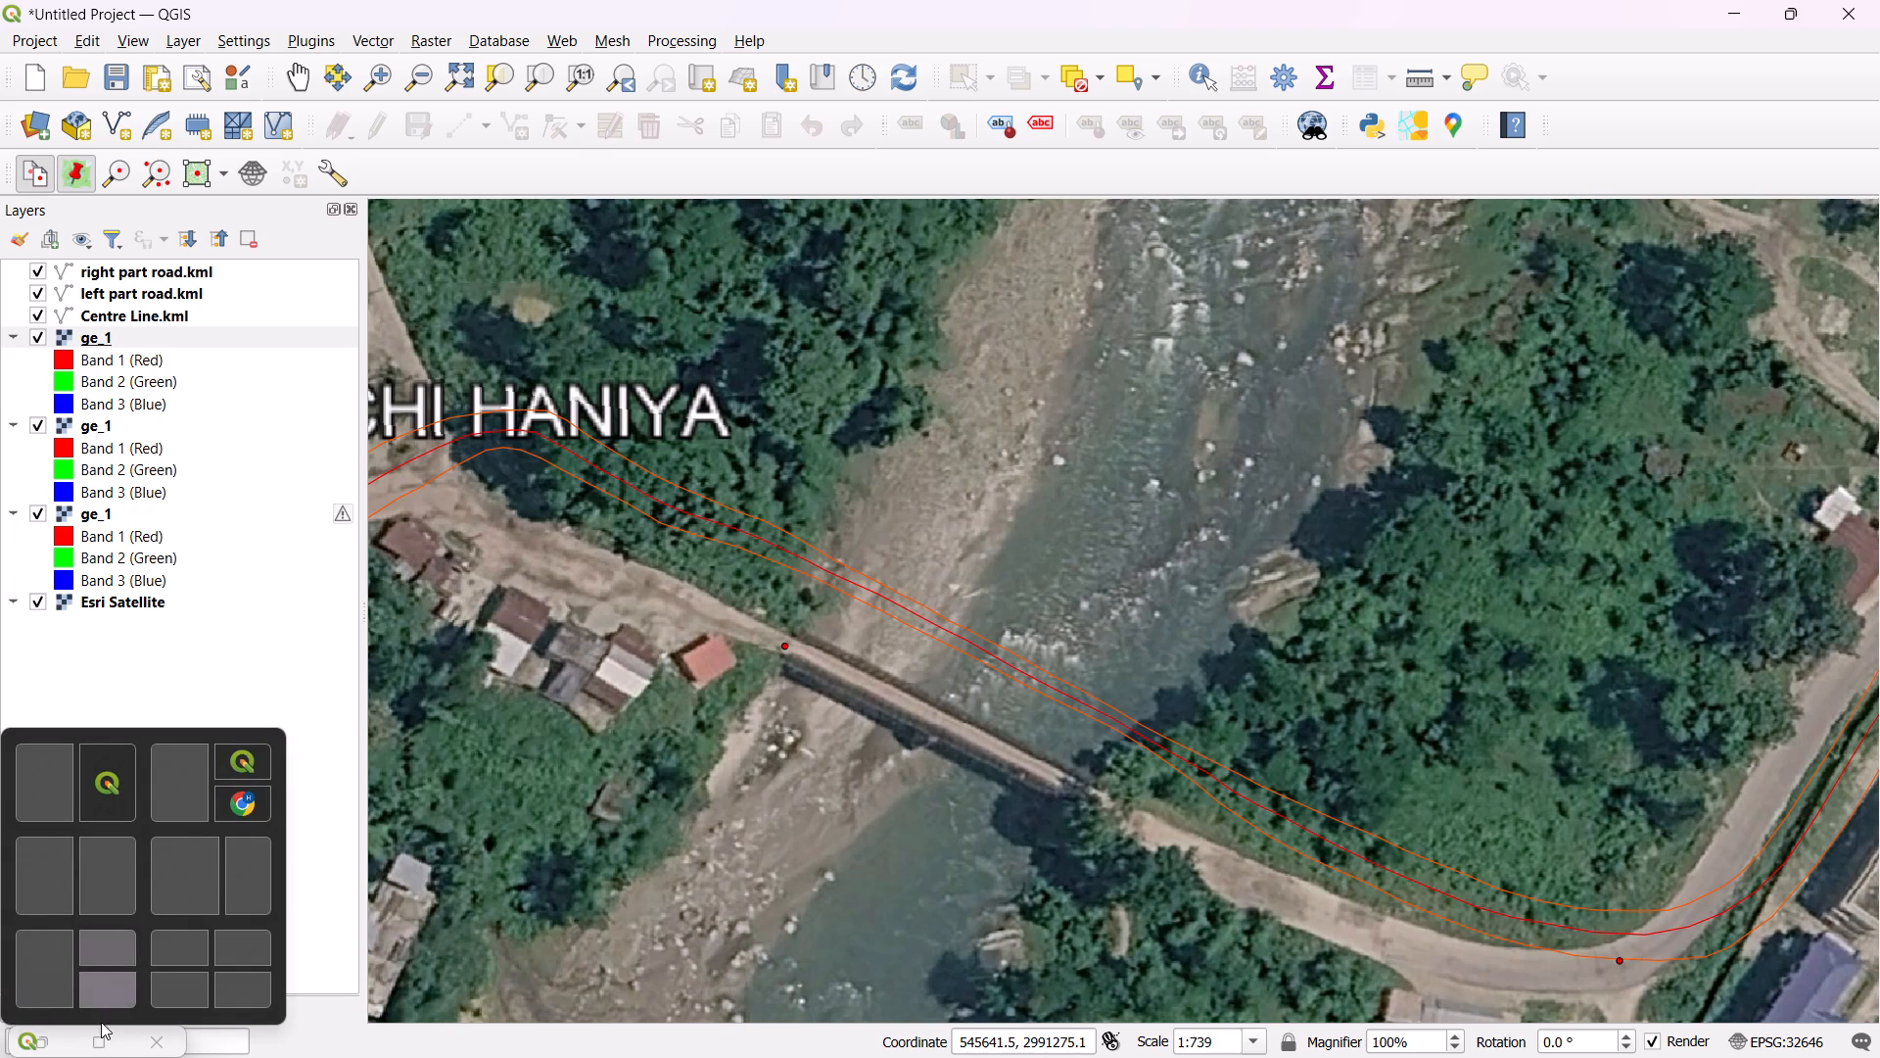
left_click(95, 1045)
left_click(546, 729)
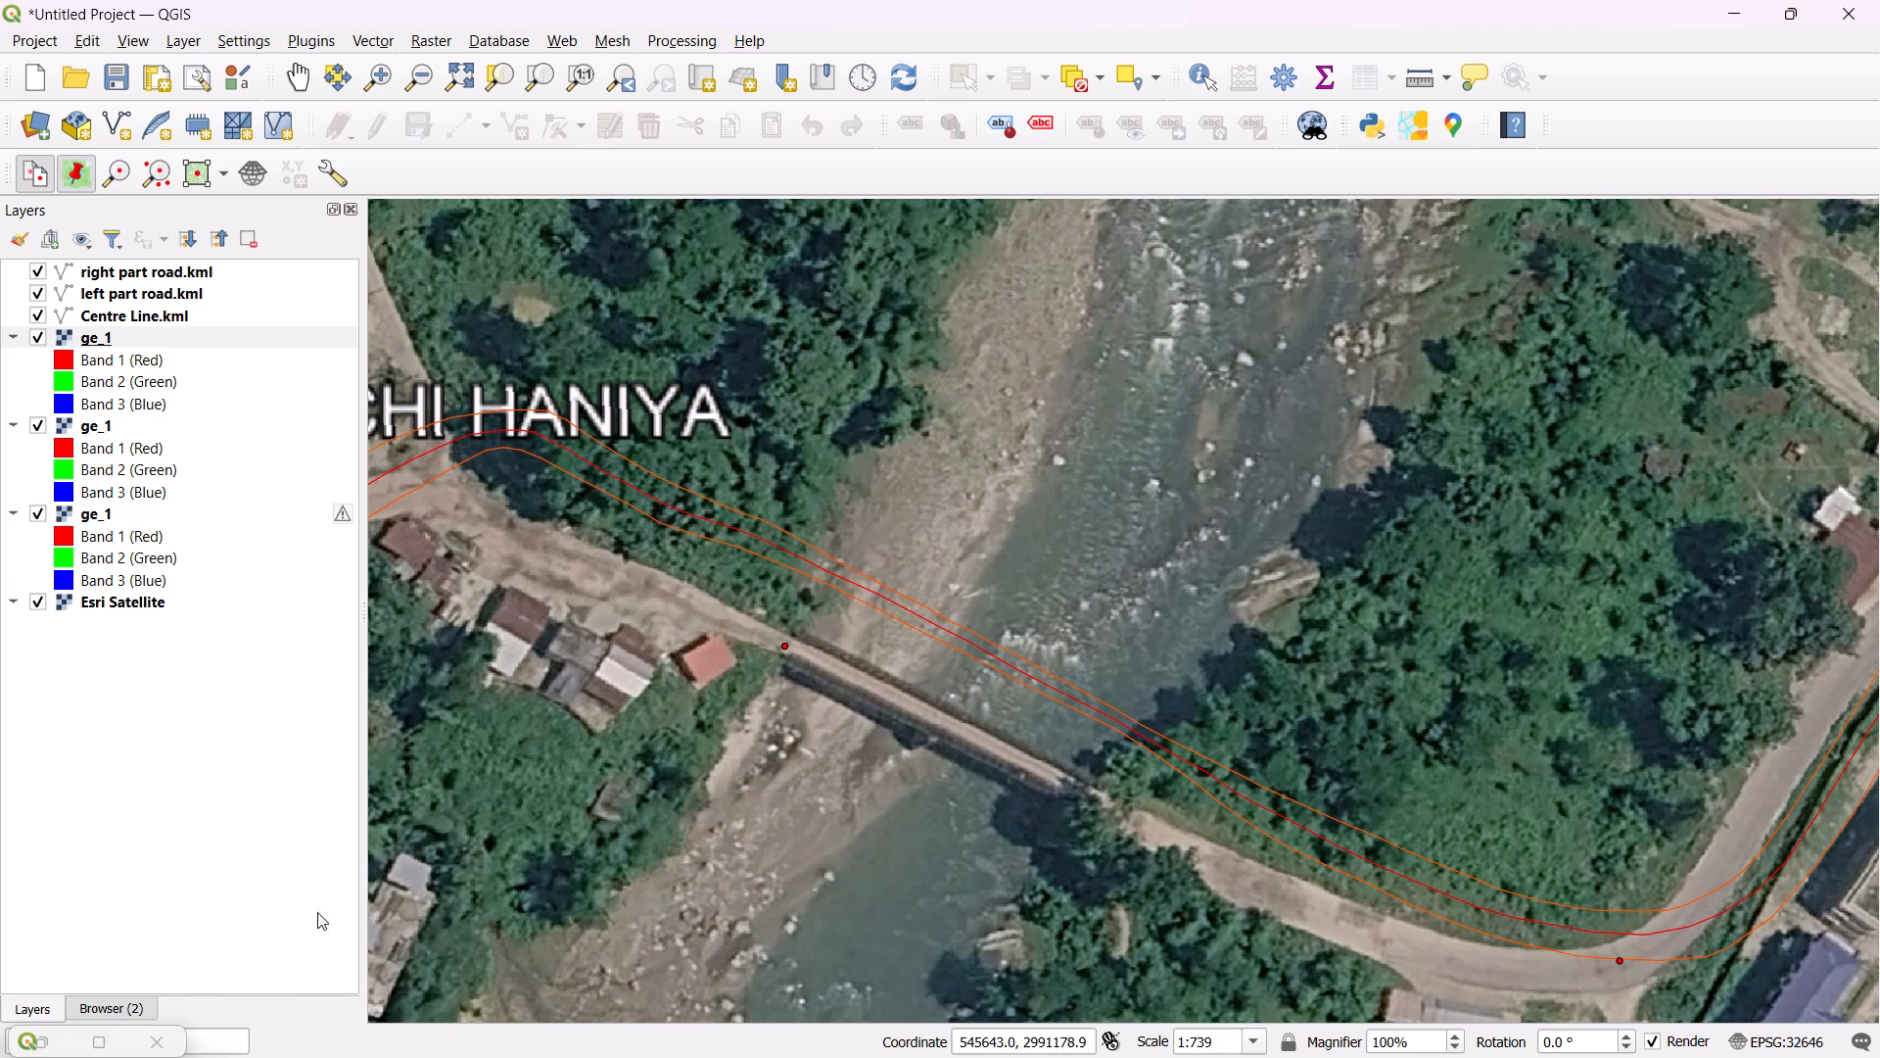
left_click(93, 1038)
scroll(350, 847, "down", 1)
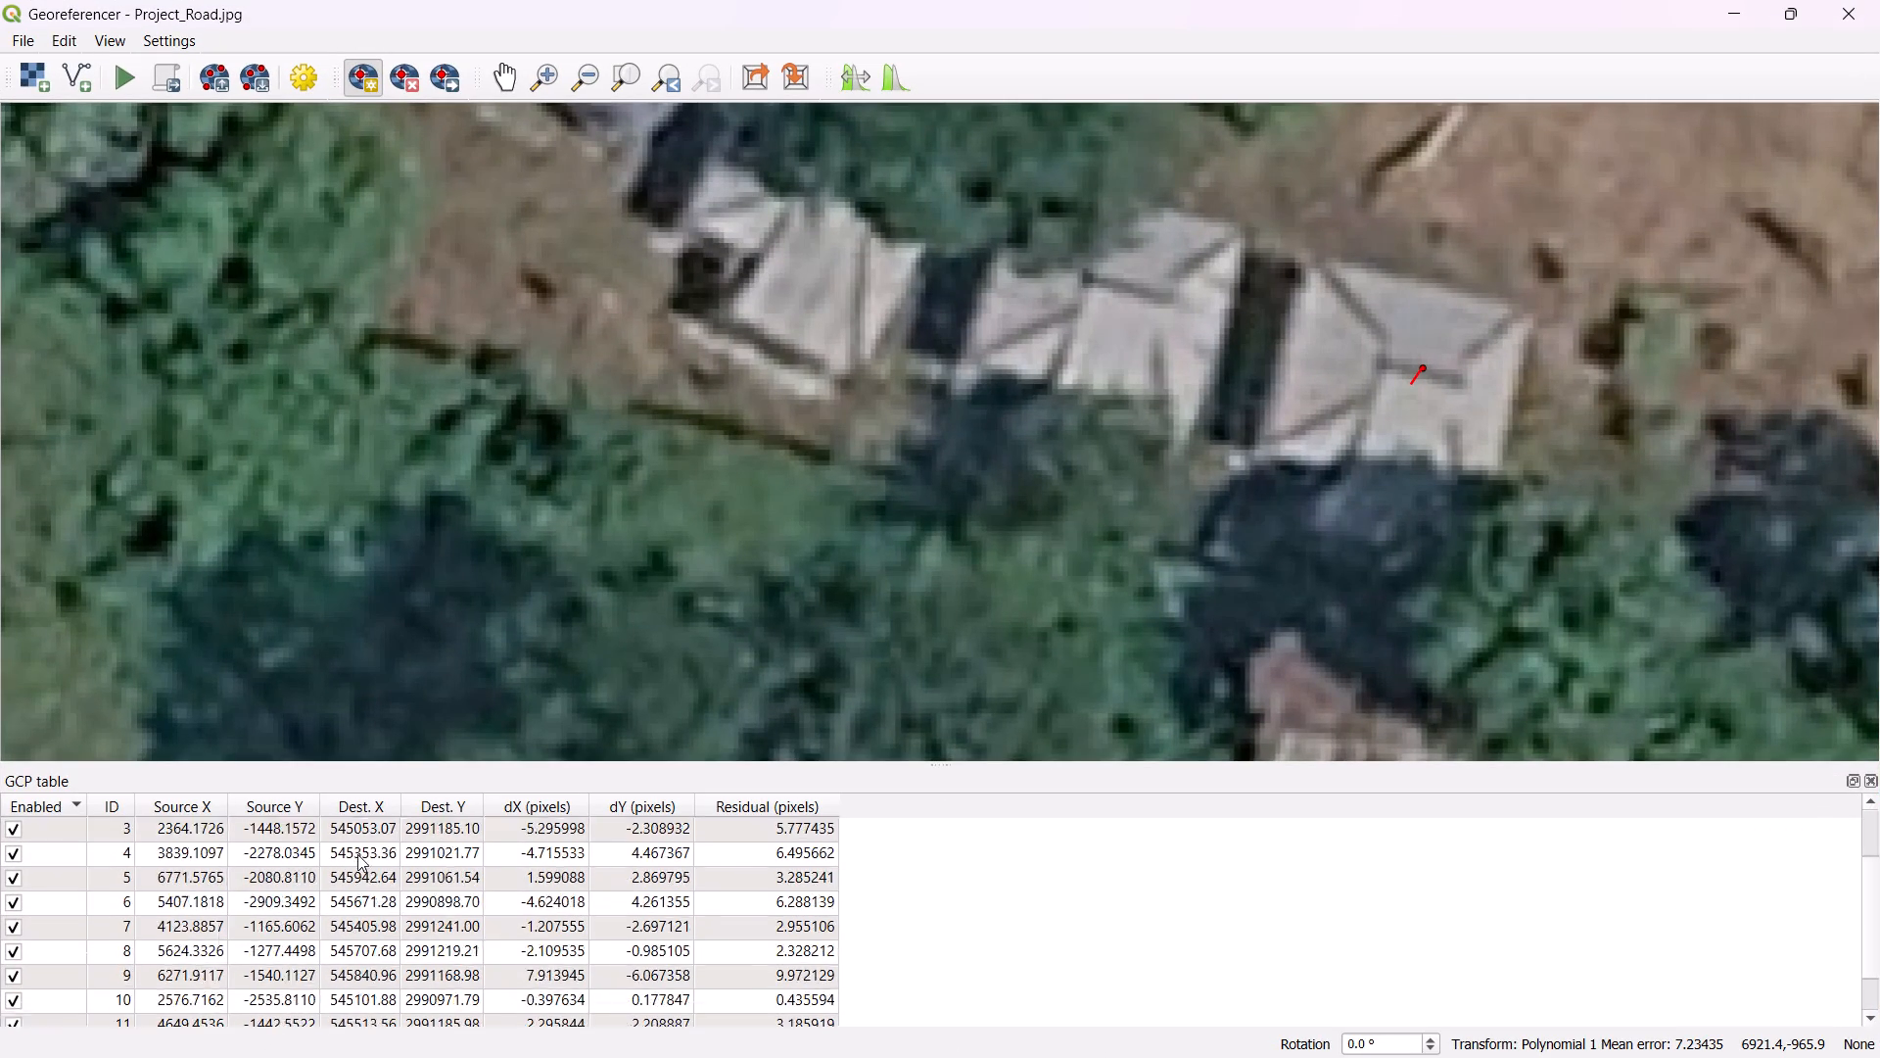
scroll(357, 854, "down", 4)
scroll(357, 854, "up", 5)
scroll(357, 854, "down", 3)
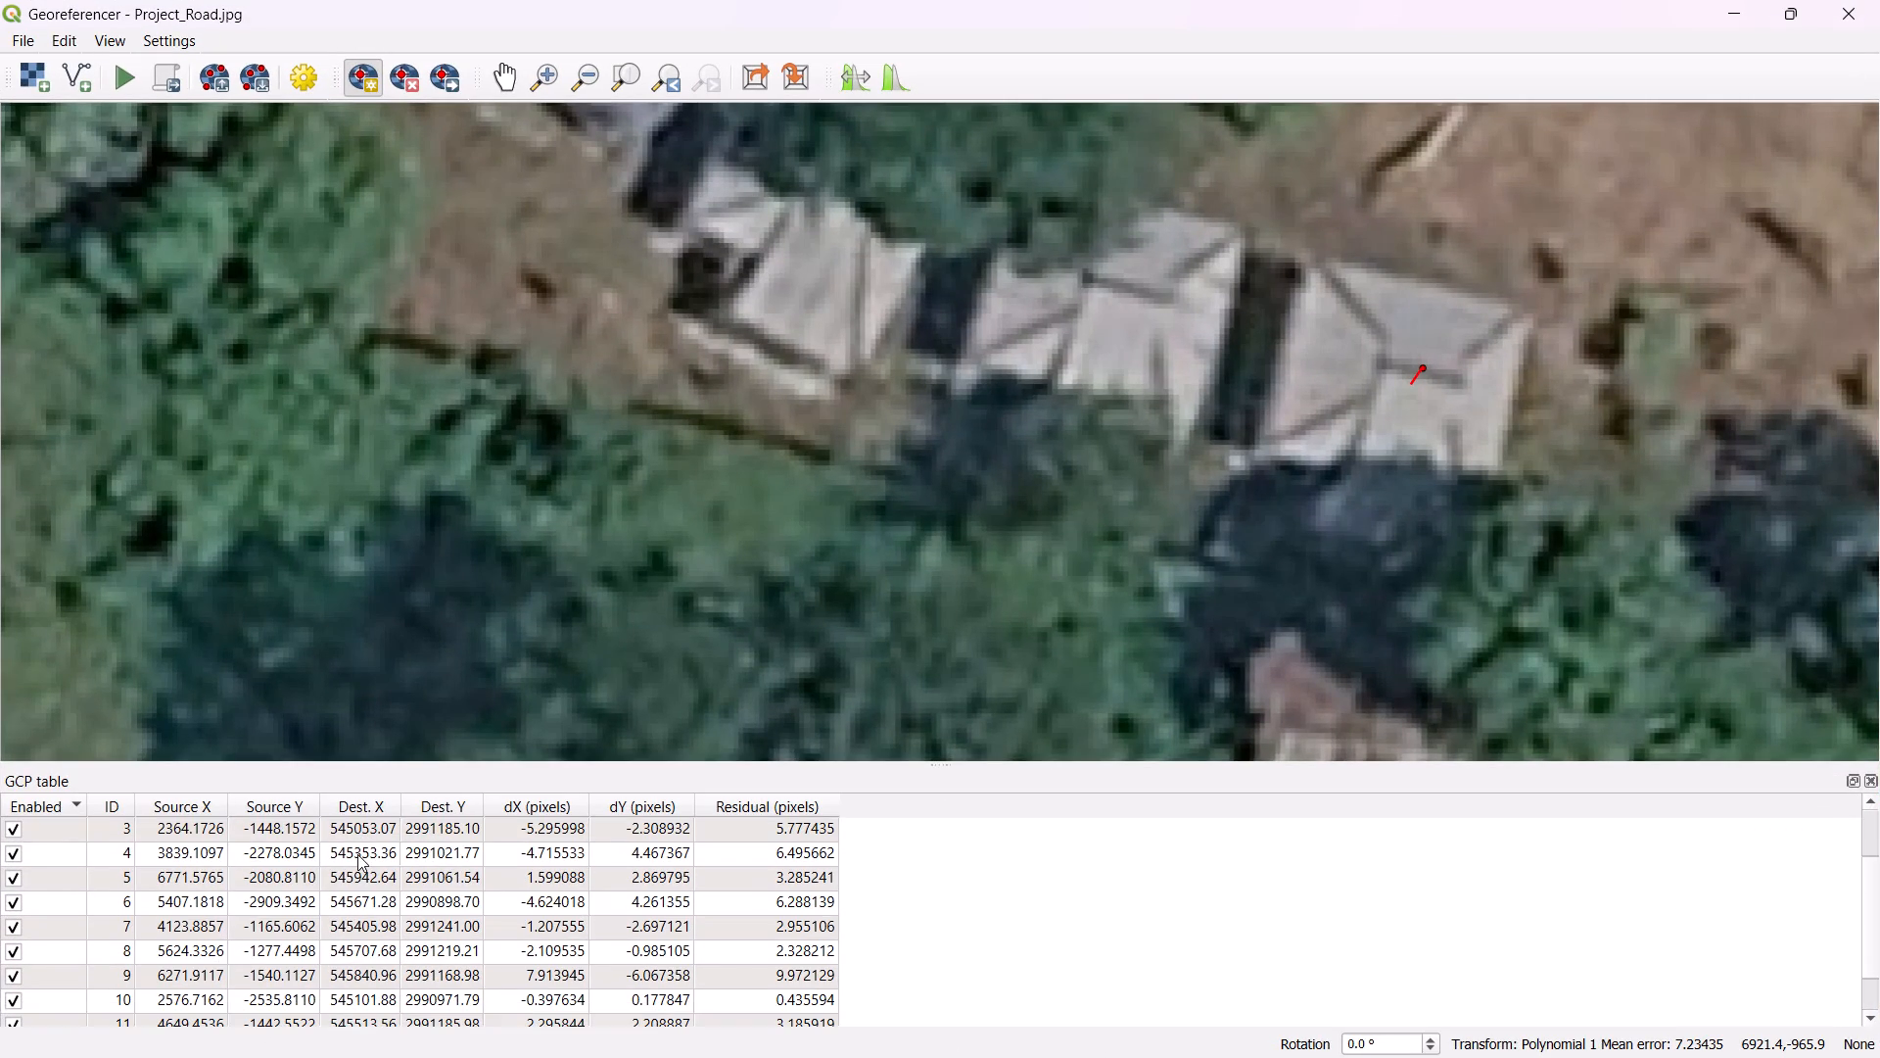
scroll(357, 854, "down", 3)
scroll(357, 854, "up", 6)
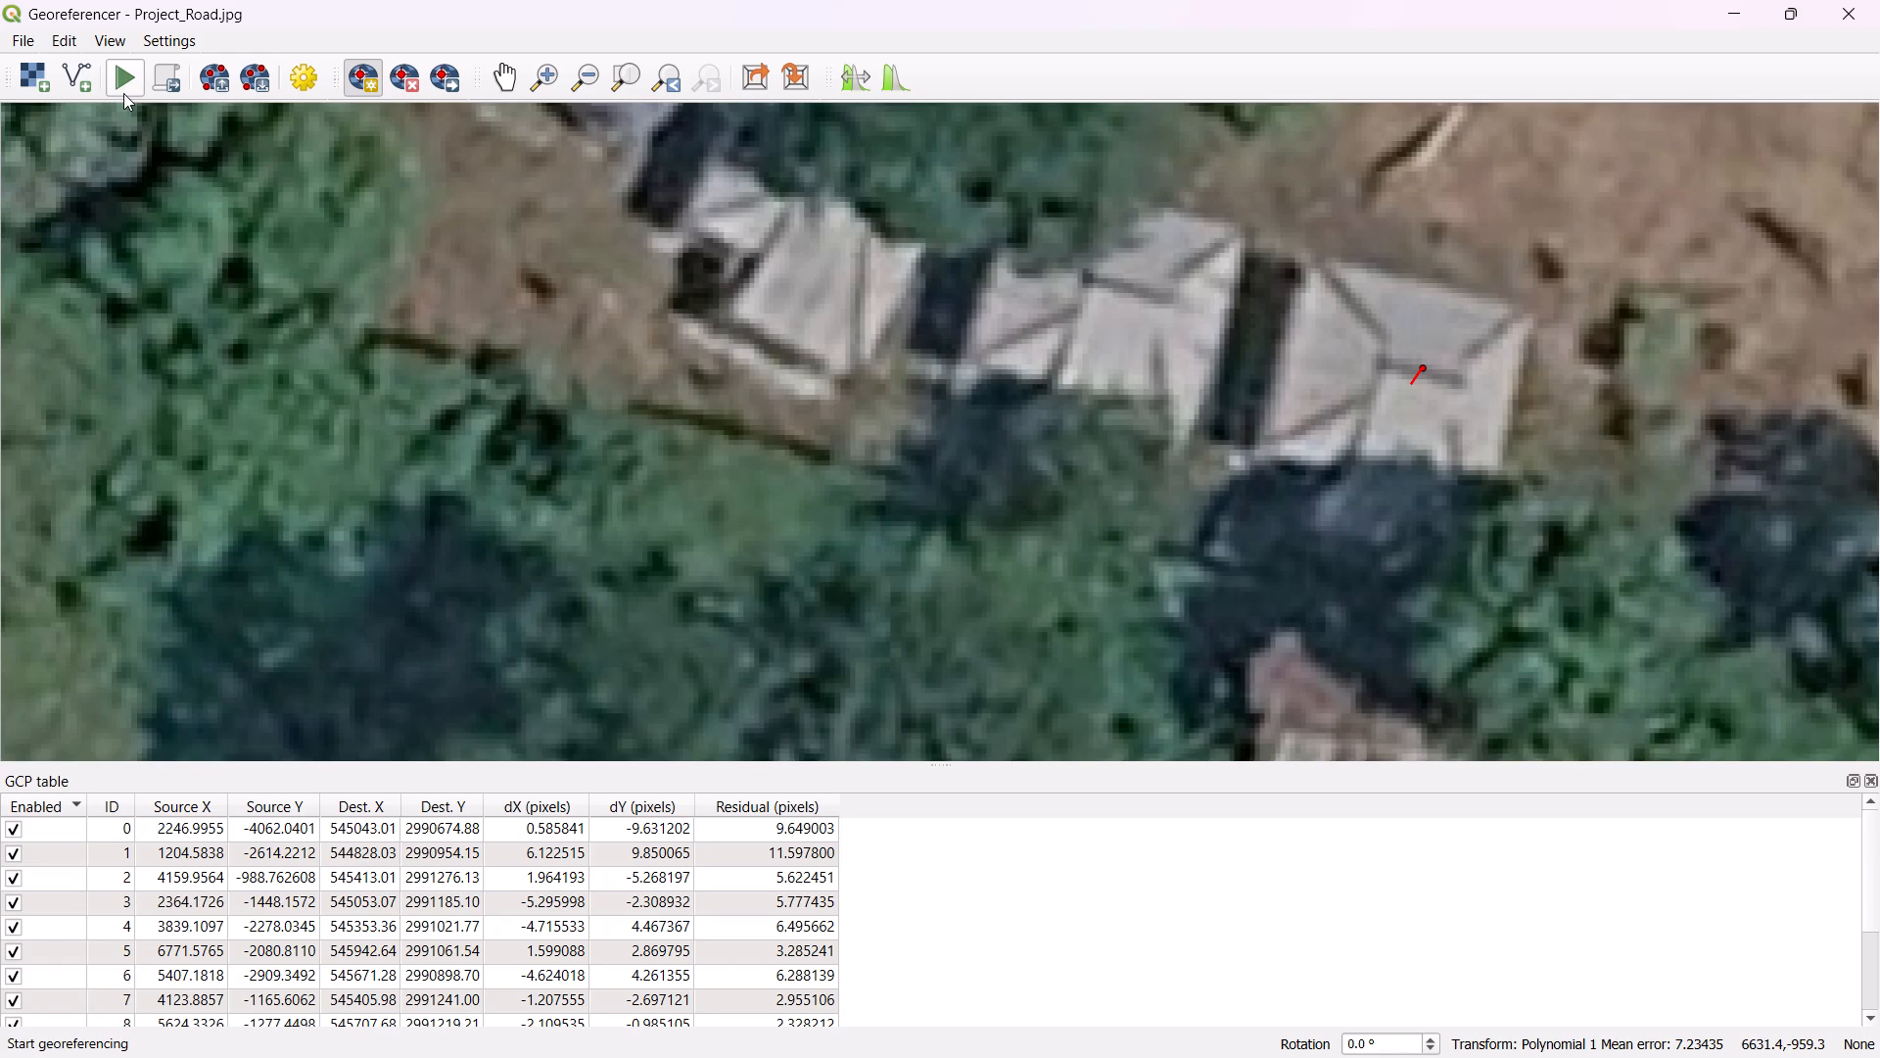
Run the georeferencing of Project_Road.jpg again with the same control points and return to the main map.
left_click(123, 90)
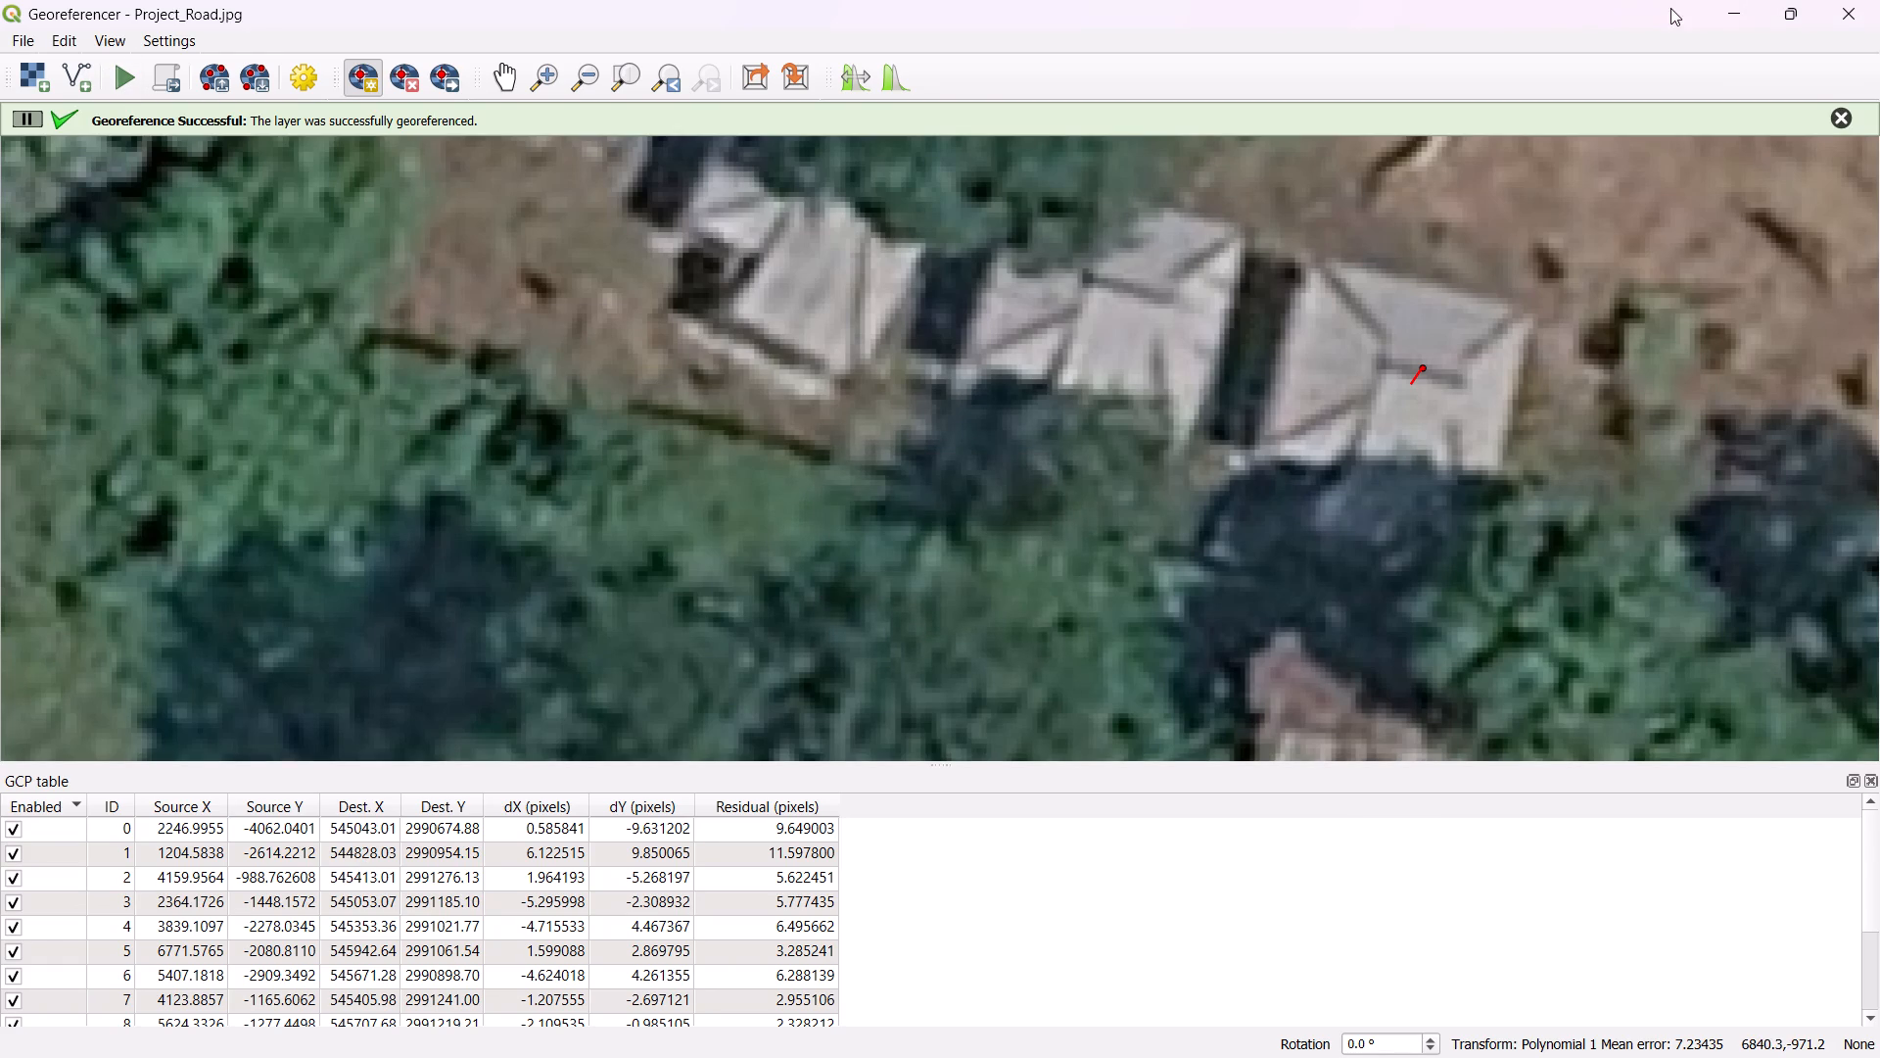
left_click(1722, 0)
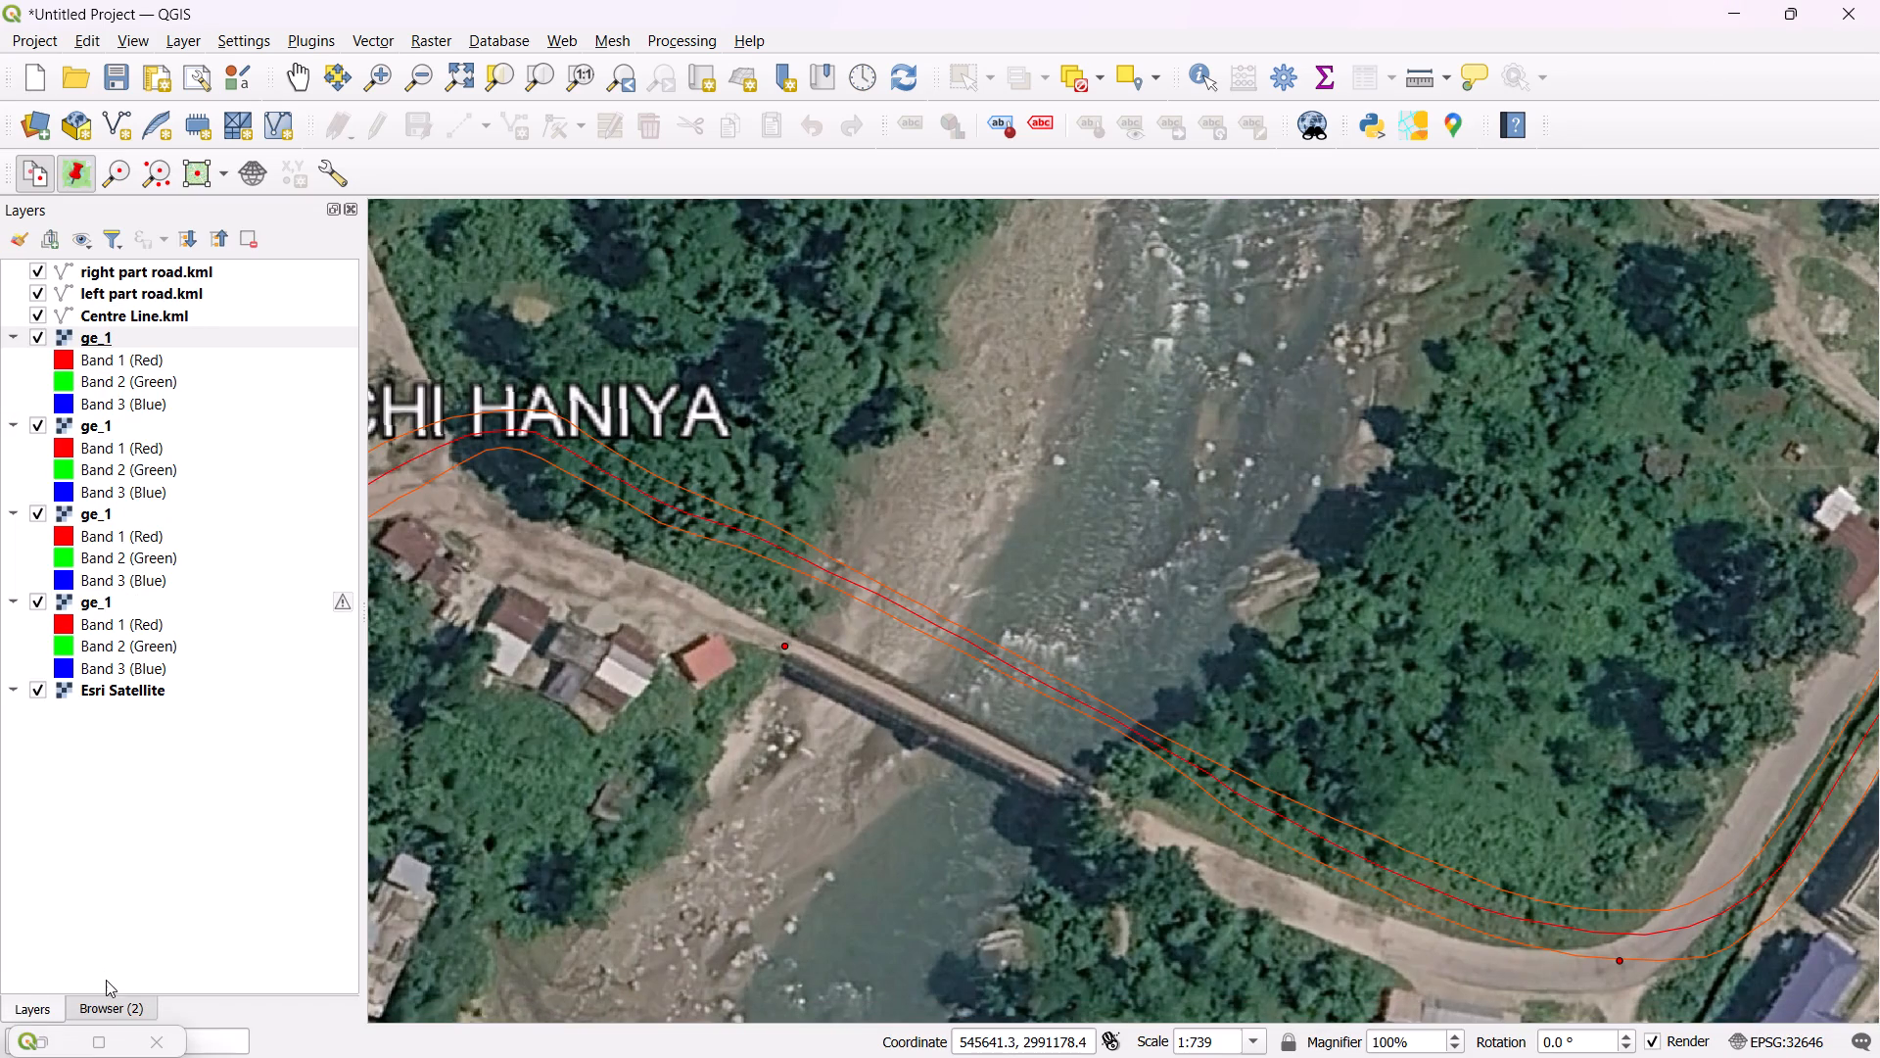
Switch each of the four ge_1 raster layers off and back on in turn to compare them around the river bridge.
left_click(33, 332)
left_click(29, 332)
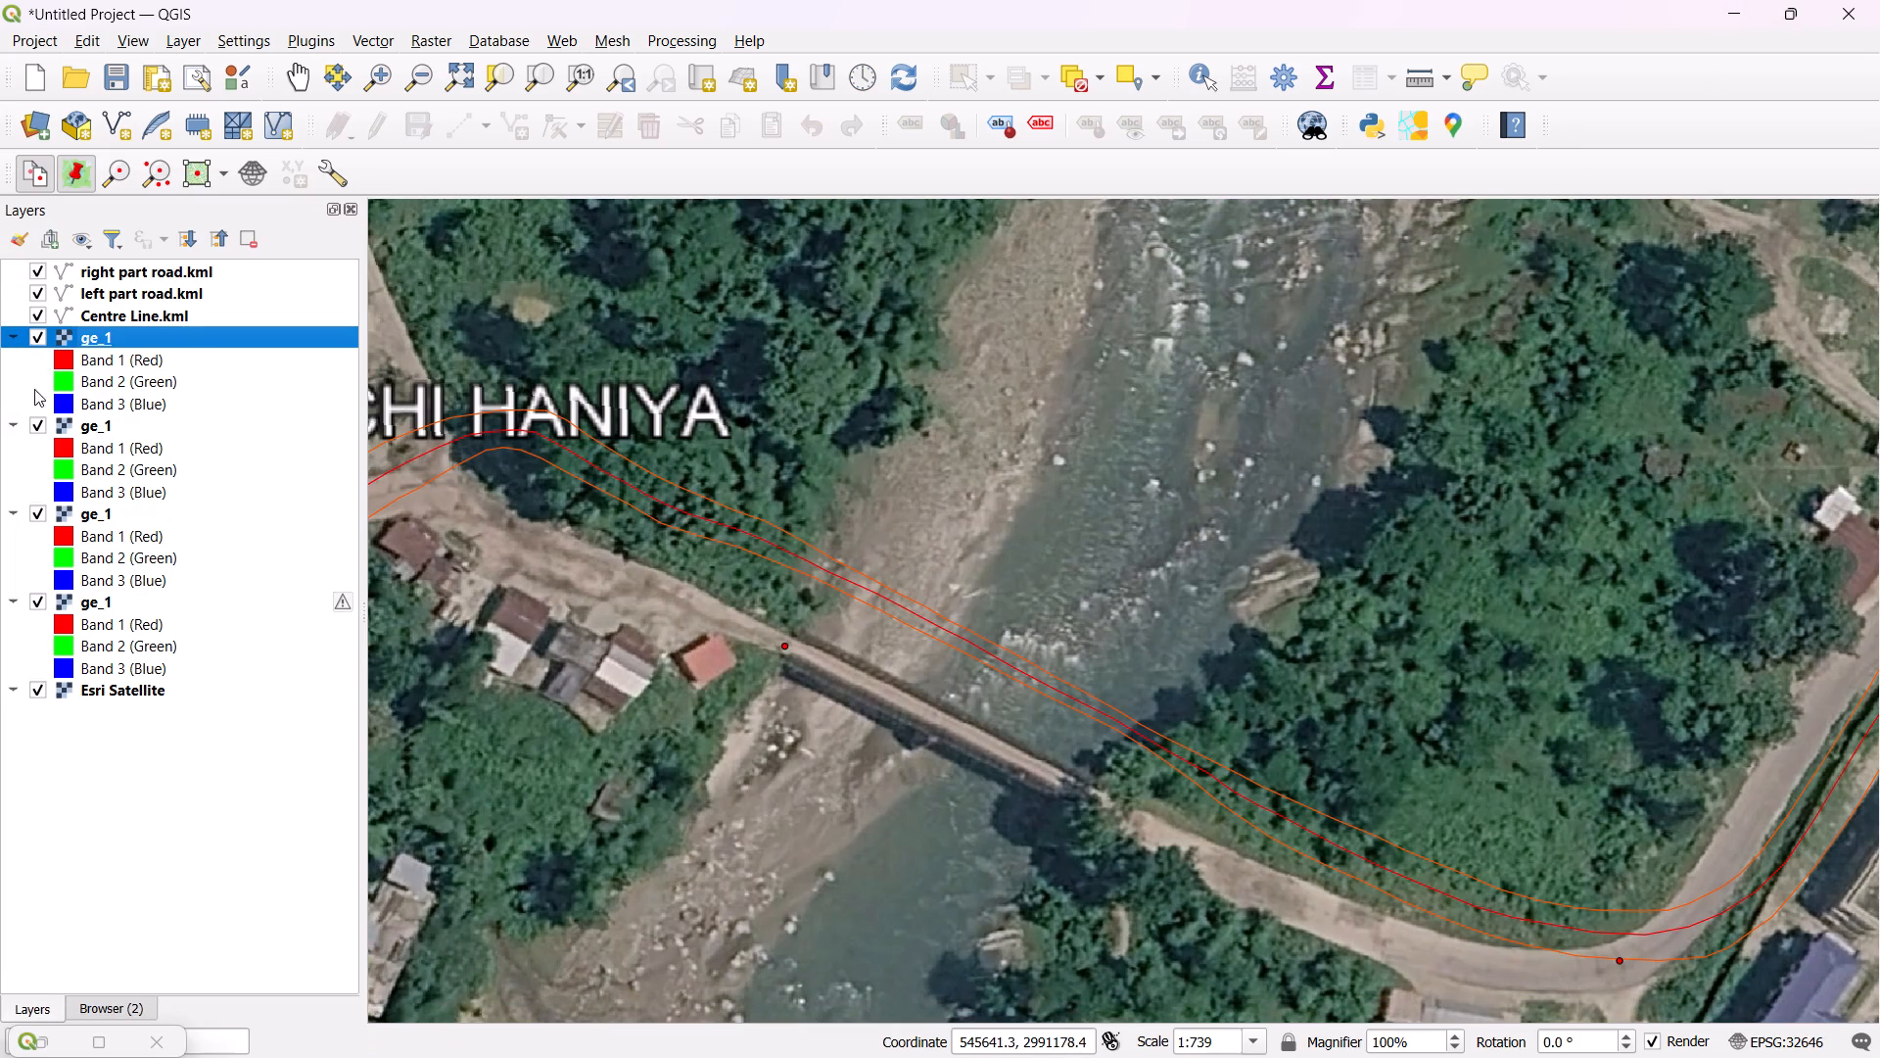
left_click(40, 420)
left_click(40, 420)
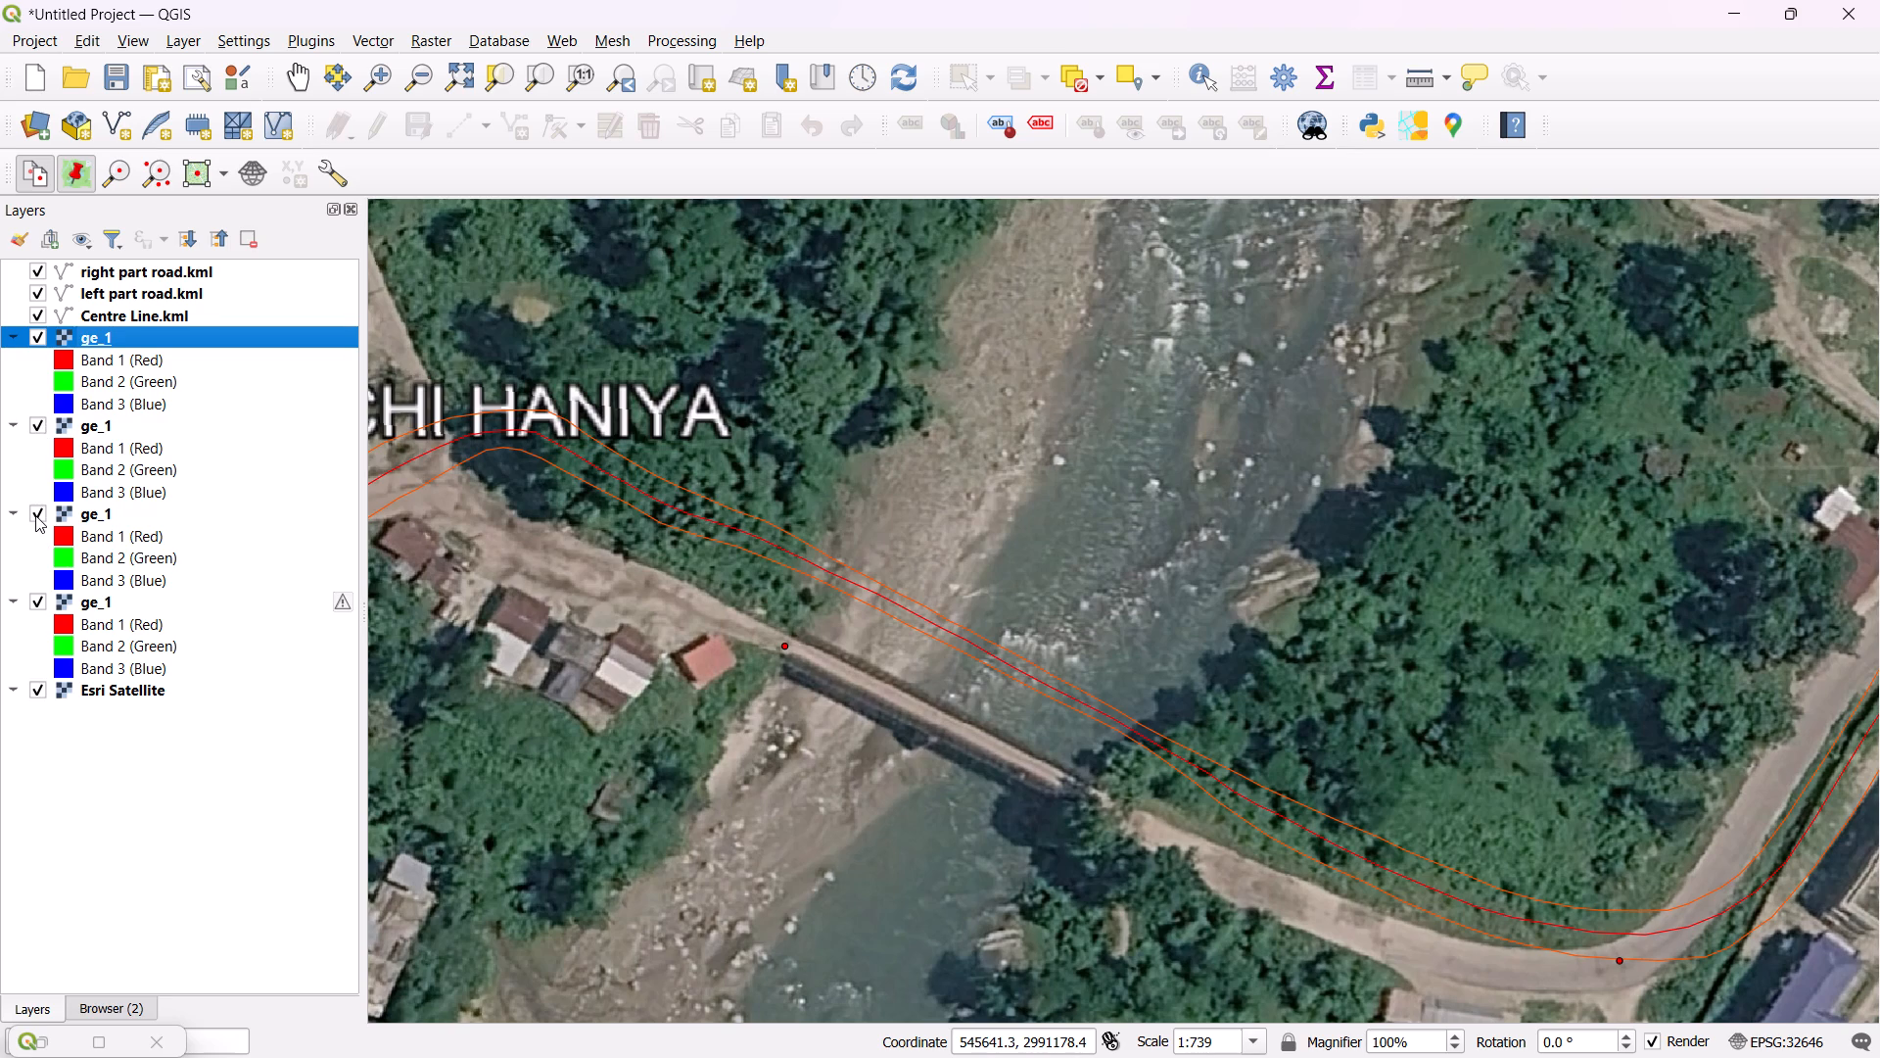
left_click(35, 515)
left_click(35, 515)
left_click(44, 602)
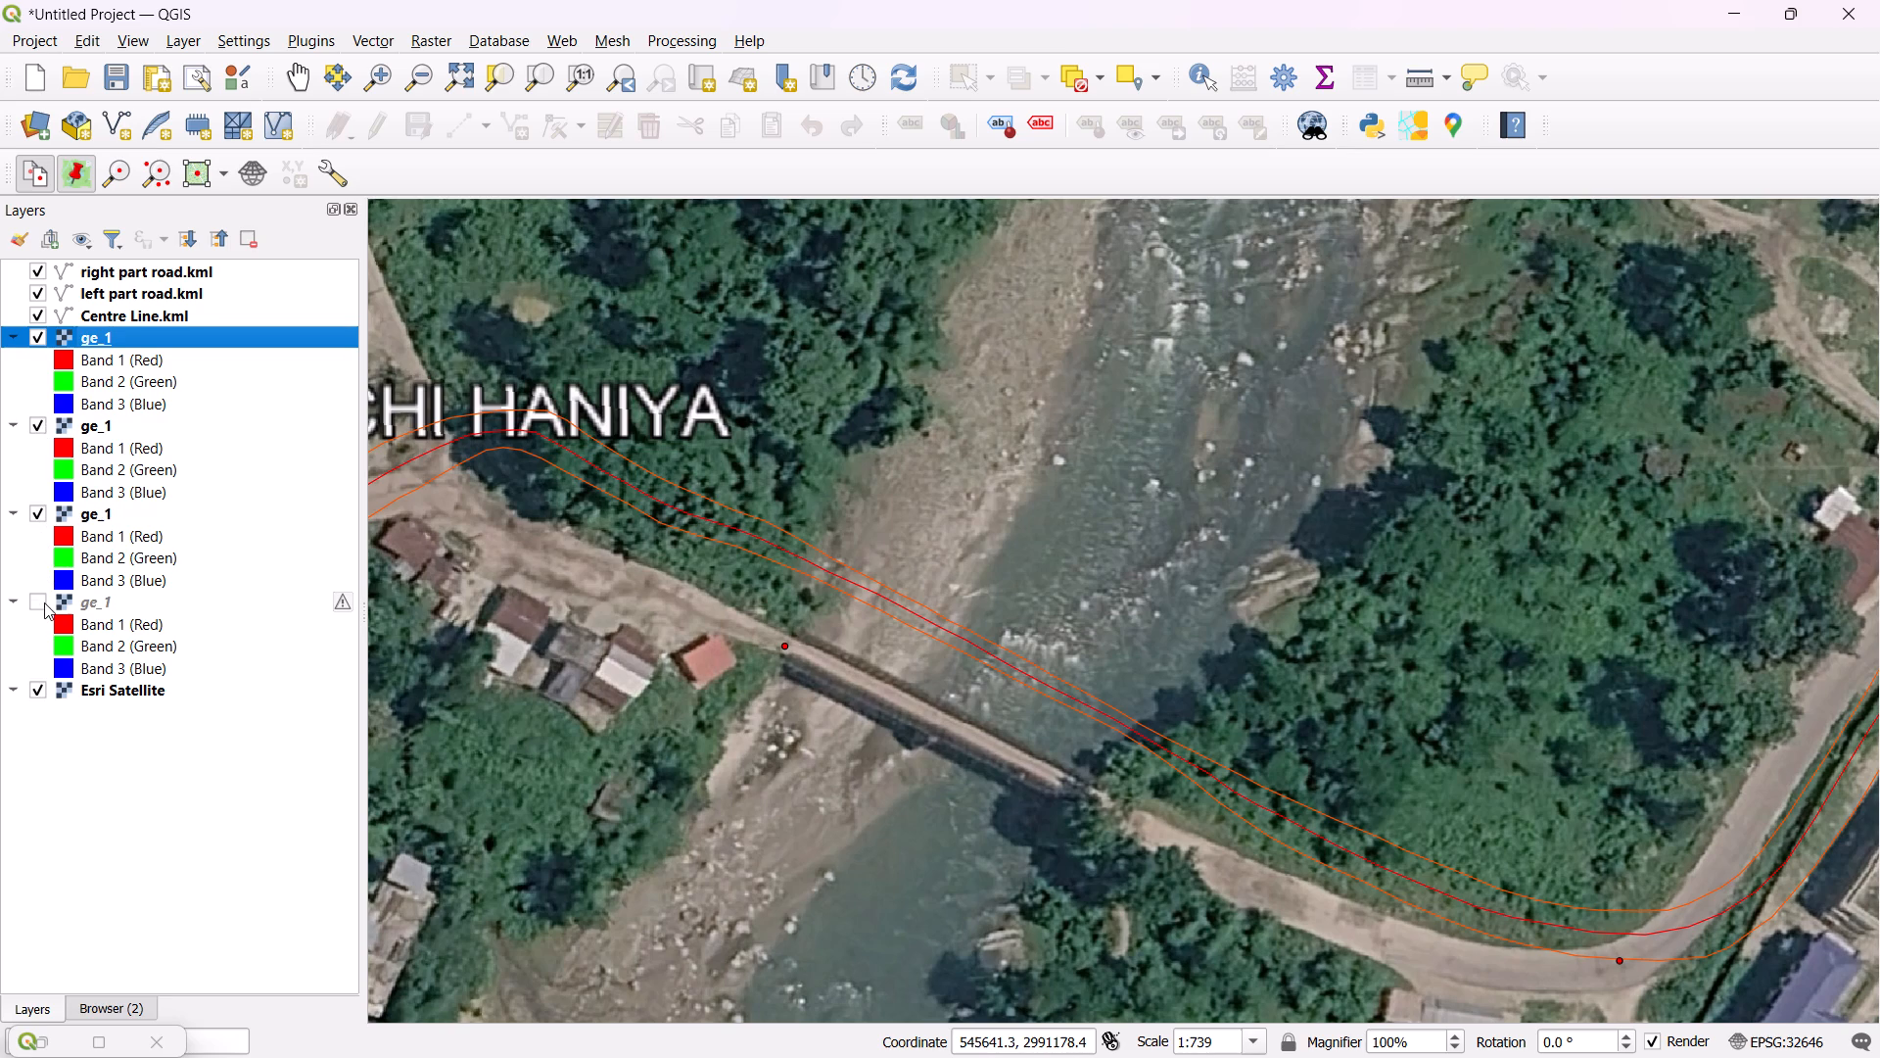
left_click(42, 602)
Minimise the QGIS main window to reach the desktop.
left_click(1724, 0)
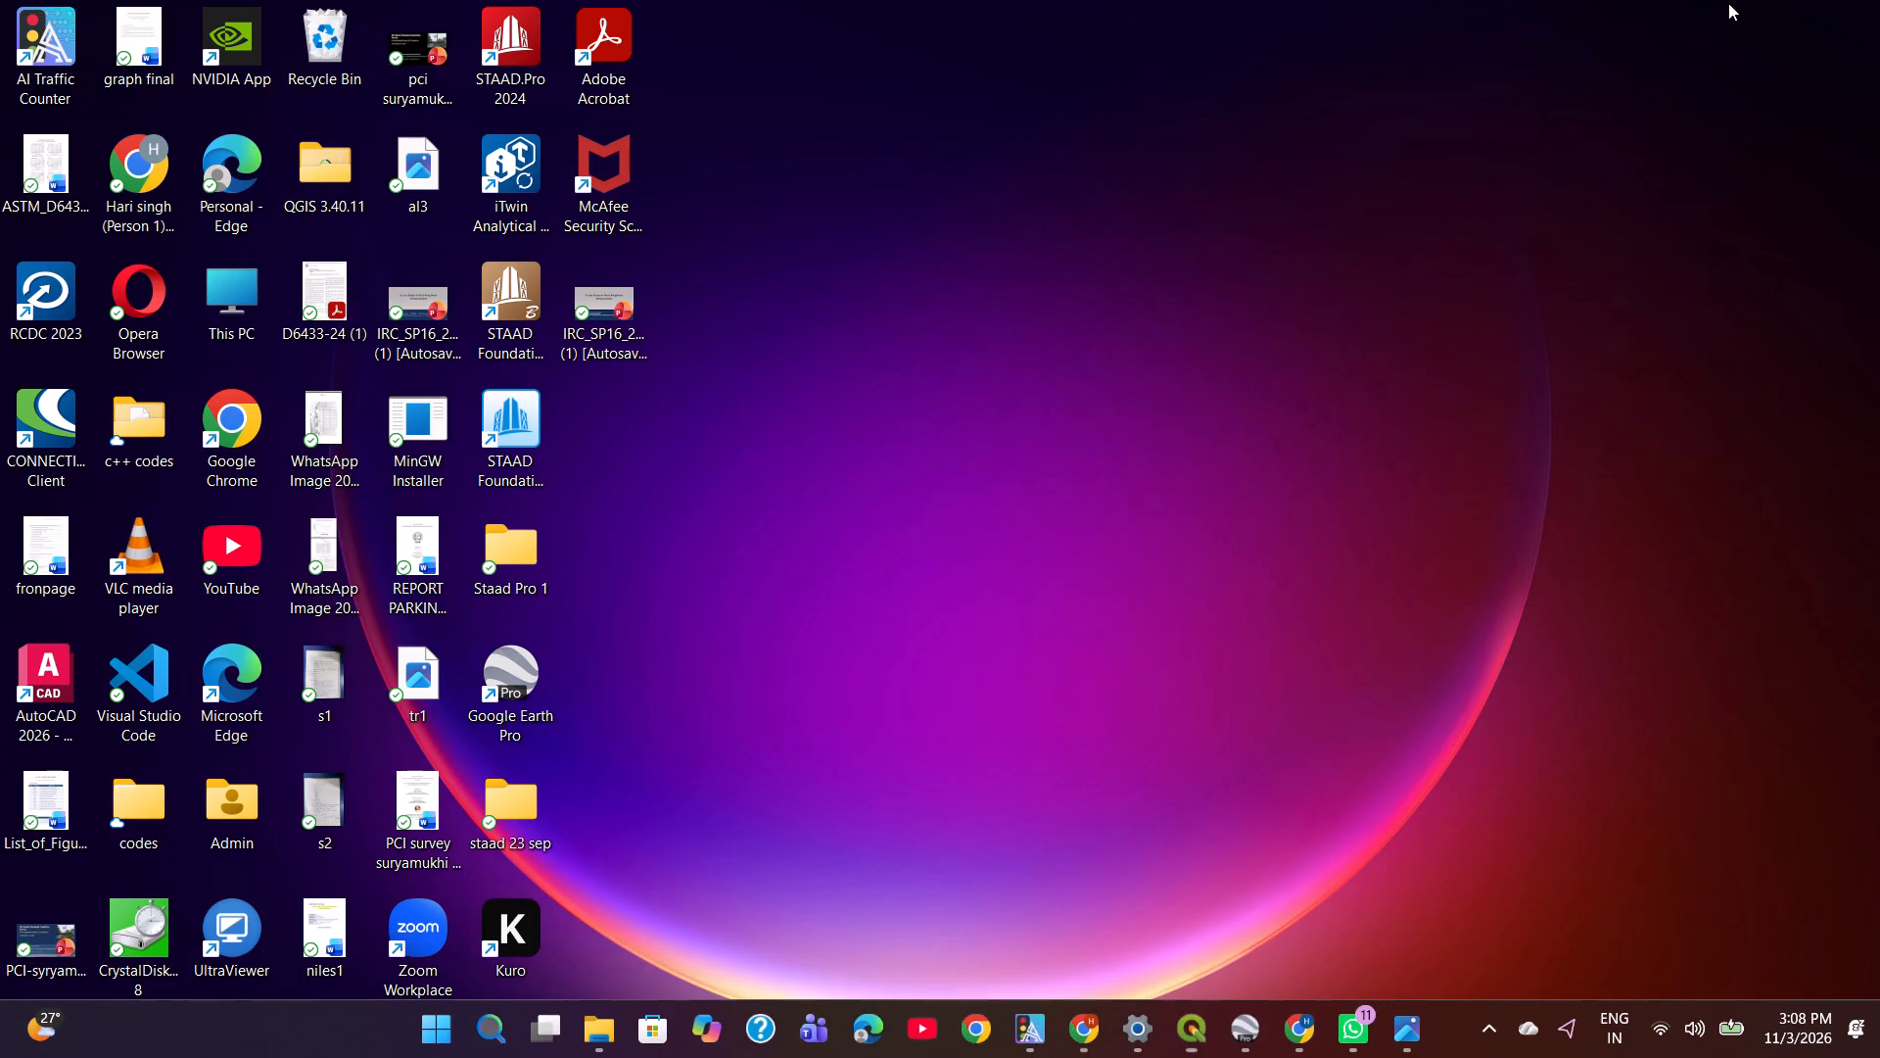